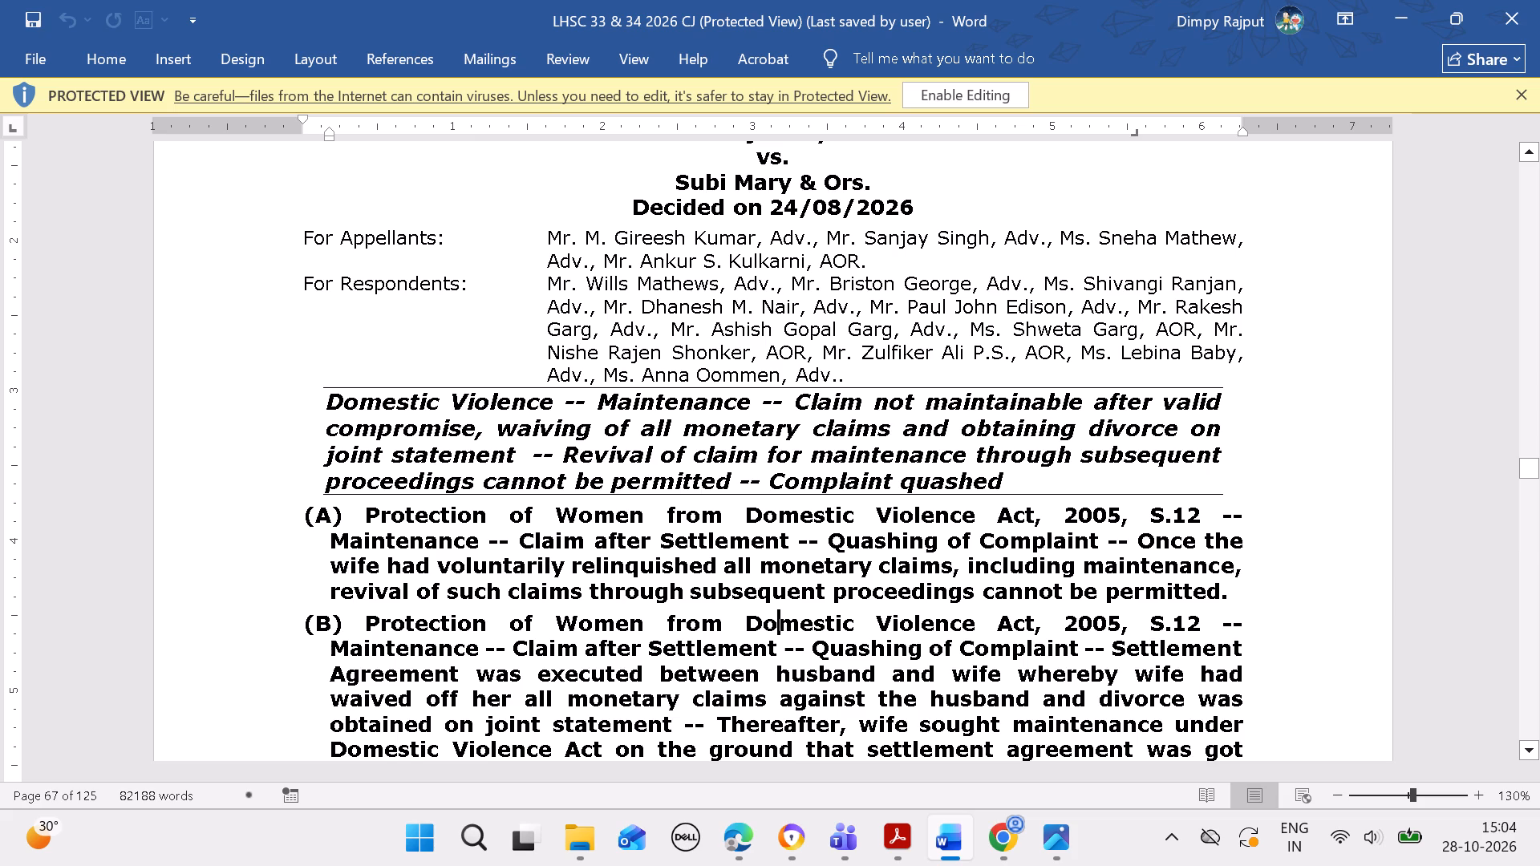
# Examine case 733's heading, advocates, catch-line and headnotes down to the Held paragraphs in Word.
pyautogui.press('Up')
pyautogui.press('Down')
pyautogui.press('Down')
pyautogui.press('Down')
pyautogui.press('Down')
pyautogui.press('Down')
pyautogui.press('Down')
pyautogui.press('Down')
pyautogui.press('Down')
pyautogui.press('Down')
pyautogui.press('Down')
pyautogui.press('Down')
pyautogui.press('Down')
pyautogui.press('Down')
pyautogui.press('Down')
pyautogui.press('Down')
pyautogui.press('Down')
pyautogui.press('Down')
pyautogui.press('Down')
pyautogui.press('Down')
pyautogui.press('Down')
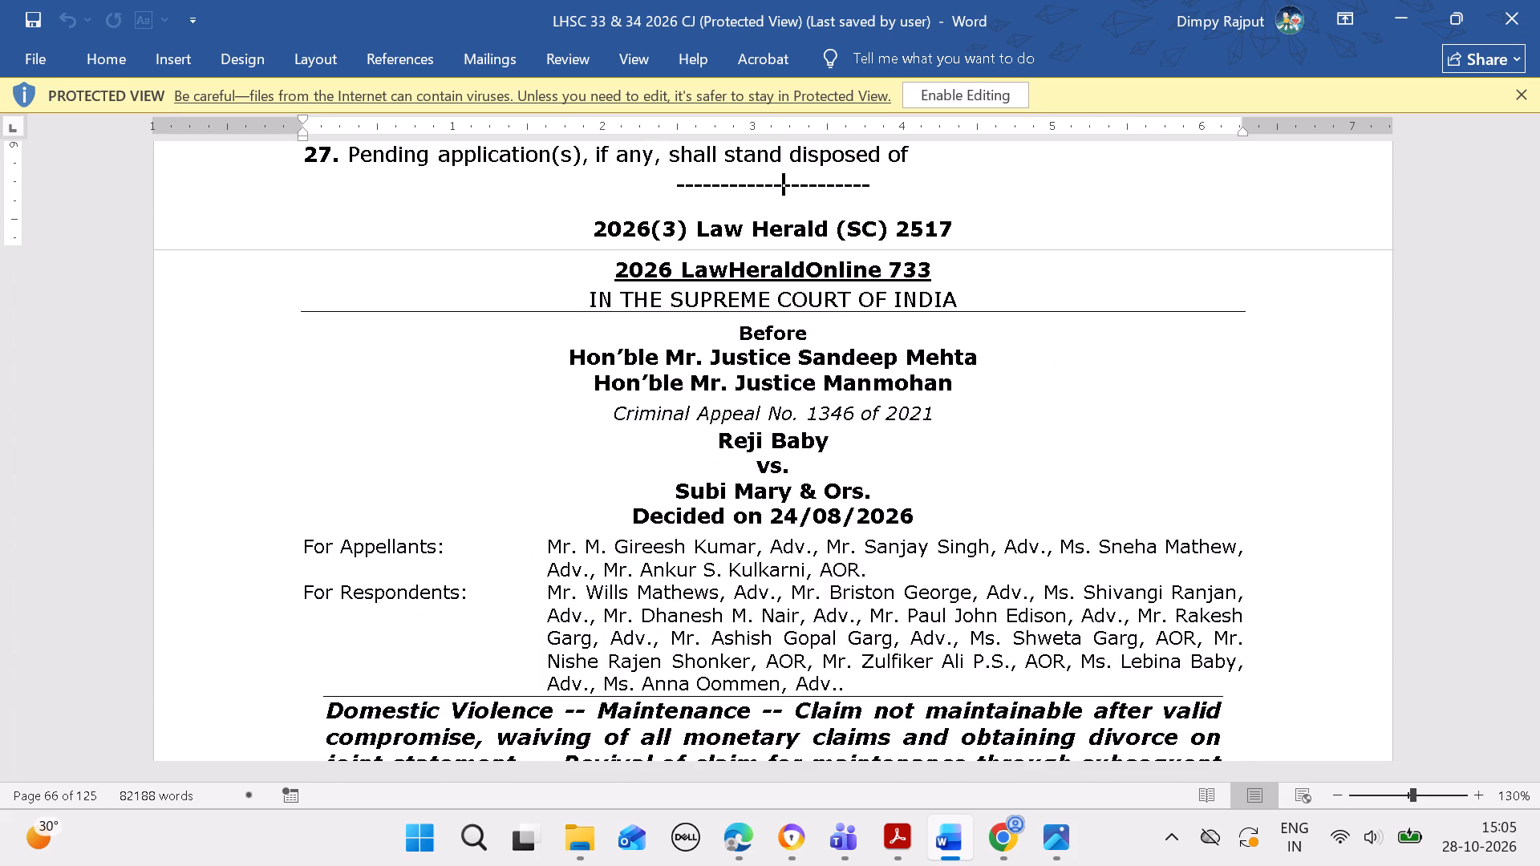
pyautogui.press('Down')
pyautogui.press('Down')
pyautogui.press('Down')
pyautogui.press('Down')
pyautogui.press('Down')
pyautogui.press('Down')
pyautogui.press('Down')
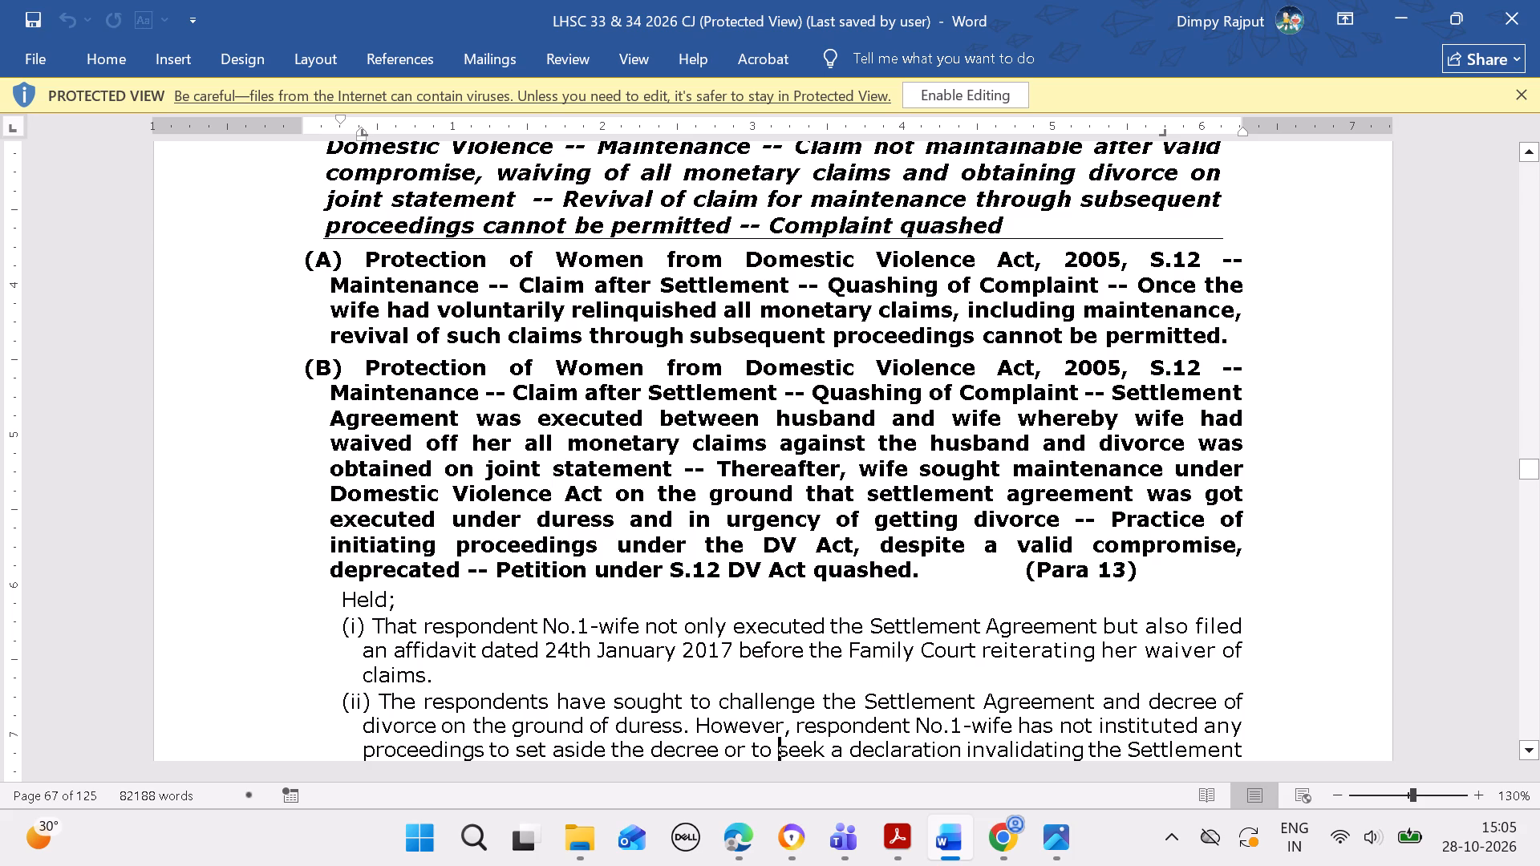
pyautogui.moveTo(371, 253); pyautogui.dragTo(1123, 574)
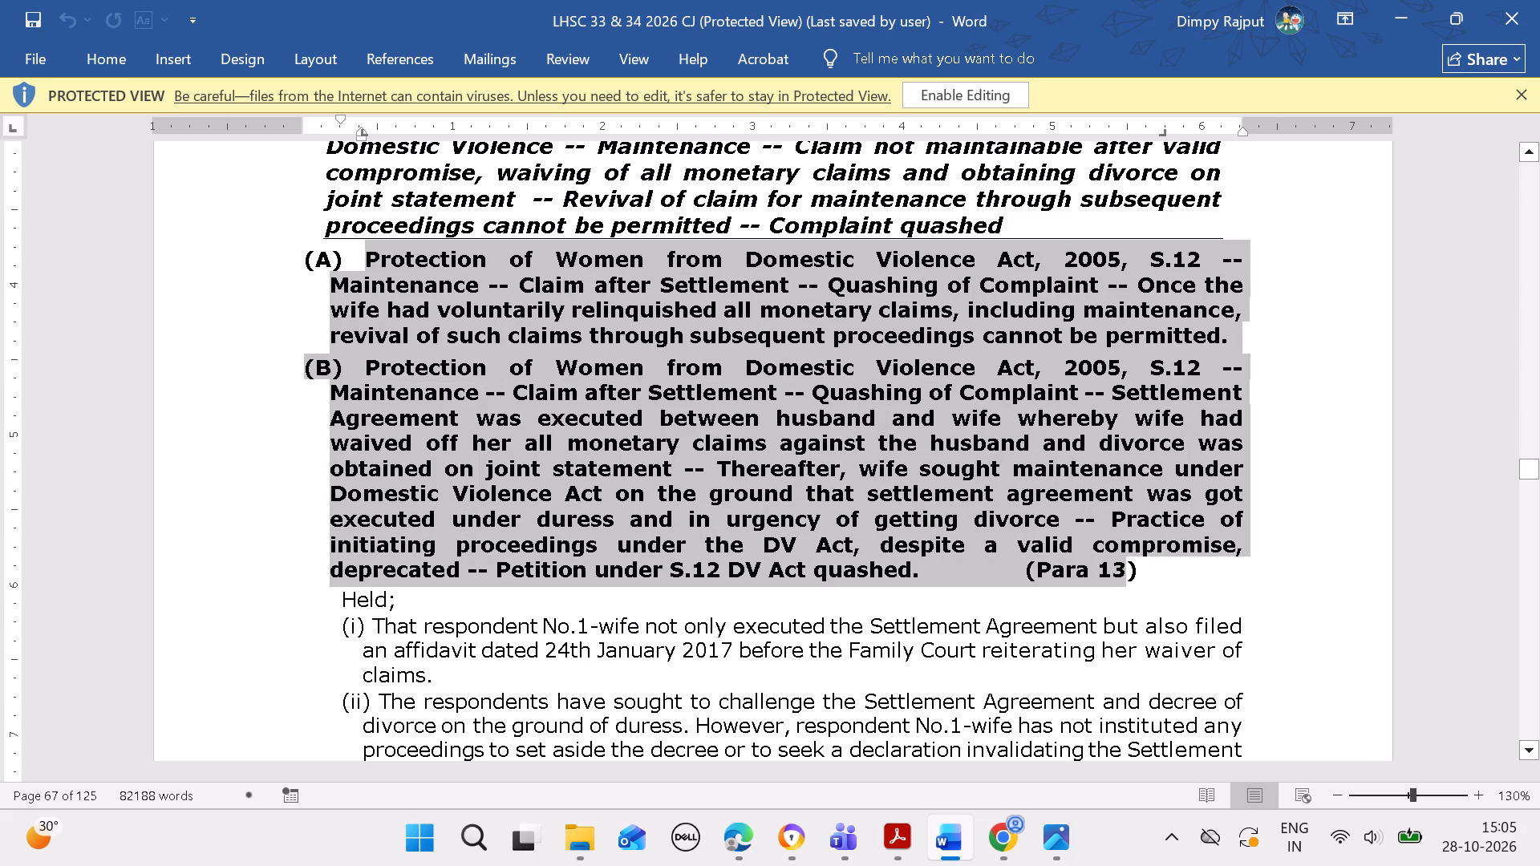
pyautogui.moveTo(1123, 574); pyautogui.dragTo(1130, 577)
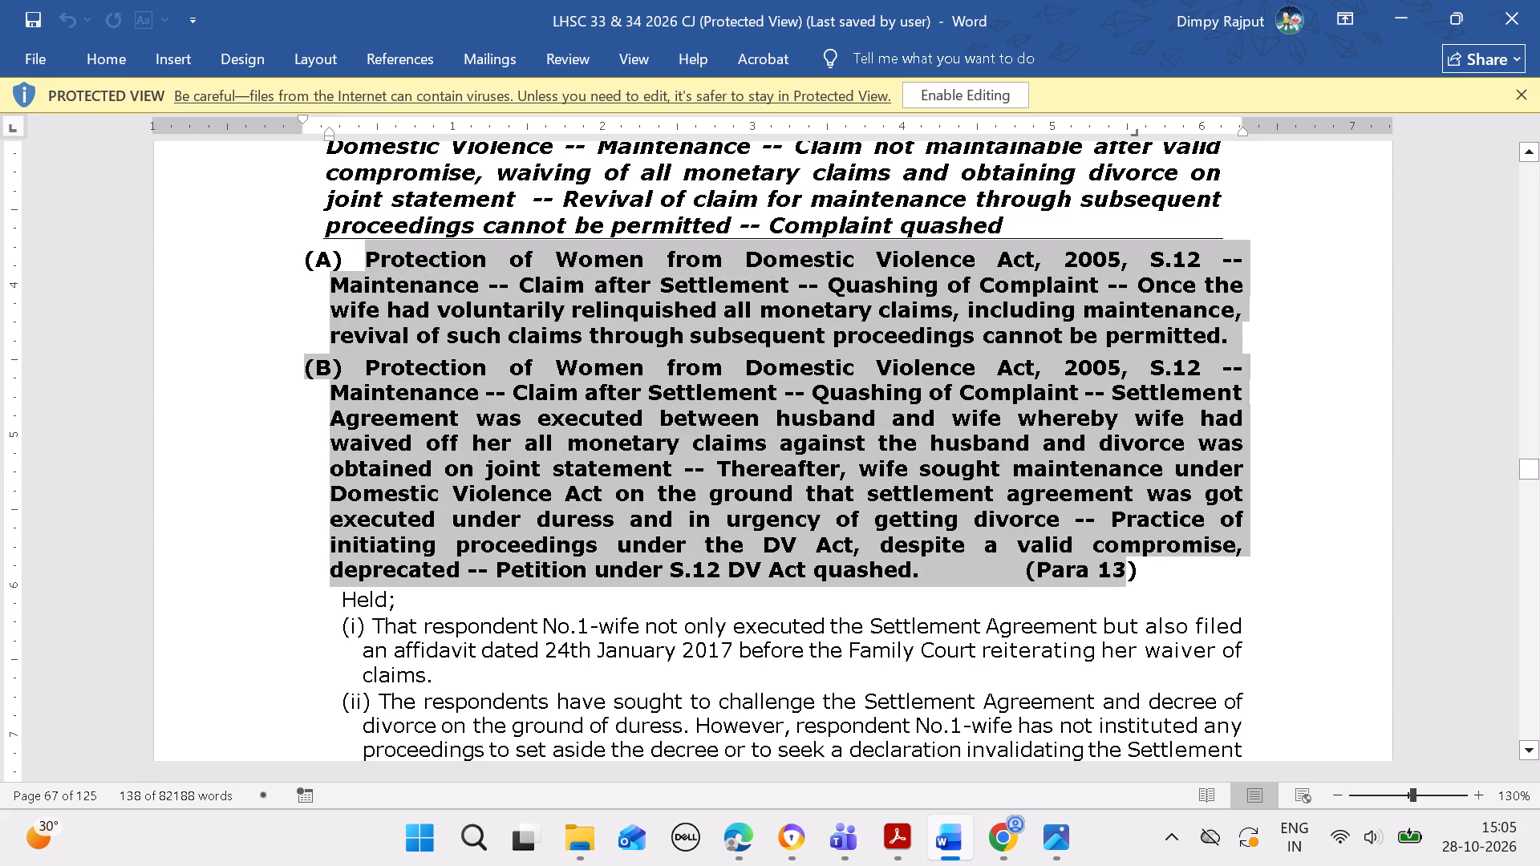
pyautogui.click(1143, 585)
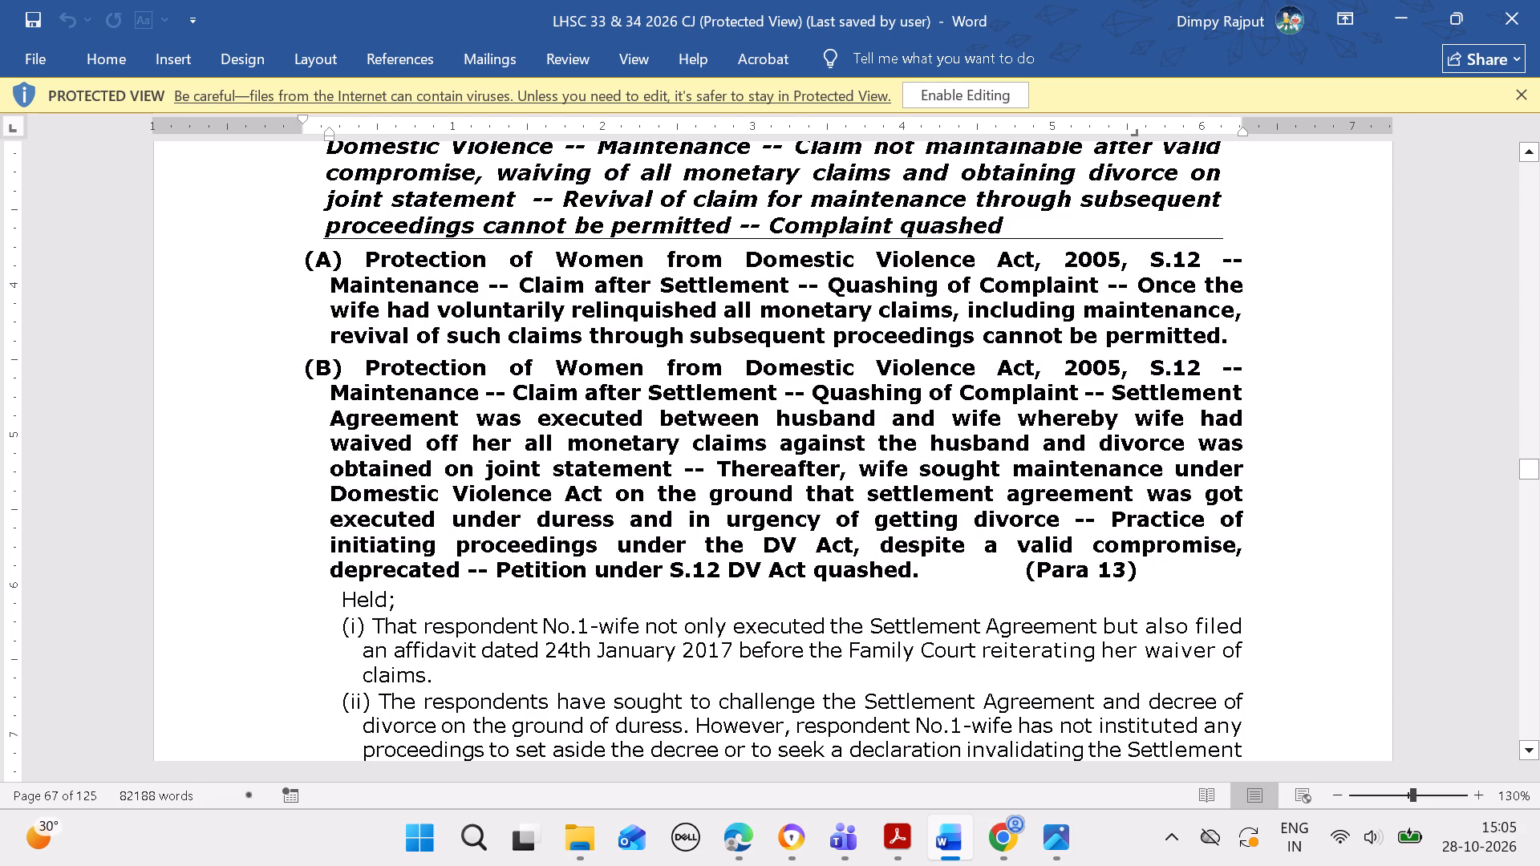
pyautogui.moveTo(371, 240); pyautogui.dragTo(1138, 569)
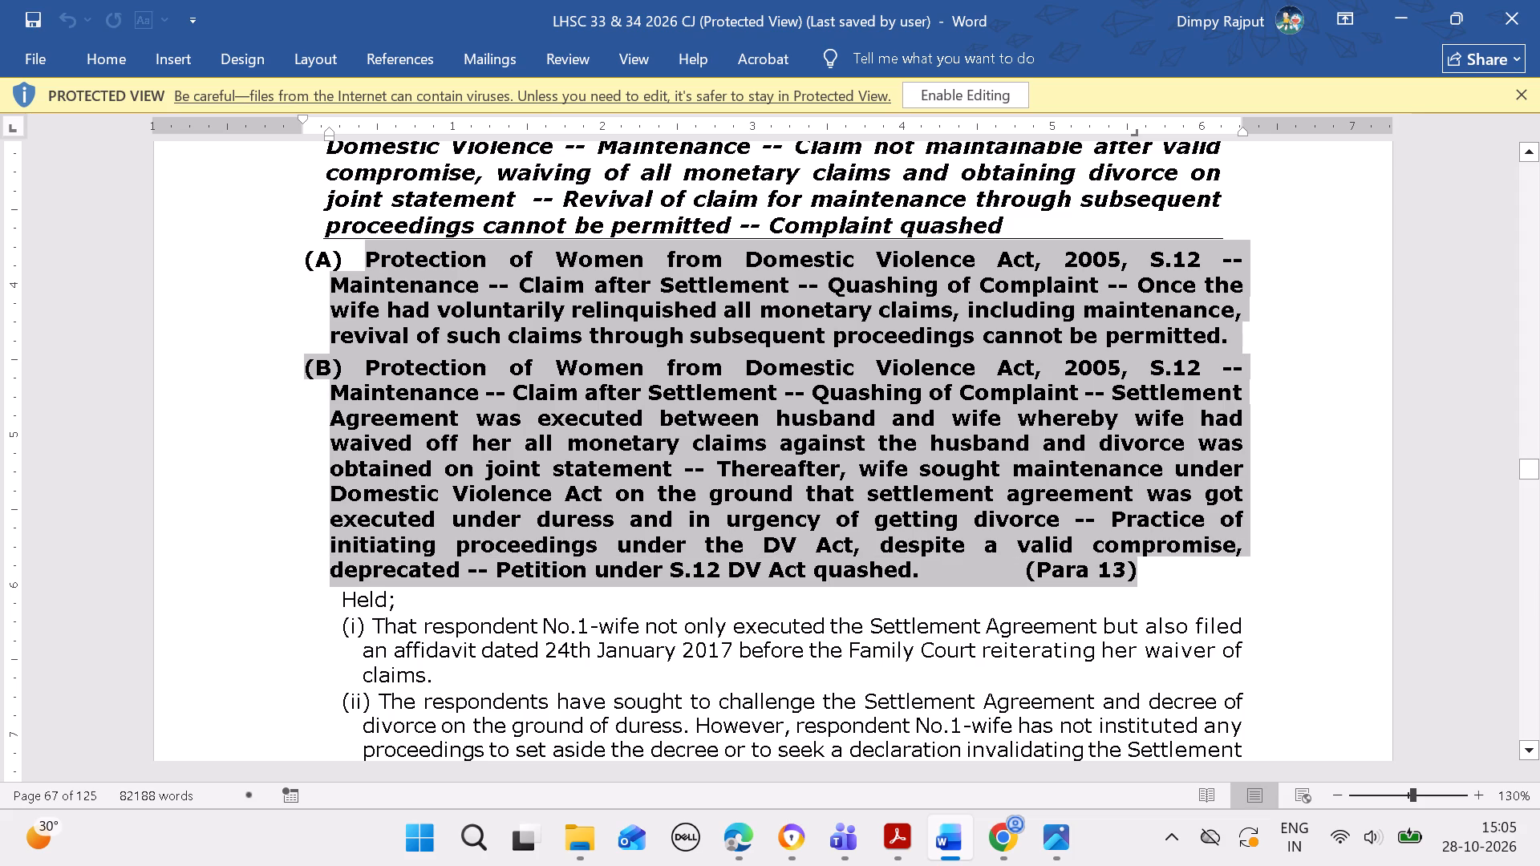
pyautogui.moveTo(1138, 569); pyautogui.dragTo(1140, 570)
pyautogui.hotkey('ctrl', 'c')
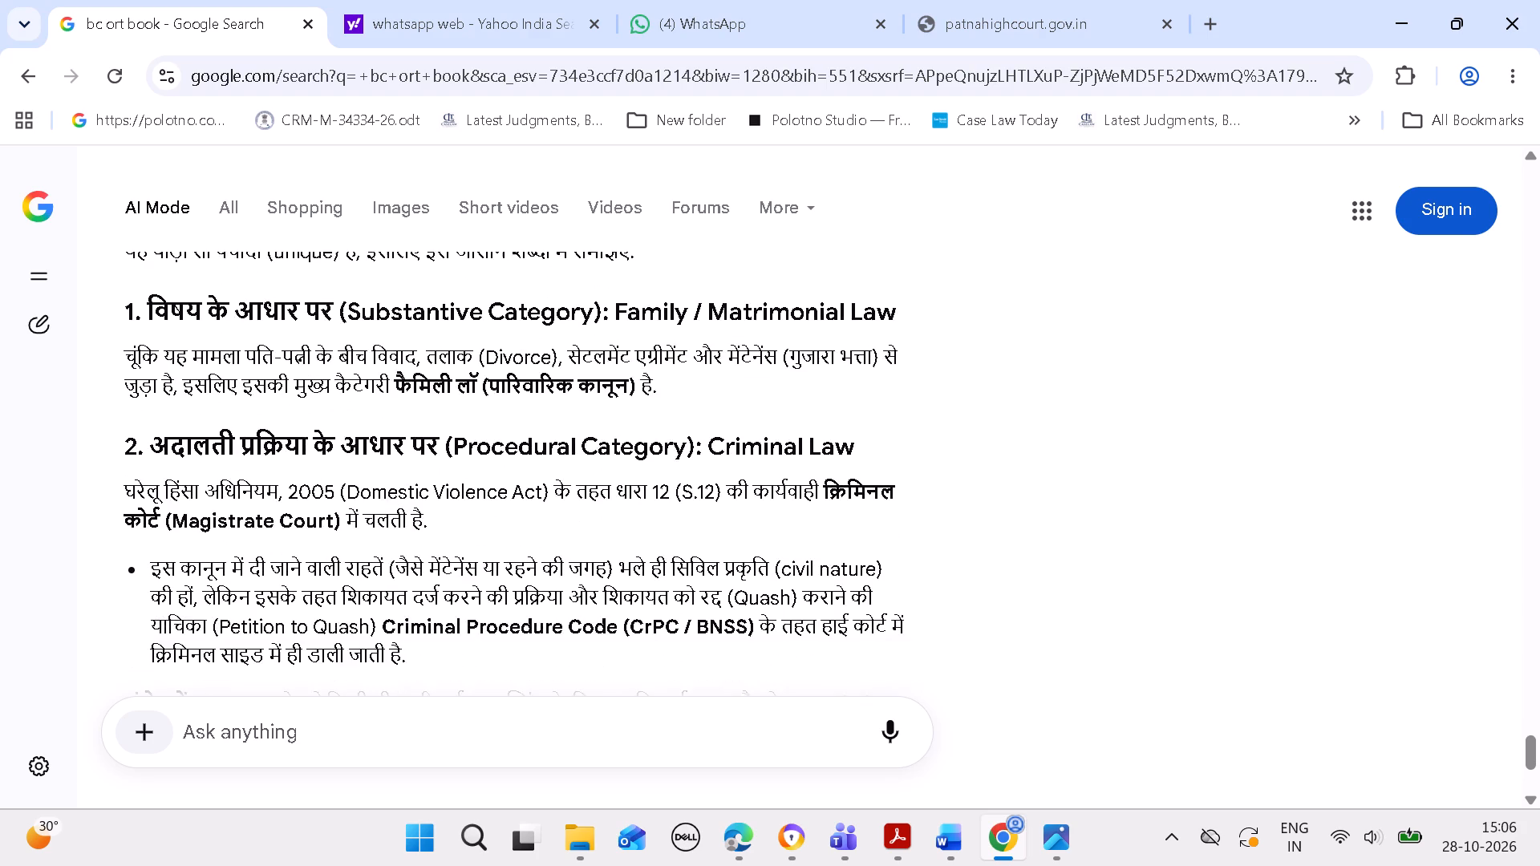
pyautogui.press('Down')
pyautogui.press('Down')
pyautogui.press('Down')
pyautogui.press('Down')
pyautogui.press('Down')
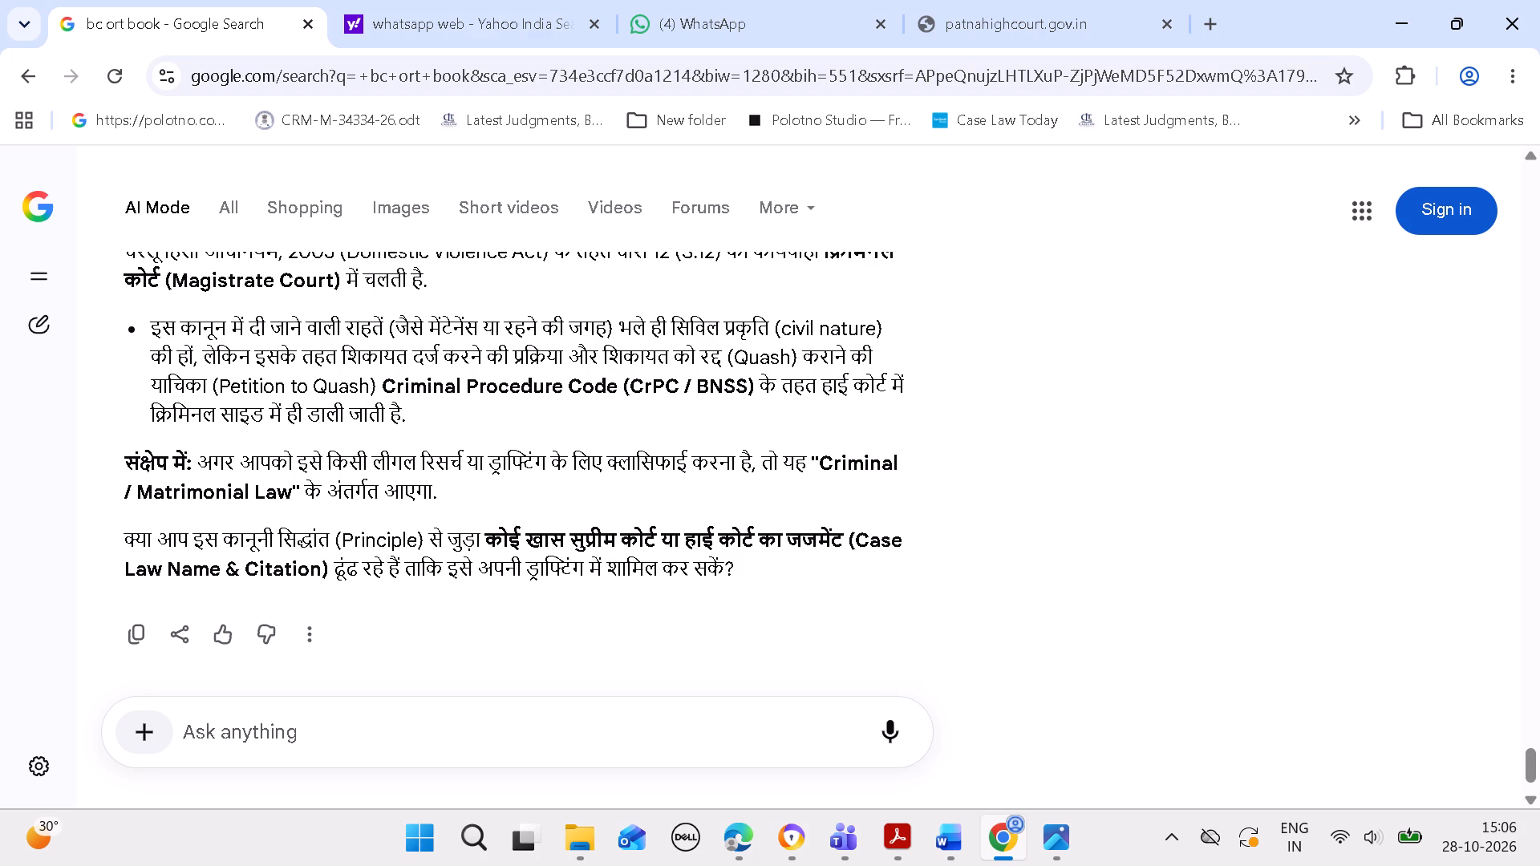
pyautogui.click(990, 834)
pyautogui.click(1000, 834)
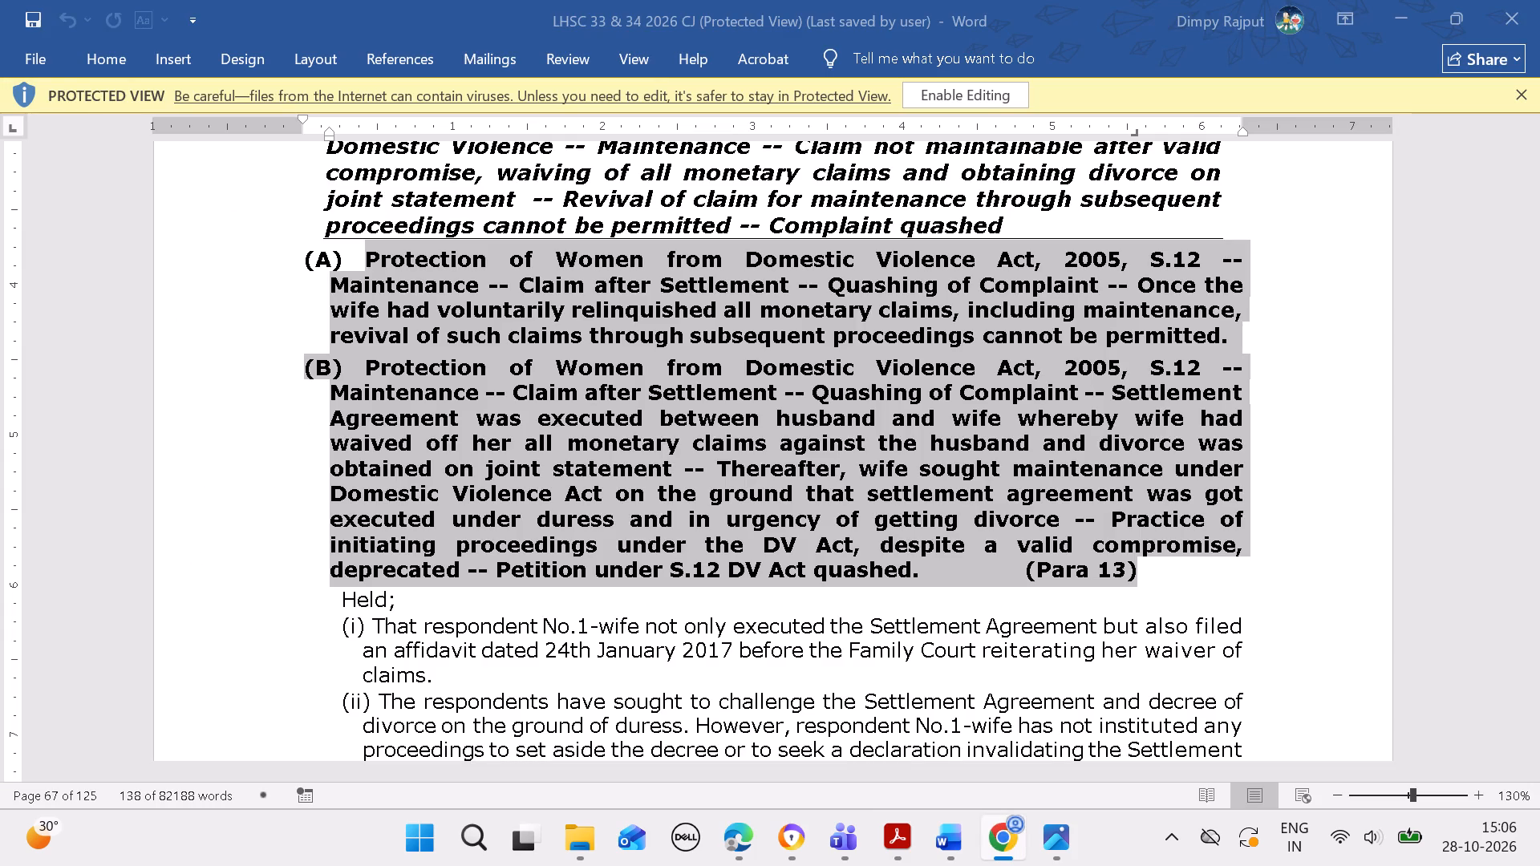
# Attach Criminal Law as the subject of case 733 in the Law Herald admin site in Edge.
pyautogui.click(743, 843)
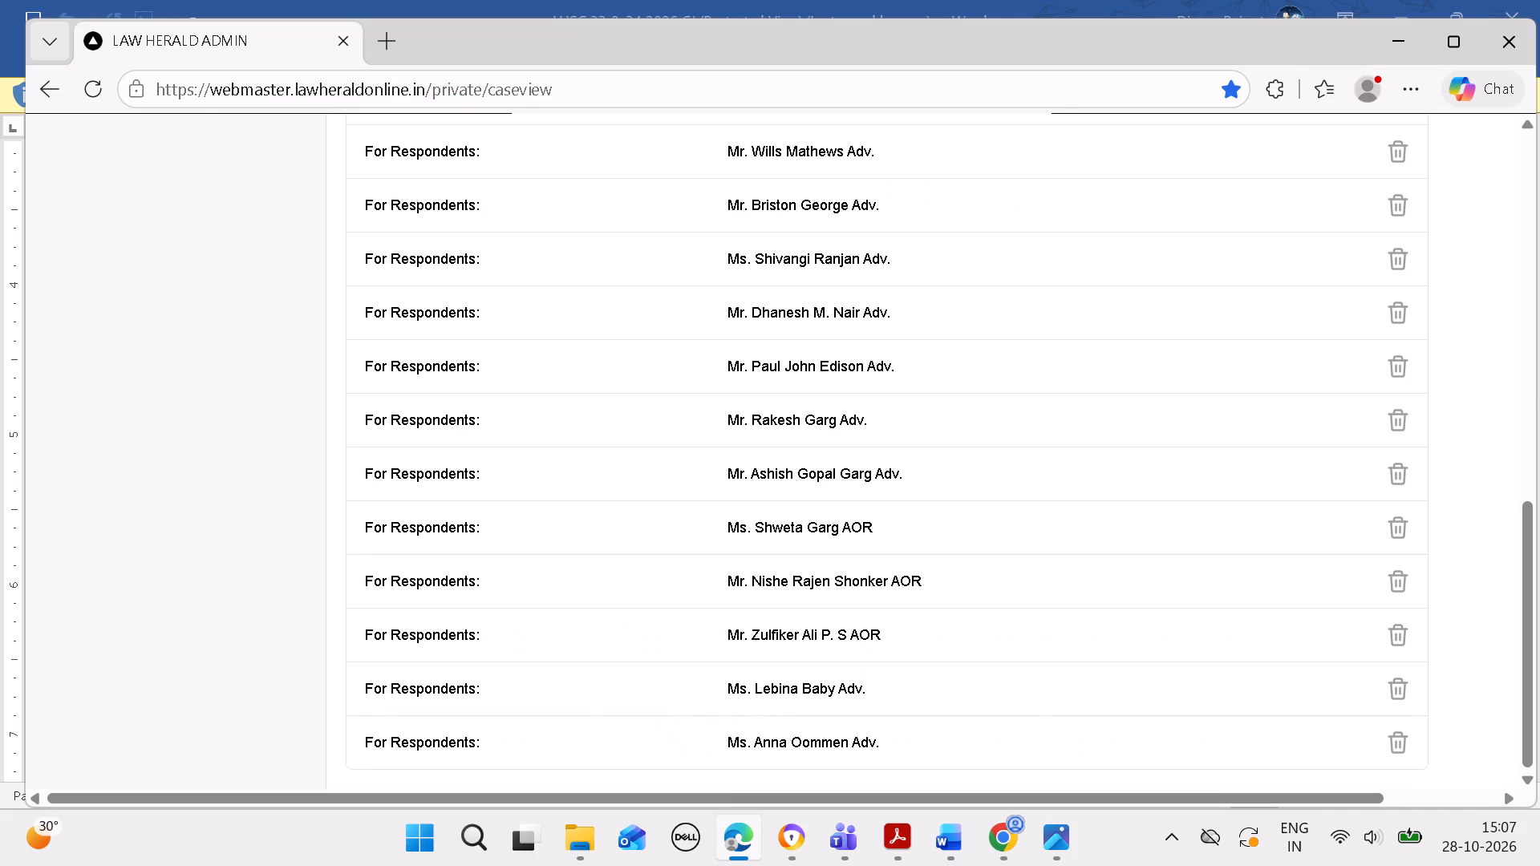
pyautogui.scroll(2, 837, 713)
pyautogui.click(607, 653)
pyautogui.scroll(-2, 594, 649)
pyautogui.click(535, 630)
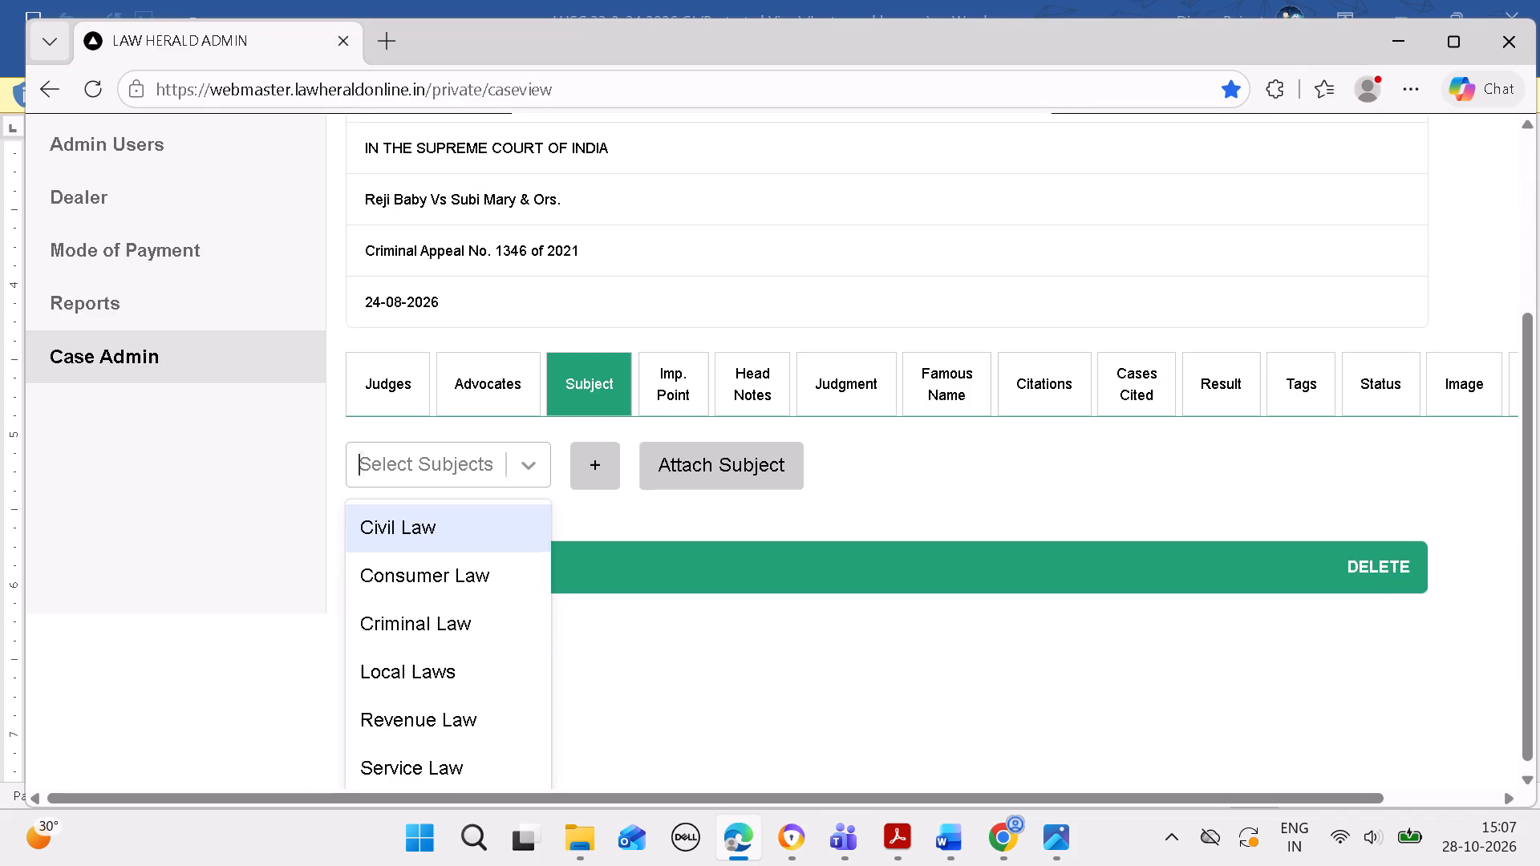
pyautogui.click(463, 621)
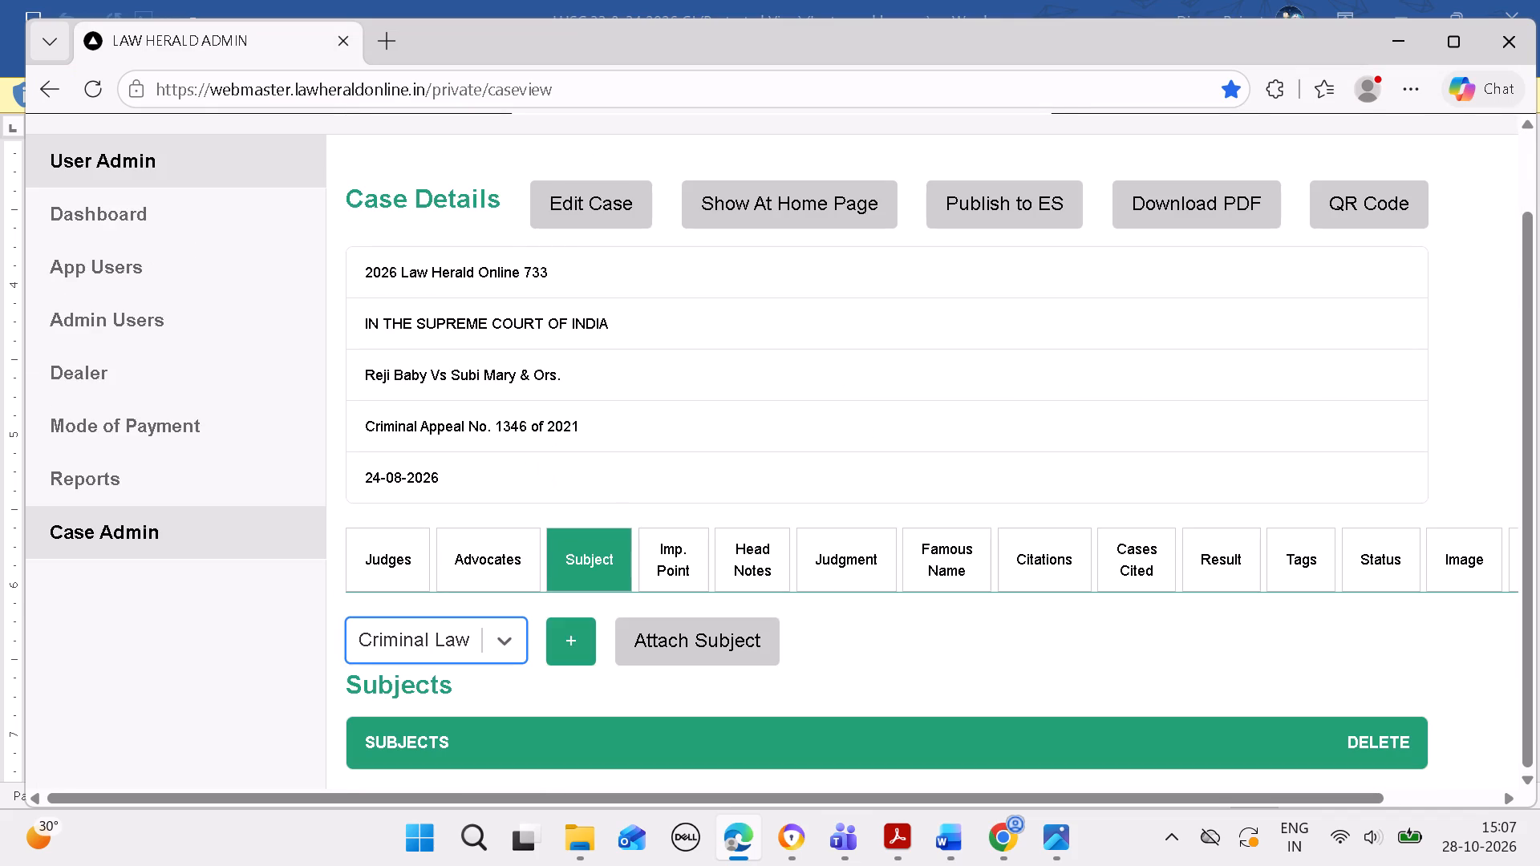
pyautogui.click(706, 652)
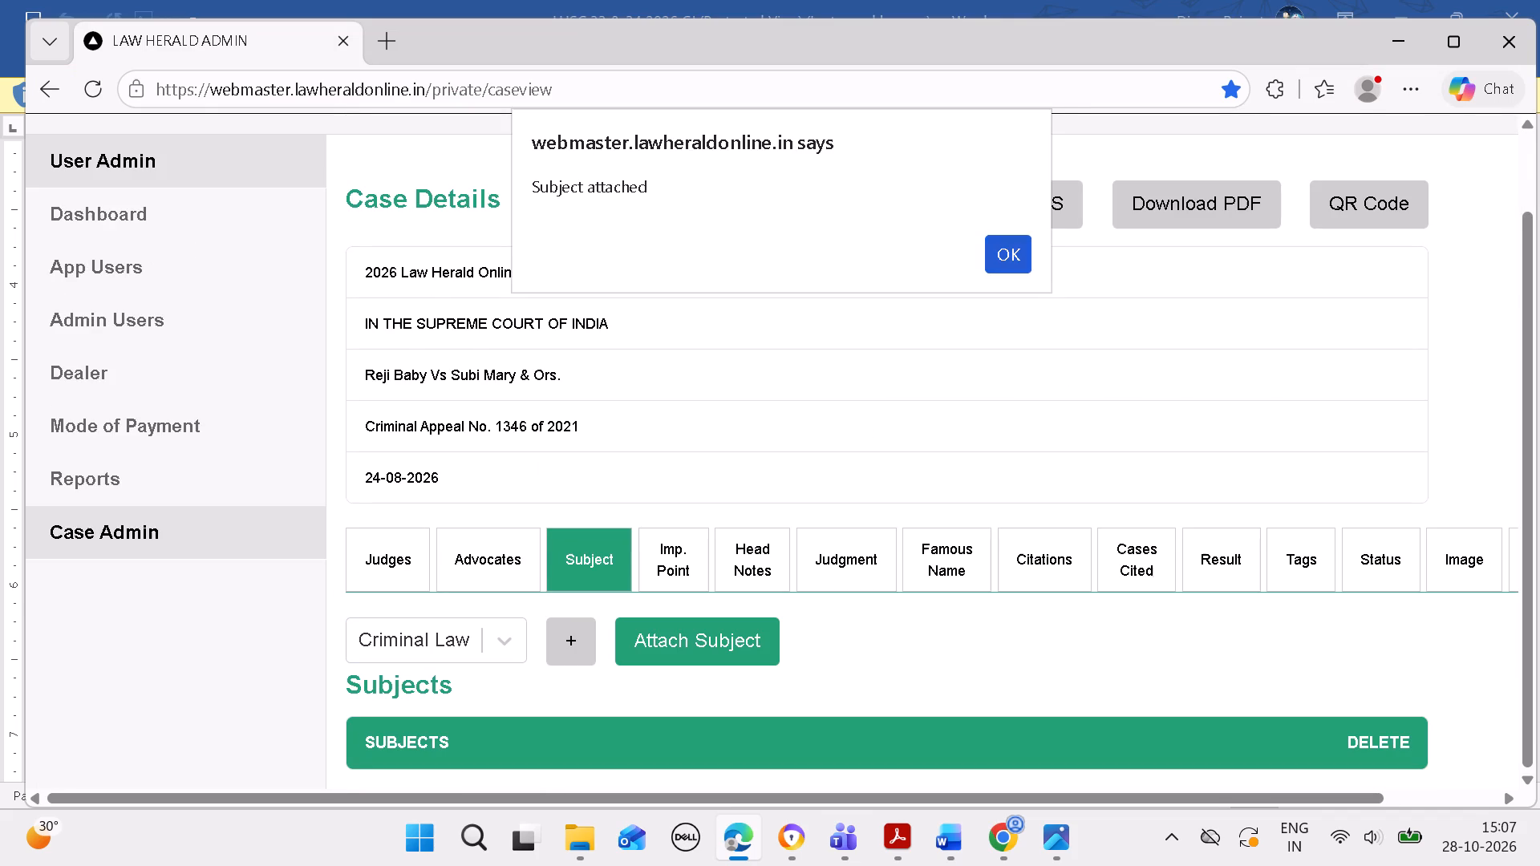
pyautogui.click(1001, 265)
pyautogui.scroll(-9, 890, 414)
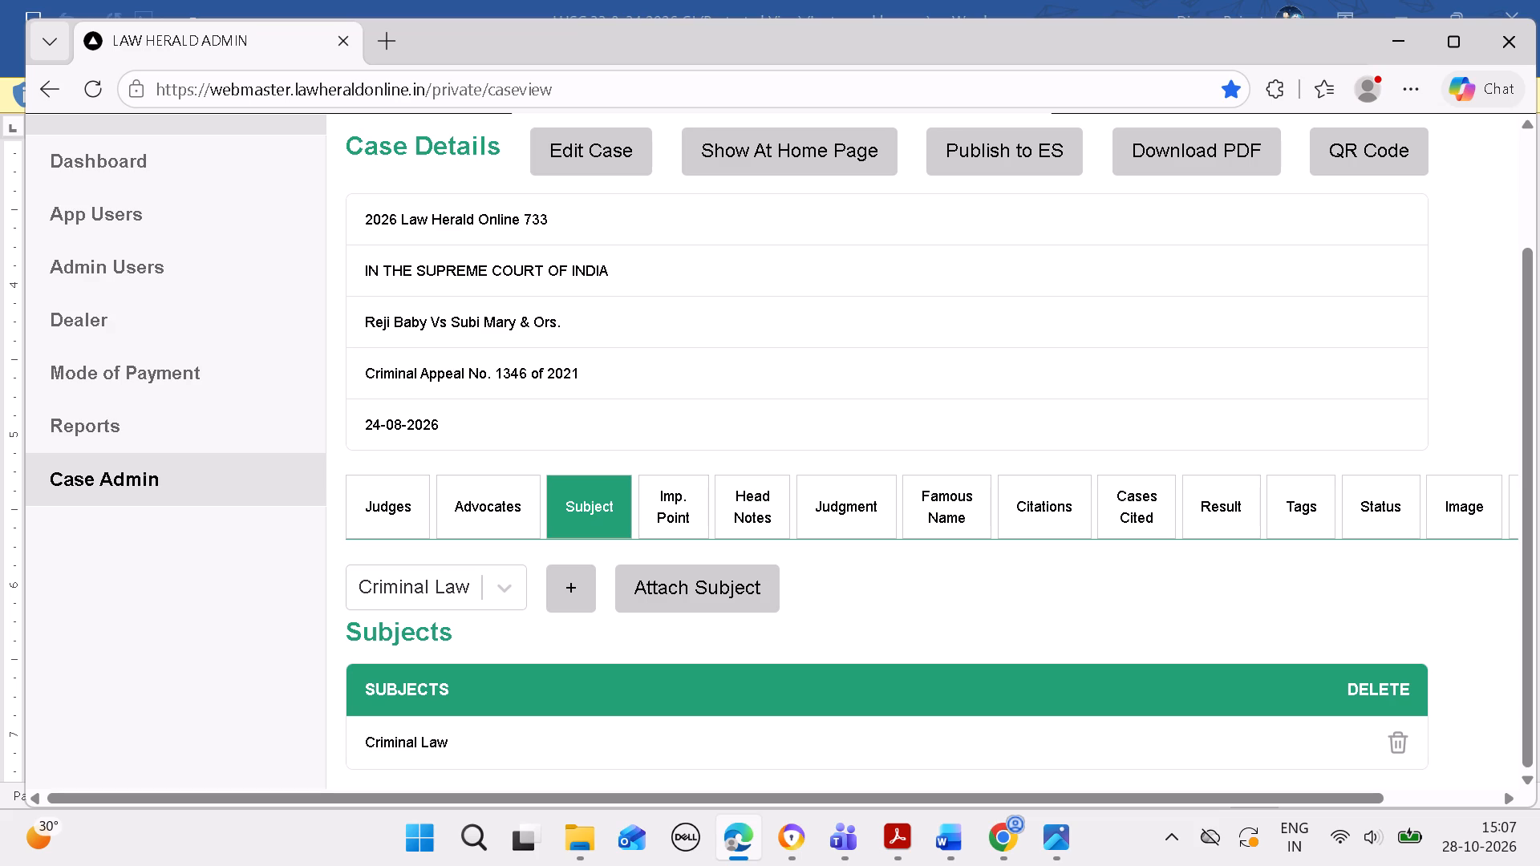
# Ask Google AI Mode in Chrome the follow-up "mtlb civil toh nhi hoga" and read its answer through to the end.
pyautogui.click(996, 840)
pyautogui.click(703, 727)
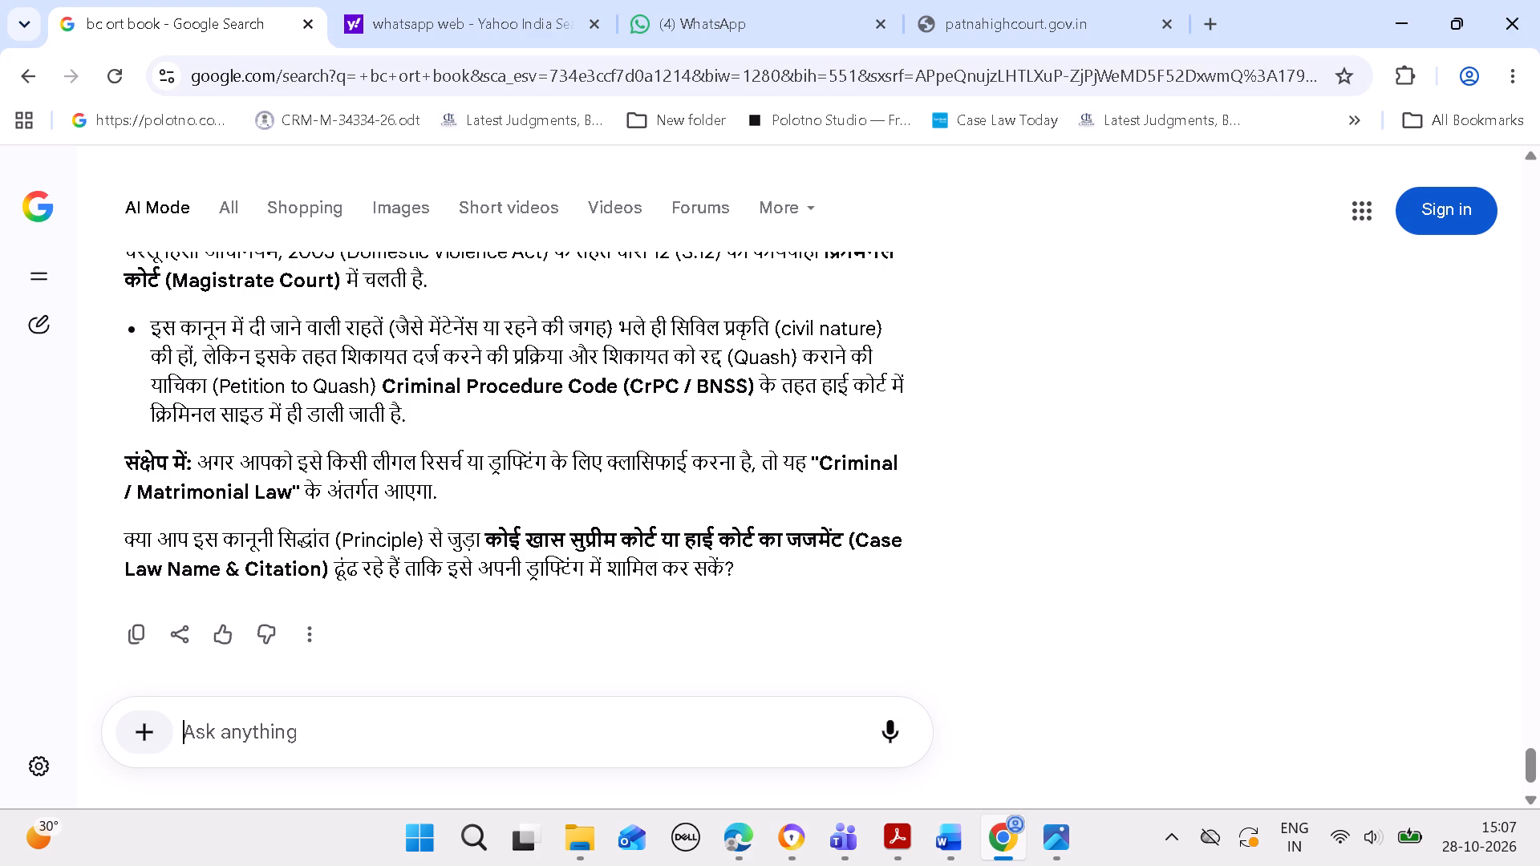
pyautogui.press('Return')
pyautogui.write('mtlb c')
pyautogui.write('ivil toh nhi hoga')
pyautogui.press('Return')
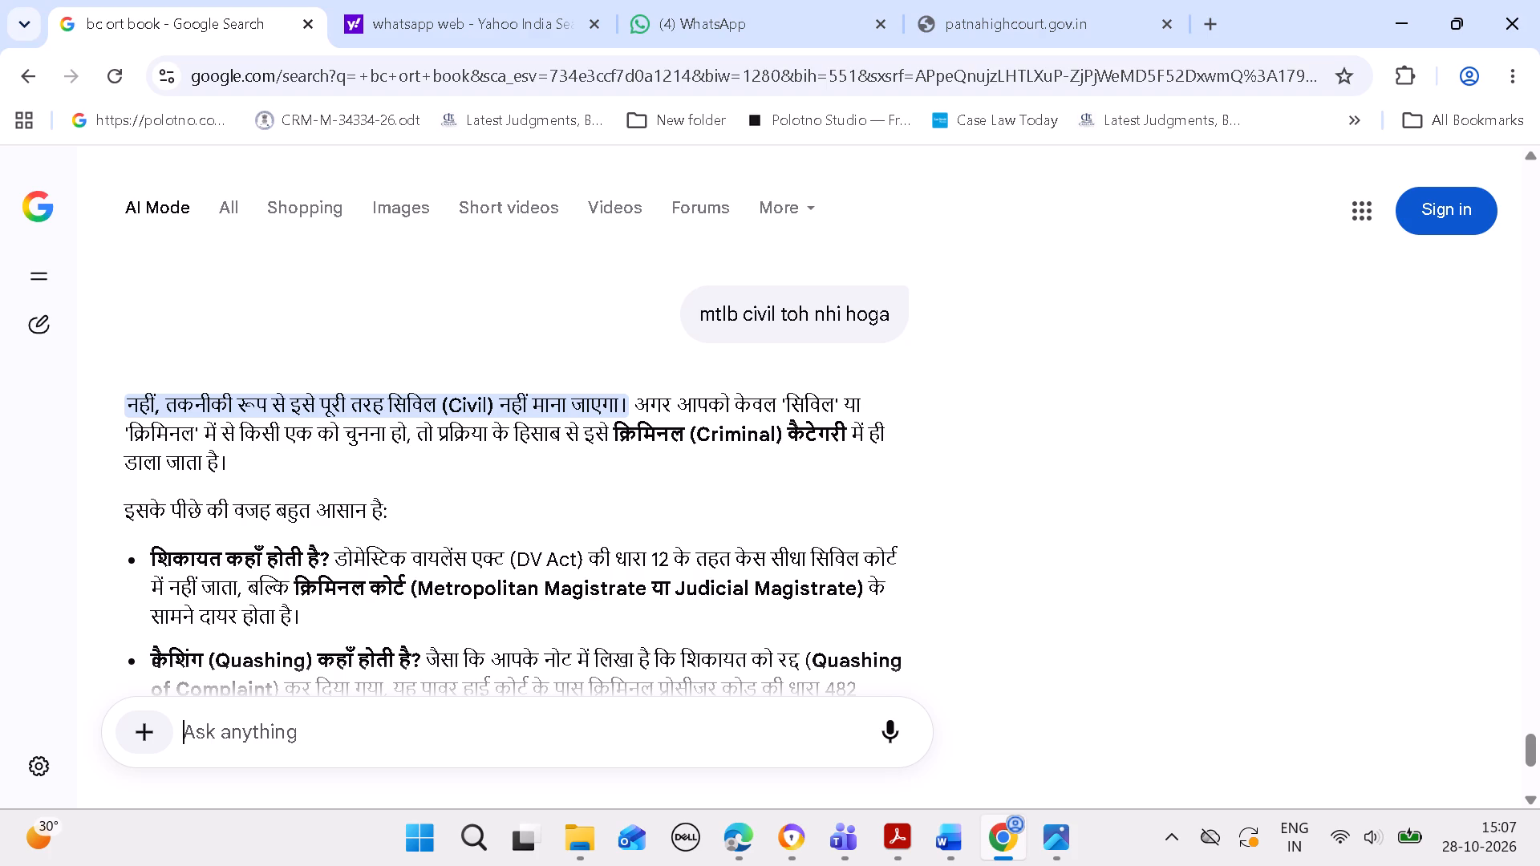
pyautogui.click(912, 623)
pyautogui.press('Down')
pyautogui.press('Down')
pyautogui.press('Down')
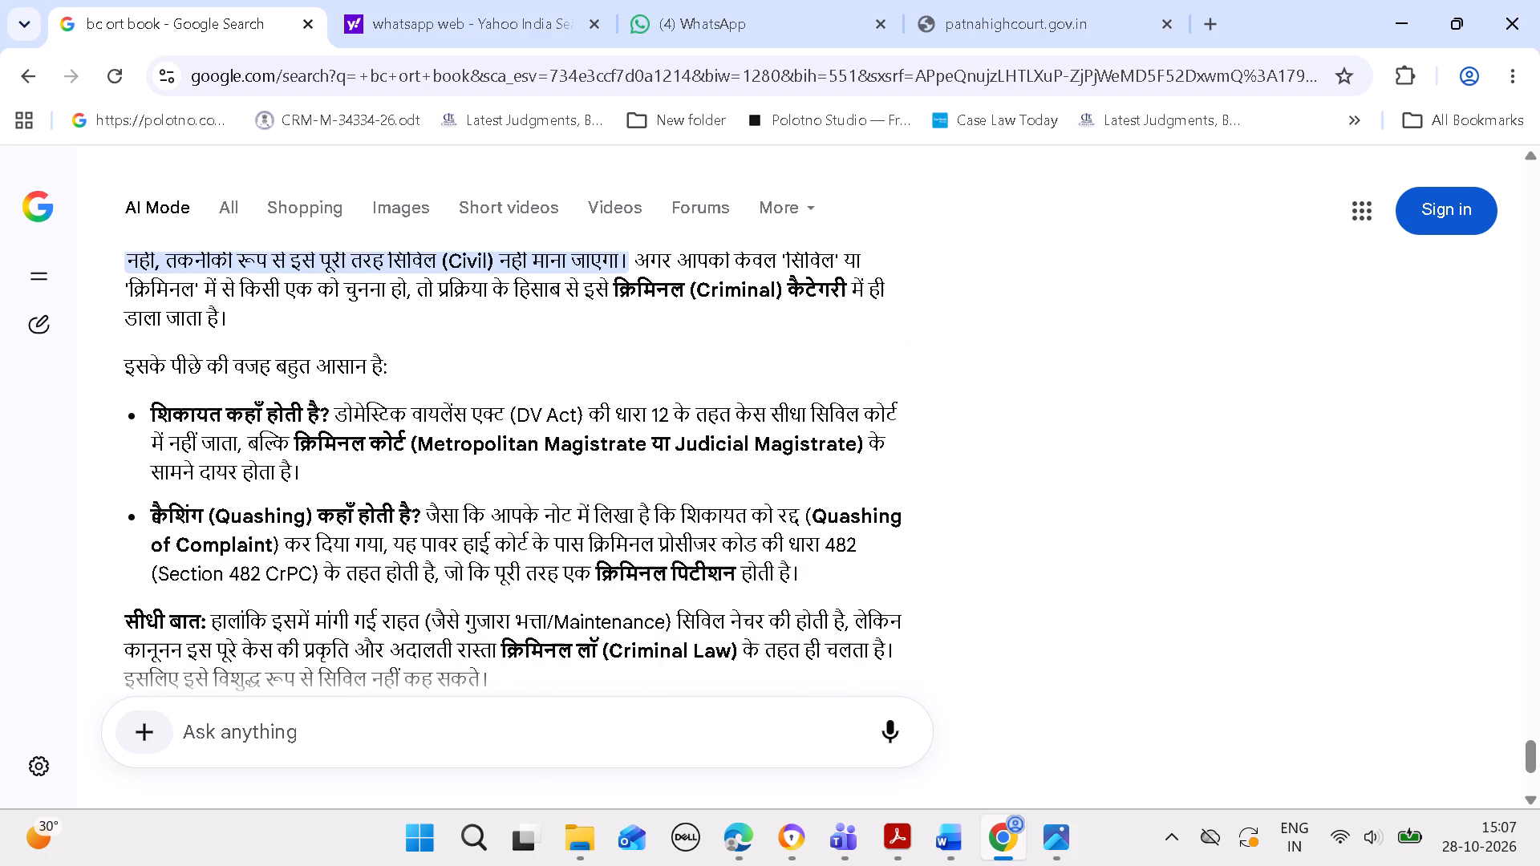
pyautogui.press('Down')
pyautogui.press('Down')
pyautogui.press('Down')
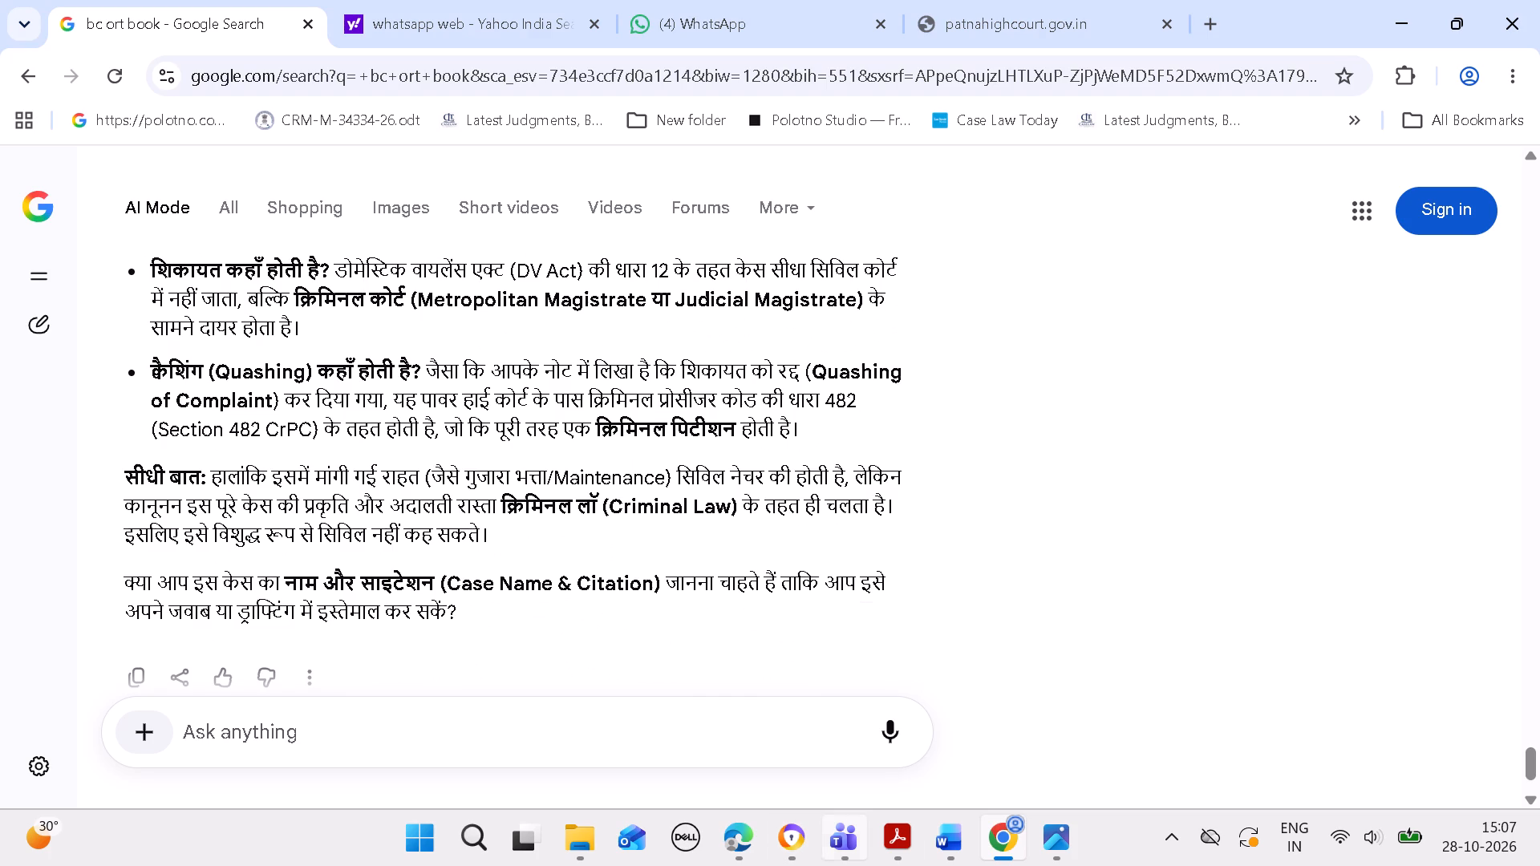
# Copy "Domestic Violence -- Maintenance" from the start of case 733's catch-line in Word.
pyautogui.click(939, 837)
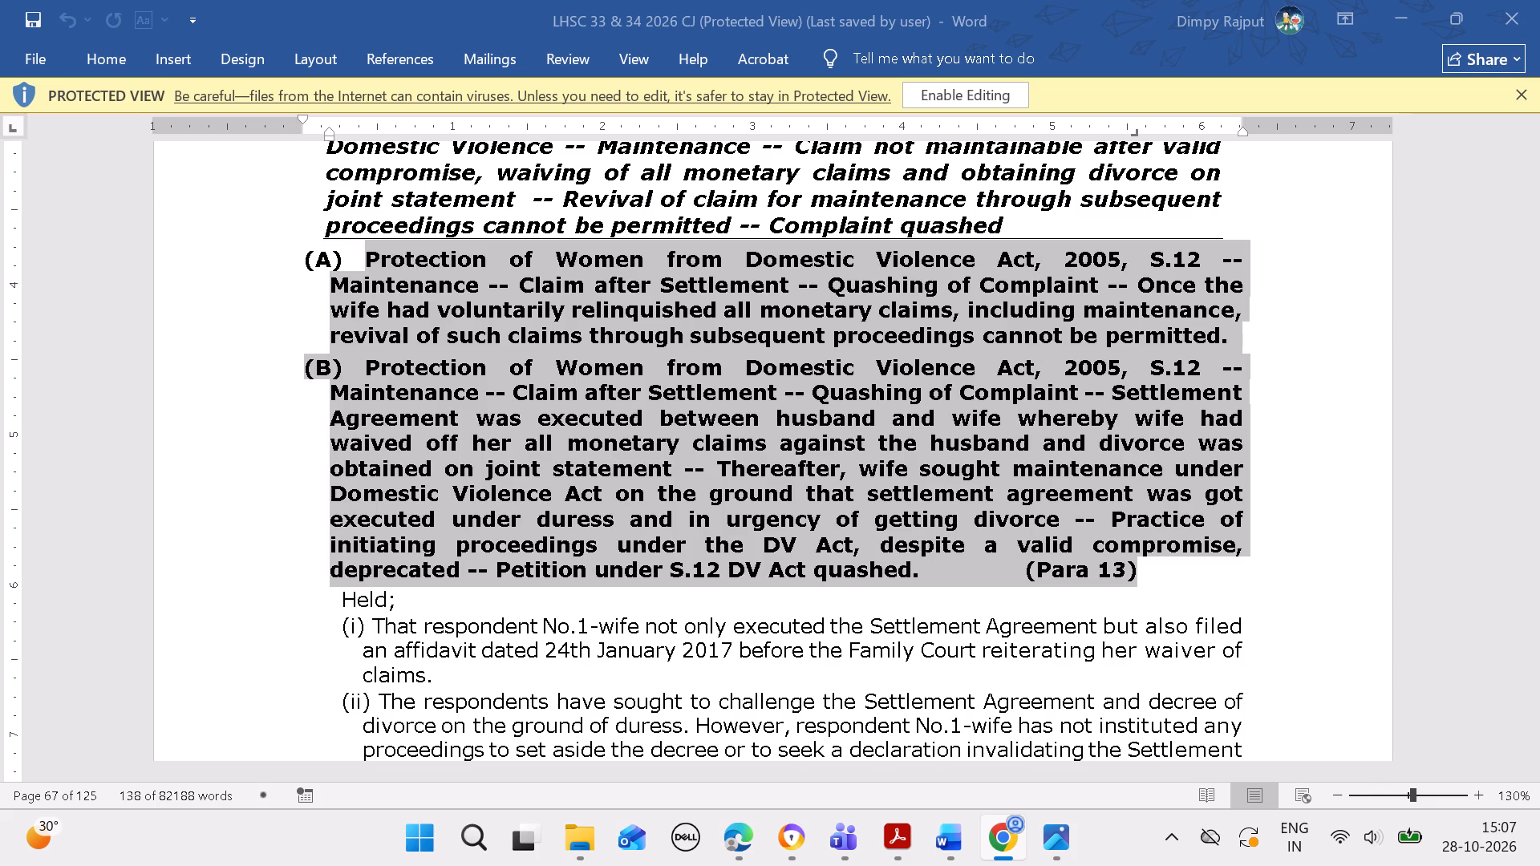
pyautogui.click(1161, 595)
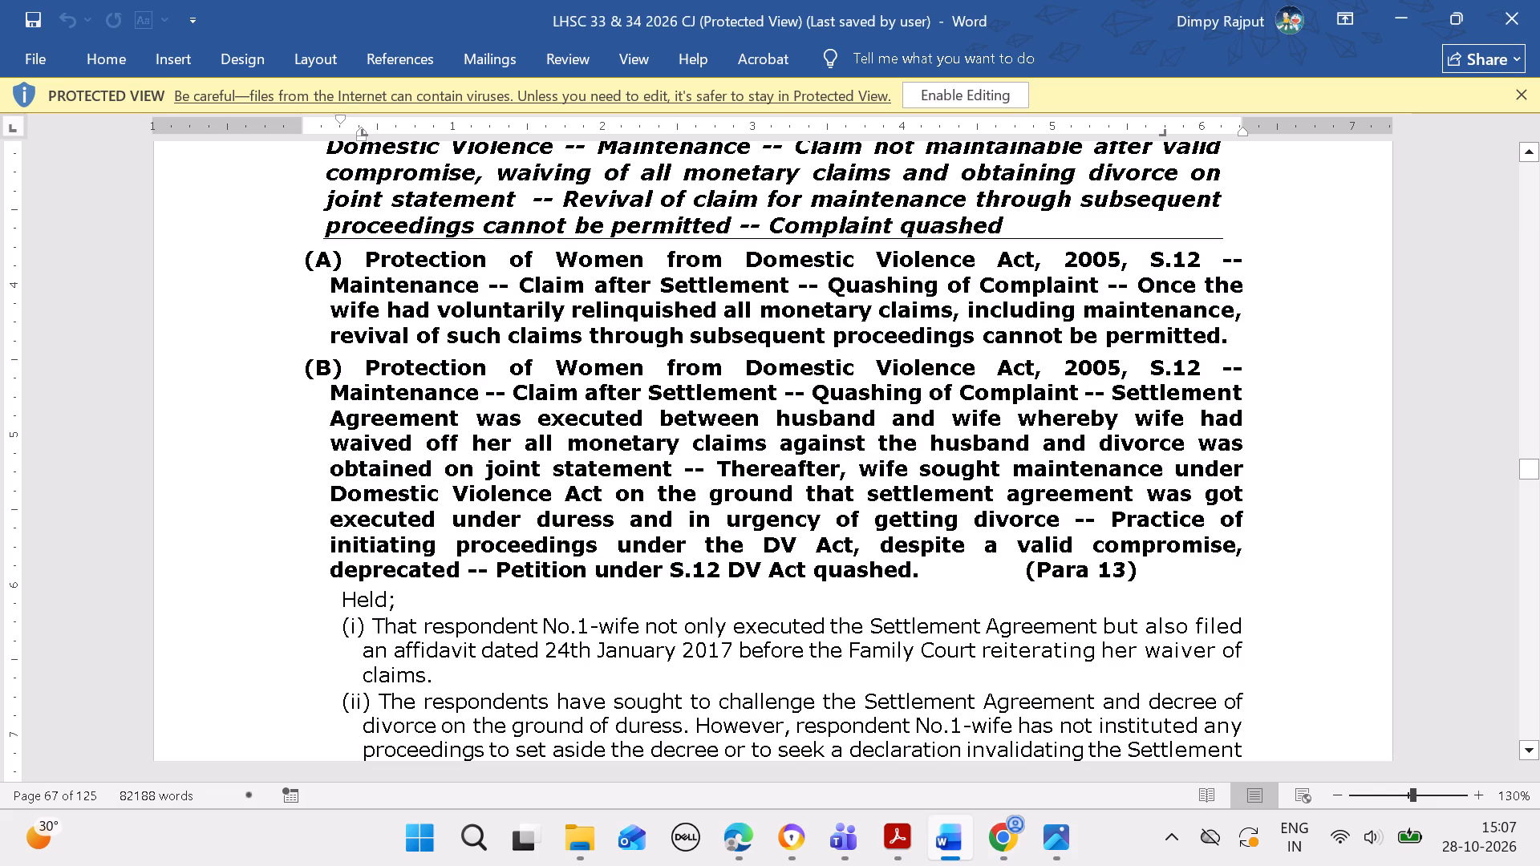
pyautogui.press('Up')
pyautogui.press('Up')
pyautogui.press('Up')
pyautogui.press('Up')
pyautogui.press('Up')
pyautogui.press('Up')
pyautogui.press('Up')
pyautogui.press('Up')
pyautogui.press('Up')
pyautogui.press('Up')
pyautogui.press('Up')
pyautogui.press('Up')
pyautogui.press('Up')
pyautogui.press('Up')
pyautogui.press('Up')
pyautogui.press('Up')
pyautogui.press('Up')
pyautogui.press('Up')
pyautogui.press('Up')
pyautogui.press('Up')
pyautogui.press('Up')
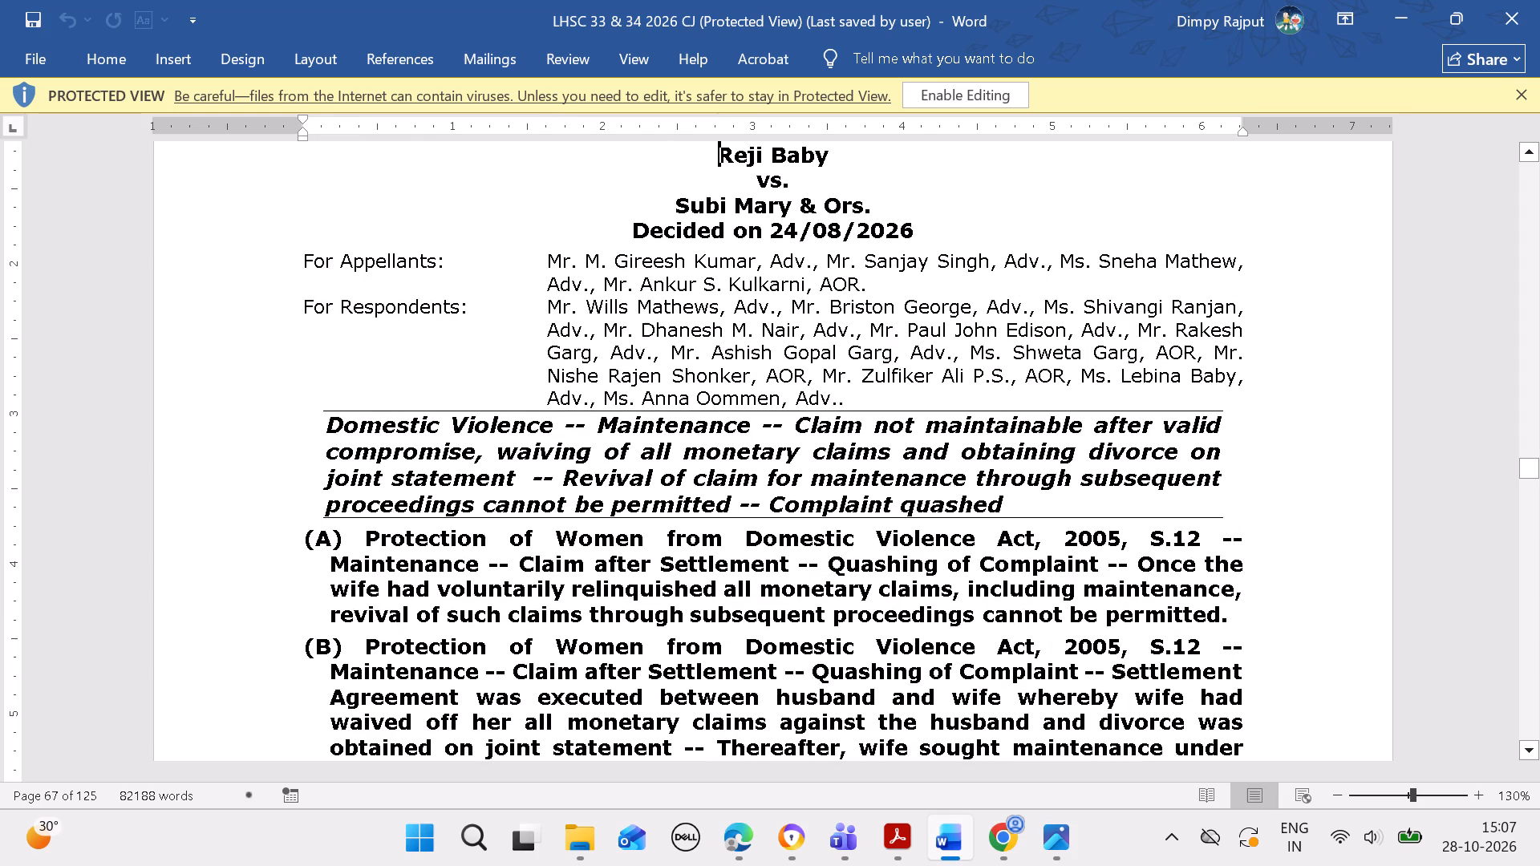
pyautogui.moveTo(326, 424); pyautogui.dragTo(341, 419)
pyautogui.moveTo(341, 419); pyautogui.dragTo(645, 427)
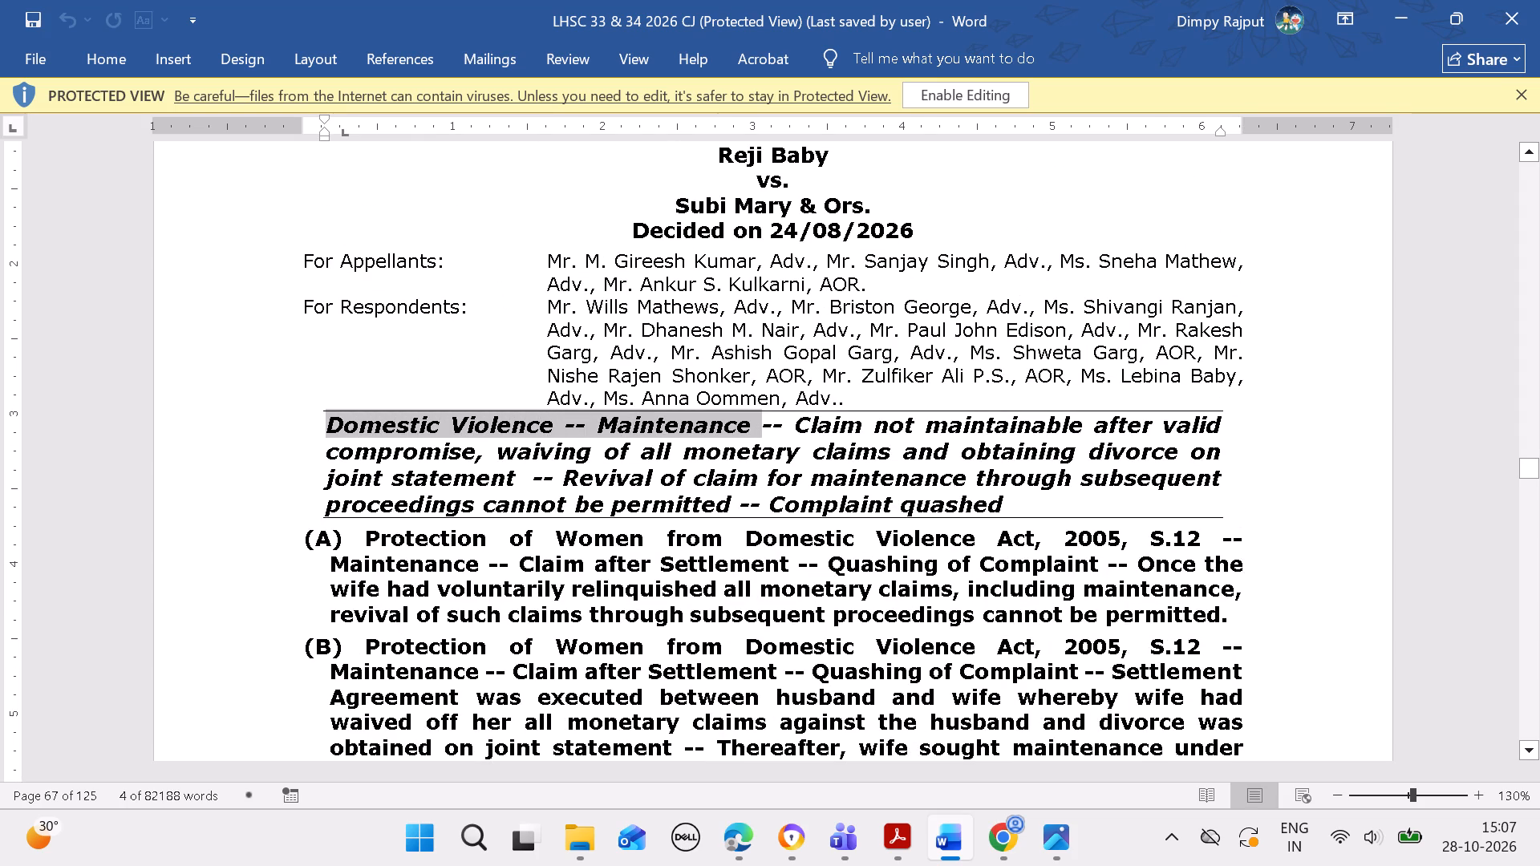
pyautogui.hotkey('ctrl', 'c')
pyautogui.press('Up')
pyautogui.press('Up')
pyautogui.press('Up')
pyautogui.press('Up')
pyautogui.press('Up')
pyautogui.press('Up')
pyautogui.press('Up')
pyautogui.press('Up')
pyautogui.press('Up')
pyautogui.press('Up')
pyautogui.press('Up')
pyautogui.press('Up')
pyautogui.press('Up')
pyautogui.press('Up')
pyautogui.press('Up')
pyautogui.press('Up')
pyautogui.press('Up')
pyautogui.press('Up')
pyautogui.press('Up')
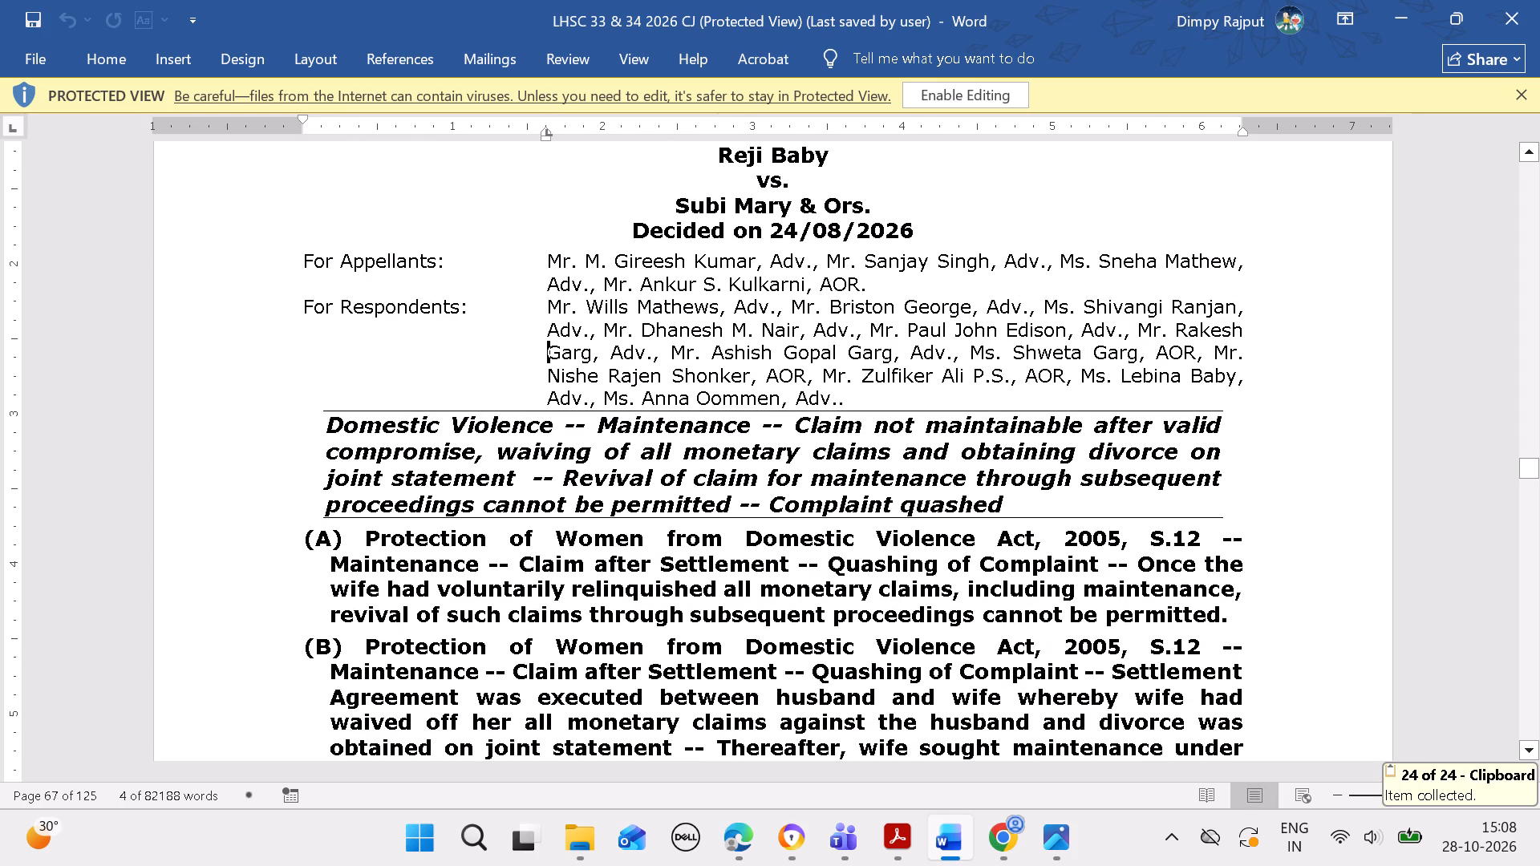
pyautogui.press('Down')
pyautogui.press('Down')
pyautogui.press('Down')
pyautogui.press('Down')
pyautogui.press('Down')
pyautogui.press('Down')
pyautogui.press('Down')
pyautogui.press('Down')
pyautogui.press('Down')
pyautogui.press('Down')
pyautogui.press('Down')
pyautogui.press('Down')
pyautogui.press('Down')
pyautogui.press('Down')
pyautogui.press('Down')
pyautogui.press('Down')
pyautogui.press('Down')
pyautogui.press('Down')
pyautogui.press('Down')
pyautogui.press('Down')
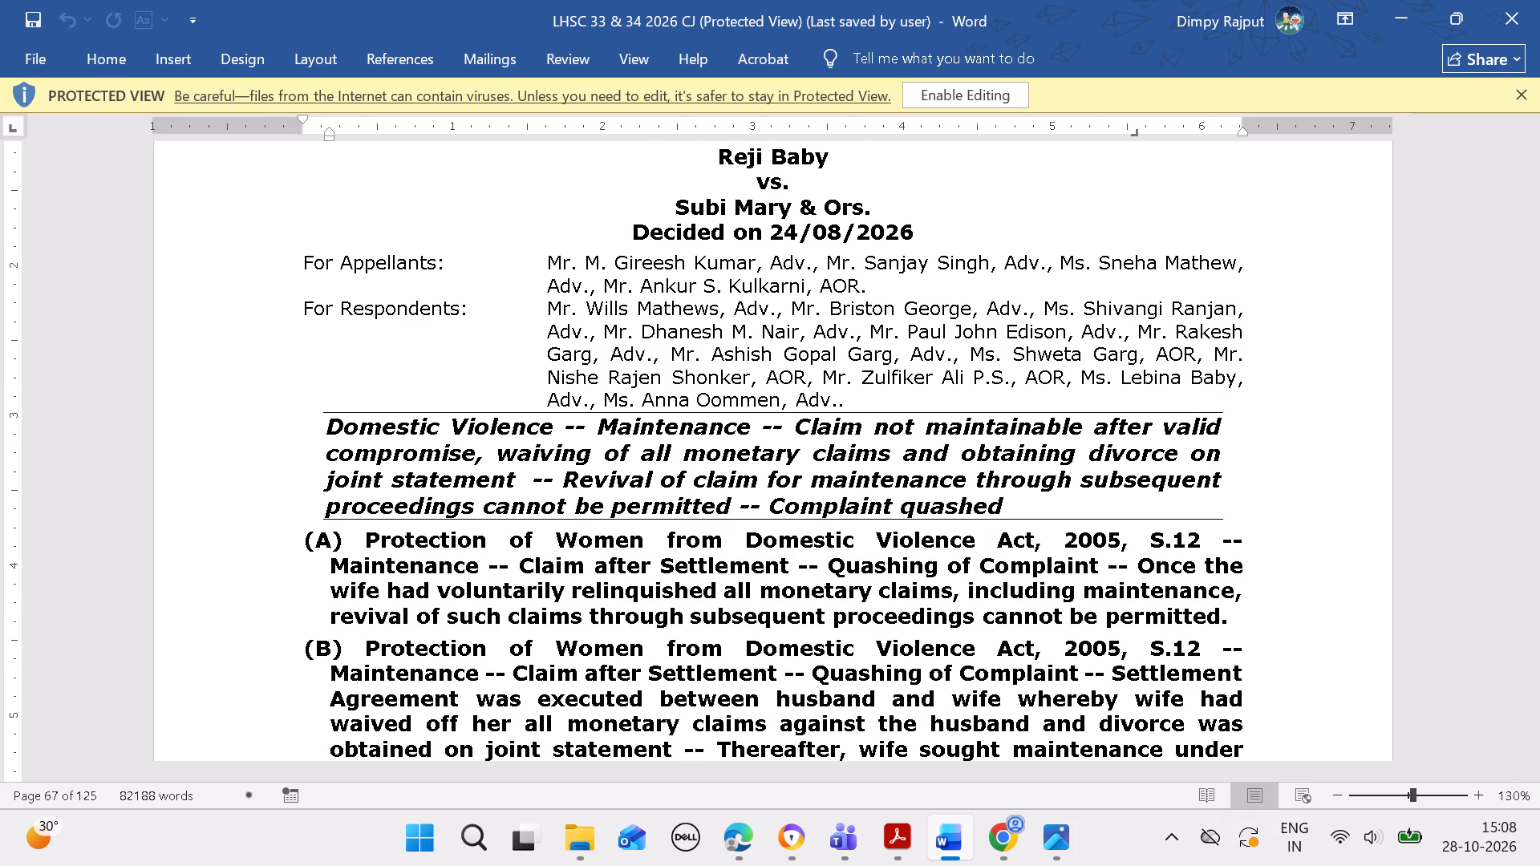
pyautogui.click(743, 841)
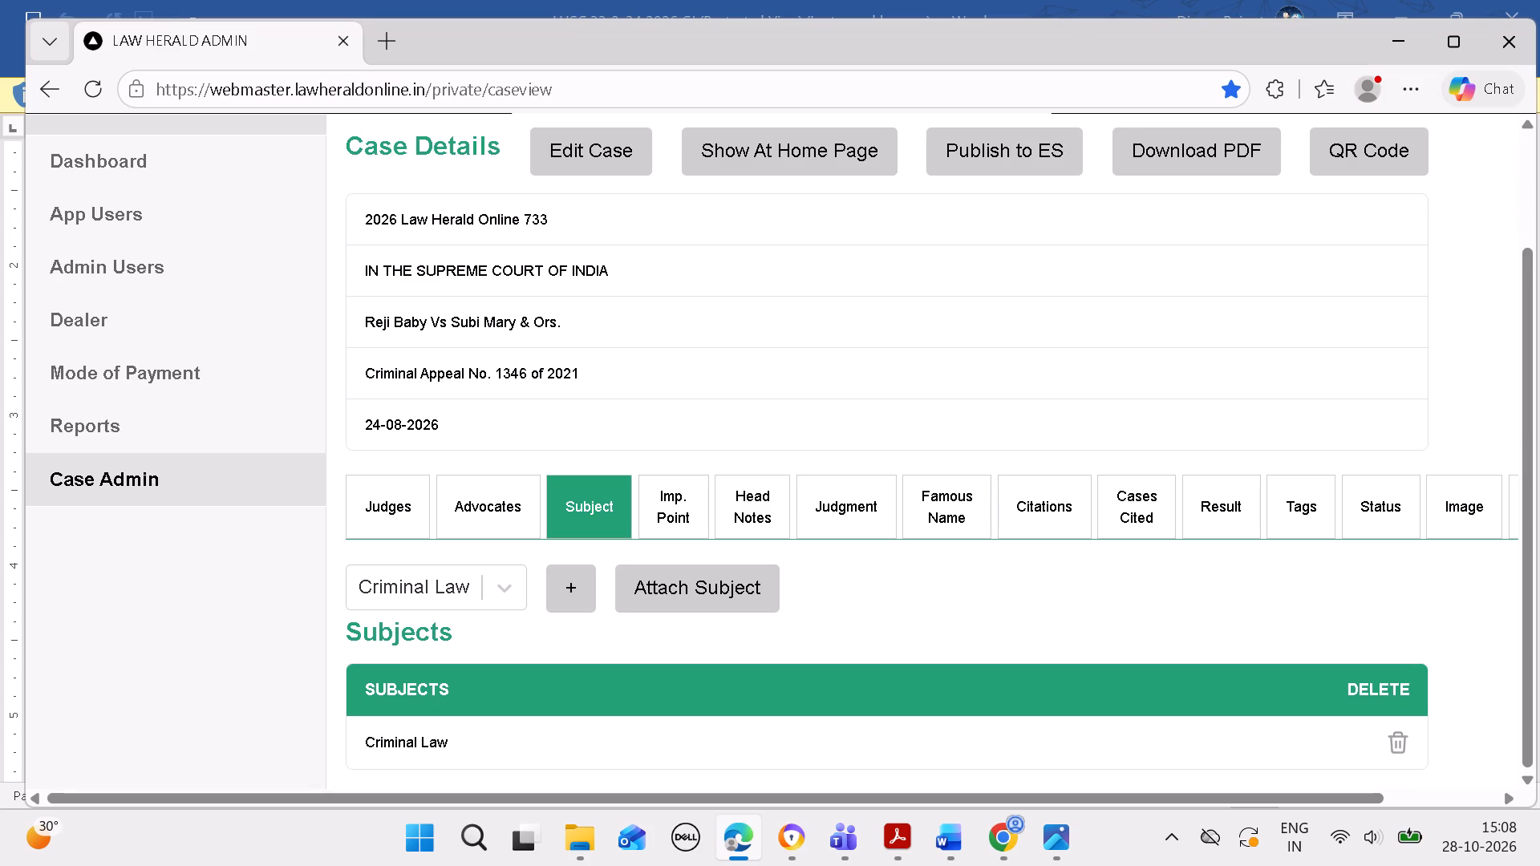
pyautogui.click(683, 510)
pyautogui.scroll(-5, 683, 510)
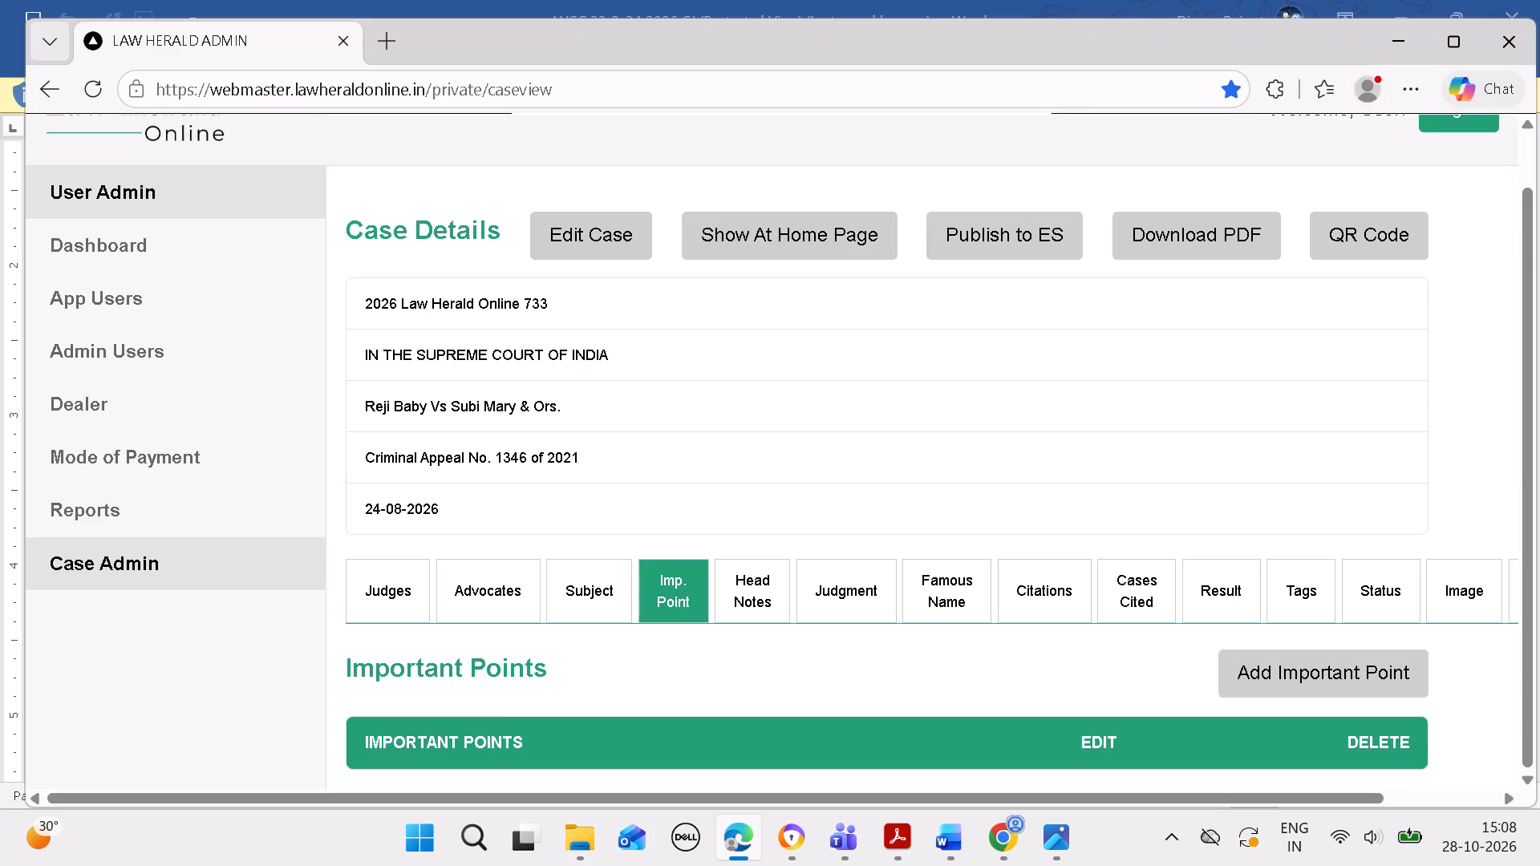
pyautogui.click(1233, 666)
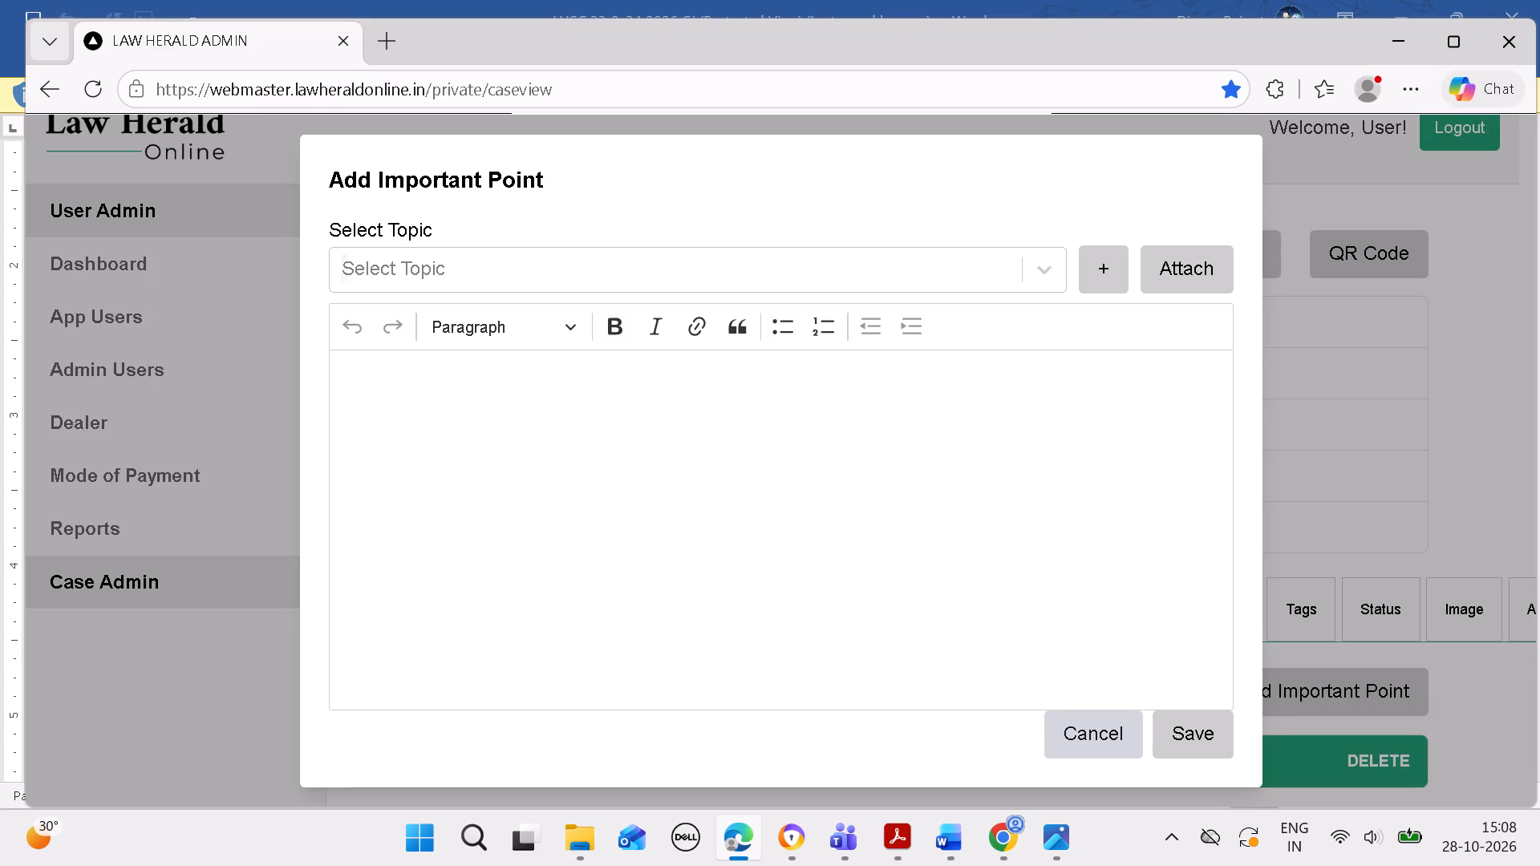
pyautogui.click(728, 265)
pyautogui.hotkey('ctrl', 'v')
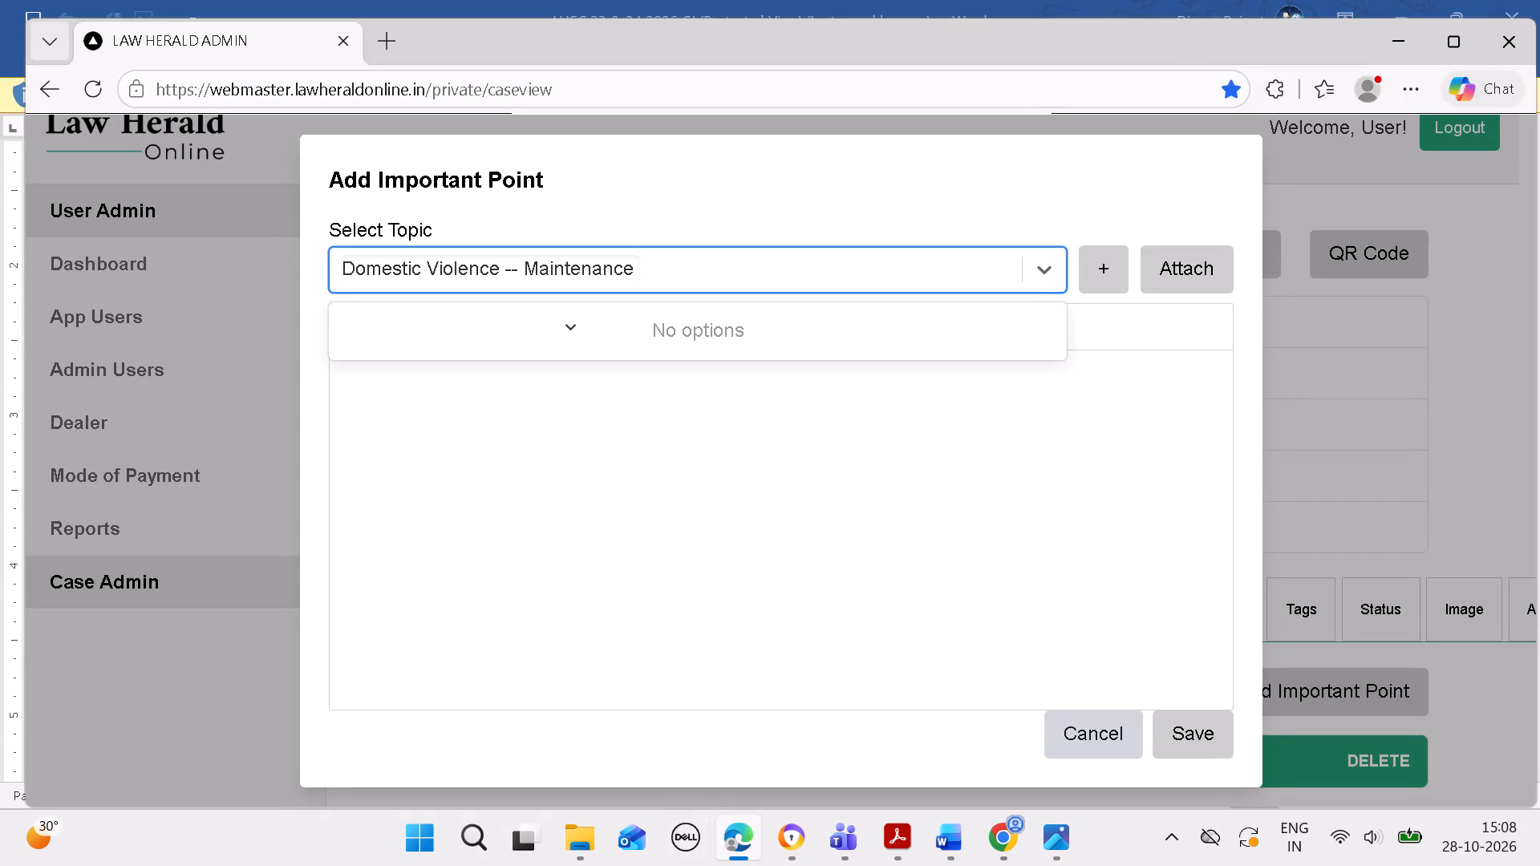
pyautogui.keyDown('ctrl'); pyautogui.click(1172, 273); pyautogui.keyUp('ctrl')
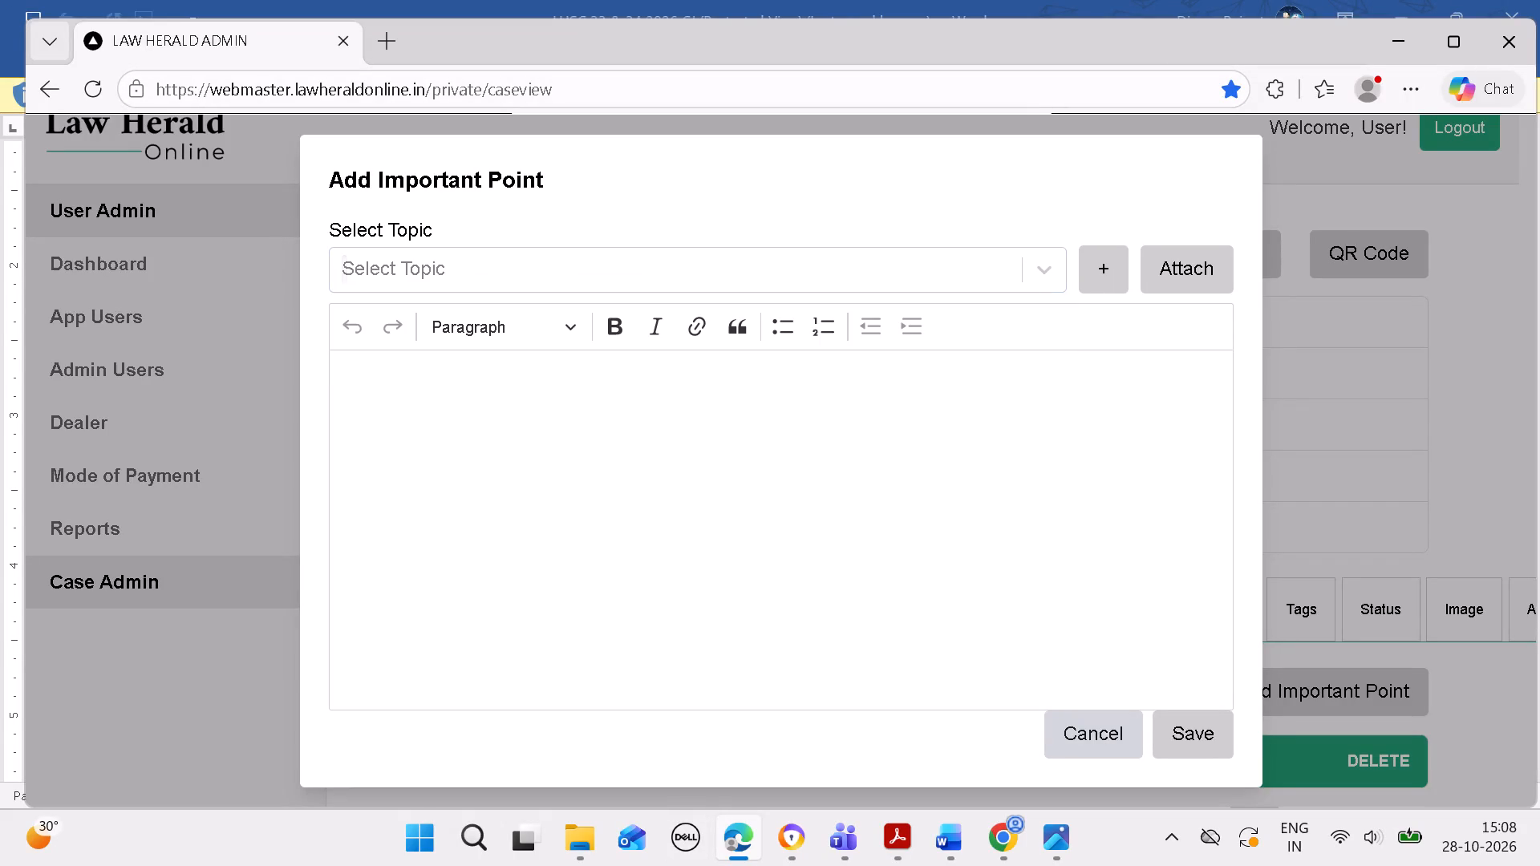
pyautogui.keyDown('ctrl'); pyautogui.click(769, 265); pyautogui.keyUp('ctrl')
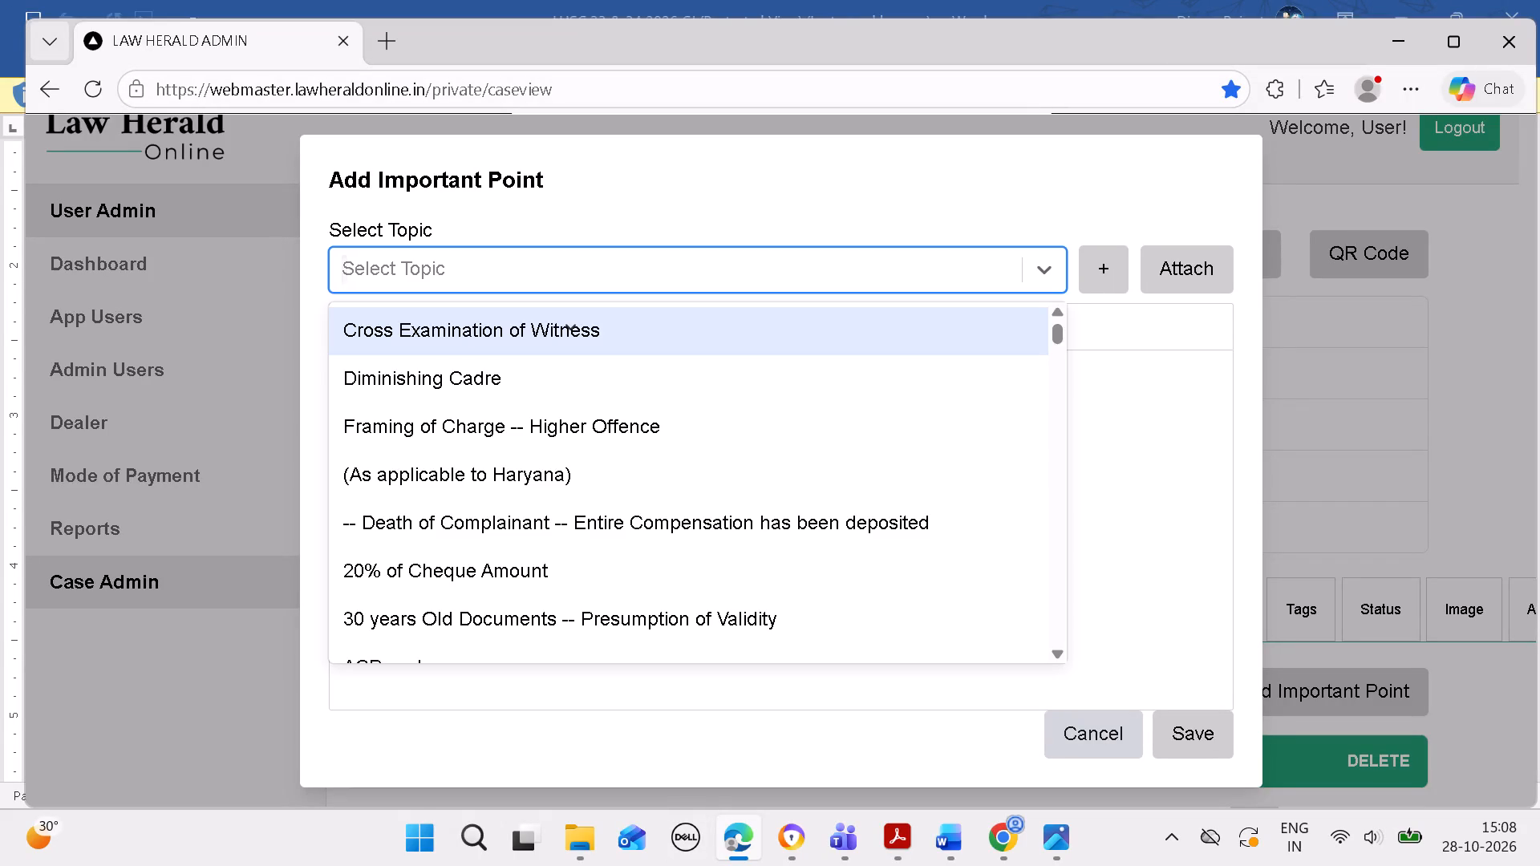
# Create and save a new topic named "Domestic Violence -- Maintenance", without the trailing space.
pyautogui.click(1119, 271)
pyautogui.click(739, 460)
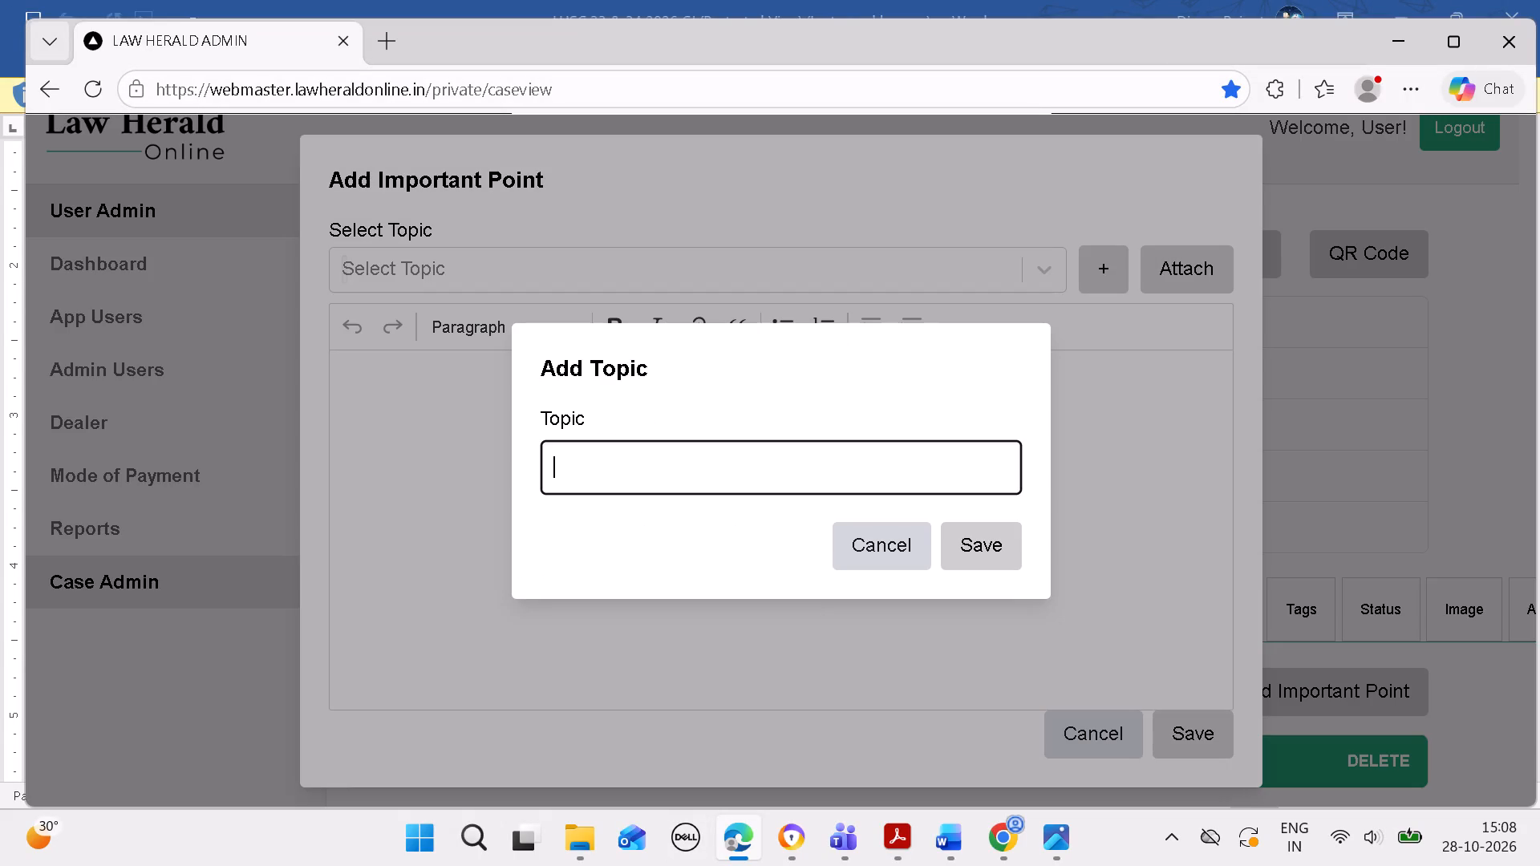
pyautogui.hotkey('ctrl', 'v')
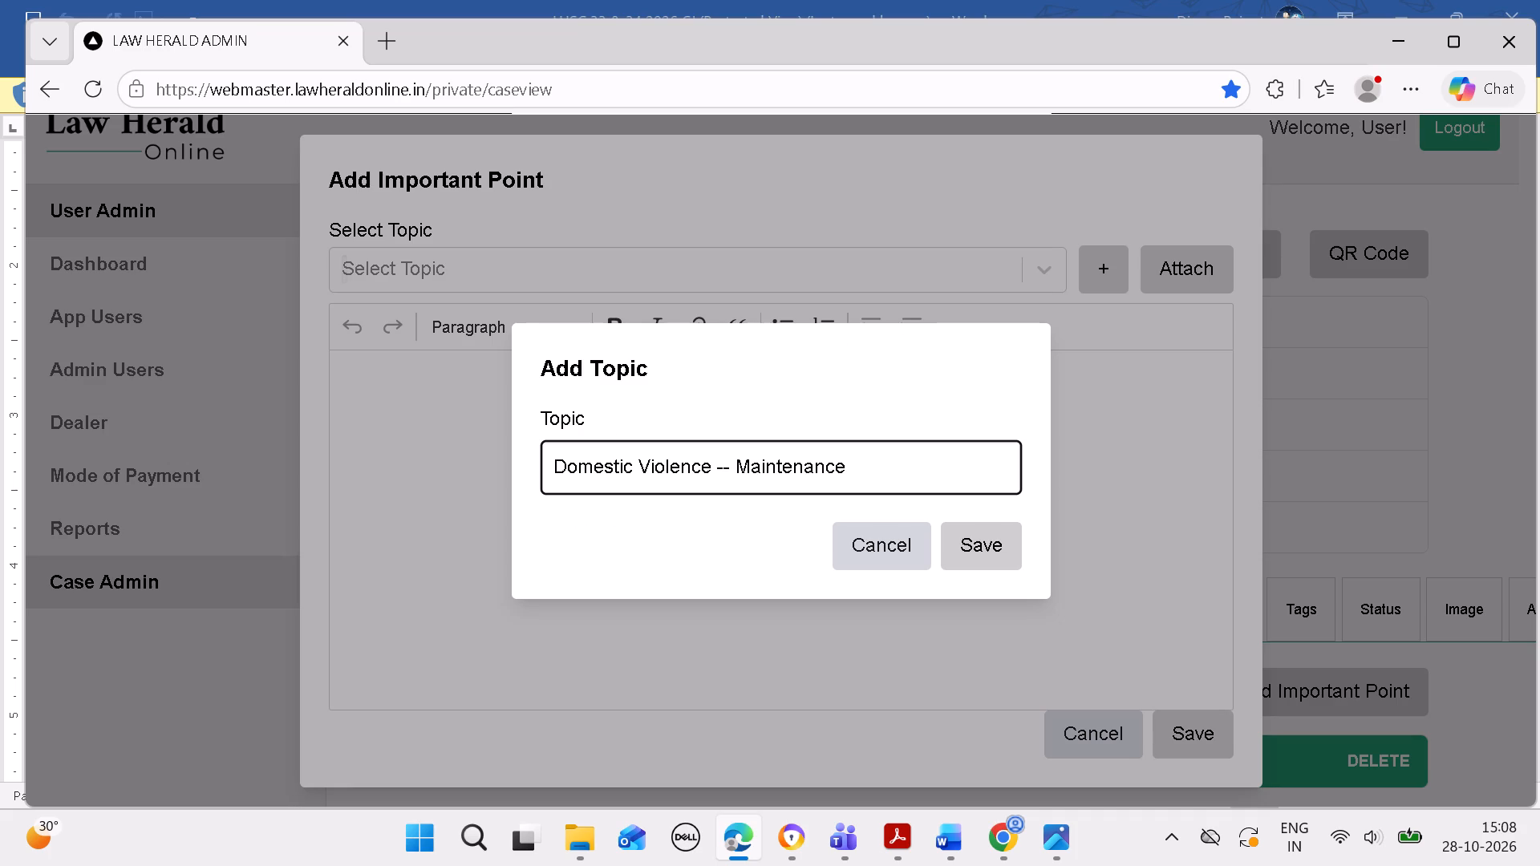
pyautogui.press('BackSpace')
pyautogui.click(971, 544)
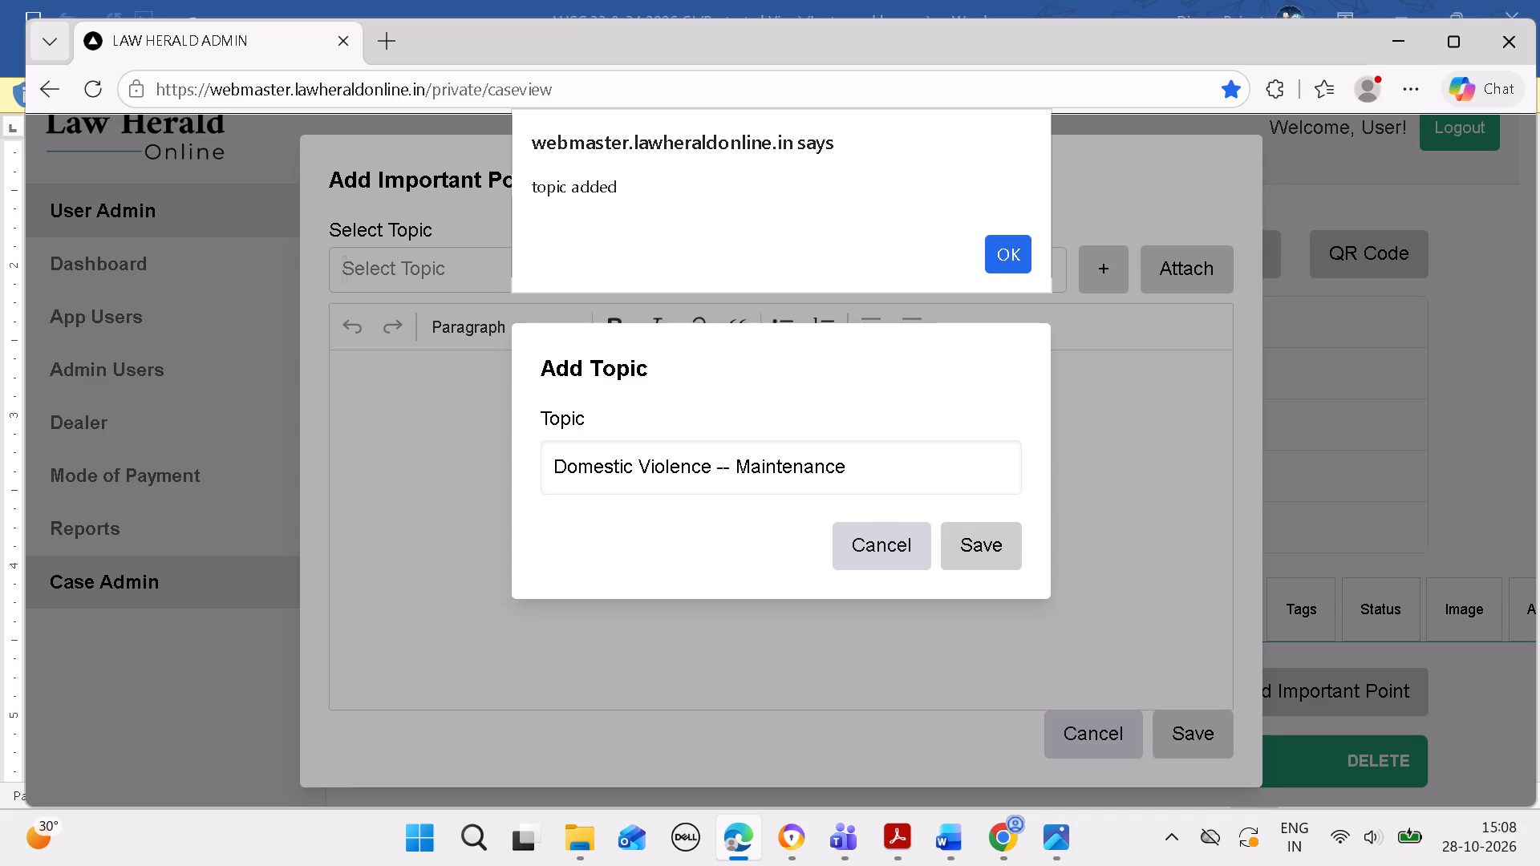
pyautogui.click(1020, 258)
# Begin the important point's text with "Domestic Violence -- Maintenance -- ", keeping the closing separator as two hyphens.
pyautogui.click(917, 385)
pyautogui.press('space')
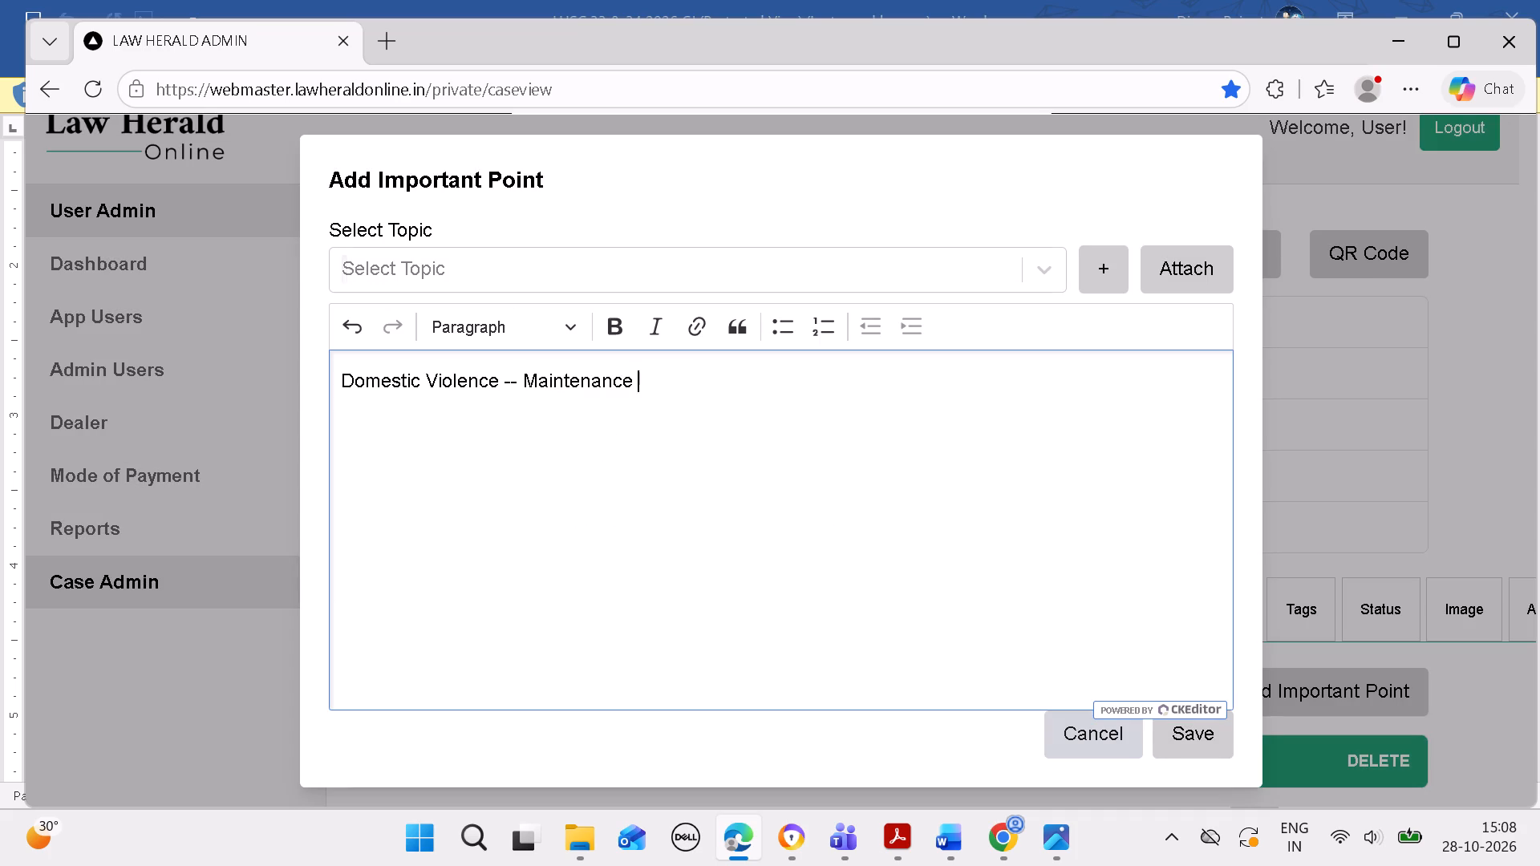
pyautogui.write('--')
pyautogui.press('space')
pyautogui.press('BackSpace')
# Copy the rest of the catch-line, "Claim not maintainable" through "Complaint quashed", from Word onto the end of the important point's text in Edge.
pyautogui.click(945, 826)
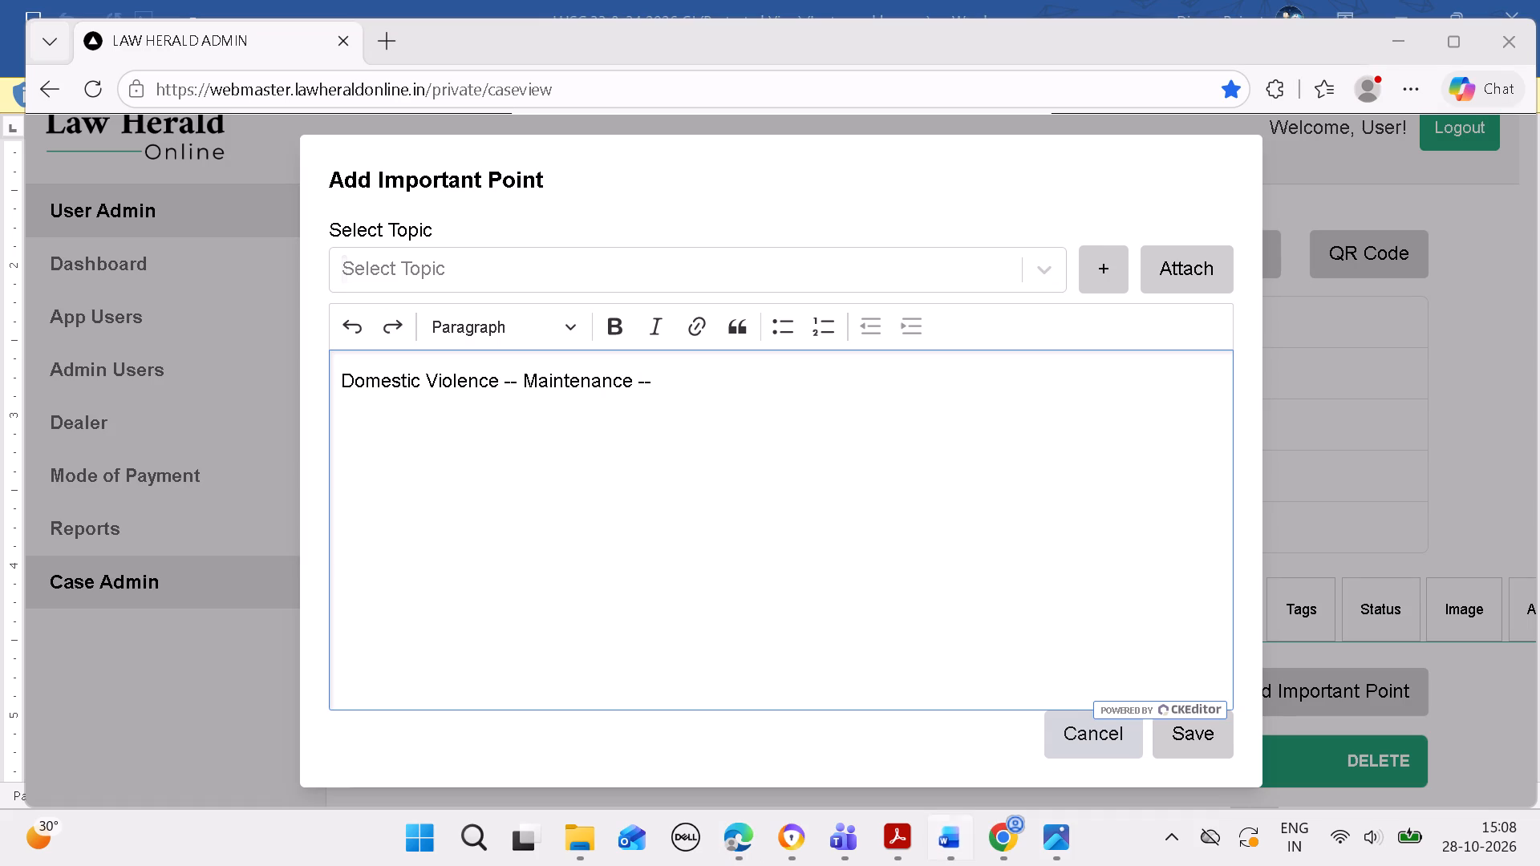
pyautogui.click(944, 829)
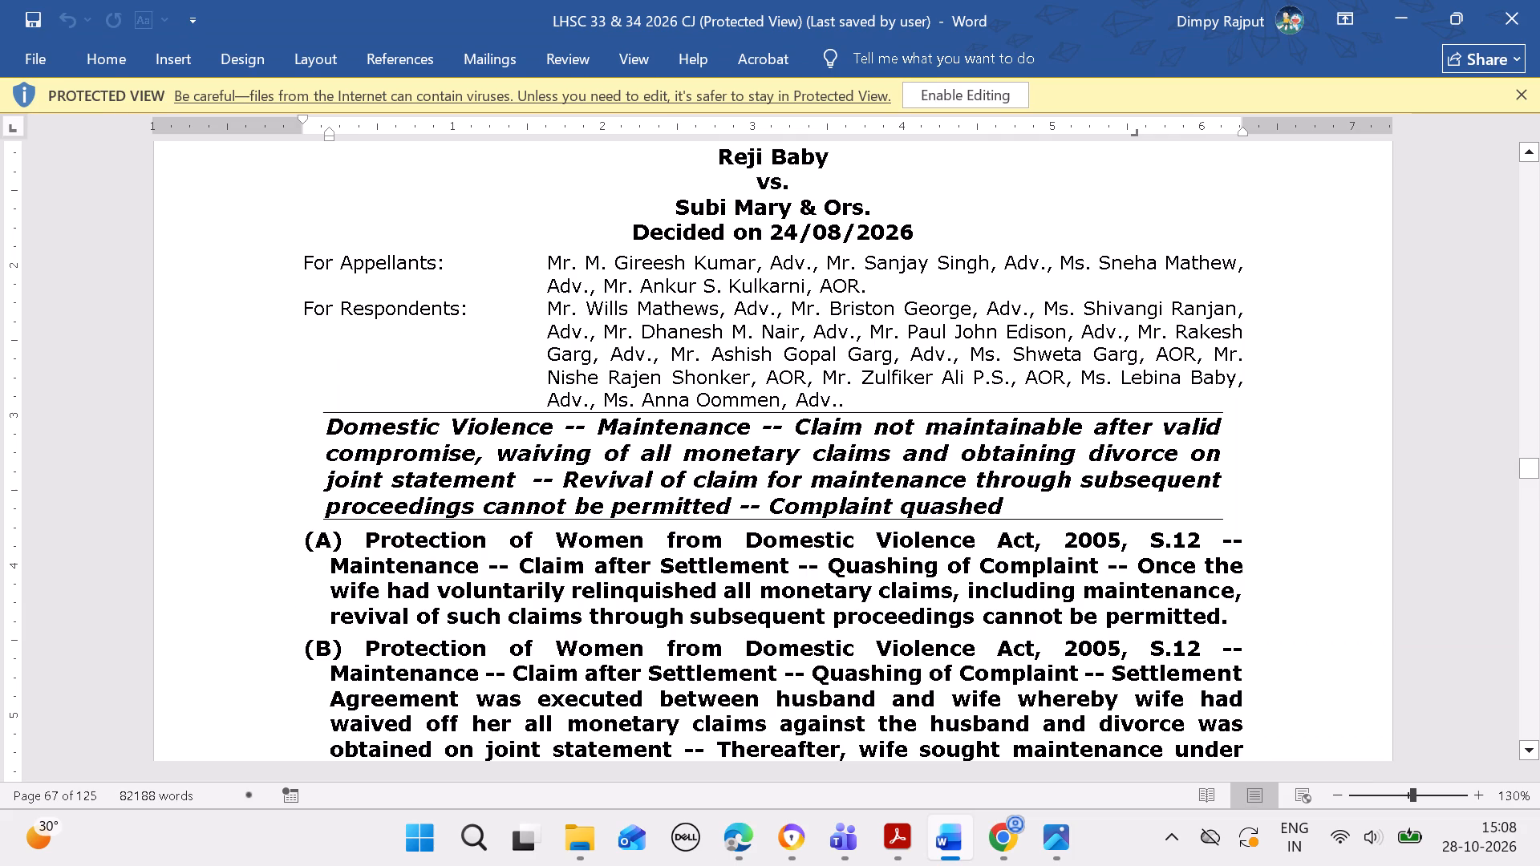
pyautogui.moveTo(806, 415); pyautogui.dragTo(976, 508)
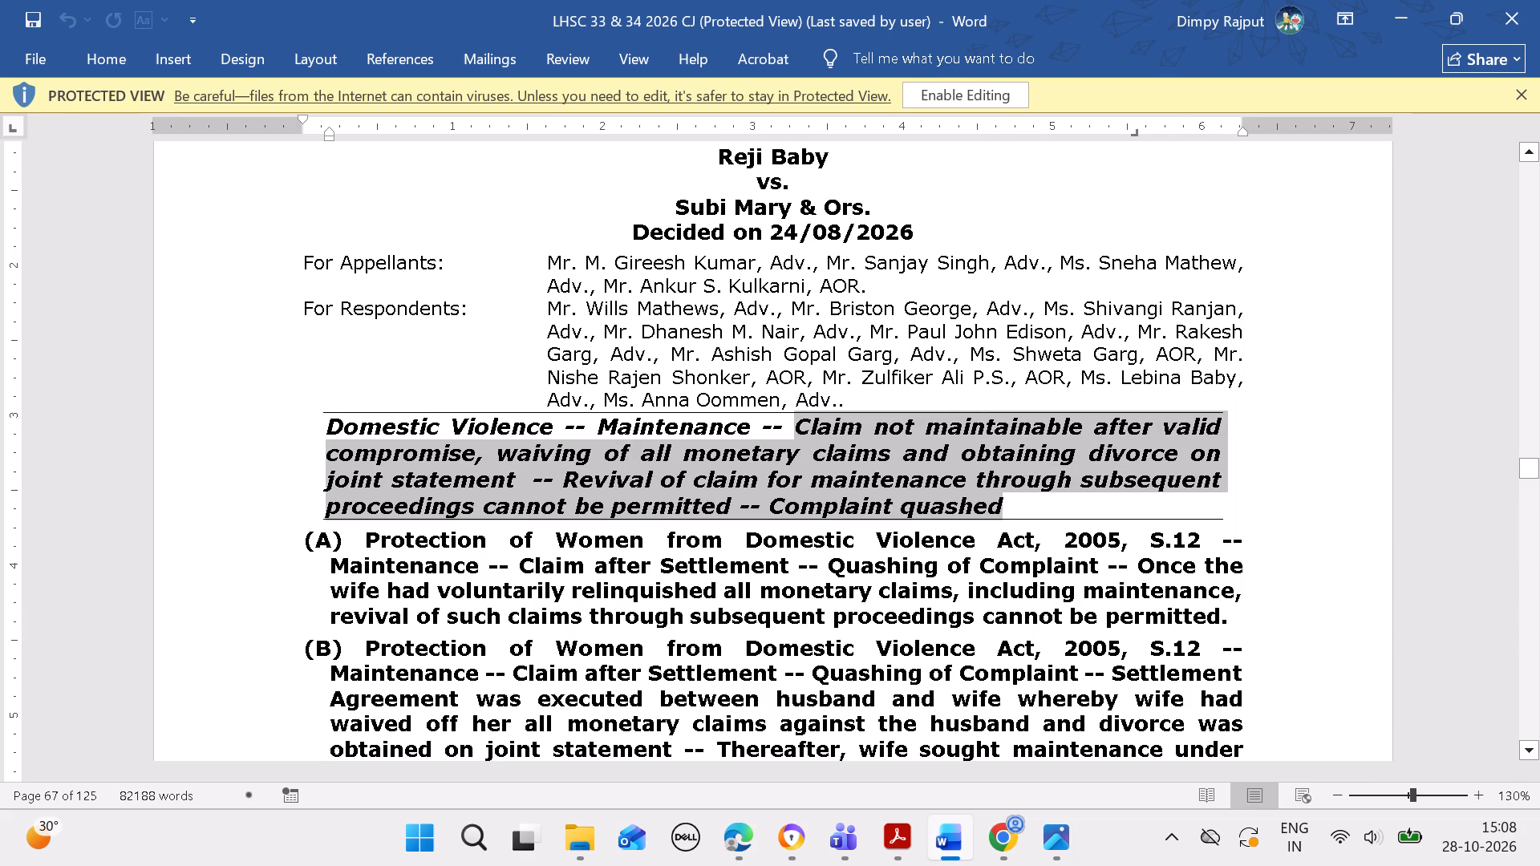
pyautogui.moveTo(976, 508); pyautogui.dragTo(1003, 518)
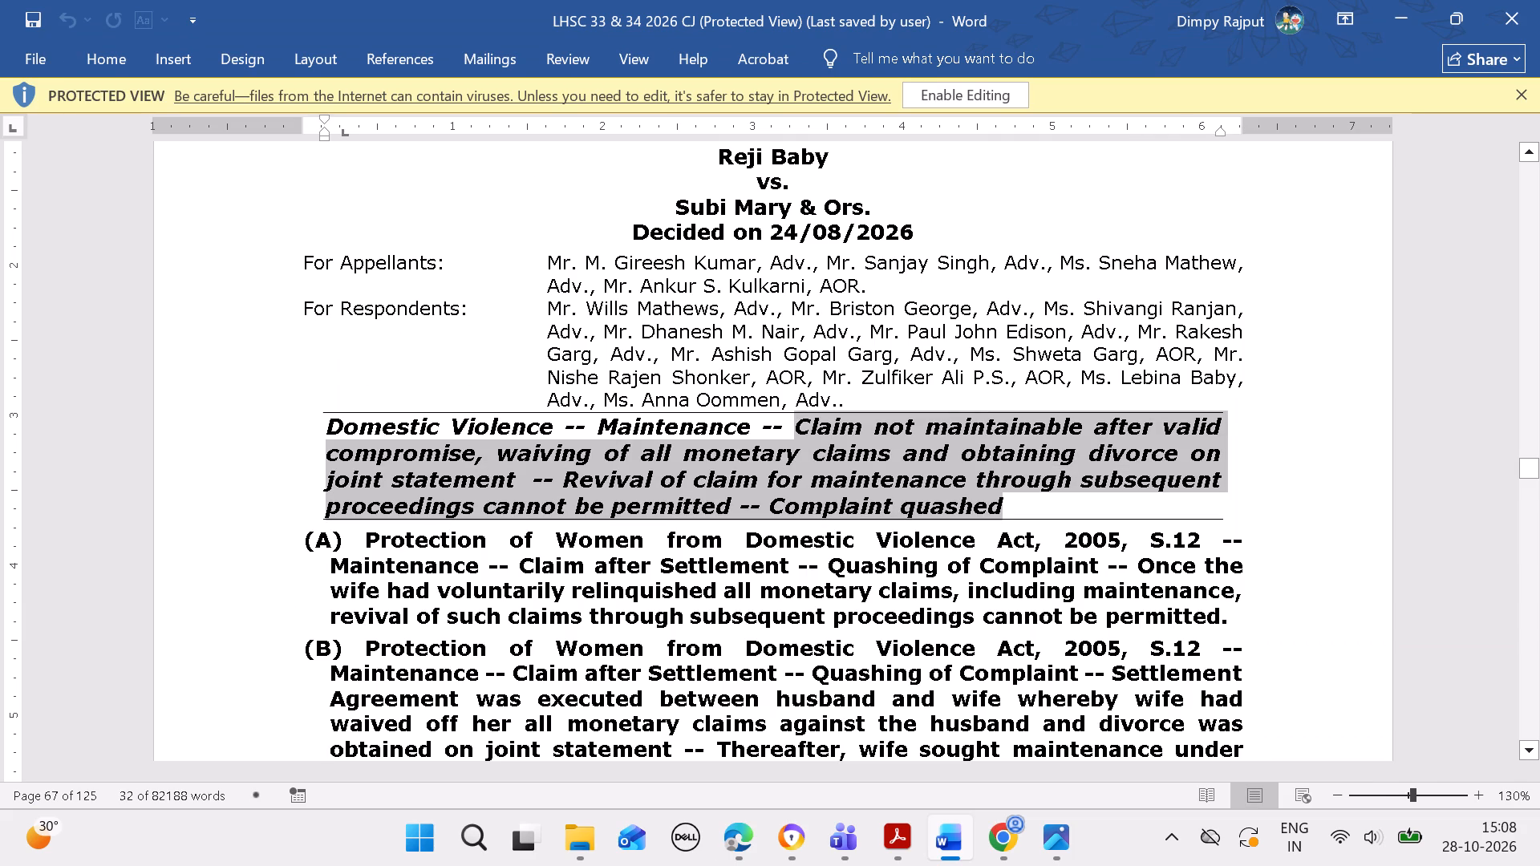
pyautogui.hotkey('ctrl', 'c')
pyautogui.click(740, 841)
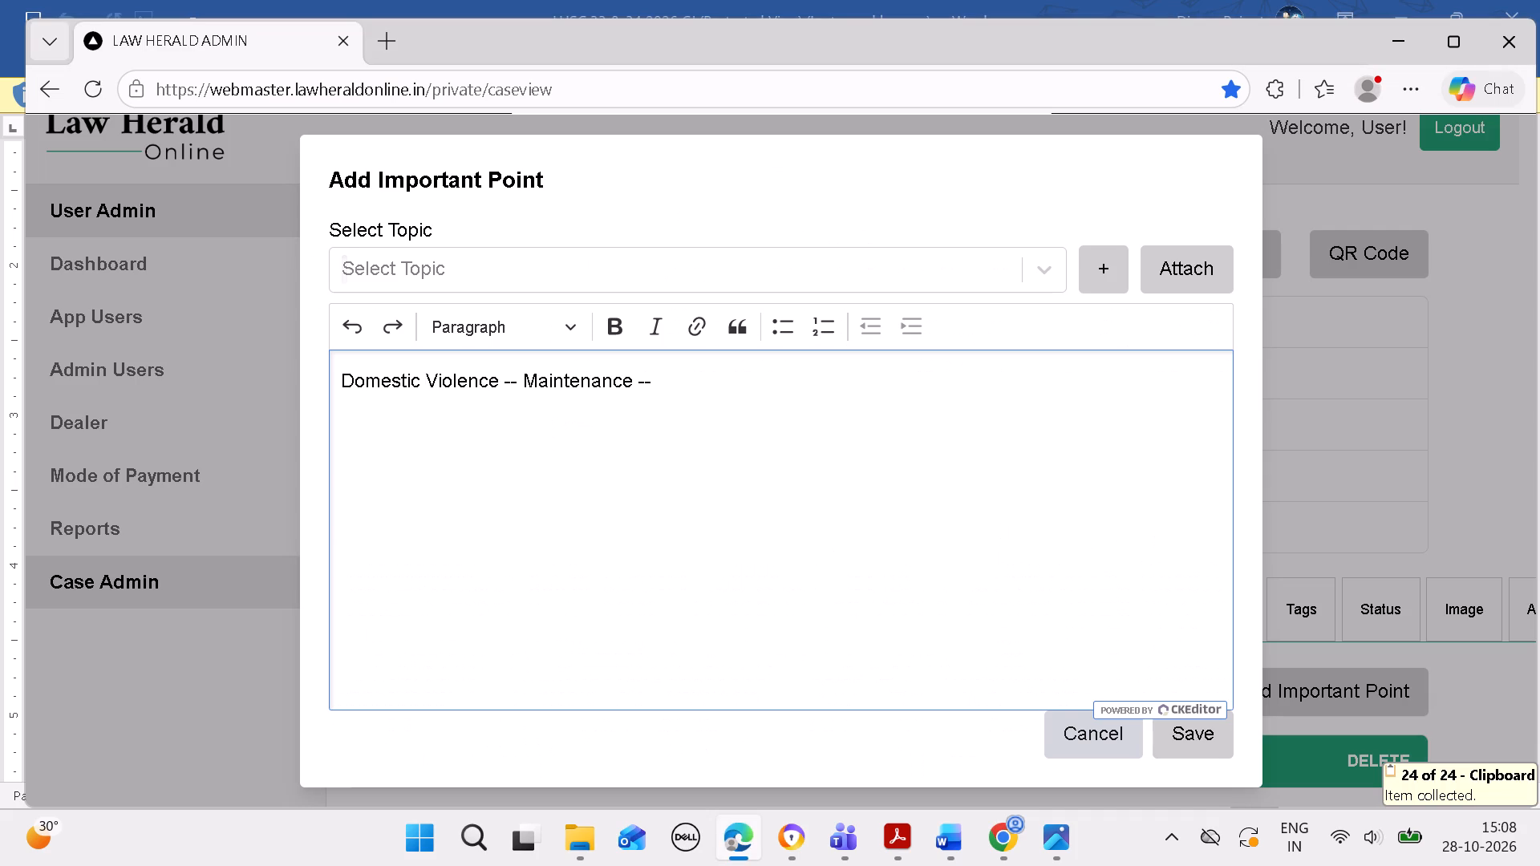
pyautogui.hotkey('ctrl', 'v')
# Remove the italic and bold formatting from the pasted text, from "Claim not maintainable" through "Complaint quashed".
pyautogui.moveTo(660, 370); pyautogui.dragTo(715, 397)
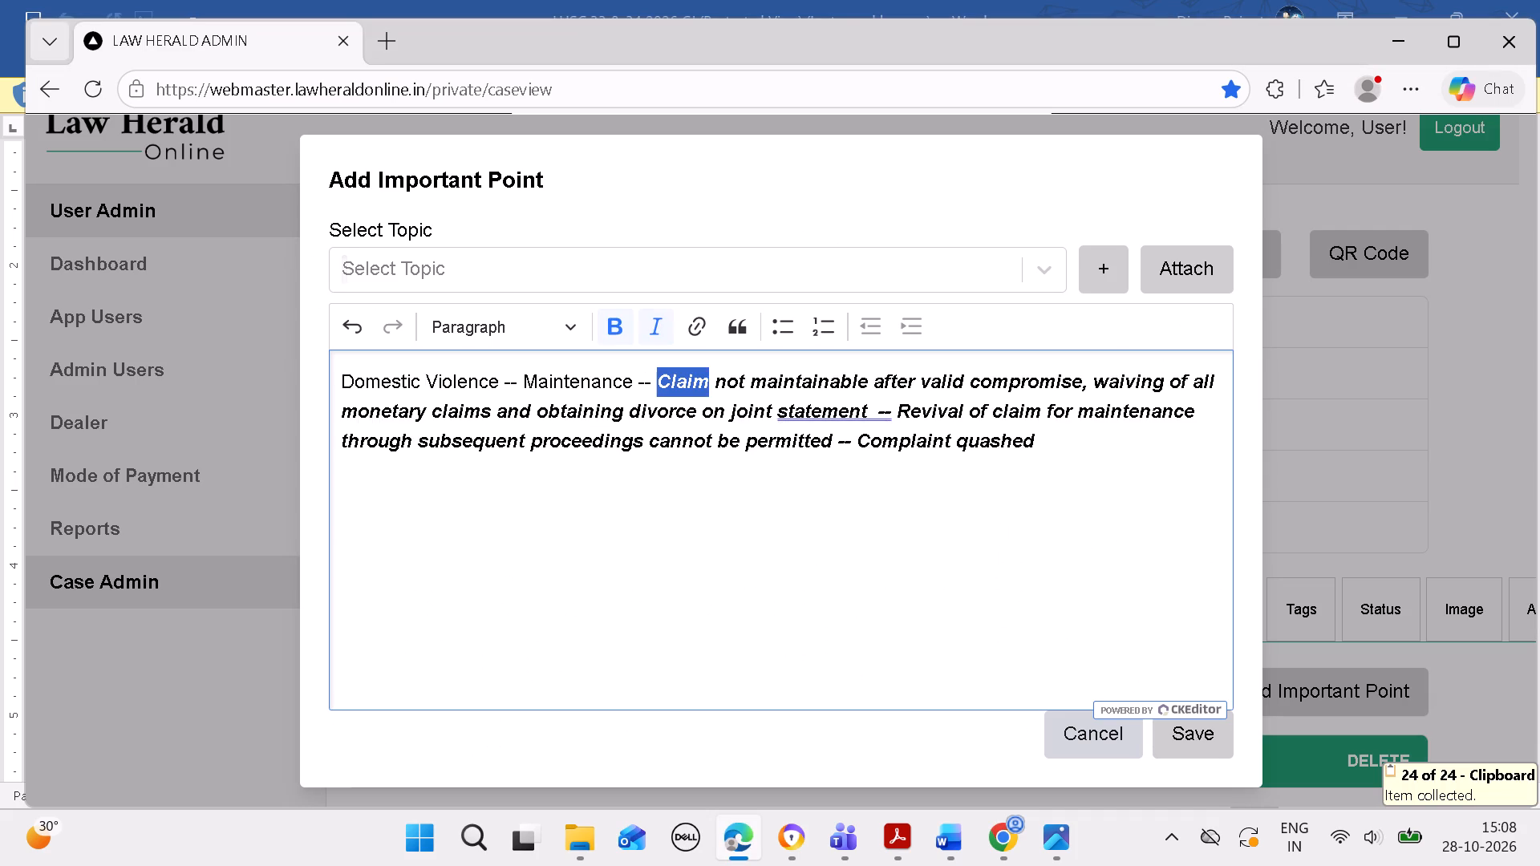
pyautogui.moveTo(715, 397); pyautogui.dragTo(1036, 451)
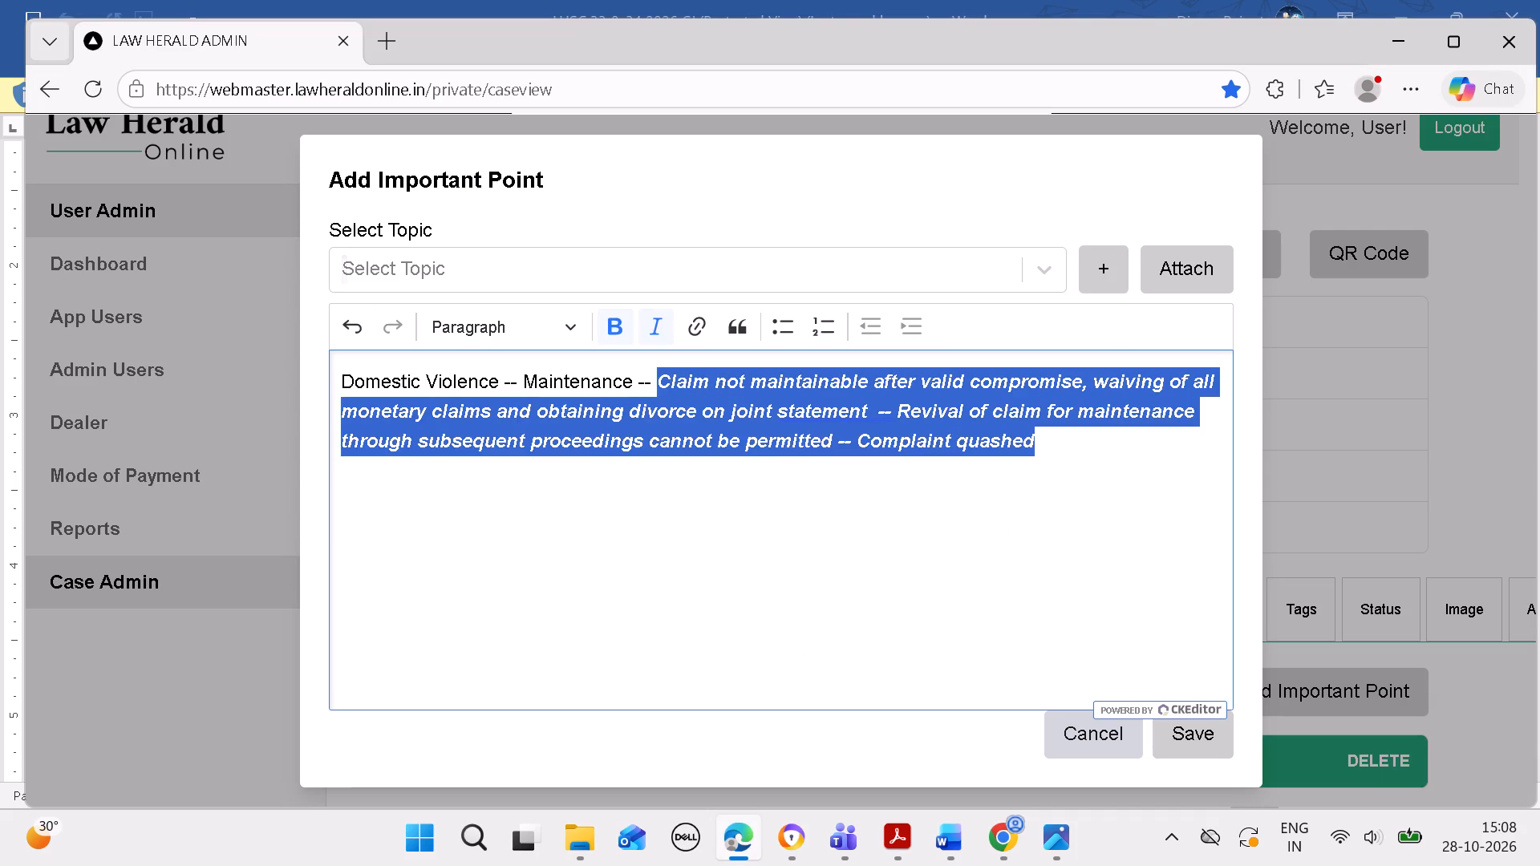
pyautogui.click(654, 330)
pyautogui.click(617, 326)
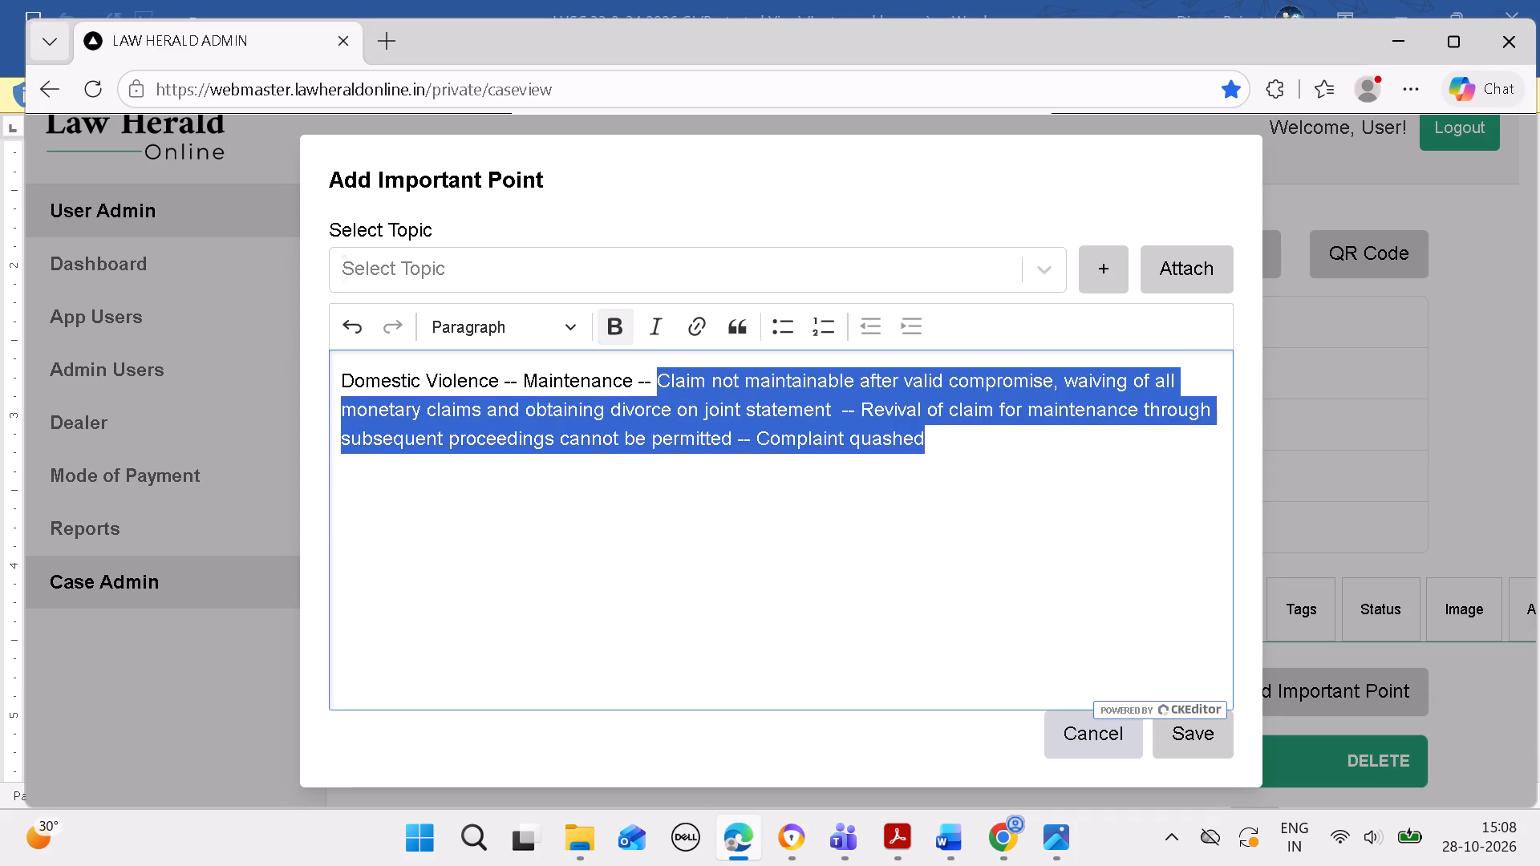
pyautogui.click(865, 484)
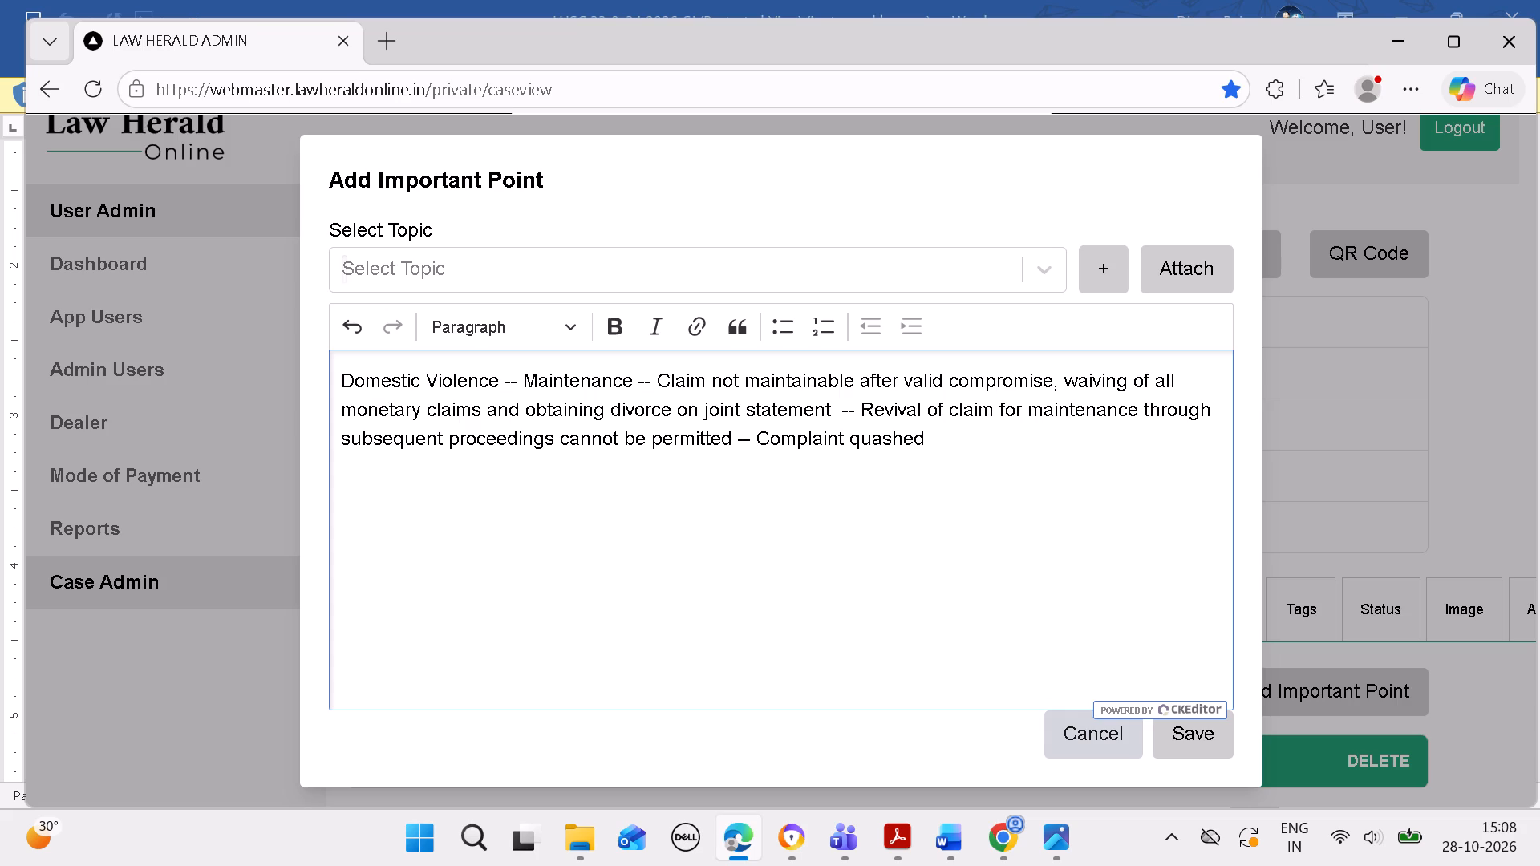
# Delete the extra space before "-- Revival of claim" and save the important point.
pyautogui.click(841, 415)
pyautogui.press('BackSpace')
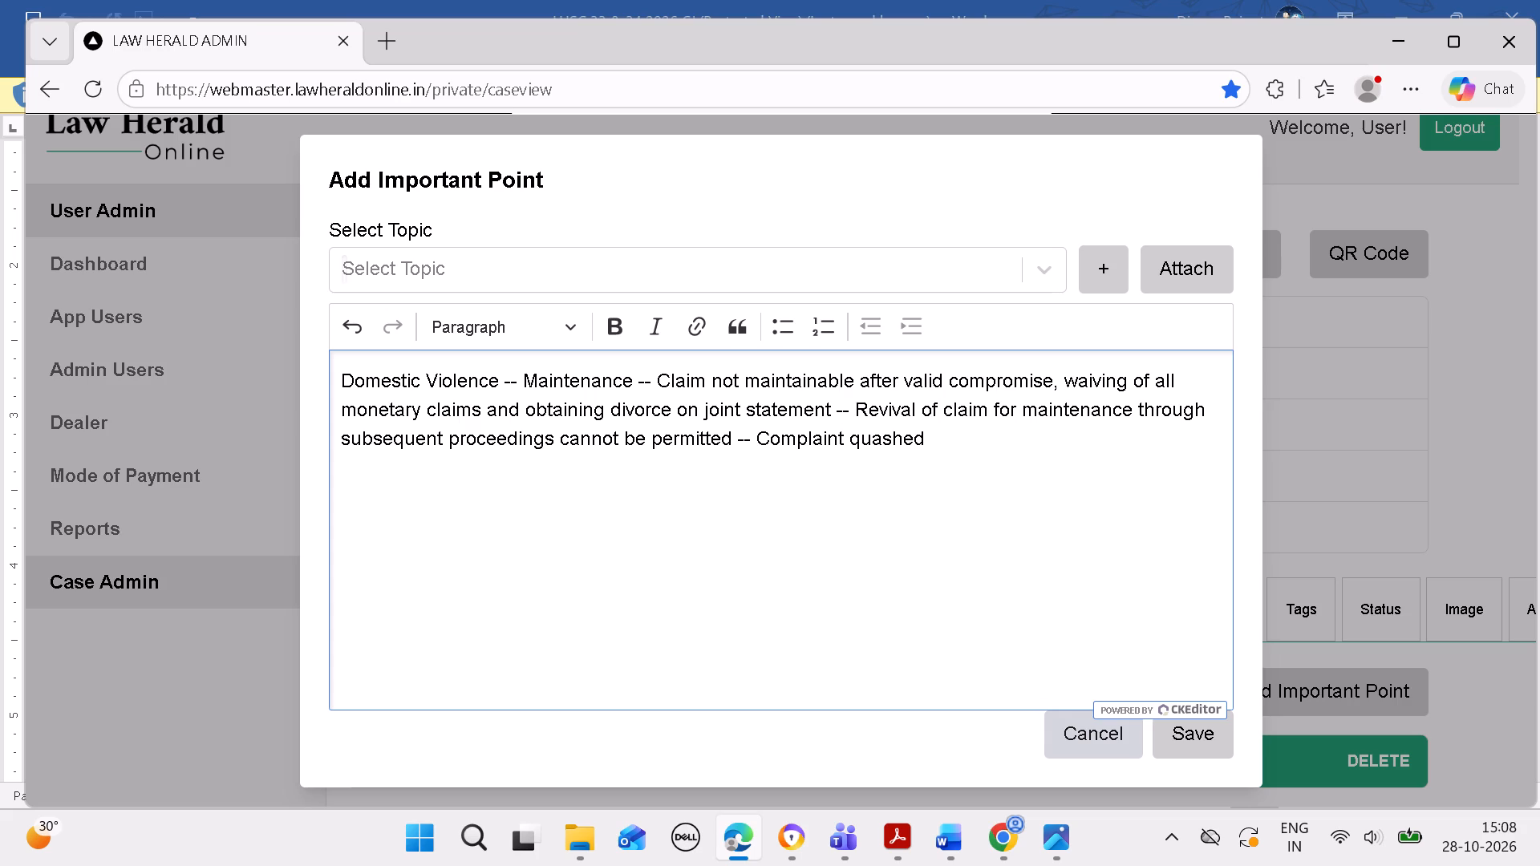
pyautogui.click(955, 446)
pyautogui.click(1195, 745)
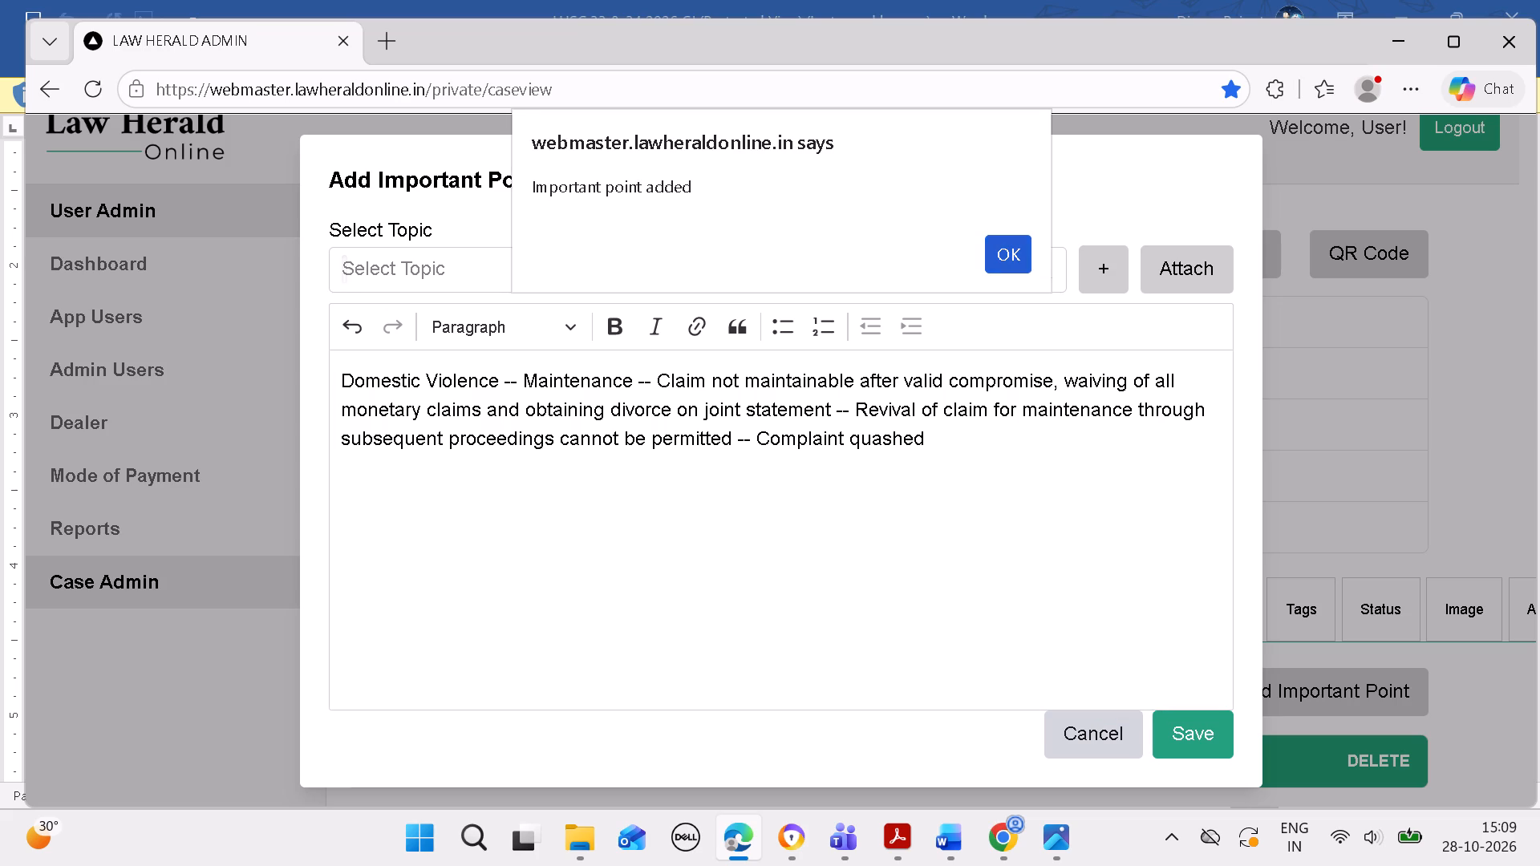
pyautogui.click(1011, 254)
pyautogui.scroll(-6, 1004, 528)
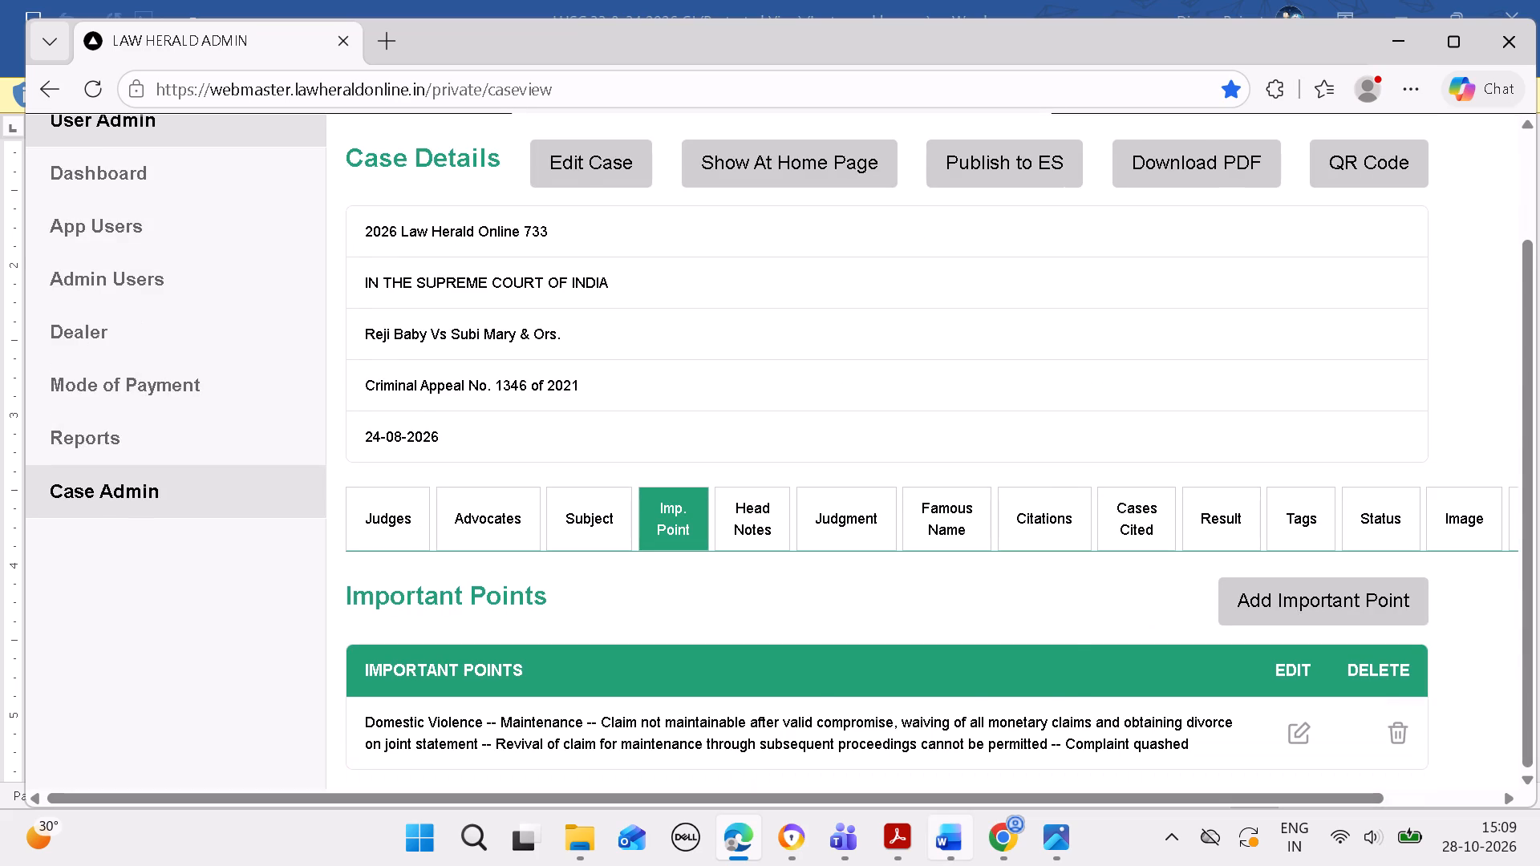
# Copy "Protection of Women from Domestic Violence Act, 2005" from headnote (A) in Word and attach it as the act of a new case 733 headnote in Edge.
pyautogui.click(954, 843)
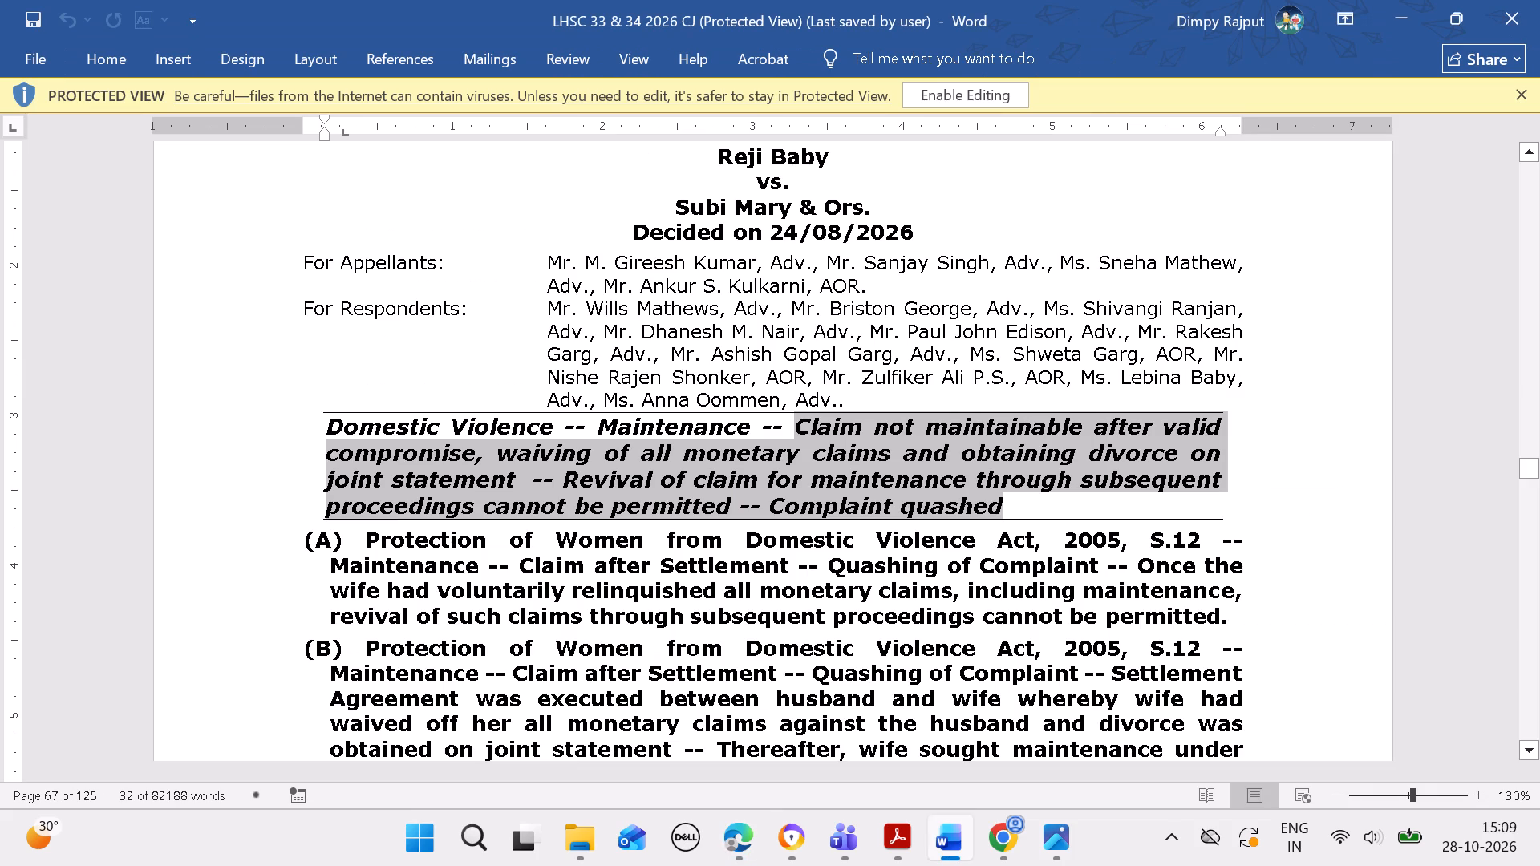
pyautogui.press('Down')
pyautogui.press('Down')
pyautogui.press('Down')
pyautogui.press('Down')
pyautogui.press('Down')
pyautogui.press('Down')
pyautogui.press('Down')
pyautogui.press('Down')
pyautogui.press('Down')
pyautogui.press('Down')
pyautogui.press('Down')
pyautogui.press('Down')
pyautogui.press('Down')
pyautogui.press('Down')
pyautogui.press('Down')
pyautogui.press('Down')
pyautogui.press('Down')
pyautogui.press('Down')
pyautogui.press('Down')
pyautogui.press('Down')
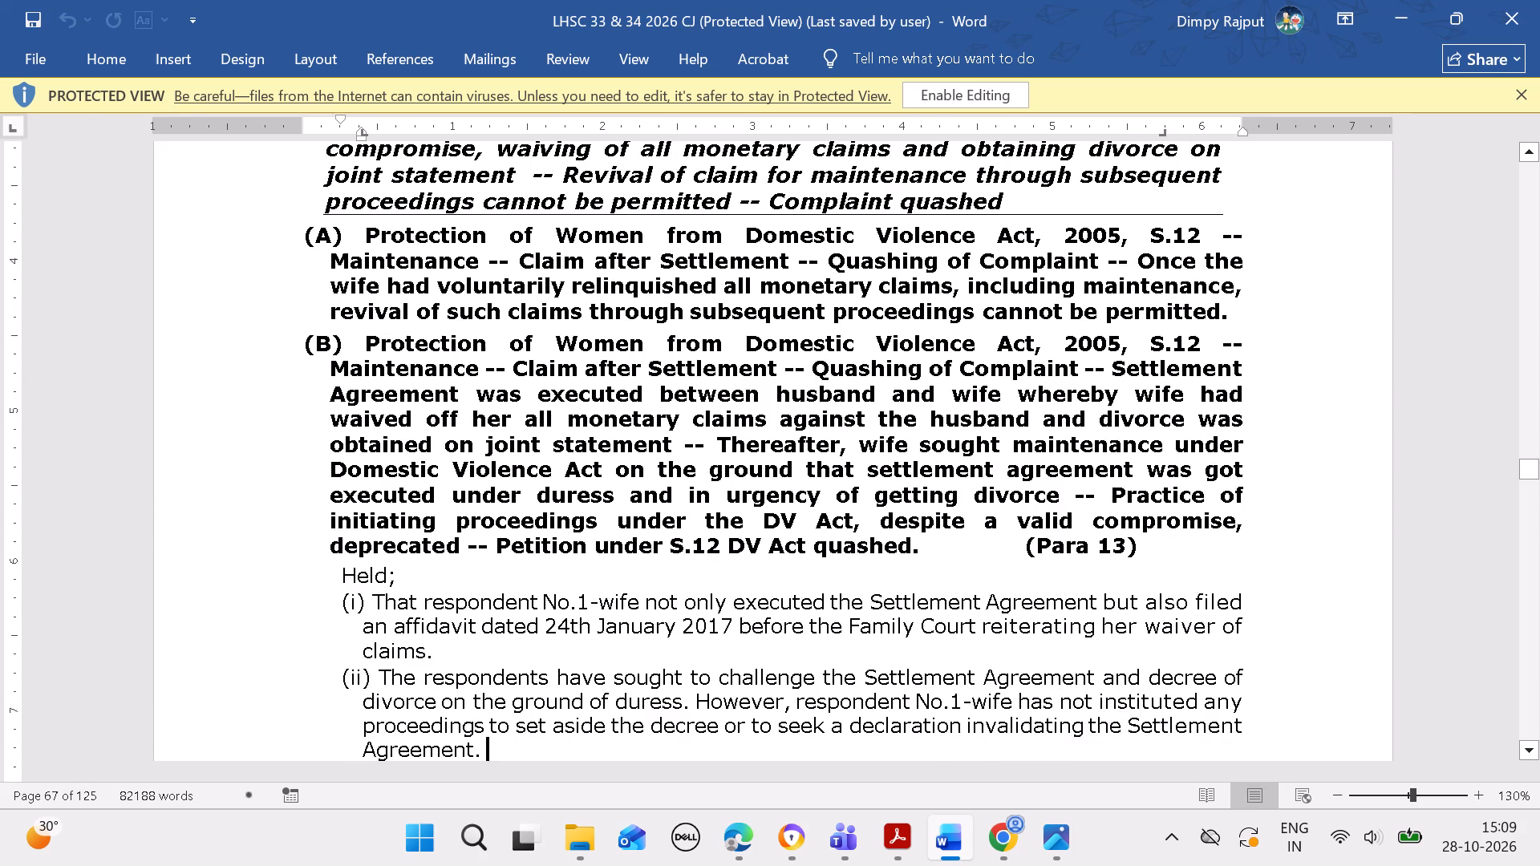
pyautogui.moveTo(370, 203); pyautogui.dragTo(463, 221)
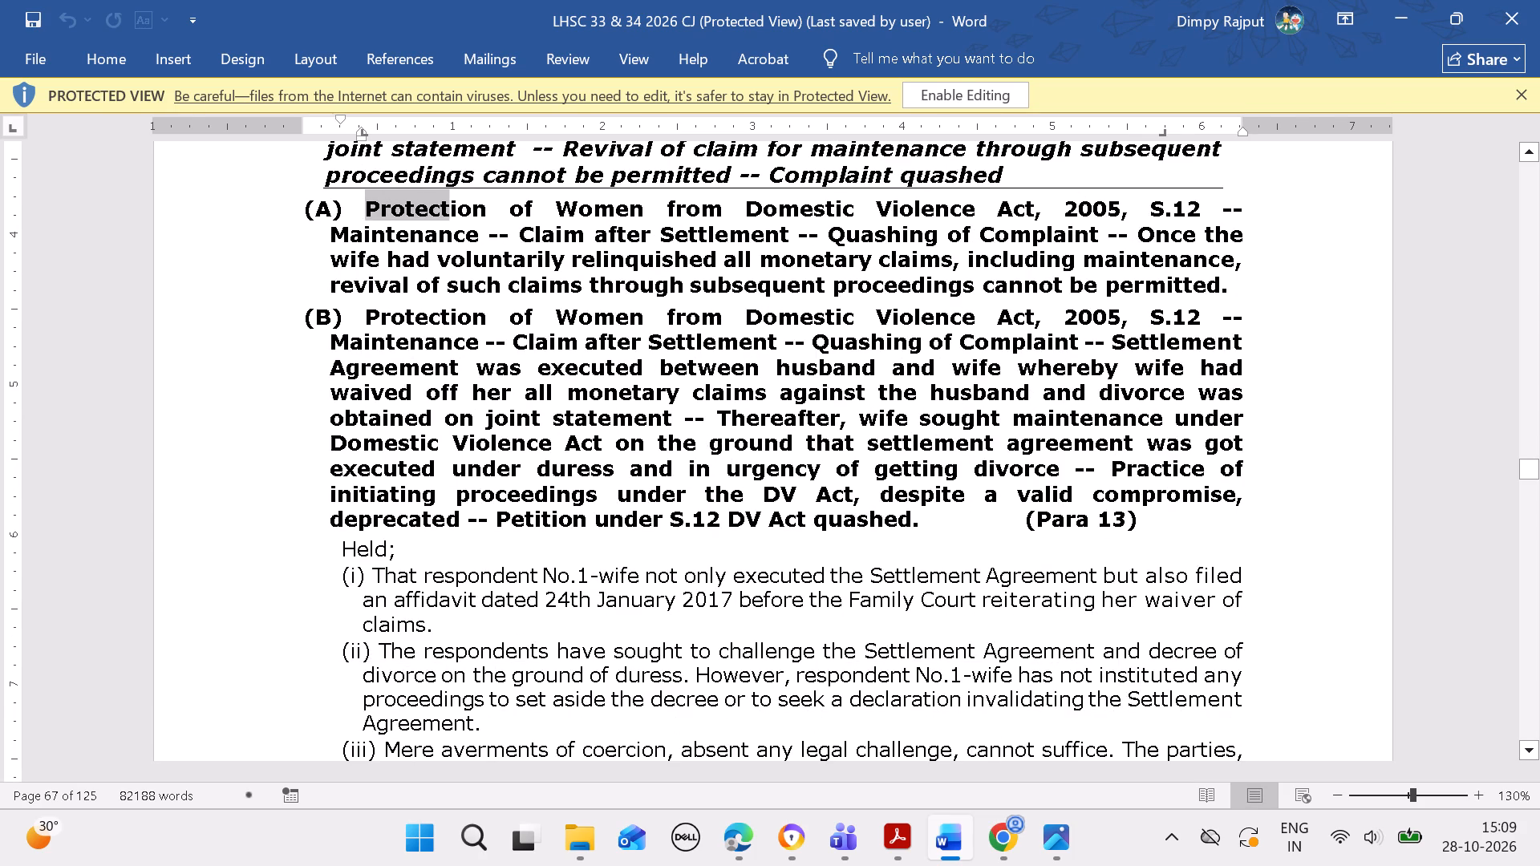
pyautogui.moveTo(463, 221); pyautogui.dragTo(1097, 214)
pyautogui.hotkey('ctrl', 'c')
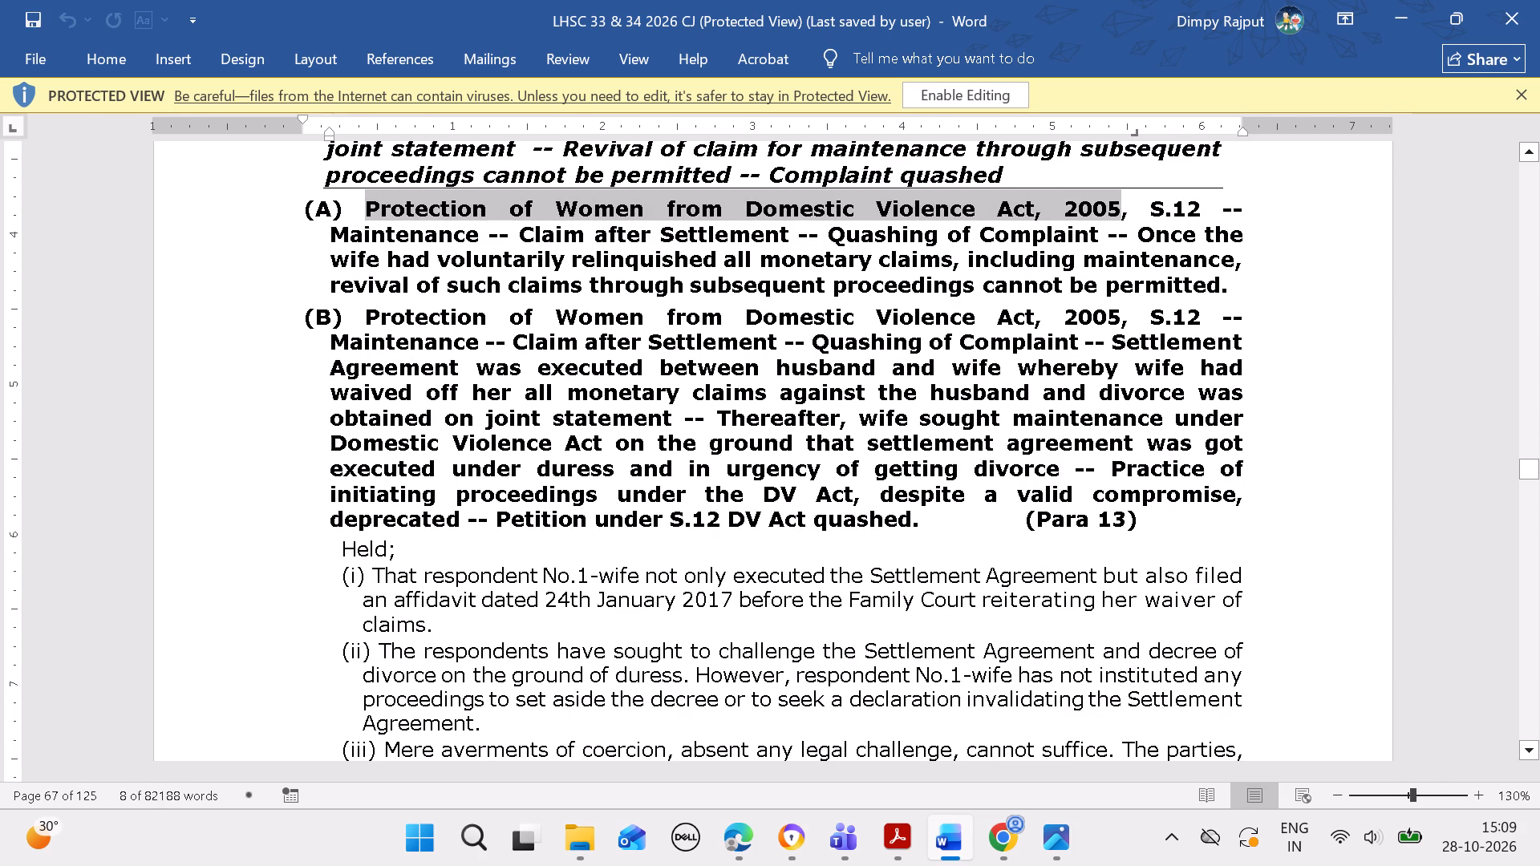
pyautogui.click(738, 842)
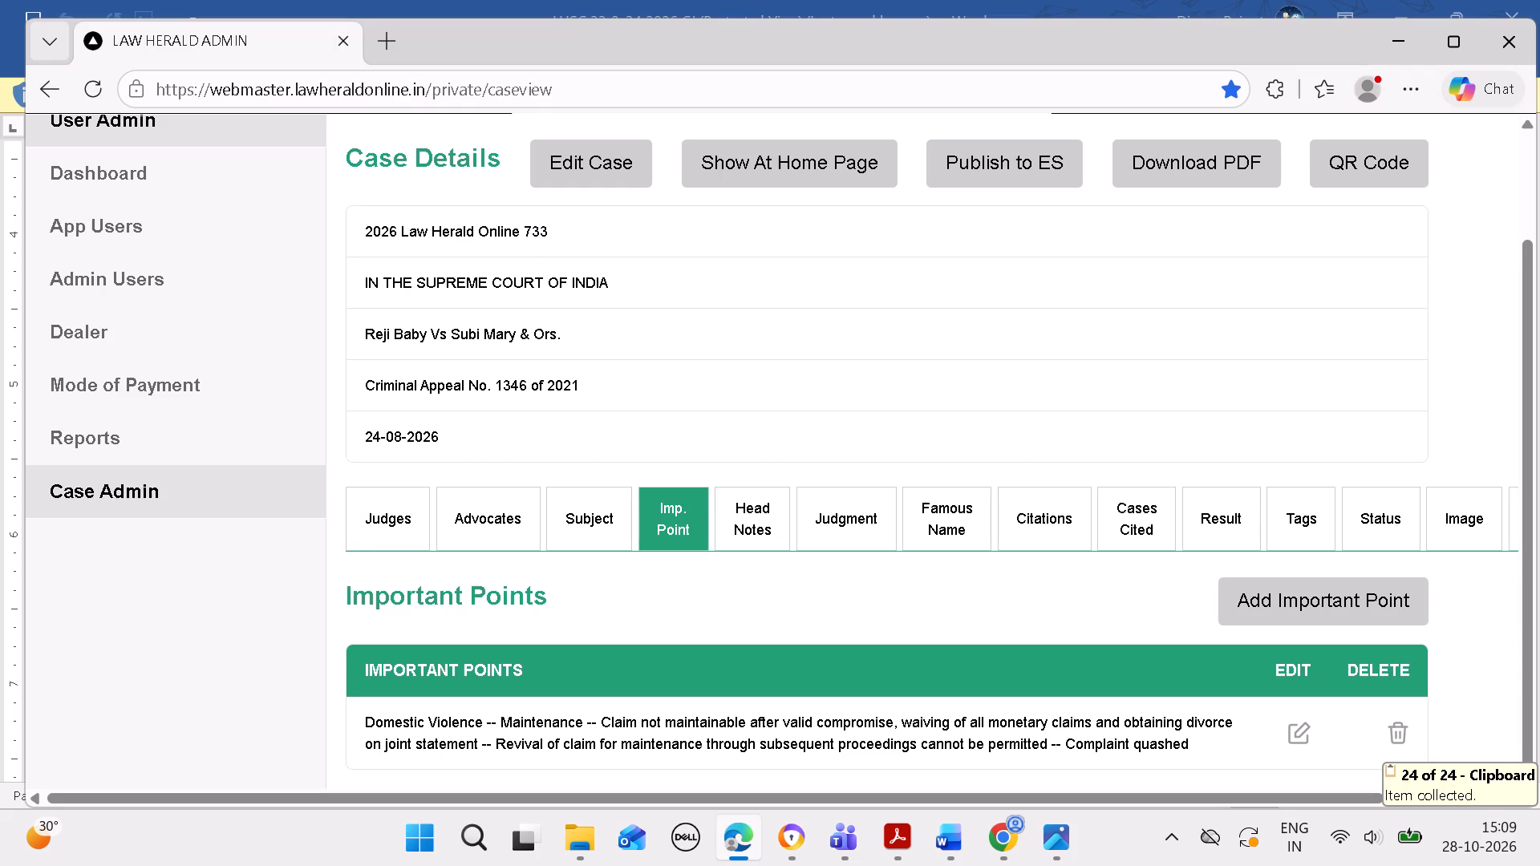
pyautogui.click(748, 526)
pyautogui.scroll(-3, 748, 525)
pyautogui.click(1283, 680)
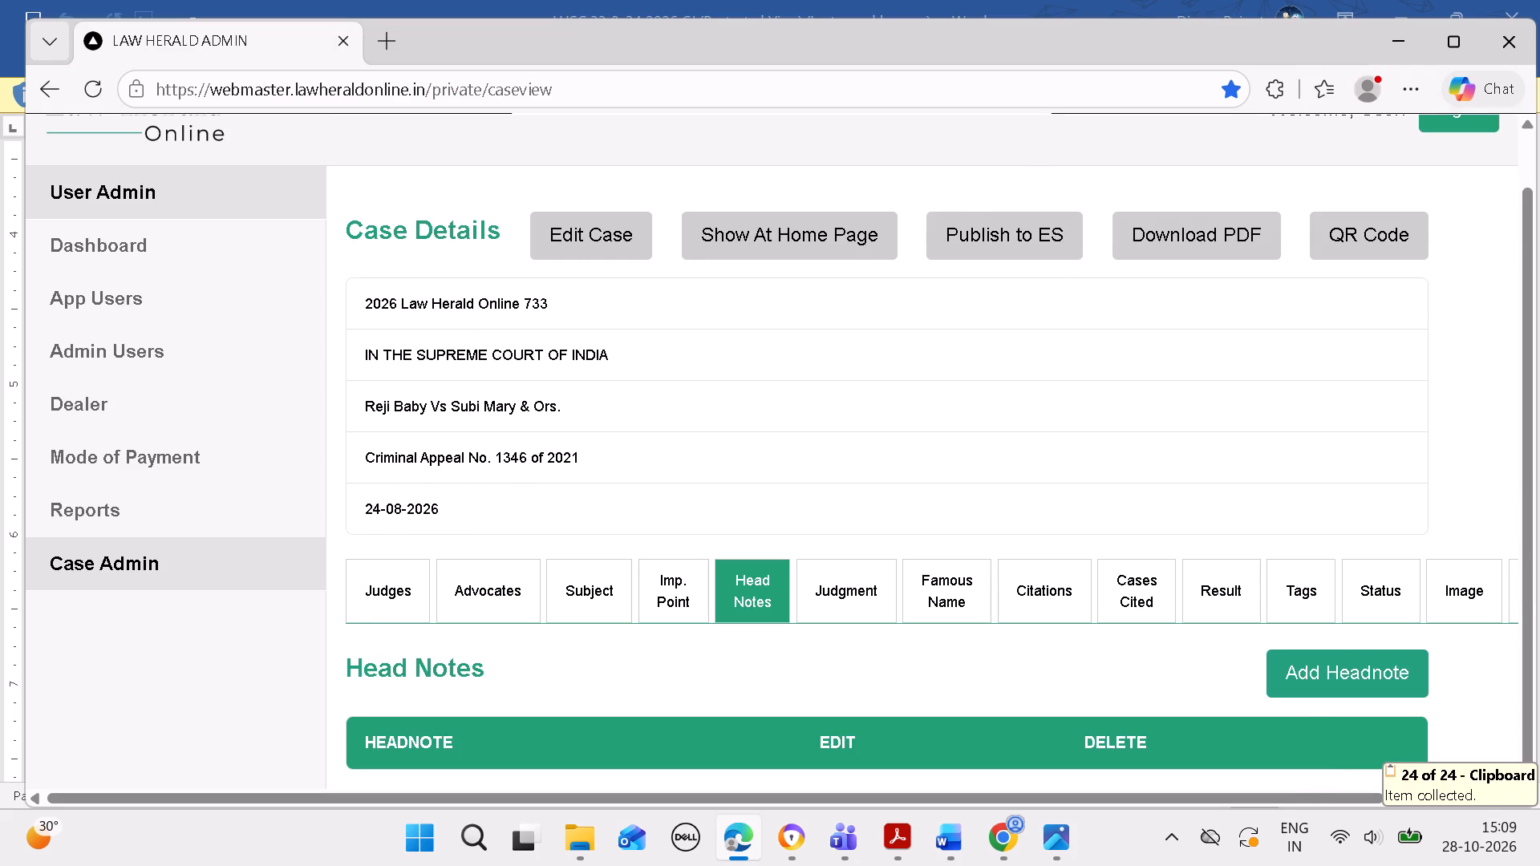
pyautogui.click(391, 282)
pyautogui.hotkey('ctrl', 'v')
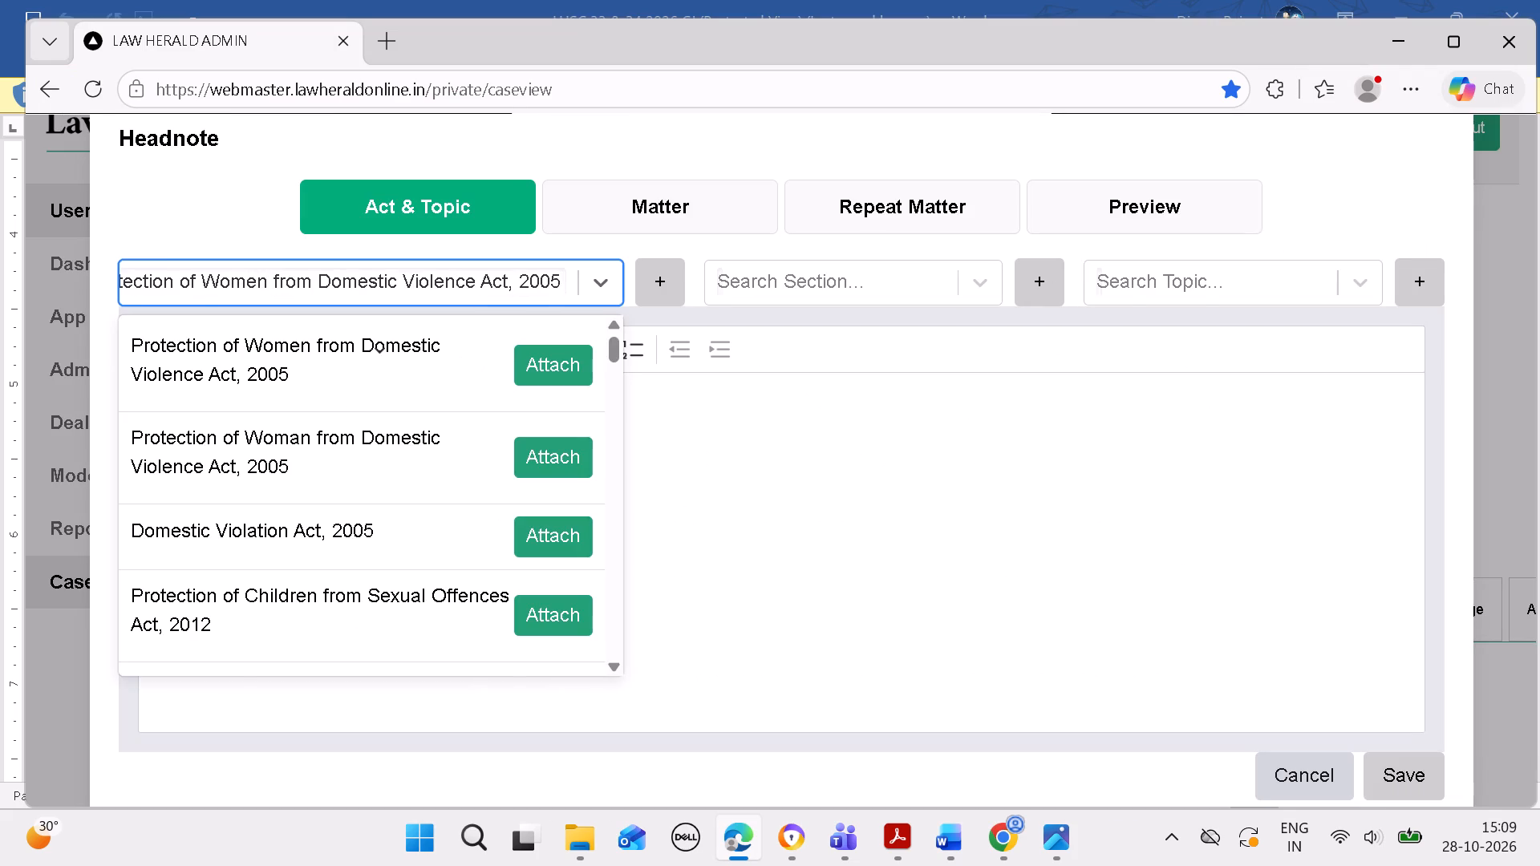
pyautogui.click(549, 358)
pyautogui.click(796, 401)
pyautogui.press('space')
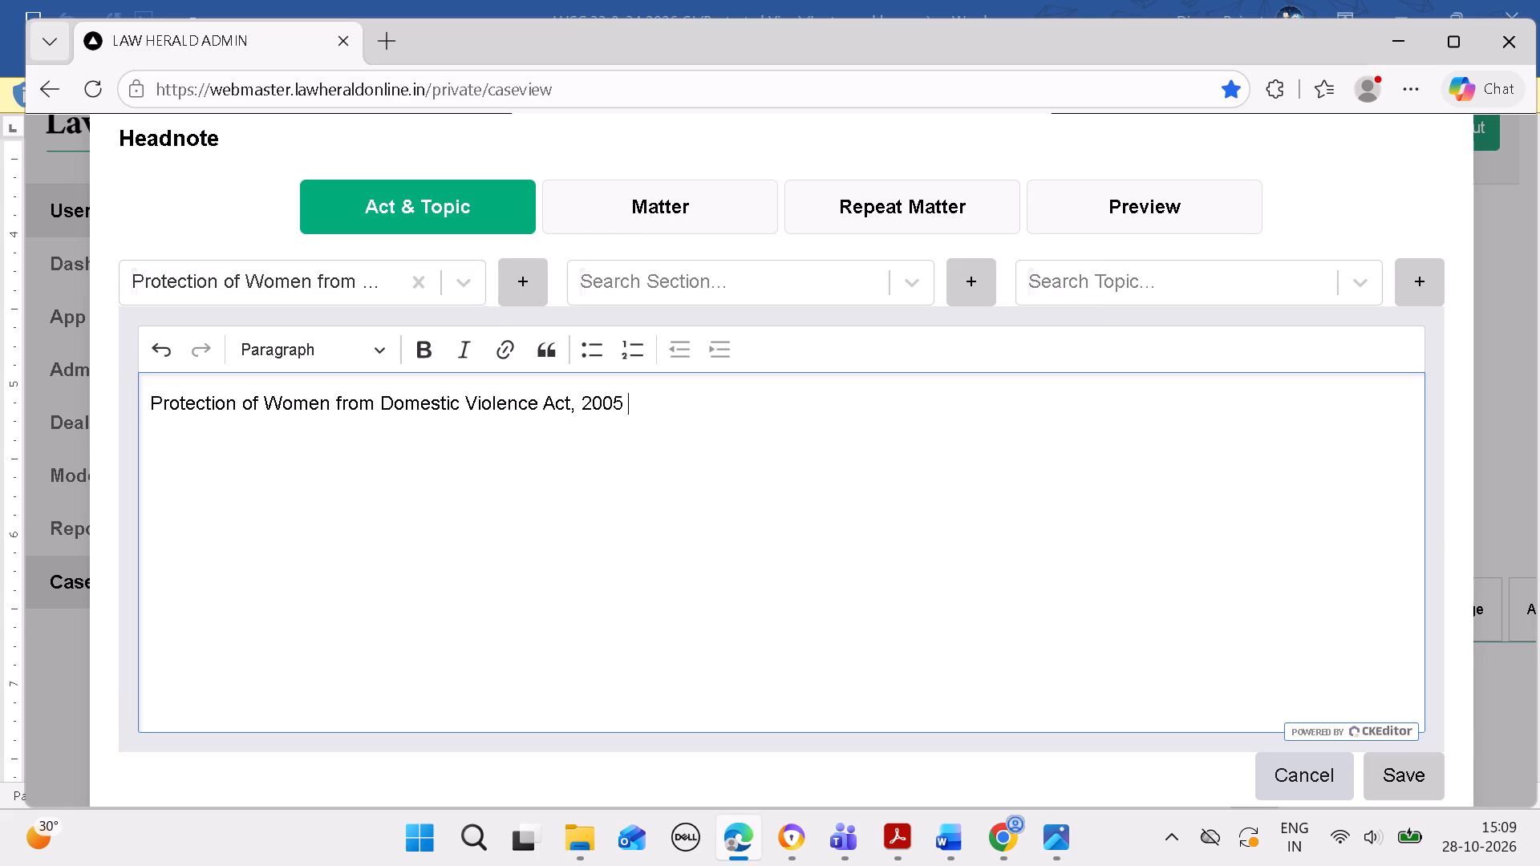
# Copy "S.12" from headnote (A) in Word and attach it as the headnote's section in Edge.
pyautogui.click(941, 843)
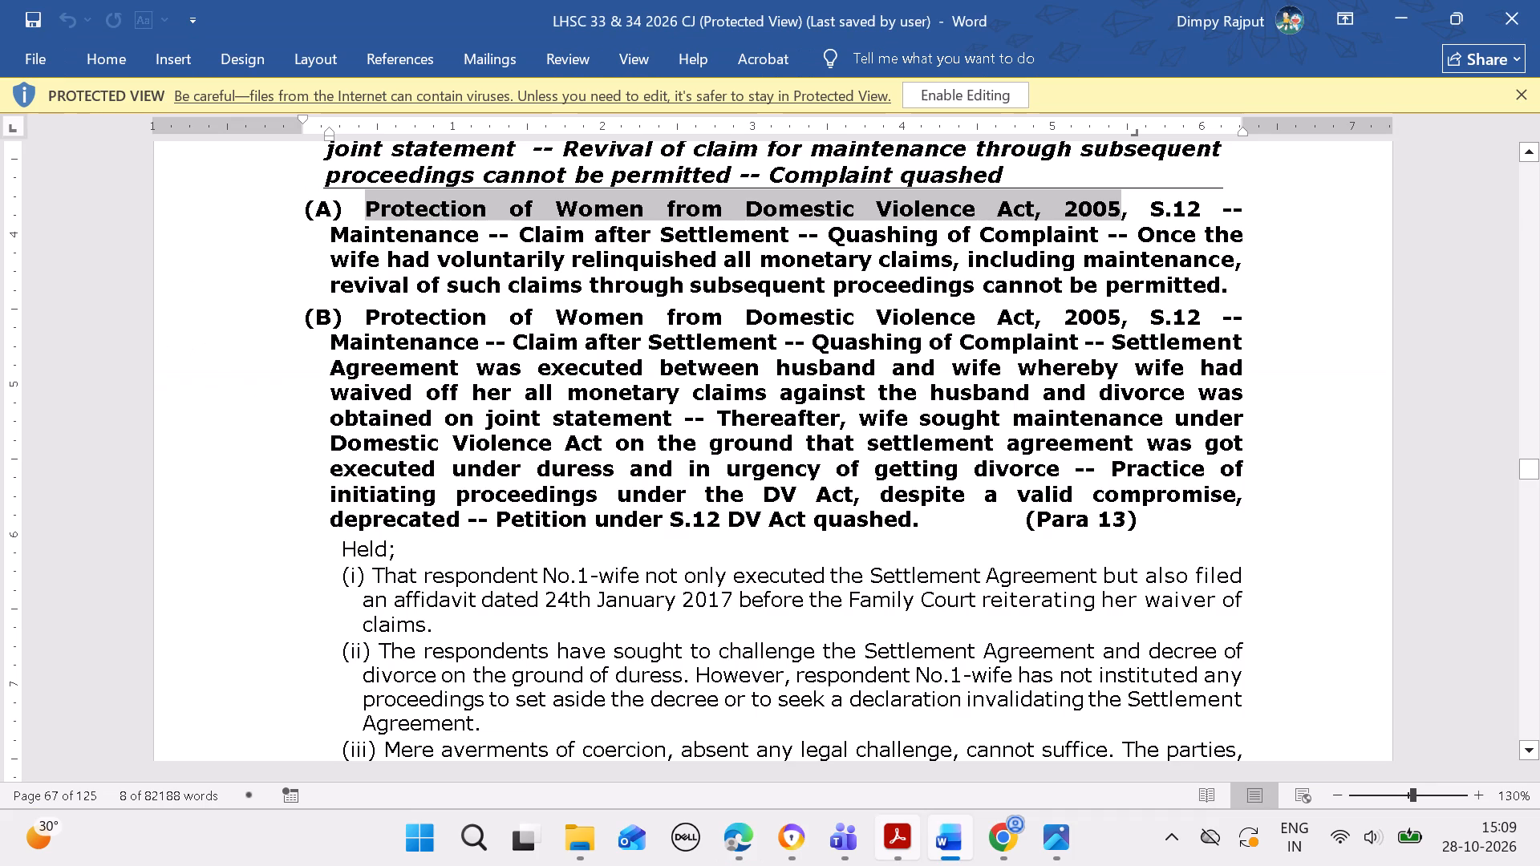
pyautogui.moveTo(1151, 210); pyautogui.dragTo(1167, 210)
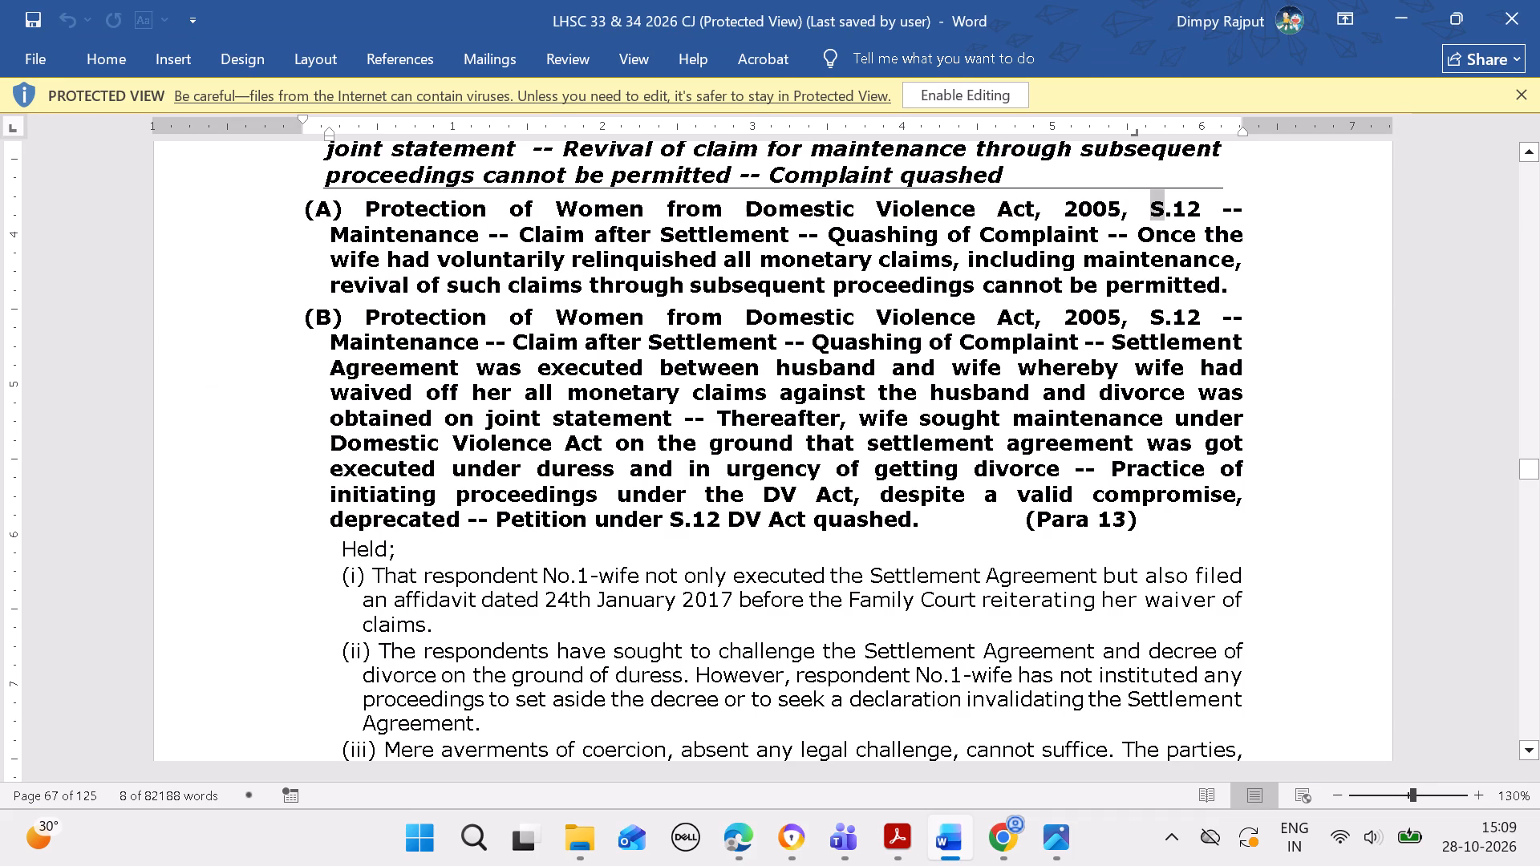
pyautogui.moveTo(1167, 210); pyautogui.dragTo(1187, 216)
pyautogui.hotkey('ctrl', 'c')
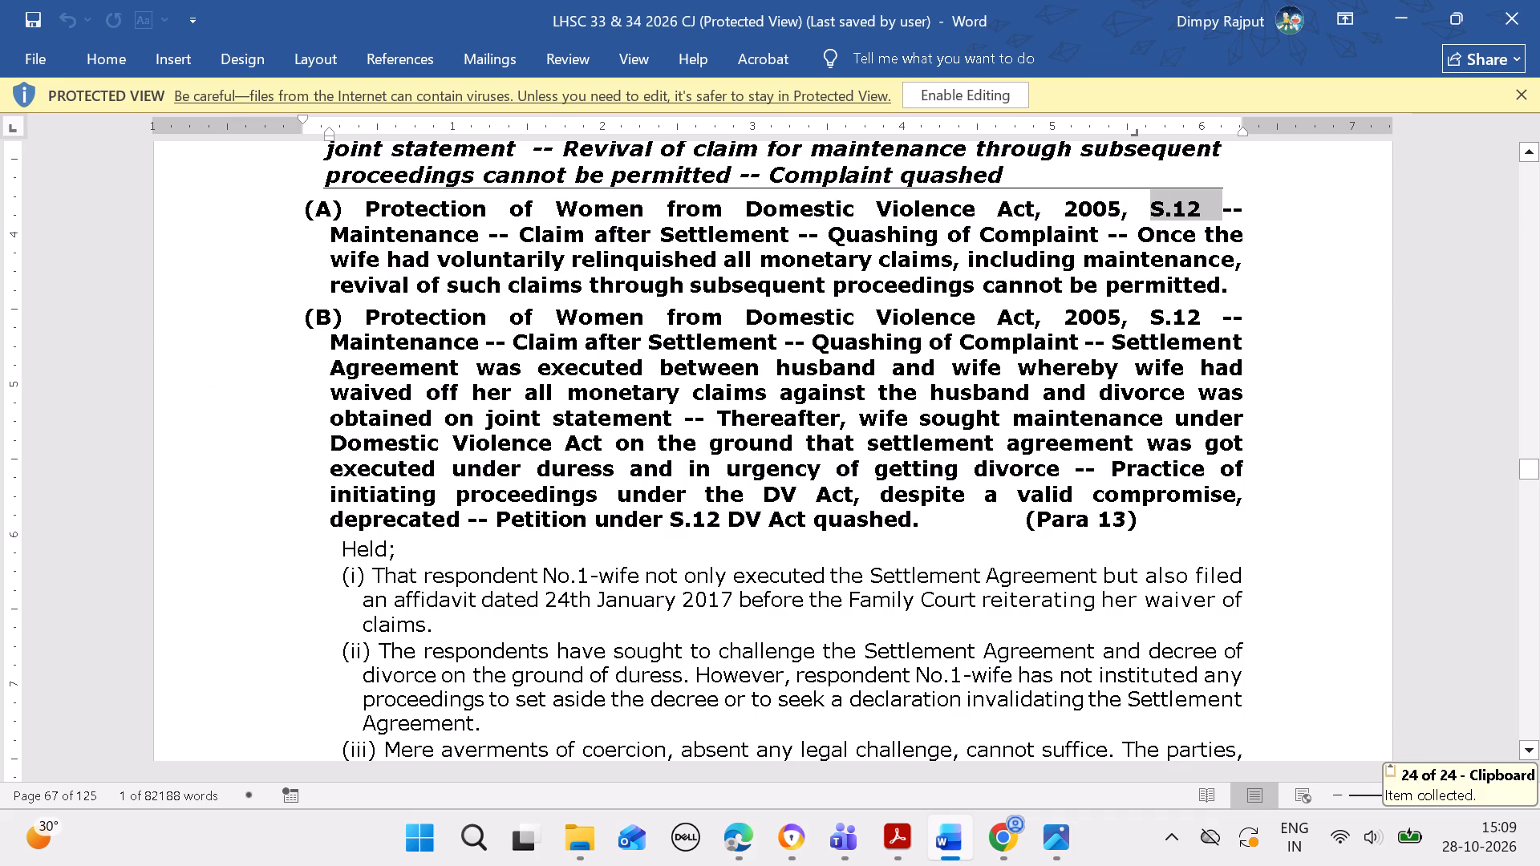
pyautogui.click(742, 830)
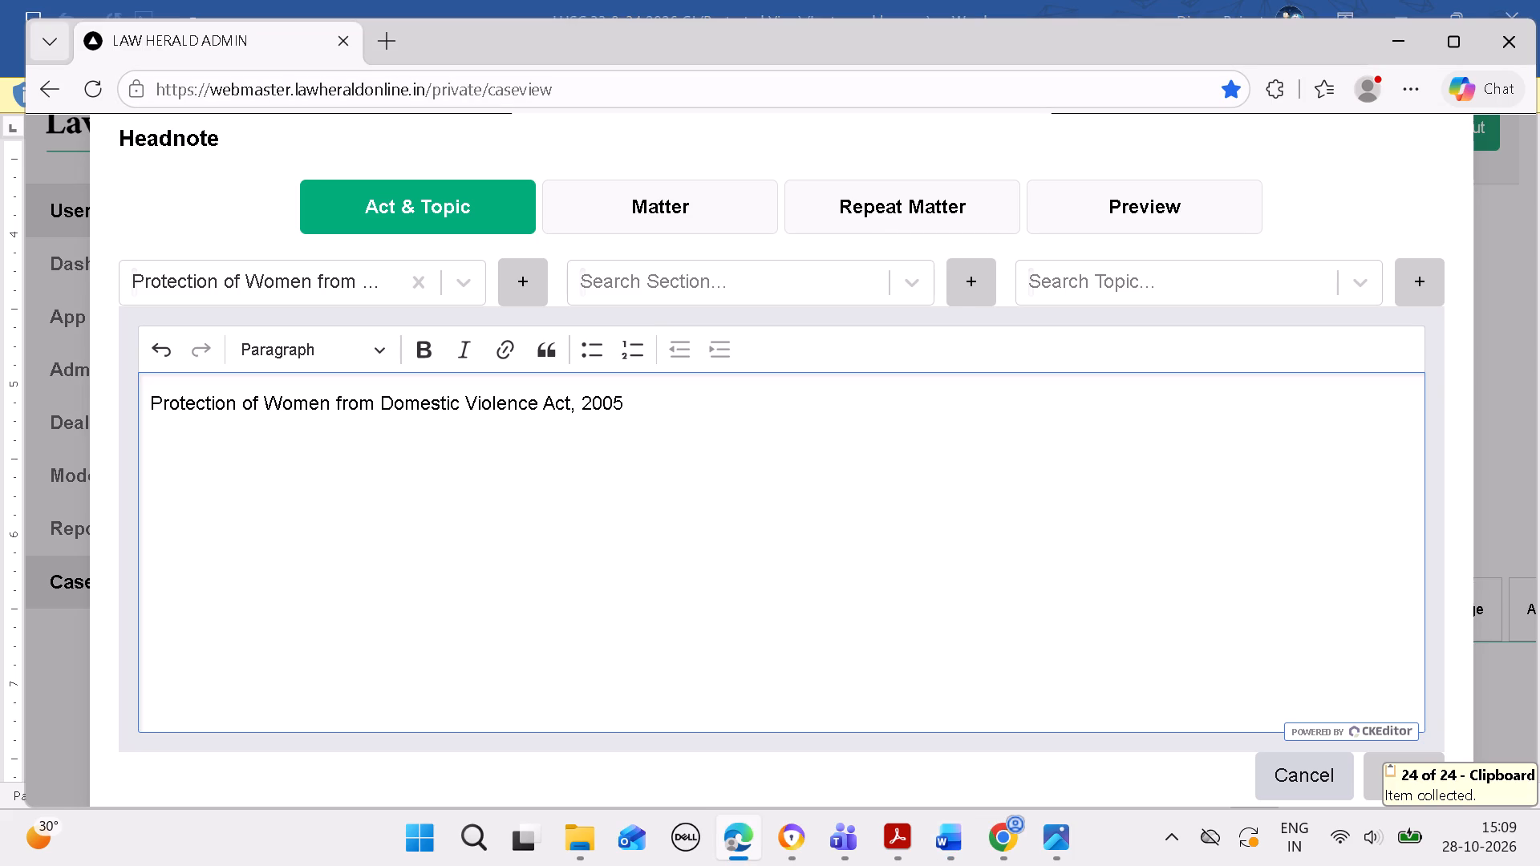
pyautogui.click(763, 273)
pyautogui.hotkey('ctrl', 'v')
pyautogui.click(861, 337)
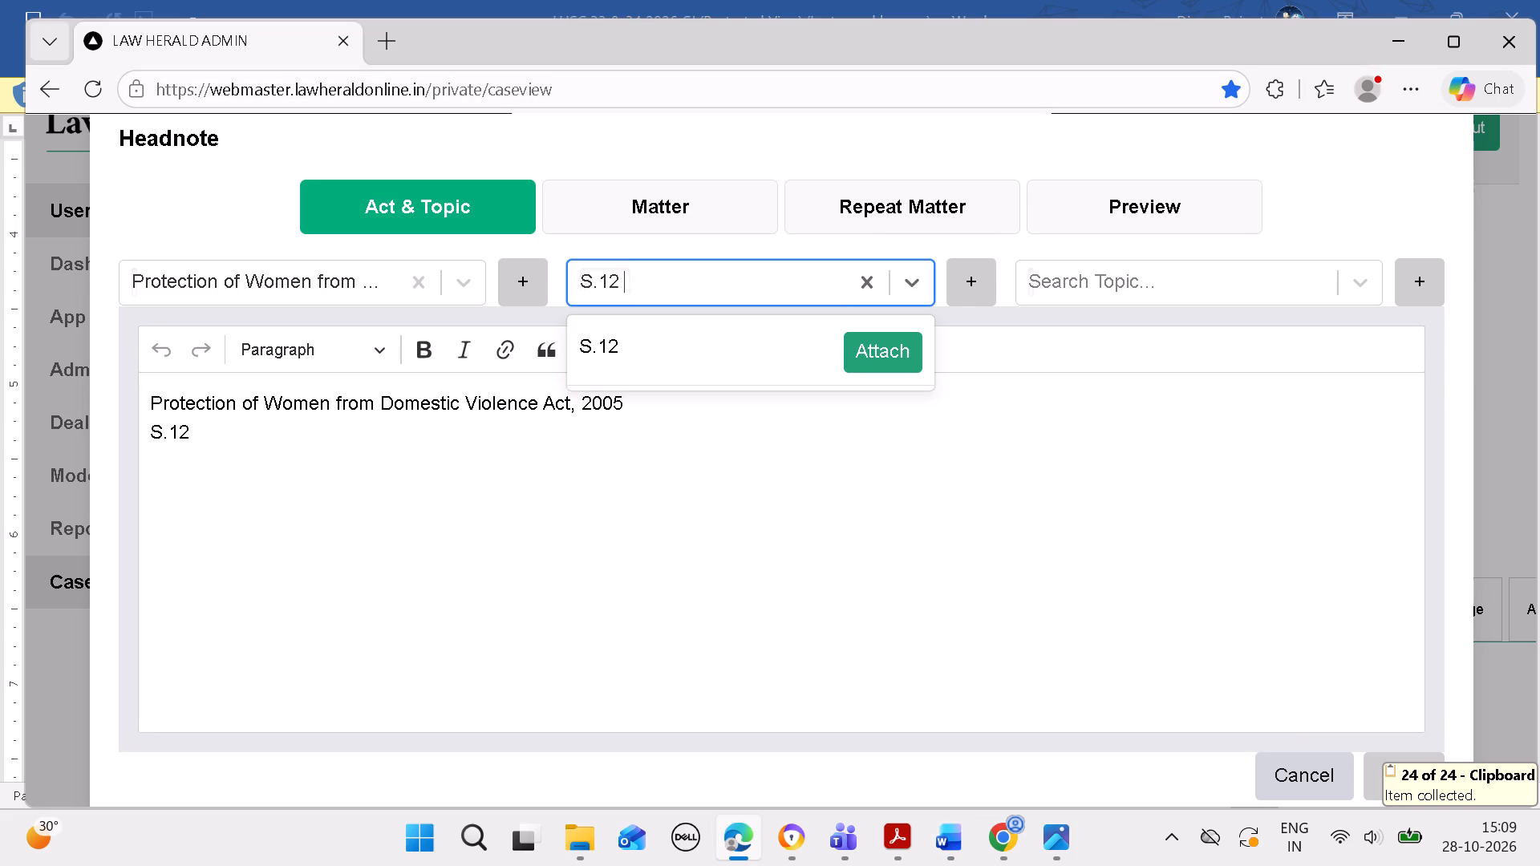
pyautogui.click(744, 504)
pyautogui.press('space')
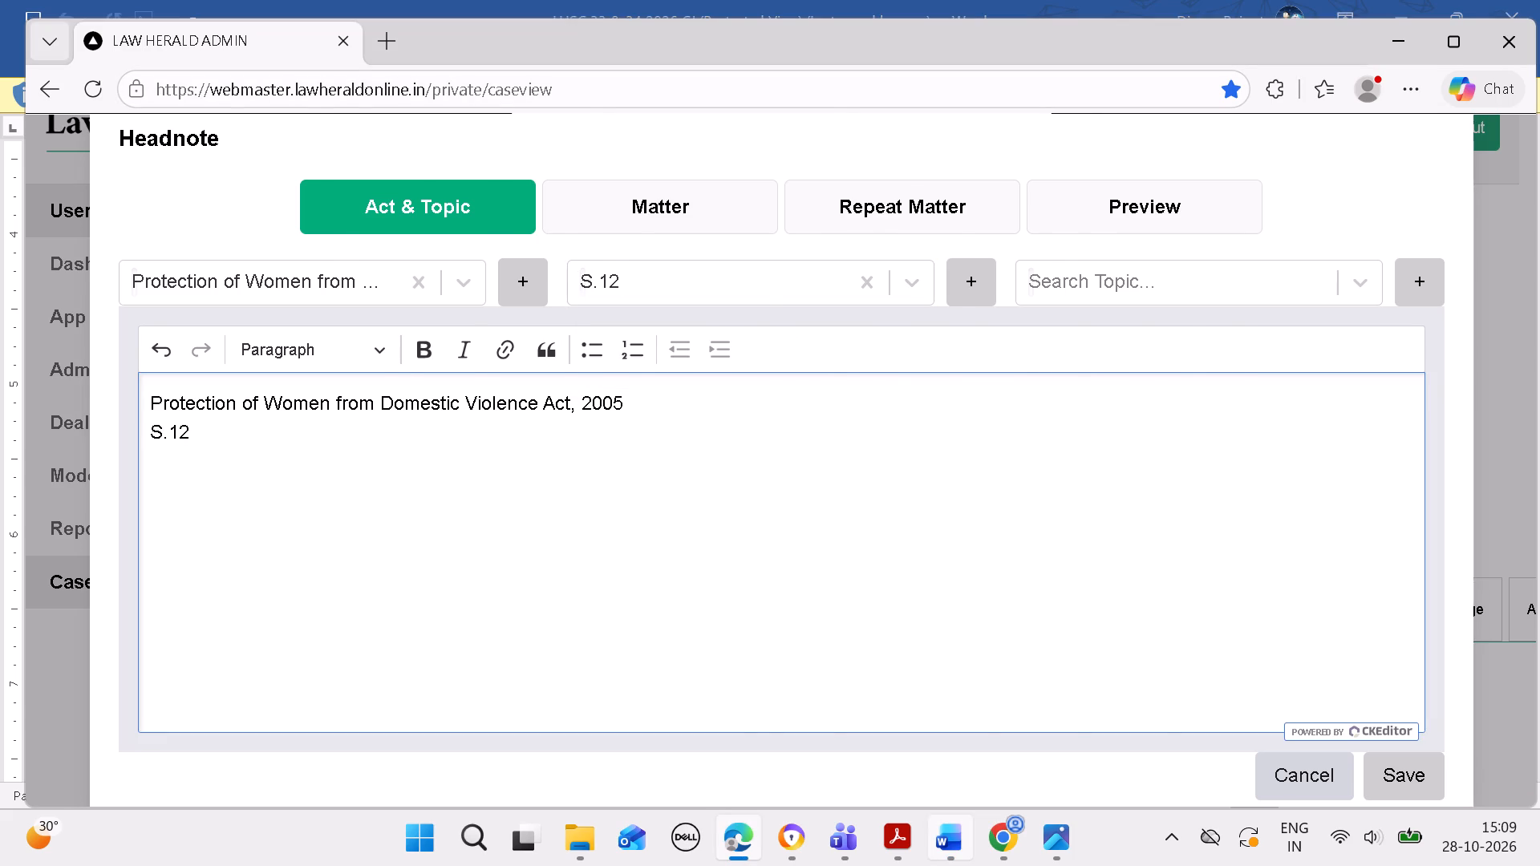
# Copy "Maintenance -- Claim after Settlement" from headnote (A) in Word and save it in Edge as a new topic without the trailing space.
pyautogui.click(939, 823)
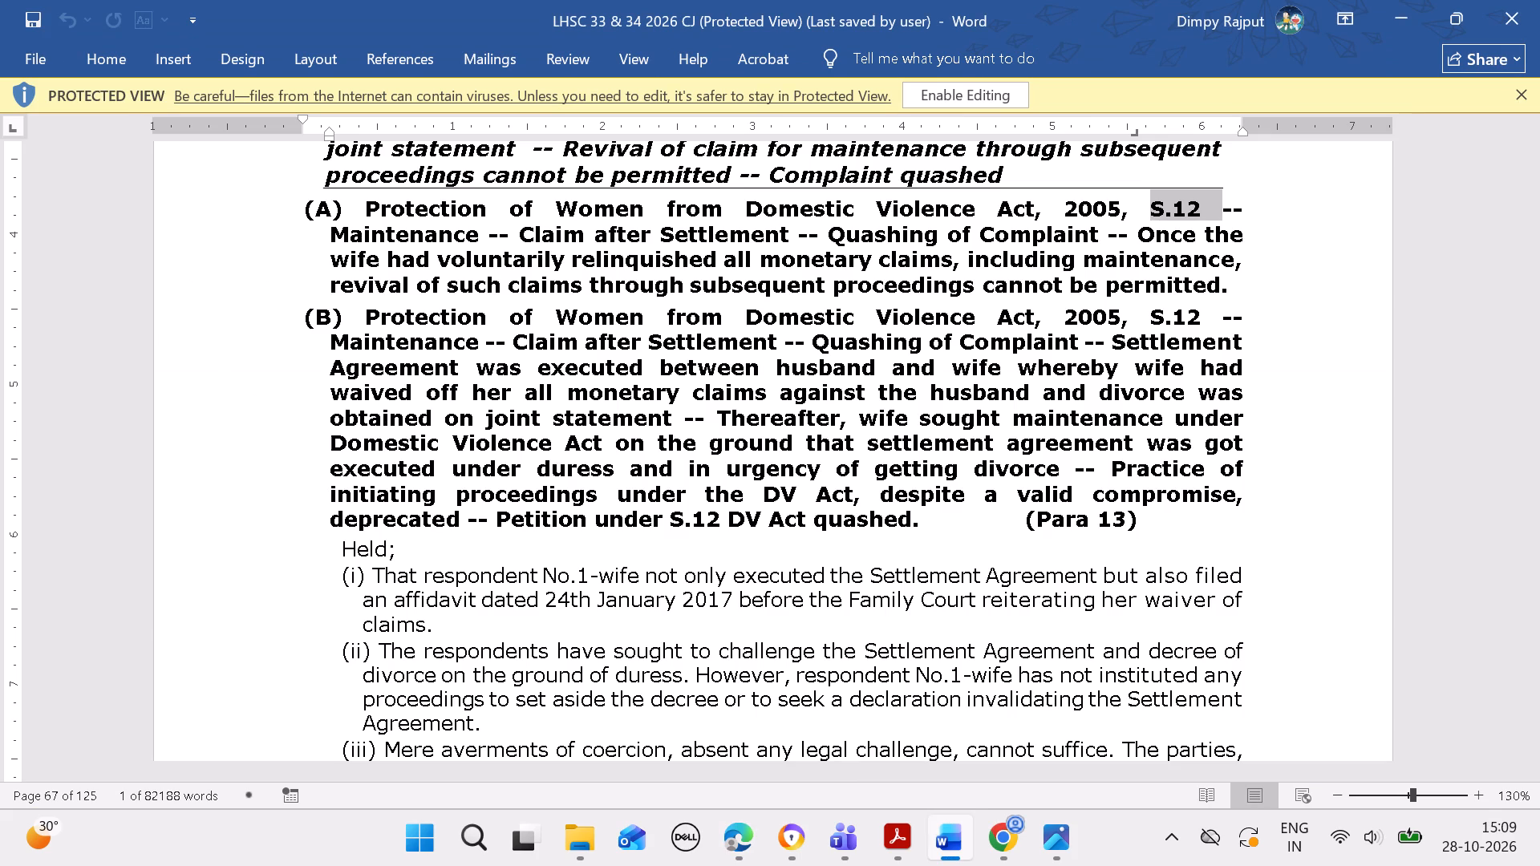
pyautogui.moveTo(337, 237); pyautogui.dragTo(459, 237)
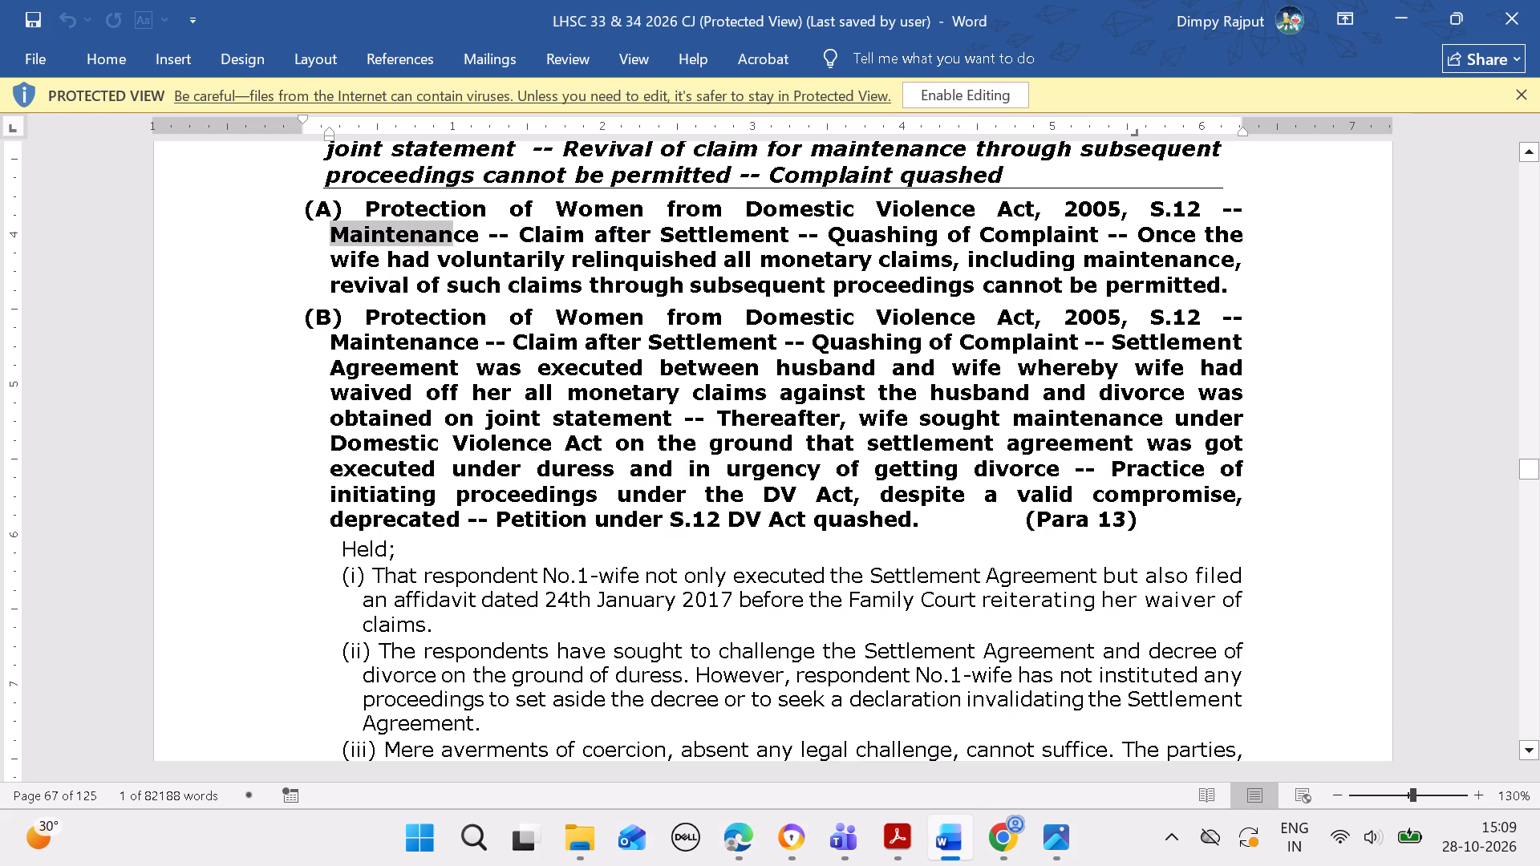
pyautogui.moveTo(459, 237); pyautogui.dragTo(689, 241)
pyautogui.hotkey('ctrl', 'c')
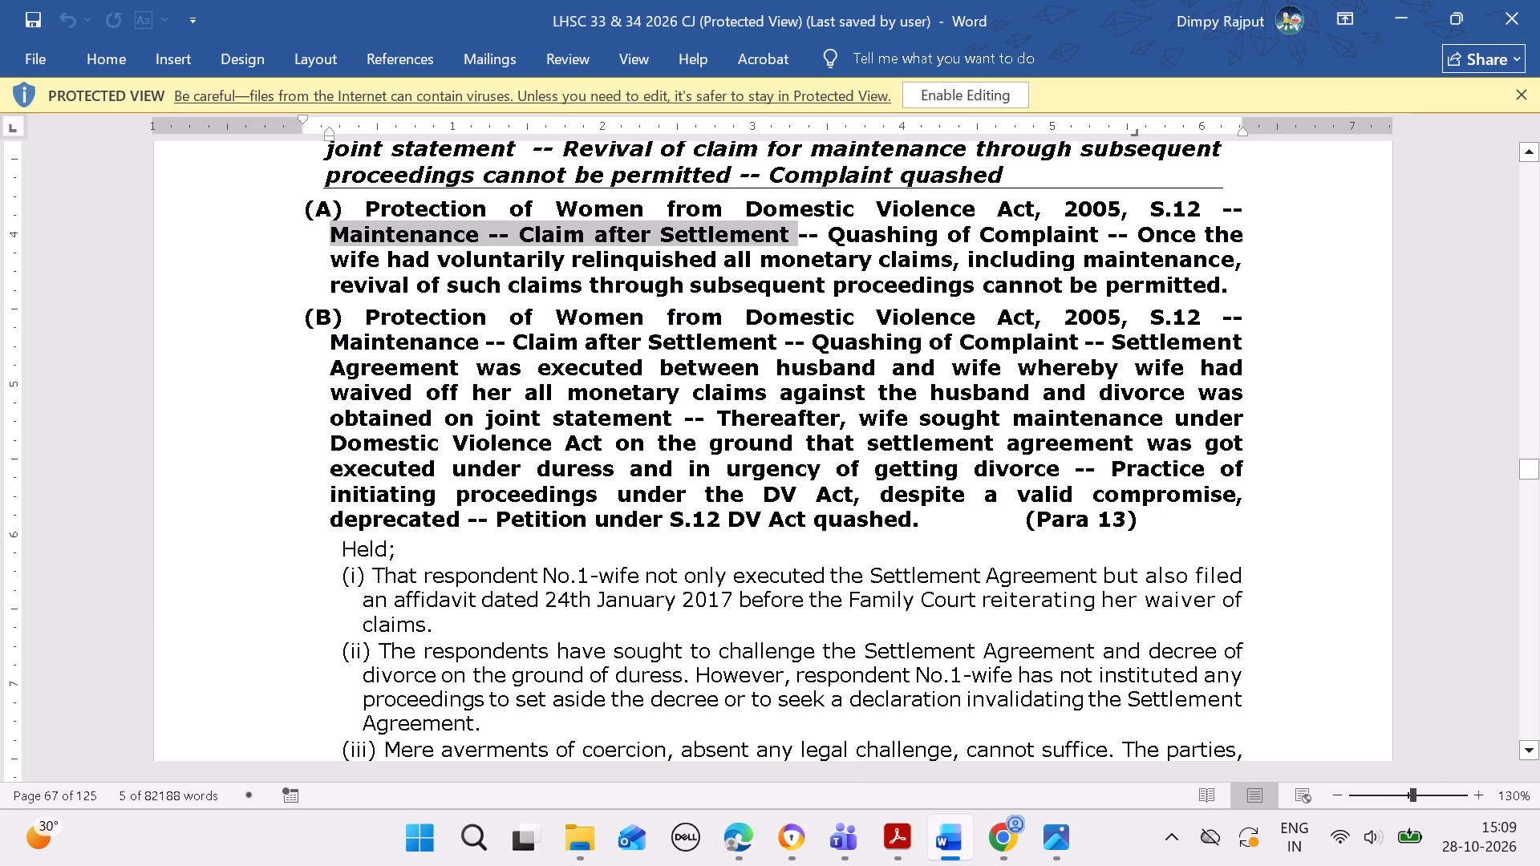
pyautogui.click(733, 828)
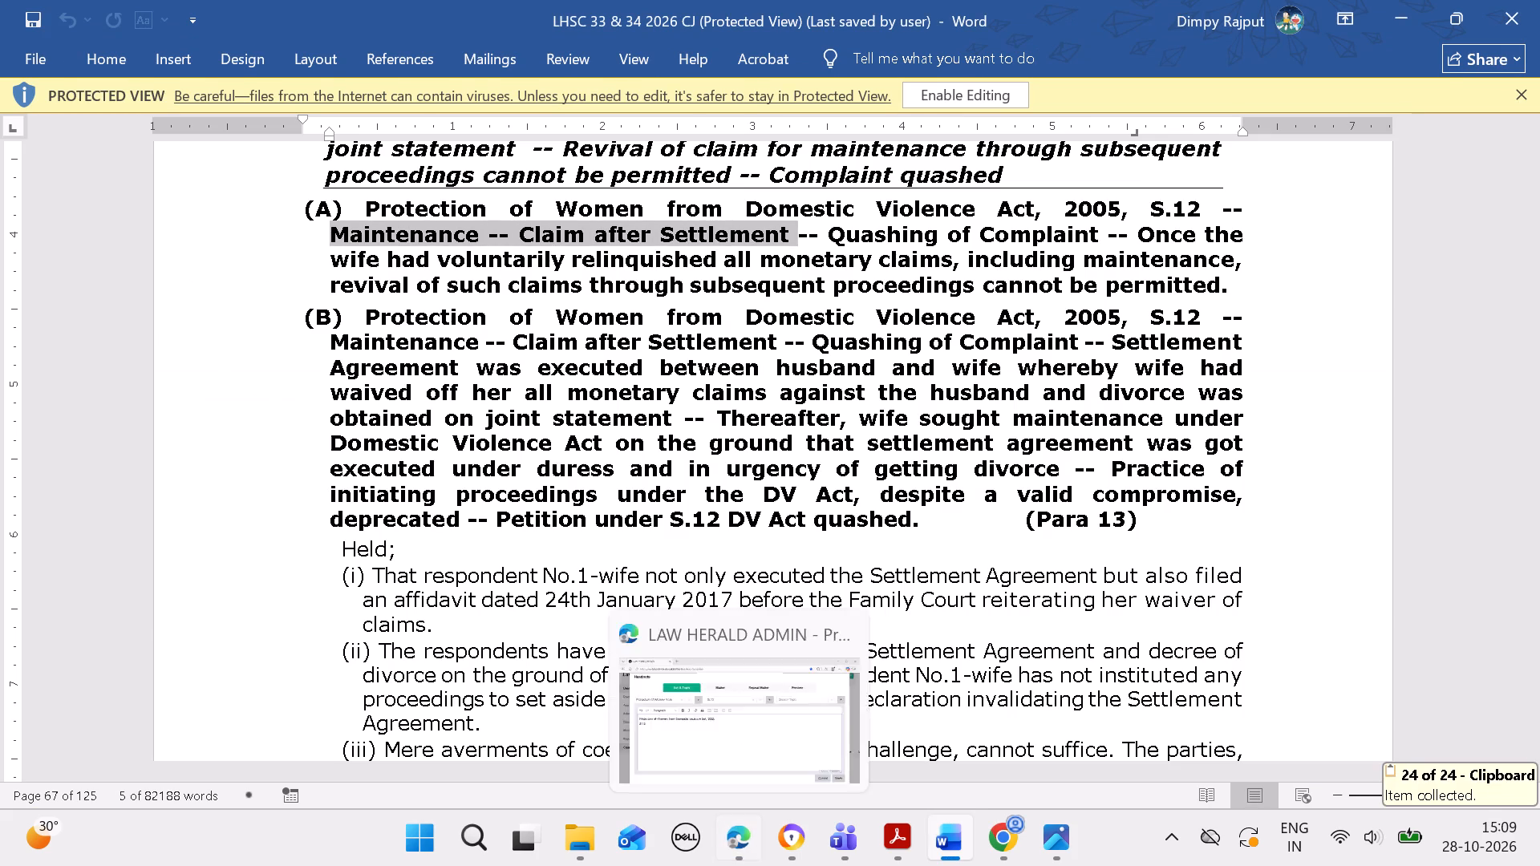
pyautogui.click(1418, 275)
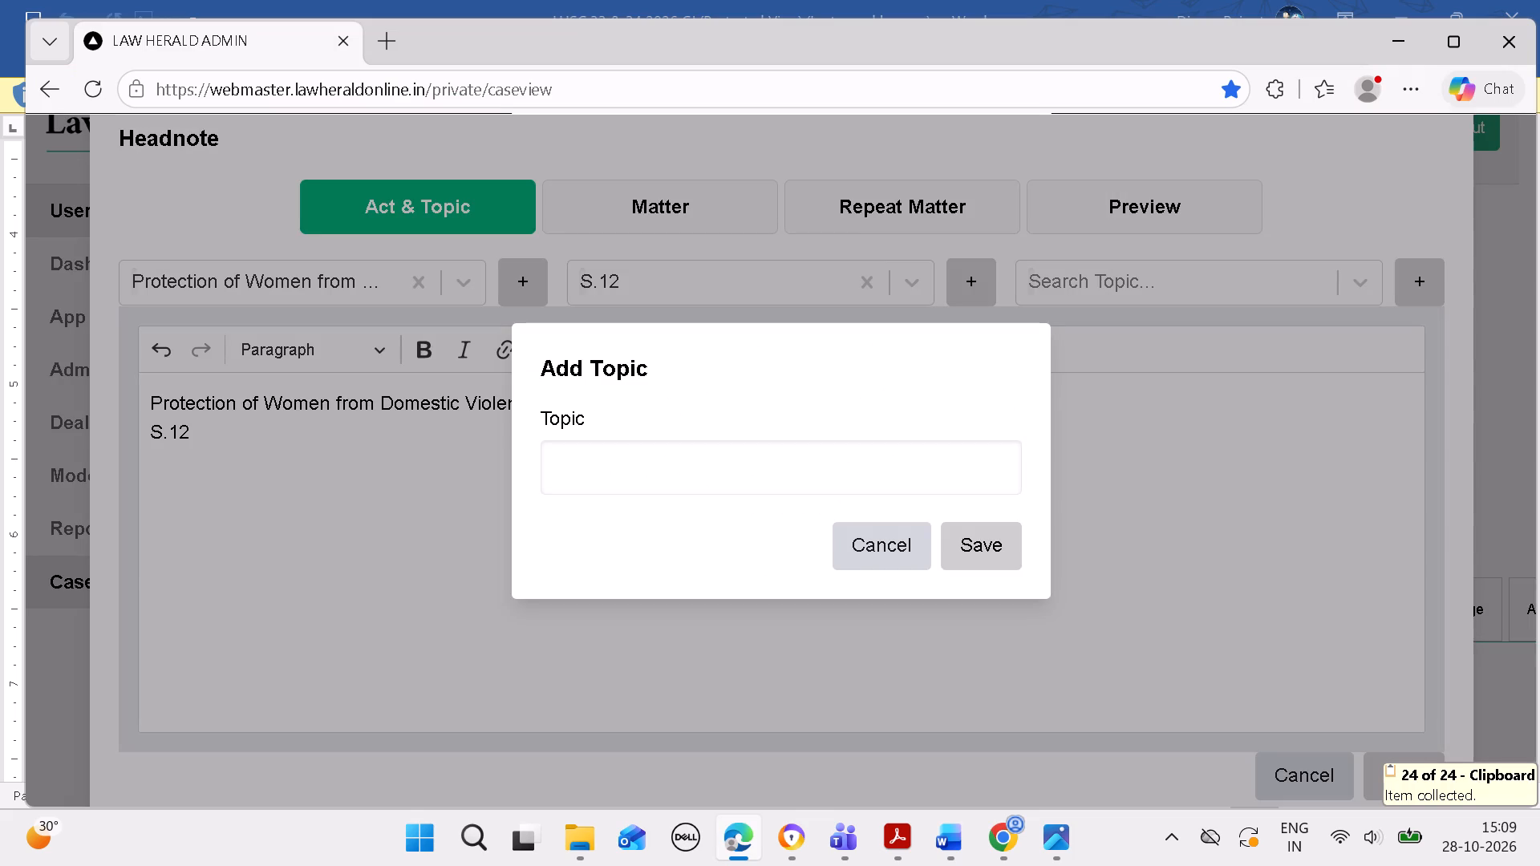
pyautogui.click(650, 481)
pyautogui.hotkey('ctrl', 'v')
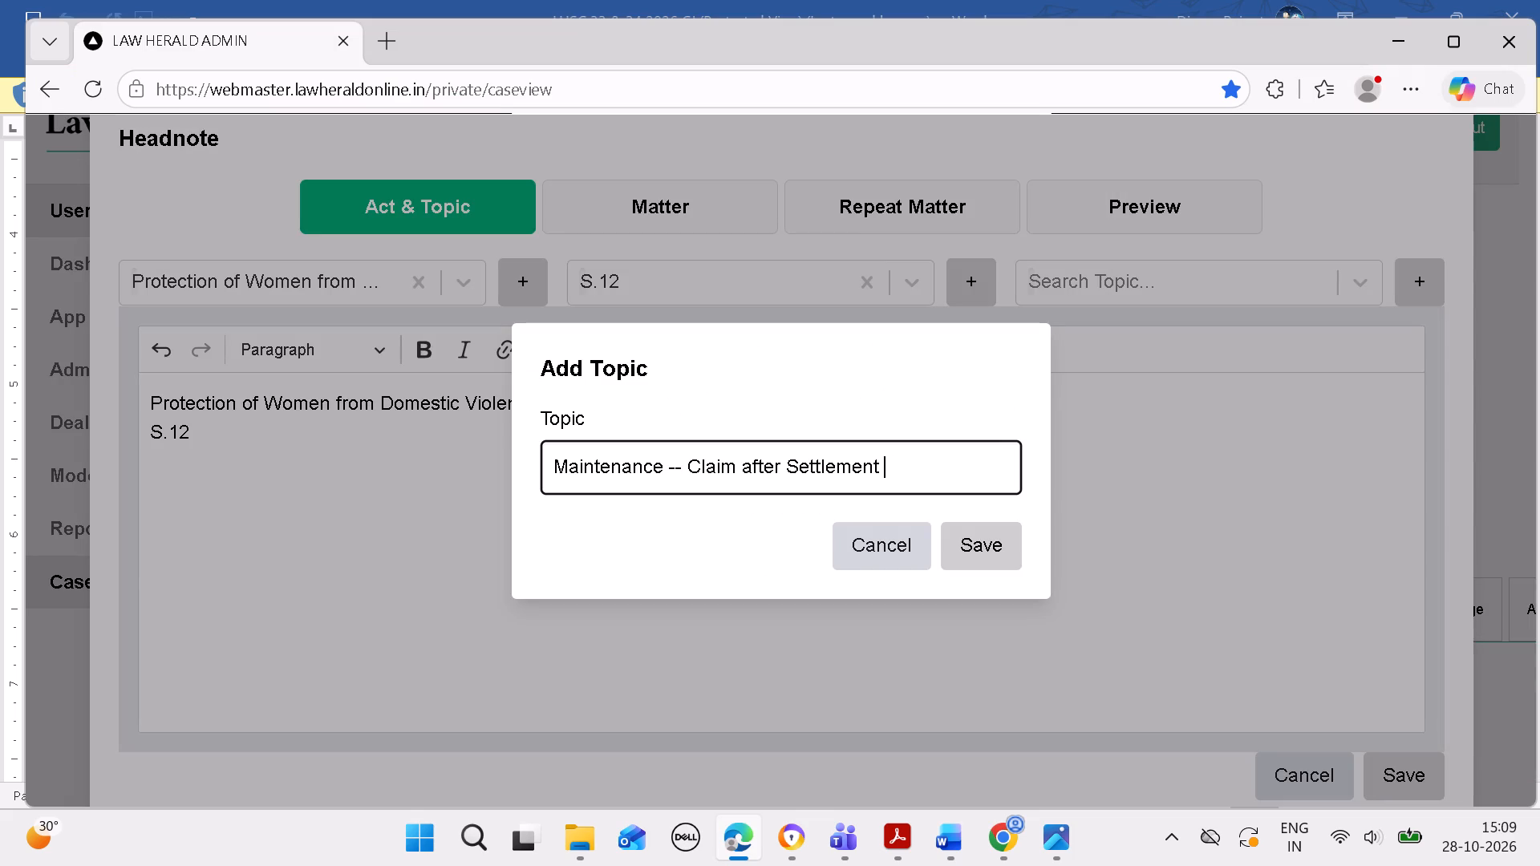
pyautogui.press('BackSpace')
pyautogui.click(980, 556)
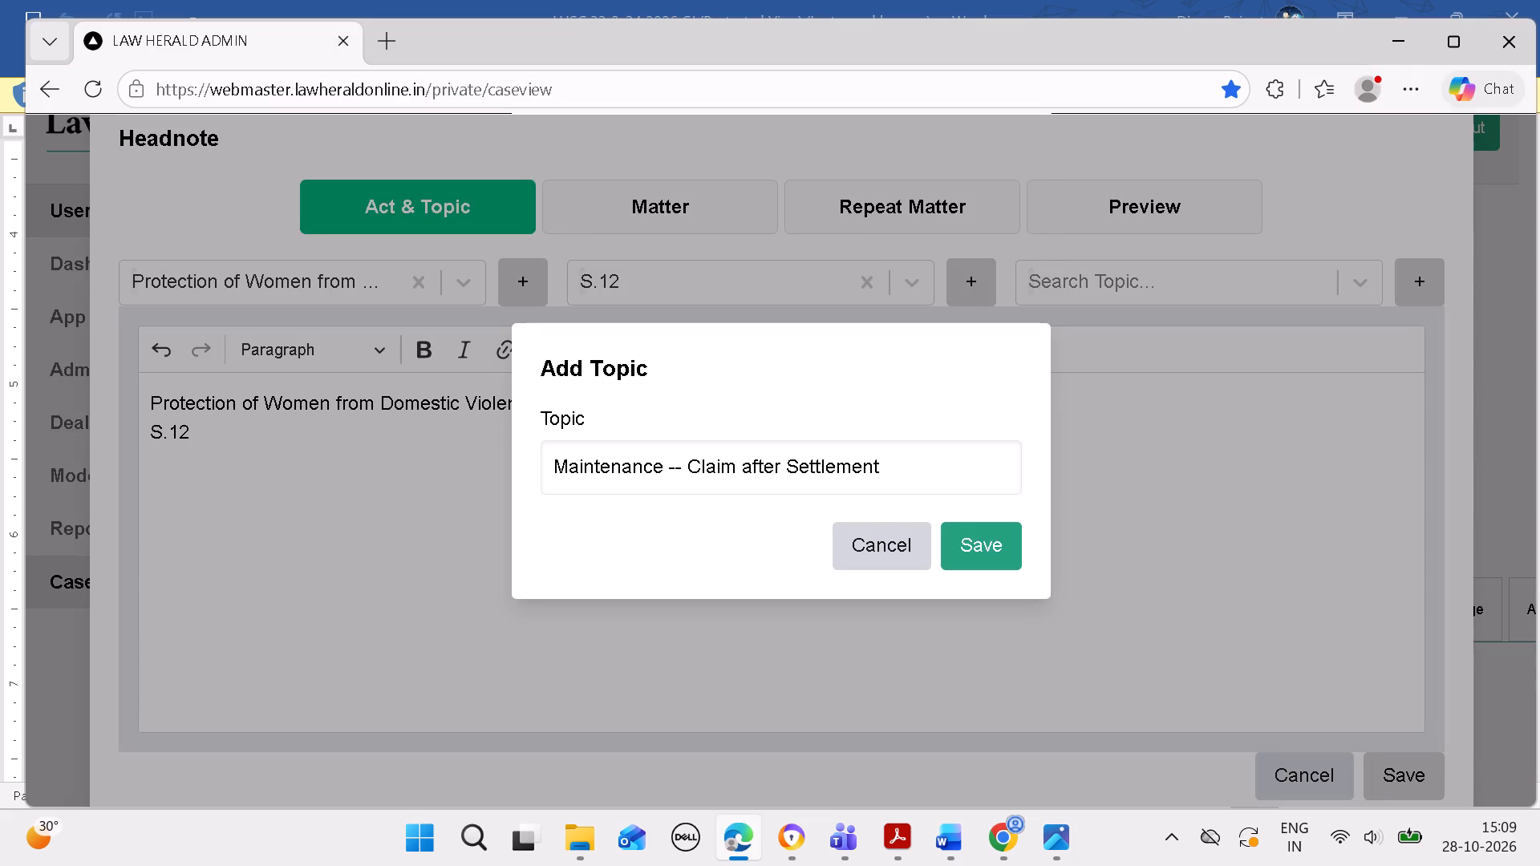
pyautogui.click(1001, 255)
# Attach the topic "Maintenance -- Claim after Settlement" to the headnote and add a space after its text.
pyautogui.click(1075, 285)
pyautogui.hotkey('ctrl', 'v')
pyautogui.click(1357, 370)
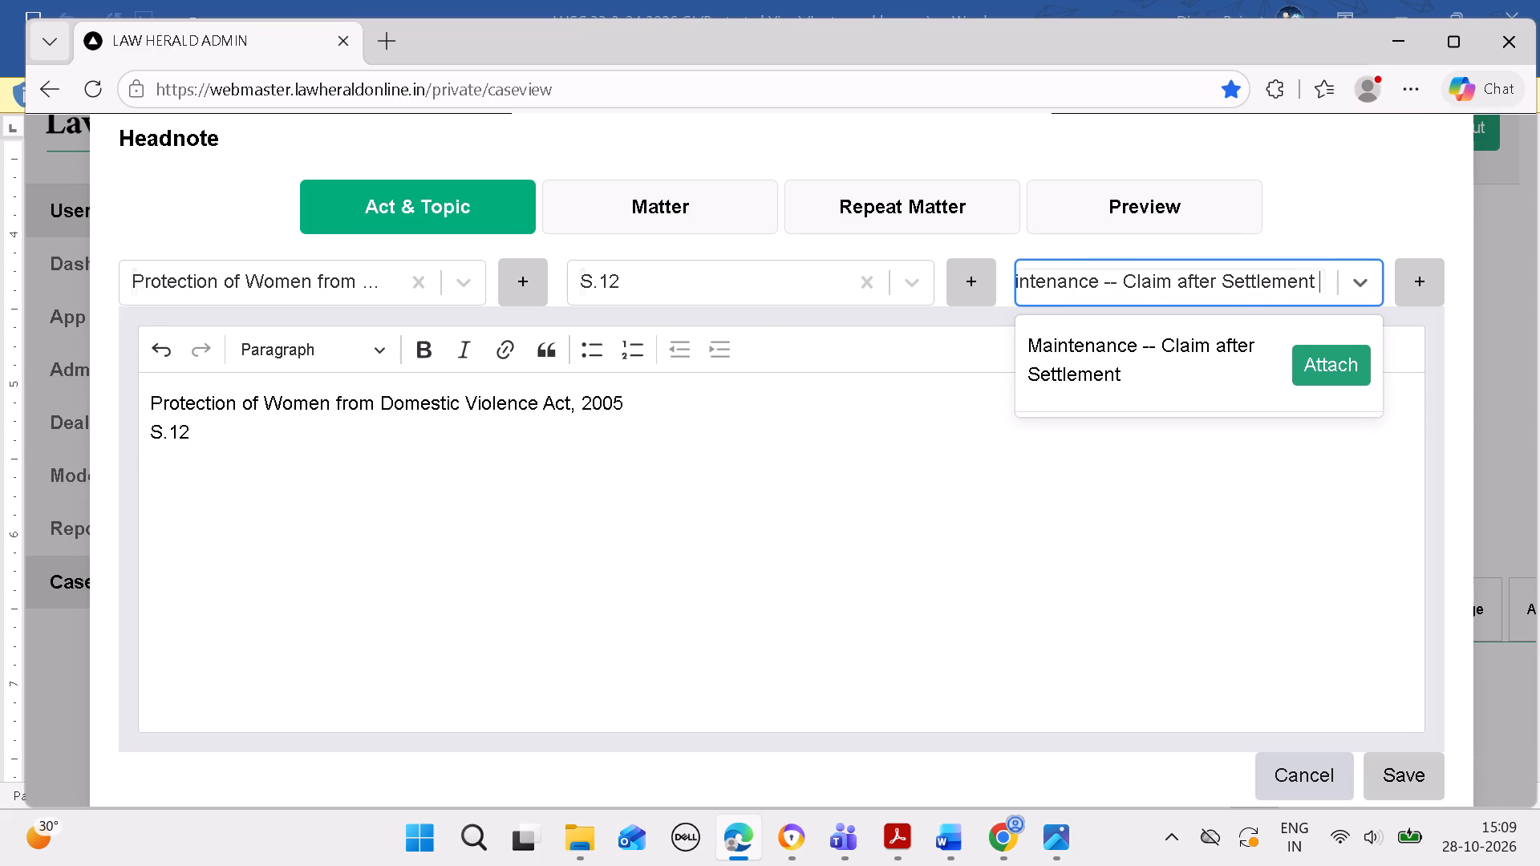
pyautogui.click(999, 536)
pyautogui.press('space')
# Copy "Quashing of Complaint" from headnote (A) in Word and save it in Edge as a new topic without the trailing space.
pyautogui.click(949, 823)
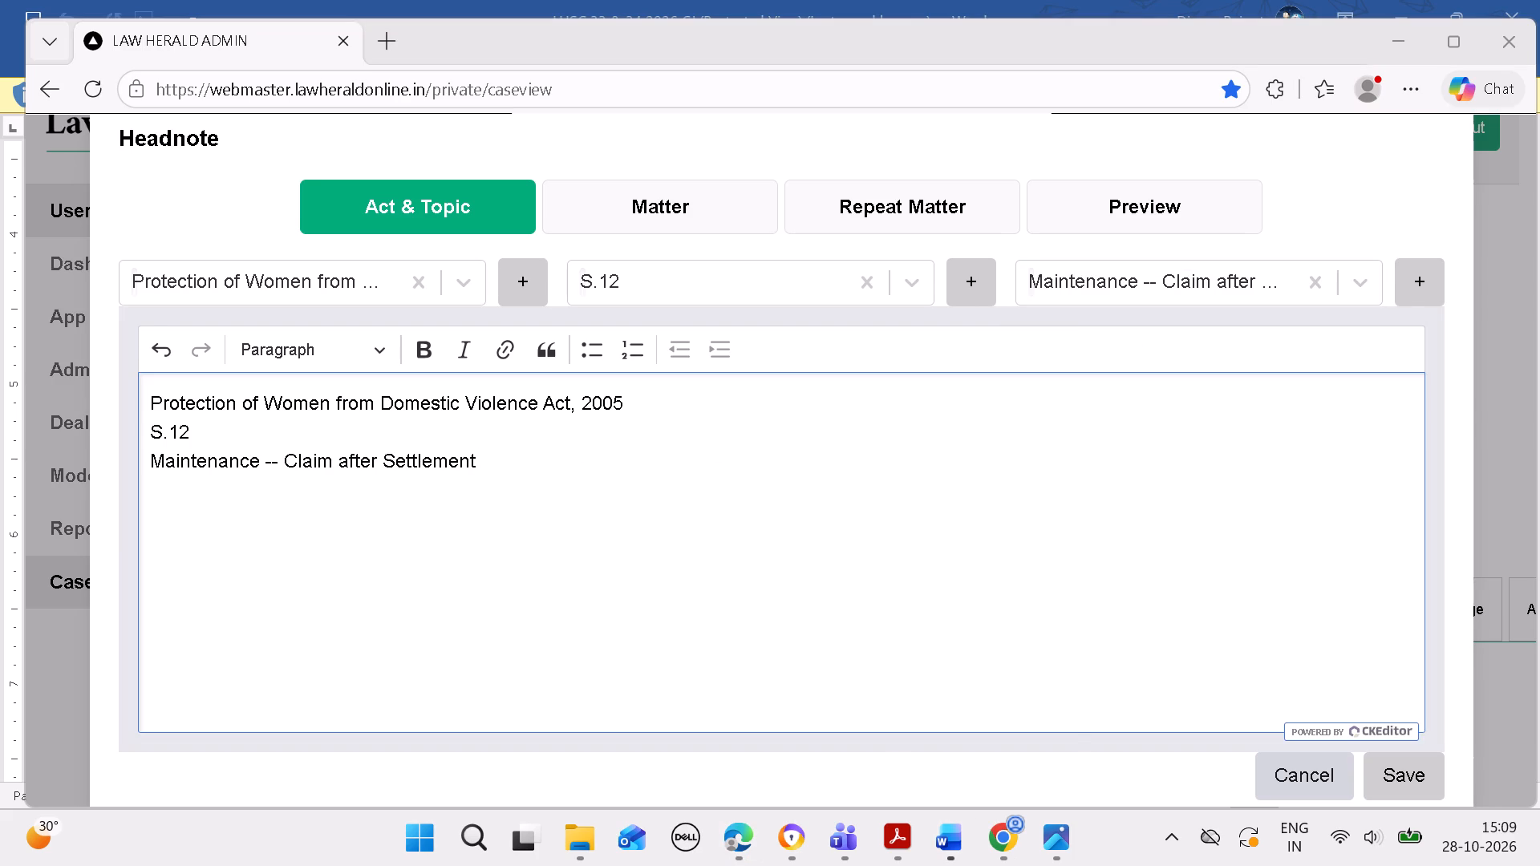
pyautogui.click(950, 742)
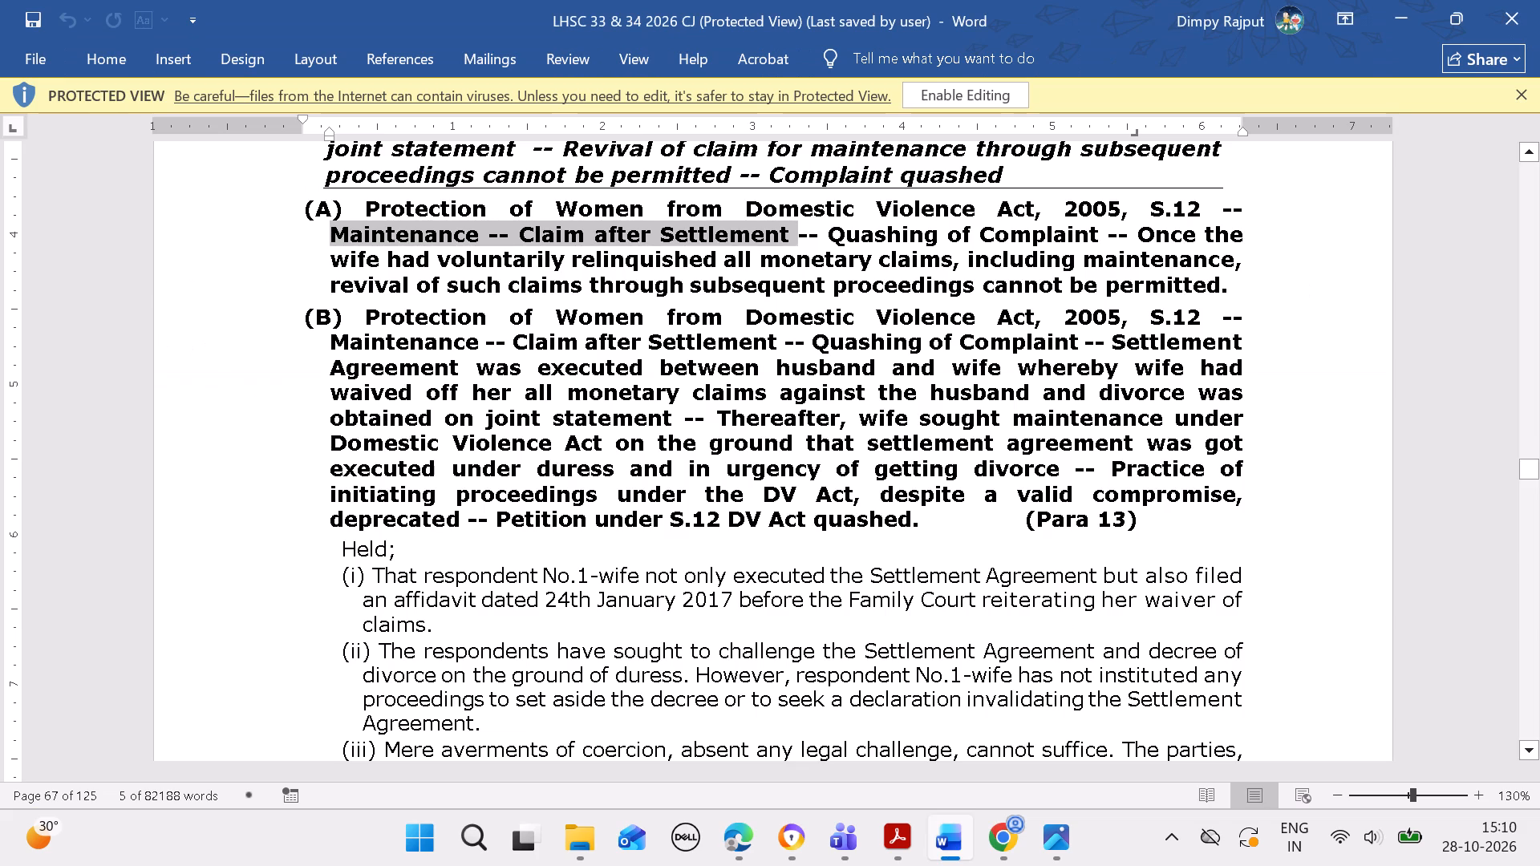
pyautogui.moveTo(834, 225); pyautogui.dragTo(962, 233)
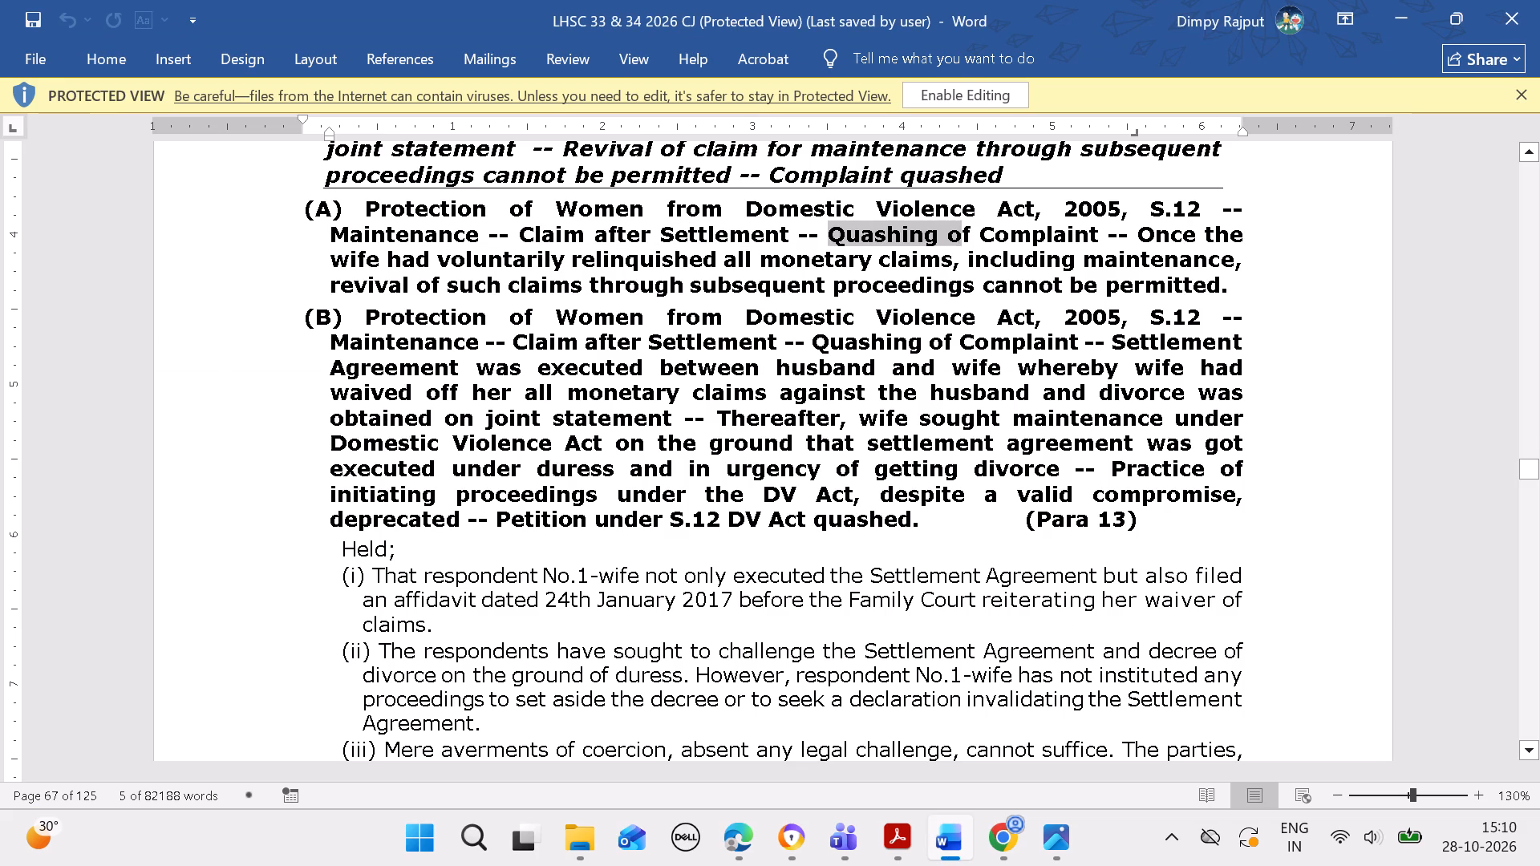
pyautogui.moveTo(962, 233); pyautogui.dragTo(1000, 233)
pyautogui.hotkey('ctrl', 'c')
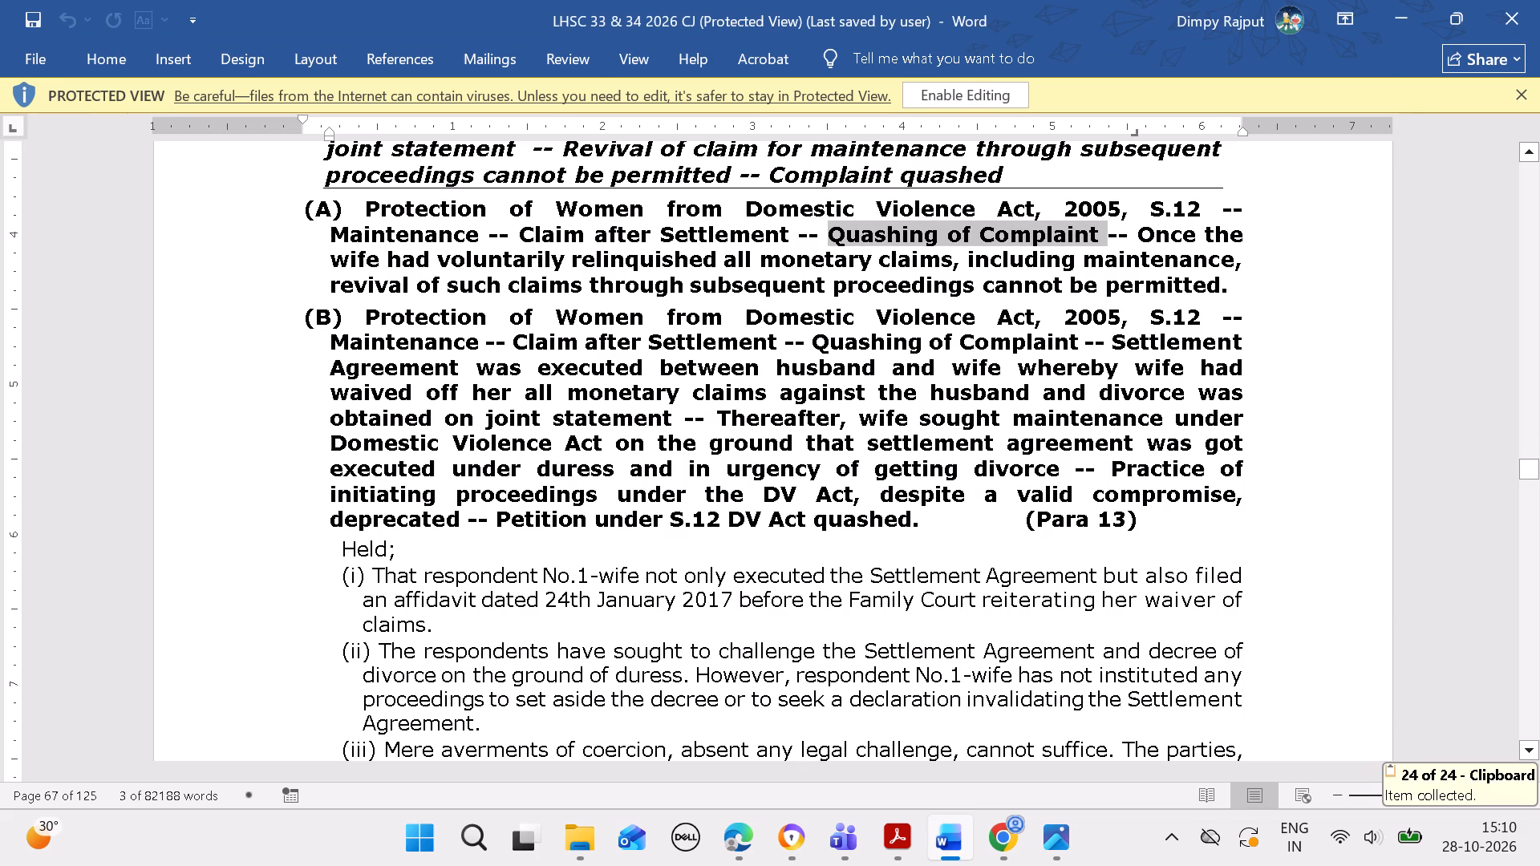
pyautogui.click(733, 856)
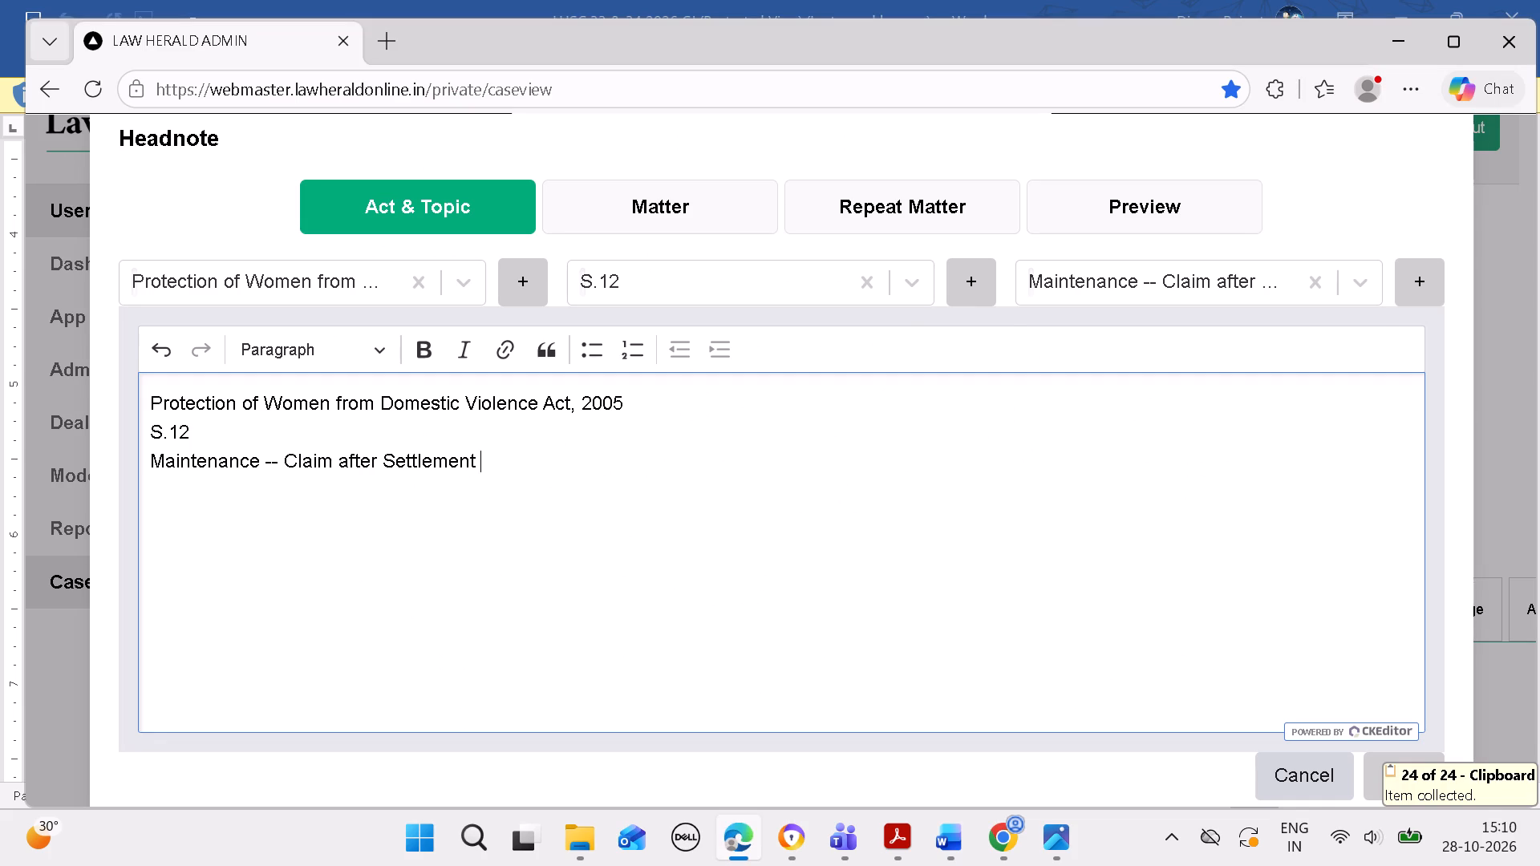
pyautogui.click(1112, 293)
pyautogui.hotkey('ctrl', 'v')
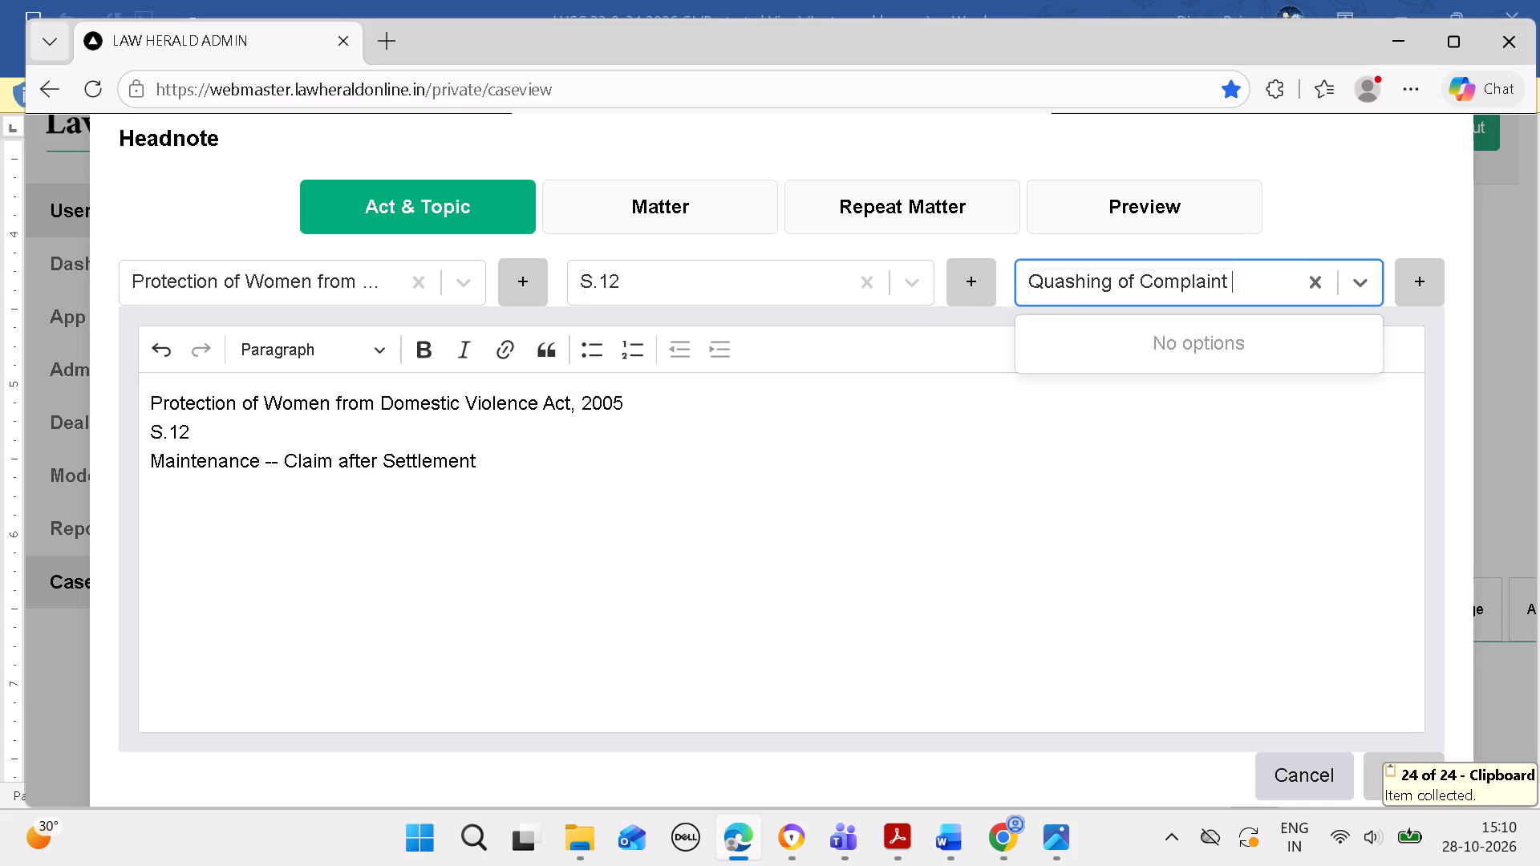
pyautogui.press('BackSpace')
pyautogui.click(1415, 291)
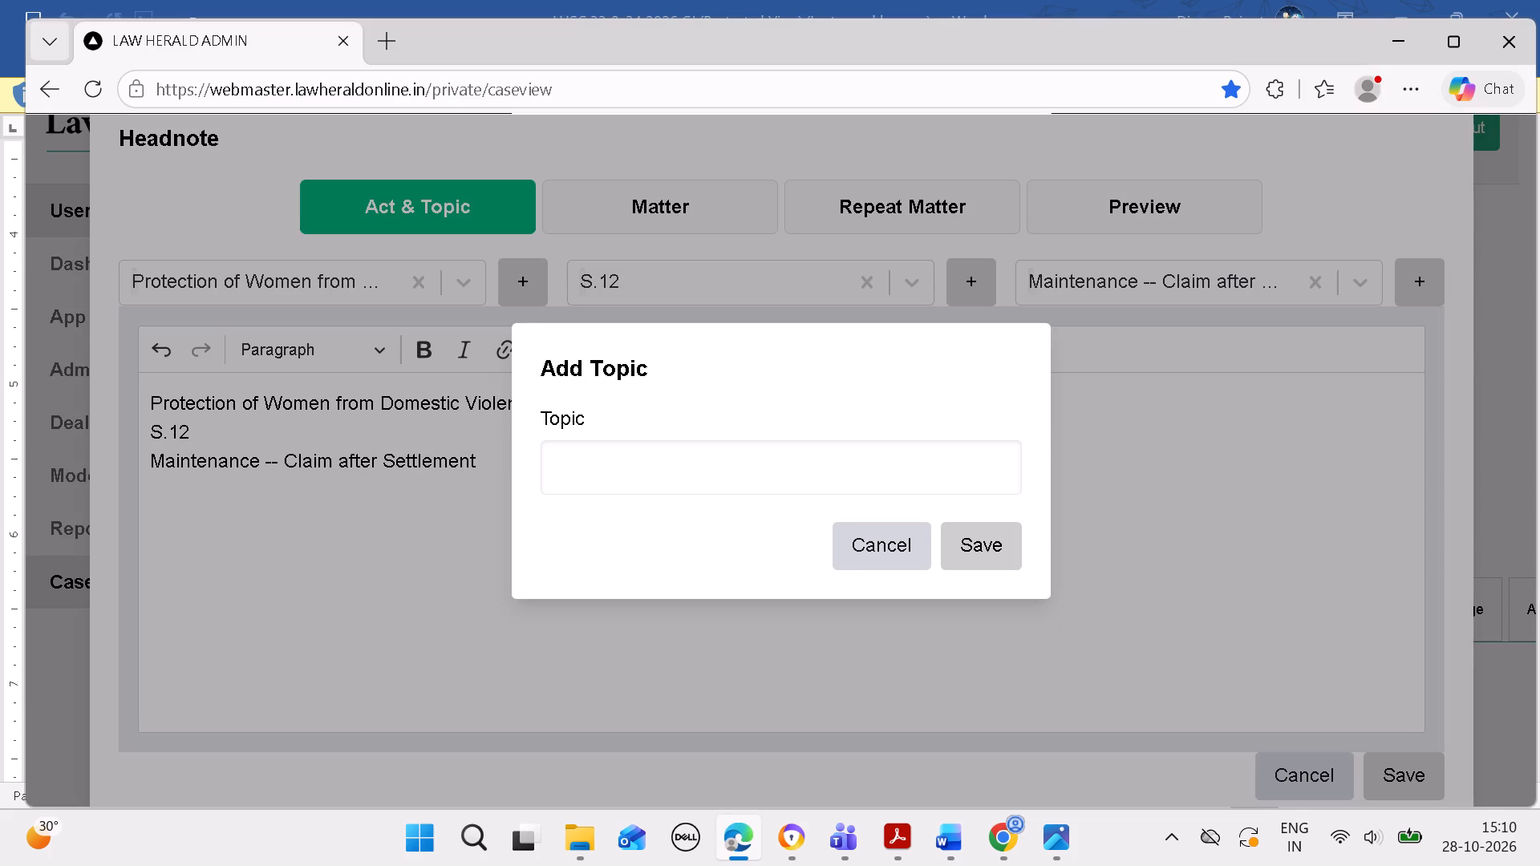
pyautogui.click(966, 455)
pyautogui.hotkey('ctrl', 'v')
pyautogui.press('BackSpace')
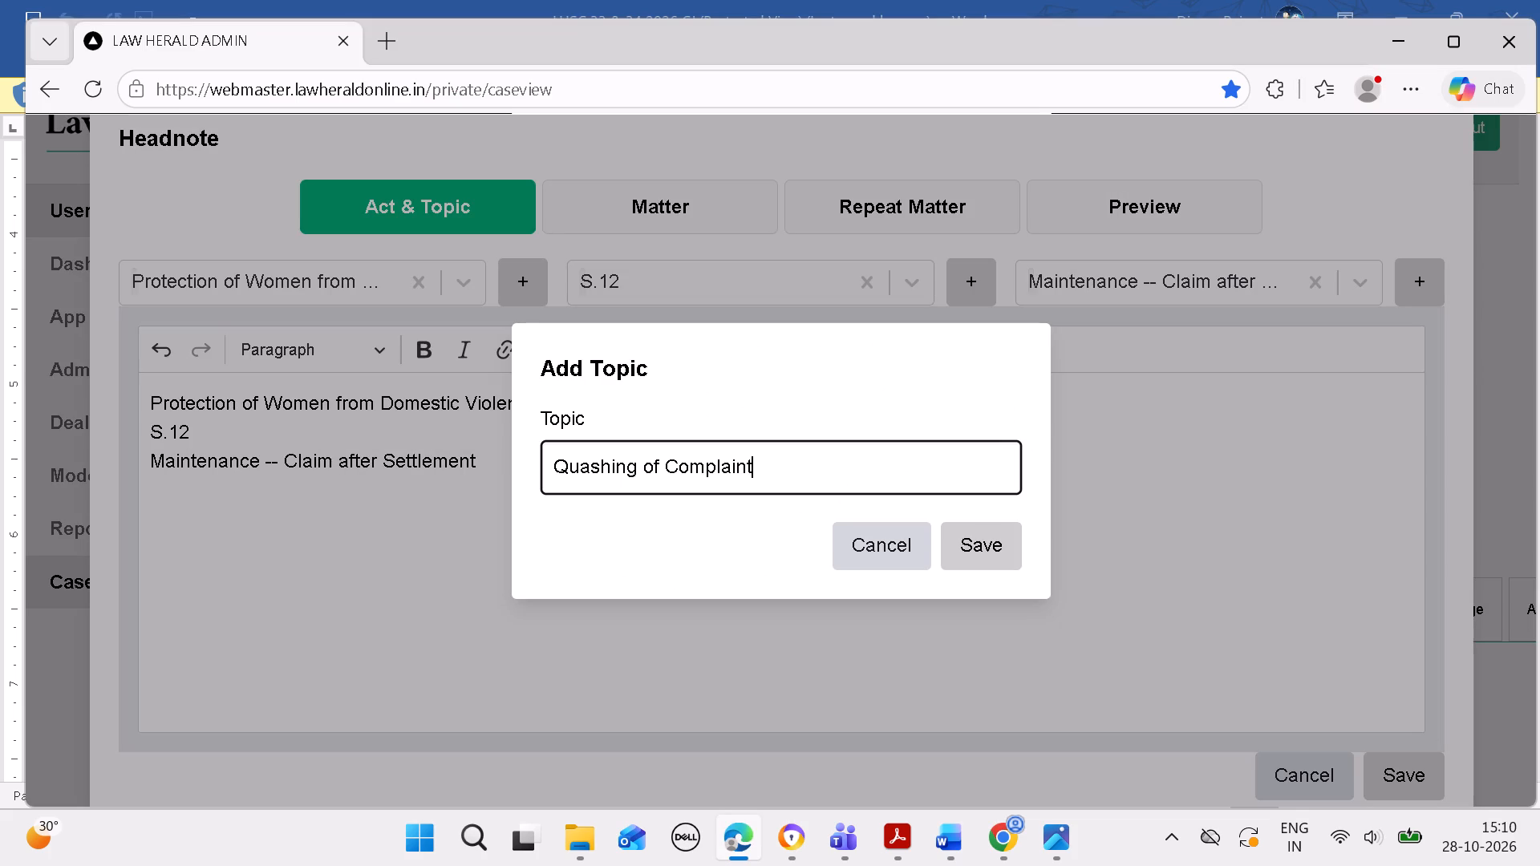
pyautogui.click(999, 534)
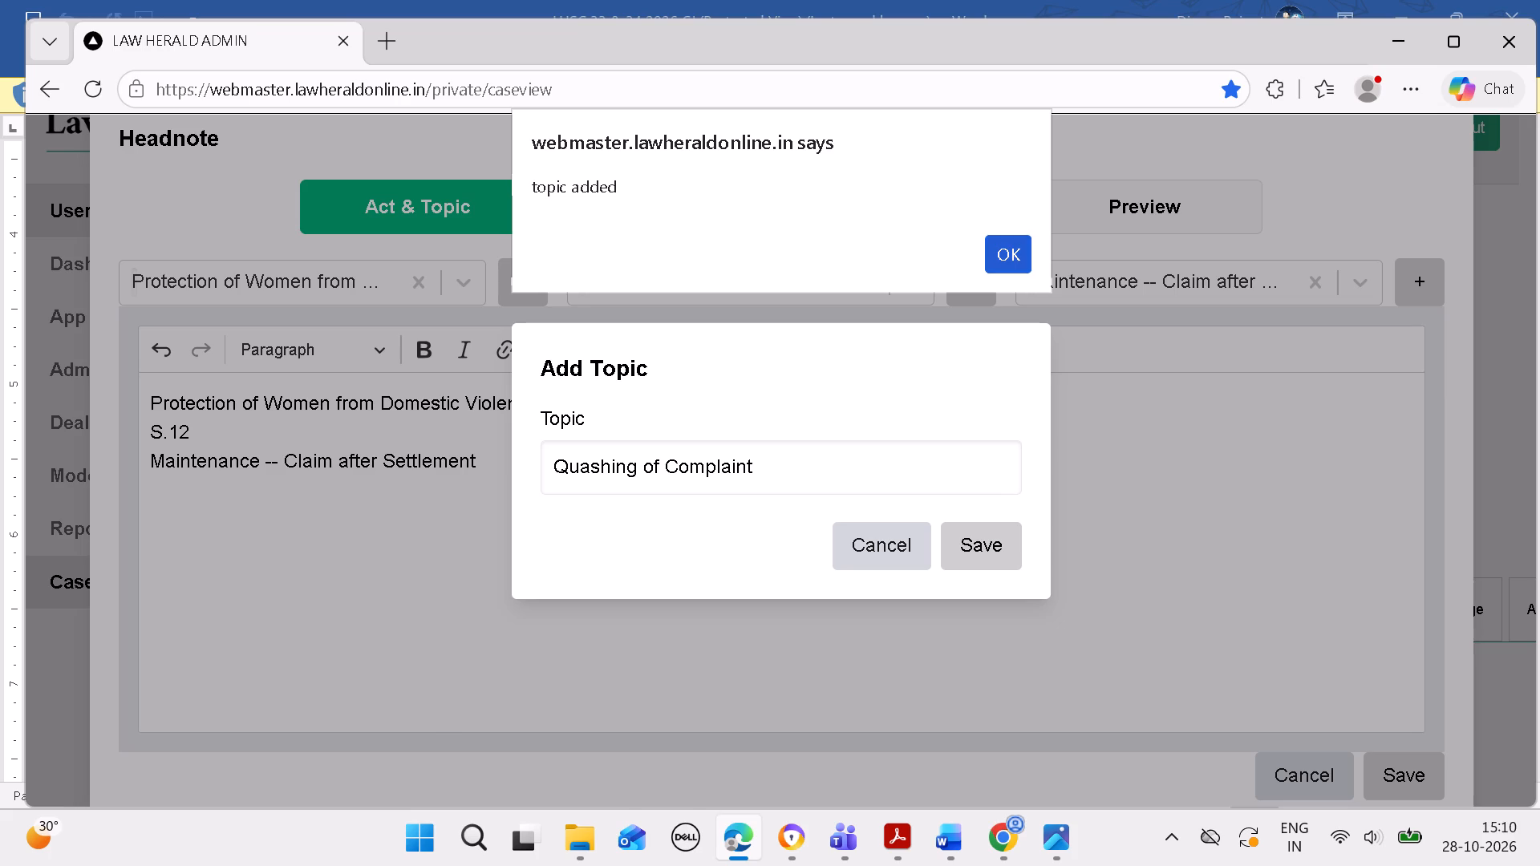
pyautogui.click(1011, 256)
# Attach the topic "Quashing of Complaint" to the headnote and add a space after its text.
pyautogui.click(1115, 284)
pyautogui.hotkey('ctrl', 'v')
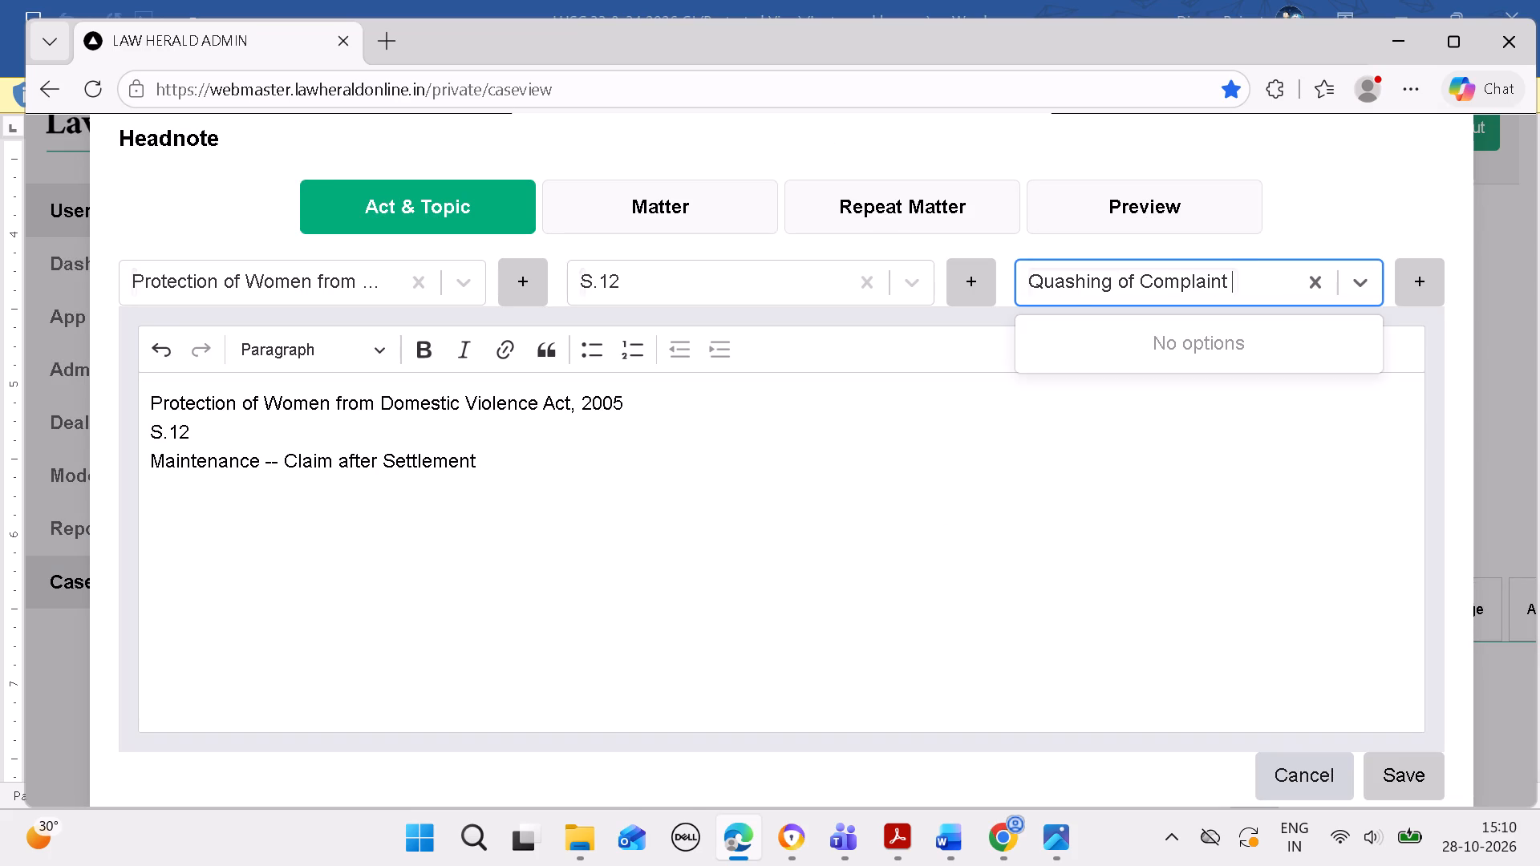
pyautogui.press('BackSpace')
pyautogui.press('BackSpace')
pyautogui.click(1333, 349)
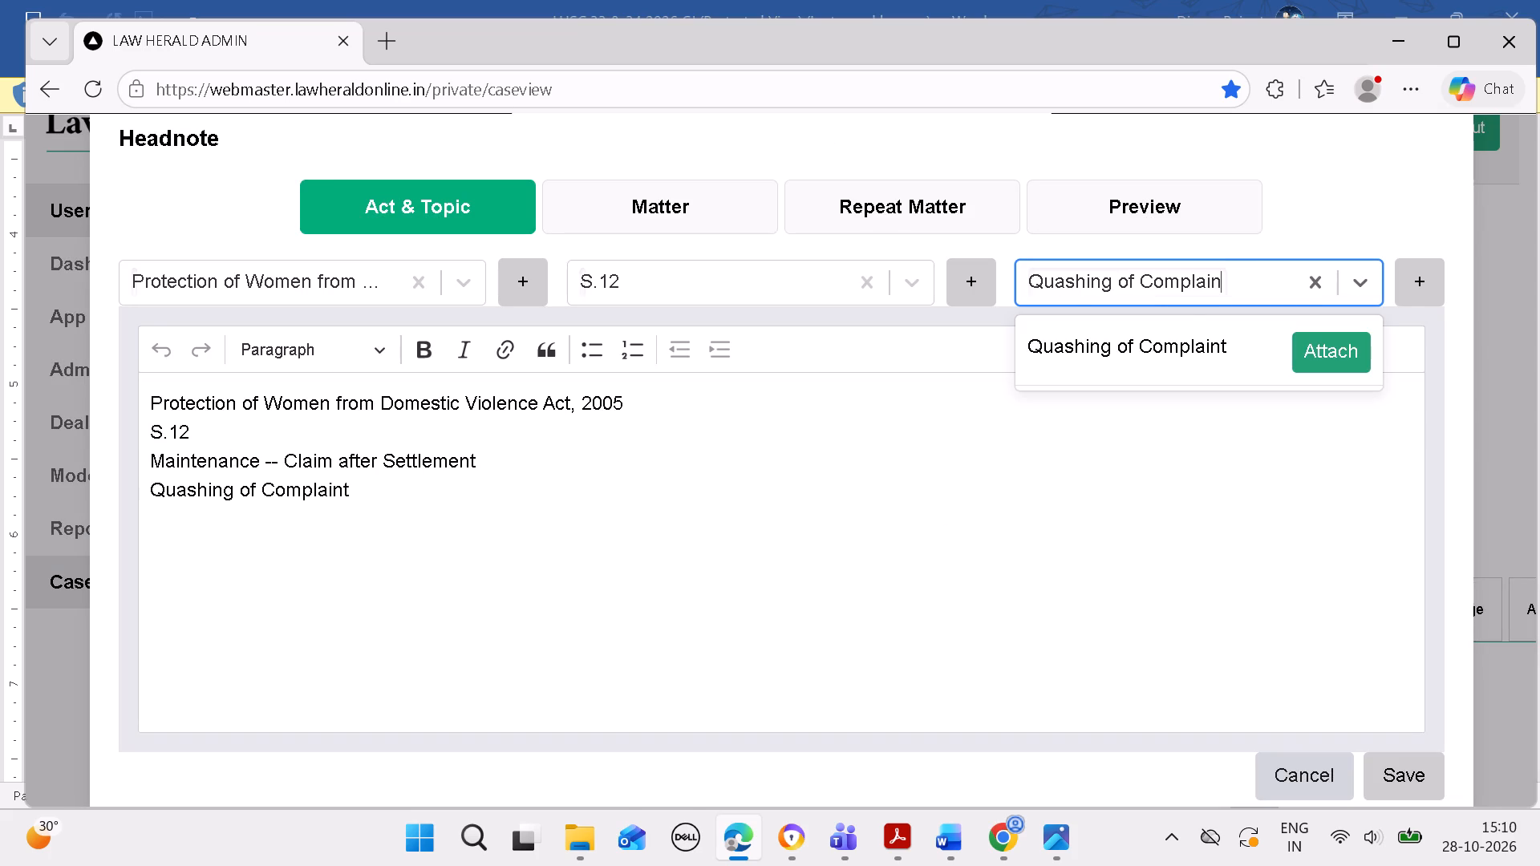
pyautogui.click(949, 522)
pyautogui.press('space')
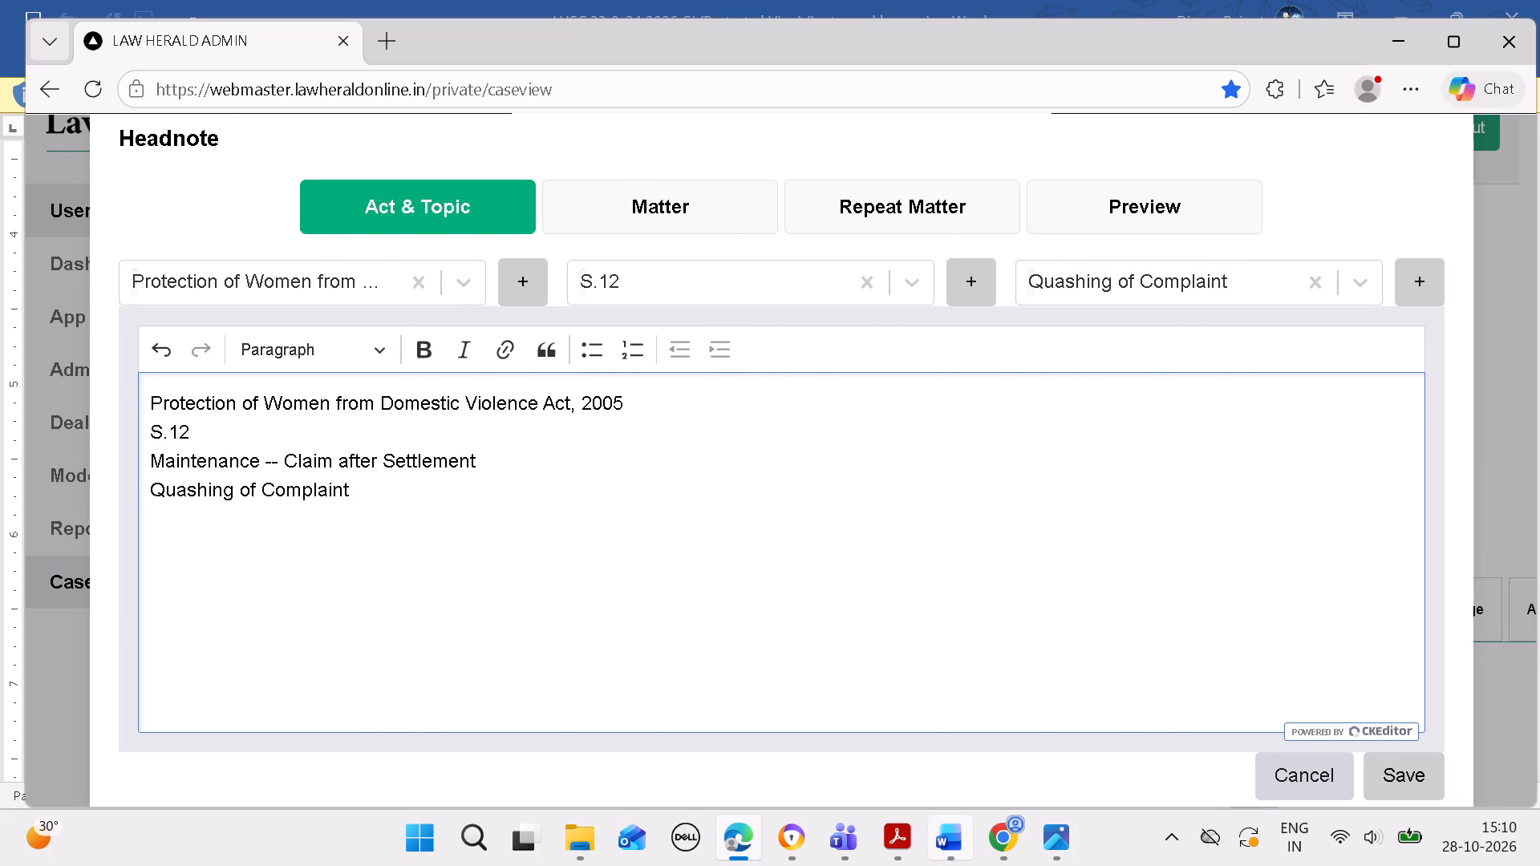
# Copy headnote (A)'s closing sentence, starting "Once the wife had voluntarily relinquished", from Word into the headnote's matter in Edge and remove its bold formatting.
pyautogui.click(951, 831)
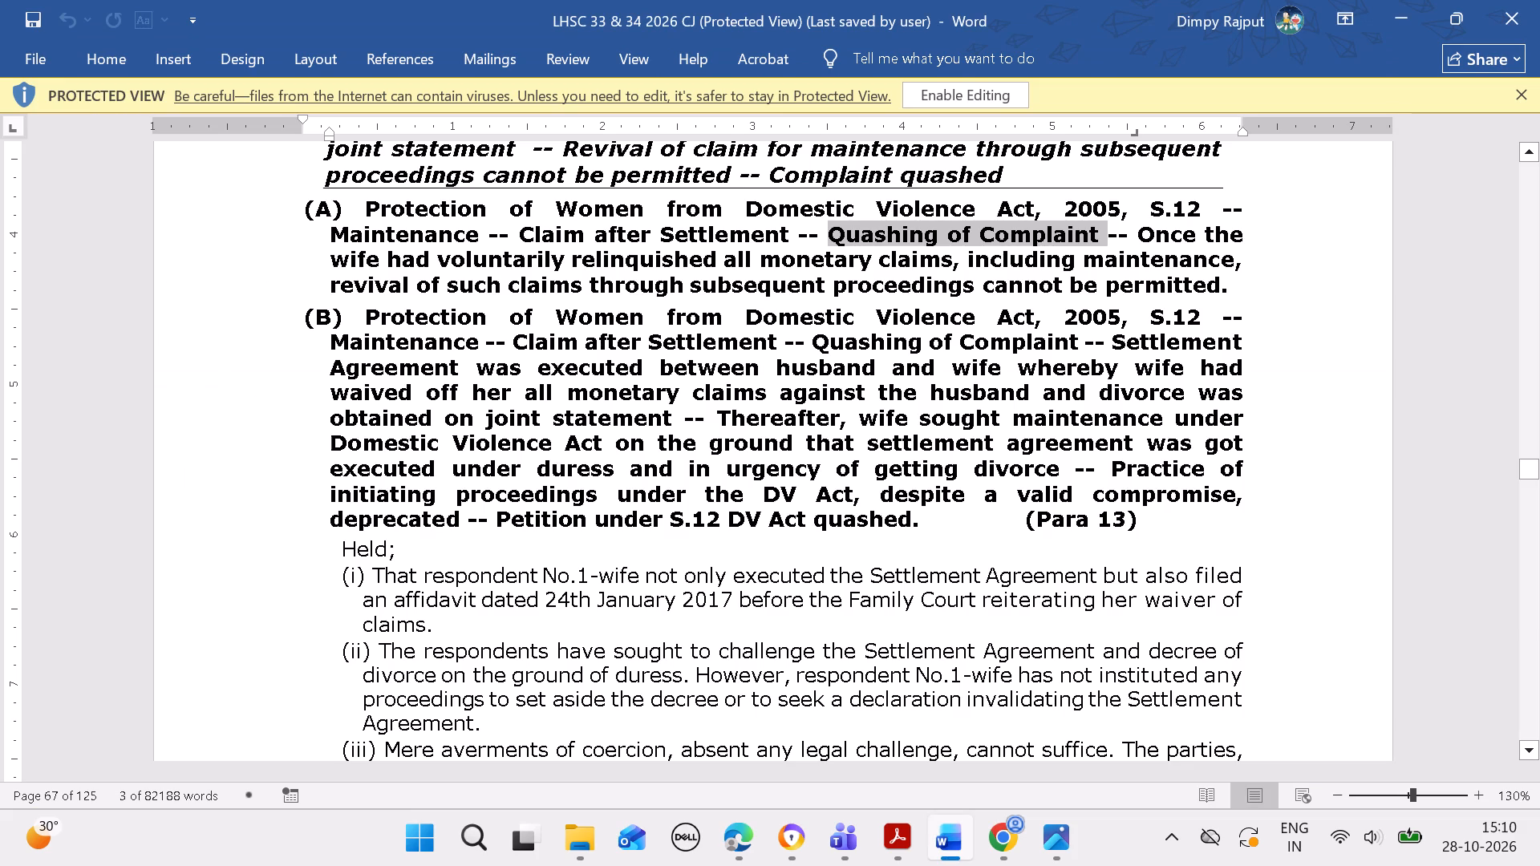
pyautogui.moveTo(1135, 223); pyautogui.dragTo(1209, 281)
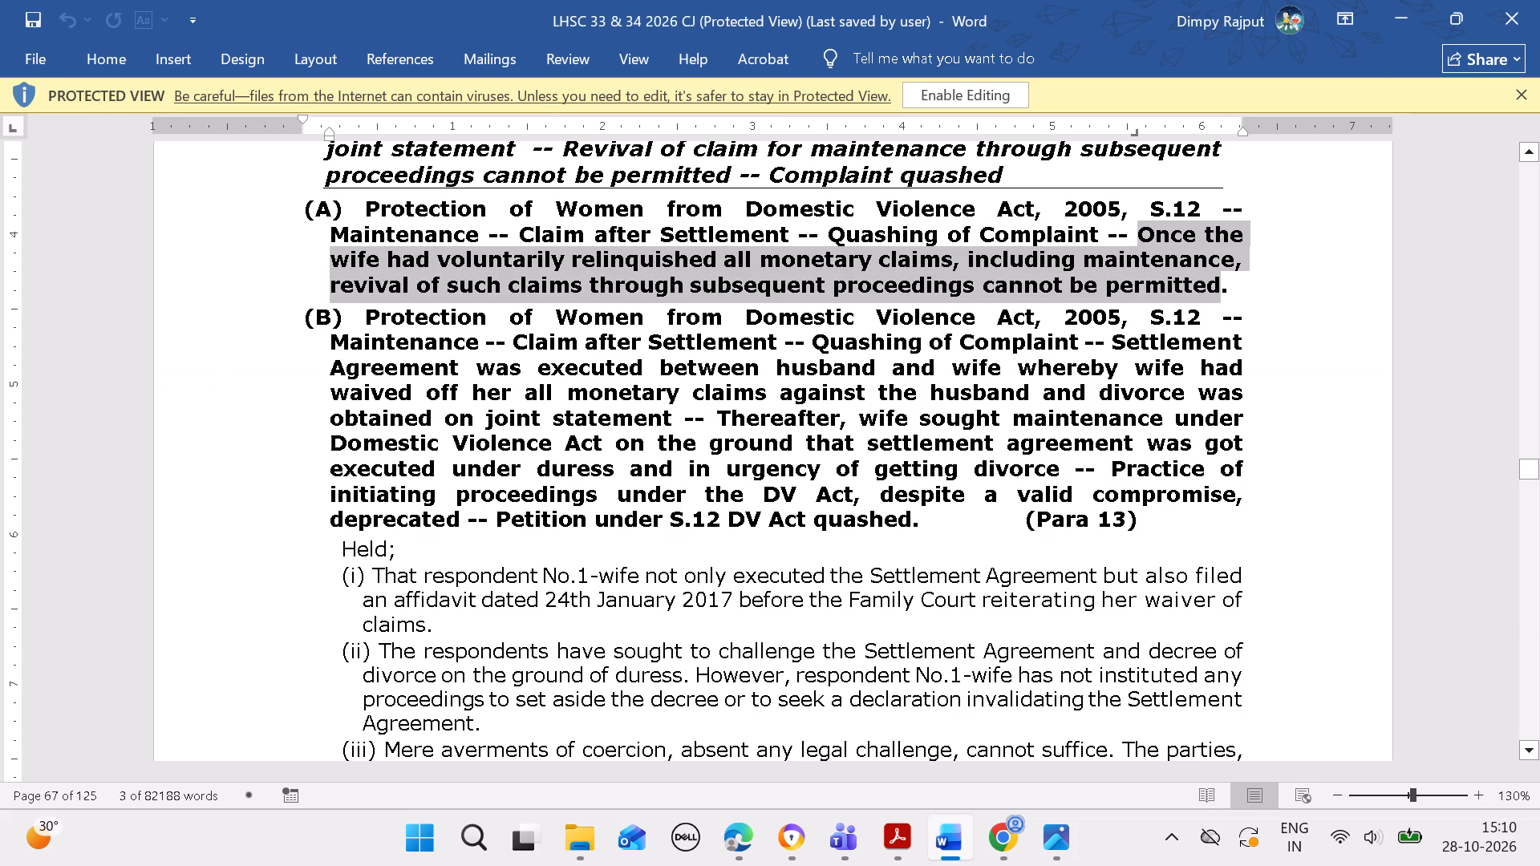
pyautogui.moveTo(1209, 281); pyautogui.dragTo(1234, 292)
pyautogui.hotkey('ctrl', 'c')
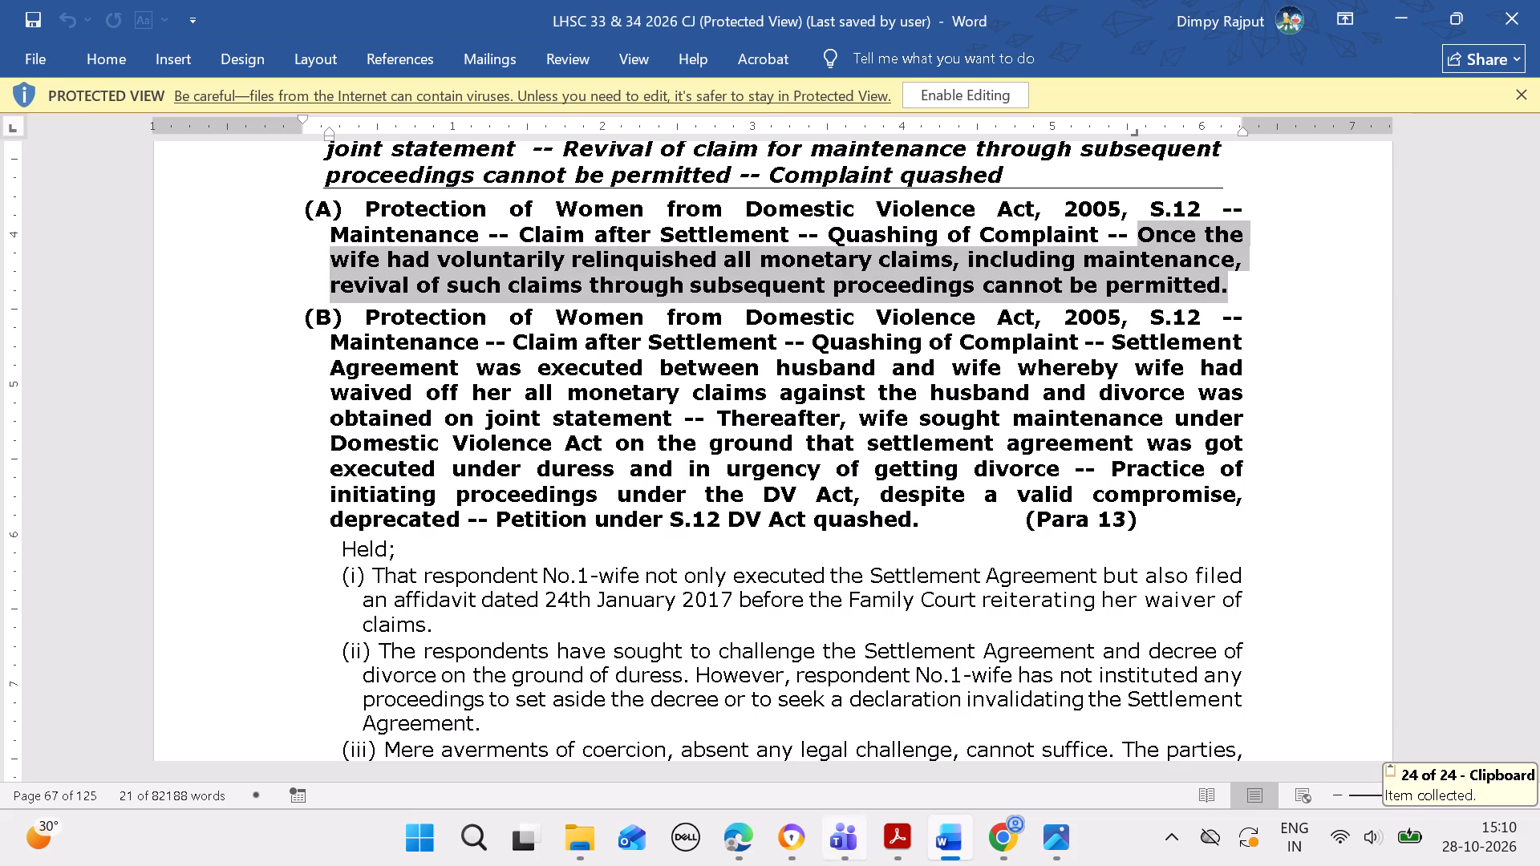
pyautogui.click(760, 833)
pyautogui.click(683, 212)
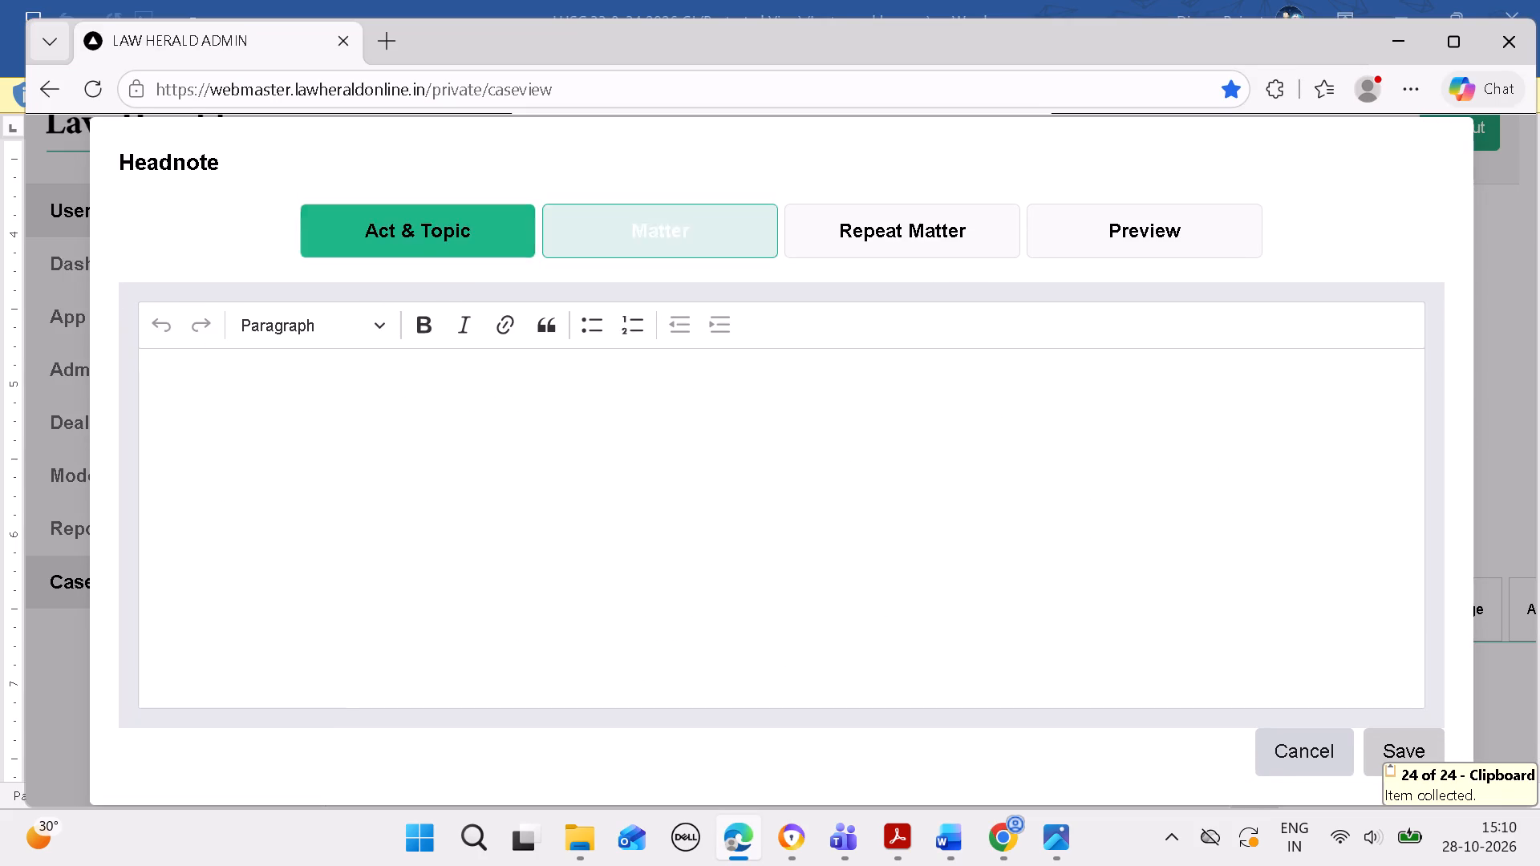
pyautogui.click(686, 423)
pyautogui.hotkey('ctrl', 'v')
pyautogui.hotkey('ctrl', 'a')
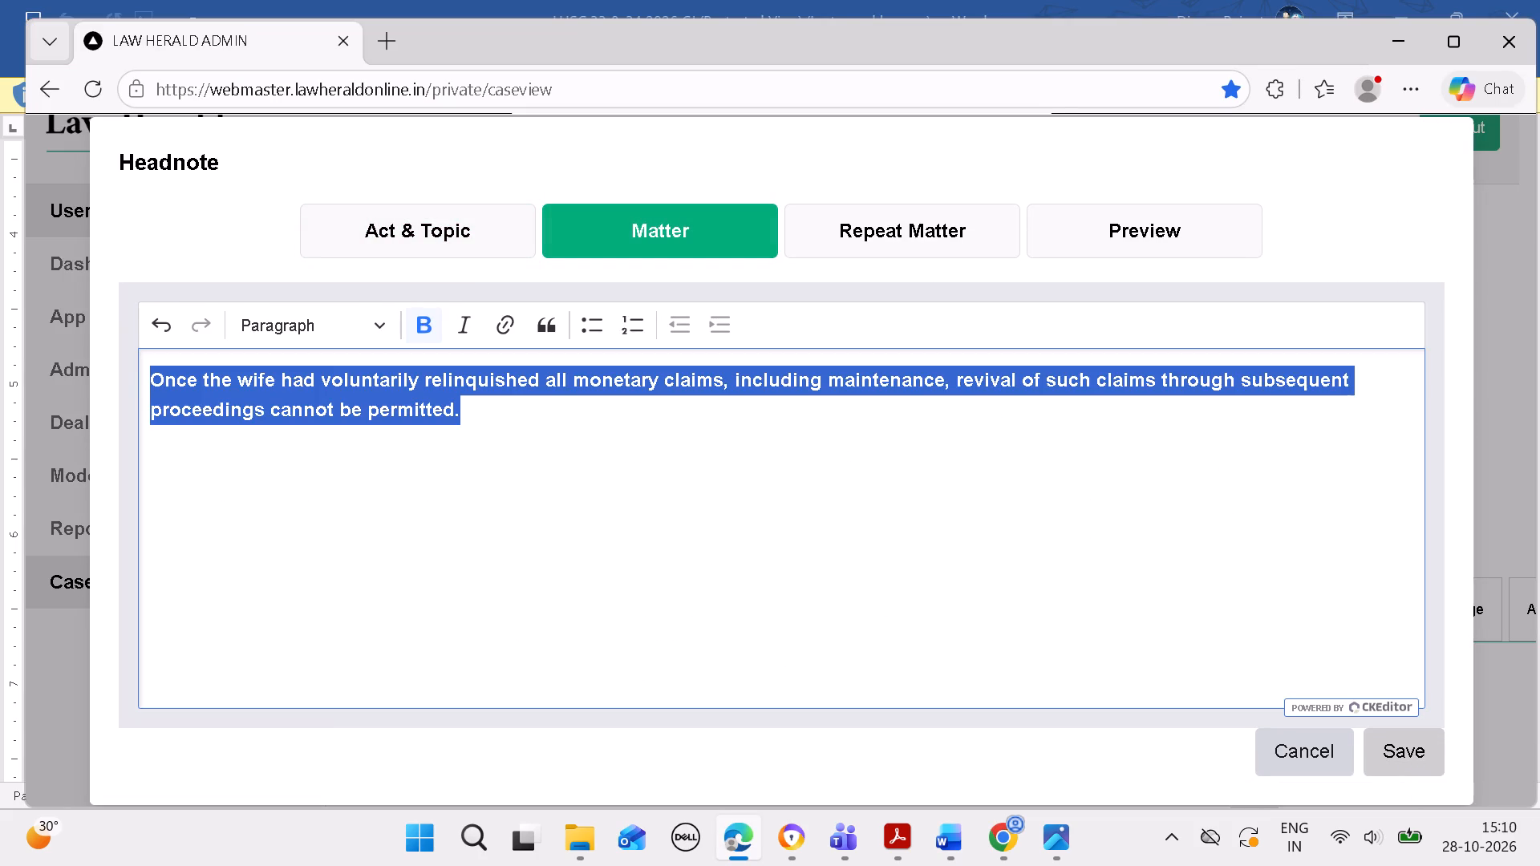
pyautogui.hotkey('ctrl', 'b')
pyautogui.click(737, 451)
pyautogui.click(735, 459)
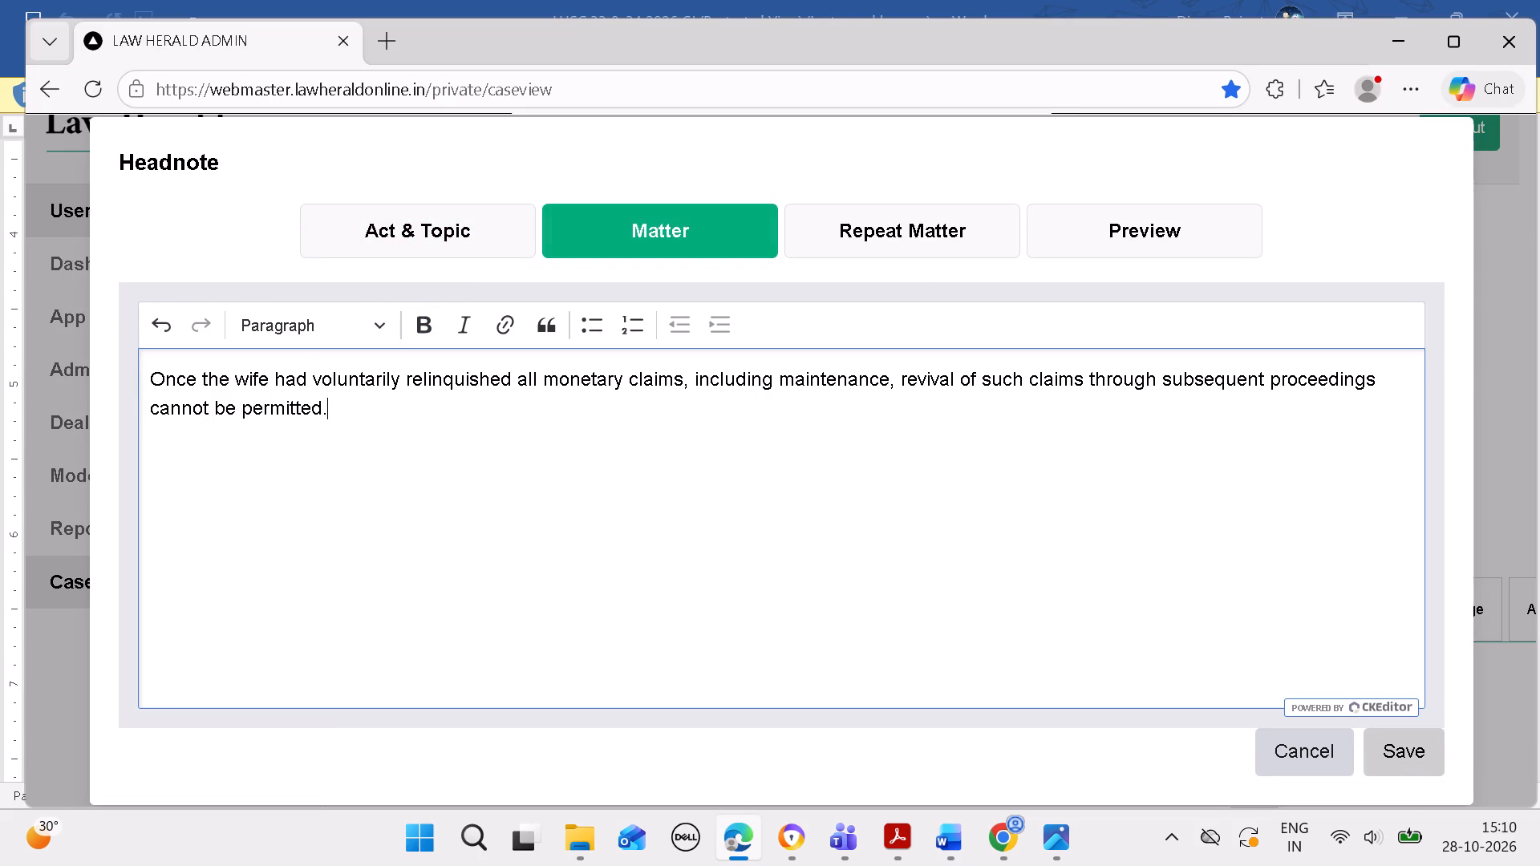
# Enter "-" as the headnote's repeat matter.
pyautogui.click(871, 245)
pyautogui.click(764, 420)
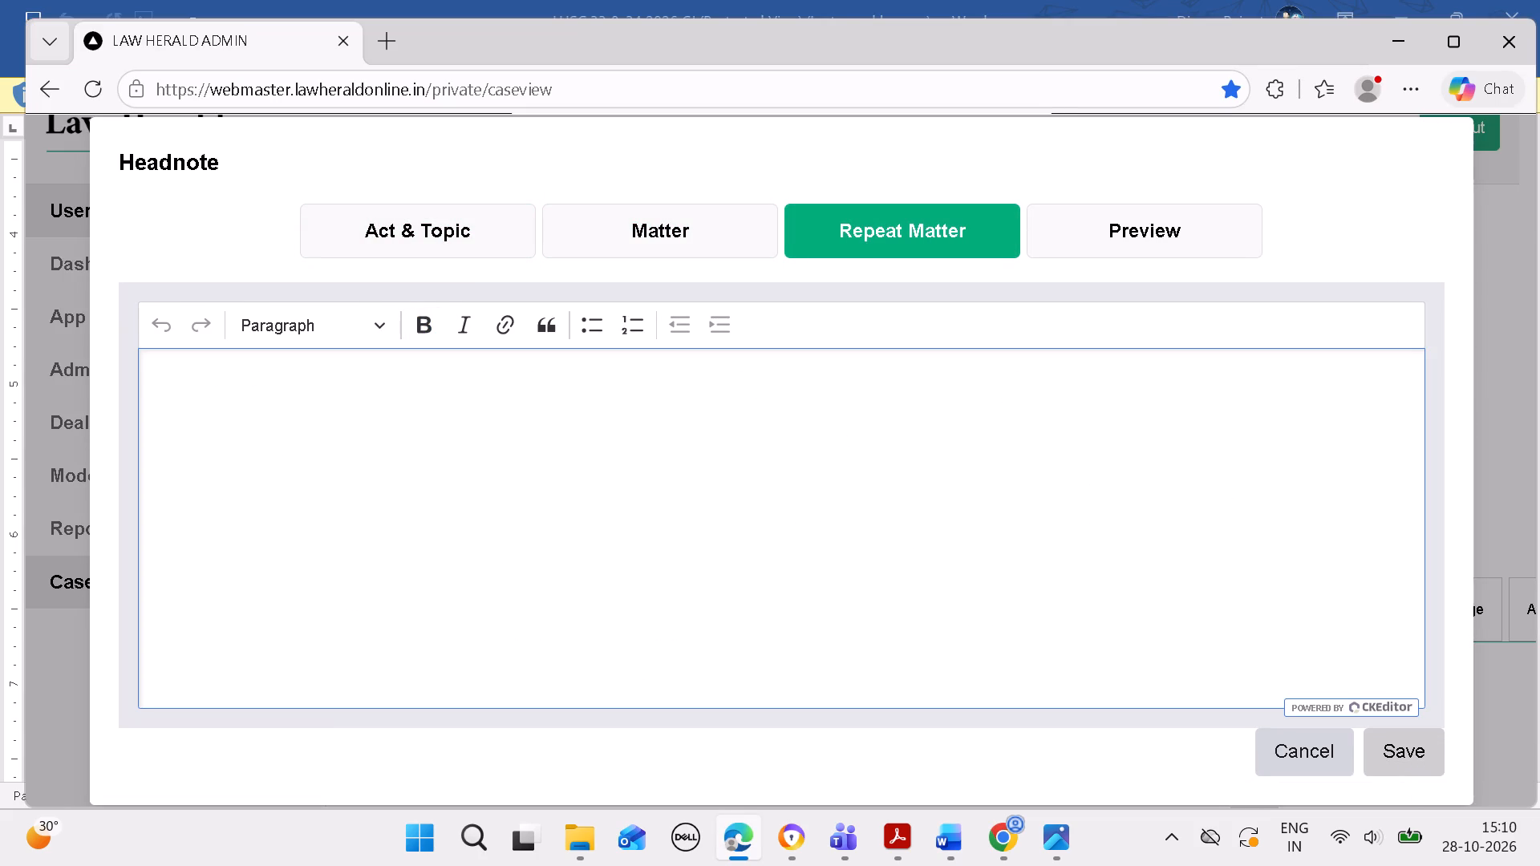
pyautogui.press('-')
# Merge the headnote's act, section and topic lines into one line, inserting "--" before "Maintenance" and before "Quashing of Complaint".
pyautogui.click(422, 228)
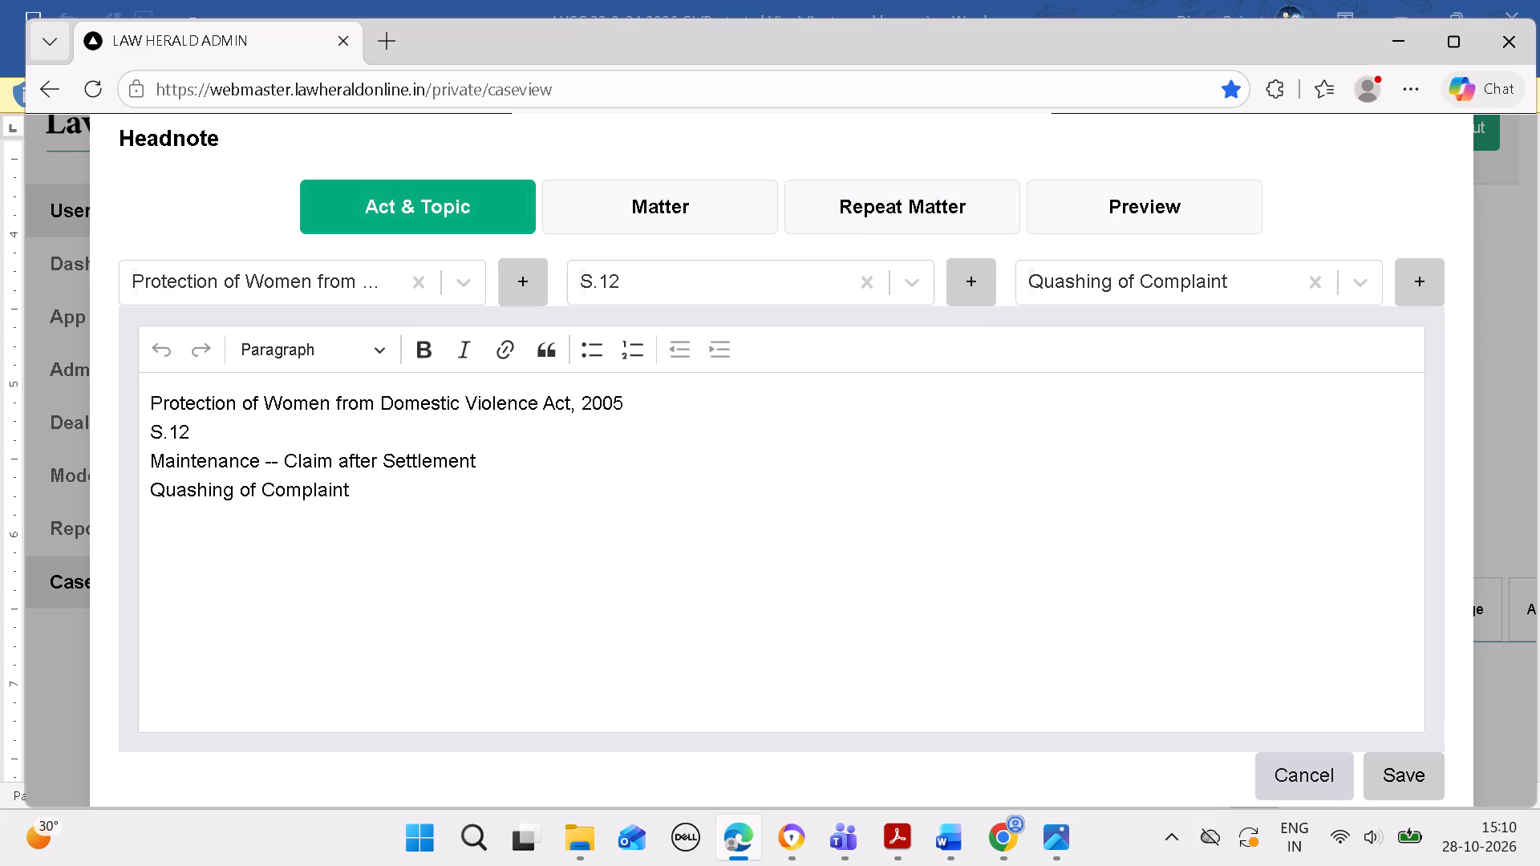
pyautogui.click(142, 439)
pyautogui.press('-')
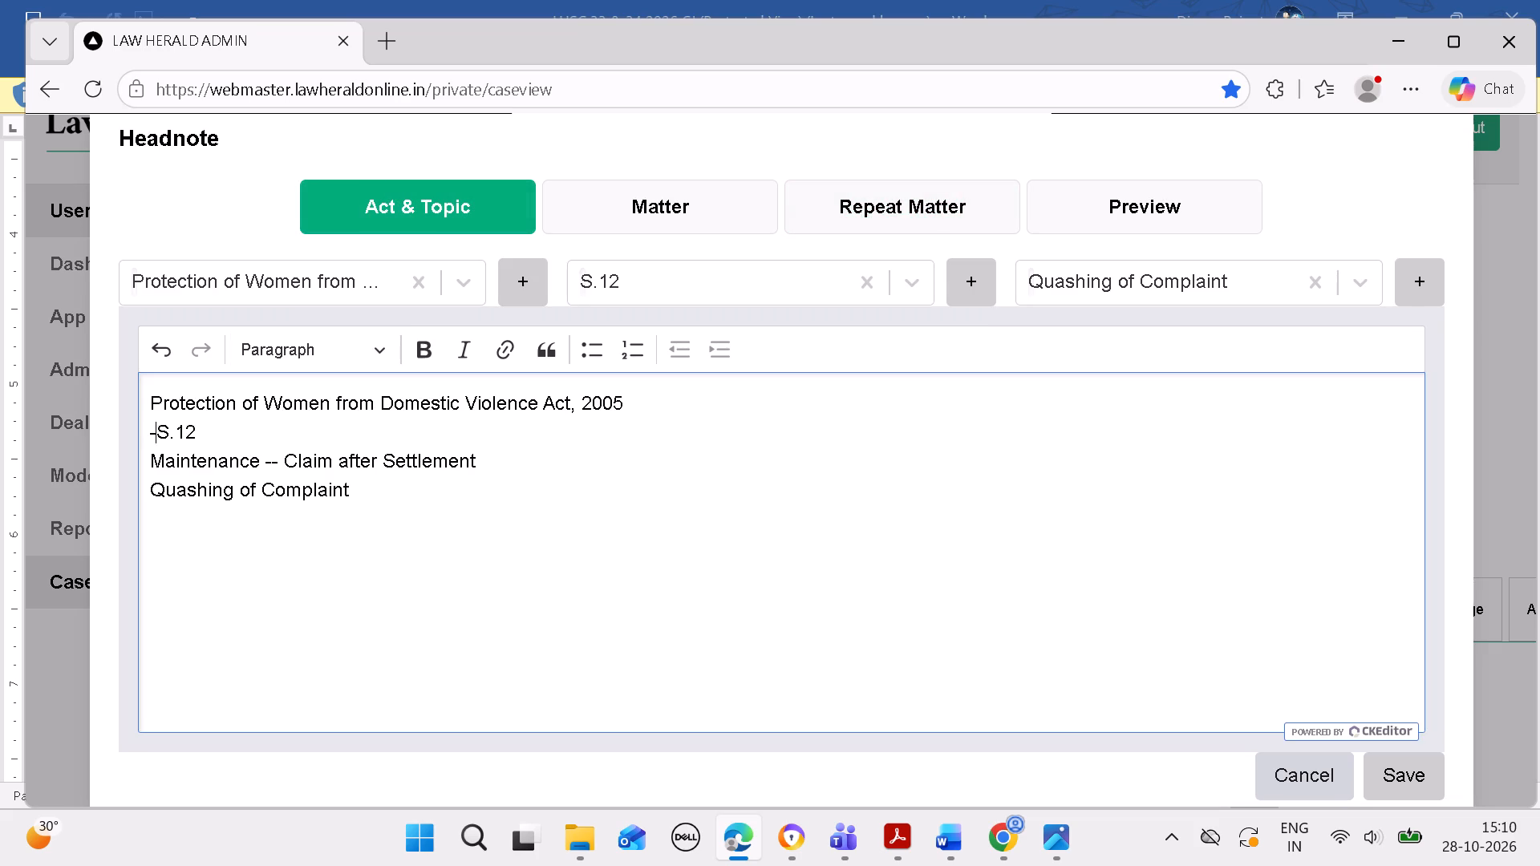
pyautogui.press('BackSpace')
pyautogui.press('BackSpace')
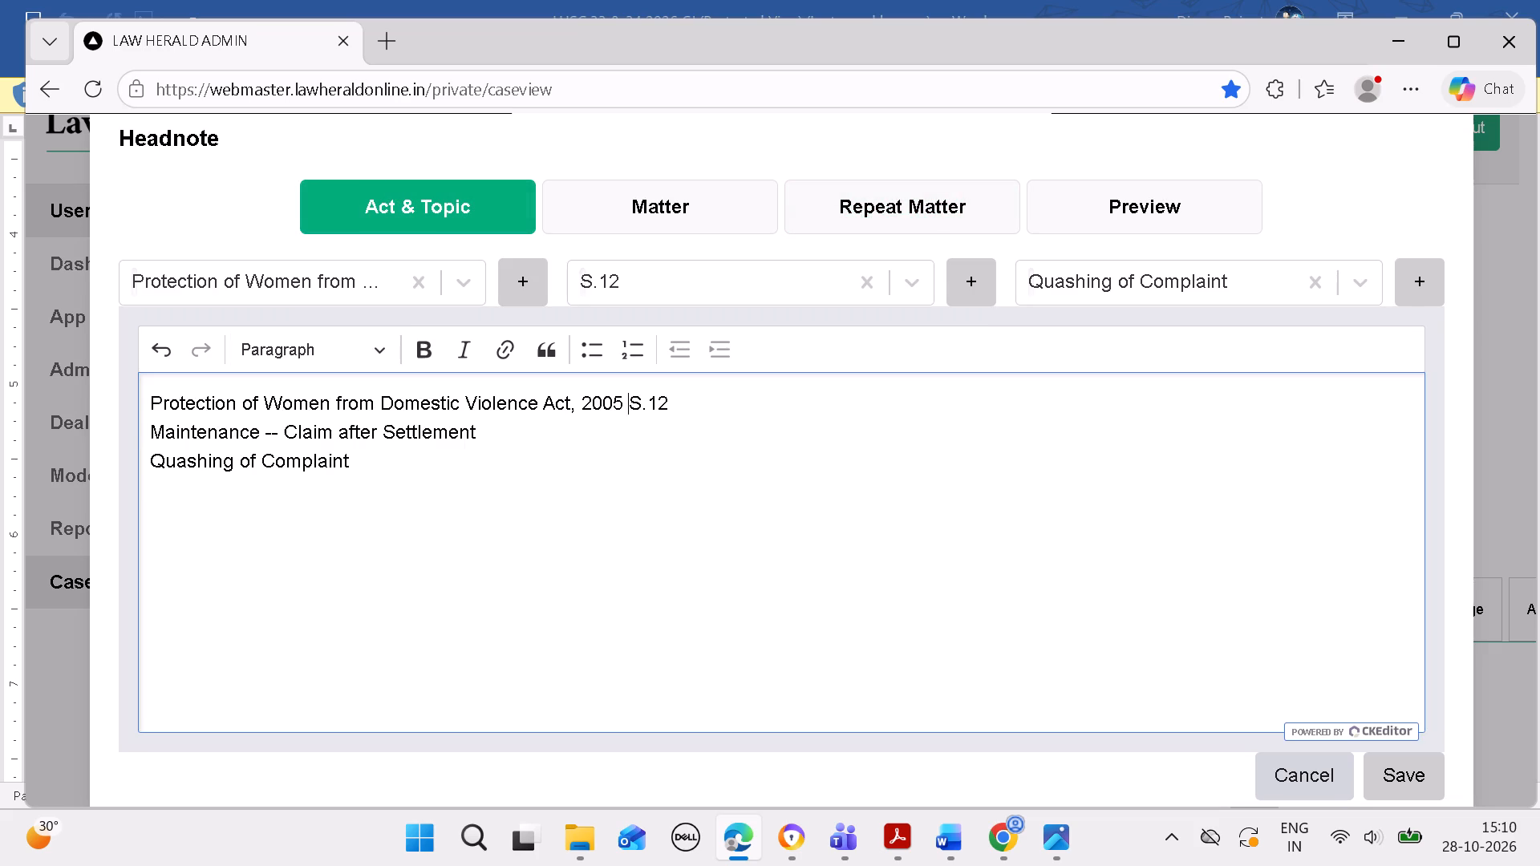
pyautogui.click(151, 434)
pyautogui.press('BackSpace')
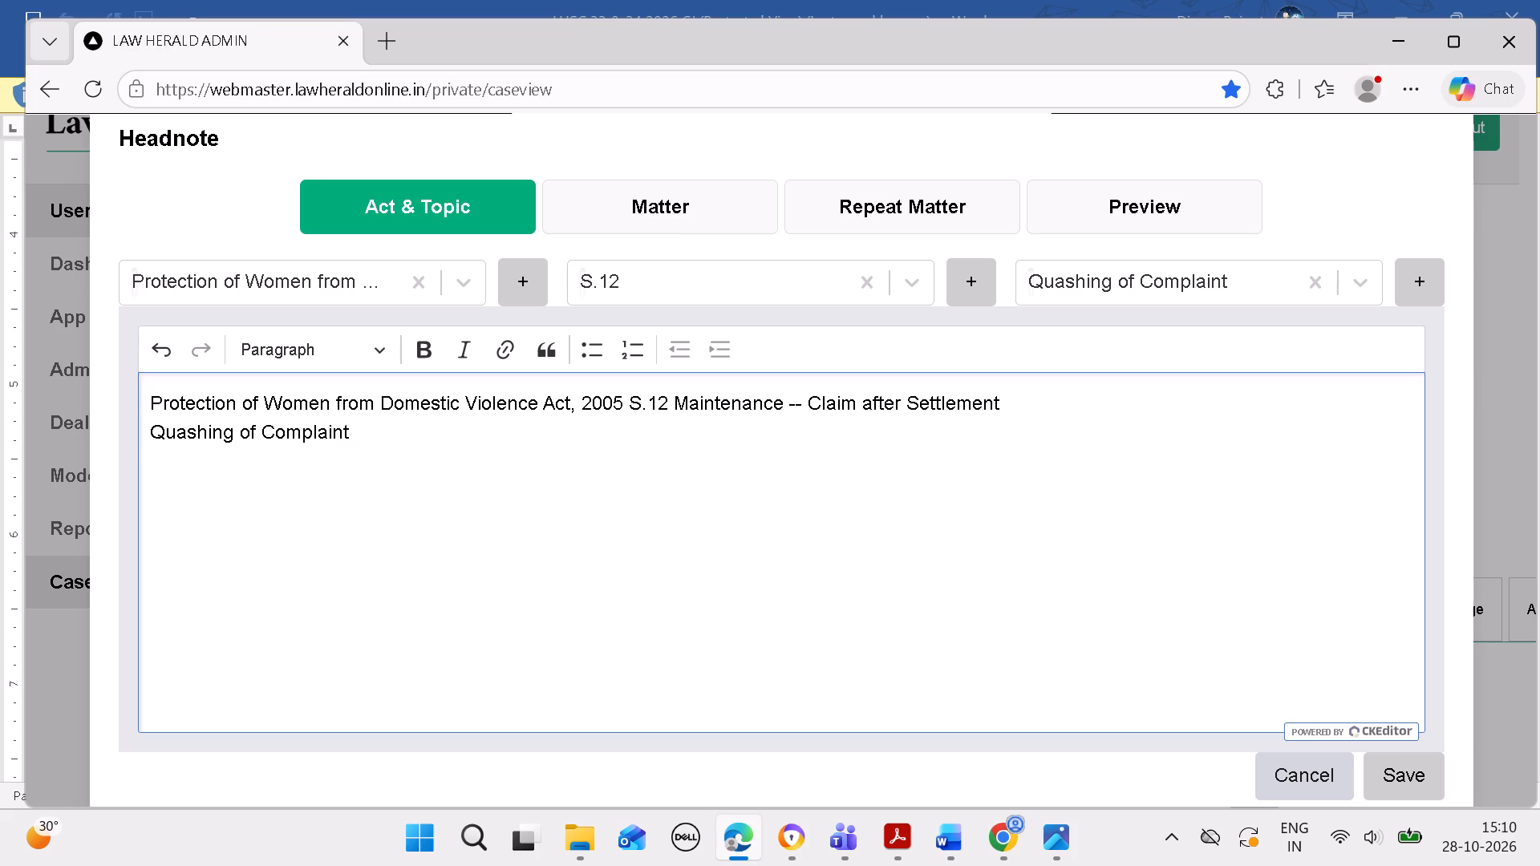
pyautogui.write('--')
pyautogui.press('space')
pyautogui.press('BackSpace')
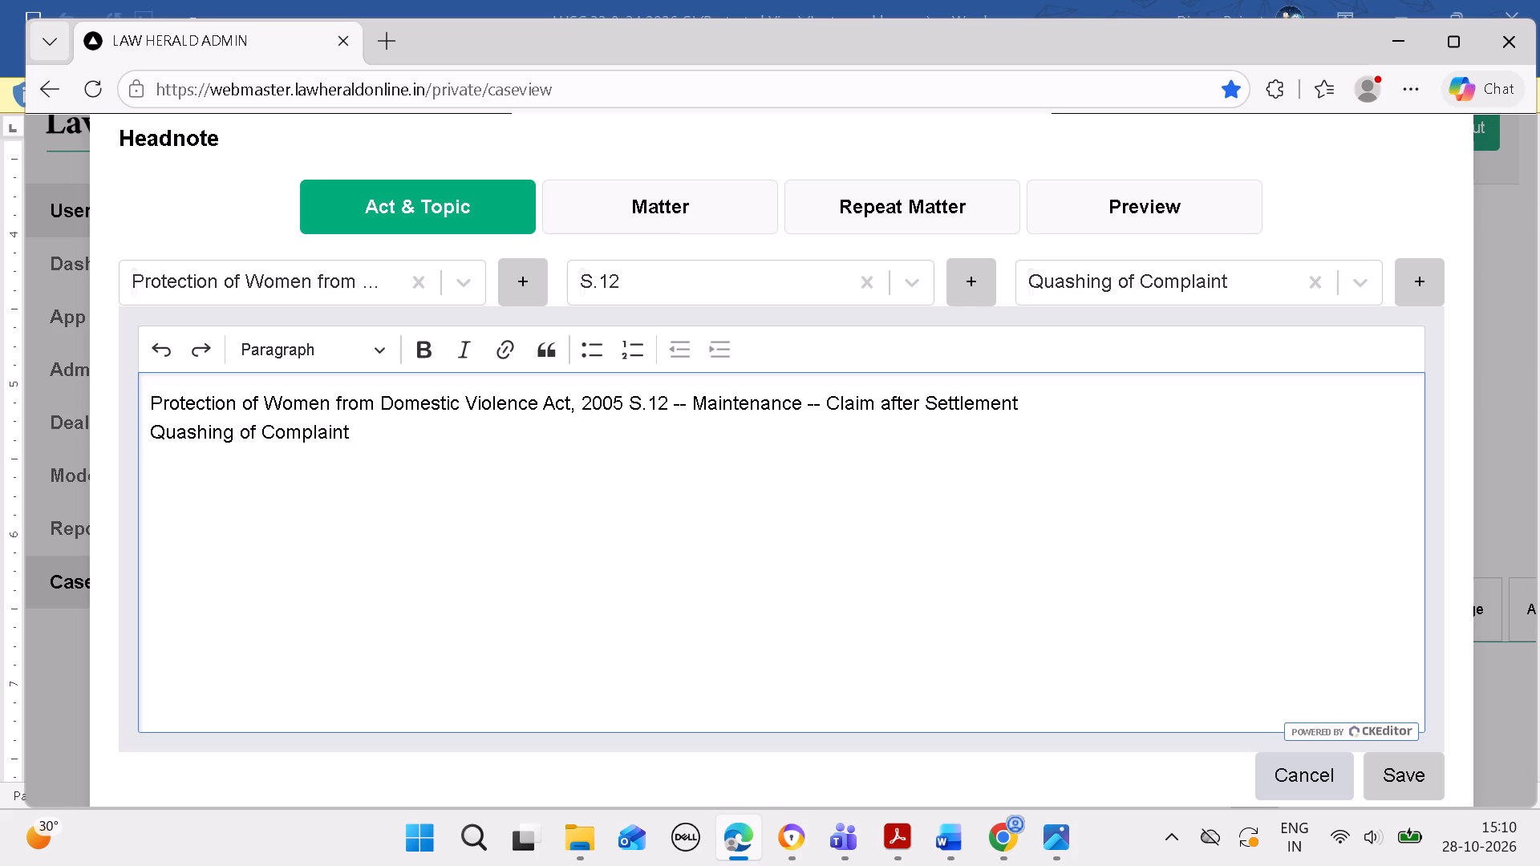
pyautogui.click(150, 433)
pyautogui.press('BackSpace')
pyautogui.write('--')
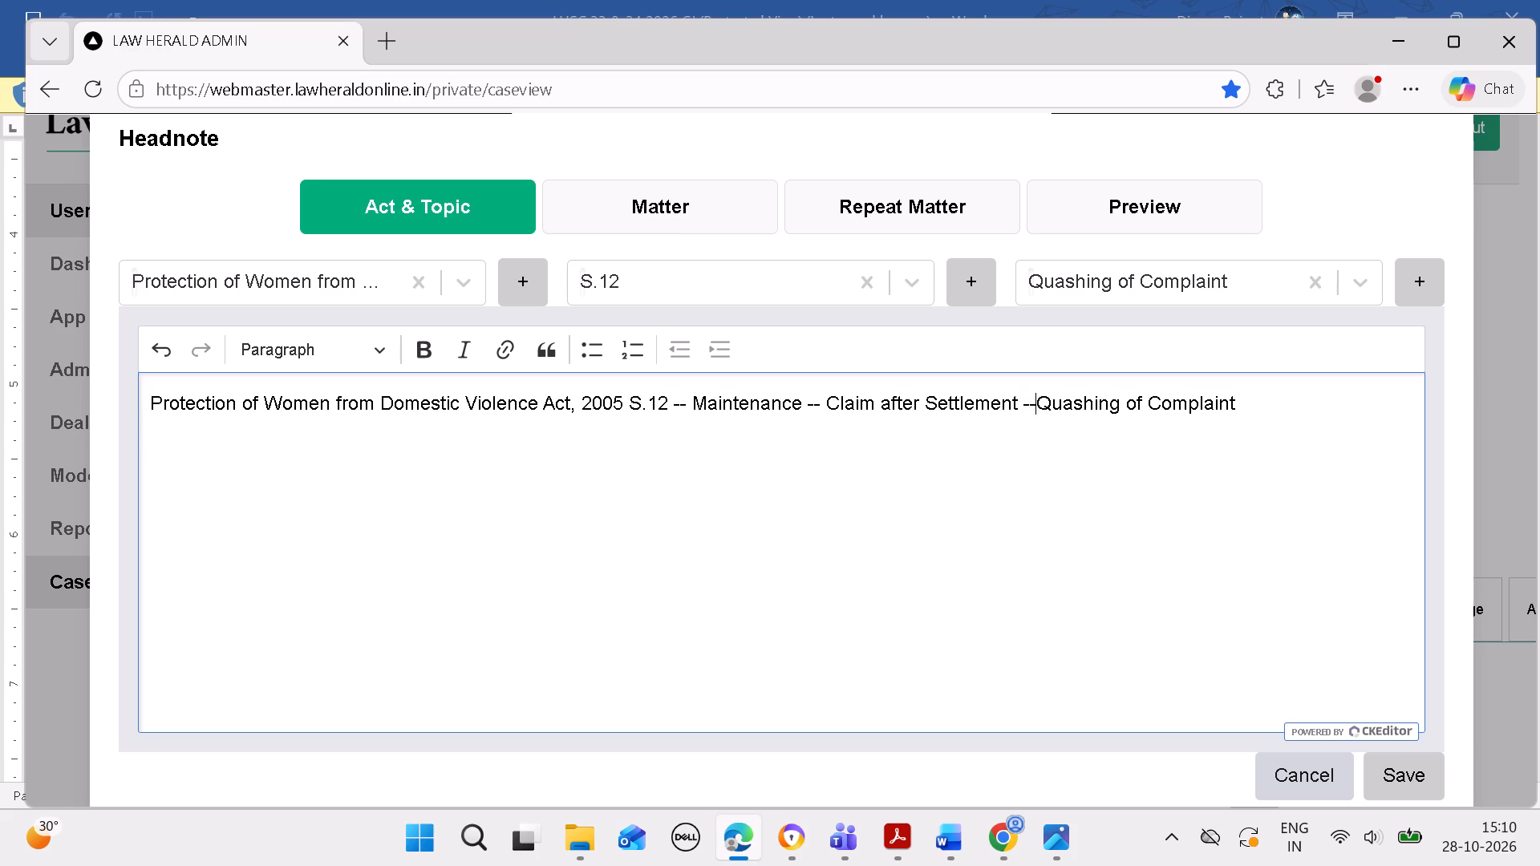
pyautogui.press('space')
pyautogui.press('BackSpace')
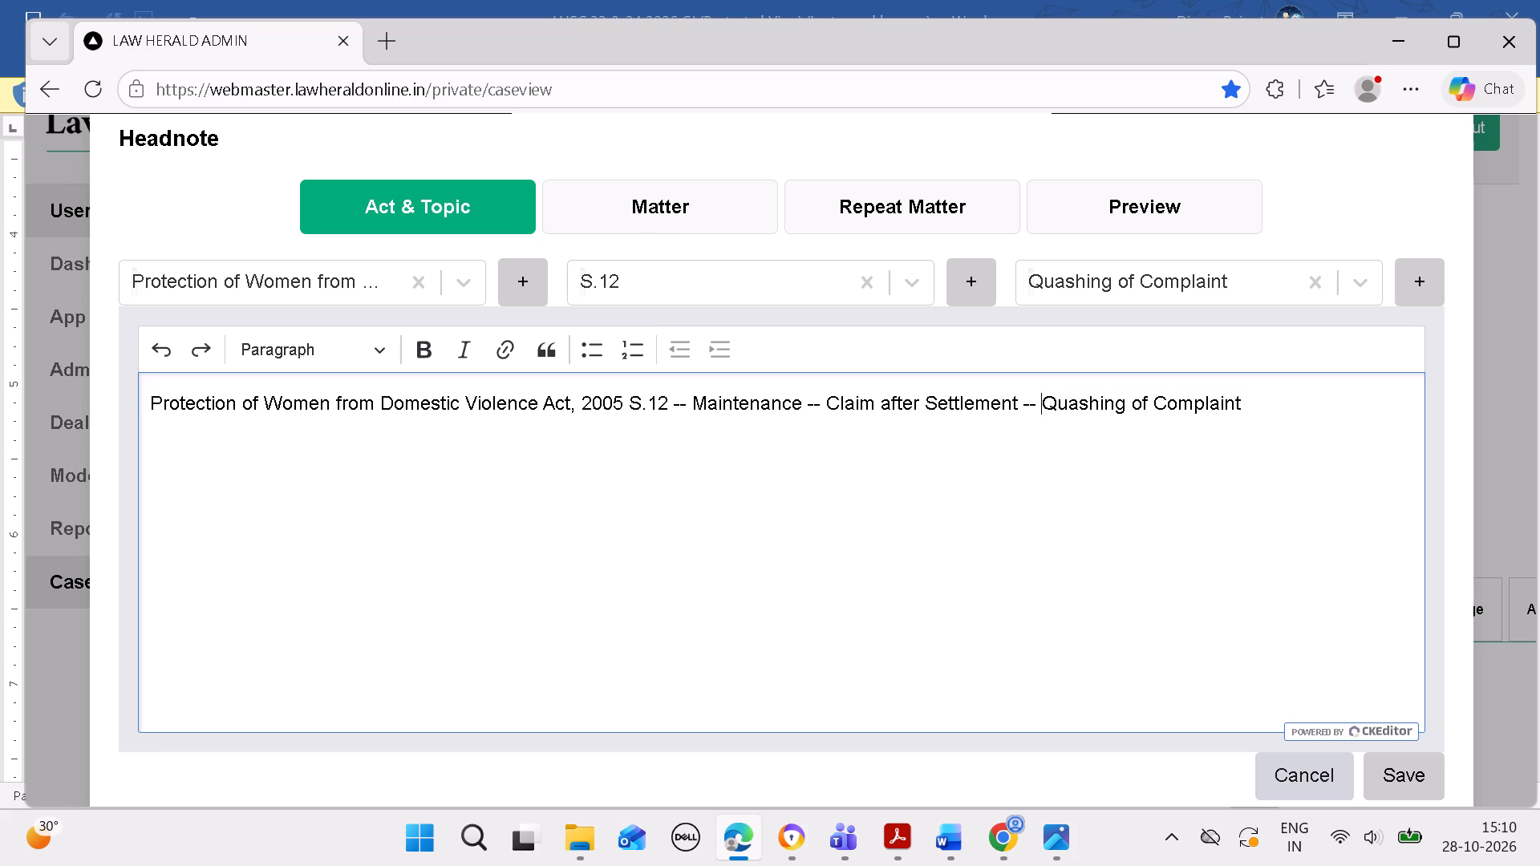
# Check the headnote's repeat matter and save the headnote to case 733.
pyautogui.click(707, 187)
pyautogui.click(865, 237)
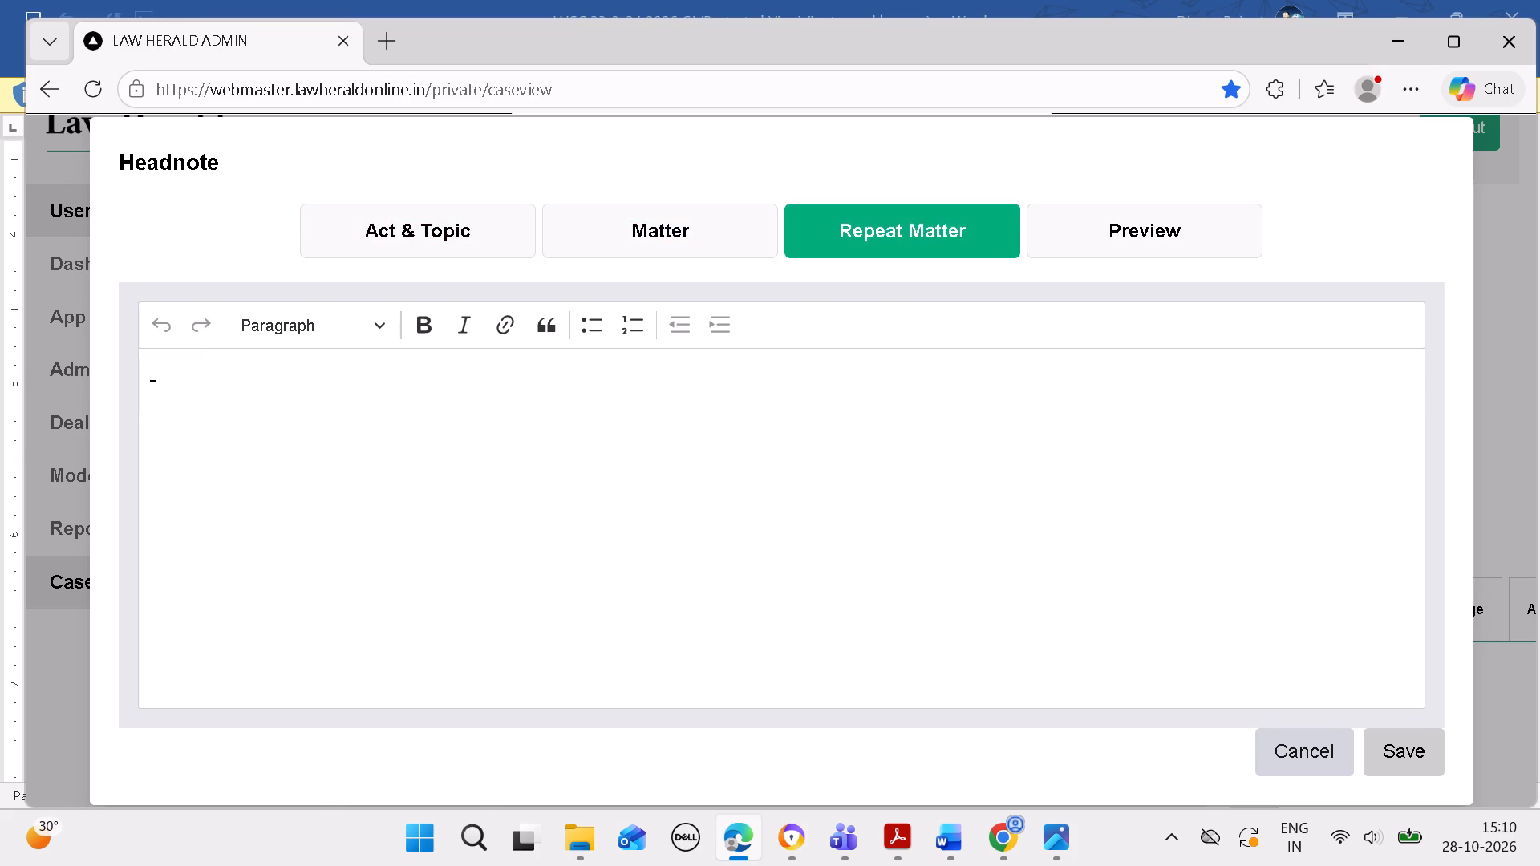
pyautogui.click(1401, 744)
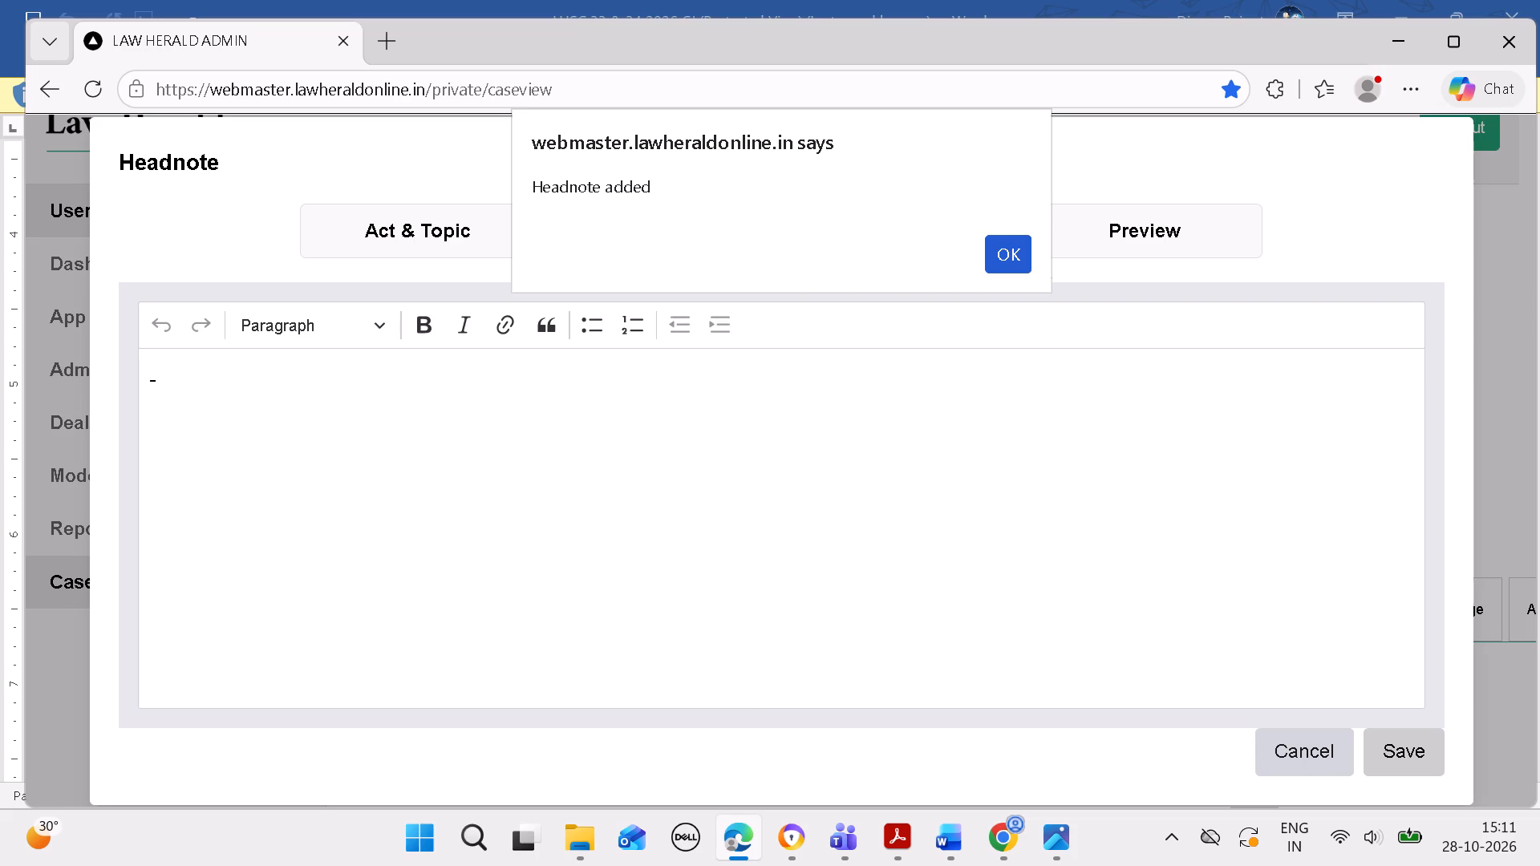
pyautogui.click(1015, 247)
pyautogui.scroll(-10, 1035, 453)
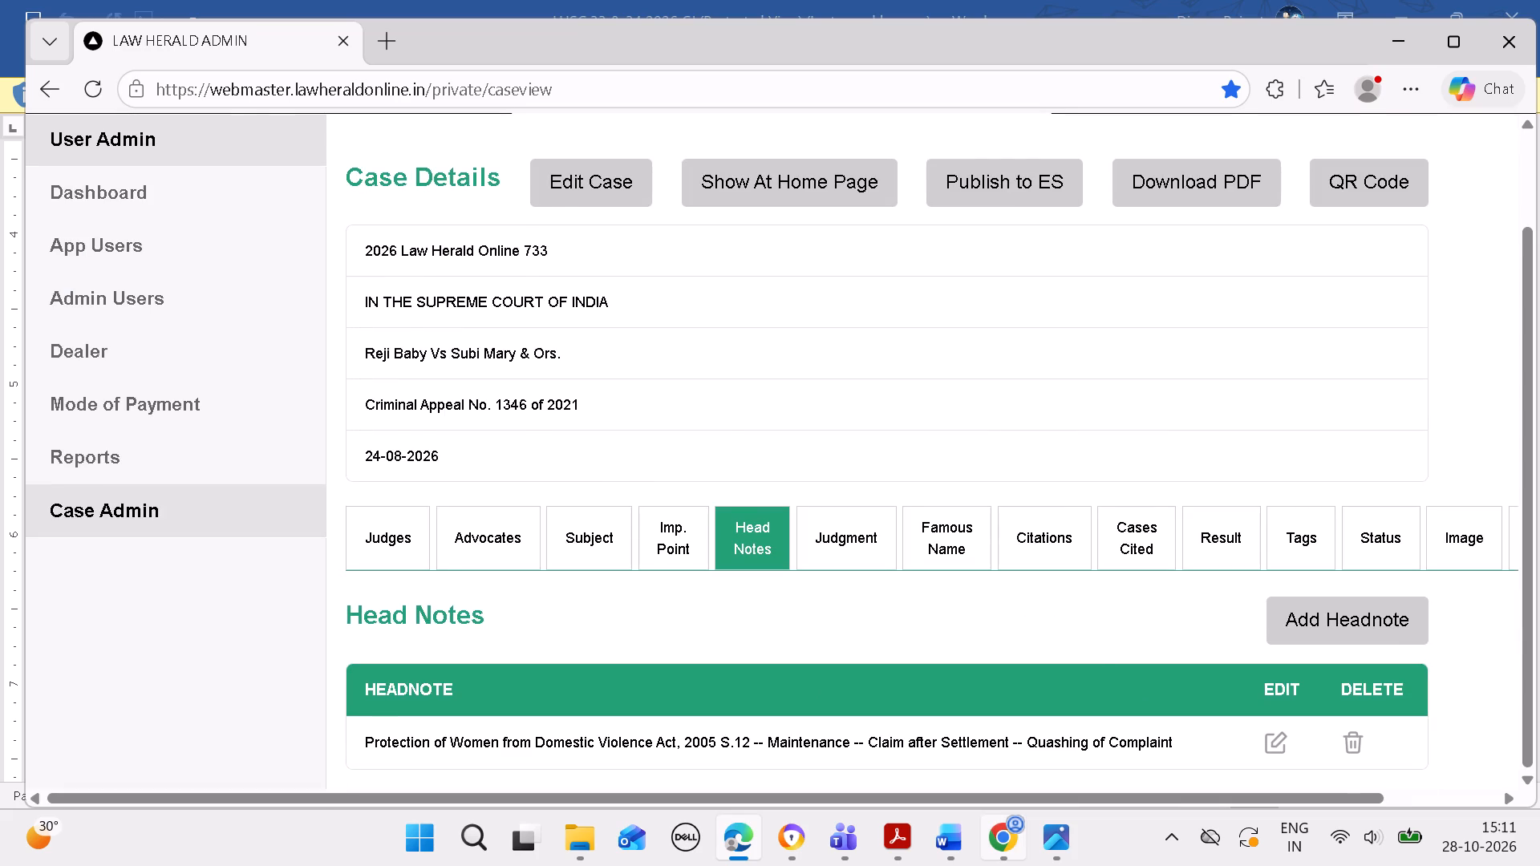
# Start a new headnote for case 733 in Edge and attach the act "Protection of Women from Domestic Violence Act, 2005", copied from Word's headnote (B).
pyautogui.click(964, 835)
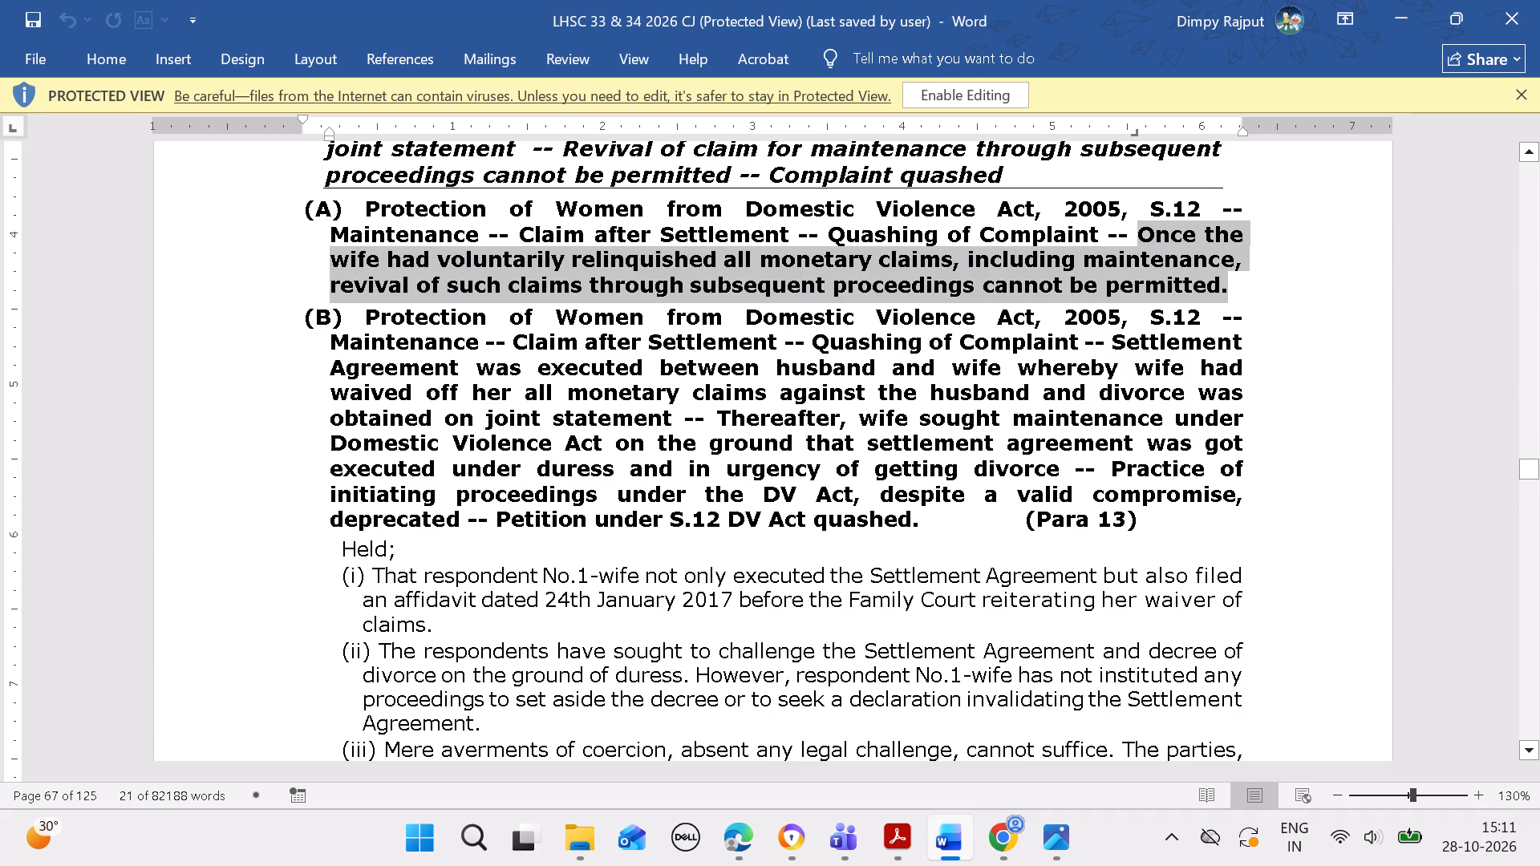
pyautogui.click(711, 500)
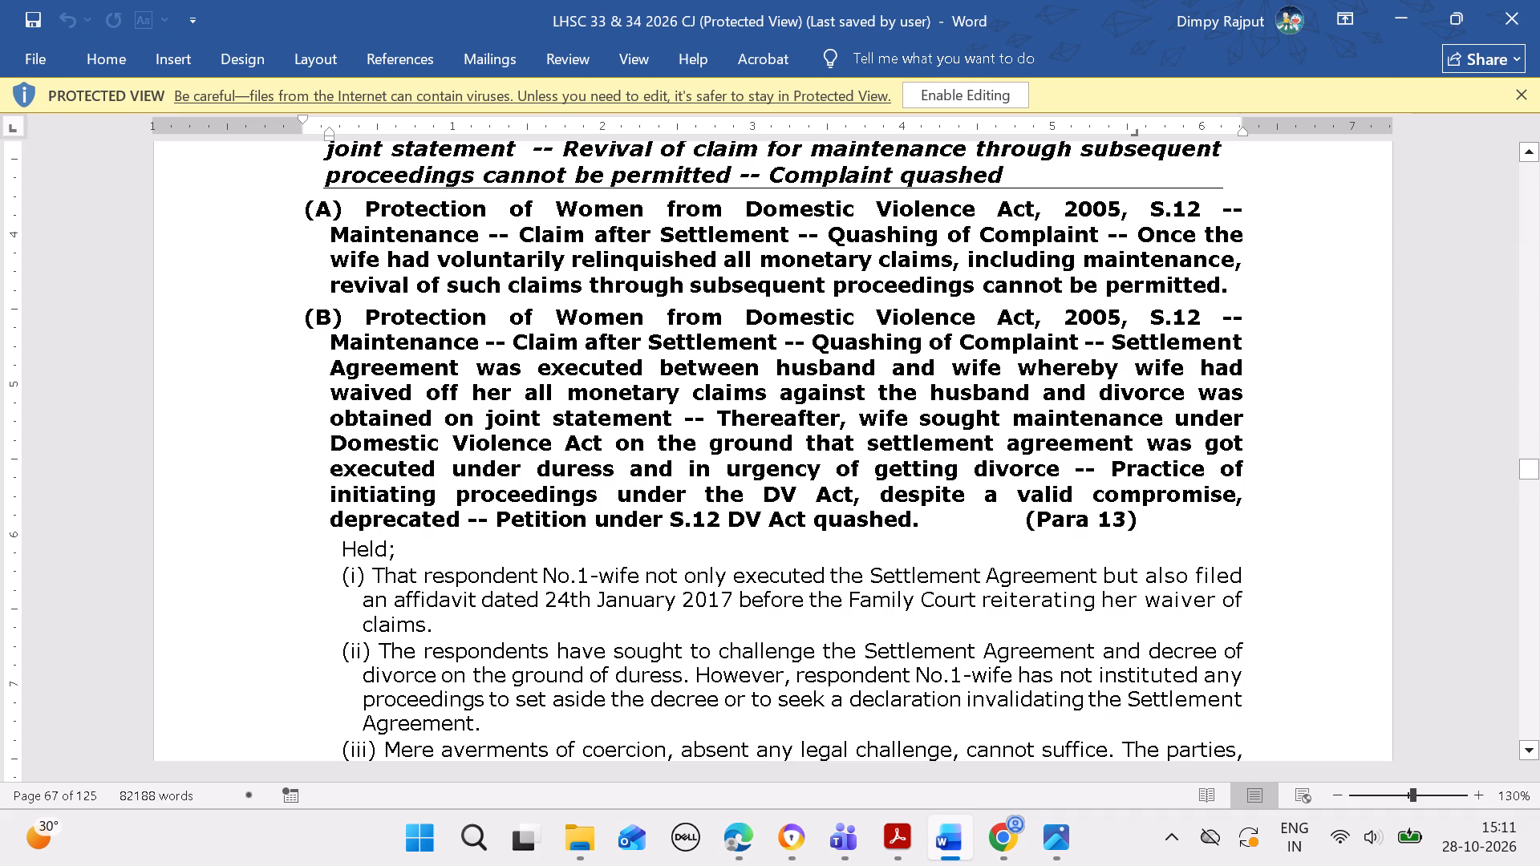
pyautogui.moveTo(366, 321); pyautogui.dragTo(1214, 325)
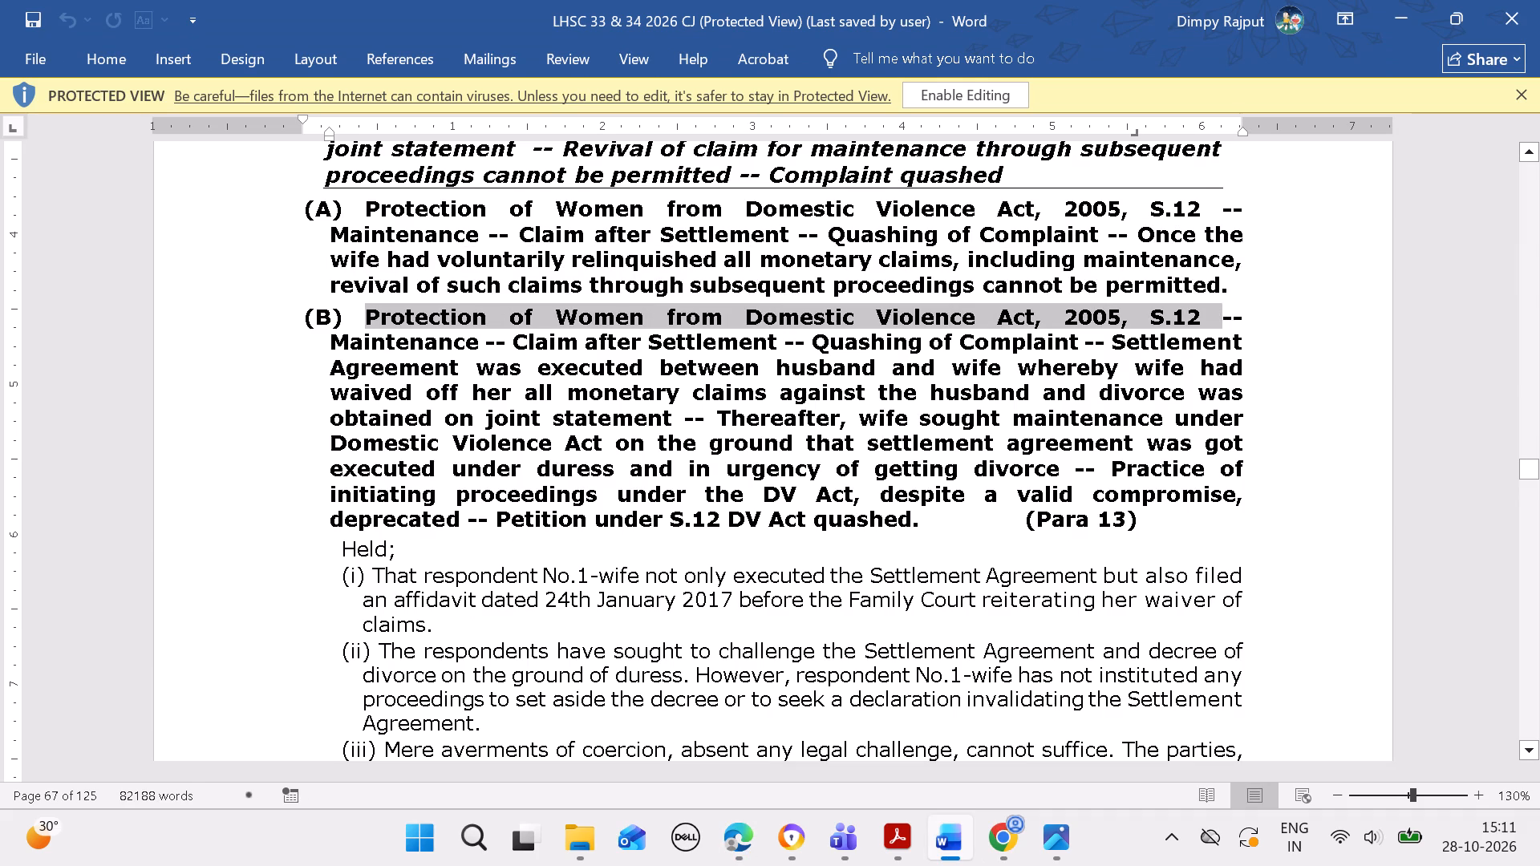
pyautogui.moveTo(1214, 325); pyautogui.dragTo(1123, 307)
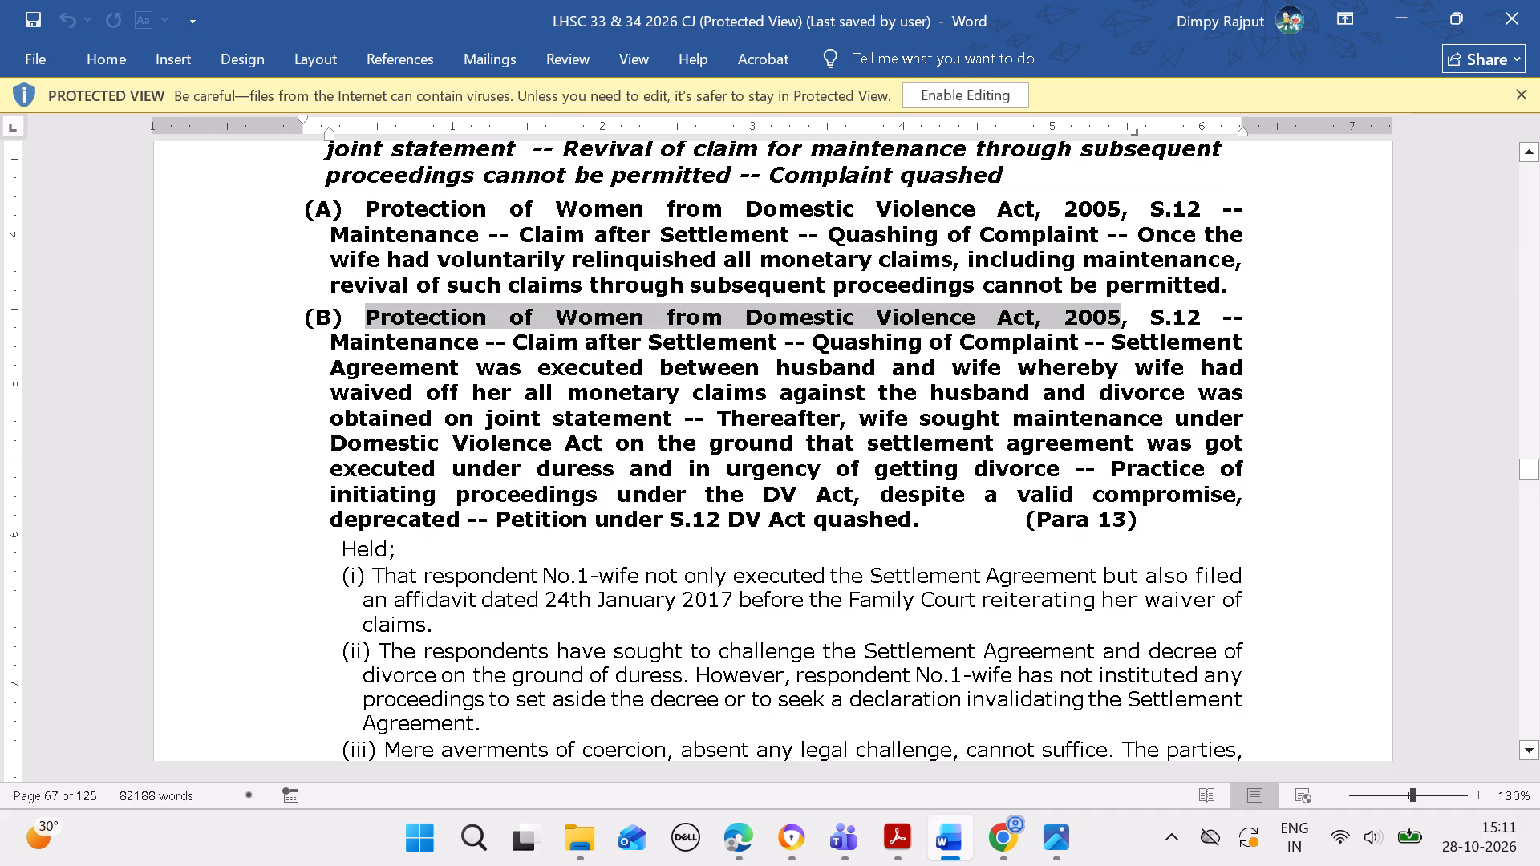
pyautogui.hotkey('ctrl', 'c')
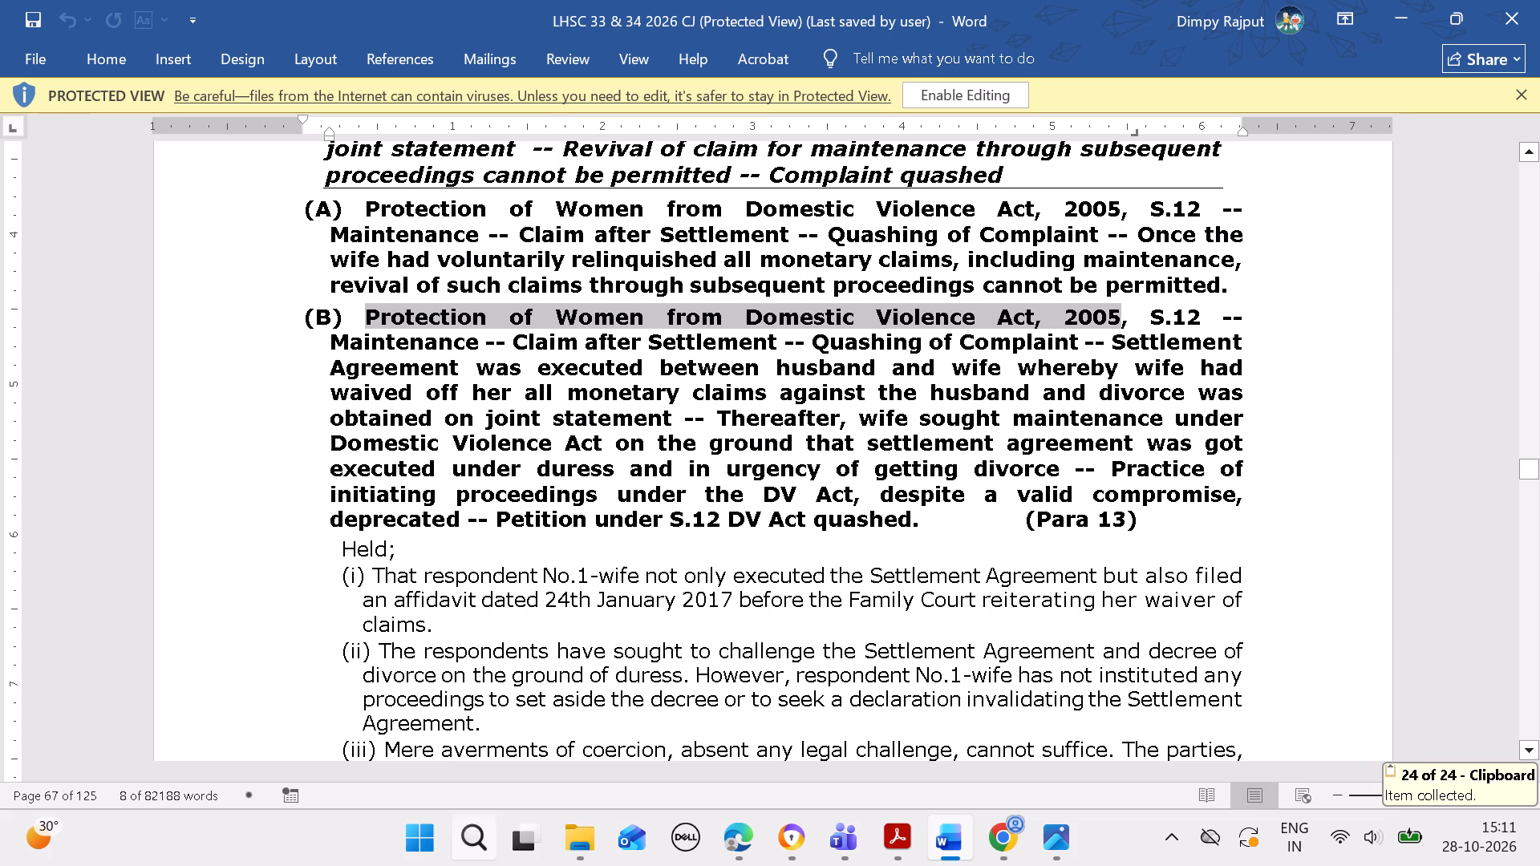
pyautogui.click(731, 834)
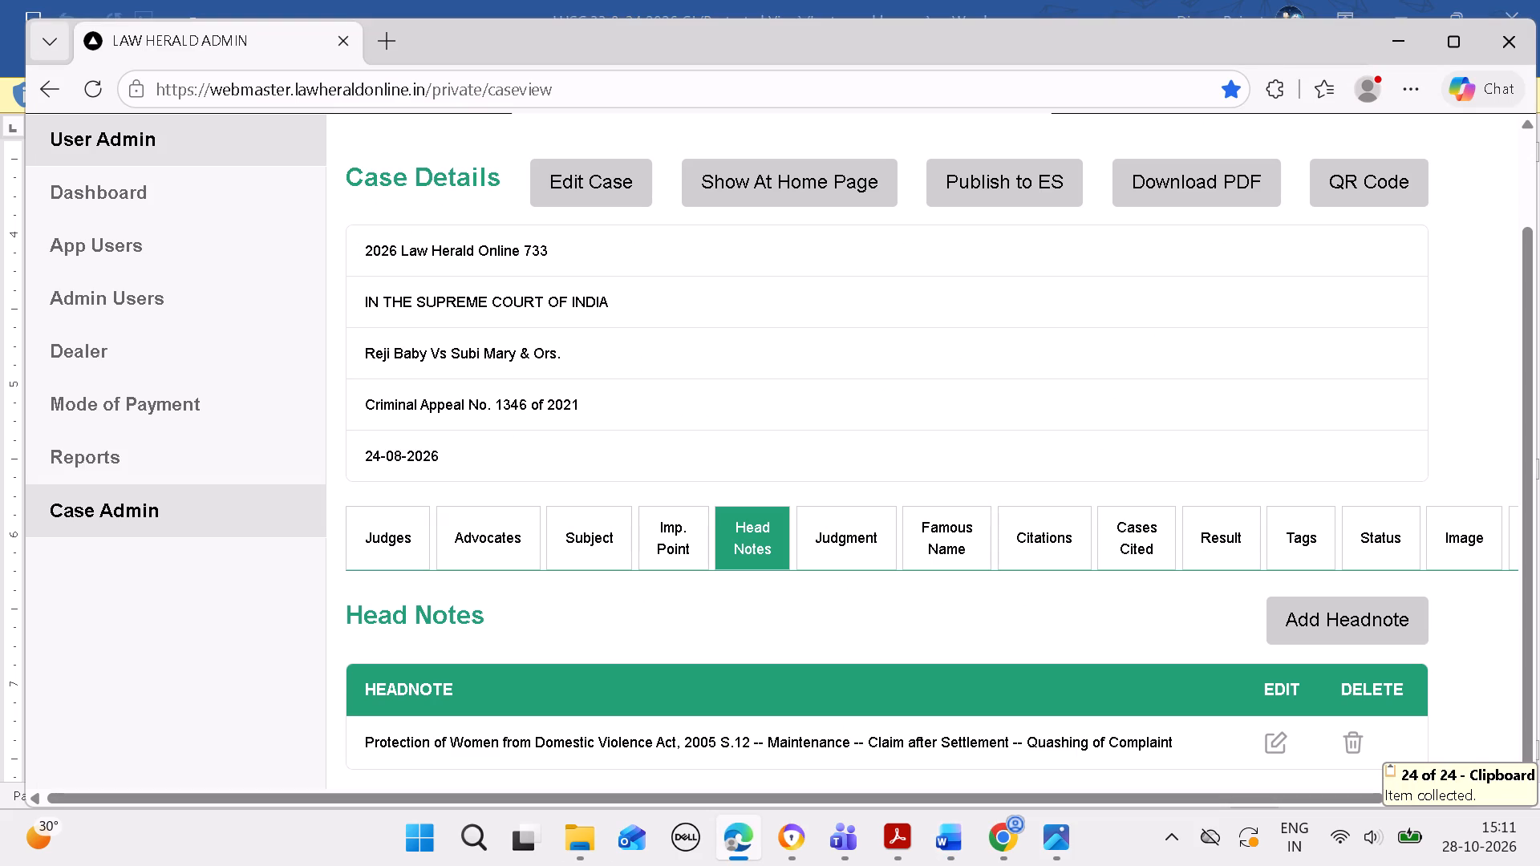
pyautogui.click(1279, 621)
pyautogui.click(410, 281)
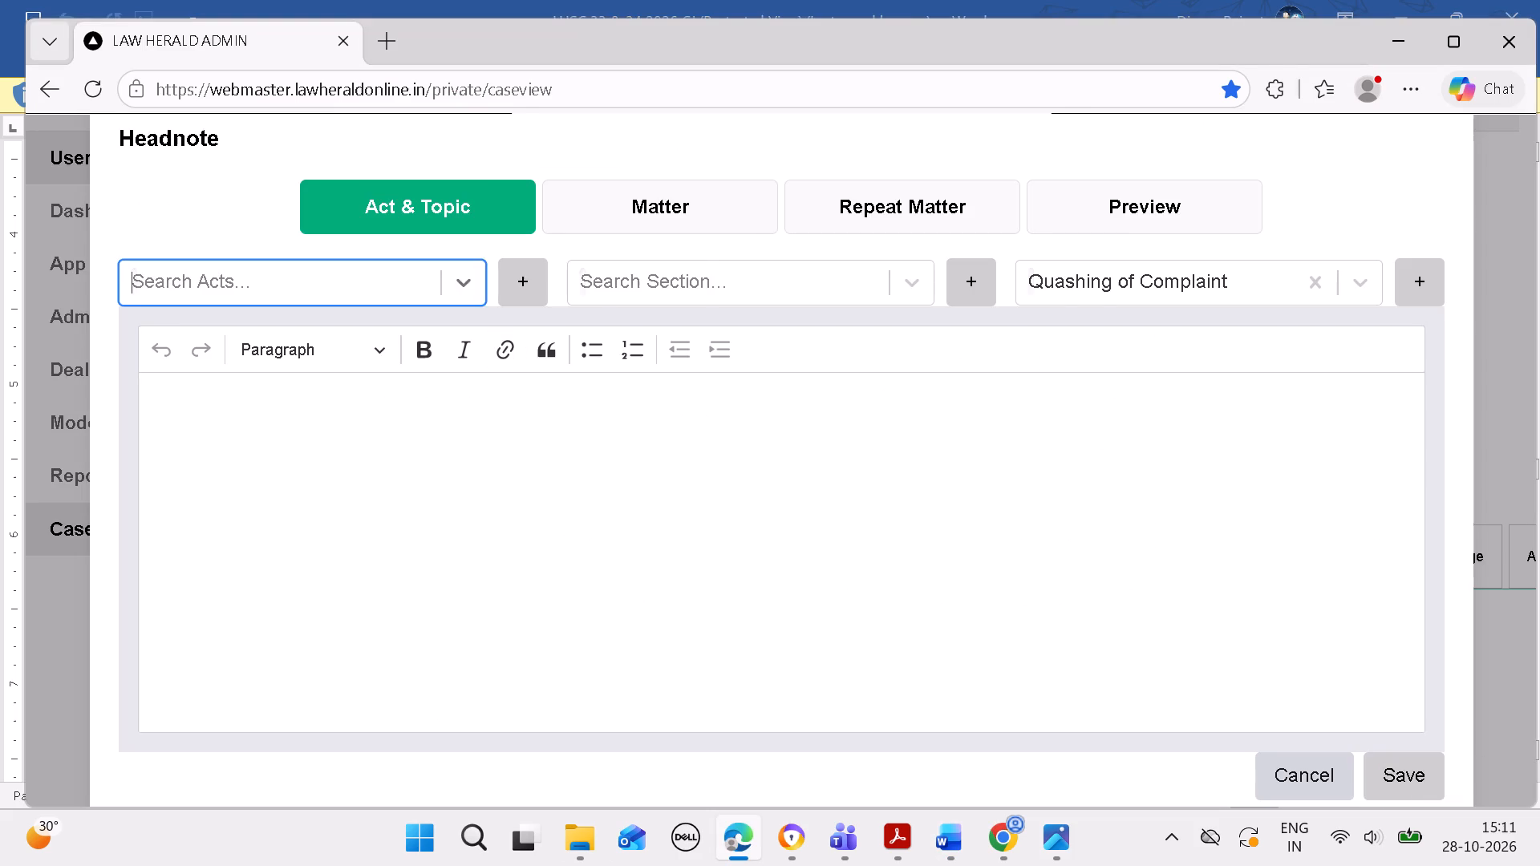
pyautogui.hotkey('ctrl', 'v')
pyautogui.click(560, 358)
pyautogui.click(762, 433)
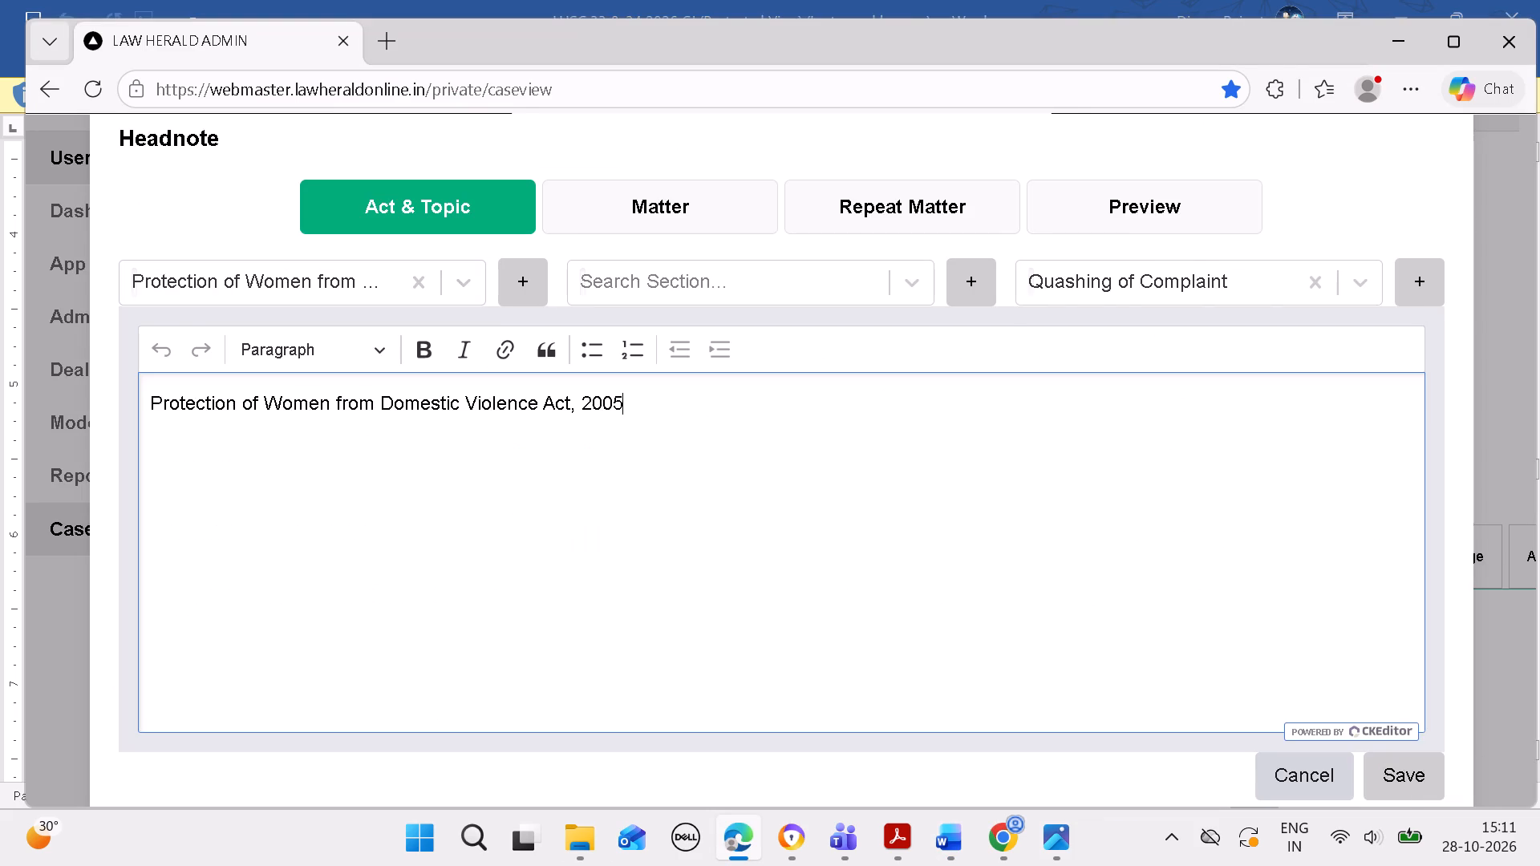
pyautogui.press('space')
# Copy section "S.12" from headnote (B) in Word and attach it to the new headnote in Edge.
pyautogui.click(943, 831)
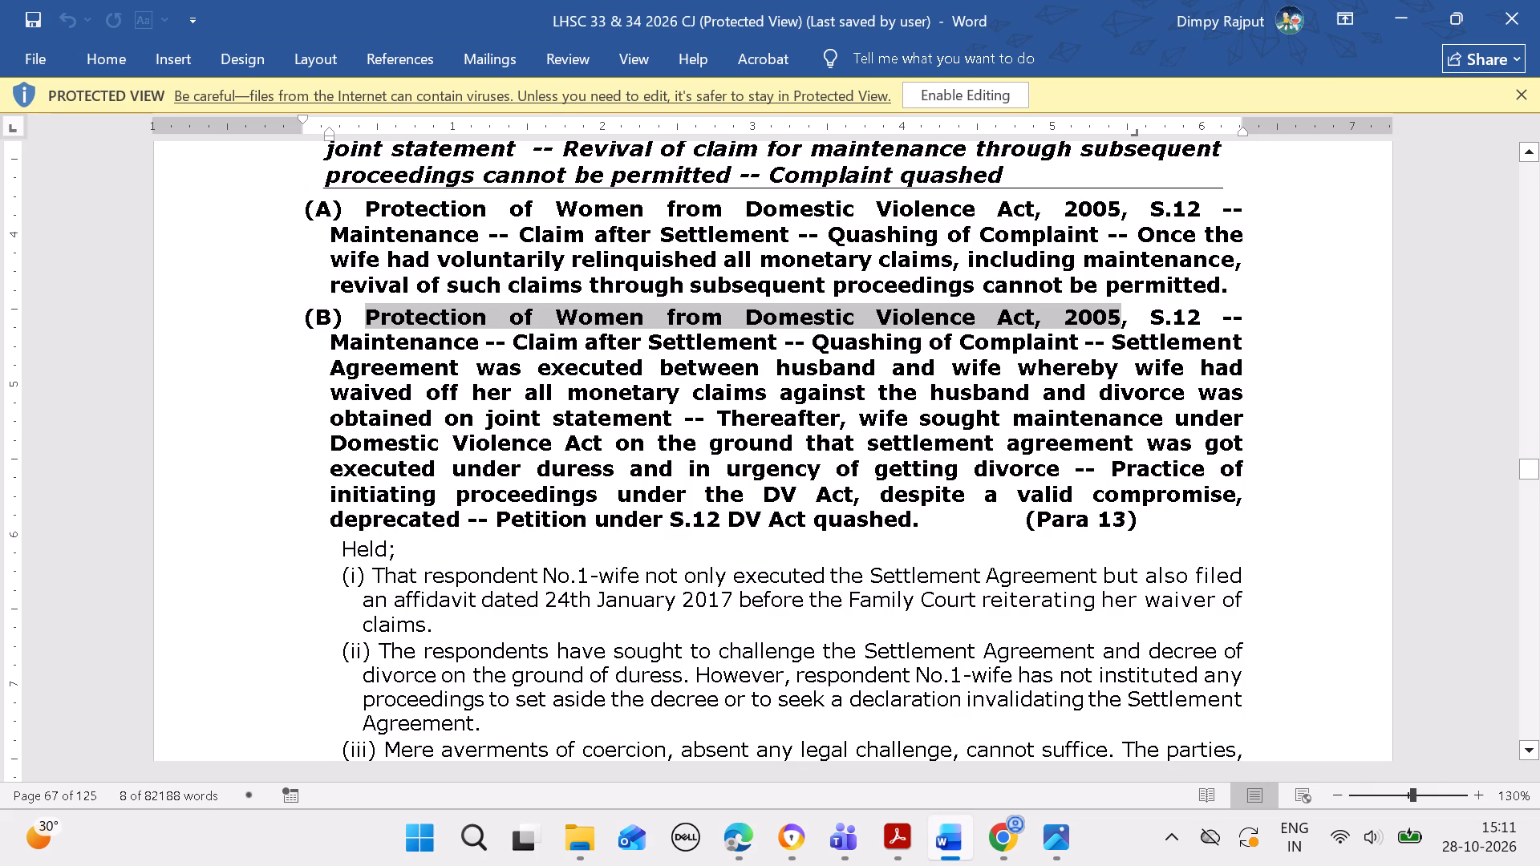
pyautogui.moveTo(1153, 314); pyautogui.dragTo(1185, 317)
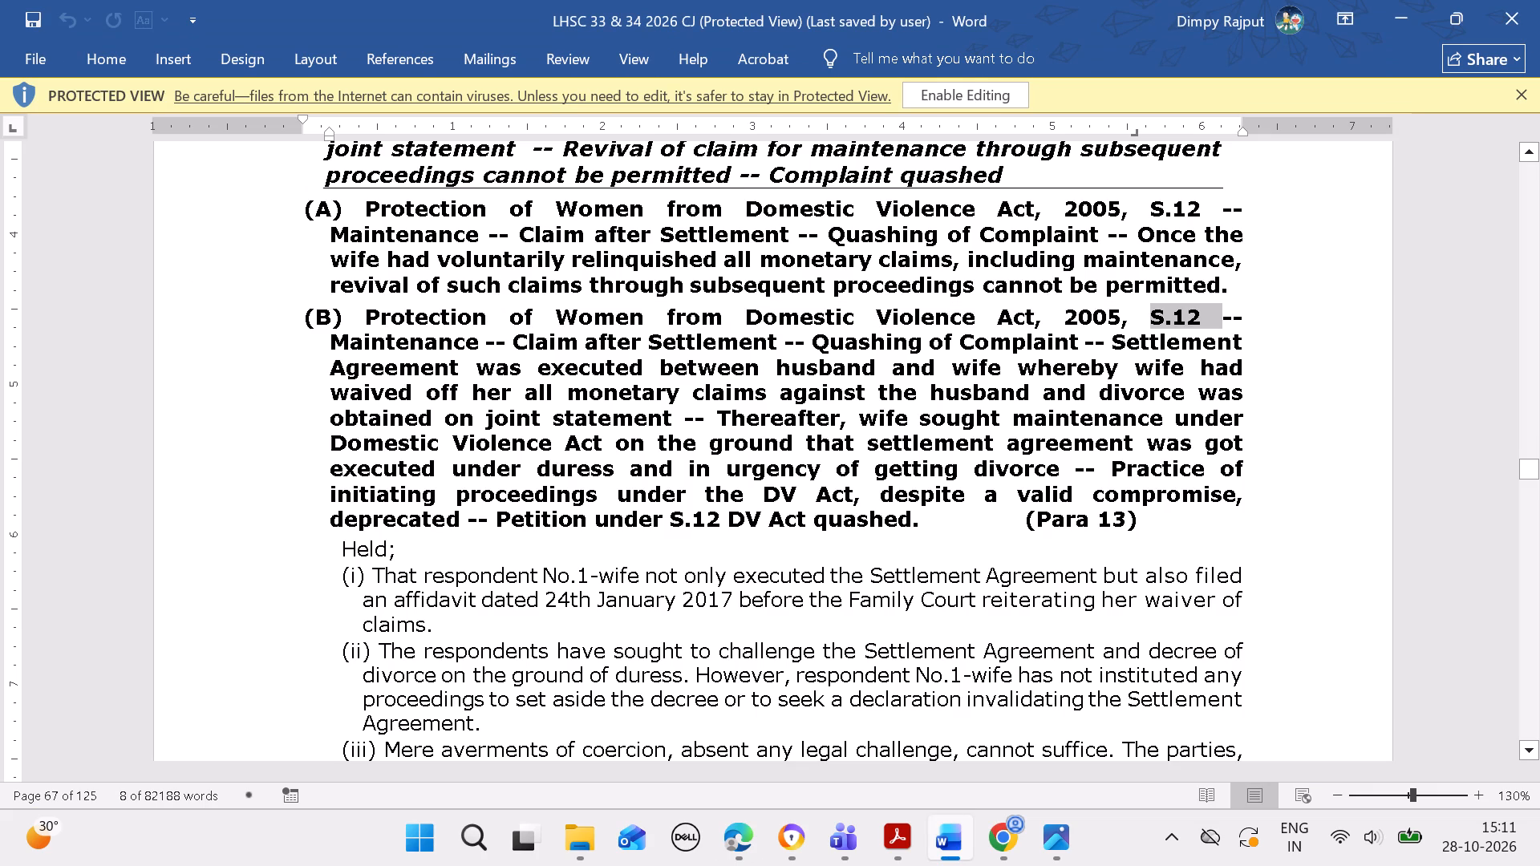
pyautogui.moveTo(1185, 317); pyautogui.dragTo(1189, 317)
pyautogui.hotkey('ctrl', 'c')
pyautogui.click(744, 833)
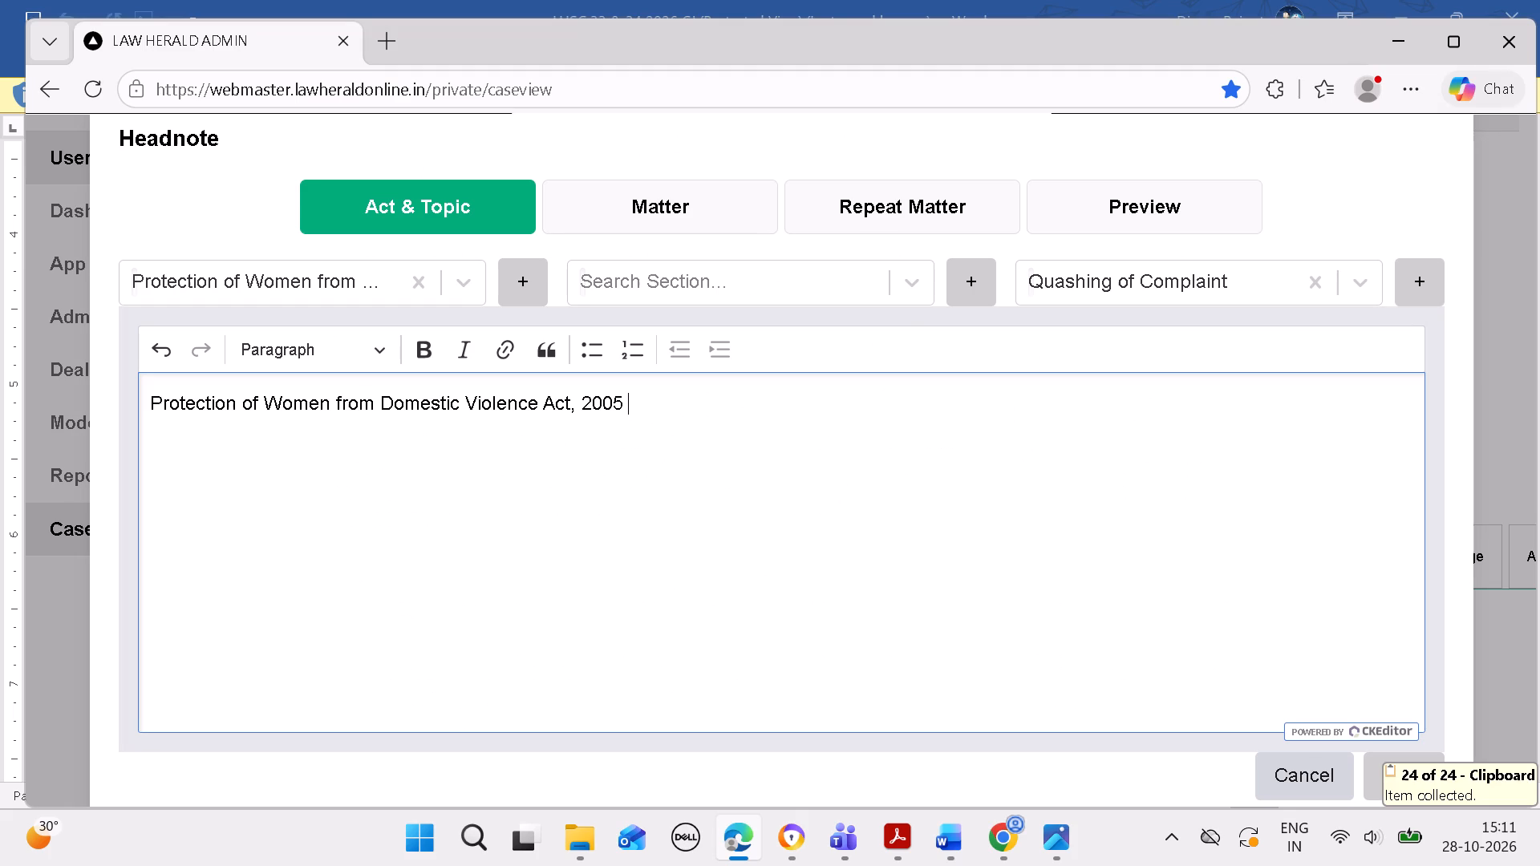
pyautogui.click(796, 283)
pyautogui.hotkey('ctrl', 'v')
pyautogui.click(868, 340)
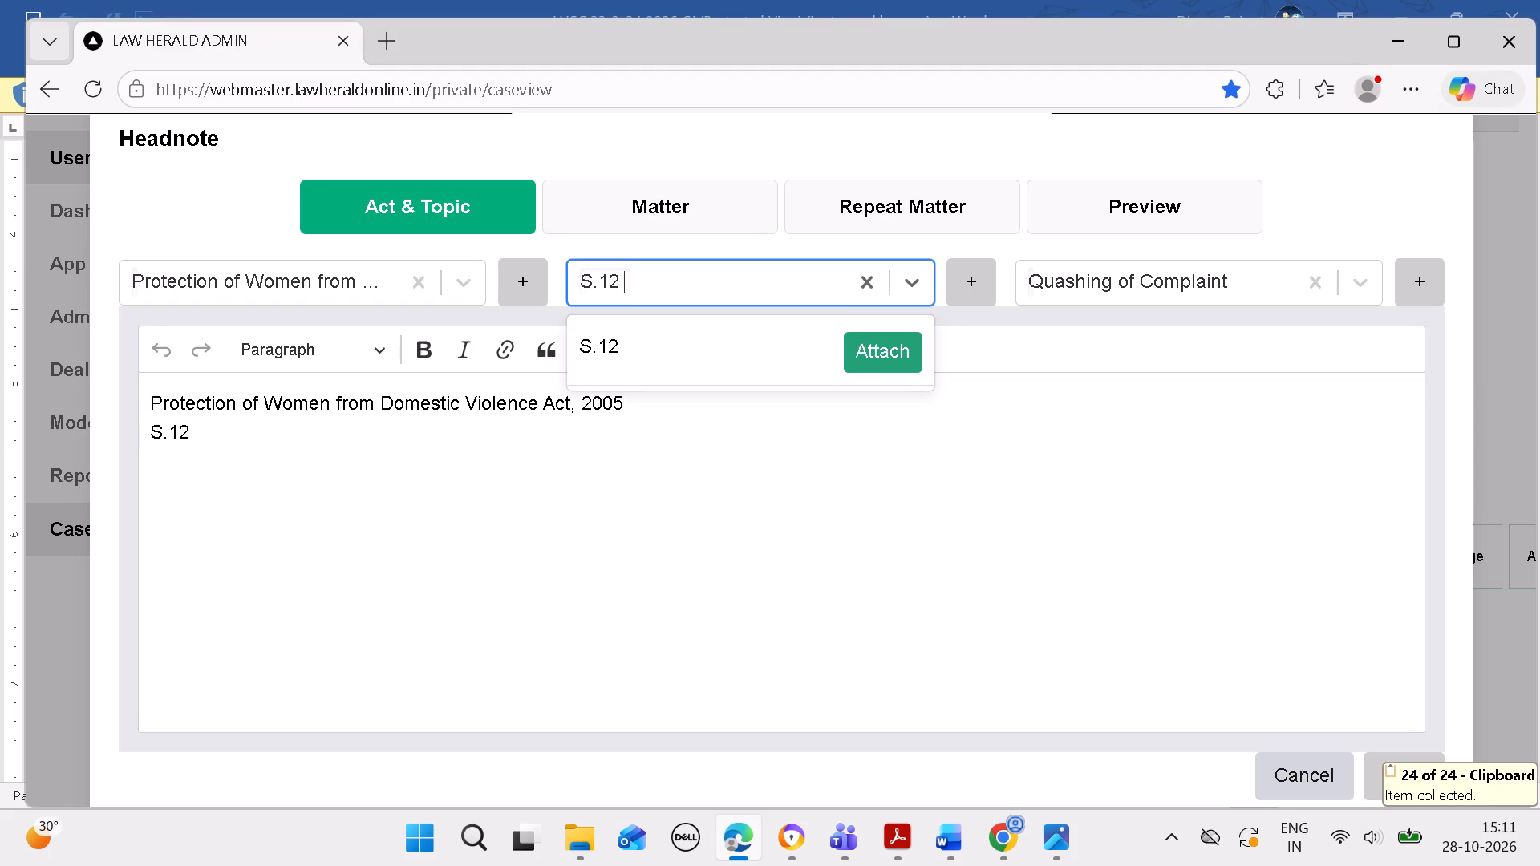
pyautogui.click(723, 626)
pyautogui.press('space')
# Copy "Maintenance -- Claim after Settlement" from headnote (B) in Word and attach it as a topic of the headnote in Edge.
pyautogui.click(942, 836)
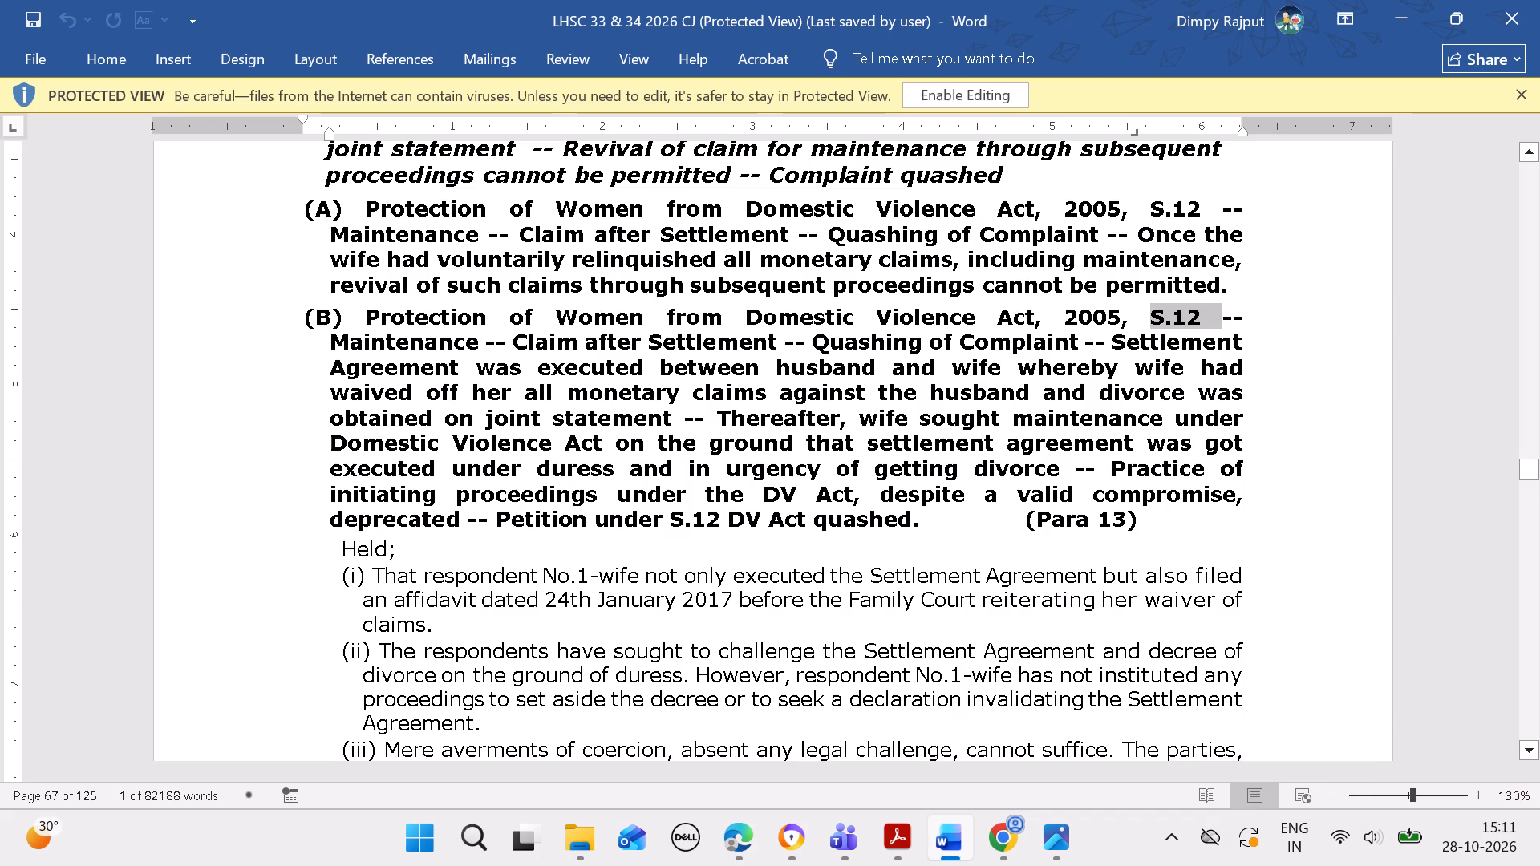
pyautogui.moveTo(339, 340); pyautogui.dragTo(353, 340)
pyautogui.moveTo(353, 340); pyautogui.dragTo(674, 346)
pyautogui.hotkey('ctrl', 'c')
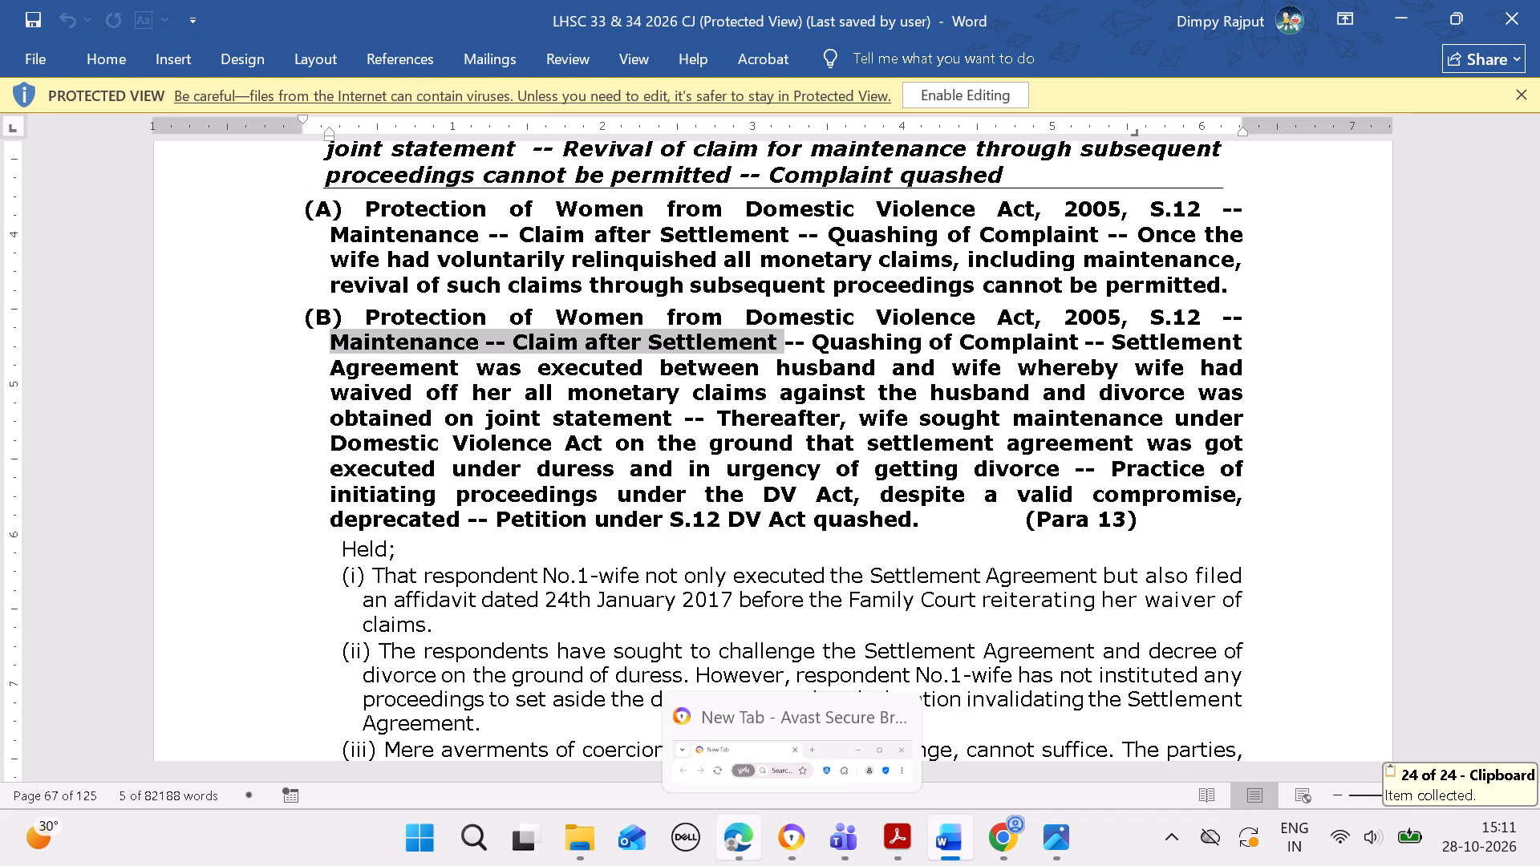
pyautogui.click(756, 832)
pyautogui.click(1171, 279)
pyautogui.hotkey('ctrl', 'v')
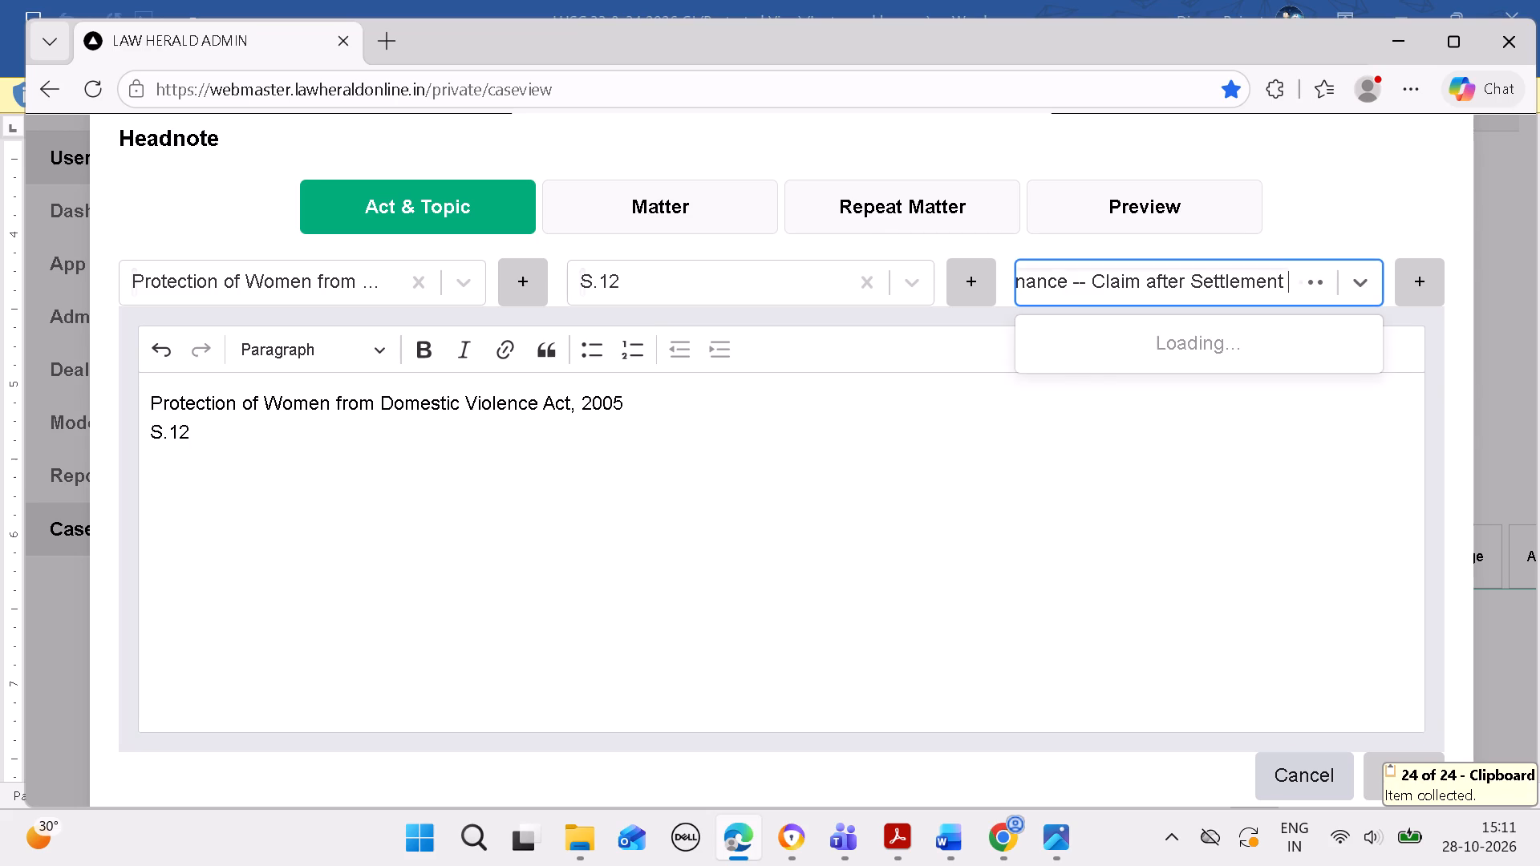
pyautogui.click(1326, 358)
pyautogui.click(1077, 511)
pyautogui.press('space')
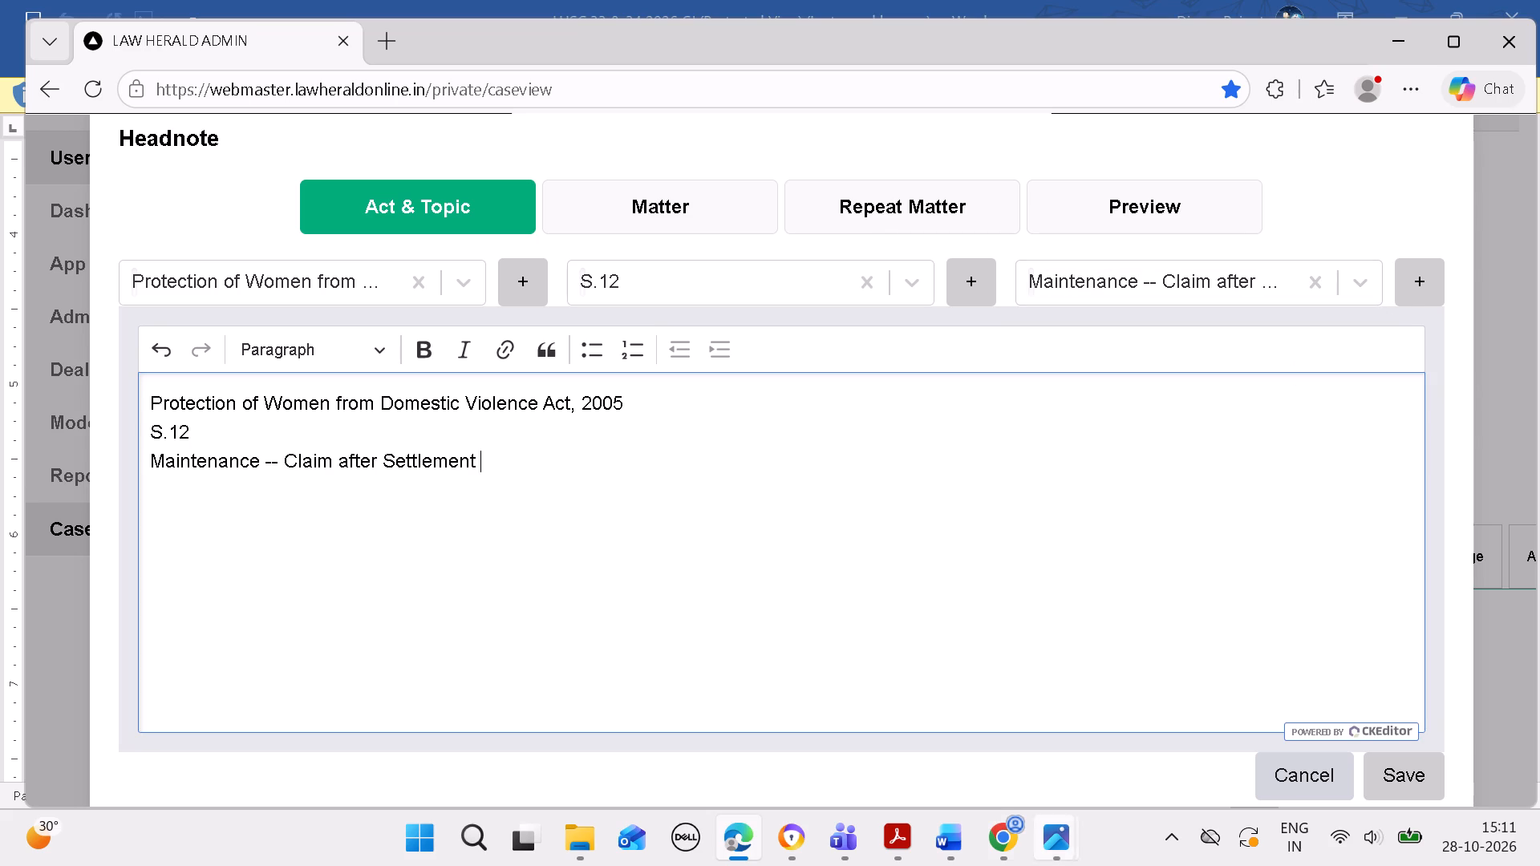
# Copy "Quashing of Complaint" from headnote (B) in Word and attach it as another topic of the headnote in Edge.
pyautogui.click(971, 842)
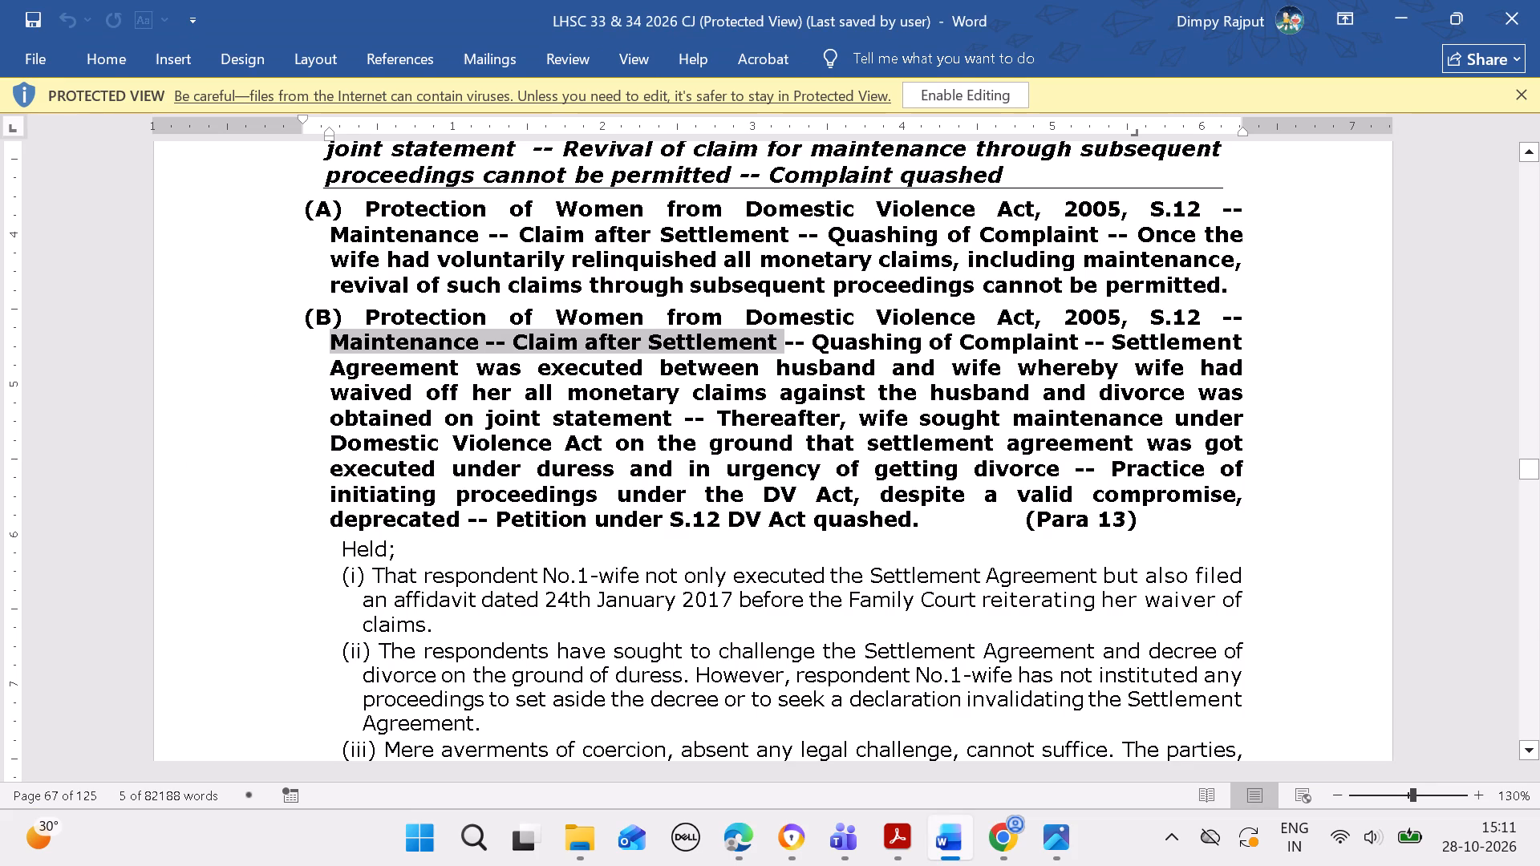
pyautogui.moveTo(810, 341); pyautogui.dragTo(995, 338)
pyautogui.hotkey('ctrl', 'c')
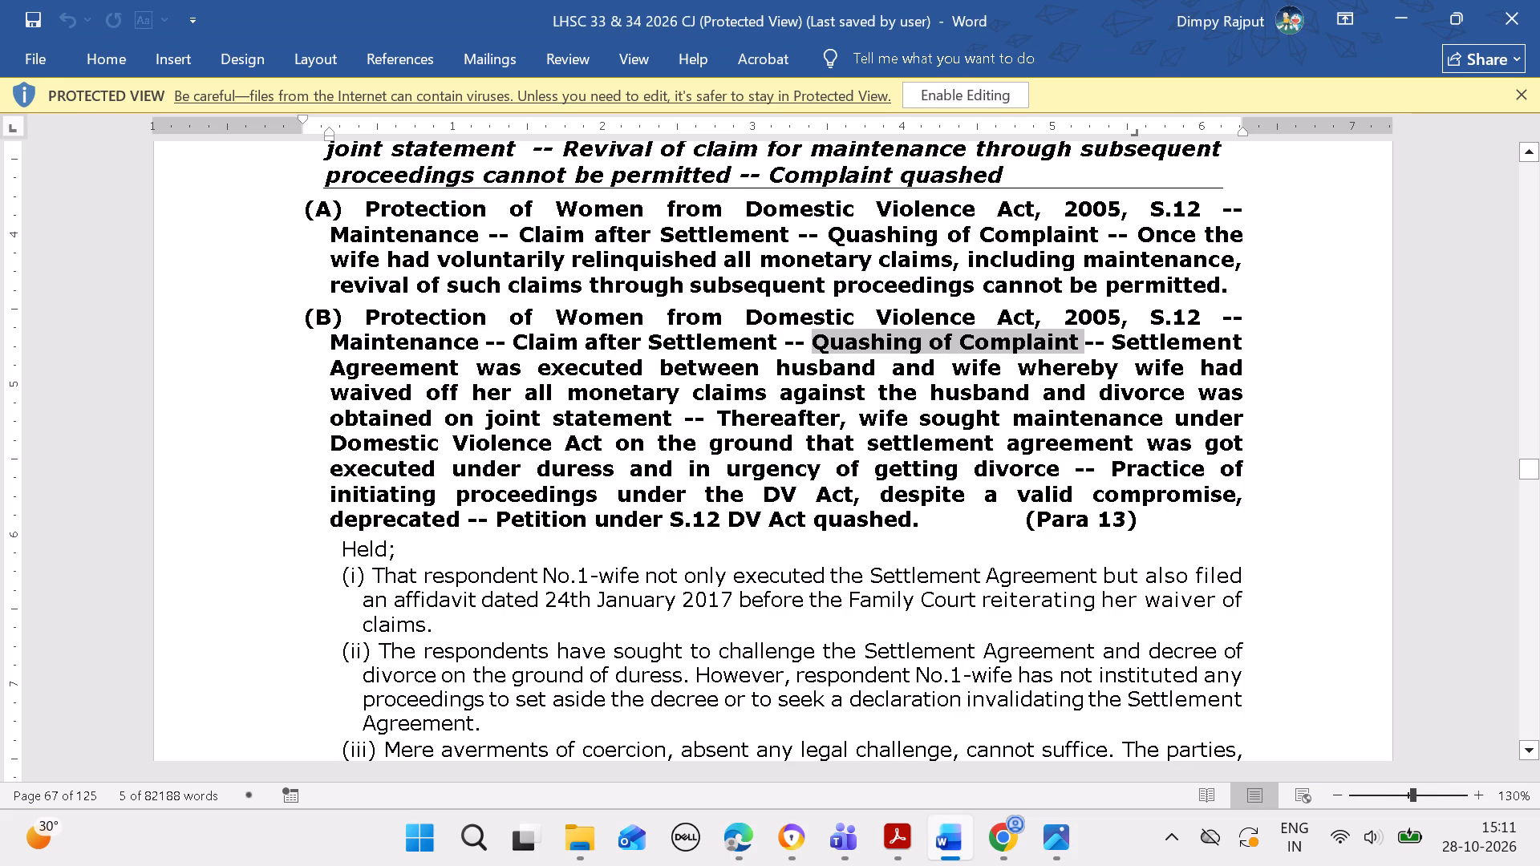
pyautogui.click(750, 830)
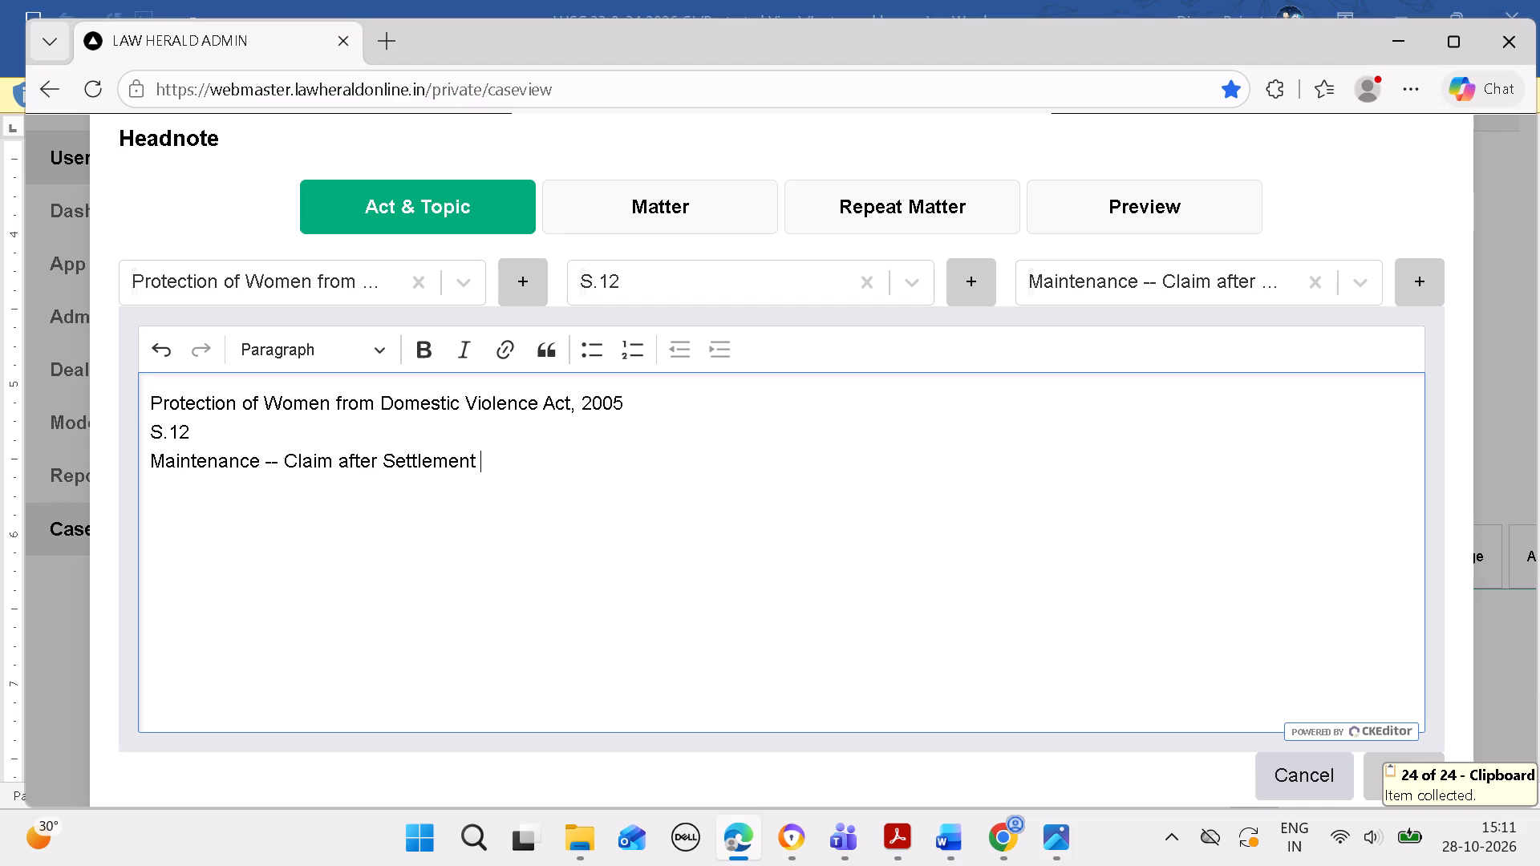
pyautogui.click(1137, 278)
pyautogui.hotkey('ctrl', 'v')
pyautogui.click(1316, 354)
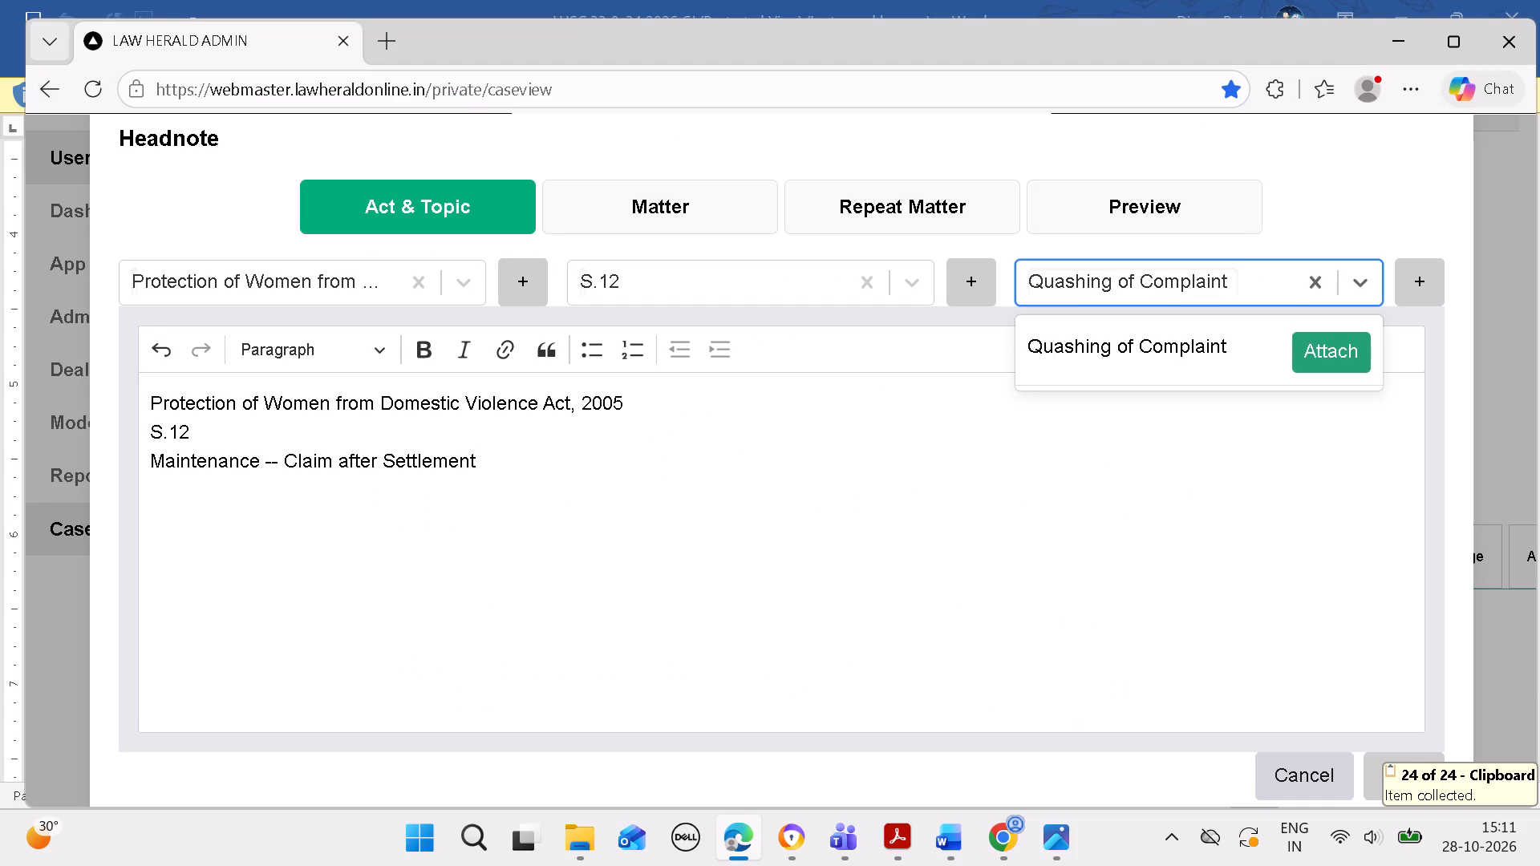
pyautogui.moveTo(987, 581); pyautogui.dragTo(960, 596)
pyautogui.press('space')
# Copy headnote (B)'s text from "Settlement Agreement was executed" through "(Para 13)" from Word into the headnote's matter in Edge and remove its bold formatting.
pyautogui.click(948, 829)
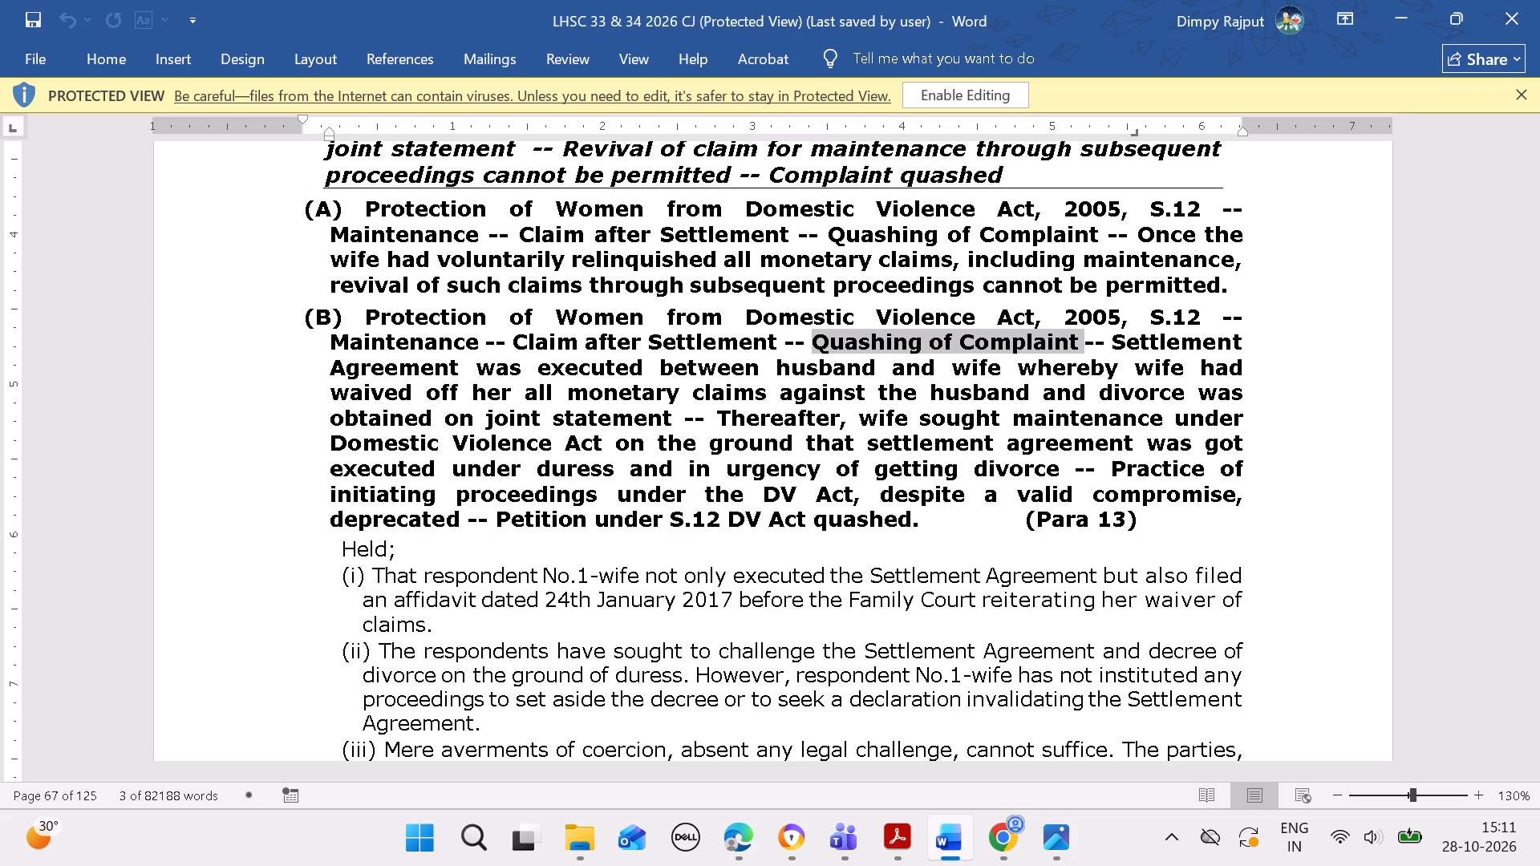
pyautogui.moveTo(1116, 331); pyautogui.dragTo(1136, 352)
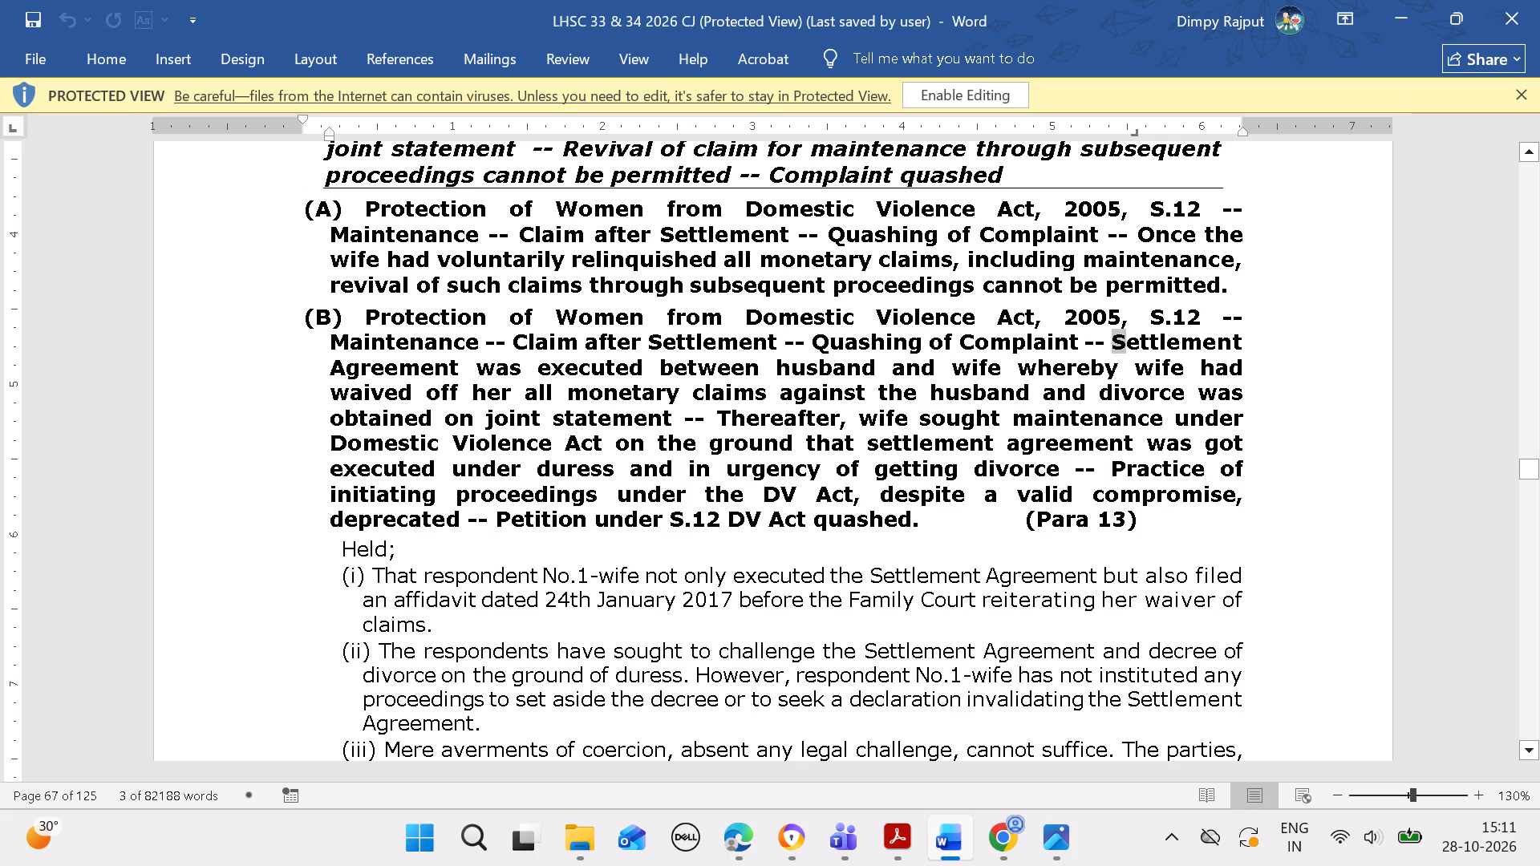
pyautogui.moveTo(1136, 352); pyautogui.dragTo(1172, 539)
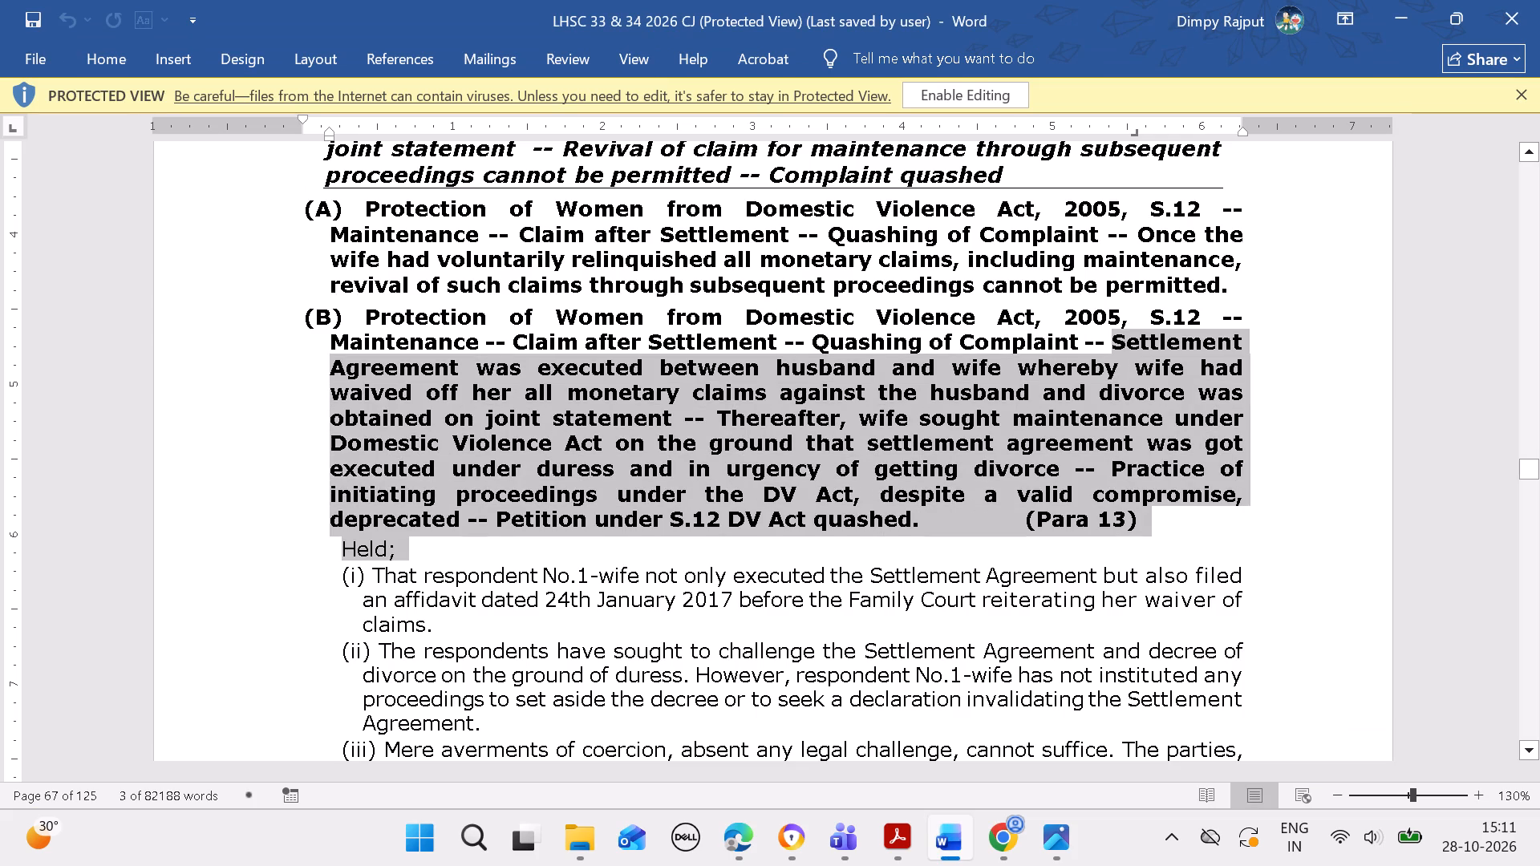
pyautogui.moveTo(1172, 539); pyautogui.dragTo(1164, 524)
pyautogui.hotkey('ctrl', 'c')
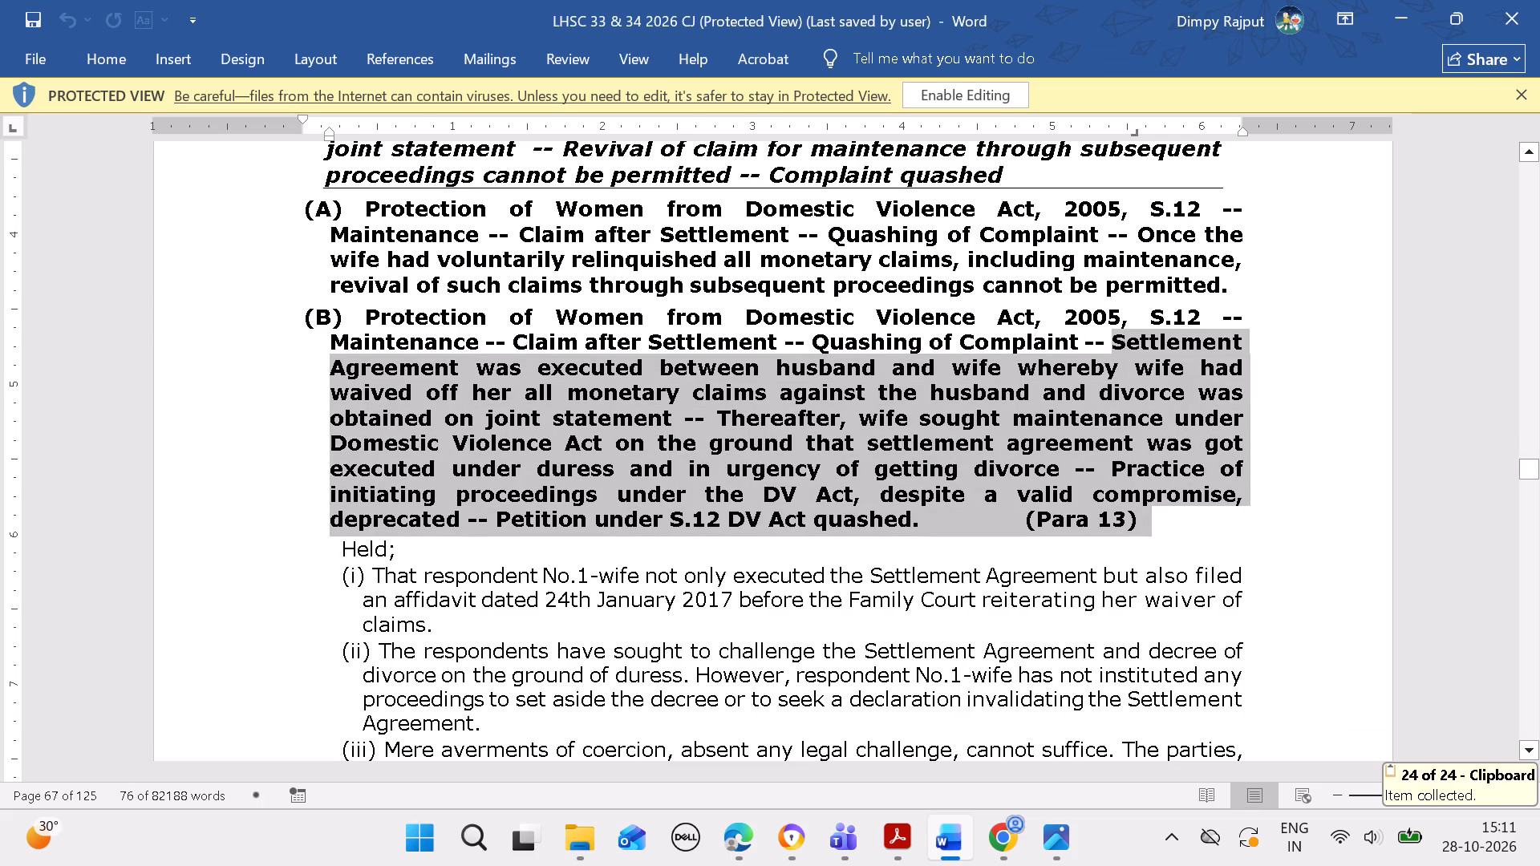
pyautogui.click(731, 844)
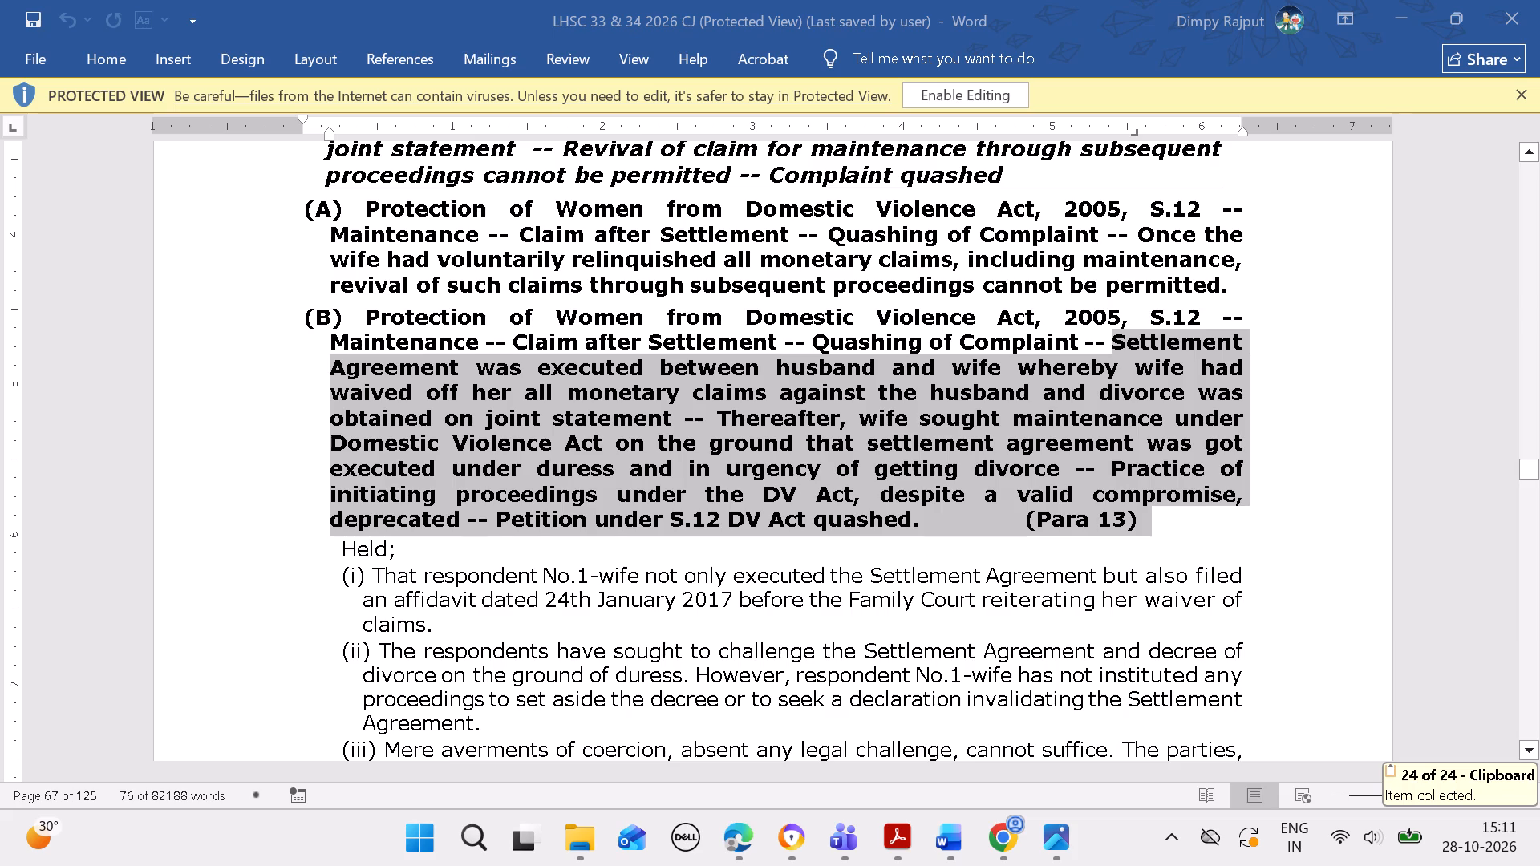
pyautogui.click(738, 840)
pyautogui.click(695, 221)
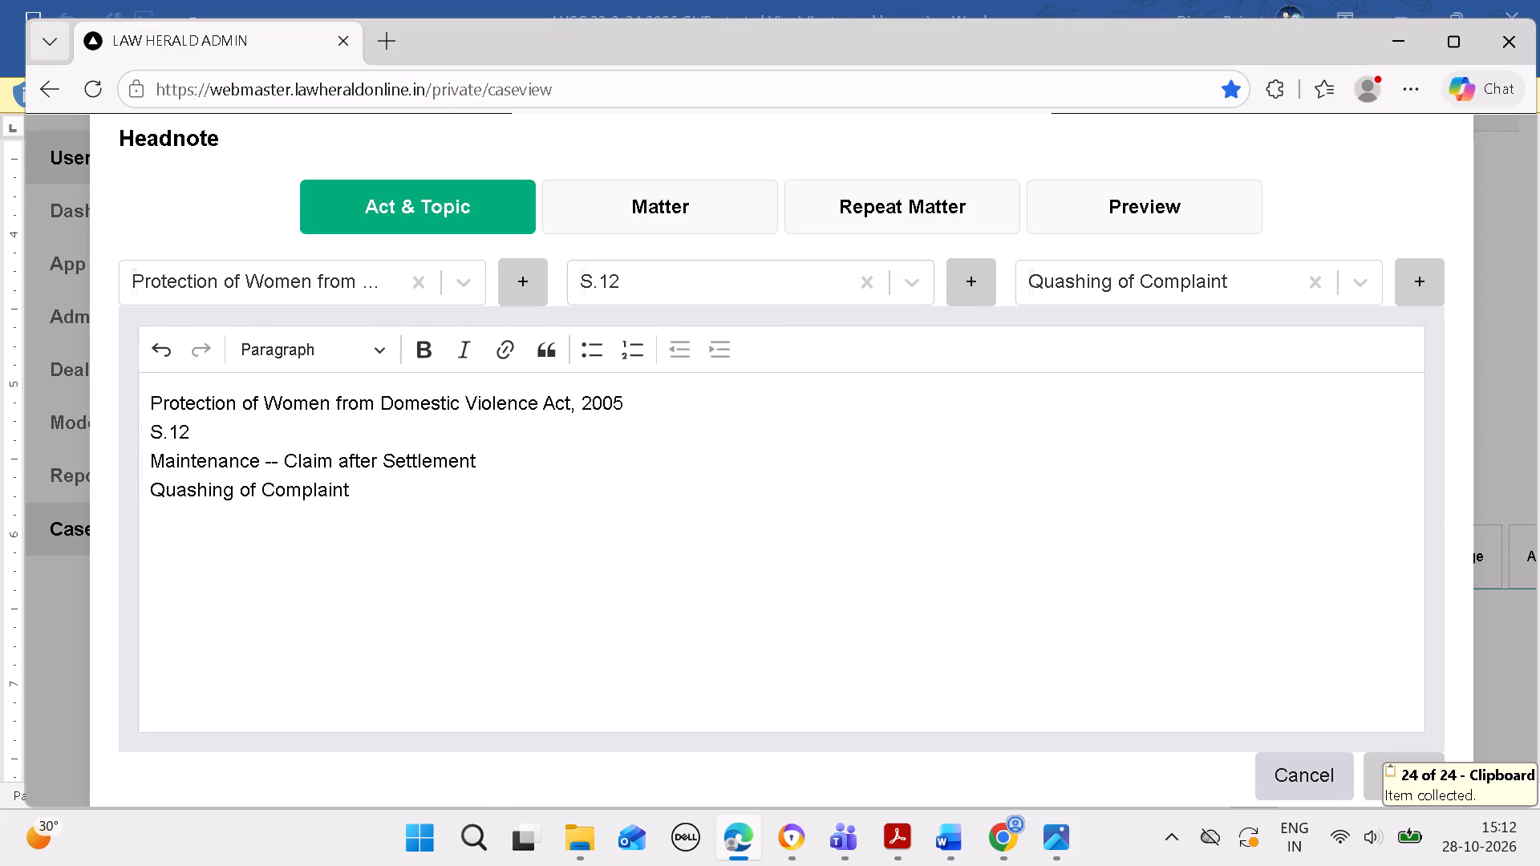
pyautogui.click(727, 382)
pyautogui.hotkey('ctrl', 'v')
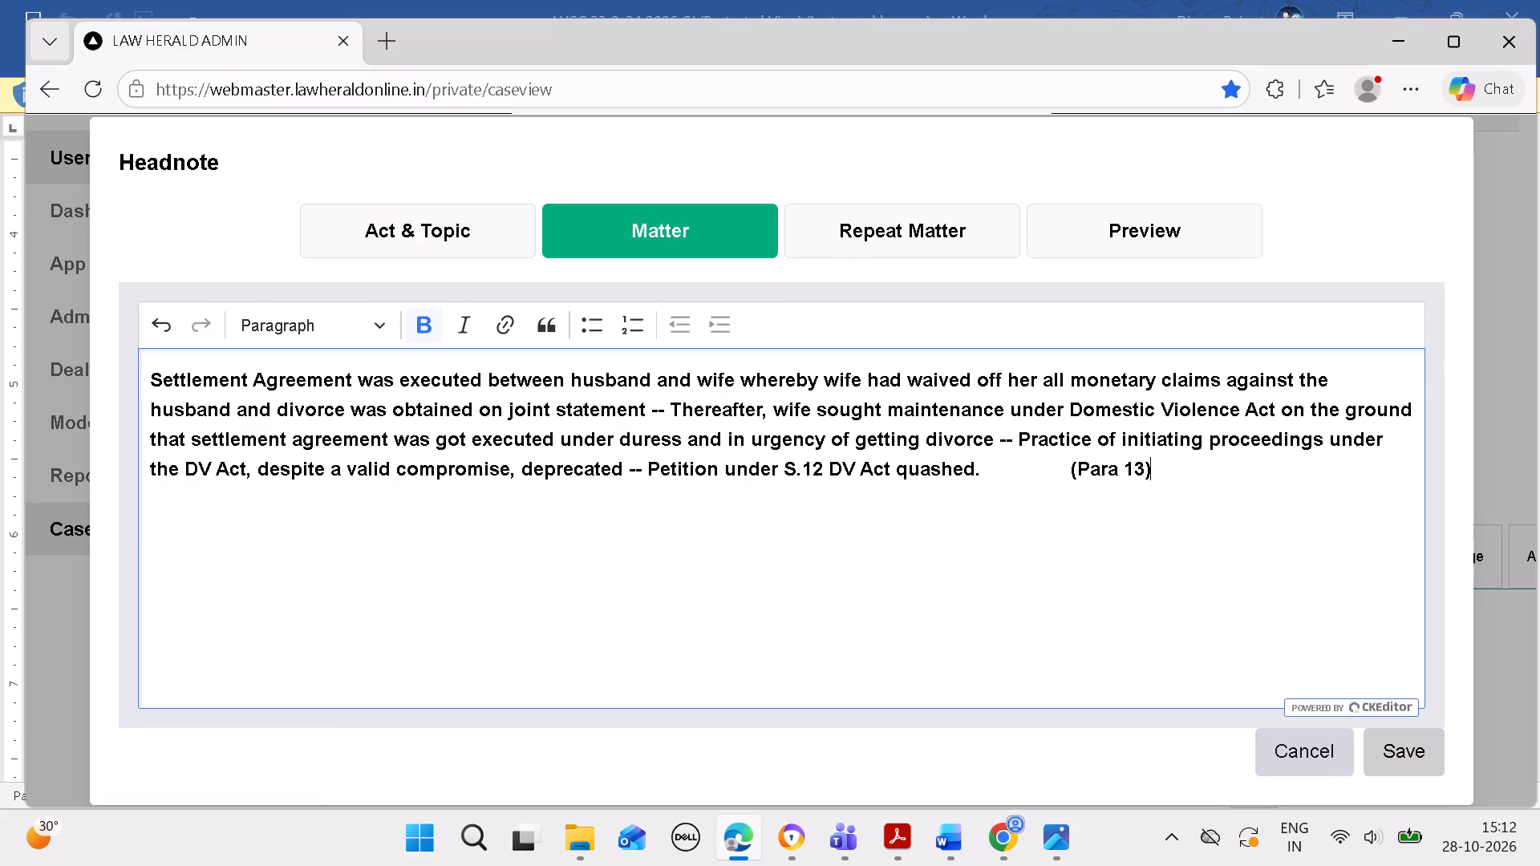
pyautogui.hotkey('ctrl', 'a')
pyautogui.hotkey('ctrl', 'b')
pyautogui.click(1050, 572)
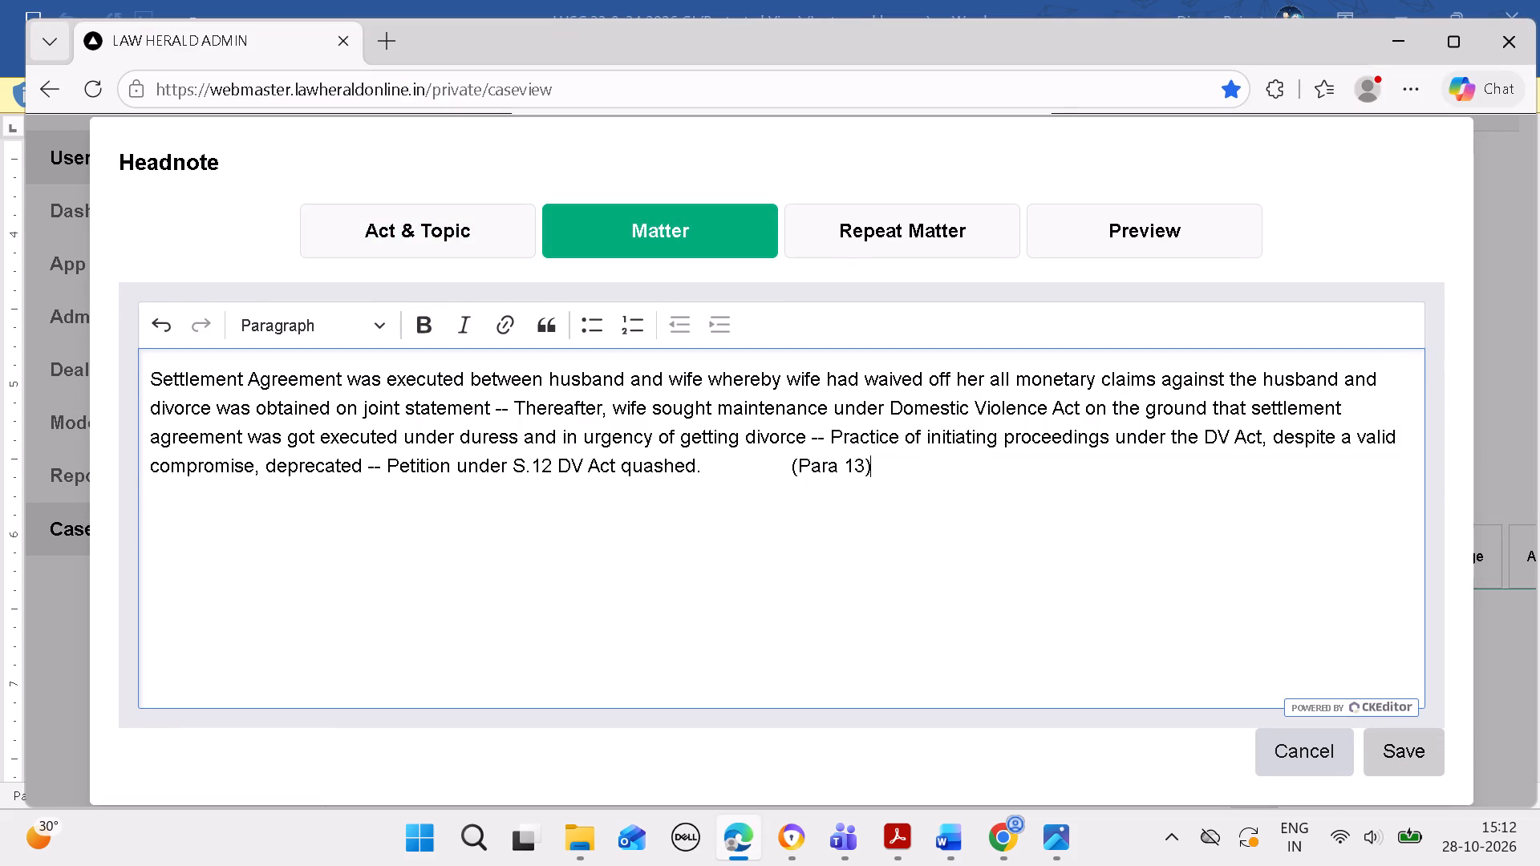
# Reduce the wide gap before "(Para 13)" in the headnote's matter to a single space.
pyautogui.click(803, 487)
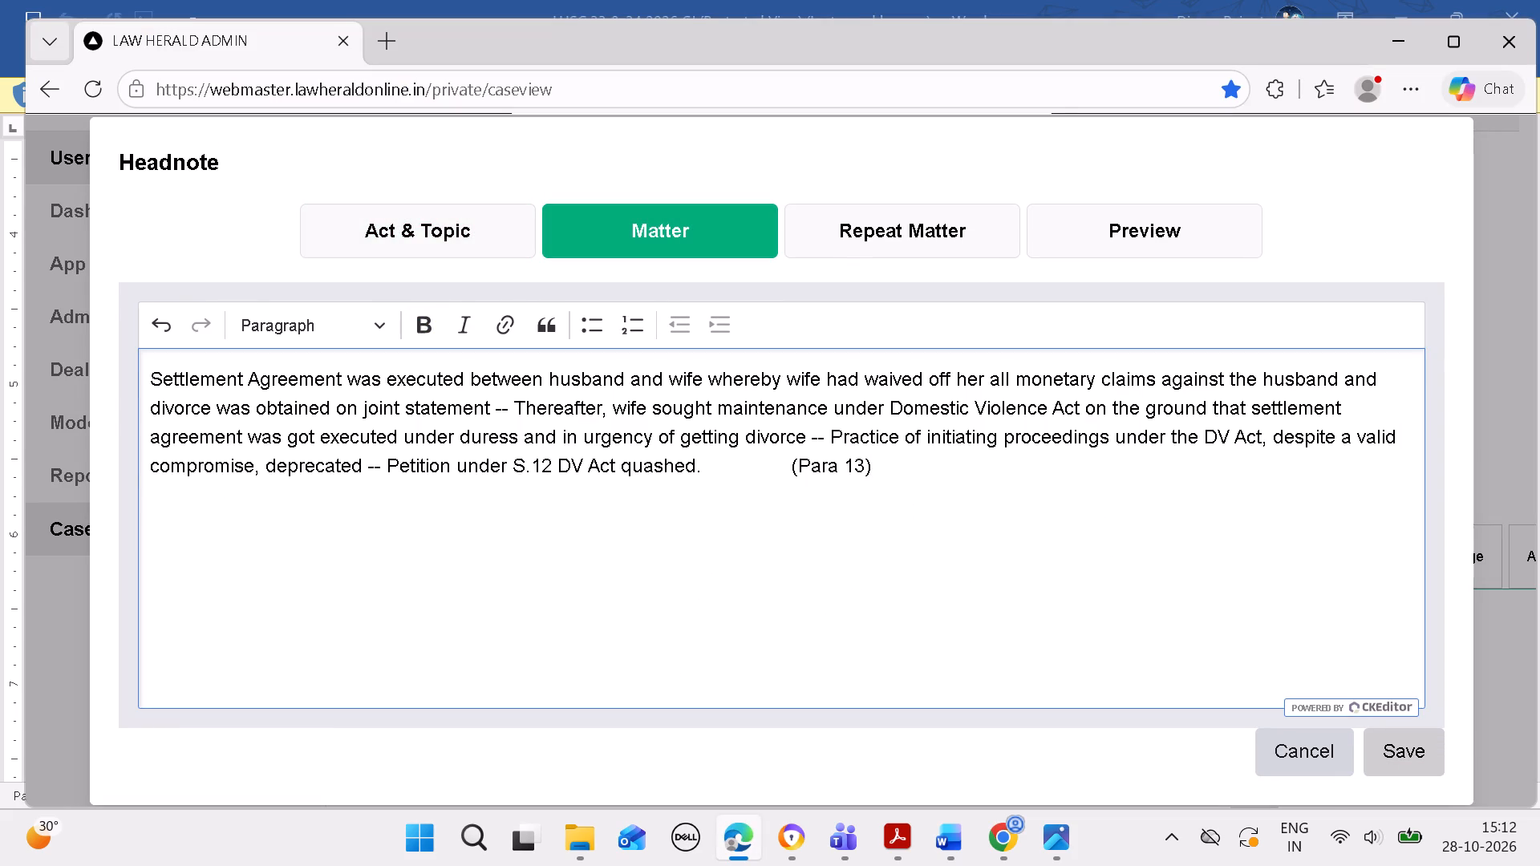
pyautogui.click(794, 482)
pyautogui.press('\\')
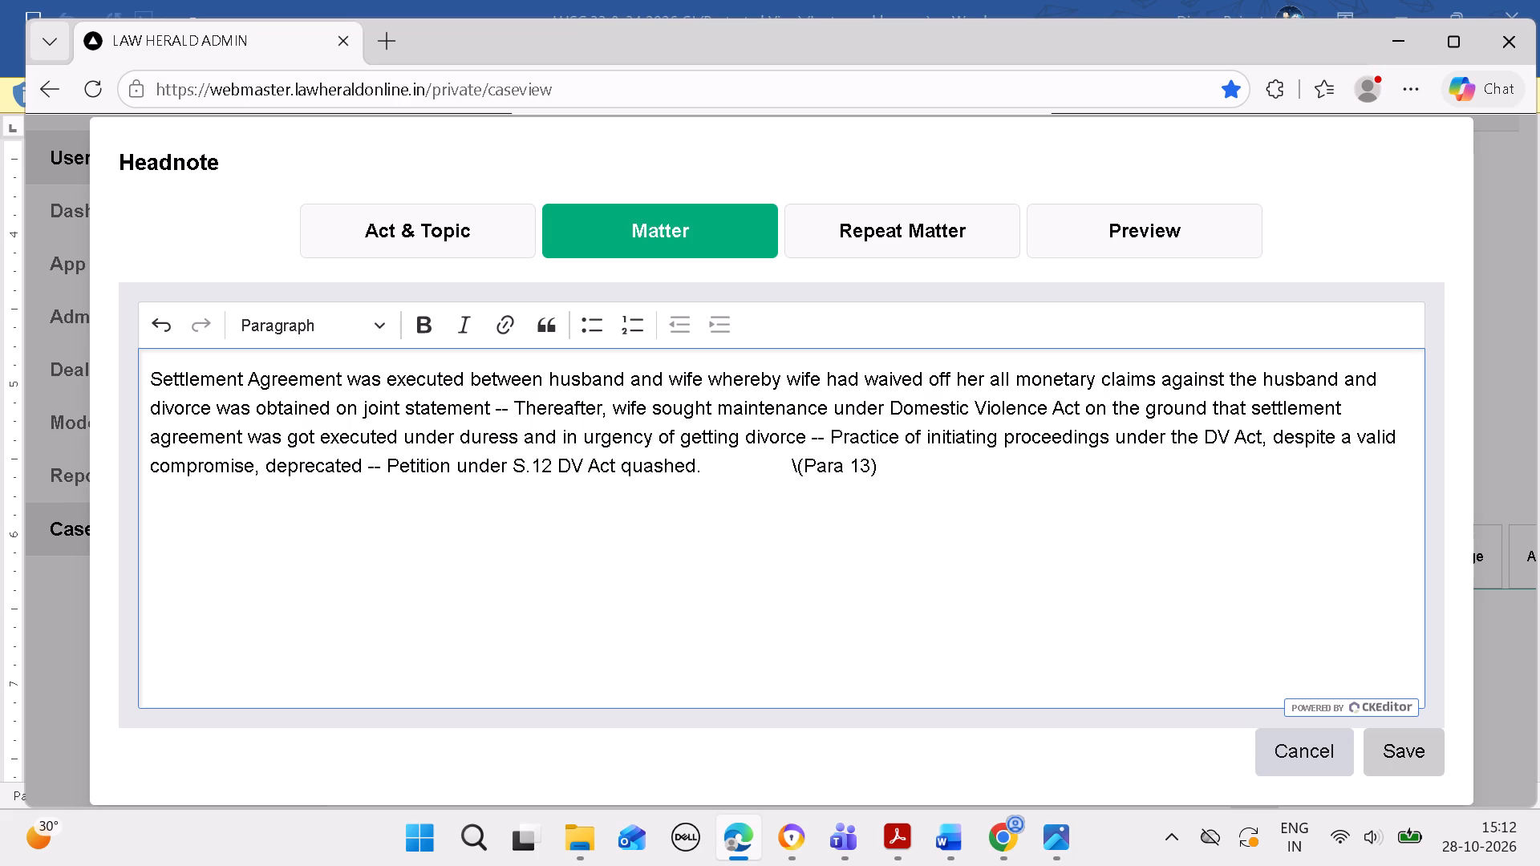
pyautogui.press('BackSpace')
pyautogui.press('BackSpace')
pyautogui.press('BackSpace')
pyautogui.press('BackSpace')
pyautogui.press('BackSpace')
pyautogui.press('BackSpace')
pyautogui.press('BackSpace')
pyautogui.press('BackSpace')
pyautogui.press('BackSpace')
pyautogui.press('BackSpace')
pyautogui.press('BackSpace')
pyautogui.press('BackSpace')
pyautogui.press('BackSpace')
pyautogui.press('BackSpace')
pyautogui.press('BackSpace')
pyautogui.press('BackSpace')
pyautogui.press('BackSpace')
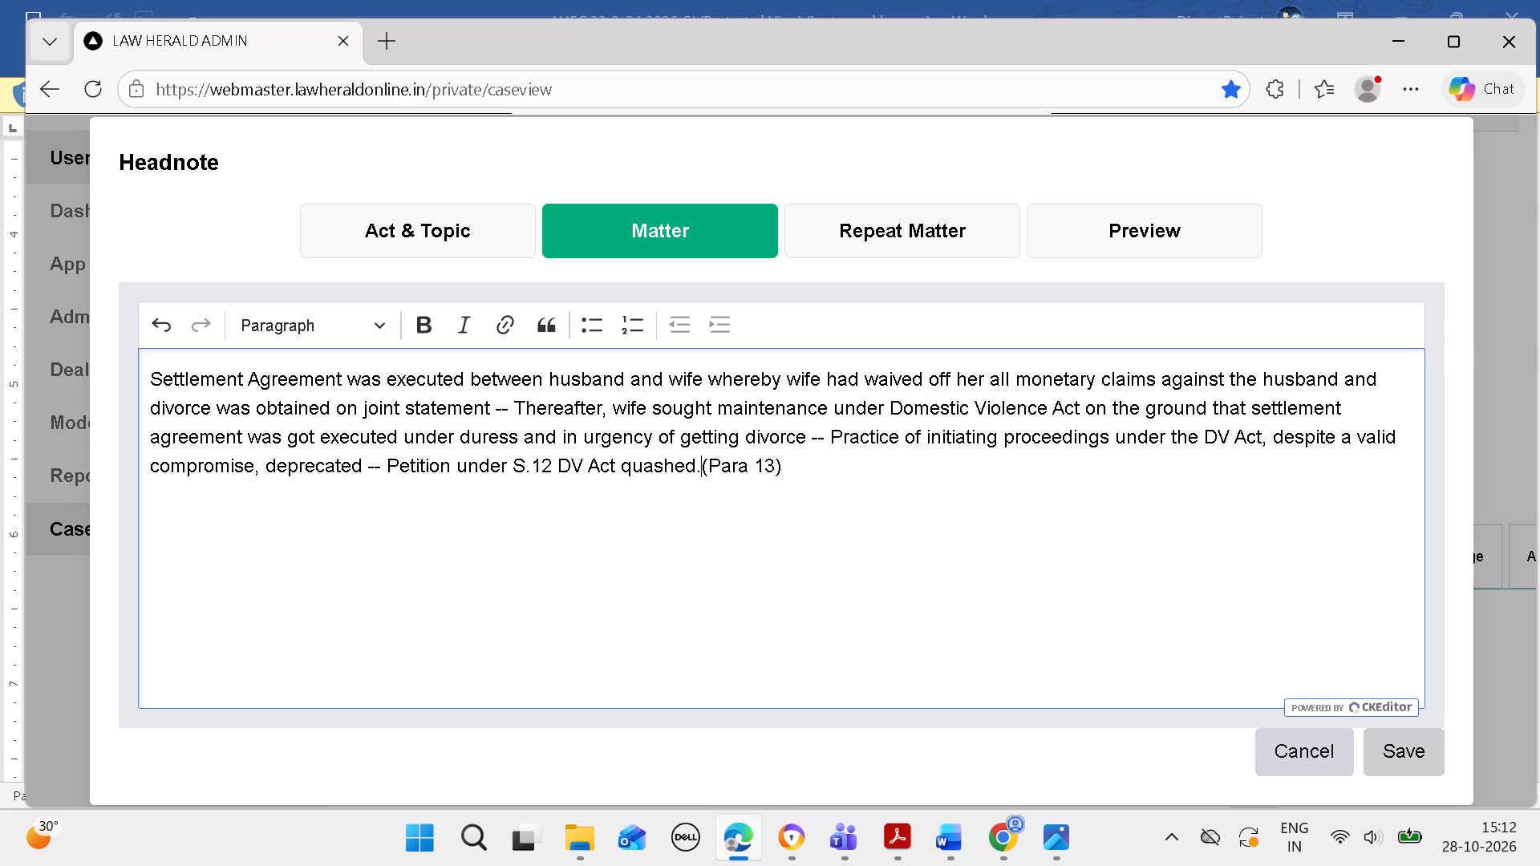
pyautogui.press('space')
# In the headnote's Act & Topic text, join the act, S.12 and both topics into one line, with "--" before each topic.
pyautogui.click(465, 229)
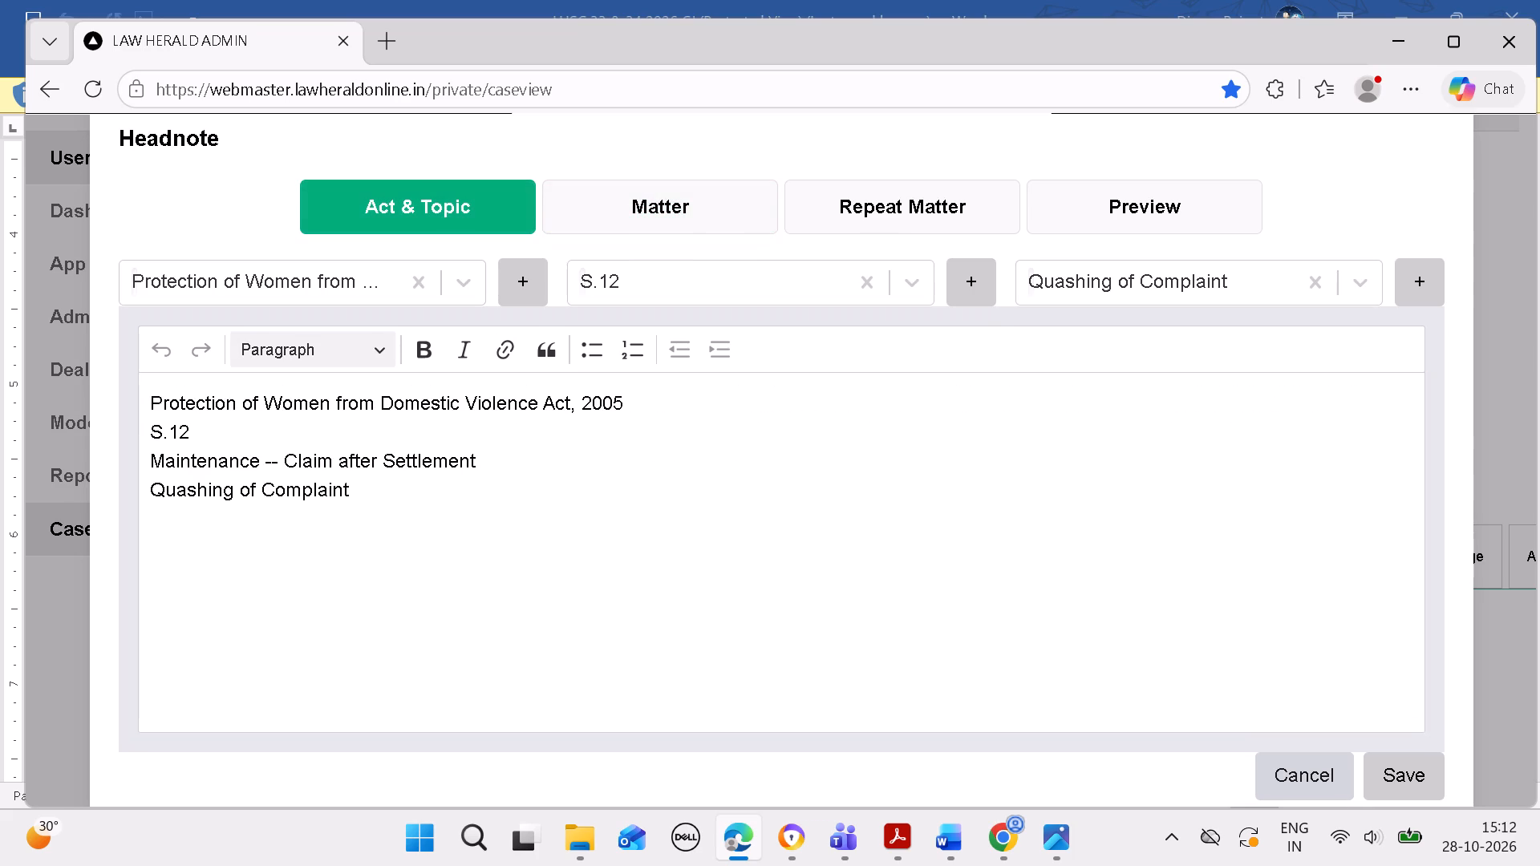
pyautogui.click(152, 430)
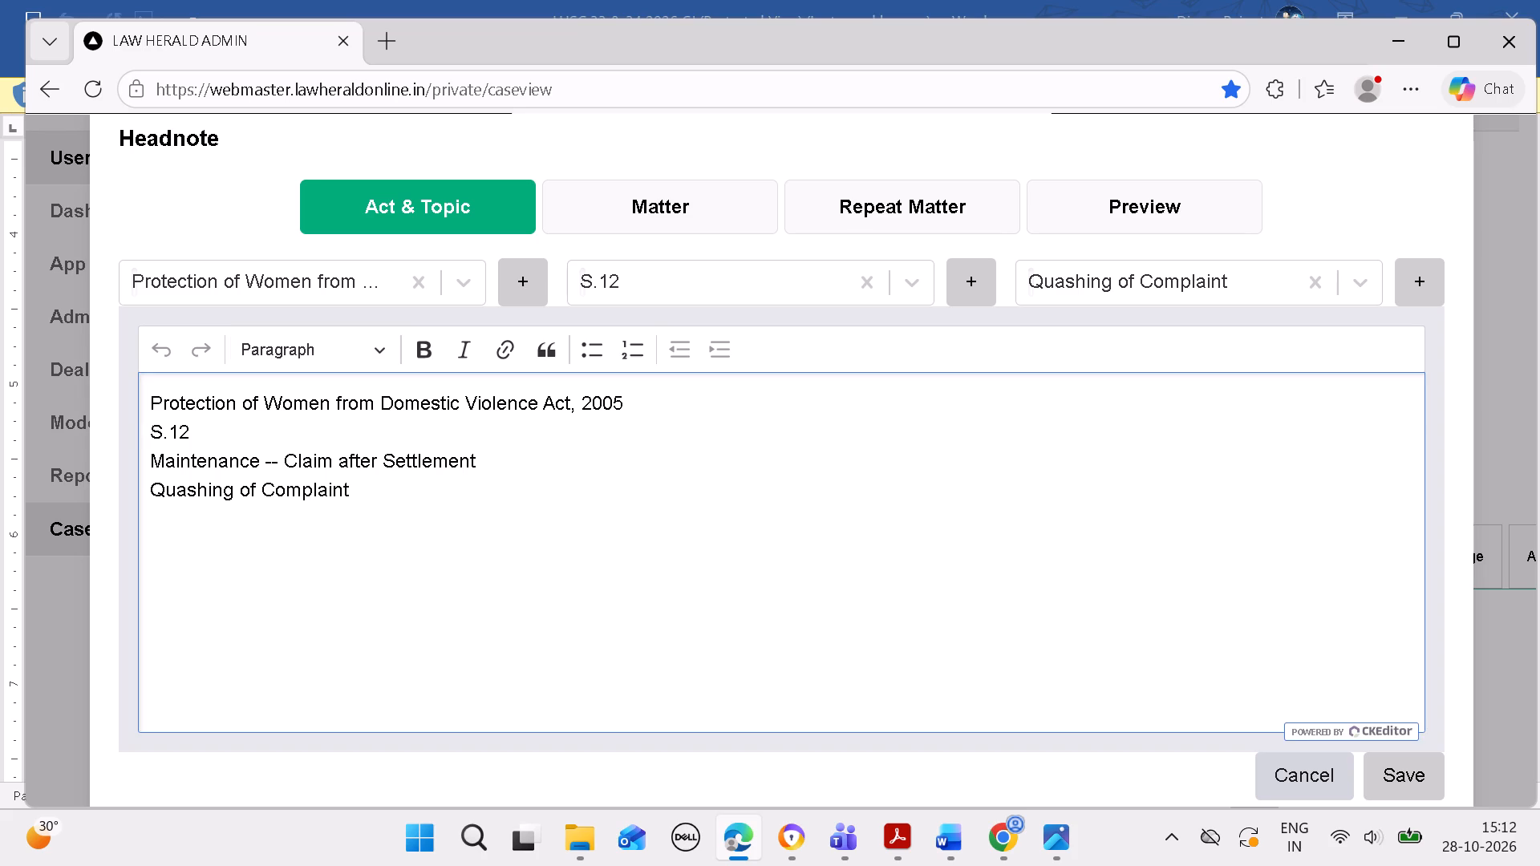
pyautogui.press('BackSpace')
pyautogui.click(151, 431)
pyautogui.press('BackSpace')
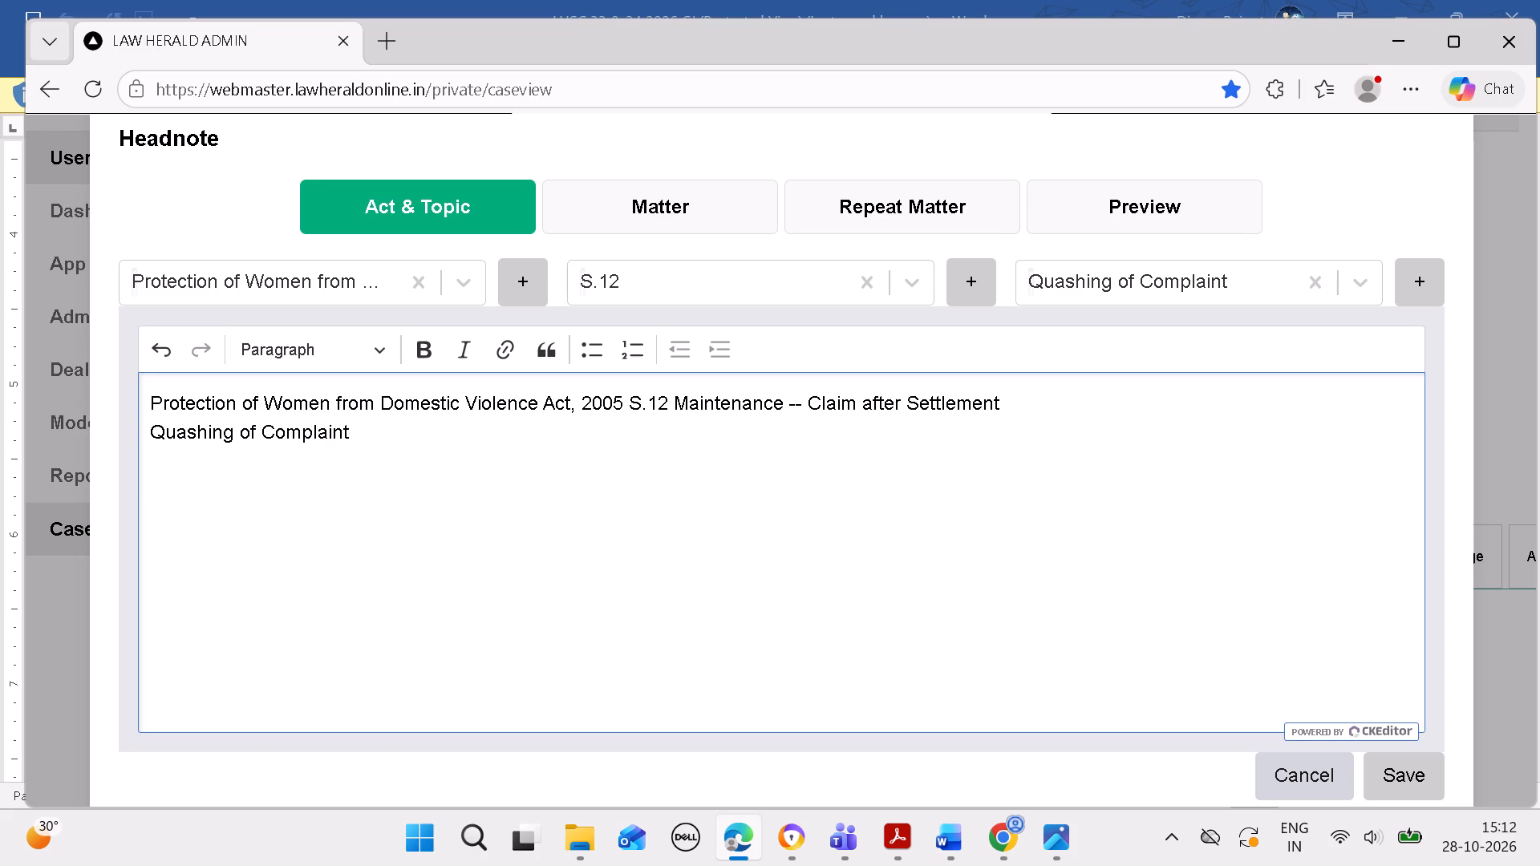
pyautogui.write('--')
pyautogui.press('space')
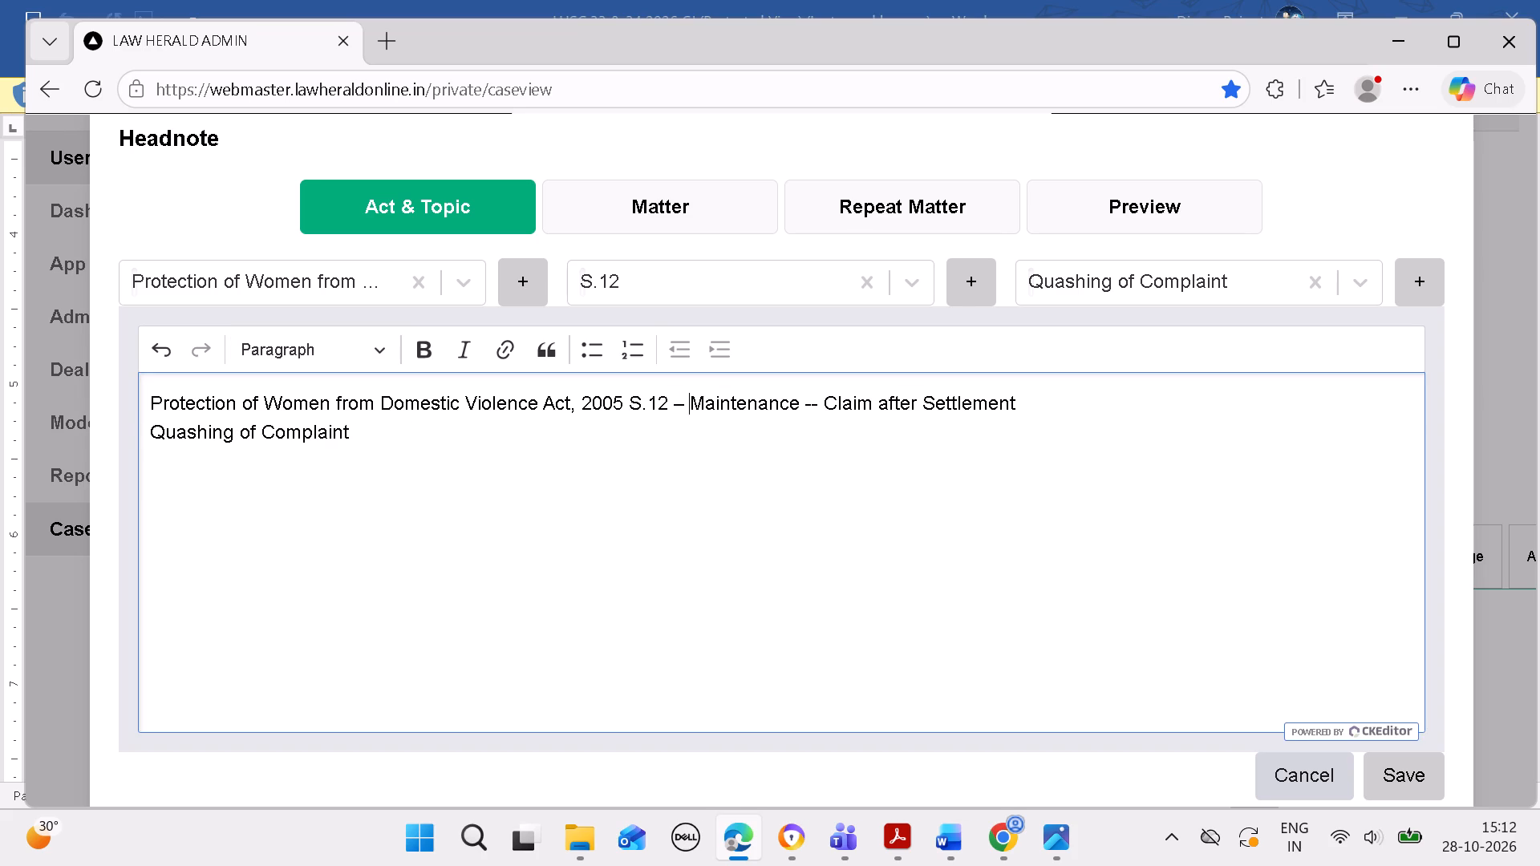
pyautogui.press('BackSpace')
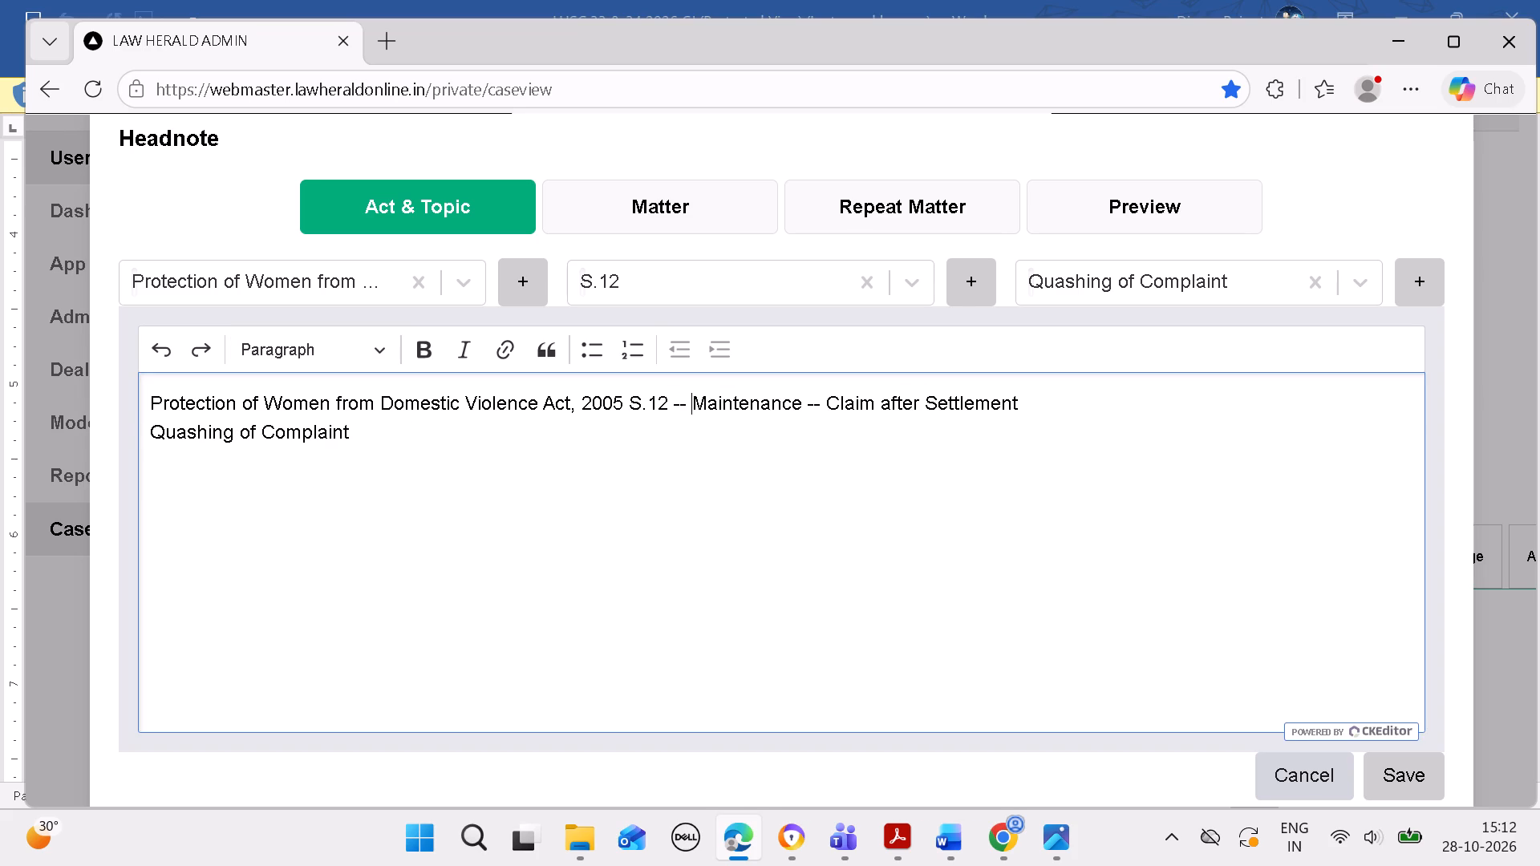
pyautogui.click(141, 460)
pyautogui.press('BackSpace')
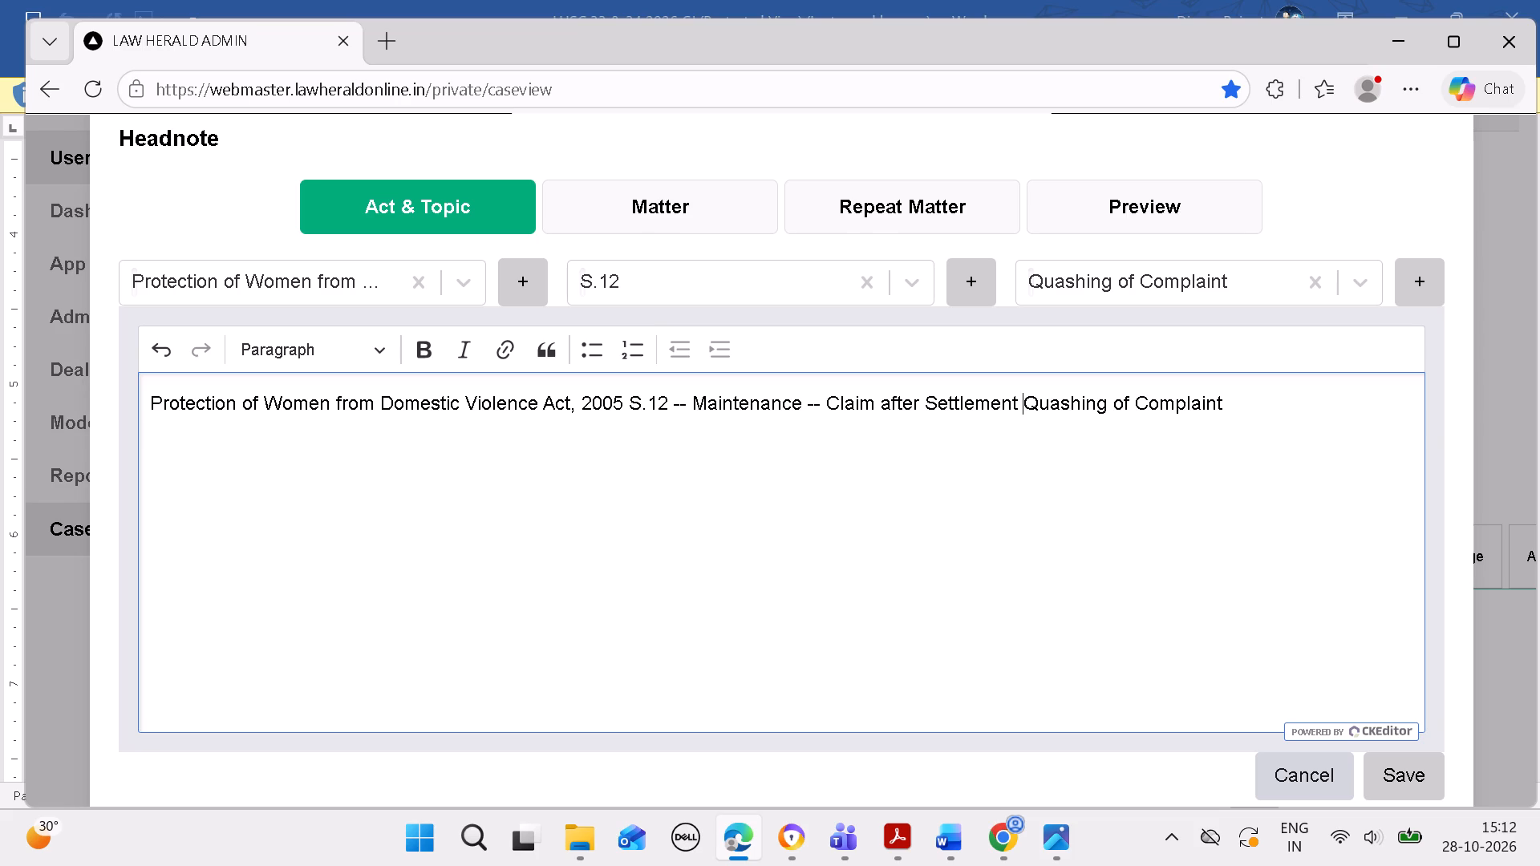
pyautogui.write('--')
pyautogui.press('space')
pyautogui.press('BackSpace')
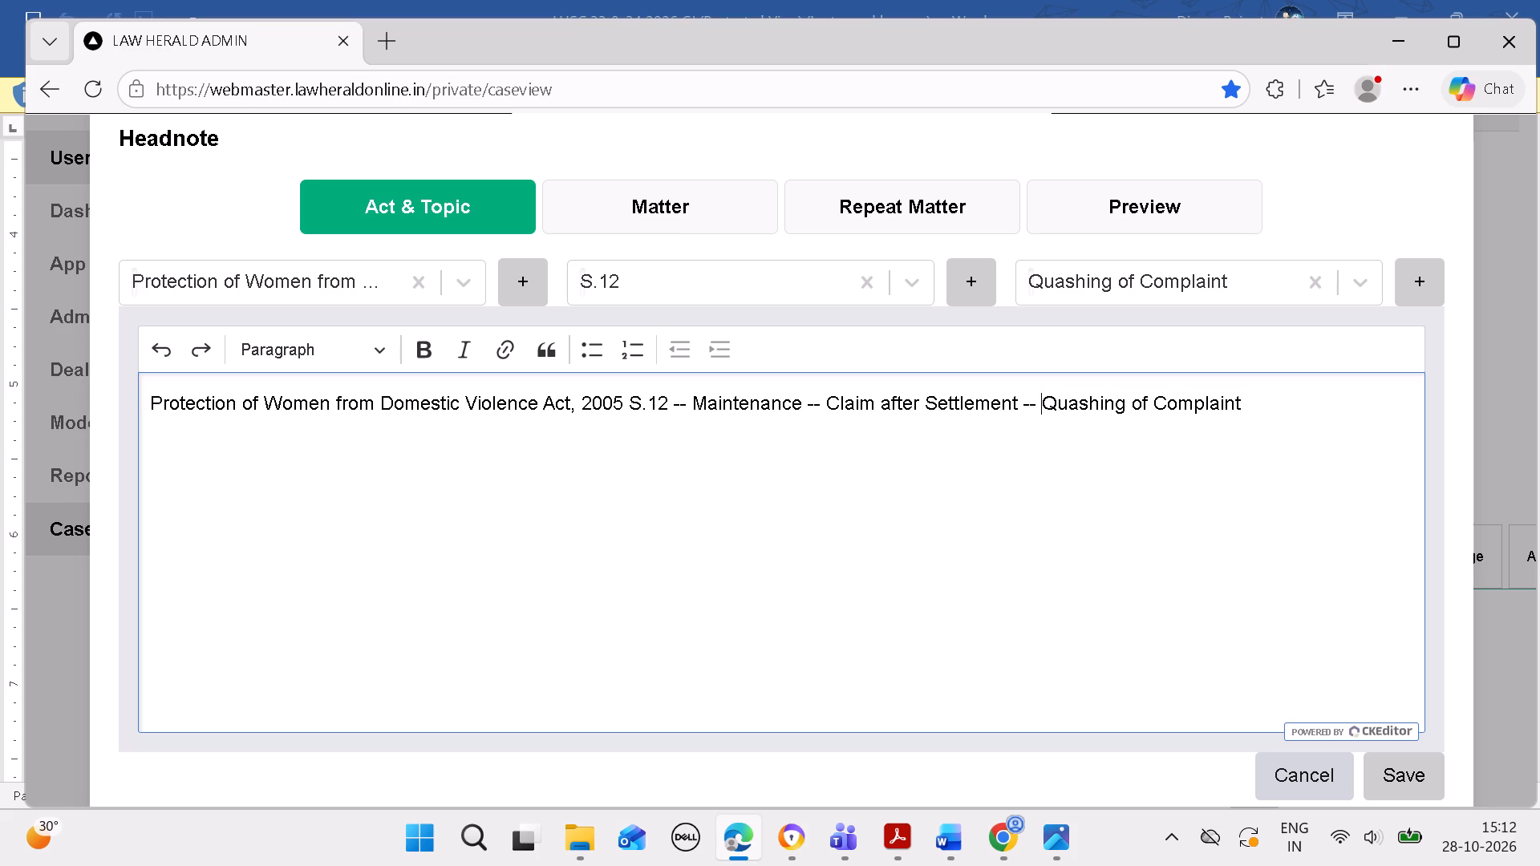
# Copy the text below headnote (B) from "Held;" through "Cases Cited:-" from Word into the headnote's Repeat Matter in Edge.
pyautogui.click(674, 209)
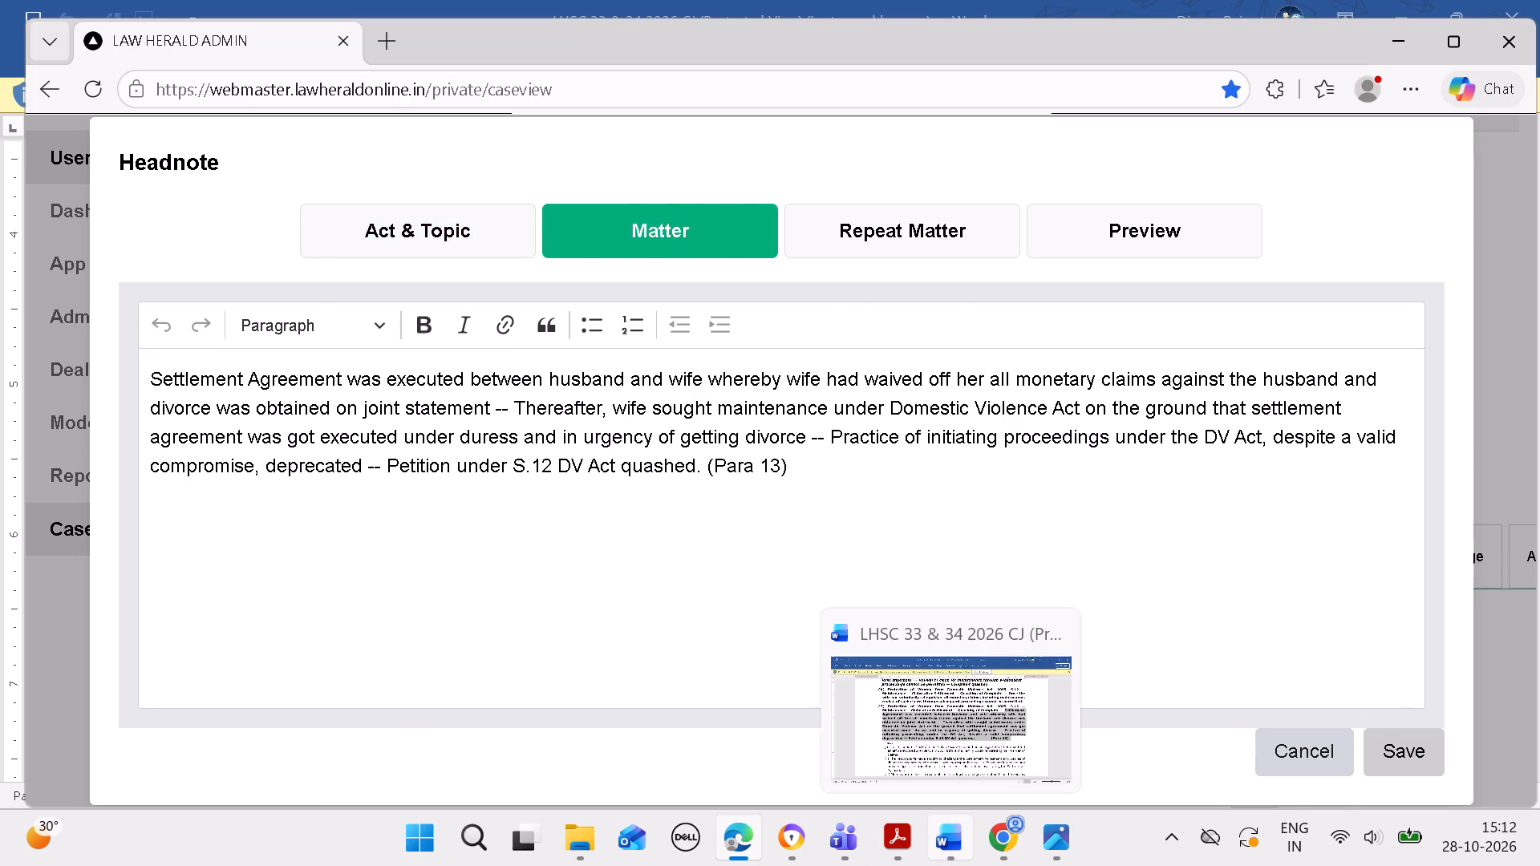
pyautogui.click(948, 832)
pyautogui.moveTo(345, 545); pyautogui.dragTo(359, 548)
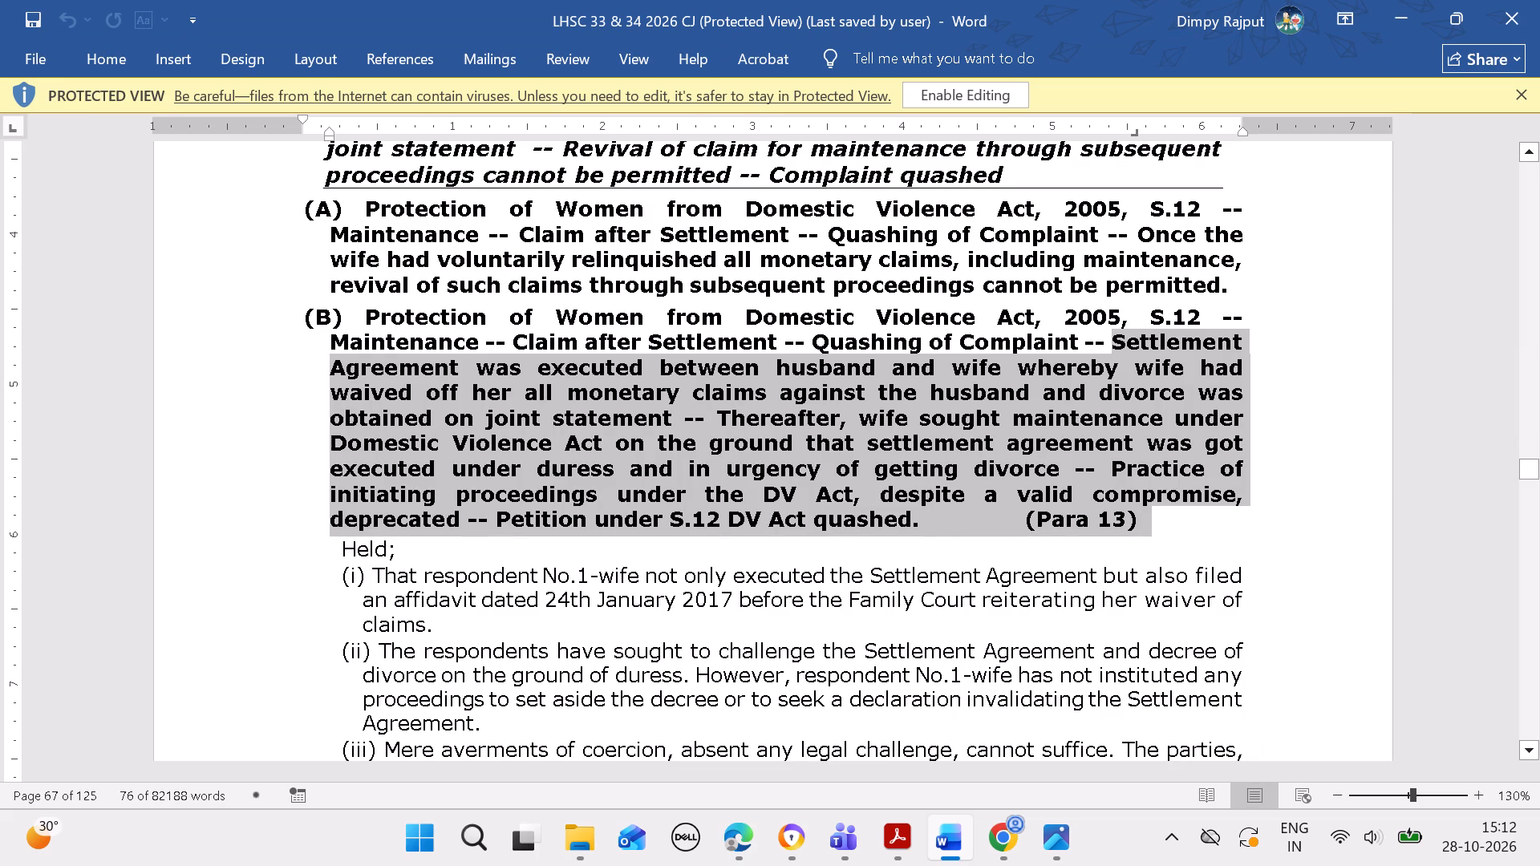
pyautogui.moveTo(359, 548); pyautogui.dragTo(774, 189)
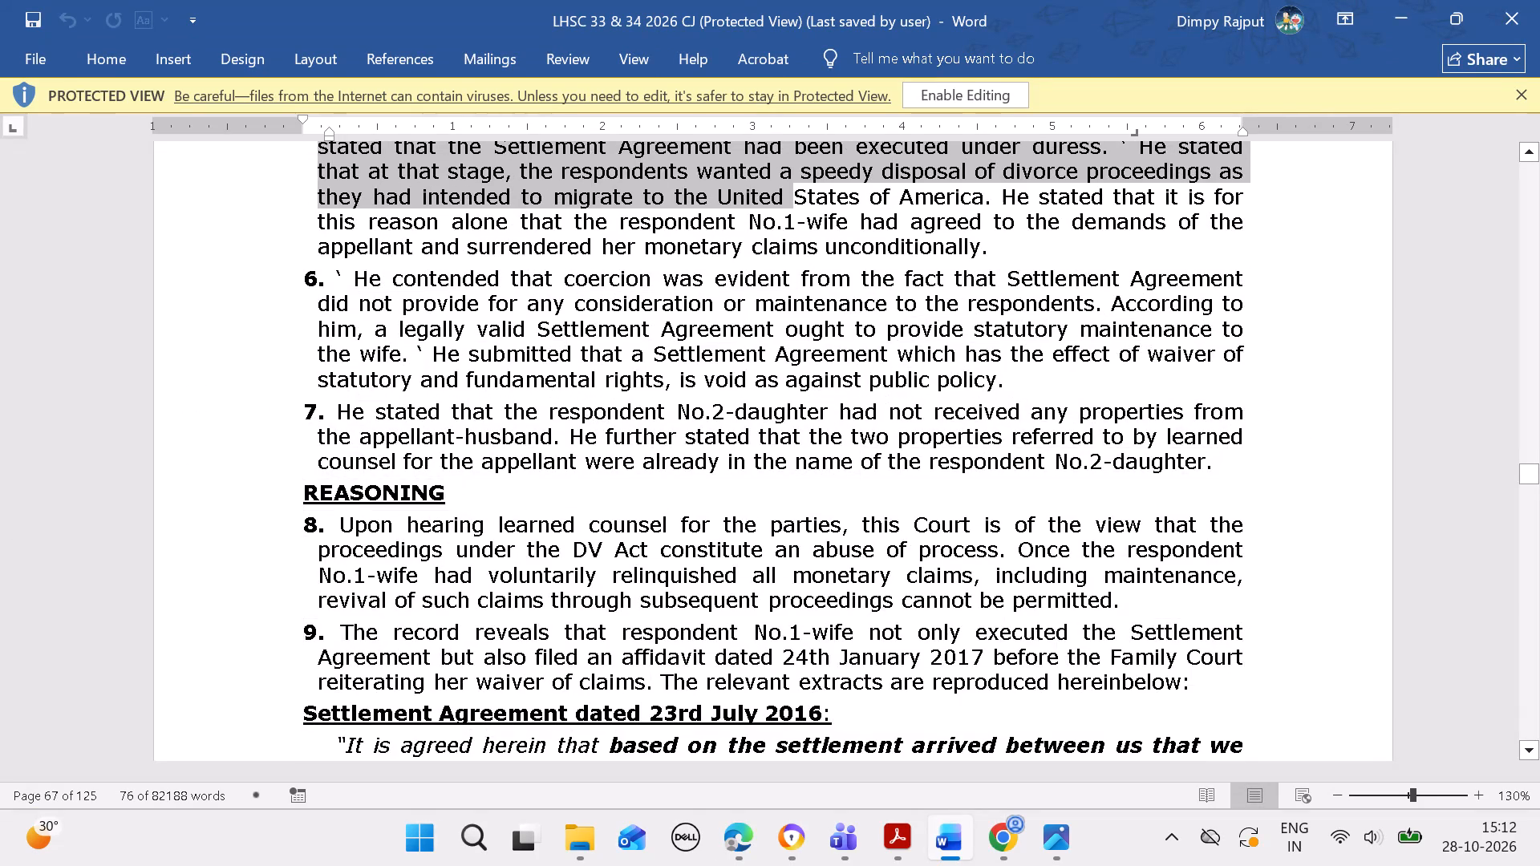
pyautogui.moveTo(774, 189); pyautogui.dragTo(746, 126)
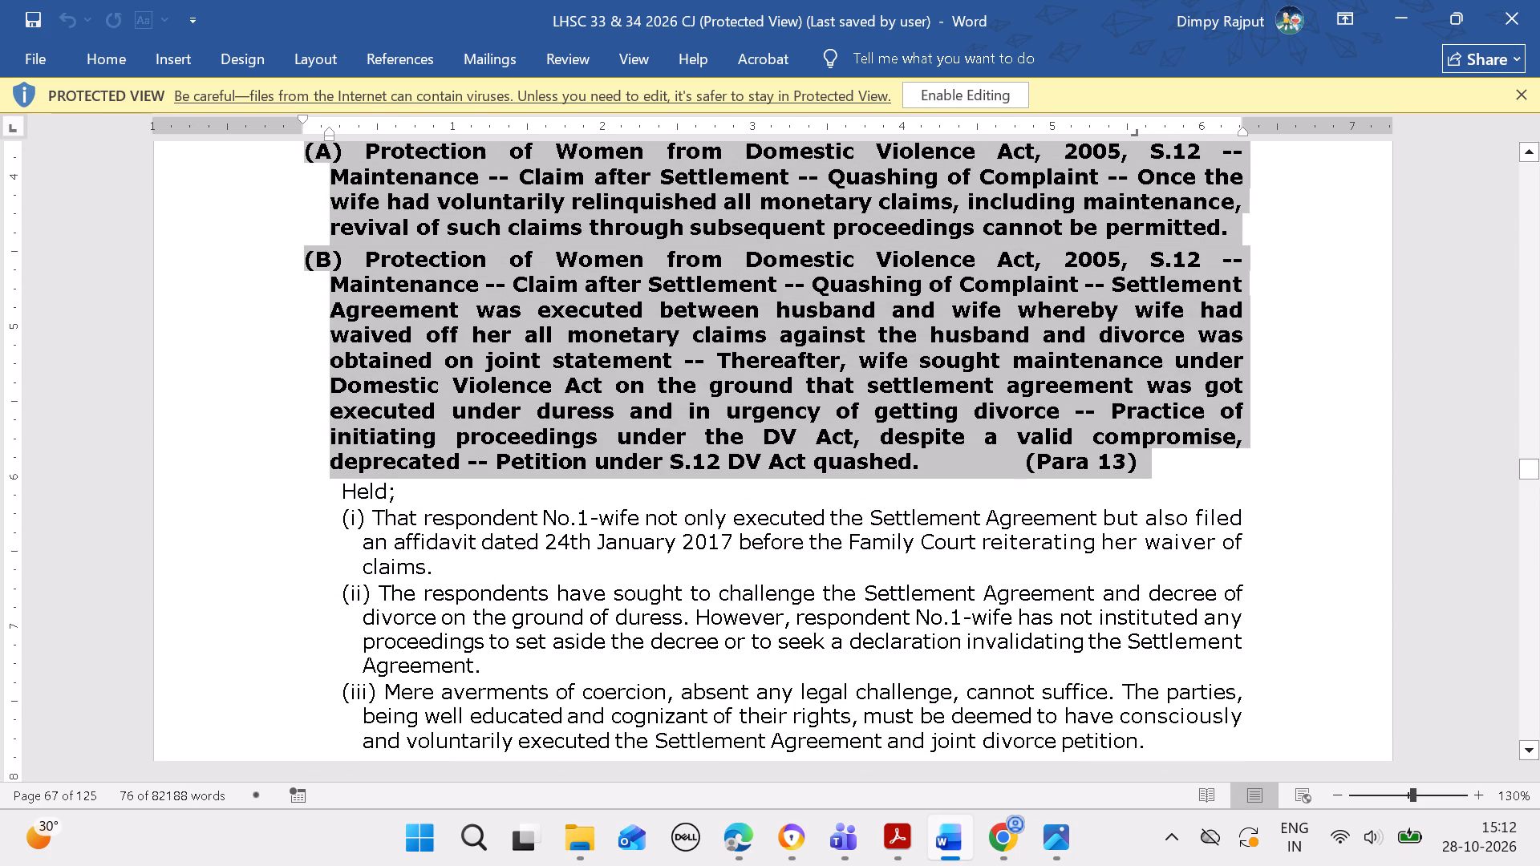
pyautogui.moveTo(746, 126); pyautogui.dragTo(746, 128)
pyautogui.click(815, 302)
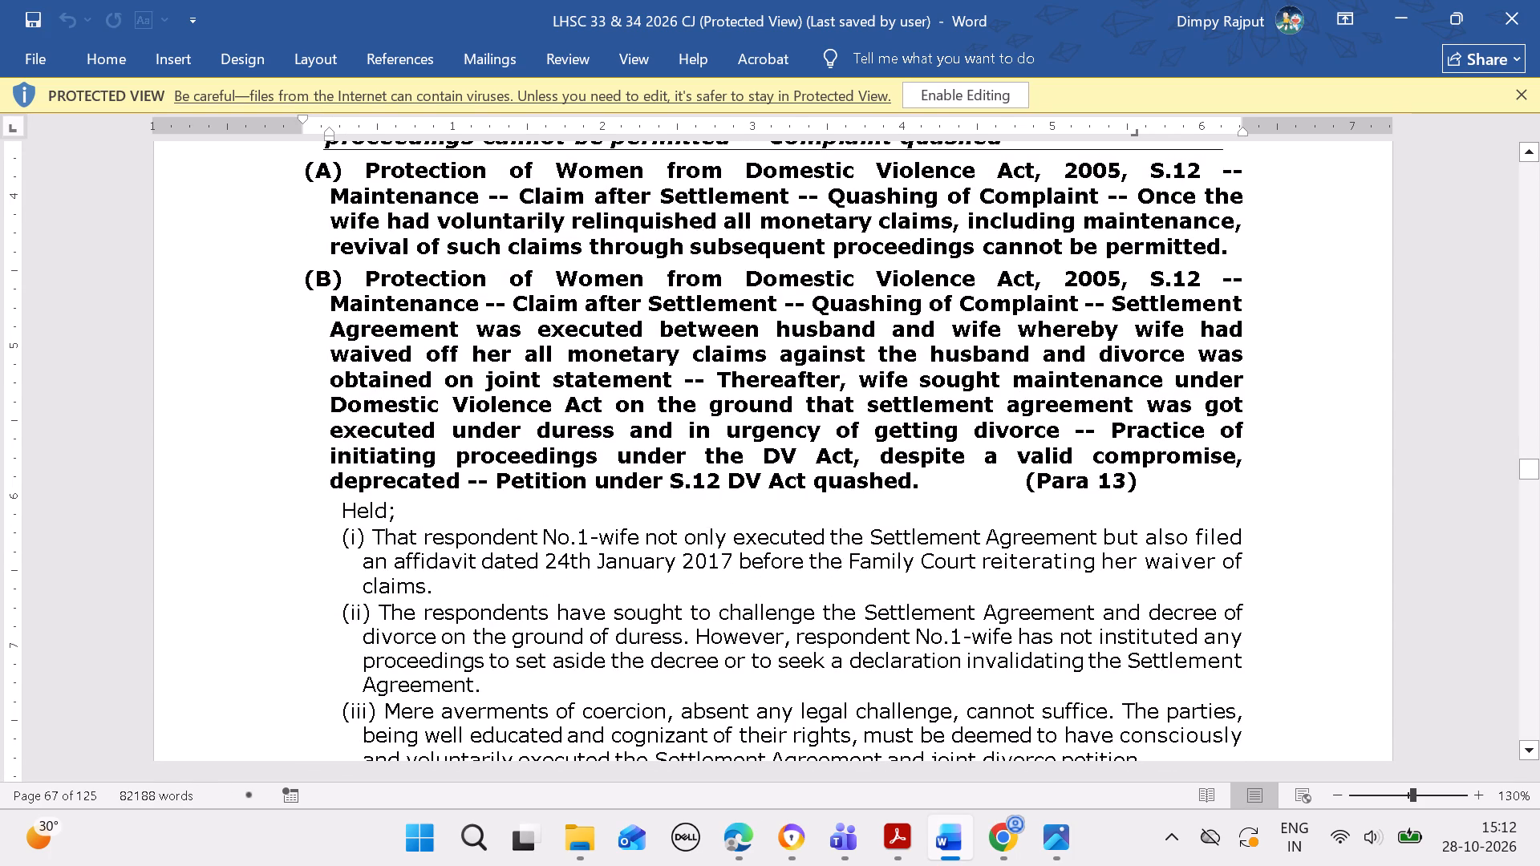
pyautogui.moveTo(343, 505); pyautogui.dragTo(355, 508)
pyautogui.moveTo(355, 508); pyautogui.dragTo(816, 711)
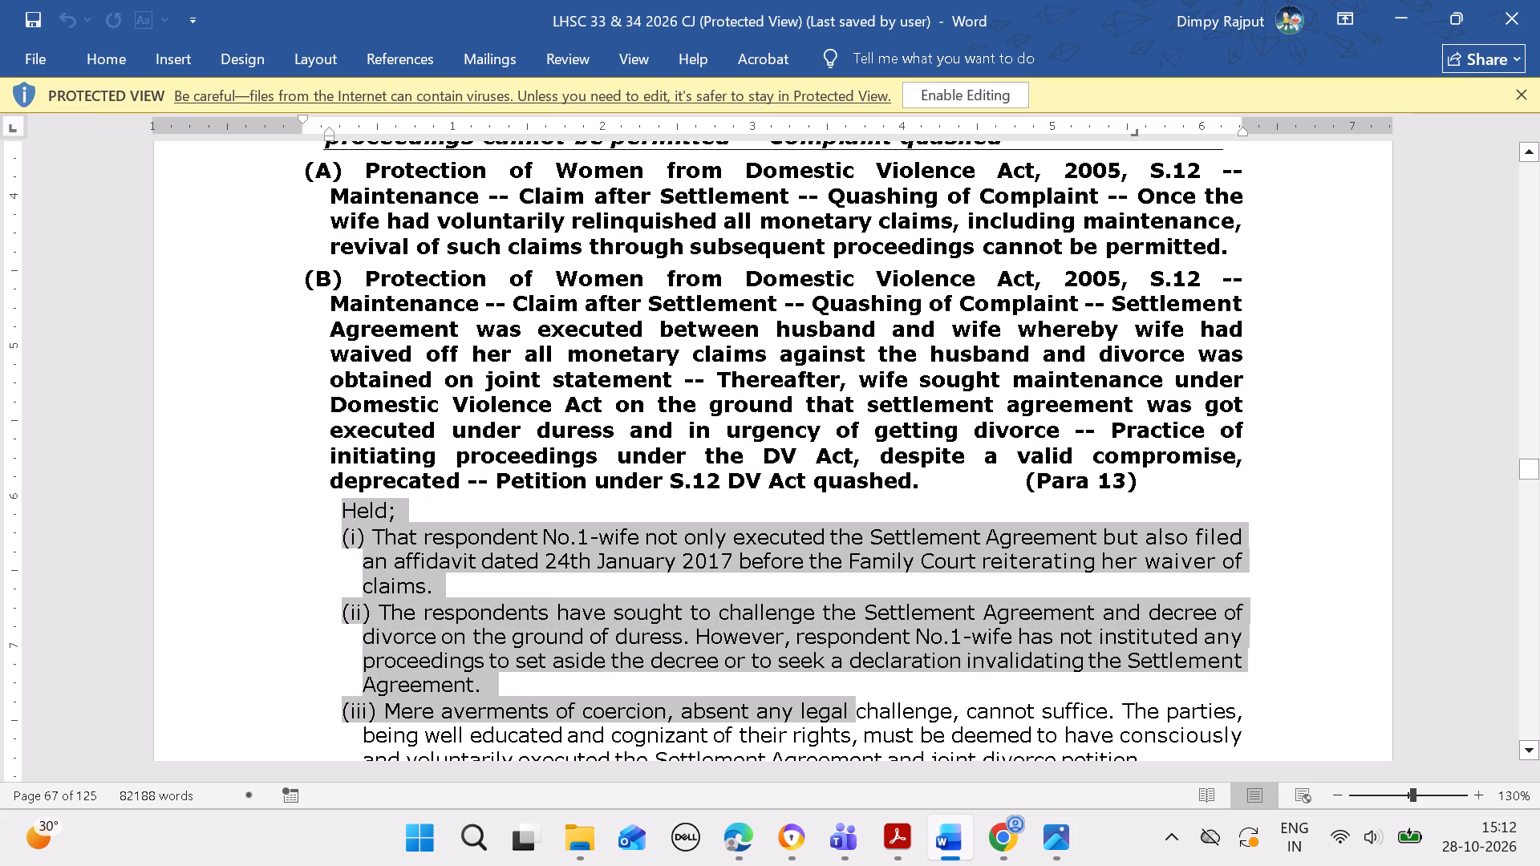
pyautogui.moveTo(816, 711); pyautogui.dragTo(1191, 743)
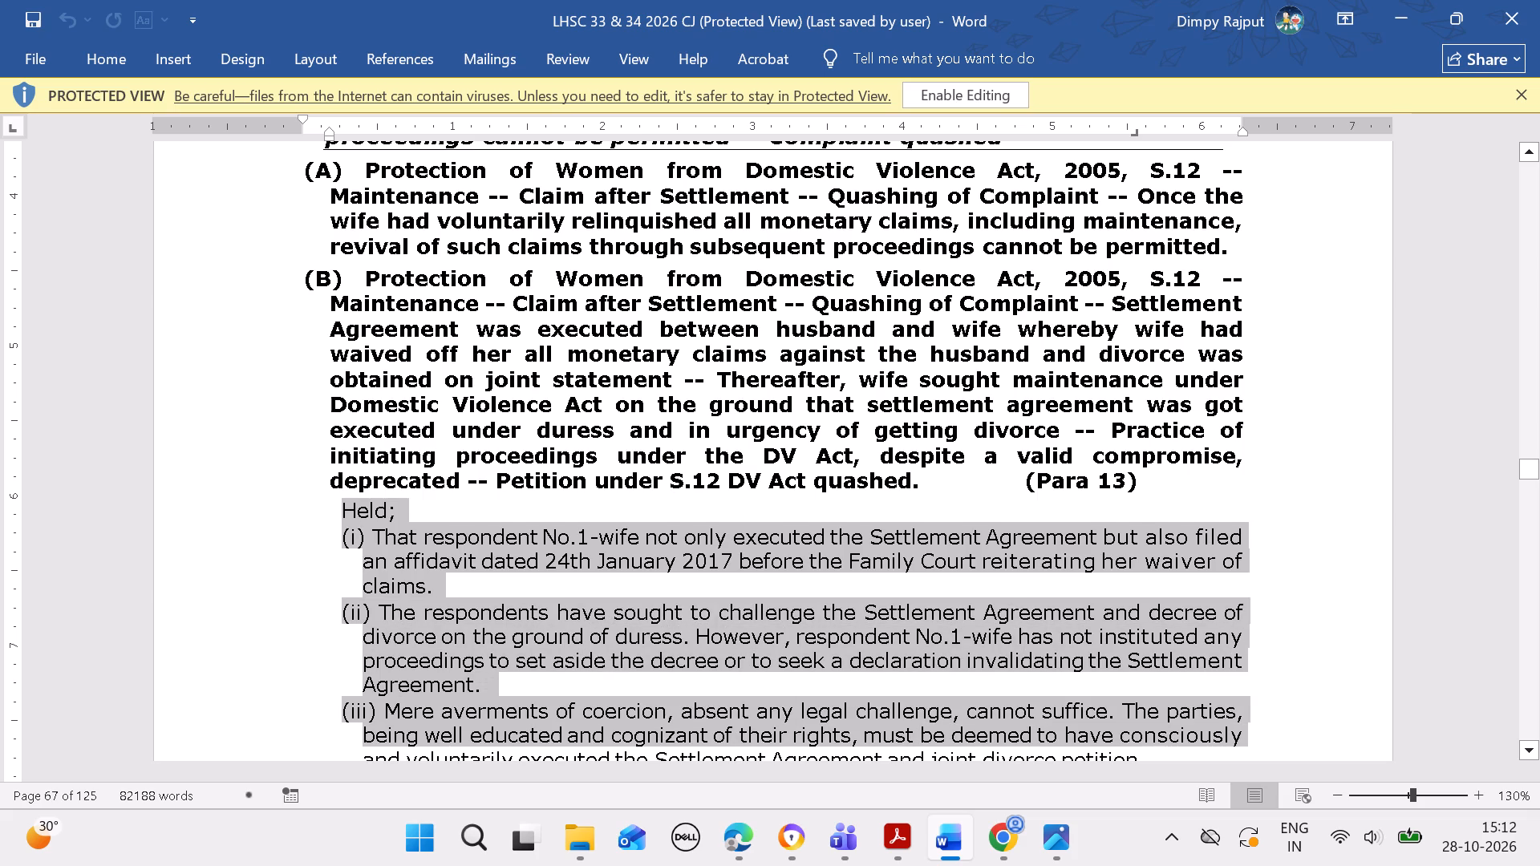
pyautogui.moveTo(1191, 743); pyautogui.dragTo(1202, 648)
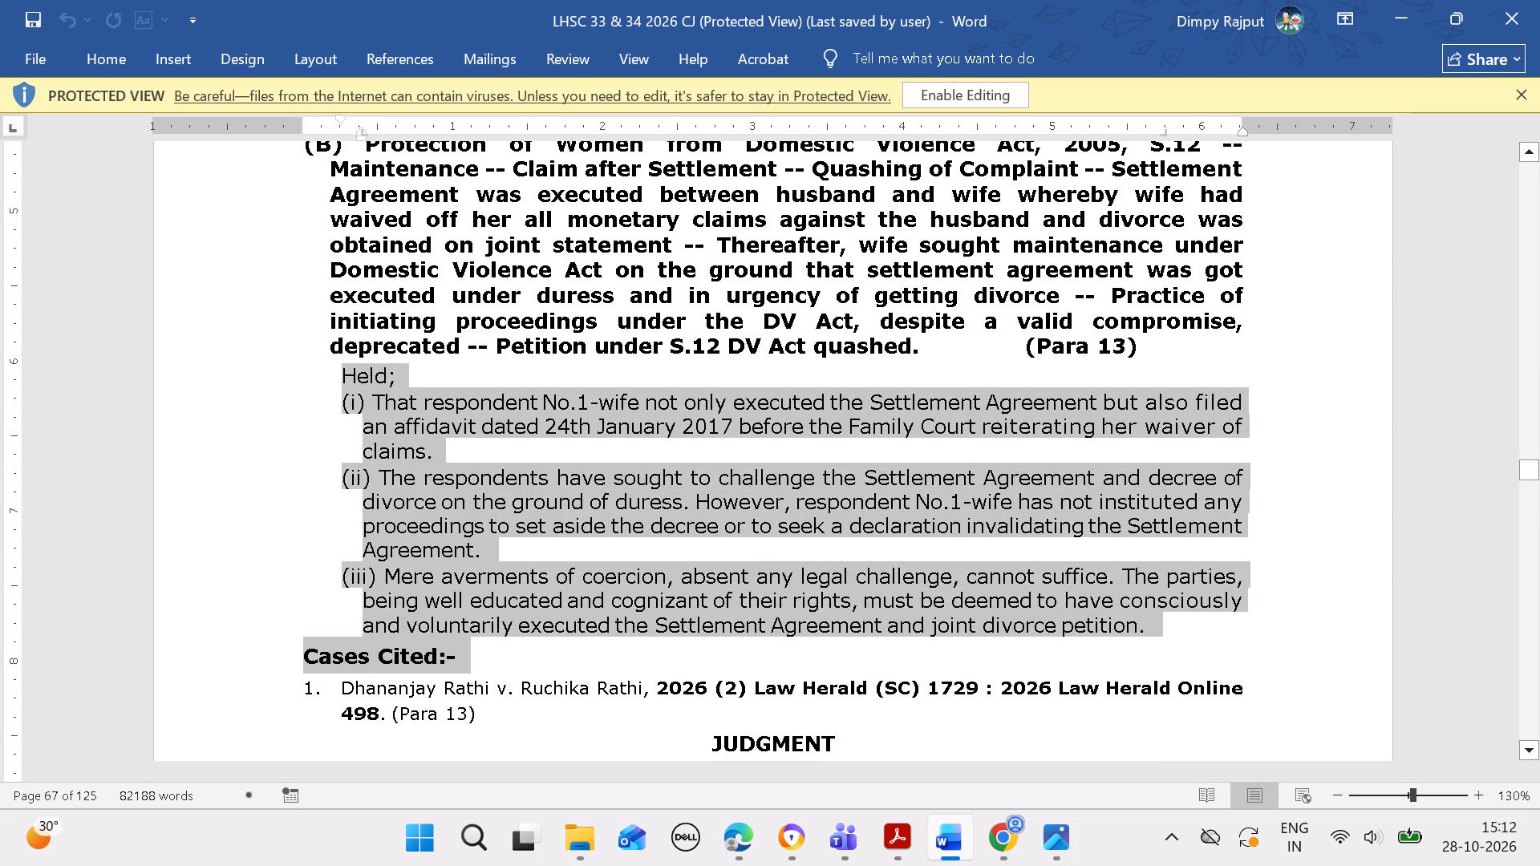
pyautogui.hotkey('ctrl', 'c')
pyautogui.click(742, 844)
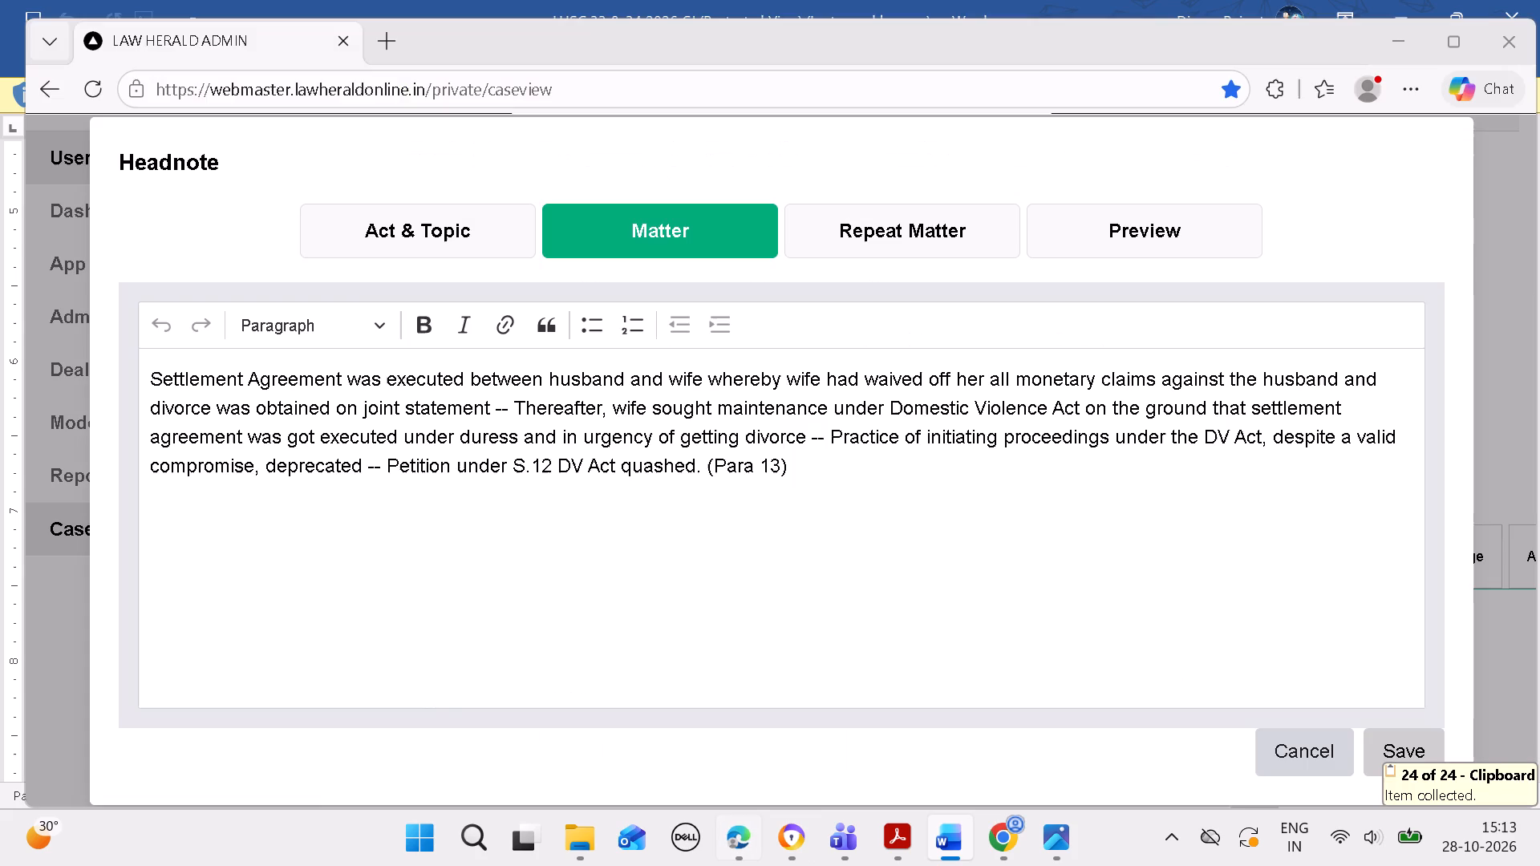
pyautogui.click(906, 228)
pyautogui.click(852, 403)
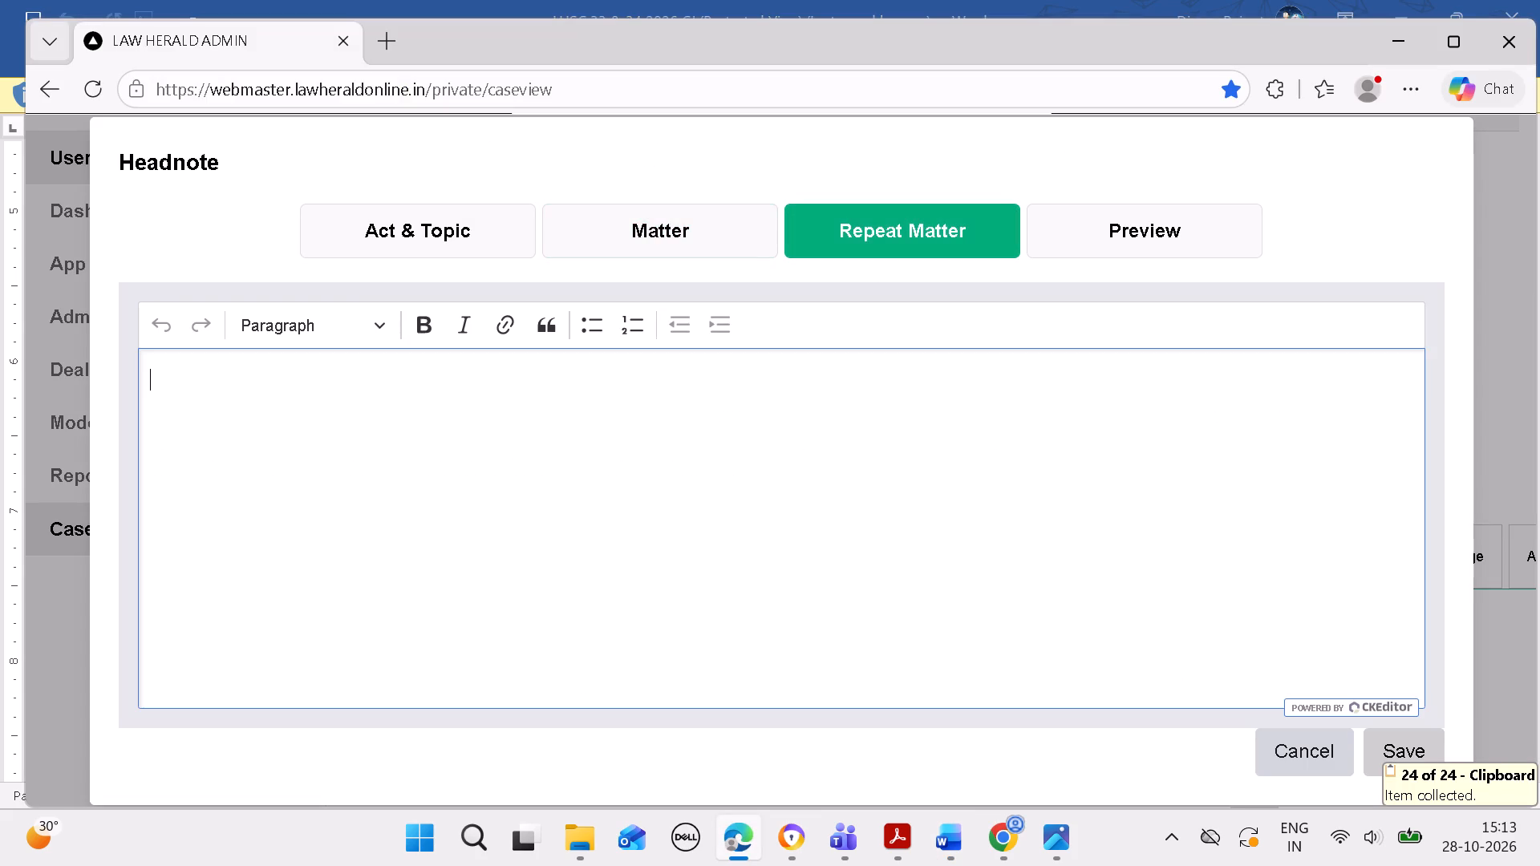
pyautogui.hotkey('ctrl', 'v')
# Delete the "Cases Cited:-" heading and the empty line at the end of the headnote's Repeat Matter.
pyautogui.press('BackSpace')
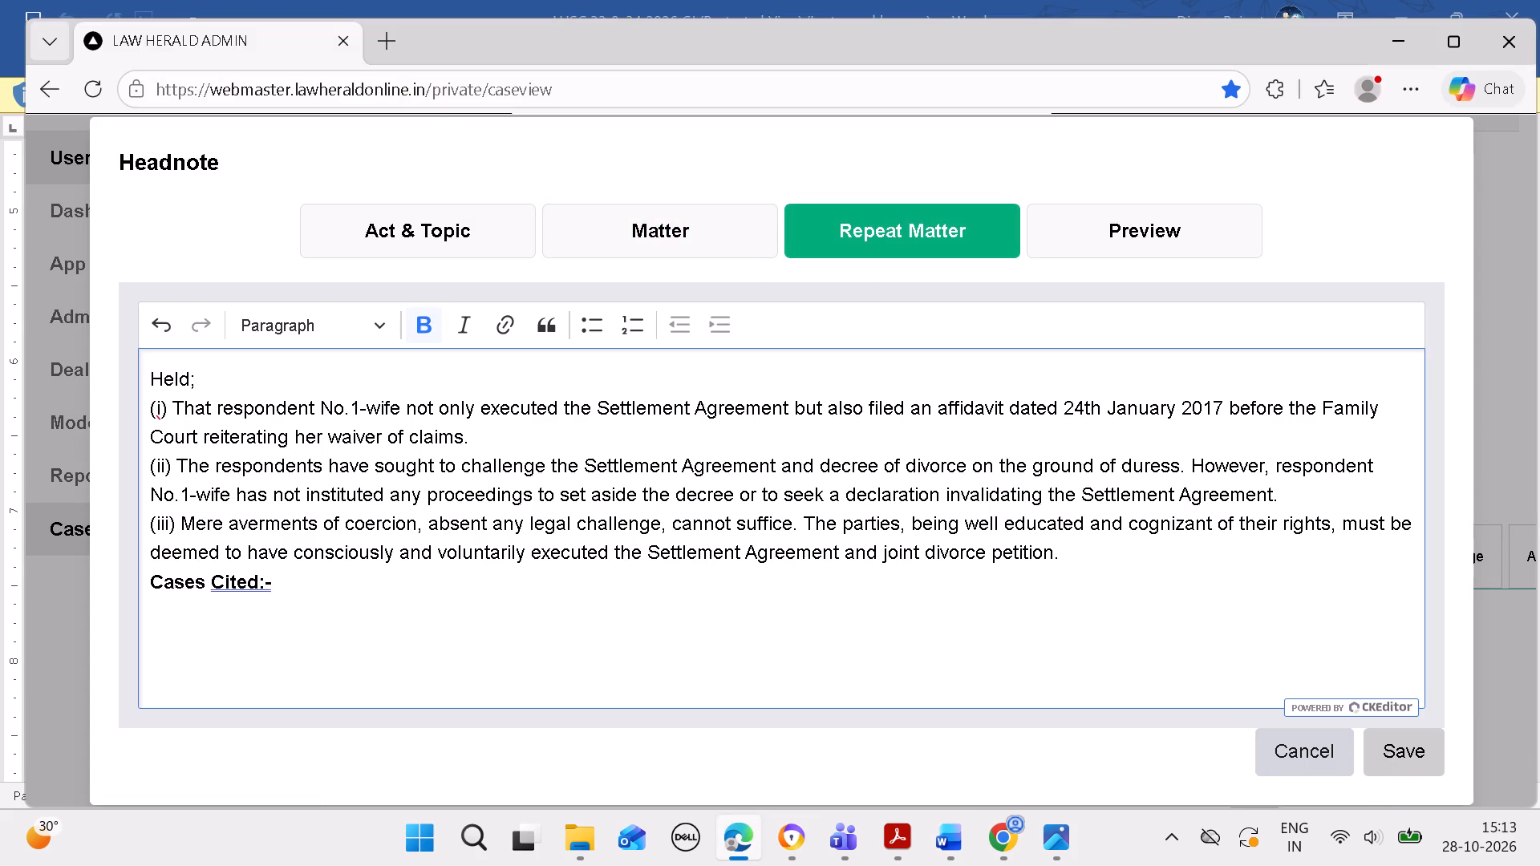
pyautogui.press('BackSpace')
pyautogui.press('BackSpace')
pyautogui.press('BackSpace')
pyautogui.press('BackSpace')
pyautogui.press('BackSpace')
pyautogui.press('BackSpace')
pyautogui.press('BackSpace')
pyautogui.press('BackSpace')
pyautogui.press('BackSpace')
pyautogui.press('BackSpace')
pyautogui.press('BackSpace')
pyautogui.press('BackSpace')
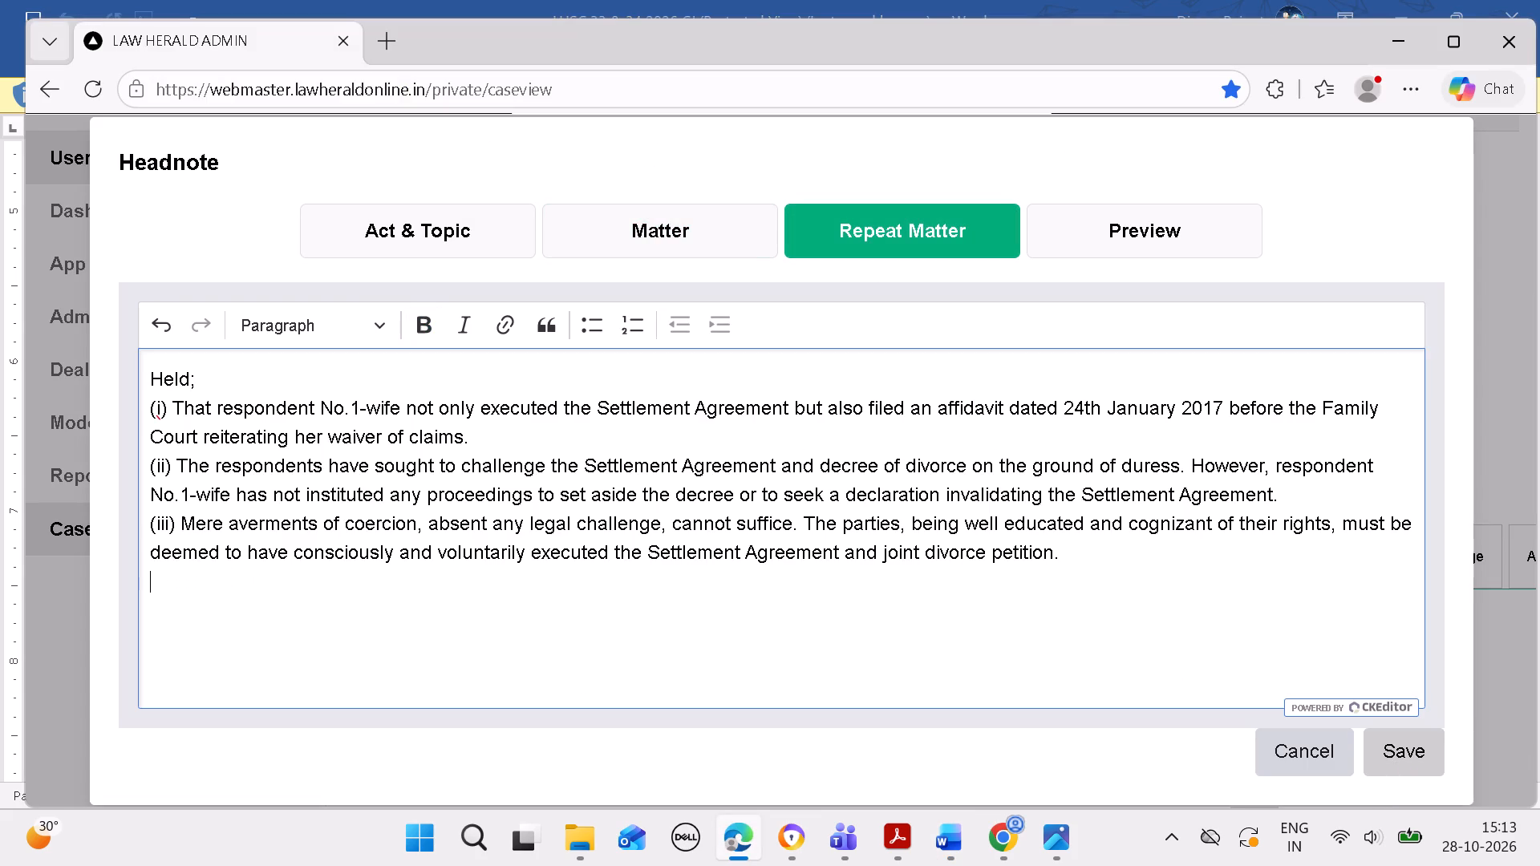
pyautogui.press('BackSpace')
pyautogui.press('BackSpace')
# Save headnote (B) to the case and return to its list of headnotes.
pyautogui.click(1419, 751)
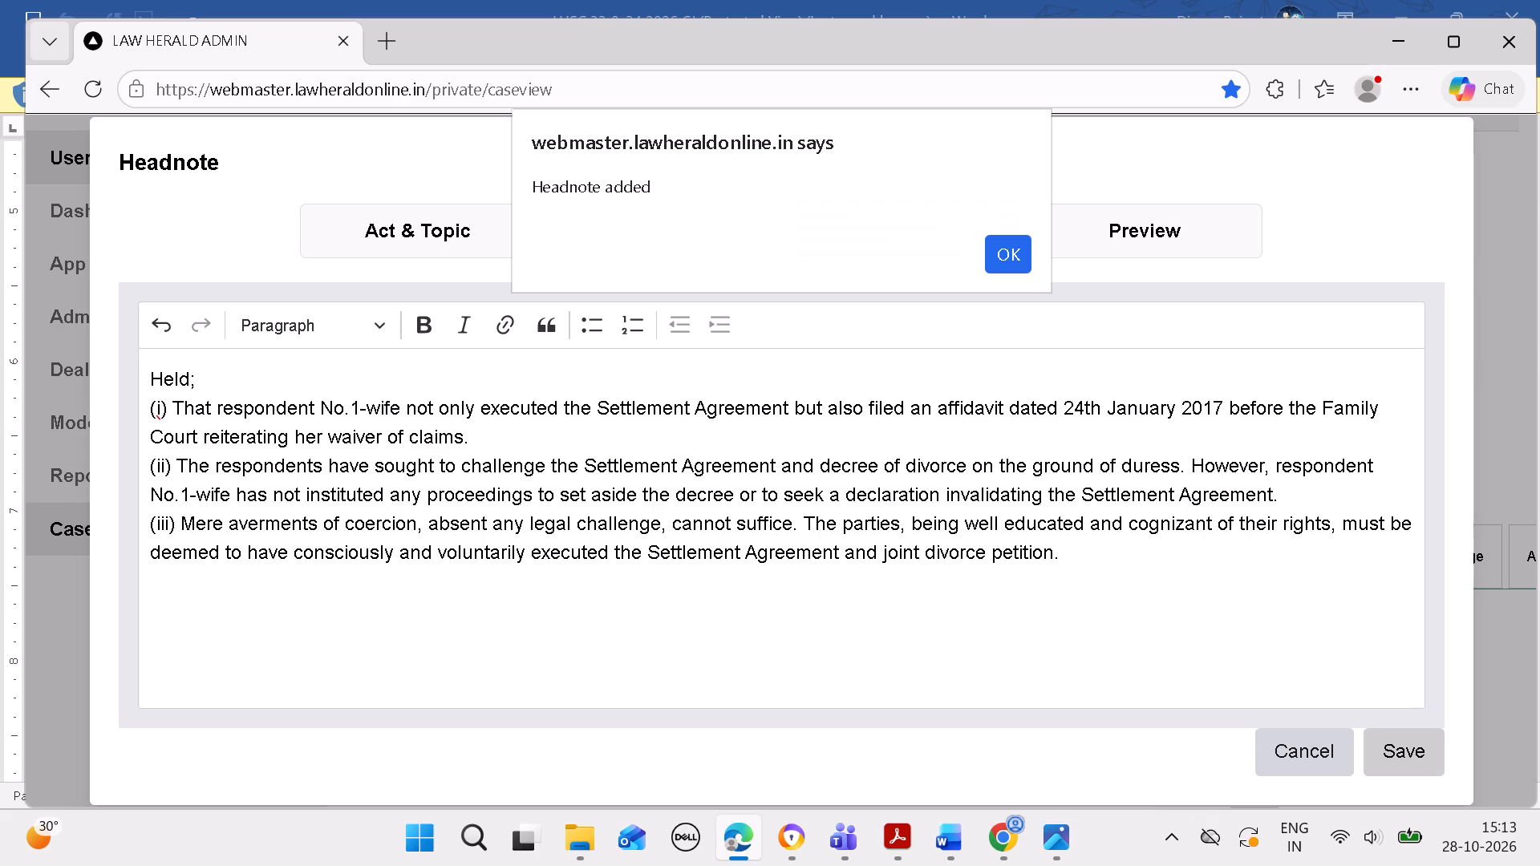
pyautogui.click(1014, 262)
pyautogui.scroll(-4, 991, 533)
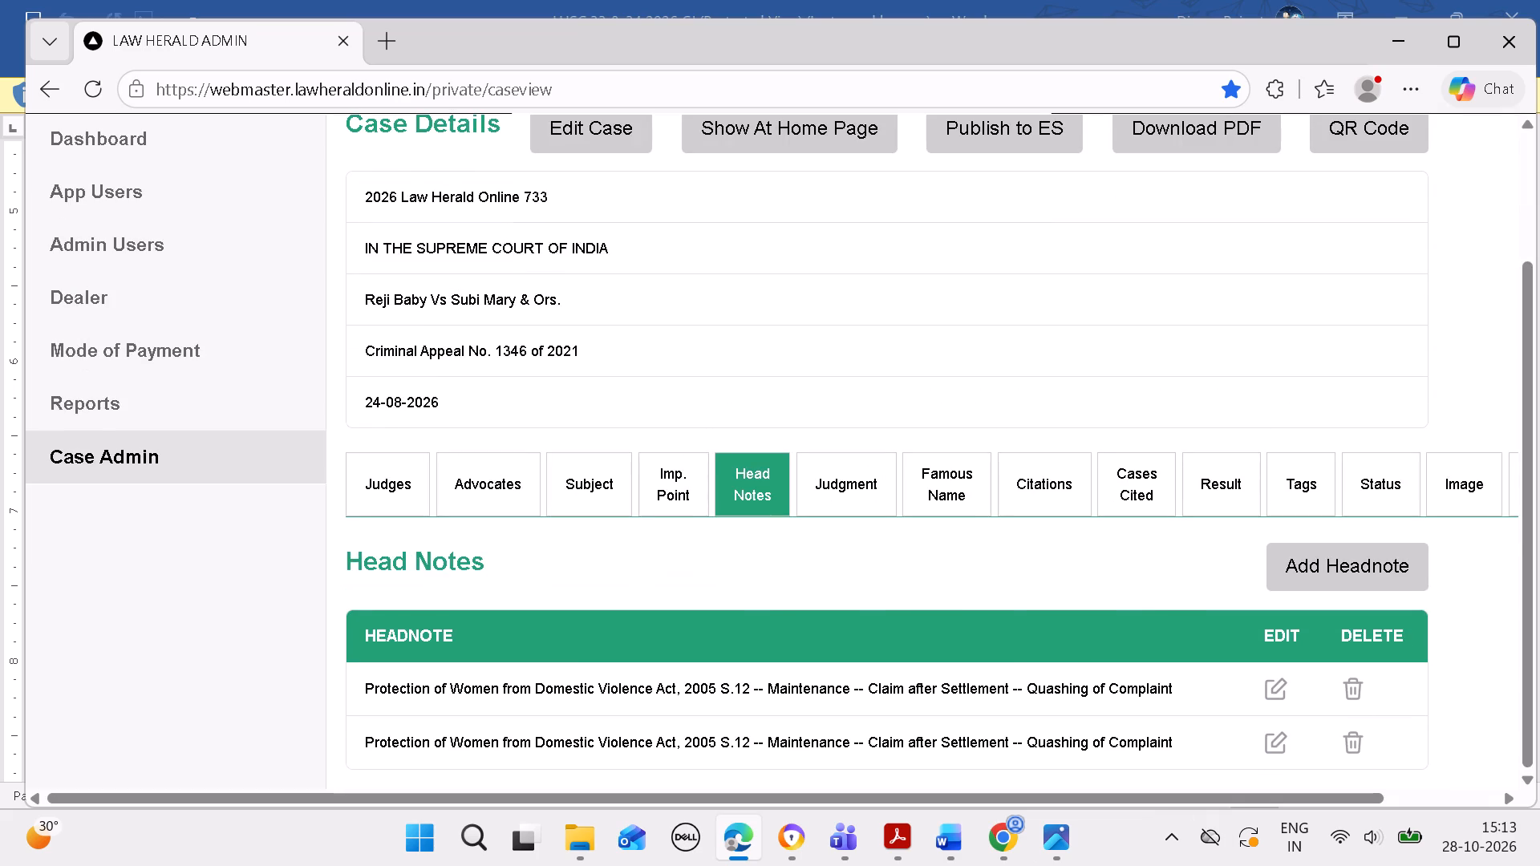
# Copy the cited case's petitioner name from Word, search for it in Edge and attach 2026 LawHeraldOnline 498 (SC) as a cited case.
pyautogui.click(962, 835)
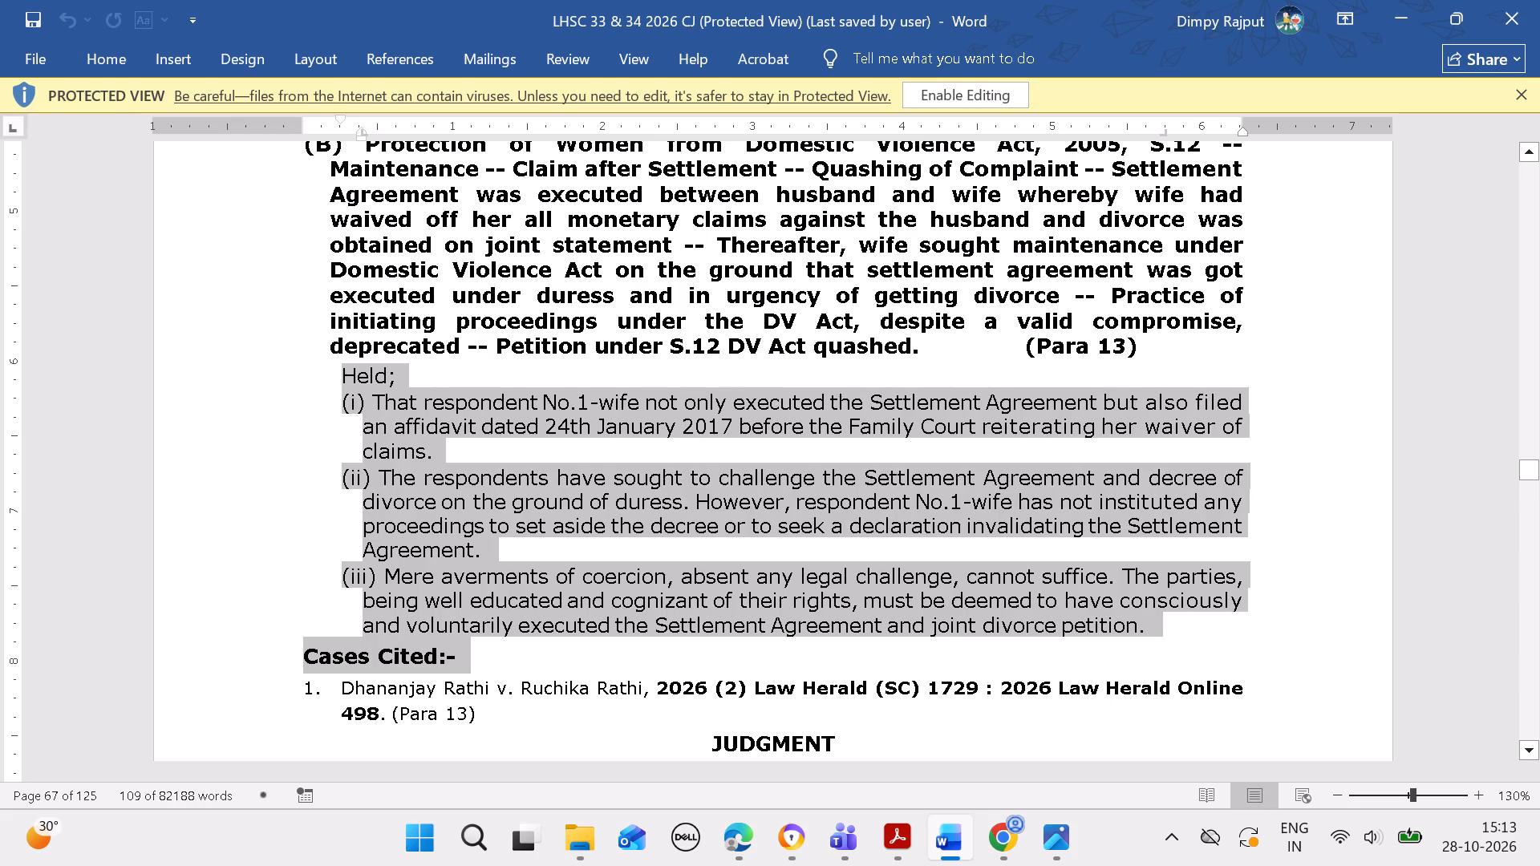
pyautogui.click(906, 707)
pyautogui.moveTo(339, 682); pyautogui.dragTo(468, 690)
pyautogui.hotkey('ctrl', 'c')
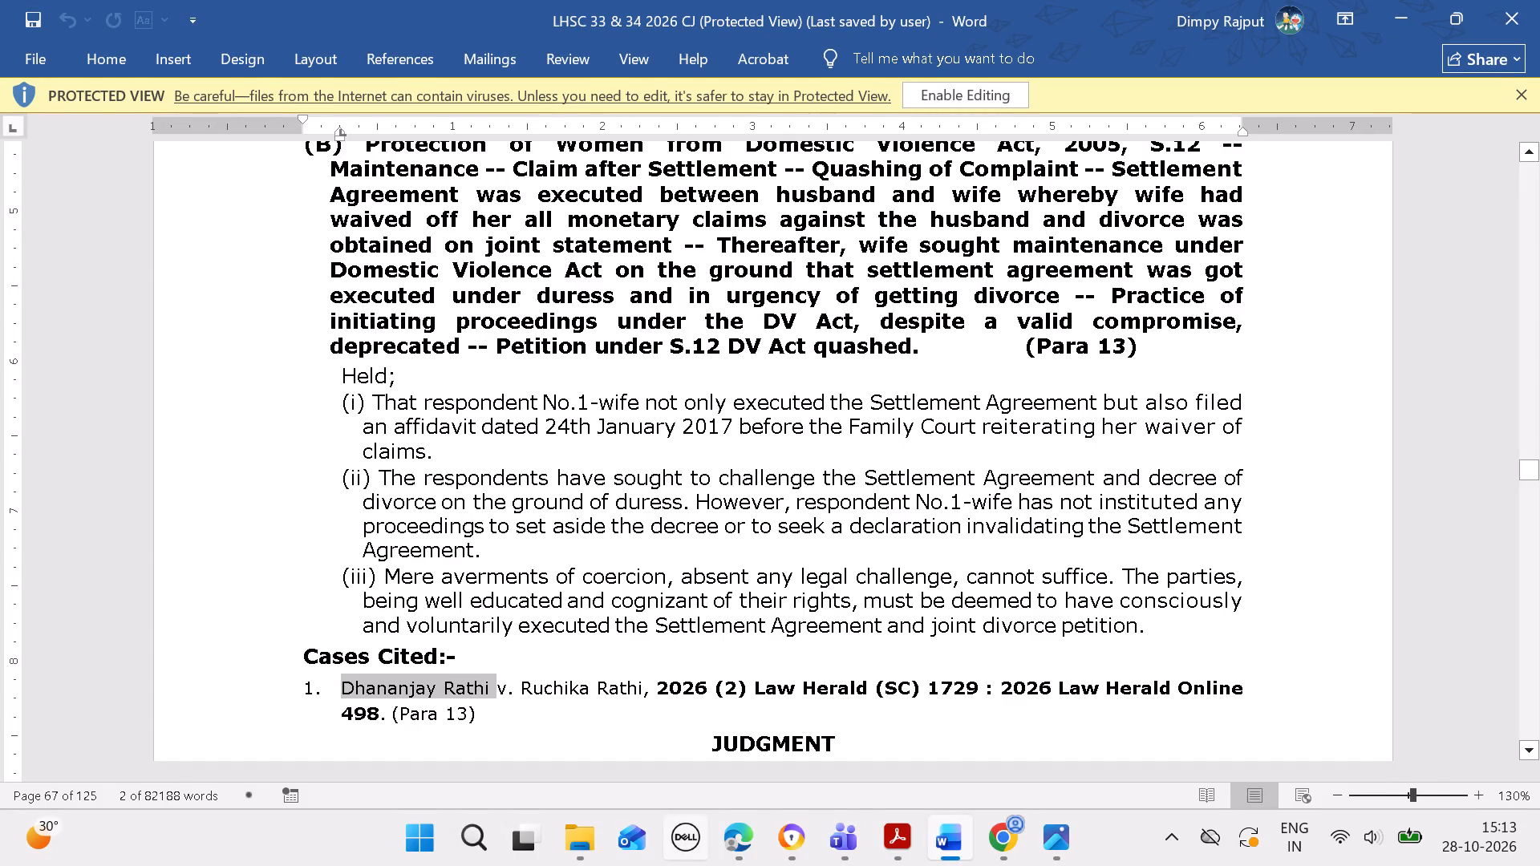
pyautogui.click(727, 836)
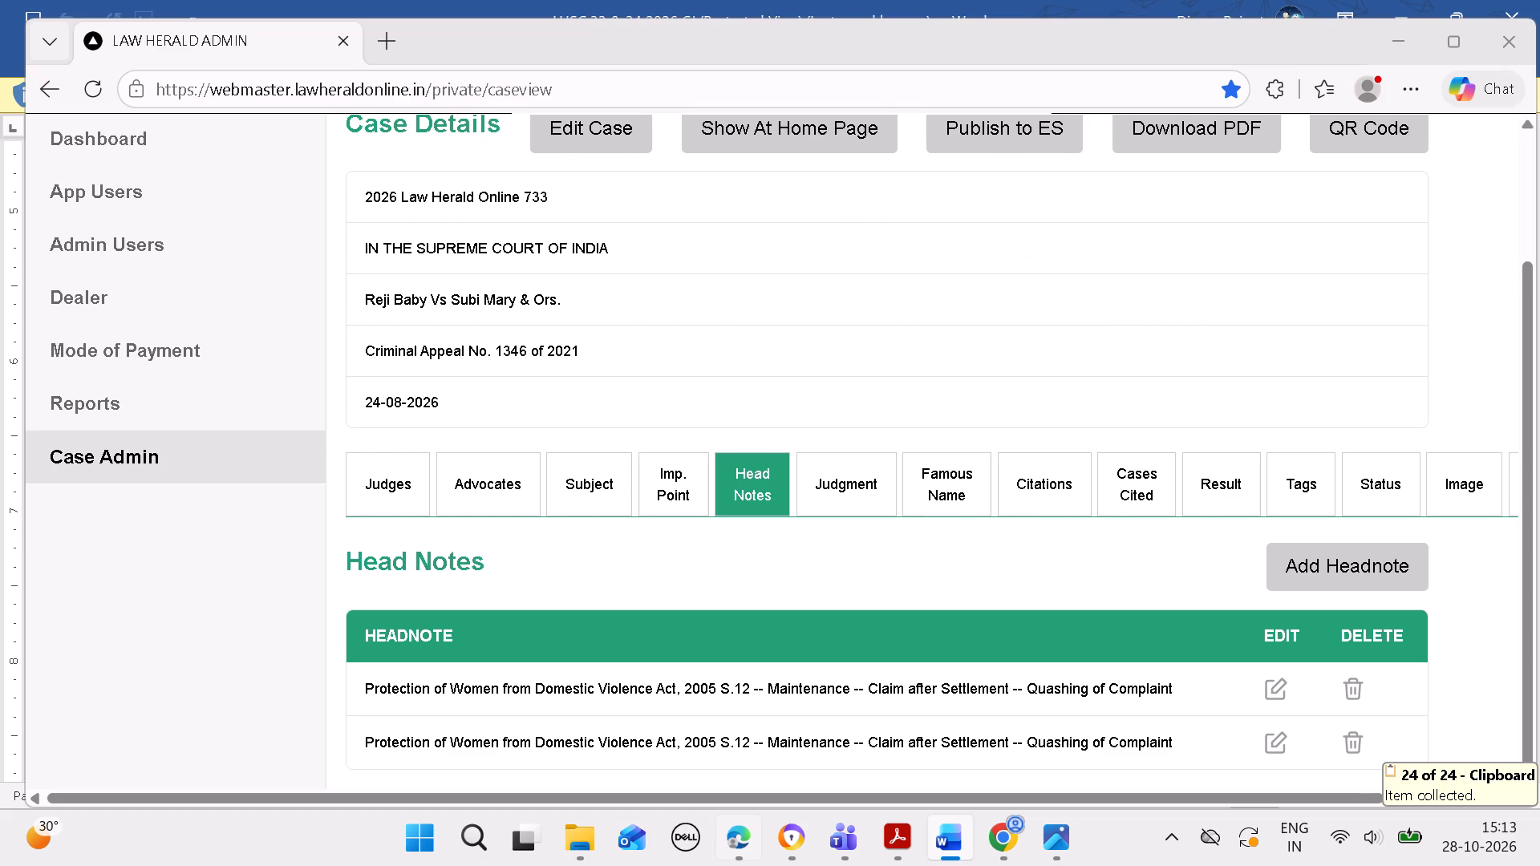
pyautogui.click(1031, 491)
pyautogui.scroll(-4, 1033, 493)
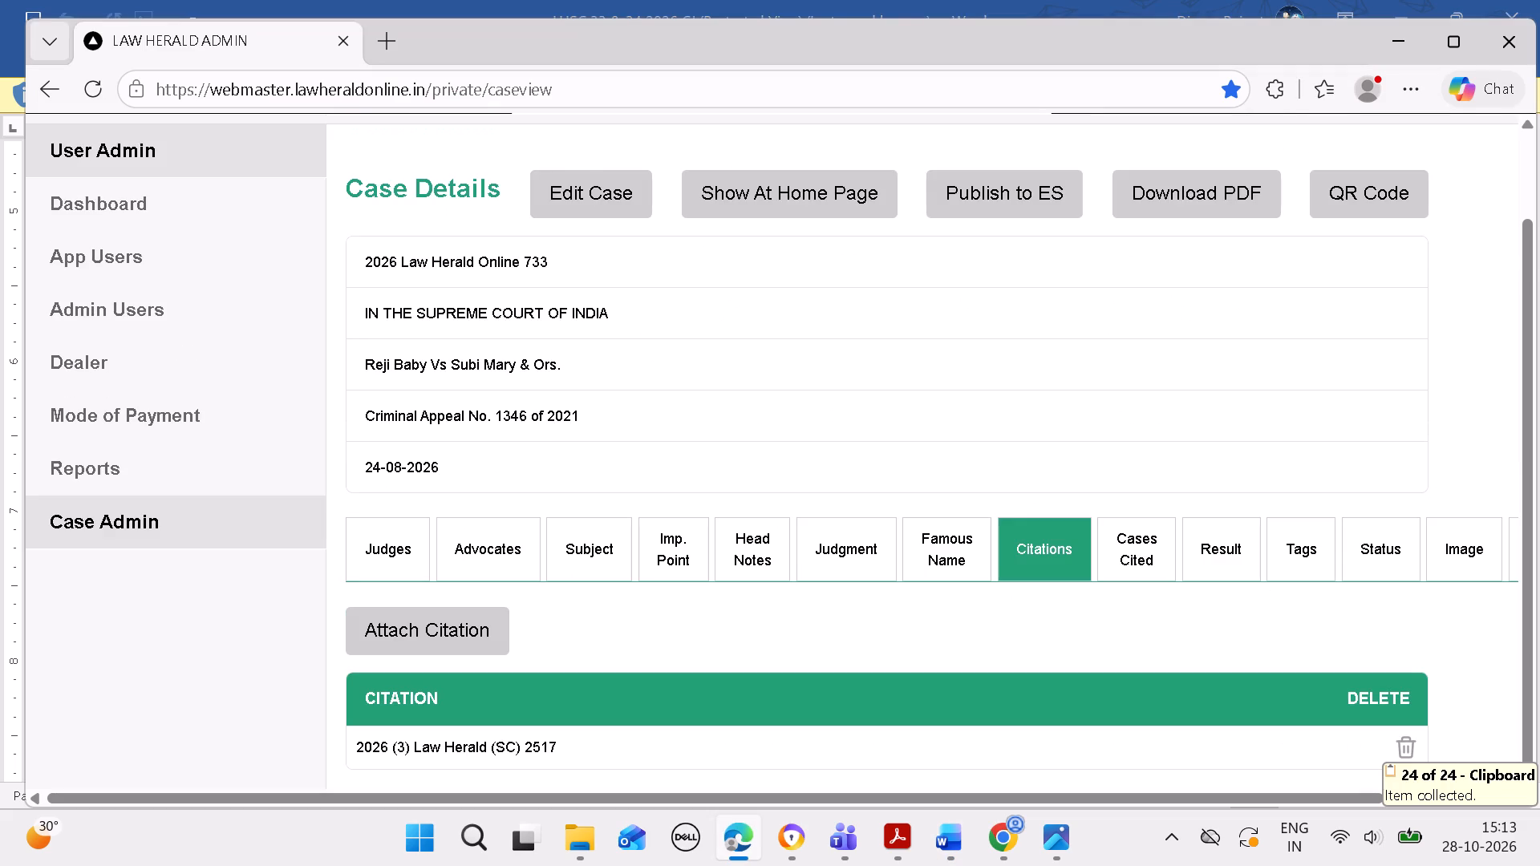
pyautogui.click(1141, 545)
pyautogui.click(489, 665)
pyautogui.click(468, 665)
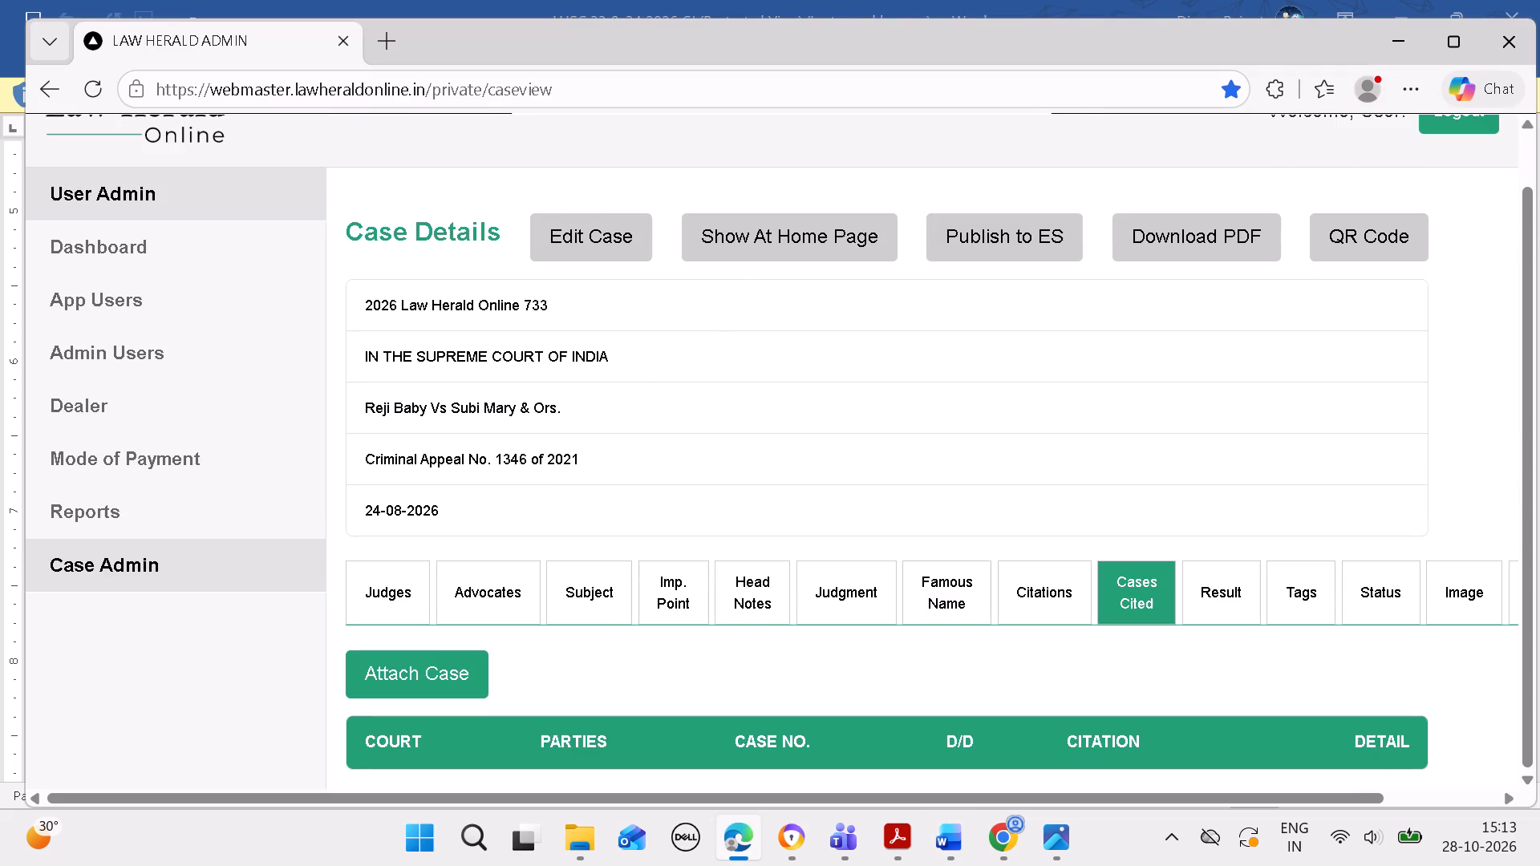
pyautogui.click(723, 257)
pyautogui.hotkey('ctrl', 'v')
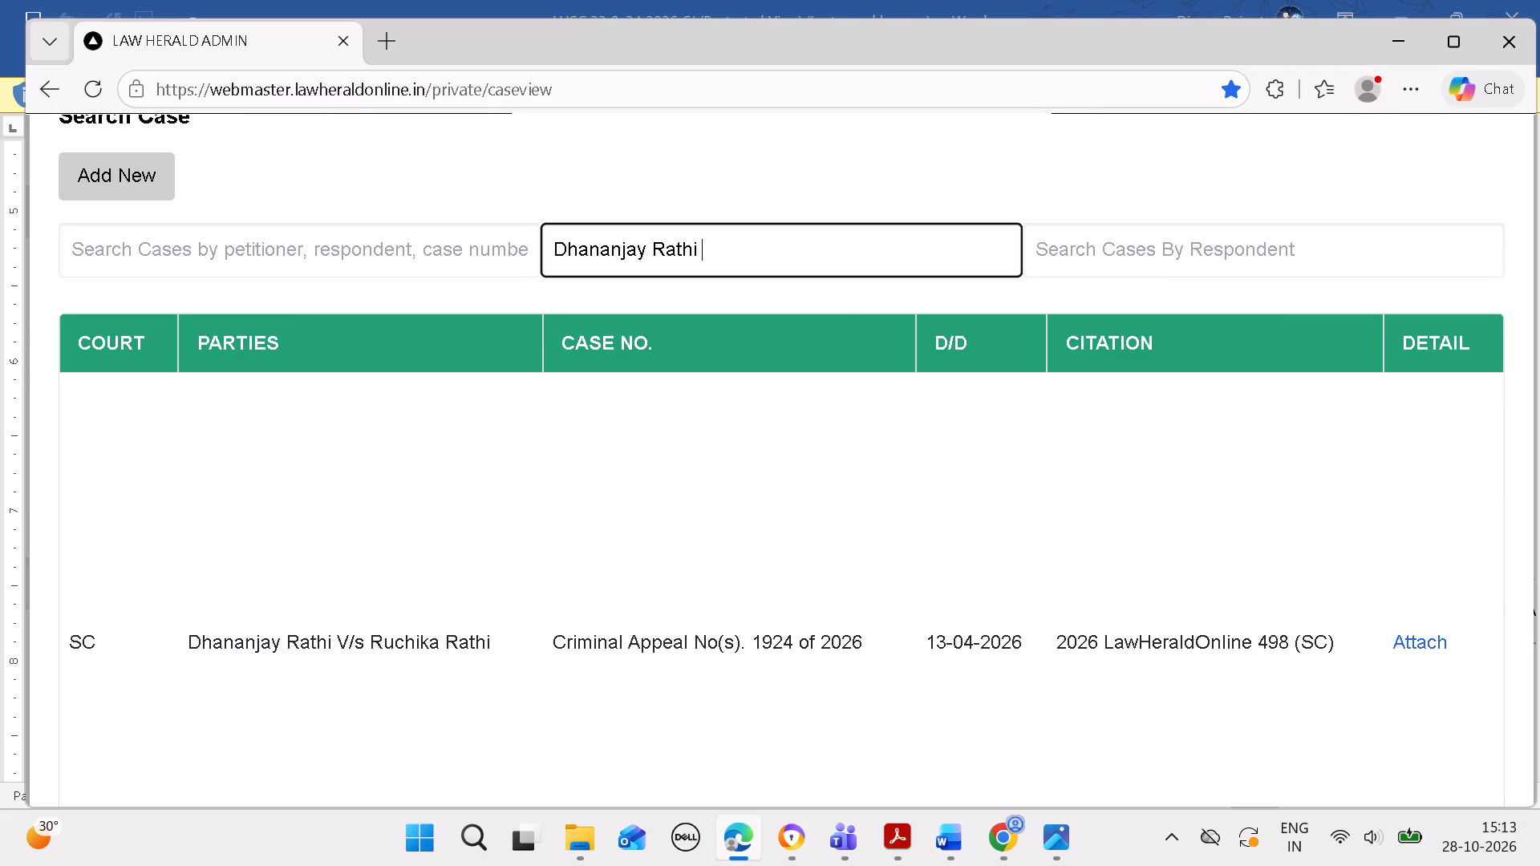
pyautogui.click(950, 838)
pyautogui.click(736, 834)
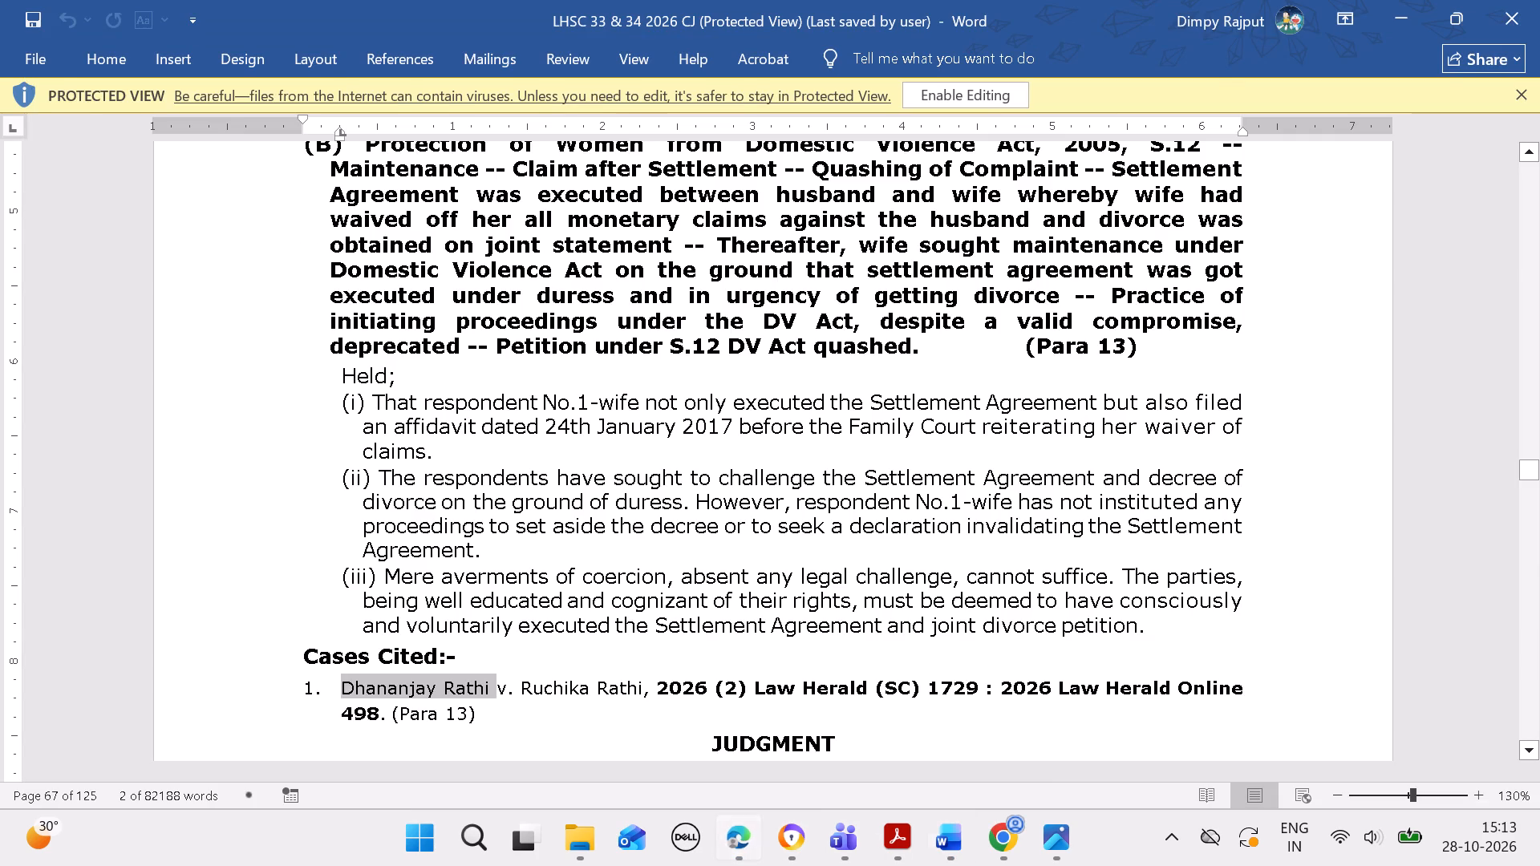
pyautogui.click(1401, 631)
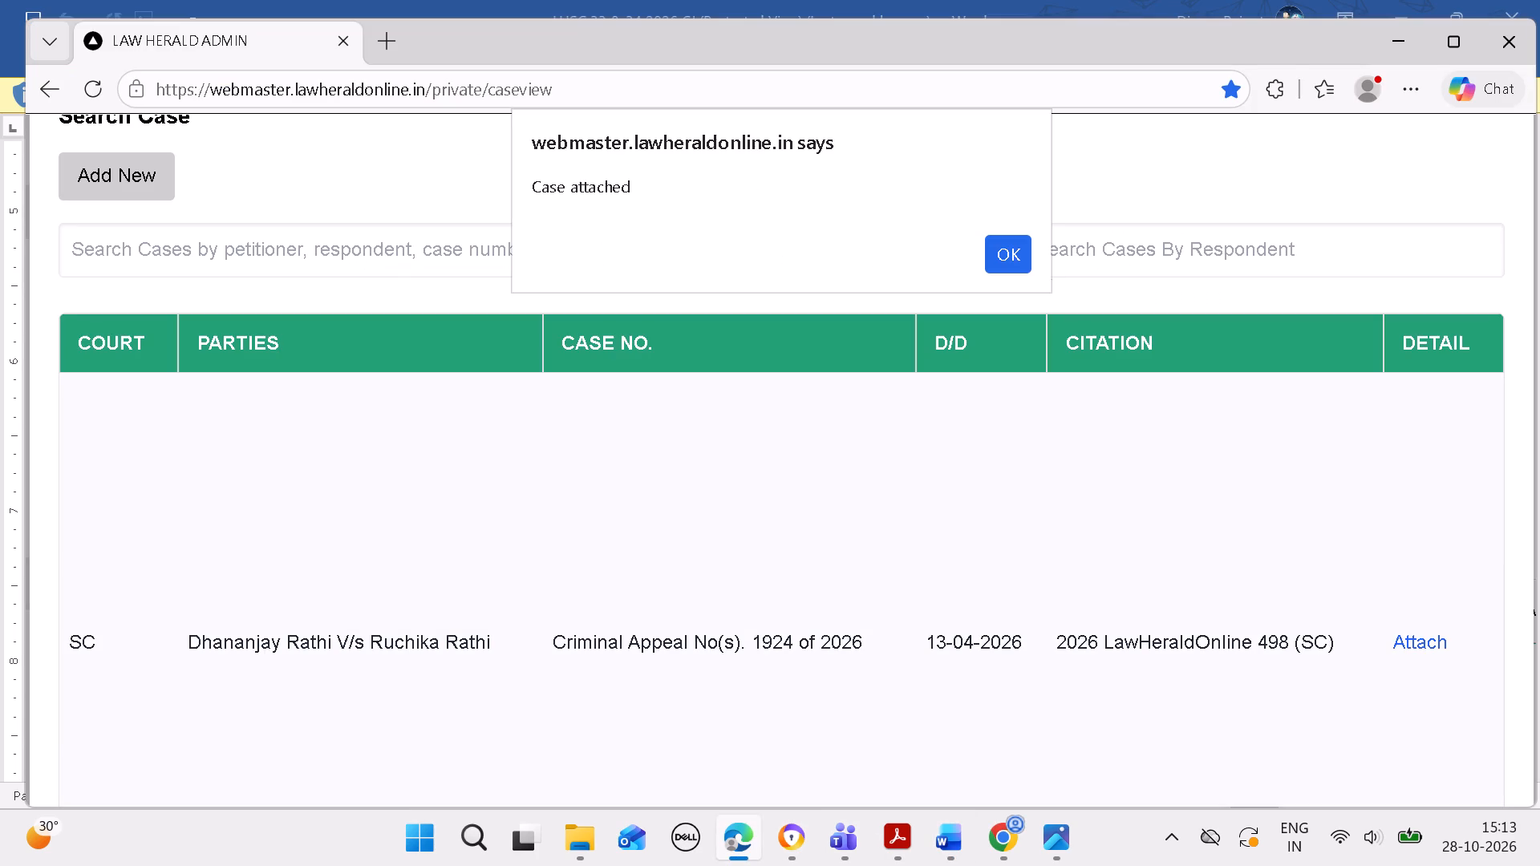
pyautogui.click(1011, 257)
pyautogui.scroll(-7, 998, 380)
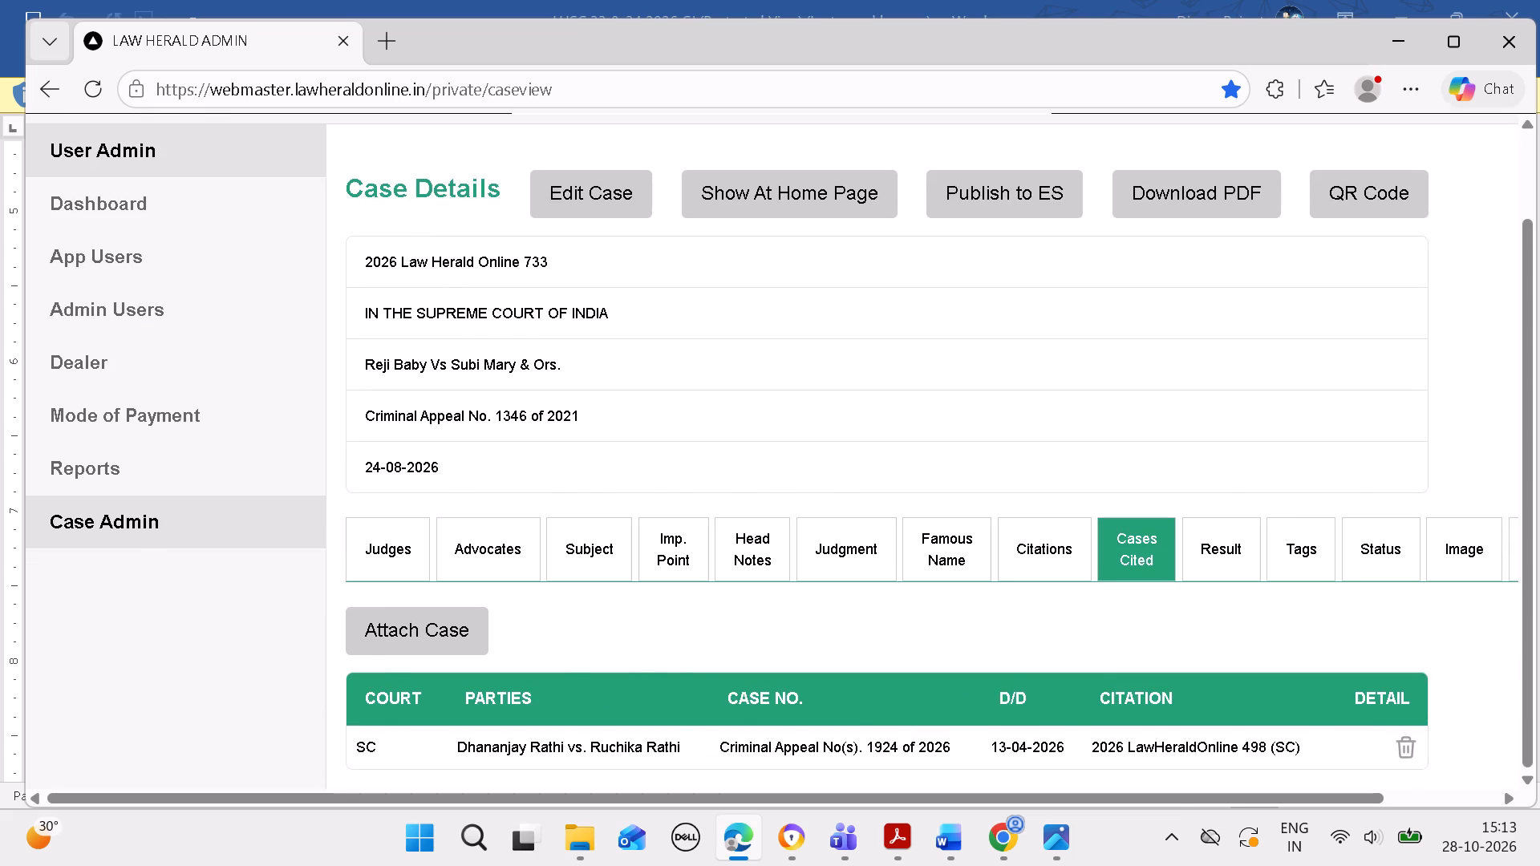
pyautogui.scroll(-2, 971, 415)
# Copy the judgment from the "JUDGMENT" heading through the dashed line after paragraph 15 from Word into the case's Judgment in Edge.
pyautogui.click(929, 824)
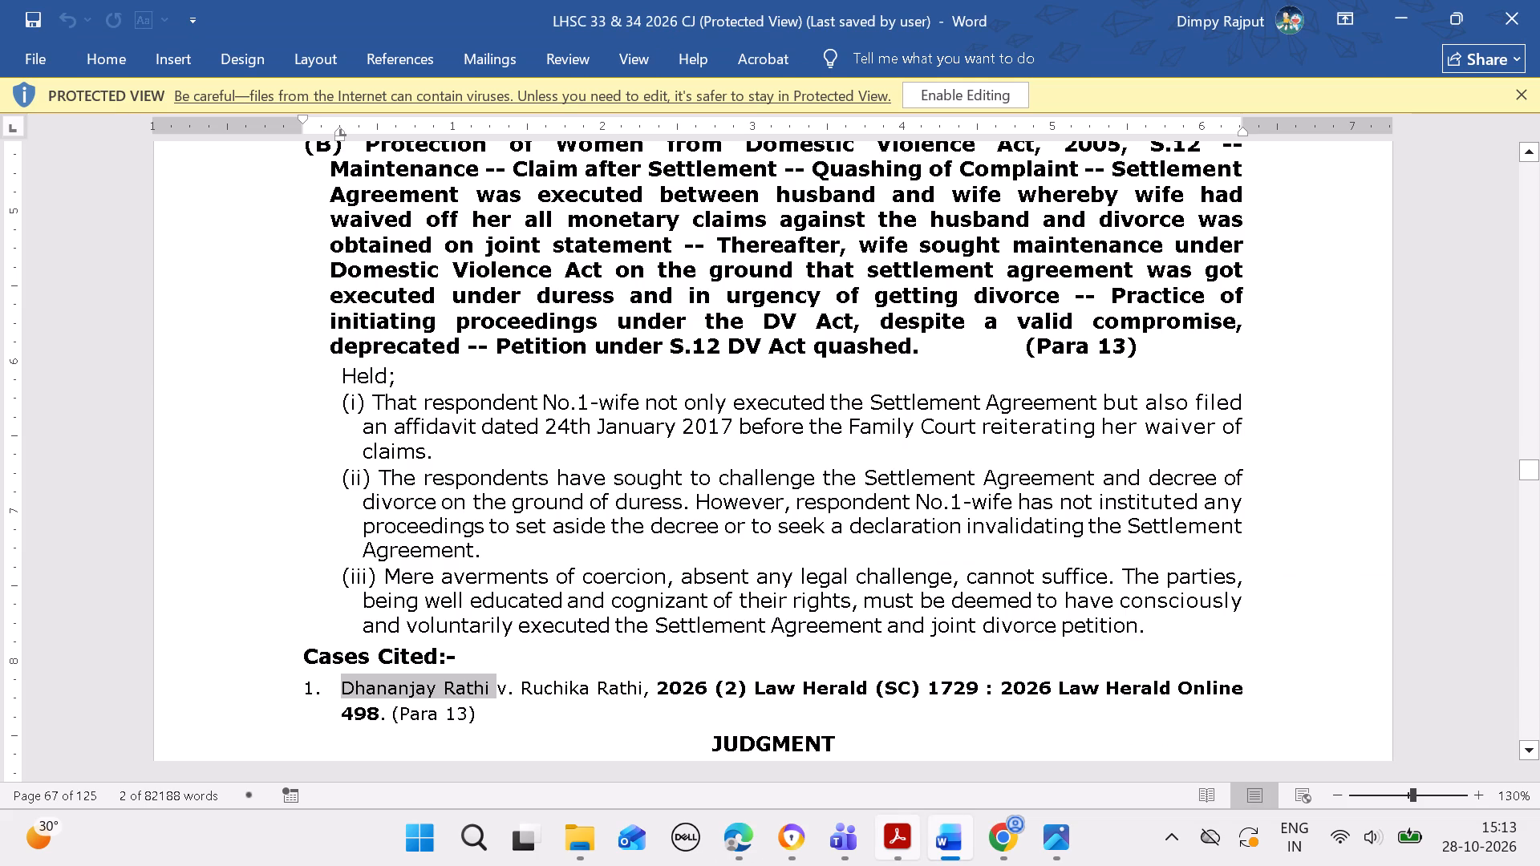
pyautogui.moveTo(718, 727); pyautogui.dragTo(833, 782)
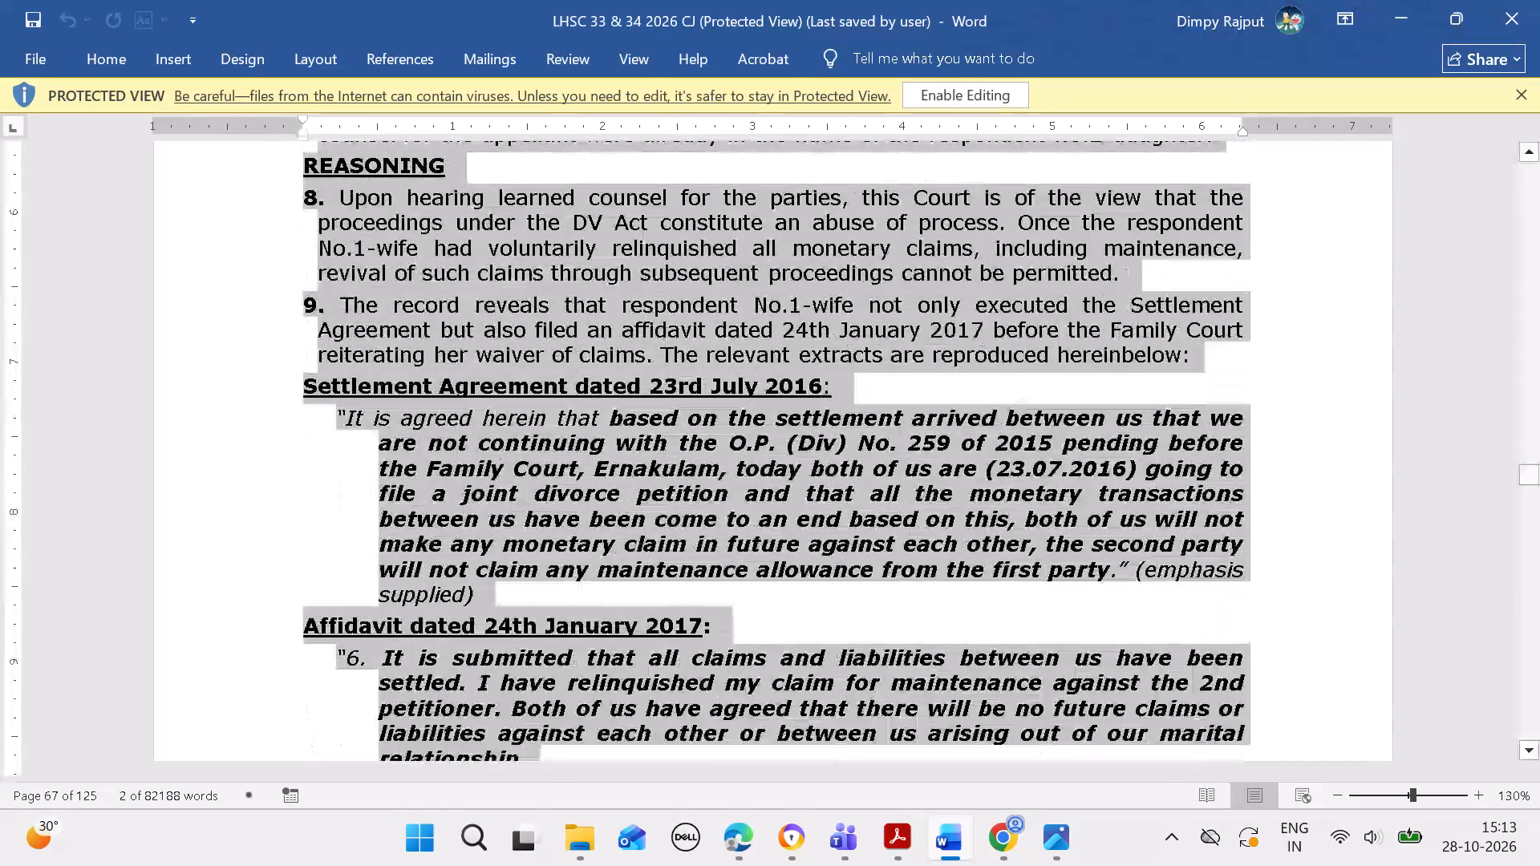
pyautogui.moveTo(833, 782); pyautogui.dragTo(834, 782)
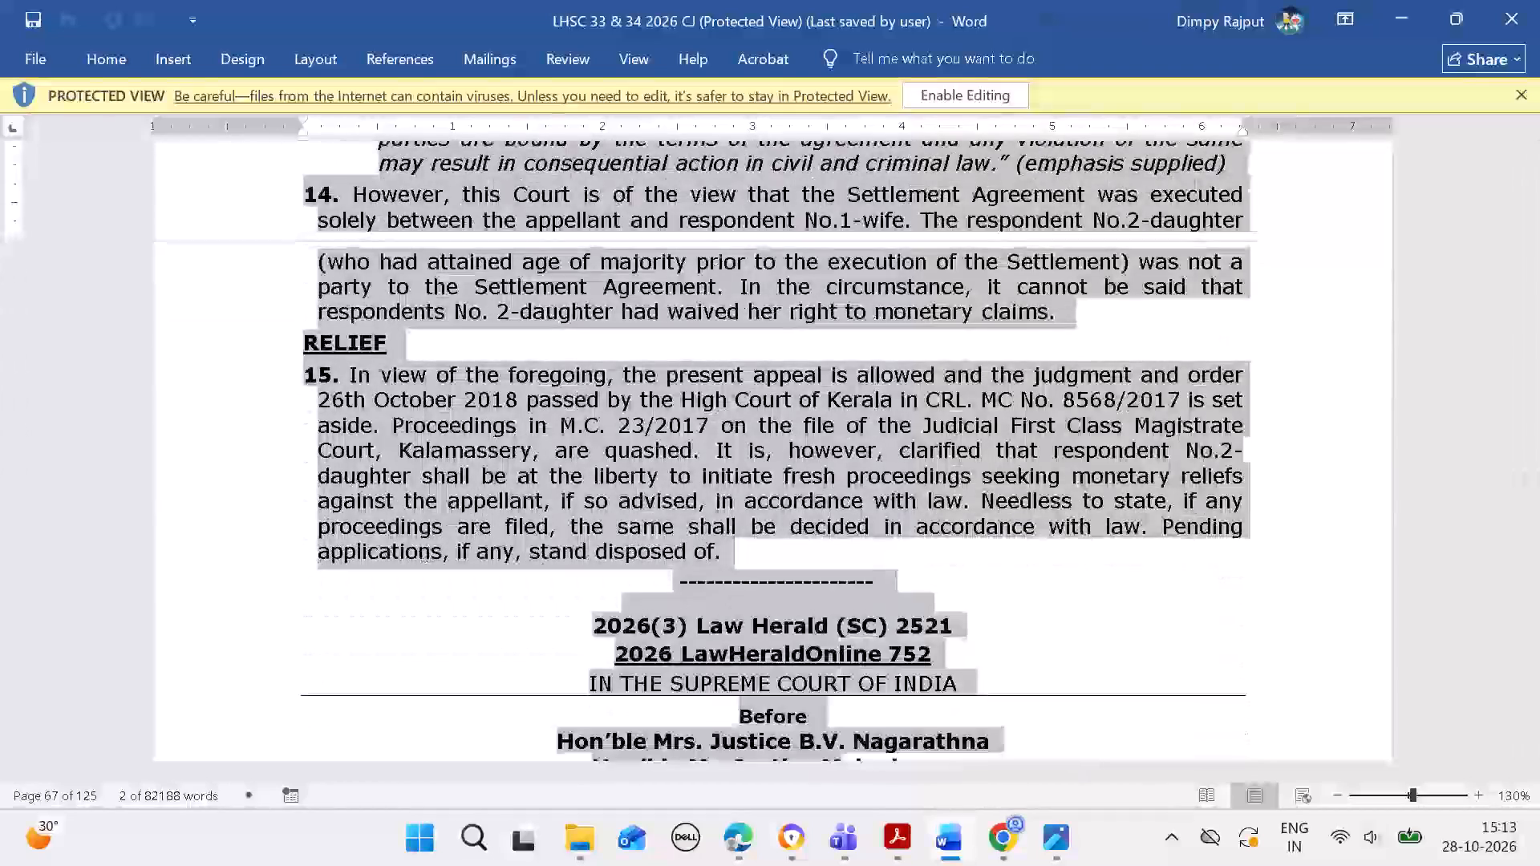
pyautogui.moveTo(834, 782); pyautogui.dragTo(837, 419)
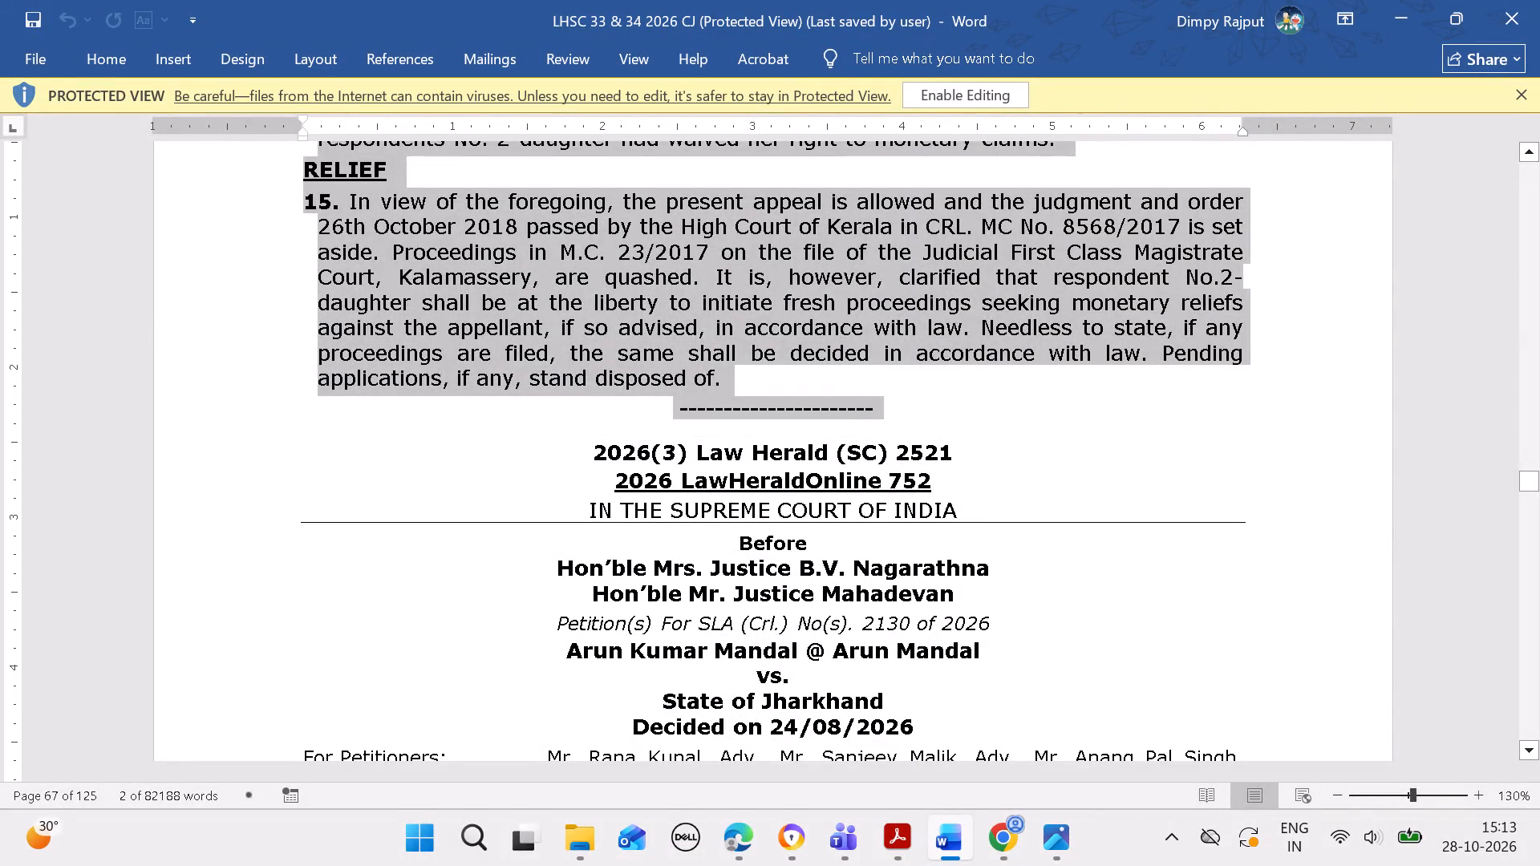
pyautogui.hotkey('ctrl', 'c')
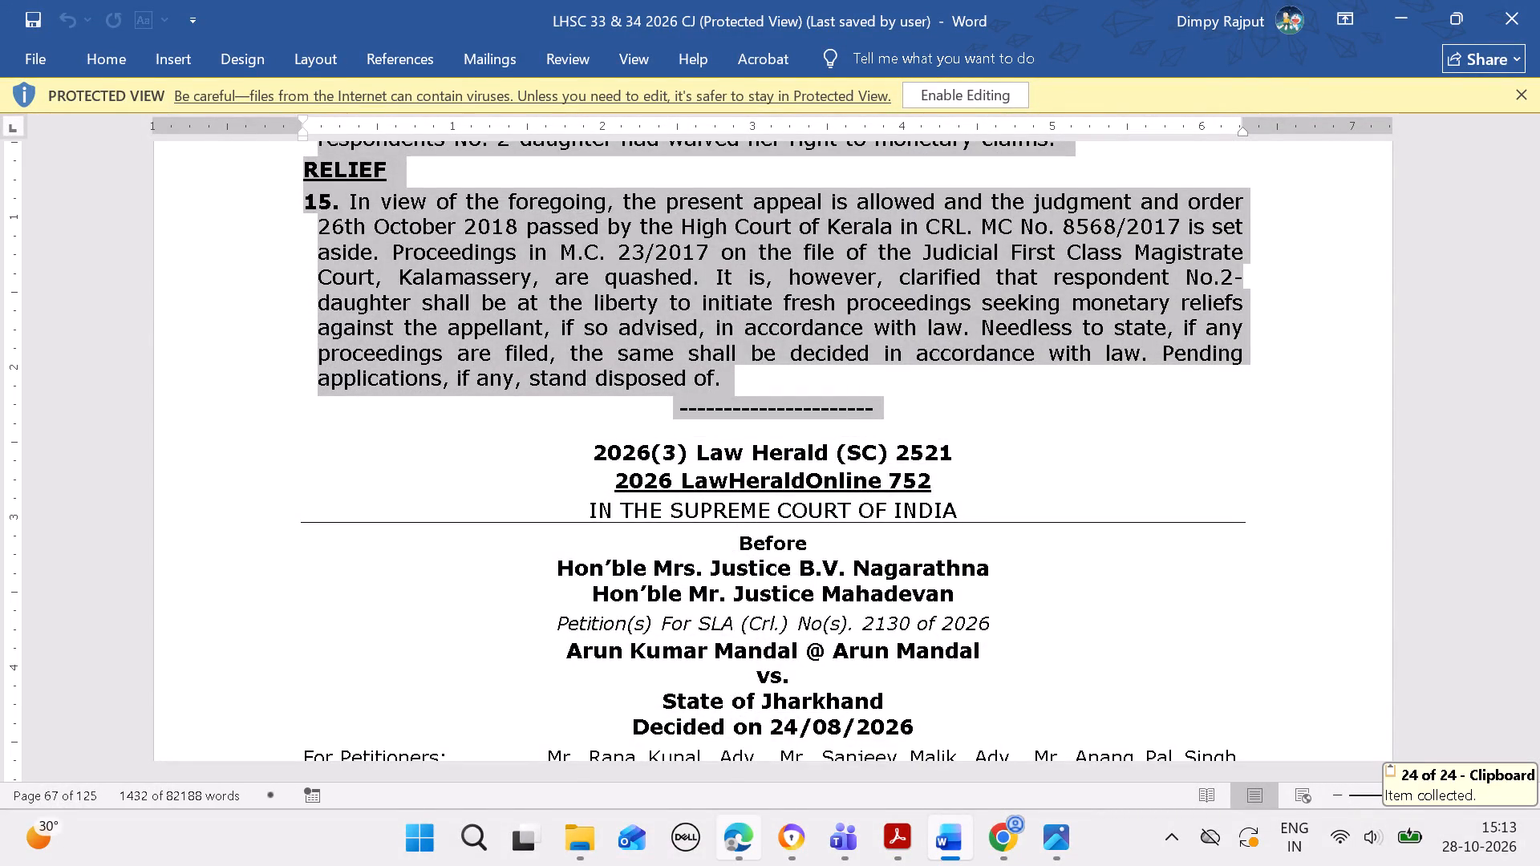
pyautogui.click(746, 832)
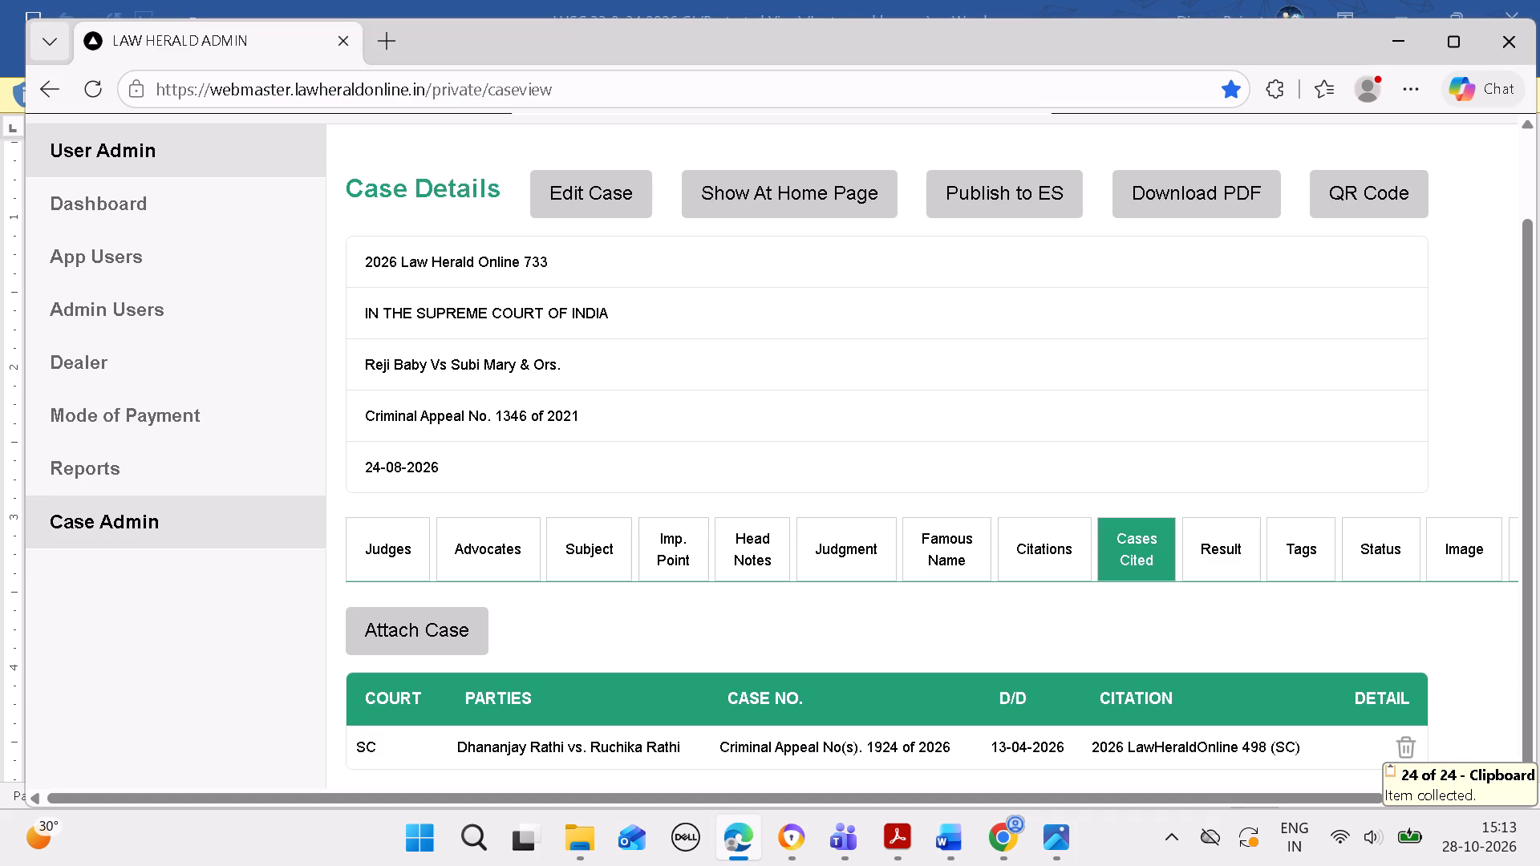
pyautogui.click(848, 553)
pyautogui.scroll(-3, 841, 570)
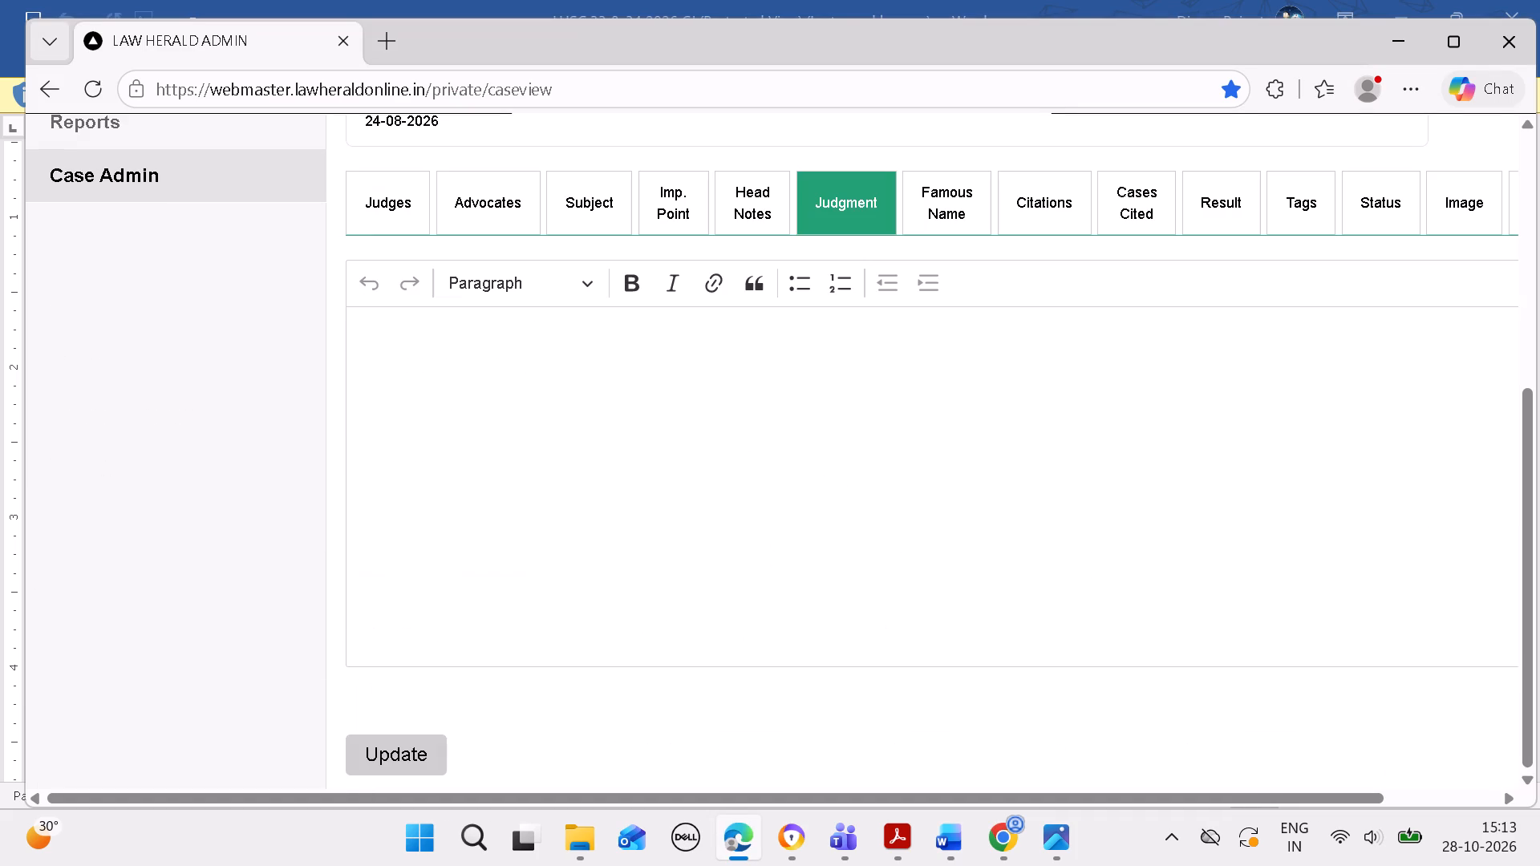
pyautogui.click(754, 491)
pyautogui.hotkey('ctrl', 'v')
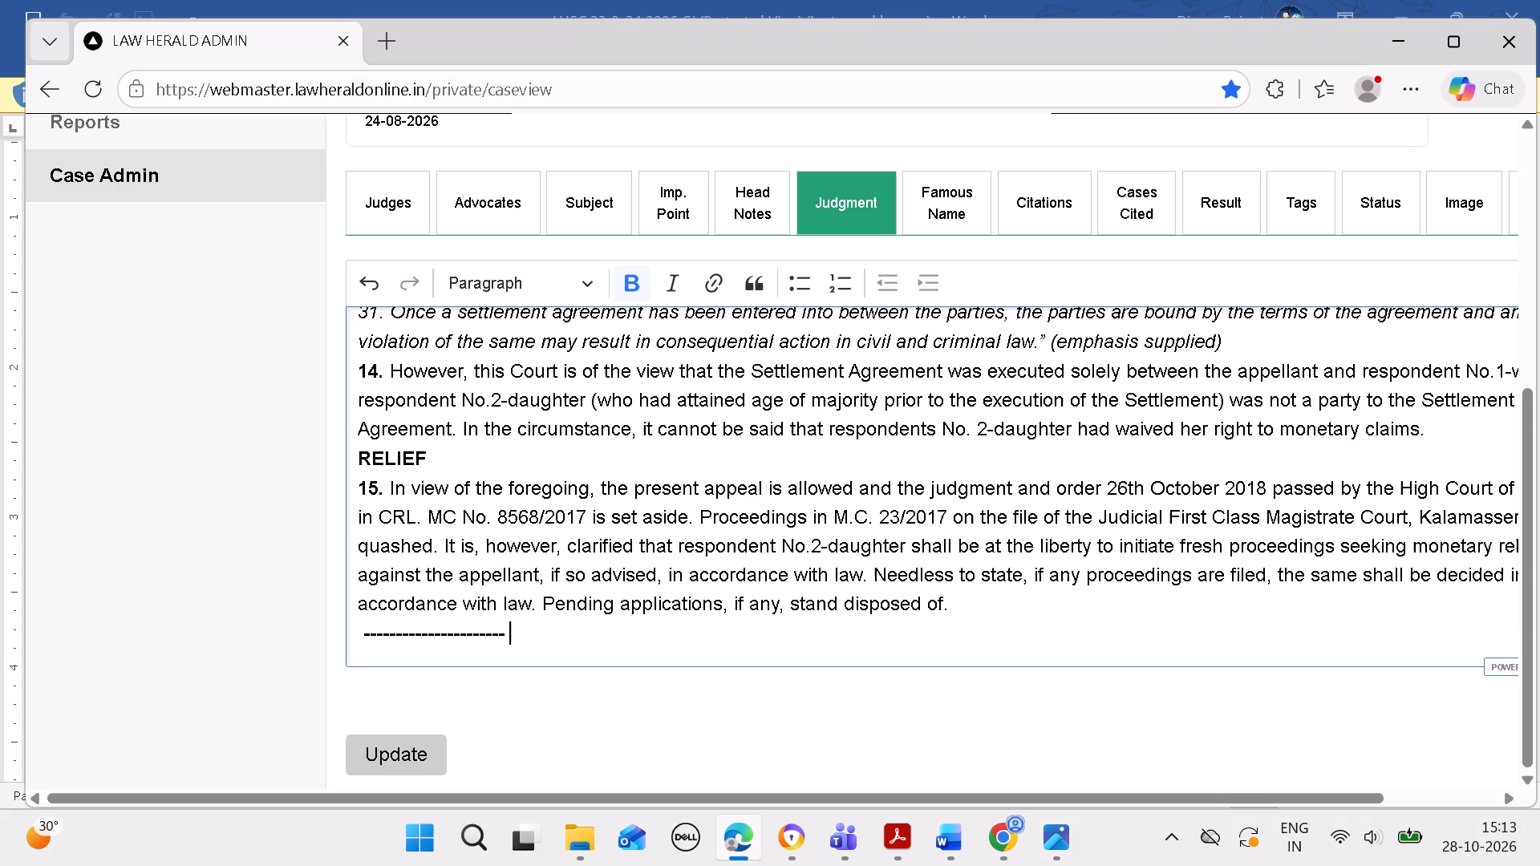
# Extend the dashed line closing the judgment by five dashes and remove its bold formatting.
pyautogui.press('BackSpace')
pyautogui.press('-')
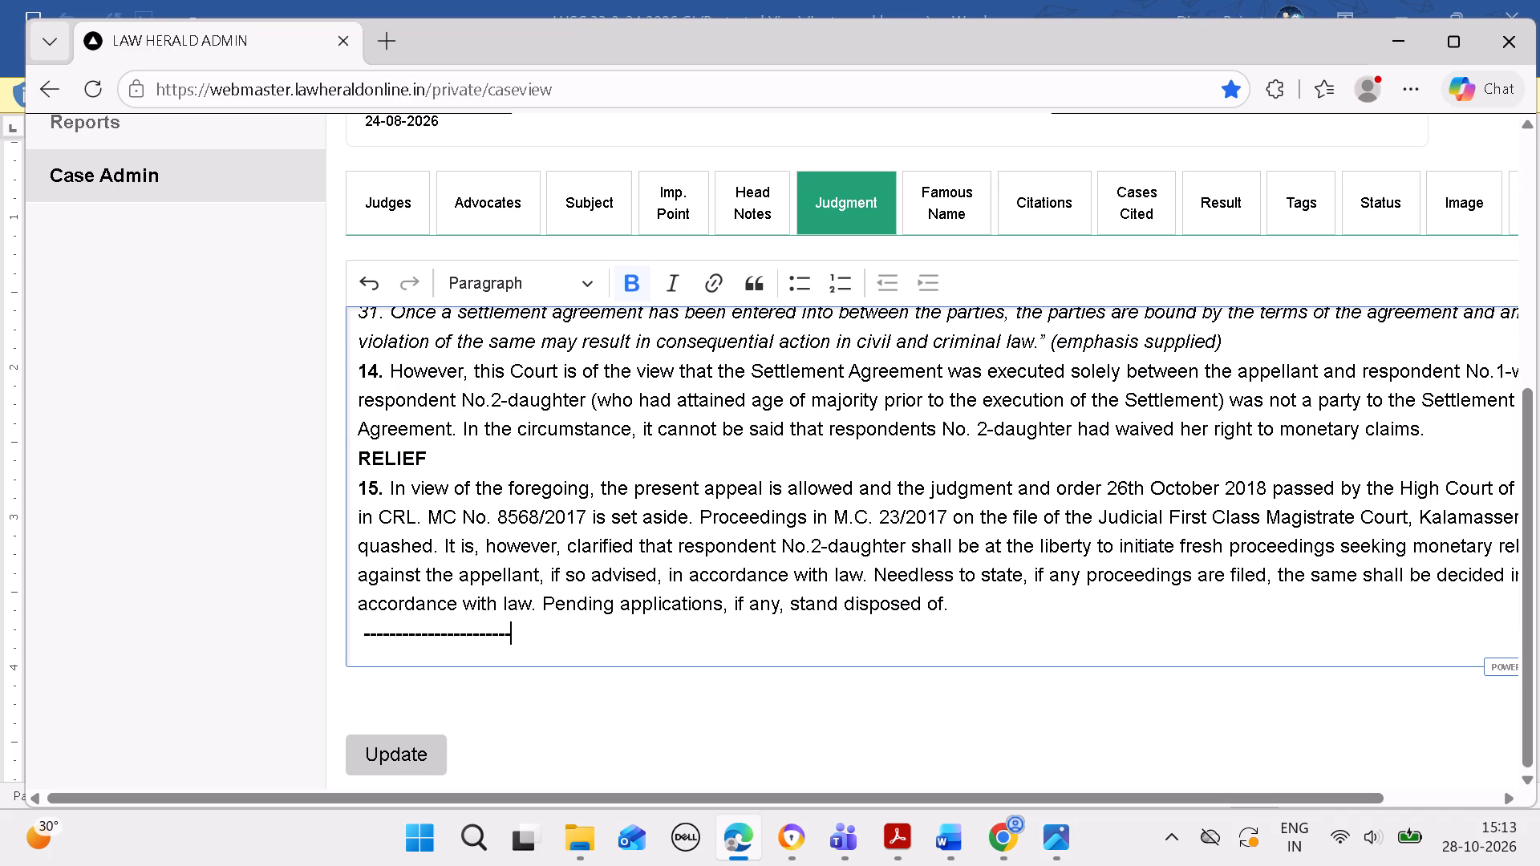
pyautogui.press('-')
pyautogui.press('-')
pyautogui.press('-')
pyautogui.press('-')
pyautogui.moveTo(588, 609); pyautogui.dragTo(512, 622)
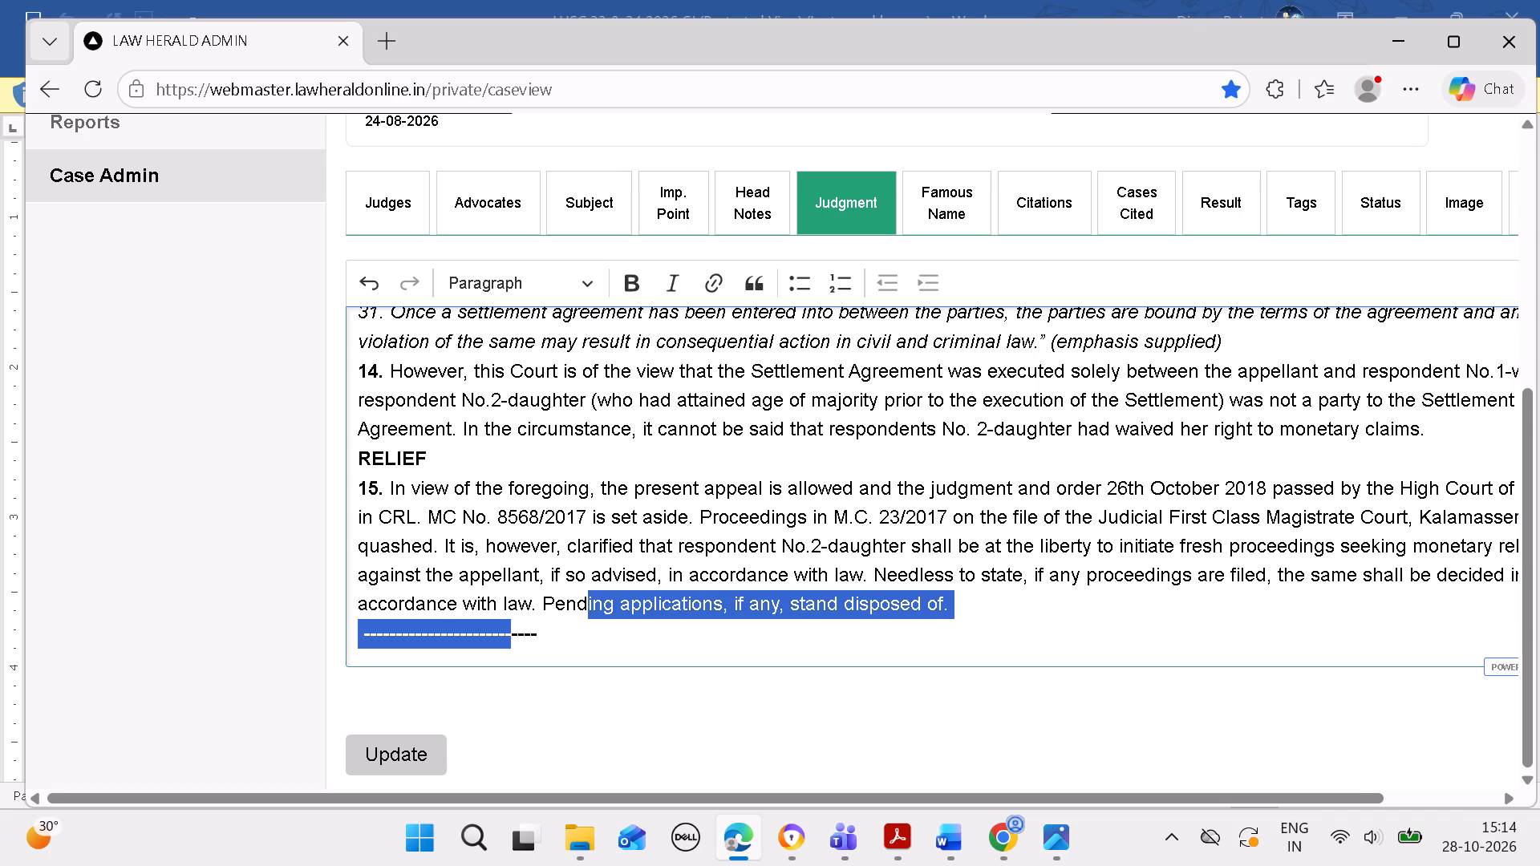
pyautogui.moveTo(567, 635); pyautogui.dragTo(580, 637)
pyautogui.moveTo(578, 633); pyautogui.dragTo(326, 668)
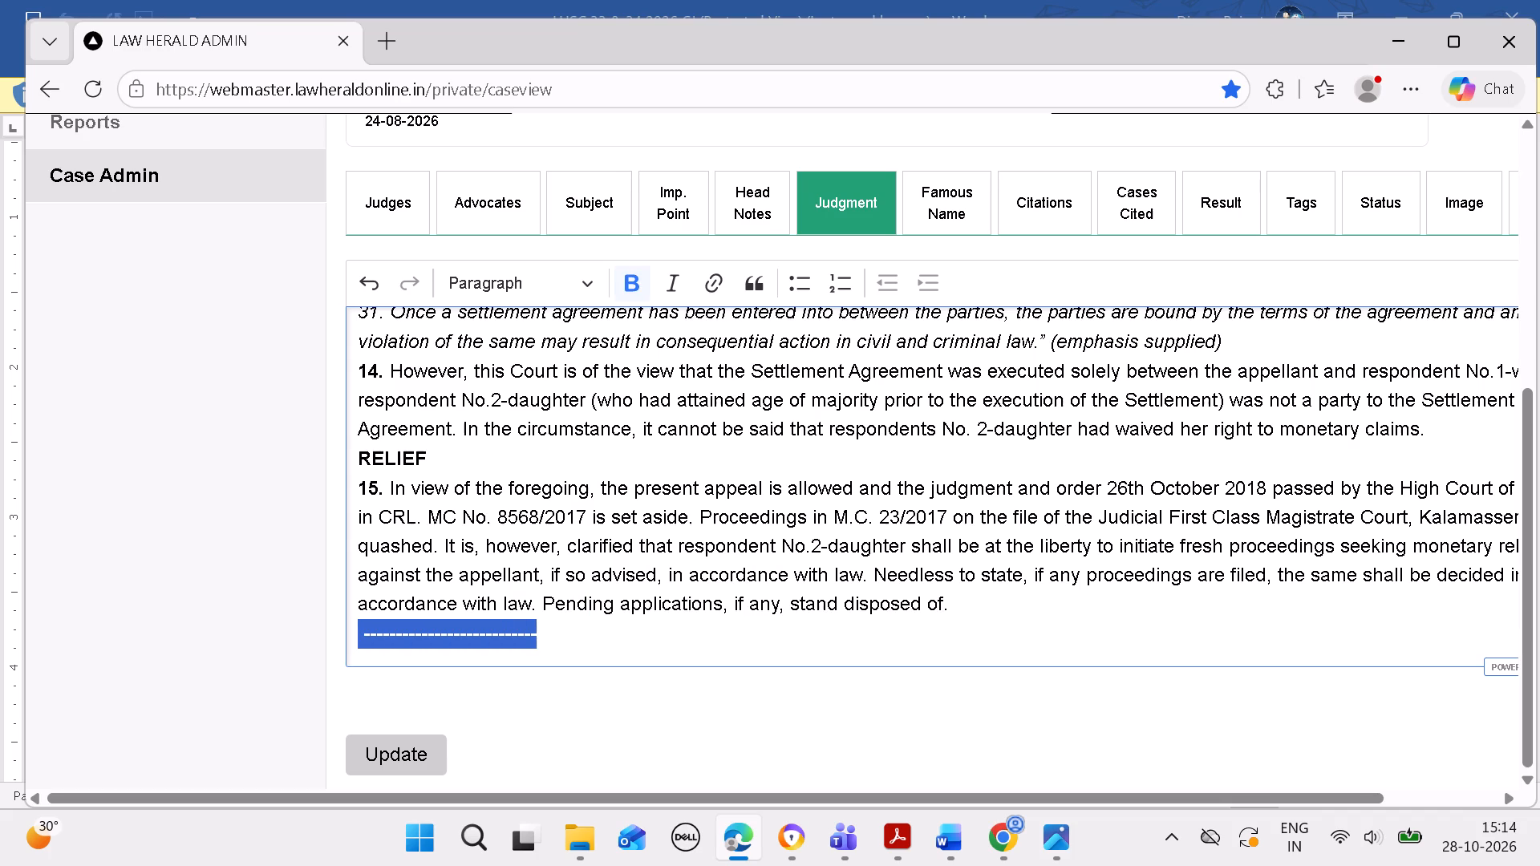
pyautogui.moveTo(326, 668); pyautogui.dragTo(317, 668)
pyautogui.hotkey('ctrl', 'b')
pyautogui.click(696, 657)
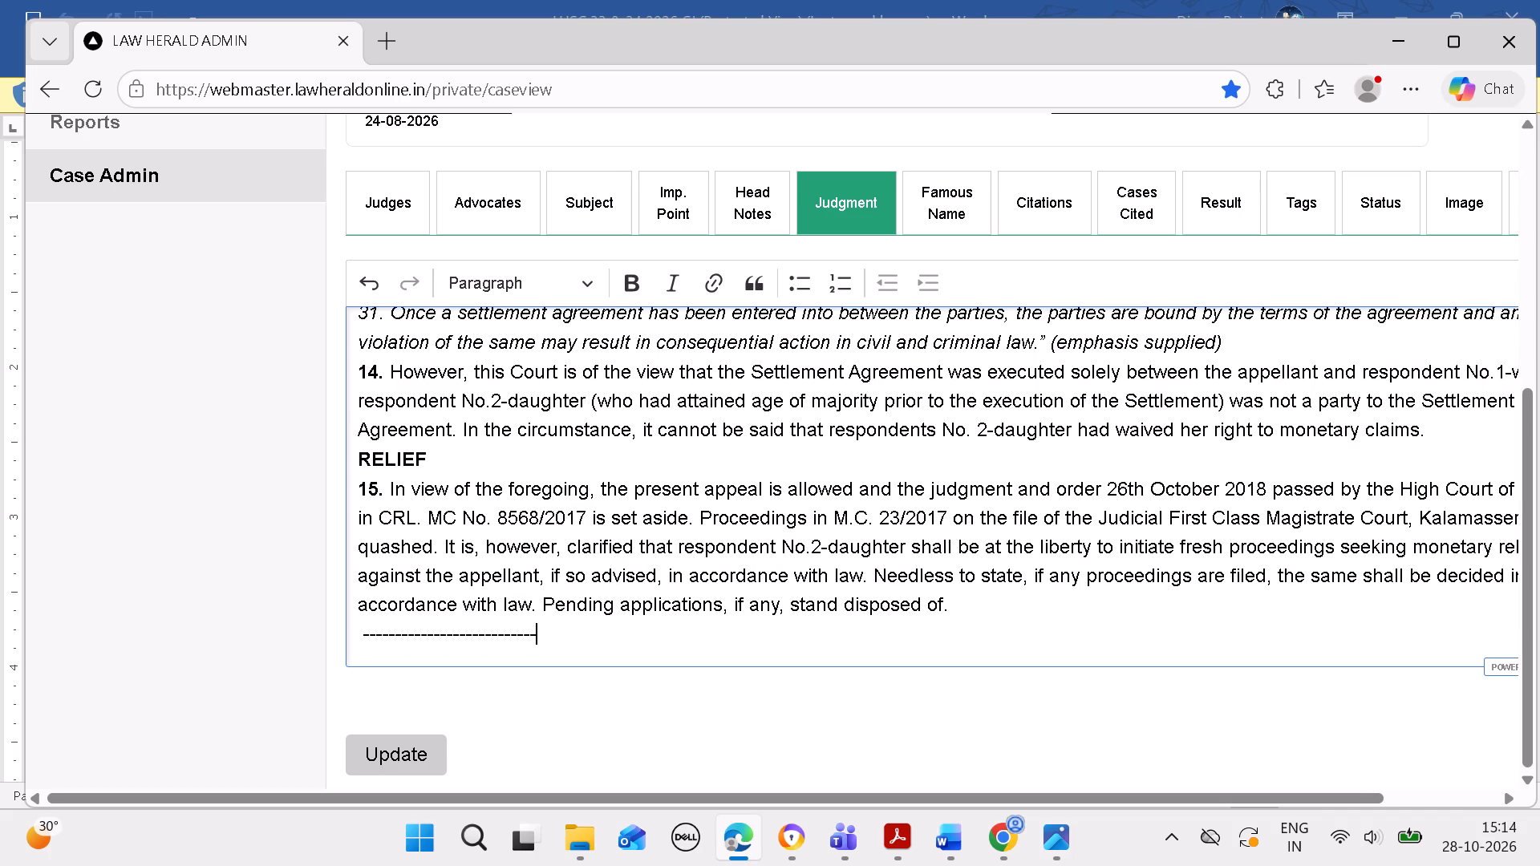
# Save the judgment text to case 733.
pyautogui.scroll(2, 764, 618)
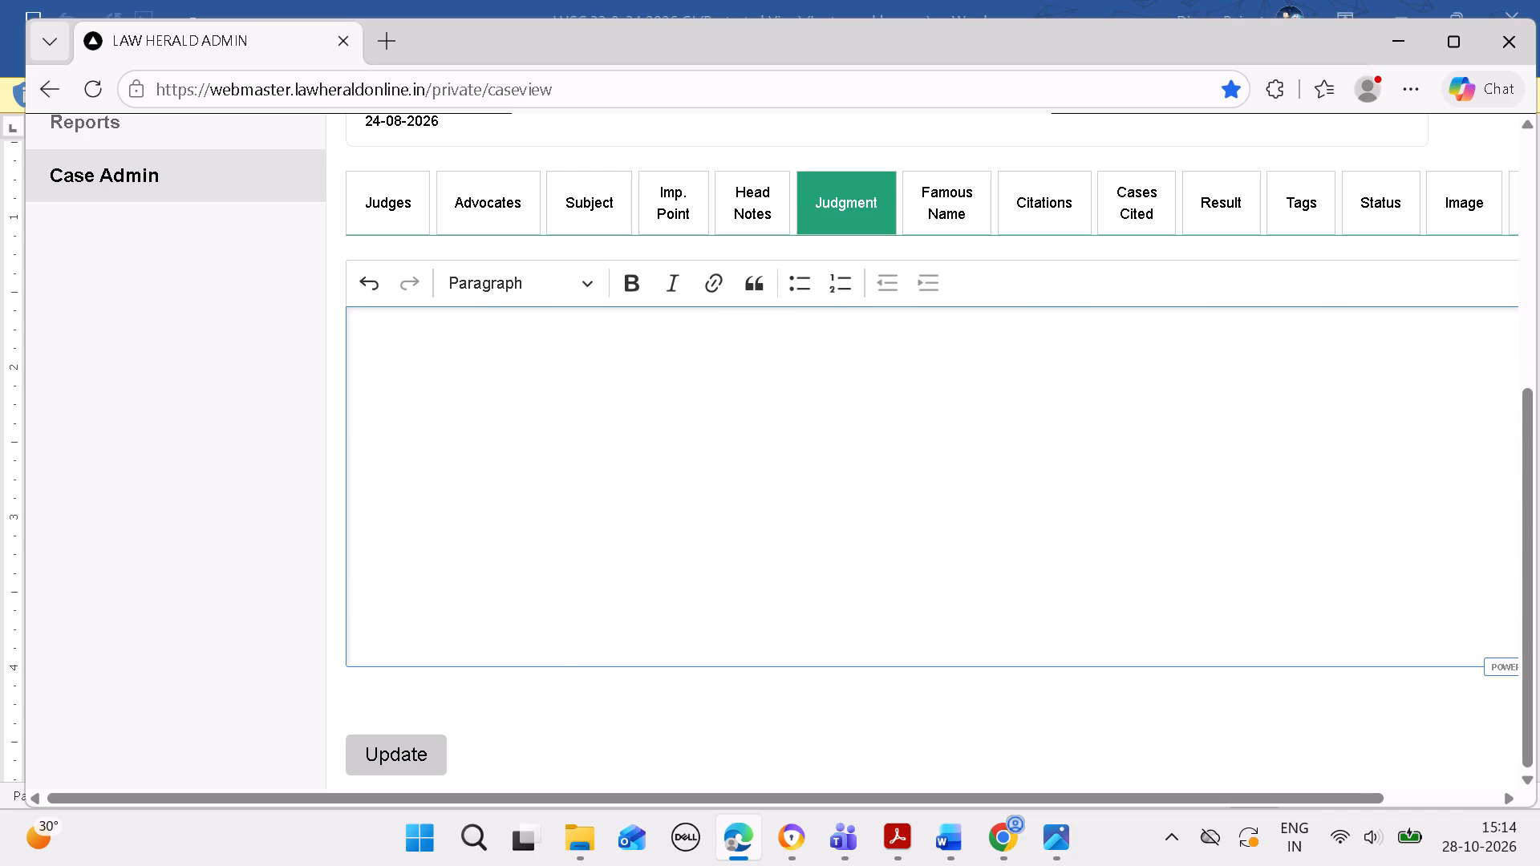
pyautogui.scroll(-7, 764, 609)
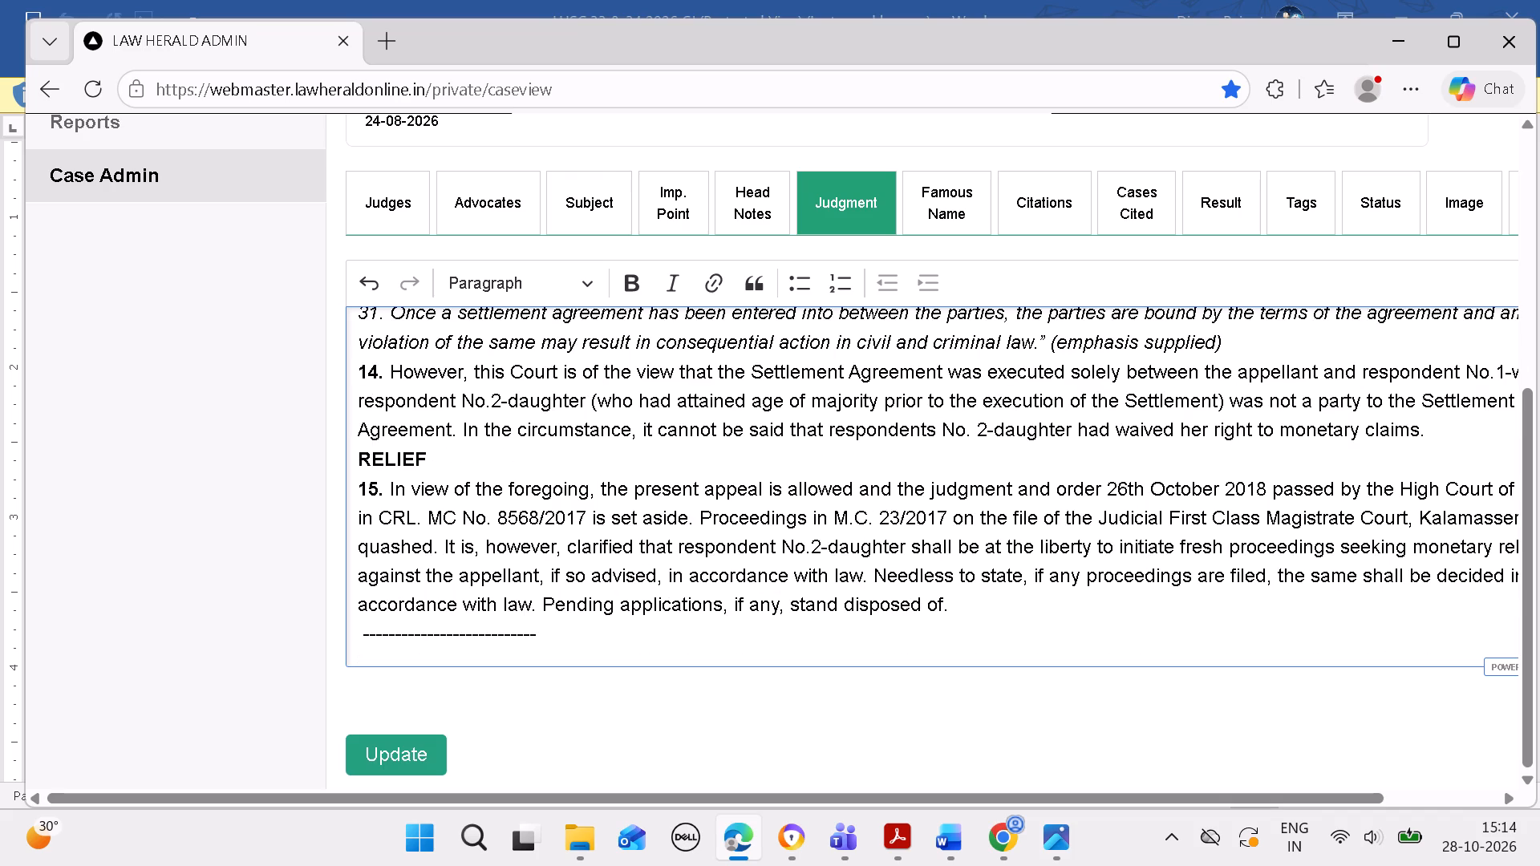
pyautogui.click(379, 756)
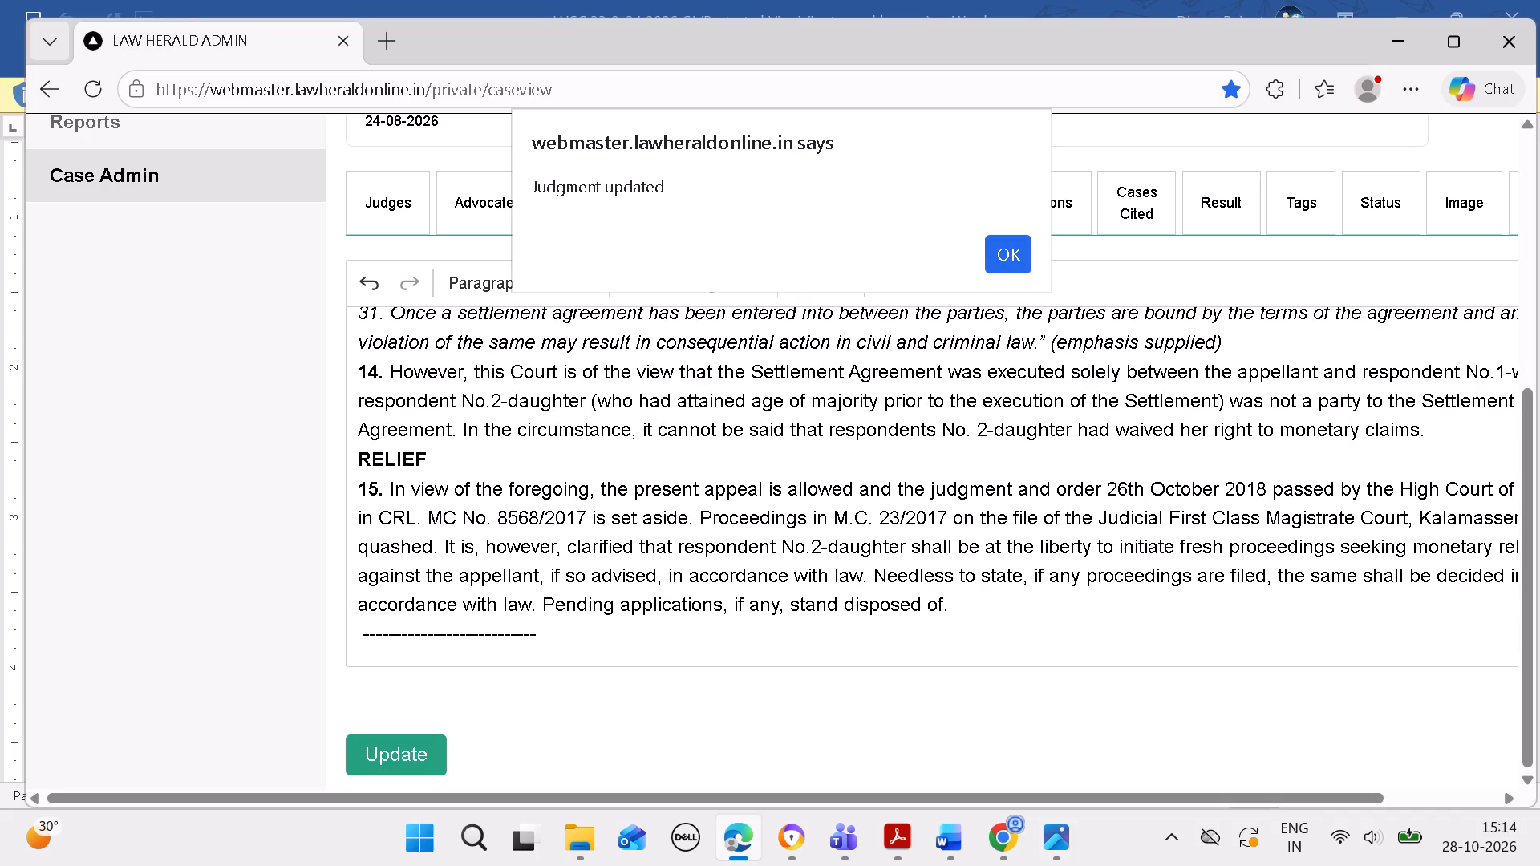
pyautogui.click(1007, 255)
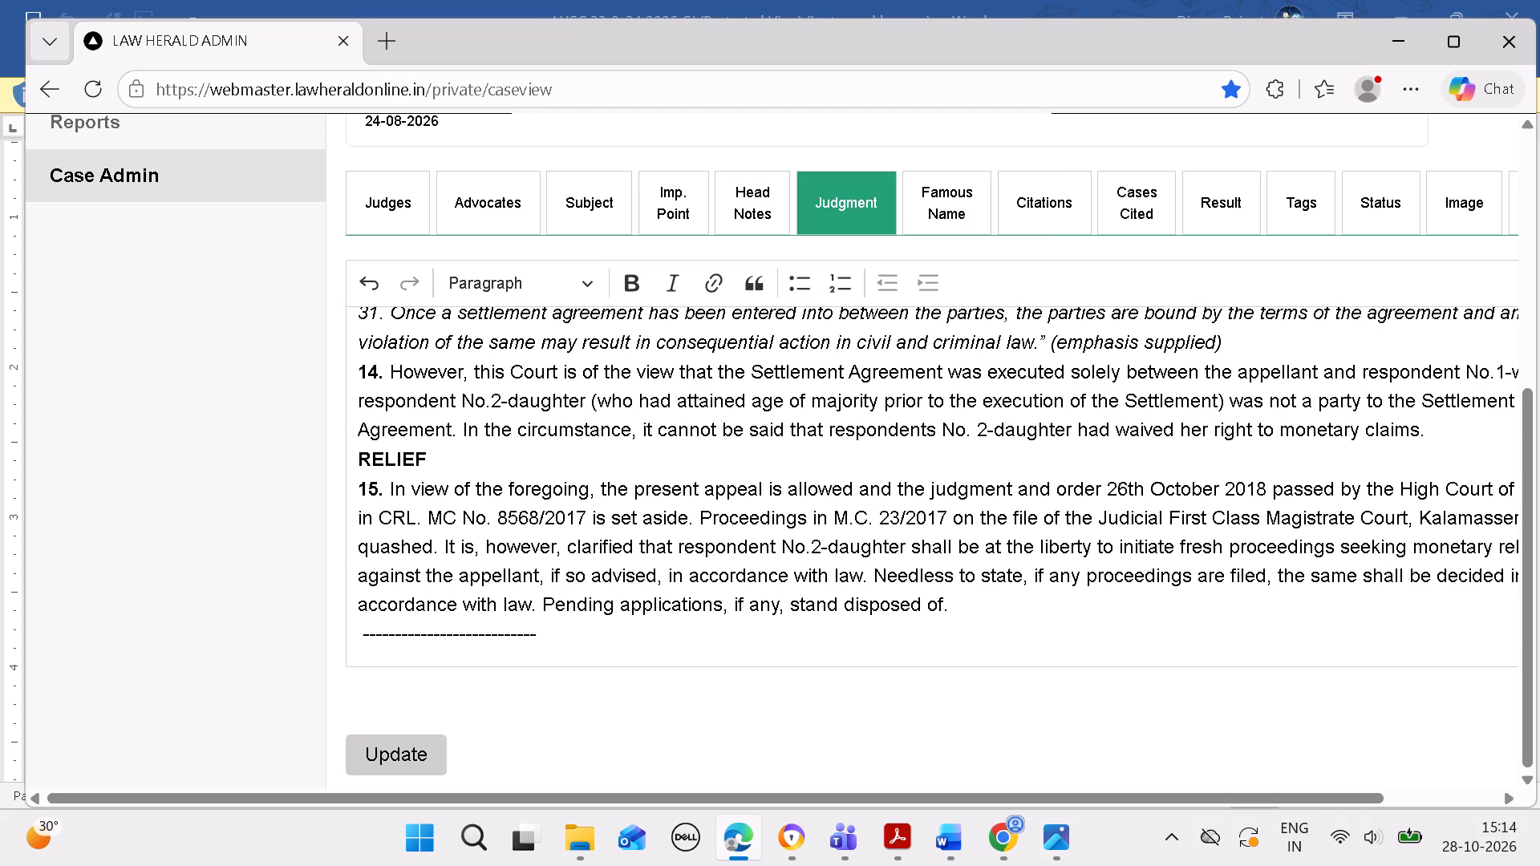
# Review the case's headnotes, important point and subject entries.
pyautogui.scroll(15, 953, 485)
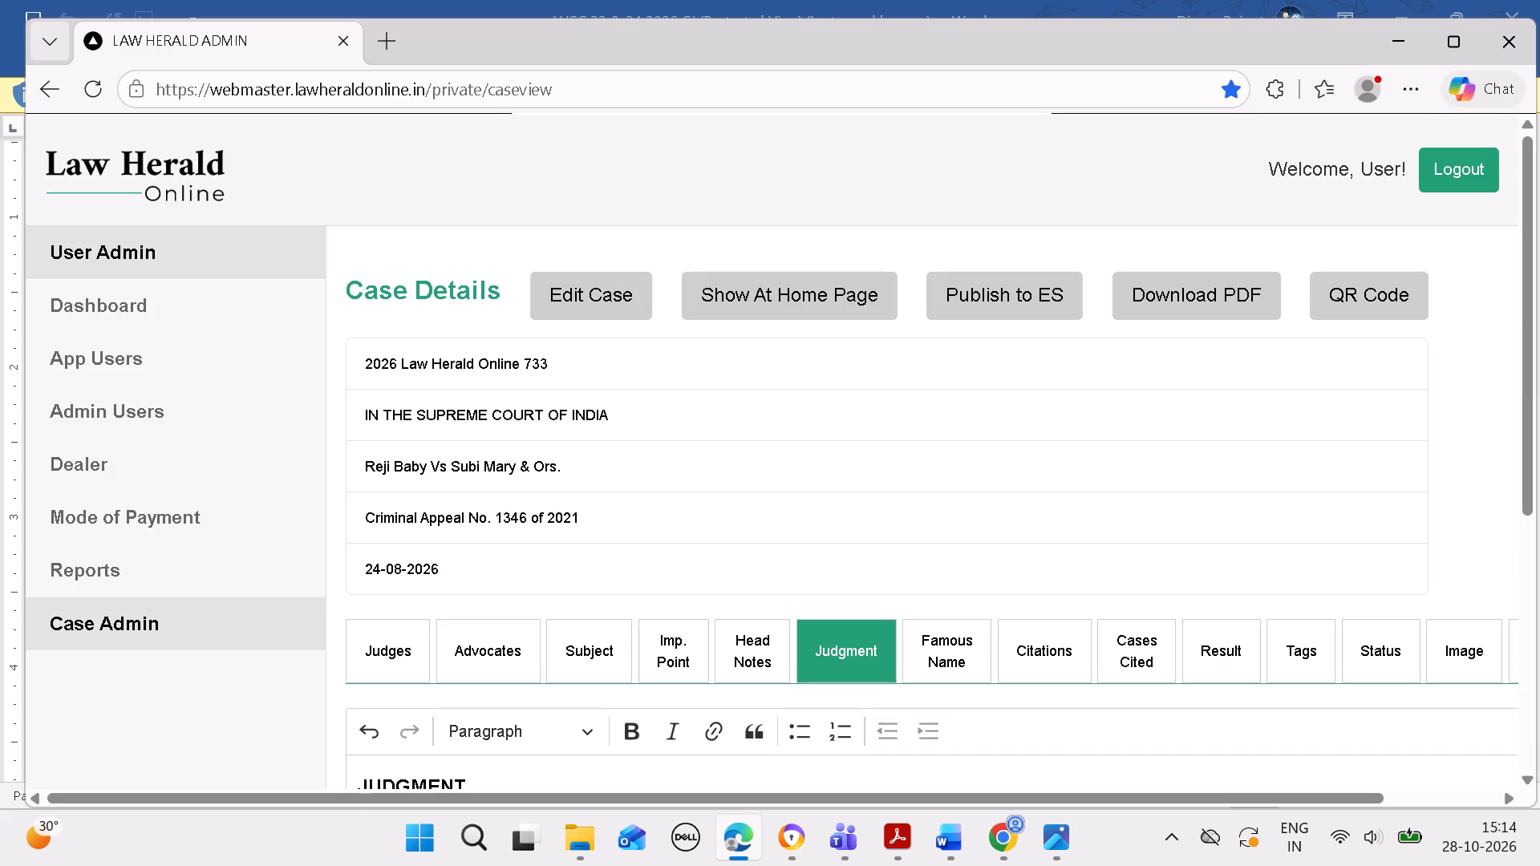
pyautogui.click(748, 637)
pyautogui.scroll(-2, 699, 611)
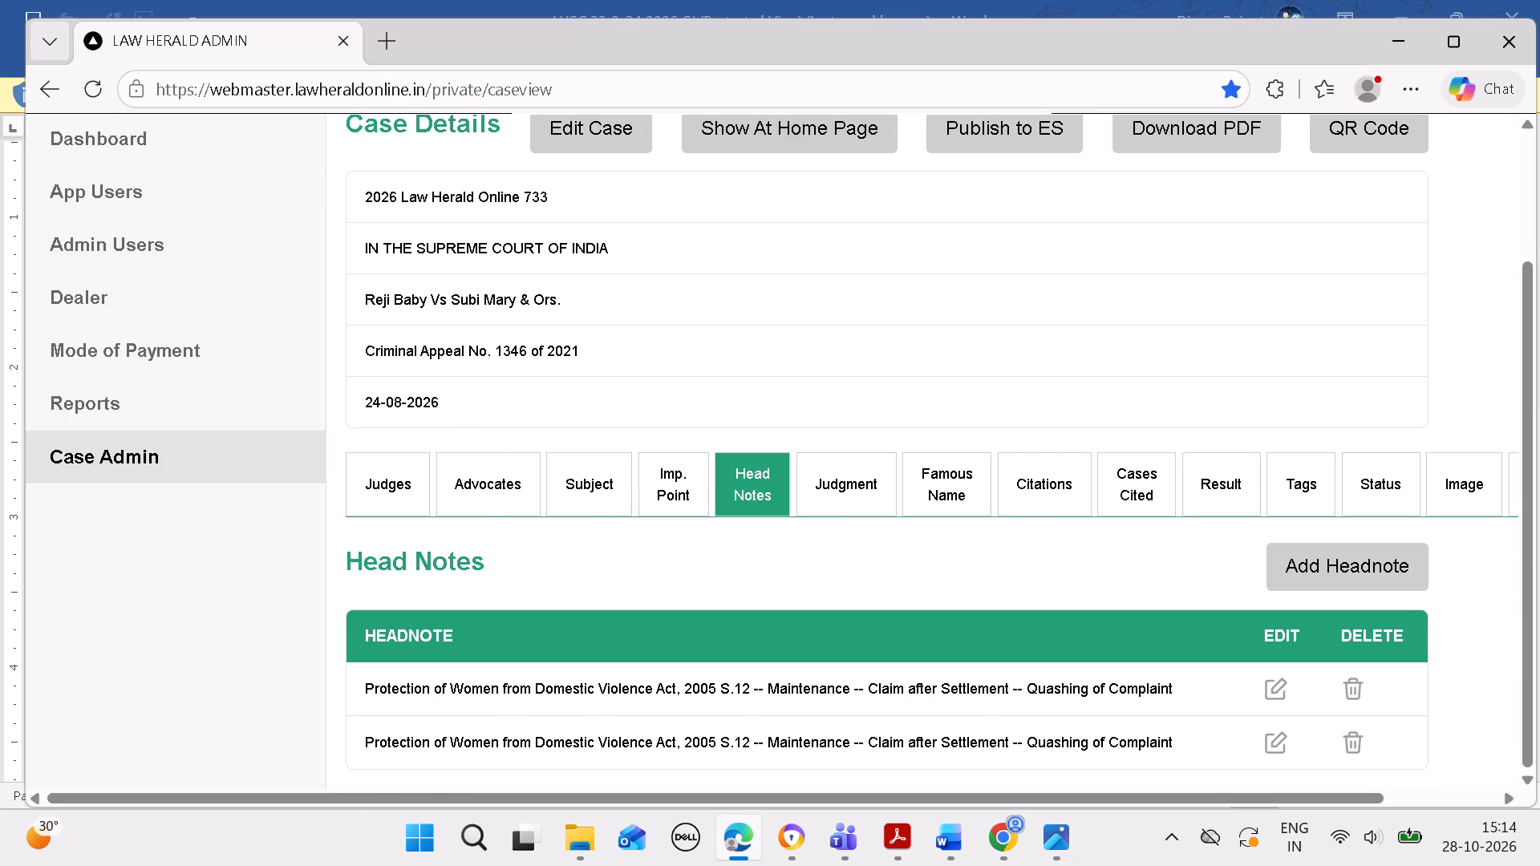
pyautogui.click(660, 497)
pyautogui.scroll(-4, 660, 496)
pyautogui.click(567, 532)
pyautogui.scroll(-1, 660, 471)
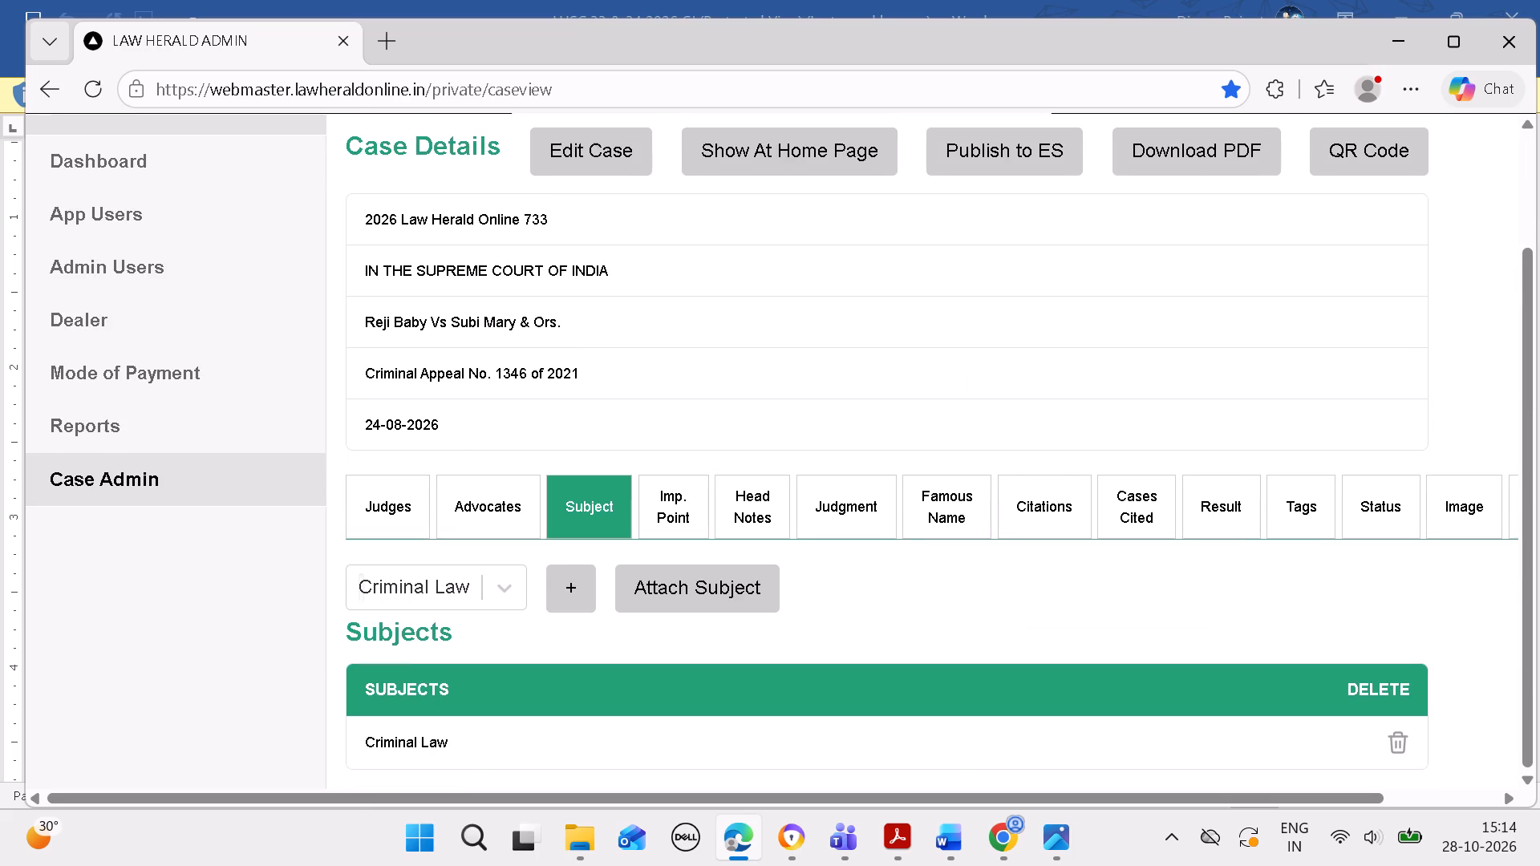
pyautogui.scroll(-2, 662, 471)
# Publish case 733 to ES.
pyautogui.click(1031, 164)
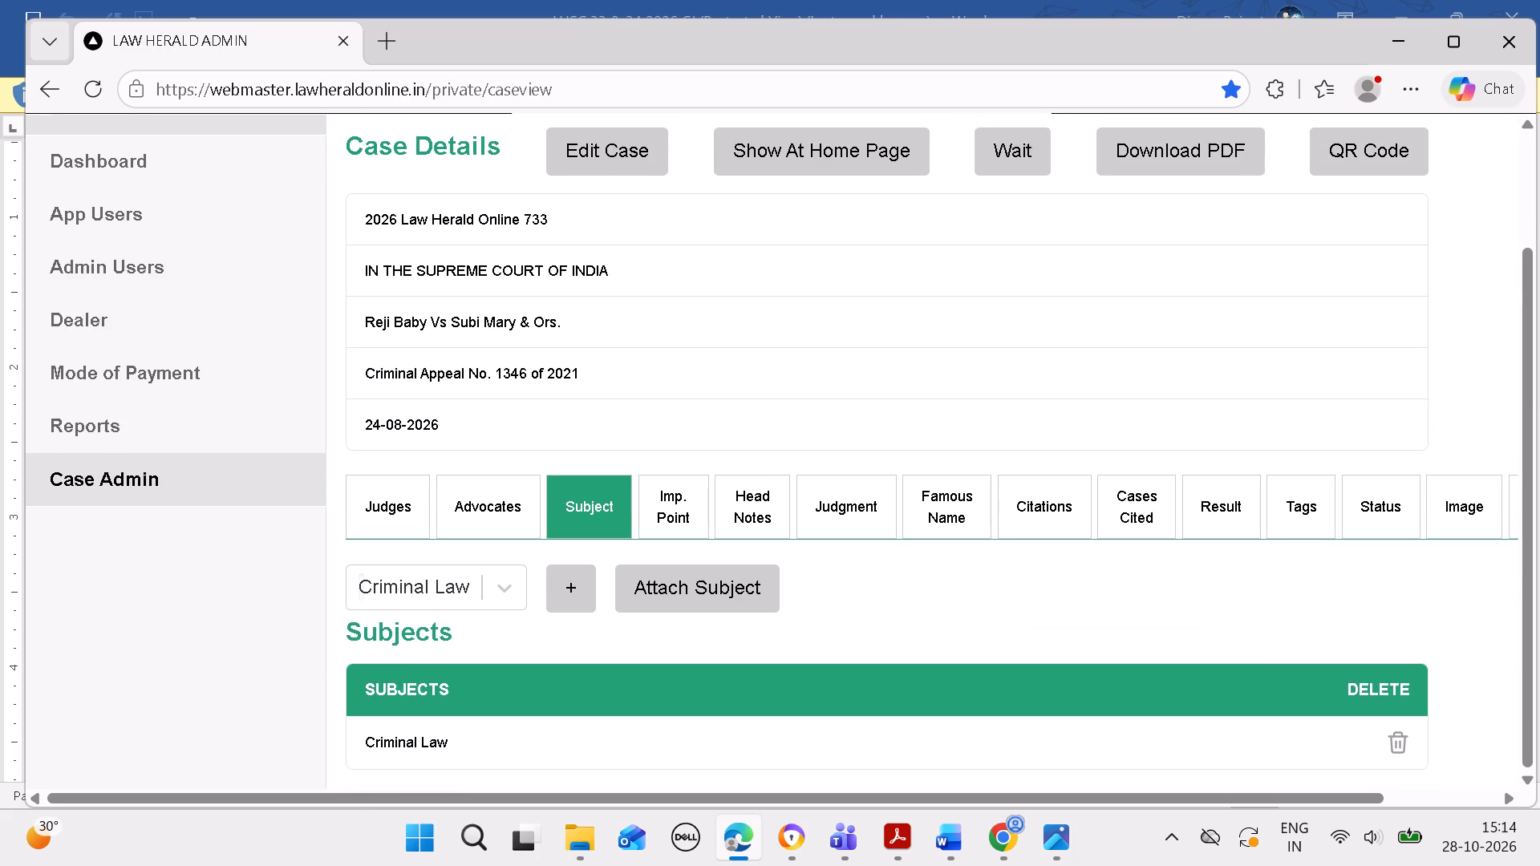
pyautogui.click(1019, 255)
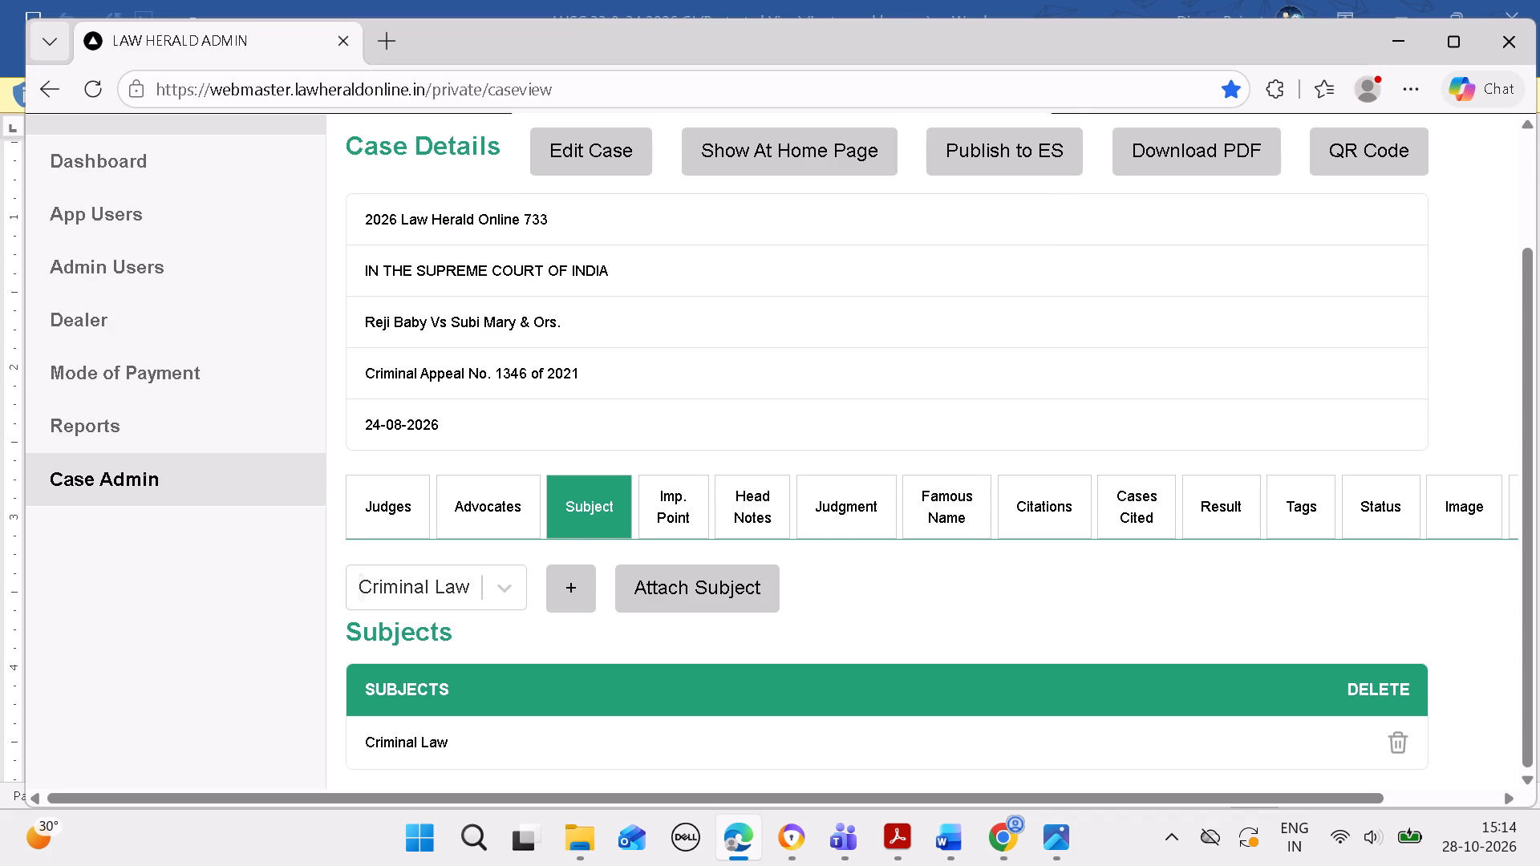
# Check the case's attached citation and its subject against the available subject choices.
pyautogui.click(1035, 492)
pyautogui.scroll(-5, 1059, 443)
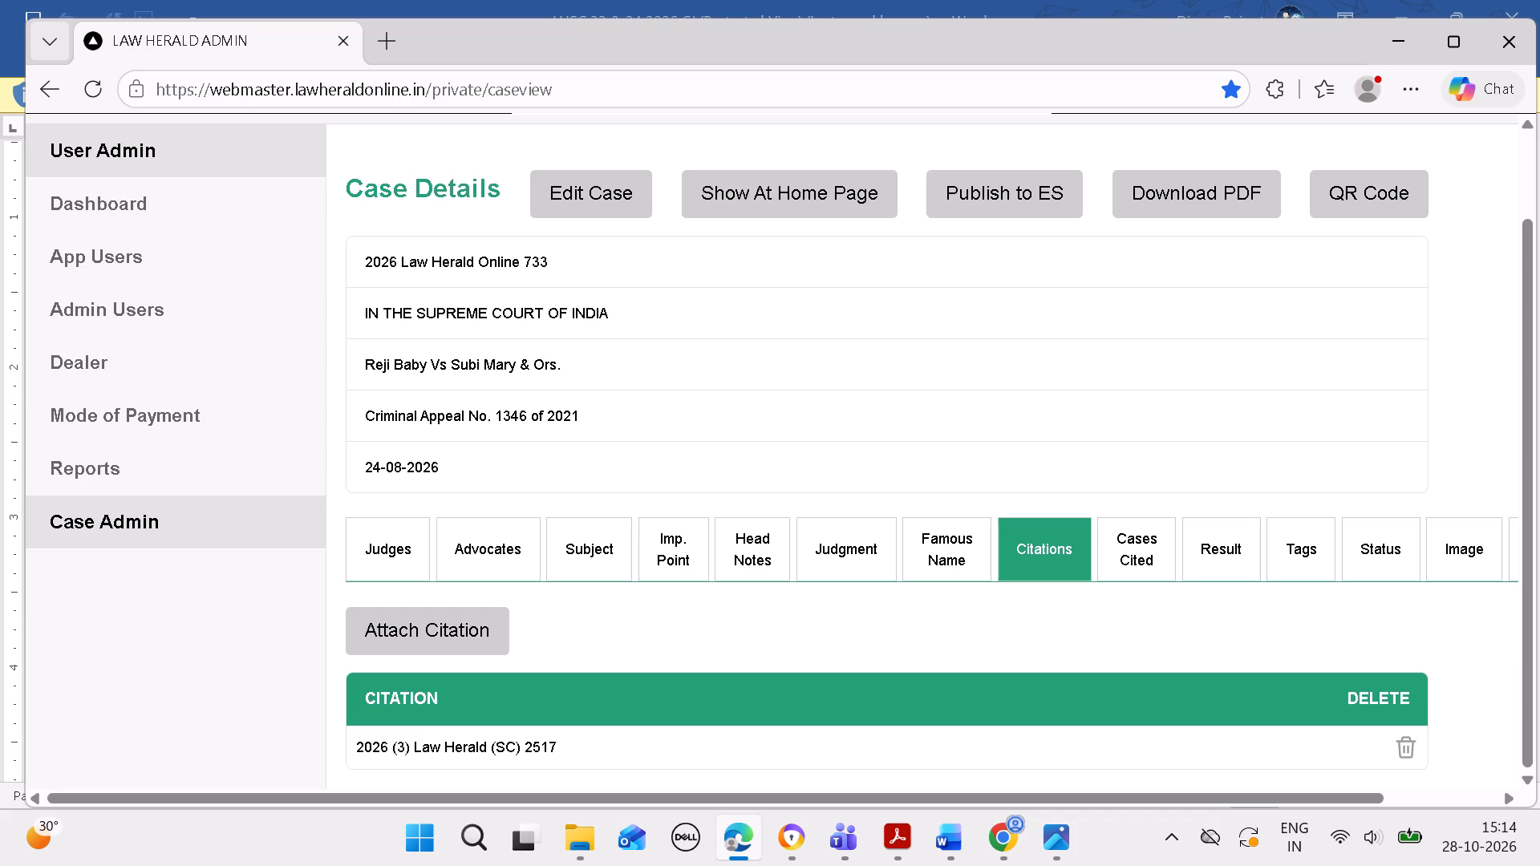
pyautogui.click(549, 540)
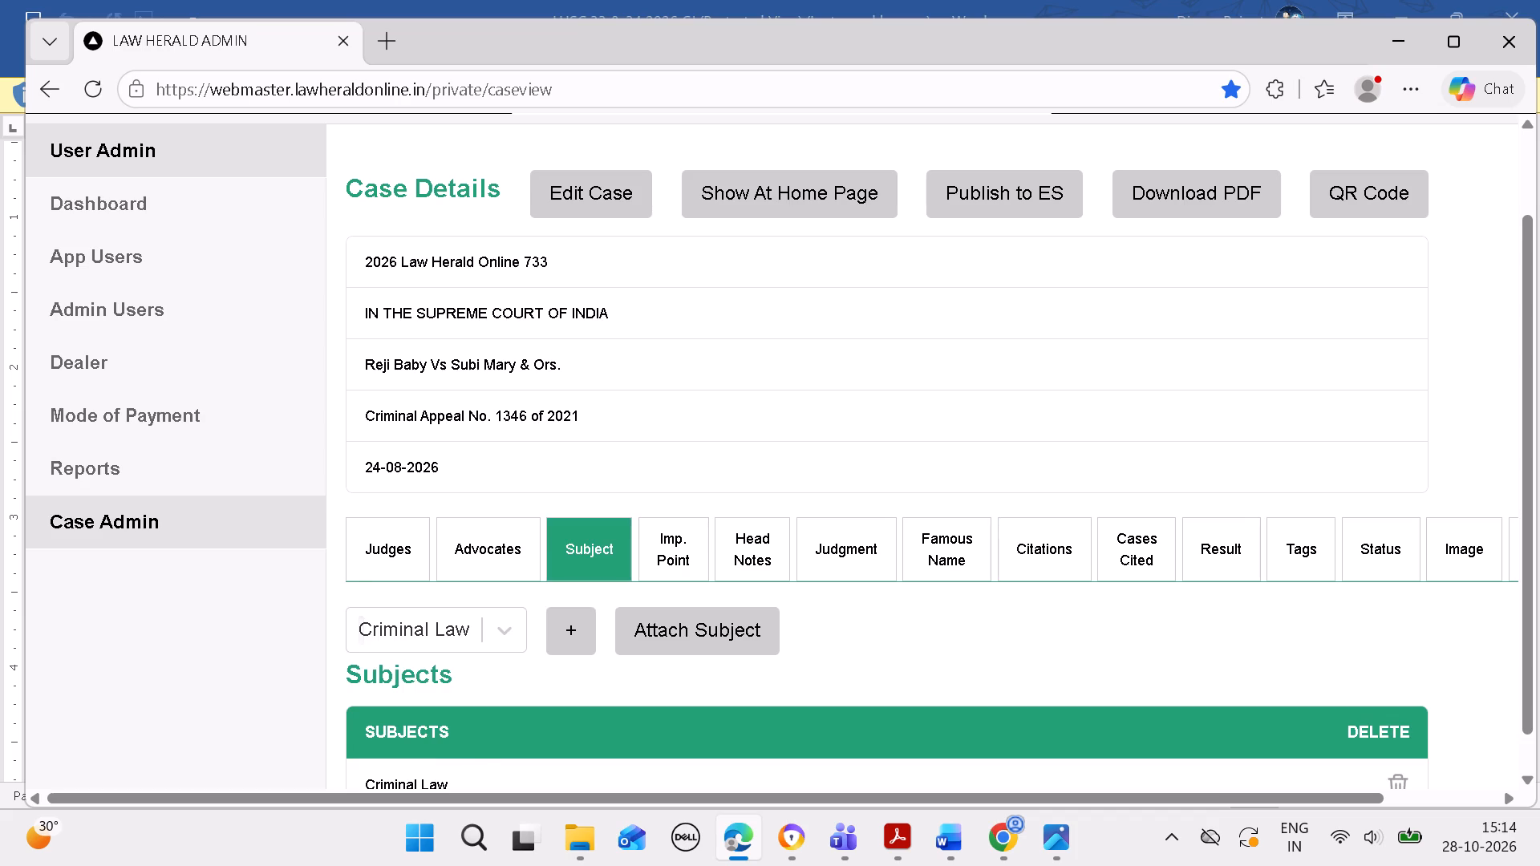
pyautogui.click(505, 617)
pyautogui.scroll(-4, 476, 661)
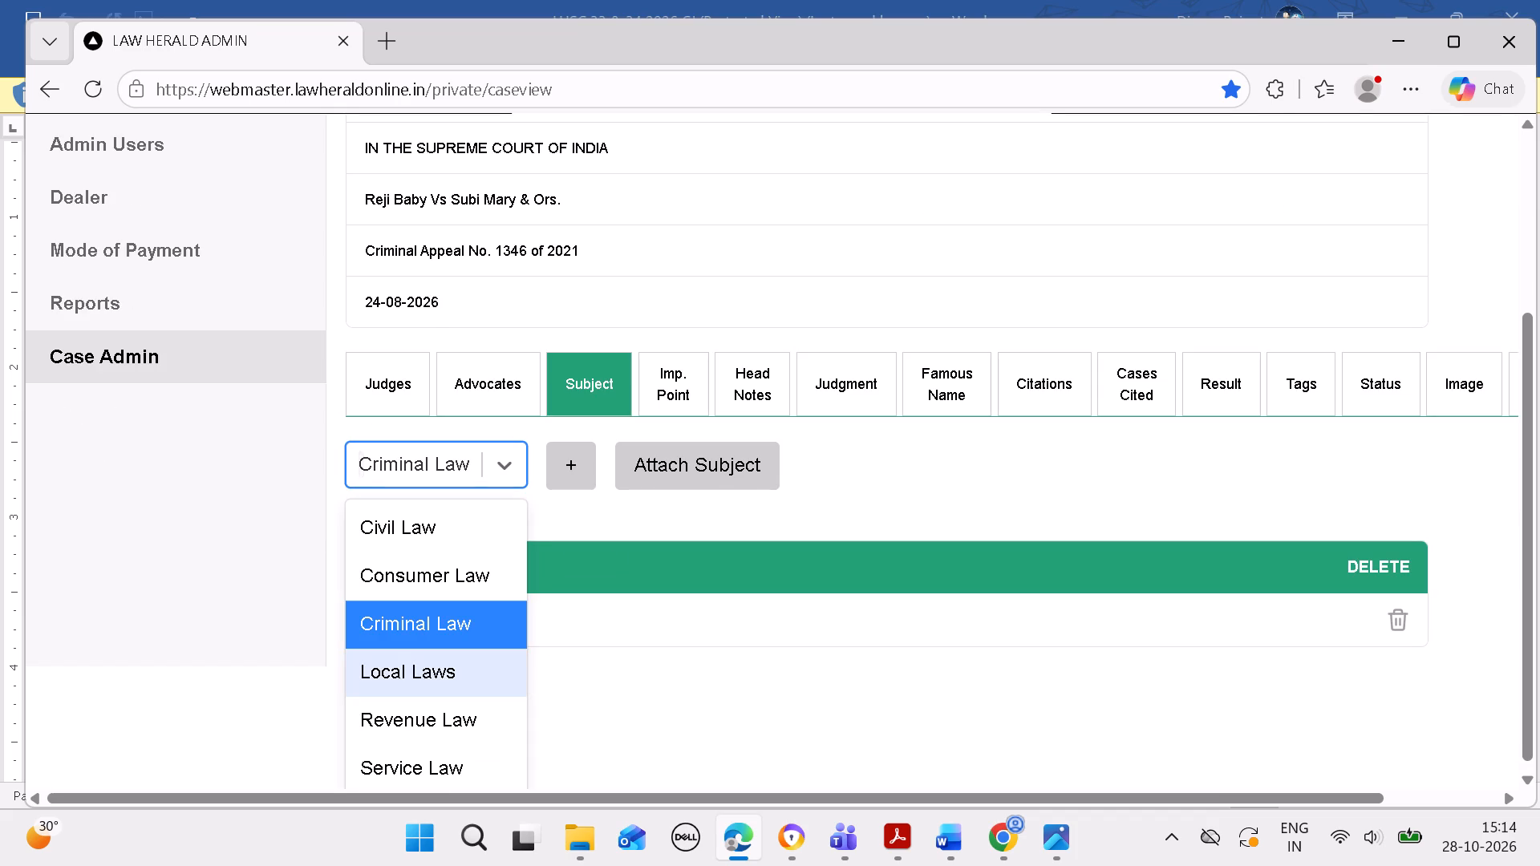
pyautogui.click(950, 473)
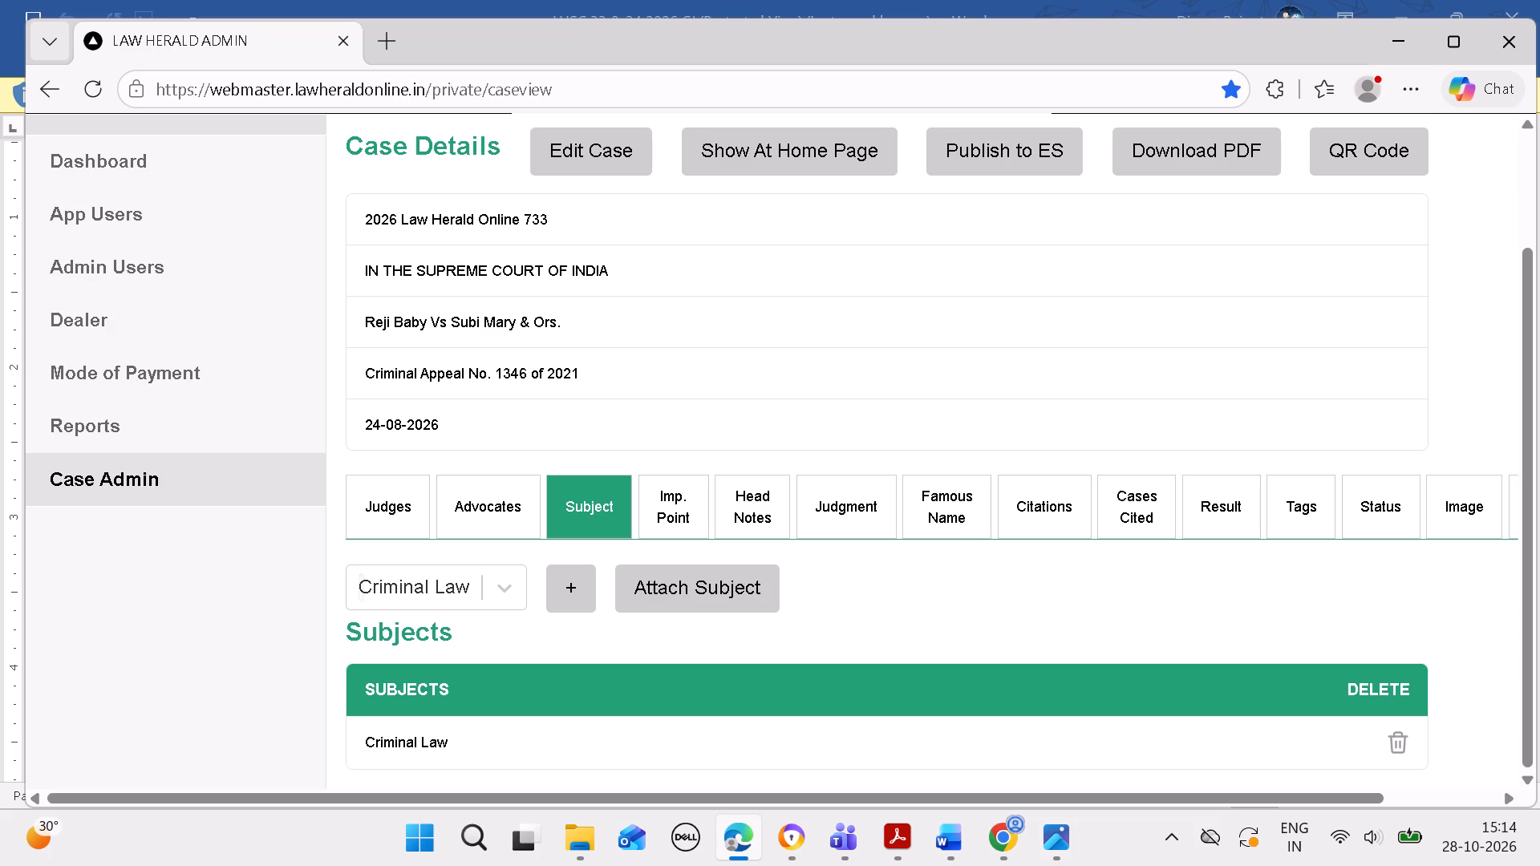
pyautogui.click(1029, 514)
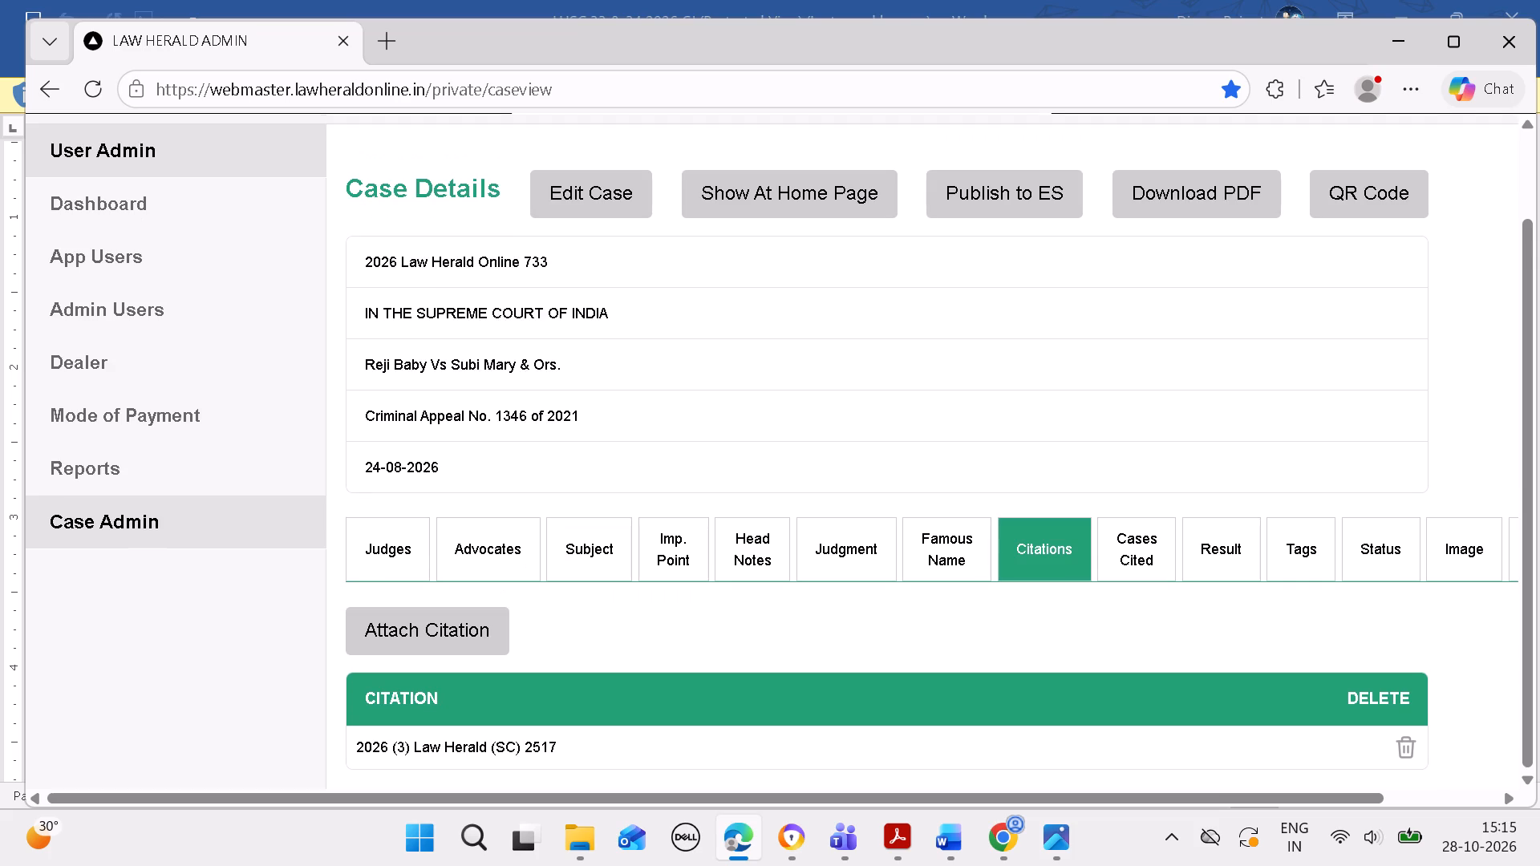
pyautogui.scroll(-4, 1031, 510)
# Copy "1346 of 2021" from the case details into both the case number and case year searches of the case list.
pyautogui.moveTo(497, 415); pyautogui.dragTo(649, 424)
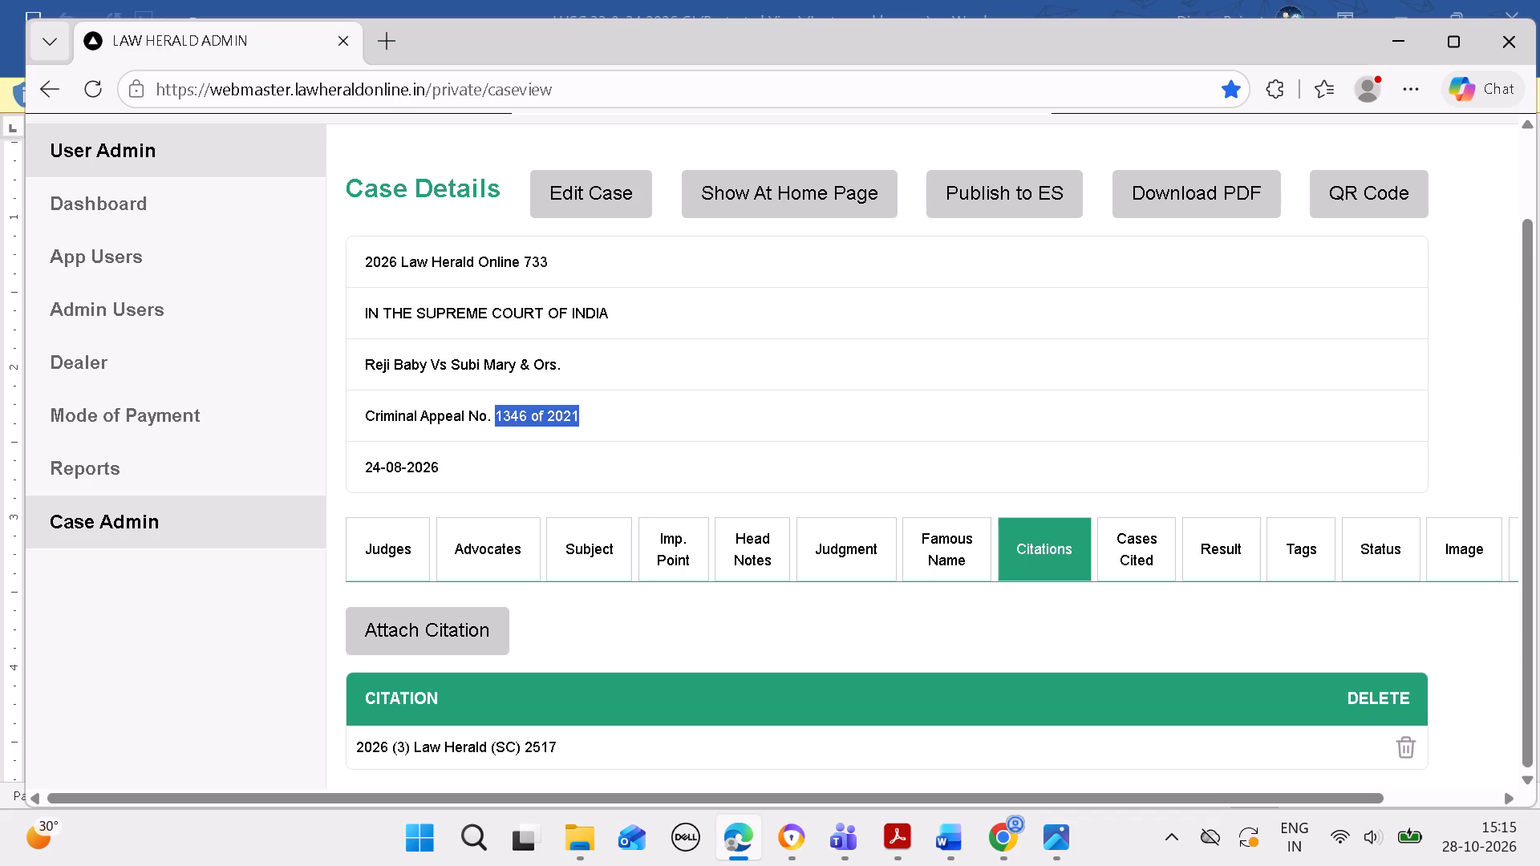
pyautogui.moveTo(649, 424); pyautogui.dragTo(680, 424)
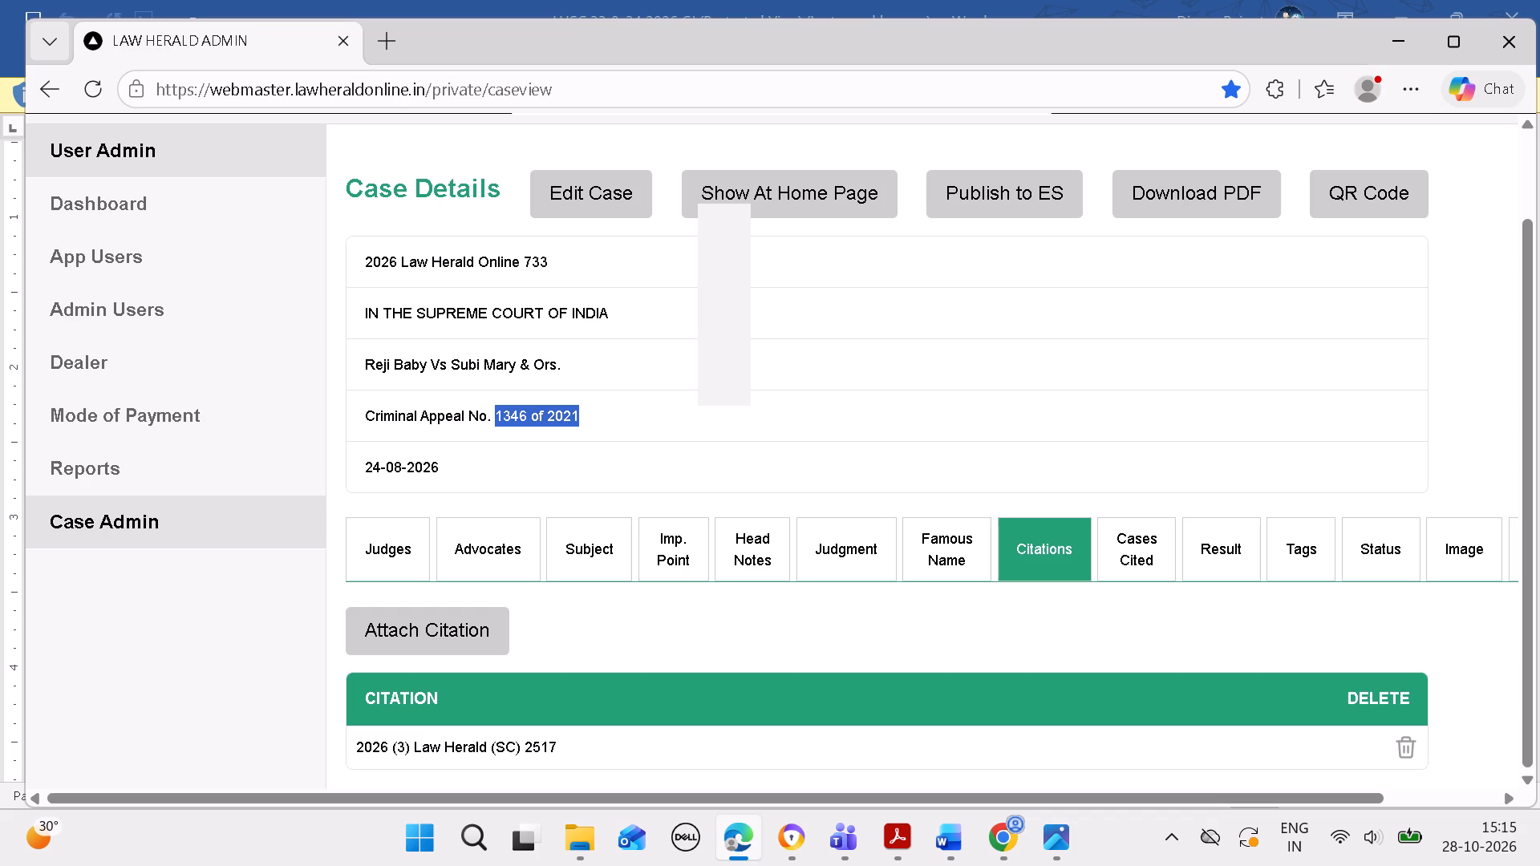
pyautogui.hotkey('ctrl', 'c')
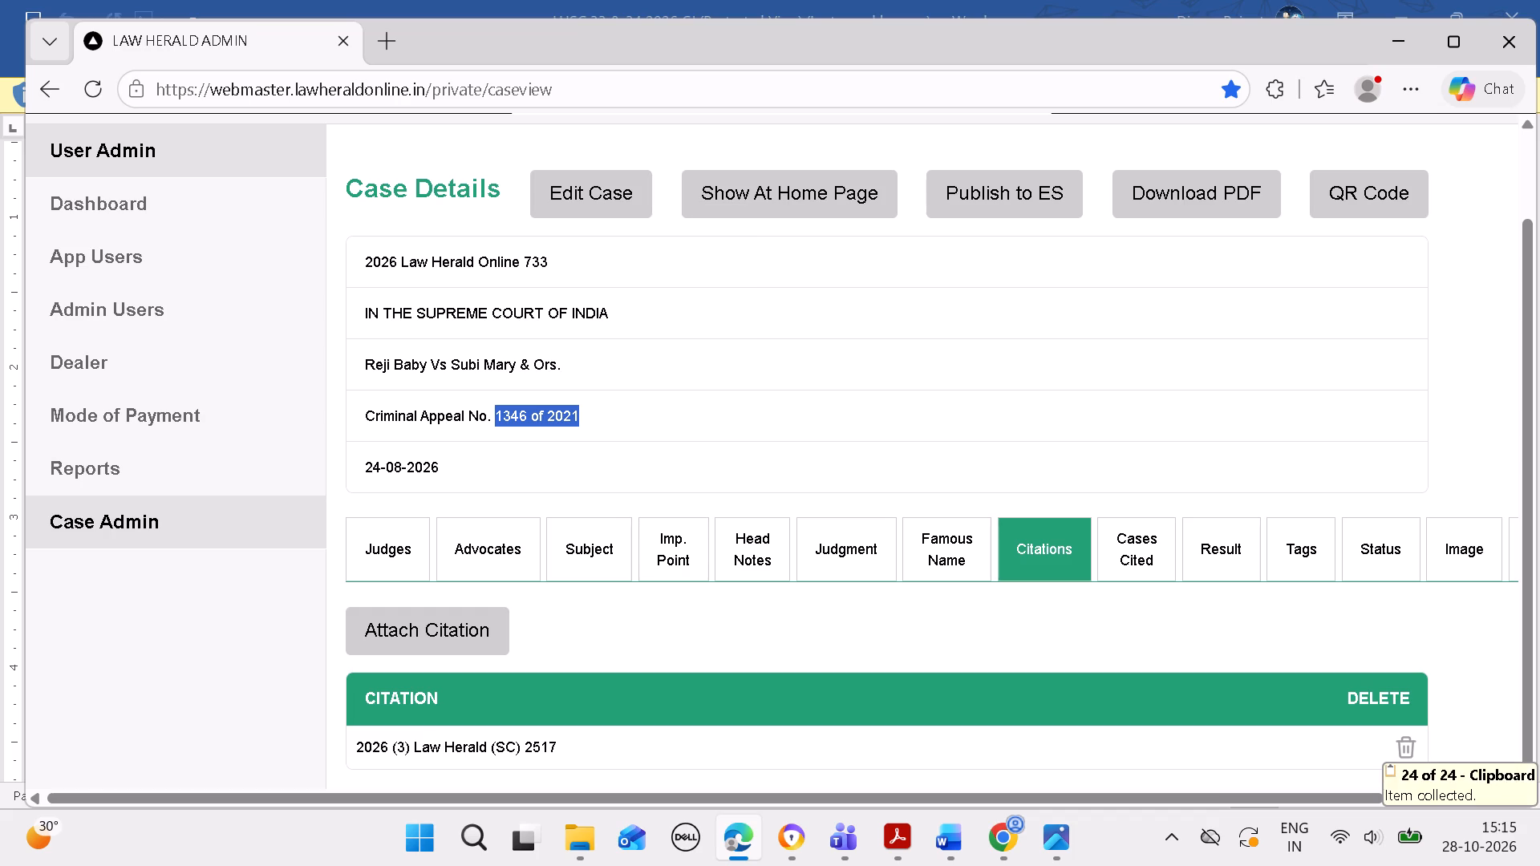
pyautogui.click(153, 512)
pyautogui.click(136, 689)
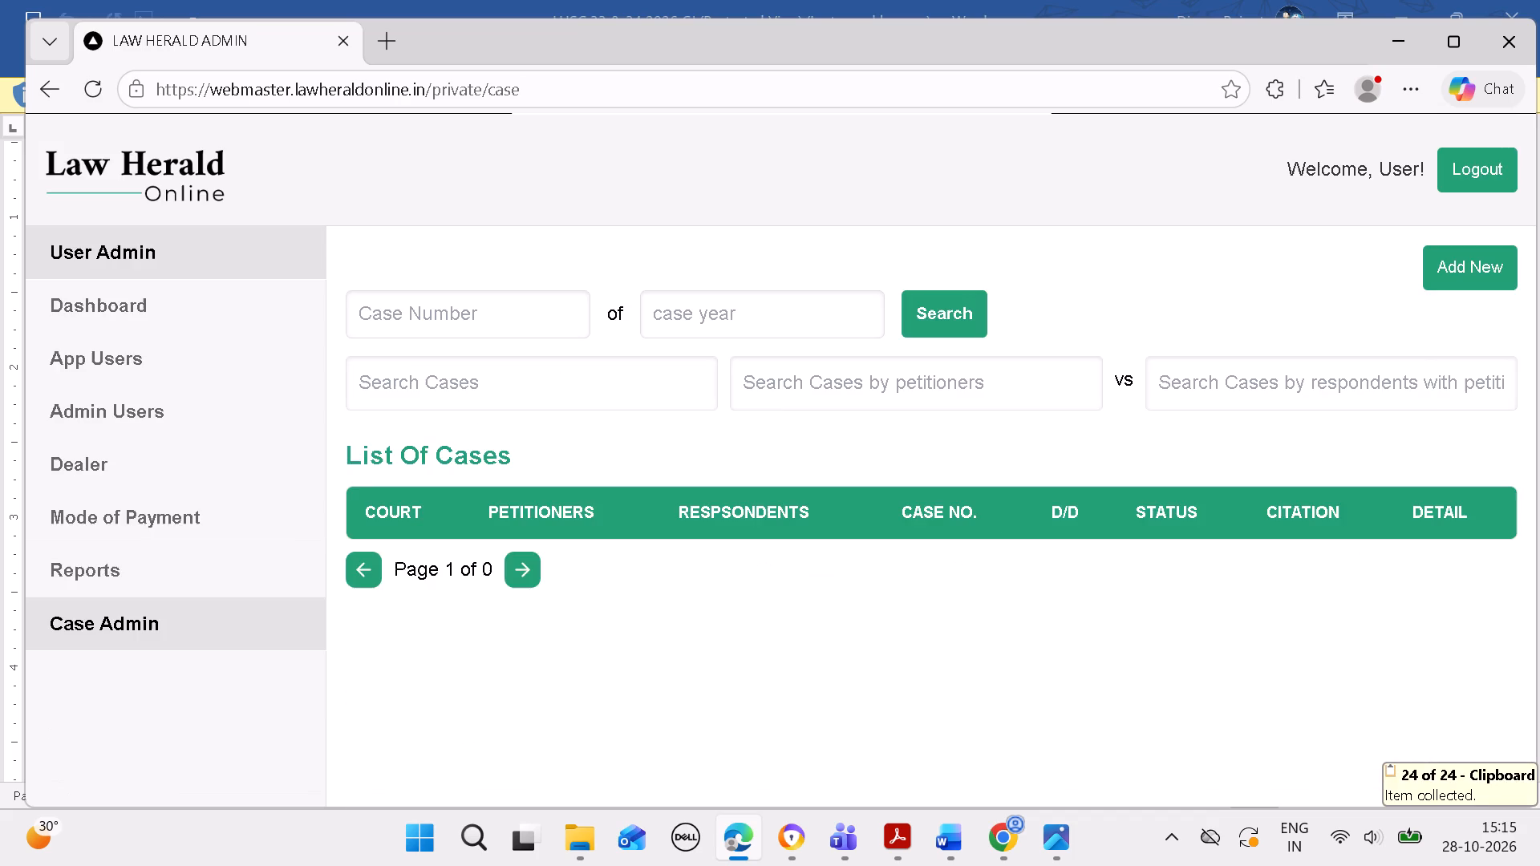
pyautogui.click(472, 310)
pyautogui.hotkey('ctrl', 'v')
pyautogui.click(698, 321)
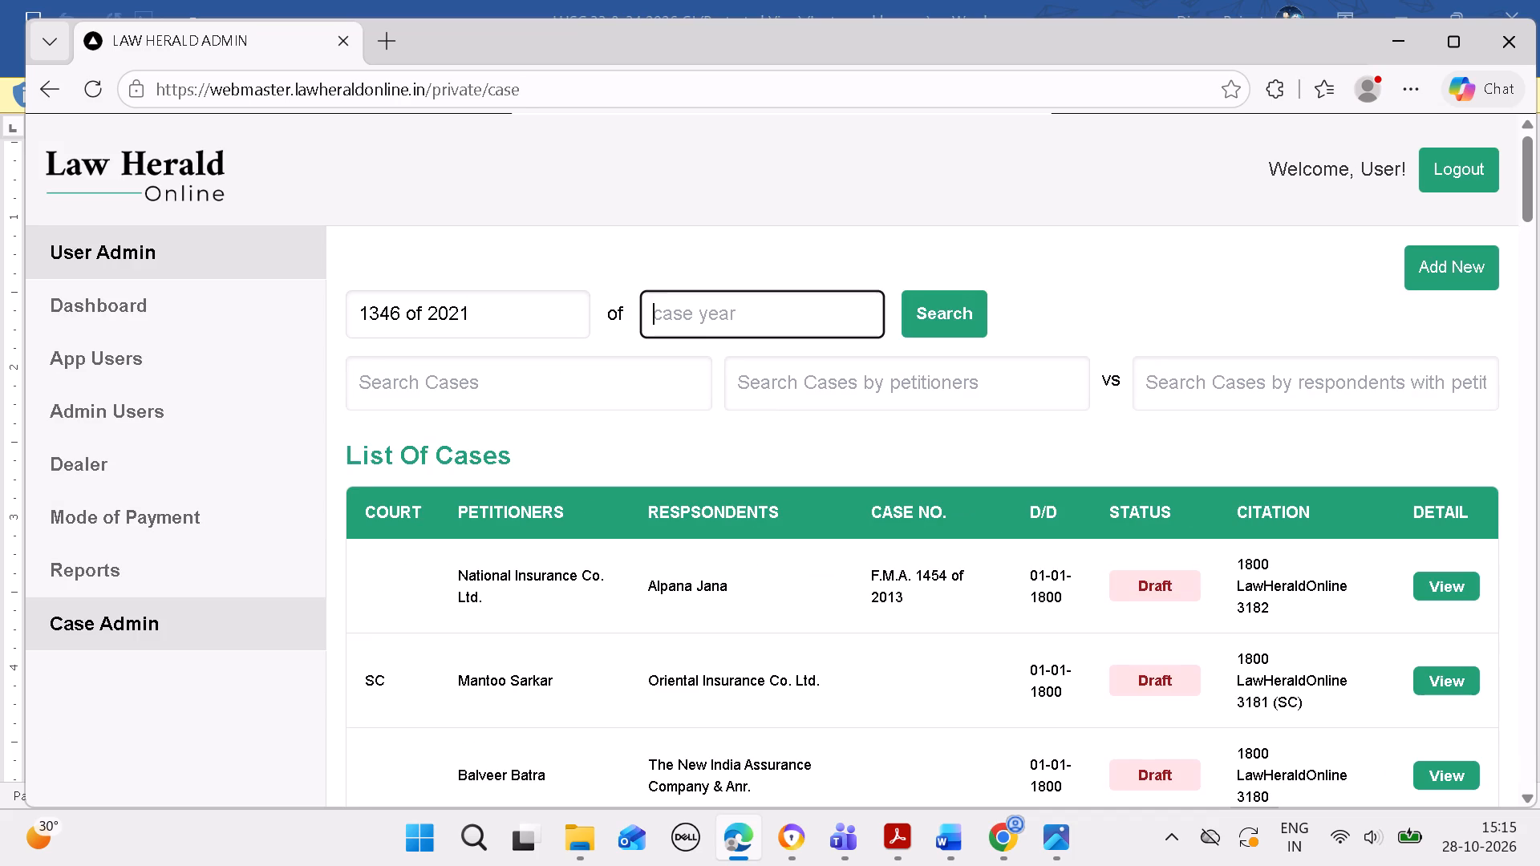
pyautogui.hotkey('ctrl', 'v')
# Trim the search entries to case number 1346 and year 2021, and search the case list.
pyautogui.click(721, 323)
pyautogui.press('BackSpace')
pyautogui.press('BackSpace')
pyautogui.press('BackSpace')
pyautogui.press('BackSpace')
pyautogui.press('BackSpace')
pyautogui.press('BackSpace')
pyautogui.press('BackSpace')
pyautogui.press('BackSpace')
pyautogui.press('BackSpace')
pyautogui.press('BackSpace')
pyautogui.press('BackSpace')
pyautogui.press('BackSpace')
pyautogui.press('BackSpace')
pyautogui.press('BackSpace')
pyautogui.click(543, 313)
pyautogui.press('BackSpace')
pyautogui.press('BackSpace')
pyautogui.press('BackSpace')
pyautogui.press('BackSpace')
pyautogui.press('BackSpace')
pyautogui.press('BackSpace')
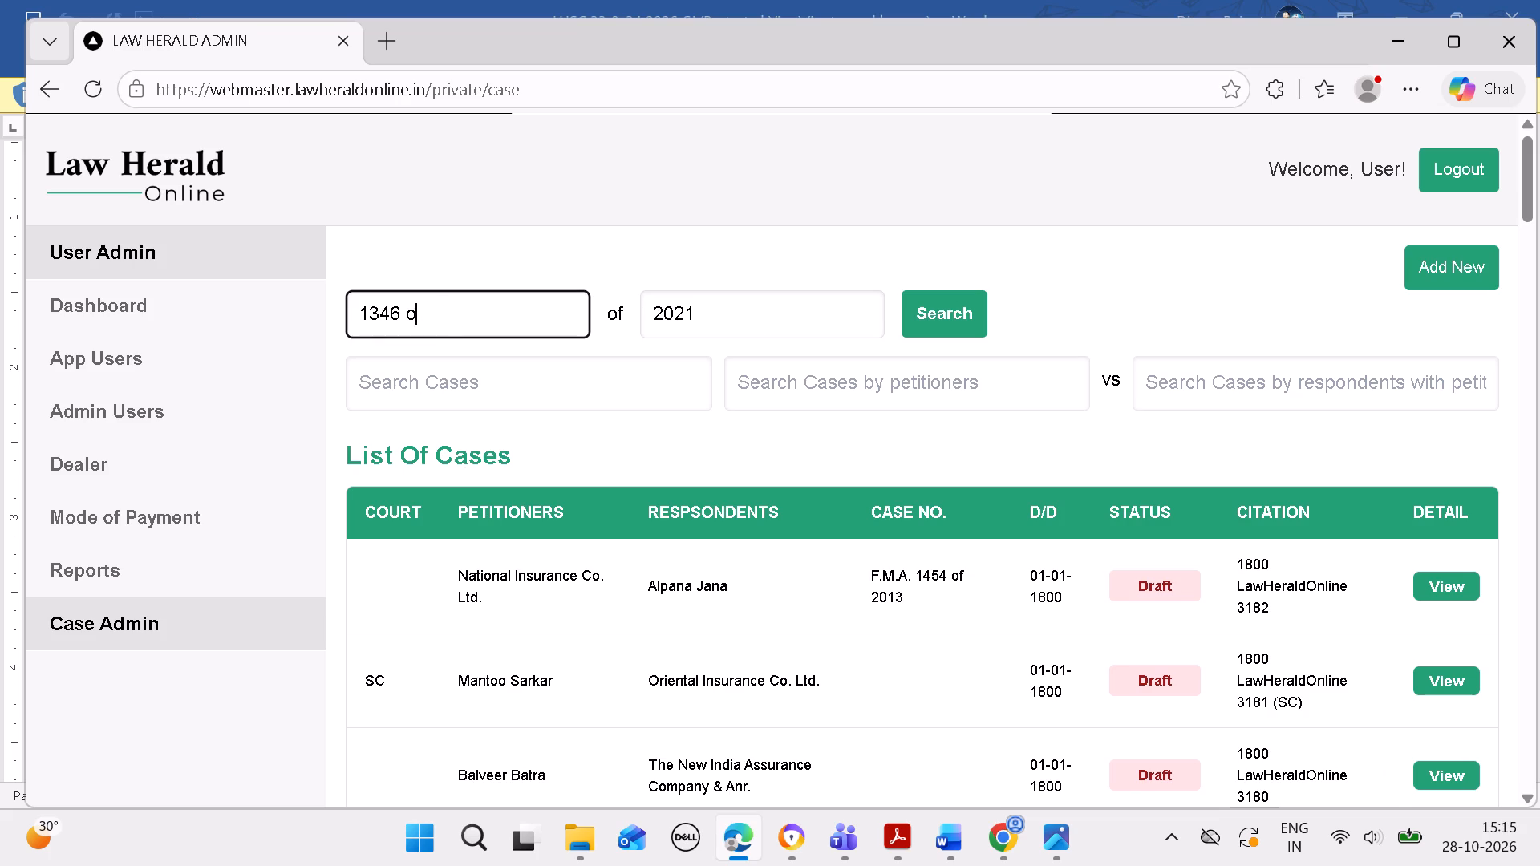
pyautogui.press('BackSpace')
pyautogui.press('BackSpace')
pyautogui.click(915, 322)
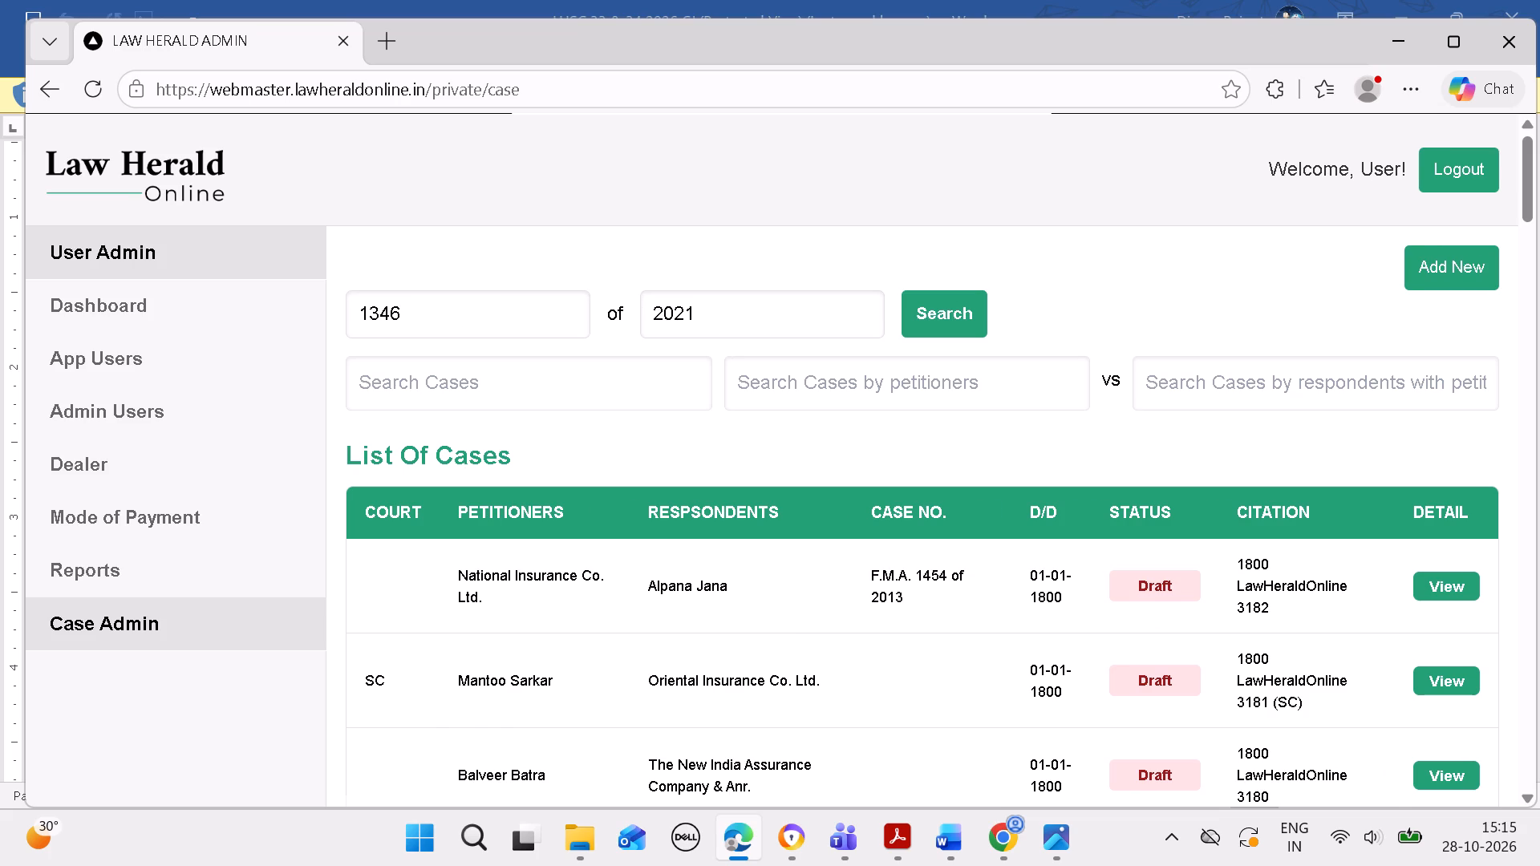
# Switch to the Word document and review the heading, advocates and headnote of the case cited as 2026 LawHeraldOnline 752.
pyautogui.click(936, 839)
pyautogui.click(1052, 529)
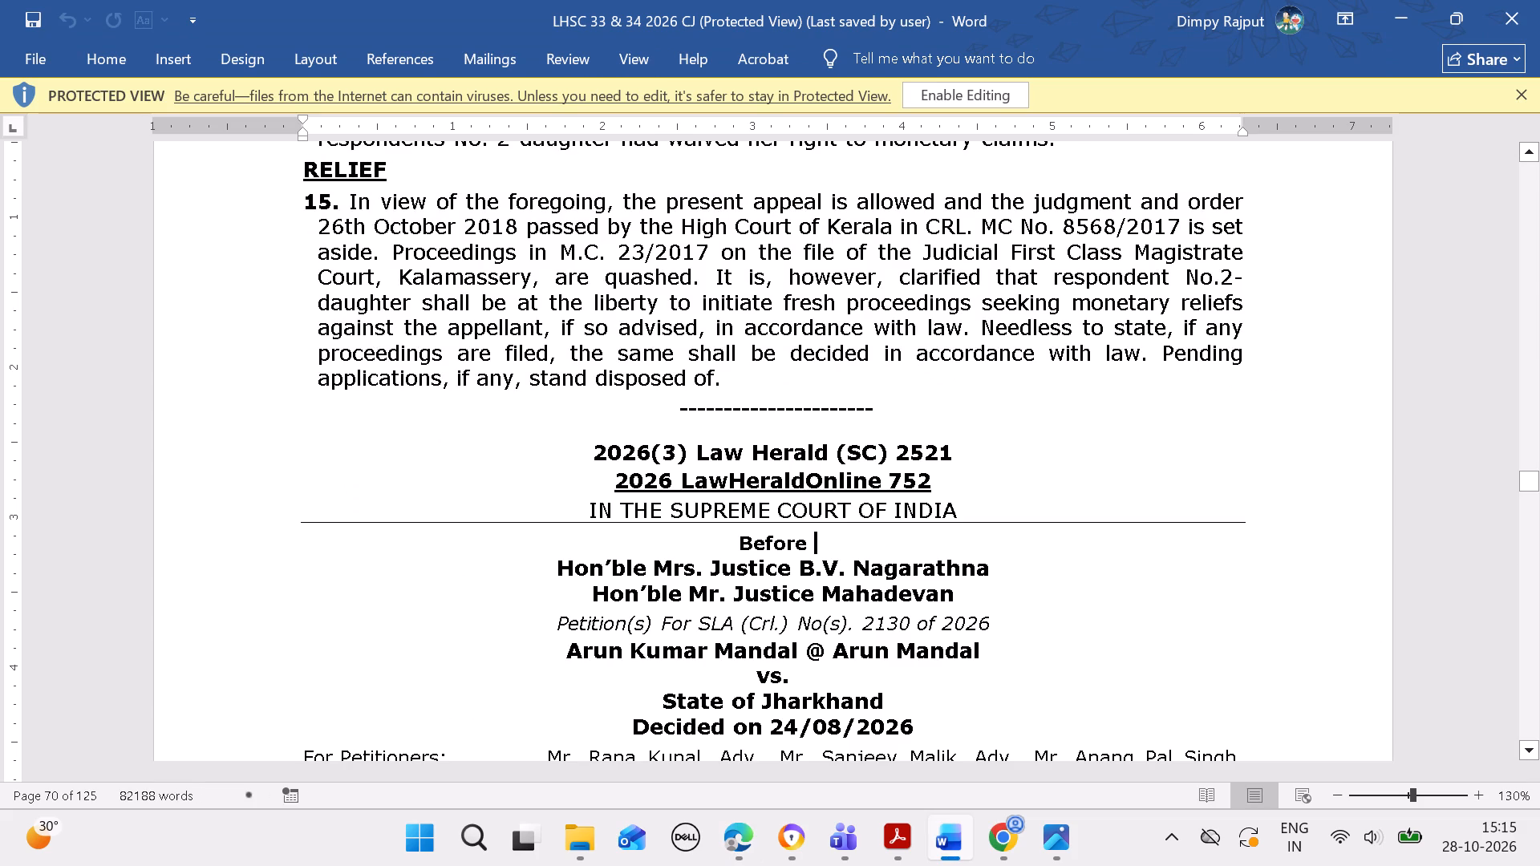
pyautogui.press('Down')
pyautogui.press('Down')
pyautogui.press('Down')
pyautogui.press('Down')
pyautogui.press('Down')
pyautogui.press('Down')
pyautogui.press('Down')
pyautogui.press('Down')
pyautogui.press('Down')
pyautogui.press('Down')
pyautogui.press('Down')
pyautogui.press('Down')
pyautogui.press('Down')
pyautogui.press('Down')
pyautogui.press('Down')
pyautogui.press('Down')
pyautogui.press('Down')
pyautogui.press('Down')
pyautogui.press('Down')
pyautogui.press('Down')
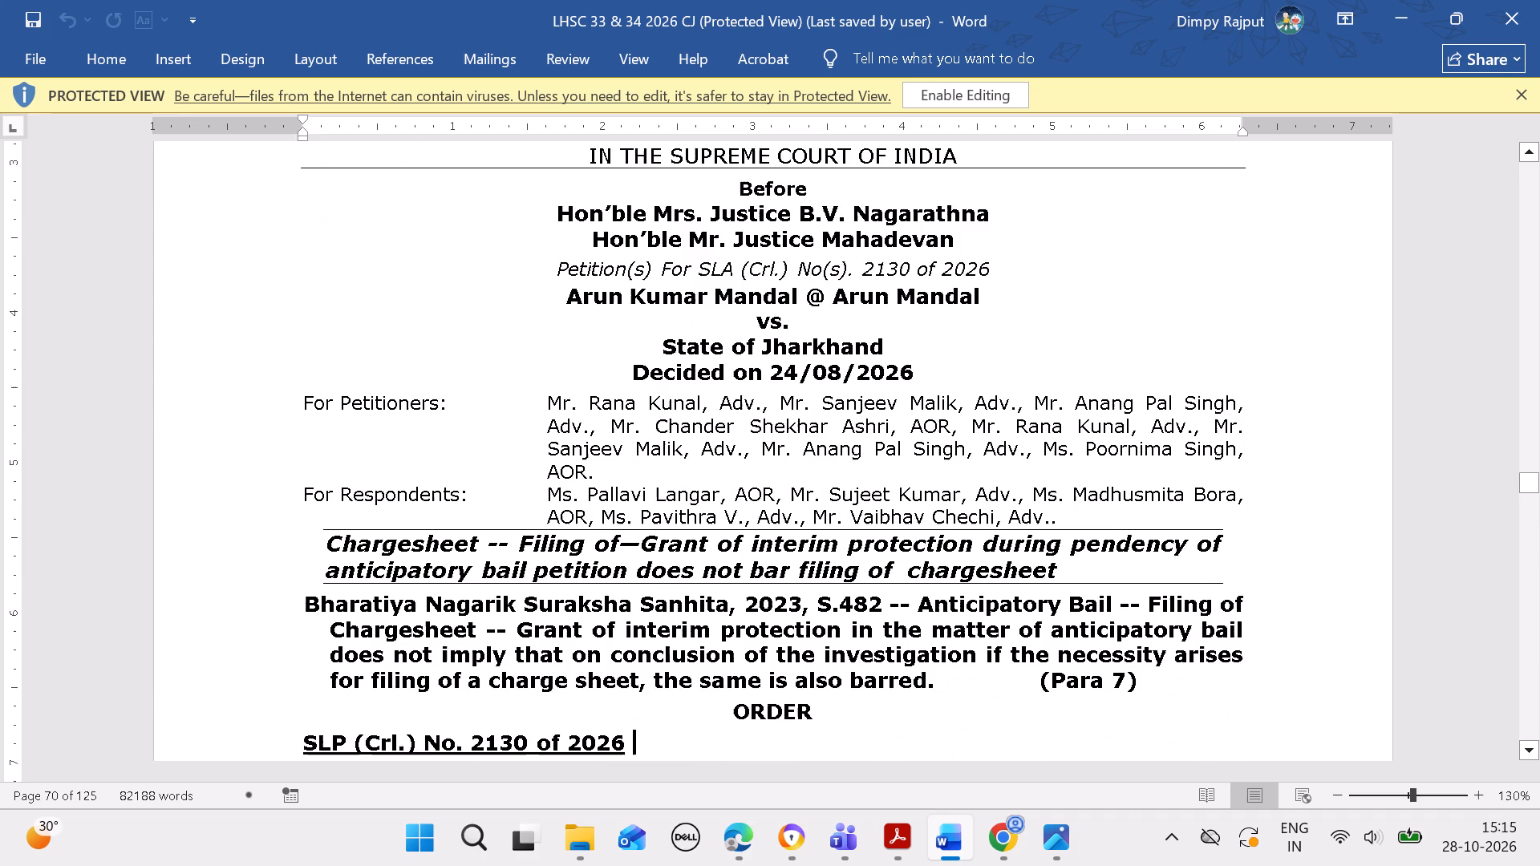
pyautogui.press('Up')
pyautogui.press('Up')
pyautogui.press('Up')
pyautogui.press('Up')
pyautogui.press('Up')
pyautogui.press('Up')
pyautogui.press('Up')
pyautogui.press('Up')
pyautogui.press('Up')
pyautogui.press('Up')
pyautogui.press('Up')
pyautogui.press('Up')
pyautogui.press('Up')
pyautogui.press('Up')
pyautogui.press('Up')
pyautogui.press('Up')
pyautogui.press('Up')
pyautogui.press('Up')
pyautogui.press('Up')
pyautogui.press('Up')
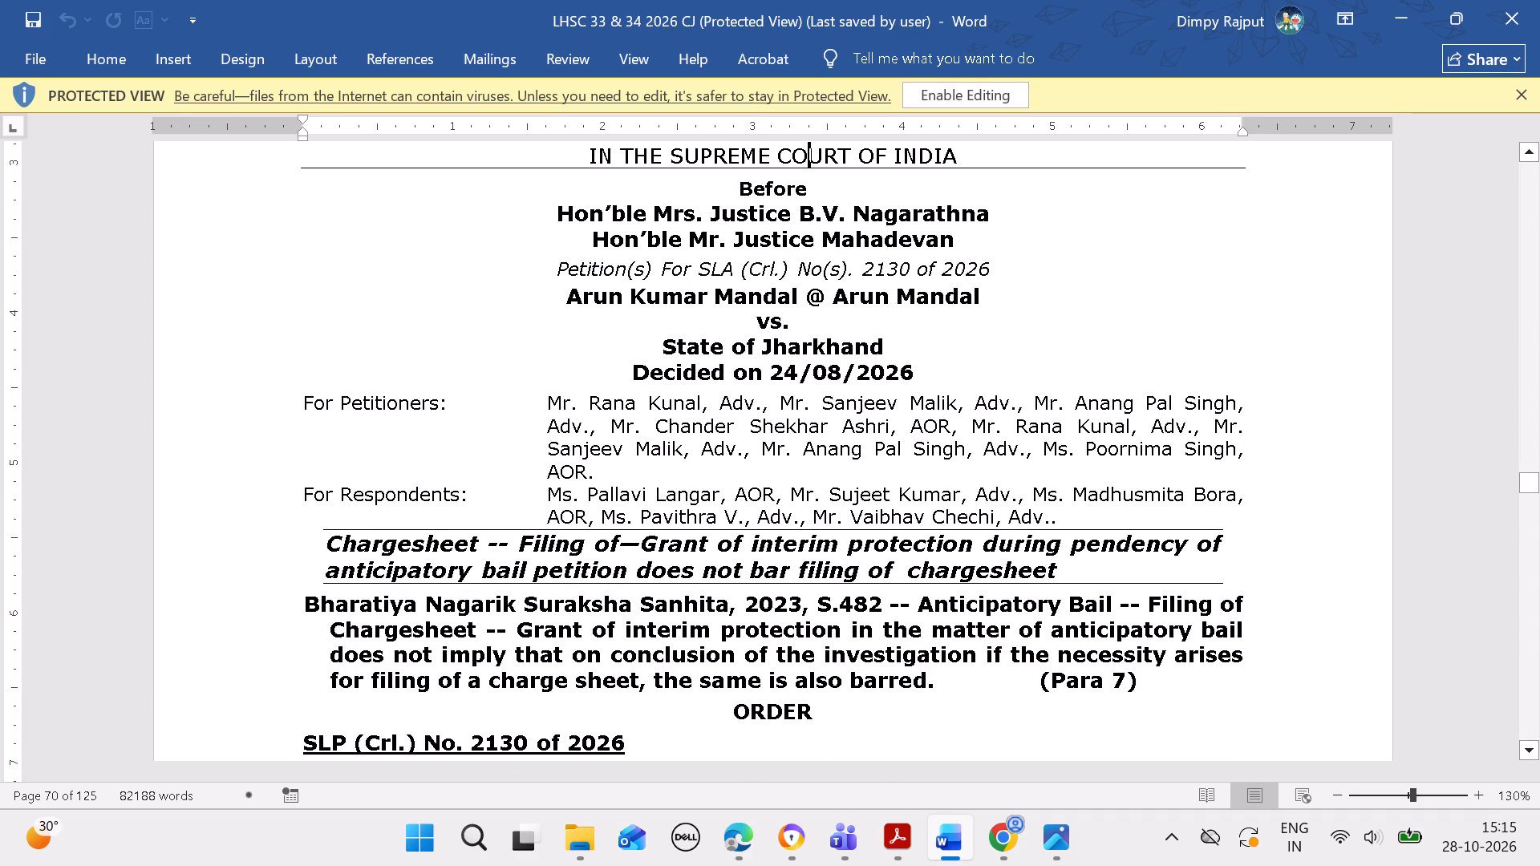
pyautogui.moveTo(865, 266); pyautogui.dragTo(1008, 268)
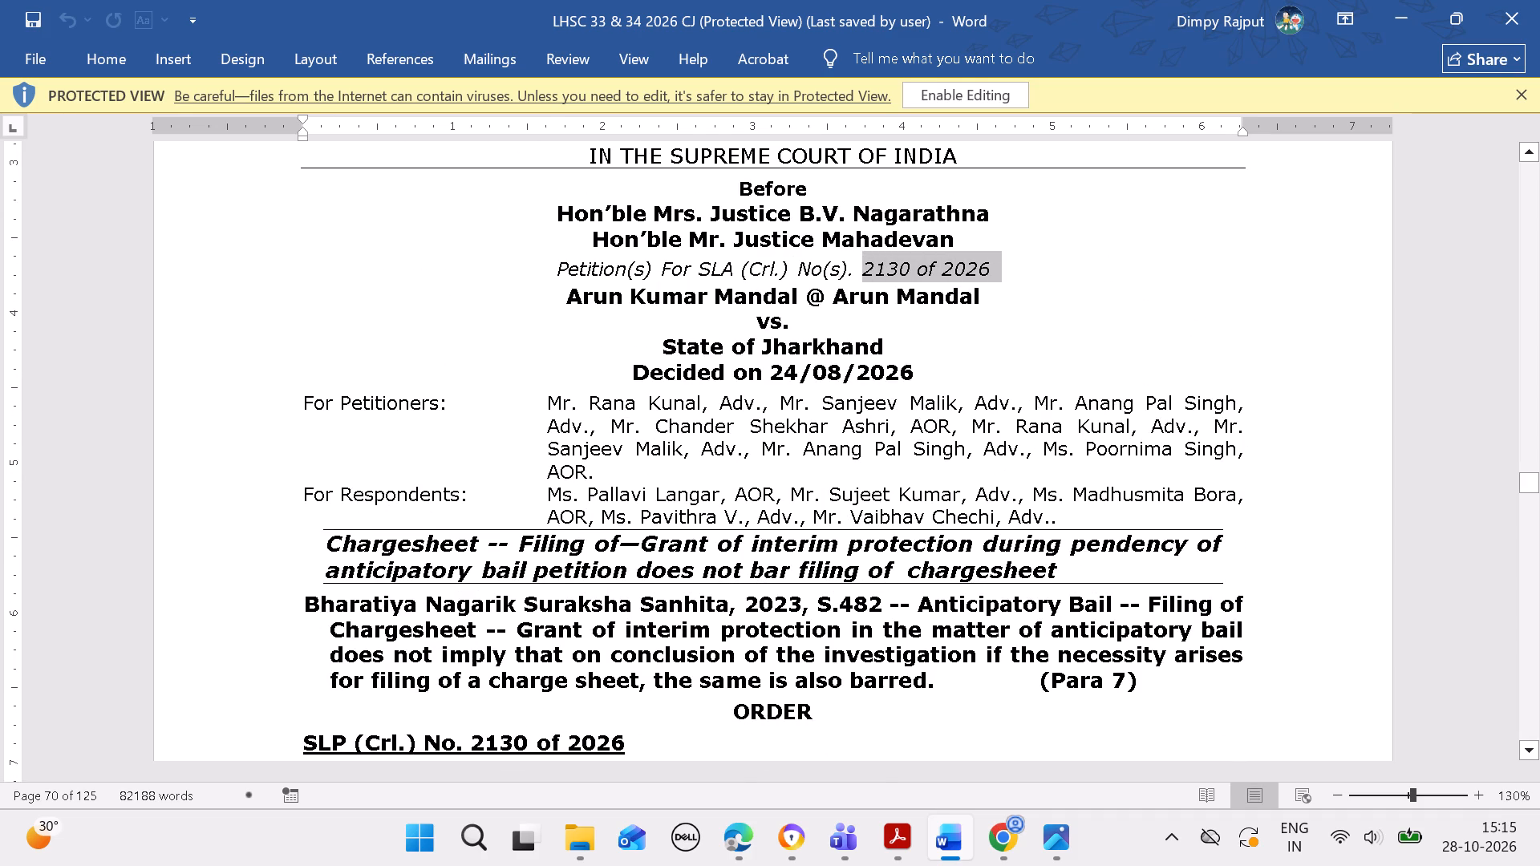
pyautogui.moveTo(1008, 268); pyautogui.dragTo(1008, 269)
pyautogui.hotkey('ctrl', 'c')
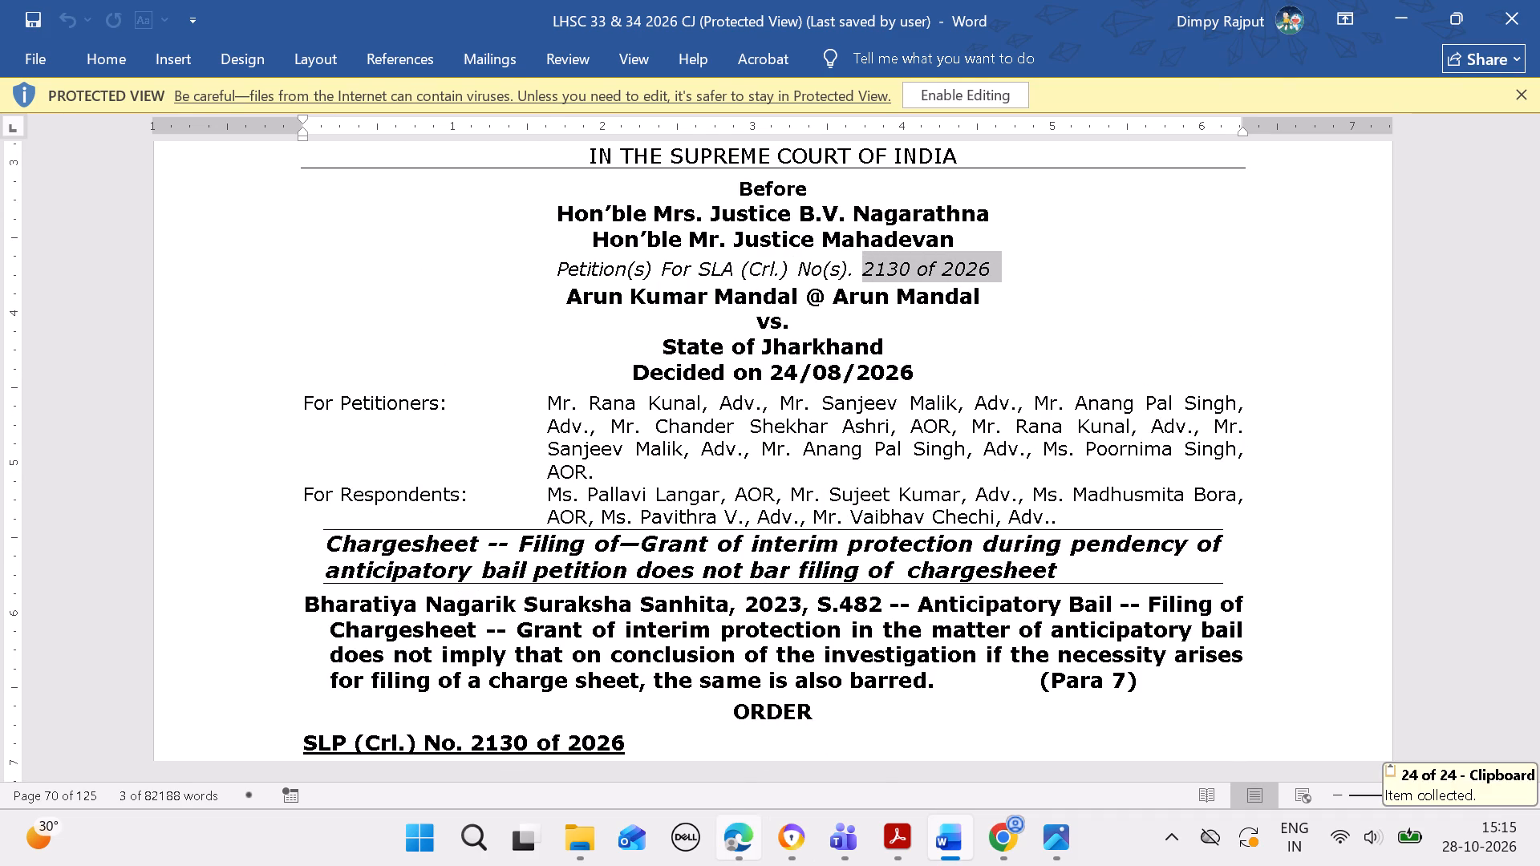
pyautogui.click(746, 829)
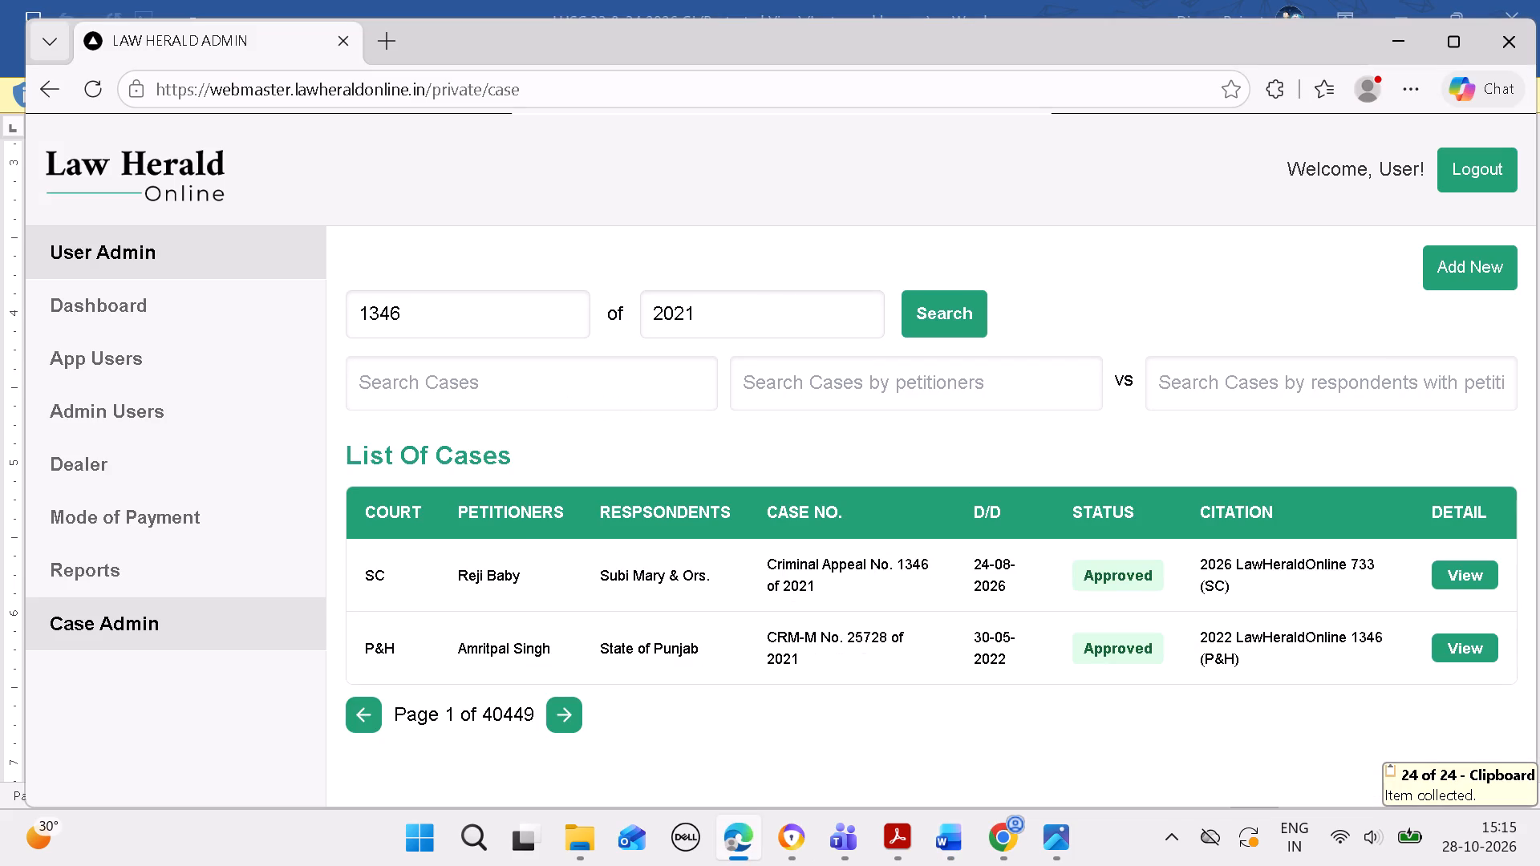
pyautogui.moveTo(430, 311); pyautogui.dragTo(338, 321)
pyautogui.press('BackSpace')
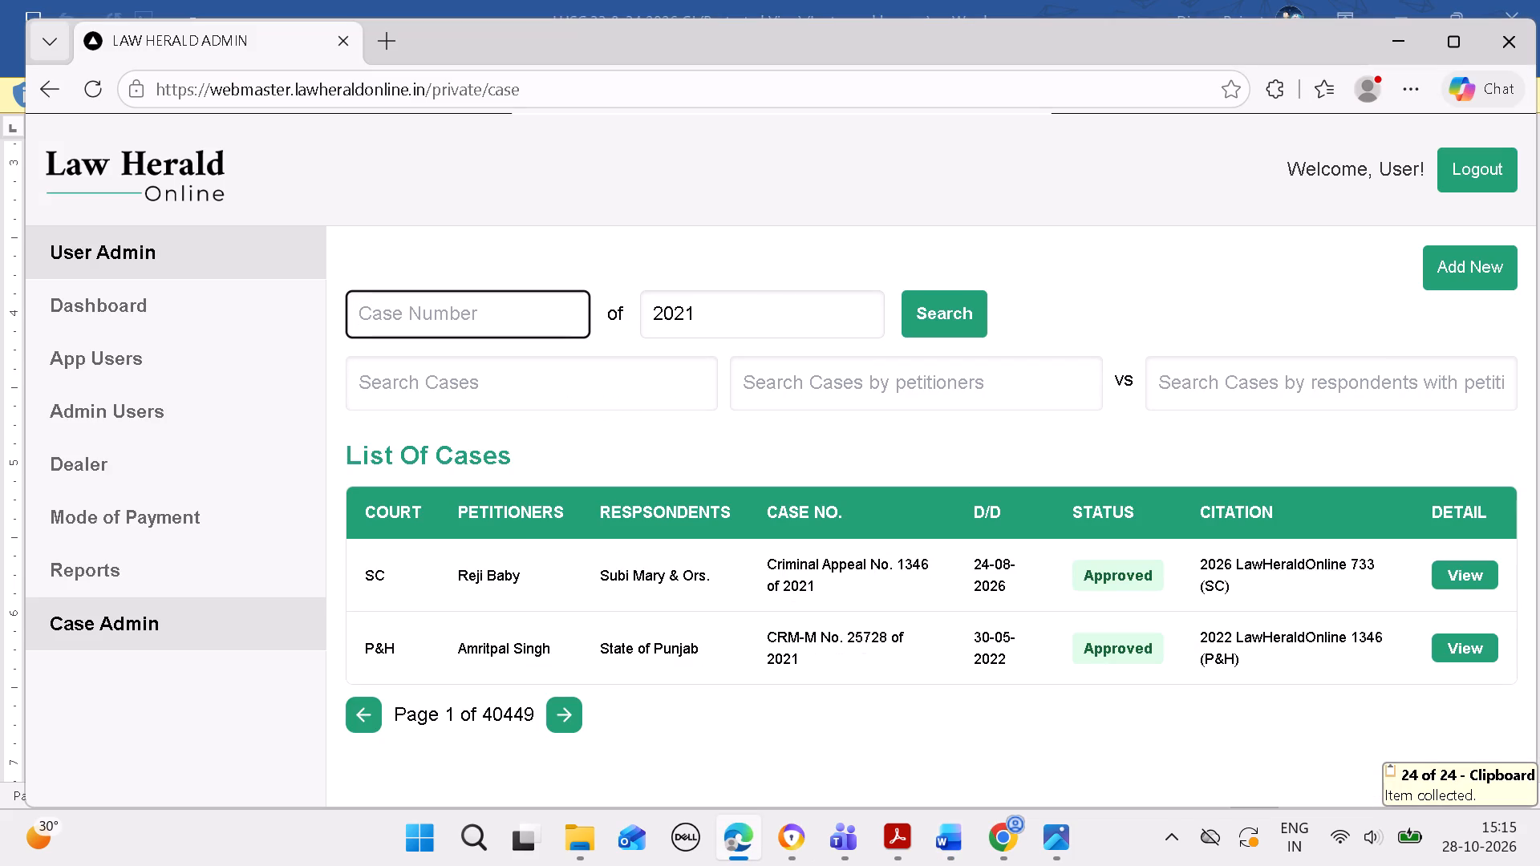
pyautogui.moveTo(744, 306); pyautogui.dragTo(568, 331)
pyautogui.press('BackSpace')
pyautogui.click(537, 312)
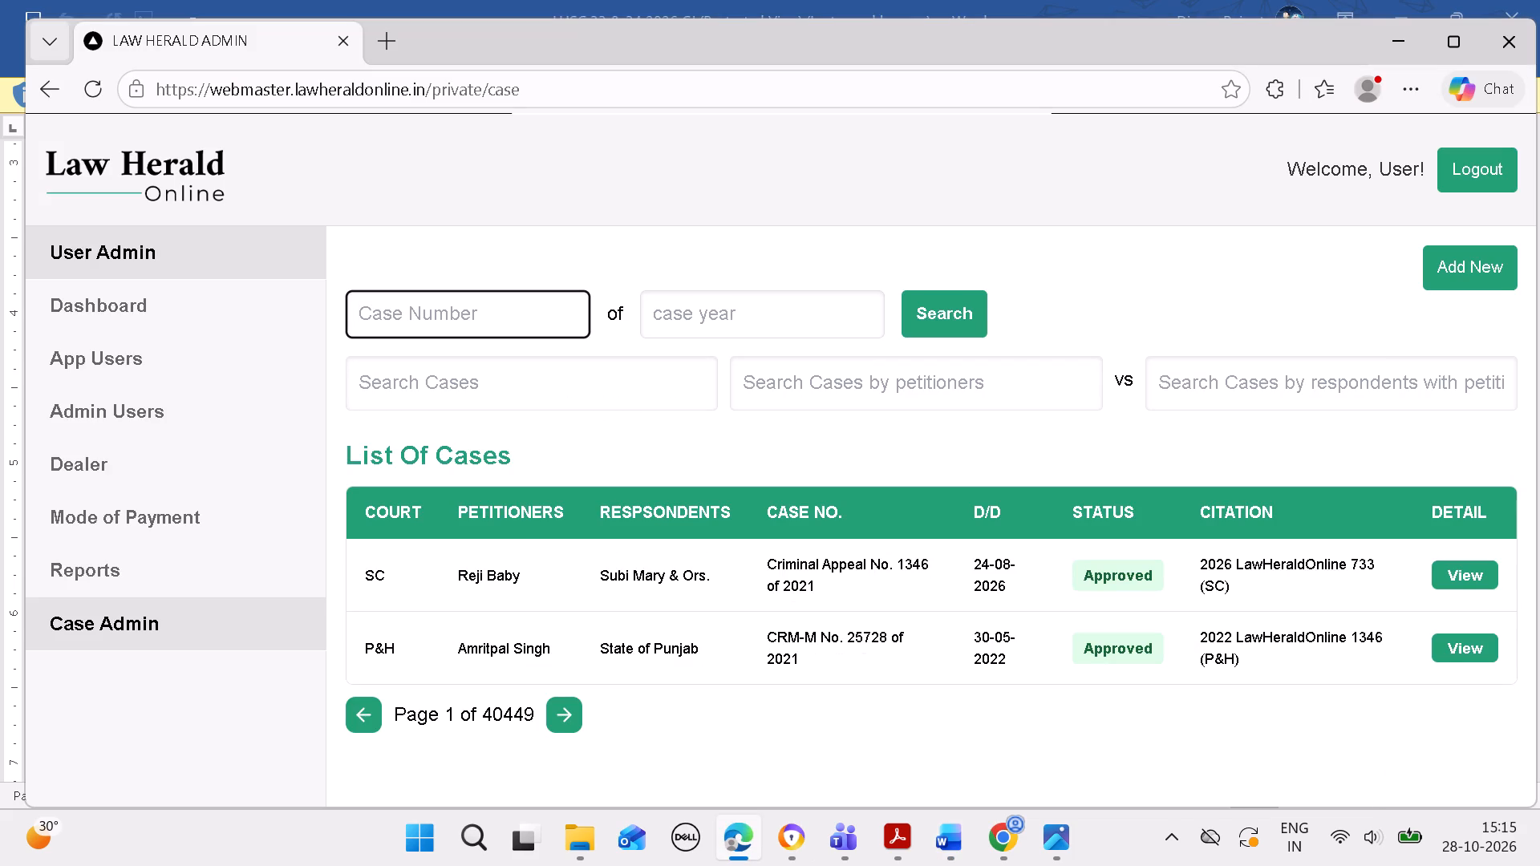
pyautogui.hotkey('ctrl', 'v')
pyautogui.click(780, 297)
pyautogui.hotkey('ctrl', 'v')
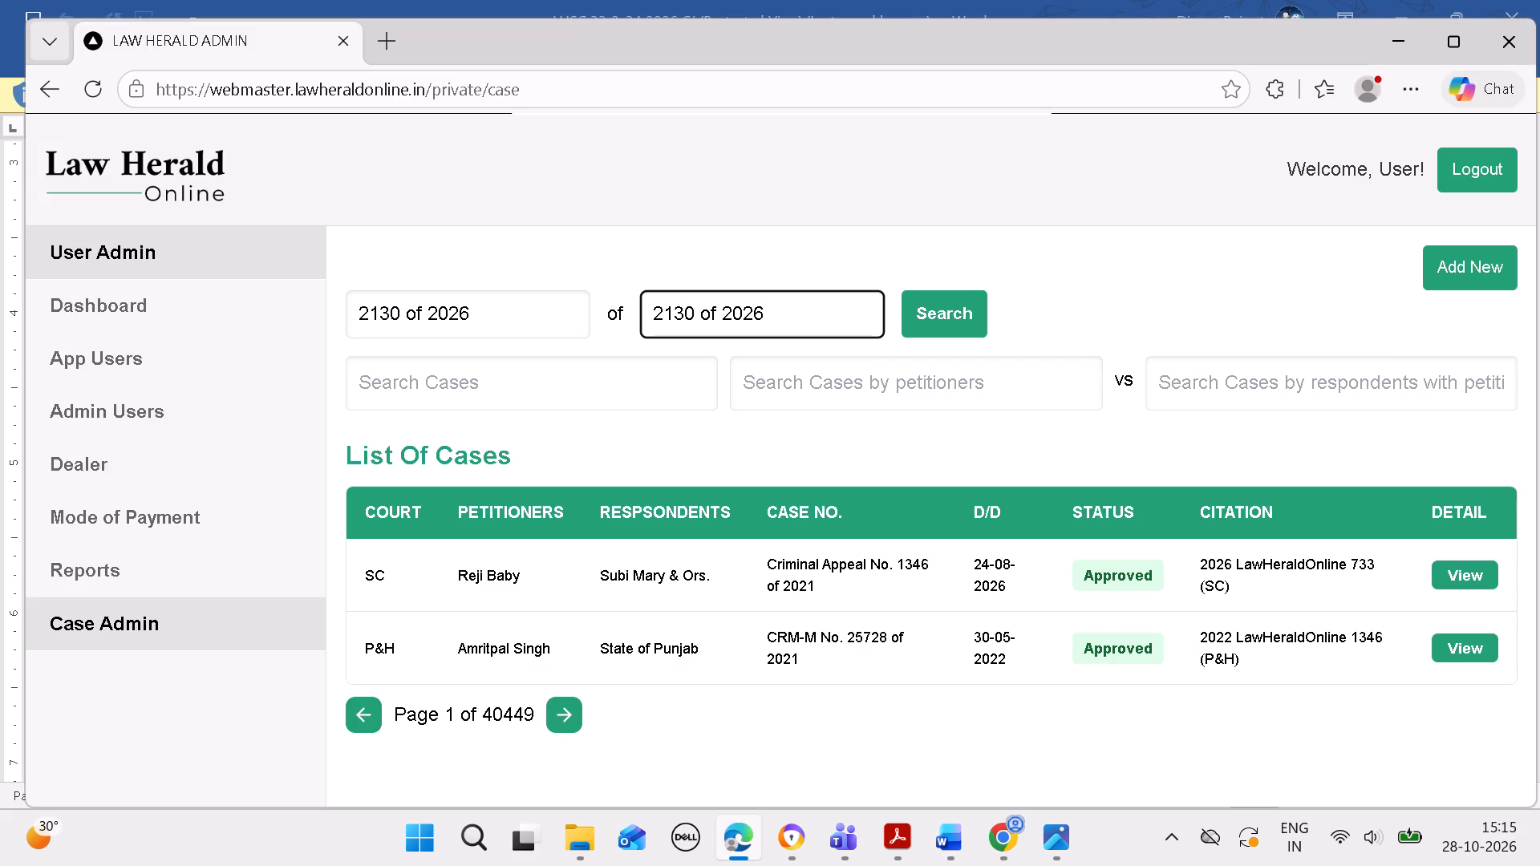
# Trim the search entries to case number 2130 and year 2026, and search the case list.
pyautogui.click(717, 318)
pyautogui.click(723, 322)
pyautogui.press('BackSpace')
pyautogui.press('BackSpace')
pyautogui.press('BackSpace')
pyautogui.press('BackSpace')
pyautogui.press('BackSpace')
pyautogui.press('BackSpace')
pyautogui.press('BackSpace')
pyautogui.press('BackSpace')
pyautogui.press('BackSpace')
pyautogui.press('BackSpace')
pyautogui.press('BackSpace')
pyautogui.press('BackSpace')
pyautogui.press('BackSpace')
pyautogui.press('BackSpace')
pyautogui.click(533, 310)
pyautogui.press('BackSpace')
pyautogui.press('BackSpace')
pyautogui.press('BackSpace')
pyautogui.press('BackSpace')
pyautogui.press('BackSpace')
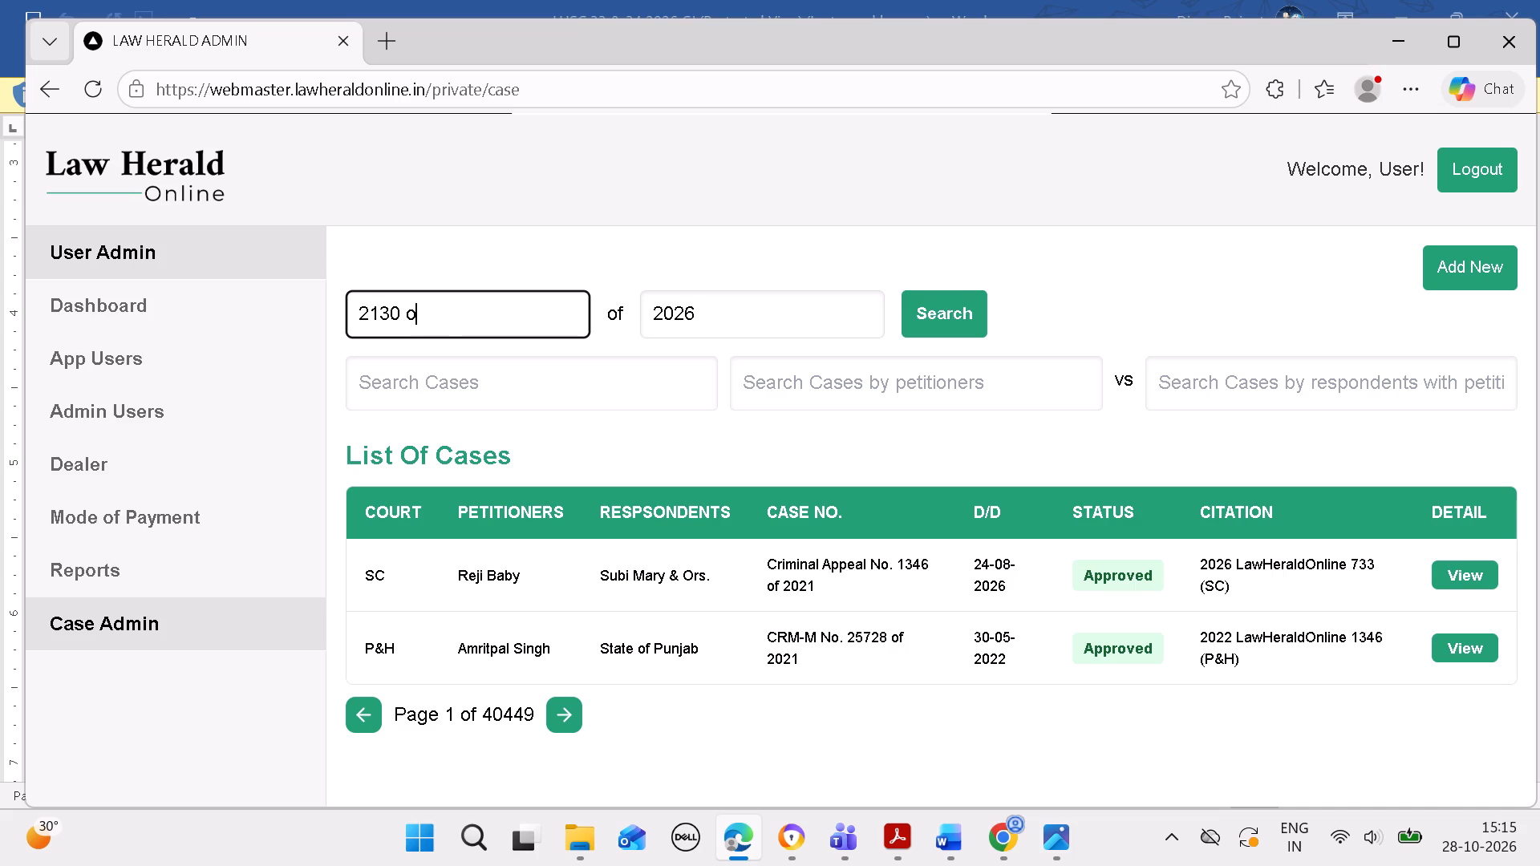
pyautogui.press('BackSpace')
pyautogui.press('BackSpace')
pyautogui.click(942, 323)
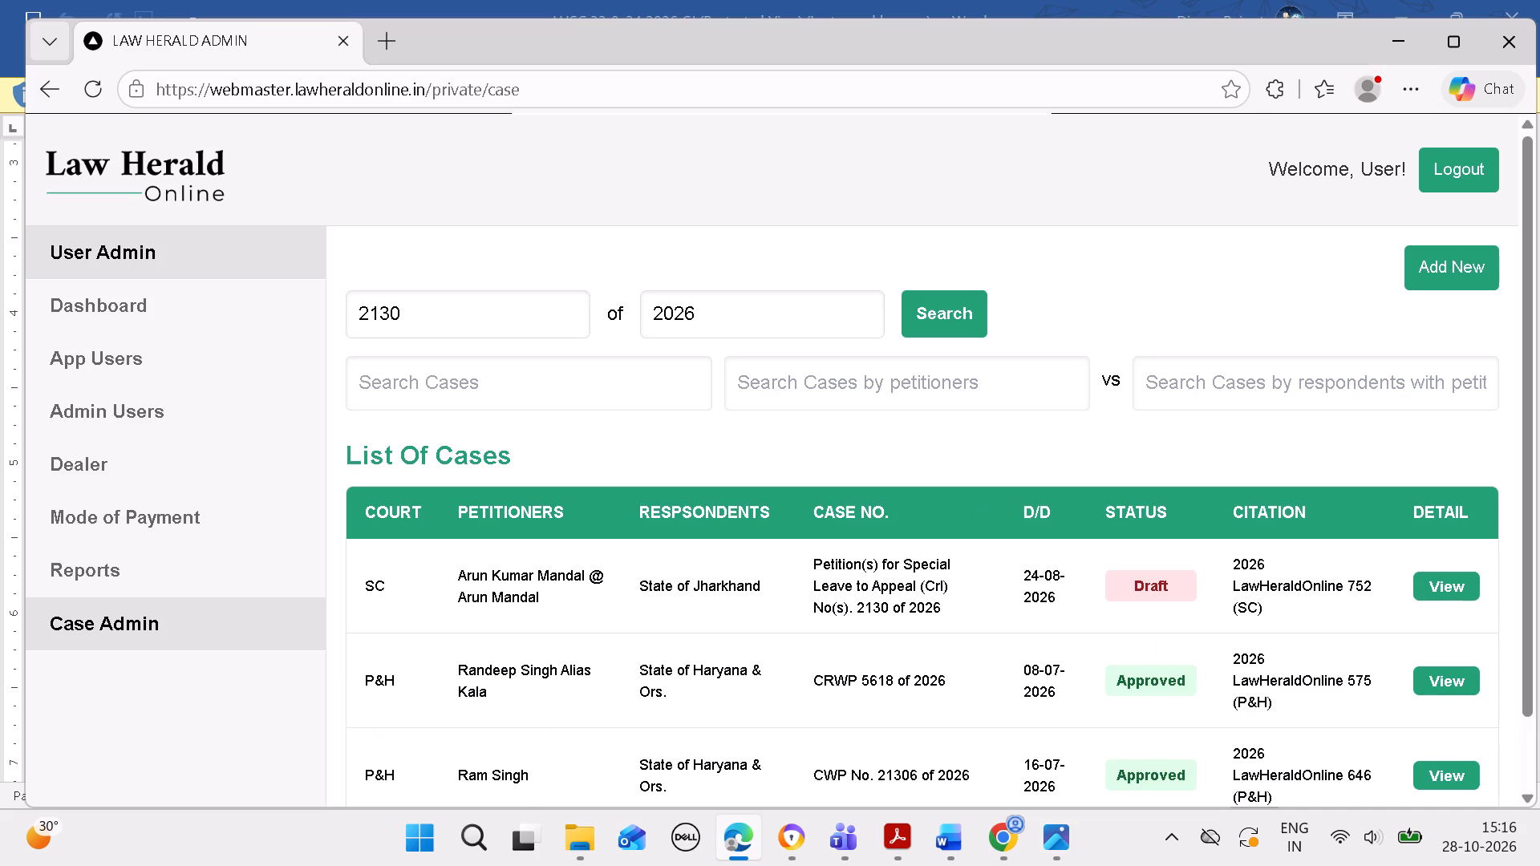
# Open the details of the draft Supreme Court case 2026 LawHeraldOnline 752 after a glance at its Word heading.
pyautogui.click(958, 828)
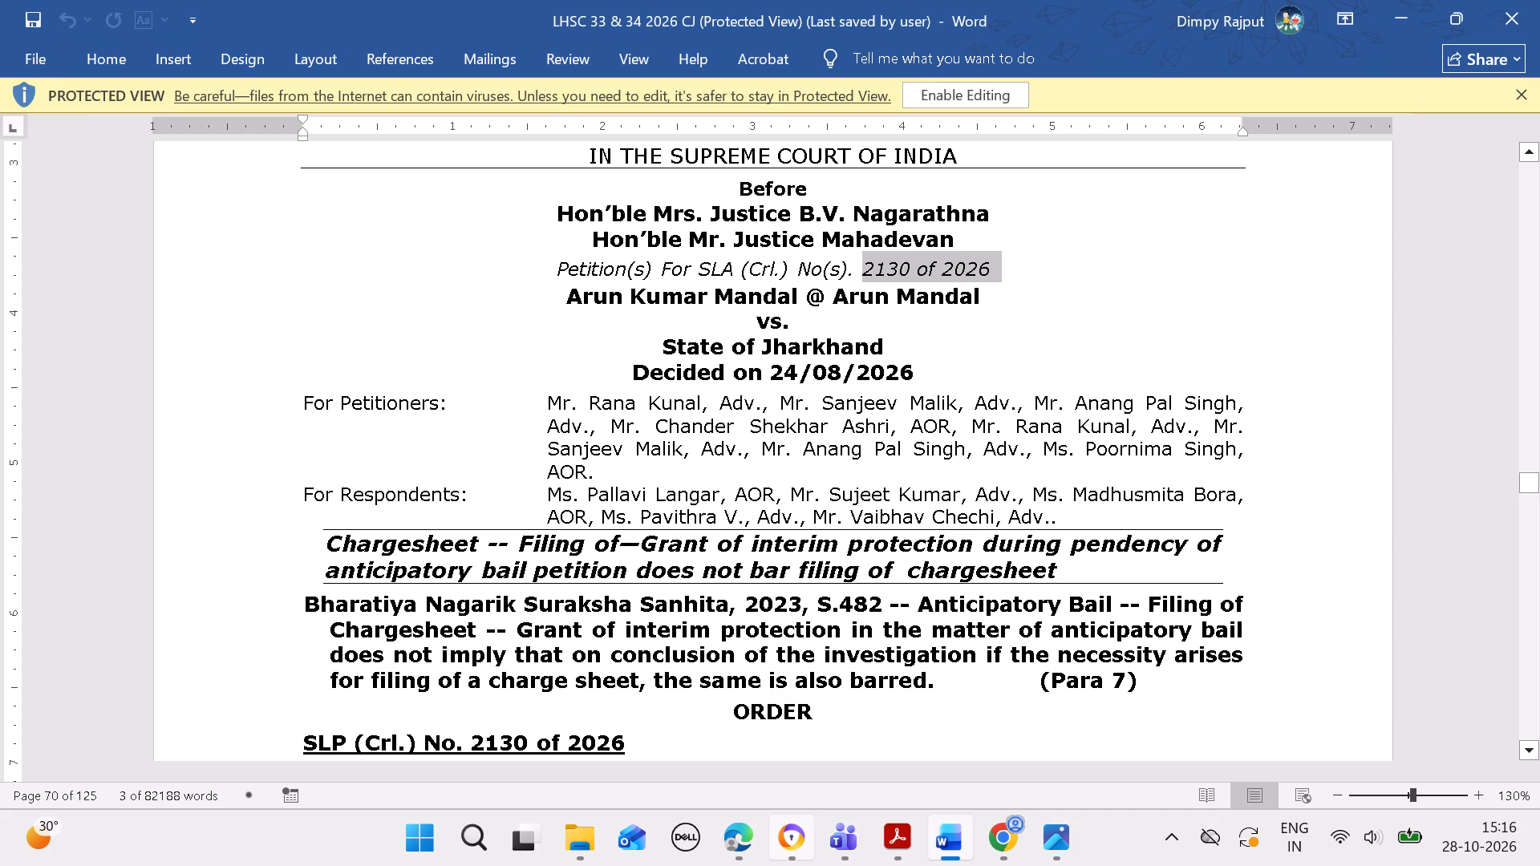
pyautogui.click(748, 834)
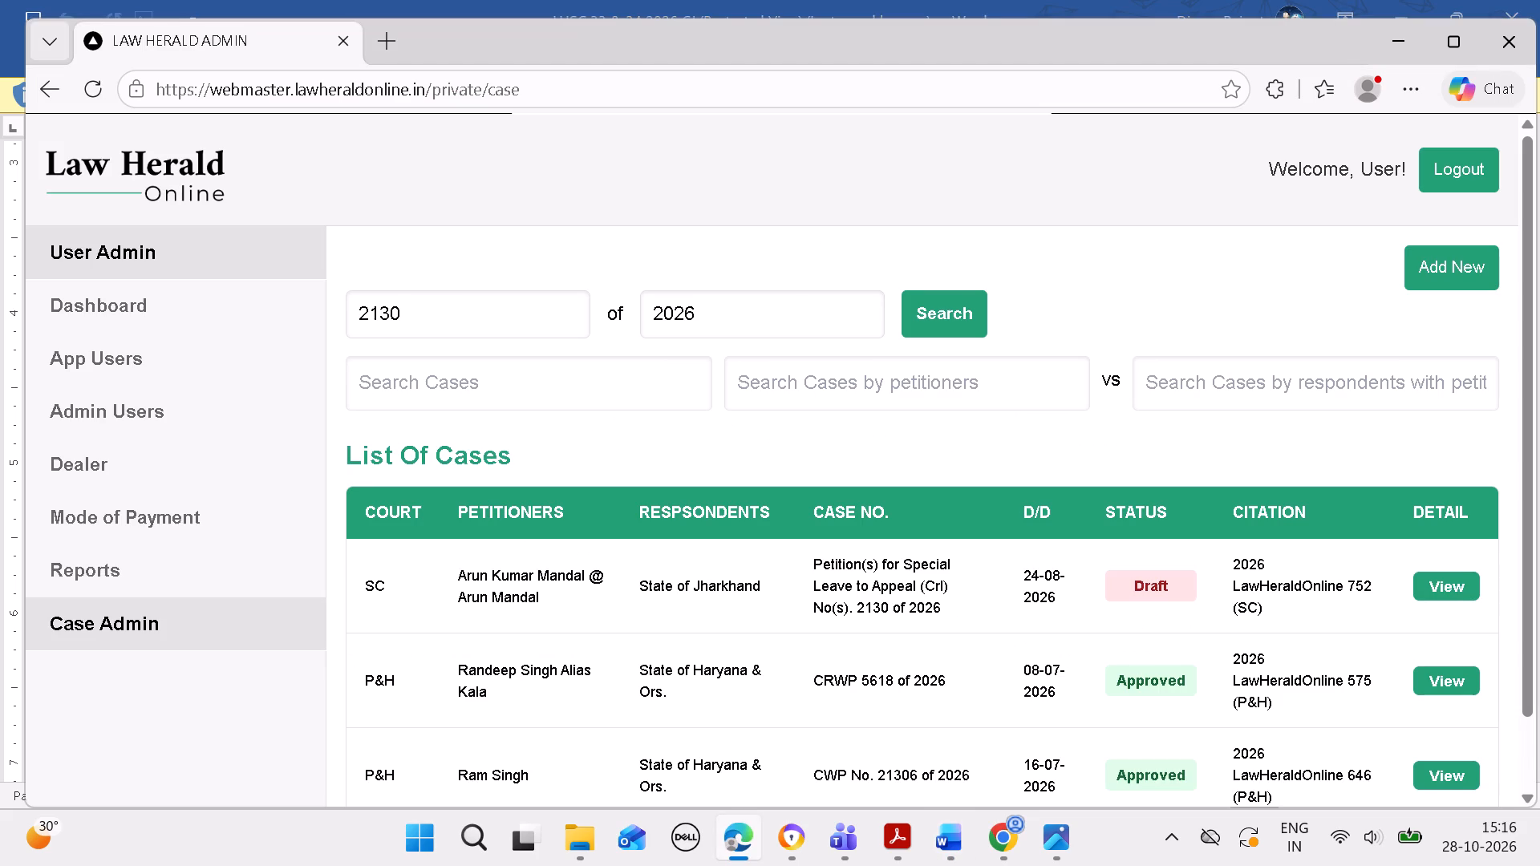
pyautogui.click(1437, 581)
pyautogui.scroll(-2, 964, 544)
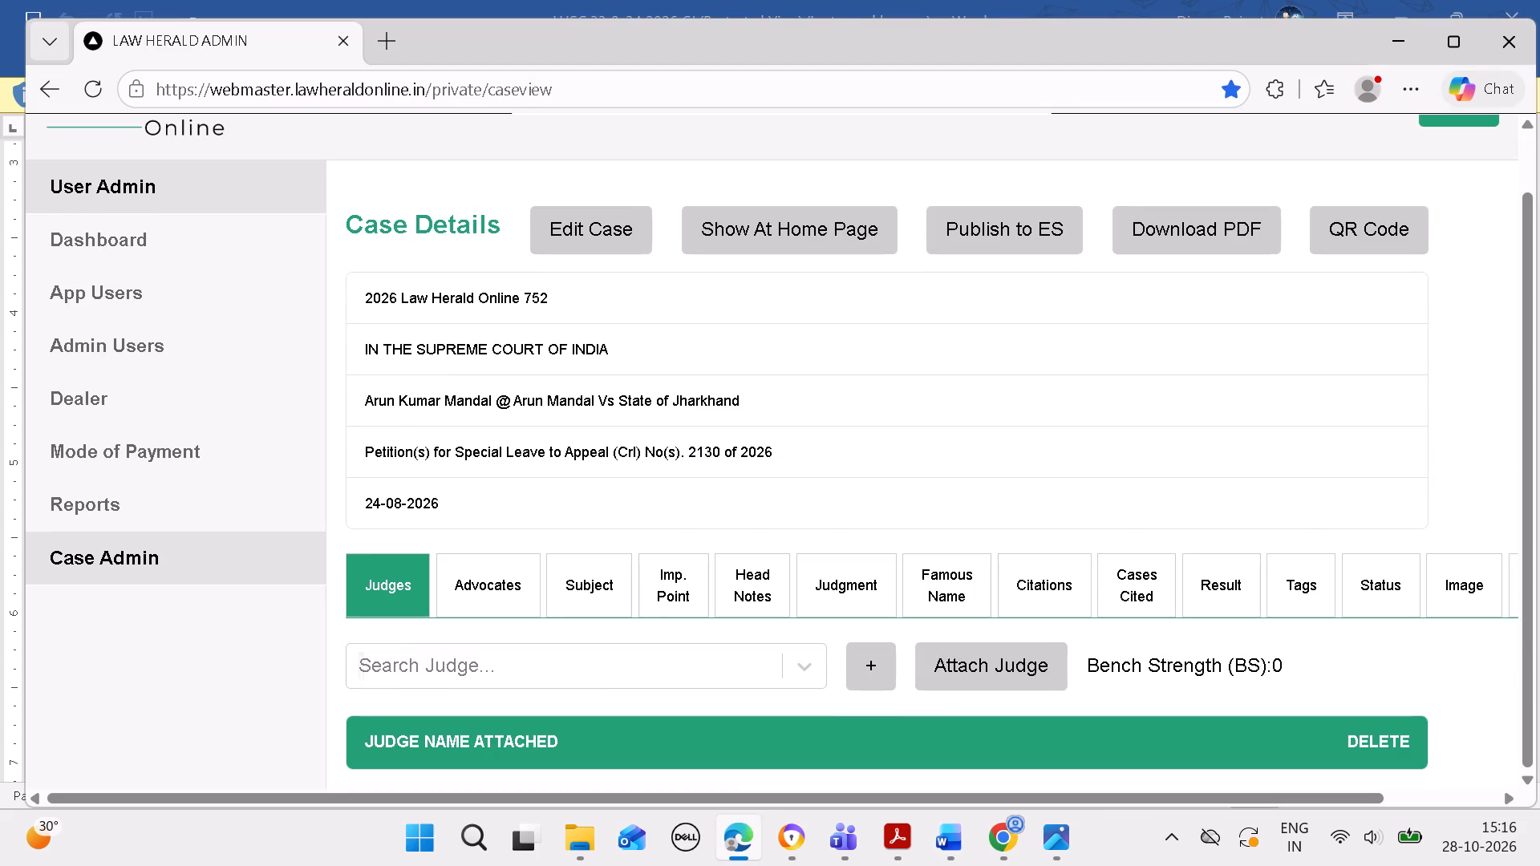
# Copy the Law Herald (SC) page number 2521 from the Word heading into the page of a new citation for case 752.
pyautogui.click(967, 841)
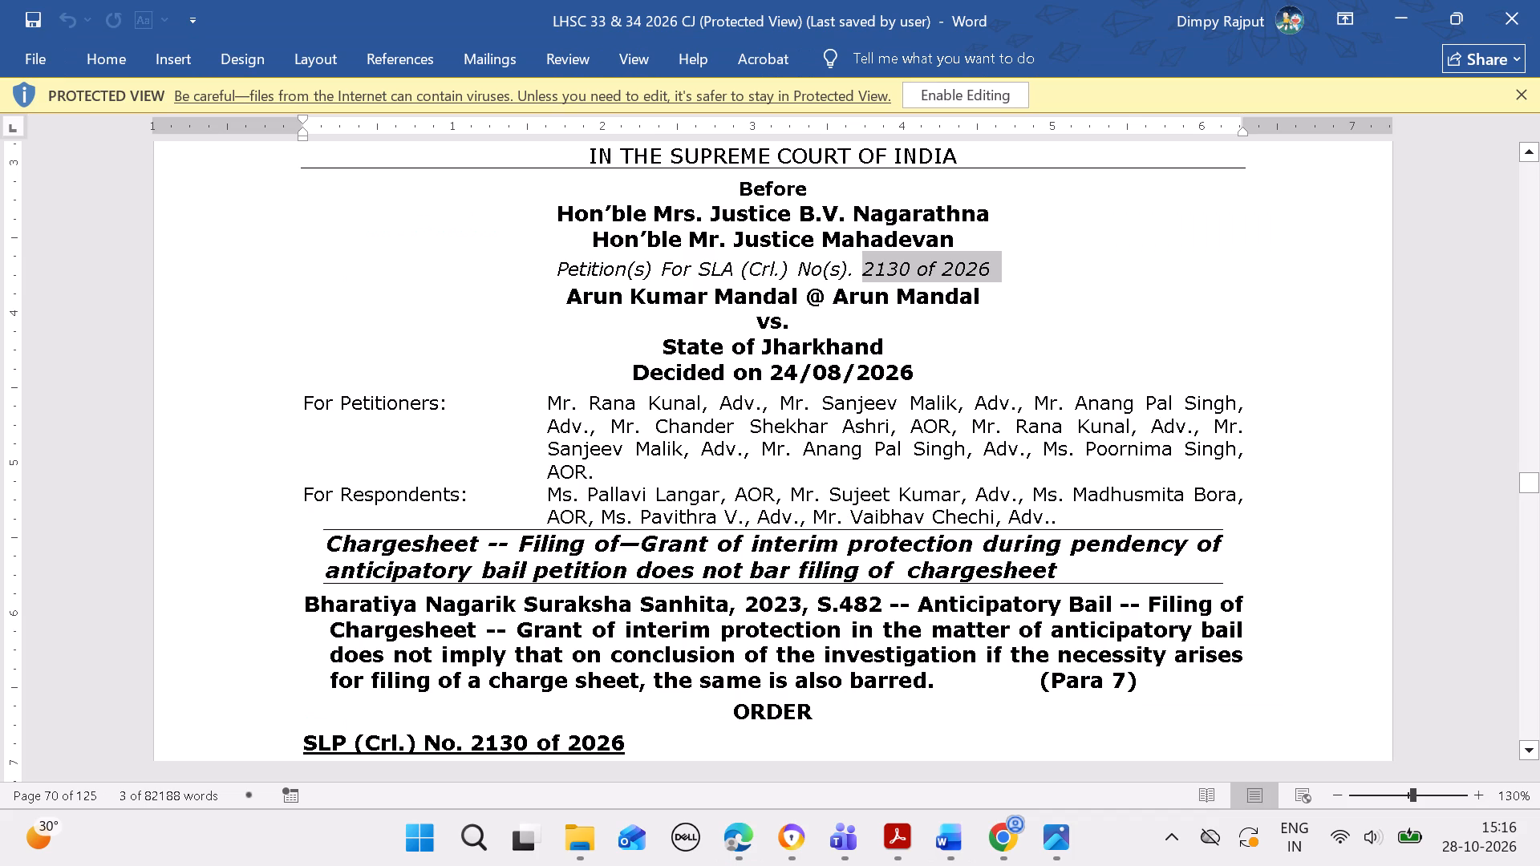
pyautogui.press('Up')
pyautogui.press('Up')
pyautogui.press('Up')
pyautogui.press('Up')
pyautogui.press('Up')
pyautogui.press('Up')
pyautogui.press('Up')
pyautogui.press('Up')
pyautogui.press('Up')
pyautogui.press('Up')
pyautogui.press('Up')
pyautogui.press('Up')
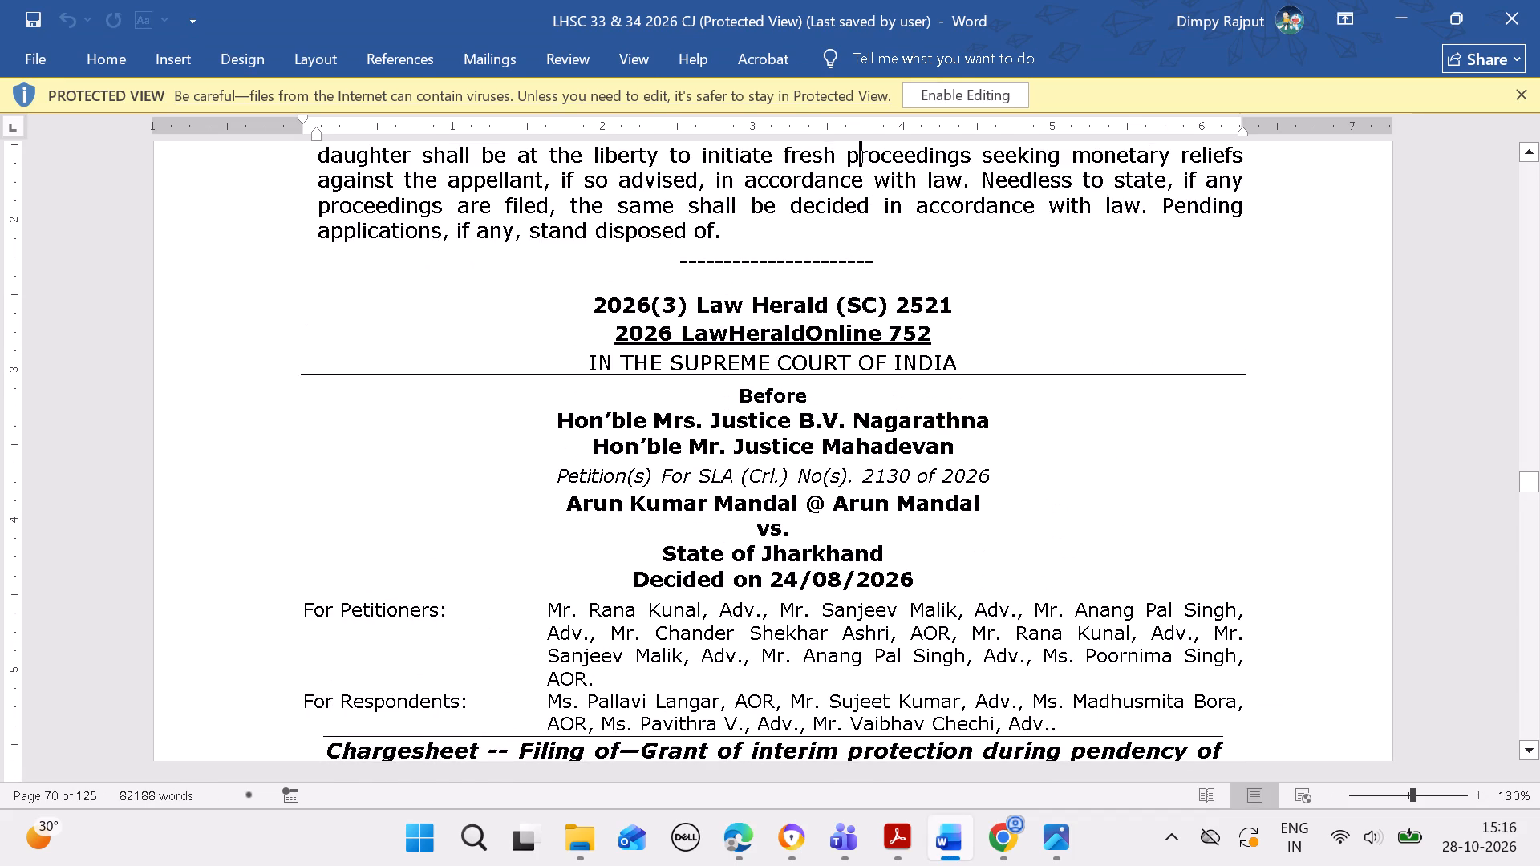
pyautogui.moveTo(898, 300); pyautogui.dragTo(964, 306)
pyautogui.hotkey('ctrl', 'c')
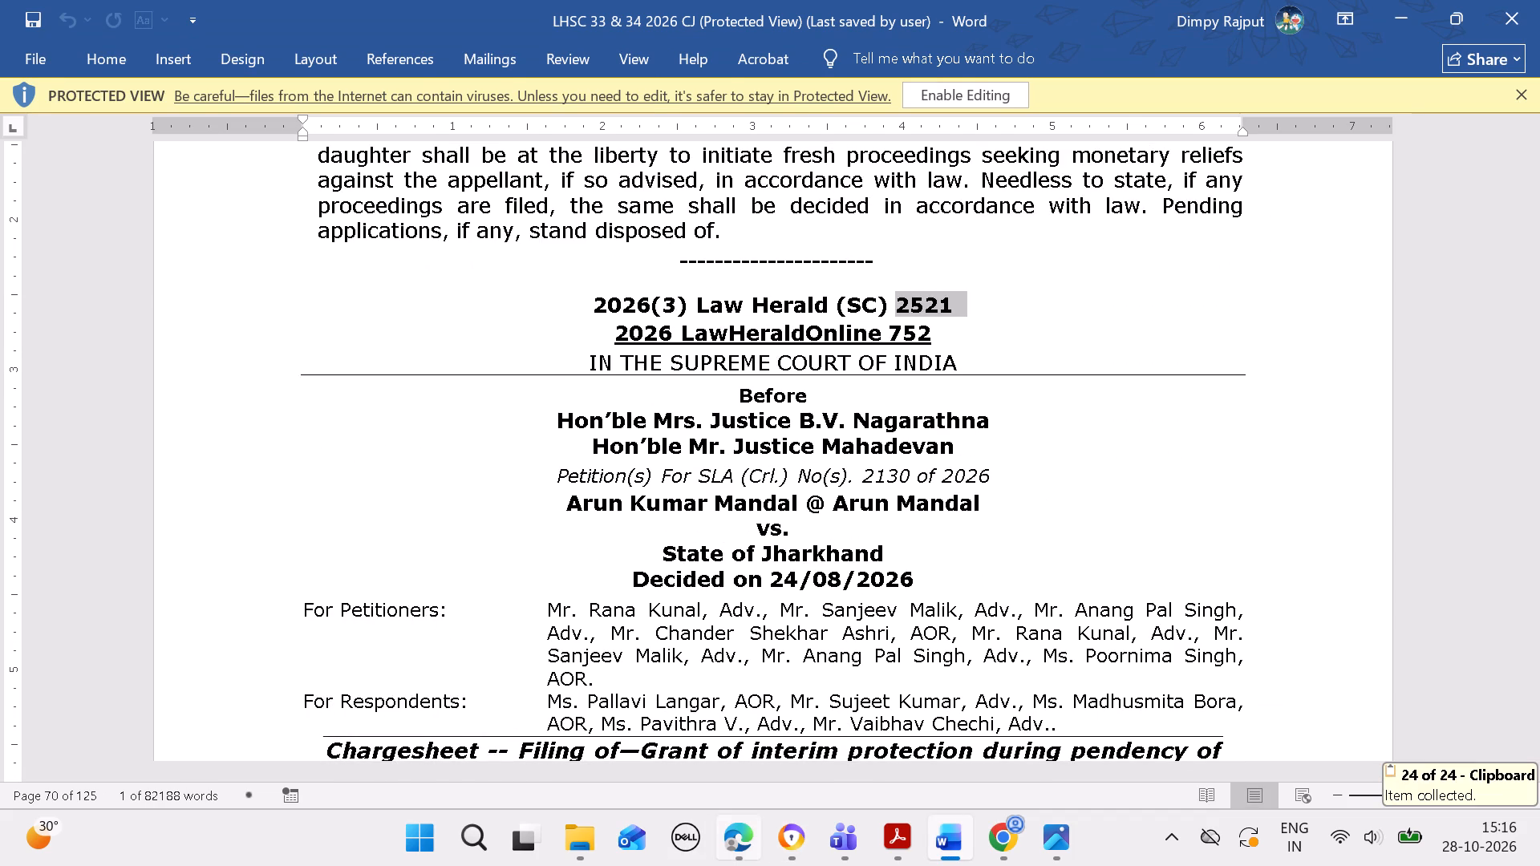
pyautogui.click(736, 841)
pyautogui.click(1054, 566)
pyautogui.scroll(-5, 1048, 558)
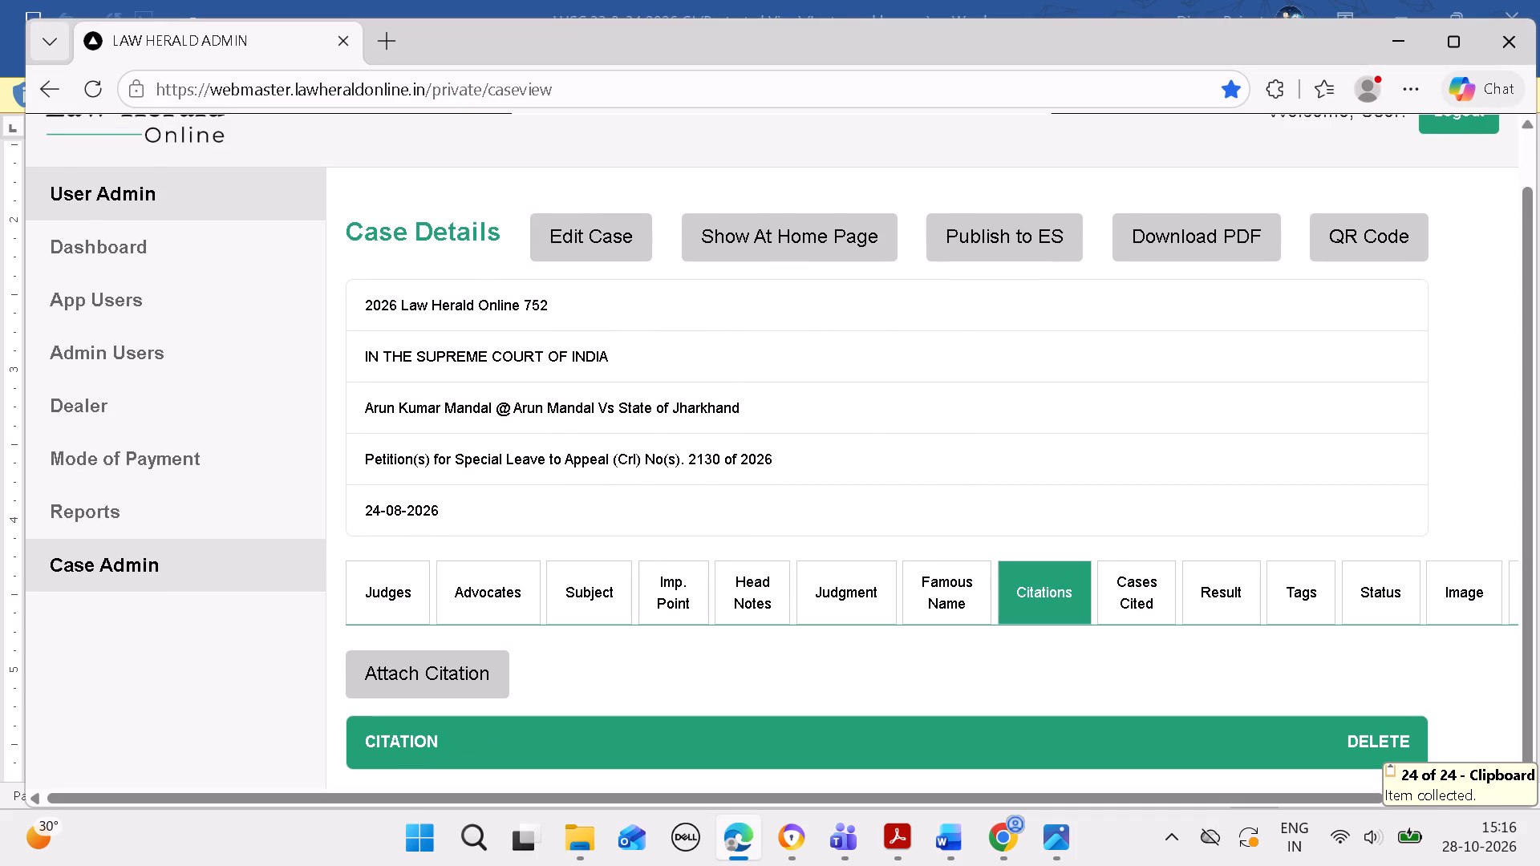
pyautogui.click(474, 668)
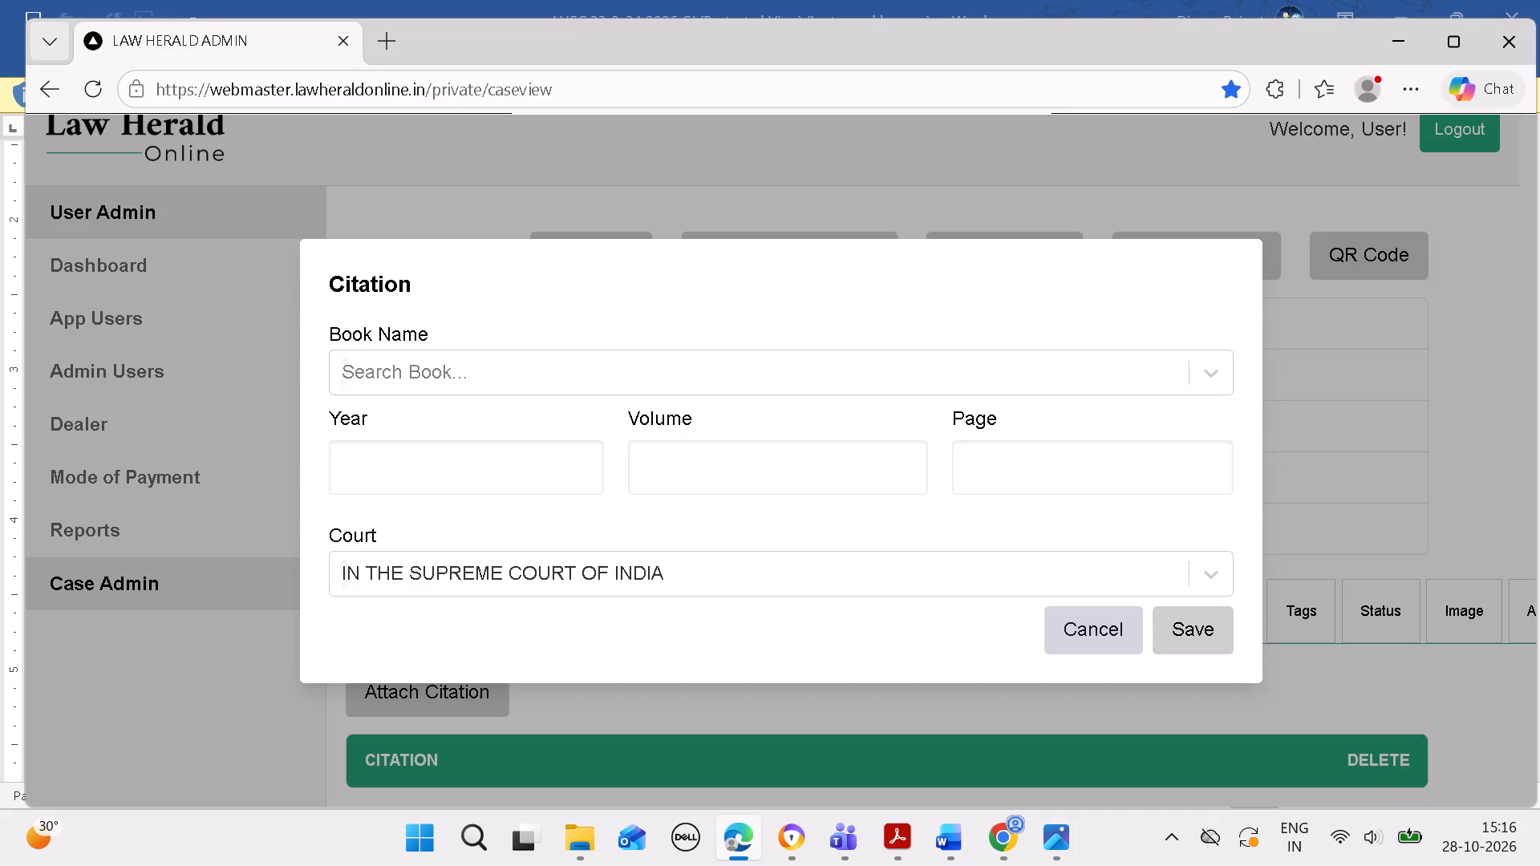
pyautogui.click(1096, 451)
pyautogui.hotkey('ctrl', 'c')
pyautogui.hotkey('ctrl', 'v')
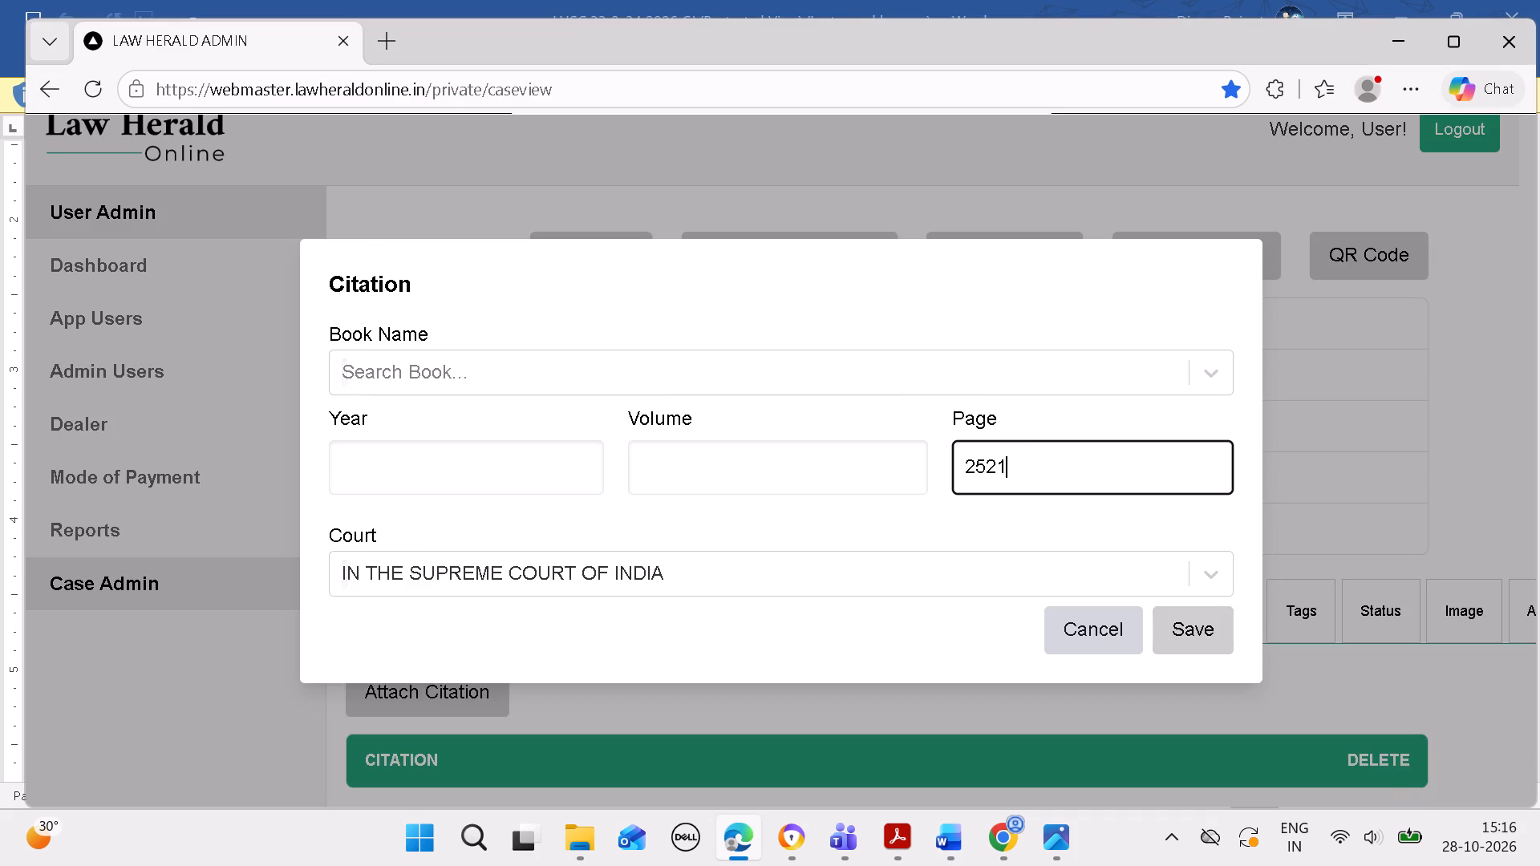
# Complete the citation with volume 3, year 2026, book Law Herald (SC) and the blank "( )" court, and save it.
pyautogui.click(847, 471)
pyautogui.press('3')
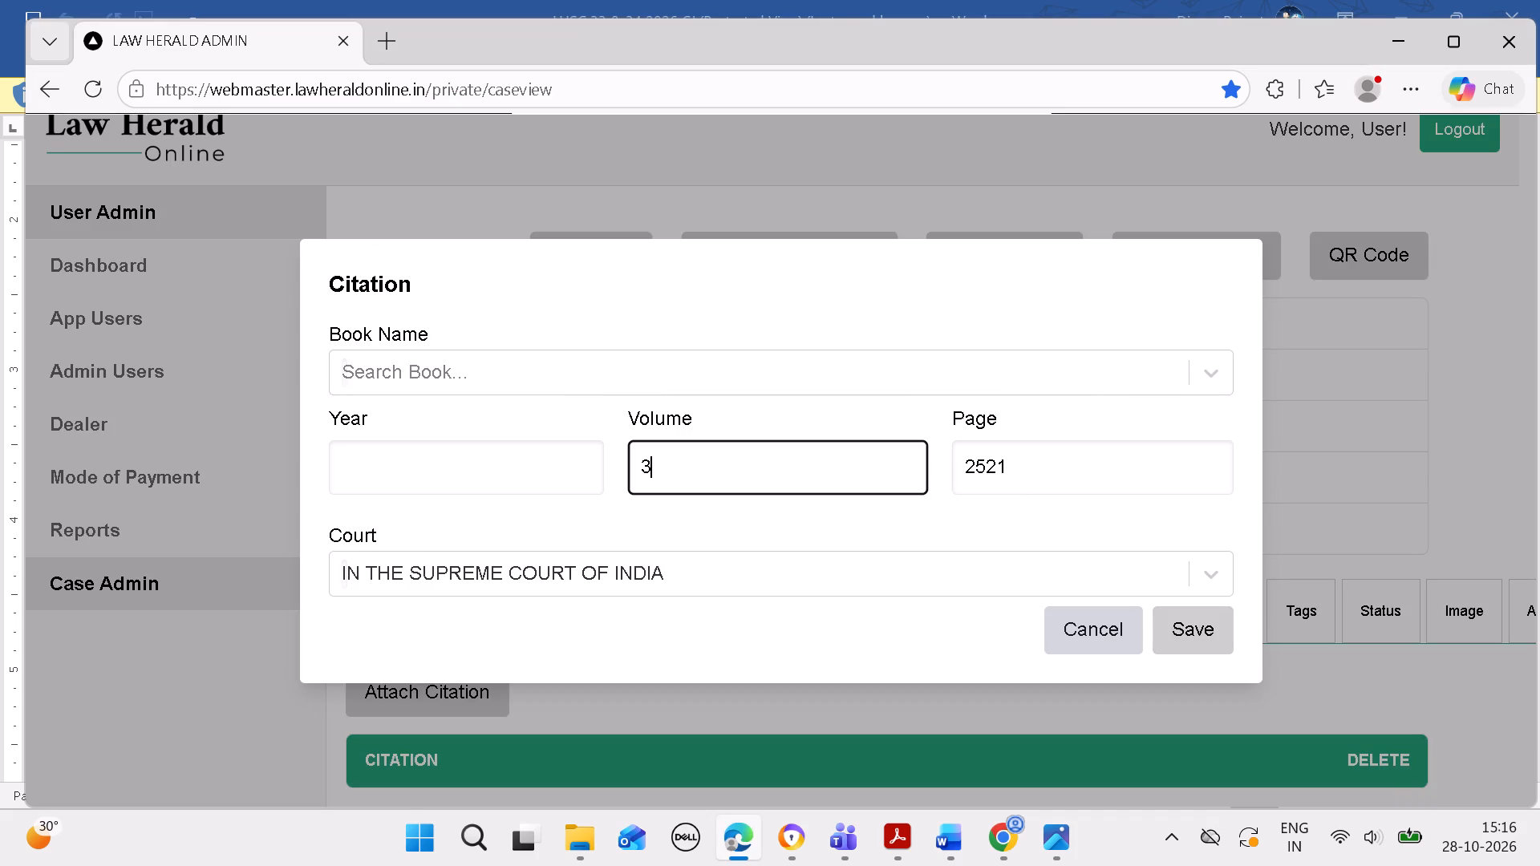
pyautogui.click(542, 471)
pyautogui.write('2026')
pyautogui.click(677, 371)
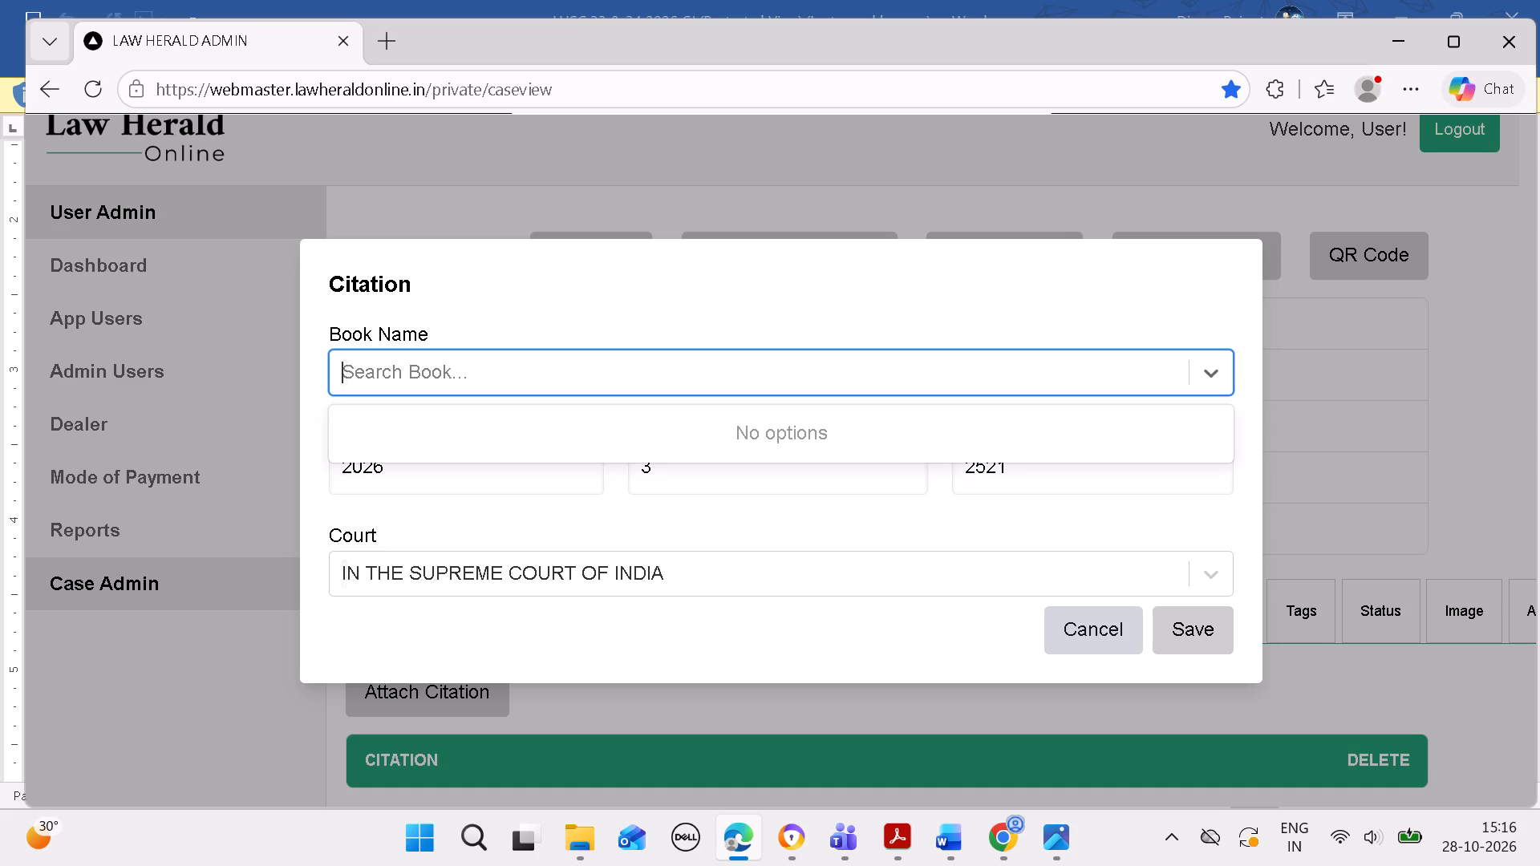
pyautogui.write('law her')
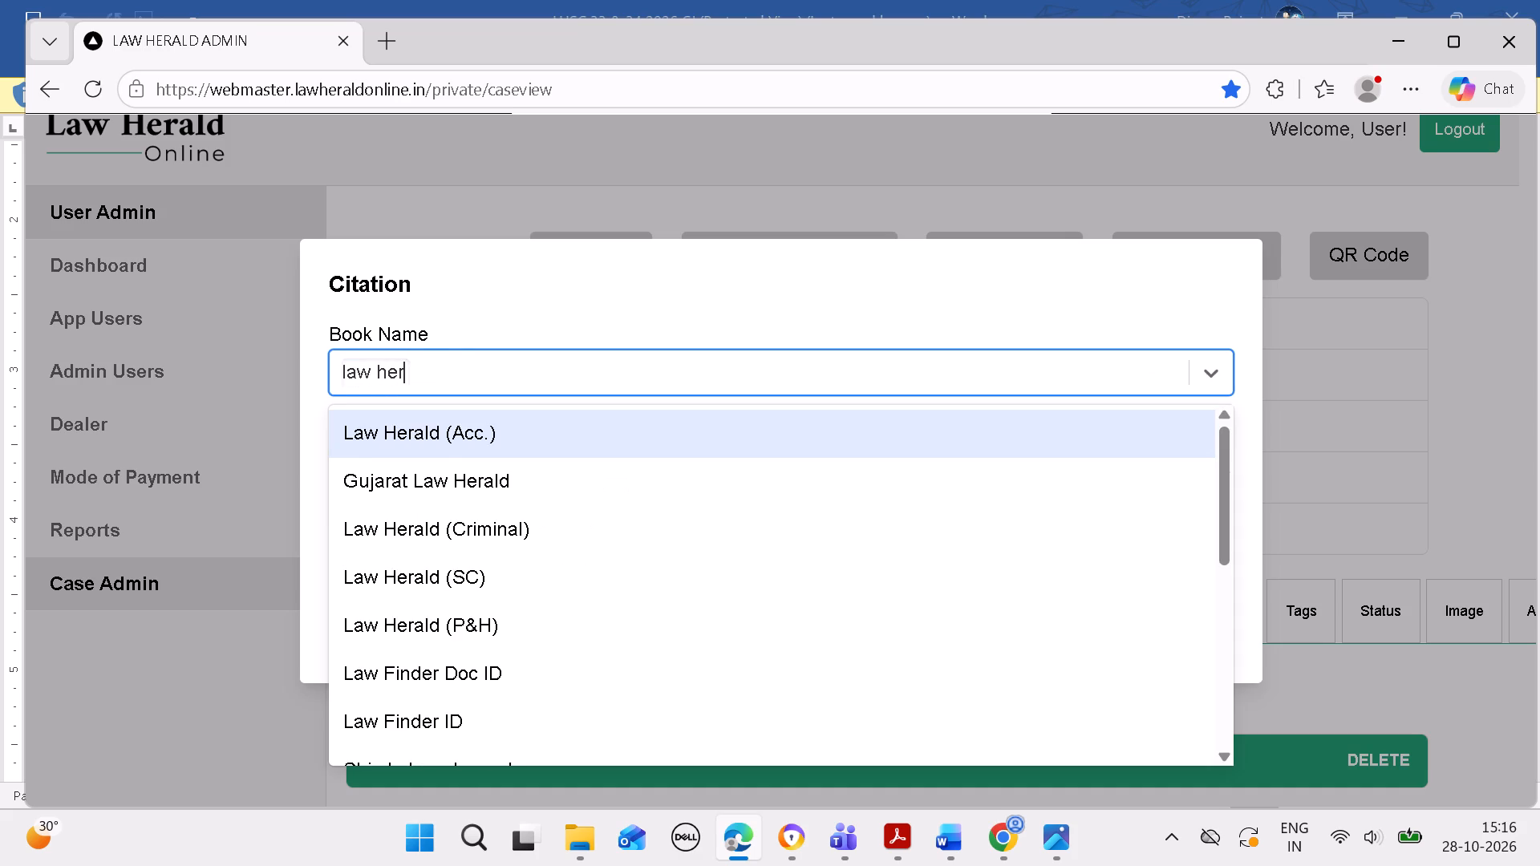
pyautogui.click(543, 565)
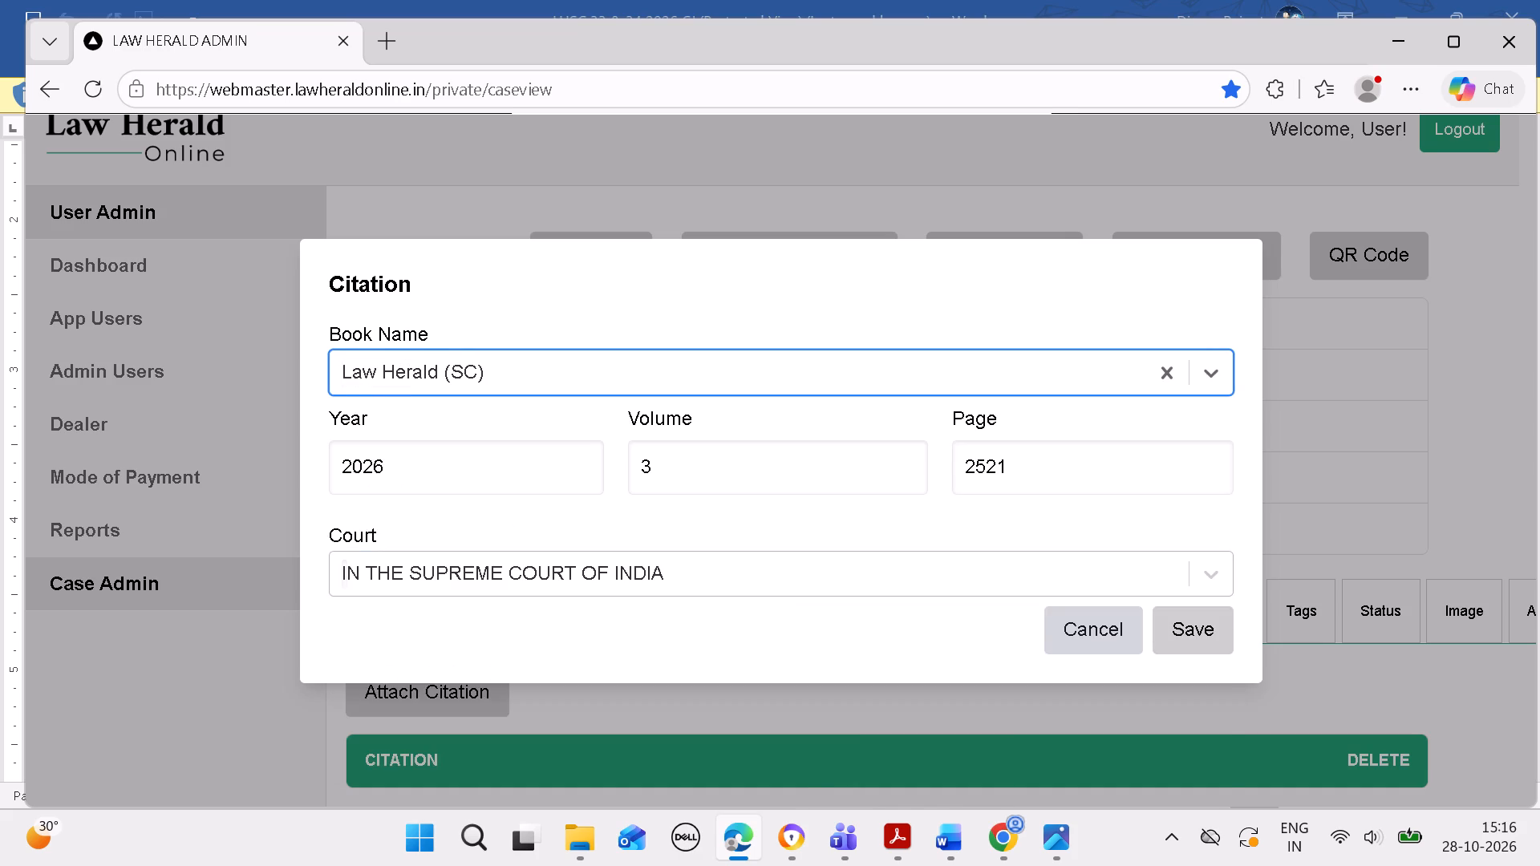
pyautogui.click(586, 567)
pyautogui.click(596, 637)
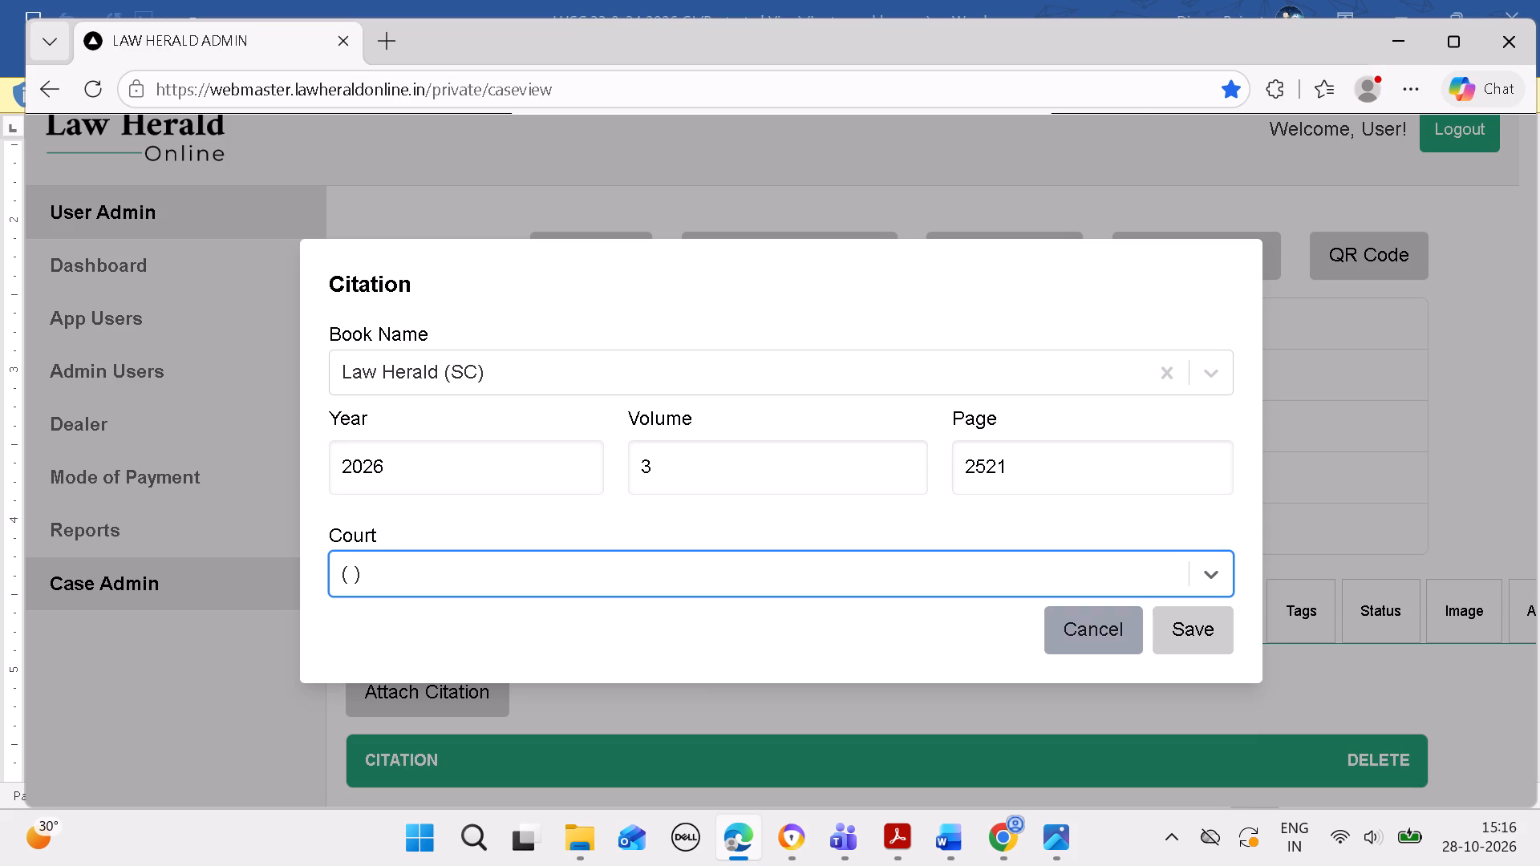
pyautogui.click(1182, 641)
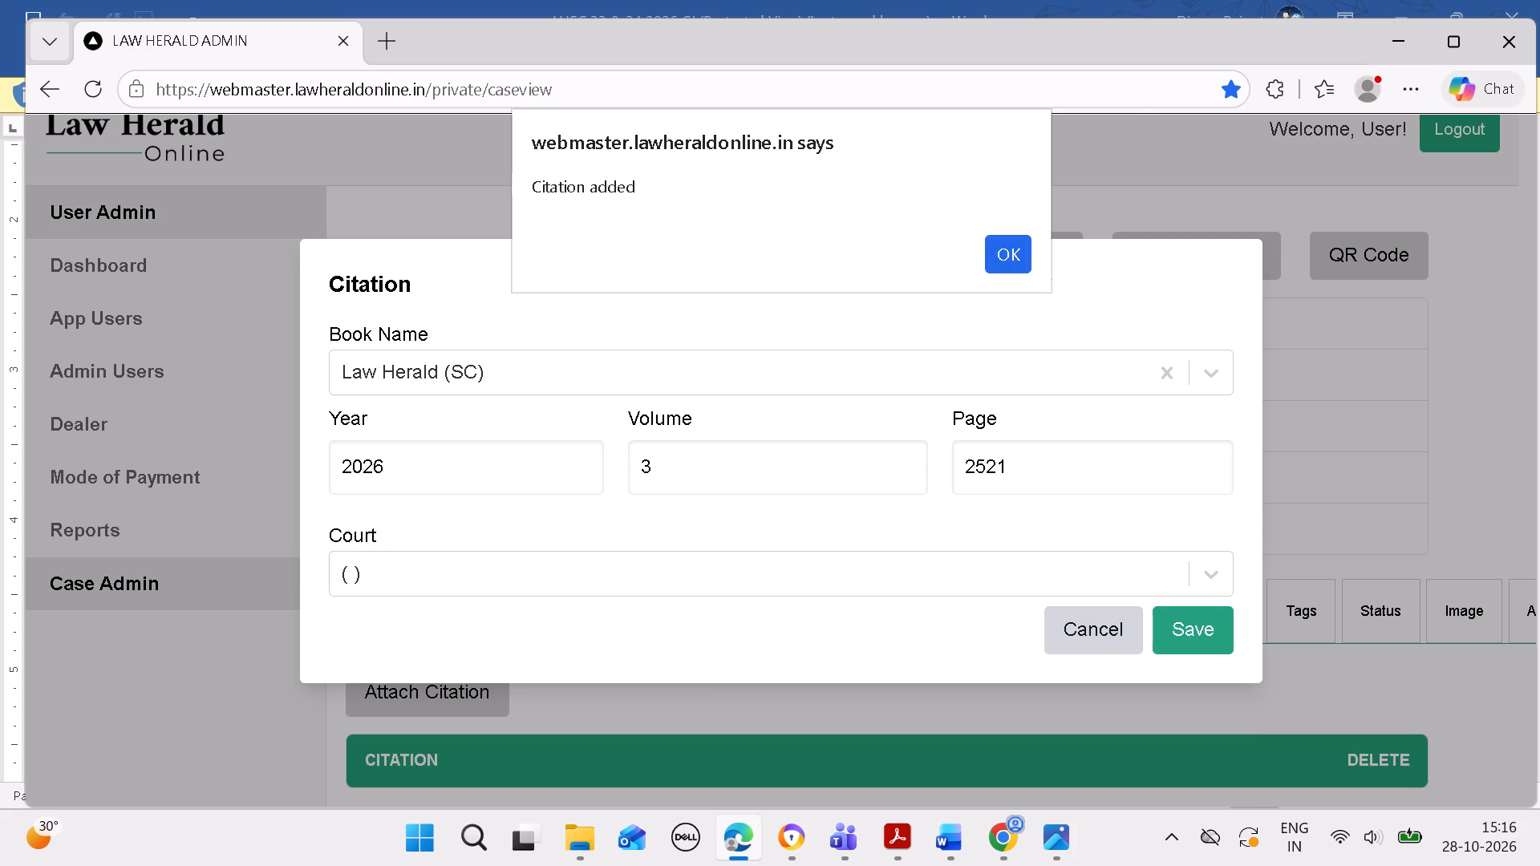
pyautogui.click(1019, 260)
pyautogui.scroll(-9, 1035, 411)
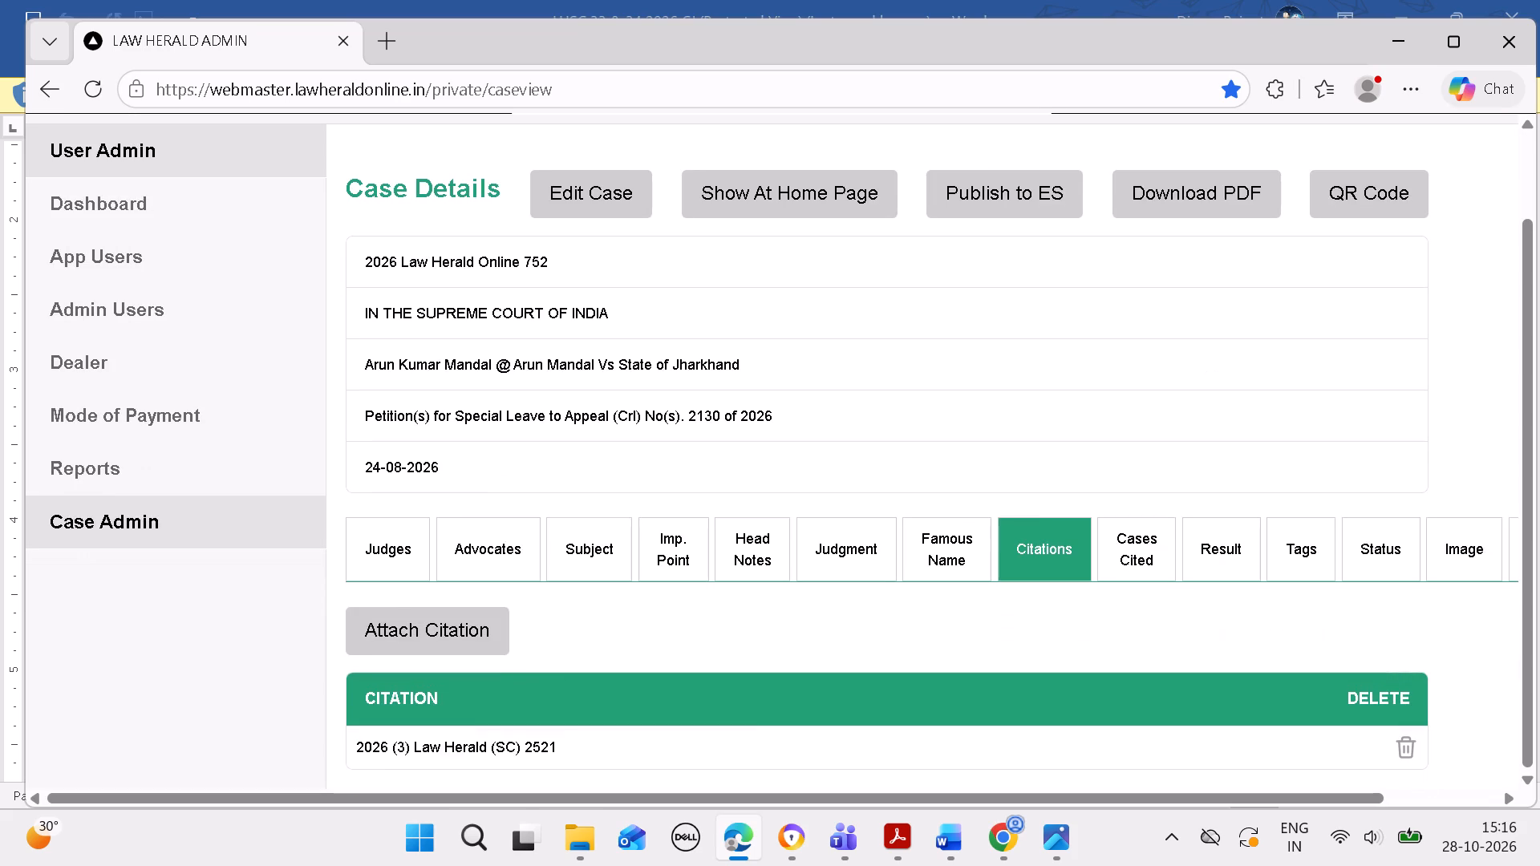
# Copy B.V. Nagarathna from the Word heading and attach that judge to case 2026 LawHeraldOnline 752.
pyautogui.click(950, 816)
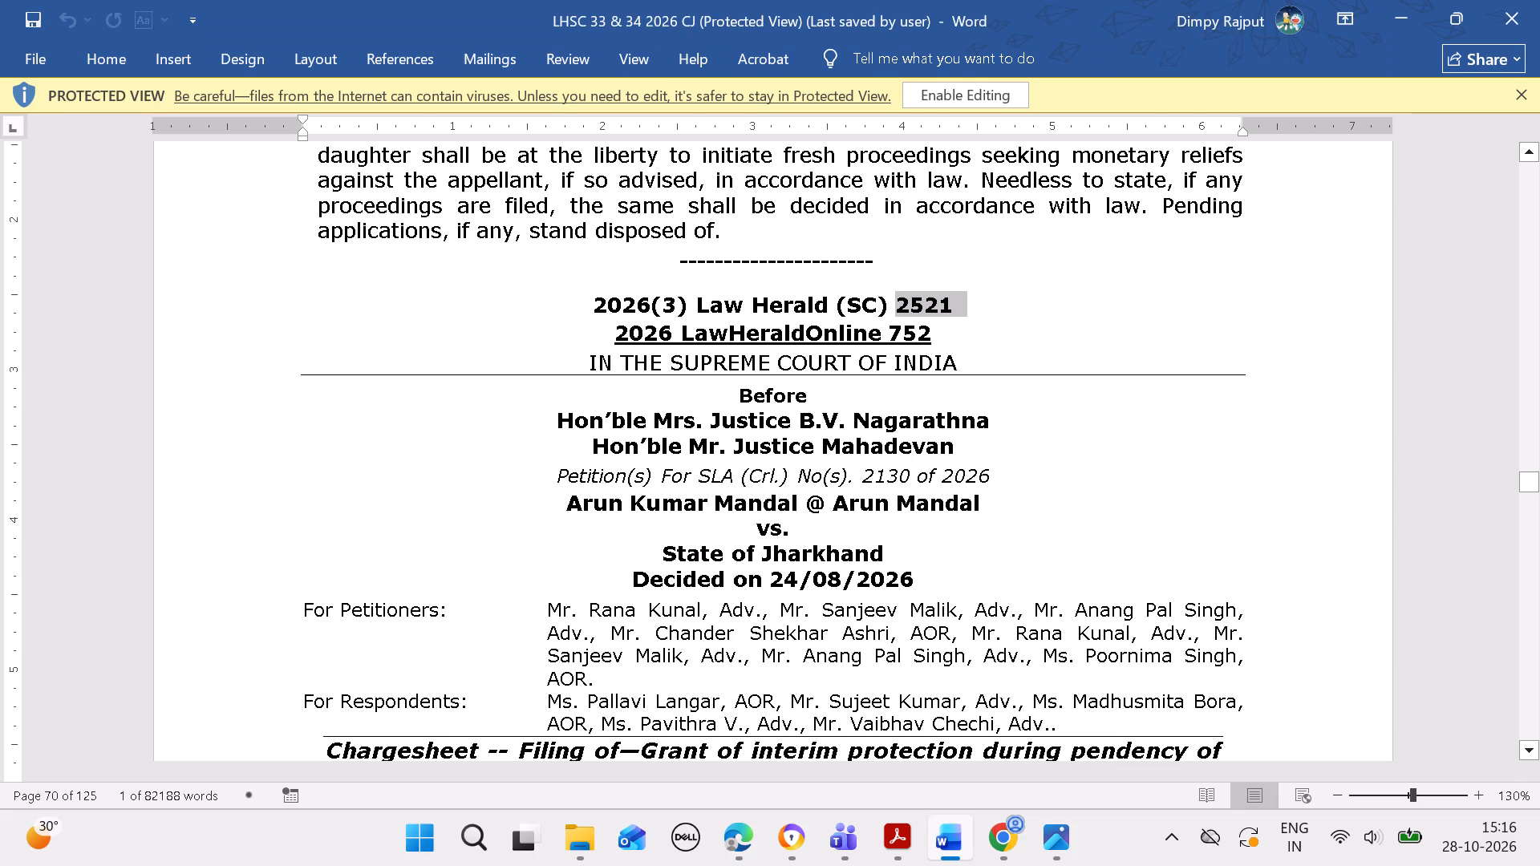
pyautogui.moveTo(801, 411); pyautogui.dragTo(920, 404)
pyautogui.keyDown('ctrl'); pyautogui.click(930, 407); pyautogui.keyUp('ctrl')
pyautogui.click(935, 420)
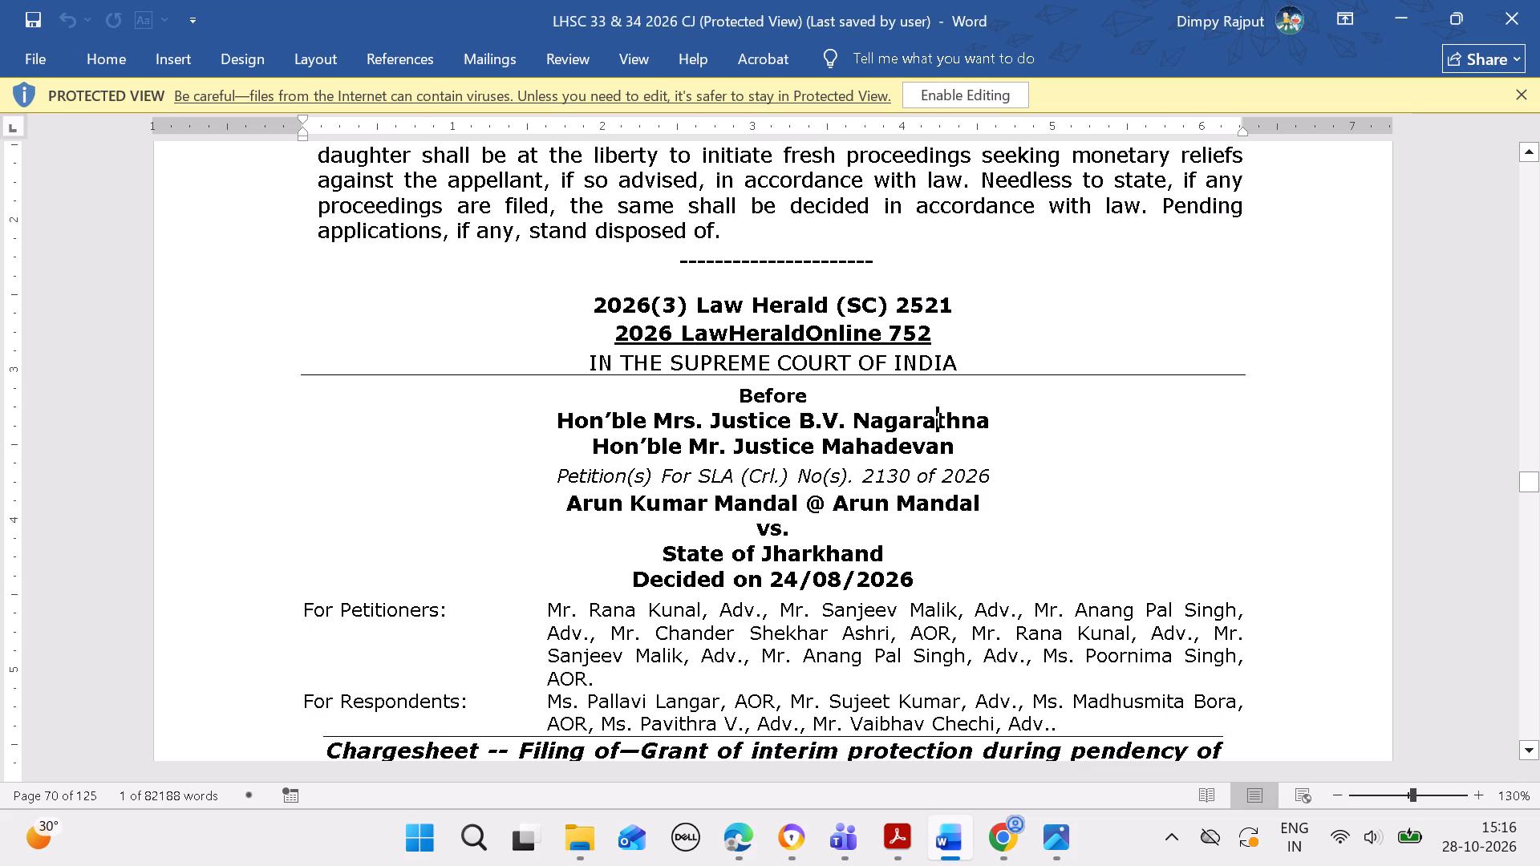
pyautogui.moveTo(804, 421); pyautogui.dragTo(943, 415)
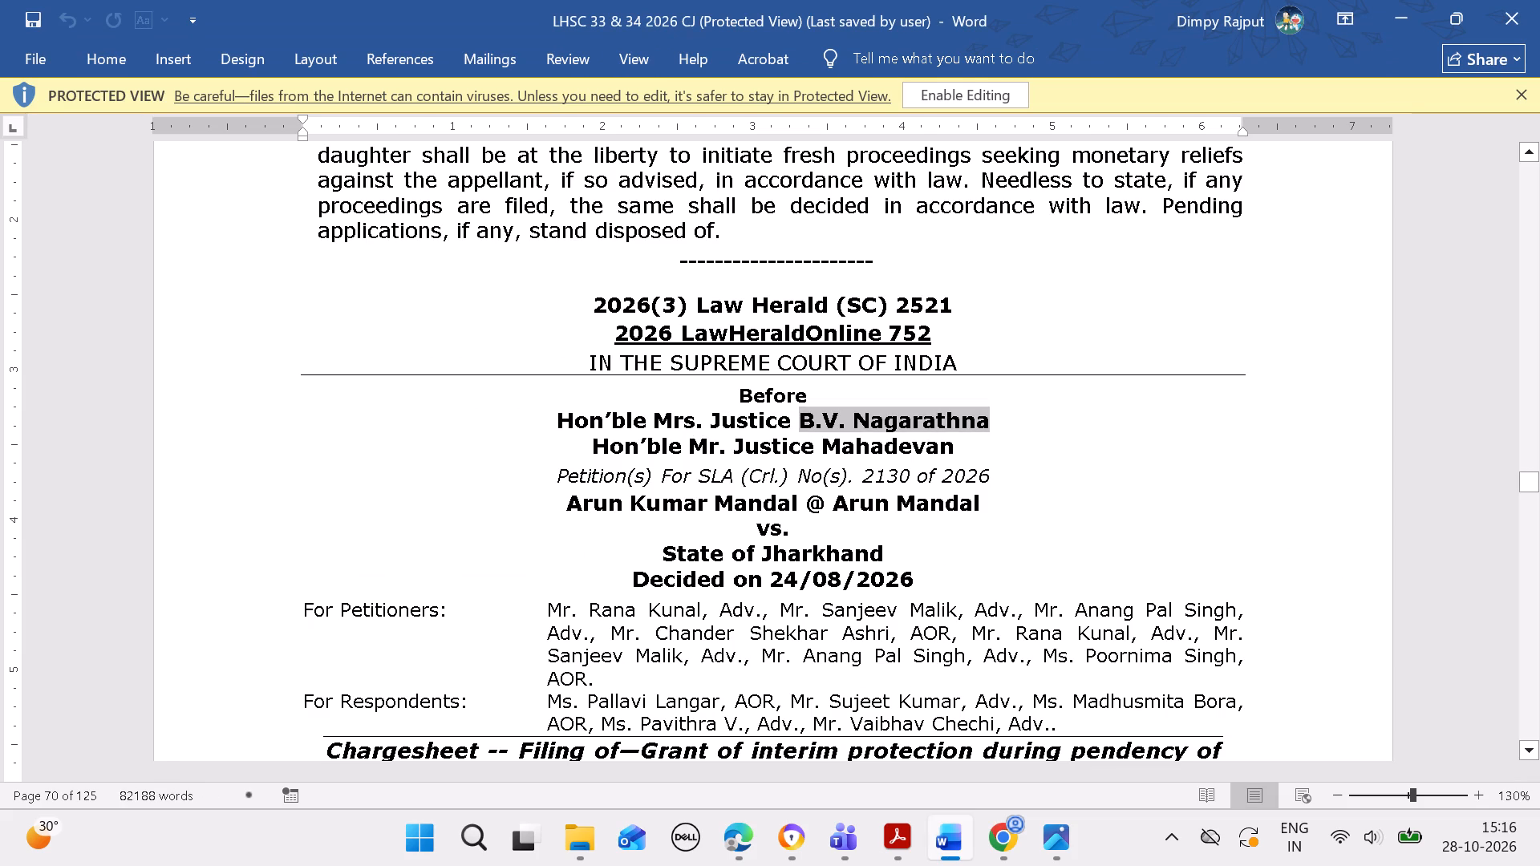
pyautogui.hotkey('ctrl', 'c')
pyautogui.click(744, 824)
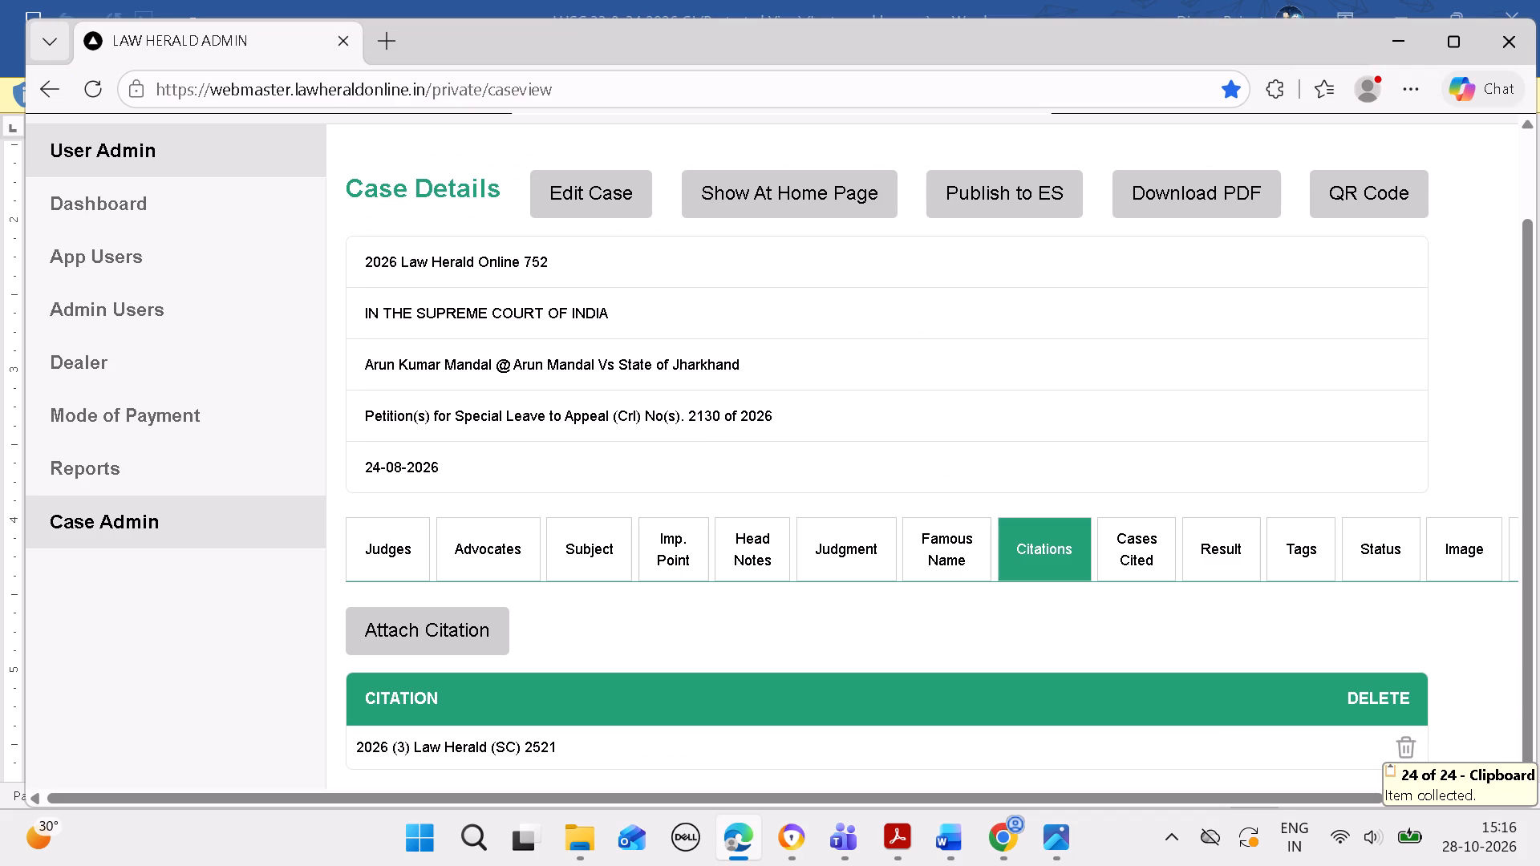
pyautogui.click(412, 548)
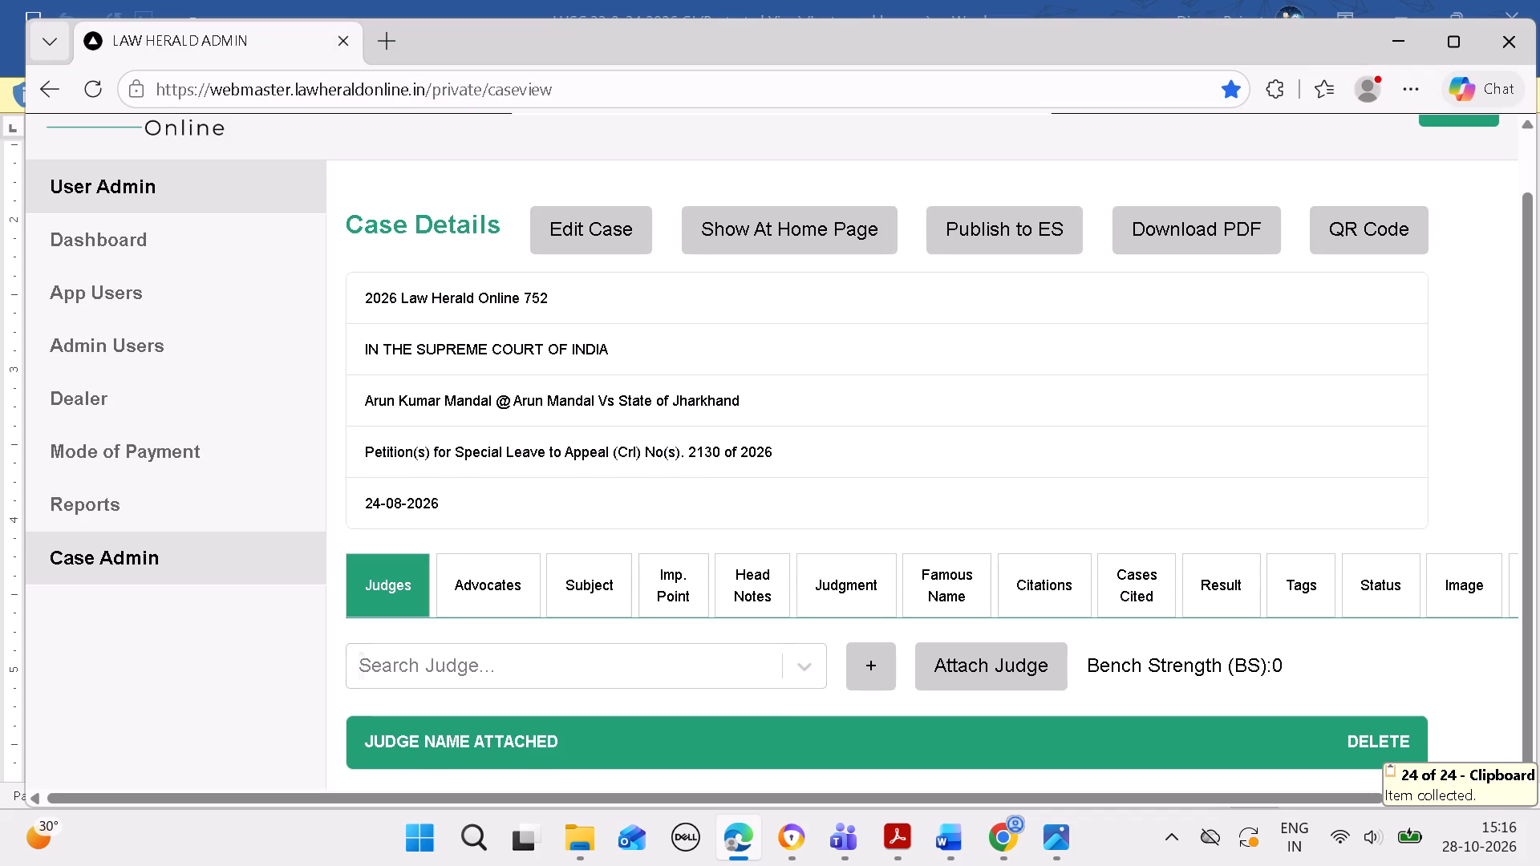
pyautogui.click(521, 641)
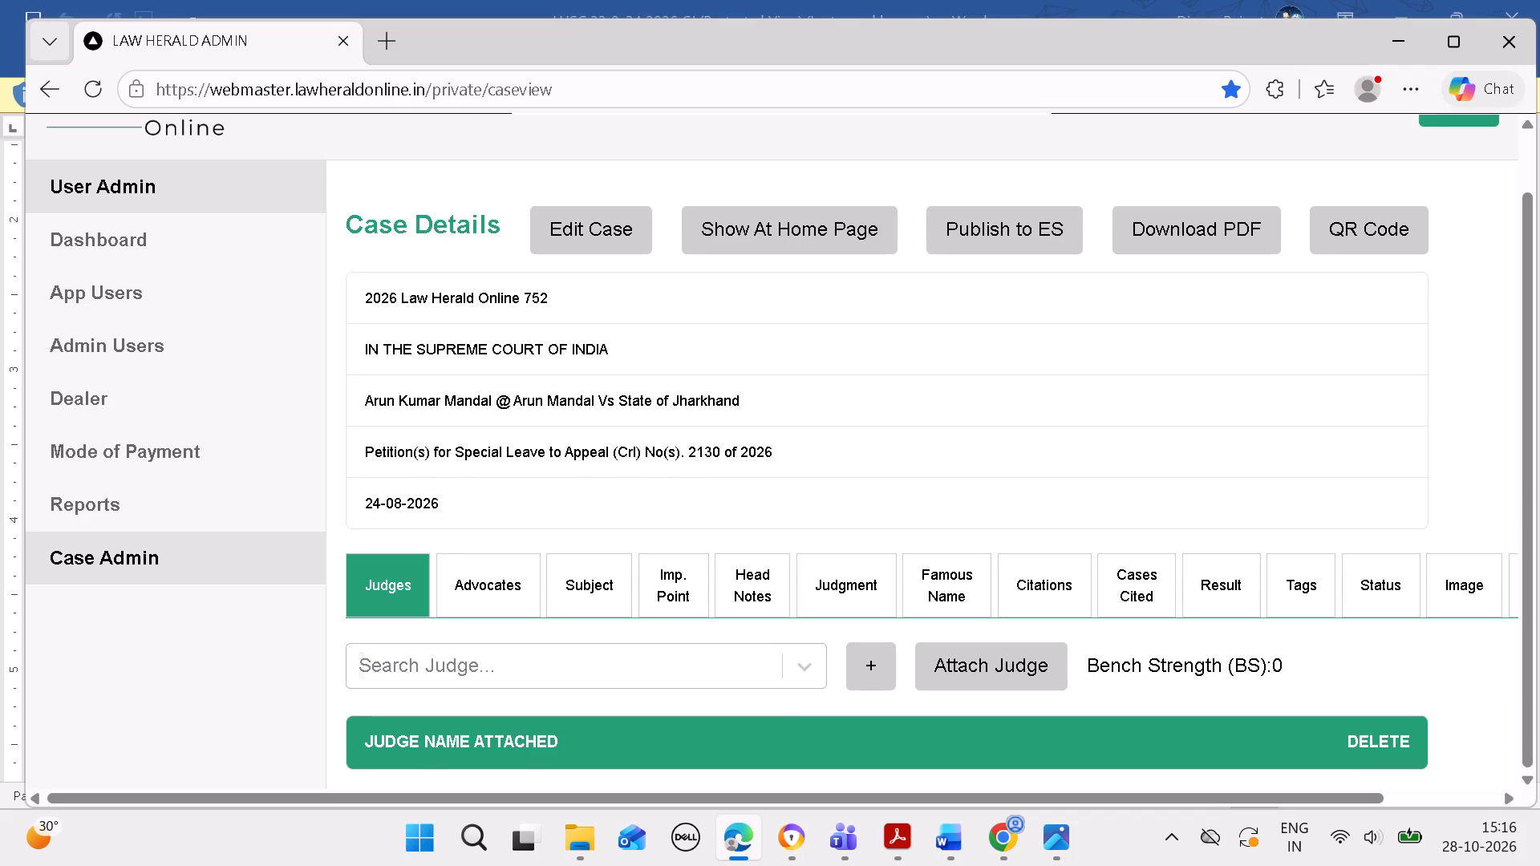
pyautogui.click(578, 660)
pyautogui.hotkey('ctrl', 'v')
pyautogui.click(598, 714)
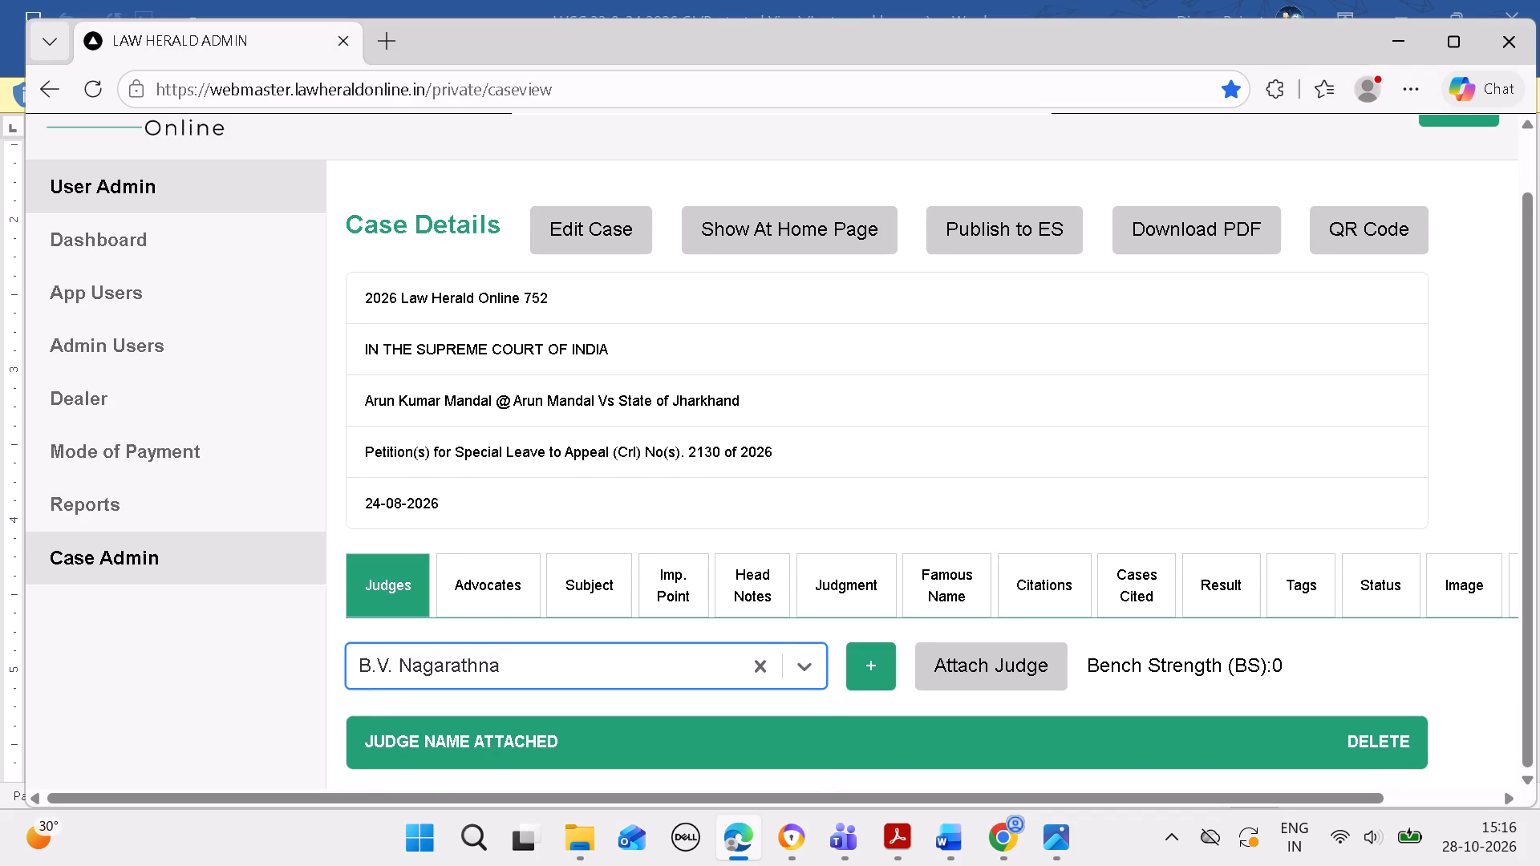
pyautogui.click(936, 661)
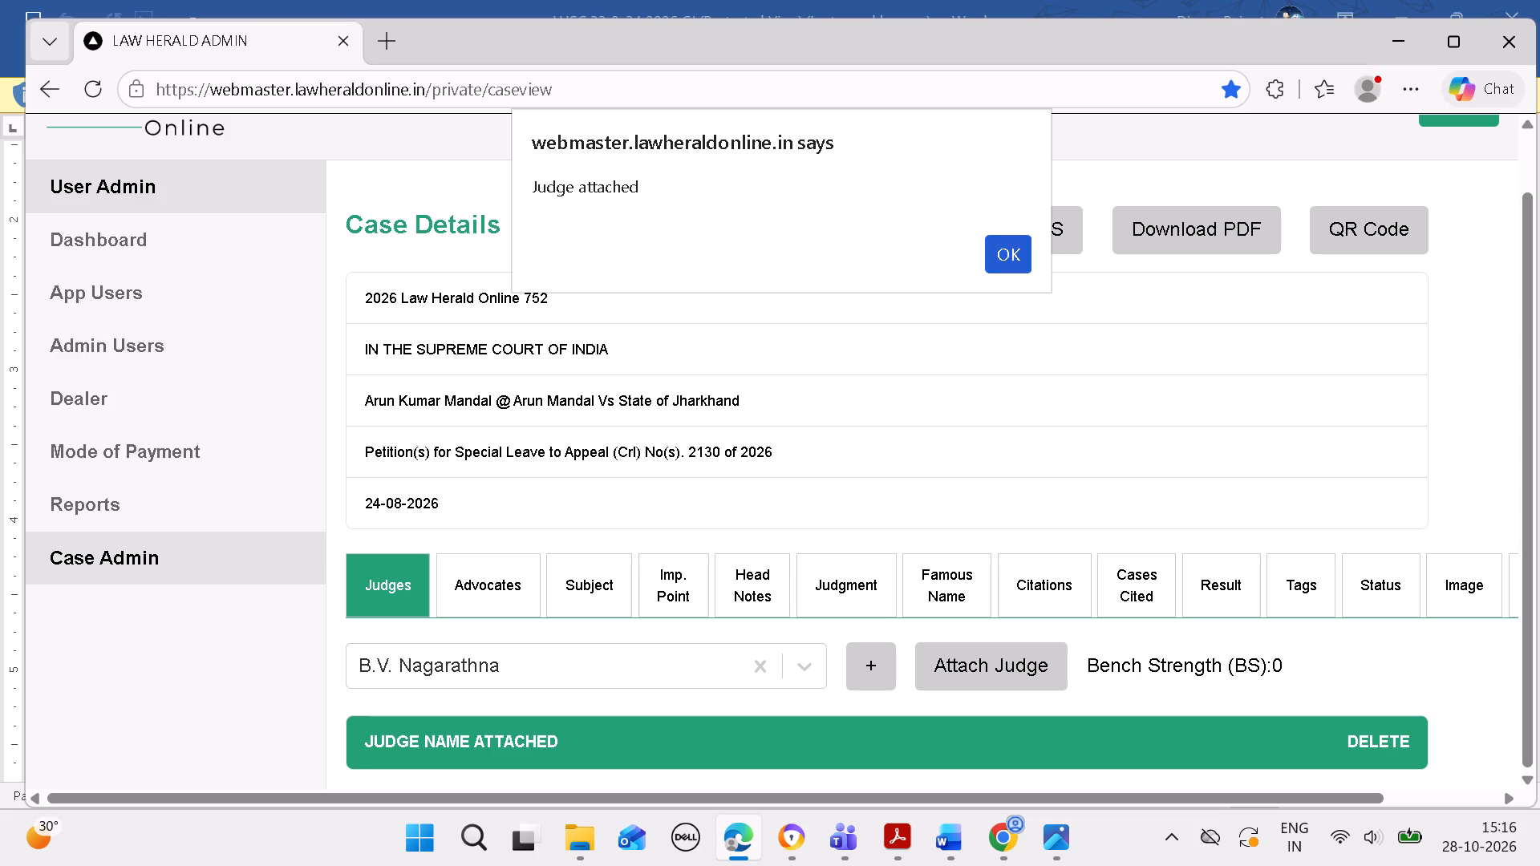
pyautogui.click(1008, 260)
# Copy Mahadevan from the Word heading into the judge search, pick R. Mahadevan, and check the choice against the Word heading.
pyautogui.scroll(-5, 958, 449)
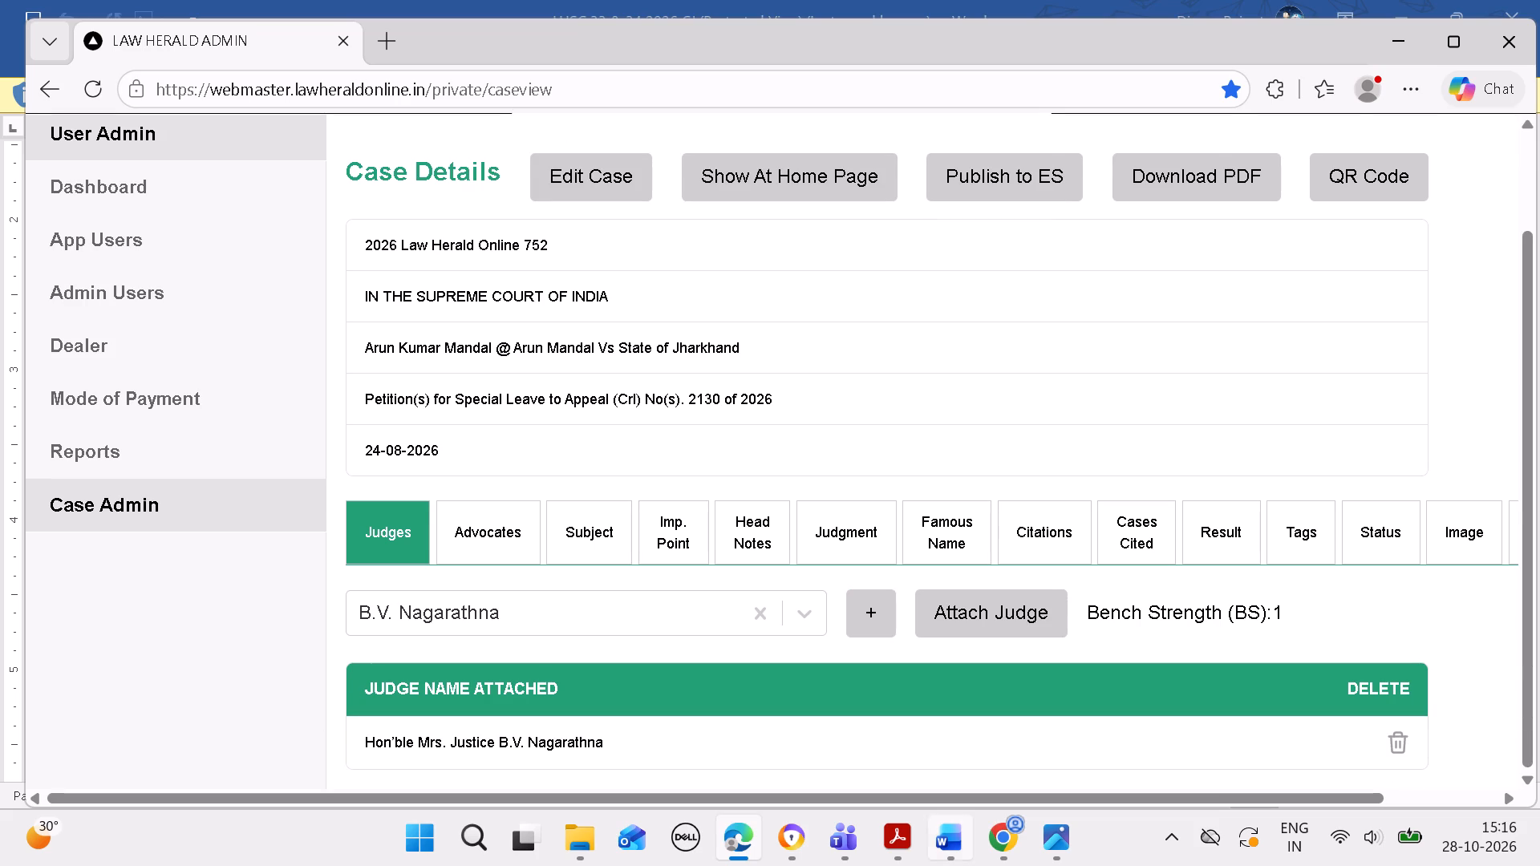
pyautogui.click(940, 835)
pyautogui.click(961, 852)
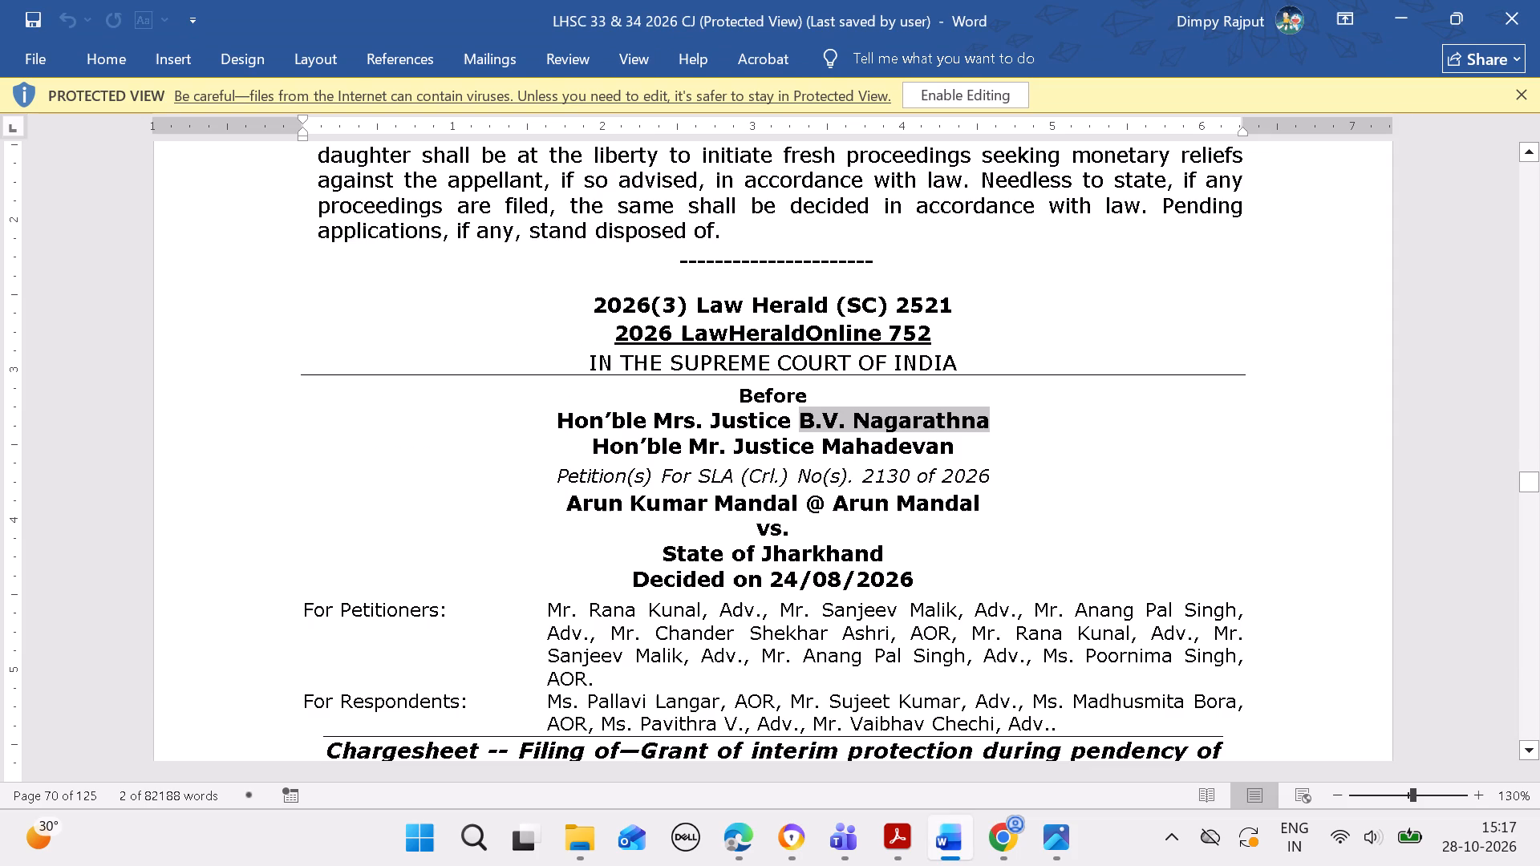
pyautogui.moveTo(823, 439); pyautogui.dragTo(956, 446)
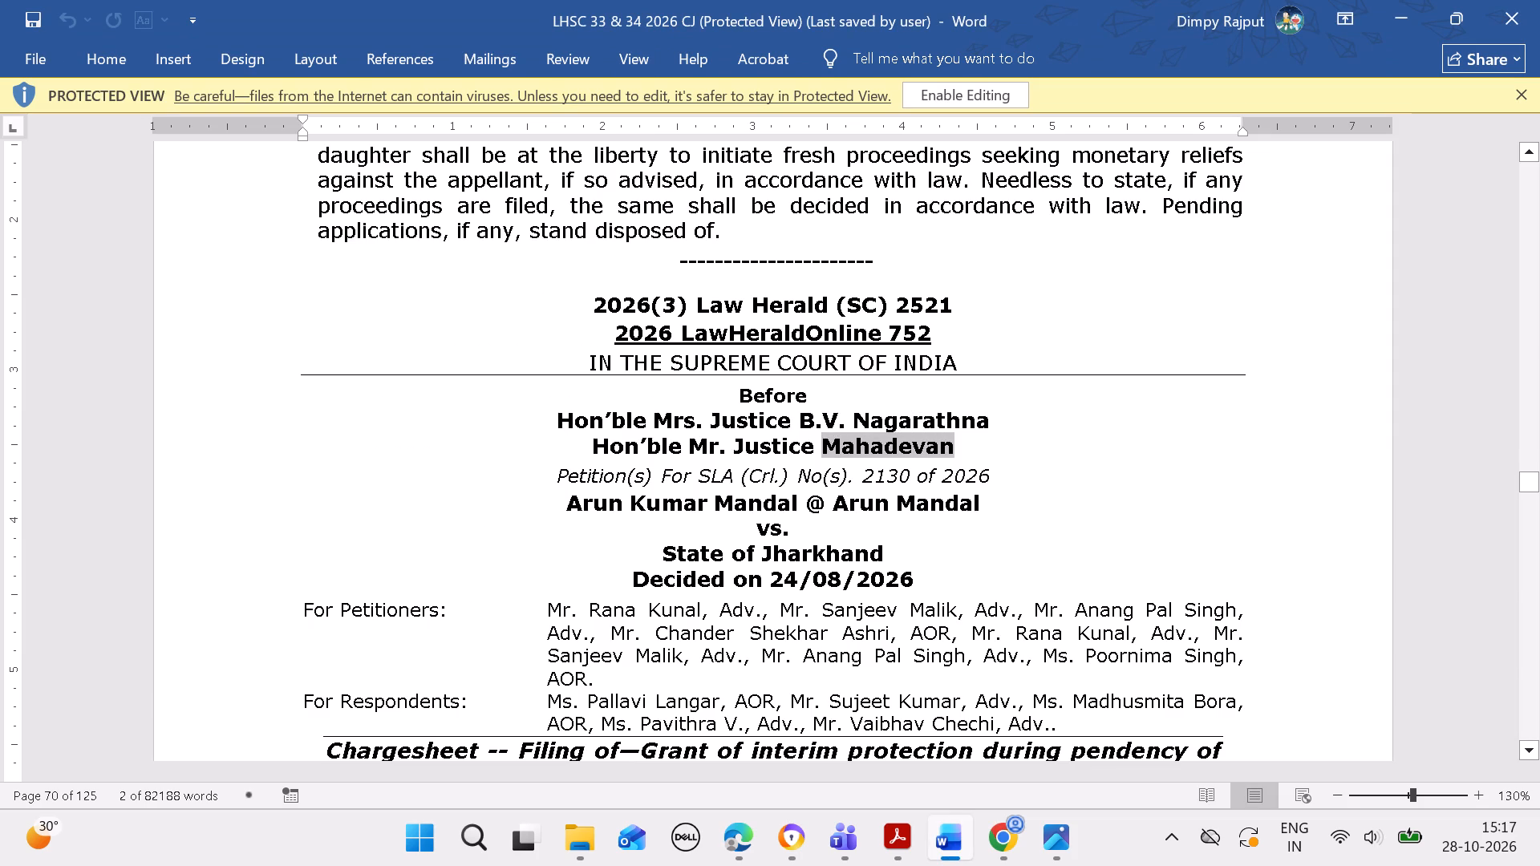
pyautogui.moveTo(956, 446); pyautogui.dragTo(960, 446)
pyautogui.hotkey('ctrl', 'c')
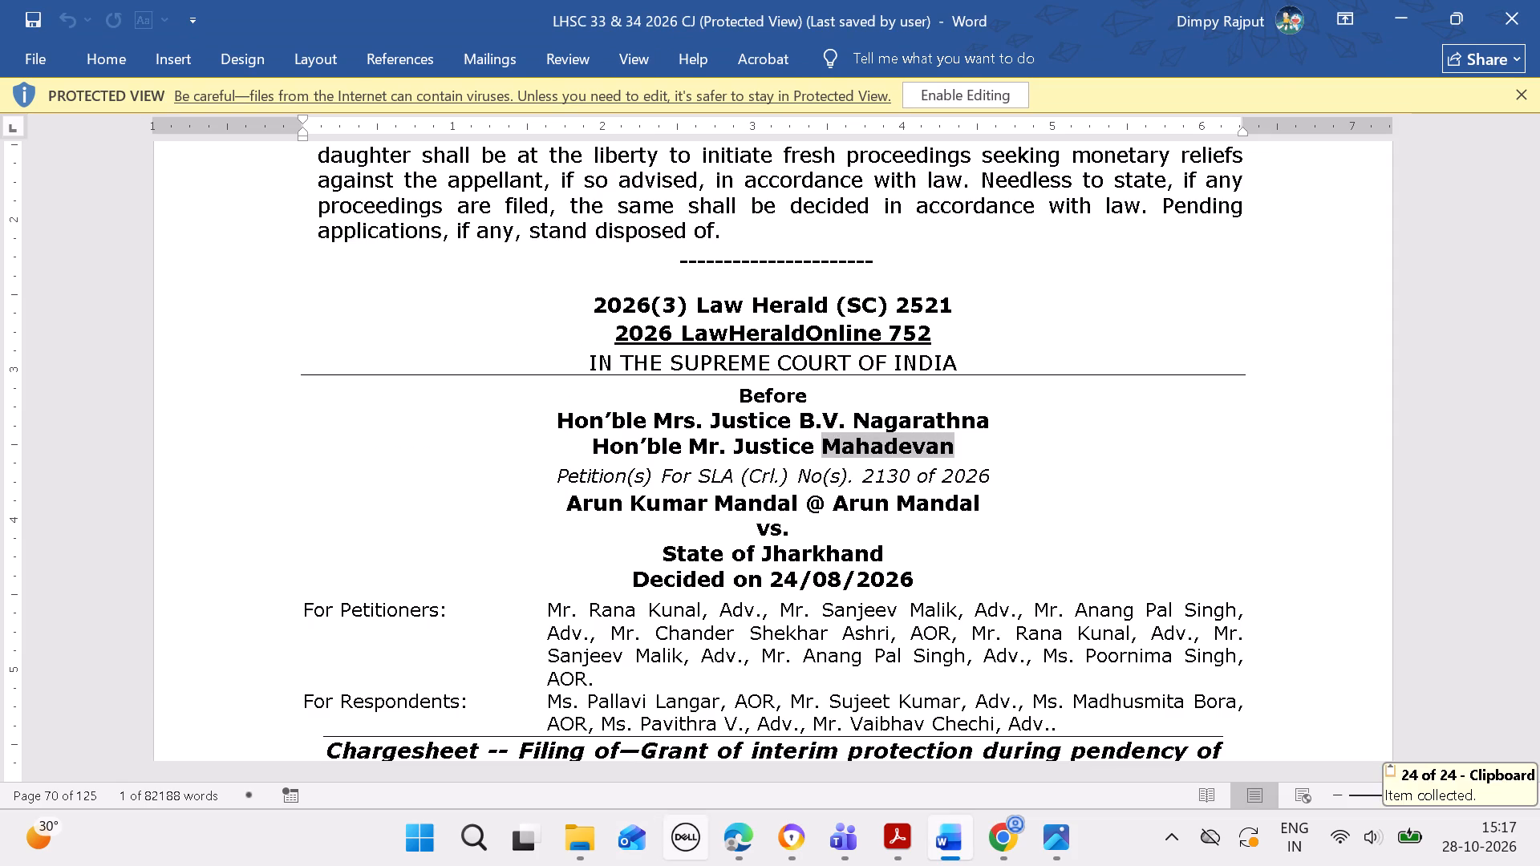
pyautogui.click(724, 840)
pyautogui.click(708, 617)
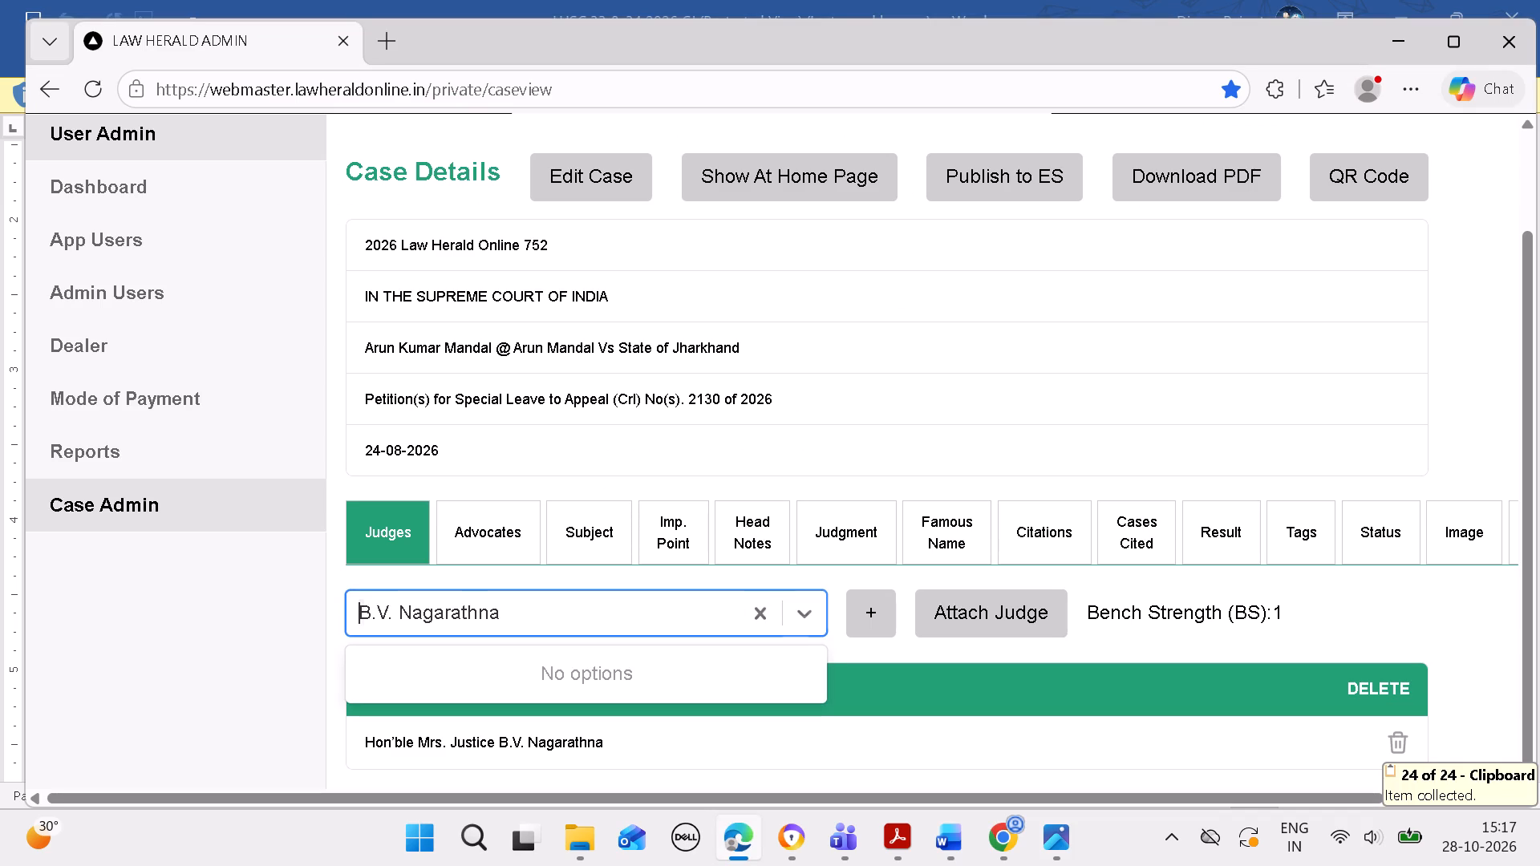
pyautogui.hotkey('ctrl', 'v')
pyautogui.click(628, 679)
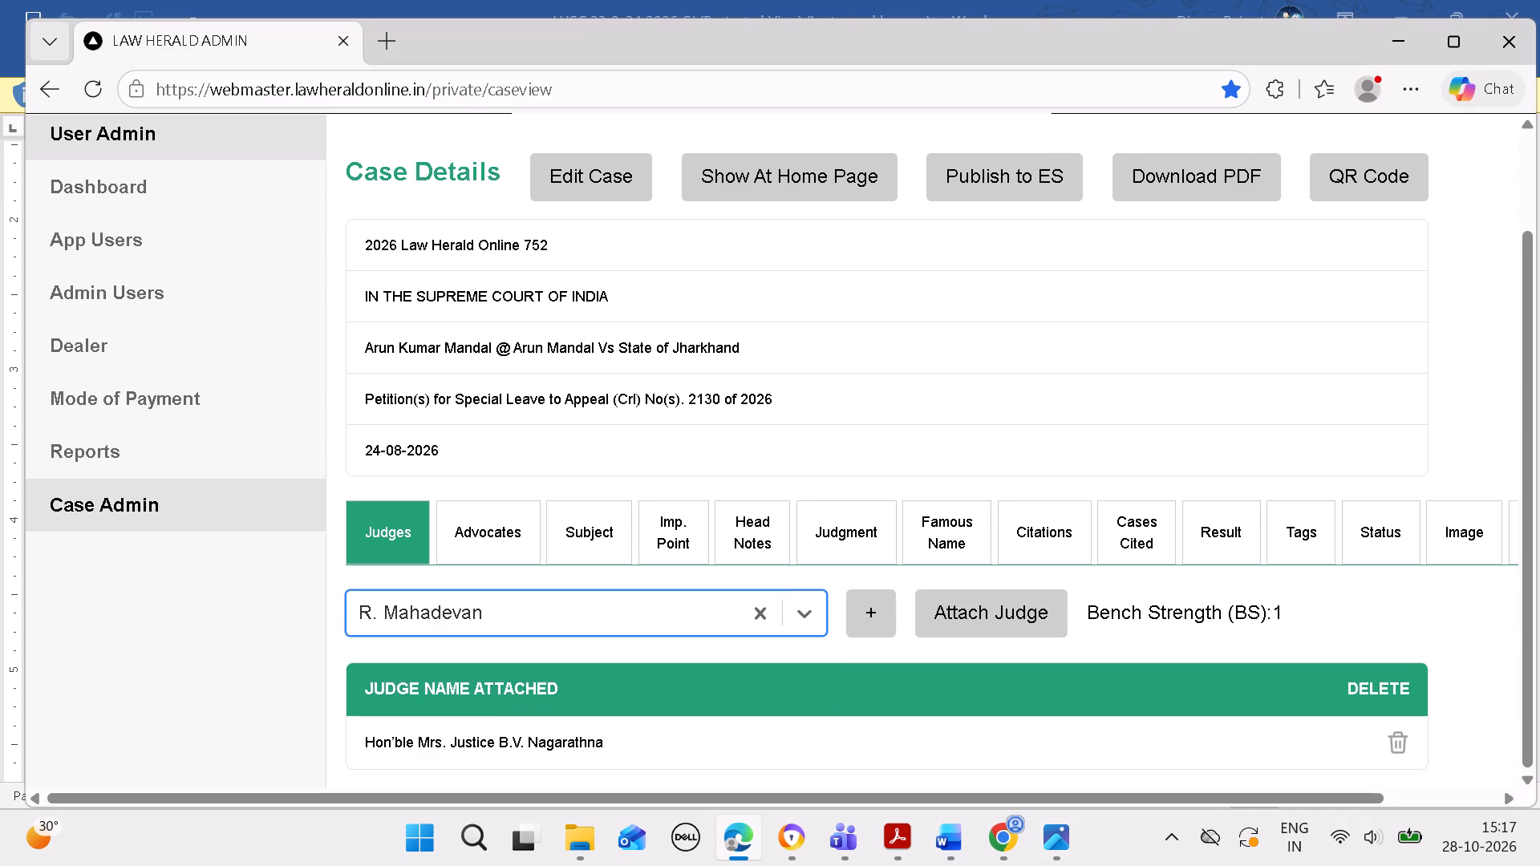
pyautogui.click(931, 832)
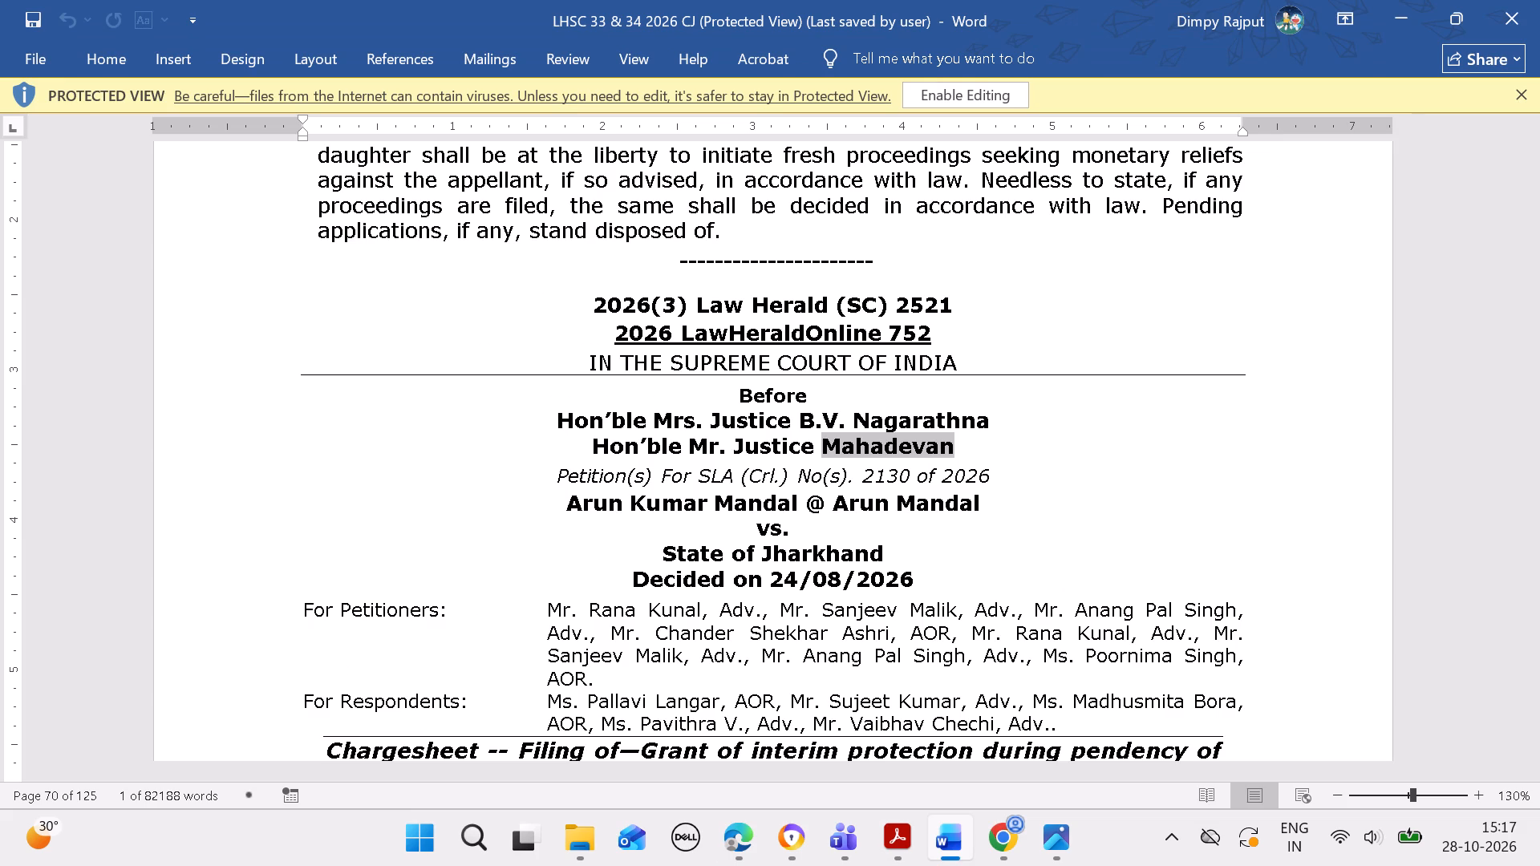
pyautogui.click(742, 834)
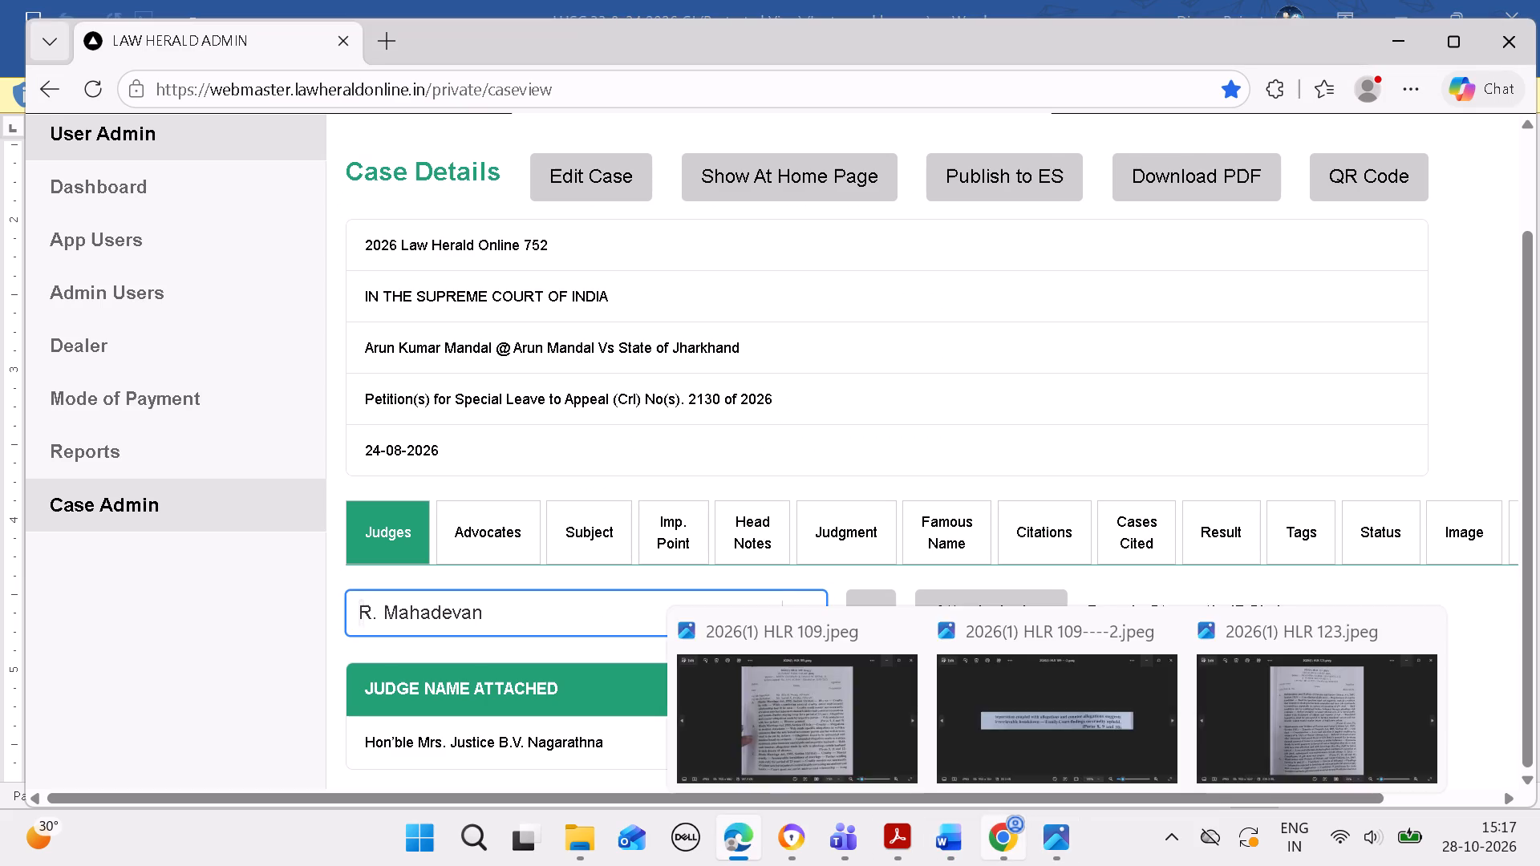
pyautogui.click(958, 836)
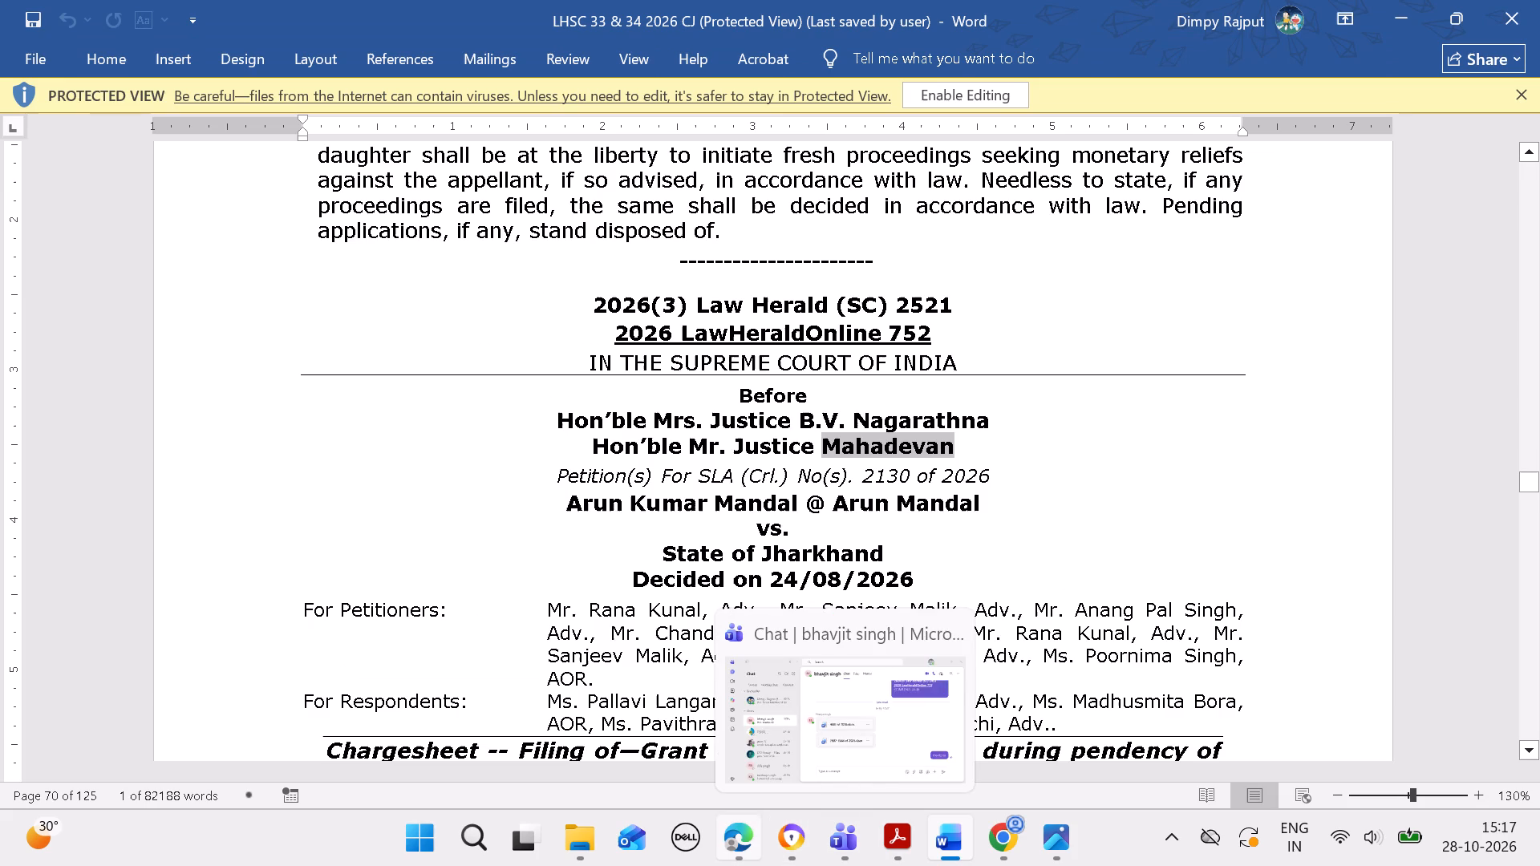
pyautogui.click(746, 843)
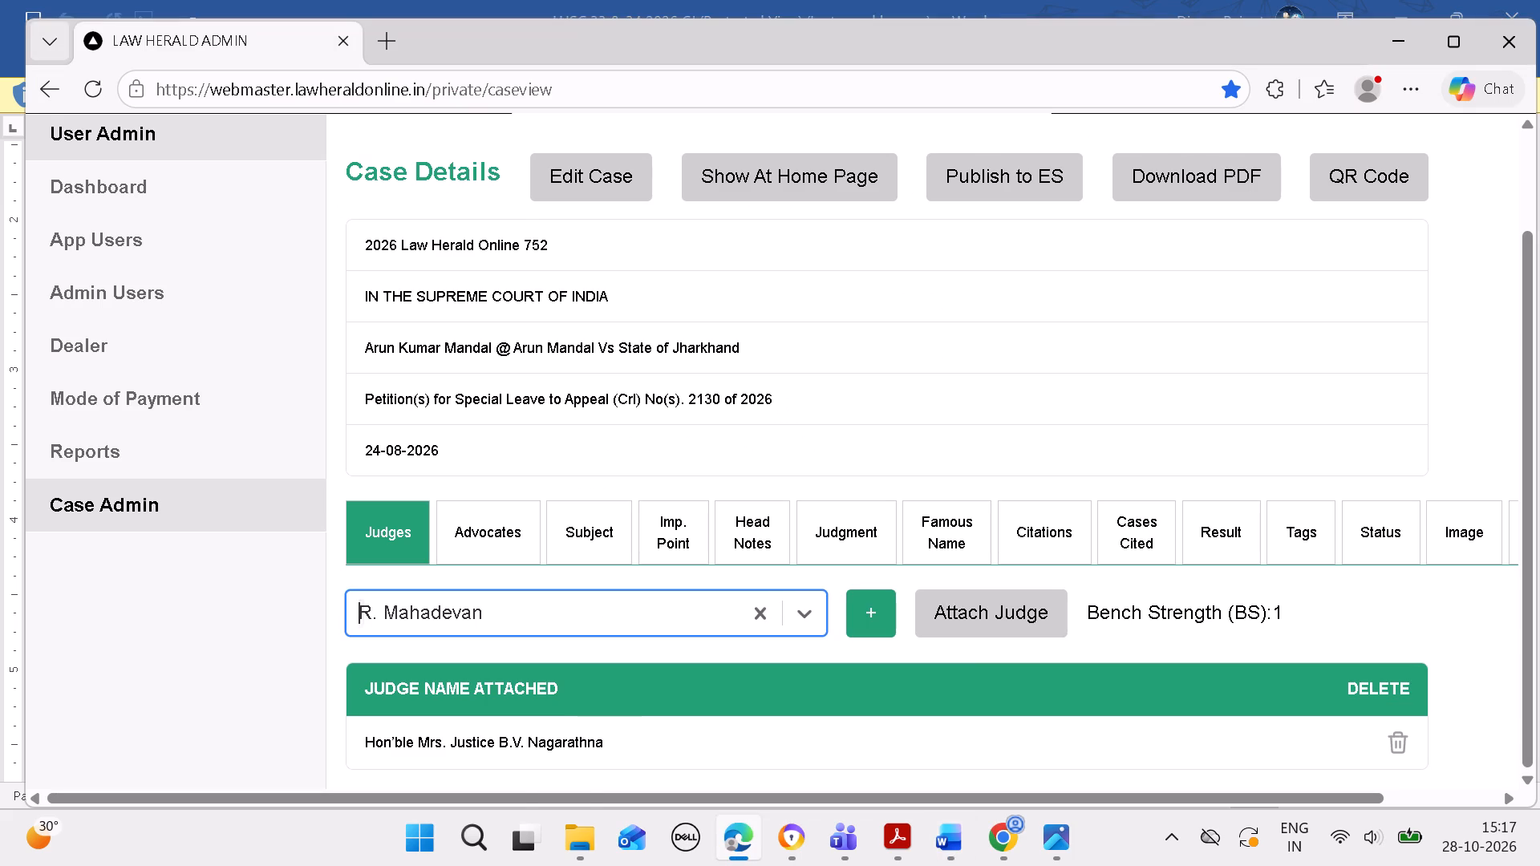
# Add a new judge with prefix Hon'ble Mr. Justice and first name Mahadevan, rechecking the Word heading, and save the judge to the case.
pyautogui.click(857, 620)
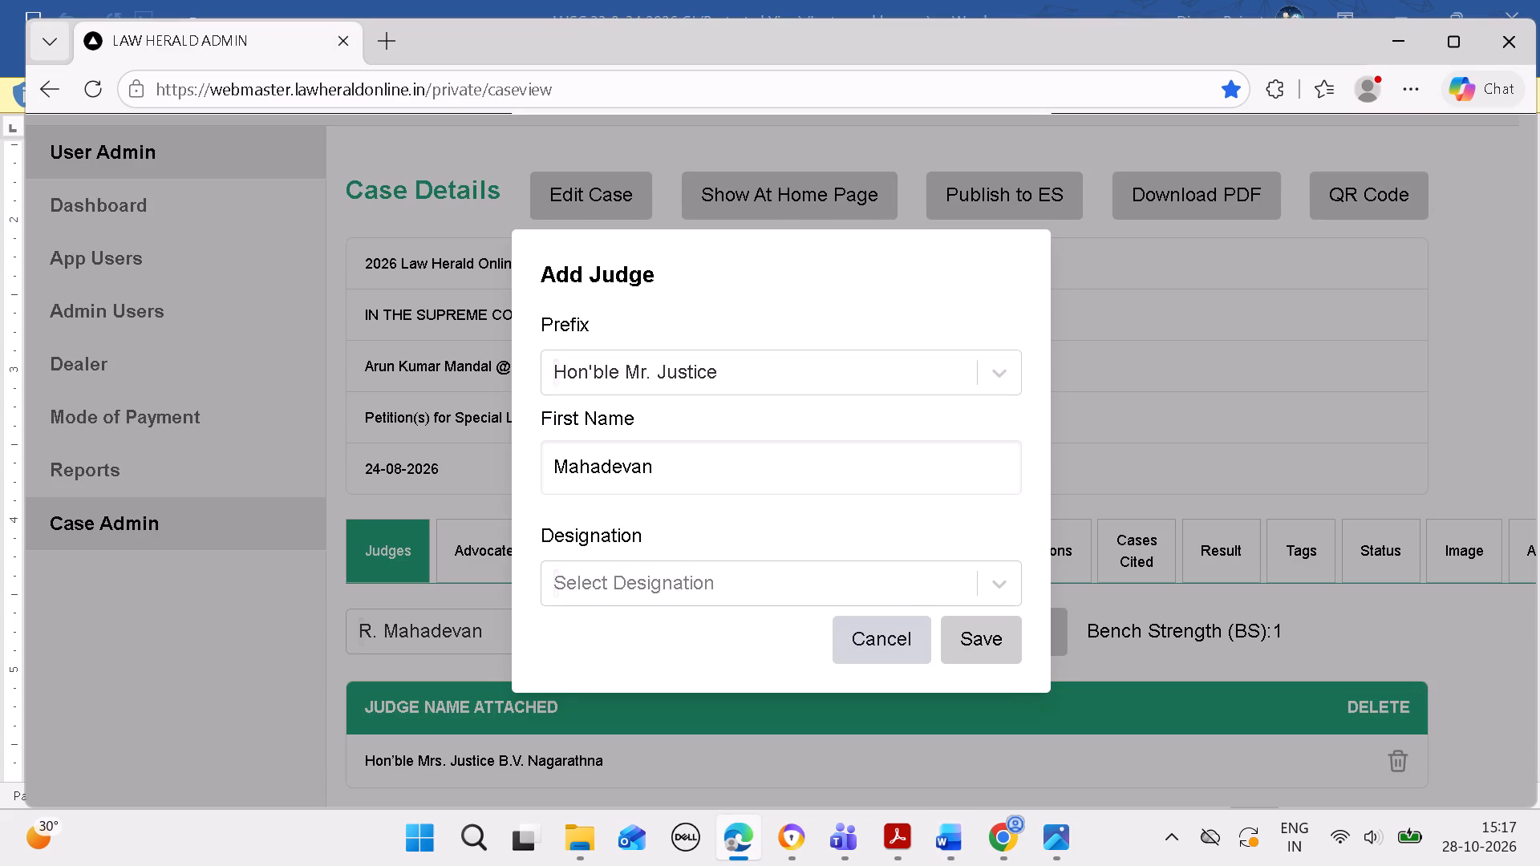
pyautogui.click(950, 863)
pyautogui.click(939, 844)
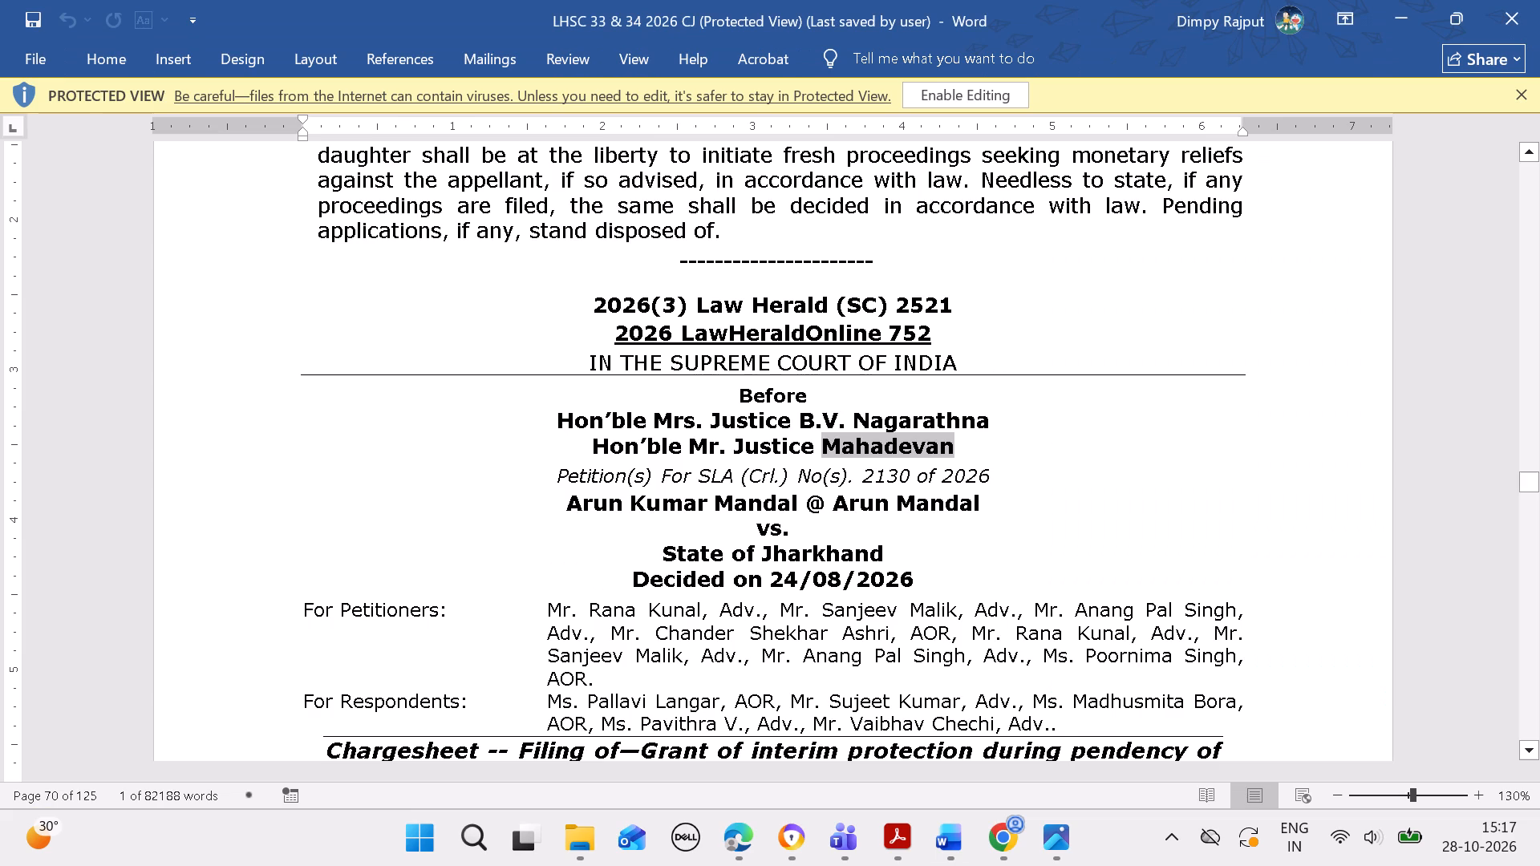
pyautogui.click(748, 836)
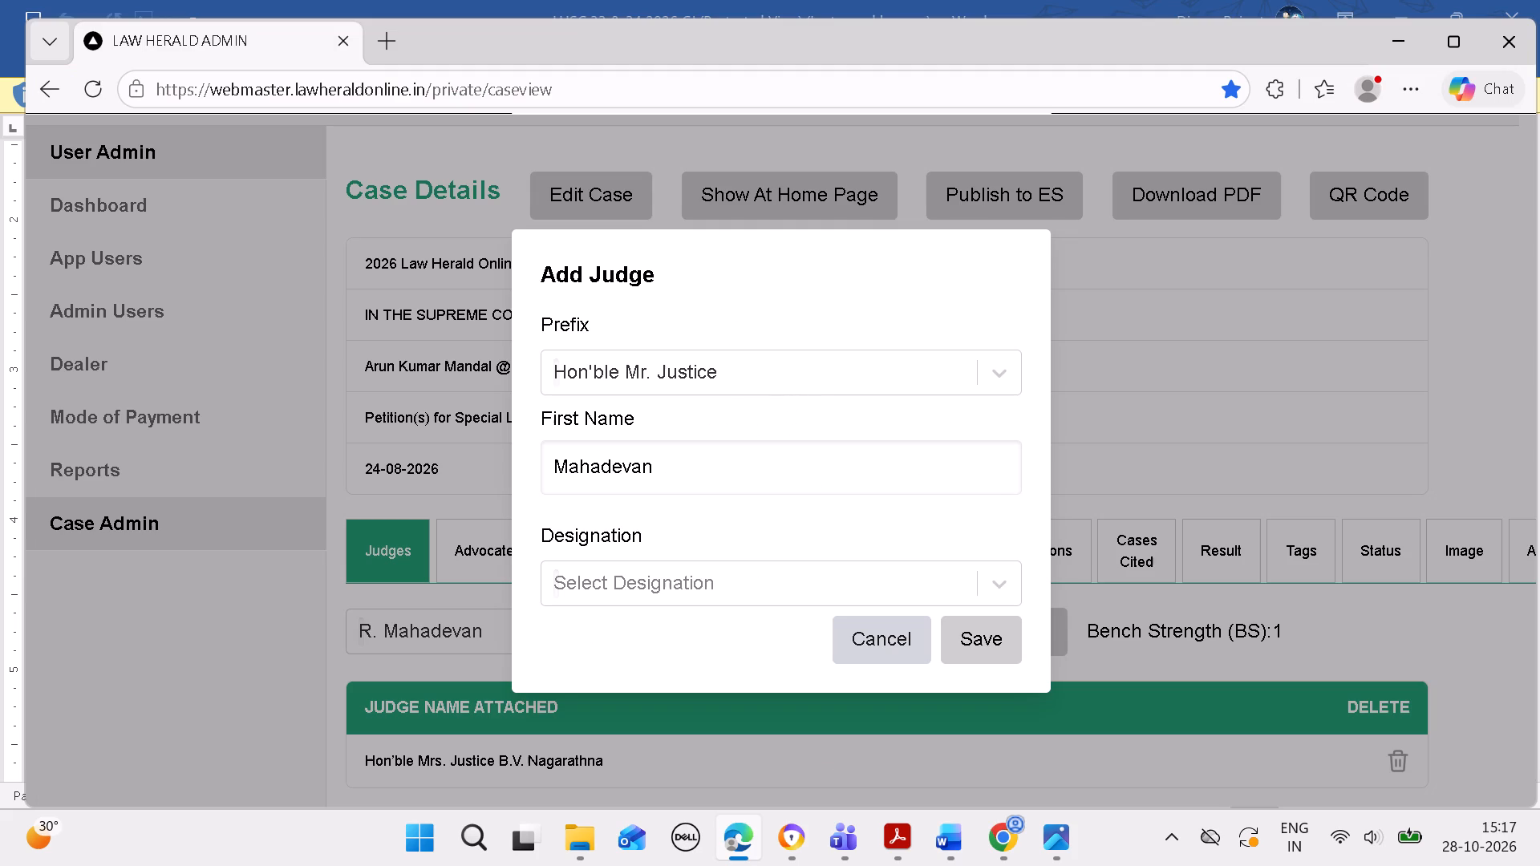
pyautogui.click(986, 366)
pyautogui.scroll(-2, 868, 433)
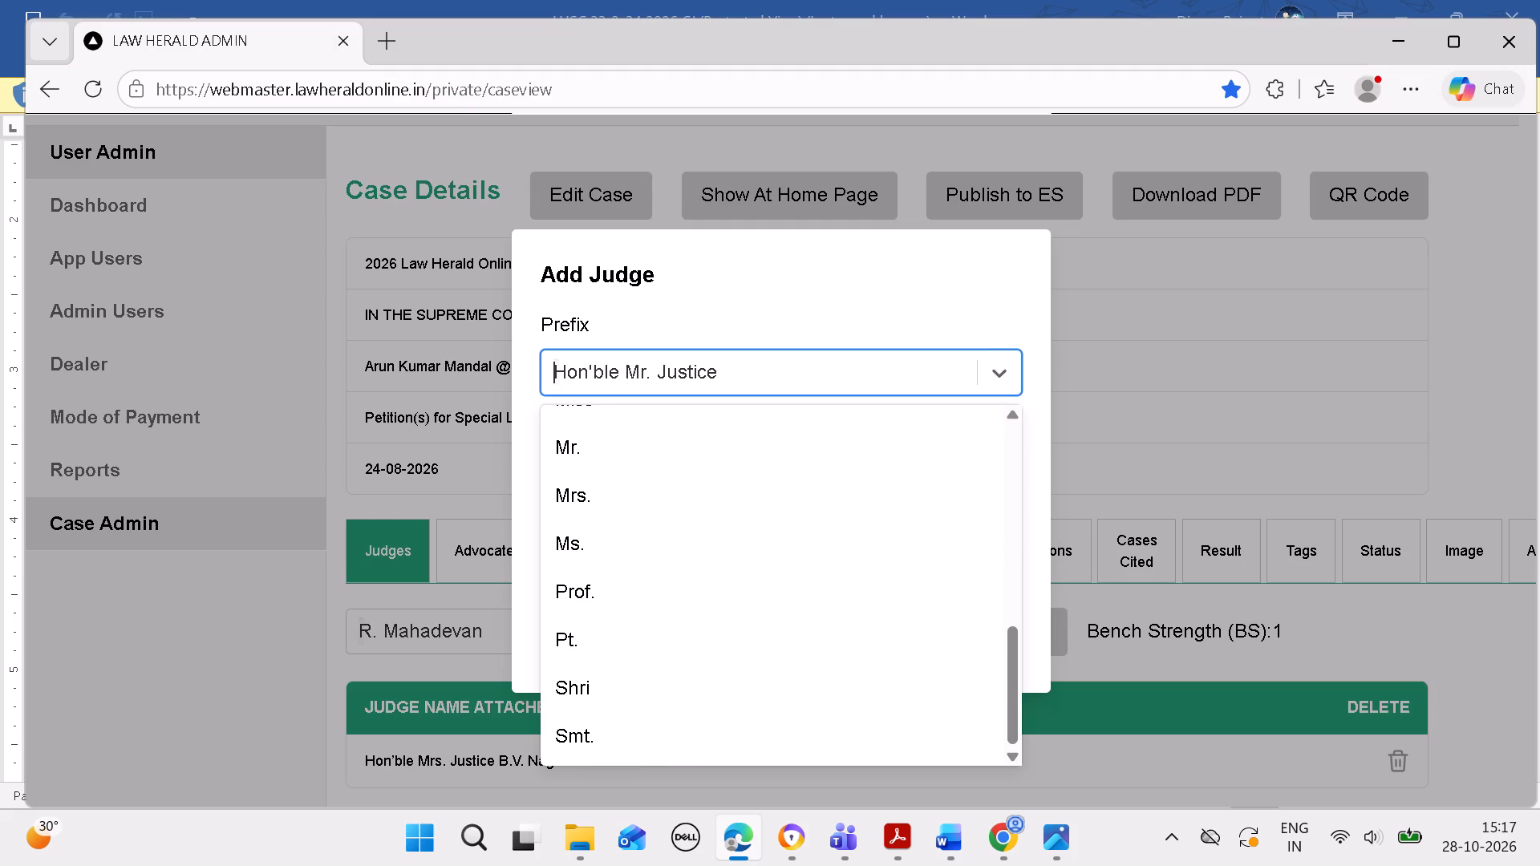
pyautogui.scroll(2, 777, 438)
pyautogui.click(774, 654)
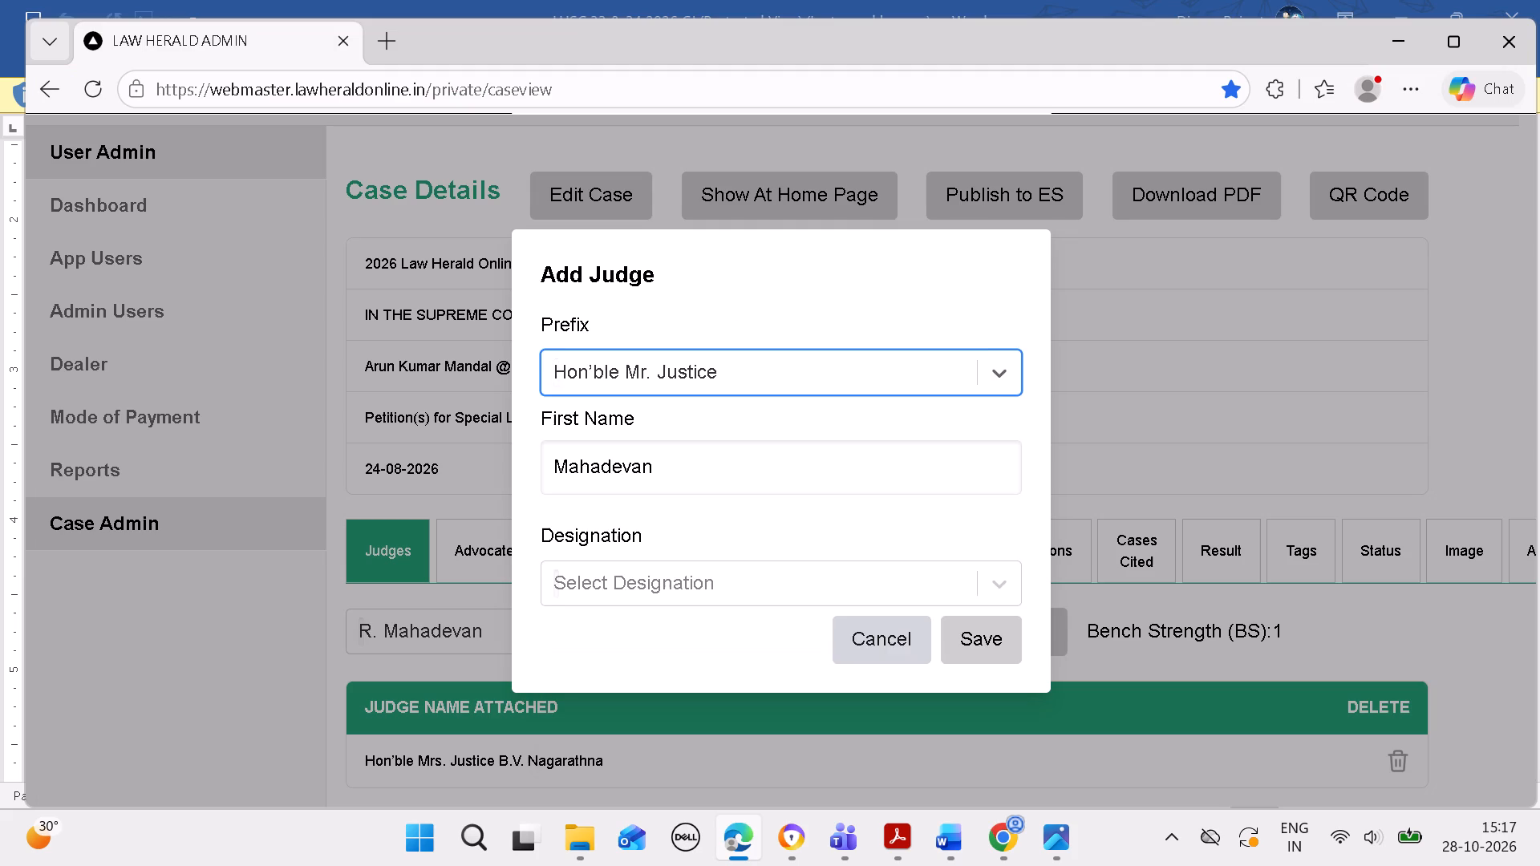
pyautogui.click(979, 633)
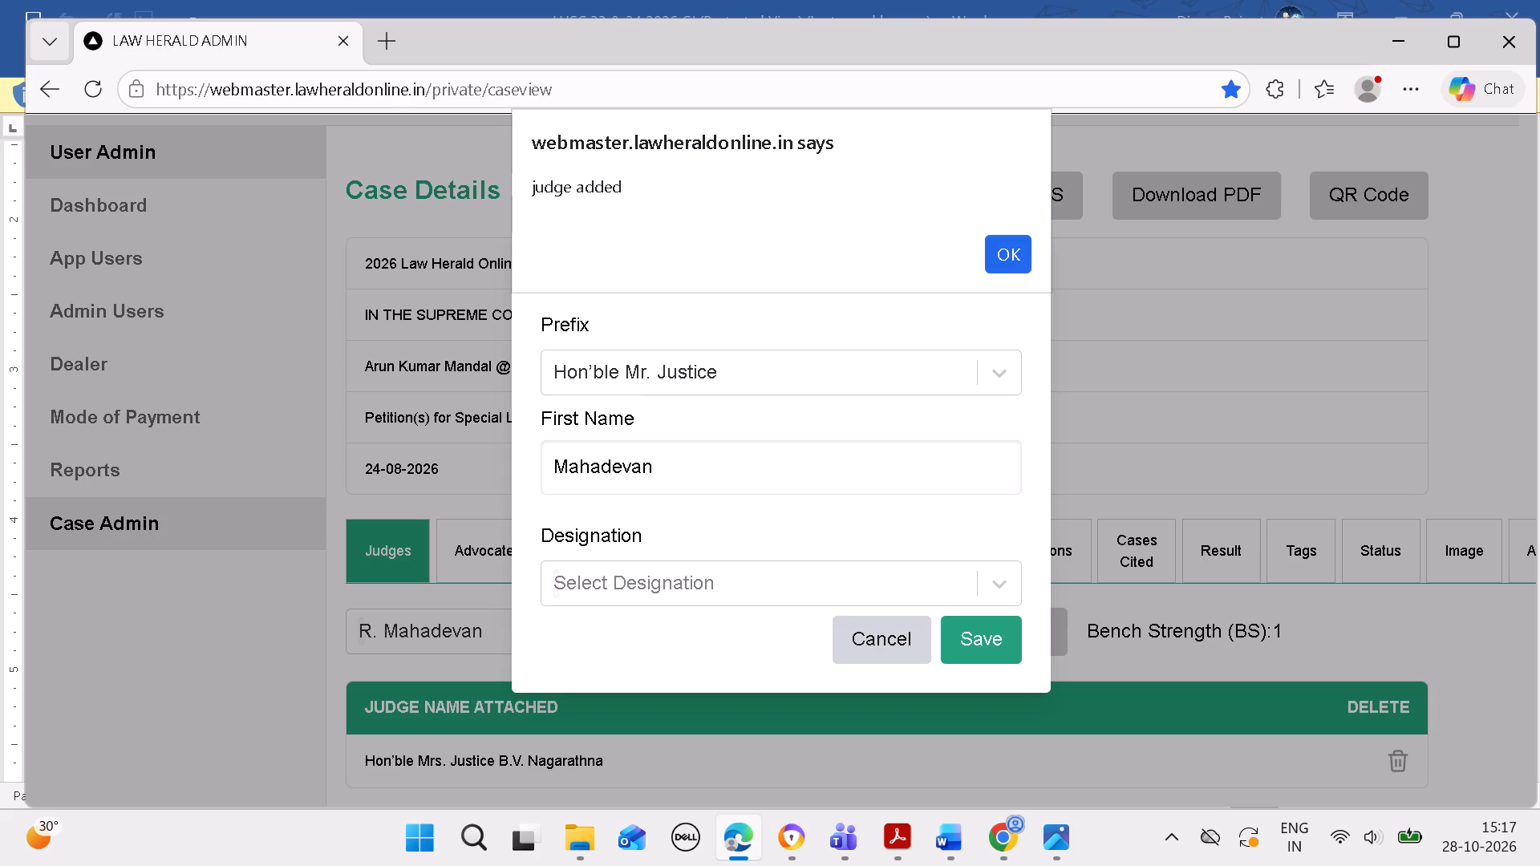
pyautogui.click(1005, 256)
pyautogui.click(1017, 245)
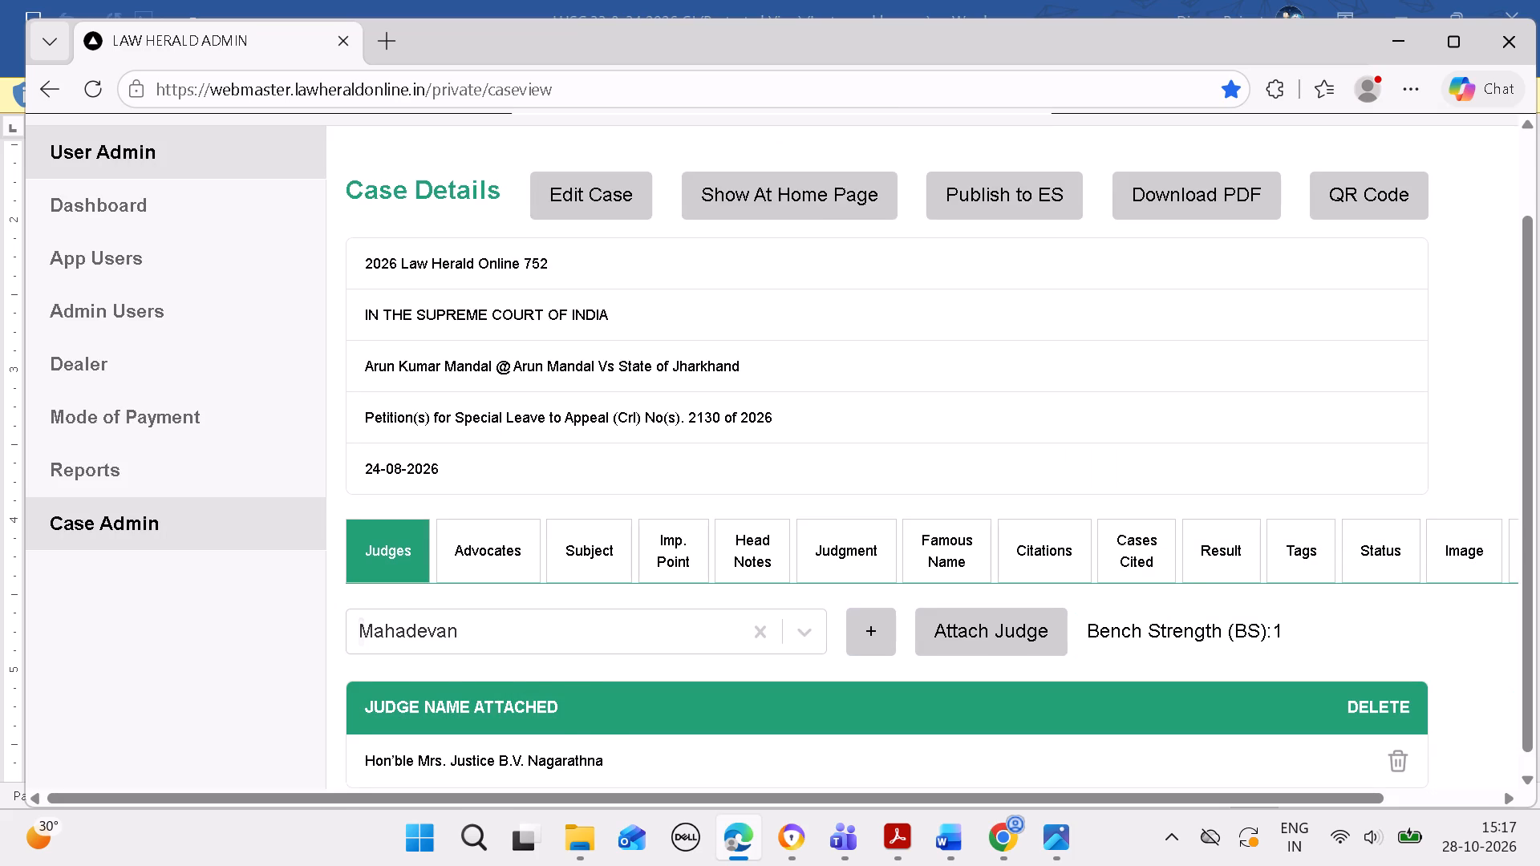
pyautogui.scroll(-5, 848, 474)
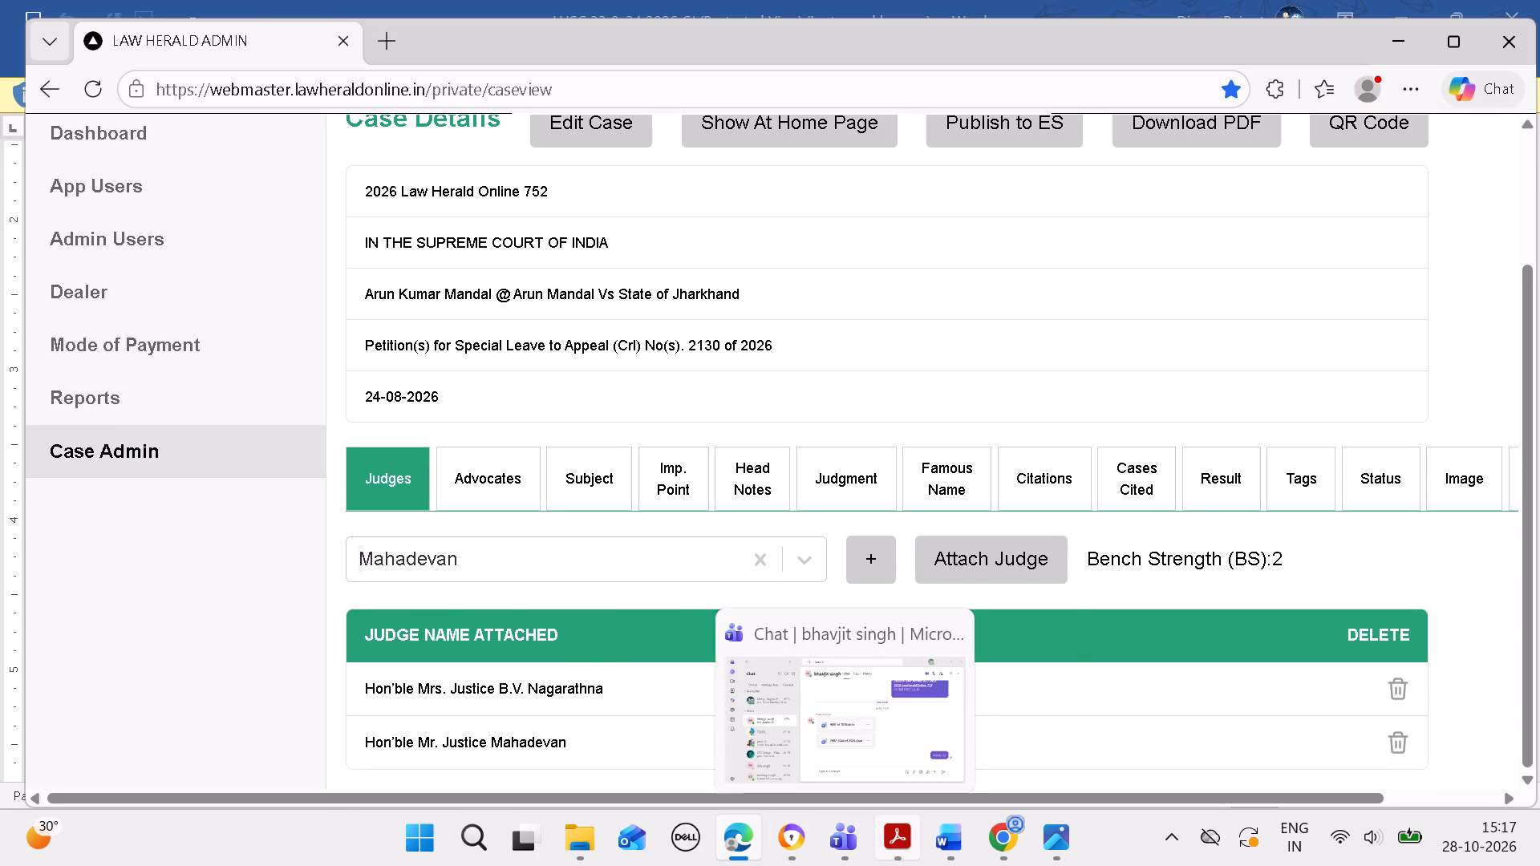
# Check the Word heading, then open the case's advocates section in the browser and set the appearing side to For Petitioners.
pyautogui.click(938, 846)
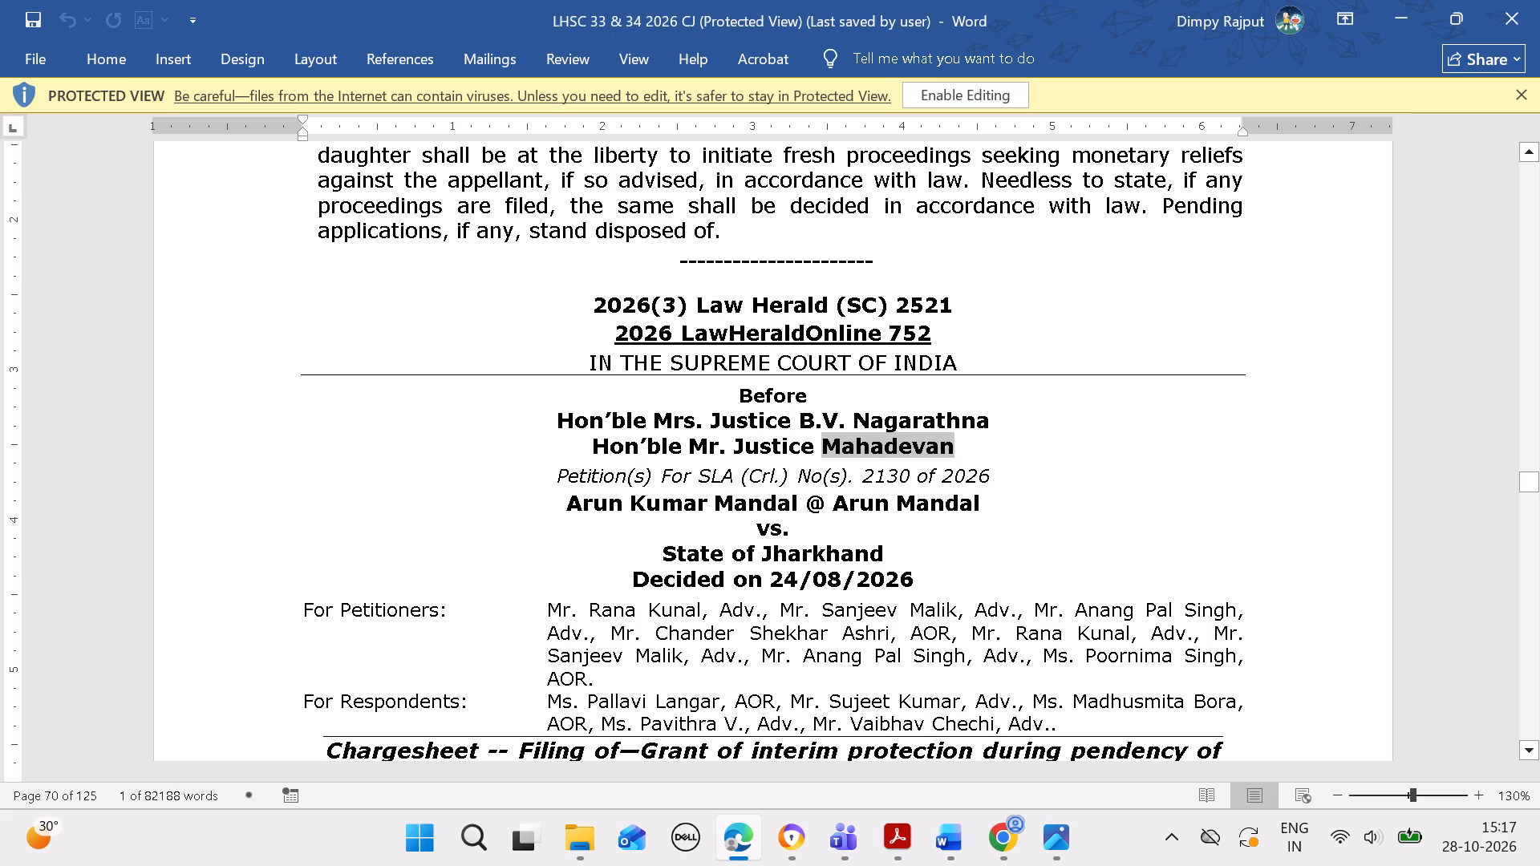
pyautogui.click(736, 836)
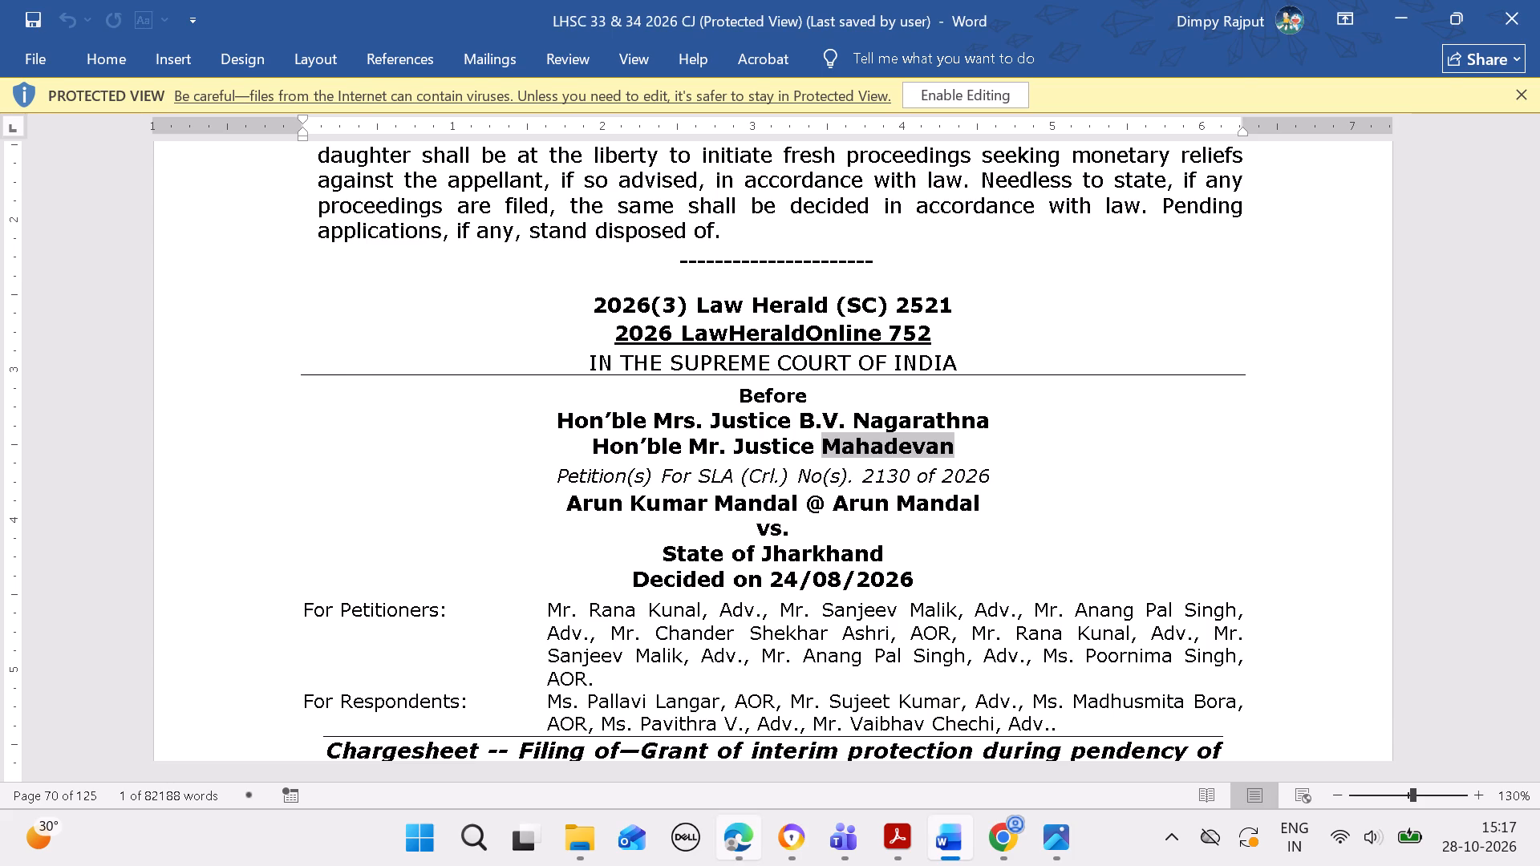
pyautogui.click(500, 495)
pyautogui.scroll(-4, 507, 502)
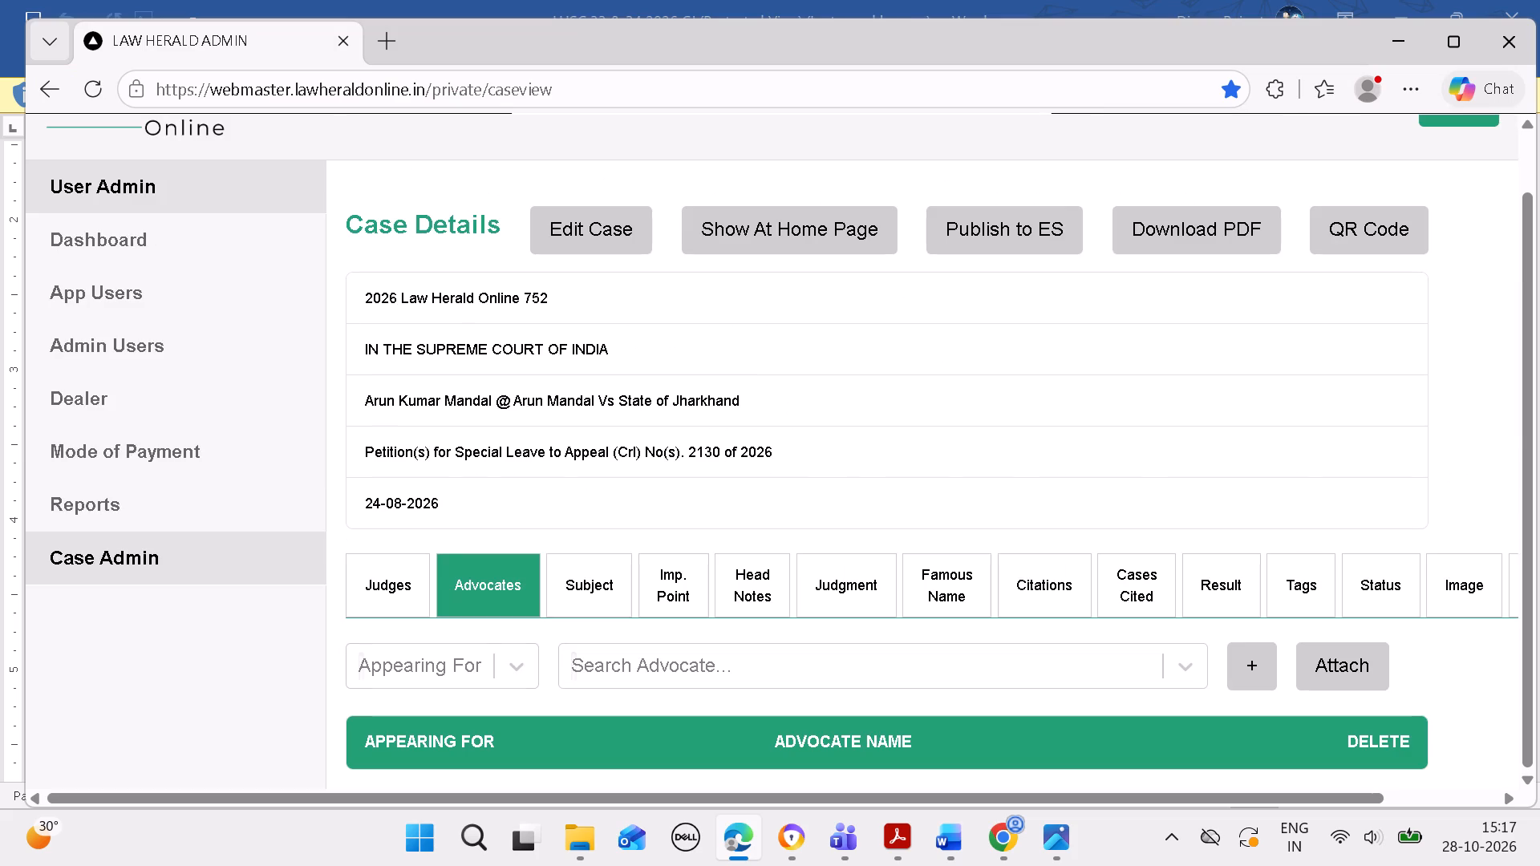
pyautogui.click(517, 654)
pyautogui.scroll(-3, 515, 652)
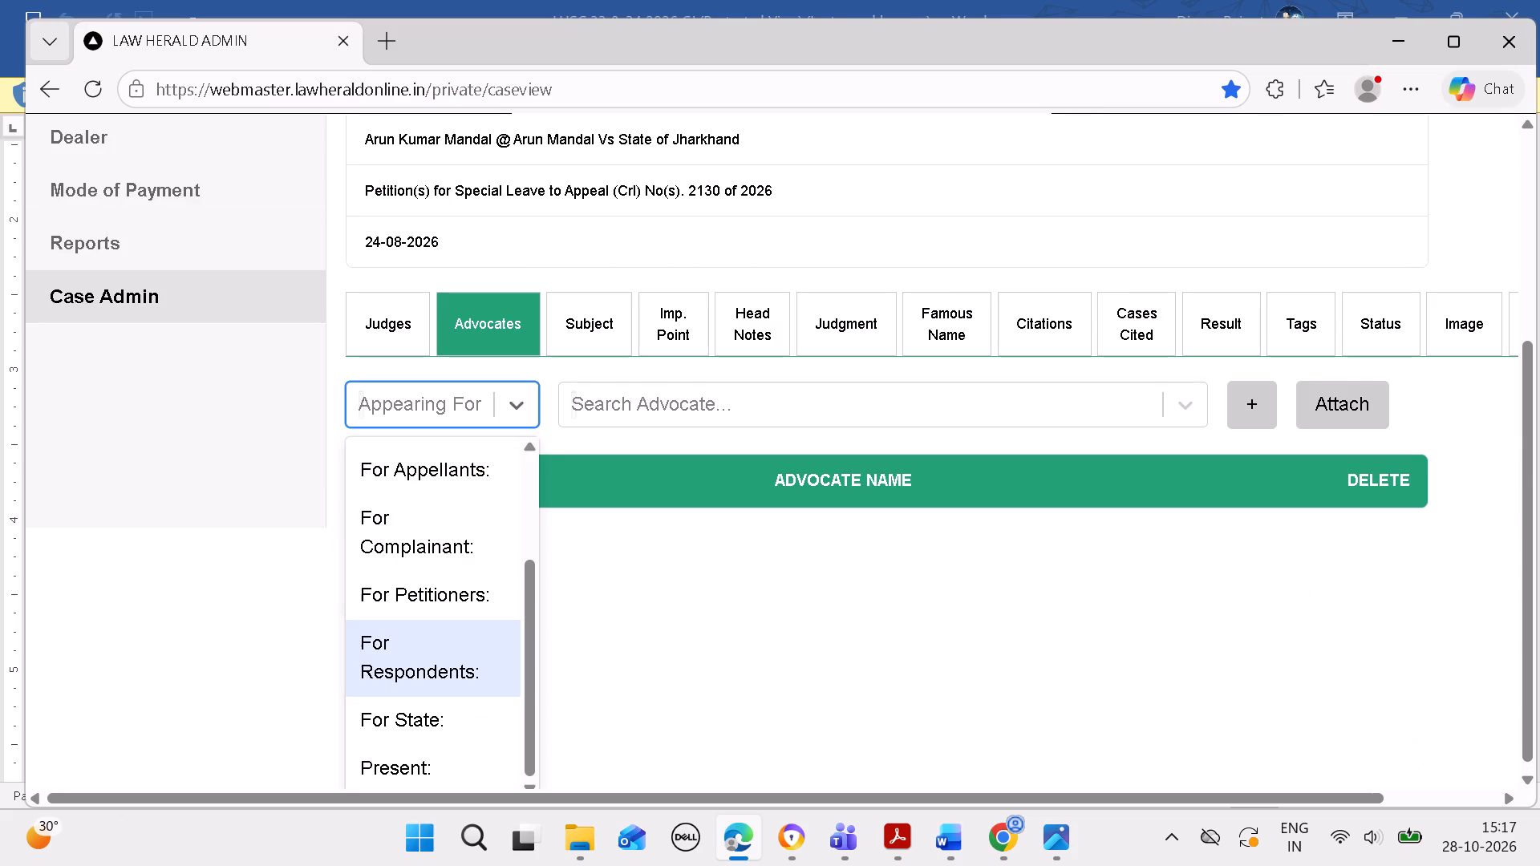
pyautogui.click(484, 597)
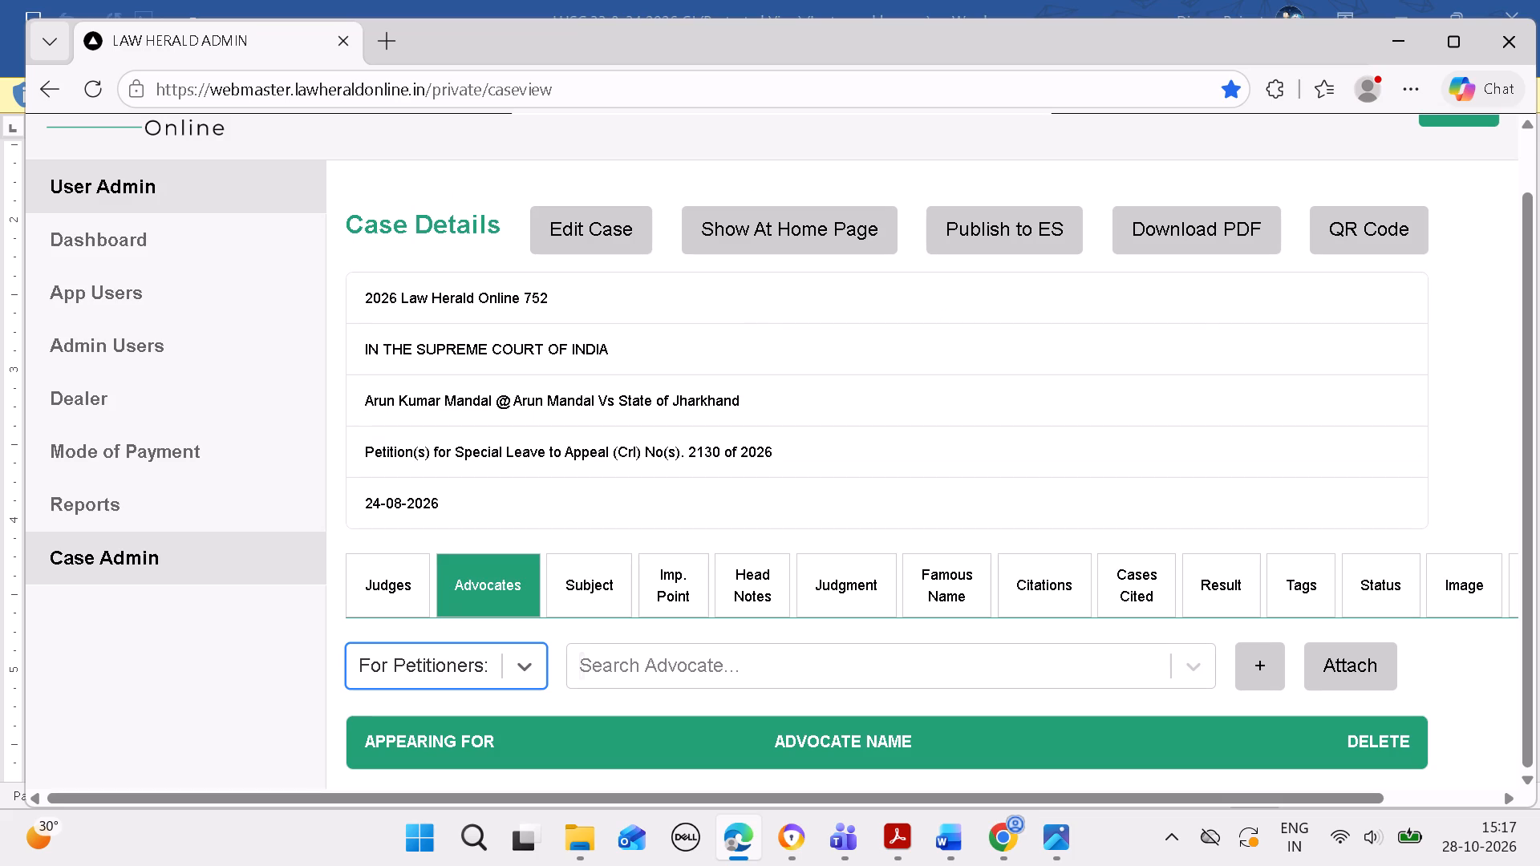
# Copy the first petitioners' advocate's name from the Word document and attach the matching Mr., Adv. entry to the case.
pyautogui.click(946, 842)
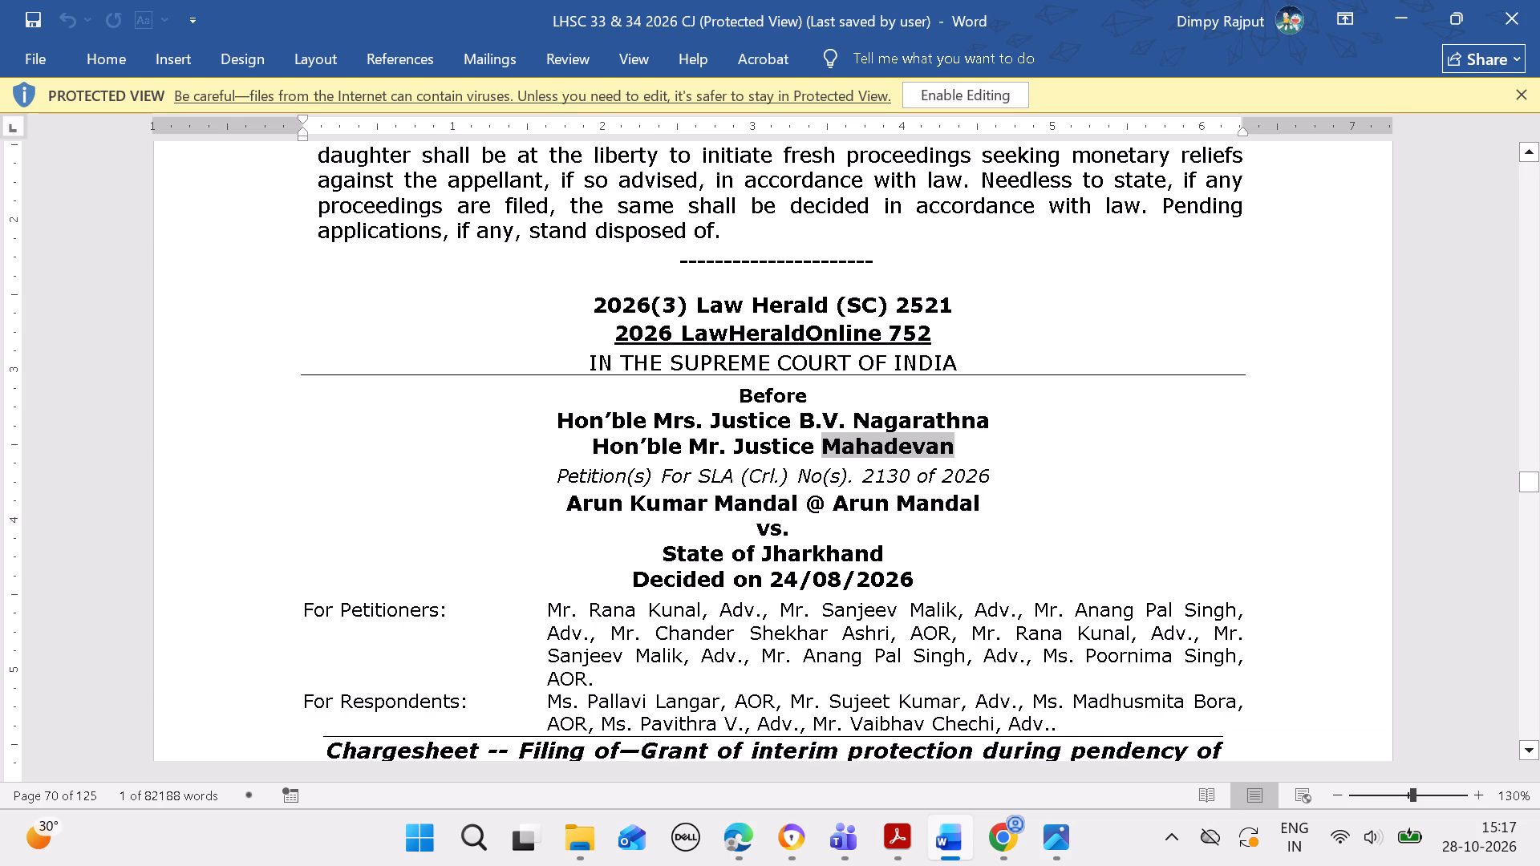
pyautogui.click(595, 589)
pyautogui.moveTo(610, 605); pyautogui.dragTo(607, 597)
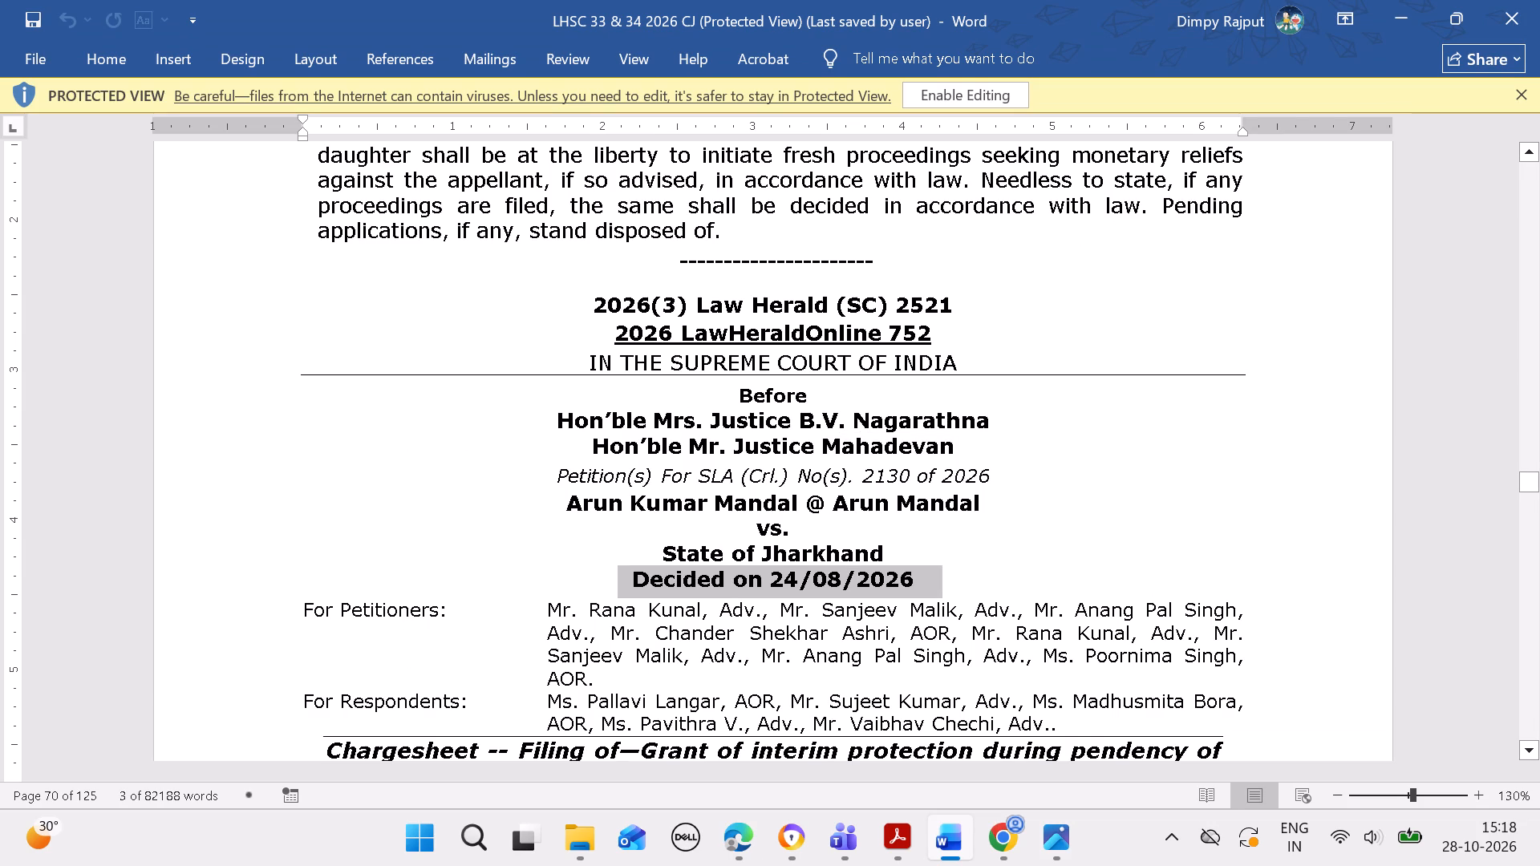
pyautogui.click(606, 599)
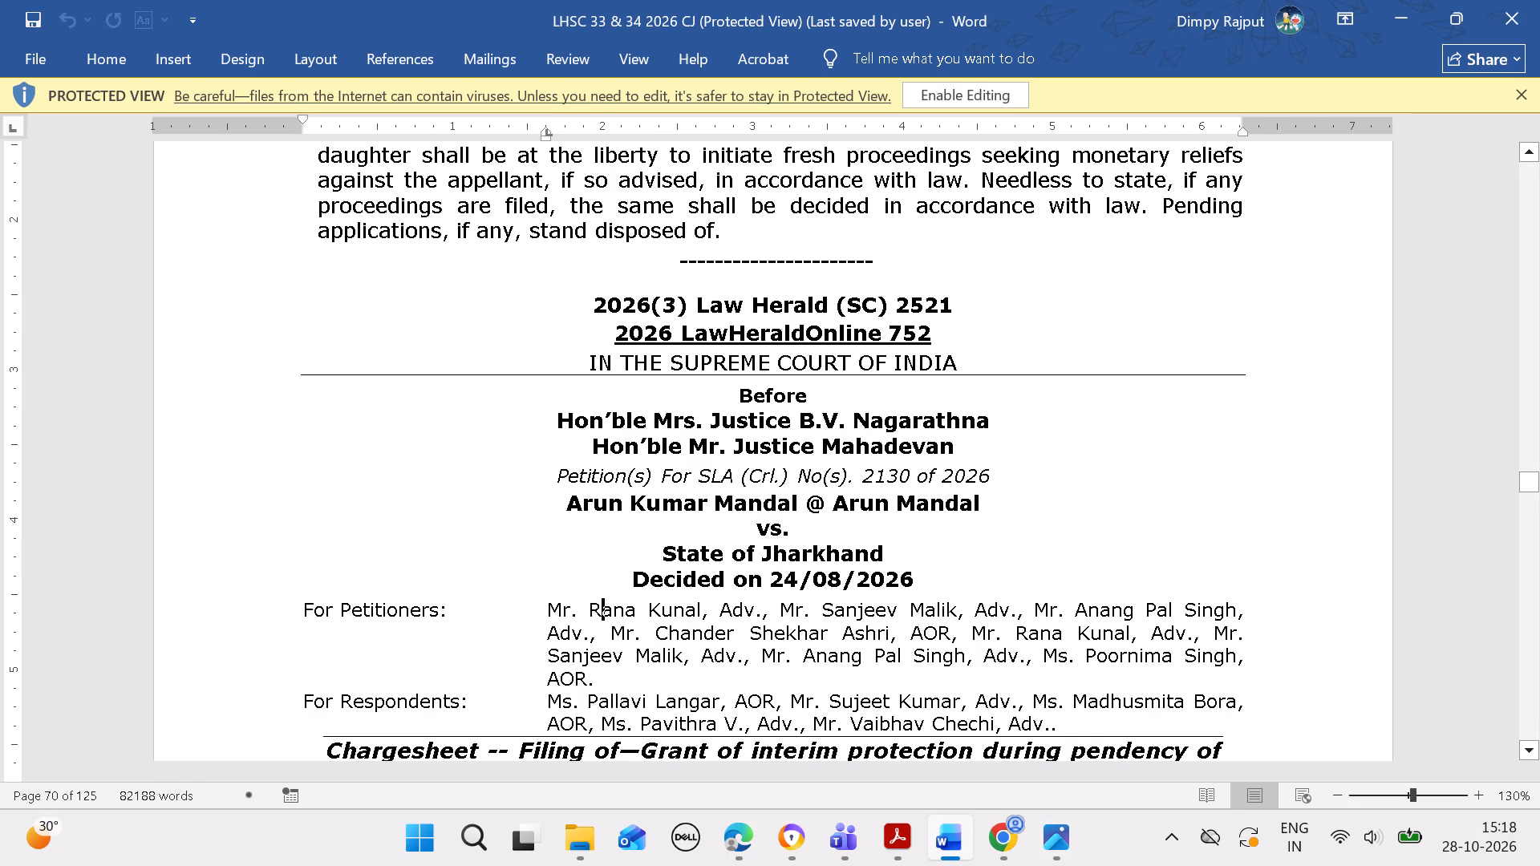
pyautogui.moveTo(588, 603); pyautogui.dragTo(653, 606)
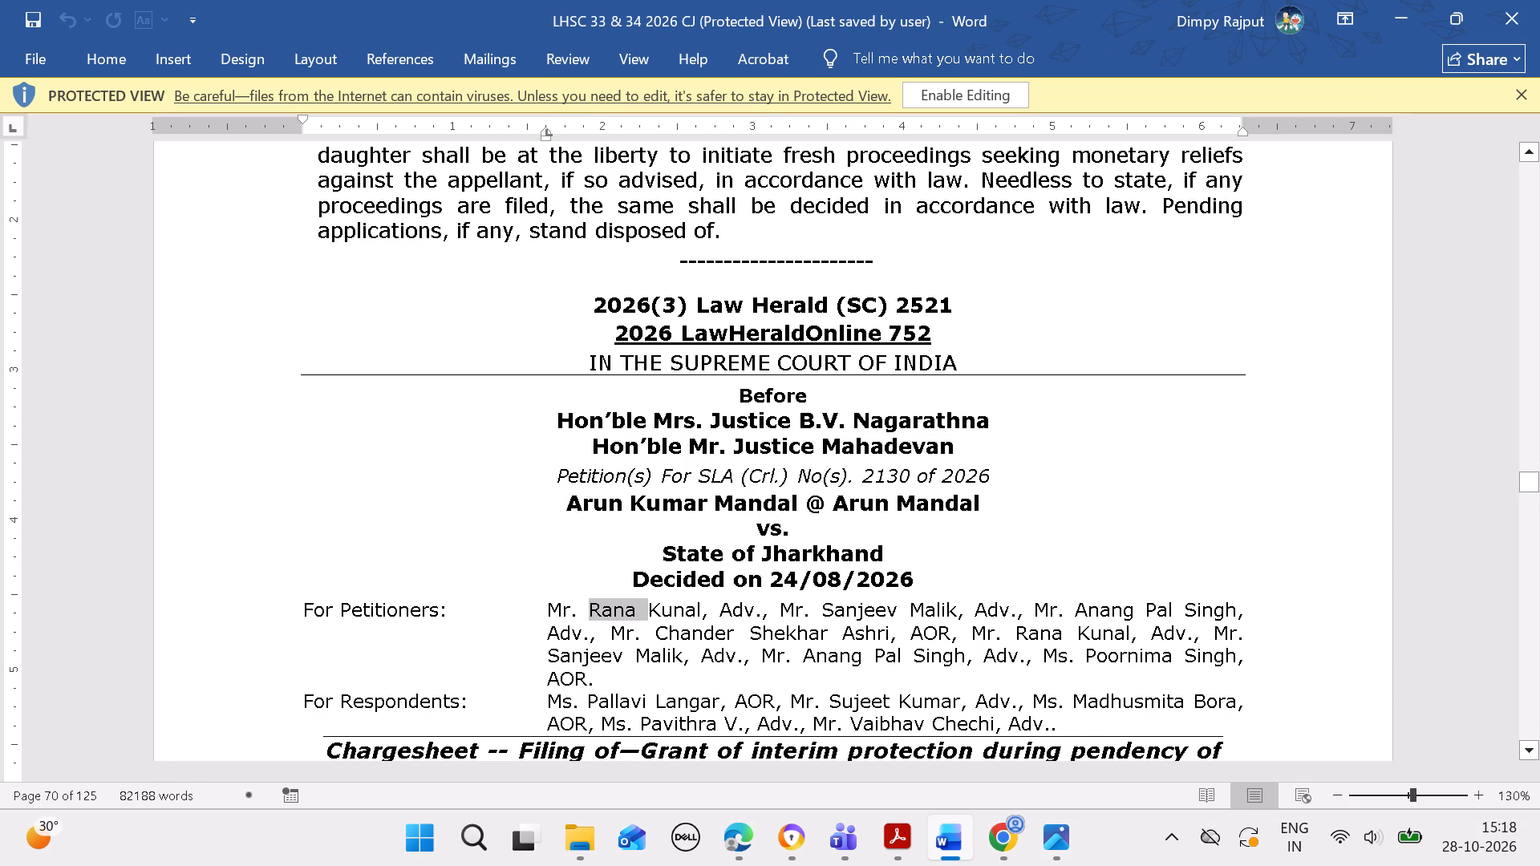
pyautogui.moveTo(653, 606); pyautogui.dragTo(679, 606)
pyautogui.hotkey('ctrl', 'c')
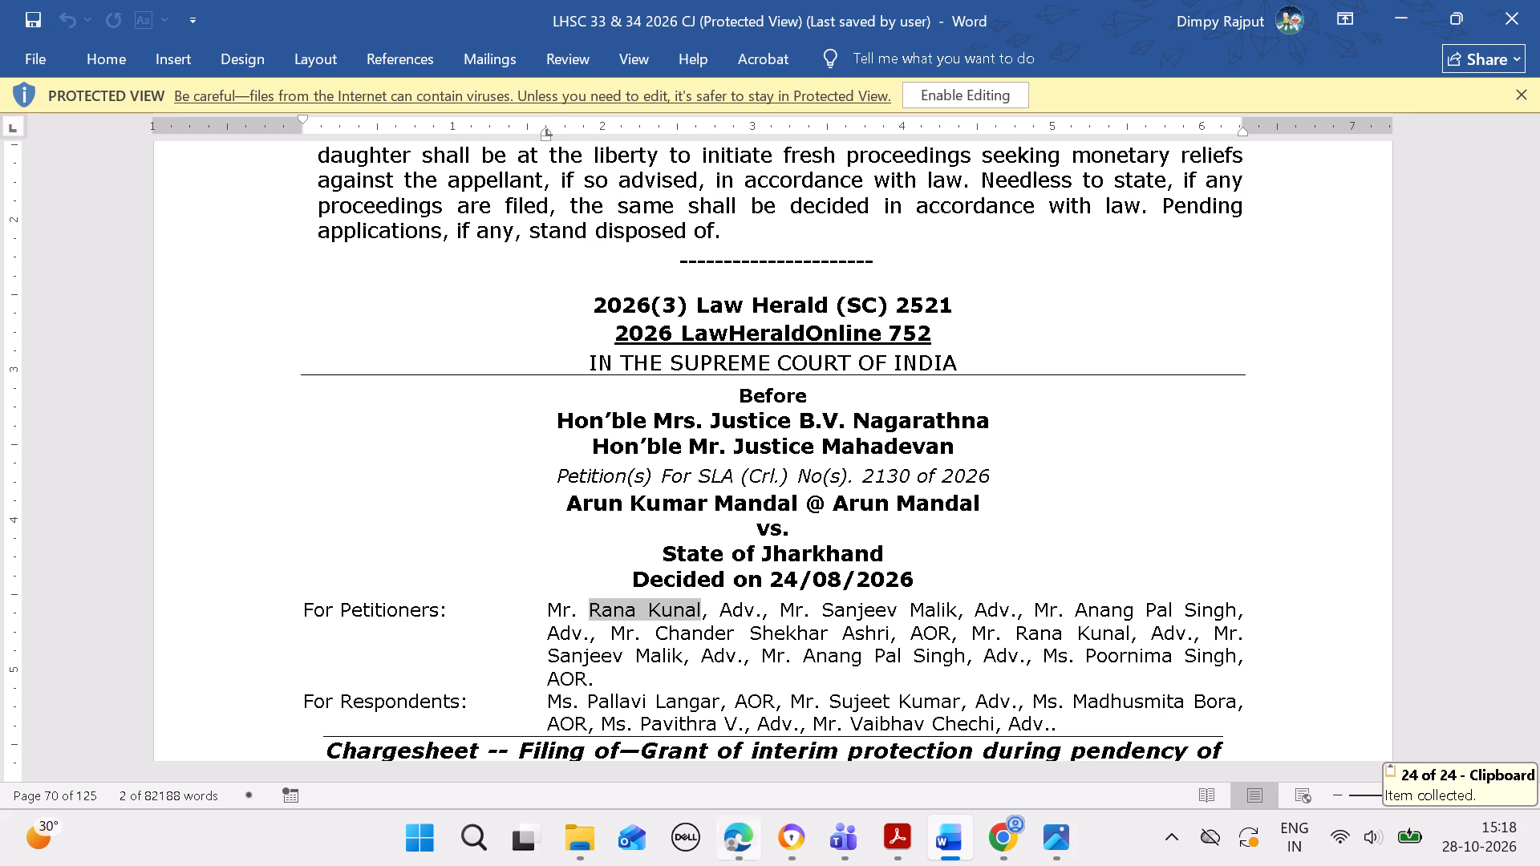
pyautogui.click(747, 842)
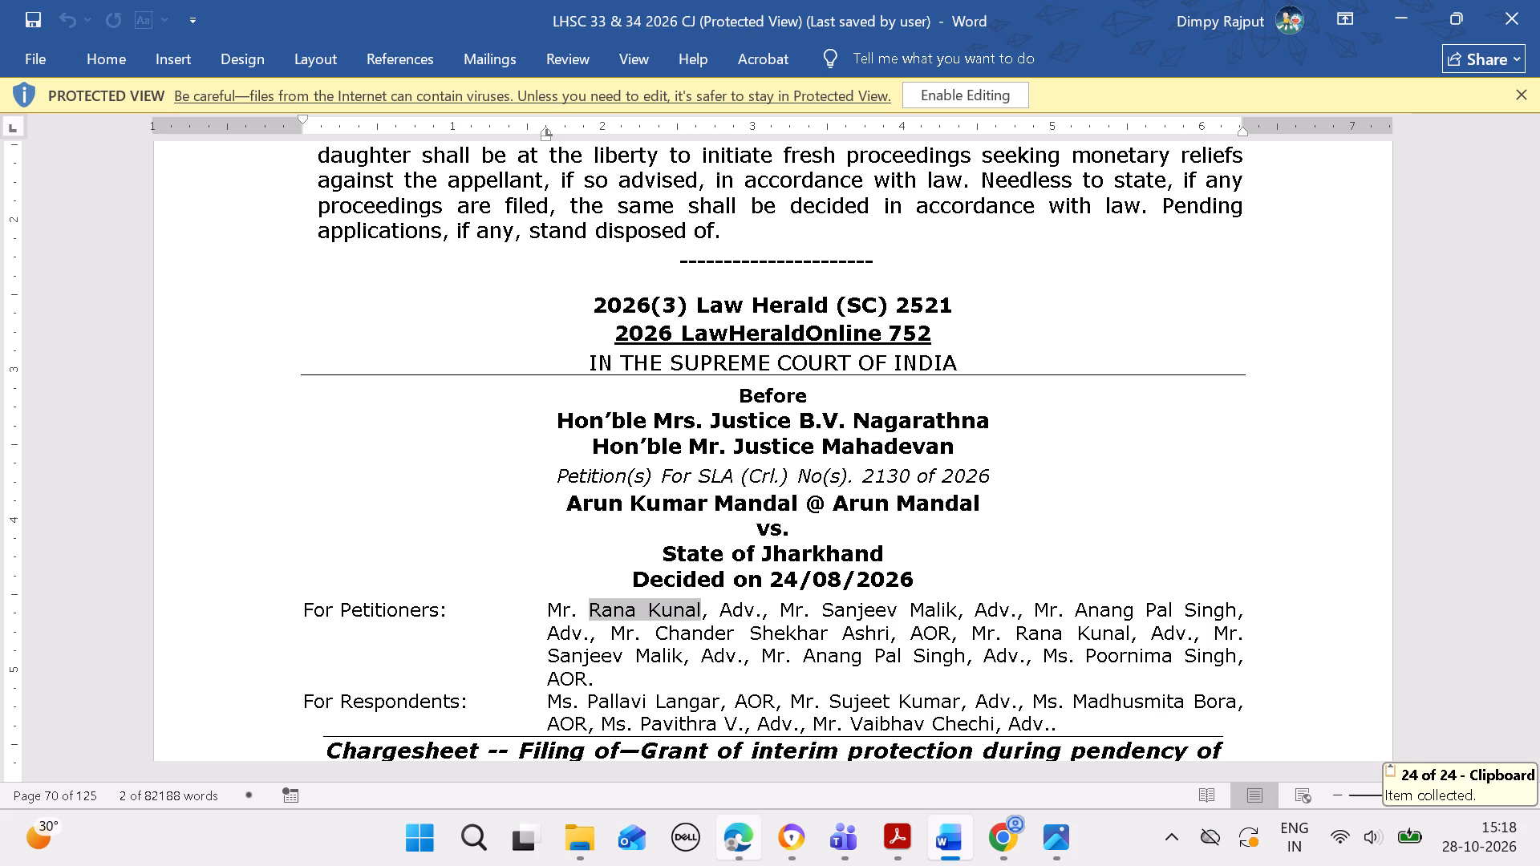
pyautogui.click(737, 844)
pyautogui.click(747, 851)
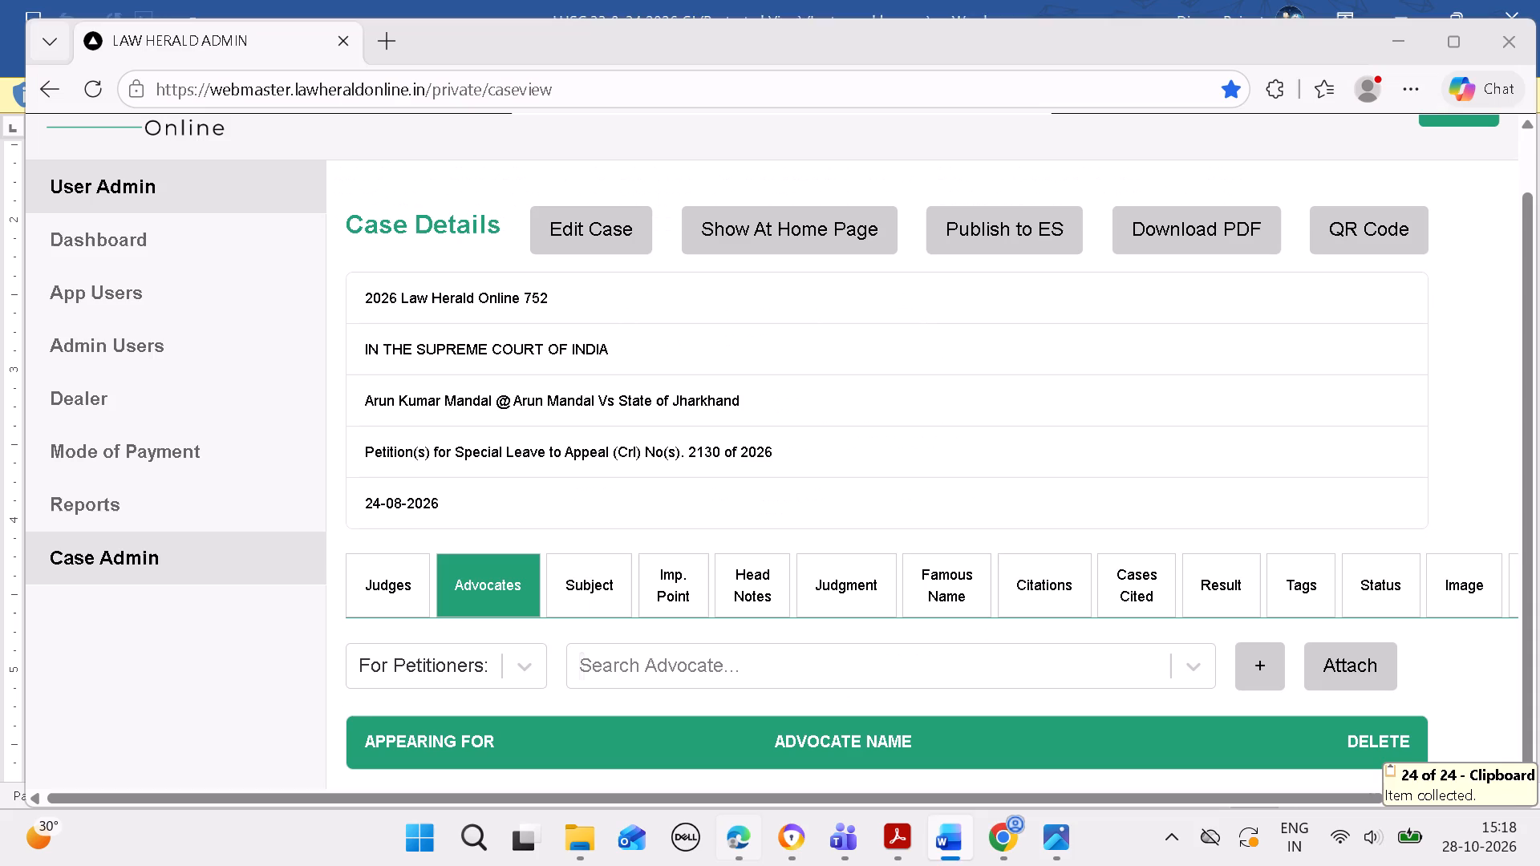
pyautogui.click(757, 674)
pyautogui.hotkey('ctrl', 'v')
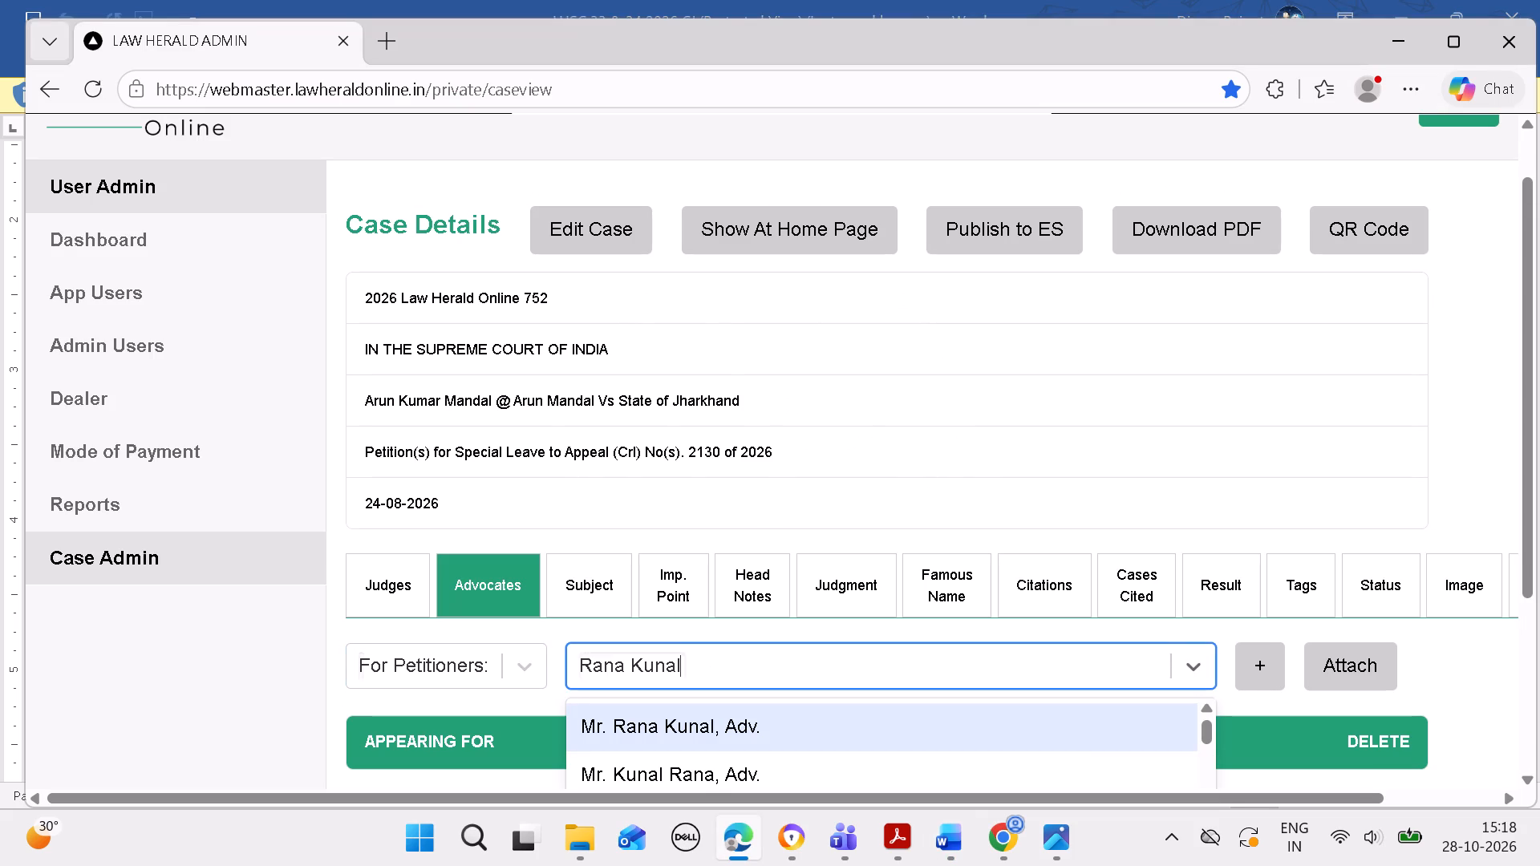
pyautogui.click(798, 725)
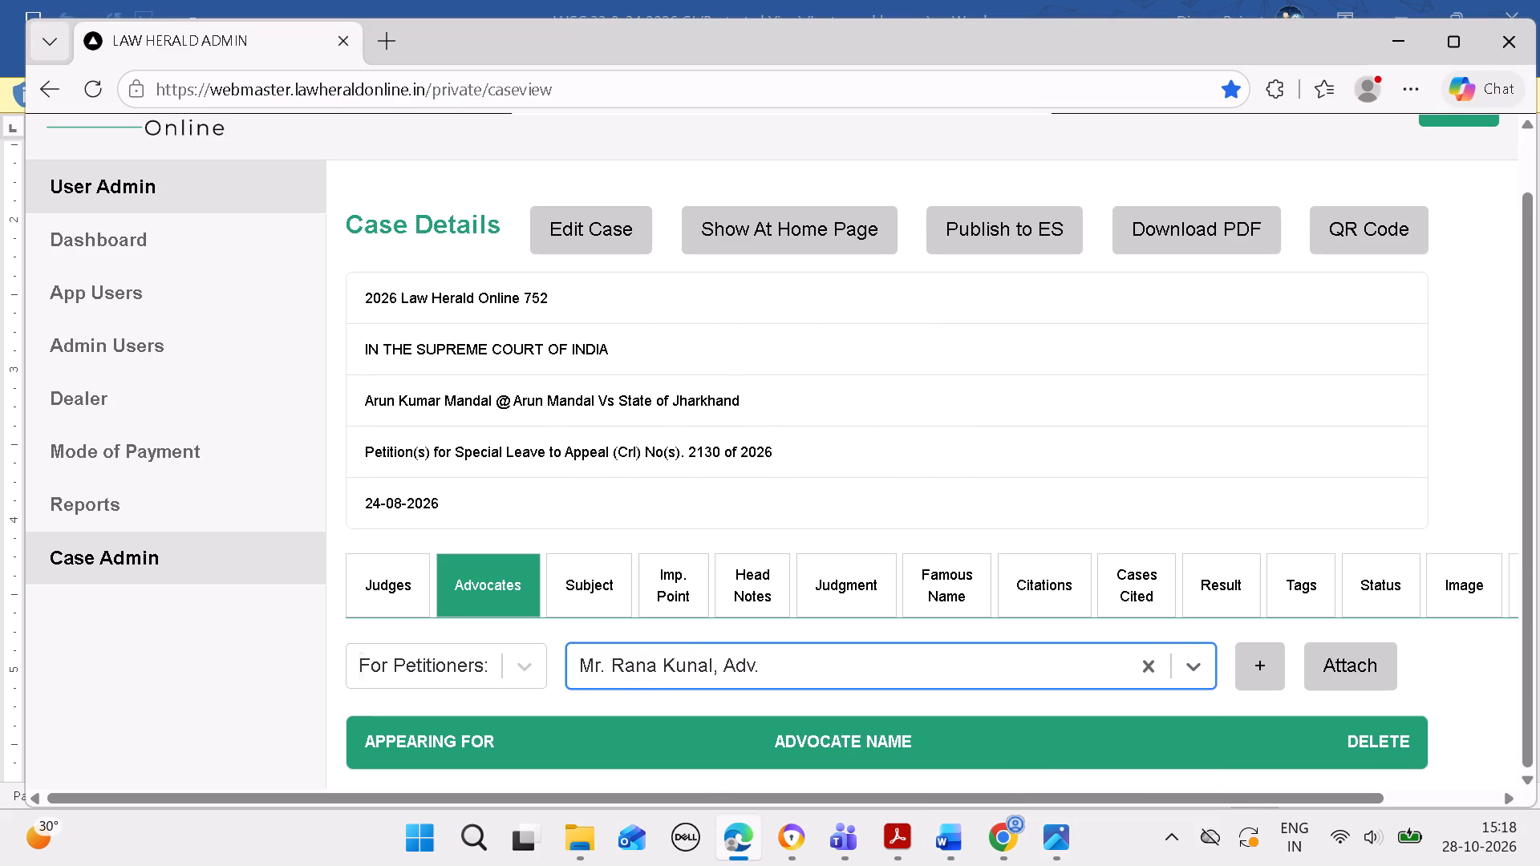
pyautogui.click(1375, 666)
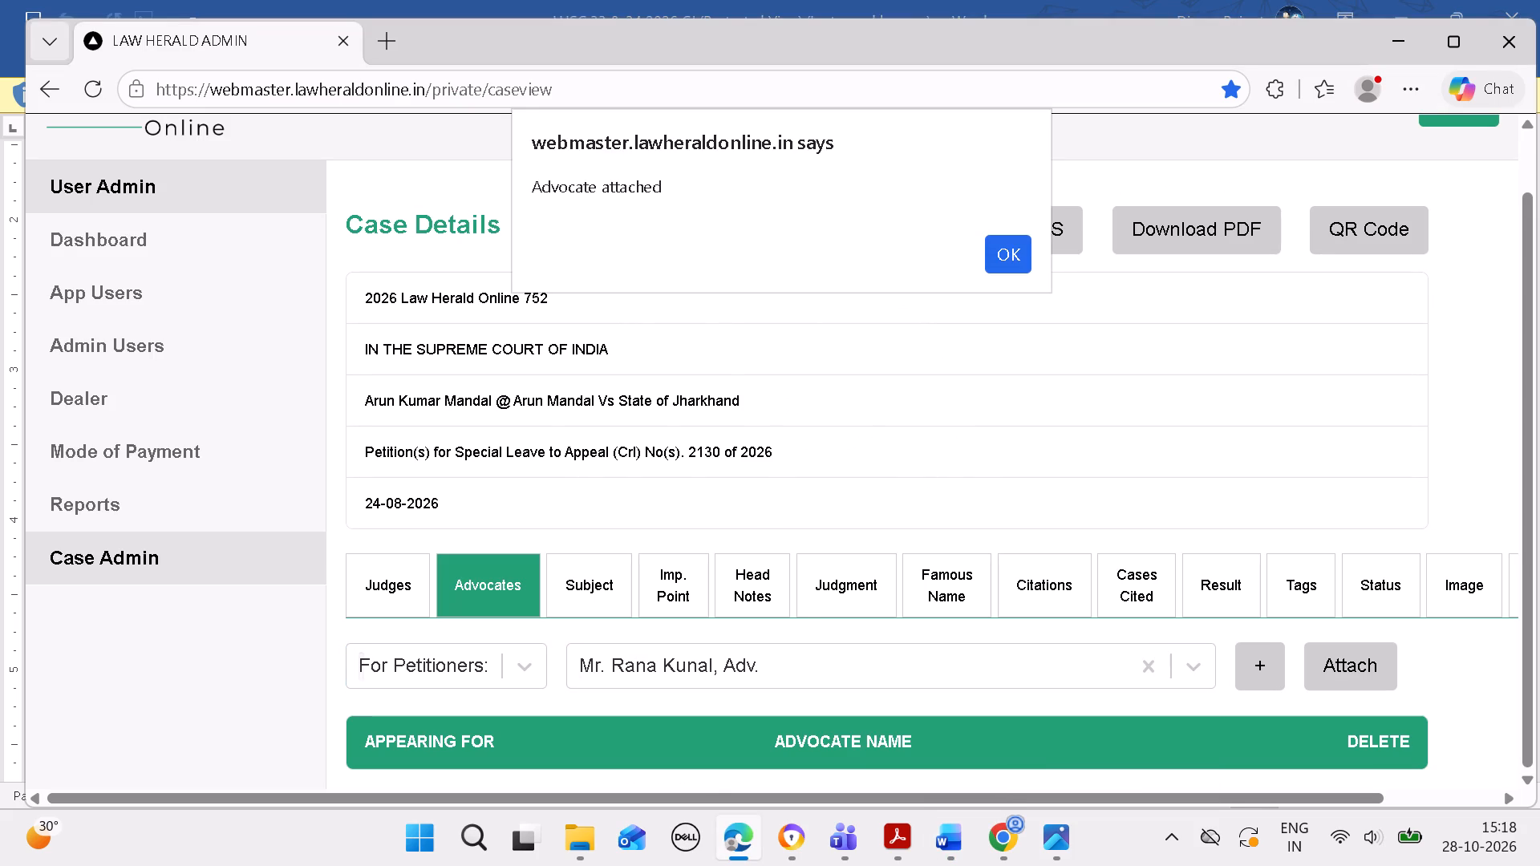
pyautogui.click(1025, 263)
pyautogui.scroll(-6, 1045, 427)
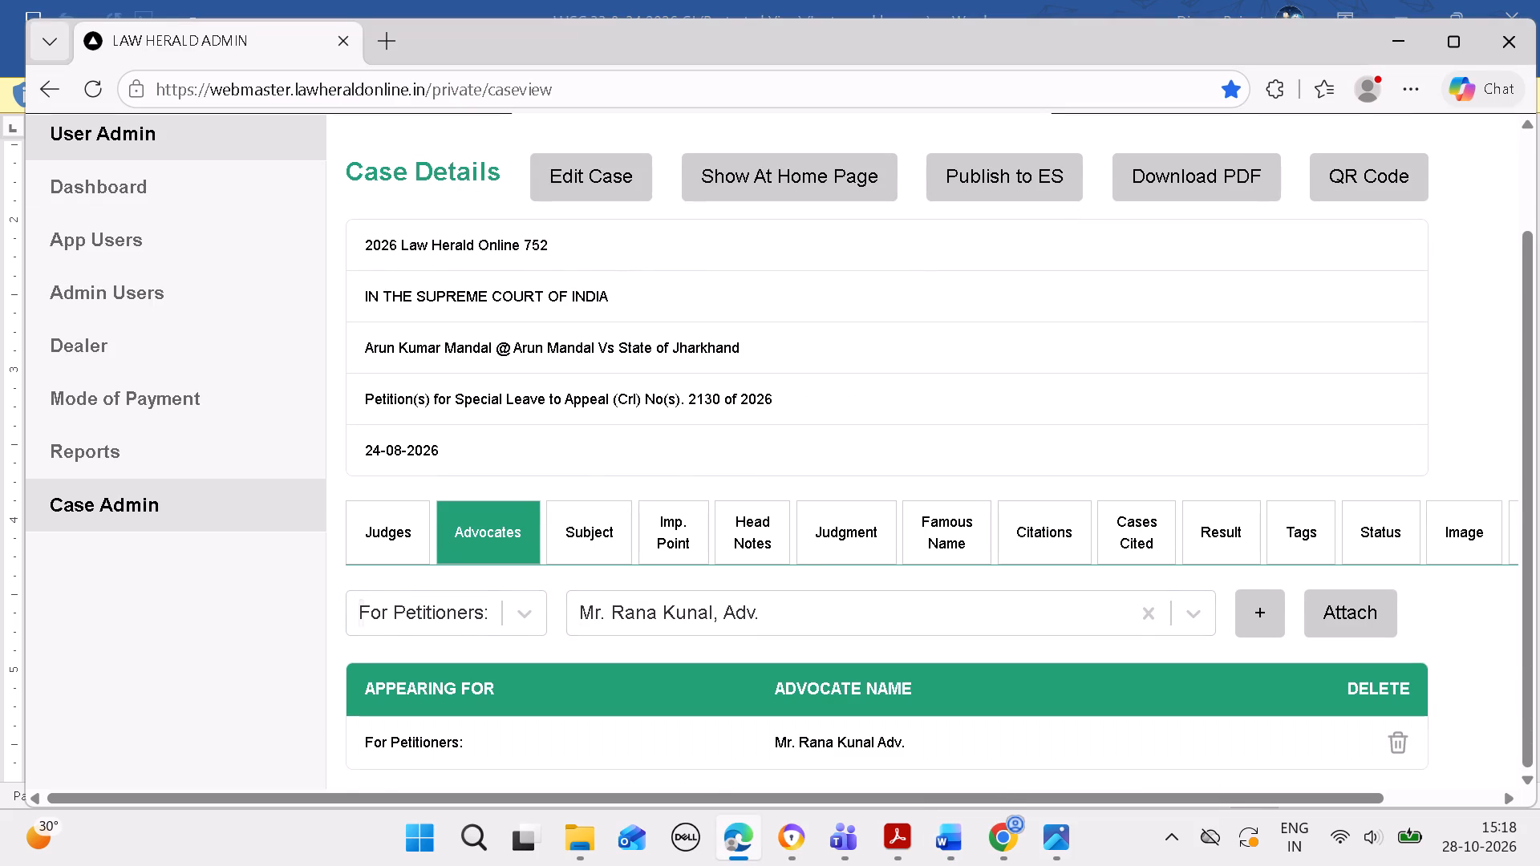
# Copy the second petitioners' advocate's name from Word, add it as a new advocate with prefix Mr. and designation ADV, and save it to the case.
pyautogui.click(957, 826)
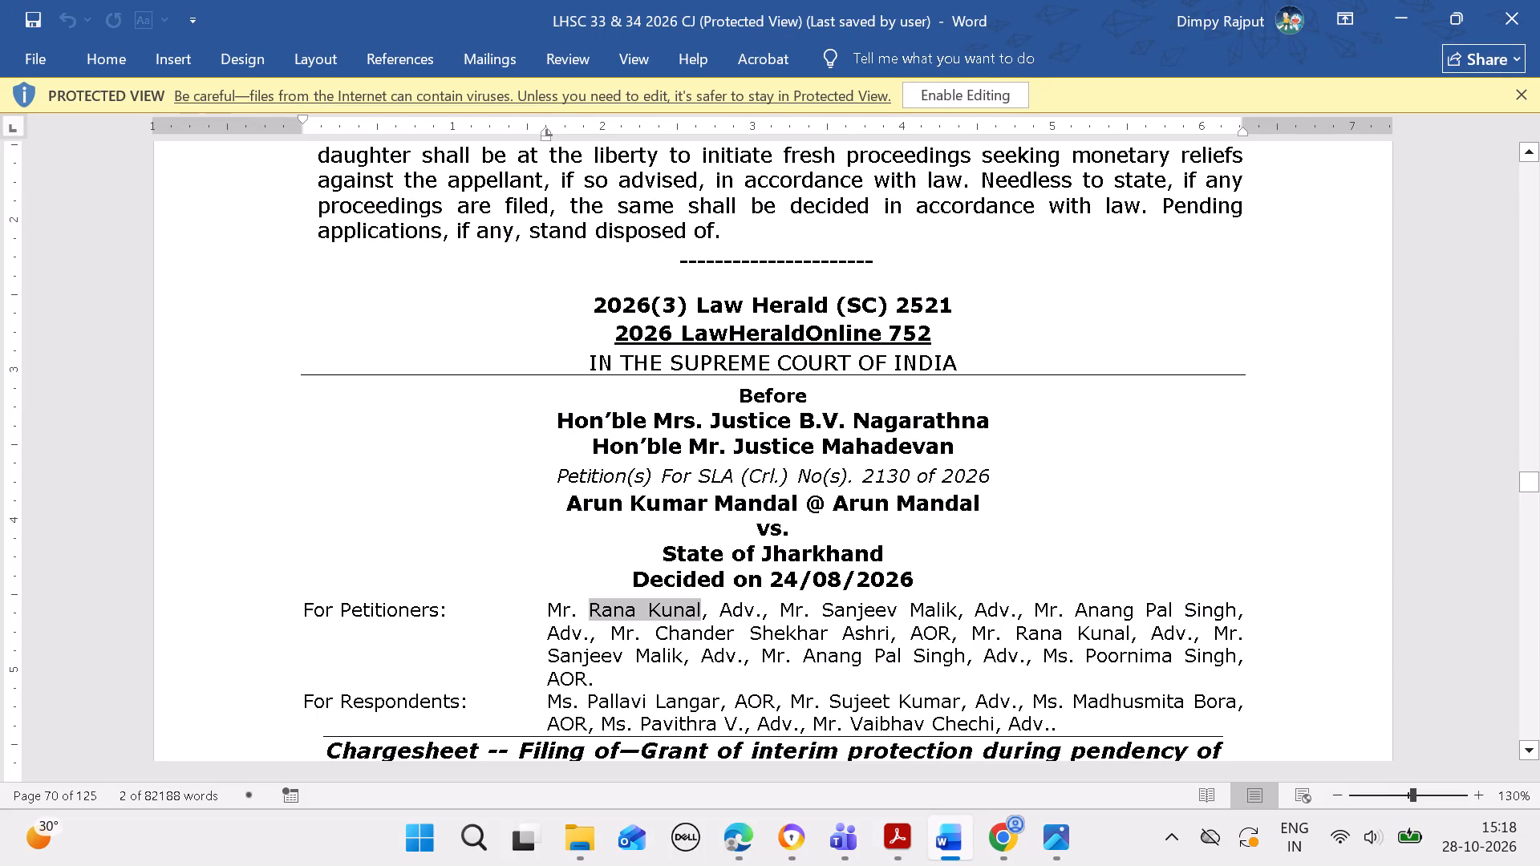
pyautogui.moveTo(831, 606); pyautogui.dragTo(905, 608)
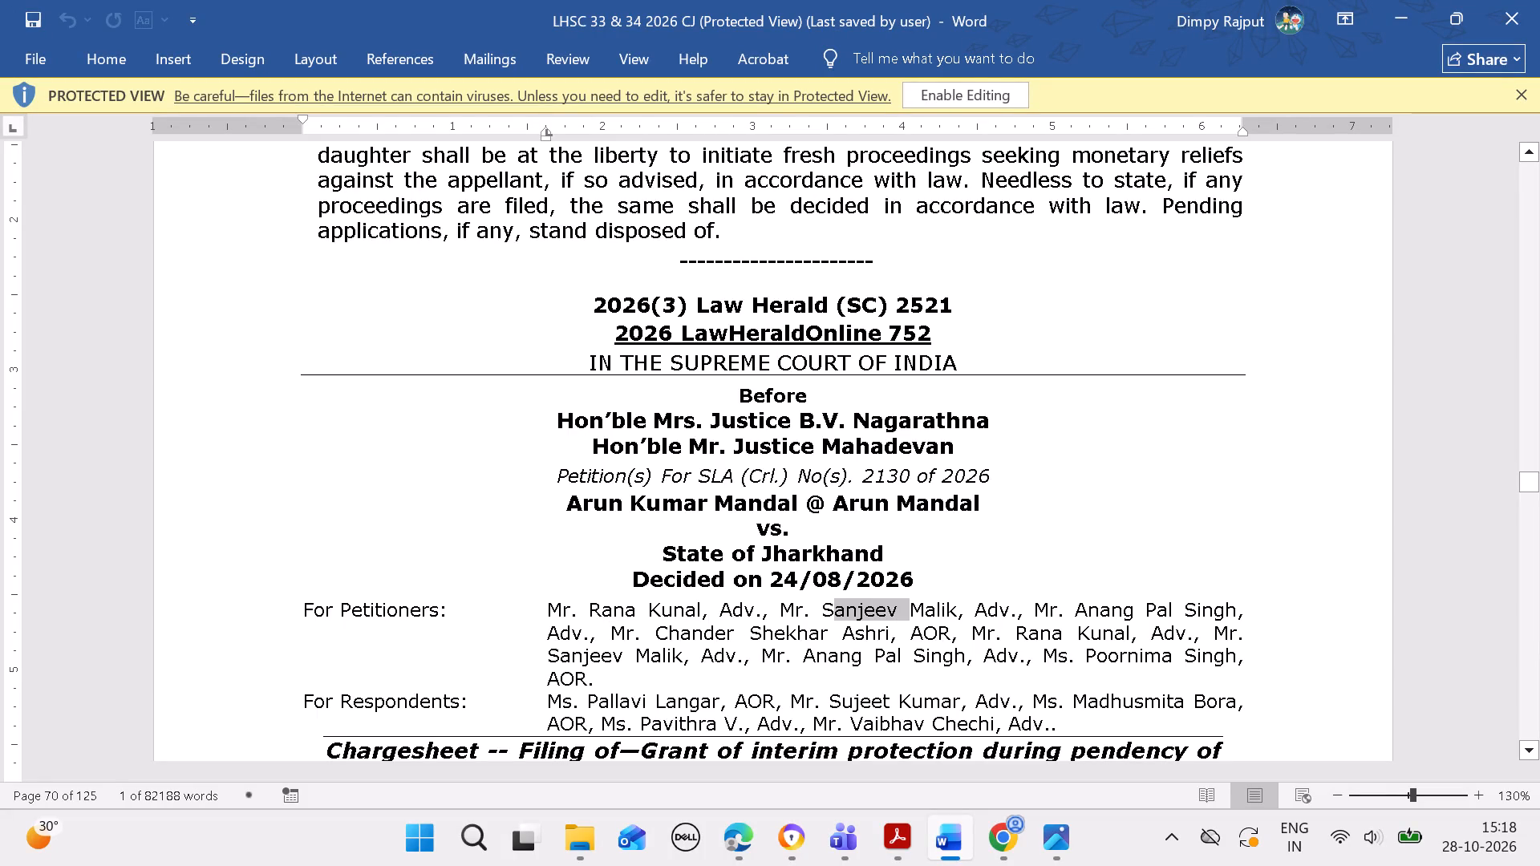
pyautogui.moveTo(825, 604); pyautogui.dragTo(950, 614)
pyautogui.hotkey('ctrl', 'c')
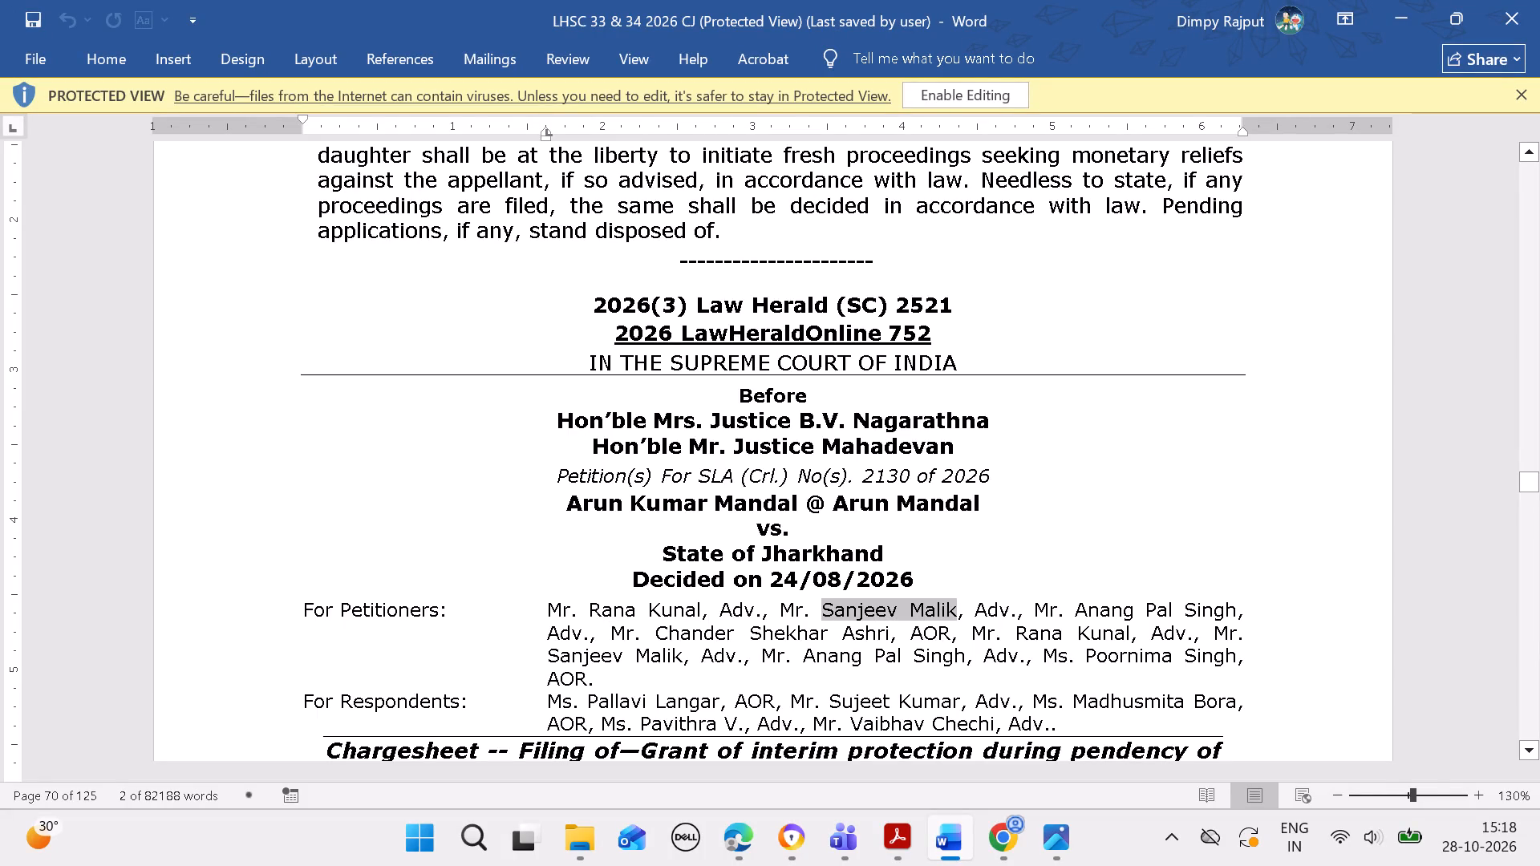
pyautogui.click(756, 834)
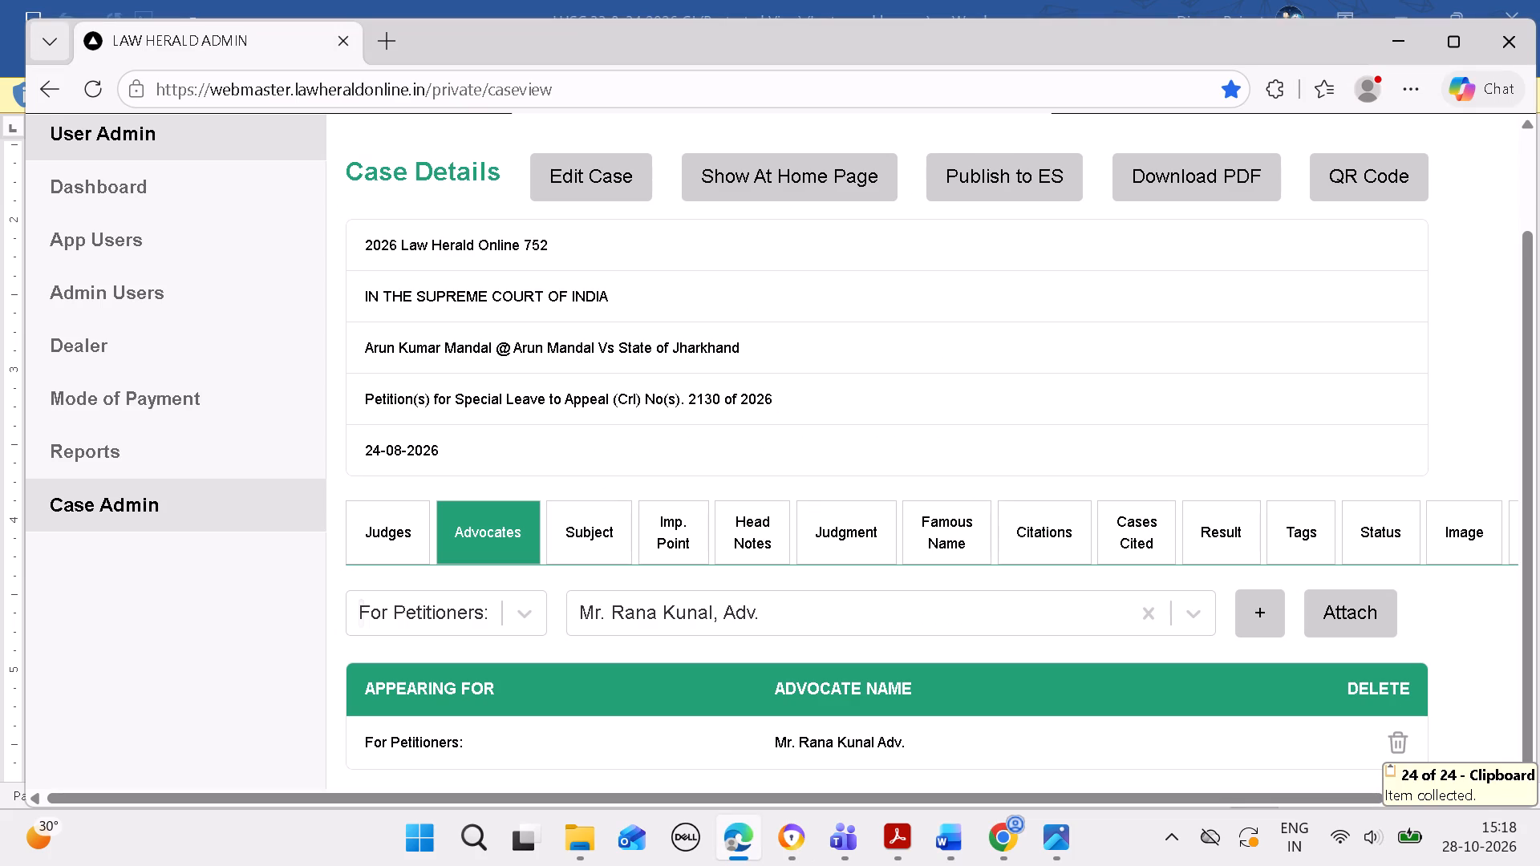
pyautogui.click(1139, 616)
pyautogui.hotkey('ctrl', 'v')
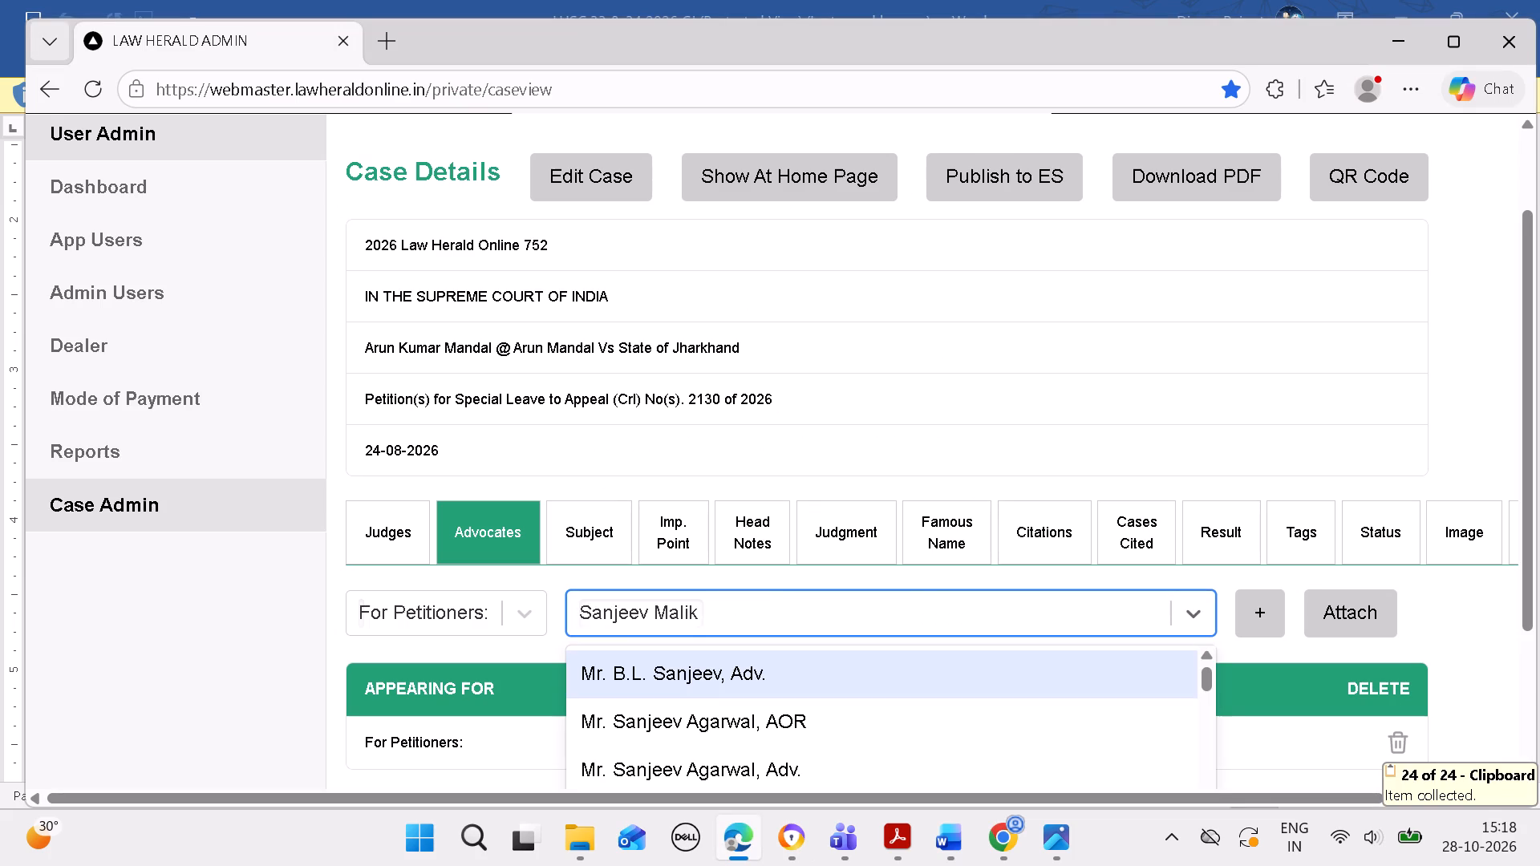
pyautogui.click(1255, 612)
pyautogui.click(1000, 646)
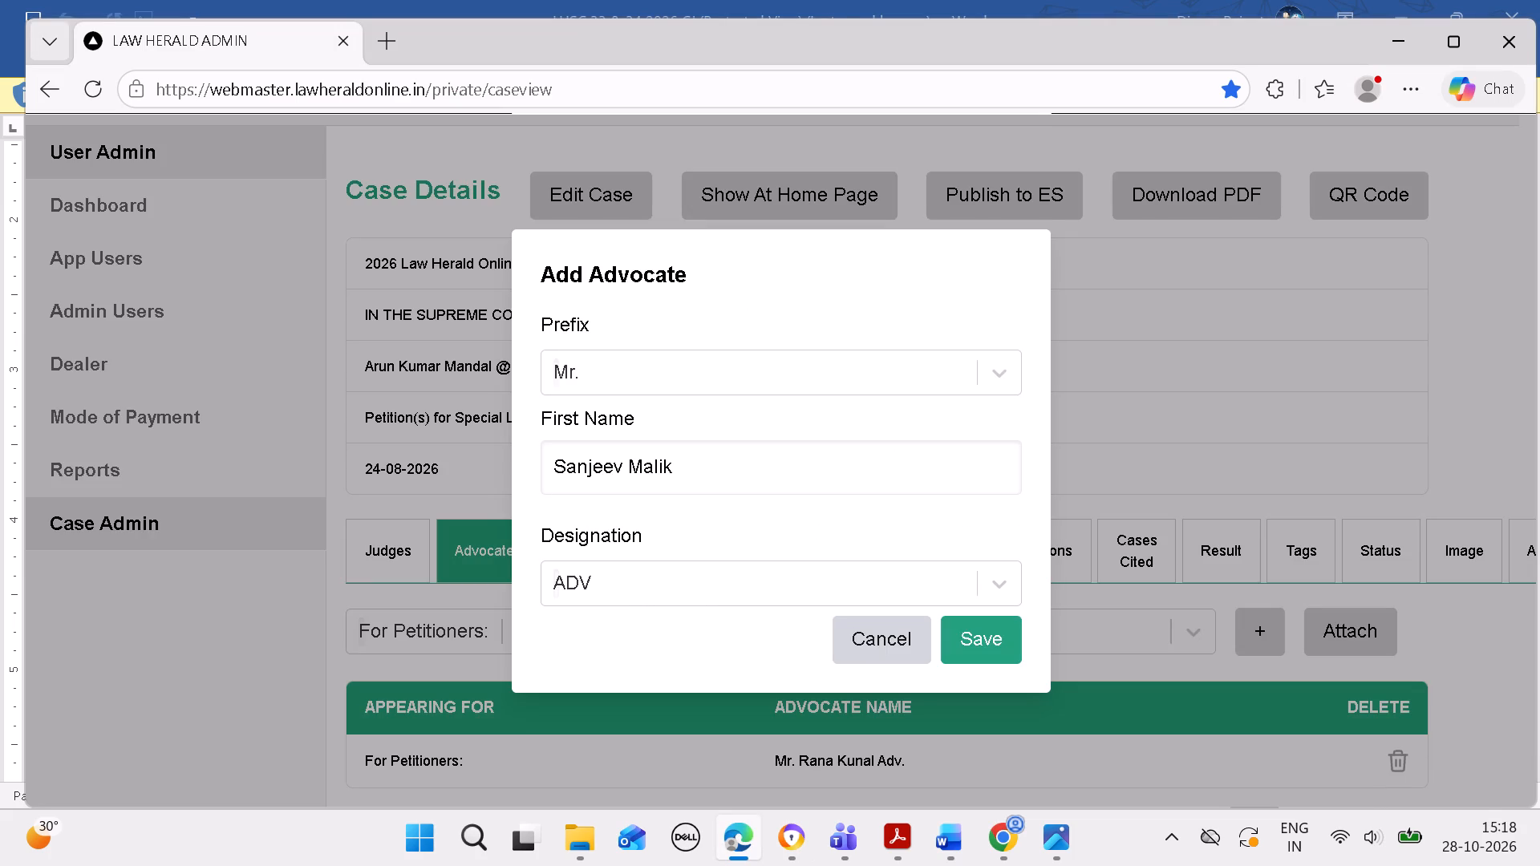
pyautogui.click(1010, 269)
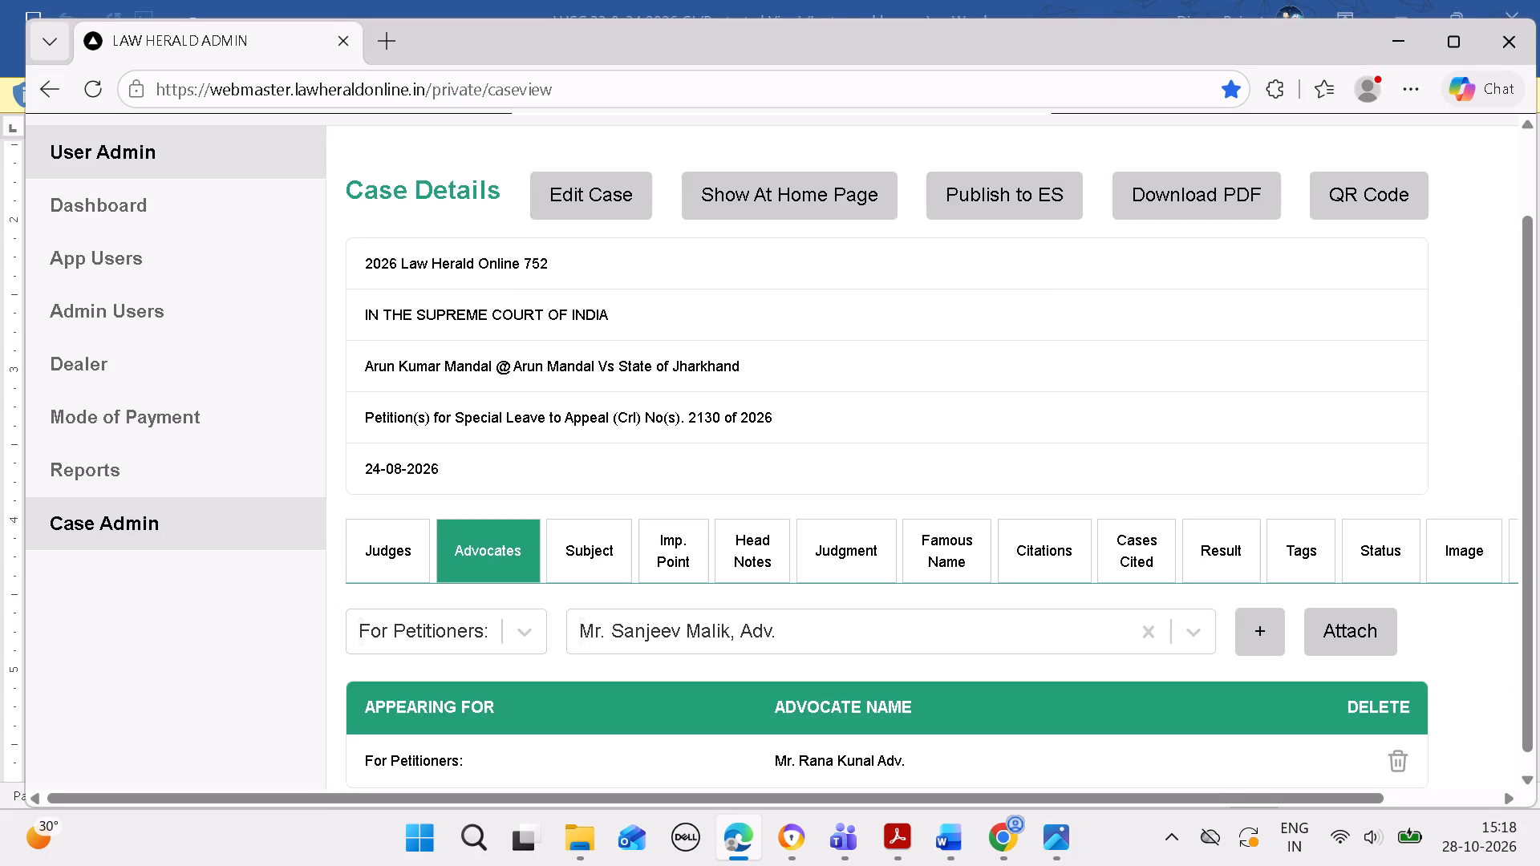
pyautogui.click(1015, 257)
pyautogui.scroll(-5, 988, 469)
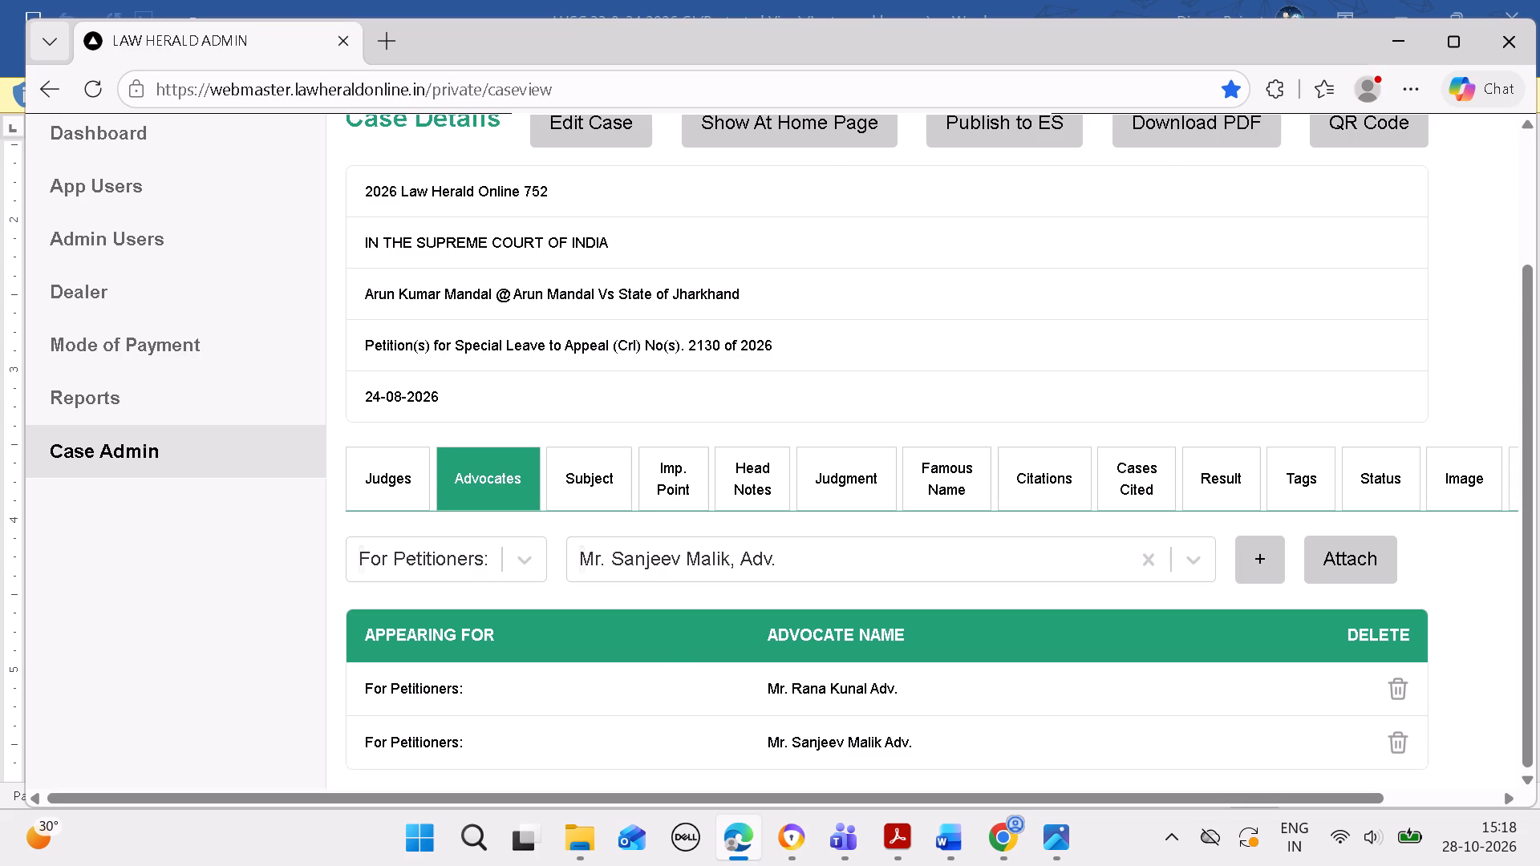
# Copy the third petitioners' advocate's name from Word, add it as a new advocate with prefix Mr. and designation ADV, and save it to the case.
pyautogui.click(954, 824)
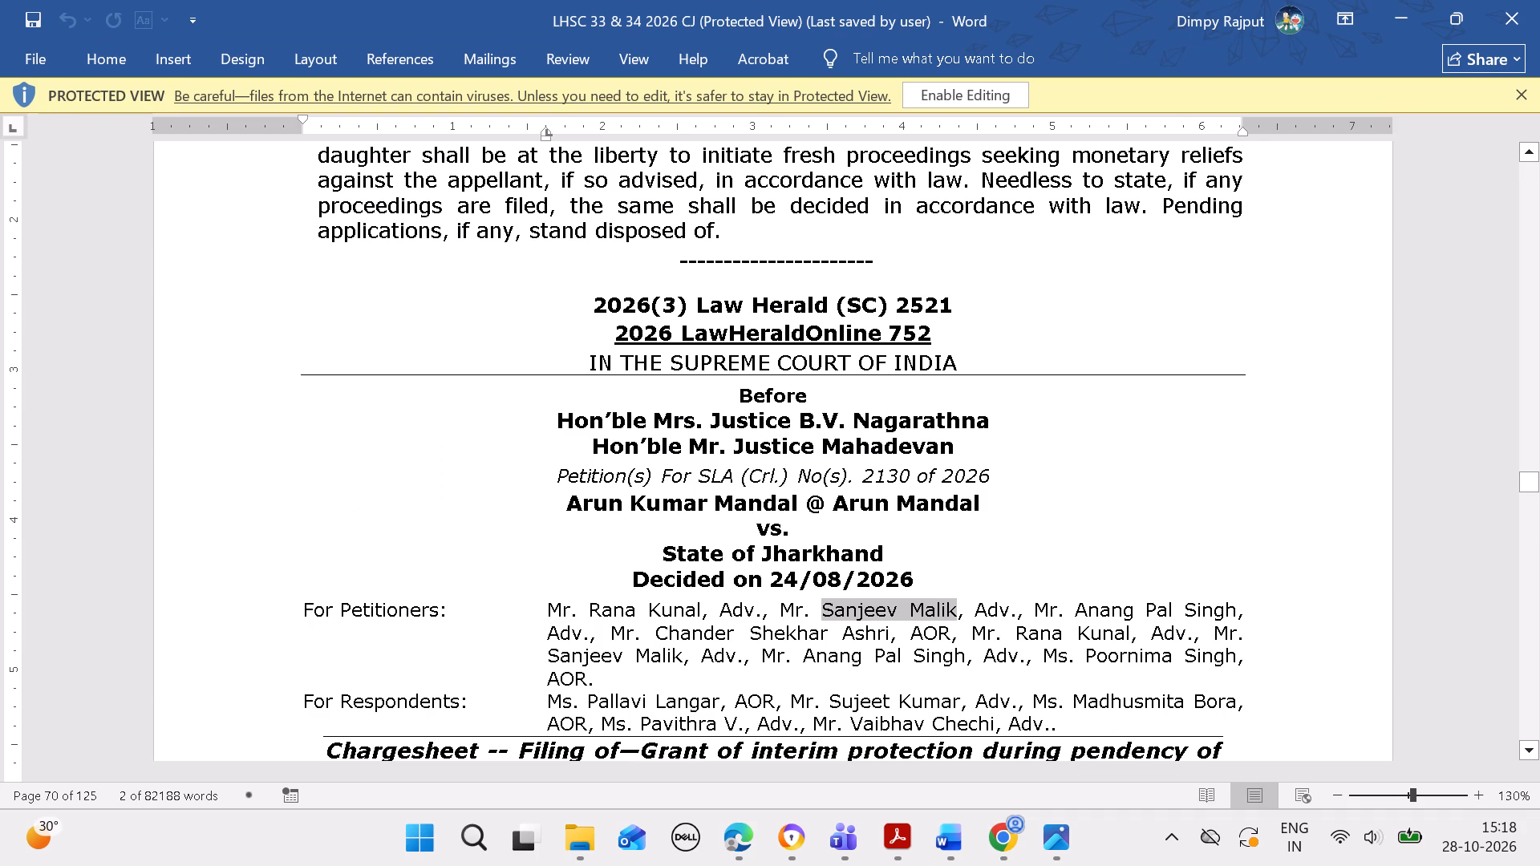
pyautogui.moveTo(1072, 609); pyautogui.dragTo(1204, 609)
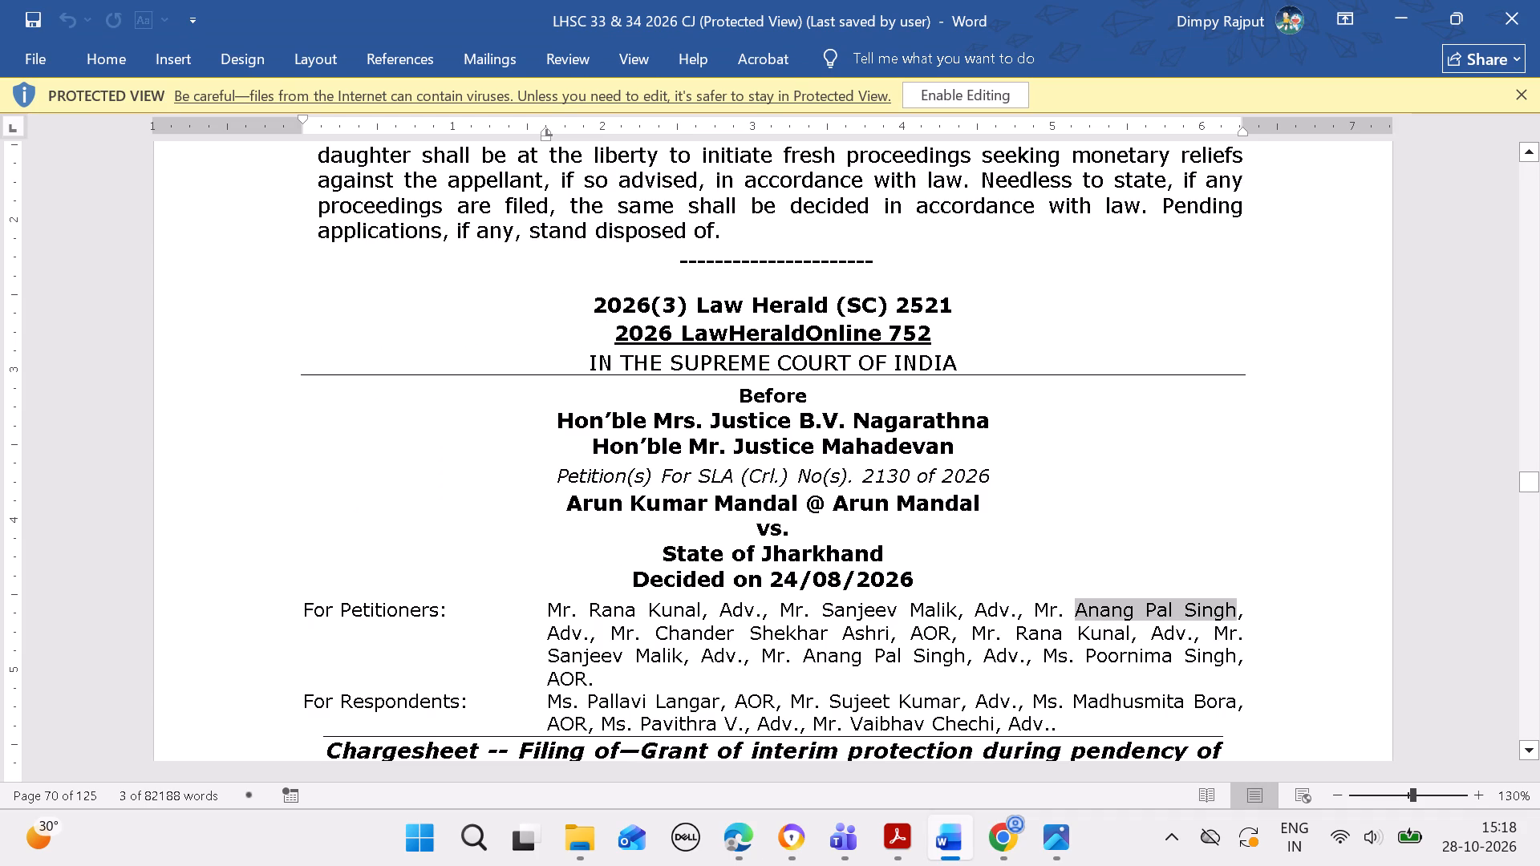
pyautogui.hotkey('ctrl', 'c')
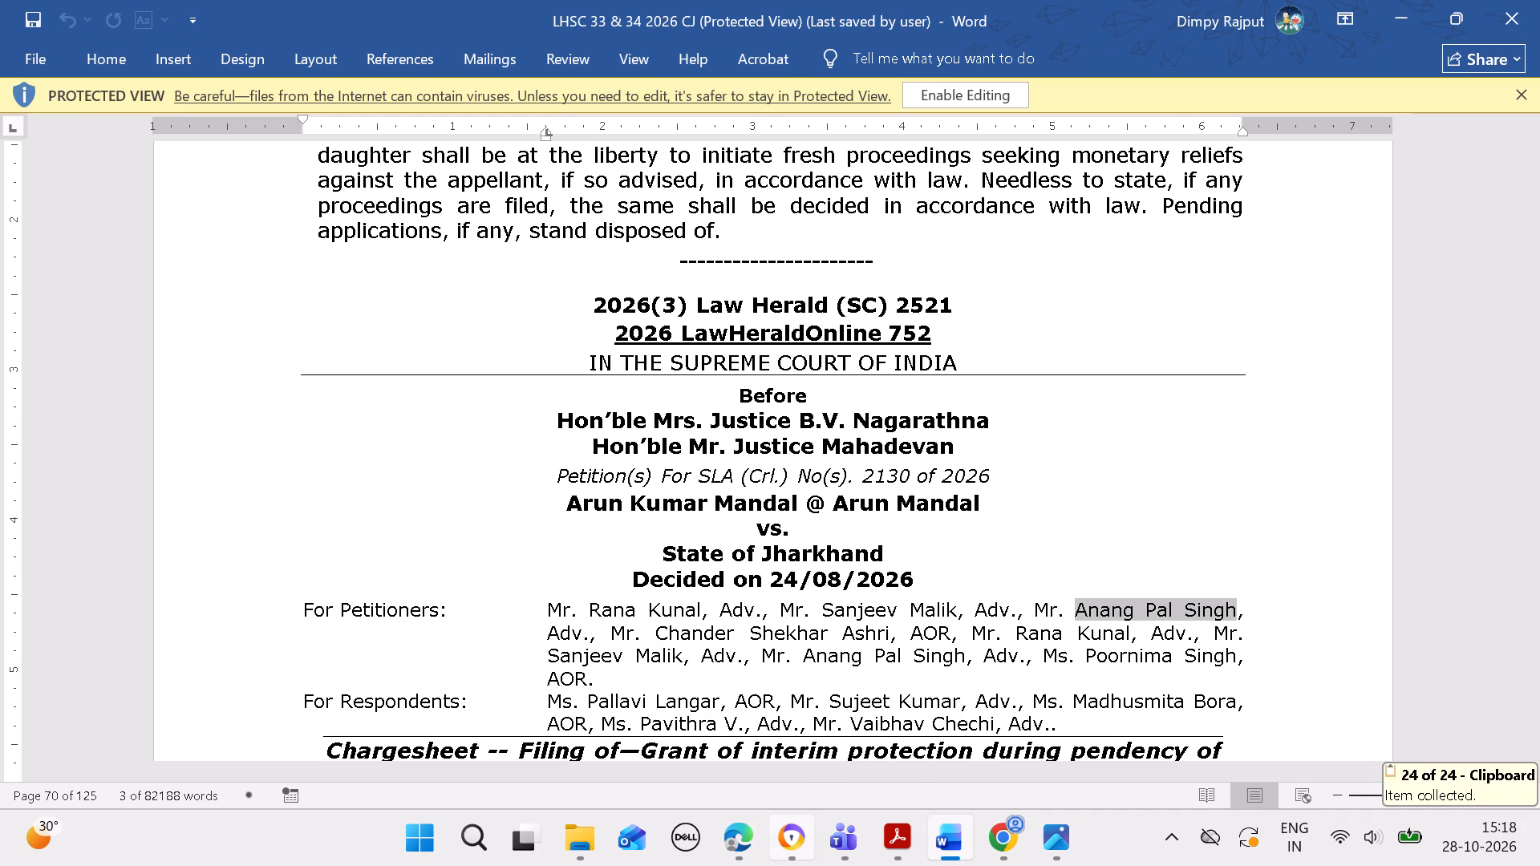
pyautogui.click(741, 832)
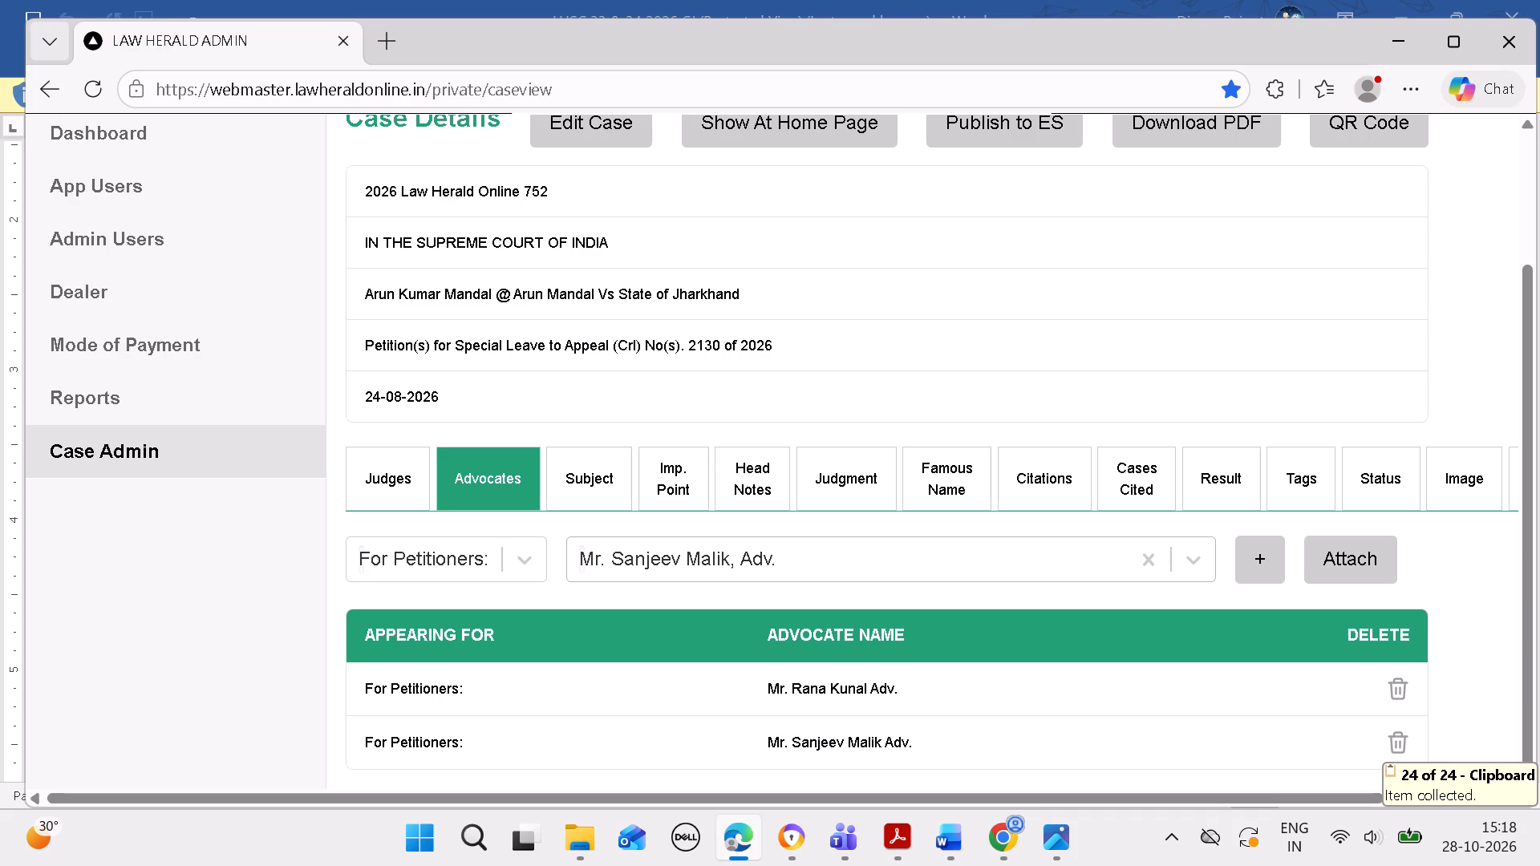
pyautogui.click(1147, 557)
pyautogui.hotkey('ctrl', 'v')
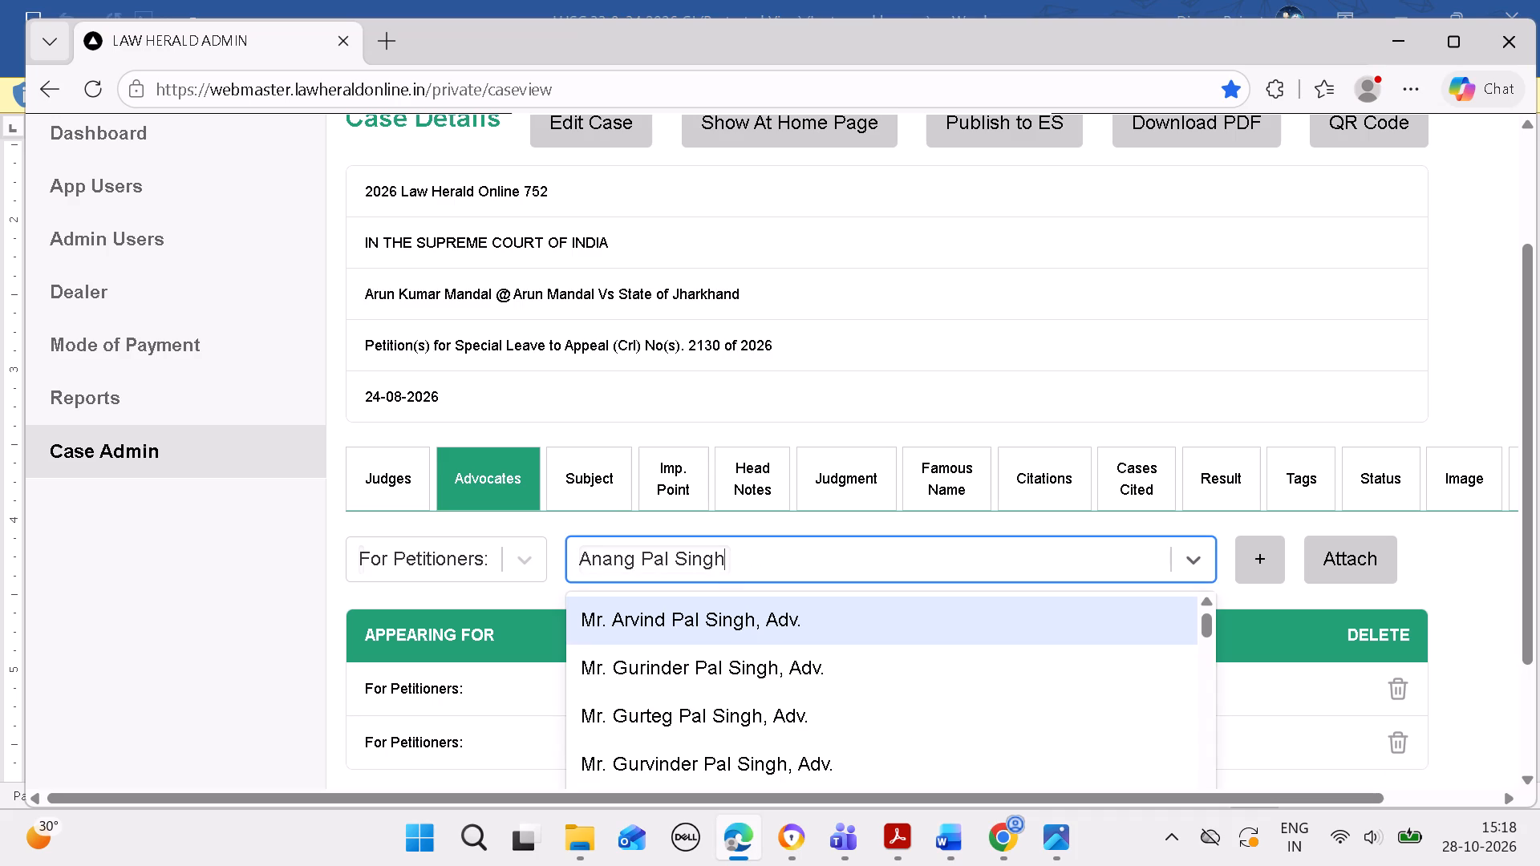
pyautogui.click(1249, 563)
pyautogui.click(1015, 629)
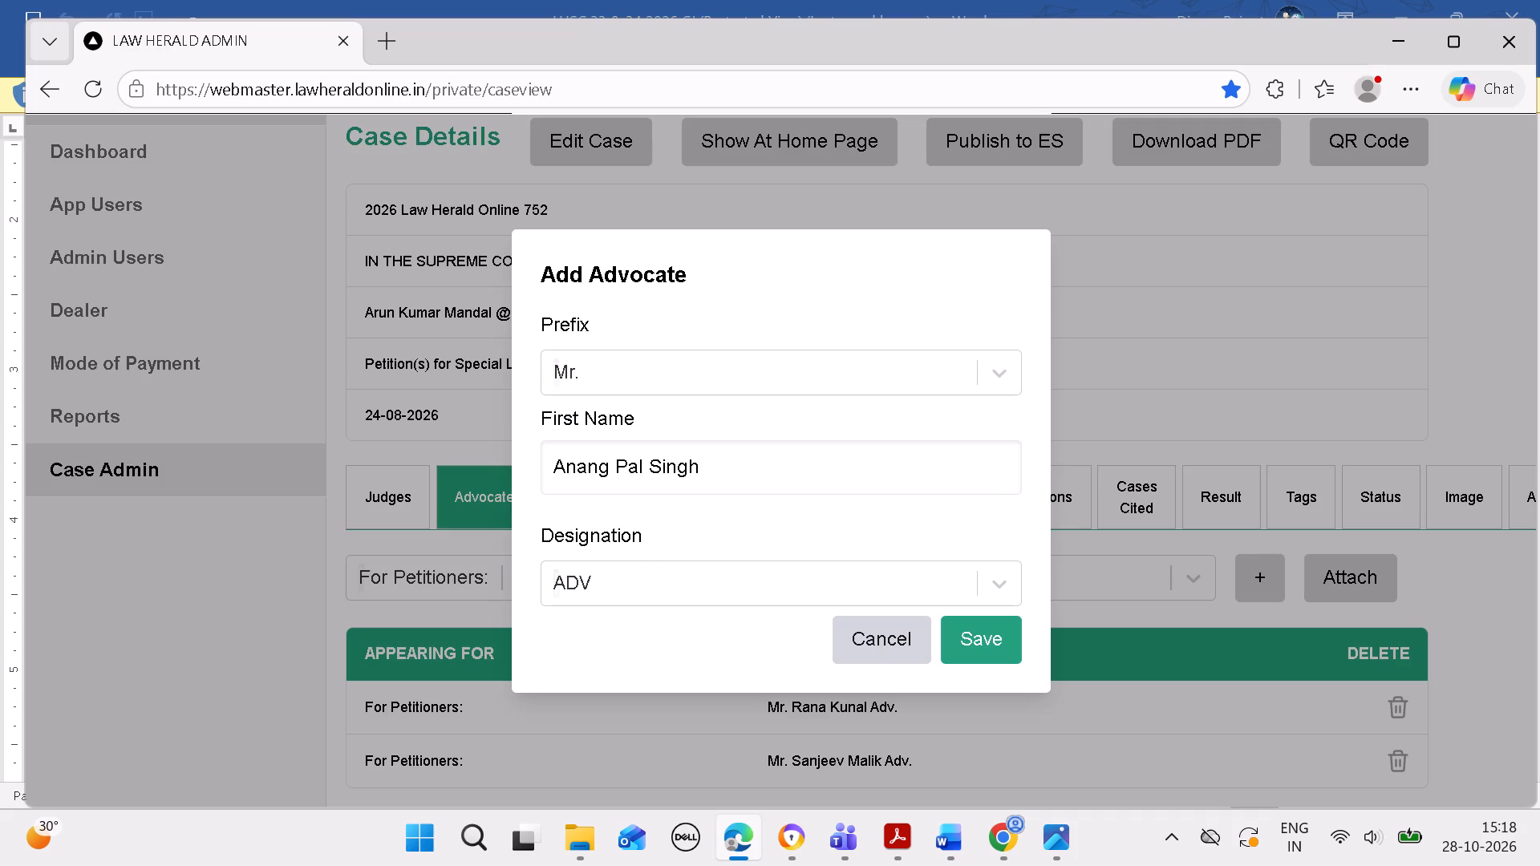
pyautogui.click(1009, 265)
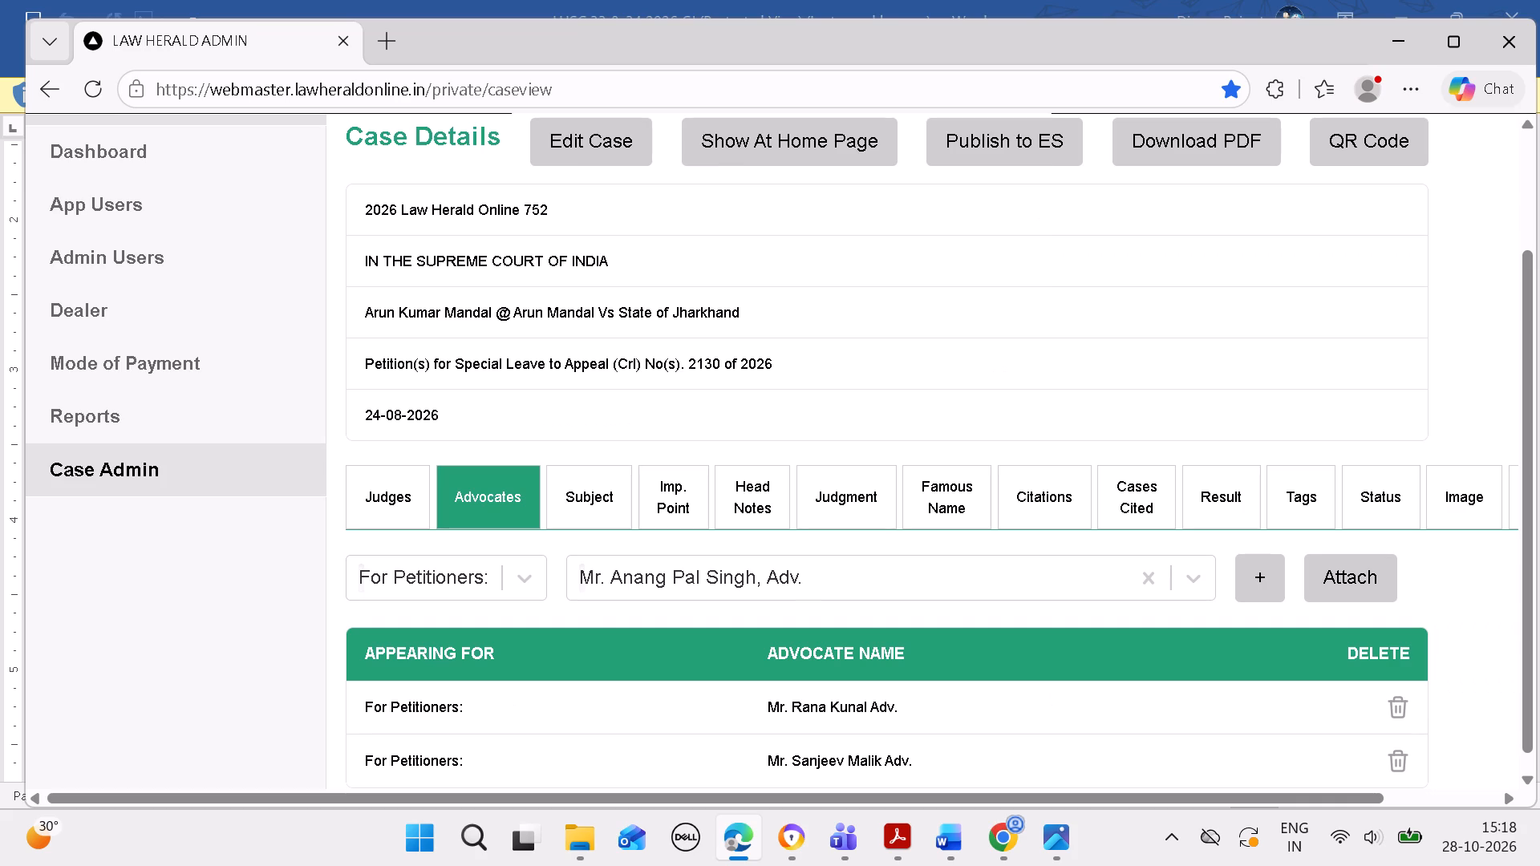
pyautogui.click(1010, 257)
pyautogui.scroll(-5, 979, 494)
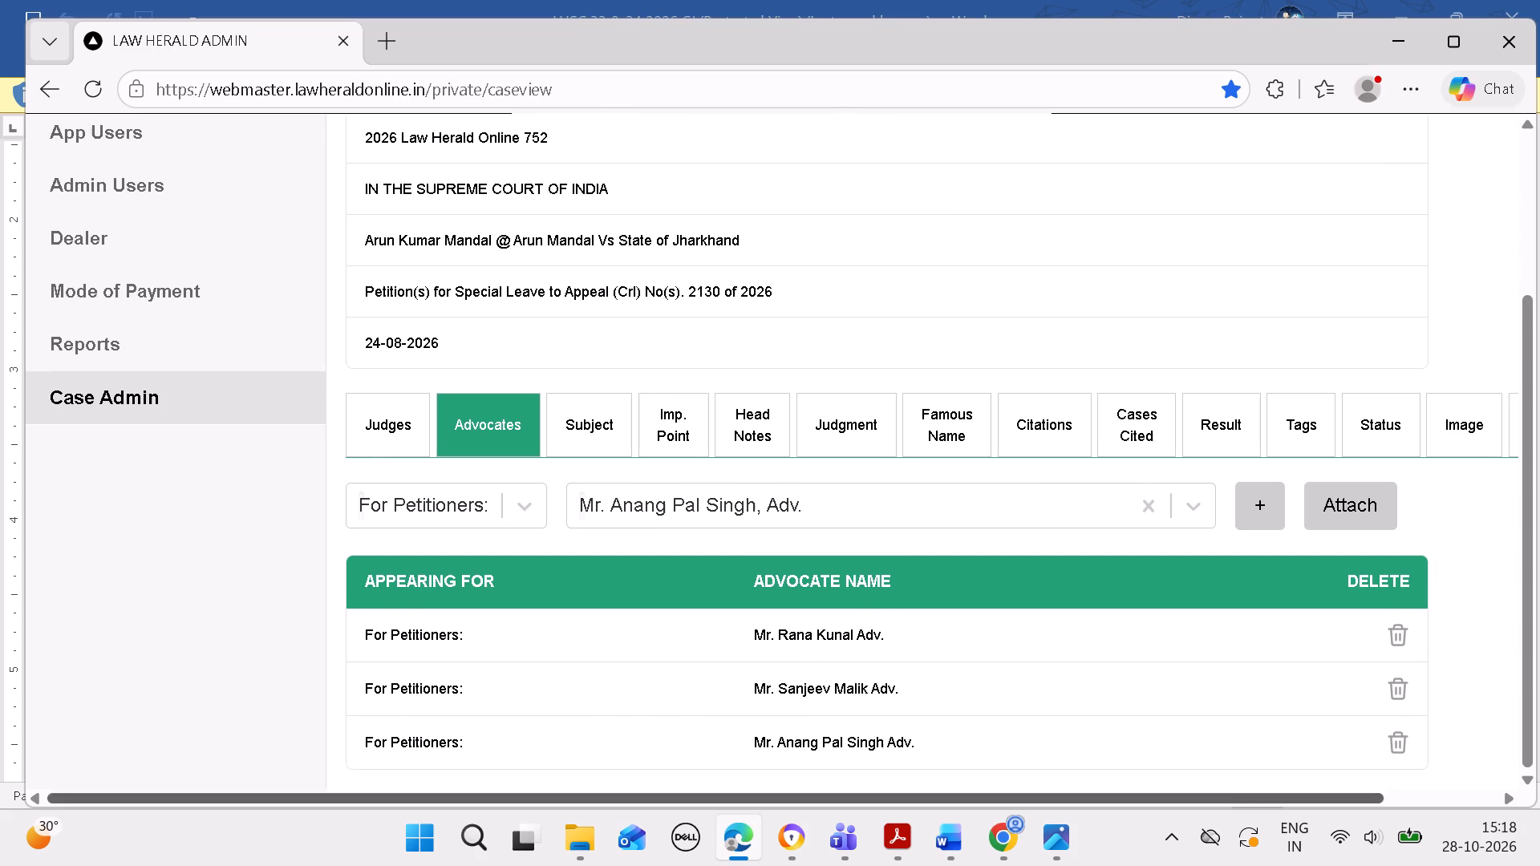
# Copy the fourth petitioners' advocate's name from the Word document and attach the matching Mr., AOR entry to the case.
pyautogui.click(950, 819)
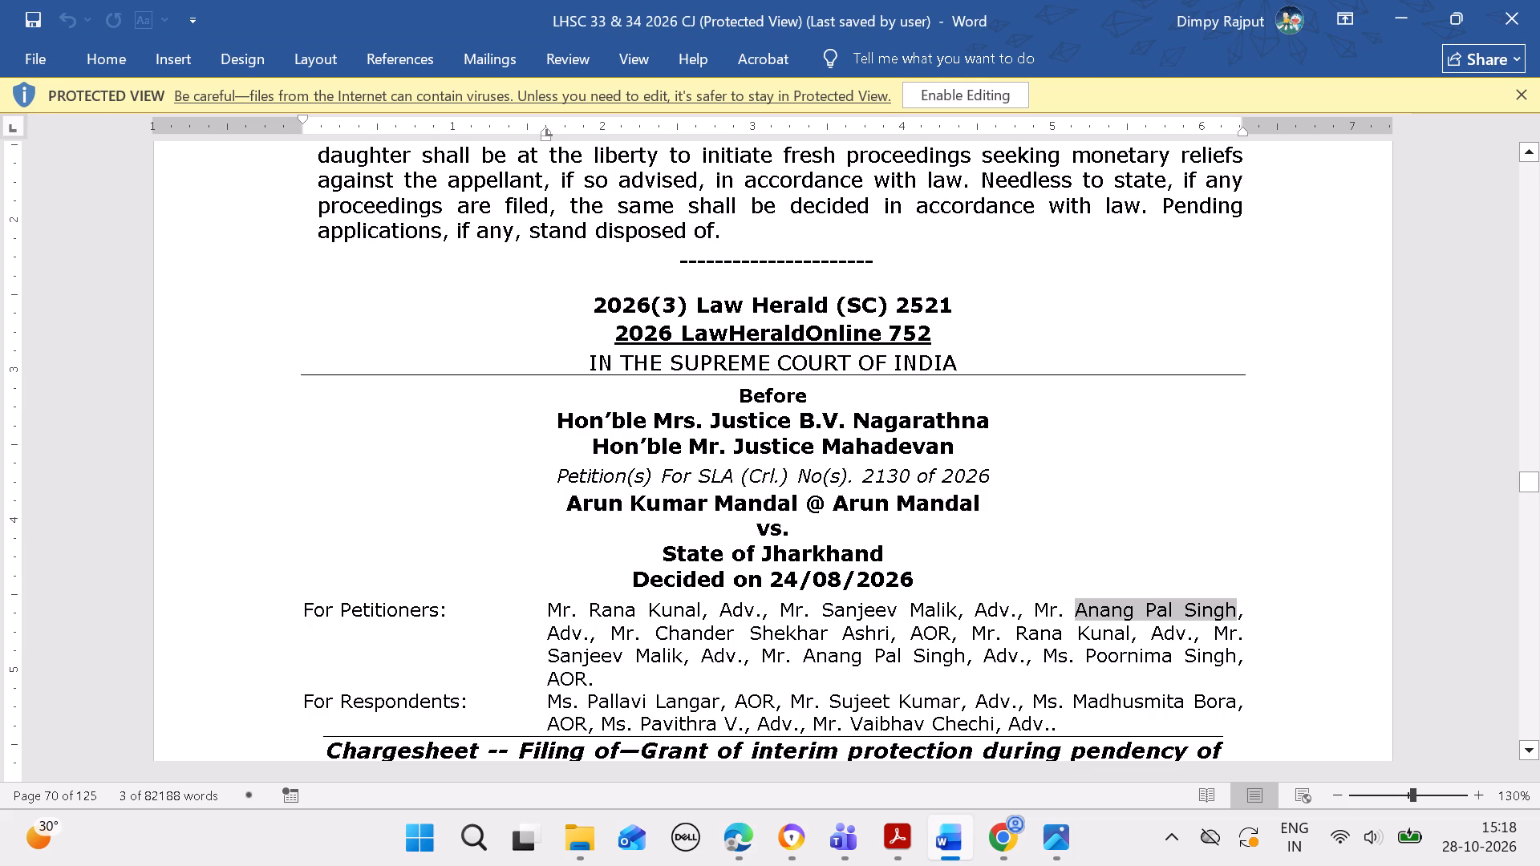
pyautogui.moveTo(658, 625); pyautogui.dragTo(864, 622)
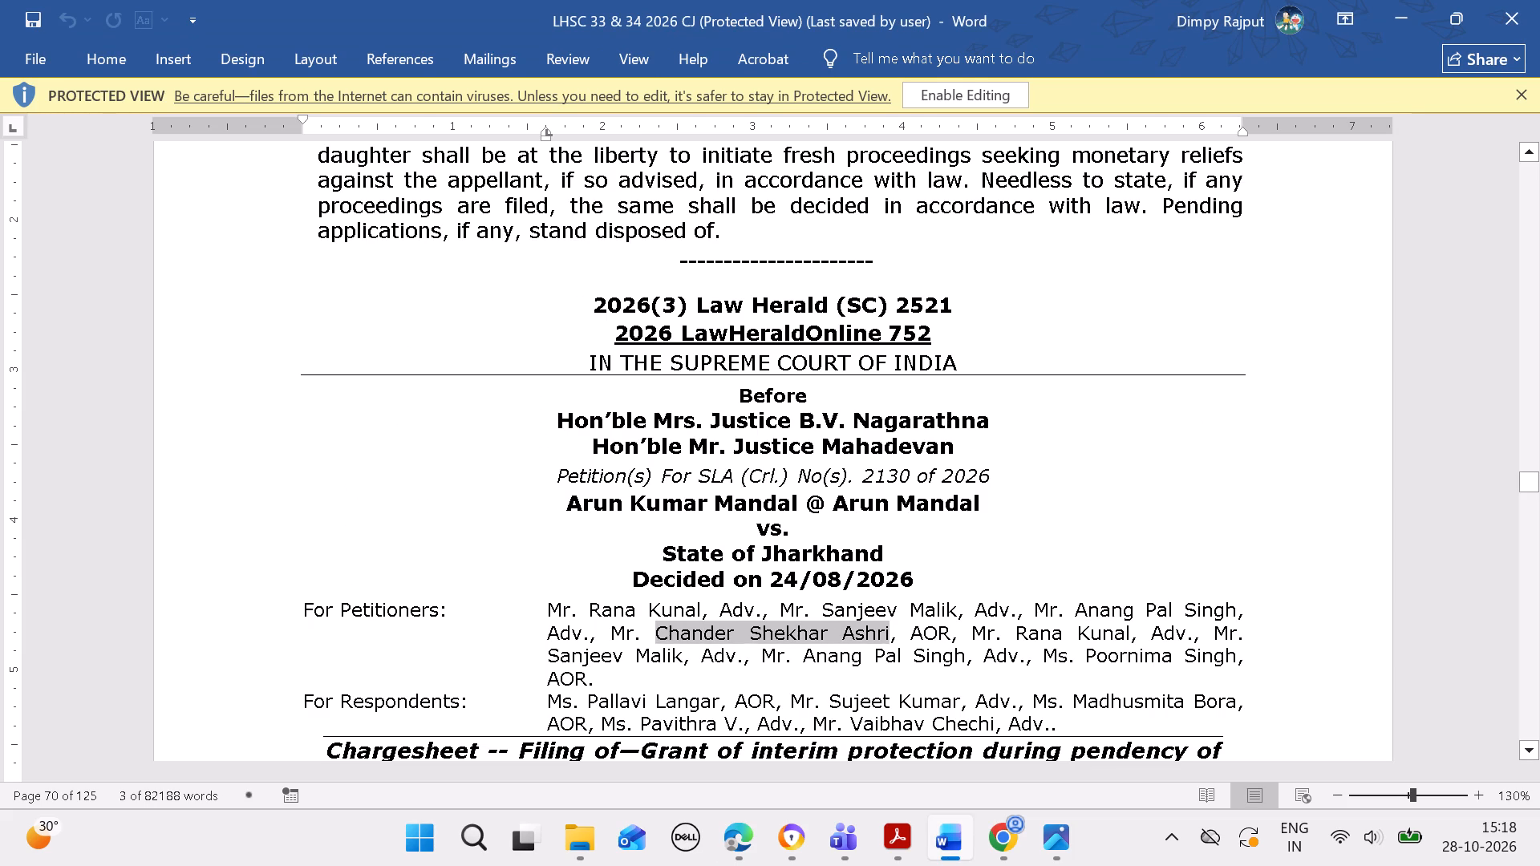
pyautogui.hotkey('ctrl', 'c')
pyautogui.click(754, 831)
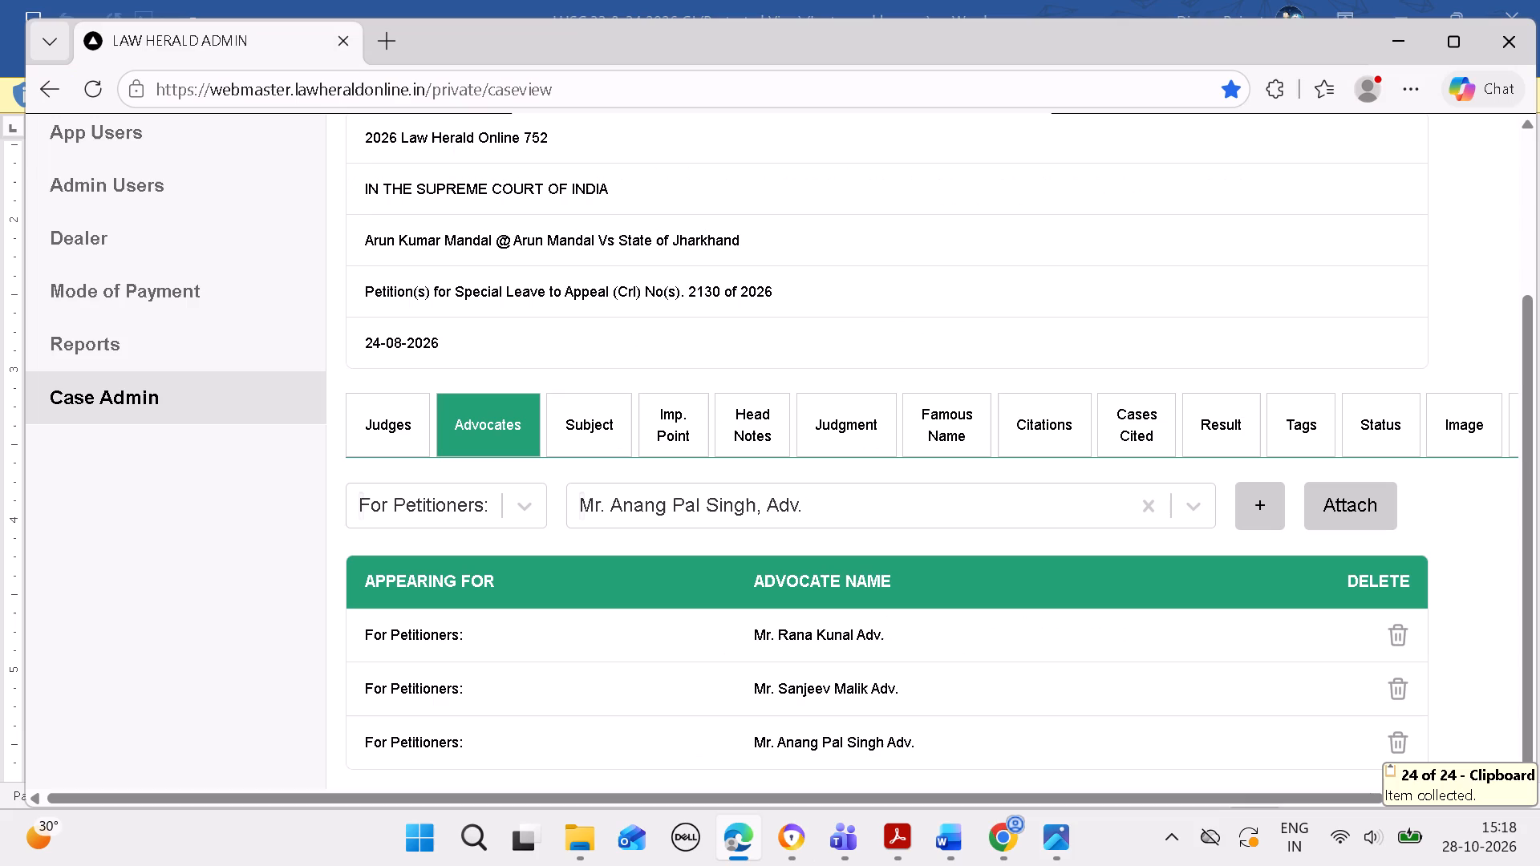
pyautogui.click(1139, 501)
pyautogui.hotkey('ctrl', 'v')
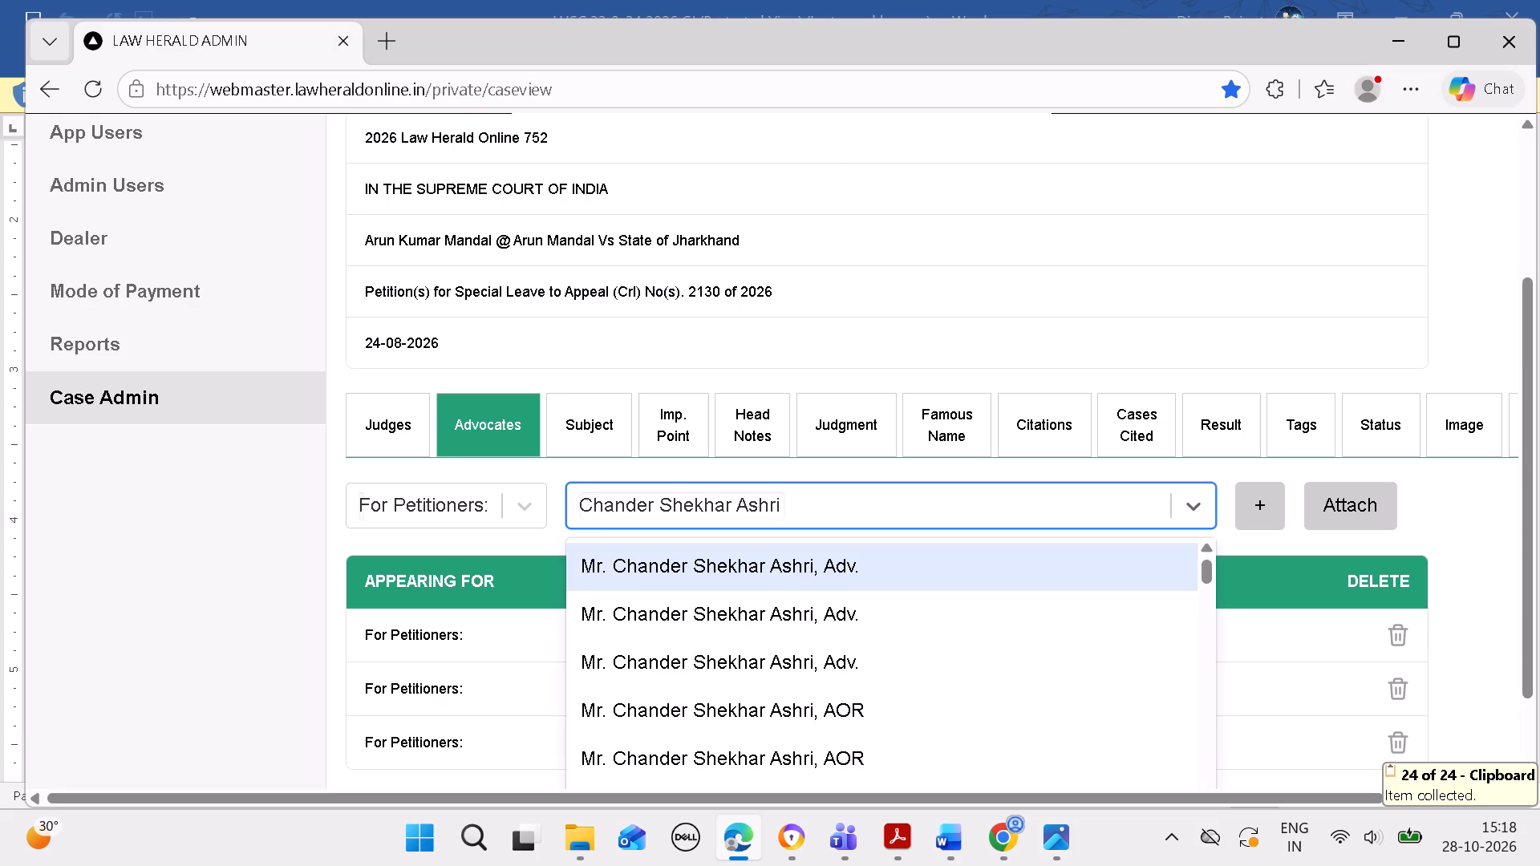
pyautogui.click(938, 698)
pyautogui.click(1321, 504)
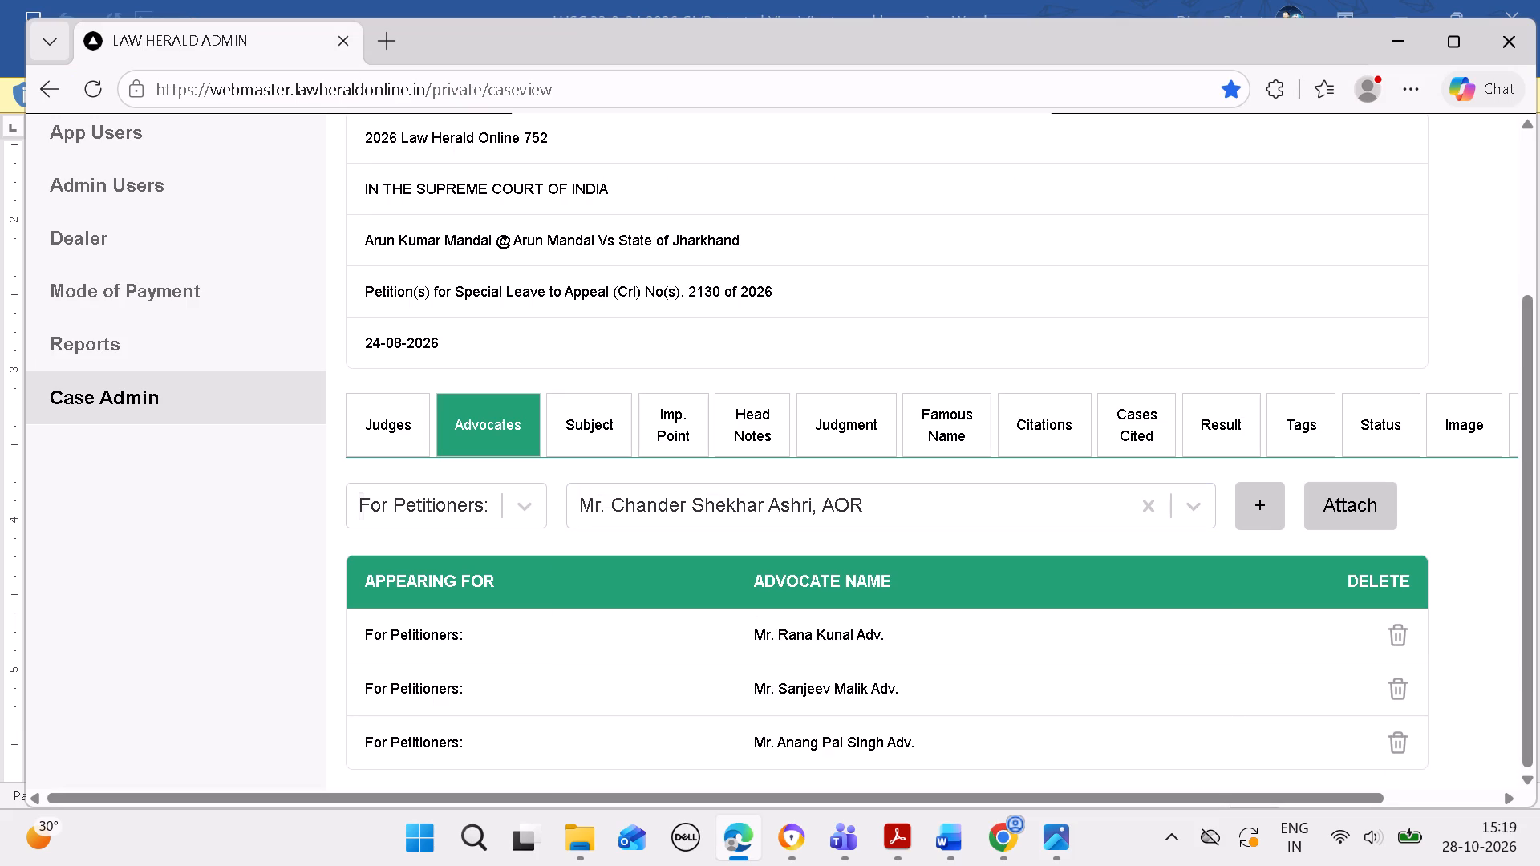
pyautogui.click(1017, 253)
pyautogui.scroll(-5, 1031, 508)
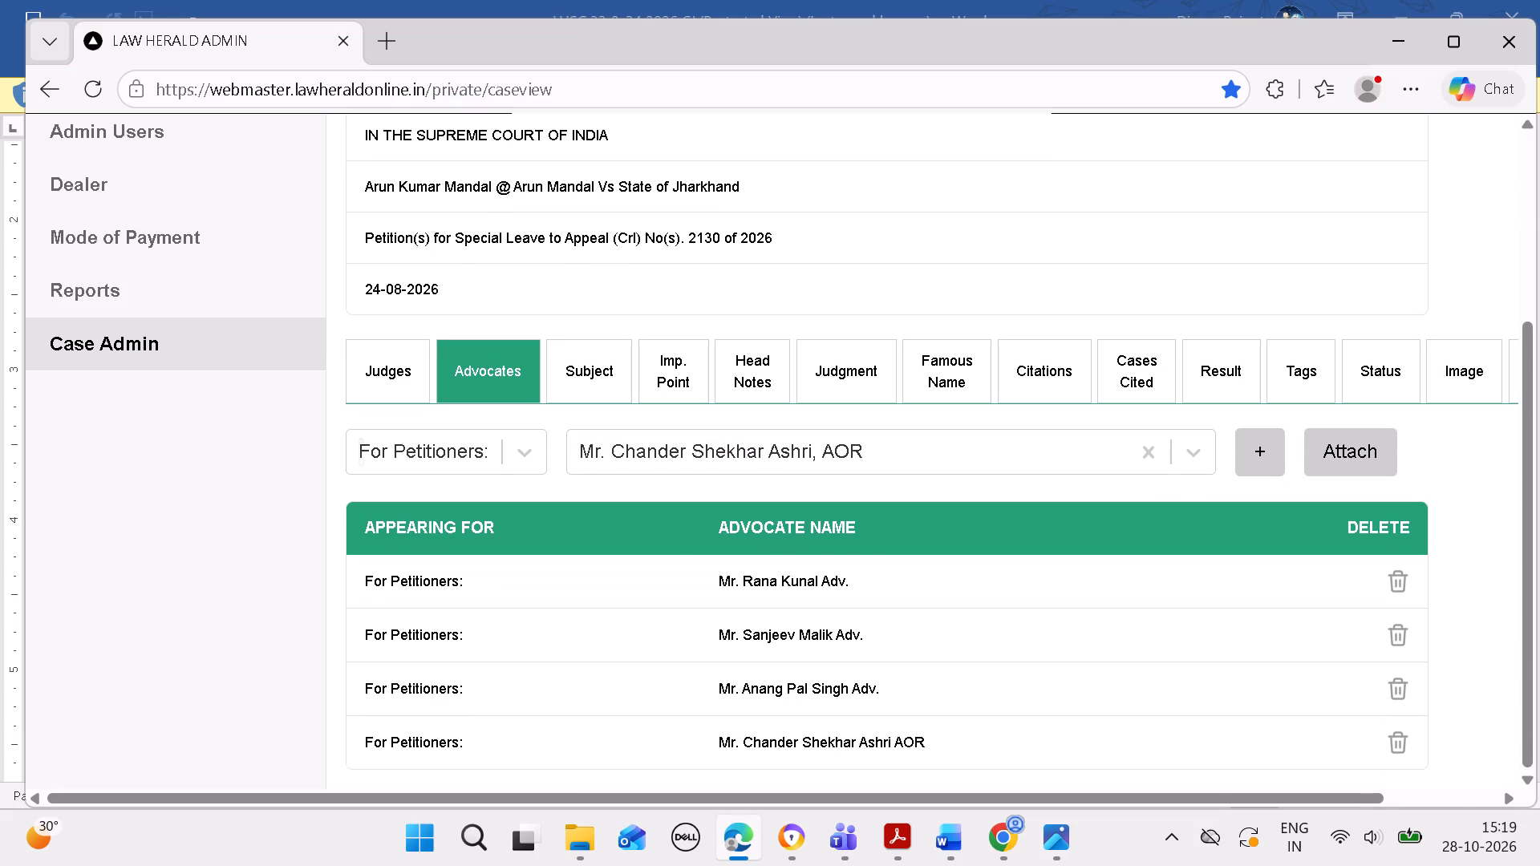
# Copy the fifth listed petitioners' advocate's name from Word and attach the matching Mr., Adv. entry to the case.
pyautogui.click(954, 824)
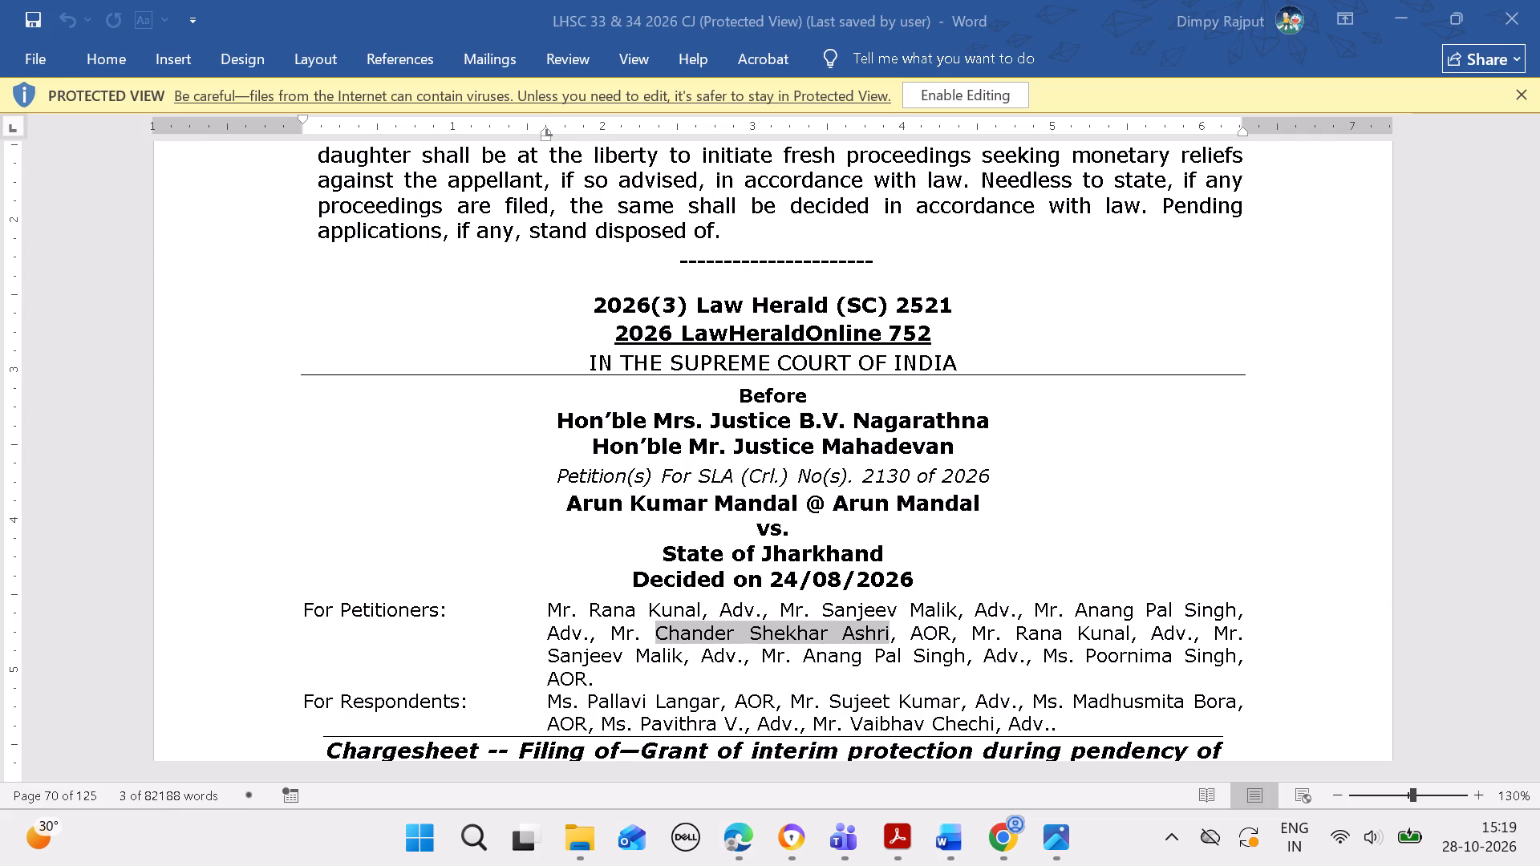
pyautogui.moveTo(1015, 626); pyautogui.dragTo(1107, 636)
pyautogui.hotkey('ctrl', 'c')
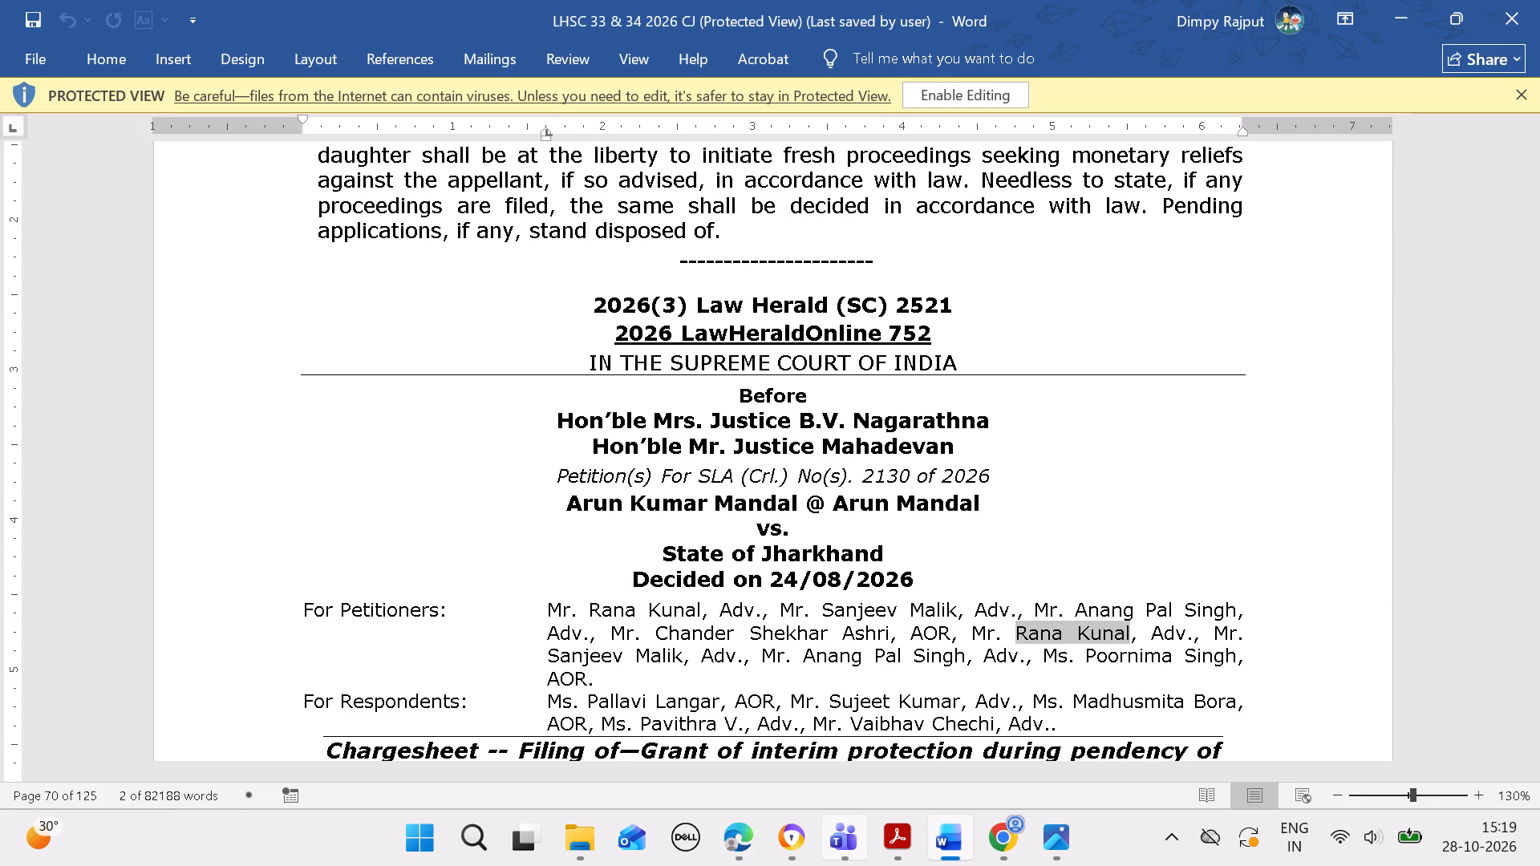
pyautogui.click(744, 828)
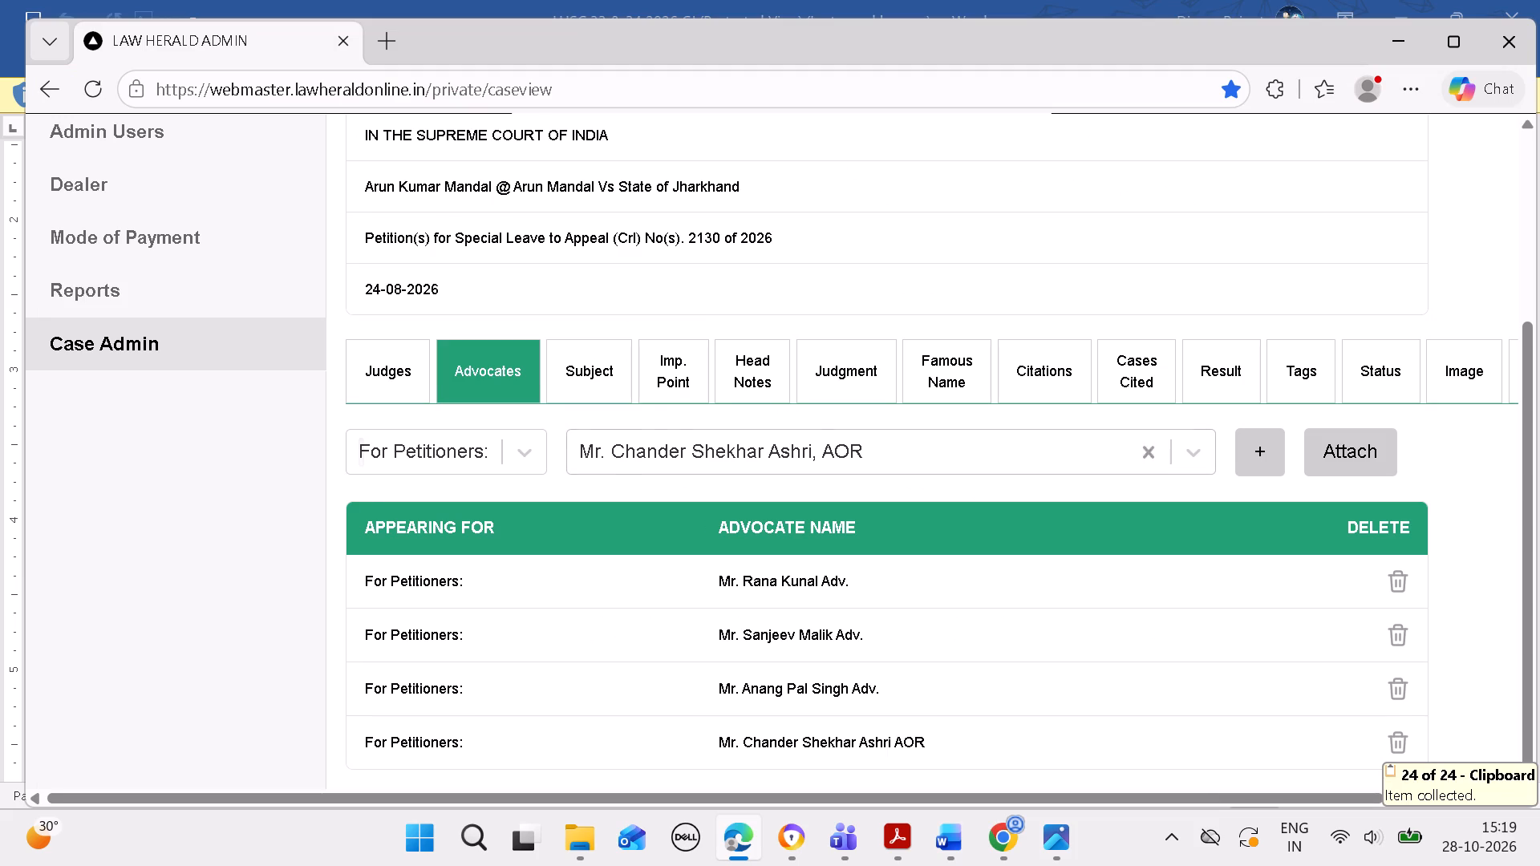
pyautogui.click(1138, 454)
pyautogui.hotkey('ctrl', 'v')
pyautogui.click(1014, 459)
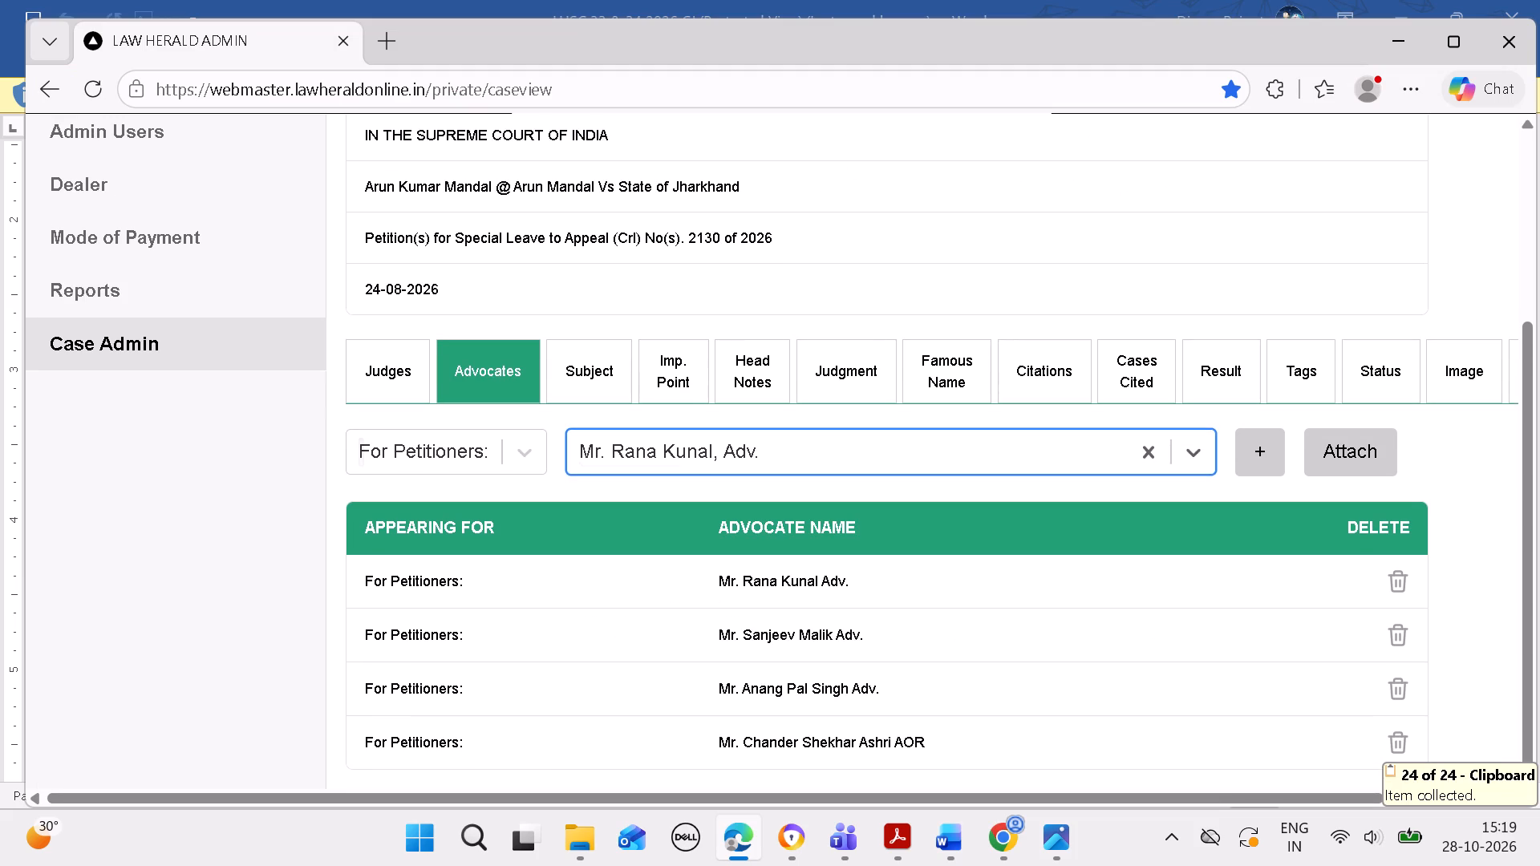
pyautogui.click(1357, 436)
pyautogui.click(1021, 253)
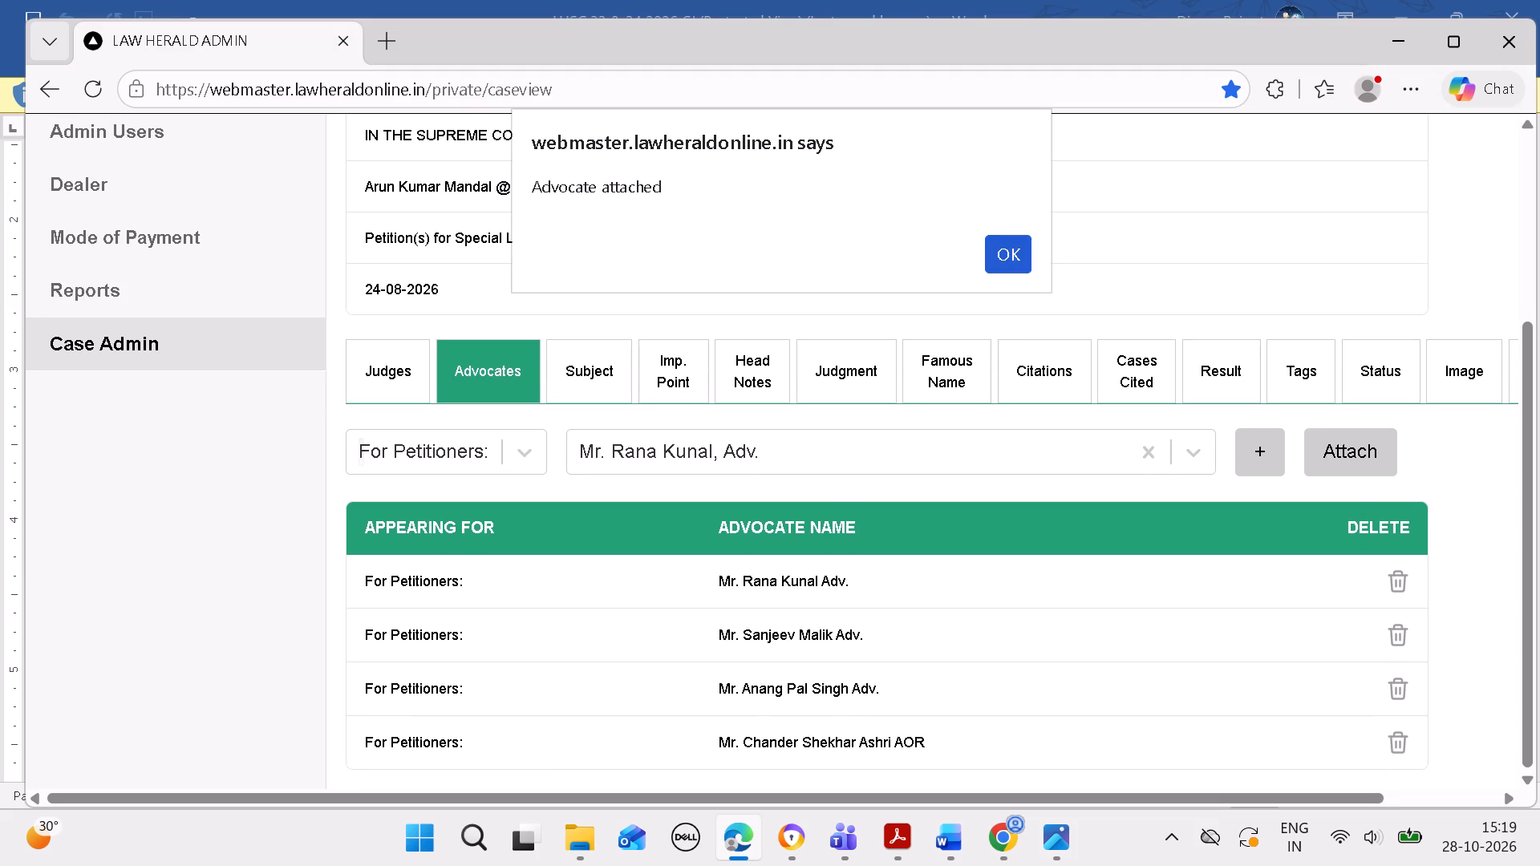
pyautogui.scroll(-5, 1021, 402)
# Copy the sixth listed petitioners' advocate's name from Word and search the case's advocate list for it.
pyautogui.click(951, 832)
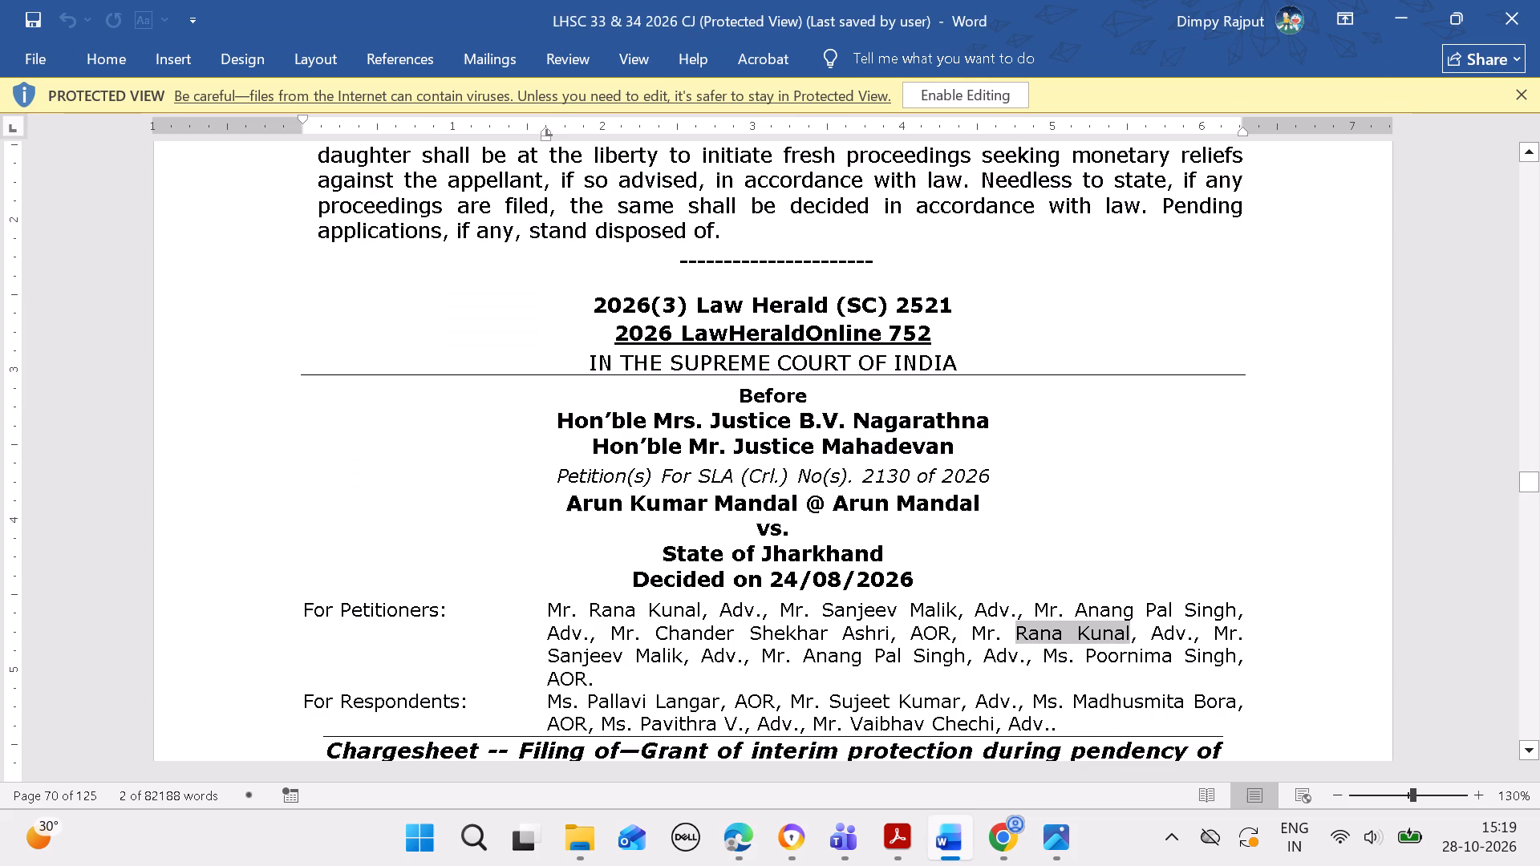
pyautogui.moveTo(548, 655); pyautogui.dragTo(619, 655)
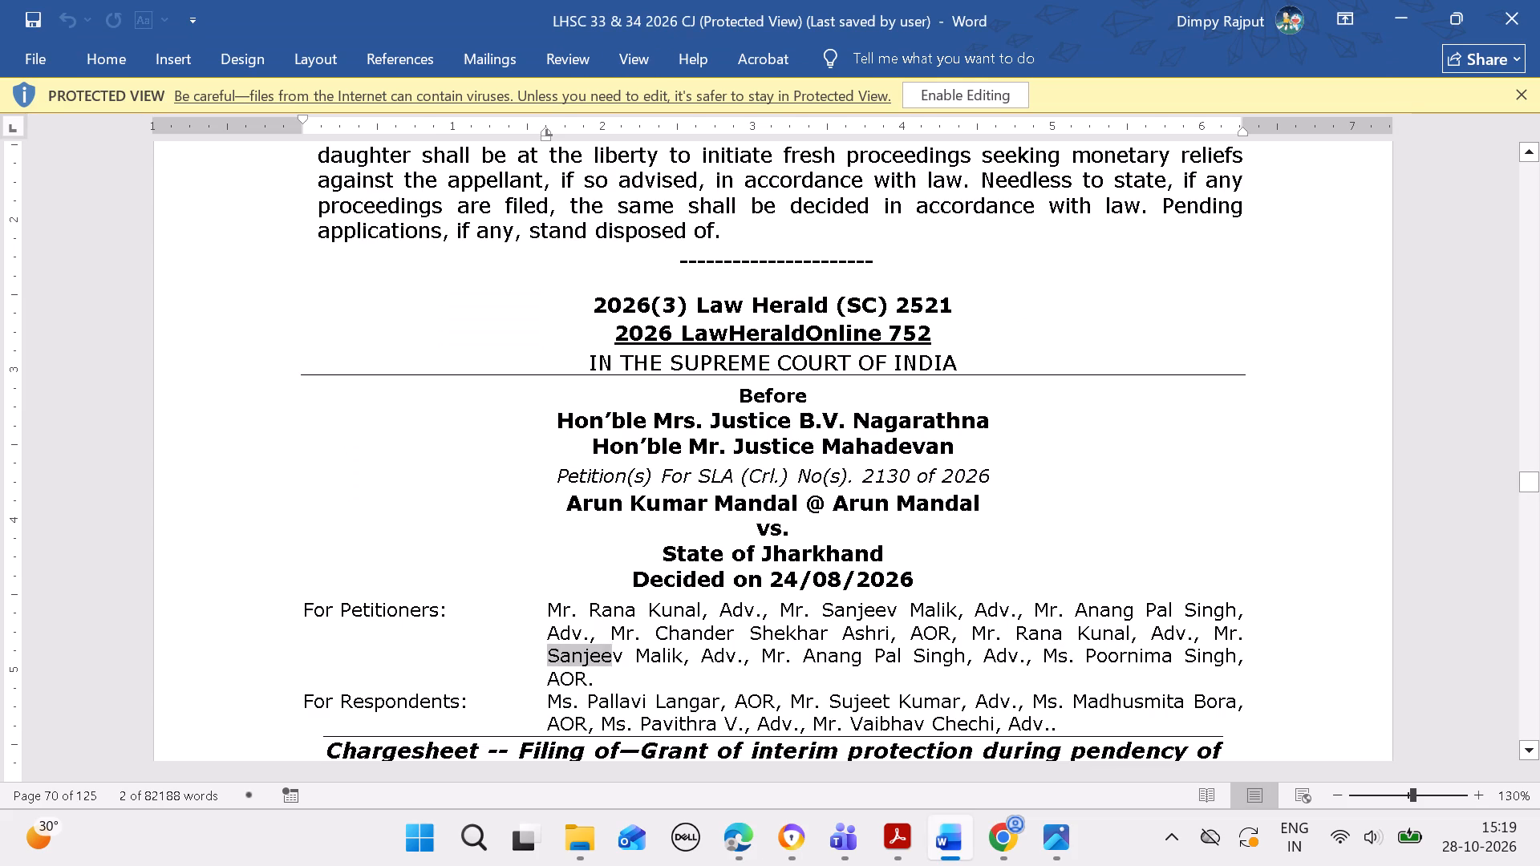
pyautogui.moveTo(619, 655); pyautogui.dragTo(667, 655)
pyautogui.hotkey('ctrl', 'c')
pyautogui.click(744, 828)
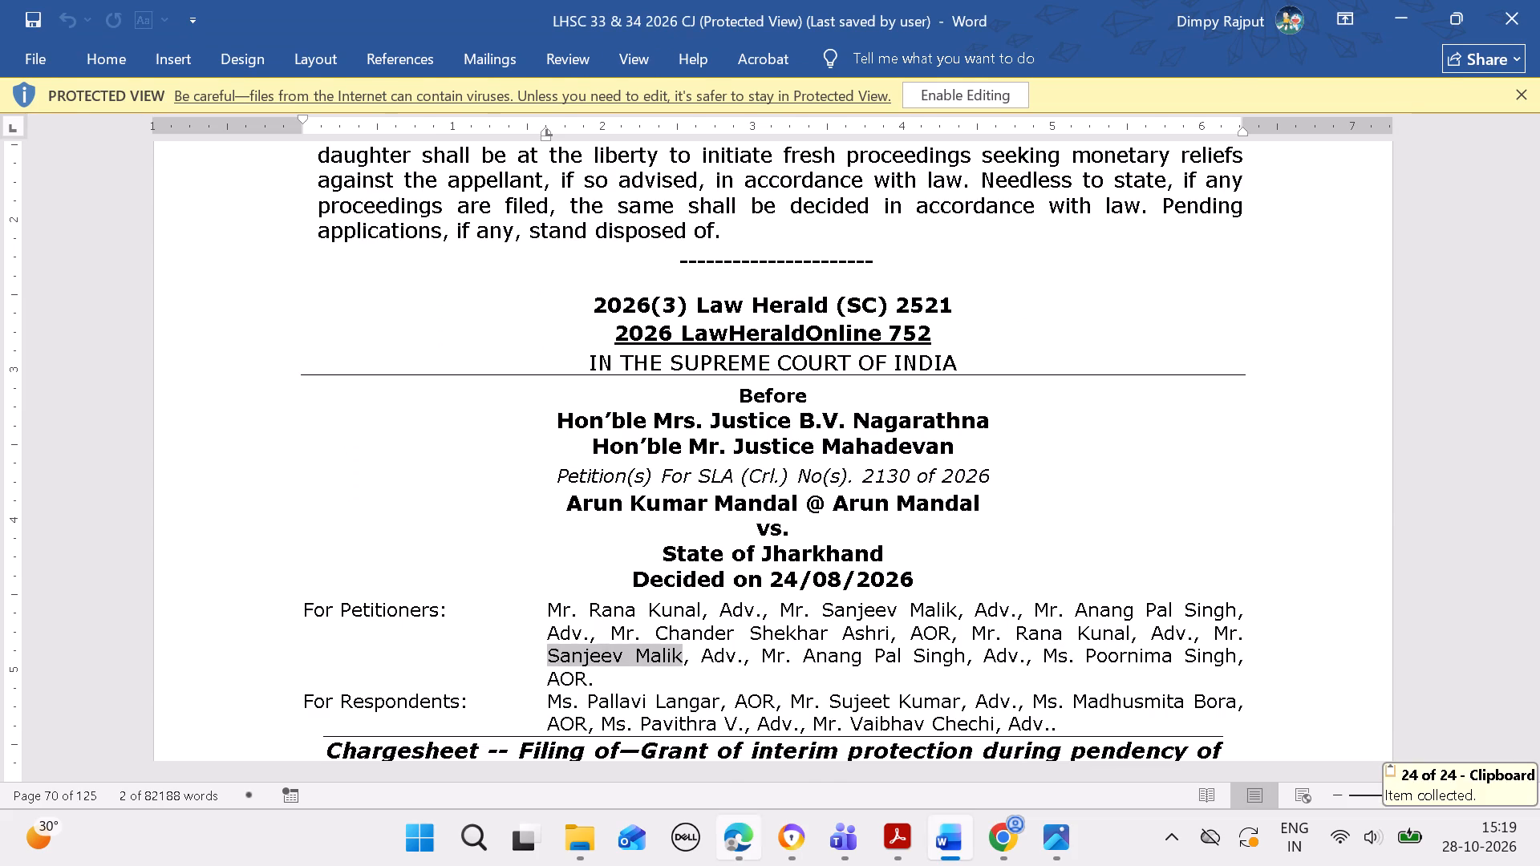
pyautogui.click(1147, 392)
pyautogui.hotkey('ctrl', 'v')
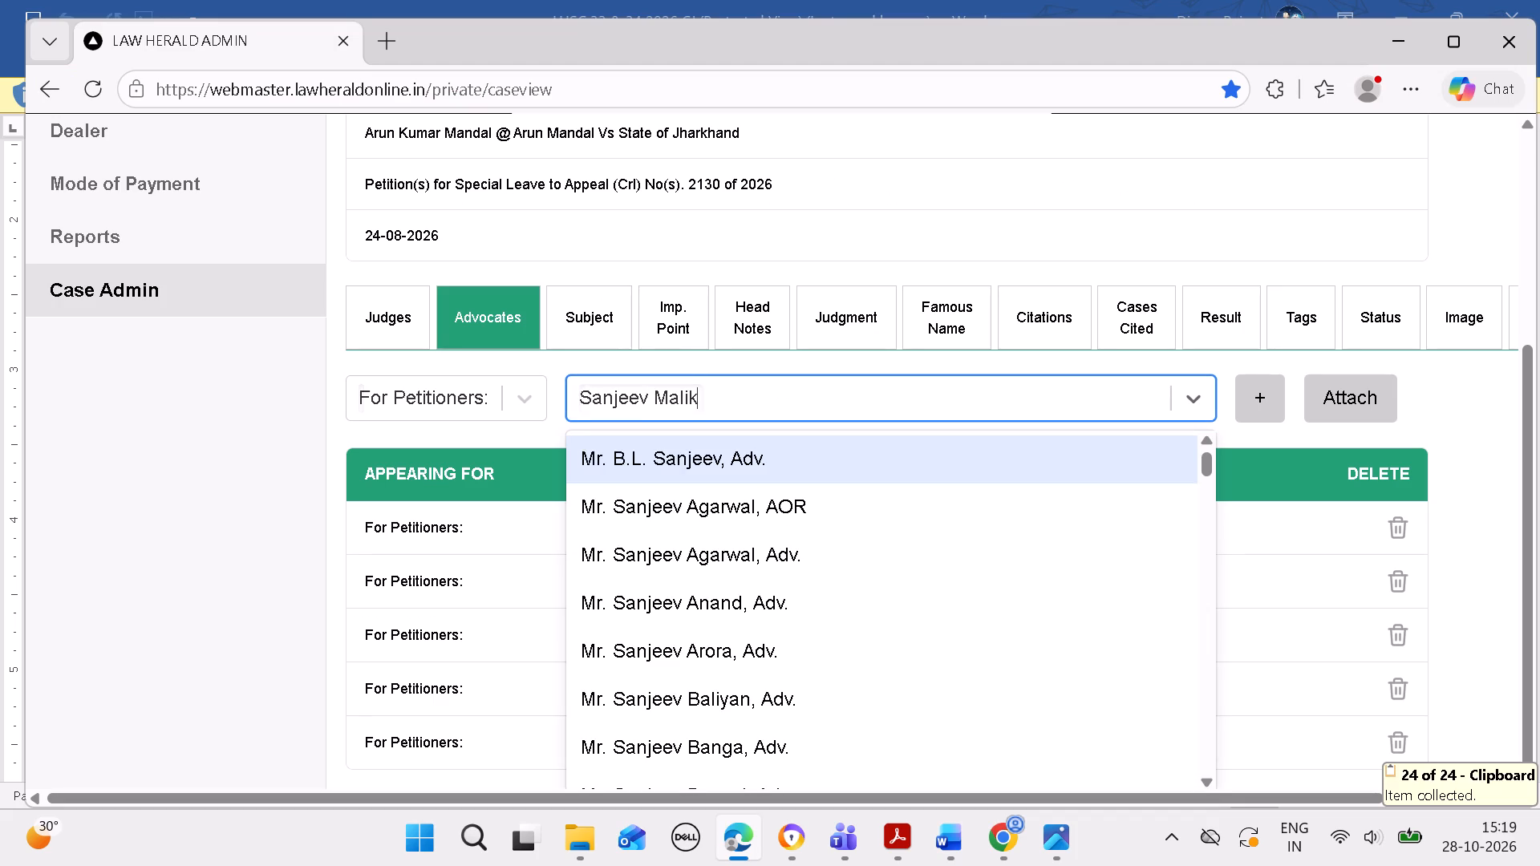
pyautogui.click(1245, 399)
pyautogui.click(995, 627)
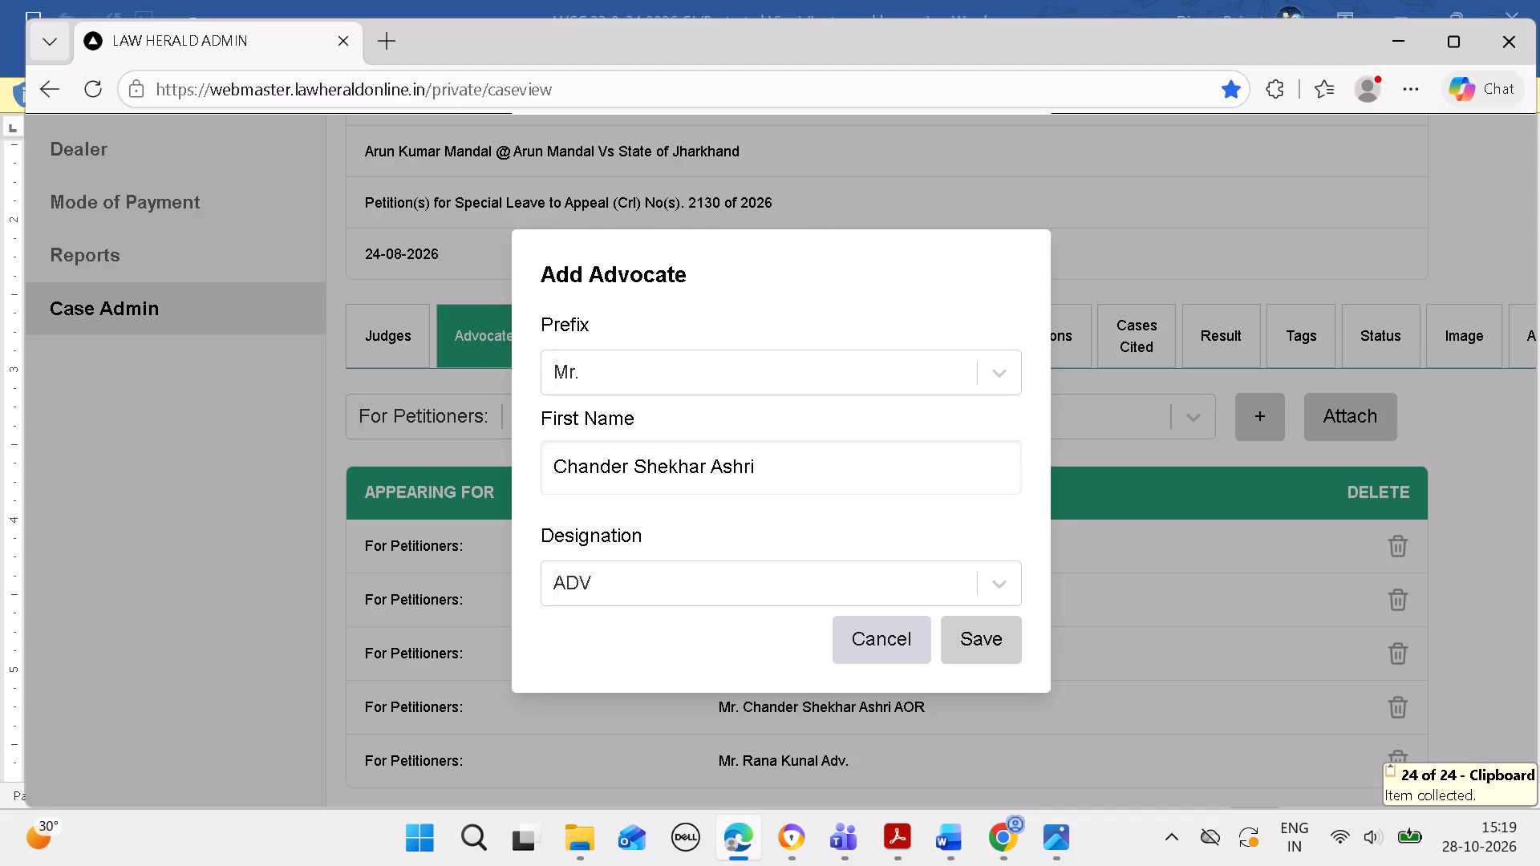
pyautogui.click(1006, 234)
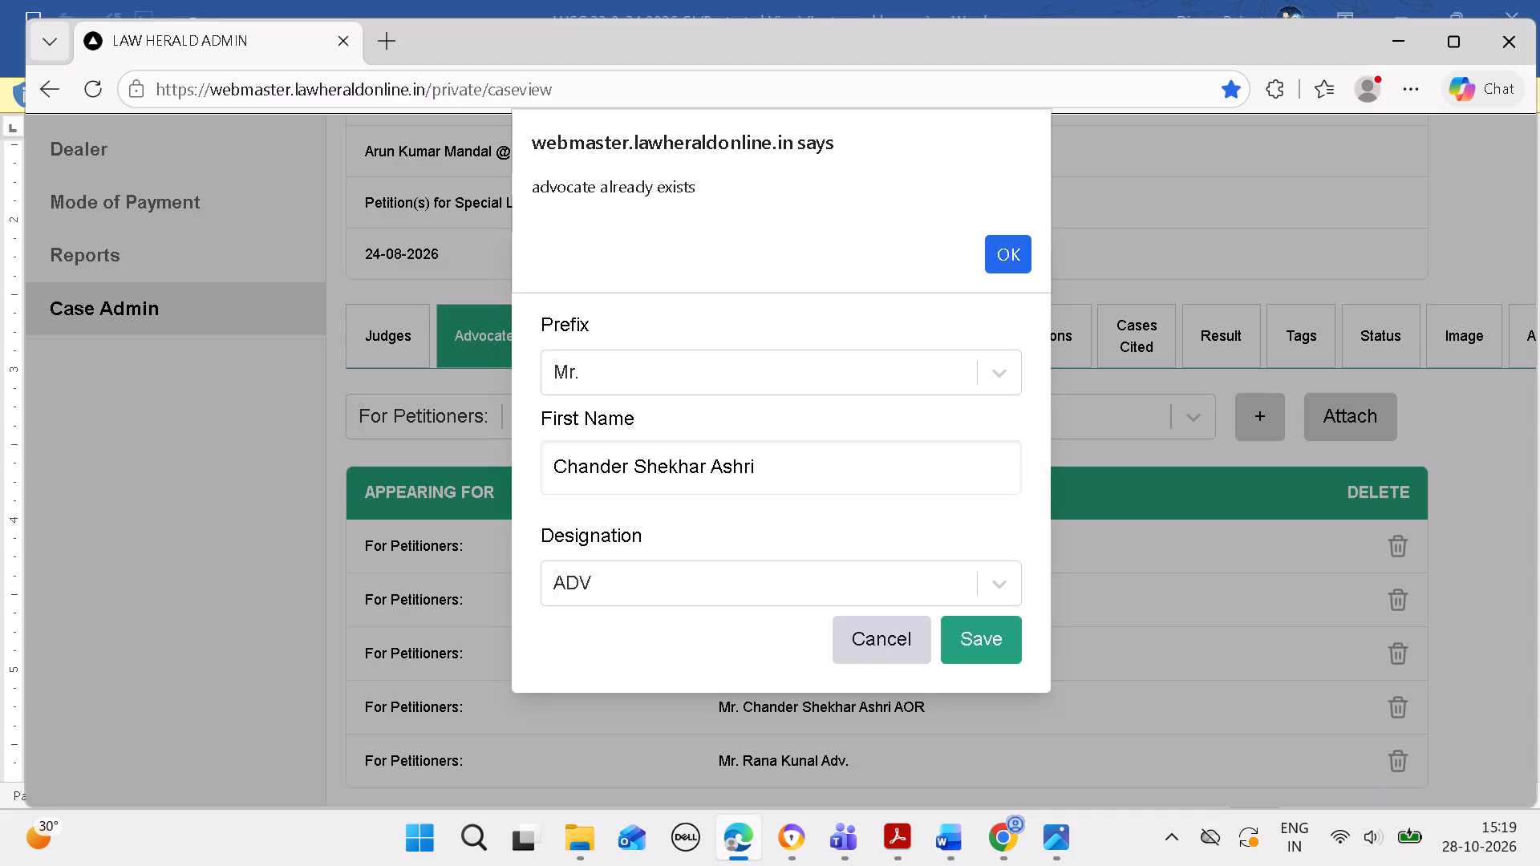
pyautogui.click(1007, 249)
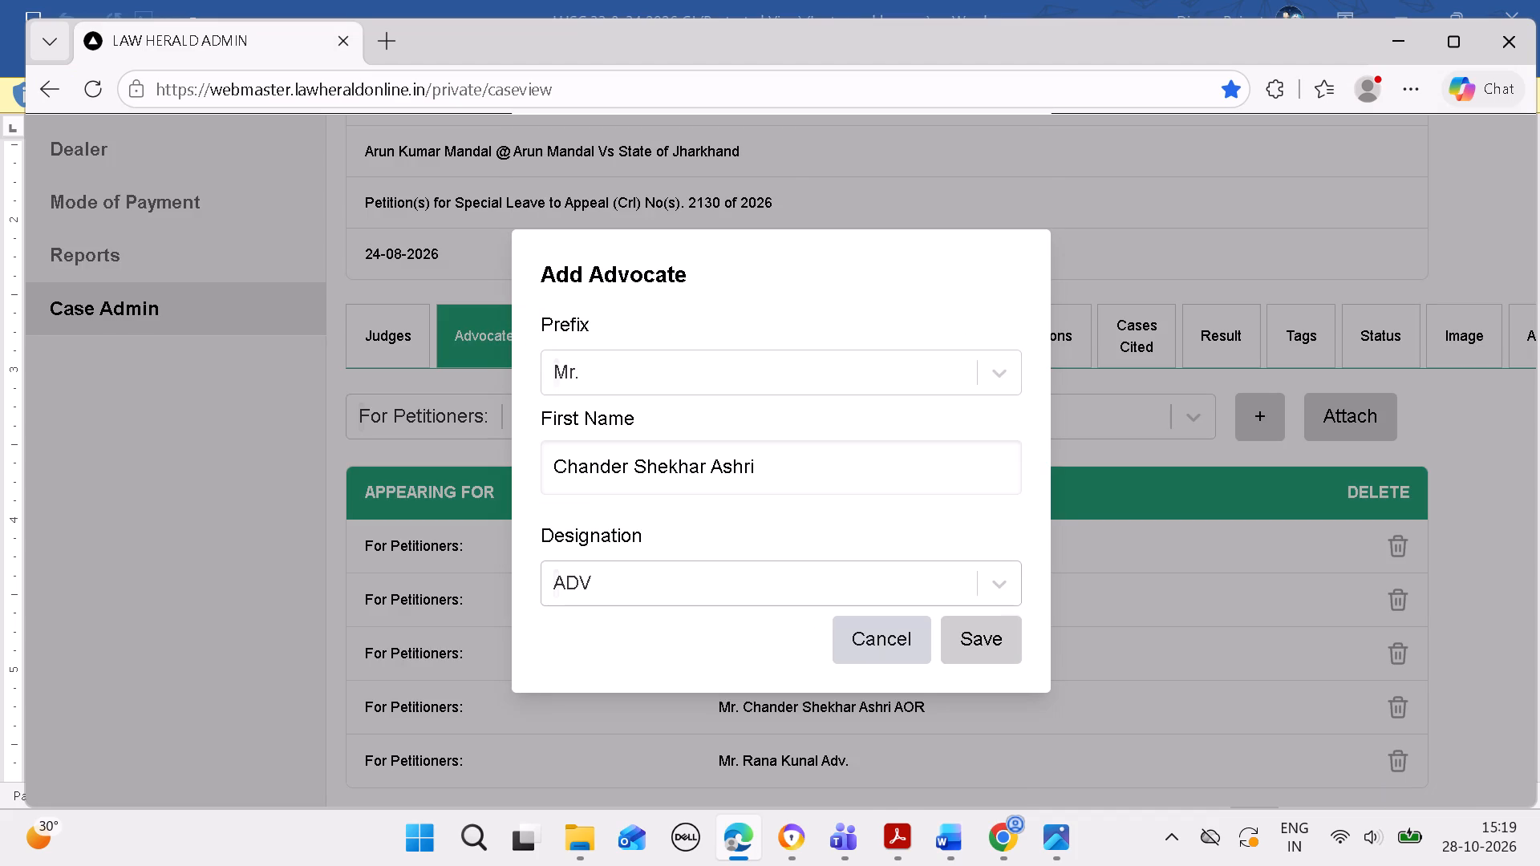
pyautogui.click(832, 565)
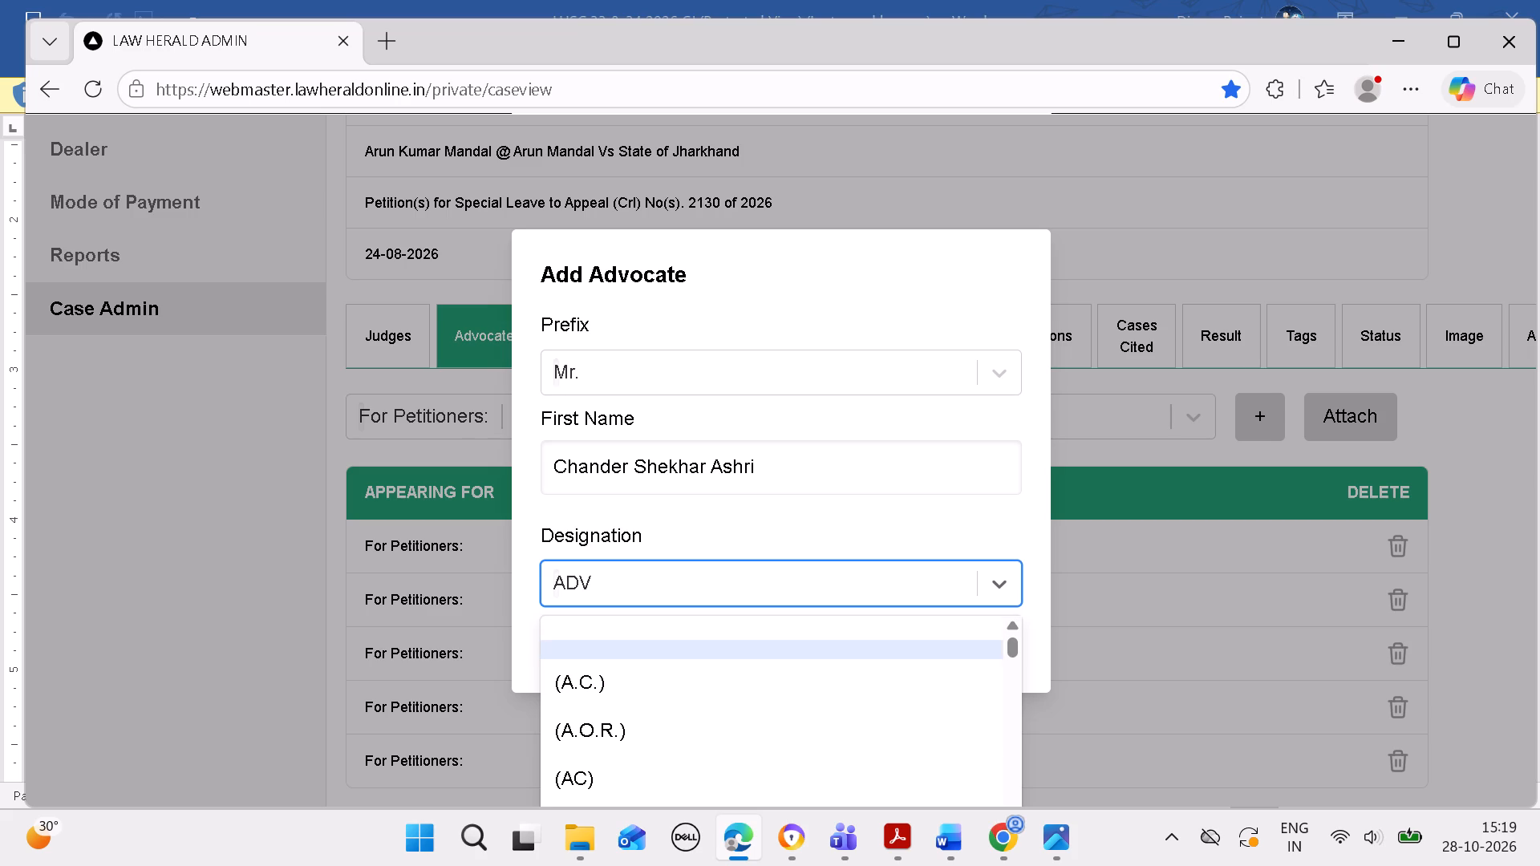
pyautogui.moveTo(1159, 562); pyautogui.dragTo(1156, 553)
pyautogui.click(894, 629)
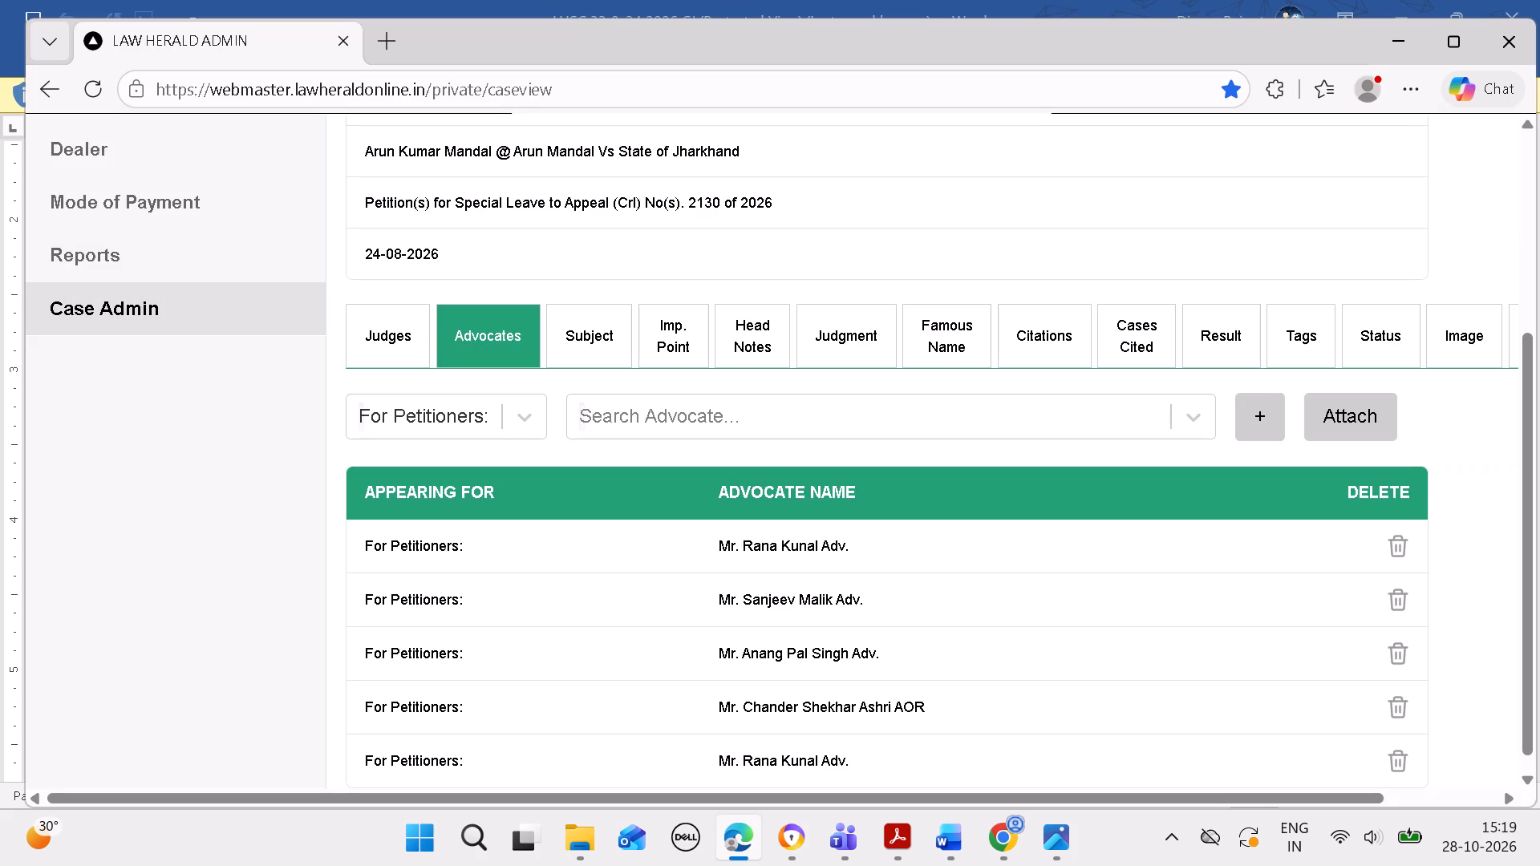
# Copy the sixth petitioners' advocate's name from the Word heading again and return to the admin site.
pyautogui.click(957, 829)
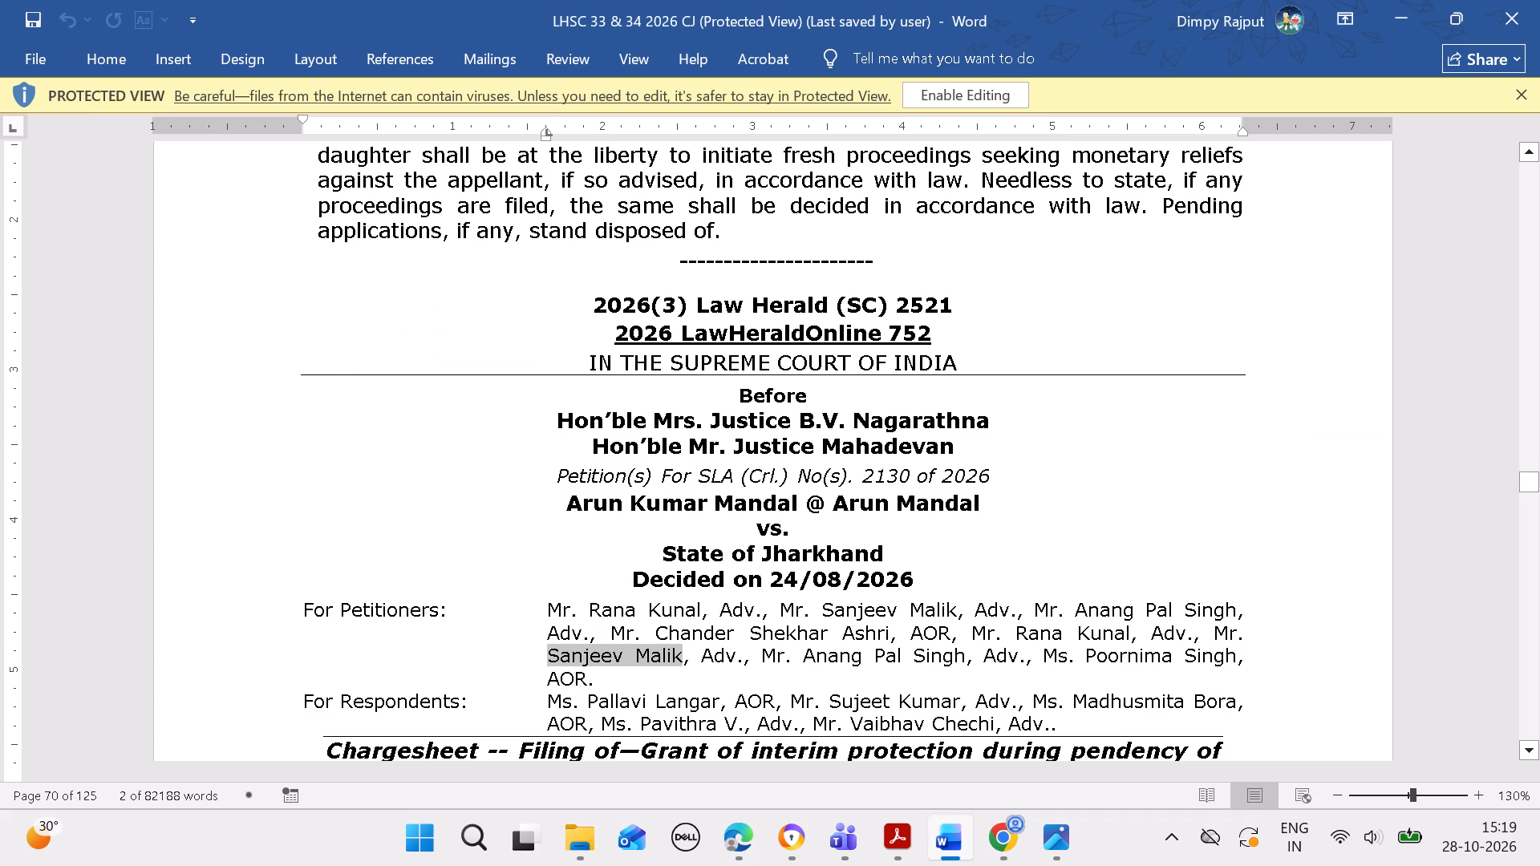
pyautogui.hotkey('ctrl', 'c')
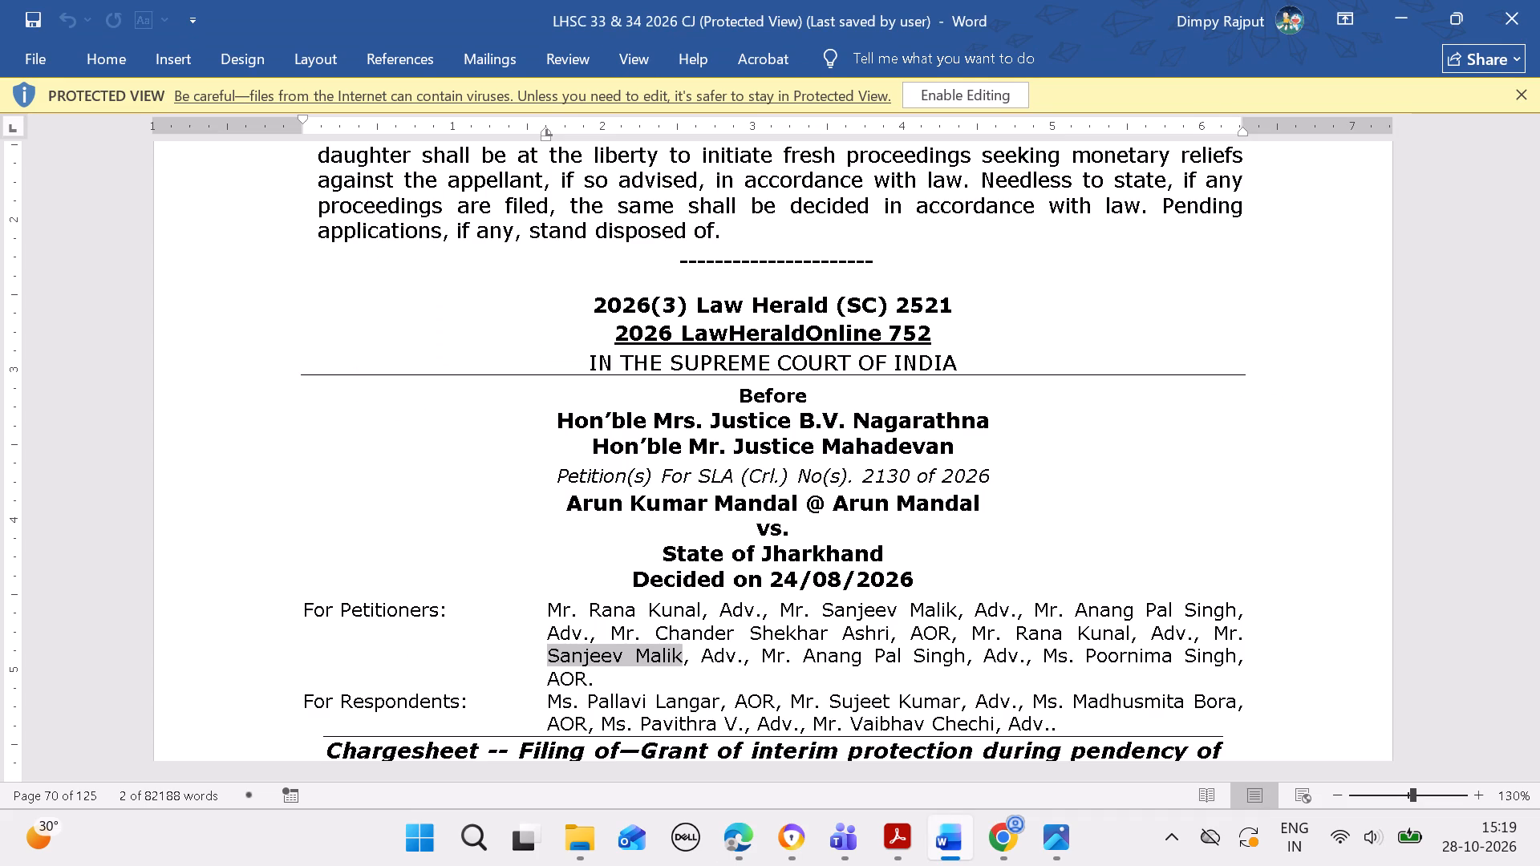
pyautogui.click(735, 840)
# Try again to save the sixth petitioners' advocate copied from Word as a new entry with prefix Mr. and designation ADV.
pyautogui.click(726, 834)
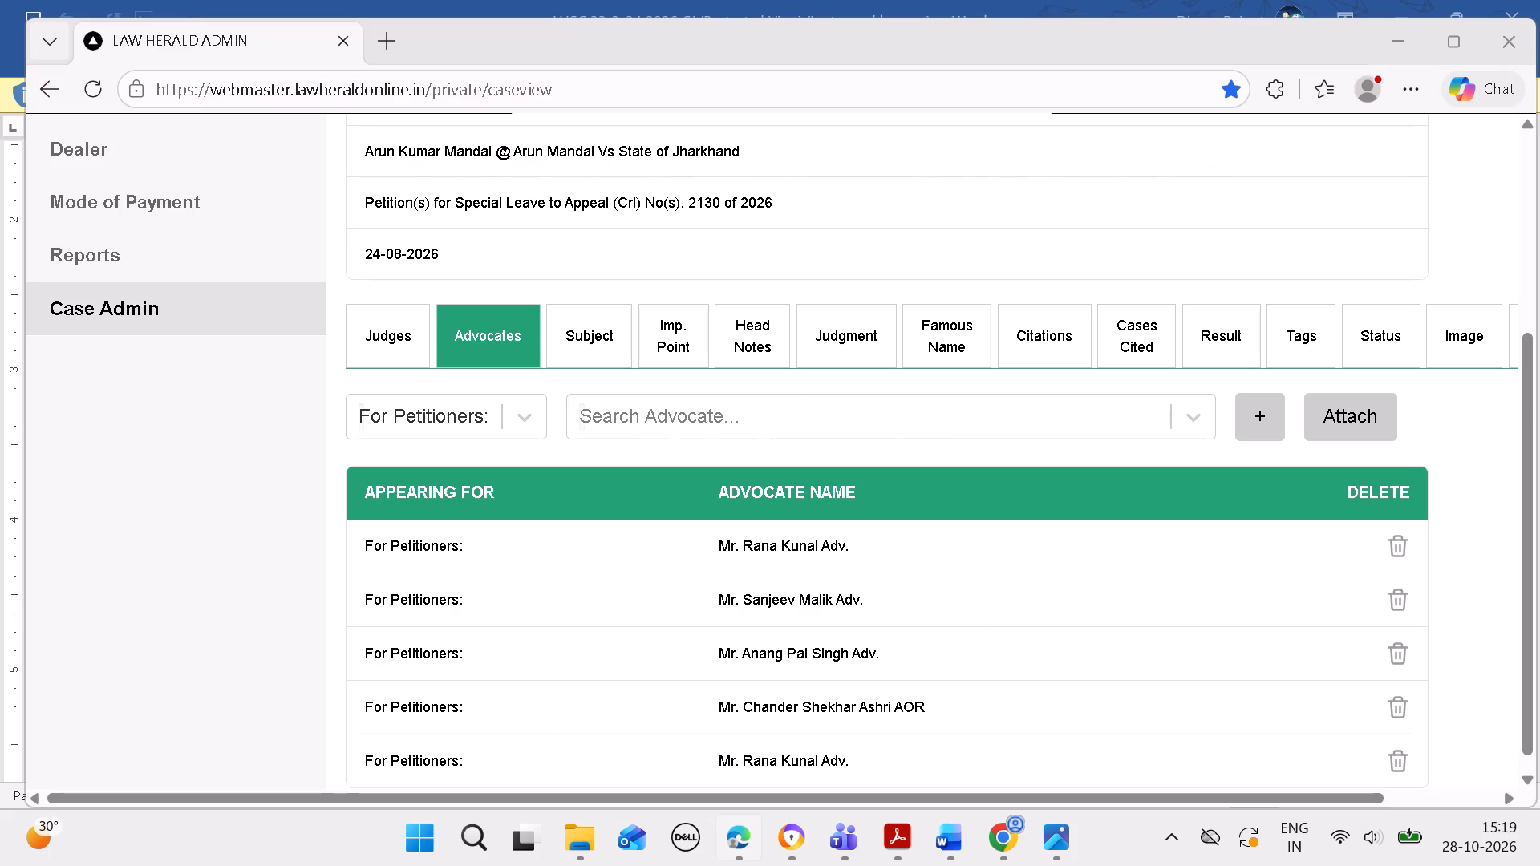
pyautogui.click(1241, 429)
pyautogui.moveTo(920, 481); pyautogui.dragTo(527, 509)
pyautogui.press('BackSpace')
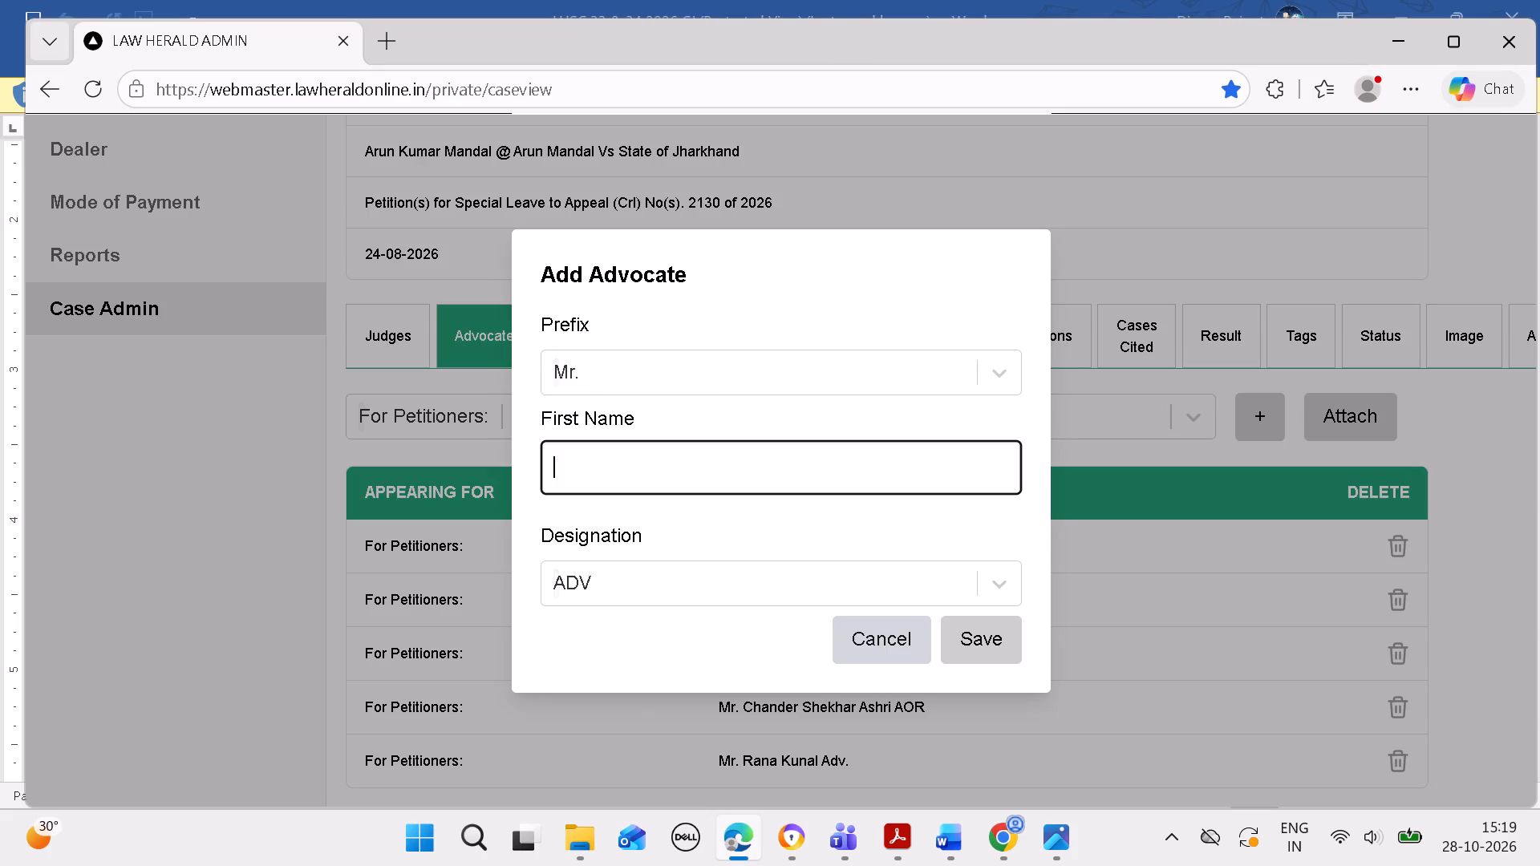
pyautogui.hotkey('ctrl', 'v')
pyautogui.click(558, 472)
pyautogui.press('BackSpace')
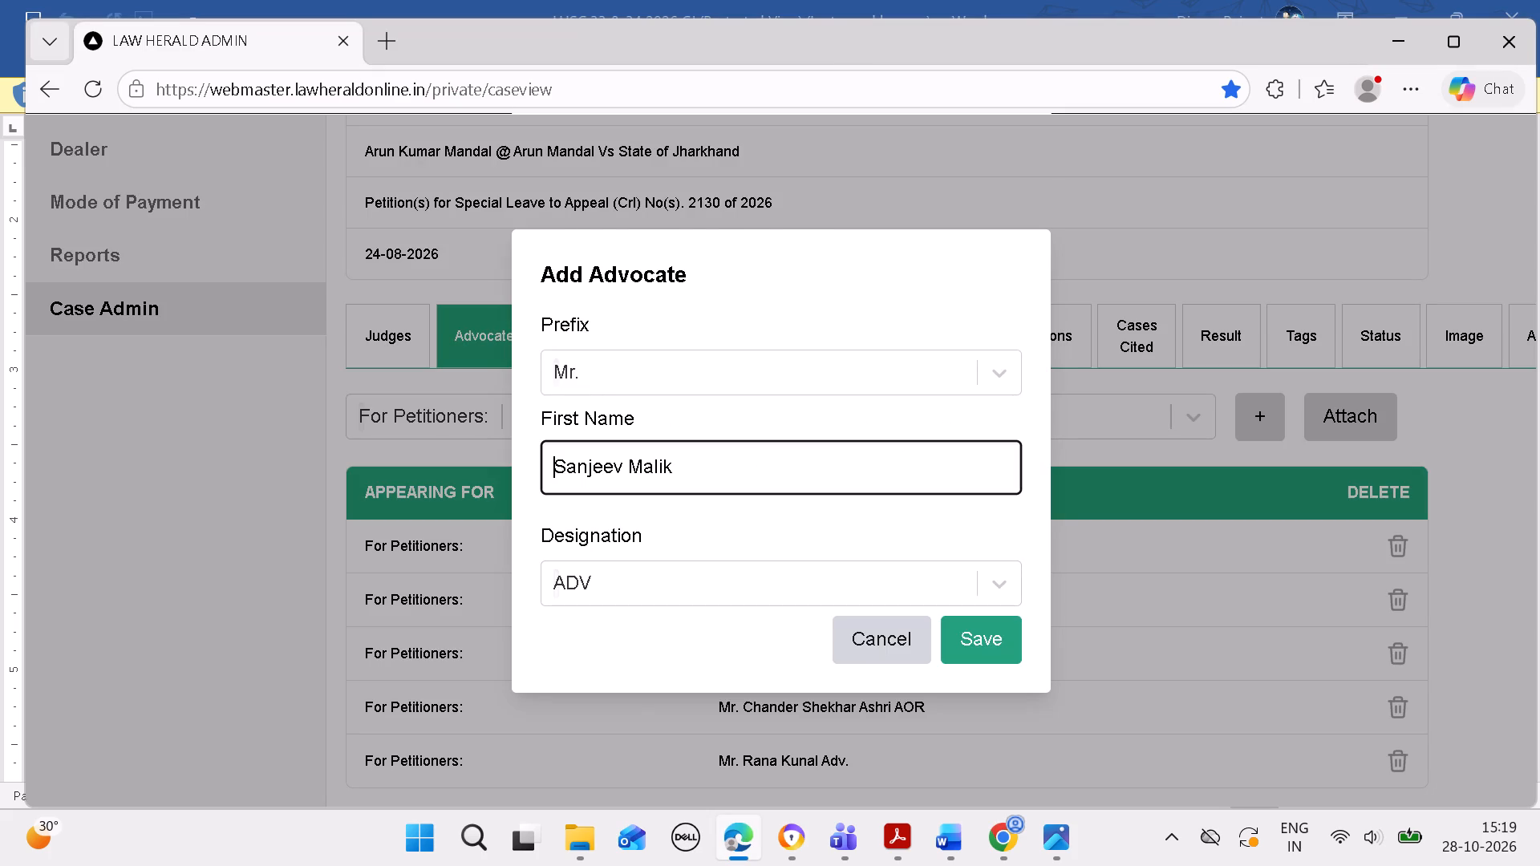
pyautogui.click(991, 641)
pyautogui.click(1009, 245)
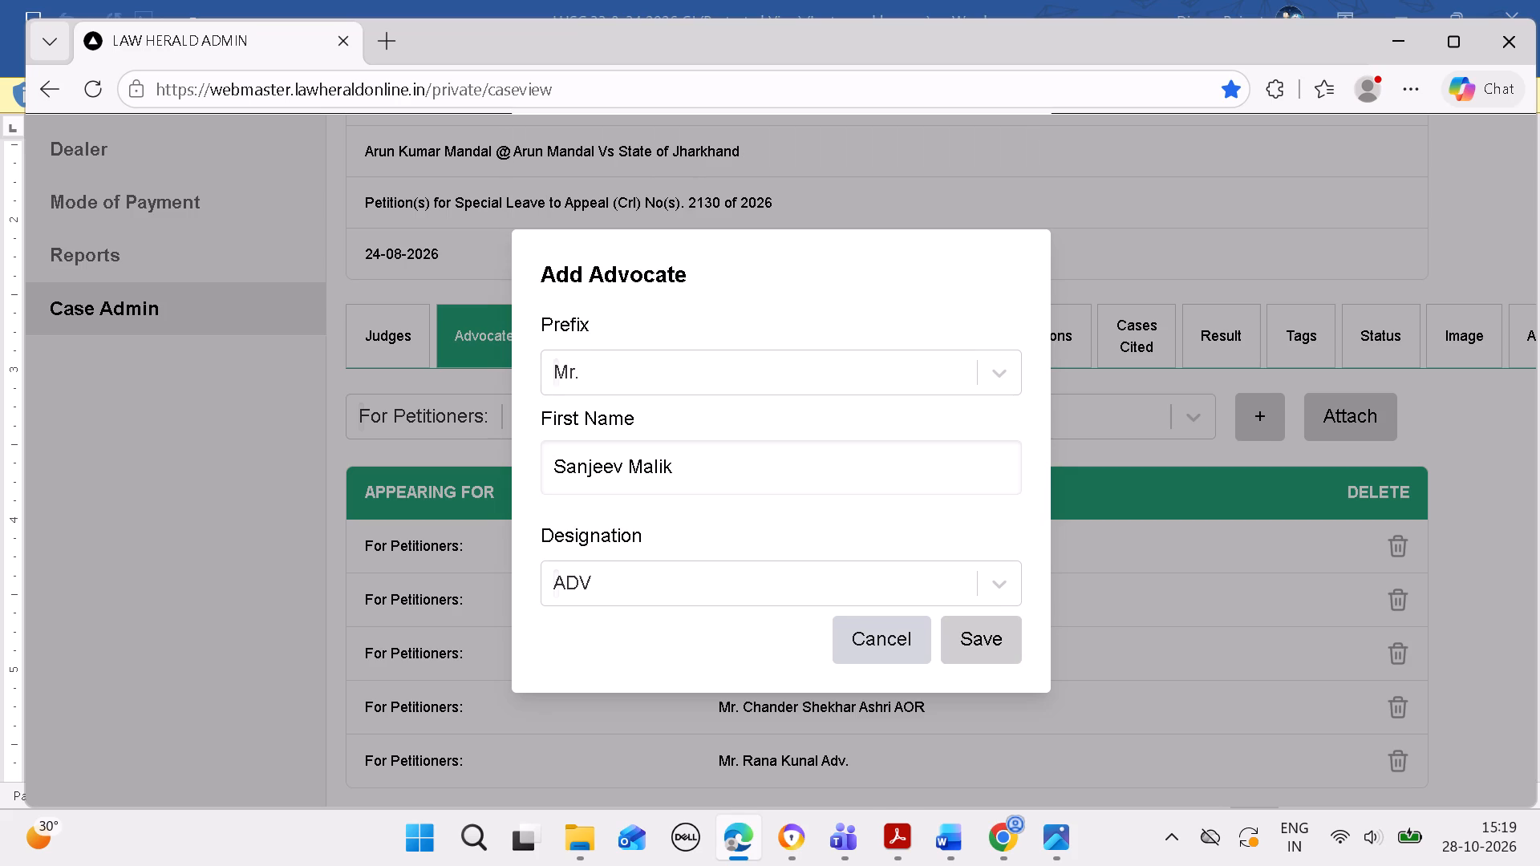
# Set the sixth petitioners' advocate's designation to Advocate, save the new entry and attach it to case 752.
pyautogui.click(710, 570)
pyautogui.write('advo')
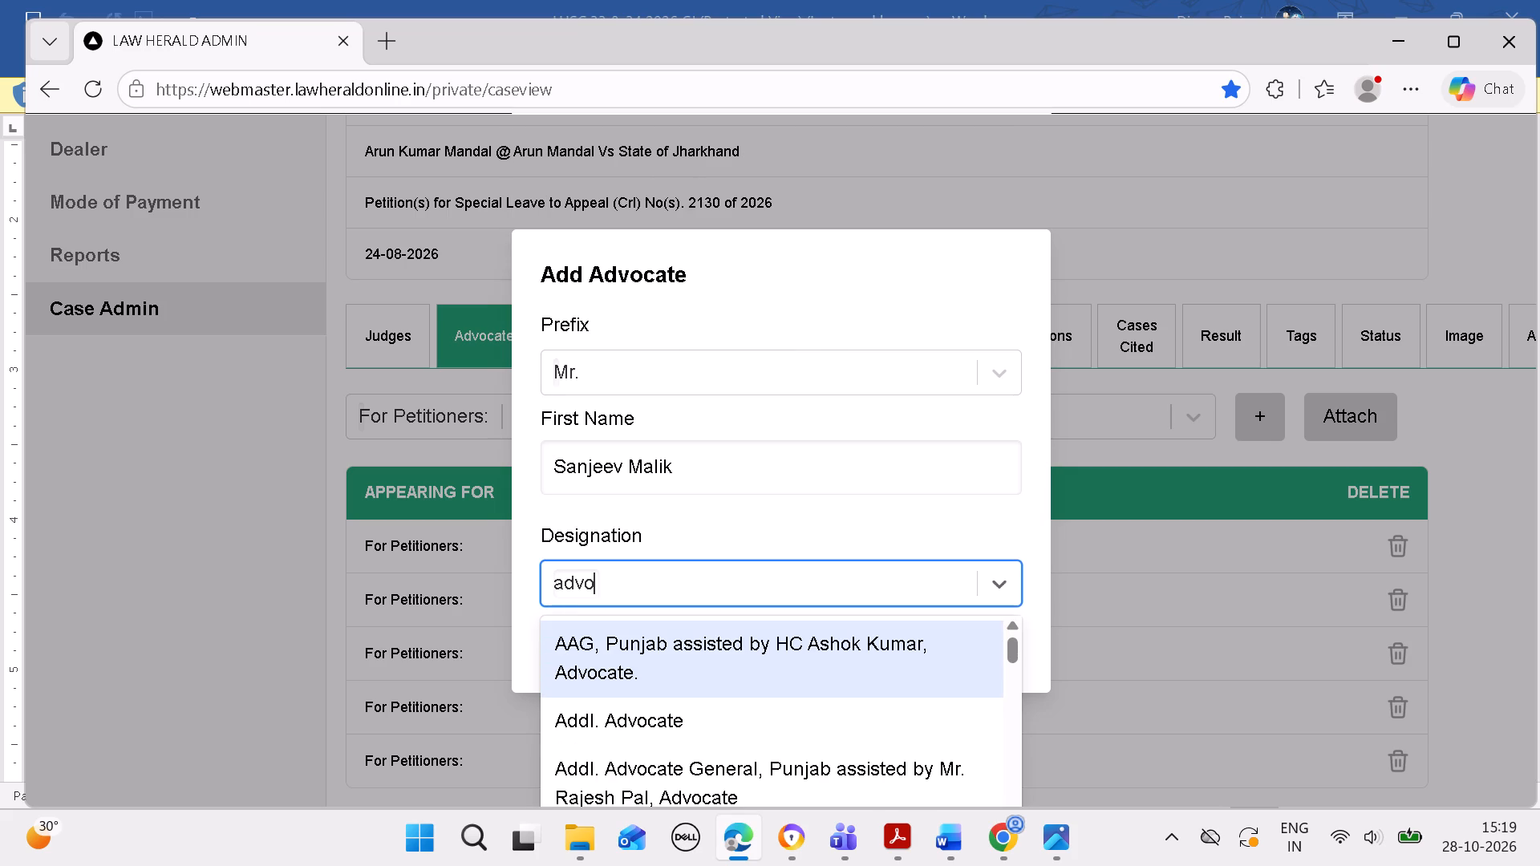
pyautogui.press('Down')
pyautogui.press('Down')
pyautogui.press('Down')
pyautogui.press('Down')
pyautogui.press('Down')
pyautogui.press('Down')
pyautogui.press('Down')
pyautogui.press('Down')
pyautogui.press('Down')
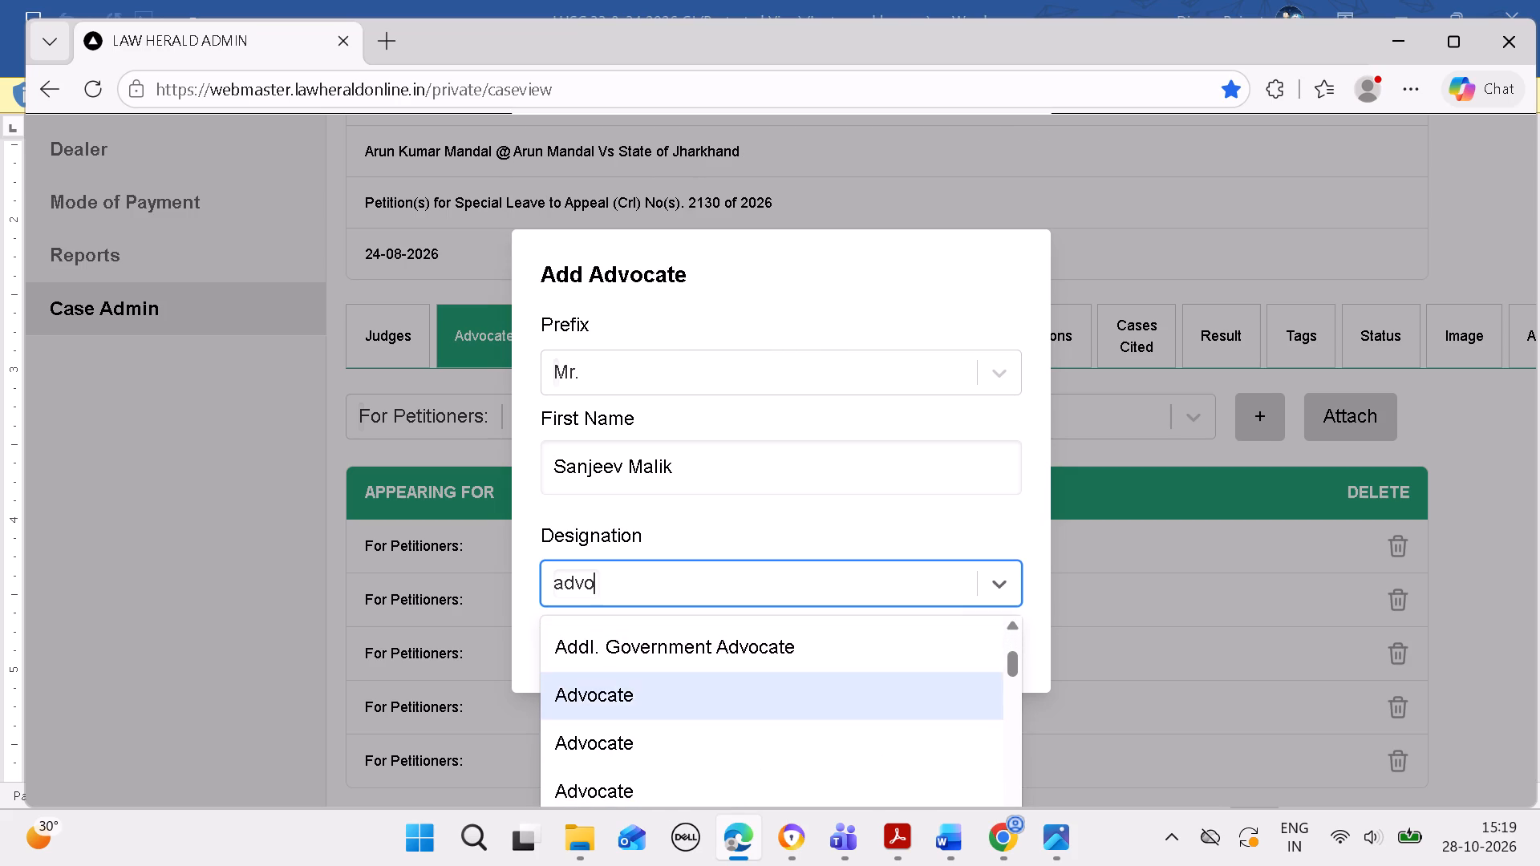
pyautogui.click(681, 693)
pyautogui.click(972, 652)
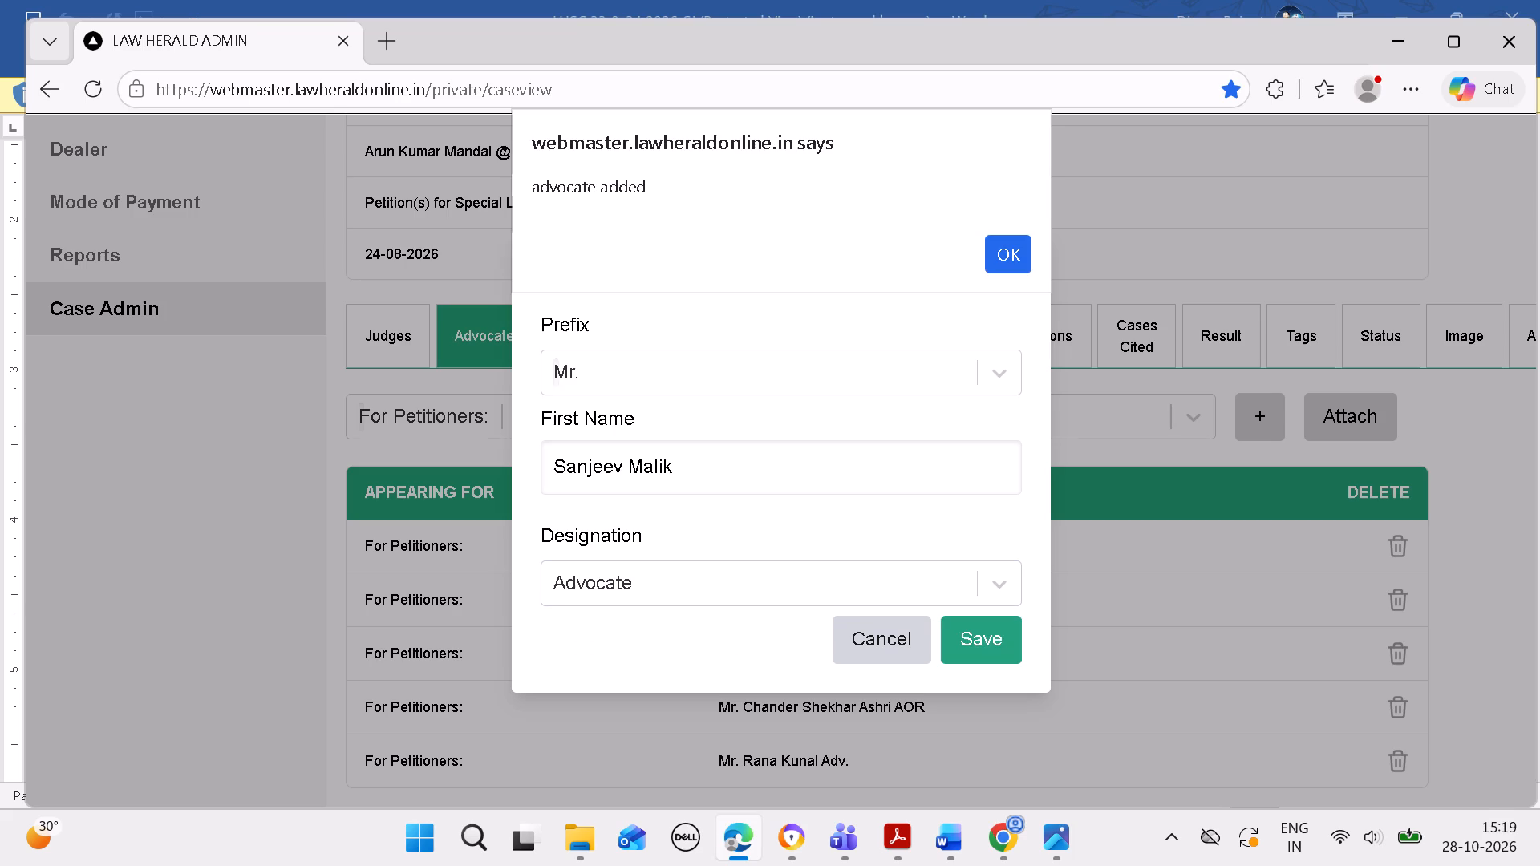
pyautogui.click(1003, 262)
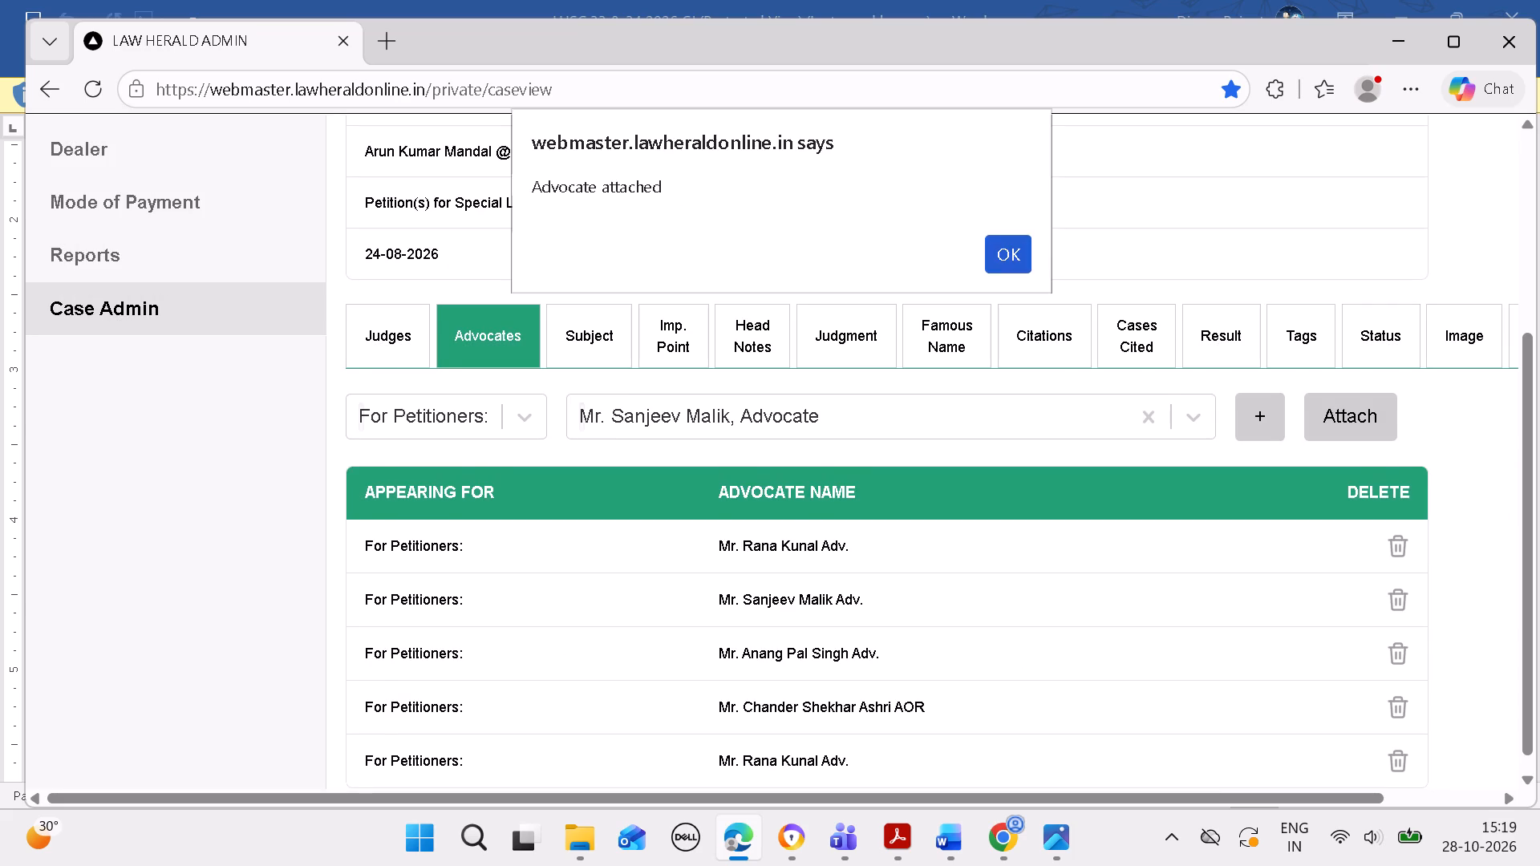
pyautogui.click(1015, 255)
# Copy the seventh petitioners' advocate's name from the Word heading and search the admin site's advocate list for it.
pyautogui.scroll(-5, 987, 360)
pyautogui.click(948, 836)
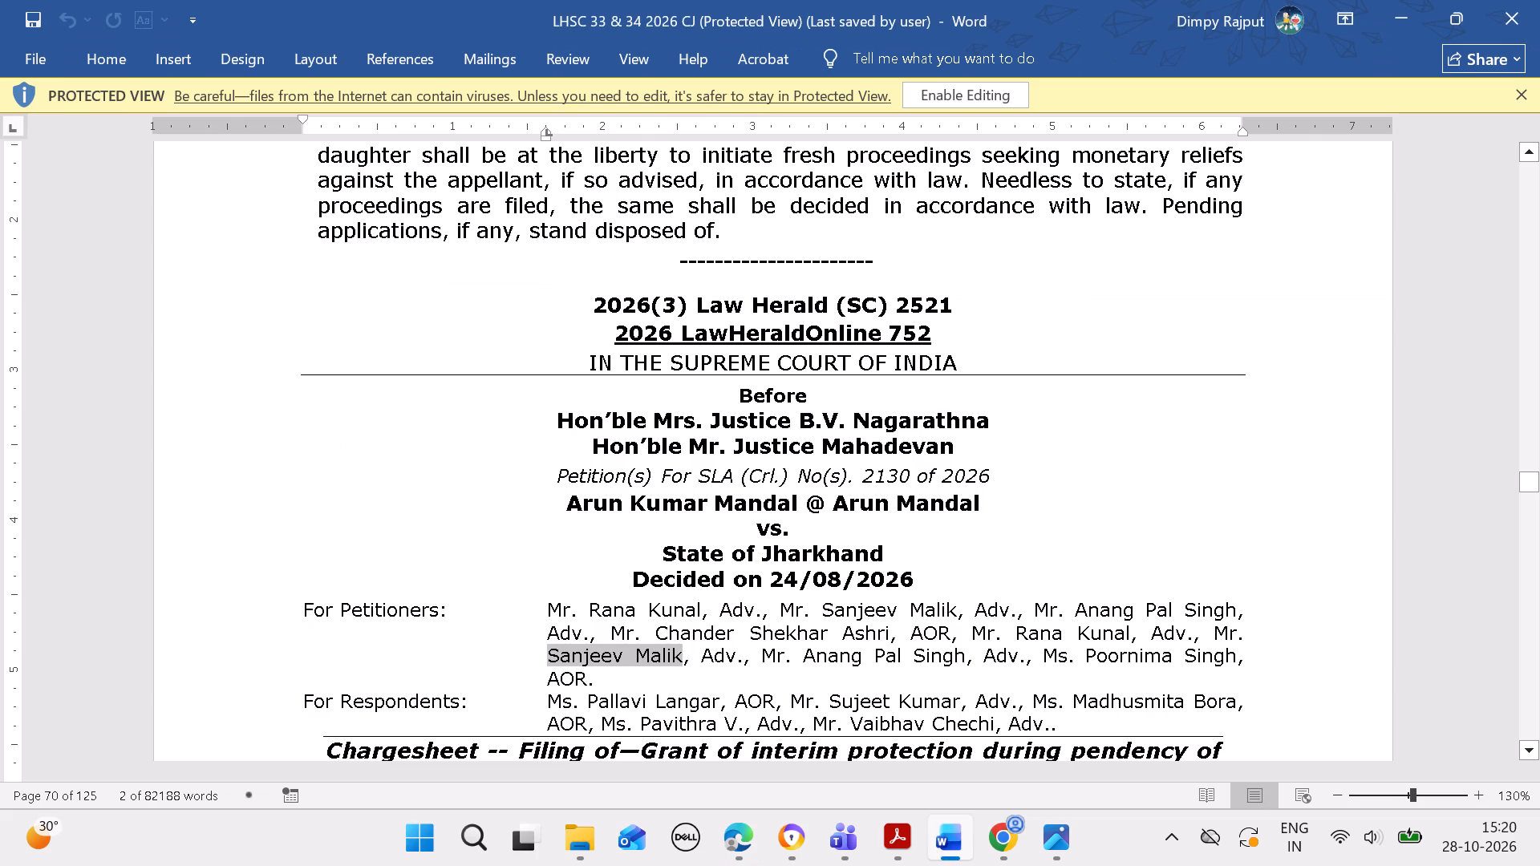
pyautogui.moveTo(798, 655); pyautogui.dragTo(902, 652)
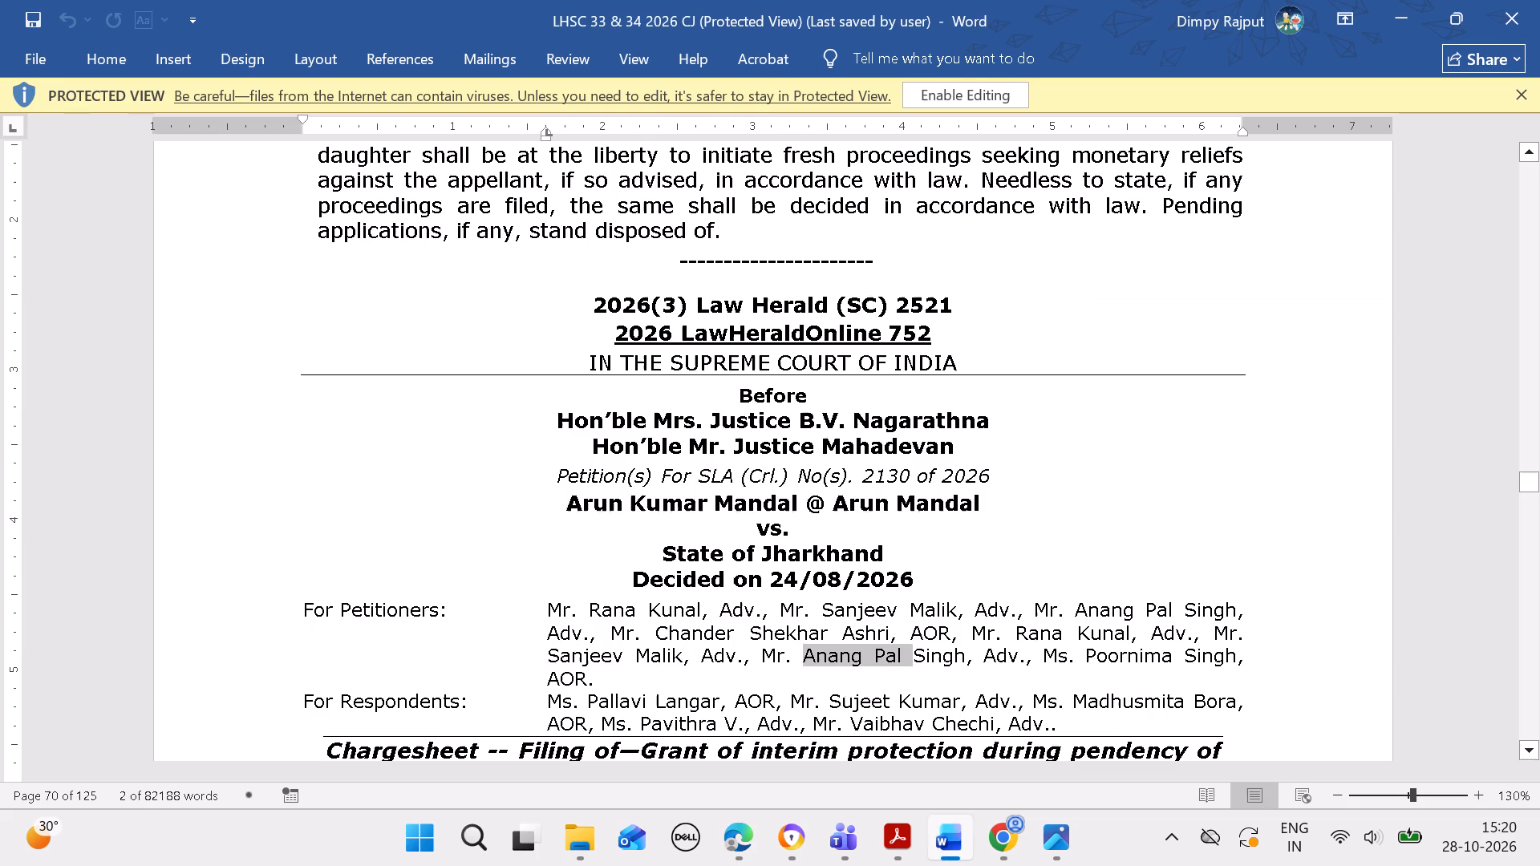
pyautogui.moveTo(902, 652); pyautogui.dragTo(942, 658)
pyautogui.hotkey('ctrl', 'c')
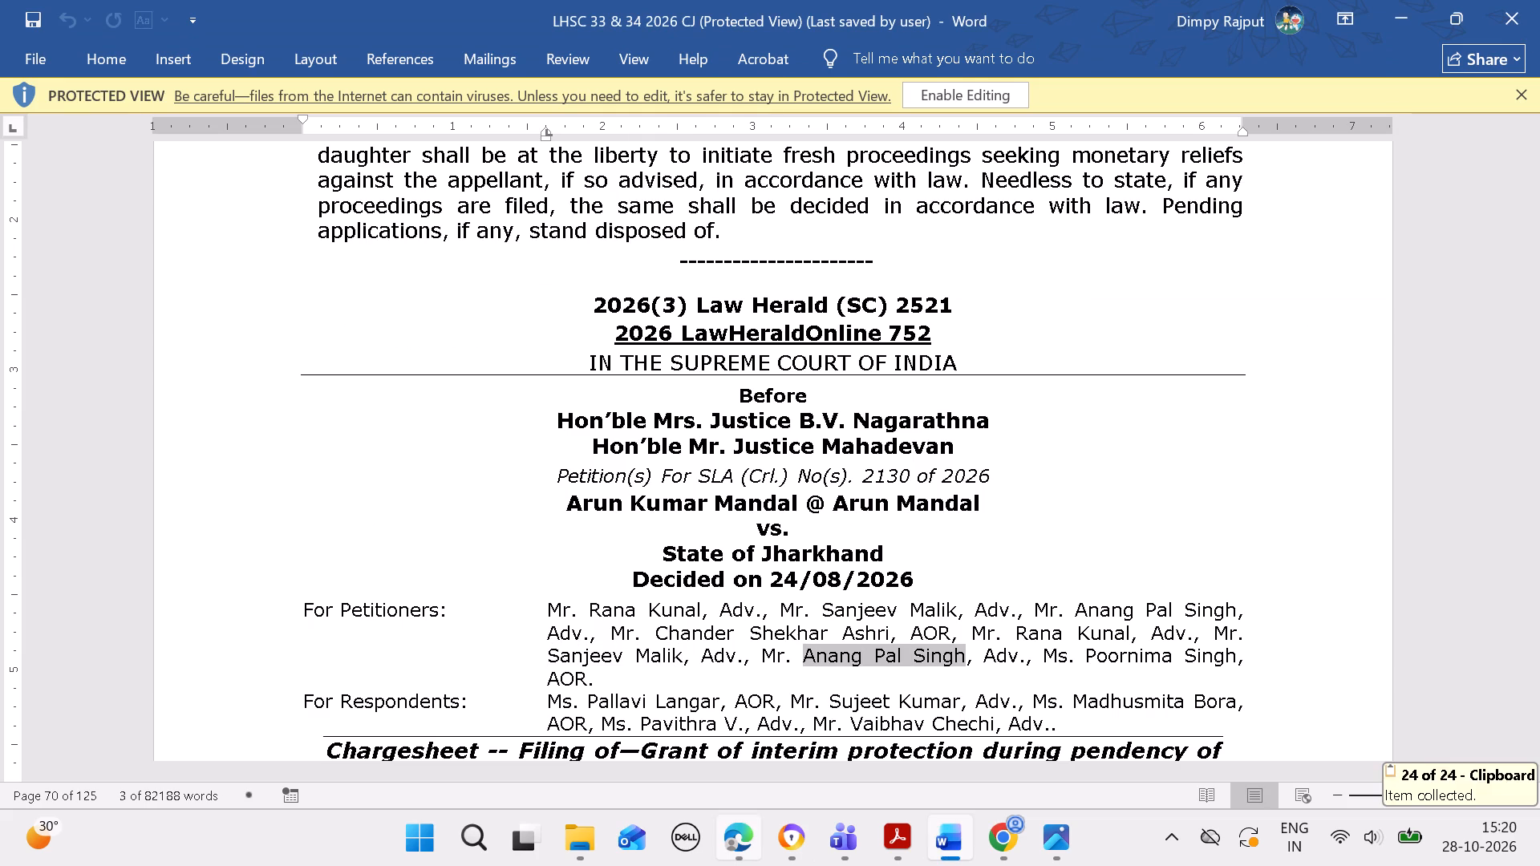
pyautogui.click(736, 844)
pyautogui.click(1144, 340)
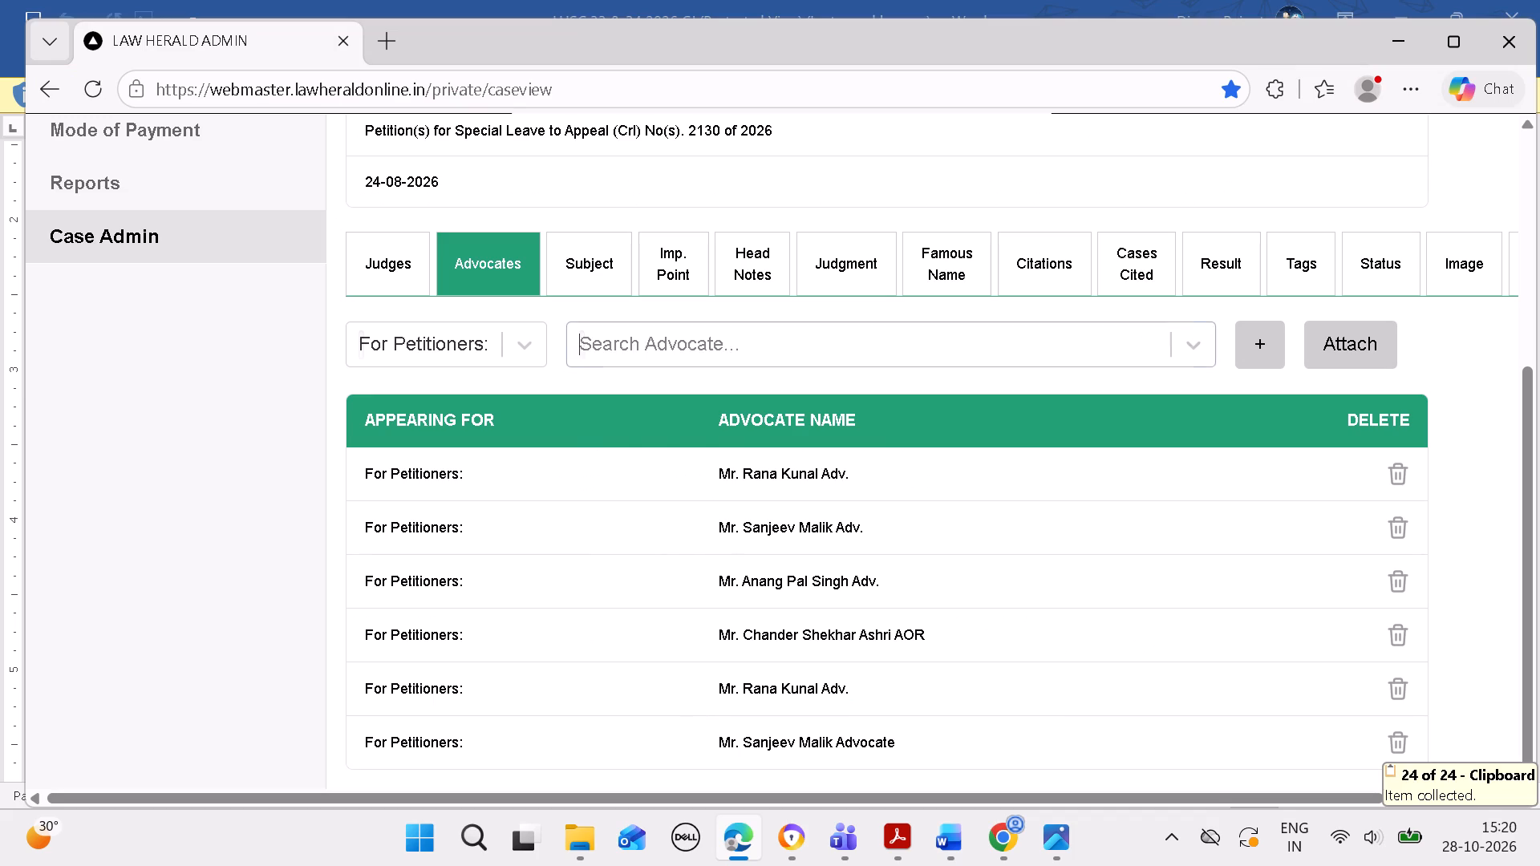
pyautogui.hotkey('ctrl', 'v')
pyautogui.click(960, 392)
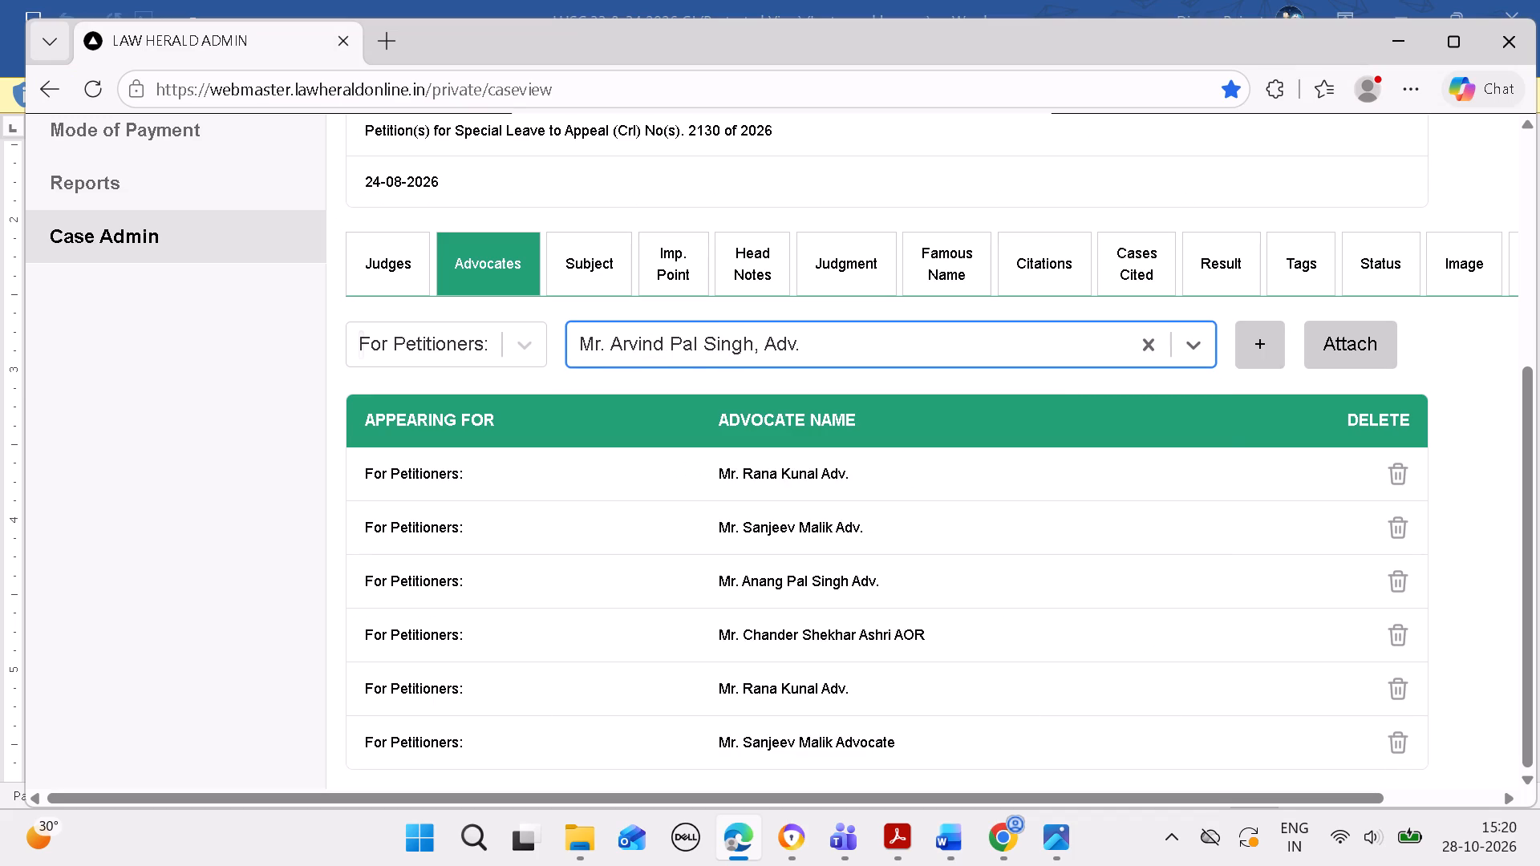
pyautogui.click(1145, 337)
pyautogui.hotkey('ctrl', 'v')
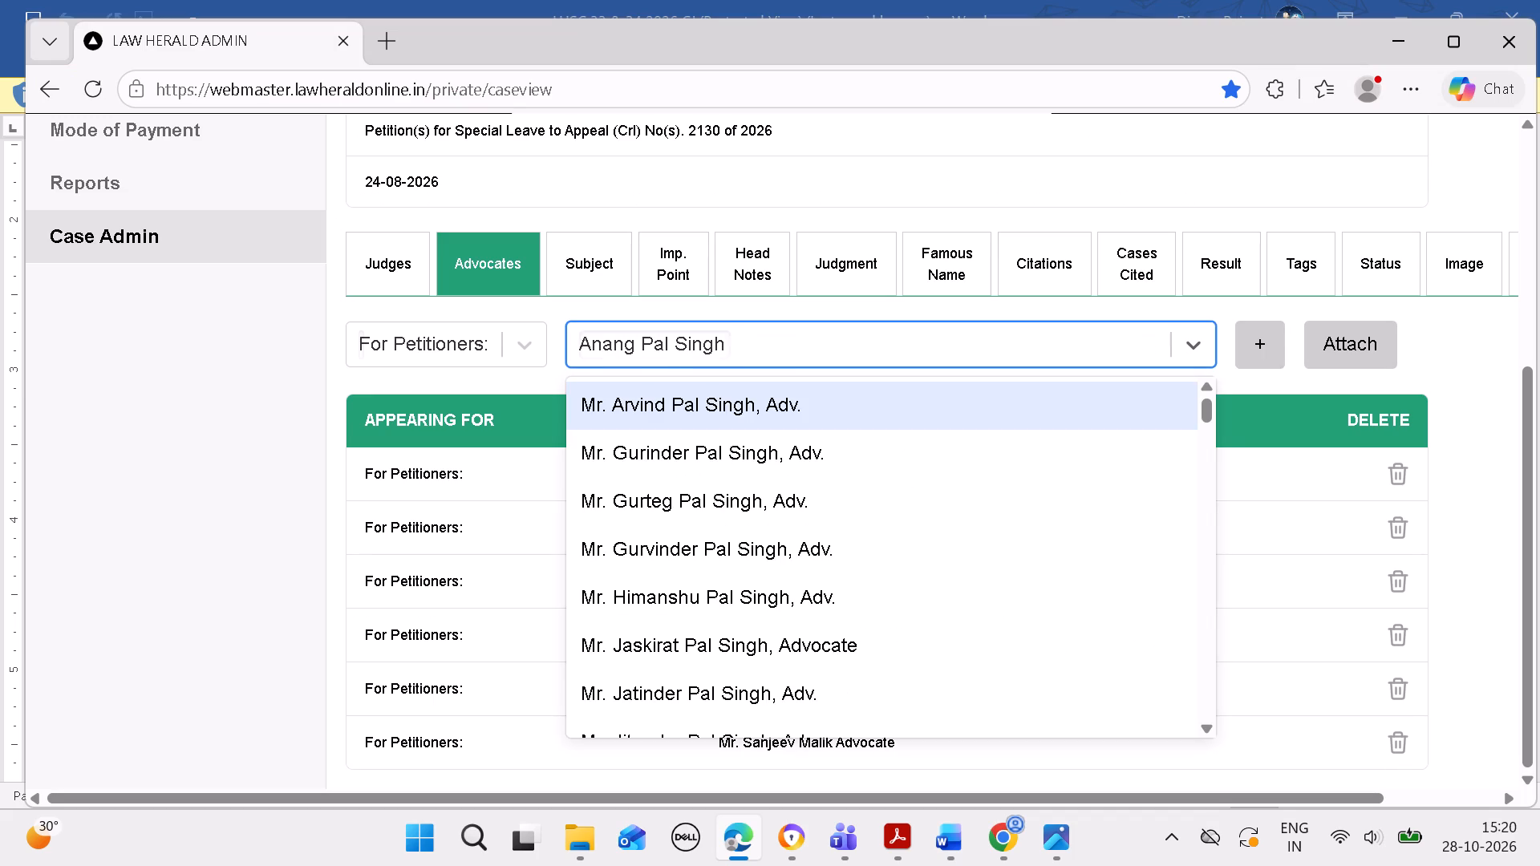
# Try to add the seventh petitioners' advocate as a new entry with prefix Mr. and designation ADV.
pyautogui.click(1243, 334)
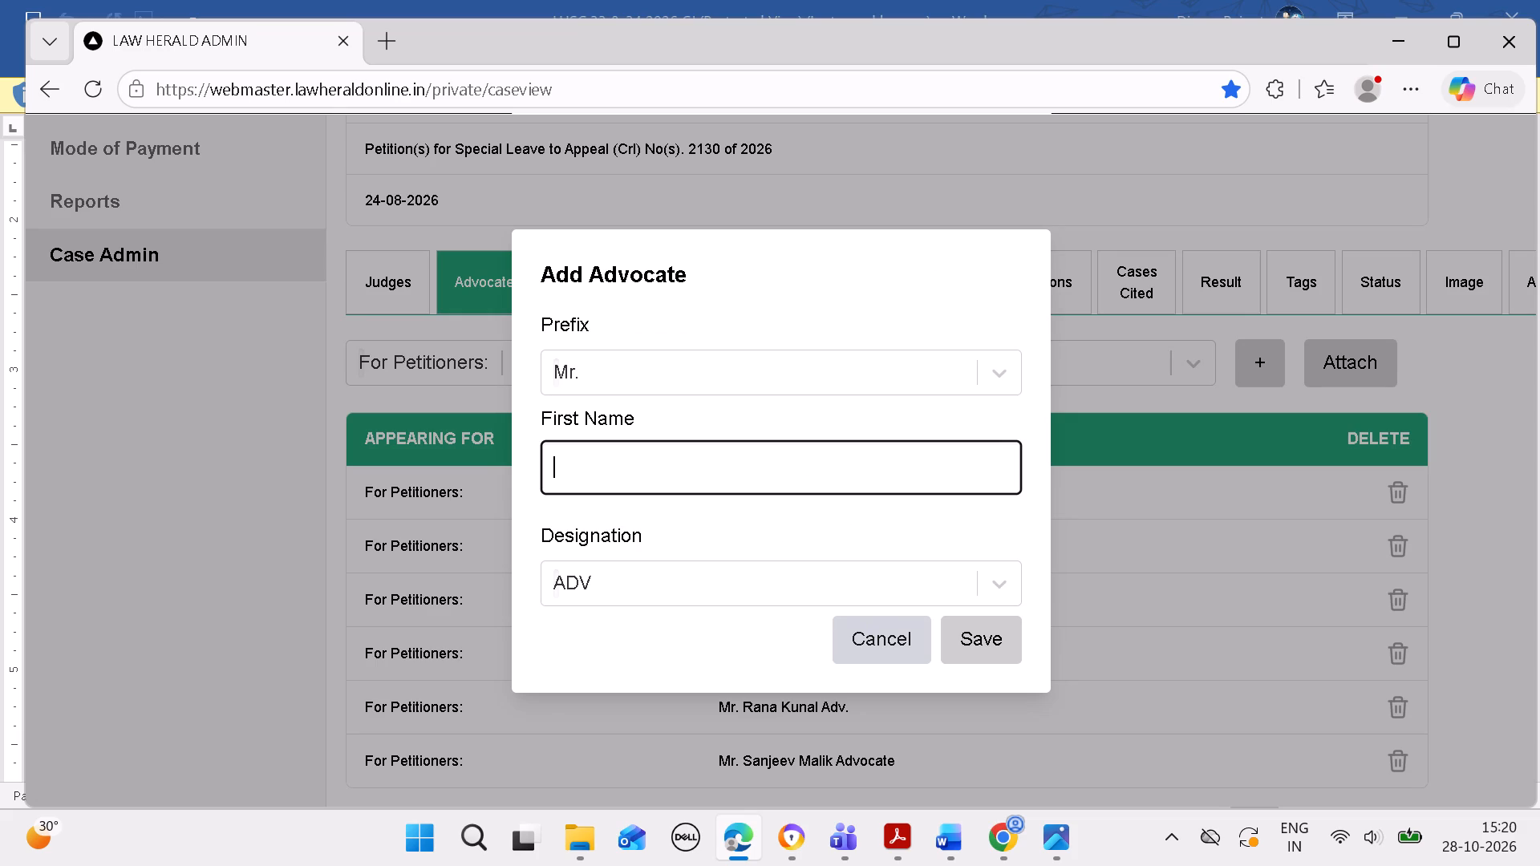
pyautogui.click(942, 475)
pyautogui.hotkey('ctrl', 'v')
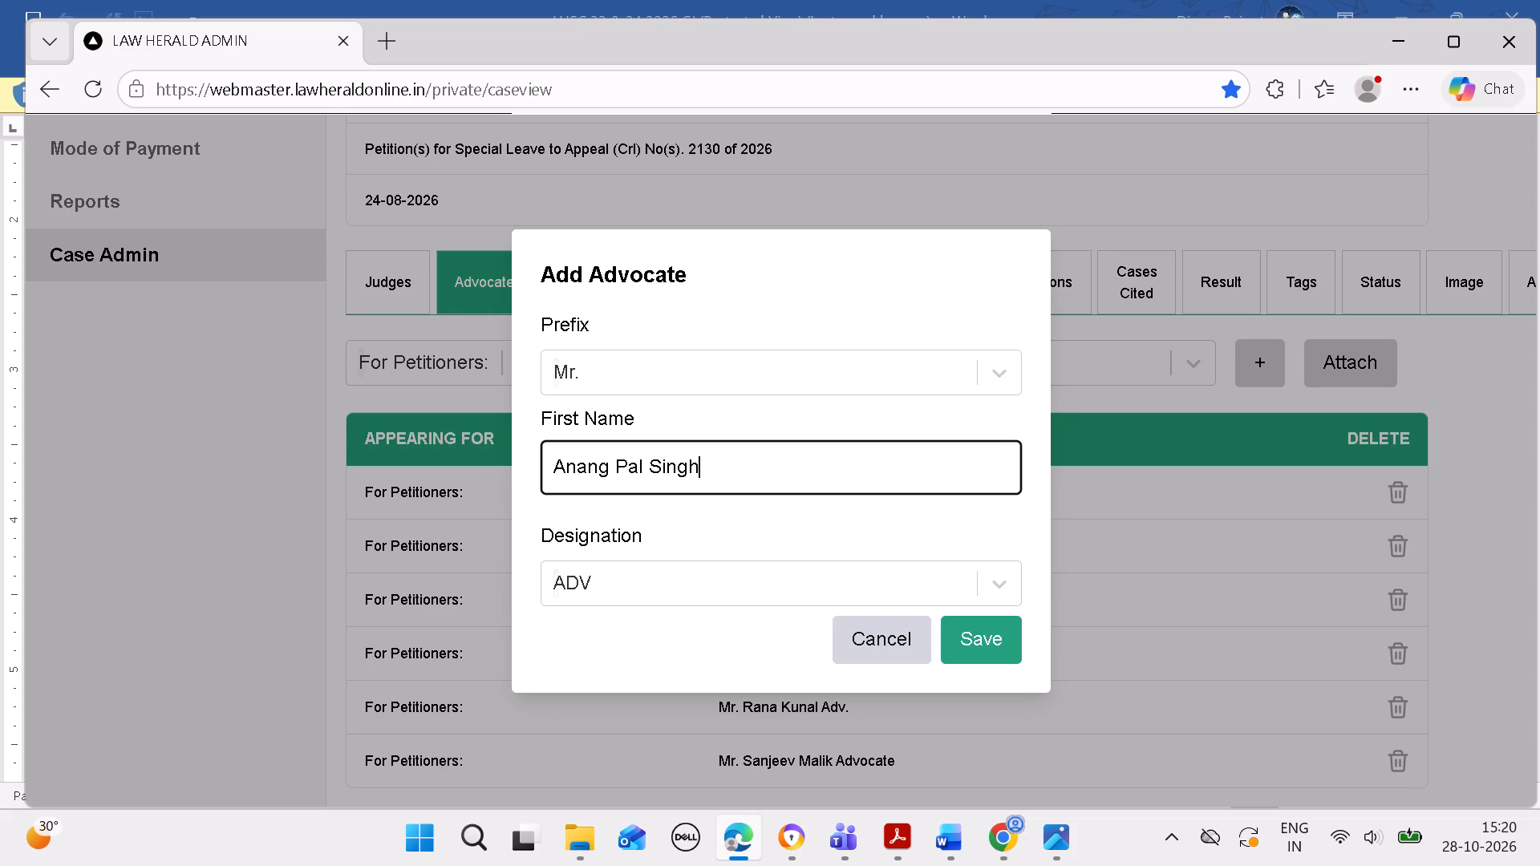
pyautogui.click(991, 636)
pyautogui.moveTo(1011, 267); pyautogui.dragTo(1015, 259)
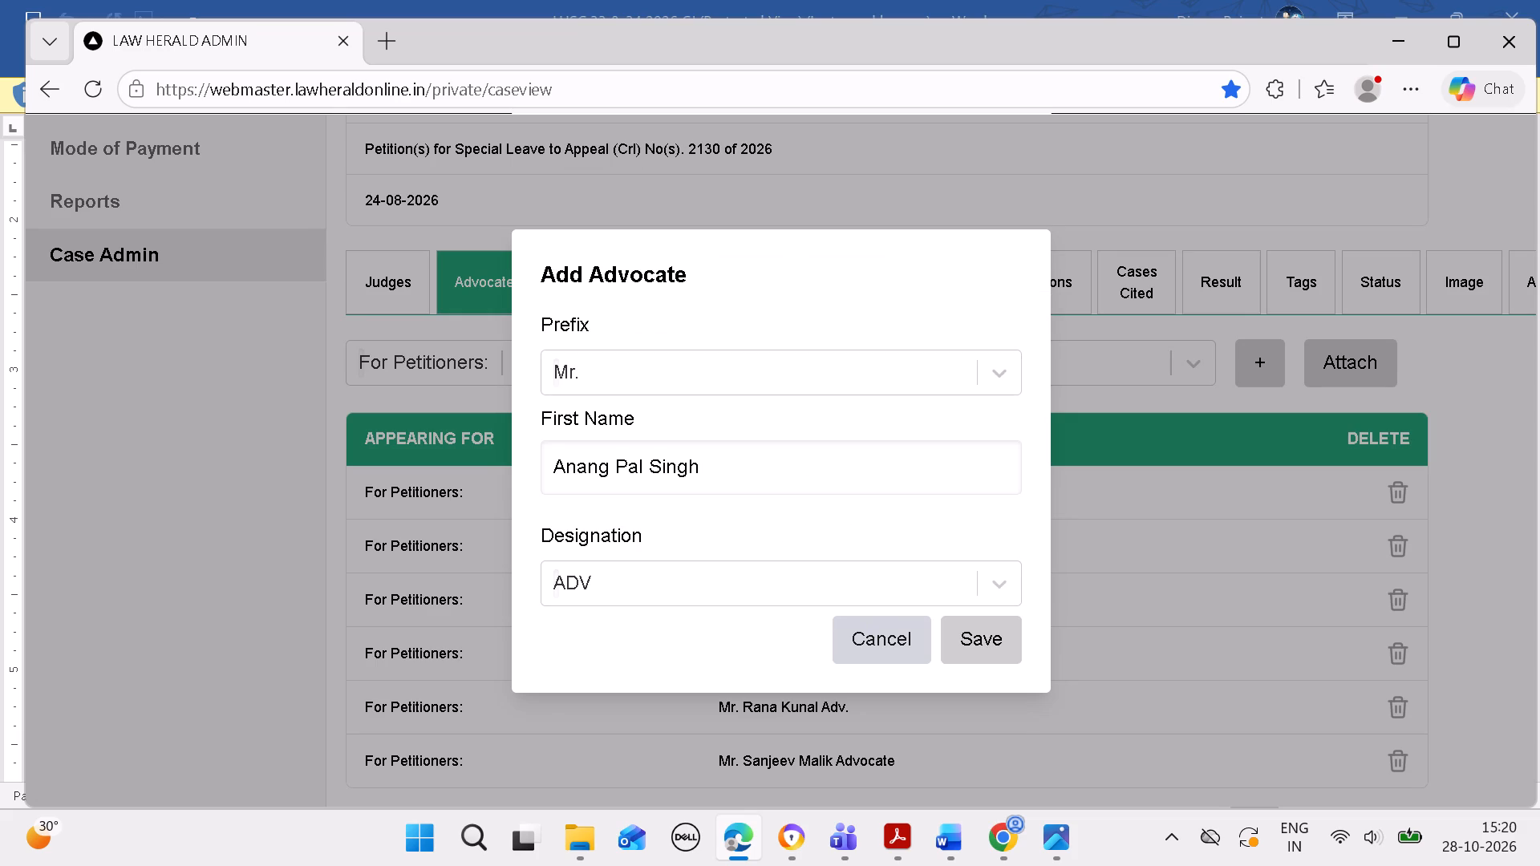
# Set the seventh petitioners' advocate's designation to Advocate, save the new entry and attach it to case 752.
pyautogui.click(911, 567)
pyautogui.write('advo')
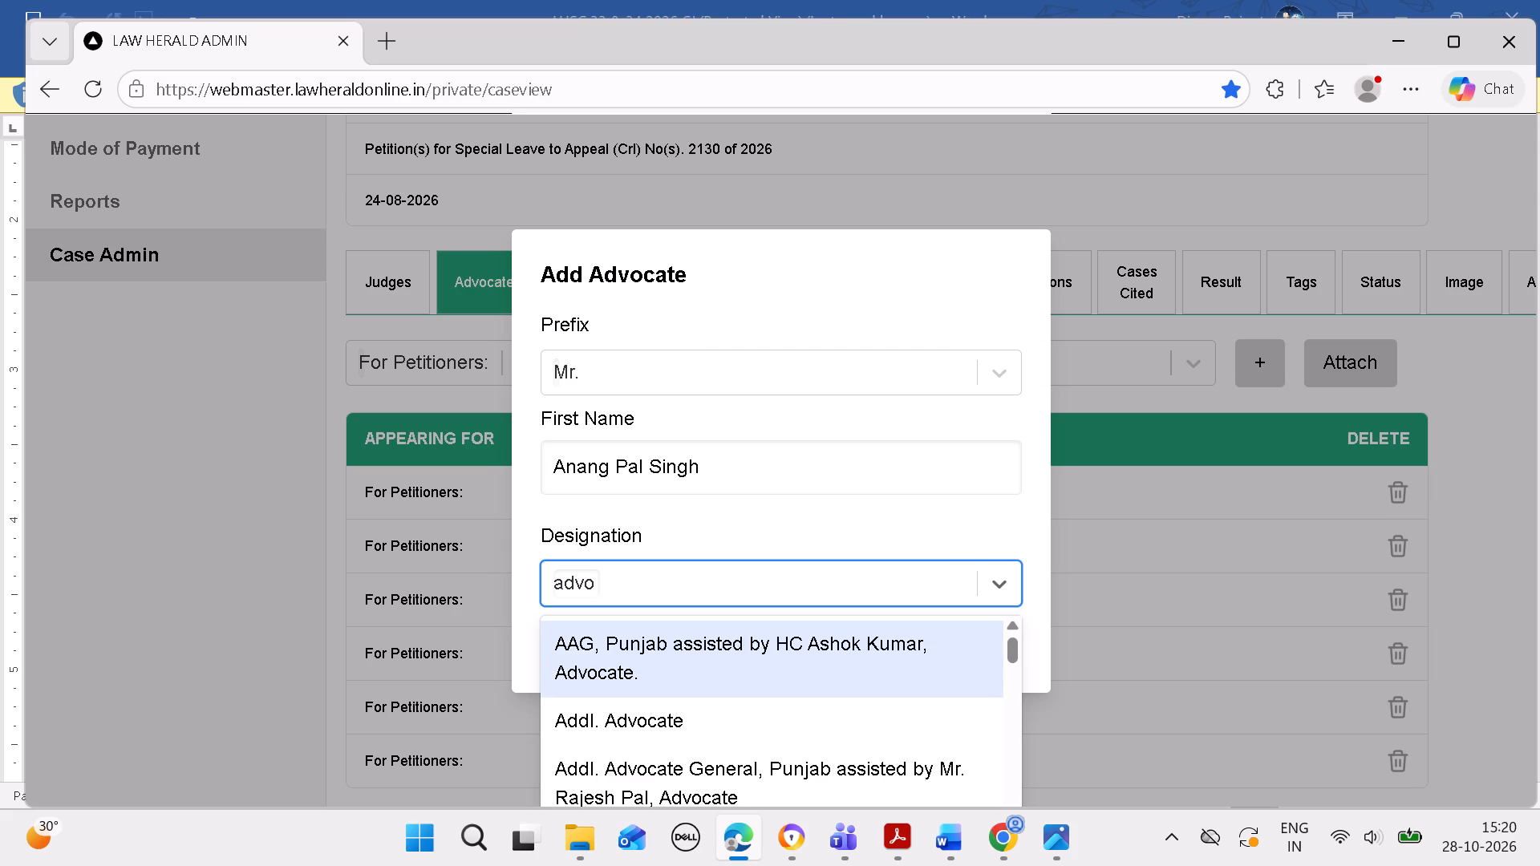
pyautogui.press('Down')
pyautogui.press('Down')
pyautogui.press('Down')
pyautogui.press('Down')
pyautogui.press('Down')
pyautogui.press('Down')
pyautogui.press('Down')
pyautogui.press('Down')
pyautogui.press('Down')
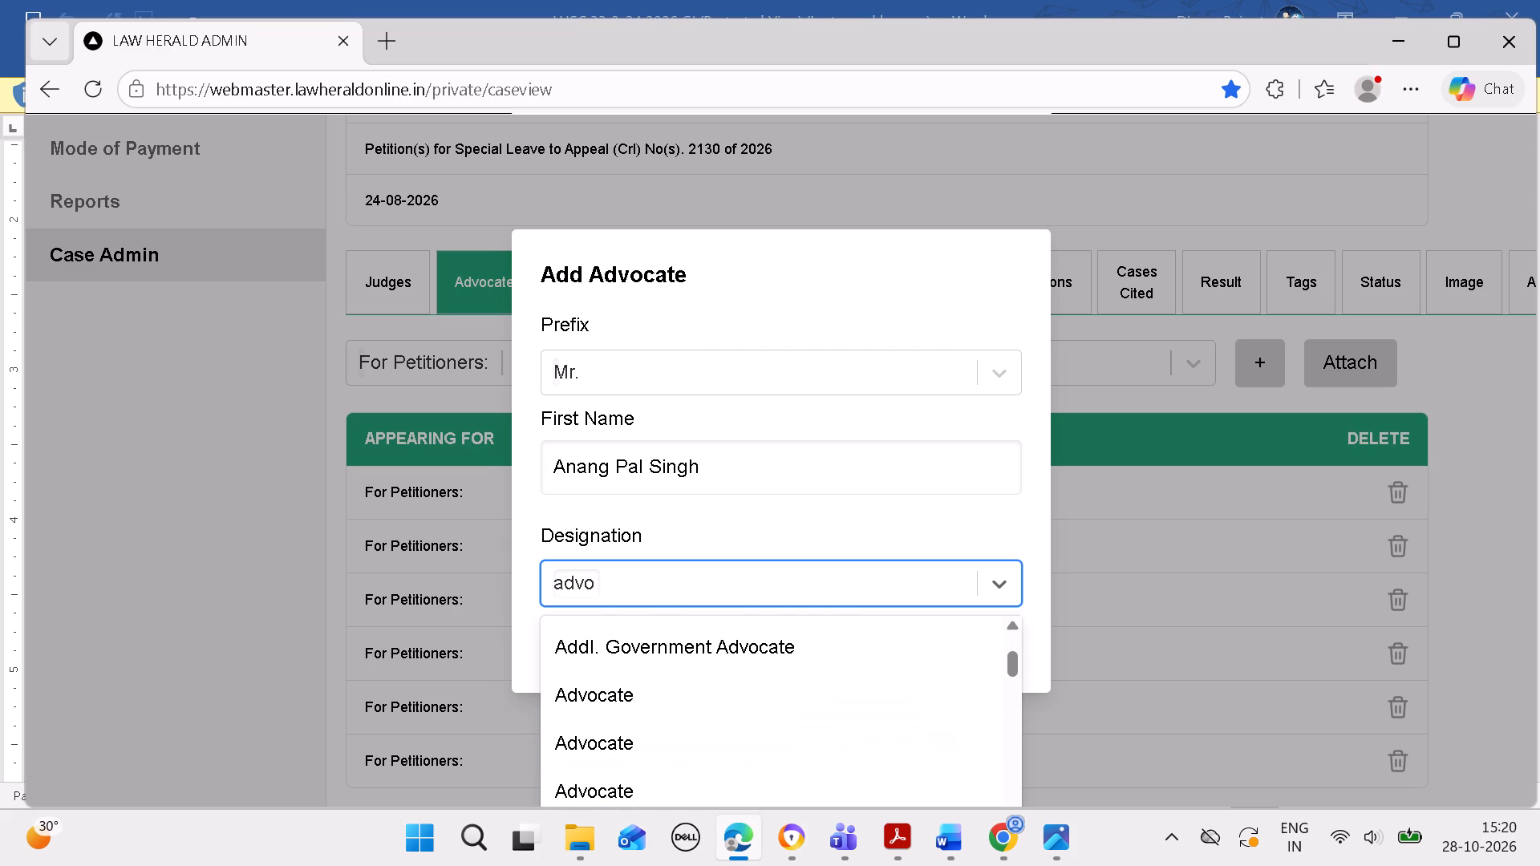
pyautogui.click(699, 722)
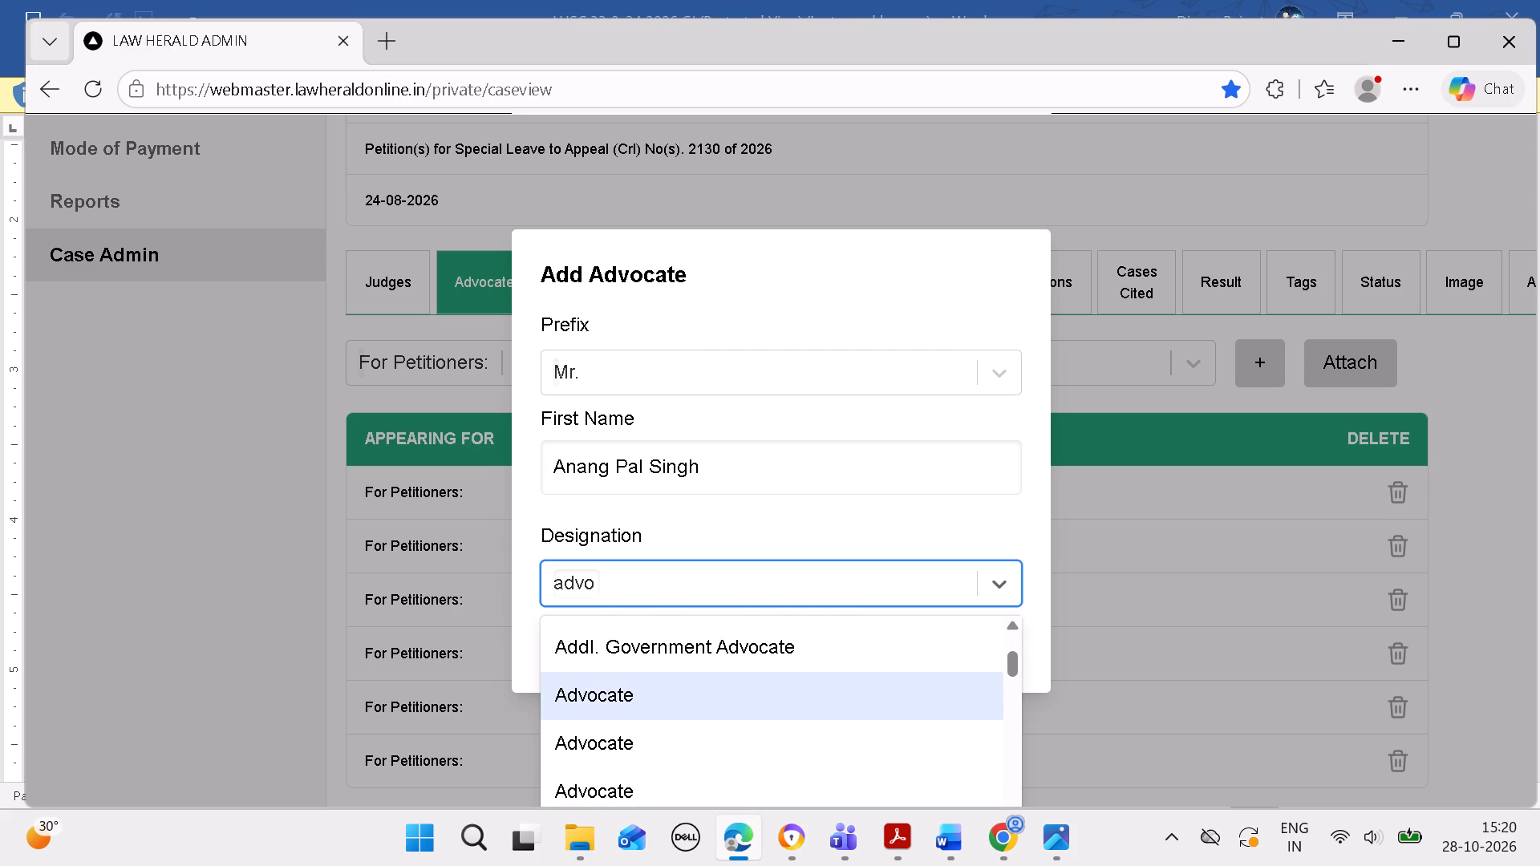
pyautogui.click(664, 746)
pyautogui.click(993, 647)
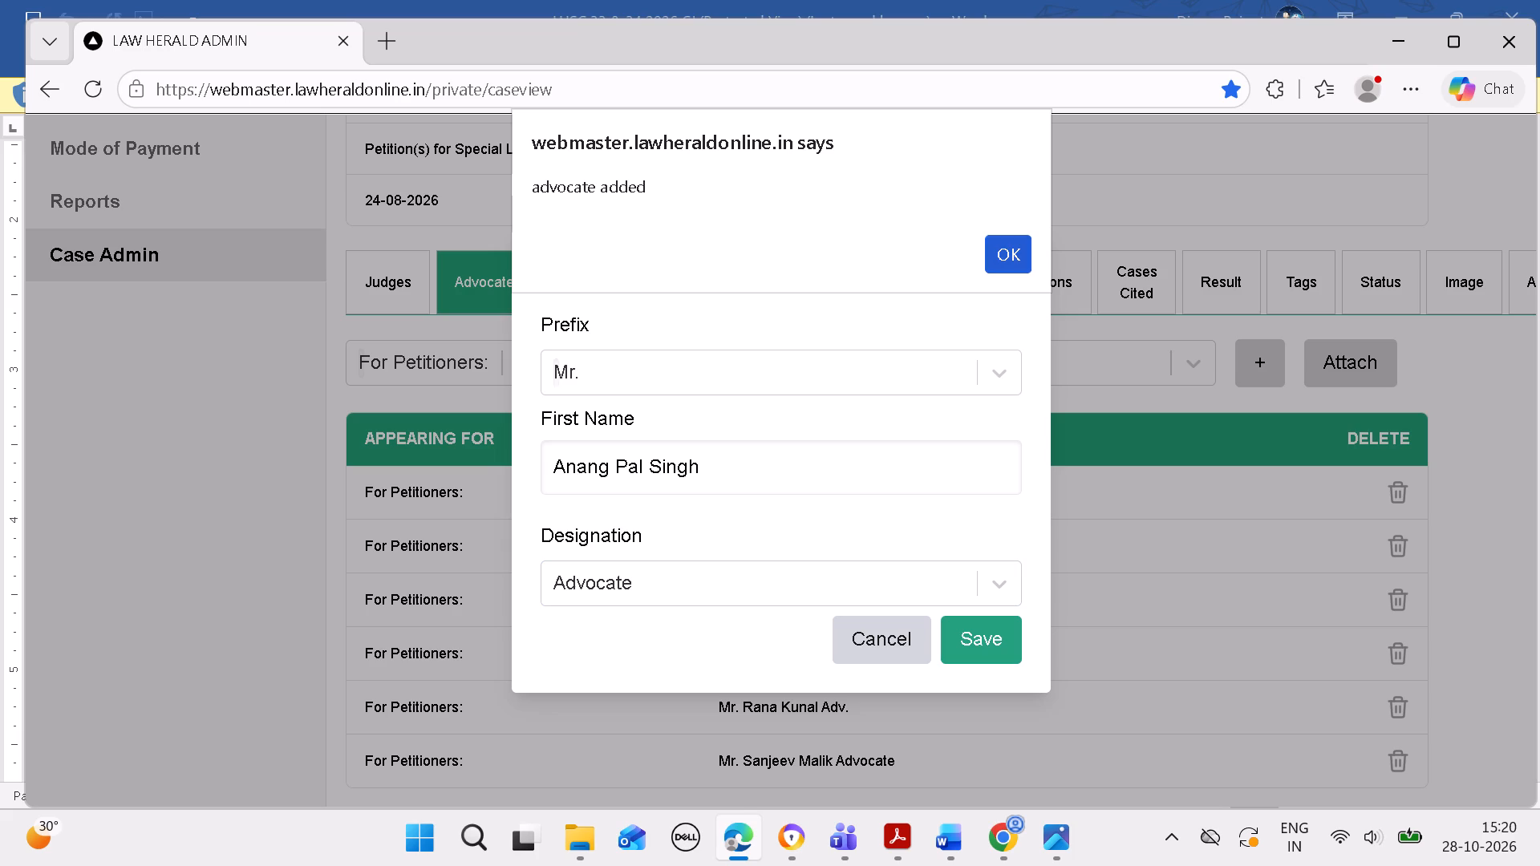
pyautogui.click(1008, 255)
pyautogui.click(1017, 253)
# Look up the last petitioners' advocate by the name copied from Word and attach her existing AOR entry to case 752.
pyautogui.scroll(-5, 962, 536)
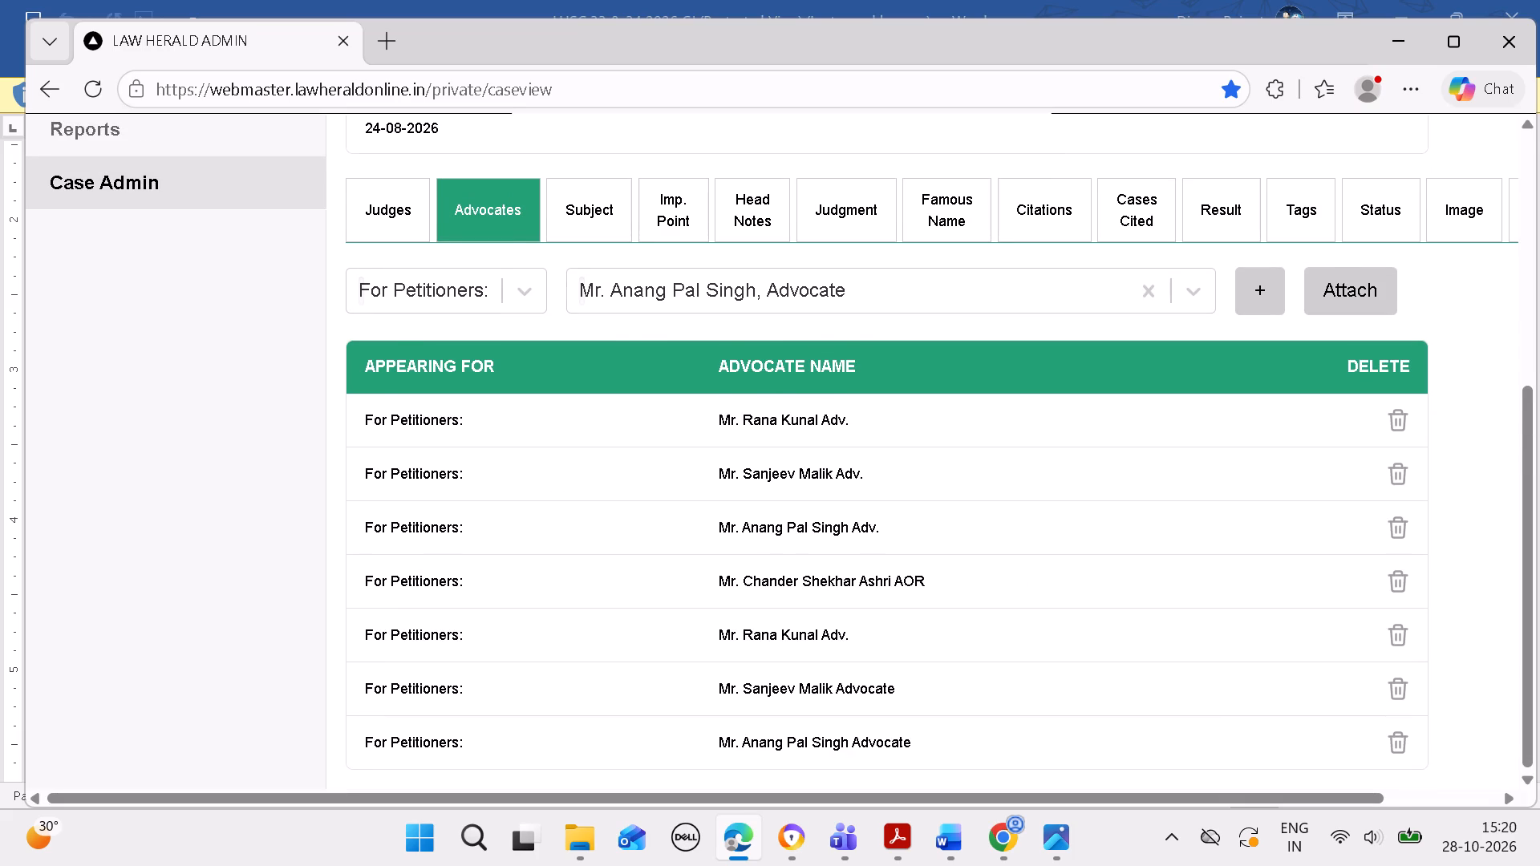
pyautogui.click(942, 828)
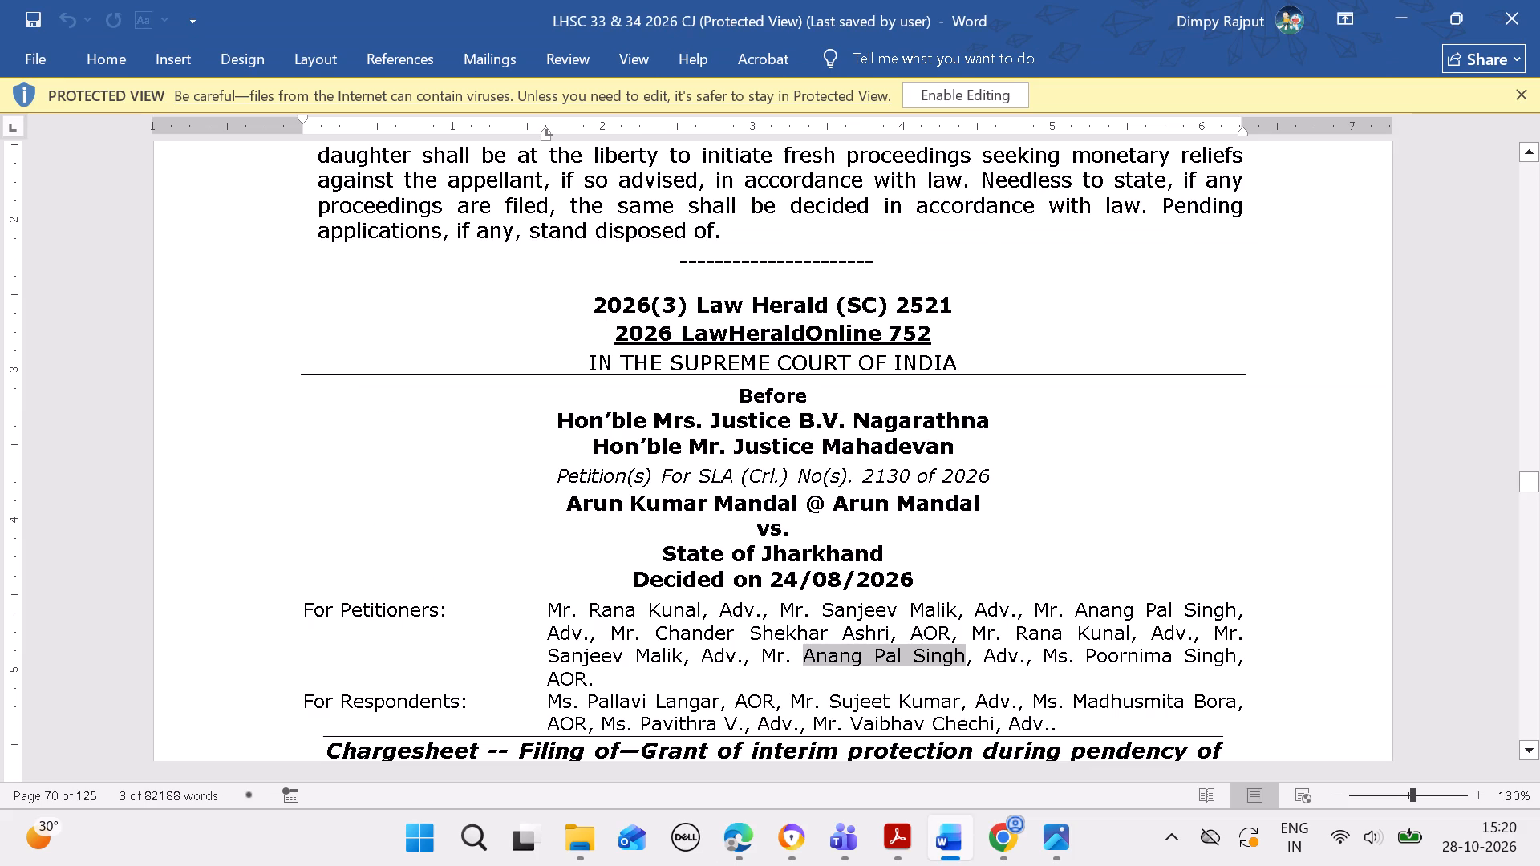
pyautogui.moveTo(1090, 659); pyautogui.dragTo(1218, 657)
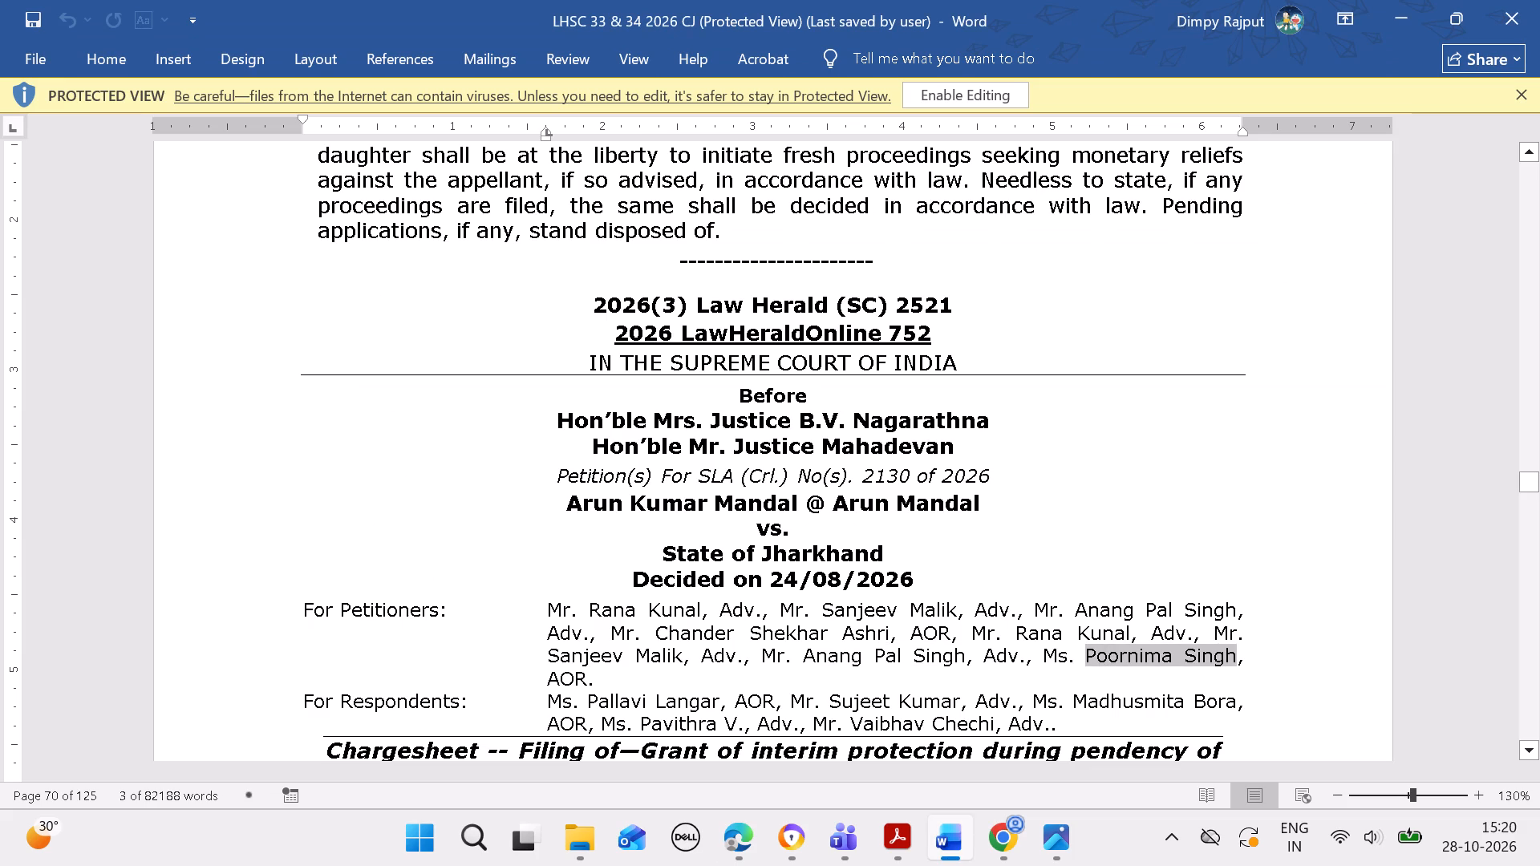
pyautogui.hotkey('ctrl', 'c')
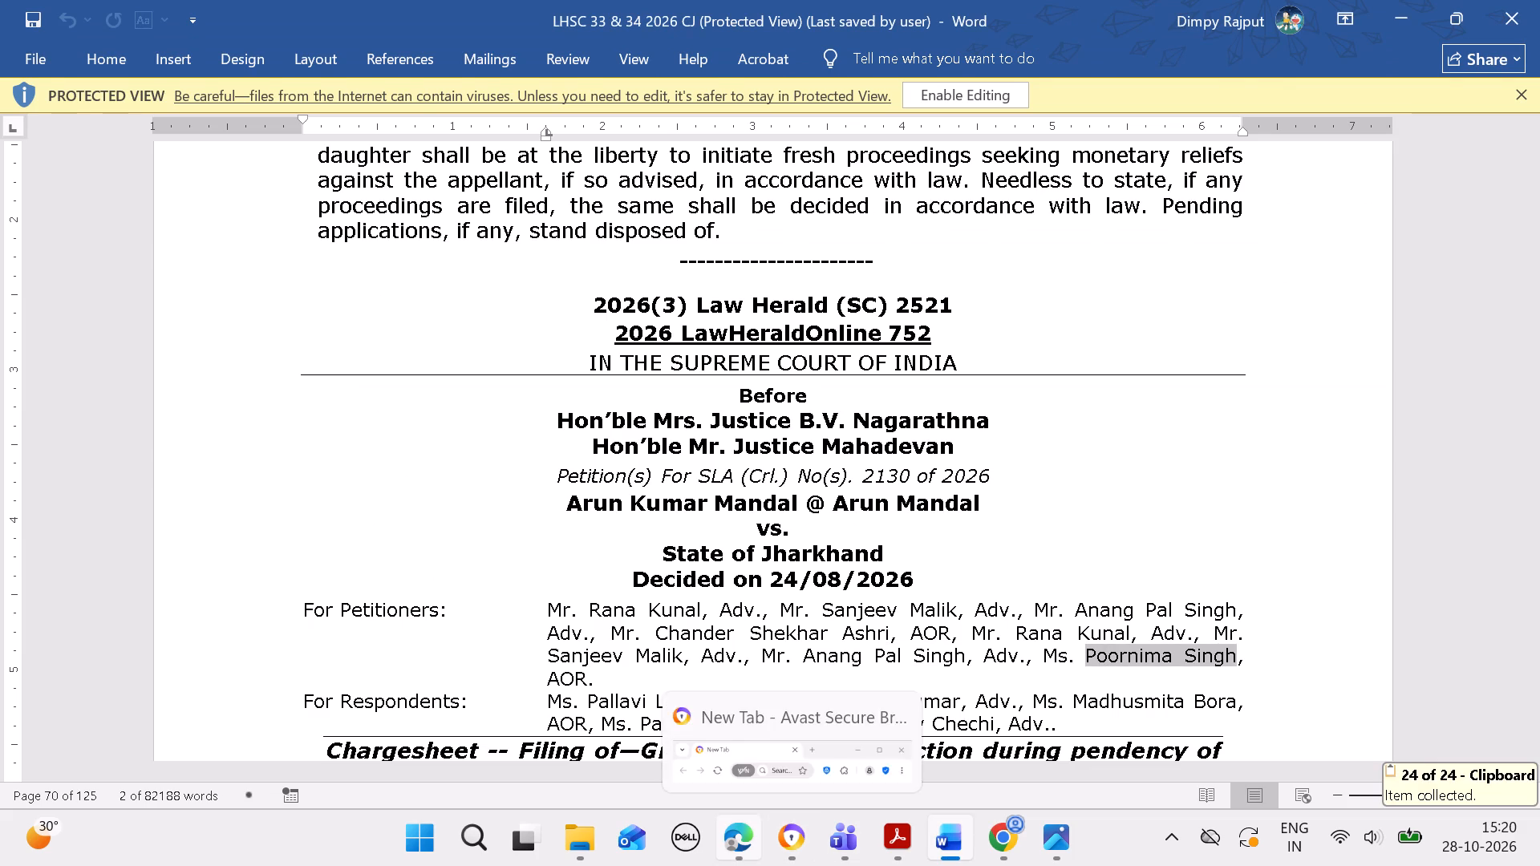
pyautogui.click(739, 844)
pyautogui.click(1146, 280)
pyautogui.hotkey('ctrl', 'v')
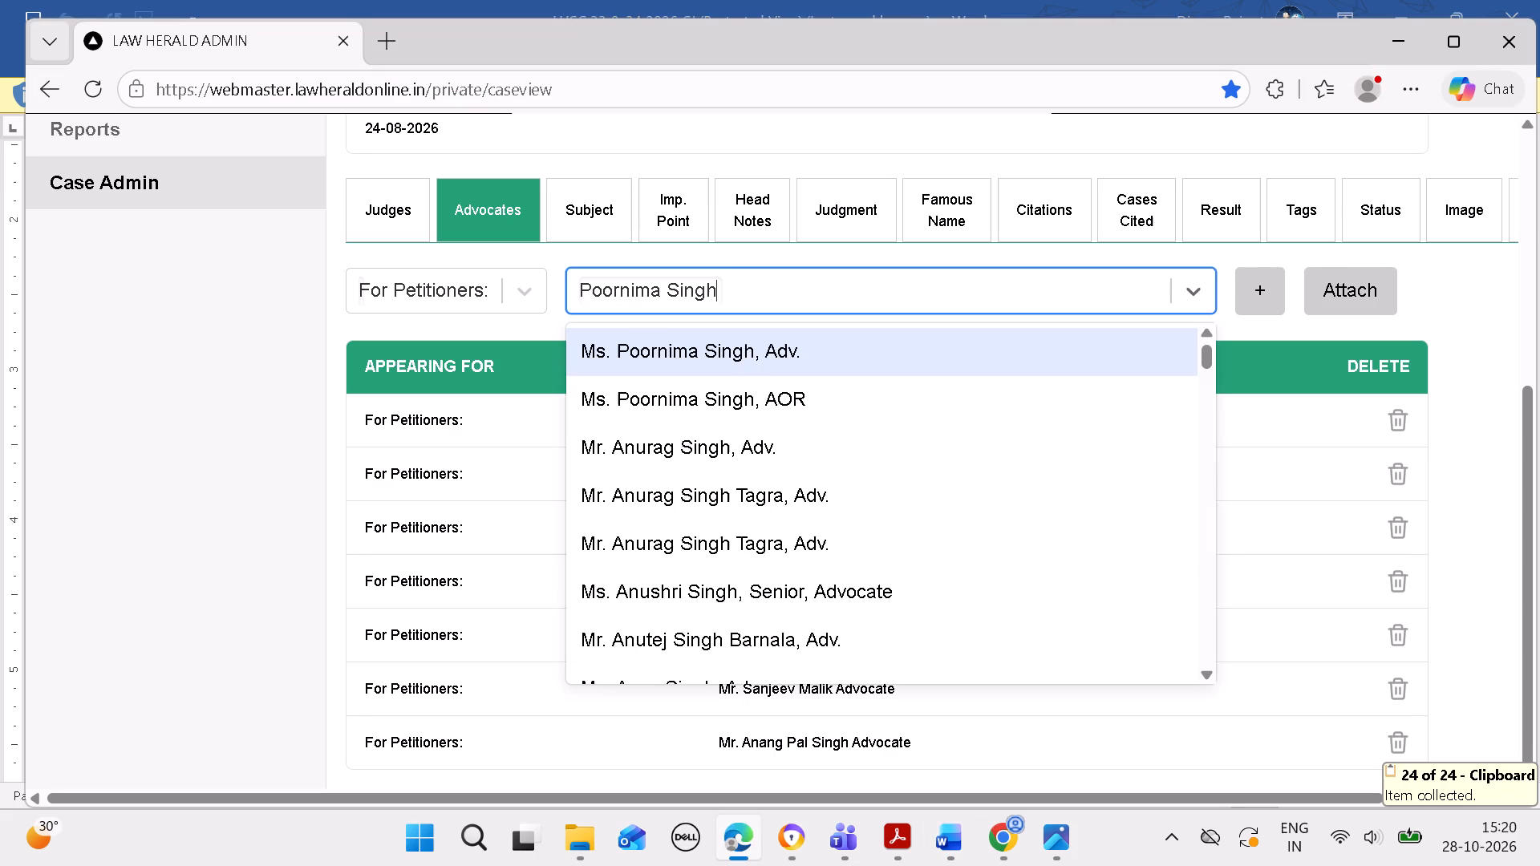
pyautogui.click(954, 397)
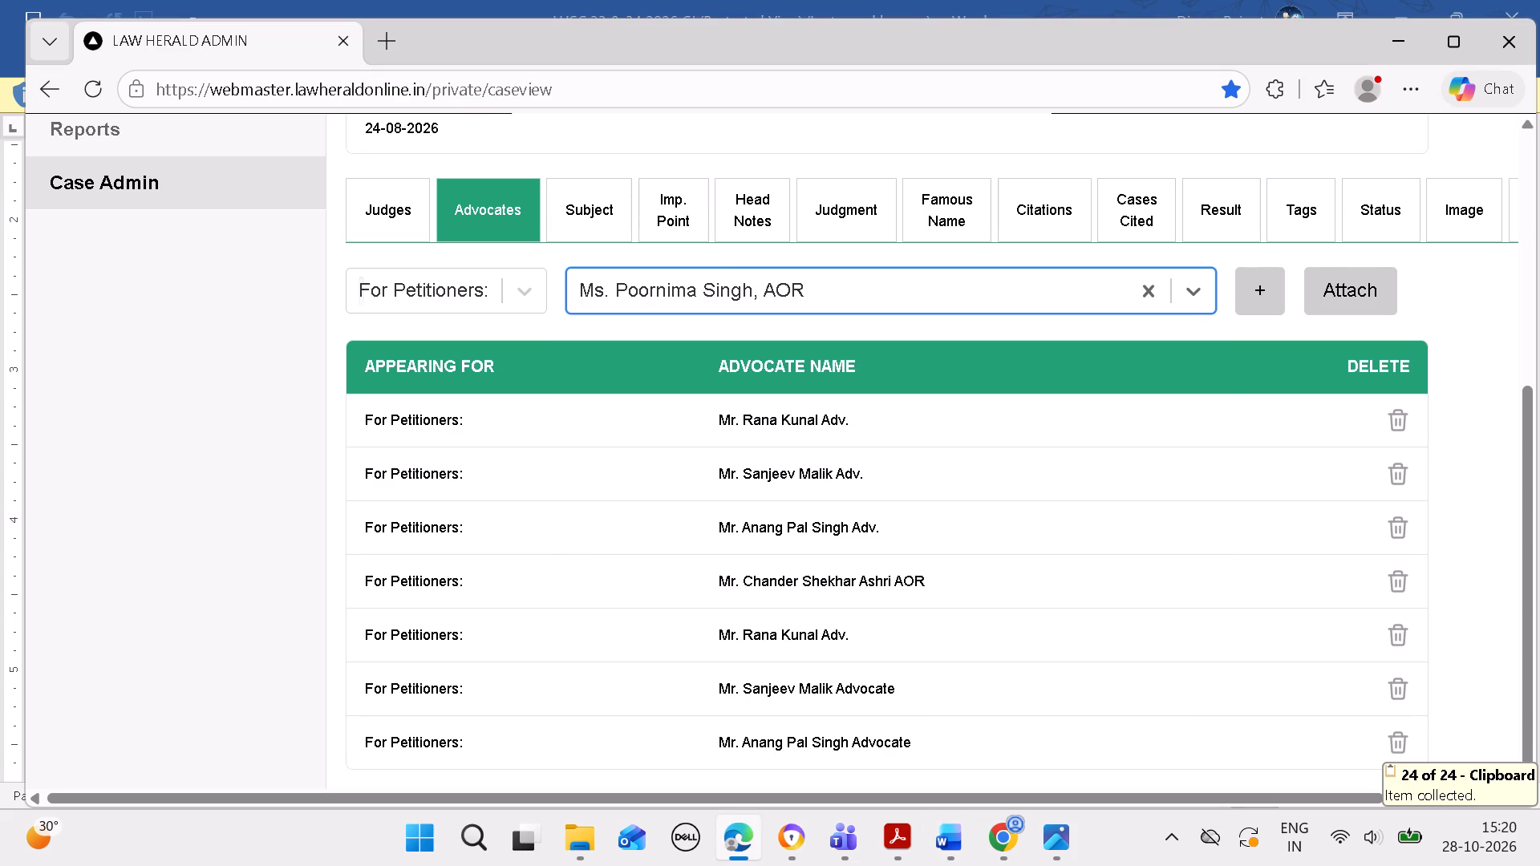
pyautogui.click(1331, 297)
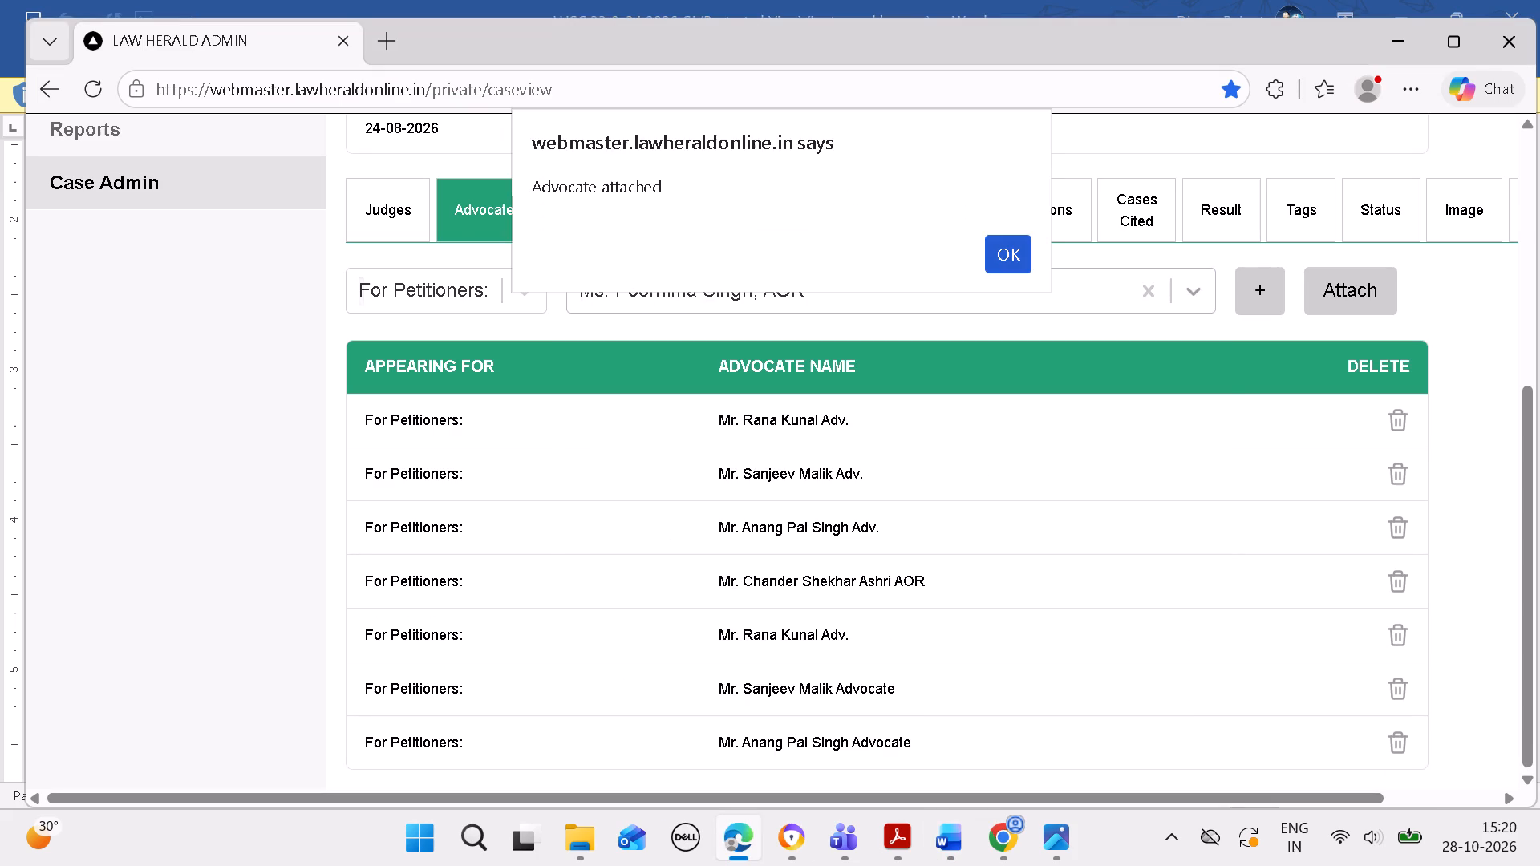
pyautogui.click(1025, 252)
# Set the appearing side for the next advocates of case 752 to For Respondents.
pyautogui.scroll(-5, 955, 374)
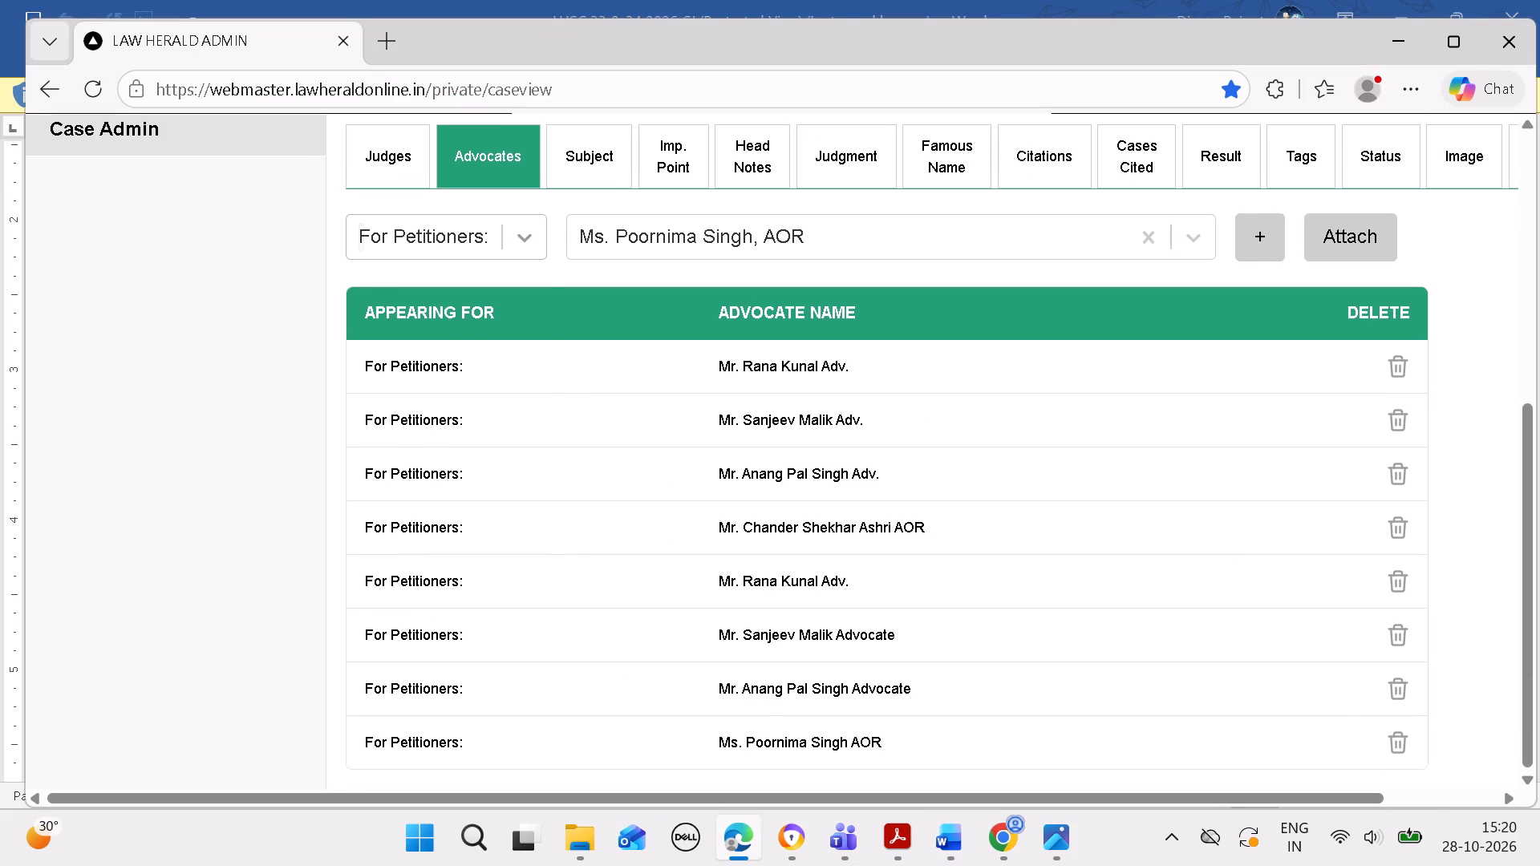
pyautogui.click(524, 236)
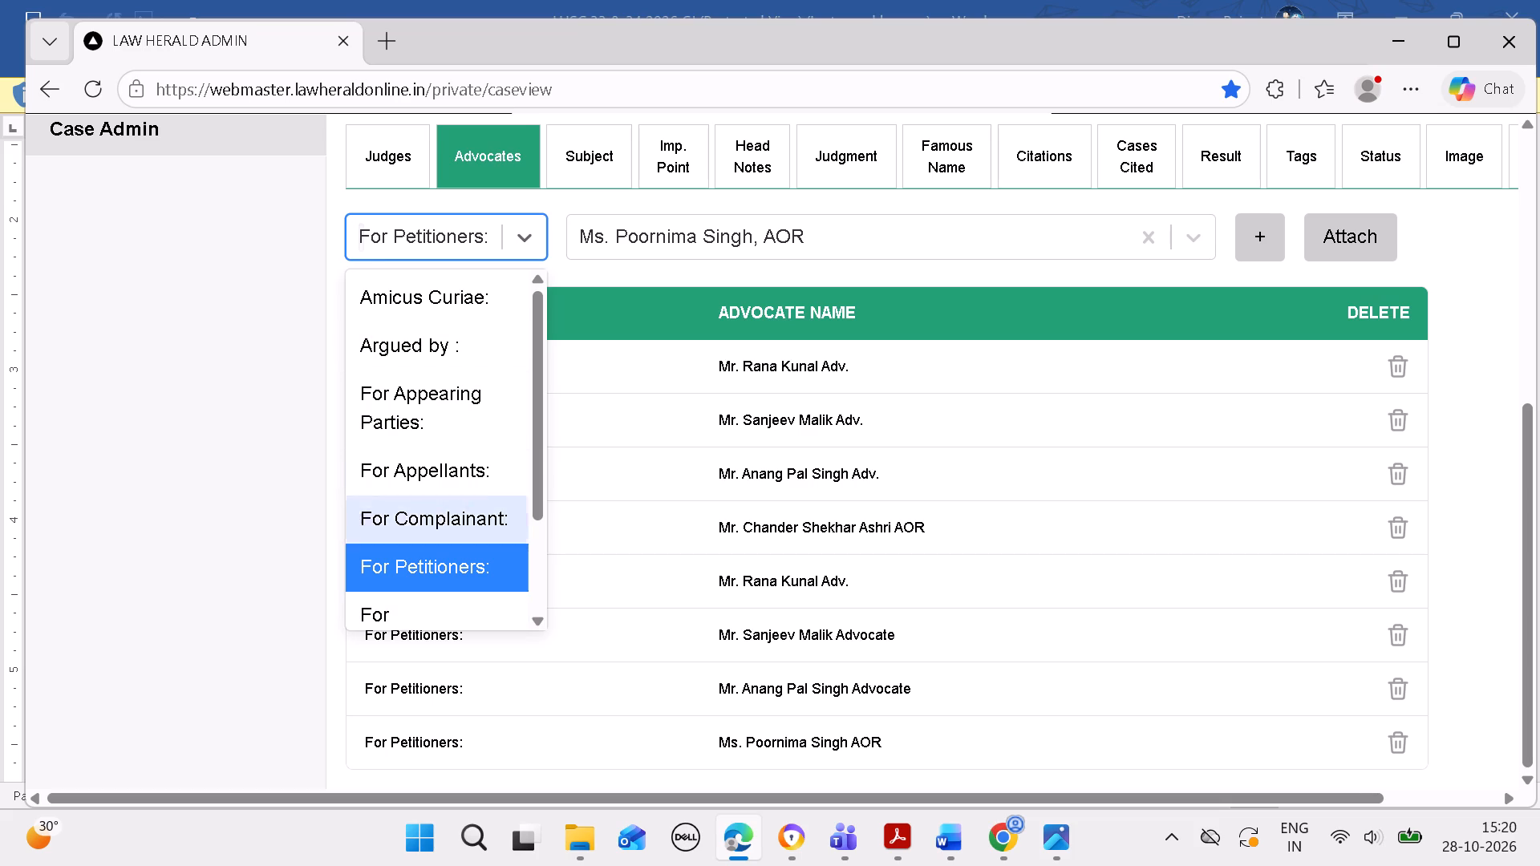
pyautogui.moveTo(538, 469); pyautogui.dragTo(550, 521)
pyautogui.click(422, 532)
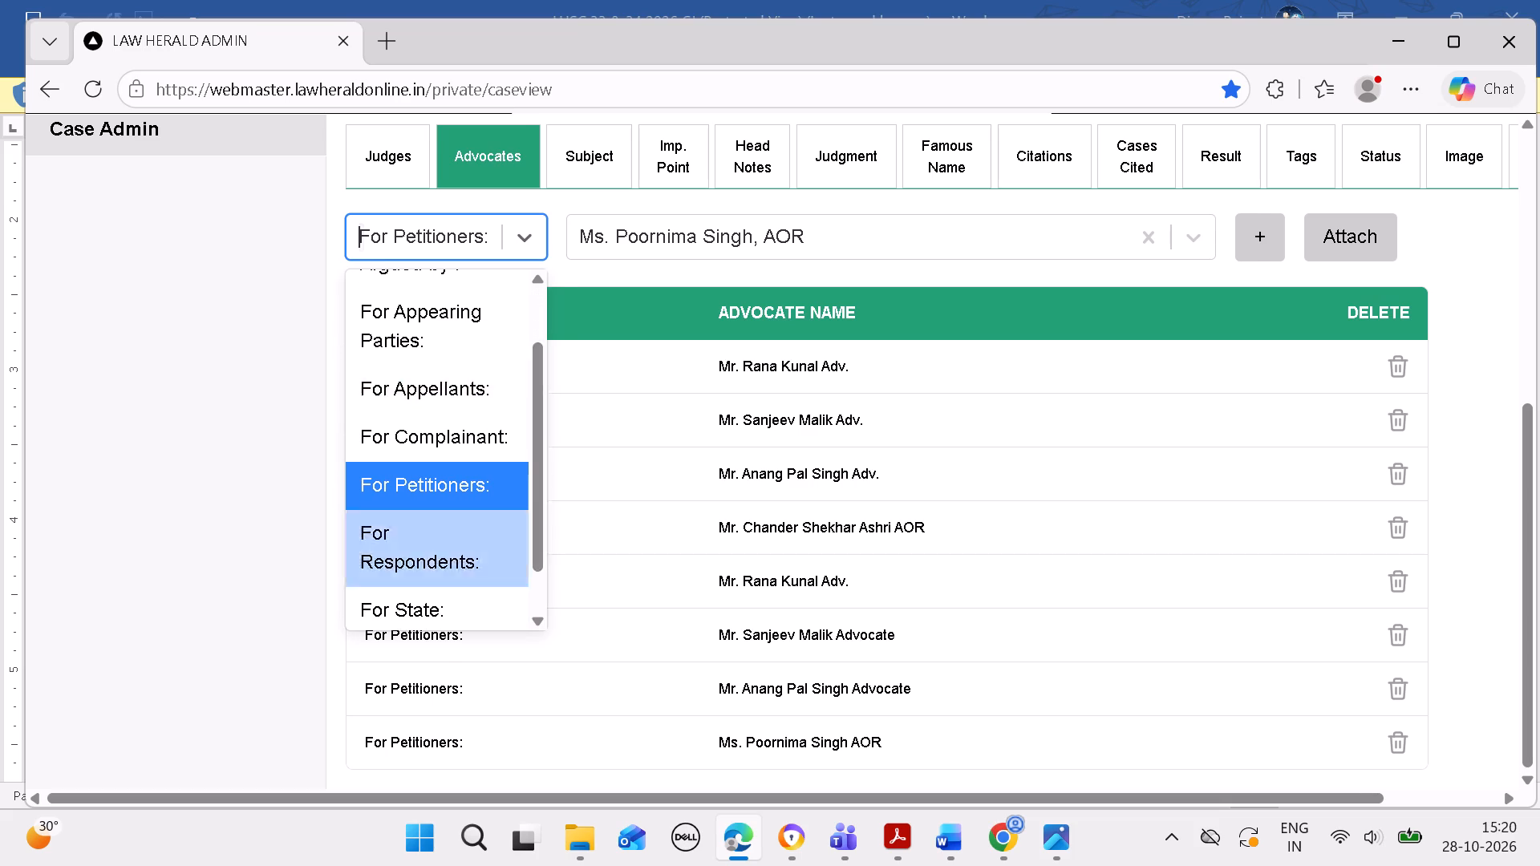
pyautogui.scroll(-5, 444, 532)
# Look up the first respondents' advocate by the name copied from Word and attach her existing Ms., AOR entry to case 752.
pyautogui.click(950, 840)
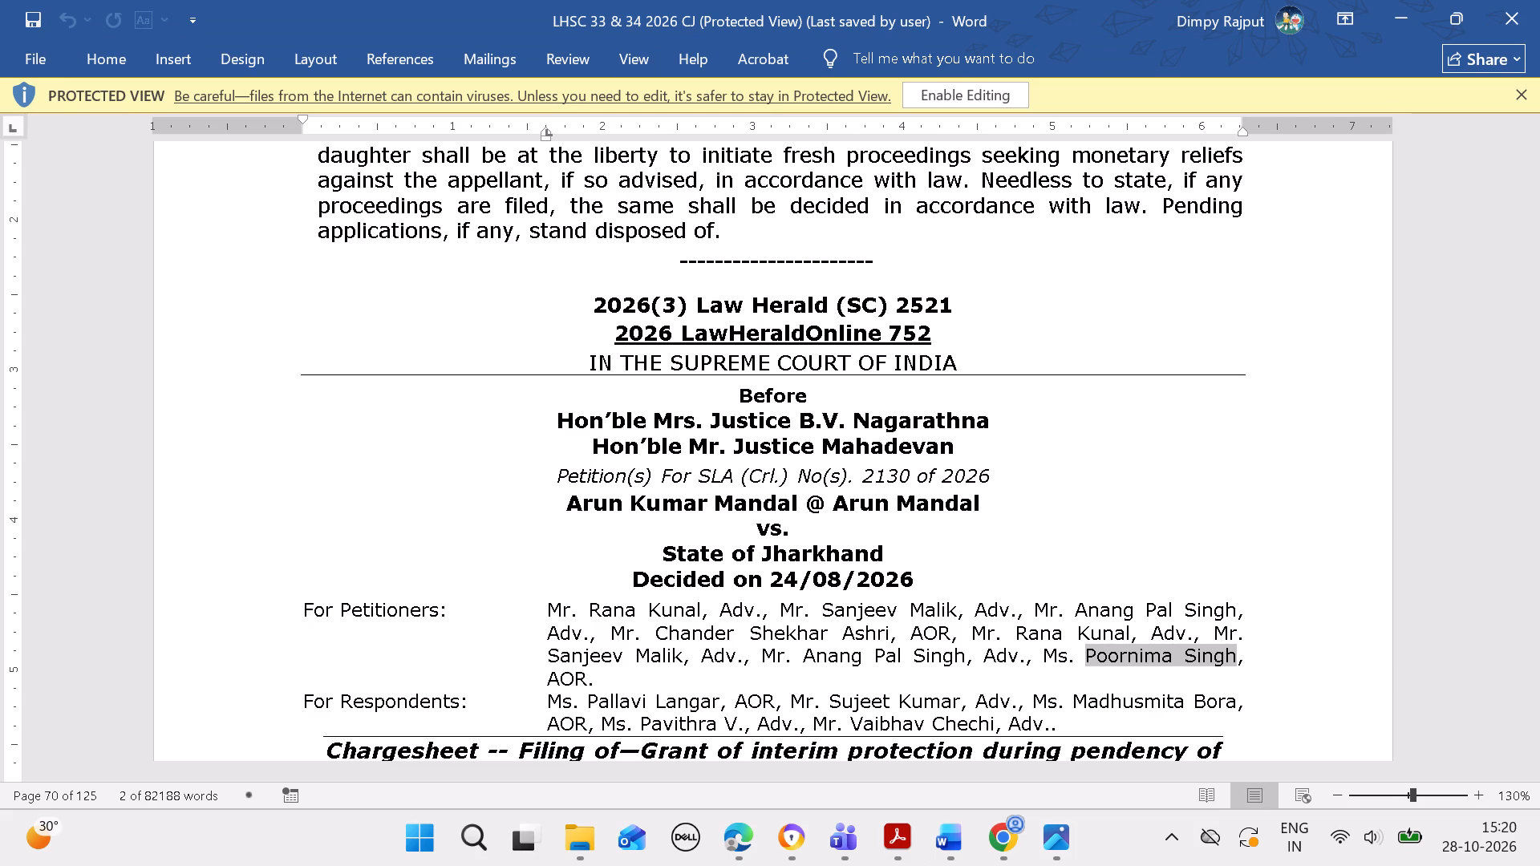
pyautogui.moveTo(595, 698); pyautogui.dragTo(707, 699)
pyautogui.hotkey('ctrl', 'c')
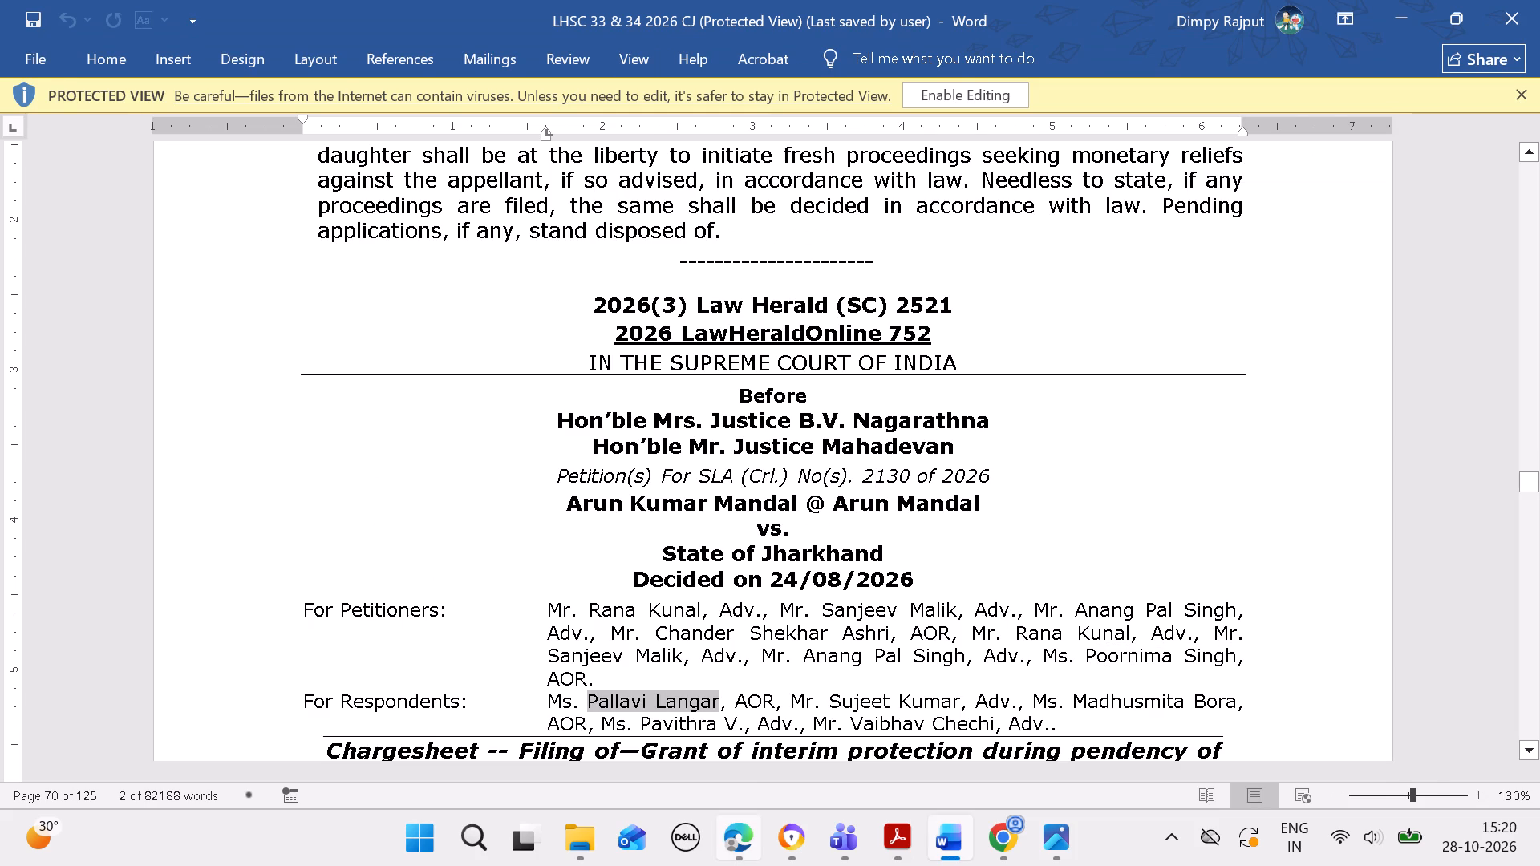
pyautogui.click(729, 835)
pyautogui.click(1173, 226)
pyautogui.hotkey('ctrl', 'v')
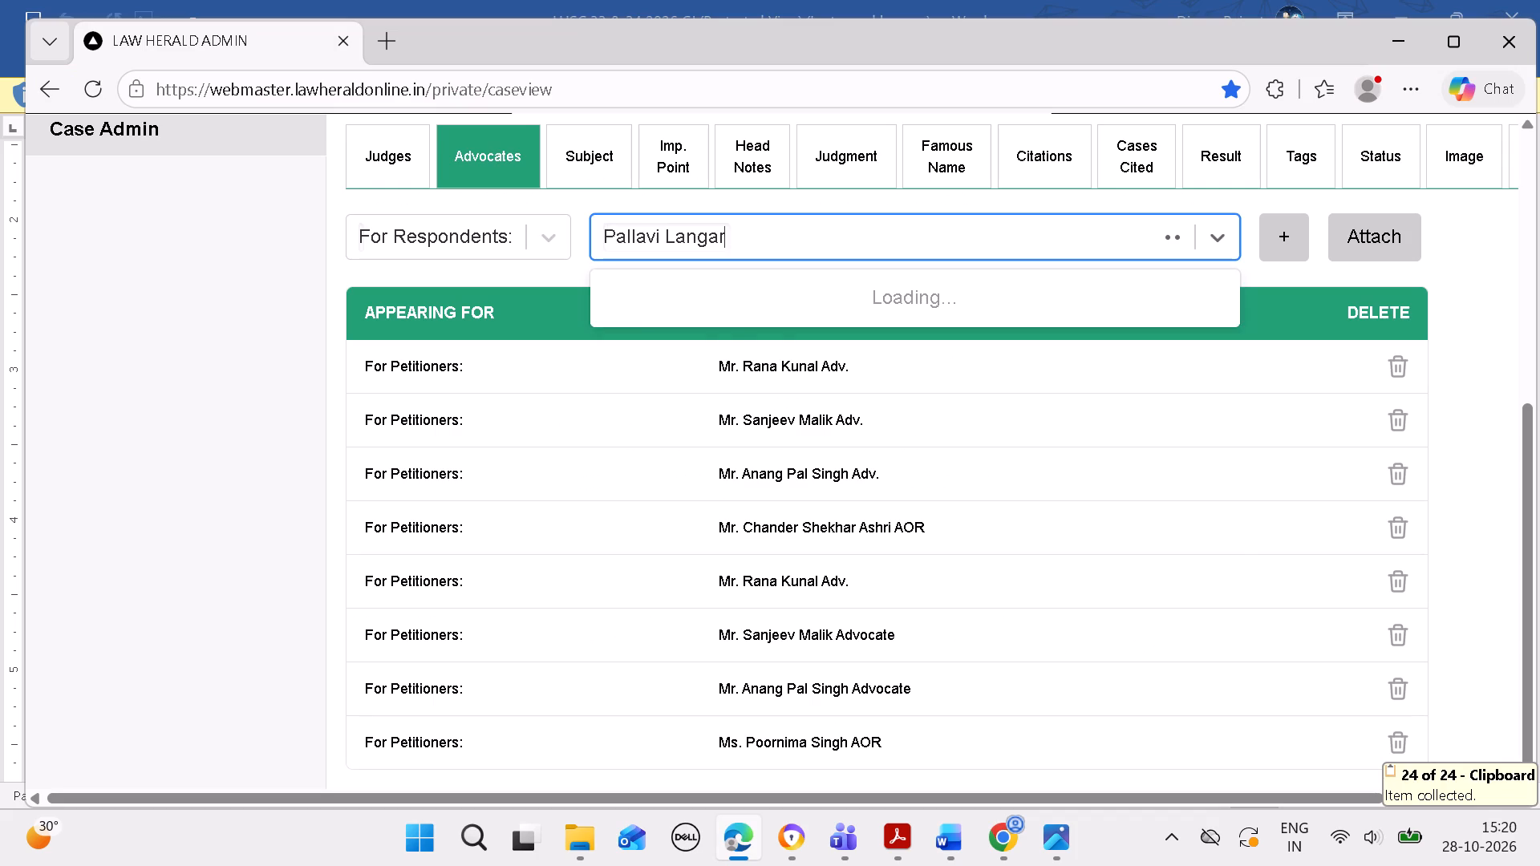
pyautogui.click(983, 287)
pyautogui.click(1356, 246)
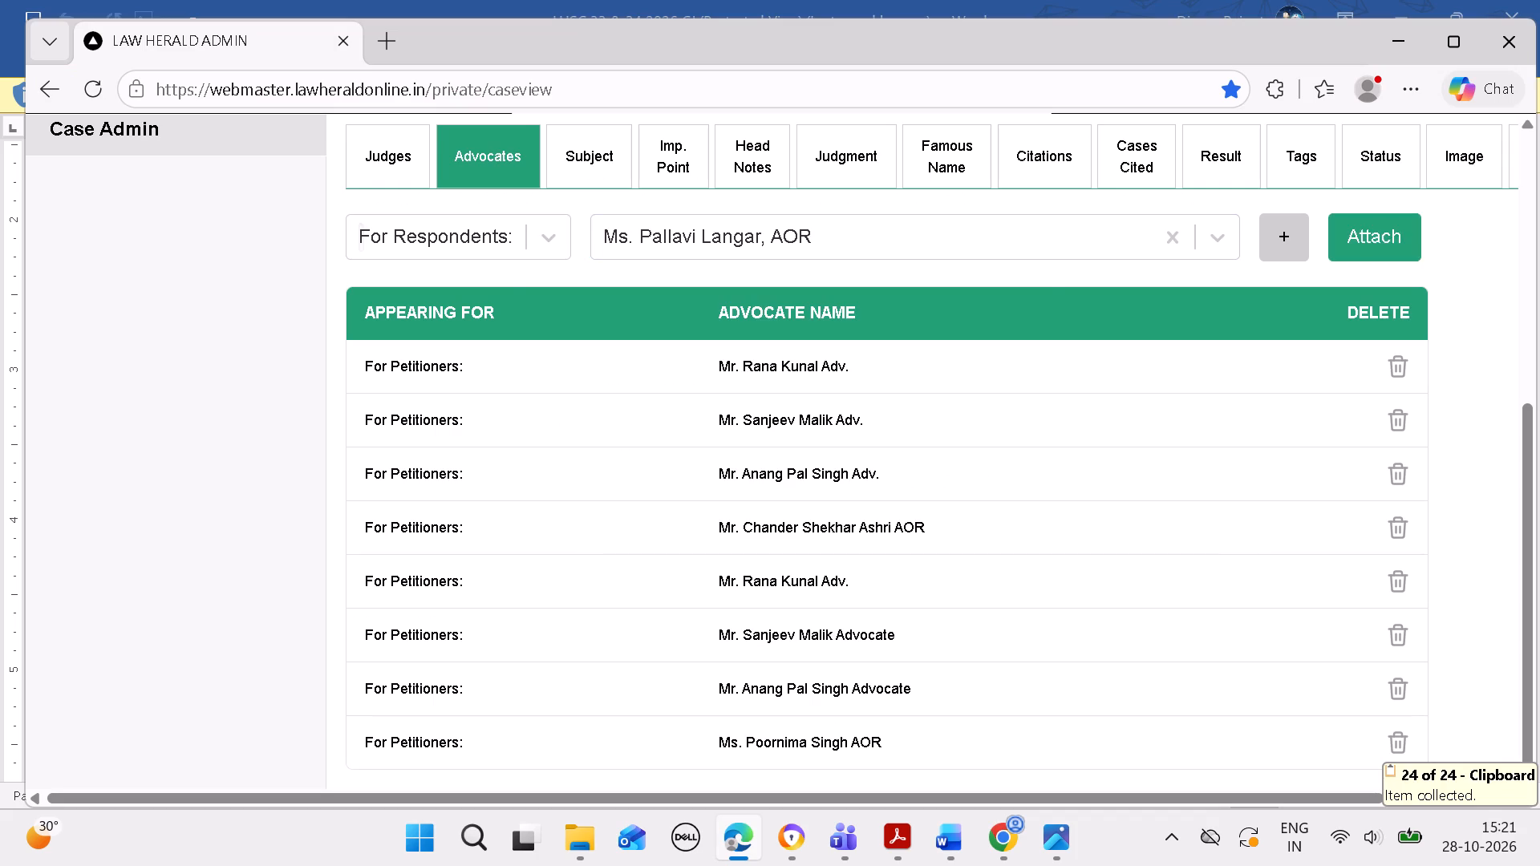
pyautogui.click(1002, 250)
pyautogui.scroll(-5, 983, 317)
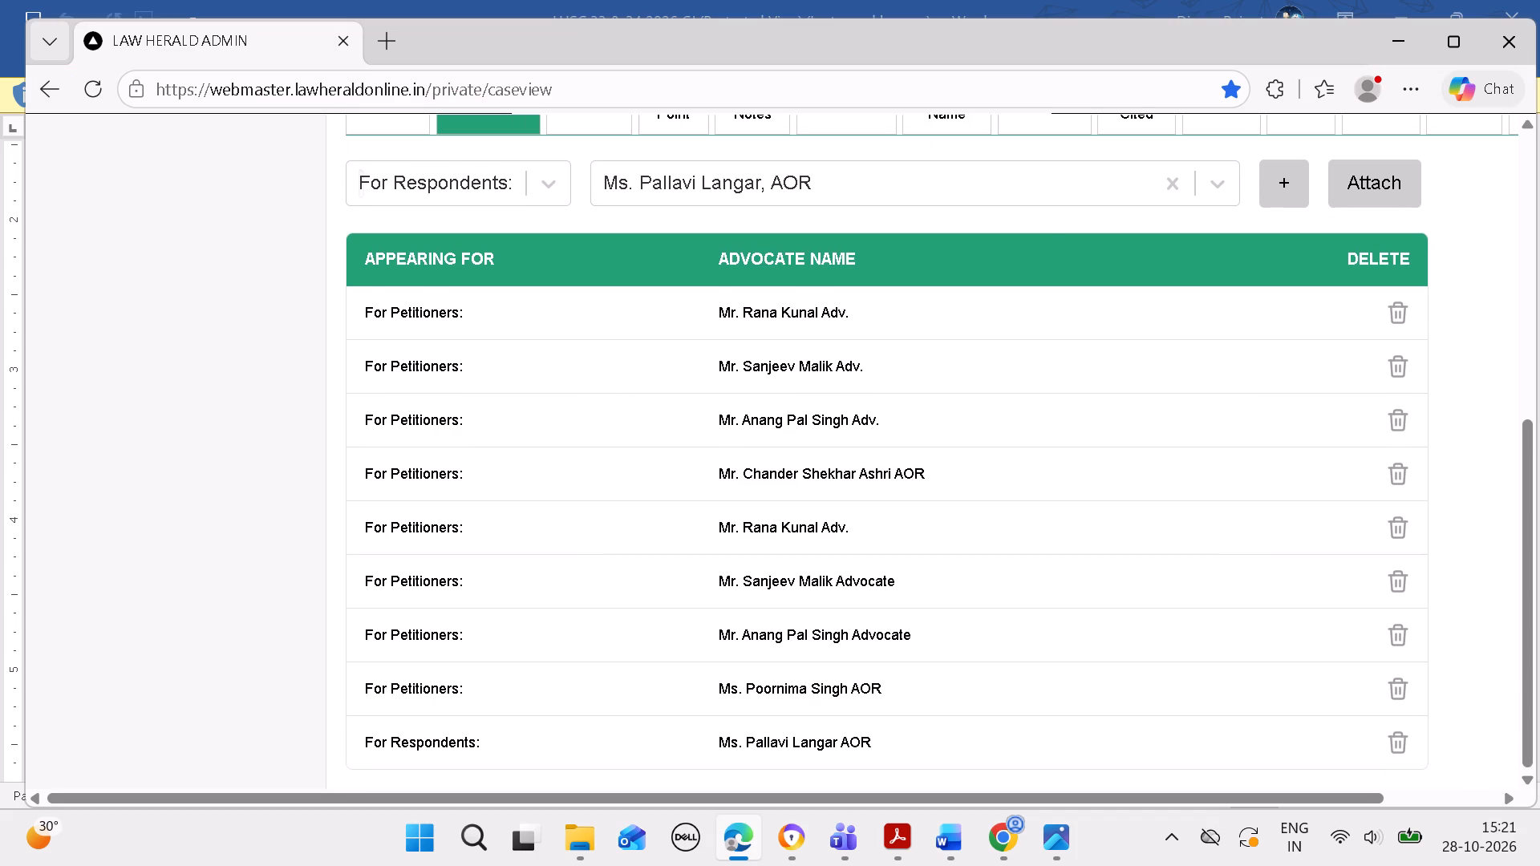
# Look up the second respondents' advocate by the name copied from Word and attach his existing Mr., Advocate entry to case 752.
pyautogui.click(942, 823)
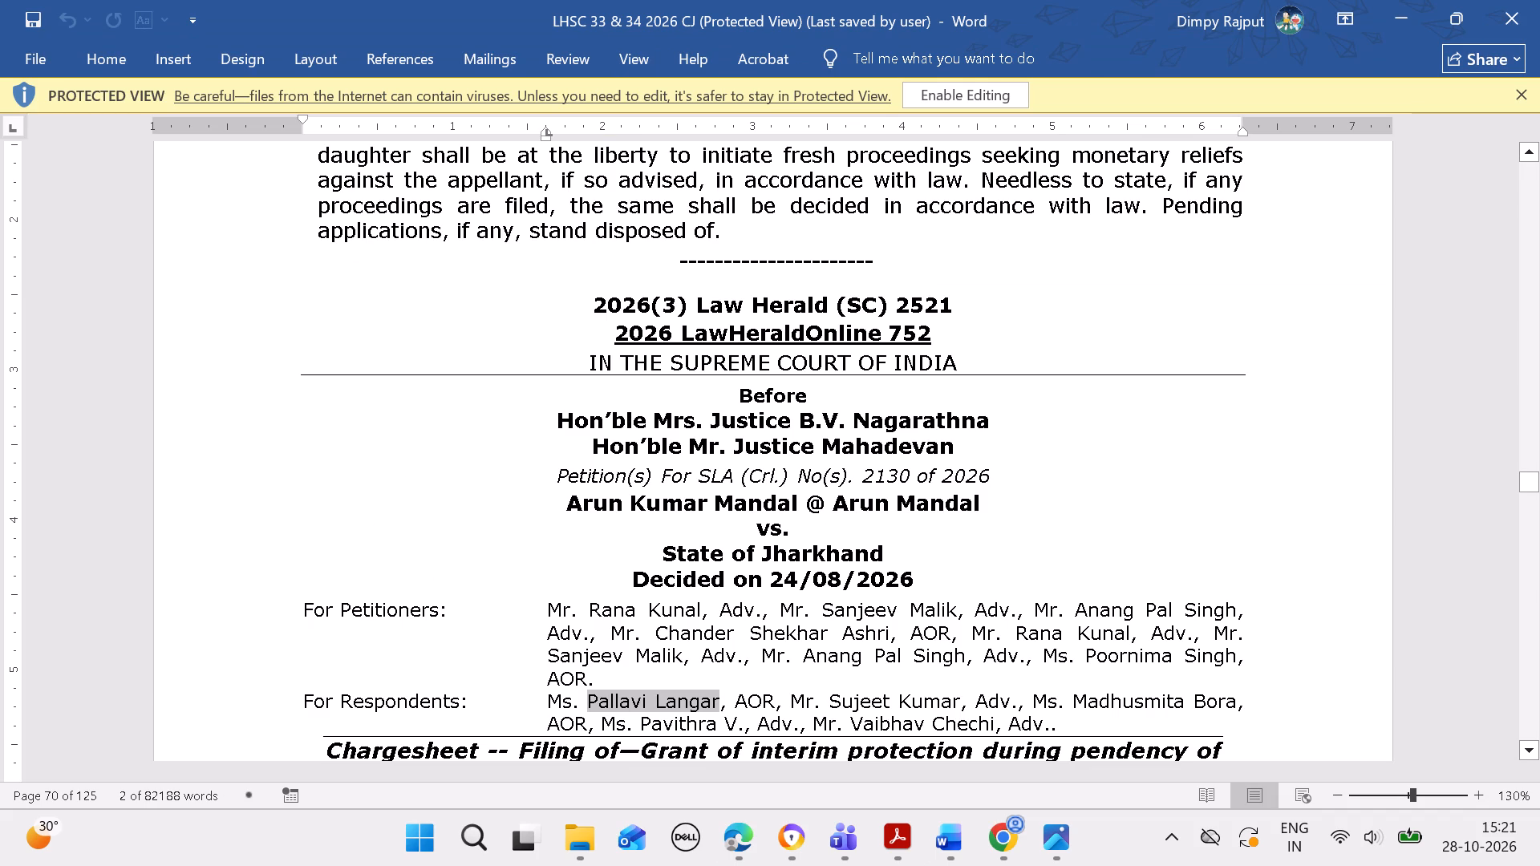
pyautogui.click(823, 698)
pyautogui.click(829, 698)
pyautogui.moveTo(831, 698); pyautogui.dragTo(851, 698)
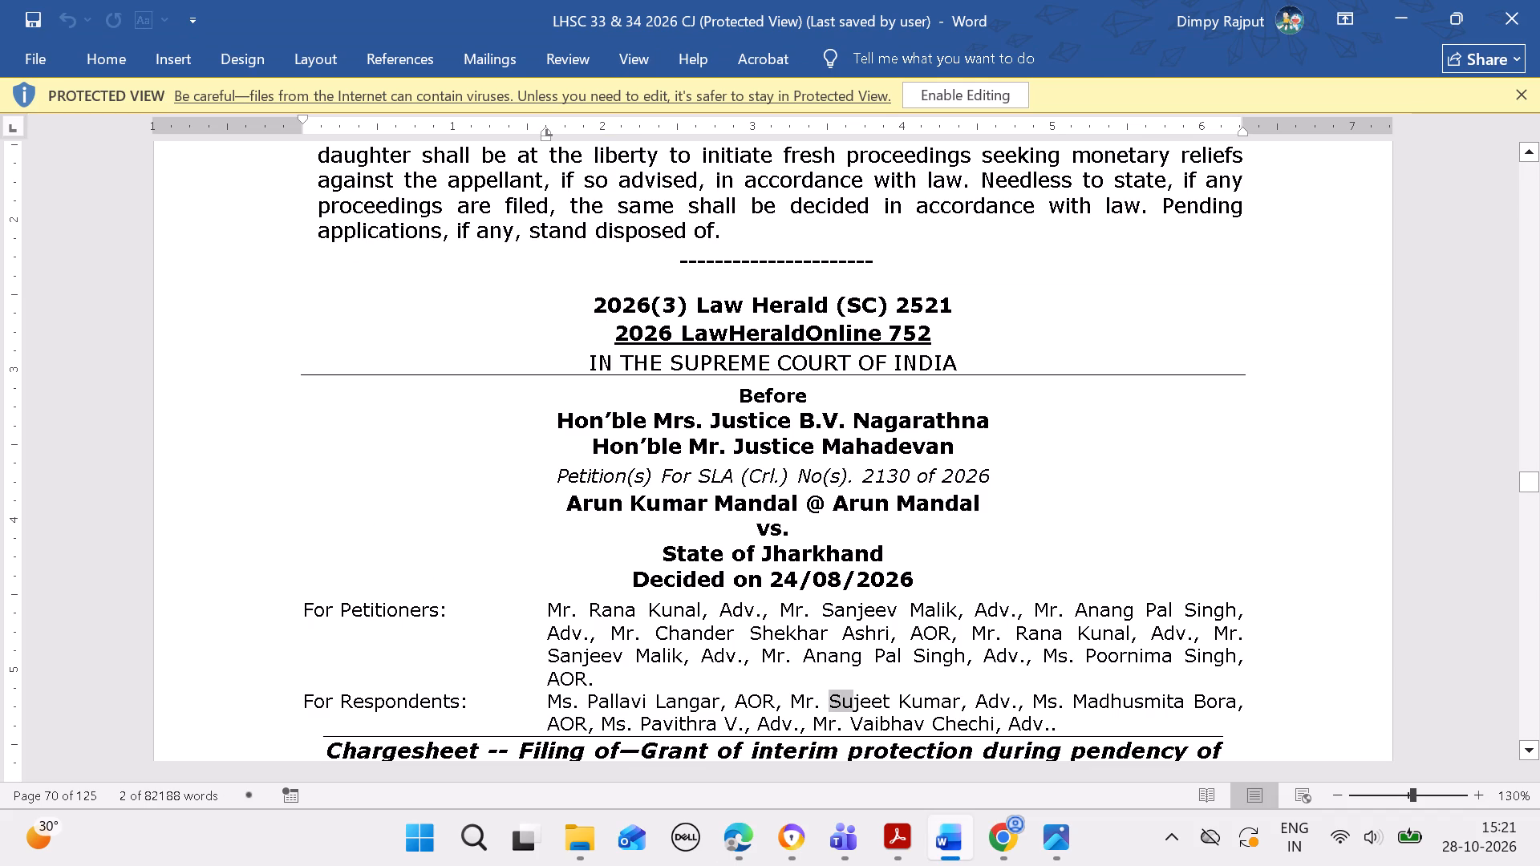
pyautogui.moveTo(851, 698); pyautogui.dragTo(930, 707)
pyautogui.hotkey('ctrl', 'c')
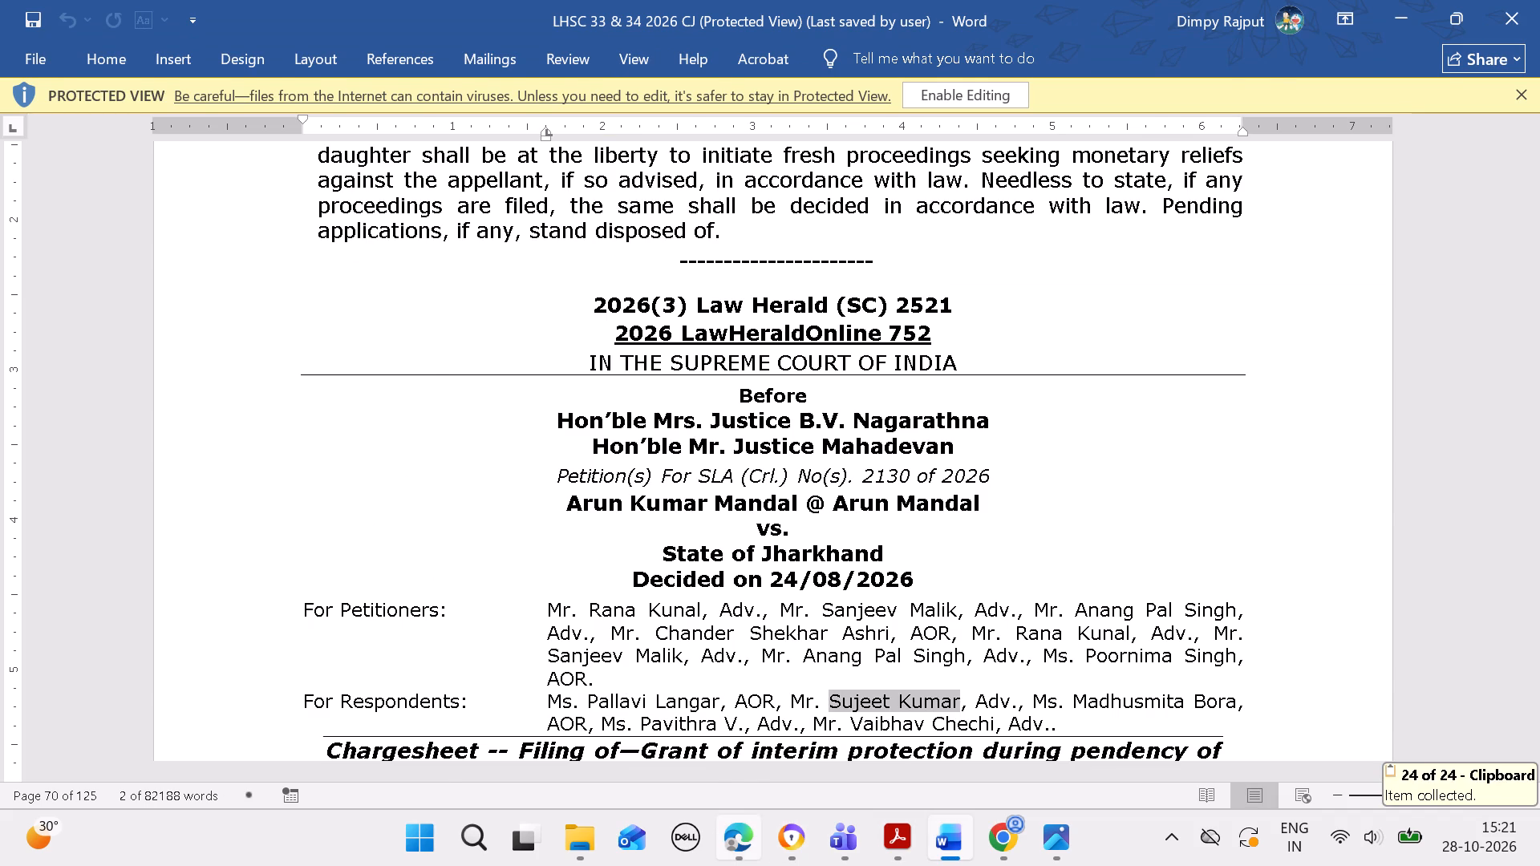
pyautogui.click(743, 838)
pyautogui.click(1171, 190)
pyautogui.hotkey('ctrl', 'v')
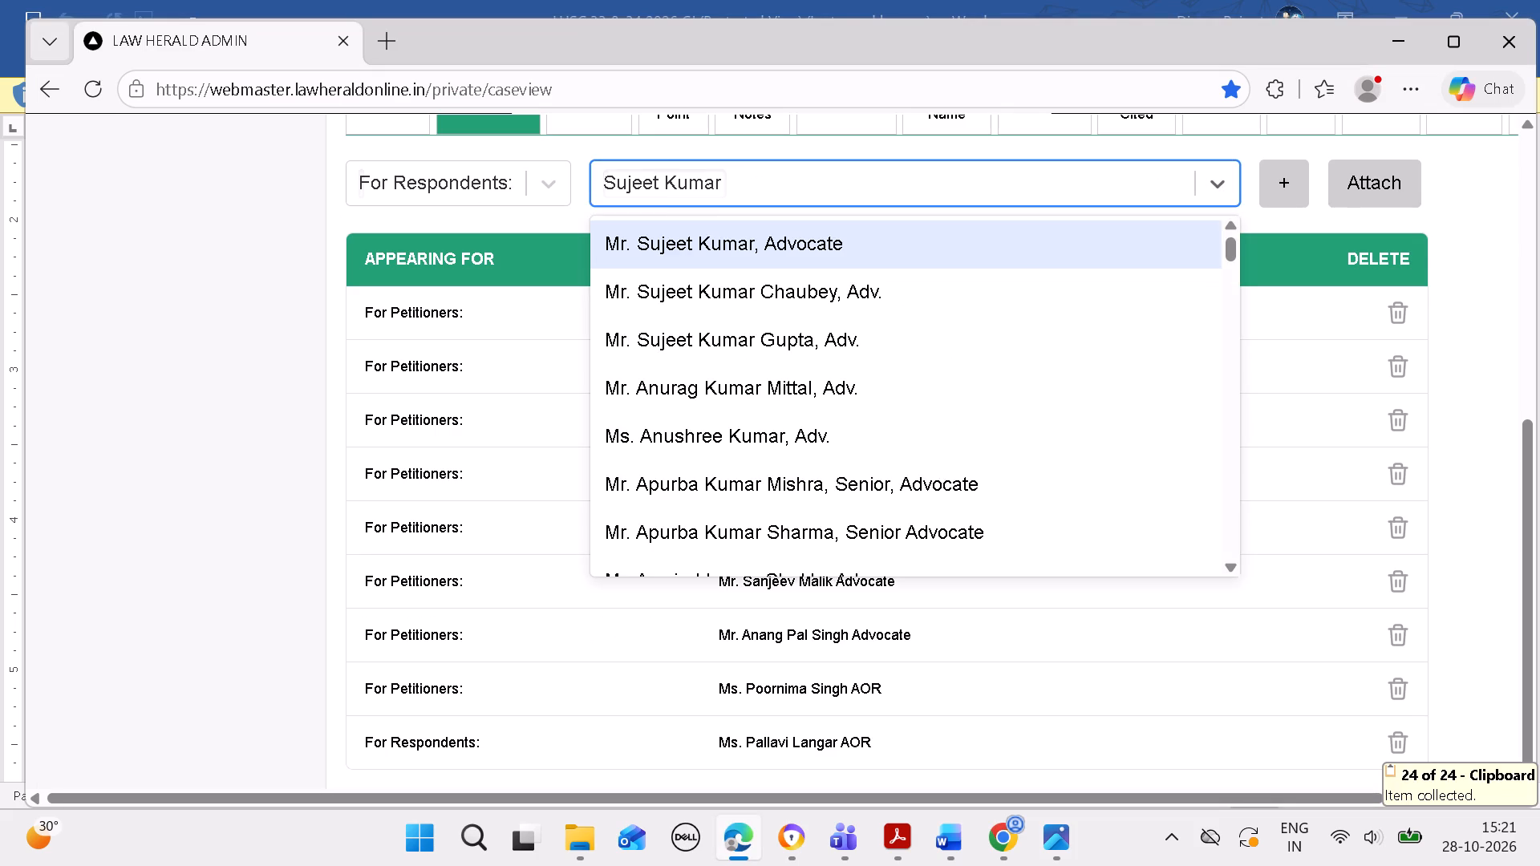
pyautogui.click(959, 231)
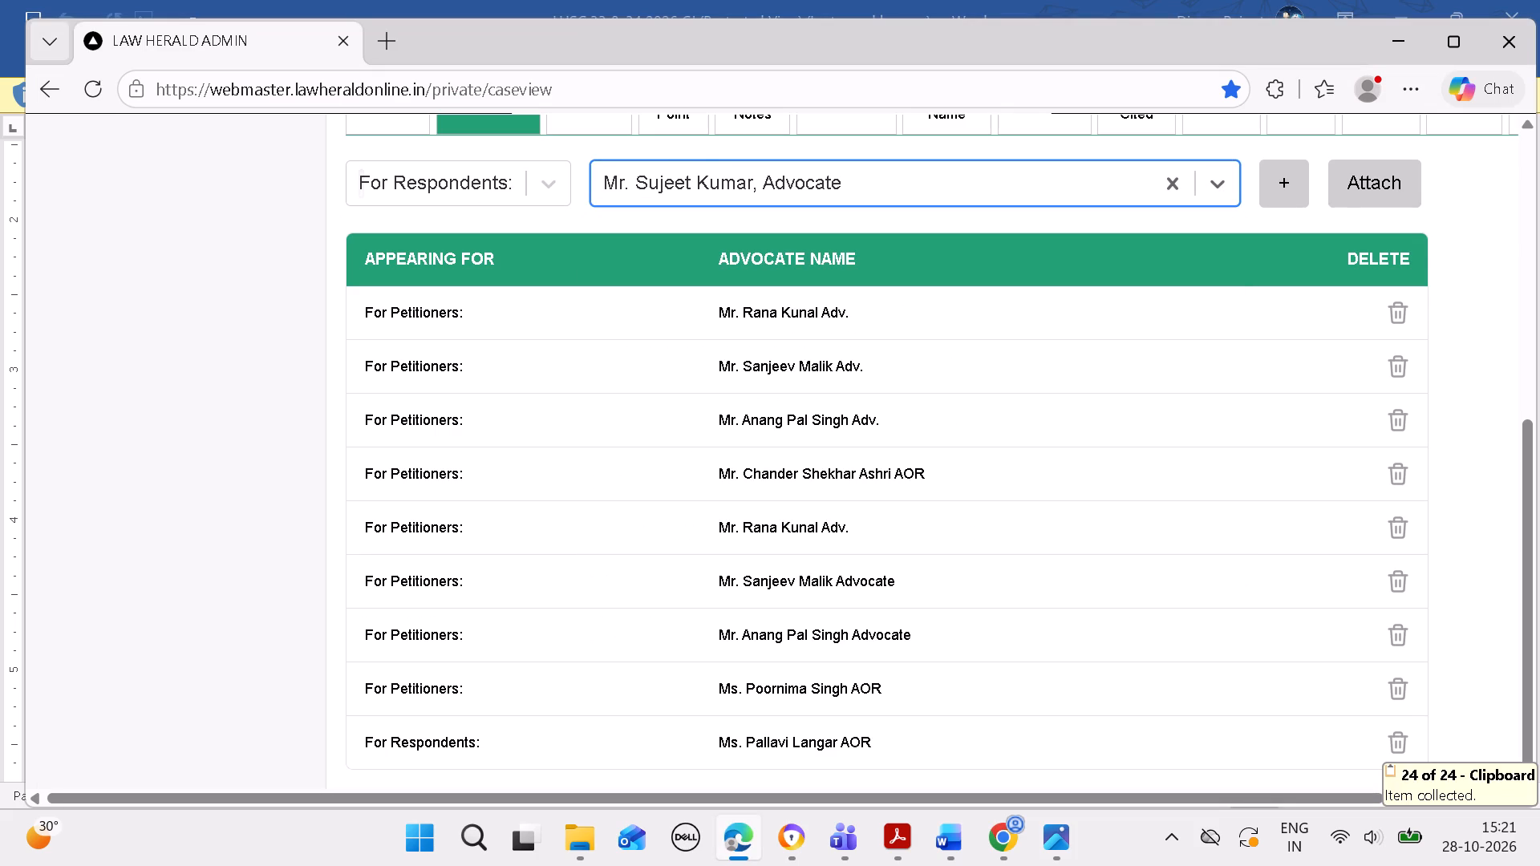
pyautogui.click(1347, 184)
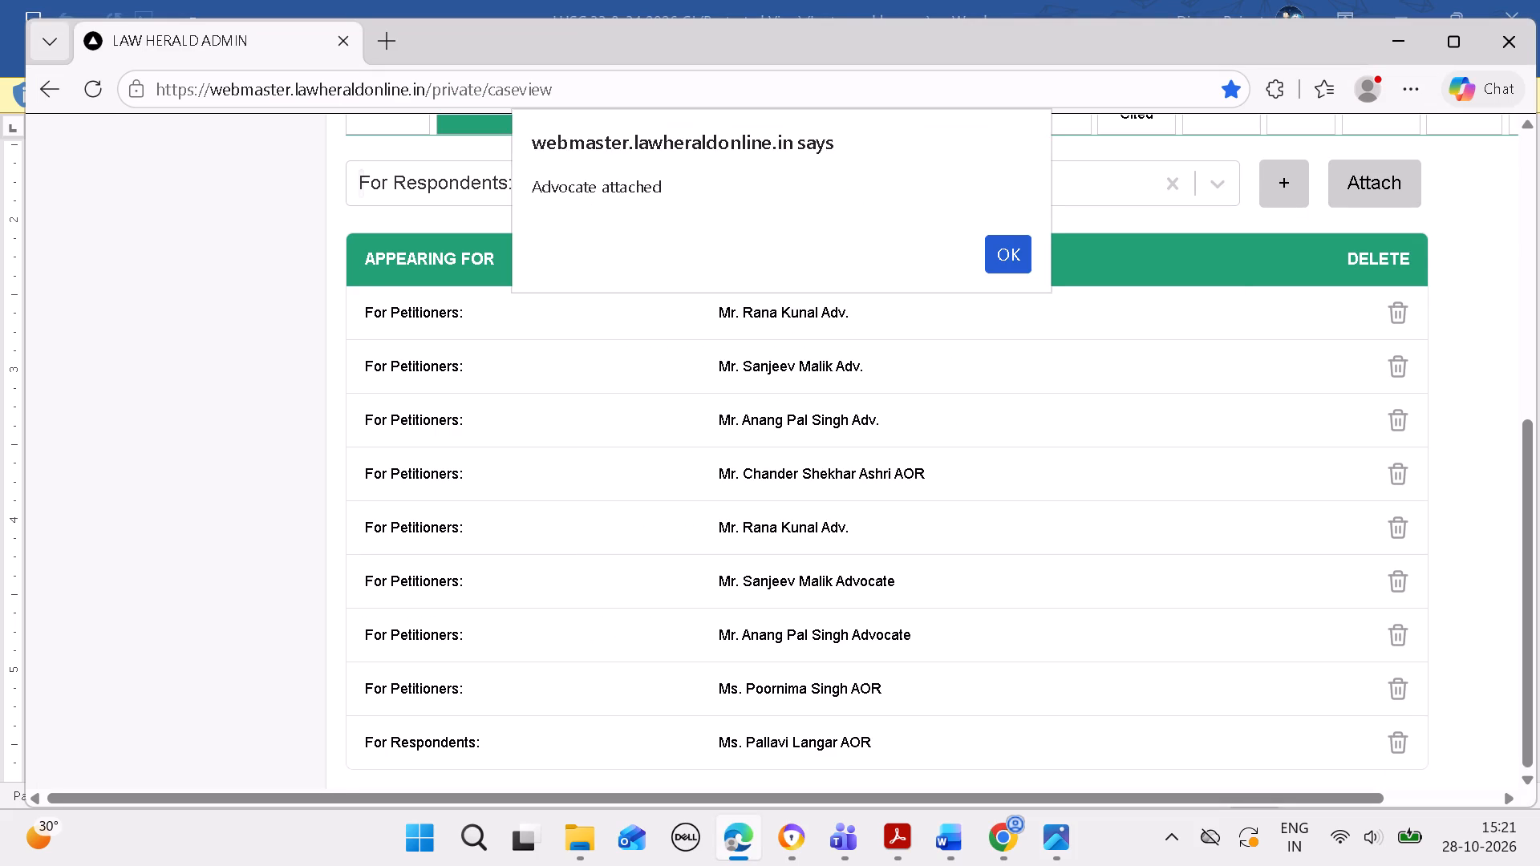
pyautogui.click(1015, 259)
pyautogui.scroll(-5, 1011, 333)
# Copy the third respondents' advocate's name from Word, search the advocate list for it and select the Ms., Adv. entry.
pyautogui.click(951, 832)
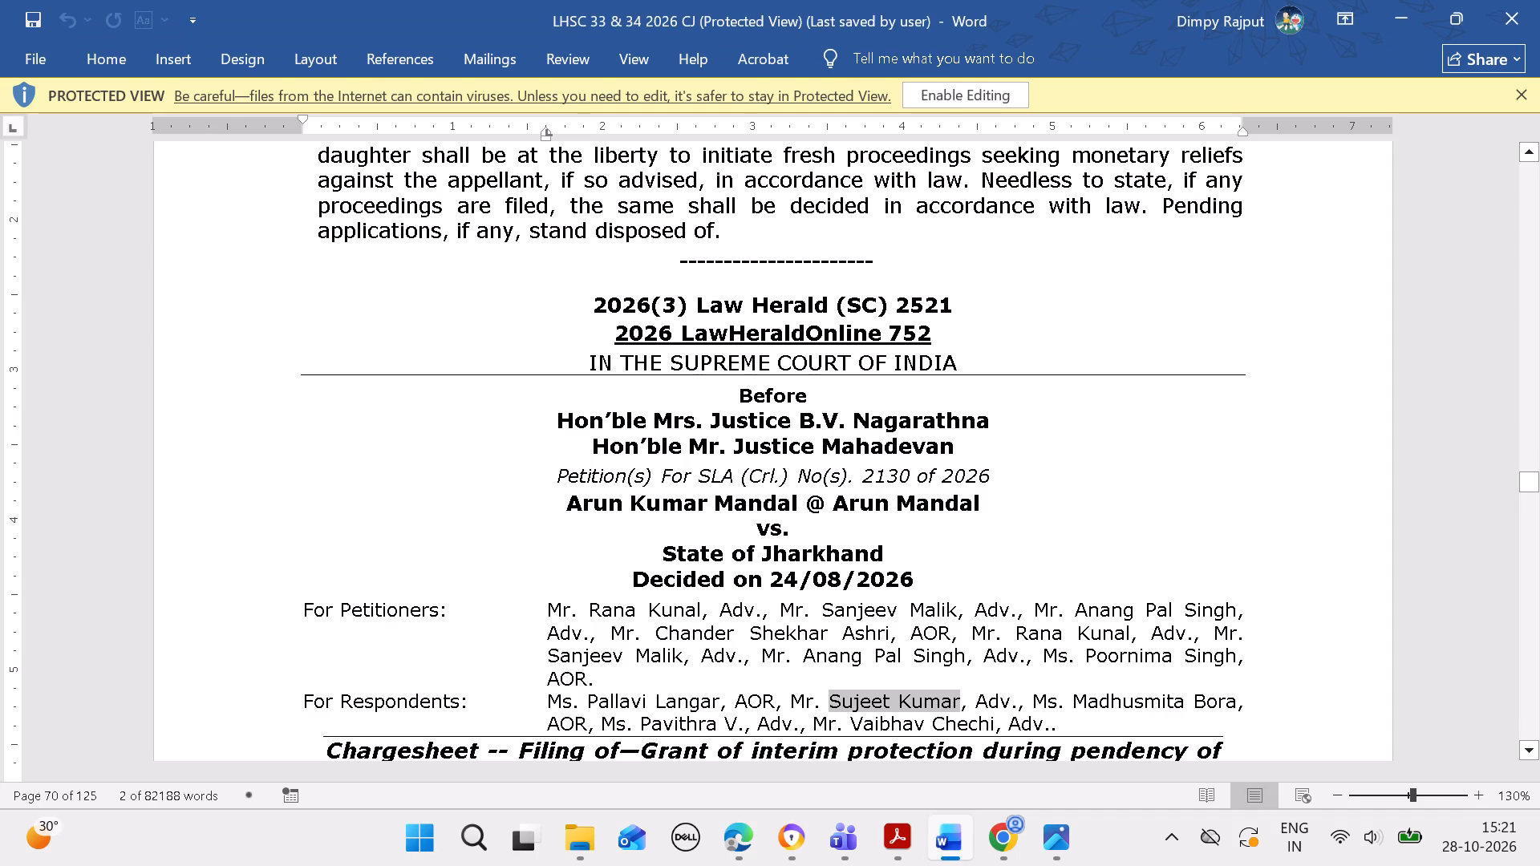
pyautogui.moveTo(1076, 699); pyautogui.dragTo(1165, 700)
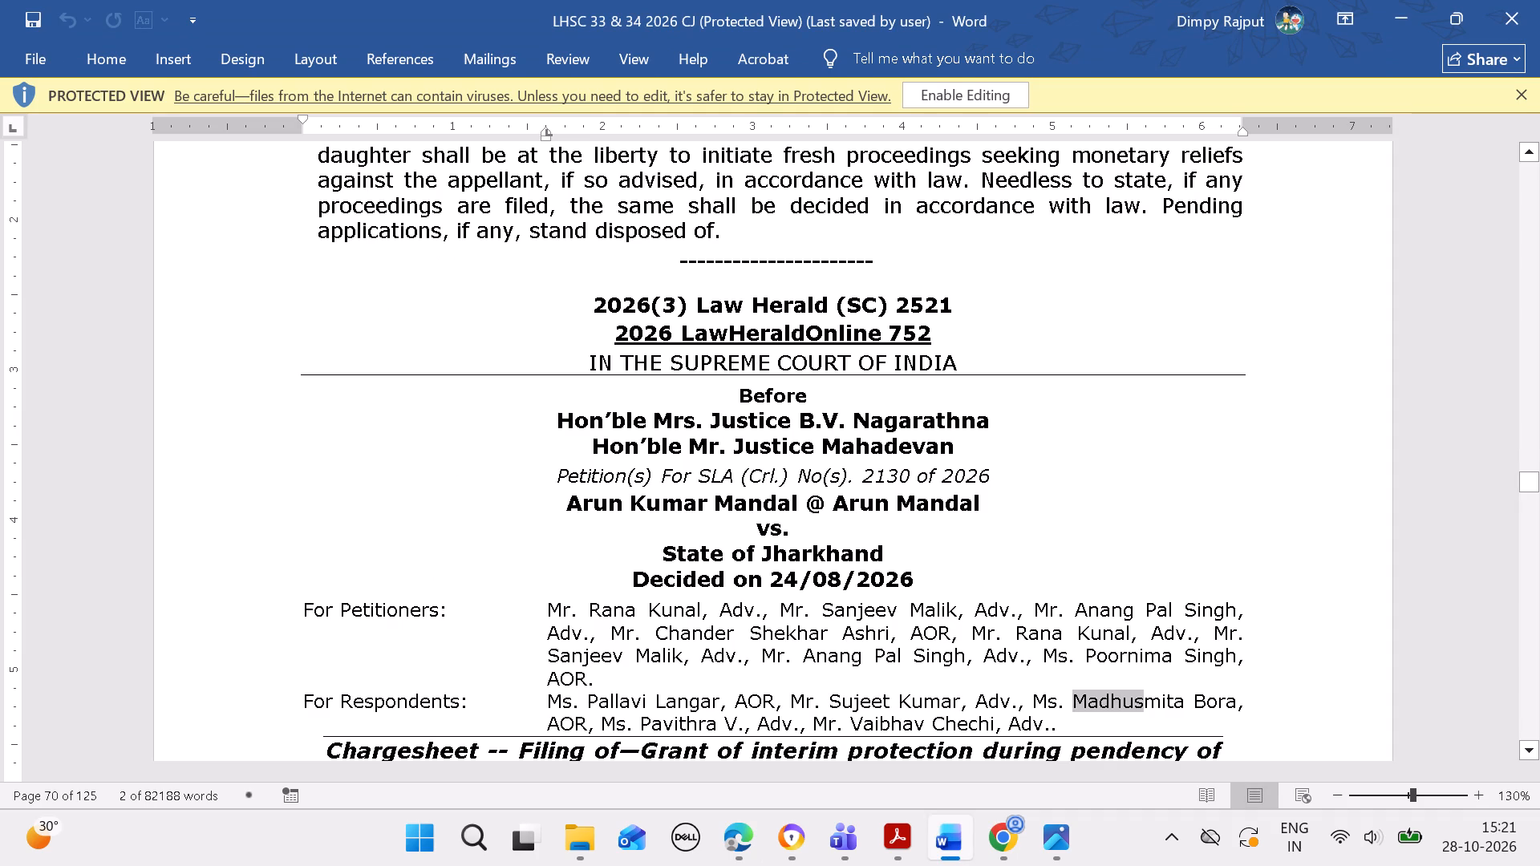
pyautogui.moveTo(1165, 700); pyautogui.dragTo(1226, 700)
pyautogui.hotkey('ctrl', 'c')
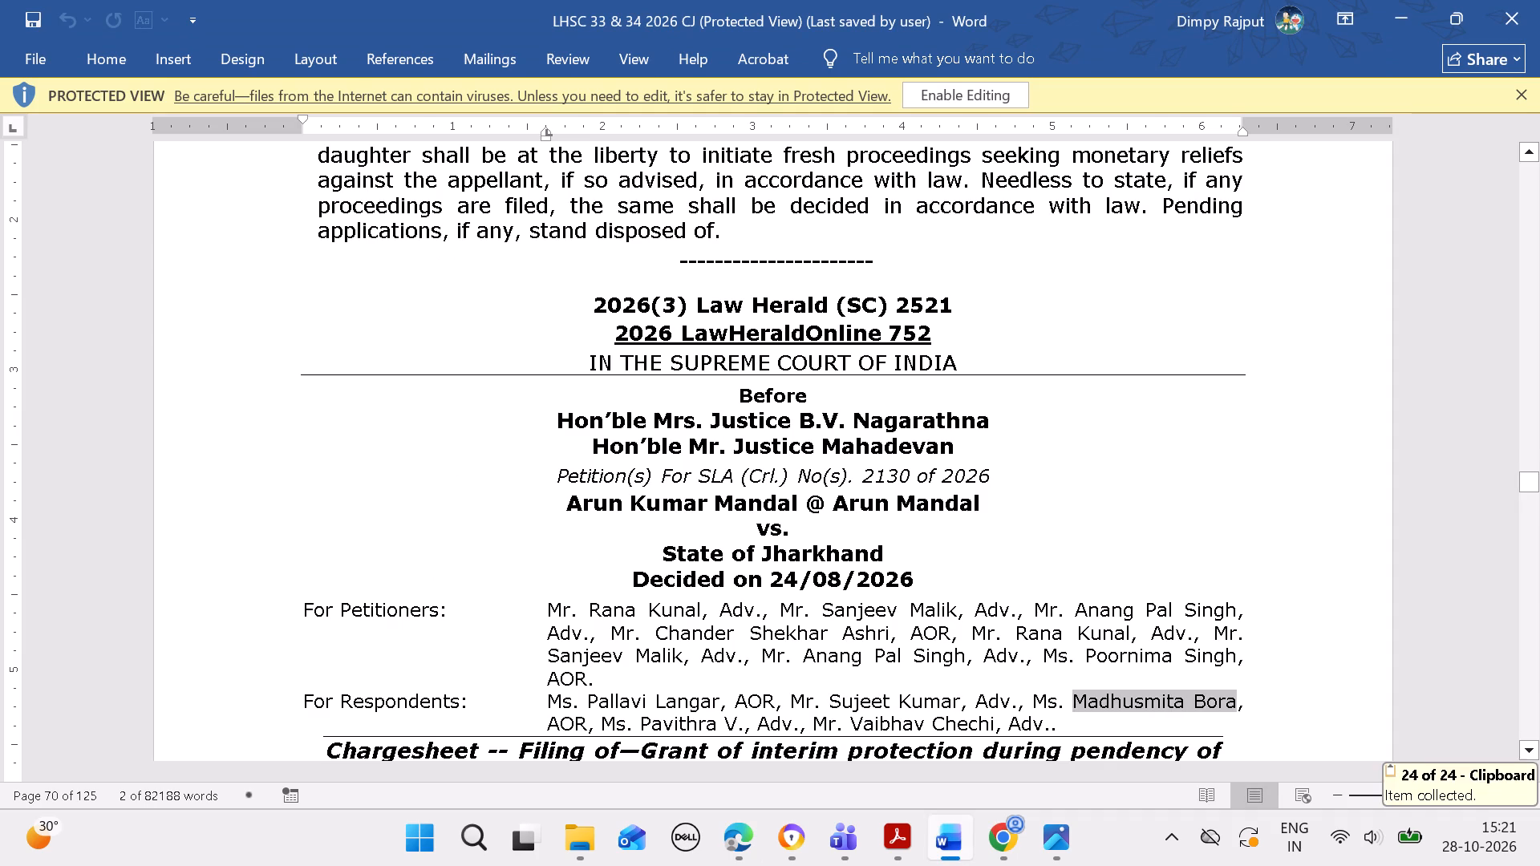
pyautogui.click(741, 840)
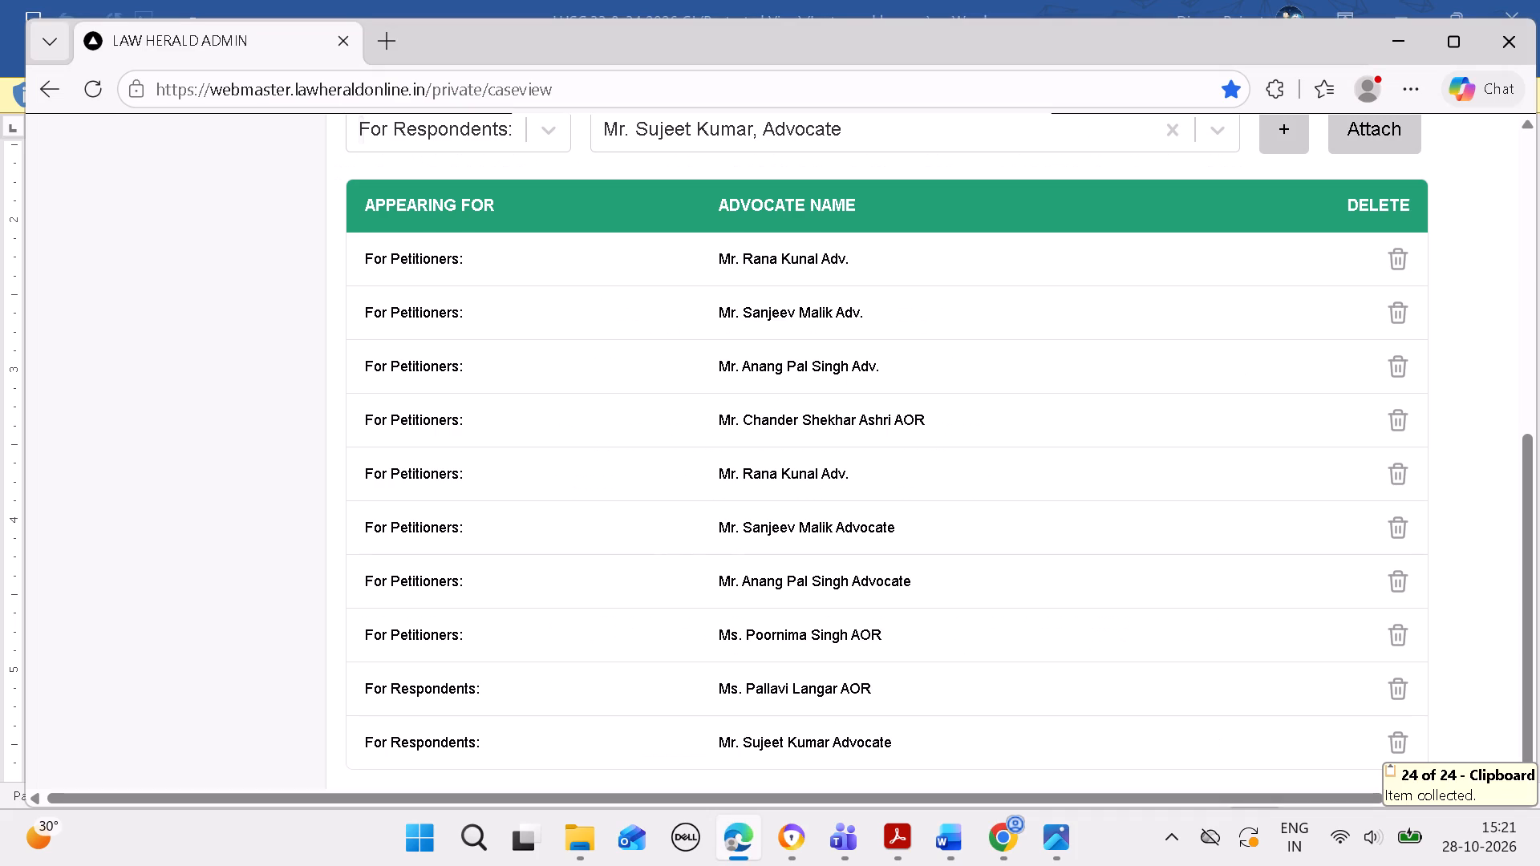
pyautogui.click(1167, 121)
pyautogui.hotkey('ctrl', 'v')
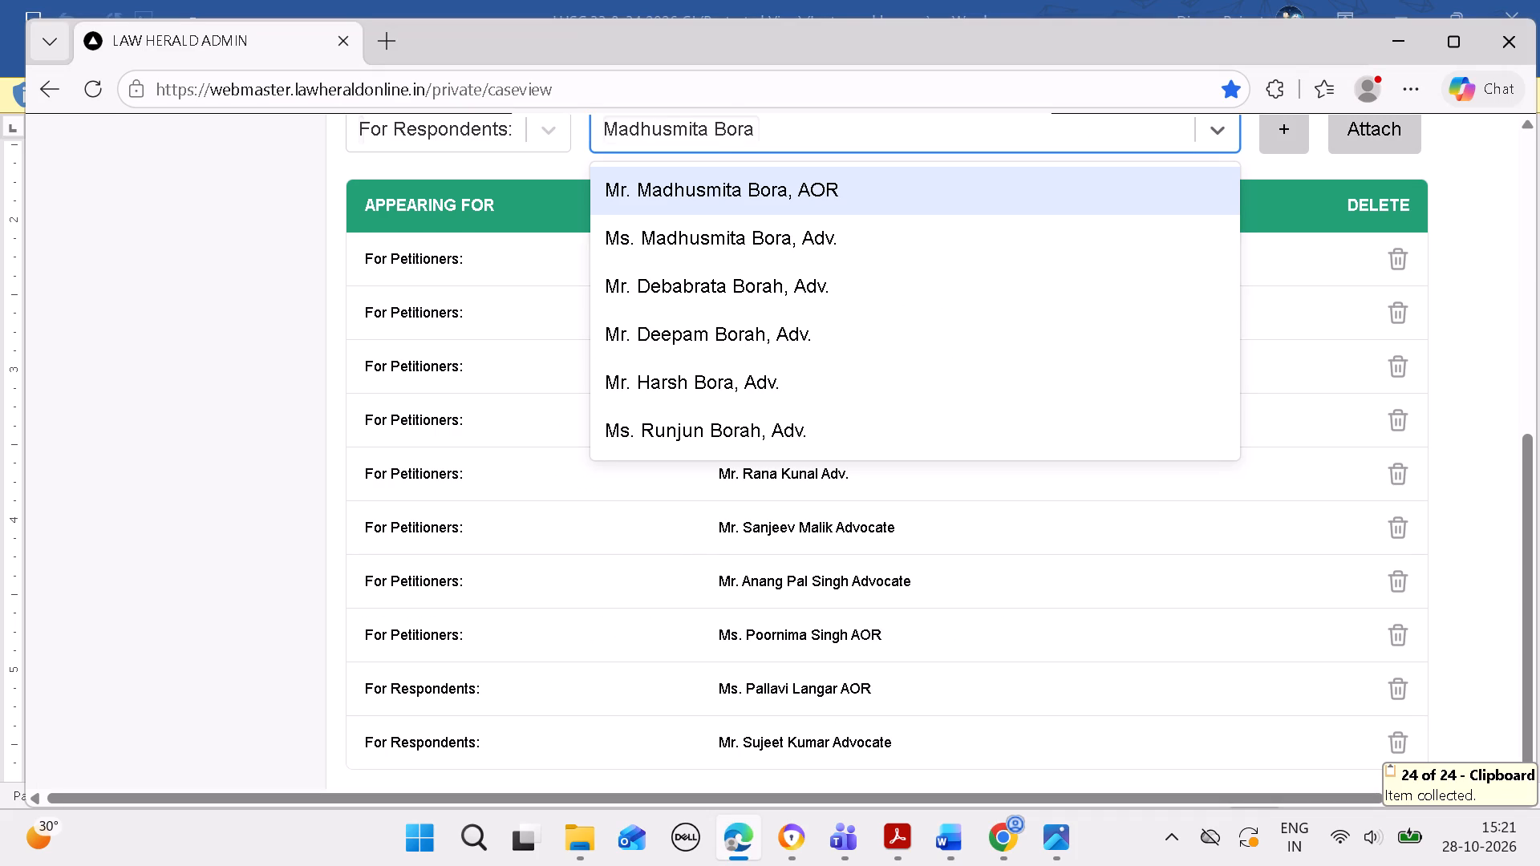
pyautogui.click(914, 245)
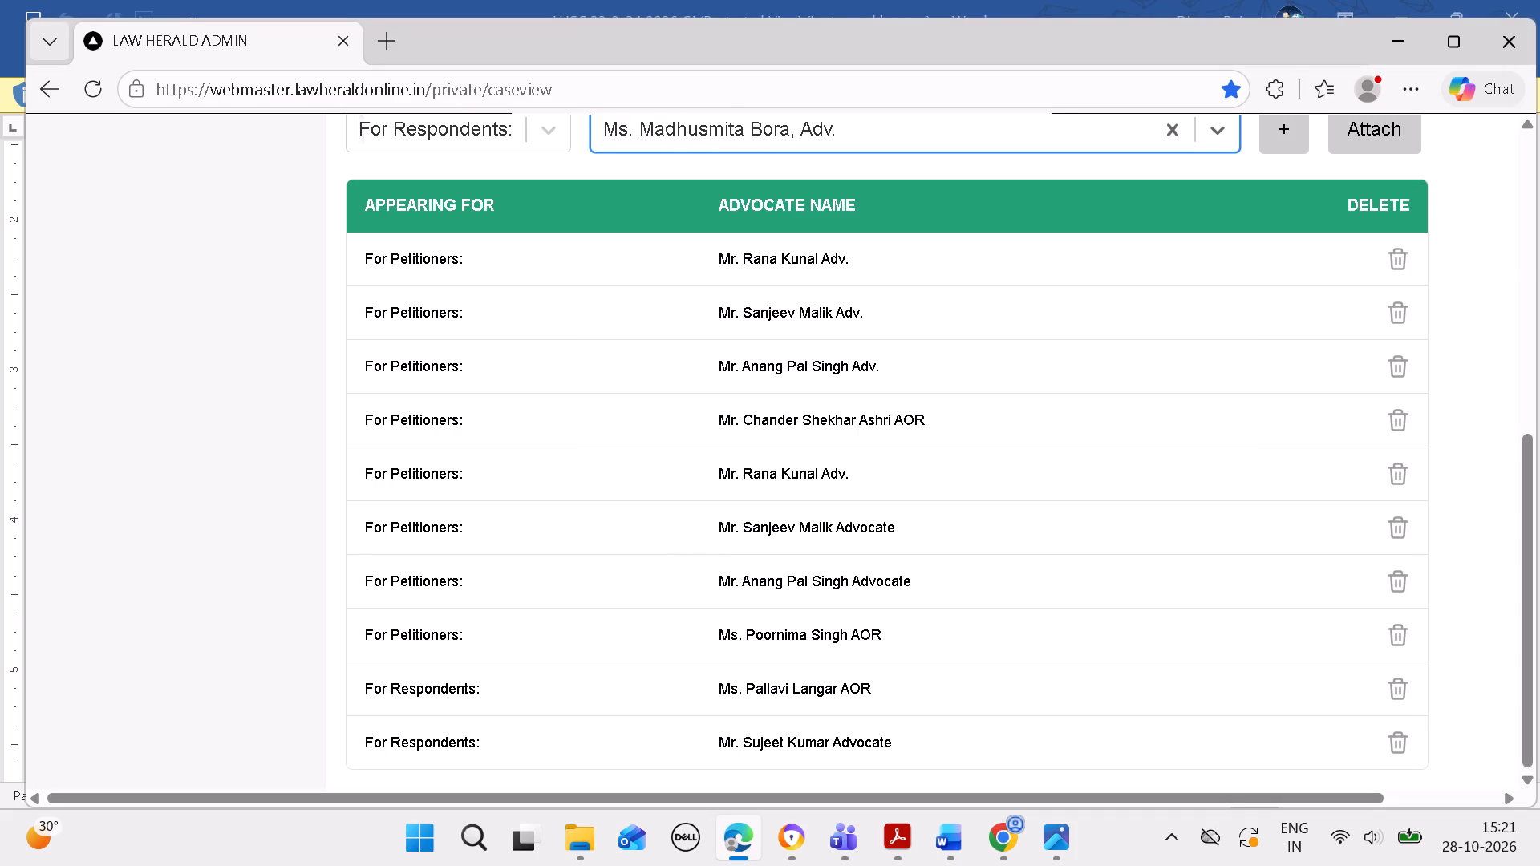
# Recheck the third respondents' advocate in the Word heading, replace the selection with the Mr., AOR entry and attach it to case 752.
pyautogui.click(951, 827)
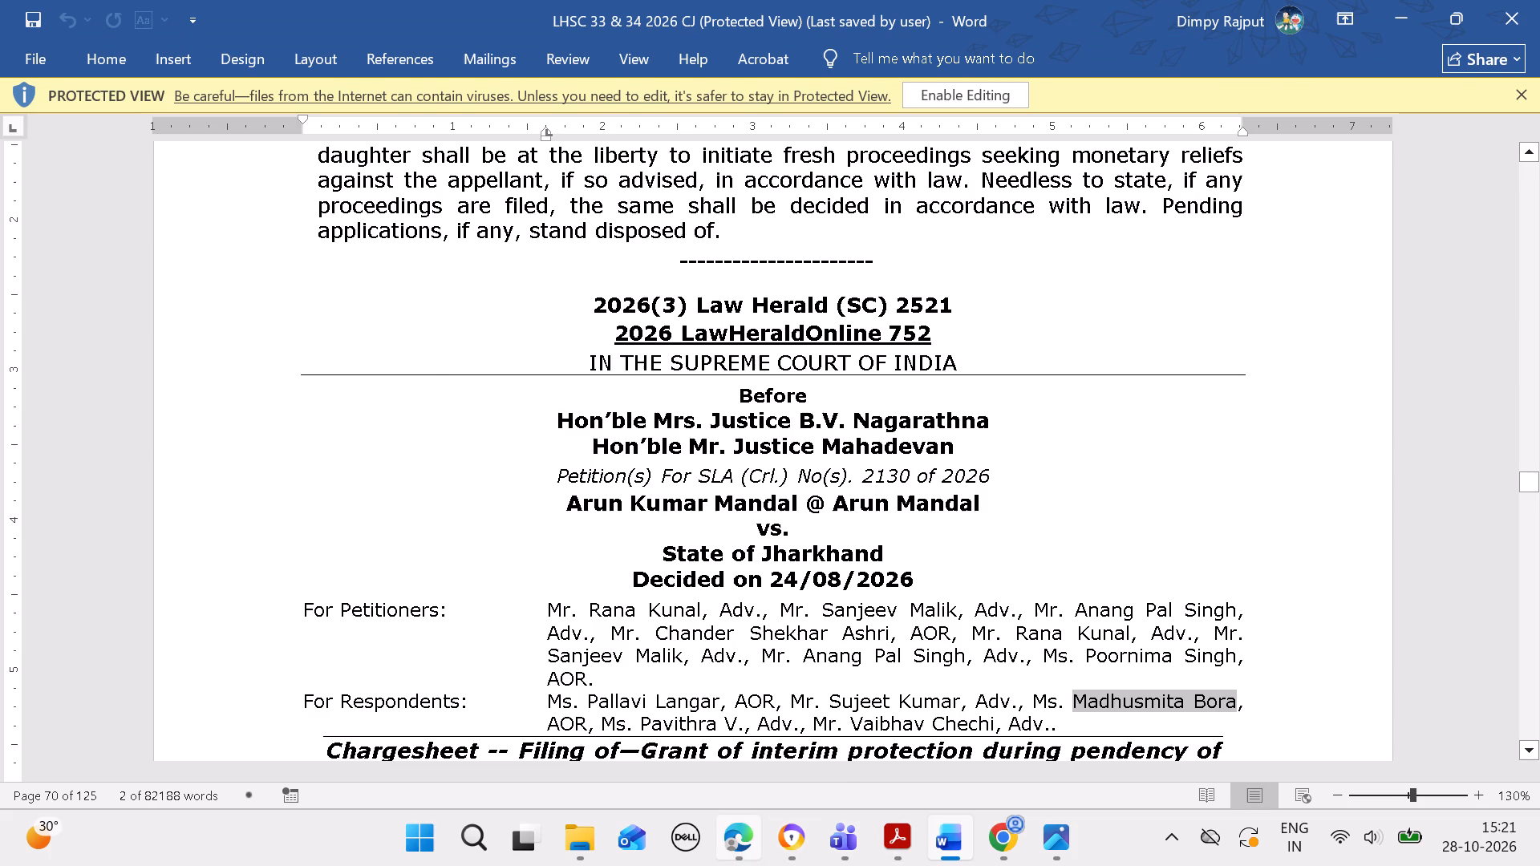
pyautogui.click(733, 836)
pyautogui.click(1163, 116)
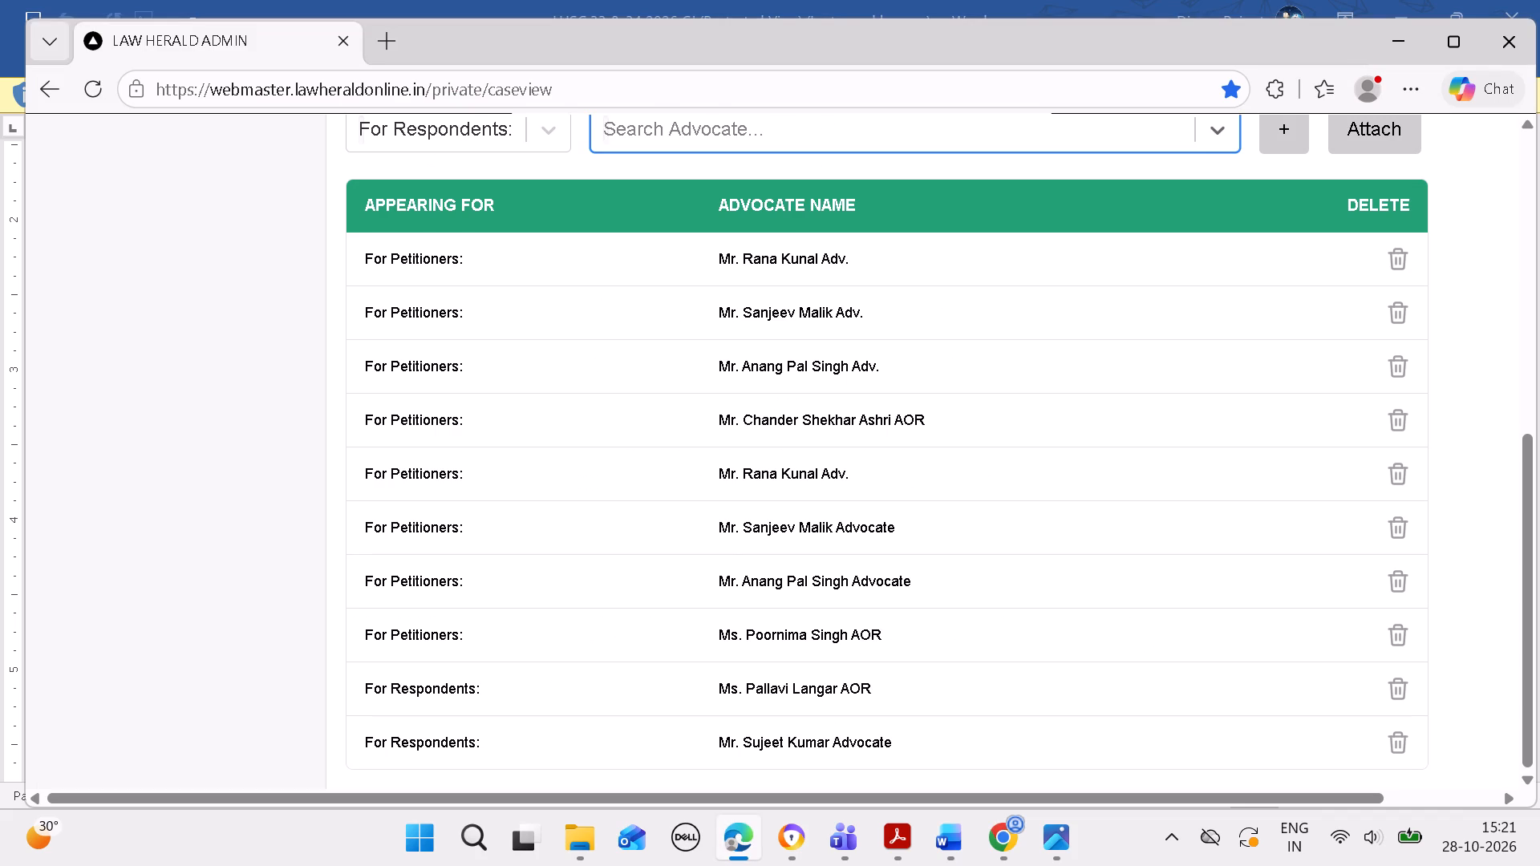
pyautogui.click(1037, 127)
pyautogui.hotkey('ctrl', 'v')
pyautogui.click(910, 204)
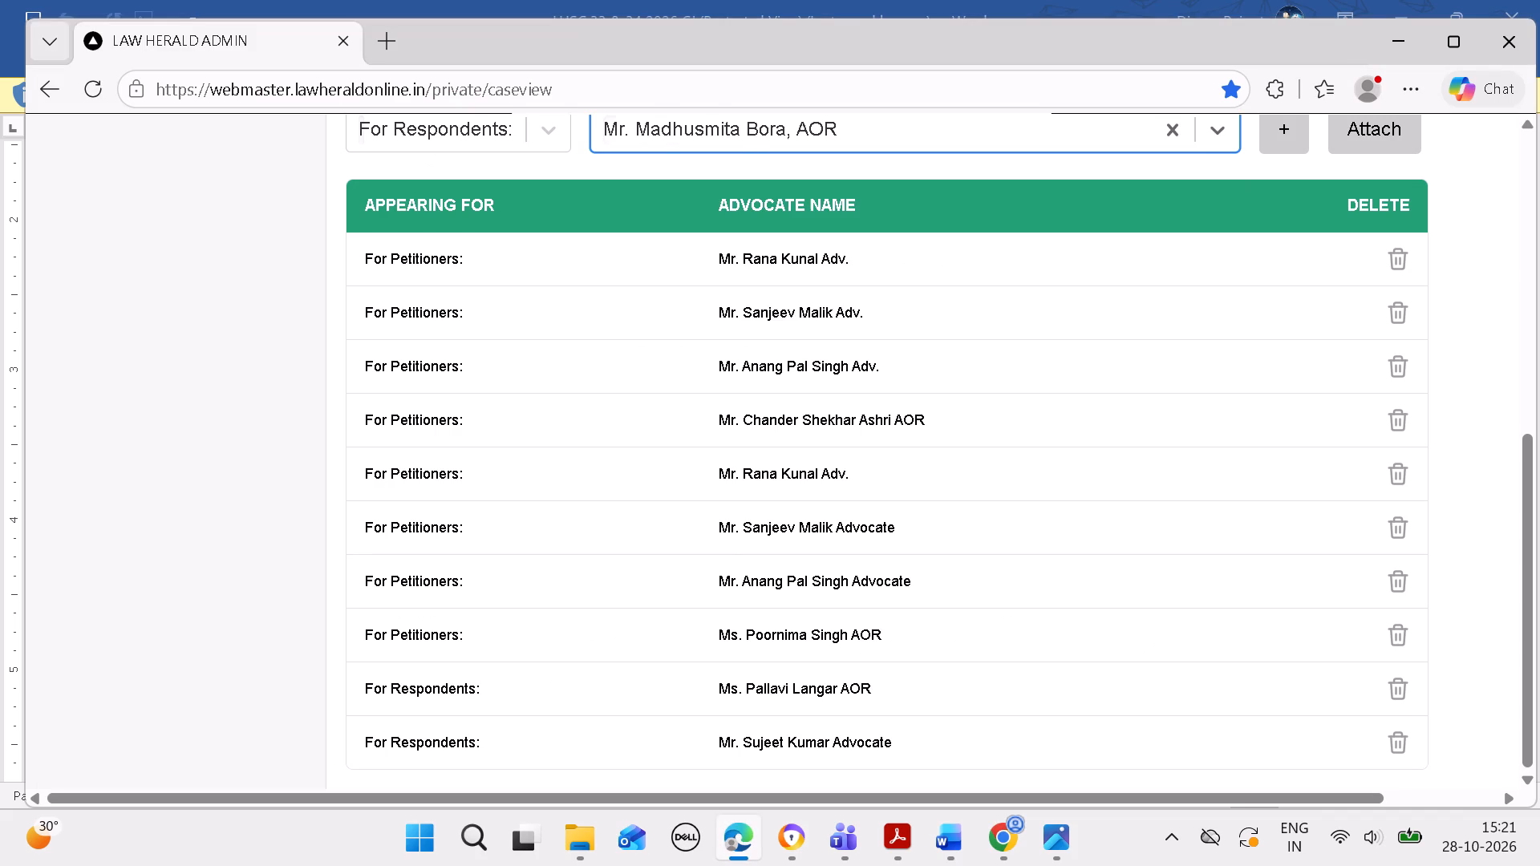
pyautogui.click(1370, 125)
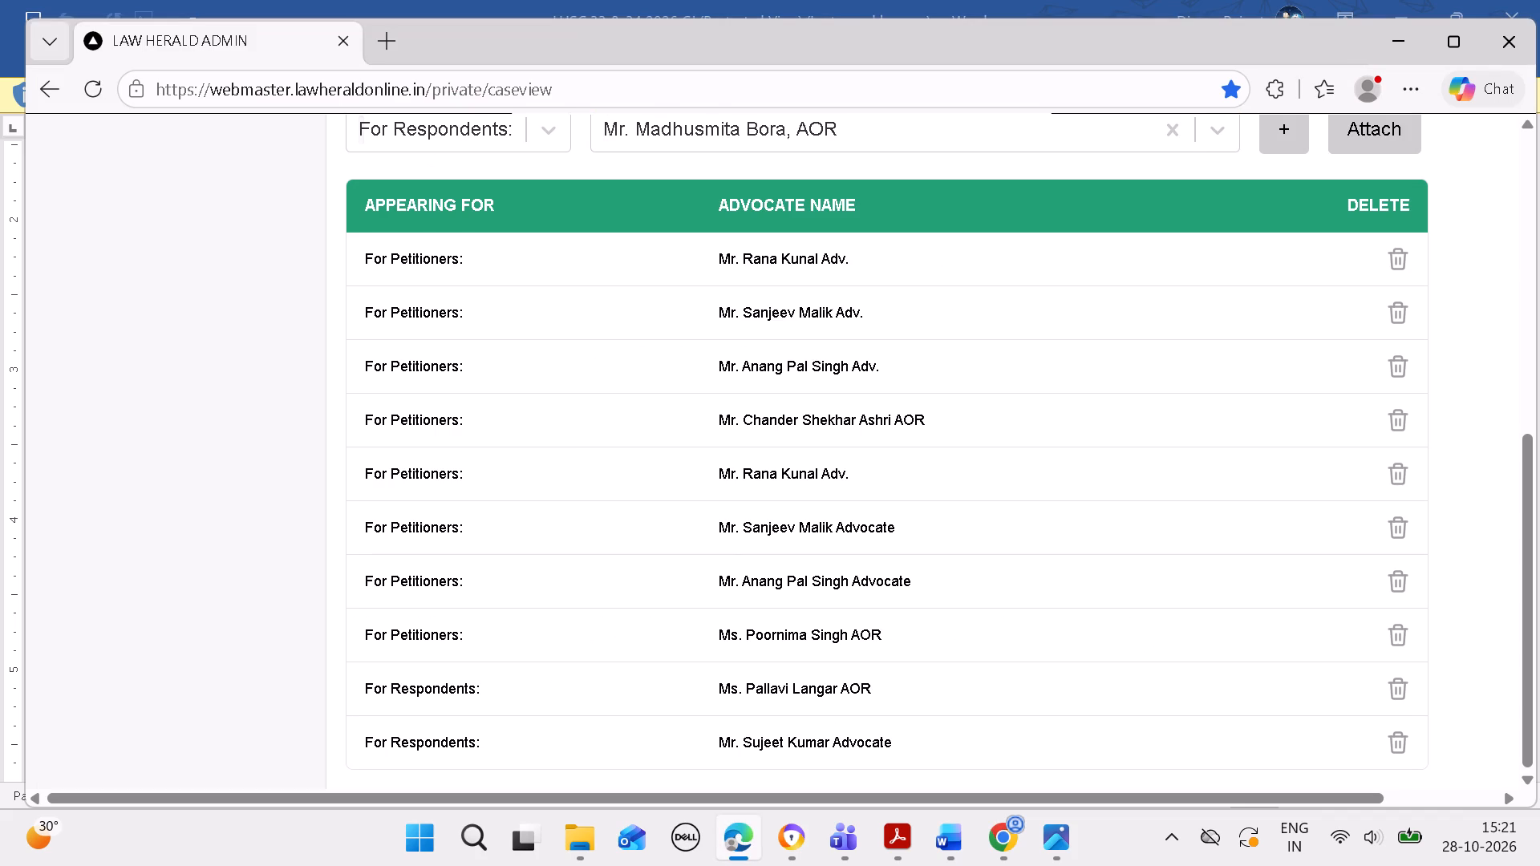
pyautogui.click(1011, 253)
pyautogui.scroll(-3, 1017, 296)
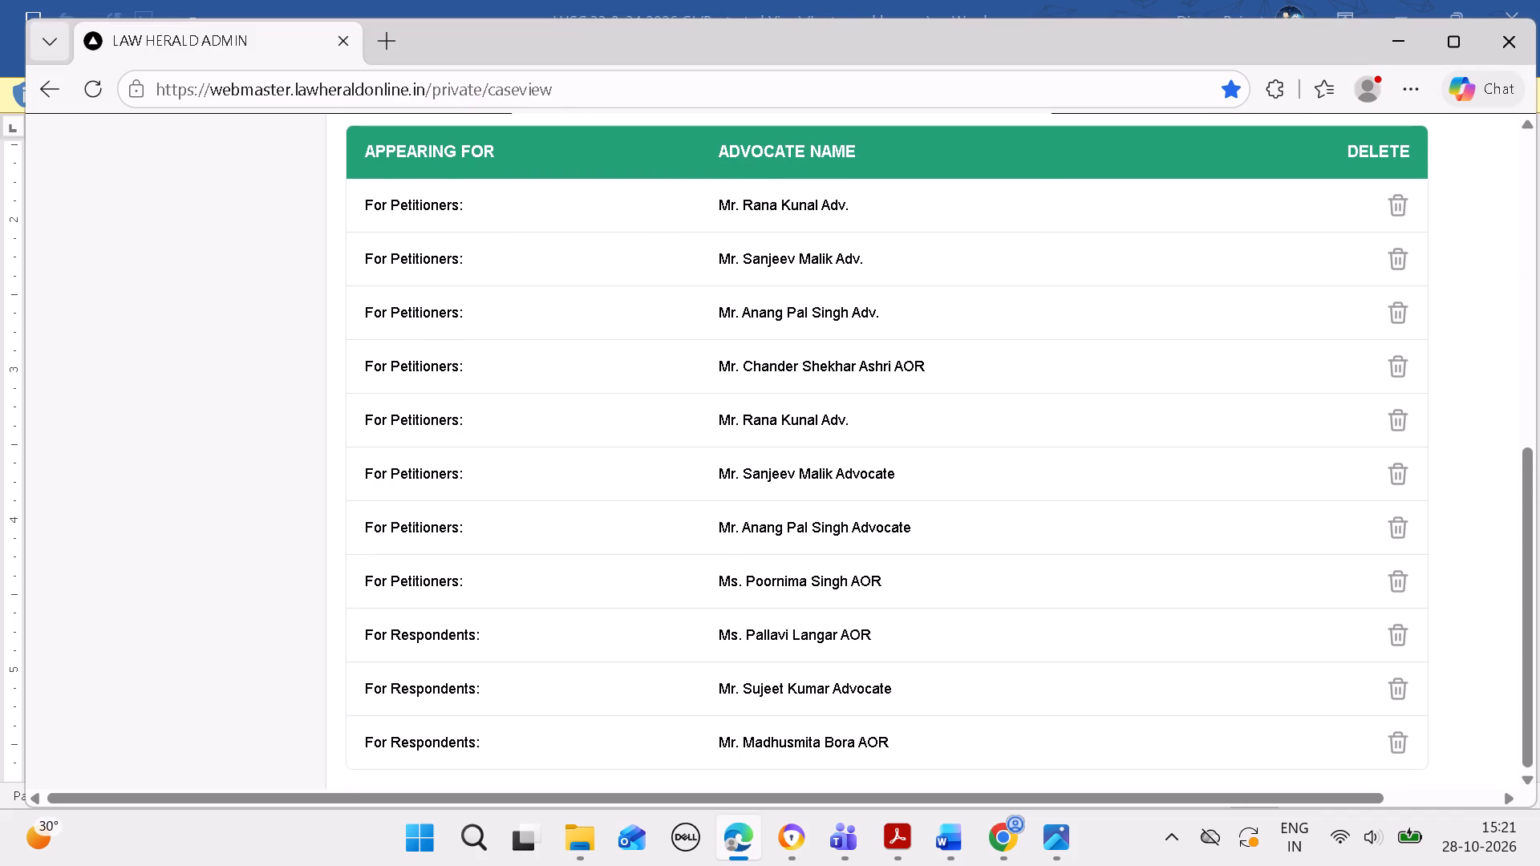
pyautogui.scroll(-3, 973, 412)
# Look up the fourth respondents' advocate by the name copied from Word and attach her existing Ms., Adv. entry to case 752.
pyautogui.click(947, 836)
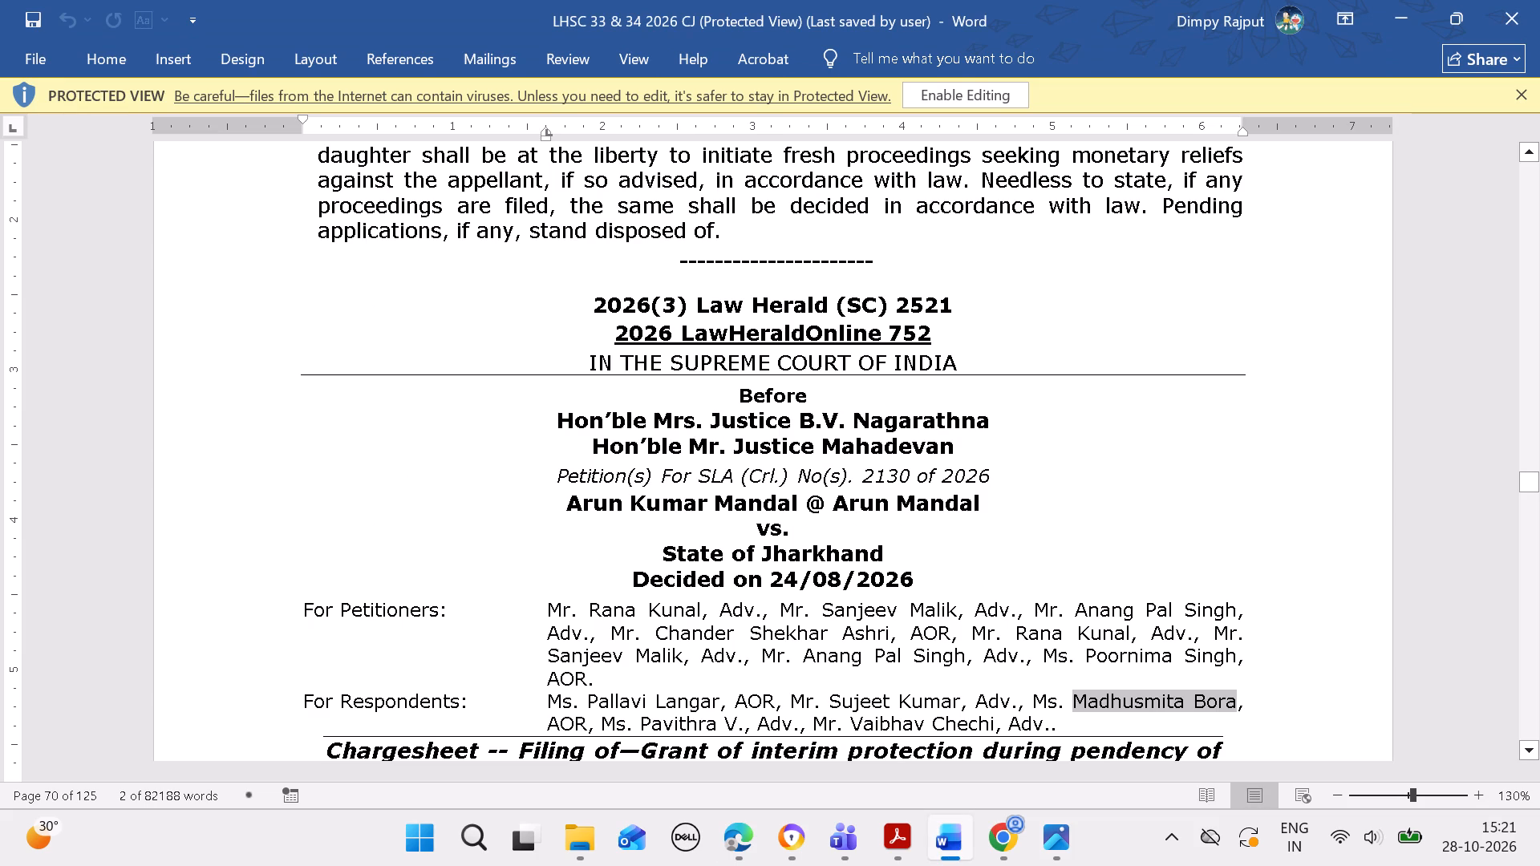
pyautogui.moveTo(638, 722); pyautogui.dragTo(740, 726)
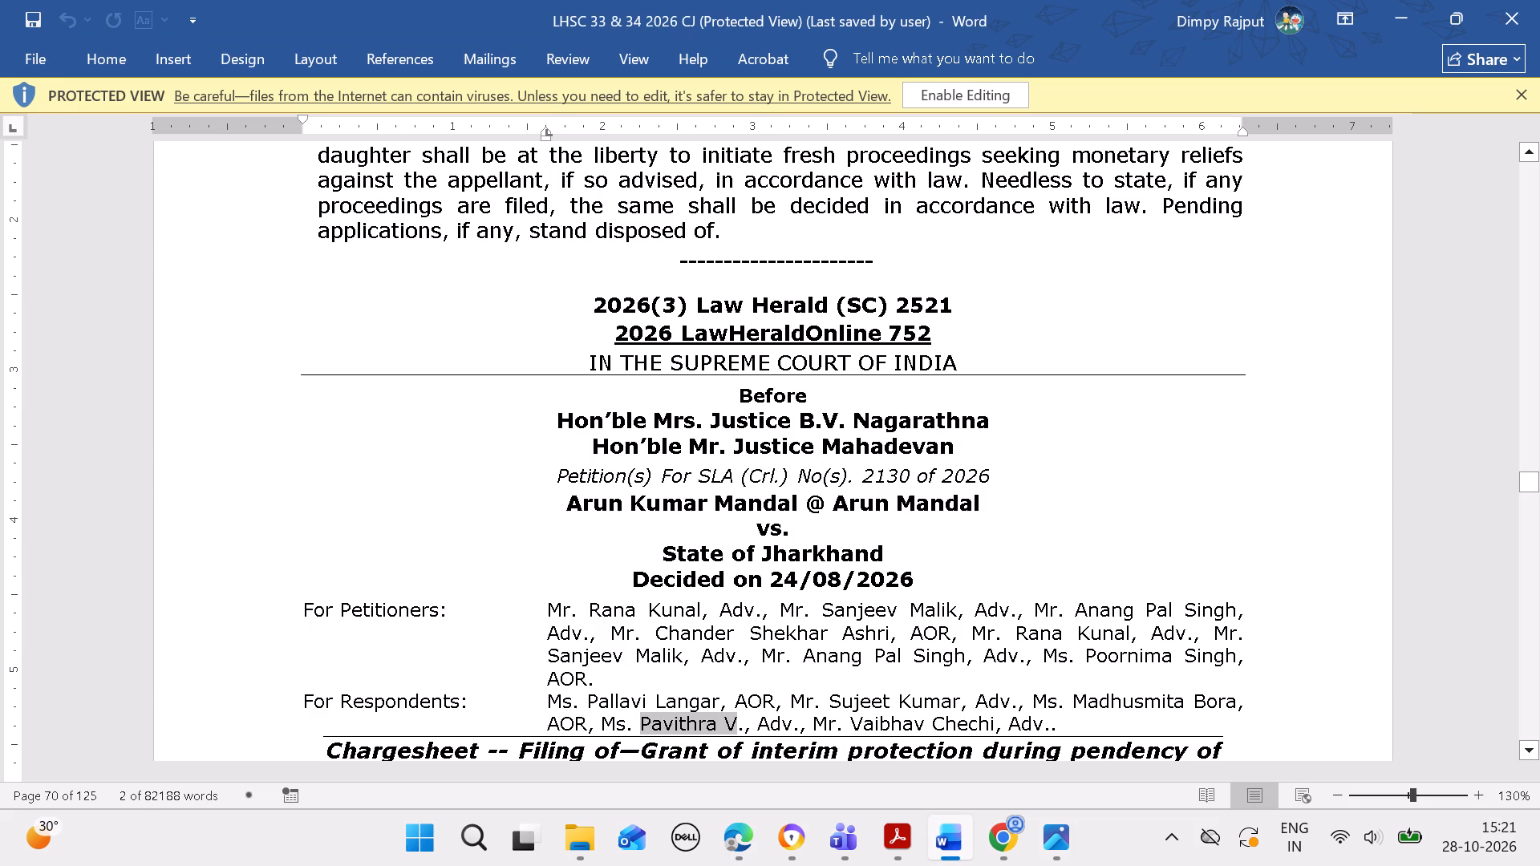
pyautogui.moveTo(740, 726); pyautogui.dragTo(743, 726)
pyautogui.hotkey('ctrl', 'c')
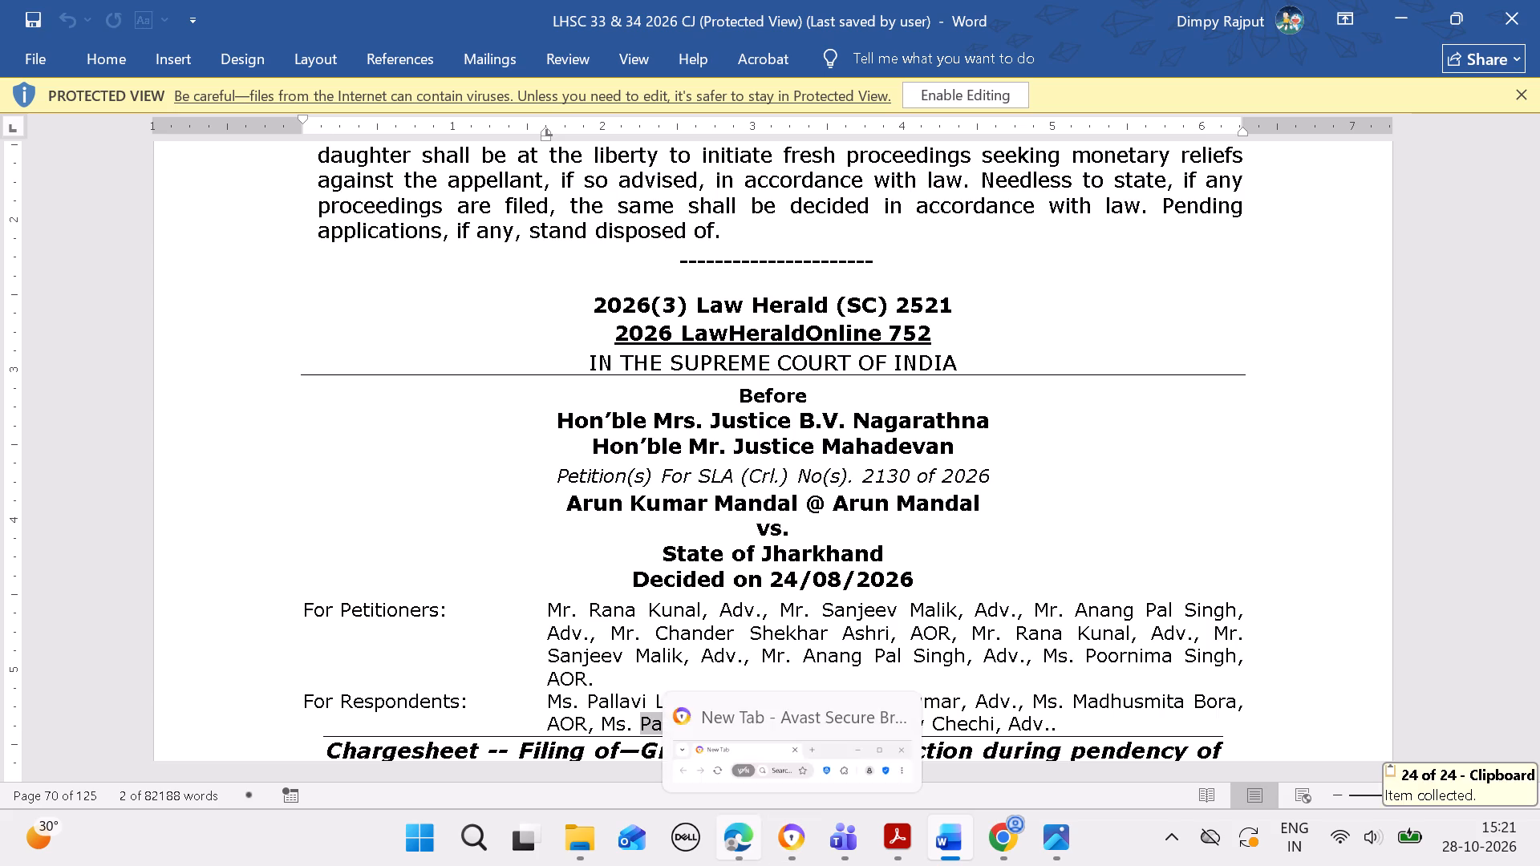
pyautogui.click(746, 839)
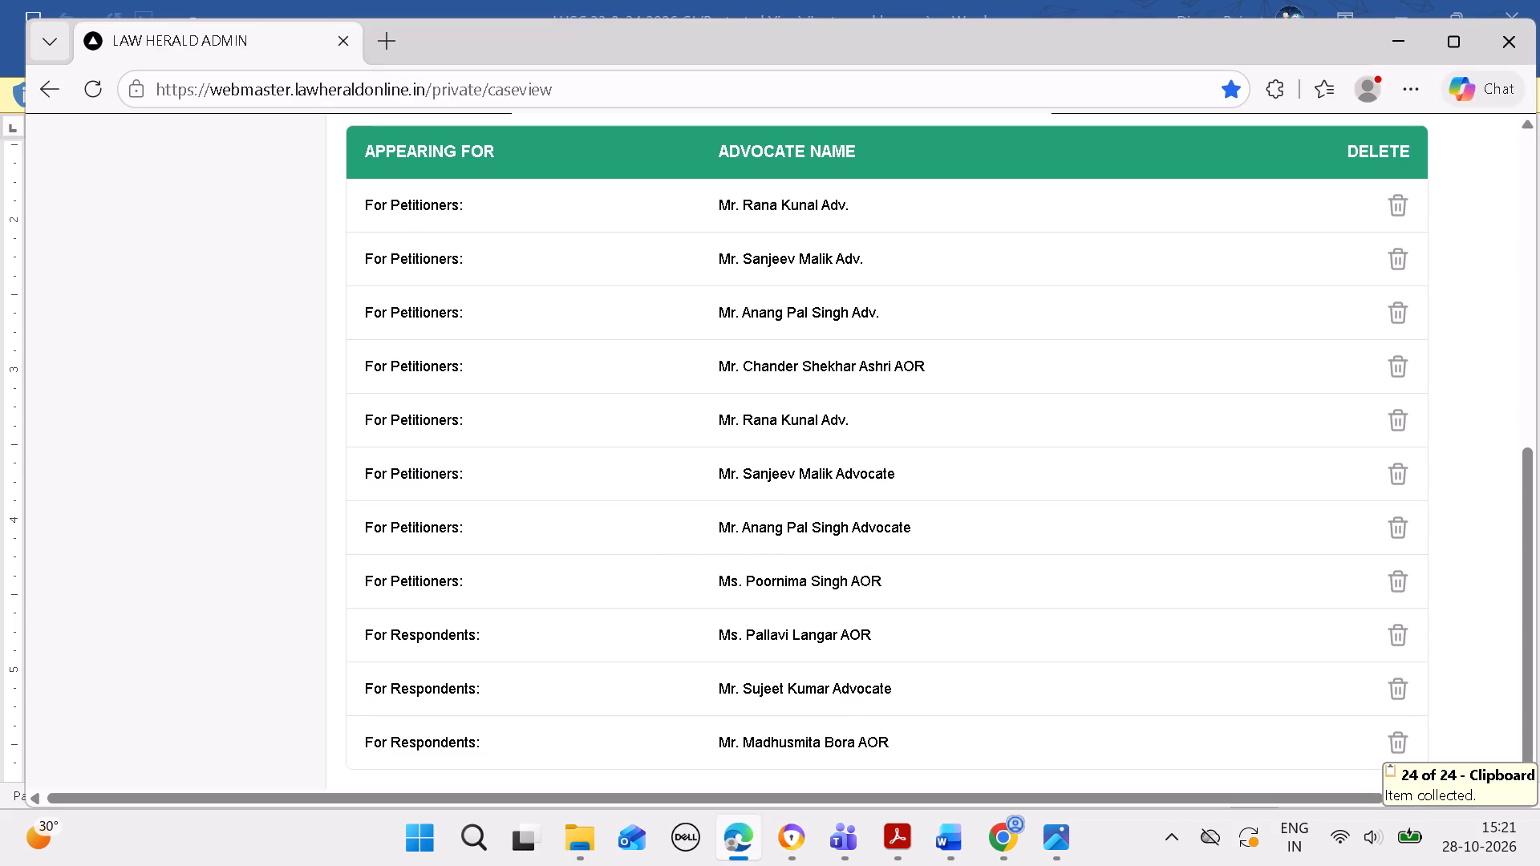
pyautogui.moveTo(1531, 556); pyautogui.dragTo(1524, 496)
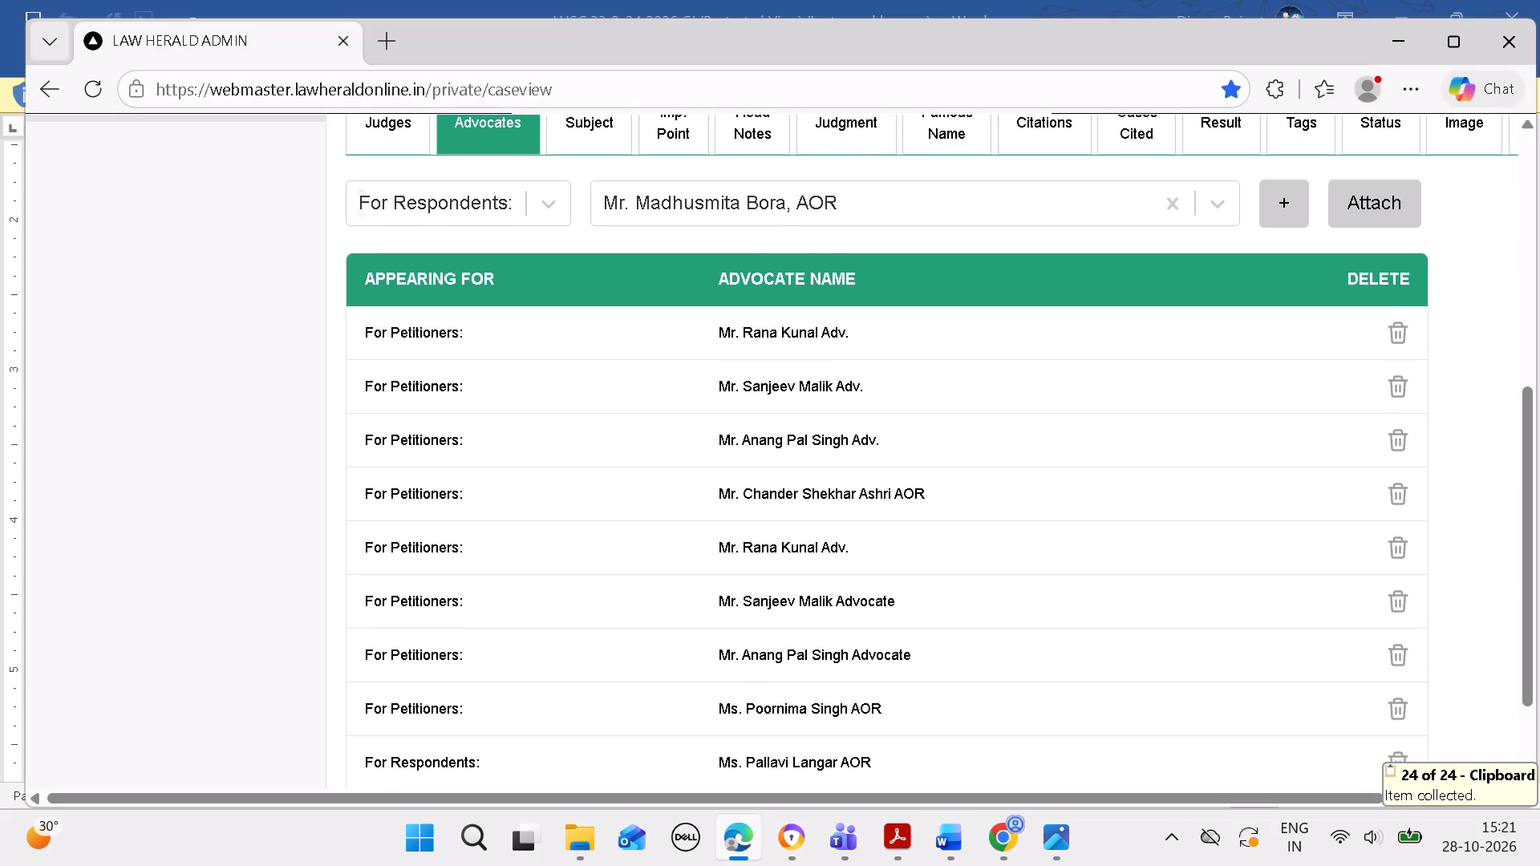
pyautogui.click(1174, 204)
pyautogui.hotkey('ctrl', 'v')
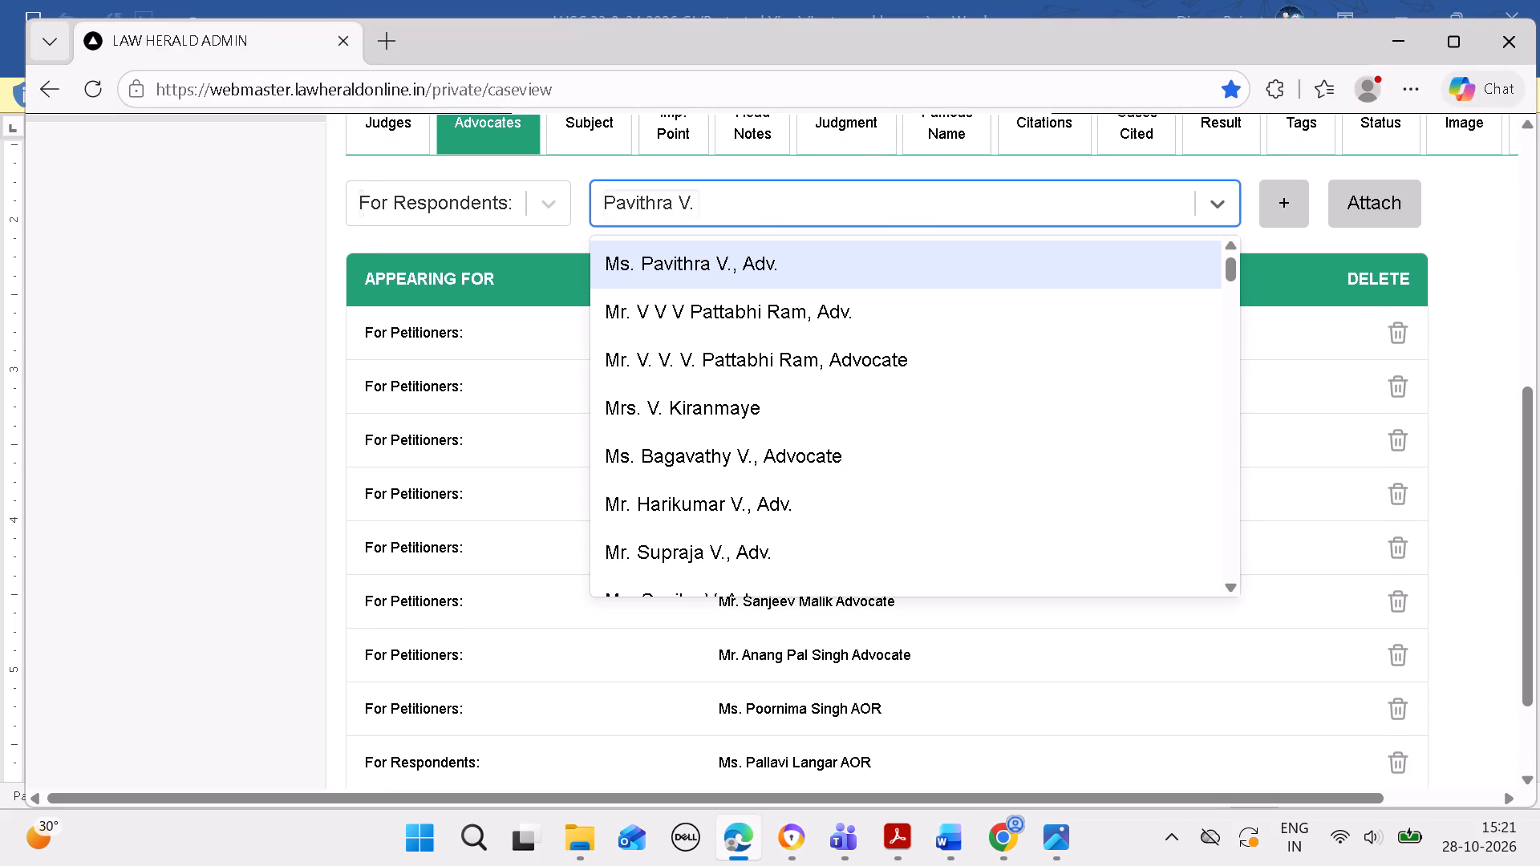
pyautogui.click(972, 253)
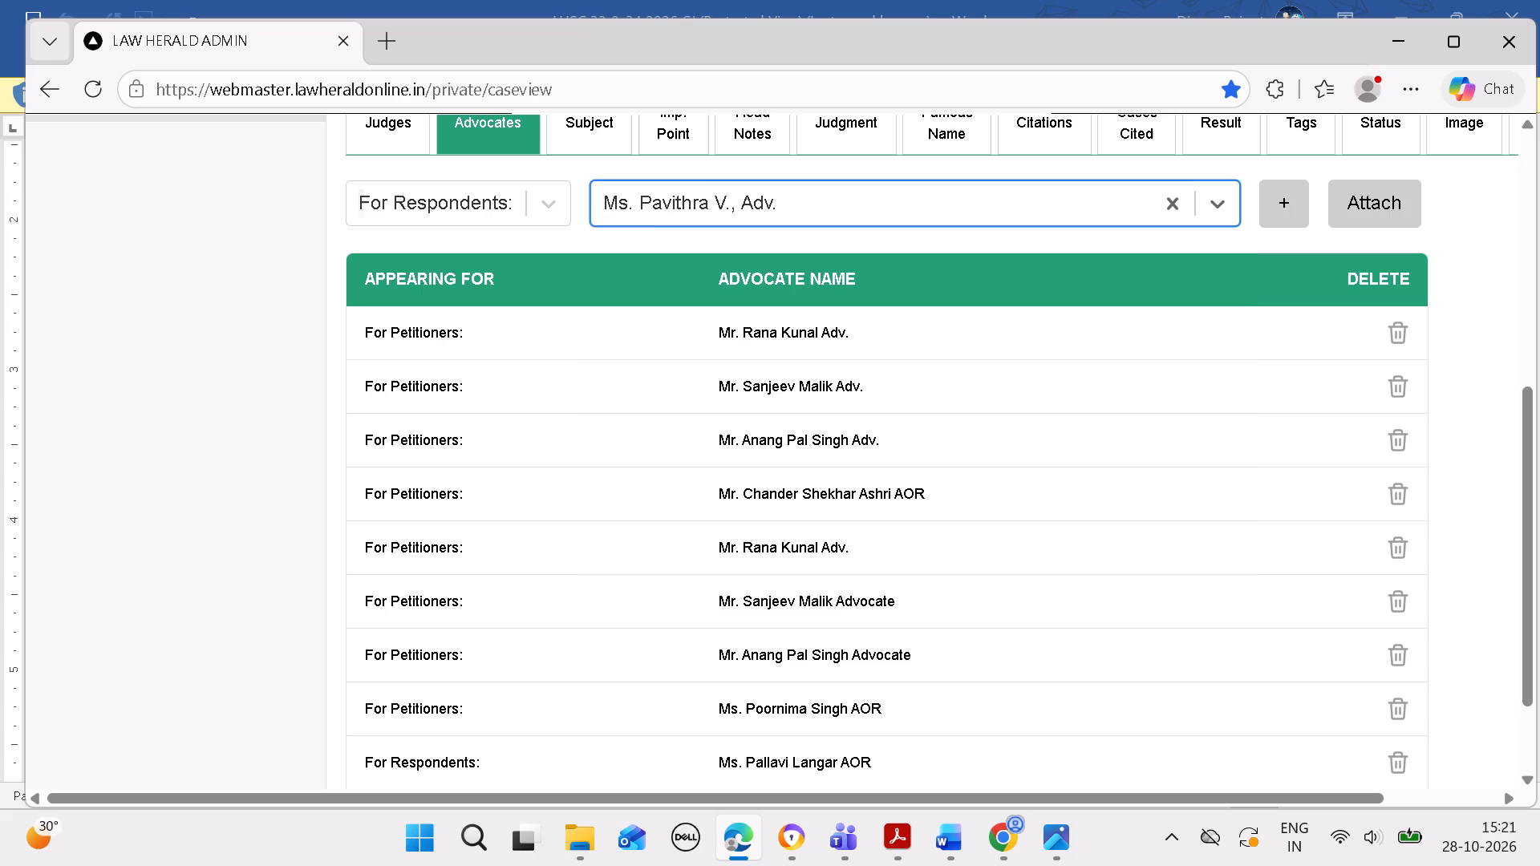
pyautogui.click(1412, 196)
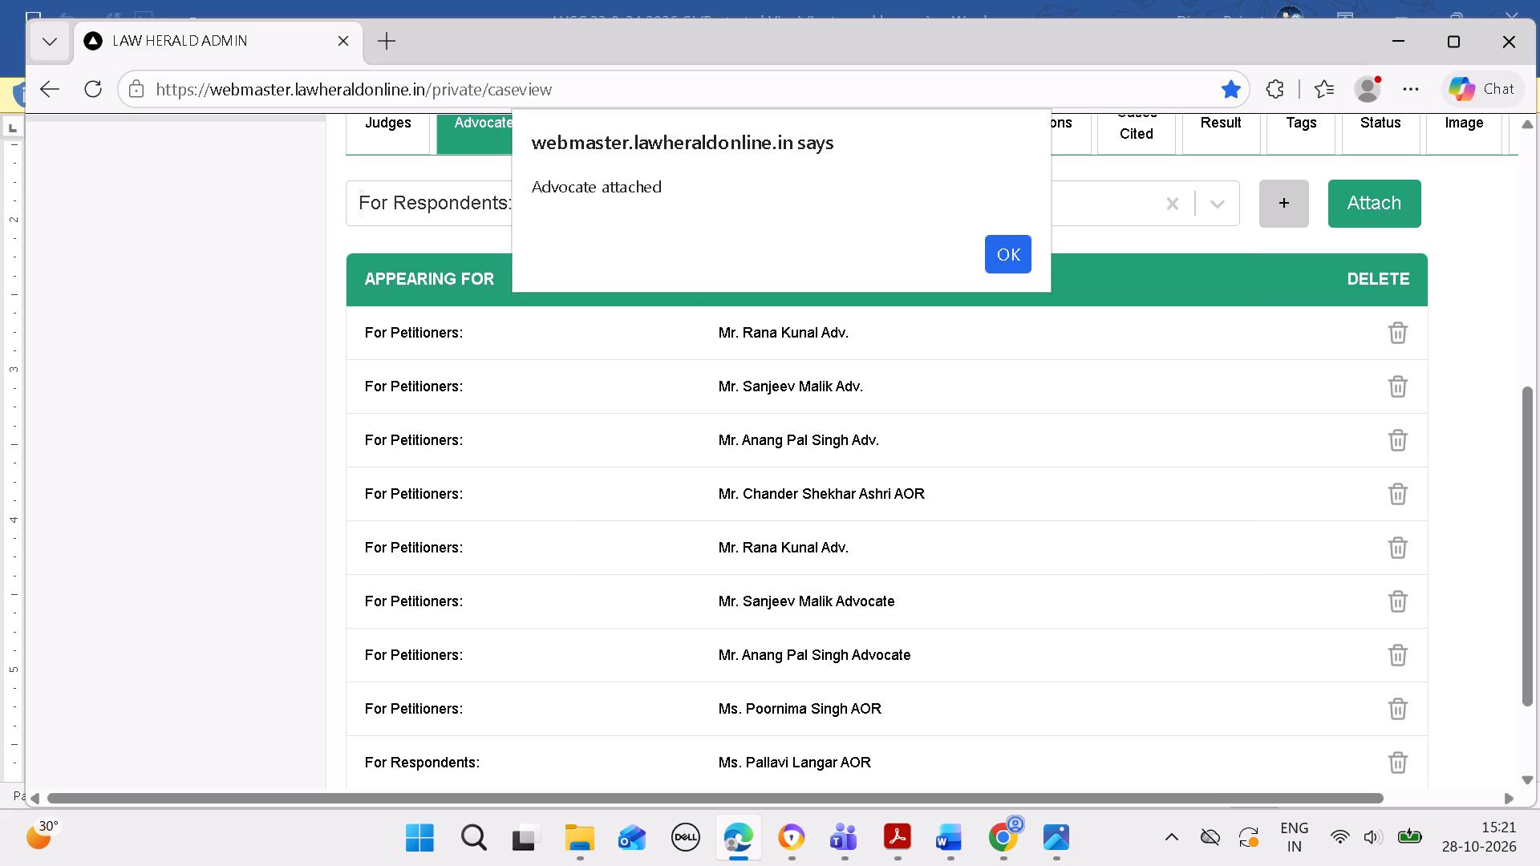
pyautogui.click(1015, 249)
pyautogui.scroll(-6, 1018, 299)
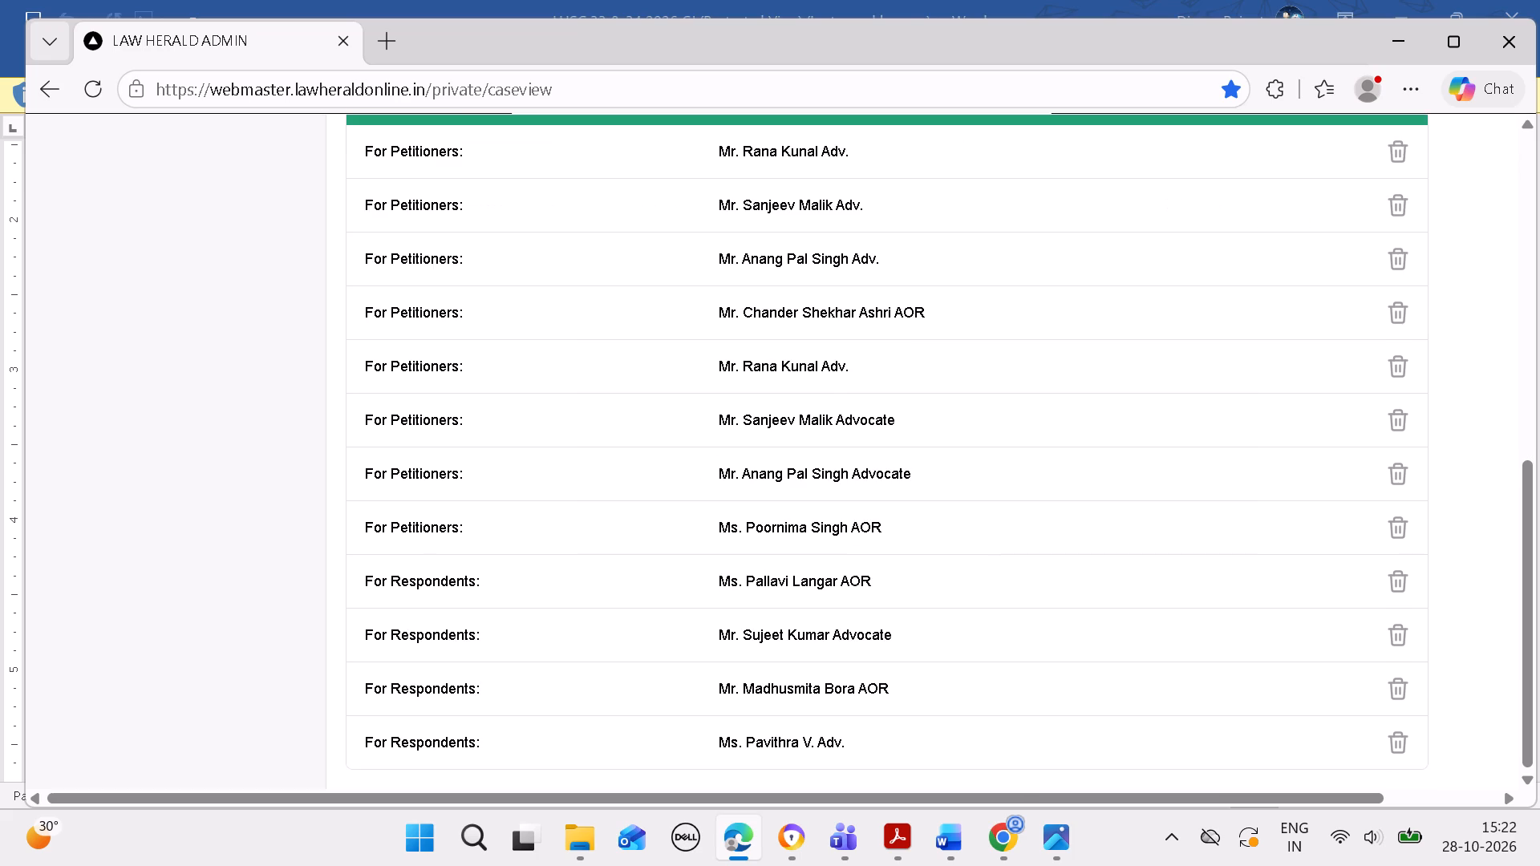
# Copy the fifth respondents' advocate's name from the Word heading and search the case's advocate list for it.
pyautogui.click(938, 839)
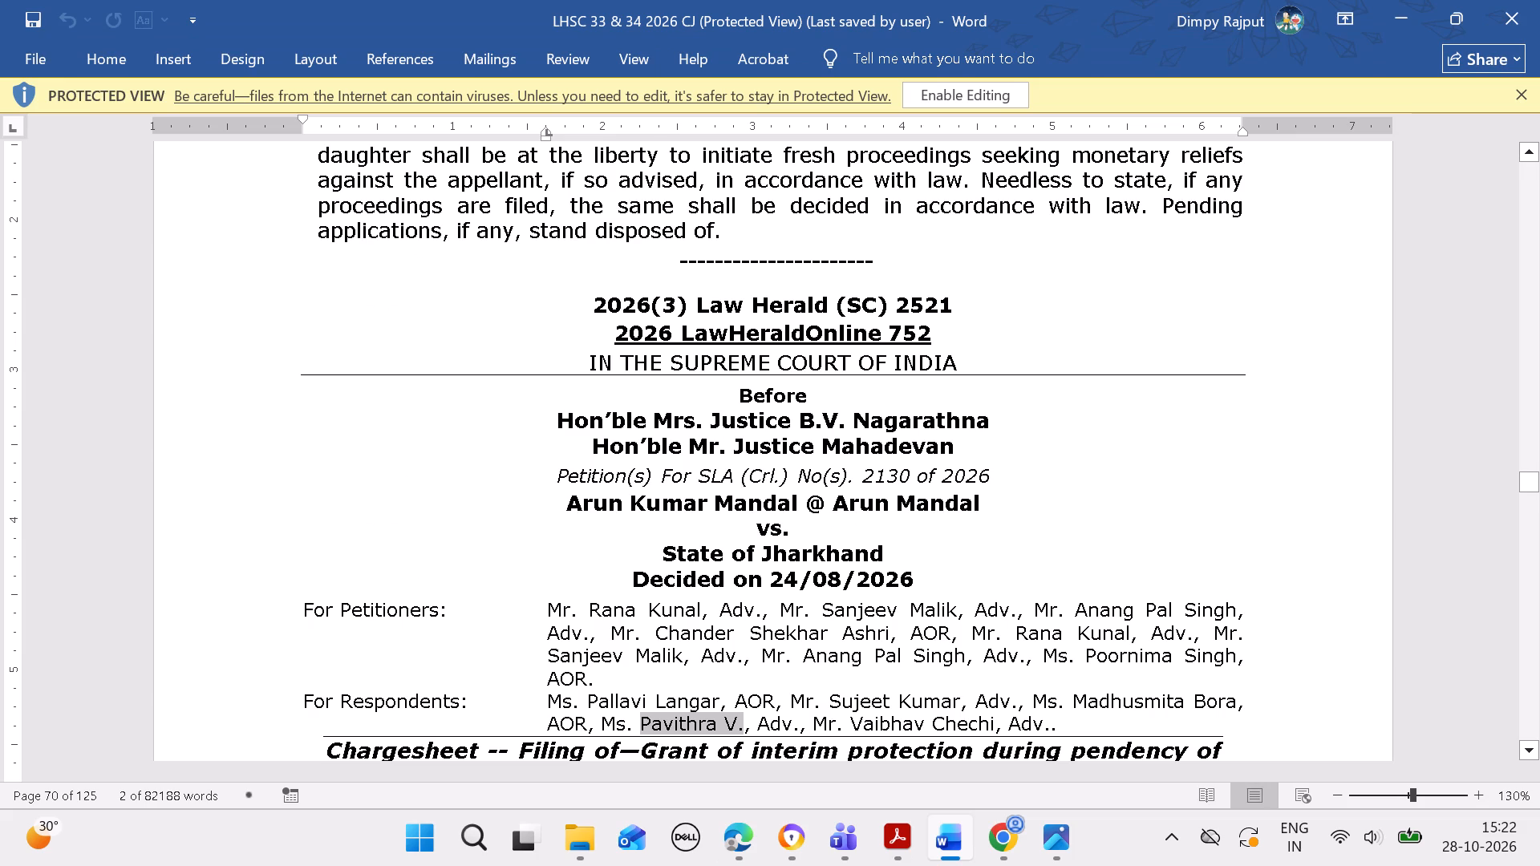
pyautogui.moveTo(849, 722); pyautogui.dragTo(967, 722)
pyautogui.hotkey('ctrl', 'c')
pyautogui.click(749, 839)
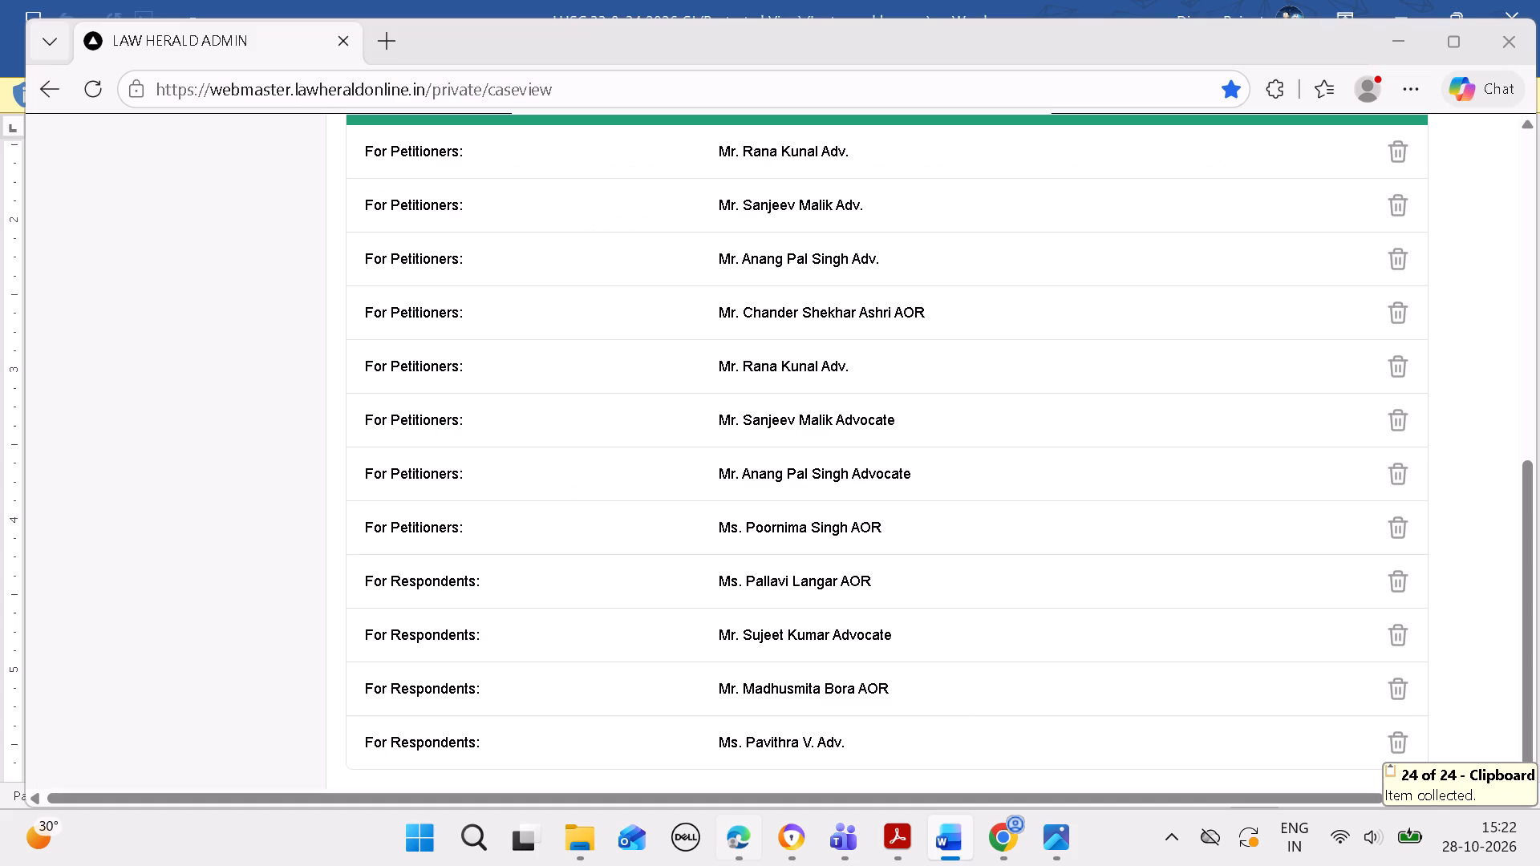
pyautogui.moveTo(1534, 510); pyautogui.dragTo(1538, 500)
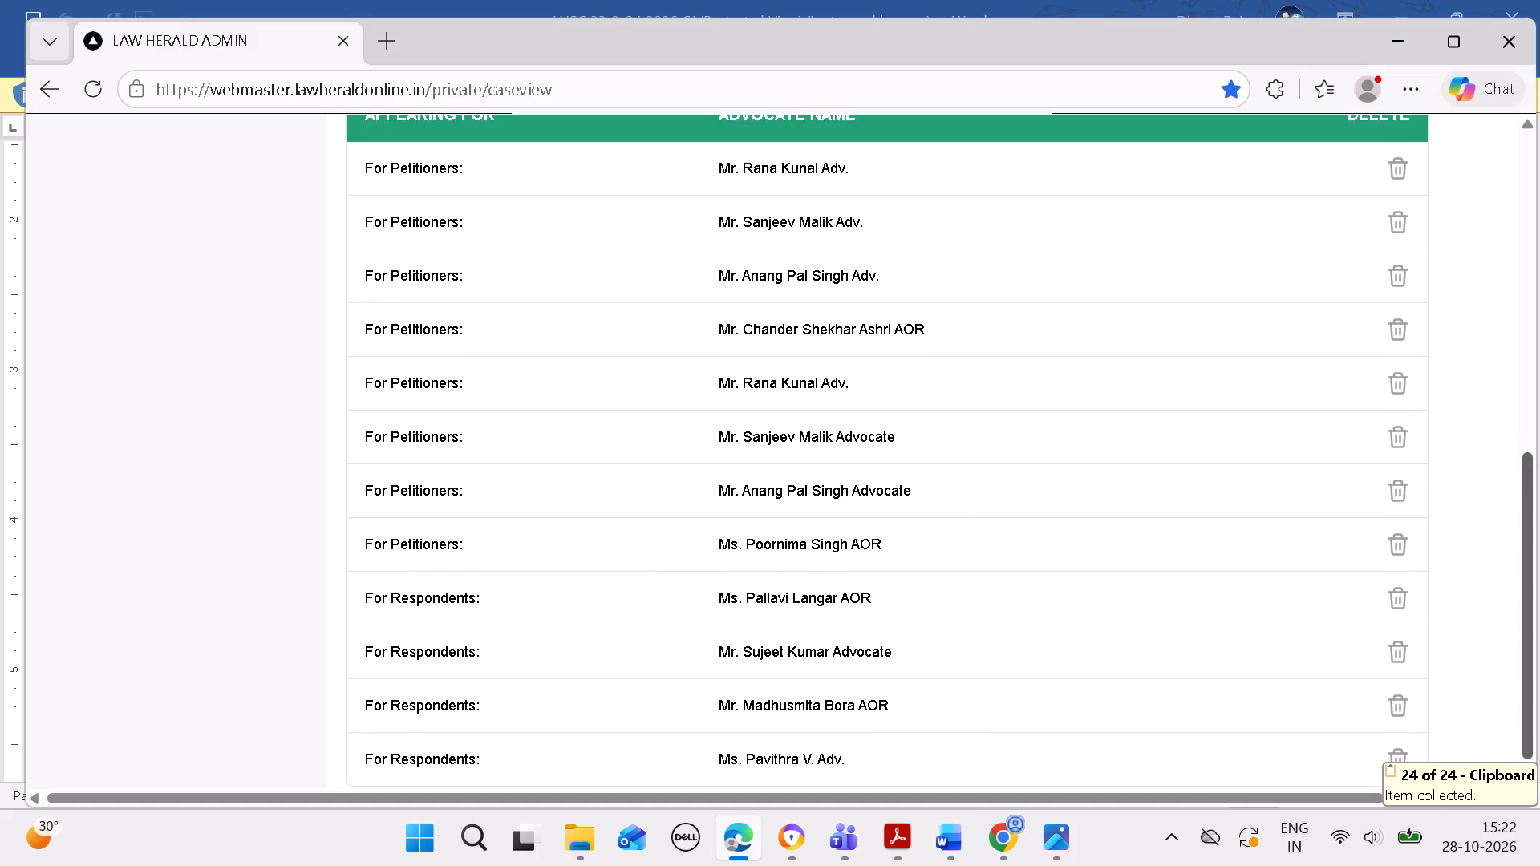
pyautogui.moveTo(1538, 500); pyautogui.dragTo(1536, 428)
pyautogui.click(1165, 201)
pyautogui.hotkey('ctrl', 'v')
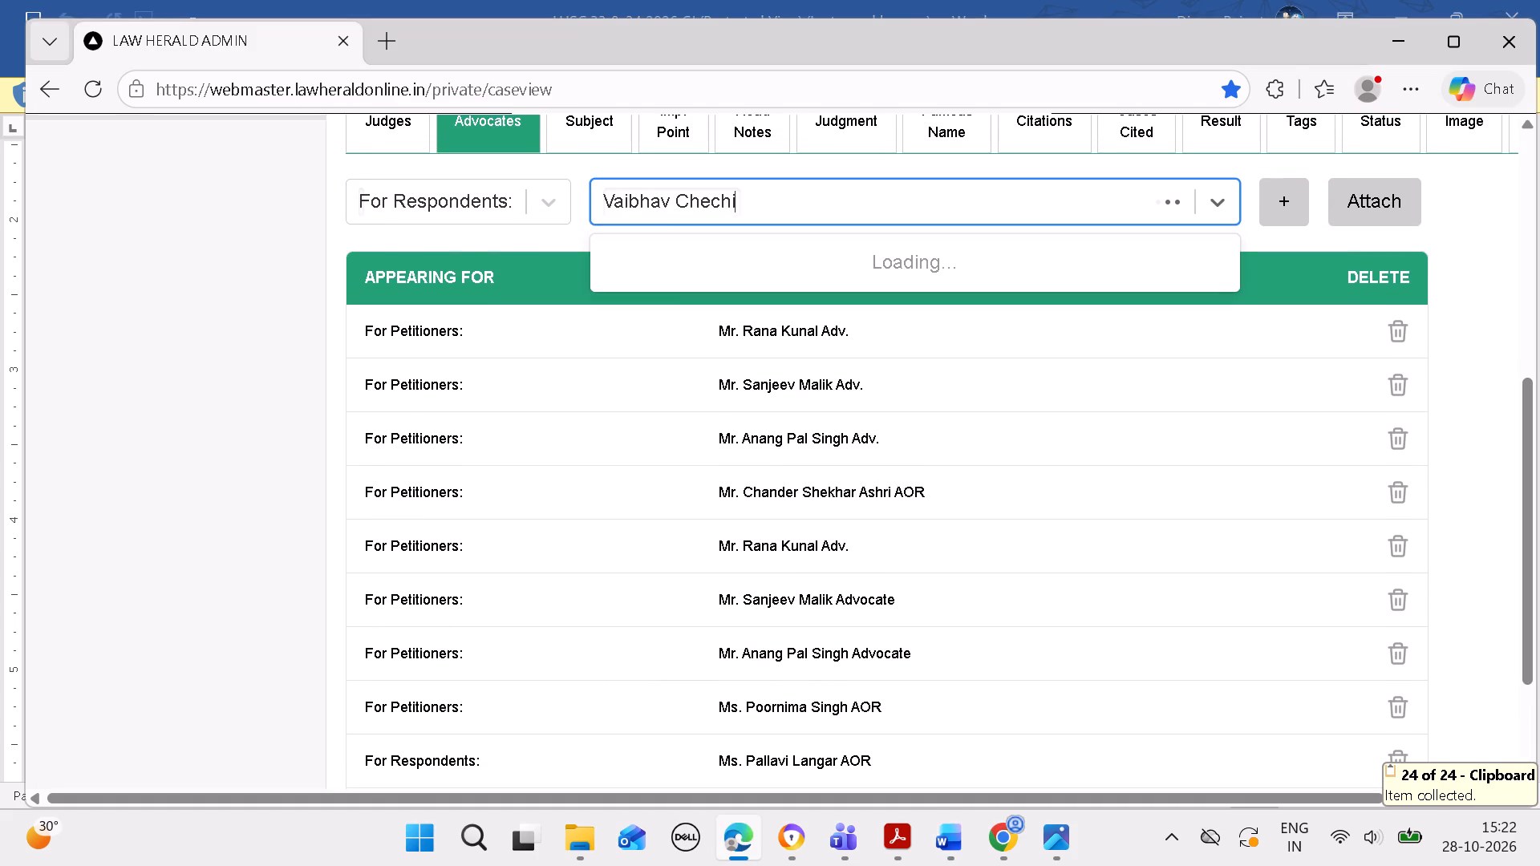
pyautogui.click(1295, 196)
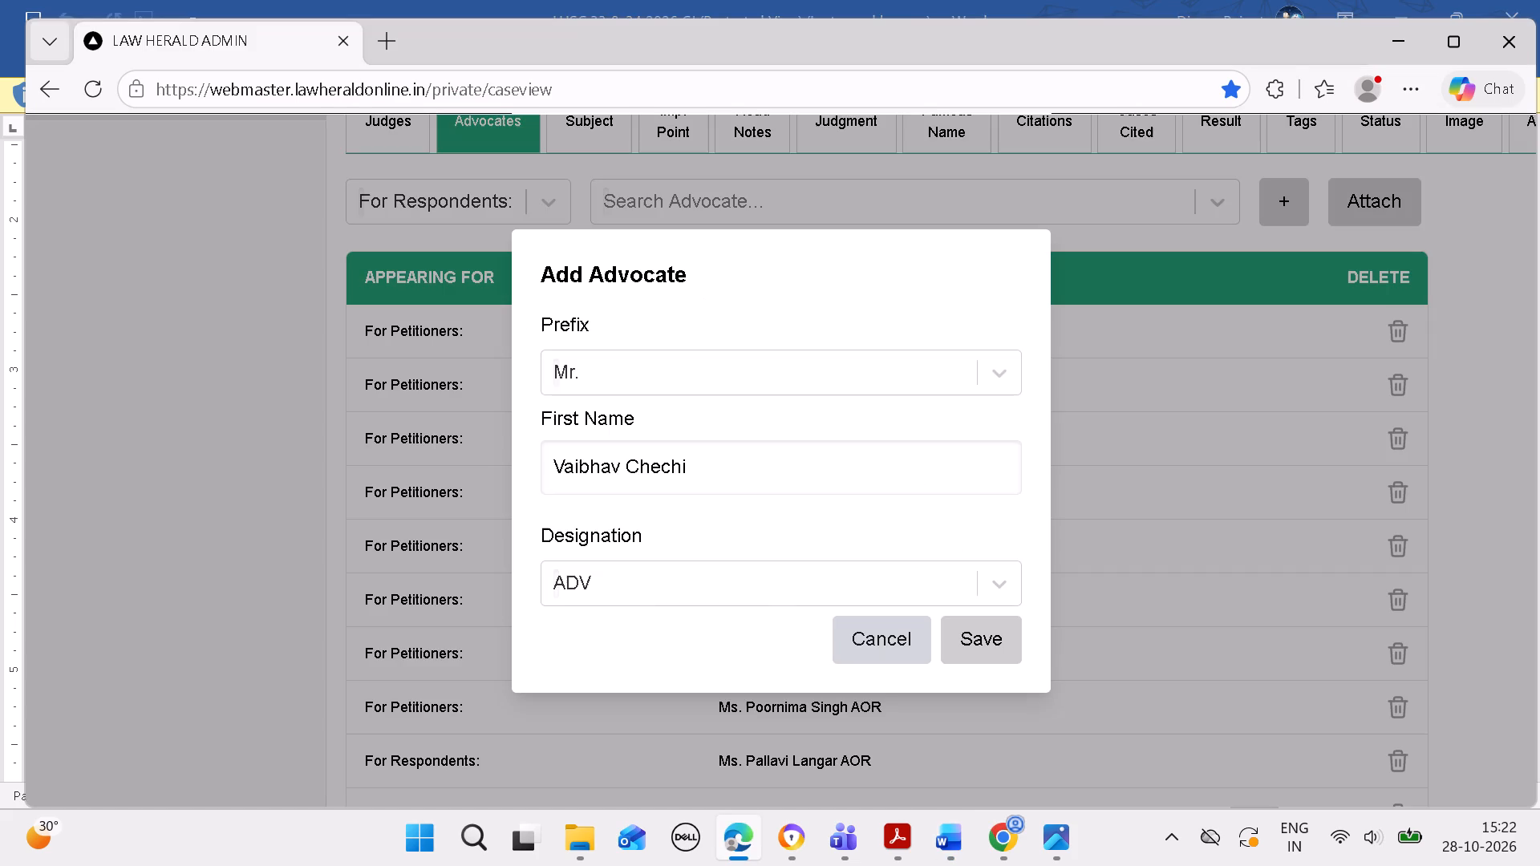
pyautogui.click(949, 840)
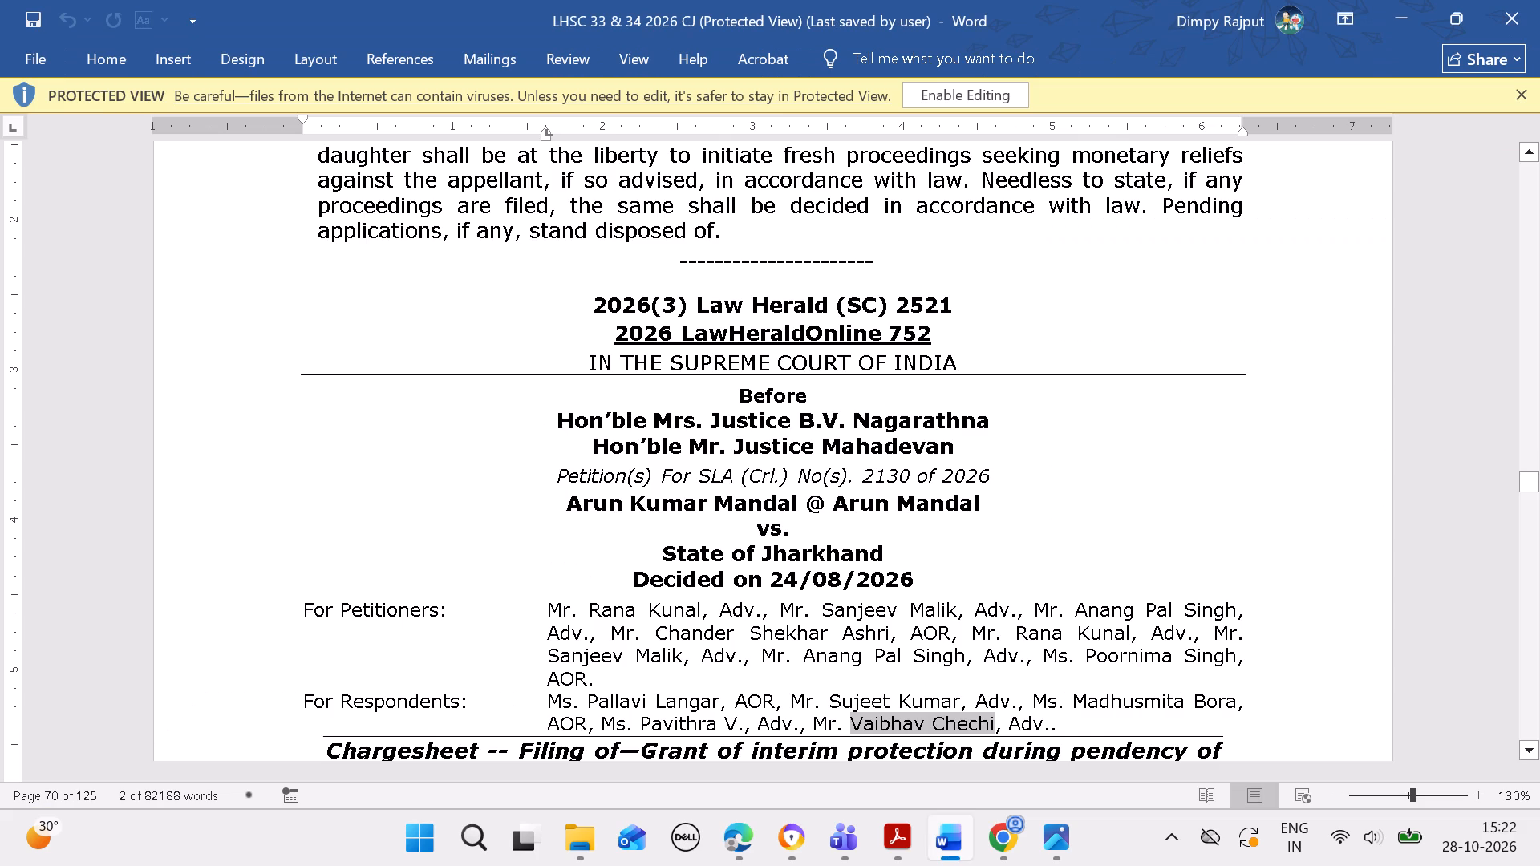
pyautogui.click(746, 836)
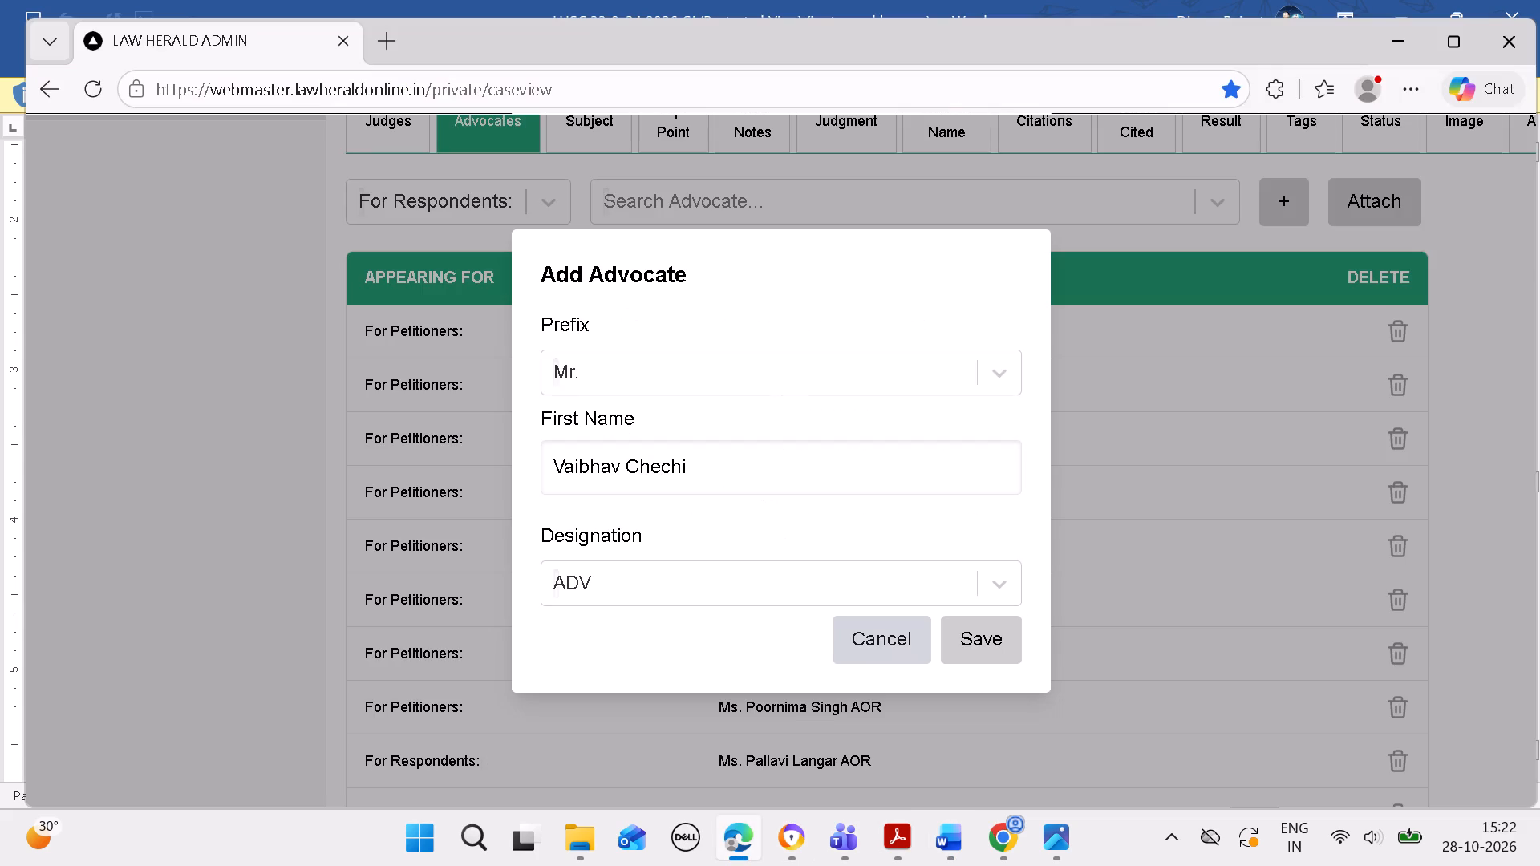
pyautogui.click(975, 640)
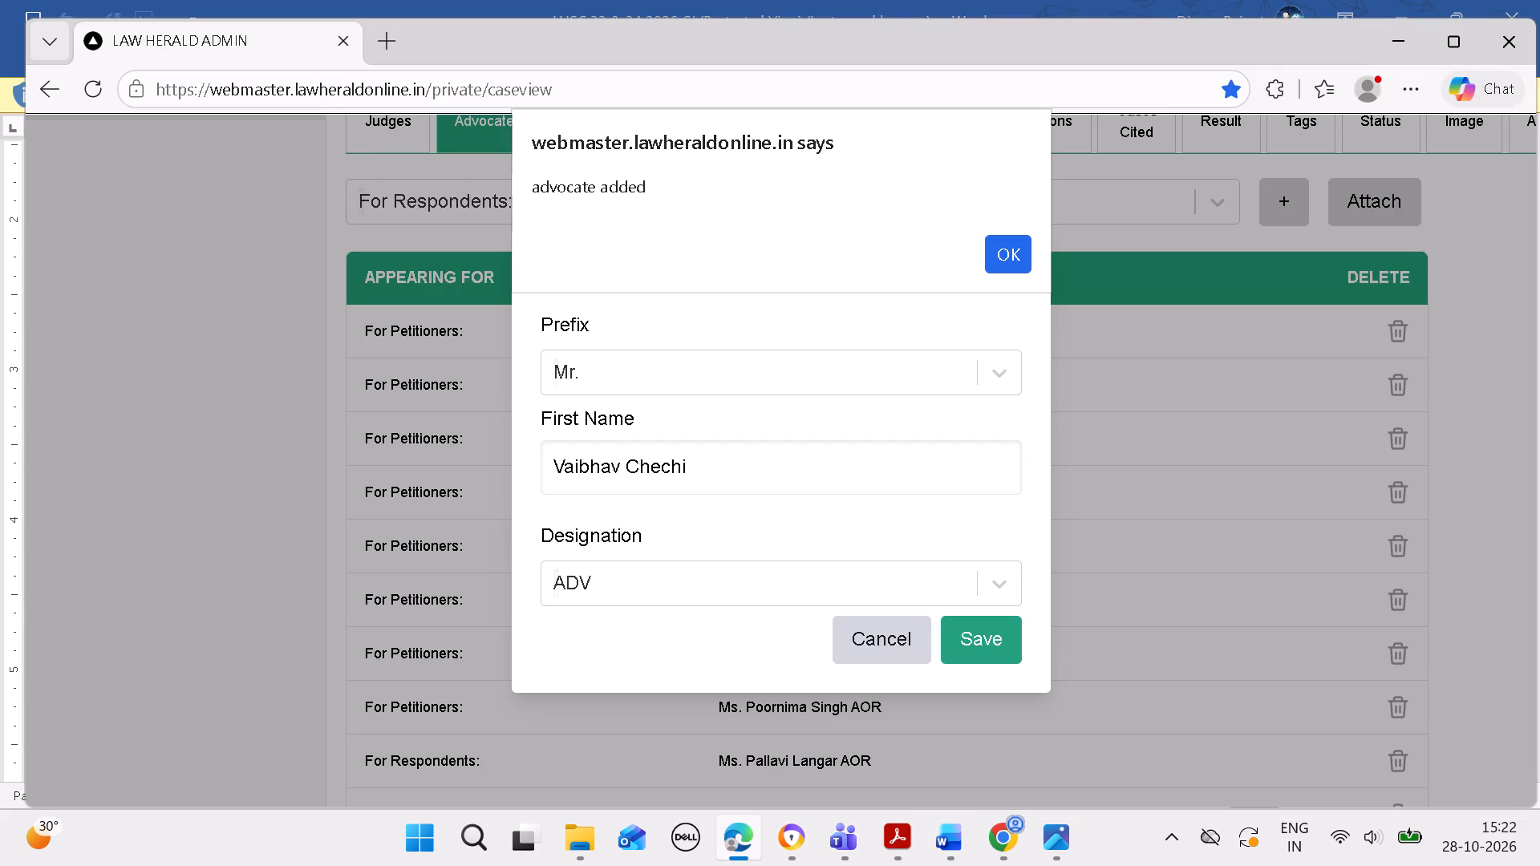
pyautogui.click(1007, 257)
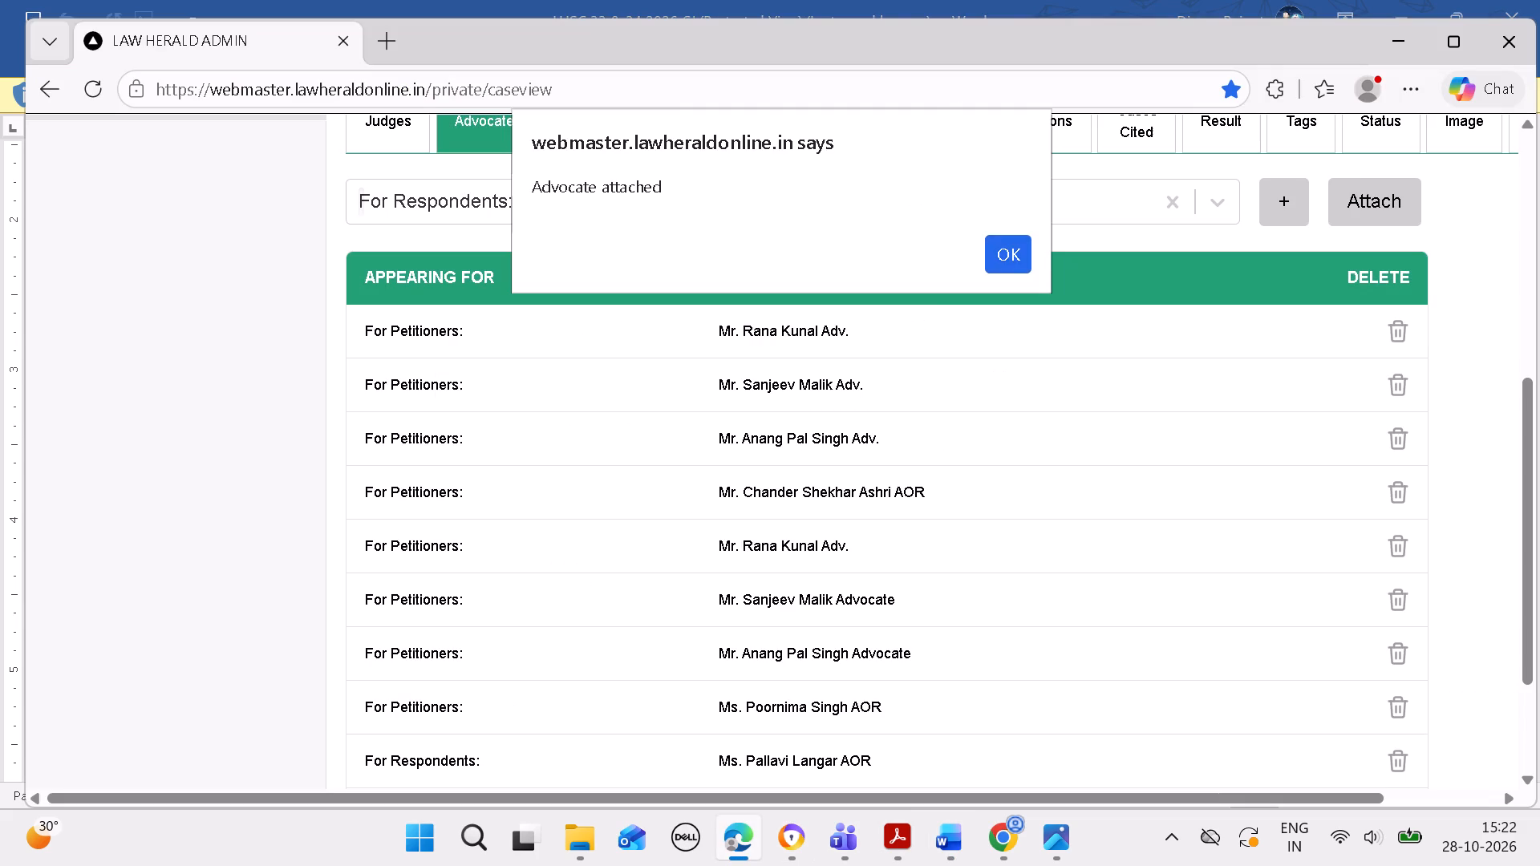
pyautogui.click(1014, 261)
pyautogui.scroll(-6, 991, 343)
pyautogui.scroll(-5, 979, 418)
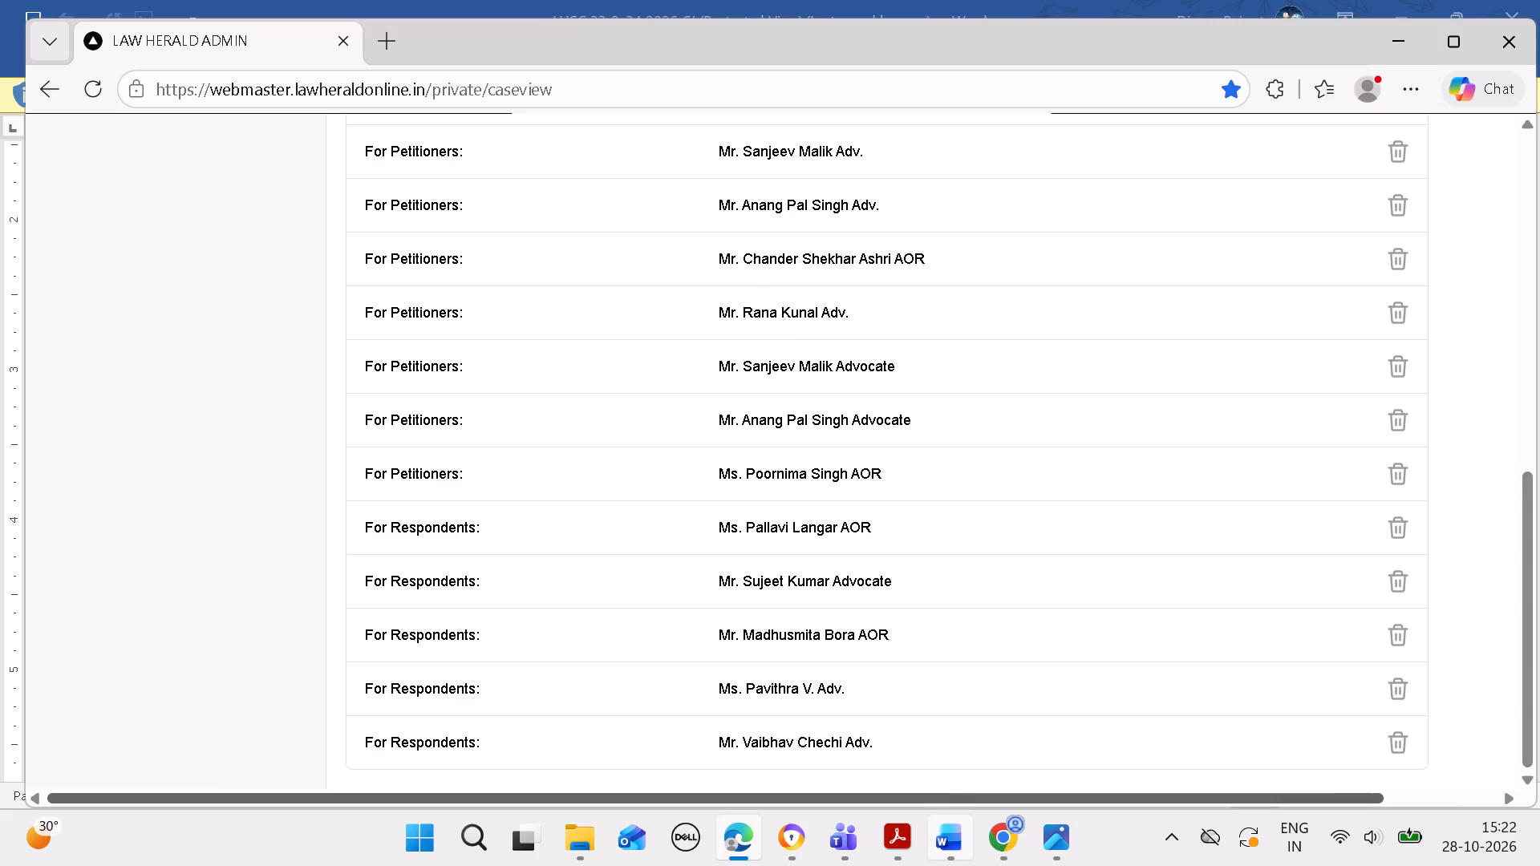
# Consult the case's headnote in Word and attach the Criminal Law subject to case 752.
pyautogui.click(947, 832)
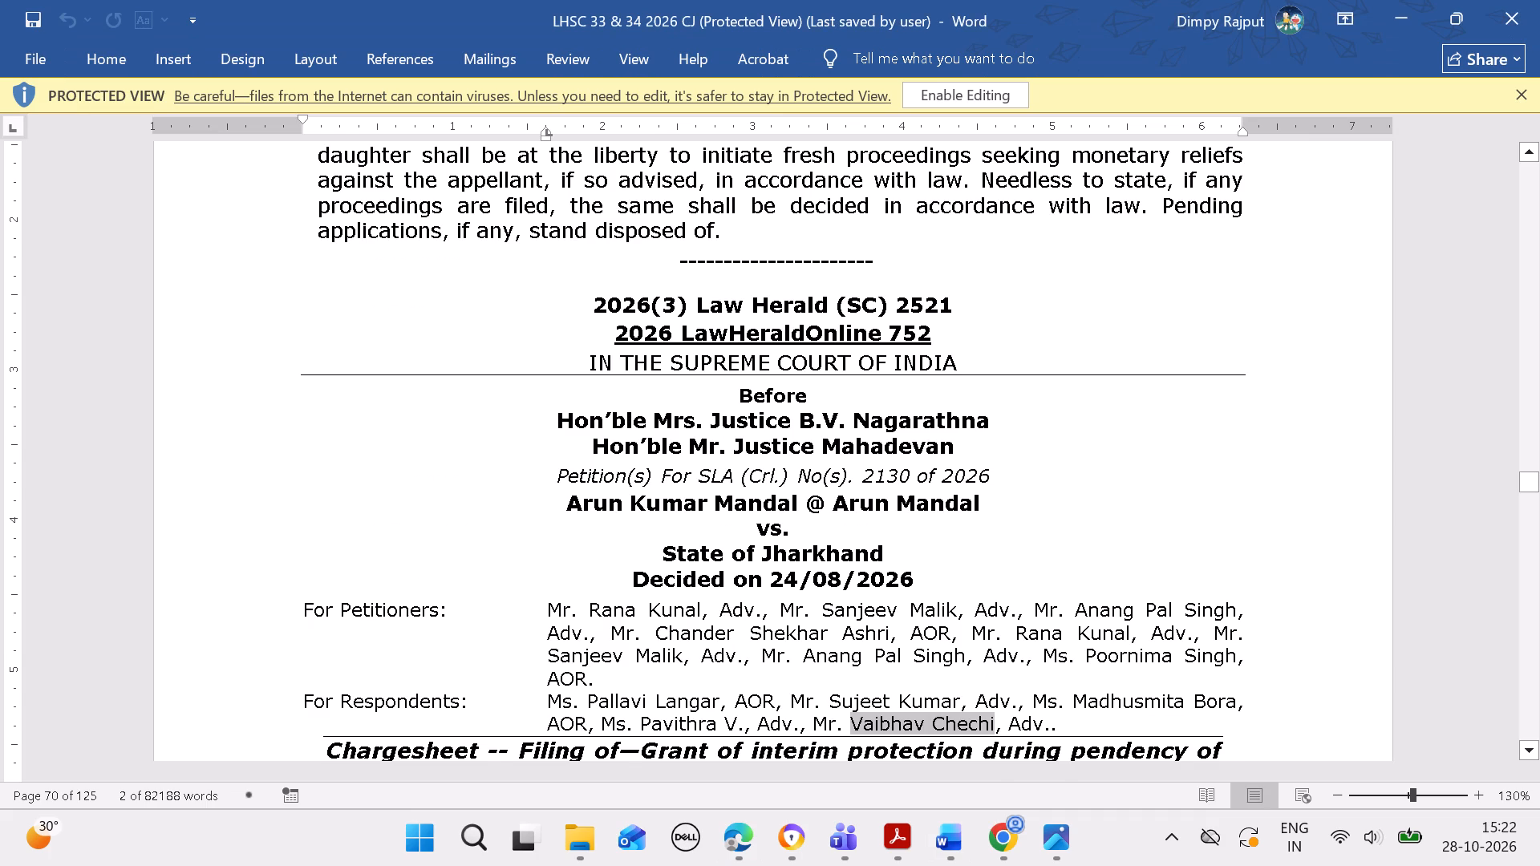
pyautogui.press('Down')
pyautogui.press('Down')
pyautogui.press('Down')
pyautogui.press('Down')
pyautogui.press('Down')
pyautogui.press('Down')
pyautogui.press('Down')
pyautogui.press('Down')
pyautogui.press('Down')
pyautogui.press('Down')
pyautogui.press('Down')
pyautogui.press('Down')
pyautogui.press('Down')
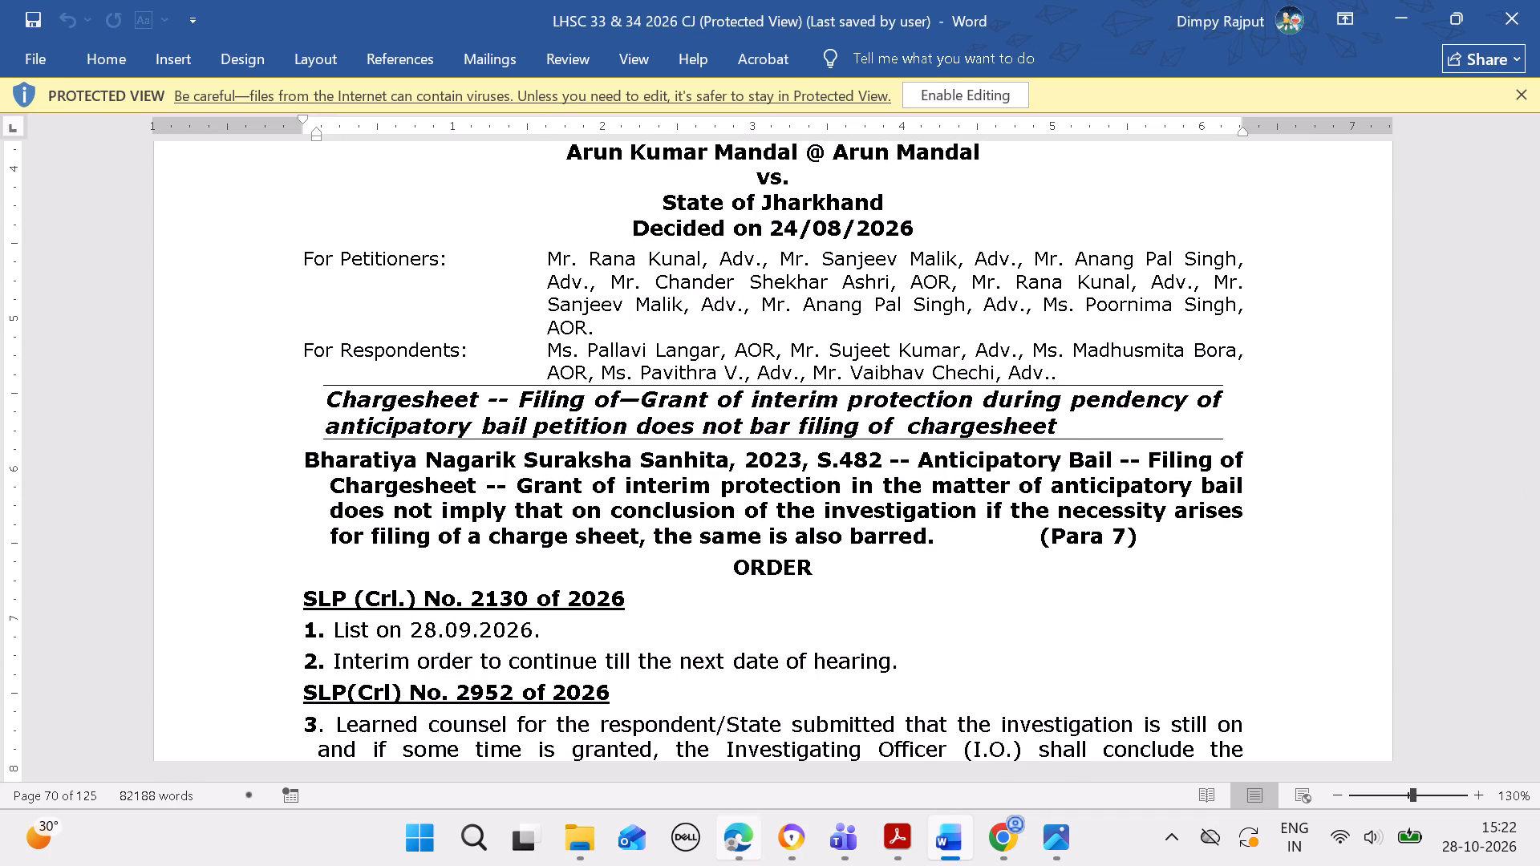
pyautogui.click(730, 850)
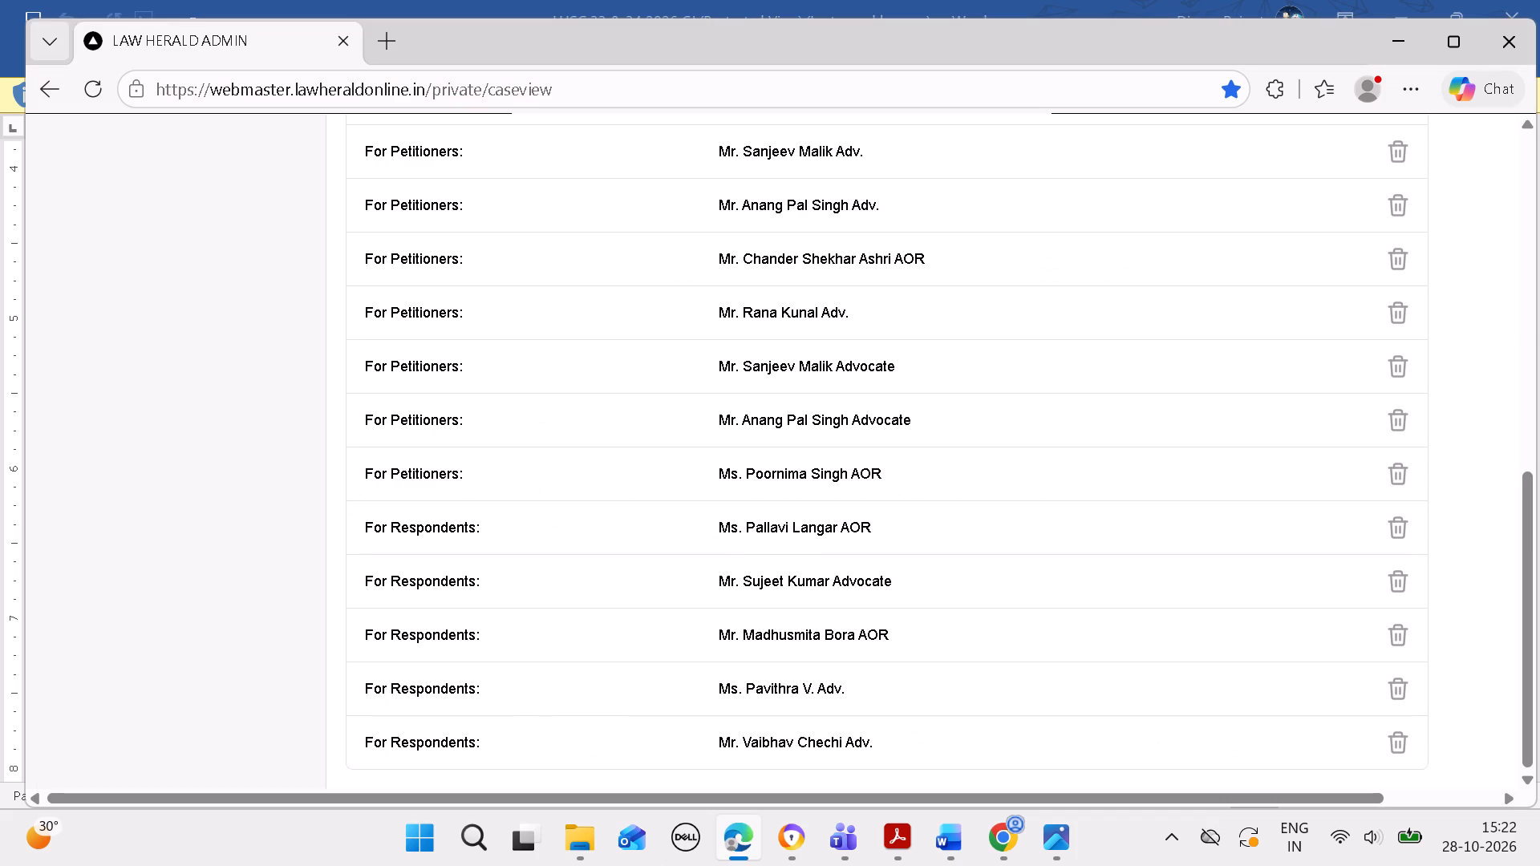
pyautogui.scroll(2, 699, 626)
pyautogui.click(614, 637)
pyautogui.scroll(-3, 609, 637)
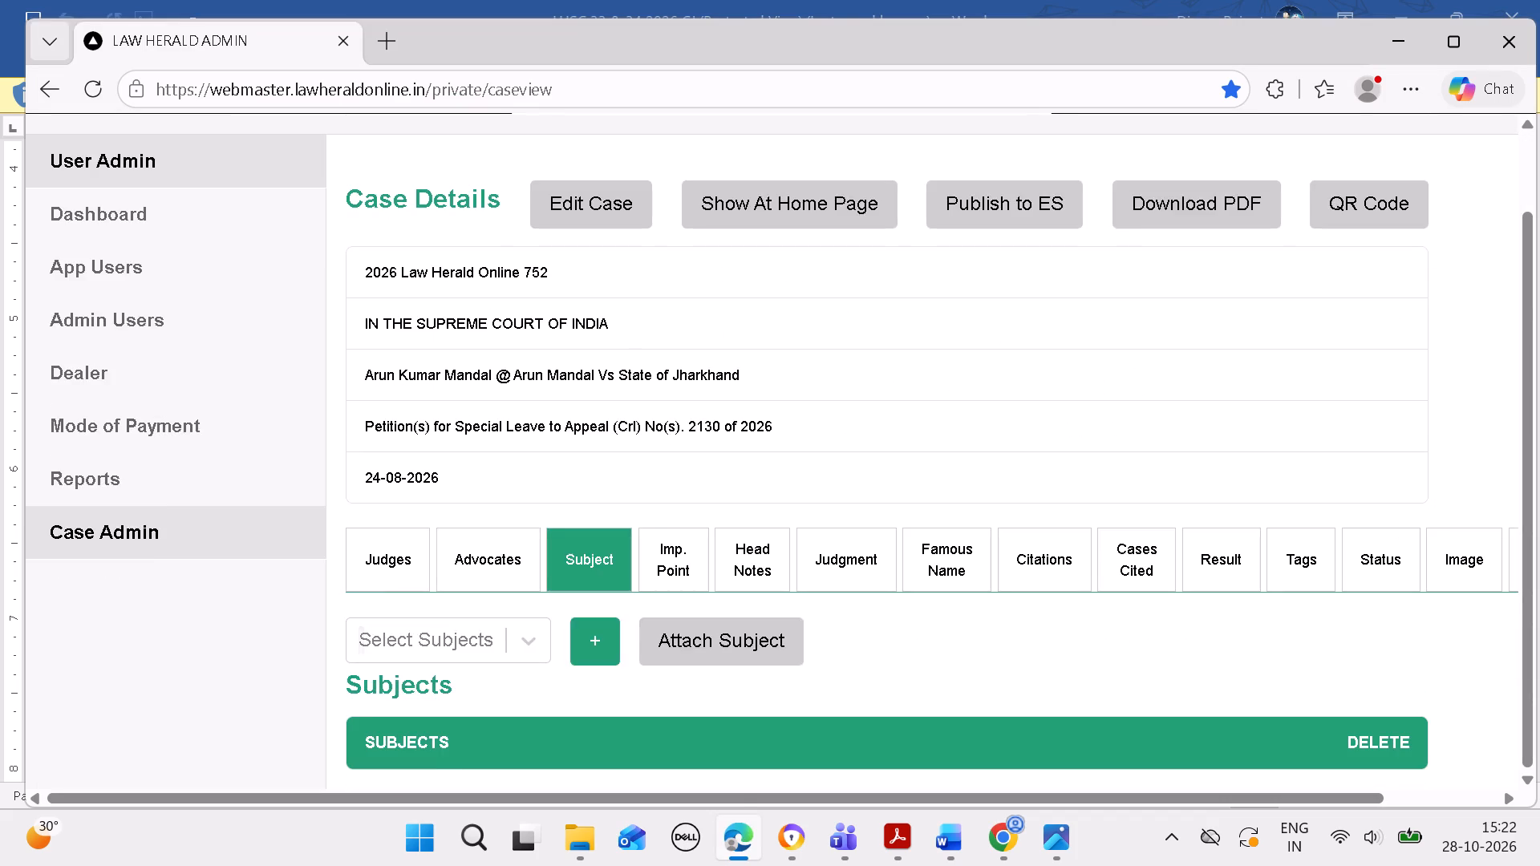
pyautogui.click(530, 629)
pyautogui.click(468, 618)
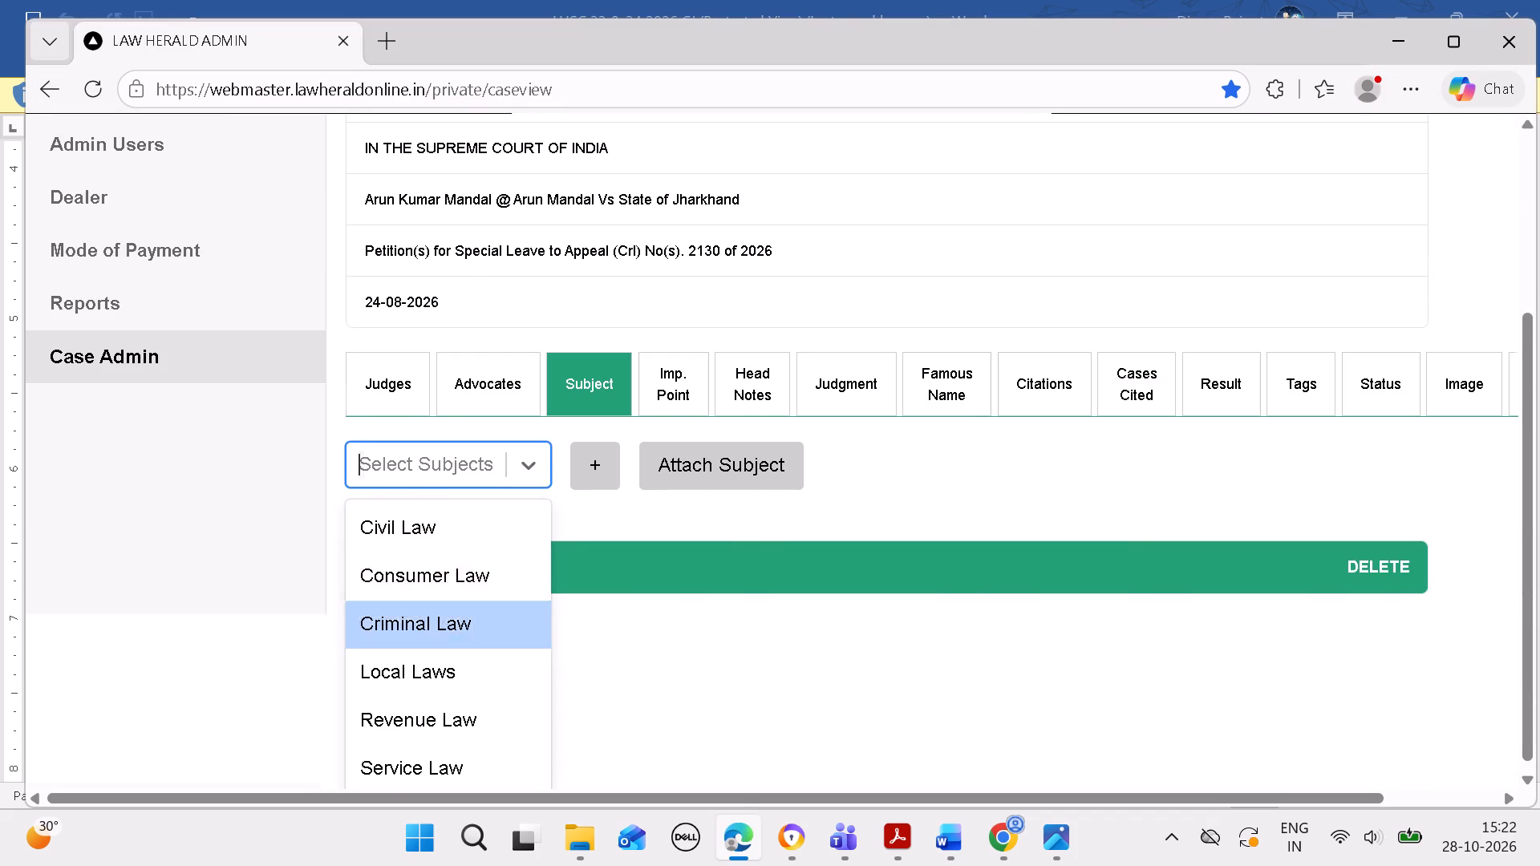
pyautogui.click(675, 623)
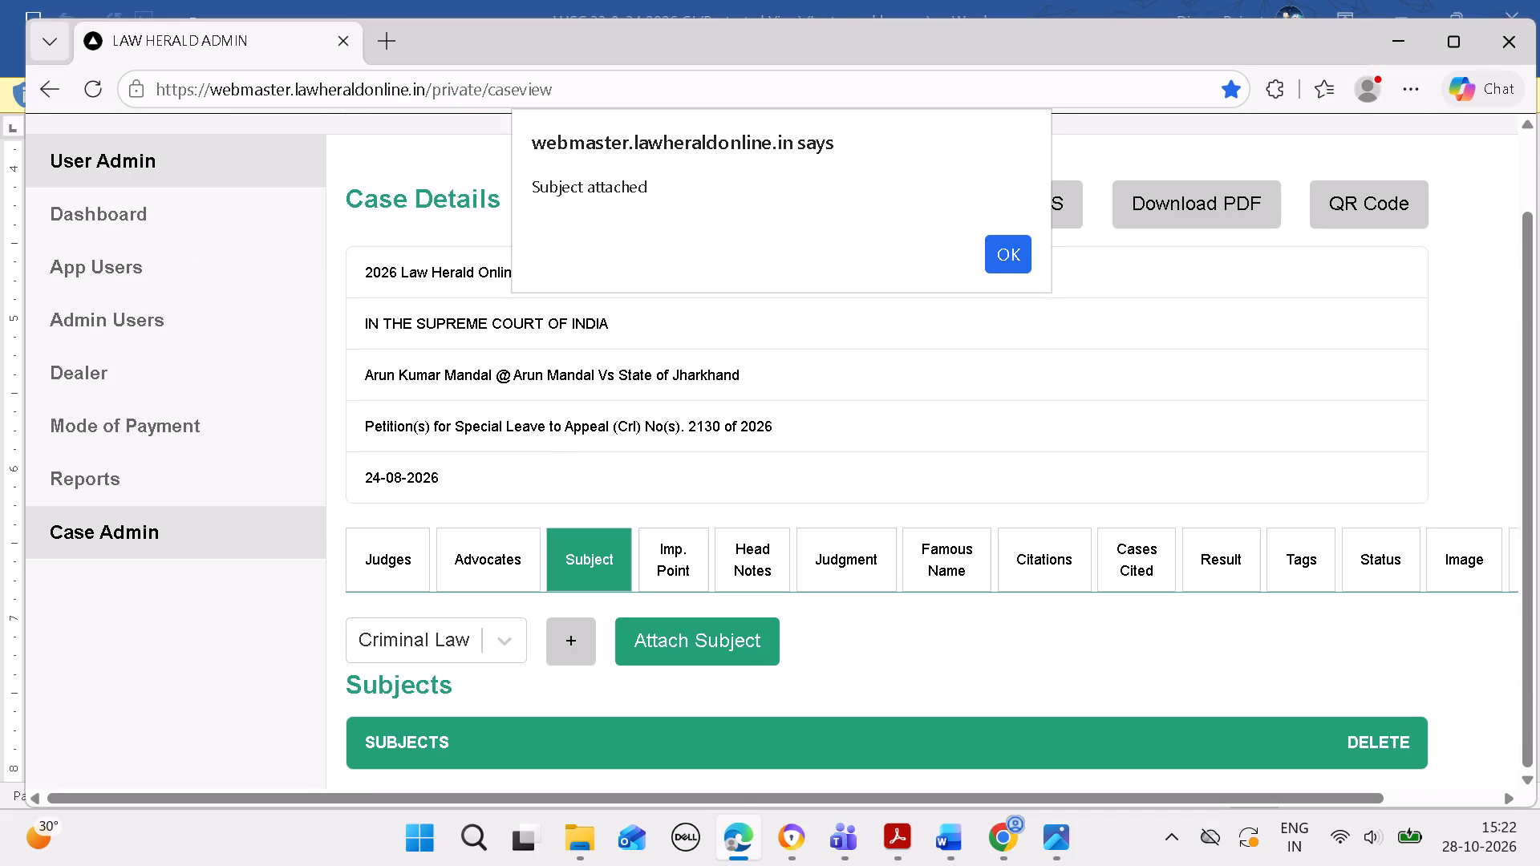
pyautogui.click(1023, 257)
pyautogui.scroll(-10, 852, 421)
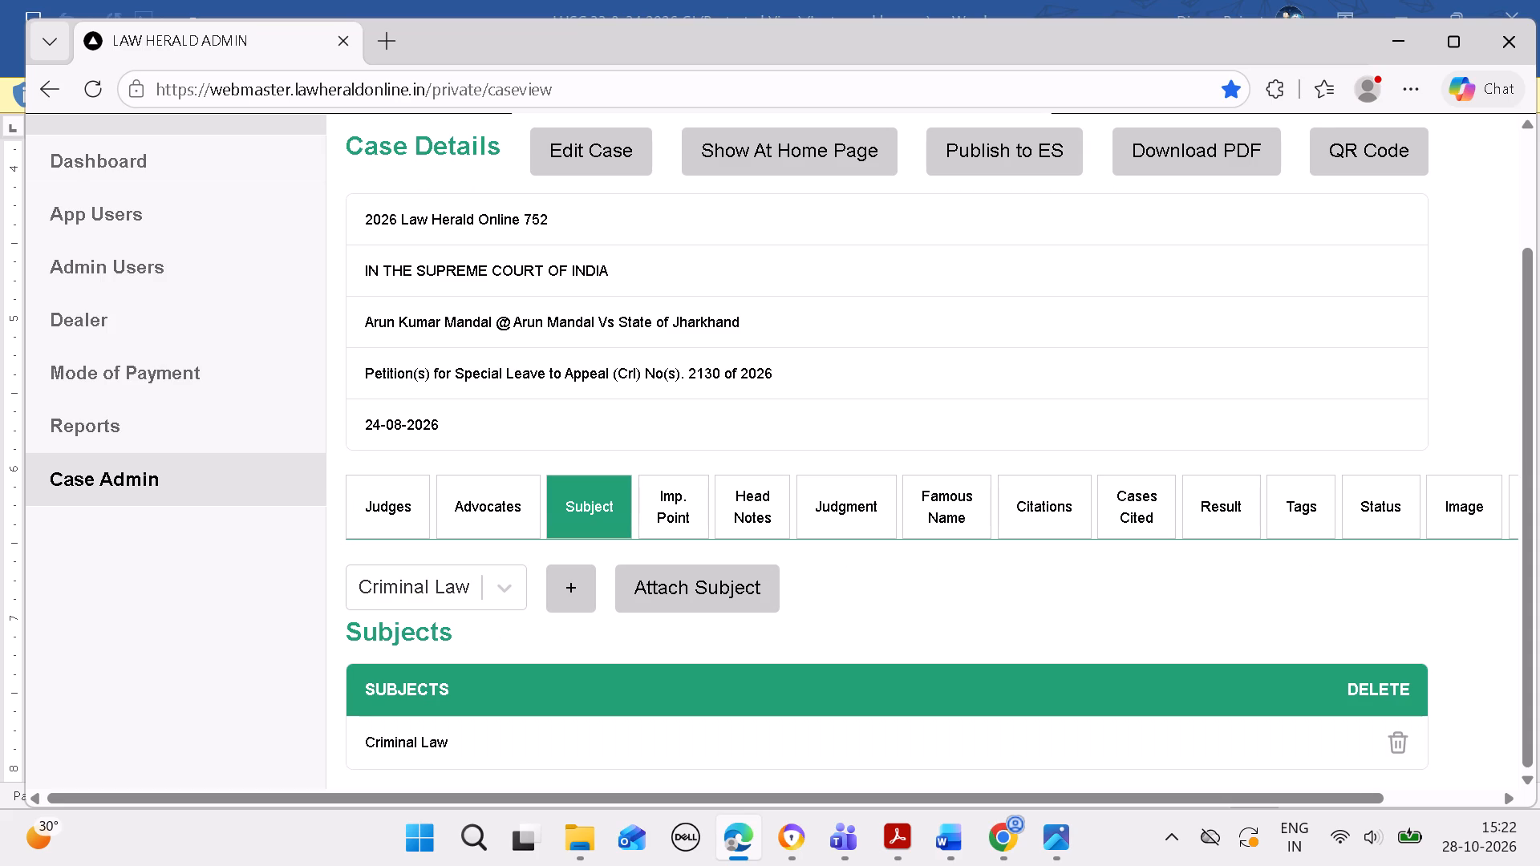
# Start an important point for case 752 and insert the existing Chargesheet topic, found using the opening word copied from Word's italic headline.
pyautogui.click(935, 826)
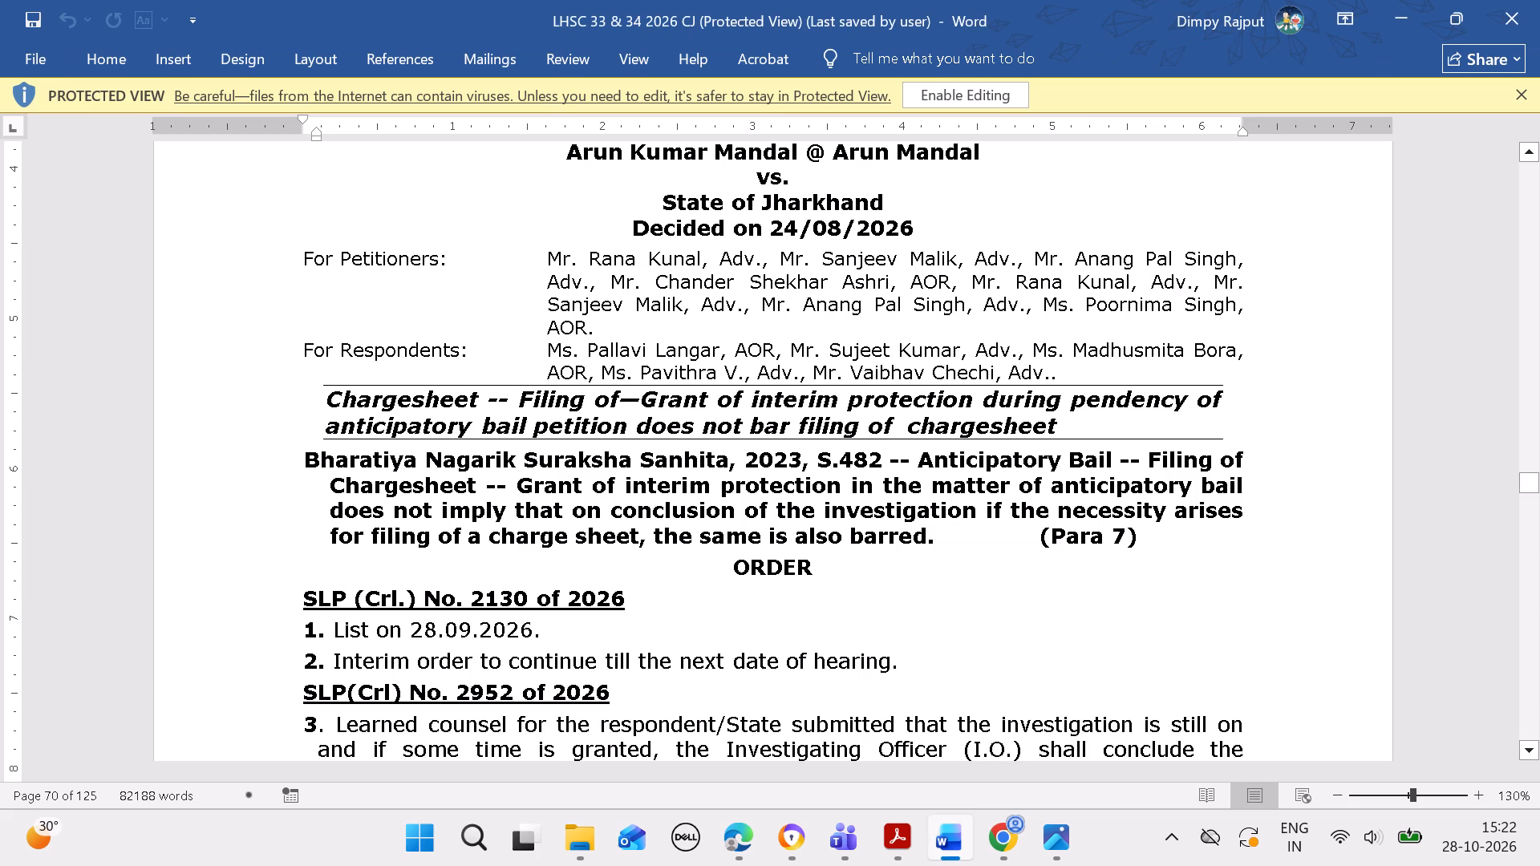
pyautogui.moveTo(336, 391); pyautogui.dragTo(346, 391)
pyautogui.moveTo(346, 391); pyautogui.dragTo(482, 400)
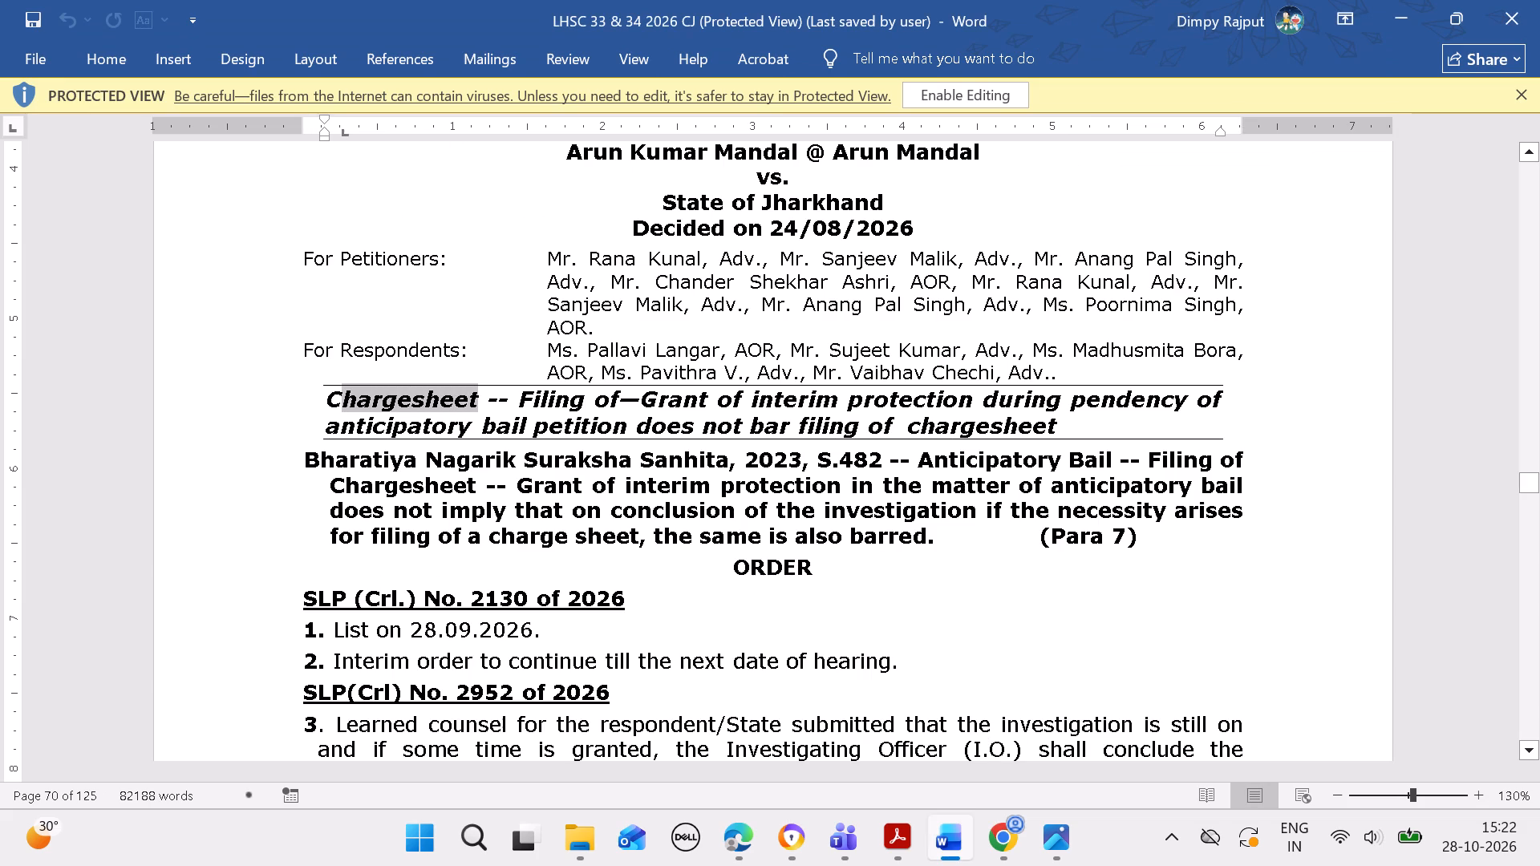
pyautogui.hotkey('ctrl', 'c')
pyautogui.click(720, 844)
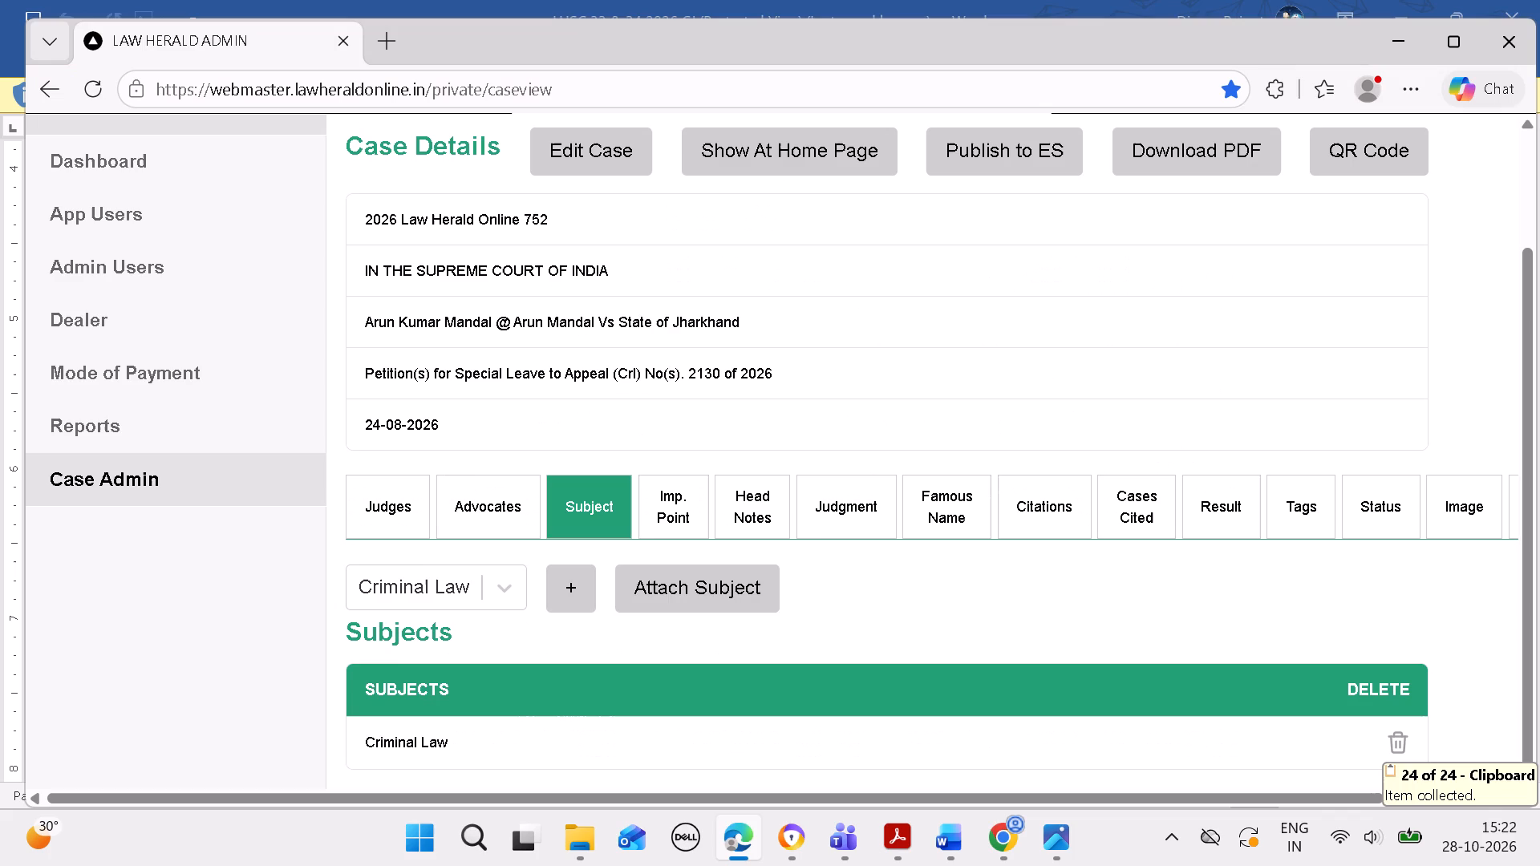
pyautogui.click(674, 509)
pyautogui.scroll(-4, 674, 505)
pyautogui.click(1235, 683)
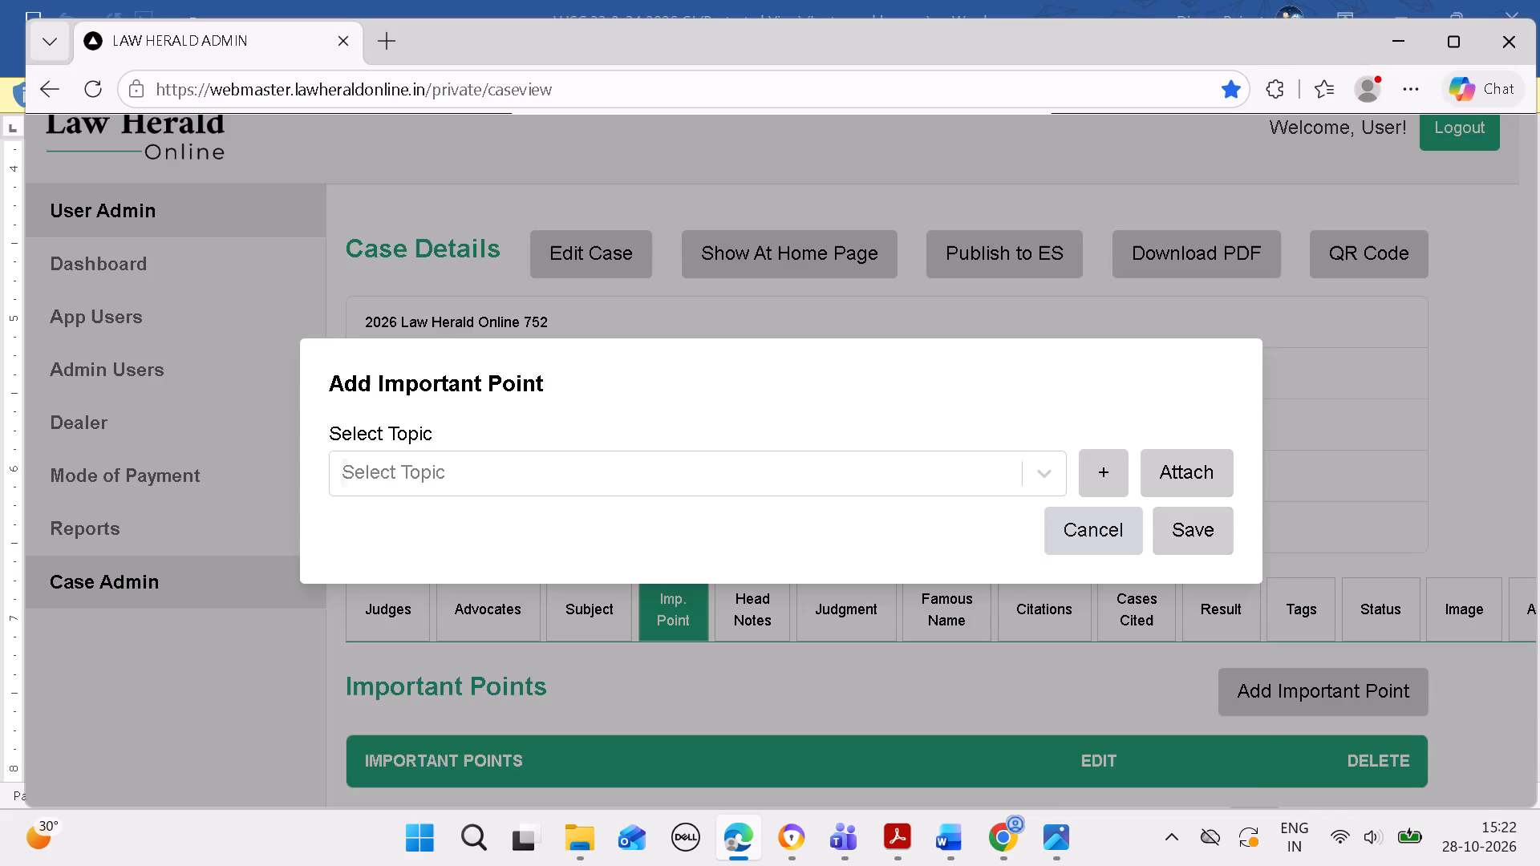
pyautogui.click(640, 264)
pyautogui.hotkey('ctrl', 'v')
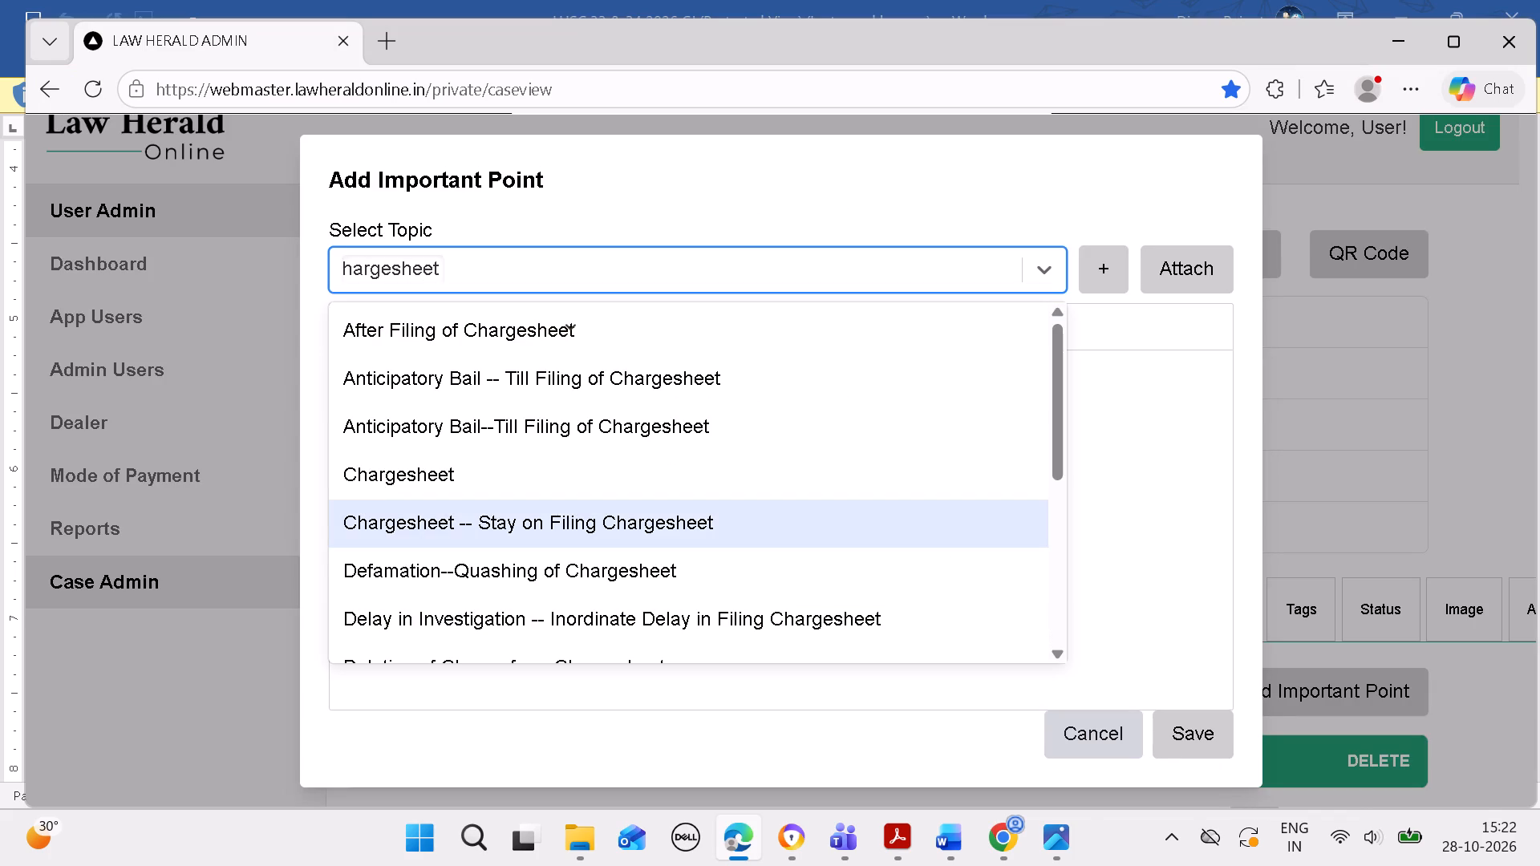
pyautogui.click(650, 476)
pyautogui.click(1181, 273)
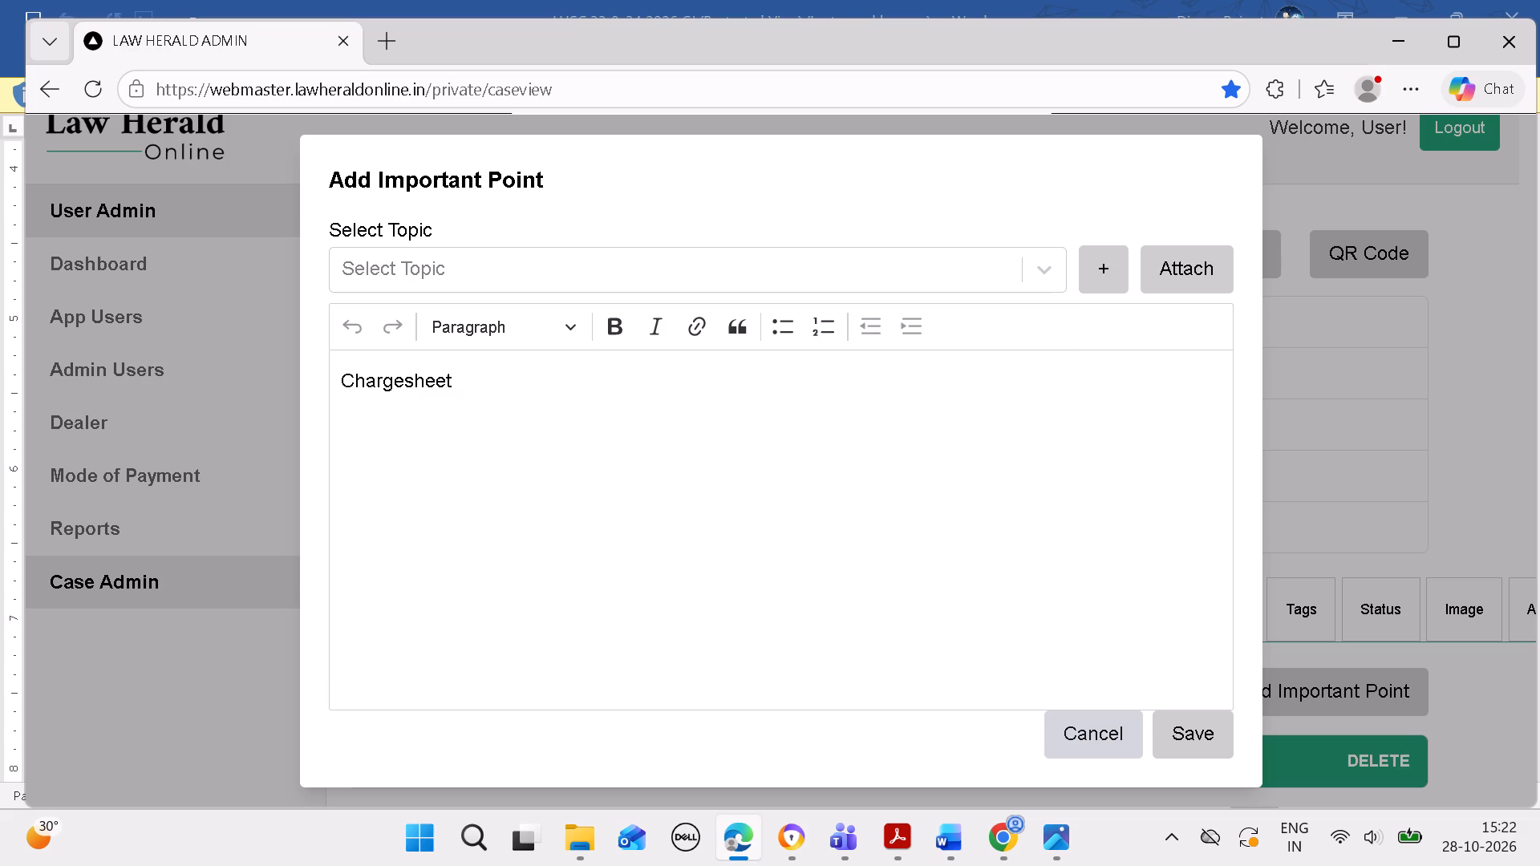
# Append the separator "--" after Chargesheet in the important point text.
pyautogui.click(969, 477)
pyautogui.press('space')
pyautogui.write('--')
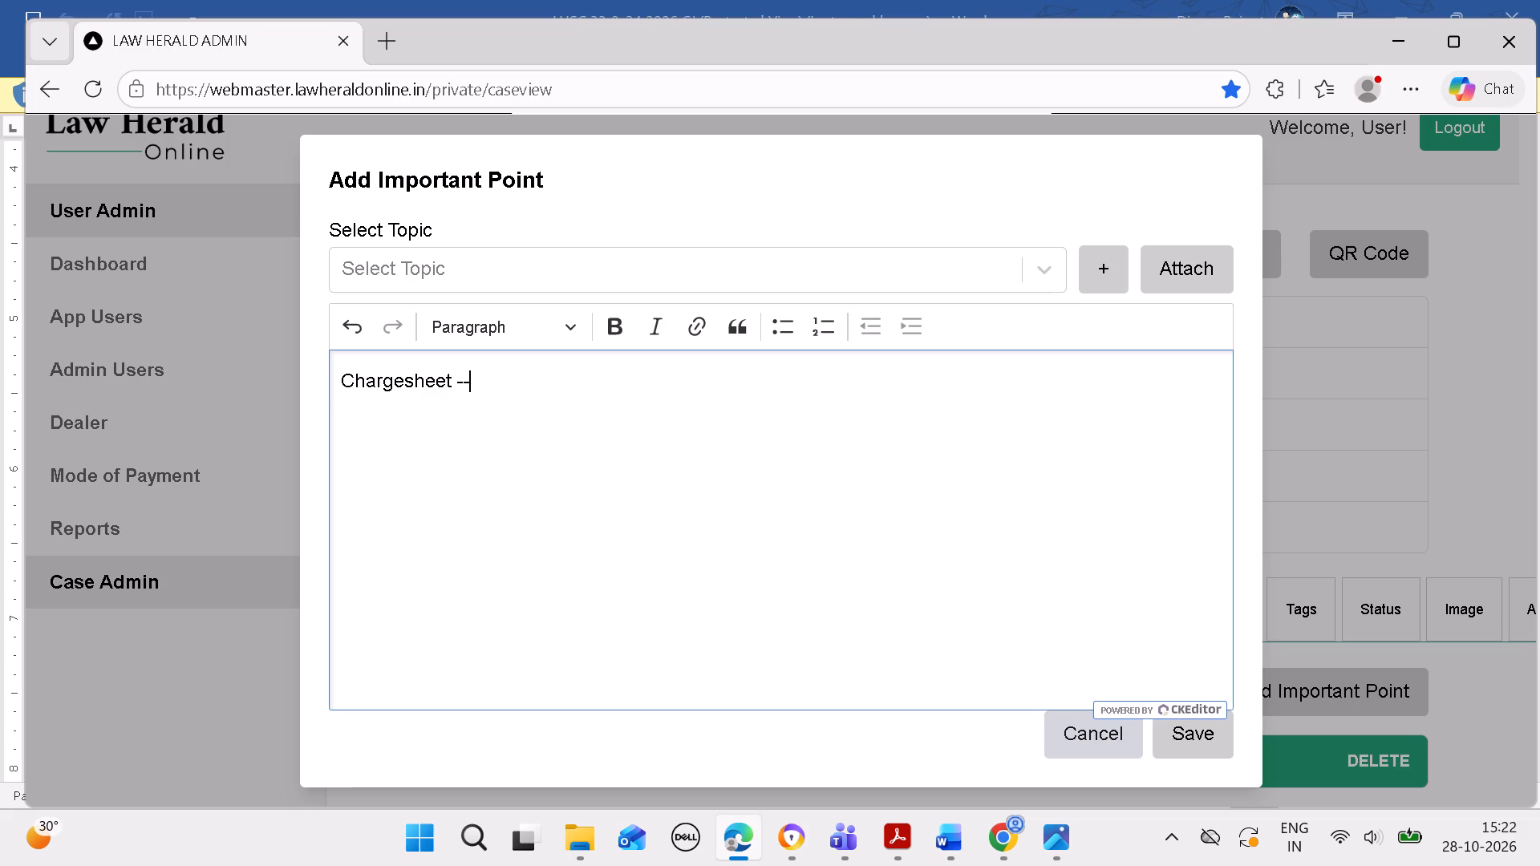
pyautogui.press('space')
pyautogui.press('BackSpace')
# Copy the rest of the italic headline in Word, from "Filing of" to "chargesheet", and paste it after the separator in the important point.
pyautogui.click(956, 832)
pyautogui.click(941, 854)
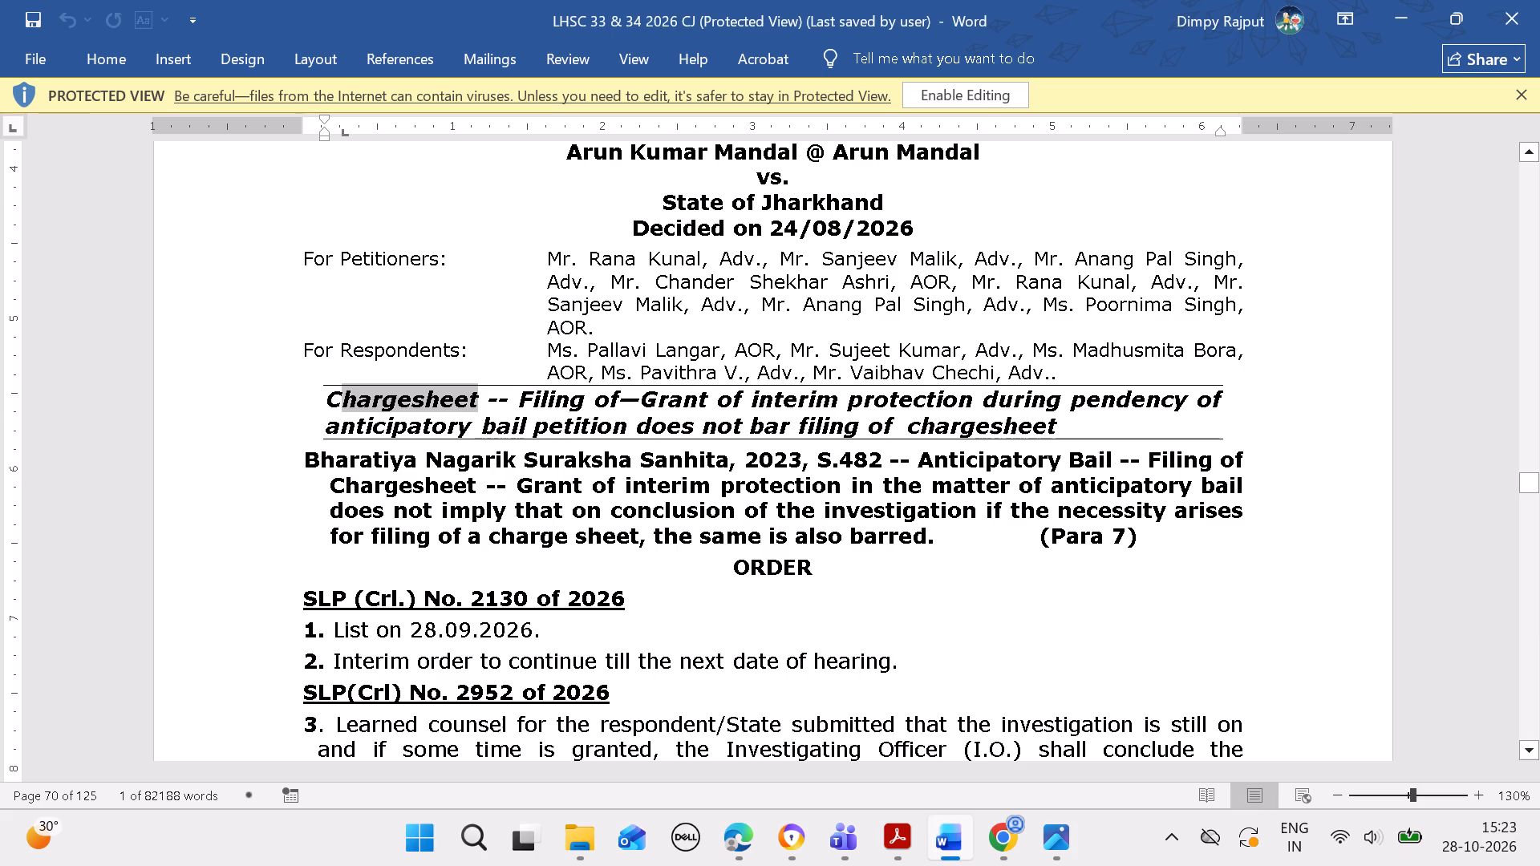
pyautogui.moveTo(517, 389); pyautogui.dragTo(531, 387)
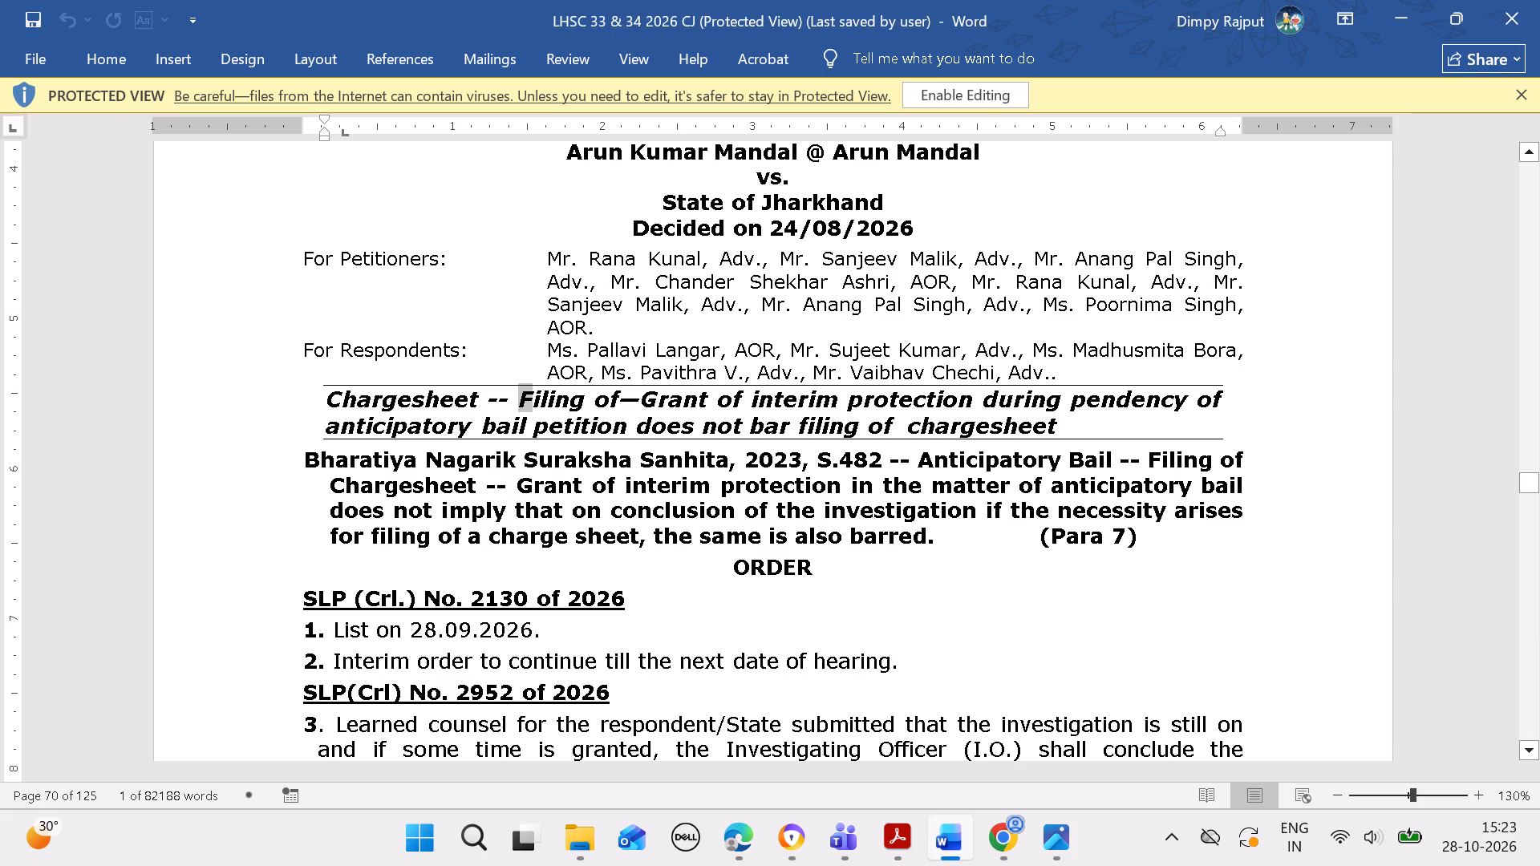
pyautogui.moveTo(531, 387); pyautogui.dragTo(1076, 421)
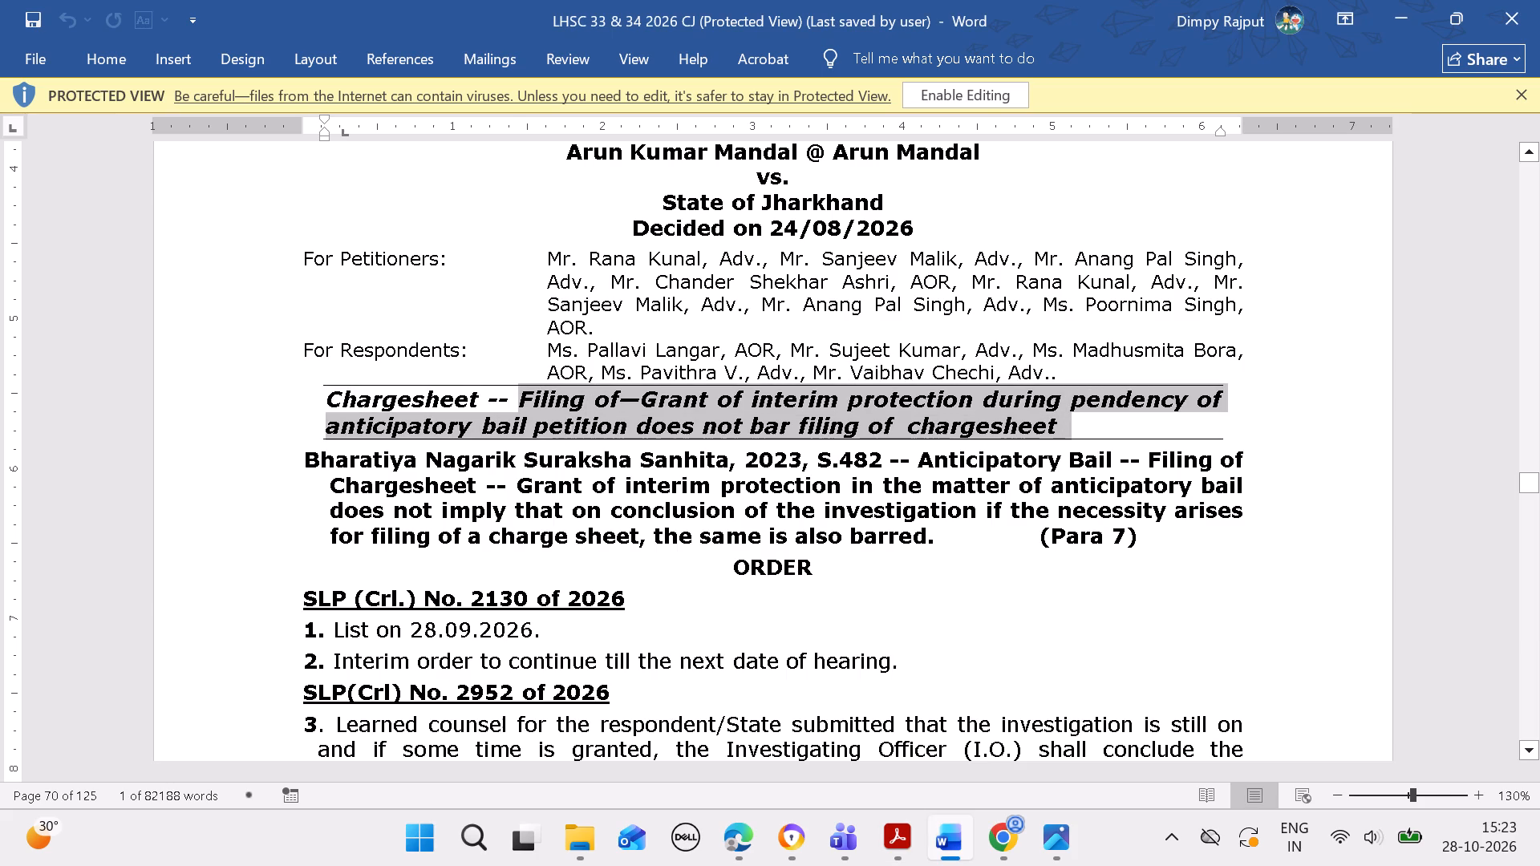
pyautogui.hotkey('ctrl', 'c')
pyautogui.click(759, 847)
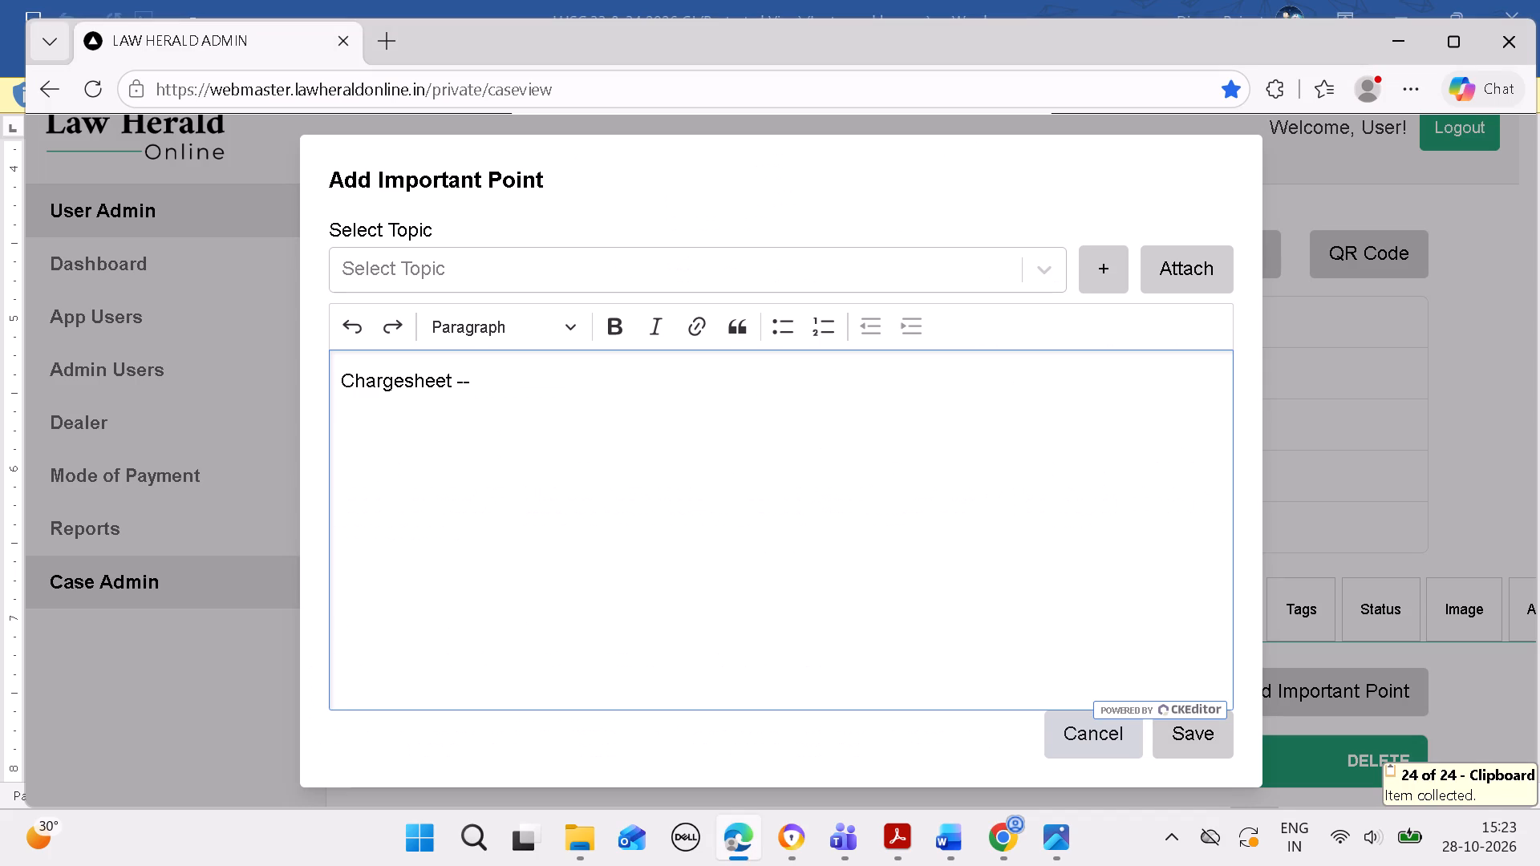
pyautogui.hotkey('ctrl', 'v')
# Remove italic and bold from the pasted headline text, save the important point, and check it in the list.
pyautogui.moveTo(480, 378); pyautogui.dragTo(507, 387)
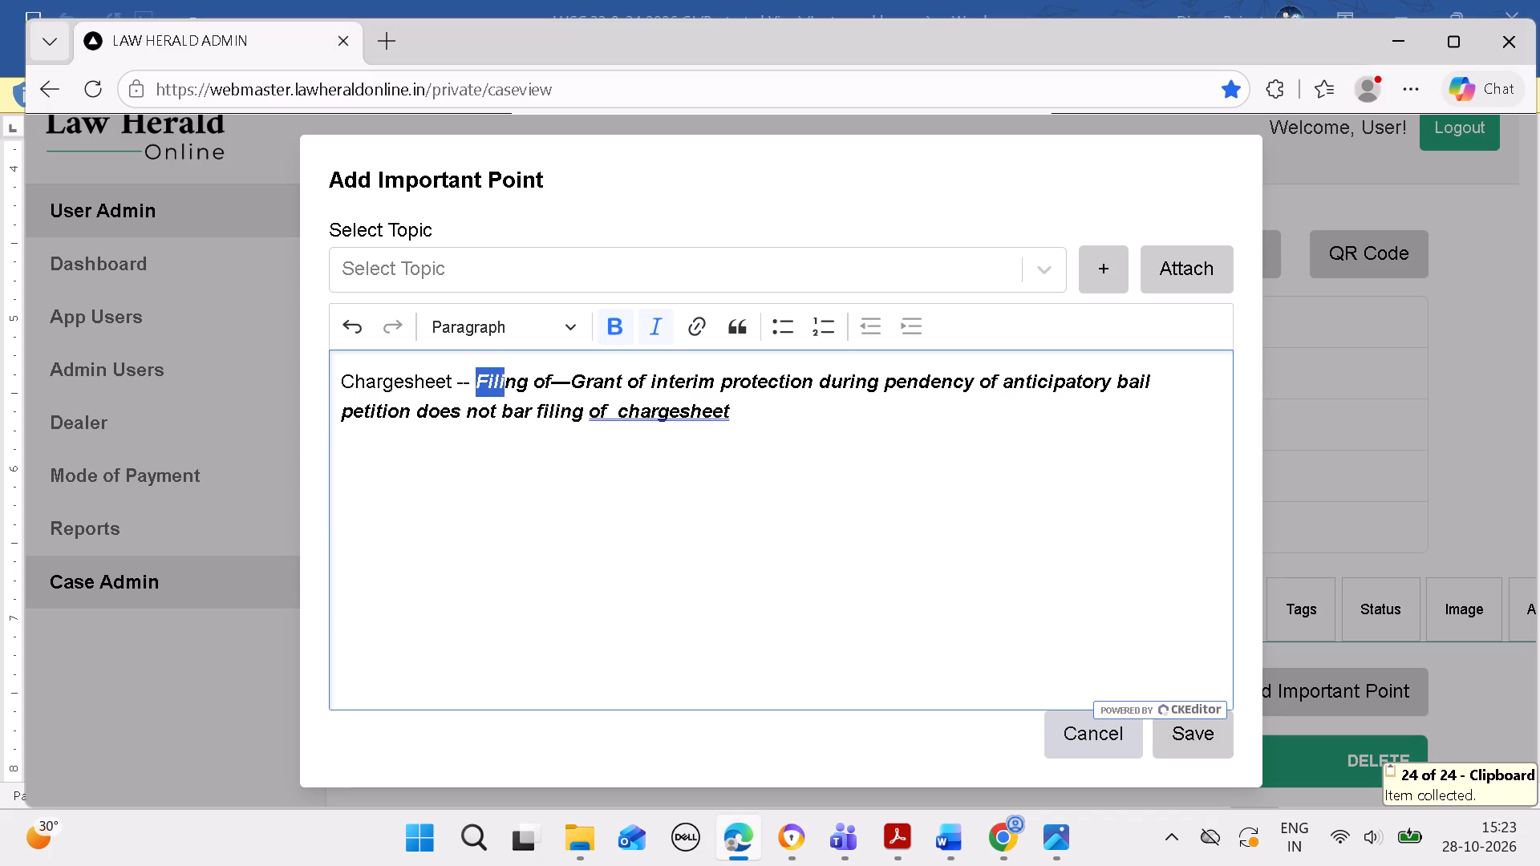
pyautogui.moveTo(507, 387); pyautogui.dragTo(887, 472)
pyautogui.click(653, 332)
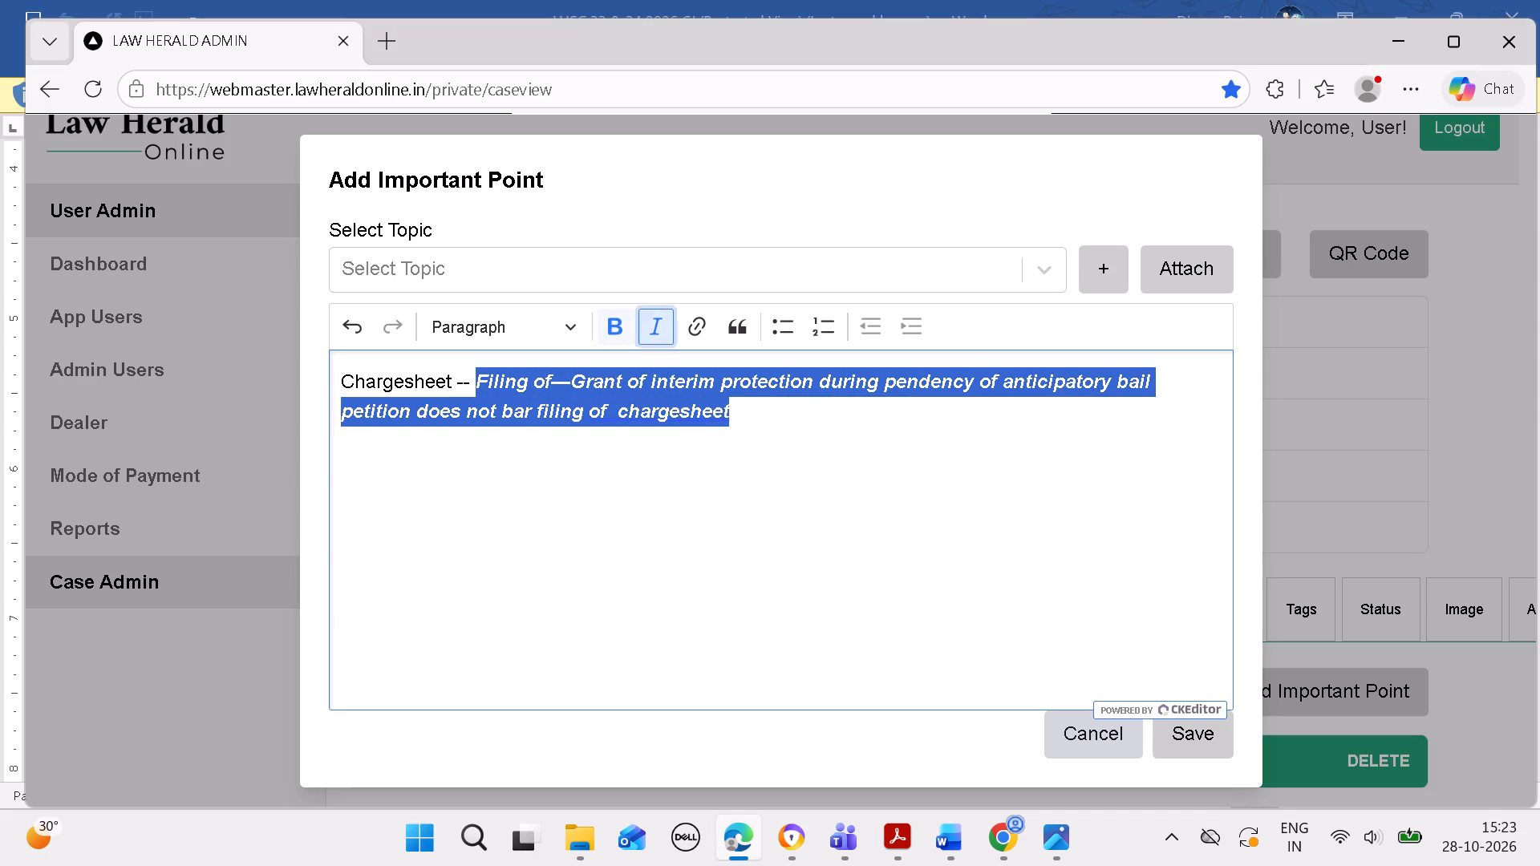
pyautogui.click(622, 331)
pyautogui.click(656, 435)
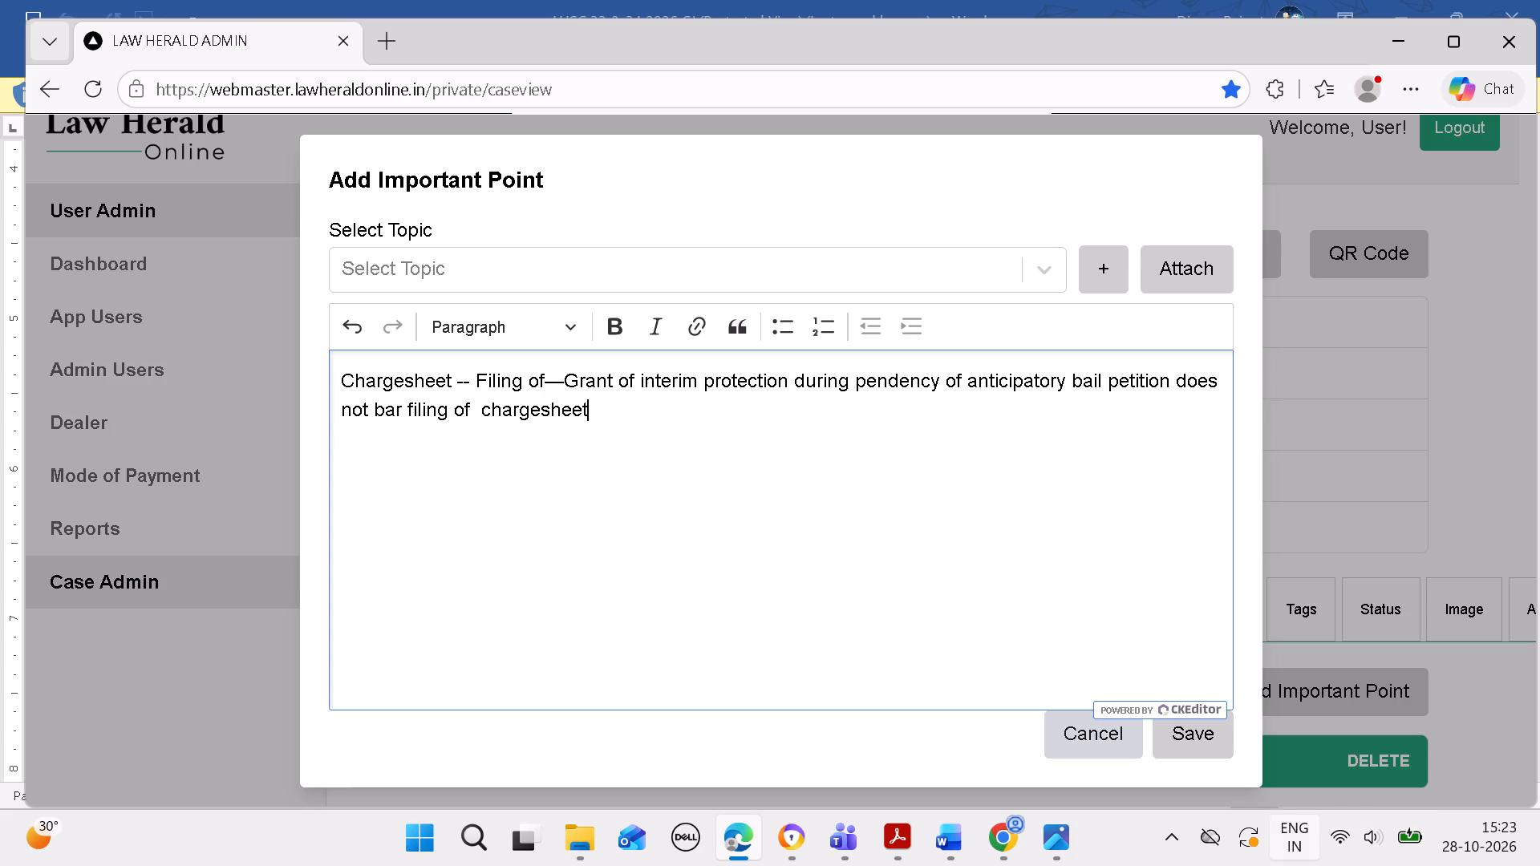
pyautogui.click(1180, 743)
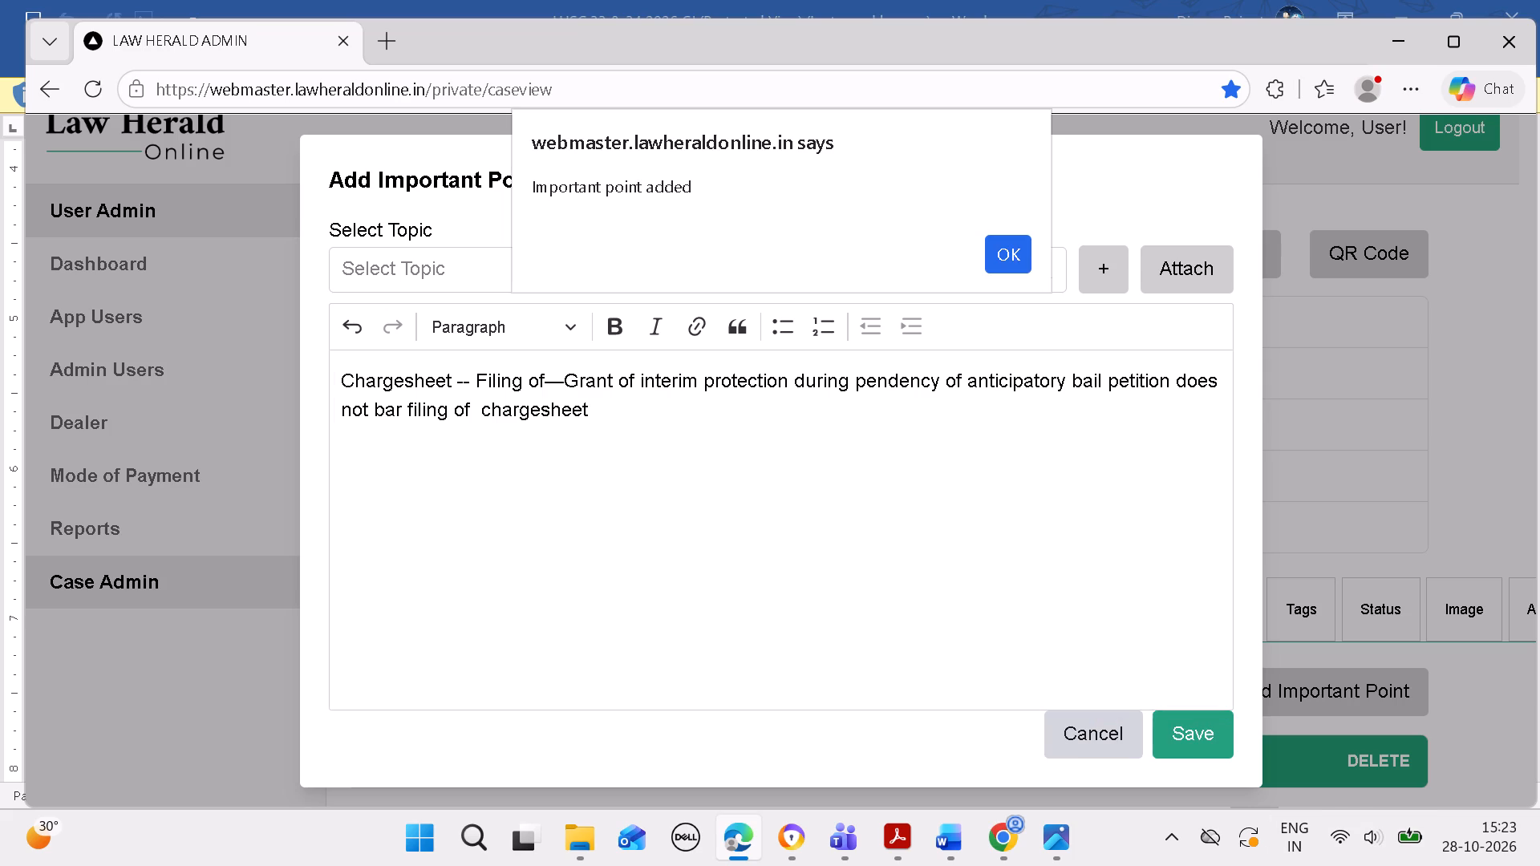
pyautogui.click(1010, 261)
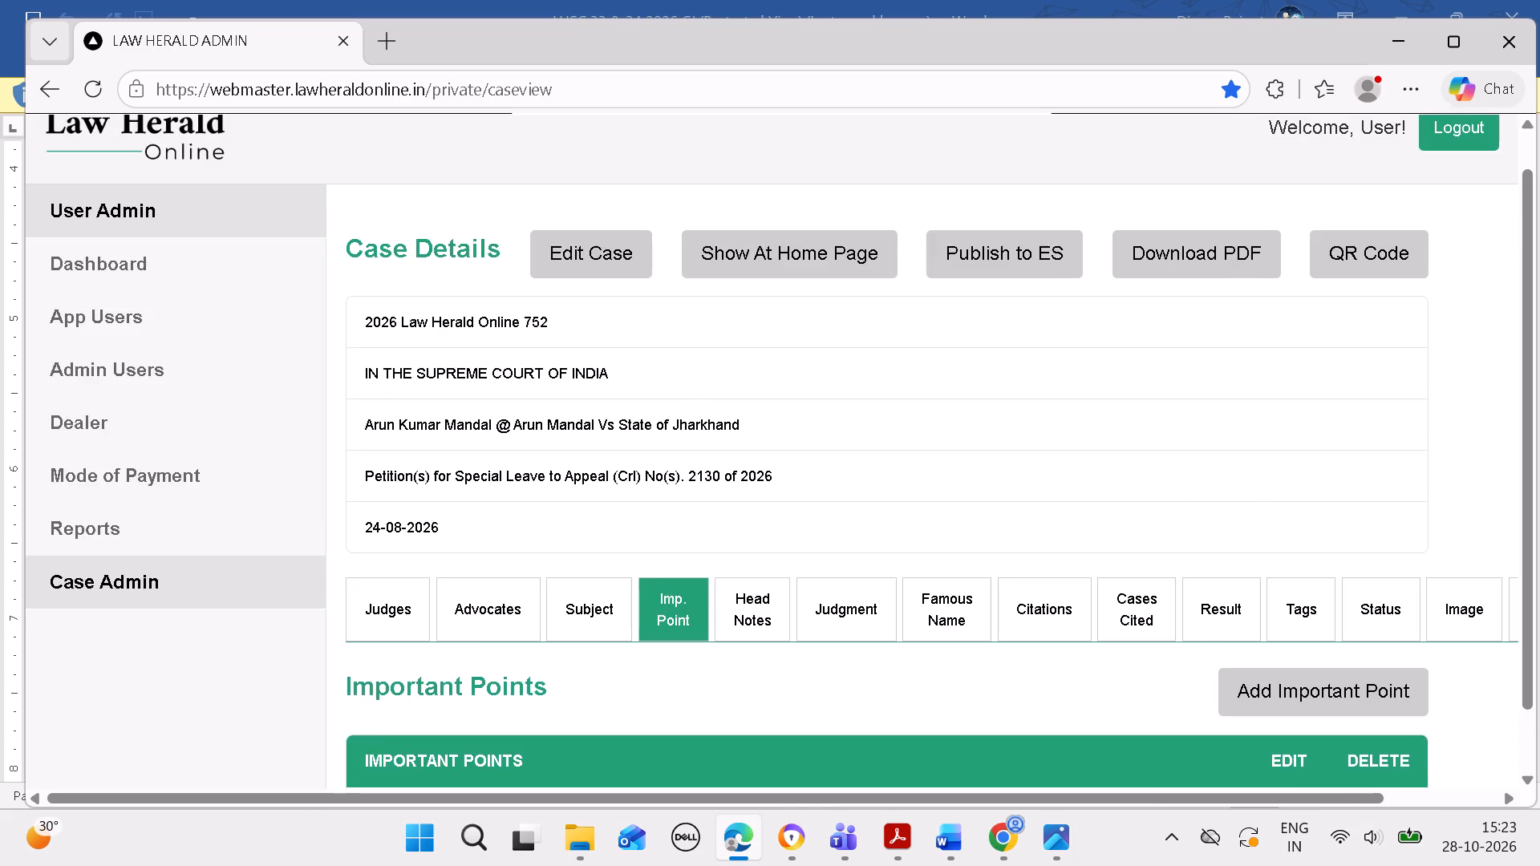
pyautogui.scroll(-4, 1020, 662)
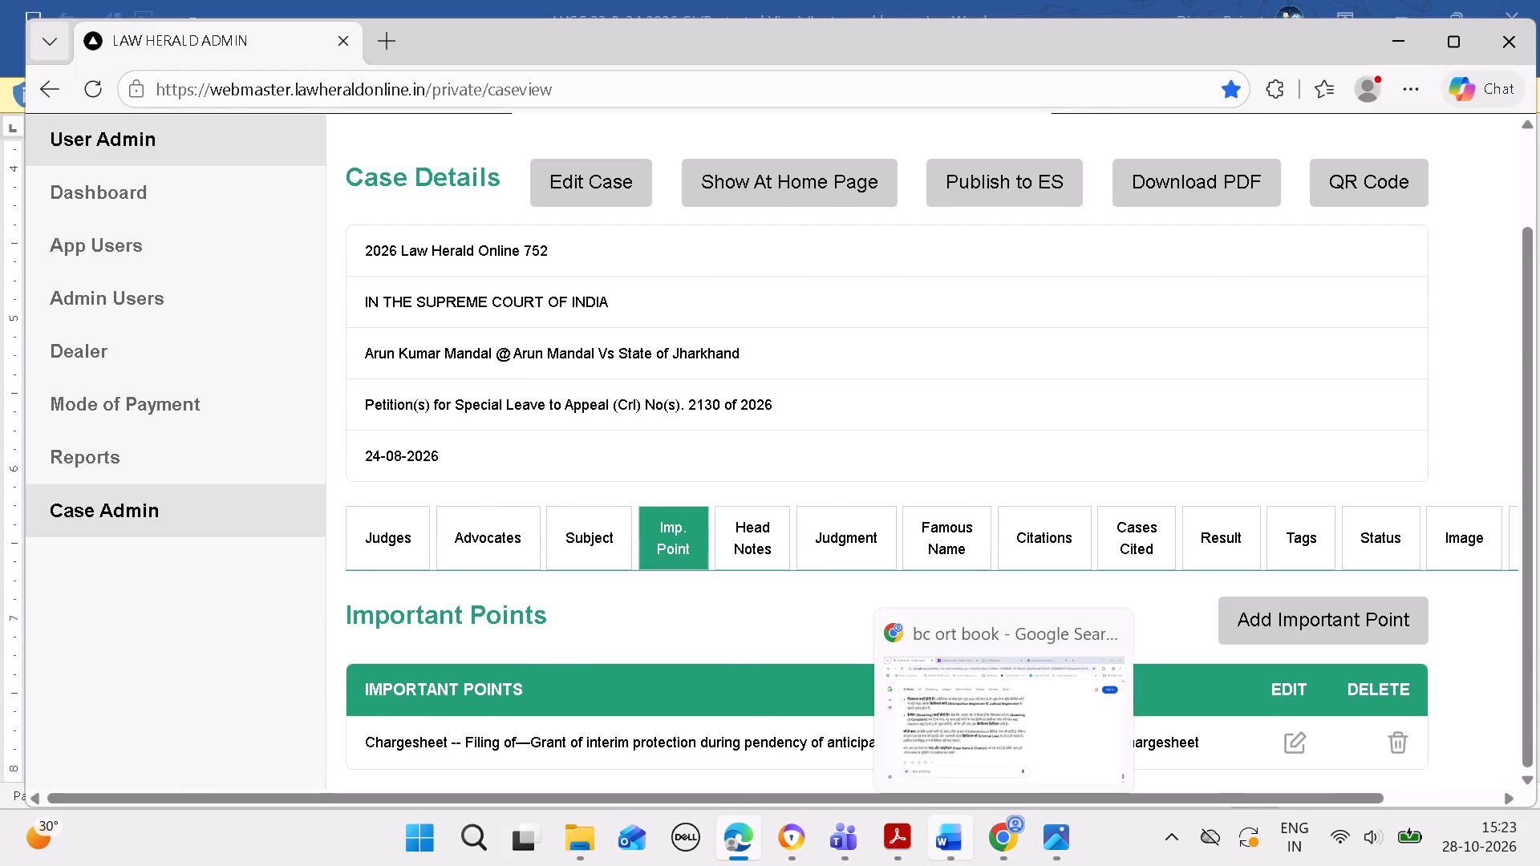
# Check the headline in Word, reopen the saved important point for editing, and clear all of its text.
pyautogui.click(955, 845)
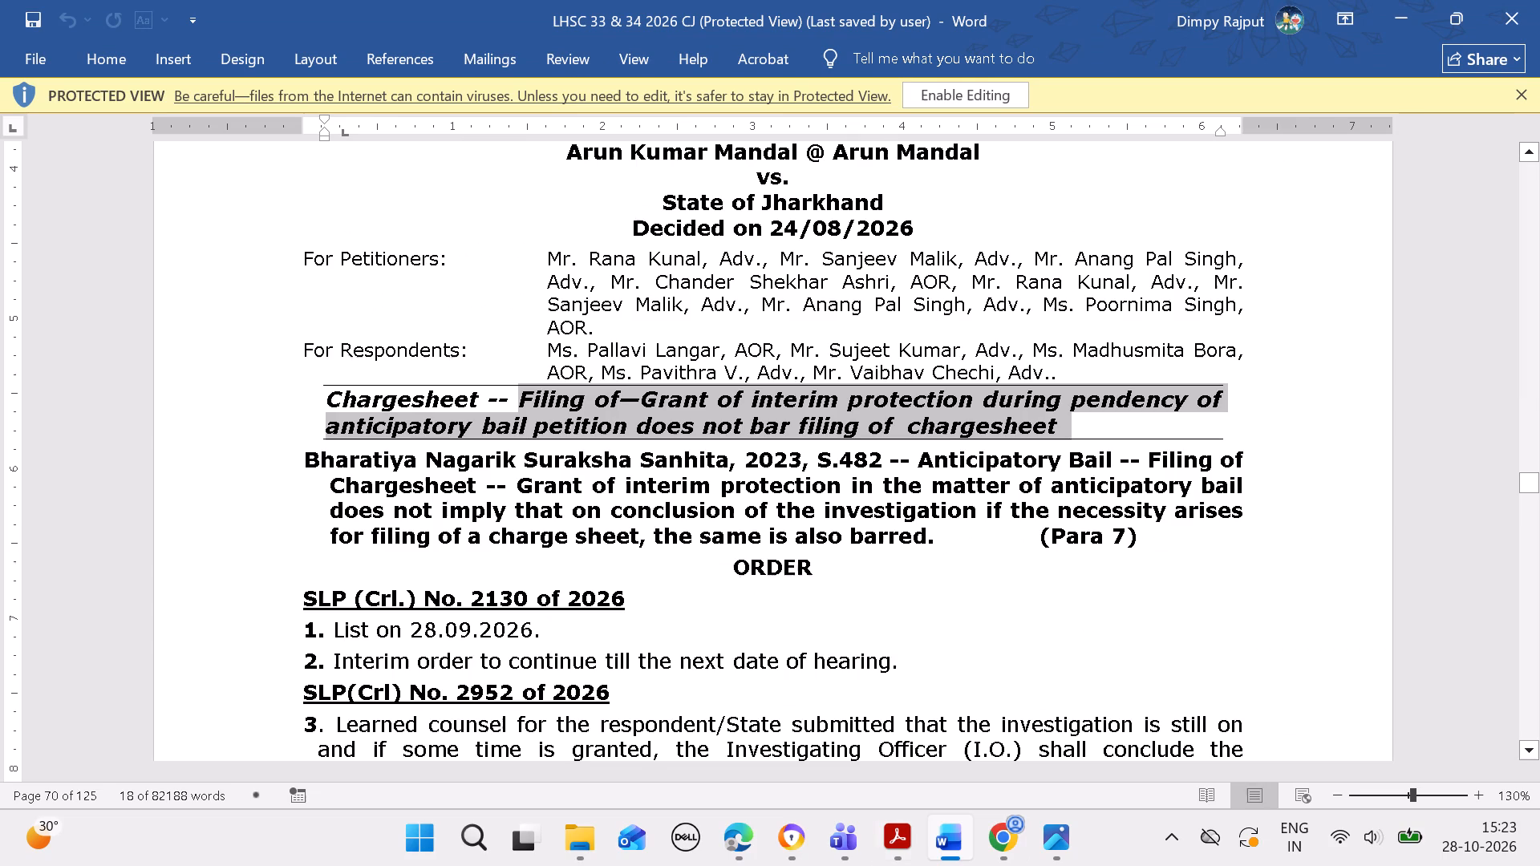
pyautogui.click(752, 836)
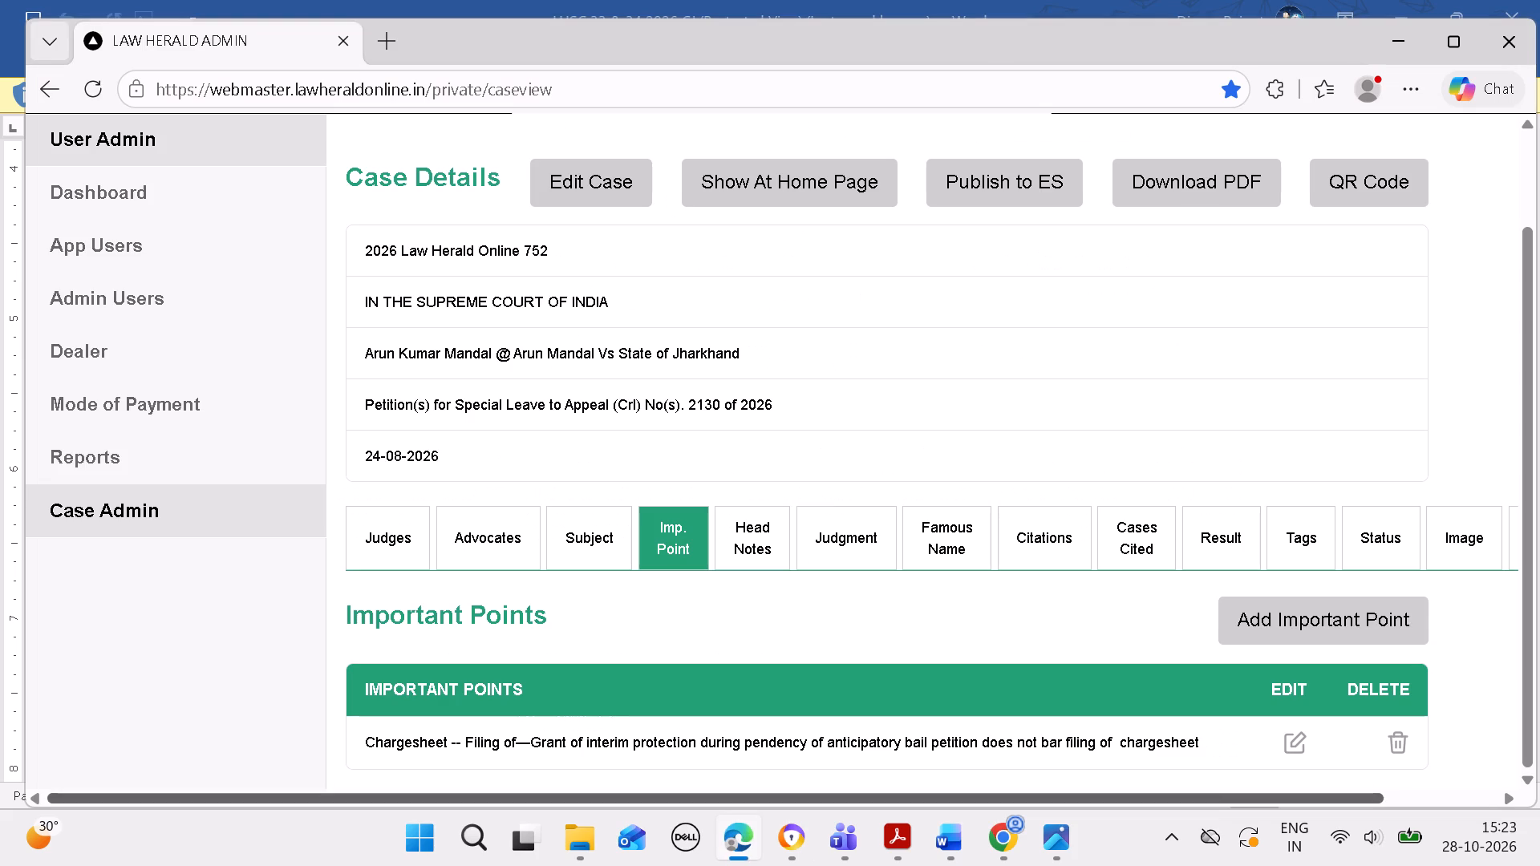
pyautogui.click(1291, 745)
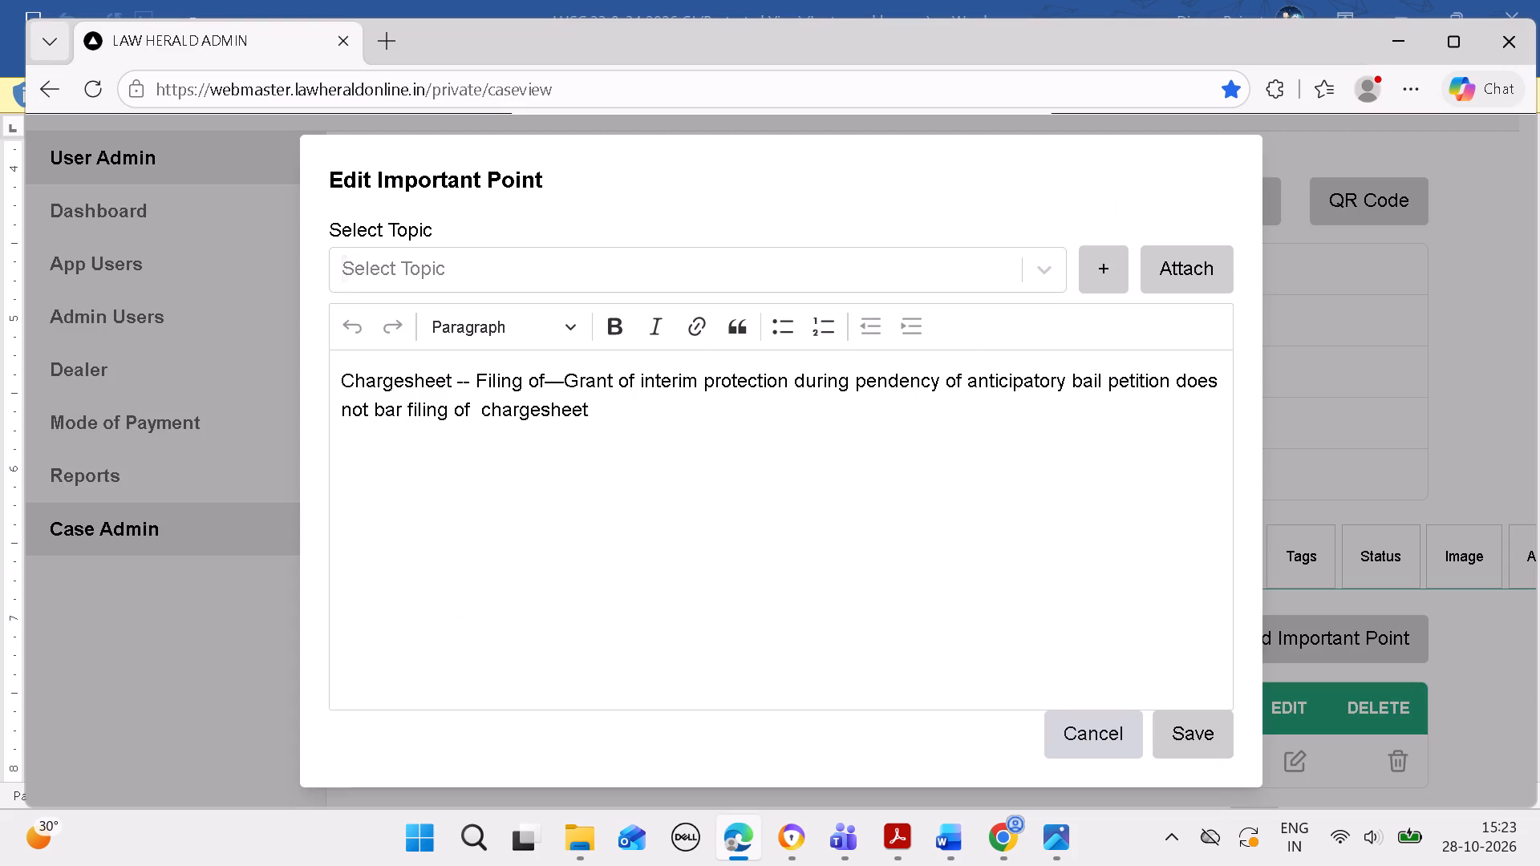
pyautogui.click(568, 386)
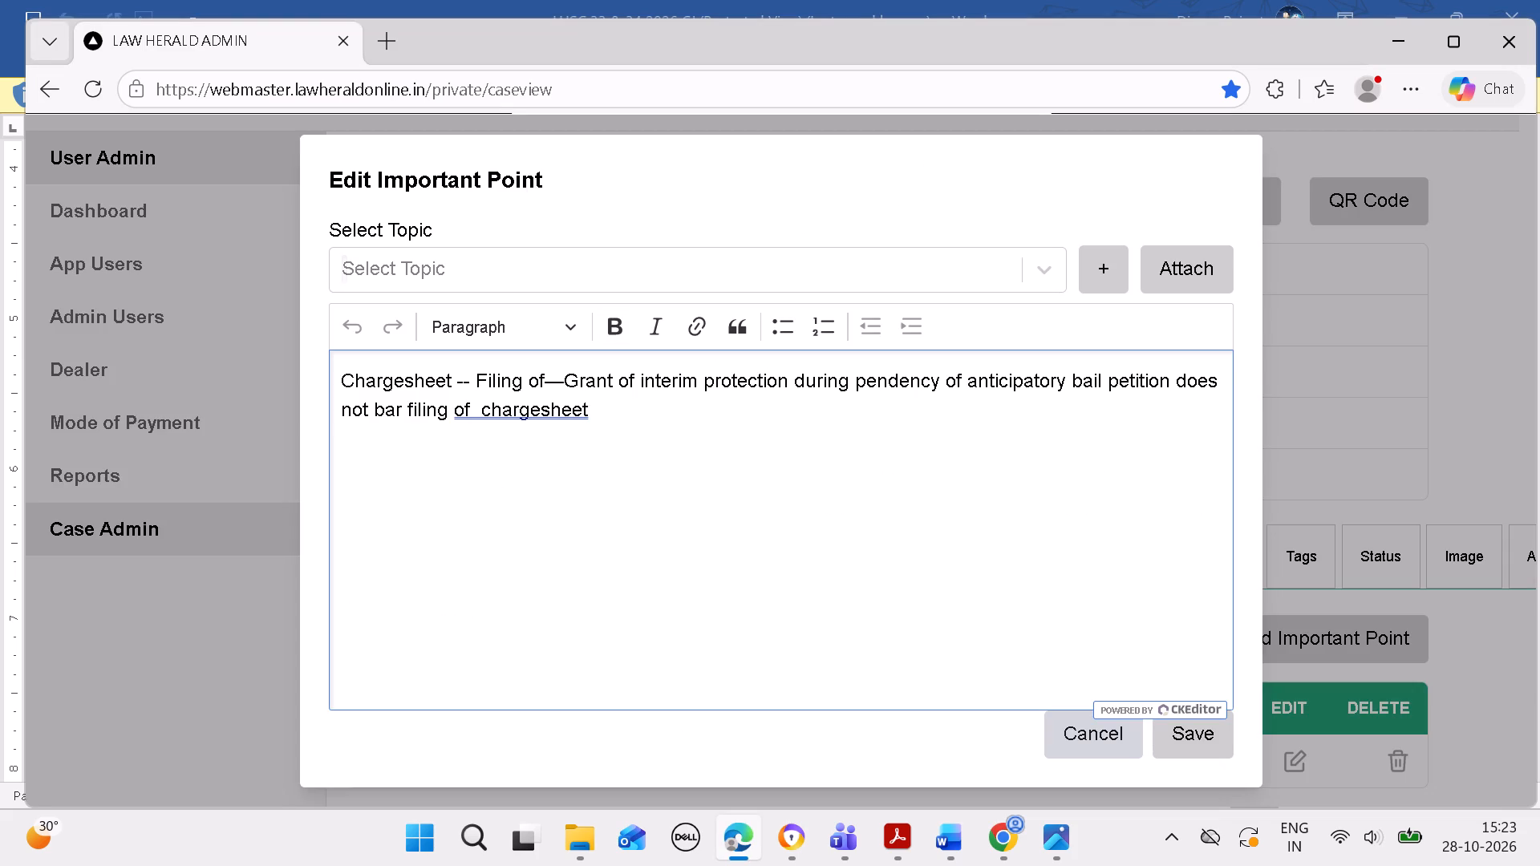
pyautogui.press('BackSpace')
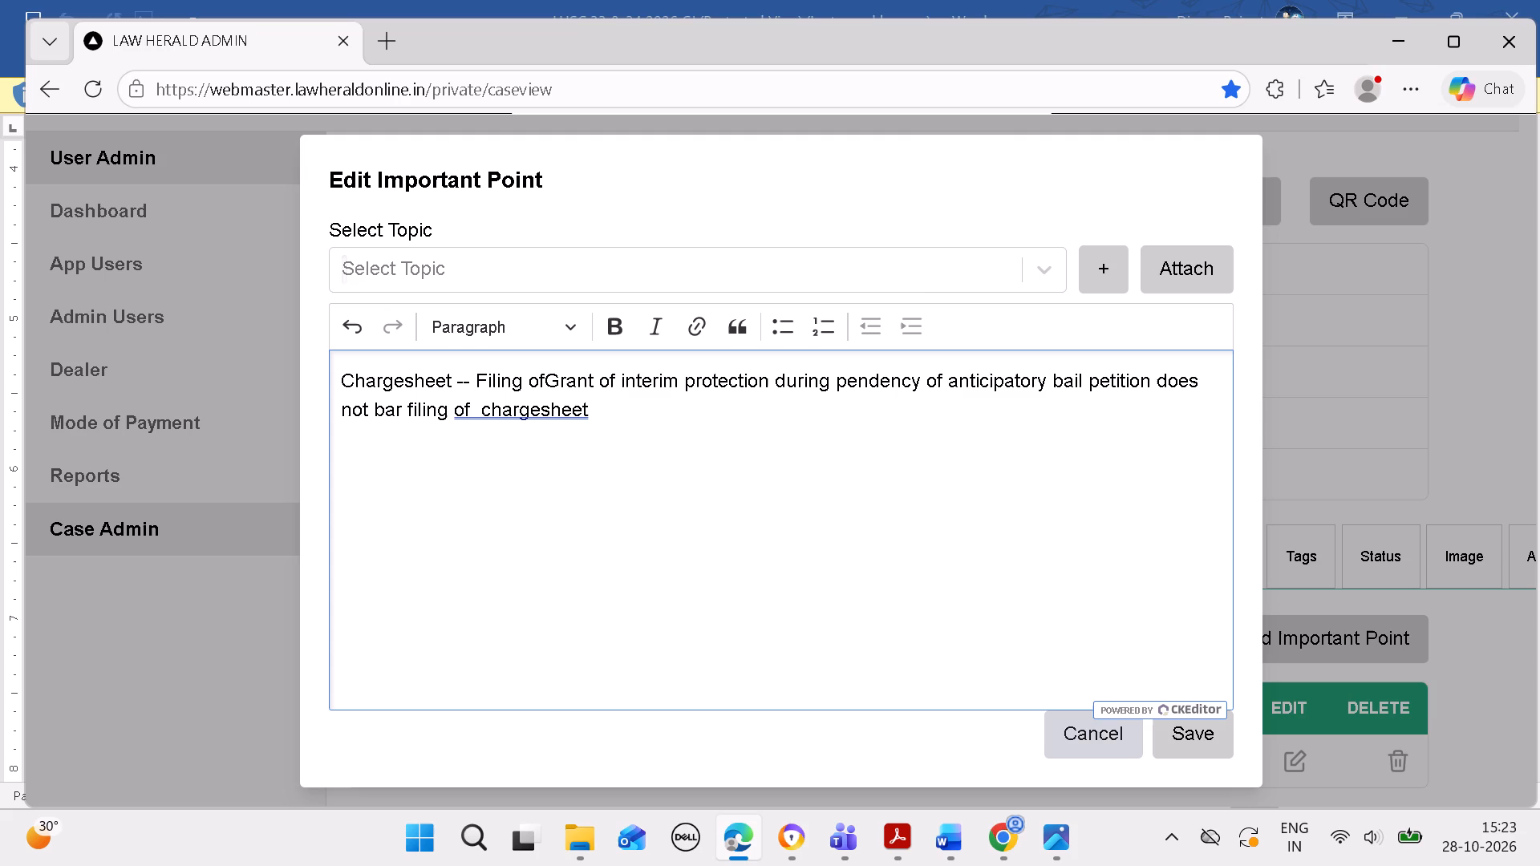
pyautogui.press('BackSpace')
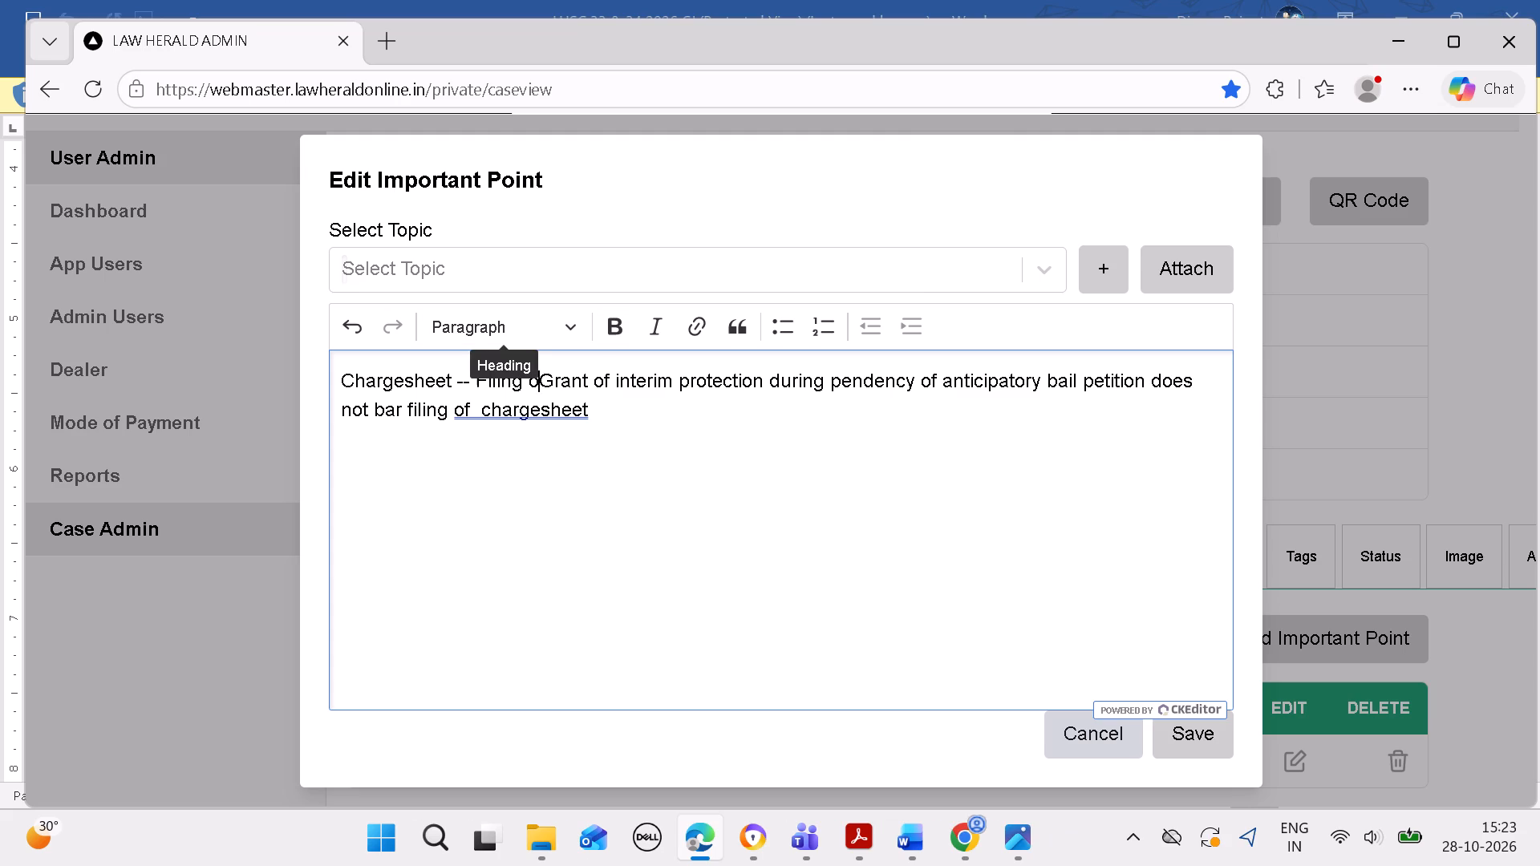
pyautogui.moveTo(635, 412); pyautogui.dragTo(307, 376)
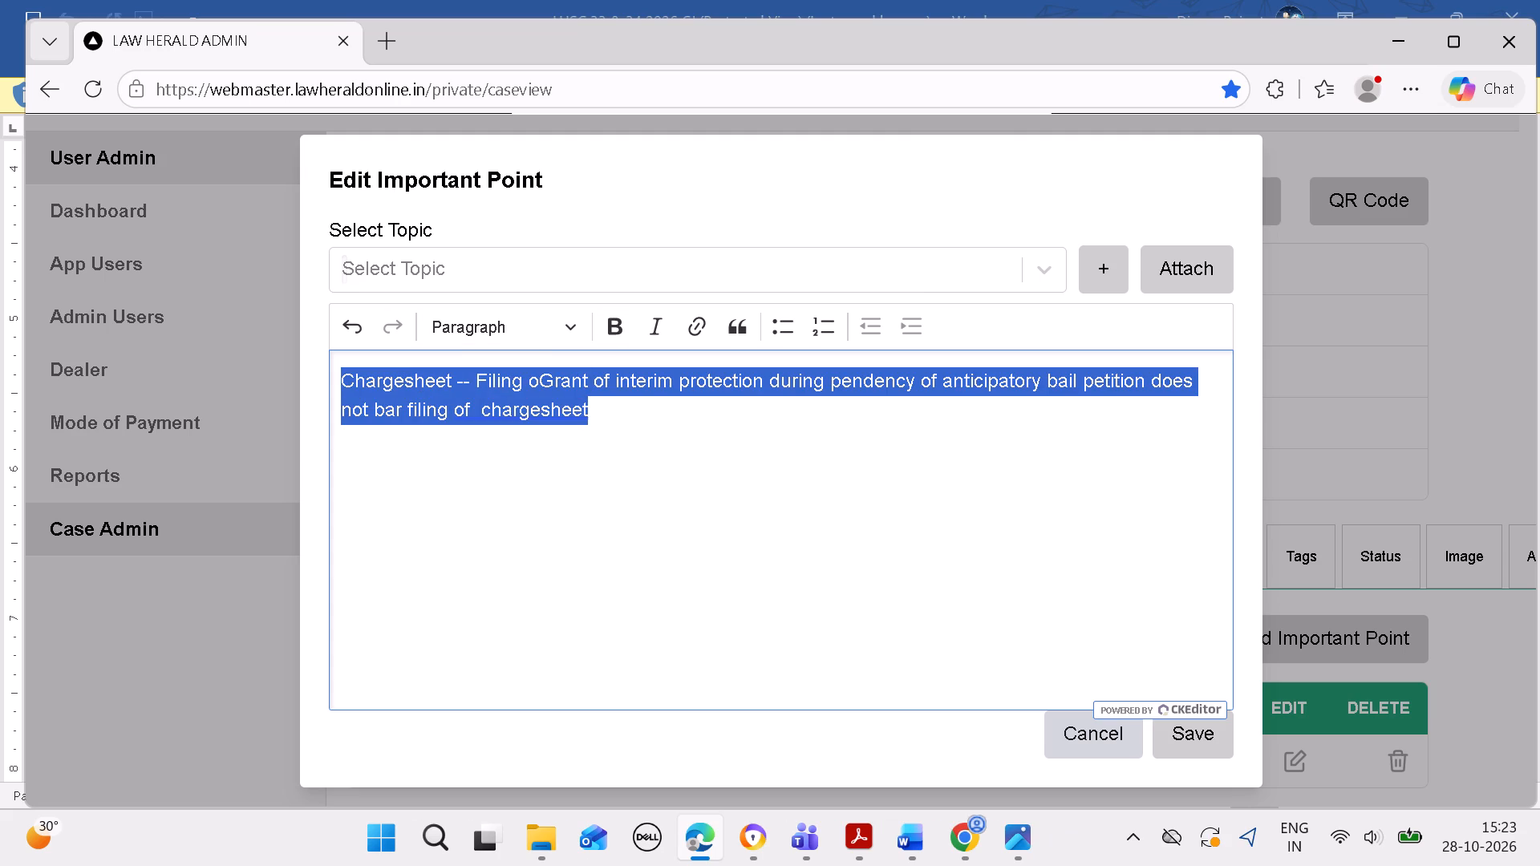
pyautogui.press('BackSpace')
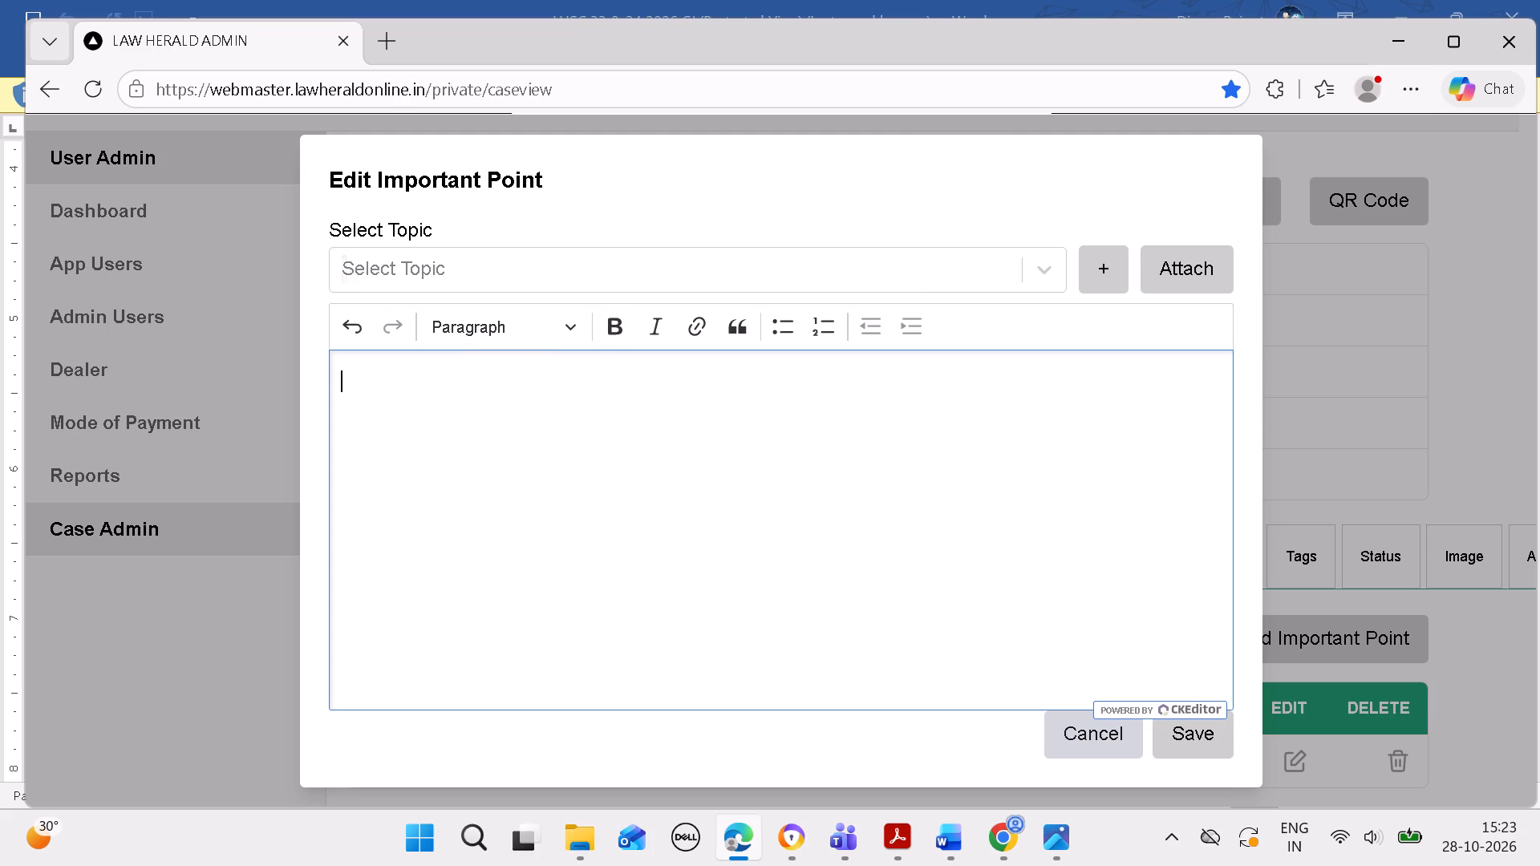
# Copy "Chargesheet -- Filing of" from the Word headline and add it as a new topic for the important point.
pyautogui.click(941, 832)
pyautogui.click(593, 467)
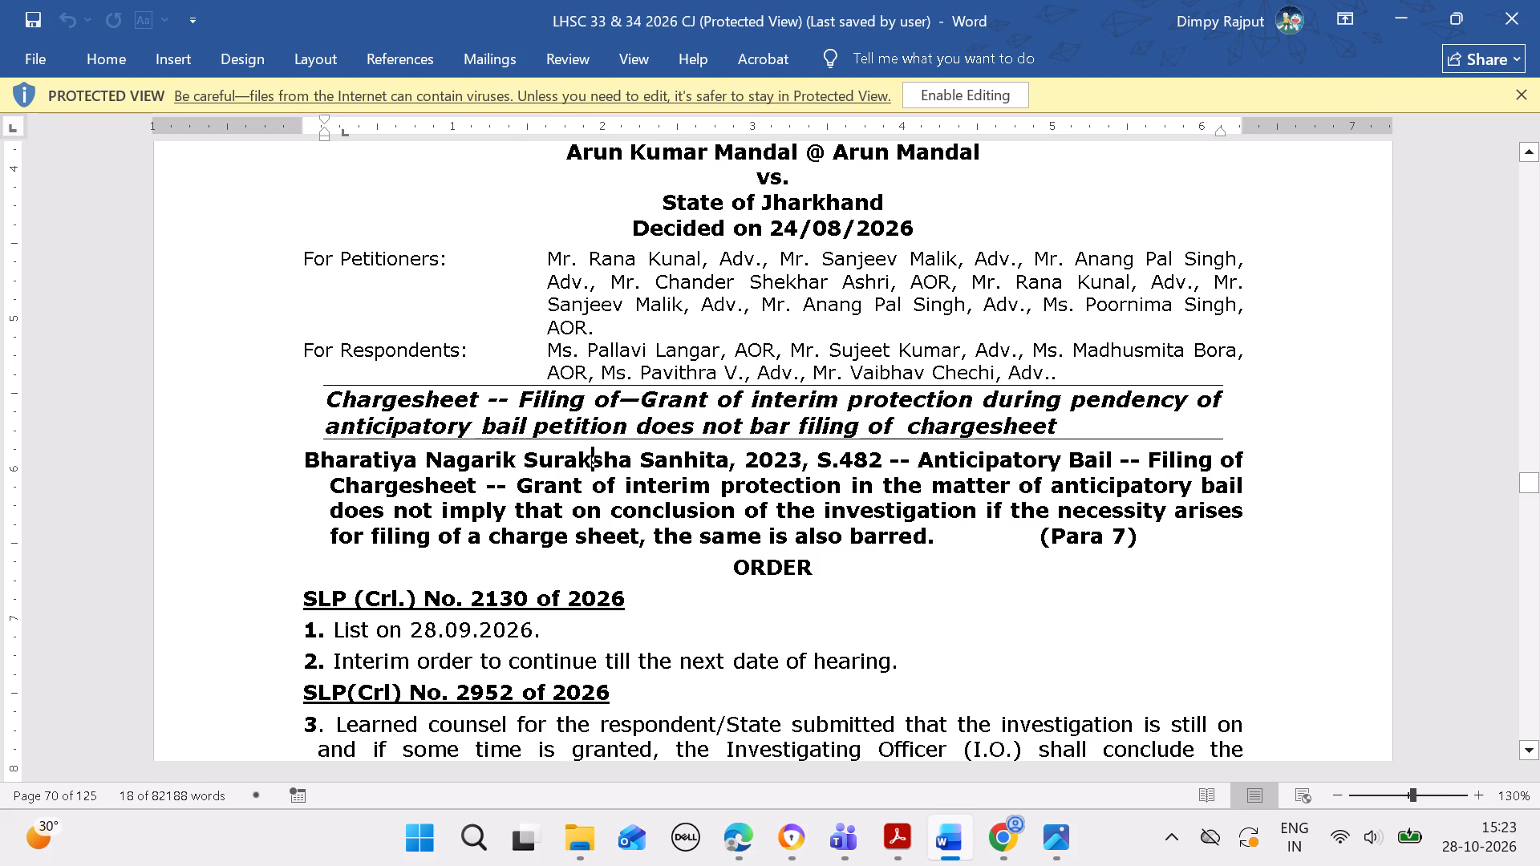
pyautogui.moveTo(325, 394); pyautogui.dragTo(489, 396)
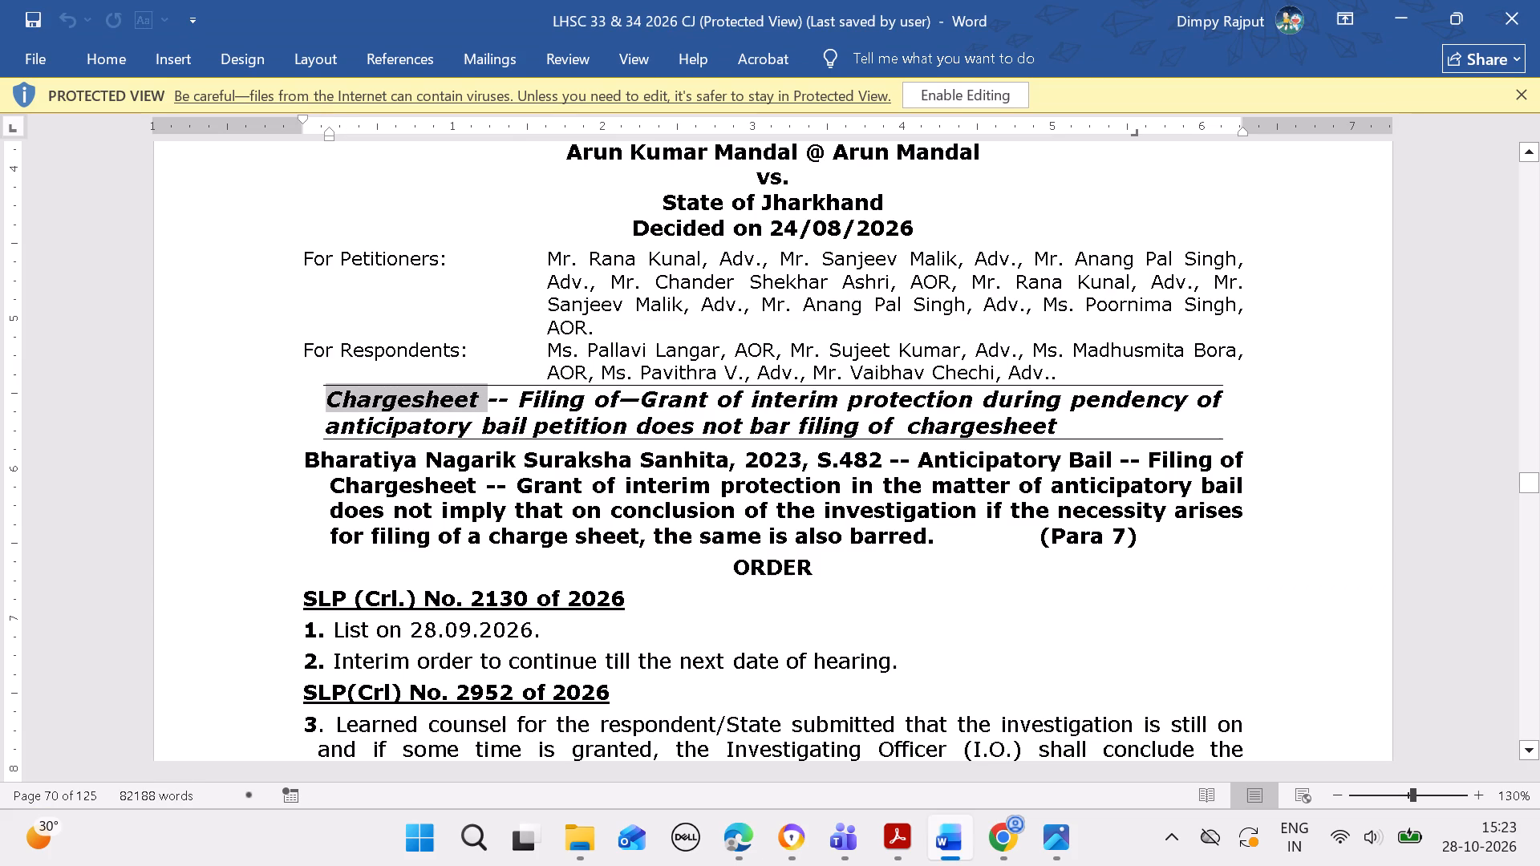
pyautogui.moveTo(489, 396); pyautogui.dragTo(615, 399)
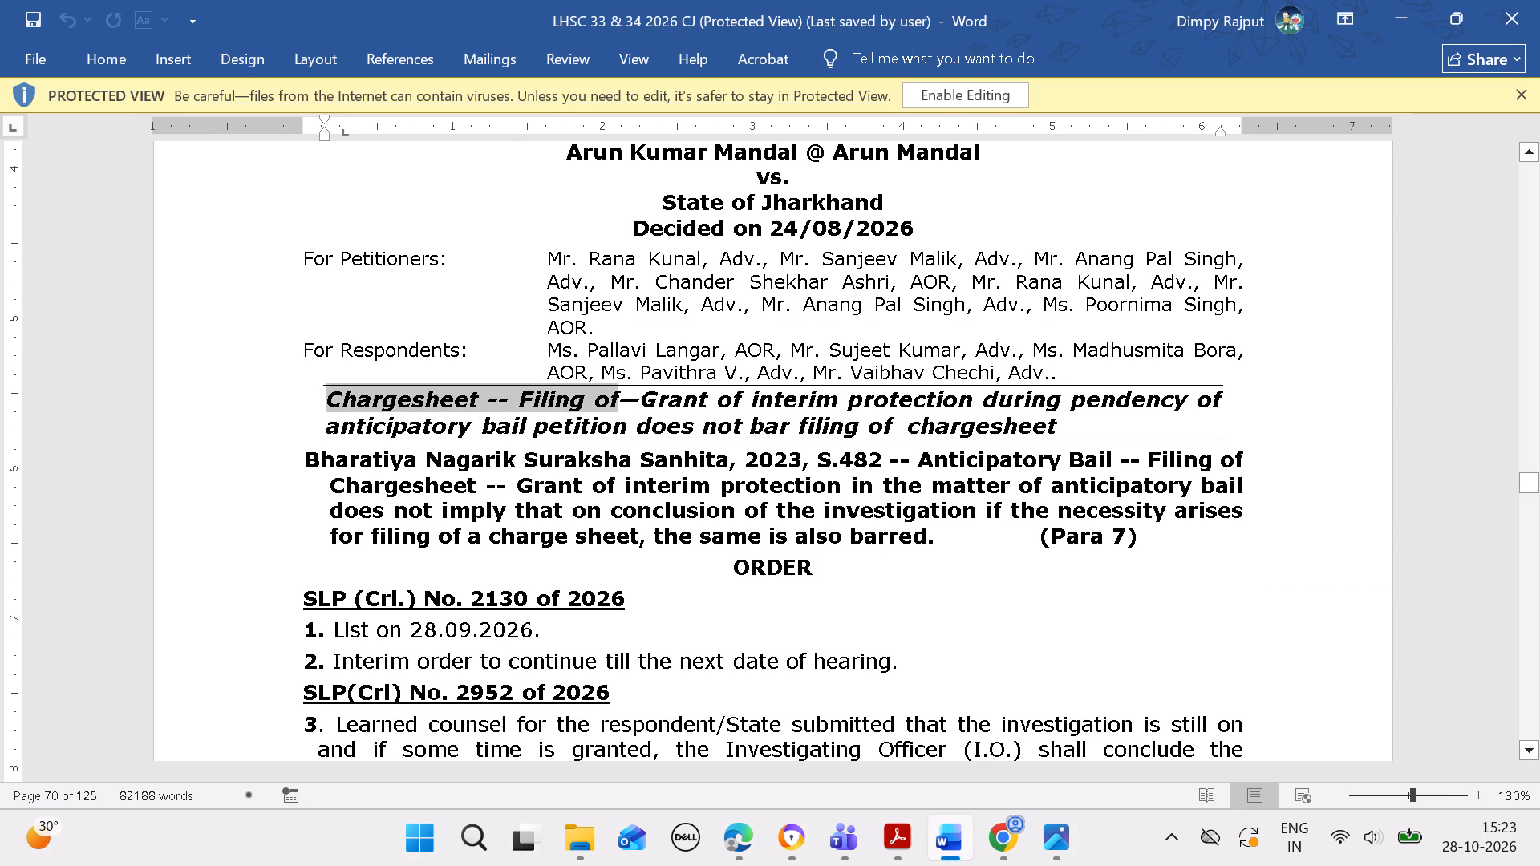
pyautogui.hotkey('ctrl', 'c')
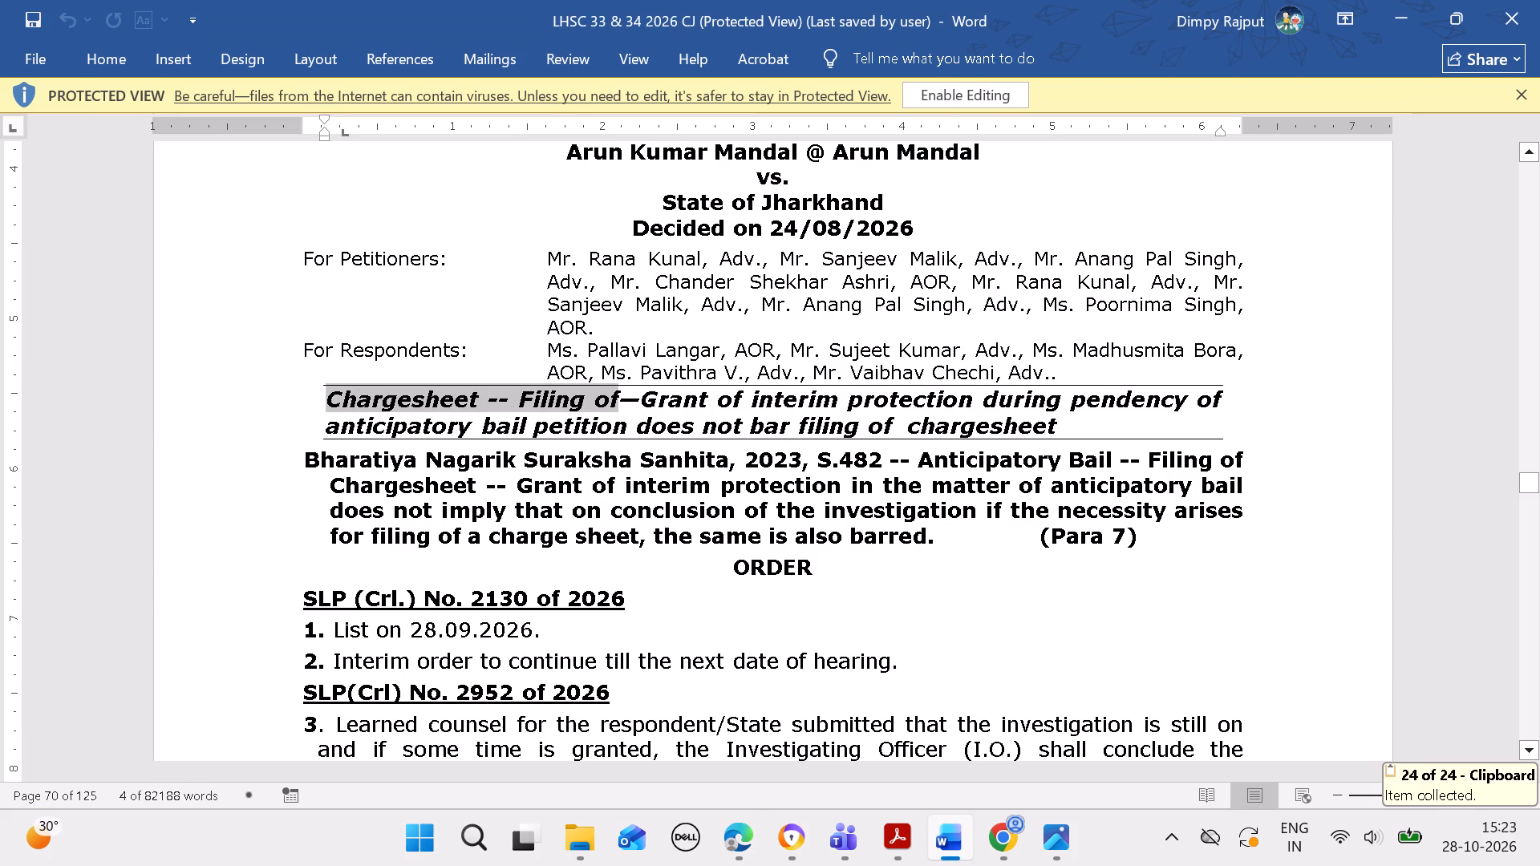
pyautogui.click(748, 830)
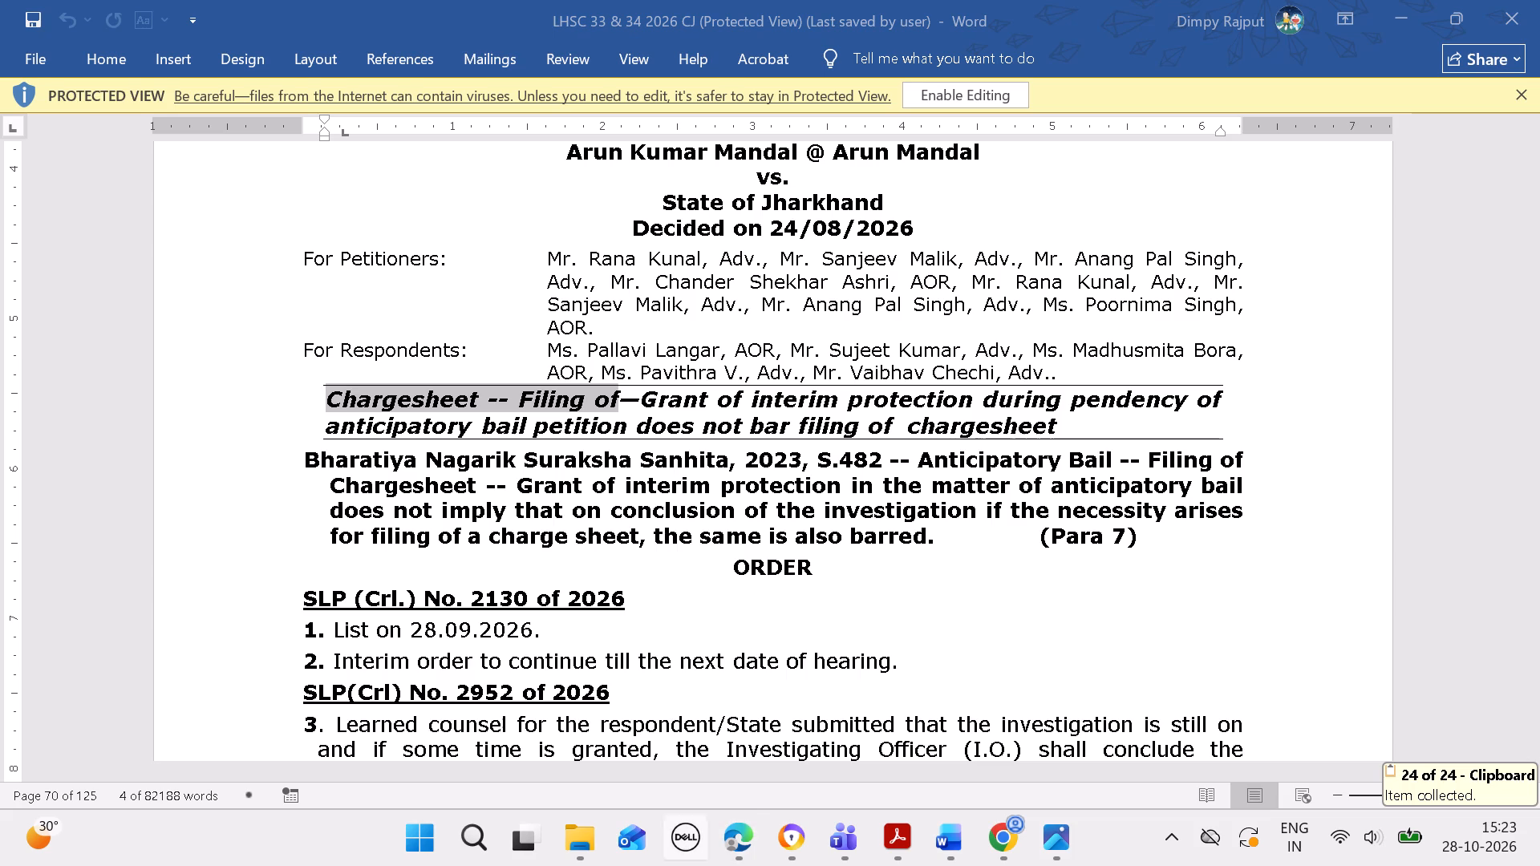
pyautogui.click(713, 852)
pyautogui.click(1100, 277)
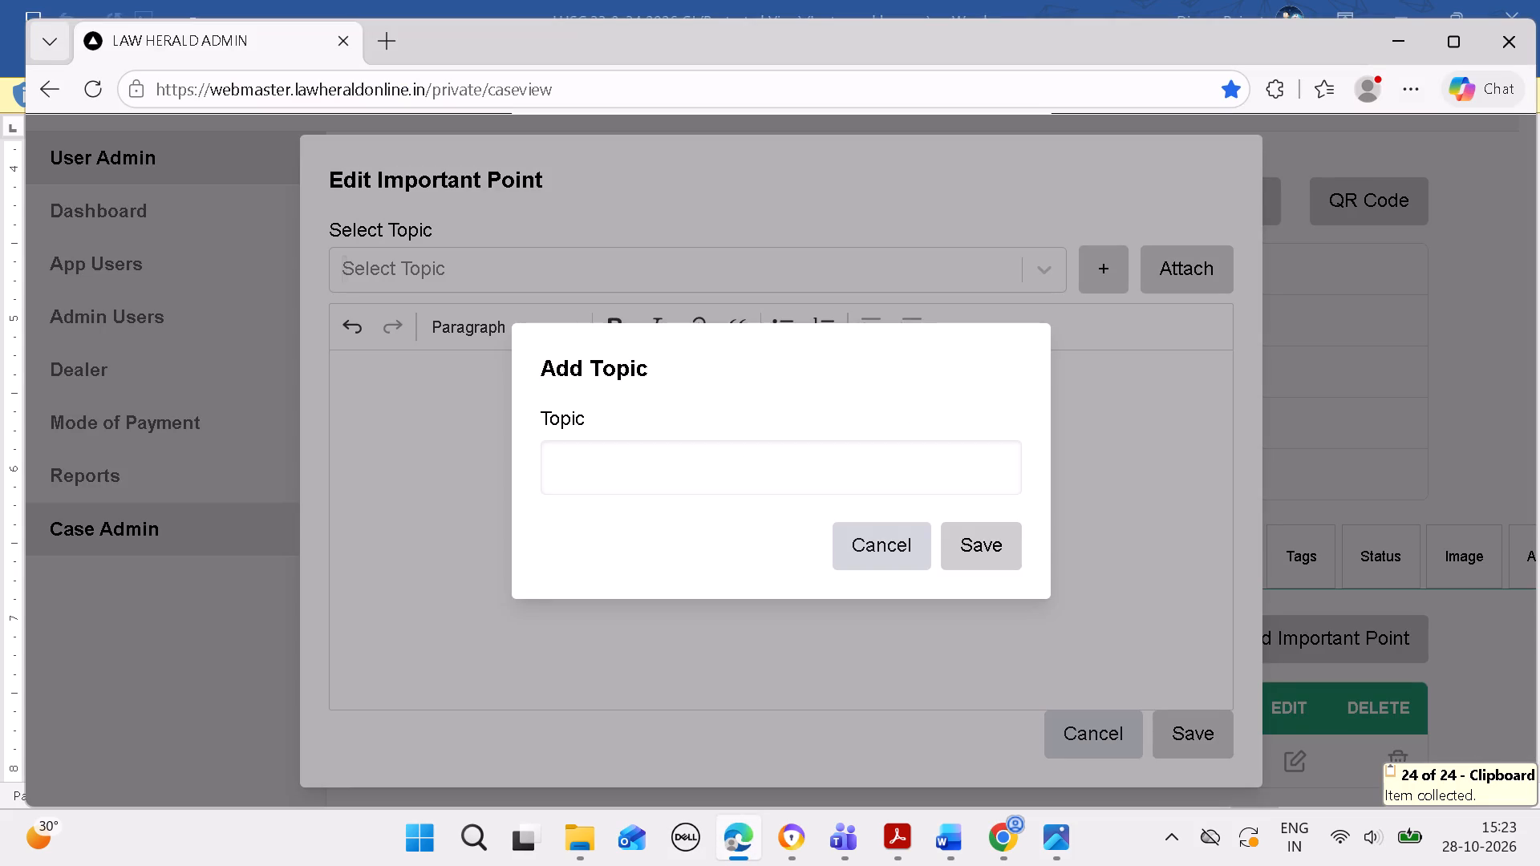
pyautogui.click(851, 455)
pyautogui.hotkey('ctrl', 'v')
pyautogui.click(993, 550)
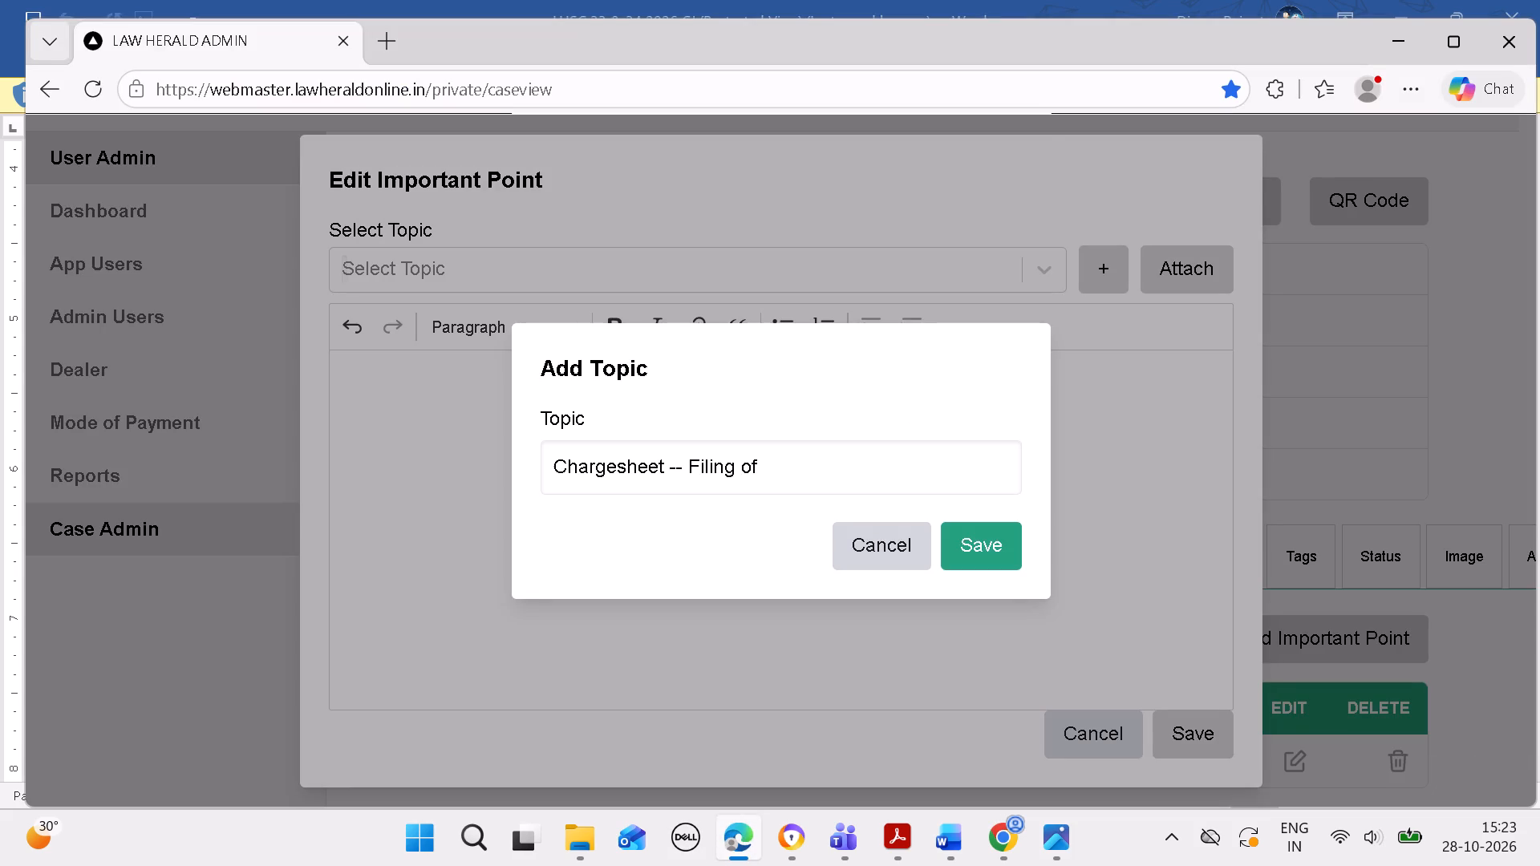
pyautogui.click(1019, 244)
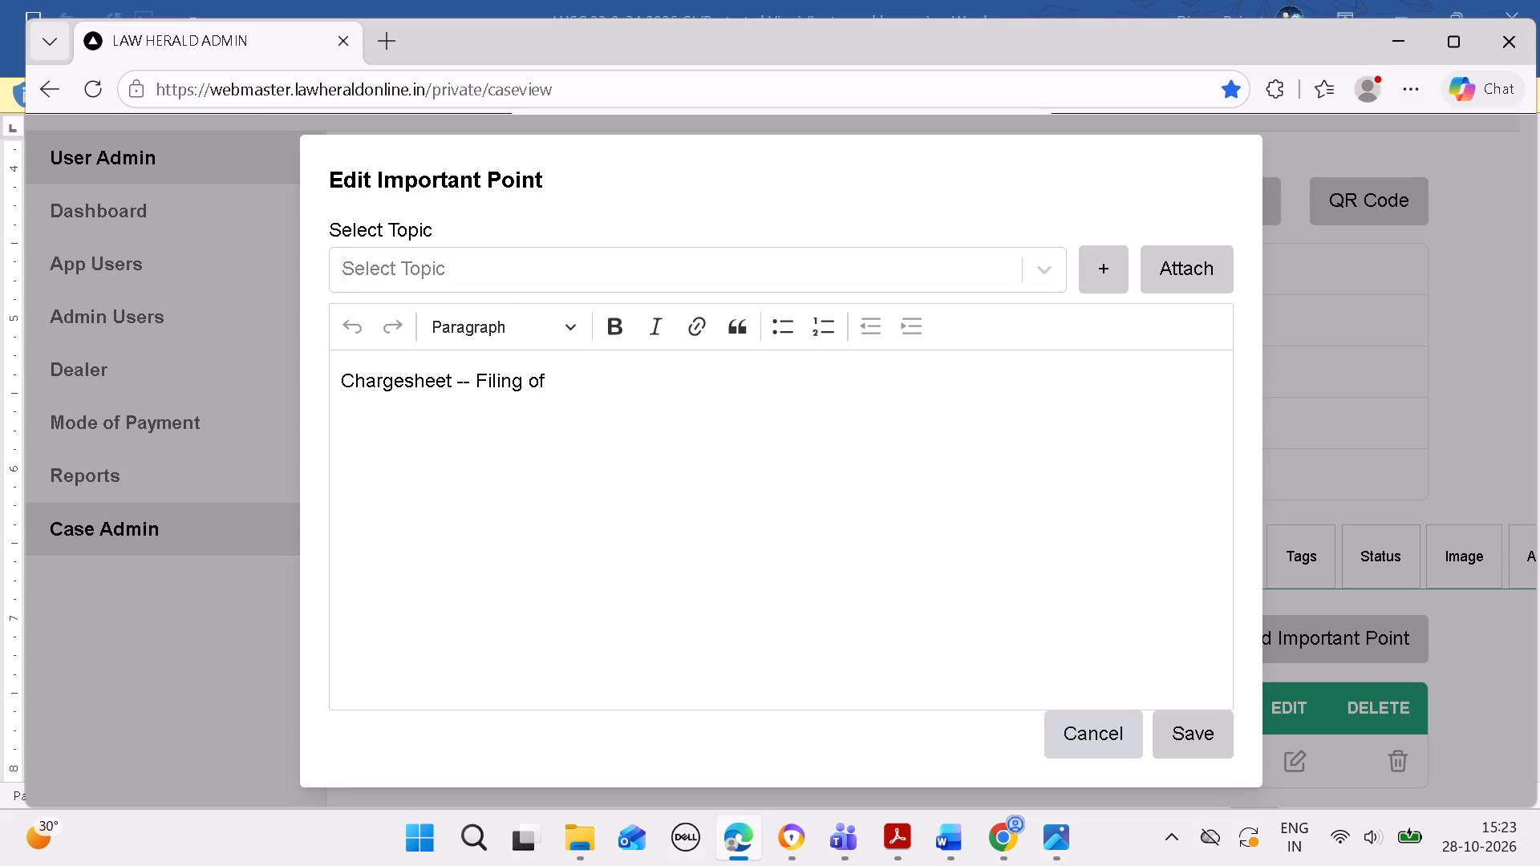
# Append the separator "--" after the topic and paste the Word headline's remainder, from "Grant of interim protection" to "chargesheet".
pyautogui.click(818, 397)
pyautogui.press('space')
pyautogui.write('--')
pyautogui.press('space')
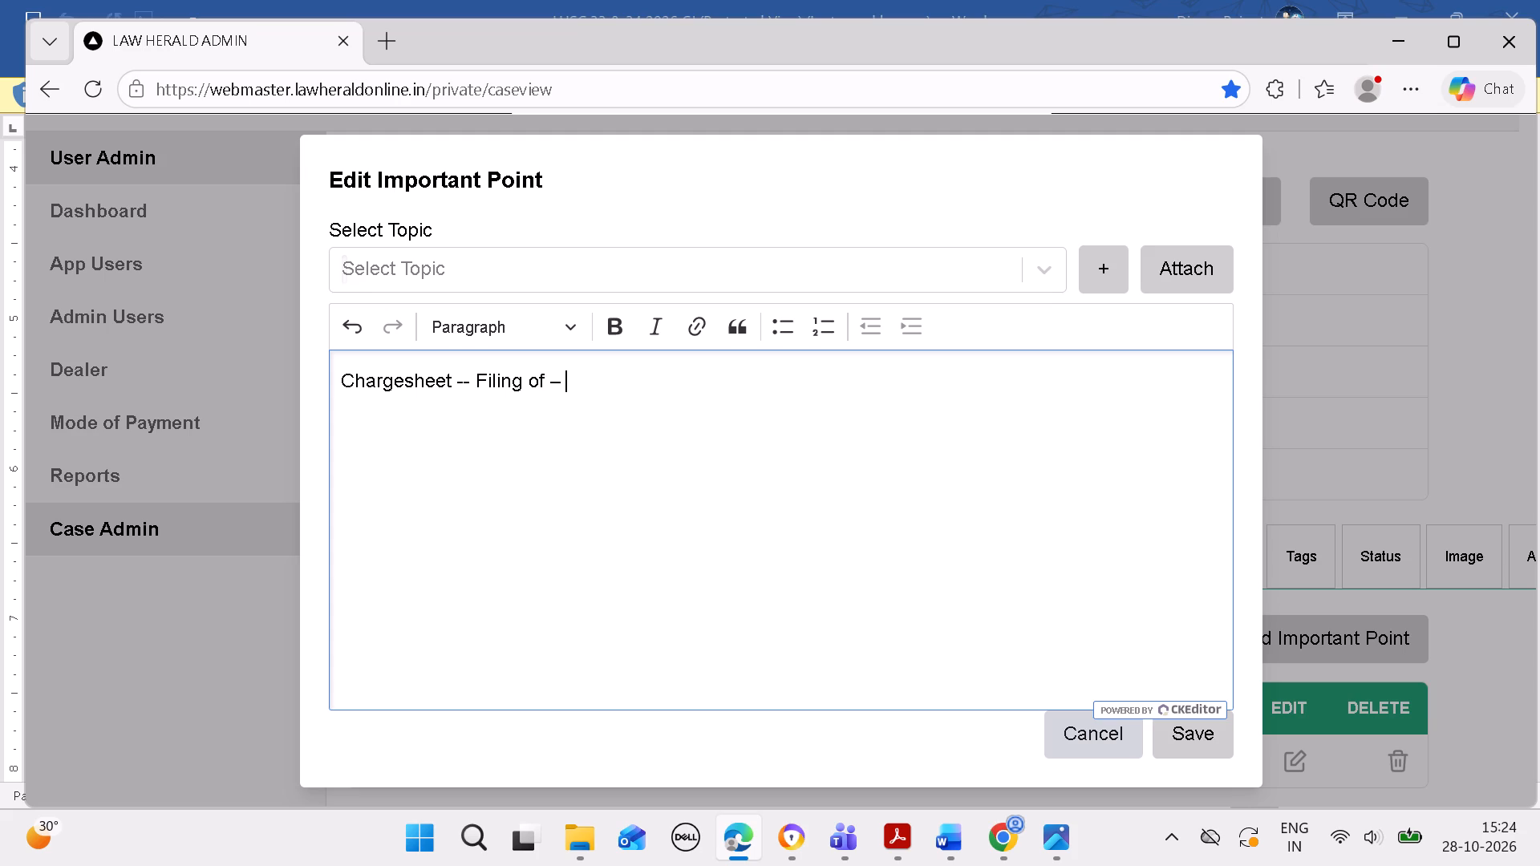
pyautogui.press('BackSpace')
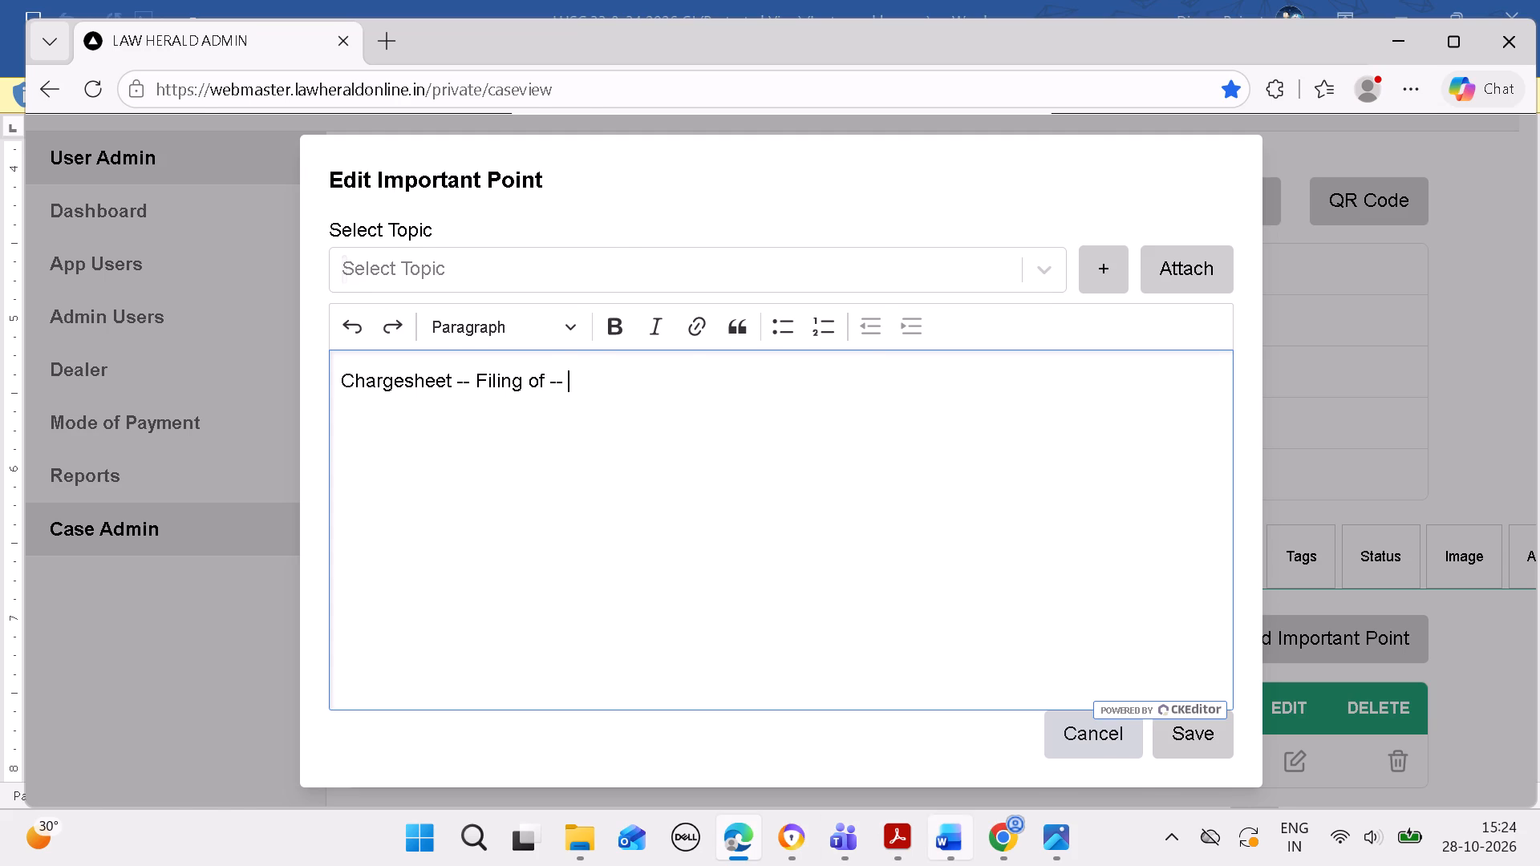
pyautogui.click(946, 850)
pyautogui.moveTo(643, 397); pyautogui.dragTo(990, 431)
pyautogui.hotkey('ctrl', 'c')
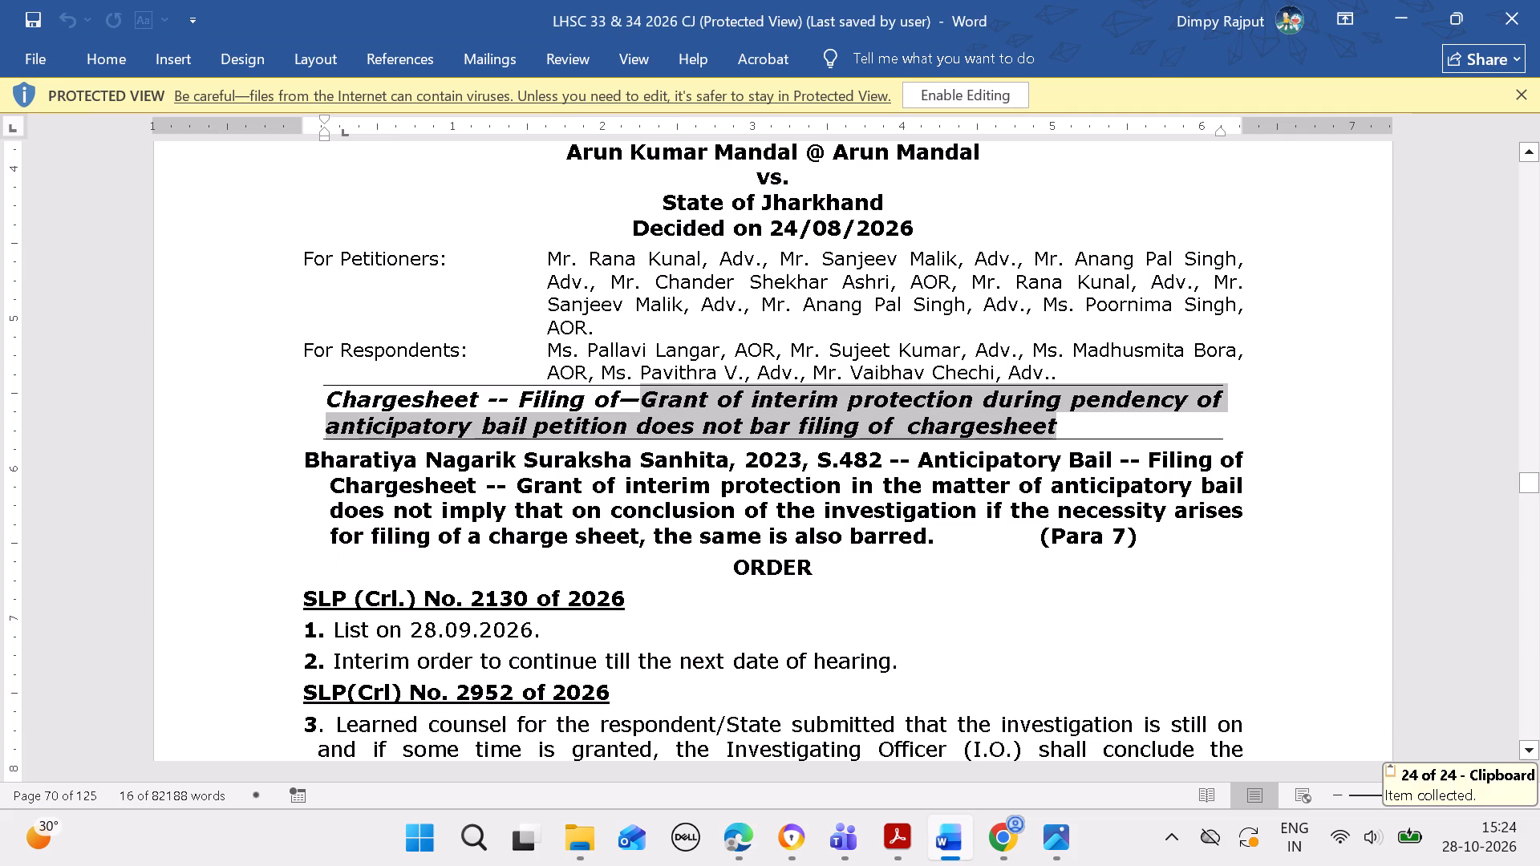
pyautogui.click(737, 835)
pyautogui.hotkey('ctrl', 'v')
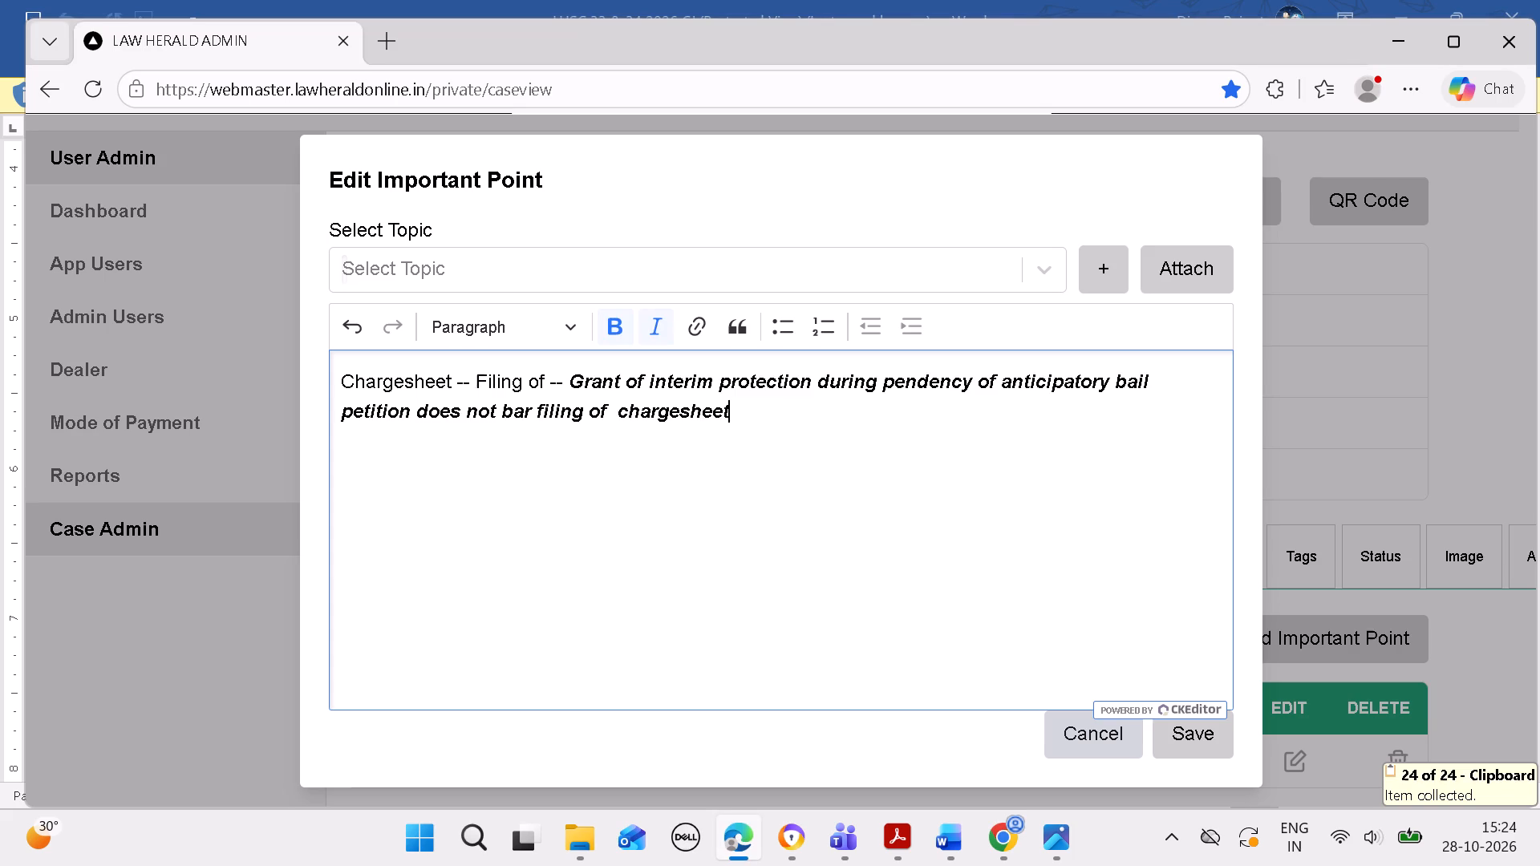
# Remove italic and bold from the pasted remainder, save the edited important point, and check it in the list.
pyautogui.moveTo(571, 376); pyautogui.dragTo(748, 413)
pyautogui.click(661, 327)
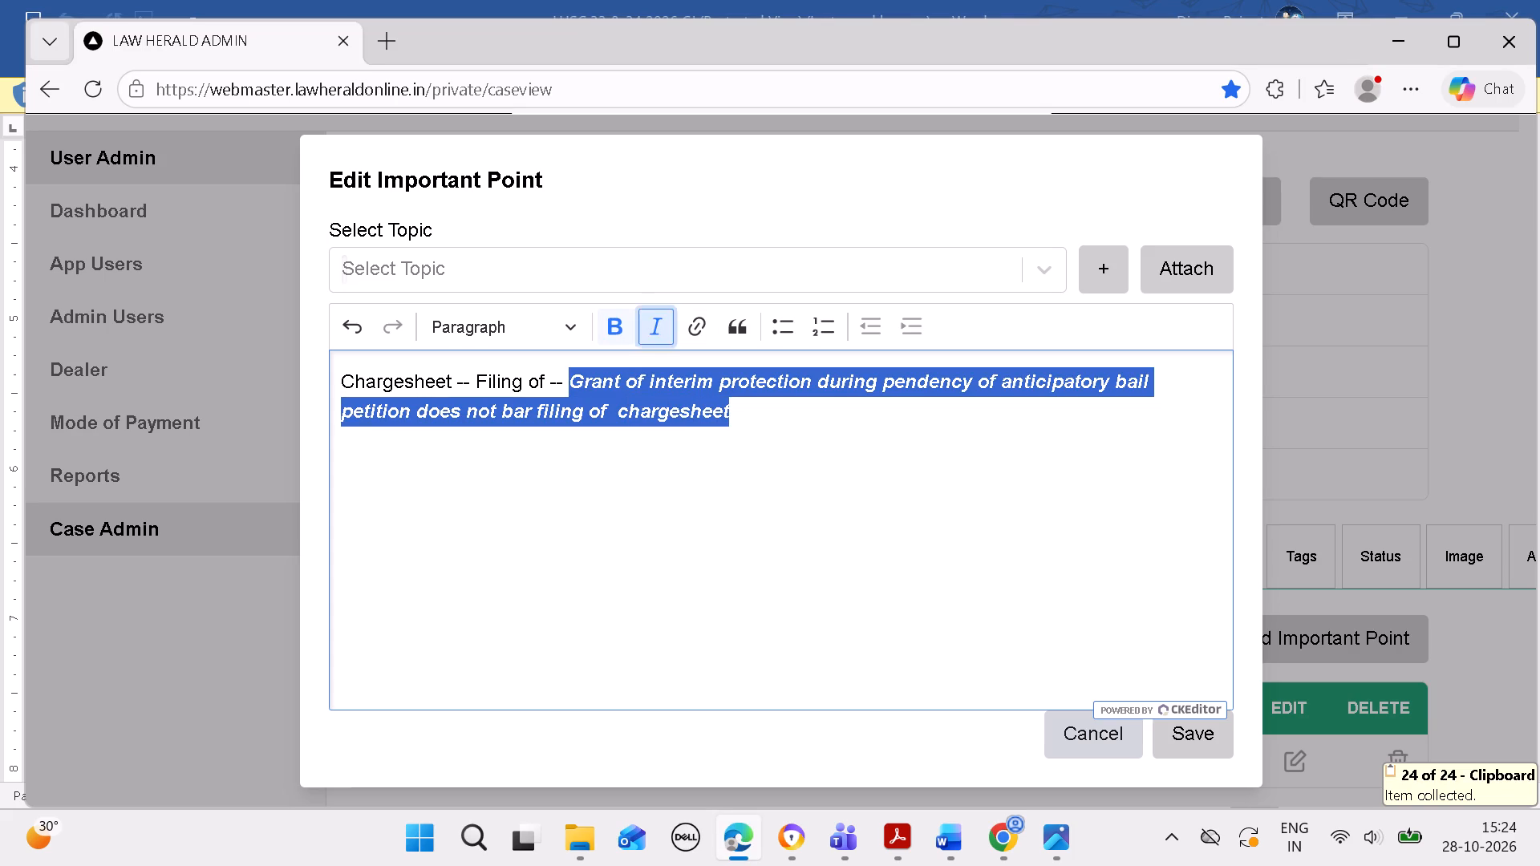
pyautogui.click(617, 326)
pyautogui.click(692, 429)
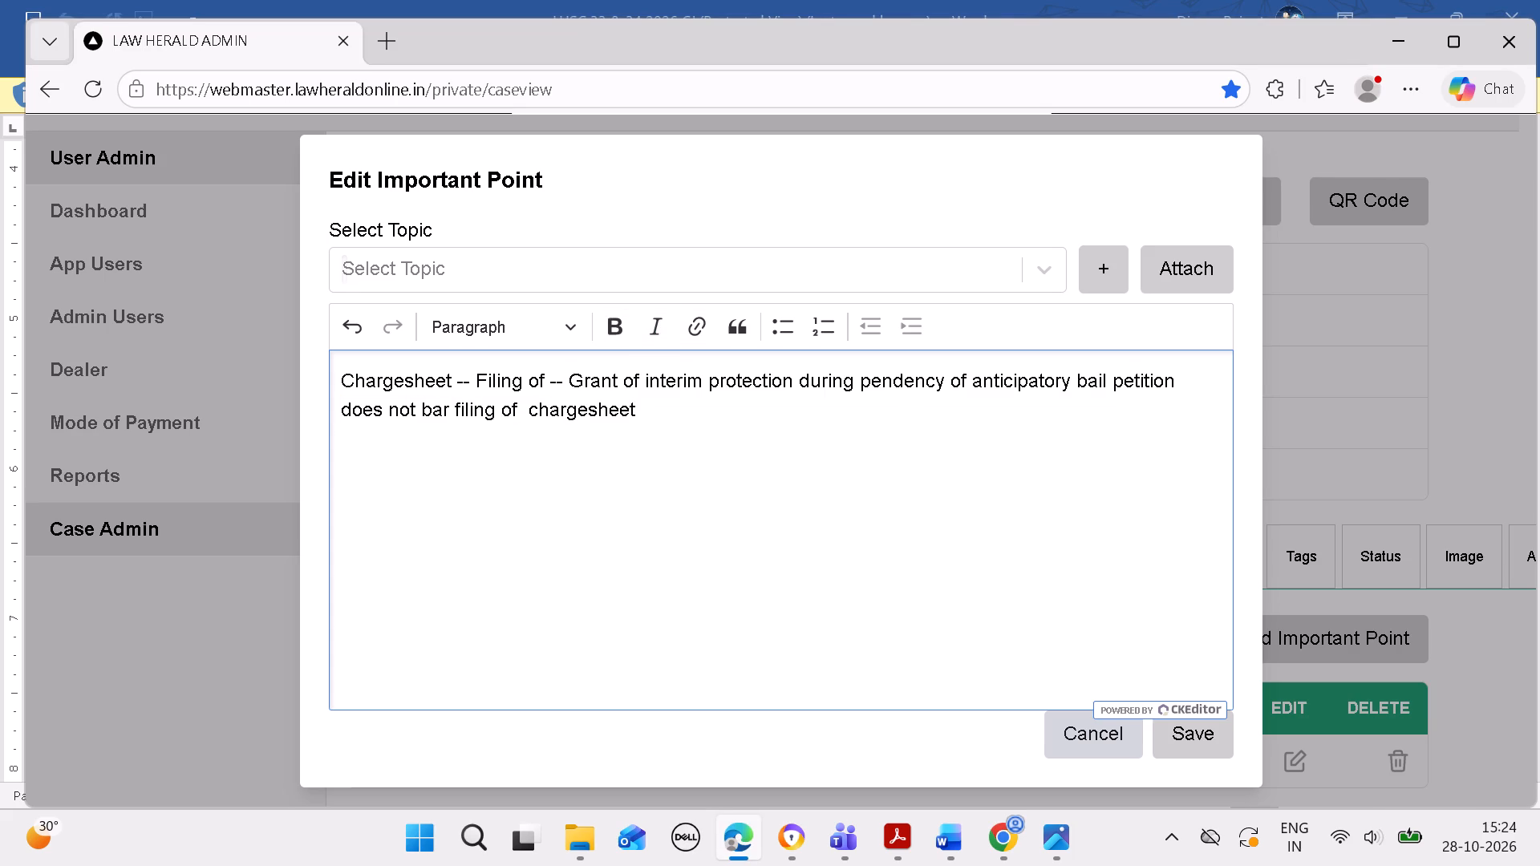
pyautogui.click(1178, 739)
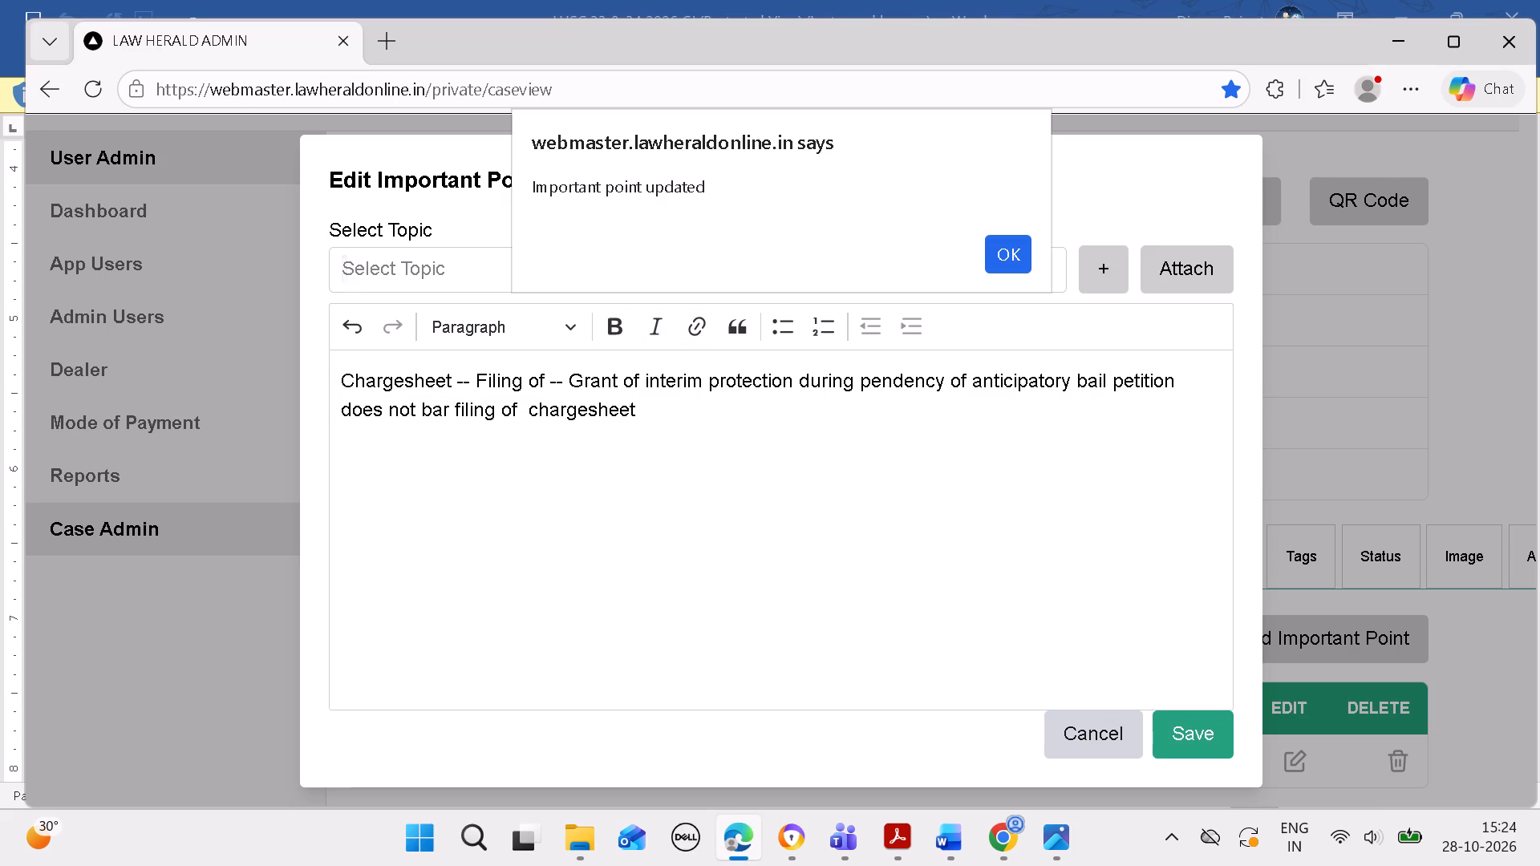
pyautogui.click(1007, 257)
pyautogui.scroll(-6, 926, 514)
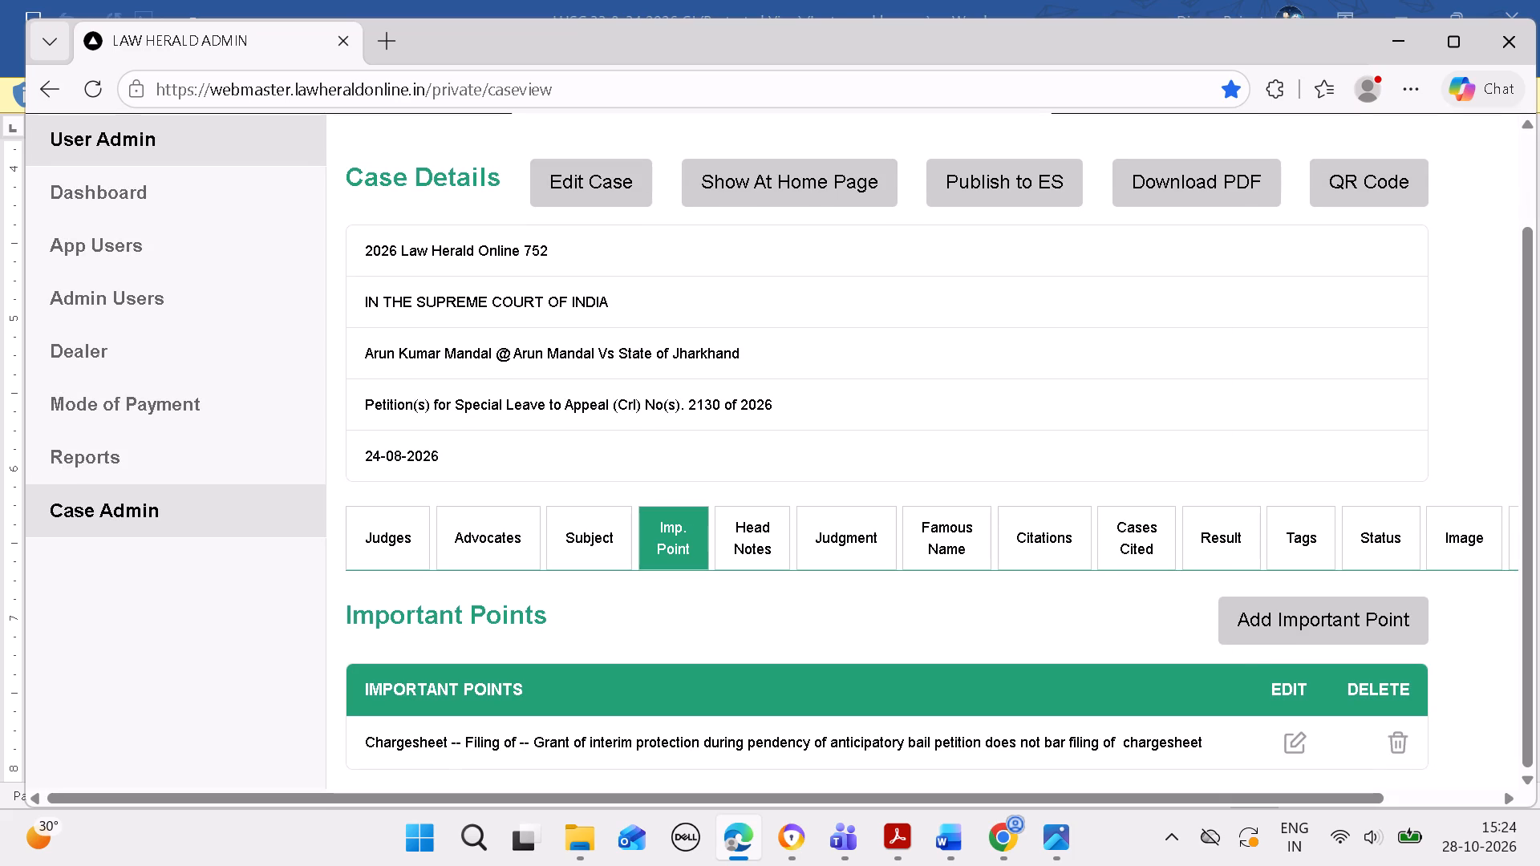
# Copy "Bharatiya Nagarik Suraksha Sanhita, 2023" from the Word headnote and attach it as the act in a new headnote for case 752.
pyautogui.click(947, 827)
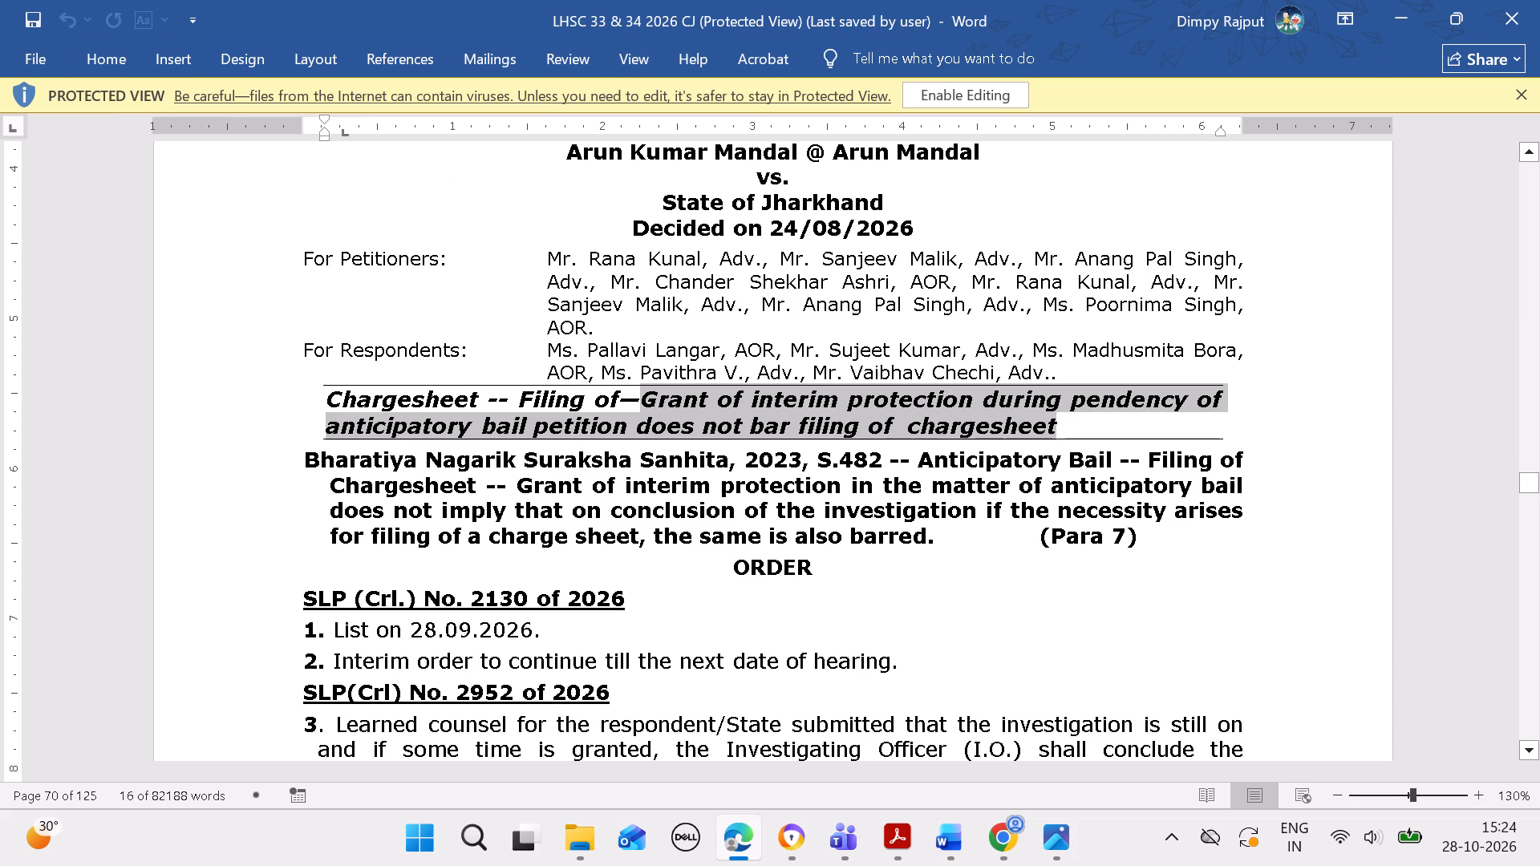
pyautogui.moveTo(314, 443); pyautogui.dragTo(341, 443)
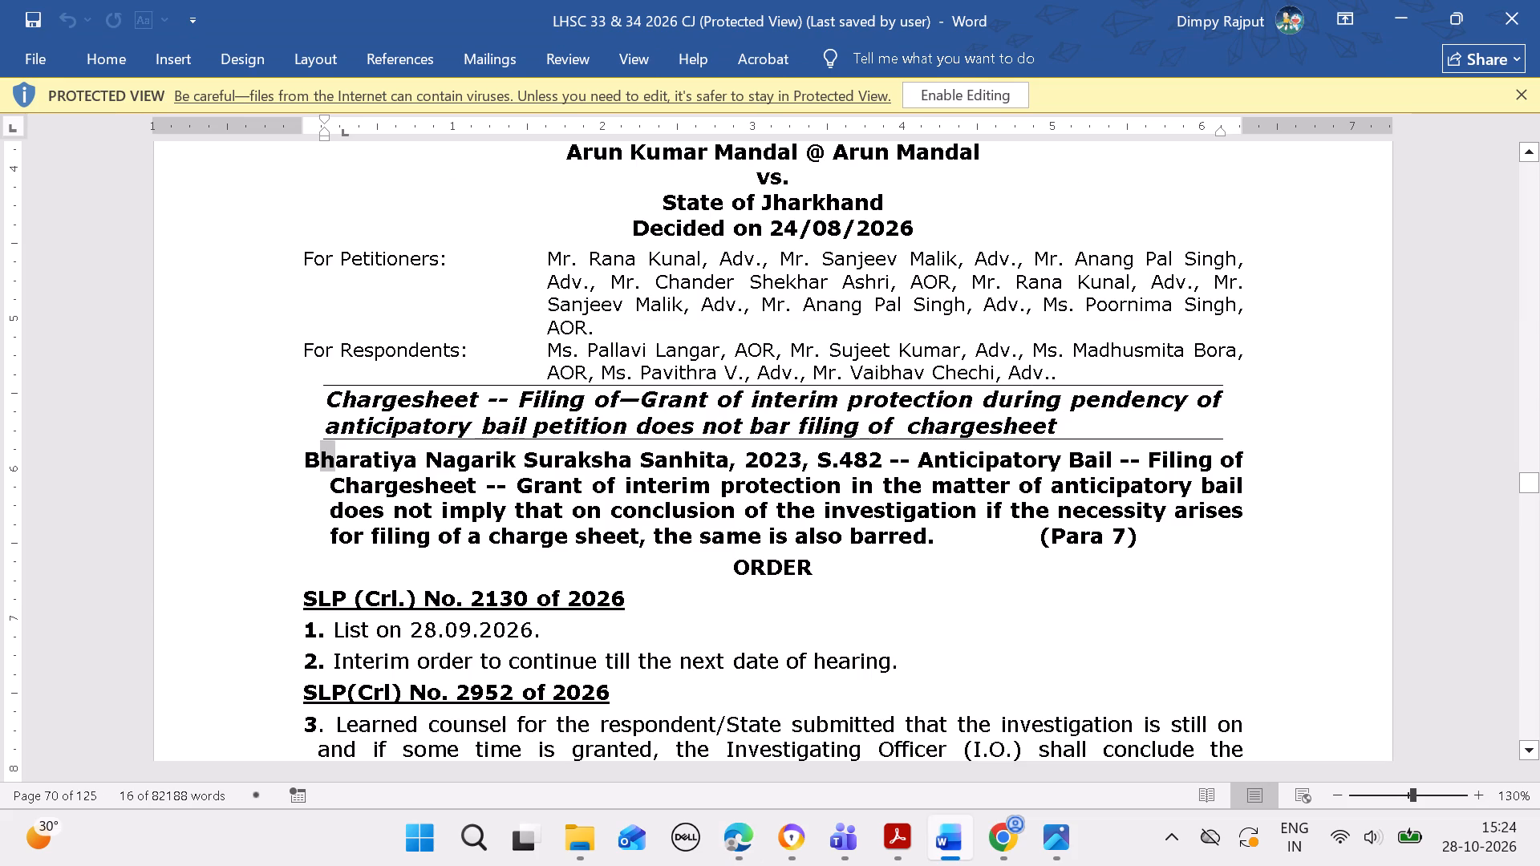
pyautogui.moveTo(341, 443); pyautogui.dragTo(355, 444)
pyautogui.moveTo(310, 454); pyautogui.dragTo(721, 484)
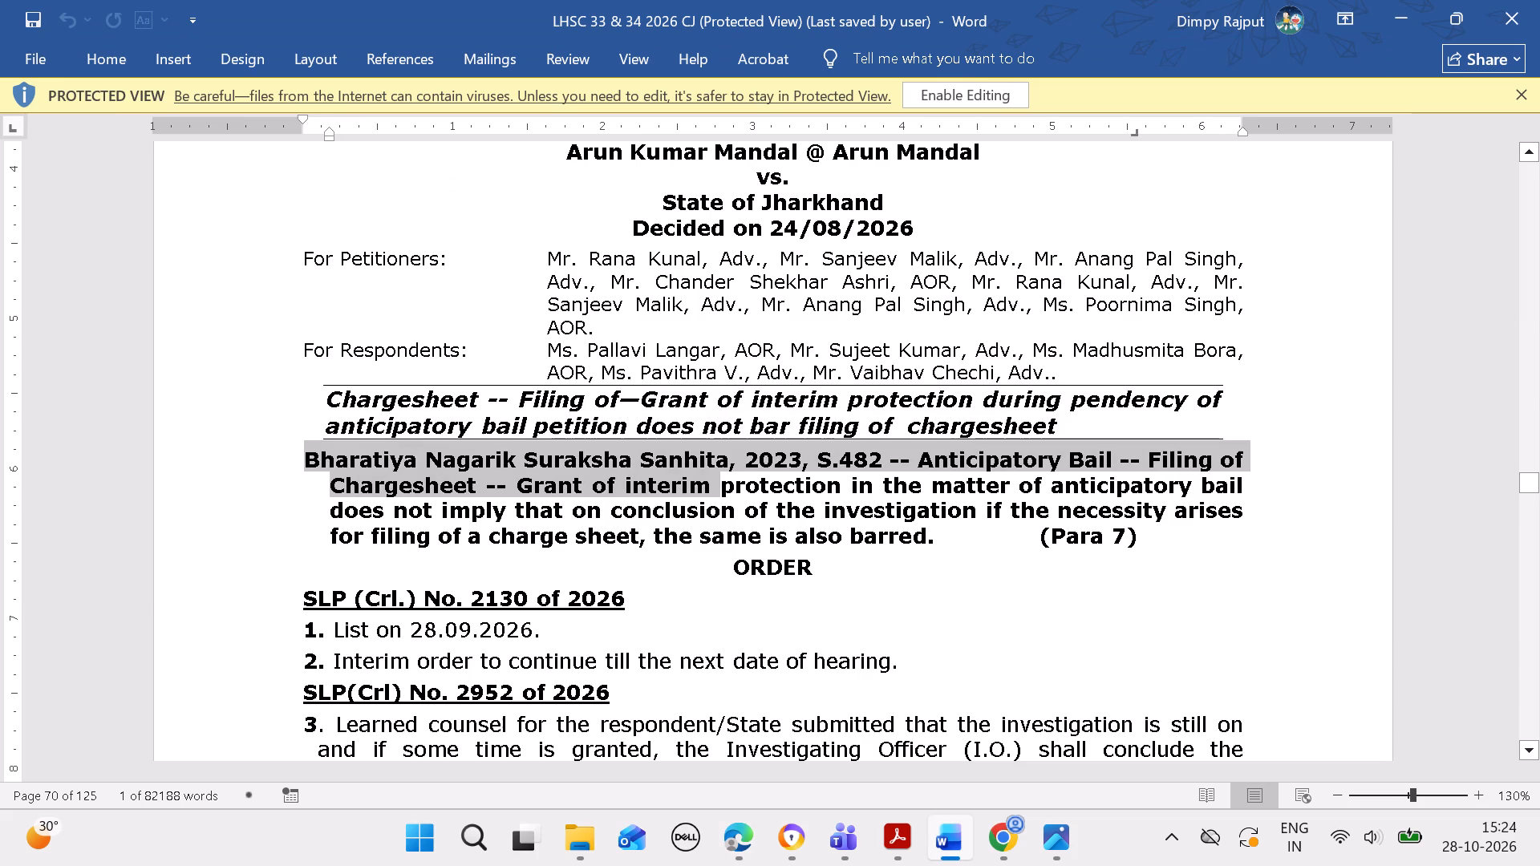
pyautogui.moveTo(721, 484); pyautogui.dragTo(764, 466)
pyautogui.hotkey('ctrl', 'c')
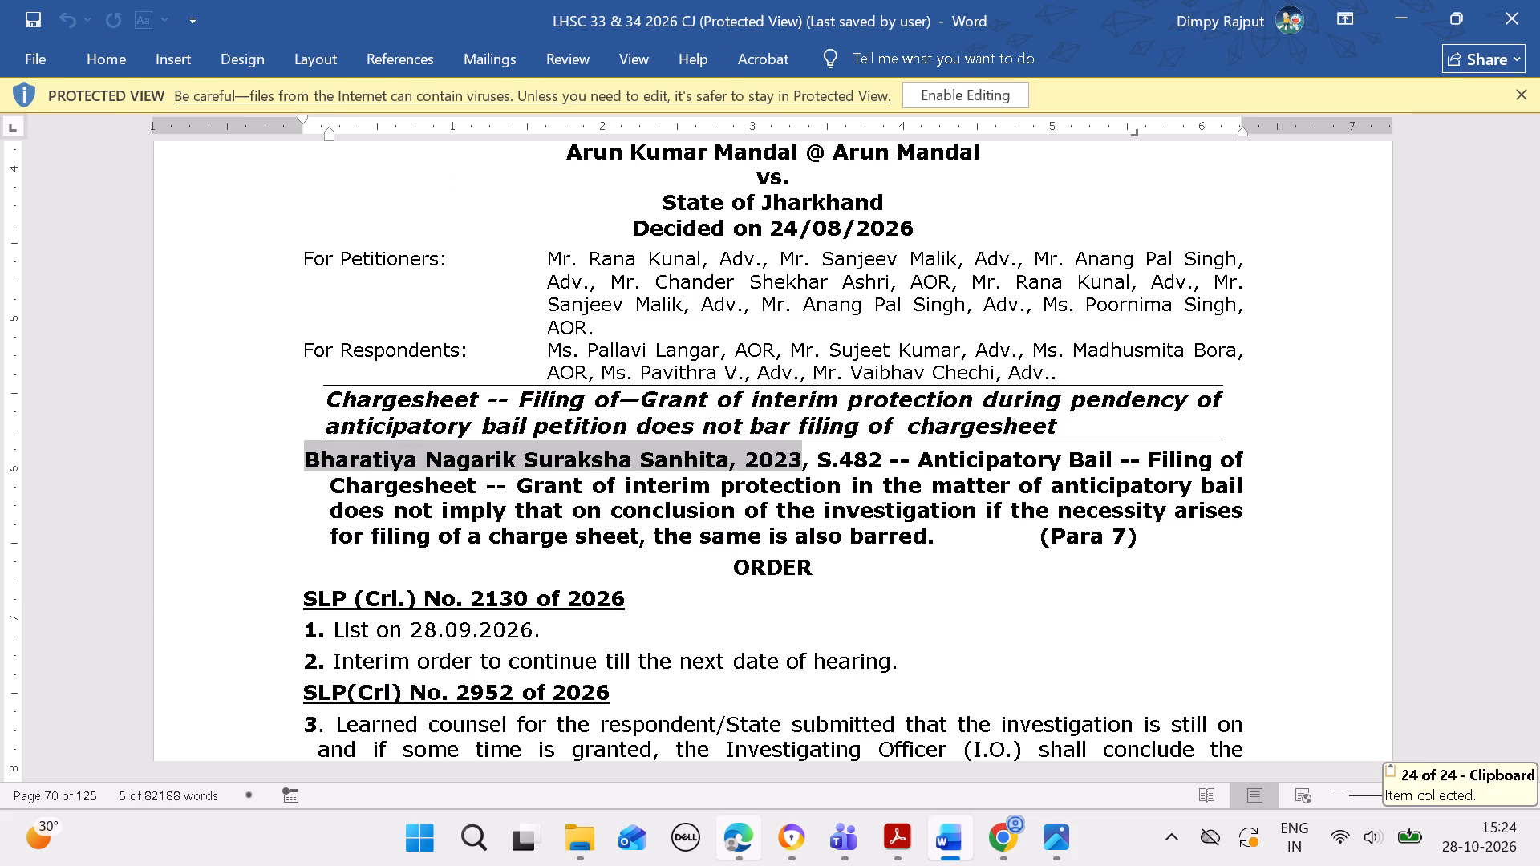
pyautogui.keyDown('ctrl'); pyautogui.click(744, 840); pyautogui.keyUp('ctrl')
pyautogui.keyDown('ctrl'); pyautogui.click(769, 551); pyautogui.keyUp('ctrl')
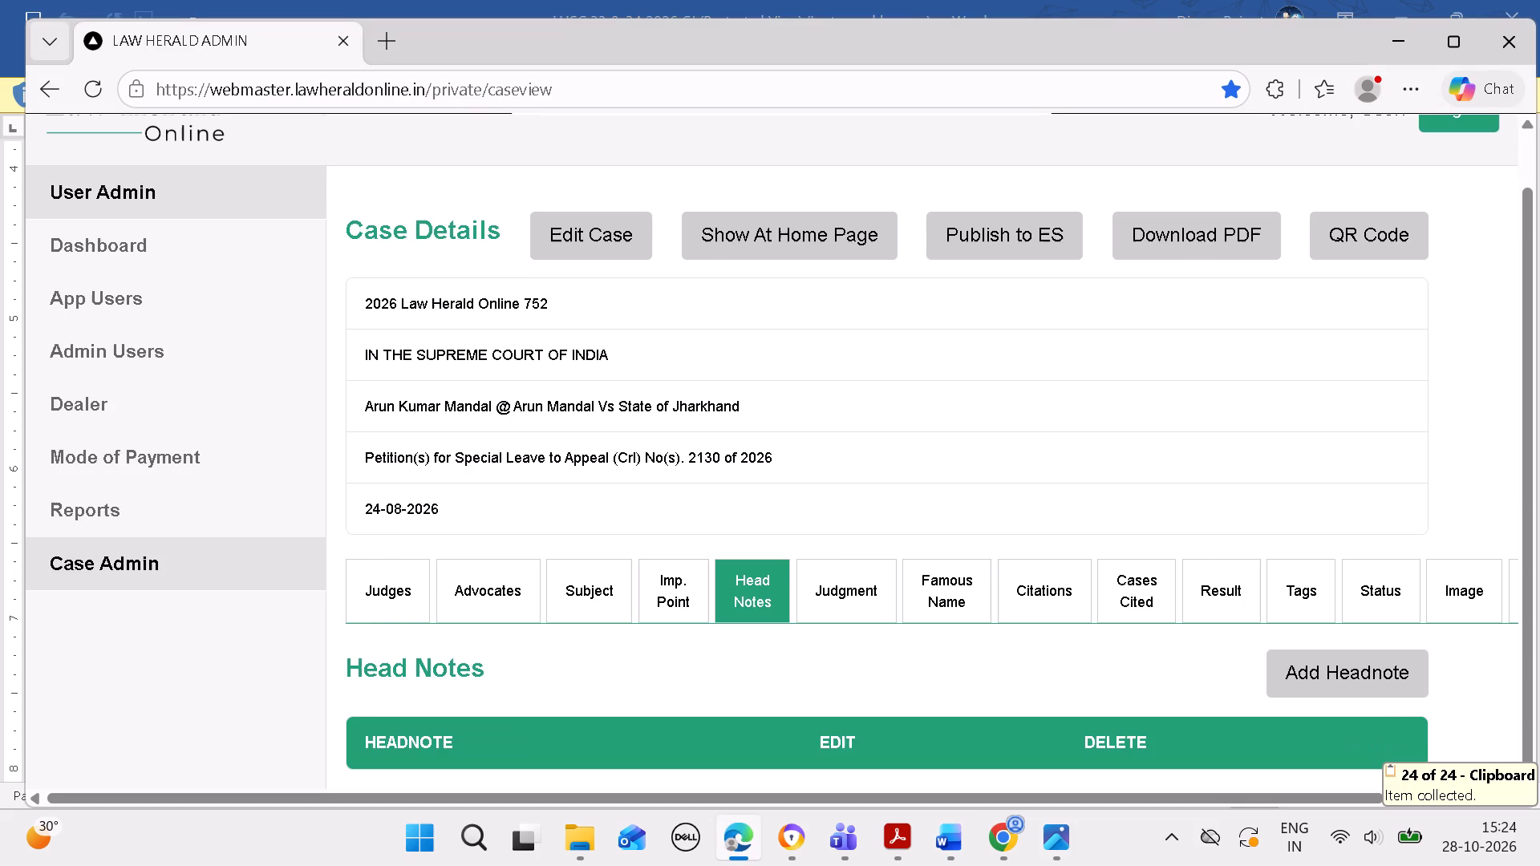
pyautogui.scroll(-4, 771, 552)
pyautogui.click(1310, 676)
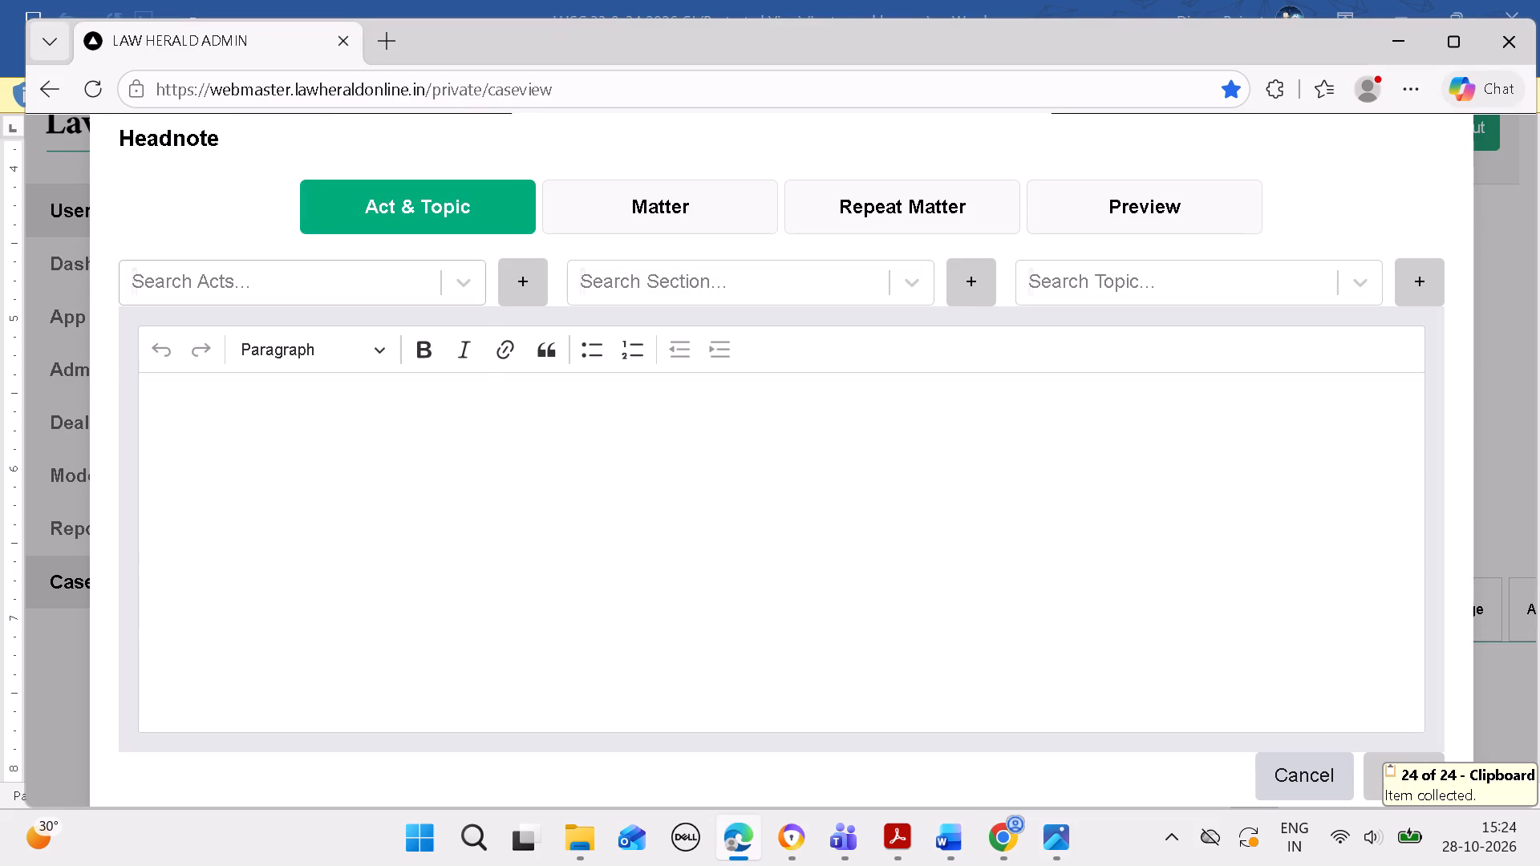
pyautogui.click(368, 269)
pyautogui.hotkey('ctrl', 'v')
pyautogui.click(429, 359)
pyautogui.click(814, 528)
pyautogui.press('space')
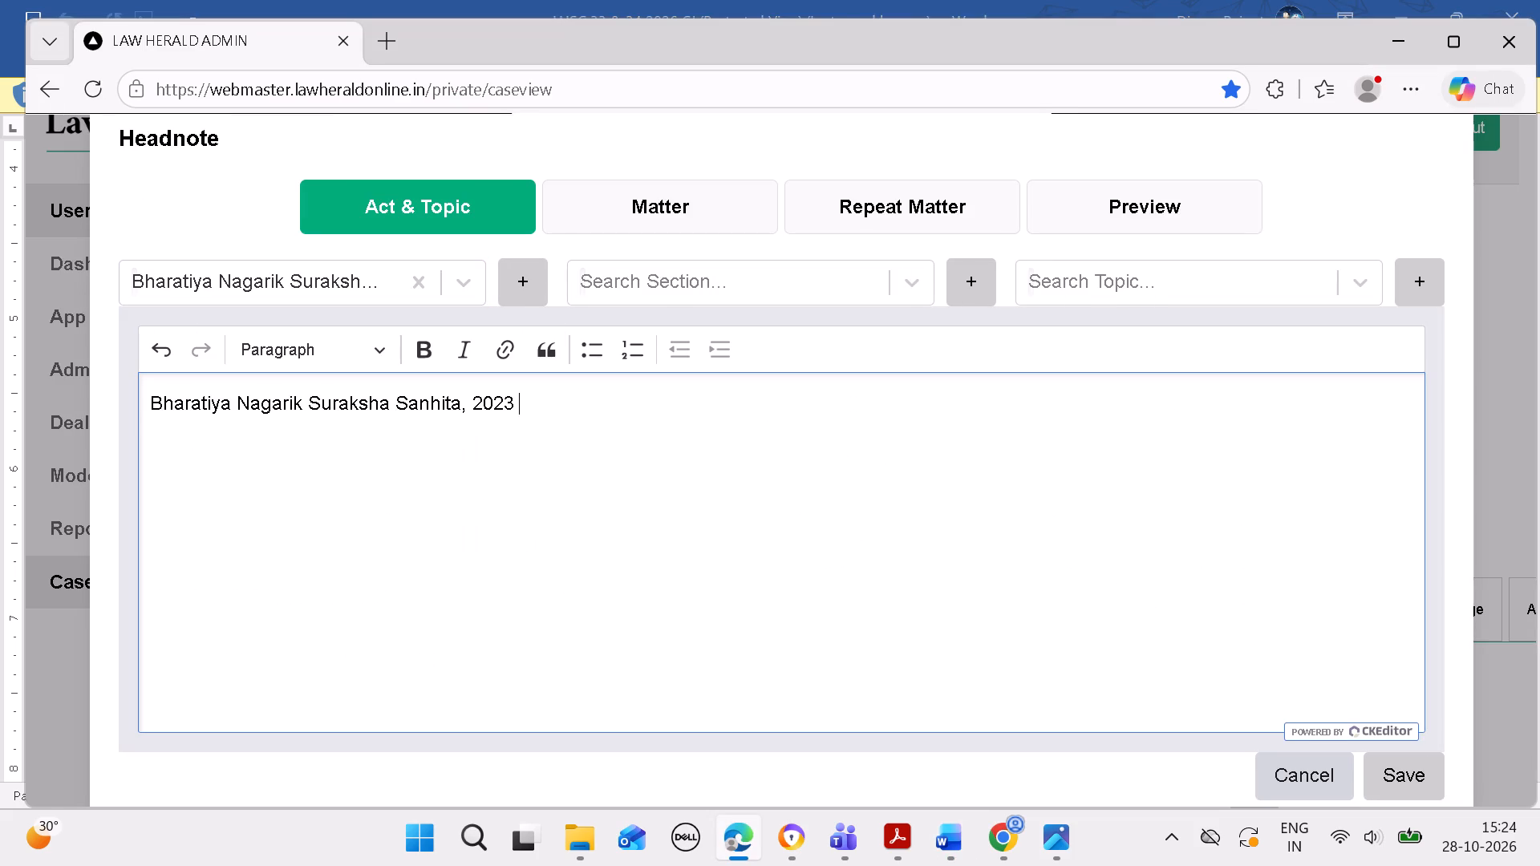
# Copy "S.482" from the Word headnote and attach it as the section, followed by a space.
pyautogui.click(951, 832)
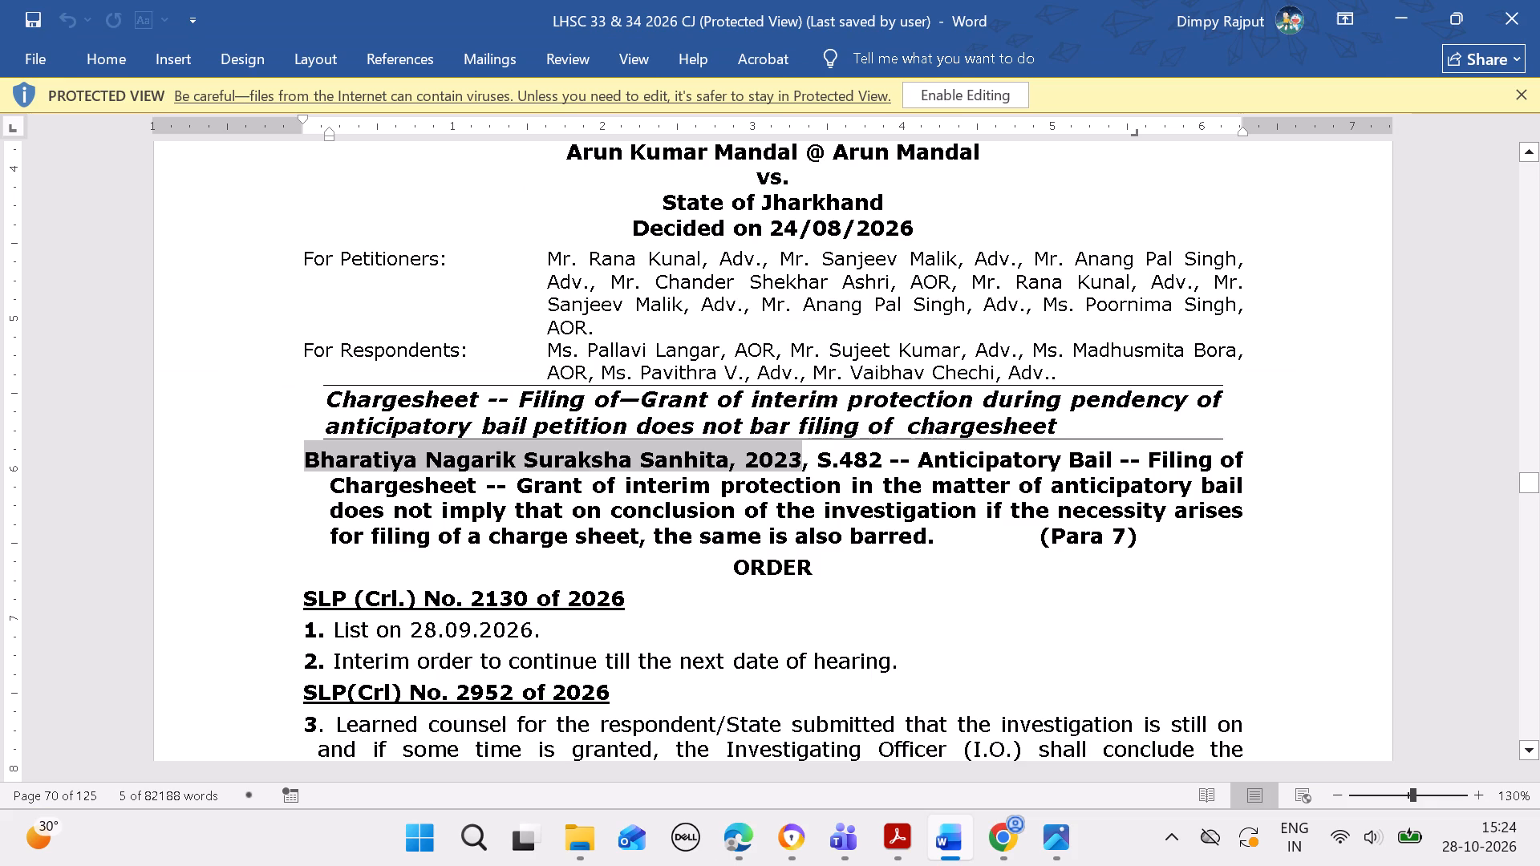
pyautogui.moveTo(812, 448); pyautogui.dragTo(858, 448)
pyautogui.click(864, 454)
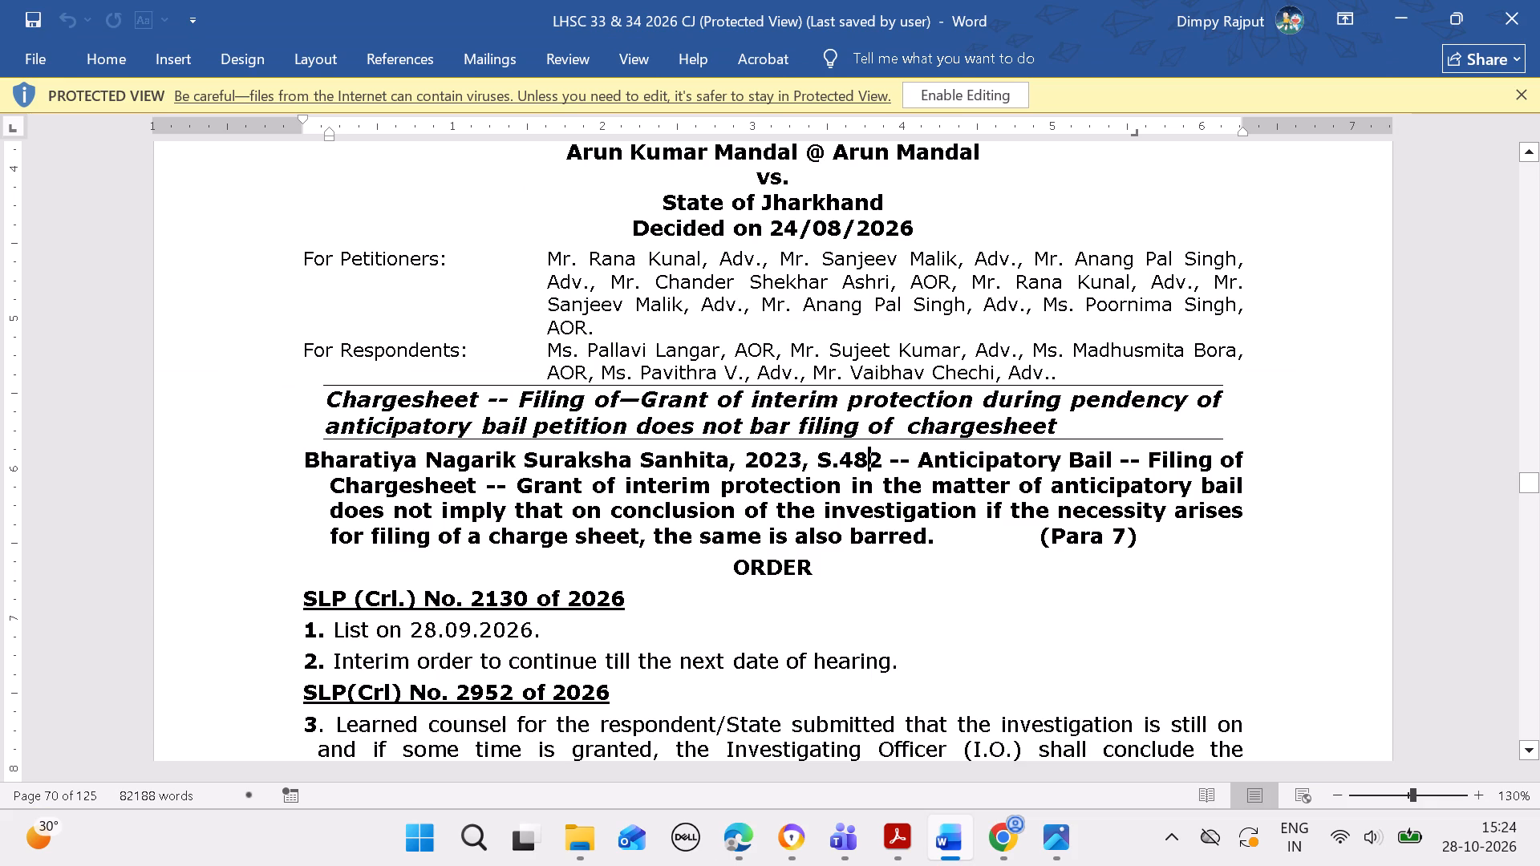
pyautogui.moveTo(820, 457); pyautogui.dragTo(884, 461)
pyautogui.hotkey('ctrl', 'c')
pyautogui.click(746, 832)
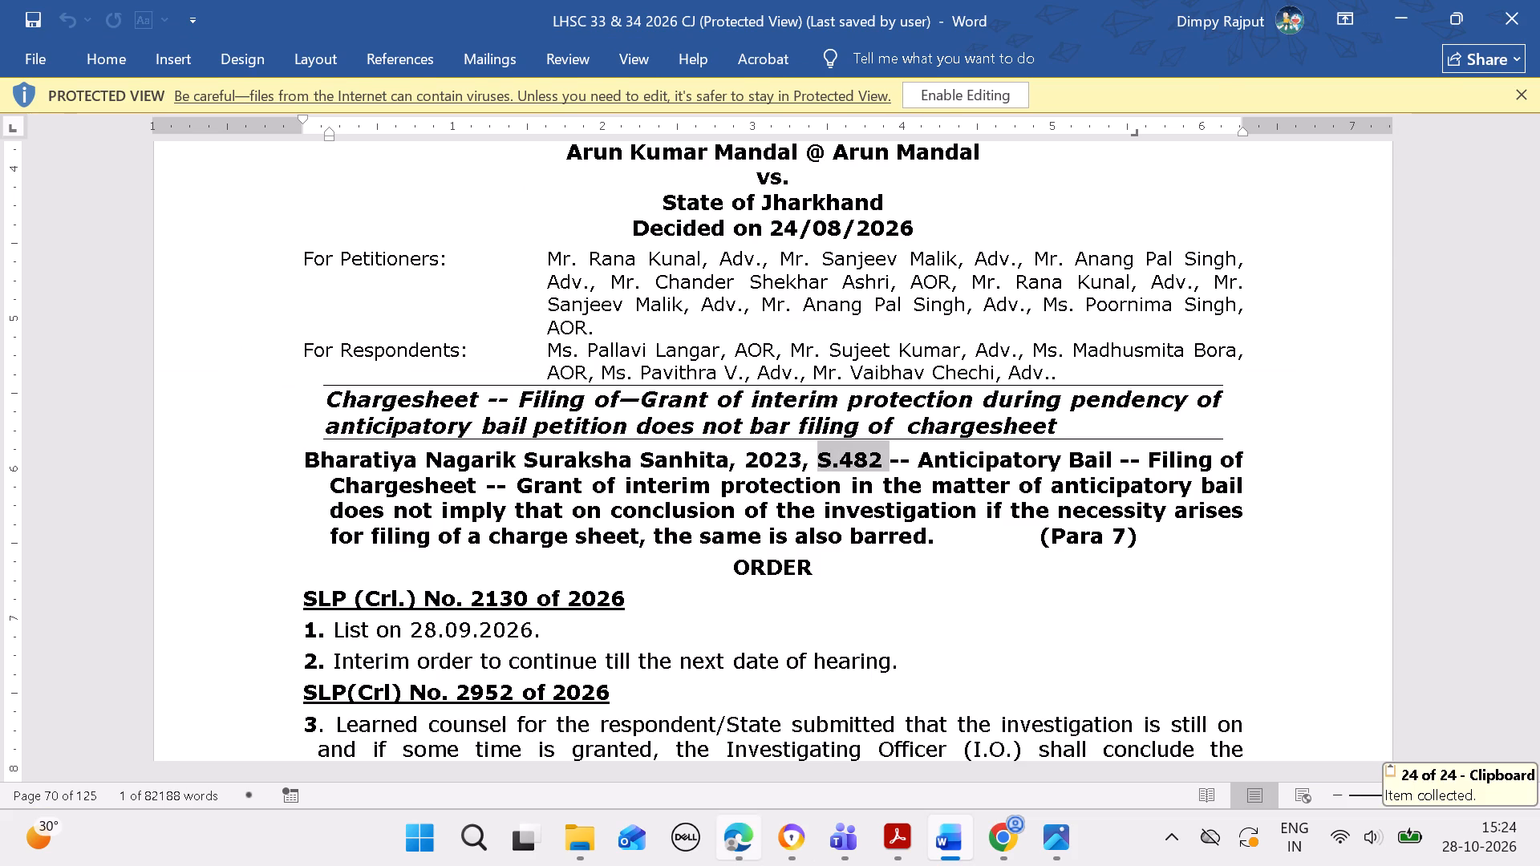
pyautogui.click(788, 282)
pyautogui.hotkey('ctrl', 'v')
pyautogui.click(859, 354)
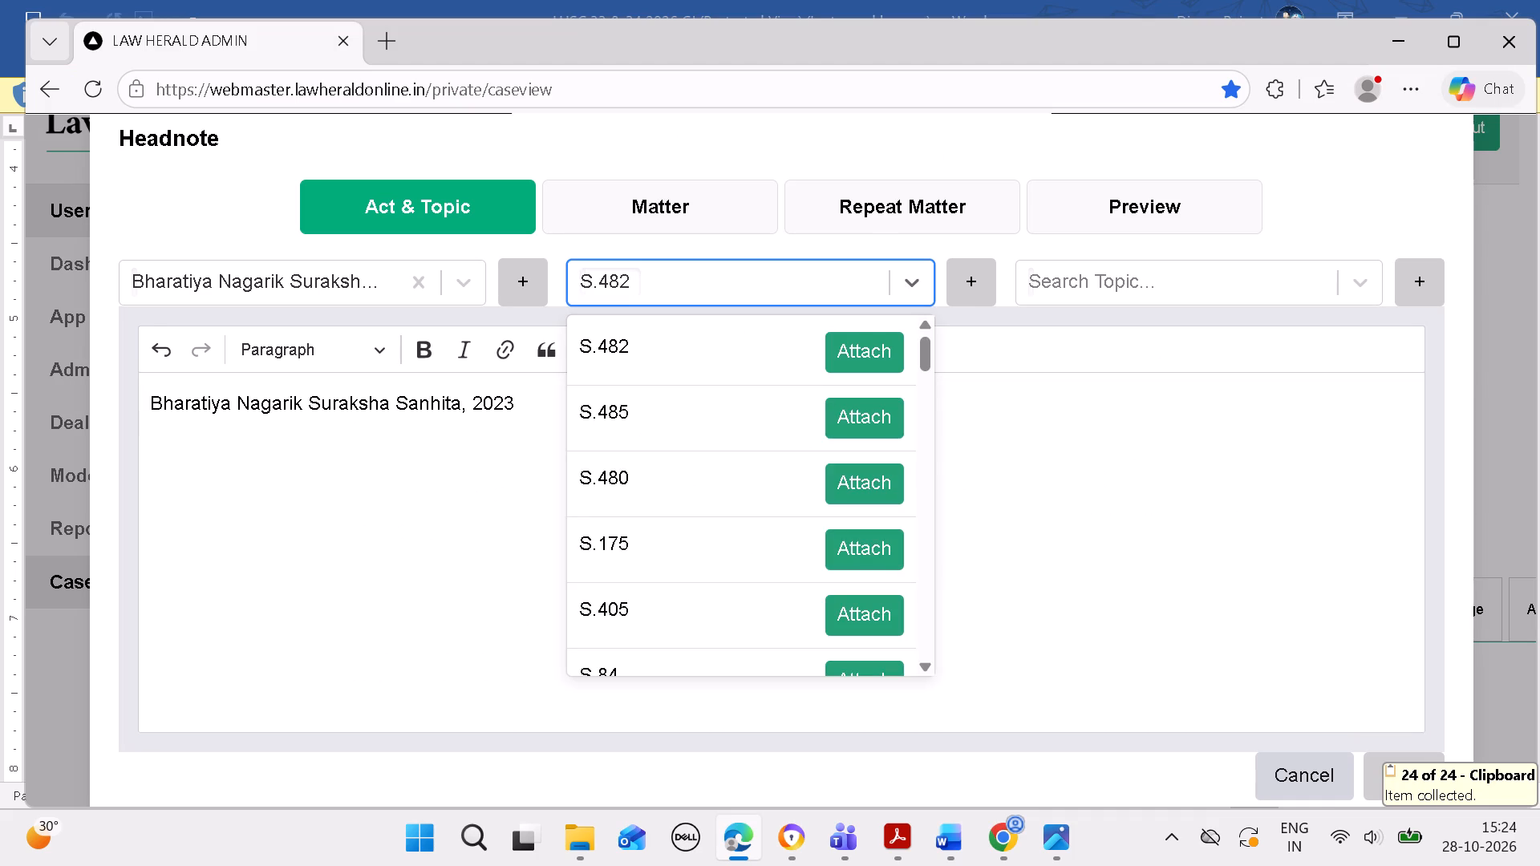
pyautogui.moveTo(1177, 511); pyautogui.dragTo(1178, 518)
pyautogui.press('space')
# Copy "Anticipatory Bail -- Filing of Chargesheet" from Word and add it as a new topic without the trailing space.
pyautogui.click(961, 833)
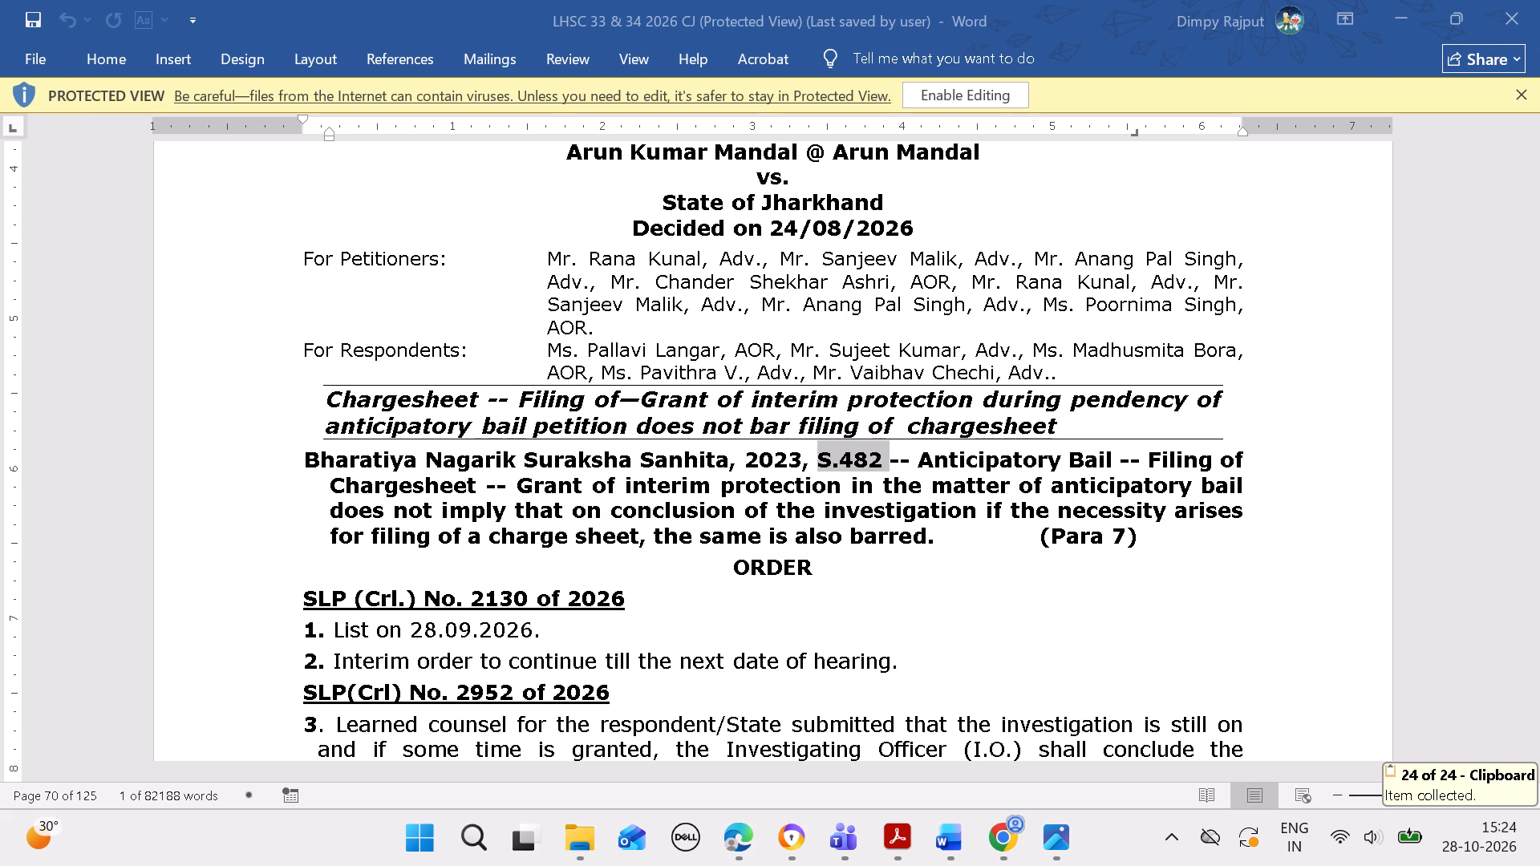
pyautogui.moveTo(919, 451); pyautogui.dragTo(1243, 454)
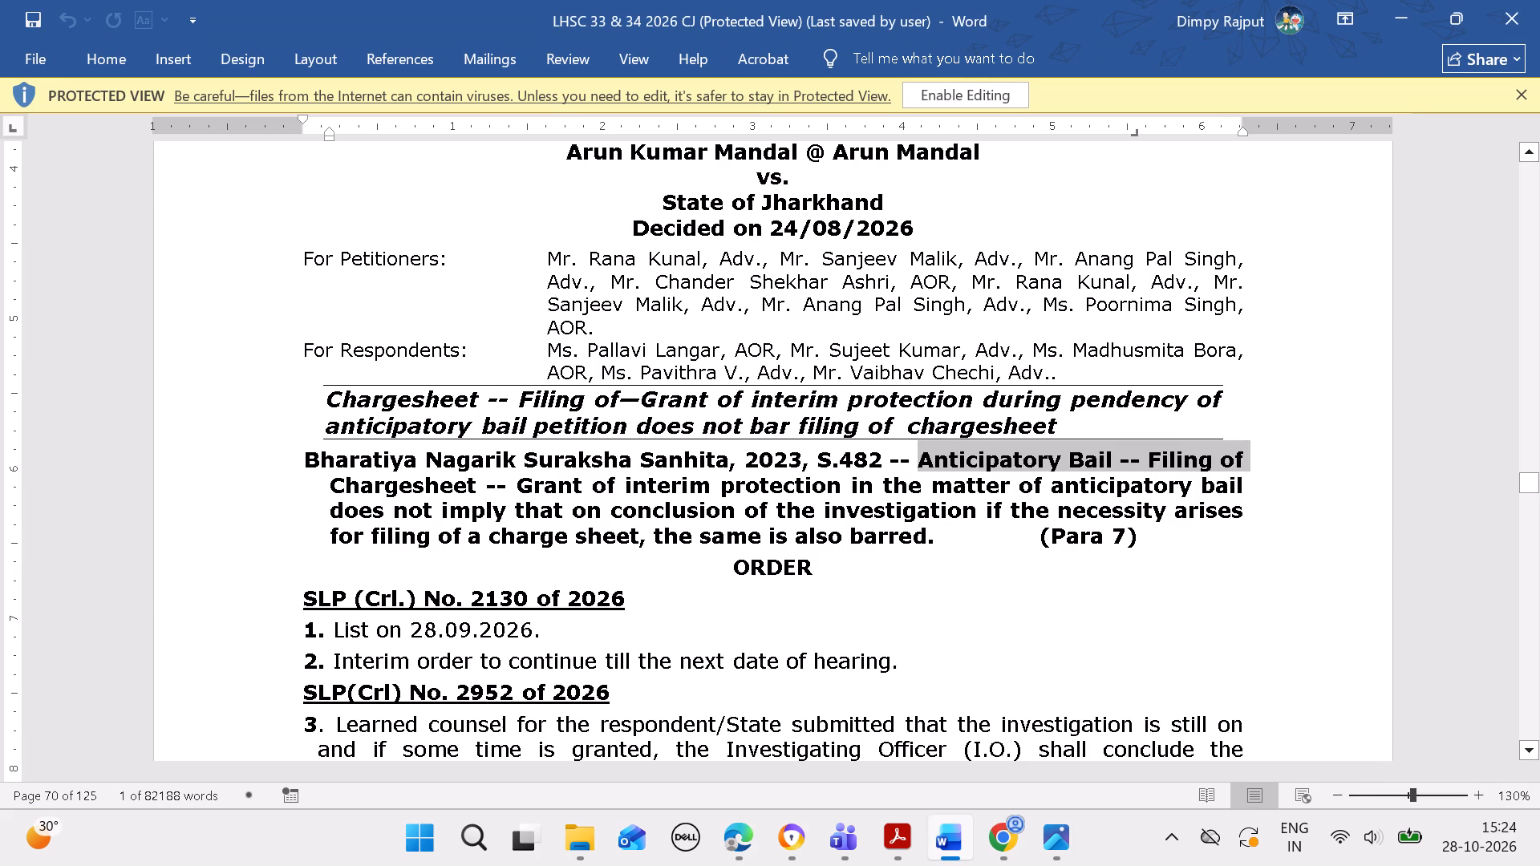
pyautogui.moveTo(1243, 454); pyautogui.dragTo(491, 484)
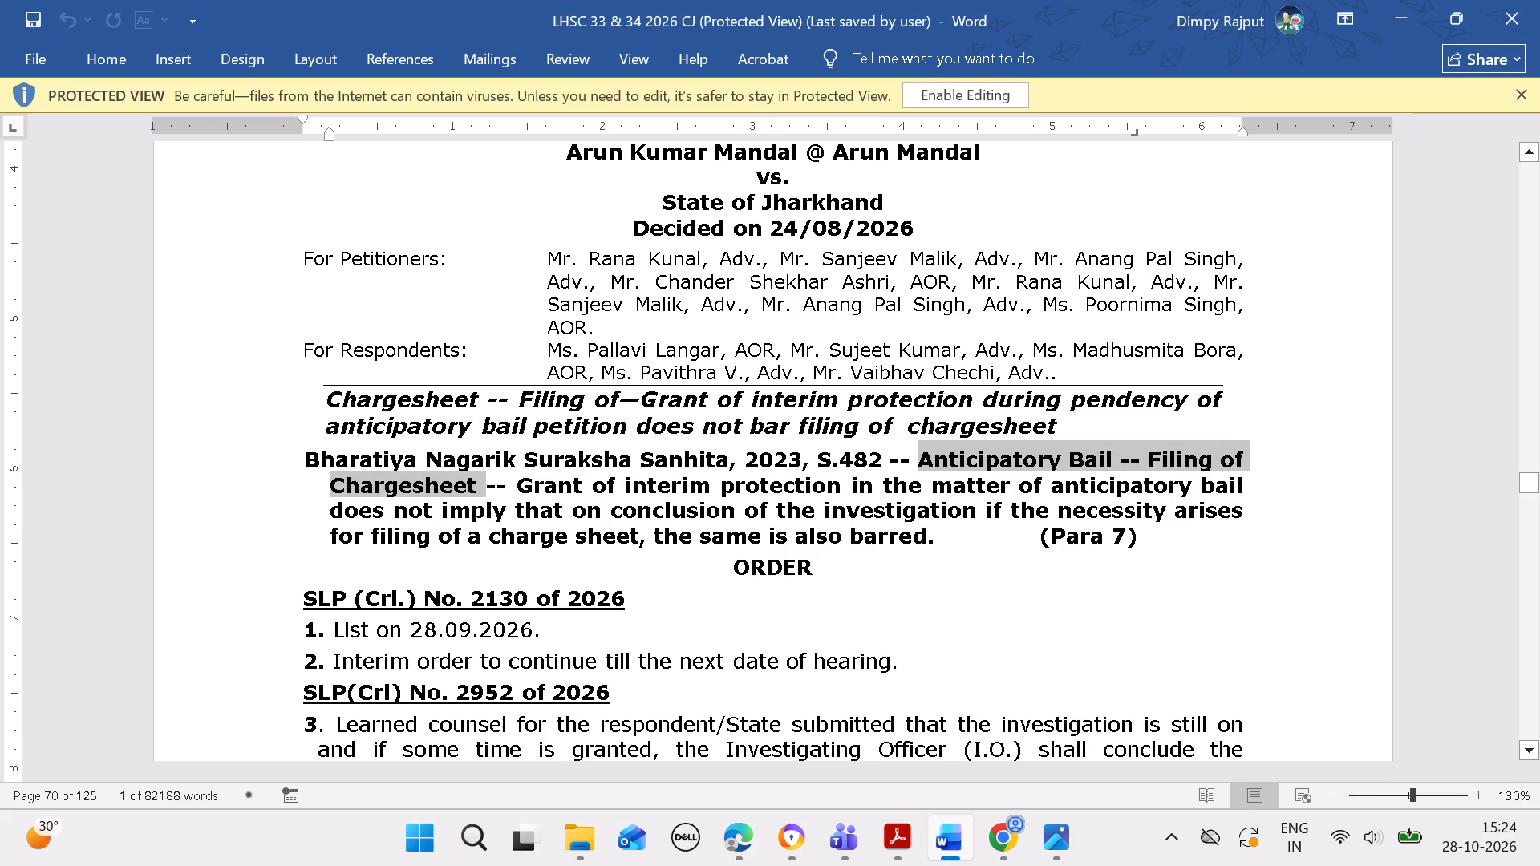
pyautogui.moveTo(491, 484); pyautogui.dragTo(487, 478)
pyautogui.hotkey('ctrl', 'c')
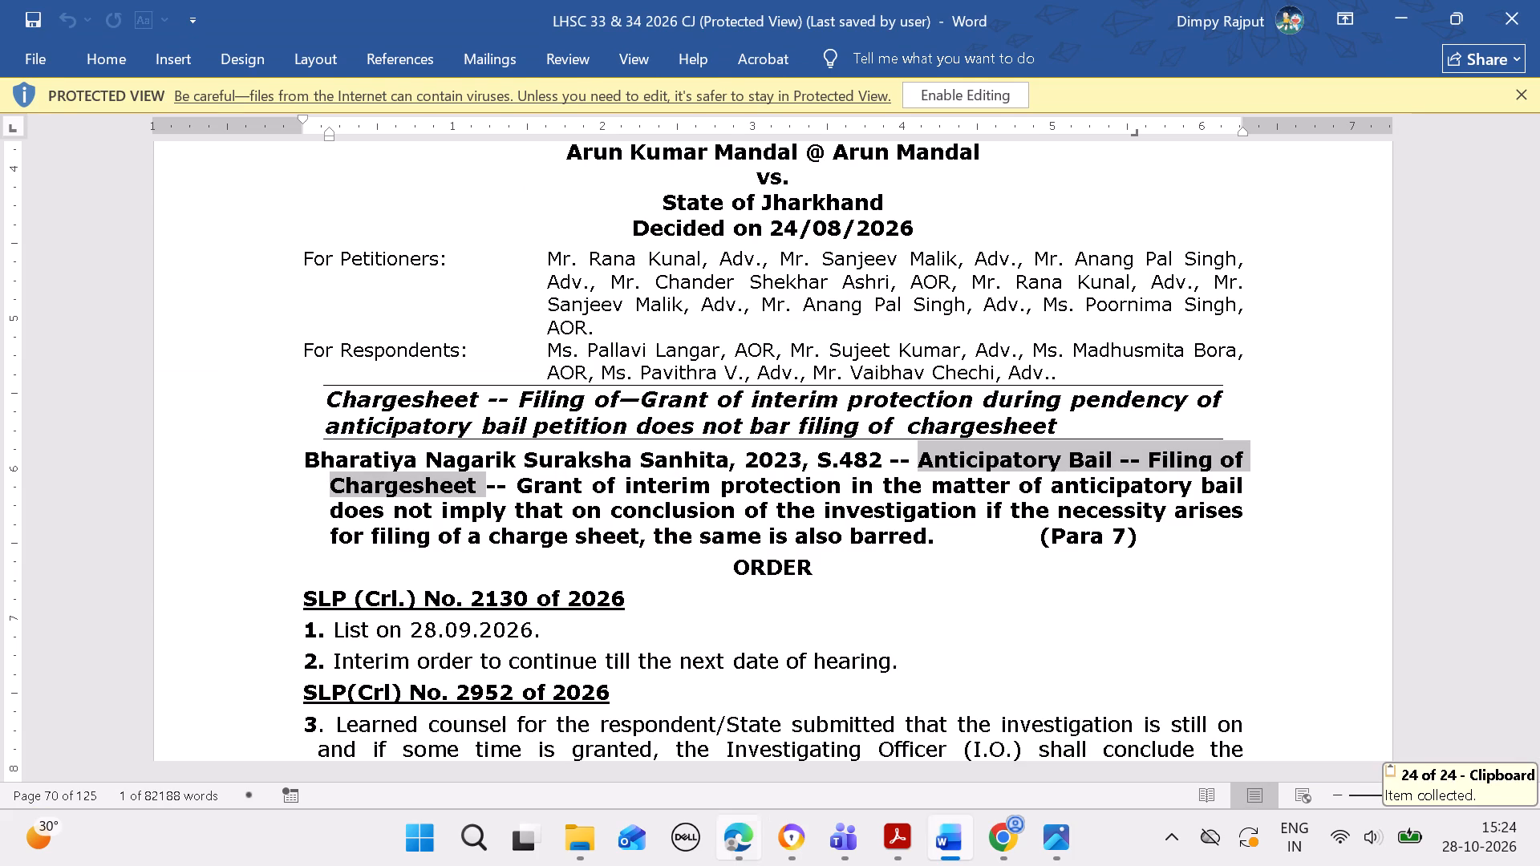
pyautogui.click(752, 833)
pyautogui.click(1180, 273)
pyautogui.hotkey('ctrl', 'v')
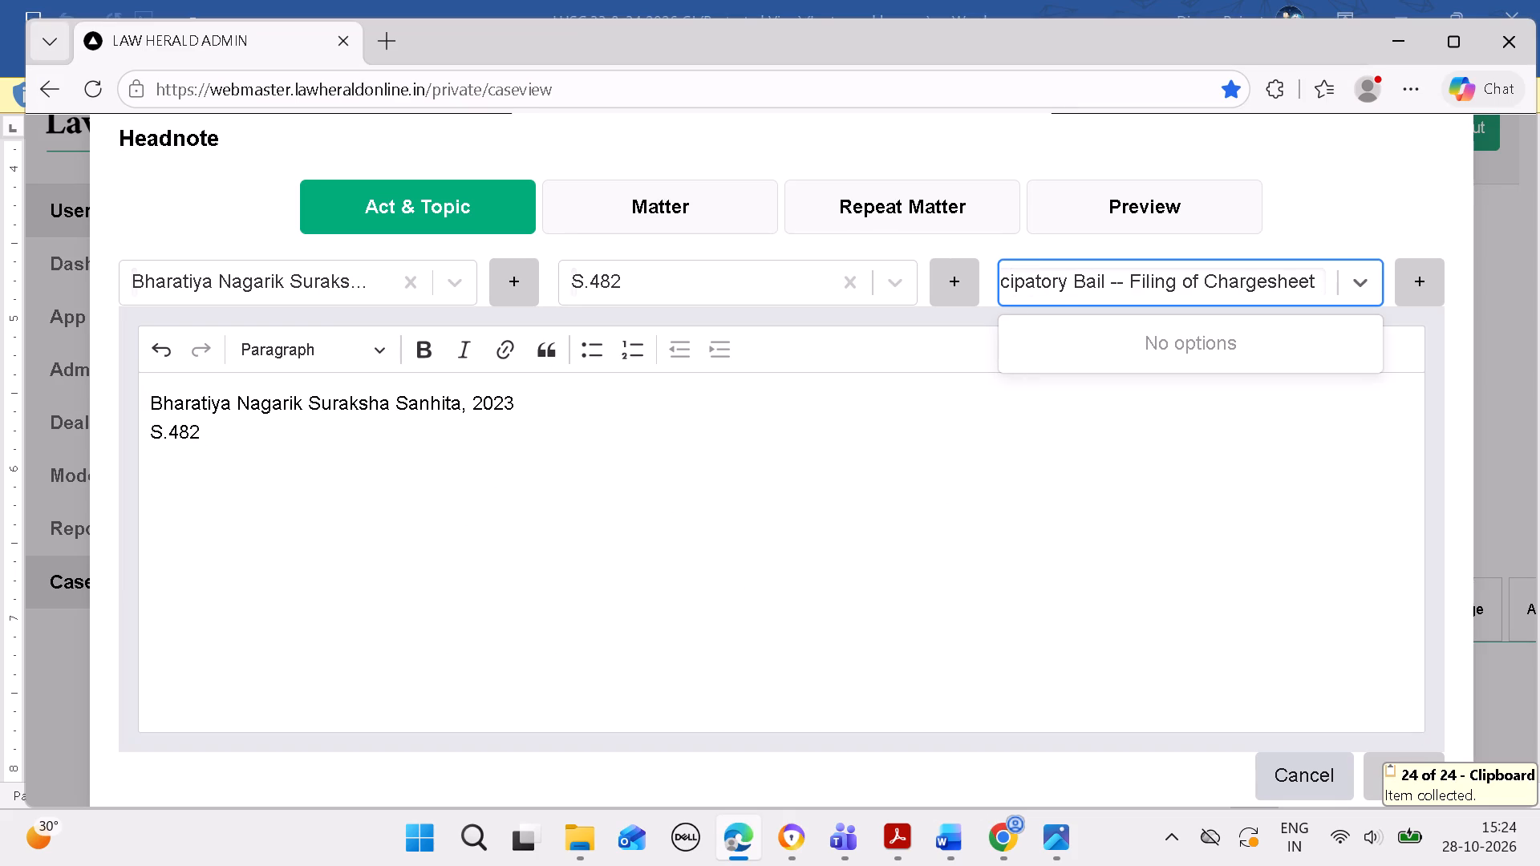
pyautogui.click(1416, 285)
pyautogui.click(935, 476)
pyautogui.hotkey('ctrl', 'v')
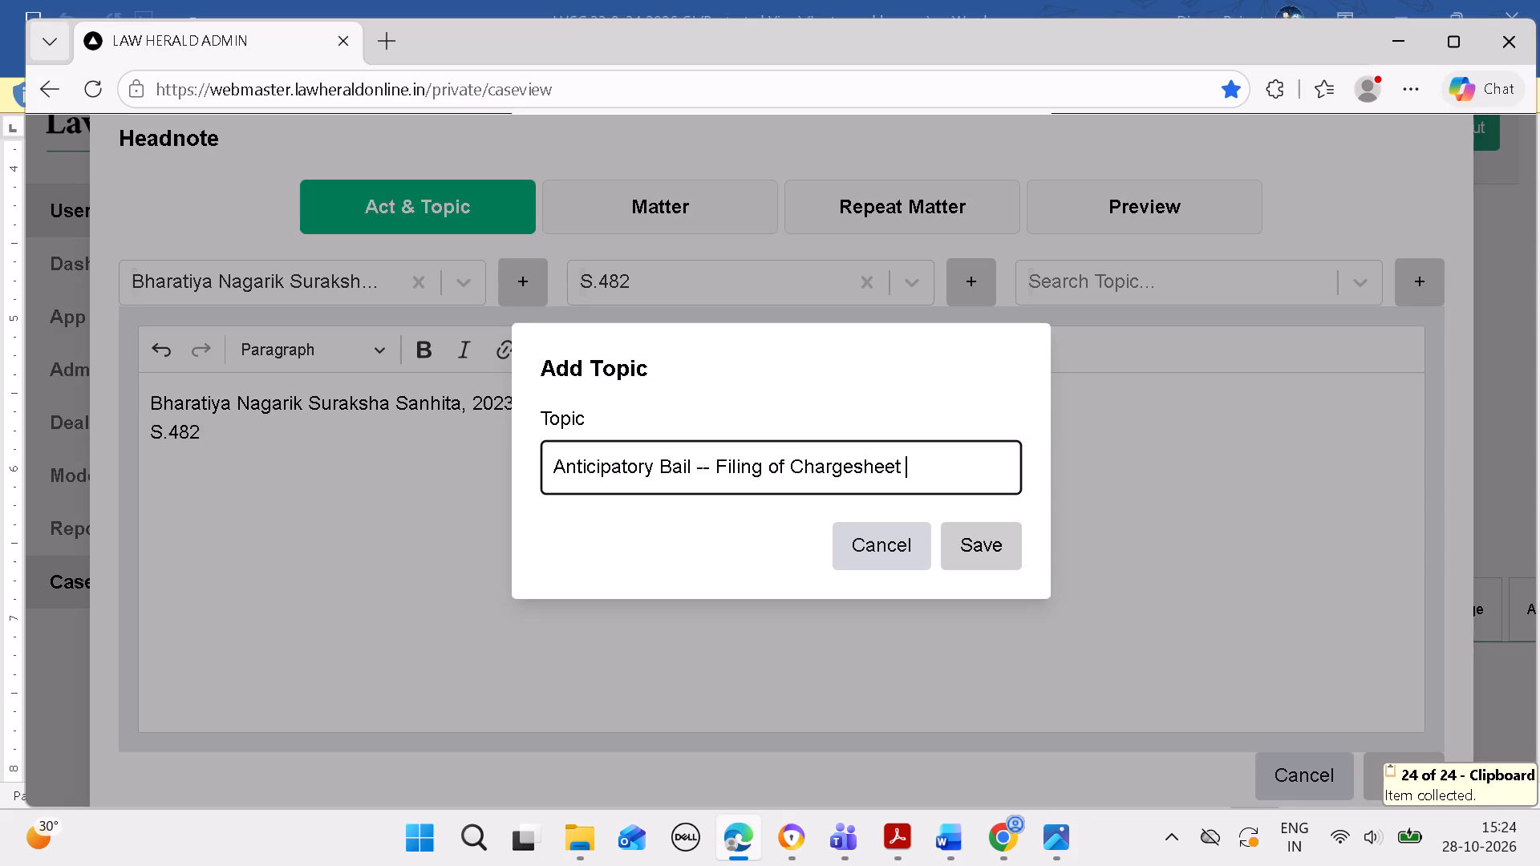
pyautogui.press('BackSpace')
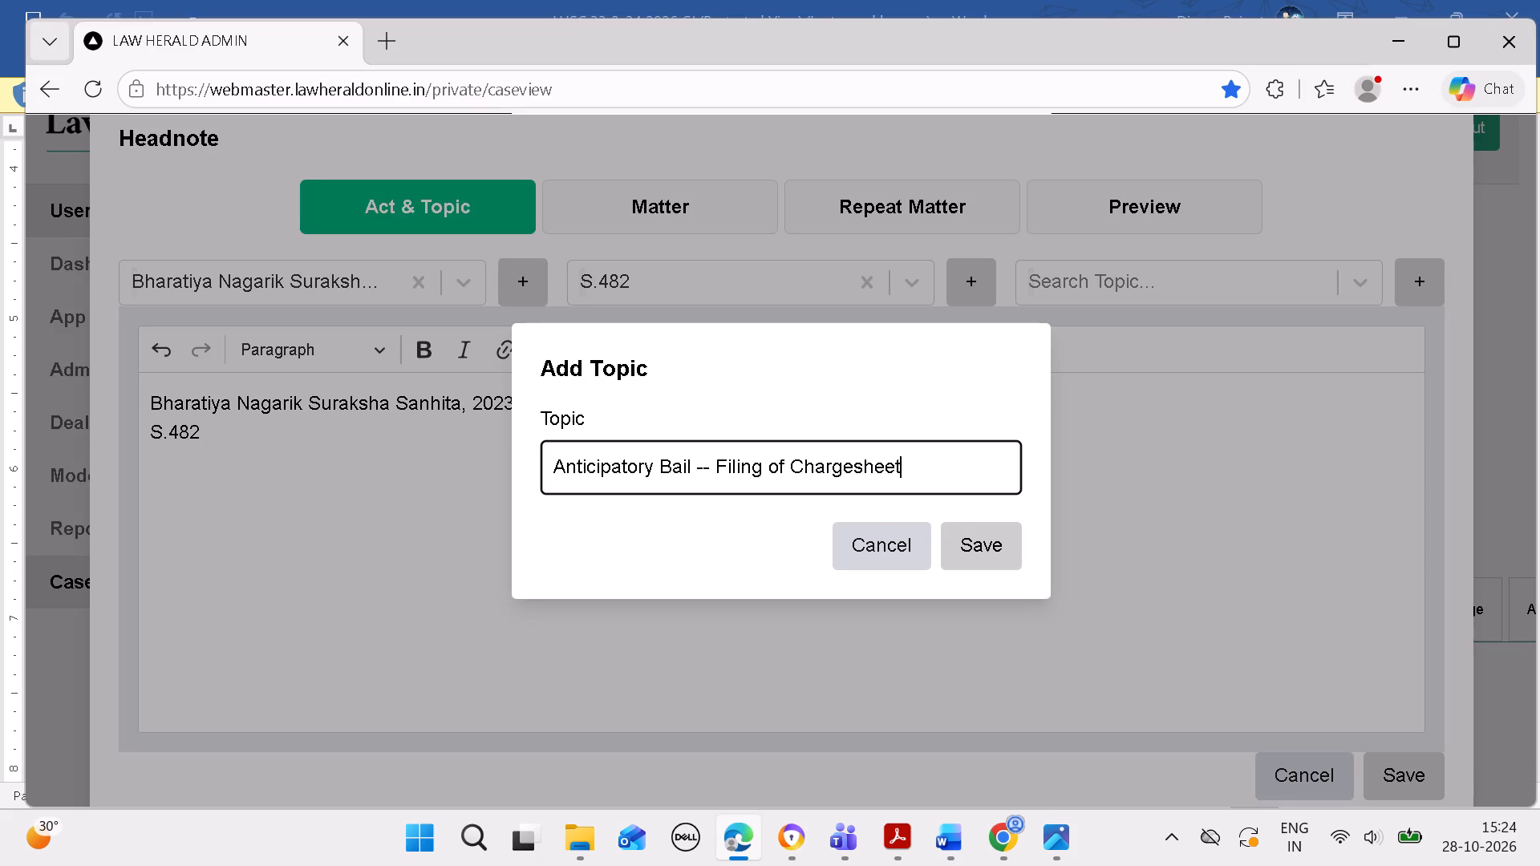
pyautogui.click(995, 537)
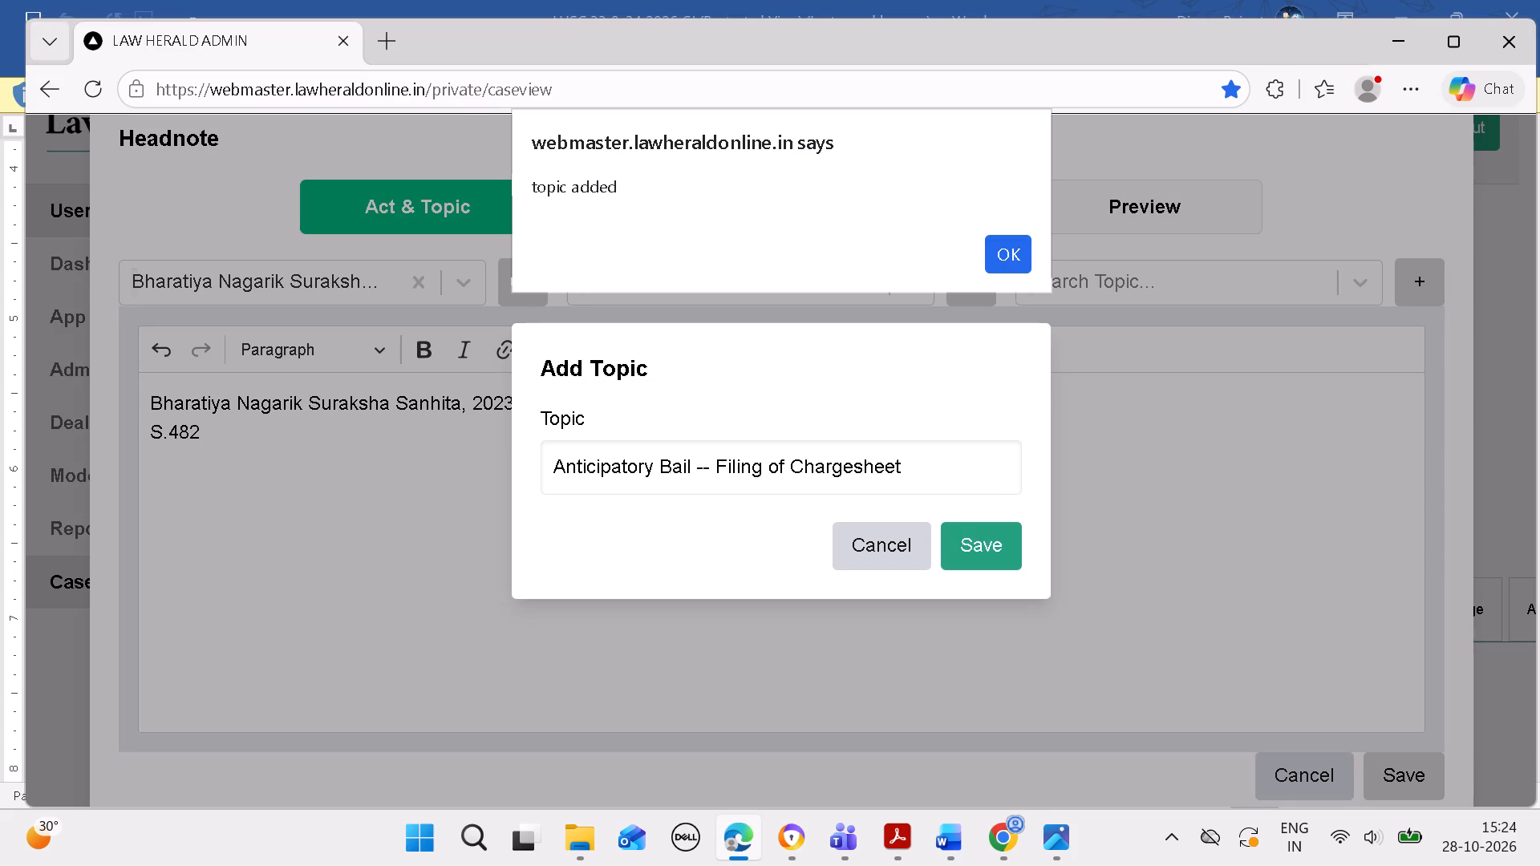
pyautogui.click(1007, 252)
# Find the topic "Anticipatory Bail -- Filing of Chargesheet" and attach it to the headnote, followed by a space.
pyautogui.click(1177, 264)
pyautogui.hotkey('ctrl', 'v')
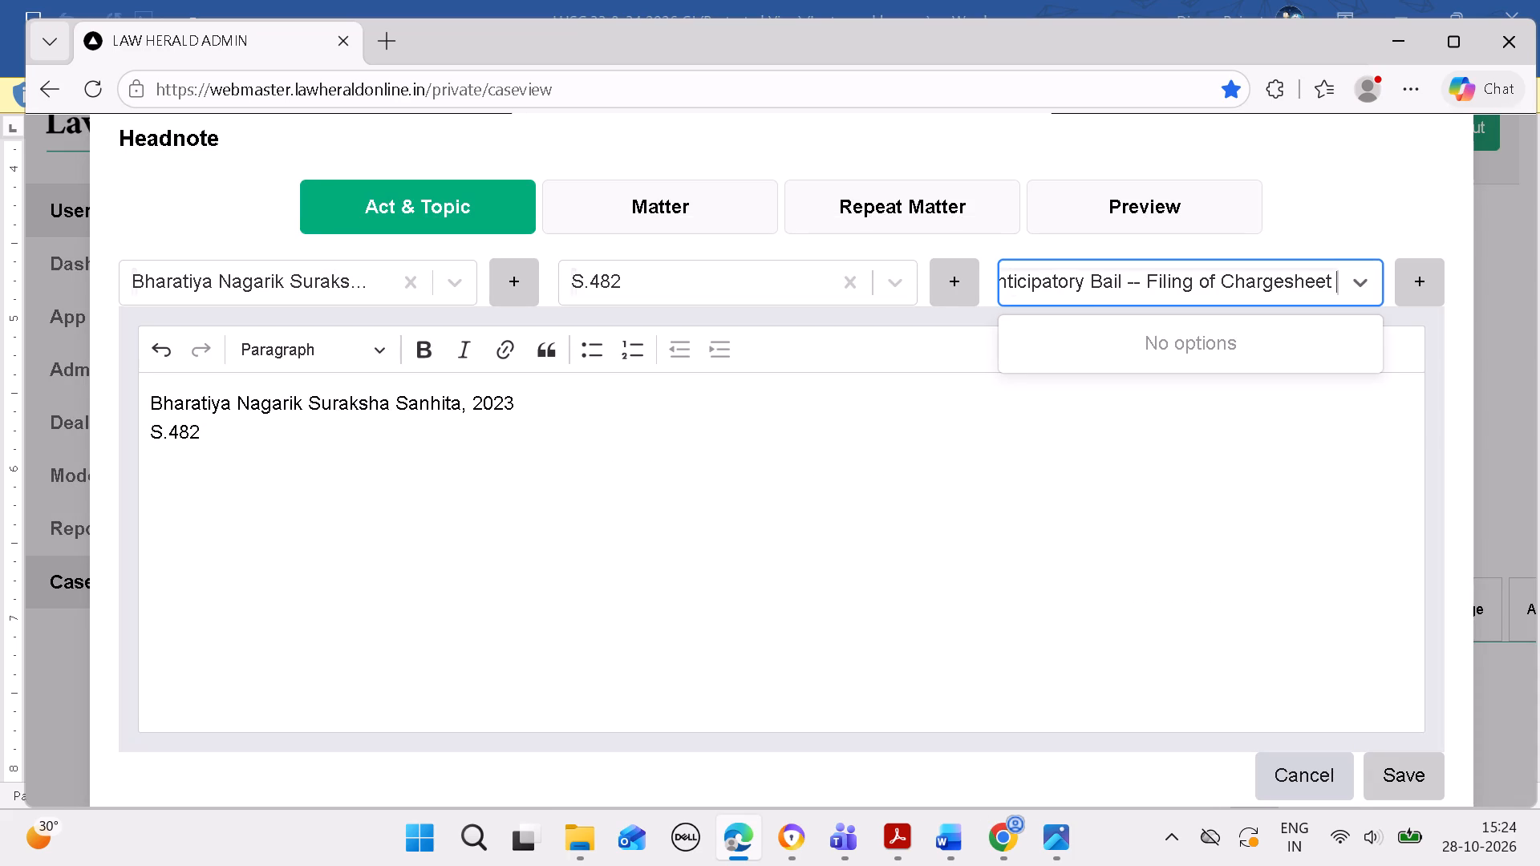
pyautogui.press('BackSpace')
pyautogui.press('BackSpace')
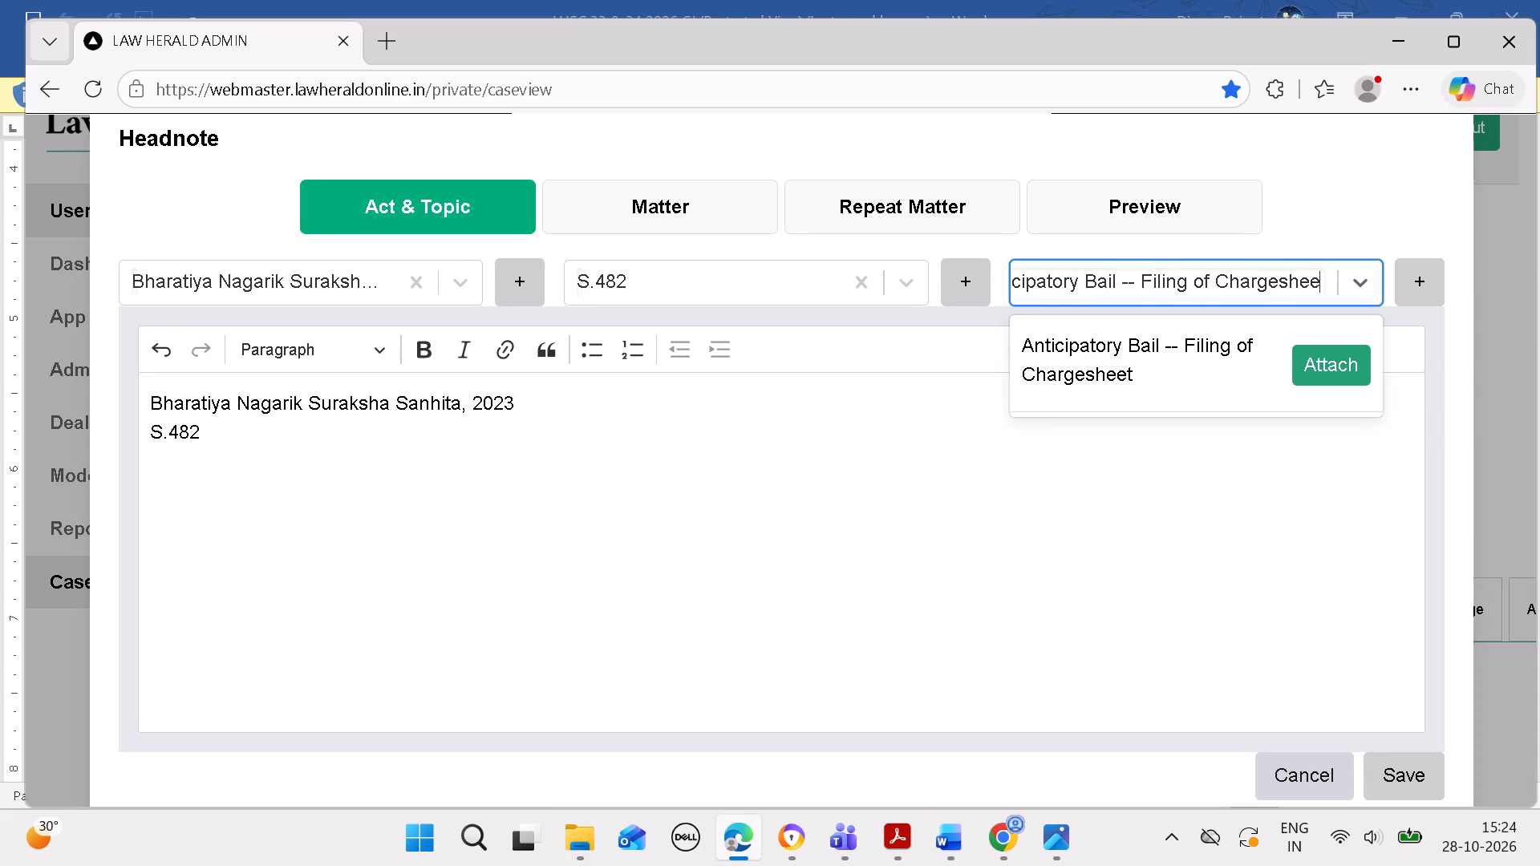
pyautogui.click(1326, 365)
pyautogui.click(966, 598)
pyautogui.press('space')
# Copy the Word headnote's text from "Grant of interim protection" to "(Para 7)" into the headnote's matter and remove its bold.
pyautogui.click(956, 832)
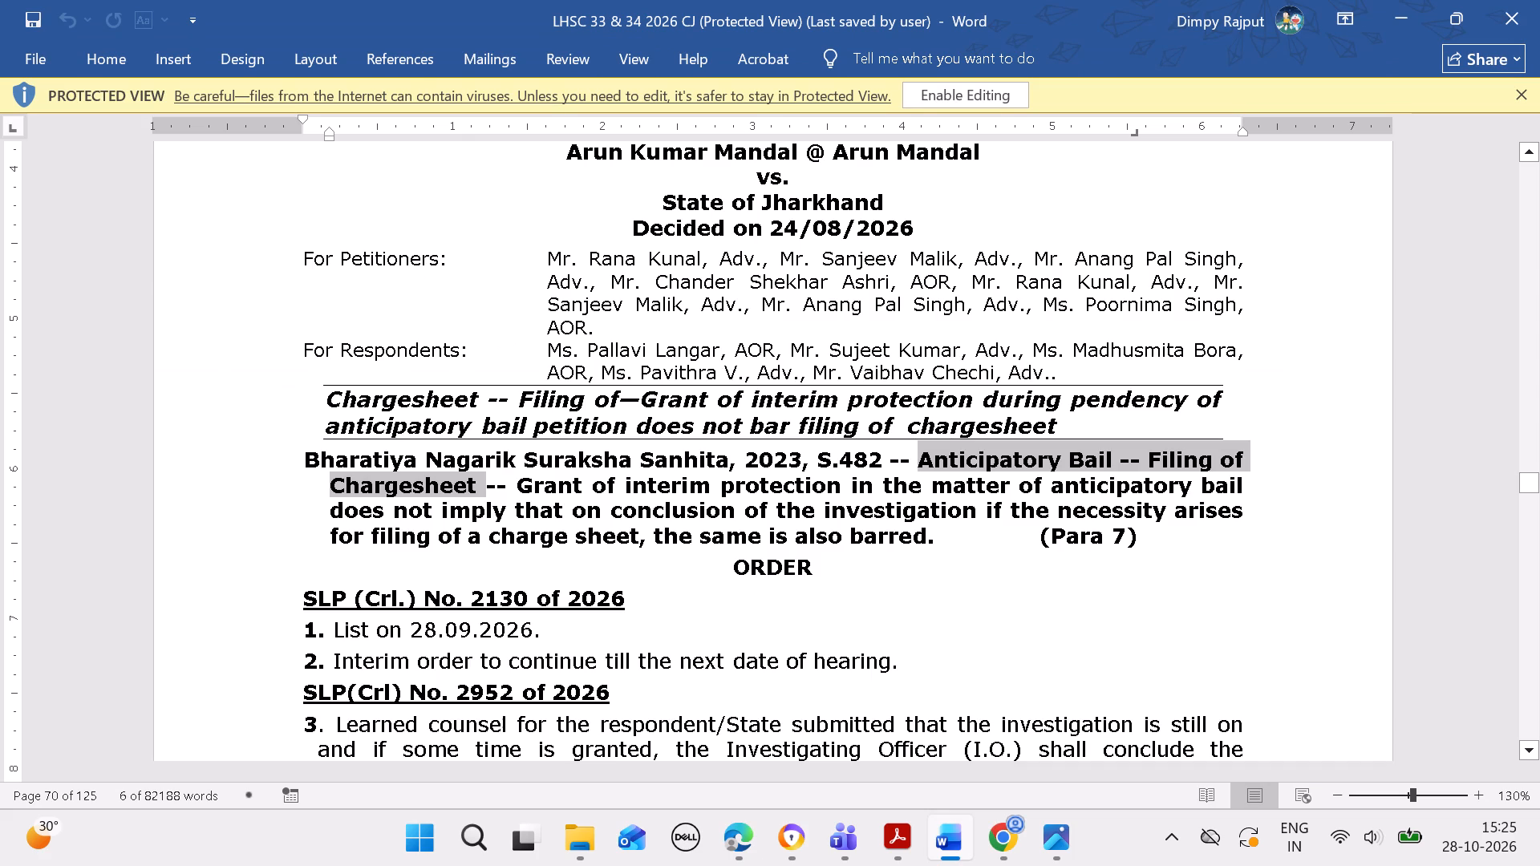
pyautogui.moveTo(517, 480); pyautogui.dragTo(1084, 538)
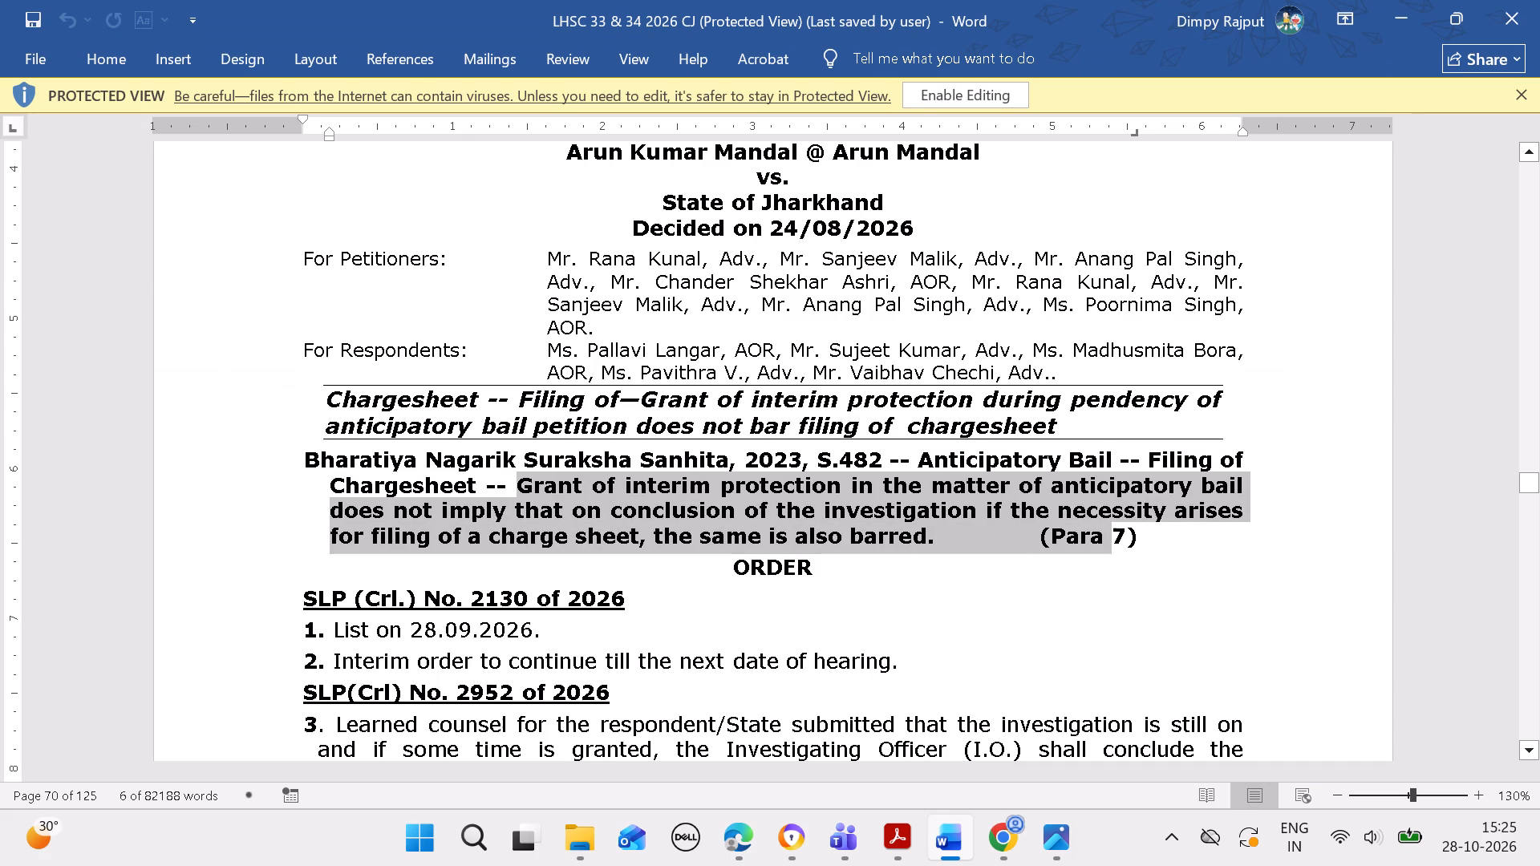
pyautogui.moveTo(1084, 538); pyautogui.dragTo(1189, 540)
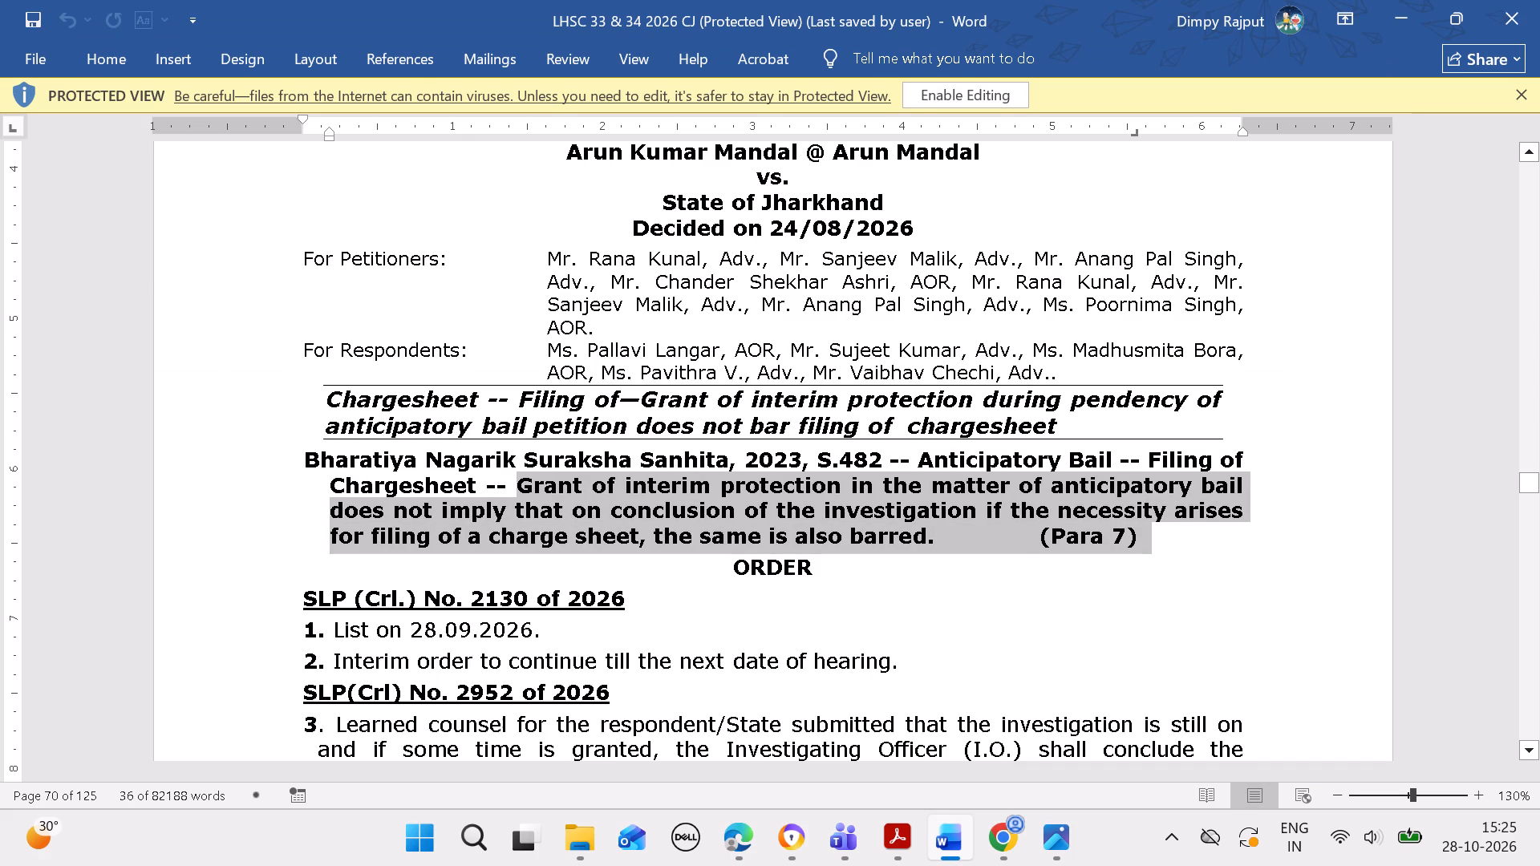
pyautogui.hotkey('ctrl', 'c')
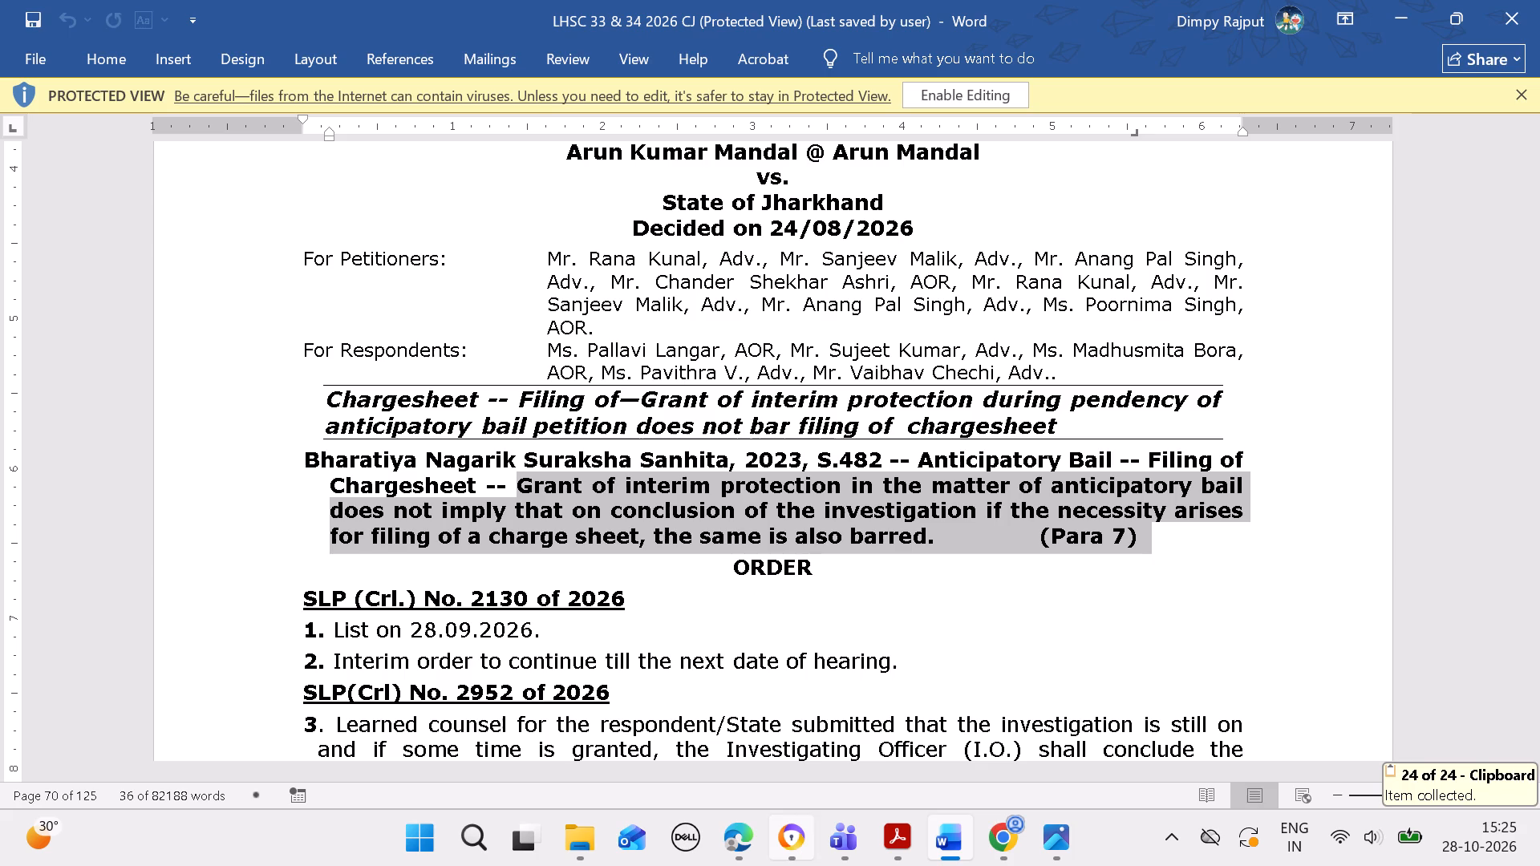
pyautogui.click(740, 831)
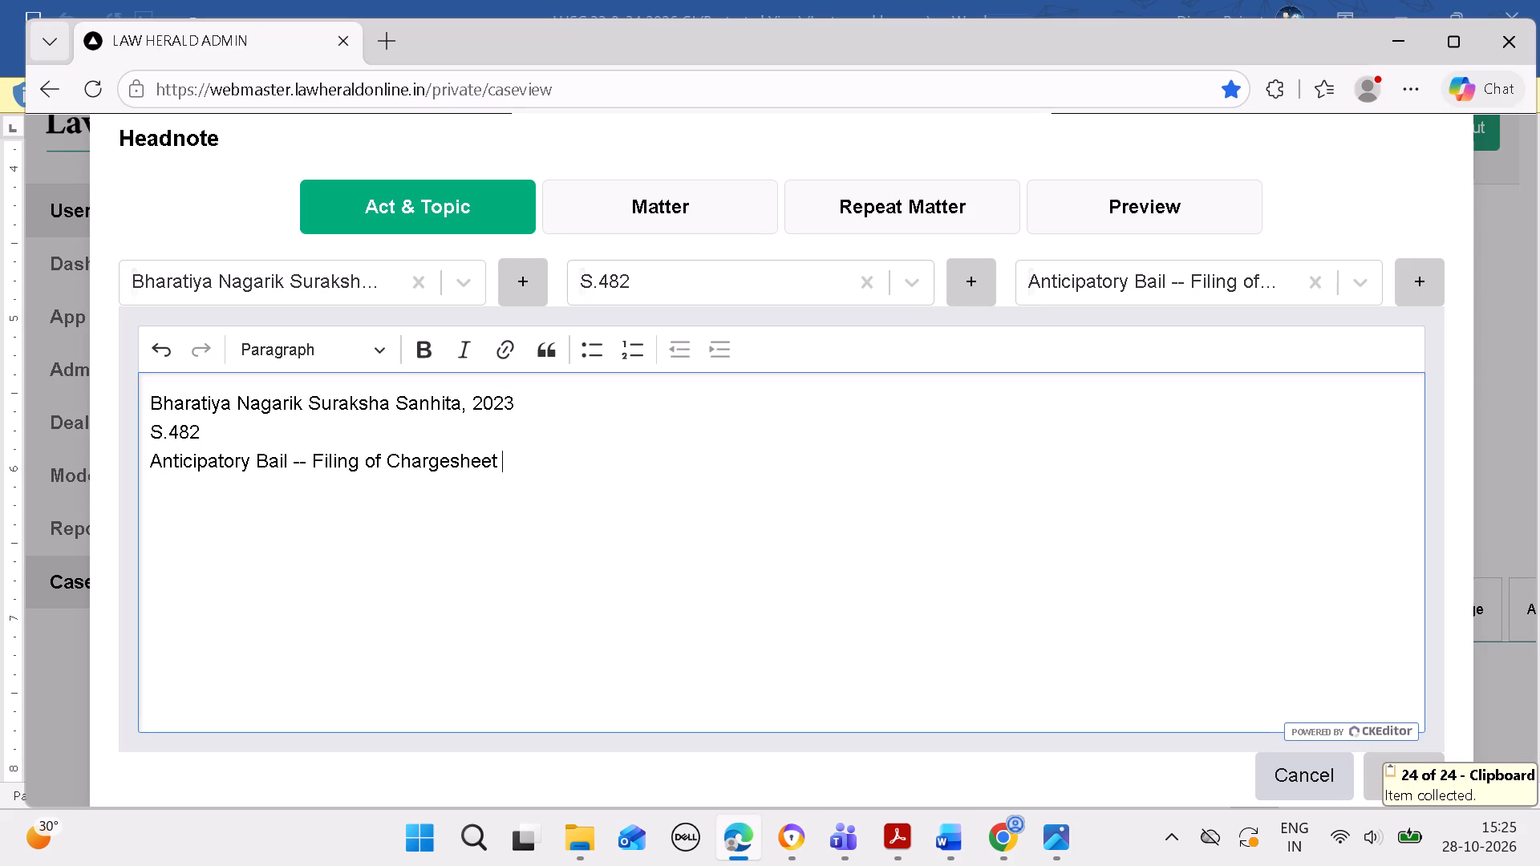
pyautogui.click(681, 206)
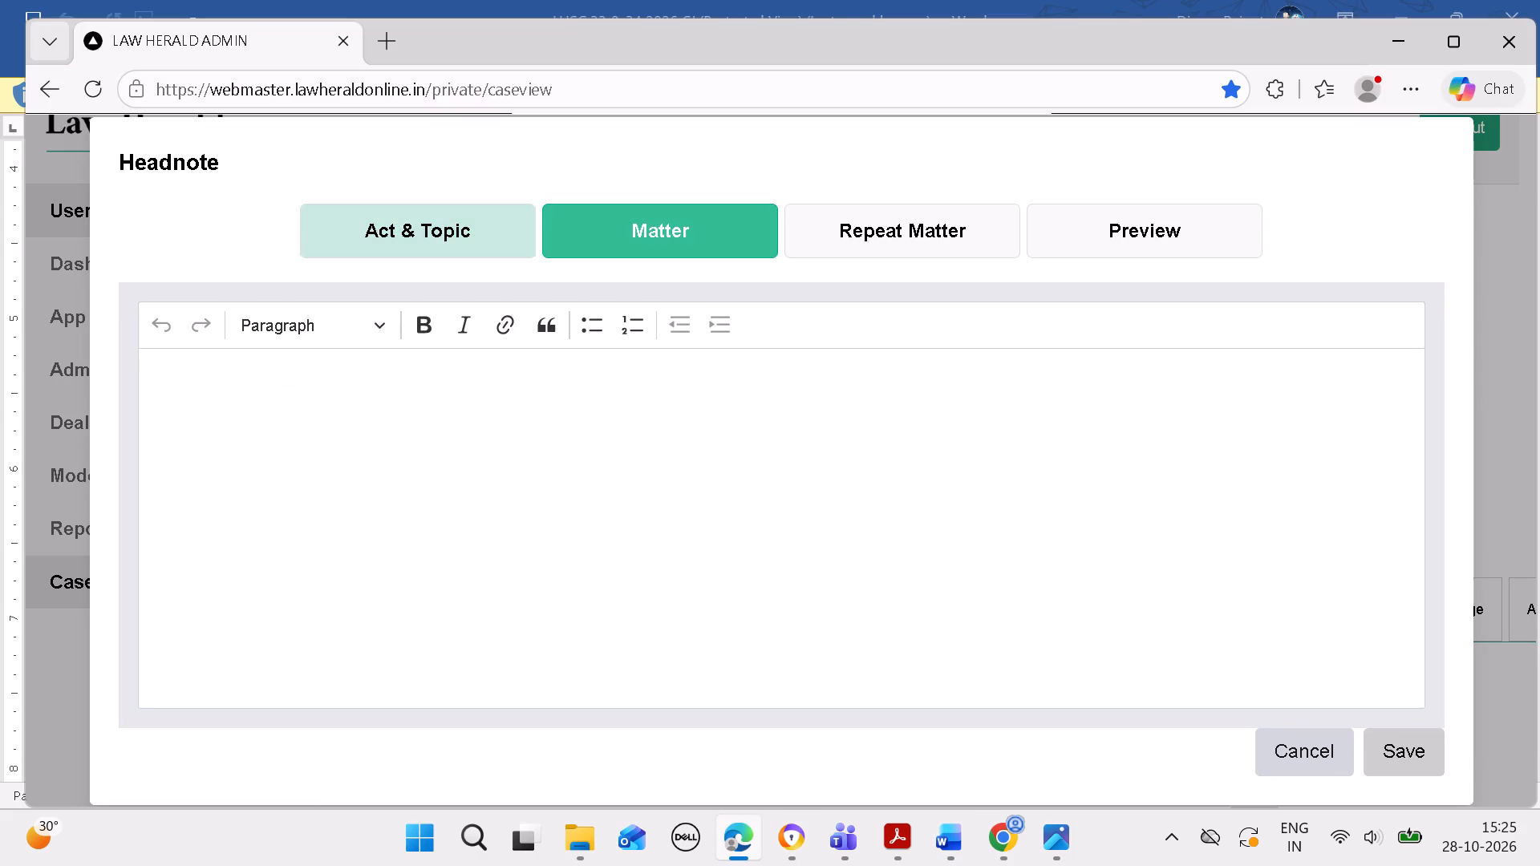
pyautogui.click(606, 382)
pyautogui.hotkey('ctrl', 'v')
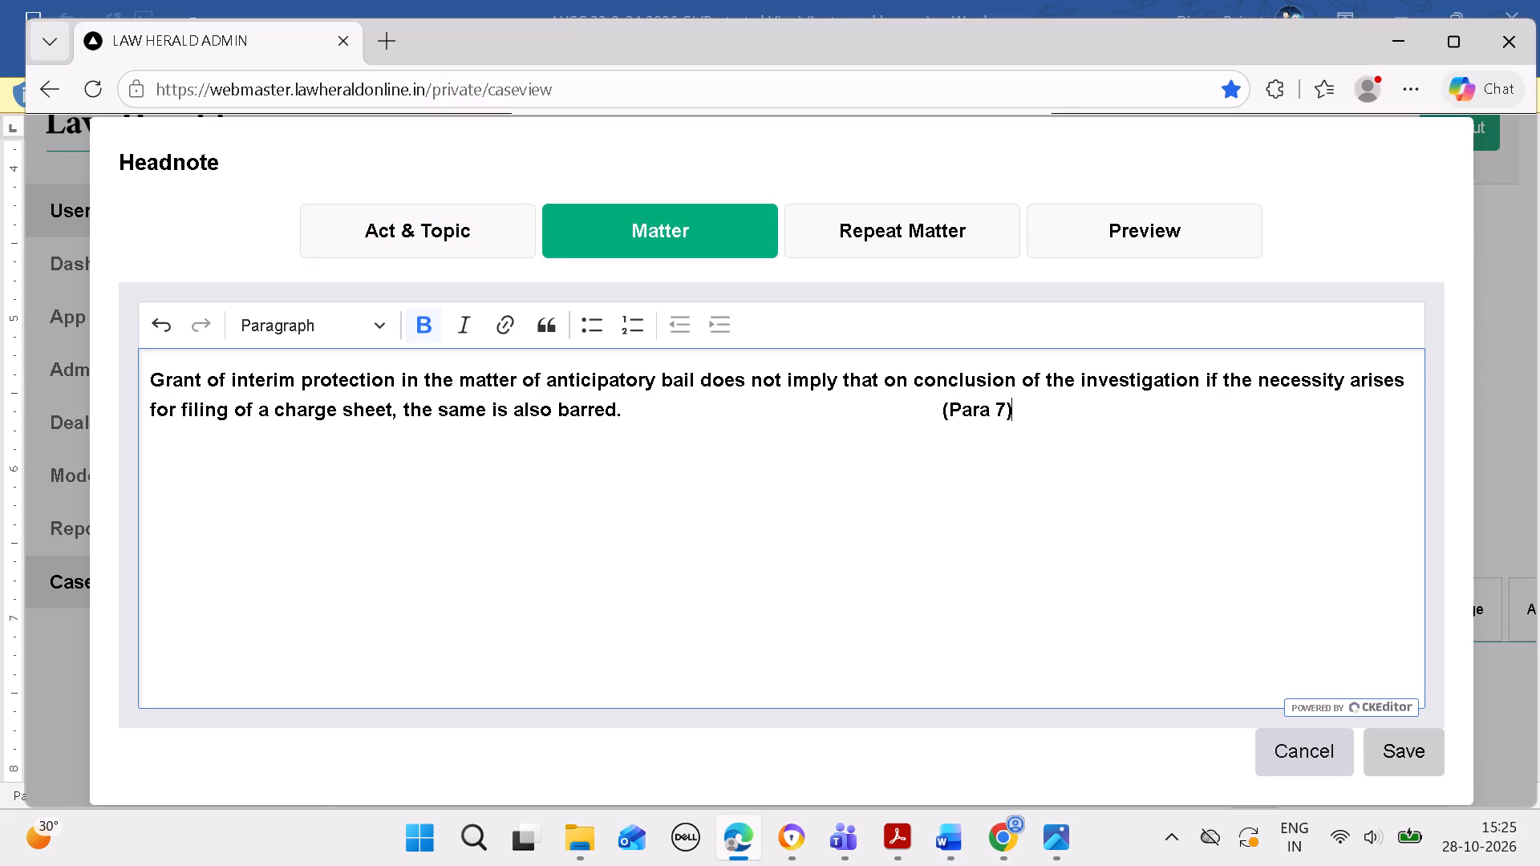
pyautogui.hotkey('ctrl', 'a')
pyautogui.hotkey('ctrl', 'b')
pyautogui.click(914, 575)
# Delete the wide gap before "(Para 7)" in the matter text, leaving a single space after "barred.".
pyautogui.moveTo(790, 420); pyautogui.dragTo(791, 410)
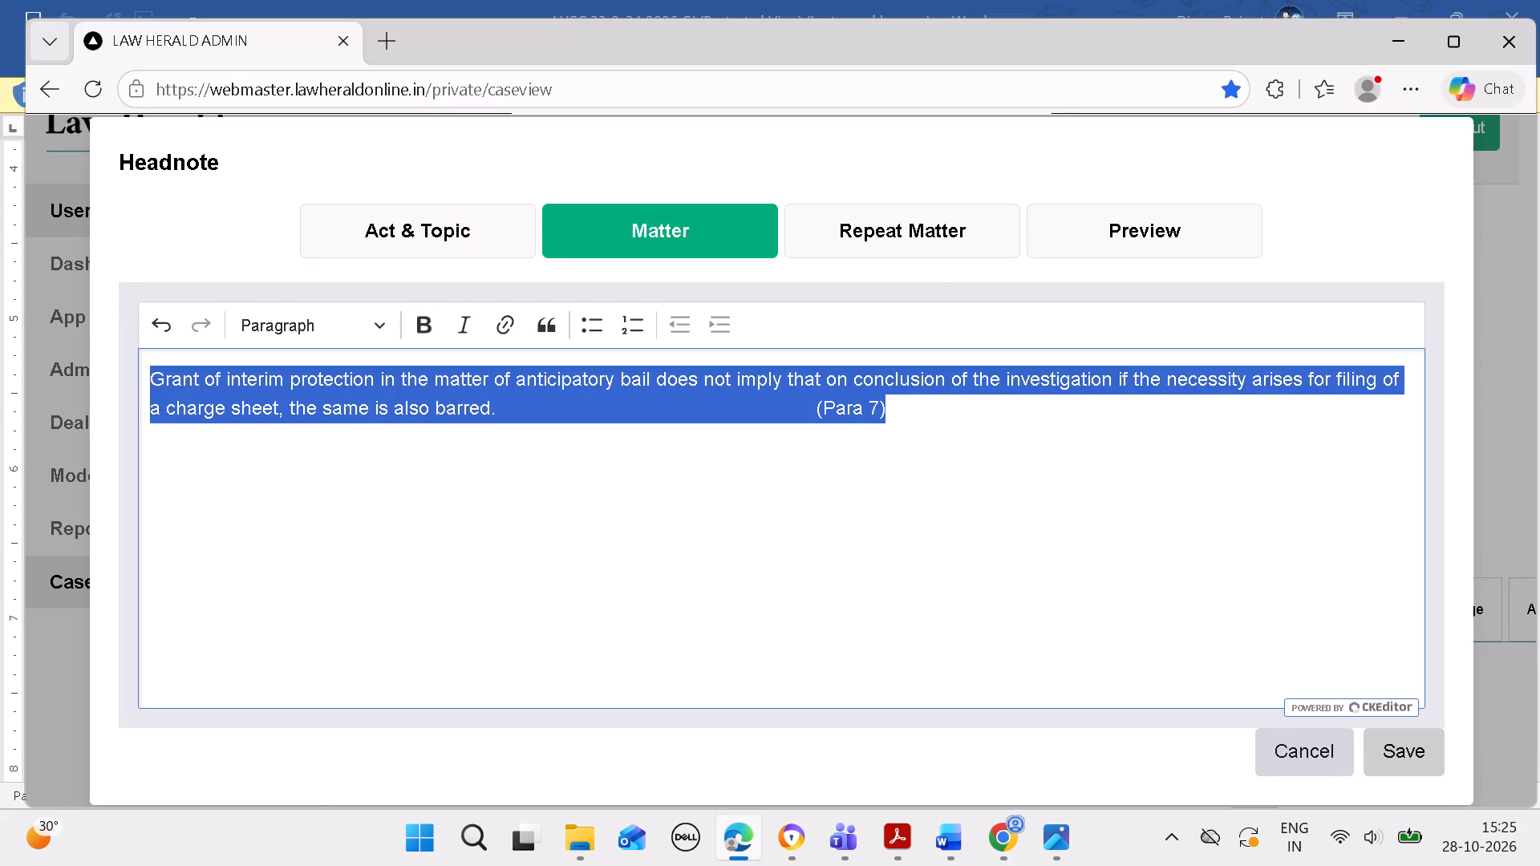
pyautogui.click(1008, 492)
pyautogui.click(977, 462)
pyautogui.click(979, 455)
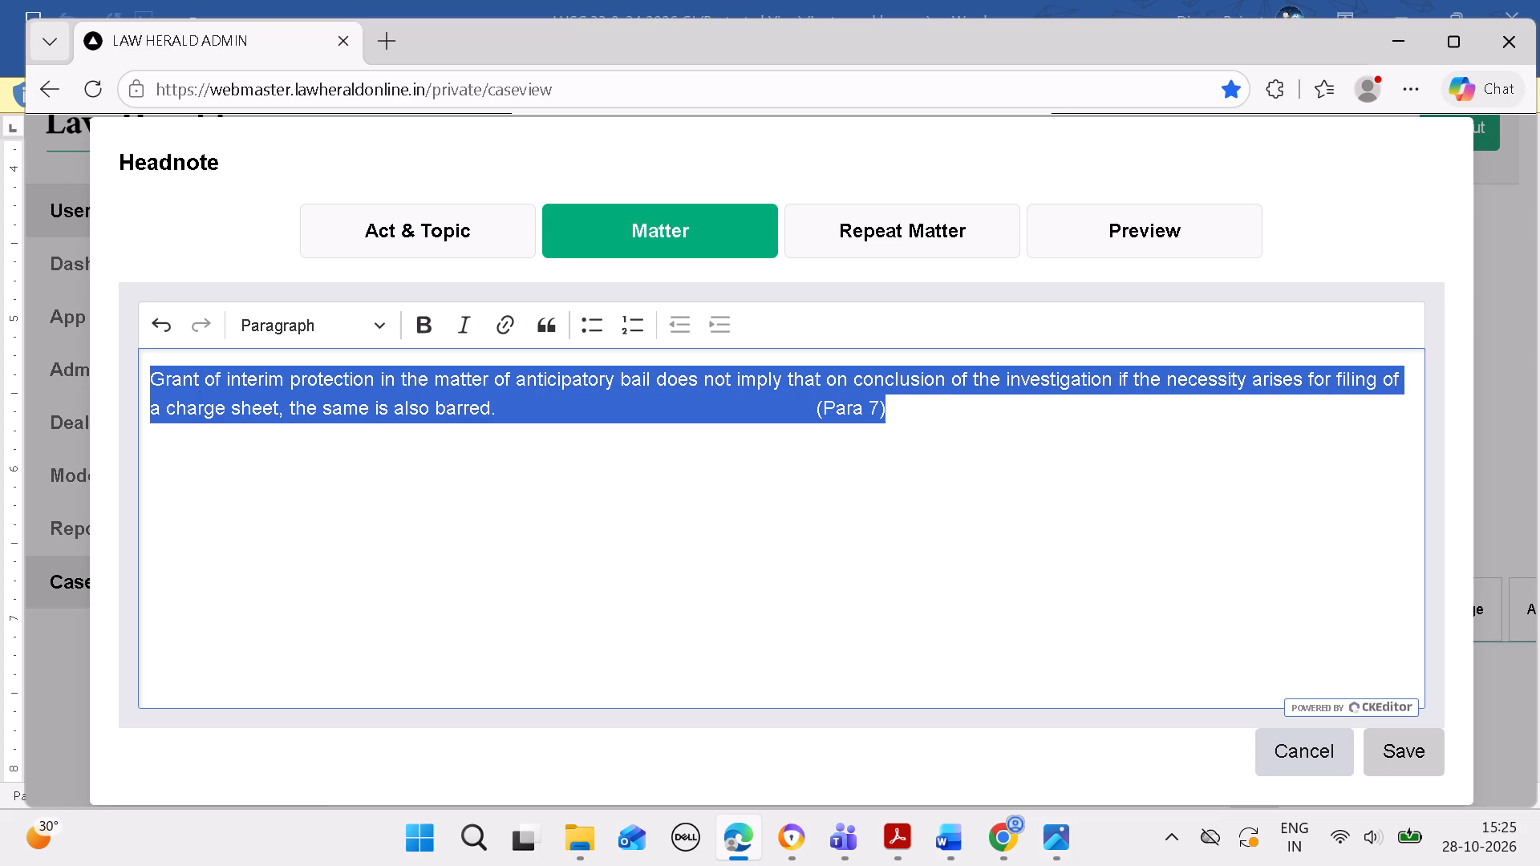
pyautogui.doubleClick(979, 423)
pyautogui.click(808, 421)
pyautogui.click(813, 424)
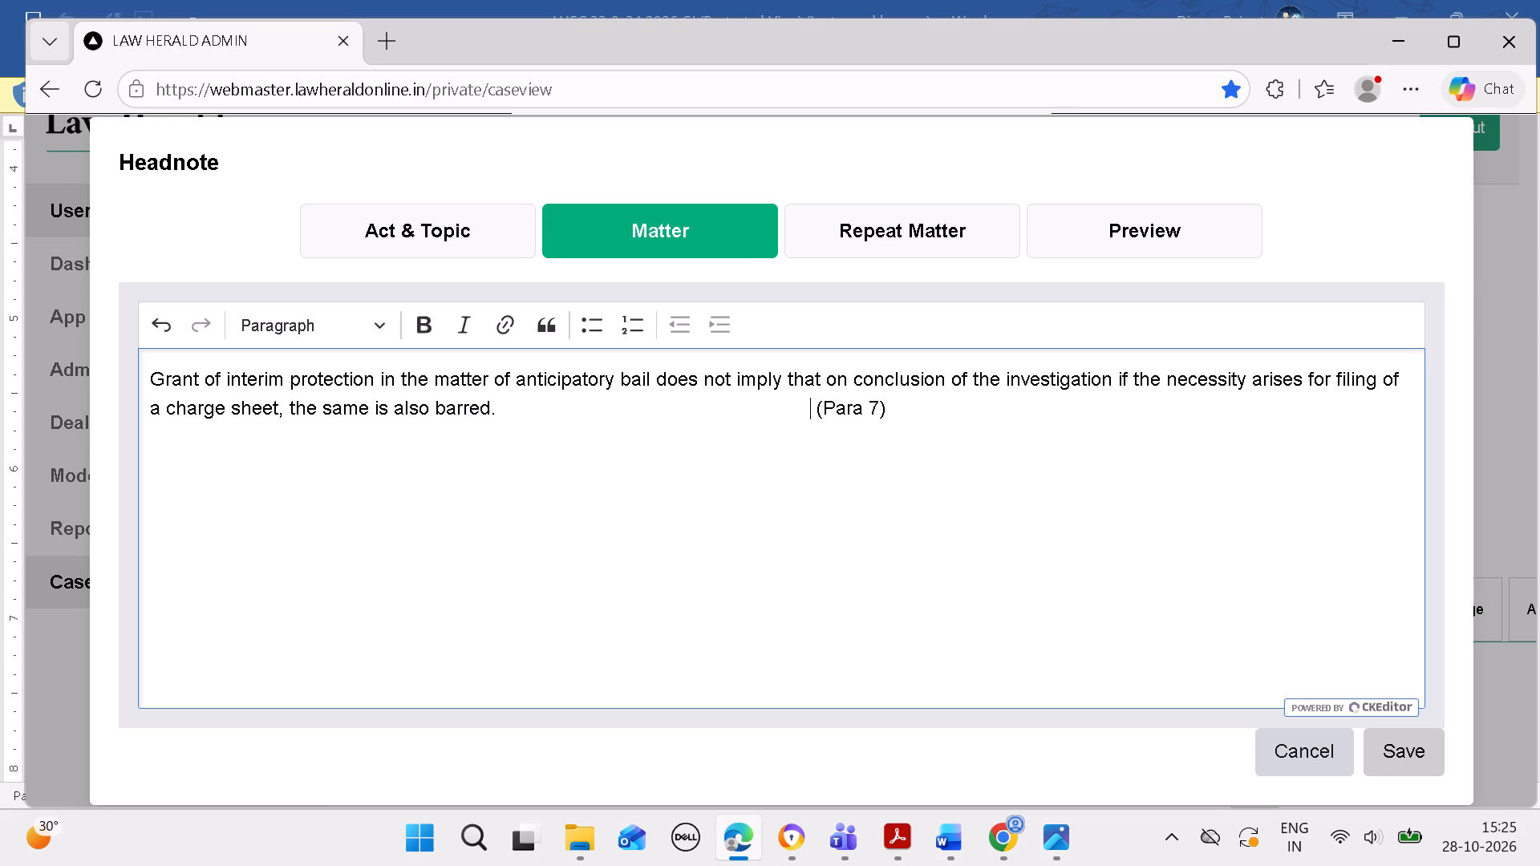
pyautogui.click(817, 428)
pyautogui.press('BackSpace')
pyautogui.press('BackSpace')
pyautogui.press('BackSpace')
pyautogui.press('BackSpace')
pyautogui.press('BackSpace')
pyautogui.press('BackSpace')
pyautogui.press('BackSpace')
pyautogui.press('BackSpace')
pyautogui.press('BackSpace')
pyautogui.press('BackSpace')
pyautogui.press('BackSpace')
pyautogui.press('BackSpace')
pyautogui.press('BackSpace')
pyautogui.press('BackSpace')
pyautogui.press('BackSpace')
pyautogui.press('BackSpace')
pyautogui.press('BackSpace')
pyautogui.press('BackSpace')
pyautogui.press('BackSpace')
pyautogui.press('BackSpace')
pyautogui.press('BackSpace')
pyautogui.press('BackSpace')
pyautogui.press('BackSpace')
pyautogui.press('BackSpace')
pyautogui.press('BackSpace')
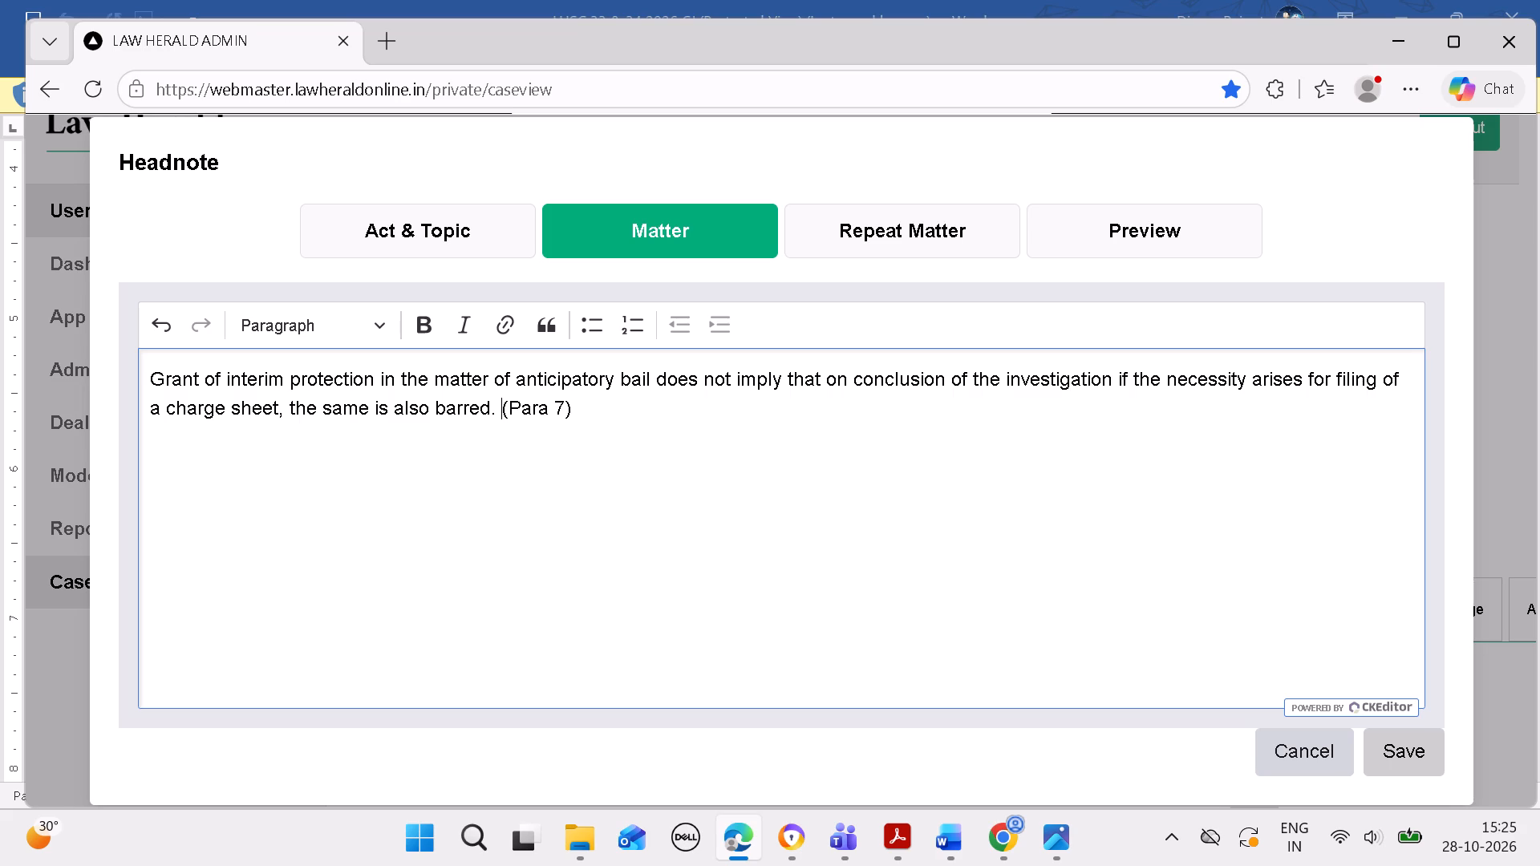
# Join the act, section and topic lines of the headnote's Act & Topic text into one line.
pyautogui.click(485, 232)
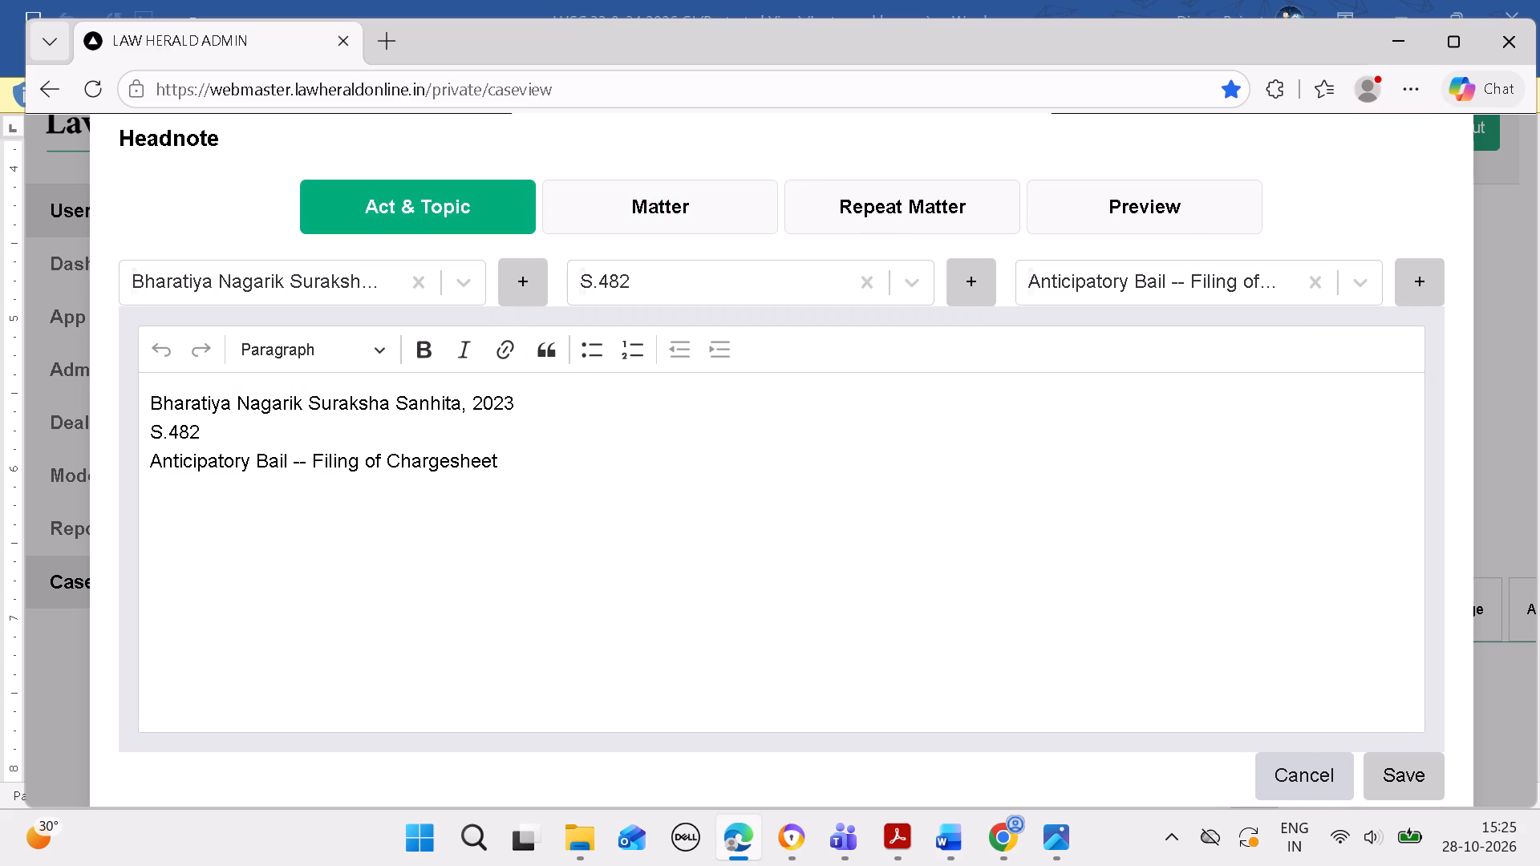
pyautogui.click(144, 431)
pyautogui.press('BackSpace')
pyautogui.click(144, 453)
pyautogui.press('BackSpace')
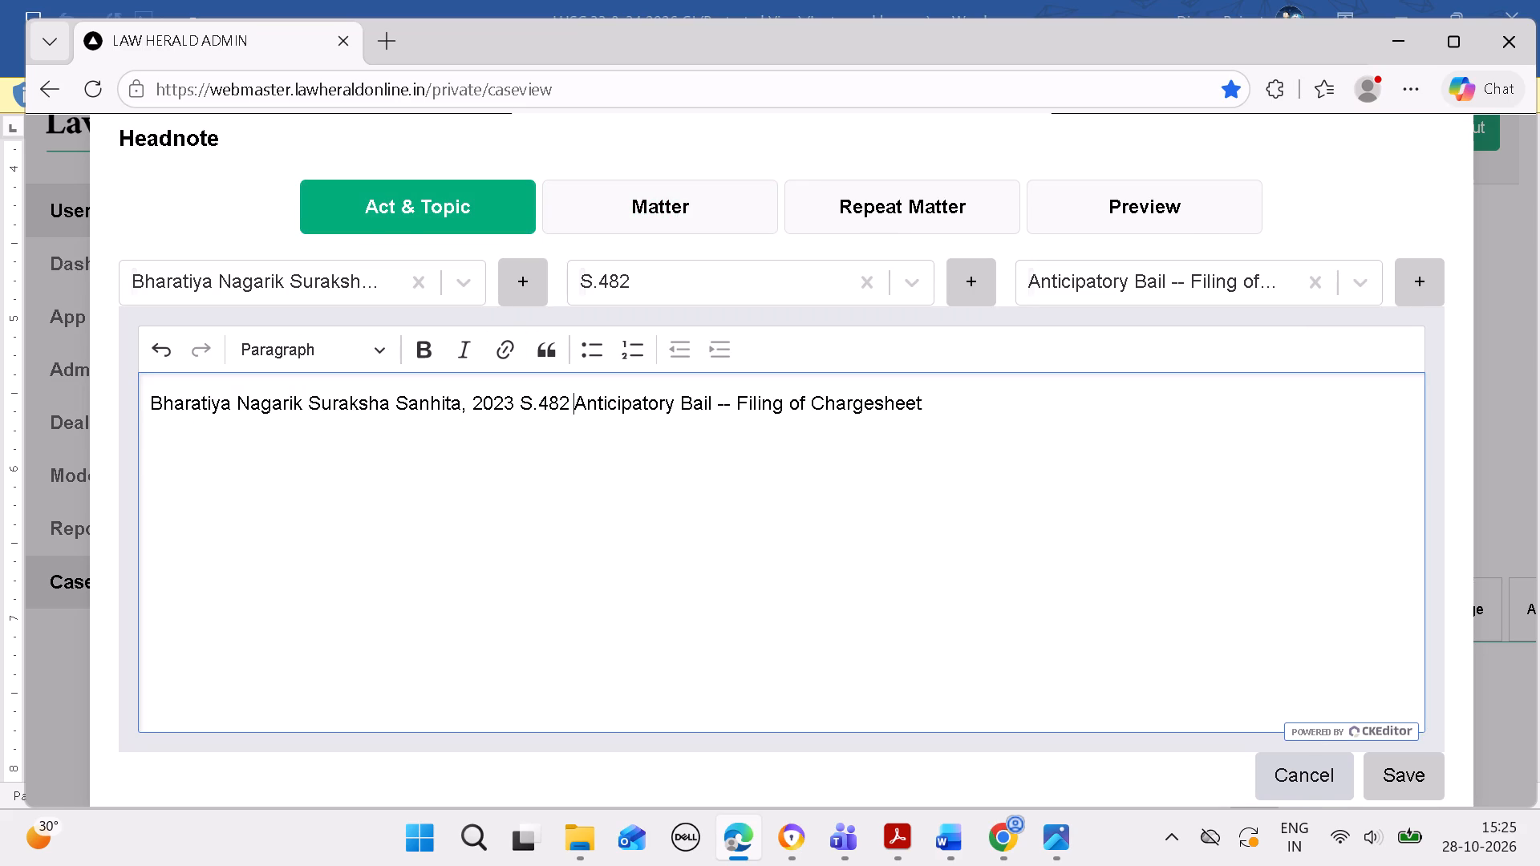
# Insert "--" between "S.482" and "Anticipatory Bail" in the headnote's Act & Topic text.
pyautogui.write('--')
pyautogui.press('space')
pyautogui.press('BackSpace')
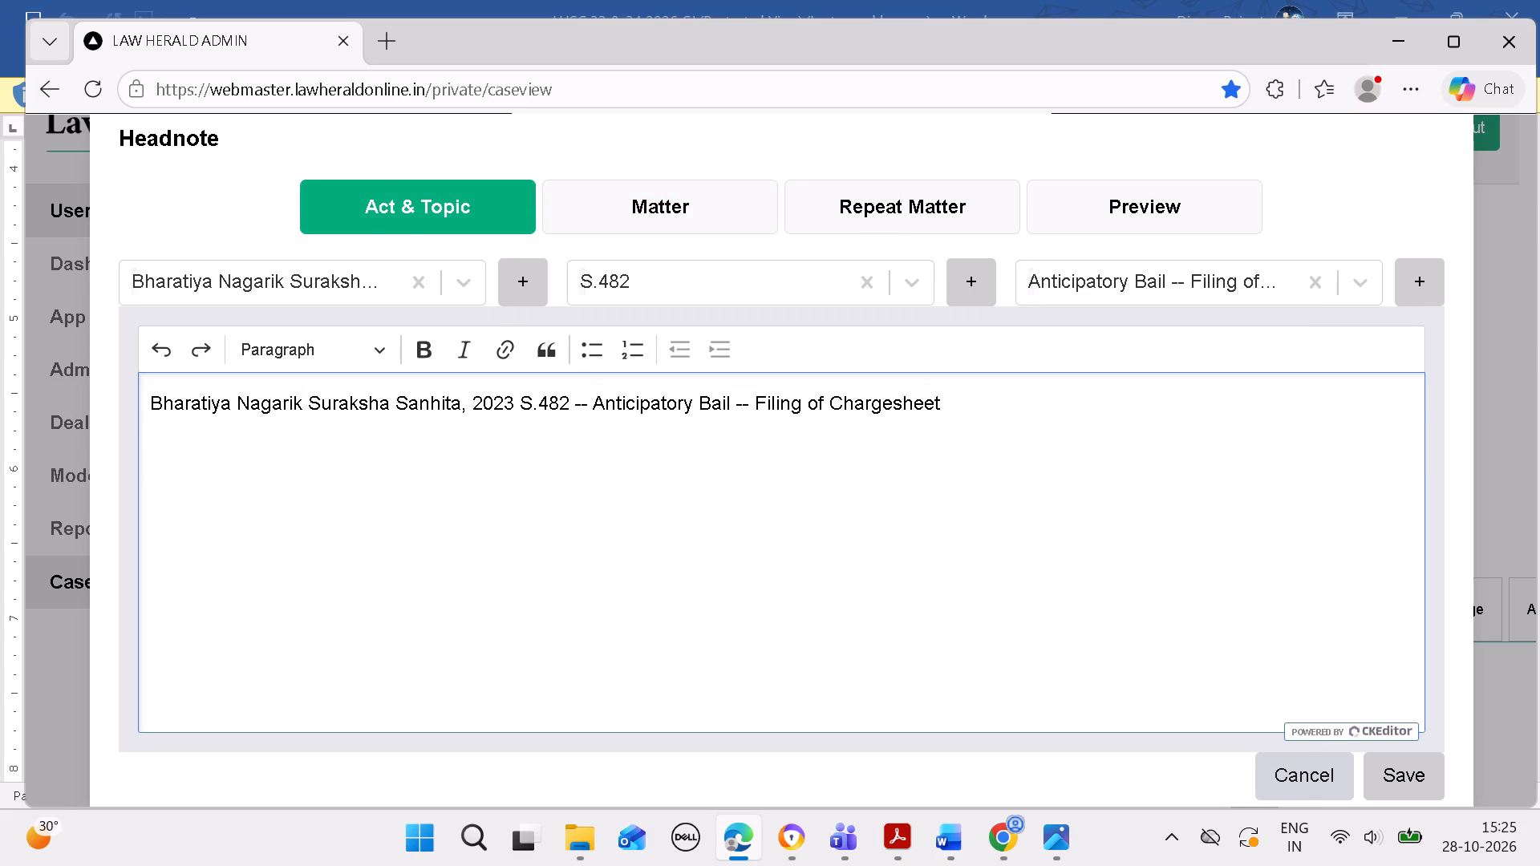
# Enter "-" as the headnote's repeat matter and save the headnote.
pyautogui.click(657, 218)
pyautogui.click(890, 241)
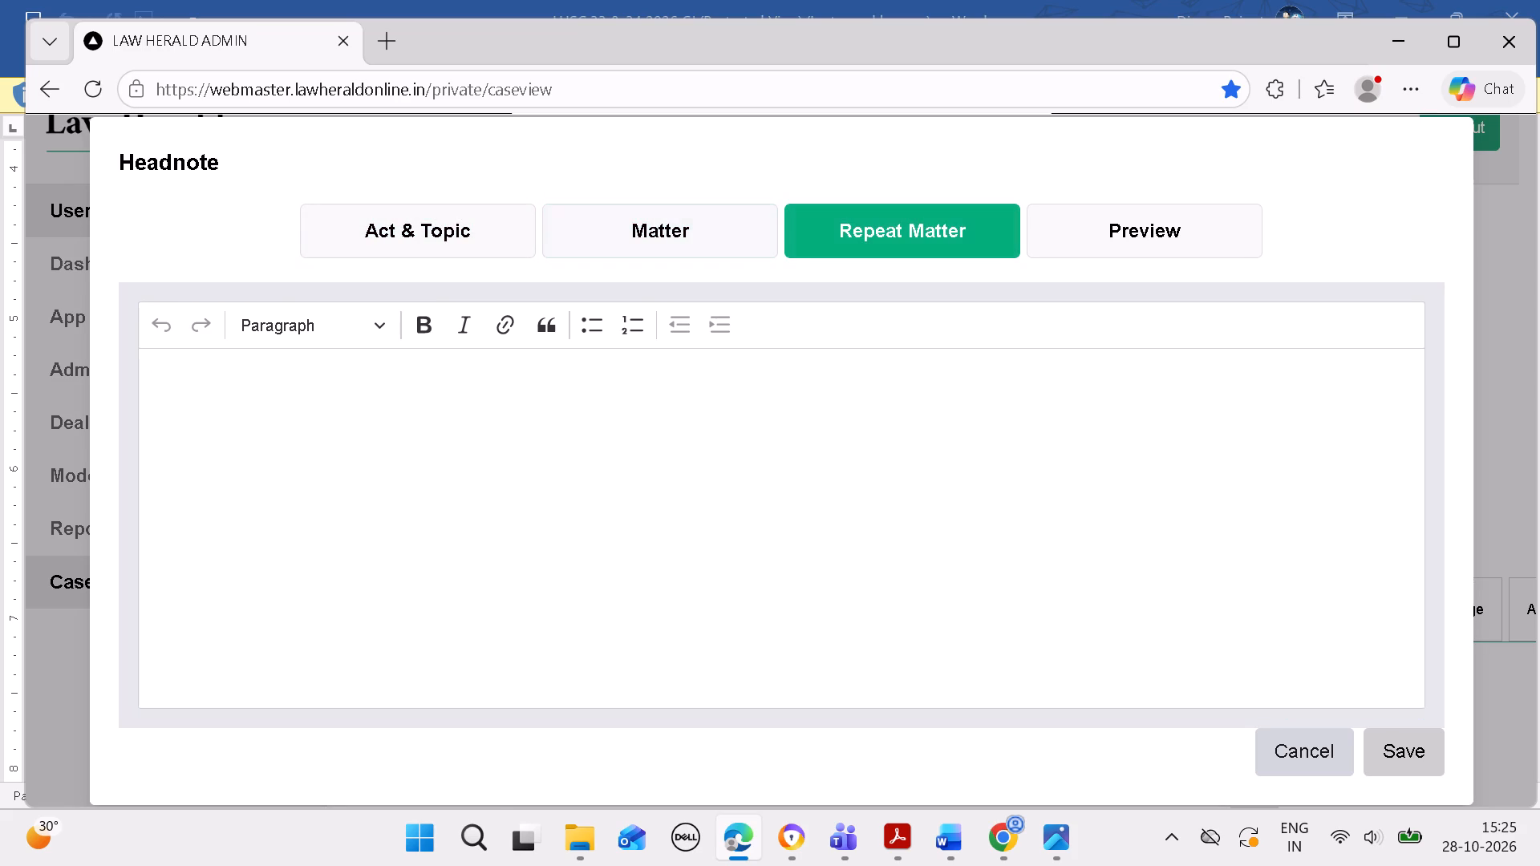
pyautogui.click(891, 413)
pyautogui.press('-')
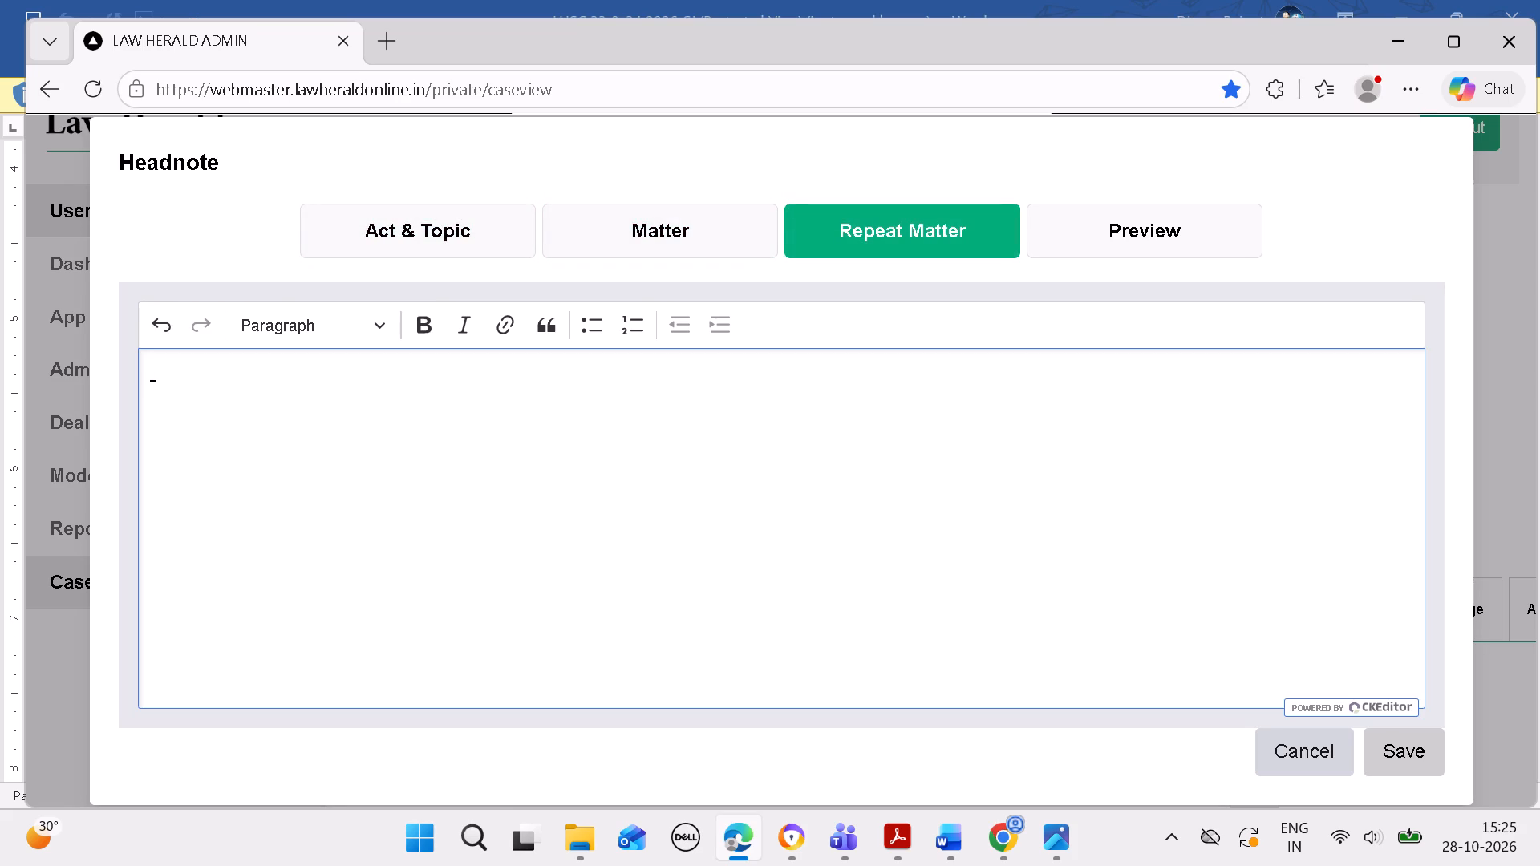
pyautogui.click(1403, 743)
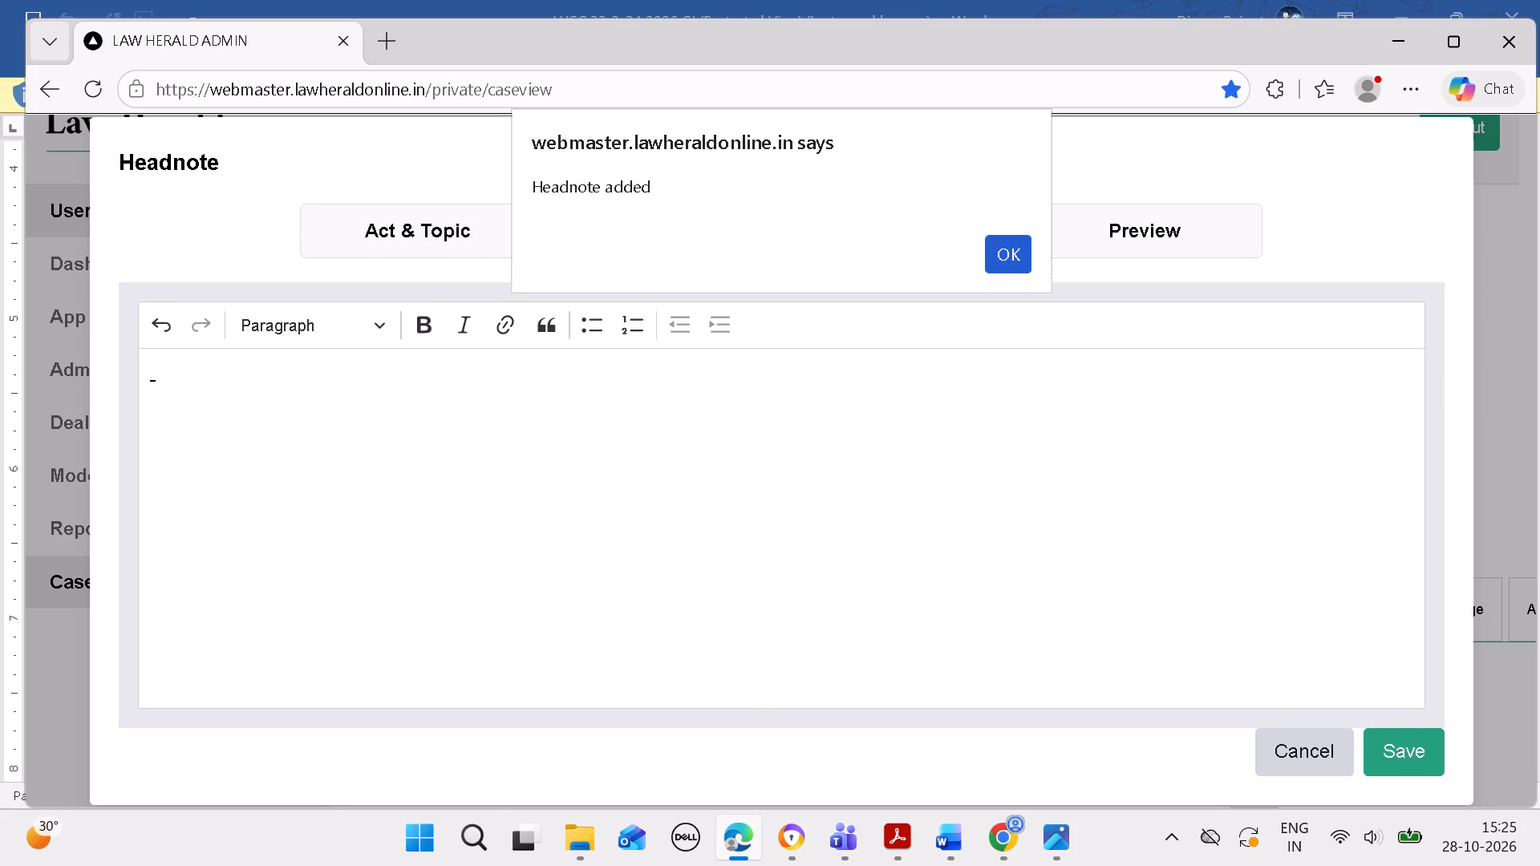
pyautogui.click(1000, 265)
# Copy the Word text from "ORDER" through the dashed line after paragraph 7 into case 752's judgment, without a trailing empty line.
pyautogui.scroll(-9, 1009, 528)
pyautogui.click(945, 834)
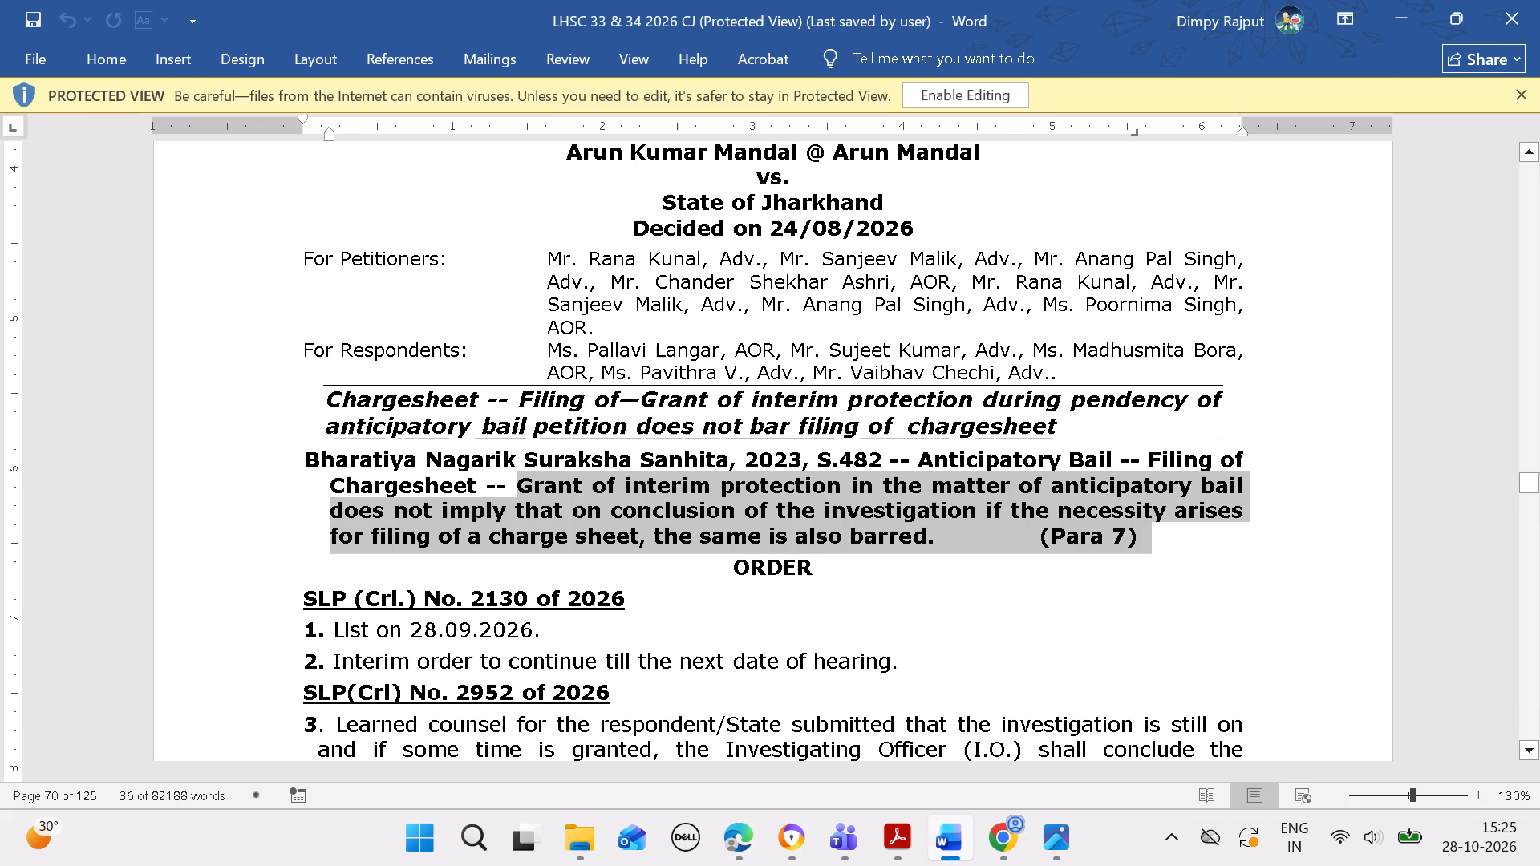
pyautogui.moveTo(737, 572); pyautogui.dragTo(911, 763)
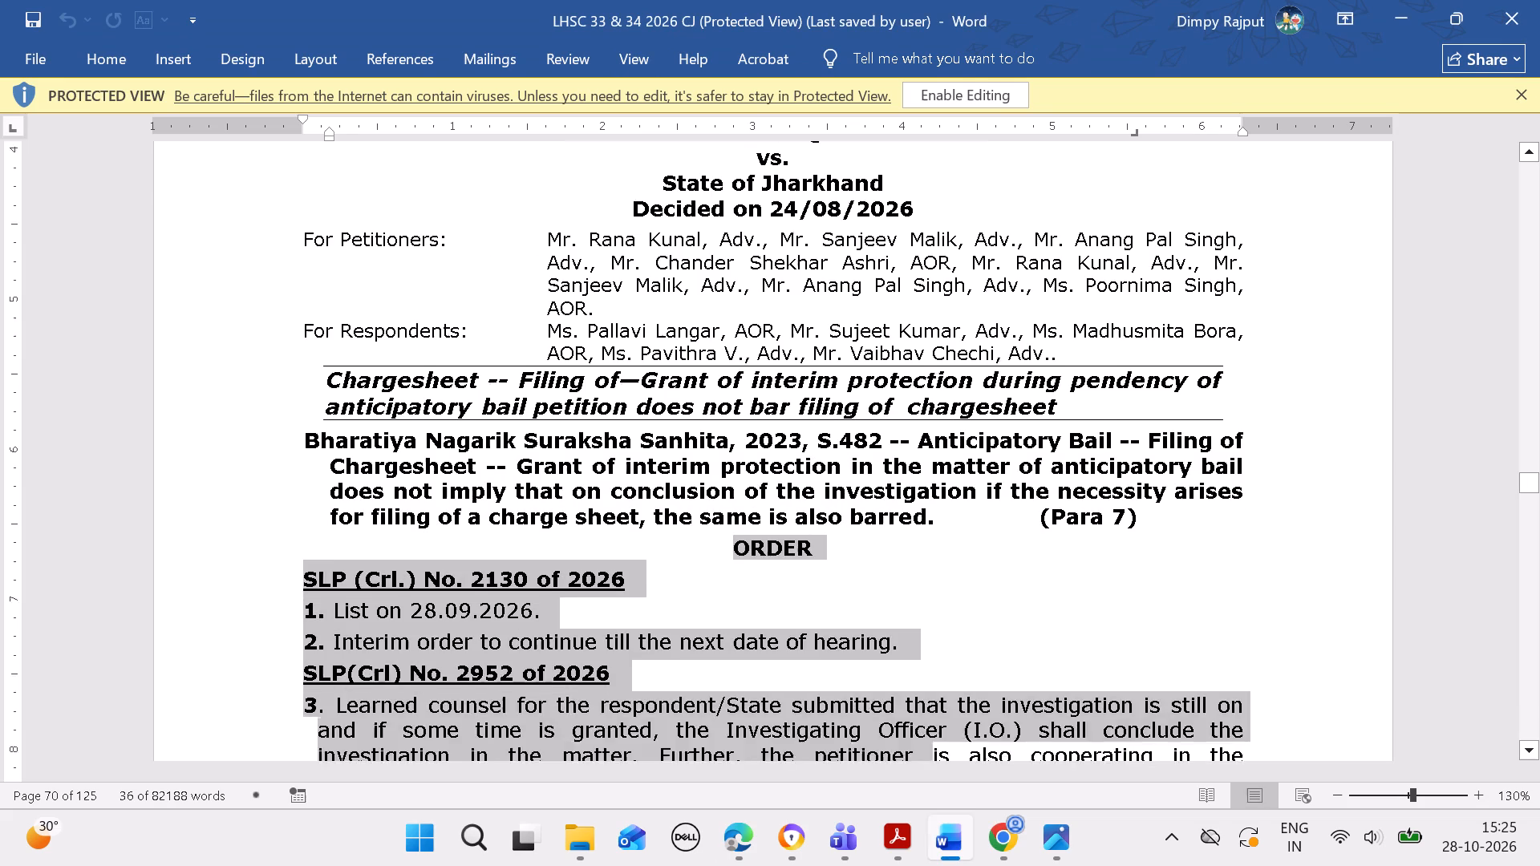
pyautogui.moveTo(911, 763); pyautogui.dragTo(967, 489)
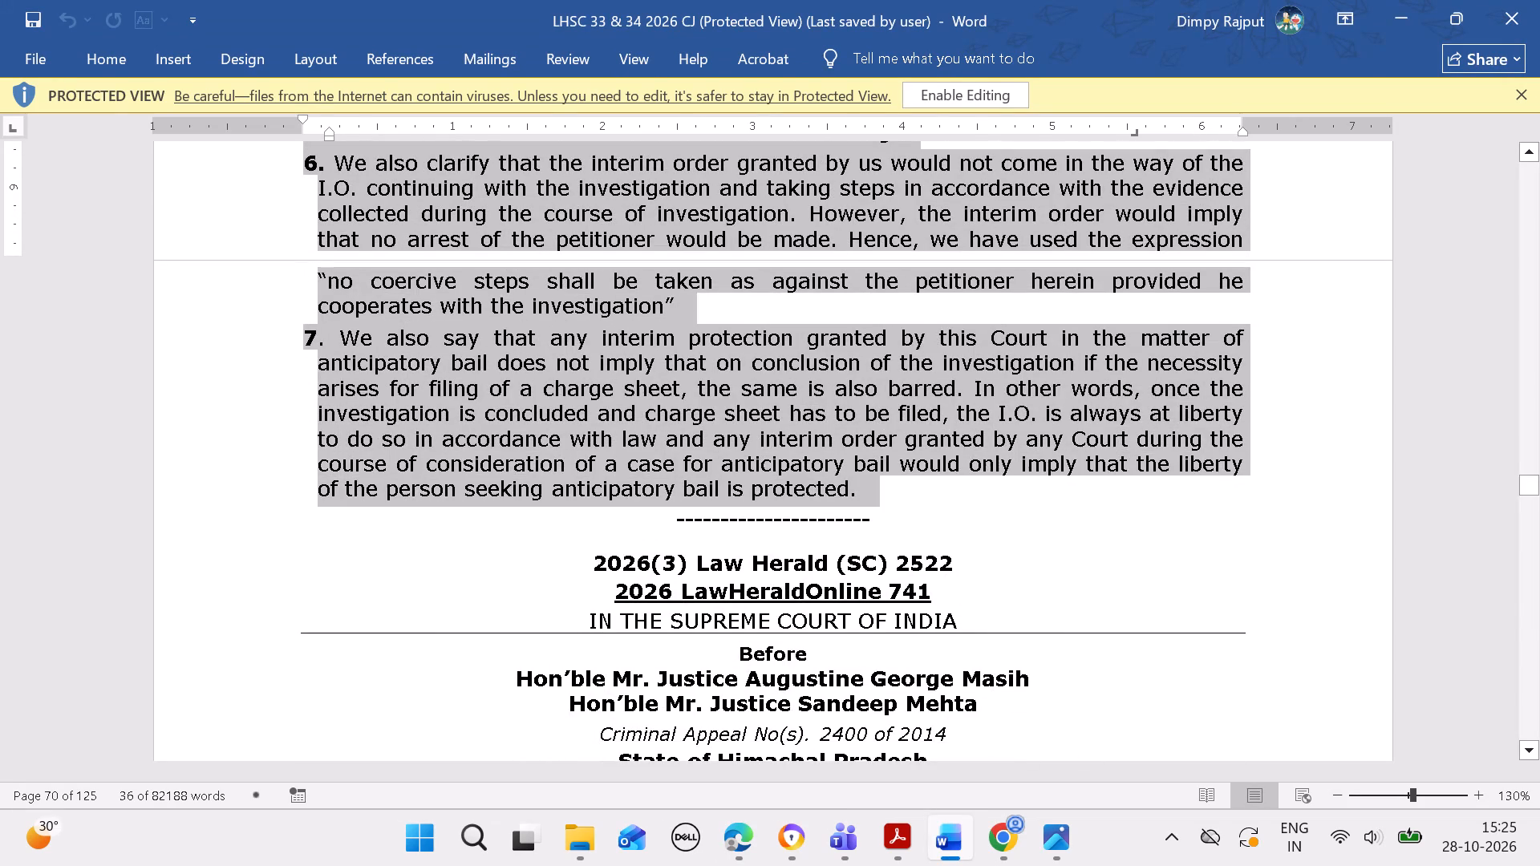
pyautogui.moveTo(967, 489); pyautogui.dragTo(977, 516)
pyautogui.hotkey('ctrl', 'c')
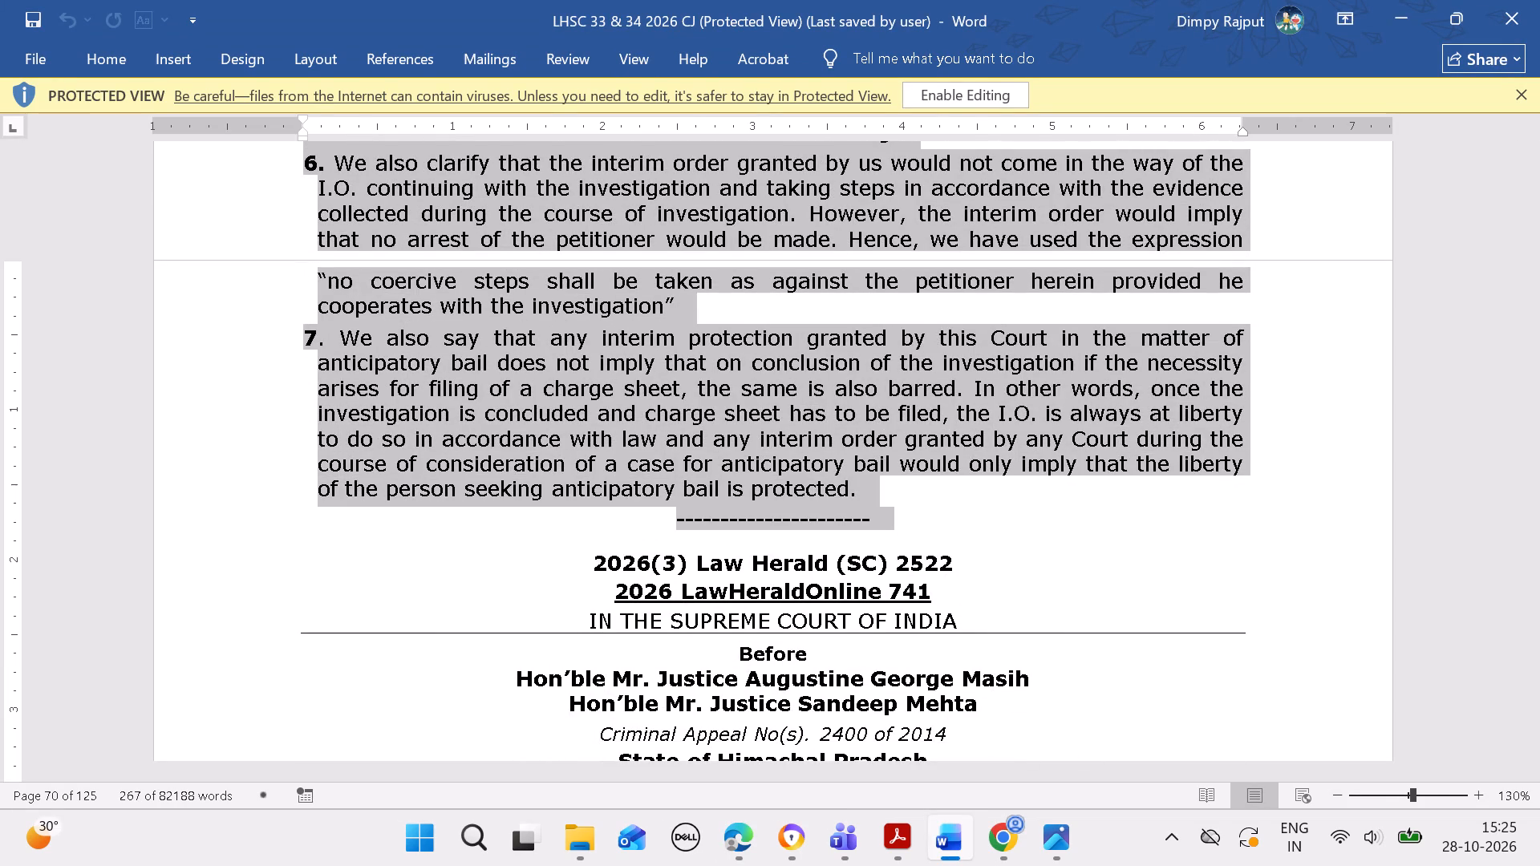
pyautogui.click(756, 827)
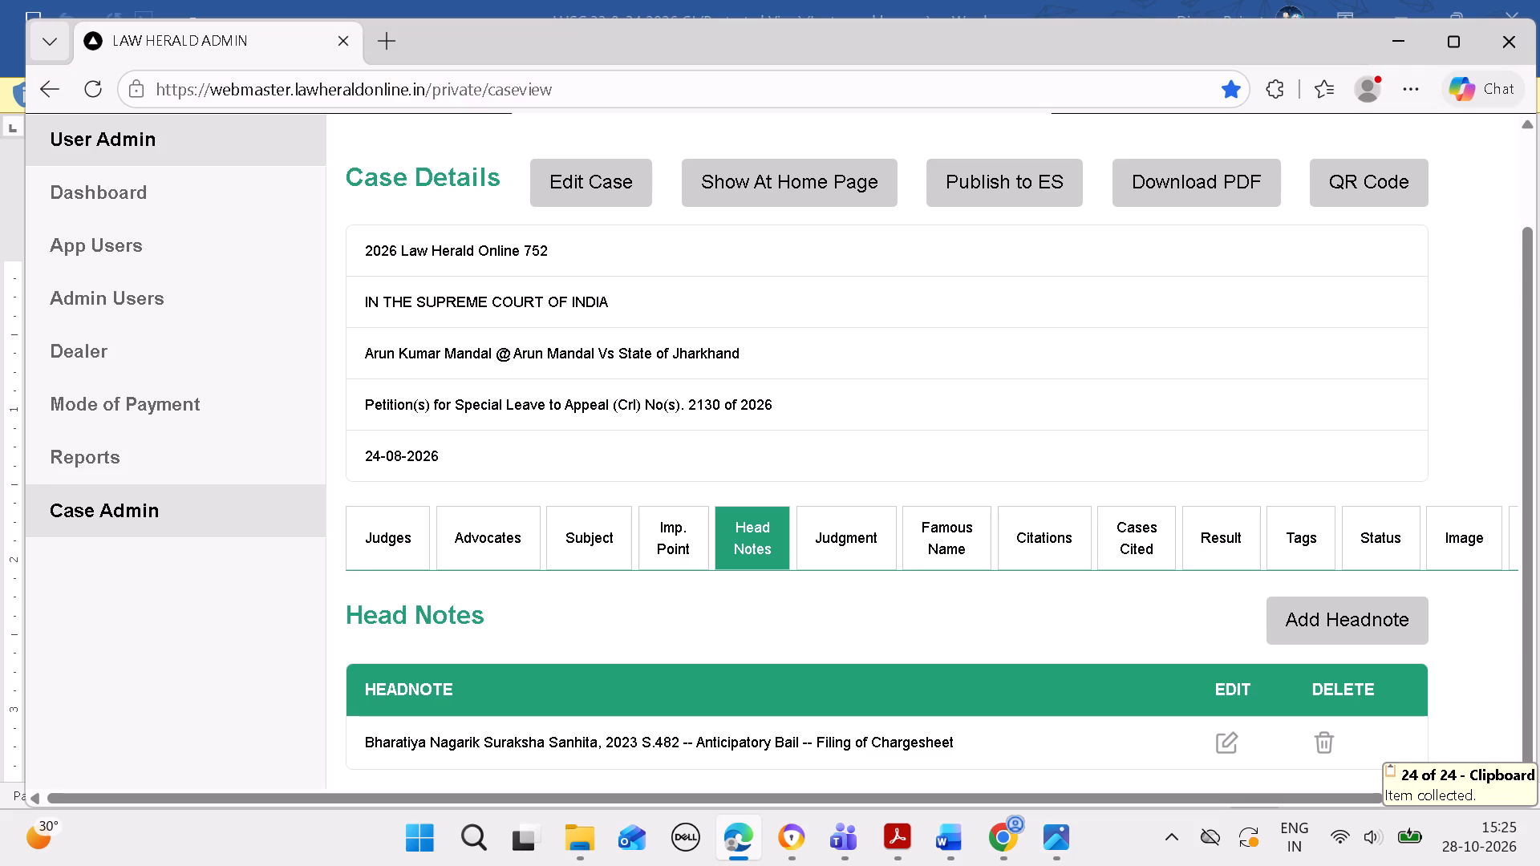
pyautogui.click(853, 527)
pyautogui.scroll(-4, 853, 529)
pyautogui.click(809, 480)
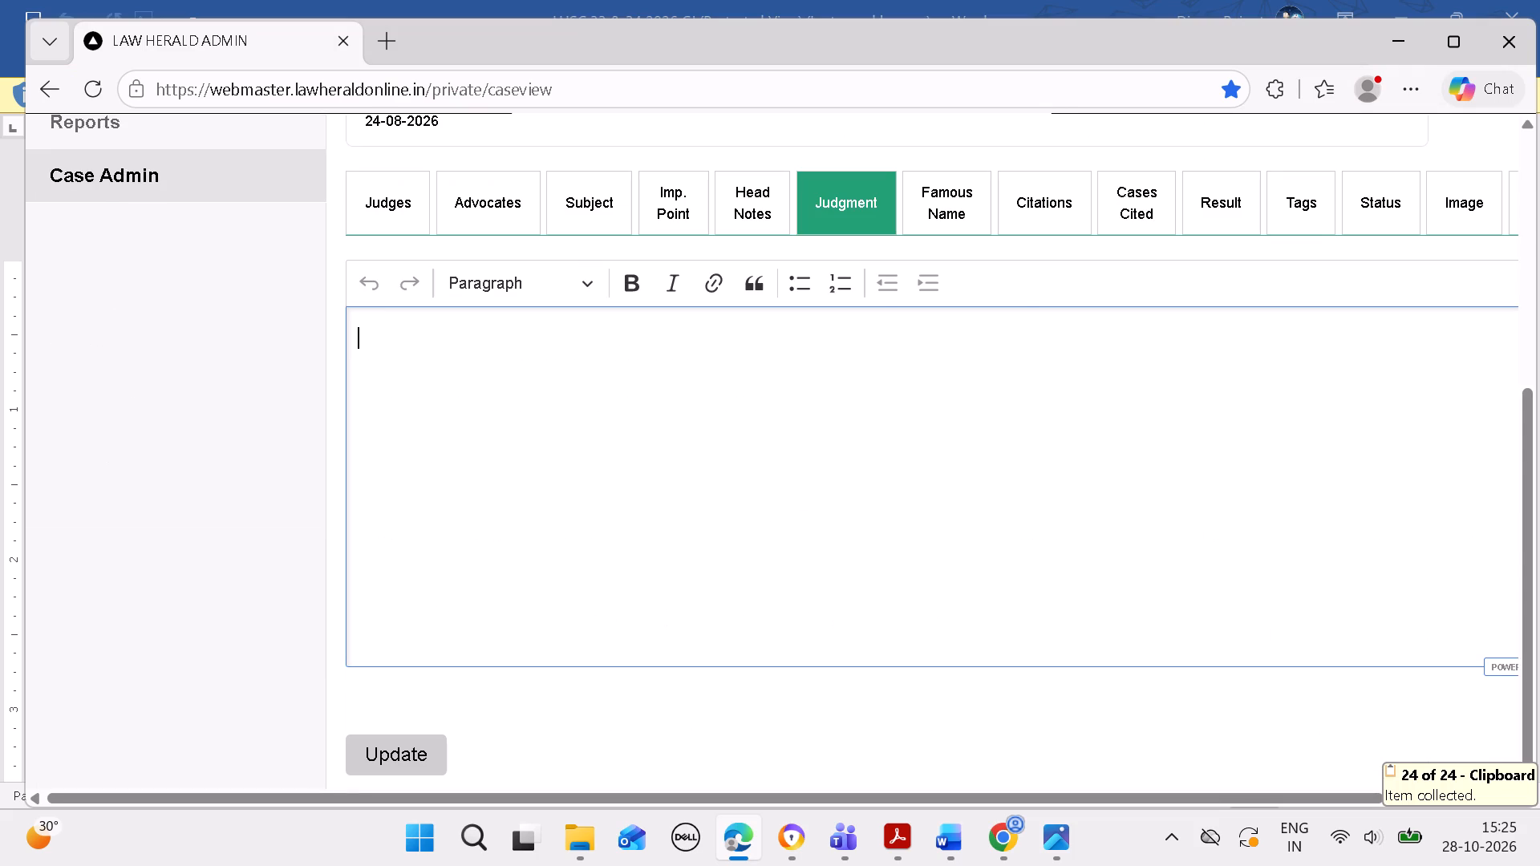
pyautogui.hotkey('ctrl', 'v')
pyautogui.press('BackSpace')
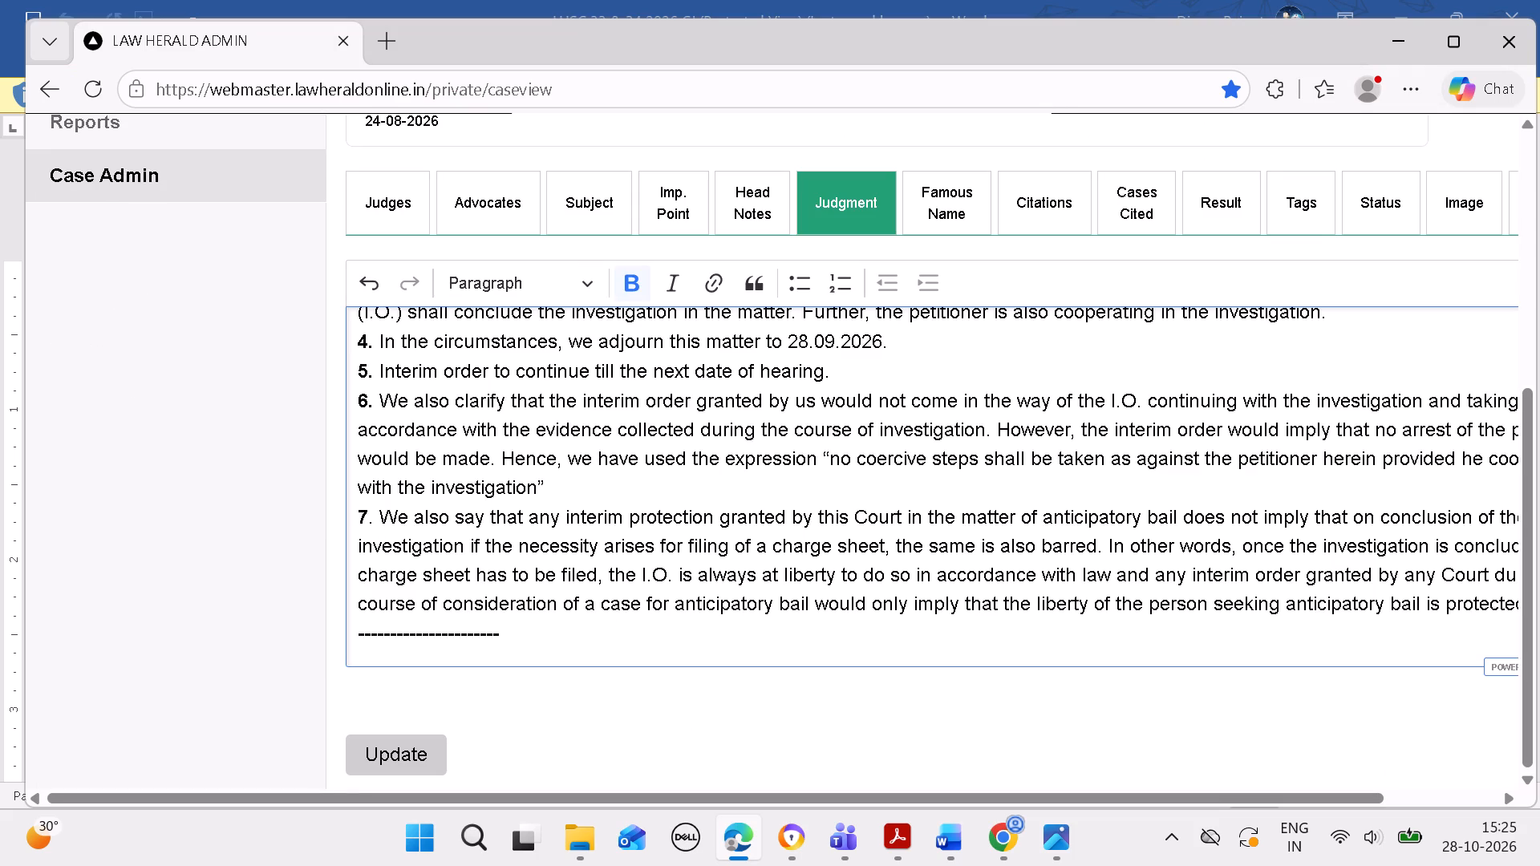
# Add three dashes to the dashed line ending the judgment text and remove the line's bold.
pyautogui.press('-')
pyautogui.press('-')
pyautogui.press('-')
pyautogui.moveTo(582, 642); pyautogui.dragTo(378, 650)
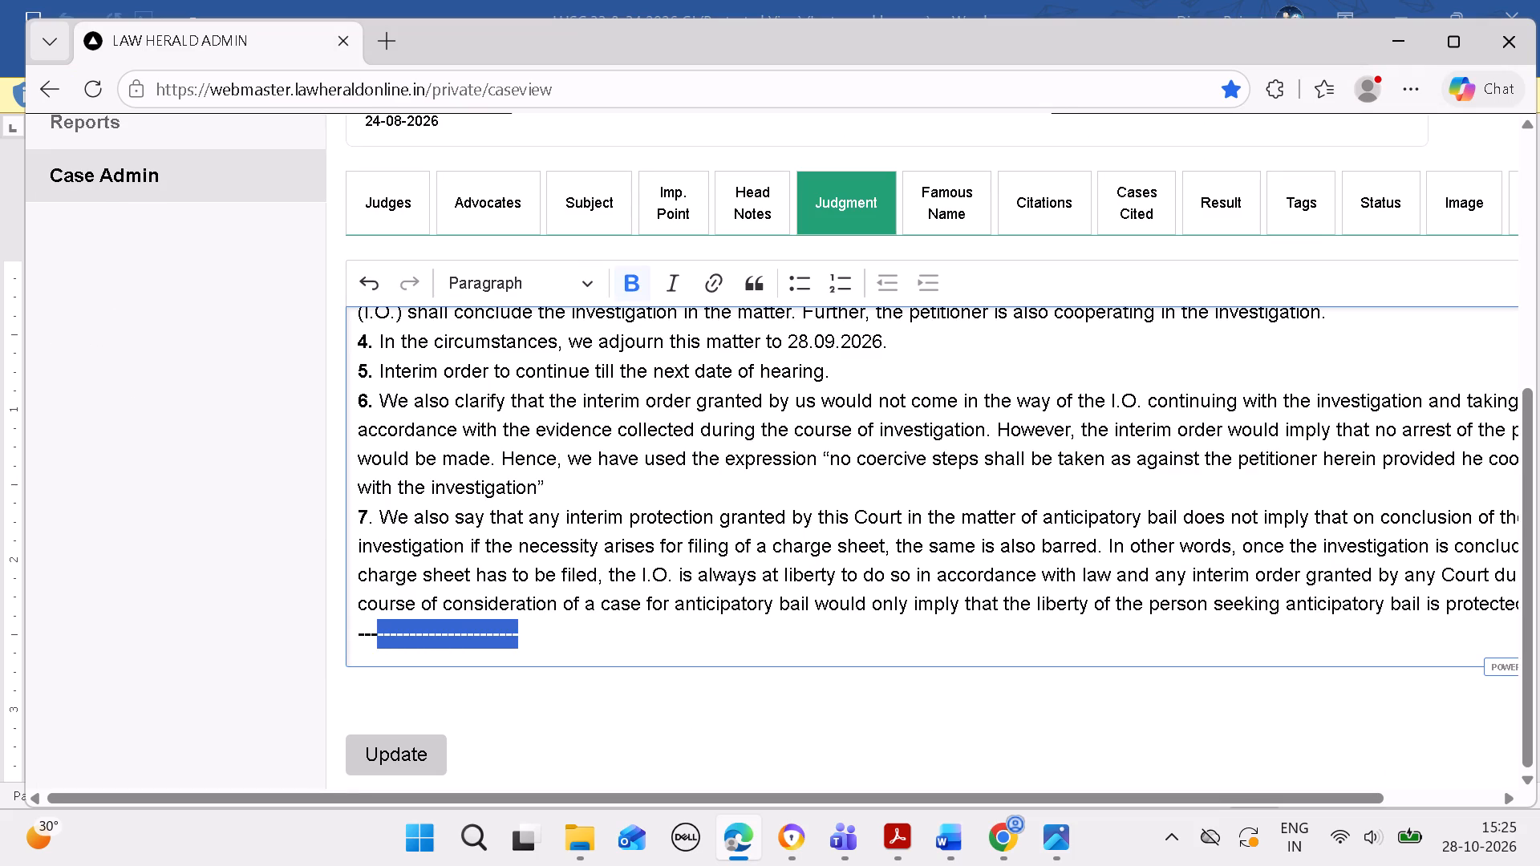
pyautogui.moveTo(378, 650); pyautogui.dragTo(352, 654)
pyautogui.hotkey('ctrl', 'b')
pyautogui.click(685, 642)
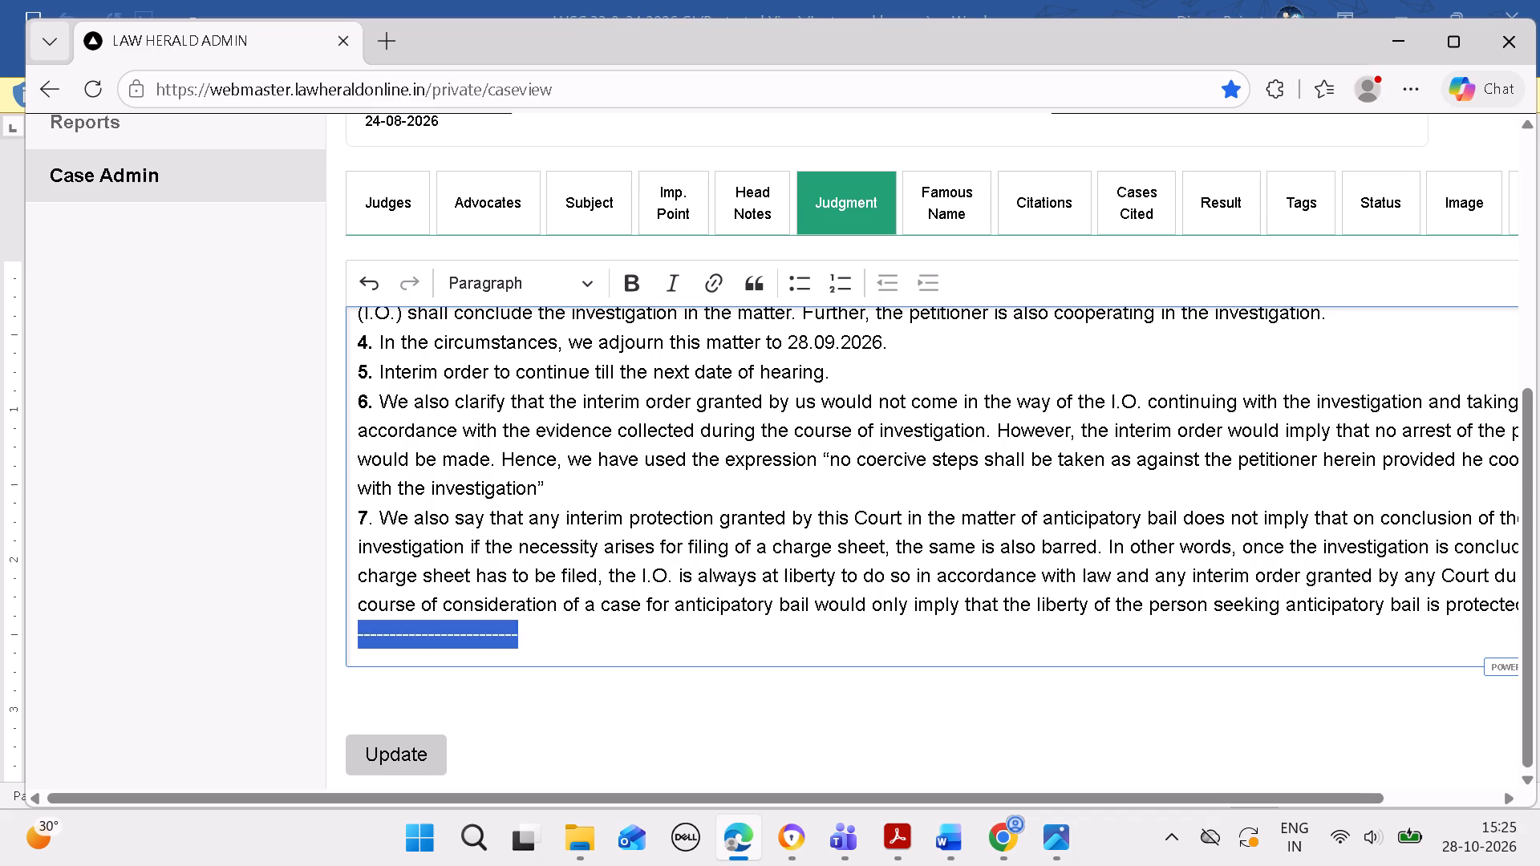
# Save the judgment text of case 752.
pyautogui.scroll(3, 556, 635)
pyautogui.scroll(-4, 558, 631)
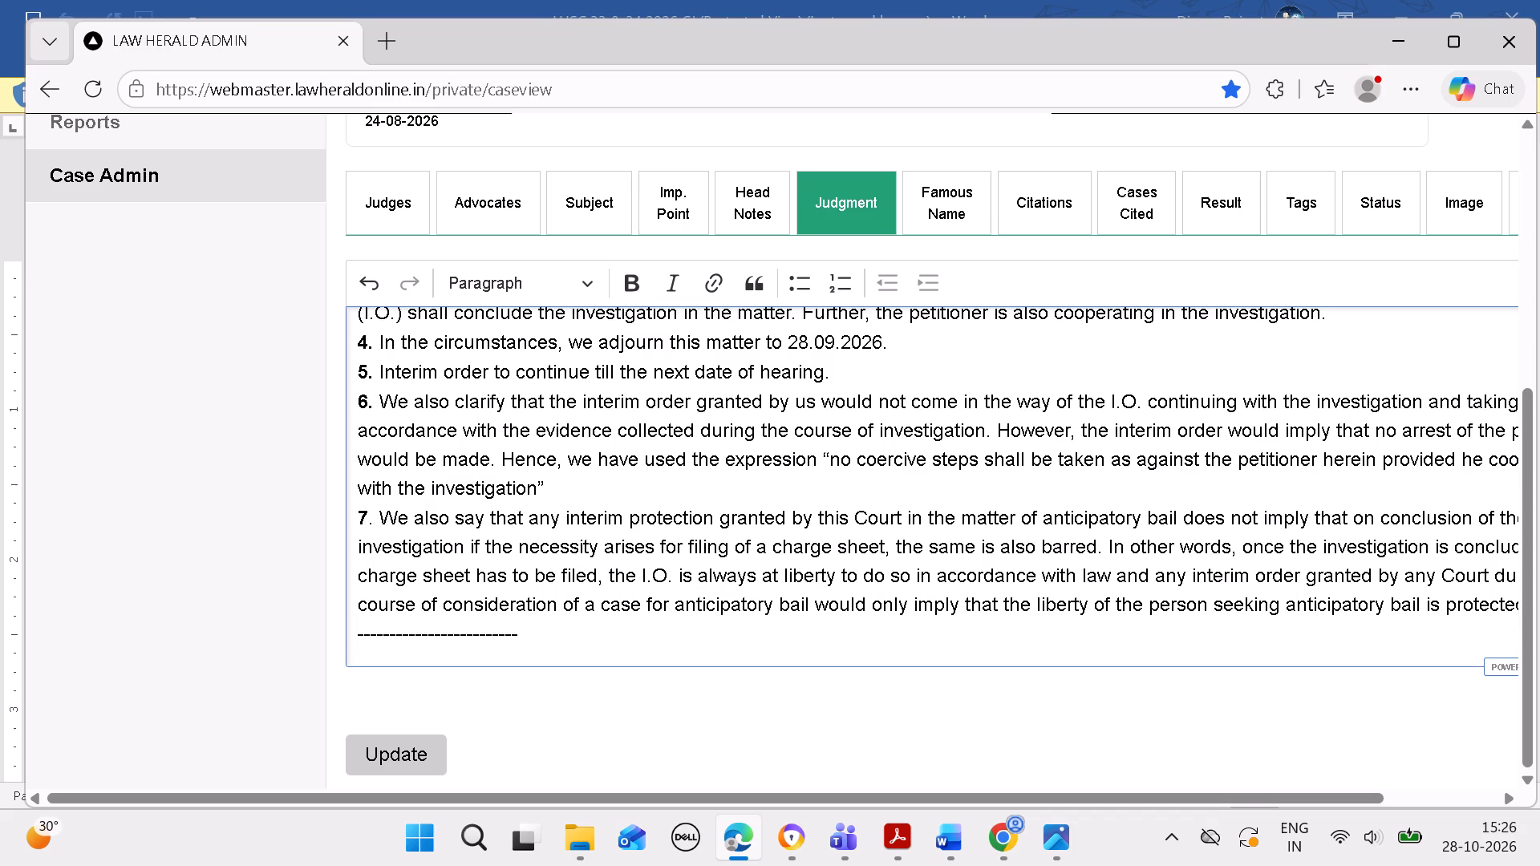
pyautogui.click(404, 767)
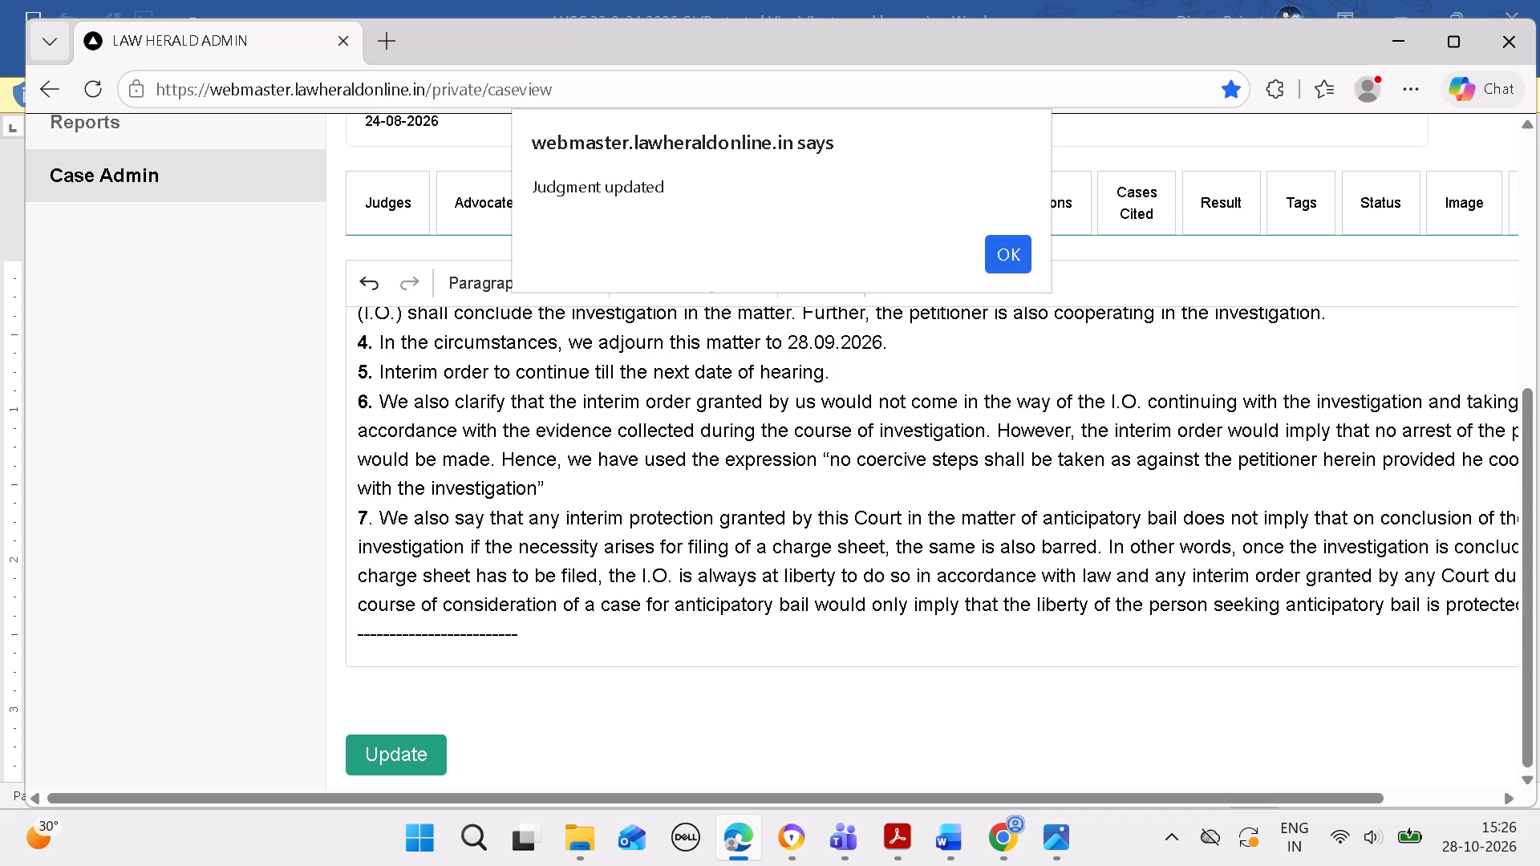
pyautogui.click(1013, 252)
# Check the citation and subject attached to case 752.
pyautogui.scroll(2, 1046, 334)
pyautogui.click(1048, 216)
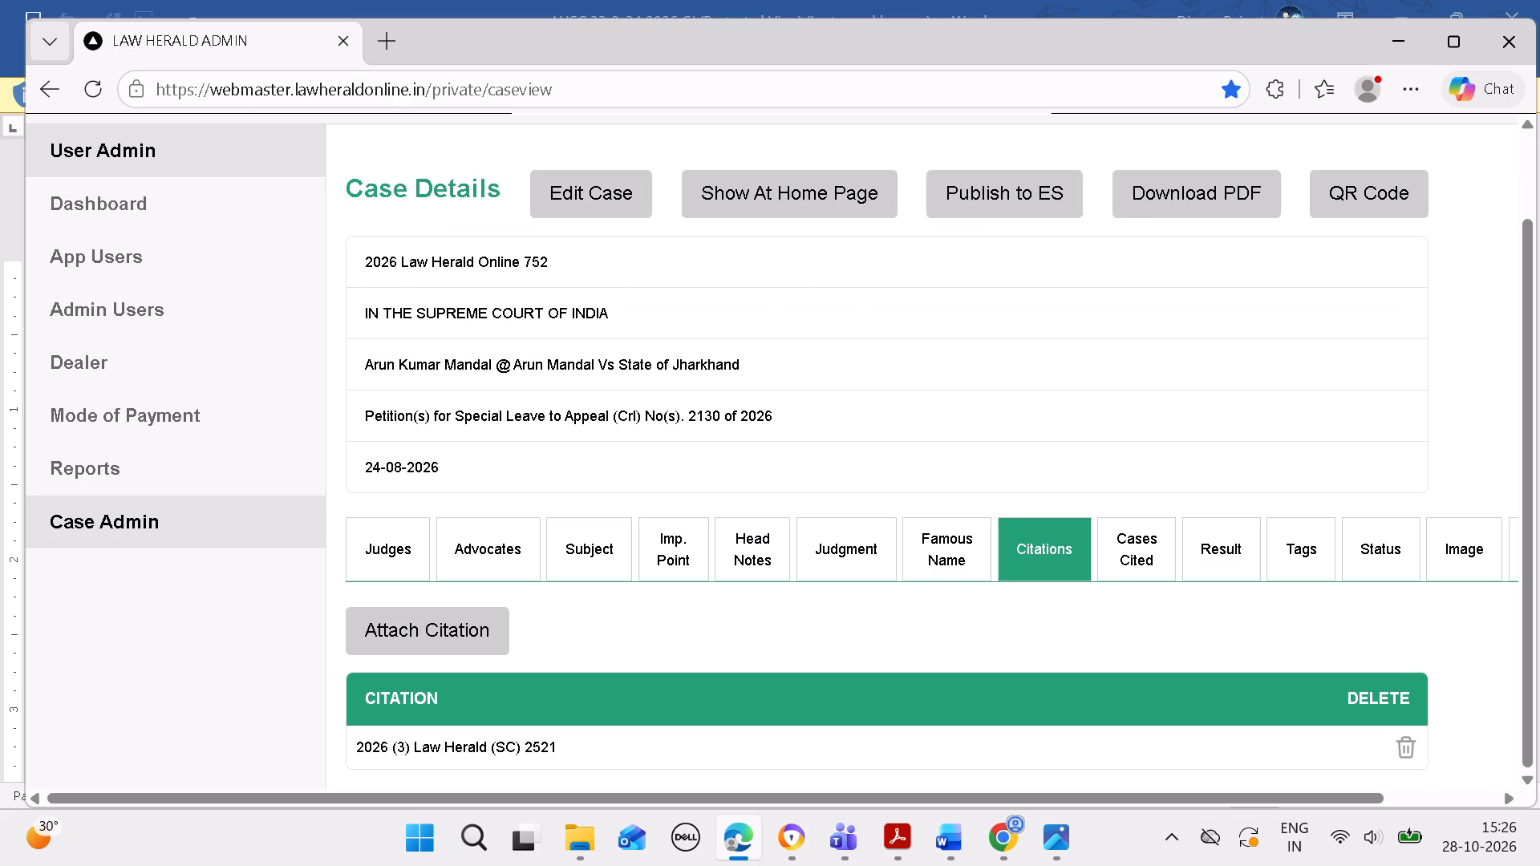
pyautogui.scroll(-3, 1039, 367)
pyautogui.click(608, 551)
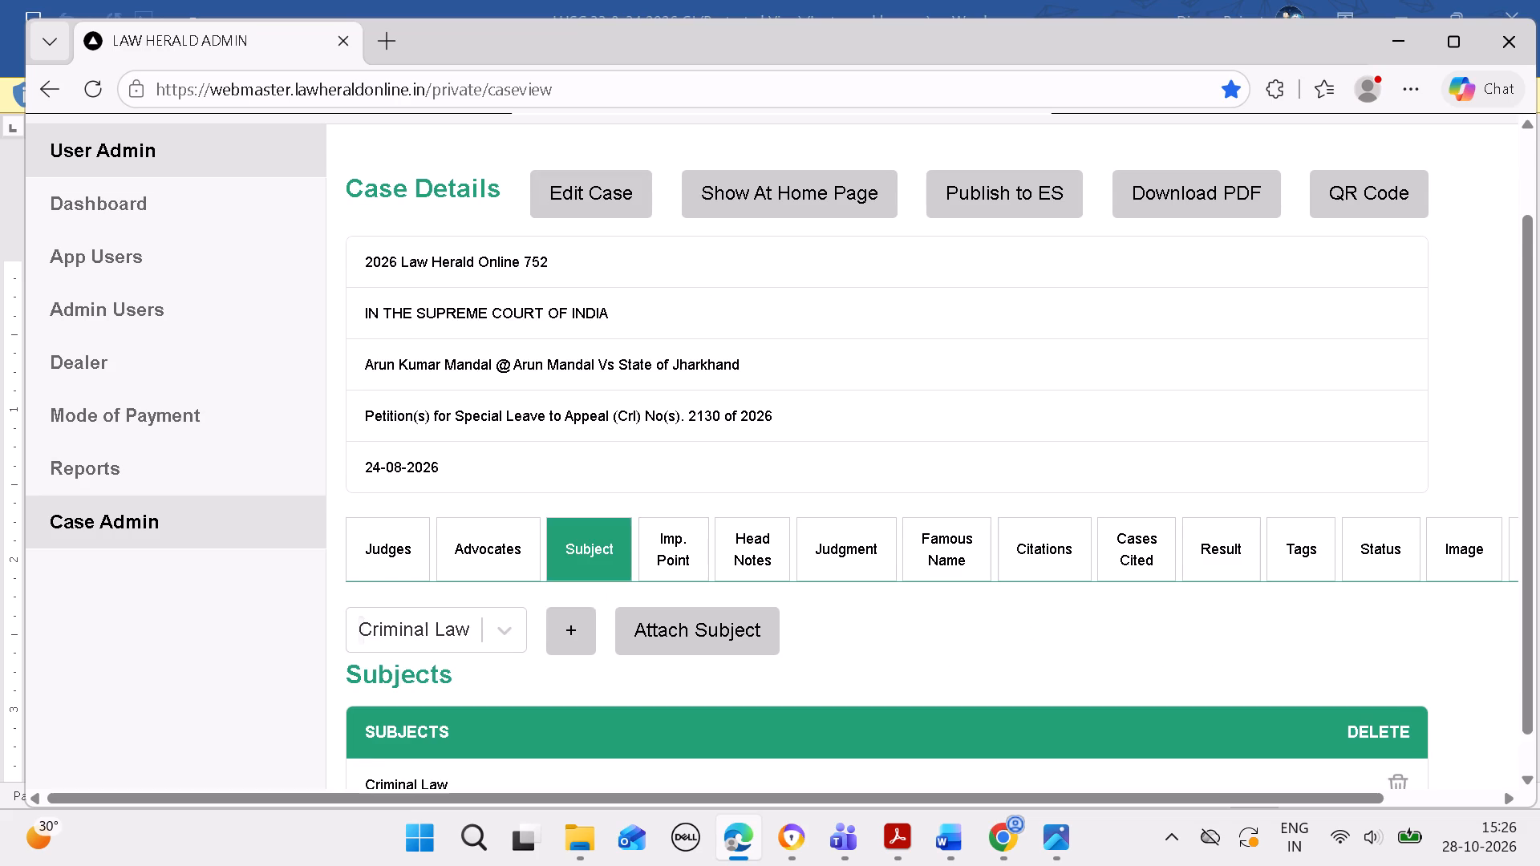
pyautogui.scroll(-3, 602, 548)
pyautogui.click(1024, 500)
pyautogui.scroll(-3, 1072, 389)
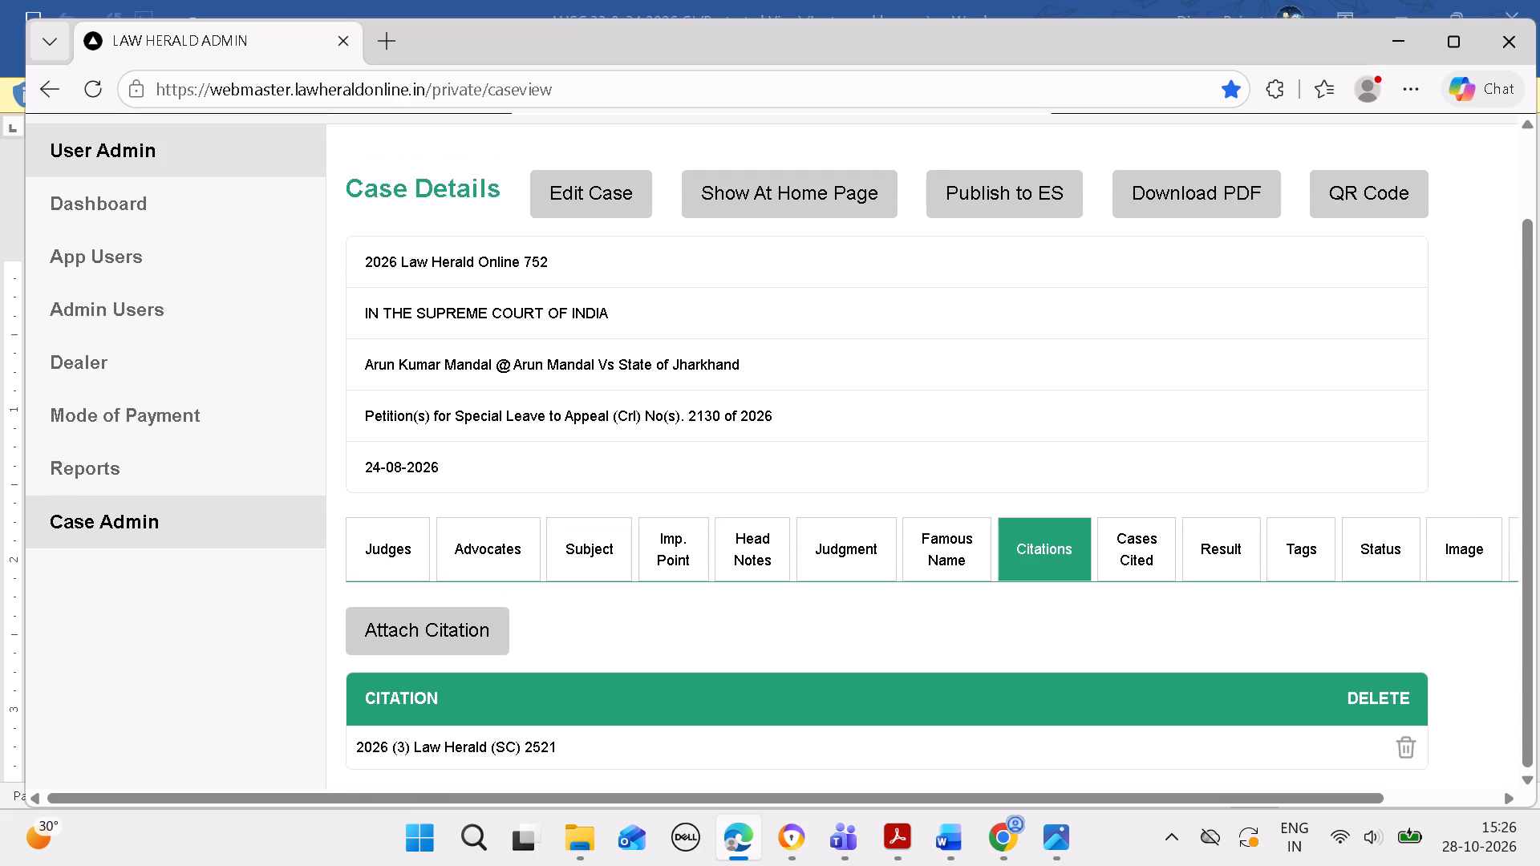
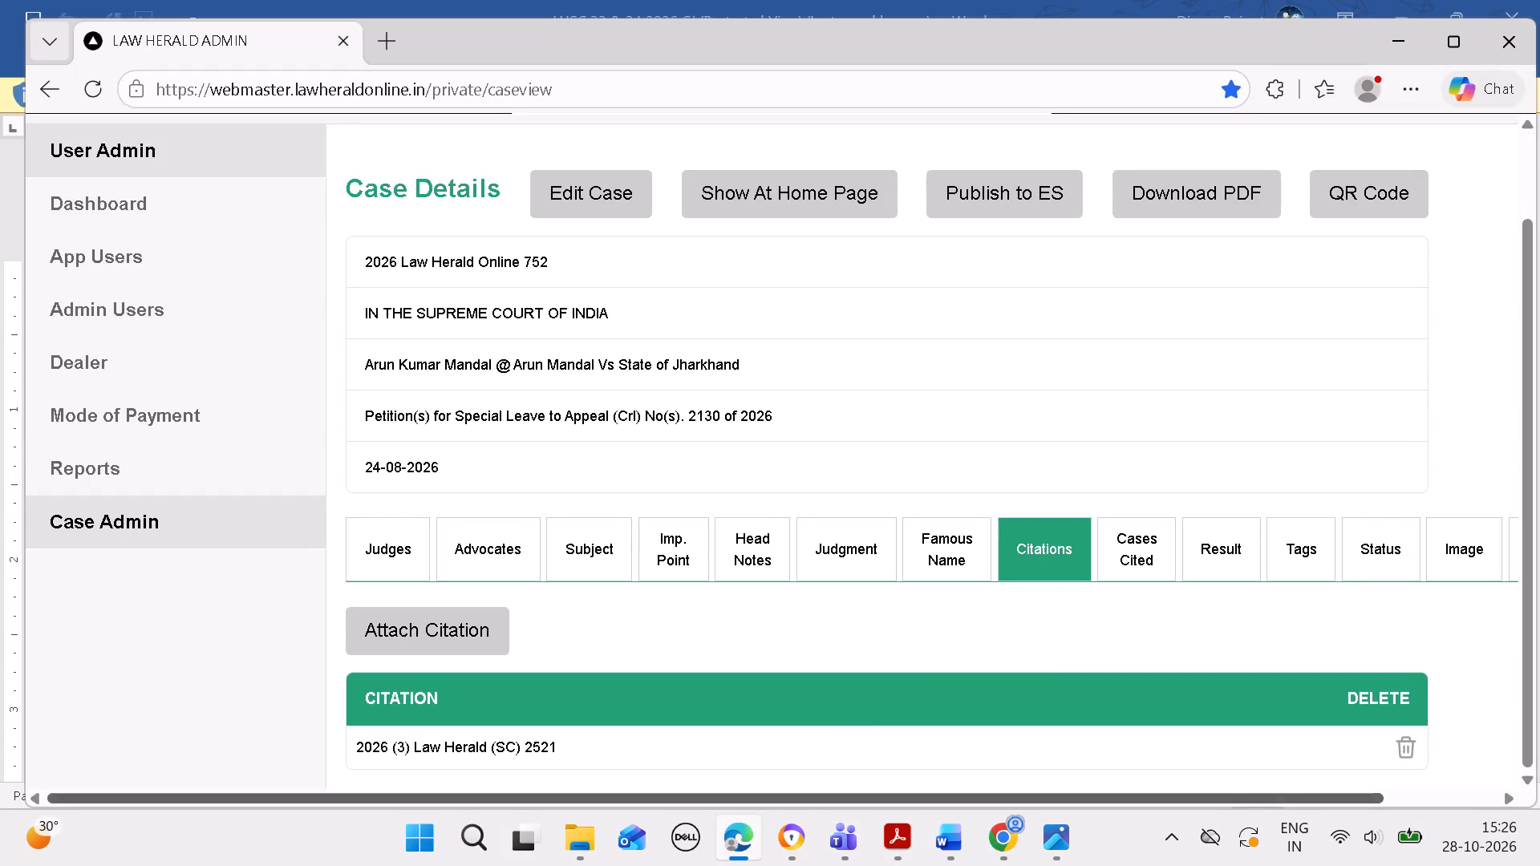
# Switch to the Word document and deselect the copied judgment text that ends with the dashed line below paragraph 7.
pyautogui.click(942, 846)
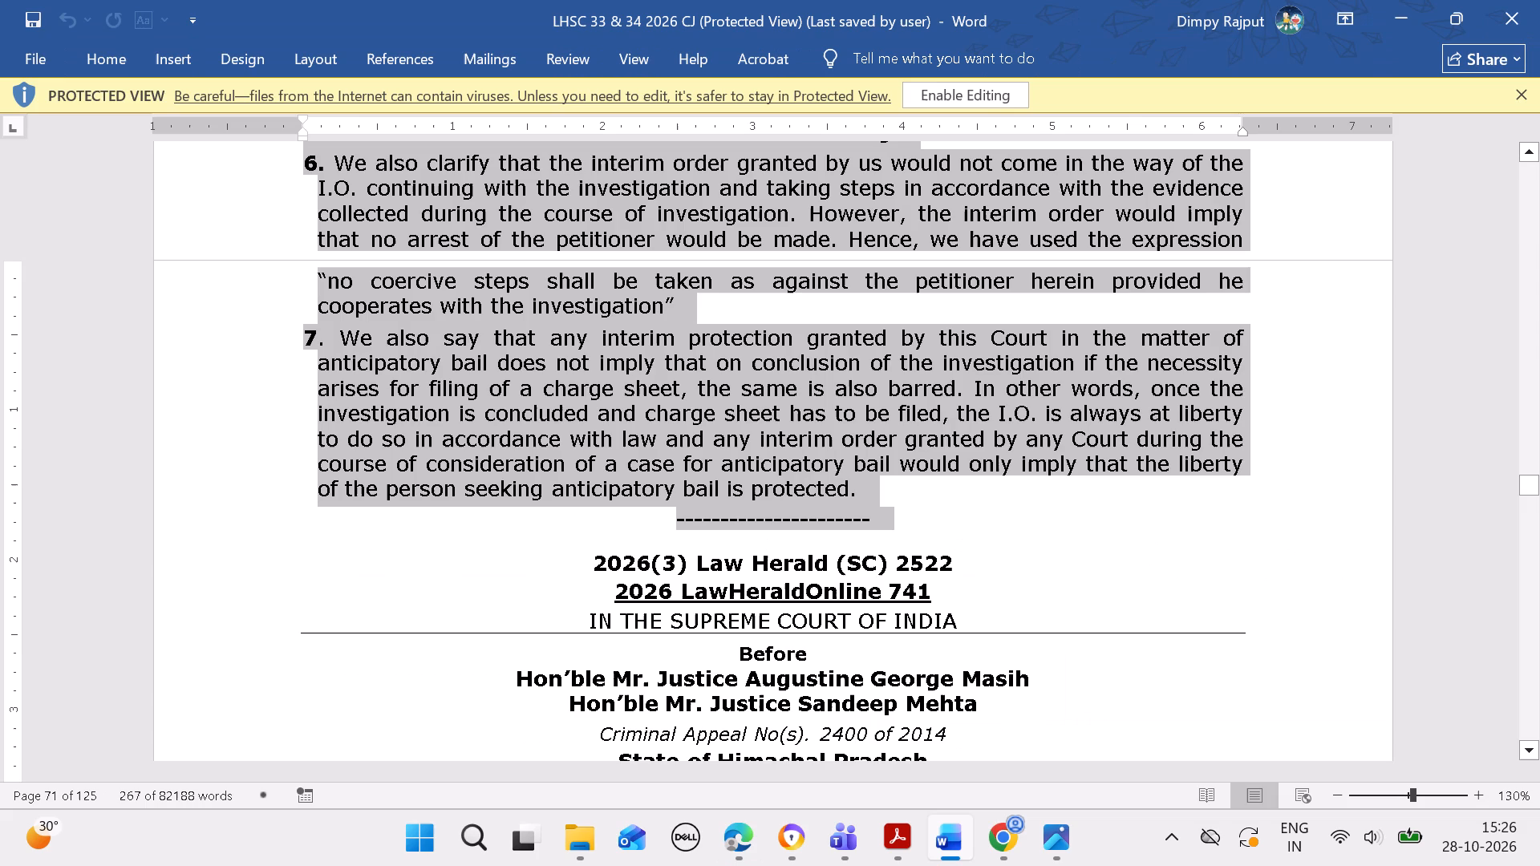
pyautogui.click(1133, 525)
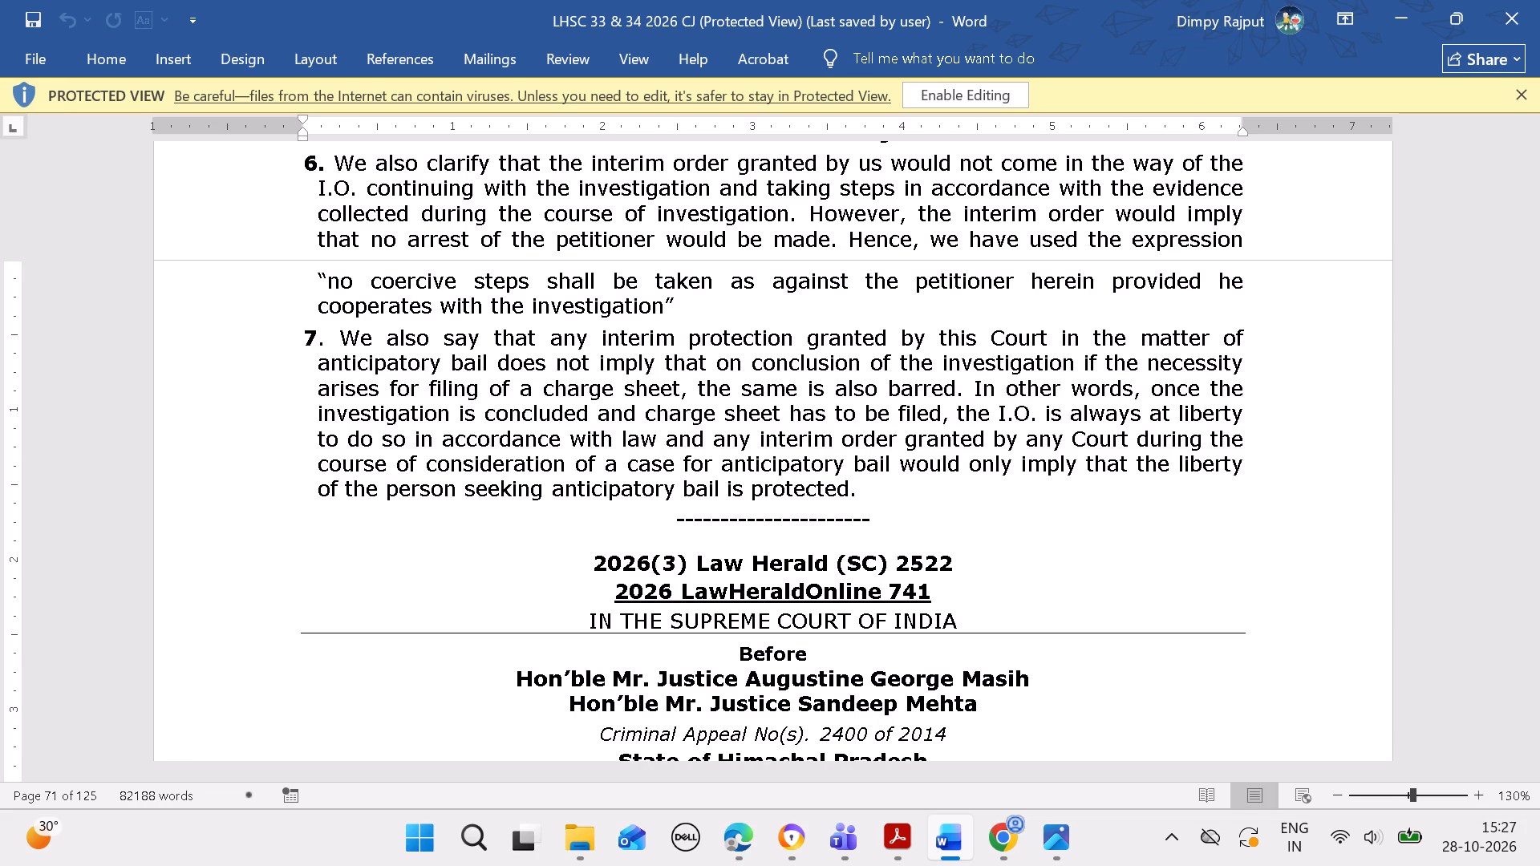
# Examine the State of Himachal Pradesh judgment cited as 2026(3) Law Herald (SC) 2522, from its heading through the headnotes to the judgment opening.
pyautogui.press('Down')
pyautogui.press('Down')
pyautogui.press('Down')
pyautogui.press('Down')
pyautogui.press('Down')
pyautogui.press('Down')
pyautogui.press('Down')
pyautogui.press('Down')
pyautogui.press('Down')
pyautogui.press('Down')
pyautogui.press('Down')
pyautogui.press('Down')
pyautogui.press('Down')
pyautogui.press('Down')
pyautogui.press('Down')
pyautogui.press('Down')
pyautogui.press('Down')
pyautogui.press('Down')
pyautogui.press('Down')
pyautogui.press('Down')
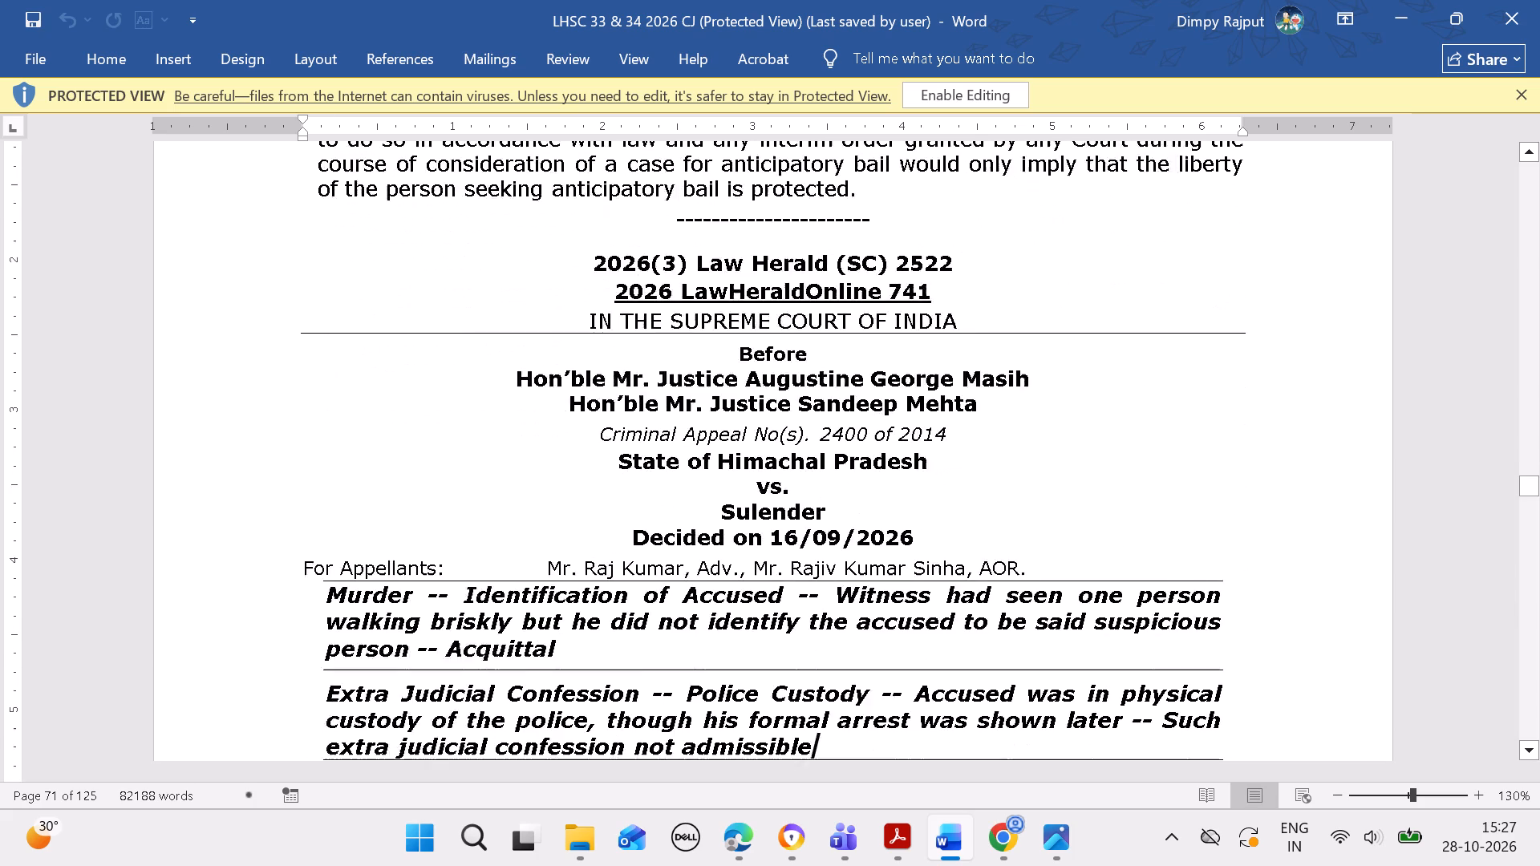
pyautogui.press('Down')
pyautogui.press('Down')
pyautogui.press('Down')
pyautogui.press('Down')
pyautogui.press('Down')
pyautogui.press('Down')
pyautogui.press('Down')
pyautogui.press('Down')
pyautogui.press('Down')
pyautogui.press('Down')
pyautogui.press('Down')
pyautogui.press('Down')
pyautogui.press('Down')
pyautogui.press('Down')
pyautogui.press('Down')
pyautogui.press('Down')
pyautogui.press('Down')
pyautogui.press('Down')
pyautogui.press('Down')
pyautogui.press('Down')
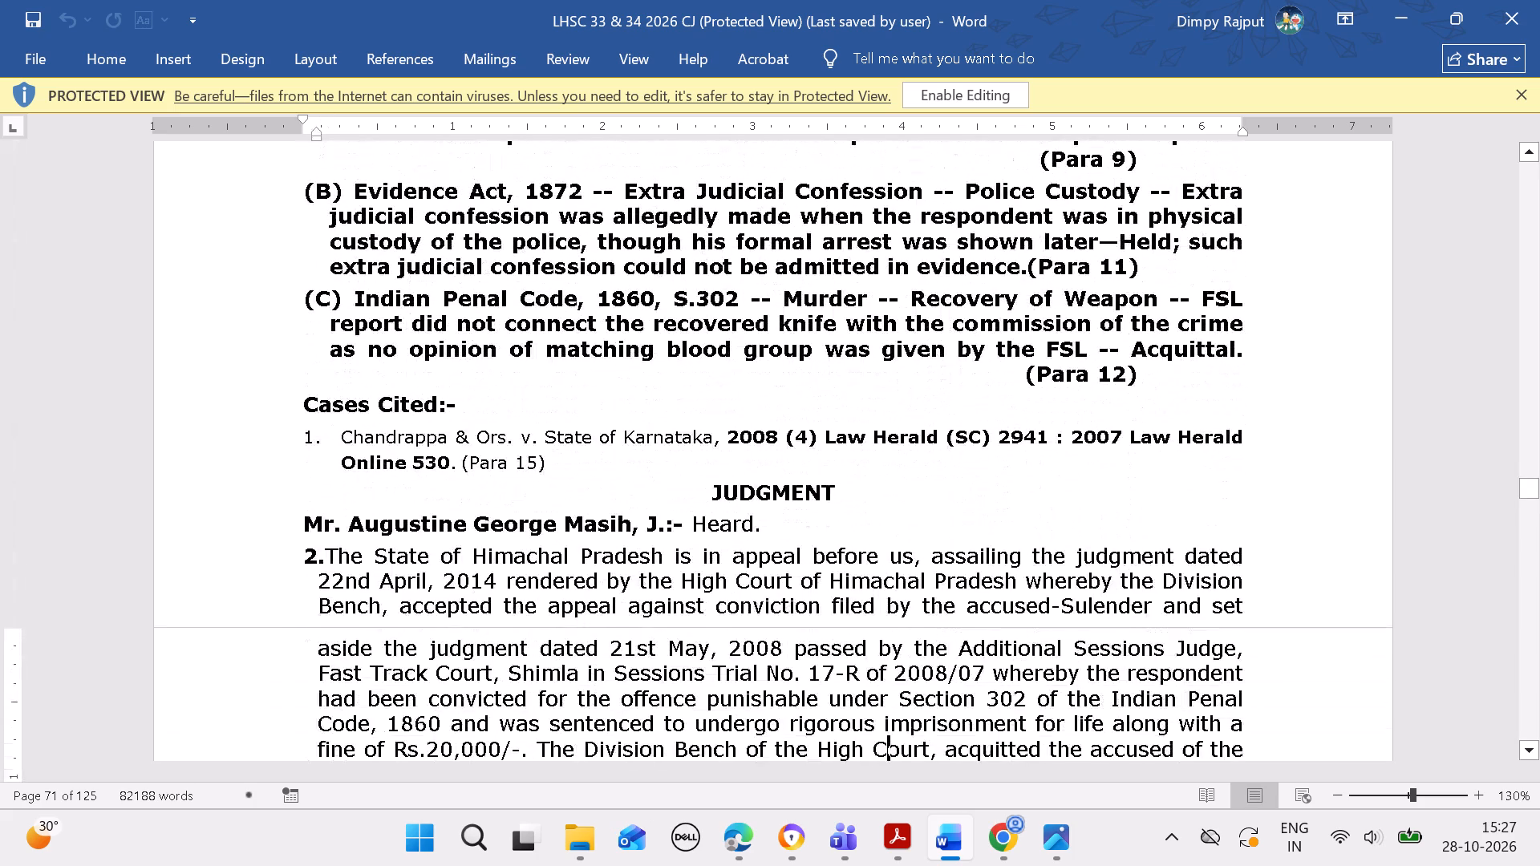
pyautogui.press('Up')
pyautogui.press('Up')
pyautogui.press('Up')
pyautogui.press('Up')
pyautogui.press('Up')
pyautogui.press('Up')
pyautogui.press('Up')
pyautogui.press('Up')
pyautogui.press('Up')
pyautogui.press('Up')
pyautogui.press('Up')
pyautogui.press('Up')
pyautogui.press('Up')
pyautogui.press('Up')
pyautogui.press('Up')
pyautogui.press('Up')
pyautogui.press('Up')
pyautogui.press('Up')
pyautogui.press('Up')
pyautogui.press('Up')
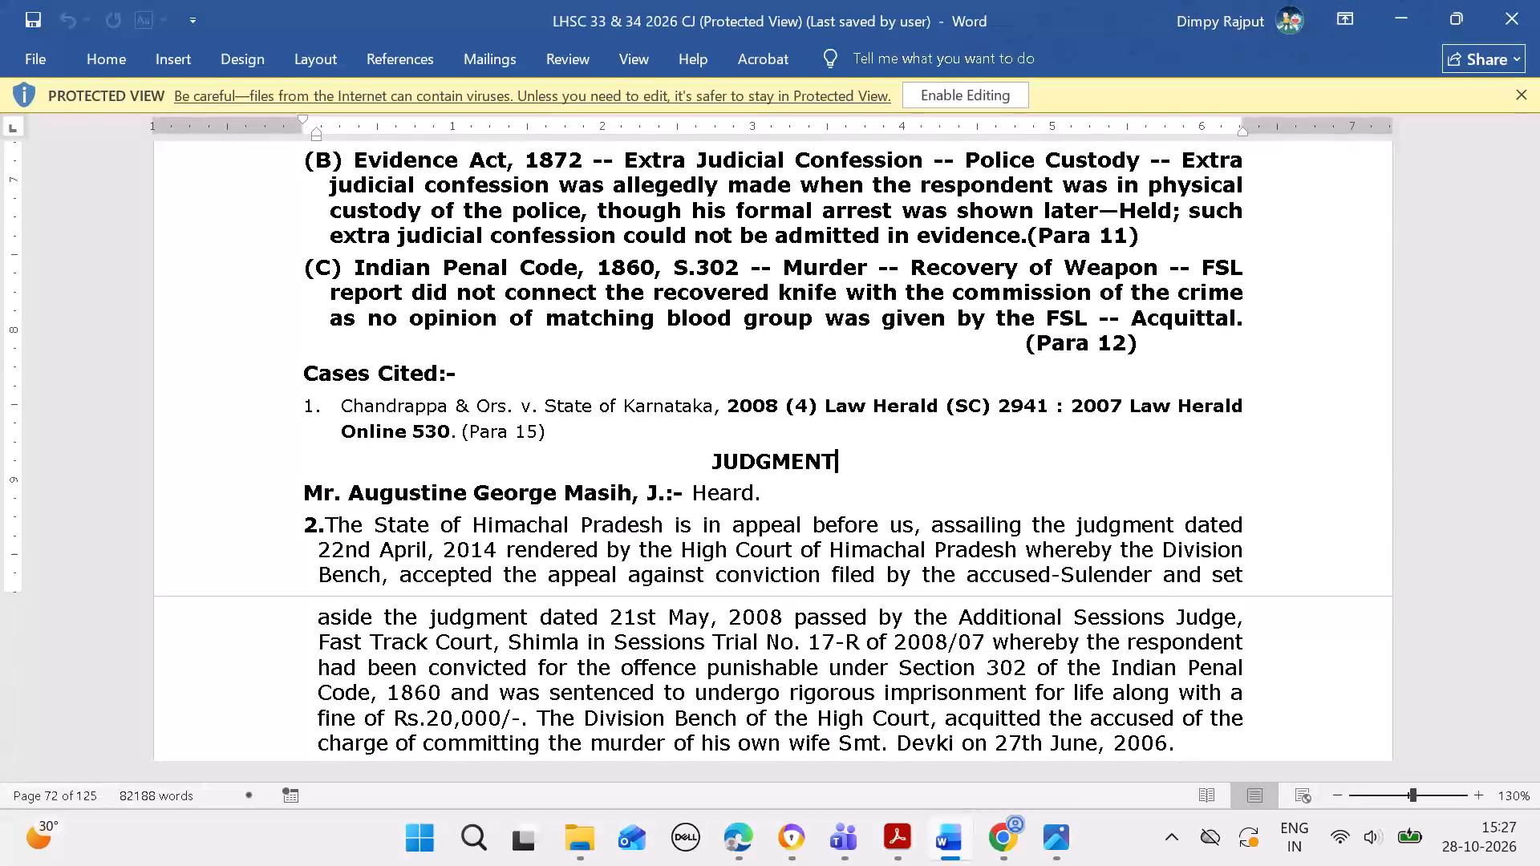
pyautogui.press('Up')
pyautogui.press('Up')
pyautogui.press('Up')
pyautogui.press('Up')
pyautogui.press('Up')
pyautogui.press('Up')
pyautogui.press('Up')
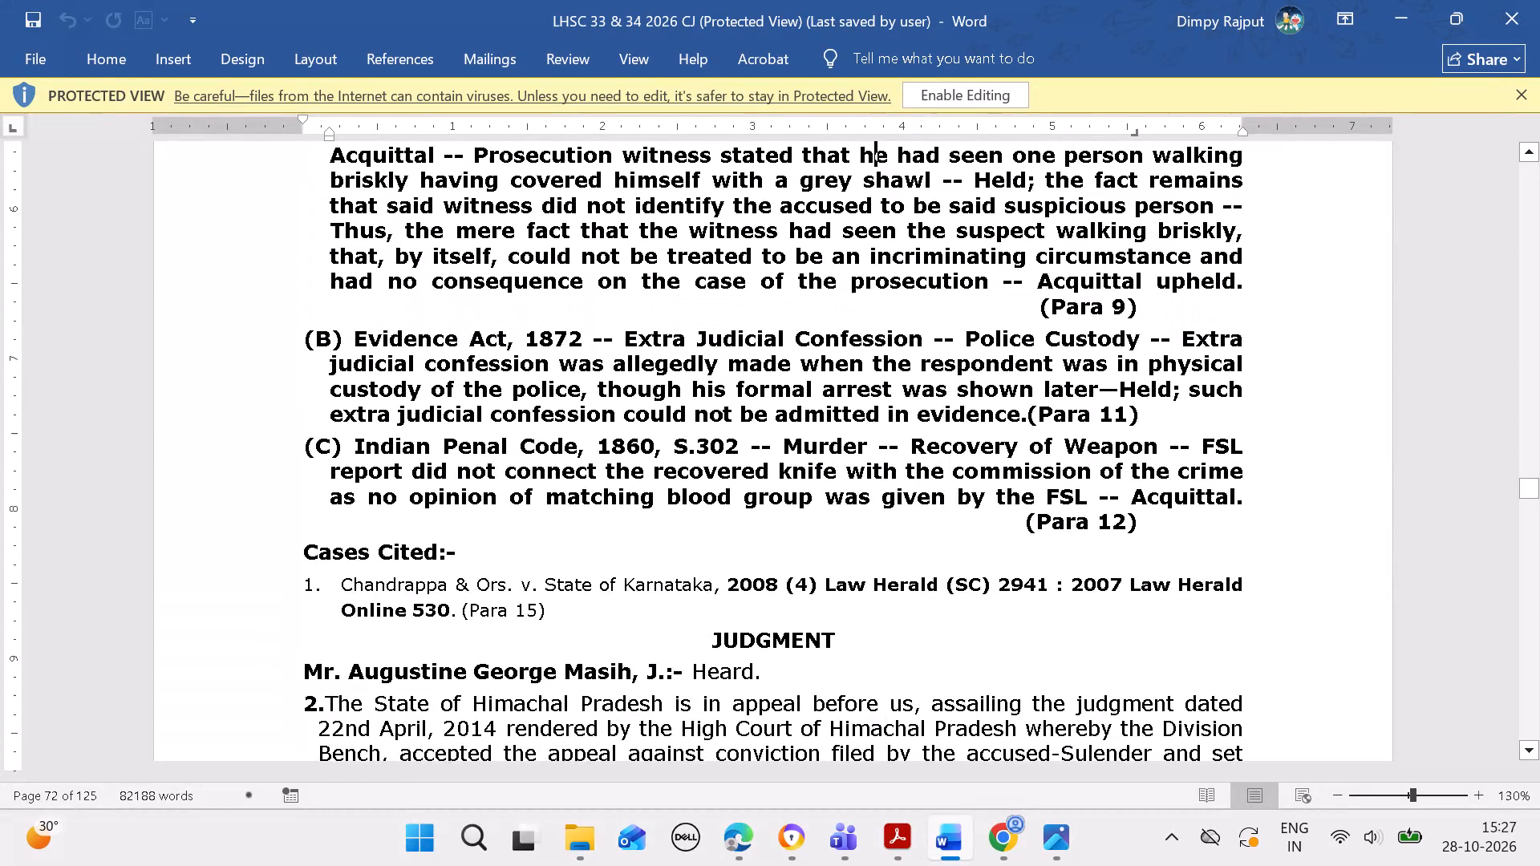
pyautogui.press('Up')
pyautogui.press('Up')
pyautogui.press('Up')
pyautogui.press('Up')
pyautogui.press('Up')
pyautogui.press('Up')
pyautogui.press('Up')
pyautogui.press('Up')
pyautogui.press('Up')
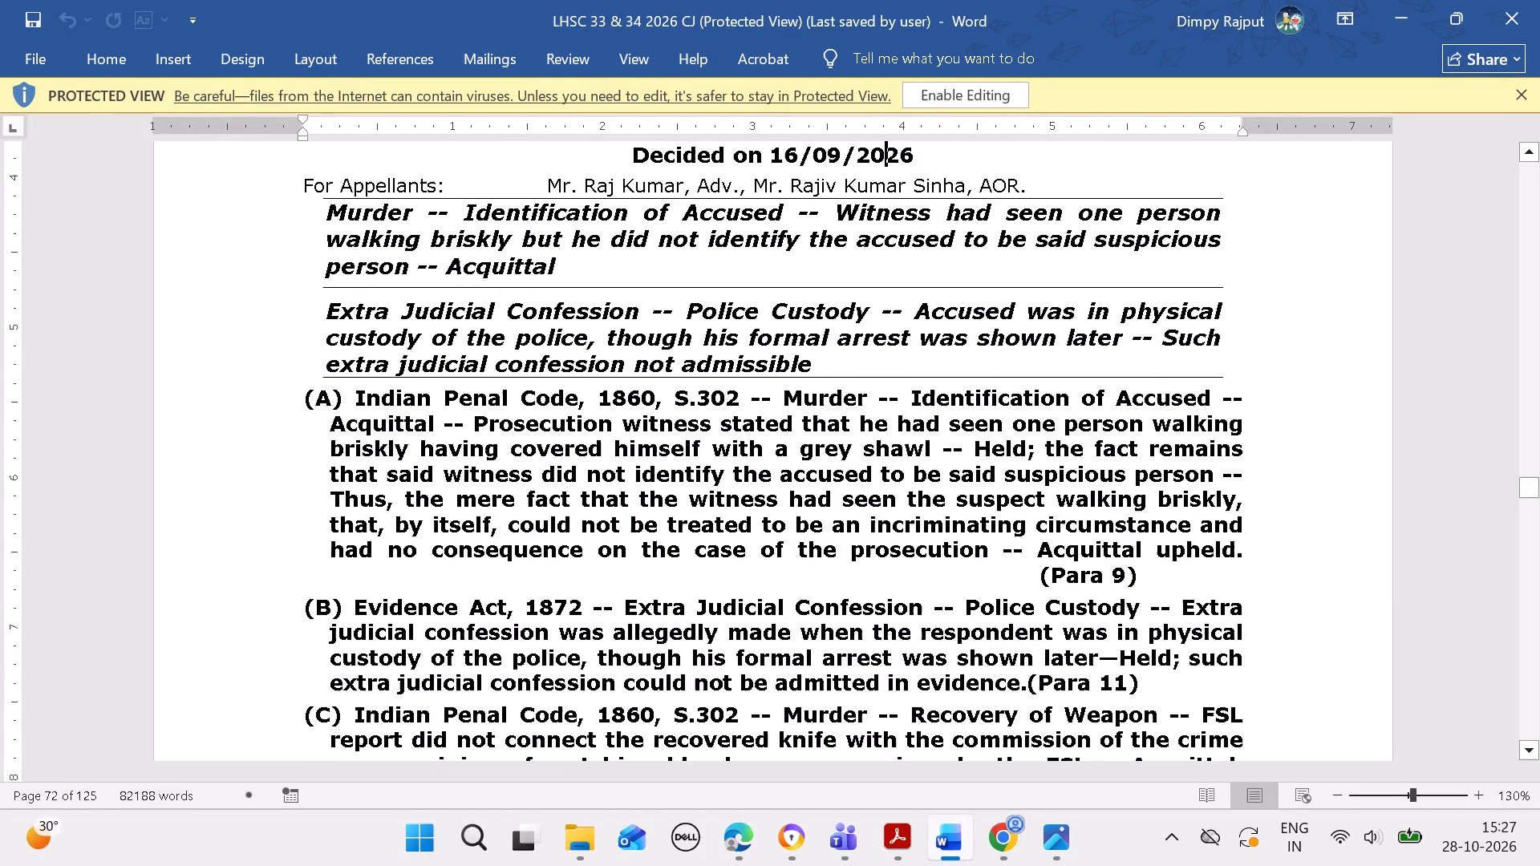
pyautogui.press('Up')
pyautogui.press('Up')
pyautogui.press('Up')
pyautogui.press('Up')
pyautogui.press('Up')
pyautogui.press('Up')
pyautogui.press('Up')
pyautogui.press('Up')
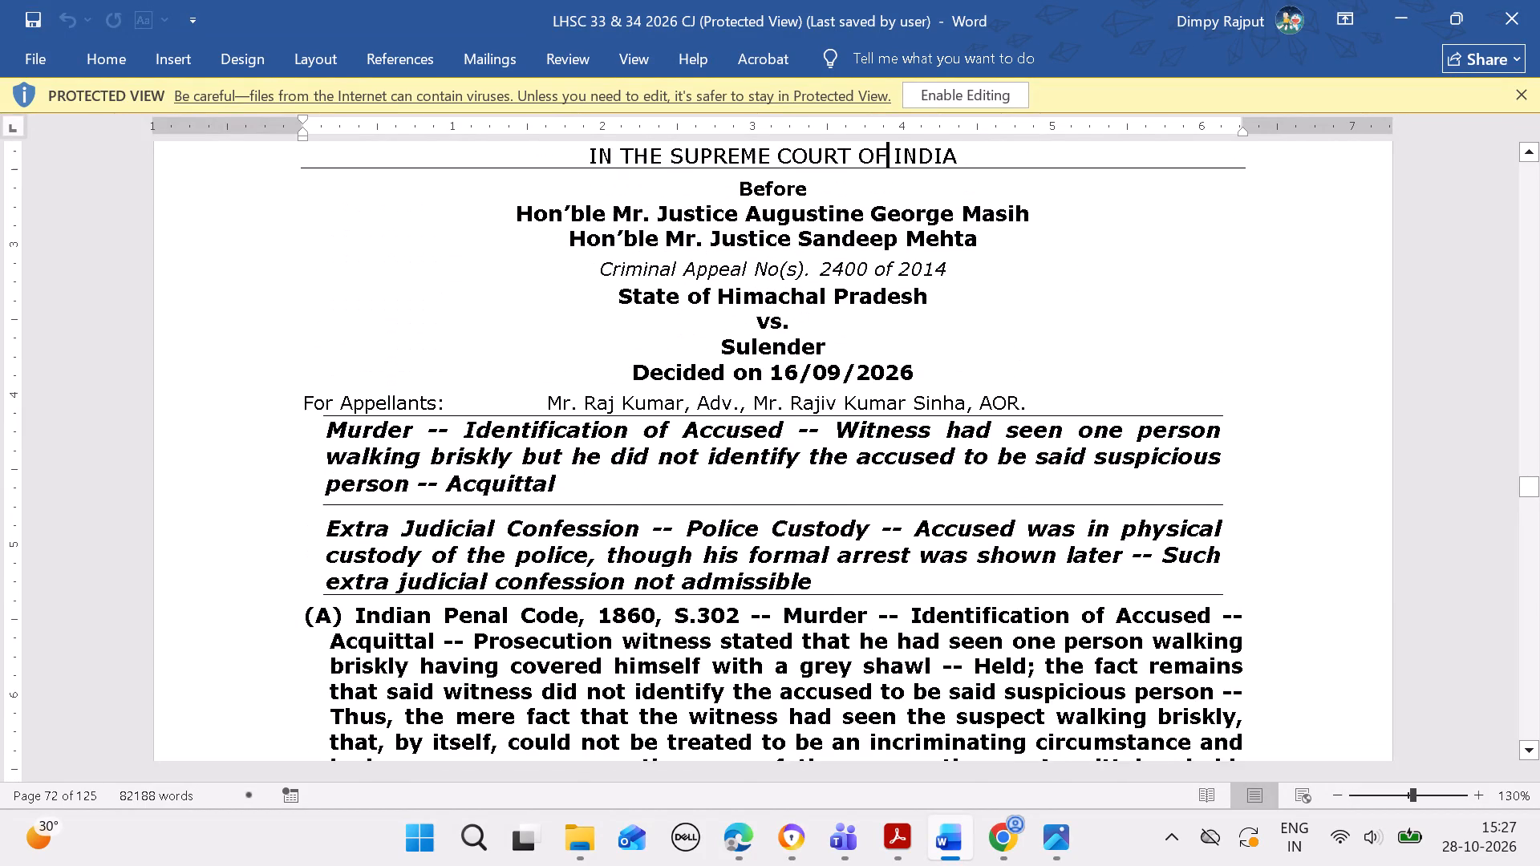
pyautogui.press('Up')
pyautogui.press('Up')
pyautogui.press('Up')
pyautogui.press('Up')
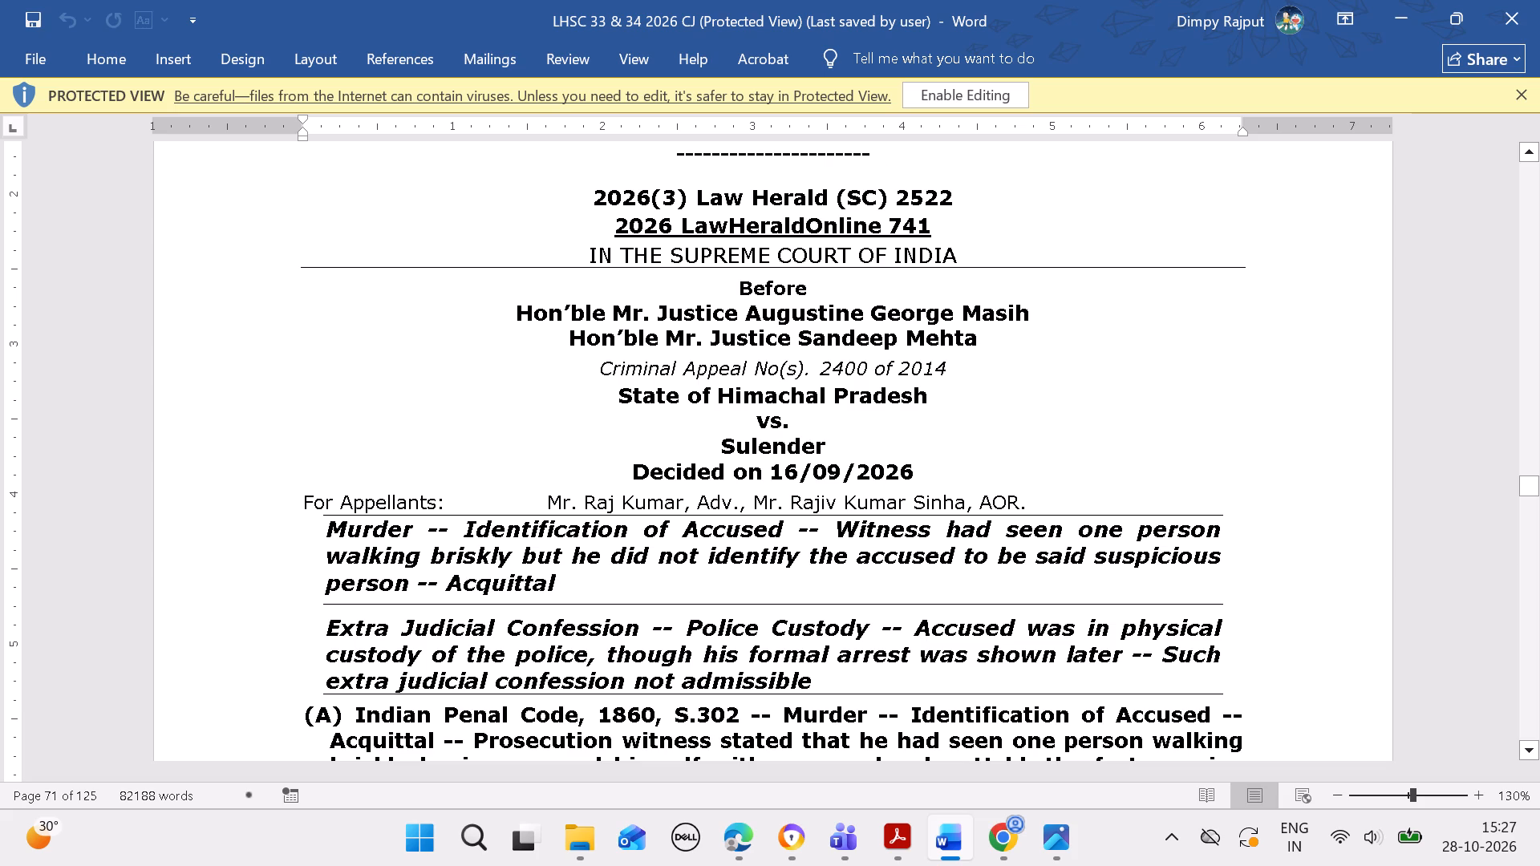
# Copy the appeal number 2400 of 2014 from the judgment heading, switch to the Law Herald admin site in Edge and open its case search.
pyautogui.moveTo(820, 361); pyautogui.dragTo(918, 362)
pyautogui.hotkey('ctrl', 'c')
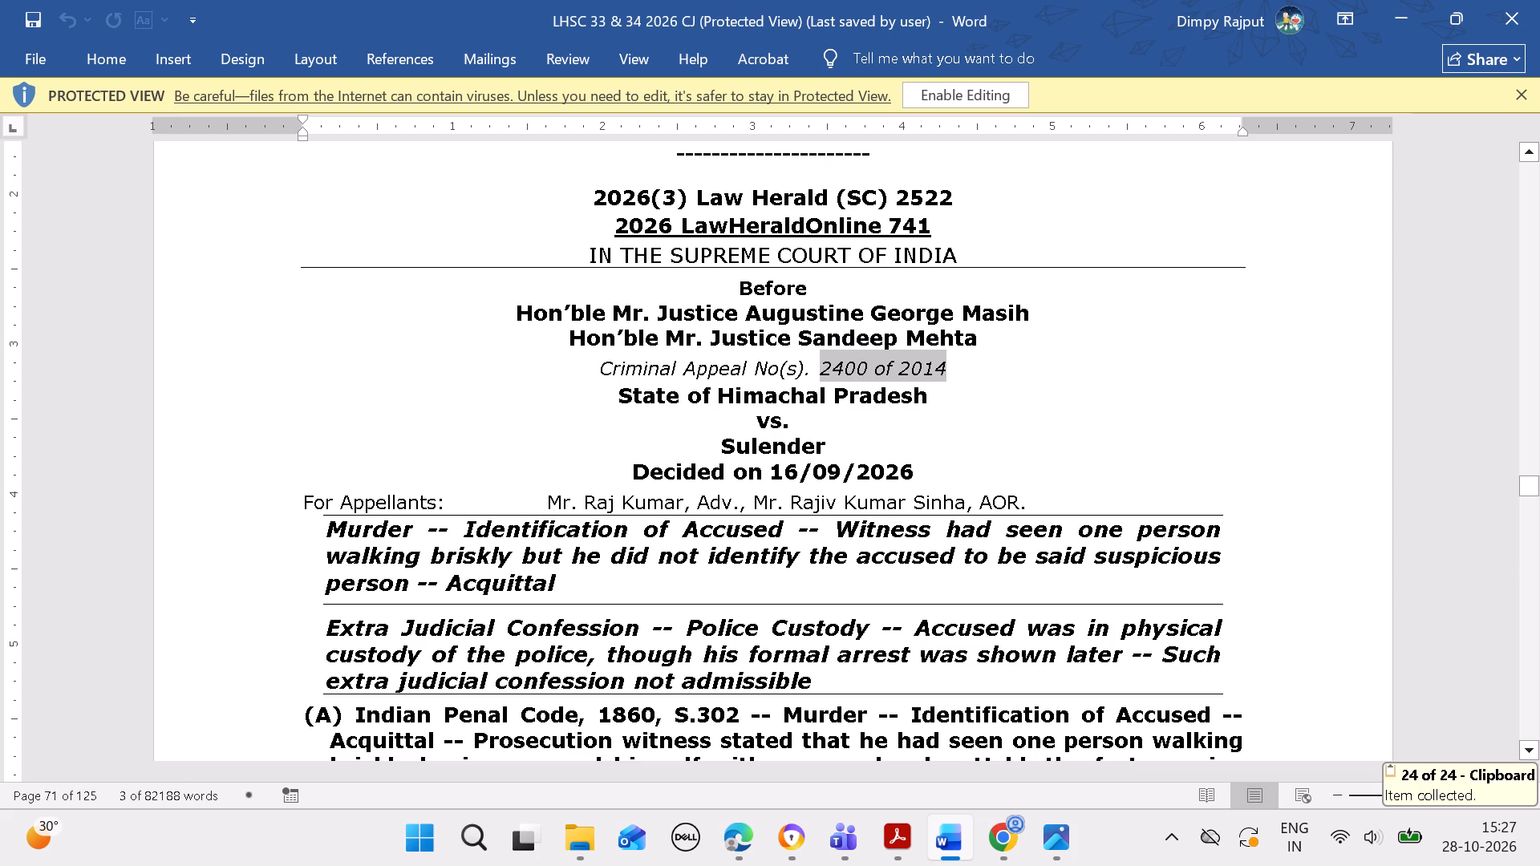
pyautogui.click(748, 830)
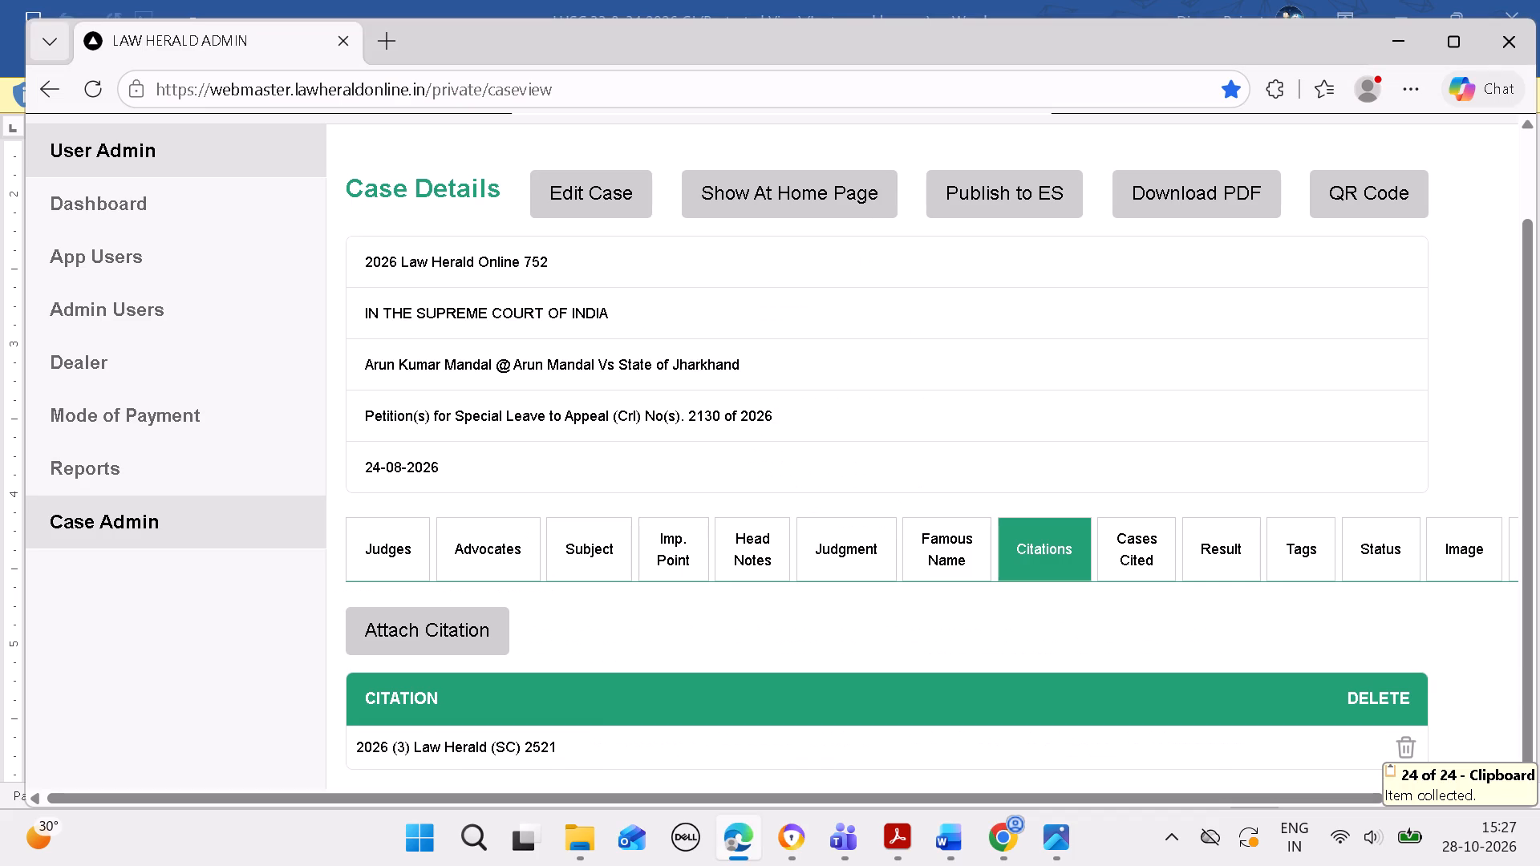
pyautogui.click(93, 547)
pyautogui.click(138, 672)
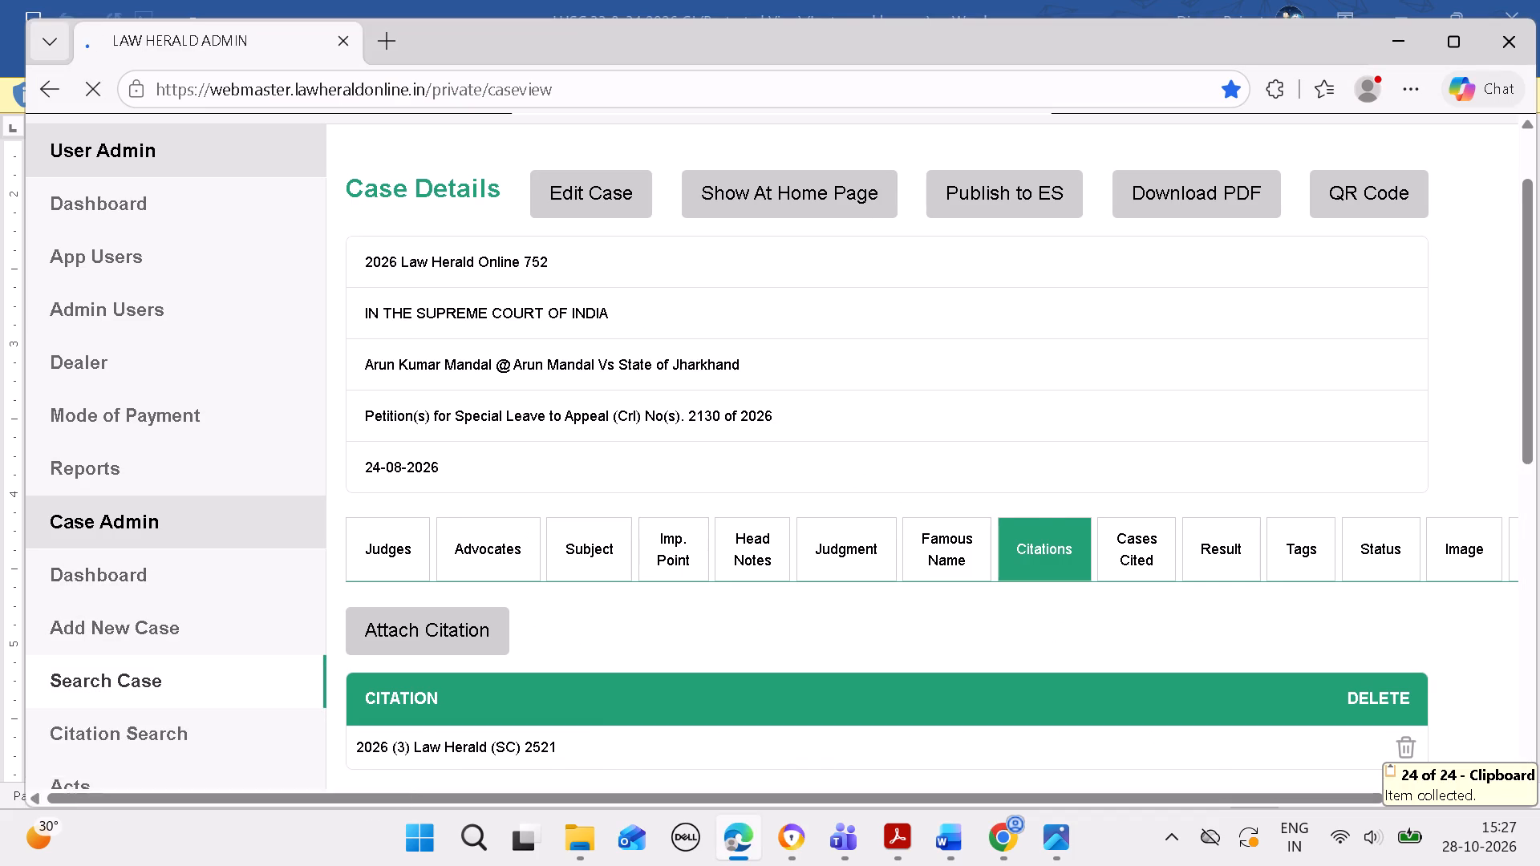
# Search cases by number 2400 and year 2014, and open the Supreme Court record with State of Himachal Pradesh as petitioner.
pyautogui.click(468, 312)
pyautogui.hotkey('ctrl', 'v')
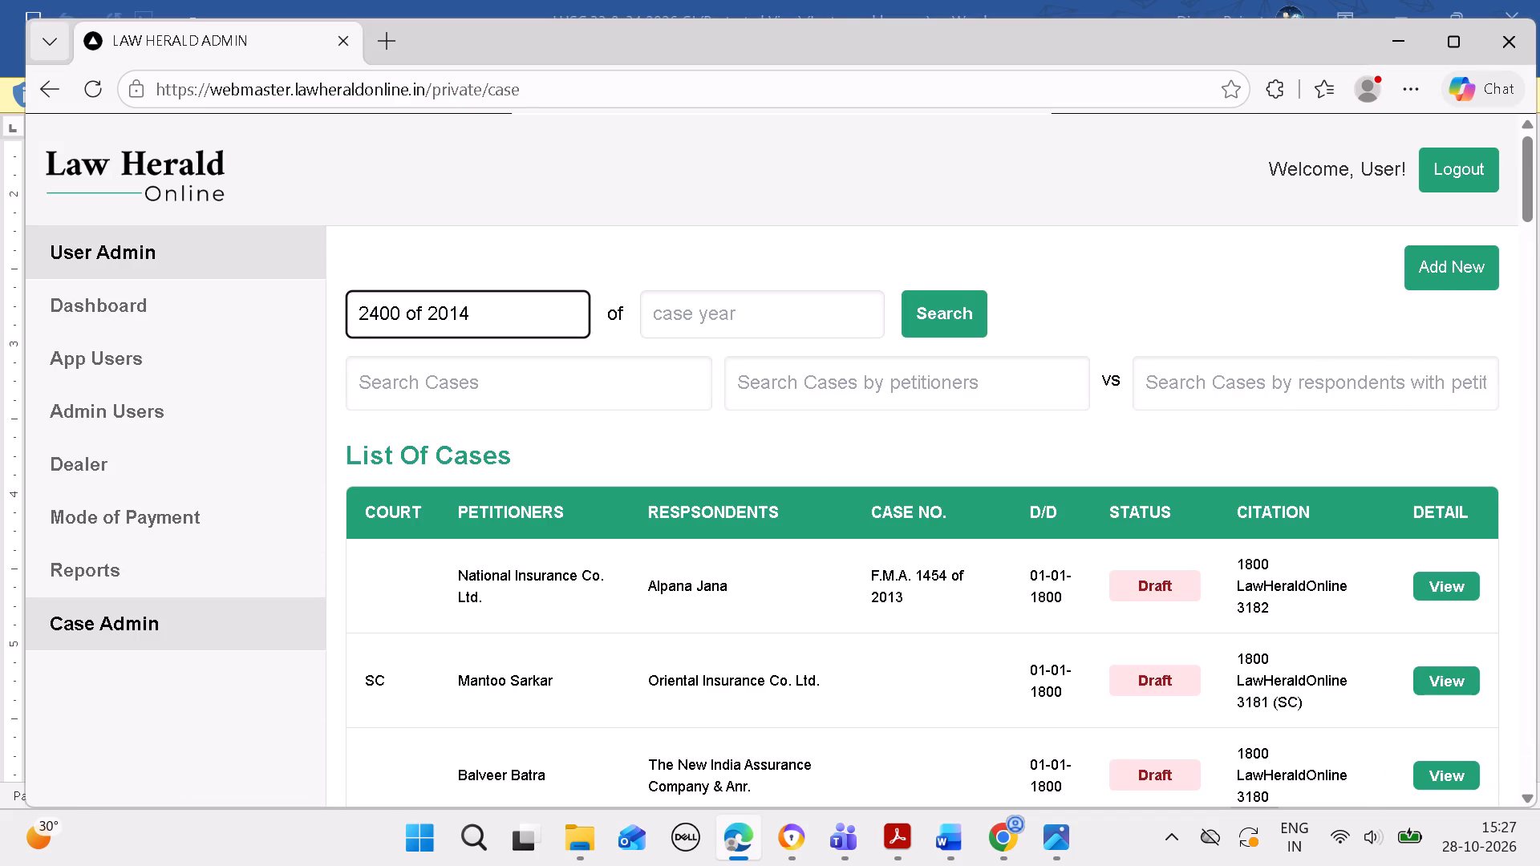
pyautogui.click(691, 307)
pyautogui.hotkey('ctrl', 'v')
pyautogui.click(718, 328)
pyautogui.click(726, 333)
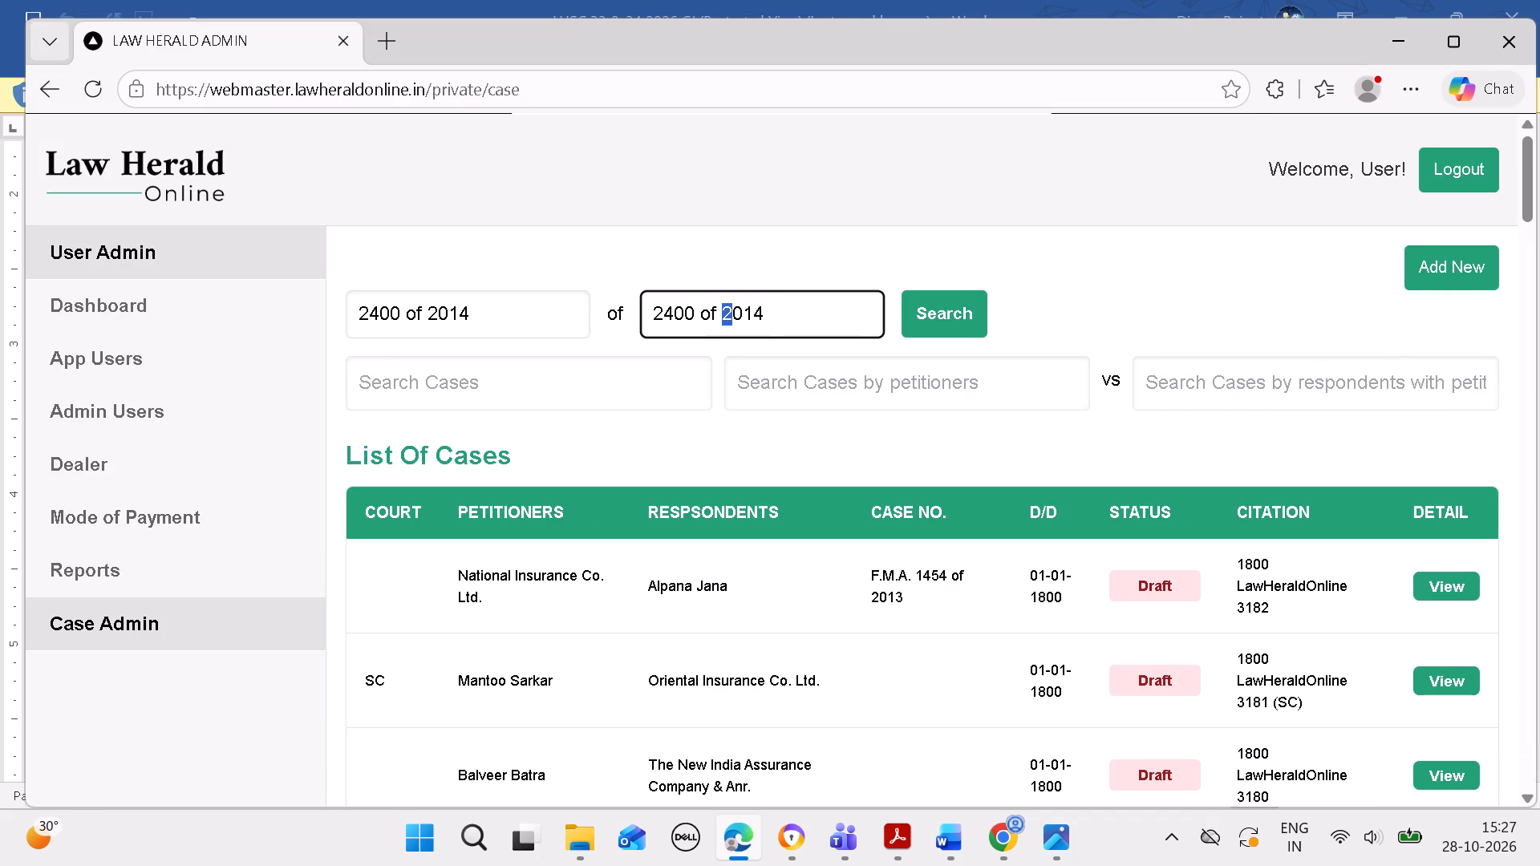
pyautogui.click(723, 333)
pyautogui.press('BackSpace')
pyautogui.press('BackSpace')
pyautogui.press('BackSpace')
pyautogui.press('BackSpace')
pyautogui.press('BackSpace')
pyautogui.press('BackSpace')
pyautogui.press('BackSpace')
pyautogui.press('BackSpace')
pyautogui.press('BackSpace')
pyautogui.press('BackSpace')
pyautogui.press('BackSpace')
pyautogui.press('BackSpace')
pyautogui.press('BackSpace')
pyautogui.click(523, 310)
pyautogui.press('BackSpace')
pyautogui.press('BackSpace')
pyautogui.press('BackSpace')
pyautogui.press('BackSpace')
pyautogui.press('BackSpace')
pyautogui.press('BackSpace')
pyautogui.press('BackSpace')
pyautogui.press('BackSpace')
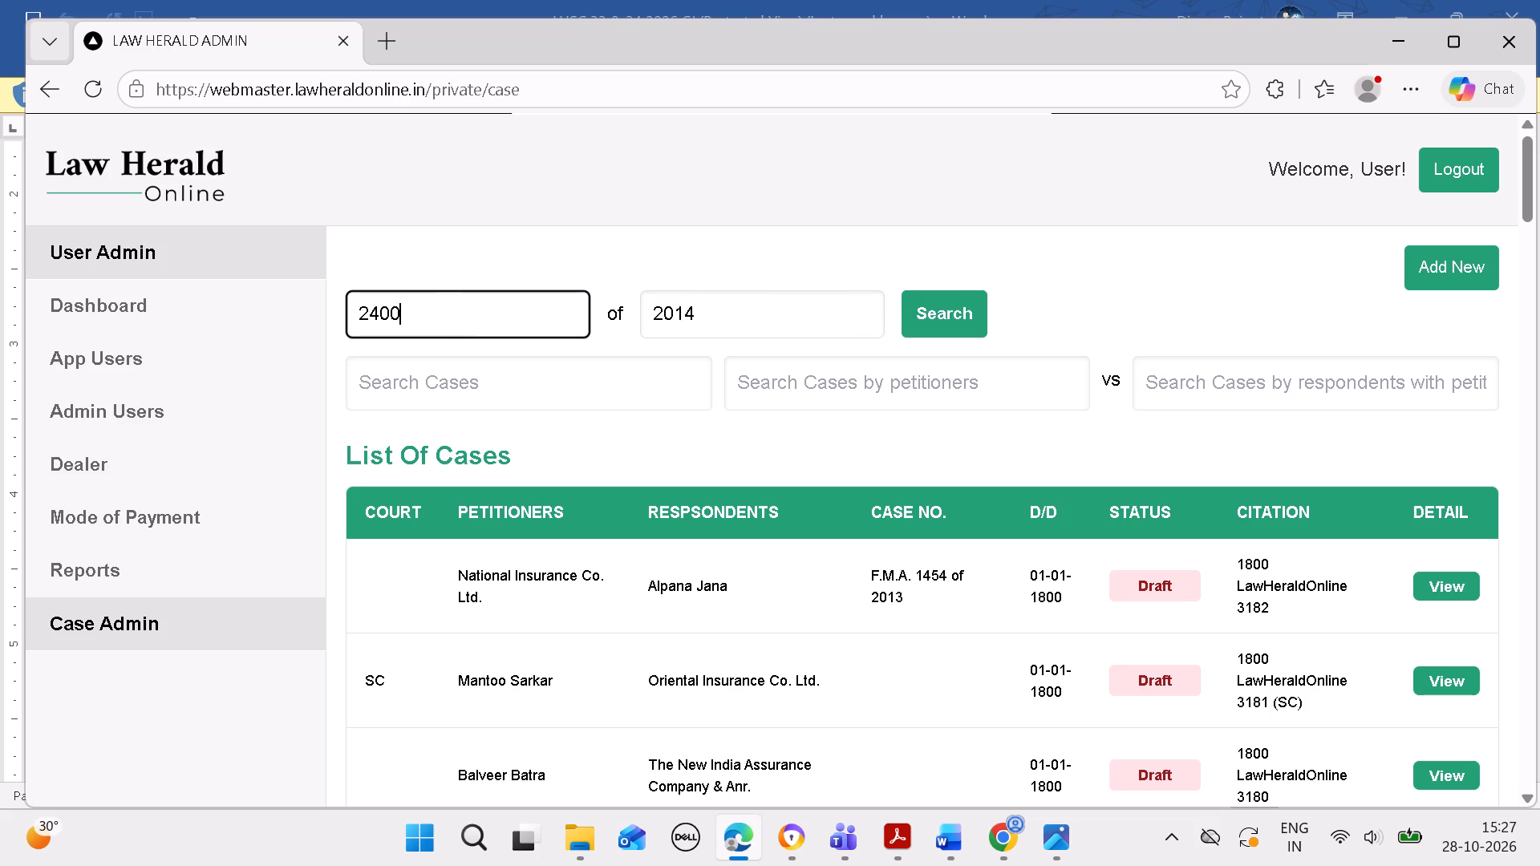
pyautogui.click(946, 318)
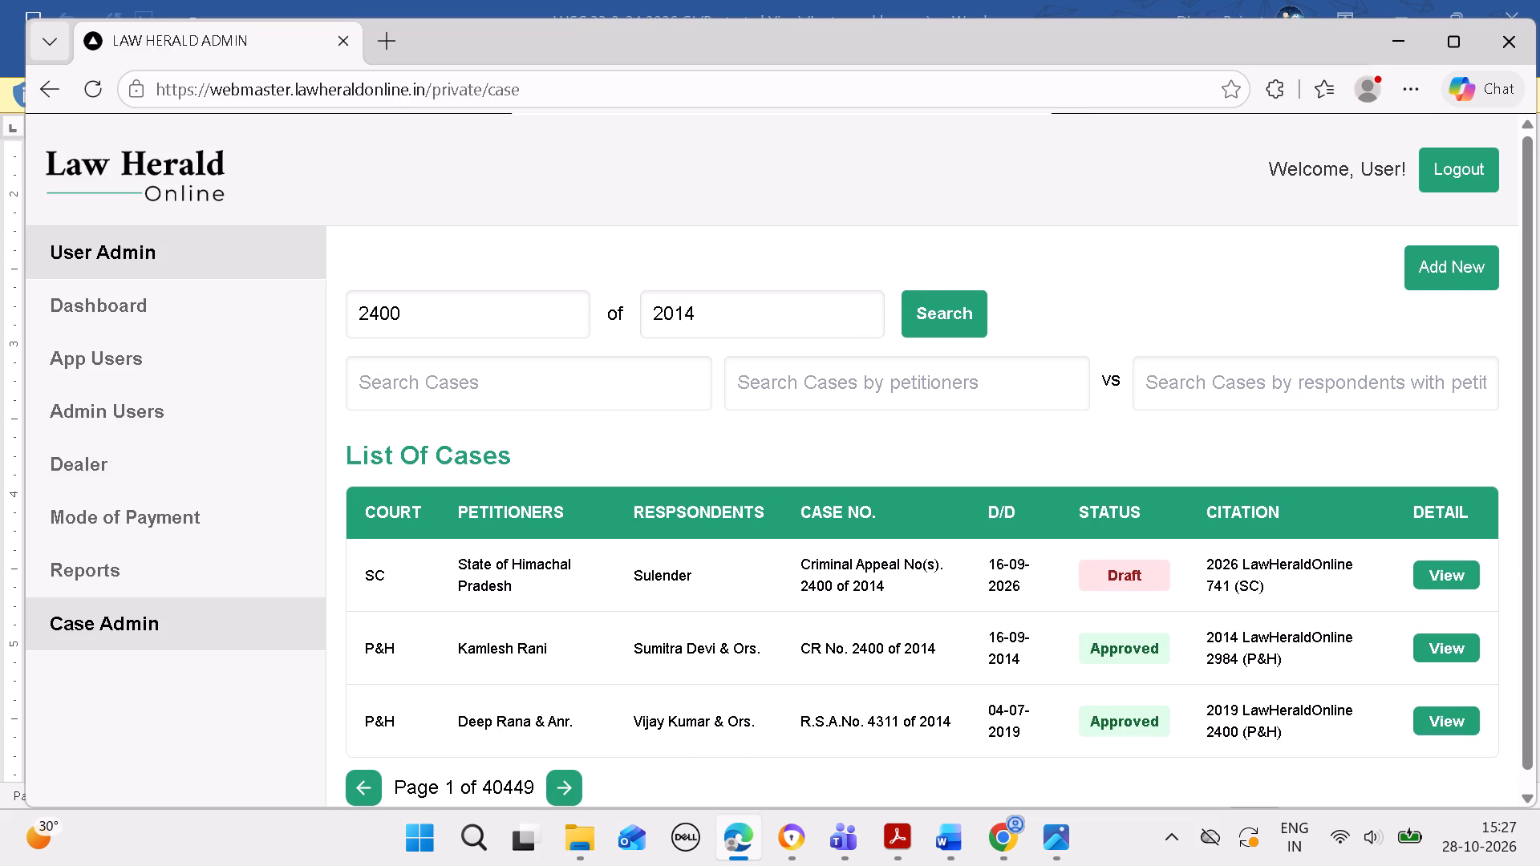
pyautogui.click(1462, 573)
pyautogui.scroll(-2, 1173, 523)
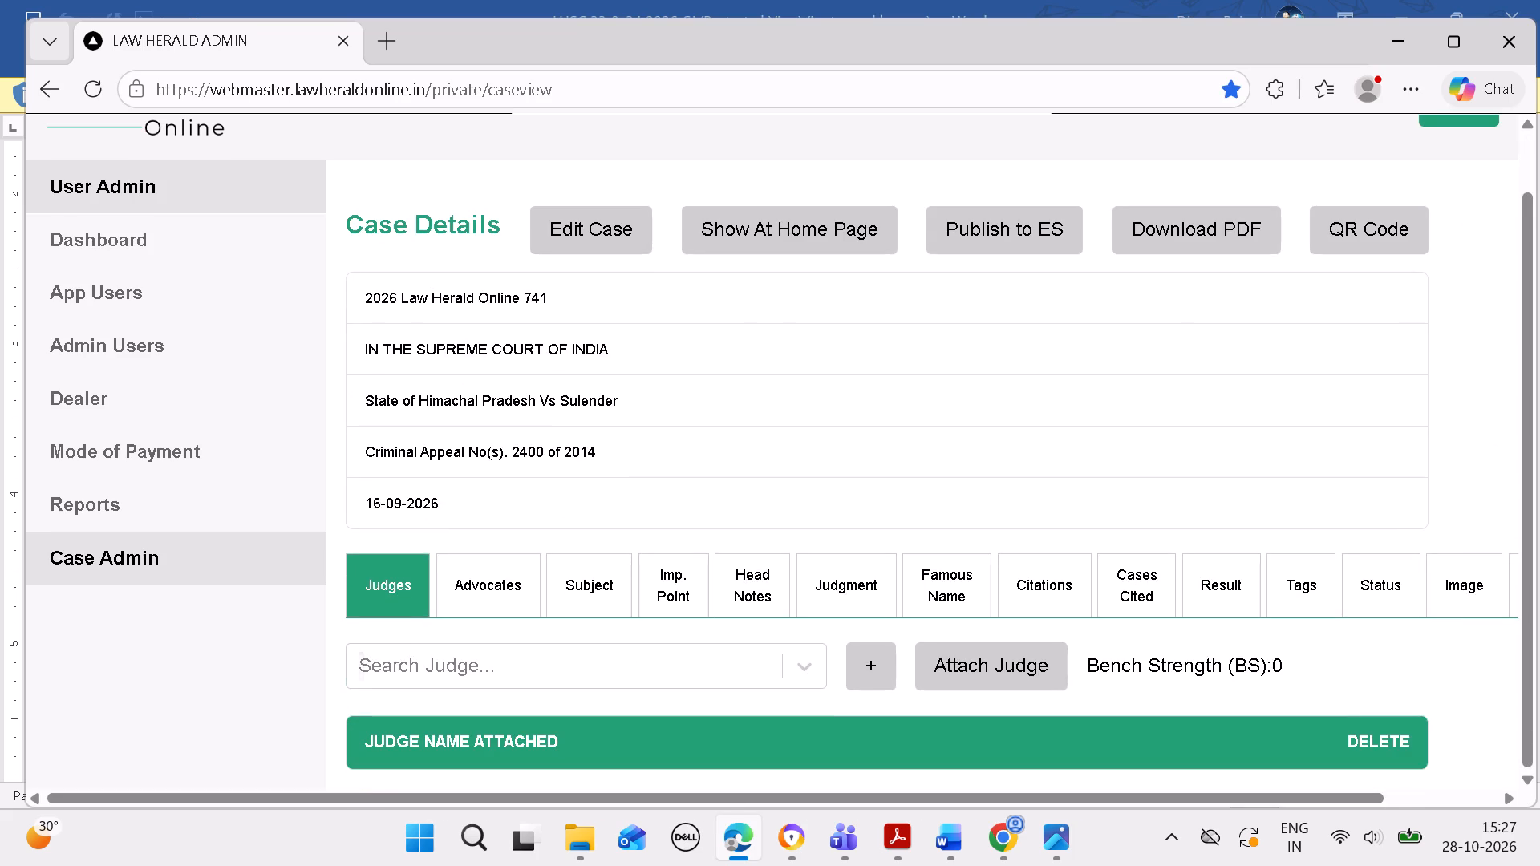
# Copy the first judge's name, Augustine George Masih, from the Word judgment and attach that judge to the case record in Edge.
pyautogui.click(961, 833)
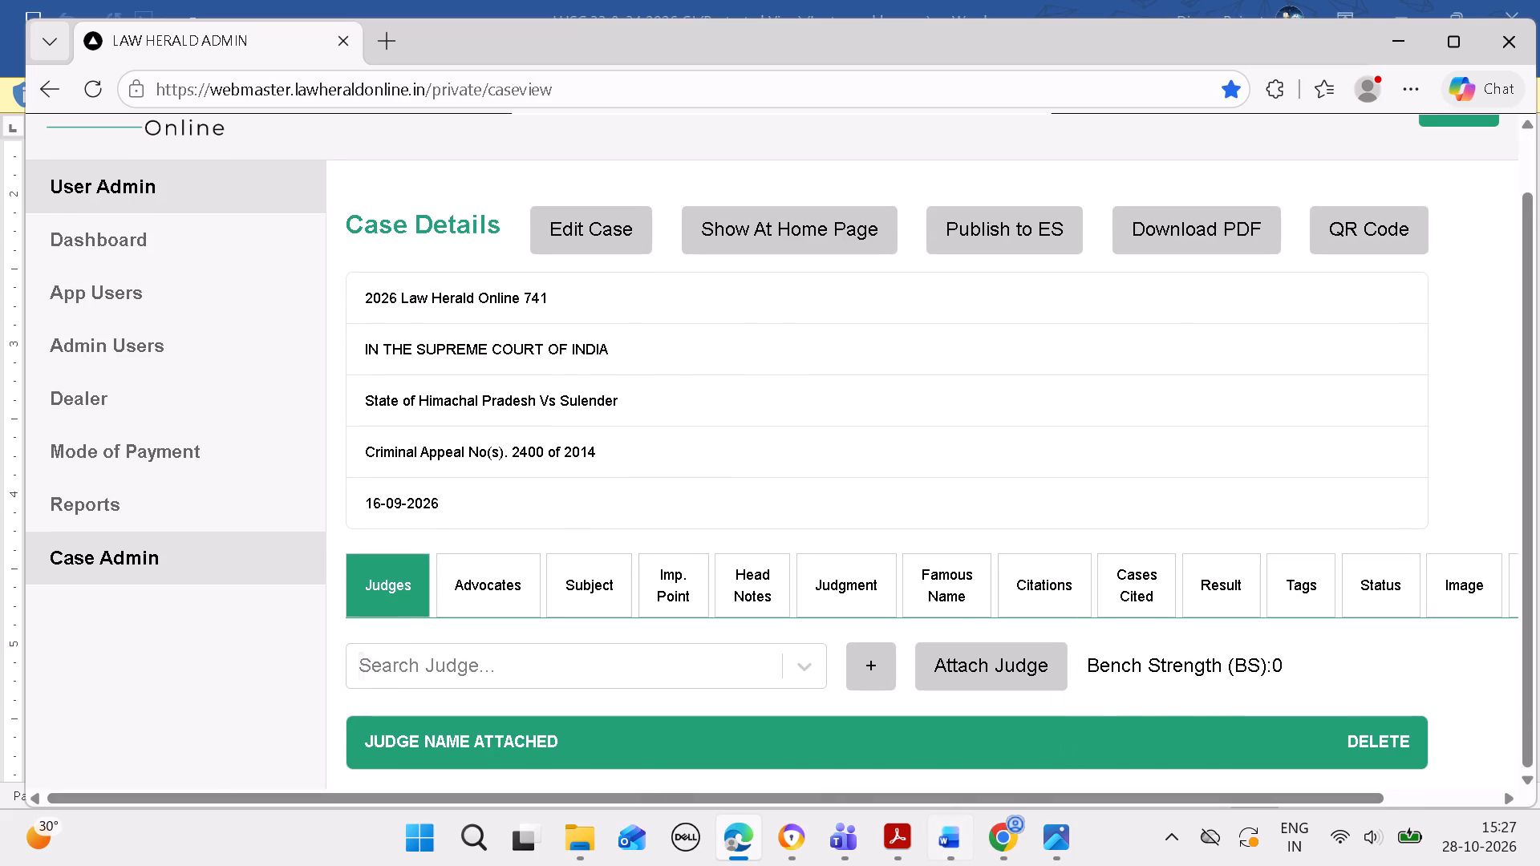
pyautogui.click(957, 837)
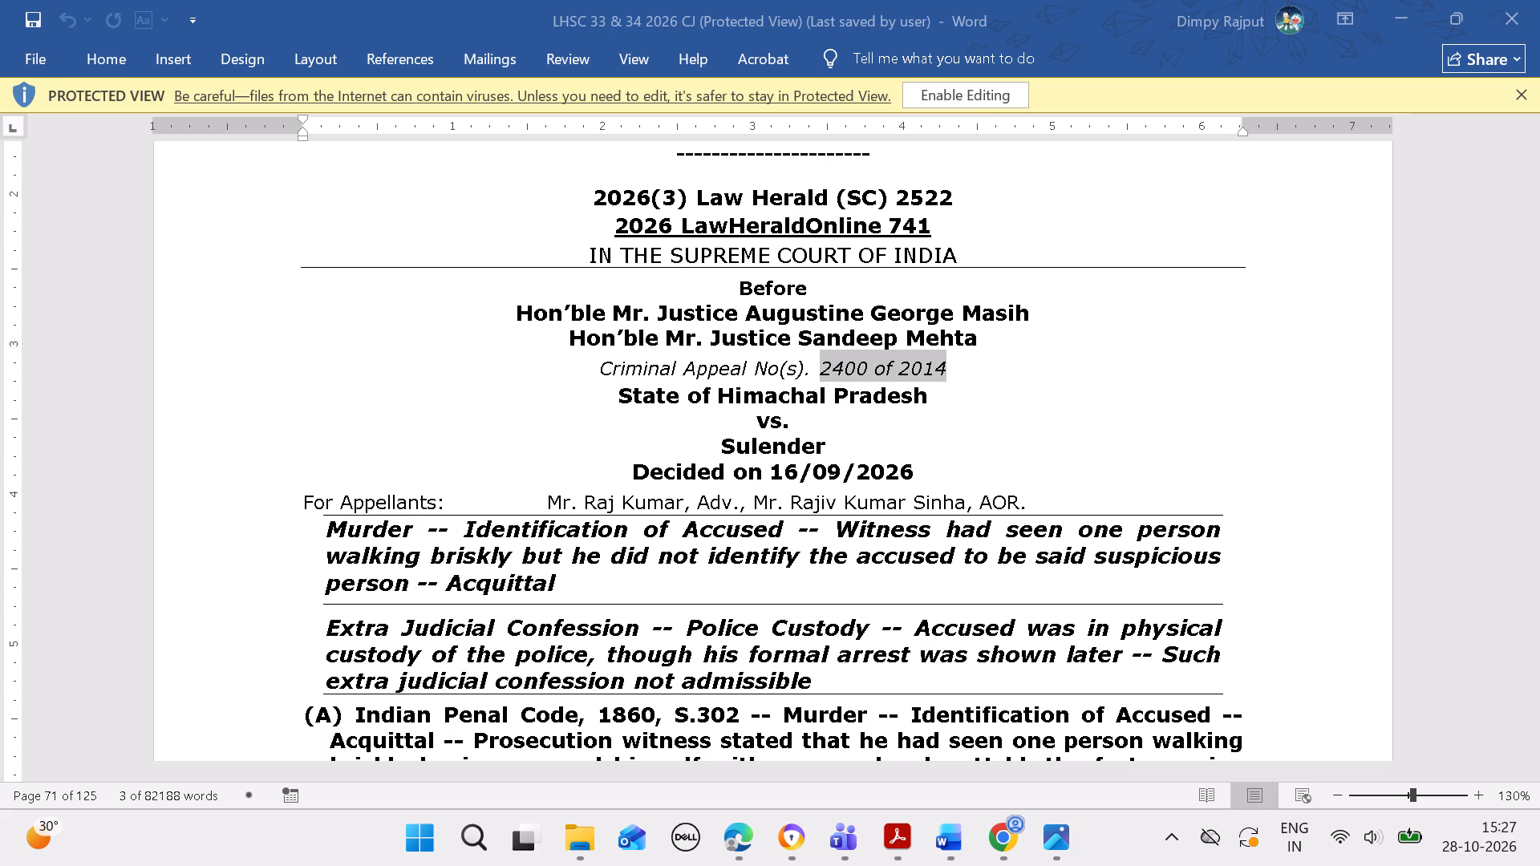
pyautogui.moveTo(739, 310); pyautogui.dragTo(813, 308)
pyautogui.moveTo(813, 308); pyautogui.dragTo(821, 308)
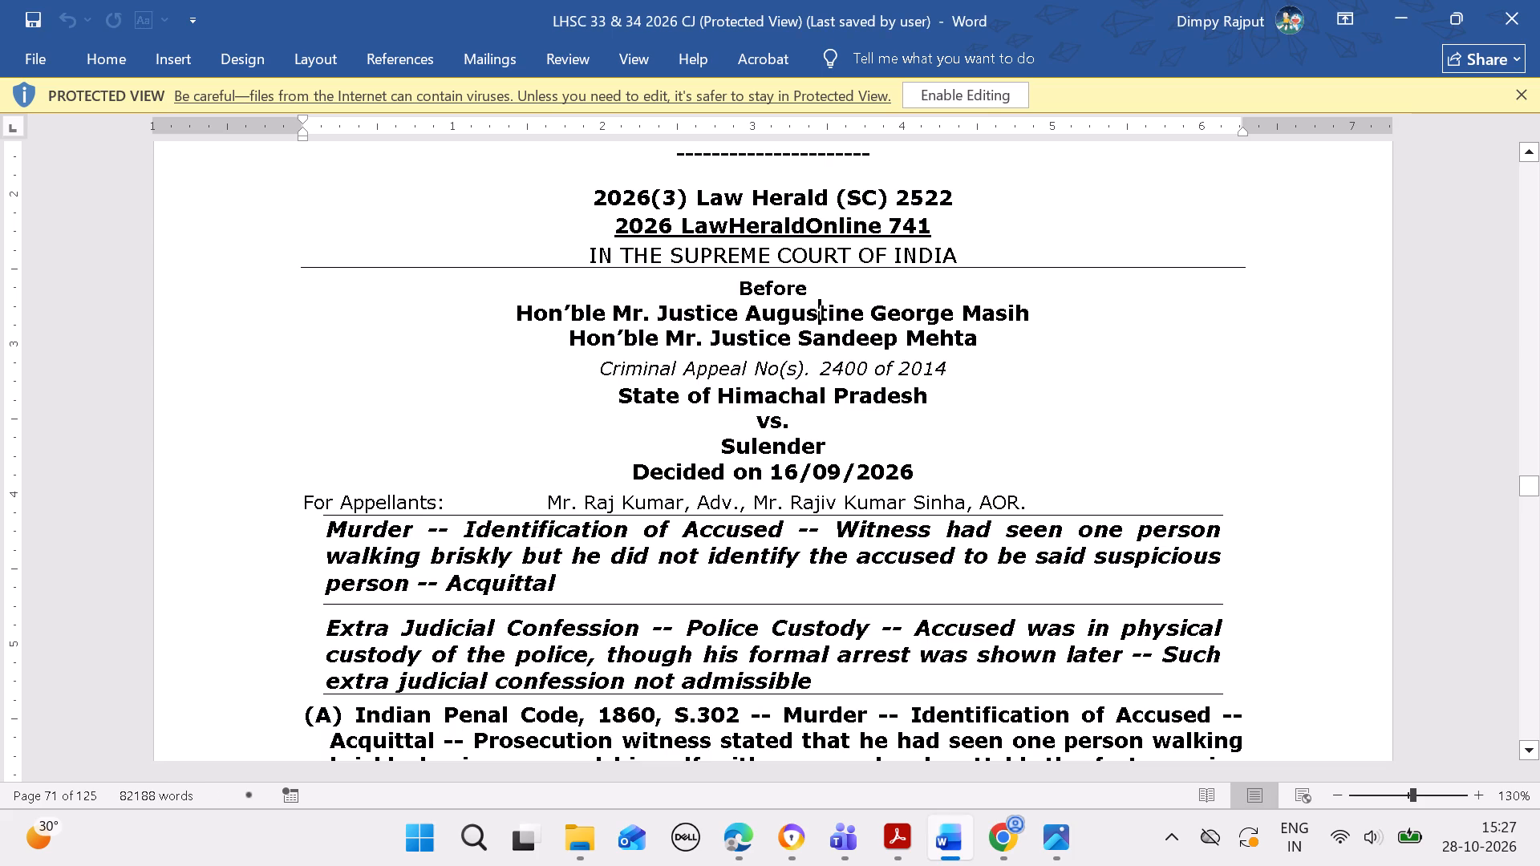
pyautogui.moveTo(744, 310); pyautogui.dragTo(950, 311)
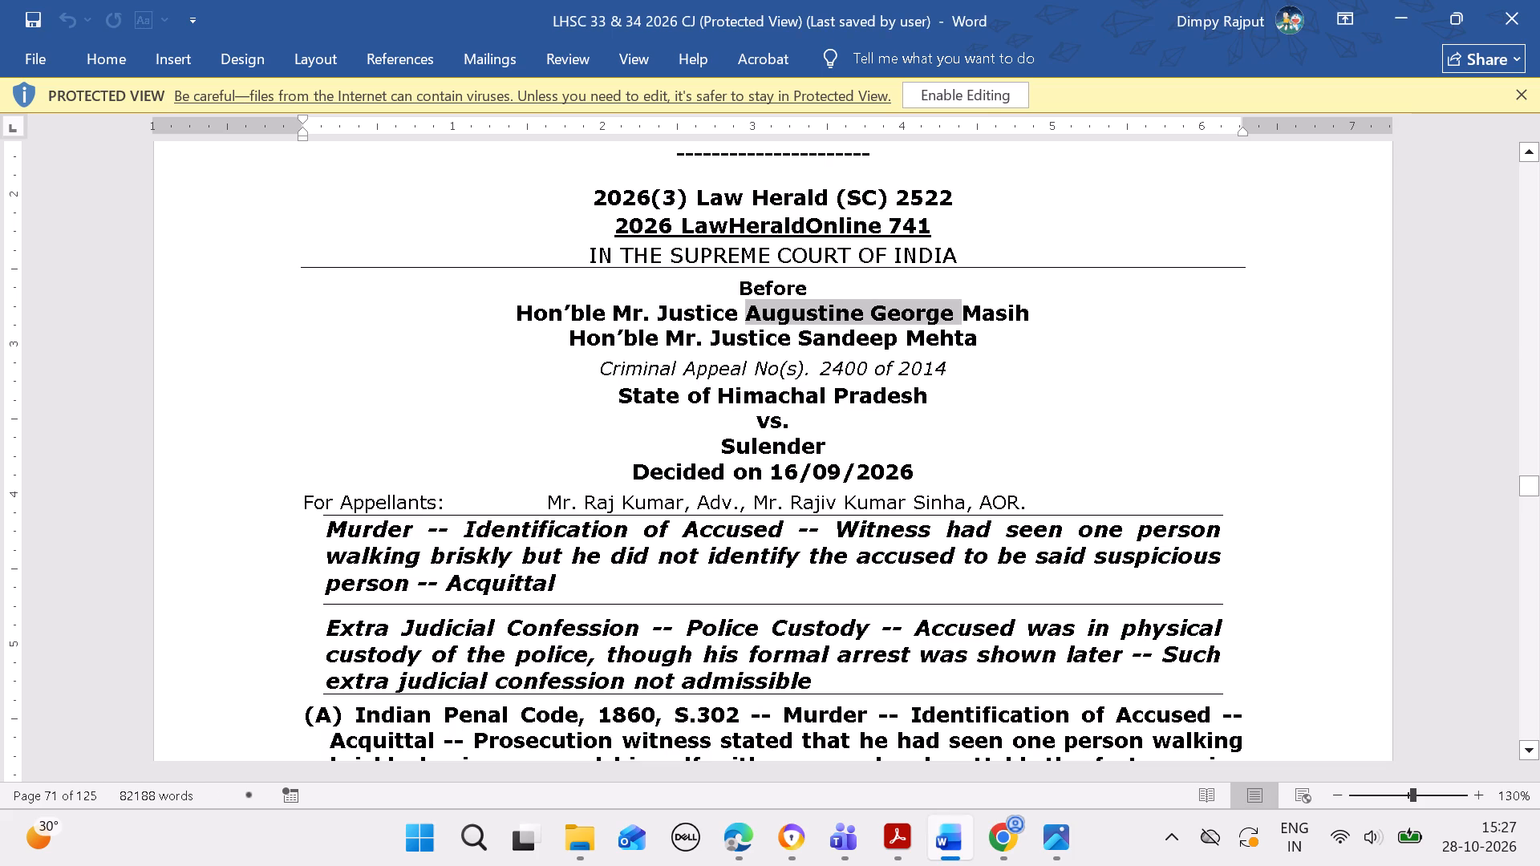
pyautogui.moveTo(950, 311); pyautogui.dragTo(995, 318)
pyautogui.hotkey('ctrl', 'c')
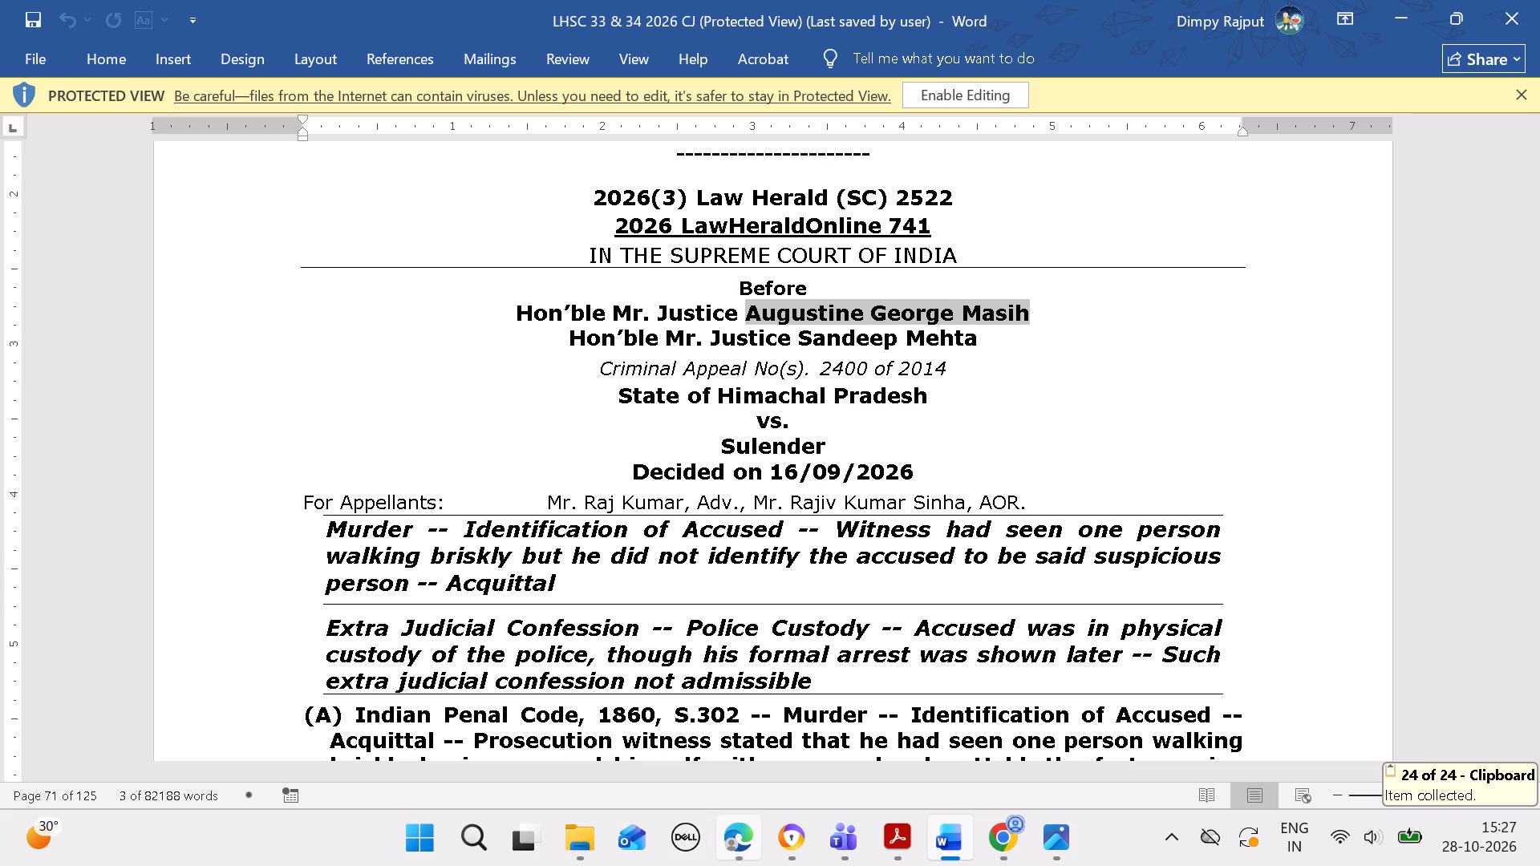
pyautogui.keyDown('ctrl'); pyautogui.click(741, 853); pyautogui.keyUp('ctrl')
pyautogui.keyDown('ctrl'); pyautogui.click(730, 833); pyautogui.keyUp('ctrl')
pyautogui.click(731, 843)
pyautogui.click(550, 670)
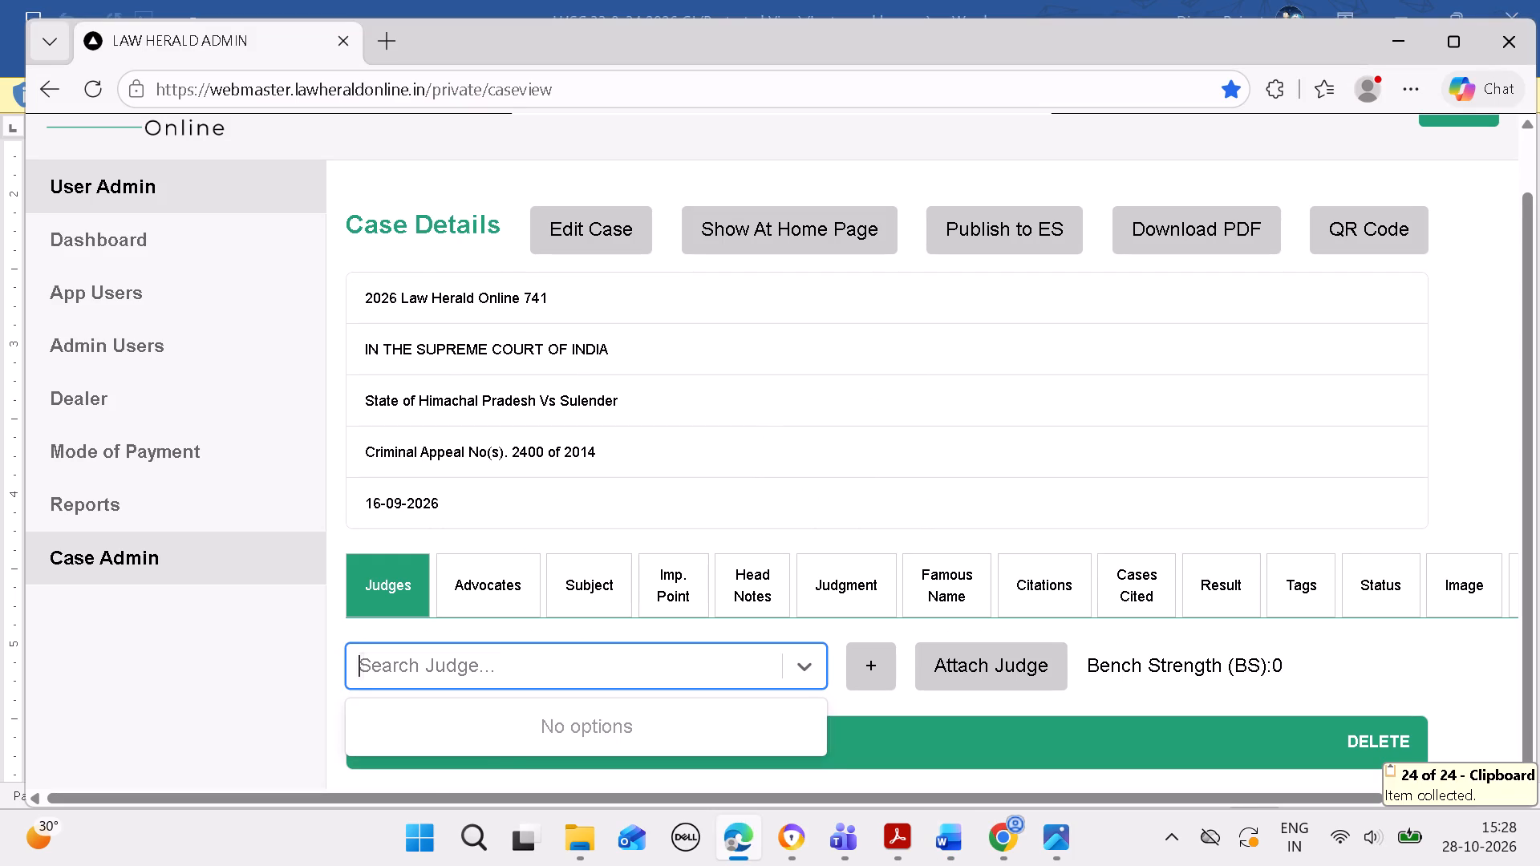
pyautogui.hotkey('ctrl', 'v')
pyautogui.click(610, 706)
pyautogui.click(983, 657)
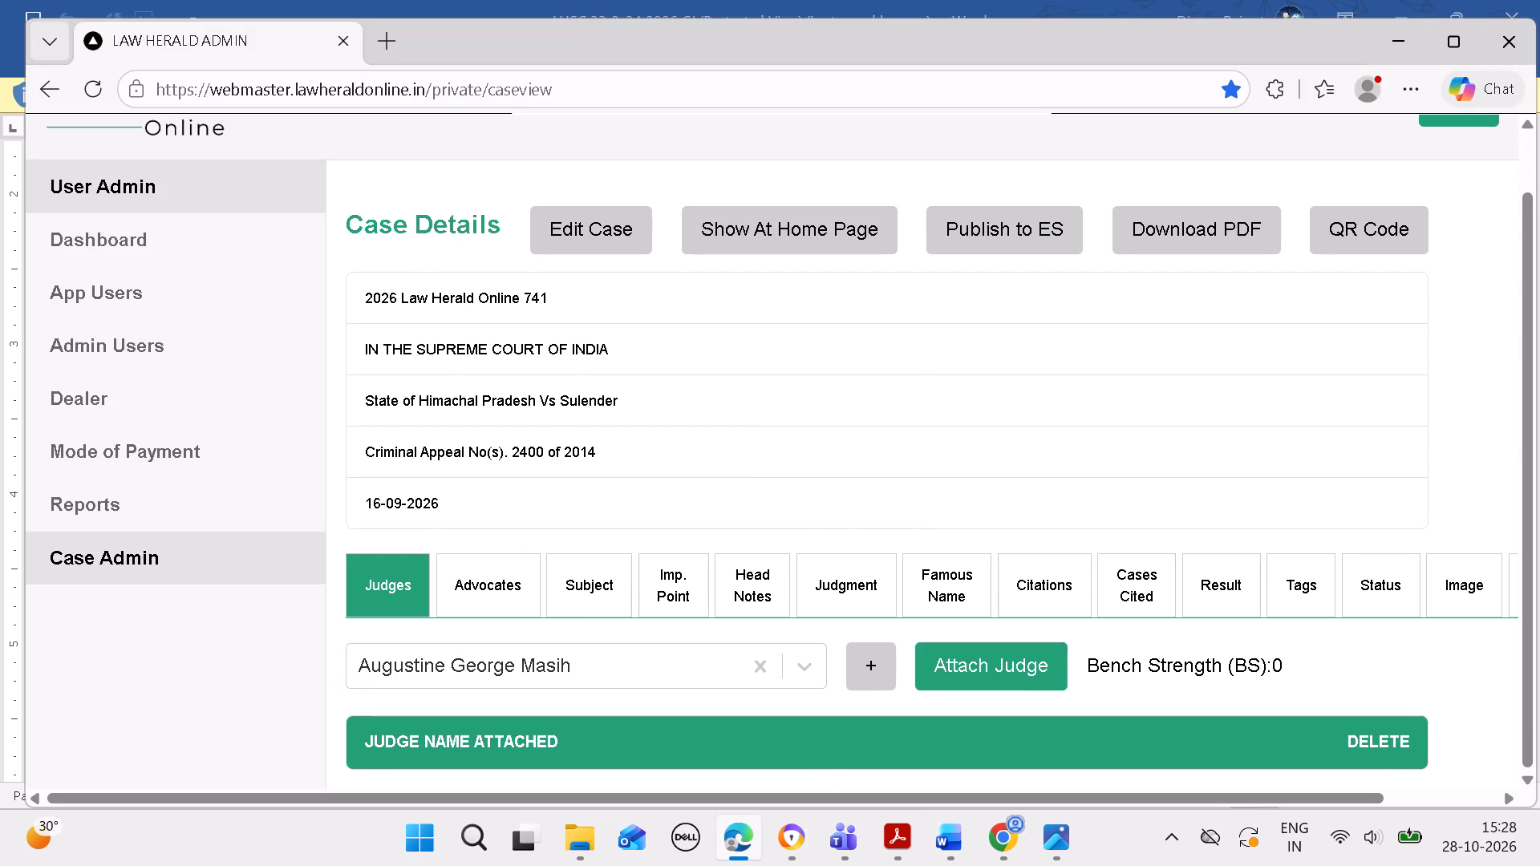
pyautogui.click(1009, 266)
pyautogui.scroll(-5, 959, 474)
# Copy the second judge's name, Sandeep Mehta, from the Word judgment and attach that judge to the case record in Edge.
pyautogui.click(947, 840)
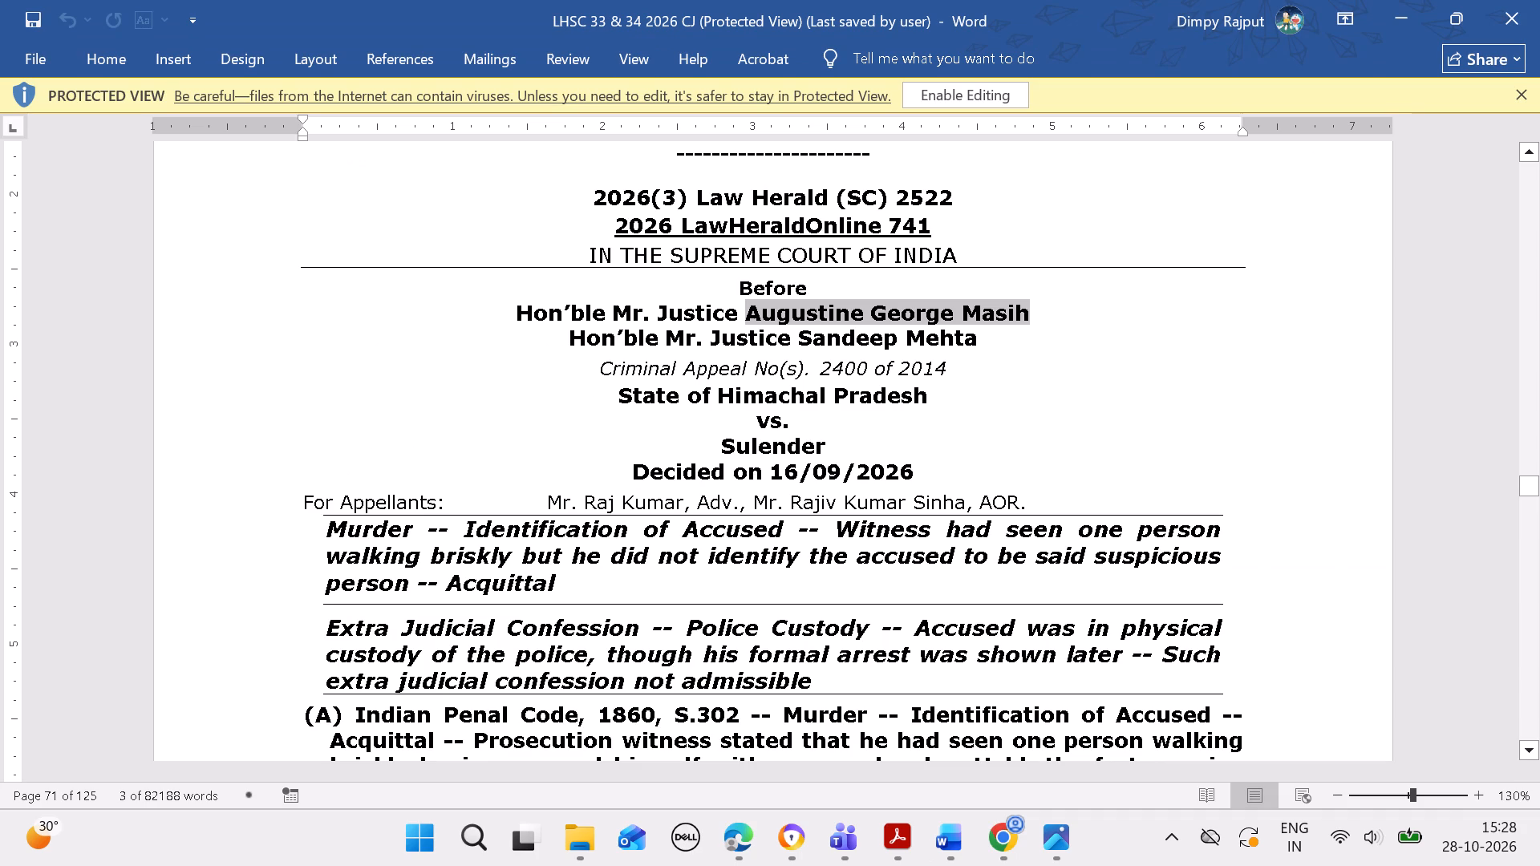
pyautogui.moveTo(800, 334); pyautogui.dragTo(931, 330)
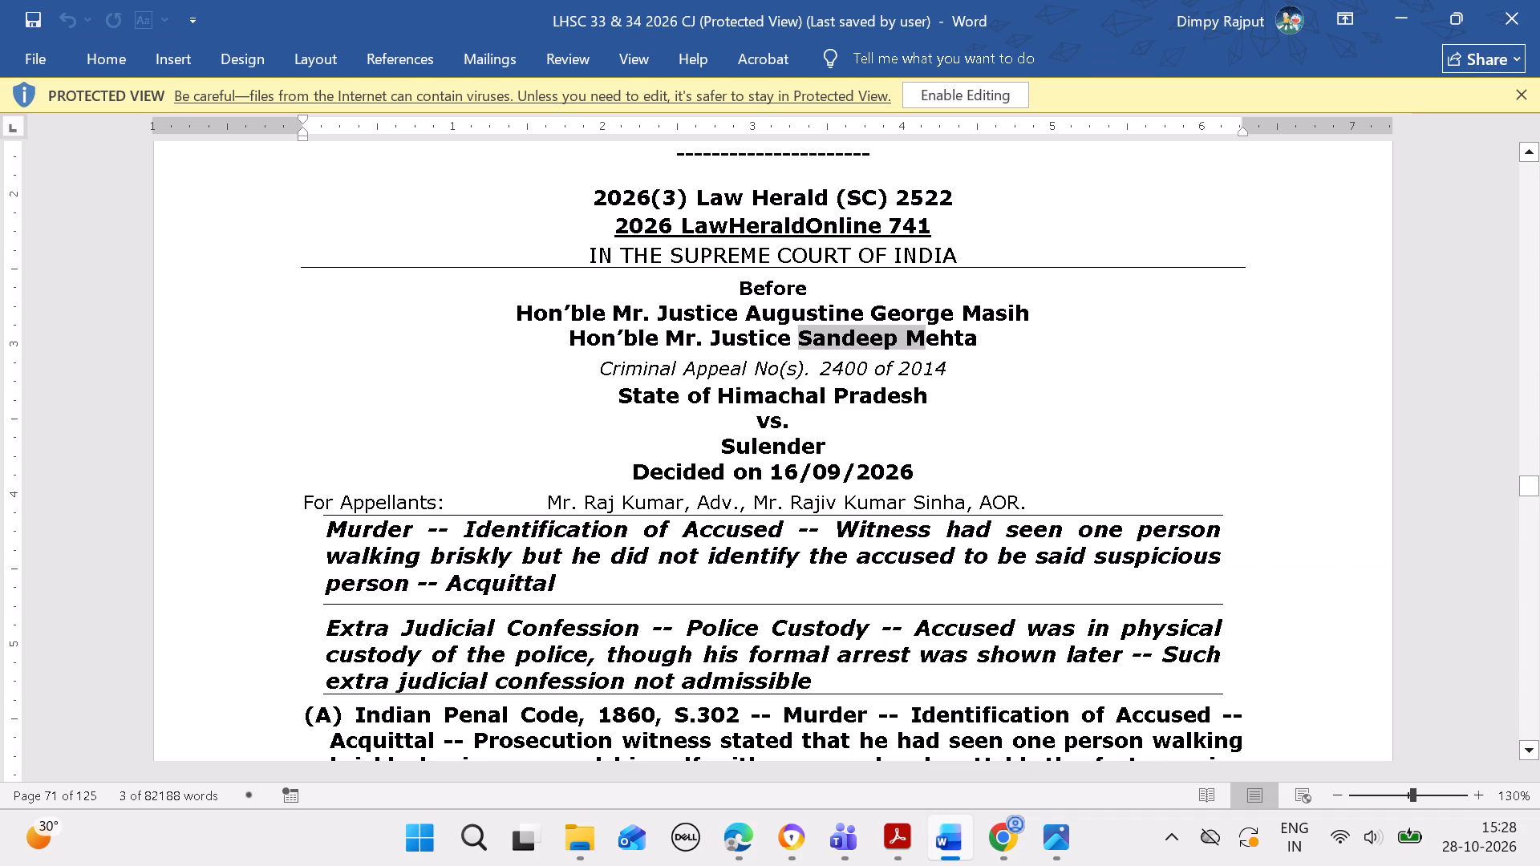
pyautogui.moveTo(931, 330); pyautogui.dragTo(958, 336)
pyautogui.hotkey('ctrl', 'c')
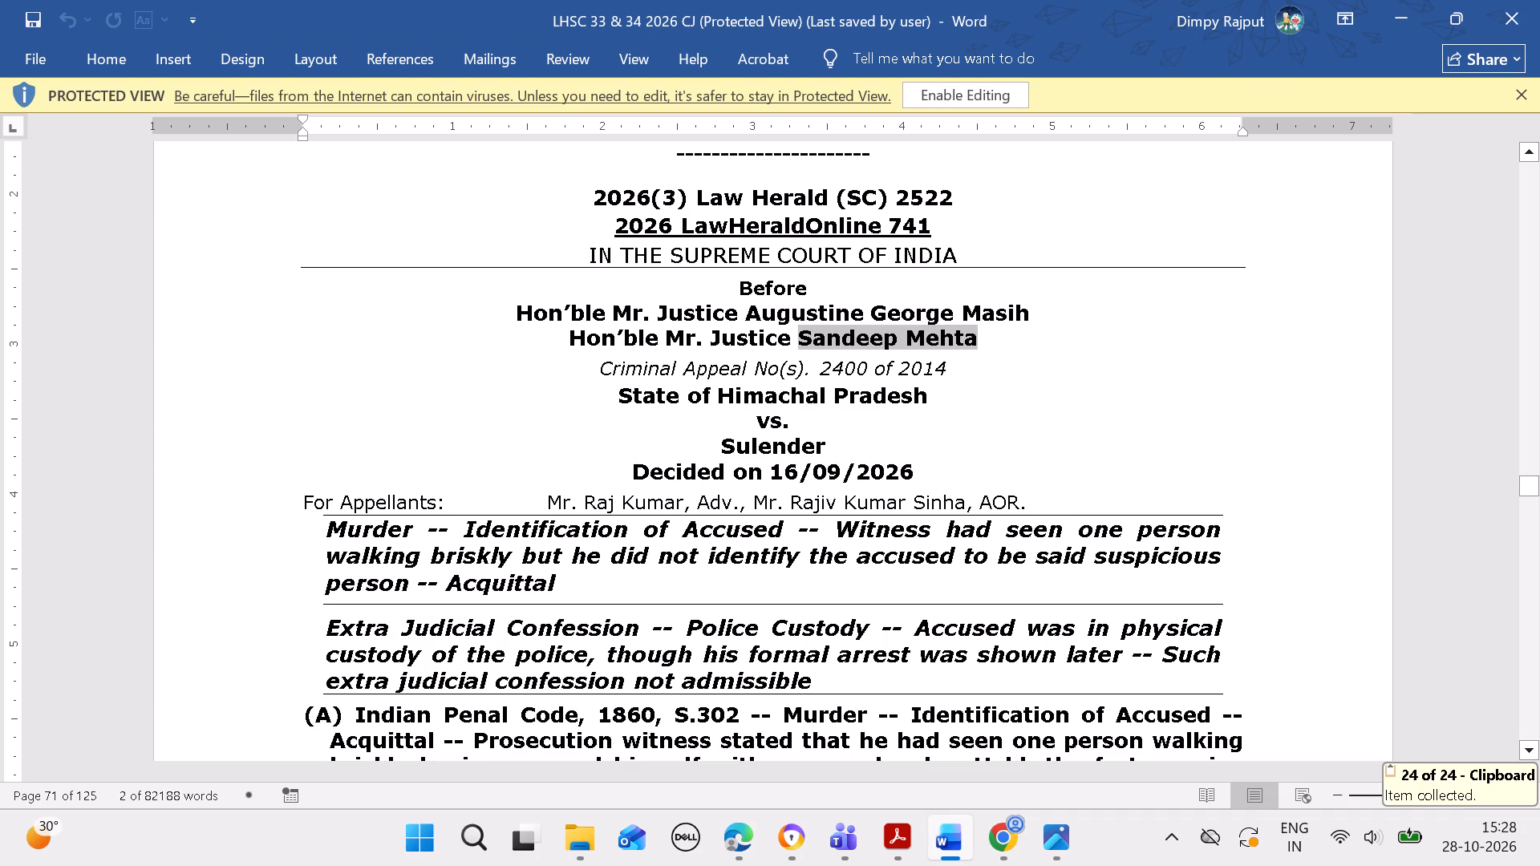
pyautogui.click(733, 830)
pyautogui.click(716, 610)
pyautogui.hotkey('ctrl', 'v')
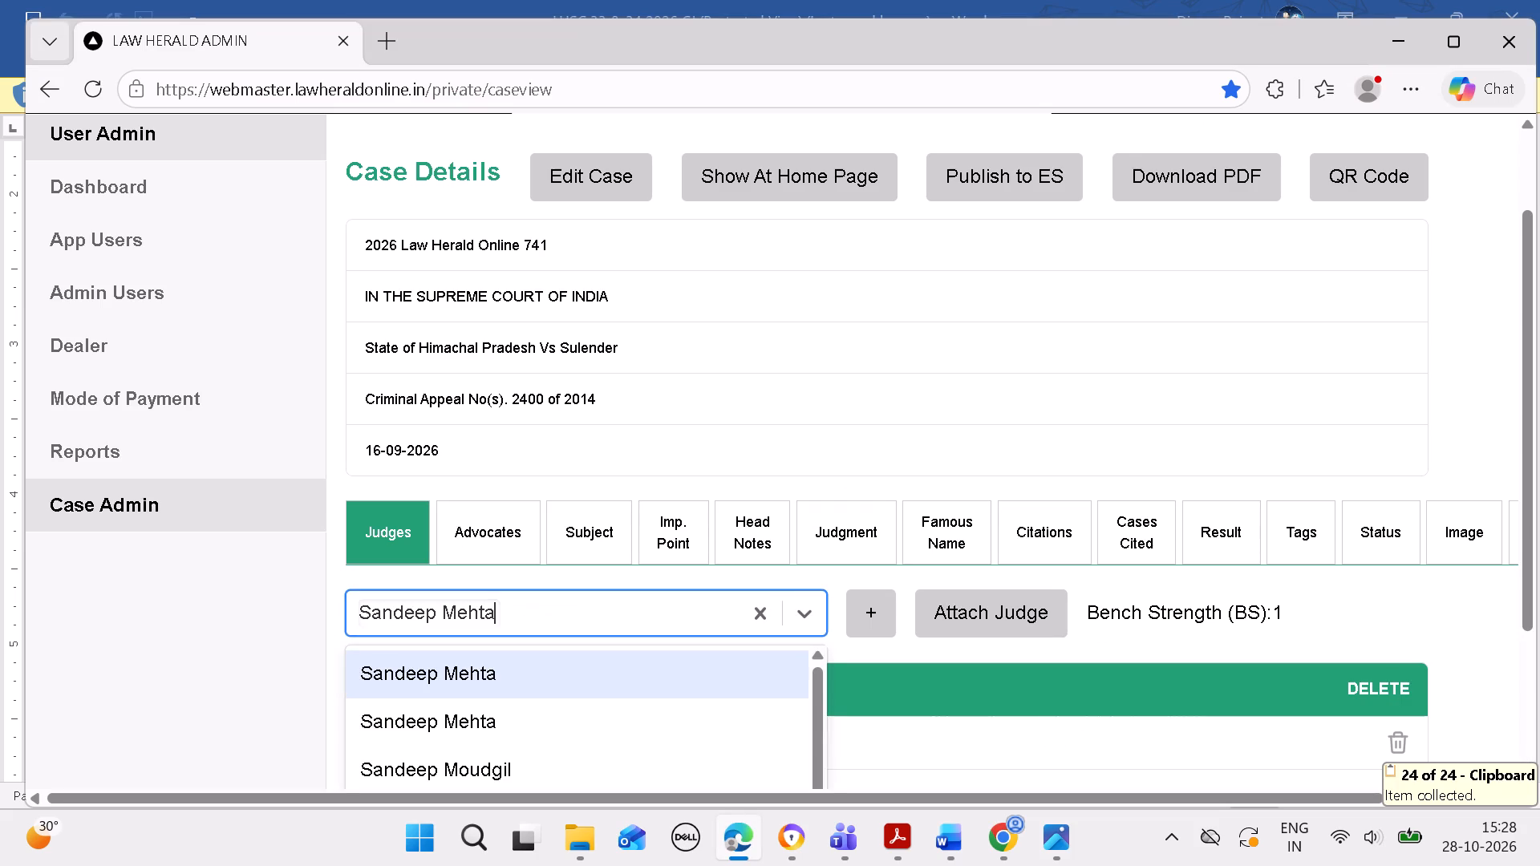
pyautogui.click(693, 658)
pyautogui.click(971, 617)
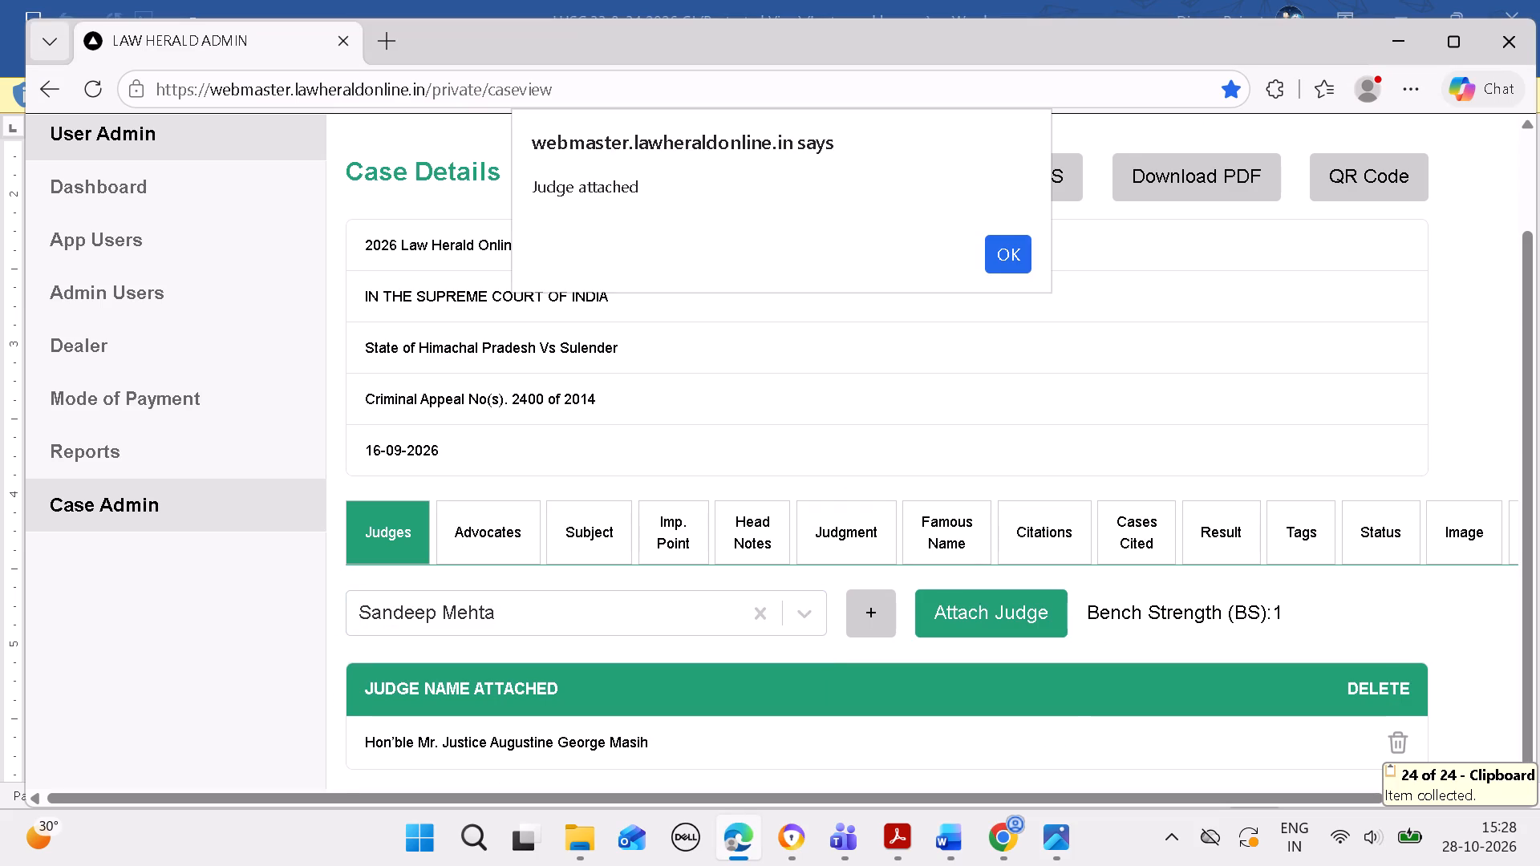
pyautogui.click(1023, 253)
pyautogui.scroll(-9, 897, 418)
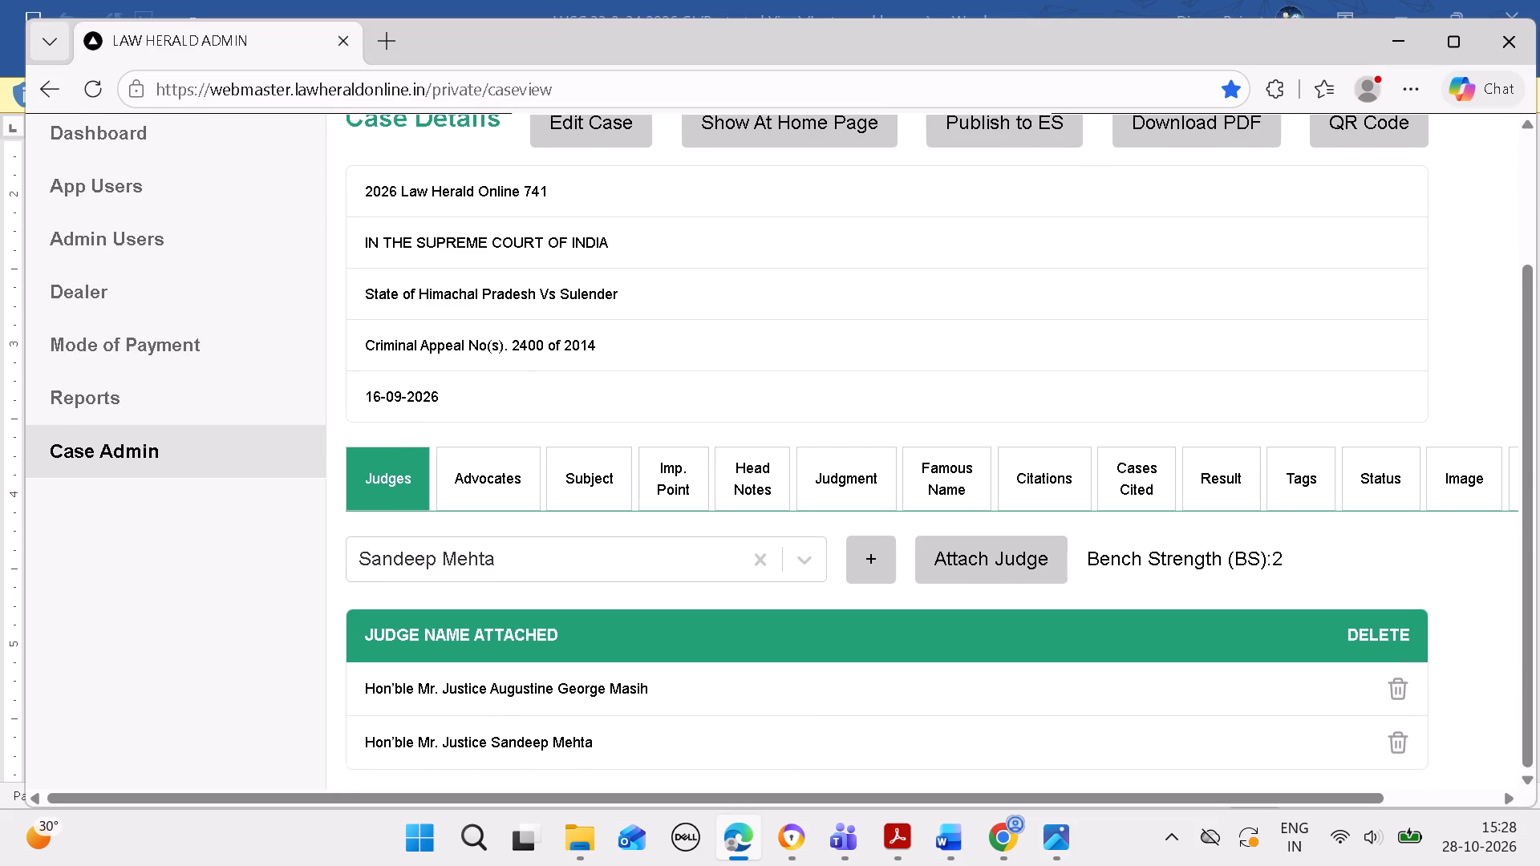
# Open the case's citations section, copy the Law Herald (SC) page number 2522 from the Word judgment heading, and return to Edge.
pyautogui.click(1048, 475)
pyautogui.scroll(-3, 1031, 519)
pyautogui.click(940, 842)
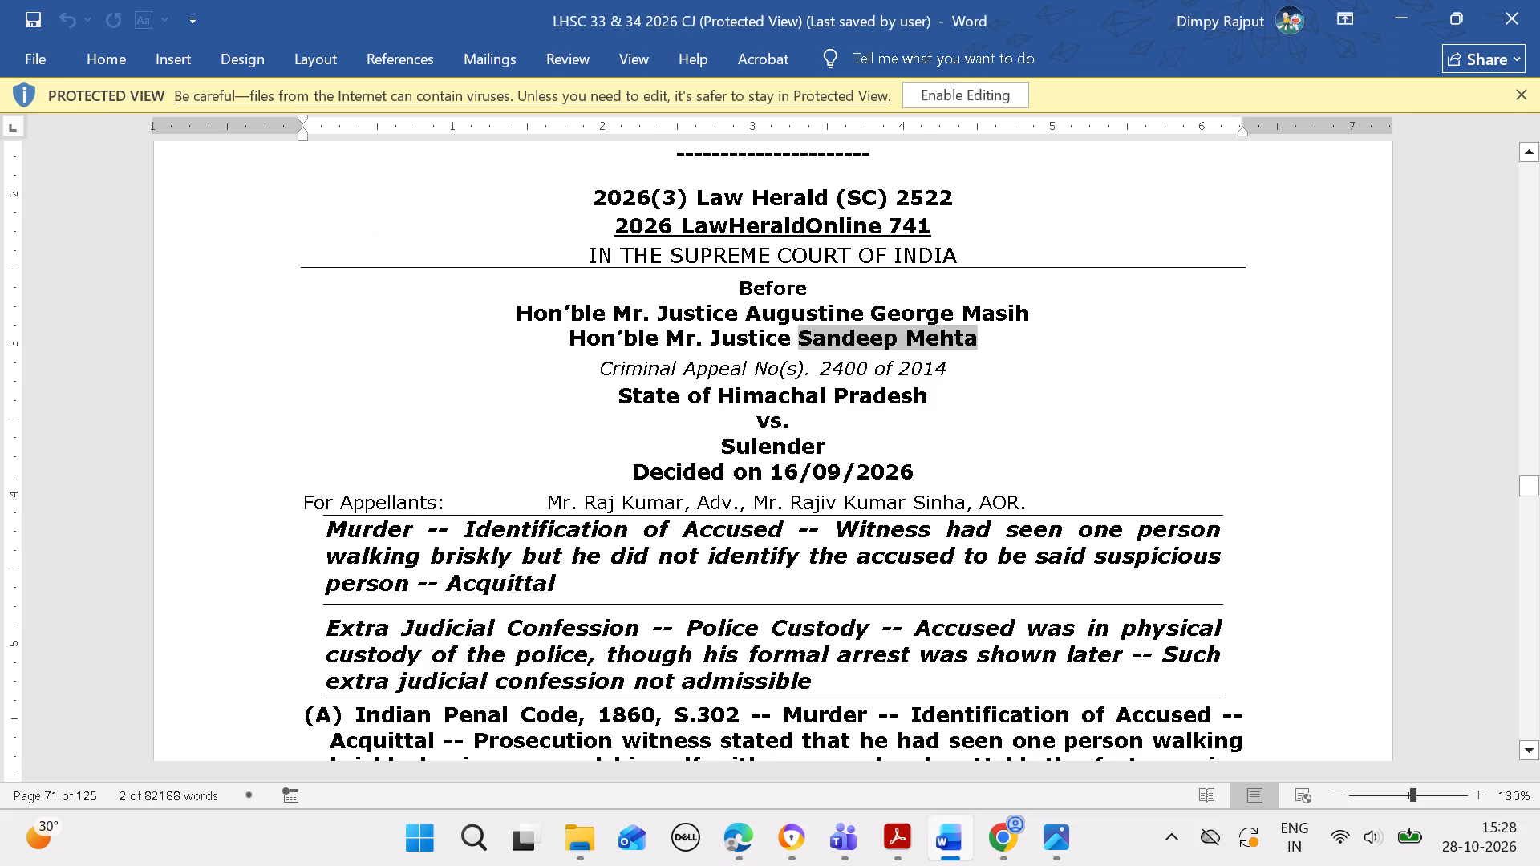
pyautogui.moveTo(902, 192); pyautogui.dragTo(946, 188)
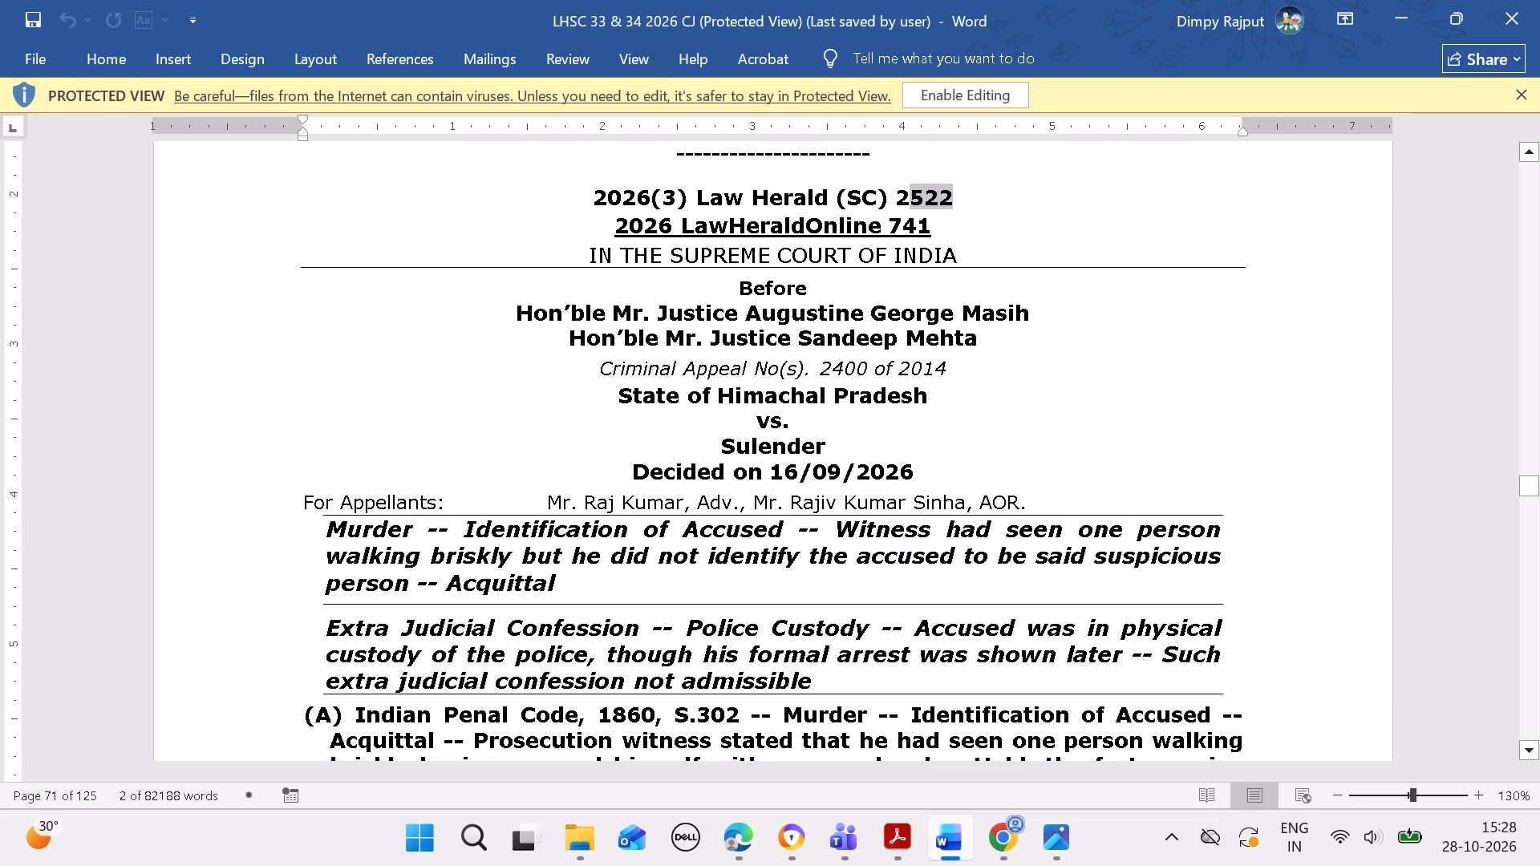
pyautogui.moveTo(899, 195); pyautogui.dragTo(950, 192)
pyautogui.hotkey('ctrl', 'c')
pyautogui.click(748, 816)
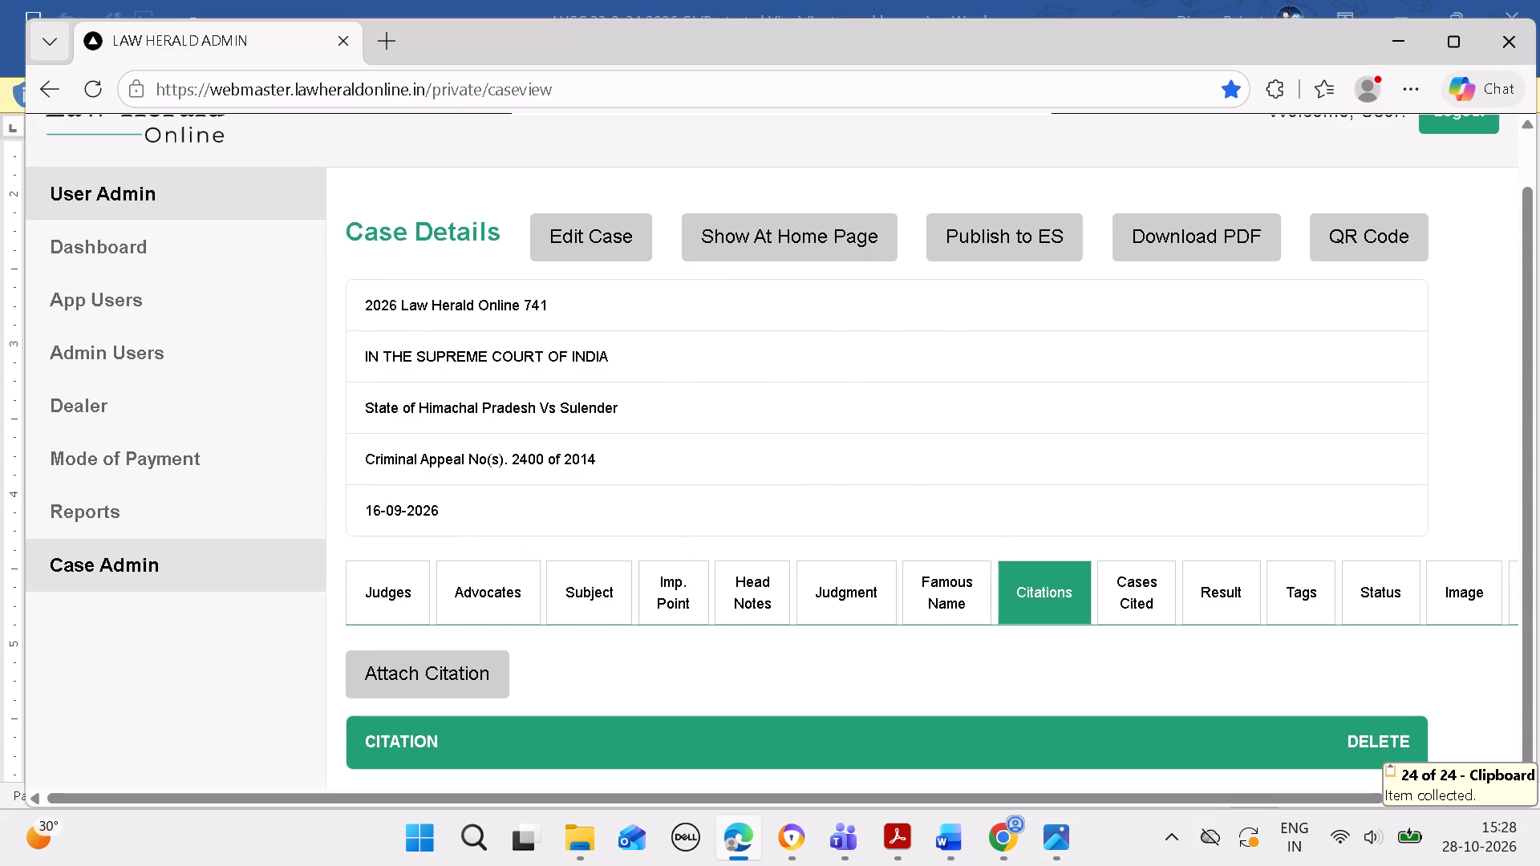
# Attach a citation to the case with book Law Herald (SC), year 2026, volume 3, page 2522 and the blank court option "( )".
pyautogui.click(505, 670)
pyautogui.moveTo(1032, 466); pyautogui.dragTo(1042, 455)
pyautogui.hotkey('ctrl', 'v')
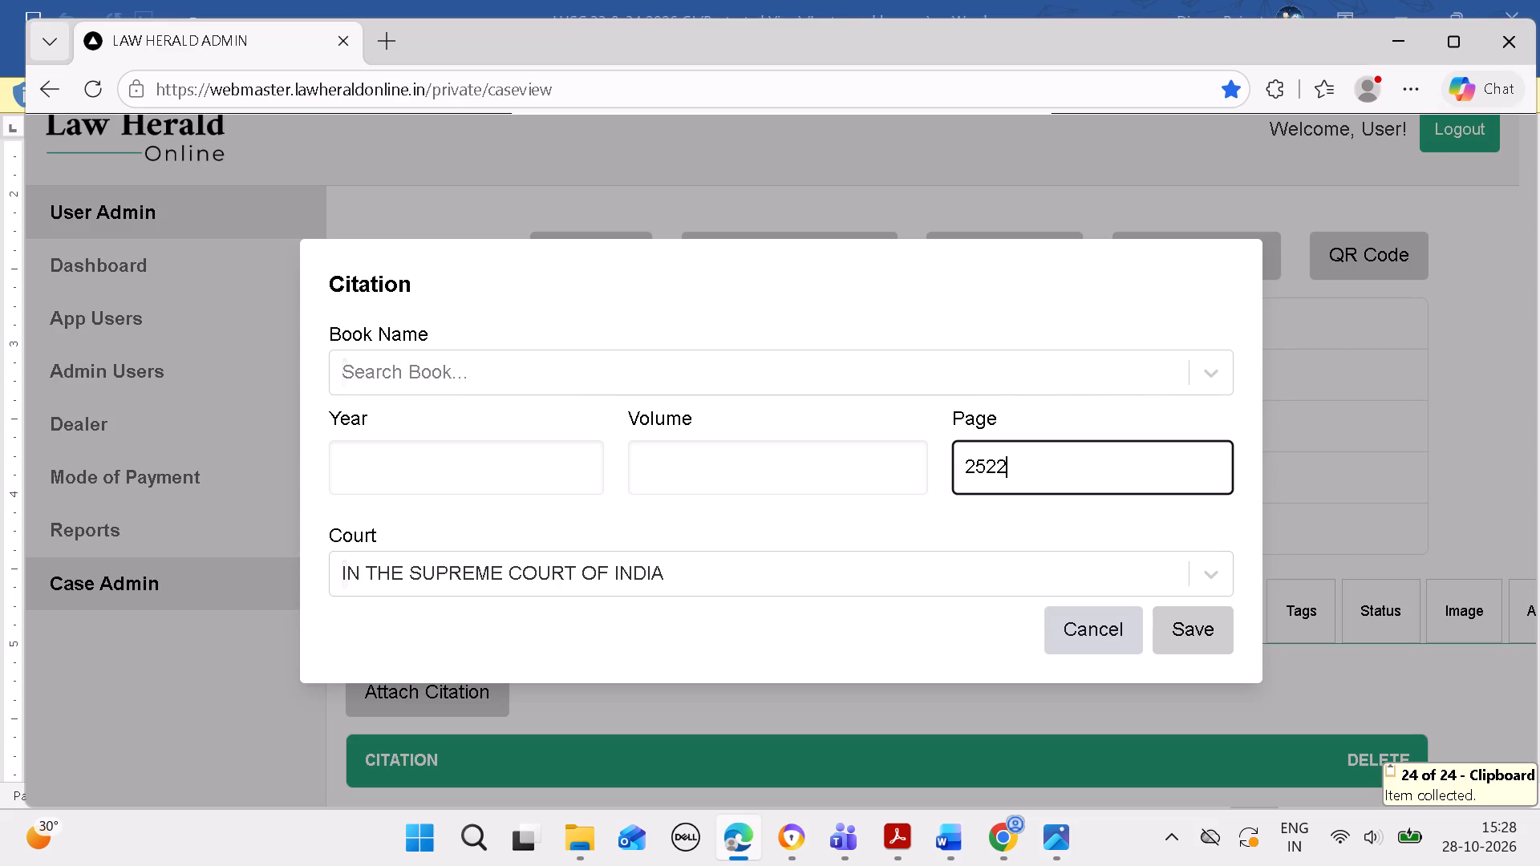
pyautogui.click(812, 458)
pyautogui.press('3')
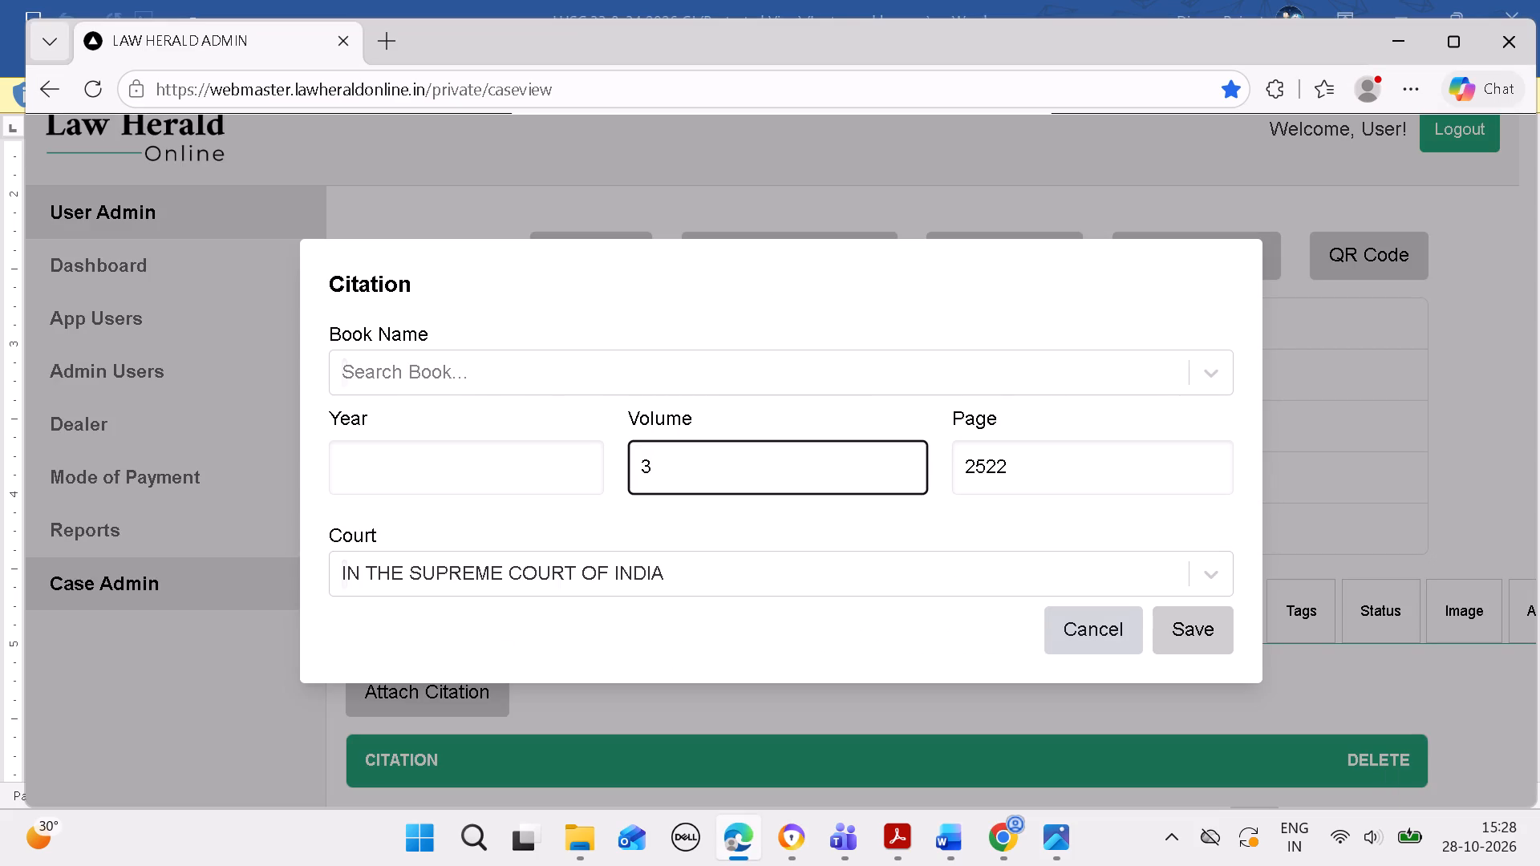
pyautogui.click(398, 478)
pyautogui.write('2026')
pyautogui.click(601, 362)
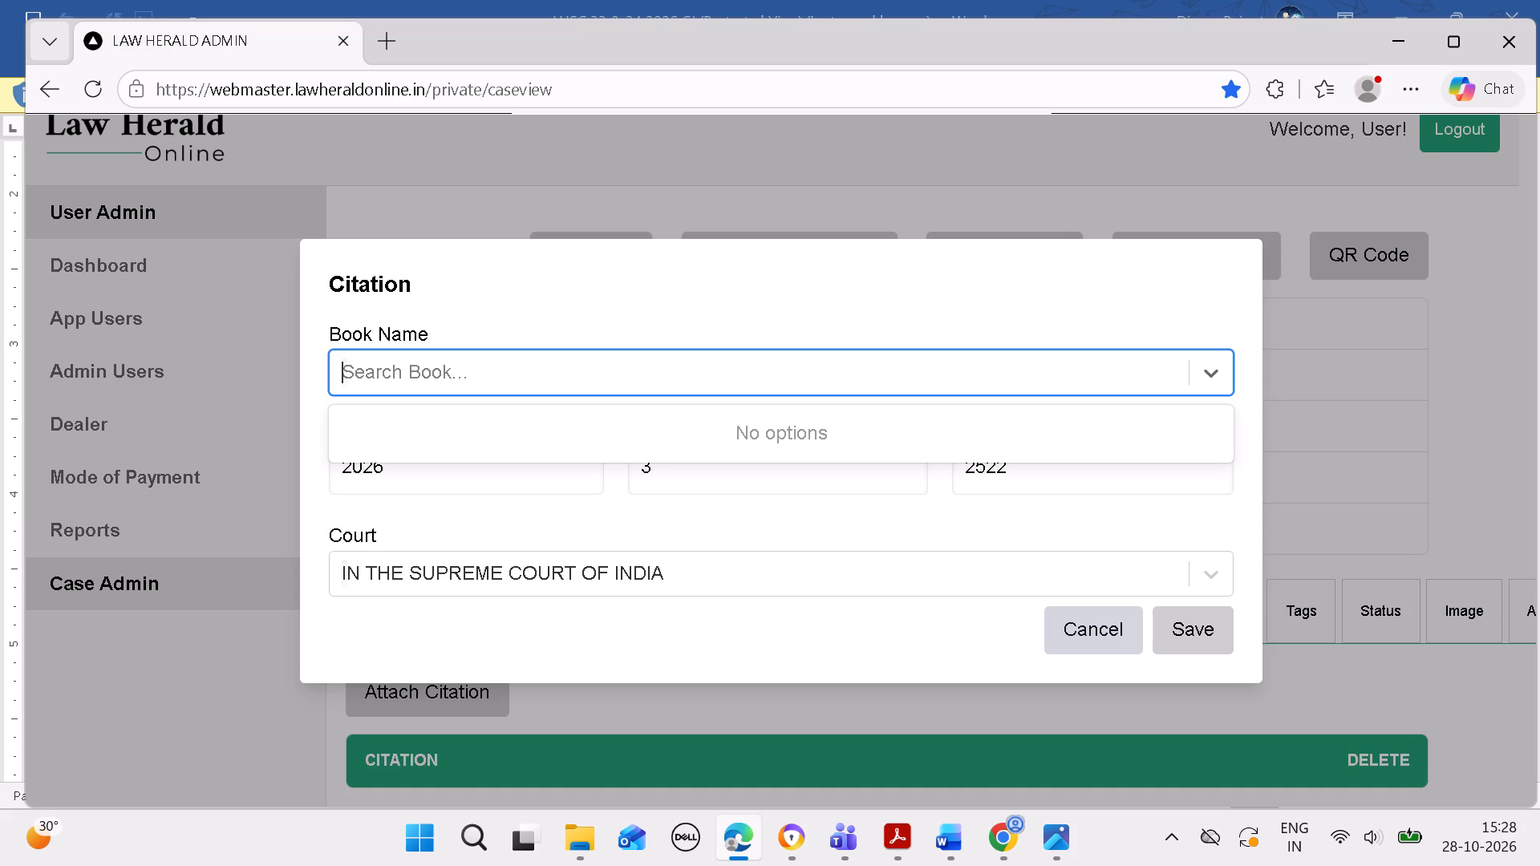
pyautogui.write('law her')
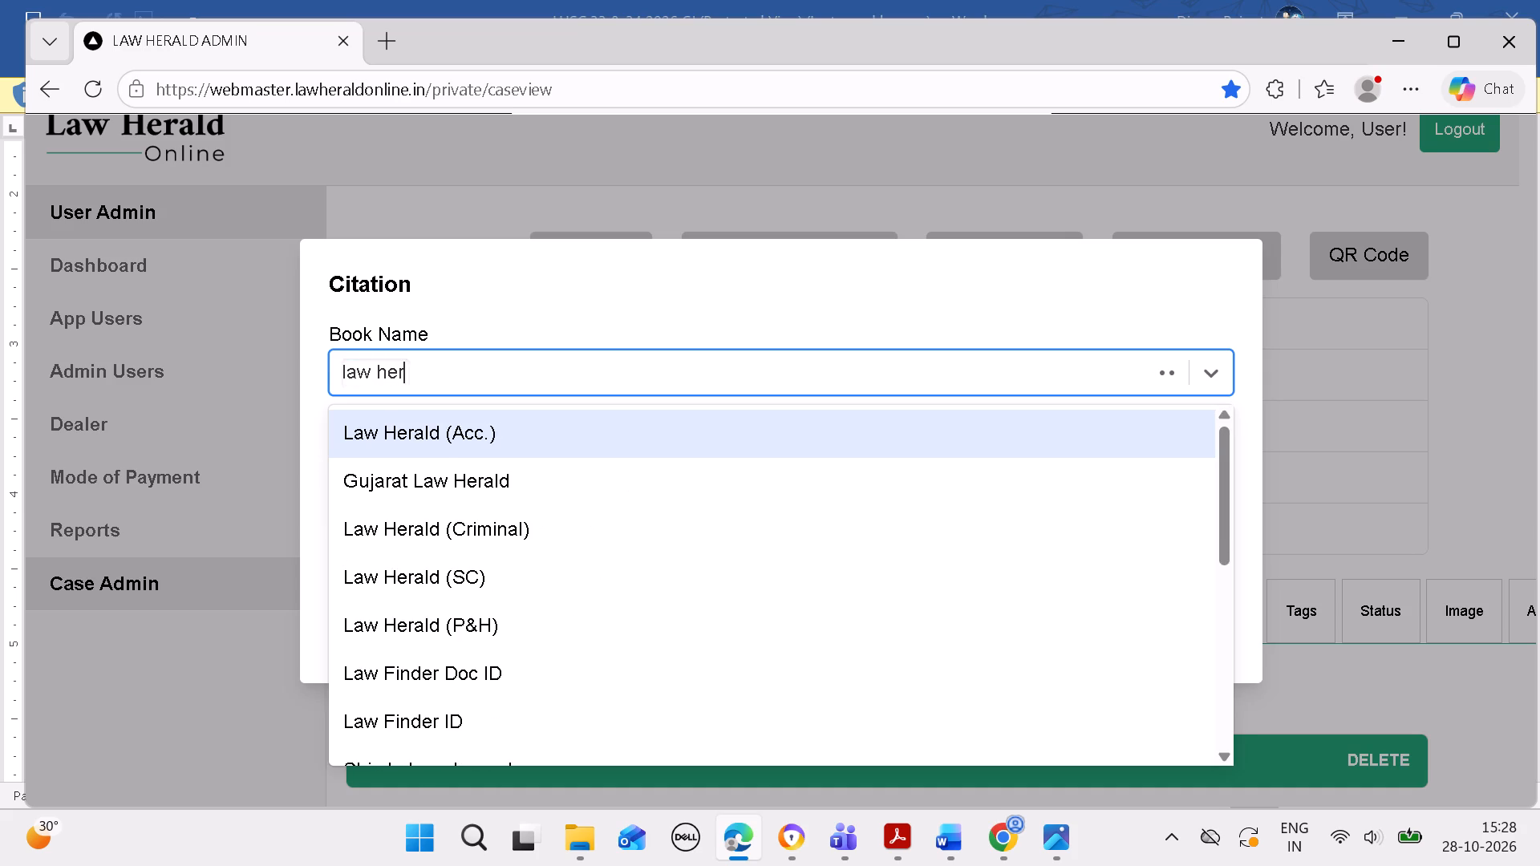
pyautogui.click(517, 565)
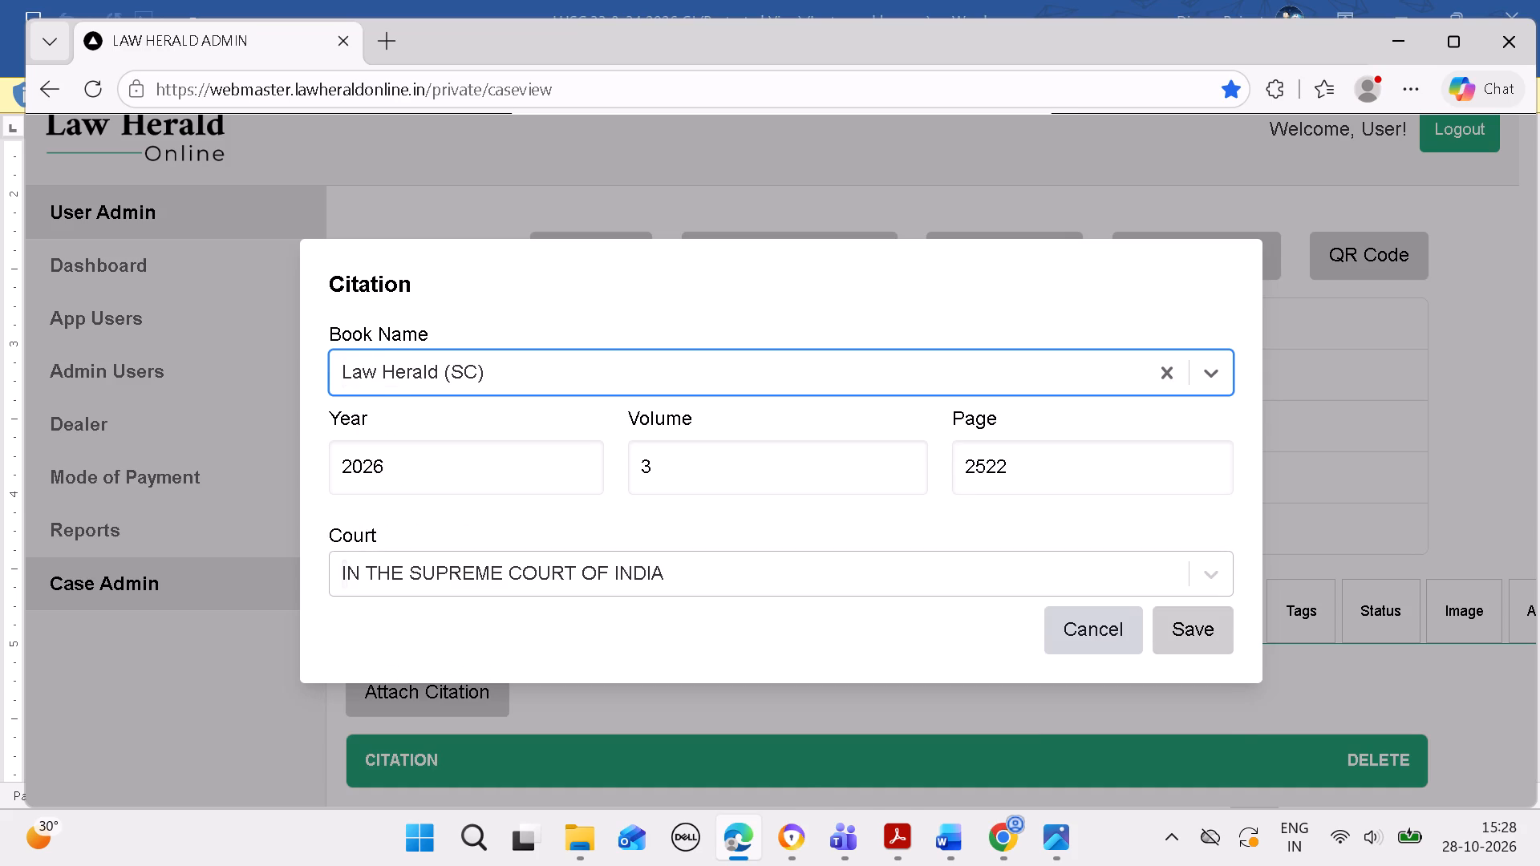
pyautogui.click(537, 560)
pyautogui.click(554, 653)
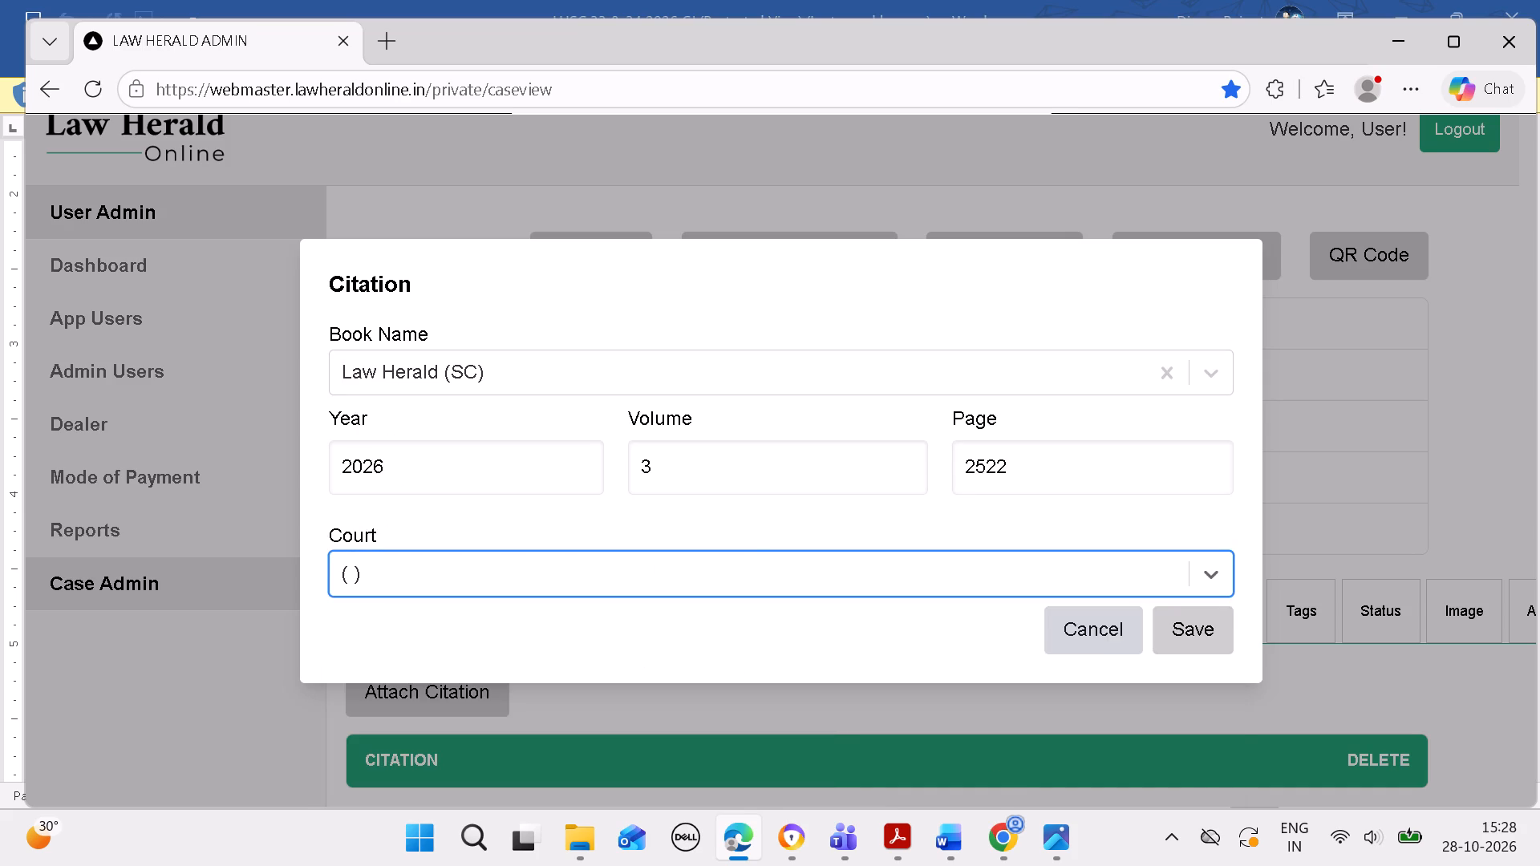
pyautogui.click(1197, 633)
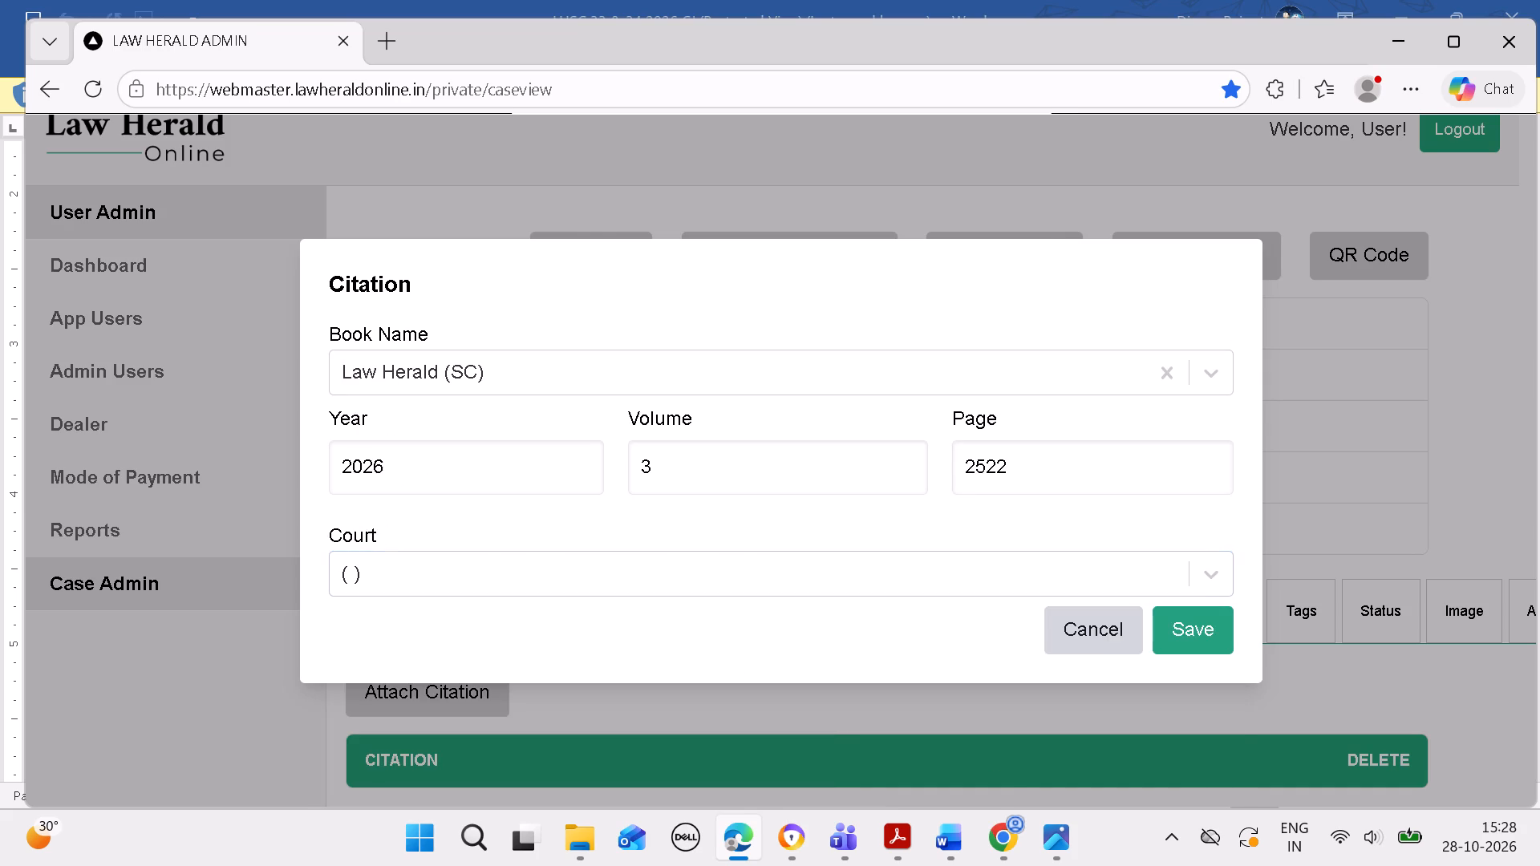
pyautogui.click(1015, 262)
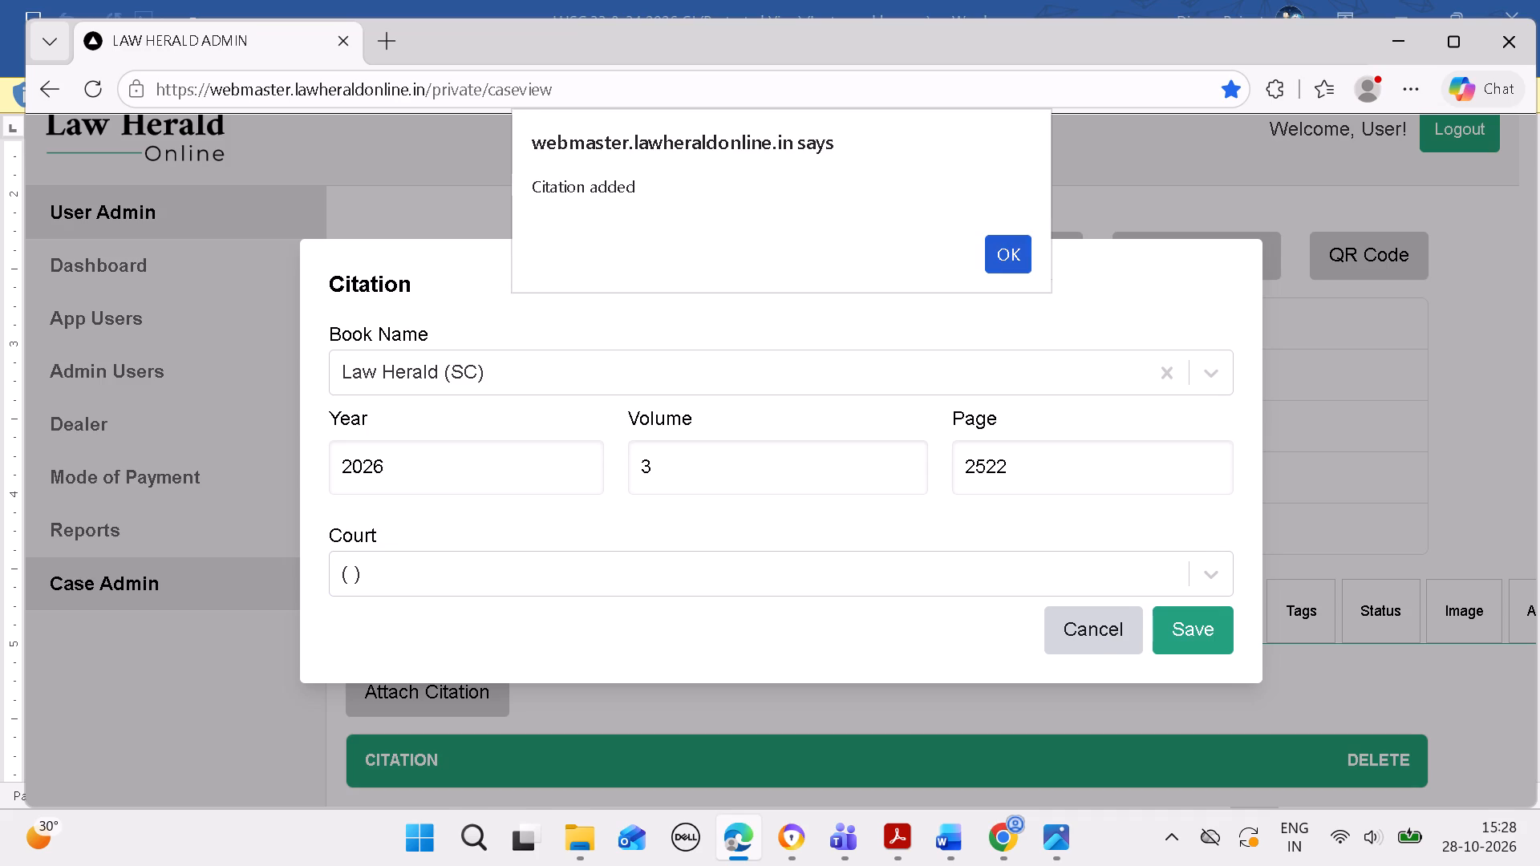
# Open the case's advocates section, check the judgment in Word, set the appearing-for side to "For Appellants:", and switch back to Word.
pyautogui.scroll(-4, 962, 682)
pyautogui.scroll(-2, 898, 661)
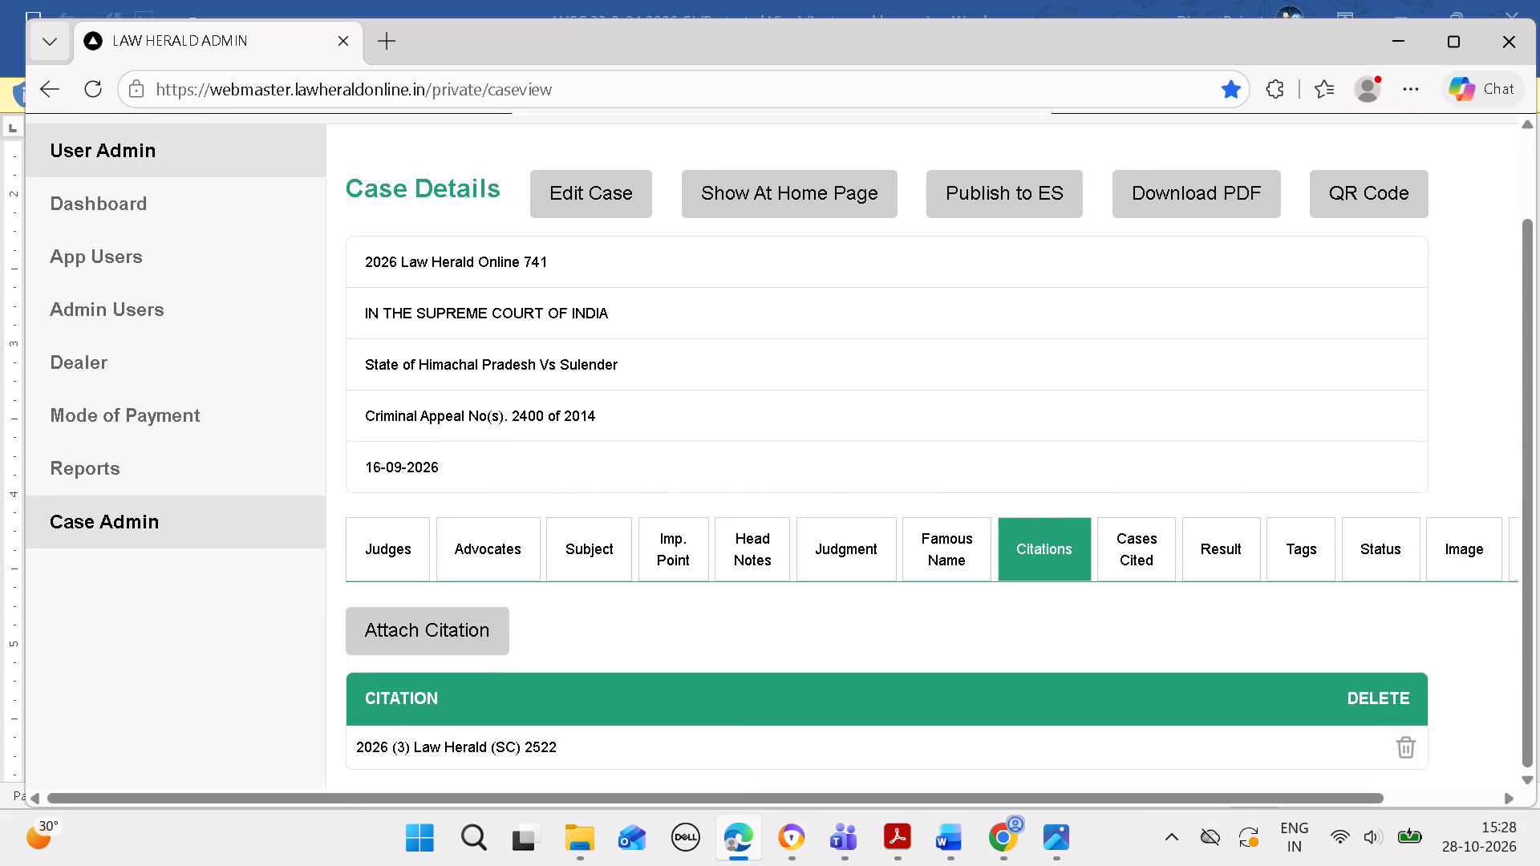
pyautogui.click(518, 555)
pyautogui.scroll(-2, 599, 610)
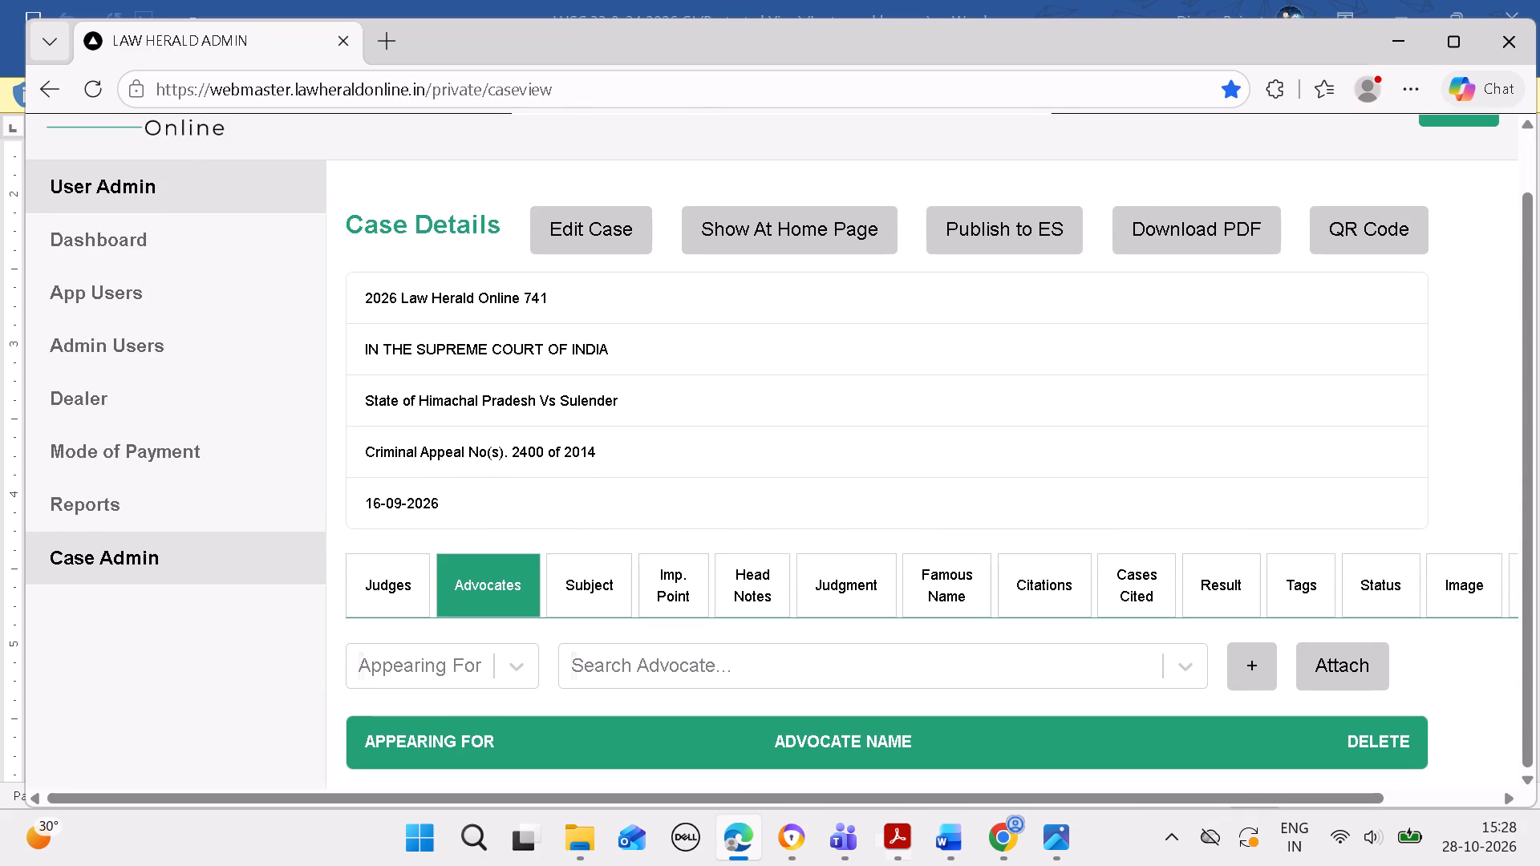
pyautogui.click(937, 840)
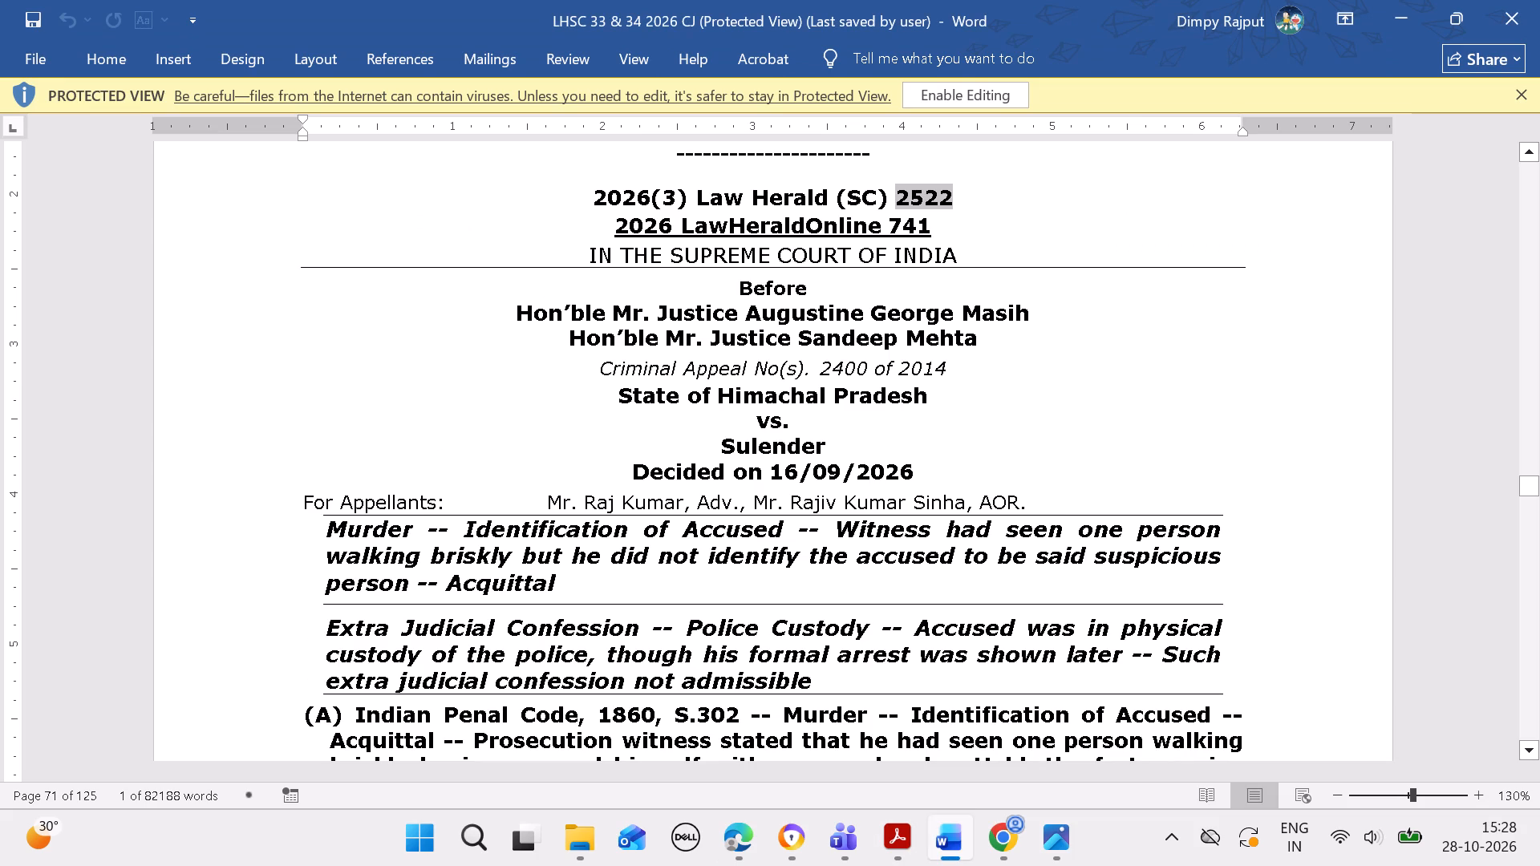
pyautogui.click(744, 841)
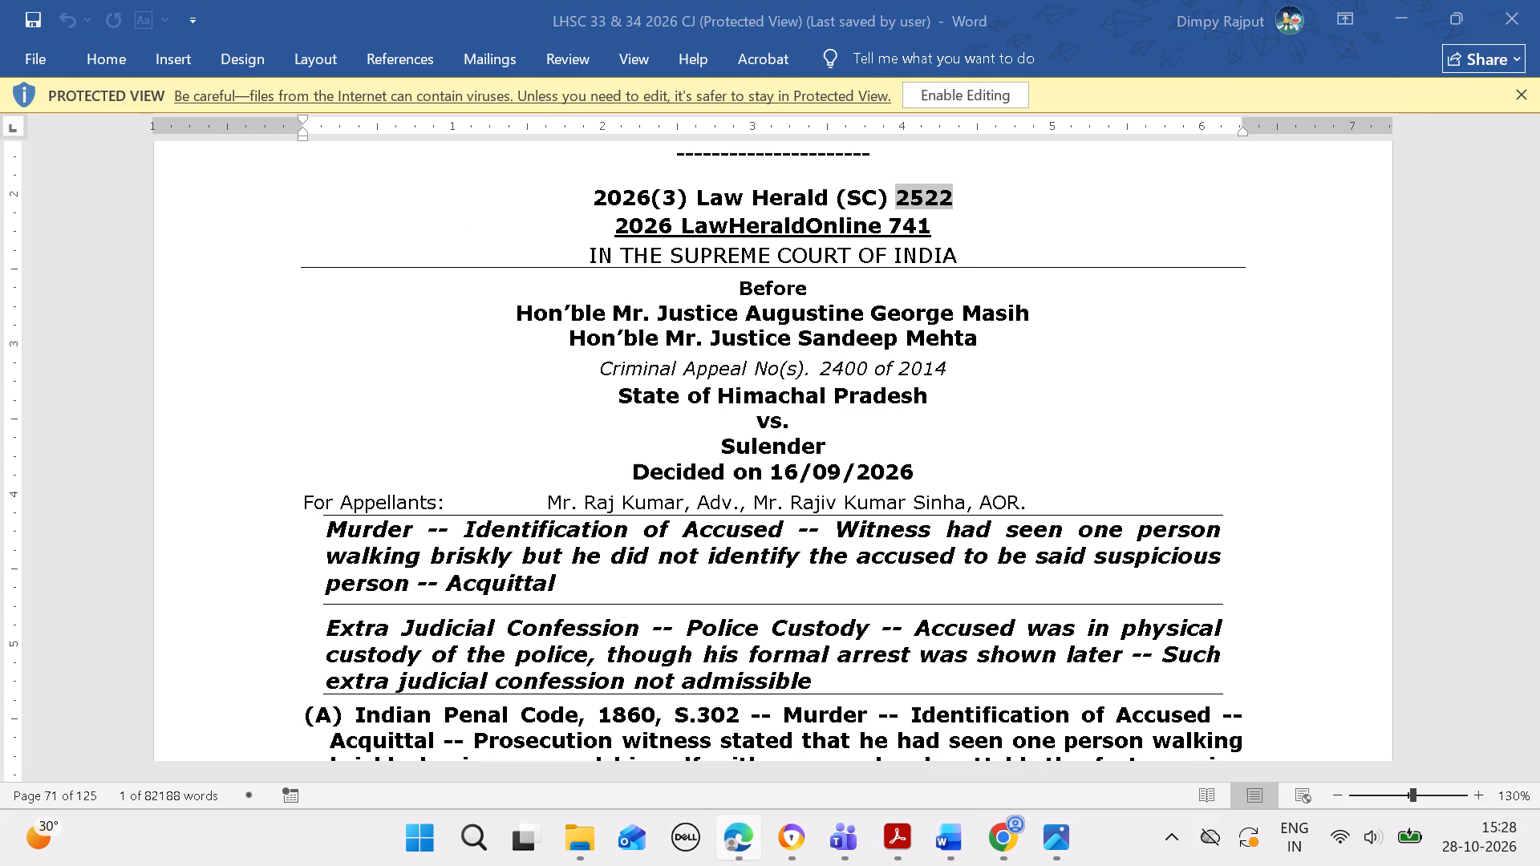
pyautogui.click(740, 842)
pyautogui.click(488, 654)
pyautogui.click(479, 646)
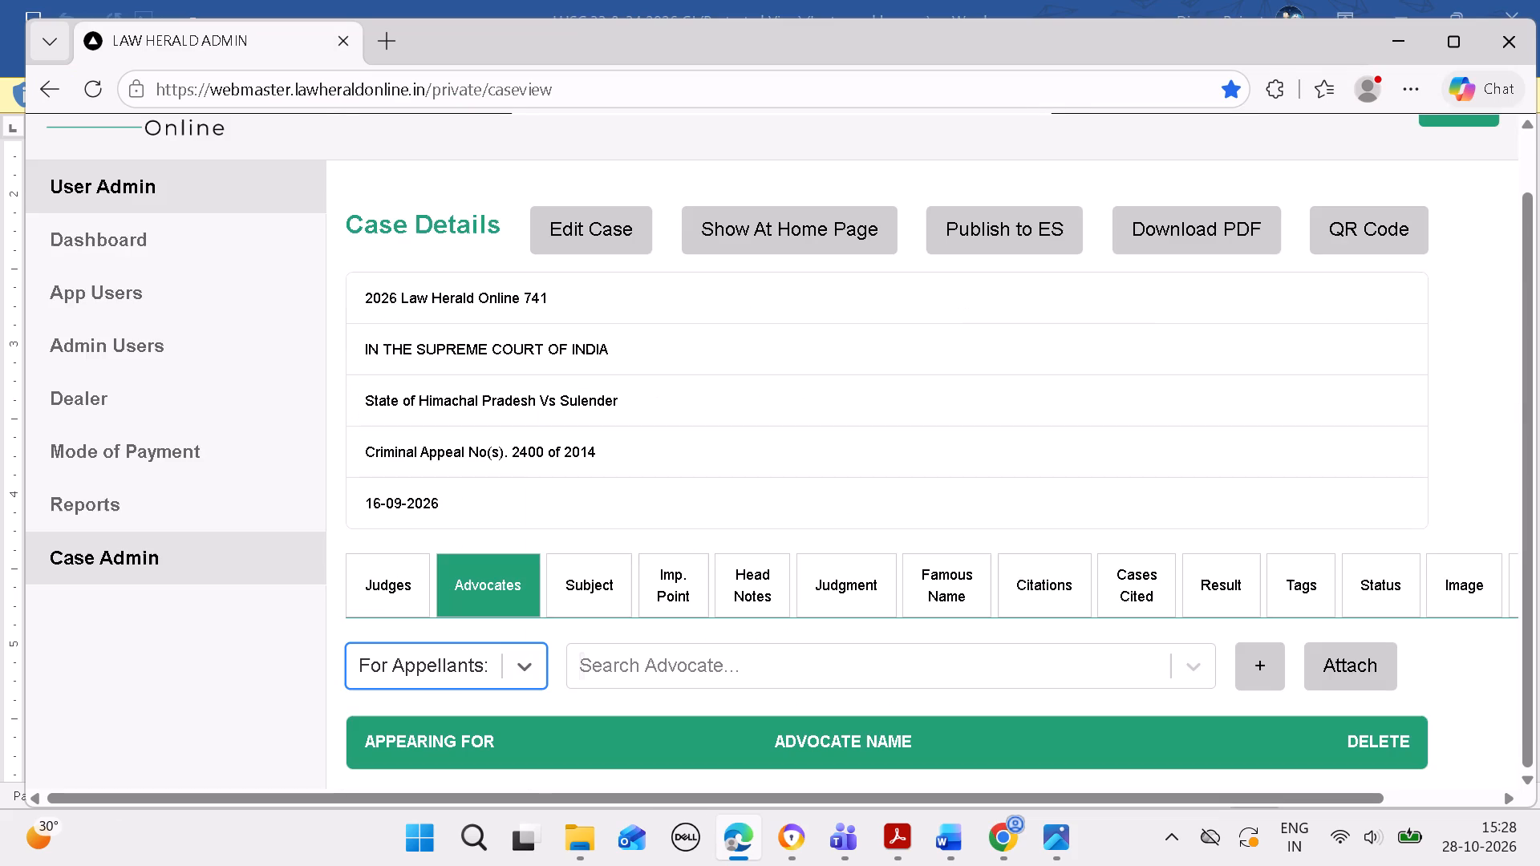
pyautogui.click(954, 838)
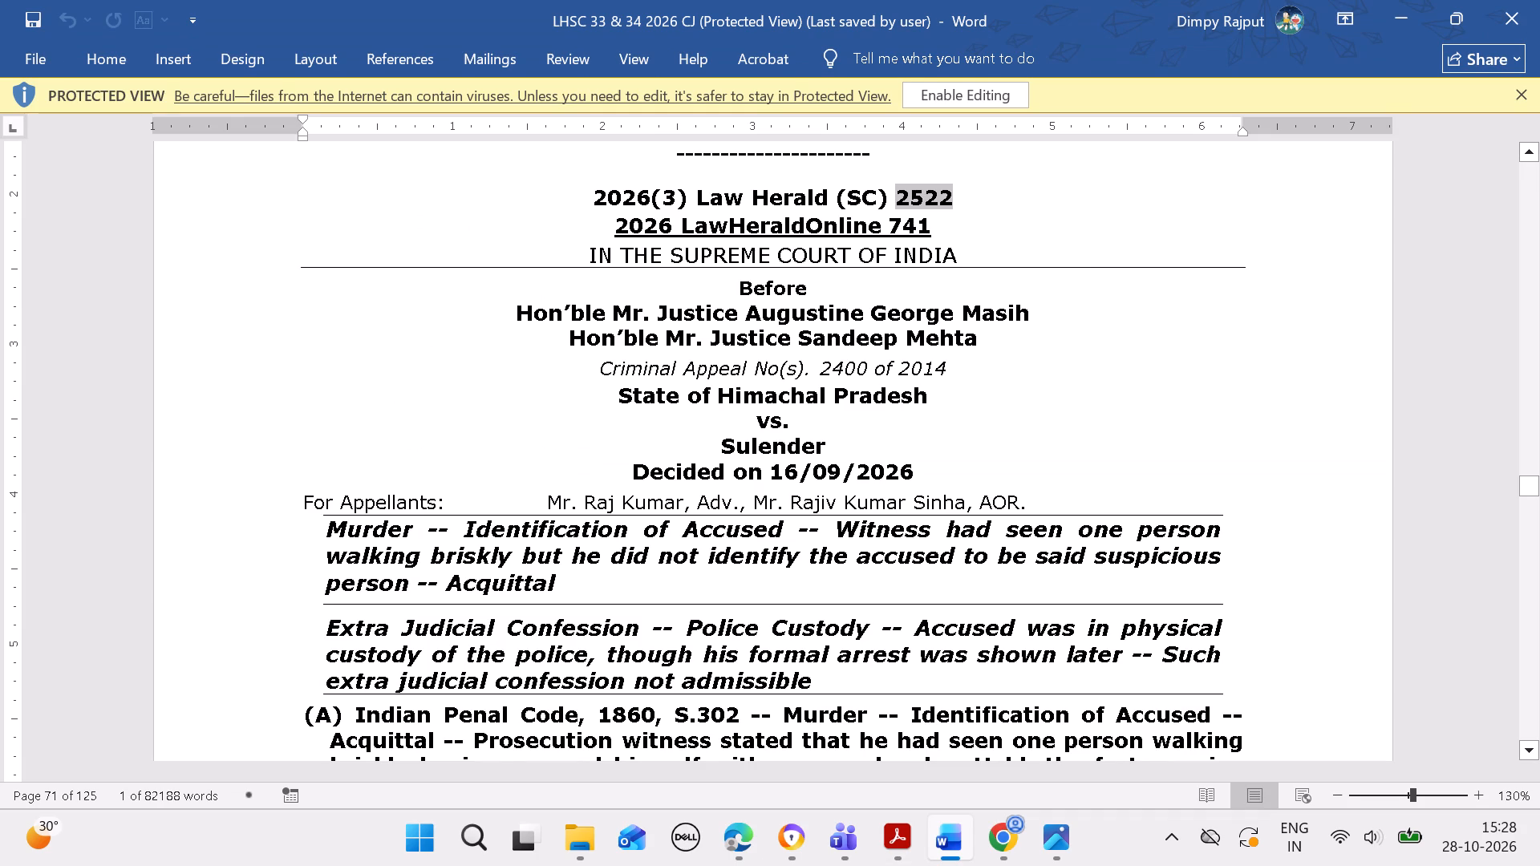
# Copy the name of the appellants' first advocate, marked Adv., from the Word judgment and attach that advocate to the case in Edge.
pyautogui.moveTo(586, 496); pyautogui.dragTo(651, 500)
pyautogui.hotkey('ctrl', 'c')
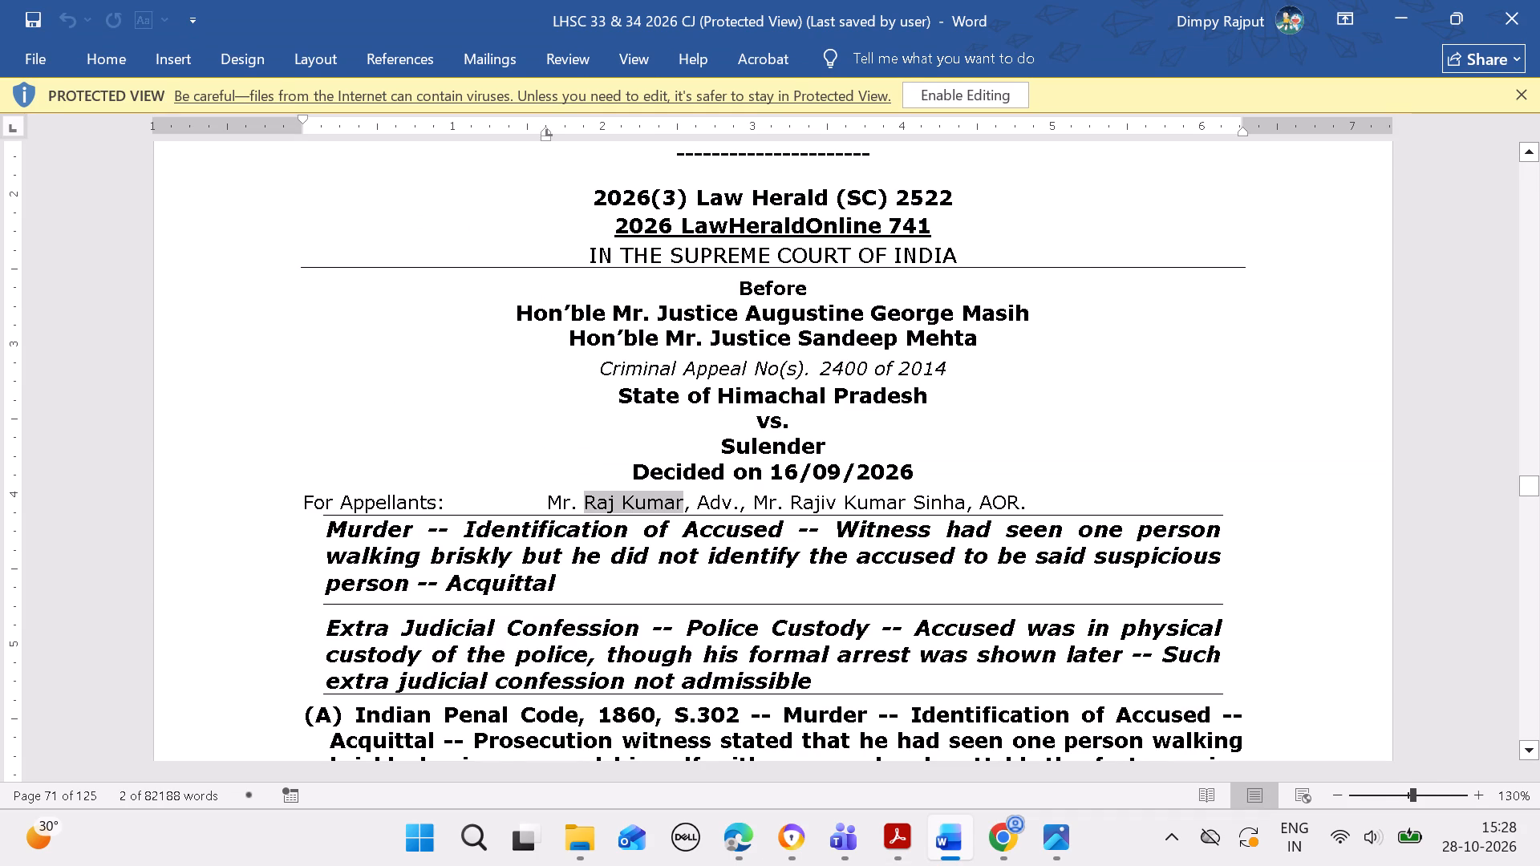
pyautogui.click(733, 826)
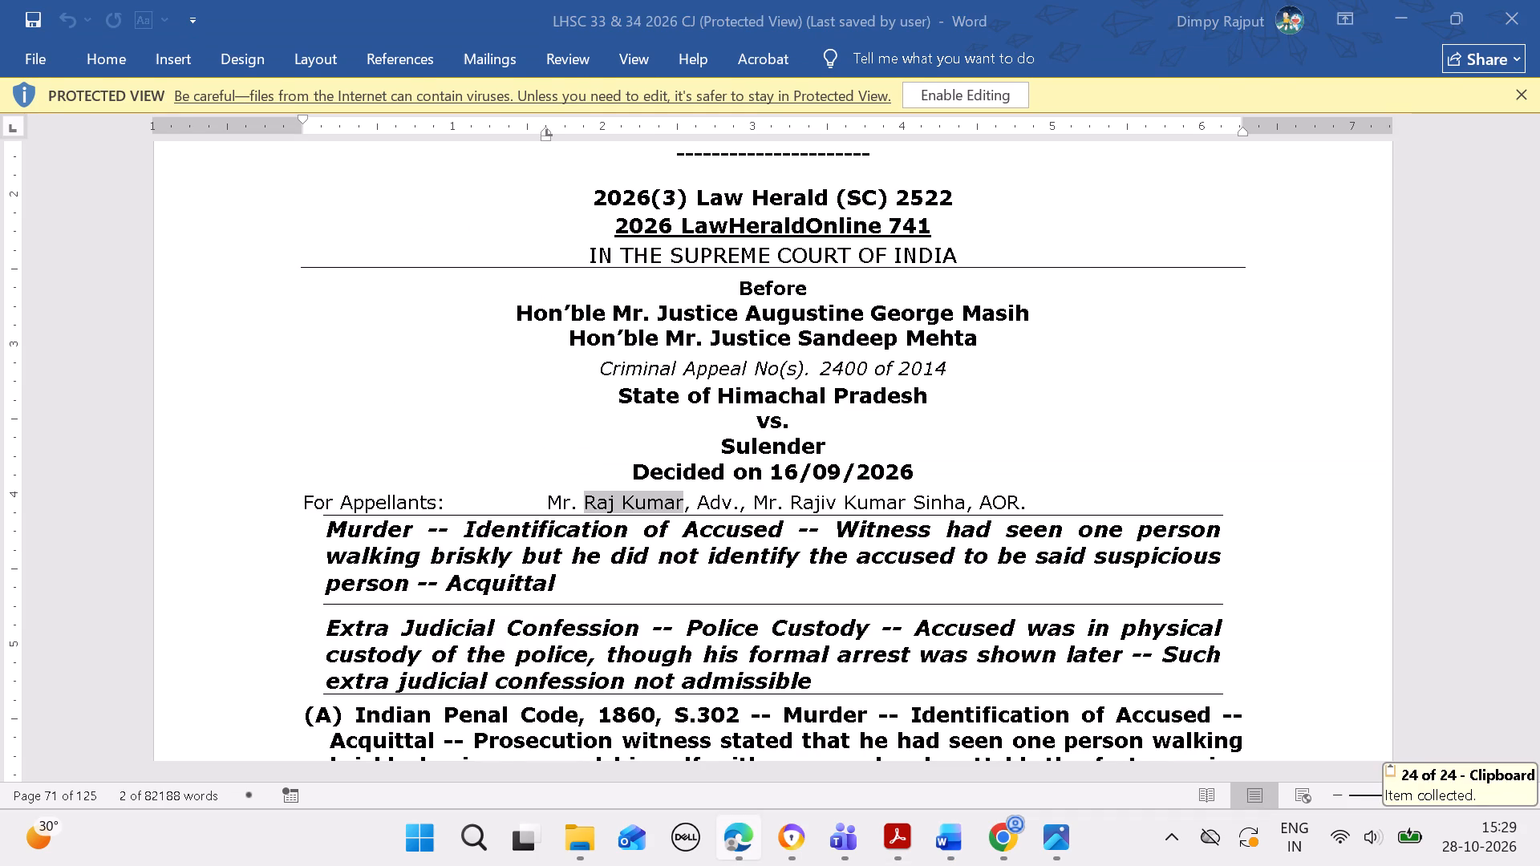
pyautogui.click(736, 827)
pyautogui.click(743, 666)
pyautogui.hotkey('ctrl', 'v')
pyautogui.click(801, 703)
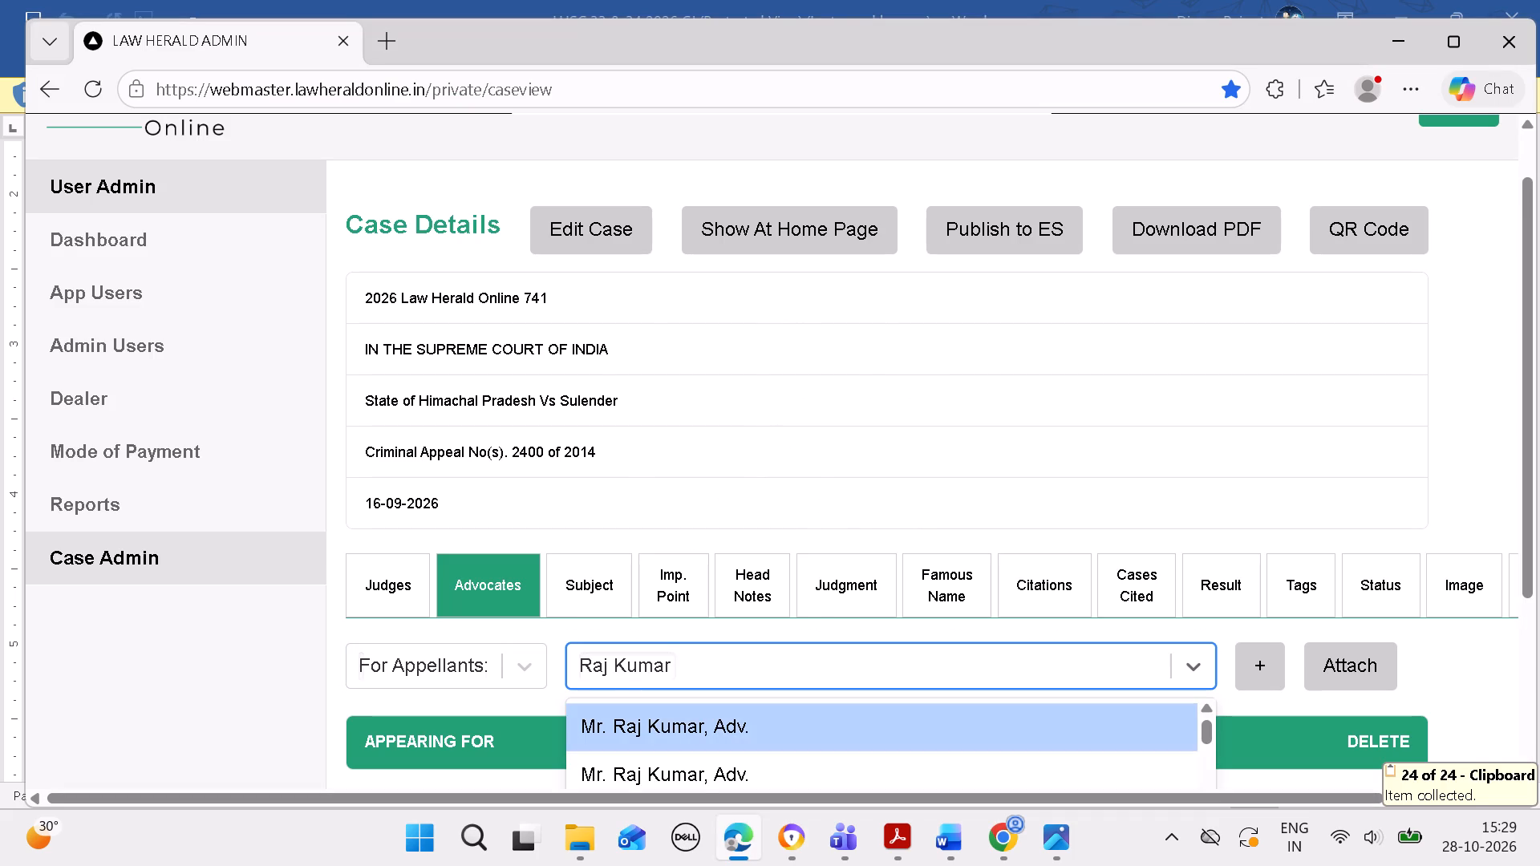
pyautogui.click(926, 724)
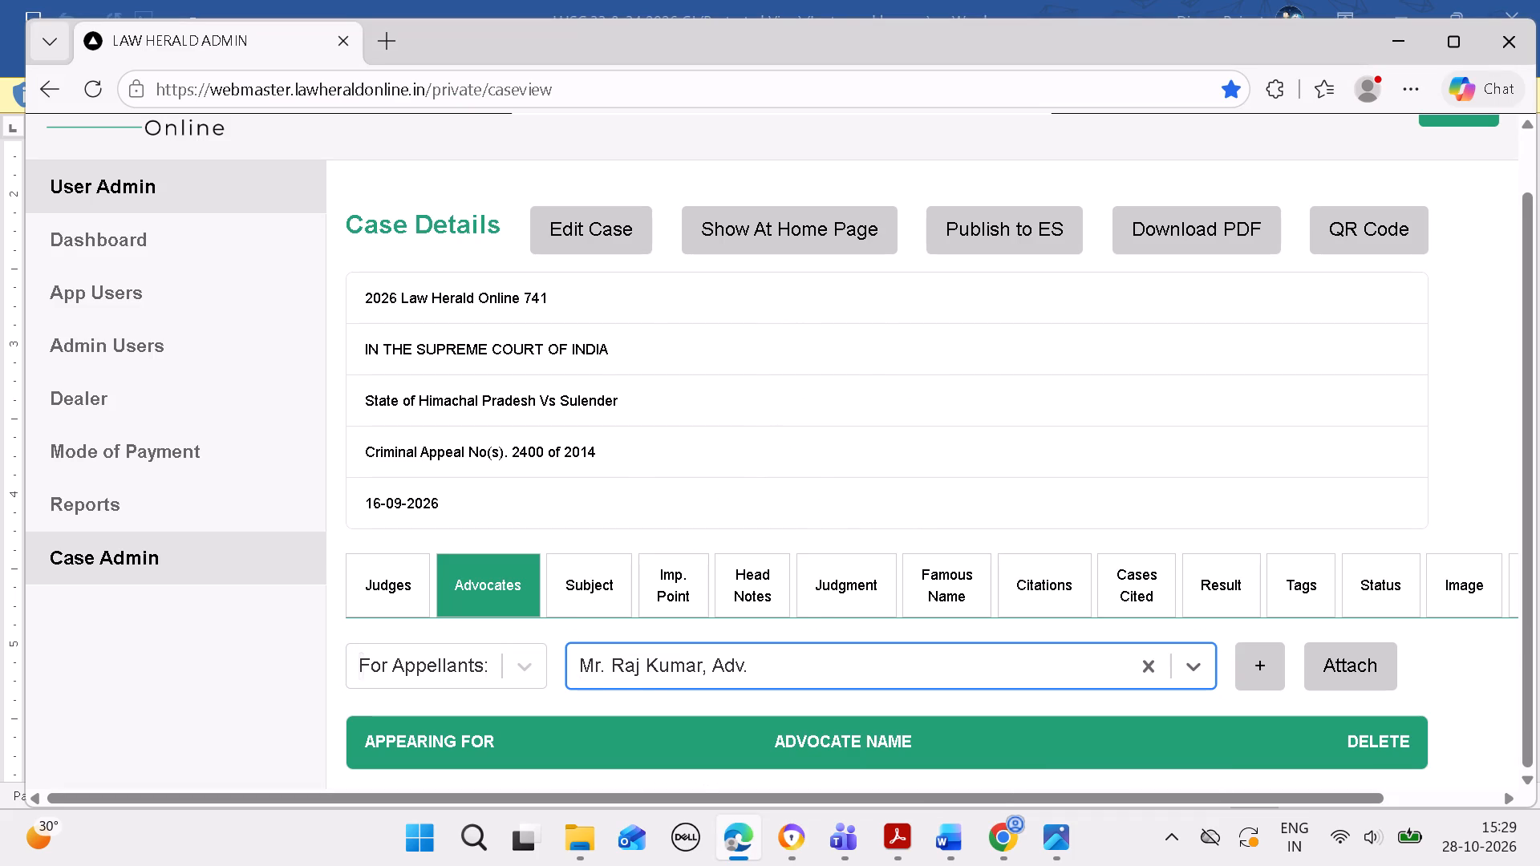
pyautogui.click(1387, 658)
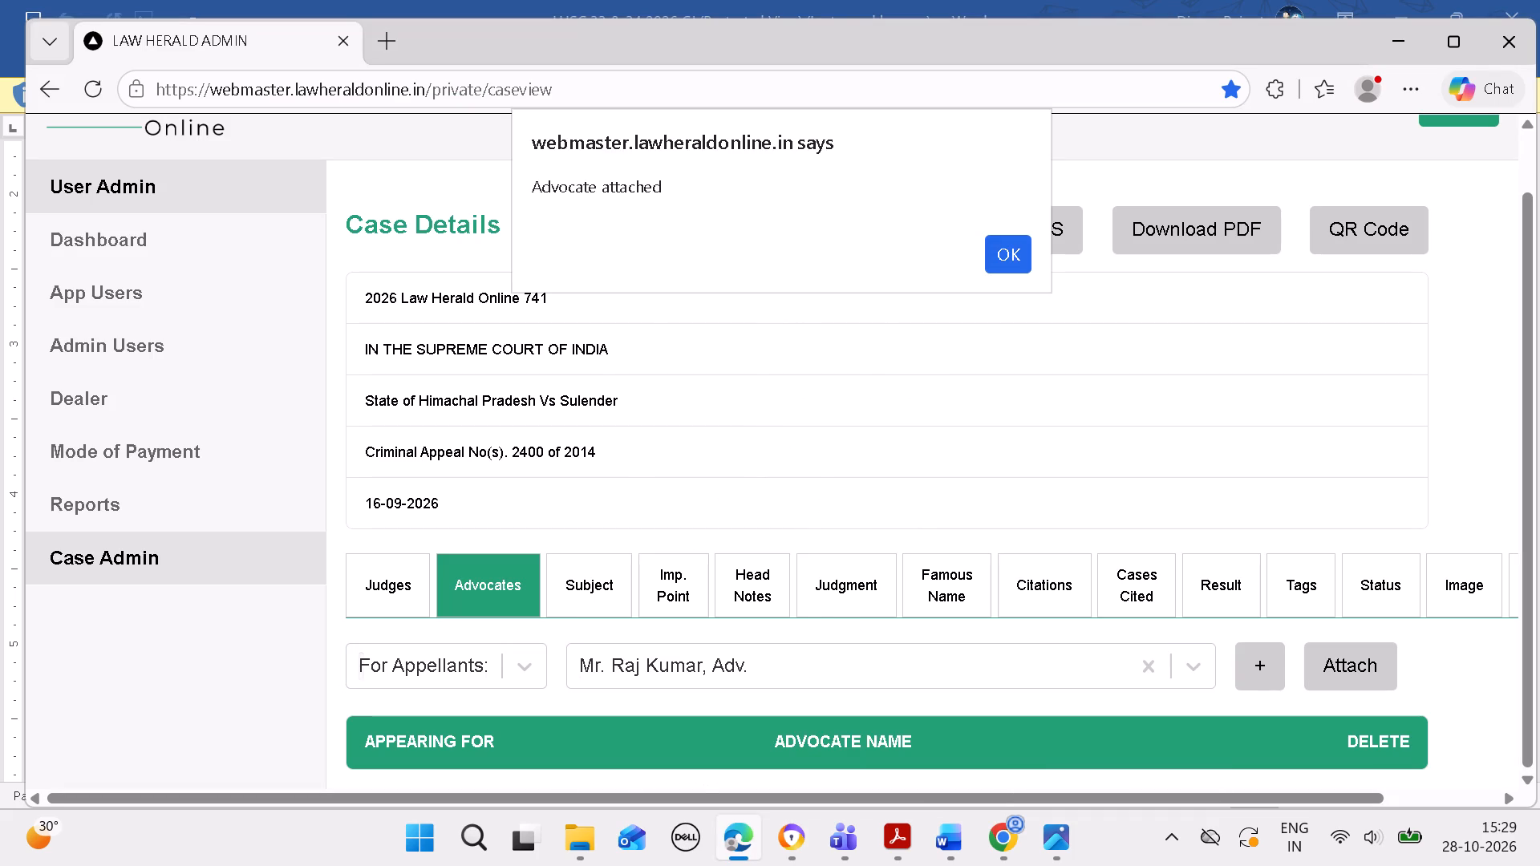
pyautogui.click(1015, 259)
pyautogui.scroll(-5, 979, 519)
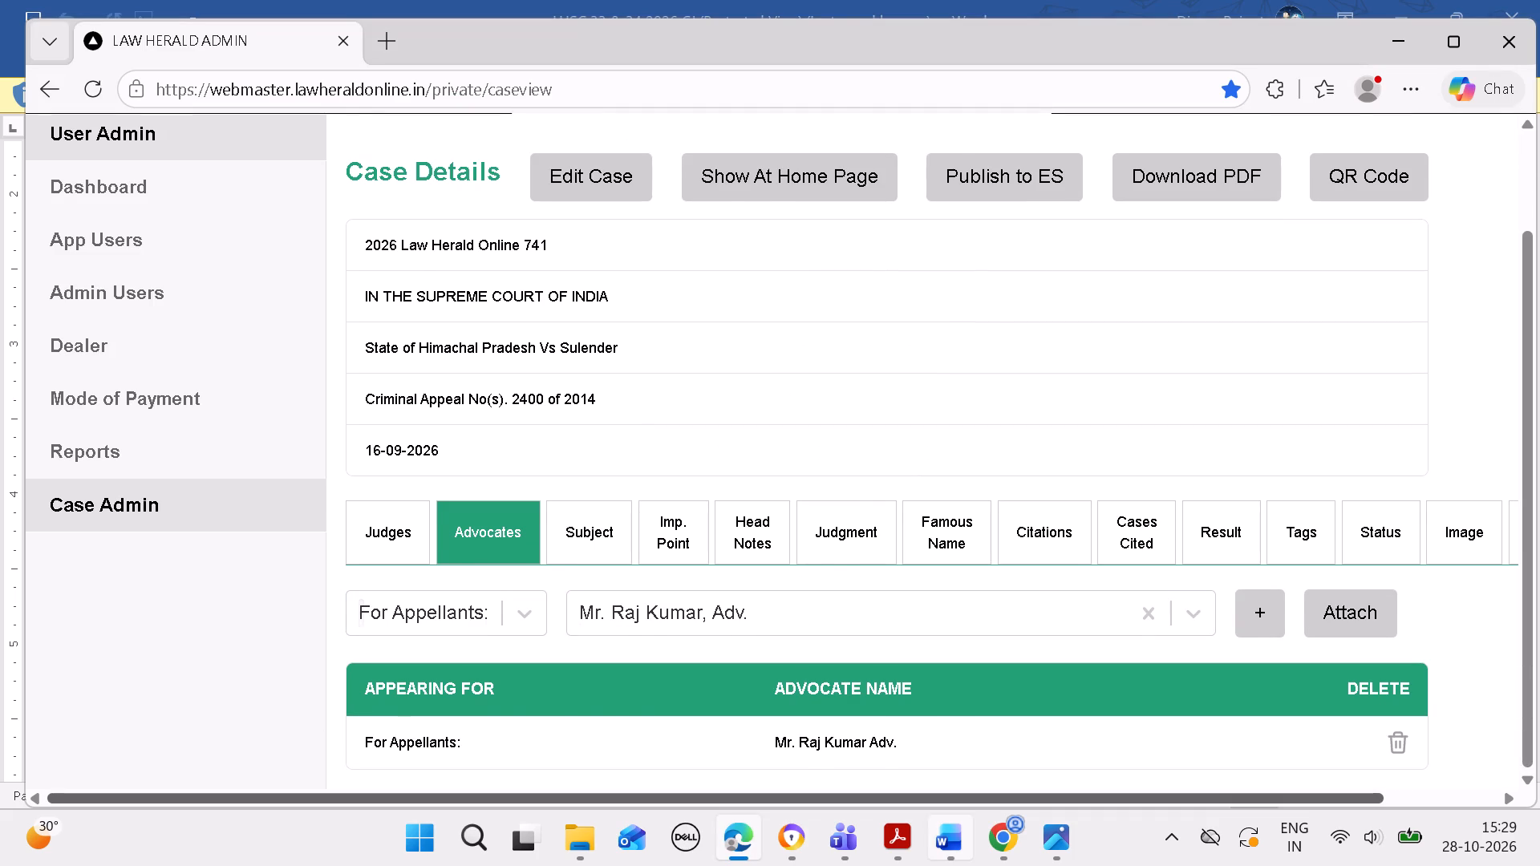
# Copy the name of the appellants' second advocate, marked AOR, from the Word judgment and attach that advocate to the case in Edge.
pyautogui.click(955, 830)
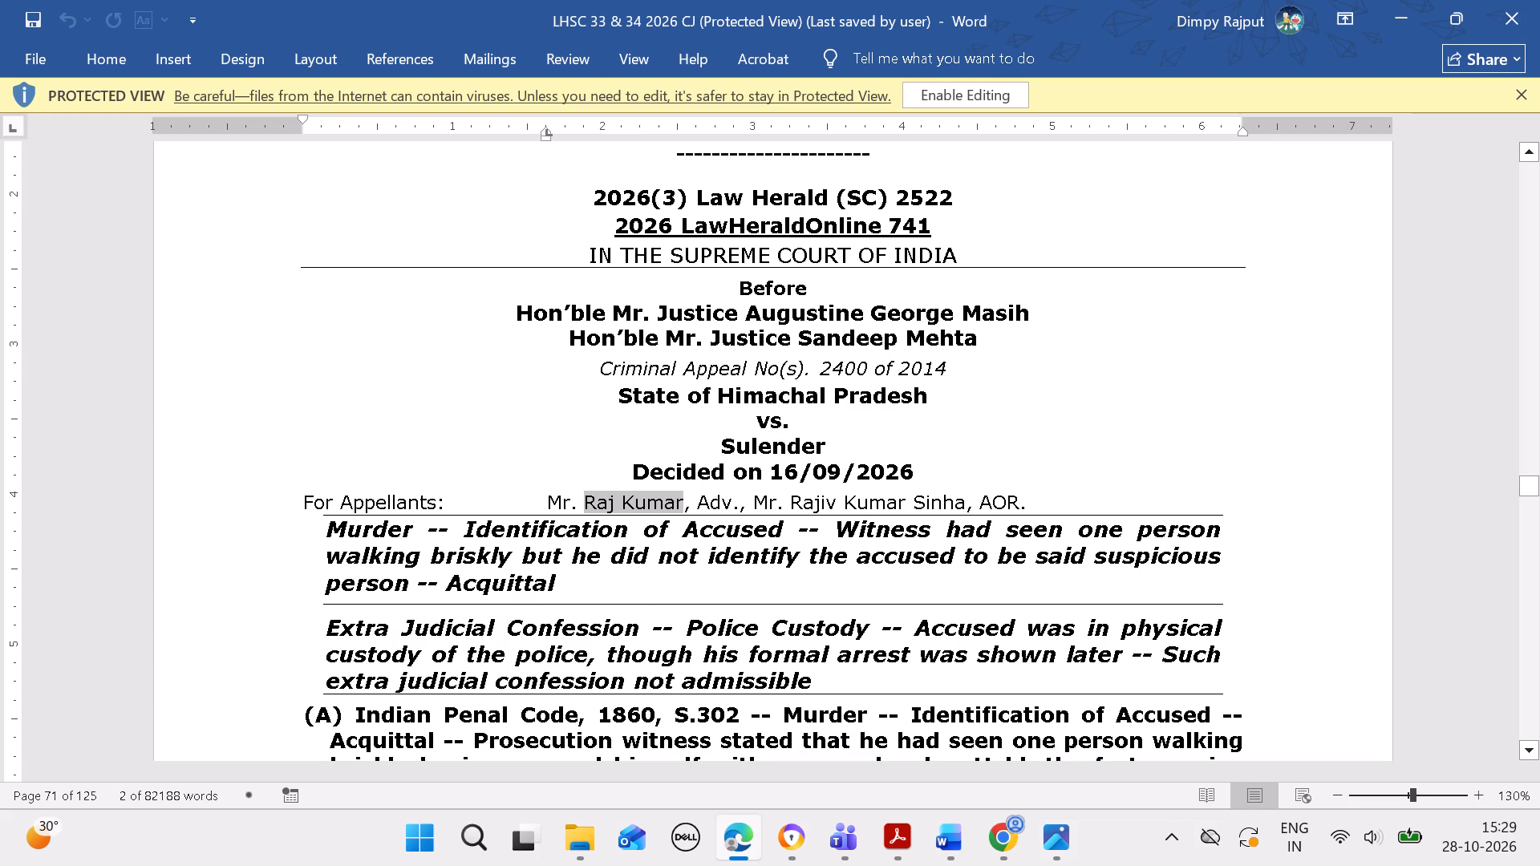
pyautogui.moveTo(795, 496); pyautogui.dragTo(796, 494)
pyautogui.moveTo(796, 494); pyautogui.dragTo(933, 499)
pyautogui.hotkey('ctrl', 'c')
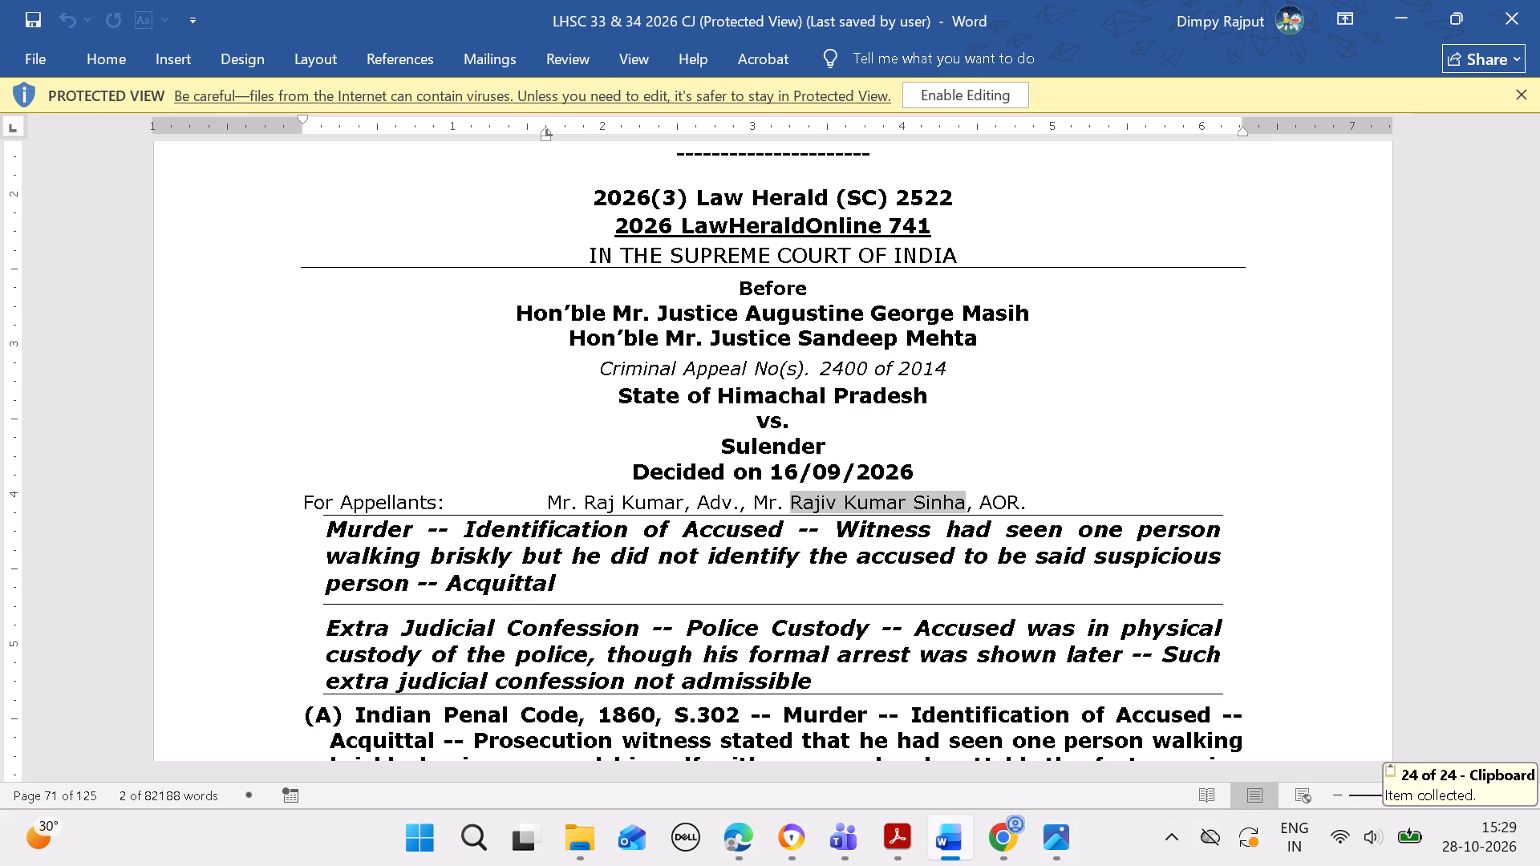
pyautogui.keyDown('ctrl'); pyautogui.click(736, 833); pyautogui.keyUp('ctrl')
pyautogui.click(1020, 612)
pyautogui.hotkey('ctrl', 'v')
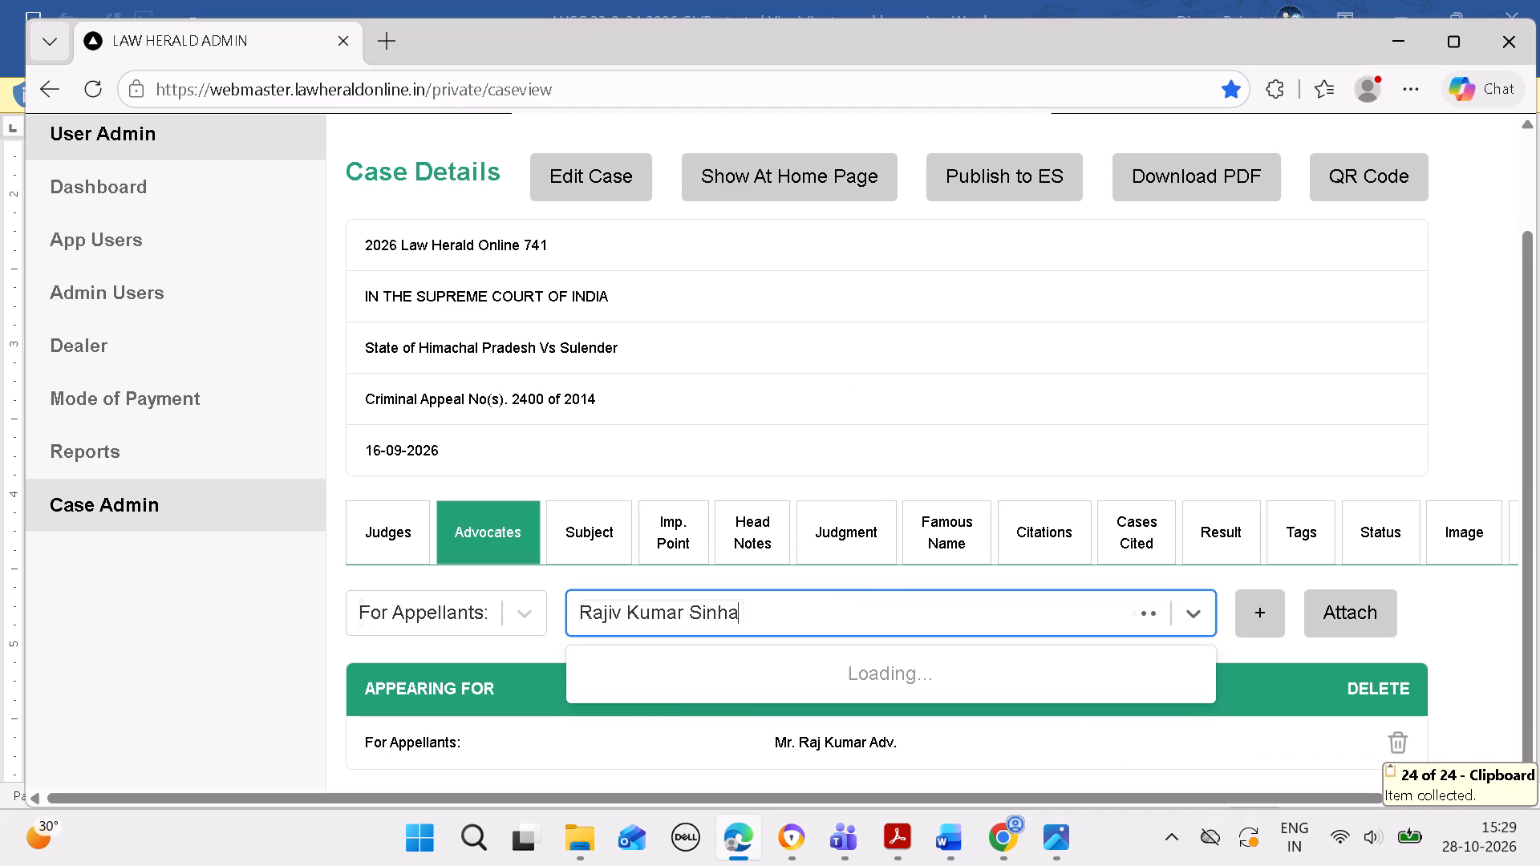
pyautogui.click(881, 716)
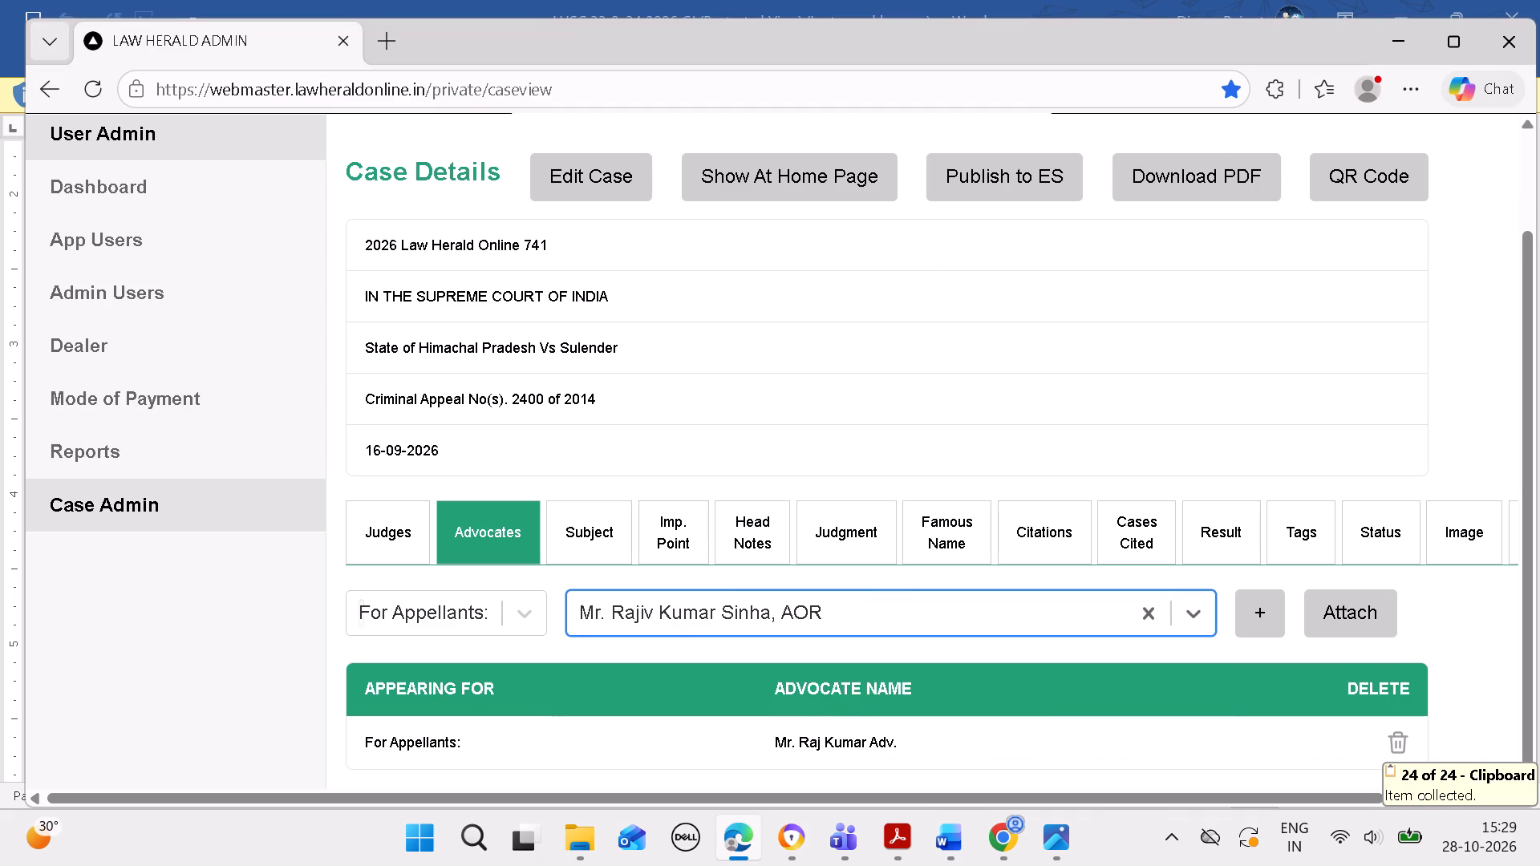
pyautogui.click(1335, 623)
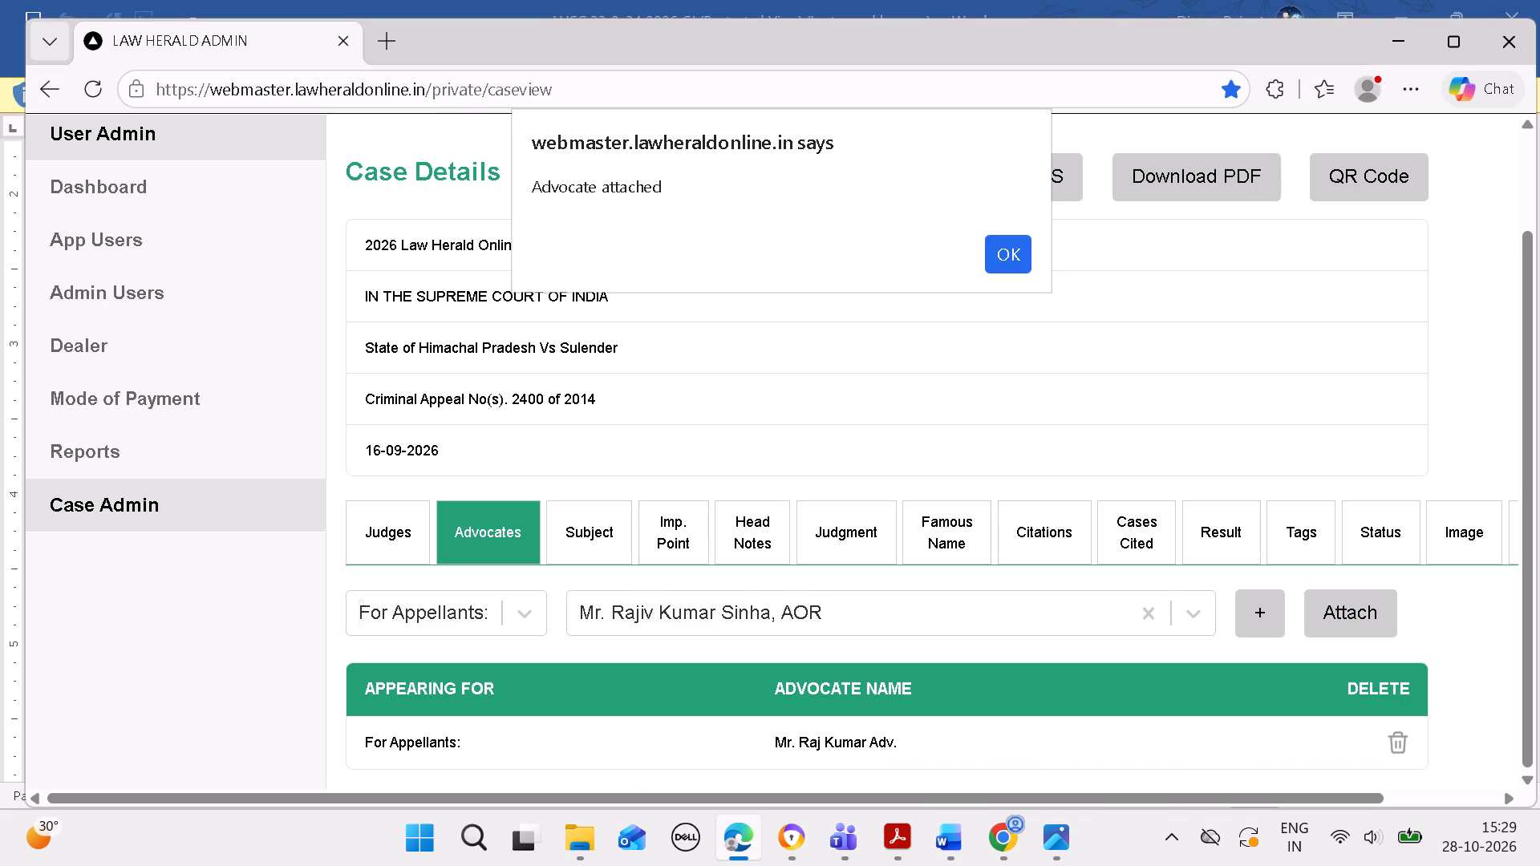
pyautogui.click(1014, 247)
pyautogui.scroll(-10, 928, 323)
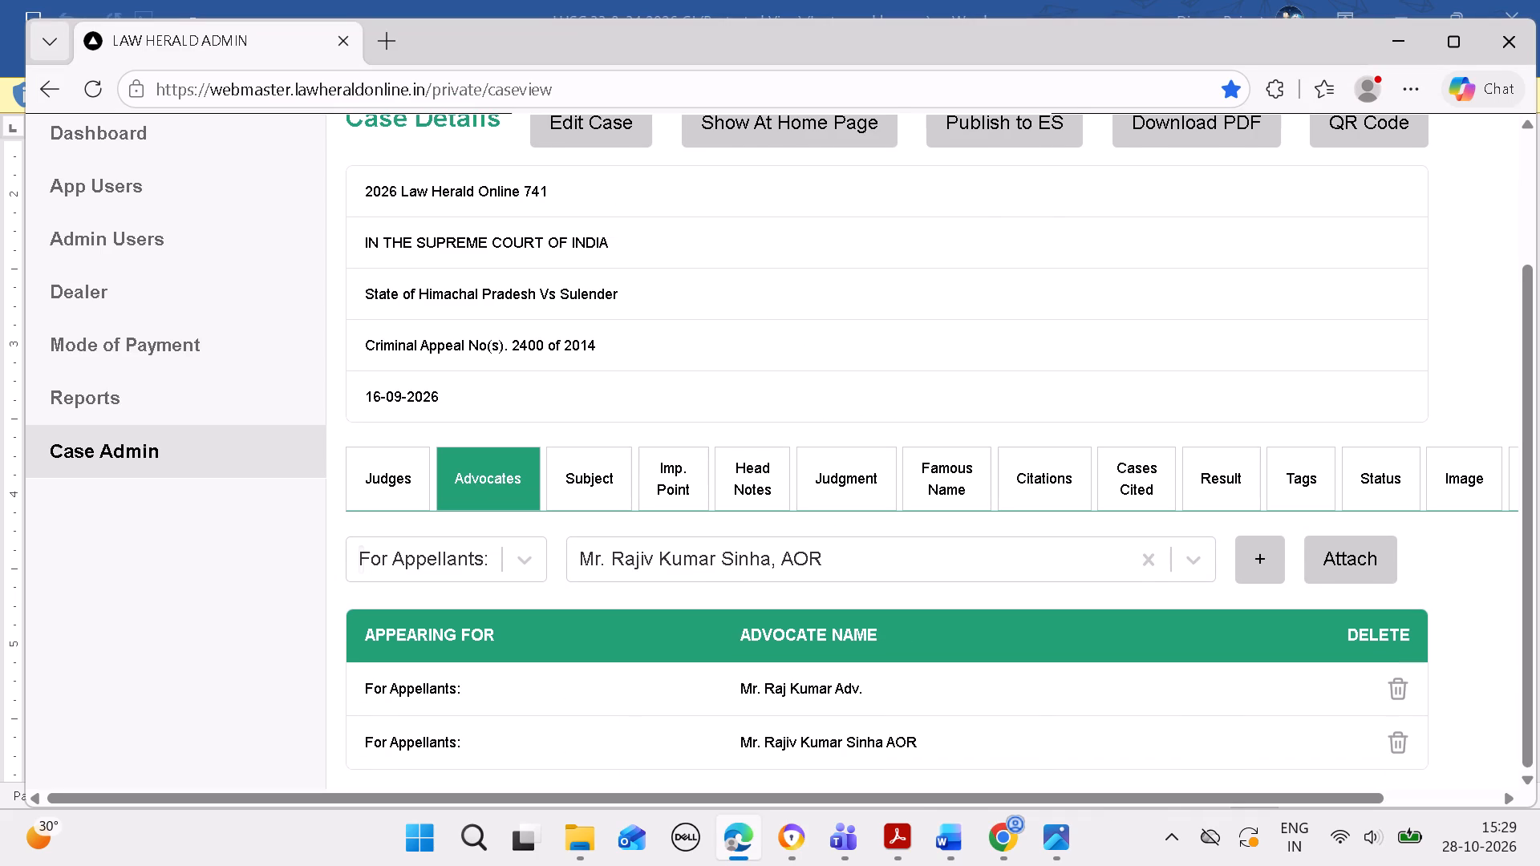
# Open the case's subject section and attach the subject Criminal Law.
pyautogui.click(600, 473)
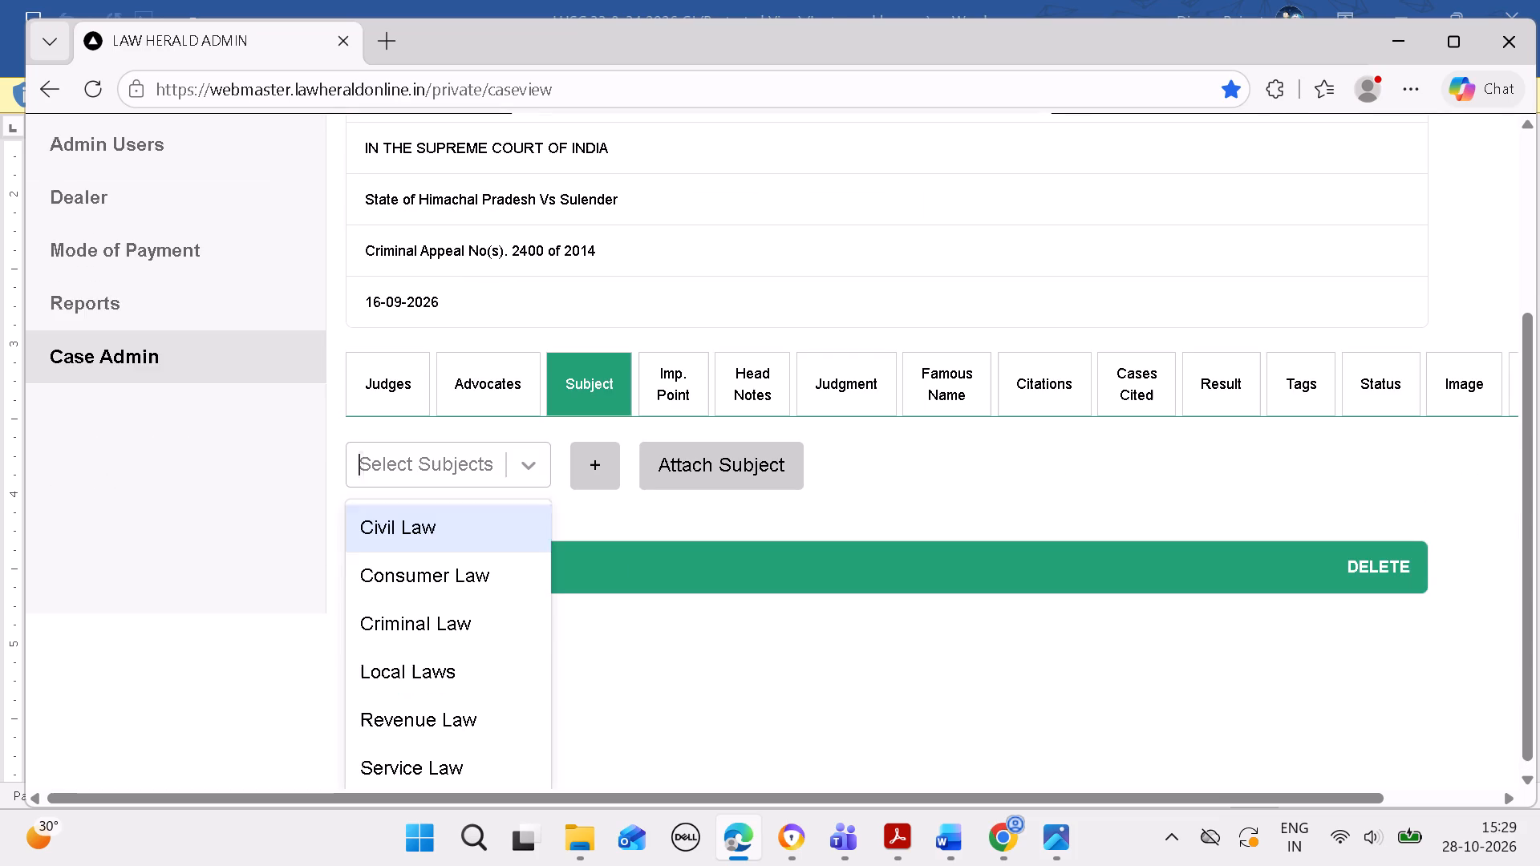
pyautogui.click(535, 633)
pyautogui.click(506, 625)
pyautogui.click(697, 645)
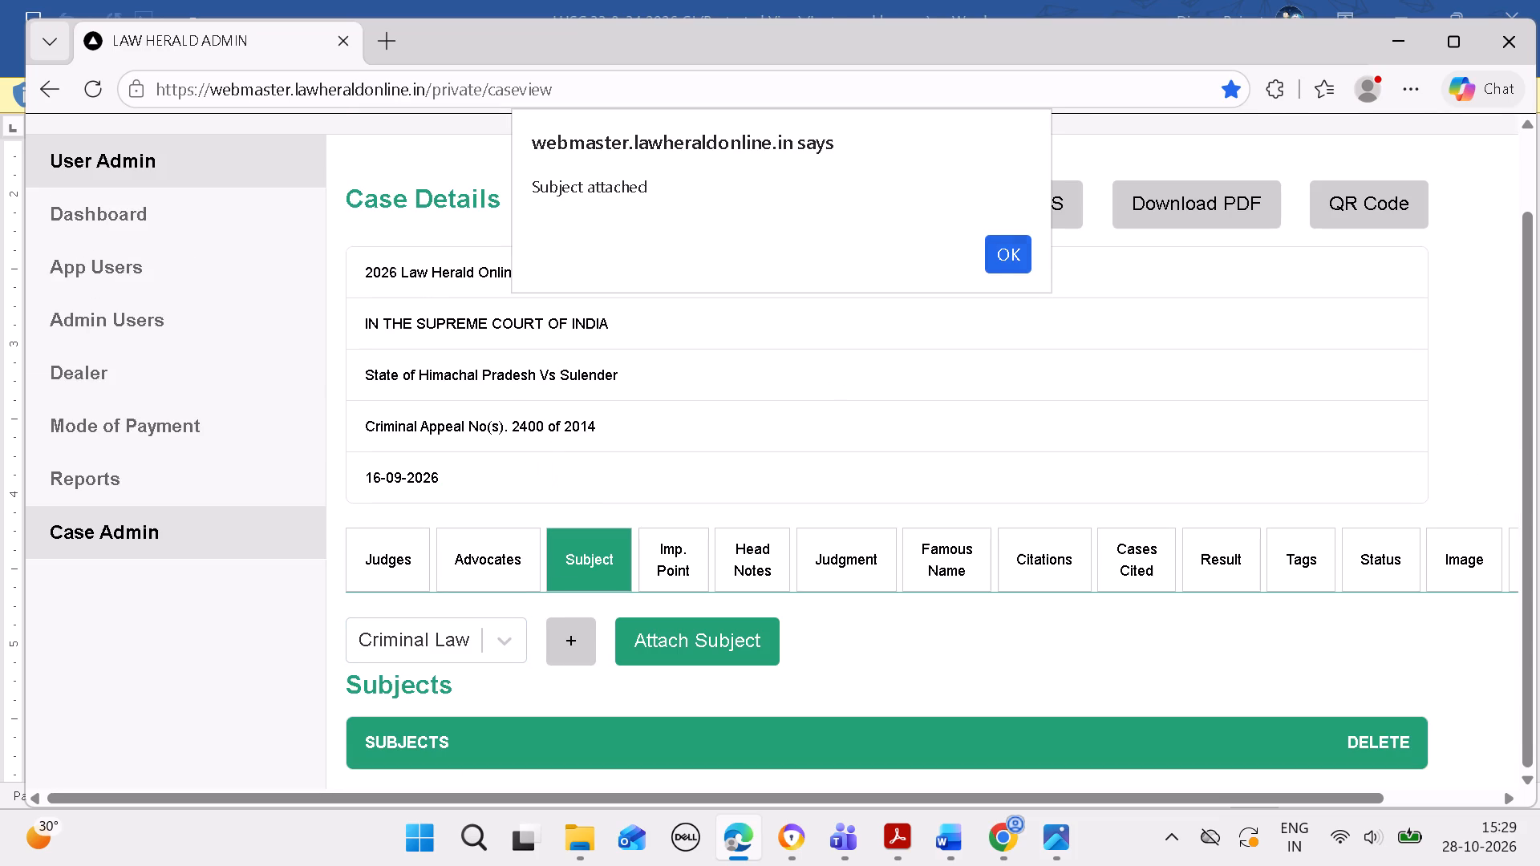
pyautogui.click(1015, 246)
pyautogui.scroll(-5, 890, 346)
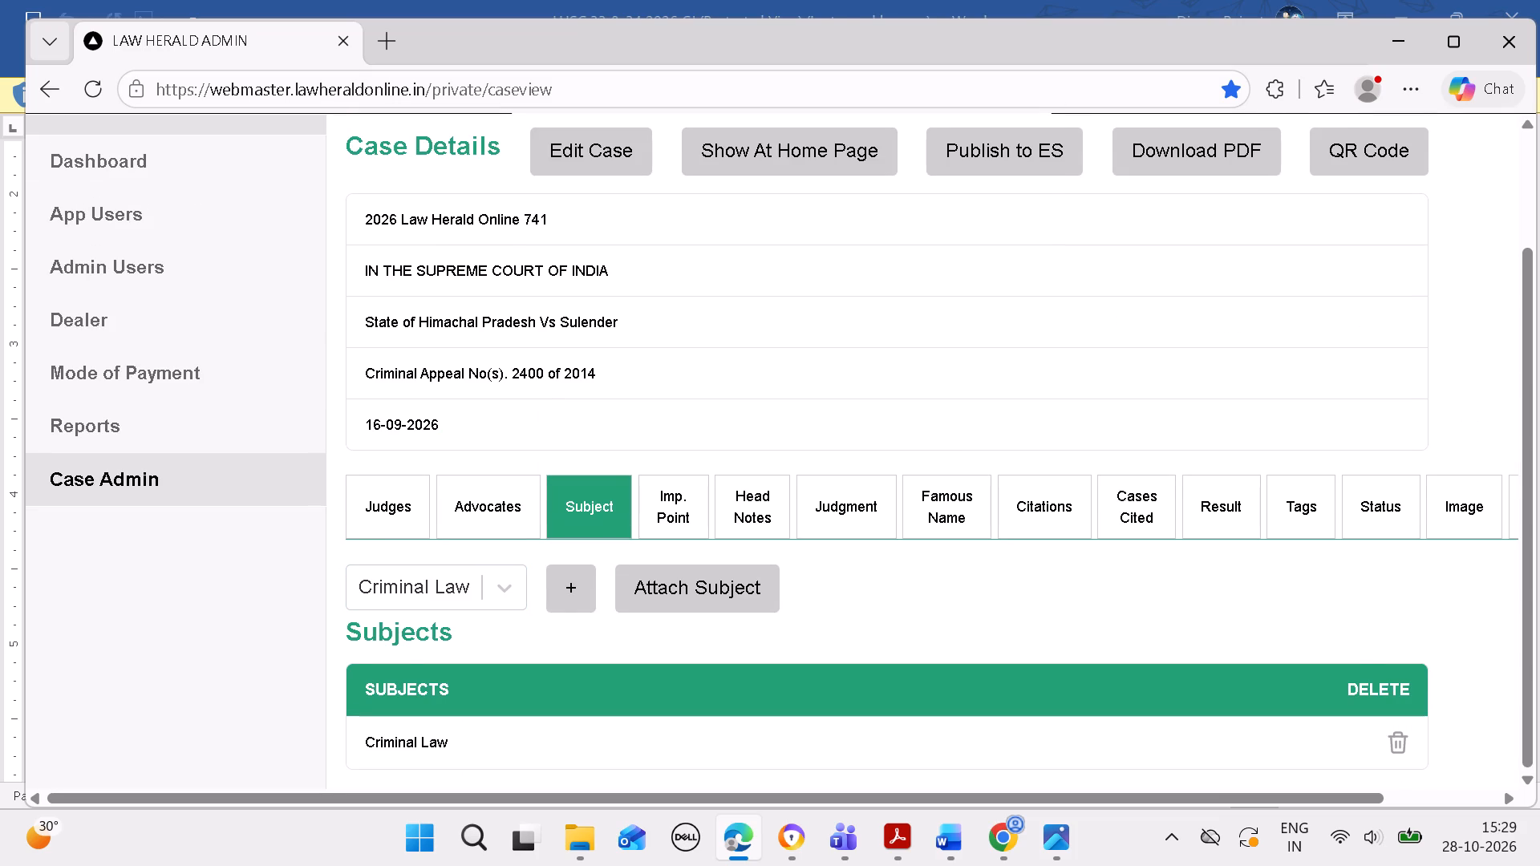
# Copy the opening phrase "Murder -- Identification of Accused" of the first important point from the Word judgment and return to Edge.
pyautogui.click(952, 825)
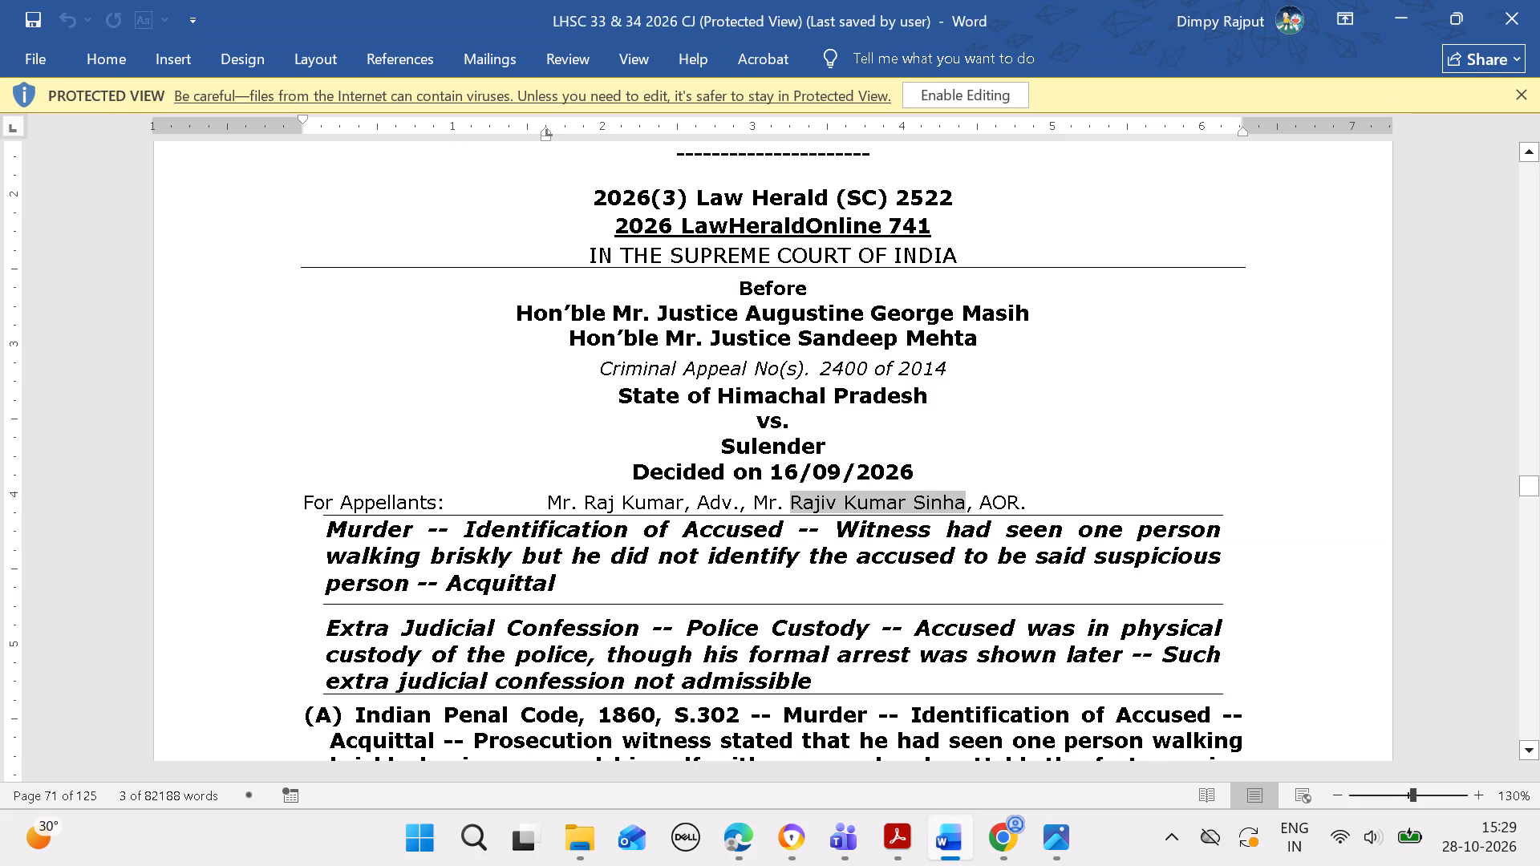
pyautogui.moveTo(336, 525); pyautogui.dragTo(379, 521)
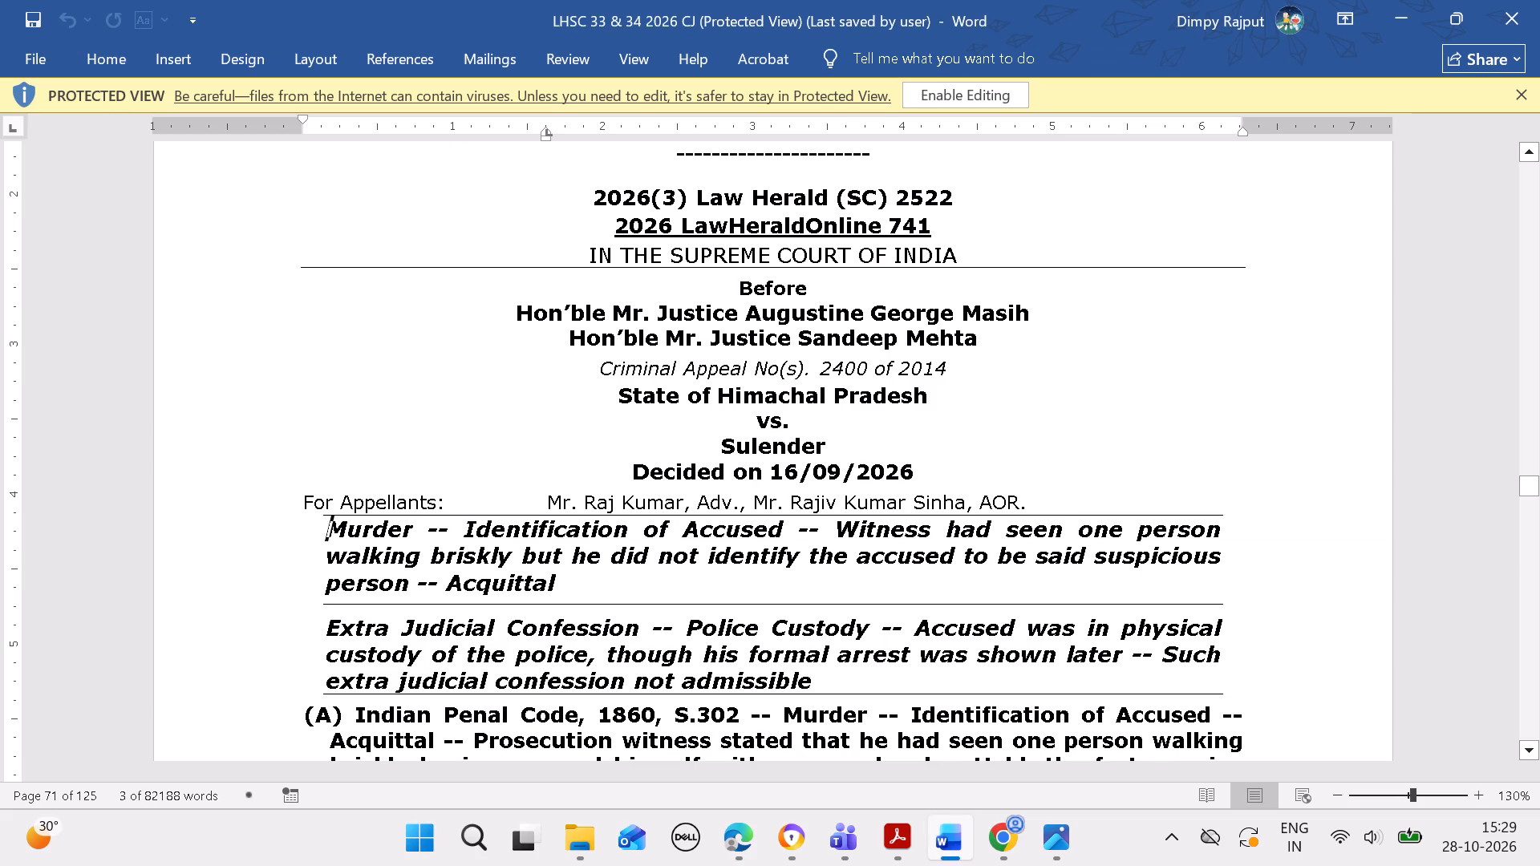
pyautogui.moveTo(379, 521); pyautogui.dragTo(716, 533)
pyautogui.hotkey('ctrl', 'c')
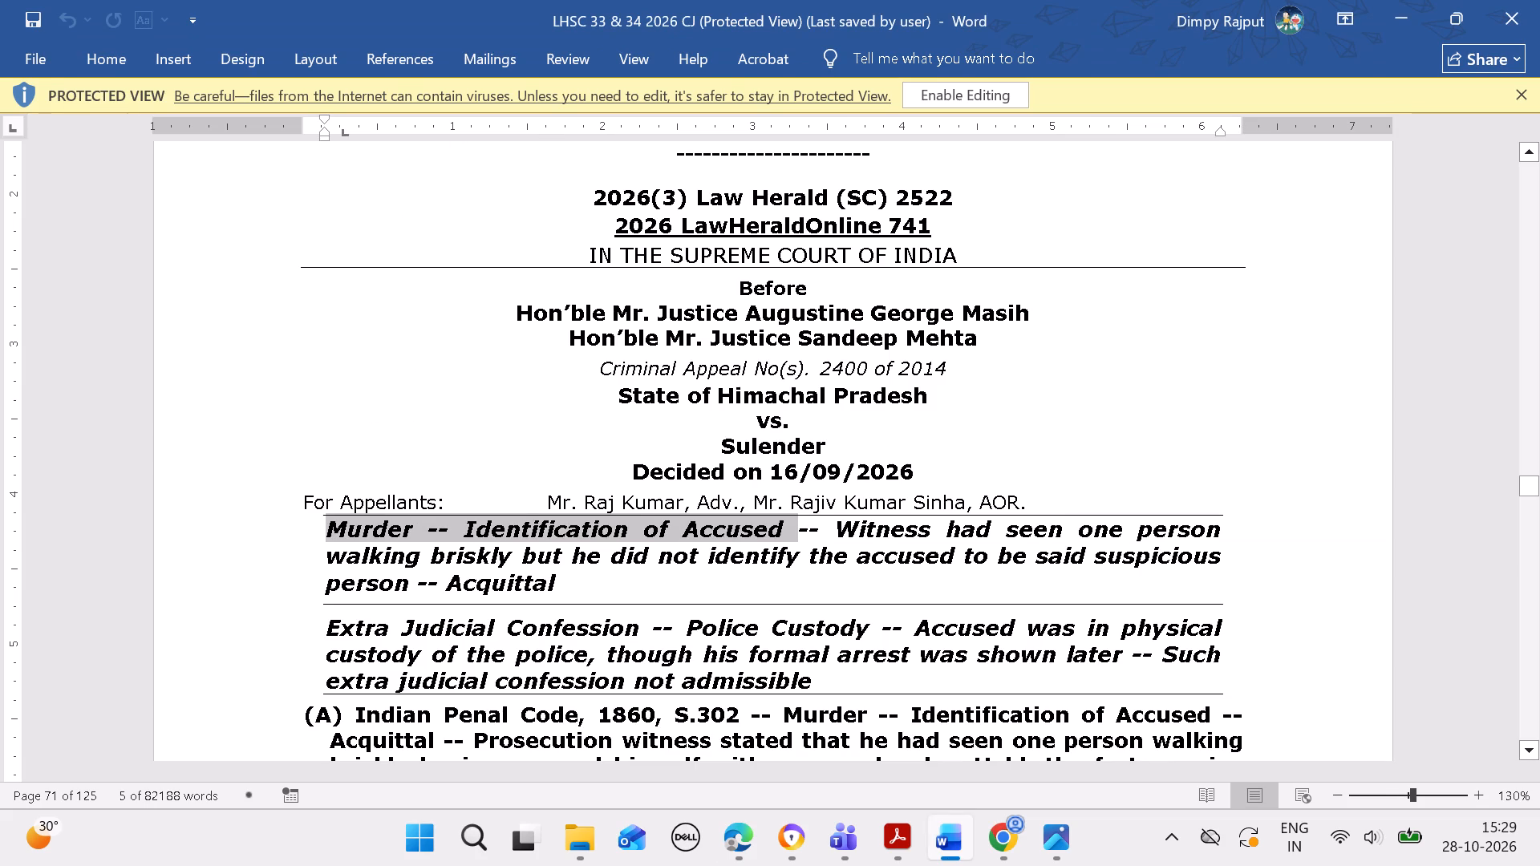
pyautogui.click(755, 827)
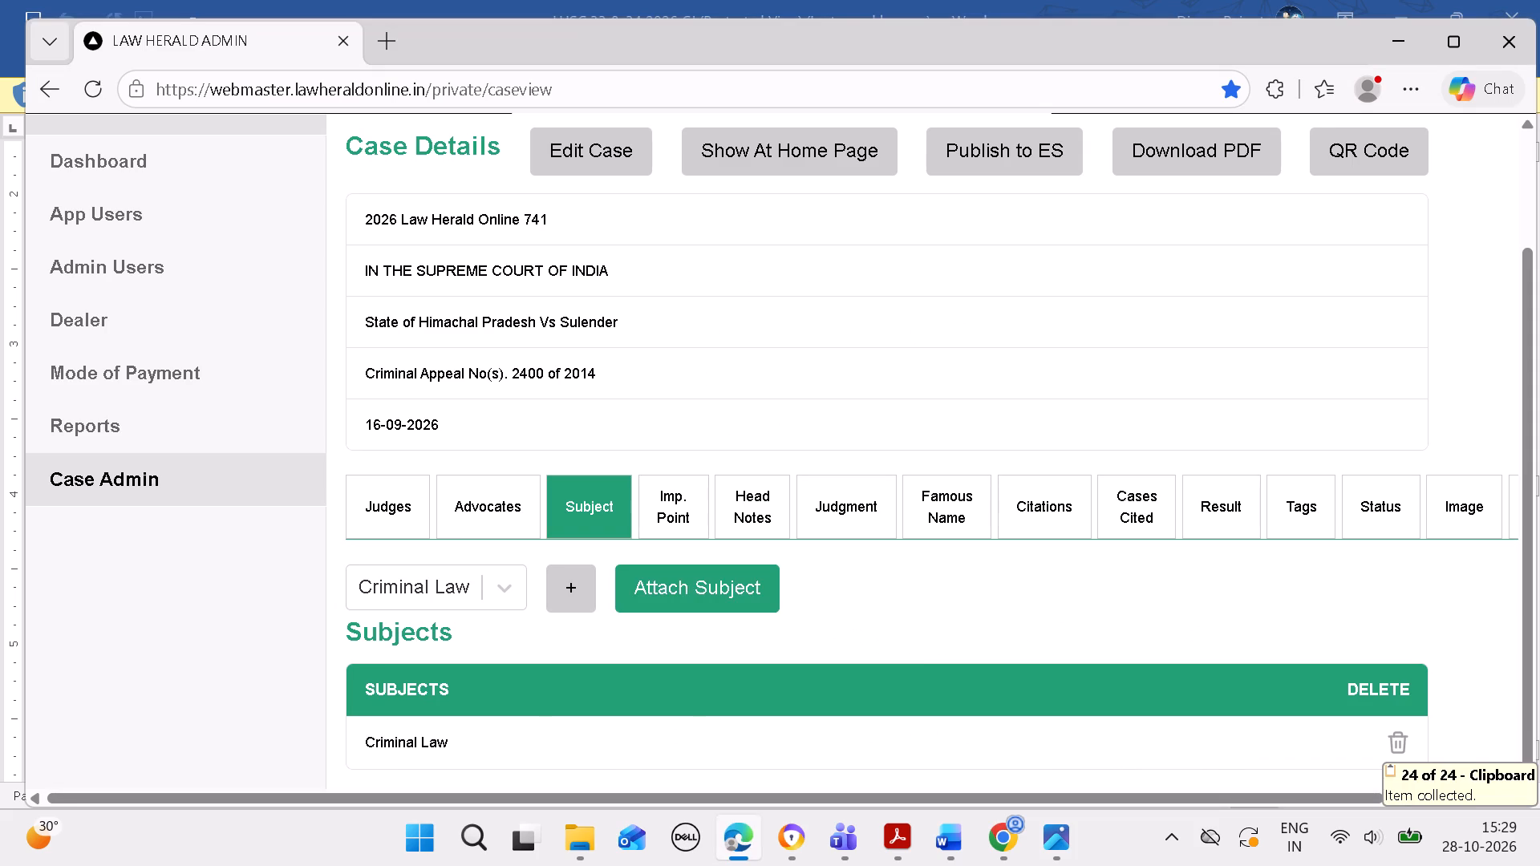
# Start a new important point for the case and attach the copied topic "Murder -- Identification of Accused".
pyautogui.click(678, 495)
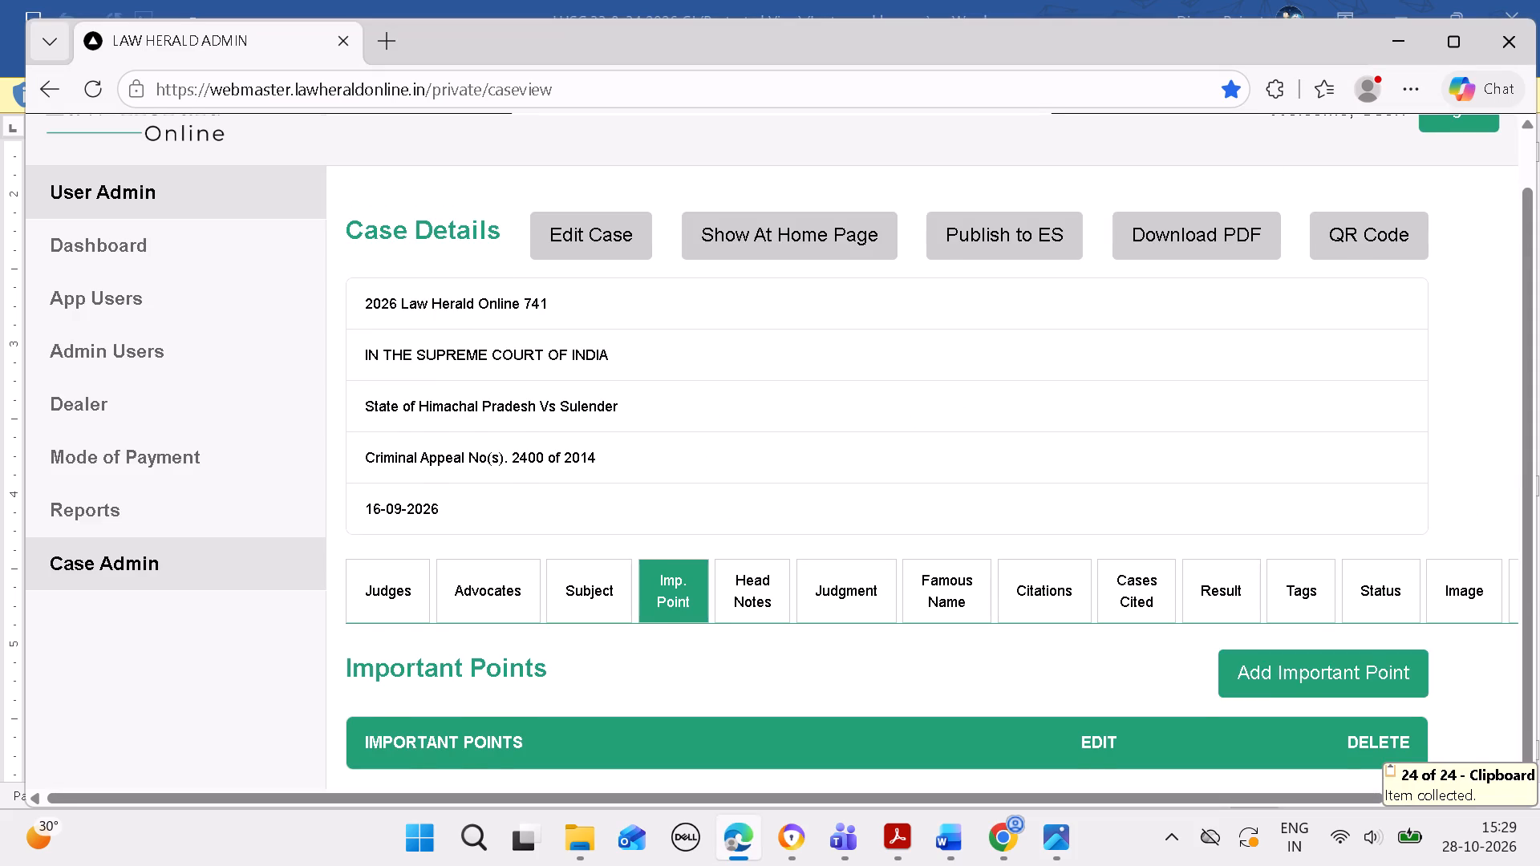
pyautogui.click(1278, 672)
pyautogui.click(865, 261)
pyautogui.hotkey('ctrl', 'v')
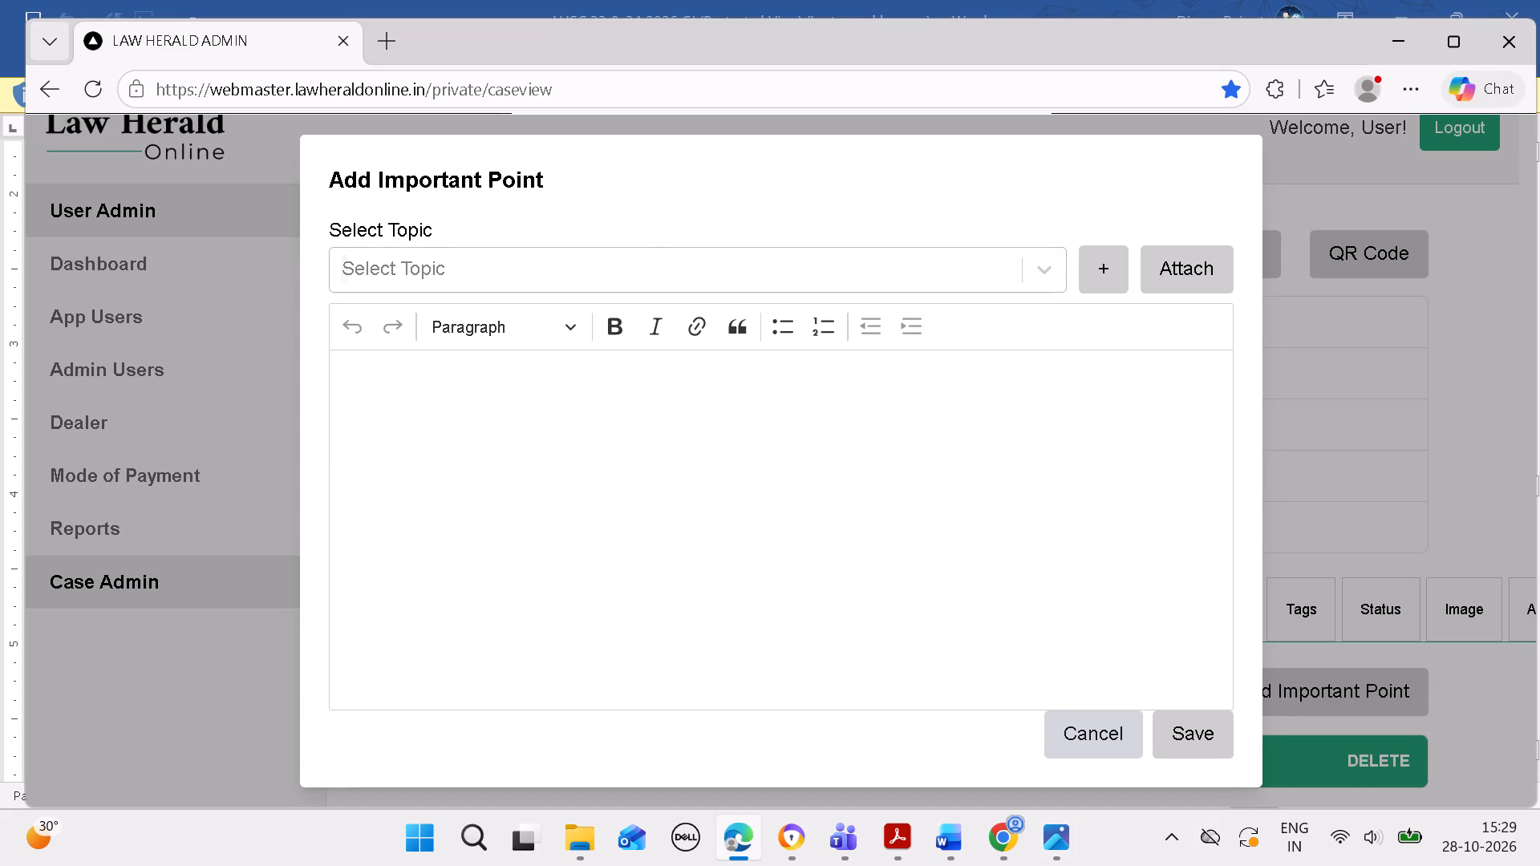
pyautogui.click(812, 321)
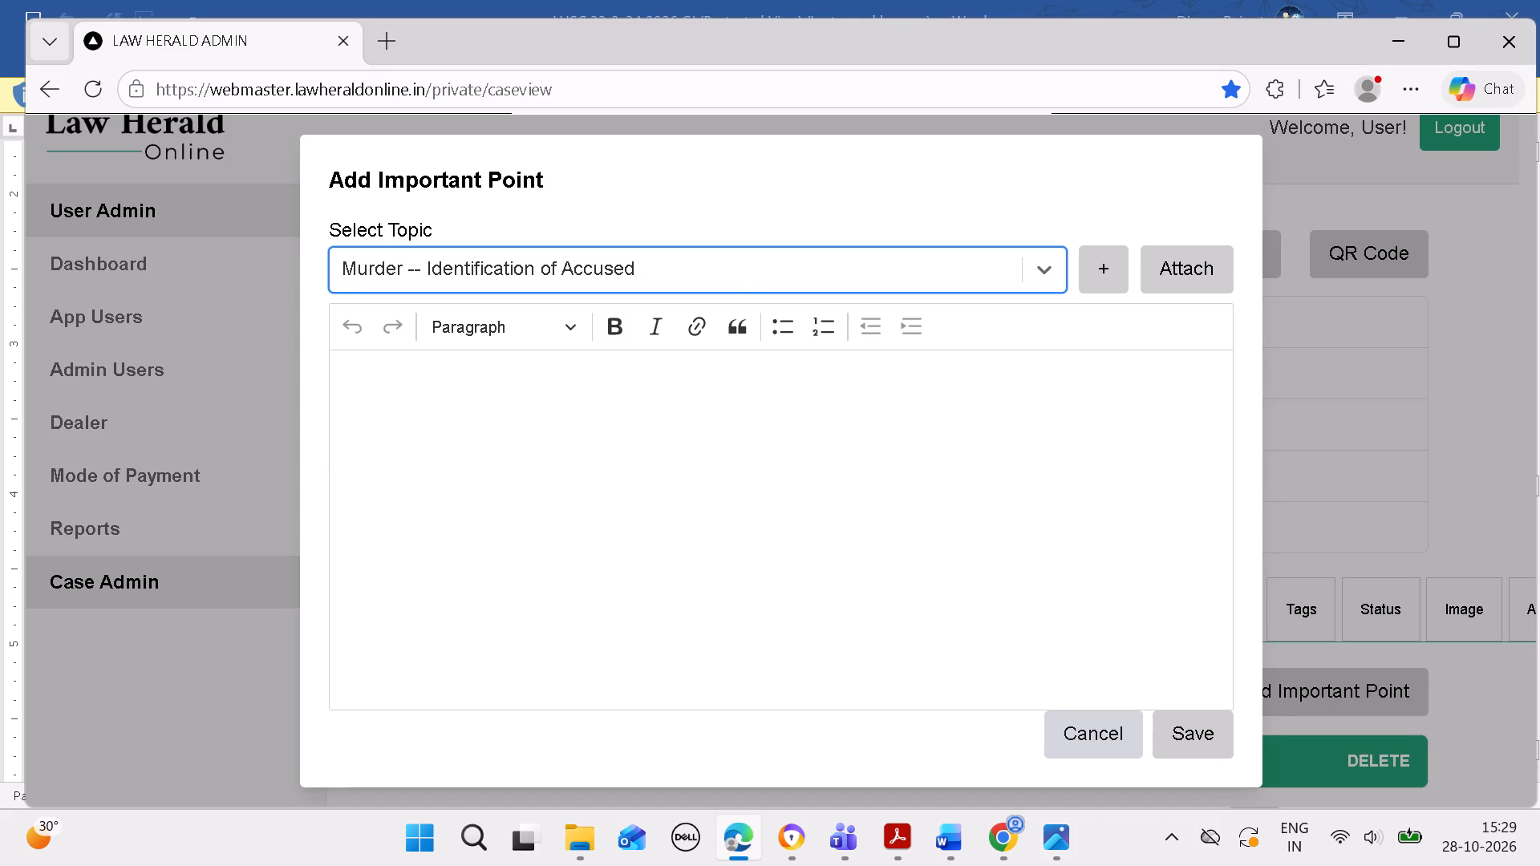
pyautogui.click(1171, 278)
# Extend the important point with " -- " and the Word text from "Witness had seen one person walking briskly" through "Acquittal".
pyautogui.click(934, 439)
pyautogui.press('space')
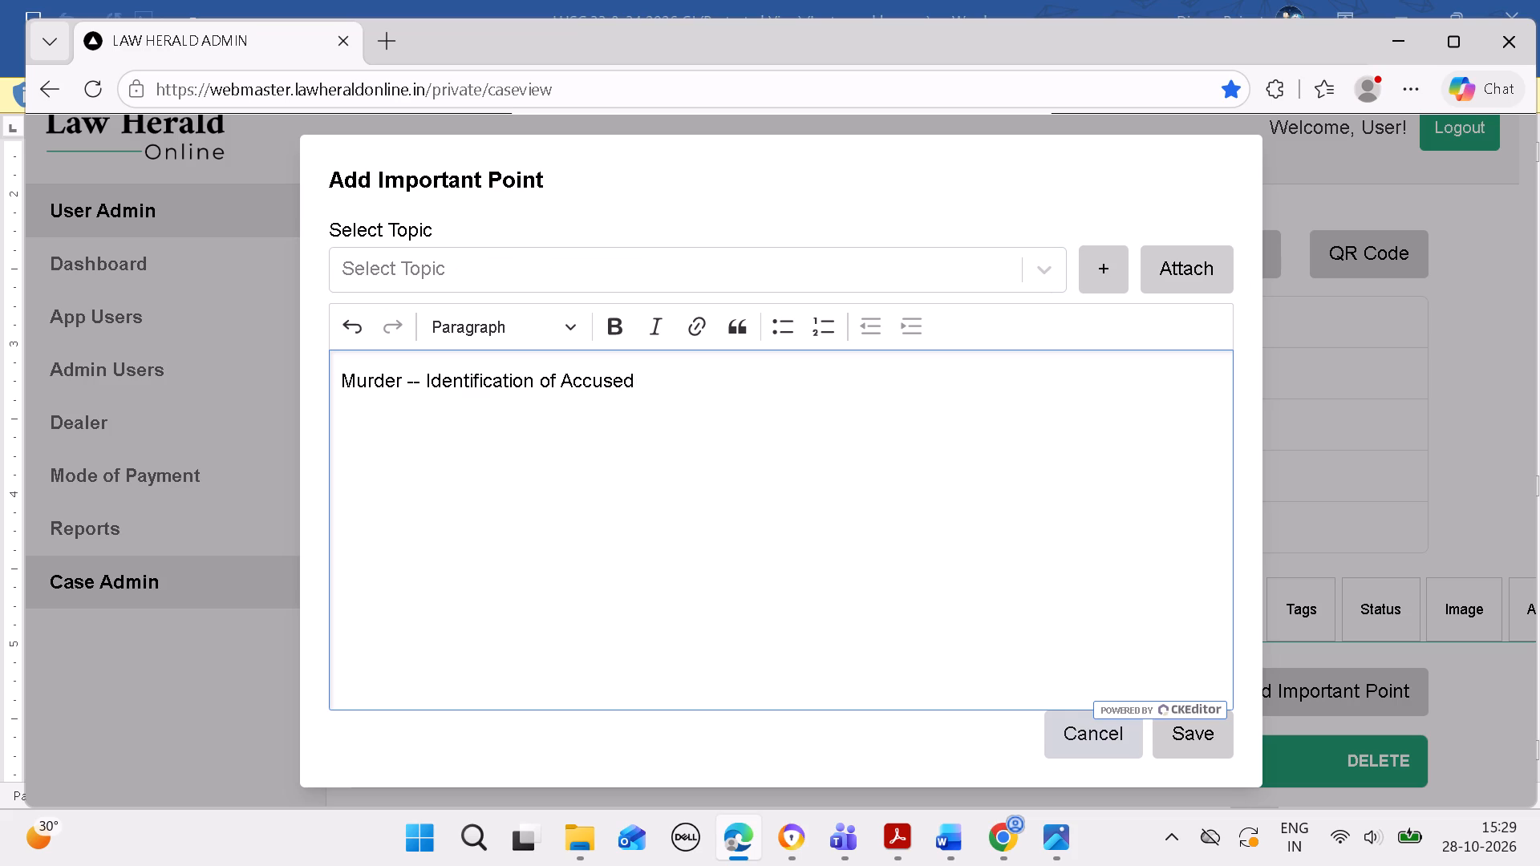
pyautogui.write('--')
pyautogui.press('space')
pyautogui.press('BackSpace')
pyautogui.click(954, 846)
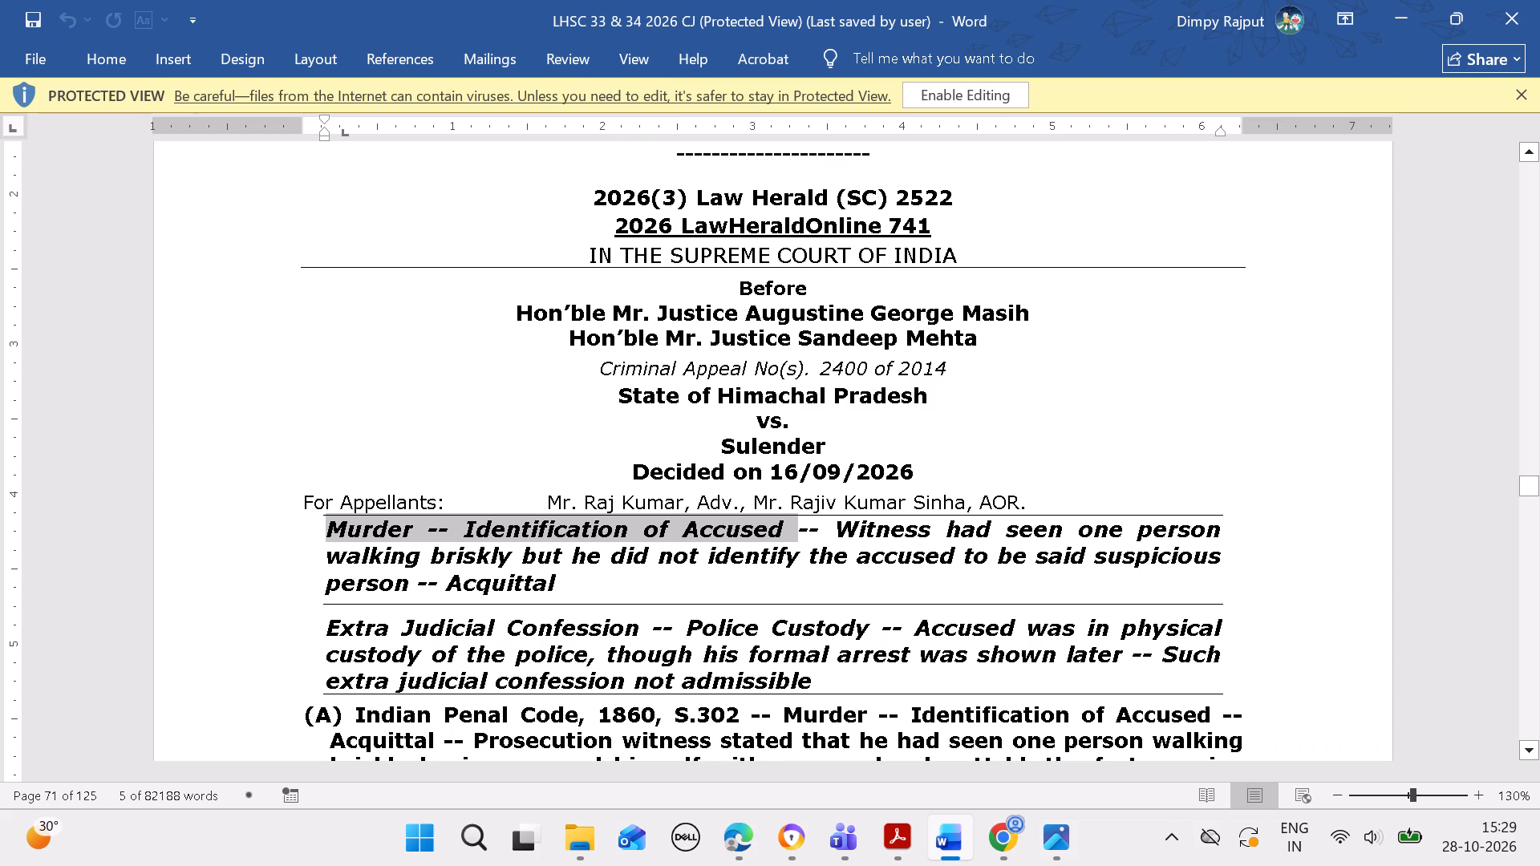
pyautogui.moveTo(838, 526); pyautogui.dragTo(888, 573)
pyautogui.hotkey('ctrl', 'c')
pyautogui.click(717, 865)
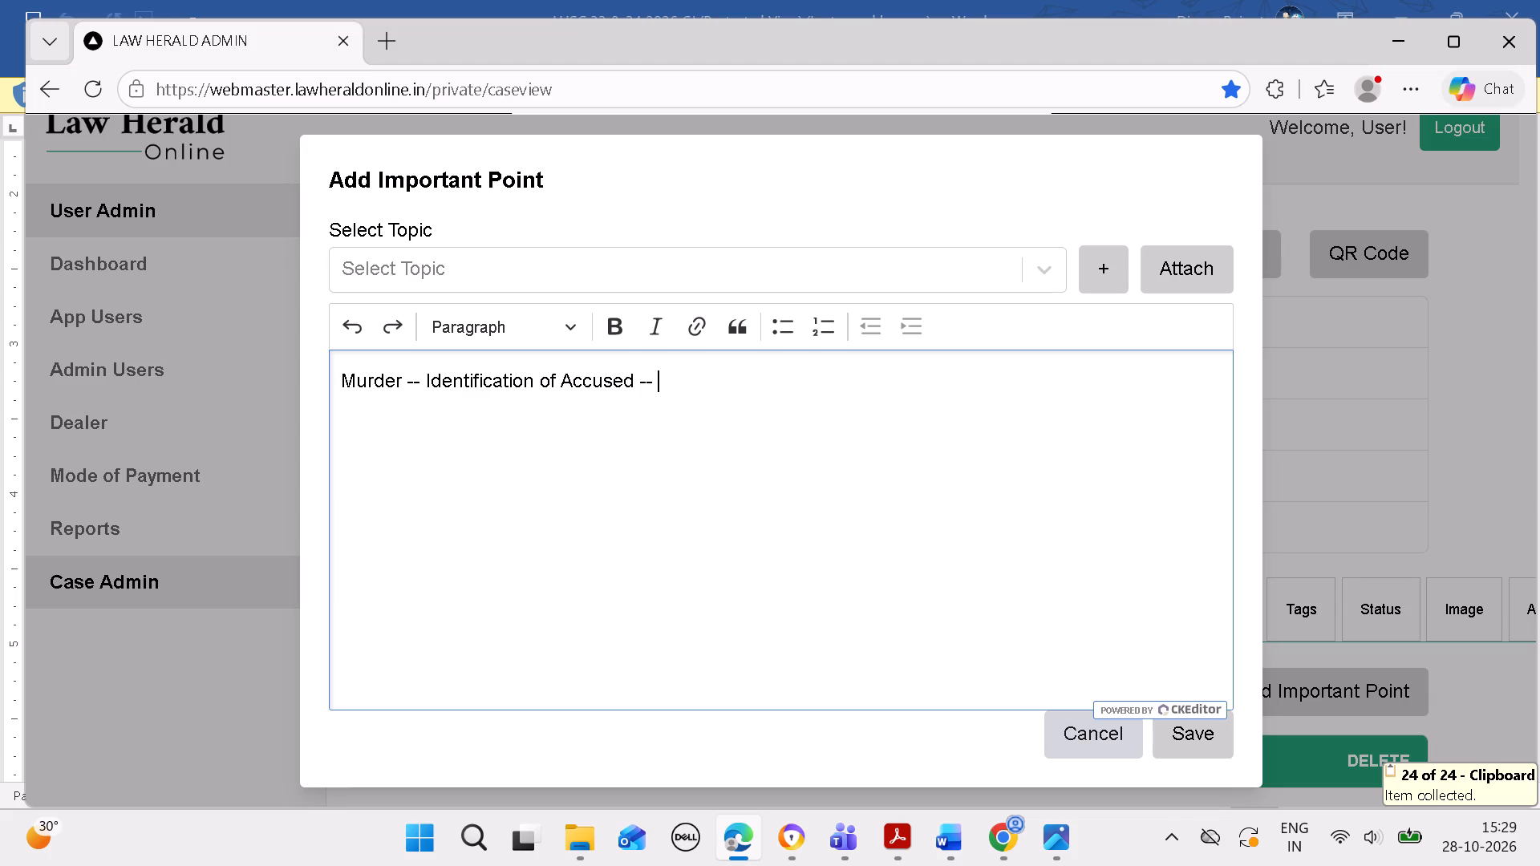
pyautogui.hotkey('ctrl', 'v')
# Remove the italic and bold formatting from the pasted witness text and save the important point.
pyautogui.moveTo(664, 375); pyautogui.dragTo(718, 391)
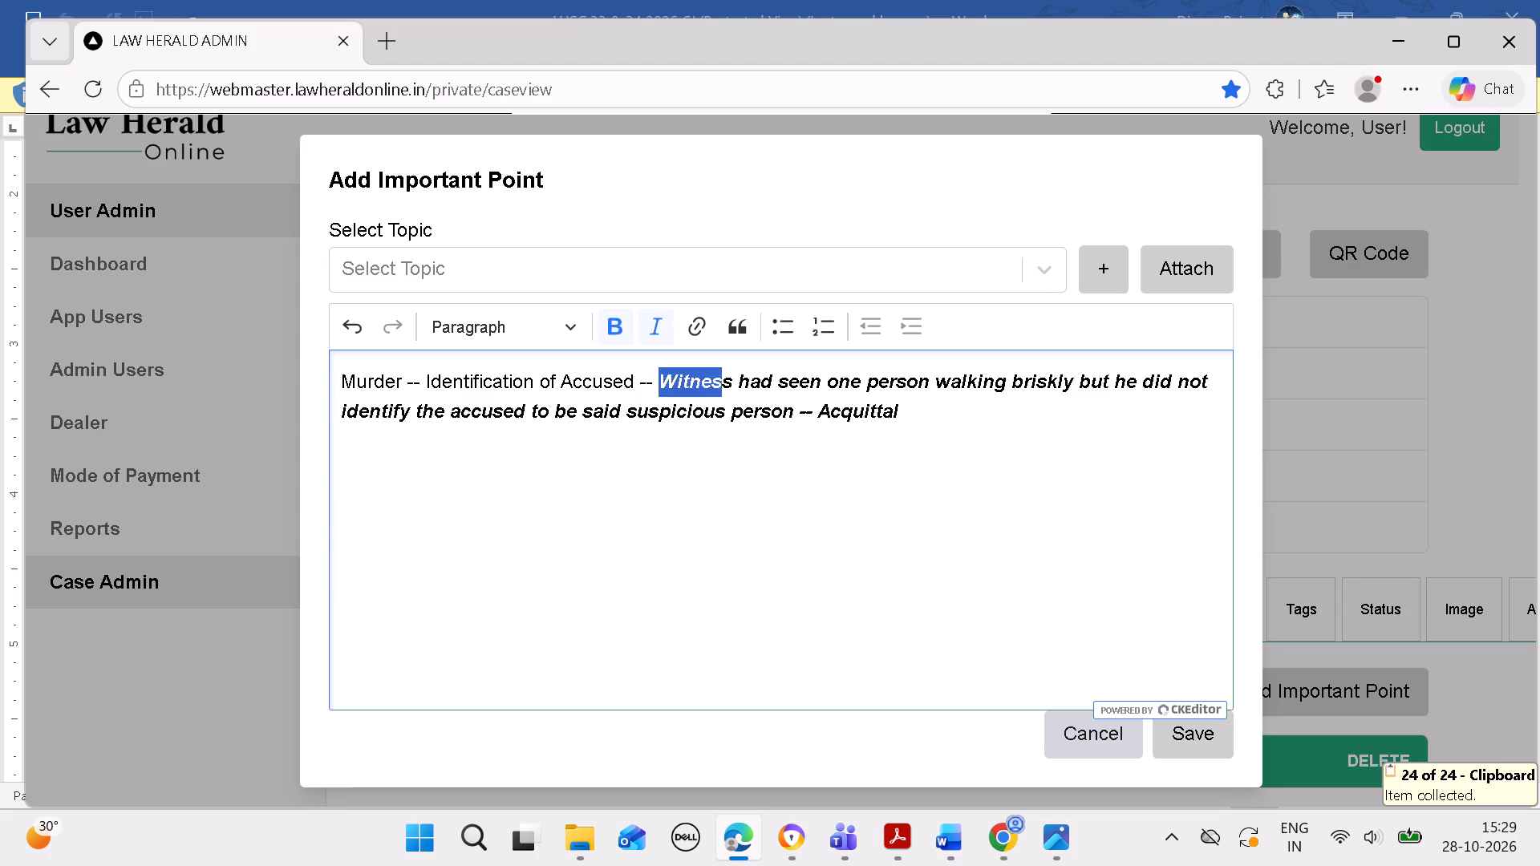
pyautogui.moveTo(718, 391); pyautogui.dragTo(921, 466)
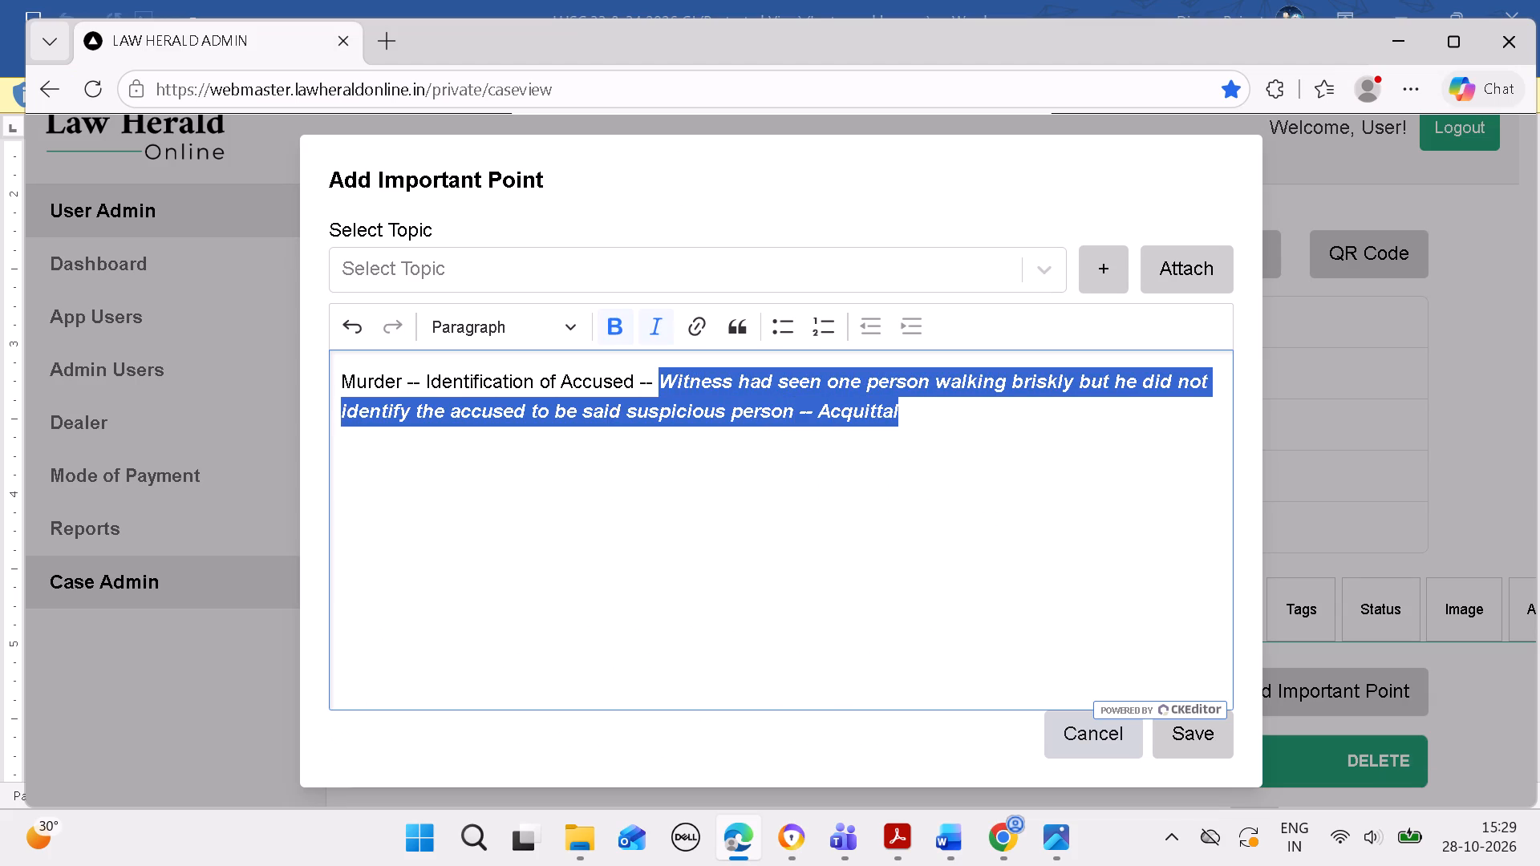
pyautogui.click(659, 326)
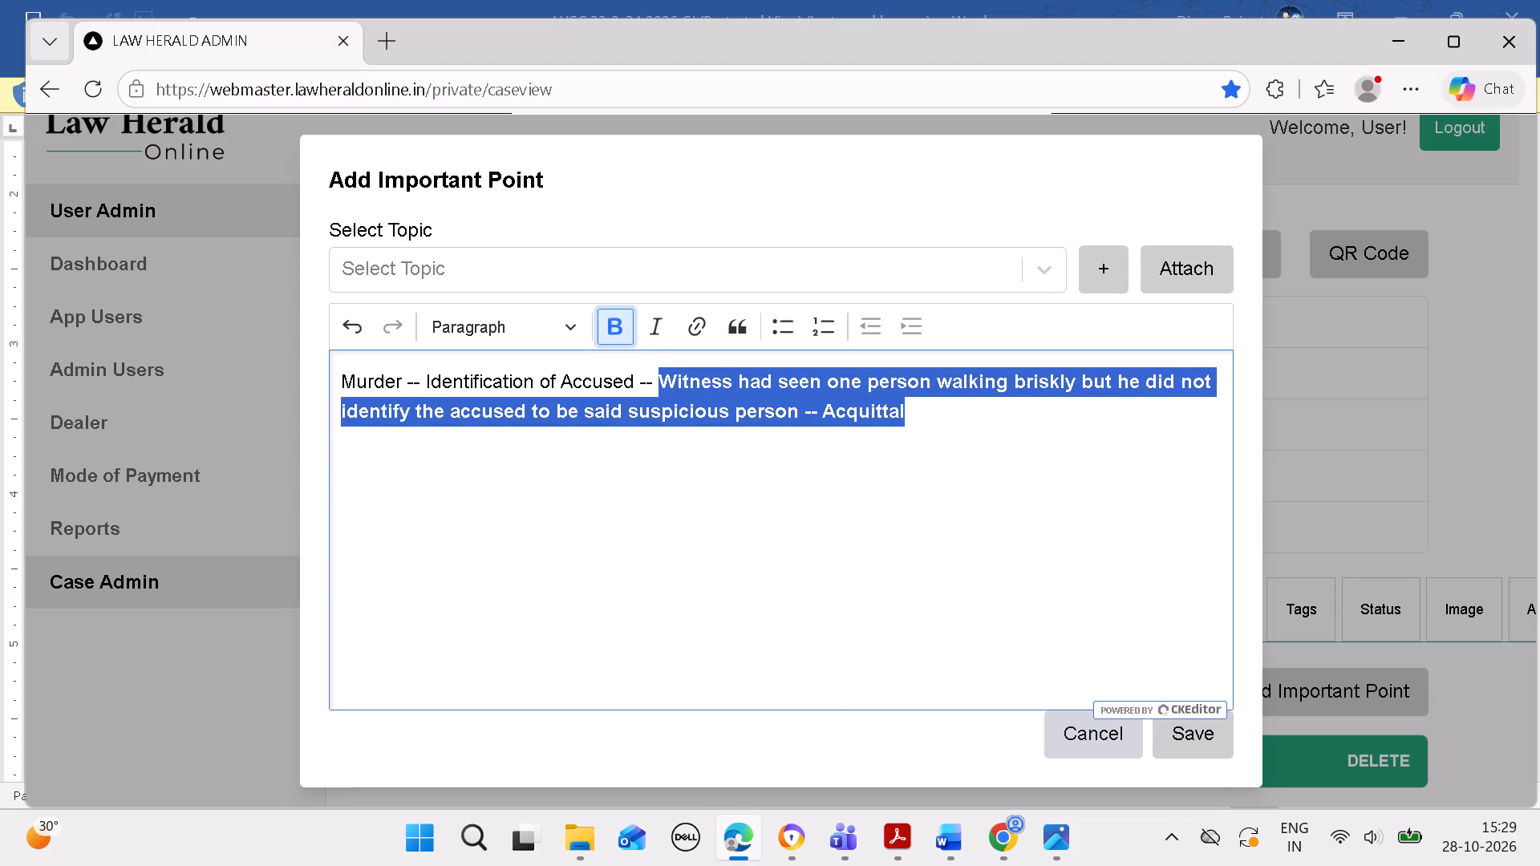
pyautogui.click(632, 331)
pyautogui.click(877, 430)
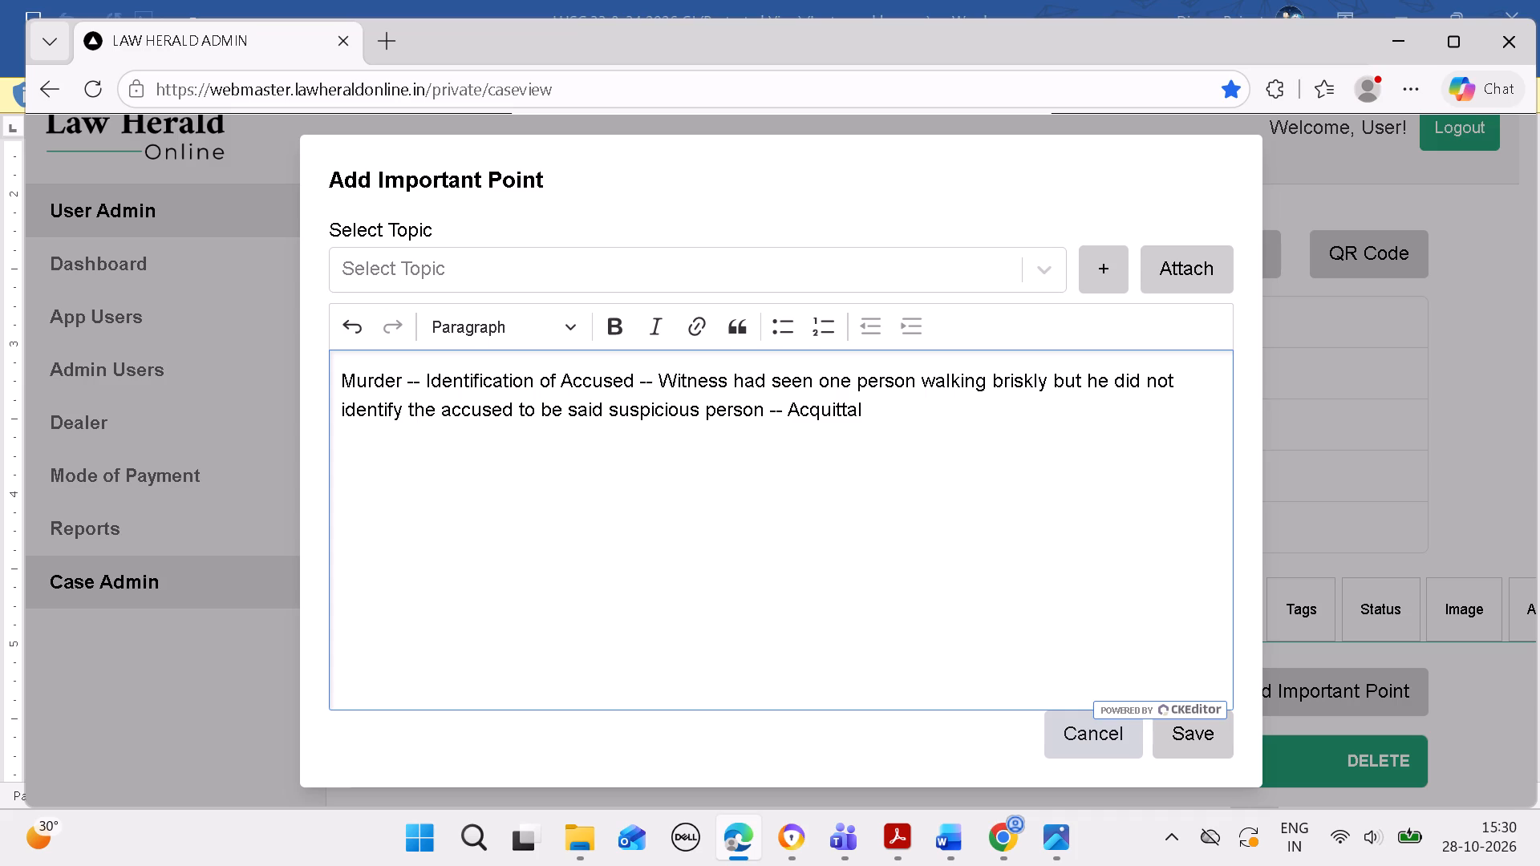
pyautogui.click(1184, 734)
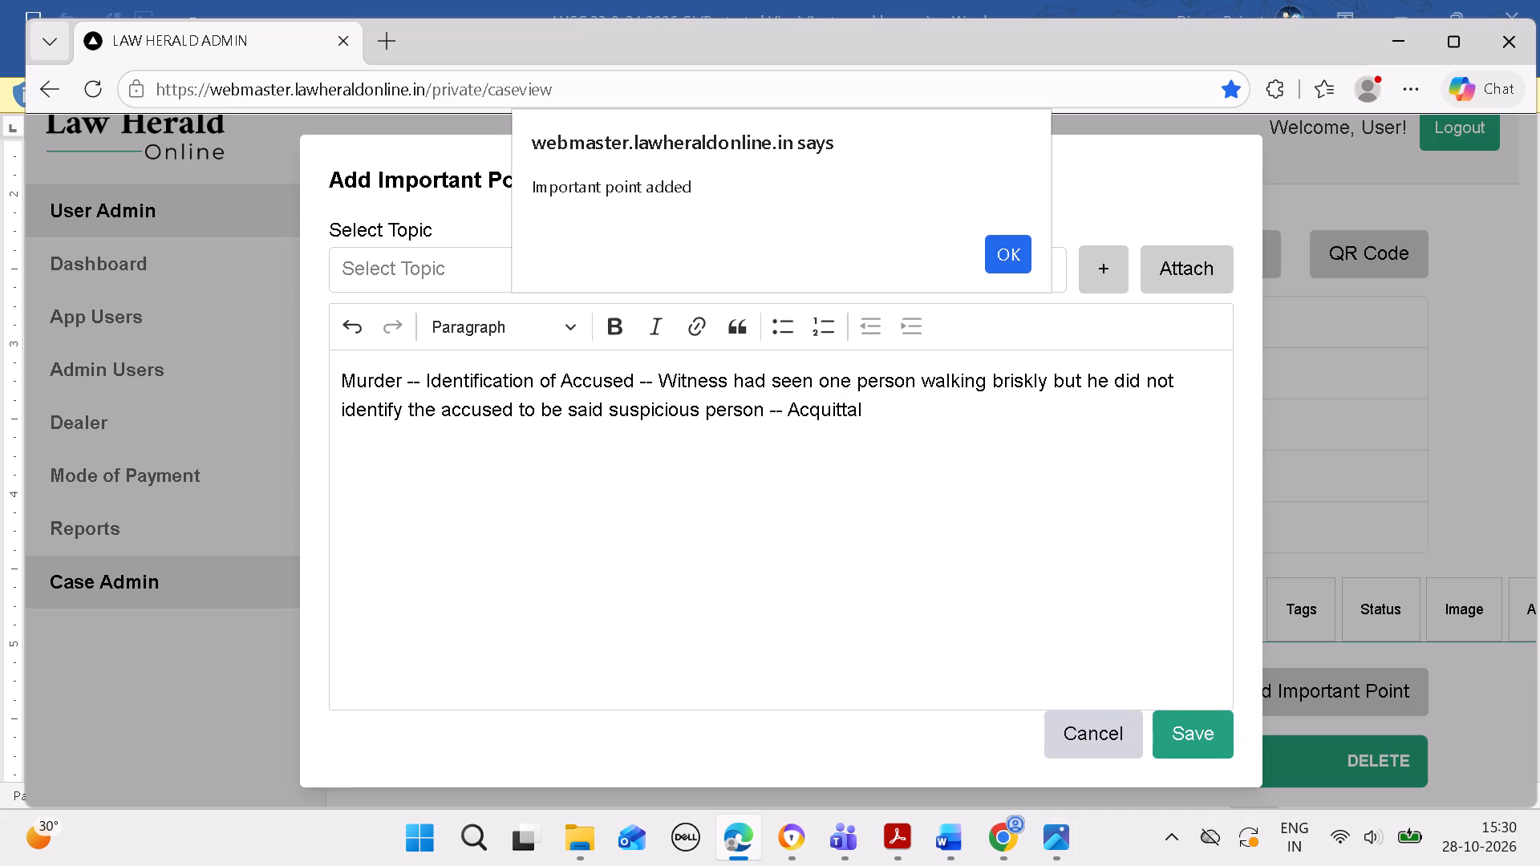
pyautogui.click(1015, 261)
# Switch to the Word judgment and copy the second point's topic, "Extra Judicial Confession -- Police Custody".
pyautogui.scroll(-6, 974, 474)
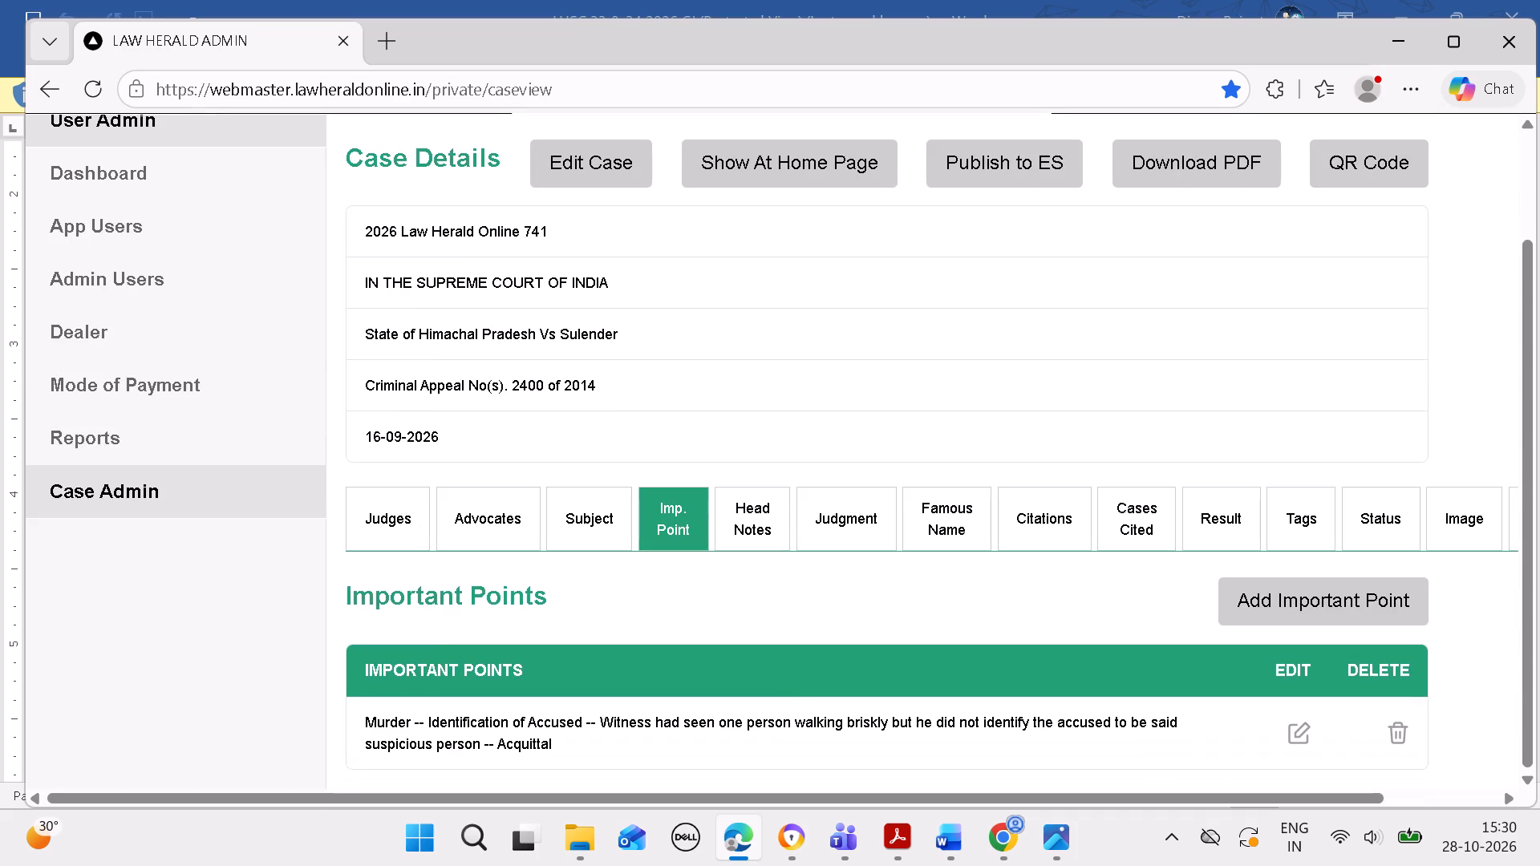
pyautogui.click(968, 819)
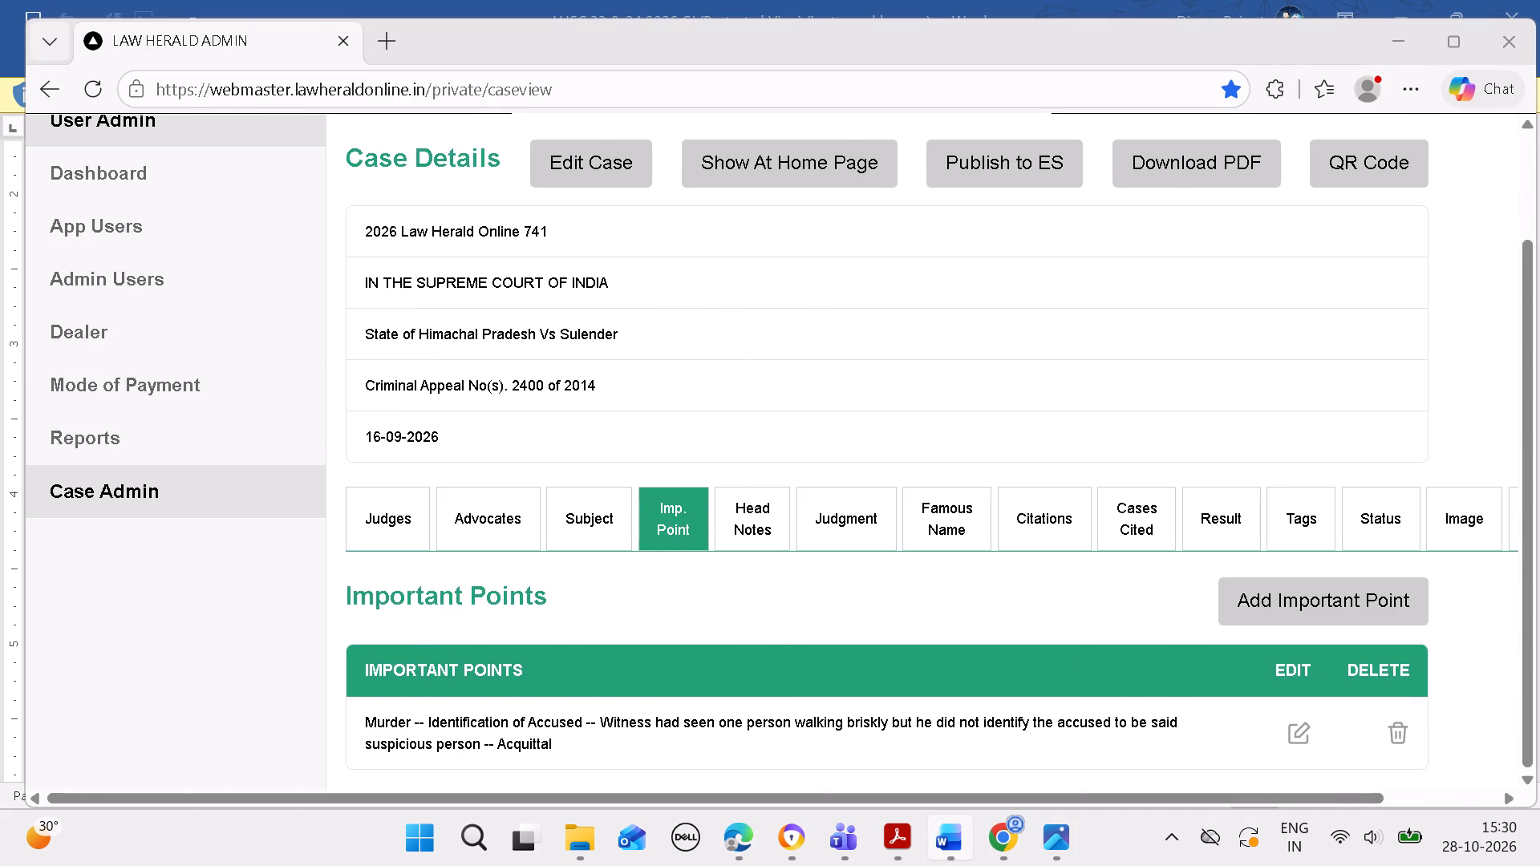
pyautogui.click(965, 860)
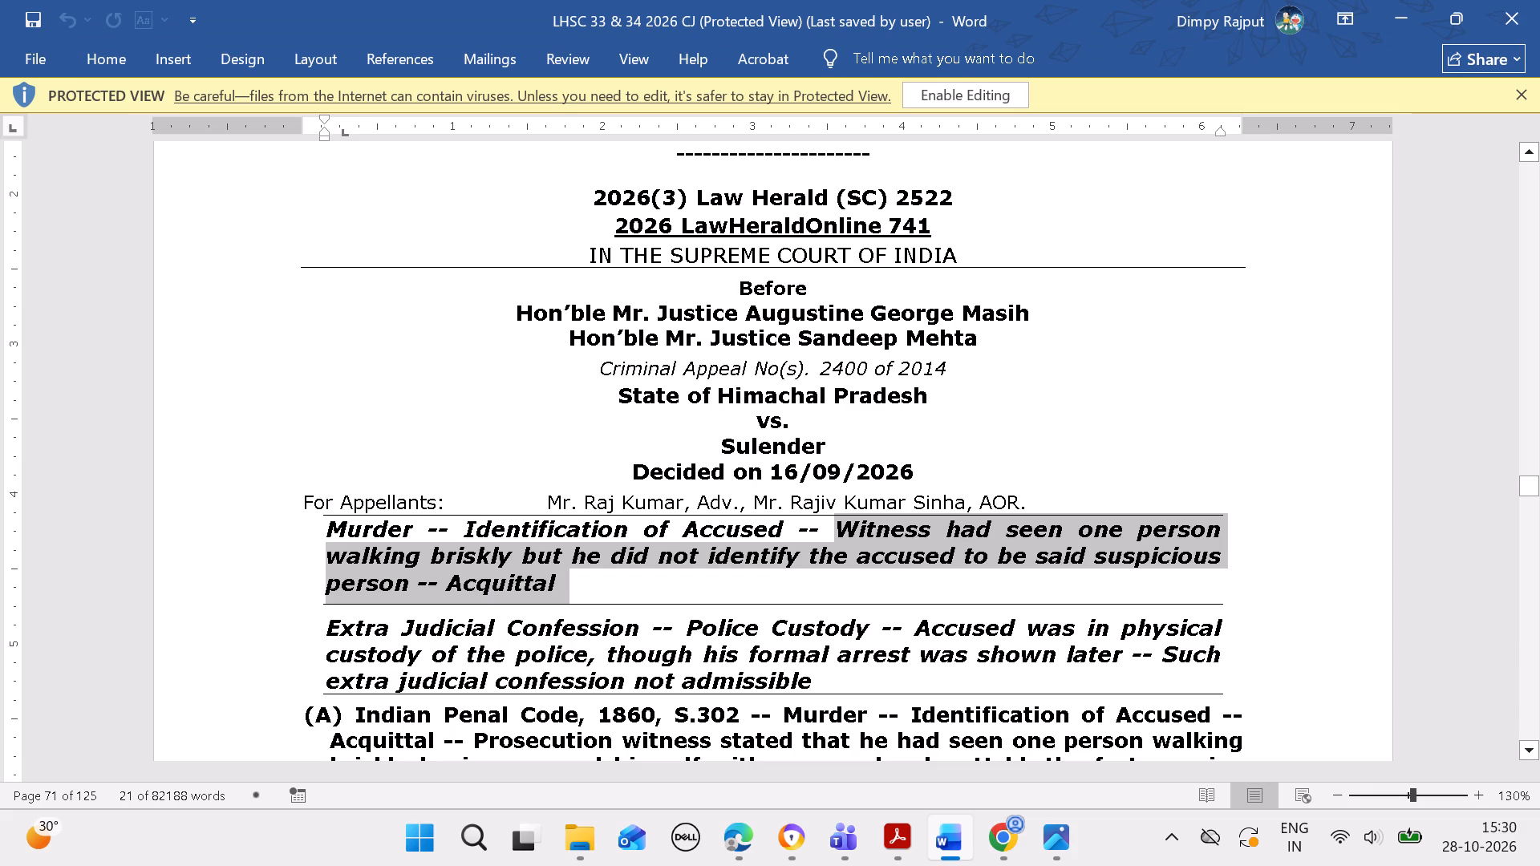
pyautogui.moveTo(331, 621); pyautogui.dragTo(681, 629)
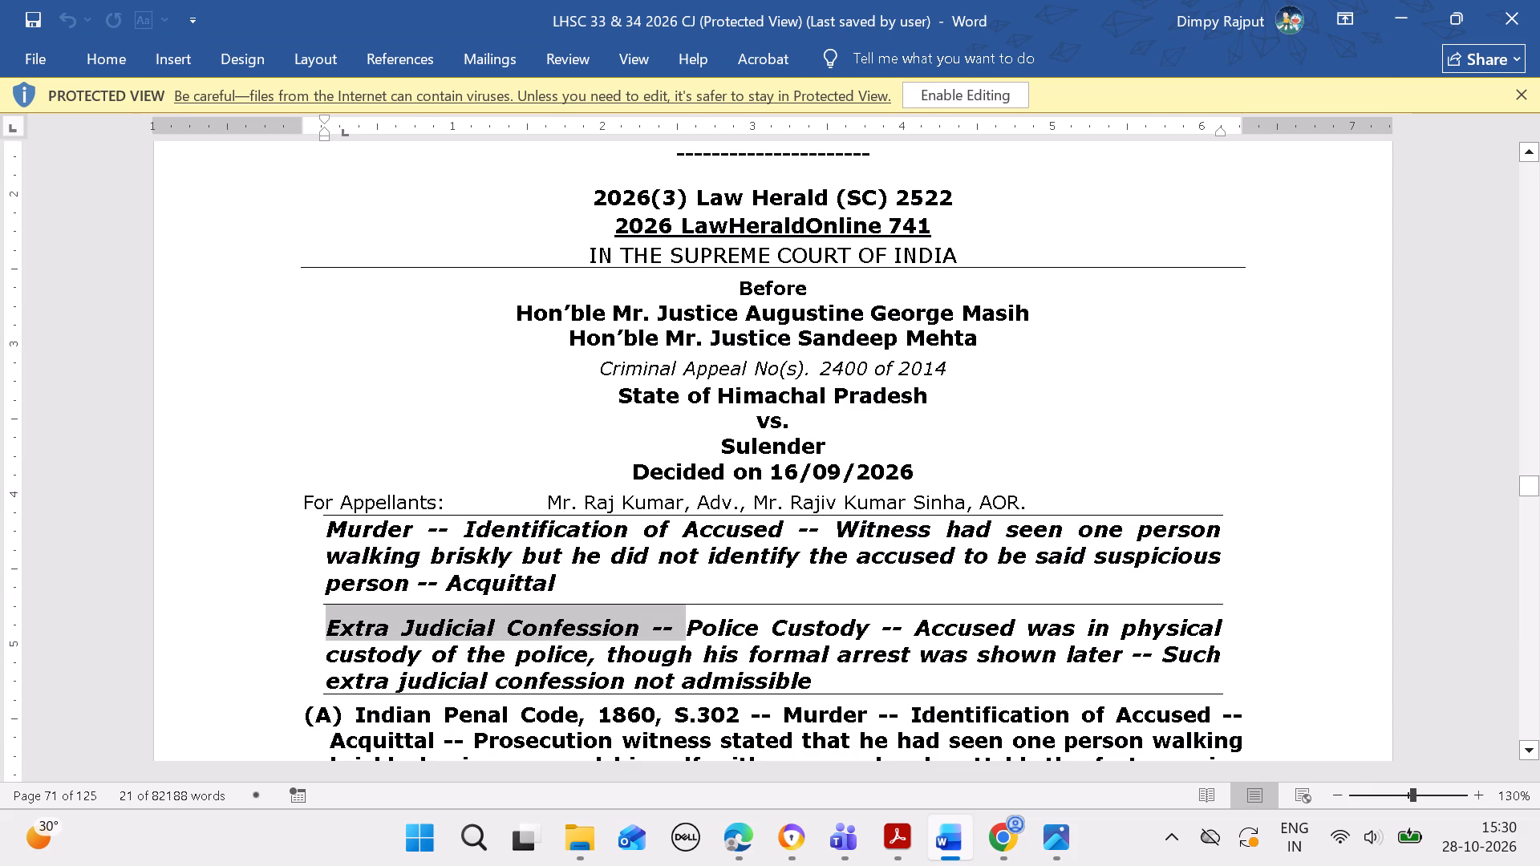
pyautogui.moveTo(681, 629); pyautogui.dragTo(813, 639)
pyautogui.hotkey('ctrl', 'c')
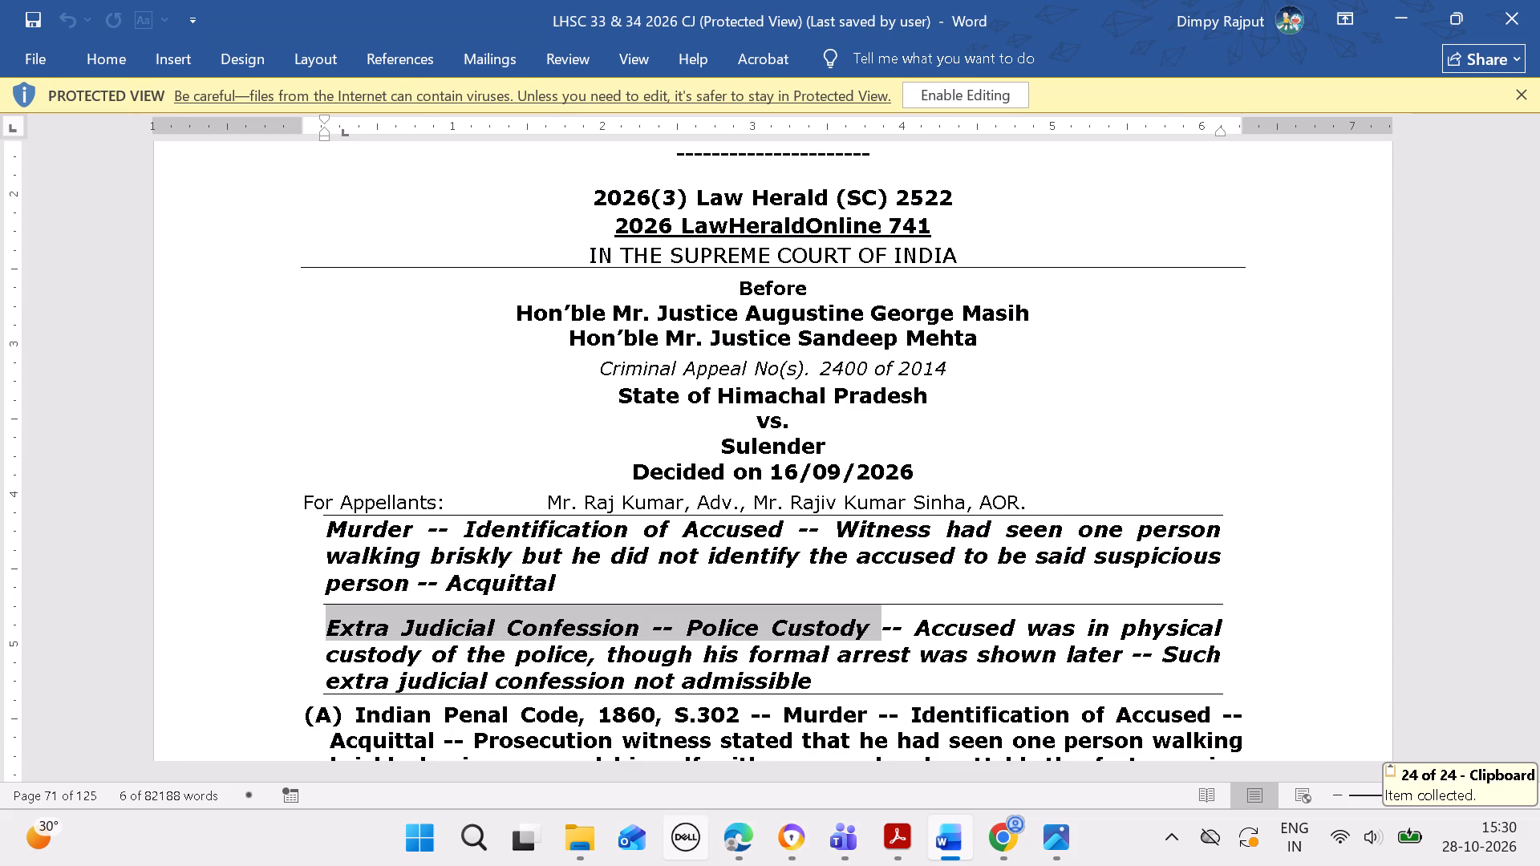
# Start another important point in the Law Herald admin site and create the topic "Extra Judicial Confession -- Police Custody" for it.
pyautogui.keyDown('ctrl'); pyautogui.click(734, 844); pyautogui.keyUp('ctrl')
pyautogui.keyDown('ctrl'); pyautogui.click(1262, 614); pyautogui.keyUp('ctrl')
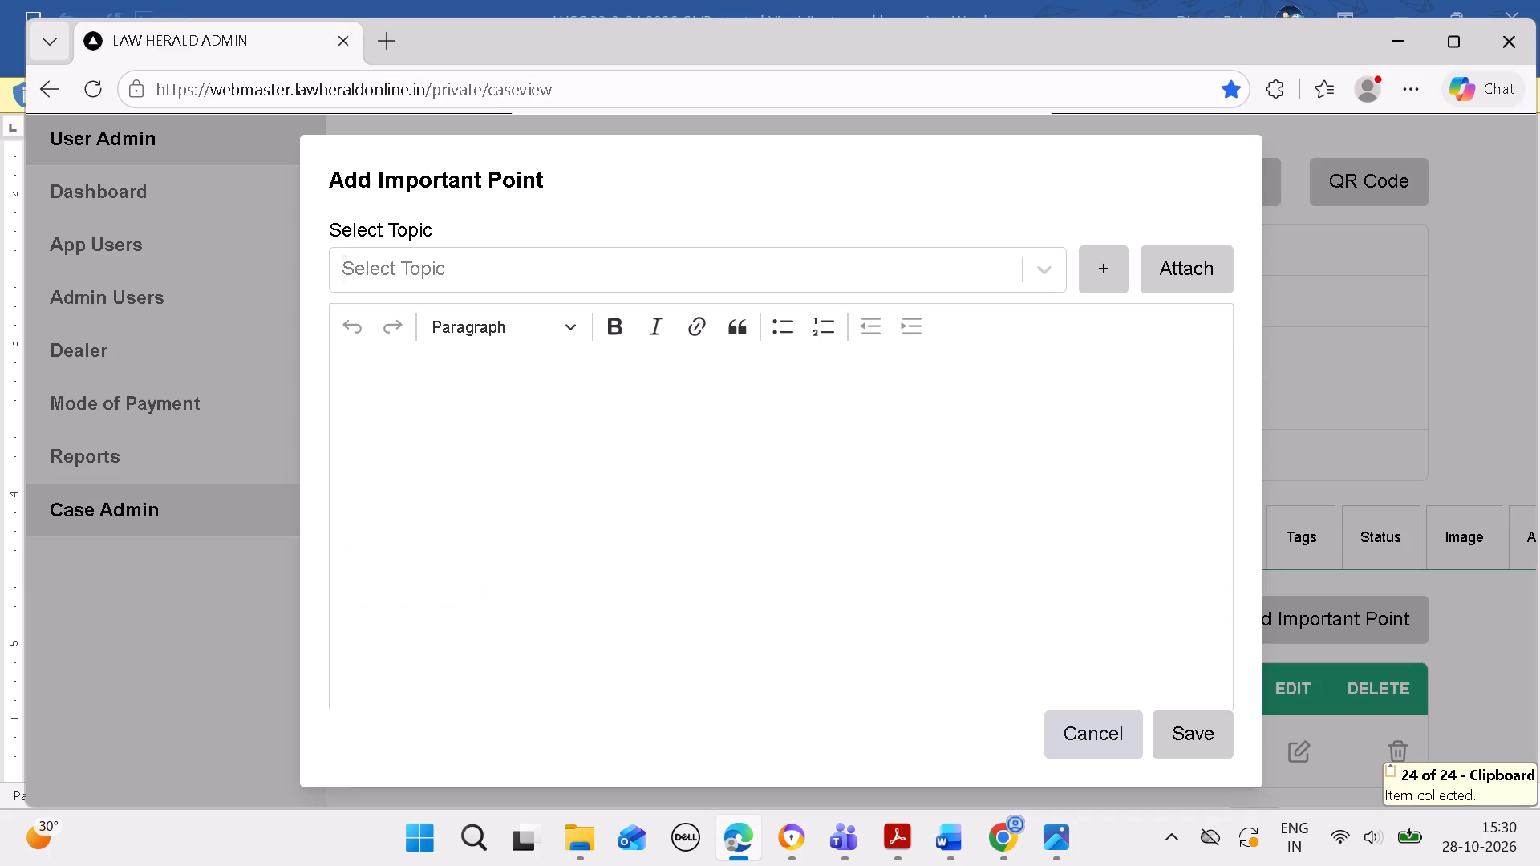
pyautogui.click(758, 276)
pyautogui.hotkey('ctrl', 'v')
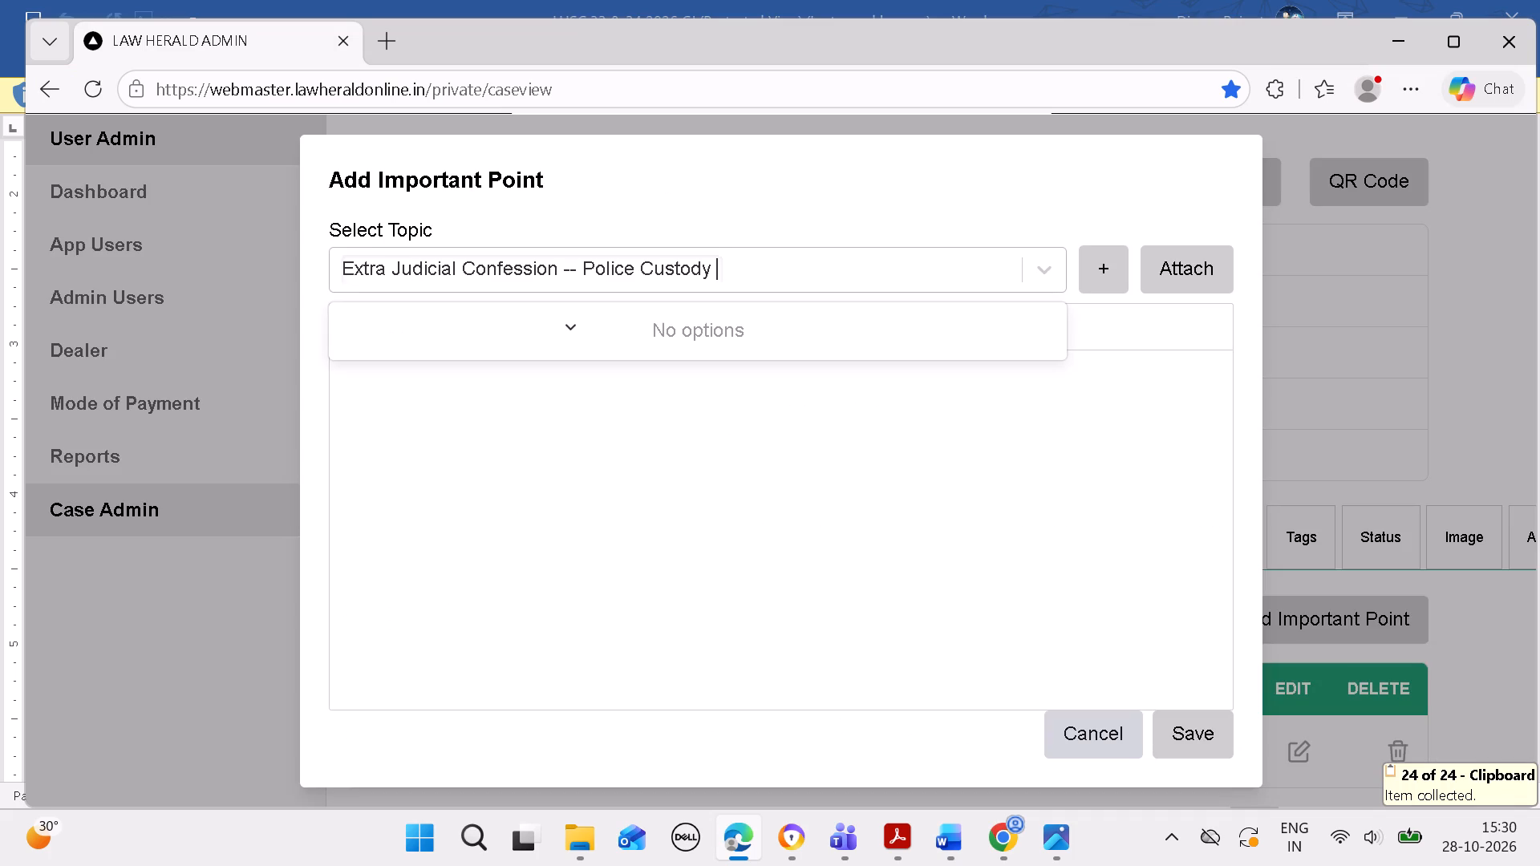
pyautogui.click(1119, 281)
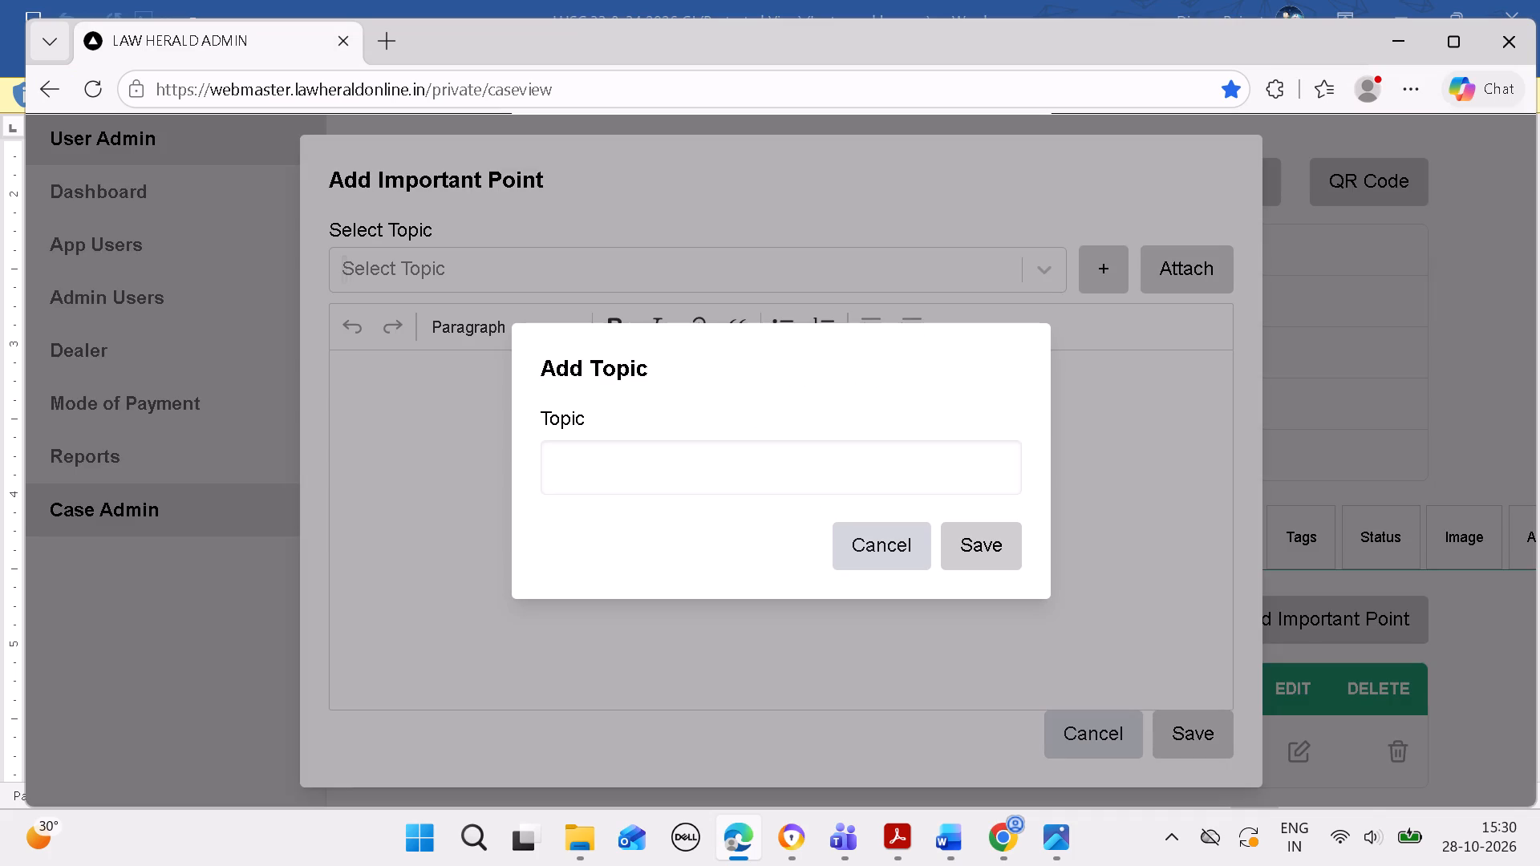
pyautogui.click(926, 455)
pyautogui.hotkey('ctrl', 'v')
pyautogui.press('BackSpace')
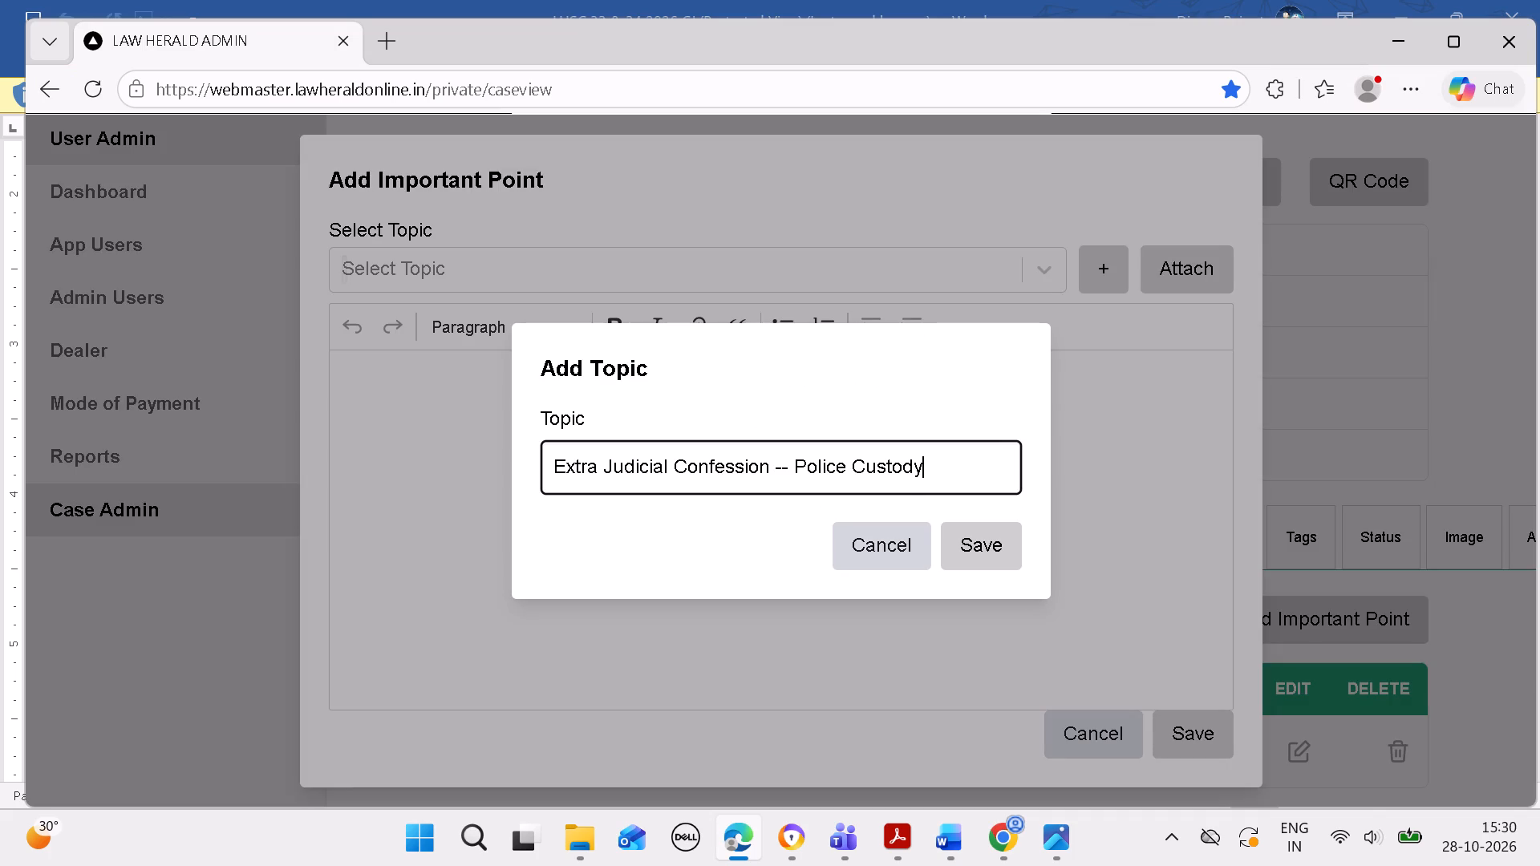
pyautogui.click(987, 538)
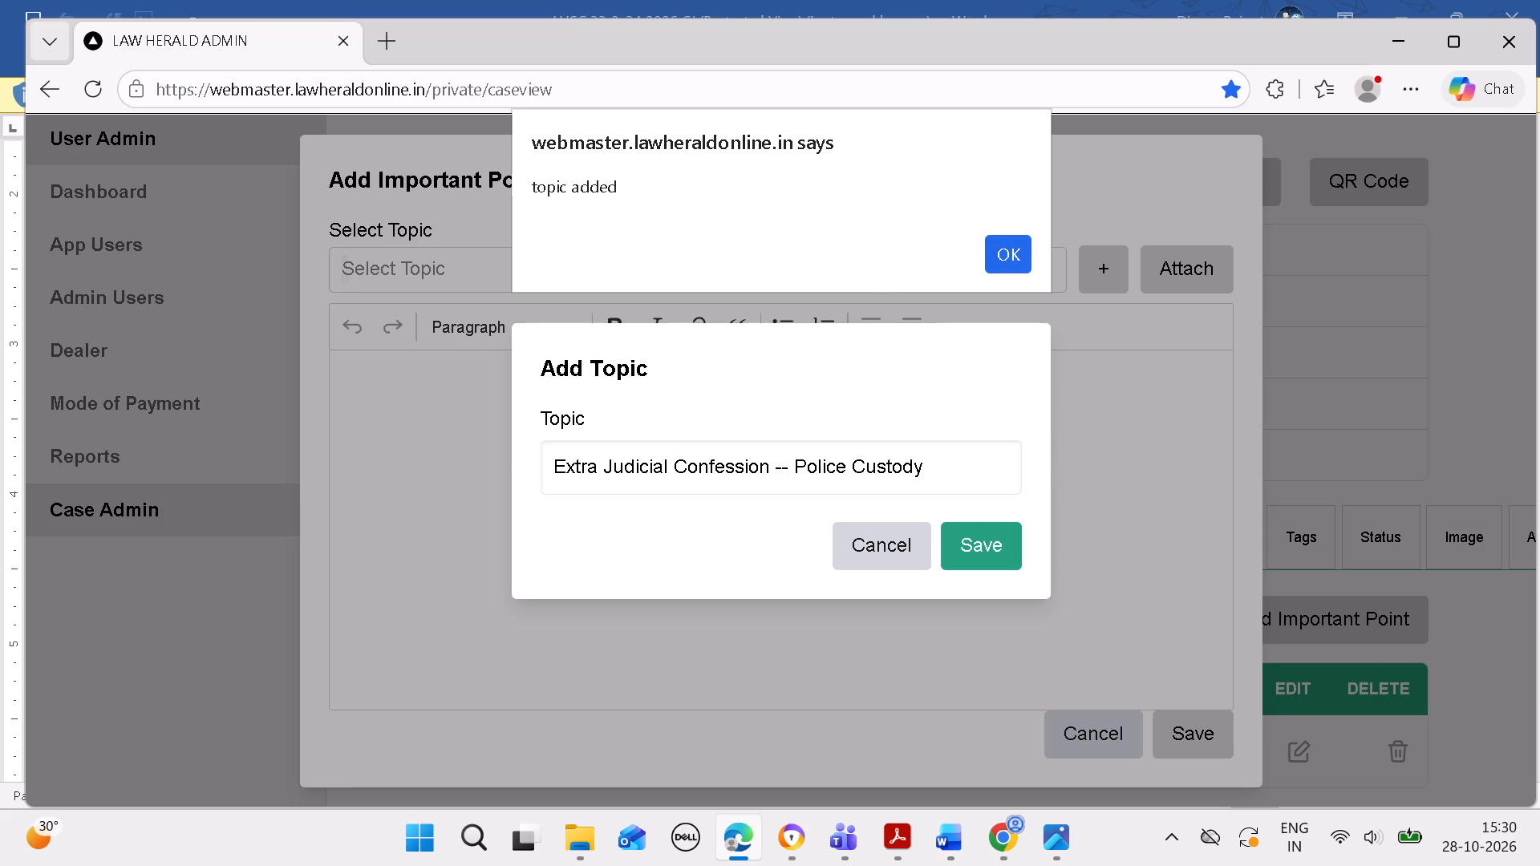
pyautogui.click(1021, 246)
# Extend the important point with " -- " and the Word text from "Accused was in physical custody" through "confession not admissible".
pyautogui.click(987, 393)
pyautogui.press('space')
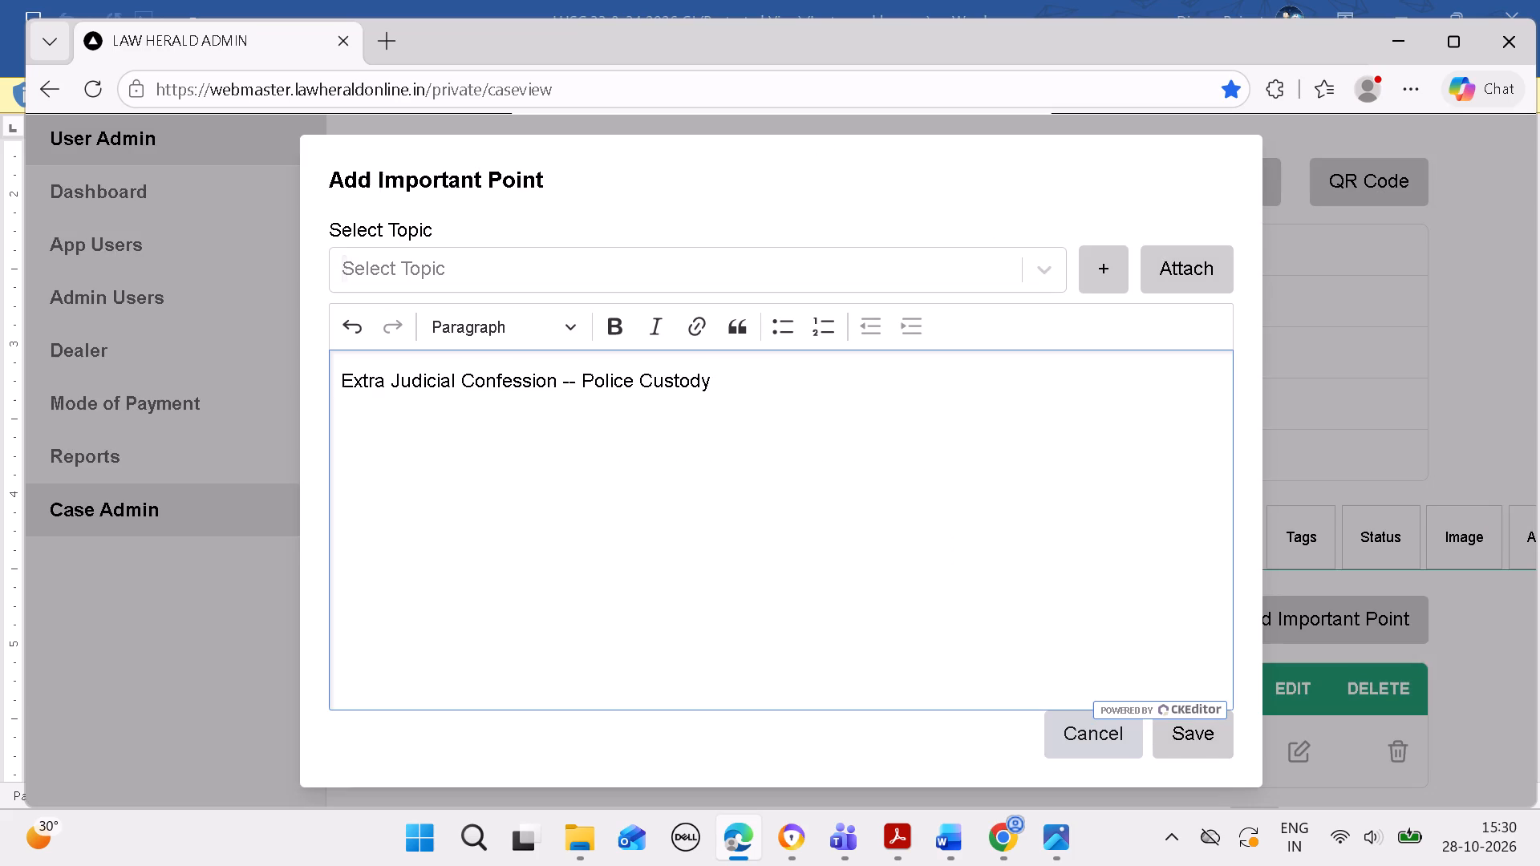
pyautogui.write('--')
pyautogui.press('space')
pyautogui.press('BackSpace')
pyautogui.click(959, 852)
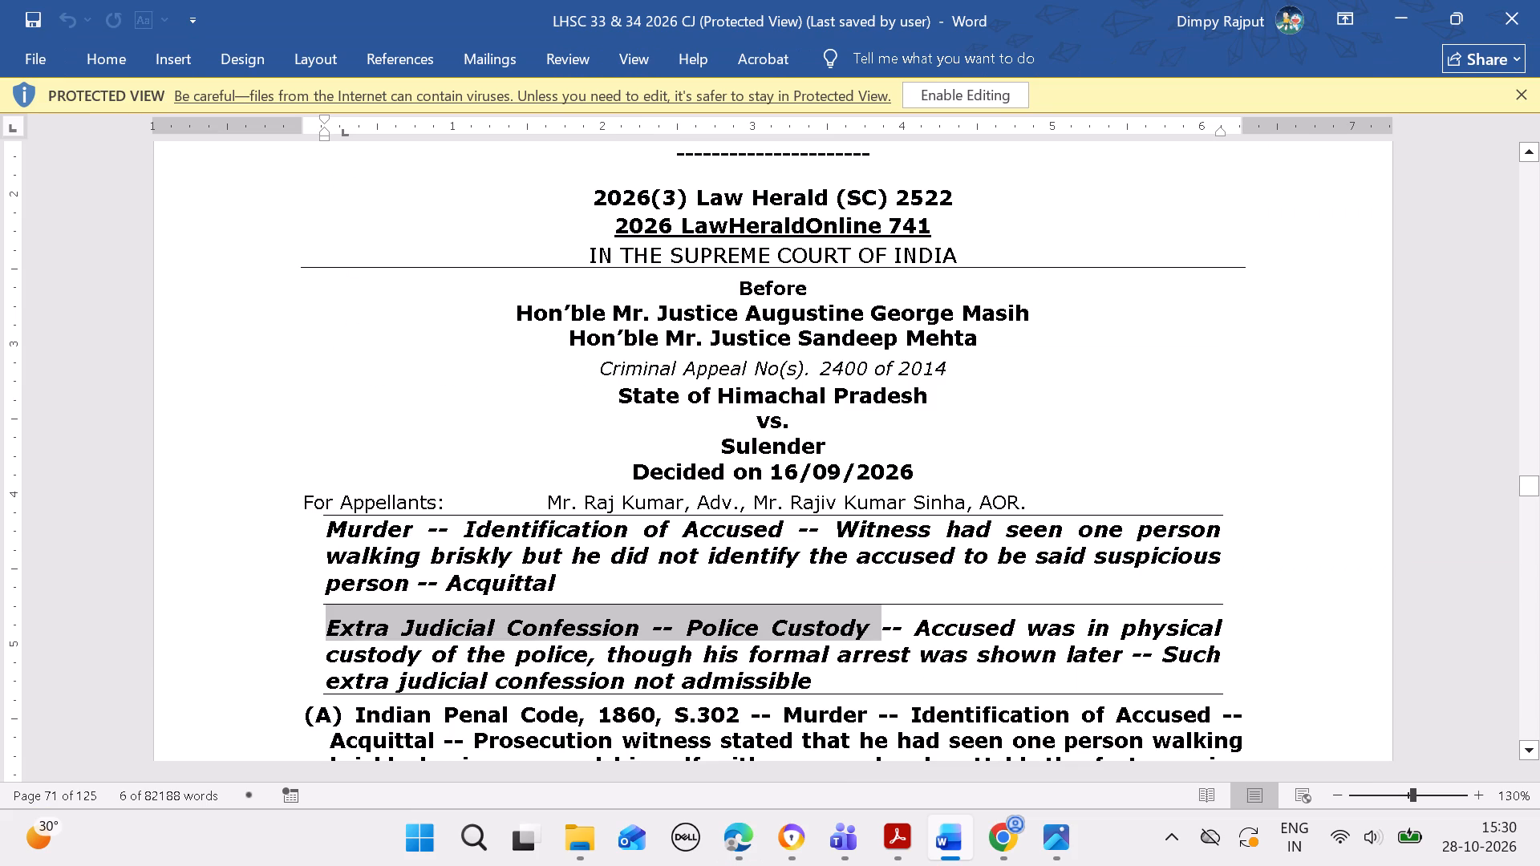
pyautogui.moveTo(922, 621); pyautogui.dragTo(943, 646)
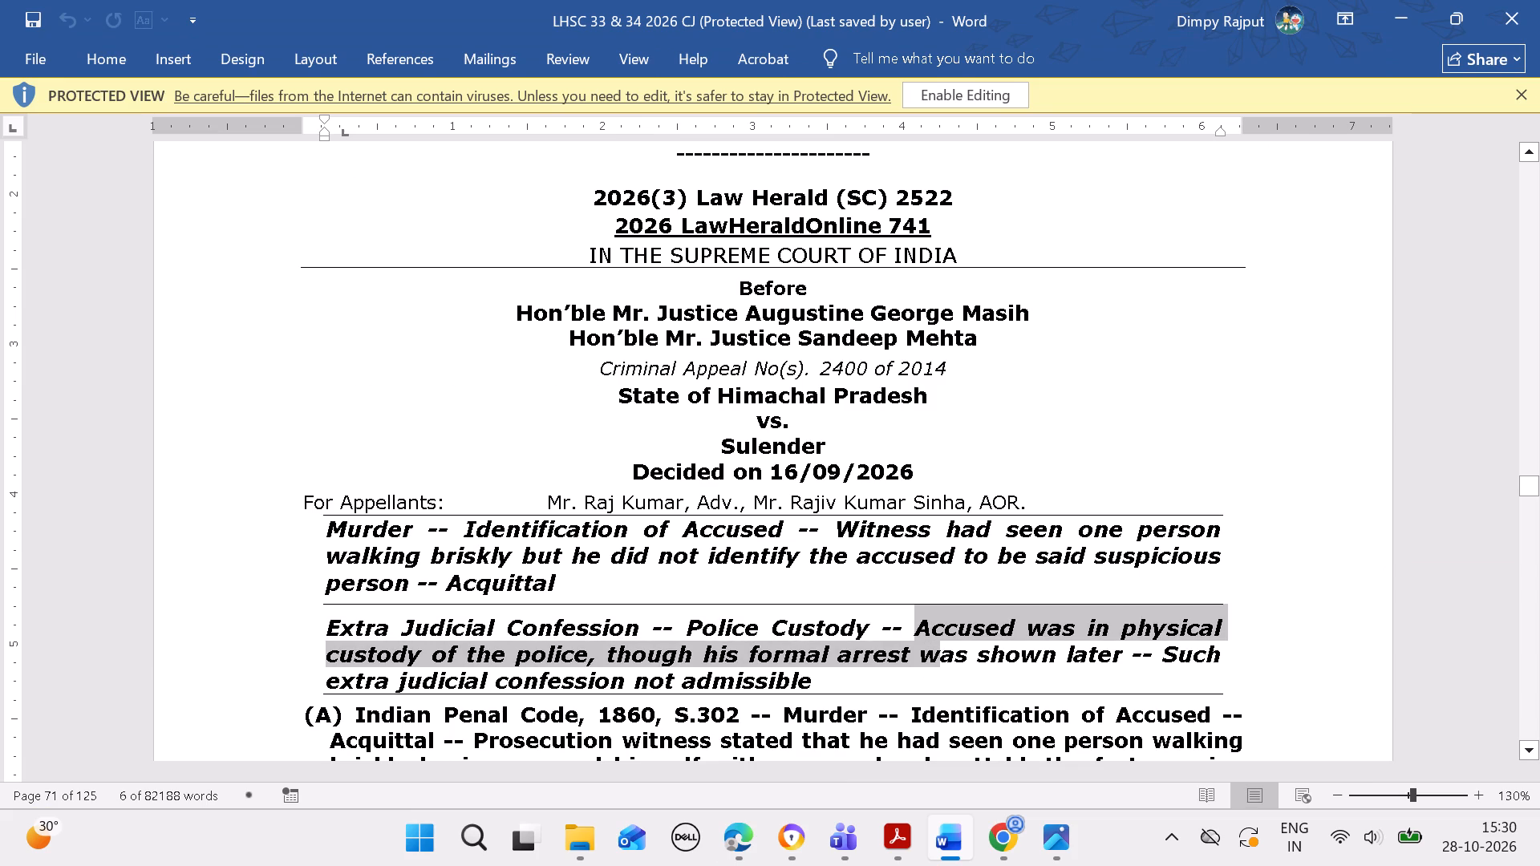
pyautogui.moveTo(943, 646); pyautogui.dragTo(1027, 678)
pyautogui.hotkey('ctrl', 'c')
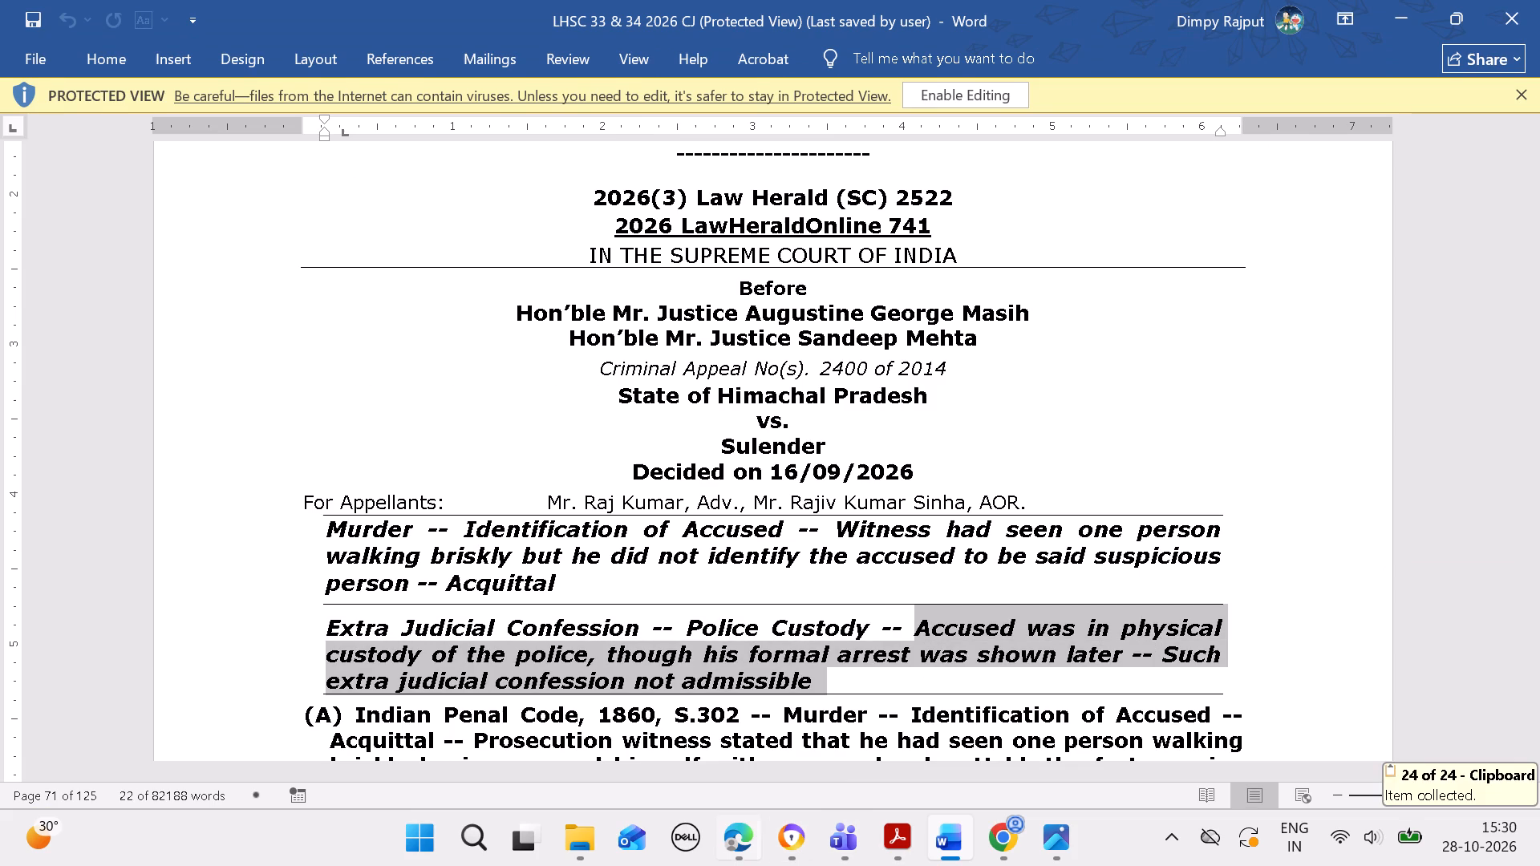
pyautogui.click(760, 844)
pyautogui.hotkey('ctrl', 'v')
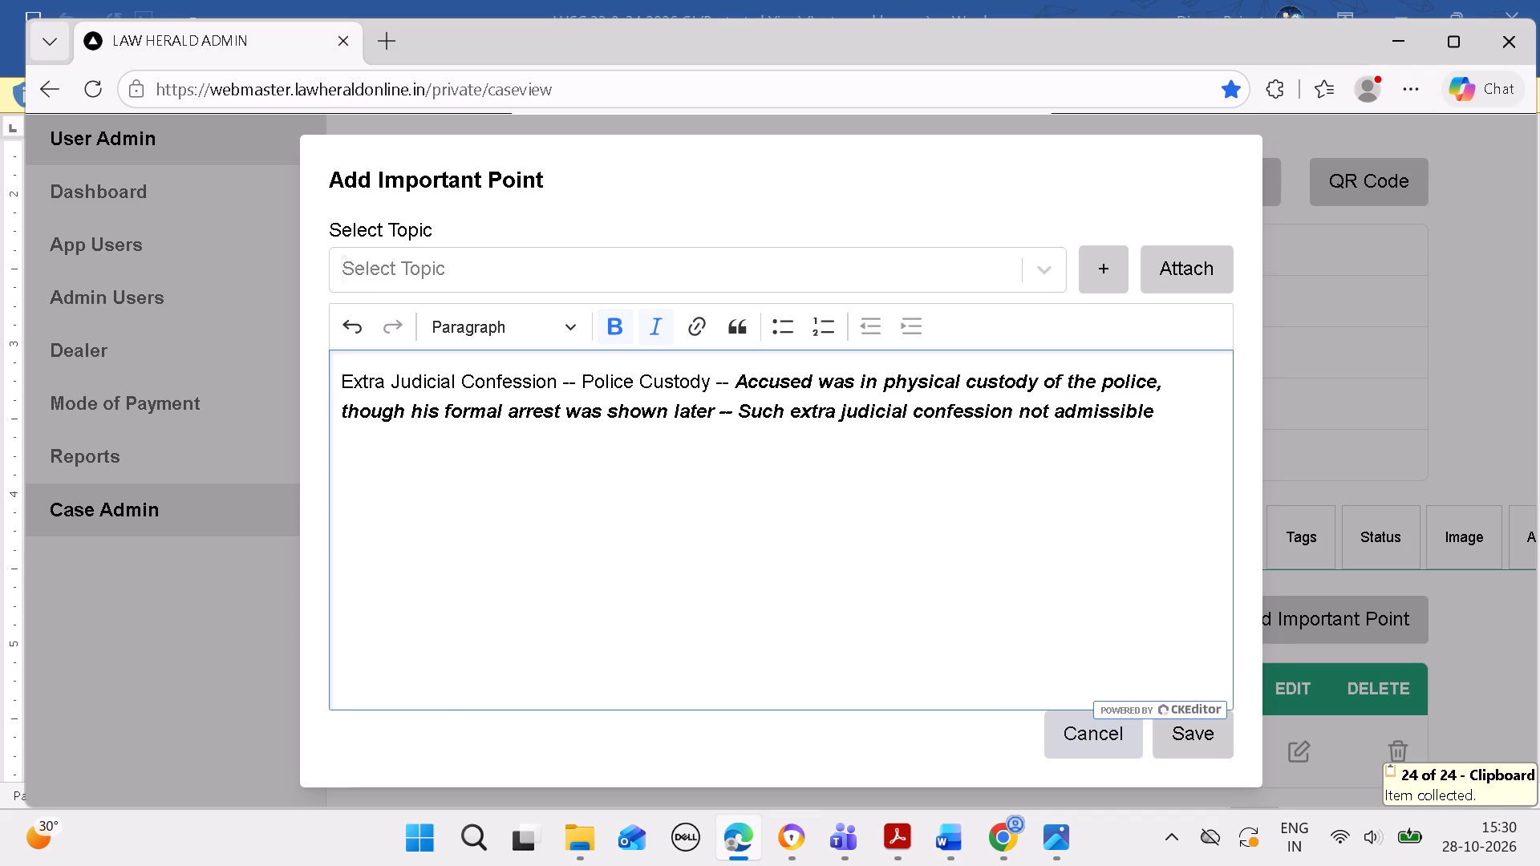
# Remove the italic and bold formatting from the pasted custody text and save the important point.
pyautogui.moveTo(736, 379); pyautogui.dragTo(1166, 536)
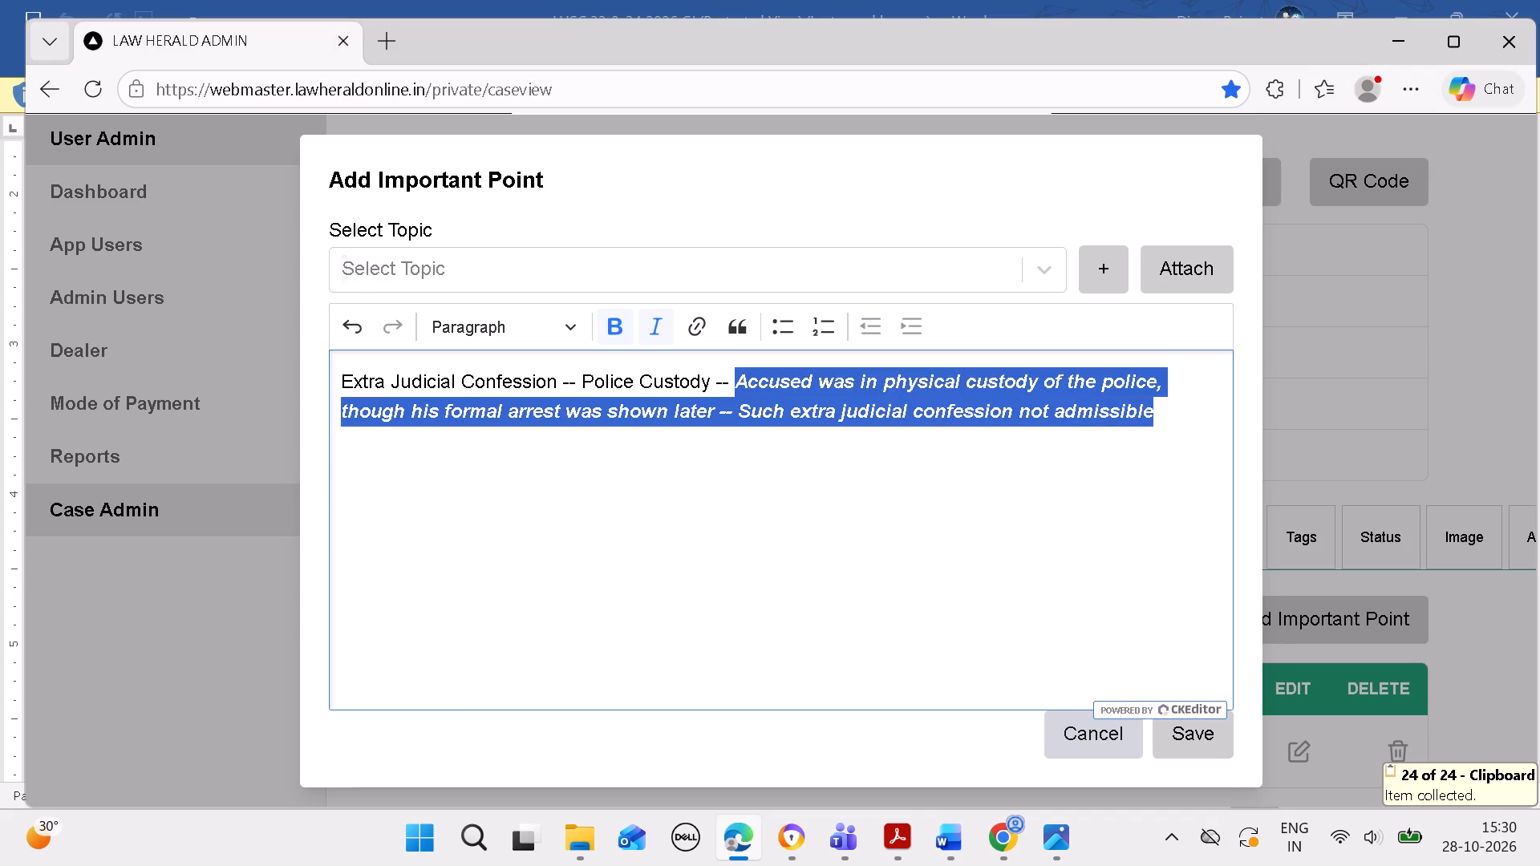
pyautogui.moveTo(1166, 536); pyautogui.dragTo(1173, 540)
pyautogui.click(659, 330)
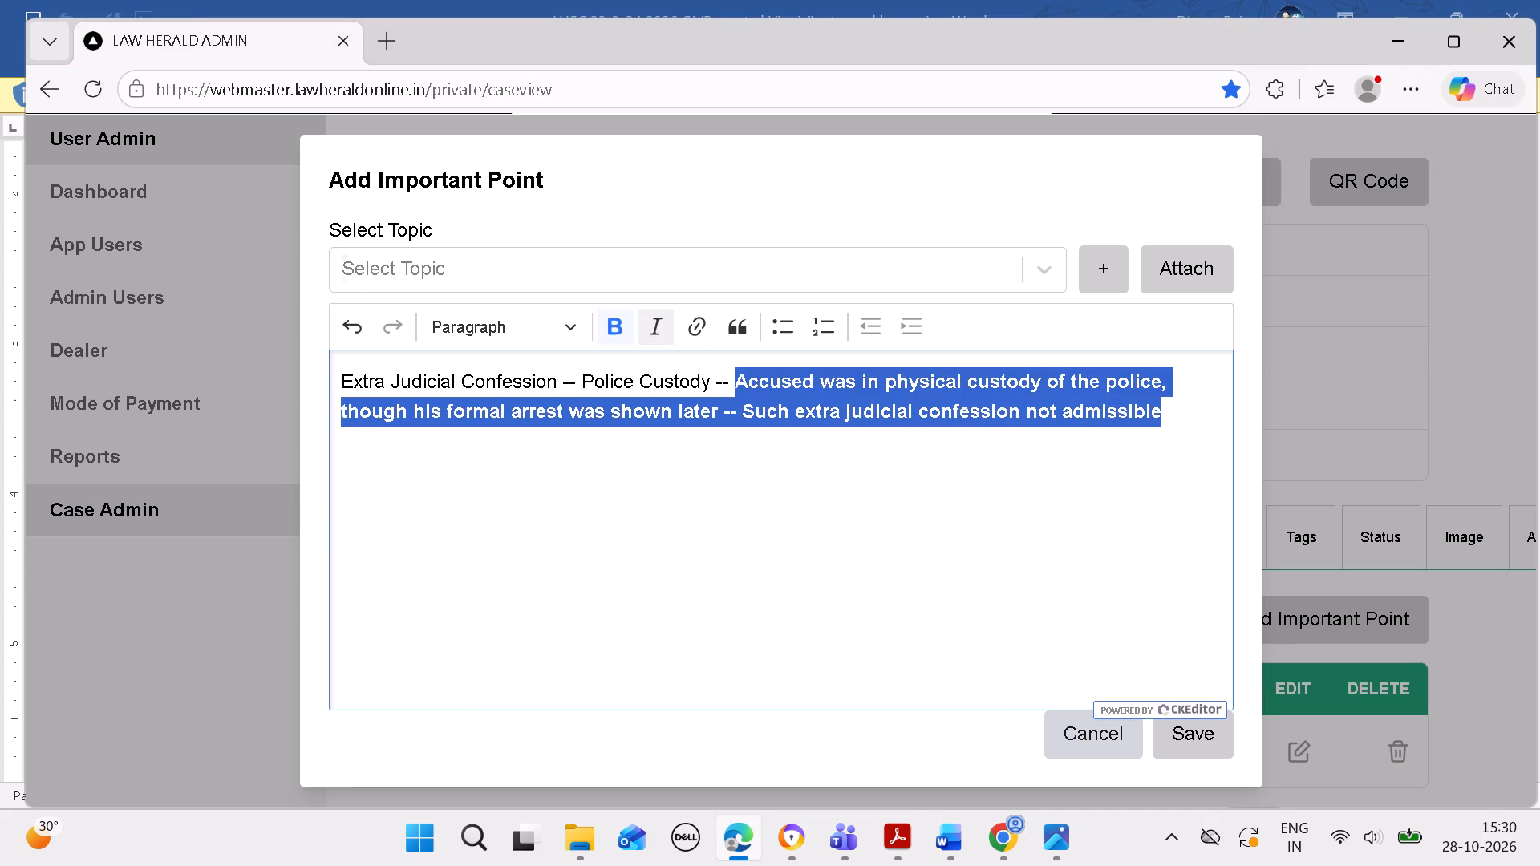
pyautogui.click(618, 326)
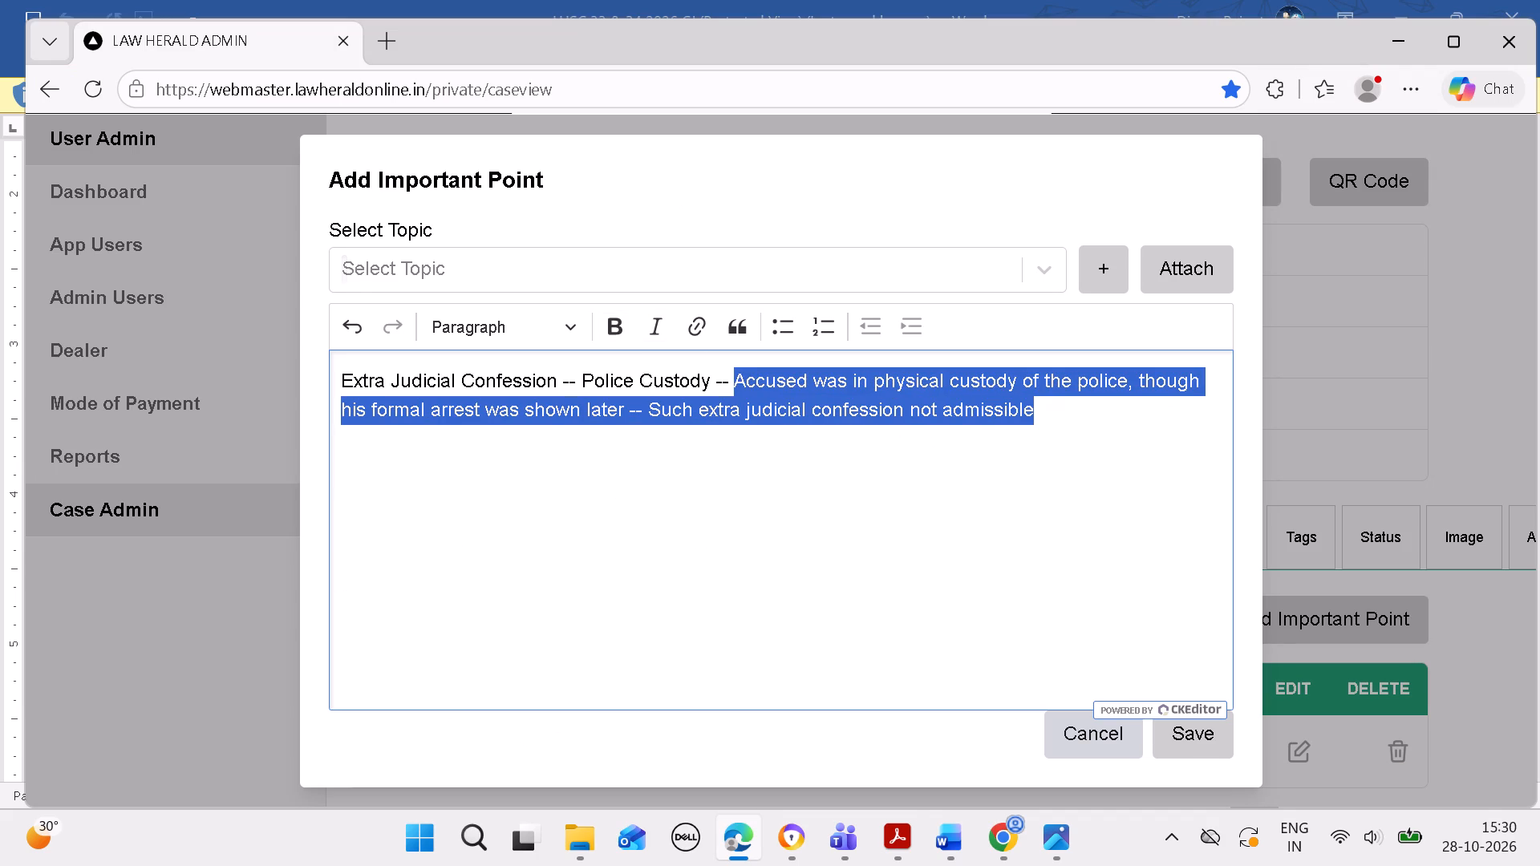
pyautogui.click(1121, 486)
pyautogui.click(1099, 462)
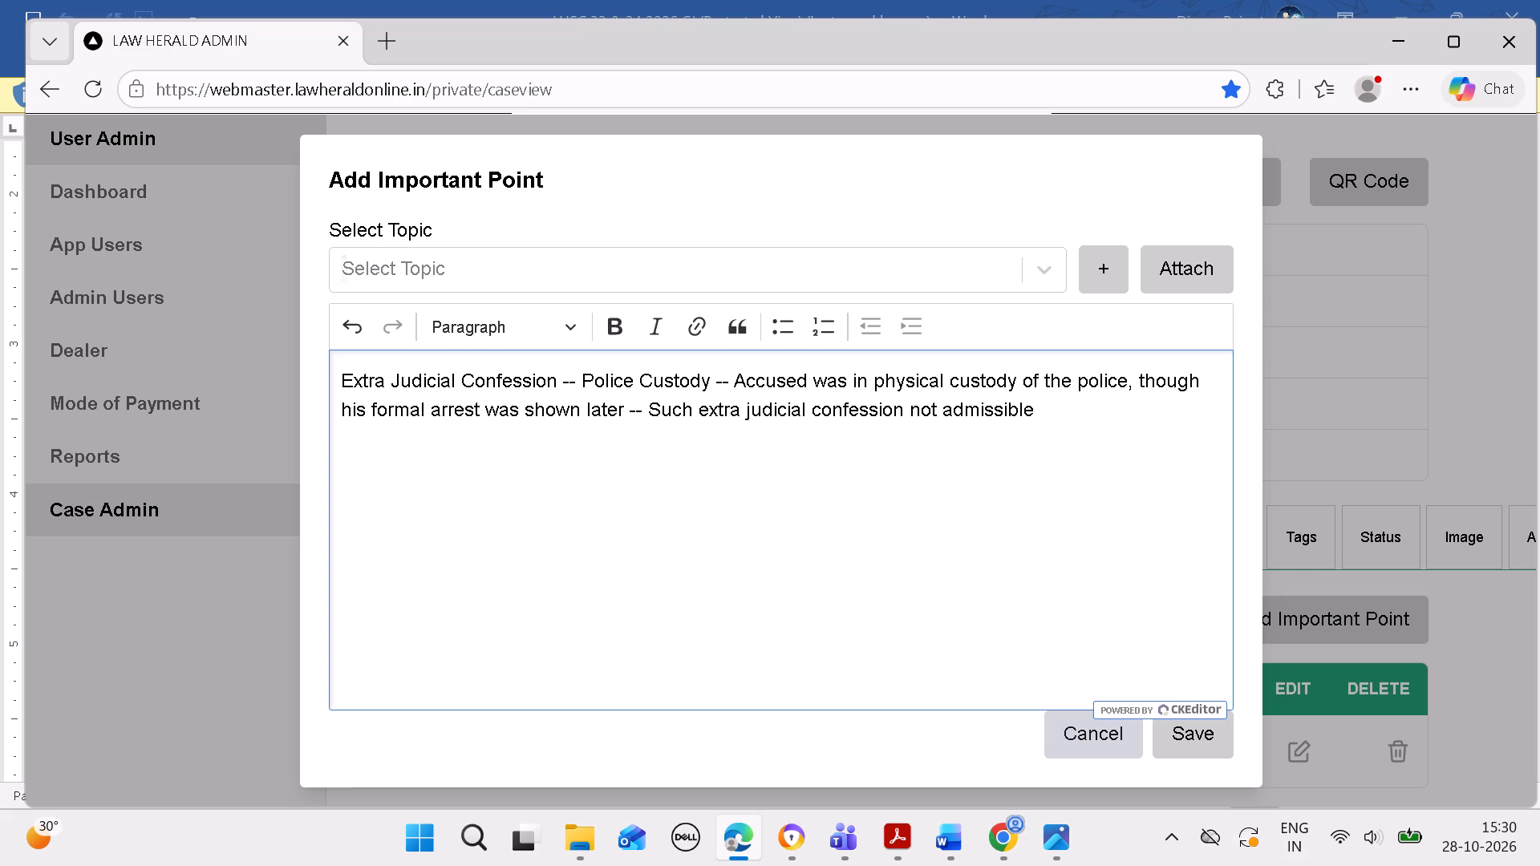
pyautogui.click(1189, 743)
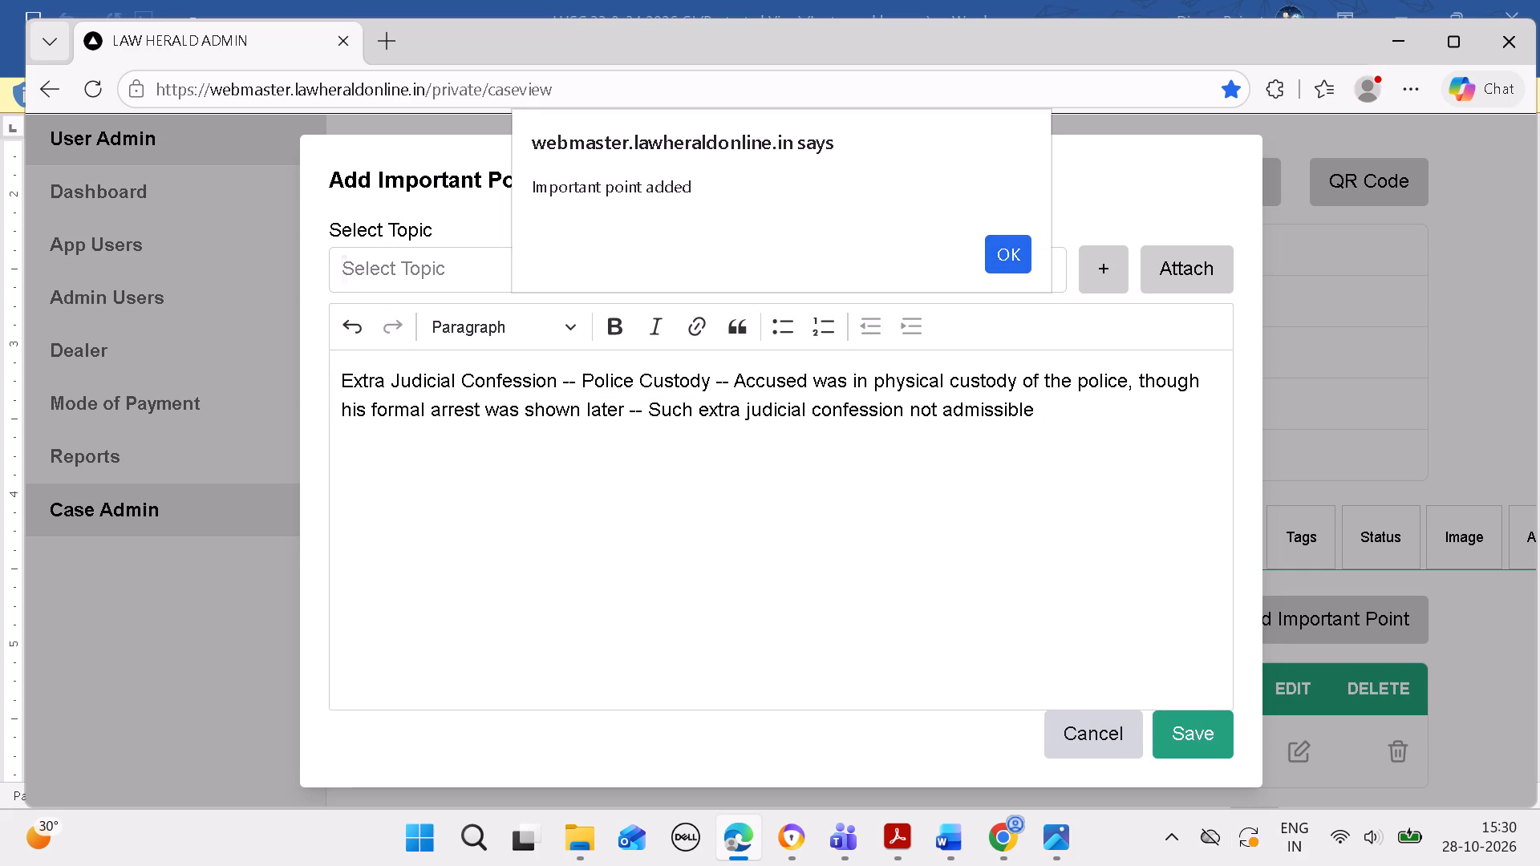
pyautogui.click(1002, 245)
pyautogui.scroll(-5, 991, 509)
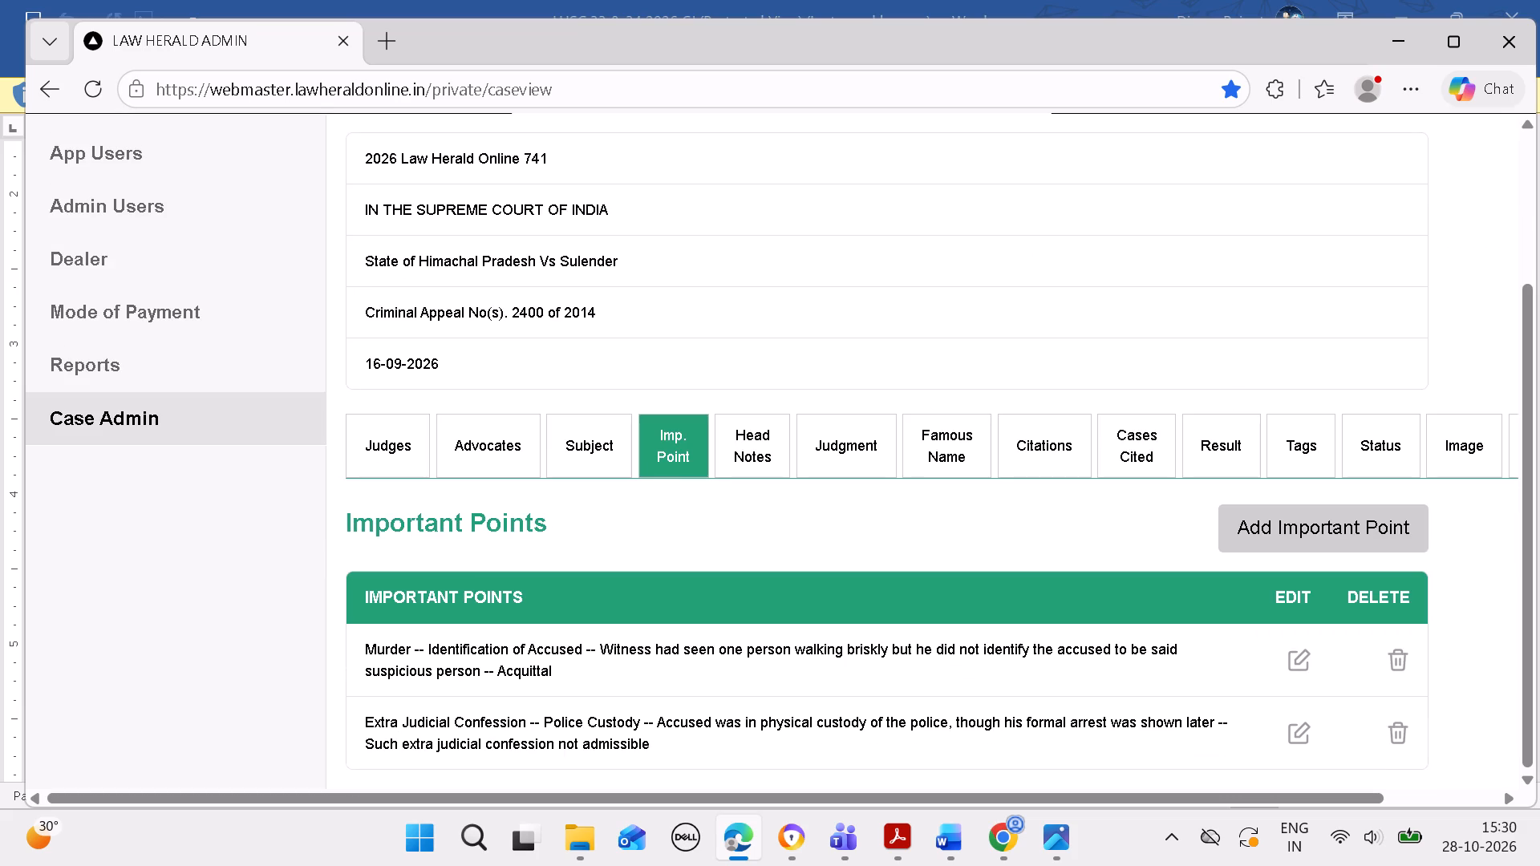
# Switch to the Word judgment and copy the act name "Indian Penal Code, 1860" from headnote (A).
pyautogui.click(959, 824)
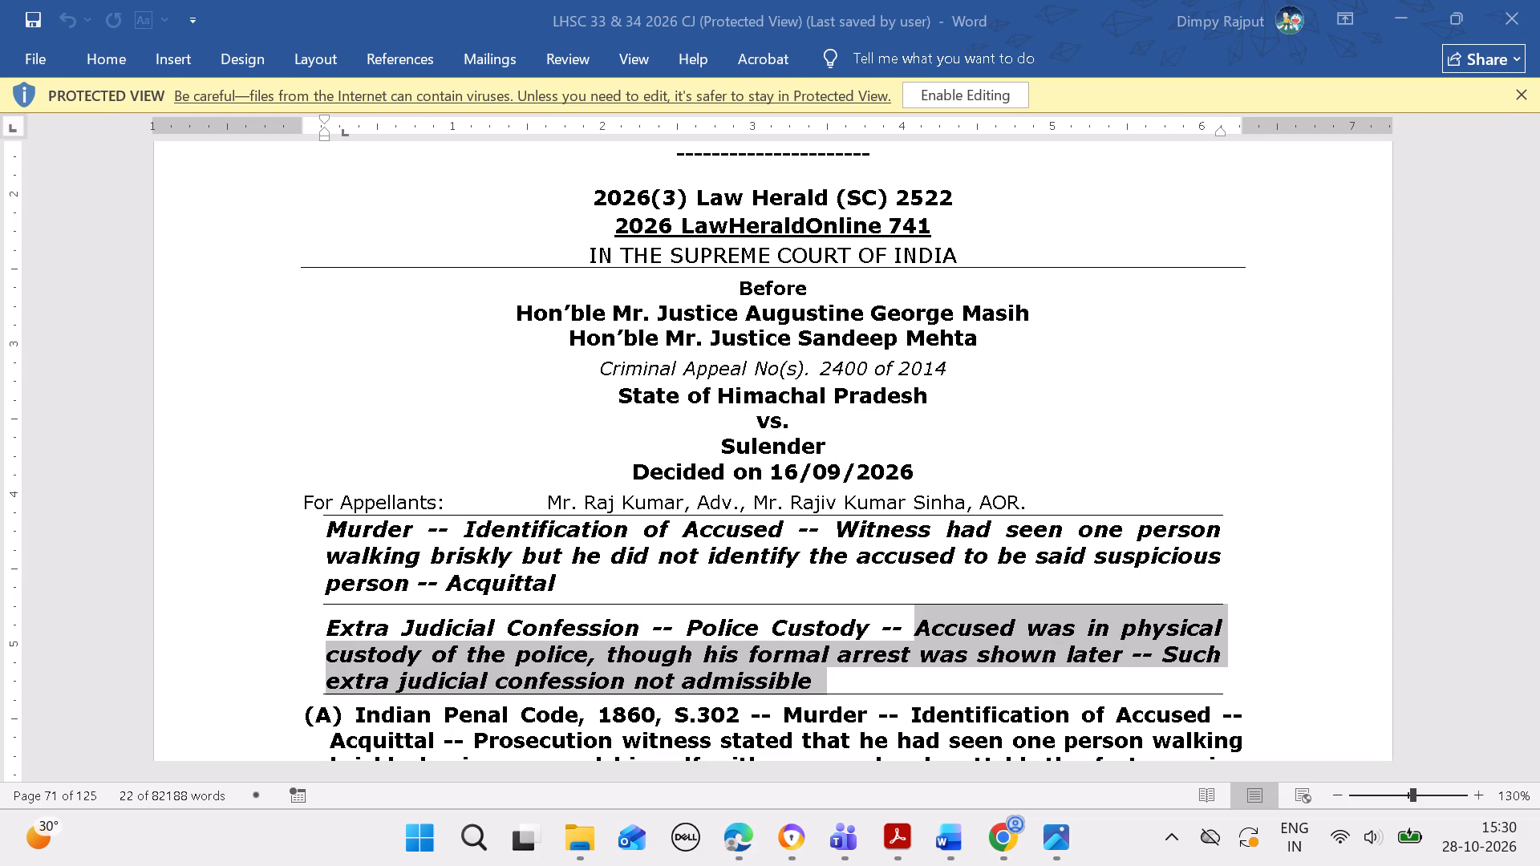
pyautogui.press('Down')
pyautogui.press('Down')
pyautogui.press('Down')
pyautogui.press('Down')
pyautogui.press('Down')
pyautogui.press('Down')
pyautogui.press('Down')
pyautogui.press('Down')
pyautogui.press('Down')
pyautogui.press('Down')
pyautogui.press('Down')
pyautogui.press('Down')
pyautogui.press('Down')
pyautogui.press('Down')
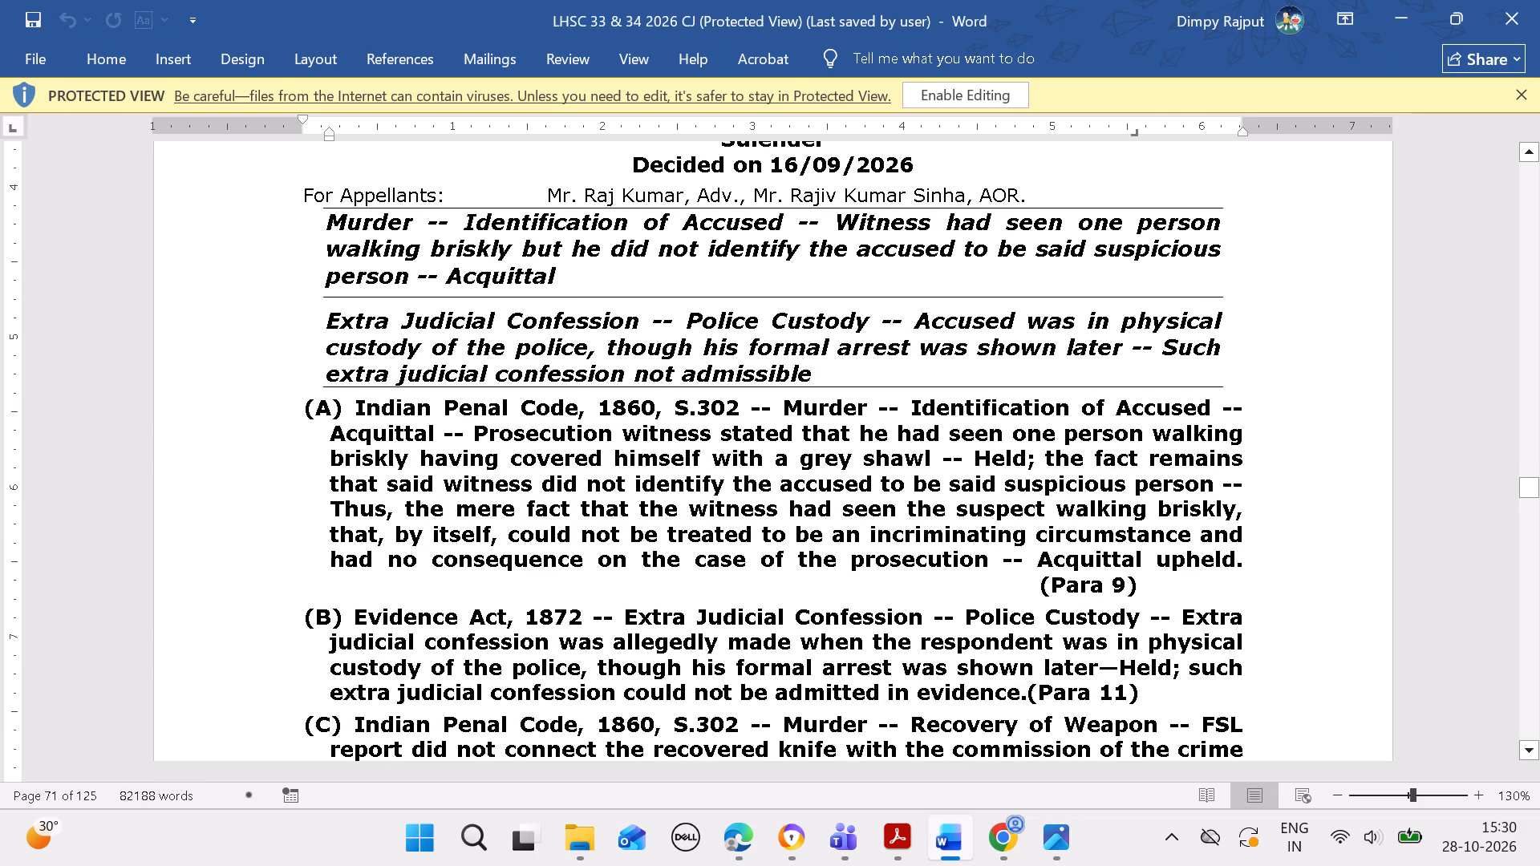
pyautogui.moveTo(356, 398); pyautogui.dragTo(613, 401)
pyautogui.hotkey('ctrl', 'c')
# Start a new headnote for the case in the admin site and attach the act "Indian Penal Code, 1860".
pyautogui.click(748, 841)
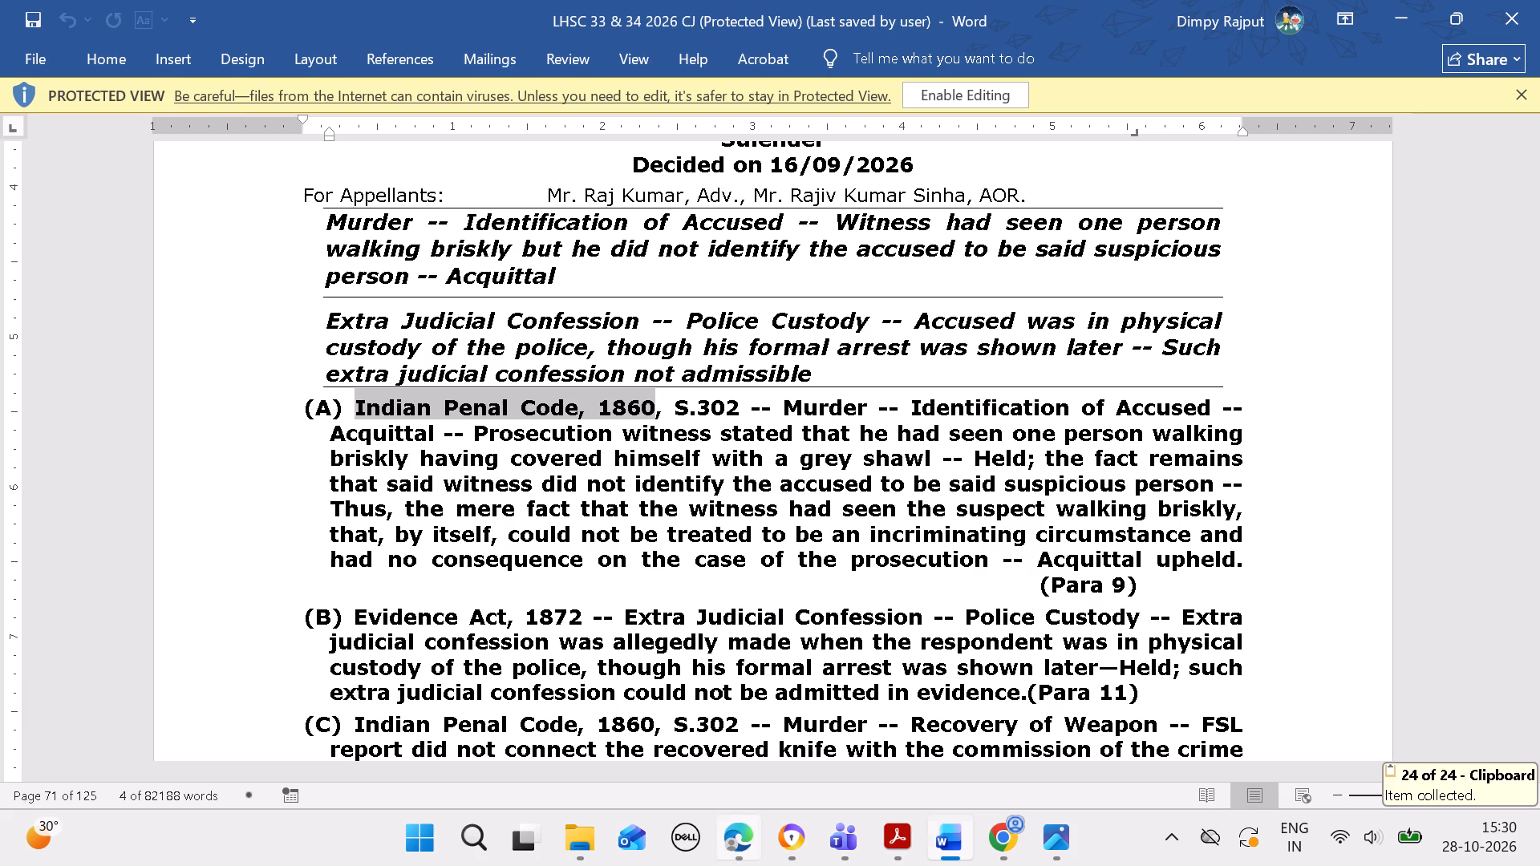
pyautogui.click(602, 450)
pyautogui.scroll(-1, 648, 484)
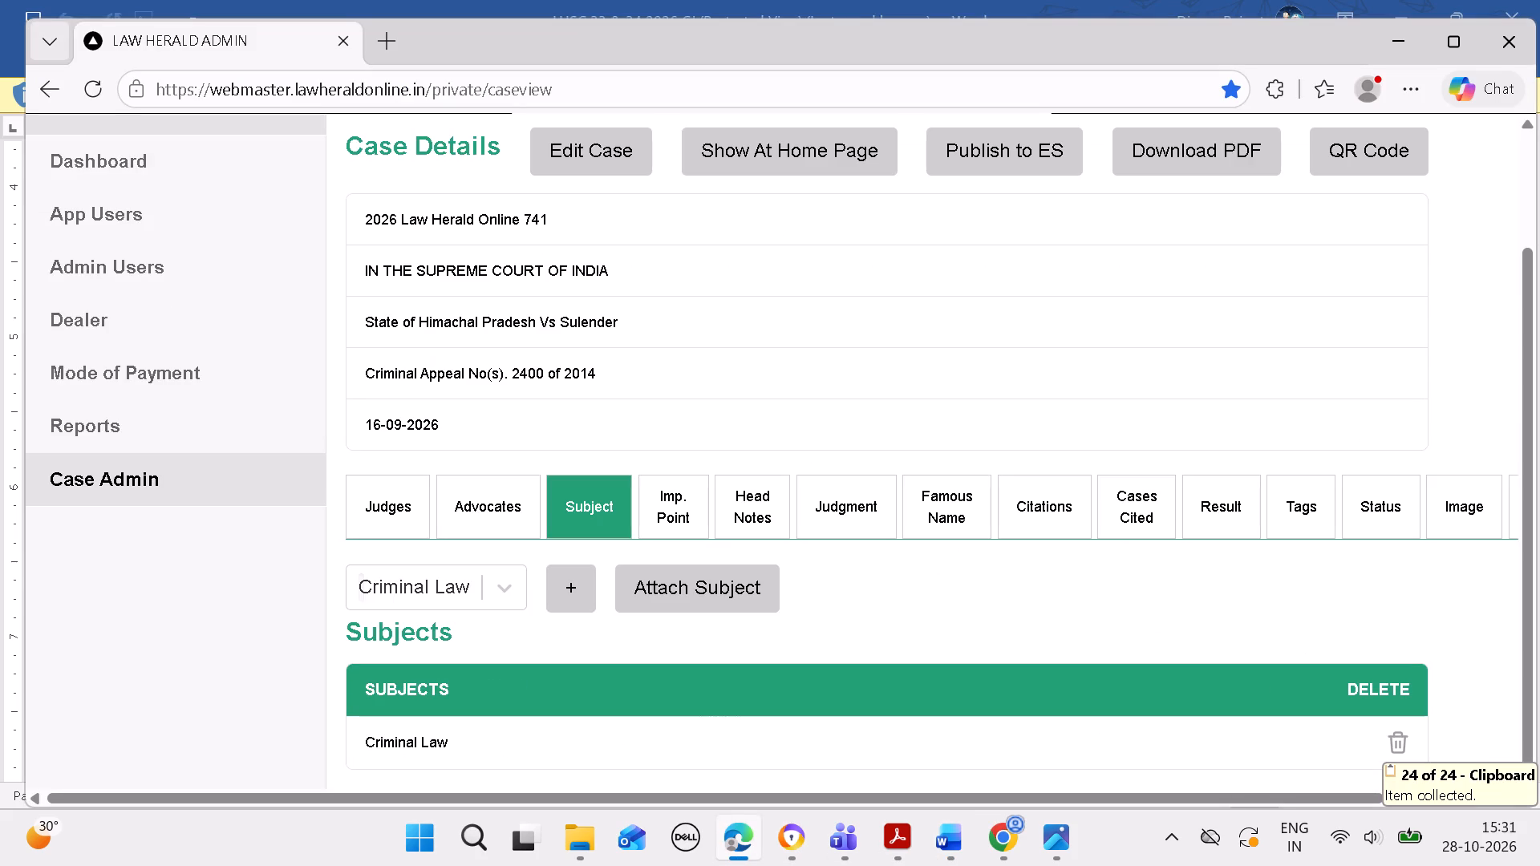
pyautogui.moveTo(761, 501); pyautogui.dragTo(770, 499)
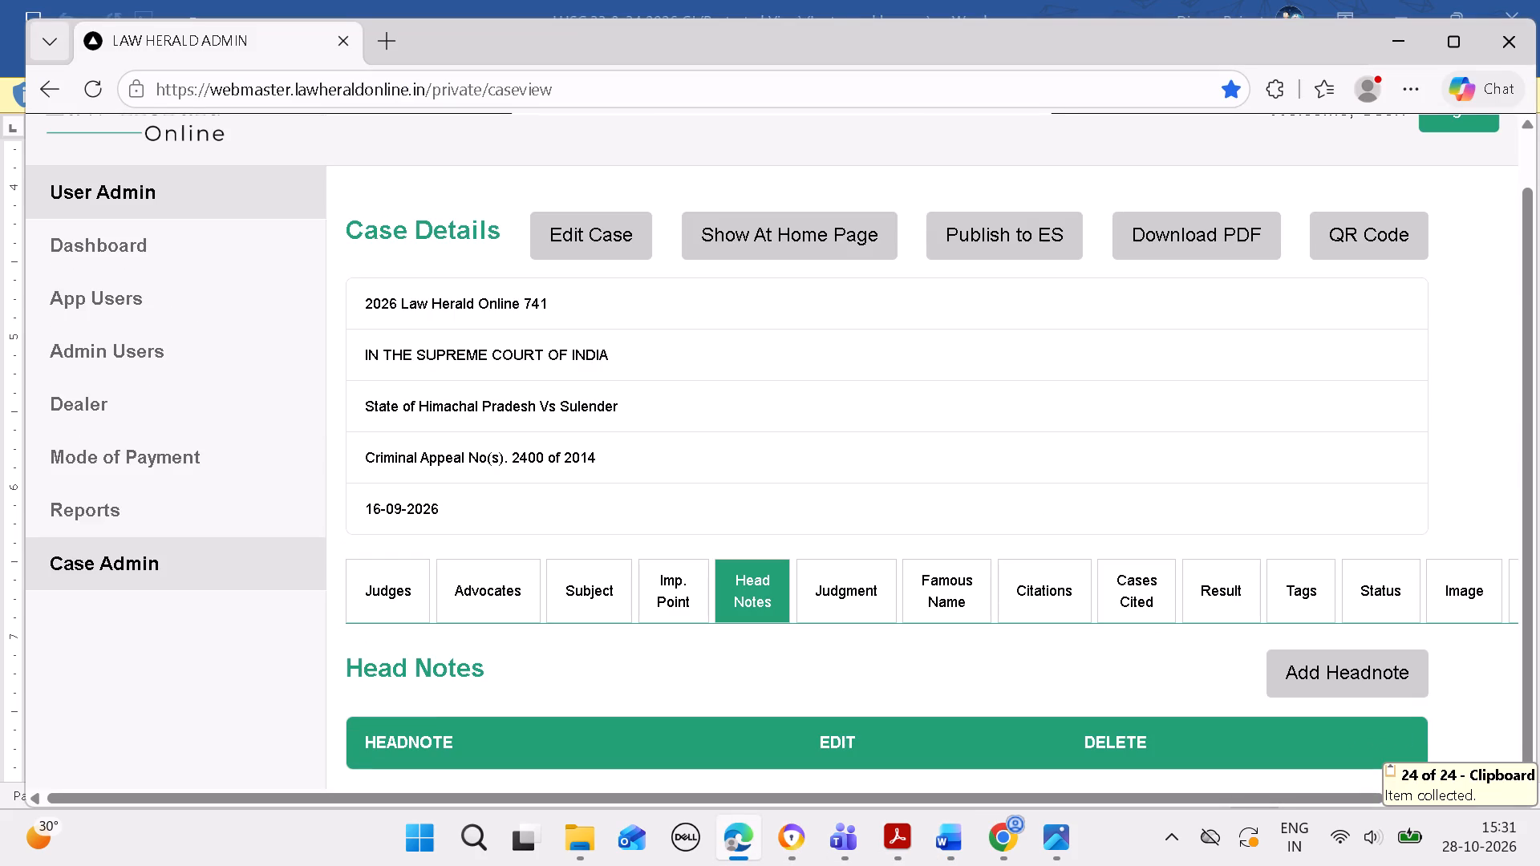
pyautogui.click(1287, 674)
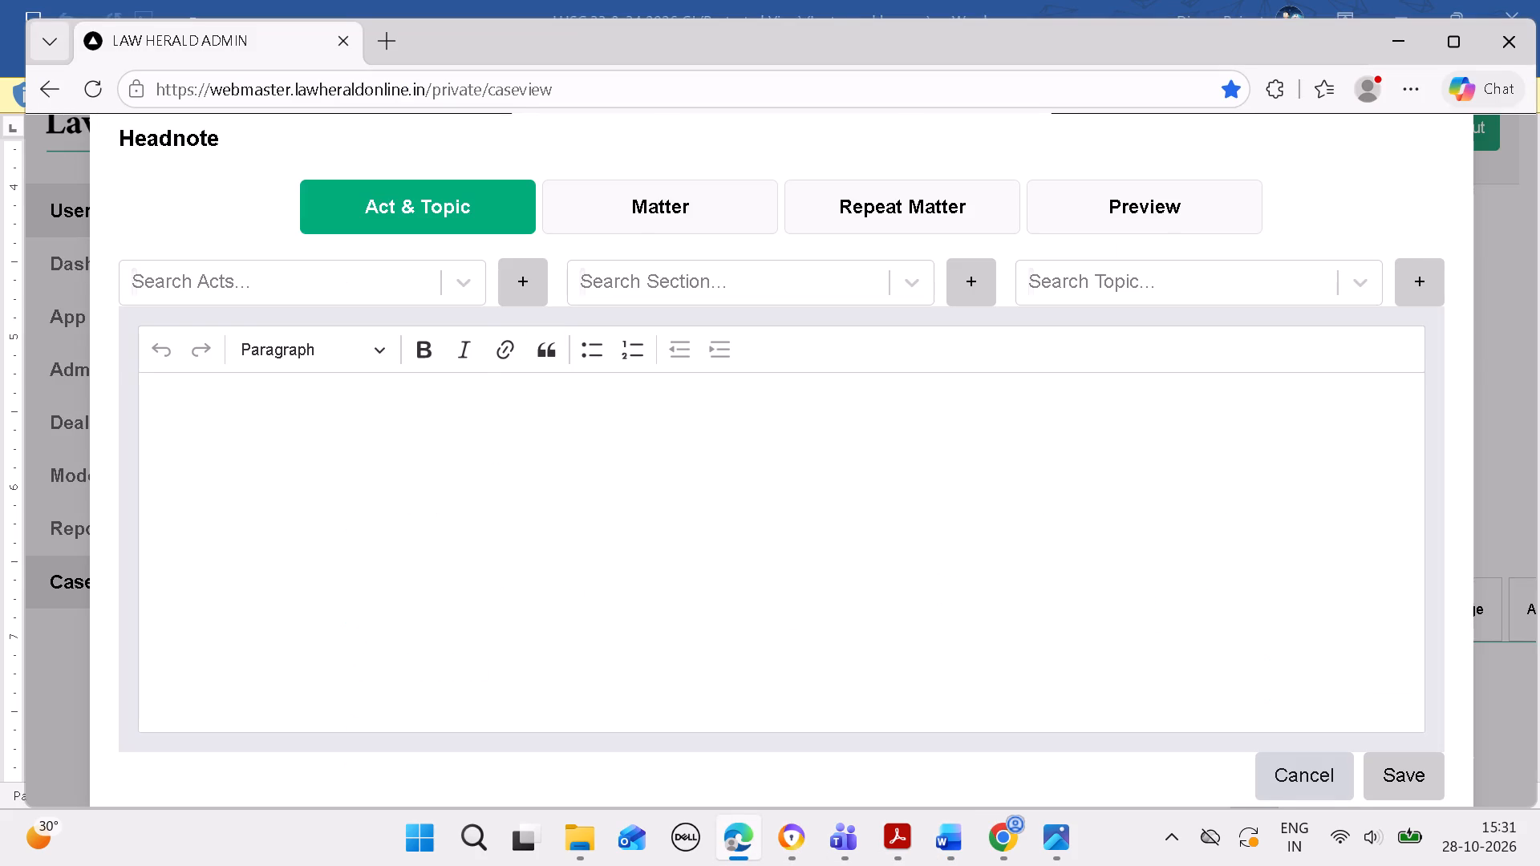
pyautogui.click(371, 279)
pyautogui.hotkey('ctrl', 'v')
pyautogui.click(413, 346)
pyautogui.click(715, 452)
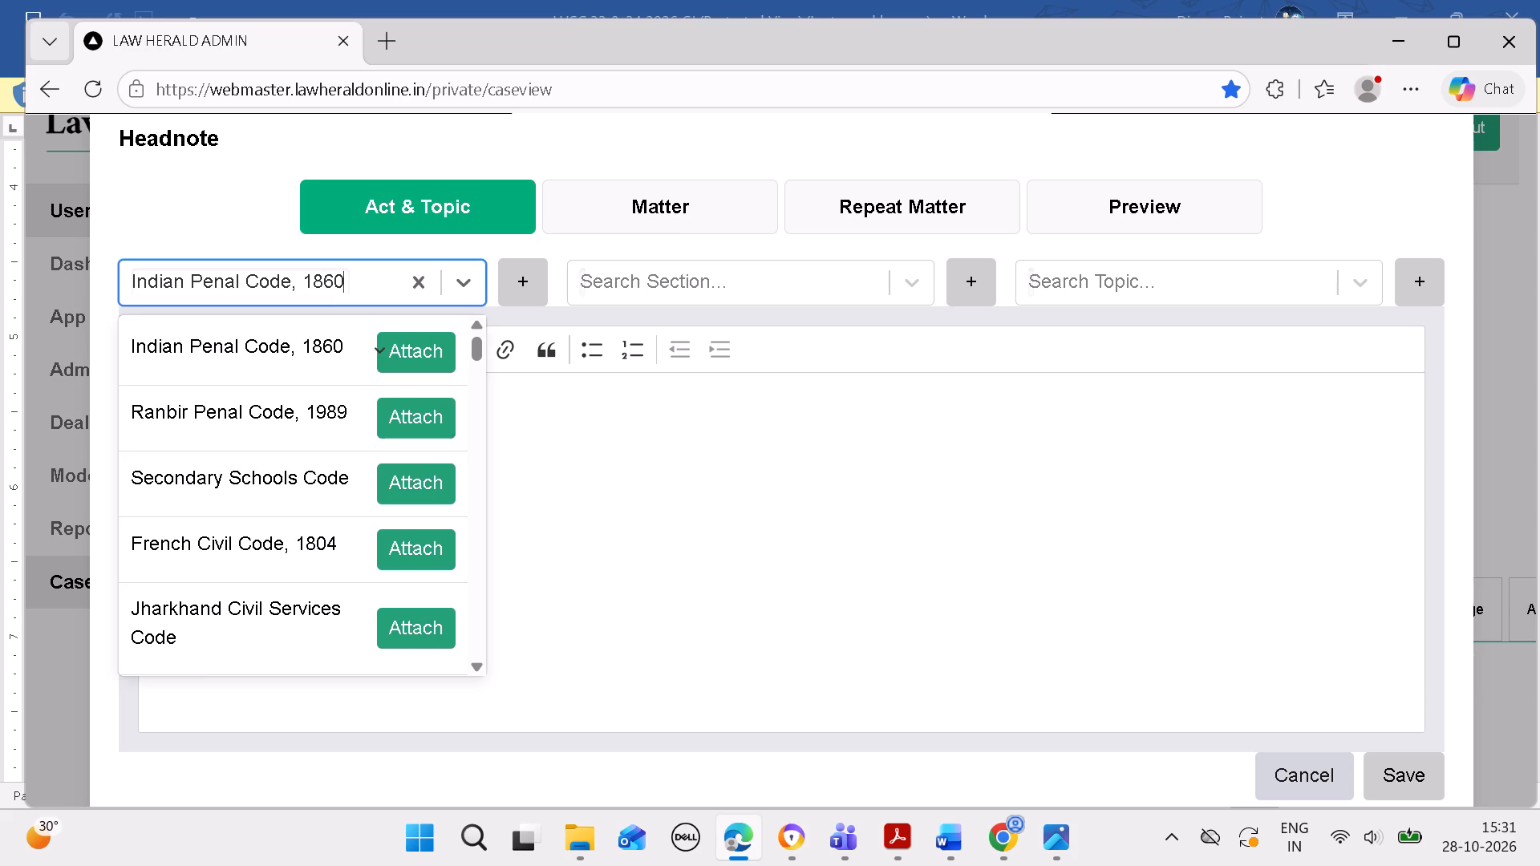
pyautogui.press('space')
# Copy section "S.302" from headnote (A) in Word and attach it to the new headnote.
pyautogui.click(930, 844)
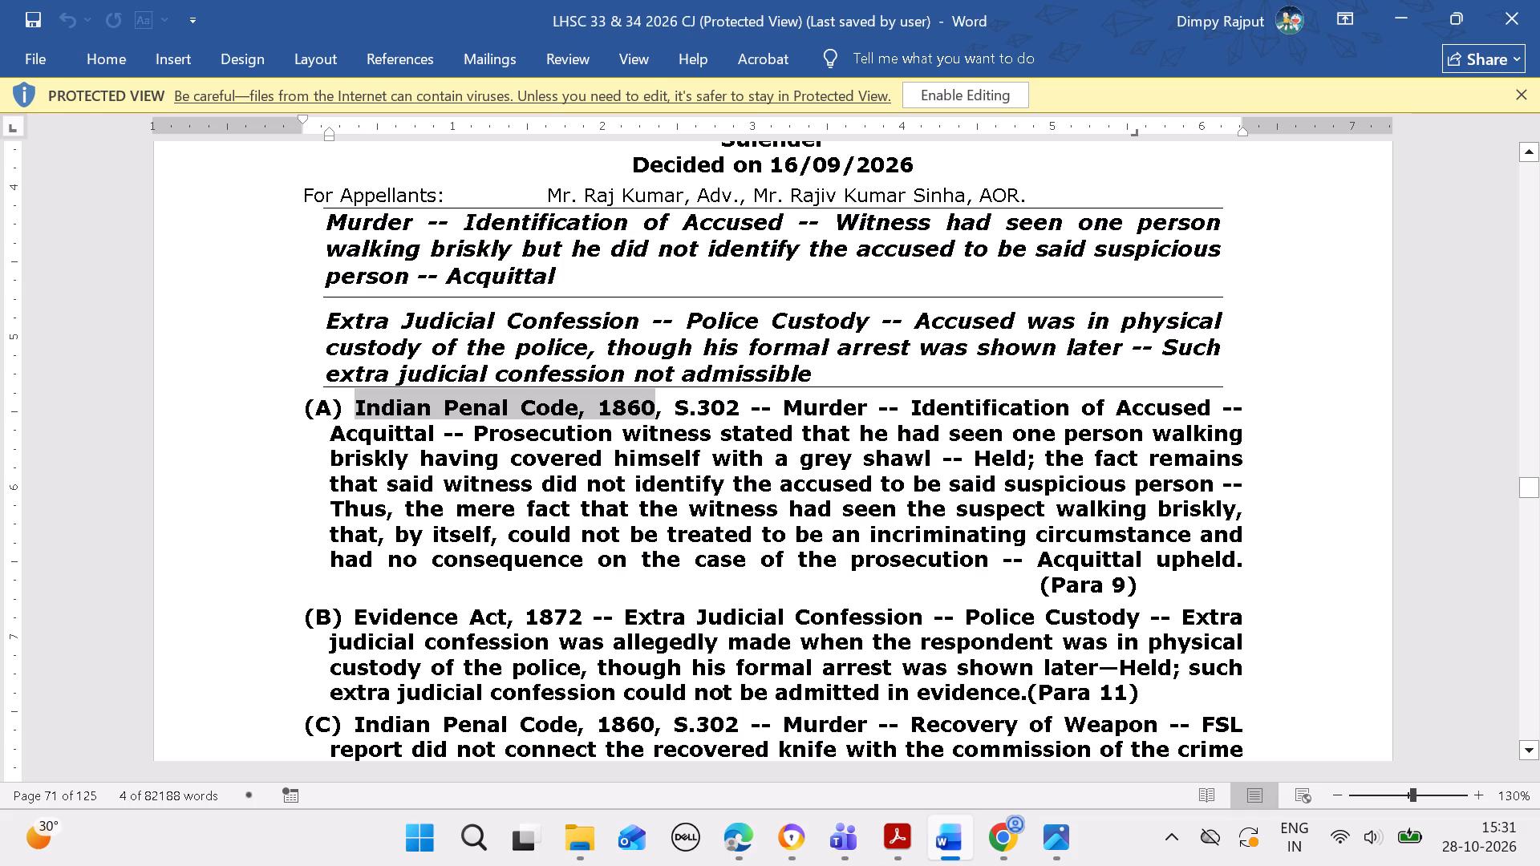
pyautogui.moveTo(674, 403); pyautogui.dragTo(714, 405)
pyautogui.hotkey('ctrl', 'c')
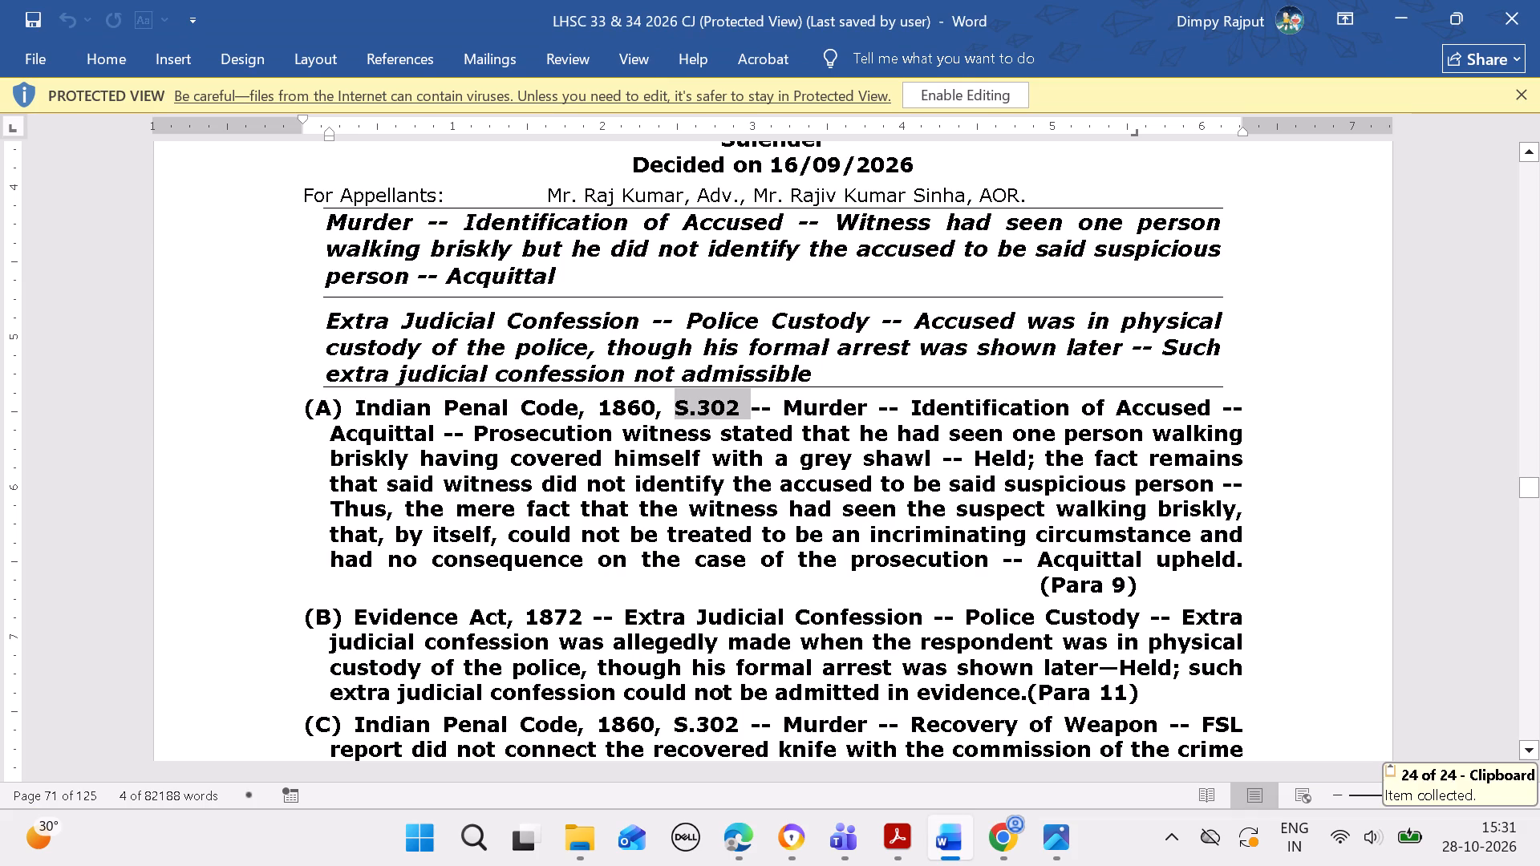
pyautogui.click(734, 840)
pyautogui.click(736, 838)
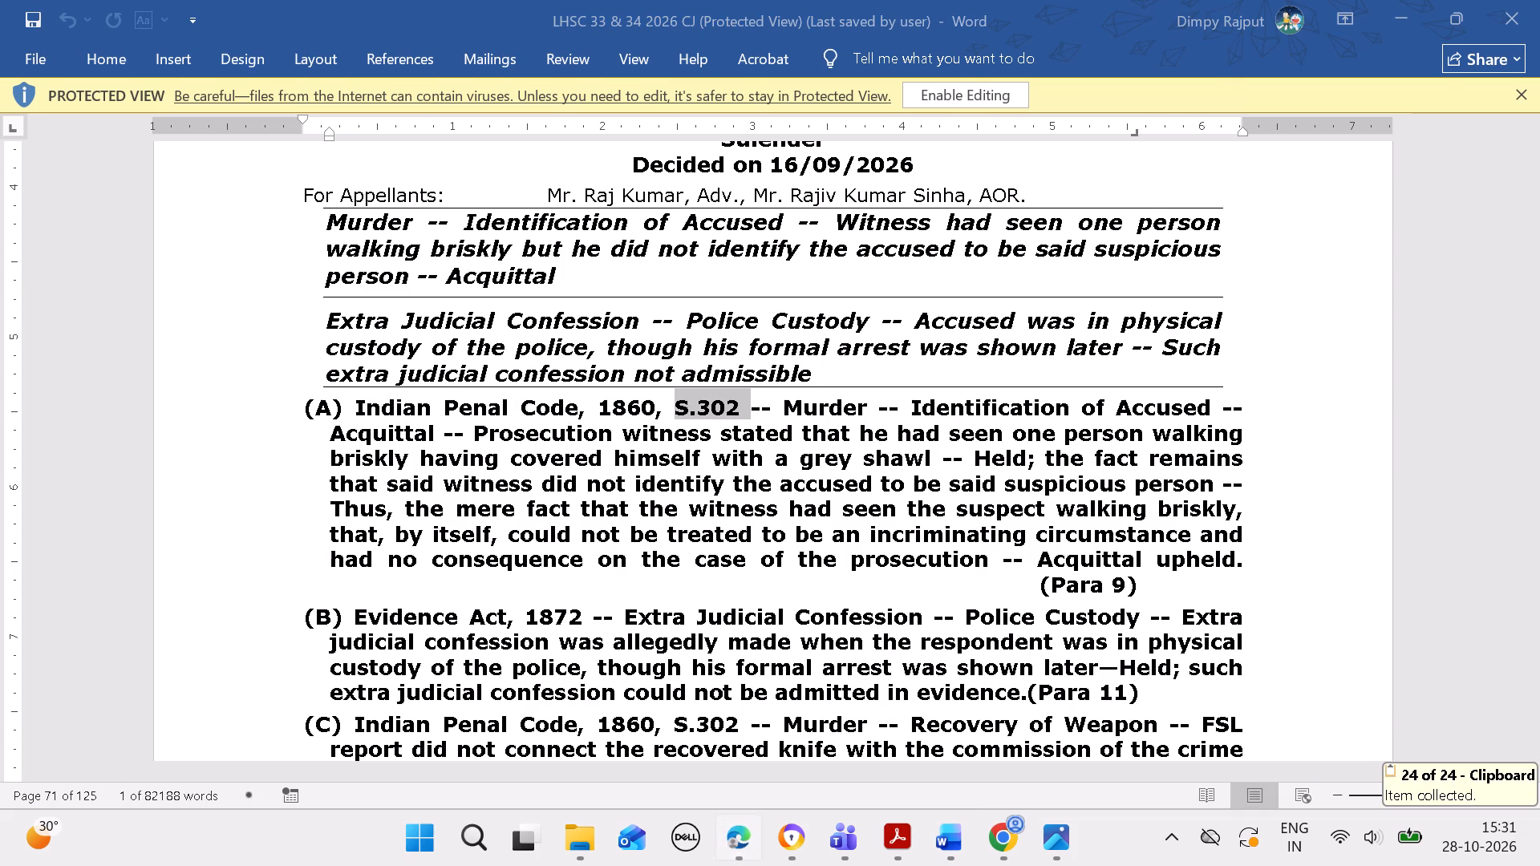
pyautogui.click(775, 287)
pyautogui.hotkey('ctrl', 'v')
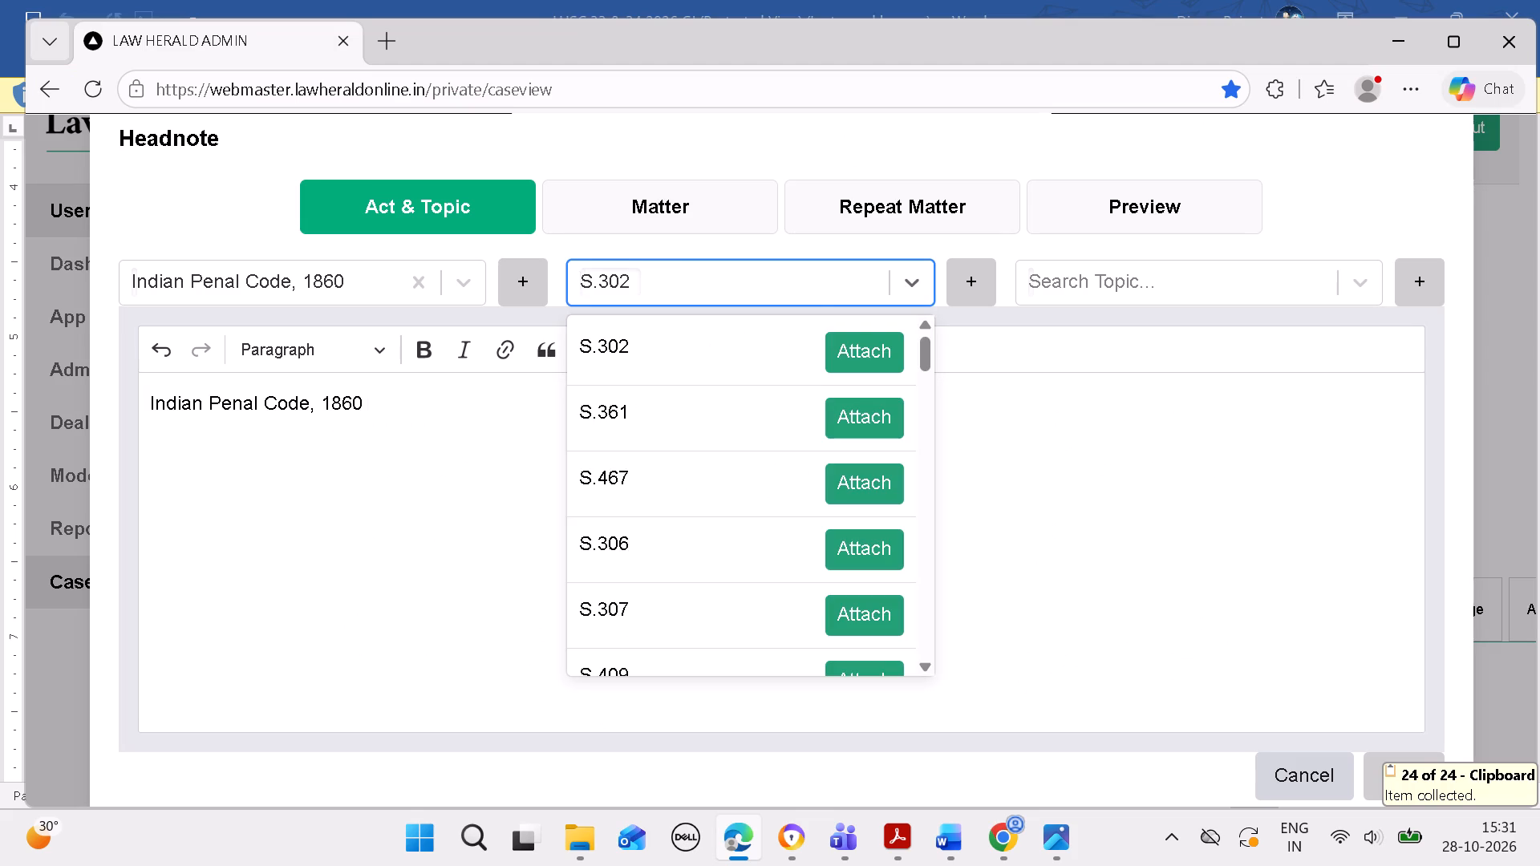
pyautogui.click(838, 354)
pyautogui.click(398, 514)
pyautogui.press('space')
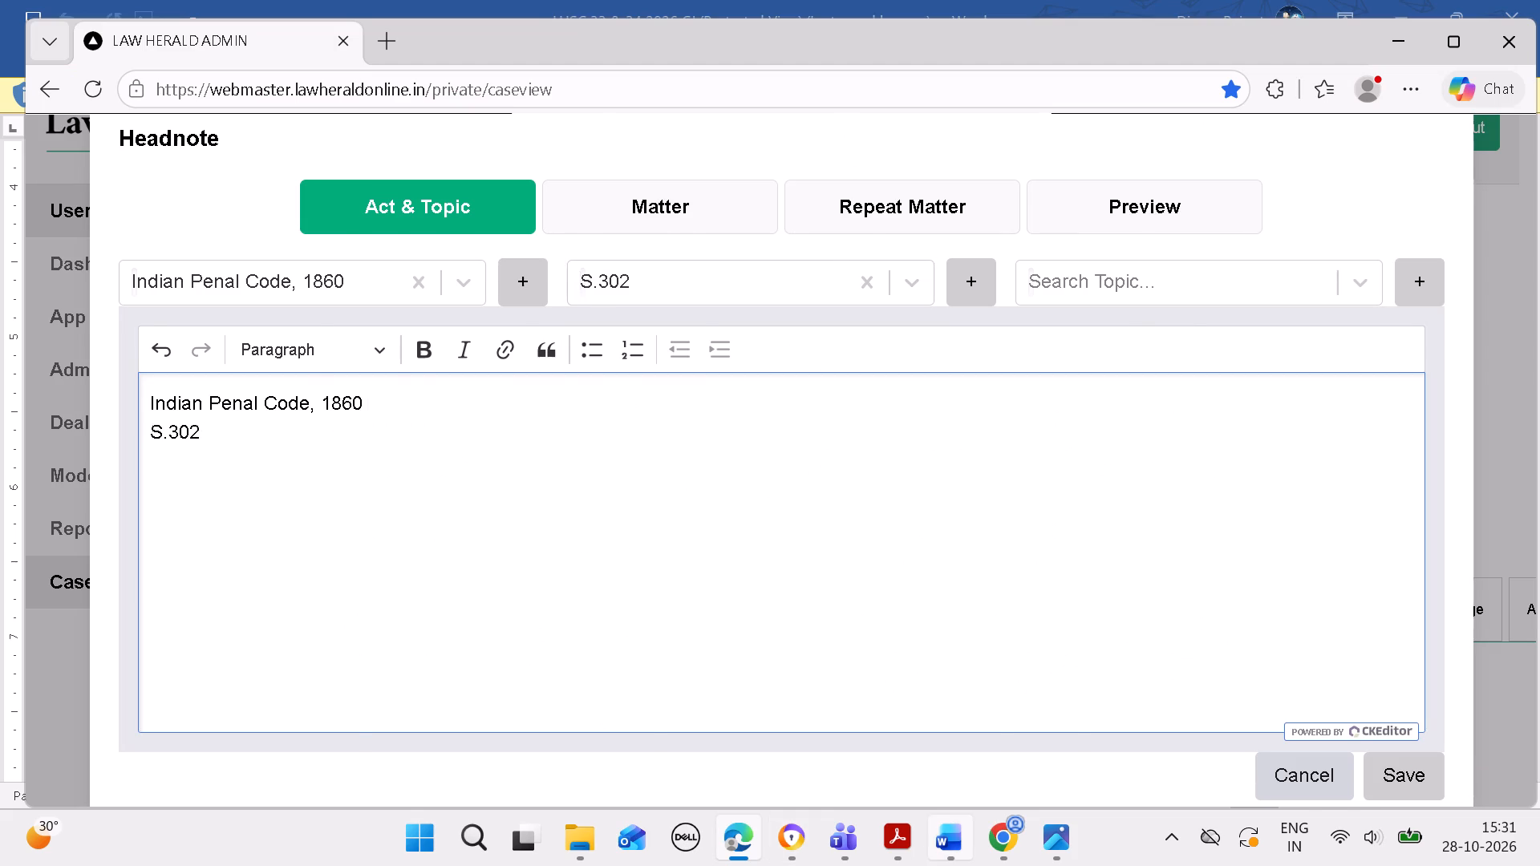
# Copy the topic "Murder -- Identification of Accused" from headnote (A) in Word and attach it to the headnote.
pyautogui.click(942, 852)
pyautogui.moveTo(787, 407); pyautogui.dragTo(1017, 419)
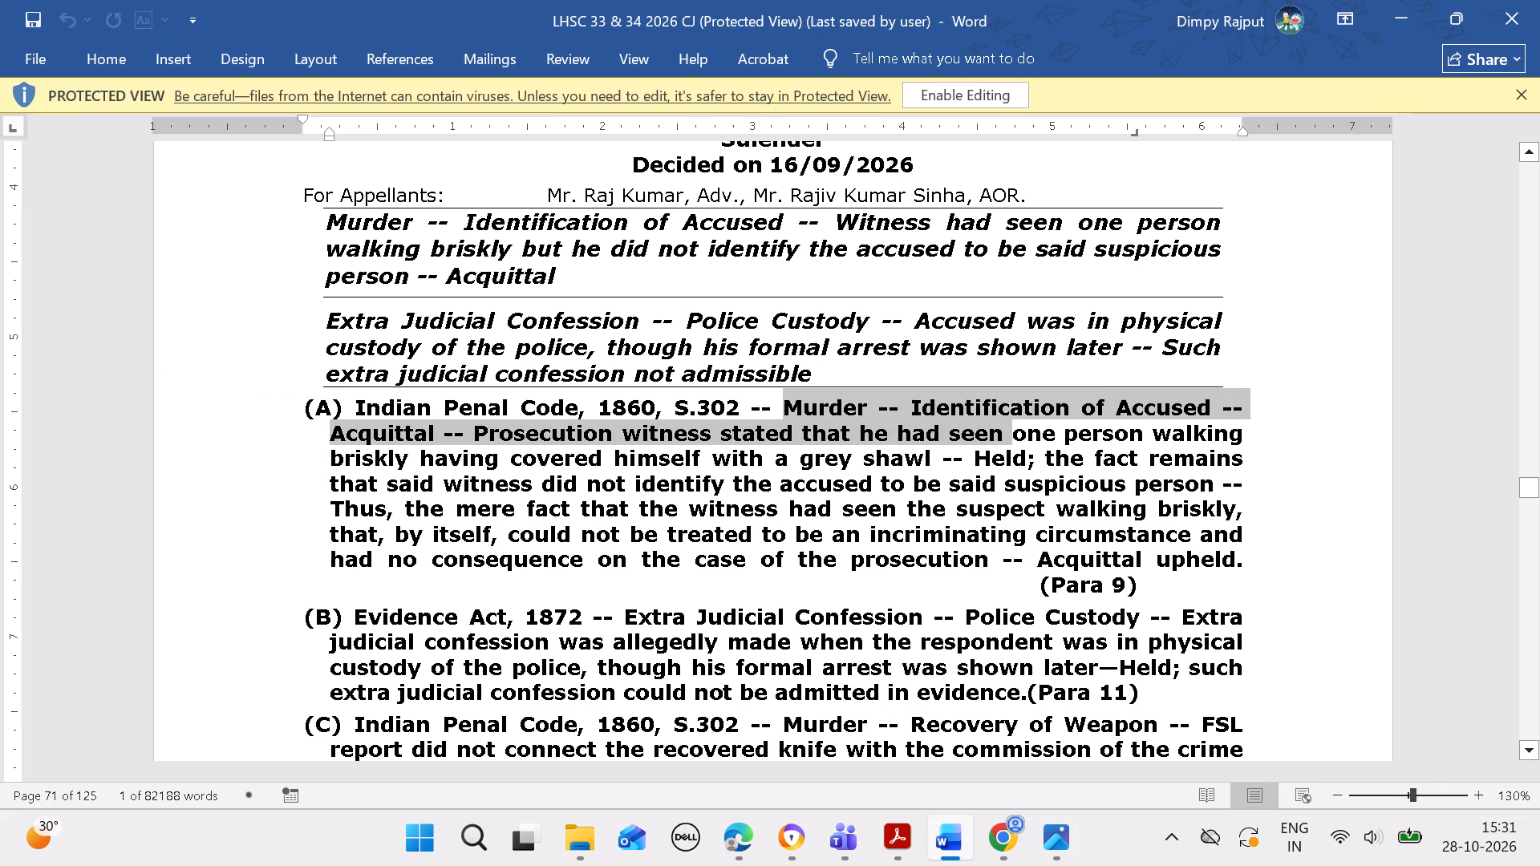
pyautogui.moveTo(1017, 419); pyautogui.dragTo(1132, 412)
pyautogui.hotkey('ctrl', 'c')
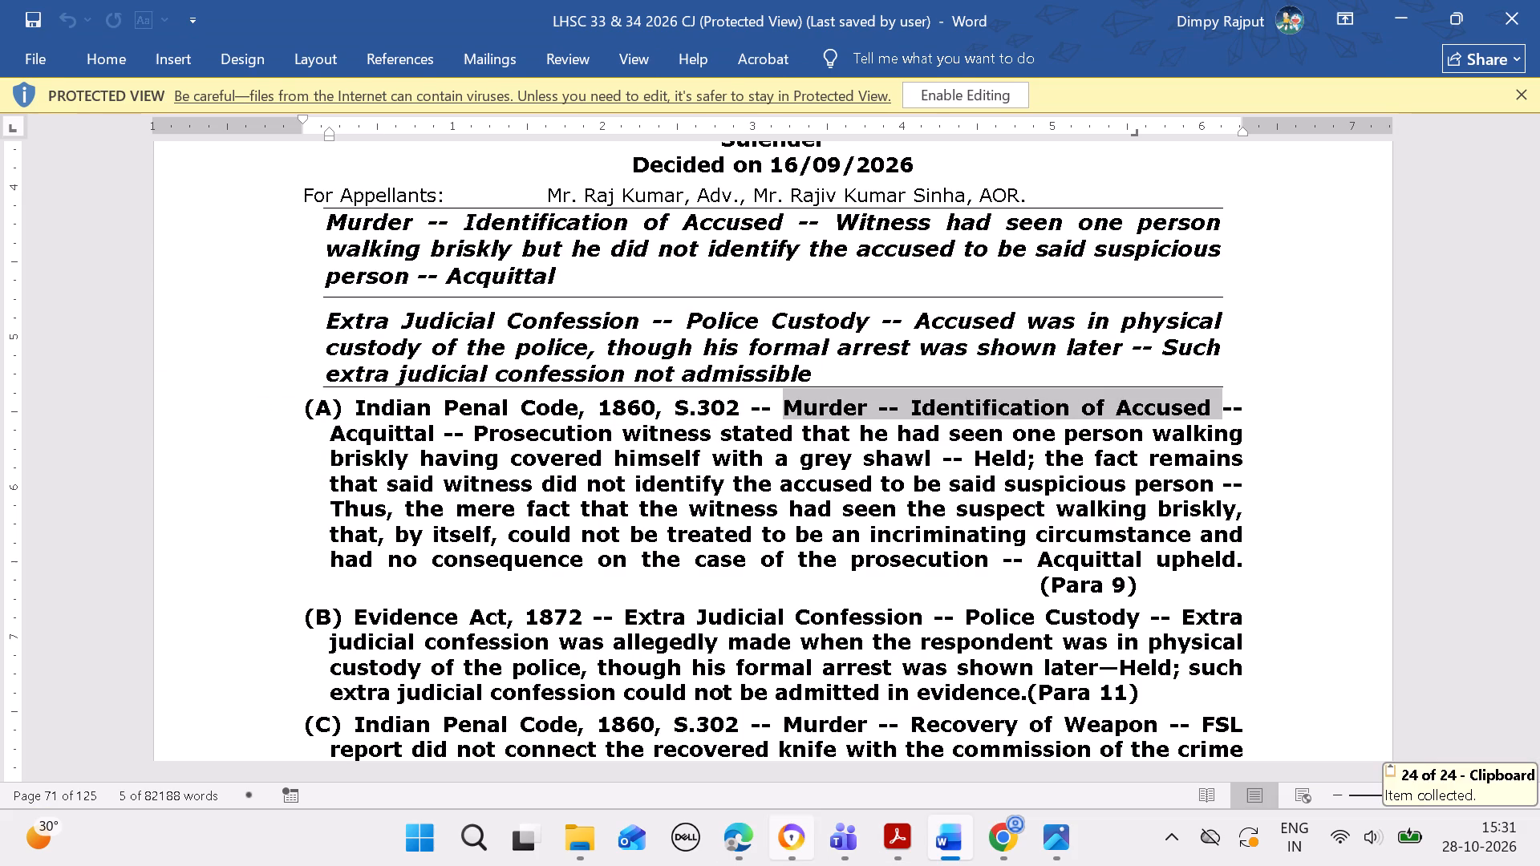
pyautogui.click(749, 836)
pyautogui.click(1169, 272)
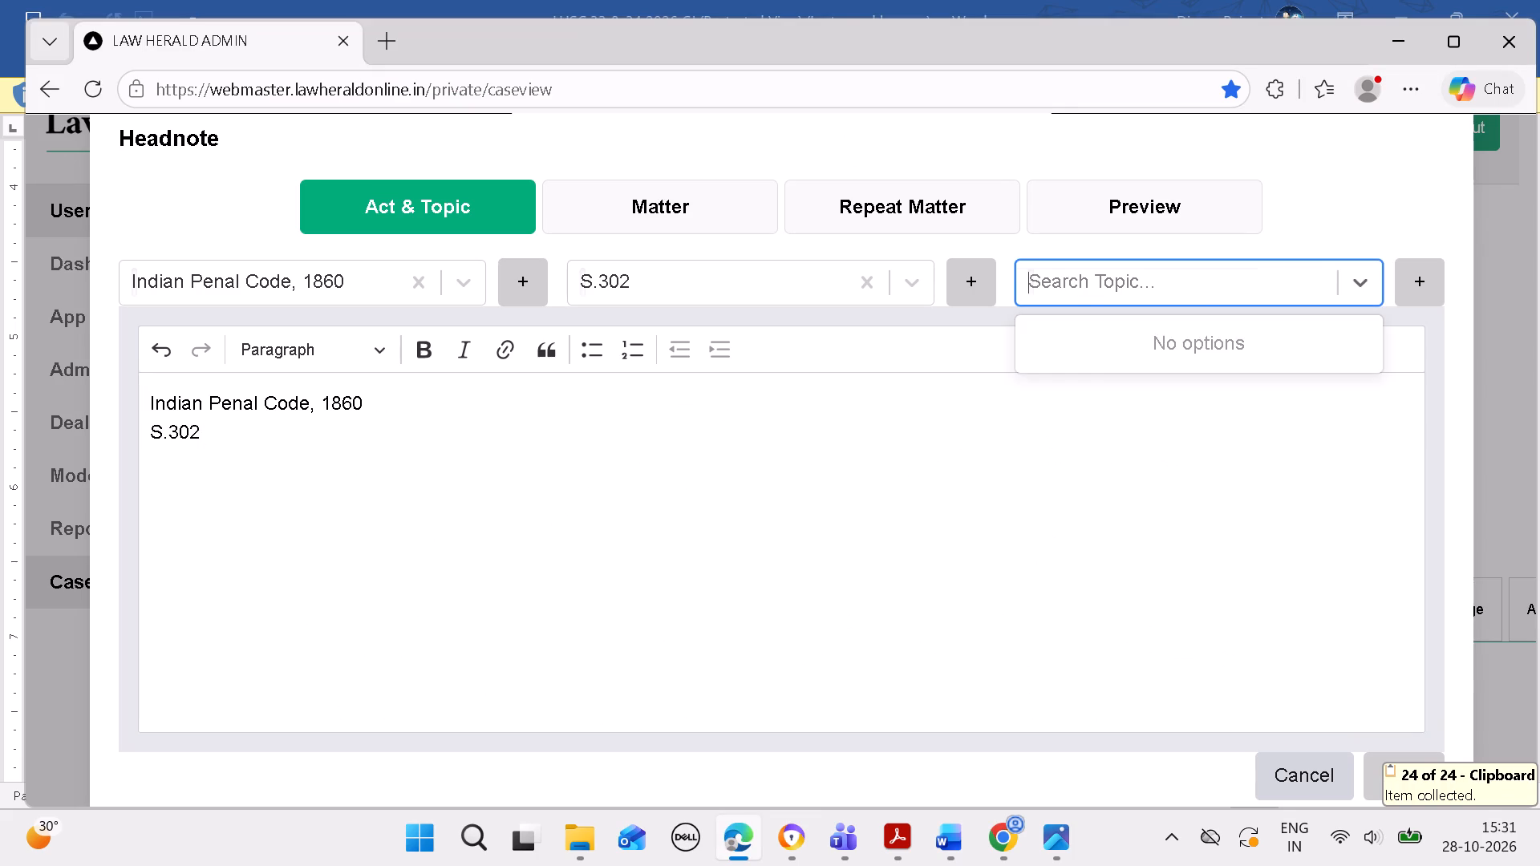
pyautogui.hotkey('ctrl', 'v')
pyautogui.click(1319, 357)
pyautogui.click(962, 535)
pyautogui.press('space')
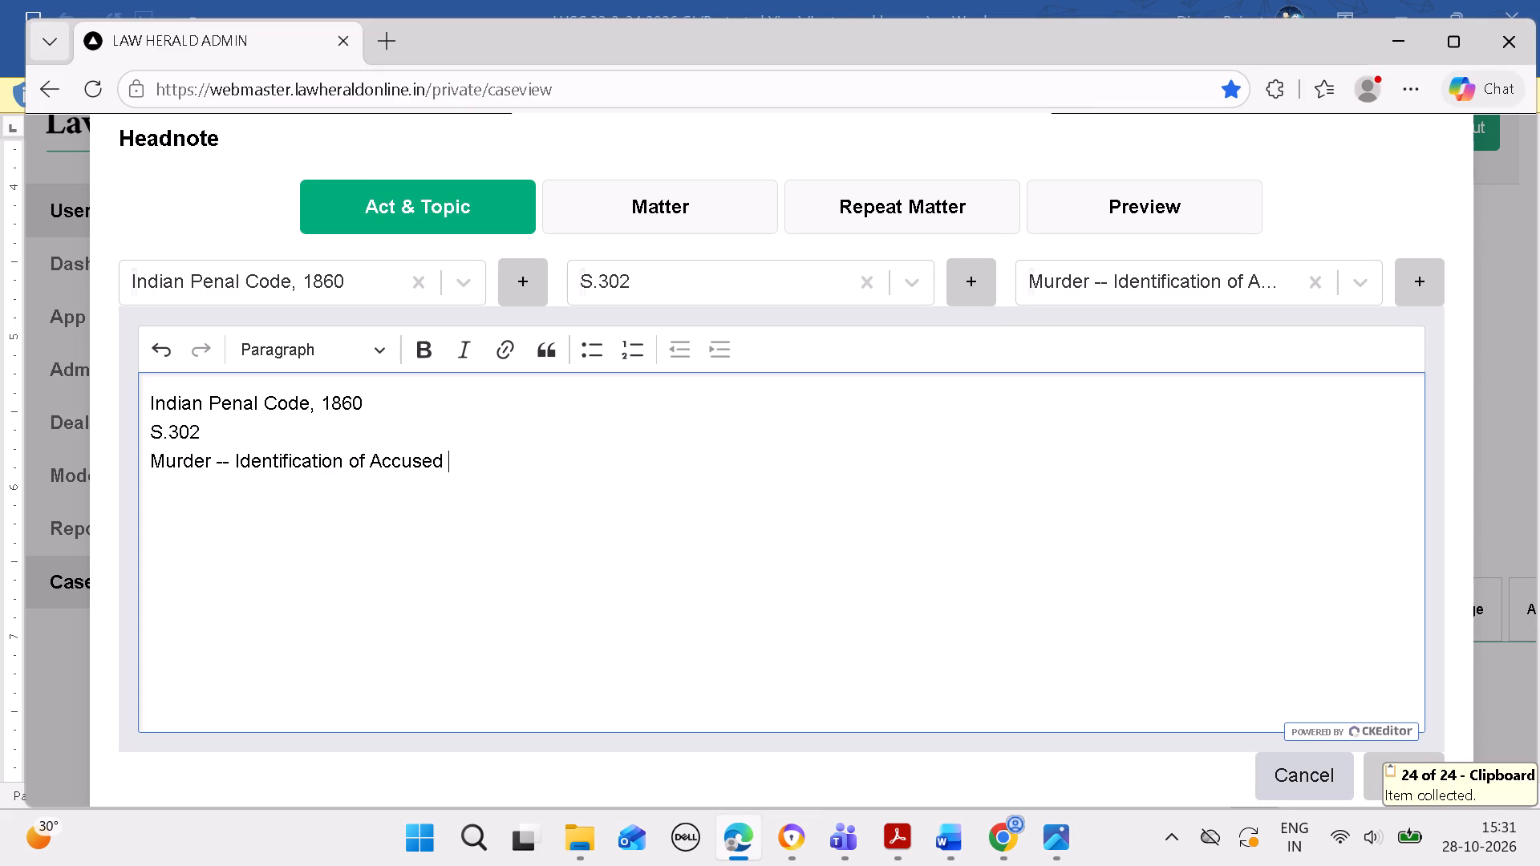
# Copy the topic "Acquittal" from headnote (A) in Word and attach it to the case's new headnote in the admin site.
pyautogui.click(960, 829)
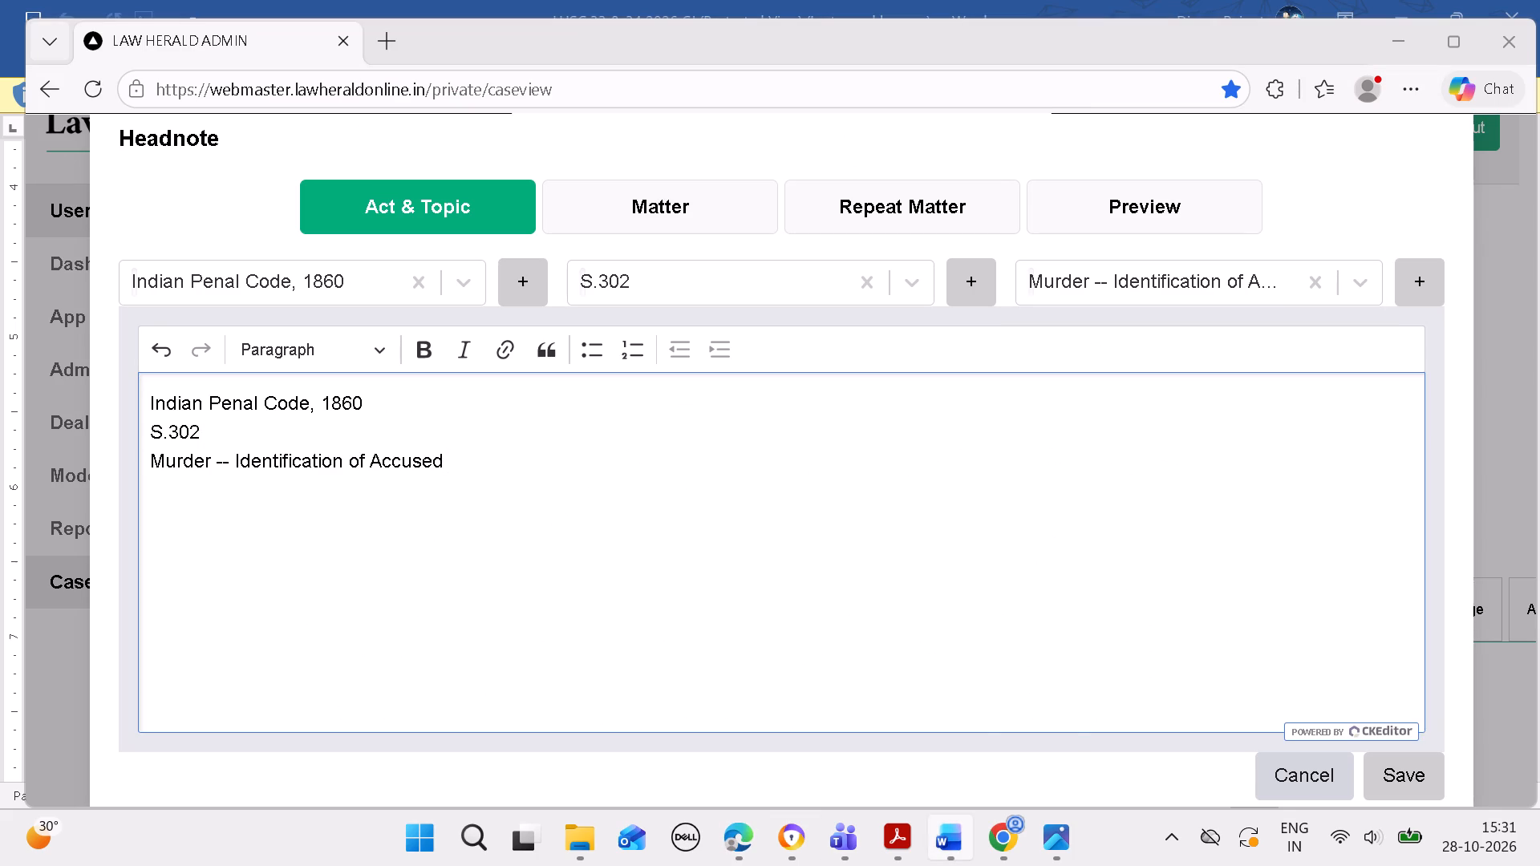
pyautogui.click(958, 856)
pyautogui.click(956, 844)
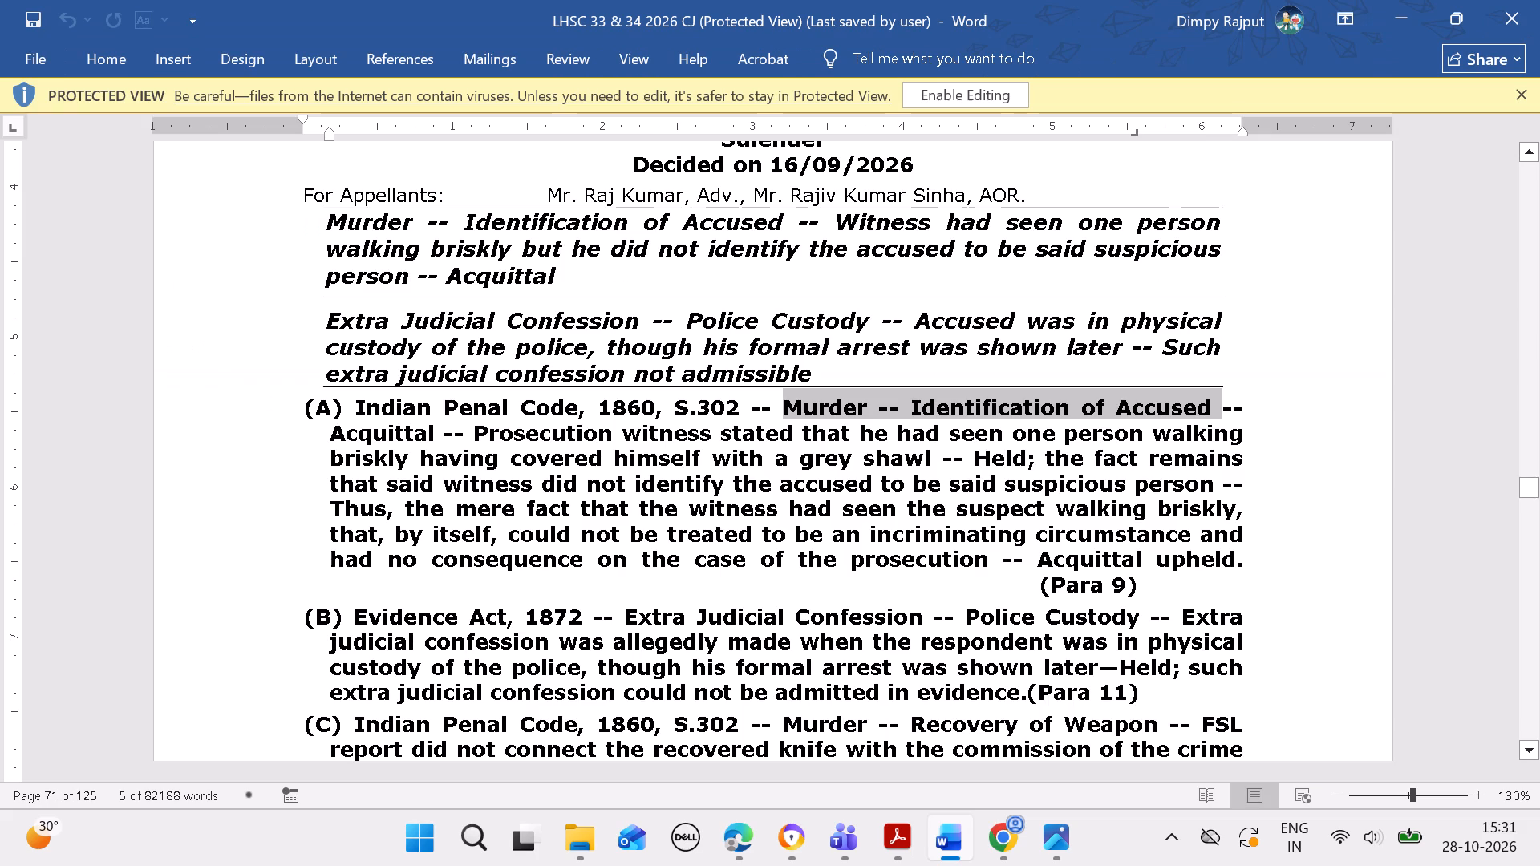
pyautogui.moveTo(331, 435); pyautogui.dragTo(427, 435)
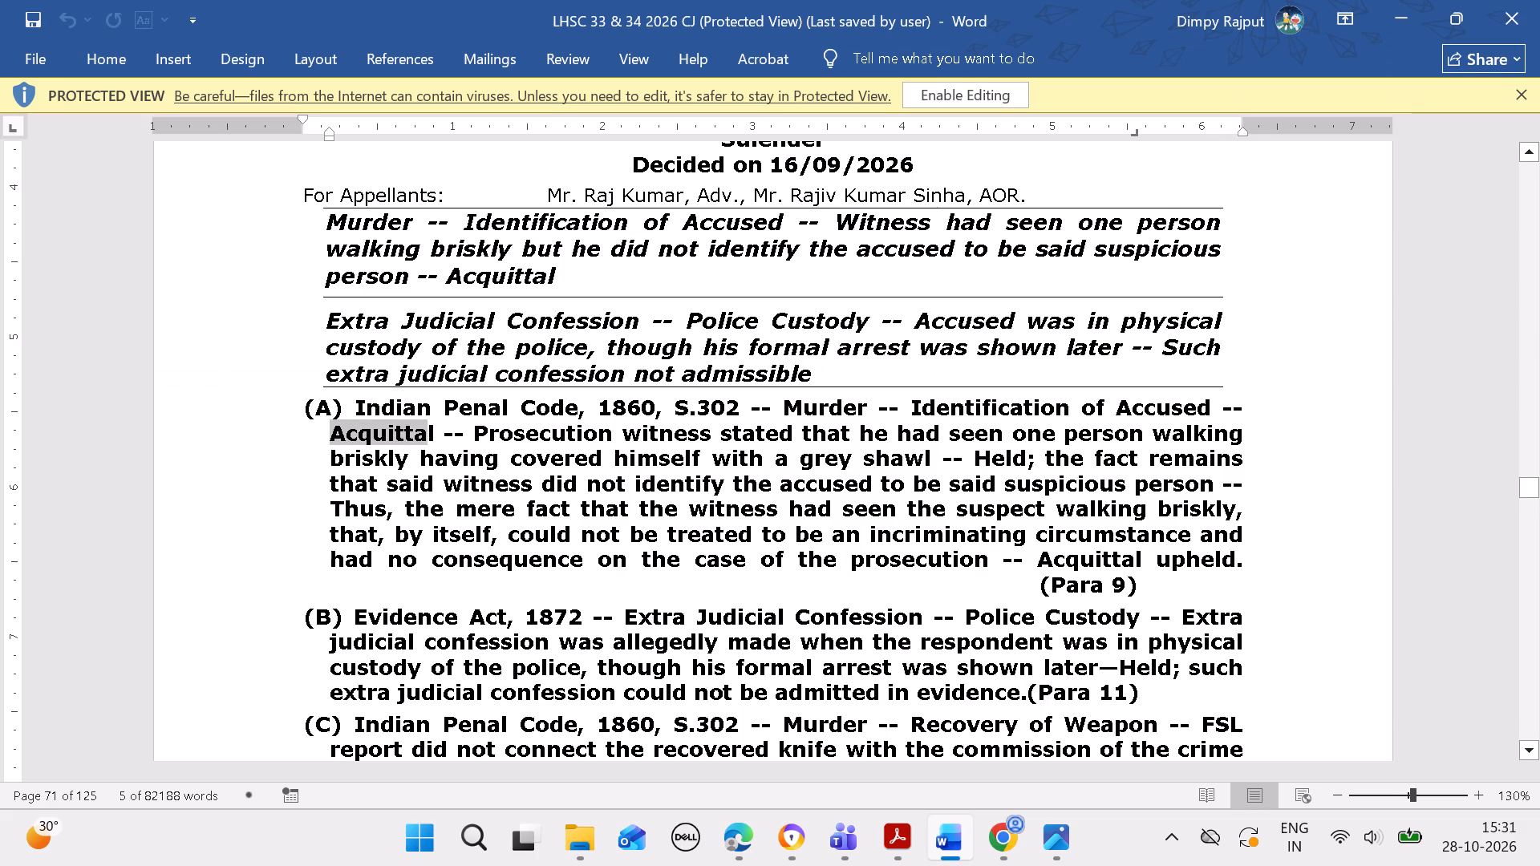
pyautogui.moveTo(427, 435); pyautogui.dragTo(432, 439)
pyautogui.hotkey('ctrl', 'c')
pyautogui.click(740, 836)
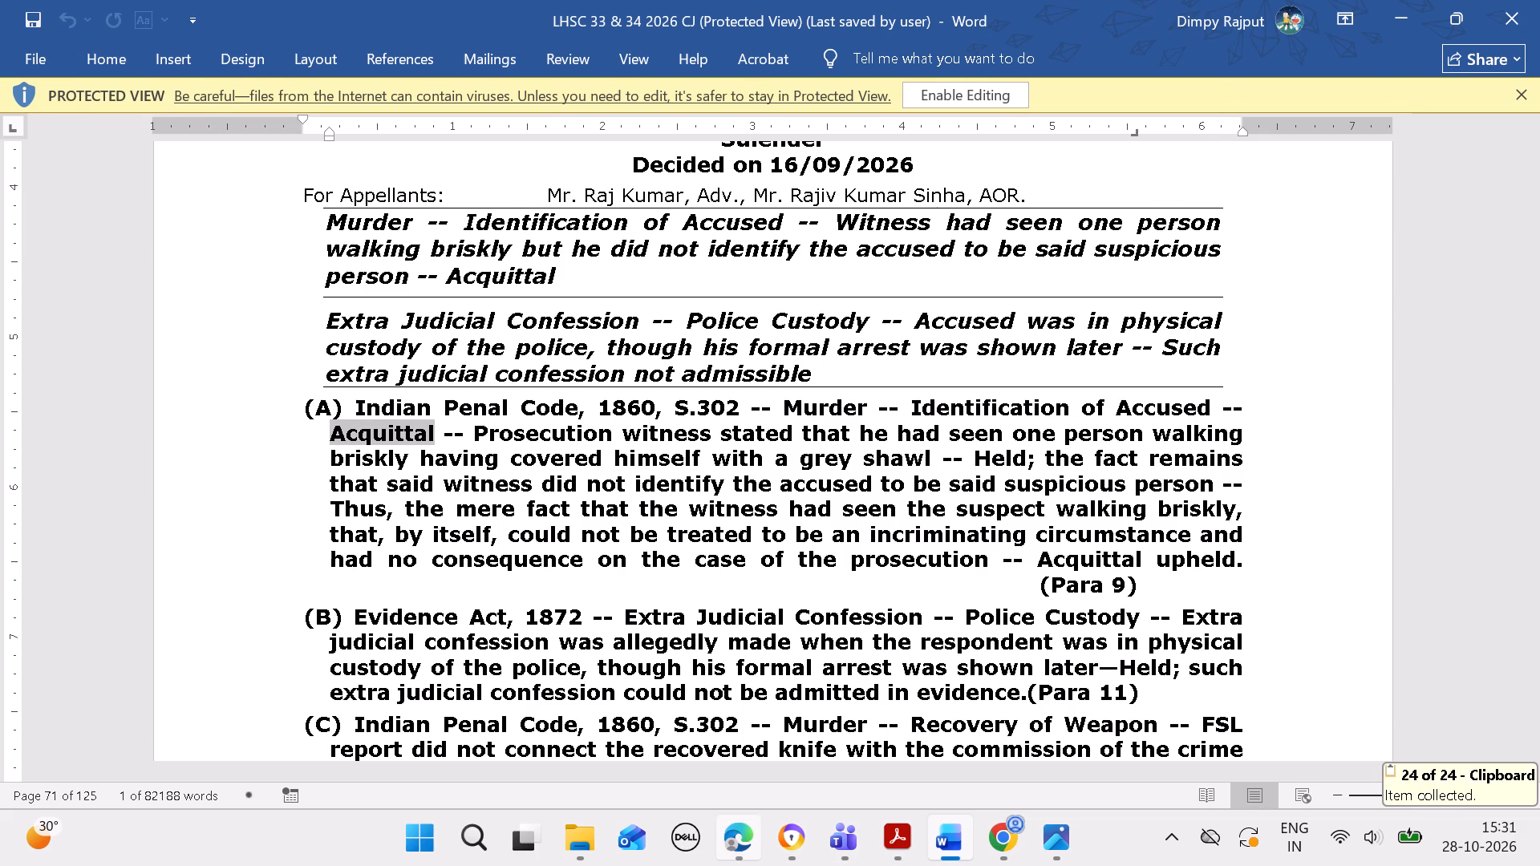
pyautogui.click(1146, 279)
pyautogui.hotkey('ctrl', 'v')
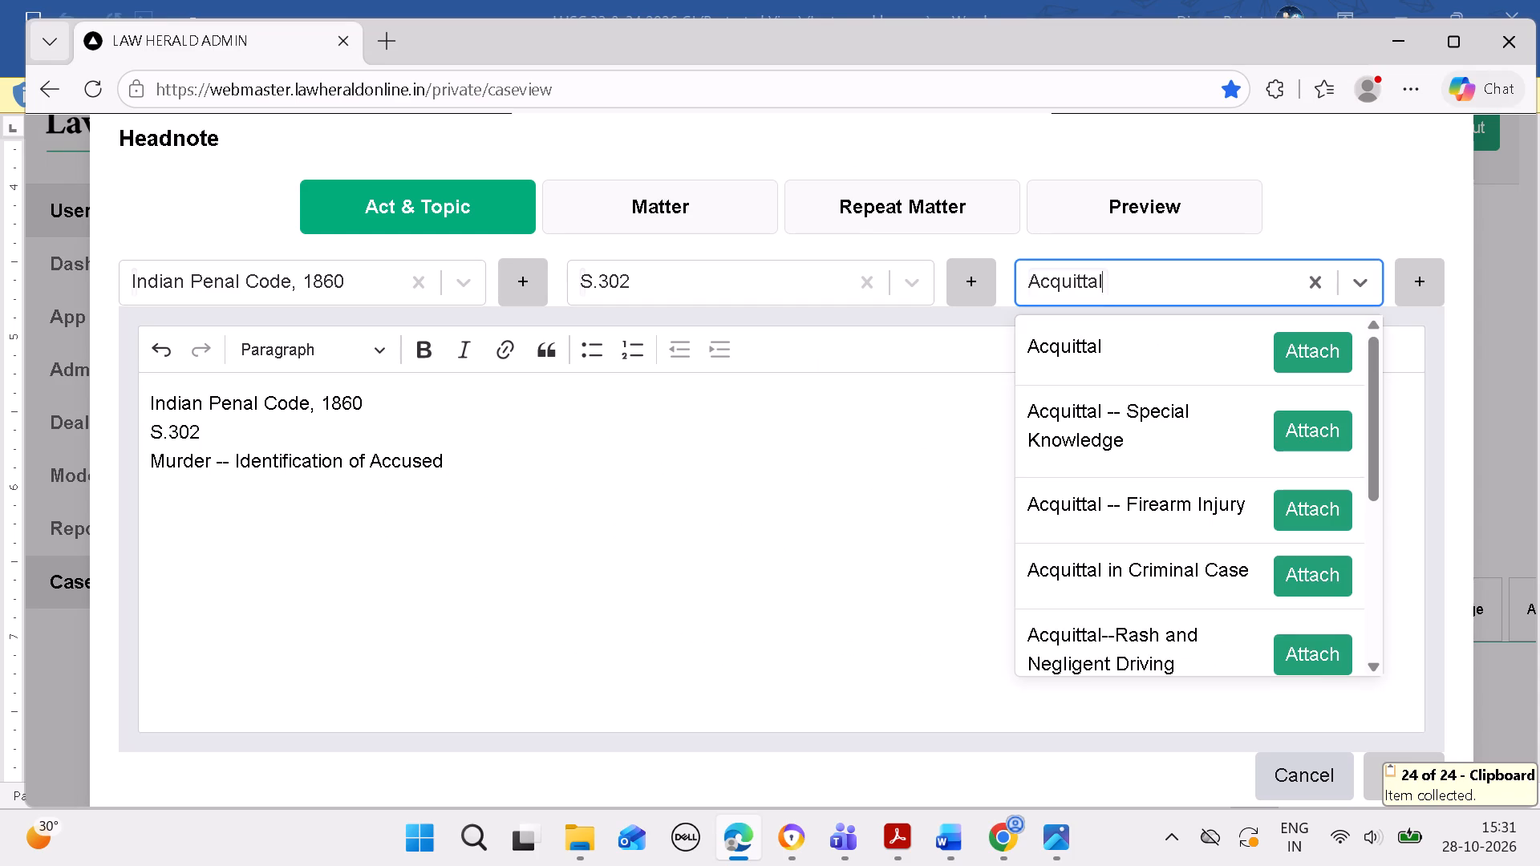
pyautogui.click(1291, 350)
pyautogui.click(667, 568)
pyautogui.press('space')
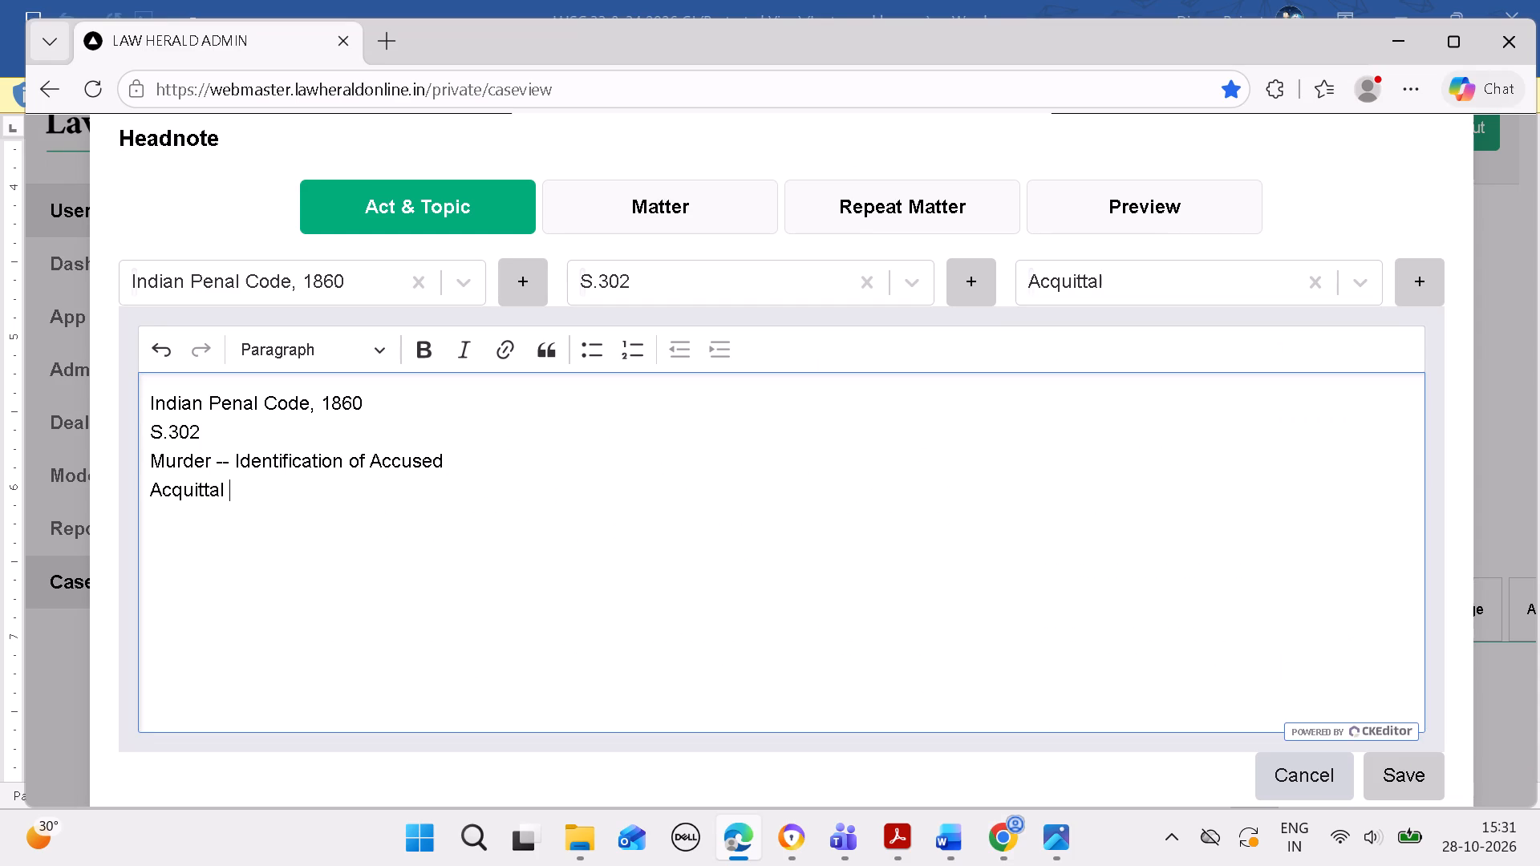
# Copy headnote (A)'s text from "Prosecution witness stated" through "(Para 9)" in Word into the headnote's Matter, and remove its bold formatting.
pyautogui.click(946, 839)
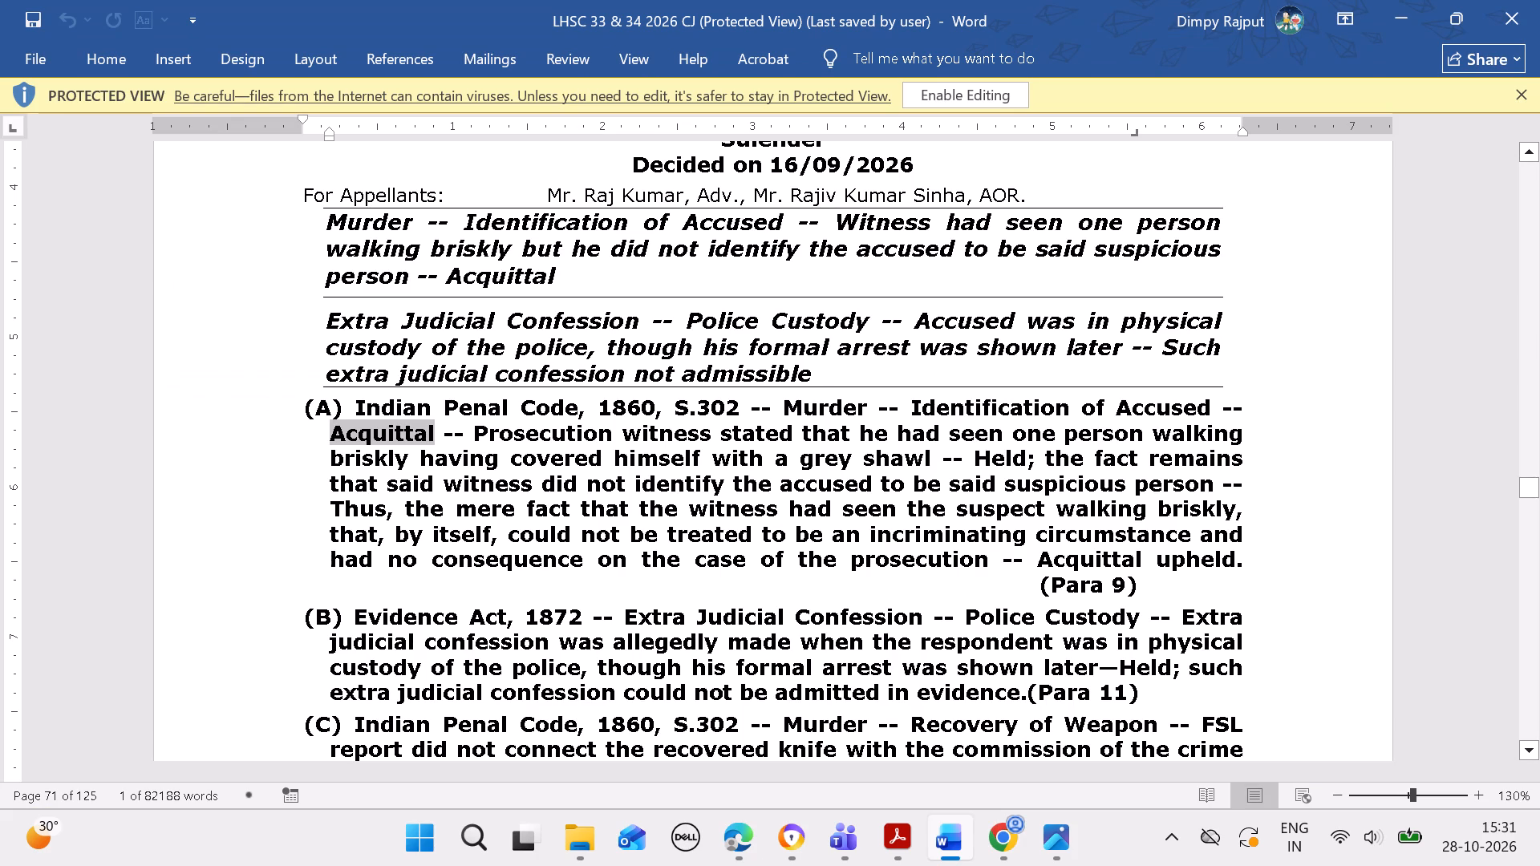
pyautogui.moveTo(478, 427); pyautogui.dragTo(1116, 569)
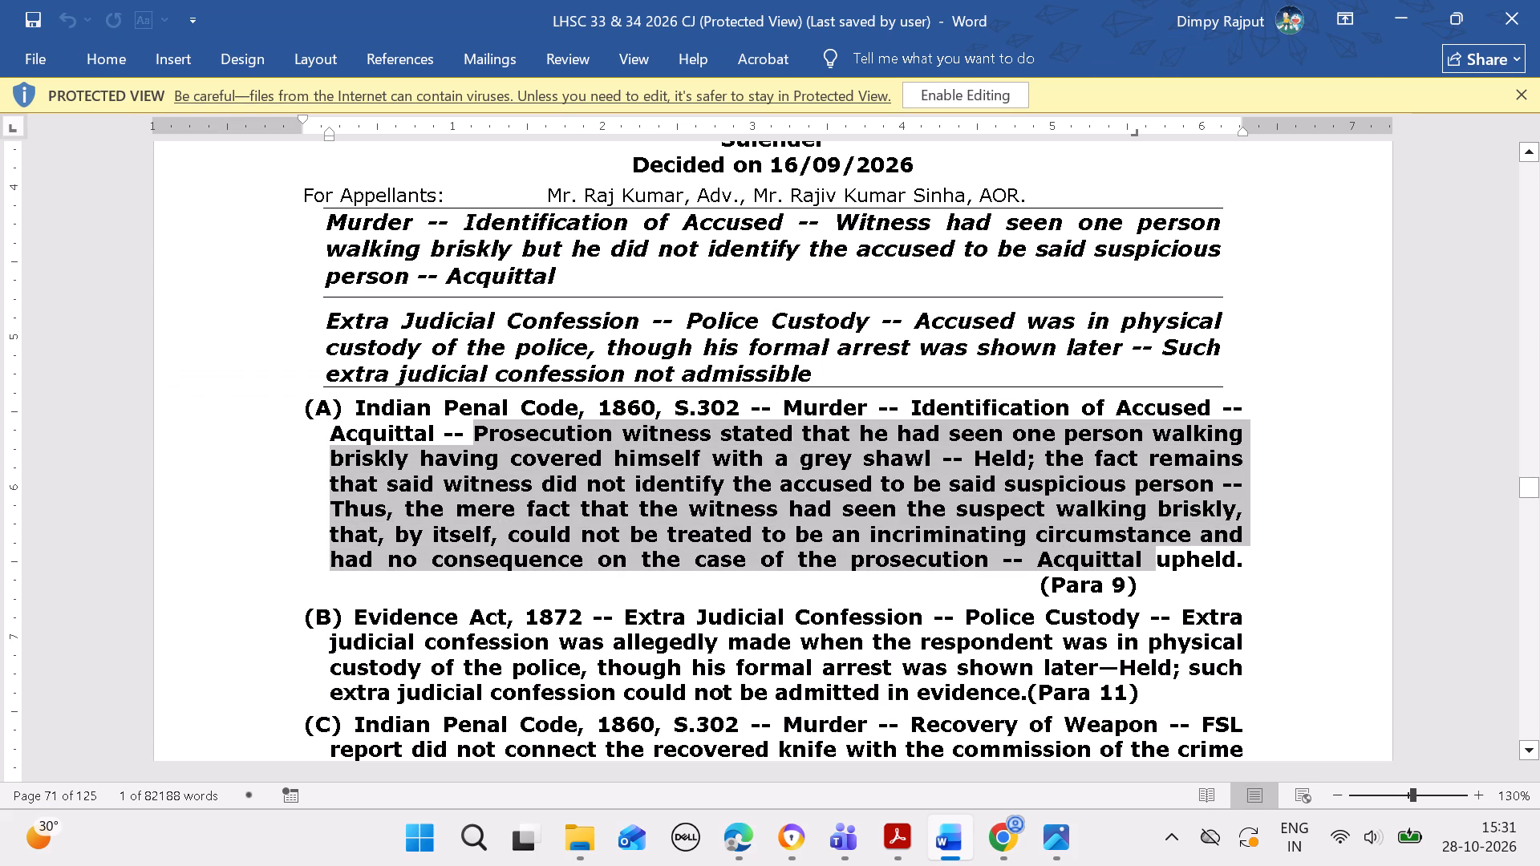
pyautogui.moveTo(1116, 569); pyautogui.dragTo(1149, 587)
pyautogui.hotkey('ctrl', 'c')
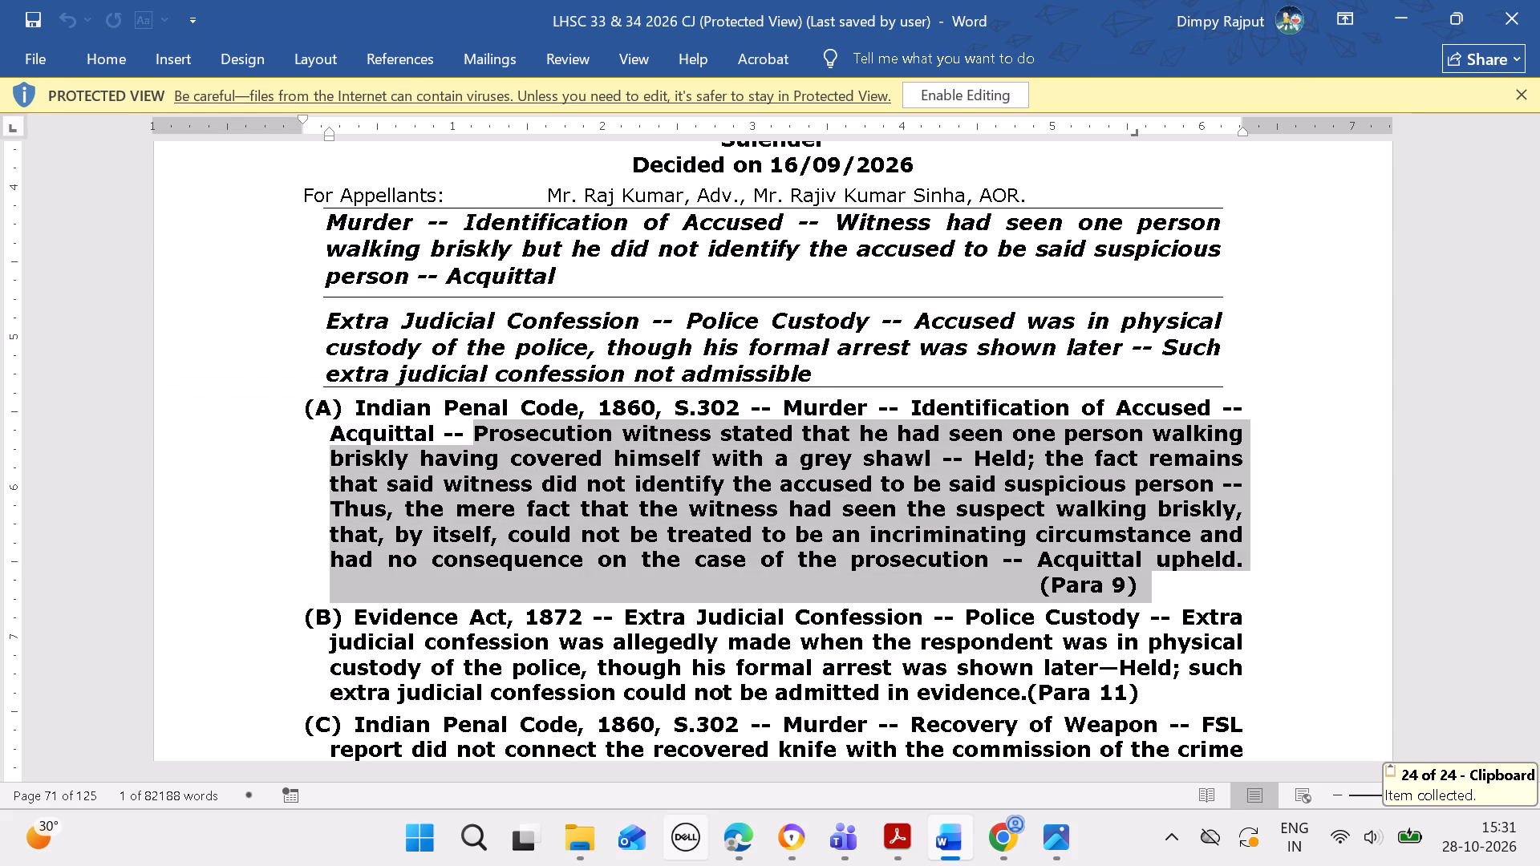
pyautogui.click(736, 846)
pyautogui.click(689, 212)
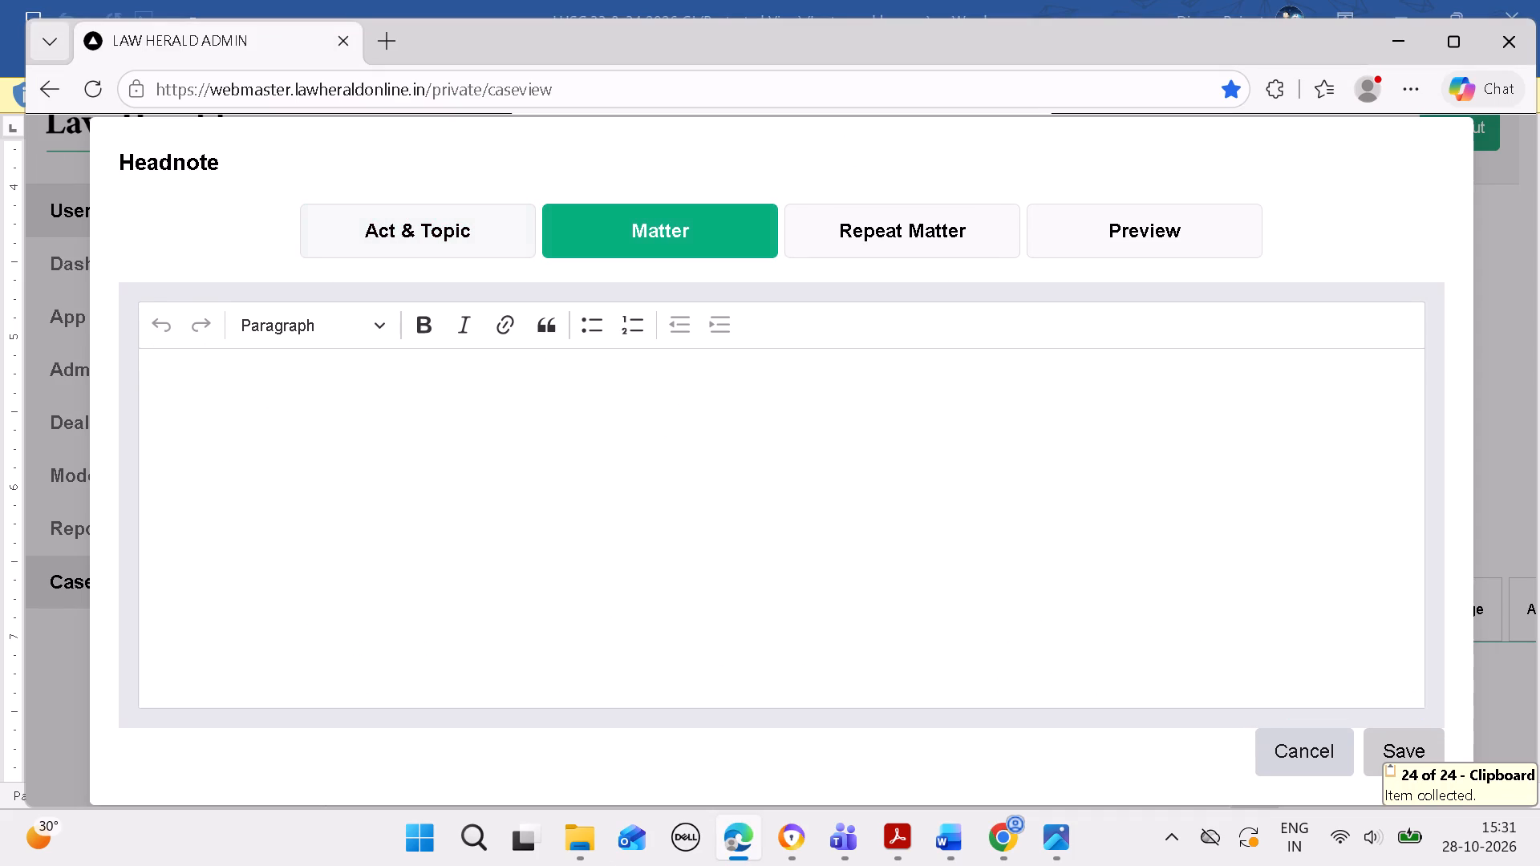
pyautogui.click(681, 447)
pyautogui.hotkey('ctrl', 'v')
pyautogui.hotkey('ctrl', 'a')
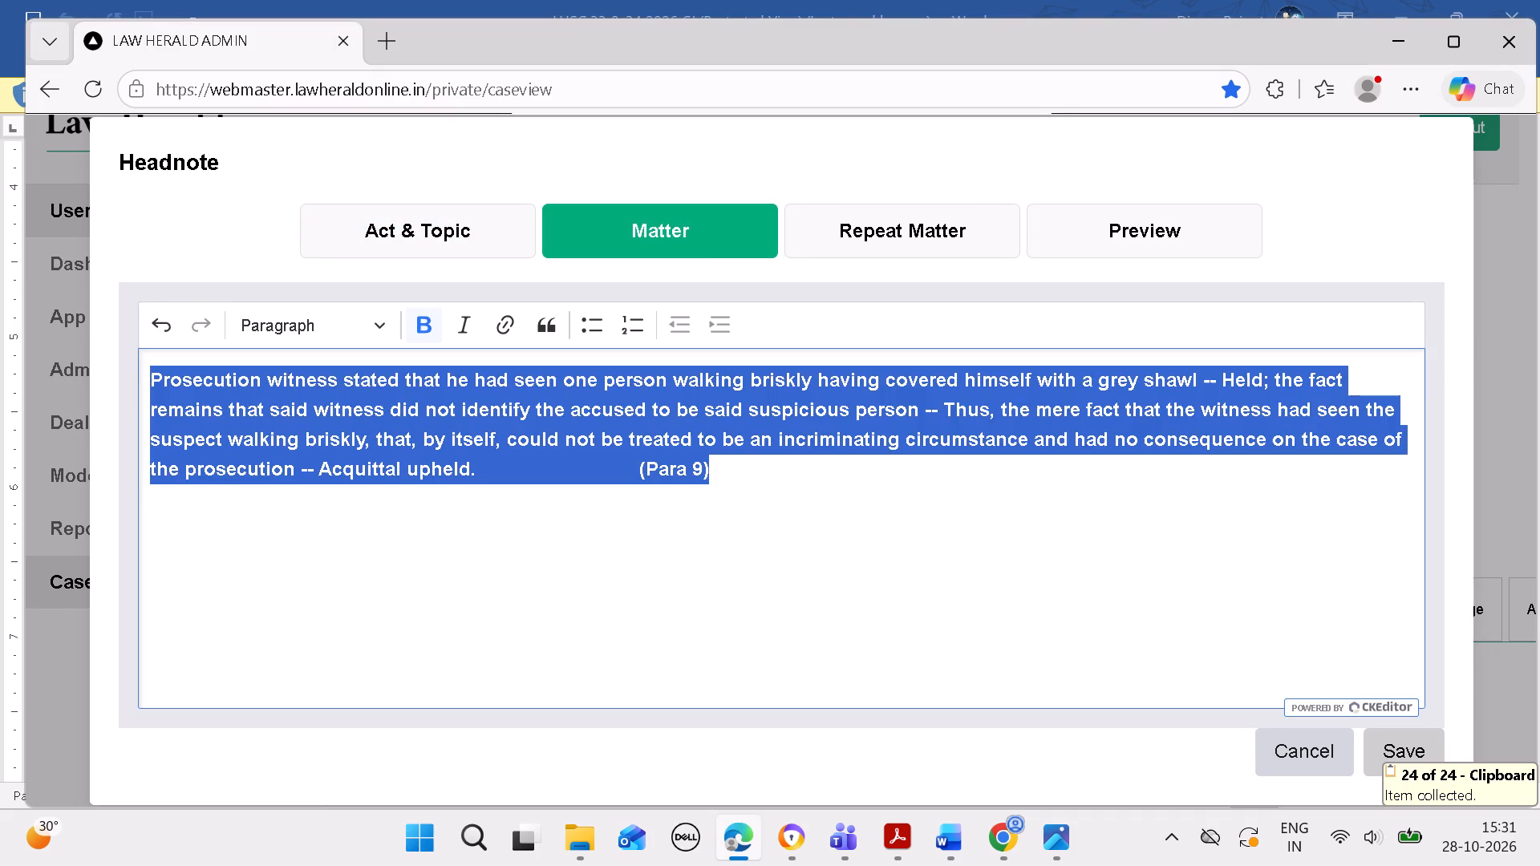
pyautogui.hotkey('ctrl', 'v')
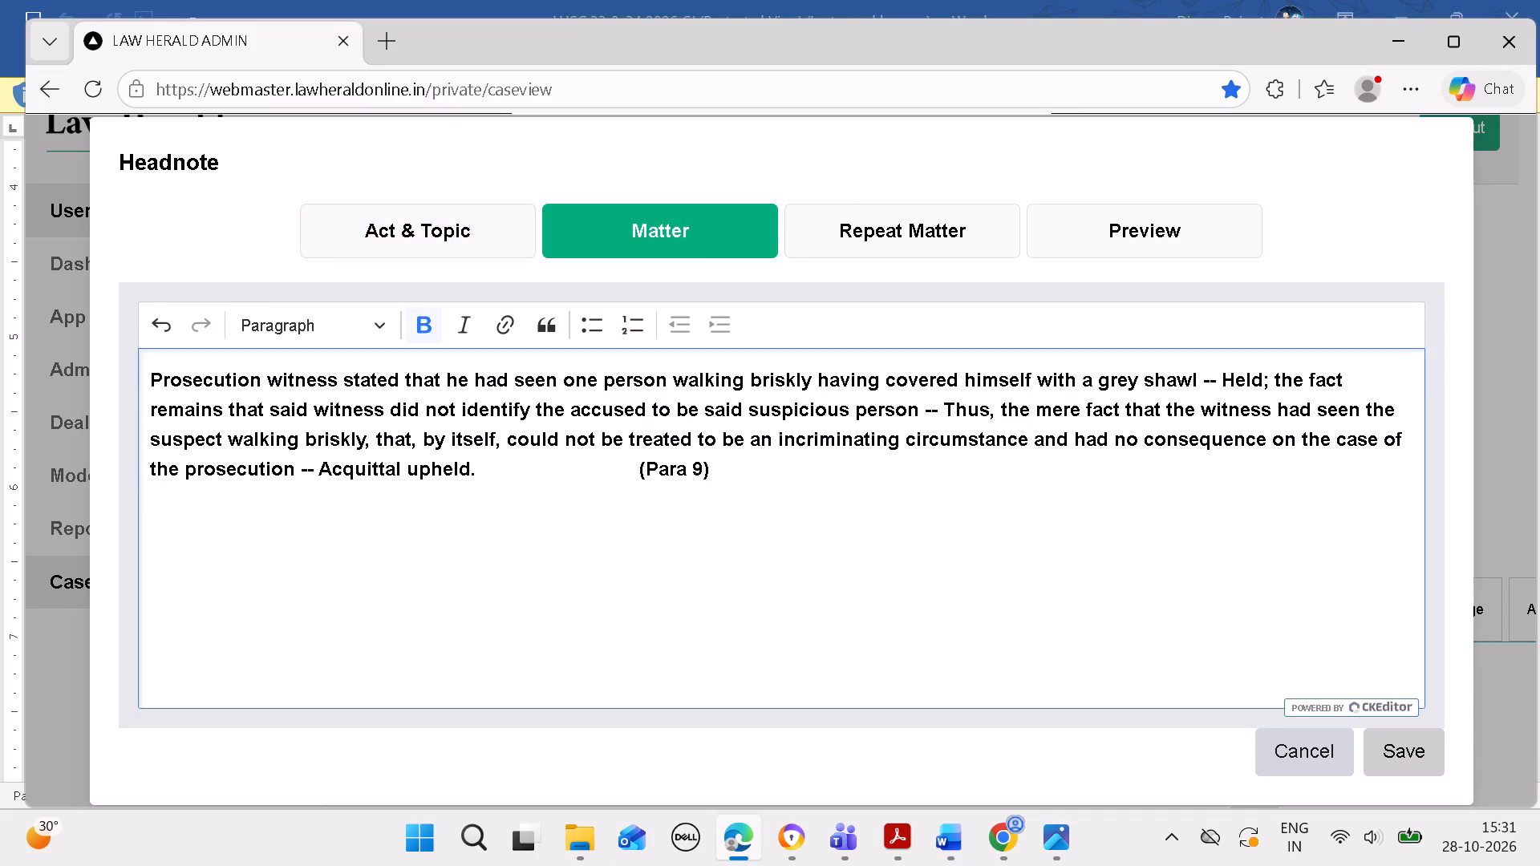
pyautogui.hotkey('ctrl', 'a')
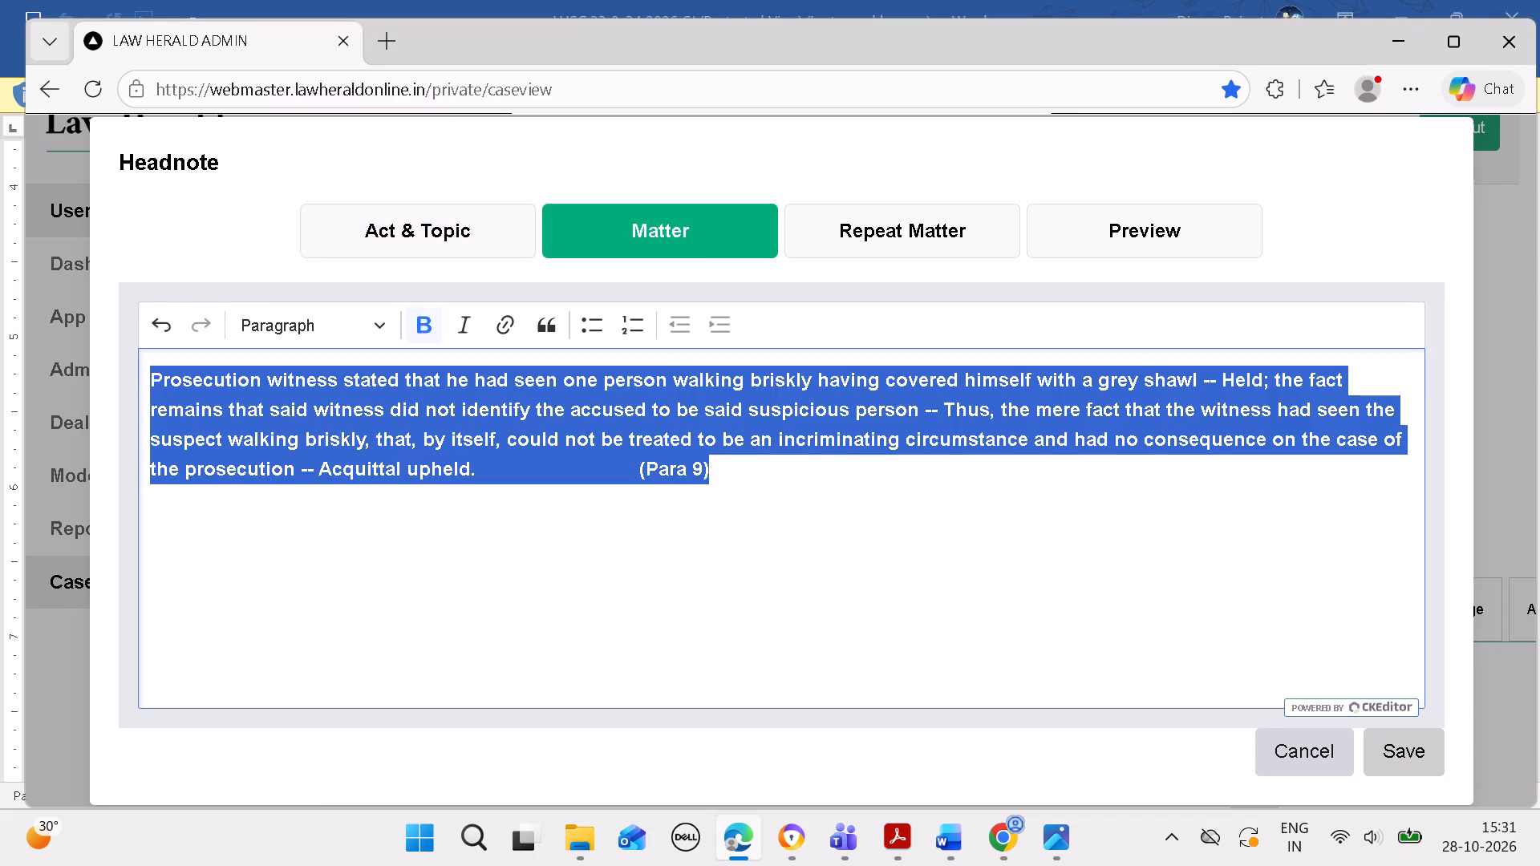
pyautogui.hotkey('ctrl', 'b')
pyautogui.moveTo(826, 582); pyautogui.dragTo(840, 560)
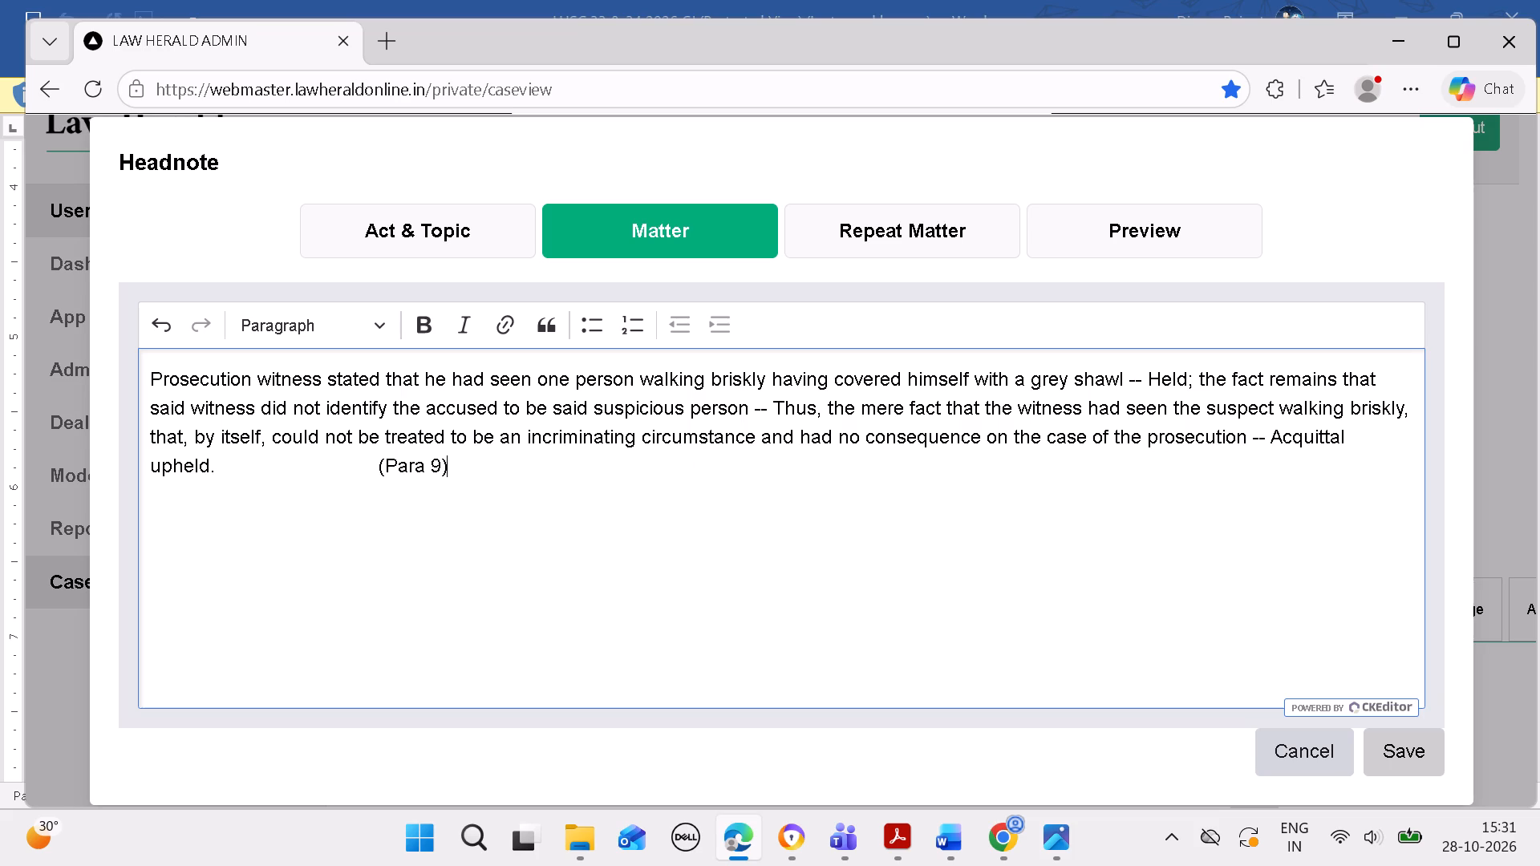
# Reduce the gap between "upheld." and "(Para 9)" in the Matter text to a single space.
pyautogui.click(388, 492)
pyautogui.click(371, 489)
pyautogui.click(375, 489)
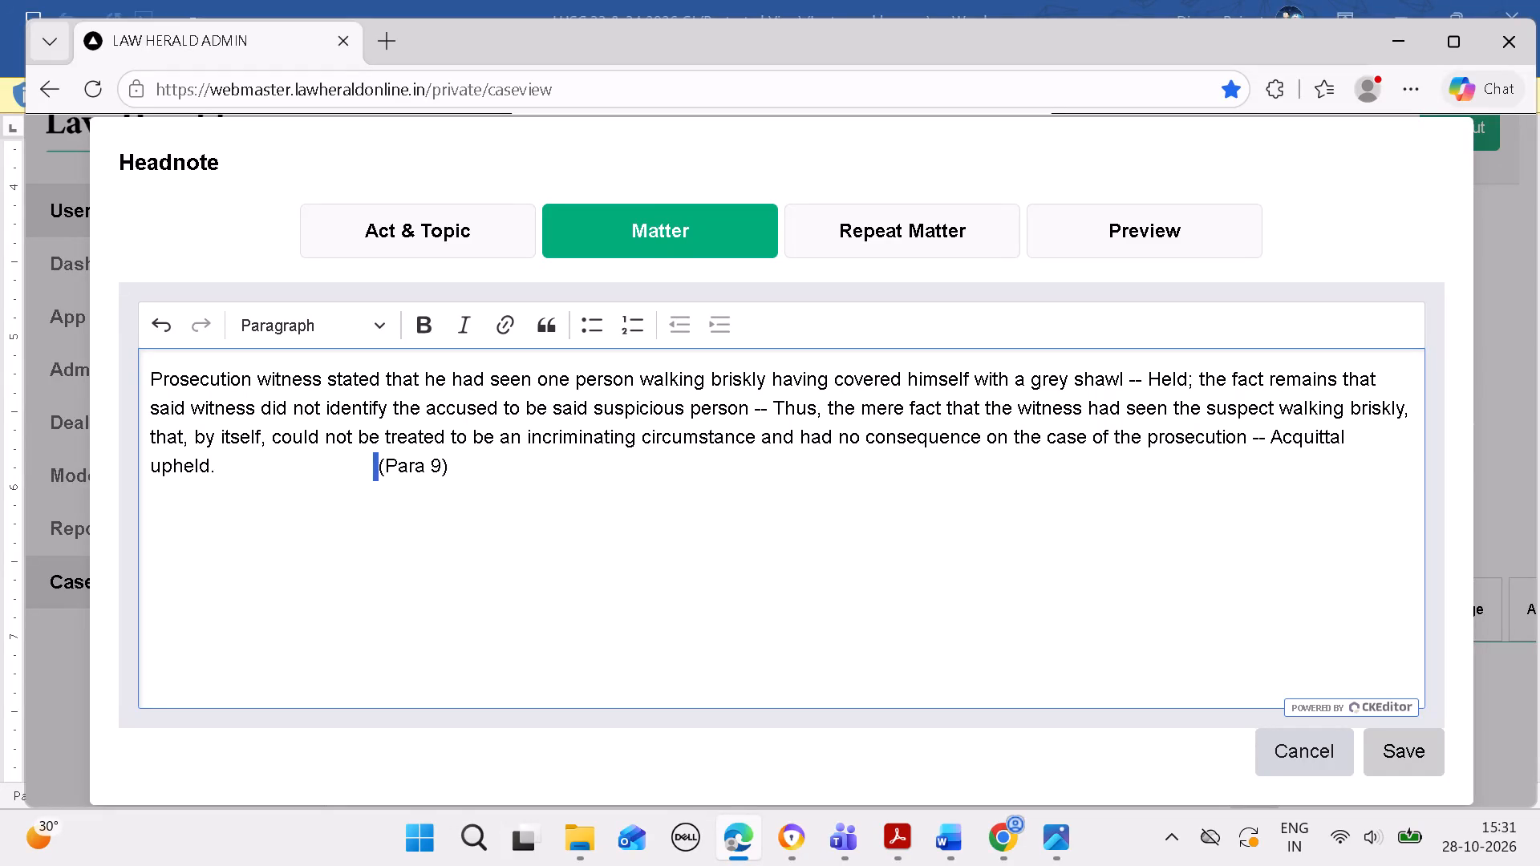
pyautogui.press('BackSpace')
pyautogui.press('BackSpace')
pyautogui.press('BackSpace')
pyautogui.press('BackSpace')
pyautogui.press('BackSpace')
pyautogui.press('BackSpace')
pyautogui.press('BackSpace')
pyautogui.press('BackSpace')
pyautogui.press('BackSpace')
pyautogui.press('BackSpace')
pyautogui.press('BackSpace')
pyautogui.press('BackSpace')
pyautogui.press('BackSpace')
pyautogui.press('BackSpace')
pyautogui.press('BackSpace')
pyautogui.press('BackSpace')
pyautogui.press('BackSpace')
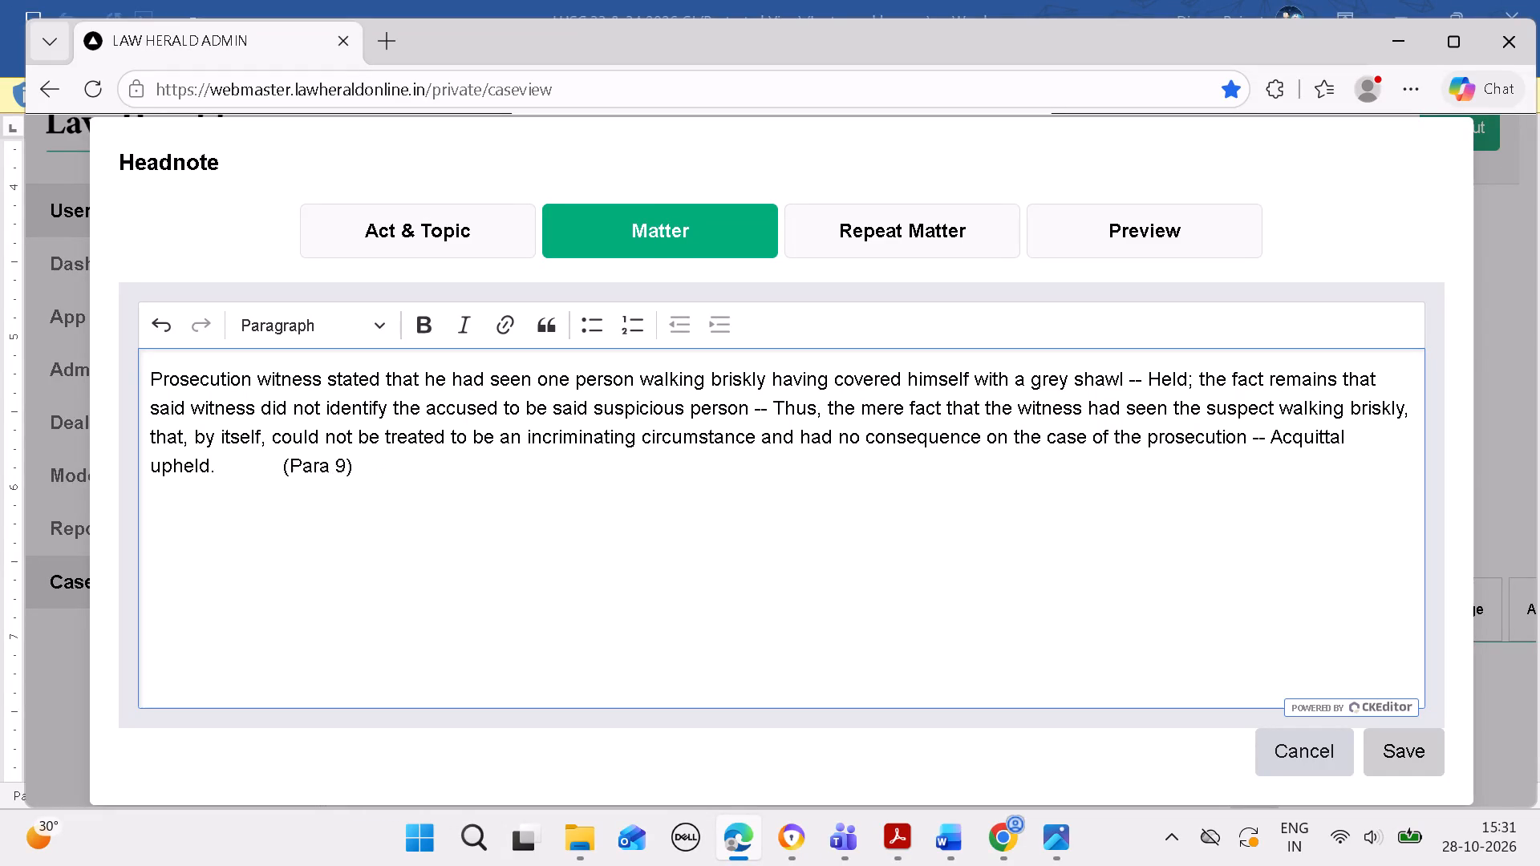
pyautogui.press('BackSpace')
pyautogui.press('BackSpace')
pyautogui.press('BackSpace')
pyautogui.press('BackSpace')
pyautogui.press('BackSpace')
pyautogui.press('BackSpace')
pyautogui.press('BackSpace')
pyautogui.press('BackSpace')
pyautogui.press('BackSpace')
pyautogui.press('BackSpace')
pyautogui.press('BackSpace')
pyautogui.press('BackSpace')
pyautogui.press('space')
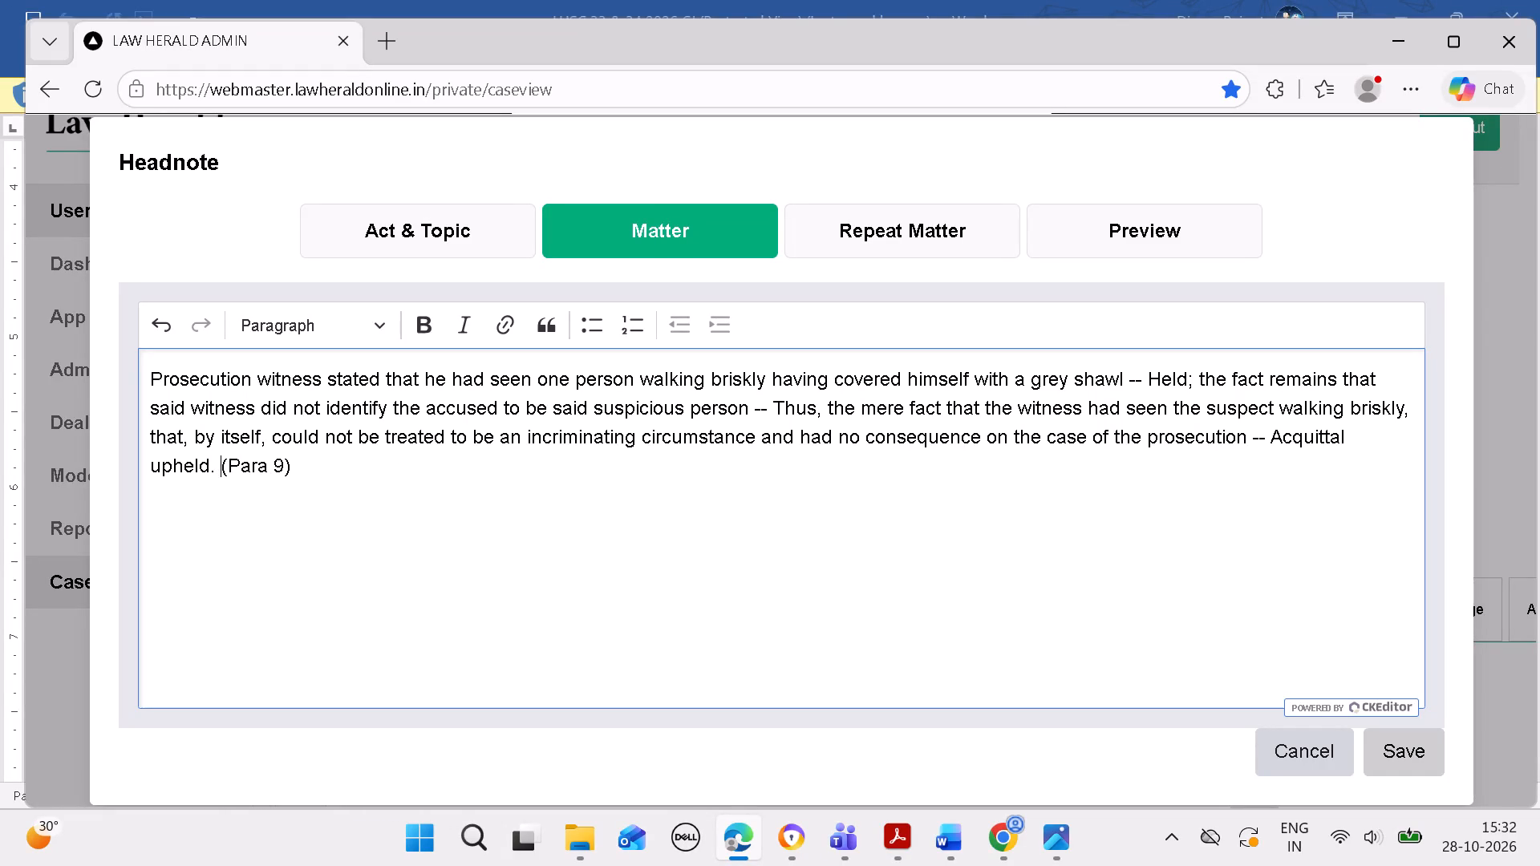
# Merge the act and topic lines into one reading "Indian Penal Code, 1860 S.302 -- Murder -- Identification of Accused -- Acquittal".
pyautogui.click(940, 853)
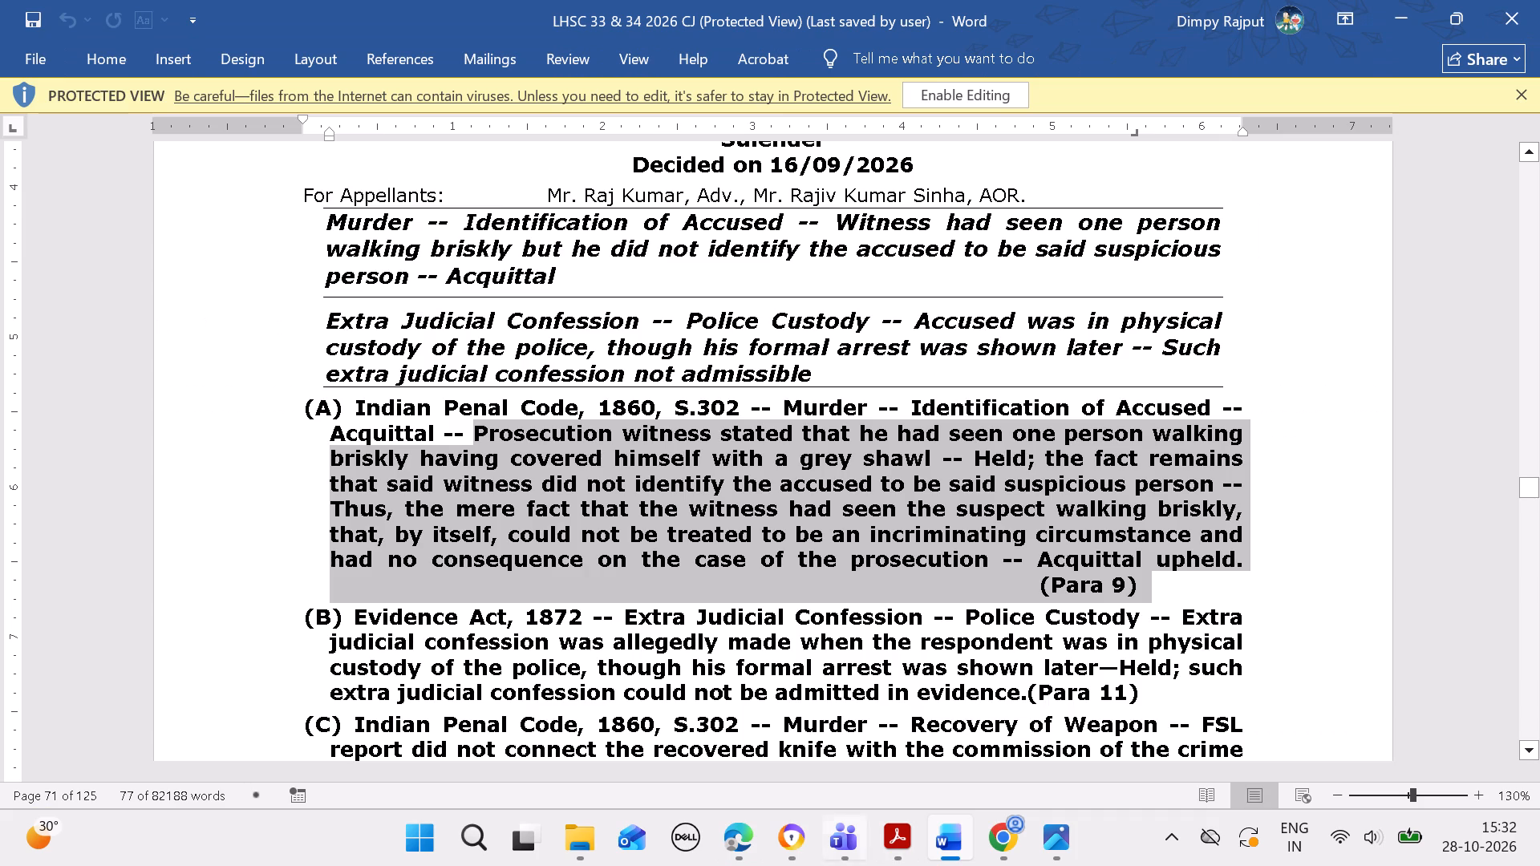
pyautogui.click(743, 839)
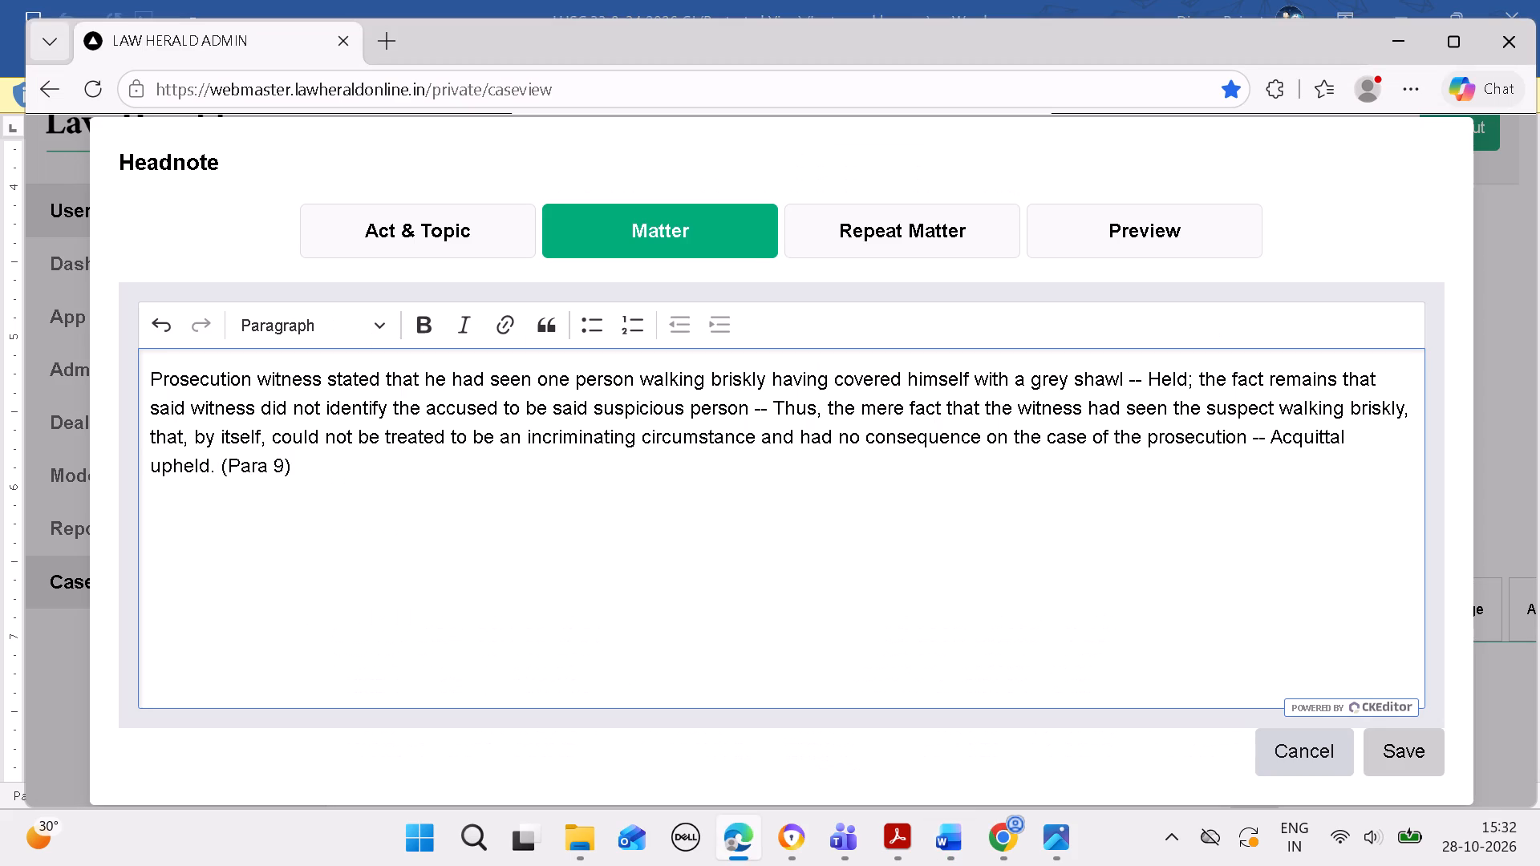
pyautogui.click(439, 233)
pyautogui.click(153, 447)
pyautogui.click(148, 447)
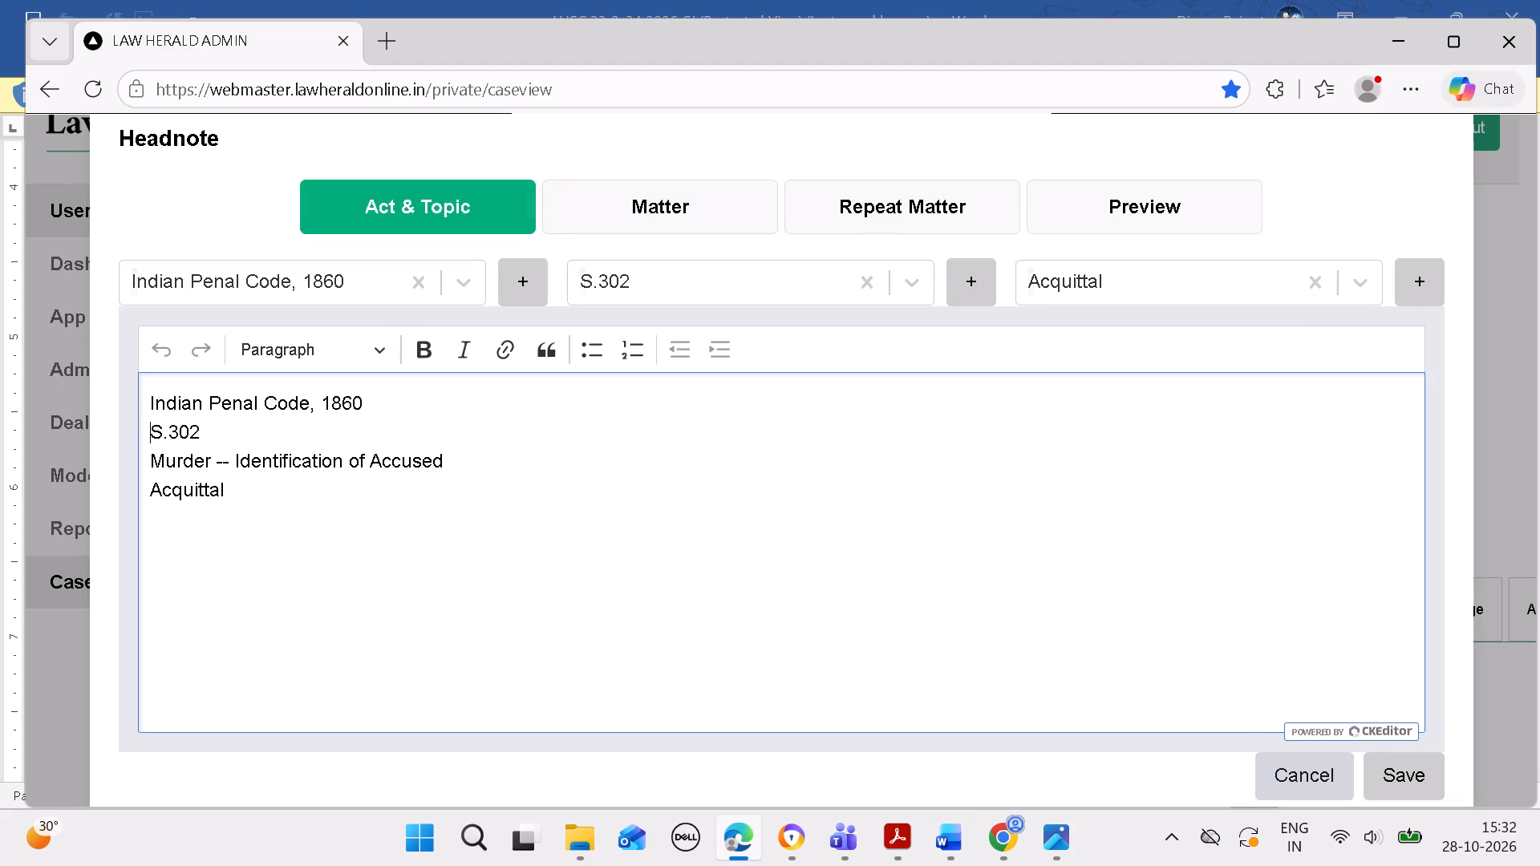
pyautogui.press('BackSpace')
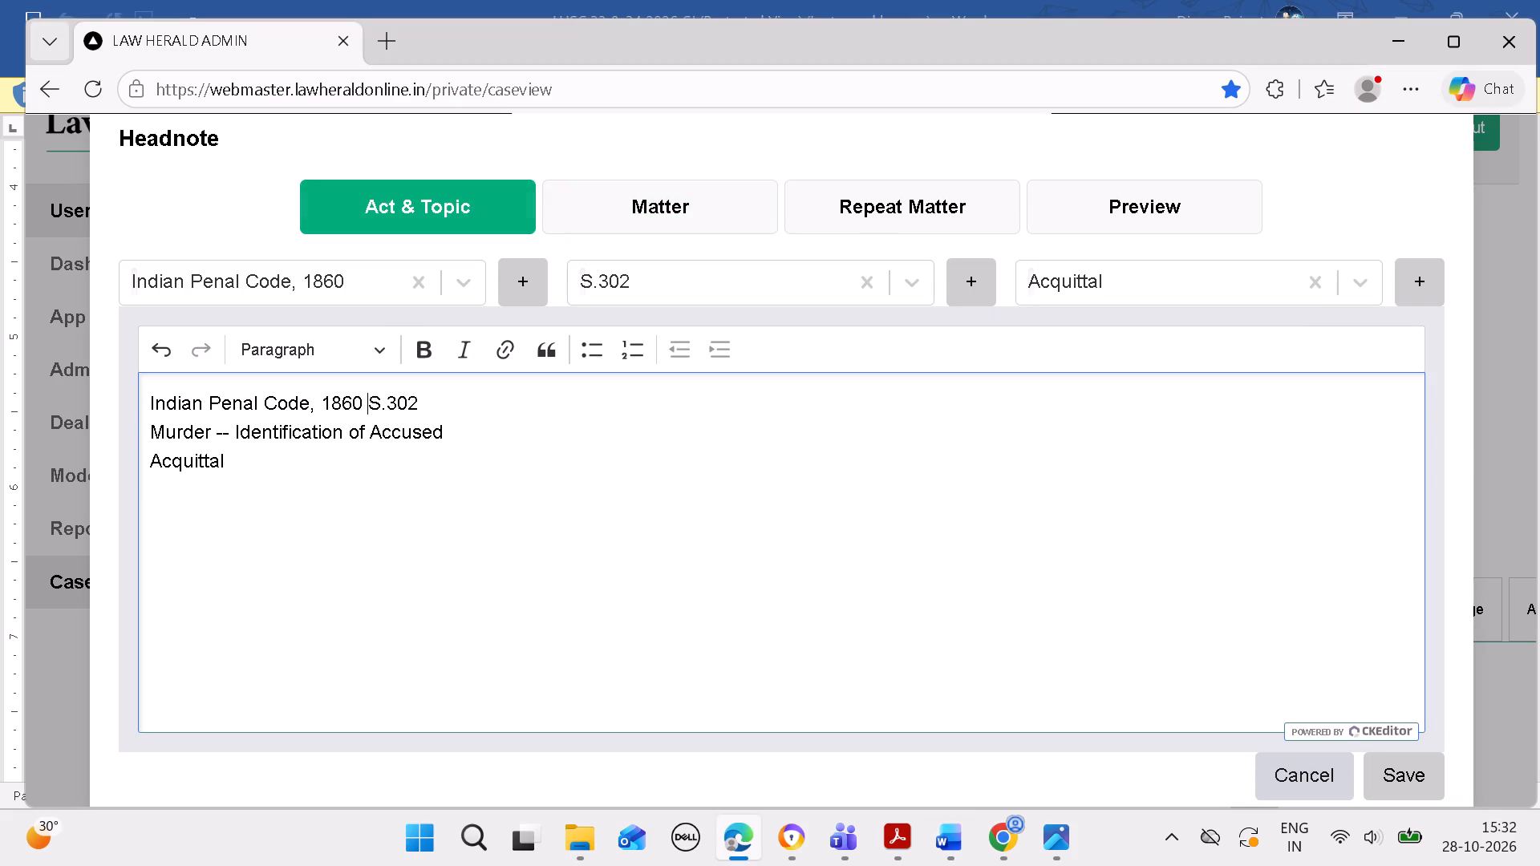
pyautogui.click(148, 439)
pyautogui.press('BackSpace')
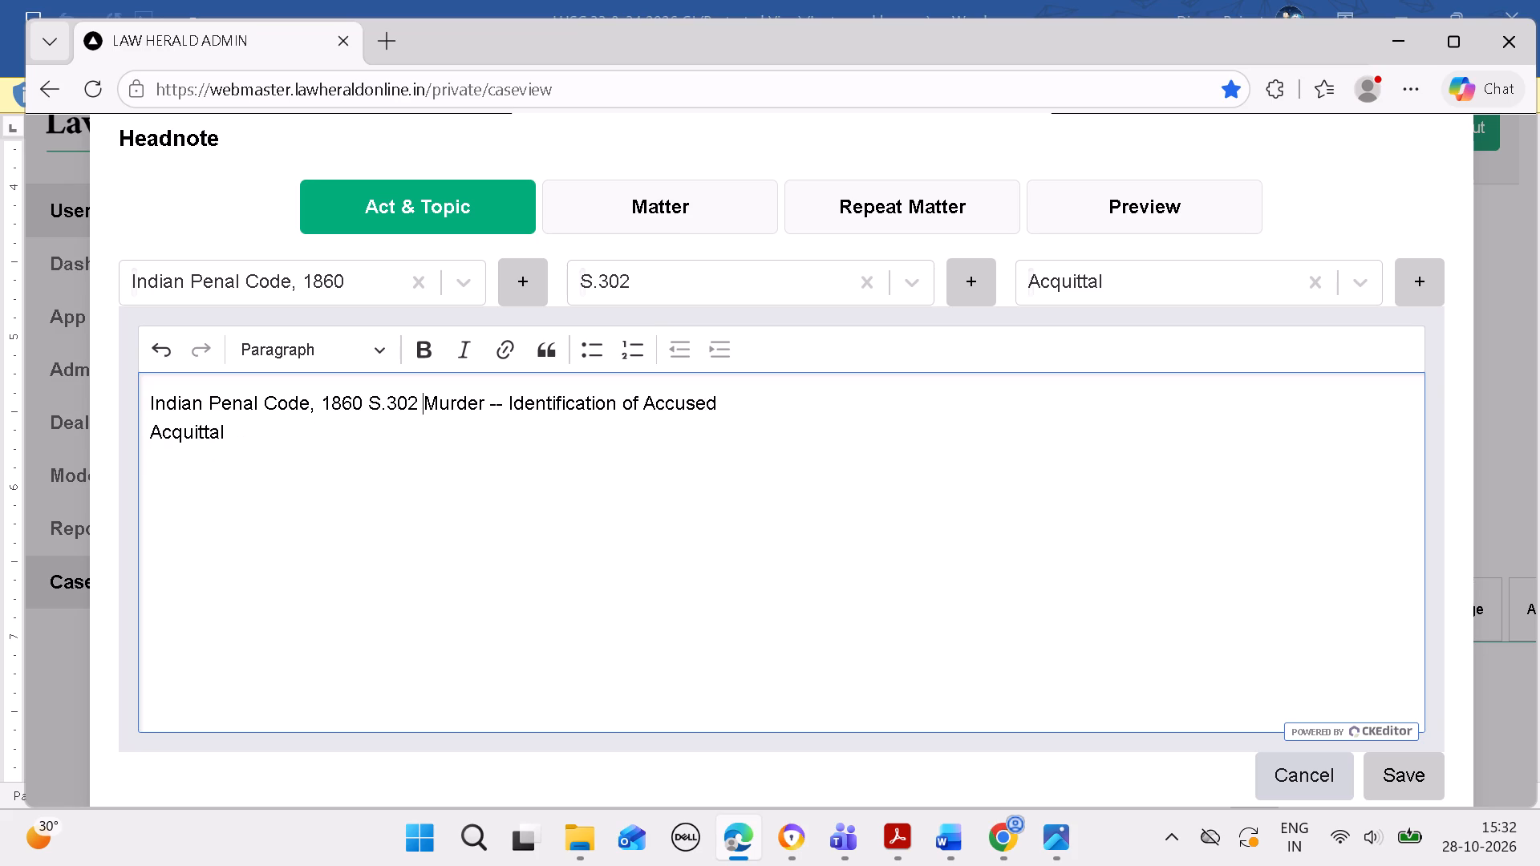
pyautogui.write('--')
pyautogui.press('space')
pyautogui.press('BackSpace')
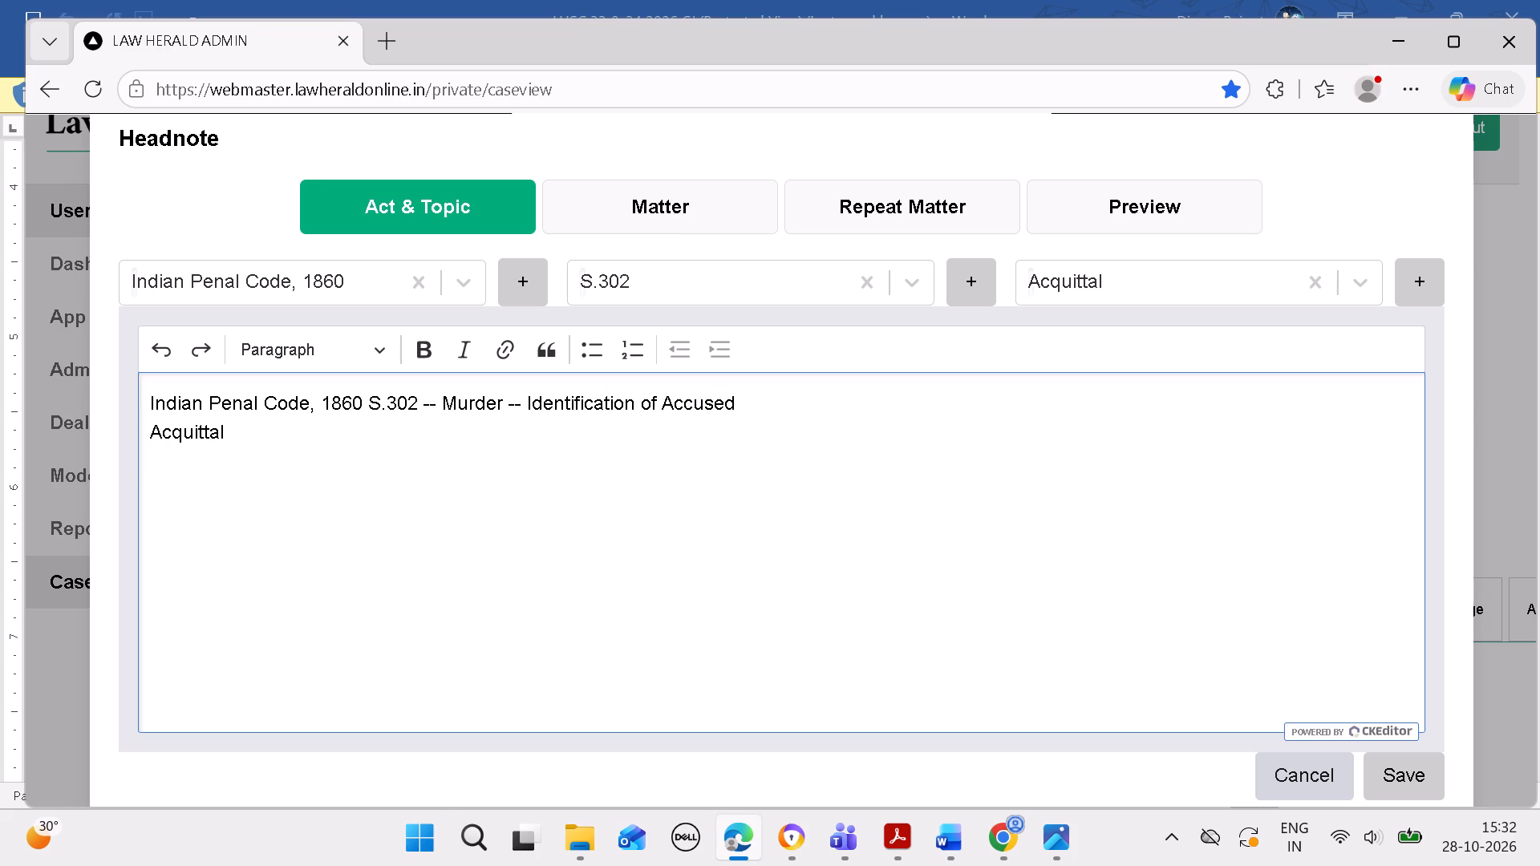
pyautogui.click(148, 448)
pyautogui.press('BackSpace')
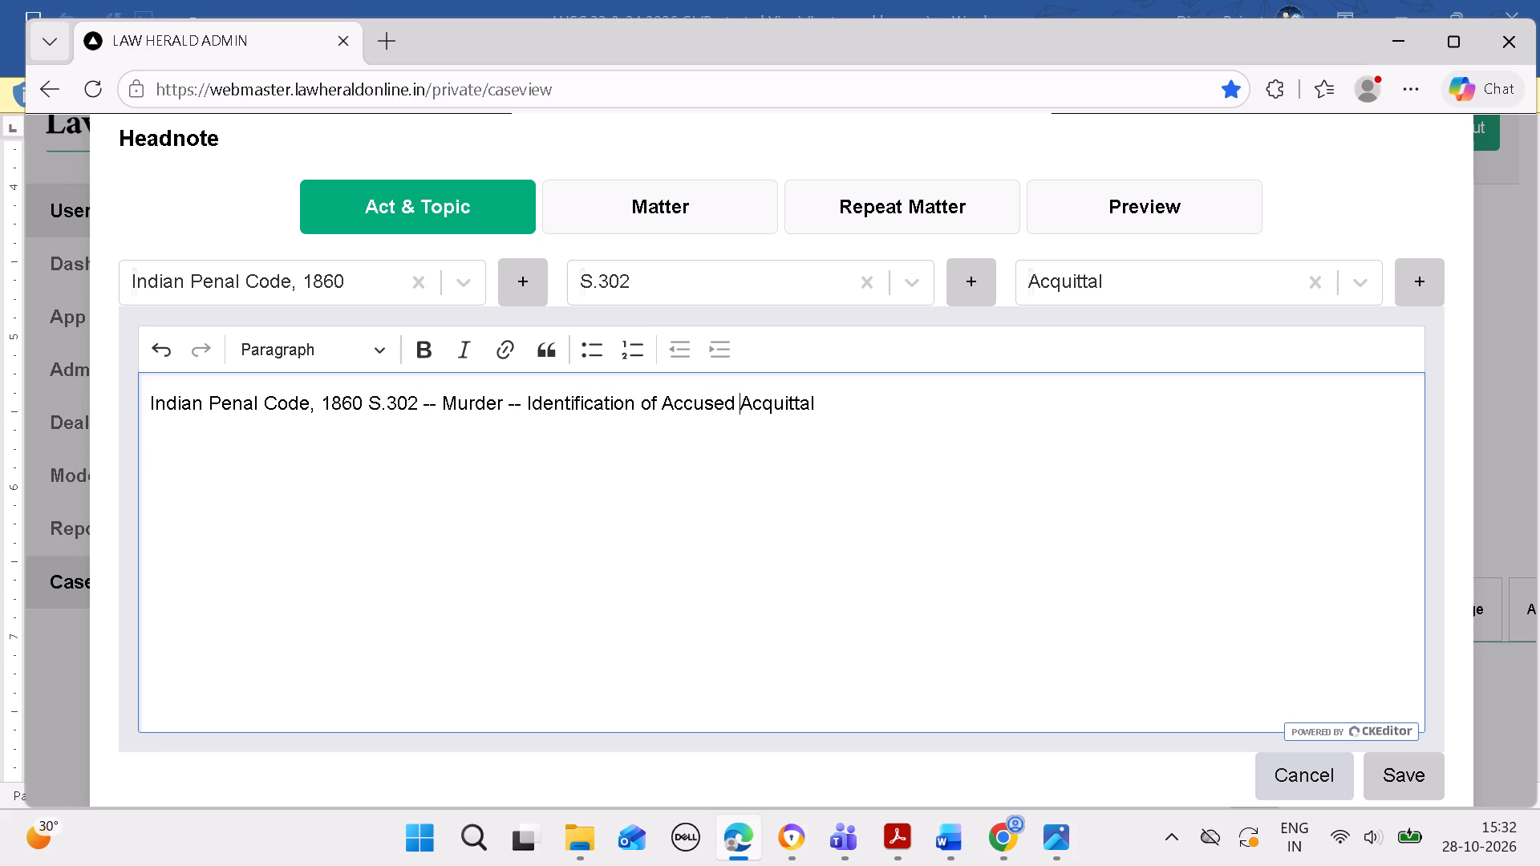
pyautogui.write('--')
pyautogui.press('space')
pyautogui.press('BackSpace')
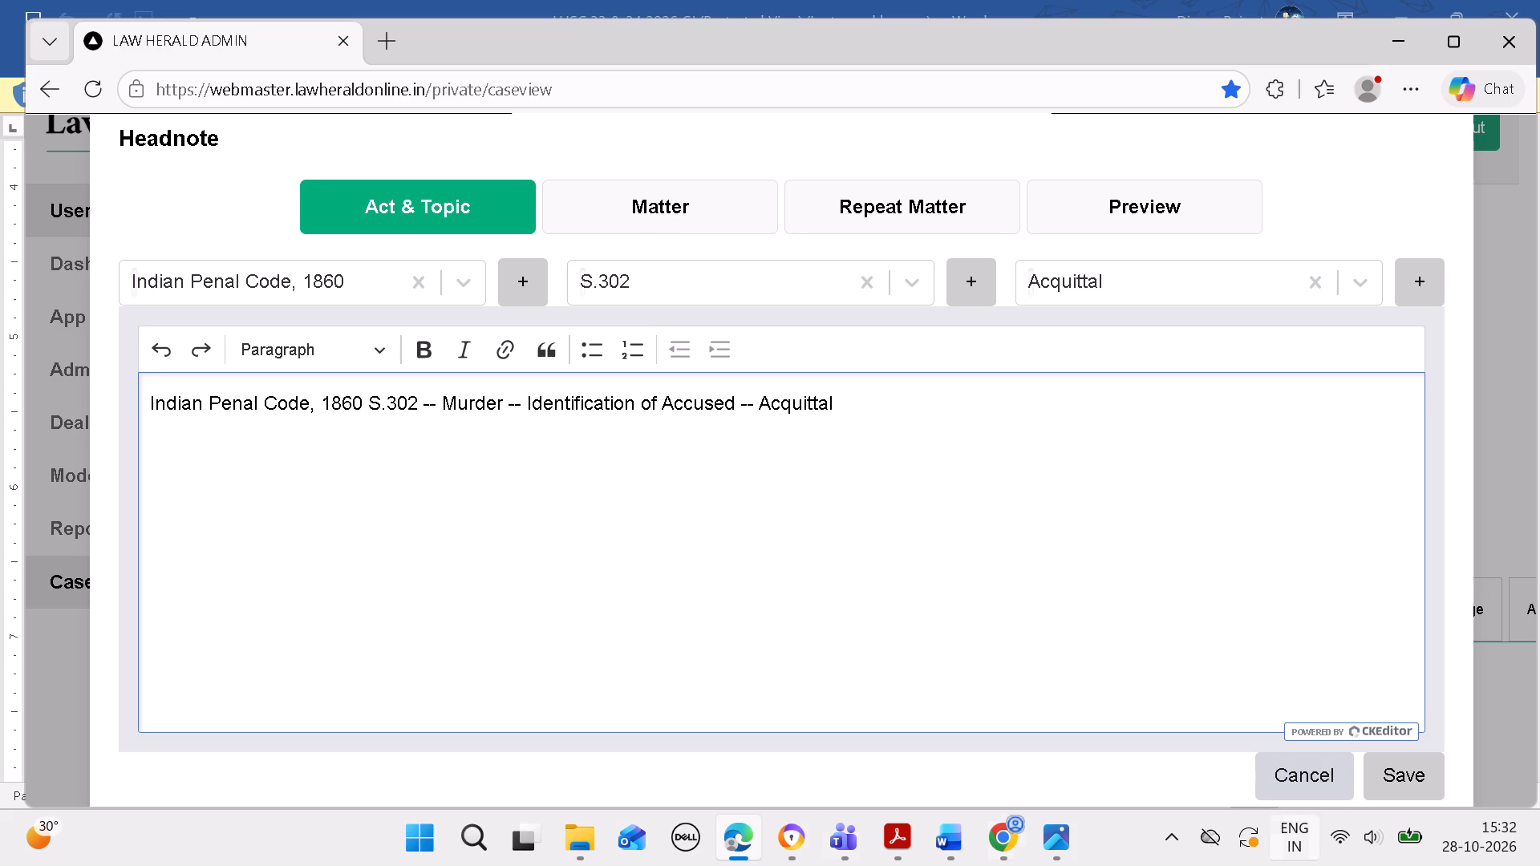
# Enter "-" as the headnote's Repeat Matter and save the headnote to the case.
pyautogui.click(946, 852)
pyautogui.click(950, 848)
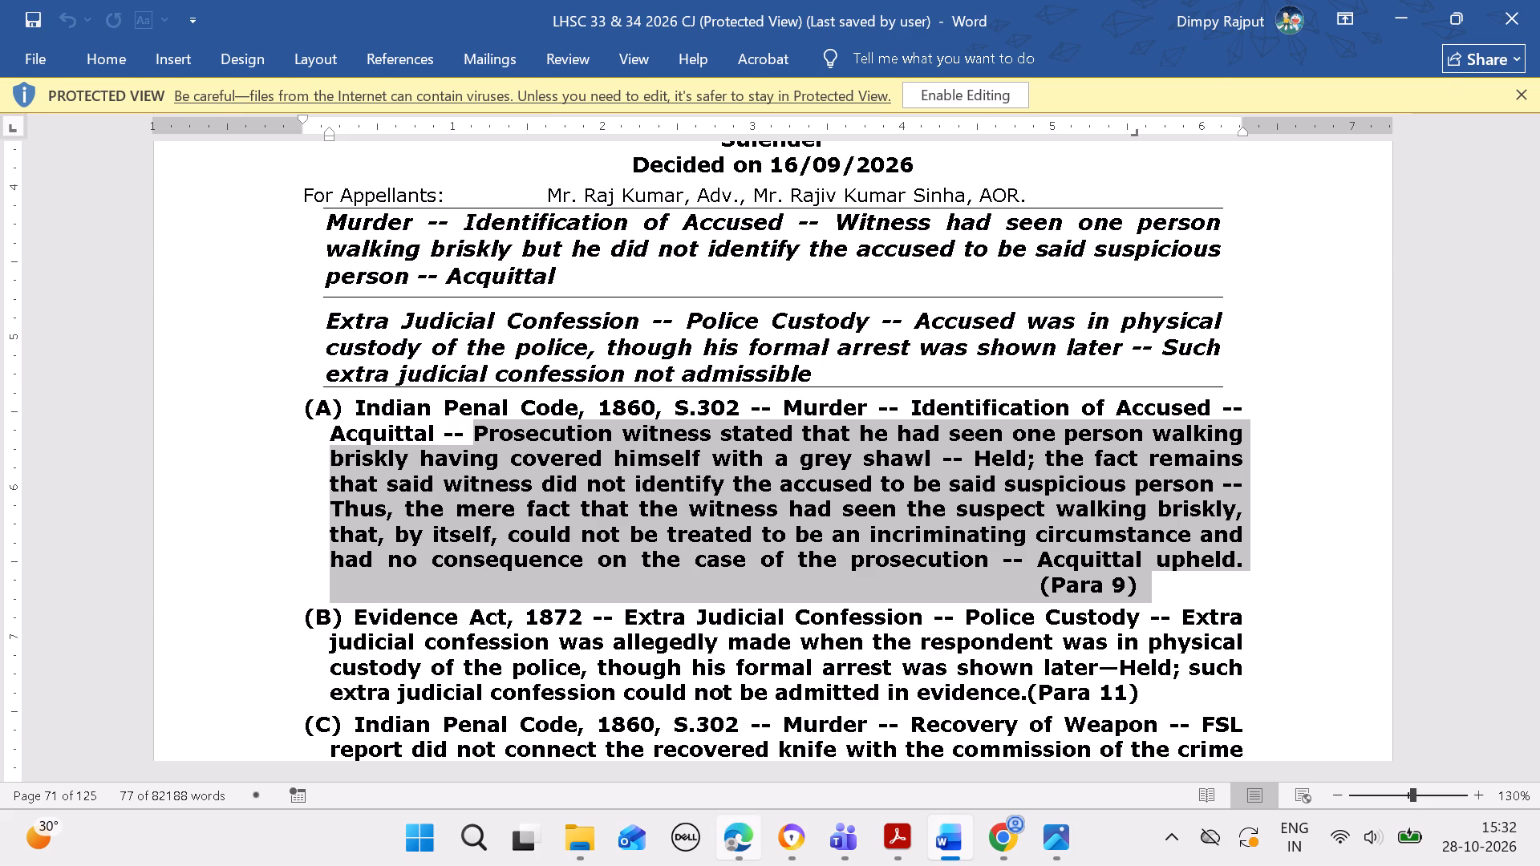
pyautogui.click(728, 831)
pyautogui.click(703, 217)
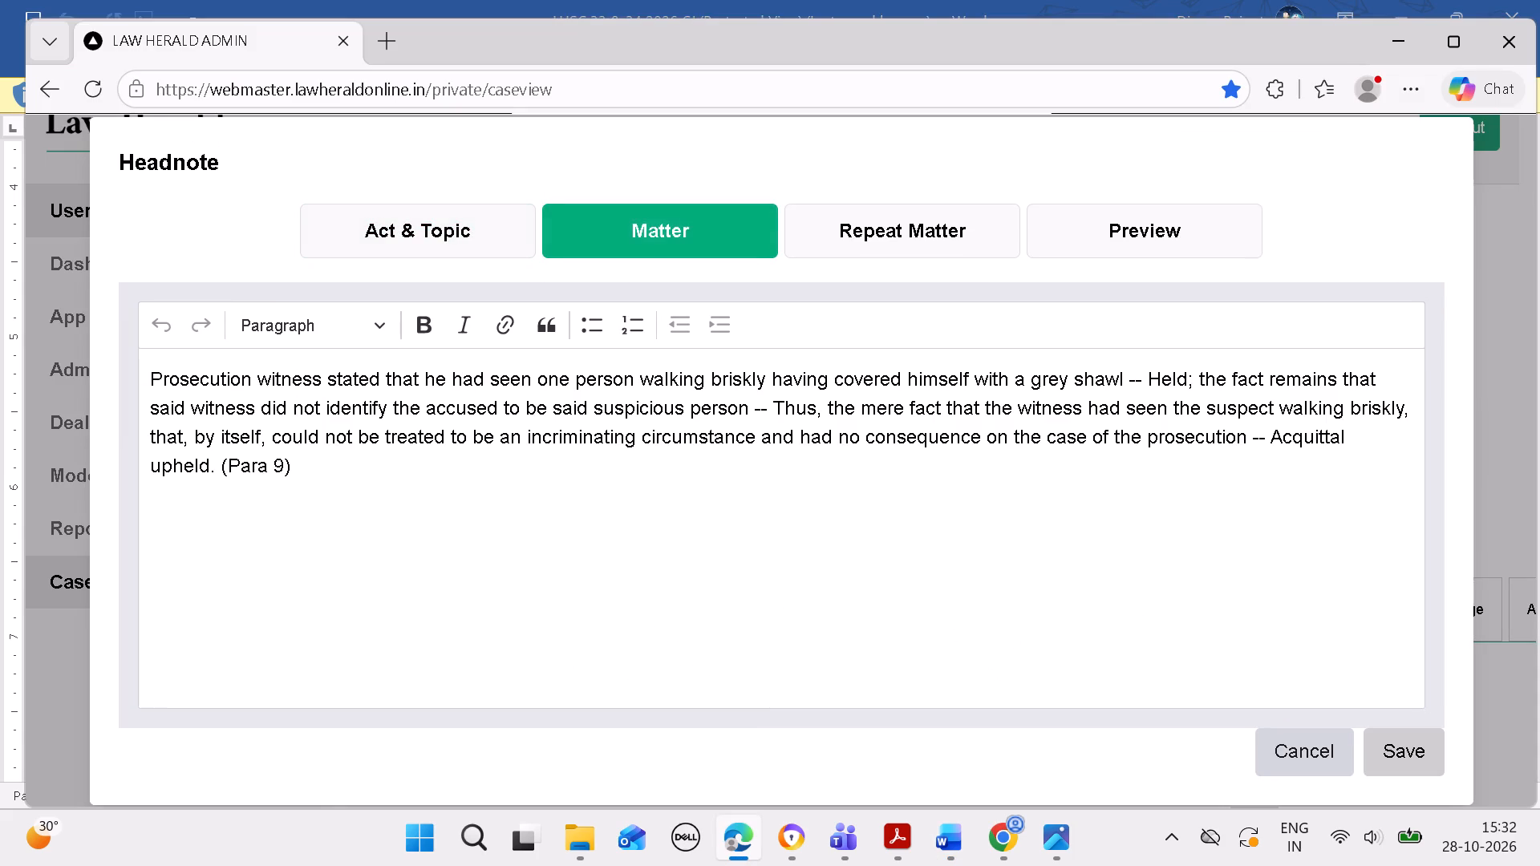
pyautogui.click(842, 233)
pyautogui.click(744, 403)
pyautogui.press('-')
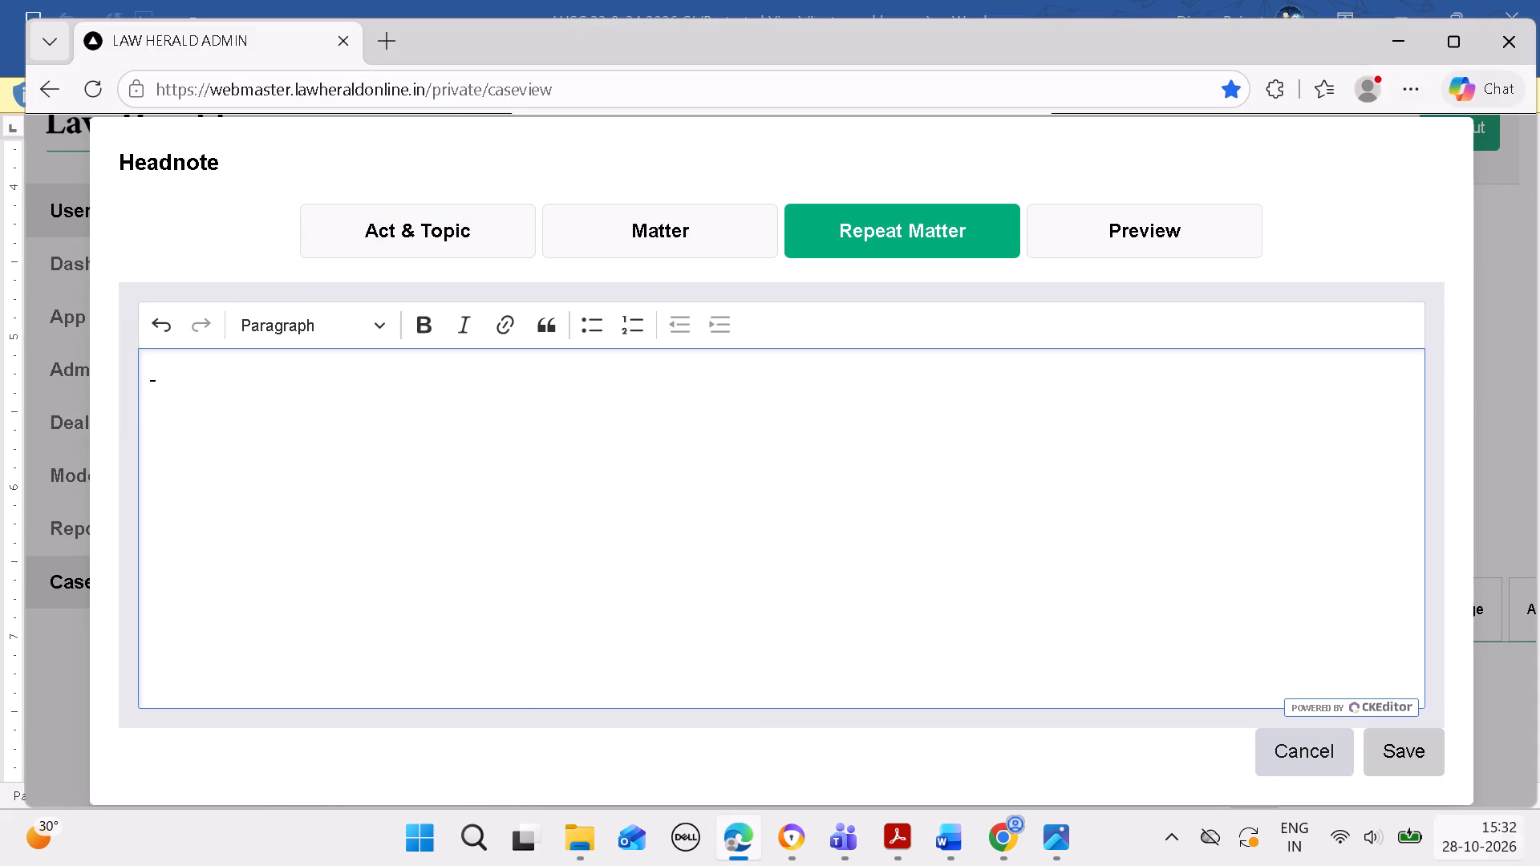
pyautogui.click(1416, 734)
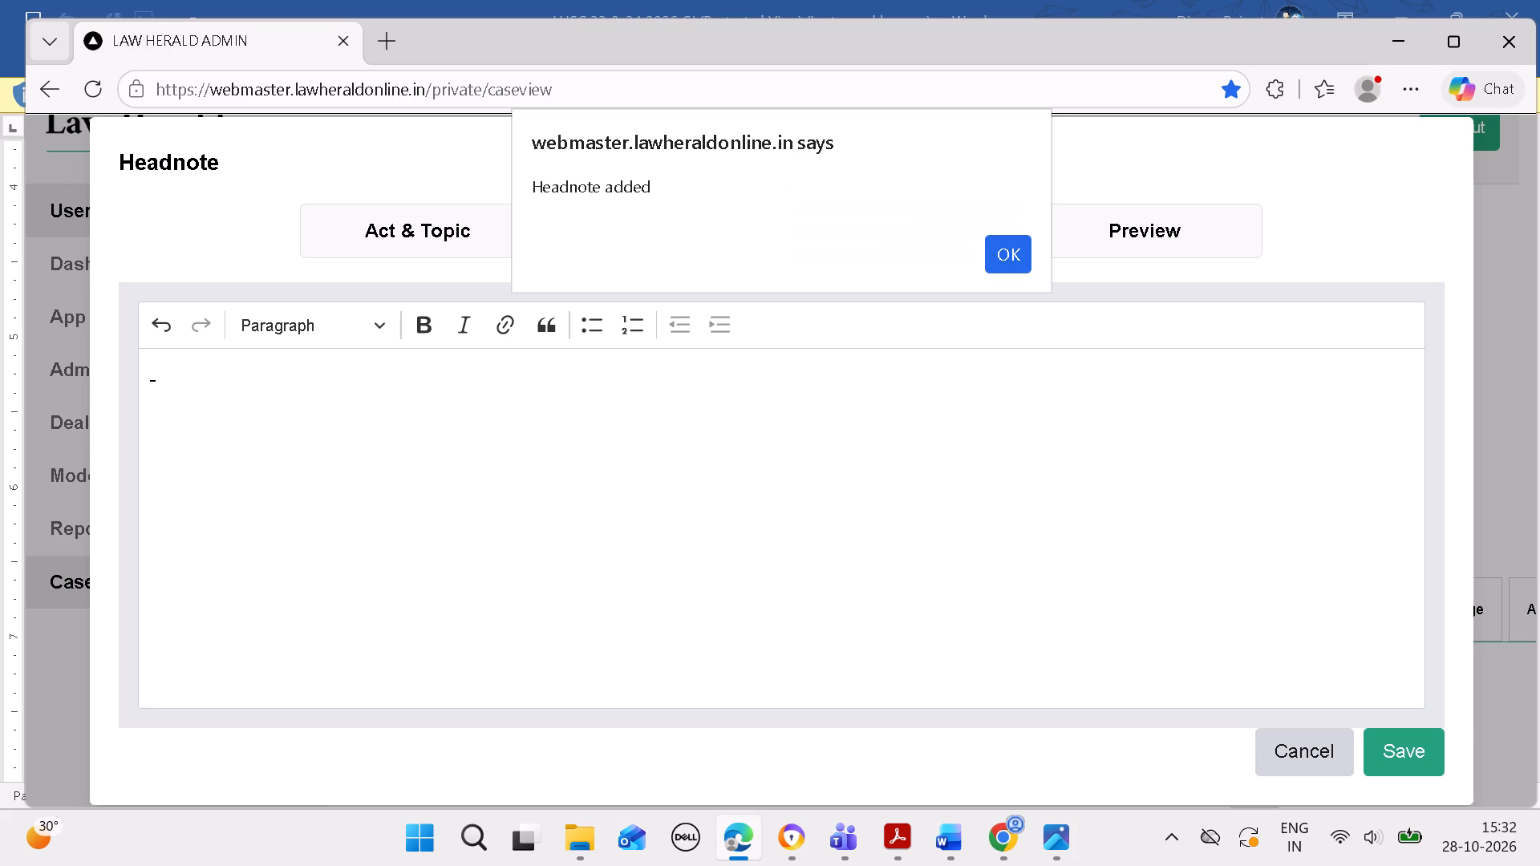
pyautogui.click(1021, 257)
pyautogui.scroll(-5, 1021, 516)
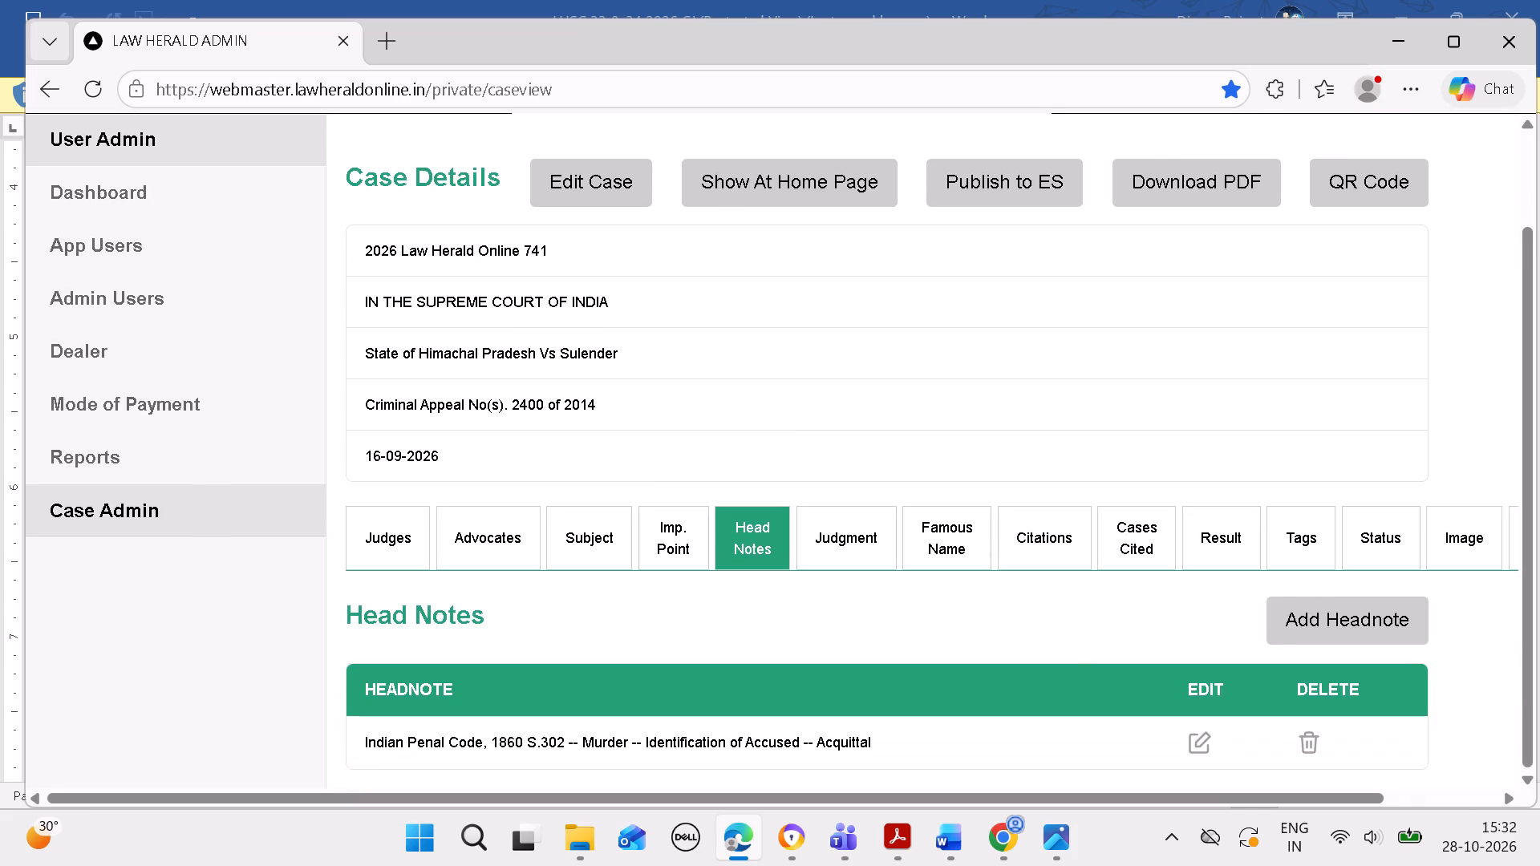
# Switch to the Word judgment and copy the act name "Evidence Act, 1872" from headnote (B).
pyautogui.click(947, 853)
pyautogui.click(953, 850)
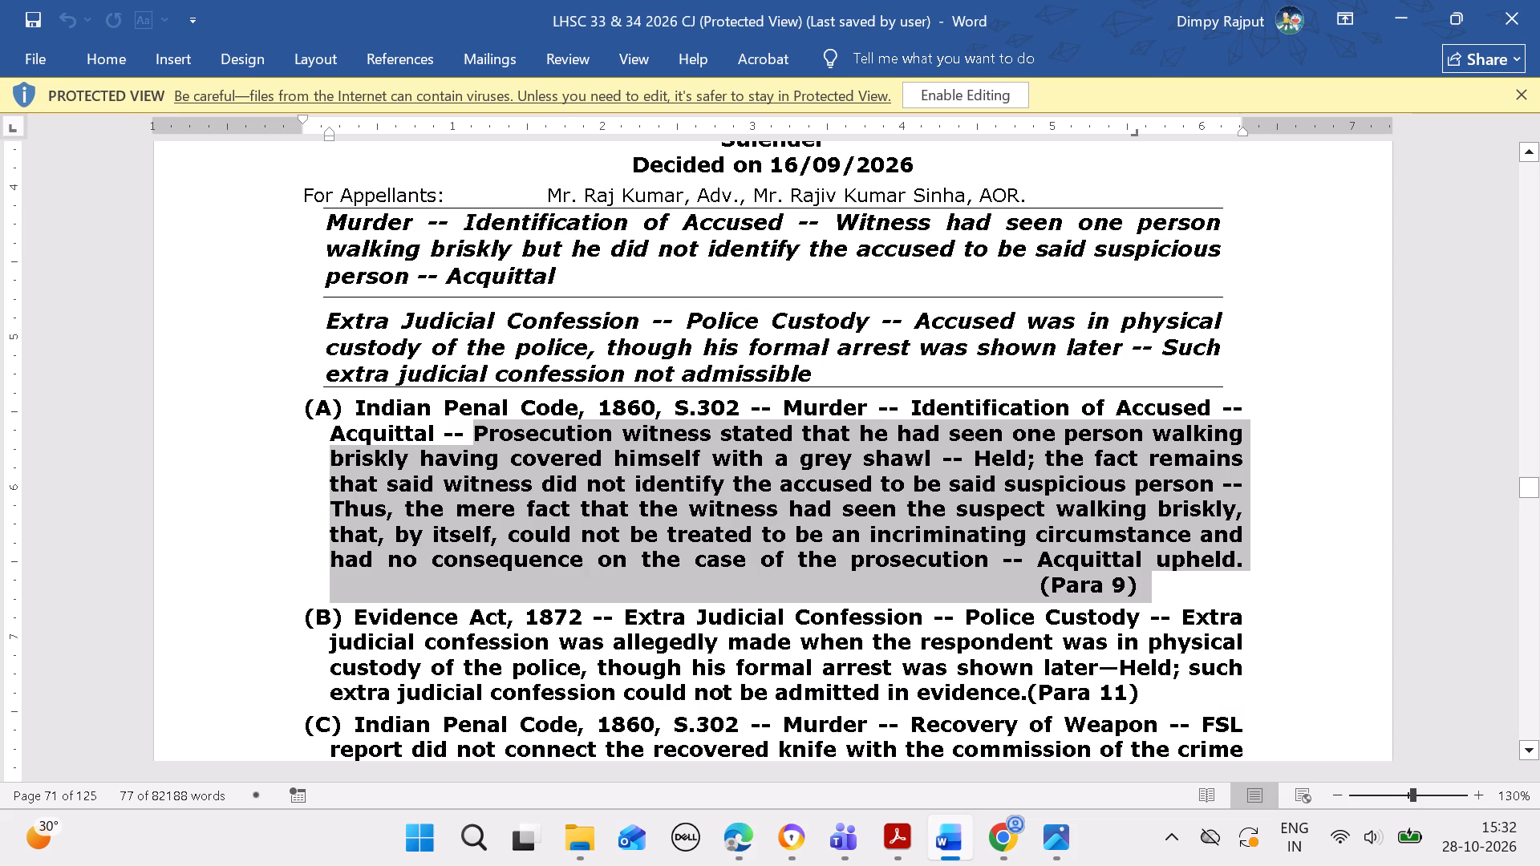
pyautogui.press('Down')
pyautogui.press('Down')
pyautogui.press('Down')
pyautogui.press('Down')
pyautogui.press('Down')
pyautogui.press('Down')
pyautogui.press('Down')
pyautogui.press('Down')
pyautogui.press('Down')
pyautogui.press('Down')
pyautogui.press('Down')
pyautogui.press('Down')
pyautogui.press('Down')
pyautogui.press('Down')
pyautogui.press('Down')
pyautogui.press('Down')
pyautogui.press('Down')
pyautogui.press('Down')
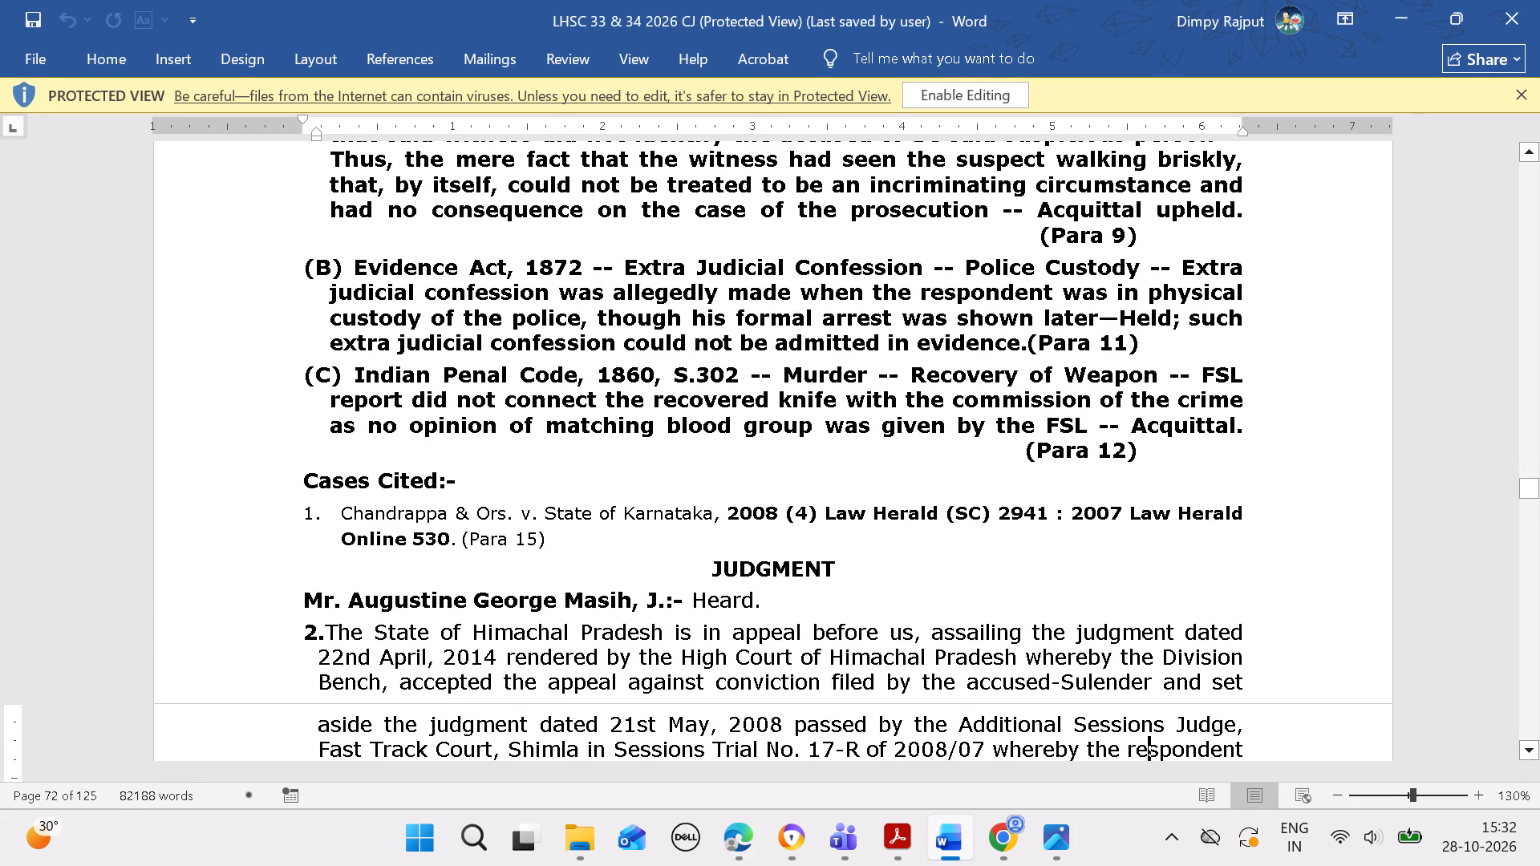
pyautogui.moveTo(351, 266); pyautogui.dragTo(539, 253)
pyautogui.hotkey('ctrl', 'c')
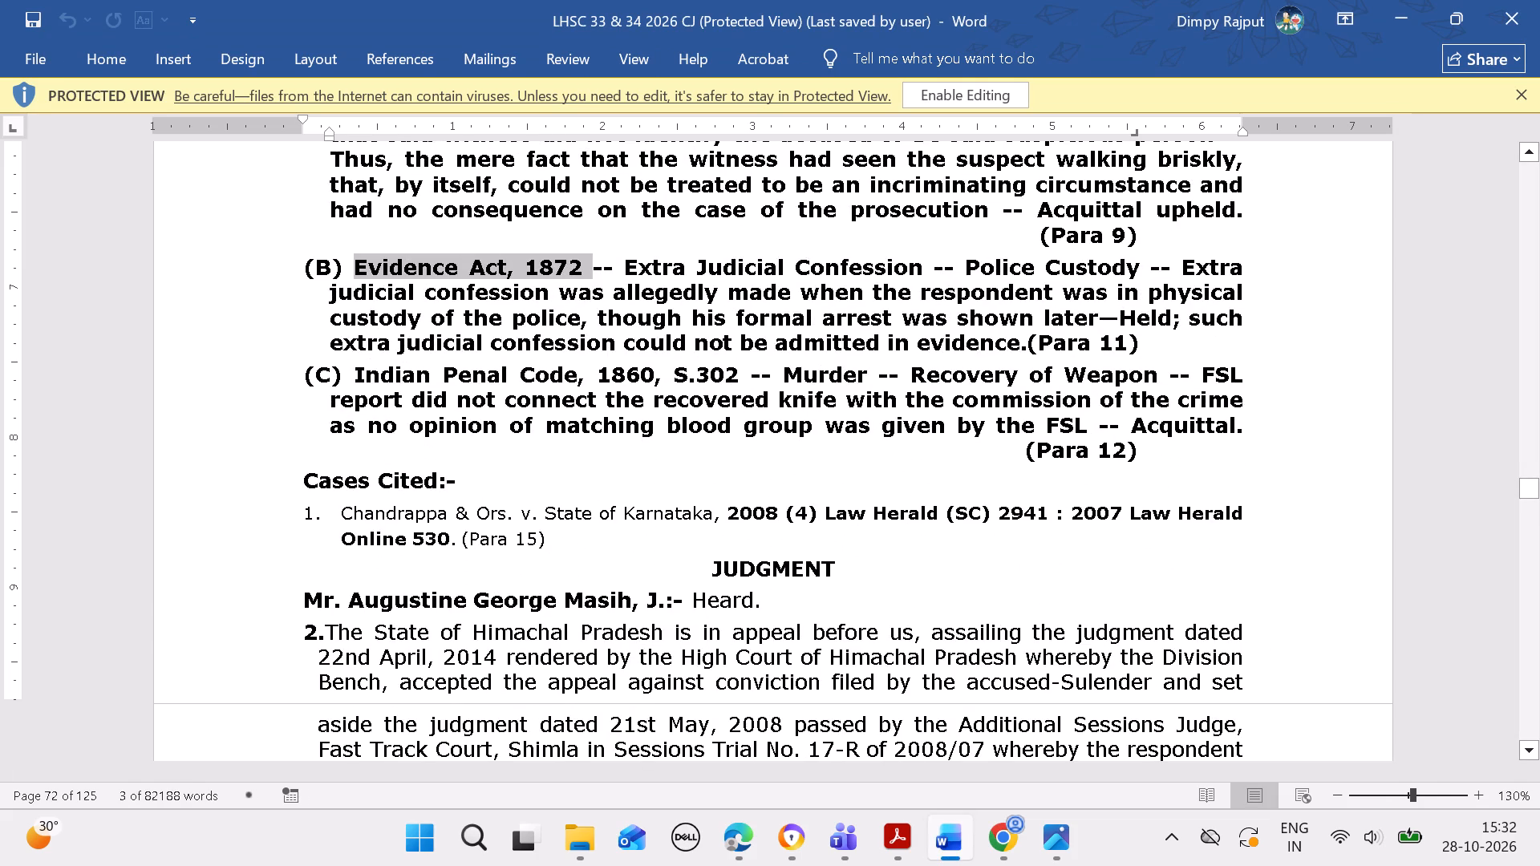
# Switch to the case record, start another headnote and attach the act "Evidence Act, 1872".
pyautogui.click(745, 824)
pyautogui.click(733, 840)
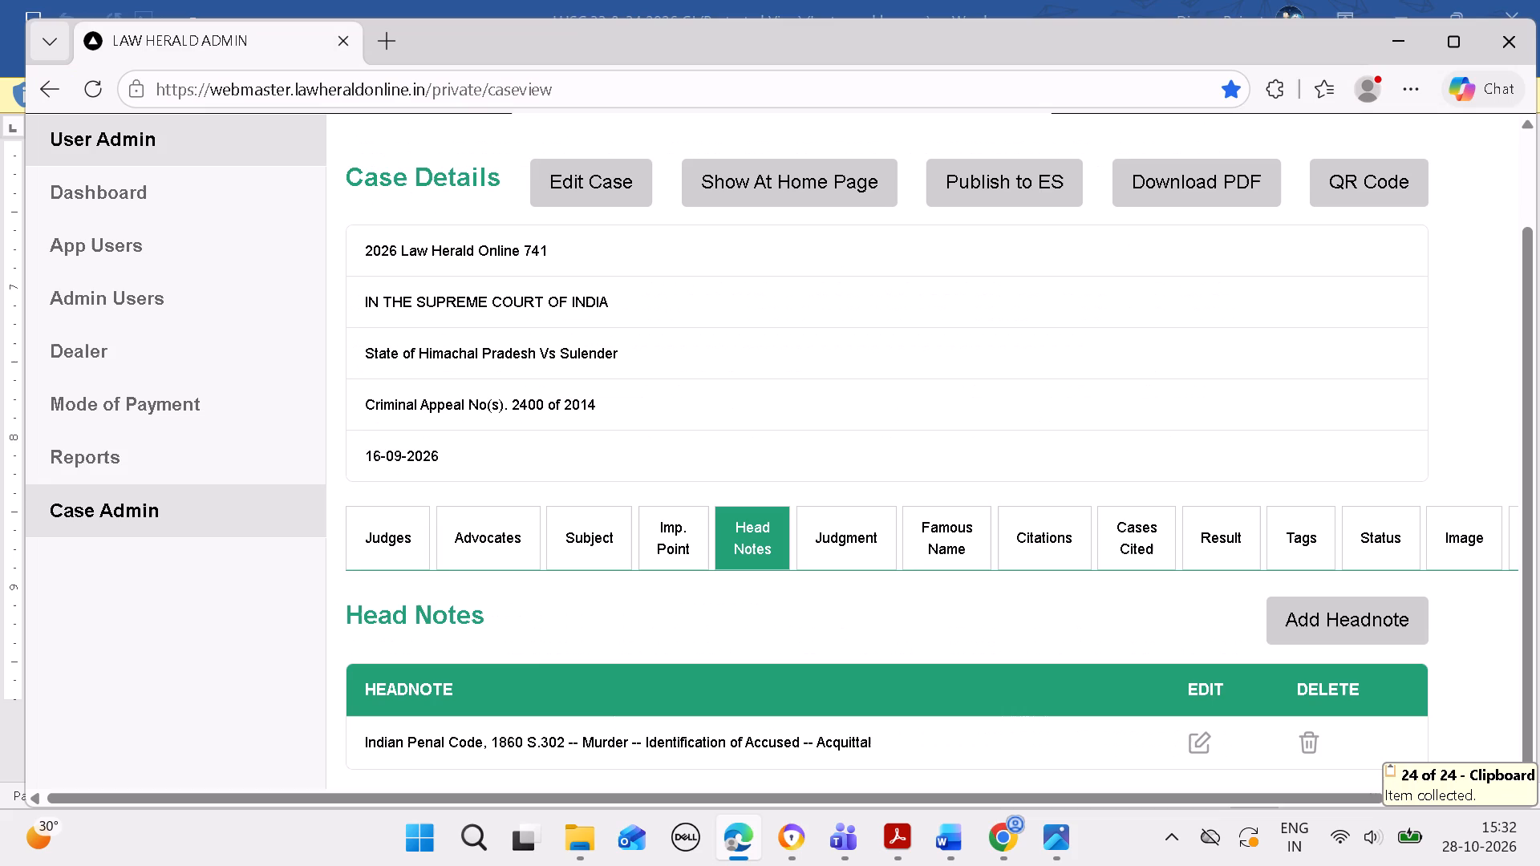
pyautogui.click(1335, 598)
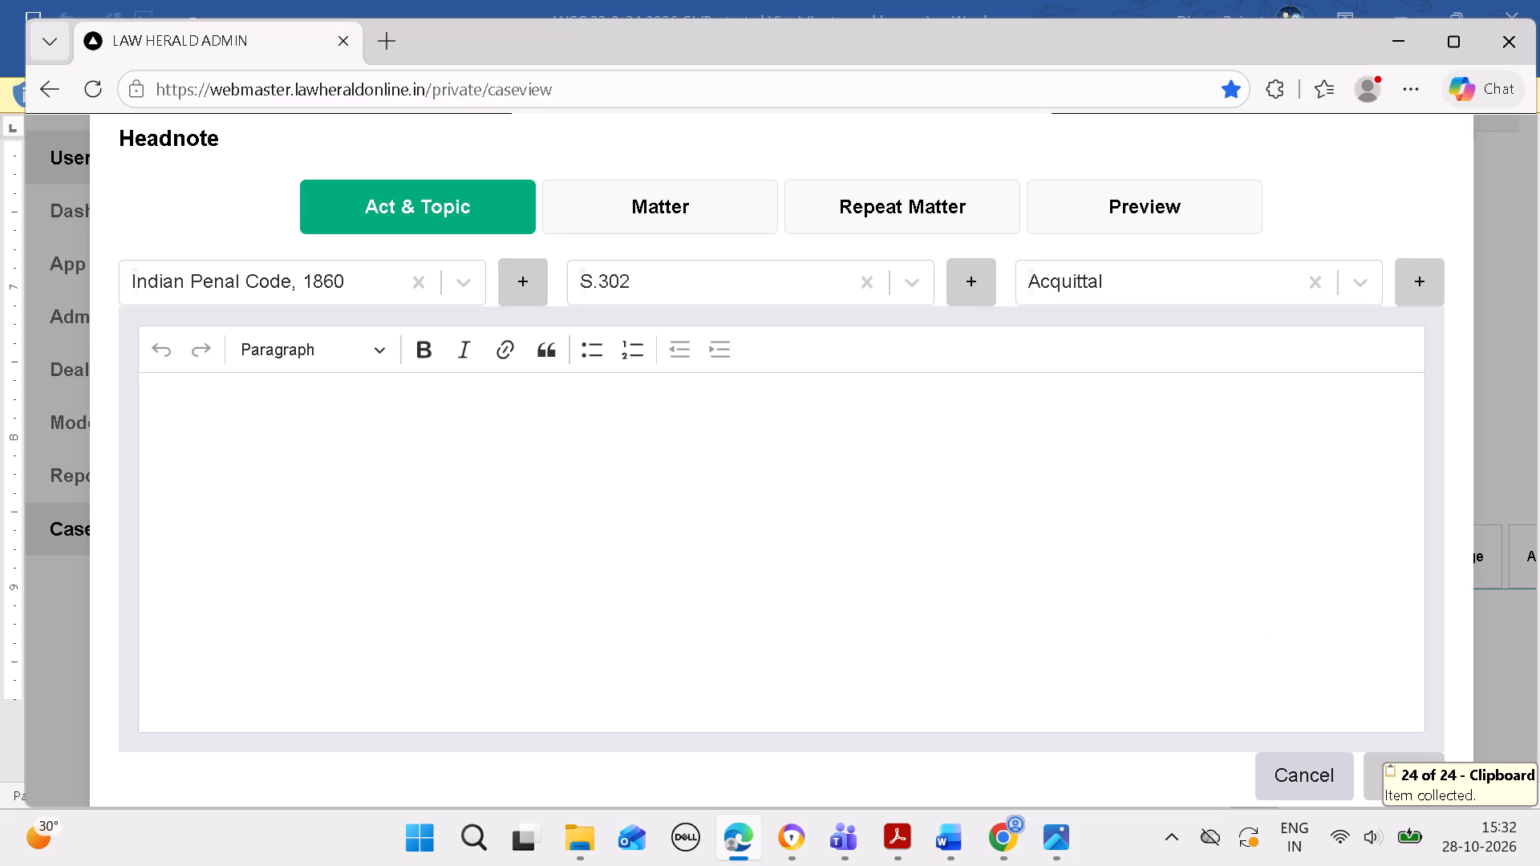
pyautogui.click(412, 277)
pyautogui.hotkey('ctrl', 'v')
pyautogui.click(427, 338)
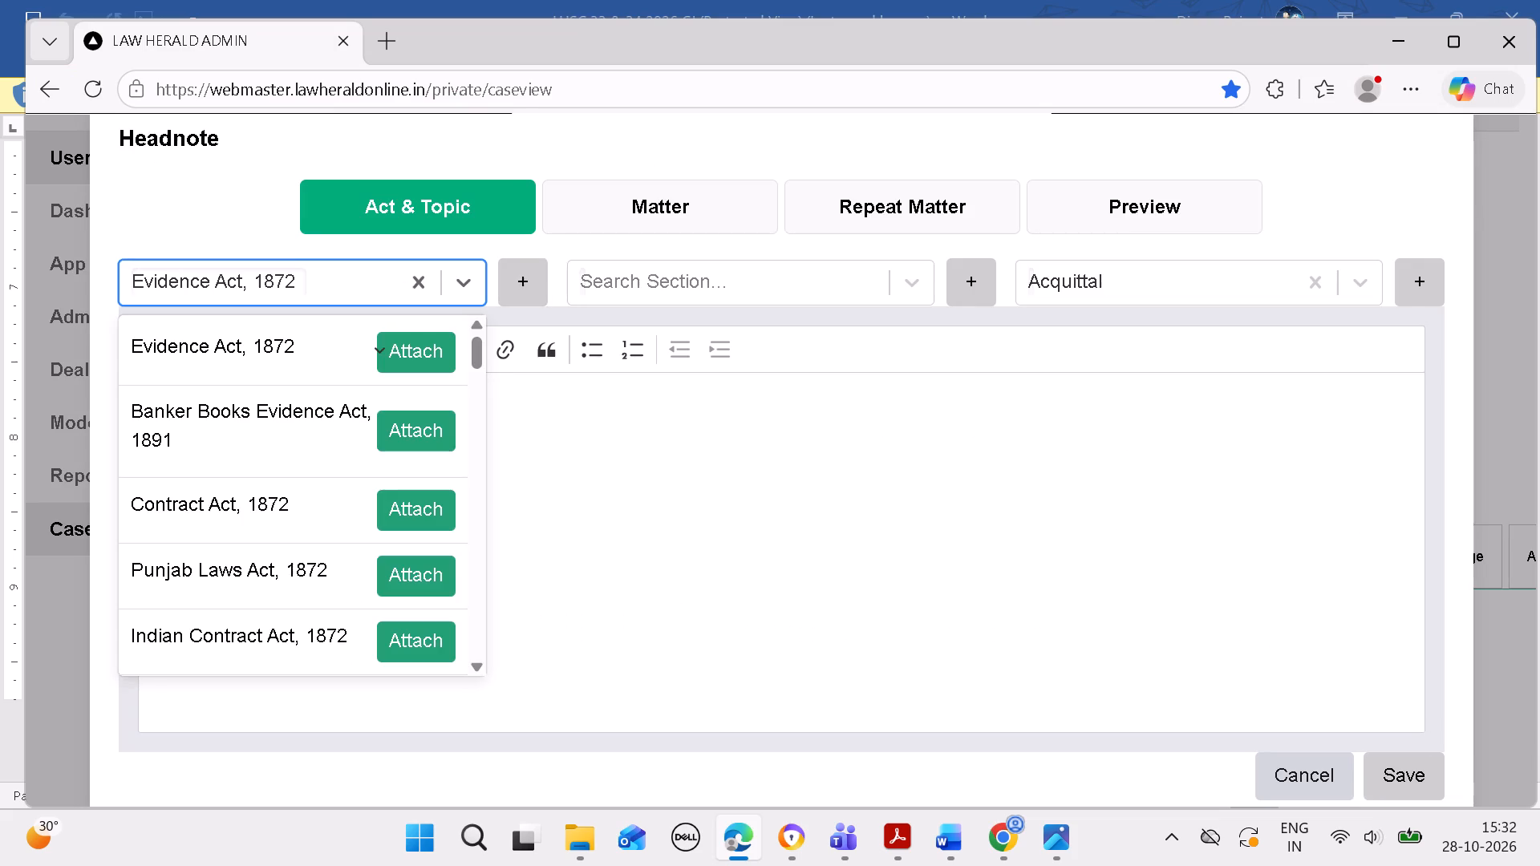
pyautogui.click(668, 442)
pyautogui.press('space')
# Switch to the Word judgment and copy the topic "Extra Judicial Confession -- Police Custody" from headnote (B).
pyautogui.click(942, 829)
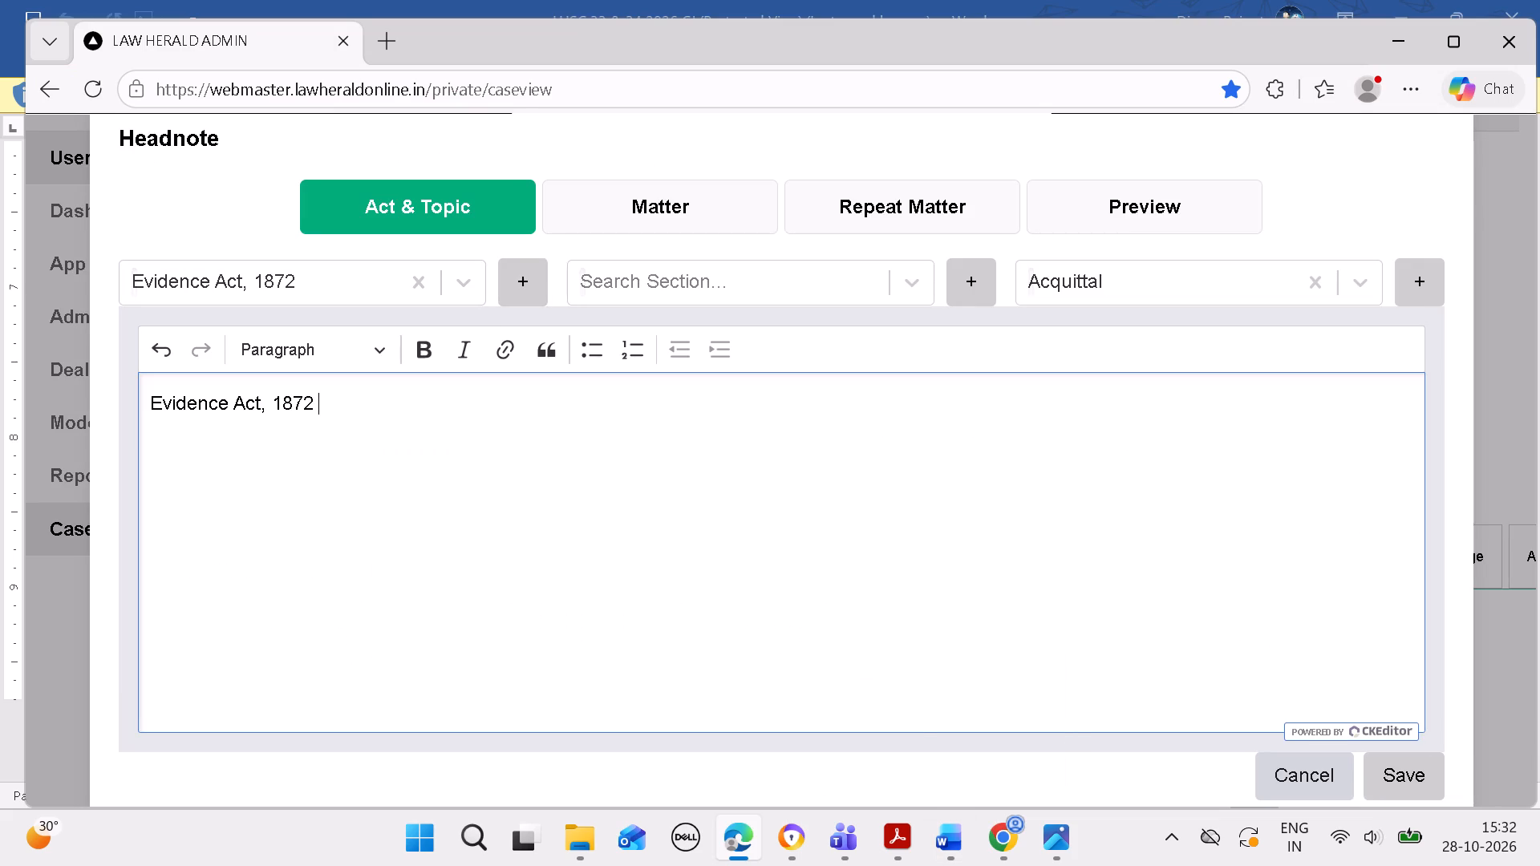
pyautogui.click(951, 826)
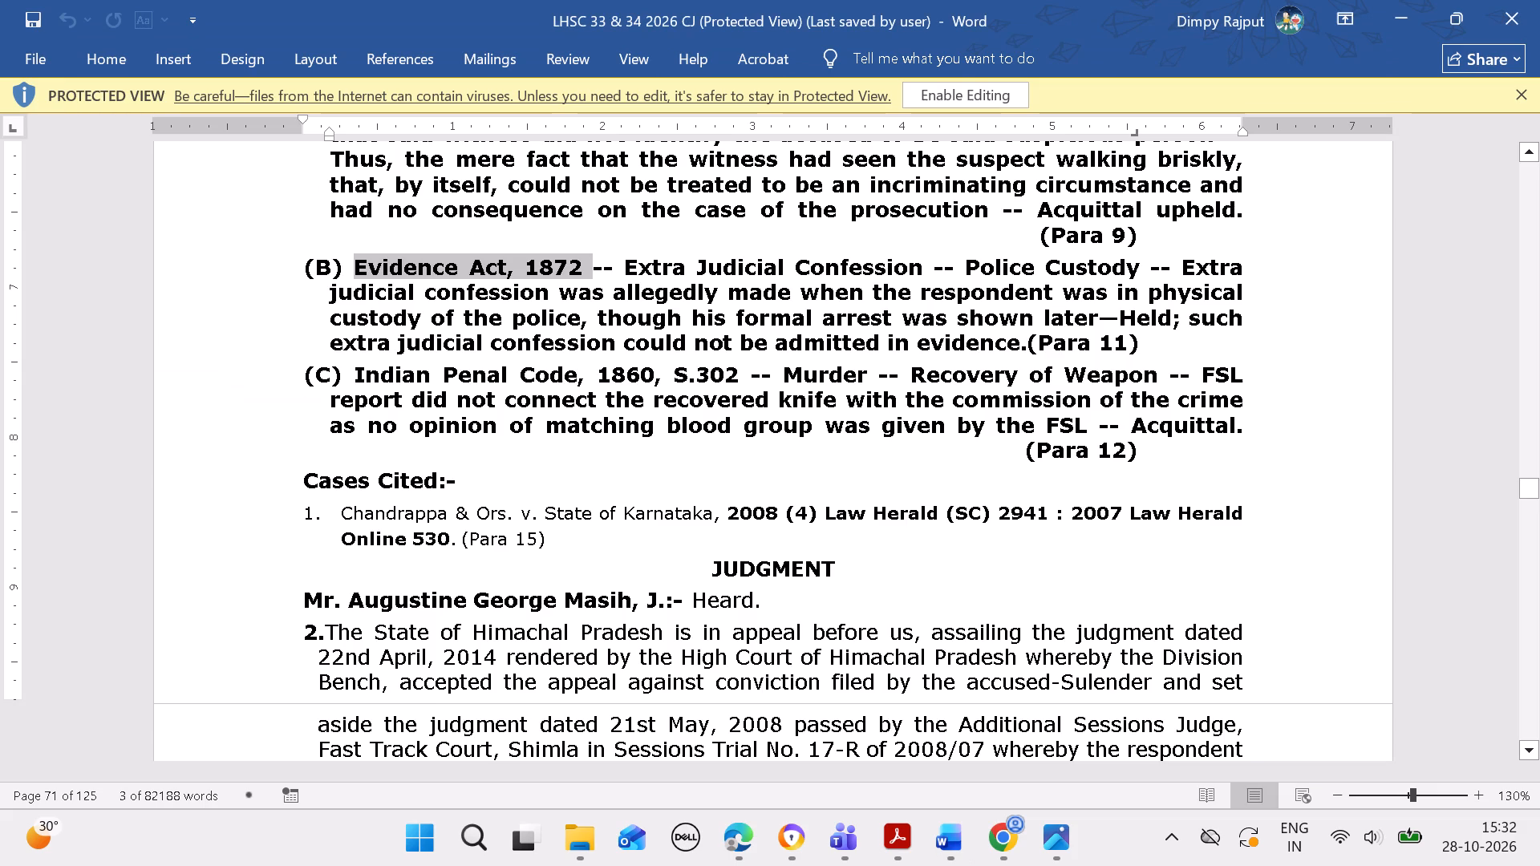
pyautogui.moveTo(628, 253); pyautogui.dragTo(1111, 261)
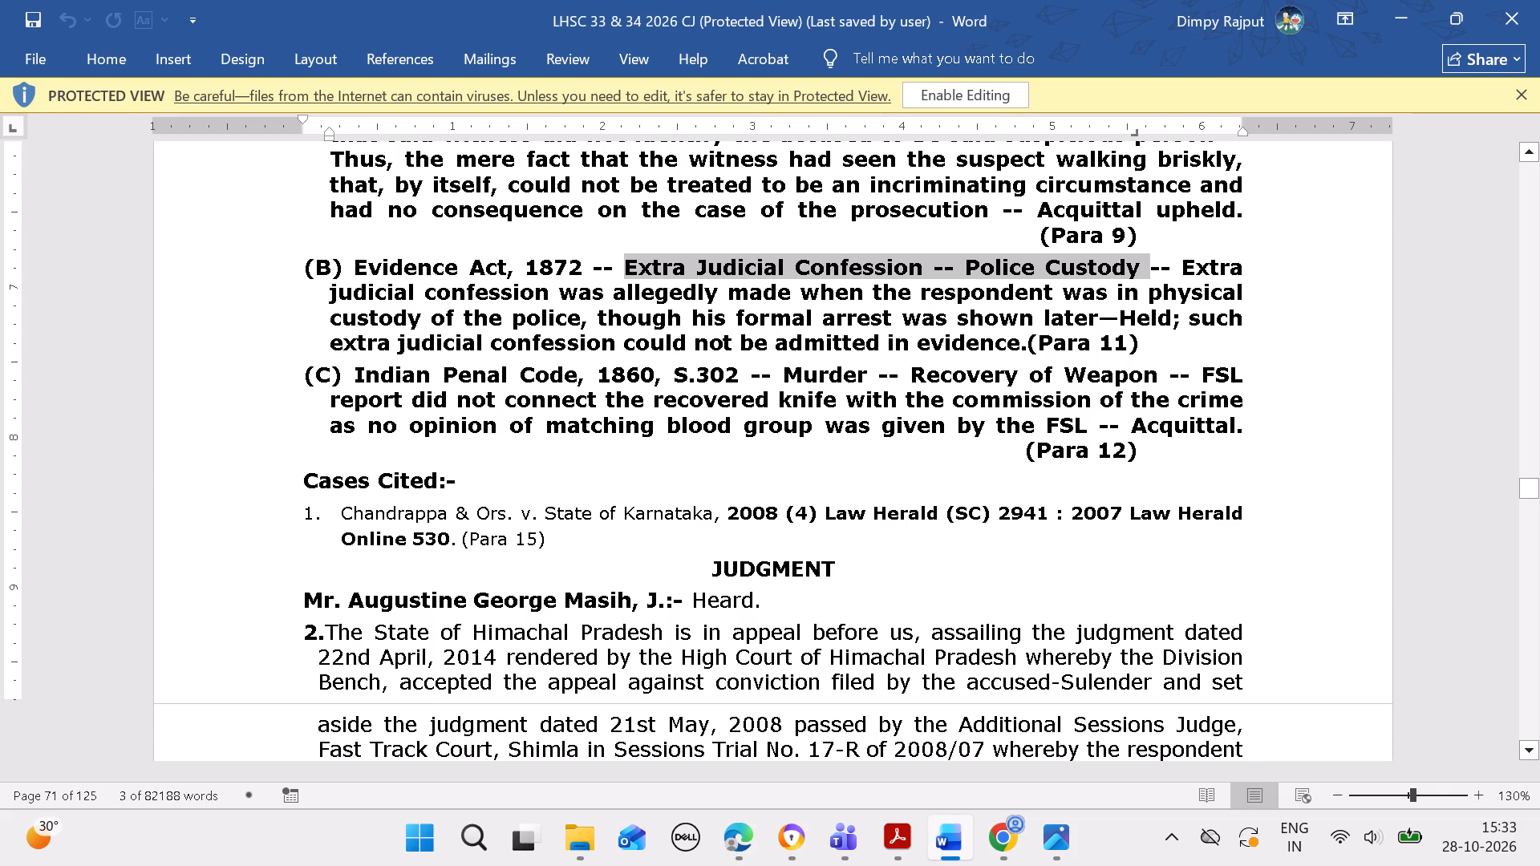
pyautogui.moveTo(1111, 261); pyautogui.dragTo(1129, 257)
pyautogui.hotkey('ctrl', 'c')
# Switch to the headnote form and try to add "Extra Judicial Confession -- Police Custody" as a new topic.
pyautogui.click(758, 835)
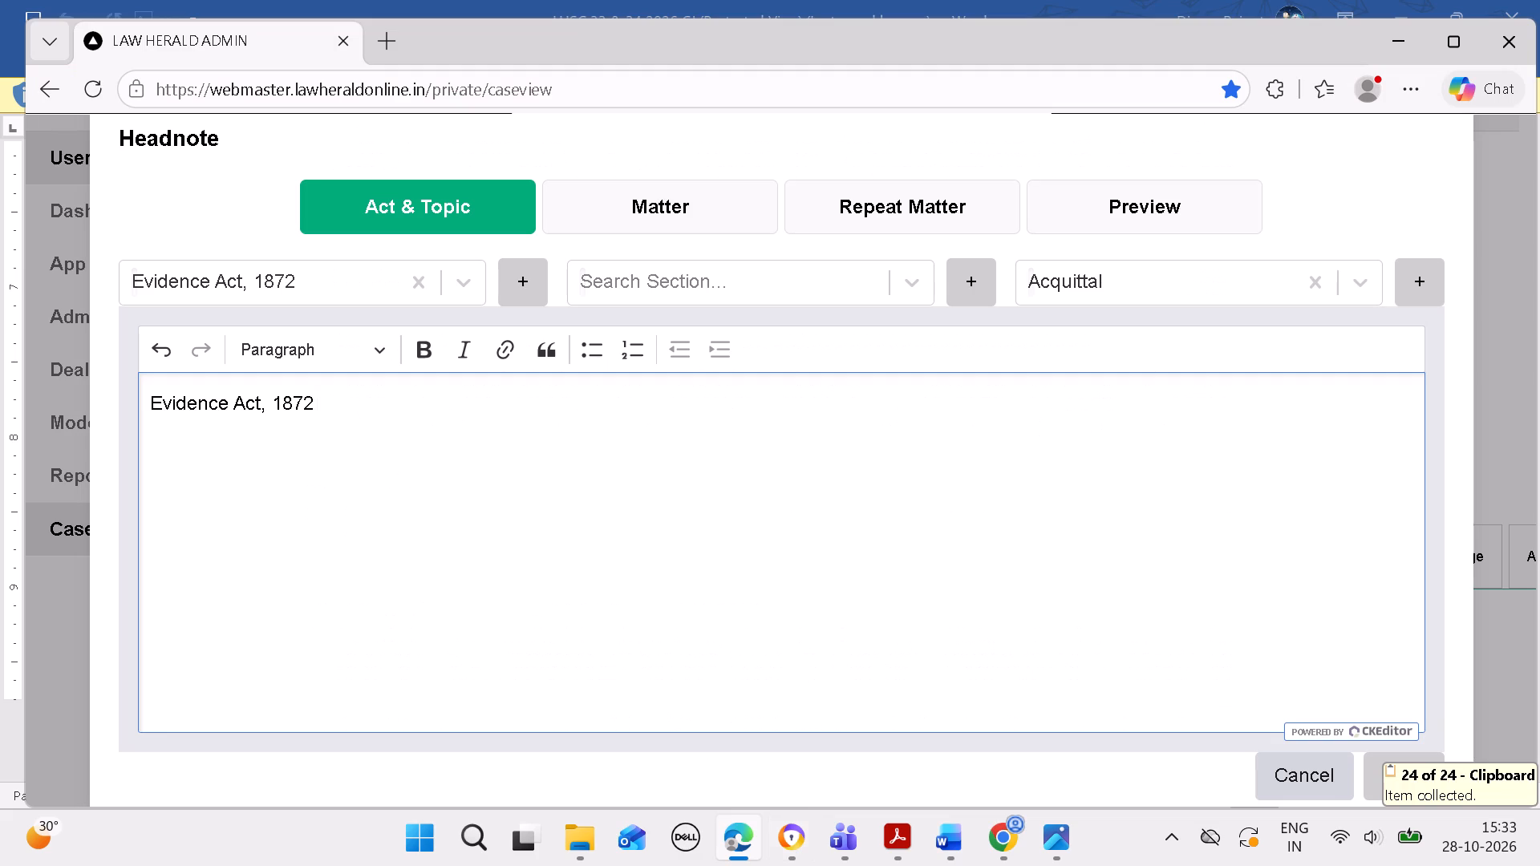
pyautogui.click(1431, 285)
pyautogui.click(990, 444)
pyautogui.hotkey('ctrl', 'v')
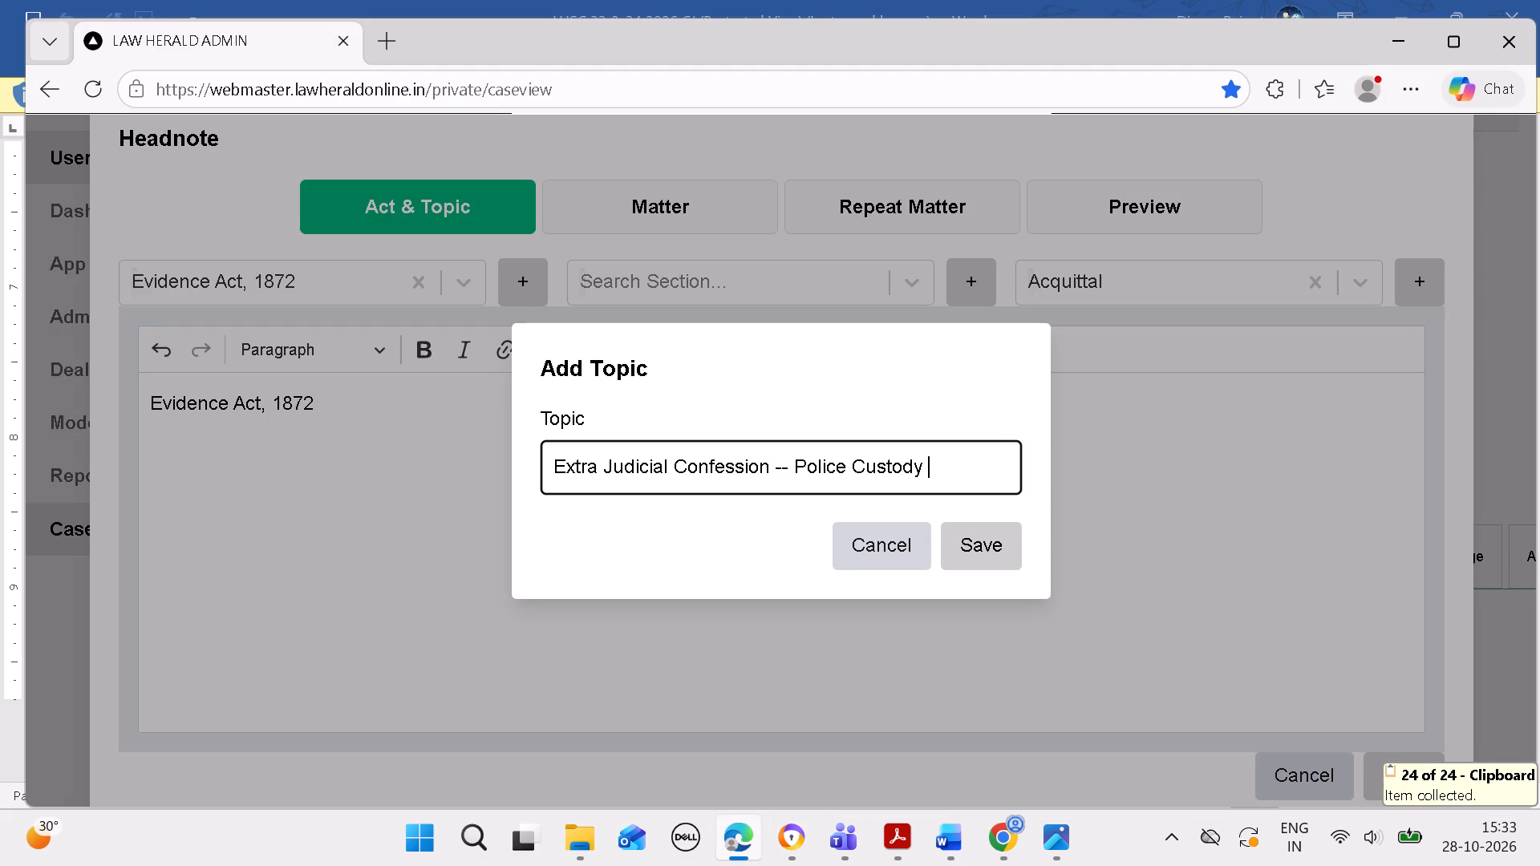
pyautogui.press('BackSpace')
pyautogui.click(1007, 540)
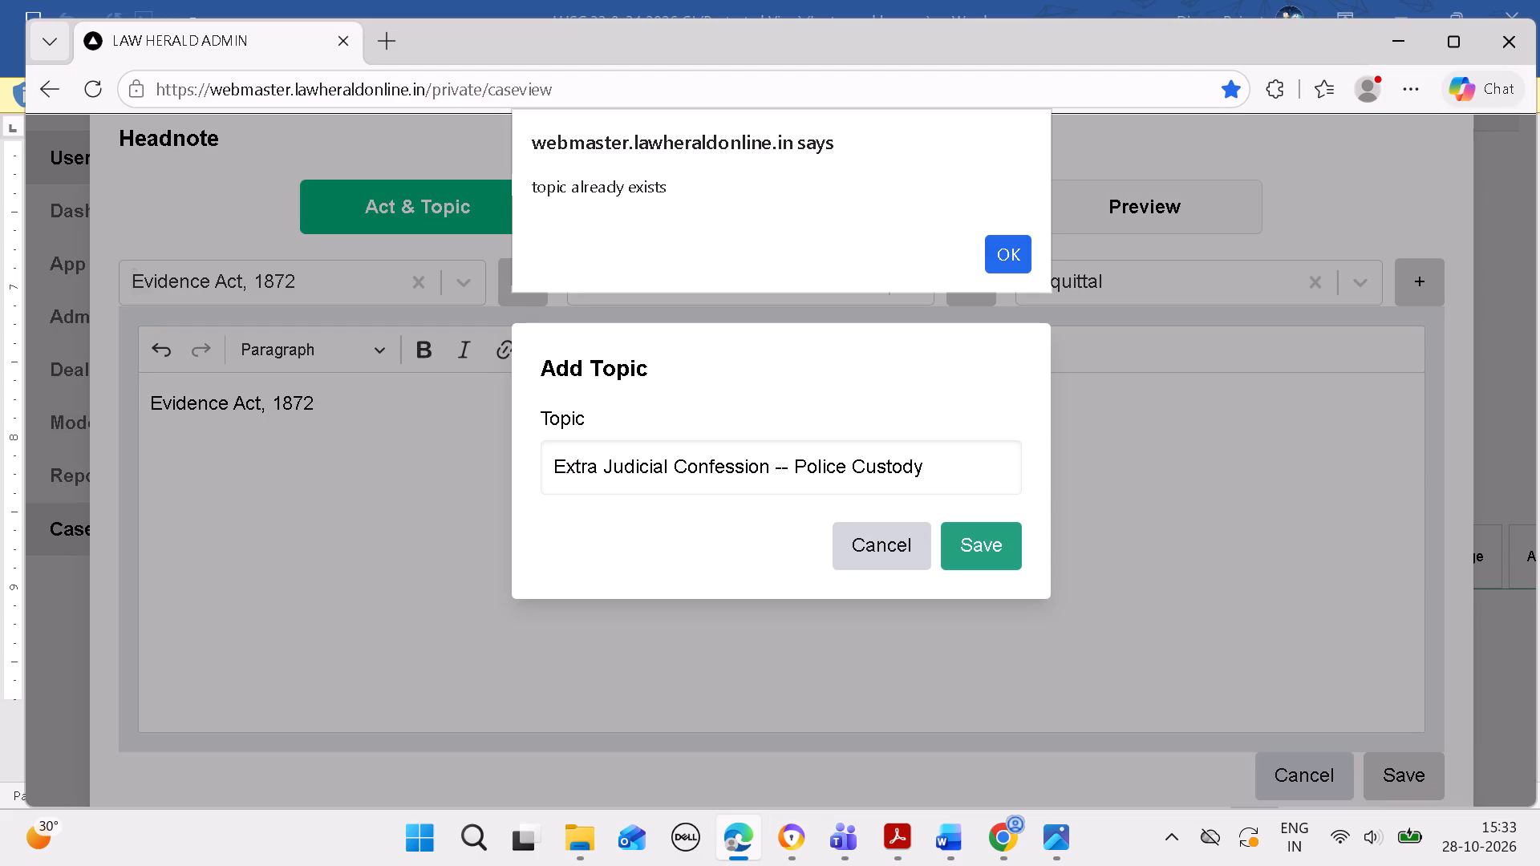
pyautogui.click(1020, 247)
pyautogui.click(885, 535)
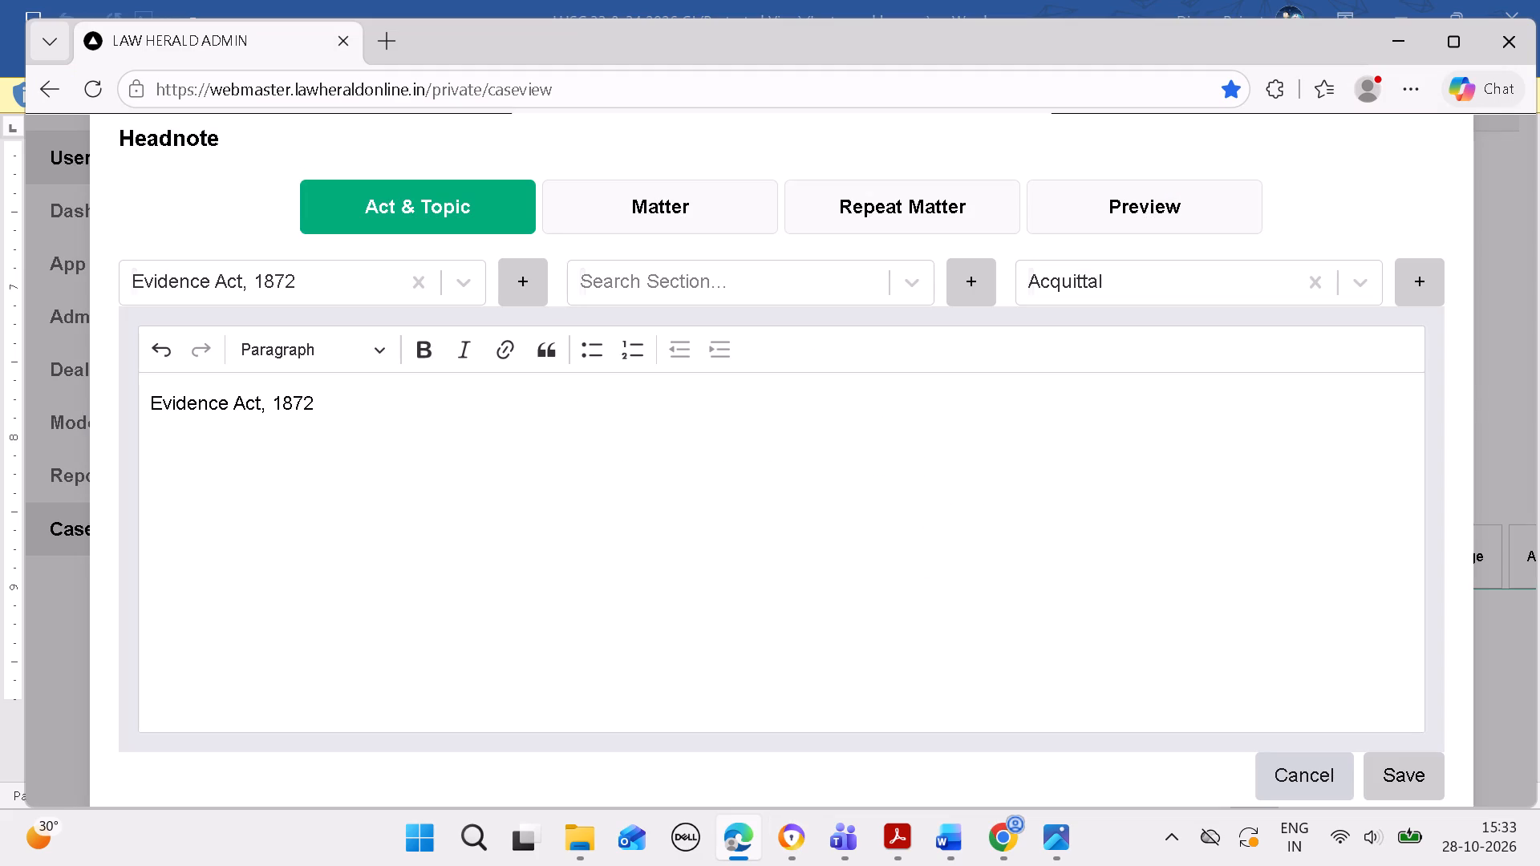
# Replace the Acquittal topic by attaching the existing topic "Extra Judicial Confession -- Police Custody".
pyautogui.click(1130, 284)
pyautogui.hotkey('ctrl', 'v')
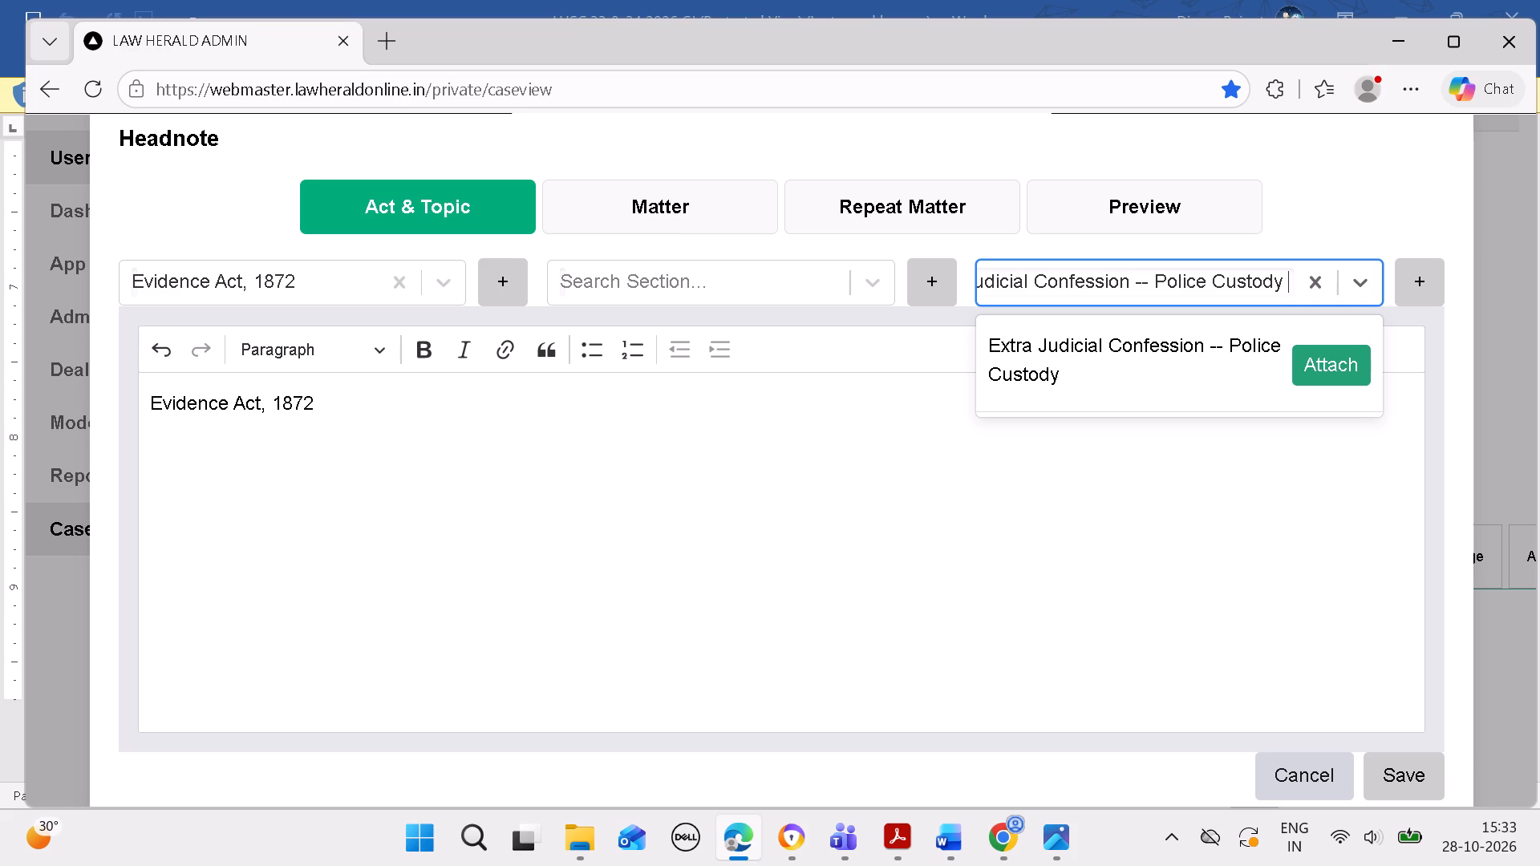
pyautogui.click(1315, 363)
pyautogui.click(1084, 512)
pyautogui.press('space')
# Switch to the Word judgment and copy headnote (B)'s text from "Extra judicial confession was allegedly made" through "(Para 11)".
pyautogui.click(955, 828)
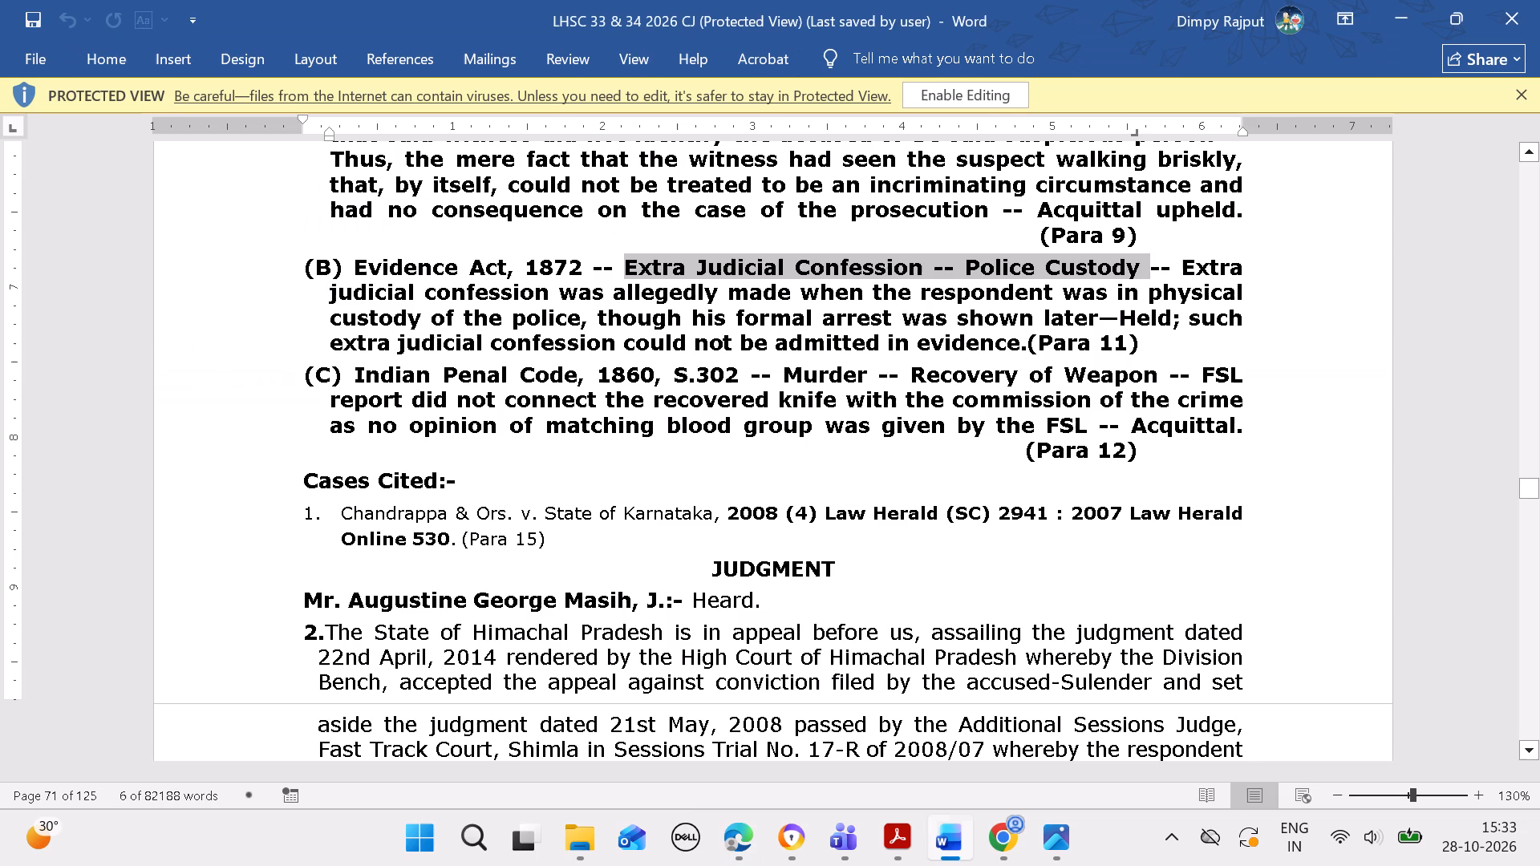
pyautogui.moveTo(1180, 257); pyautogui.dragTo(1206, 305)
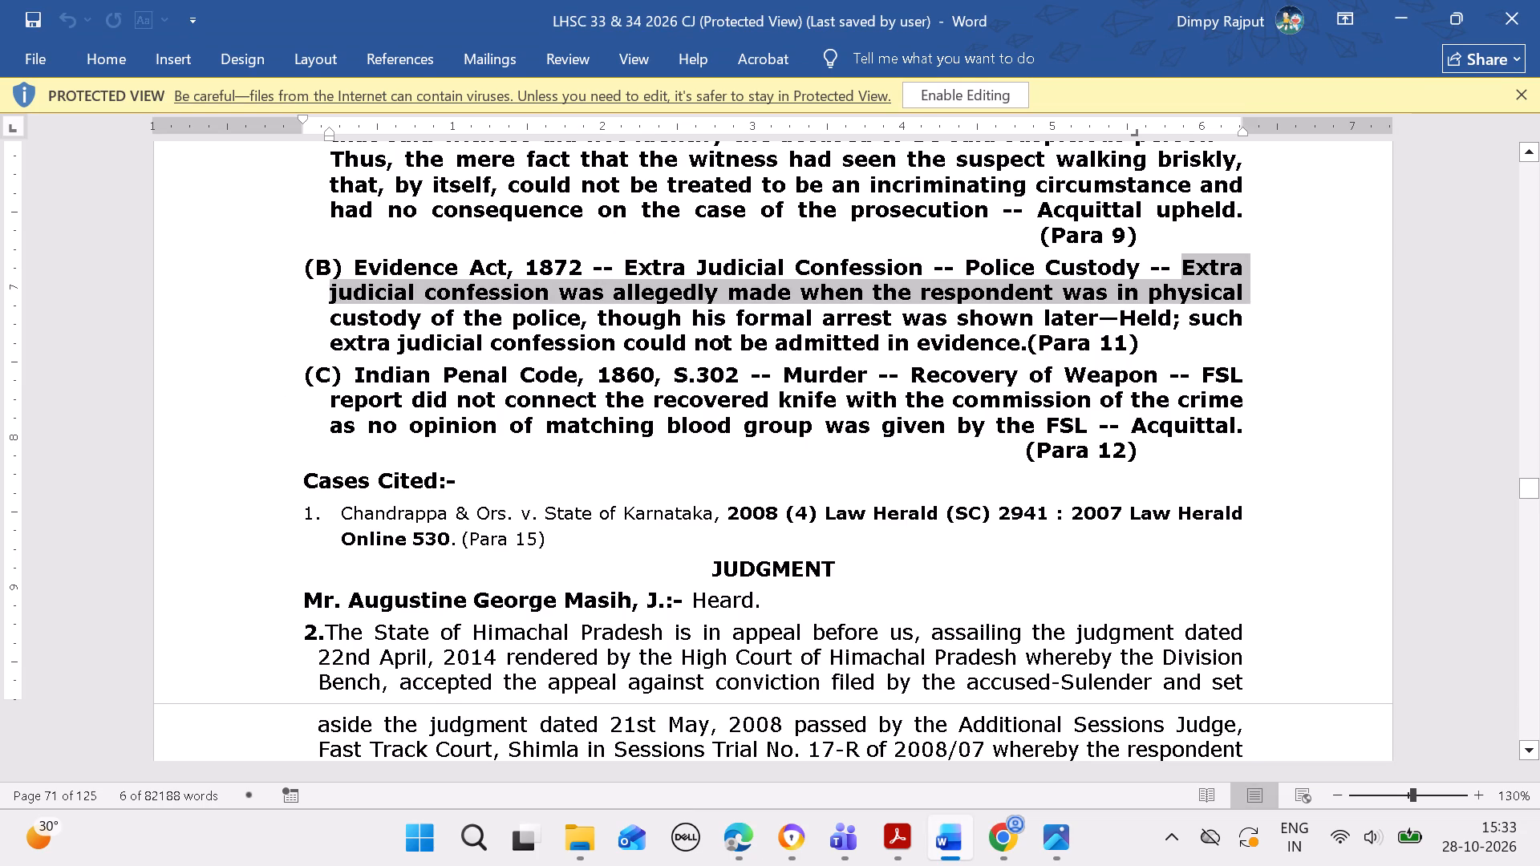
pyautogui.moveTo(1206, 305); pyautogui.dragTo(1213, 337)
pyautogui.hotkey('ctrl', 'c')
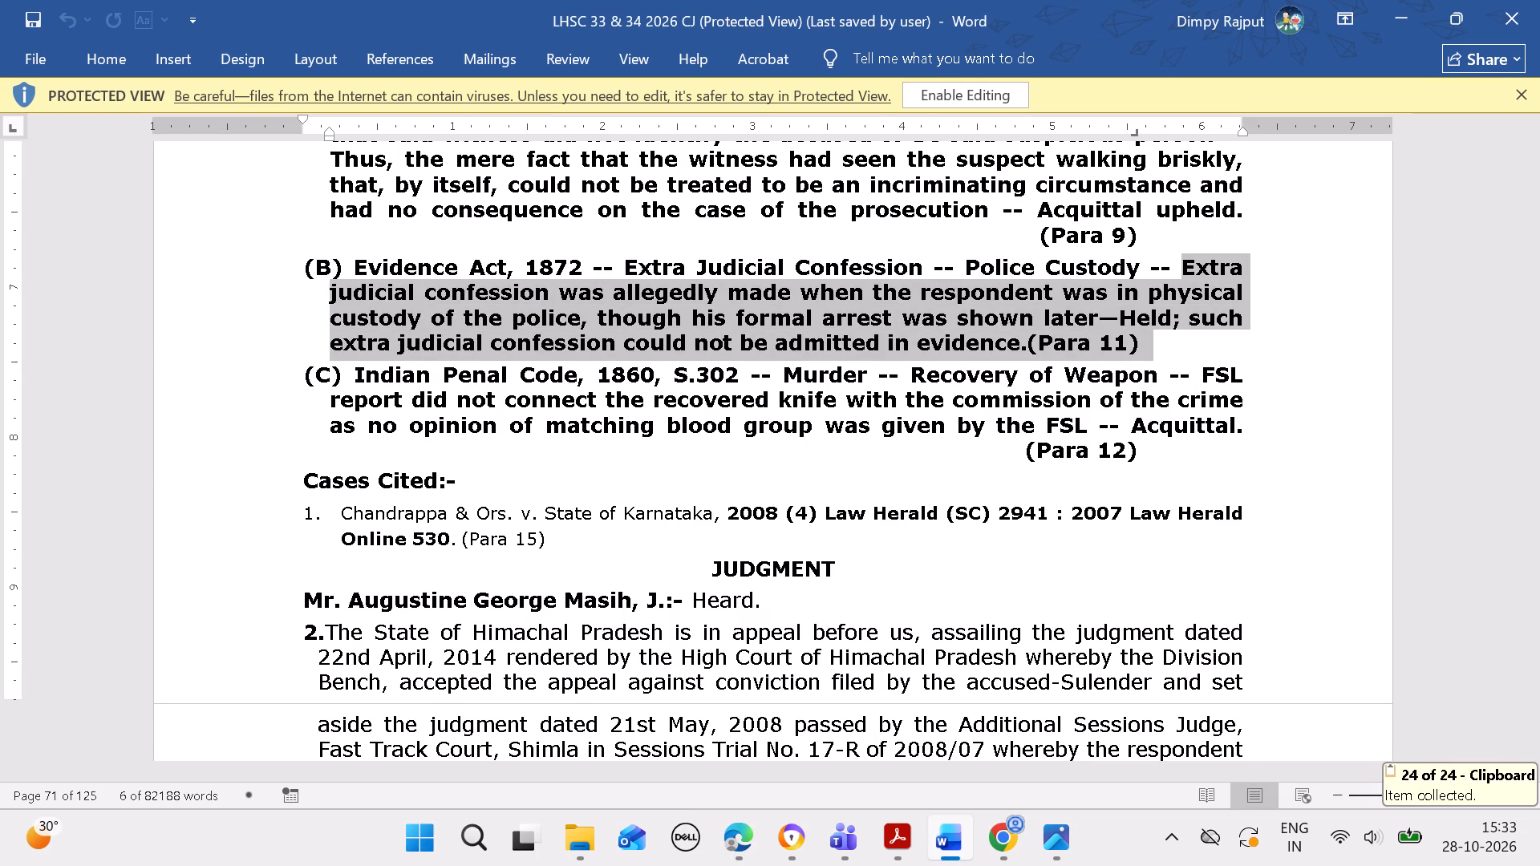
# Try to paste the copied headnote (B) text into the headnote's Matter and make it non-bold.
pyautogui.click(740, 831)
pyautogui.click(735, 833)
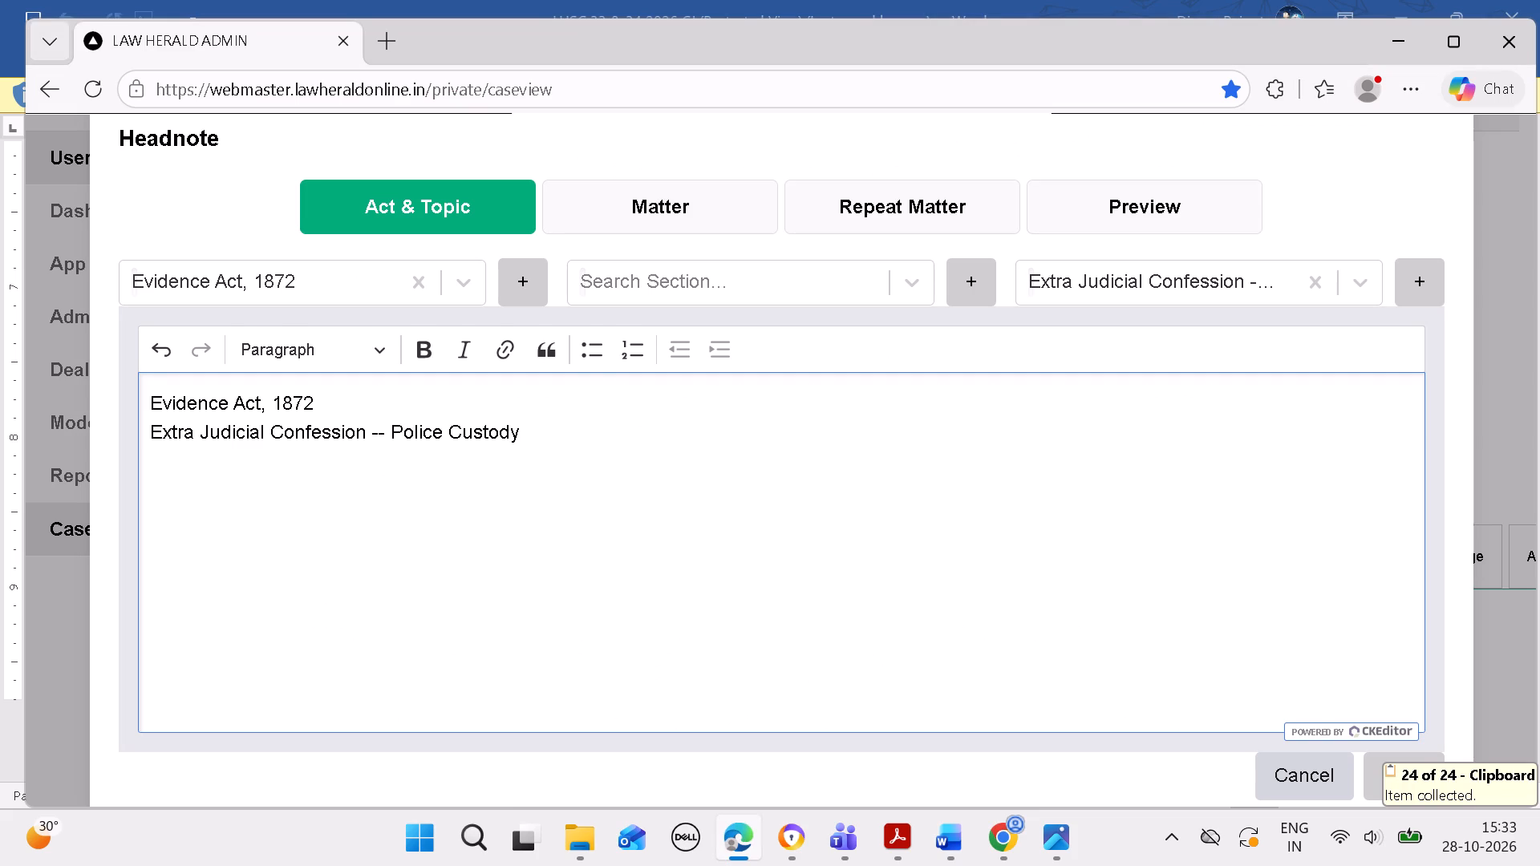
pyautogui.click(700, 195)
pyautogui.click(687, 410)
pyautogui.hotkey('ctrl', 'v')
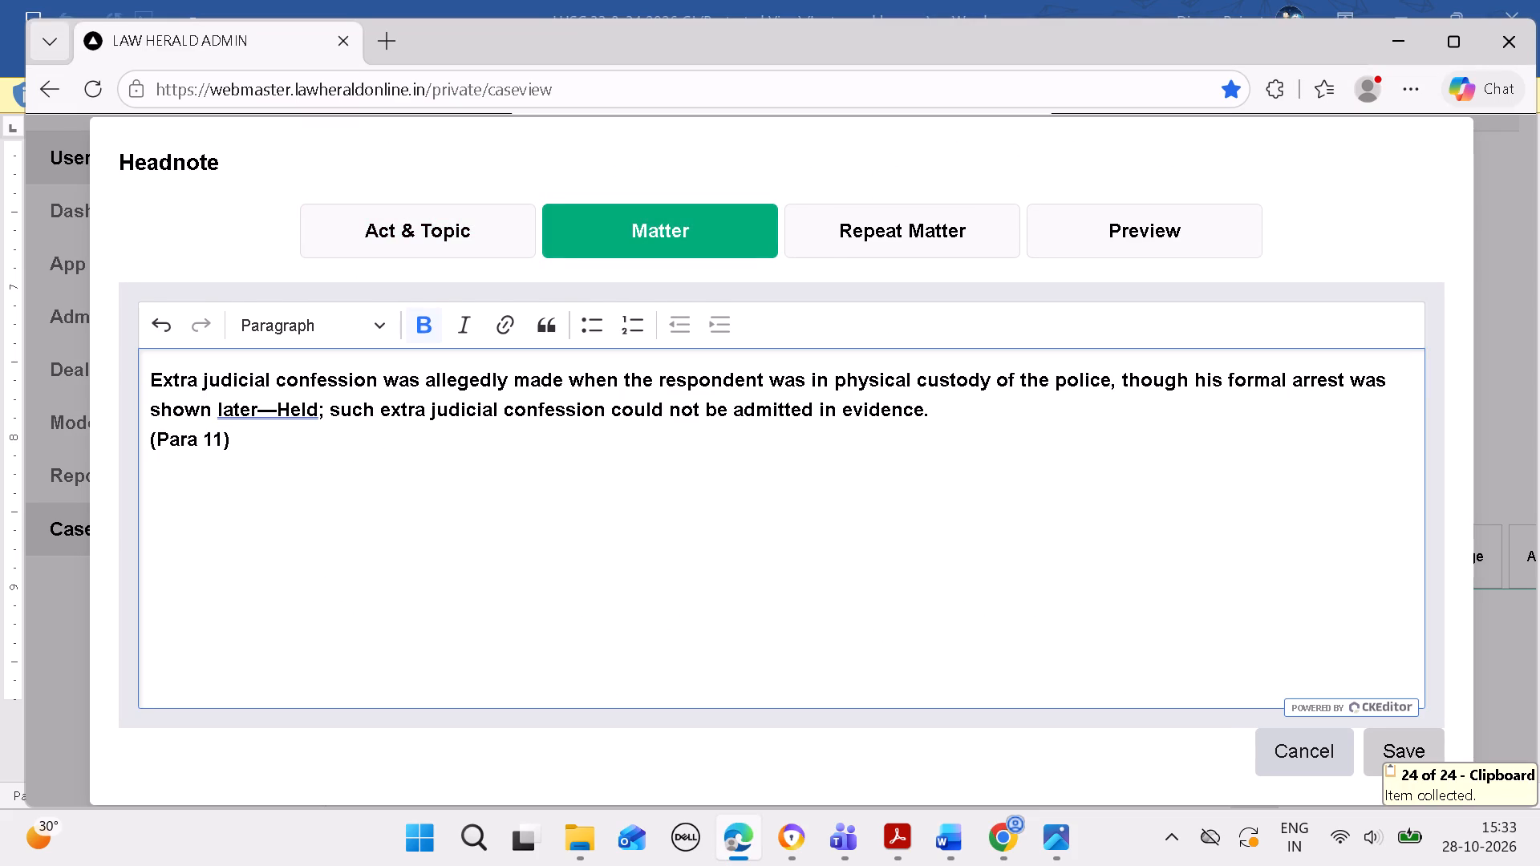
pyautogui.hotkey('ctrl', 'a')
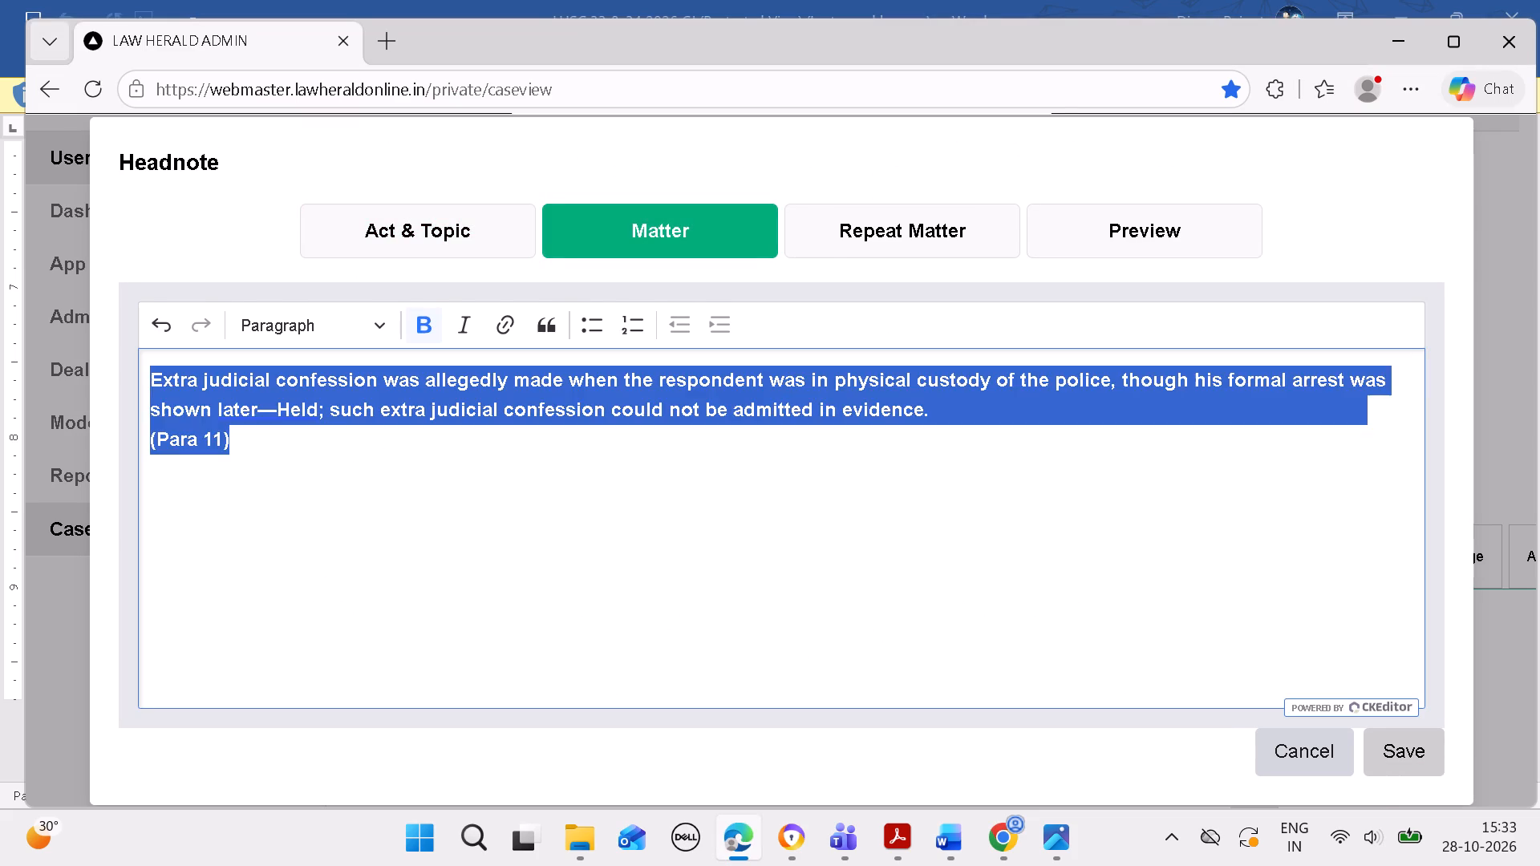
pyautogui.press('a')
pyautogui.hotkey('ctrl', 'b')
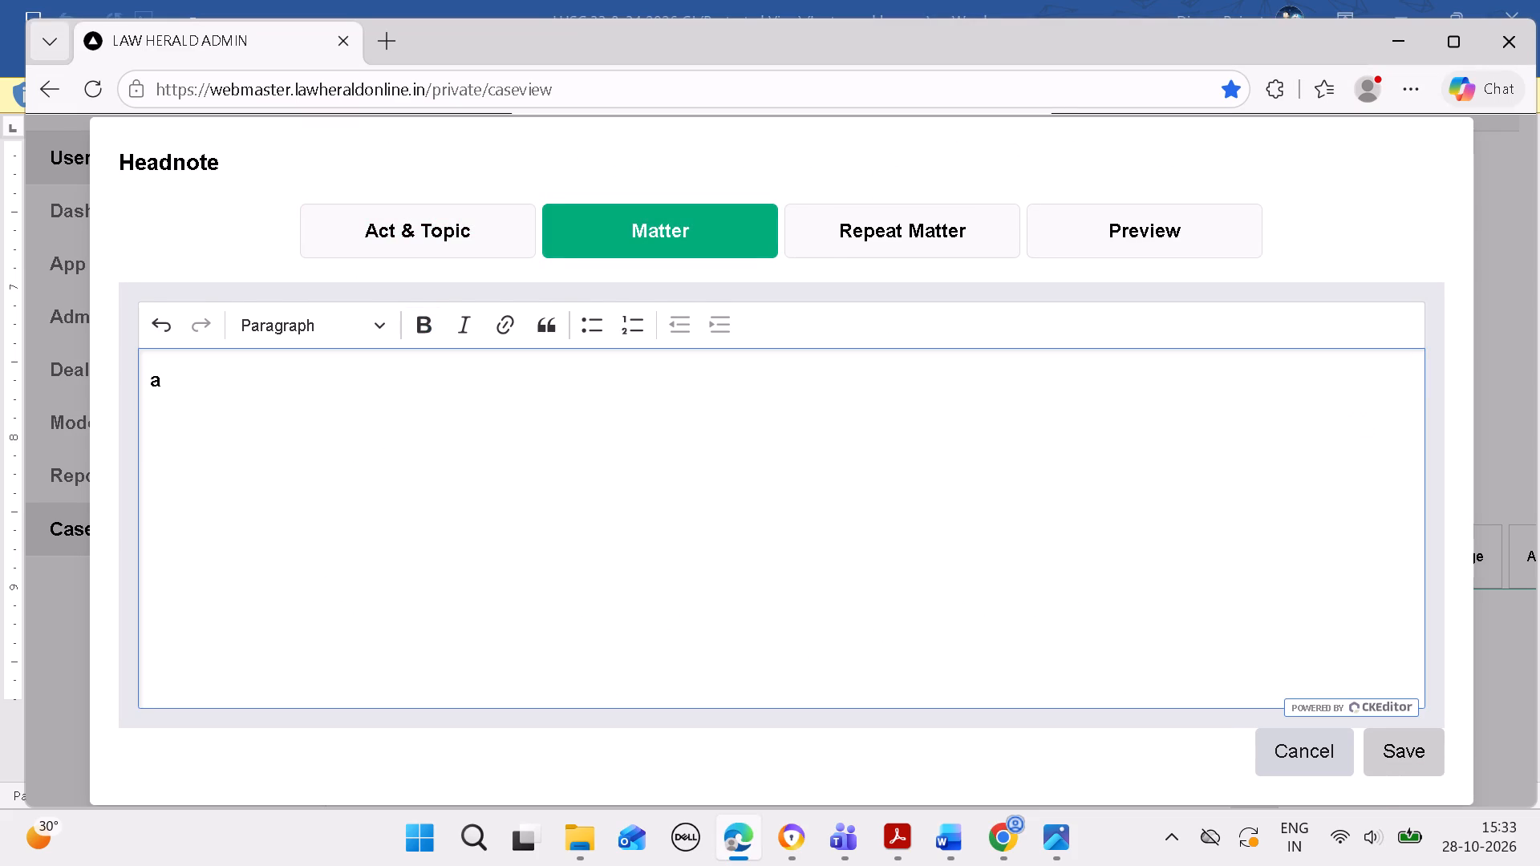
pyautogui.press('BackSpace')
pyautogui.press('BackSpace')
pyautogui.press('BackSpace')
# Copy headnote (B)'s selected text again from Word, paste it into the headnote's Matter and remove its bold formatting.
pyautogui.click(958, 831)
pyautogui.hotkey('ctrl', 'c')
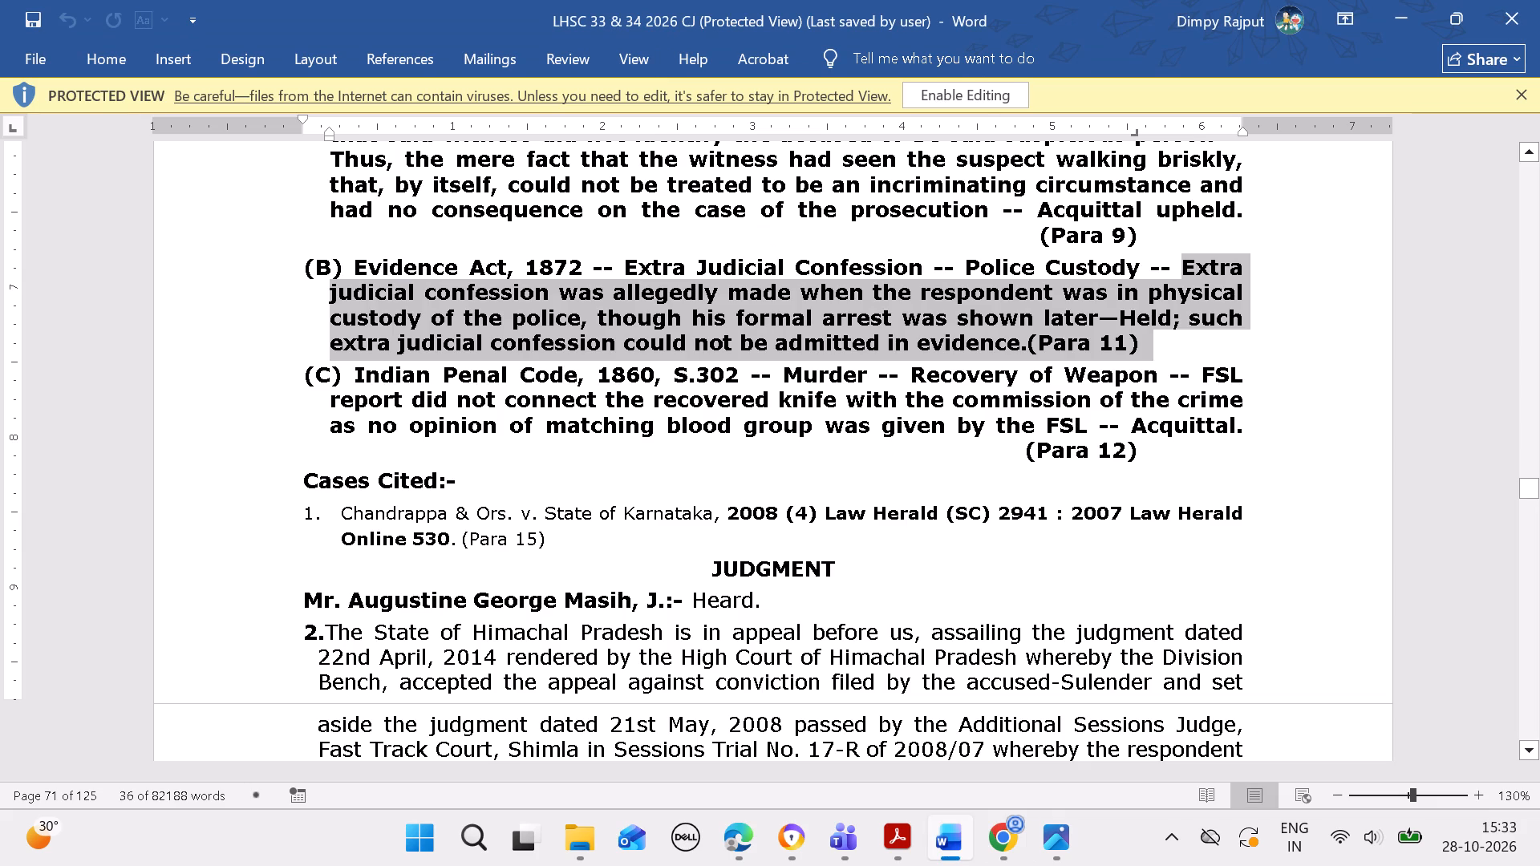
pyautogui.click(731, 842)
pyautogui.click(738, 836)
pyautogui.click(808, 507)
pyautogui.hotkey('ctrl', 'v')
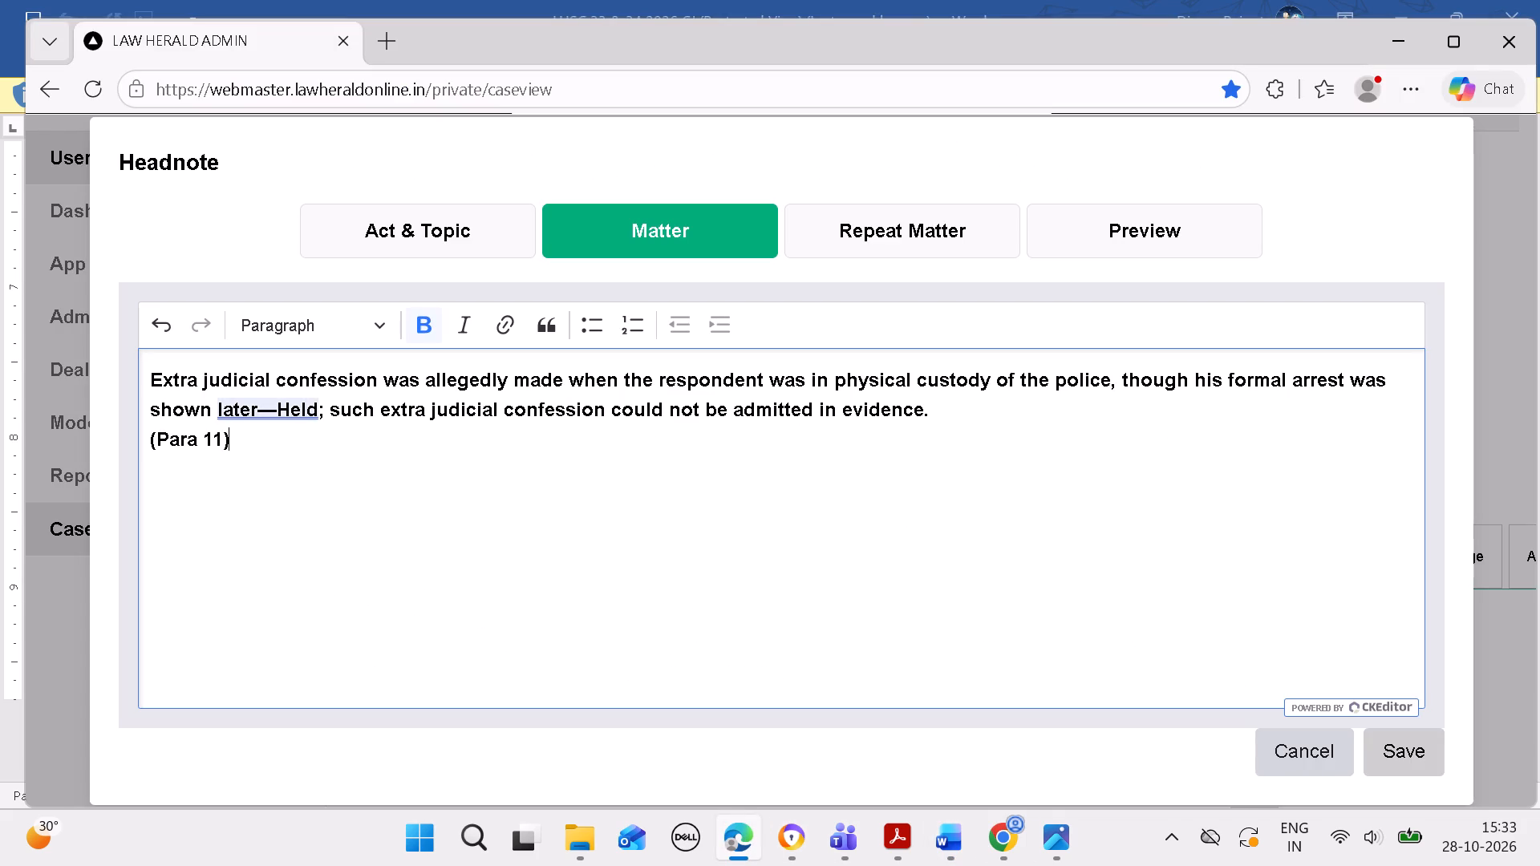
pyautogui.hotkey('ctrl', 'a')
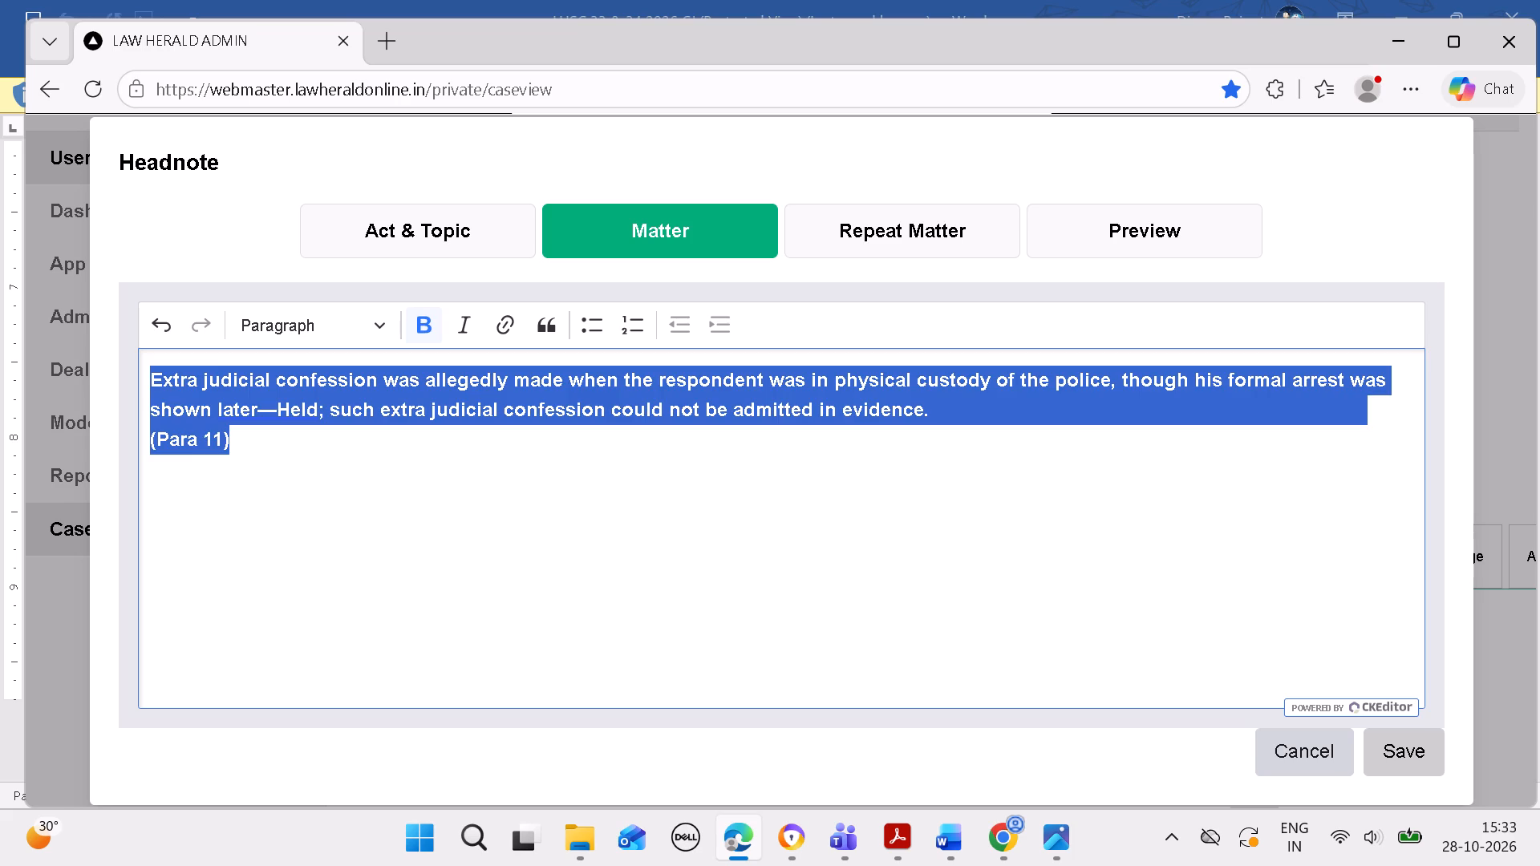
pyautogui.hotkey('ctrl', 'b')
pyautogui.click(755, 570)
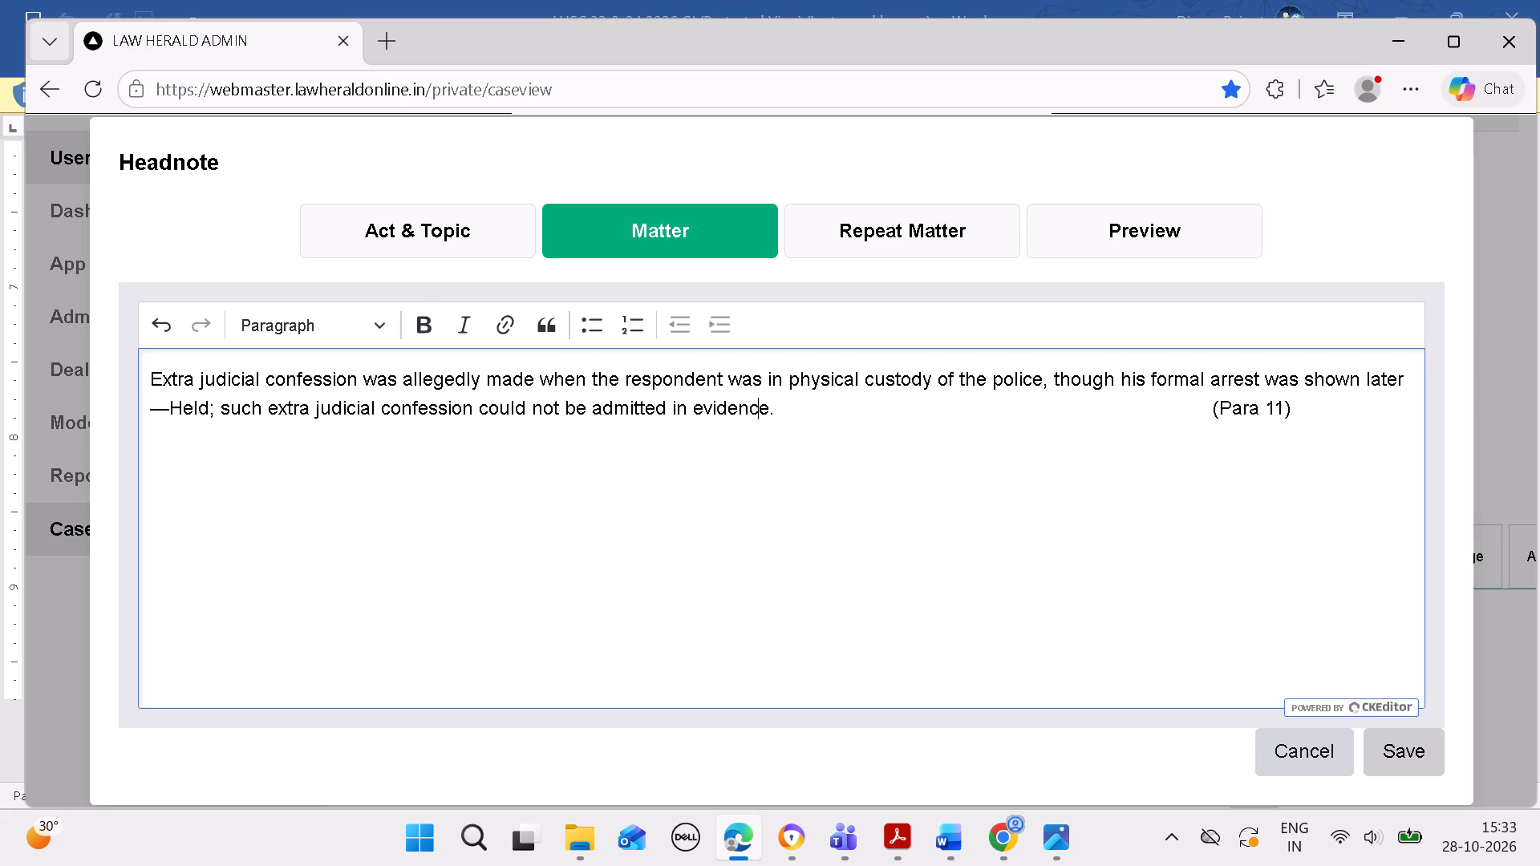
# Replace the long dash between "later" and "Held" in the Matter text with a spaced "--".
pyautogui.click(165, 411)
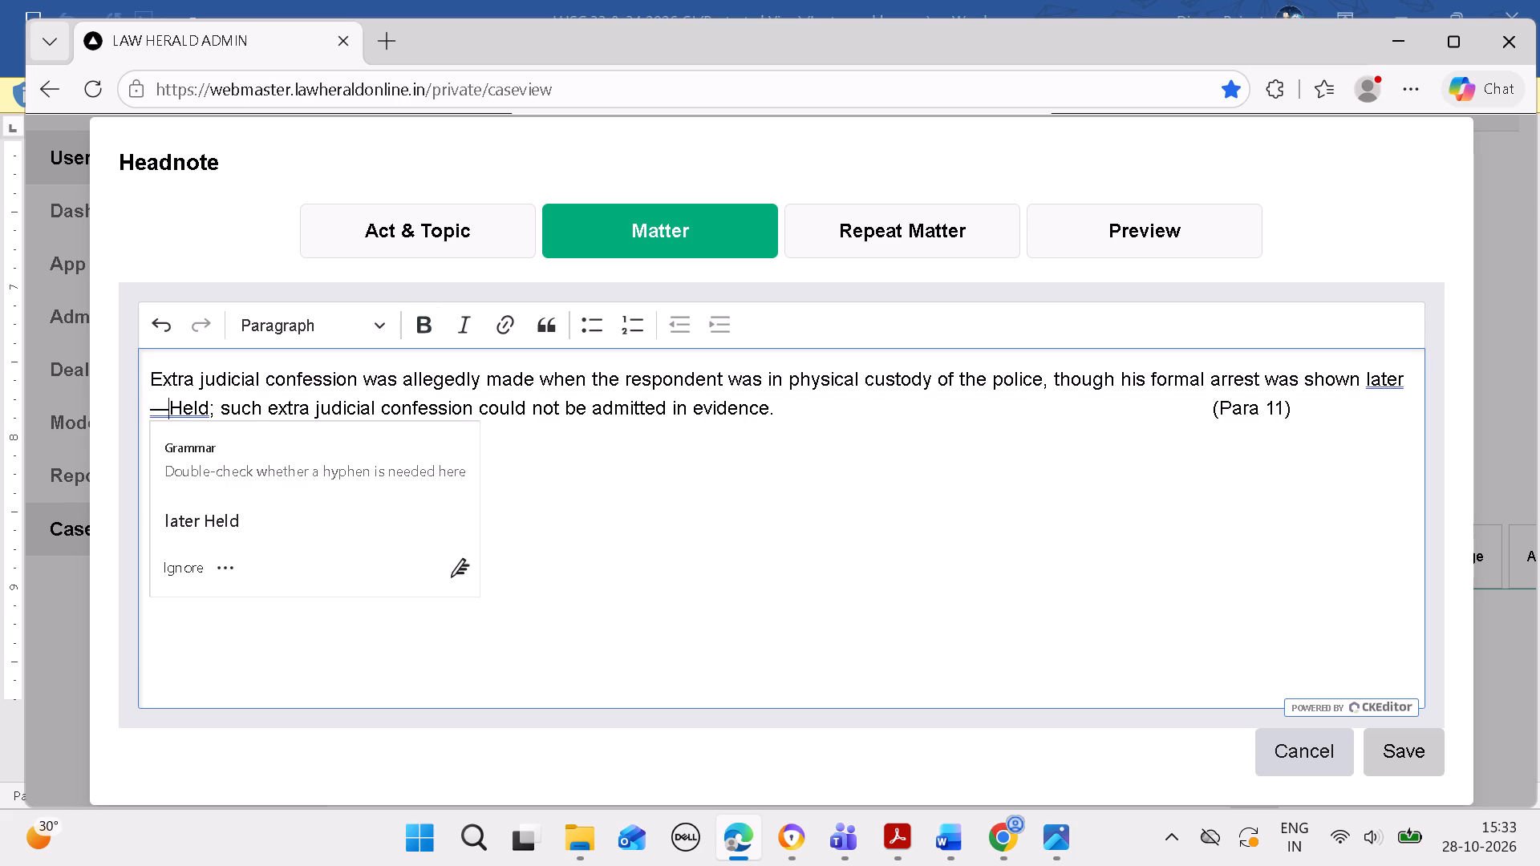
pyautogui.press('BackSpace')
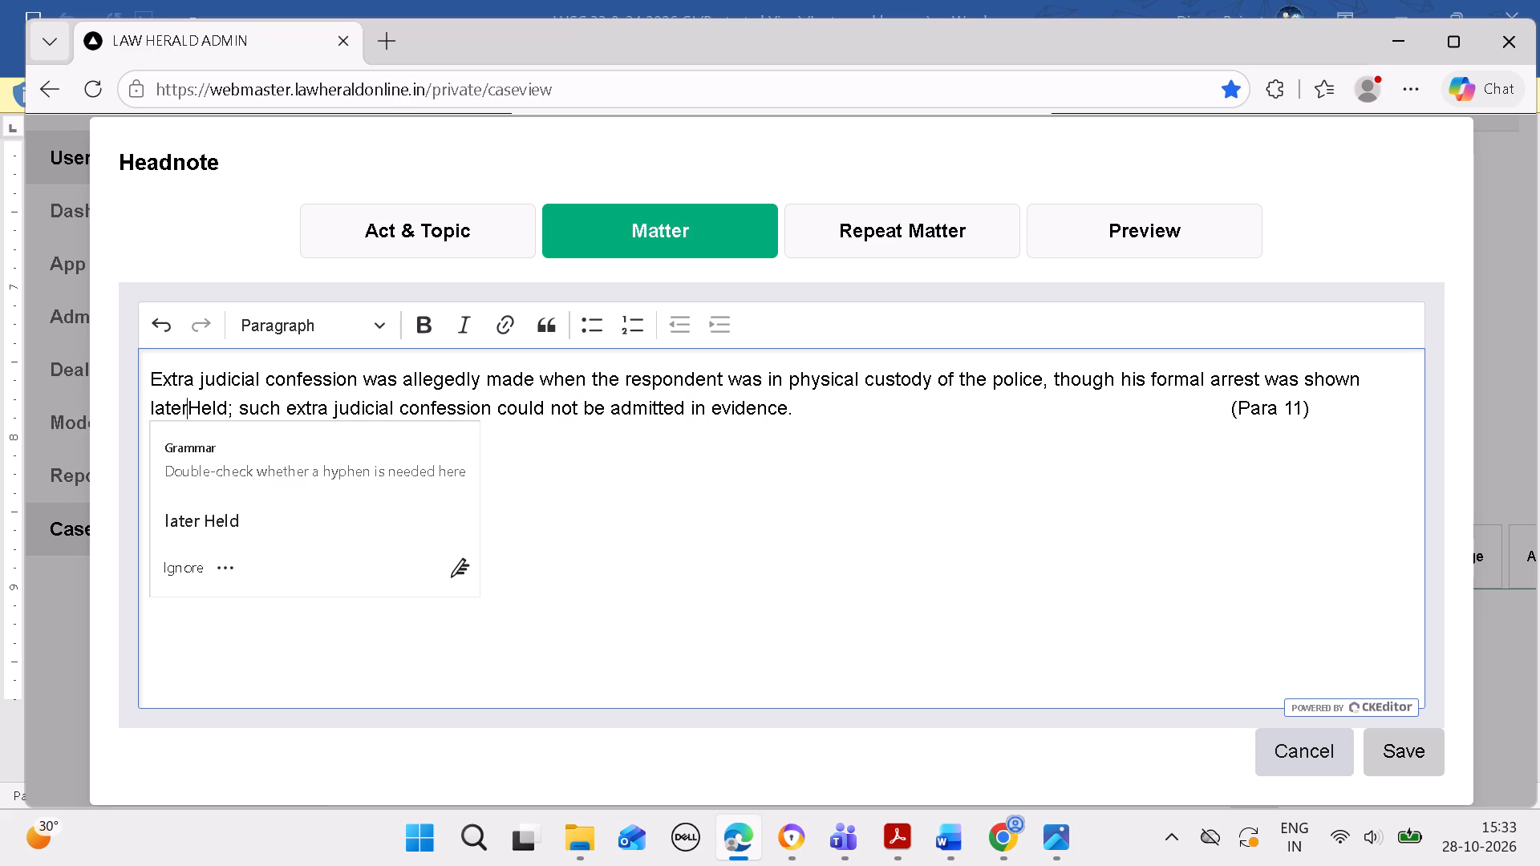
pyautogui.press('space')
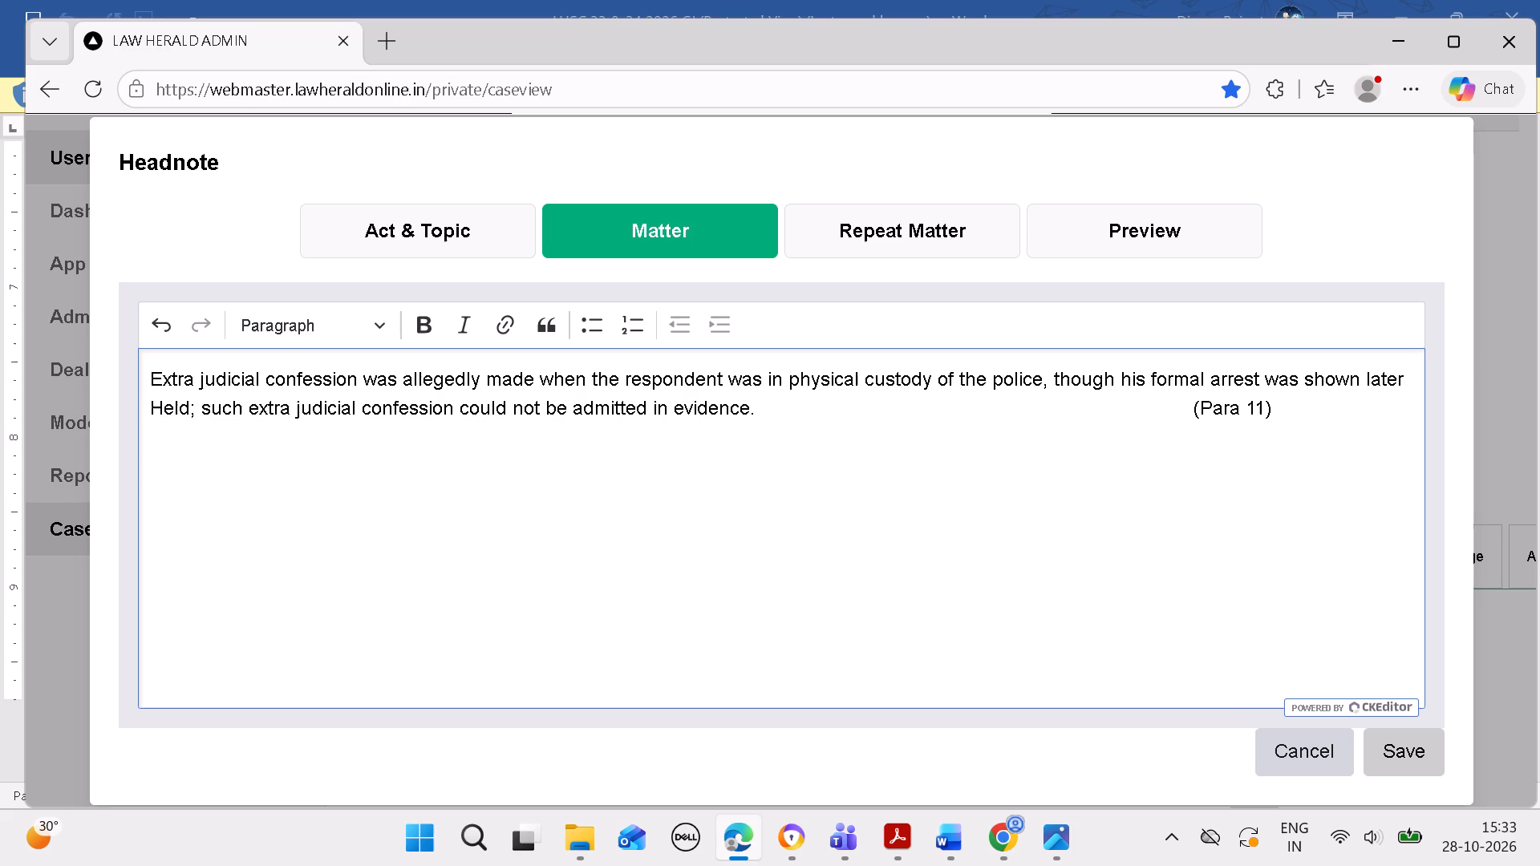
pyautogui.write('--')
pyautogui.press('space')
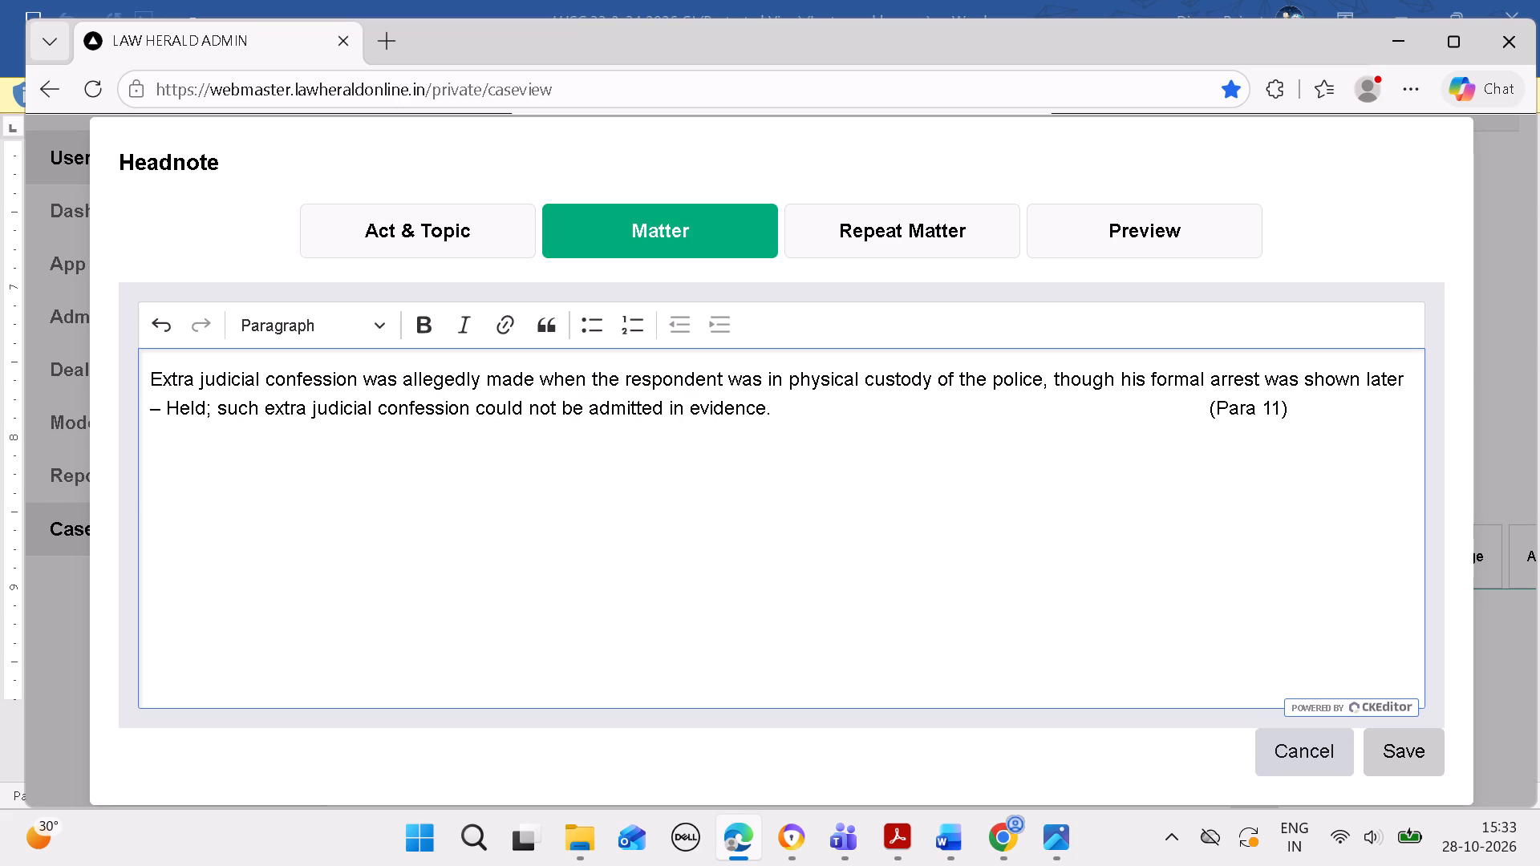
pyautogui.press('BackSpace')
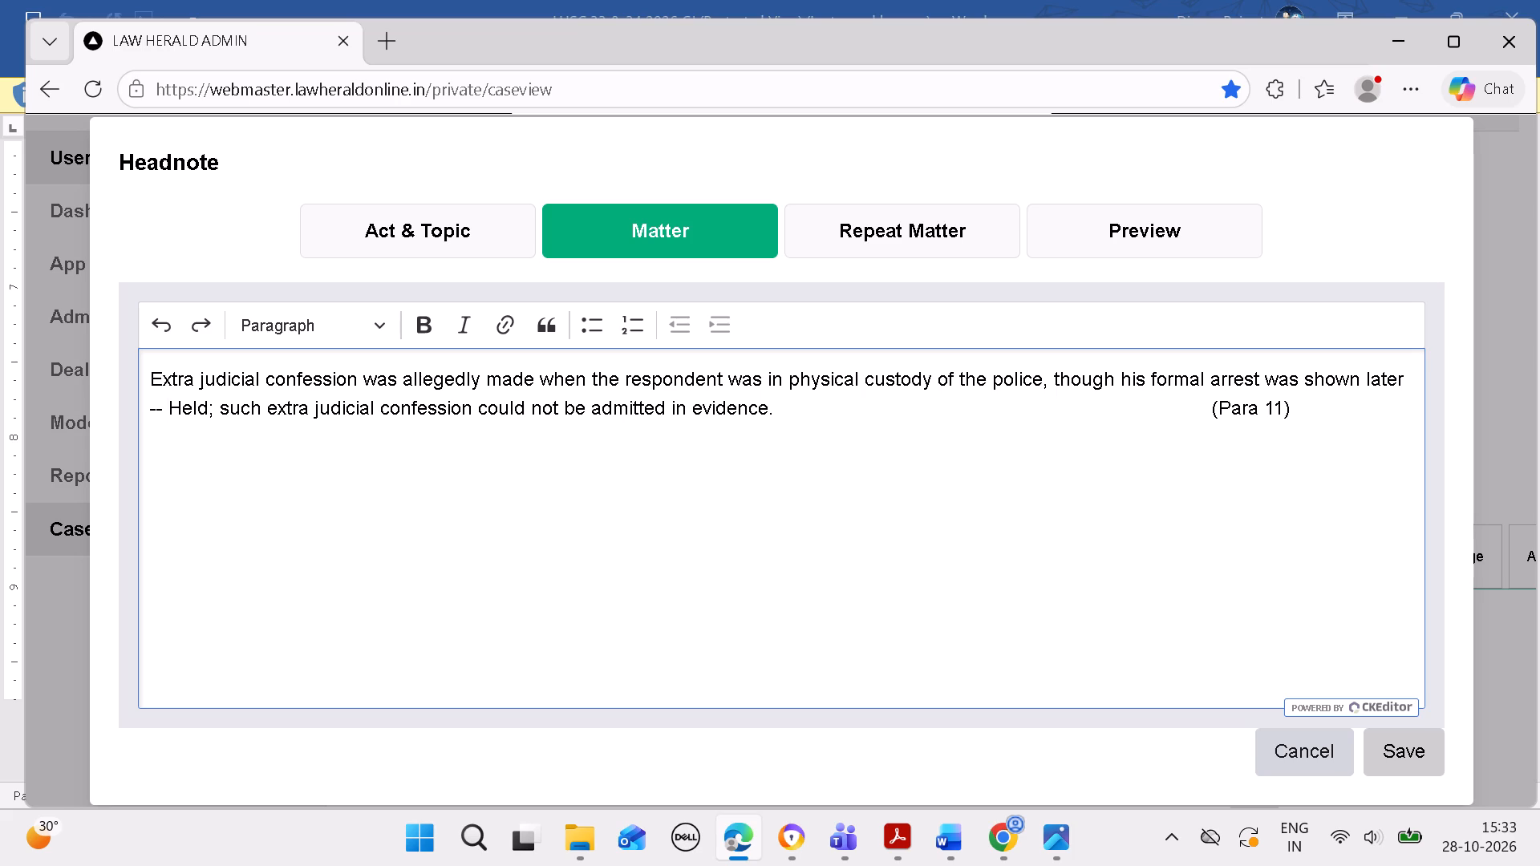
# Reduce the gap between "evidence." and "(Para 11)" in the Matter text to a single space.
pyautogui.click(1204, 434)
pyautogui.click(1210, 434)
pyautogui.press('BackSpace')
pyautogui.press('BackSpace')
pyautogui.press('BackSpace')
pyautogui.press('BackSpace')
pyautogui.press('BackSpace')
pyautogui.press('BackSpace')
pyautogui.press('BackSpace')
pyautogui.press('BackSpace')
pyautogui.press('BackSpace')
pyautogui.press('BackSpace')
pyautogui.press('BackSpace')
pyautogui.press('BackSpace')
pyautogui.press('BackSpace')
pyautogui.press('BackSpace')
pyautogui.press('BackSpace')
pyautogui.press('BackSpace')
pyautogui.press('BackSpace')
pyautogui.press('BackSpace')
pyautogui.press('BackSpace')
pyautogui.press('BackSpace')
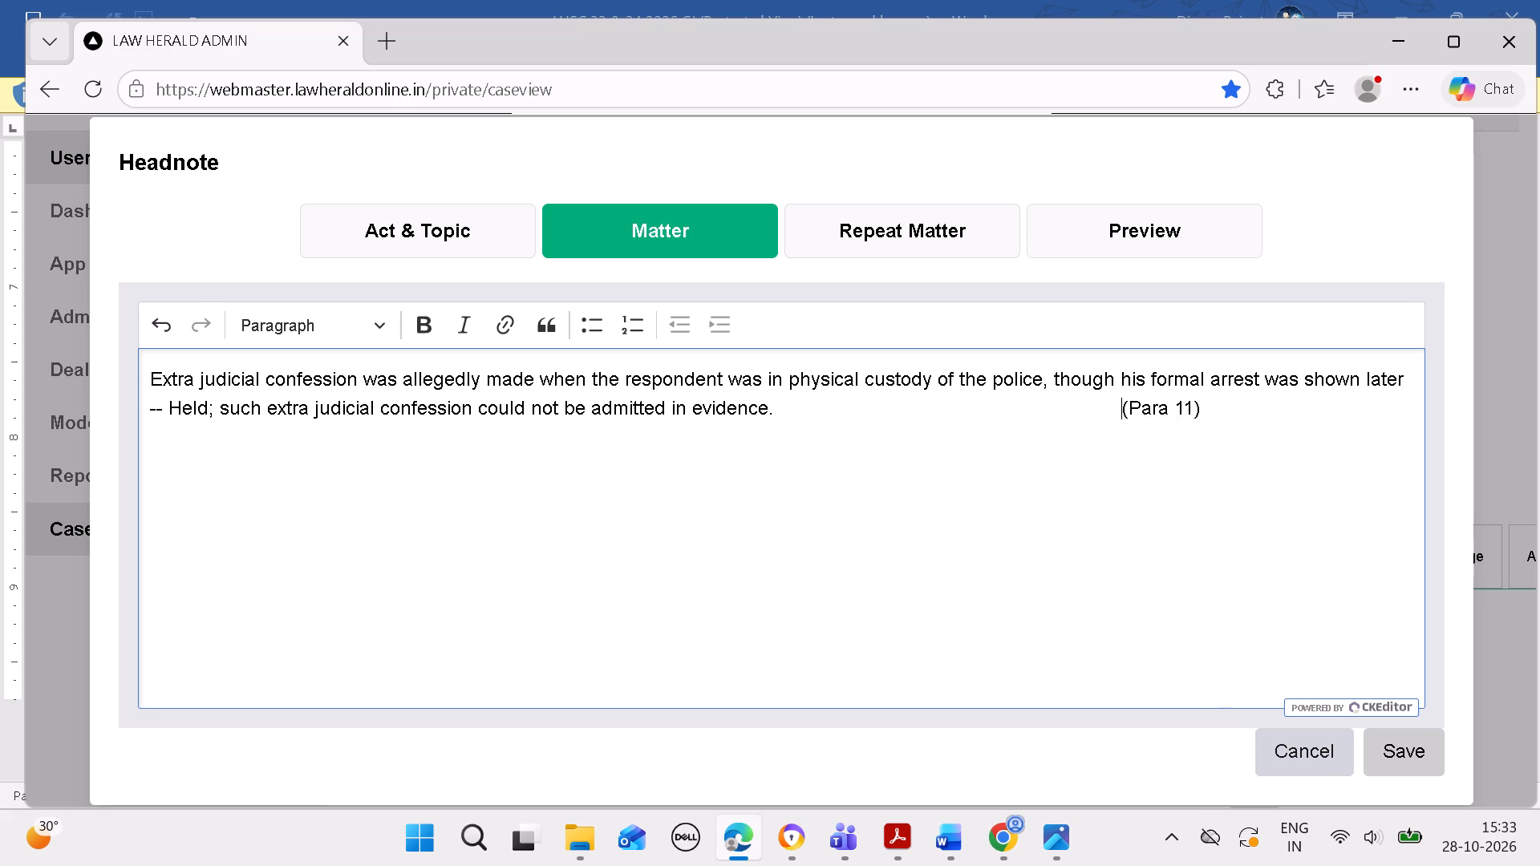
pyautogui.press('BackSpace')
pyautogui.press('BackSpace')
pyautogui.press('BackSpace')
pyautogui.press('BackSpace')
pyautogui.press('BackSpace')
pyautogui.press('BackSpace')
pyautogui.press('BackSpace')
pyautogui.press('BackSpace')
pyautogui.press('BackSpace')
pyautogui.press('BackSpace')
pyautogui.press('BackSpace')
pyautogui.press('BackSpace')
pyautogui.press('BackSpace')
pyautogui.press('BackSpace')
pyautogui.press('BackSpace')
pyautogui.press('BackSpace')
pyautogui.press('BackSpace')
pyautogui.press('BackSpace')
pyautogui.press('BackSpace')
pyautogui.press('BackSpace')
pyautogui.press('BackSpace')
pyautogui.press('BackSpace')
pyautogui.press('BackSpace')
pyautogui.press('BackSpace')
pyautogui.press('BackSpace')
pyautogui.press('BackSpace')
pyautogui.press('BackSpace')
pyautogui.press('BackSpace')
pyautogui.press('BackSpace')
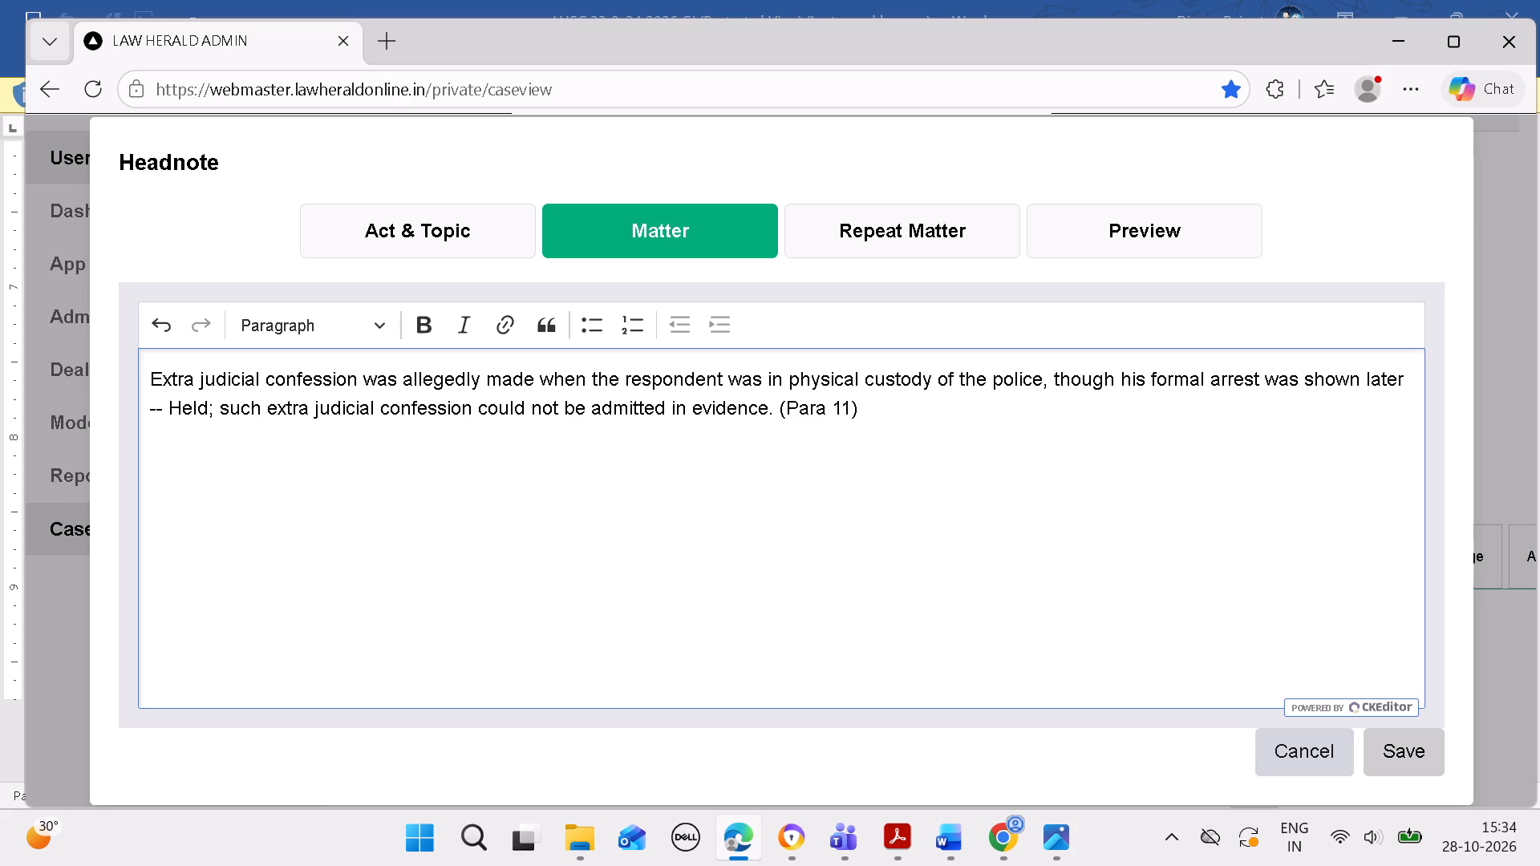
pyautogui.press('BackSpace')
pyautogui.press('space')
# Join the headnote's act and topic lines into one line reading "Evidence Act, 1872 -- Extra Judicial Confession -- Police Custody".
pyautogui.click(951, 840)
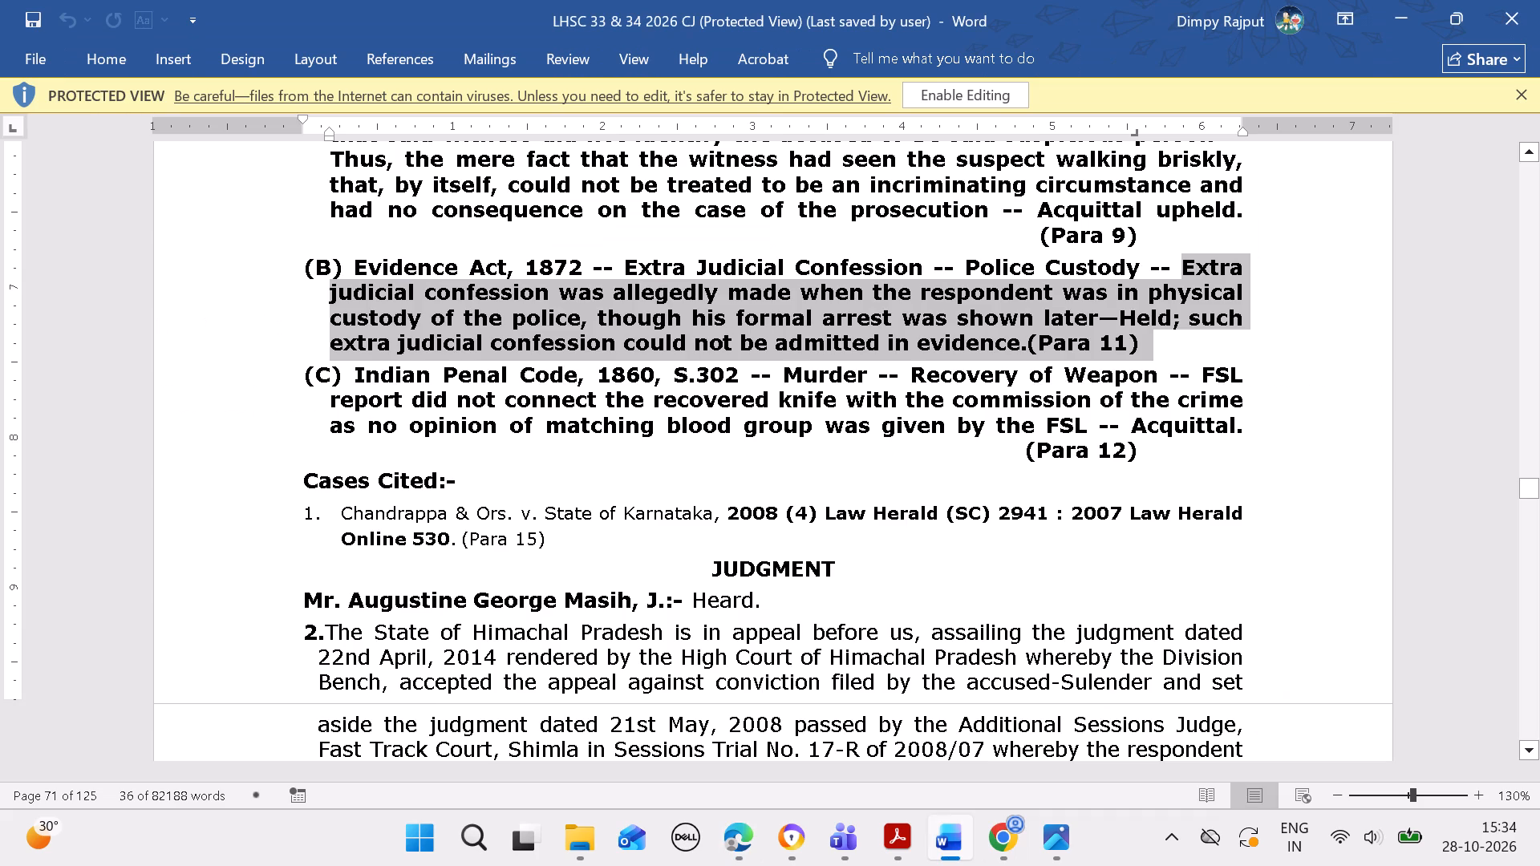
pyautogui.click(749, 835)
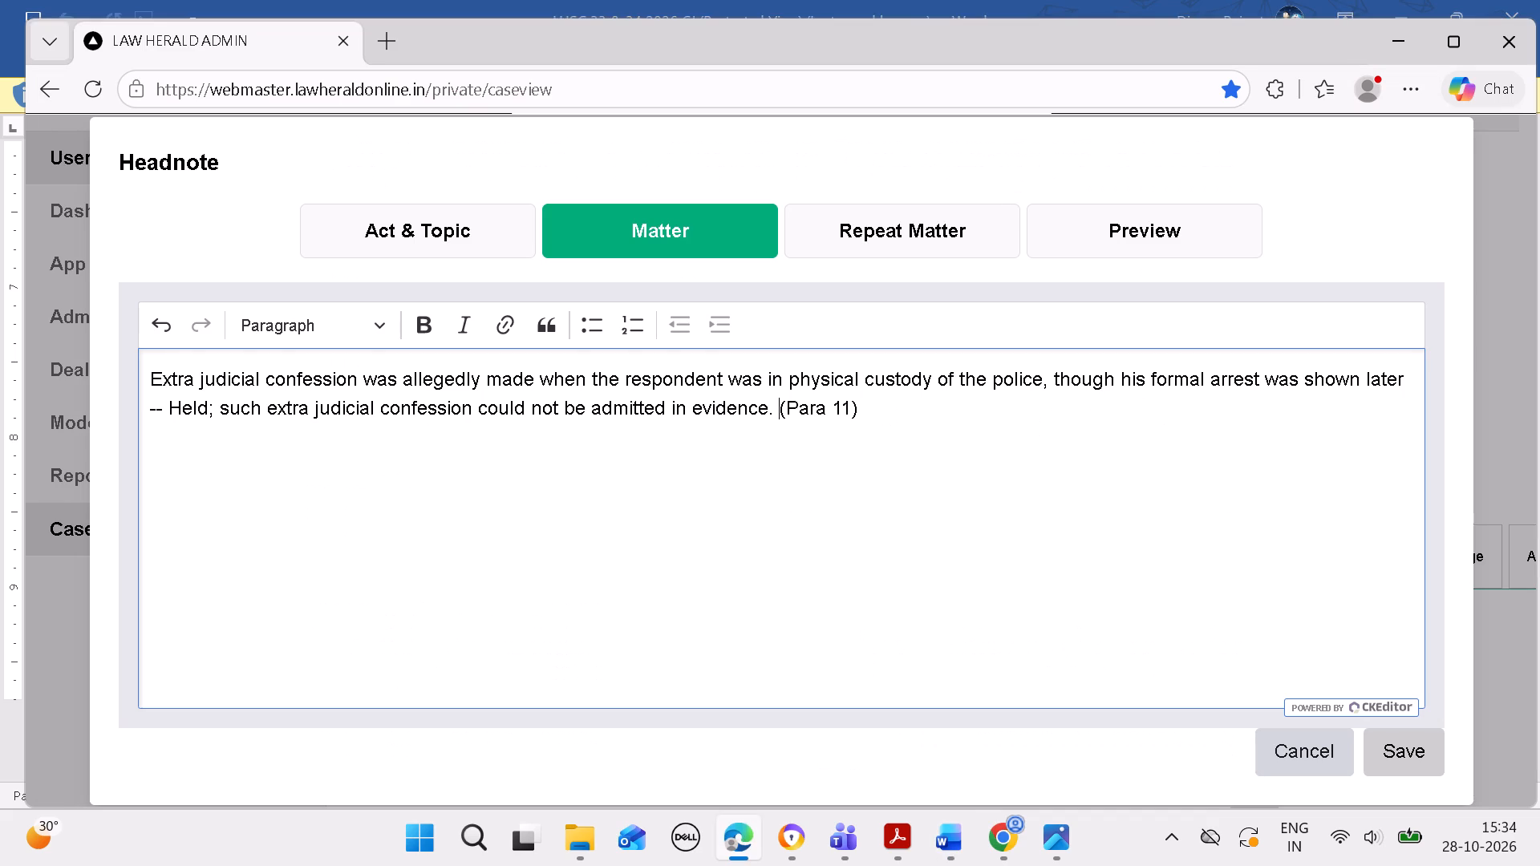
pyautogui.click(448, 239)
pyautogui.click(152, 452)
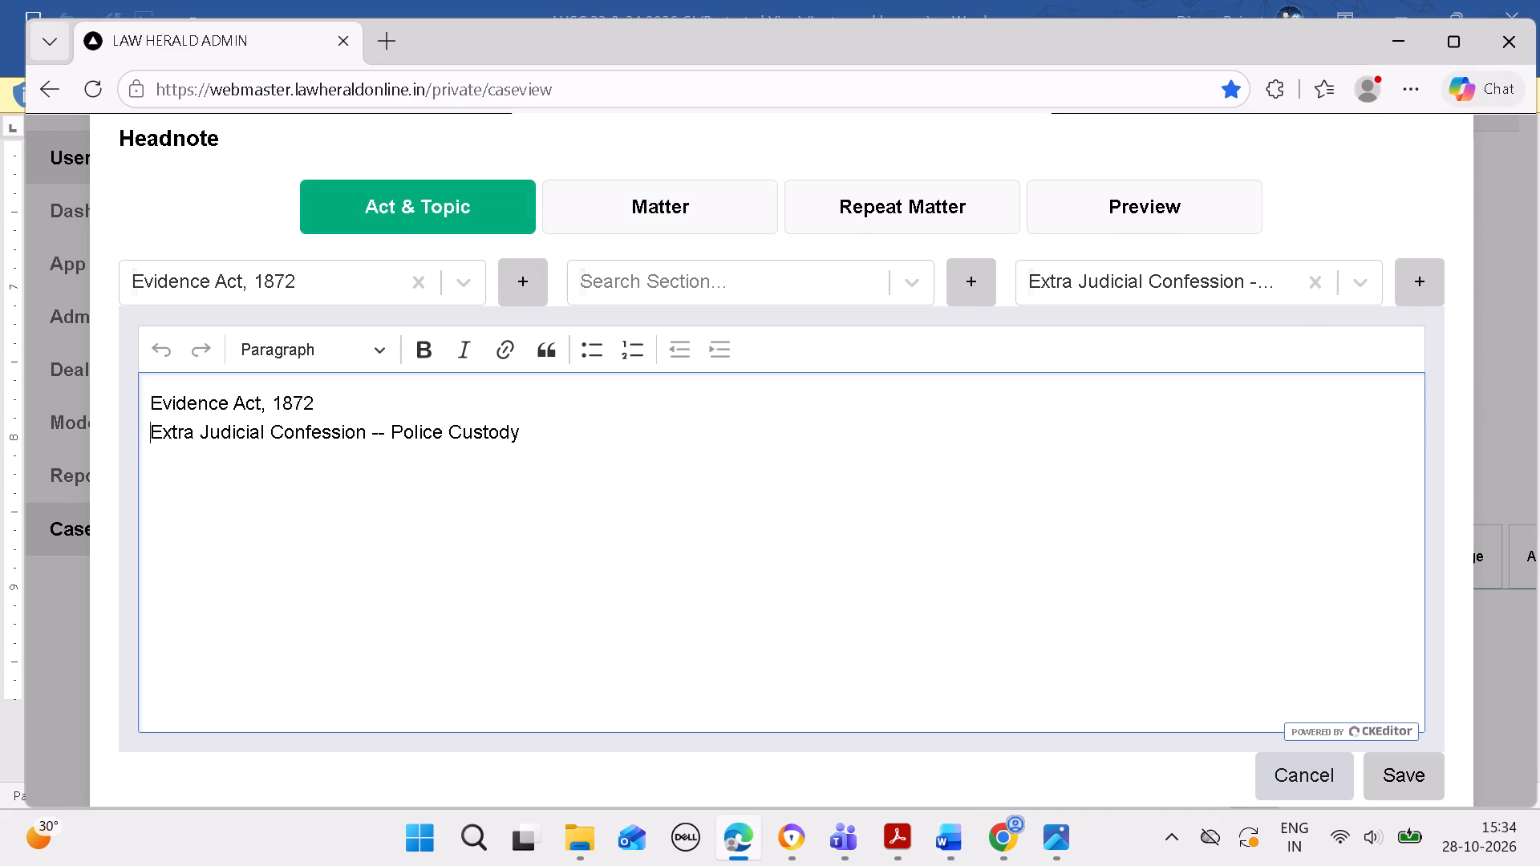
pyautogui.press('BackSpace')
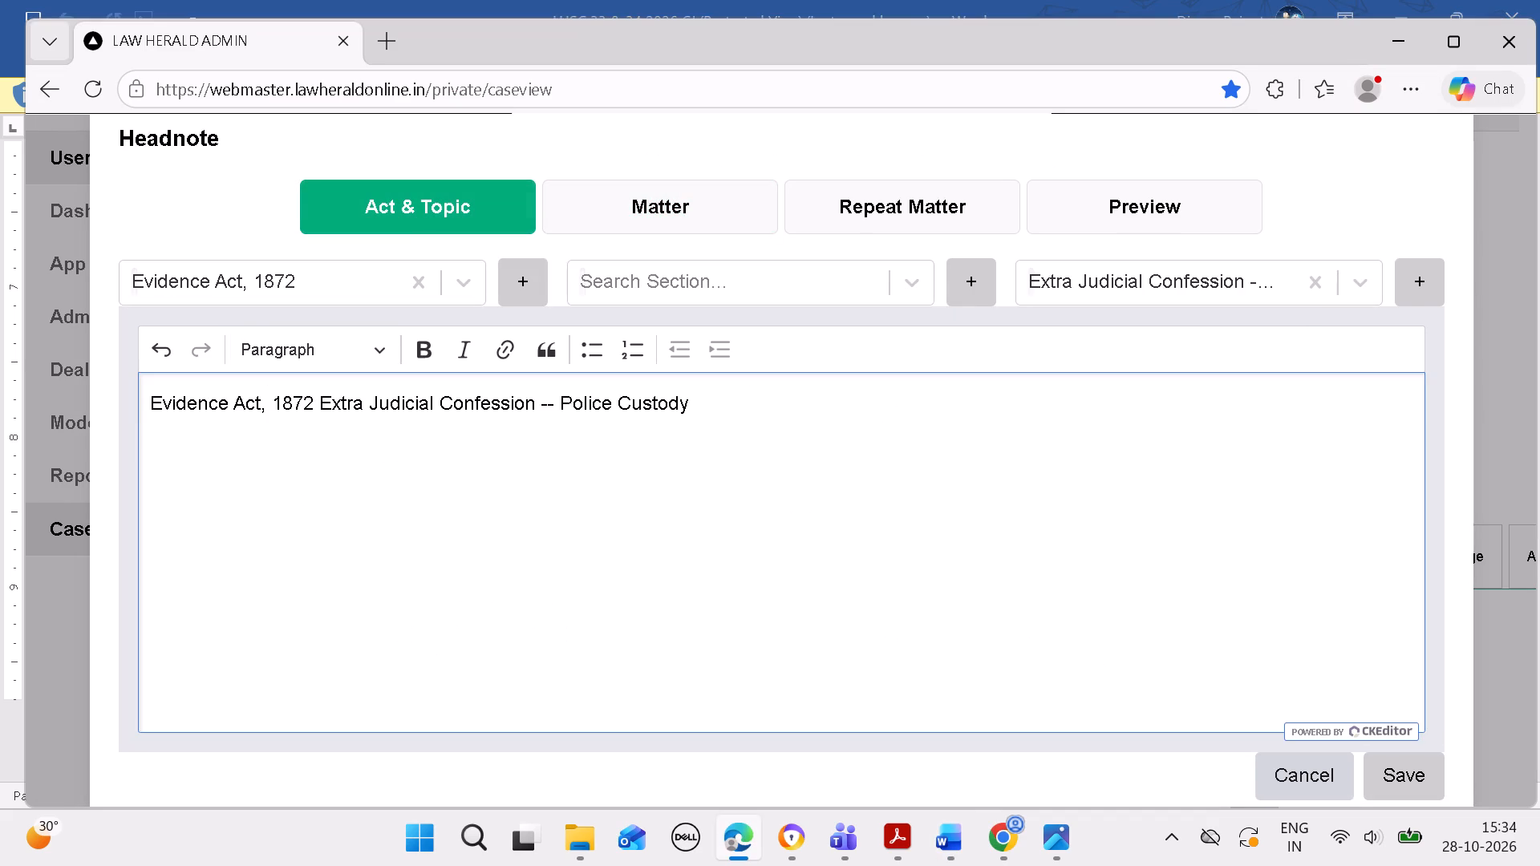
pyautogui.write('--')
pyautogui.press('space')
pyautogui.press('BackSpace')
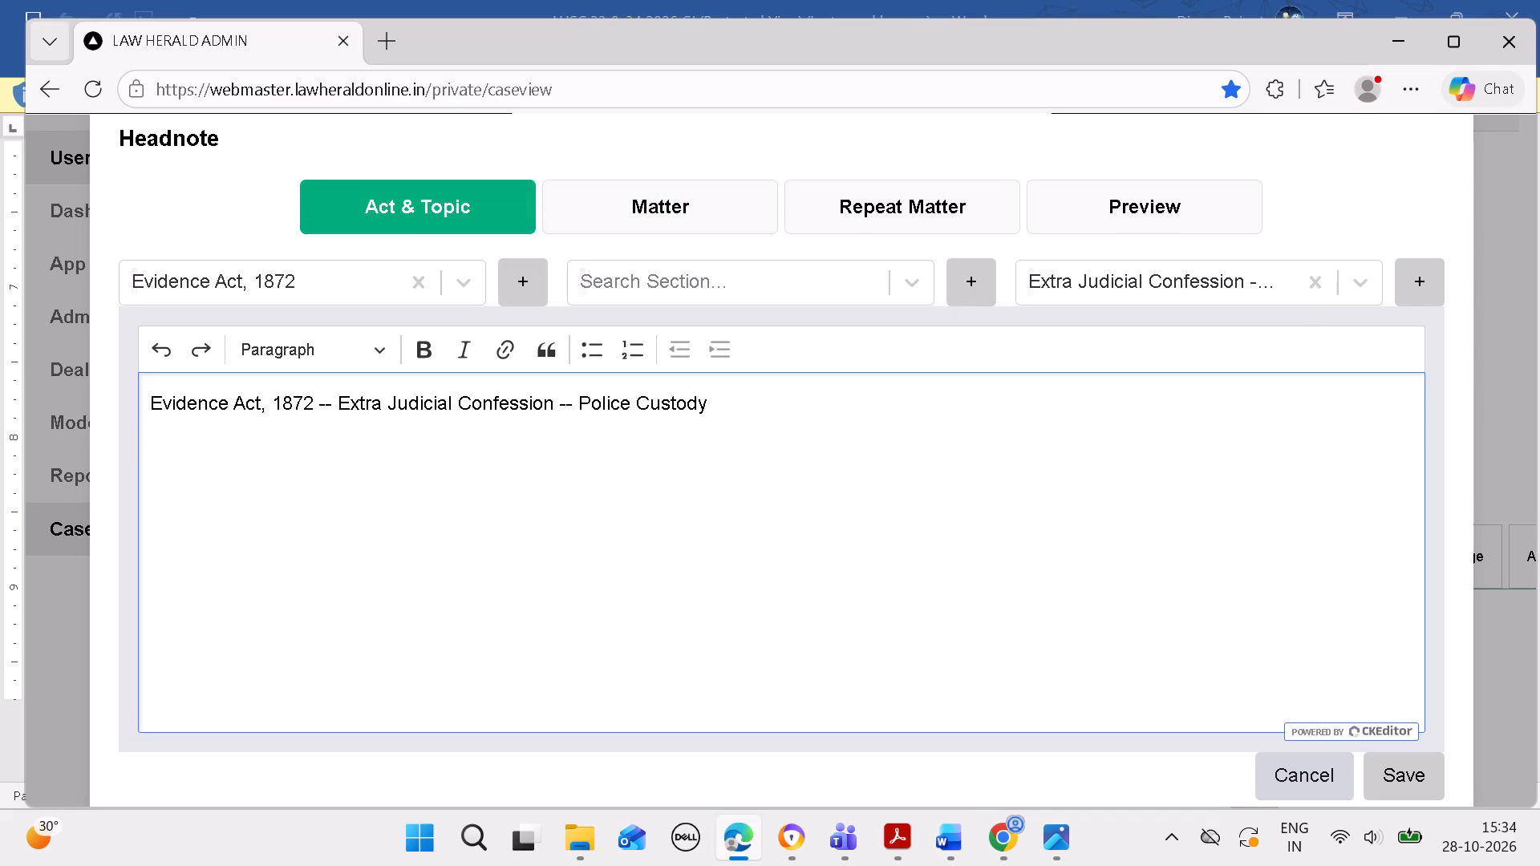
# Enter "-" as the headnote's Repeat Matter and save the headnote.
pyautogui.click(651, 208)
pyautogui.click(869, 232)
pyautogui.click(825, 439)
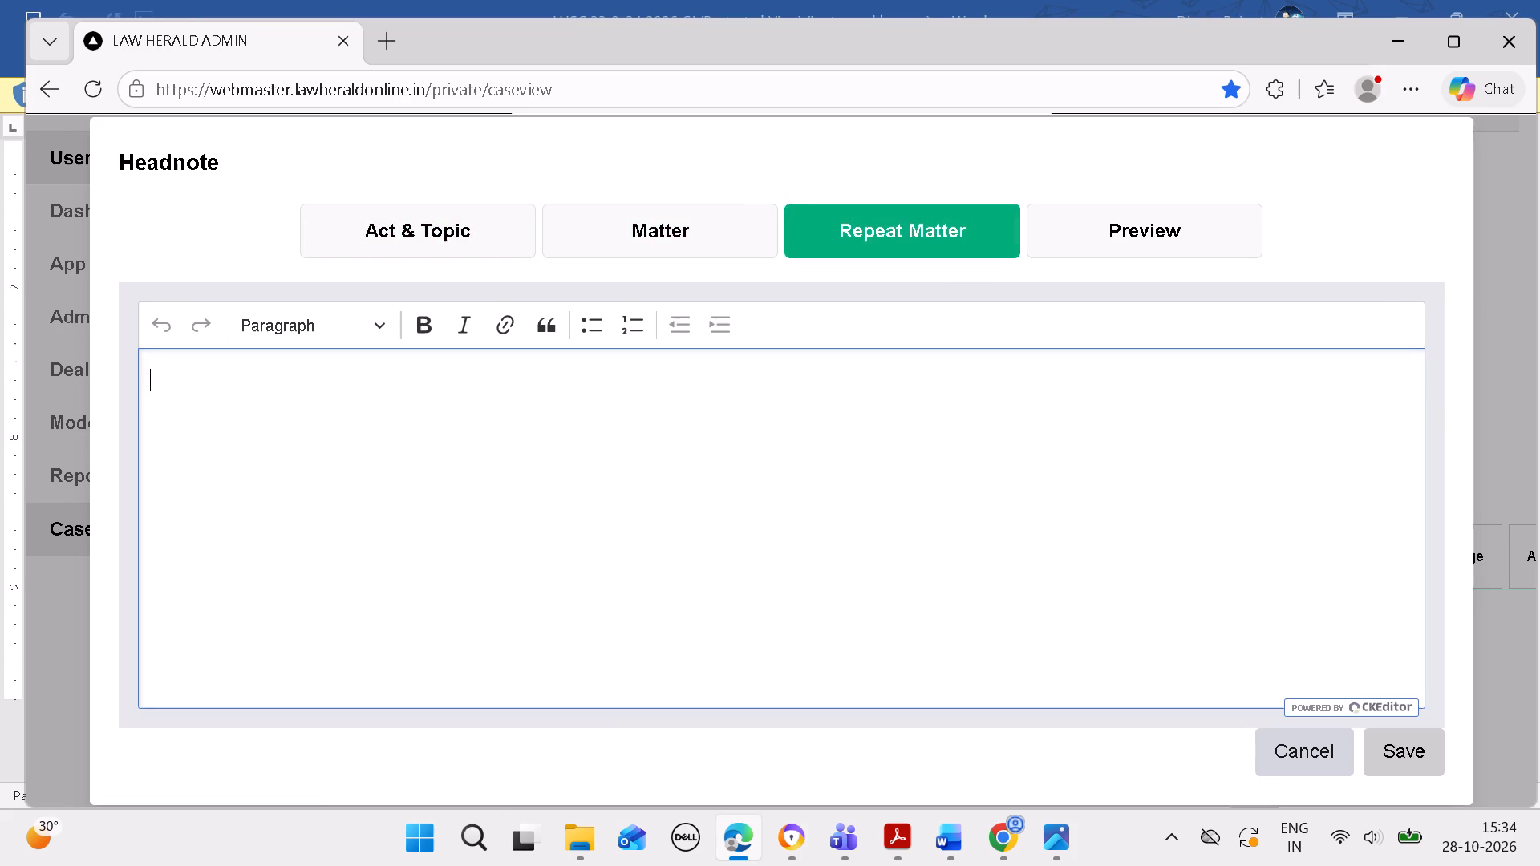
pyautogui.press('-')
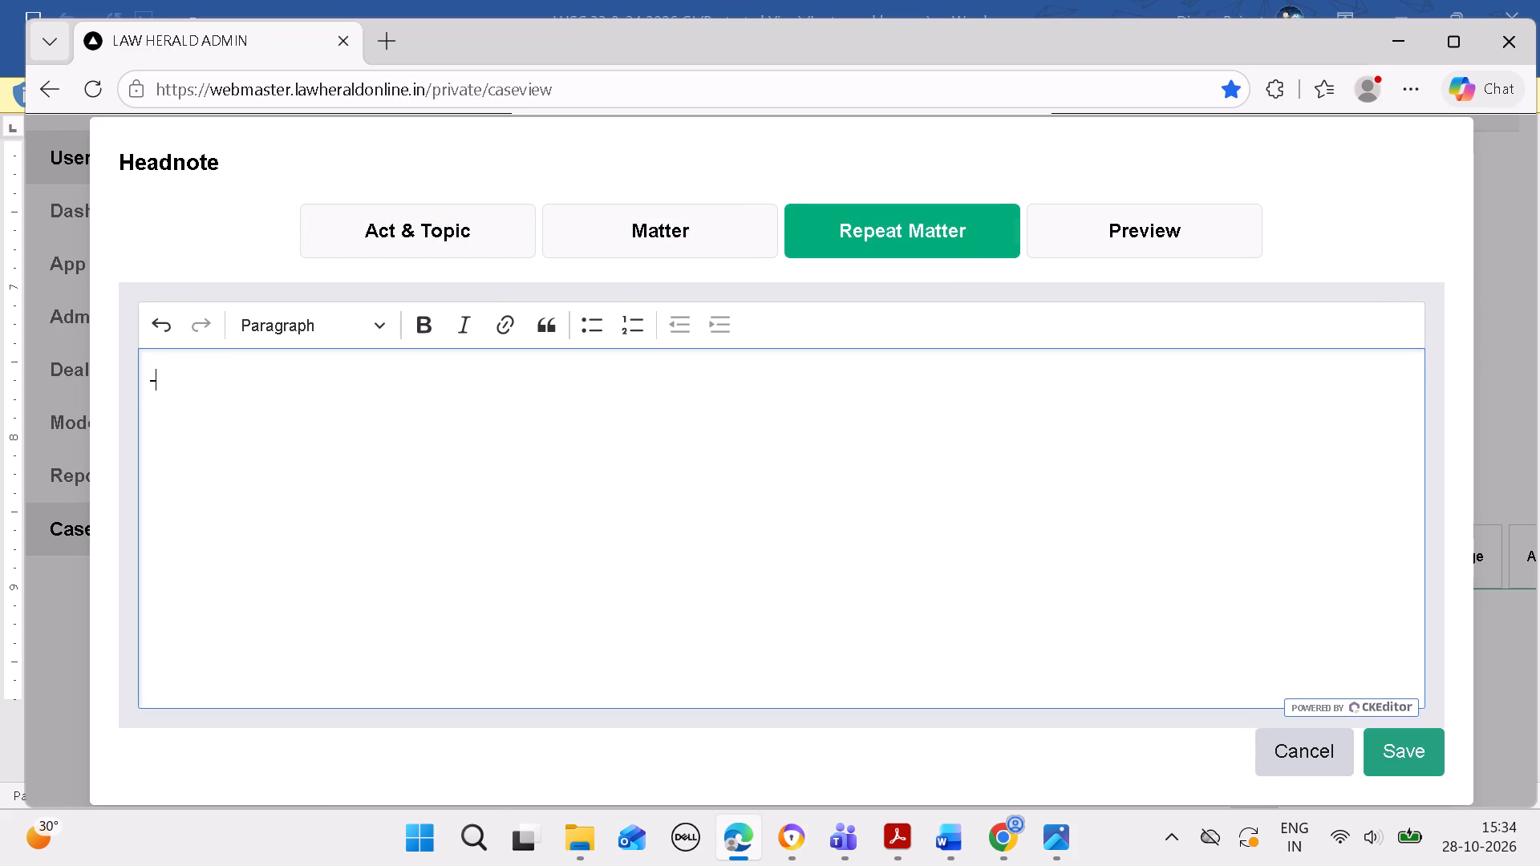
pyautogui.click(1399, 744)
pyautogui.click(1023, 251)
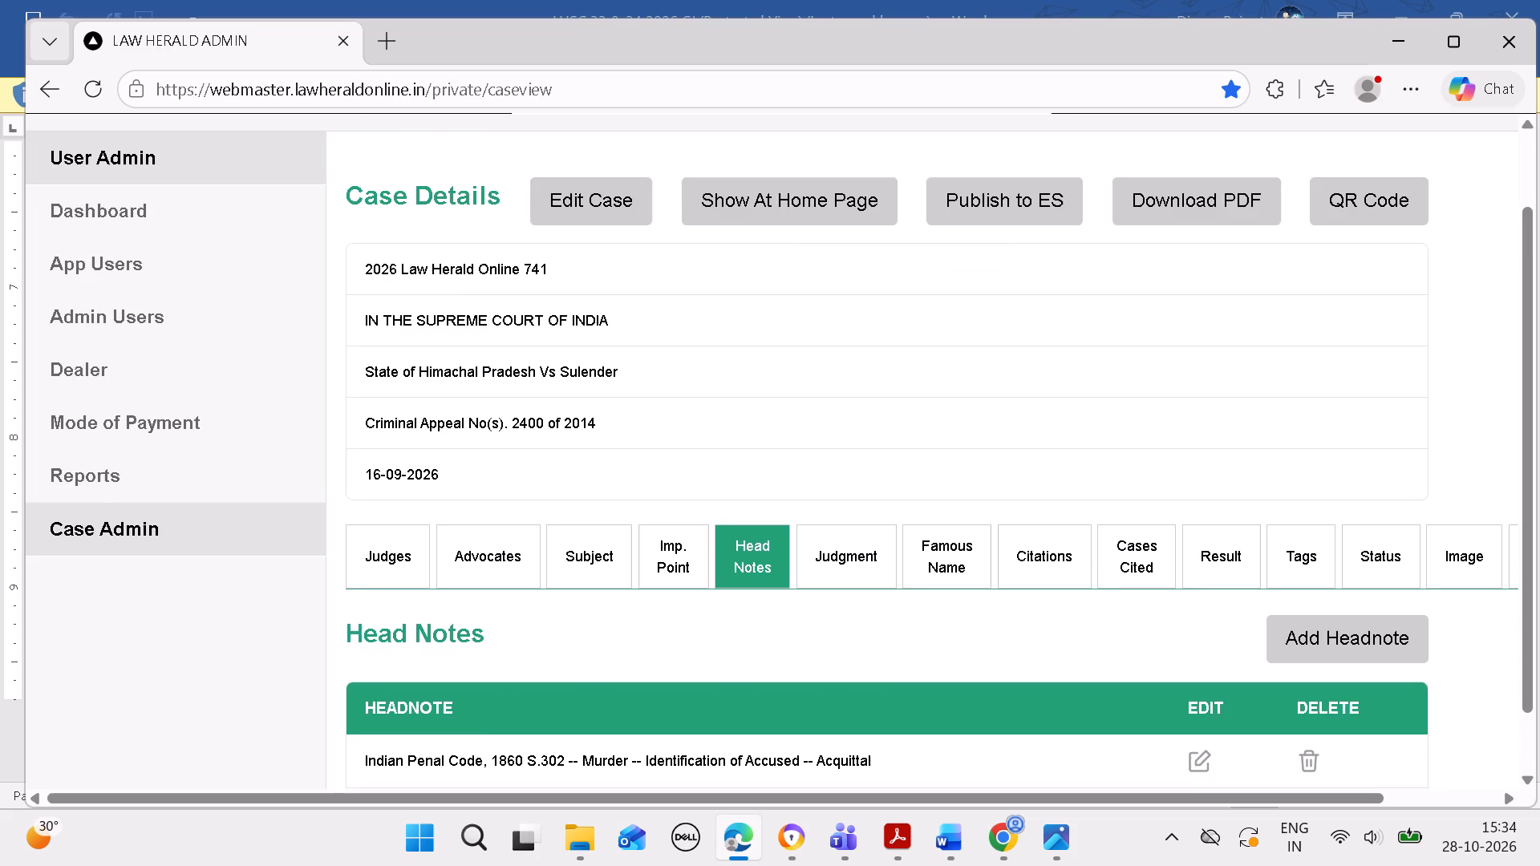
# Add a new headnote and attach the act "Indian Penal Code, 1860", copied from headnote (C) in the Word document.
pyautogui.scroll(-6, 1039, 451)
pyautogui.click(954, 827)
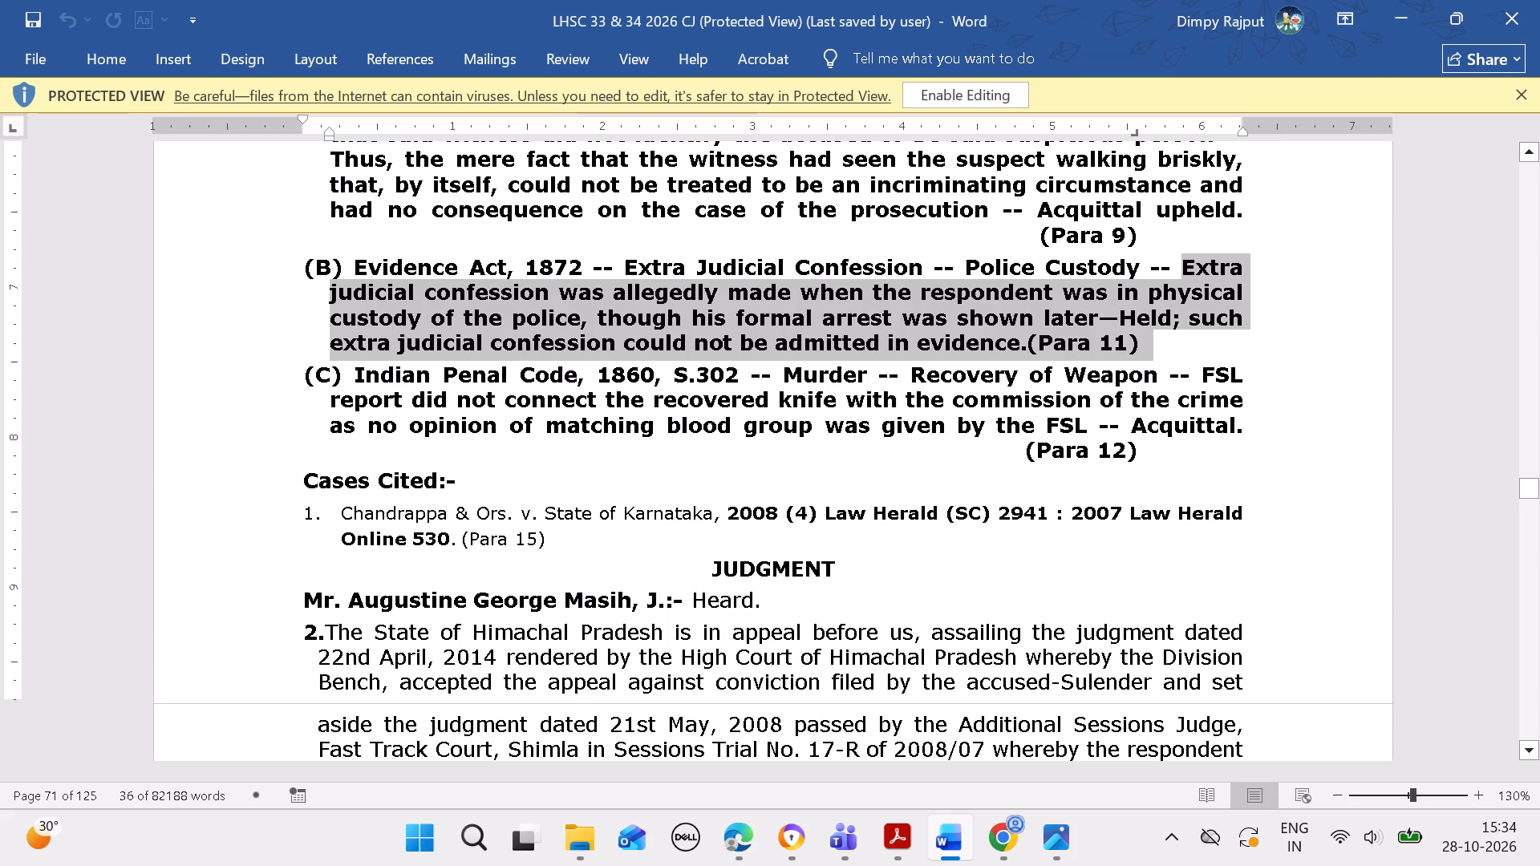
pyautogui.moveTo(356, 371); pyautogui.dragTo(668, 371)
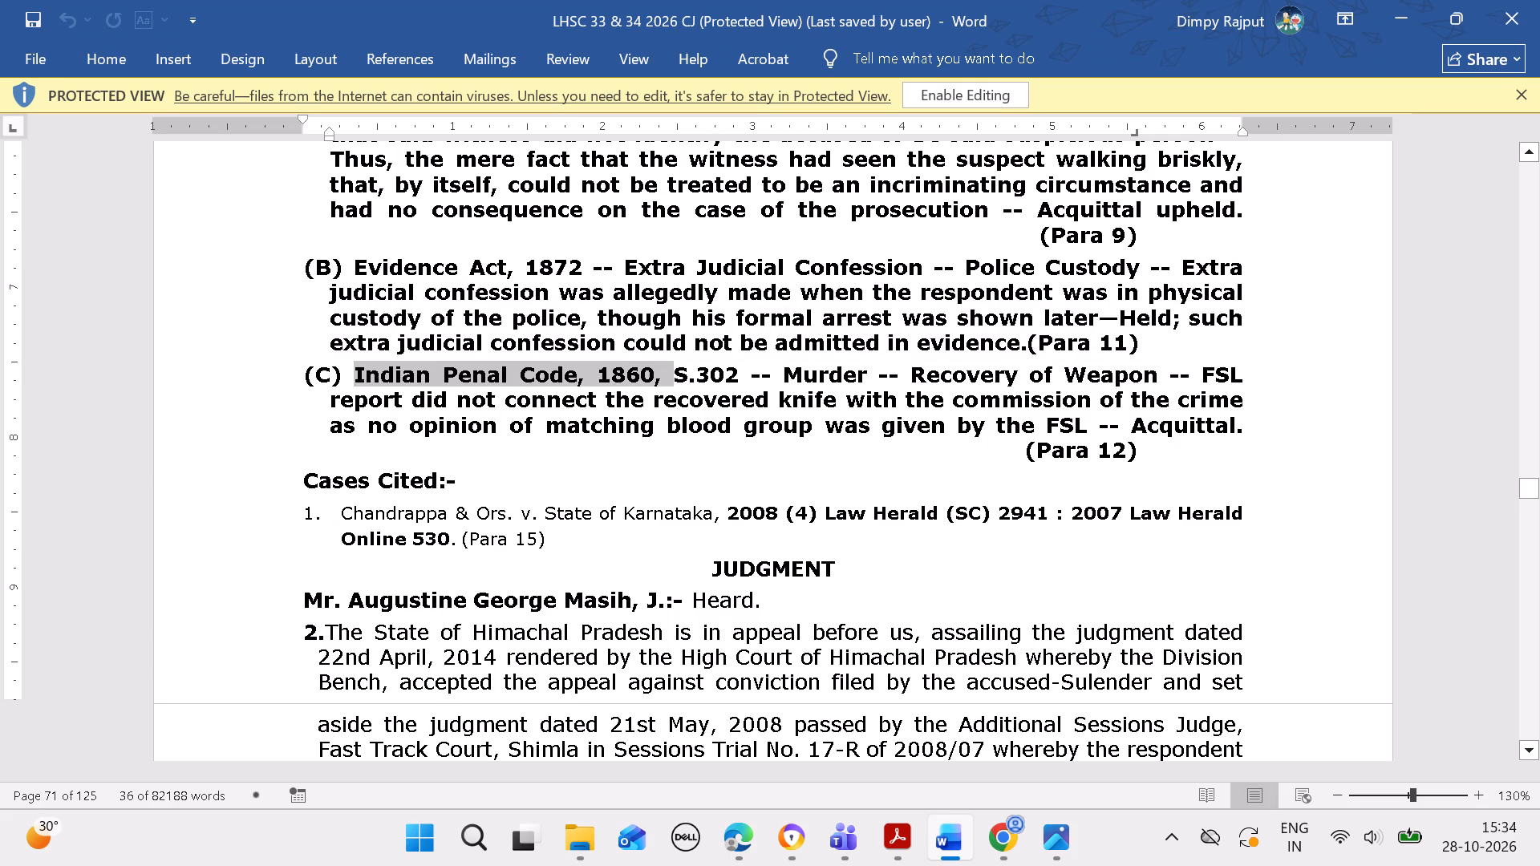
pyautogui.moveTo(668, 371); pyautogui.dragTo(656, 371)
pyautogui.hotkey('ctrl', 'c')
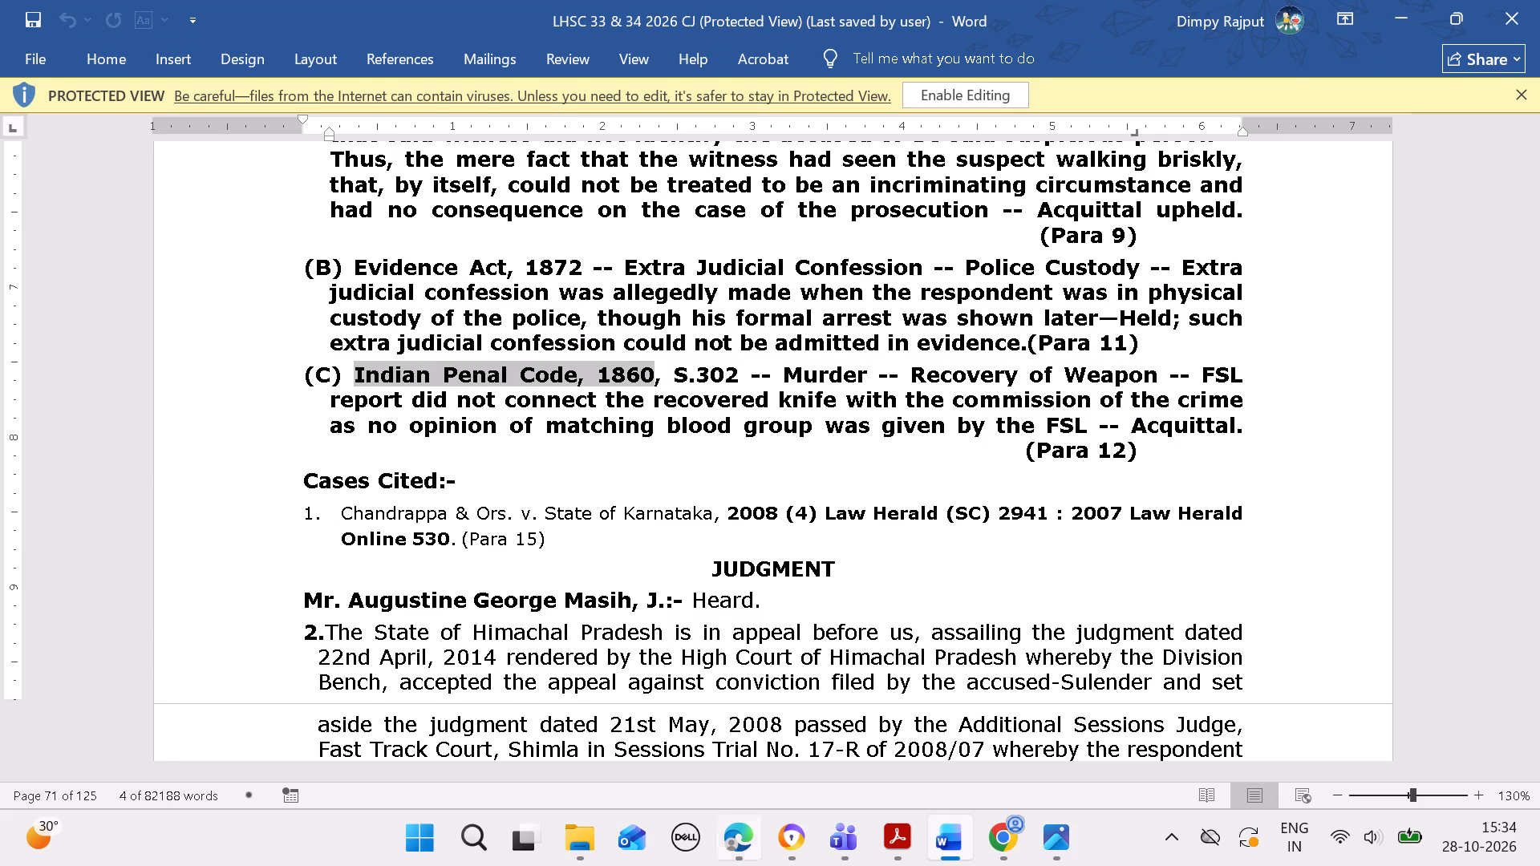
pyautogui.click(718, 856)
pyautogui.click(1280, 575)
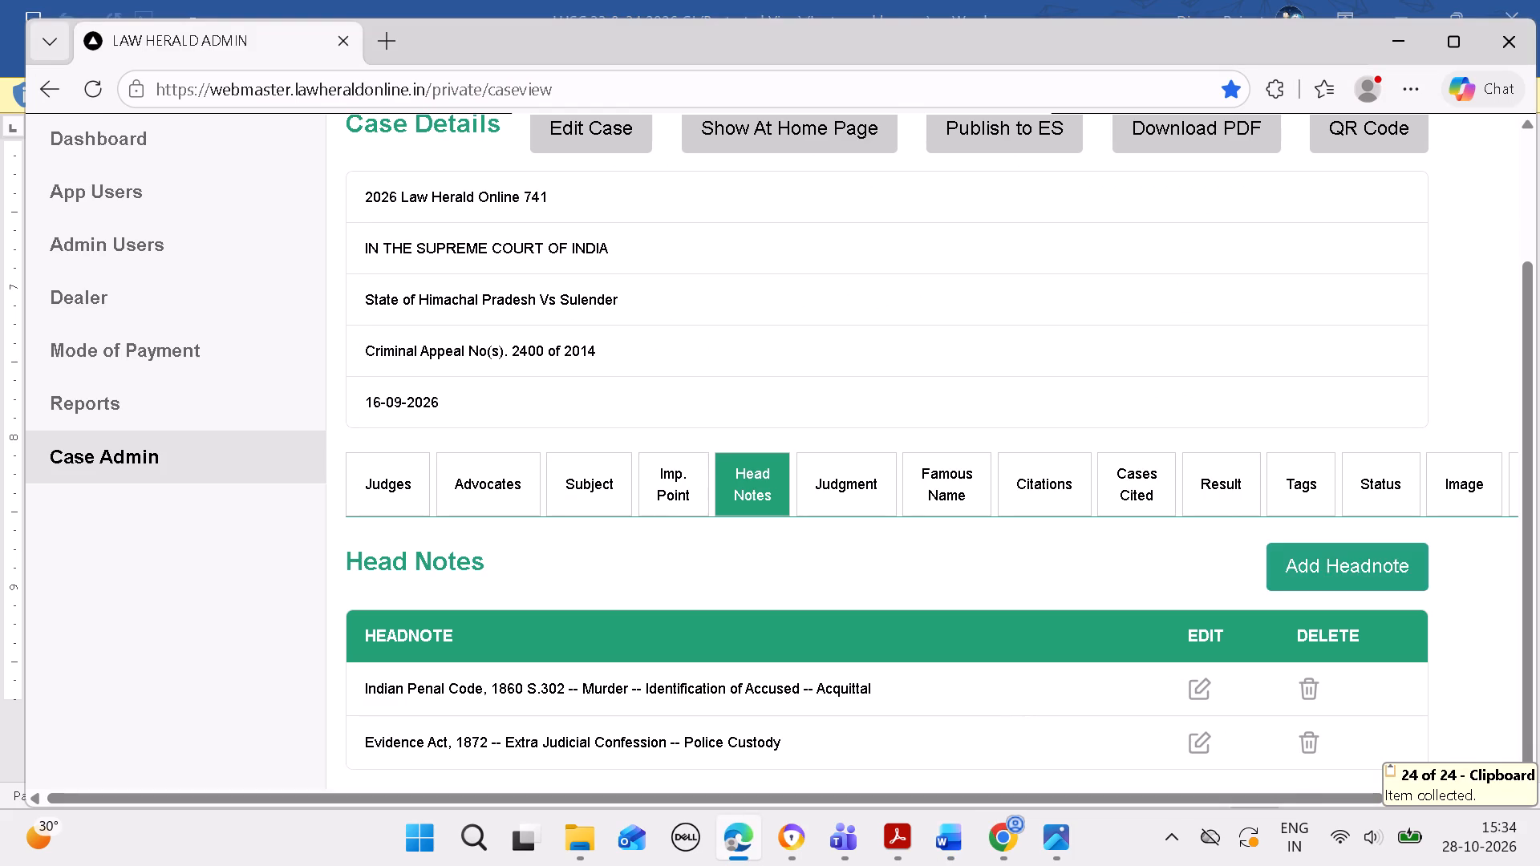
pyautogui.click(419, 282)
pyautogui.hotkey('ctrl', 'v')
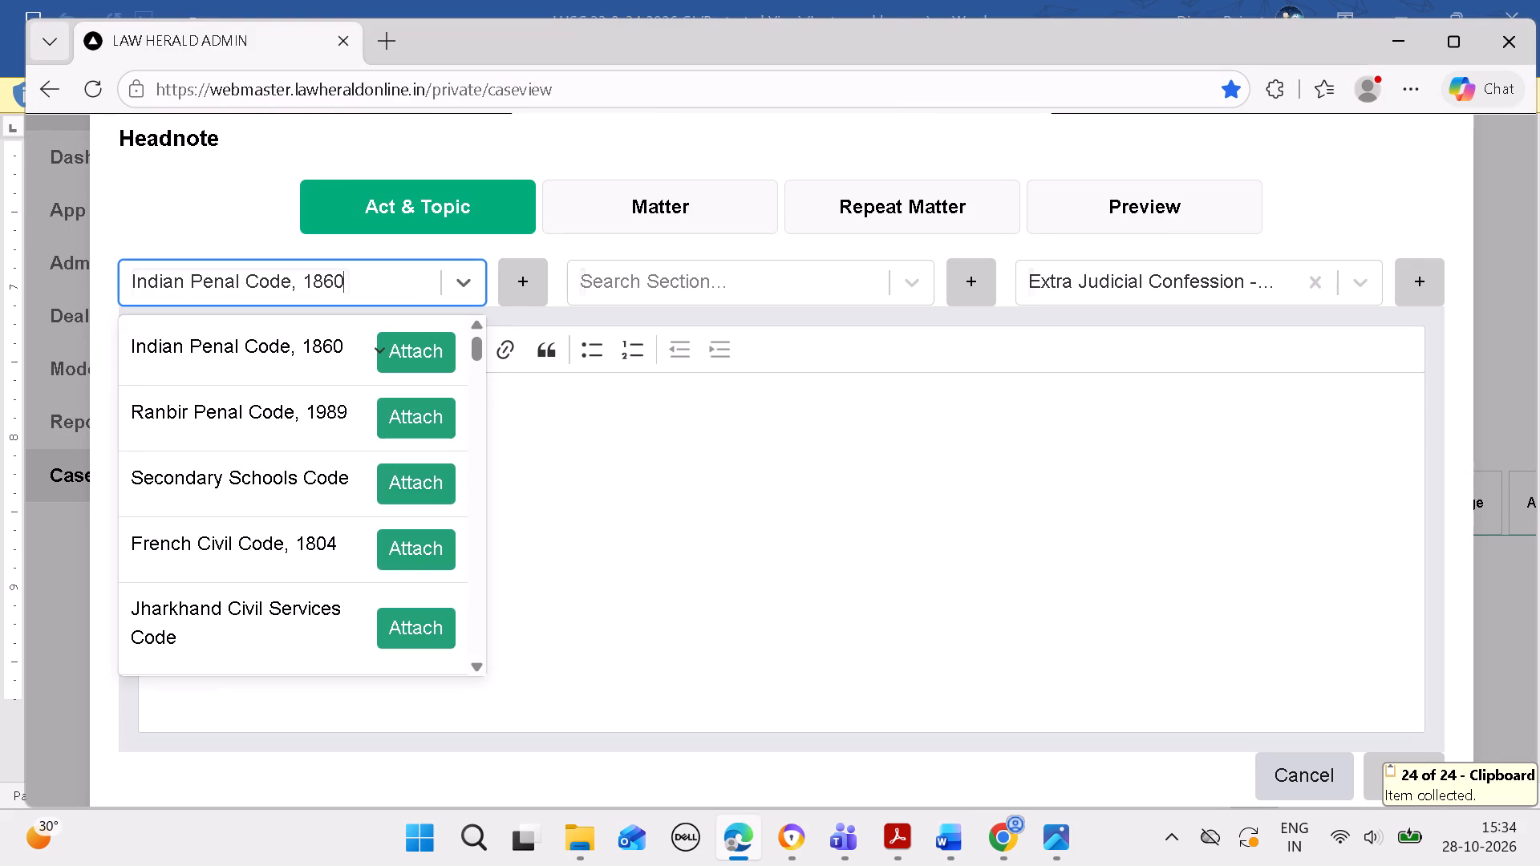
pyautogui.click(438, 344)
pyautogui.click(818, 455)
pyautogui.press('space')
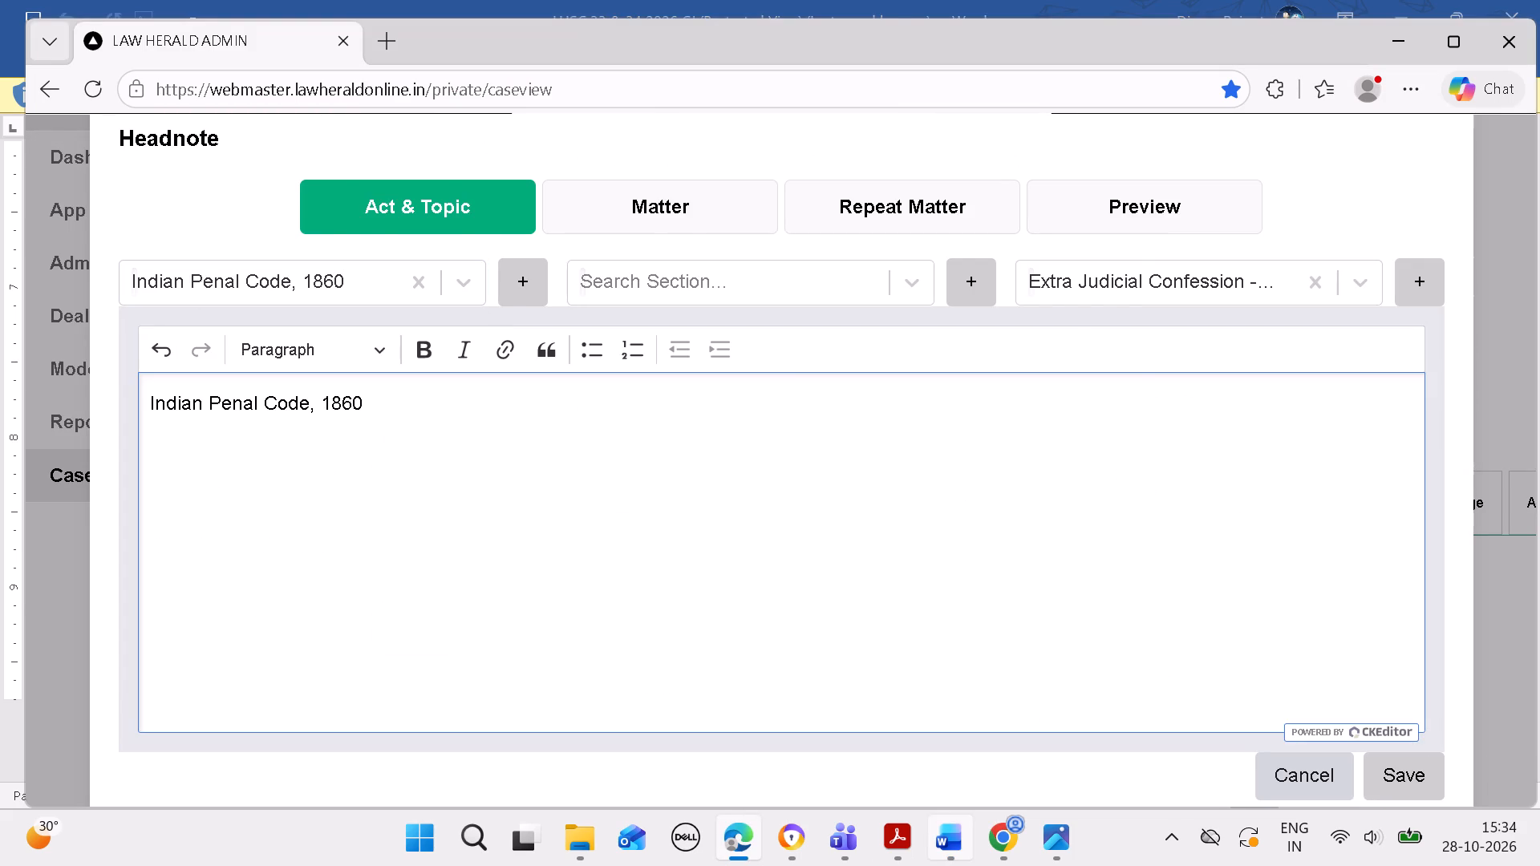
# Copy "S.302" from headnote (C) in Word and attach it as the new headnote's section.
pyautogui.click(966, 849)
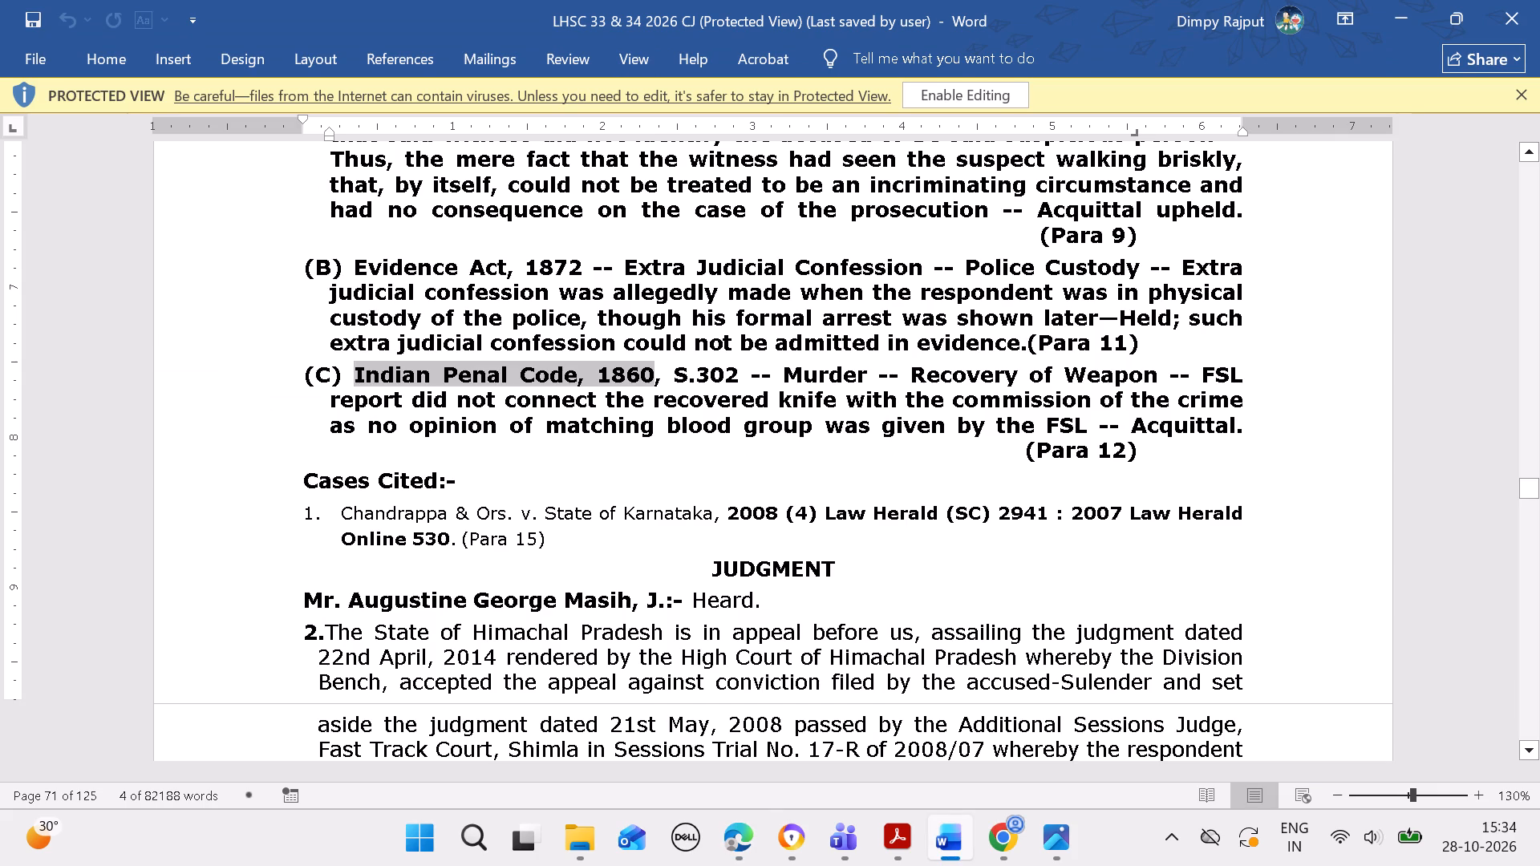
pyautogui.moveTo(675, 374); pyautogui.dragTo(702, 371)
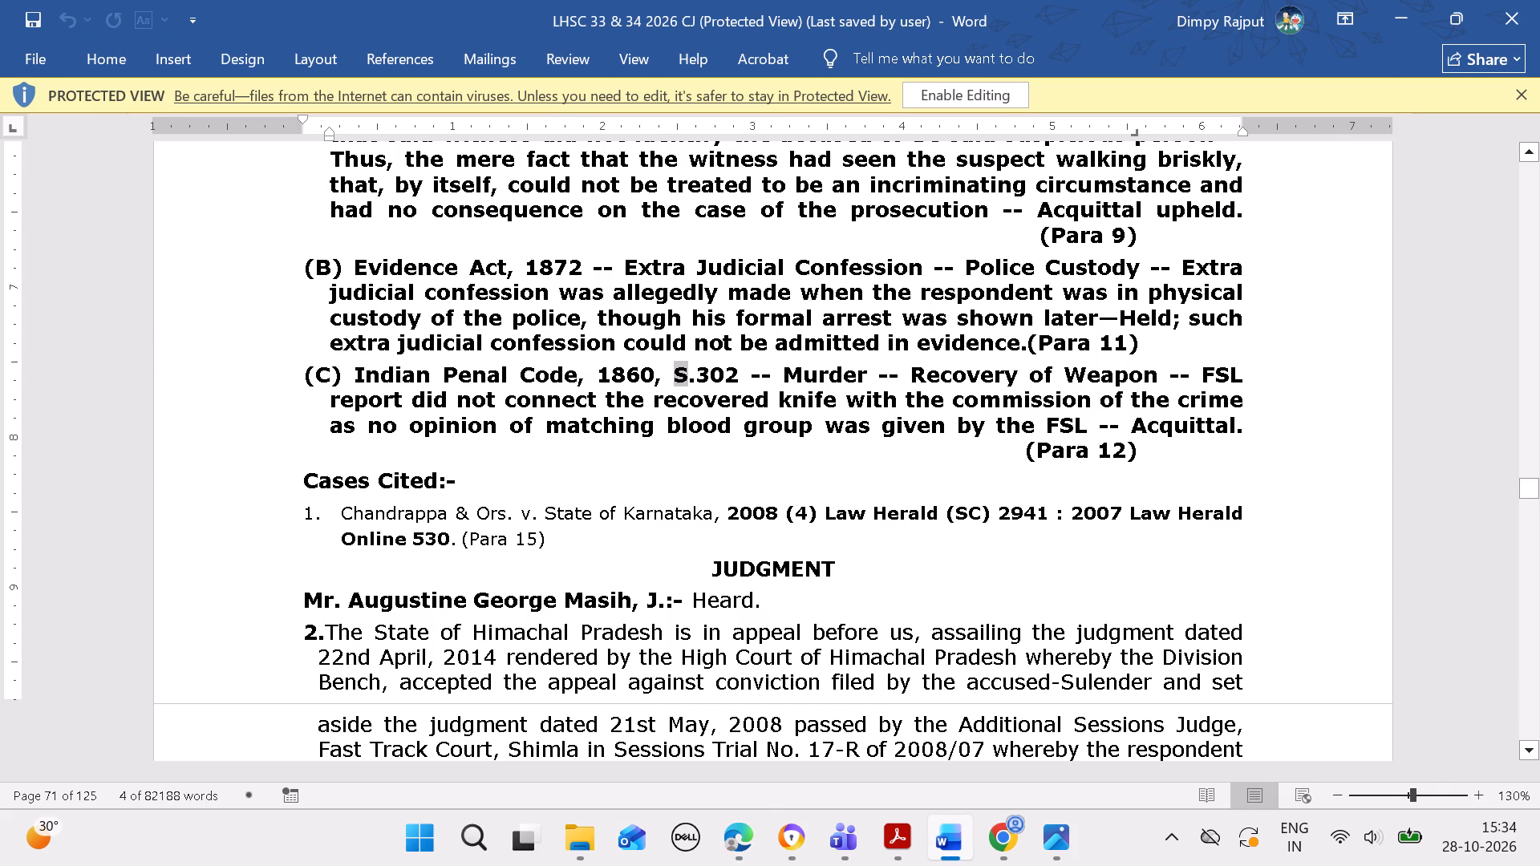
pyautogui.moveTo(702, 371); pyautogui.dragTo(738, 376)
pyautogui.hotkey('ctrl', 'c')
pyautogui.click(749, 828)
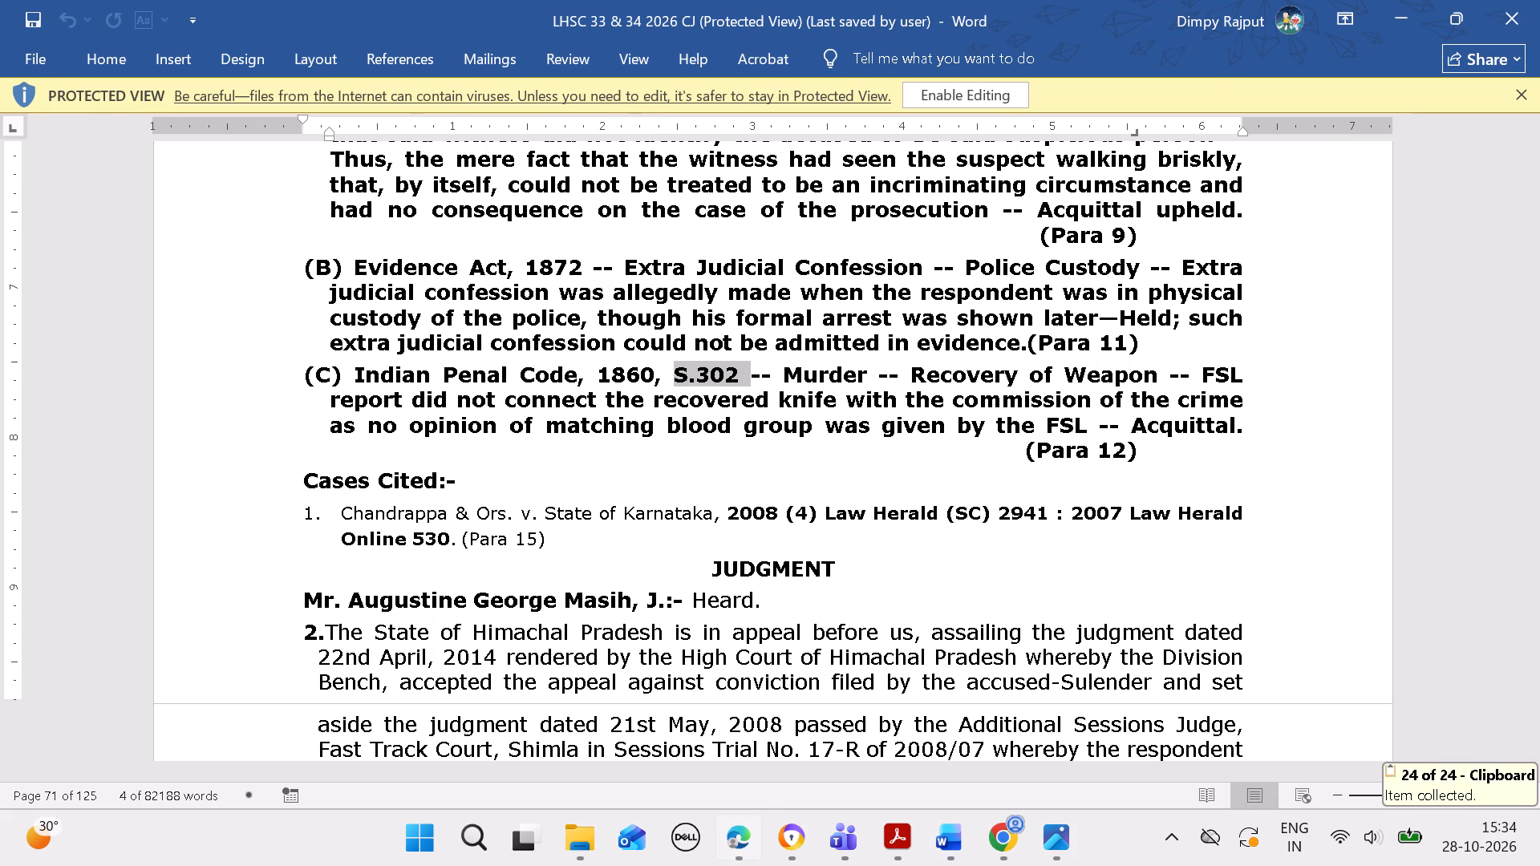
pyautogui.click(727, 262)
pyautogui.hotkey('ctrl', 'v')
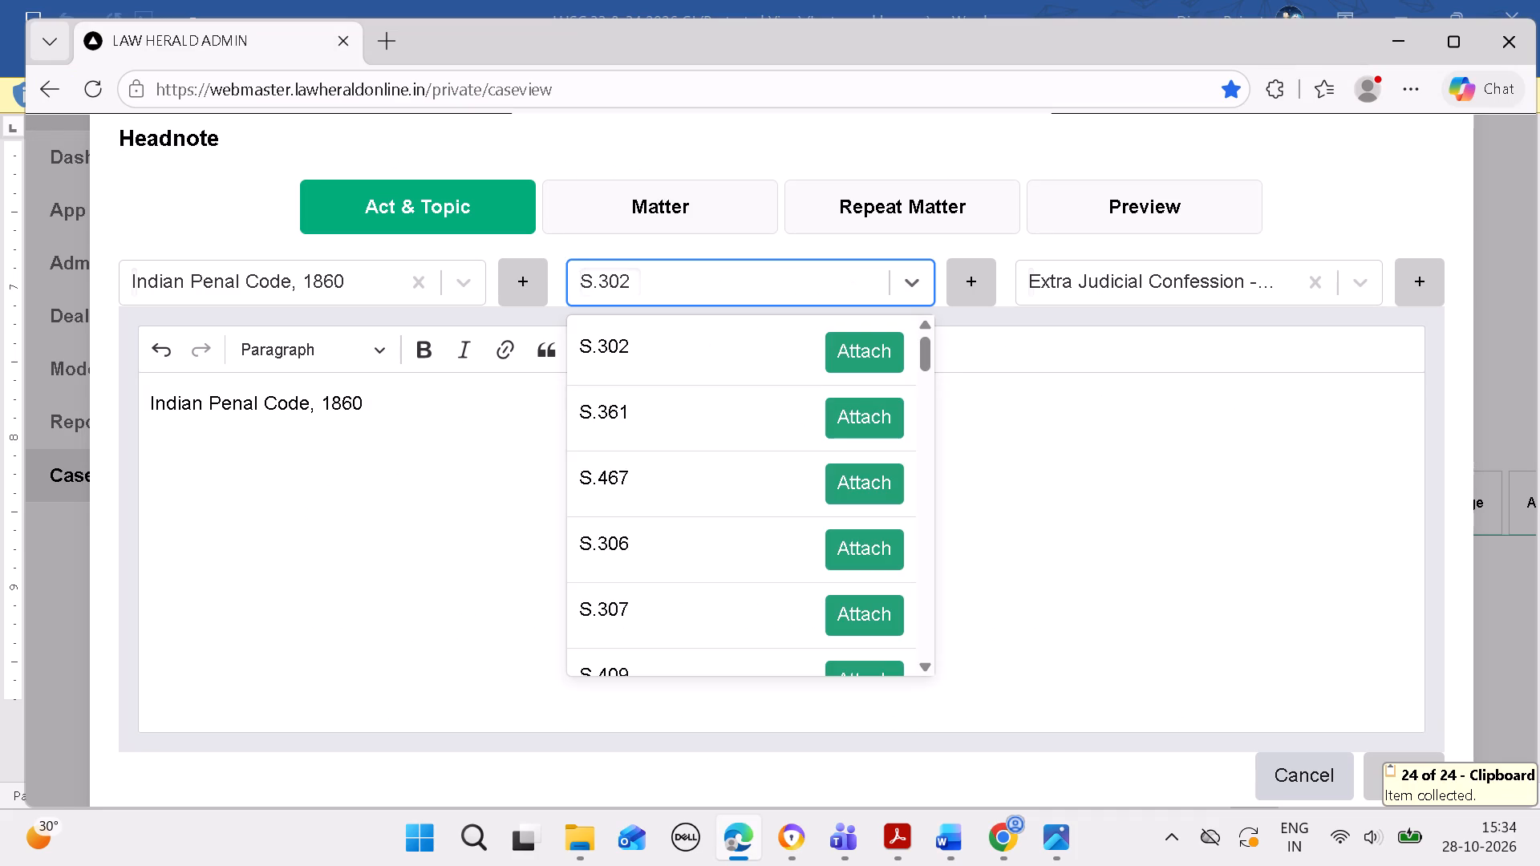
pyautogui.click(887, 355)
pyautogui.moveTo(911, 389); pyautogui.dragTo(1350, 654)
pyautogui.press('space')
pyautogui.click(1144, 512)
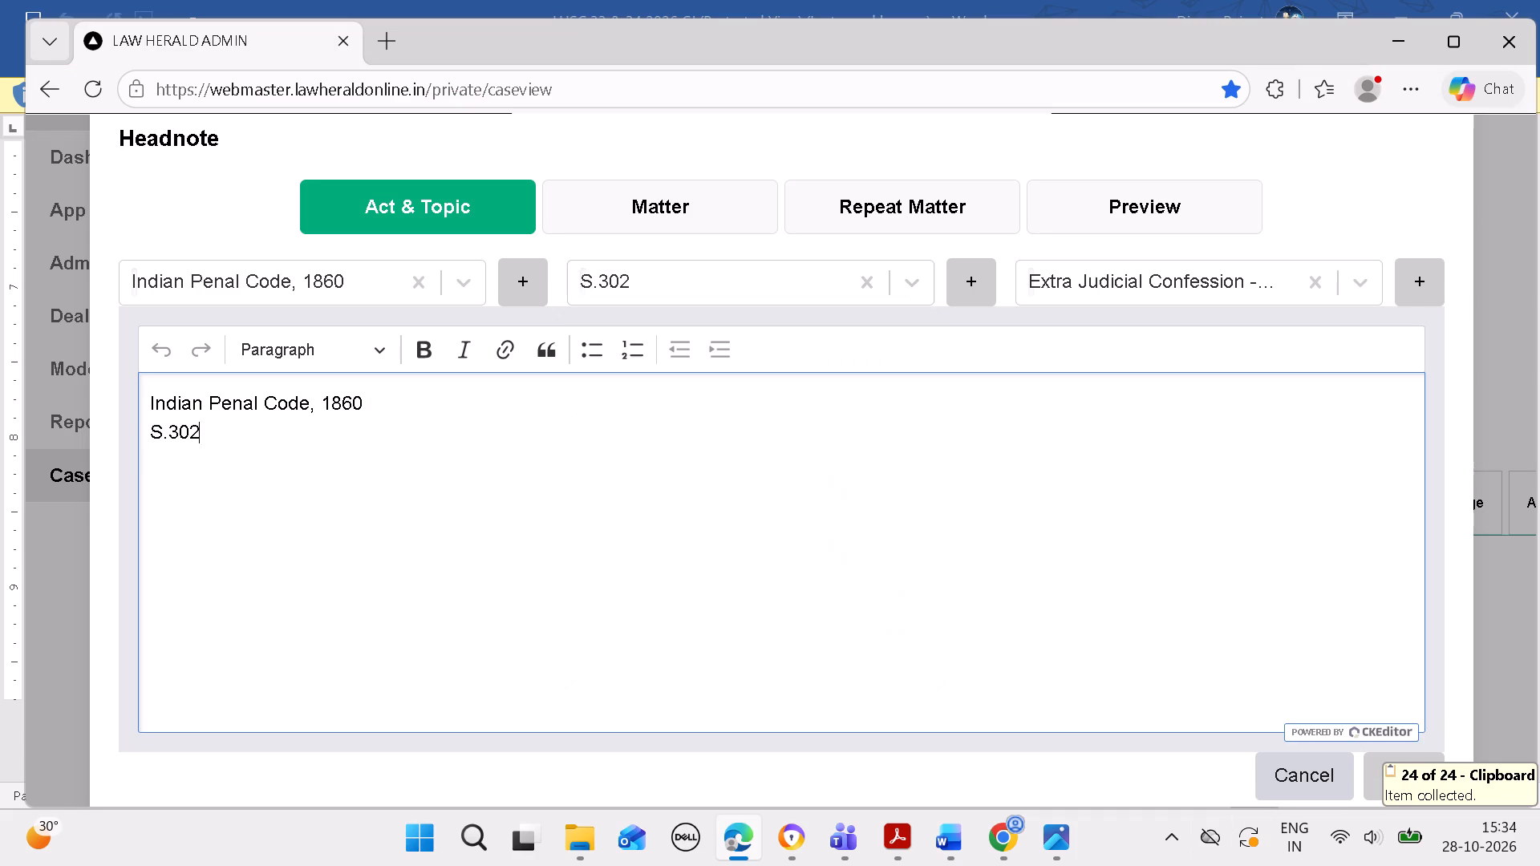
pyautogui.press('space')
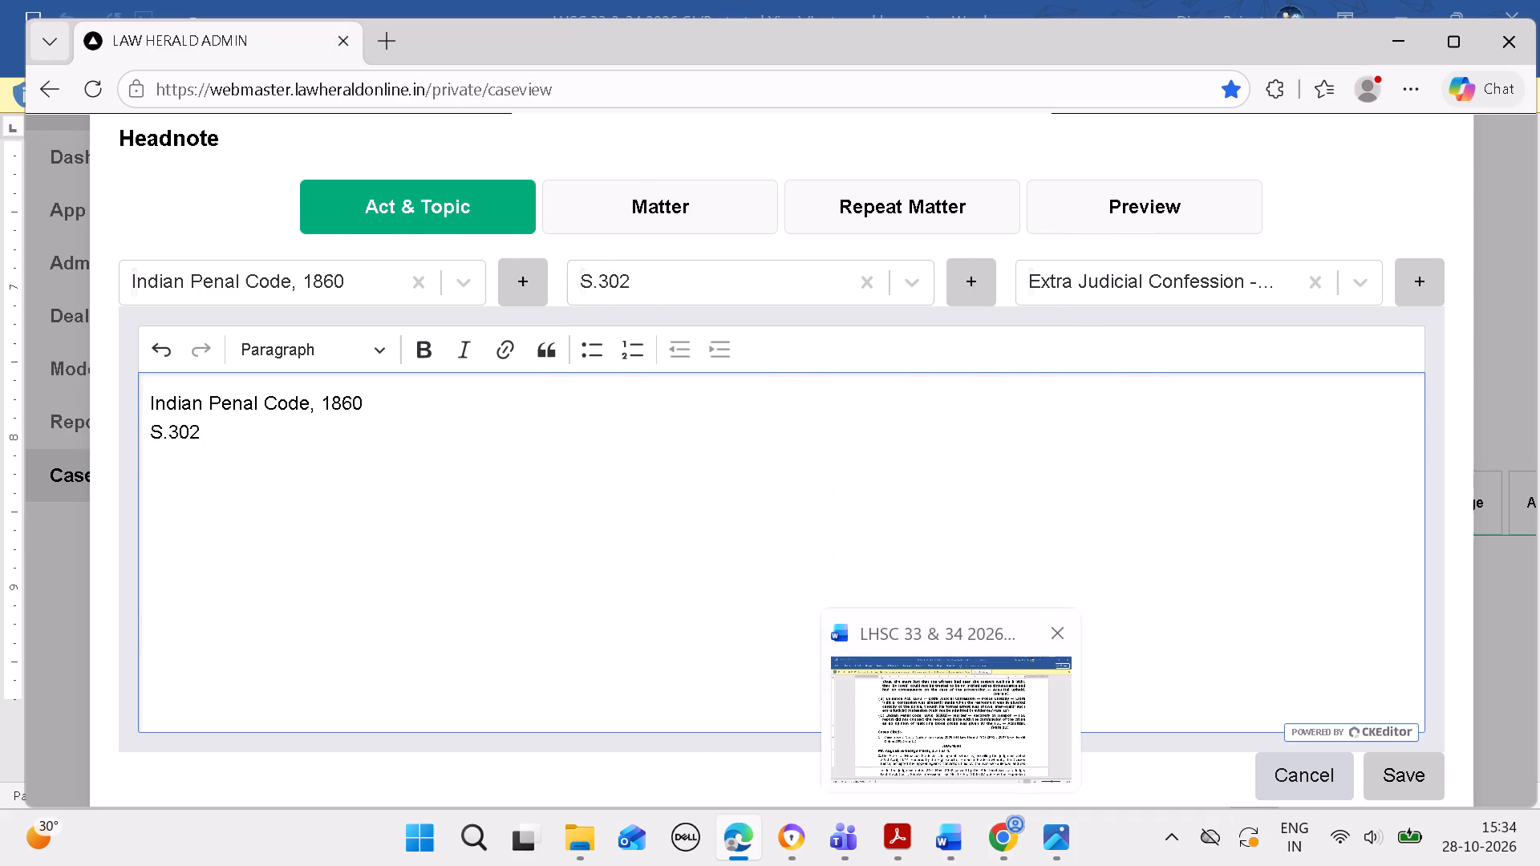
# Copy "Murder -- Recovery of Weapon" from headnote (C) in Word and attach it as the headnote's topic.
pyautogui.click(974, 666)
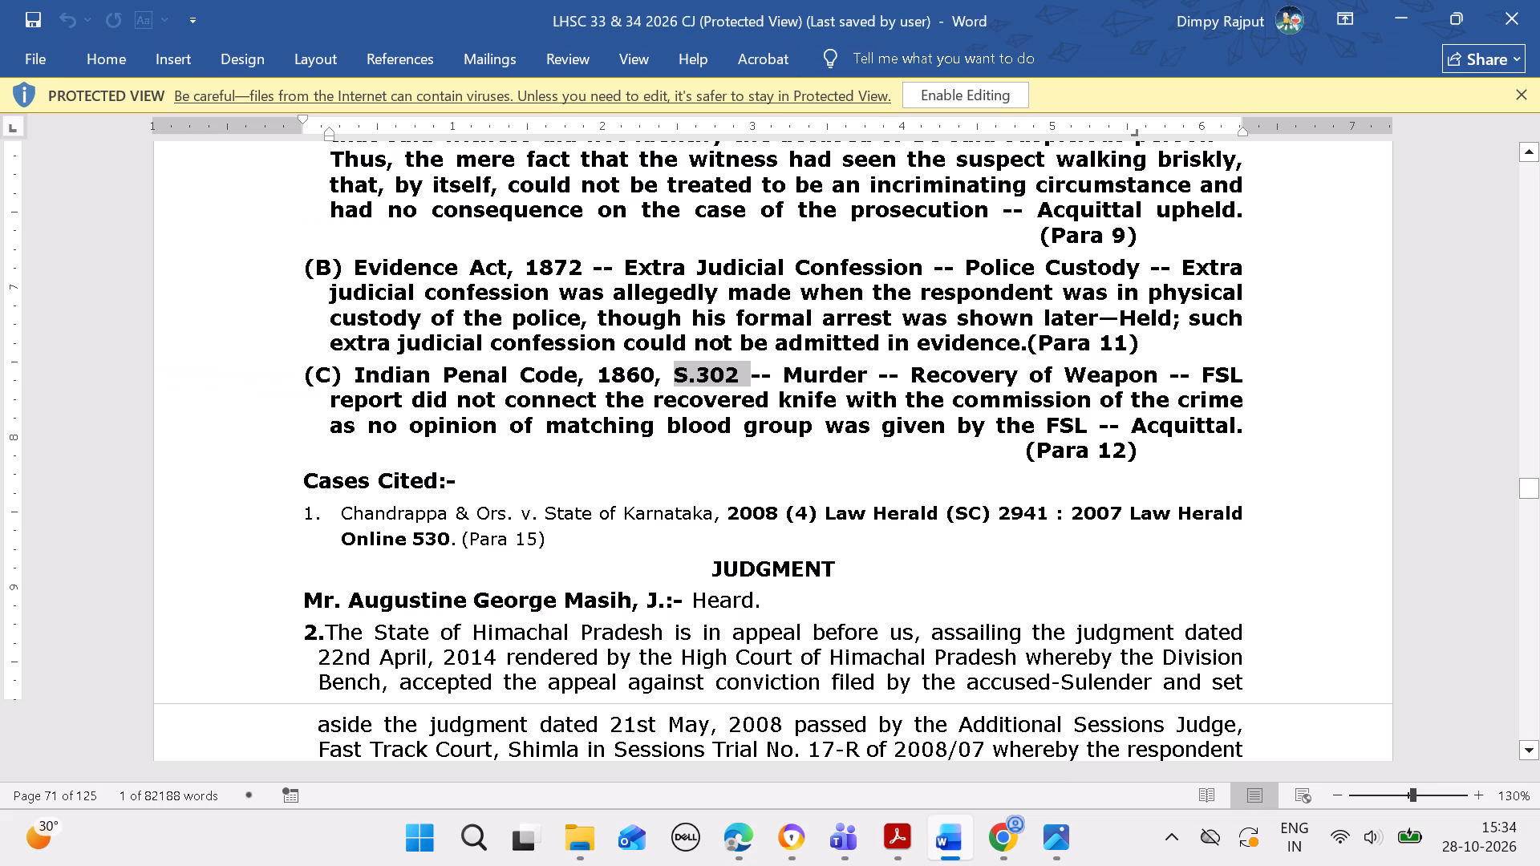
pyautogui.moveTo(787, 373); pyautogui.dragTo(798, 371)
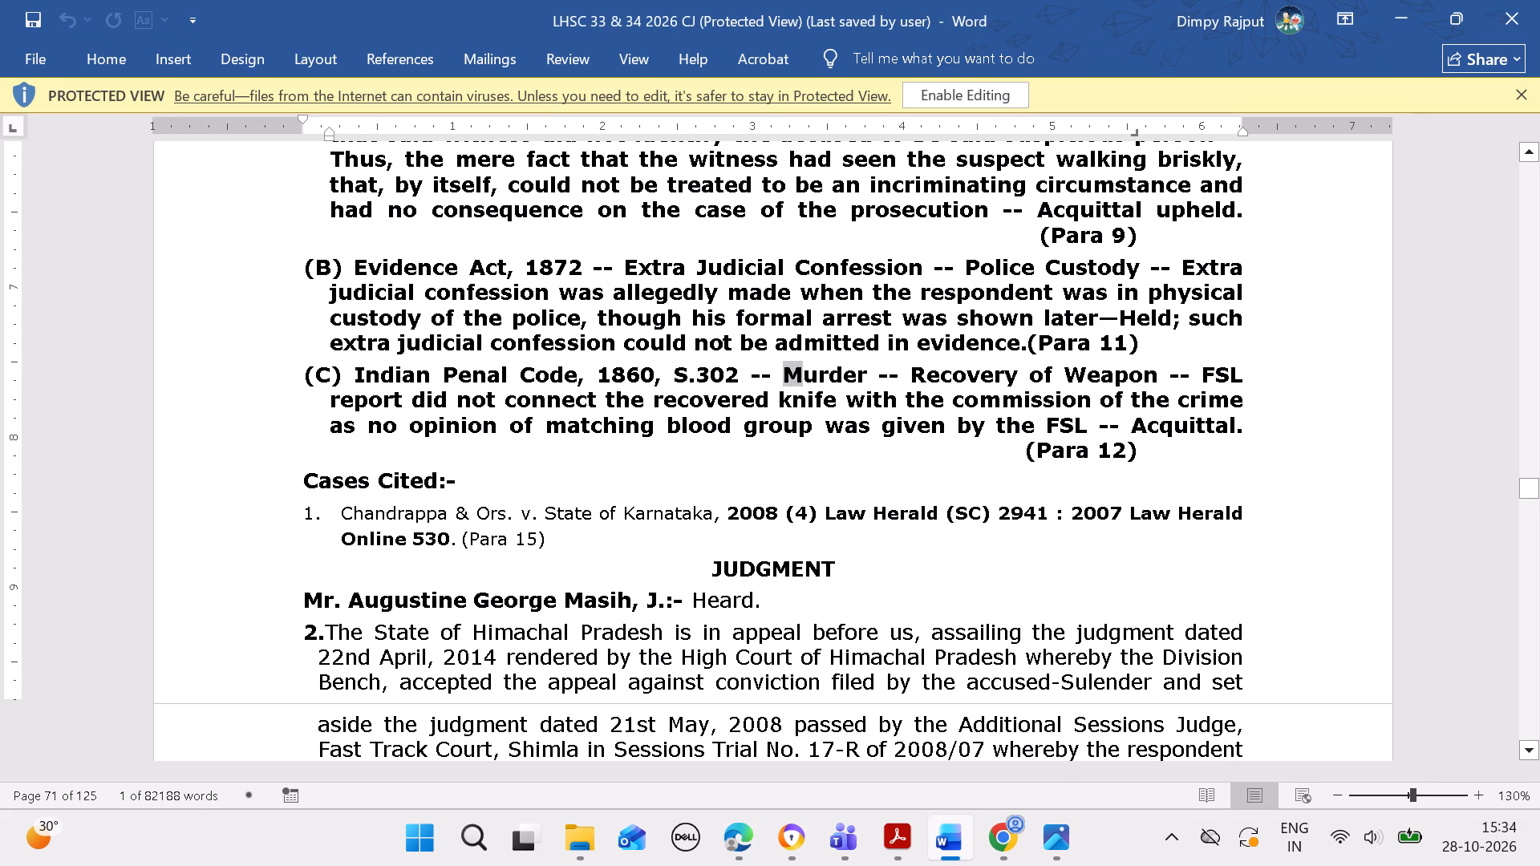
pyautogui.moveTo(798, 371); pyautogui.dragTo(1157, 378)
pyautogui.hotkey('ctrl', 'c')
pyautogui.hotkey('ctrl', 'c')
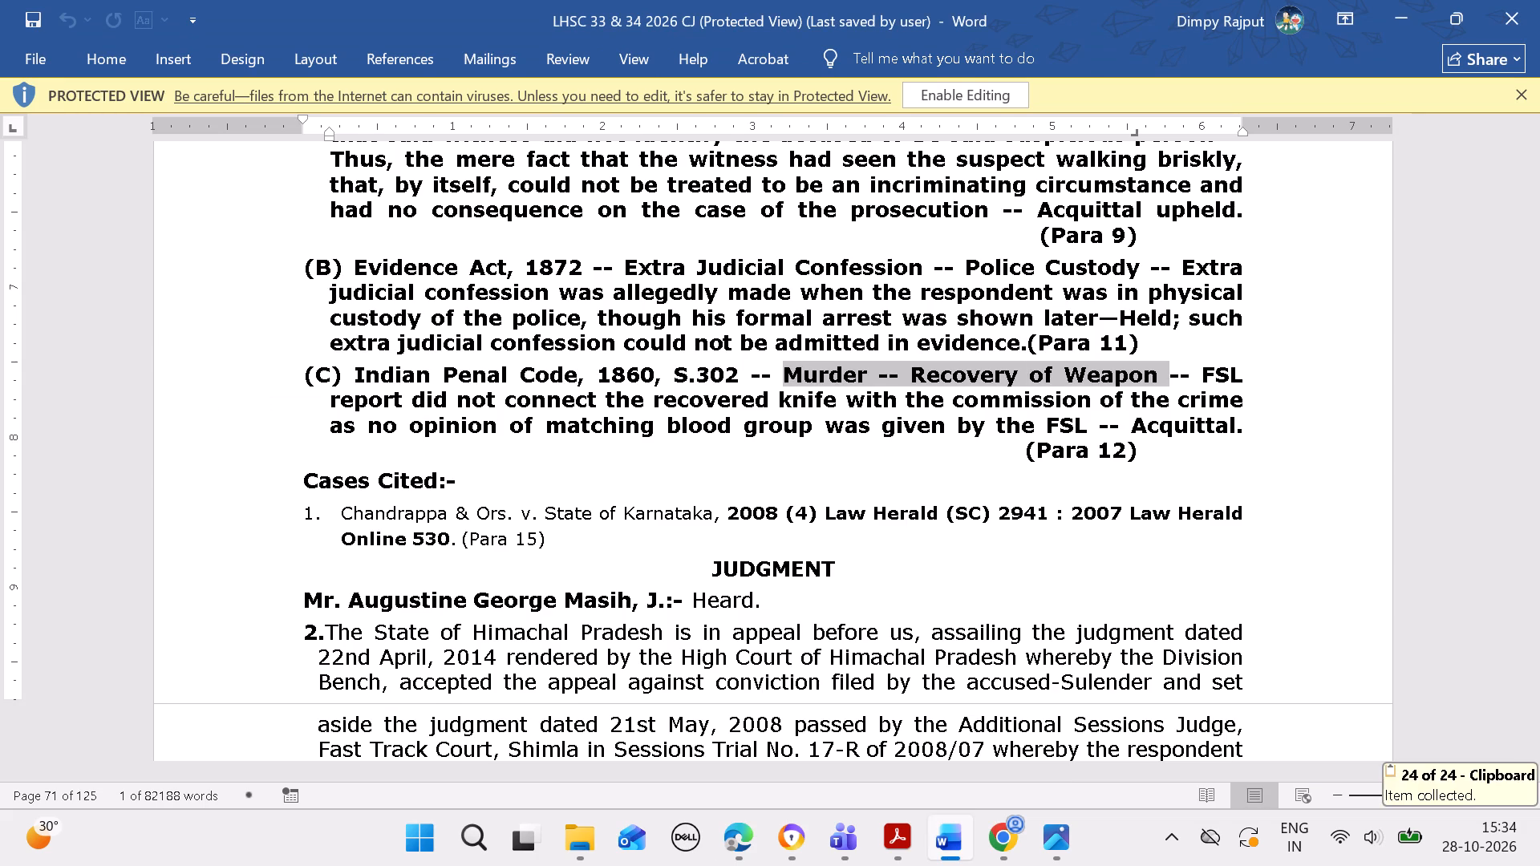
pyautogui.click(740, 850)
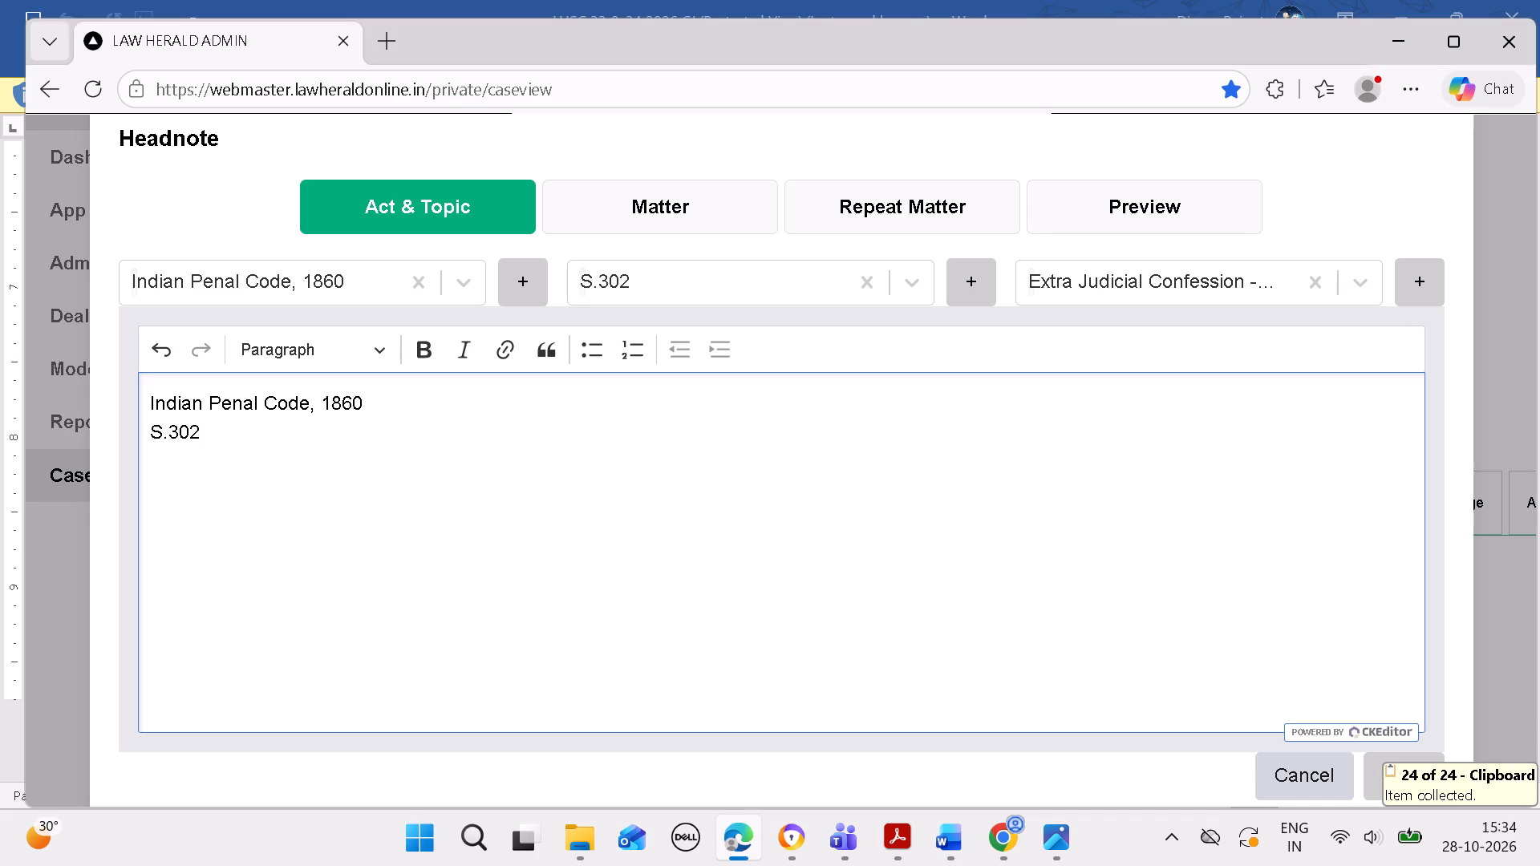
pyautogui.click(1161, 292)
pyautogui.hotkey('ctrl', 'v')
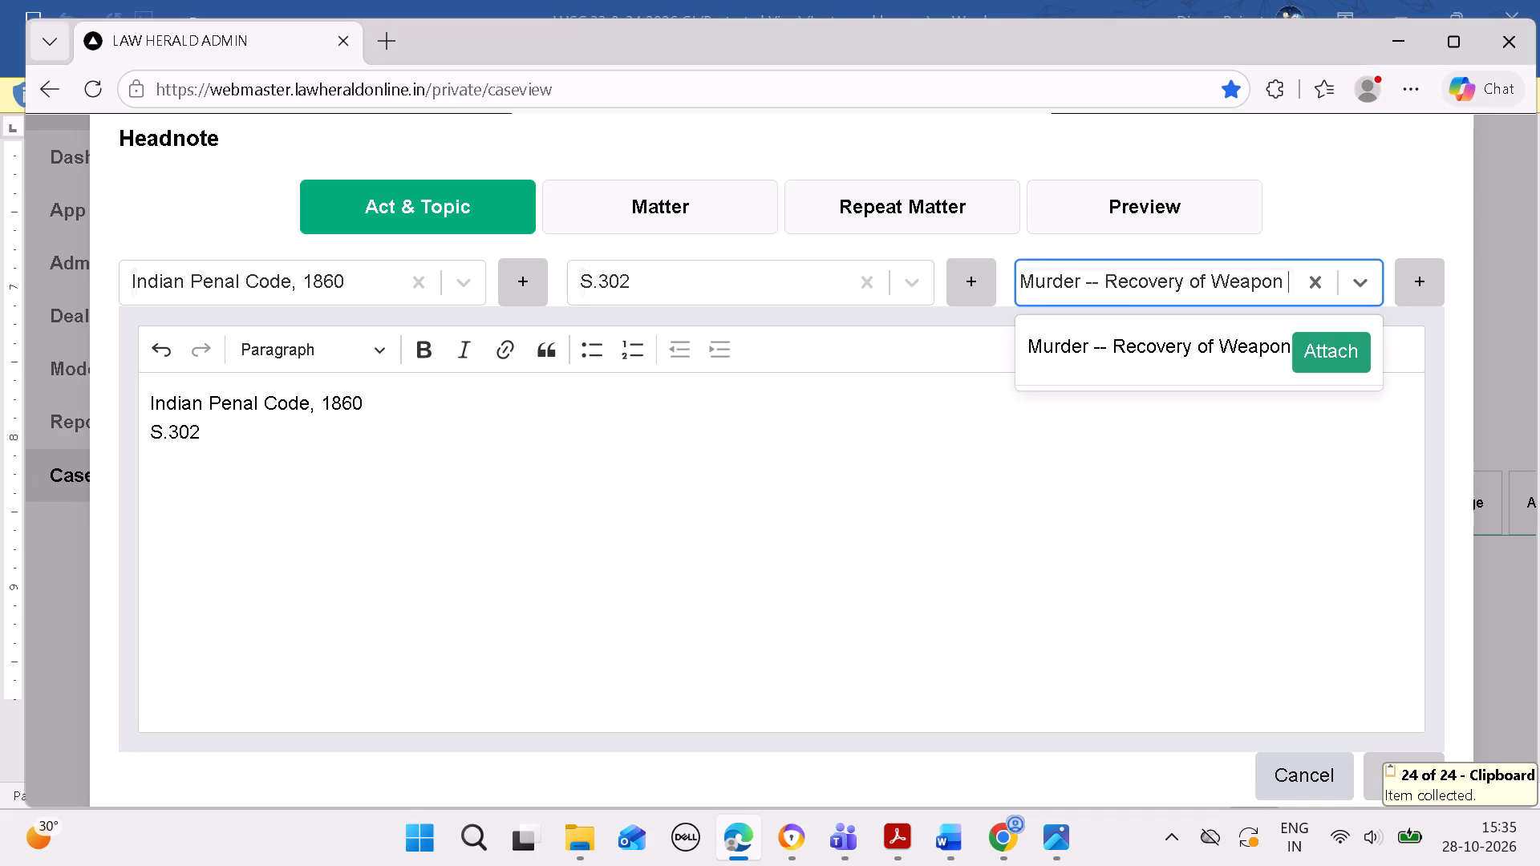
pyautogui.click(1318, 367)
pyautogui.click(938, 597)
pyautogui.press('space')
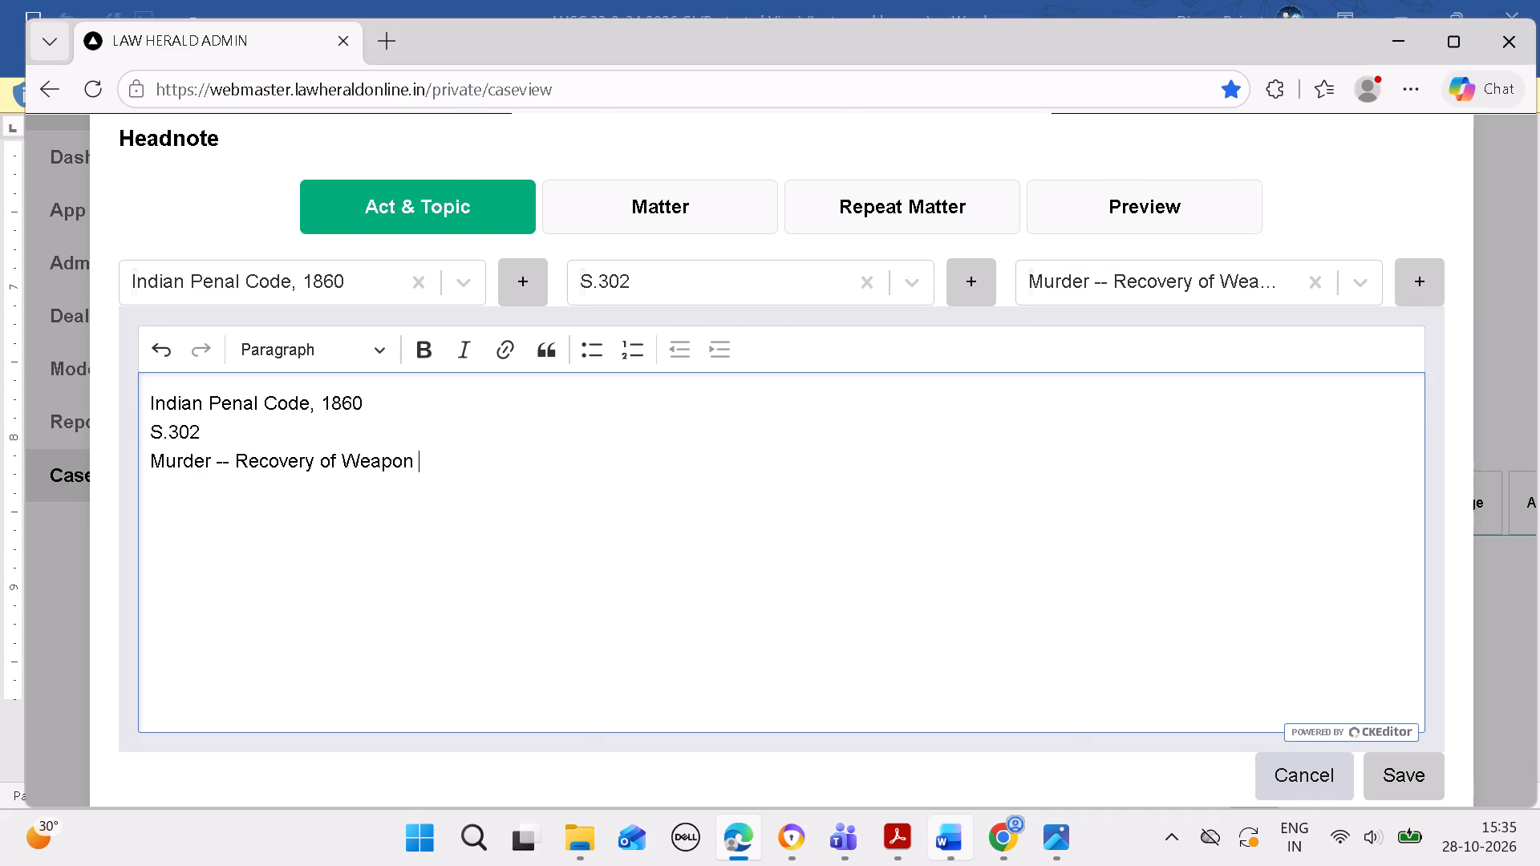
# Copy headnote (C)'s text from "FSL report" through "(Para 12)" in Word, paste it into the headnote's Matter and remove its bold formatting.
pyautogui.click(950, 850)
pyautogui.moveTo(1200, 366); pyautogui.dragTo(1204, 366)
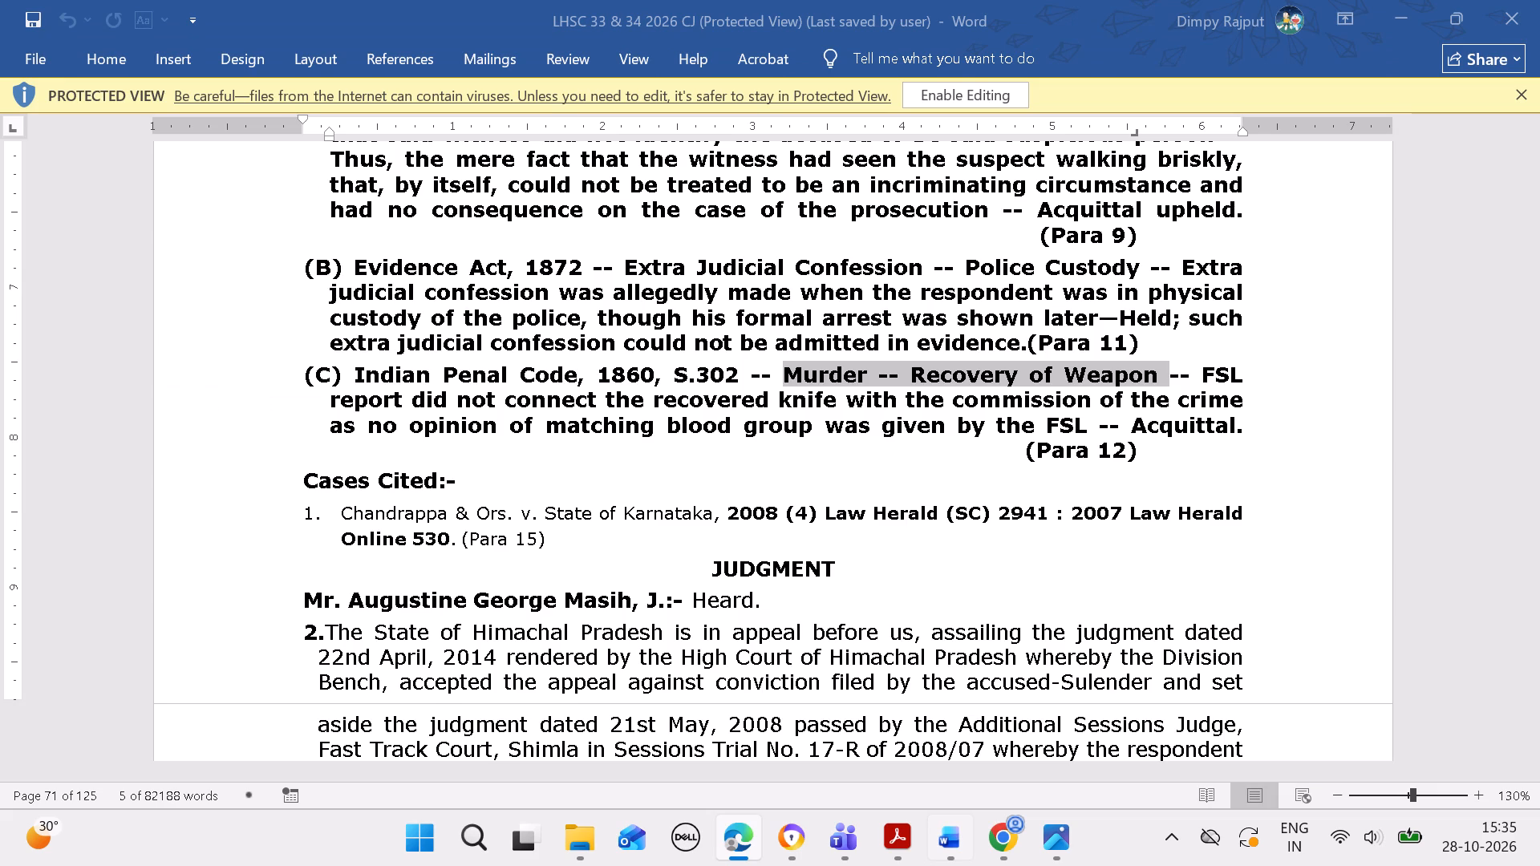
pyautogui.moveTo(1204, 366); pyautogui.dragTo(1230, 456)
pyautogui.hotkey('ctrl', 'v')
pyautogui.hotkey('ctrl', 'c')
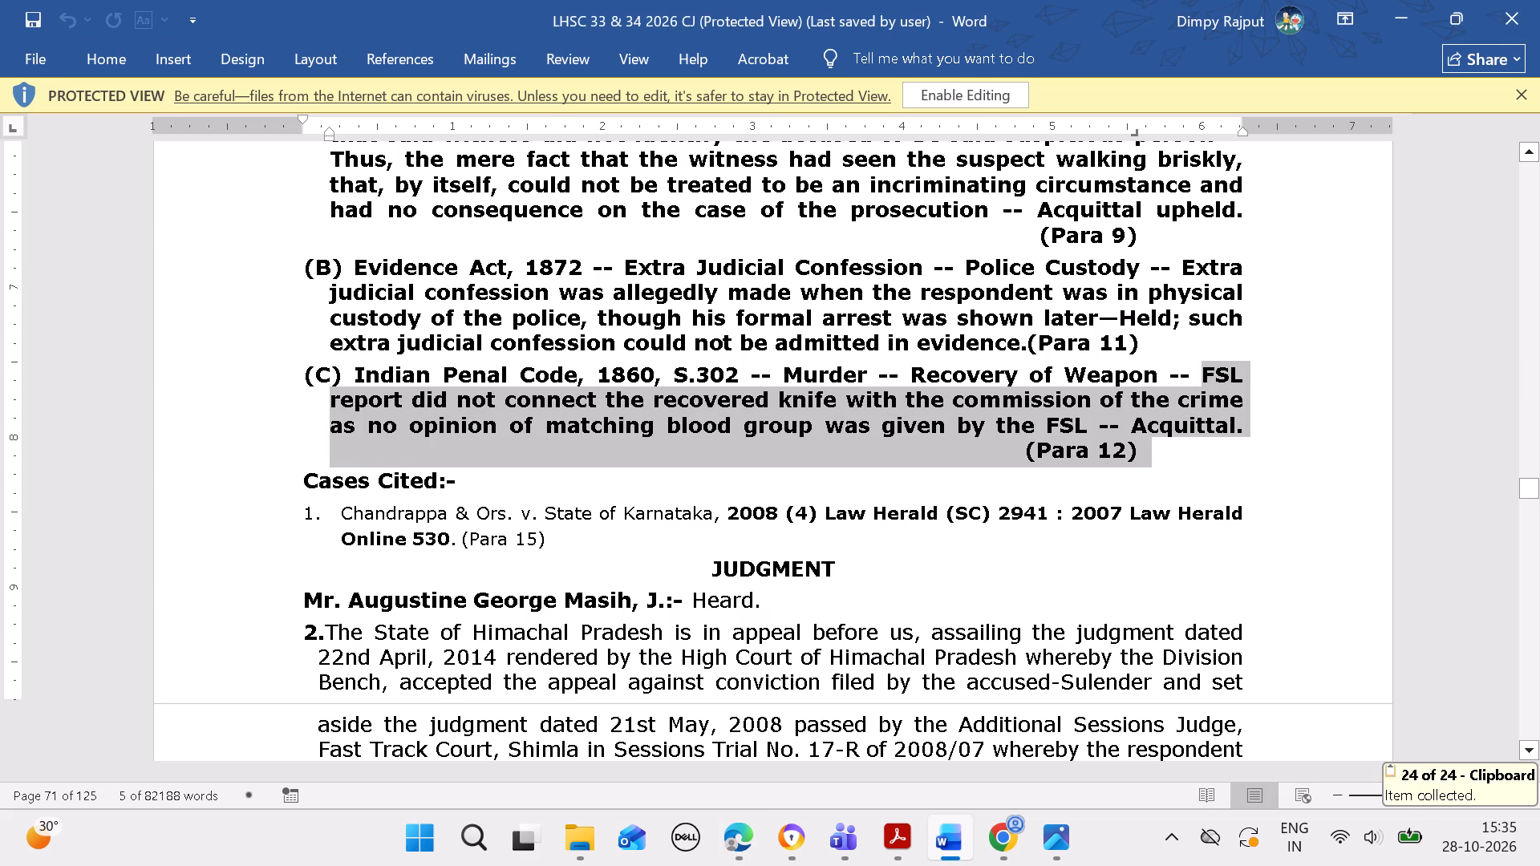
pyautogui.click(717, 850)
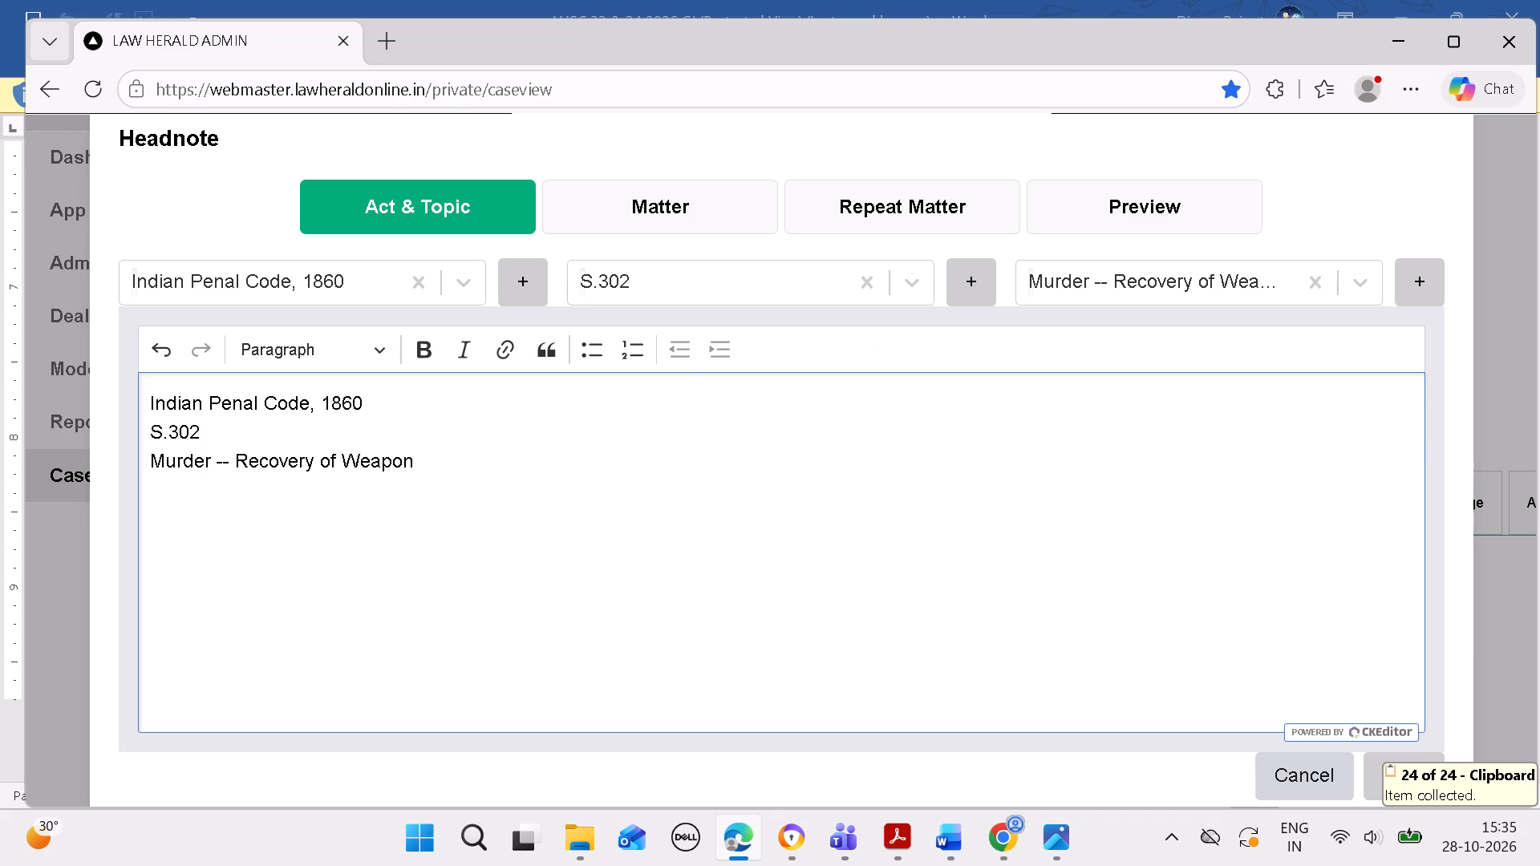
pyautogui.click(683, 204)
pyautogui.click(670, 399)
pyautogui.hotkey('ctrl', 'v')
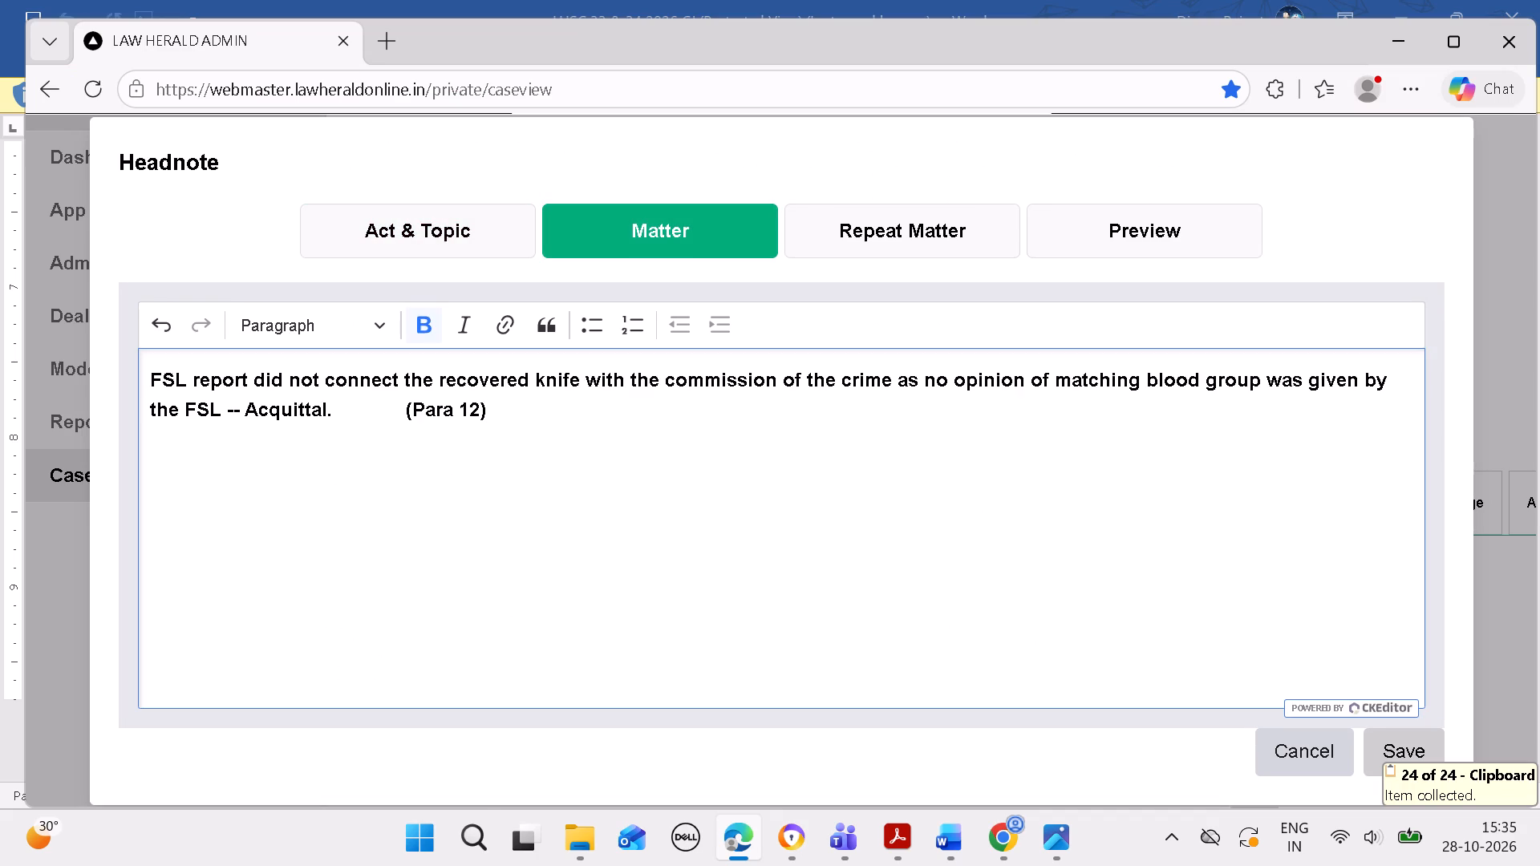
pyautogui.hotkey('ctrl', 'a')
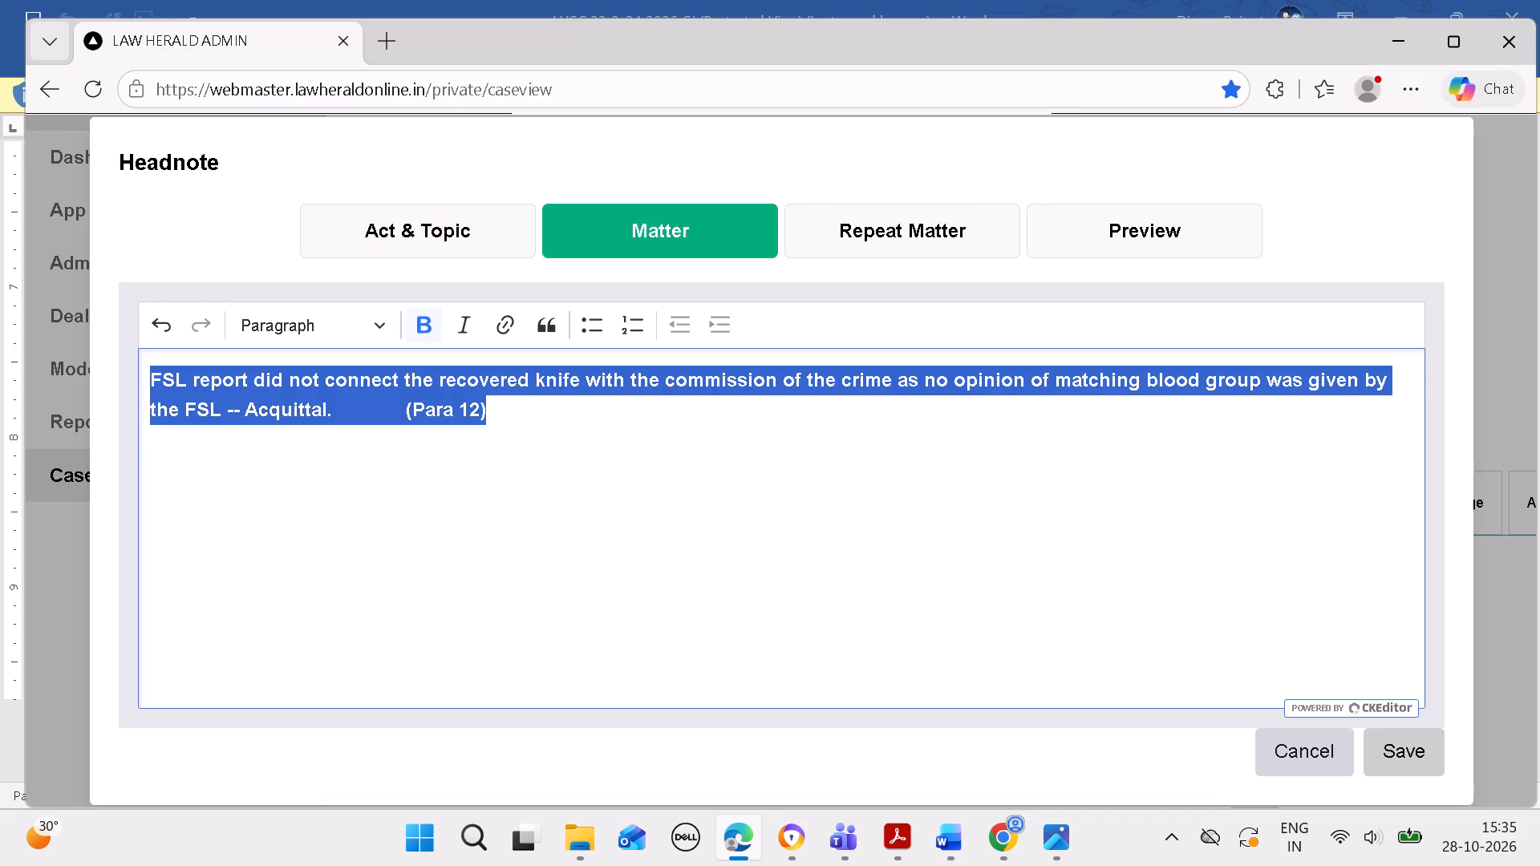
pyautogui.hotkey('ctrl', 'b')
# Reduce the gap between "Acquittal." and "(Para 12)" in the Matter text to a single space.
pyautogui.click(707, 536)
pyautogui.click(583, 496)
pyautogui.click(442, 454)
pyautogui.doubleClick(430, 441)
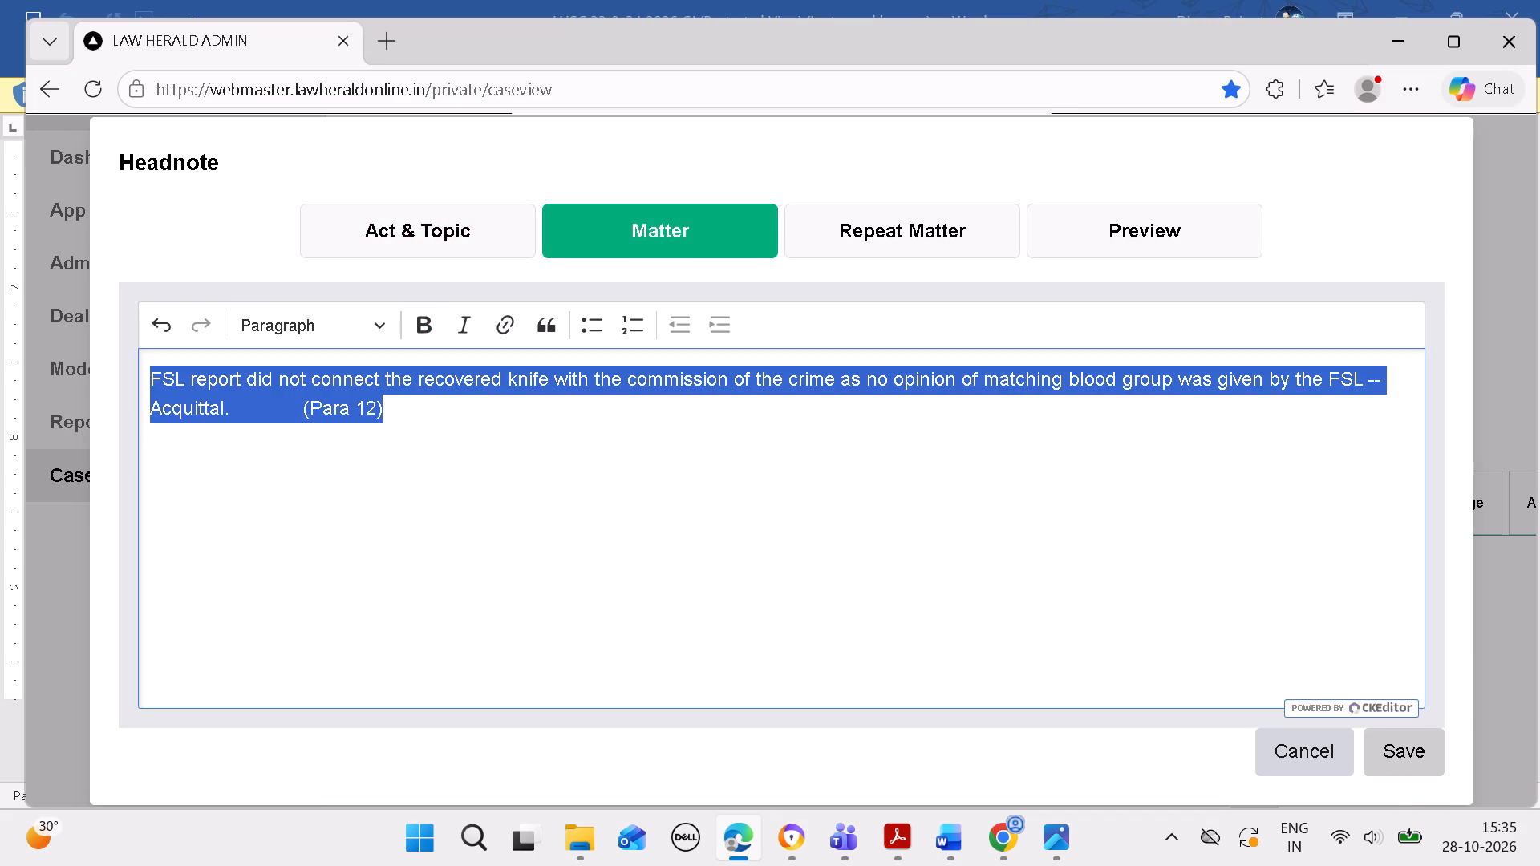
pyautogui.click(432, 436)
pyautogui.click(290, 424)
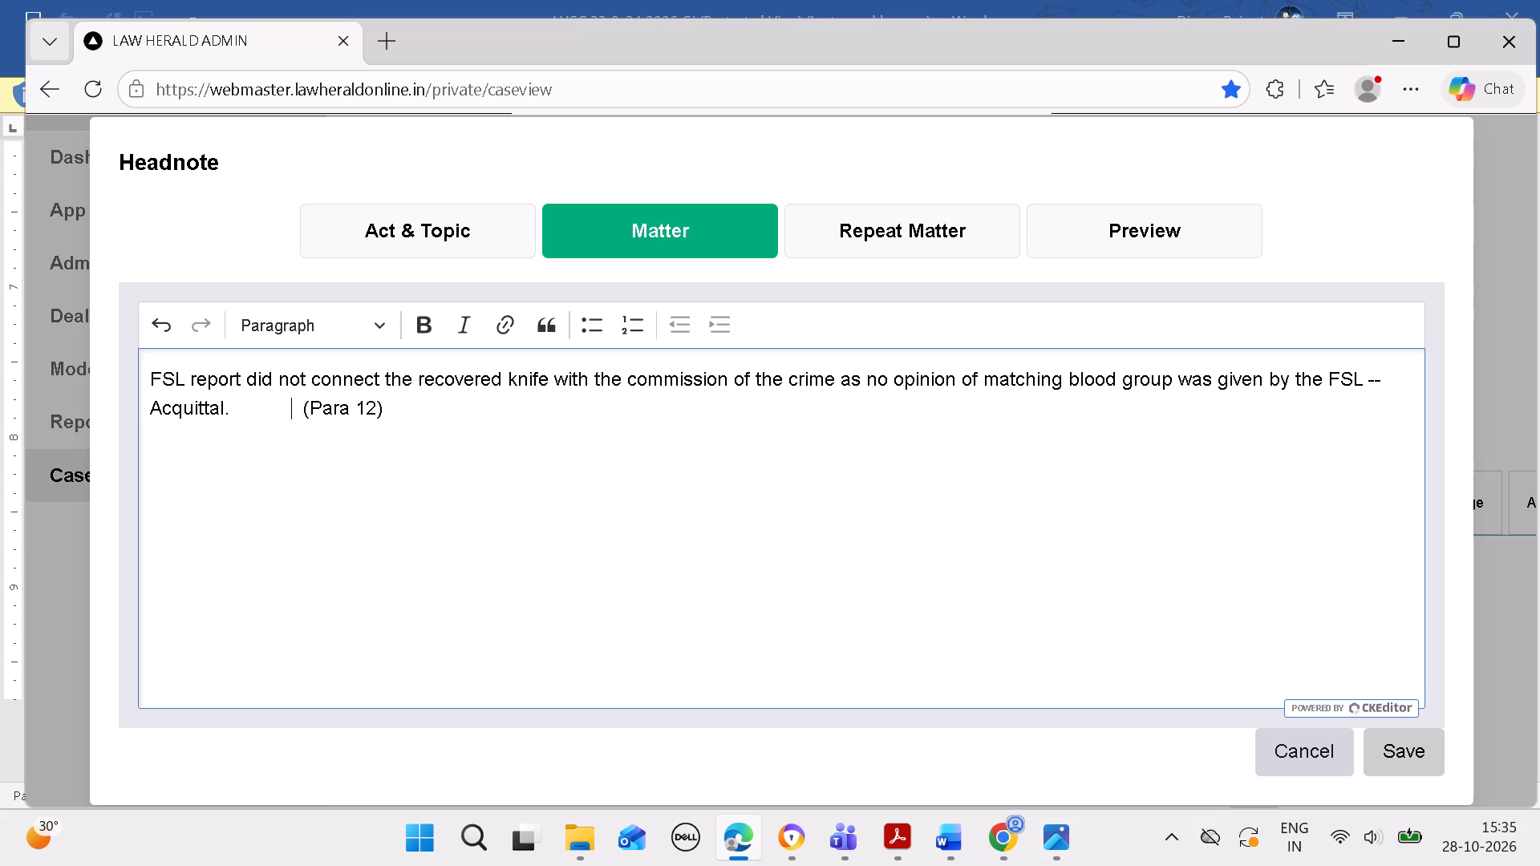
pyautogui.click(304, 429)
pyautogui.press('BackSpace')
pyautogui.press('BackSpace')
pyautogui.press('BackSpace')
pyautogui.press('BackSpace')
pyautogui.press('BackSpace')
pyautogui.press('BackSpace')
pyautogui.press('BackSpace')
pyautogui.press('BackSpace')
pyautogui.press('BackSpace')
pyautogui.press('BackSpace')
pyautogui.press('BackSpace')
pyautogui.press('BackSpace')
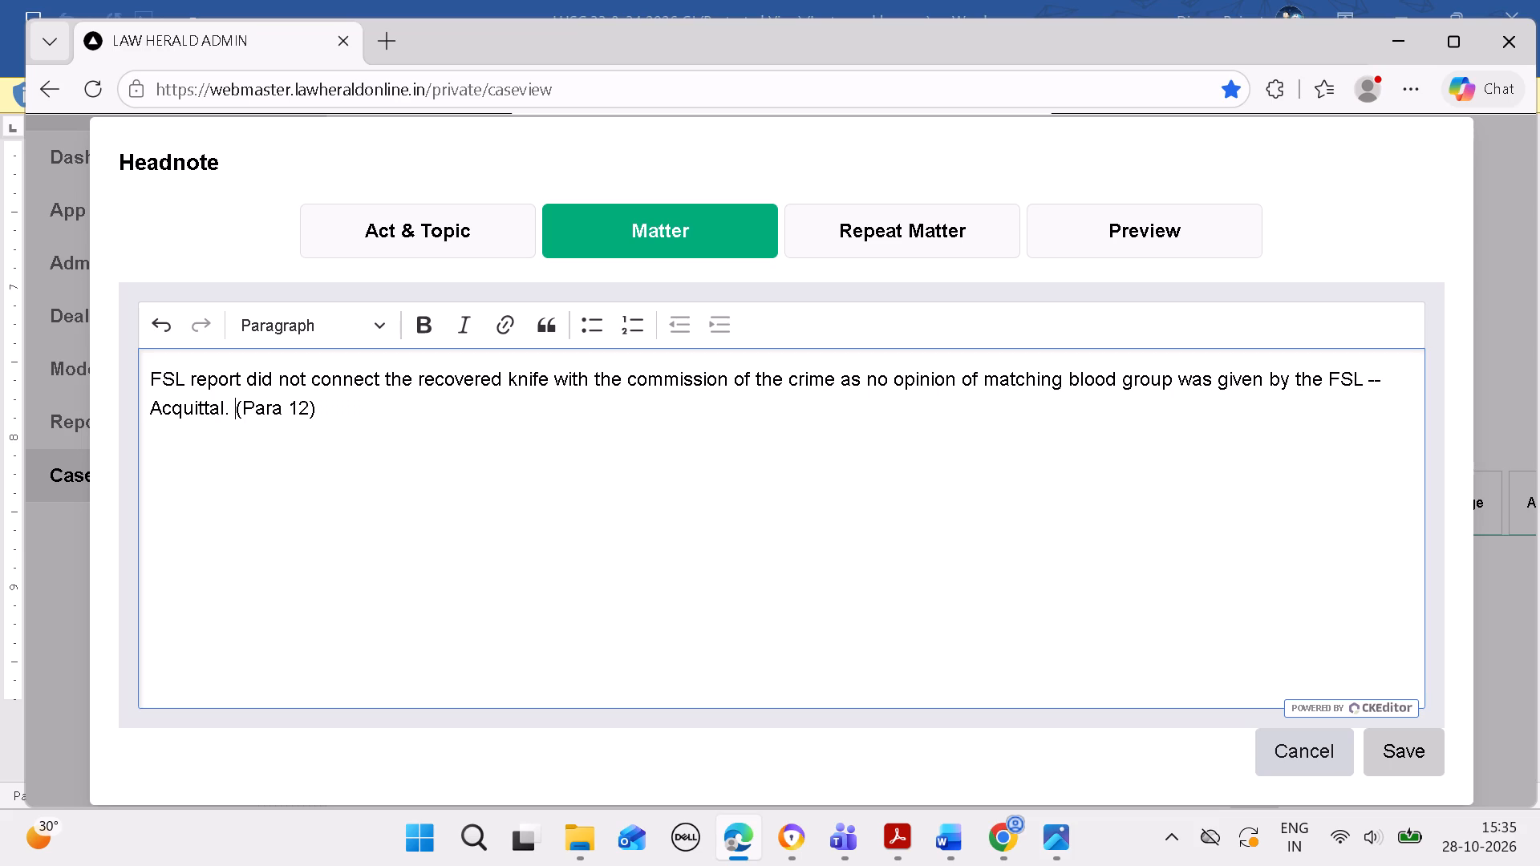
# Join the new headnote's act, section and topic into one line: "Indian Penal Code, 1860 S.302 -- Murder -- Recovery of Weapon".
pyautogui.click(394, 241)
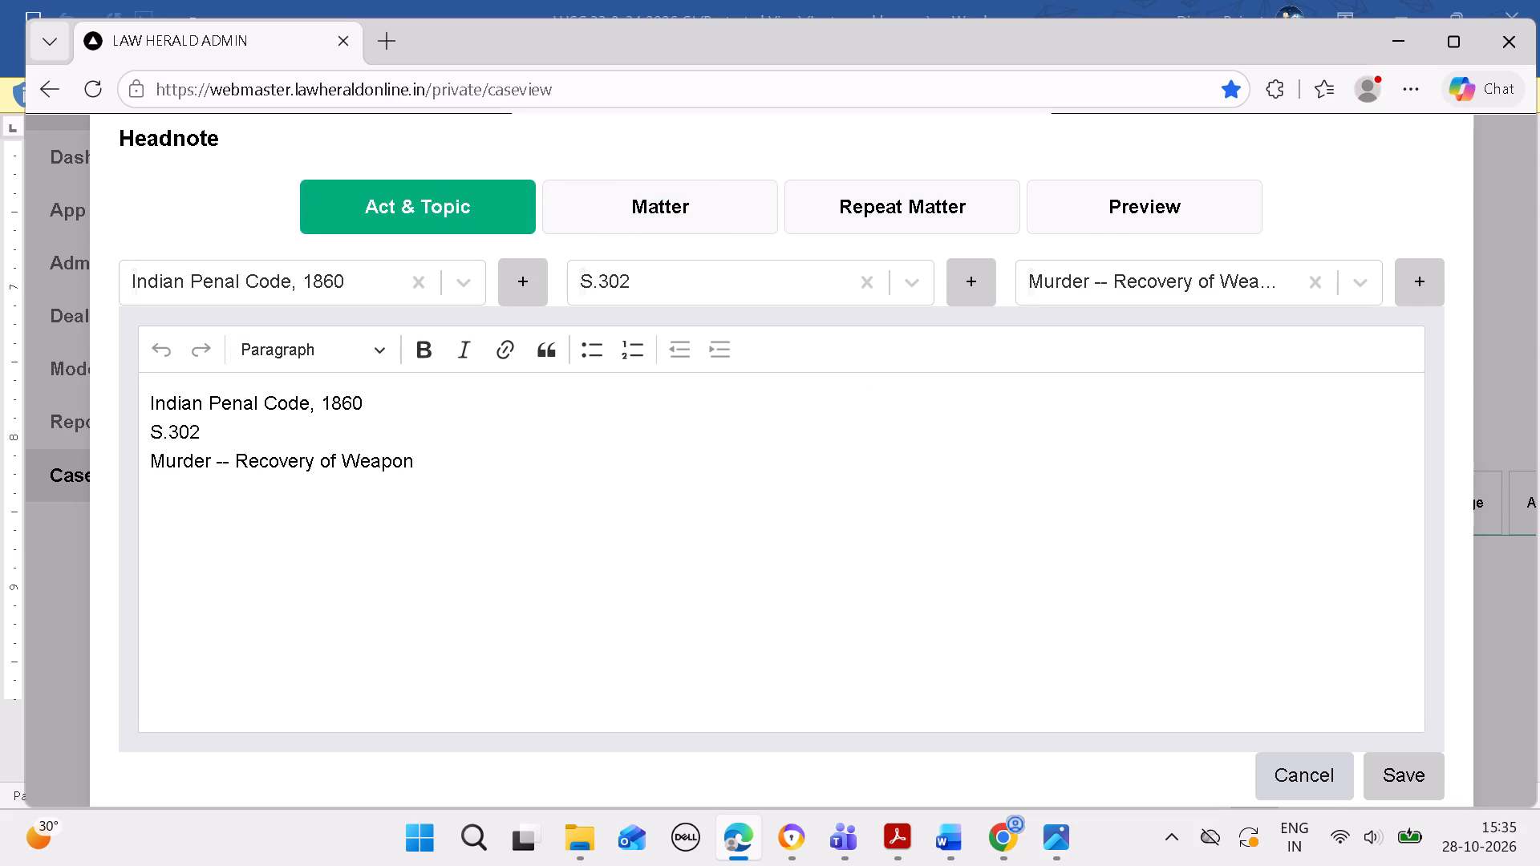
pyautogui.click(141, 435)
pyautogui.press('BackSpace')
pyautogui.click(144, 445)
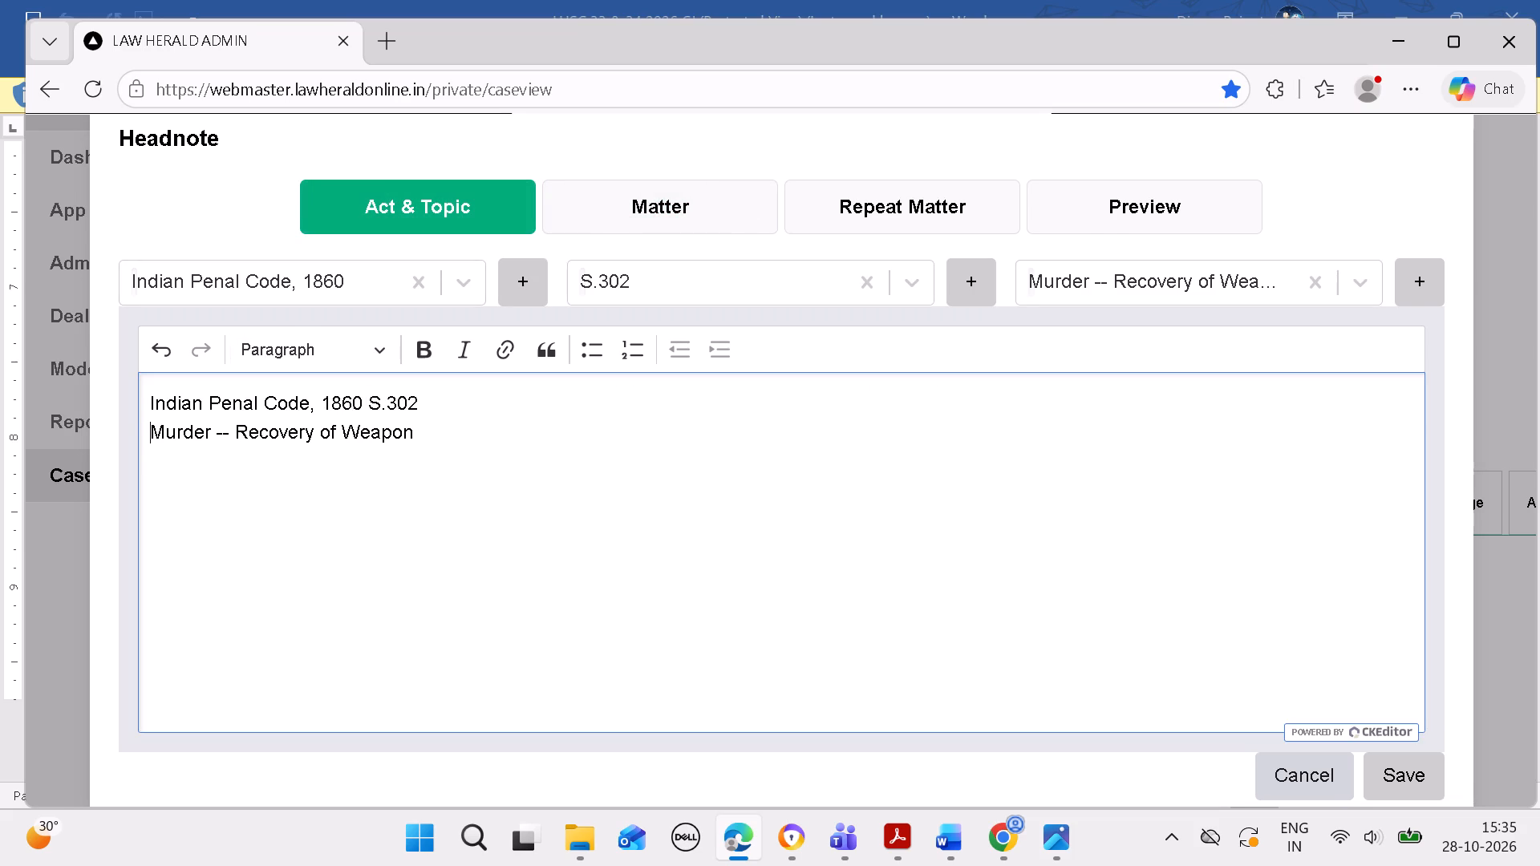
pyautogui.press('BackSpace')
pyautogui.write('--')
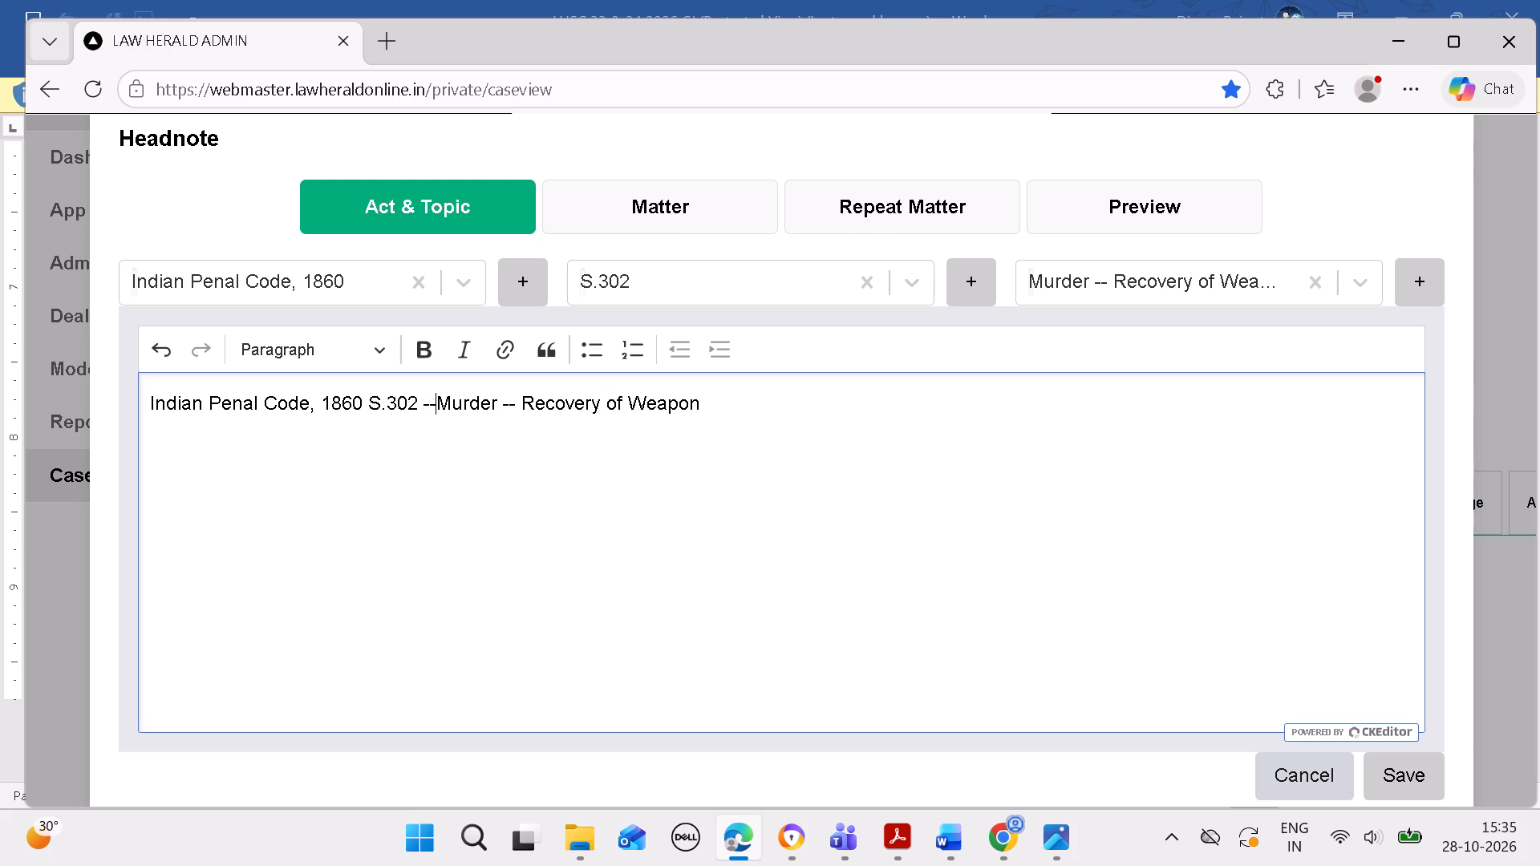
pyautogui.press('space')
pyautogui.press('BackSpace')
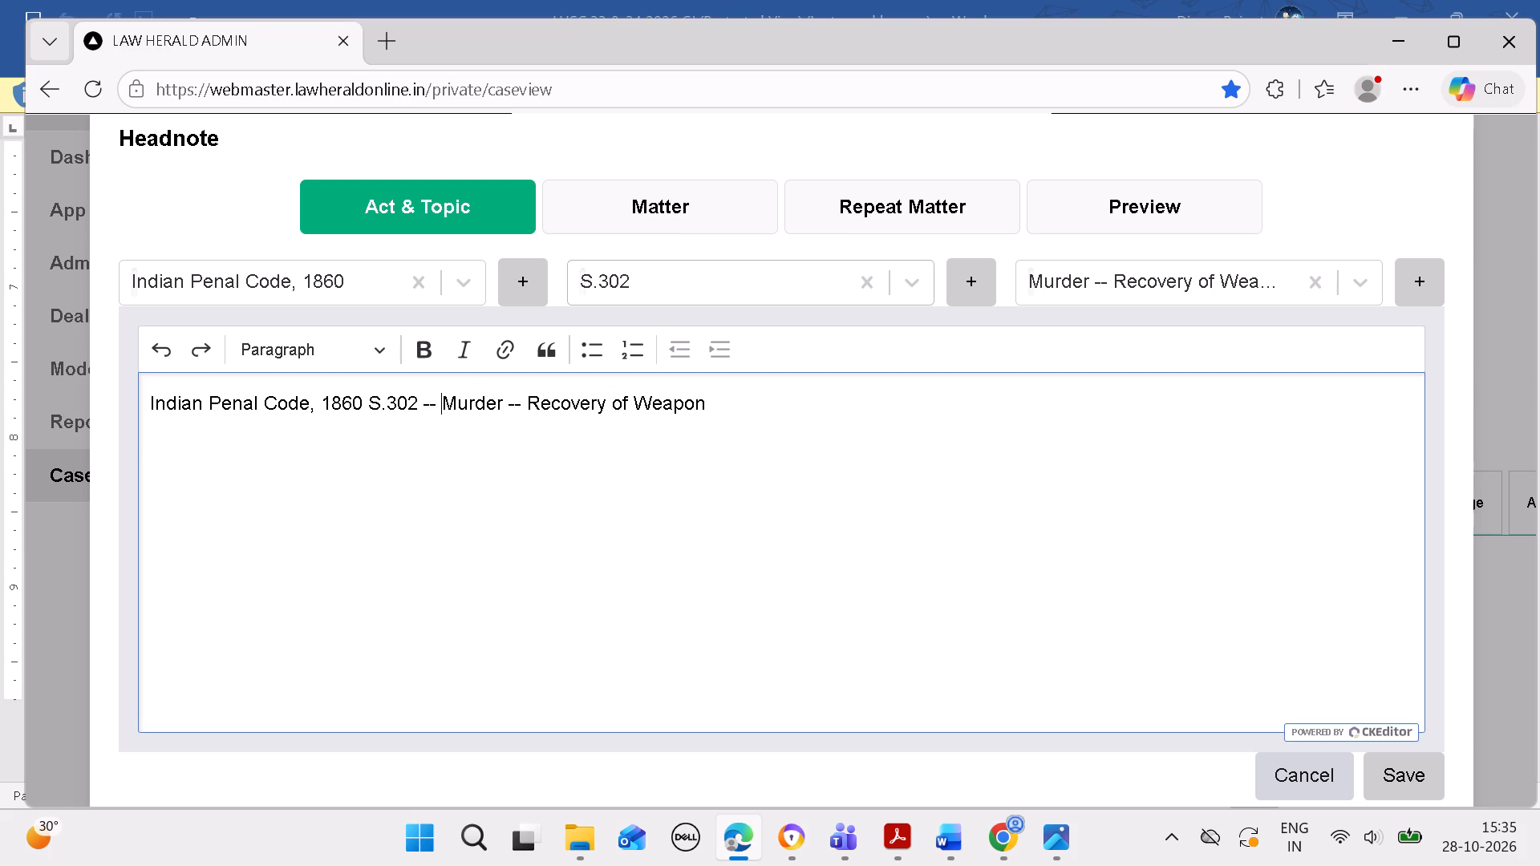
# Enter "-" as the headnote's Repeat Matter and save the headnote.
pyautogui.click(671, 221)
pyautogui.click(840, 237)
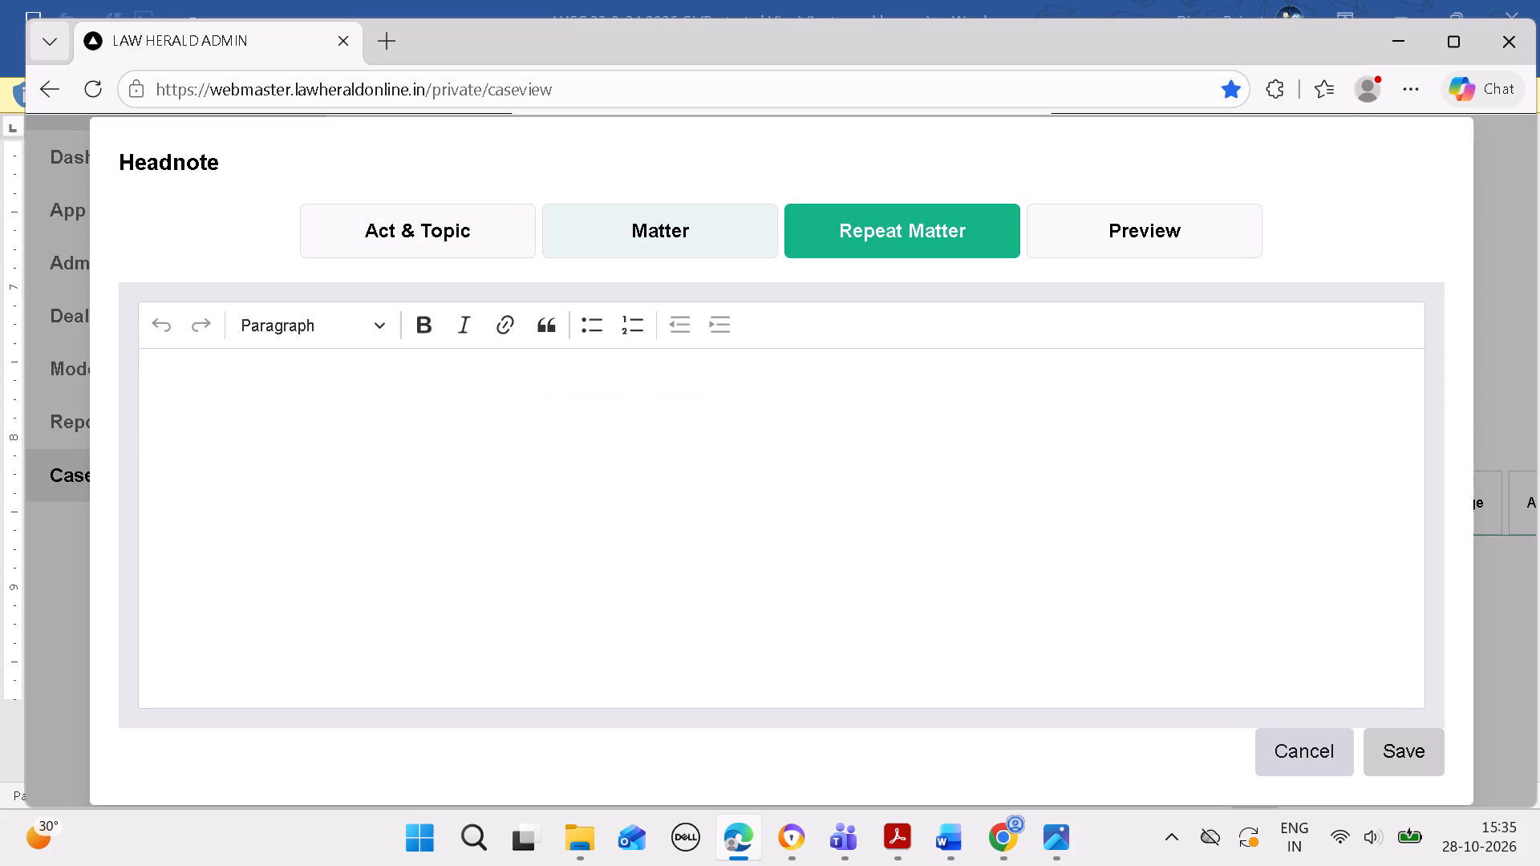
pyautogui.click(842, 399)
pyautogui.press('-')
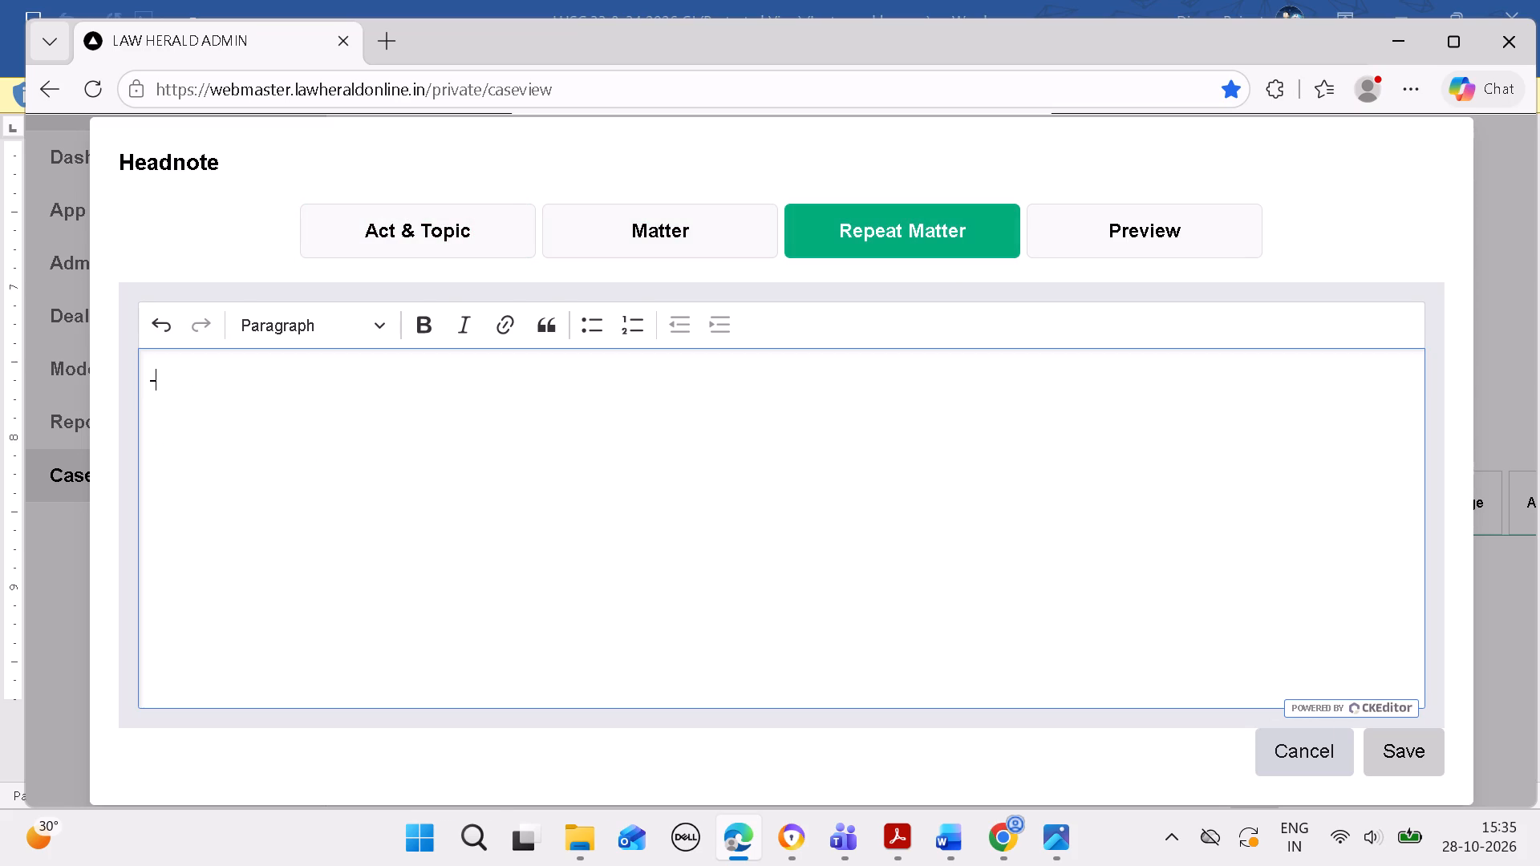
pyautogui.click(1416, 747)
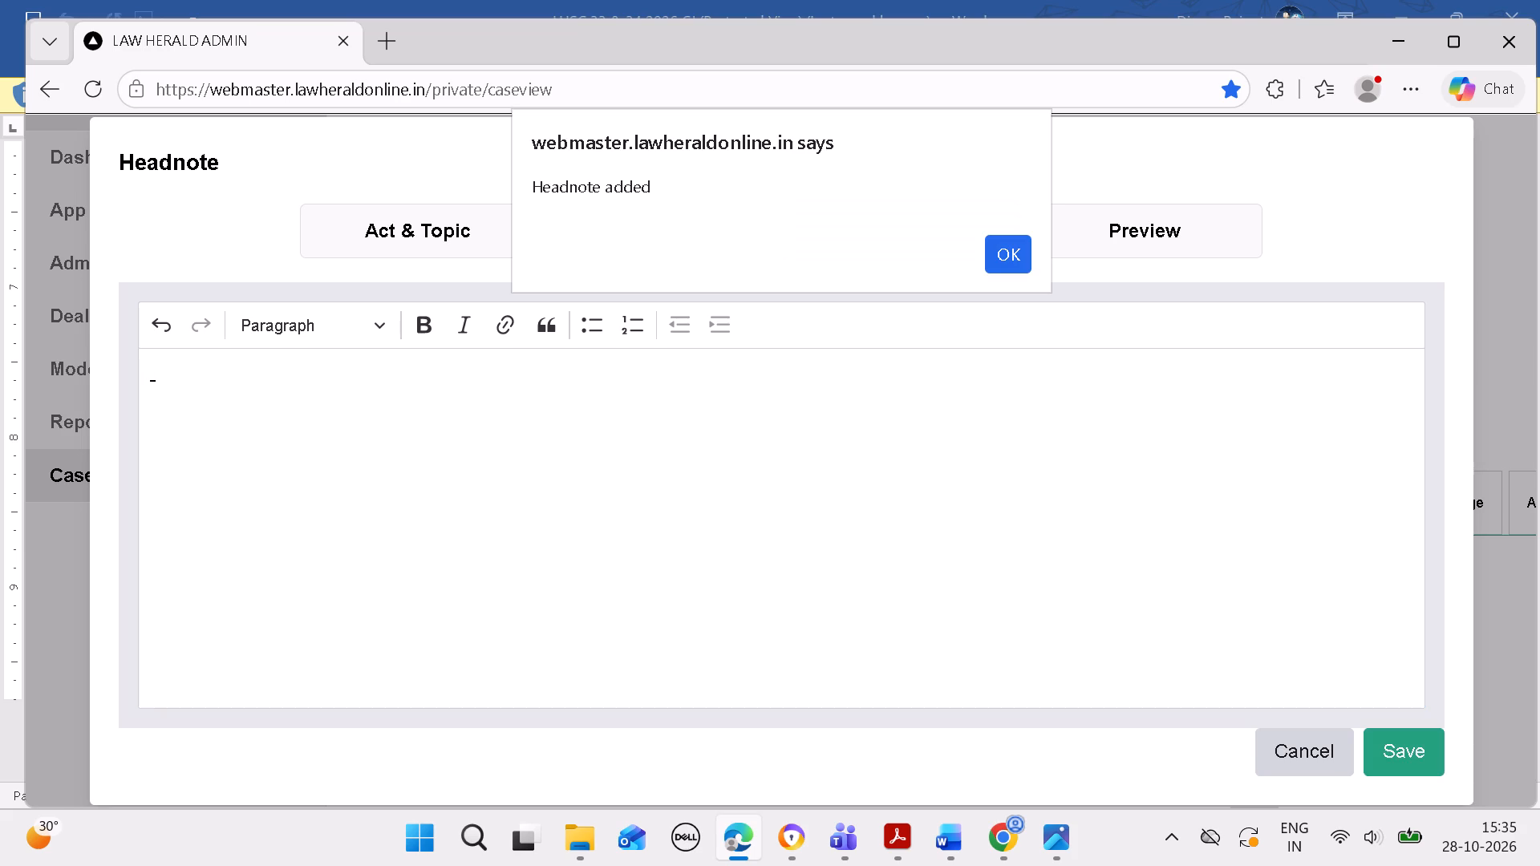
pyautogui.click(1033, 264)
pyautogui.click(1017, 262)
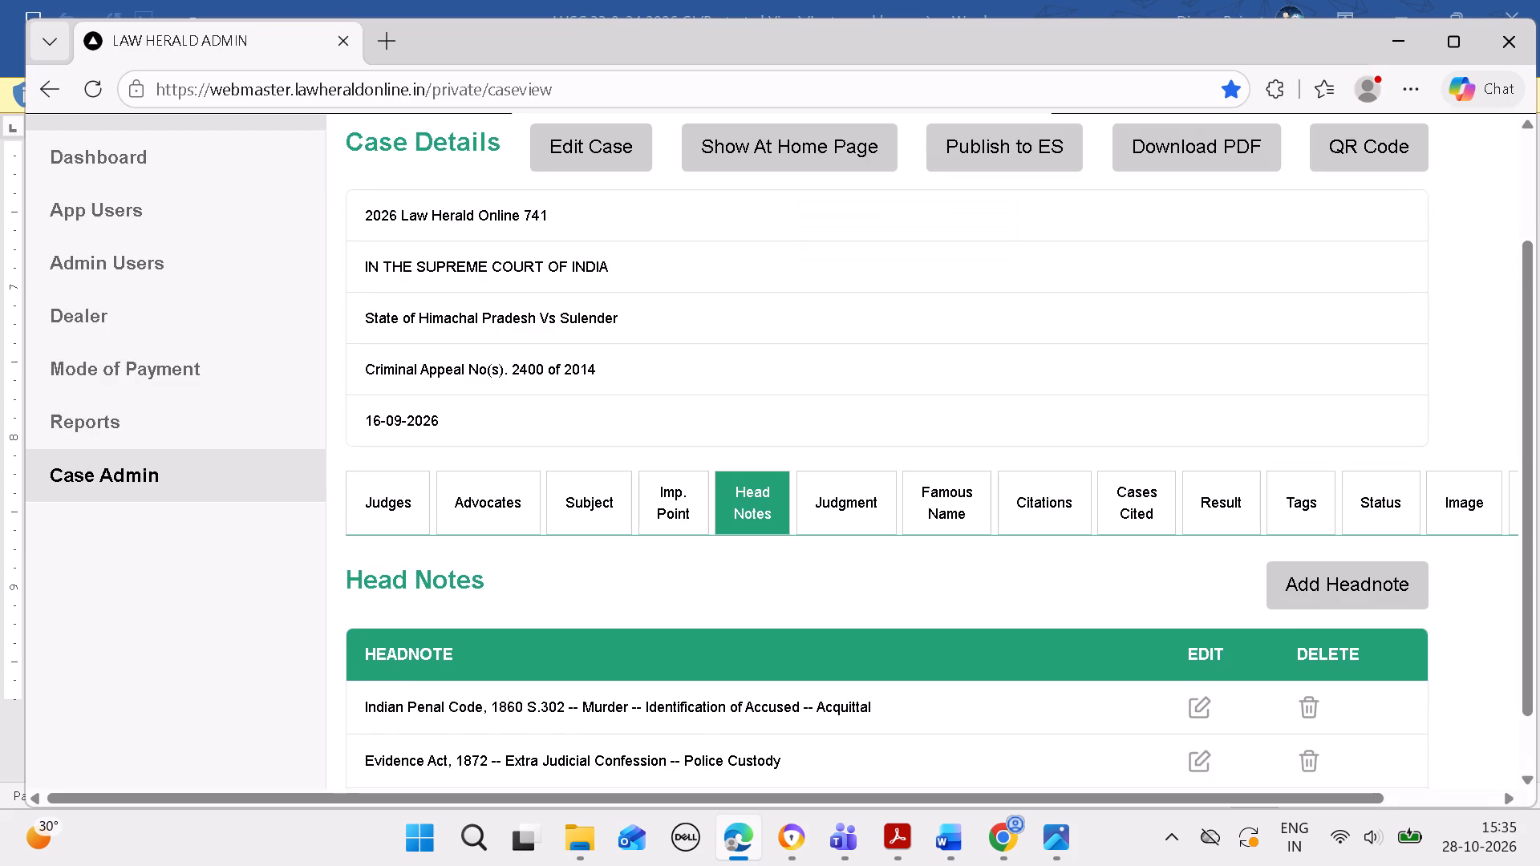
pyautogui.scroll(-4, 1002, 519)
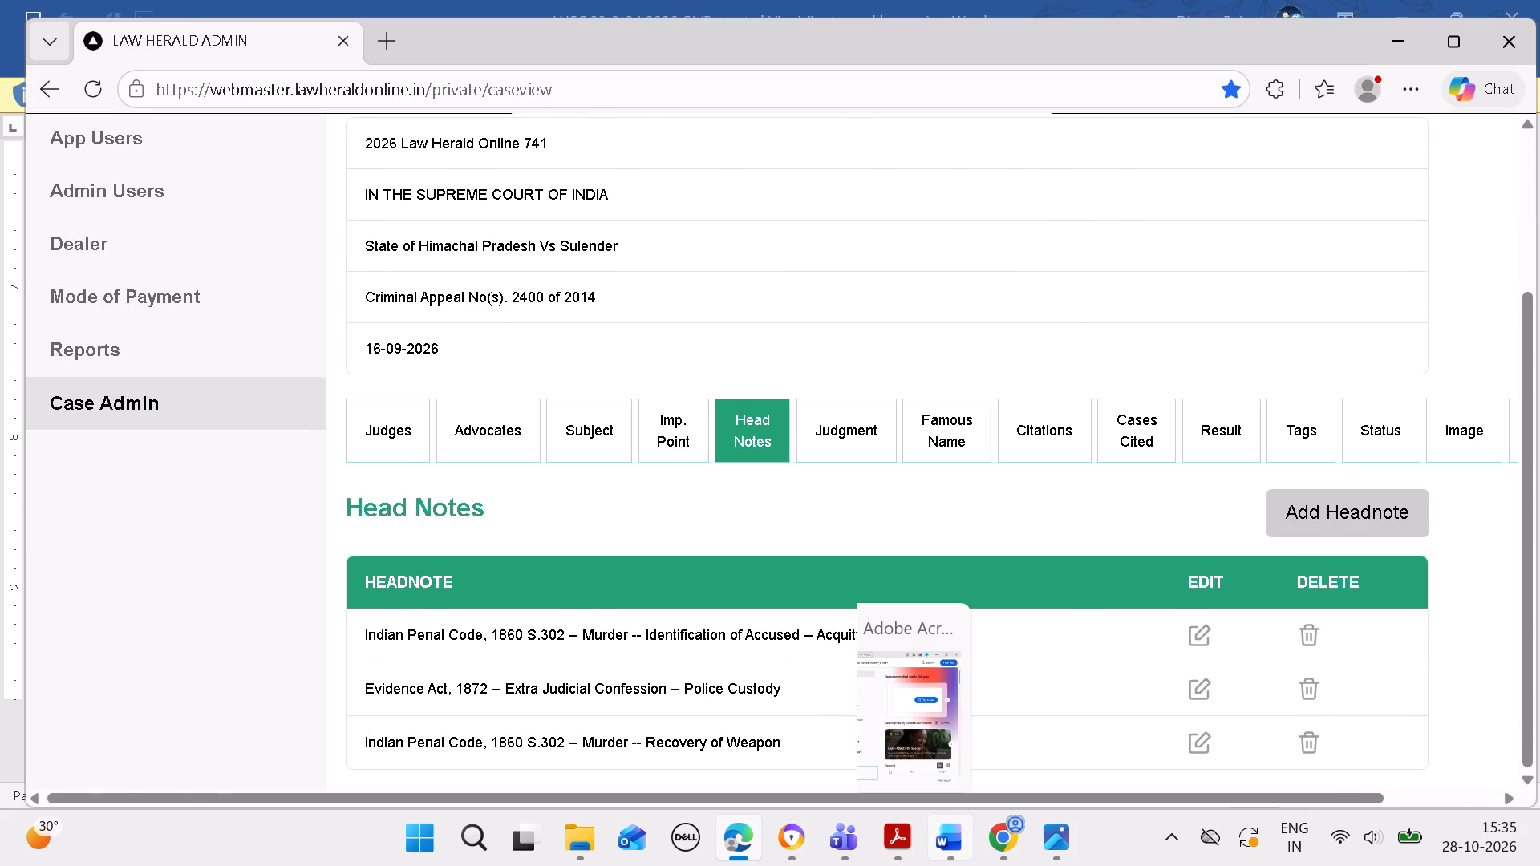
# Copy "Chandrappa & Ors." from Cases Cited in Word, search petitioners for it and attach 2007 LawHeraldOnline 530 (SC) as a cited case.
pyautogui.click(942, 847)
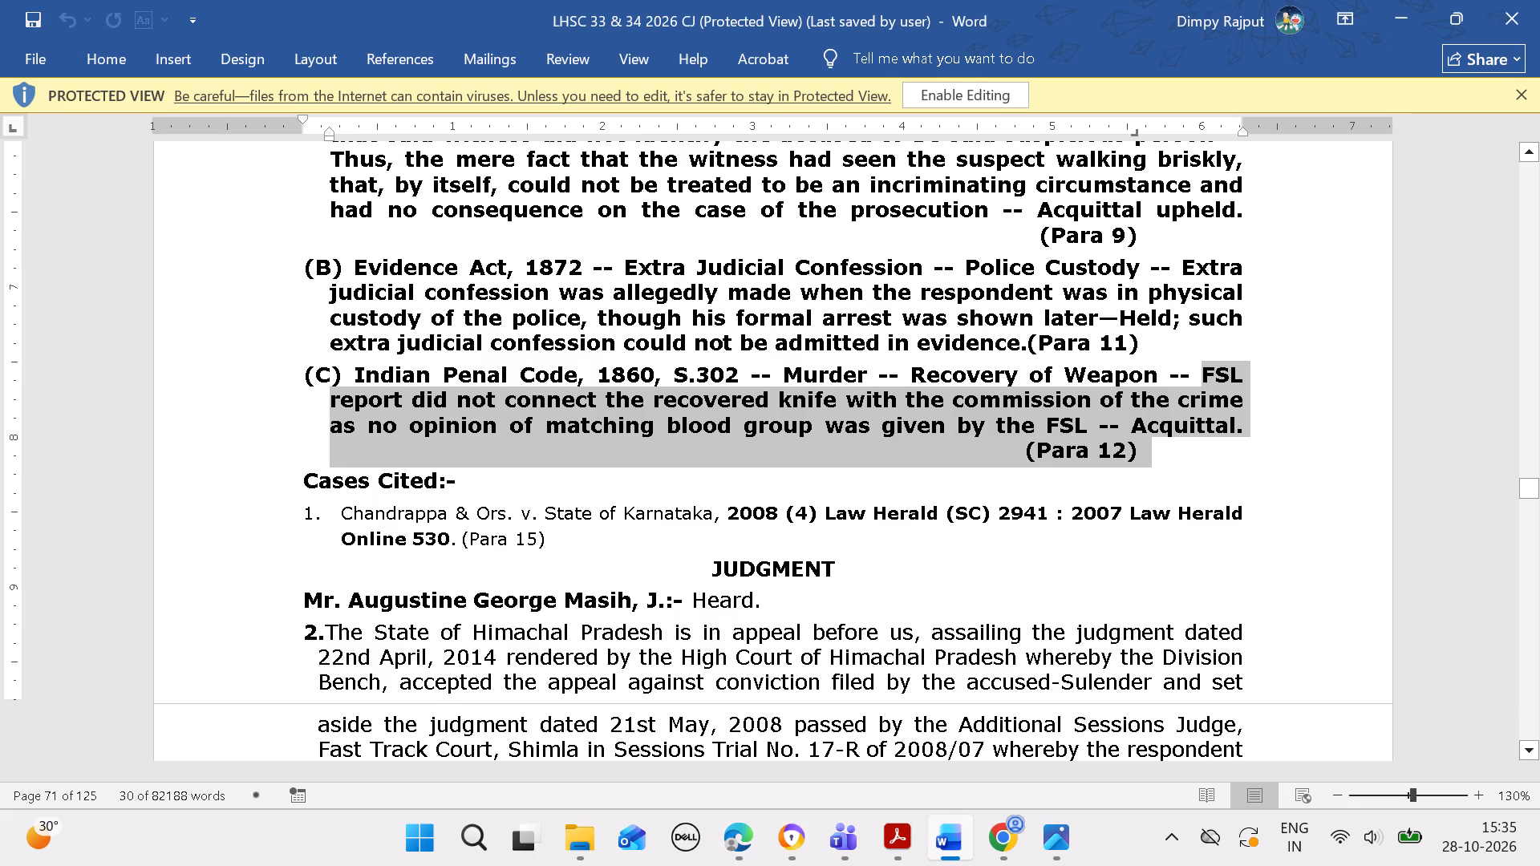
pyautogui.moveTo(338, 508); pyautogui.dragTo(433, 512)
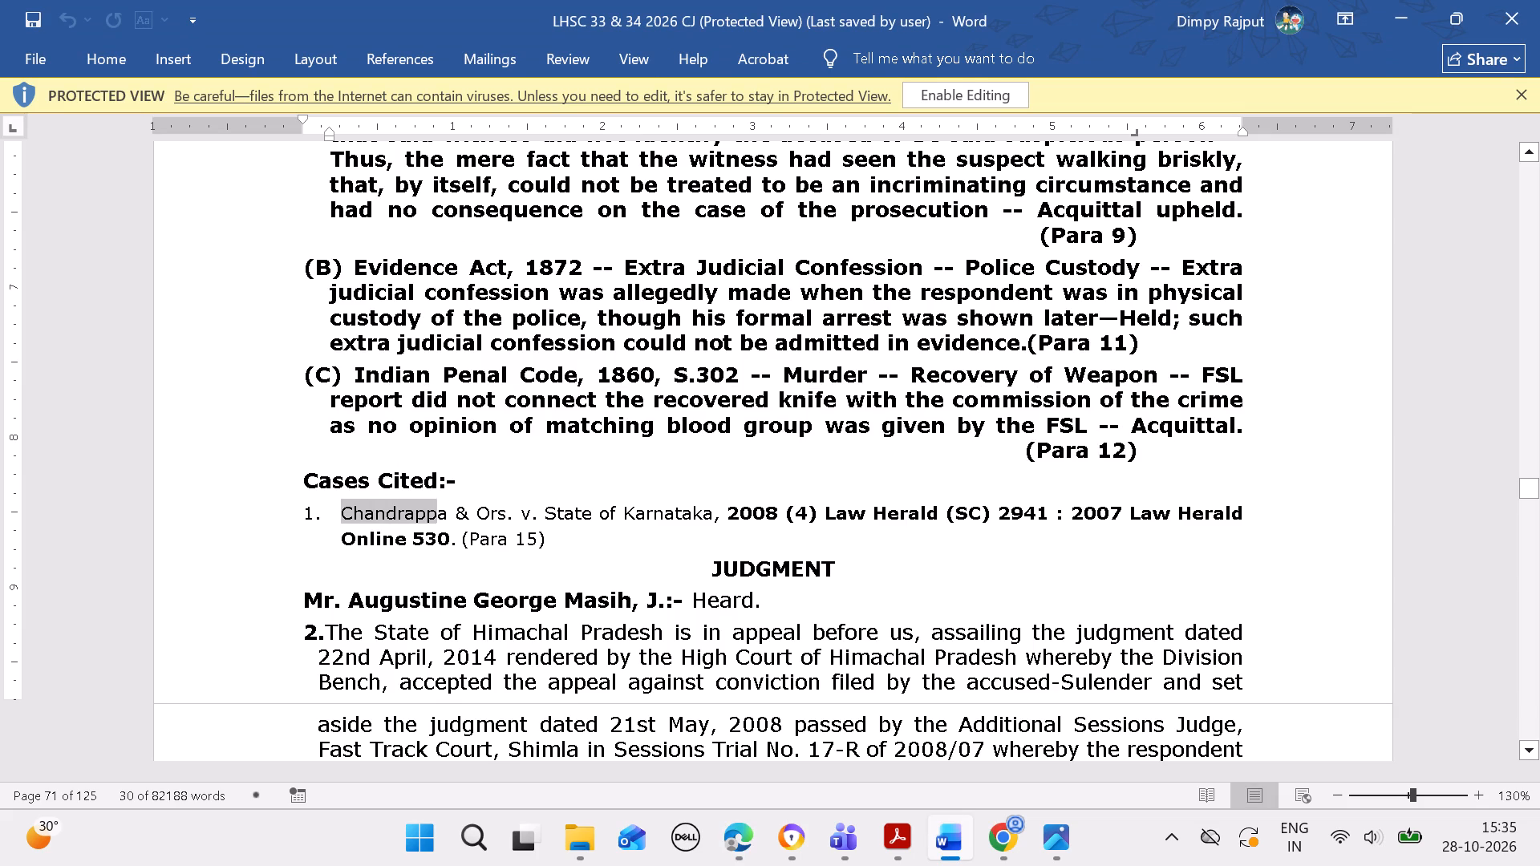
pyautogui.moveTo(433, 512); pyautogui.dragTo(515, 522)
pyautogui.hotkey('ctrl', 'c')
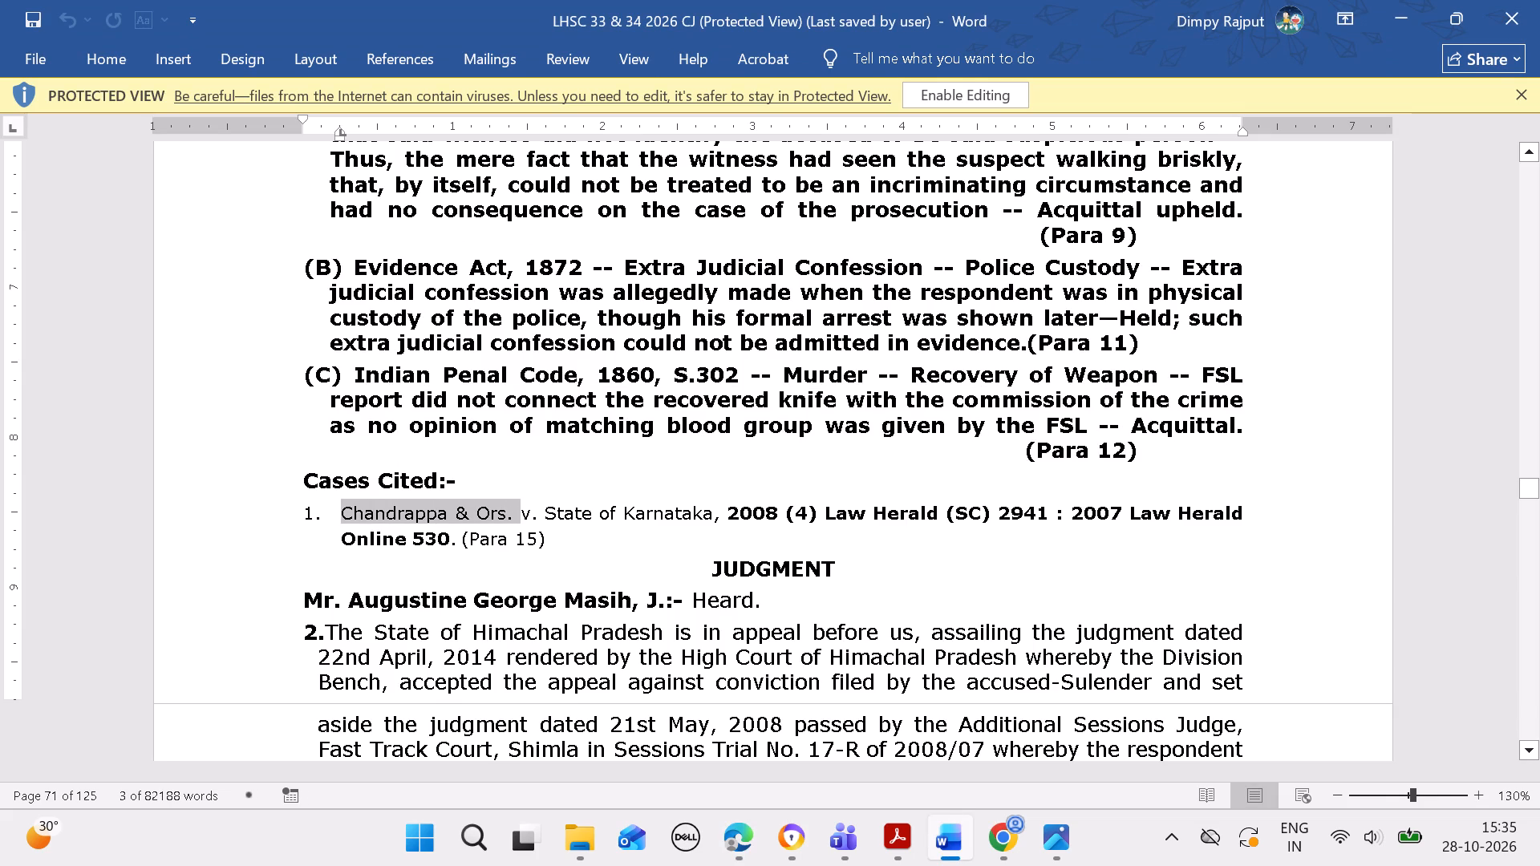
pyautogui.click(735, 848)
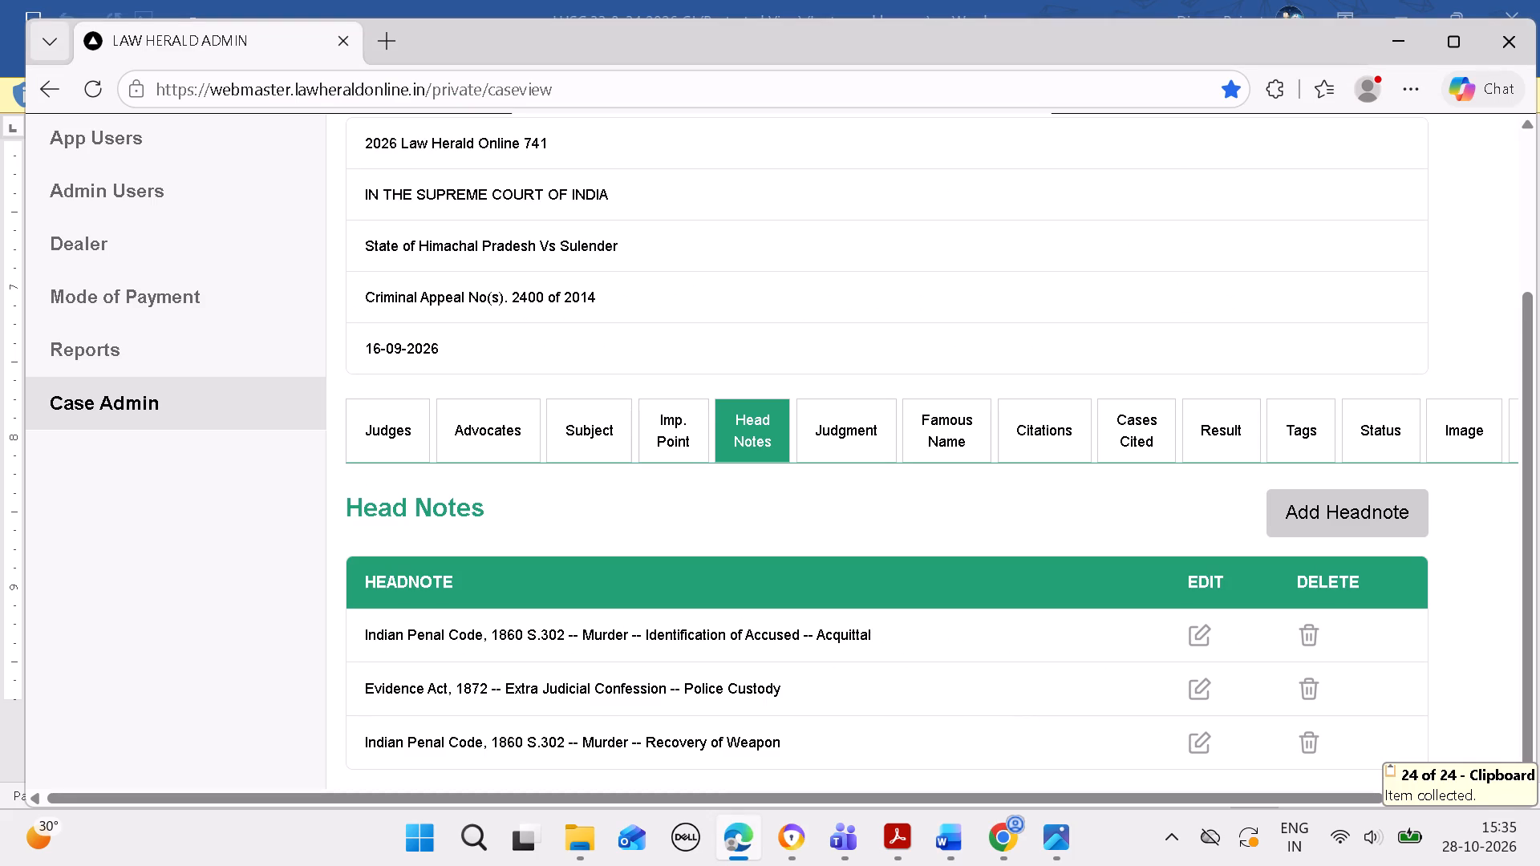
pyautogui.click(1035, 433)
pyautogui.scroll(-3, 1035, 435)
pyautogui.click(1137, 545)
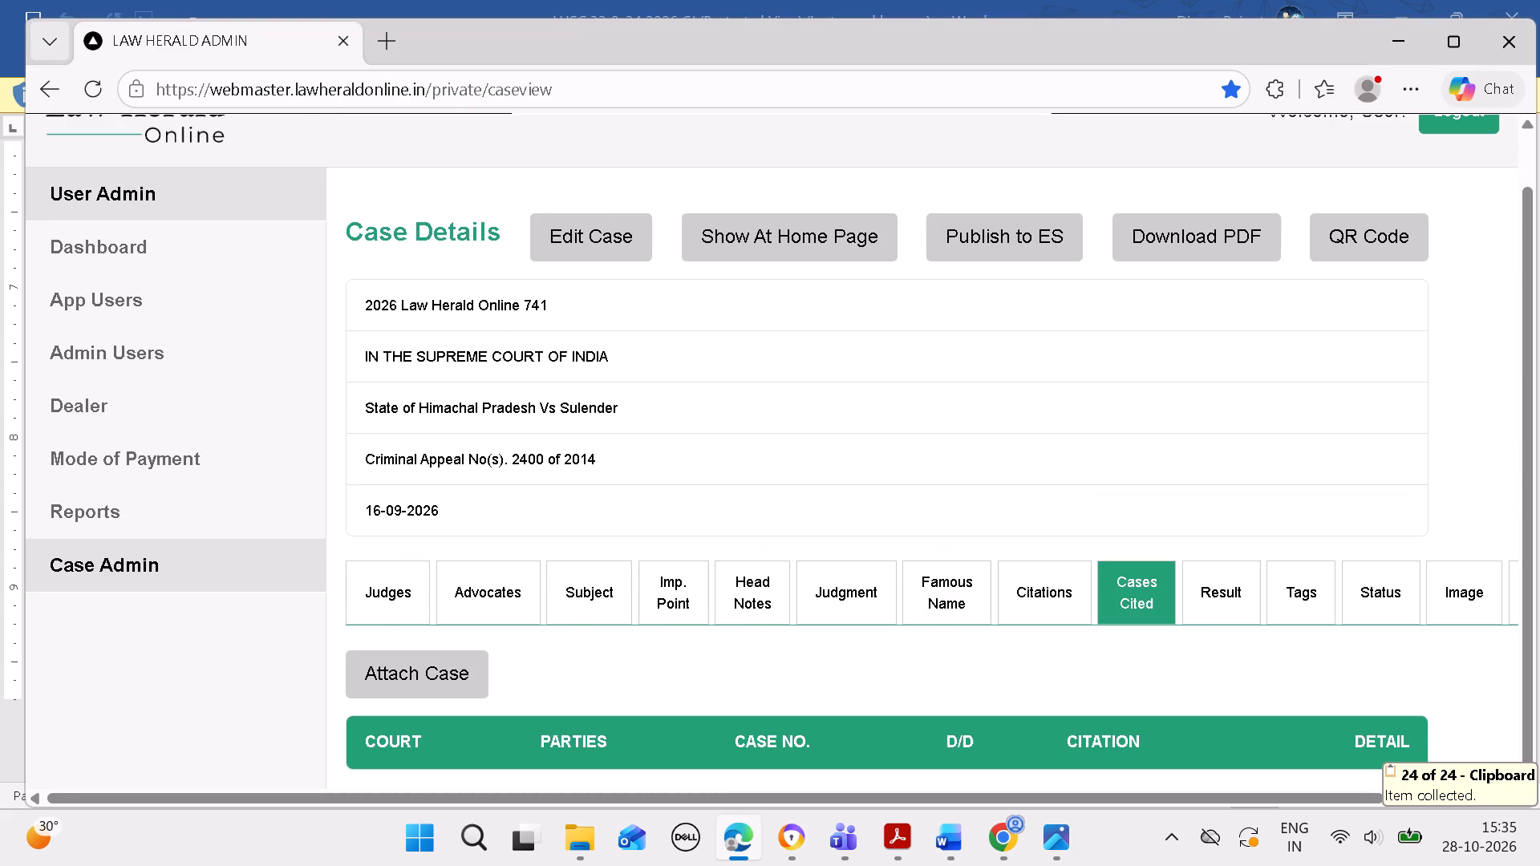
pyautogui.click(458, 668)
pyautogui.click(780, 237)
pyautogui.hotkey('ctrl', 'v')
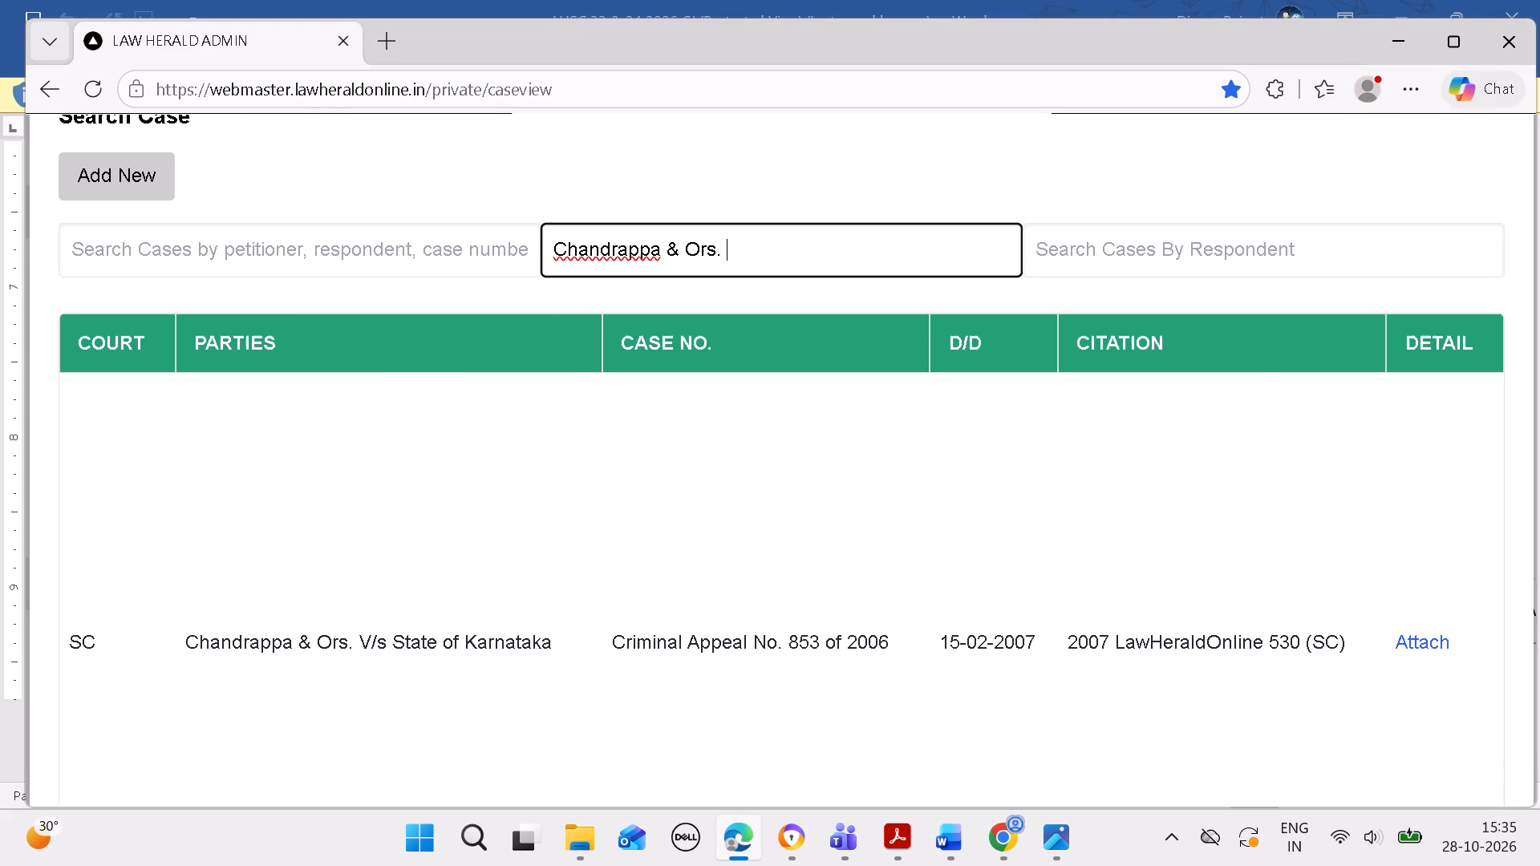
pyautogui.click(1415, 642)
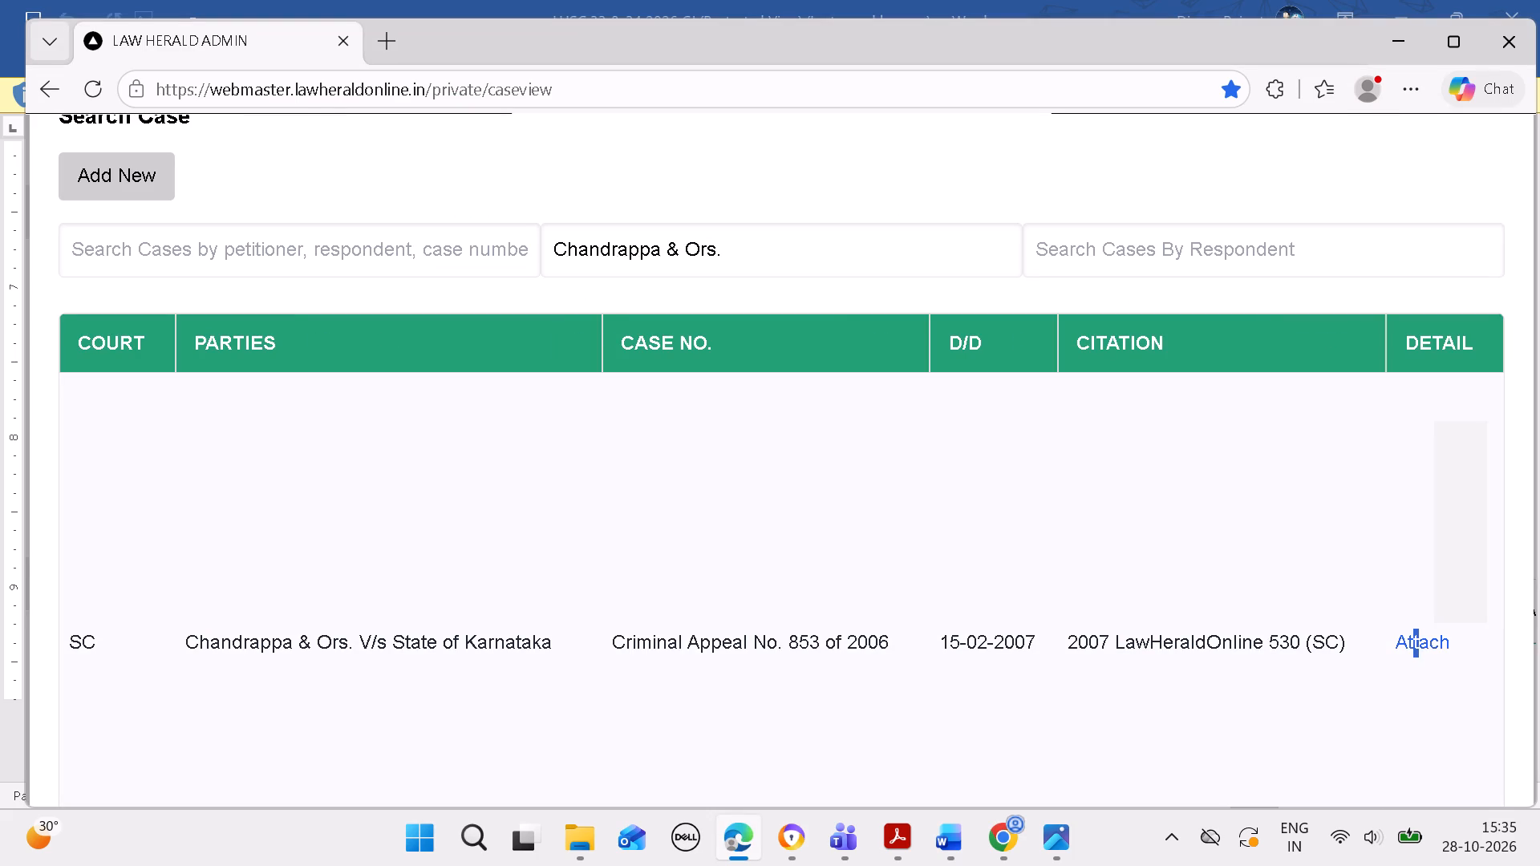
pyautogui.click(1012, 259)
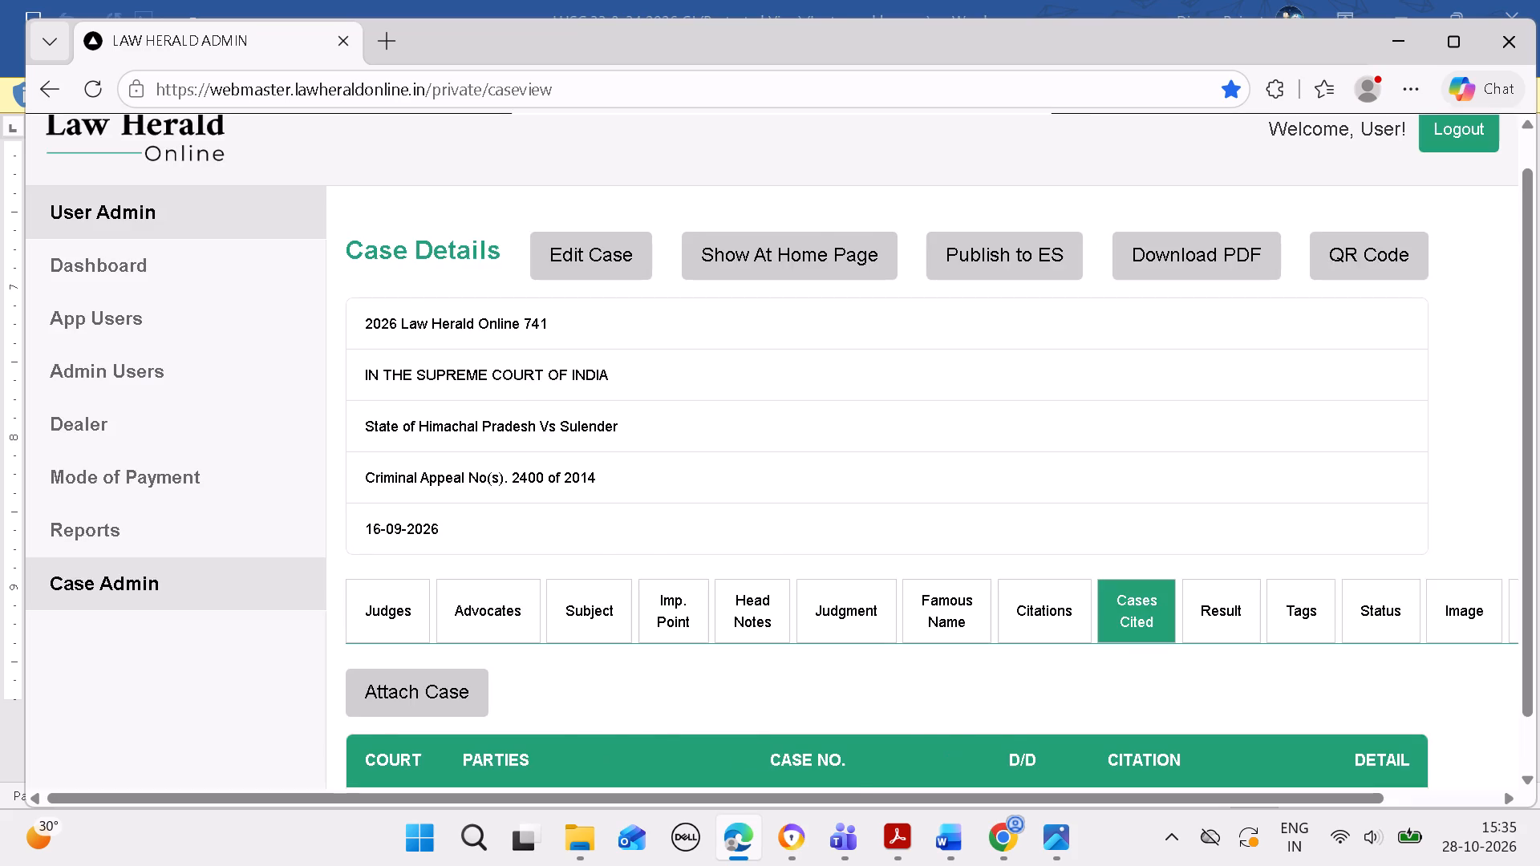
pyautogui.scroll(-8, 1012, 358)
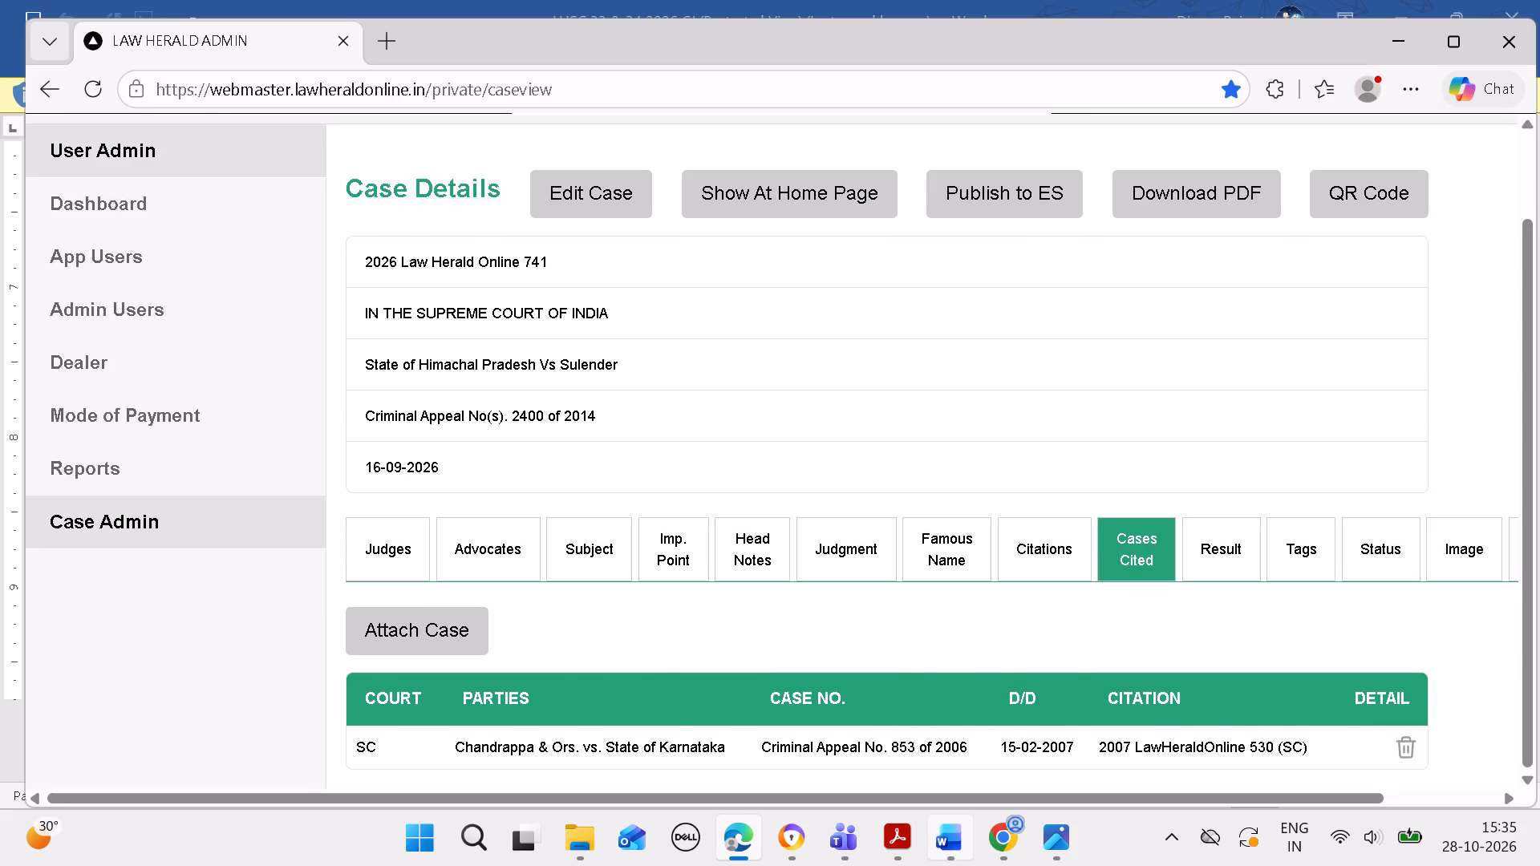
# Copy the judgment in Word from the "JUDGMENT" heading through the dashed line after paragraph 18 and paste it into the case's Judgment text.
pyautogui.click(970, 713)
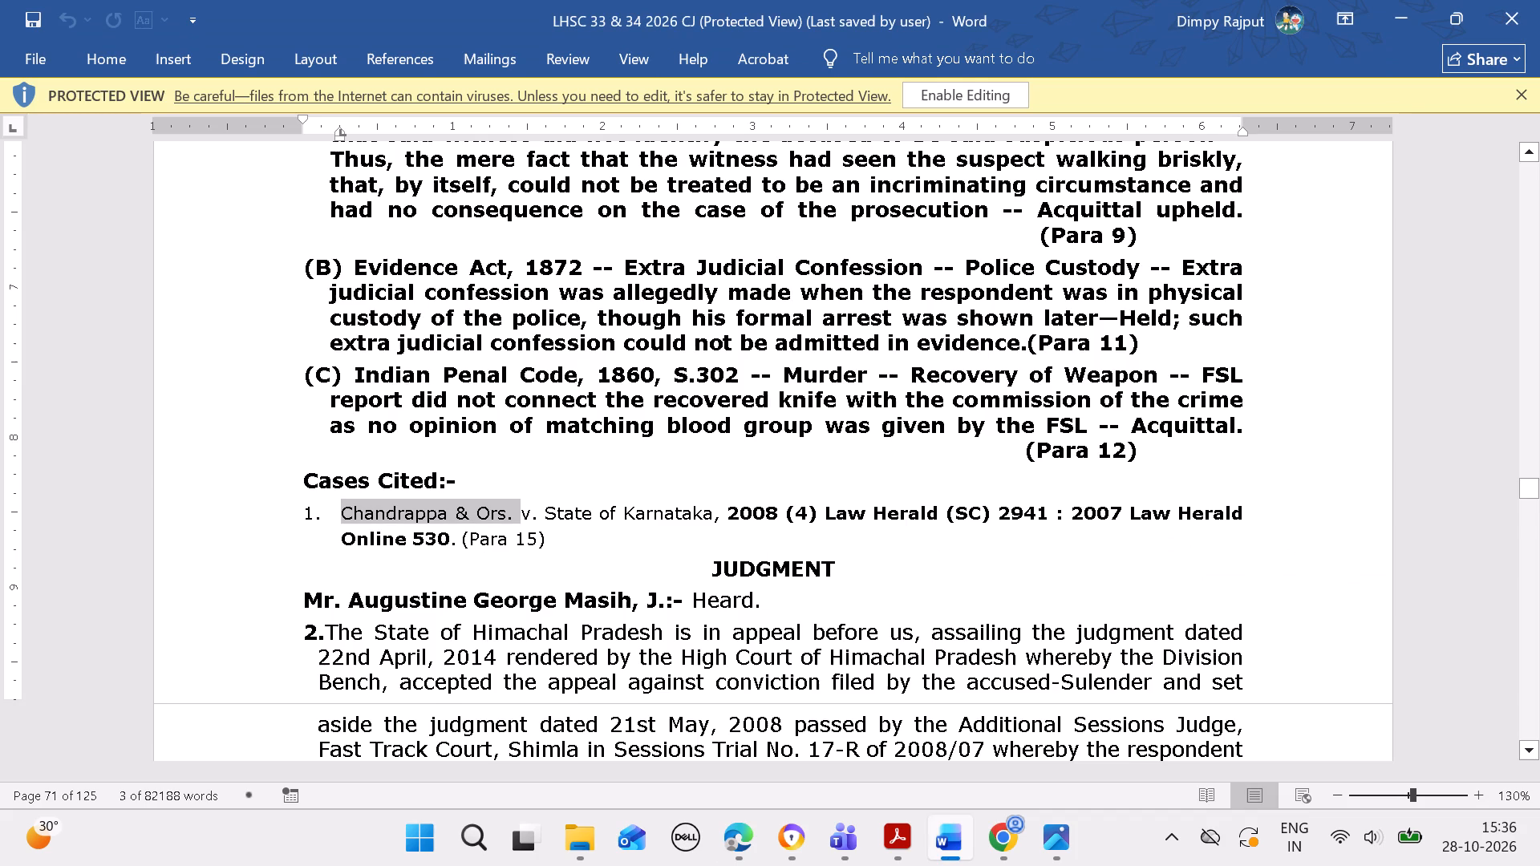
pyautogui.moveTo(707, 565); pyautogui.dragTo(999, 838)
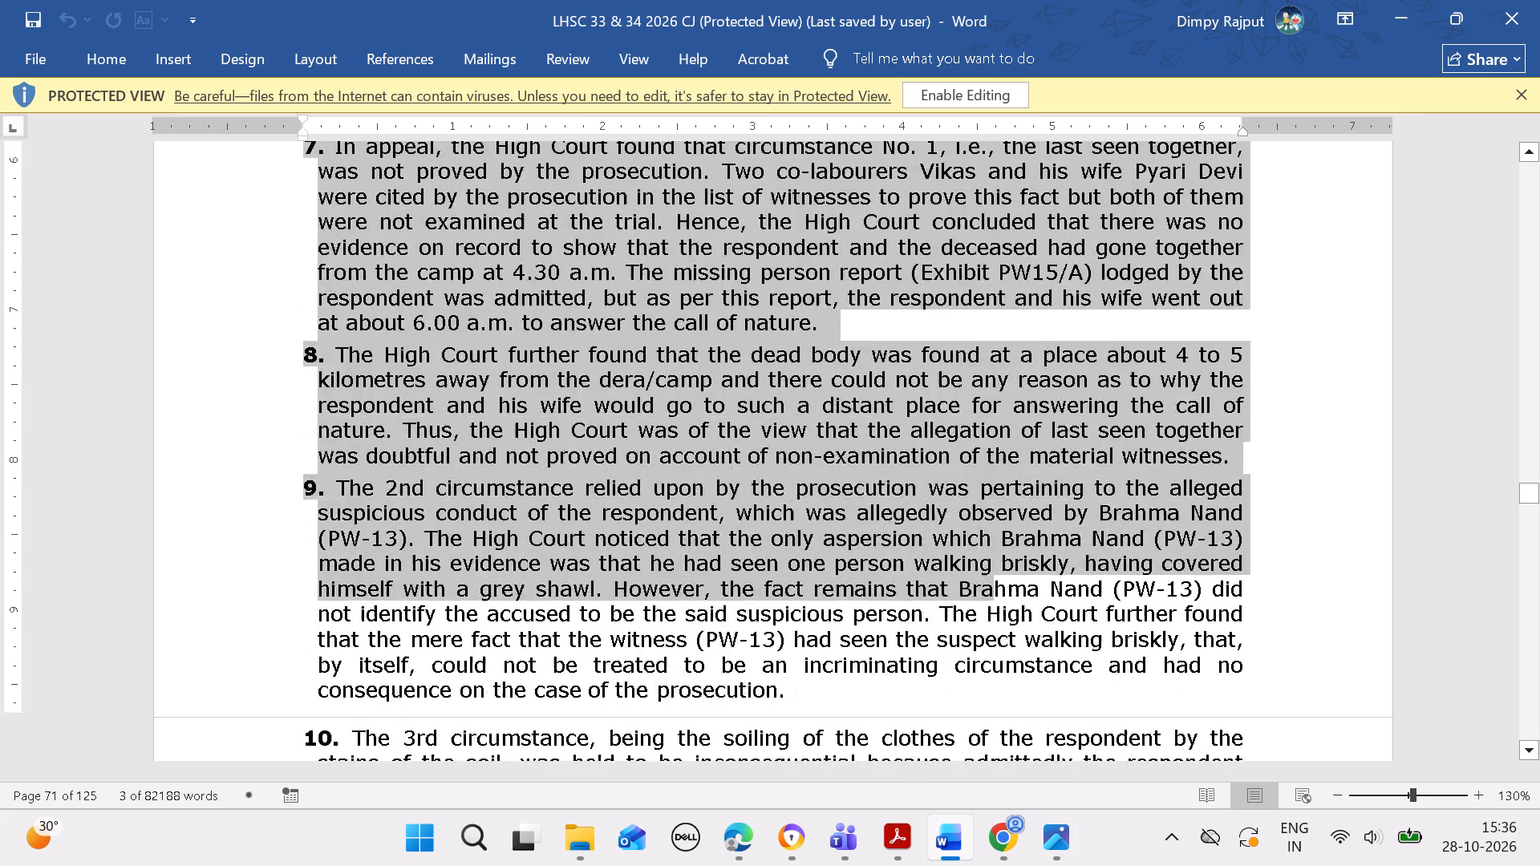
pyautogui.moveTo(999, 838); pyautogui.dragTo(1040, 766)
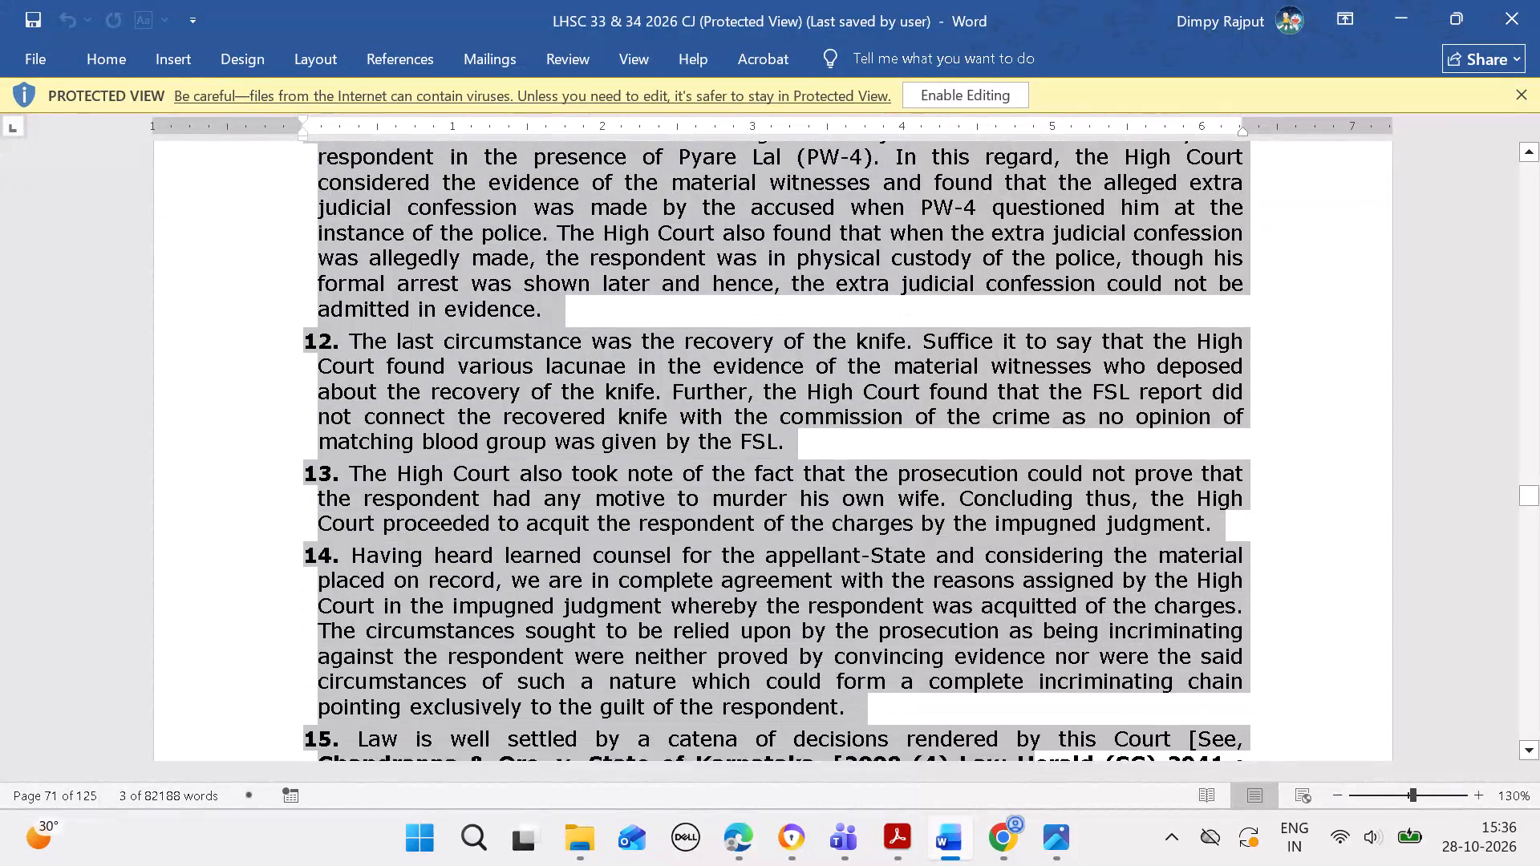
pyautogui.moveTo(1040, 766); pyautogui.dragTo(1031, 528)
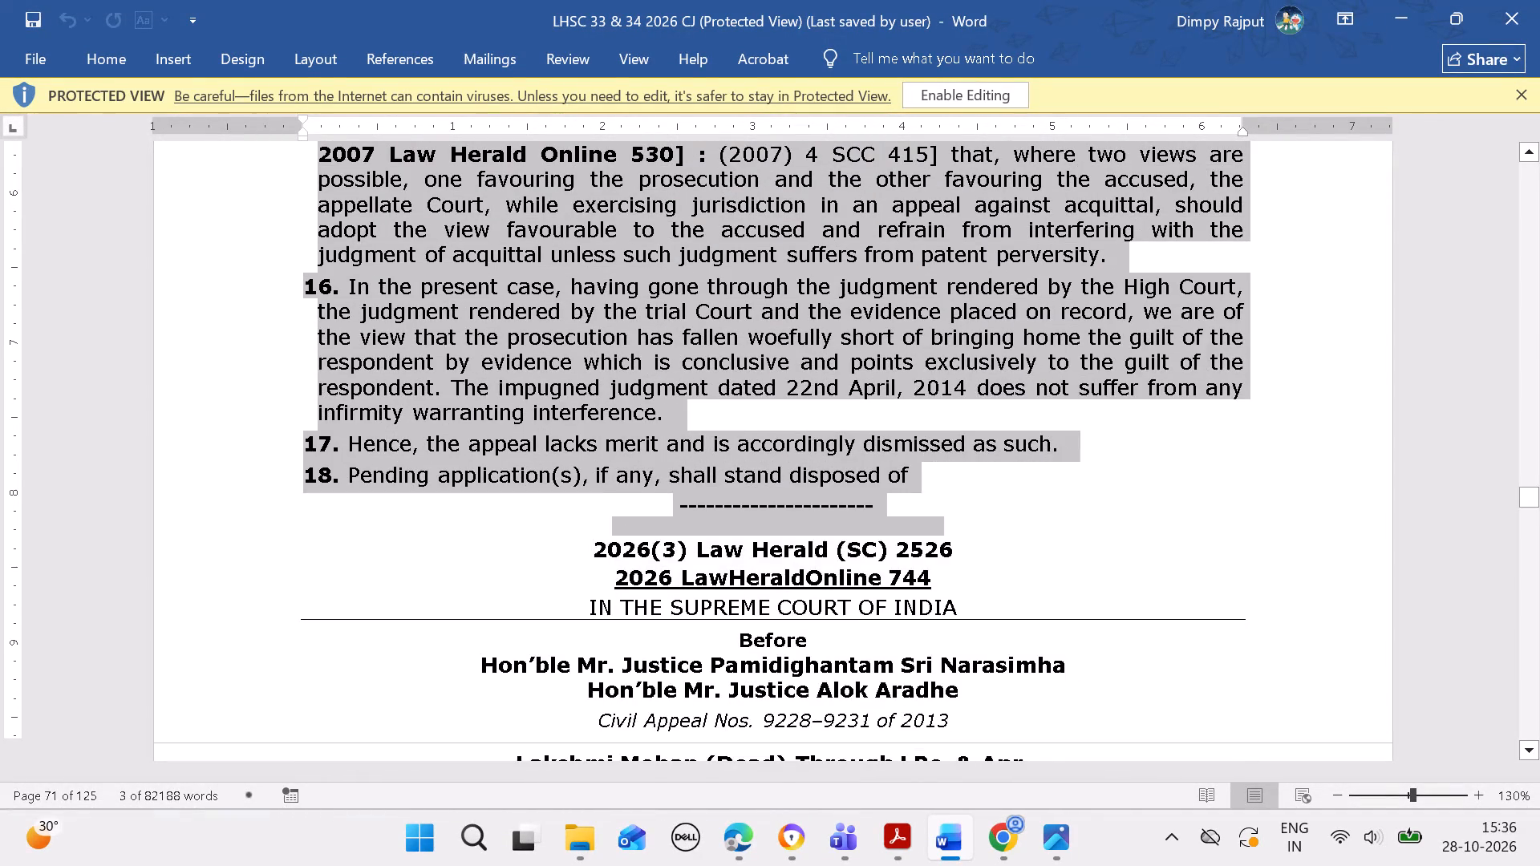
pyautogui.moveTo(1031, 528); pyautogui.dragTo(1040, 520)
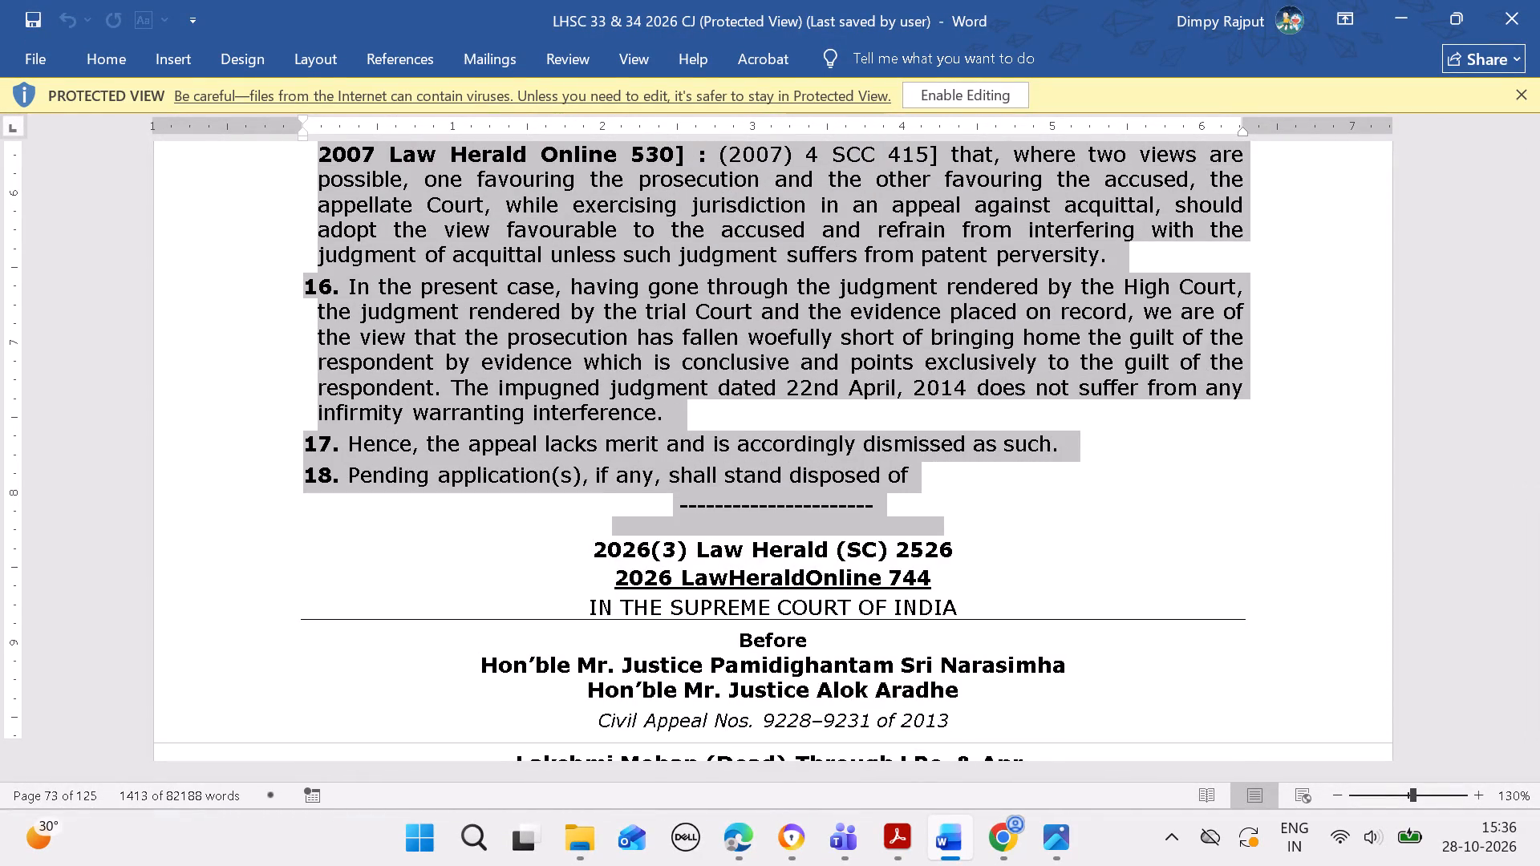
pyautogui.moveTo(1042, 513); pyautogui.dragTo(1044, 506)
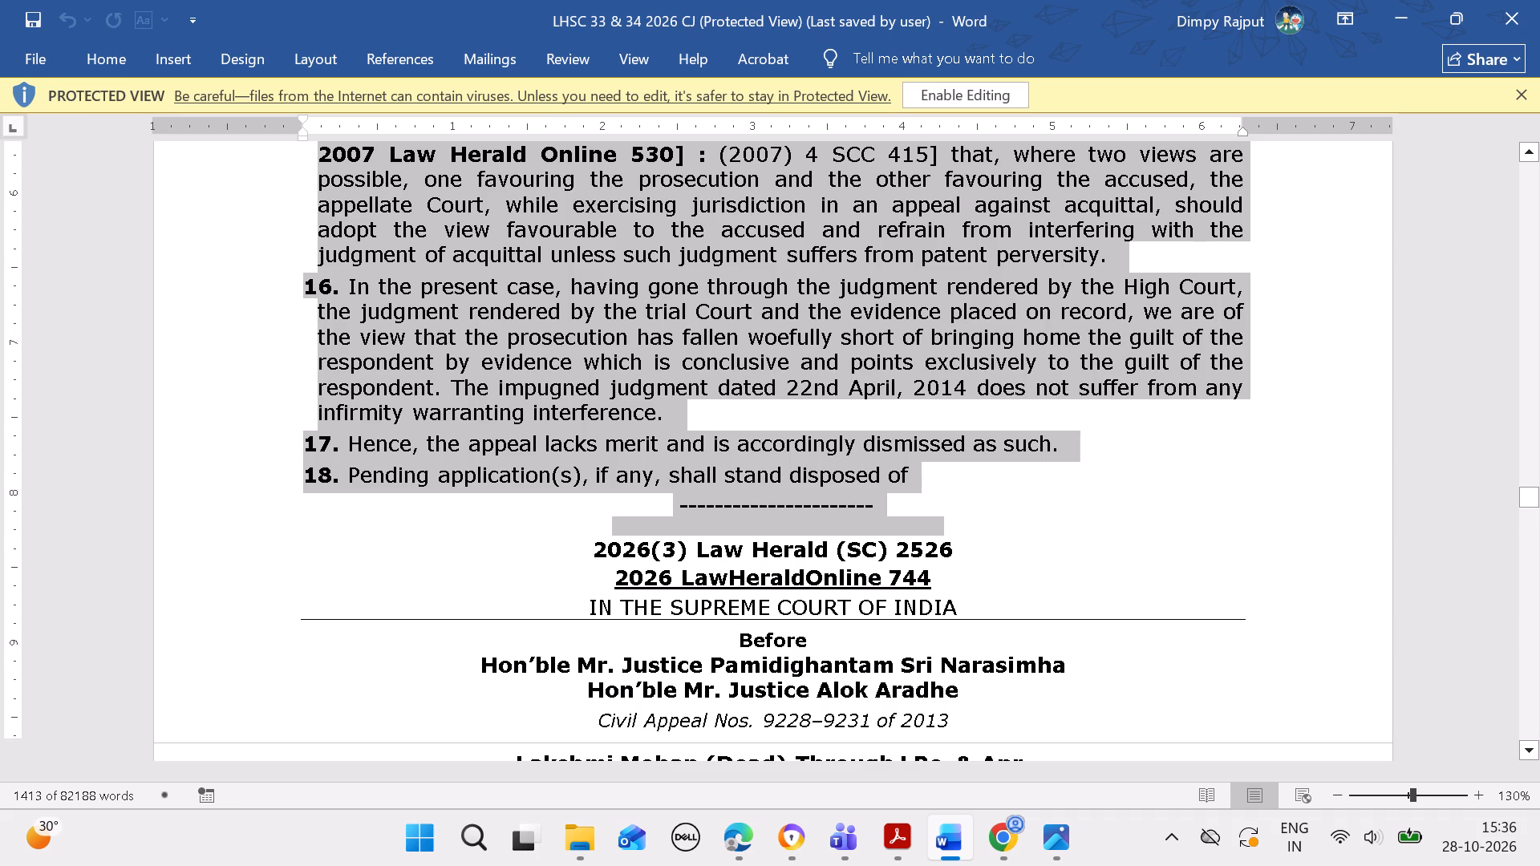
pyautogui.hotkey('ctrl', 'c')
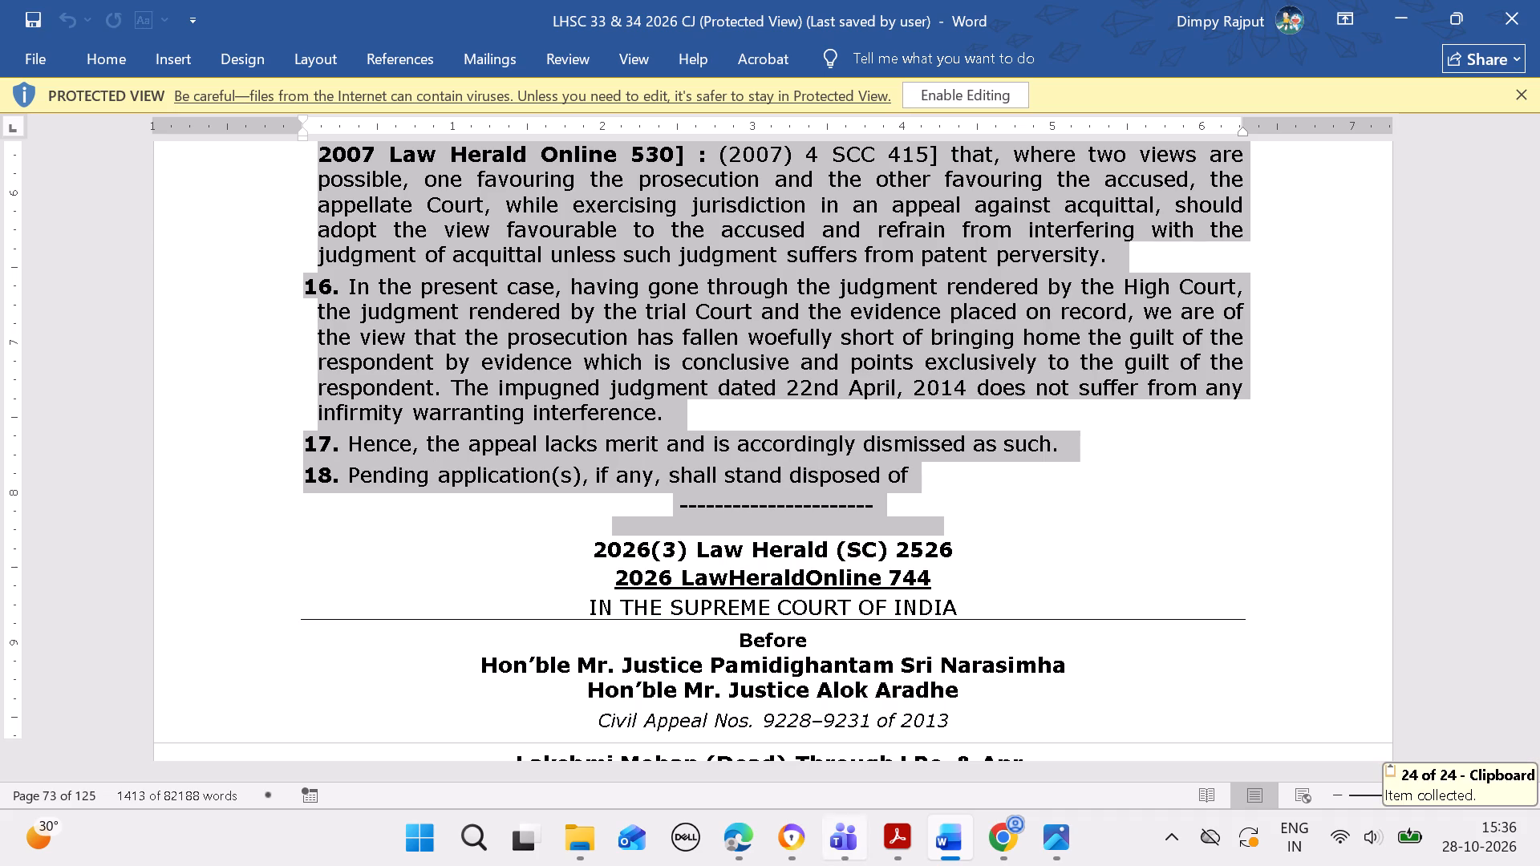
pyautogui.click(731, 845)
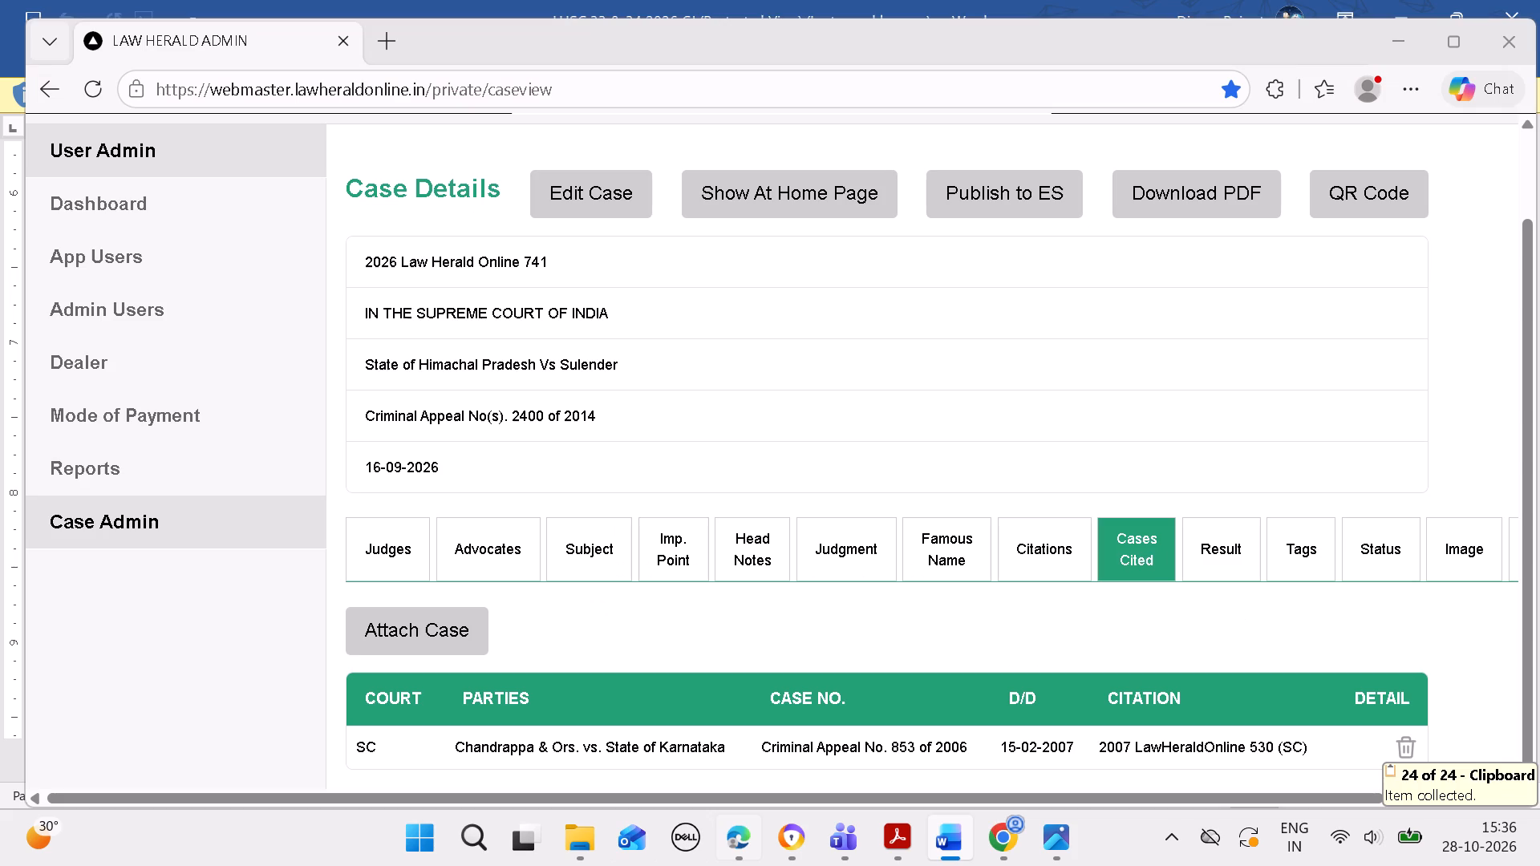
pyautogui.click(857, 544)
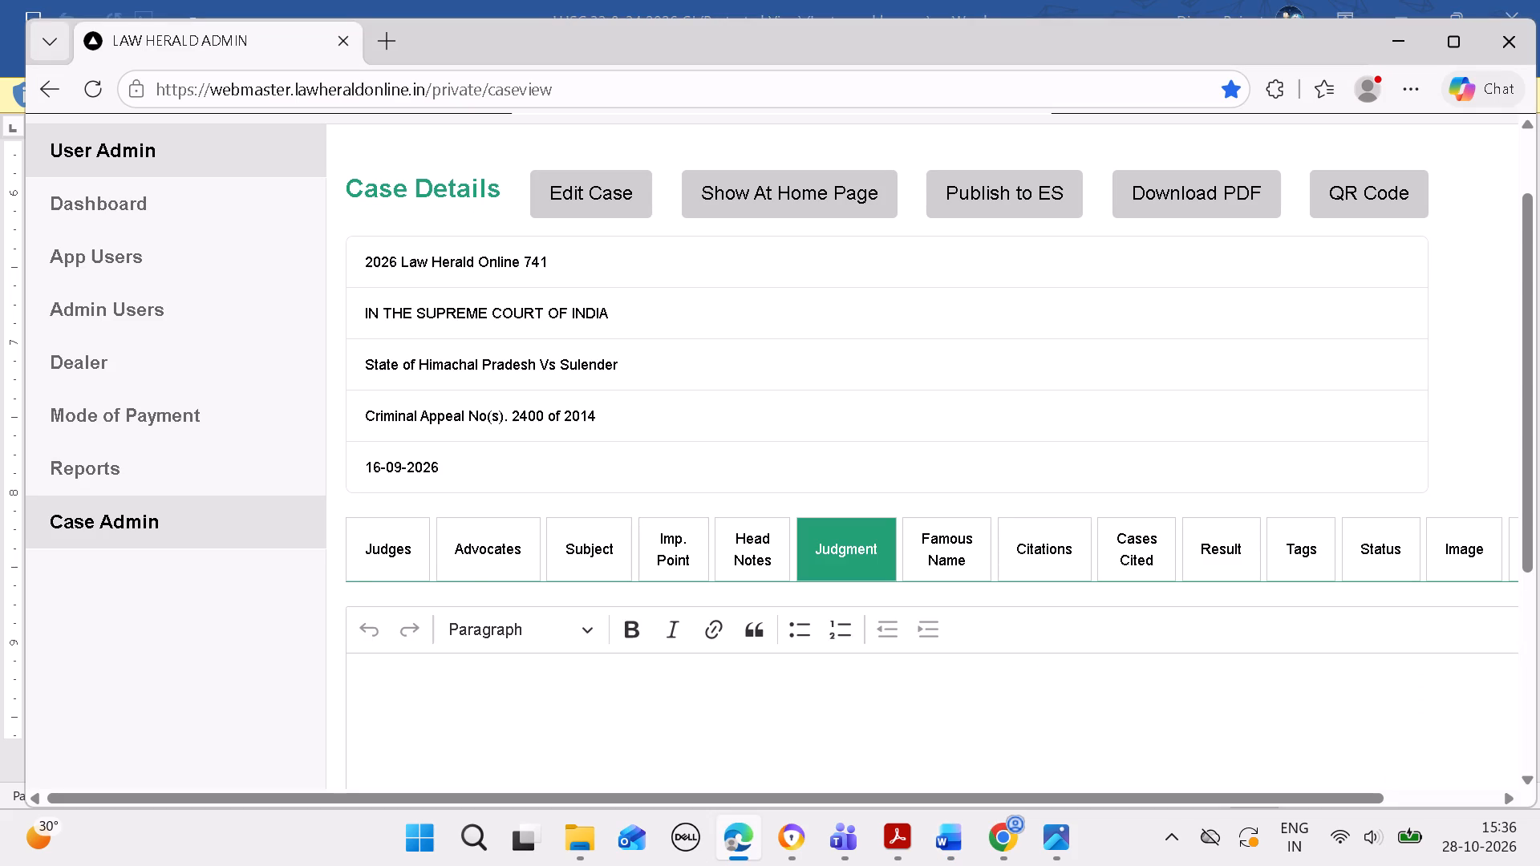
pyautogui.click(832, 678)
pyautogui.hotkey('ctrl', 'v')
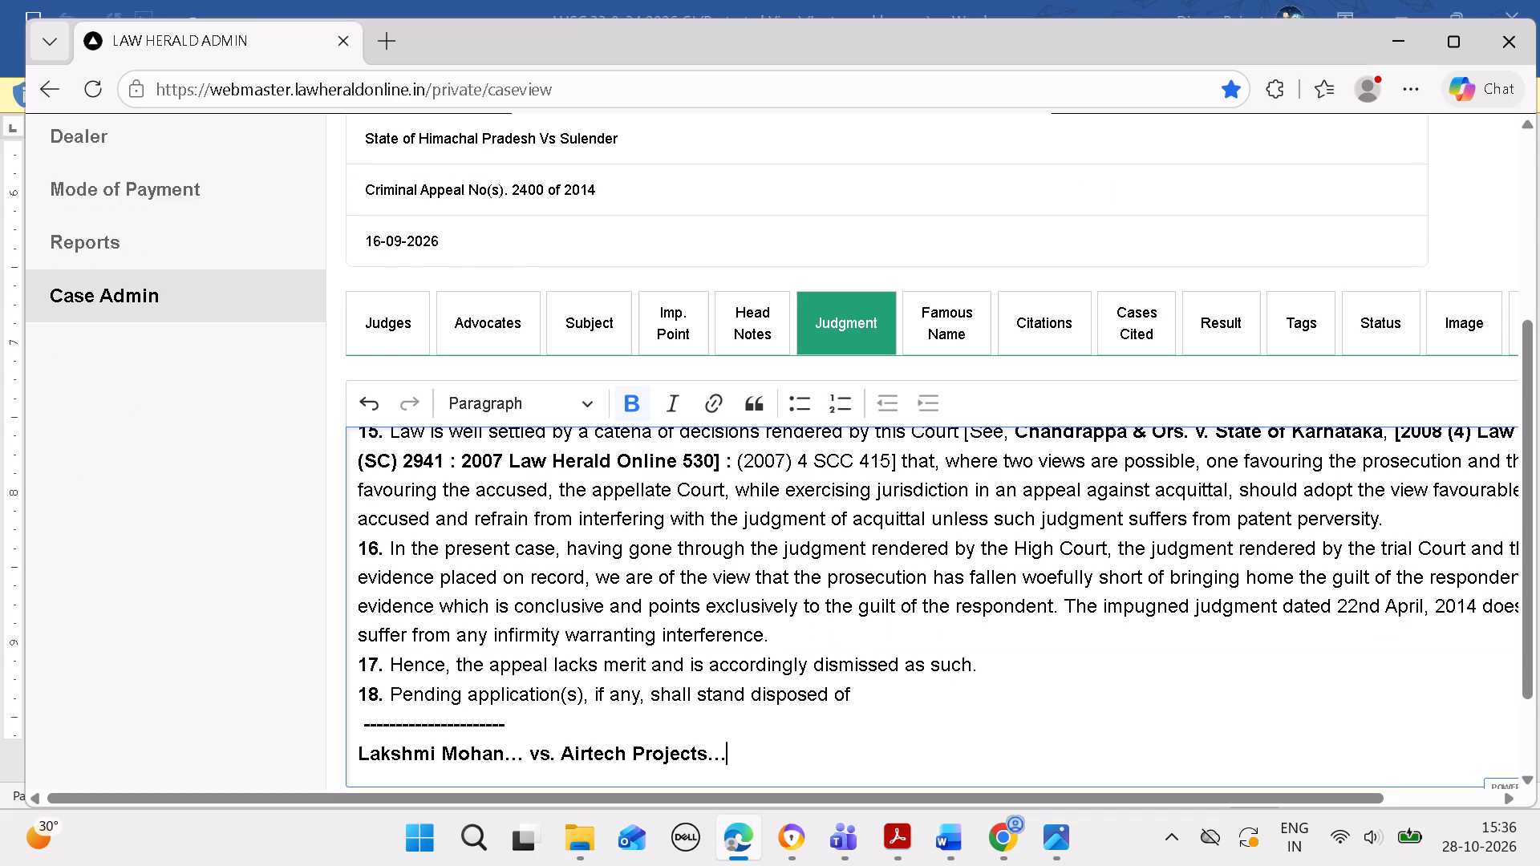
# Delete the stray title line of the following case below the dashed line at the end of the Judgment text.
pyautogui.press('BackSpace')
pyautogui.press('BackSpace')
pyautogui.press('BackSpace')
pyautogui.press('BackSpace')
pyautogui.press('BackSpace')
pyautogui.press('BackSpace')
pyautogui.press('BackSpace')
pyautogui.press('BackSpace')
pyautogui.press('BackSpace')
pyautogui.press('BackSpace')
pyautogui.press('BackSpace')
pyautogui.press('BackSpace')
pyautogui.press('BackSpace')
pyautogui.press('BackSpace')
pyautogui.press('BackSpace')
pyautogui.press('BackSpace')
pyautogui.press('BackSpace')
pyautogui.press('BackSpace')
pyautogui.press('BackSpace')
pyautogui.press('BackSpace')
pyautogui.press('BackSpace')
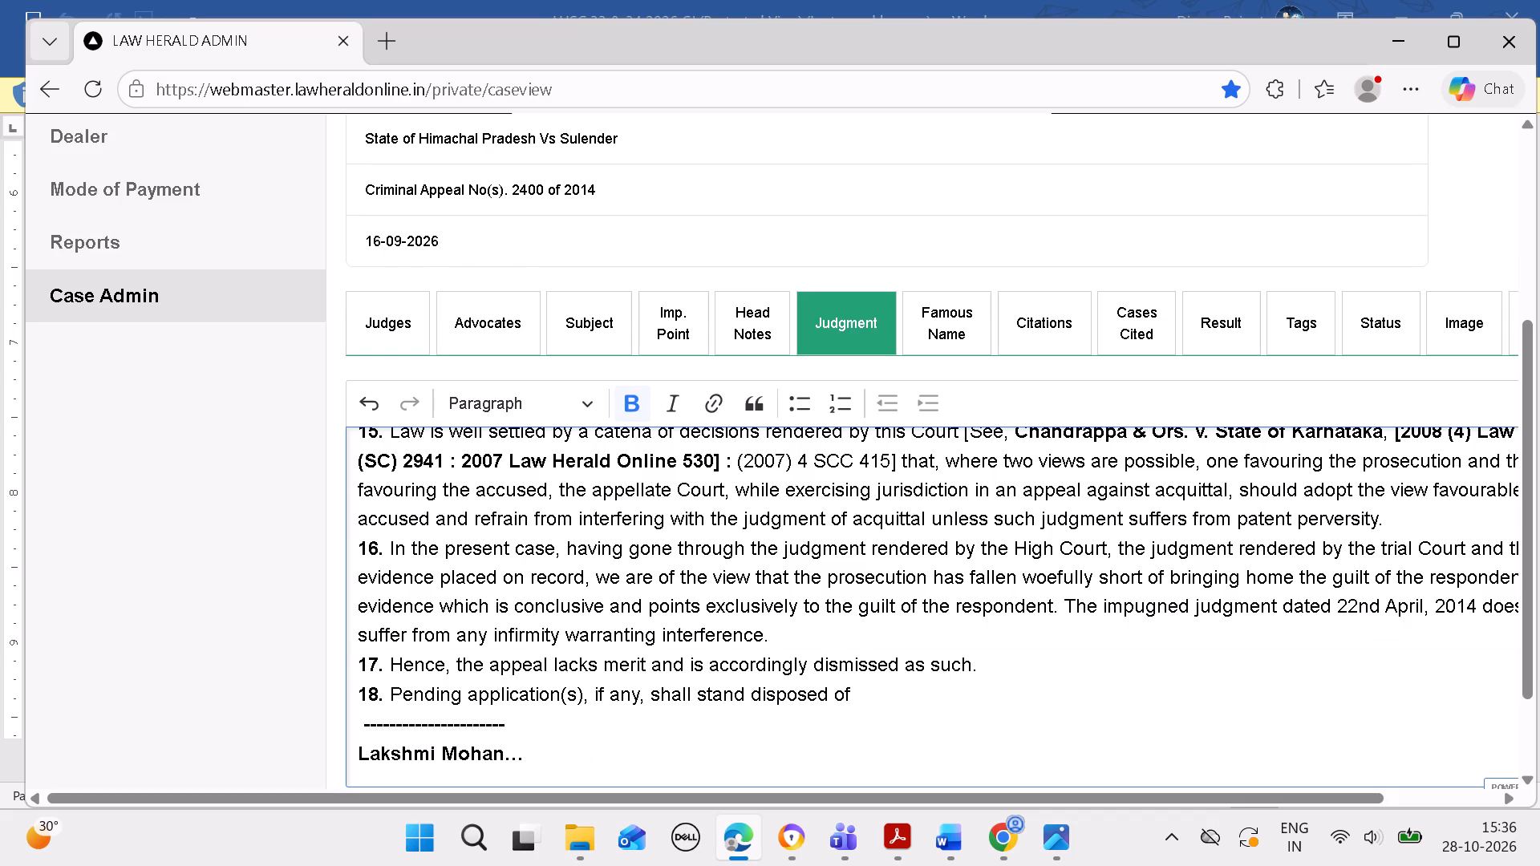
pyautogui.press('BackSpace')
pyautogui.press('BackSpace')
pyautogui.press('BackSpace')
pyautogui.press('BackSpace')
pyautogui.press('BackSpace')
pyautogui.press('BackSpace')
pyautogui.press('BackSpace')
pyautogui.press('BackSpace')
pyautogui.press('BackSpace')
pyautogui.press('BackSpace')
pyautogui.press('BackSpace')
pyautogui.press('BackSpace')
pyautogui.press('BackSpace')
pyautogui.press('BackSpace')
pyautogui.press('BackSpace')
pyautogui.press('BackSpace')
# Extend the closing dashed line of the Judgment text by four hyphens and remove its bold formatting.
pyautogui.write('--')
pyautogui.press('-')
pyautogui.press('-')
pyautogui.moveTo(554, 712); pyautogui.dragTo(473, 730)
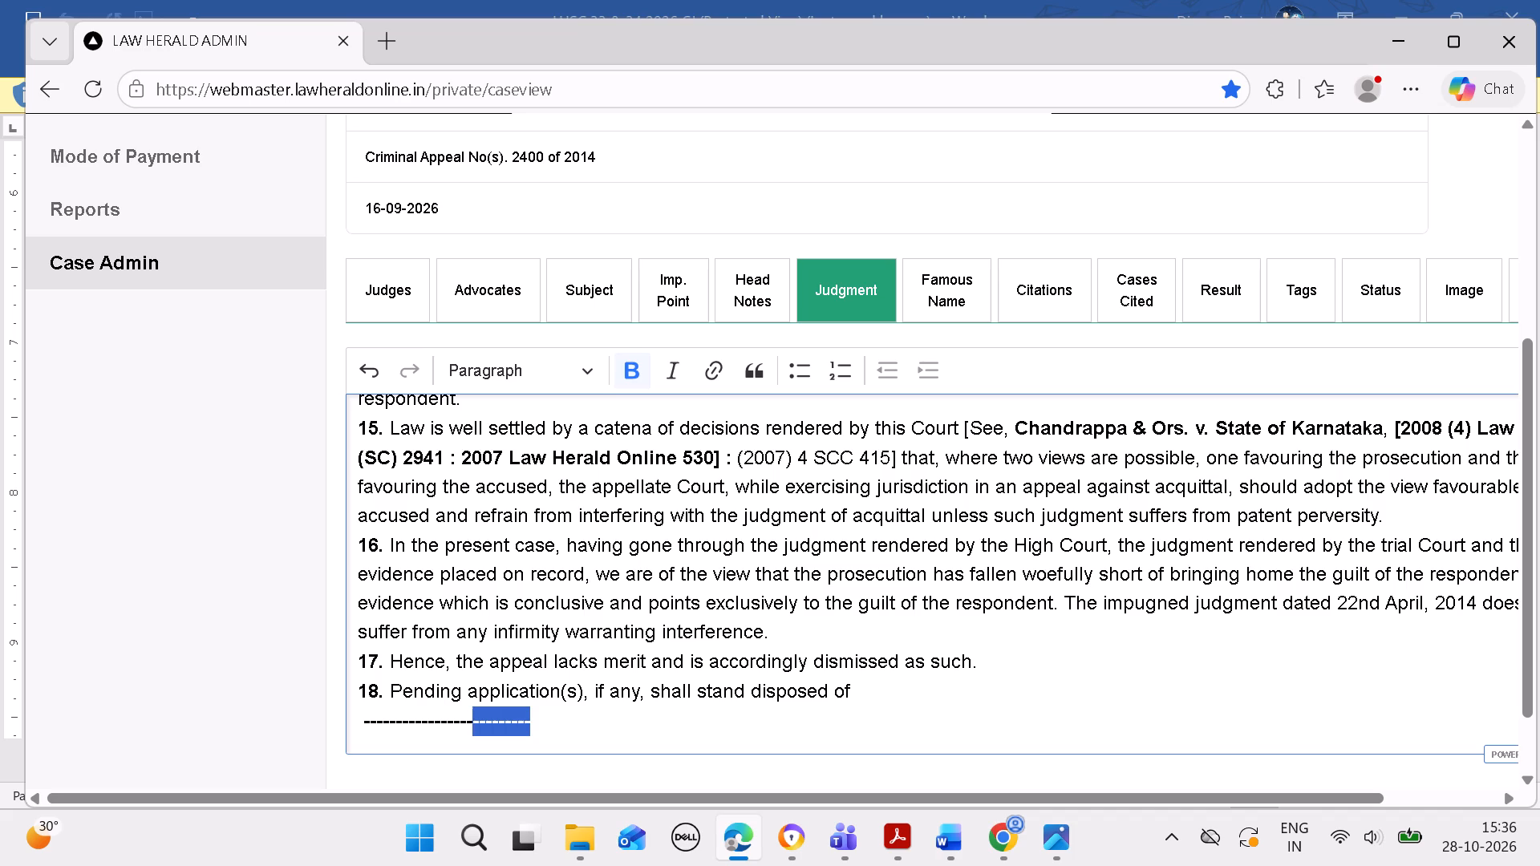
pyautogui.moveTo(473, 730); pyautogui.dragTo(302, 748)
pyautogui.hotkey('ctrl', 'b')
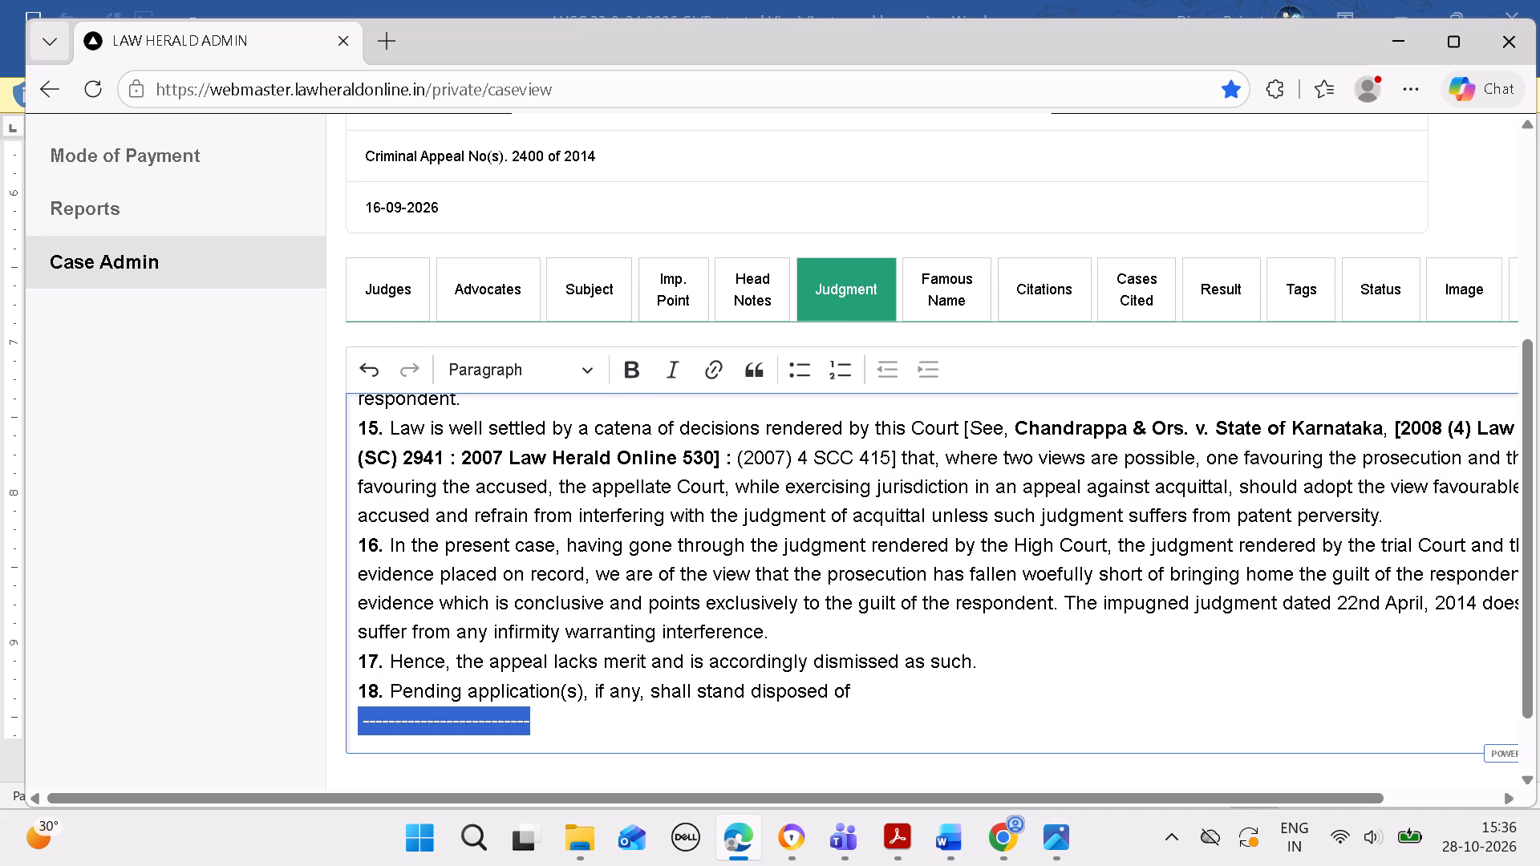
pyautogui.click(581, 728)
pyautogui.click(582, 727)
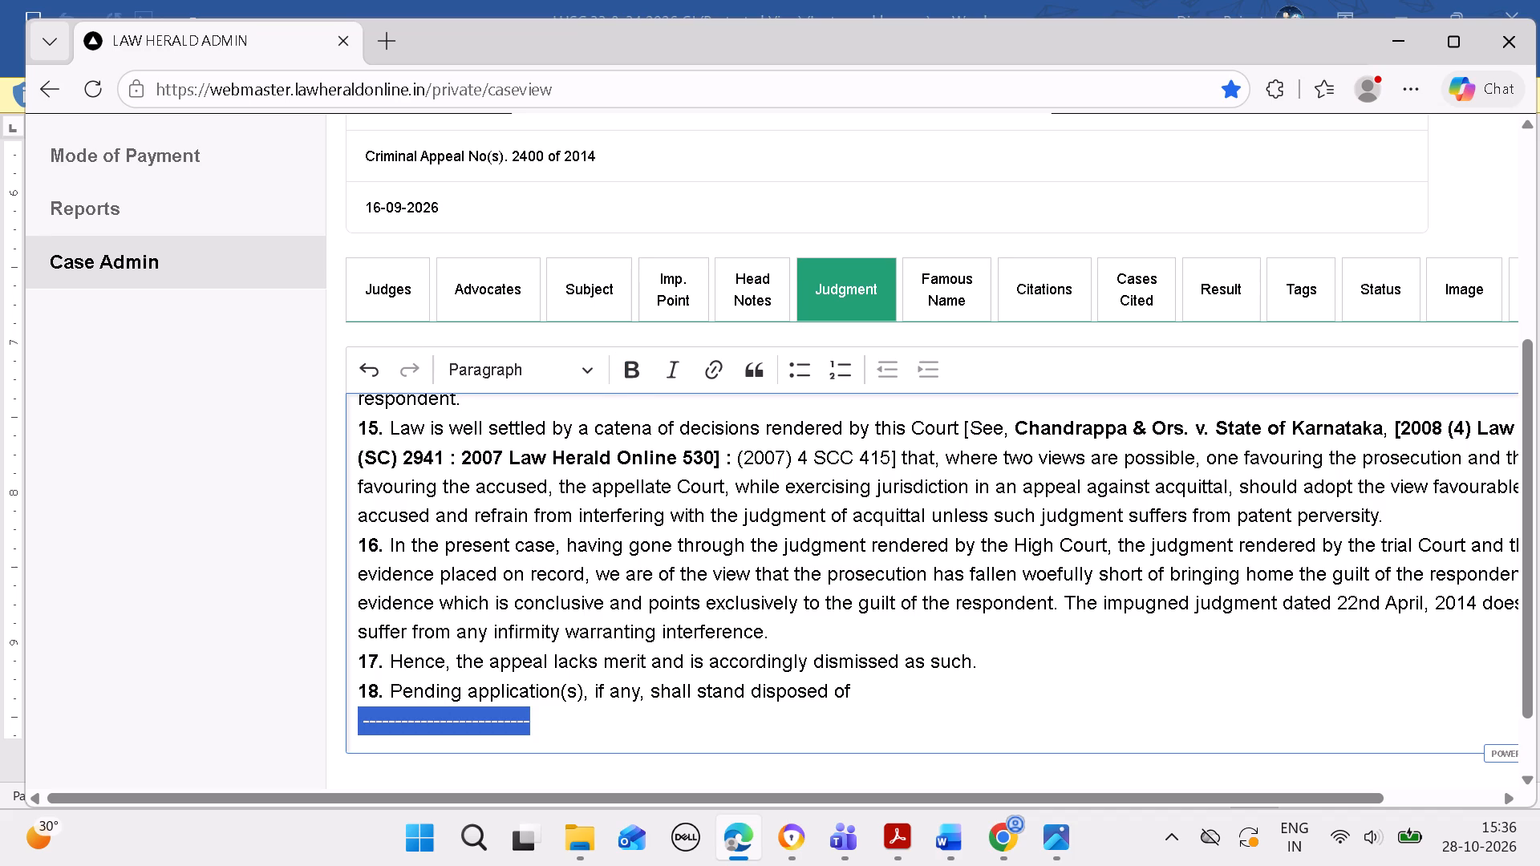
pyautogui.click(931, 716)
# Save the updated Judgment text for the case.
pyautogui.scroll(4, 931, 694)
pyautogui.scroll(-10, 931, 681)
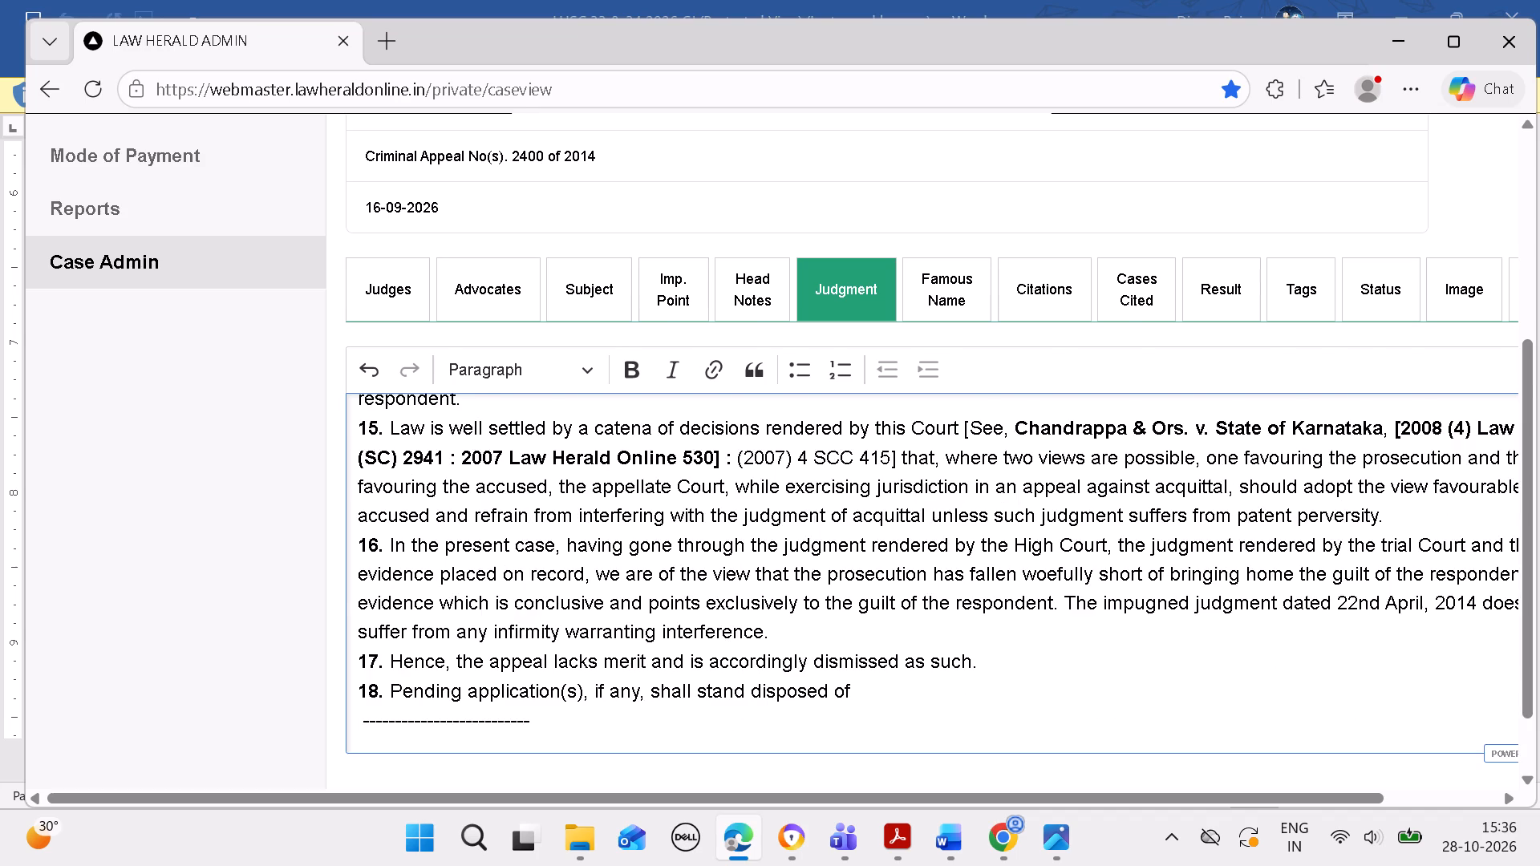
pyautogui.scroll(-7, 926, 681)
pyautogui.click(403, 763)
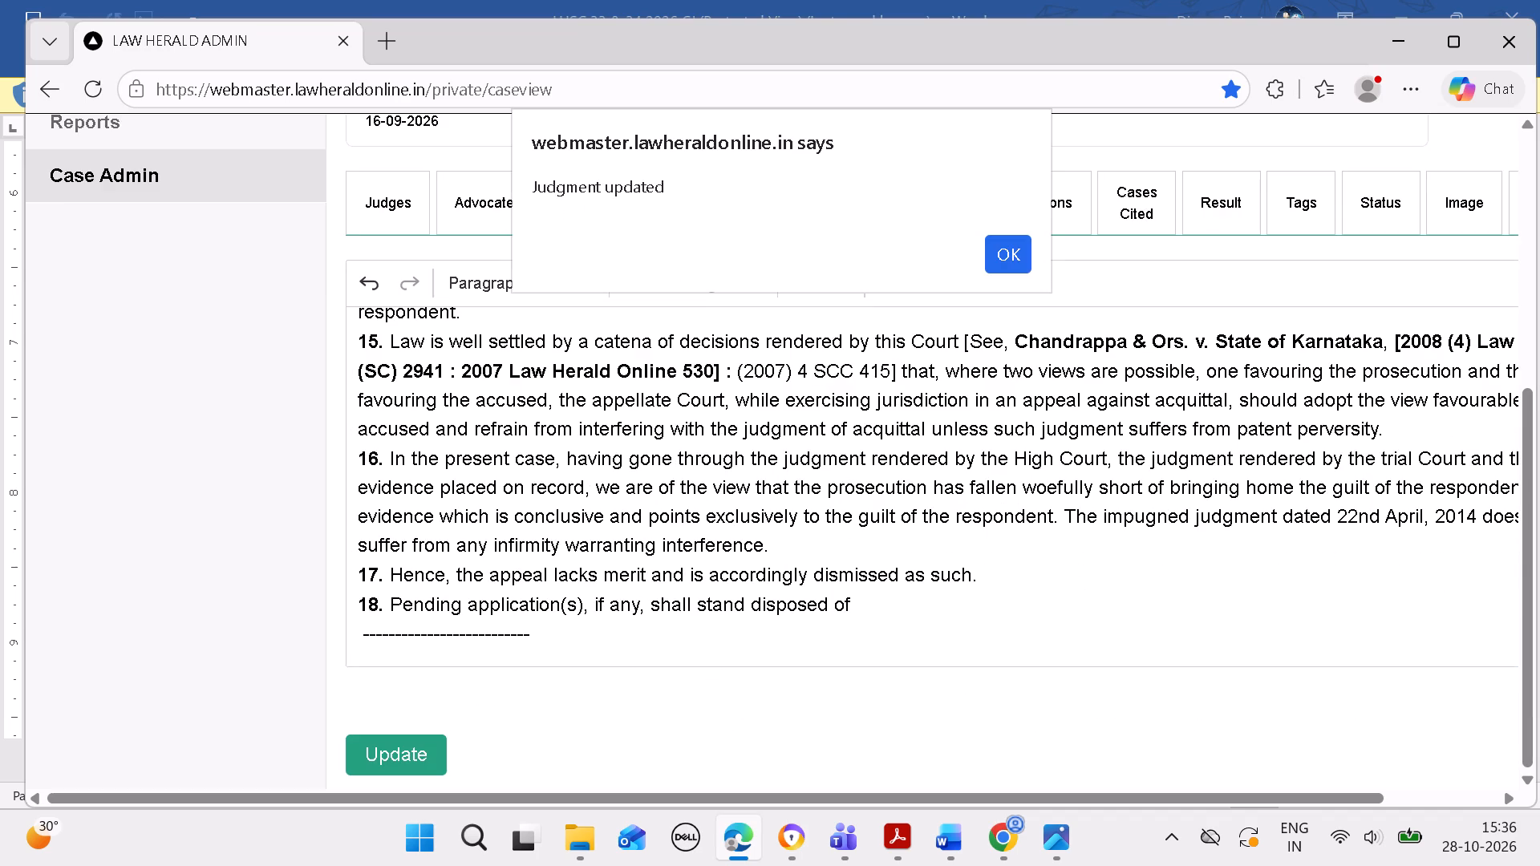
pyautogui.click(1025, 256)
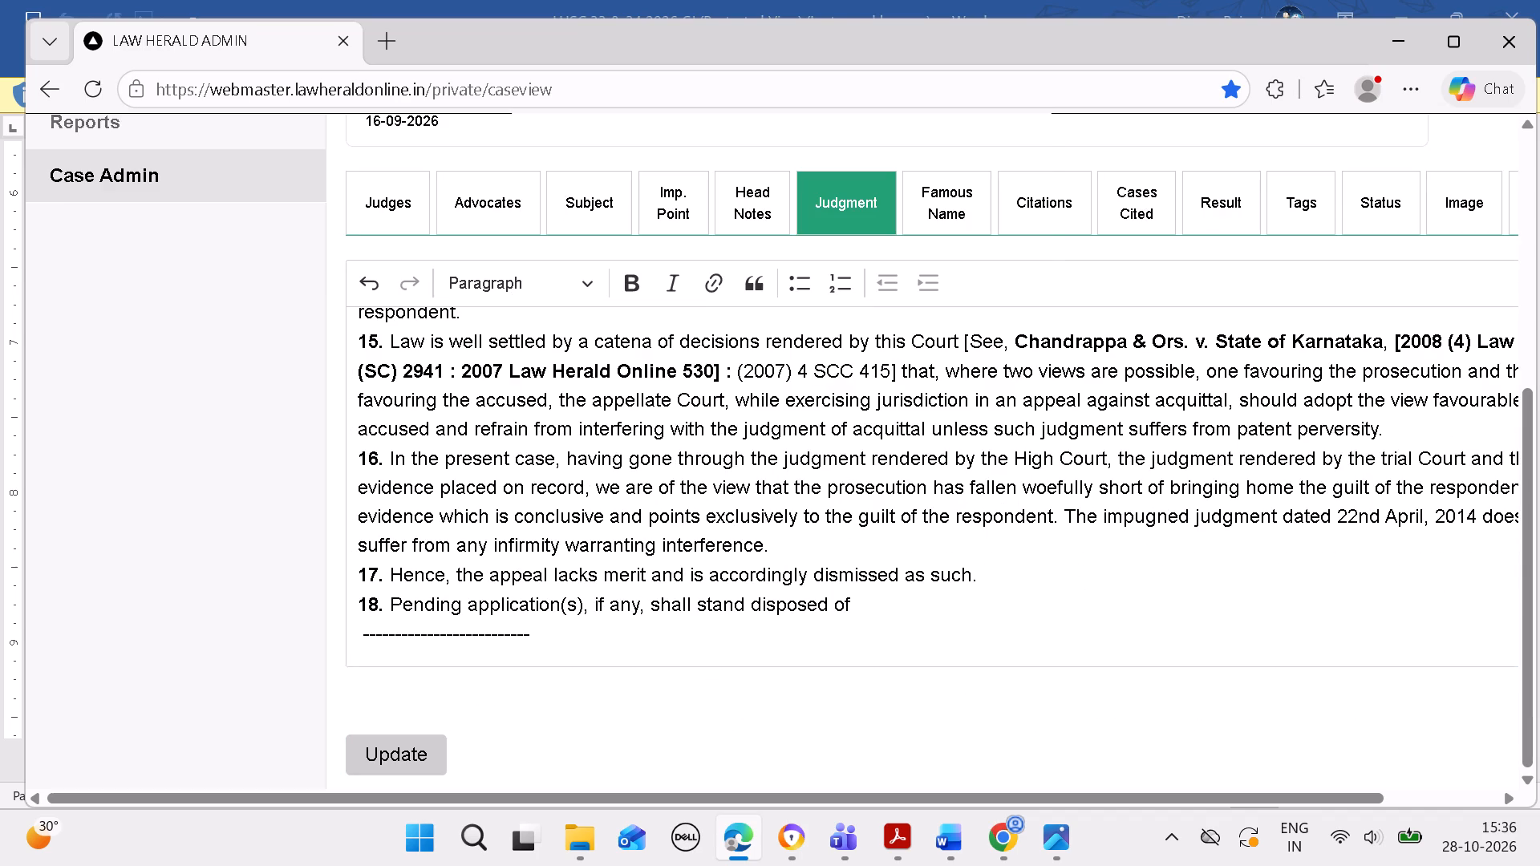
# Check the attached citation of case 2026 Law Herald Online 741 and publish the case to ES.
pyautogui.scroll(7, 1001, 439)
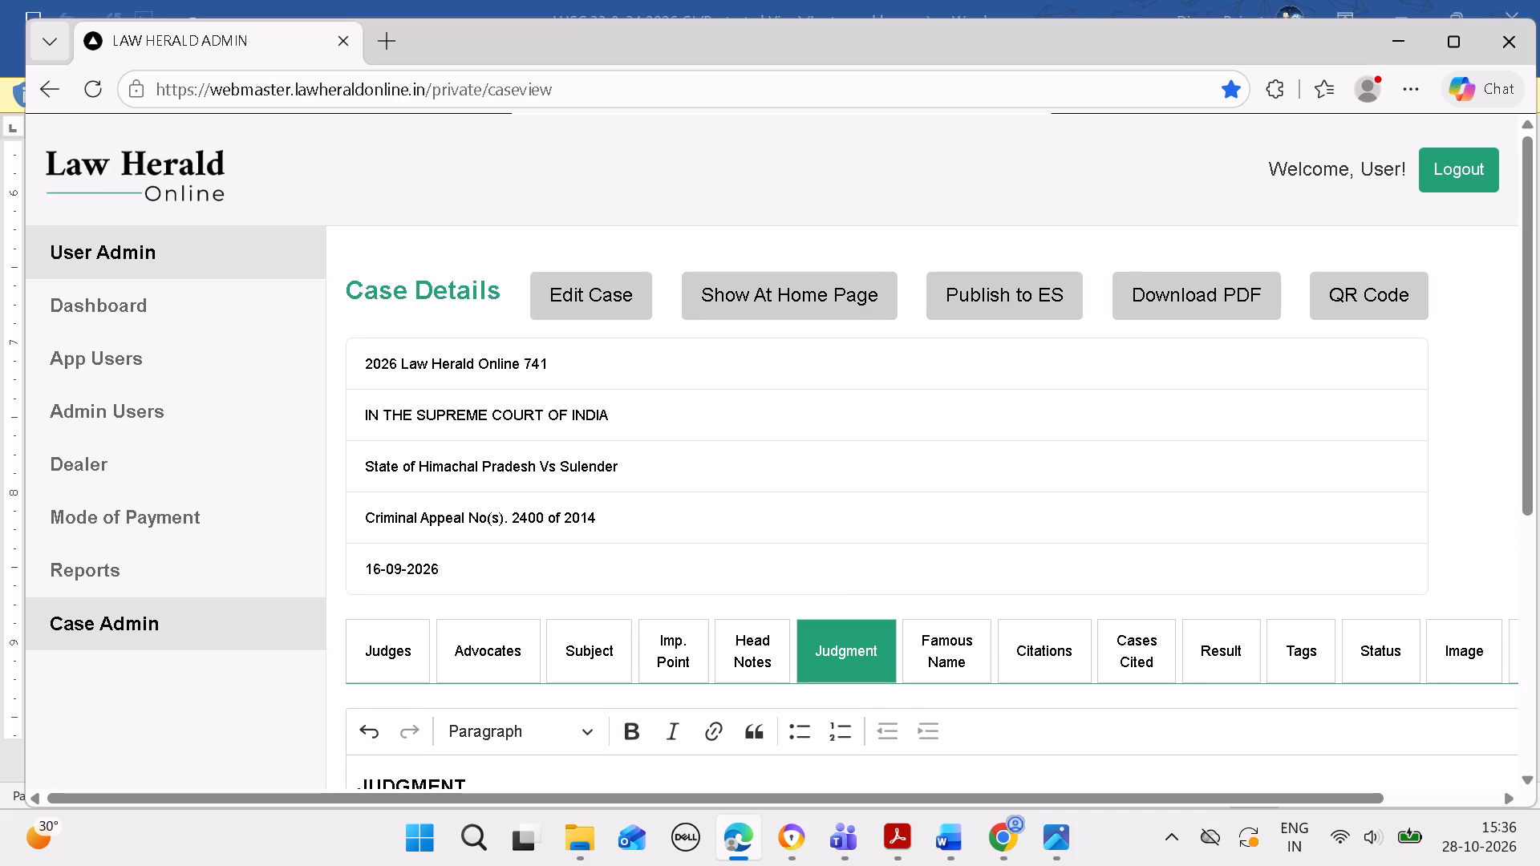
pyautogui.click(1060, 625)
pyautogui.scroll(-3, 1054, 596)
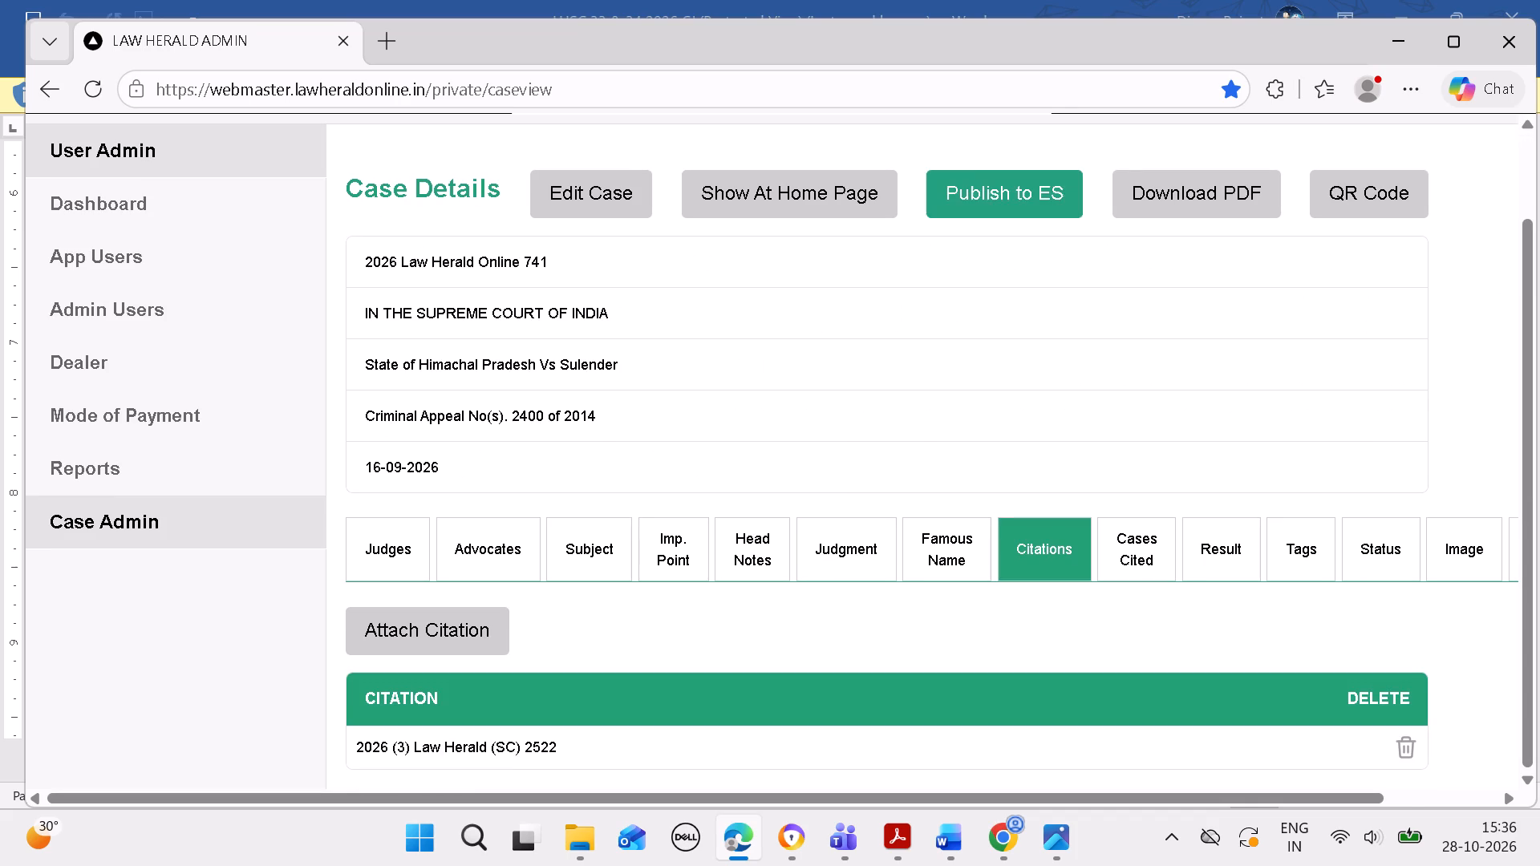
pyautogui.click(1020, 204)
pyautogui.click(1021, 258)
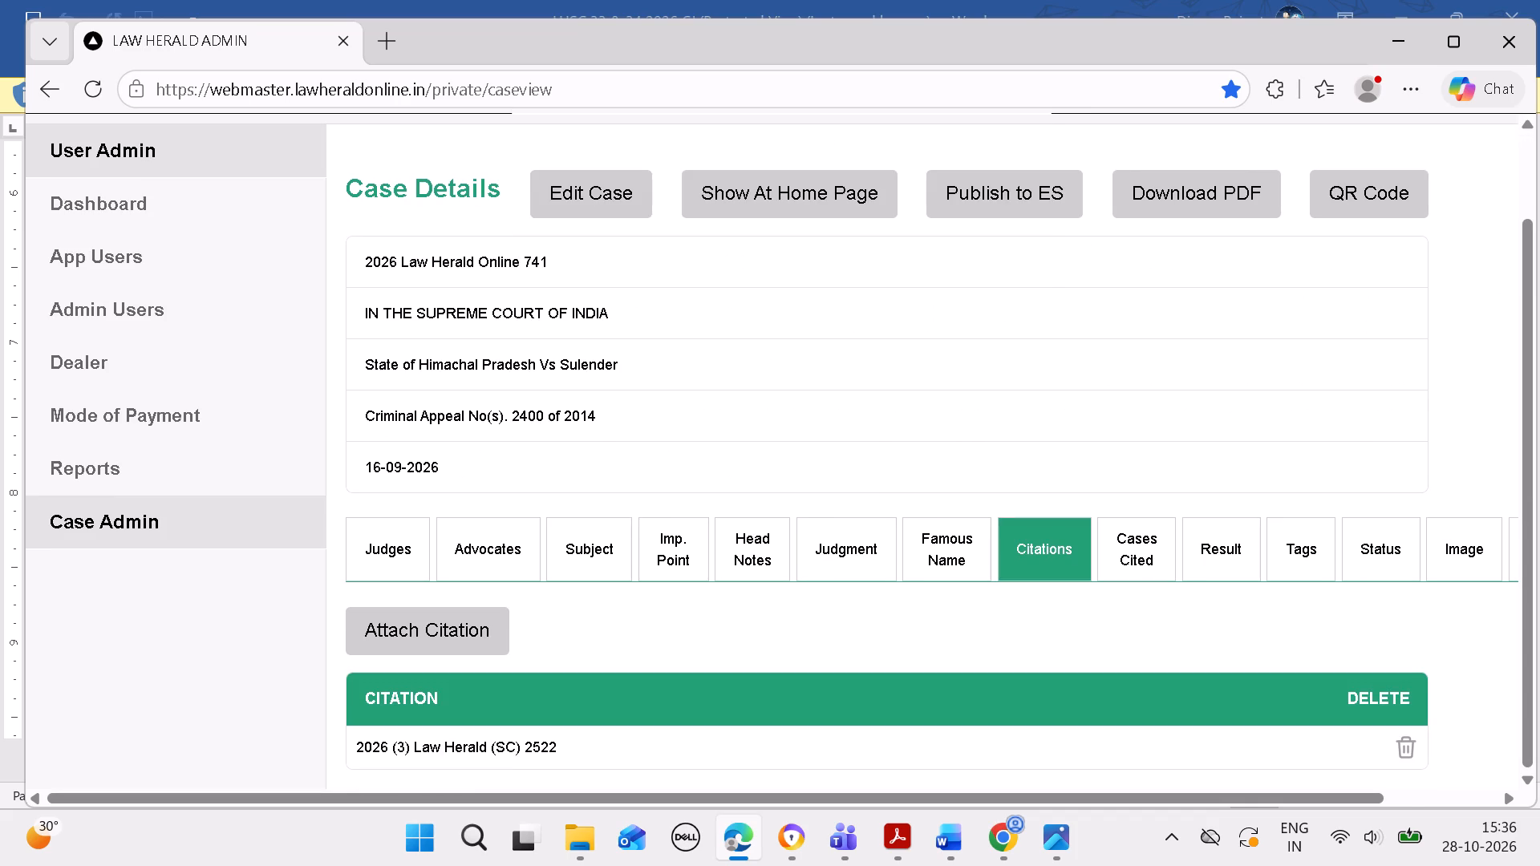
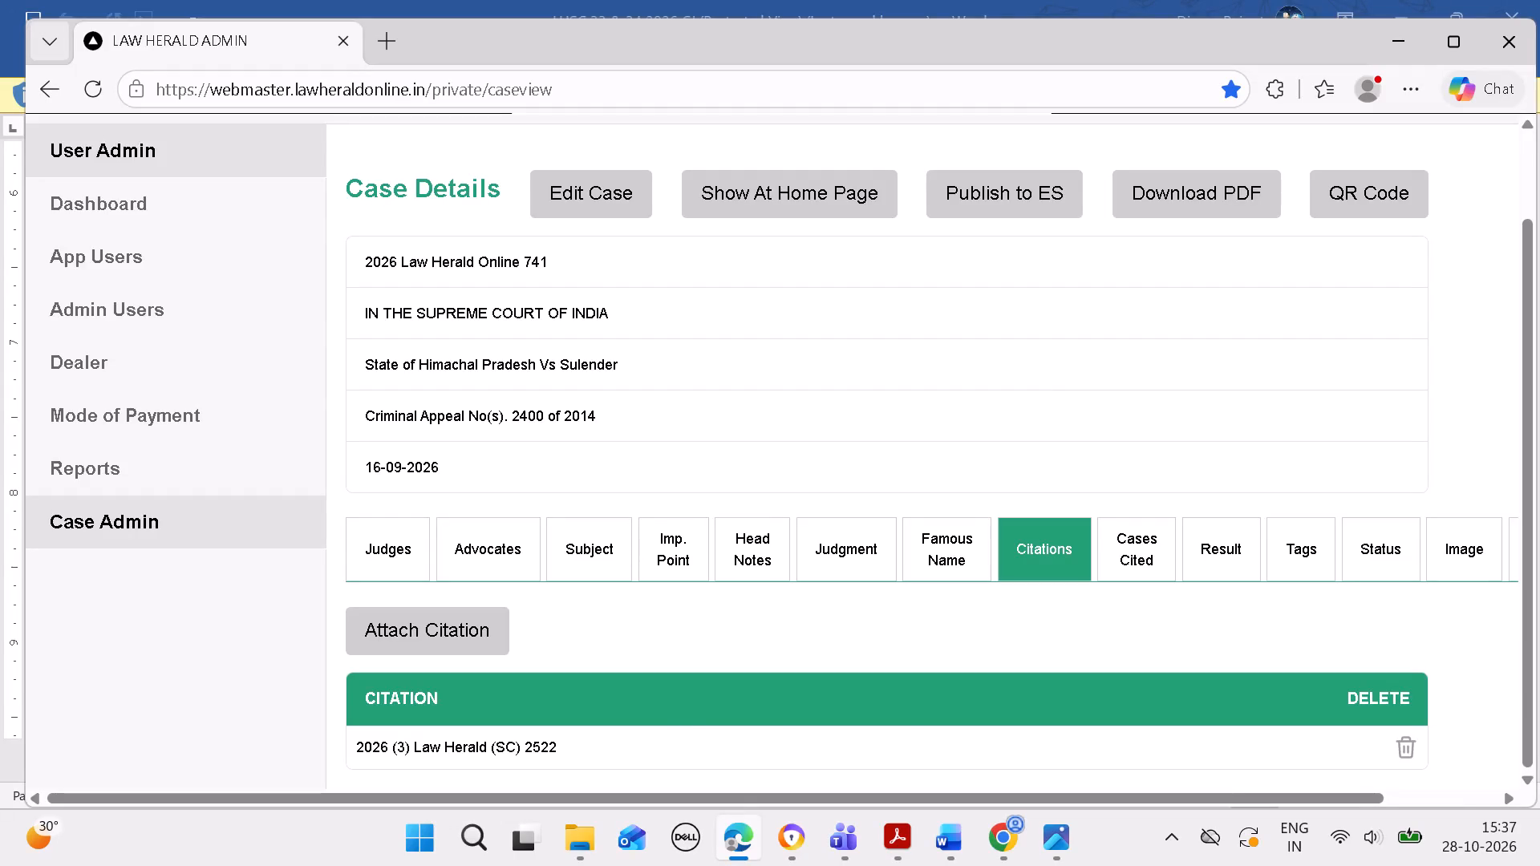
# Switch to the Word compilation and examine the title block and advocates of the next case, 2026 LawHeraldOnline 744.
pyautogui.click(948, 822)
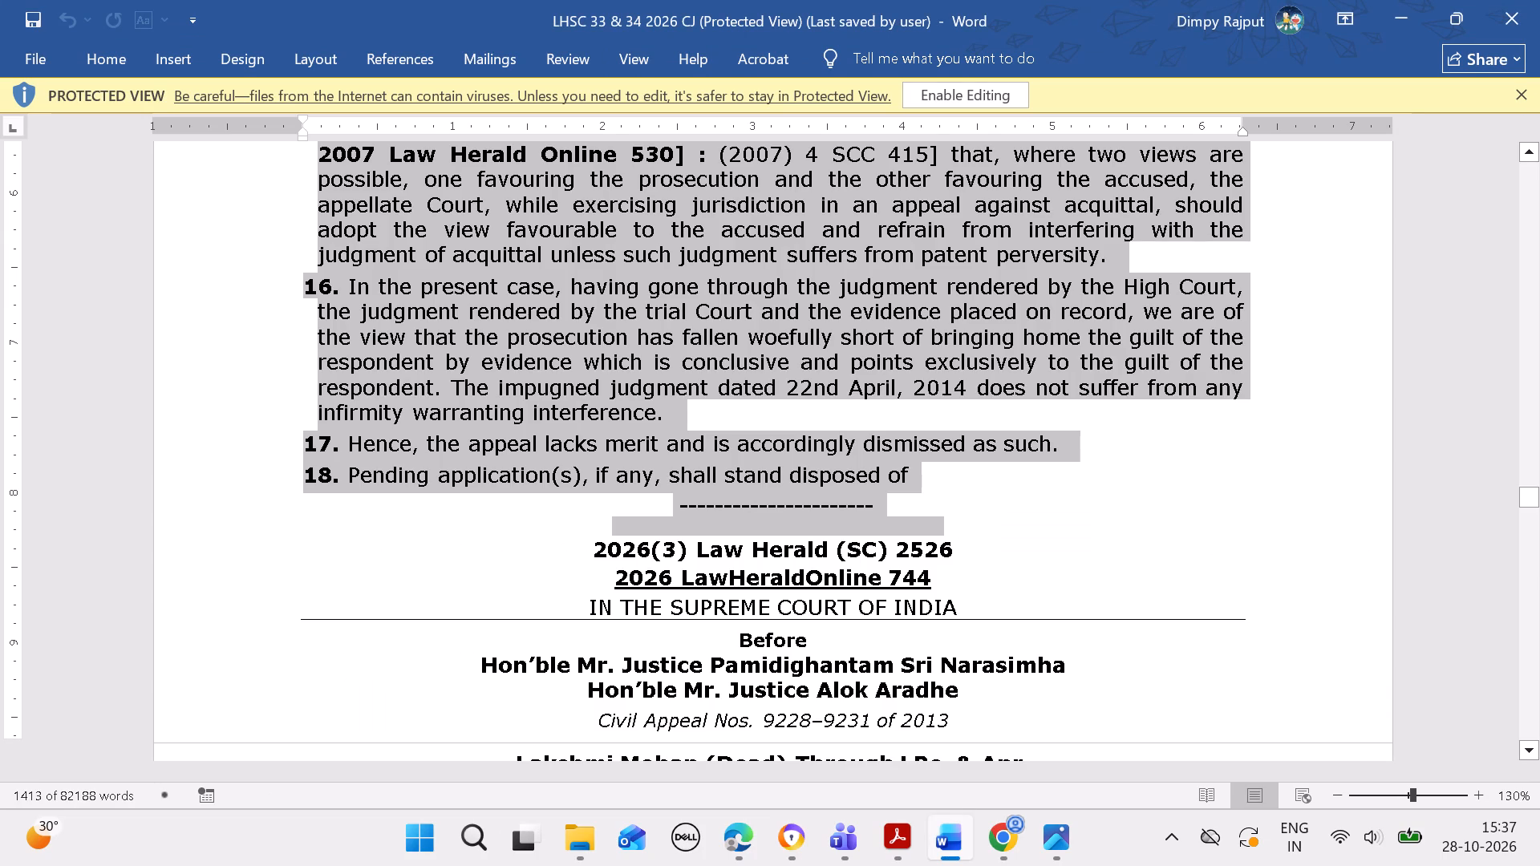
pyautogui.click(1161, 527)
pyautogui.press('Down')
pyautogui.press('Down')
pyautogui.press('Down')
pyautogui.press('Down')
pyautogui.press('Down')
pyautogui.press('Down')
pyautogui.press('Down')
pyautogui.press('Down')
pyautogui.press('Down')
pyautogui.press('Down')
pyautogui.press('Down')
pyautogui.press('Down')
pyautogui.press('Down')
pyautogui.press('Down')
pyautogui.press('Down')
pyautogui.press('Down')
pyautogui.press('Down')
pyautogui.press('Down')
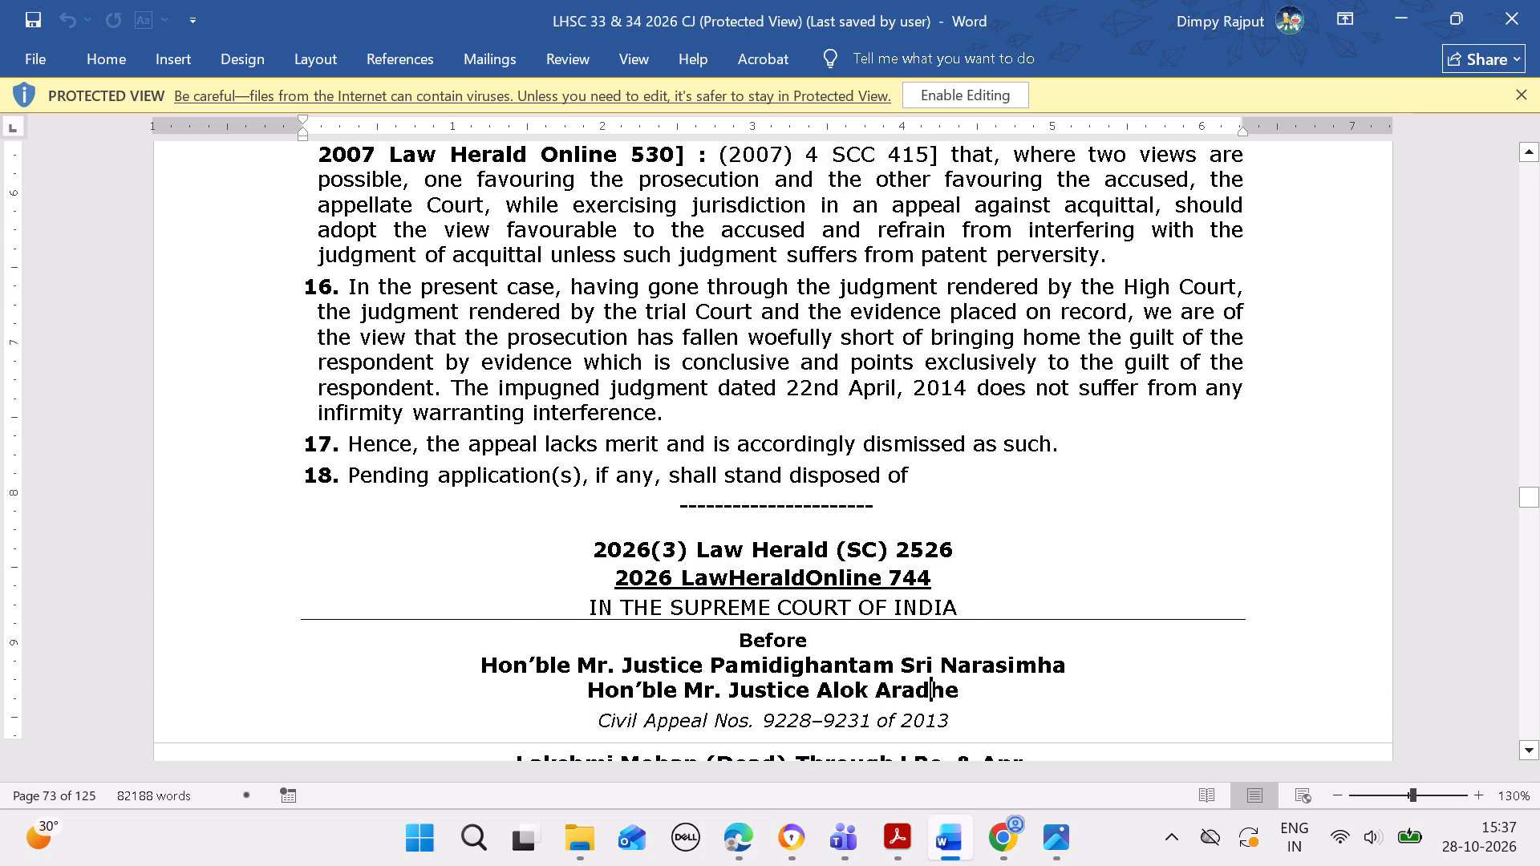
pyautogui.press('Down')
pyautogui.press('Down')
pyautogui.press('Down')
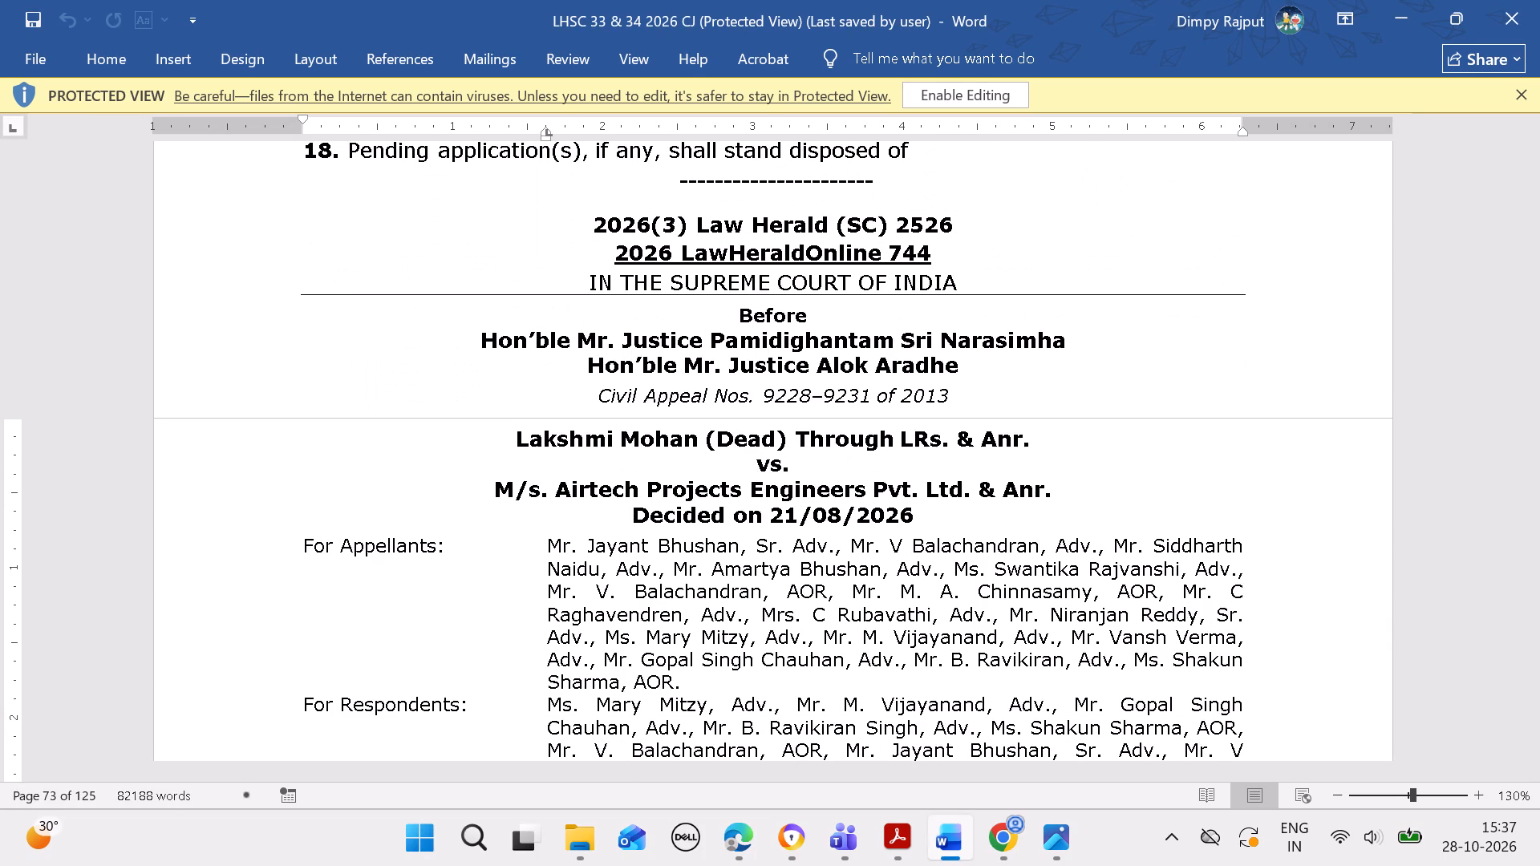
# Switch to the Law Herald admin page in Edge and check the appeal number in the details of case 741.
pyautogui.click(737, 845)
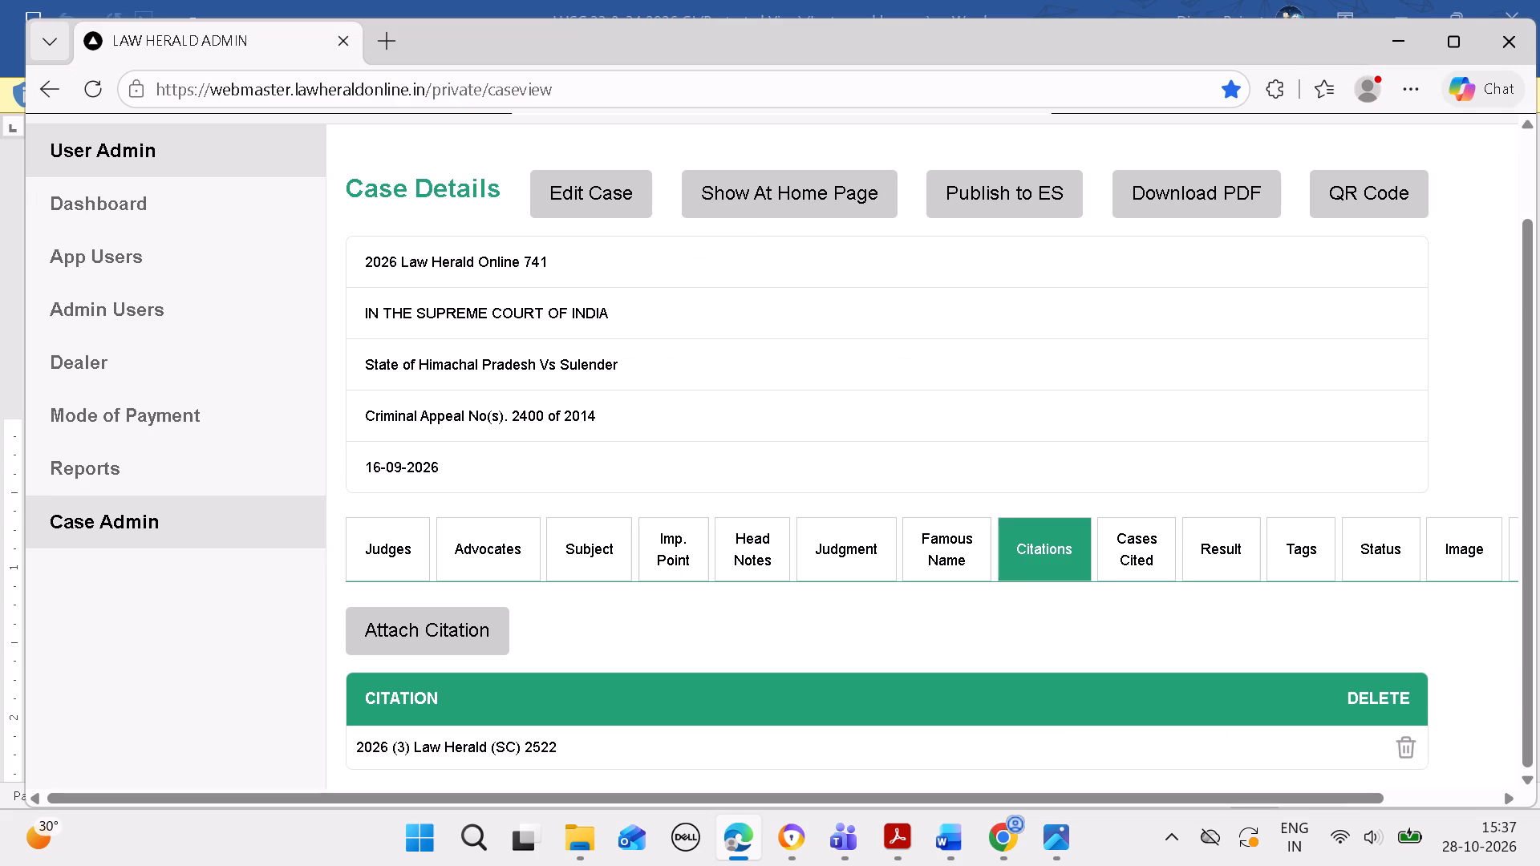
pyautogui.moveTo(511, 415); pyautogui.dragTo(521, 412)
pyautogui.moveTo(521, 412); pyautogui.dragTo(604, 419)
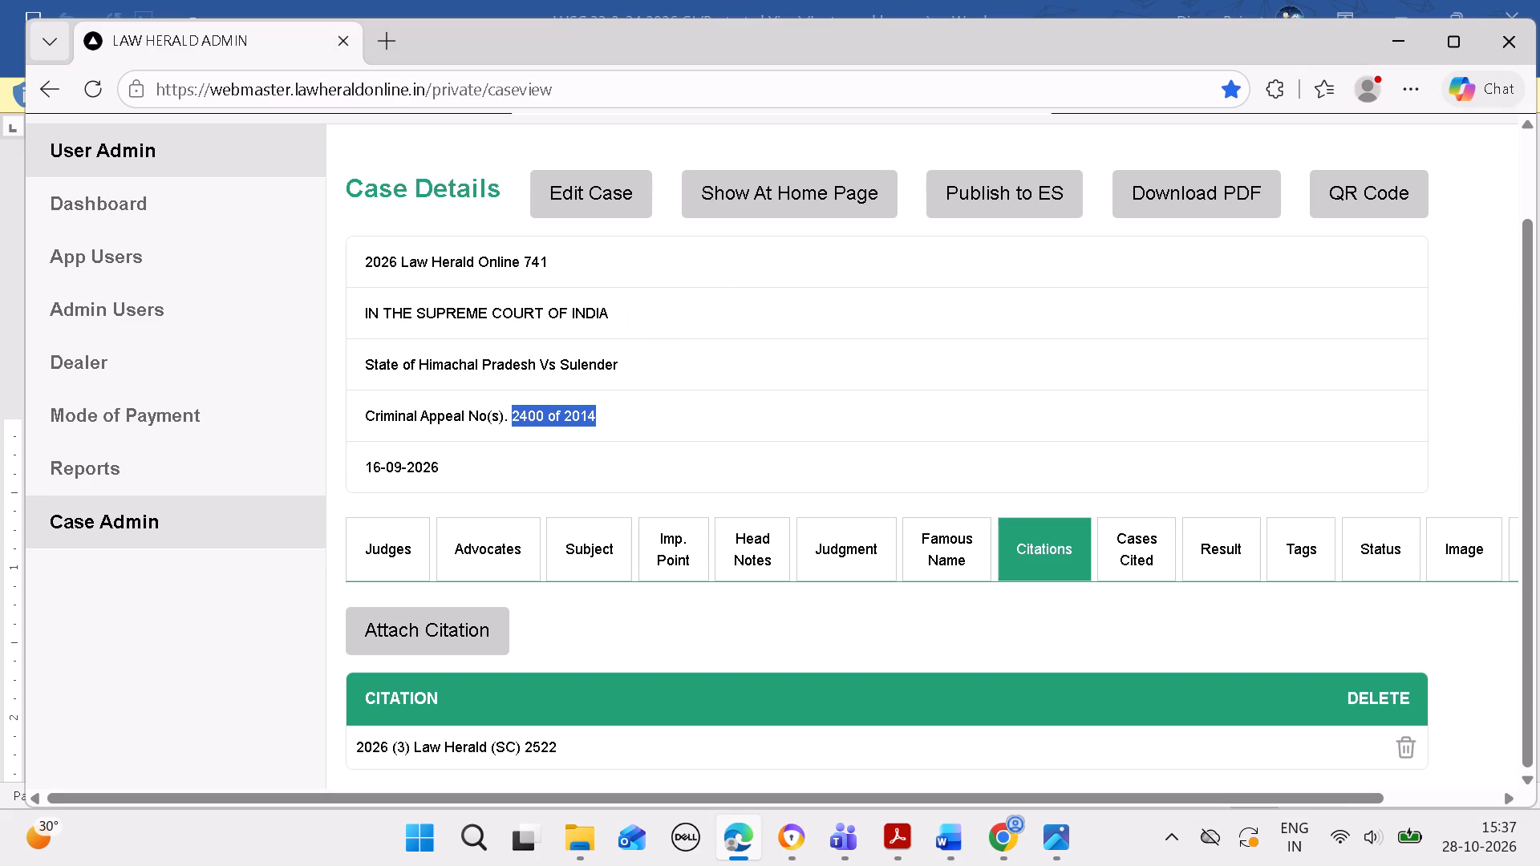
# Return to the Word compilation and review the heading, judges, parties, decision date and advocates of case 2026 LawHeraldOnline 744.
pyautogui.click(957, 832)
pyautogui.click(961, 833)
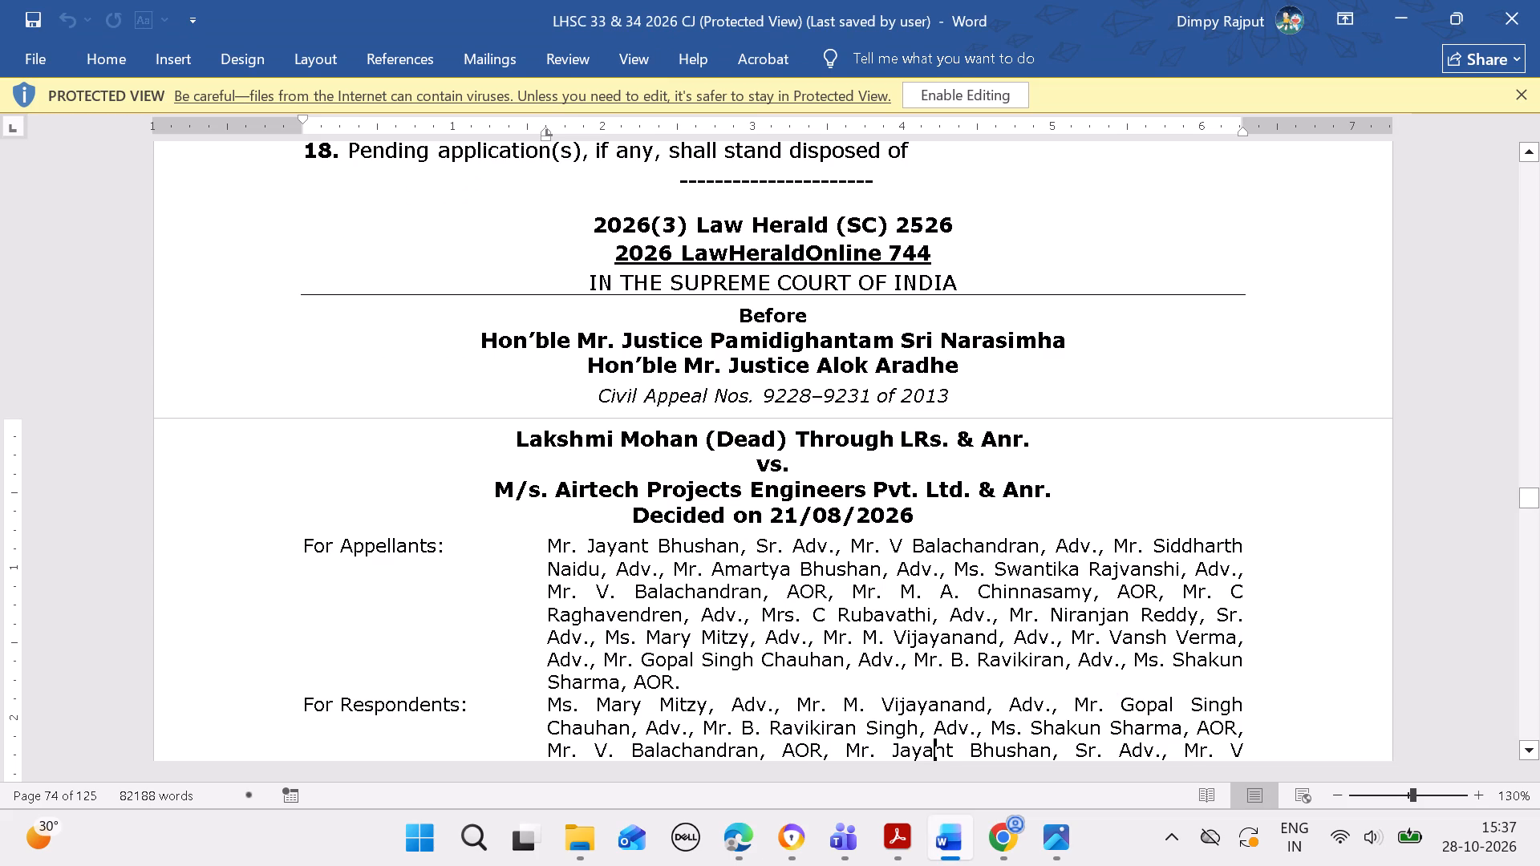
pyautogui.press('Down')
pyautogui.press('Down')
pyautogui.press('Down')
pyautogui.press('Down')
pyautogui.press('Down')
pyautogui.press('Down')
pyautogui.press('Down')
pyautogui.press('Down')
pyautogui.press('Down')
pyautogui.press('Down')
pyautogui.press('Down')
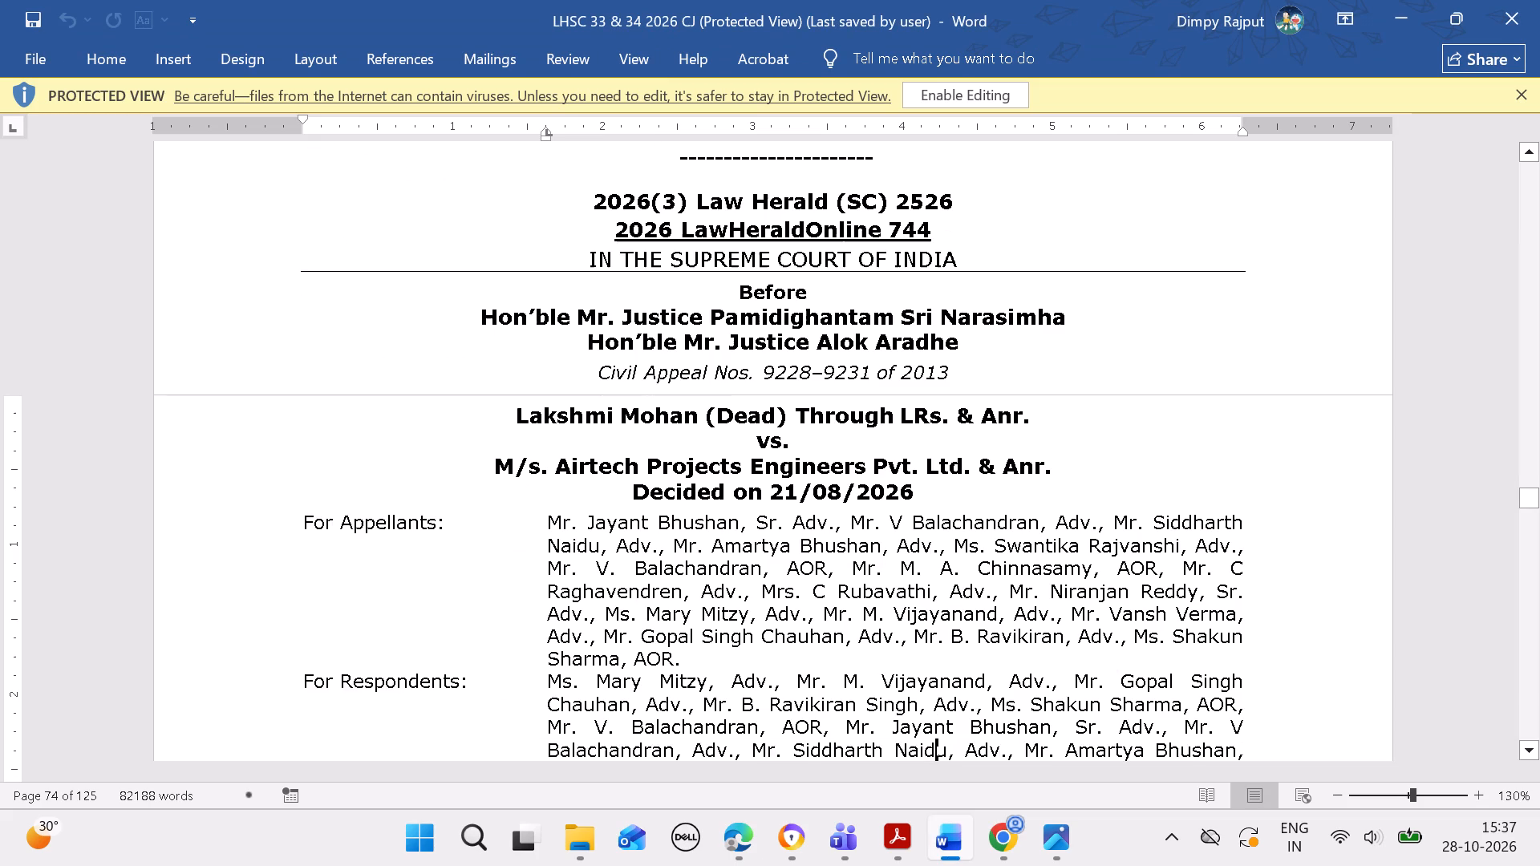
pyautogui.press('Up')
pyautogui.press('Up')
pyautogui.press('Up')
pyautogui.press('Up')
pyautogui.press('Up')
pyautogui.press('Up')
pyautogui.press('Up')
pyautogui.press('Up')
pyautogui.press('Up')
pyautogui.press('Up')
pyautogui.press('Up')
pyautogui.press('Up')
pyautogui.press('Up')
pyautogui.press('Up')
pyautogui.press('Up')
pyautogui.press('Up')
pyautogui.press('Up')
pyautogui.press('Up')
pyautogui.press('Up')
pyautogui.press('Up')
pyautogui.press('Up')
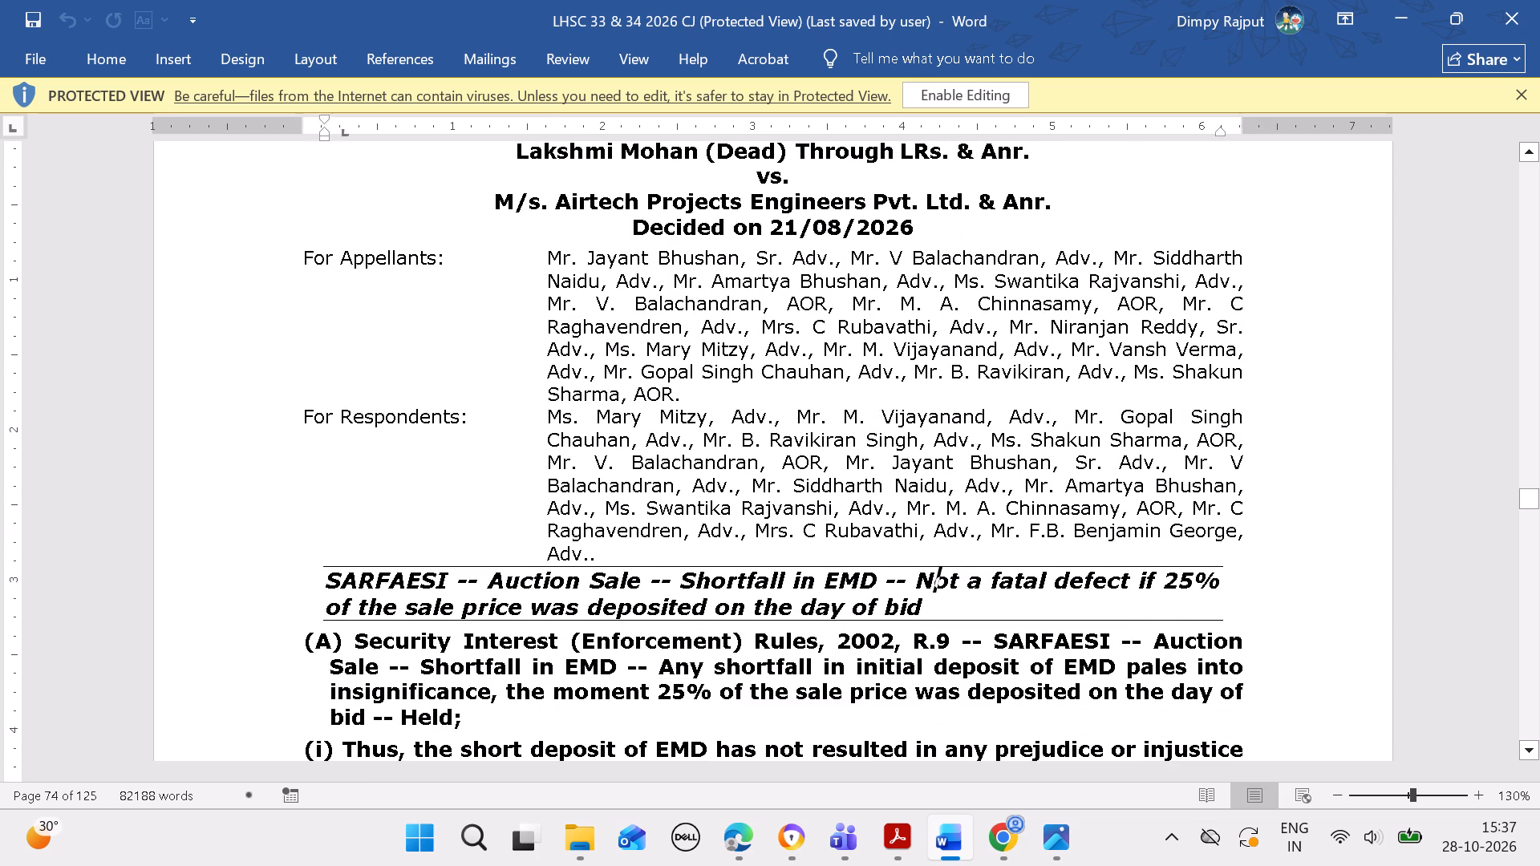
# Read through the headnotes and Cases Cited list of case 2026 LawHeraldOnline 744 down to the start of its judgment.
pyautogui.press('Down')
pyautogui.press('Down')
pyautogui.press('Down')
pyautogui.press('Down')
pyautogui.press('Down')
pyautogui.press('Down')
pyautogui.press('Down')
pyautogui.press('Down')
pyautogui.press('Down')
pyautogui.press('Down')
pyautogui.press('Down')
pyautogui.press('Down')
pyautogui.press('Down')
pyautogui.press('Down')
pyautogui.press('Down')
pyautogui.press('Down')
pyautogui.press('Down')
pyautogui.press('Down')
pyautogui.press('Down')
pyautogui.press('Down')
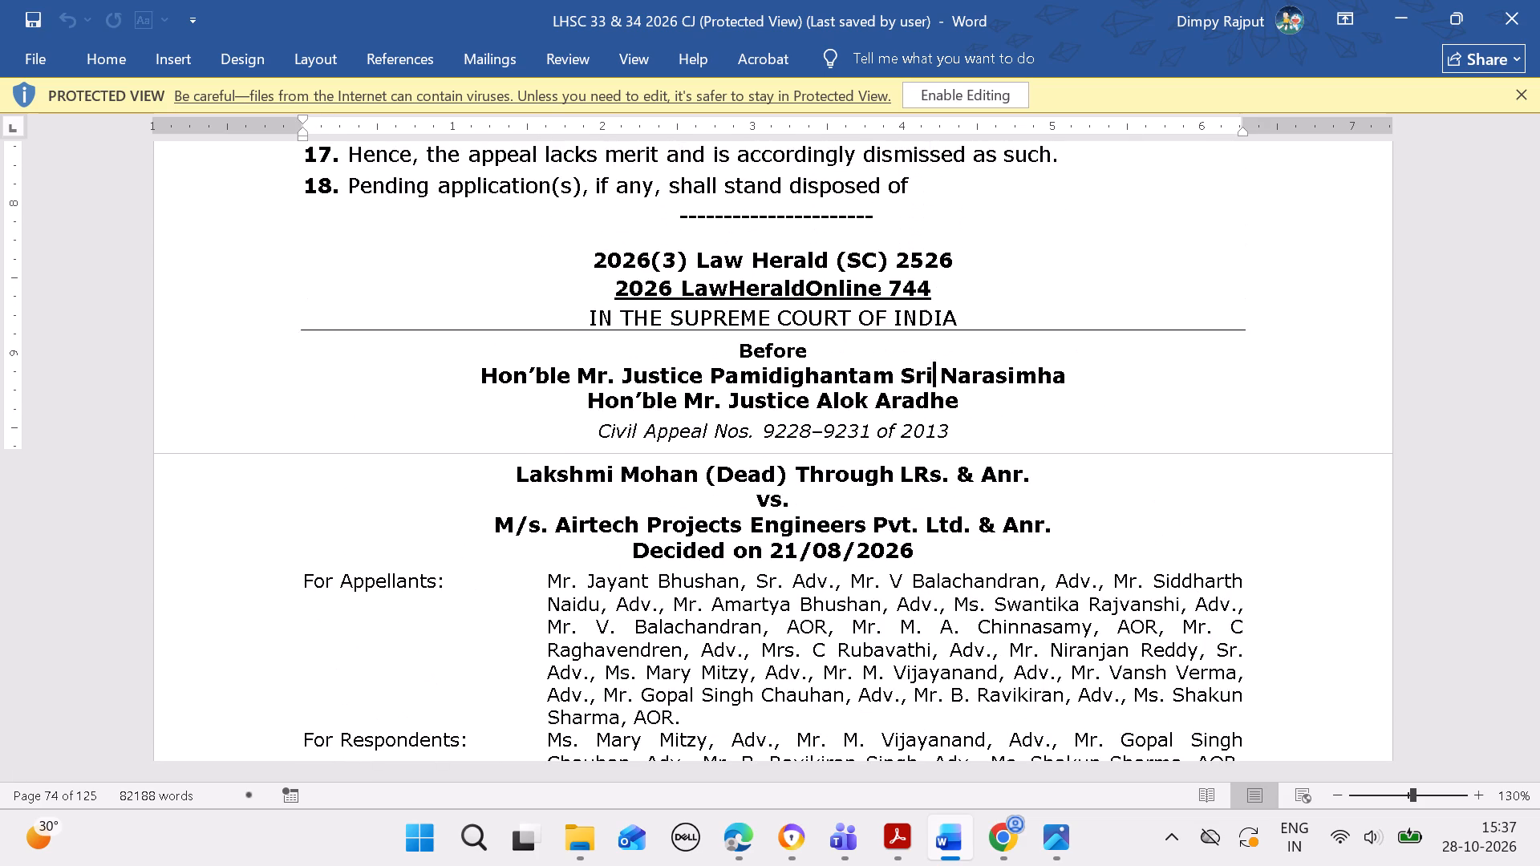
pyautogui.press('Down')
pyautogui.press('Down')
pyautogui.press('Down')
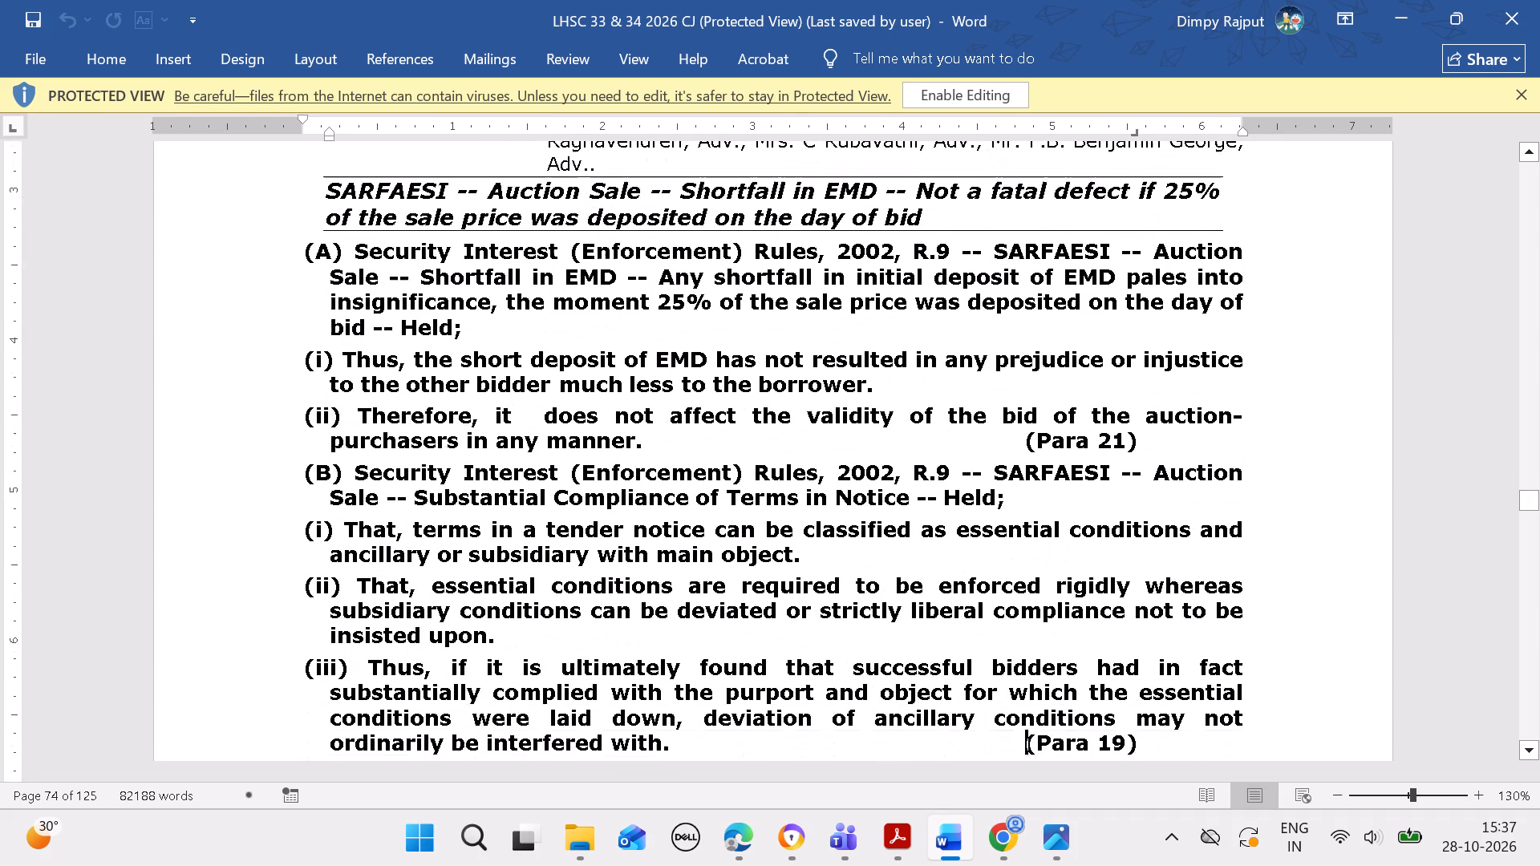
pyautogui.press('Down')
pyautogui.press('Down')
pyautogui.press('Down')
pyautogui.press('Down')
pyautogui.press('Down')
pyautogui.press('Down')
pyautogui.press('Down')
pyautogui.press('Down')
pyautogui.press('Down')
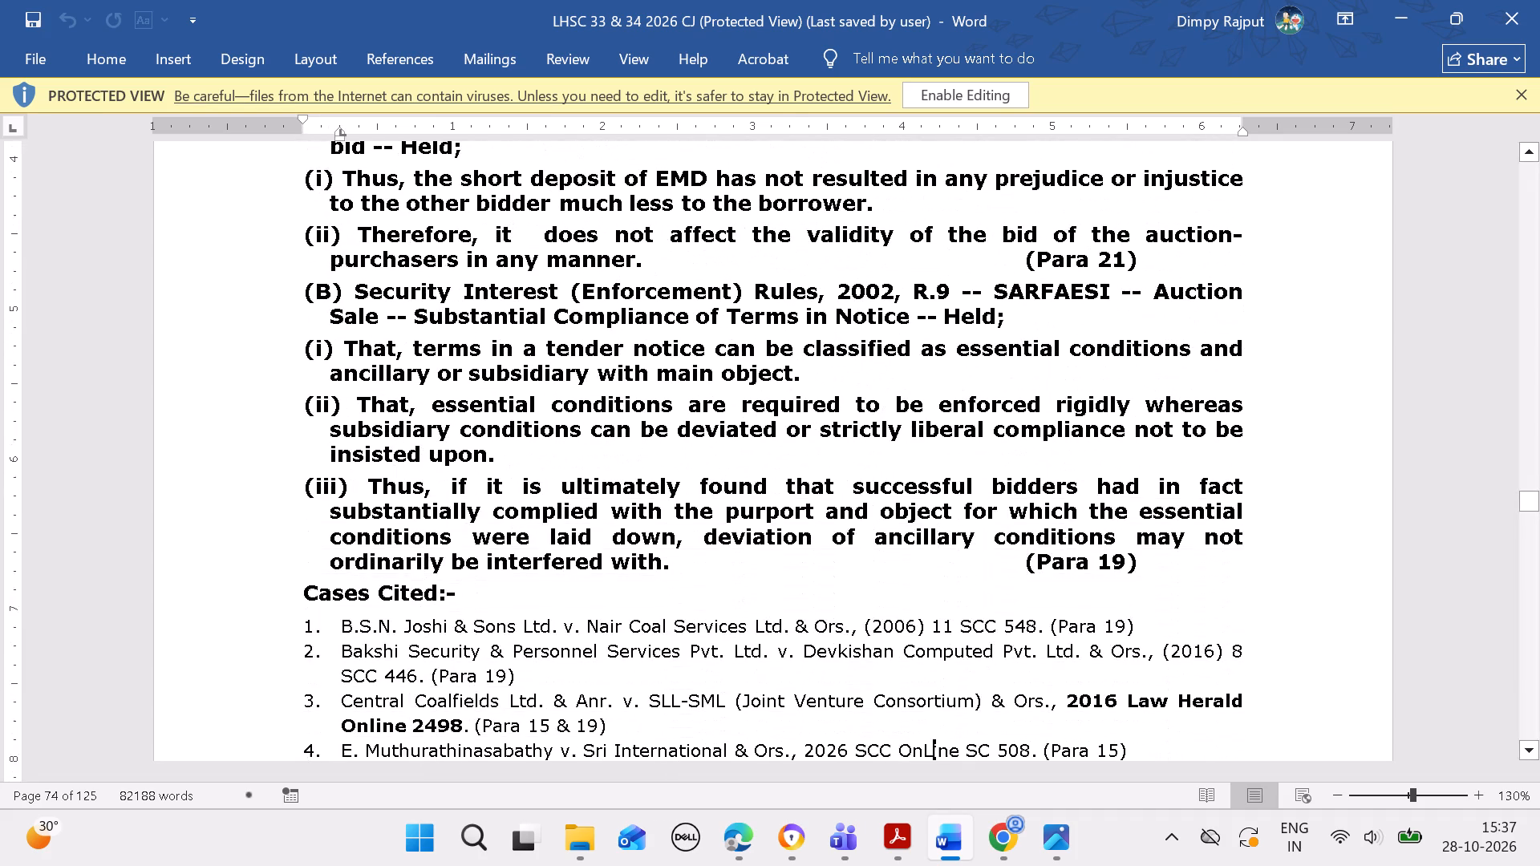
pyautogui.press('Down')
pyautogui.press('Down')
pyautogui.press('Down')
pyautogui.press('Down')
pyautogui.press('Down')
pyautogui.press('Down')
pyautogui.press('Down')
pyautogui.press('Down')
pyautogui.press('Down')
pyautogui.press('Down')
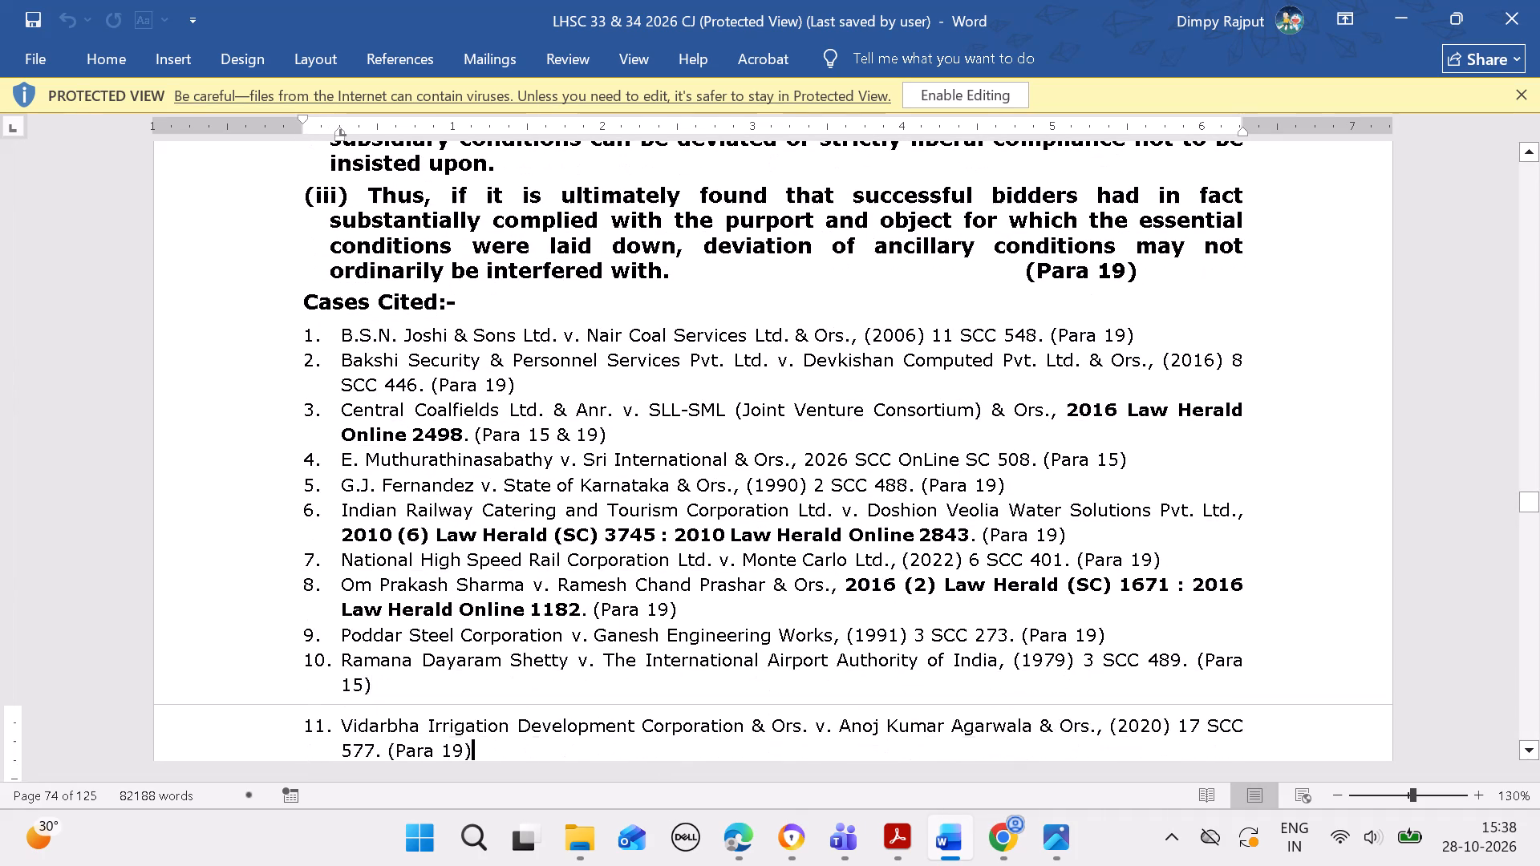
pyautogui.press('Down')
pyautogui.press('Down')
pyautogui.press('Down')
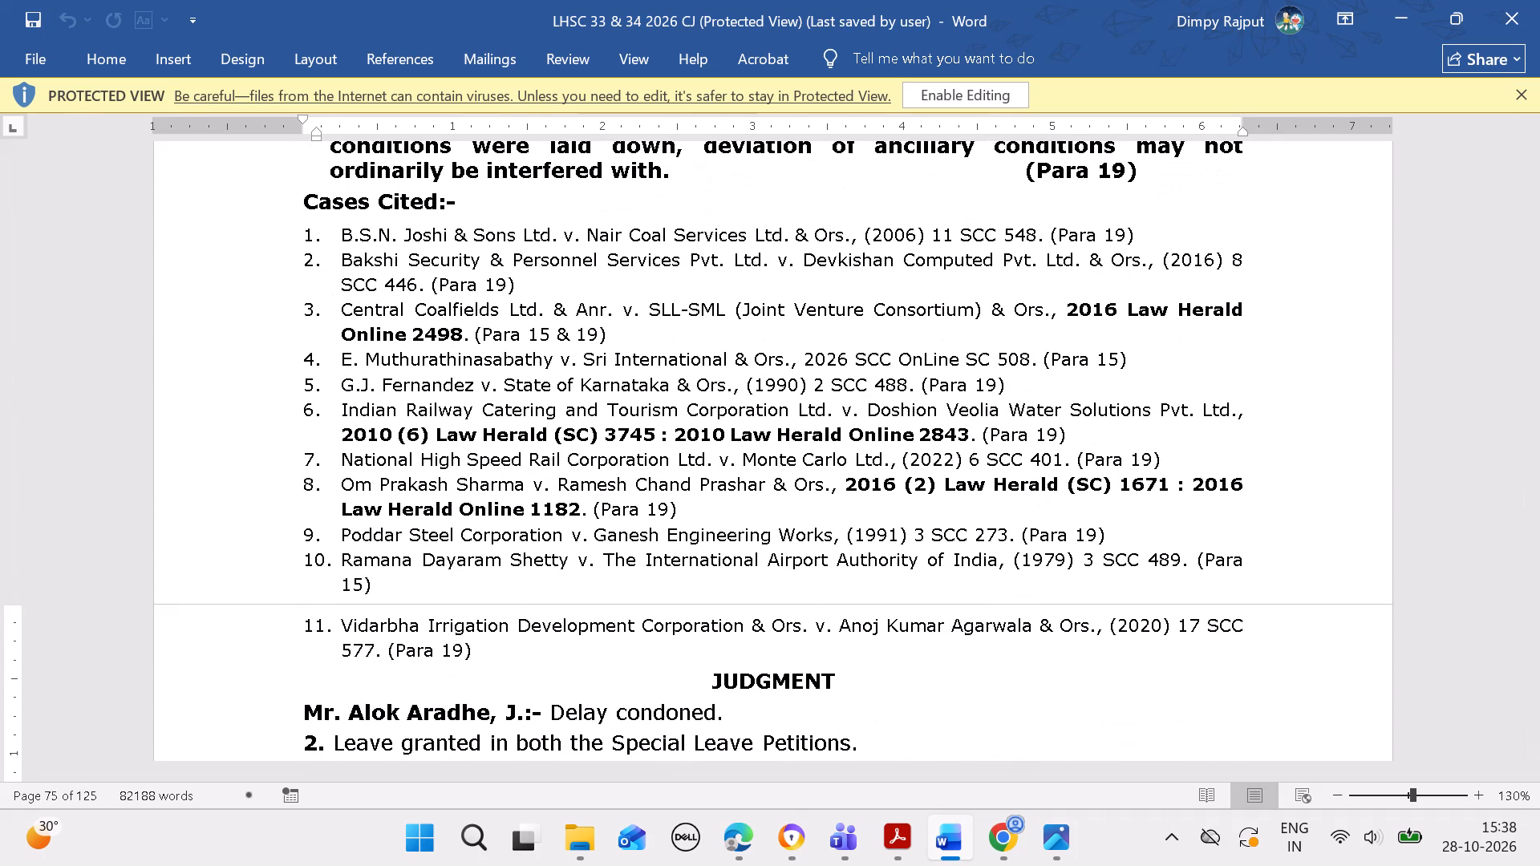
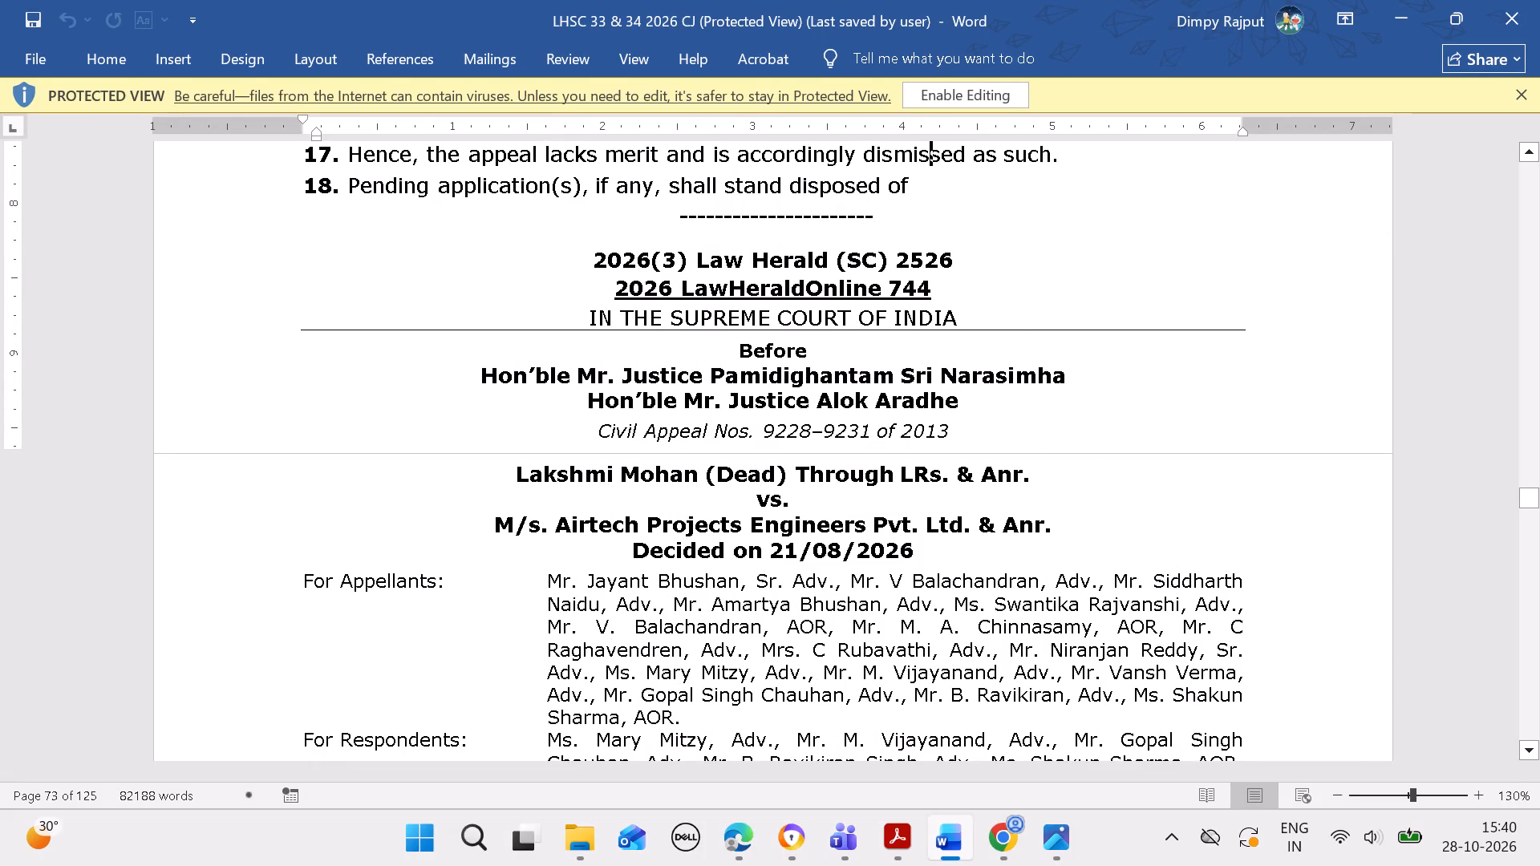
# Select appeal number 9228–9231 of 2013 in the Word compilation and open the case search on the Law Herald admin site in Edge.
pyautogui.moveTo(764, 435); pyautogui.dragTo(778, 428)
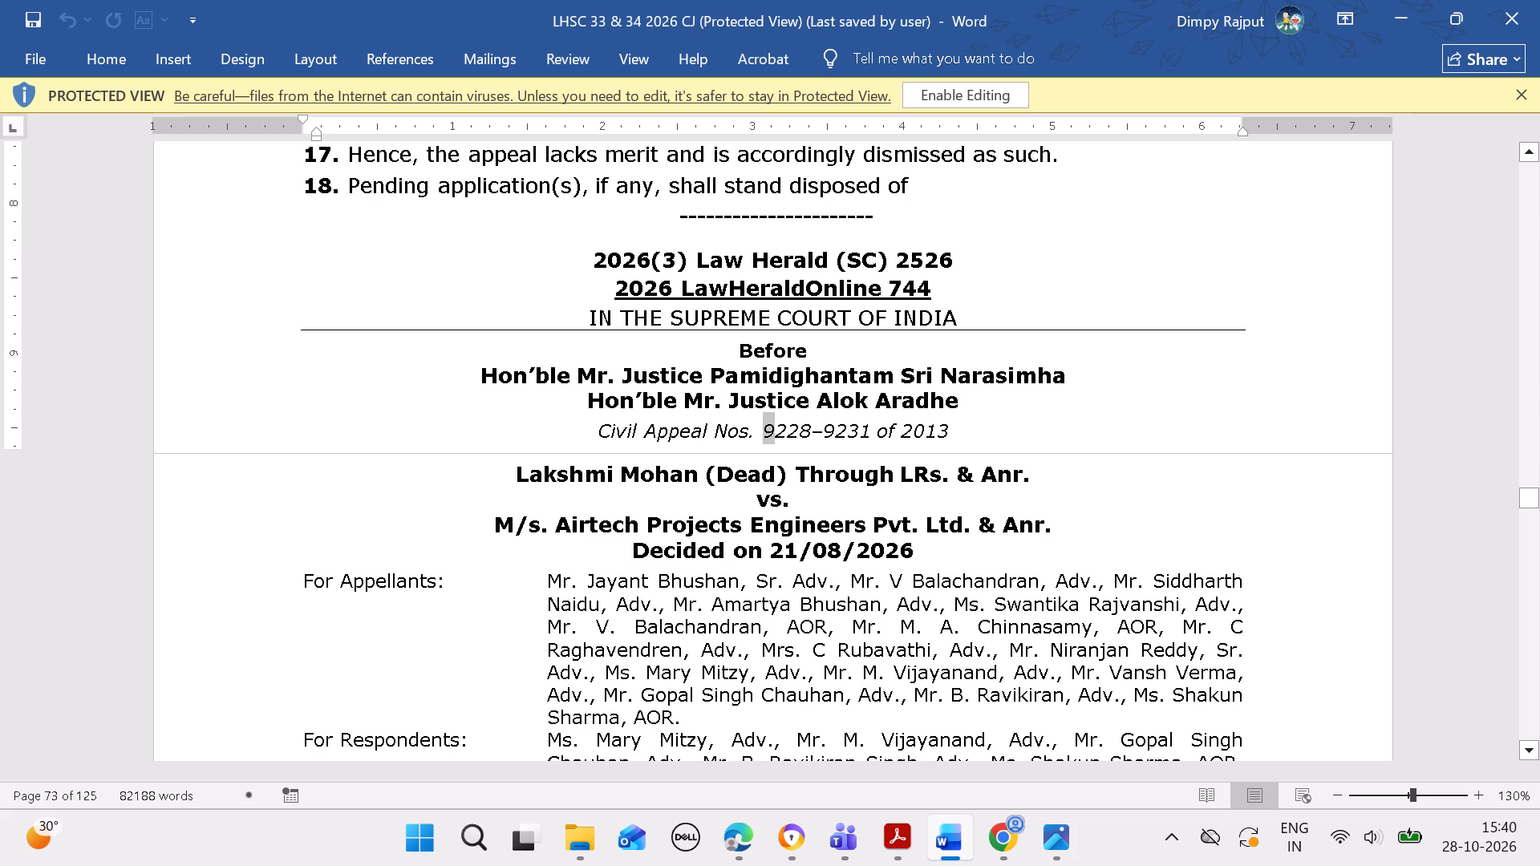
pyautogui.moveTo(778, 428); pyautogui.dragTo(1034, 435)
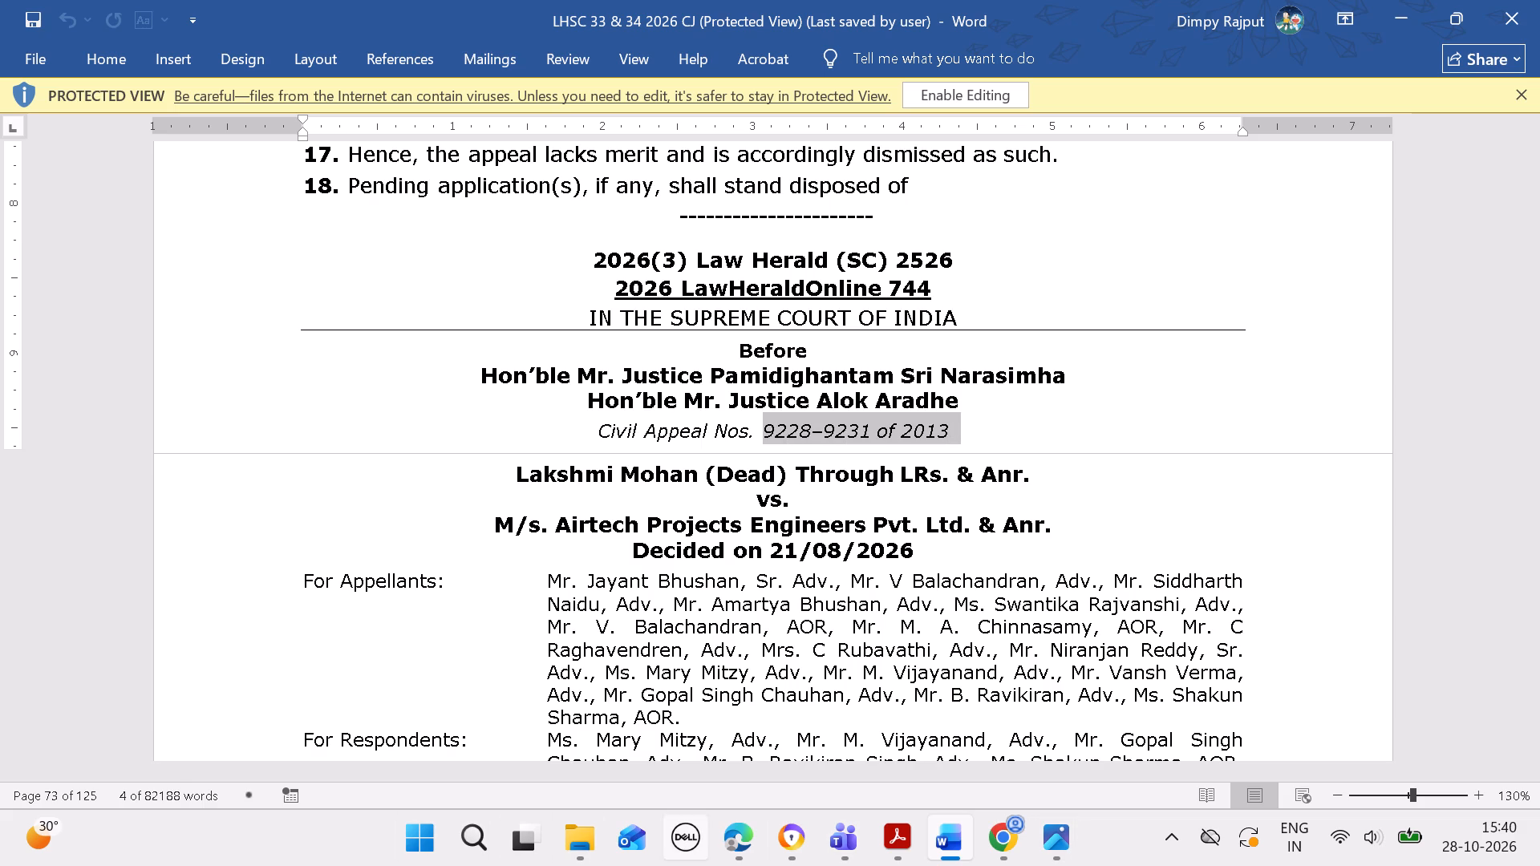
pyautogui.click(746, 836)
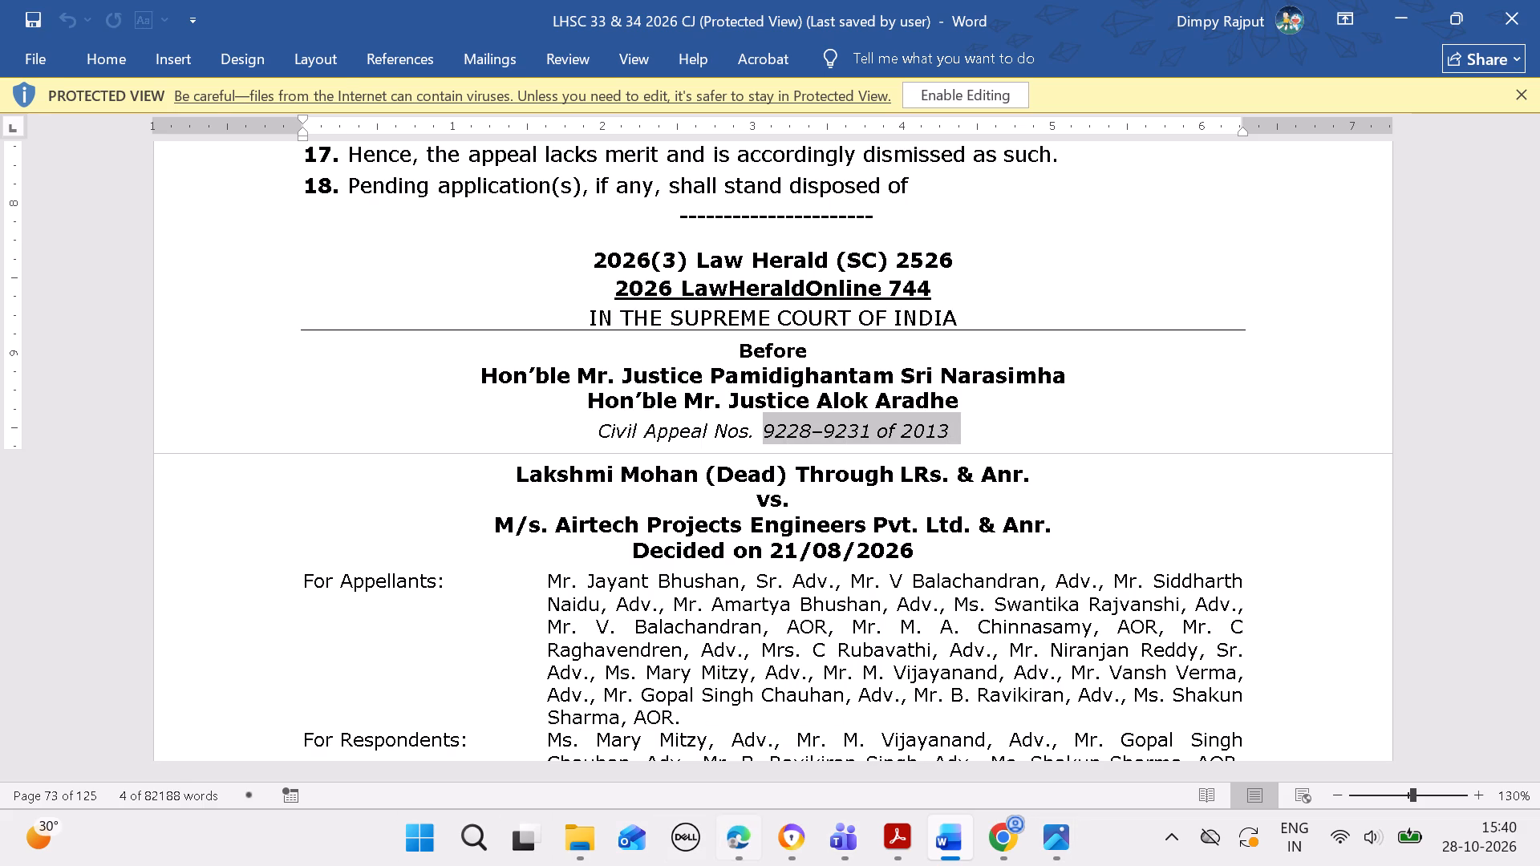
pyautogui.click(737, 836)
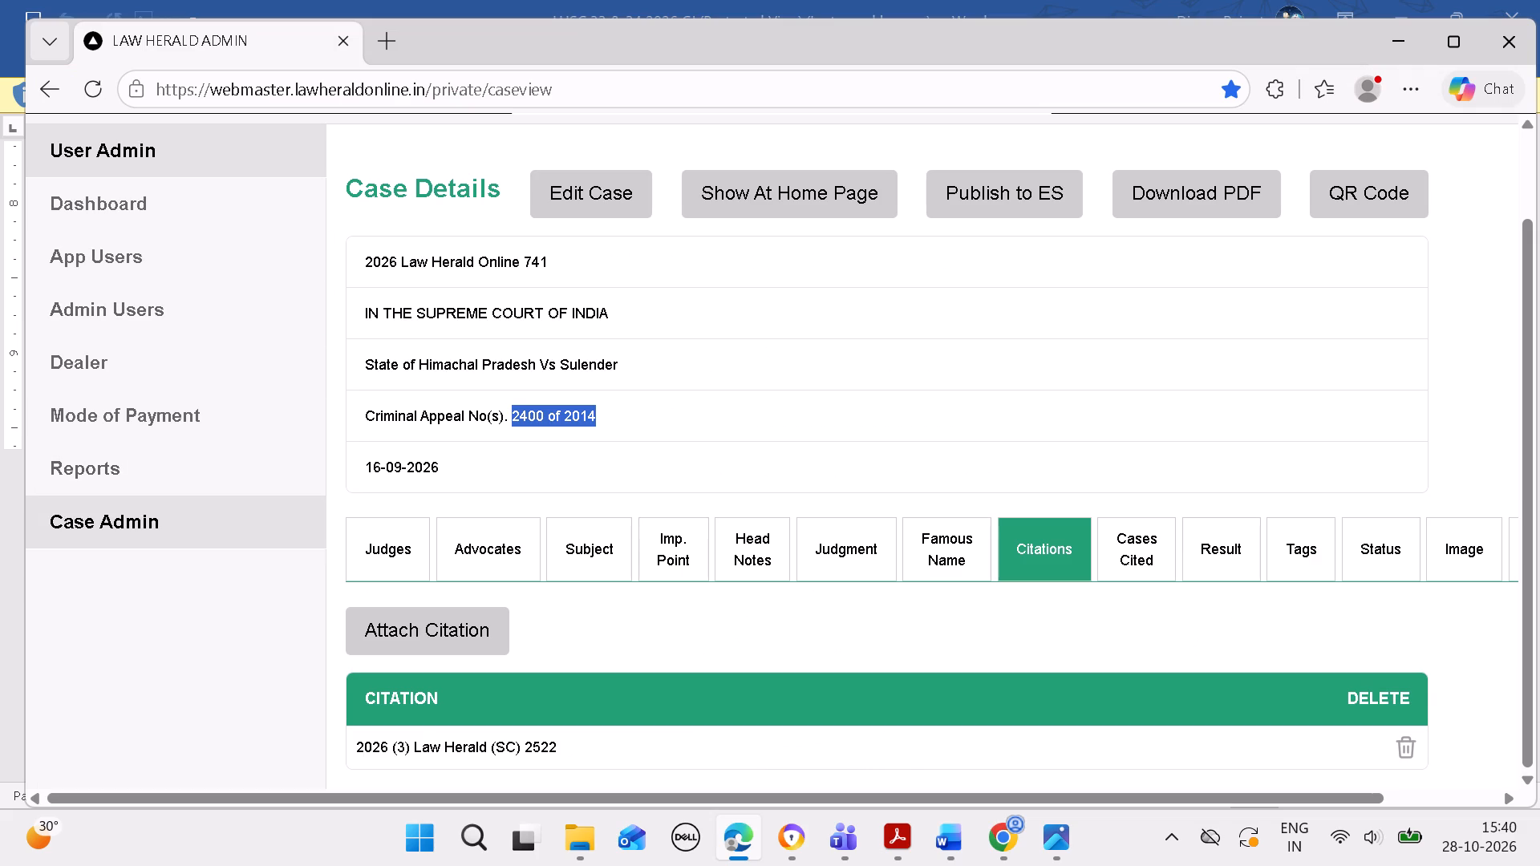
pyautogui.click(126, 526)
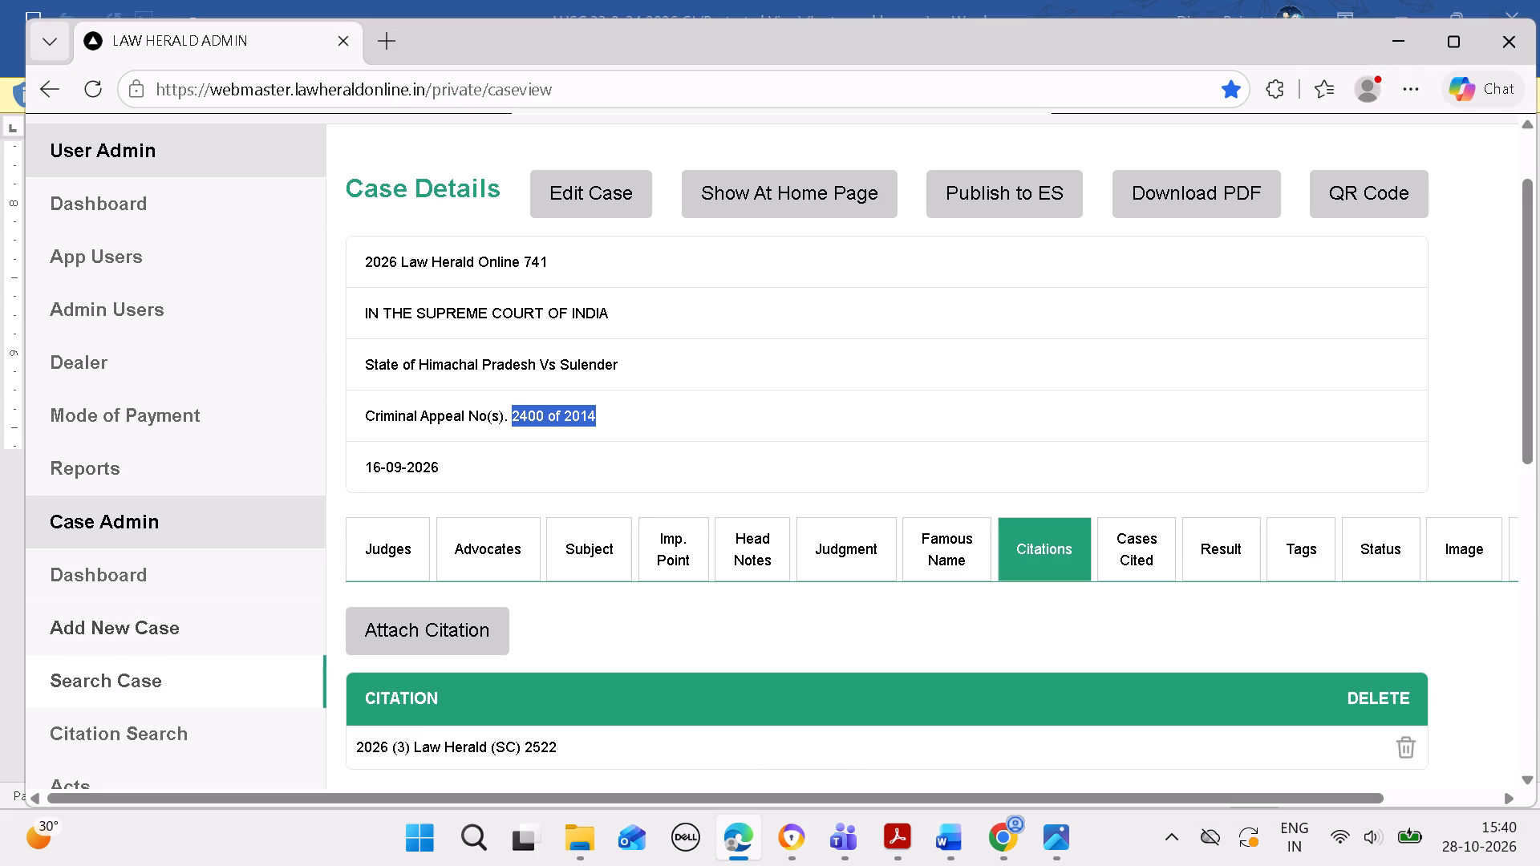
pyautogui.click(132, 673)
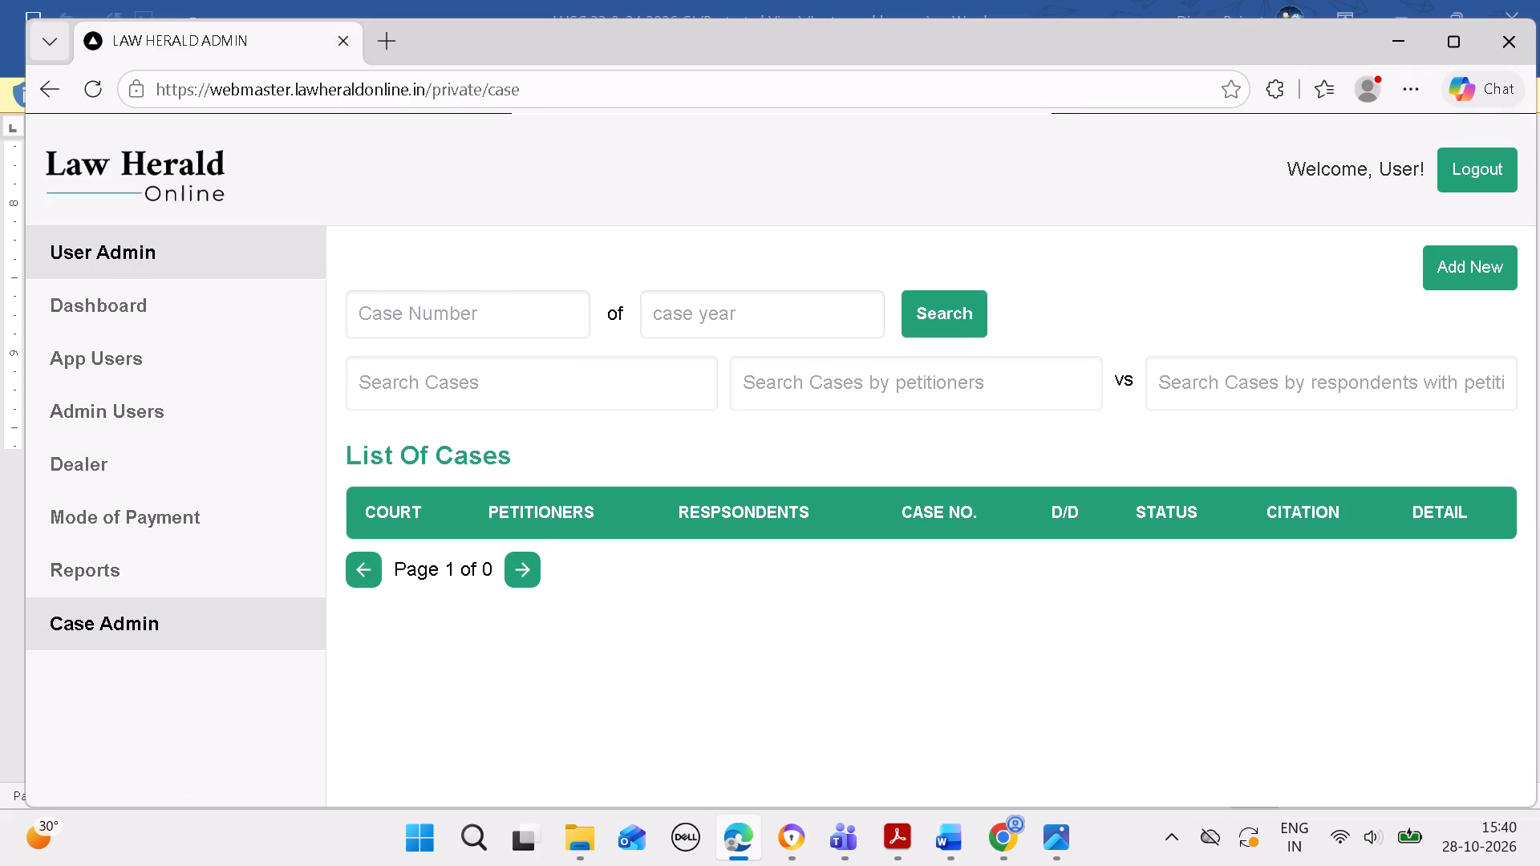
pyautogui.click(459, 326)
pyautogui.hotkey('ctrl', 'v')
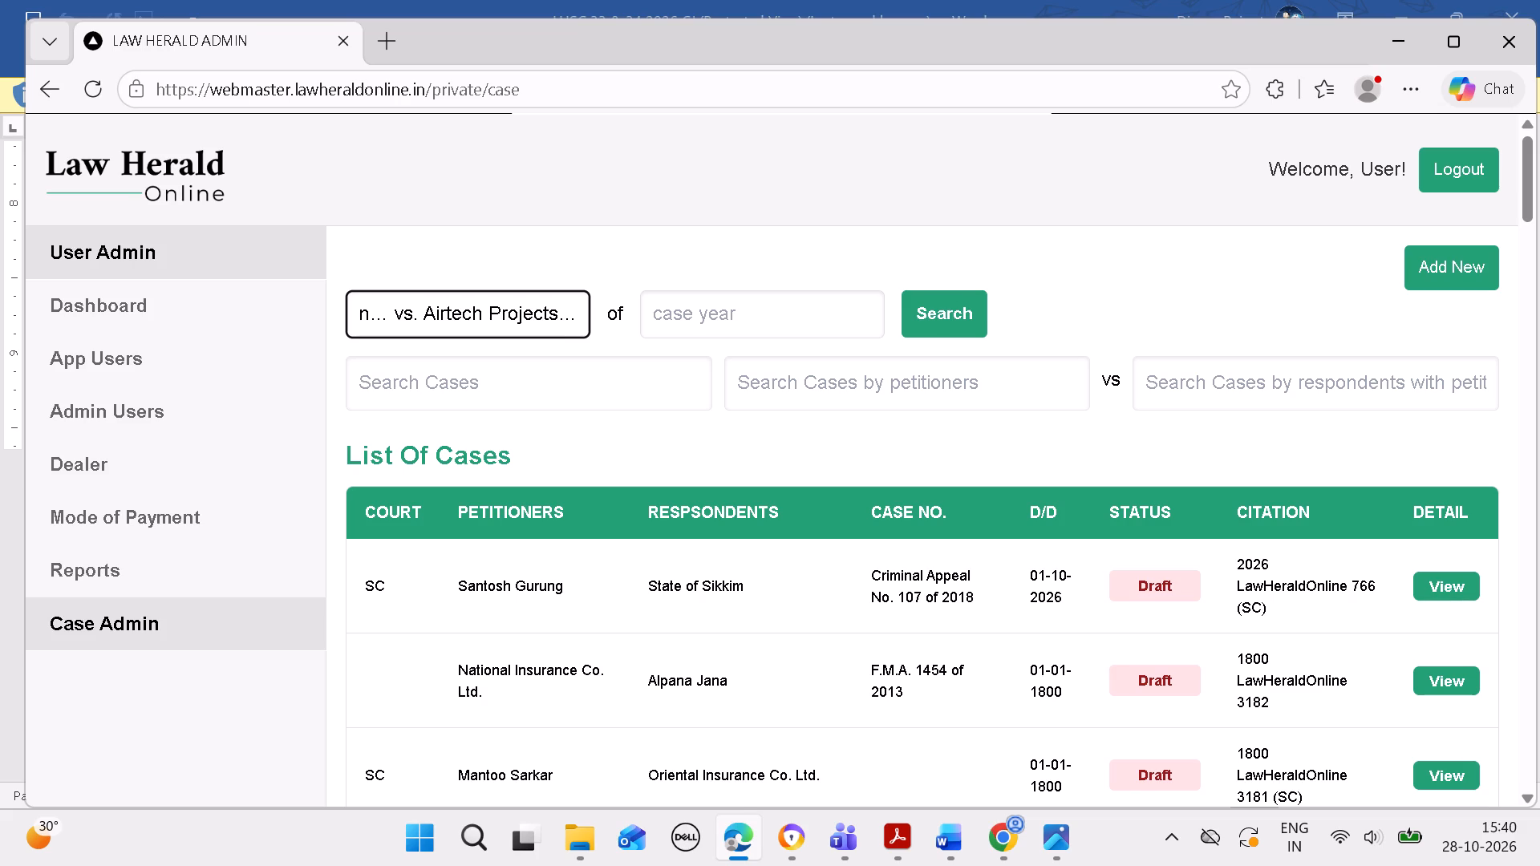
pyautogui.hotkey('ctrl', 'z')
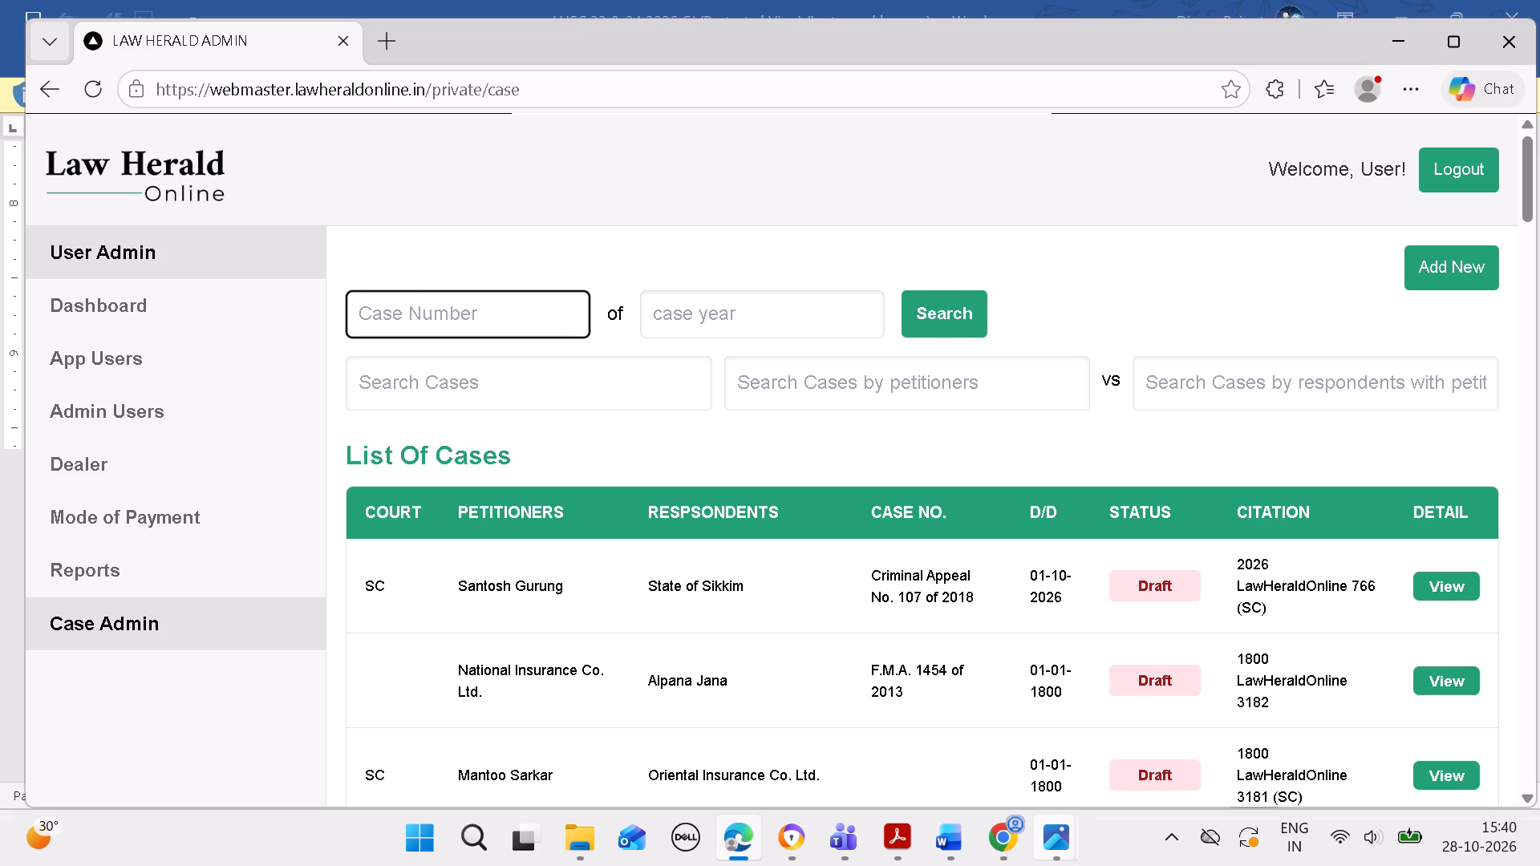
# Copy the appeal number from Word, search the admin site in Edge for case number 9228–9231 of year 2013, and open the matching record.
pyautogui.click(966, 834)
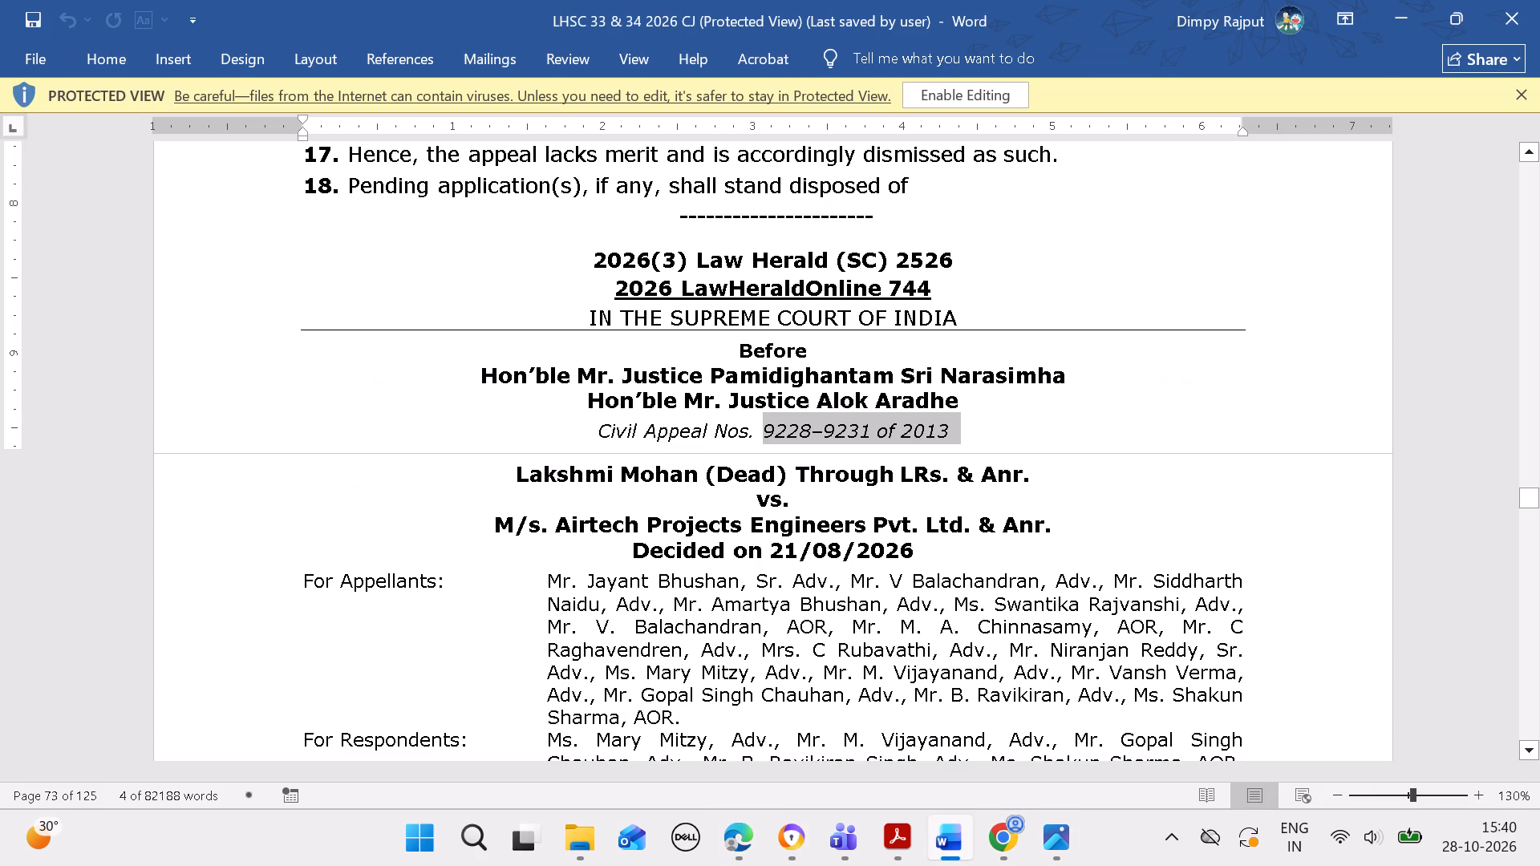
pyautogui.hotkey('ctrl', 'c')
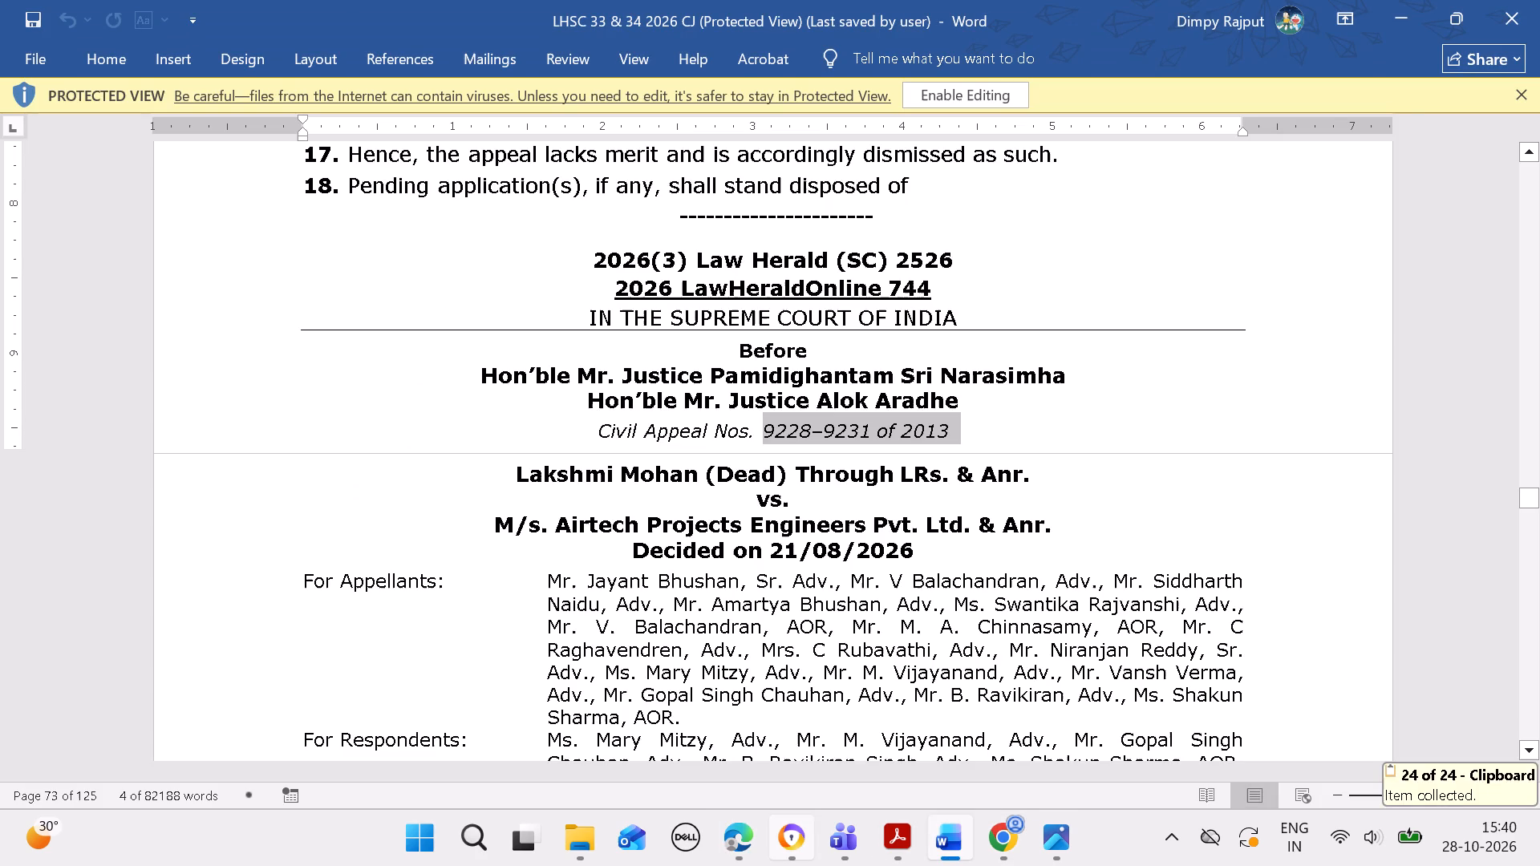
pyautogui.click(756, 835)
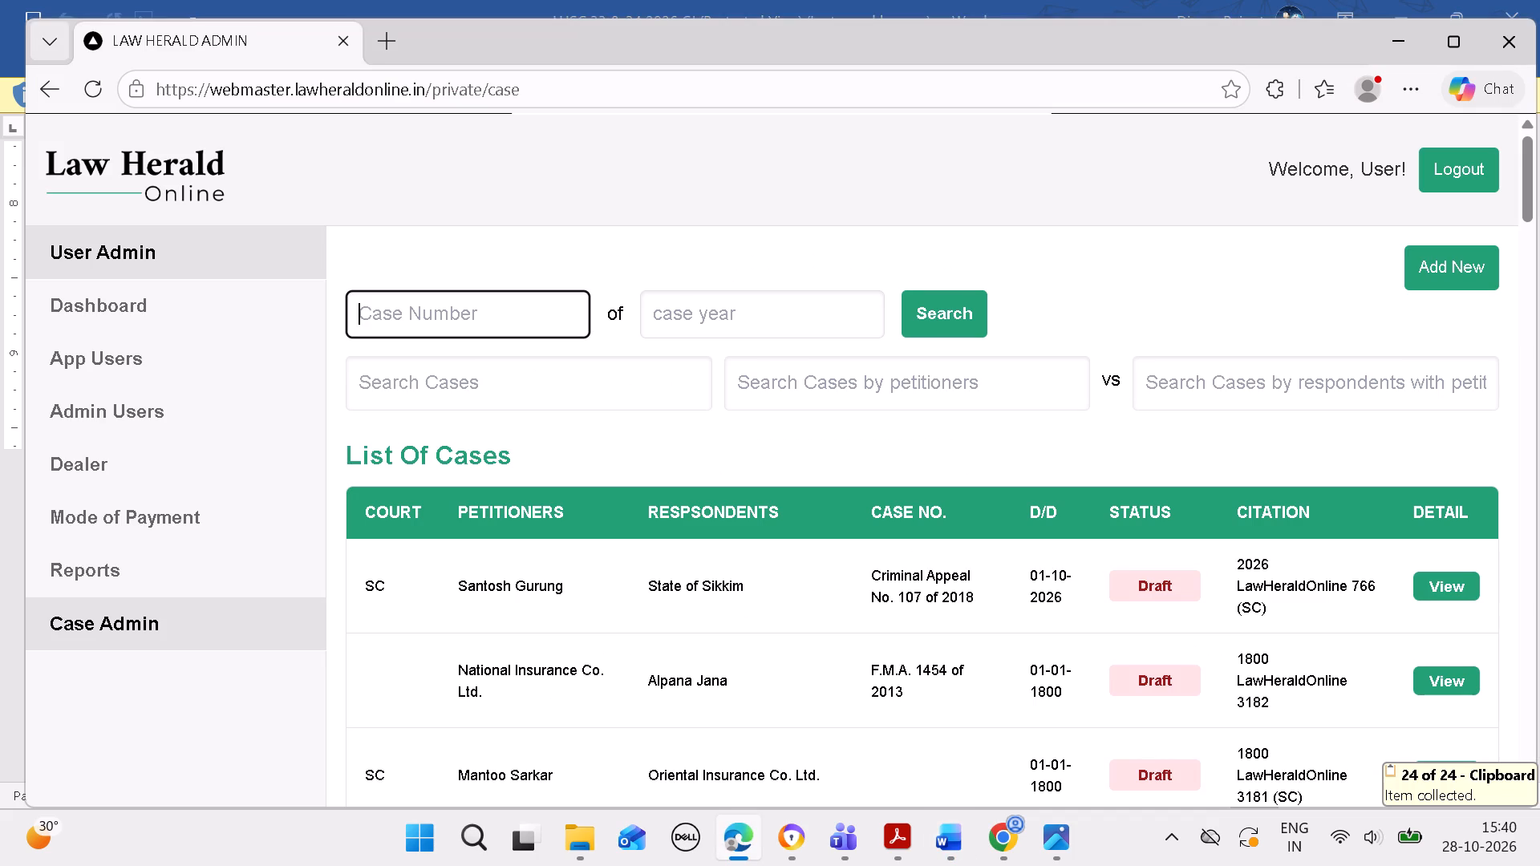
pyautogui.hotkey('ctrl', 'v')
pyautogui.click(687, 318)
pyautogui.hotkey('ctrl', 'v')
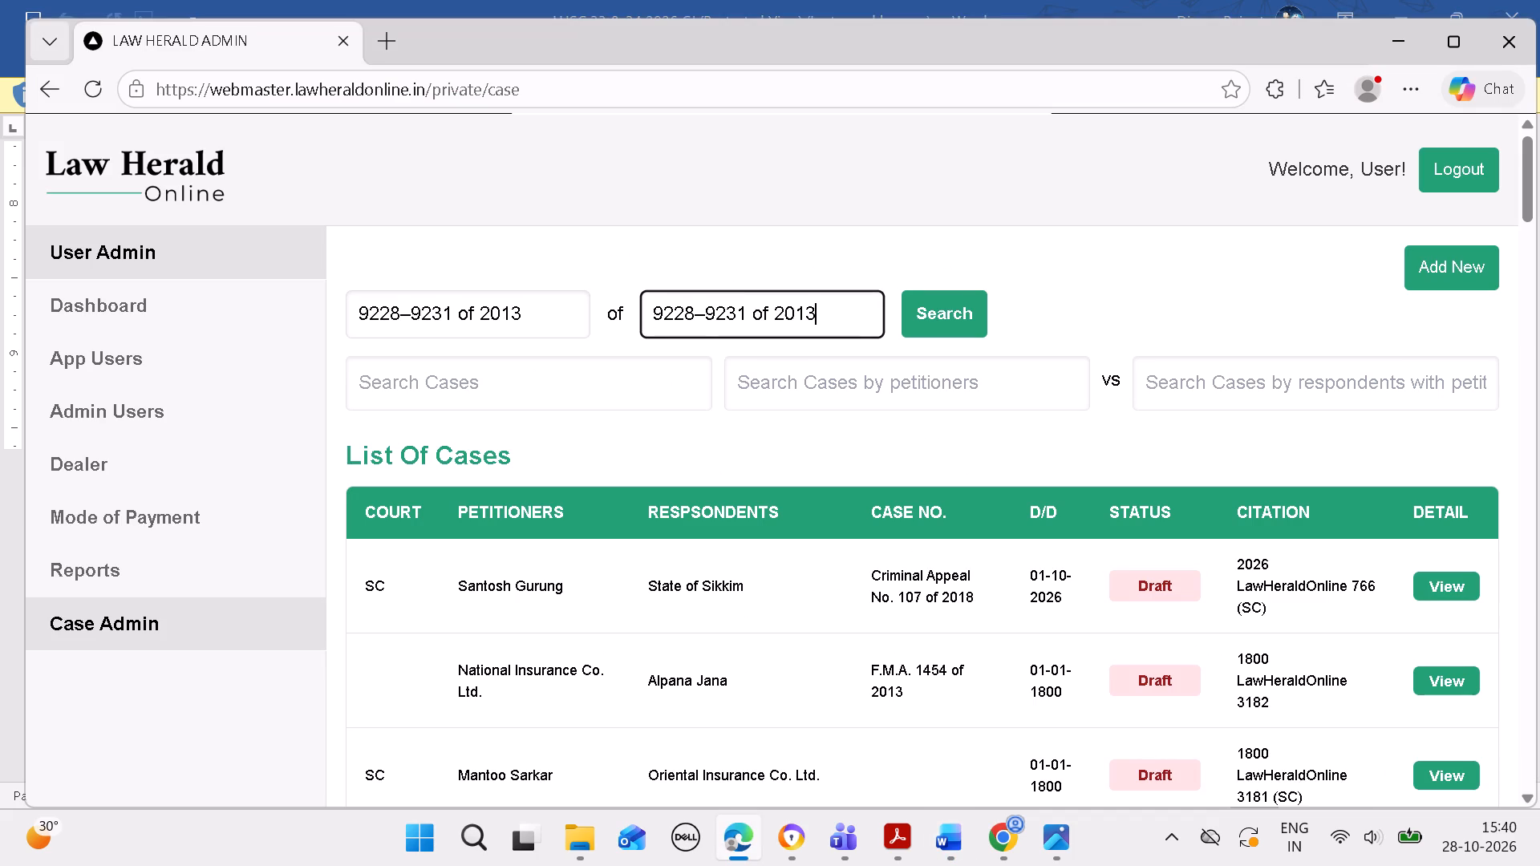
pyautogui.click(777, 334)
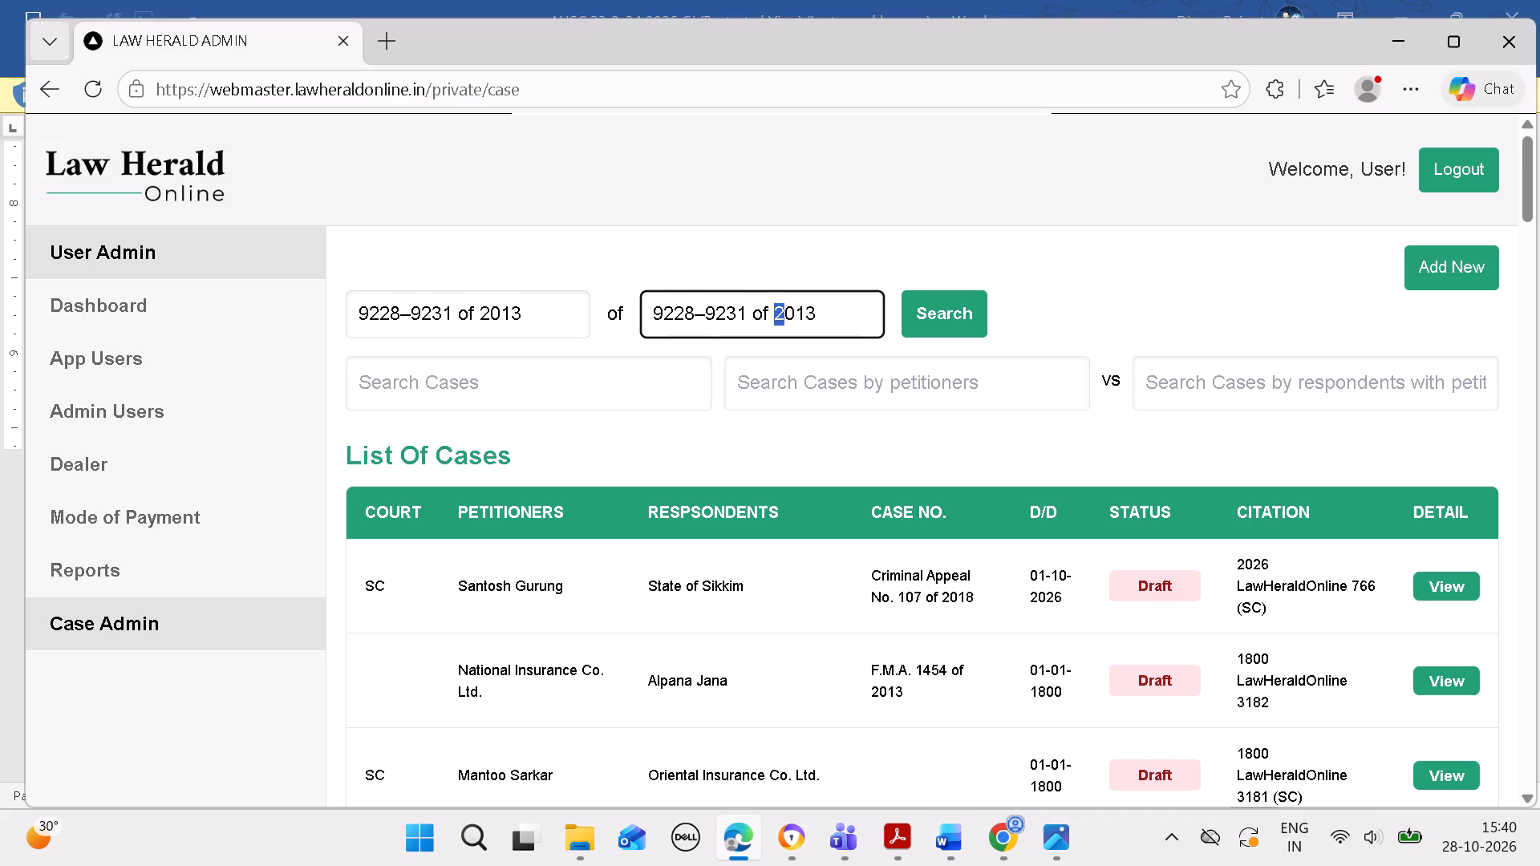
pyautogui.click(761, 345)
pyautogui.click(769, 324)
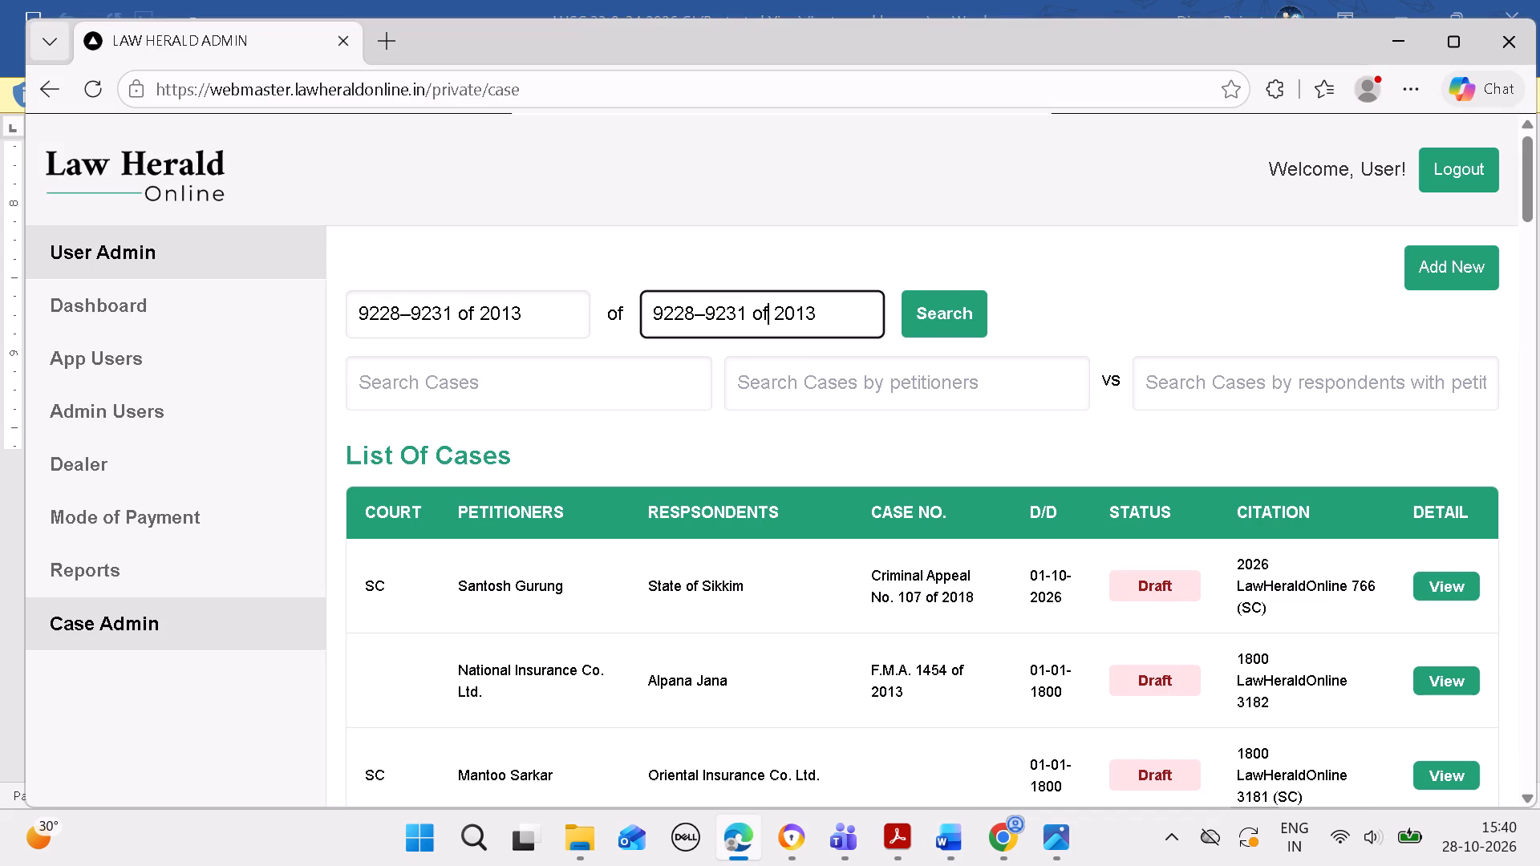
pyautogui.click(776, 327)
pyautogui.press('BackSpace')
pyautogui.press('BackSpace')
pyautogui.press('BackSpace')
pyautogui.press('BackSpace')
pyautogui.press('BackSpace')
pyautogui.press('BackSpace')
pyautogui.press('BackSpace')
pyautogui.press('BackSpace')
pyautogui.press('BackSpace')
pyautogui.press('BackSpace')
pyautogui.press('BackSpace')
pyautogui.press('BackSpace')
pyautogui.press('BackSpace')
pyautogui.press('BackSpace')
pyautogui.press('BackSpace')
pyautogui.press('BackSpace')
pyautogui.press('BackSpace')
pyautogui.press('BackSpace')
pyautogui.press('BackSpace')
pyautogui.press('BackSpace')
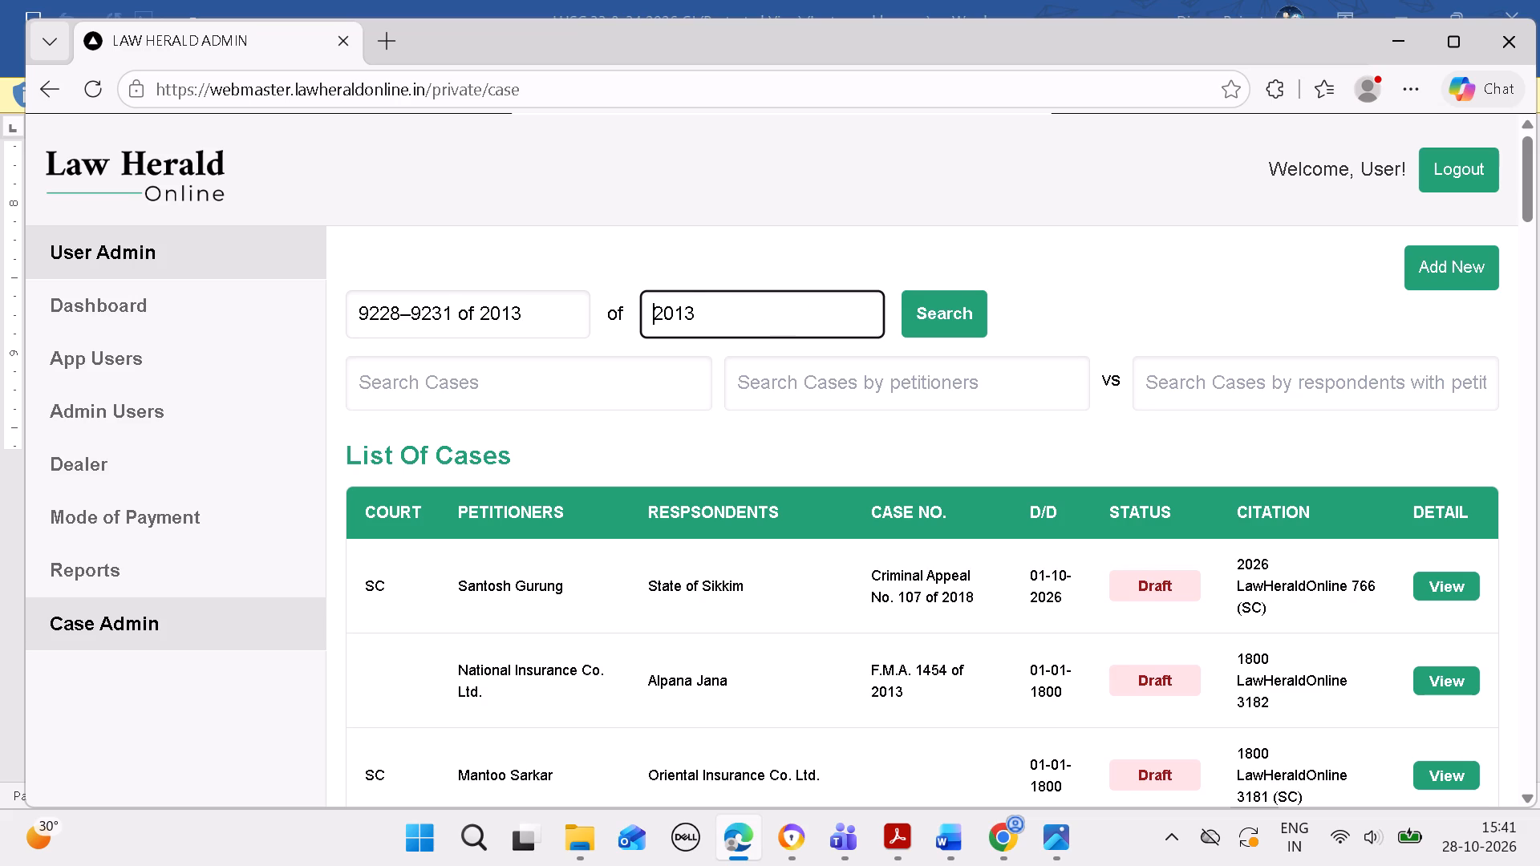
pyautogui.click(566, 317)
pyautogui.press('BackSpace')
pyautogui.press('BackSpace')
pyautogui.press('BackSpace')
pyautogui.press('BackSpace')
pyautogui.press('BackSpace')
pyautogui.press('BackSpace')
pyautogui.press('BackSpace')
pyautogui.press('BackSpace')
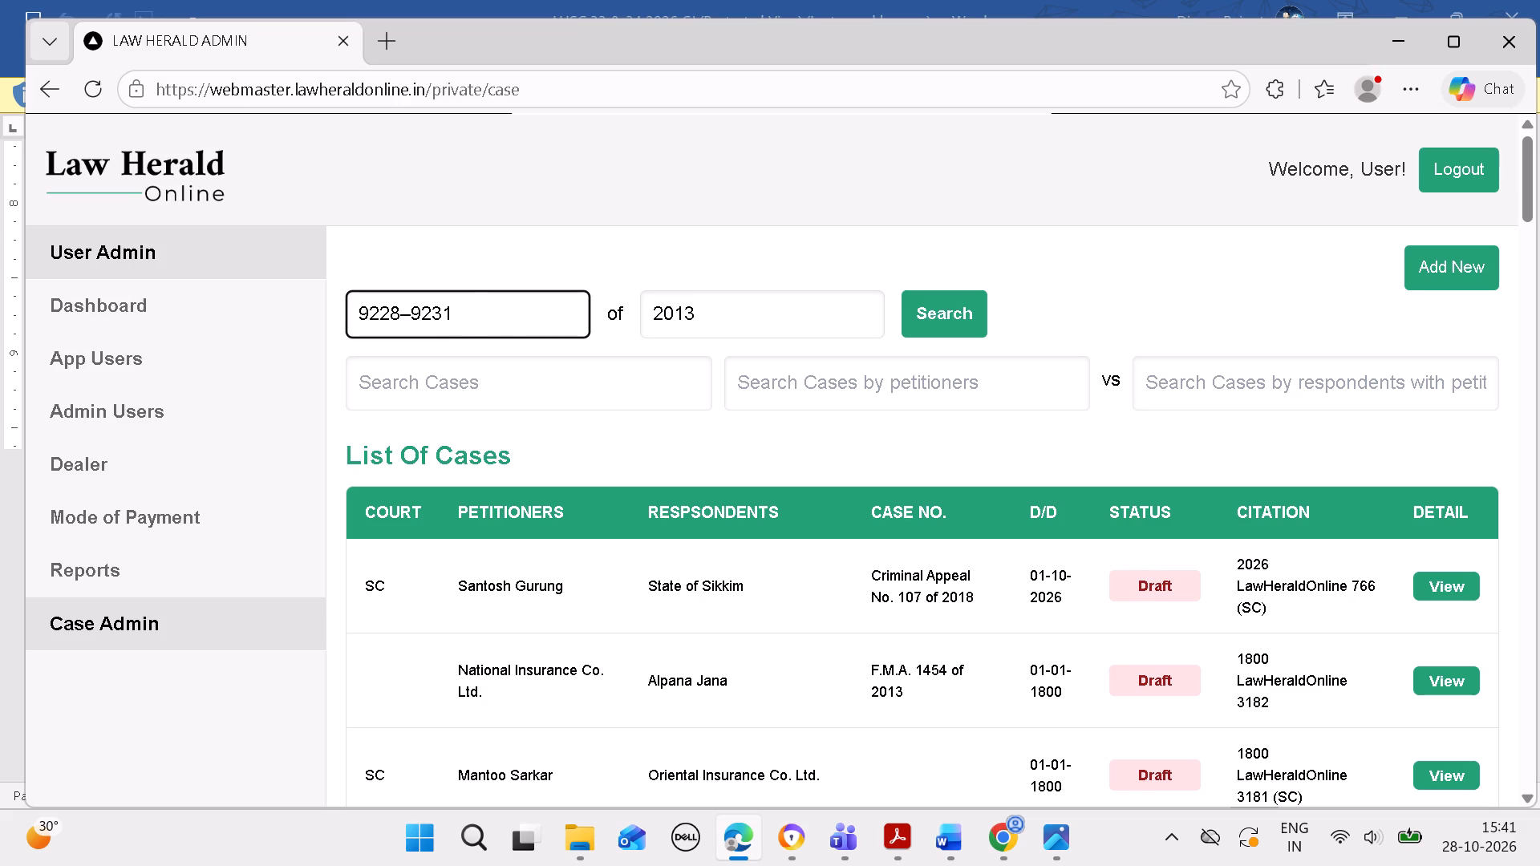
pyautogui.click(922, 314)
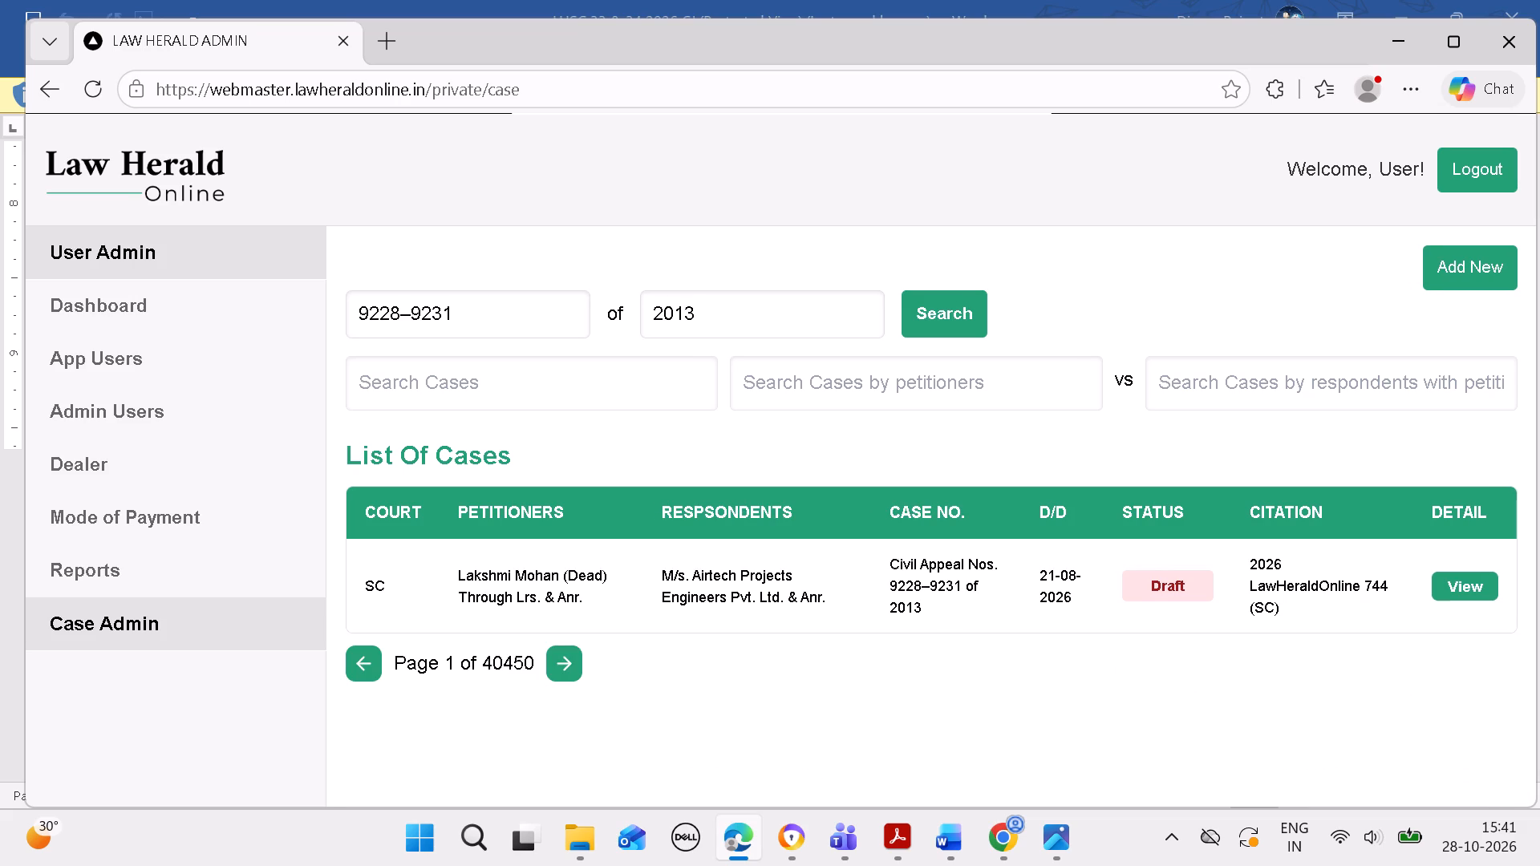
pyautogui.click(1452, 581)
# Attach citation 2026 (3) Law Herald (SC) 2526 to case 744, copying the page number from Word and setting the court to the blank ( ) entry.
pyautogui.scroll(-2, 1159, 500)
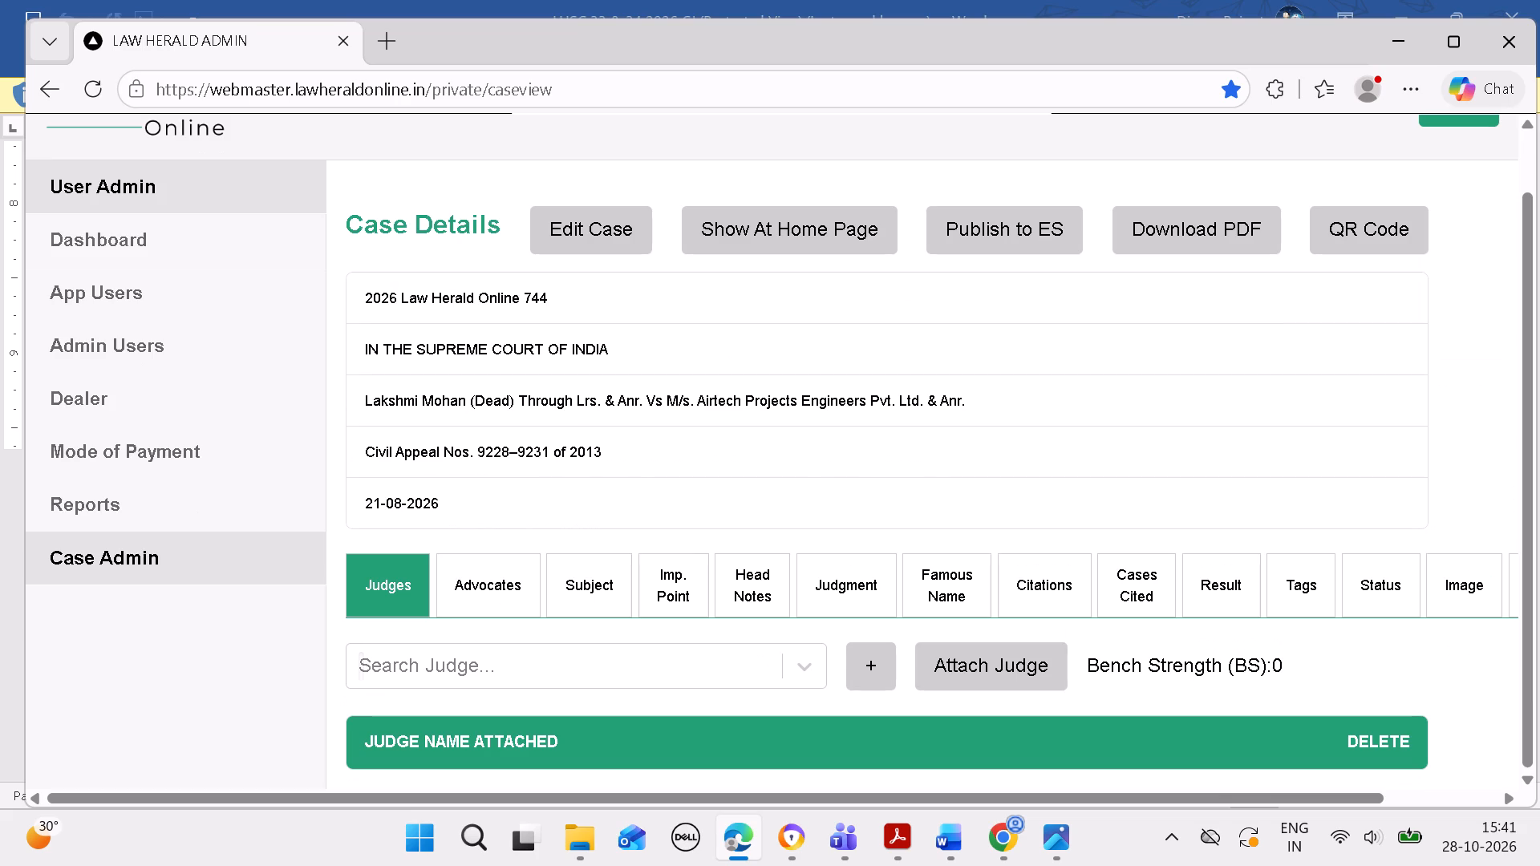
pyautogui.click(1055, 571)
pyautogui.scroll(-5, 1046, 561)
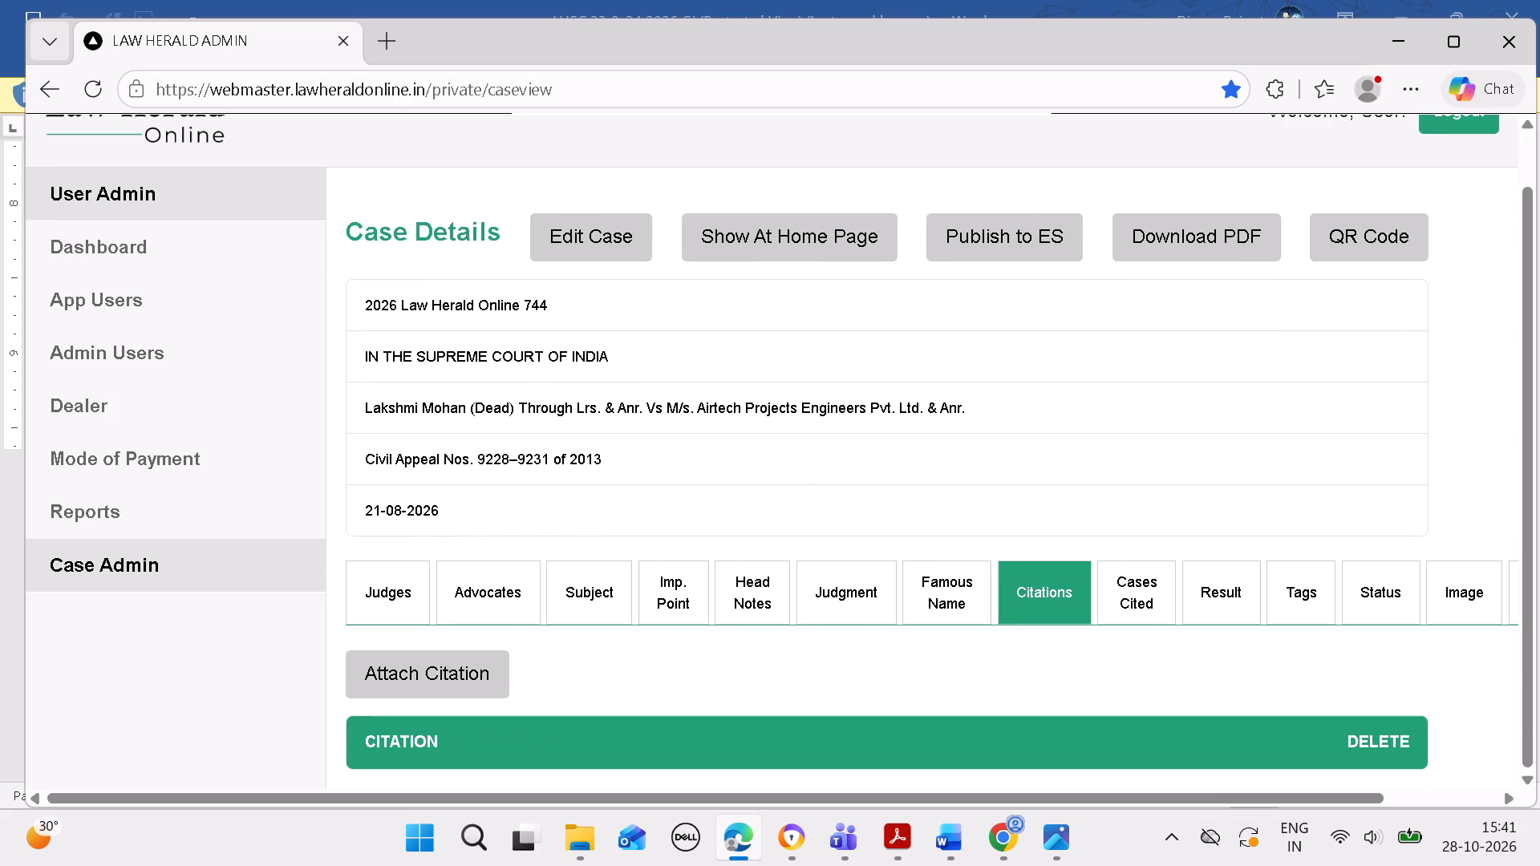
pyautogui.click(958, 827)
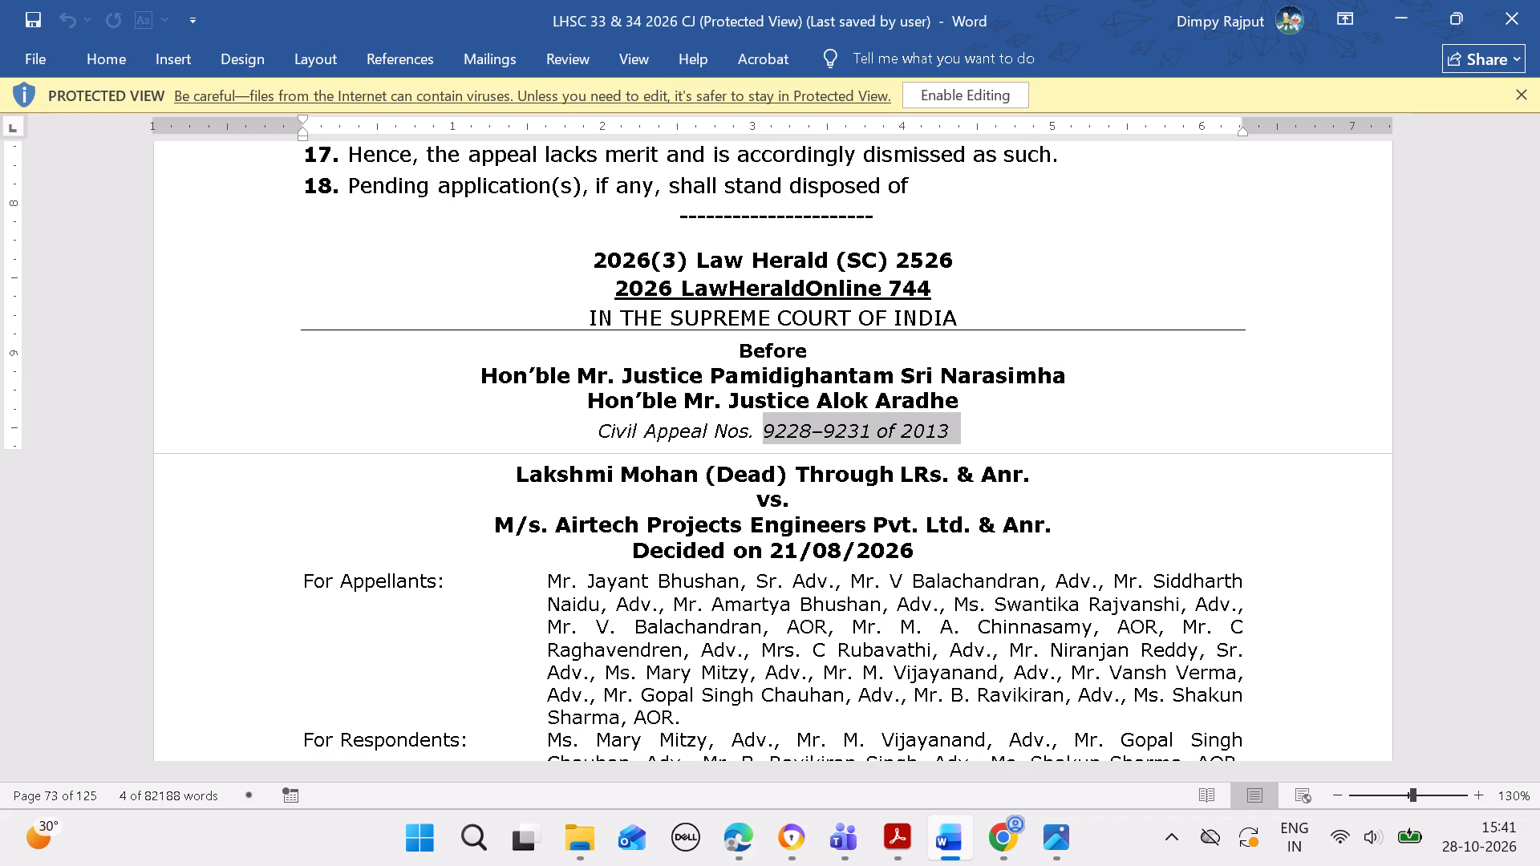
pyautogui.moveTo(899, 258); pyautogui.dragTo(963, 255)
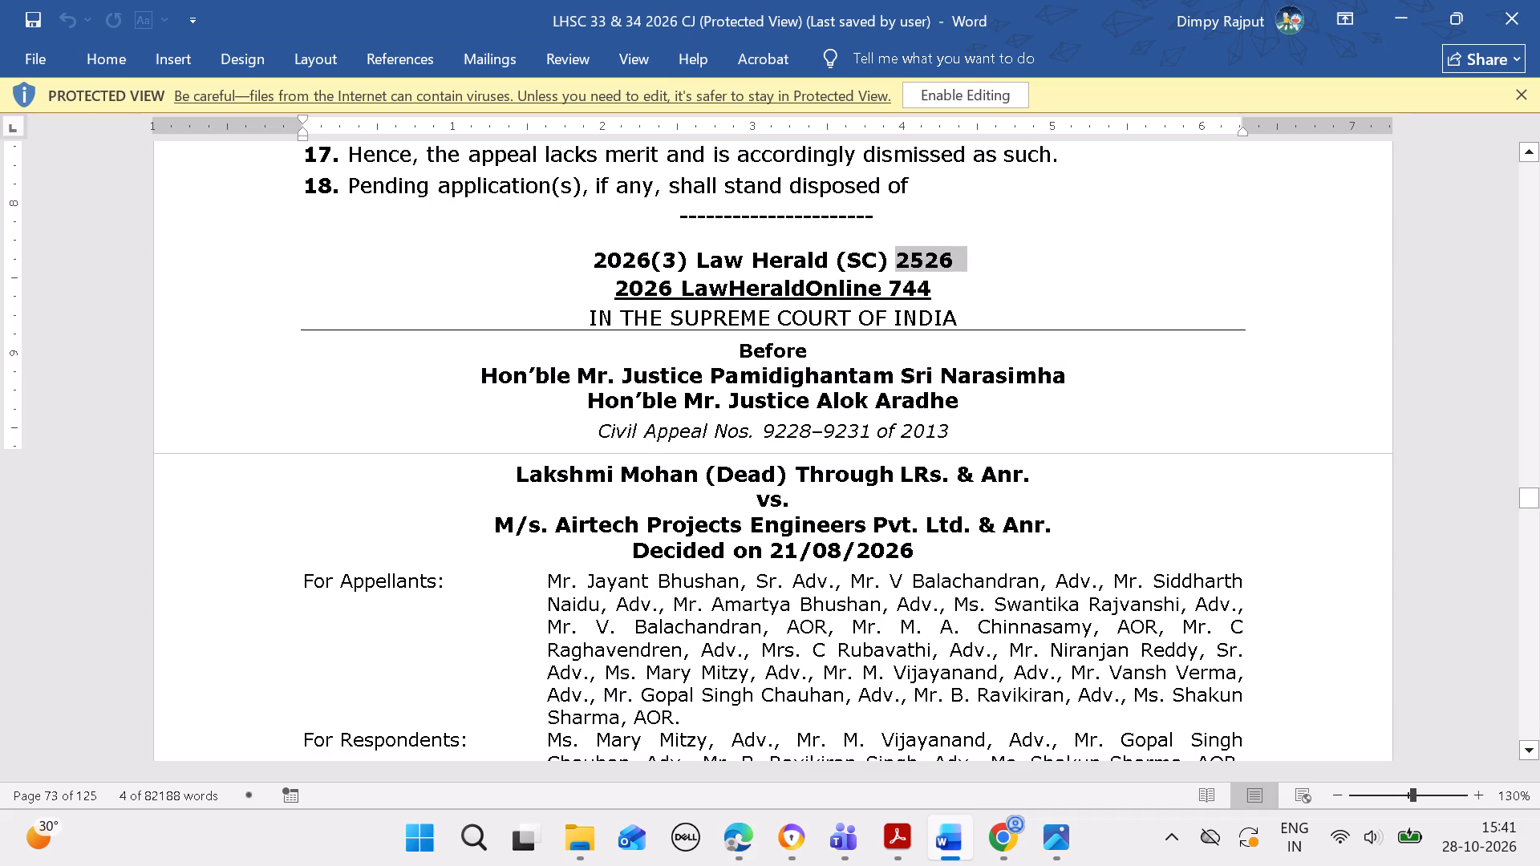
pyautogui.hotkey('ctrl', 'c')
pyautogui.hotkey('ctrl', 'c')
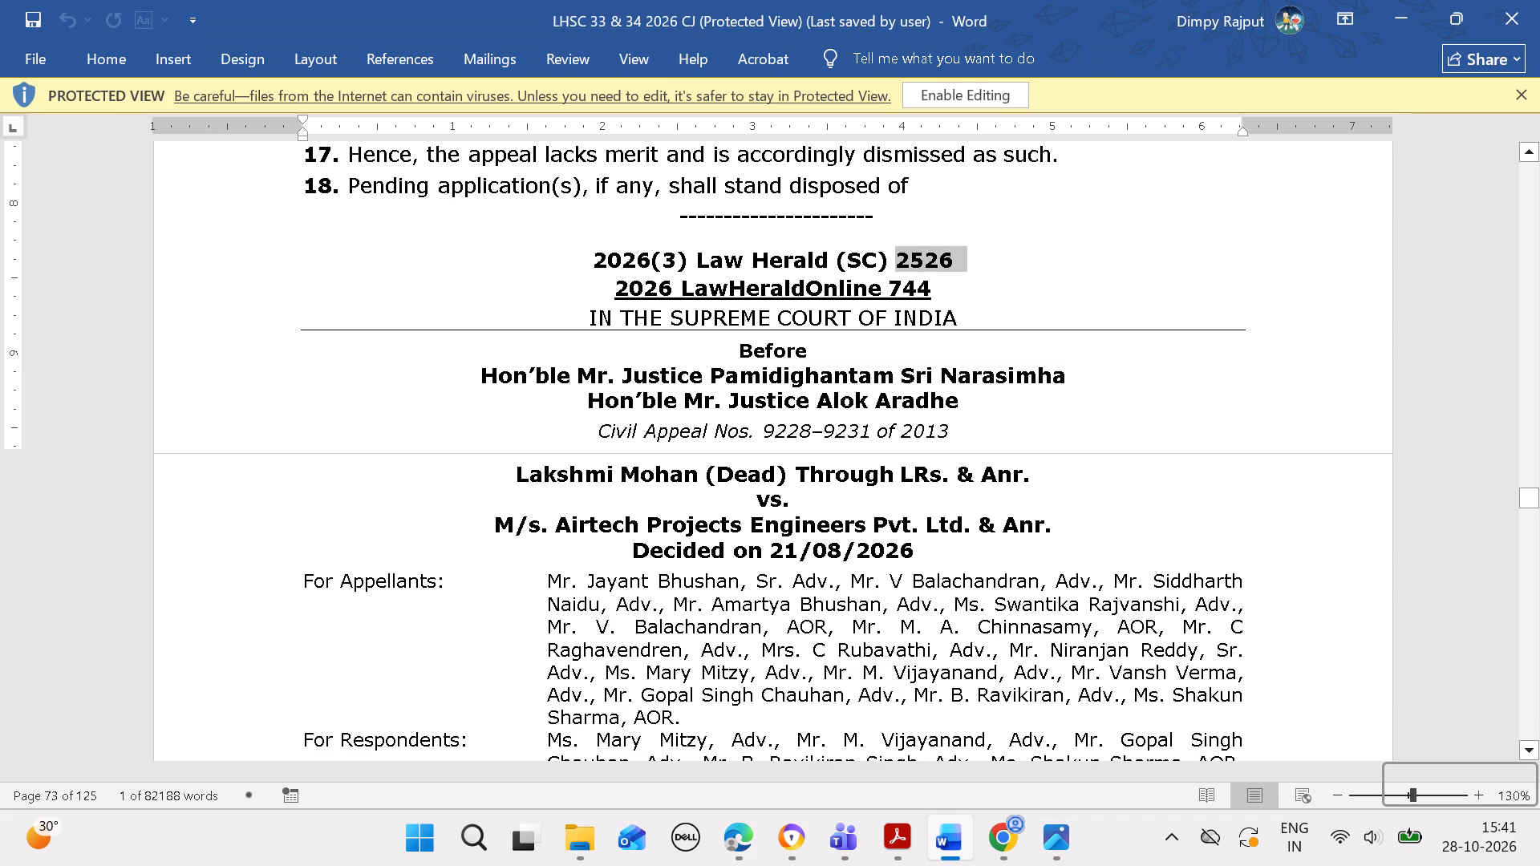
pyautogui.click(740, 841)
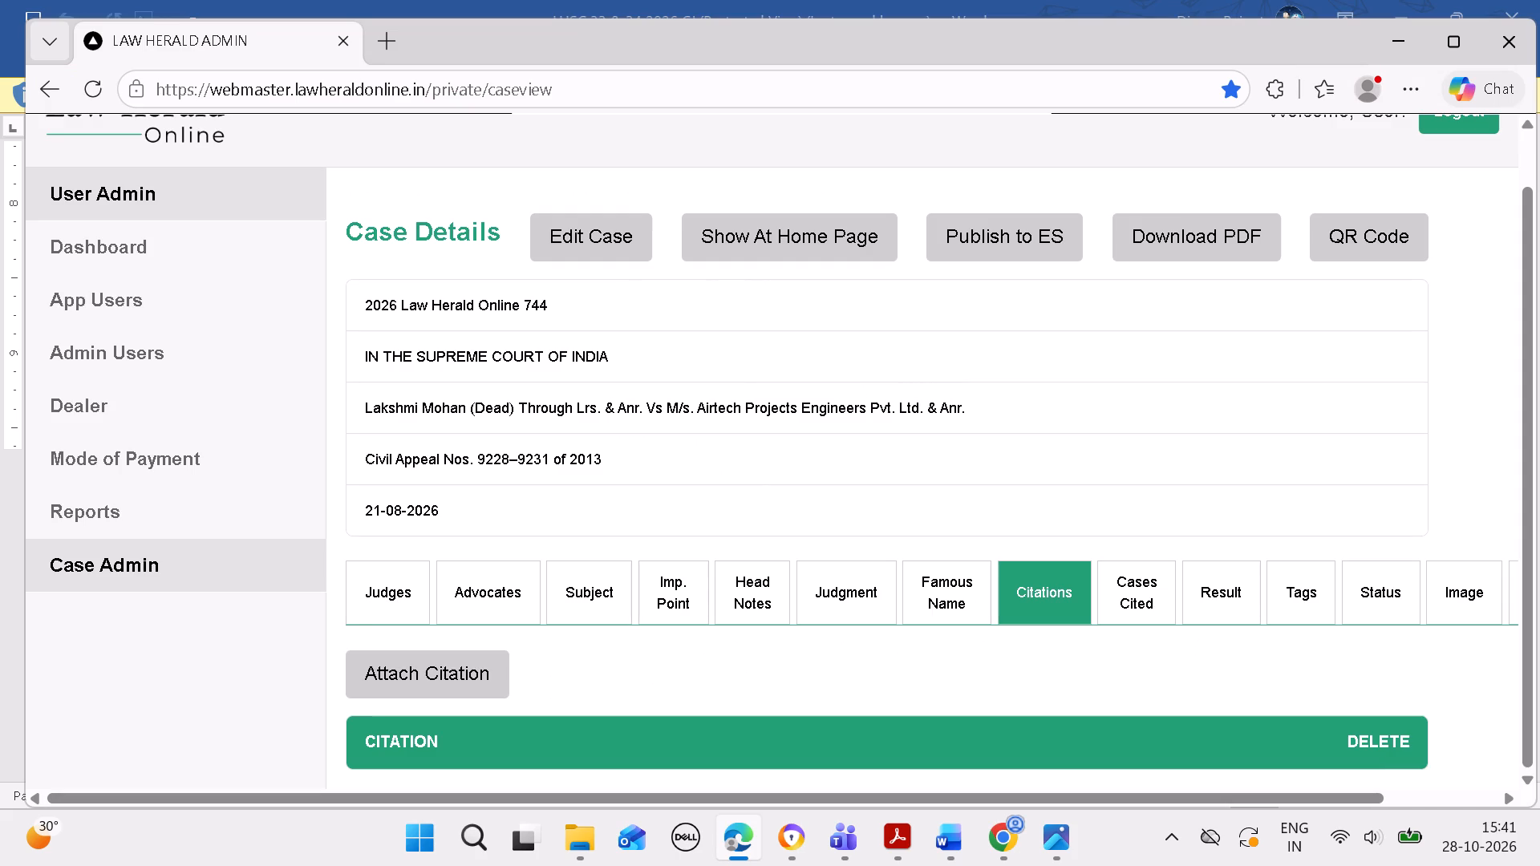
pyautogui.click(399, 678)
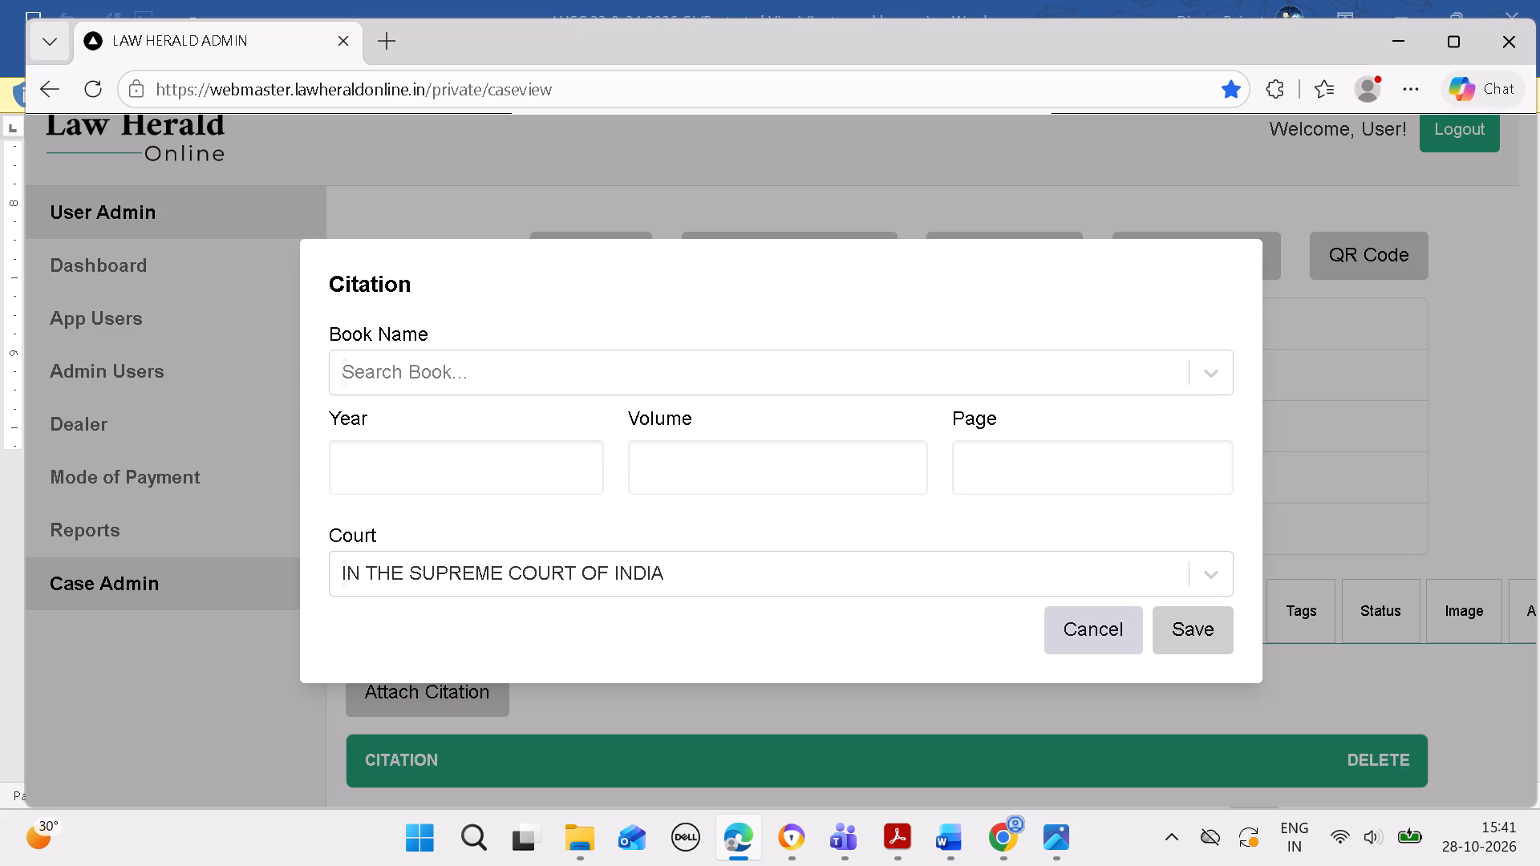
pyautogui.click(1008, 462)
pyautogui.hotkey('ctrl', 'v')
pyautogui.click(815, 461)
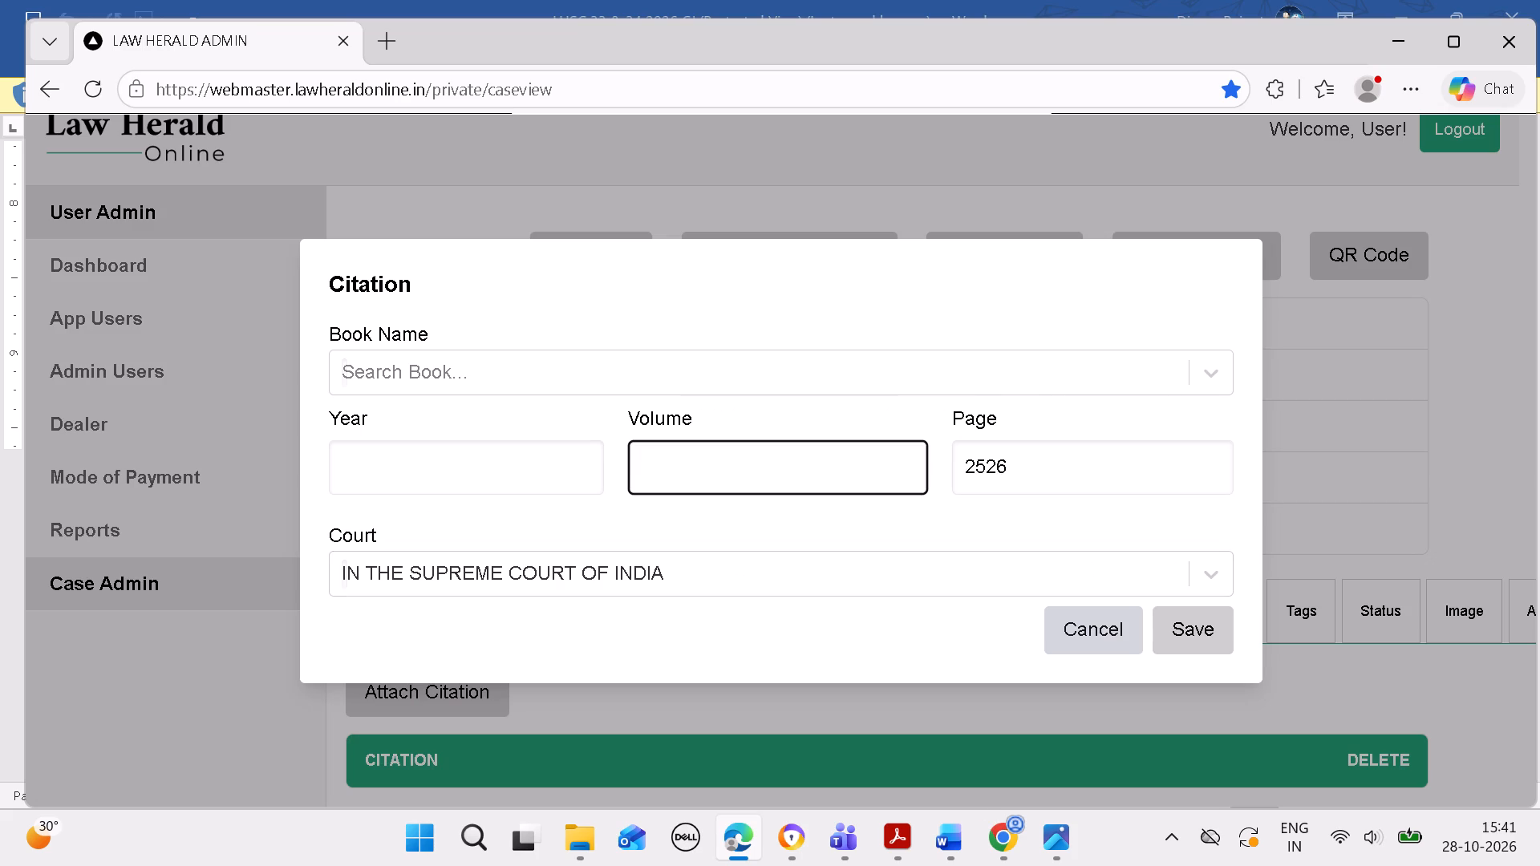
pyautogui.press('3')
pyautogui.click(513, 472)
pyautogui.write('2026')
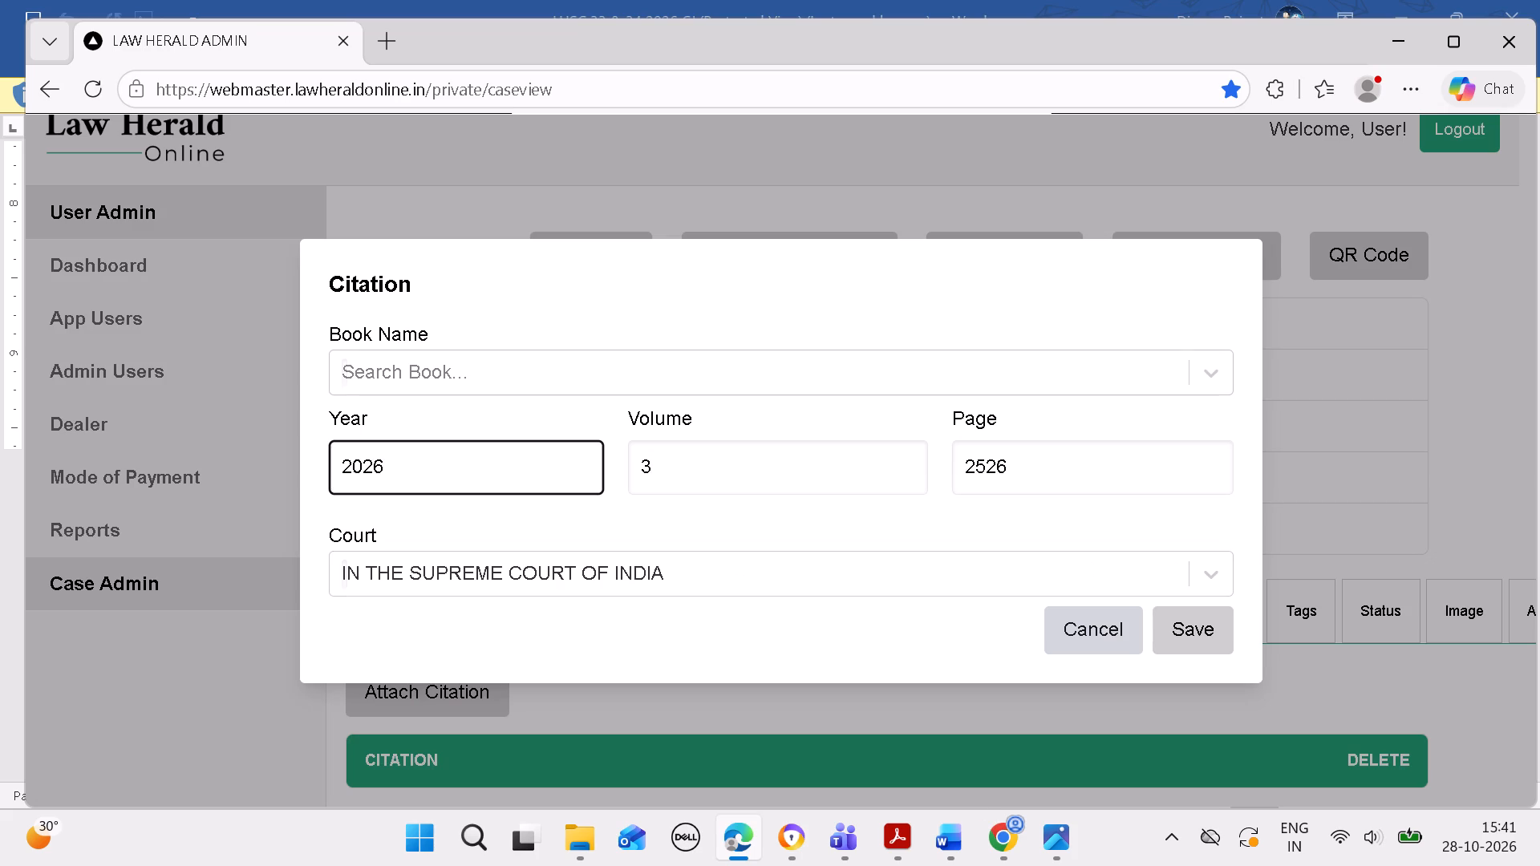
pyautogui.click(668, 375)
pyautogui.write('law her')
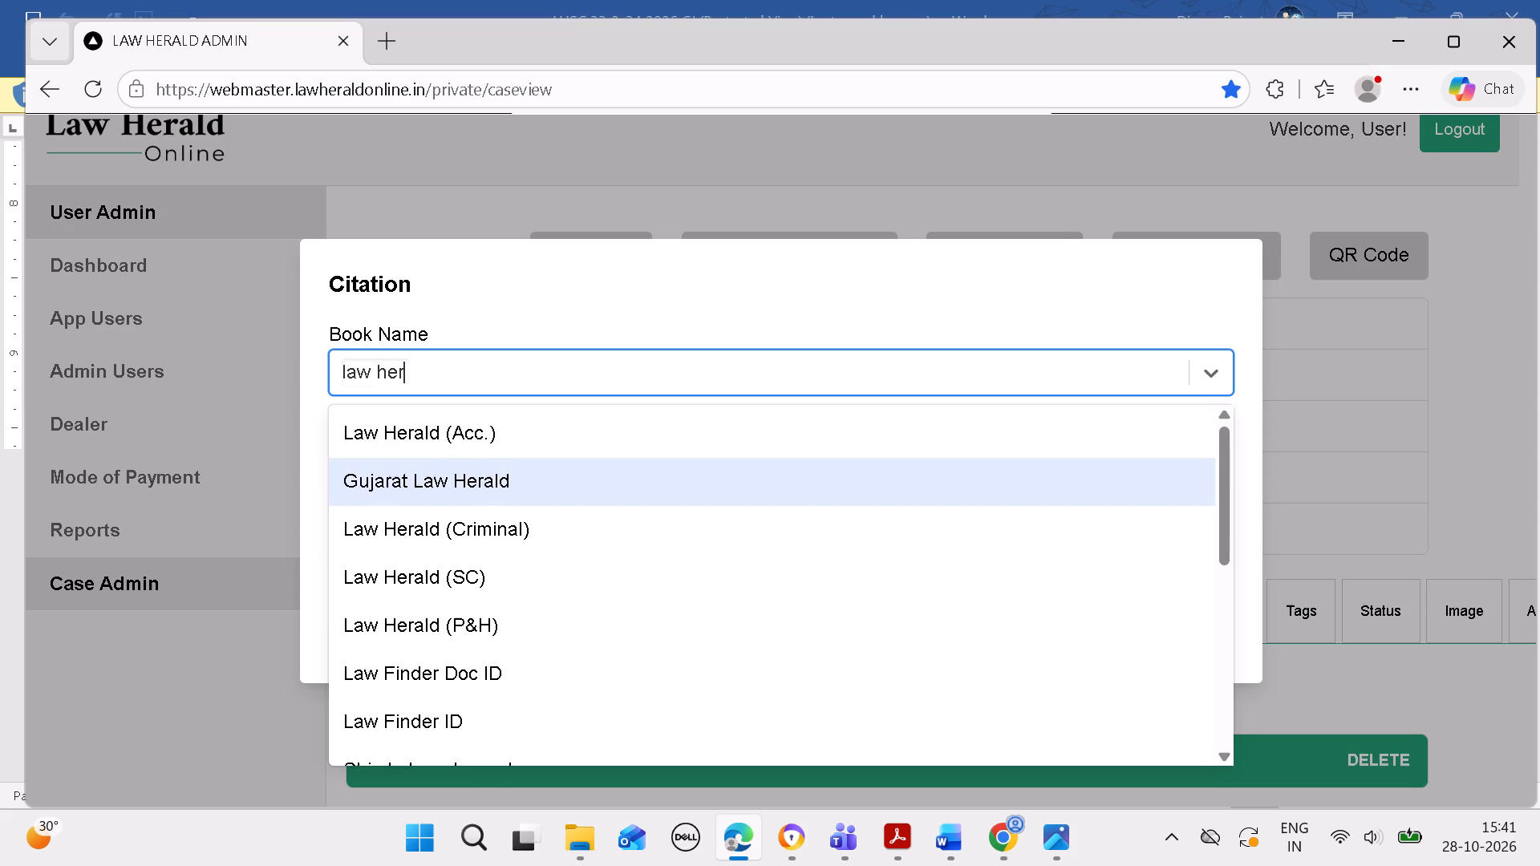
pyautogui.click(569, 560)
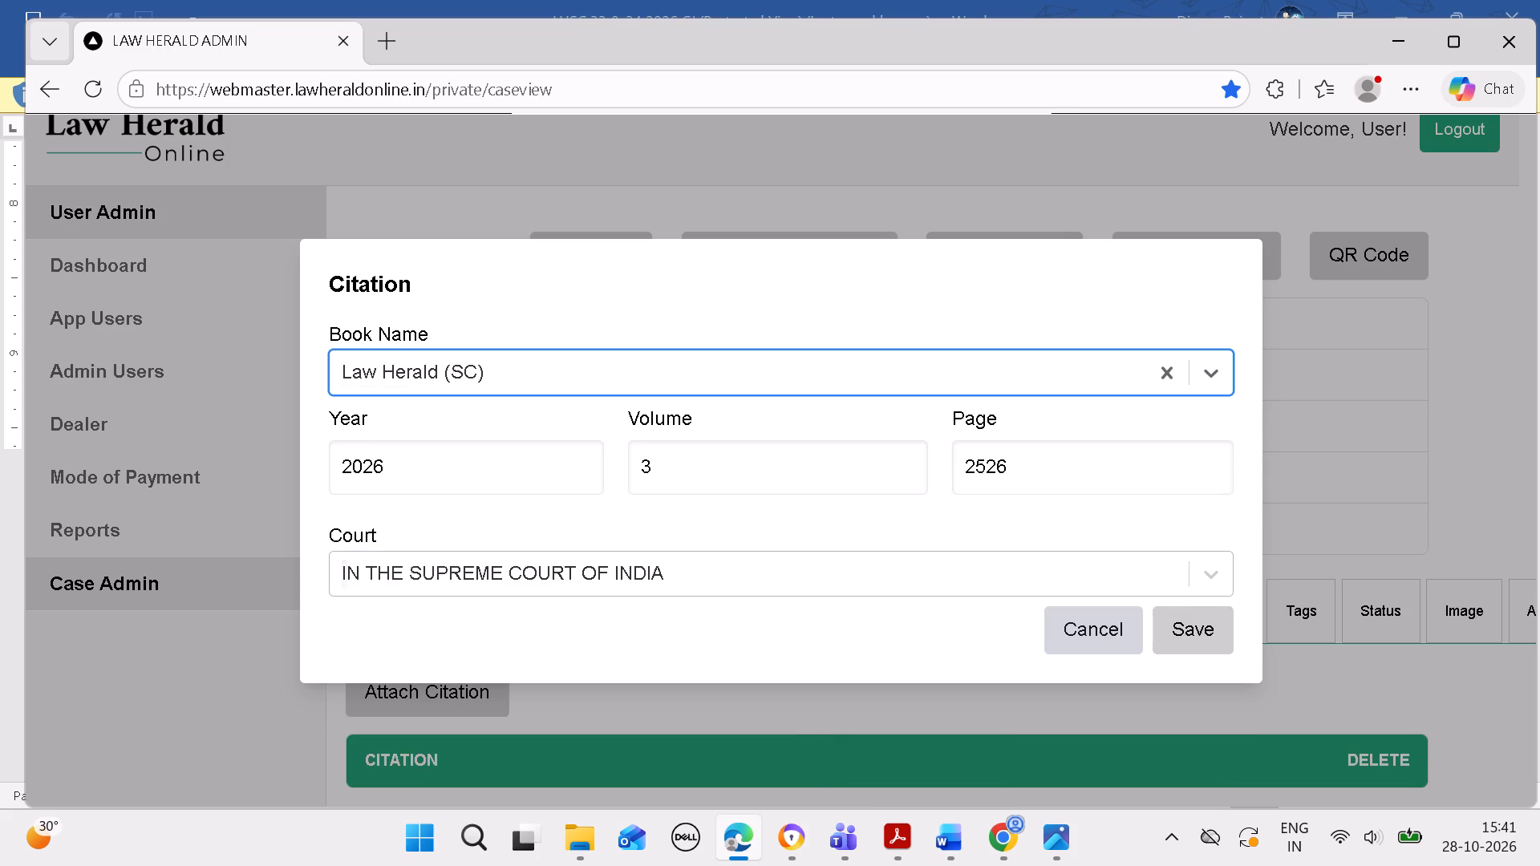
pyautogui.click(622, 540)
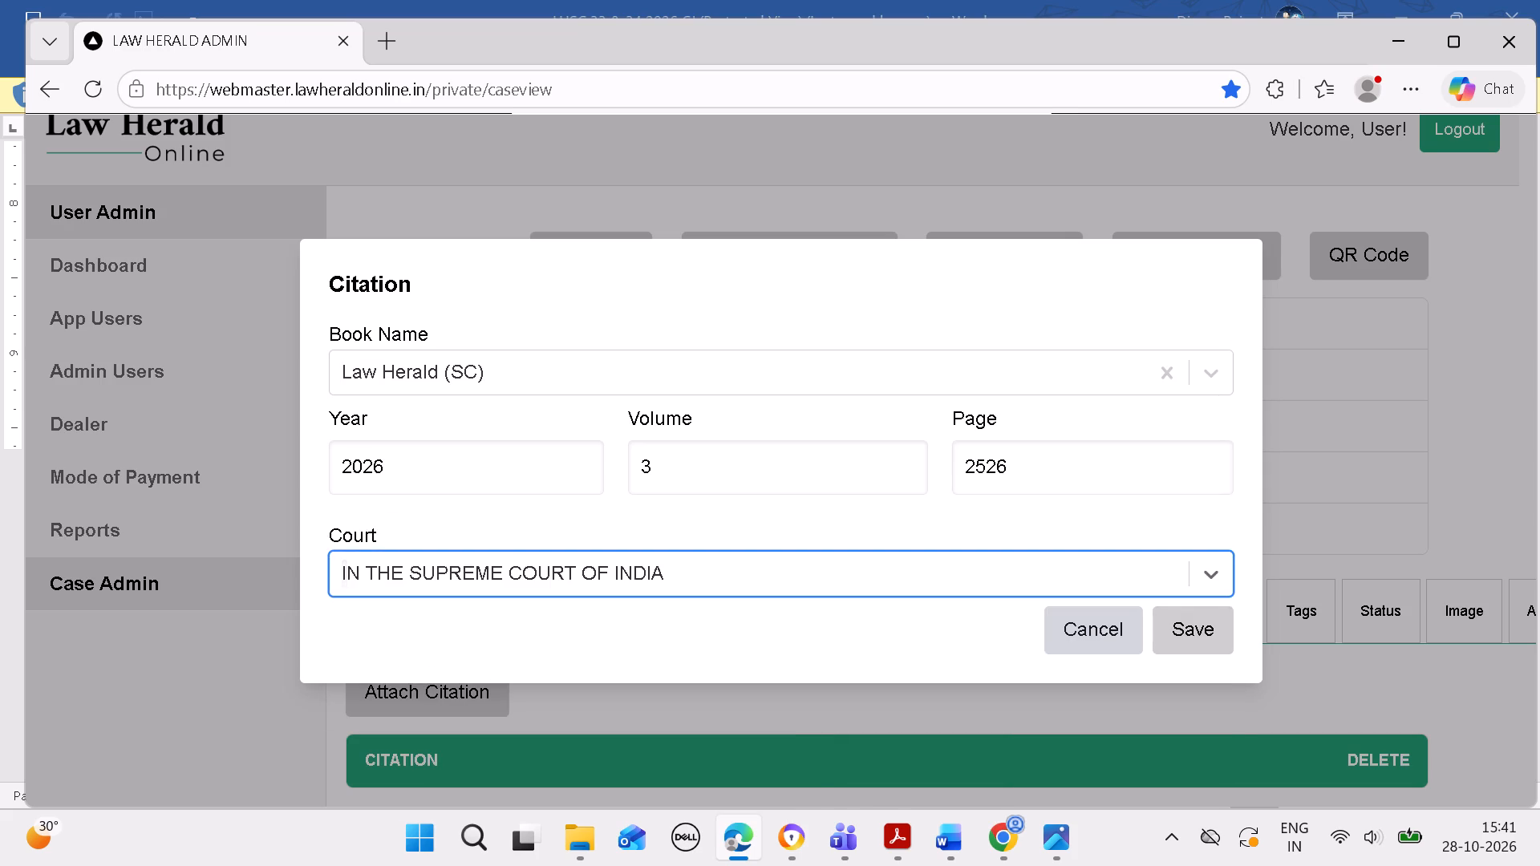
pyautogui.click(996, 568)
pyautogui.click(861, 629)
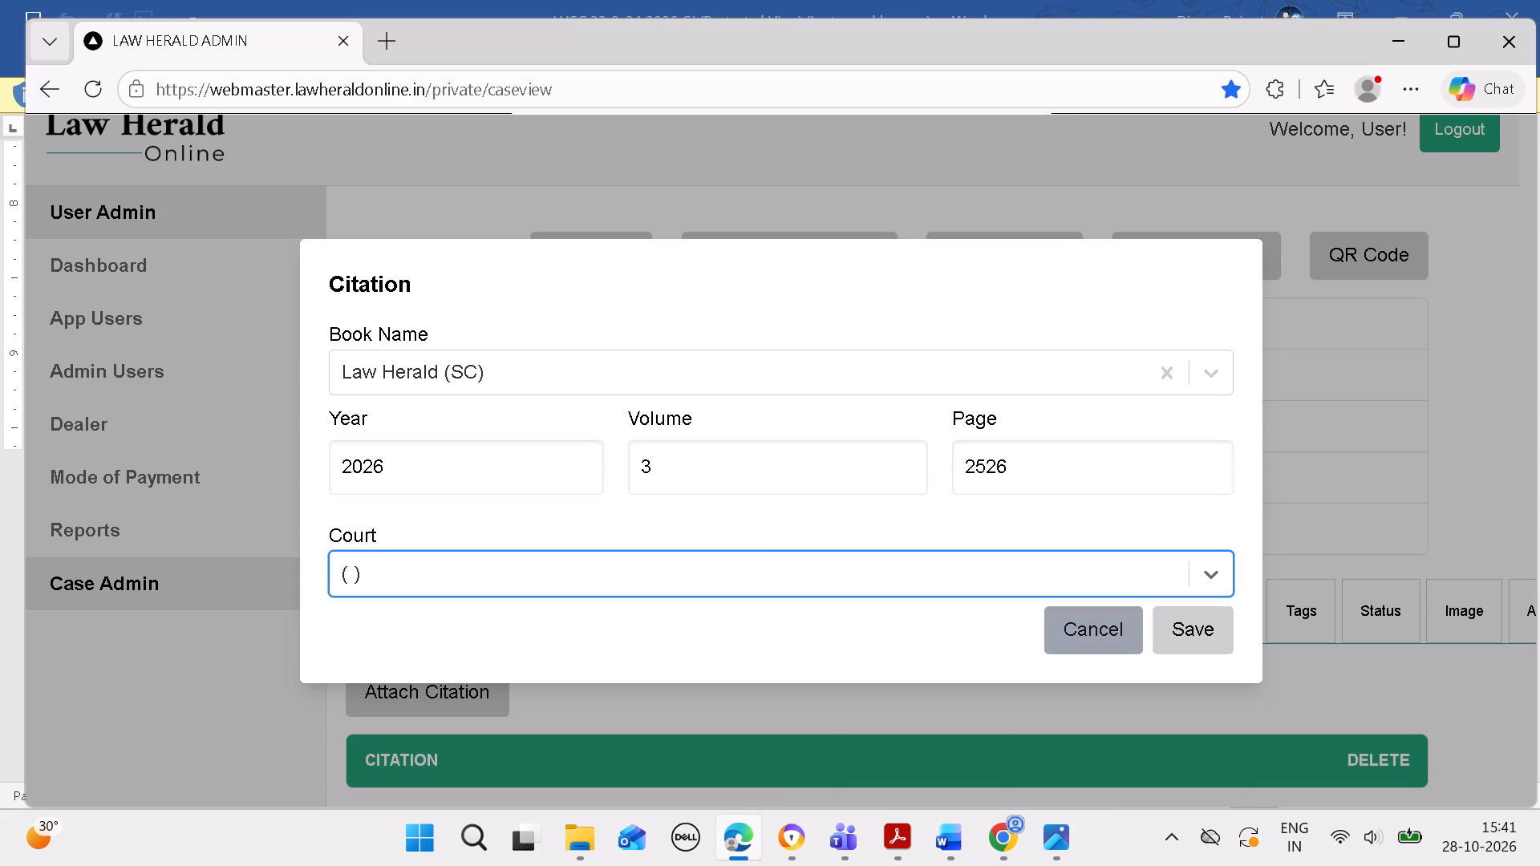
pyautogui.click(1188, 637)
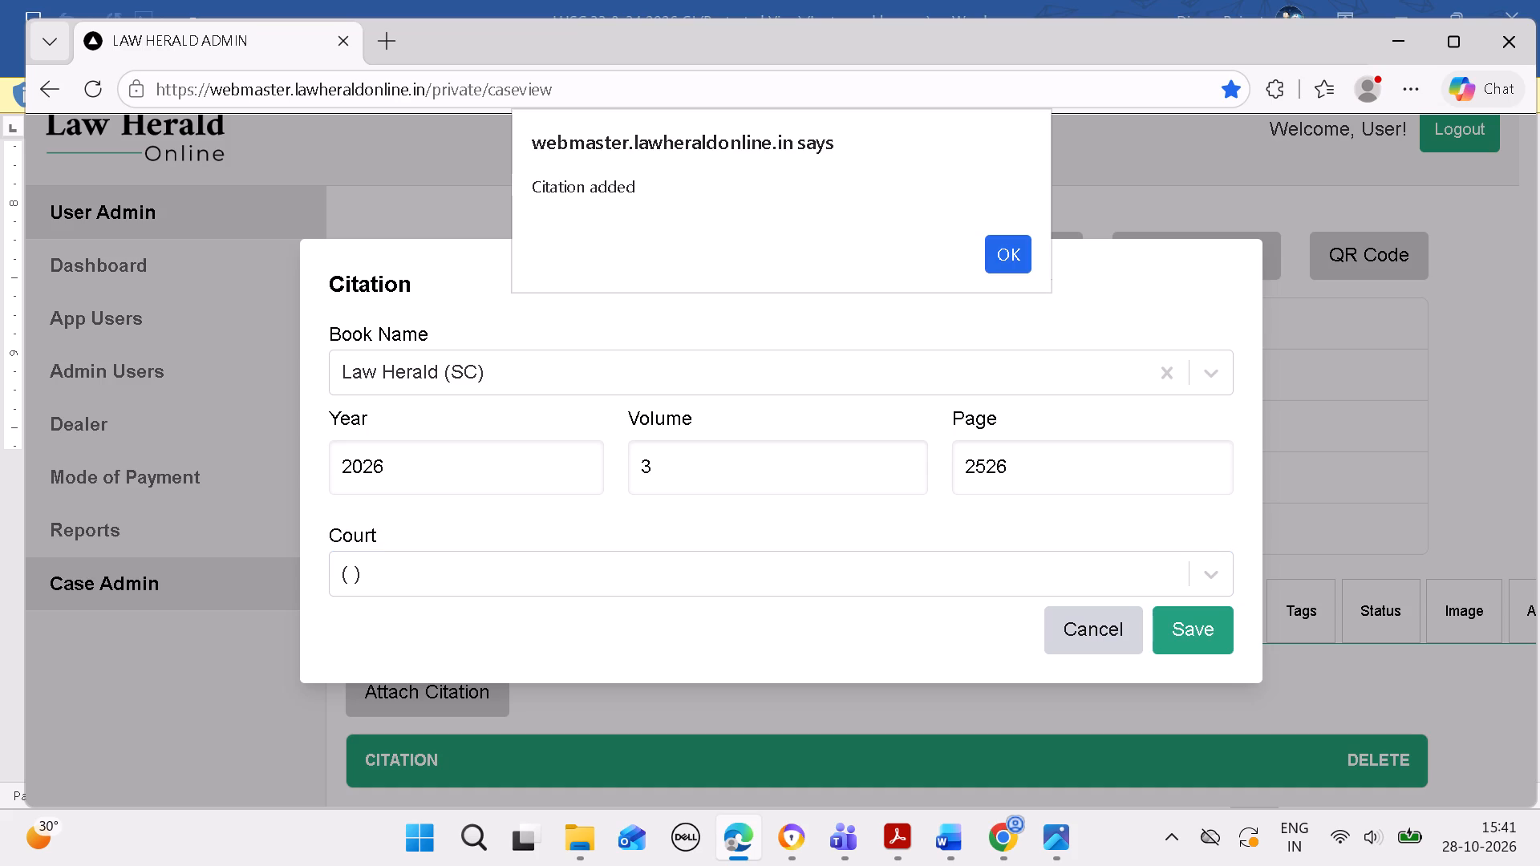
pyautogui.click(1022, 265)
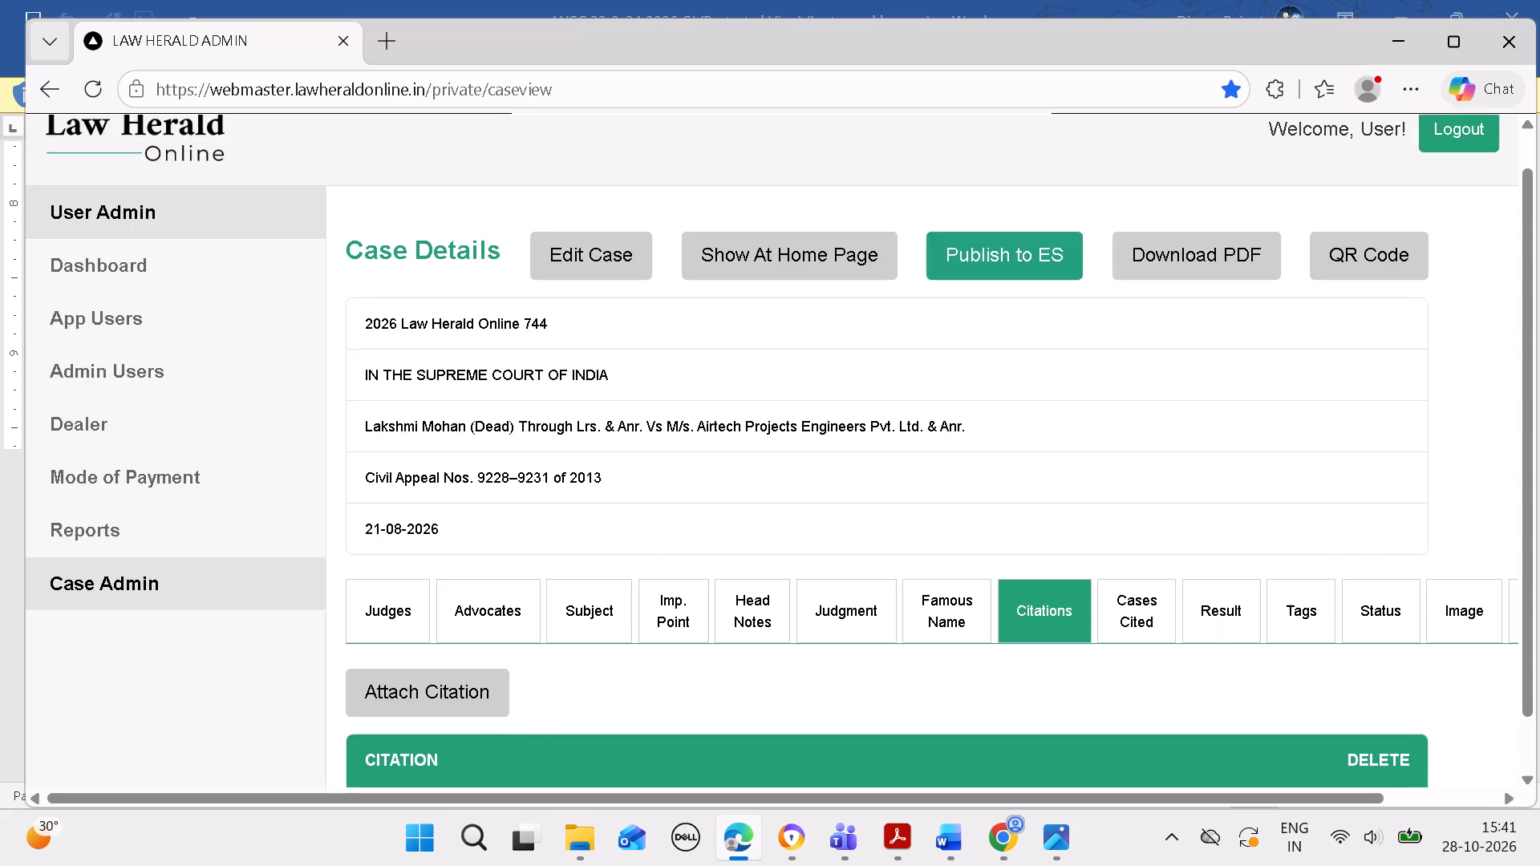
pyautogui.scroll(-7, 909, 494)
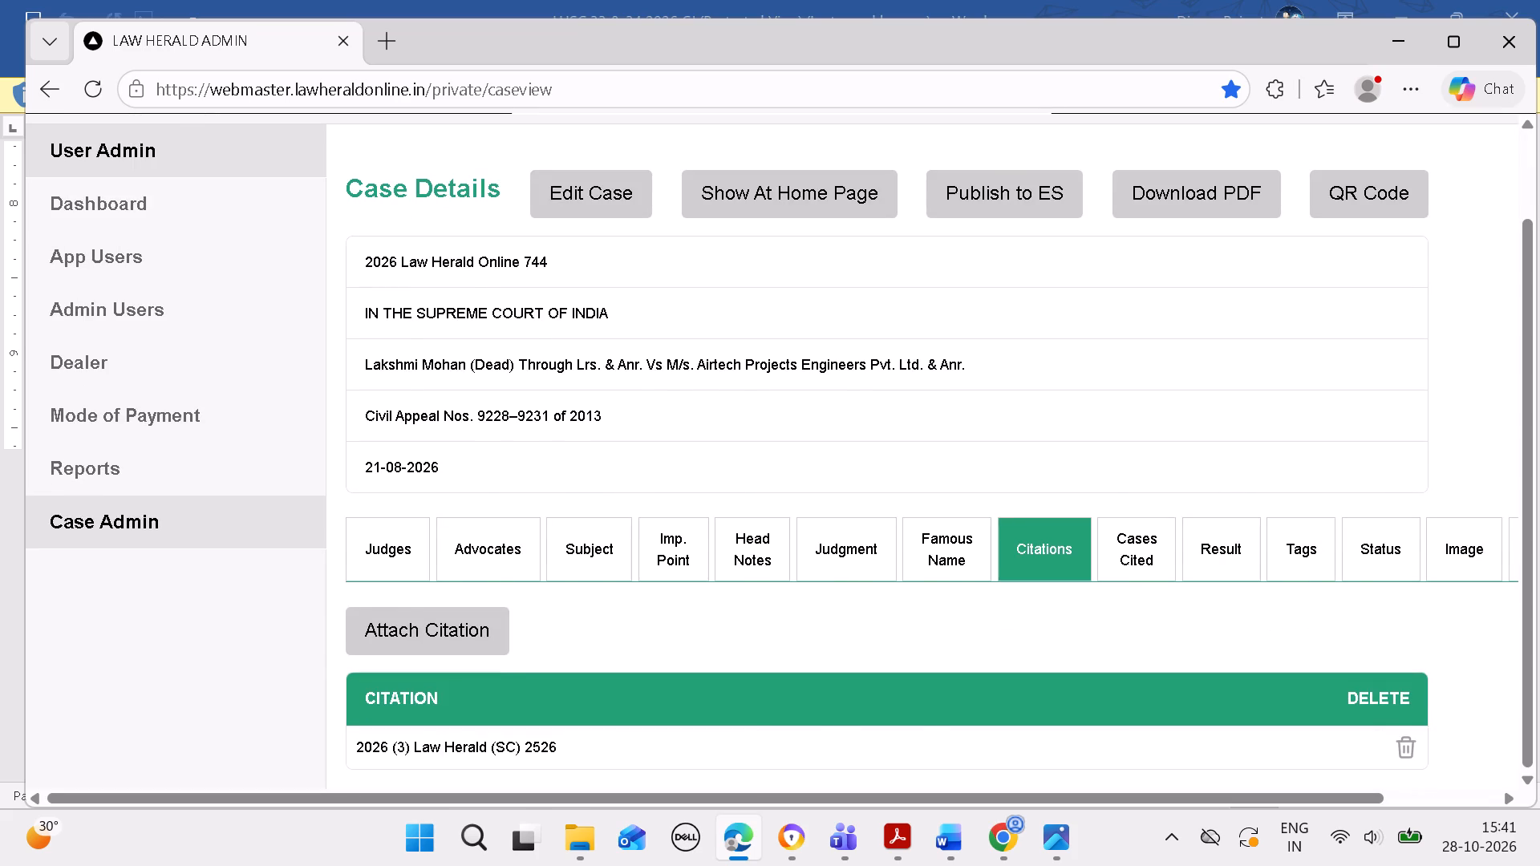
# Attach Pamidighantam Sri Narasimha as a judge of case 744, taking the name from the Word compilation.
pyautogui.click(404, 547)
pyautogui.scroll(-5, 406, 547)
pyautogui.click(955, 833)
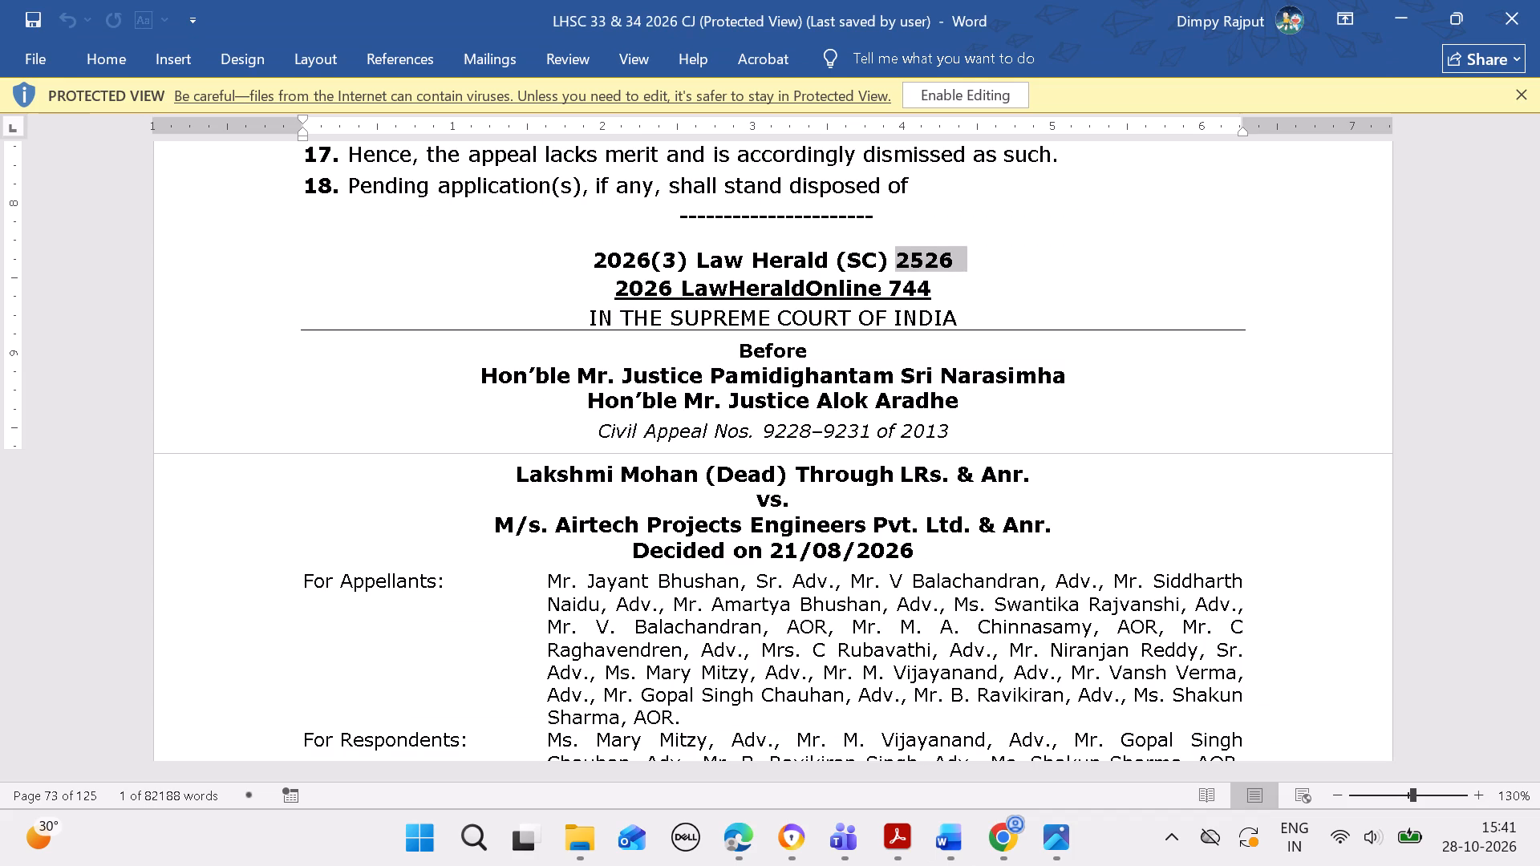
# Copy the name Pamidighantam Sri Narasimha from the Word compilation and attach this judge to case 744 on the admin site in Edge.
pyautogui.moveTo(711, 371); pyautogui.dragTo(1097, 380)
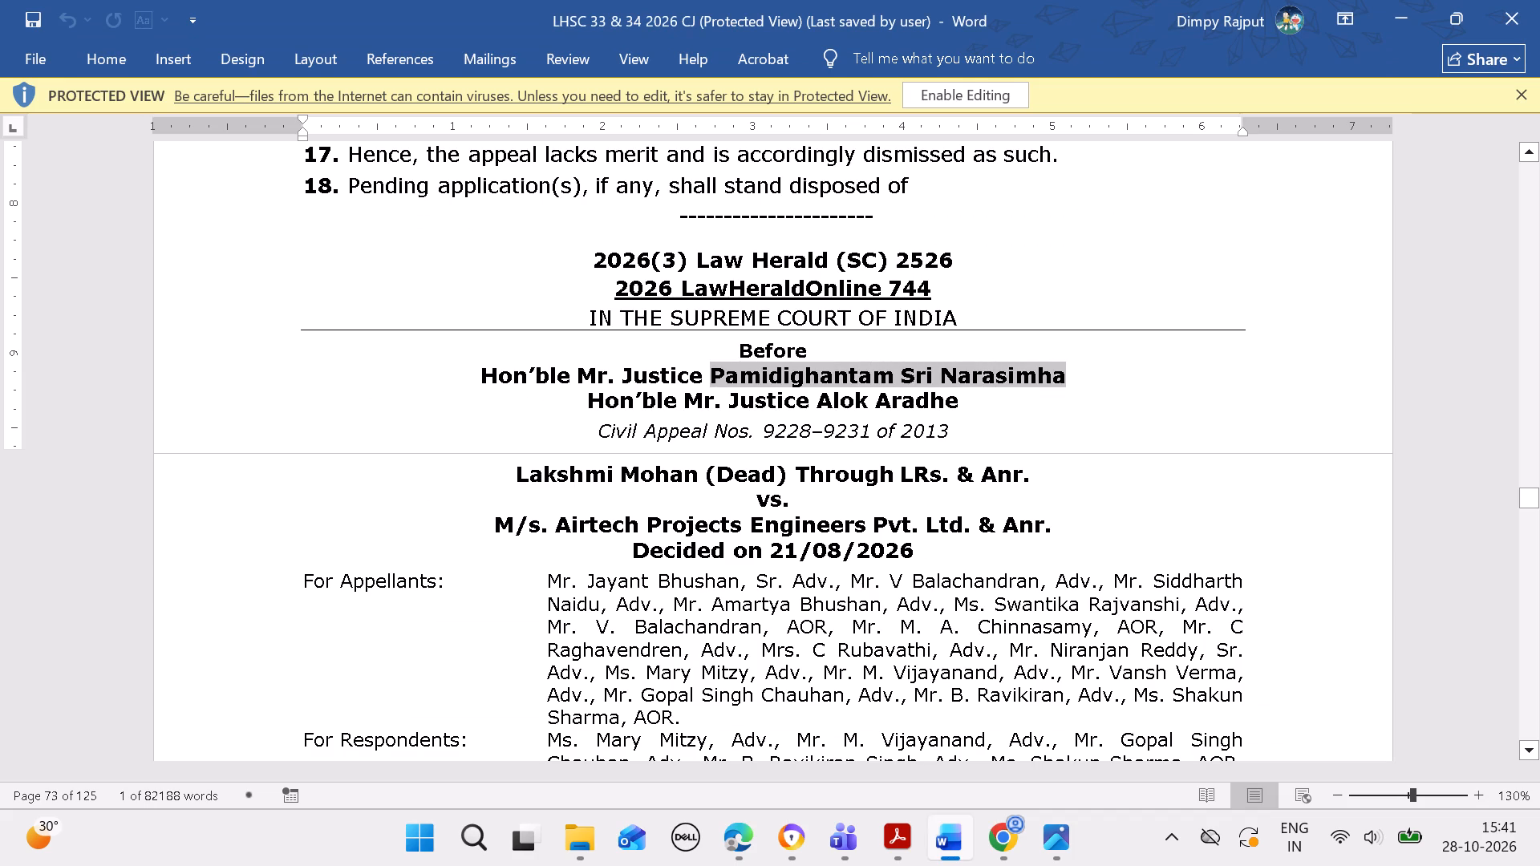
pyautogui.hotkey('ctrl', 'c')
pyautogui.click(746, 822)
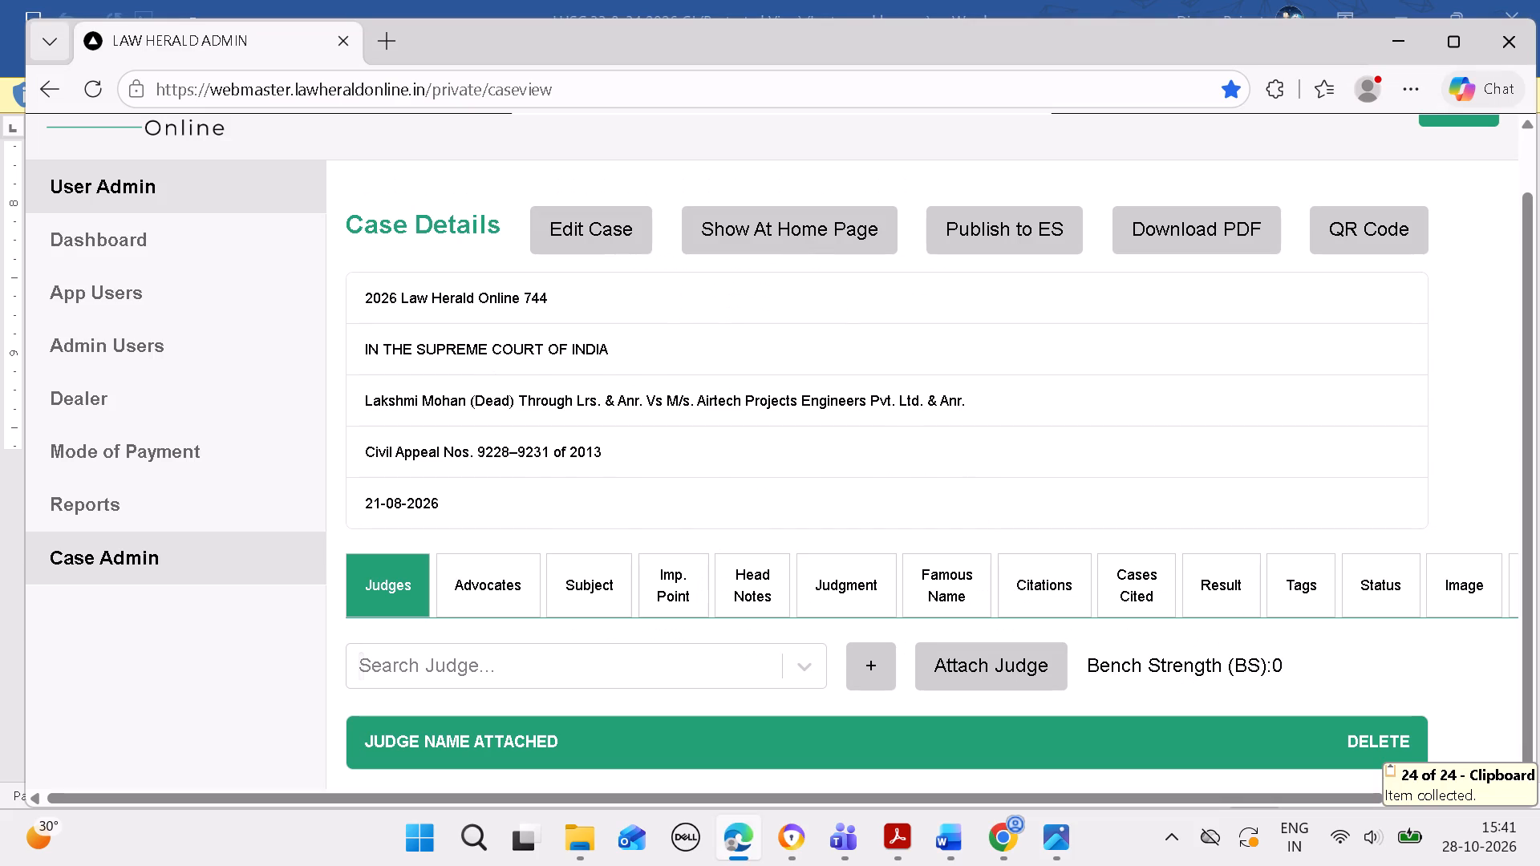
pyautogui.click(666, 670)
pyautogui.hotkey('ctrl', 'v')
pyautogui.click(666, 712)
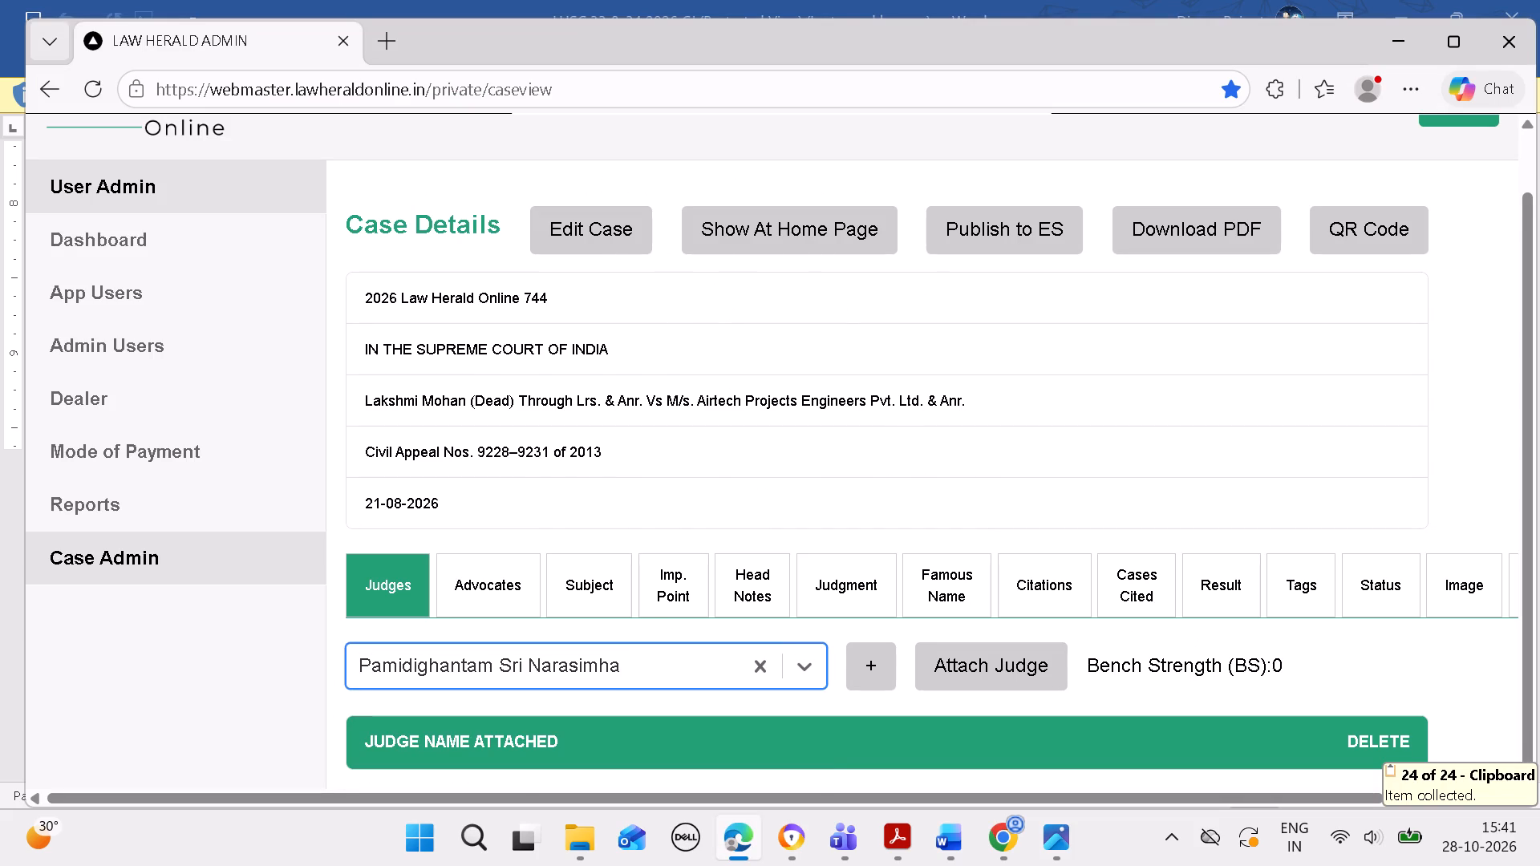
pyautogui.click(1017, 659)
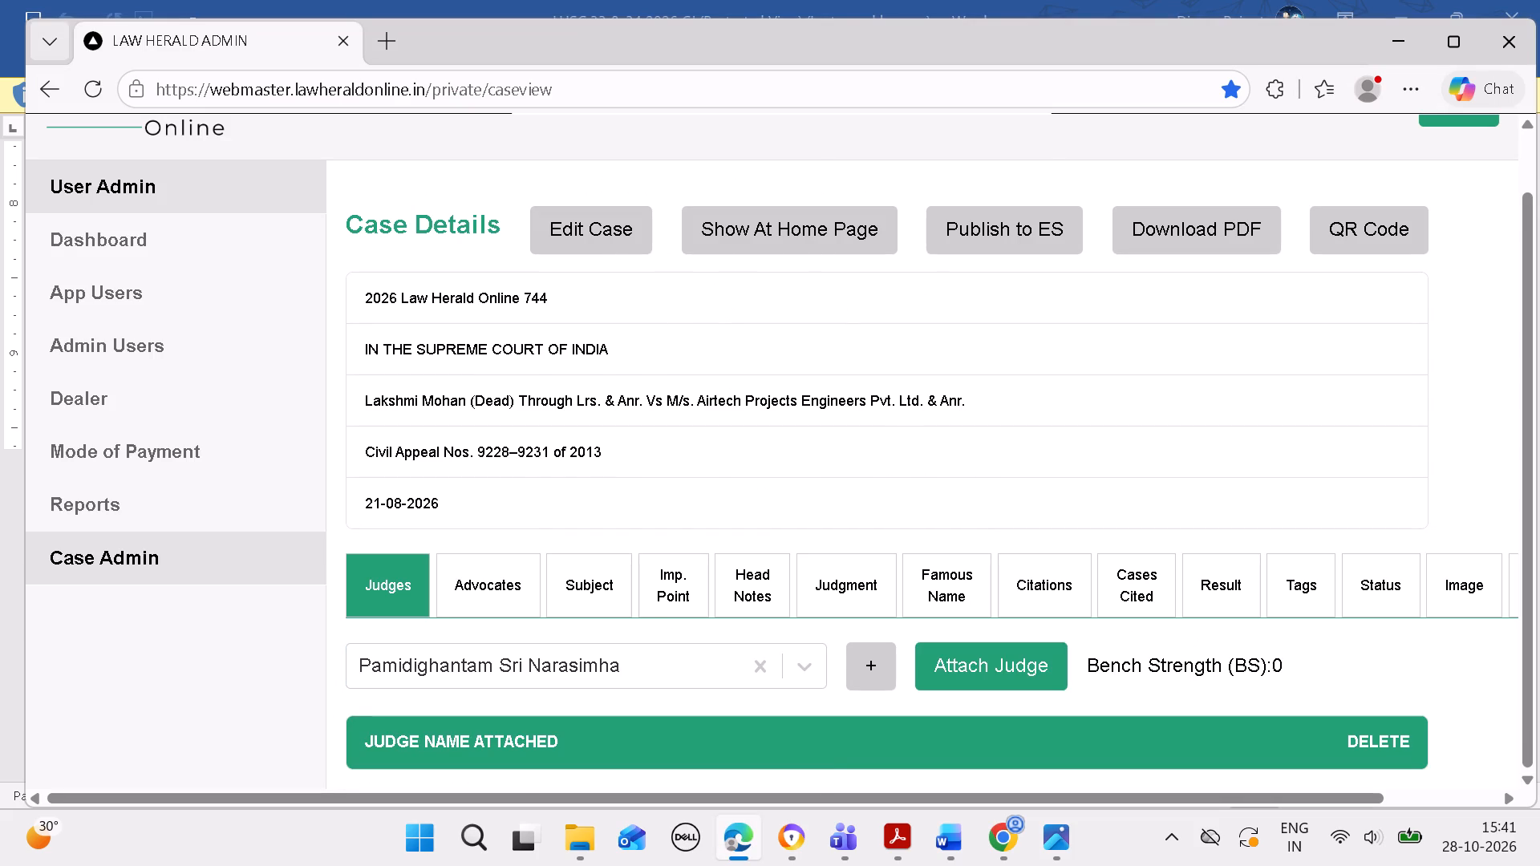
pyautogui.click(1019, 261)
pyautogui.scroll(-4, 751, 533)
# Copy the second judge's name, Alok Aradhe, from the Word compilation and return to the judges of case 744 in Edge.
pyautogui.click(953, 824)
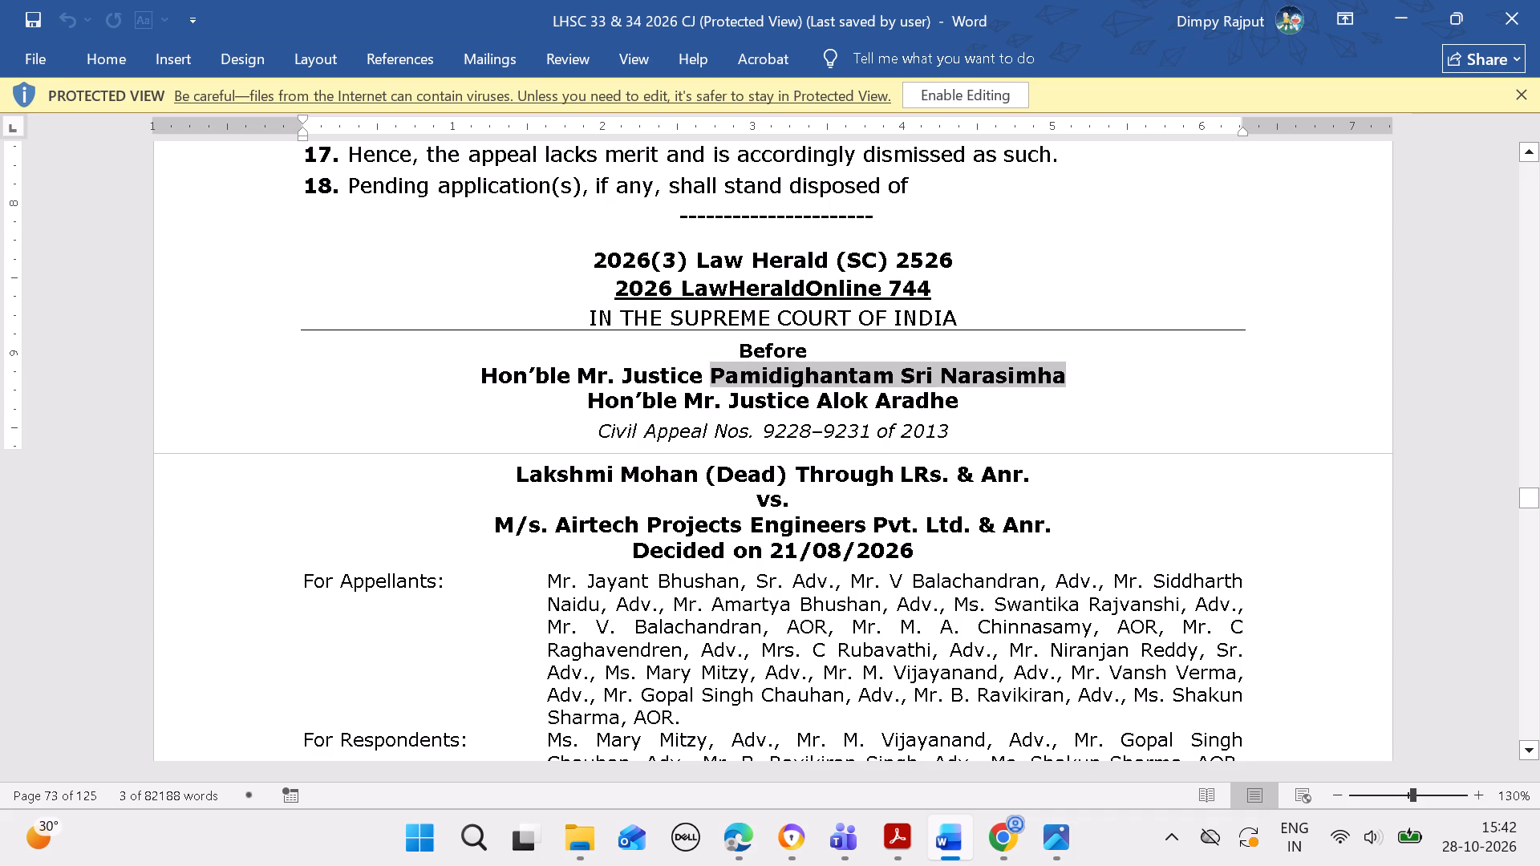
pyautogui.moveTo(821, 396); pyautogui.dragTo(911, 399)
pyautogui.hotkey('ctrl', 'c')
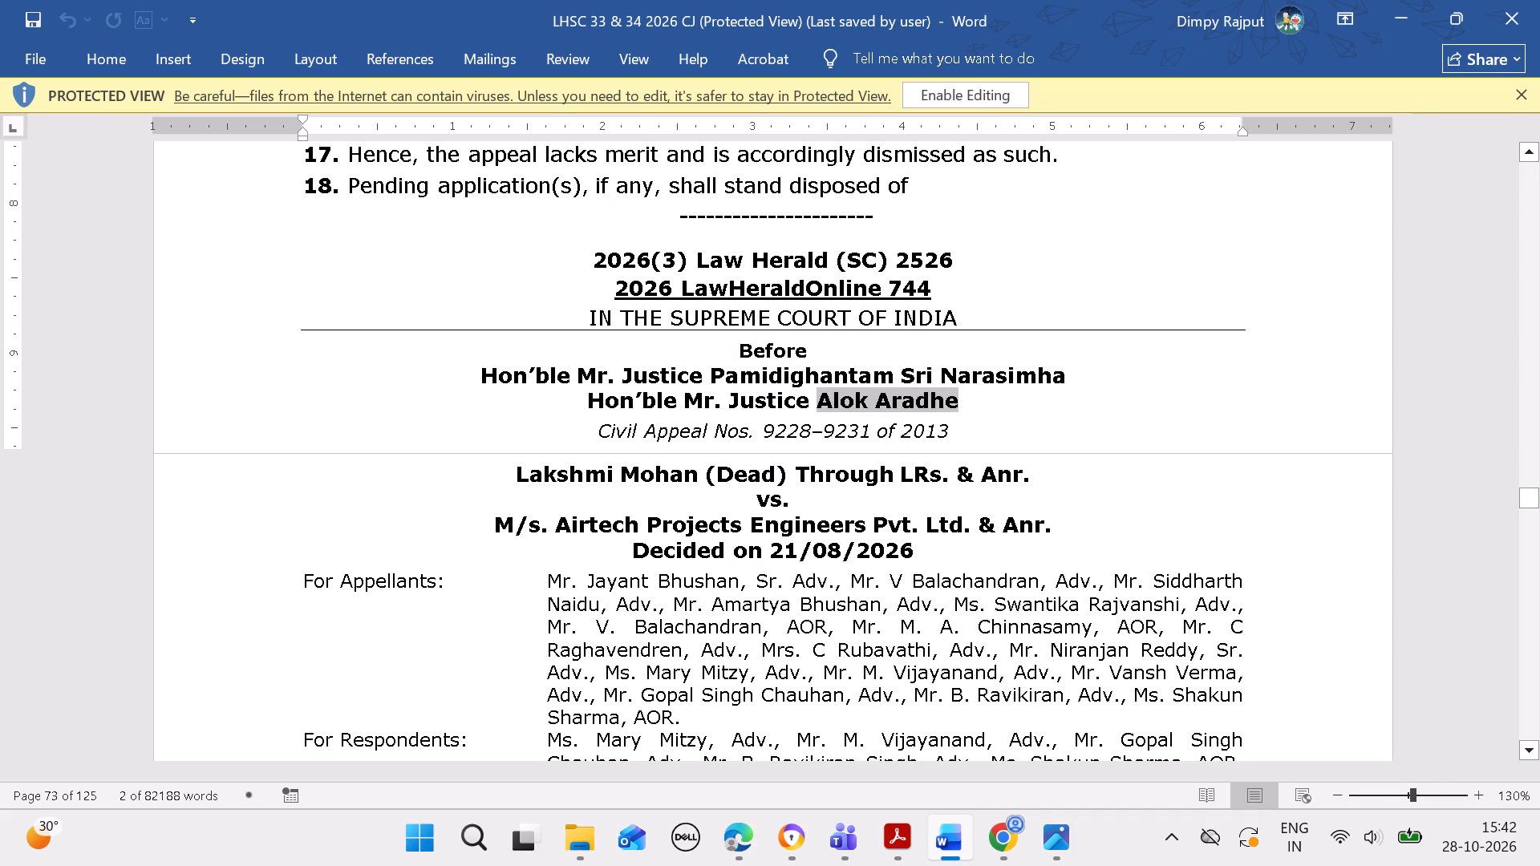
pyautogui.hotkey('ctrl', 'c')
pyautogui.click(755, 829)
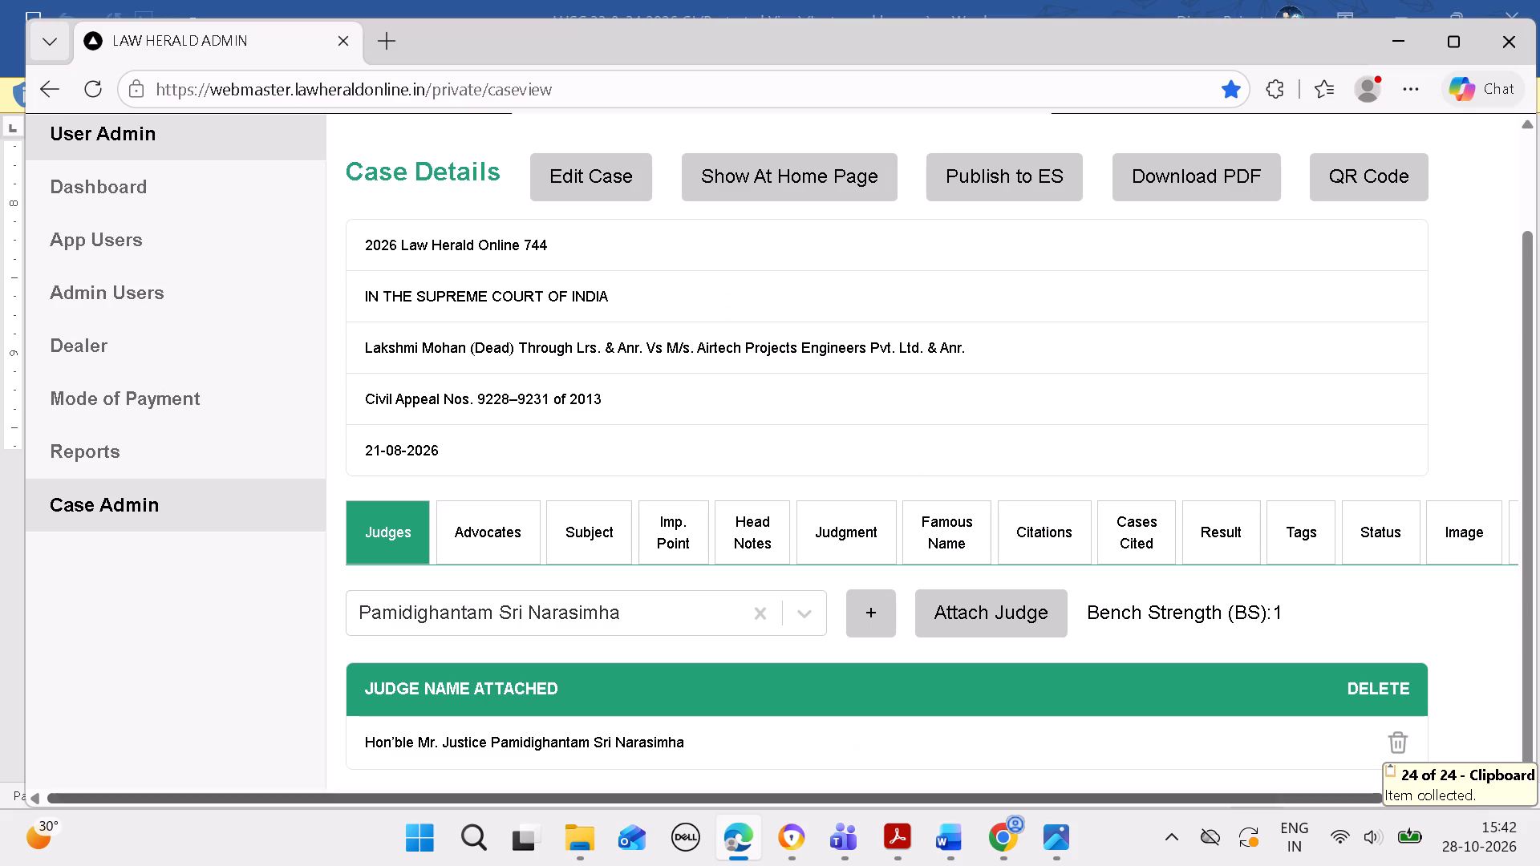
# Attach Alok Aradhe as the second judge of case 744.
pyautogui.click(748, 608)
pyautogui.hotkey('ctrl', 'v')
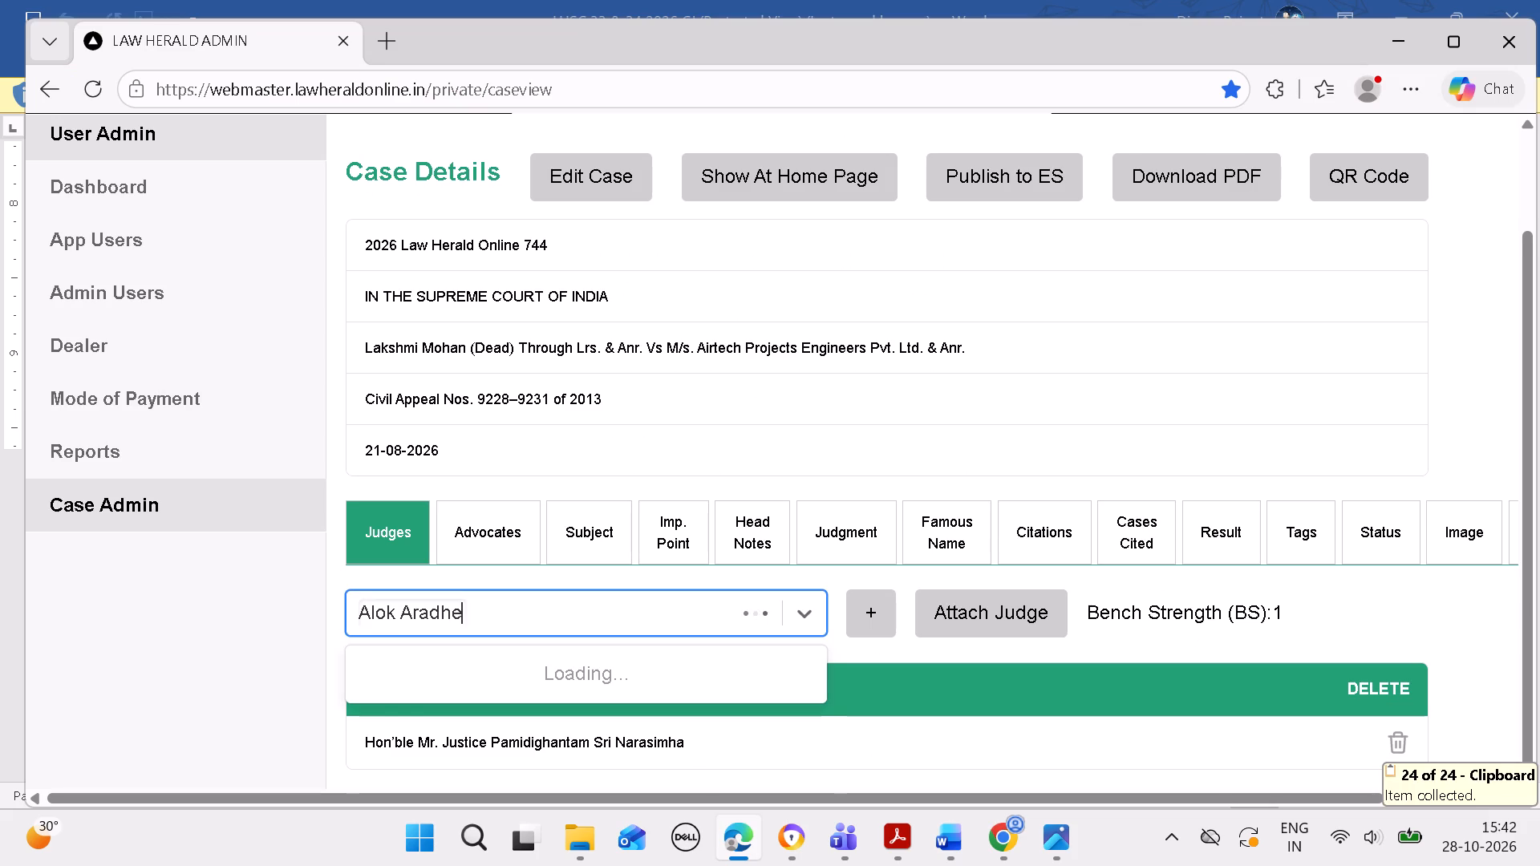
pyautogui.click(654, 651)
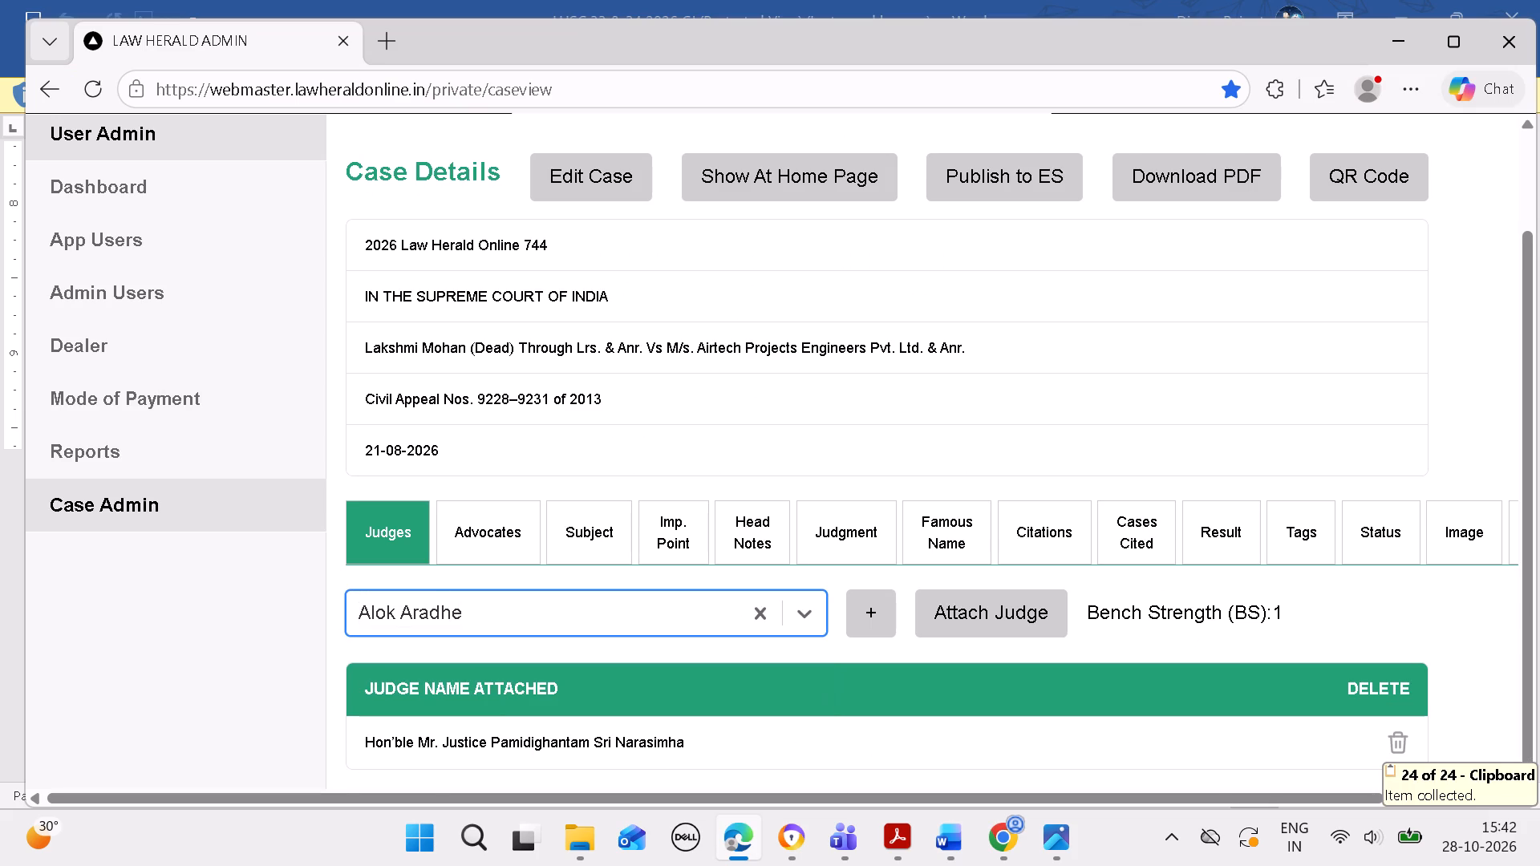
pyautogui.click(1034, 623)
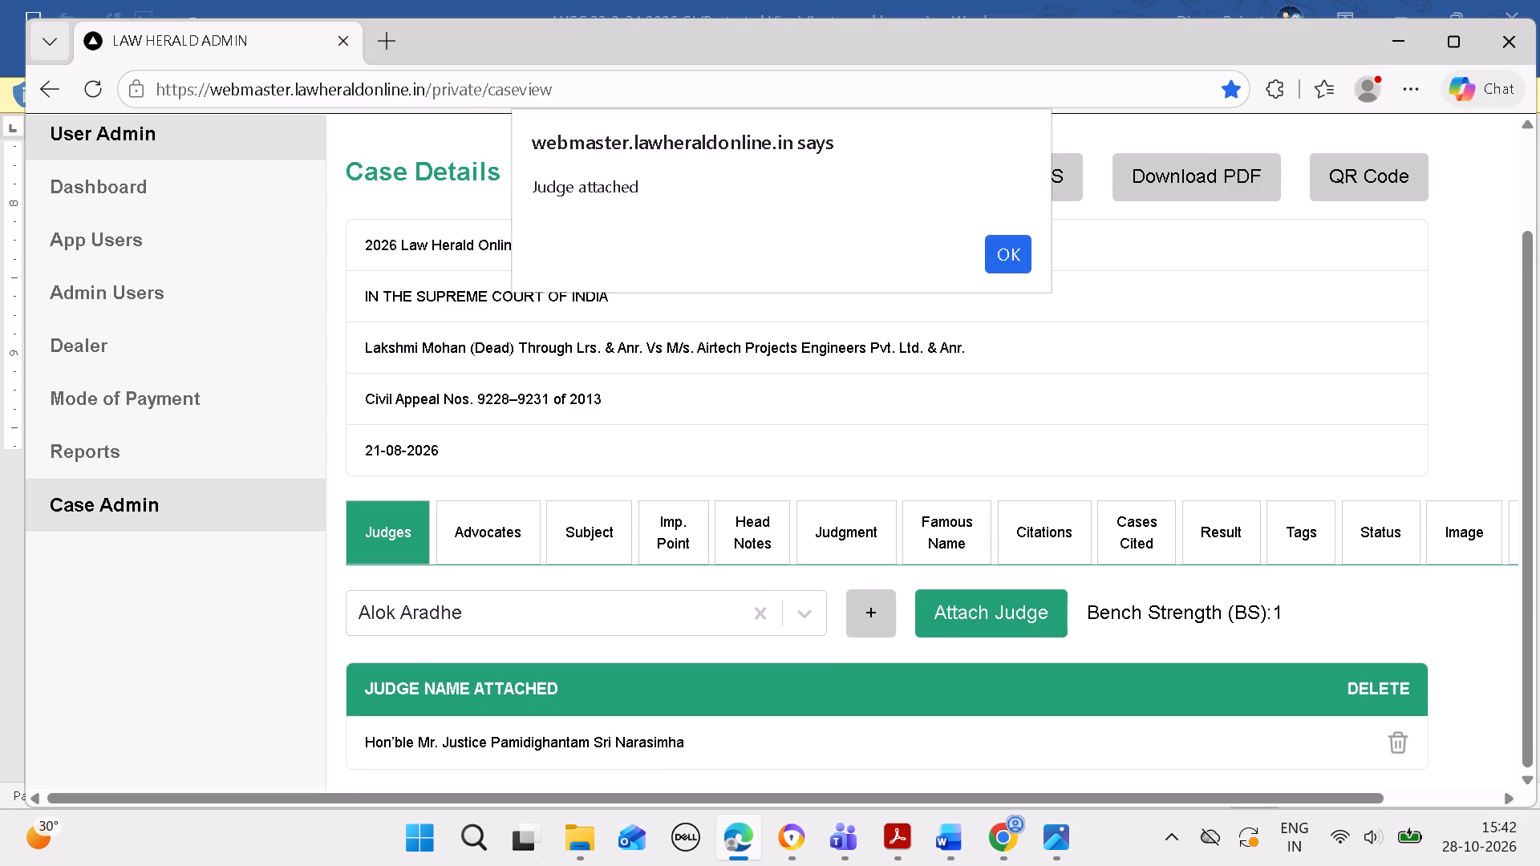
pyautogui.click(1012, 252)
pyautogui.scroll(-4, 792, 443)
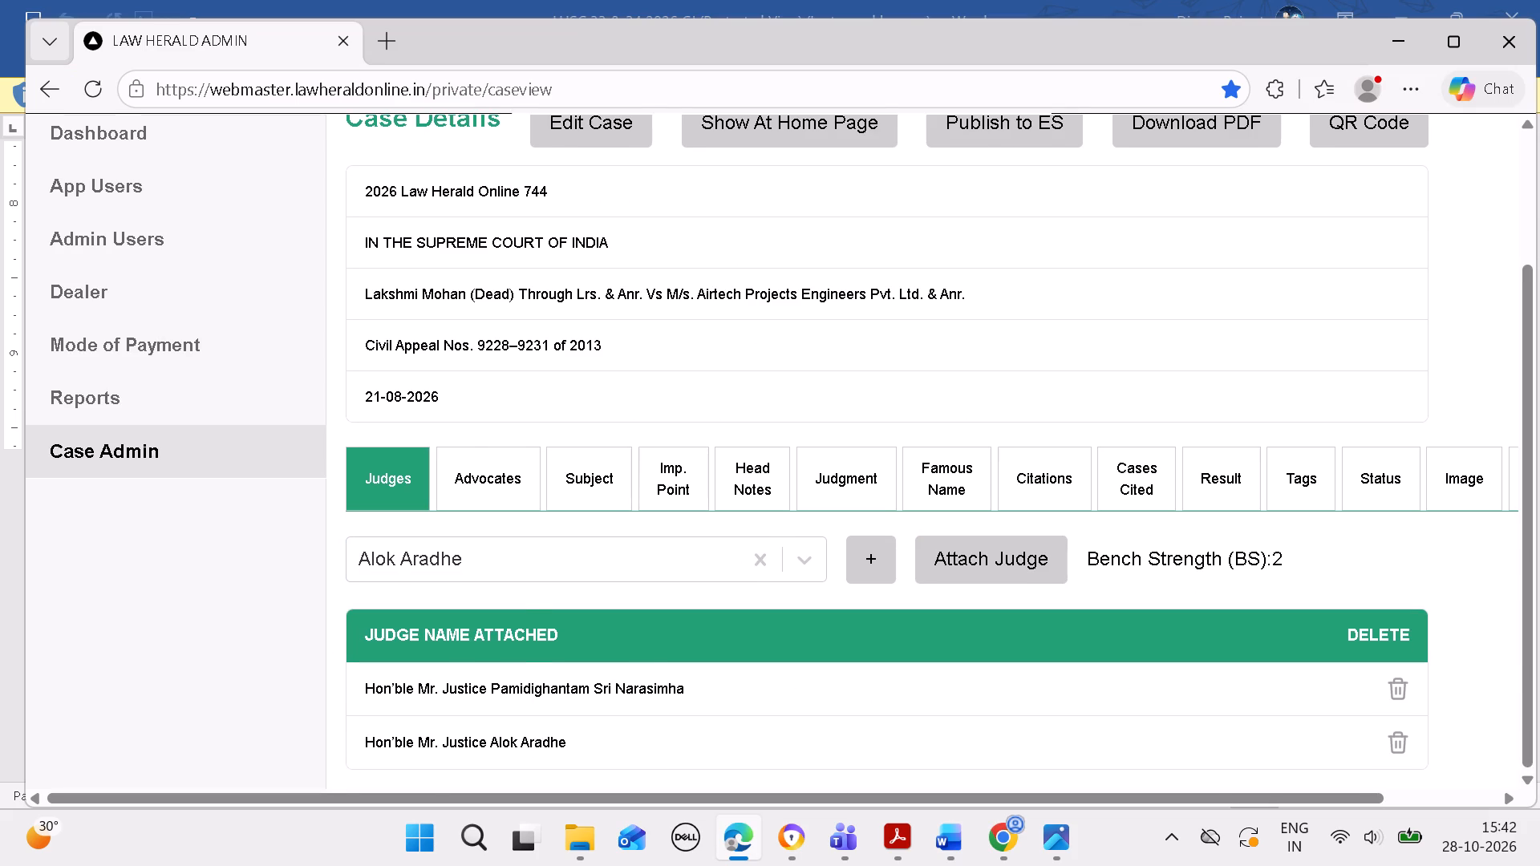
# Attach the first advocate listed for the appellants in Word to case 744 in Edge, using the Senior Advocate entry under For Appellants.
pyautogui.click(514, 484)
pyautogui.scroll(-3, 514, 486)
pyautogui.click(956, 824)
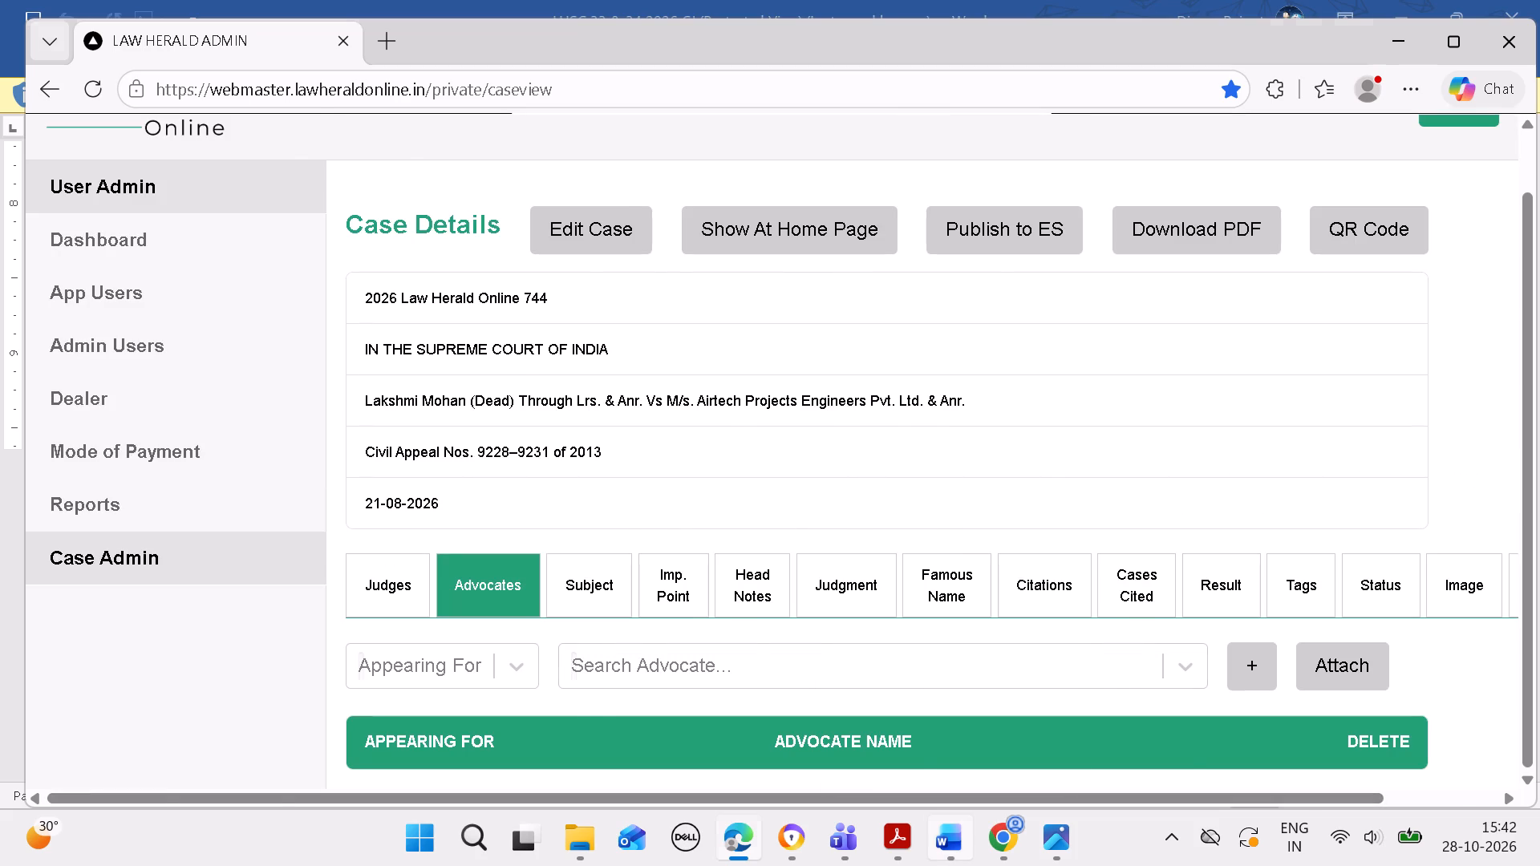
pyautogui.click(756, 836)
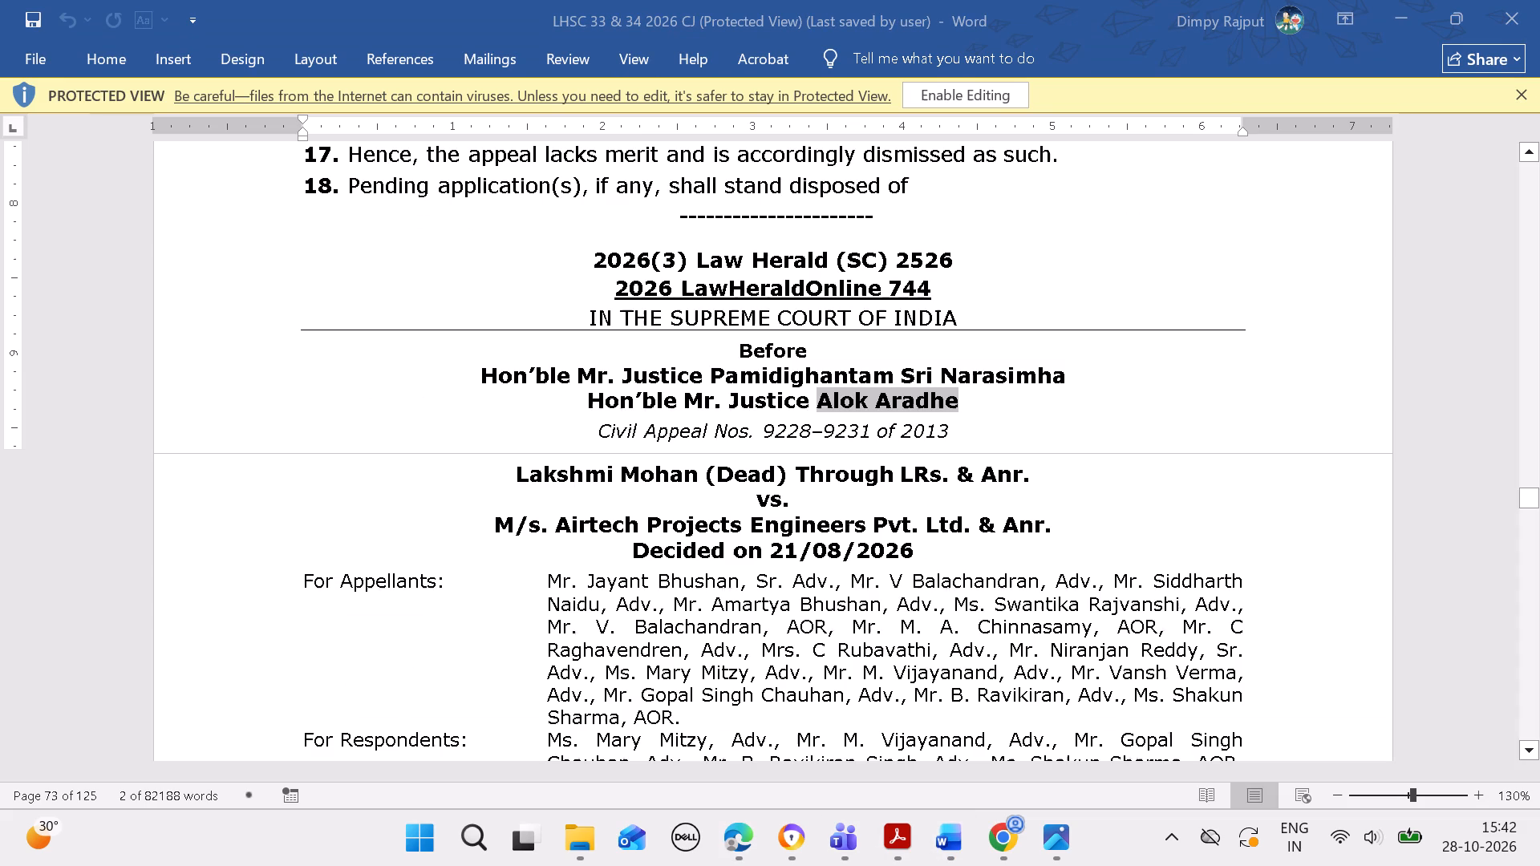
pyautogui.click(735, 837)
pyautogui.click(504, 662)
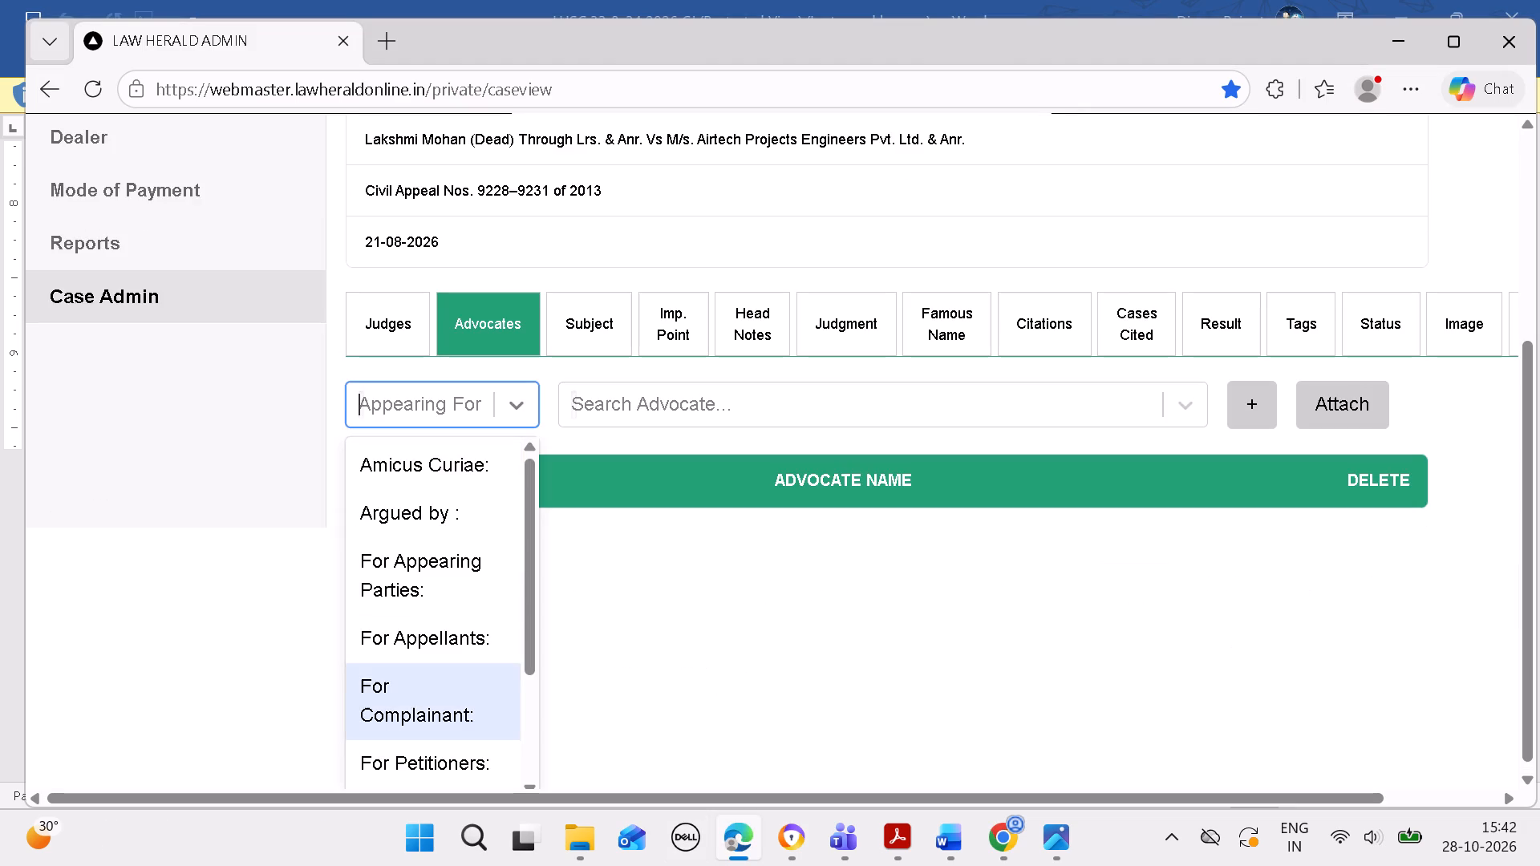
pyautogui.click(472, 642)
pyautogui.click(955, 832)
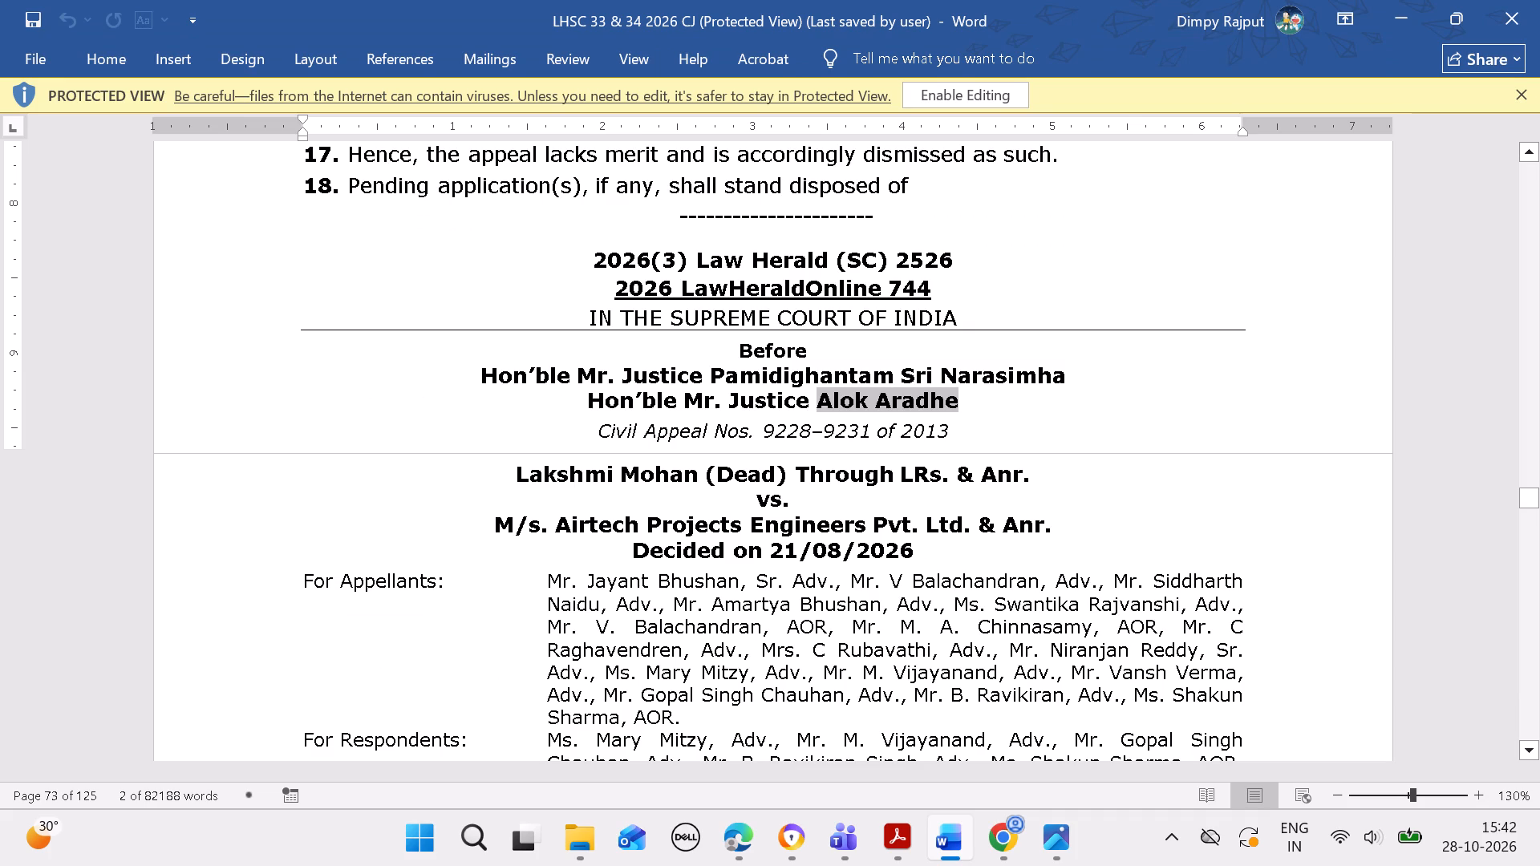
pyautogui.moveTo(592, 579); pyautogui.dragTo(664, 577)
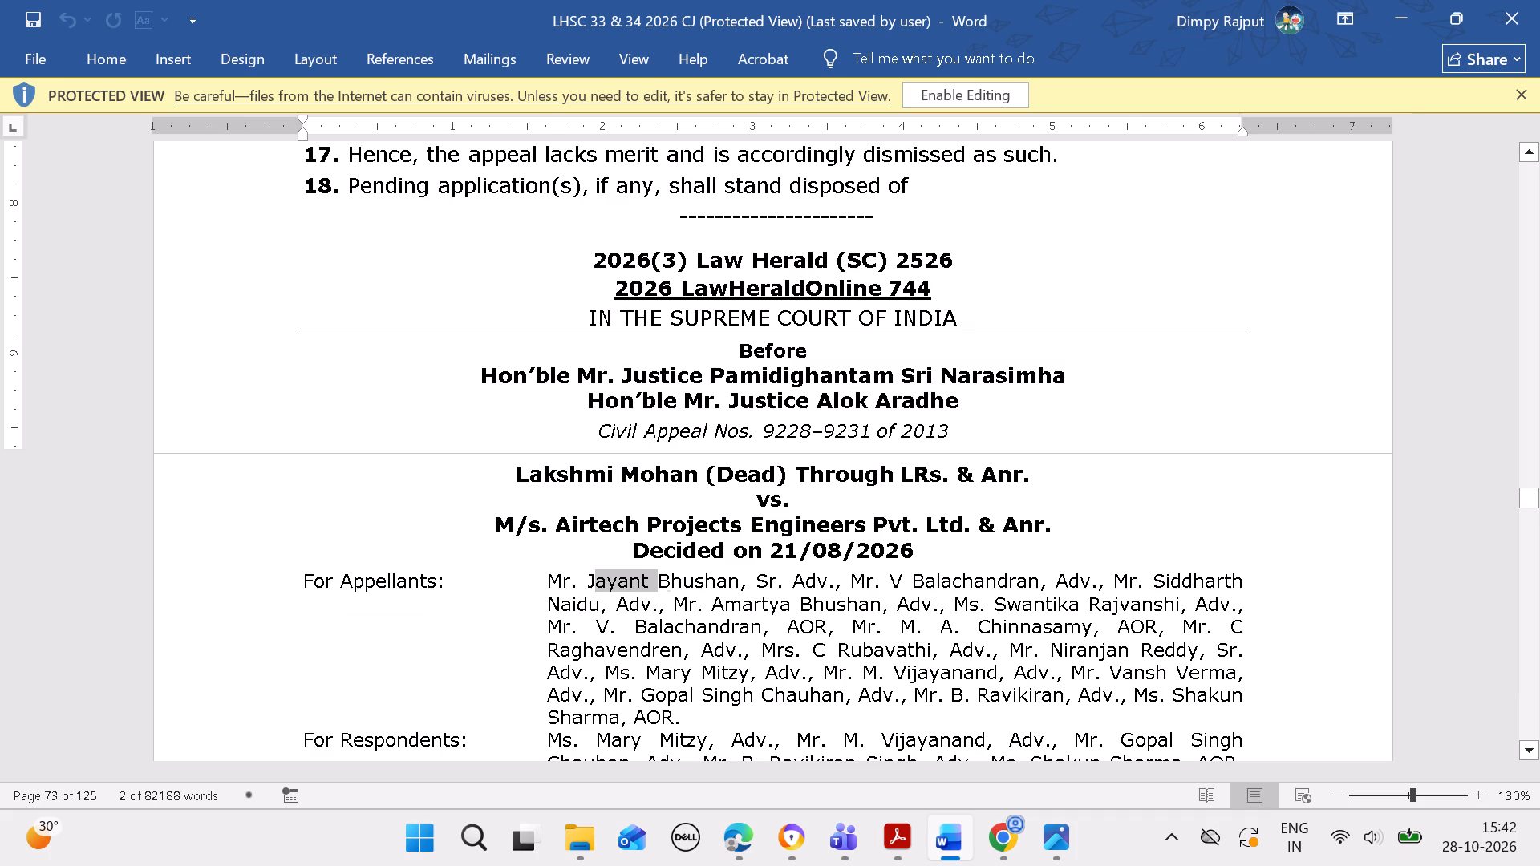
pyautogui.moveTo(664, 577); pyautogui.dragTo(680, 577)
pyautogui.hotkey('ctrl', 'c')
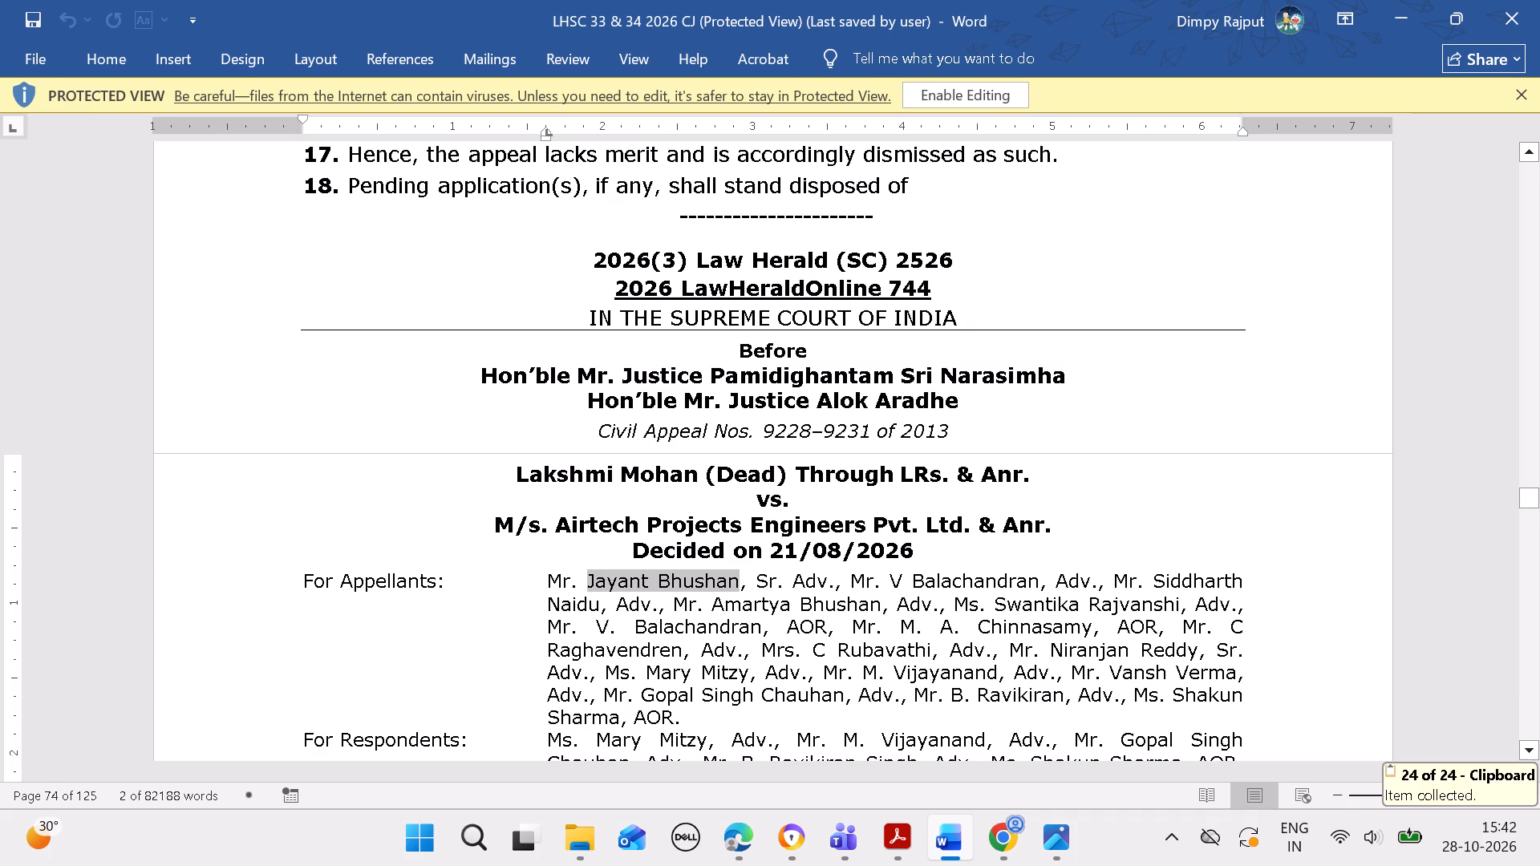
pyautogui.click(739, 829)
pyautogui.click(825, 660)
pyautogui.hotkey('ctrl', 'v')
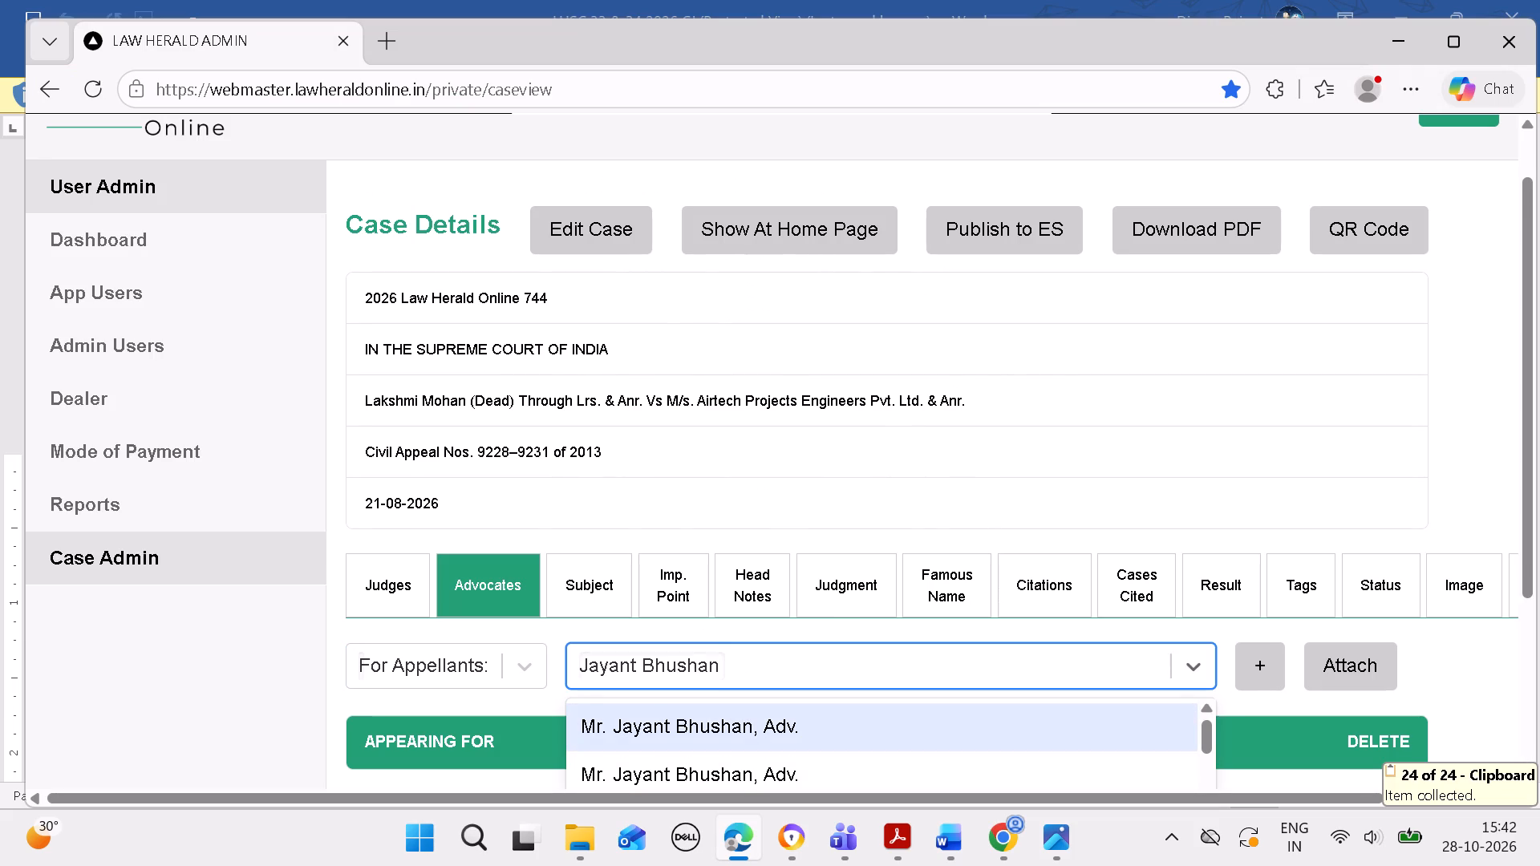
pyautogui.moveTo(1526, 524); pyautogui.dragTo(1539, 665)
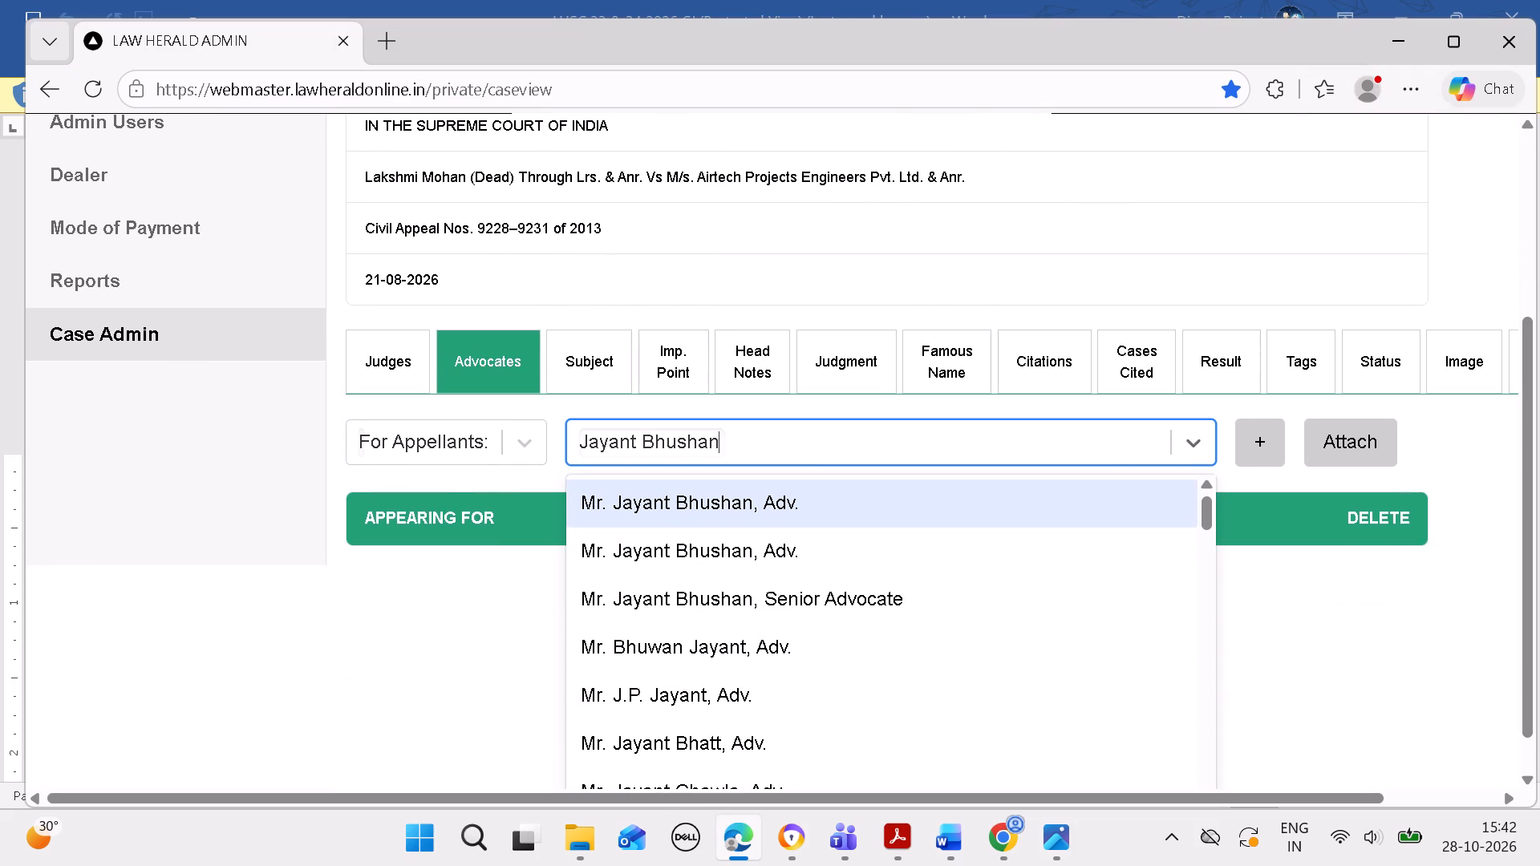
pyautogui.click(910, 598)
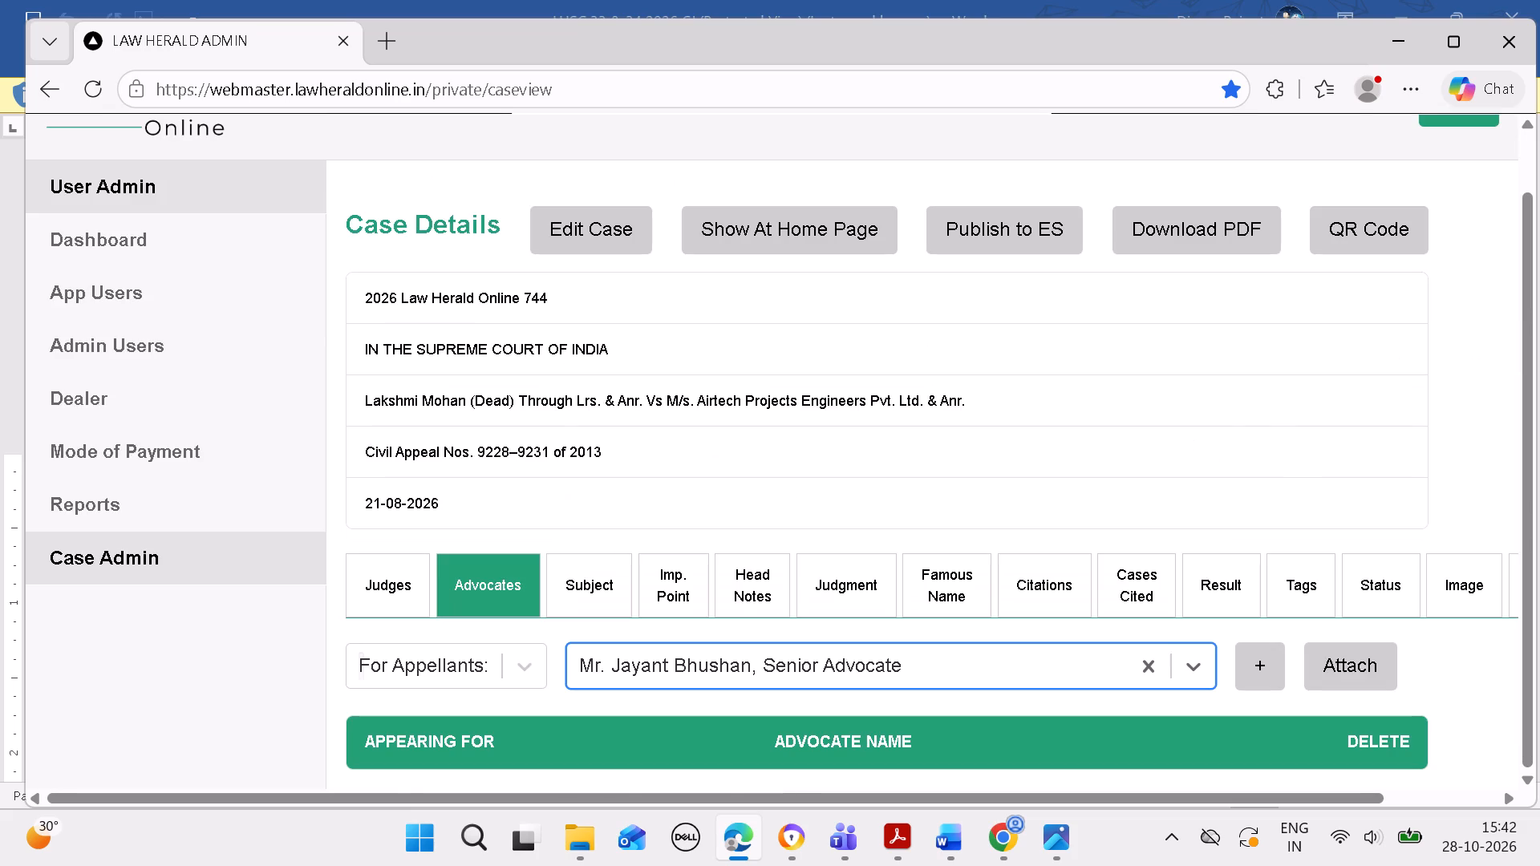
pyautogui.click(1371, 658)
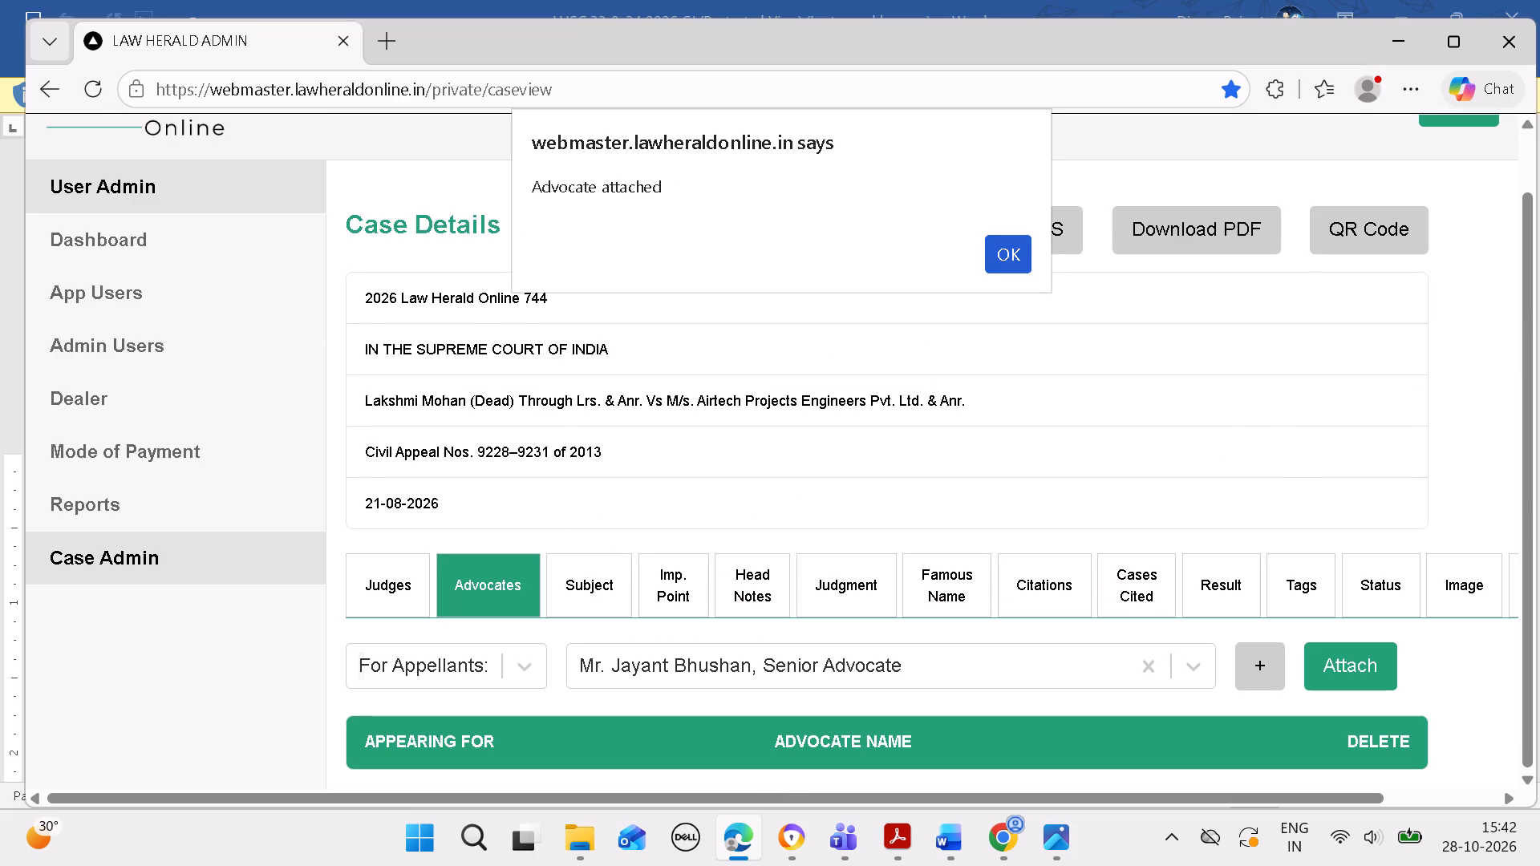
pyautogui.click(1007, 268)
pyautogui.scroll(-9, 914, 501)
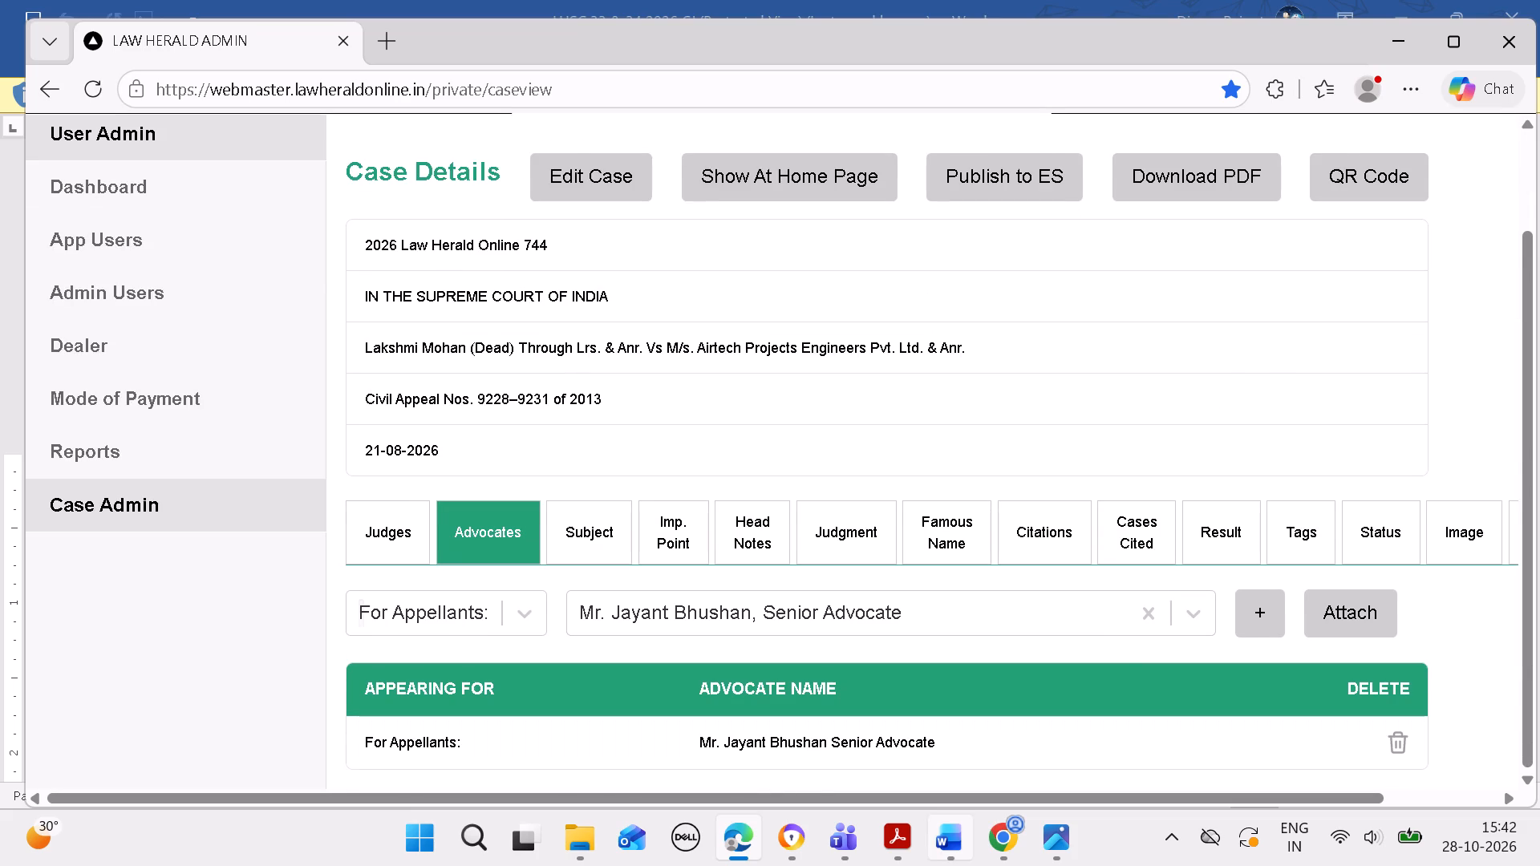
# Copy the second appellants' advocate's name from Word and attach the matching Mr./Adv. entry to case 744 in Edge under For Appellants.
pyautogui.click(969, 833)
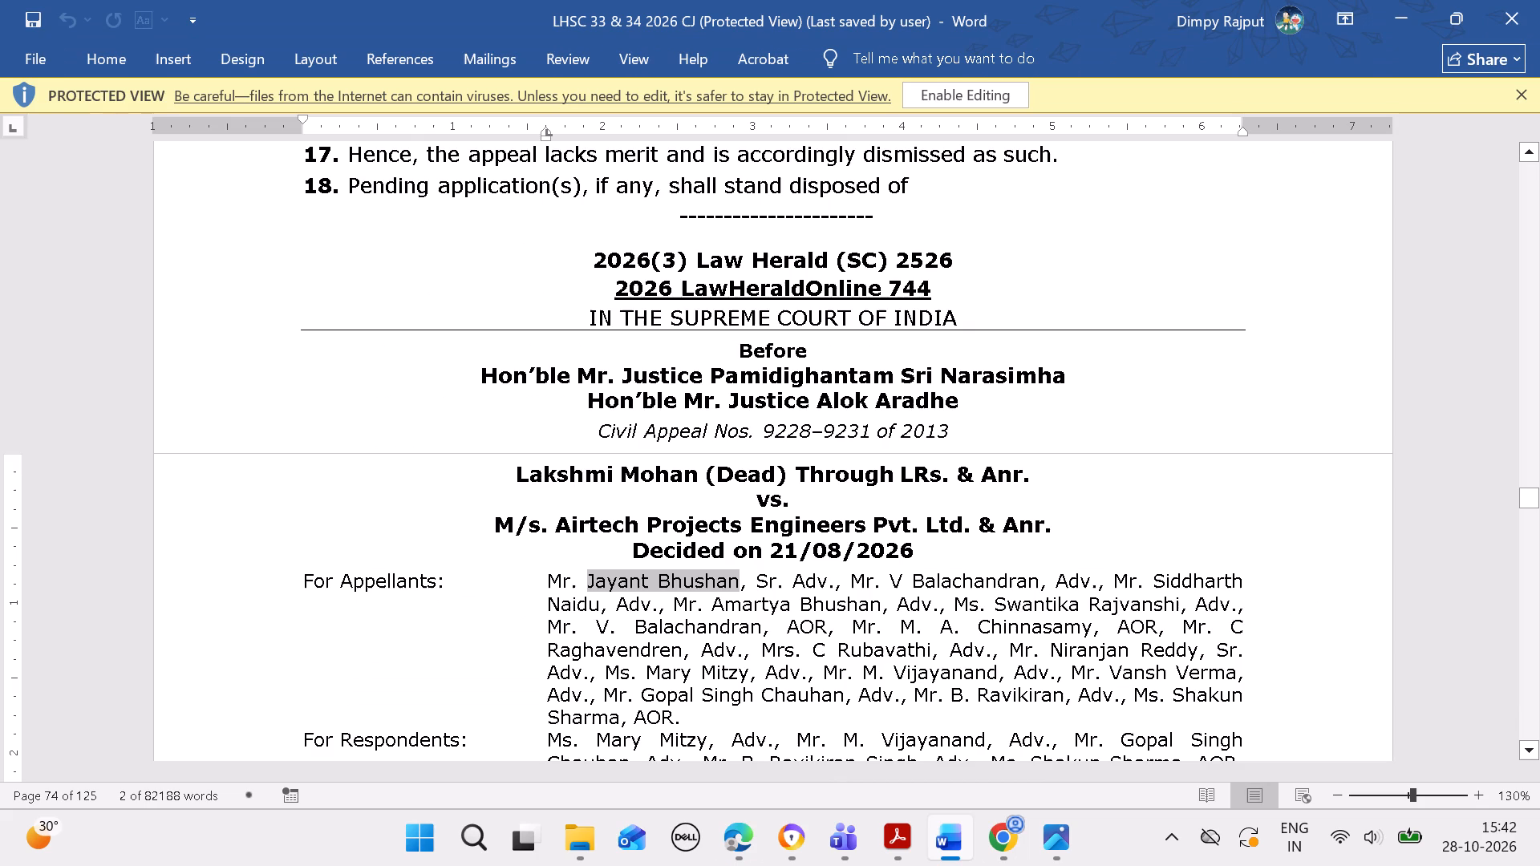
pyautogui.moveTo(891, 577); pyautogui.dragTo(979, 577)
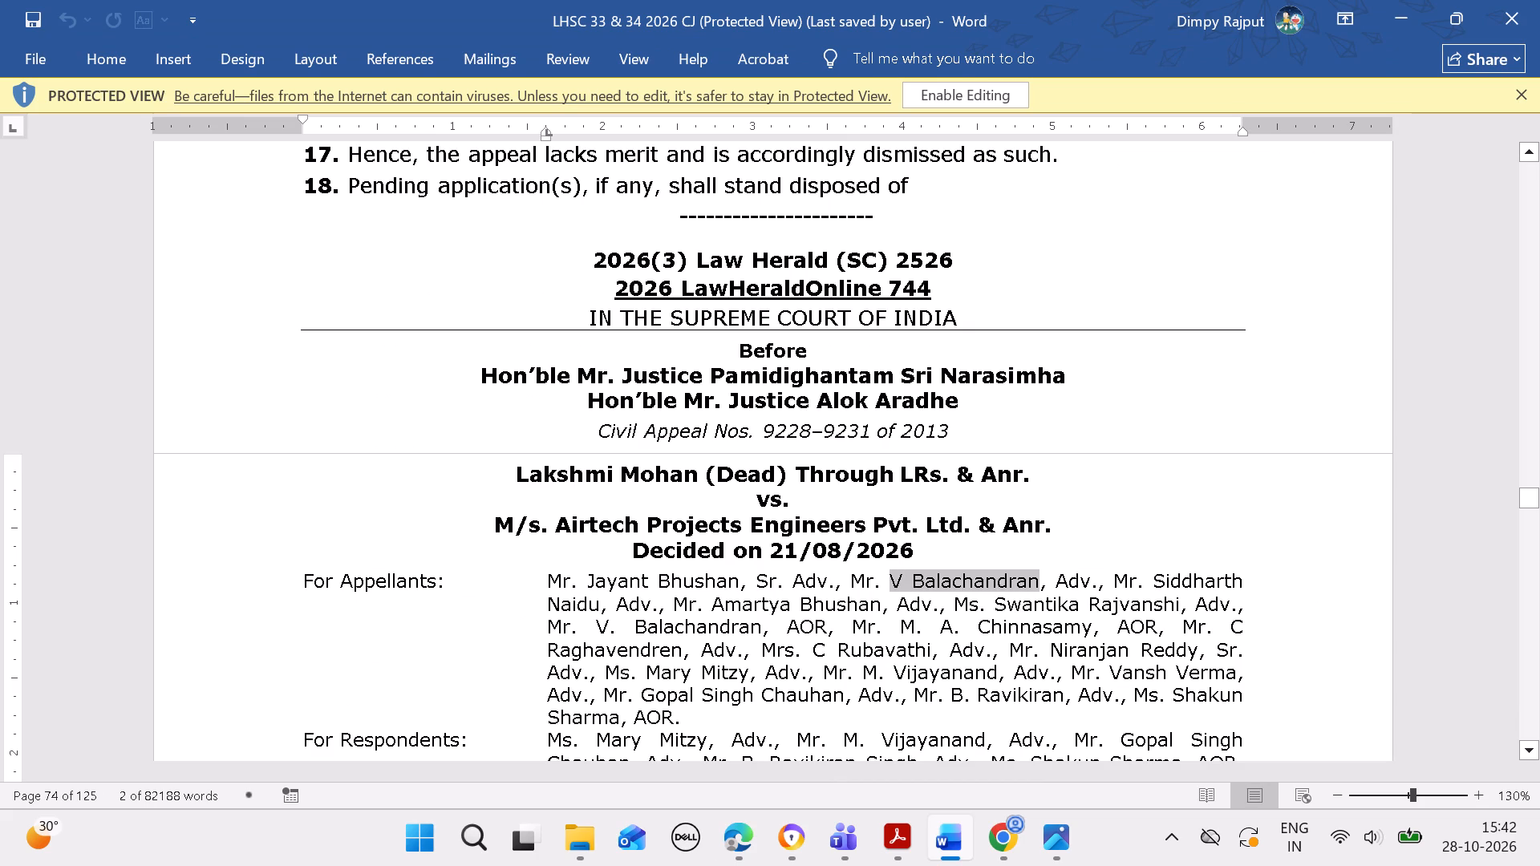
pyautogui.moveTo(979, 577); pyautogui.dragTo(982, 577)
pyautogui.hotkey('ctrl', 'c')
pyautogui.click(758, 842)
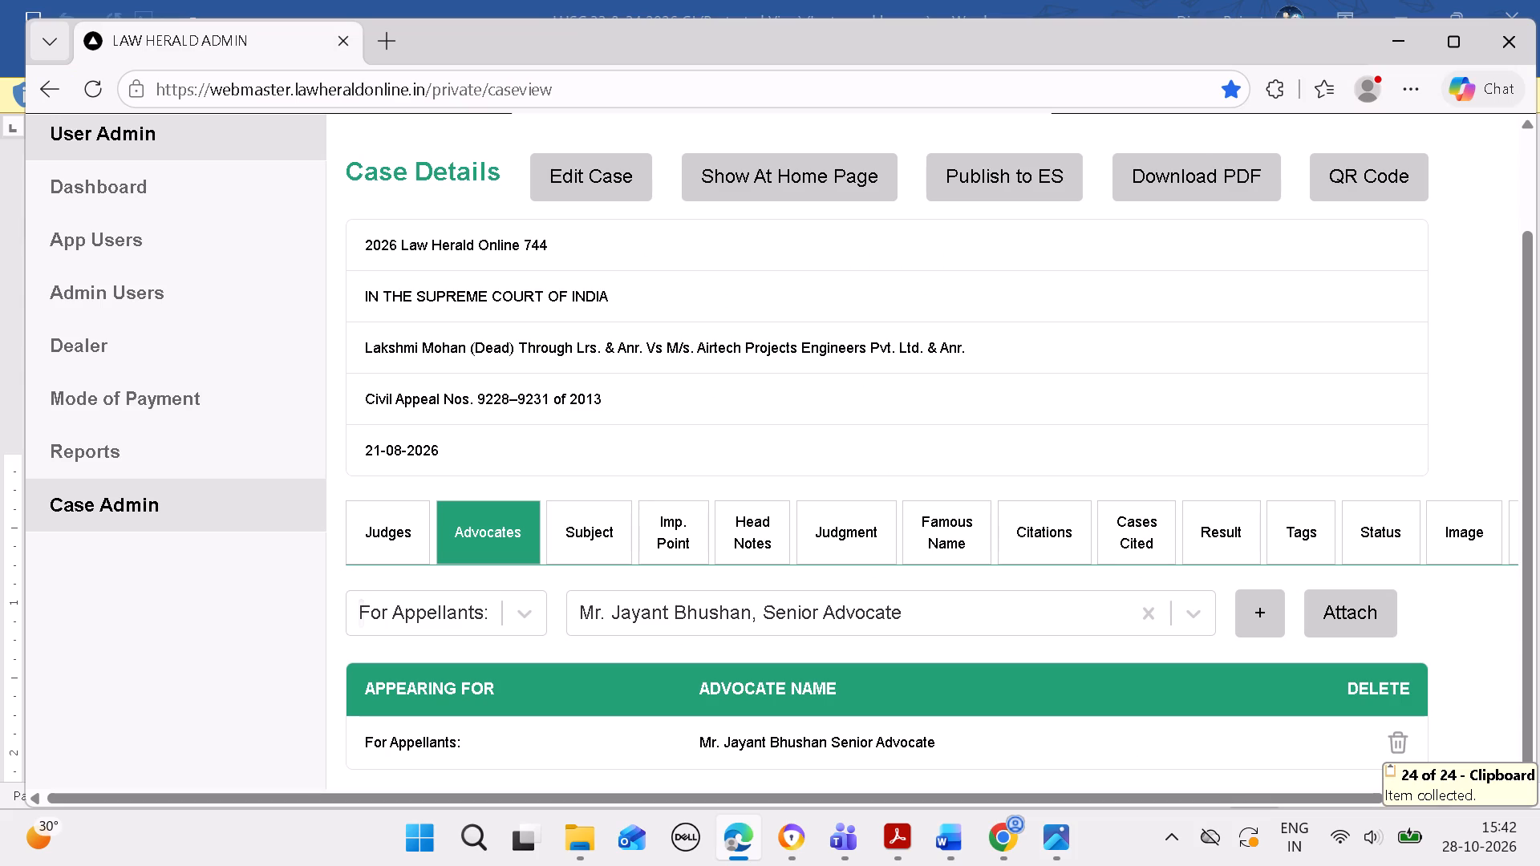
pyautogui.click(1147, 620)
pyautogui.hotkey('ctrl', 'v')
pyautogui.hotkey('ctrl', 'v')
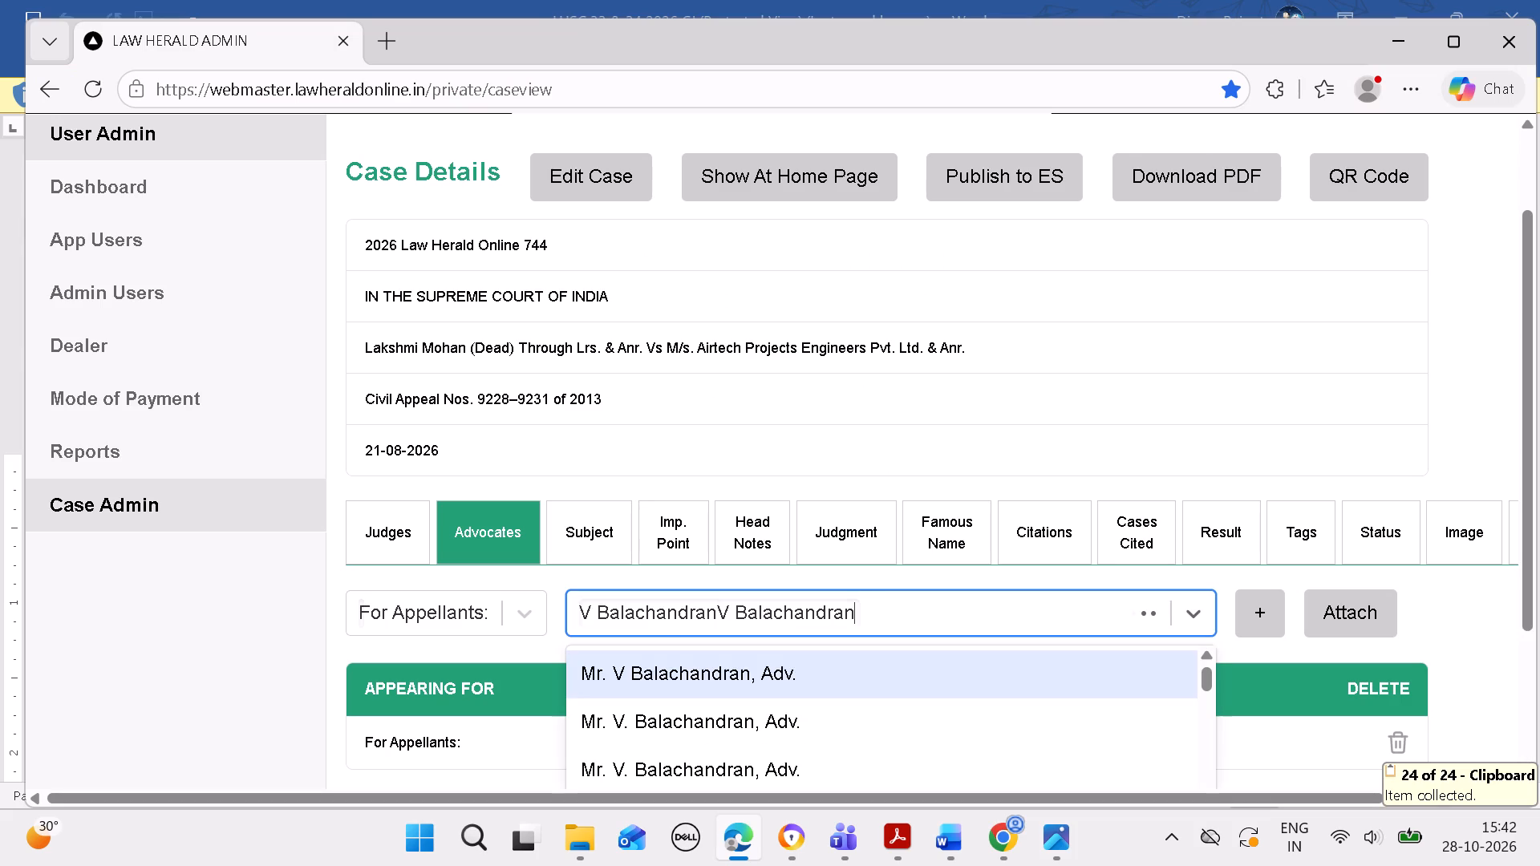
pyautogui.click(926, 676)
pyautogui.click(1346, 624)
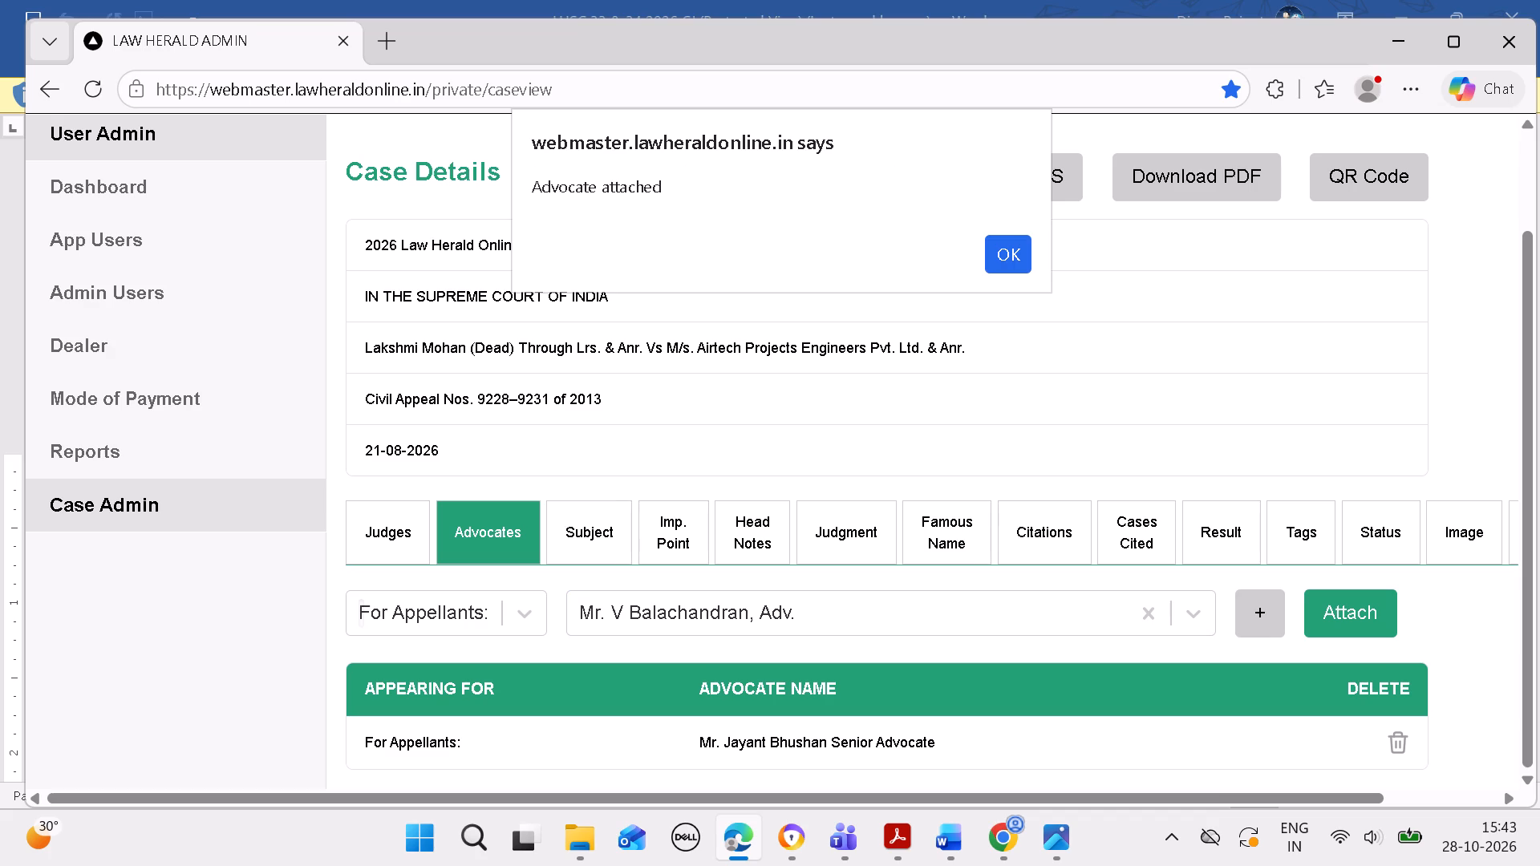
pyautogui.click(1019, 269)
pyautogui.scroll(-5, 955, 437)
pyautogui.scroll(-1, 952, 548)
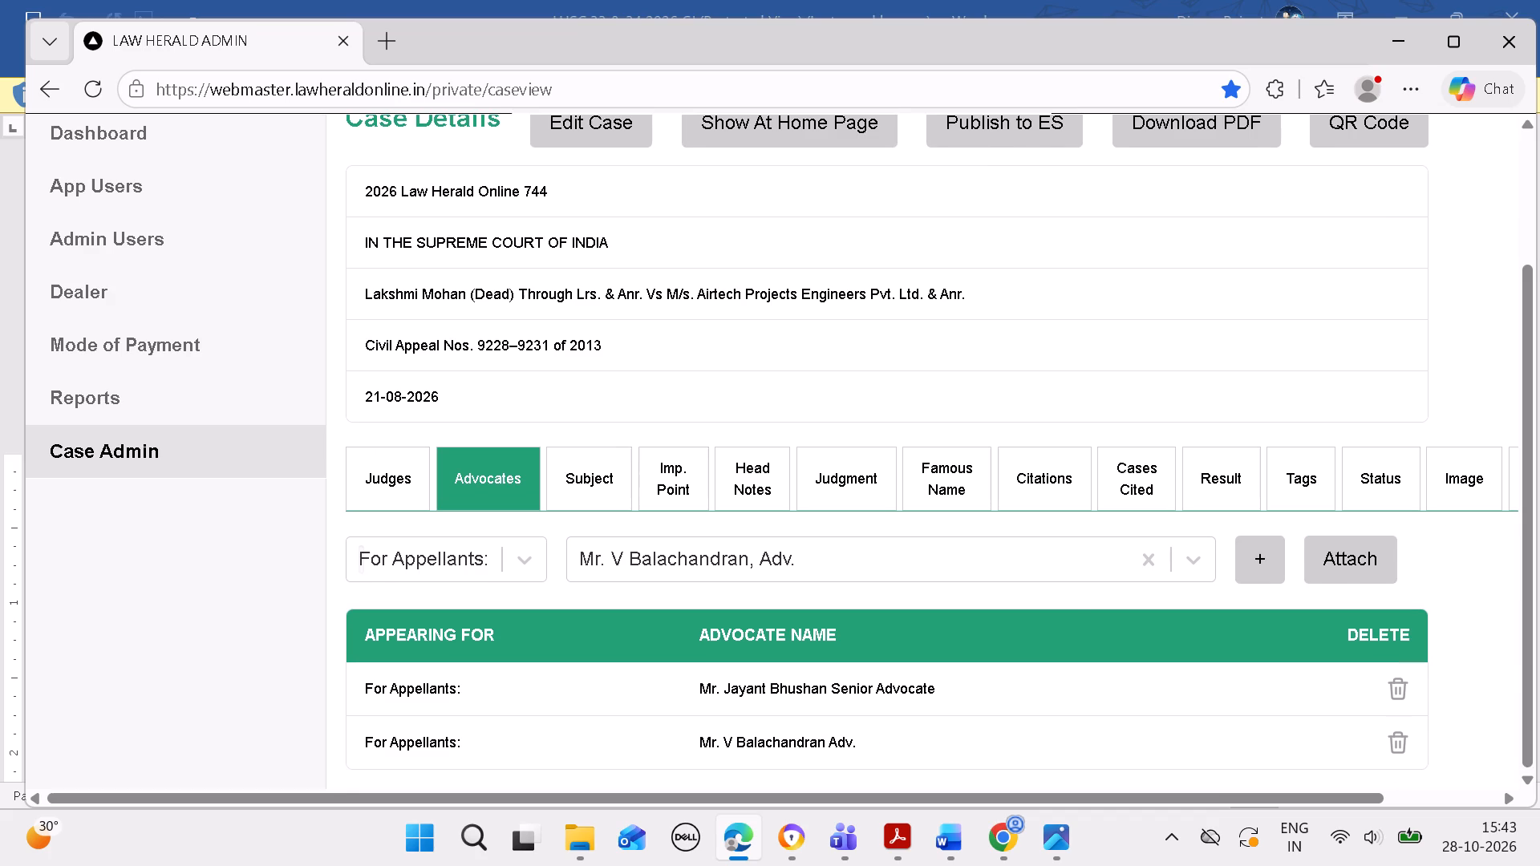
# Copy the third appellants' advocate's name from Word and attach the matching Mr./Adv. entry to case 744 in Edge under For Appellants.
pyautogui.click(942, 852)
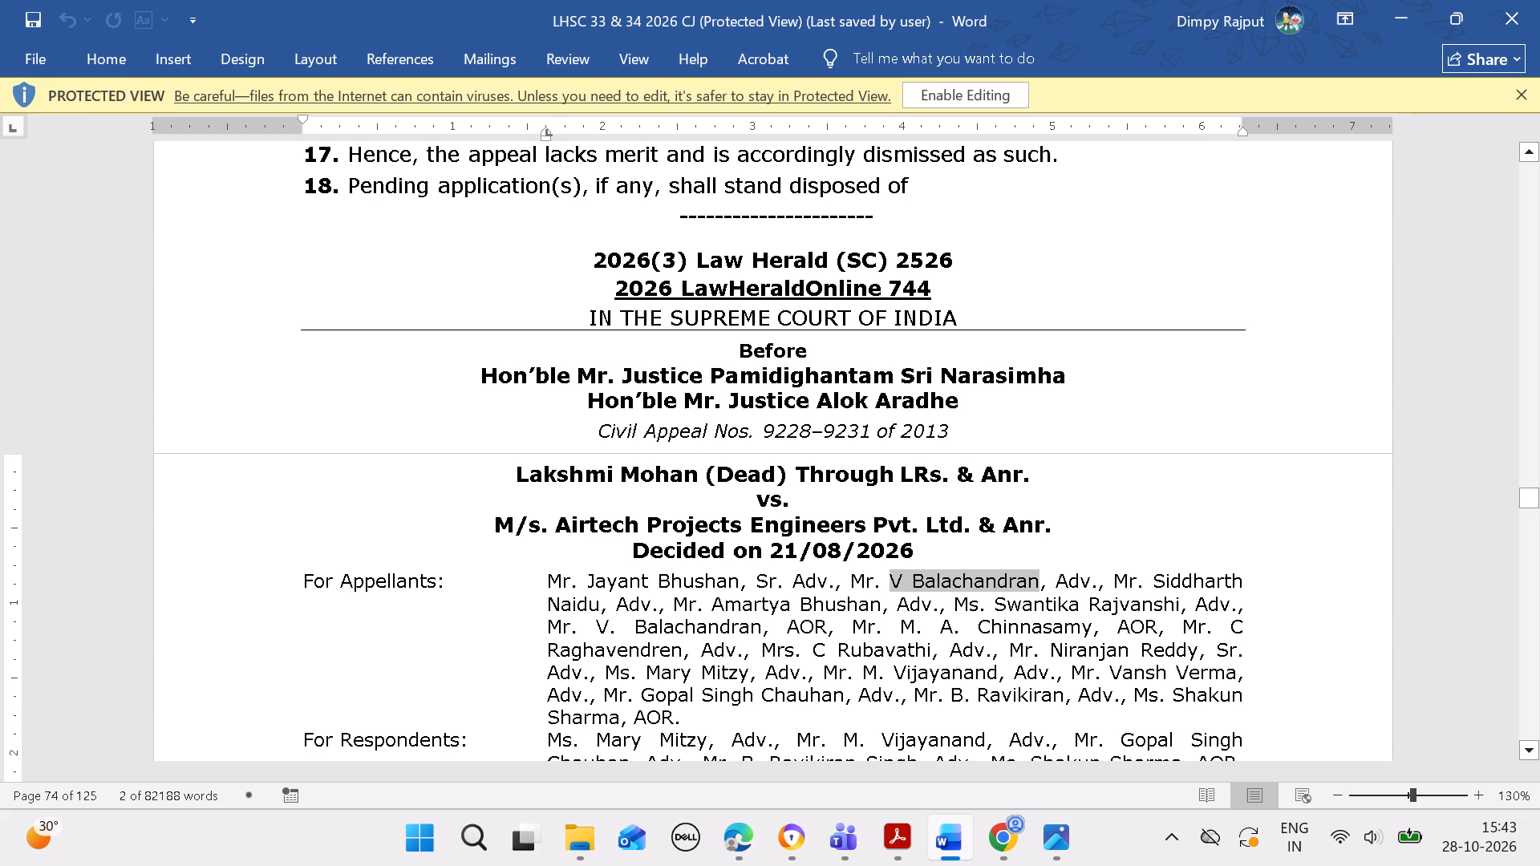
pyautogui.moveTo(1154, 576); pyautogui.dragTo(1154, 574)
pyautogui.moveTo(1154, 574); pyautogui.dragTo(582, 657)
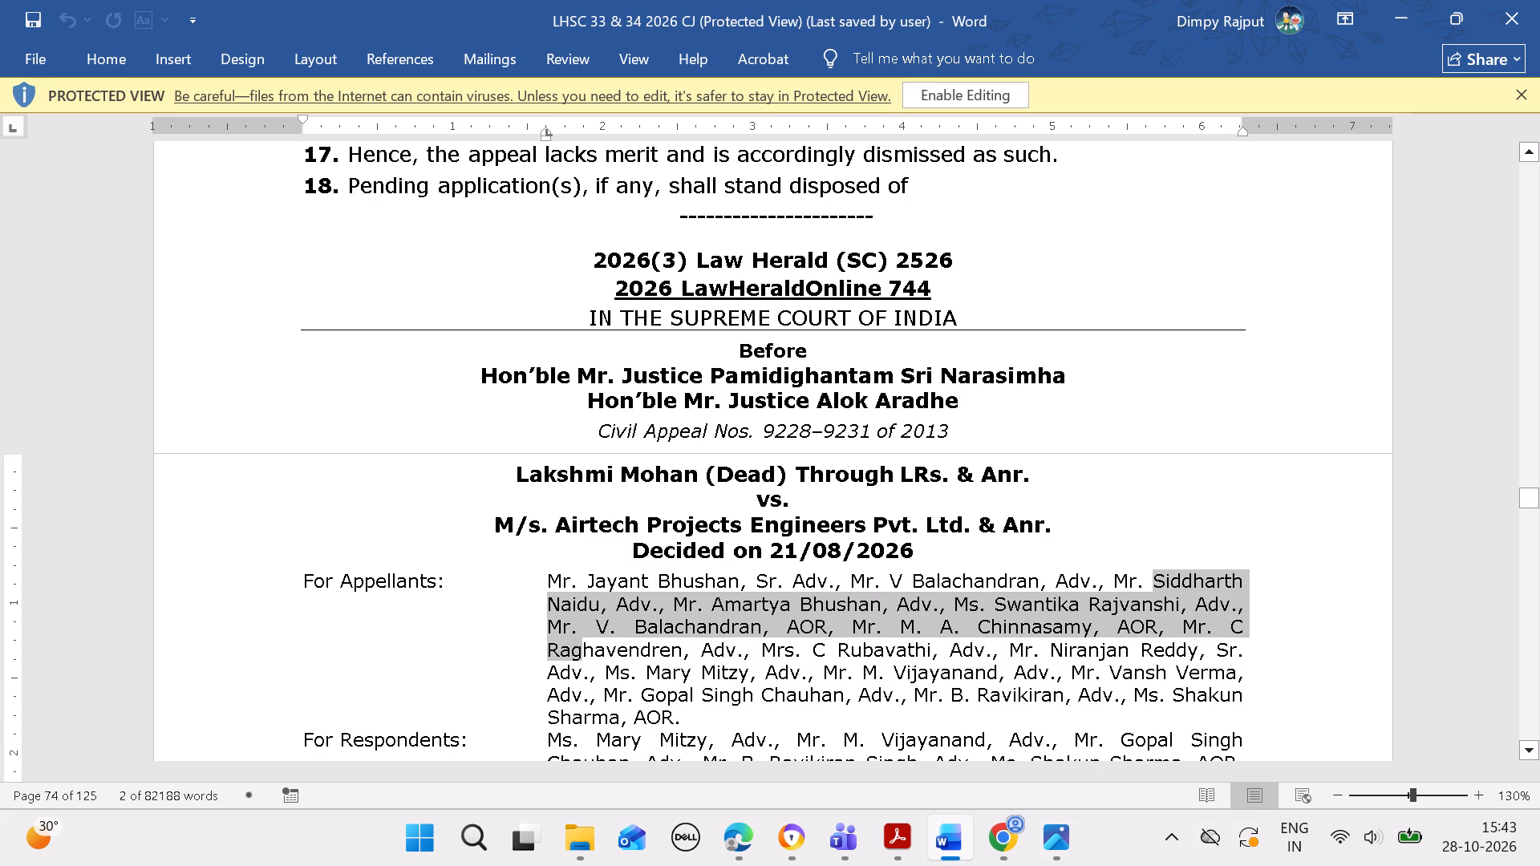
pyautogui.moveTo(582, 657); pyautogui.dragTo(596, 601)
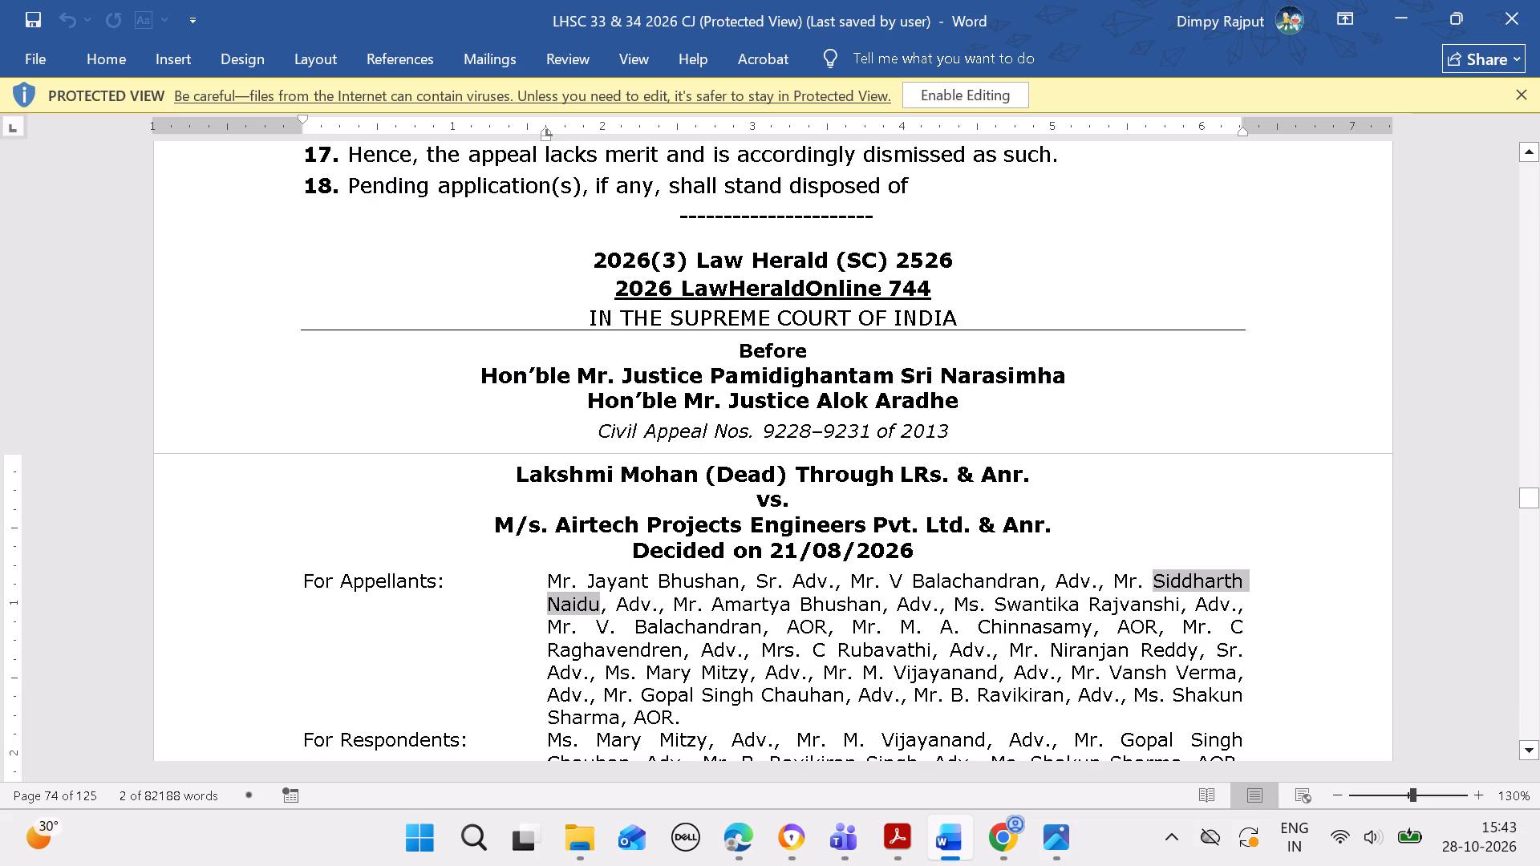
pyautogui.hotkey('ctrl', 'c')
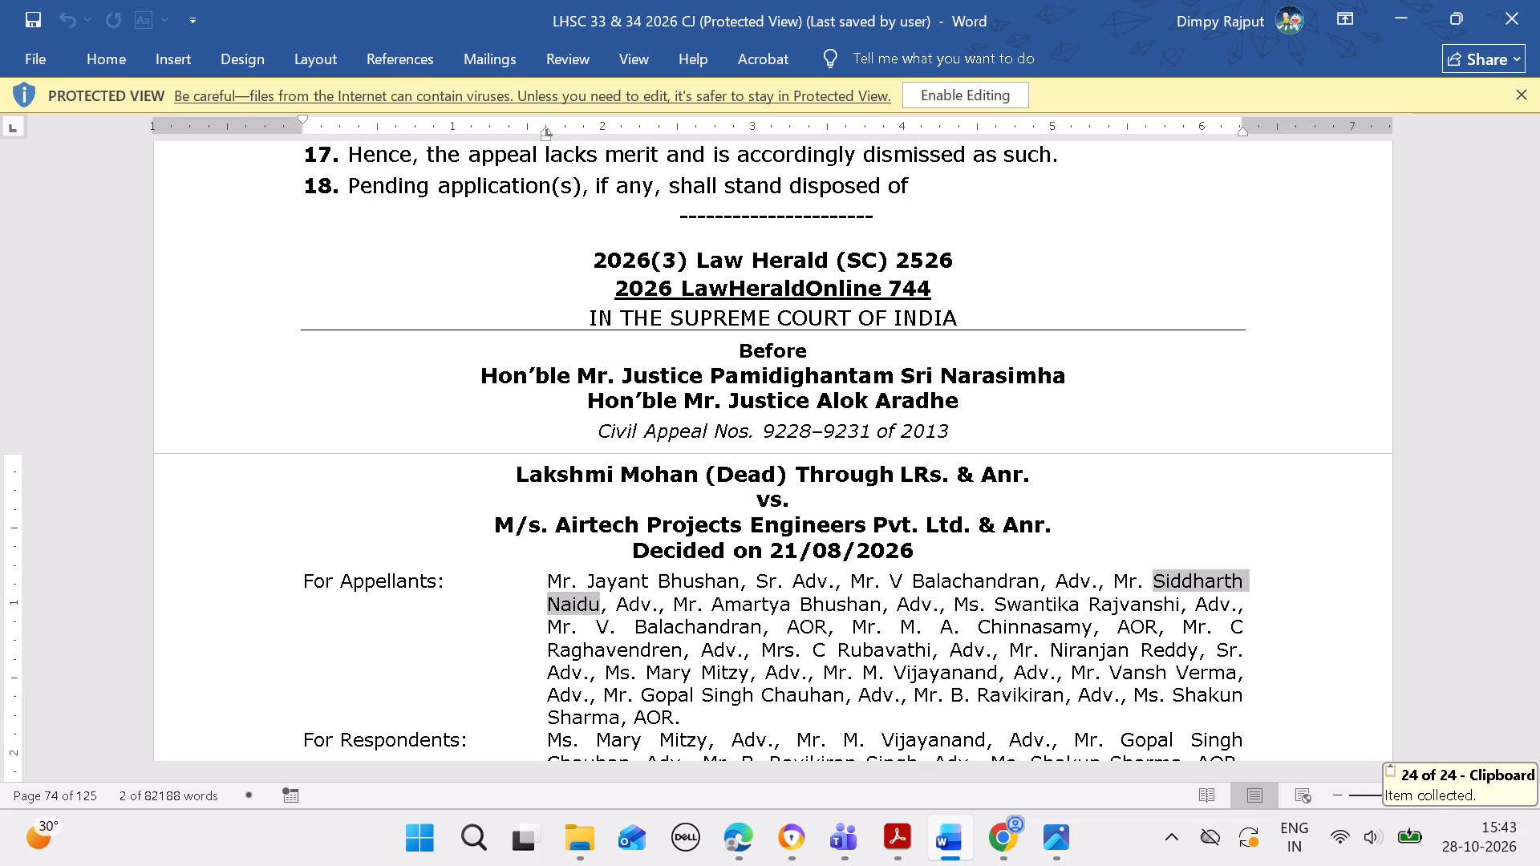
pyautogui.click(727, 820)
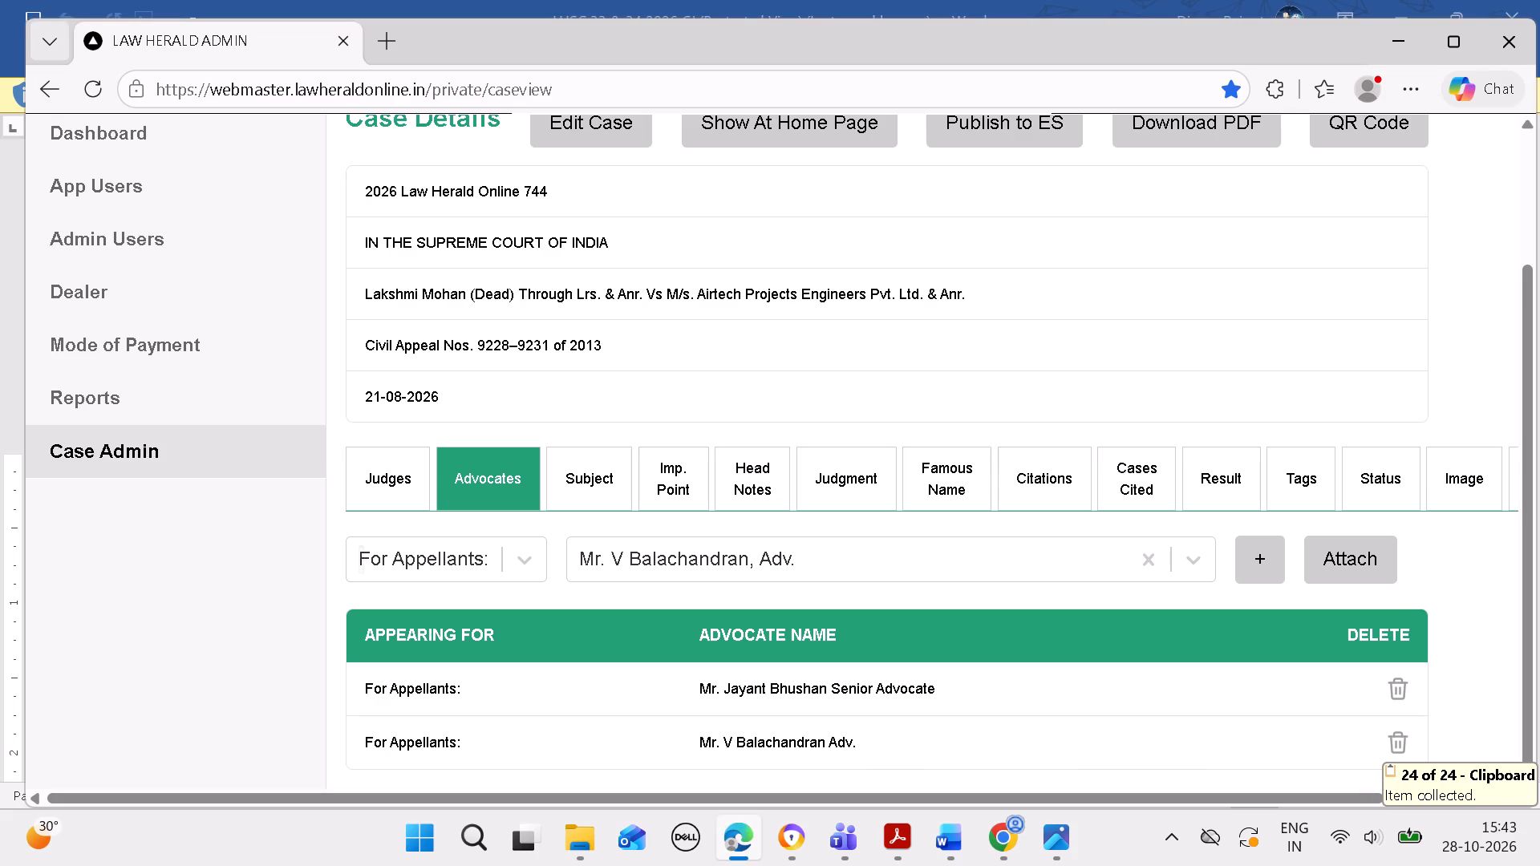
pyautogui.click(1133, 550)
pyautogui.hotkey('ctrl', 'v')
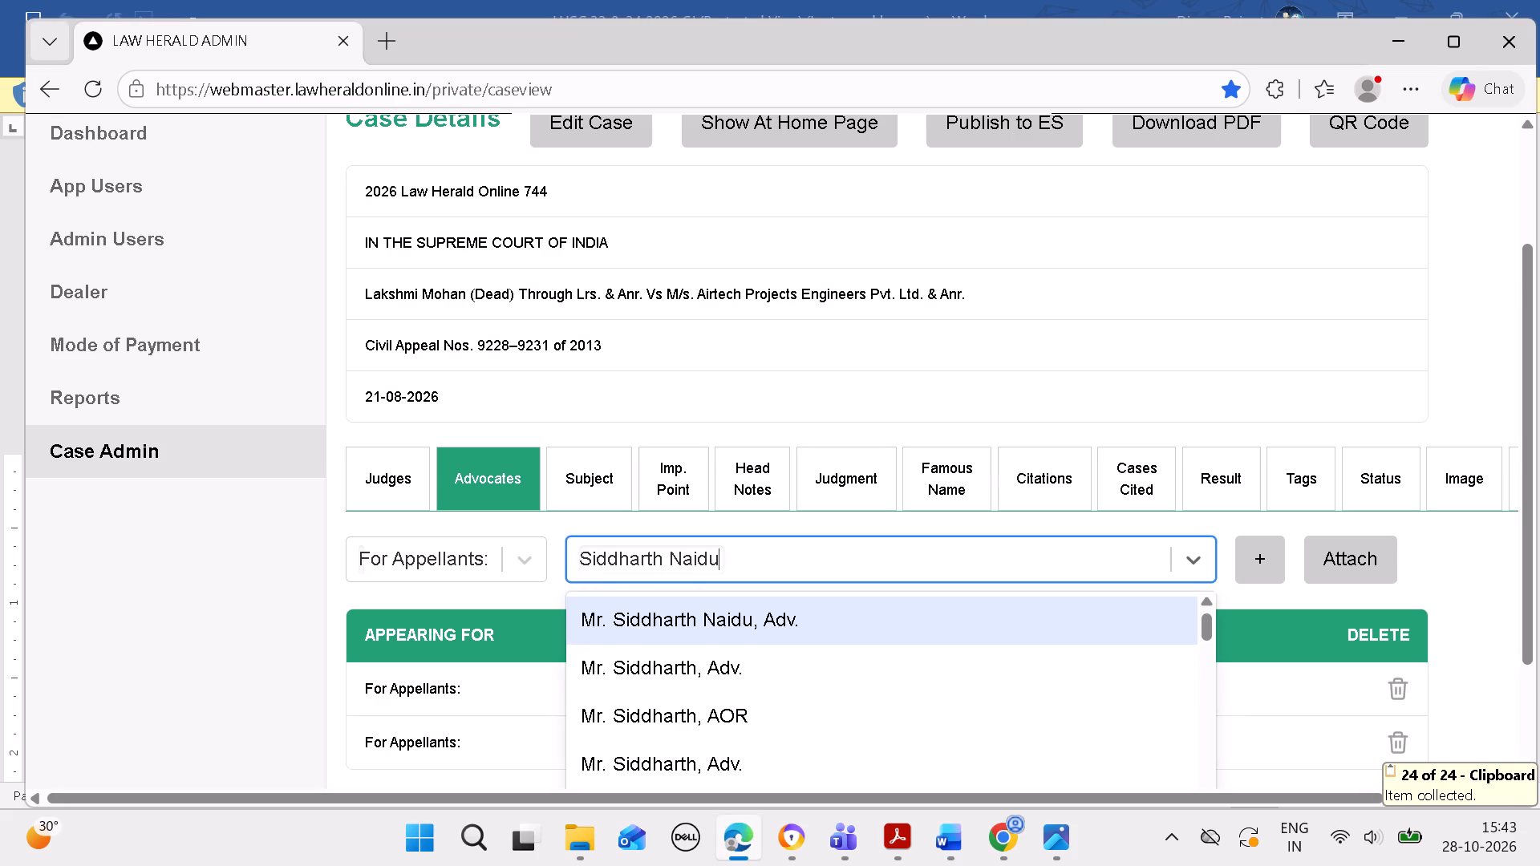
pyautogui.click(1080, 587)
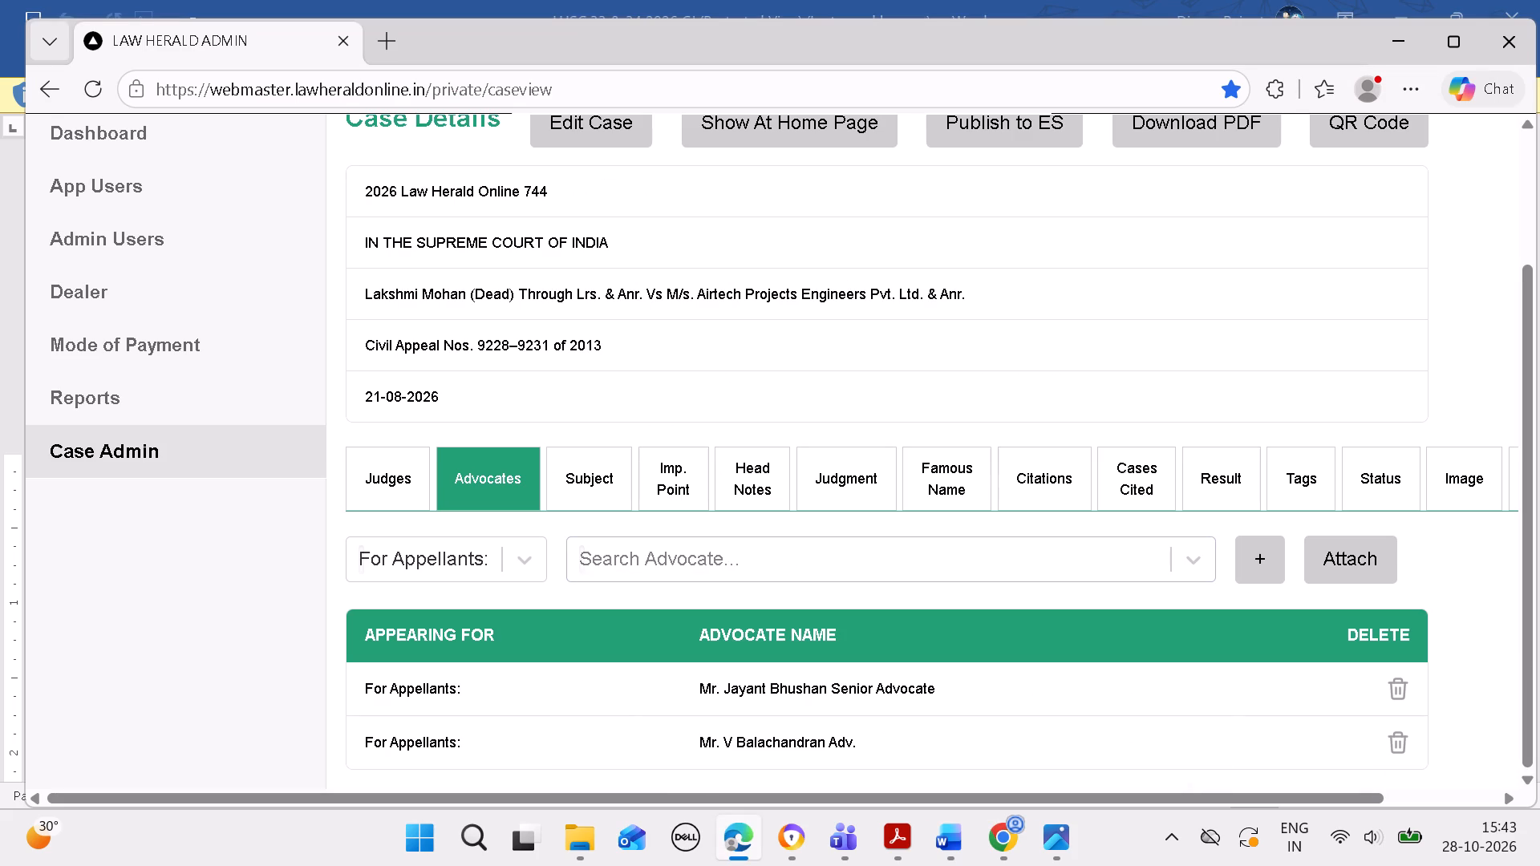
pyautogui.keyDown('ctrl'); pyautogui.click(1066, 546); pyautogui.keyUp('ctrl')
pyautogui.hotkey('ctrl', 'v')
pyautogui.click(942, 610)
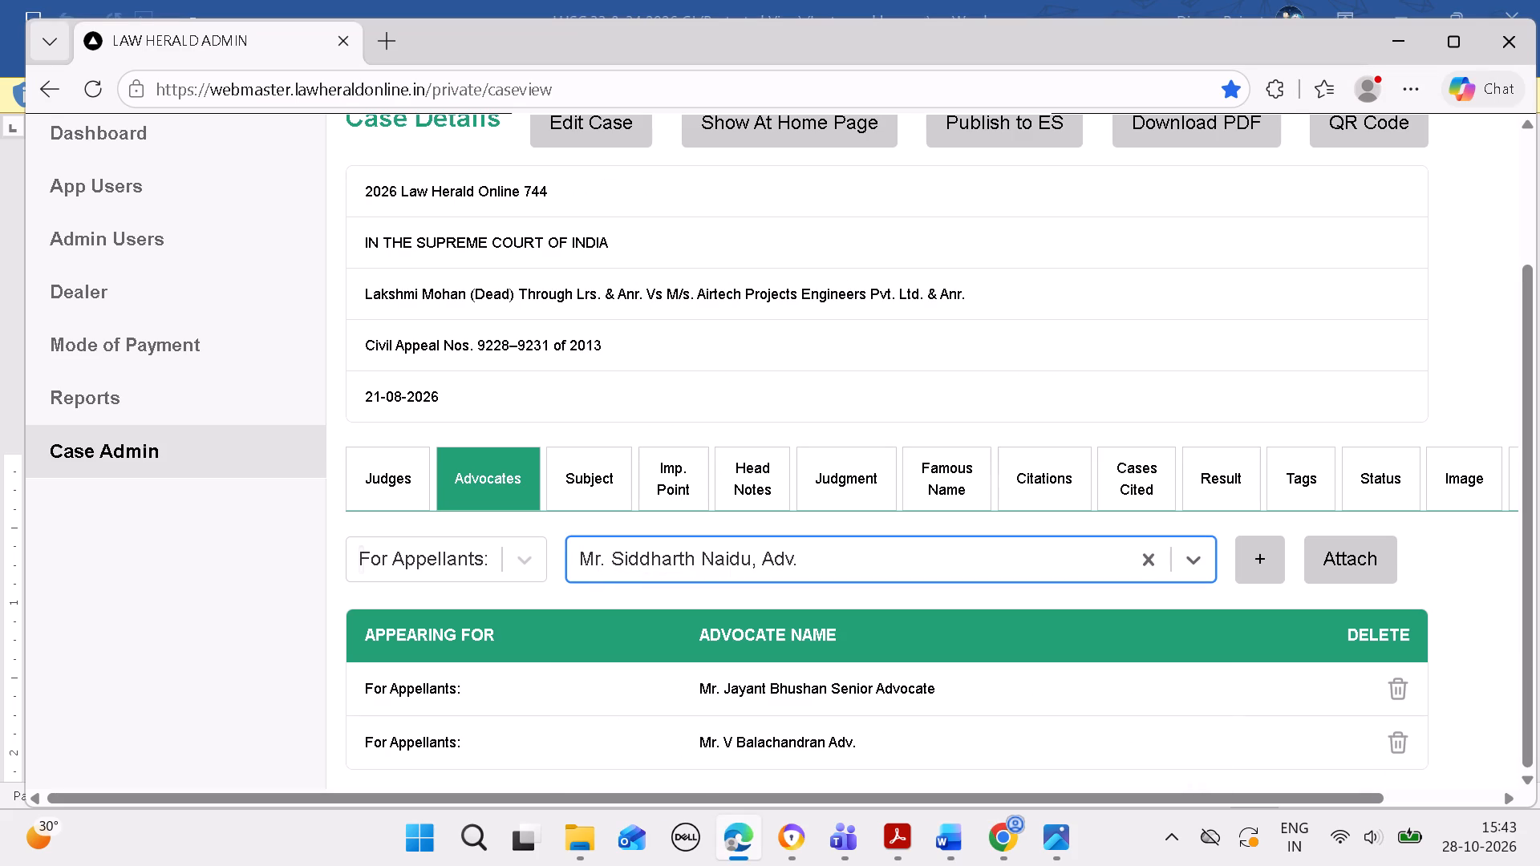
pyautogui.click(1307, 573)
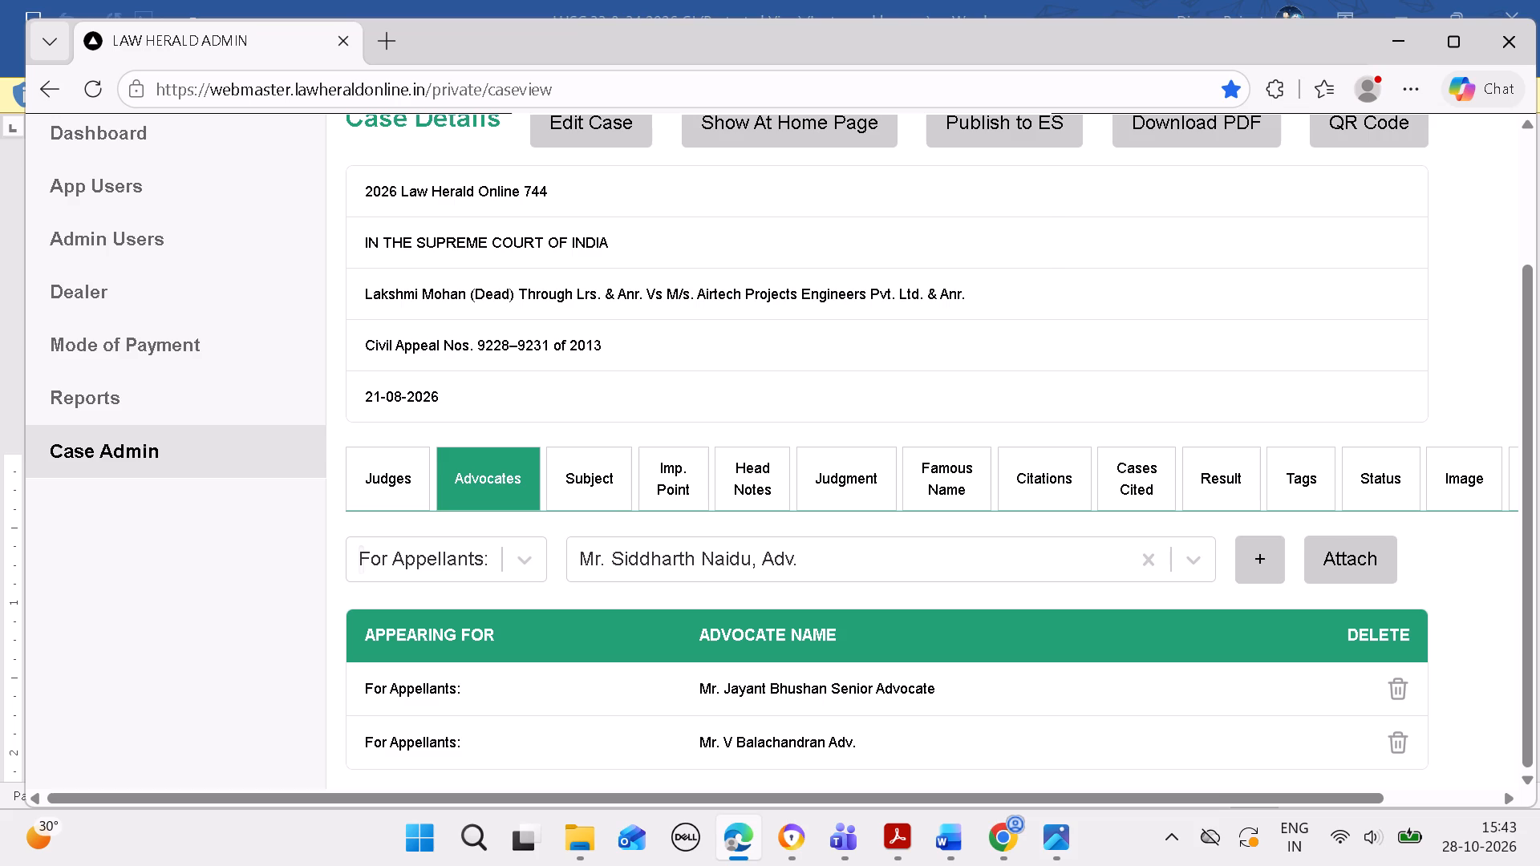
pyautogui.click(1011, 258)
pyautogui.scroll(-5, 1002, 358)
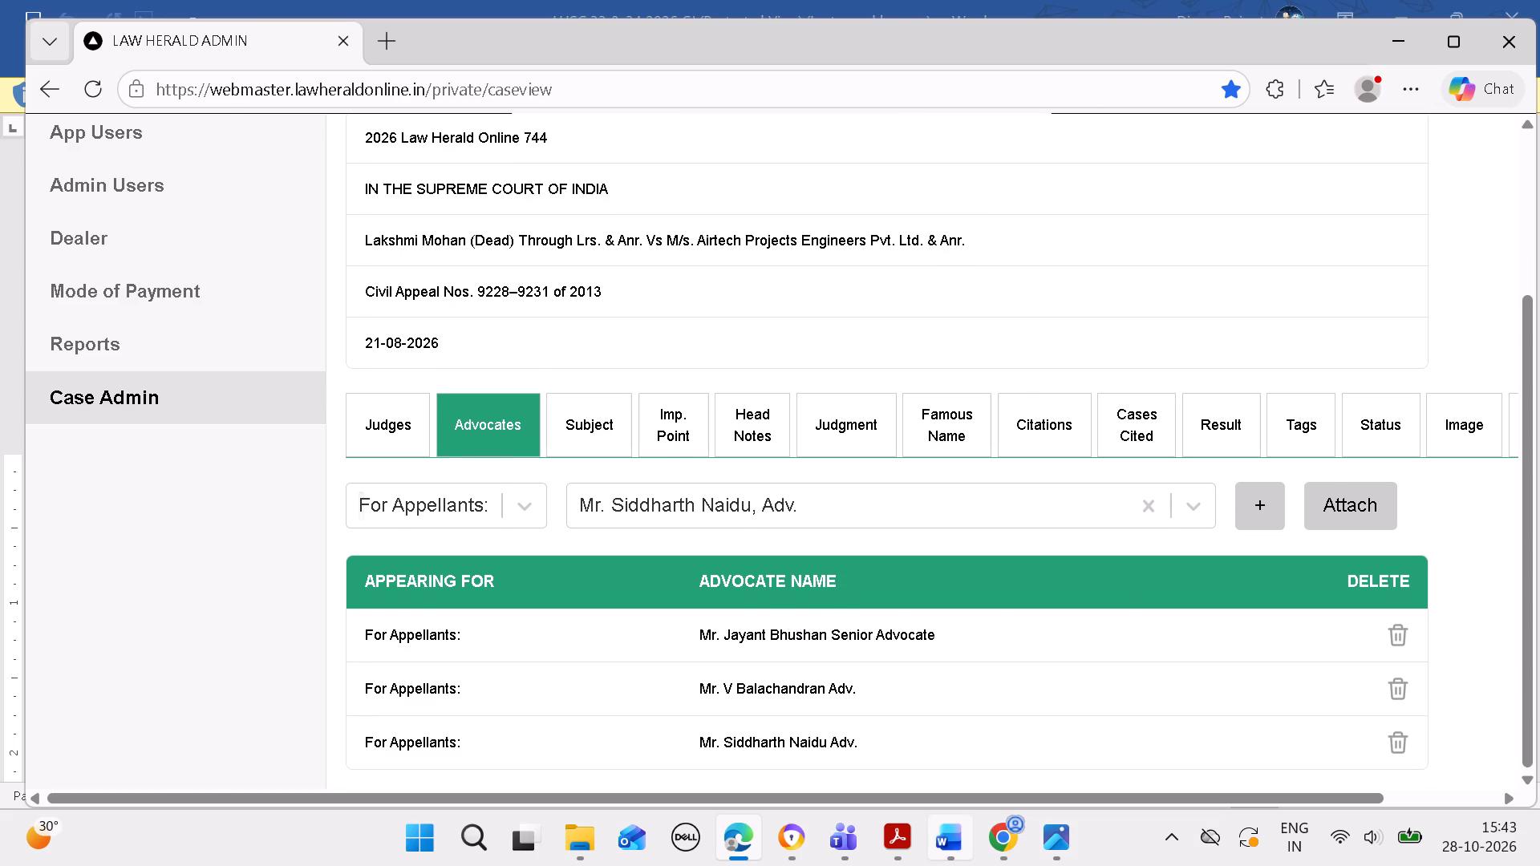
# Copy the fourth appellants' advocate's name from Word and attach the matching Mr./Adv. entry to case 744 in Edge under For Appellants.
pyautogui.click(945, 834)
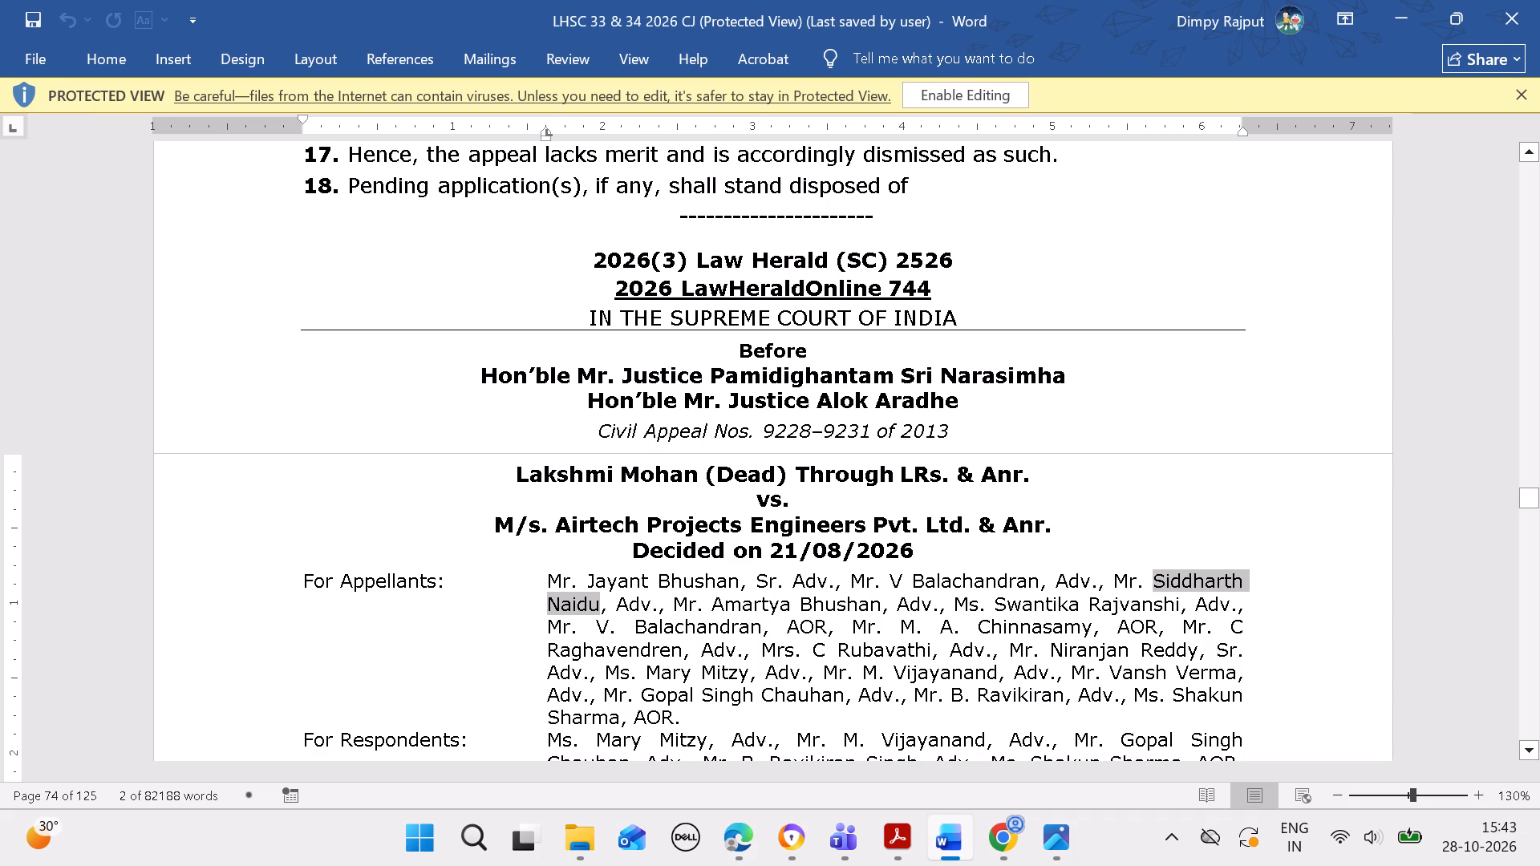
pyautogui.moveTo(713, 601); pyautogui.dragTo(837, 600)
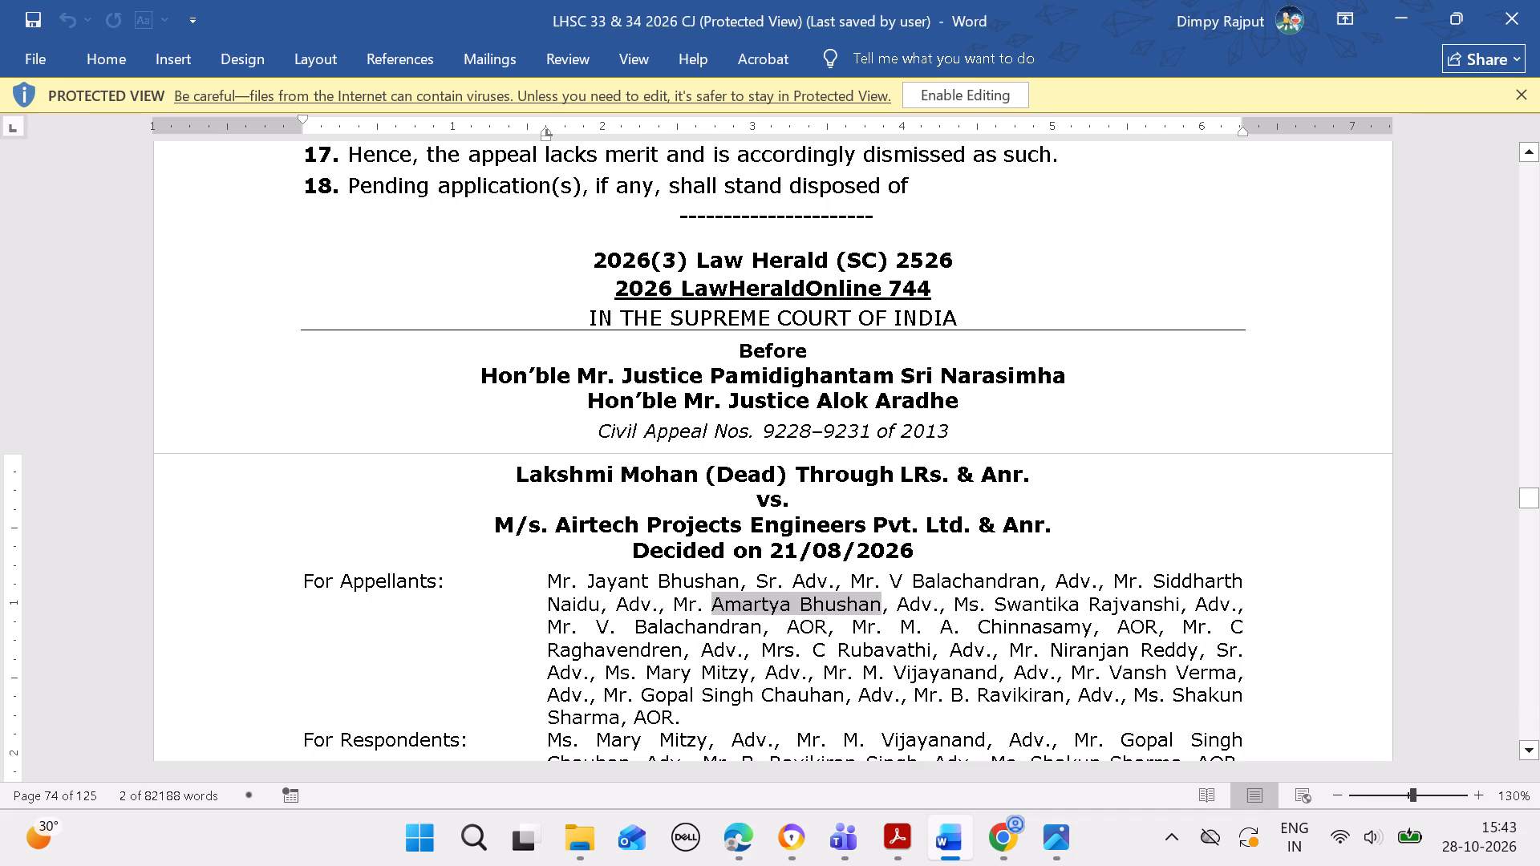
pyautogui.hotkey('ctrl', 'c')
pyautogui.click(752, 832)
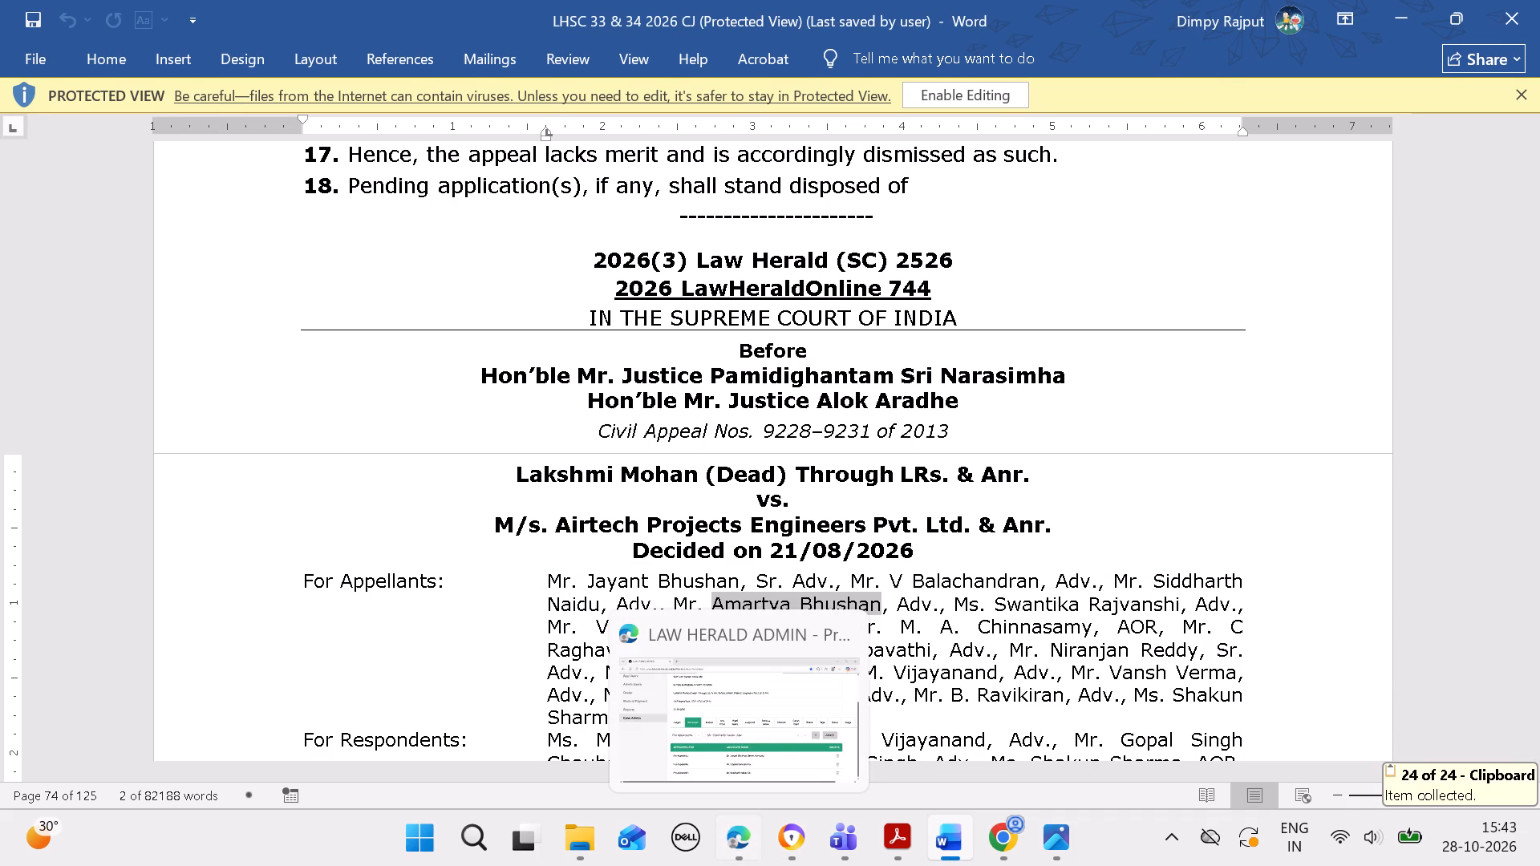
pyautogui.click(1130, 511)
pyautogui.hotkey('ctrl', 'v')
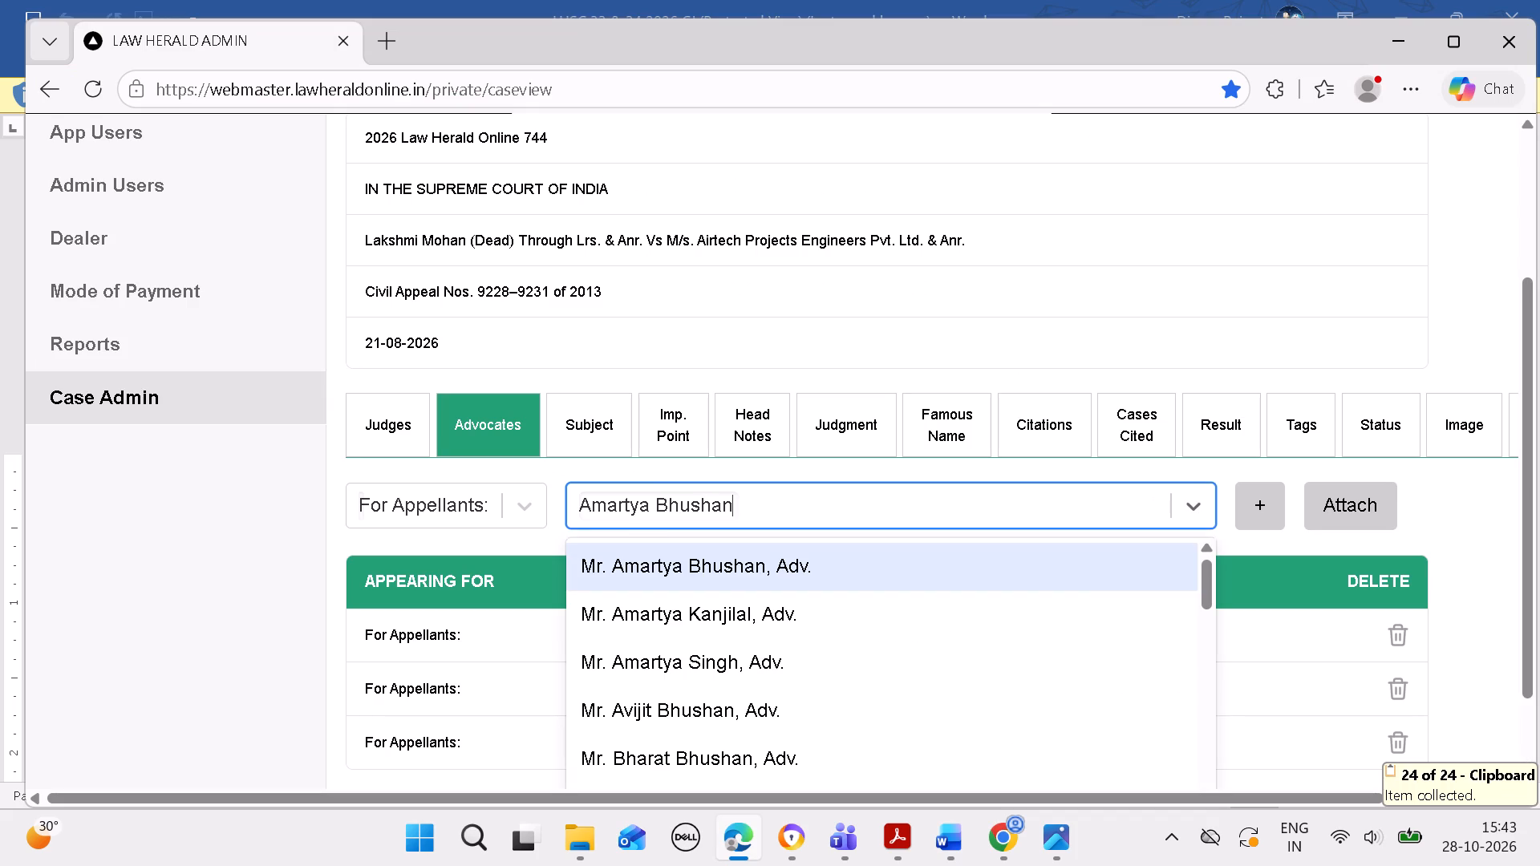
pyautogui.click(1011, 549)
pyautogui.click(941, 850)
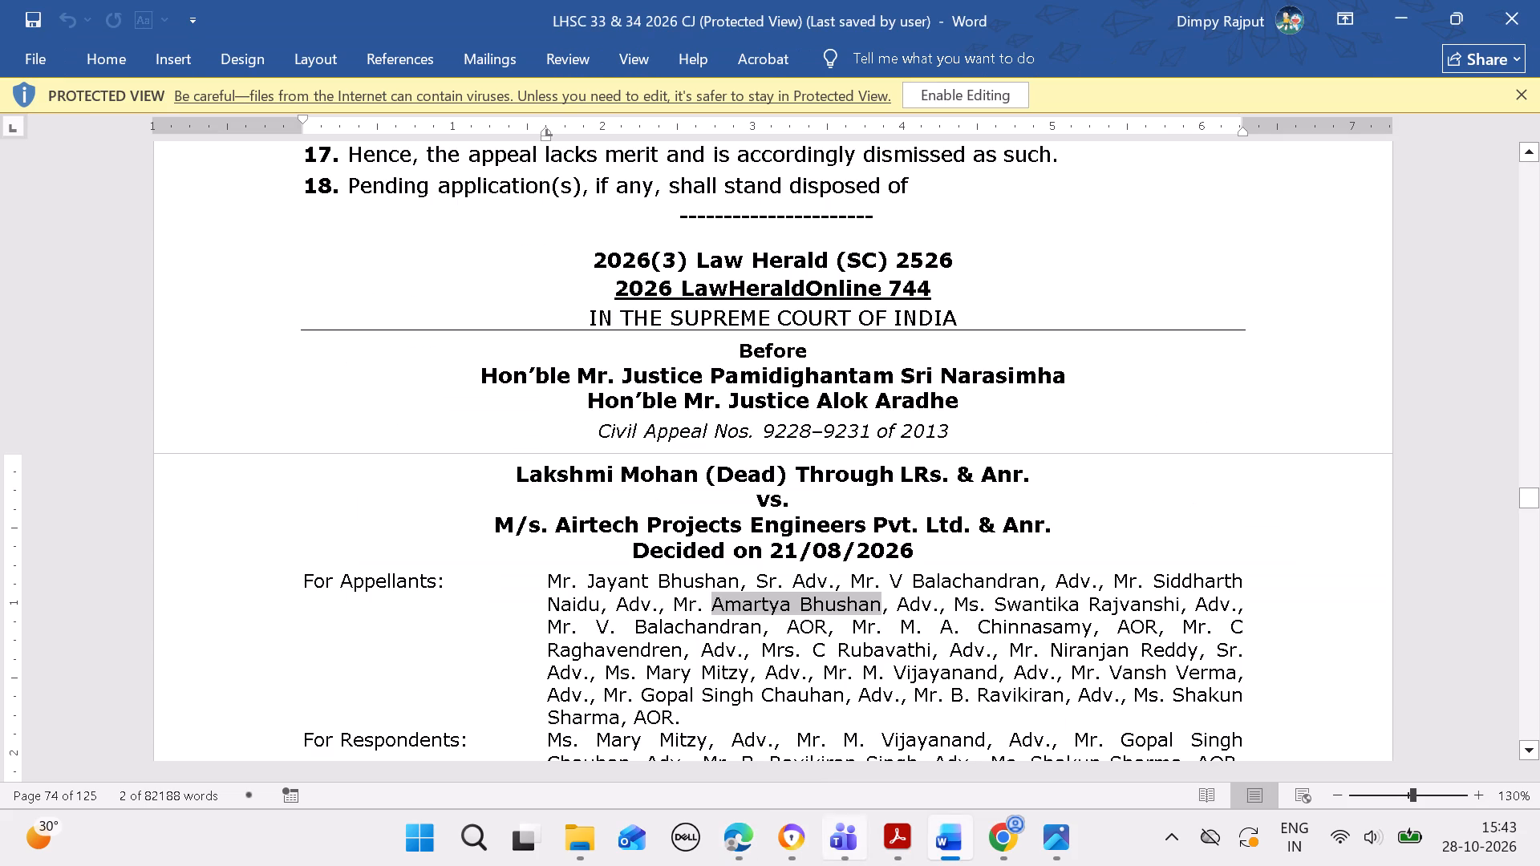
pyautogui.click(745, 832)
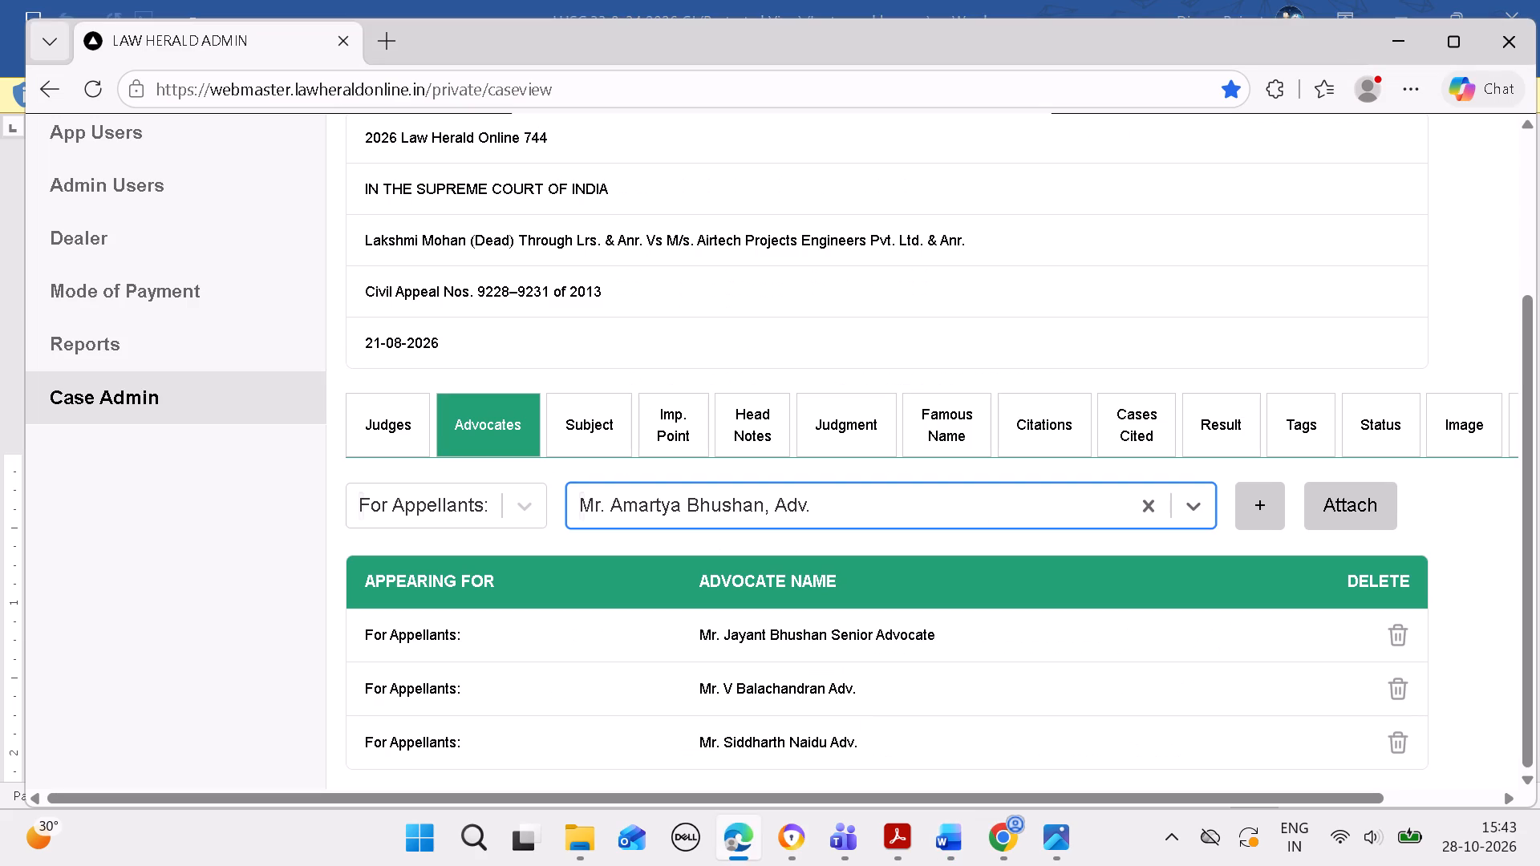
pyautogui.click(1346, 508)
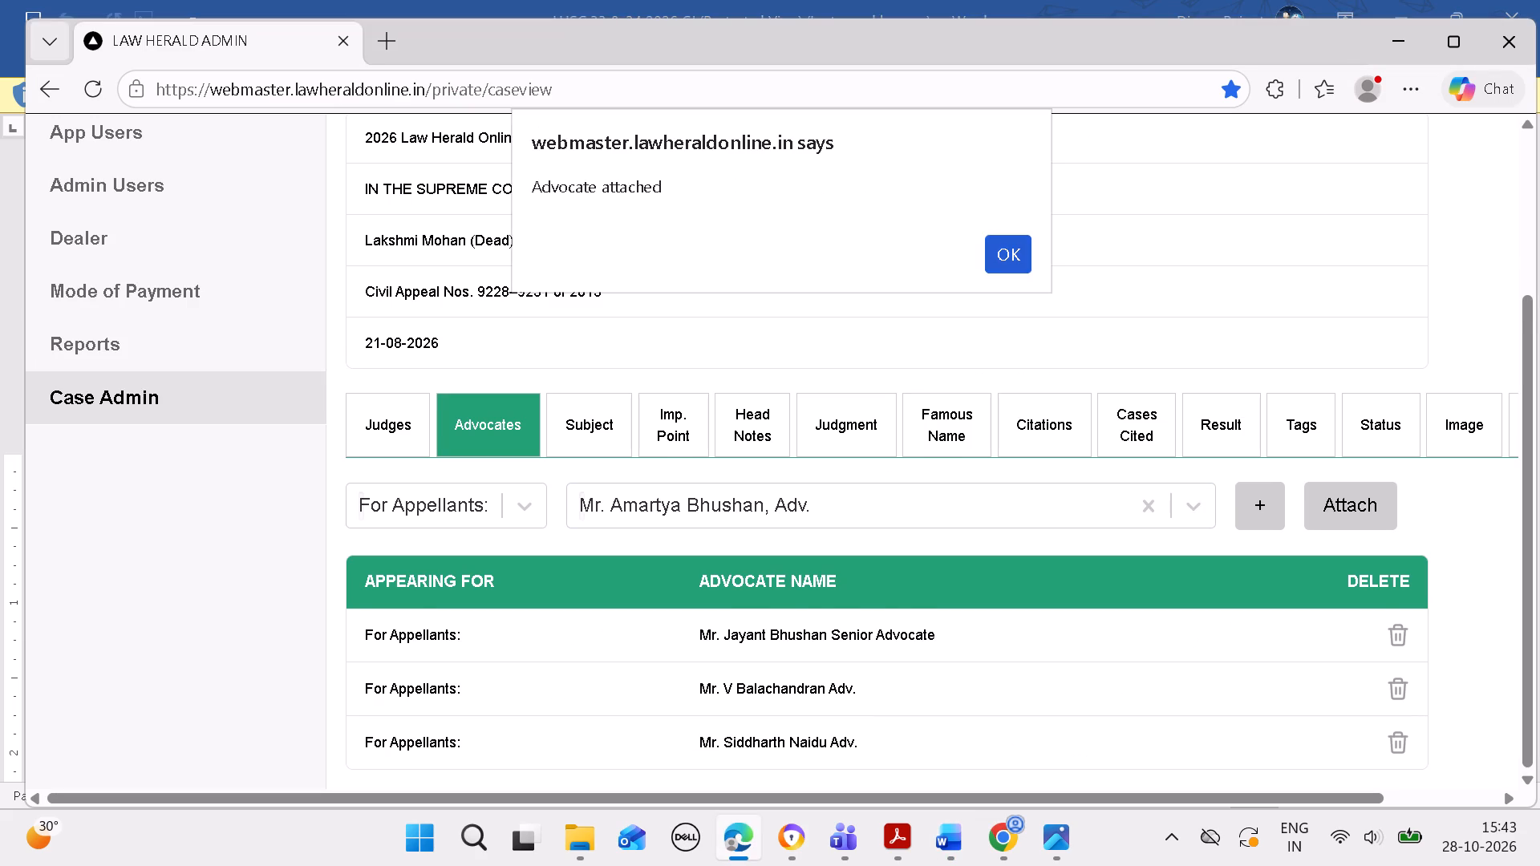
pyautogui.click(1015, 253)
pyautogui.scroll(-5, 1015, 298)
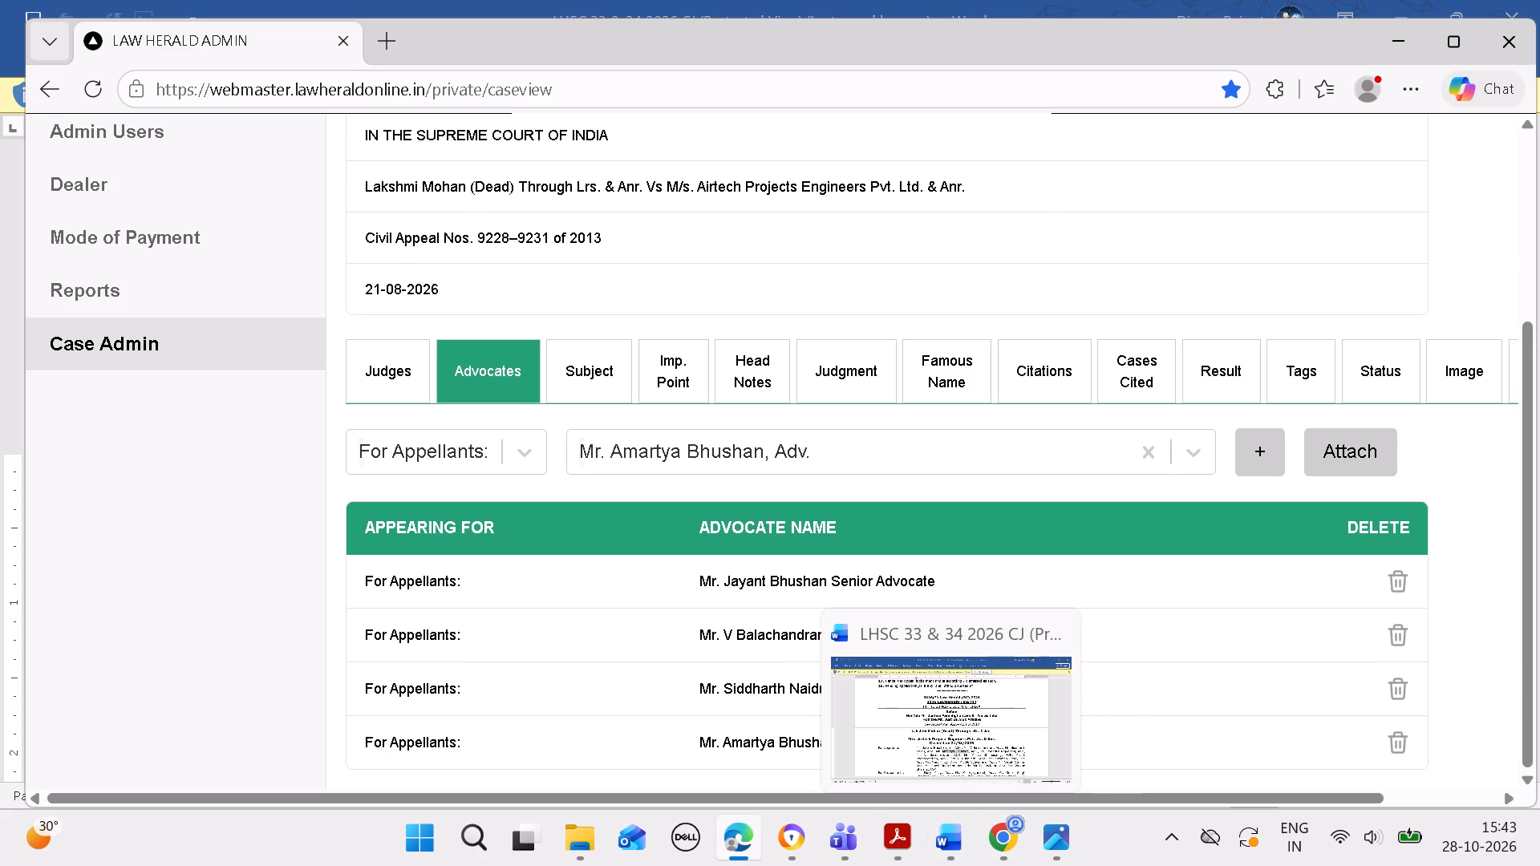
# Copy the fifth appellants' advocate's name from Word, add it in Edge as a new advocate with prefix Ms. and designation ADV, attached to case 744.
pyautogui.click(987, 702)
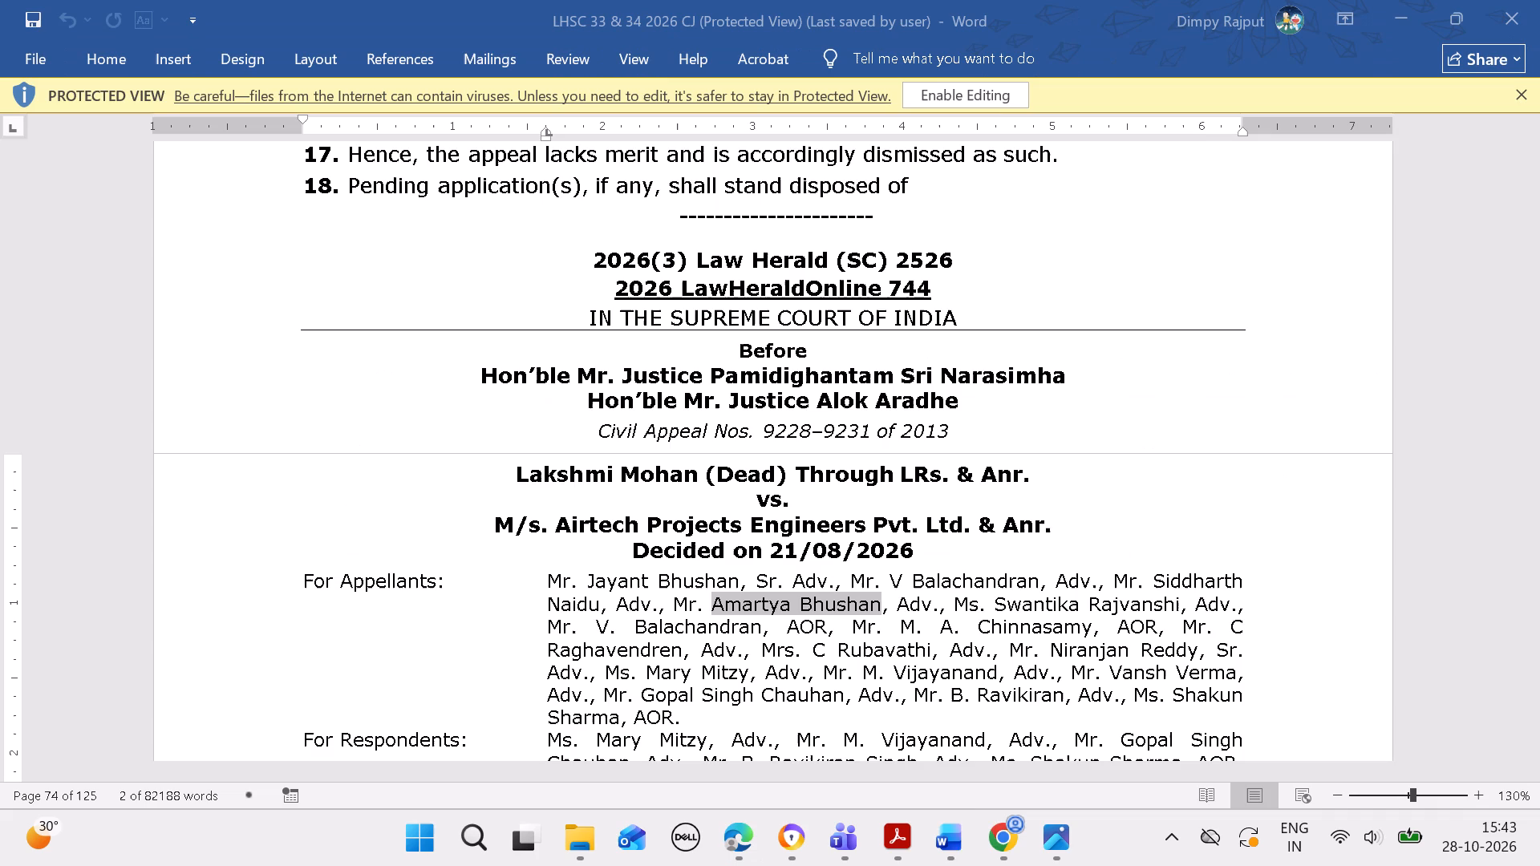
pyautogui.moveTo(998, 603); pyautogui.dragTo(1002, 603)
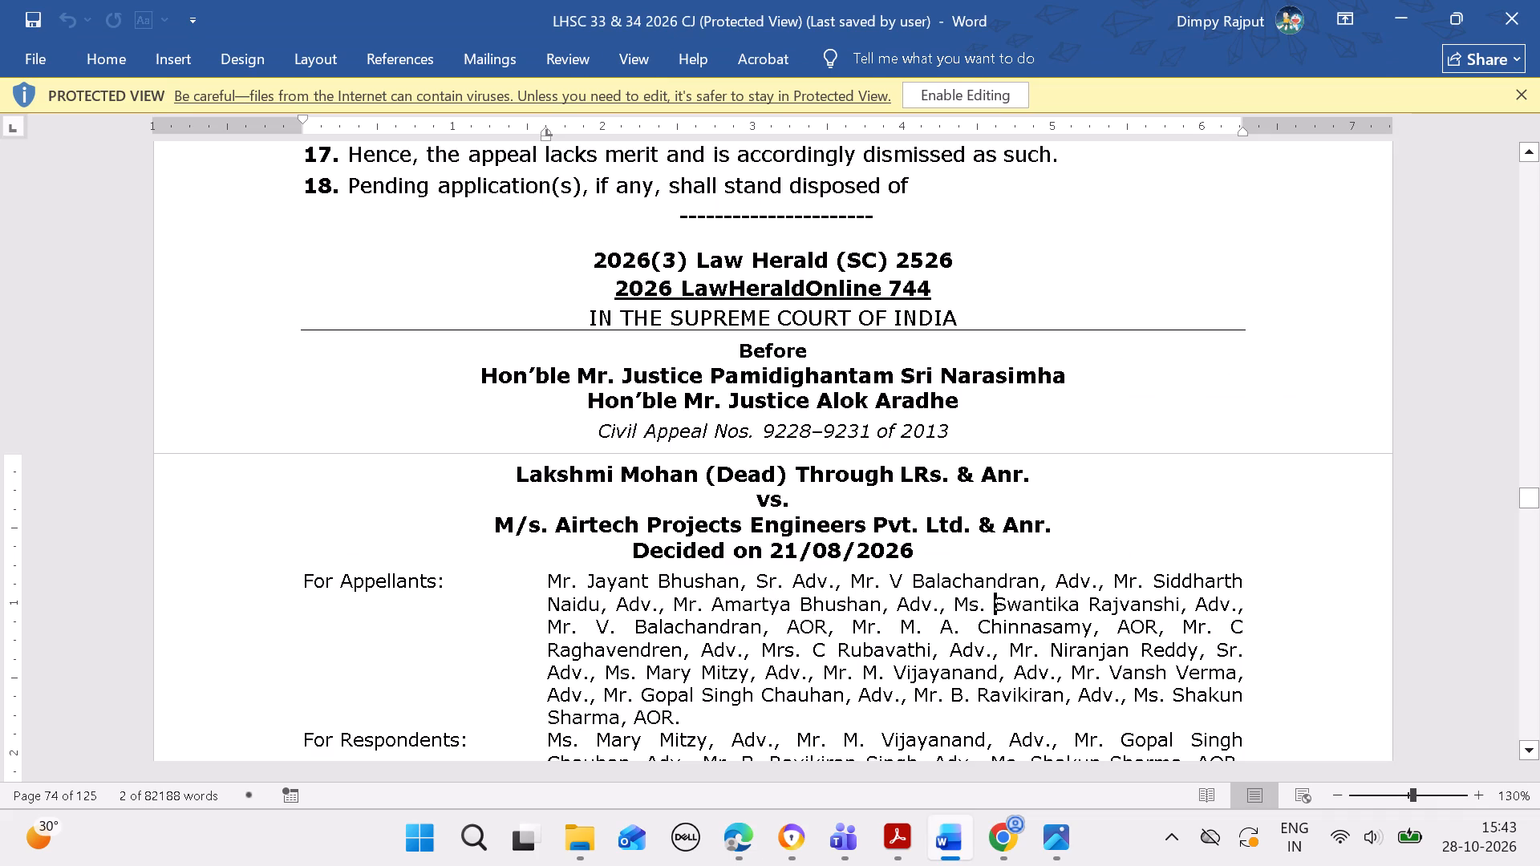
pyautogui.moveTo(1002, 603); pyautogui.dragTo(1120, 603)
pyautogui.hotkey('ctrl', 'c')
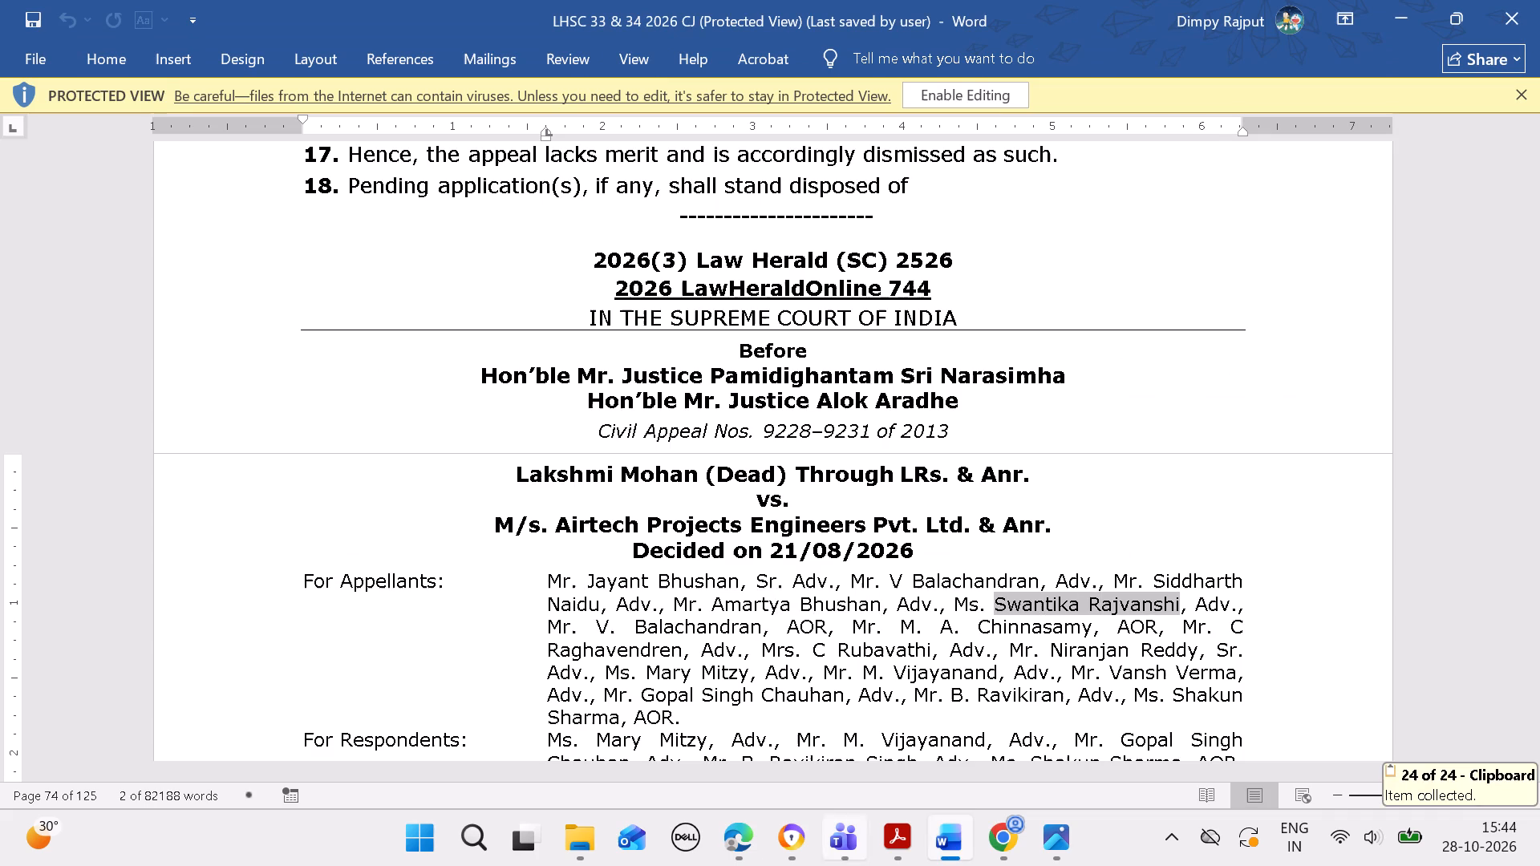
pyautogui.click(759, 831)
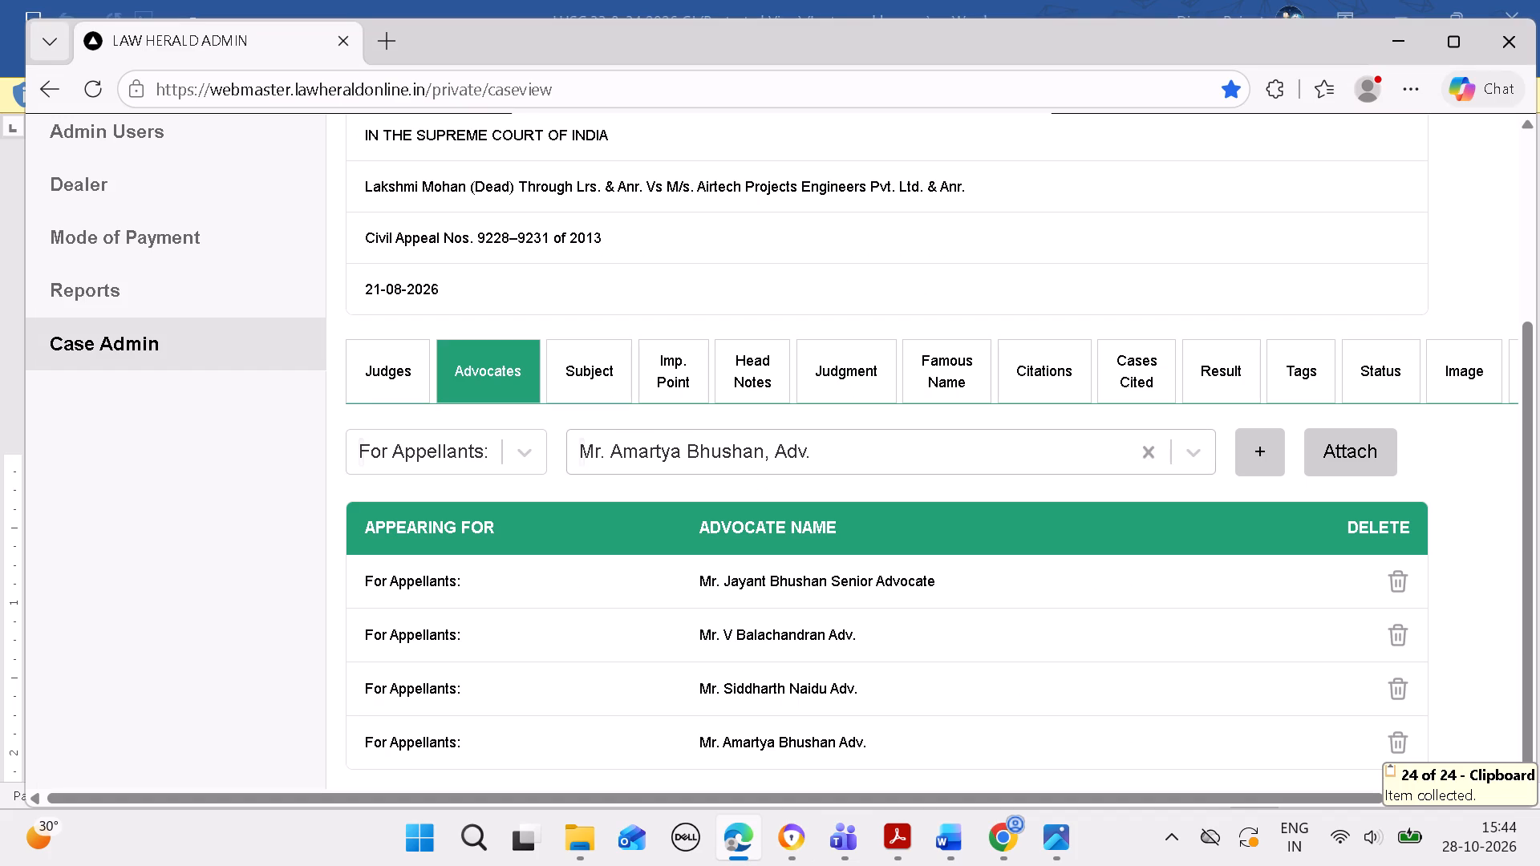
pyautogui.click(1146, 461)
pyautogui.hotkey('ctrl', 'v')
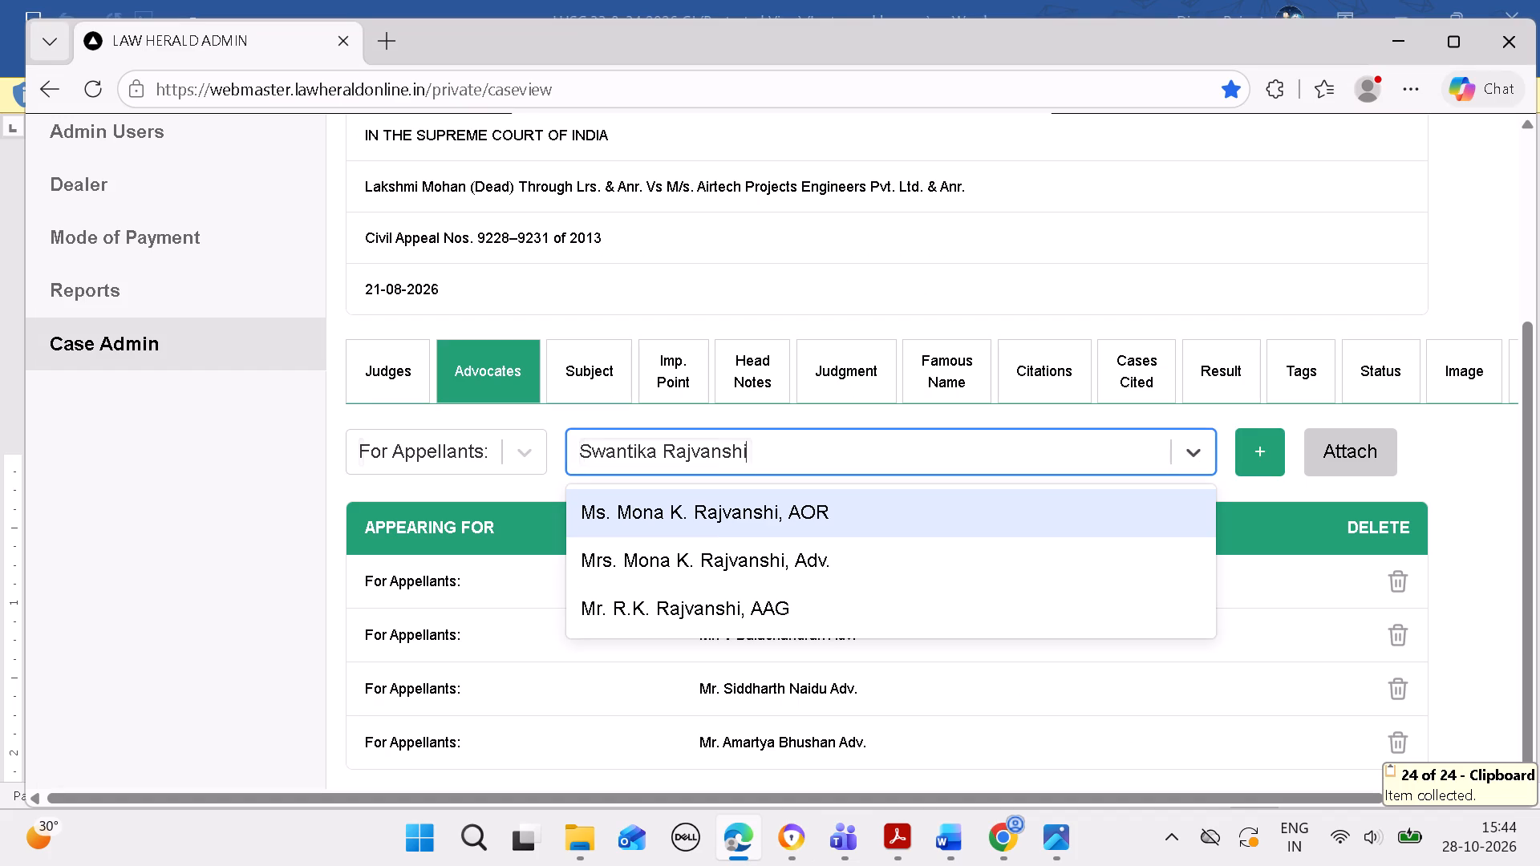
pyautogui.click(1255, 455)
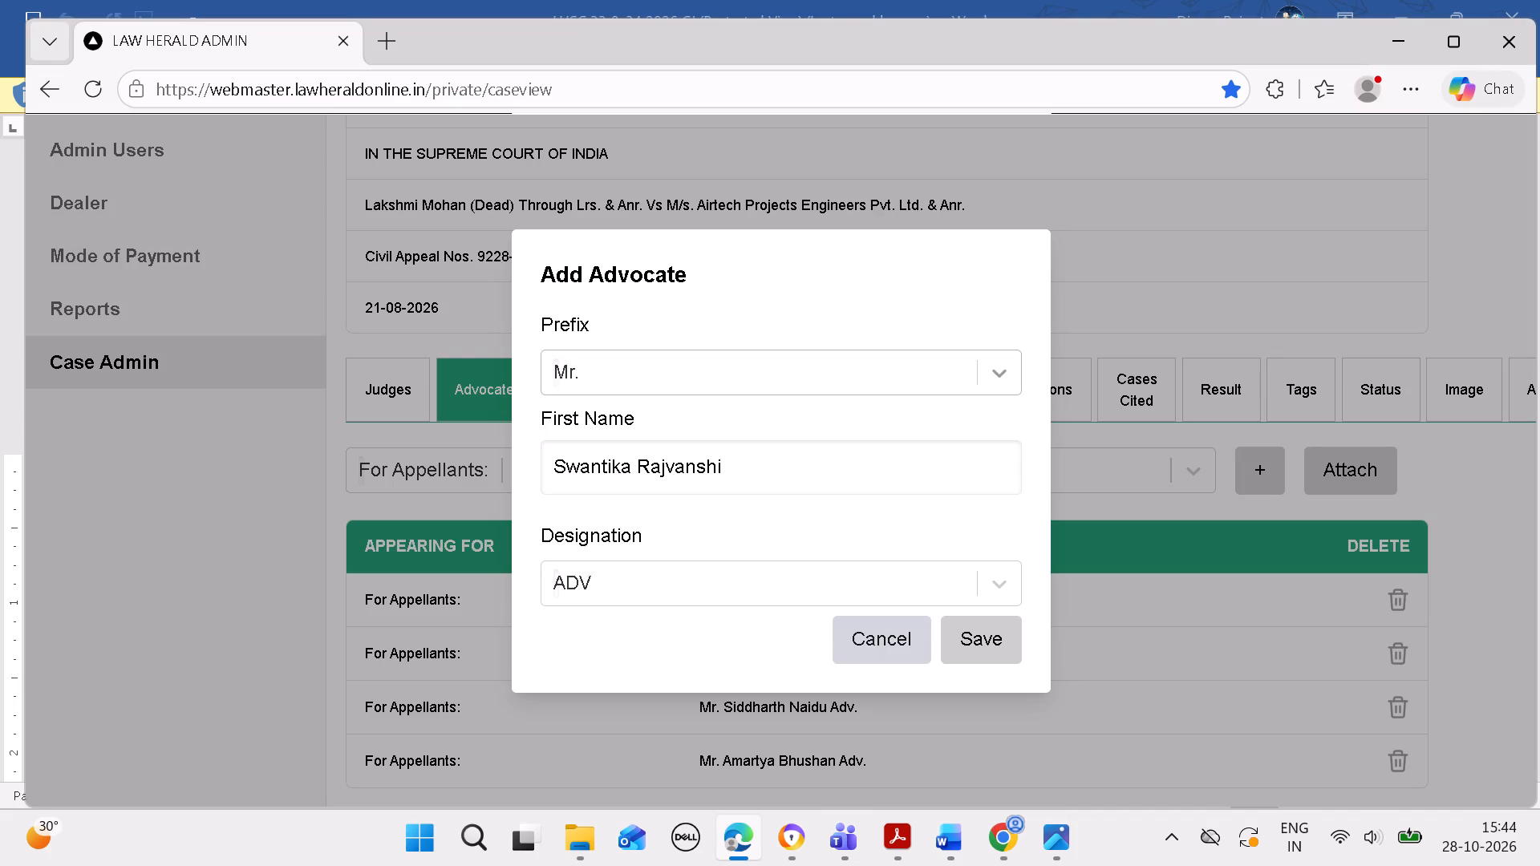
pyautogui.click(1000, 363)
pyautogui.scroll(-2, 942, 351)
pyautogui.scroll(-2, 635, 580)
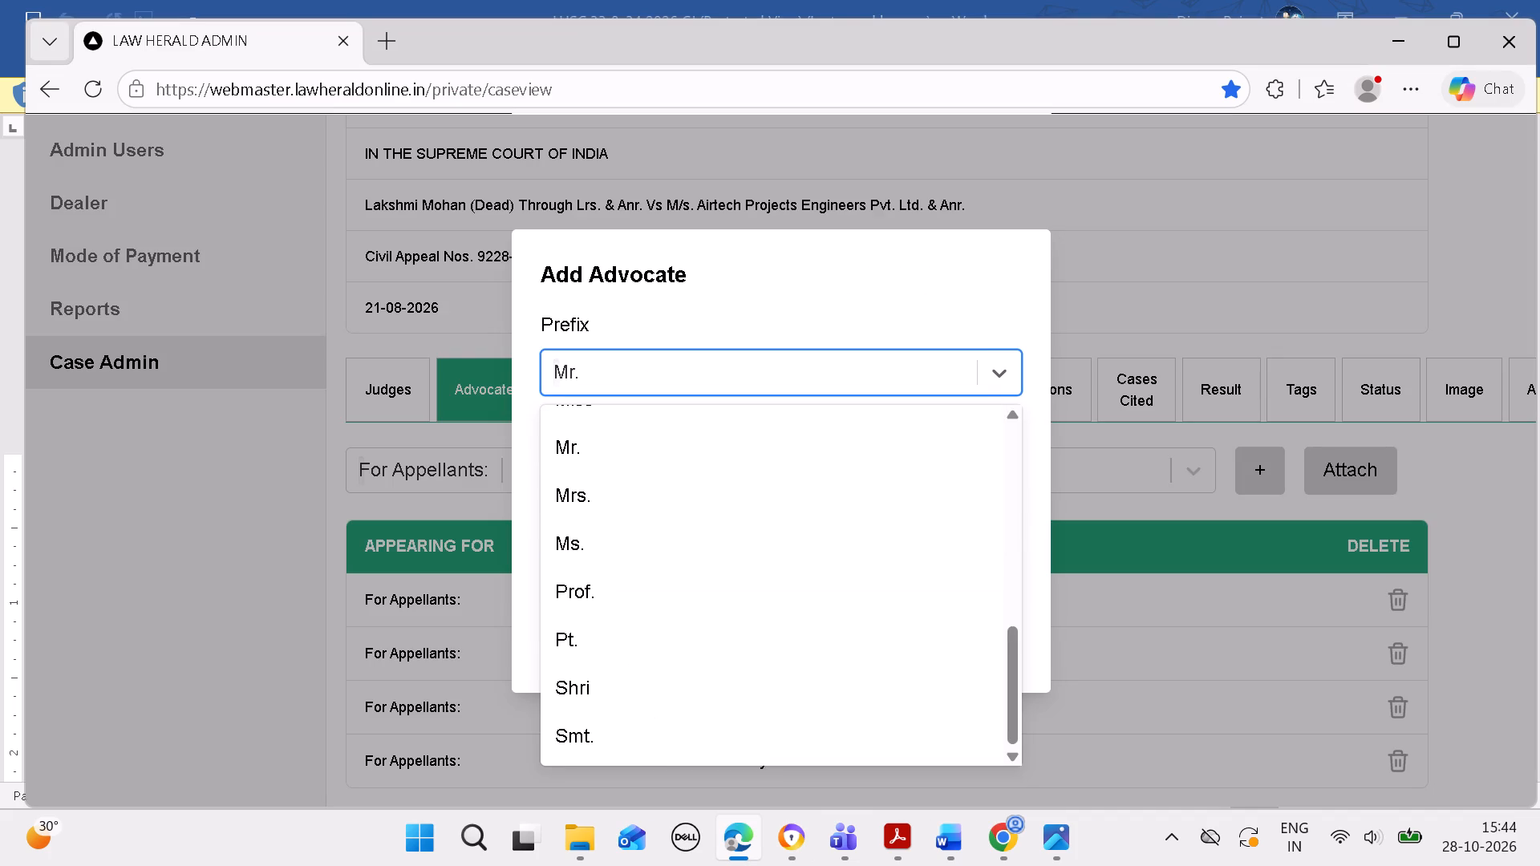
pyautogui.click(639, 541)
pyautogui.click(966, 639)
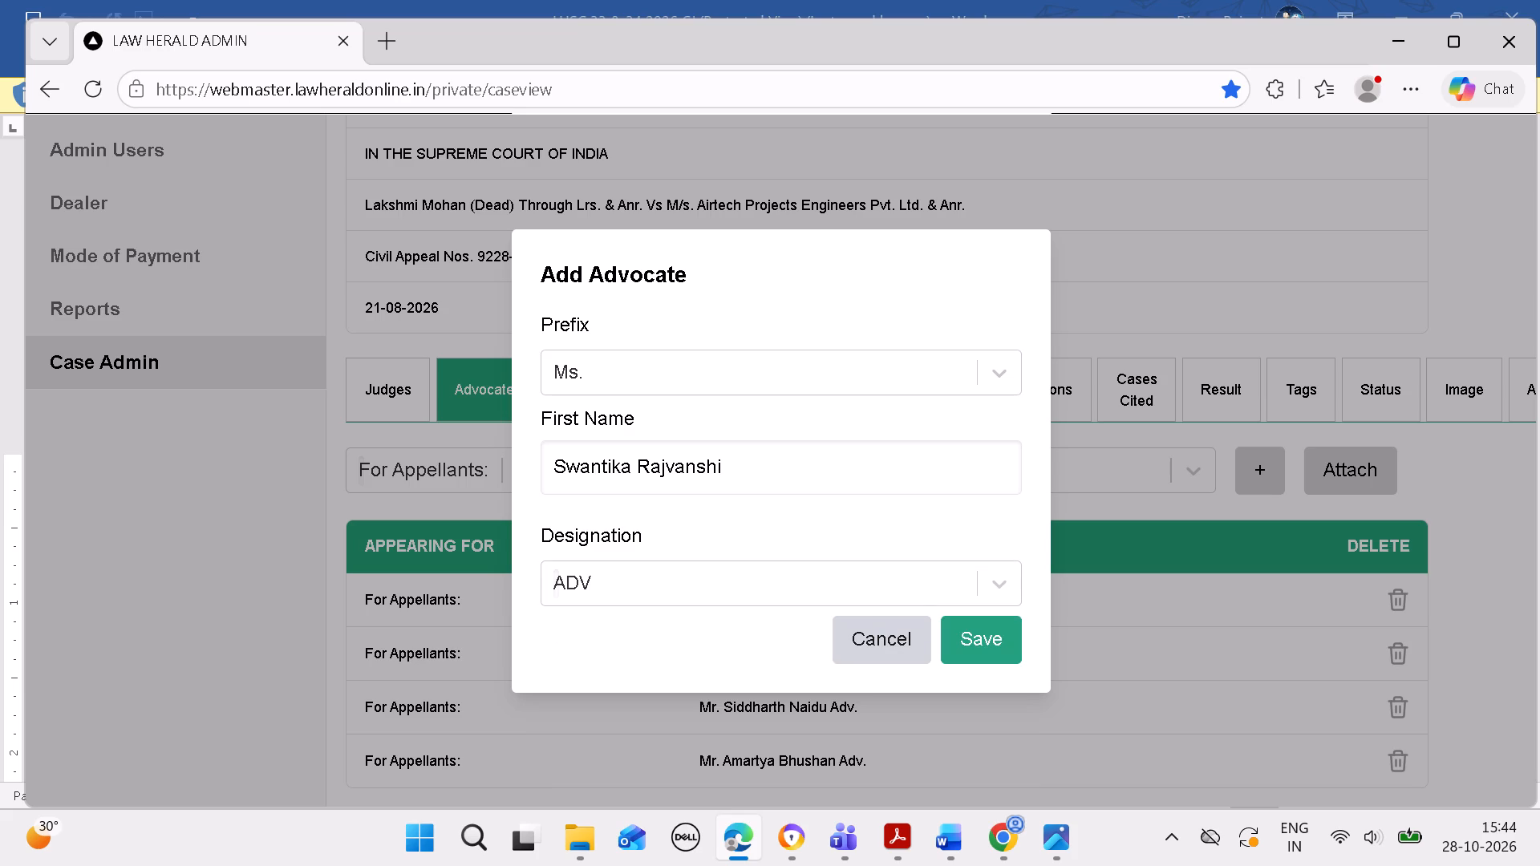
pyautogui.click(1005, 257)
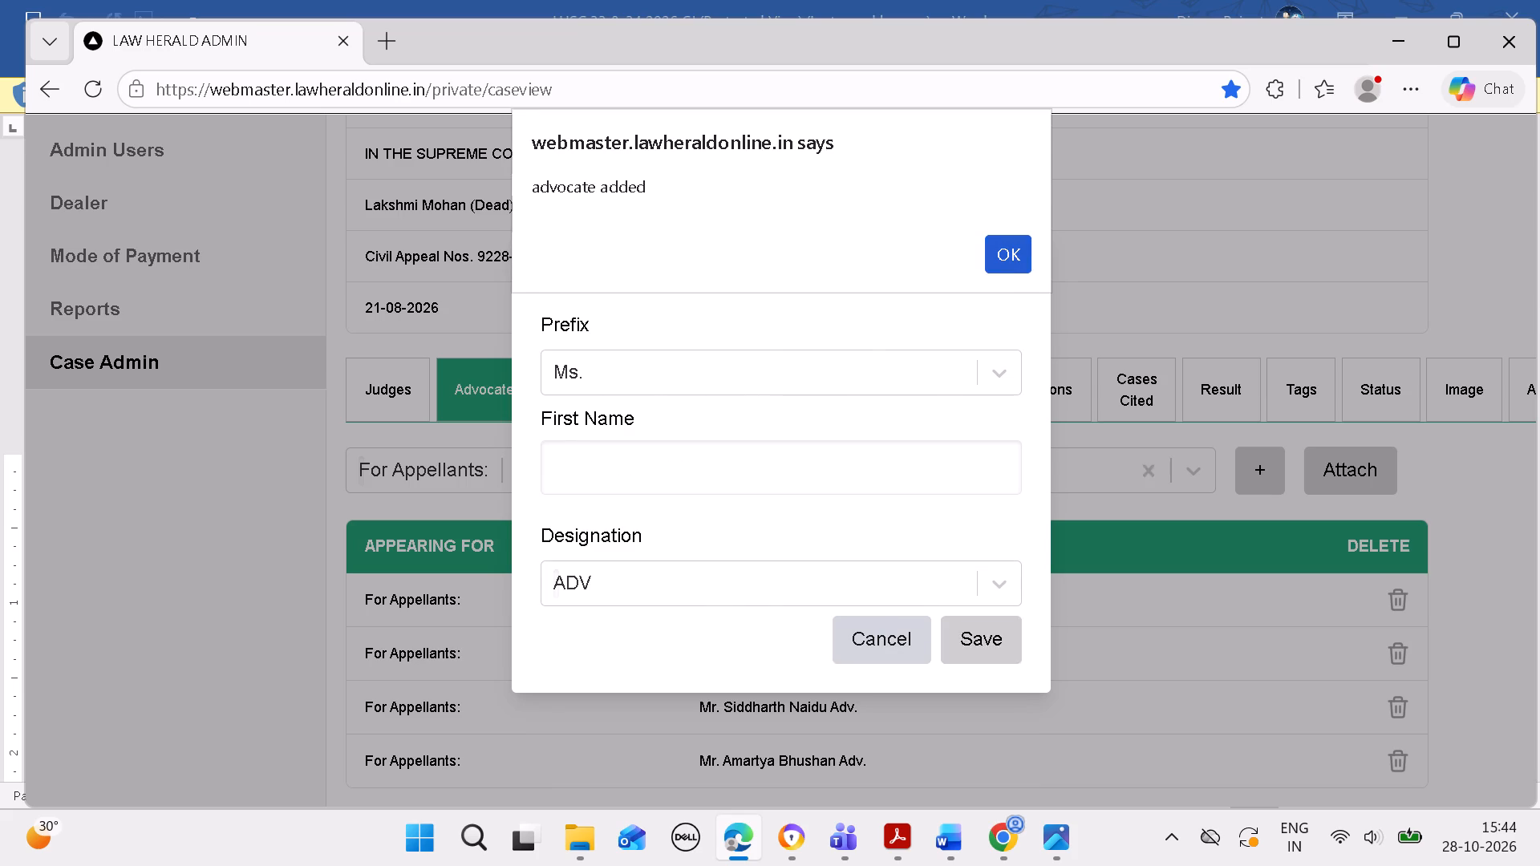
pyautogui.click(1011, 261)
pyautogui.scroll(-5, 938, 500)
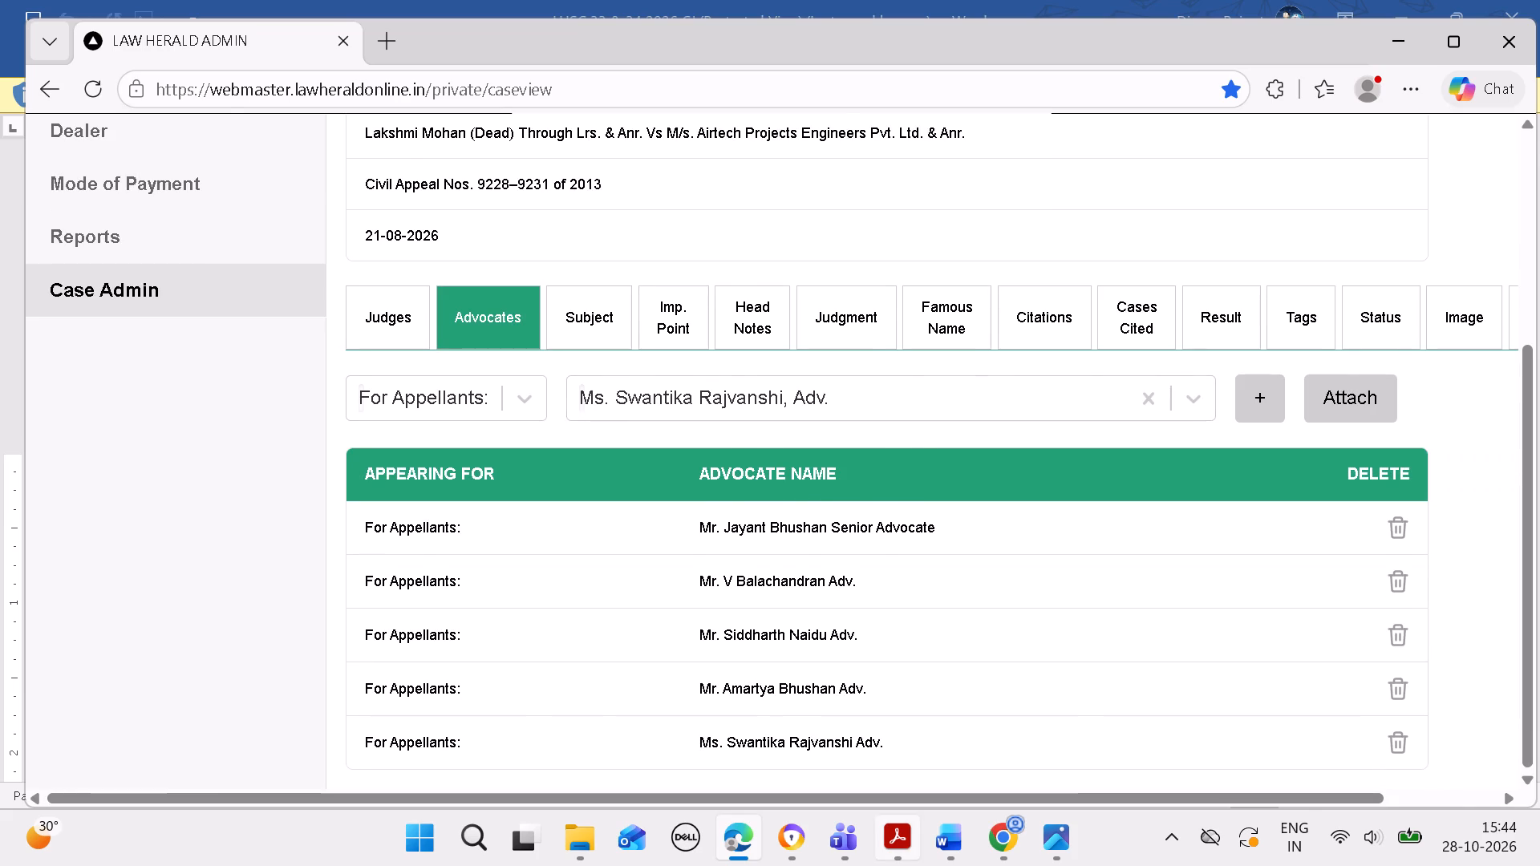
# Copy the sixth appellants' advocate's name from Word and save a new advocate entry in Edge with prefix Mr. and designation AOR.
pyautogui.click(940, 852)
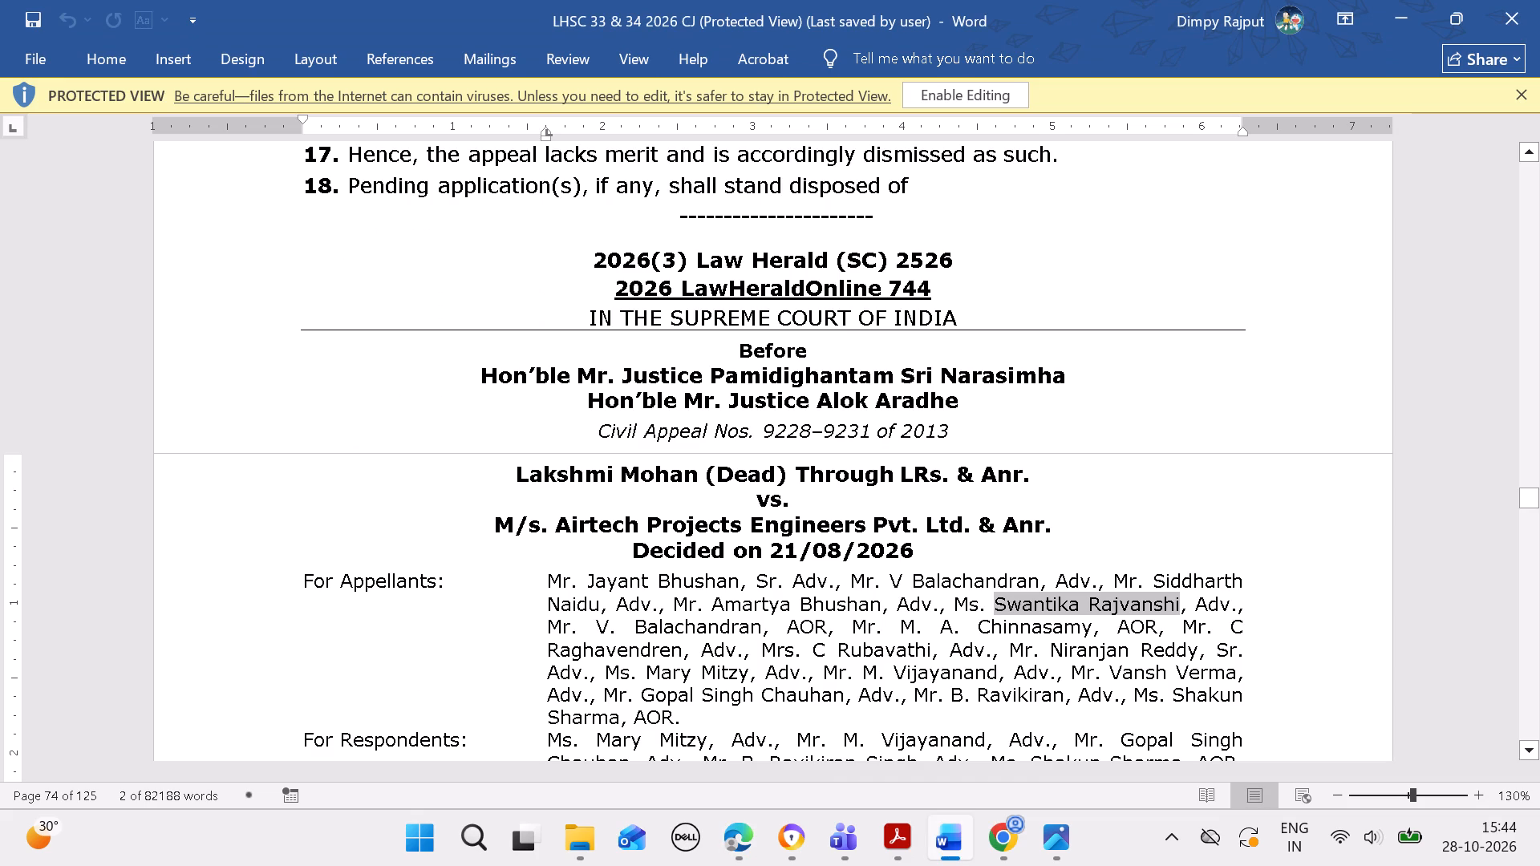
pyautogui.moveTo(595, 617); pyautogui.dragTo(602, 617)
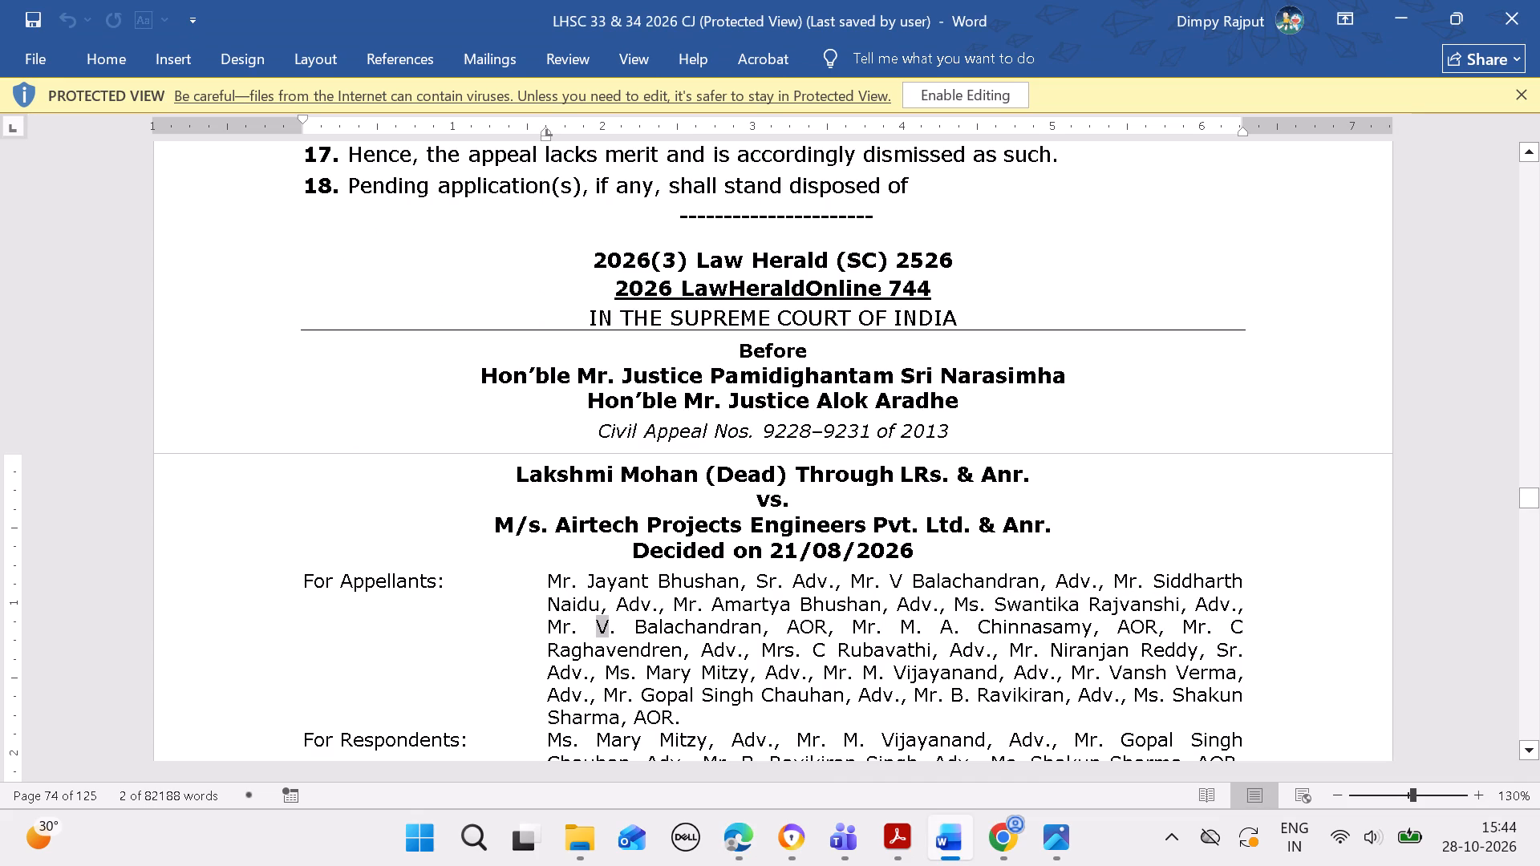
pyautogui.moveTo(602, 617); pyautogui.dragTo(746, 617)
pyautogui.hotkey('ctrl', 'c')
pyautogui.click(742, 830)
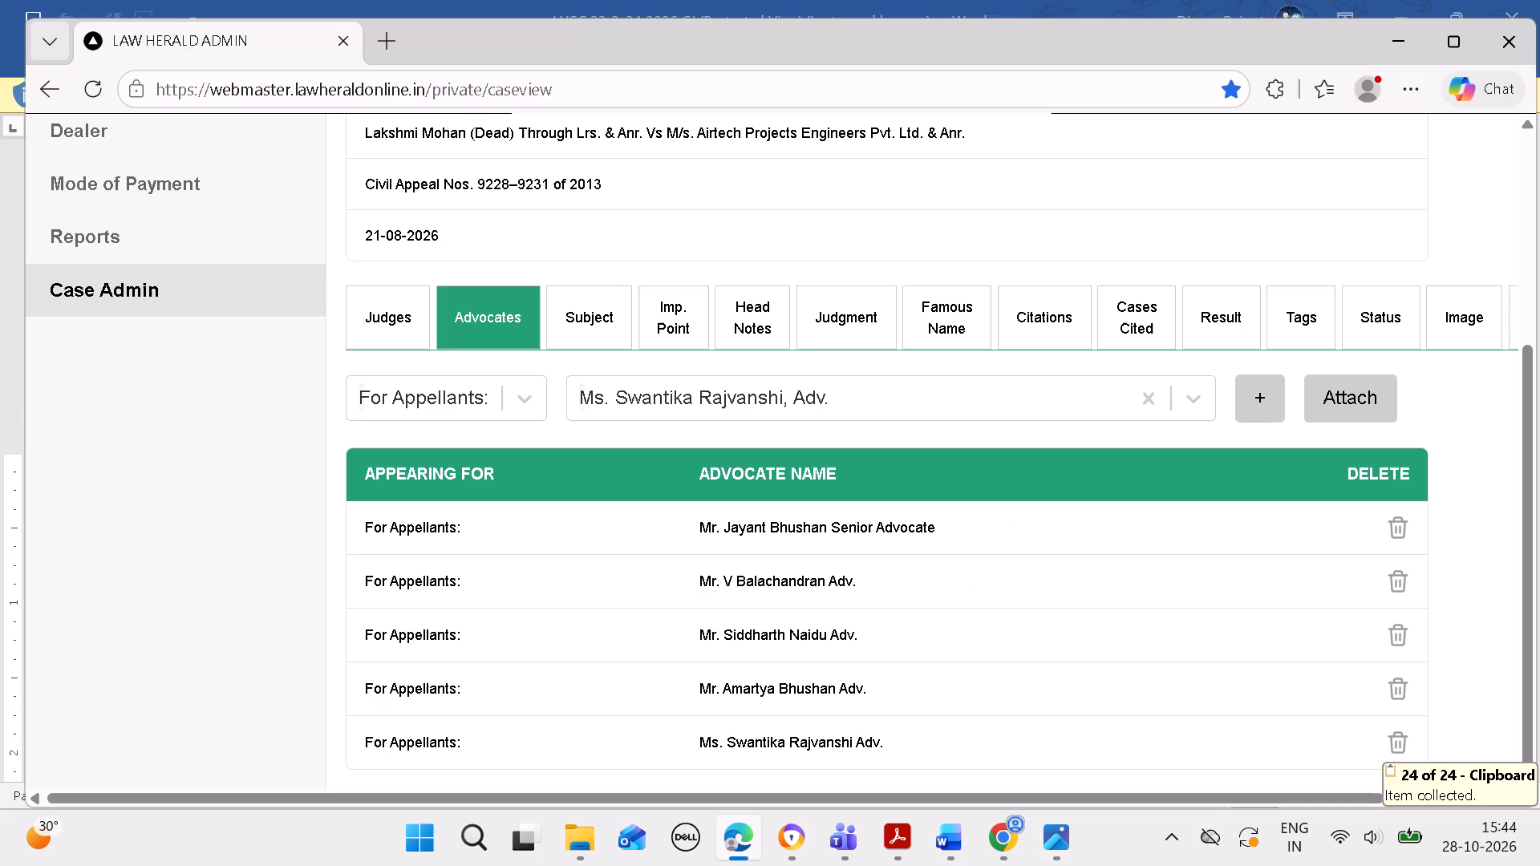
pyautogui.click(1137, 403)
pyautogui.hotkey('ctrl', 'v')
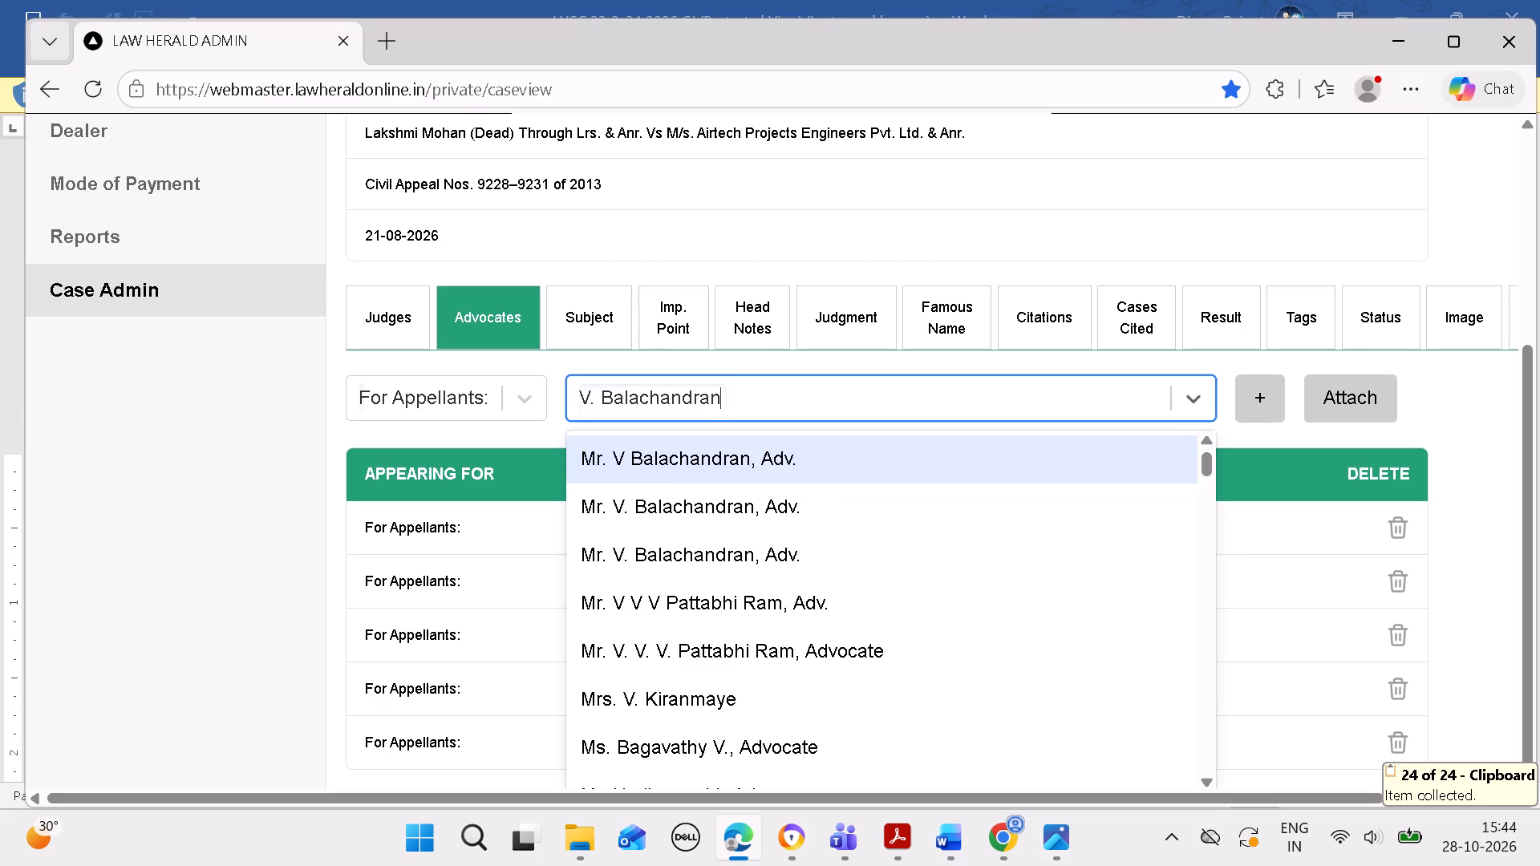
pyautogui.click(1261, 402)
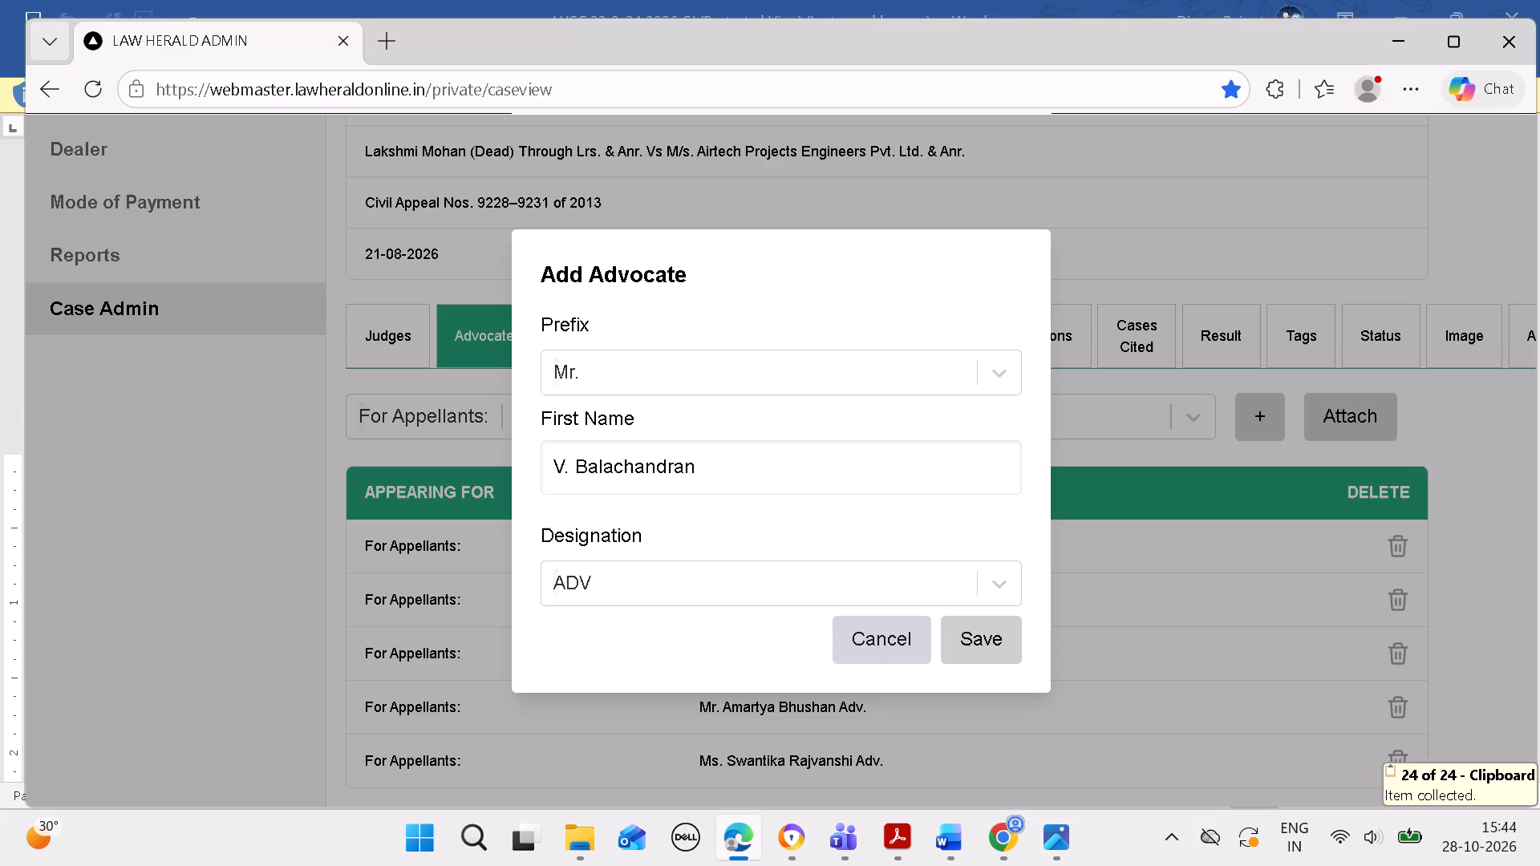
pyautogui.click(760, 591)
pyautogui.press('a')
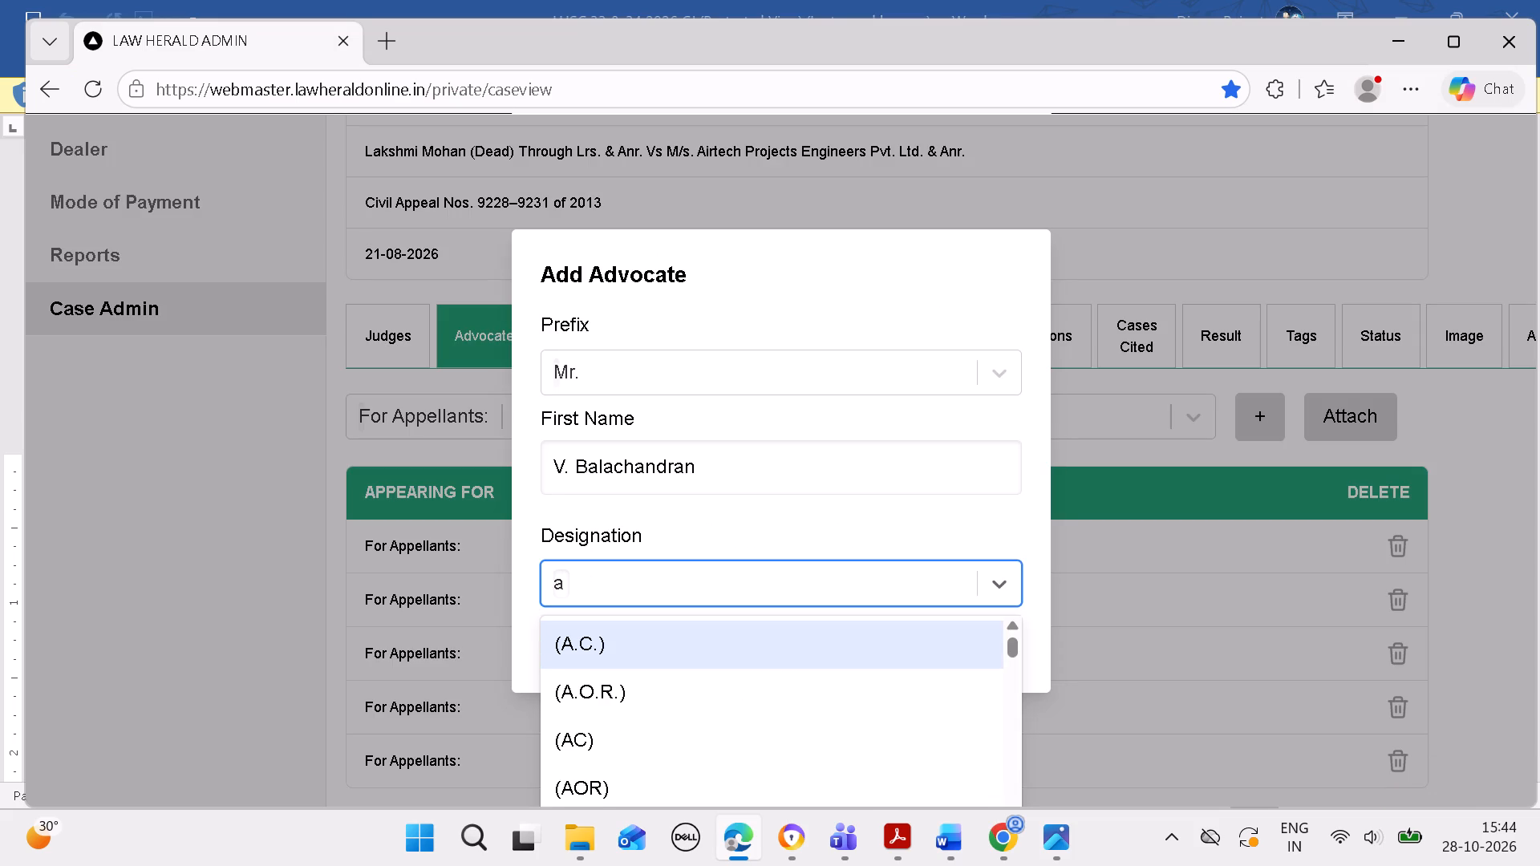
pyautogui.write('or')
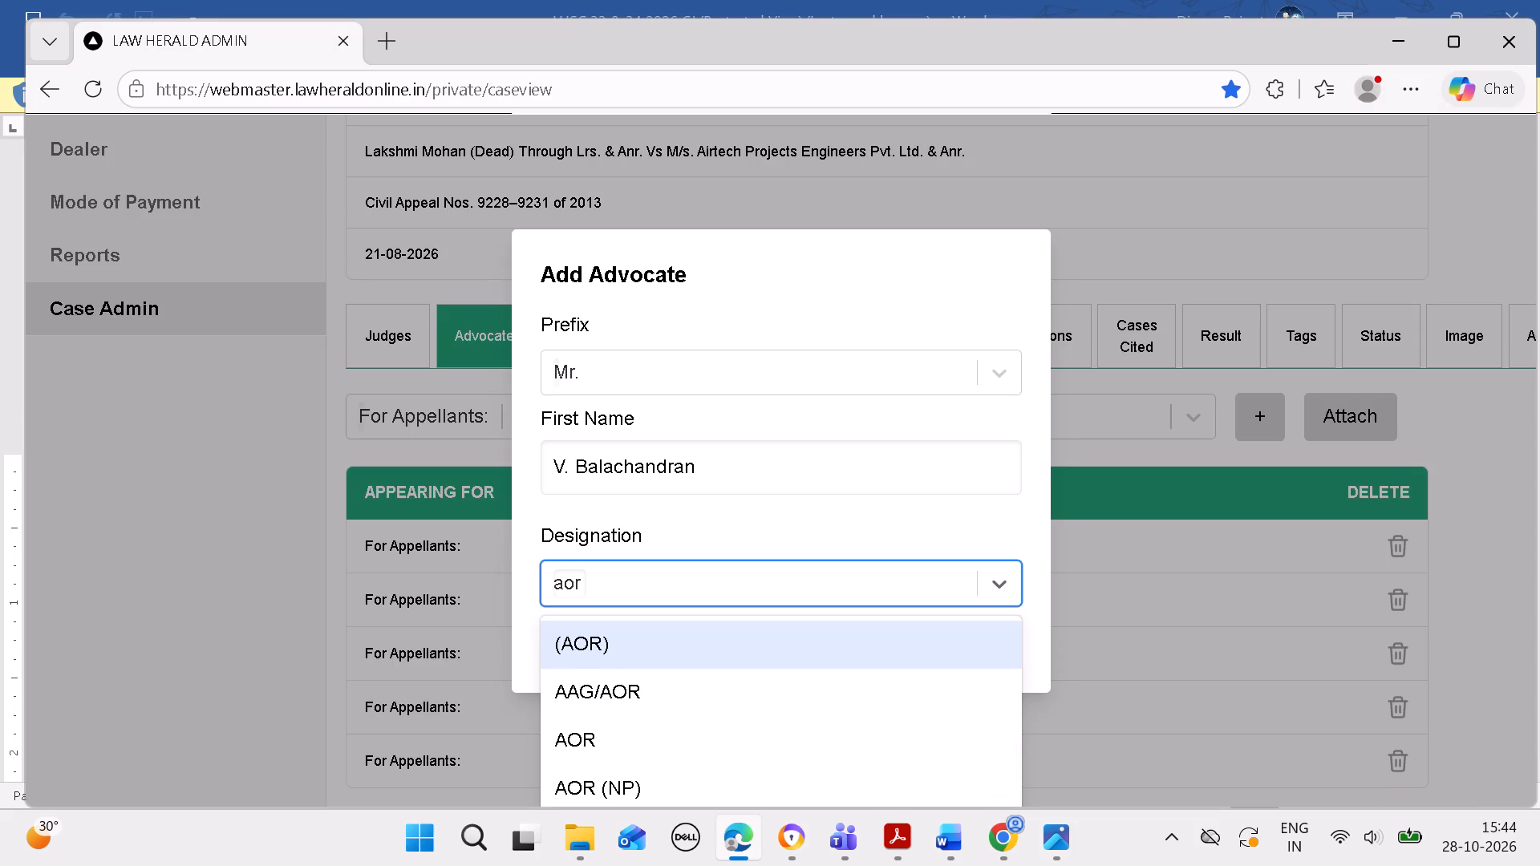
pyautogui.click(713, 712)
pyautogui.click(766, 587)
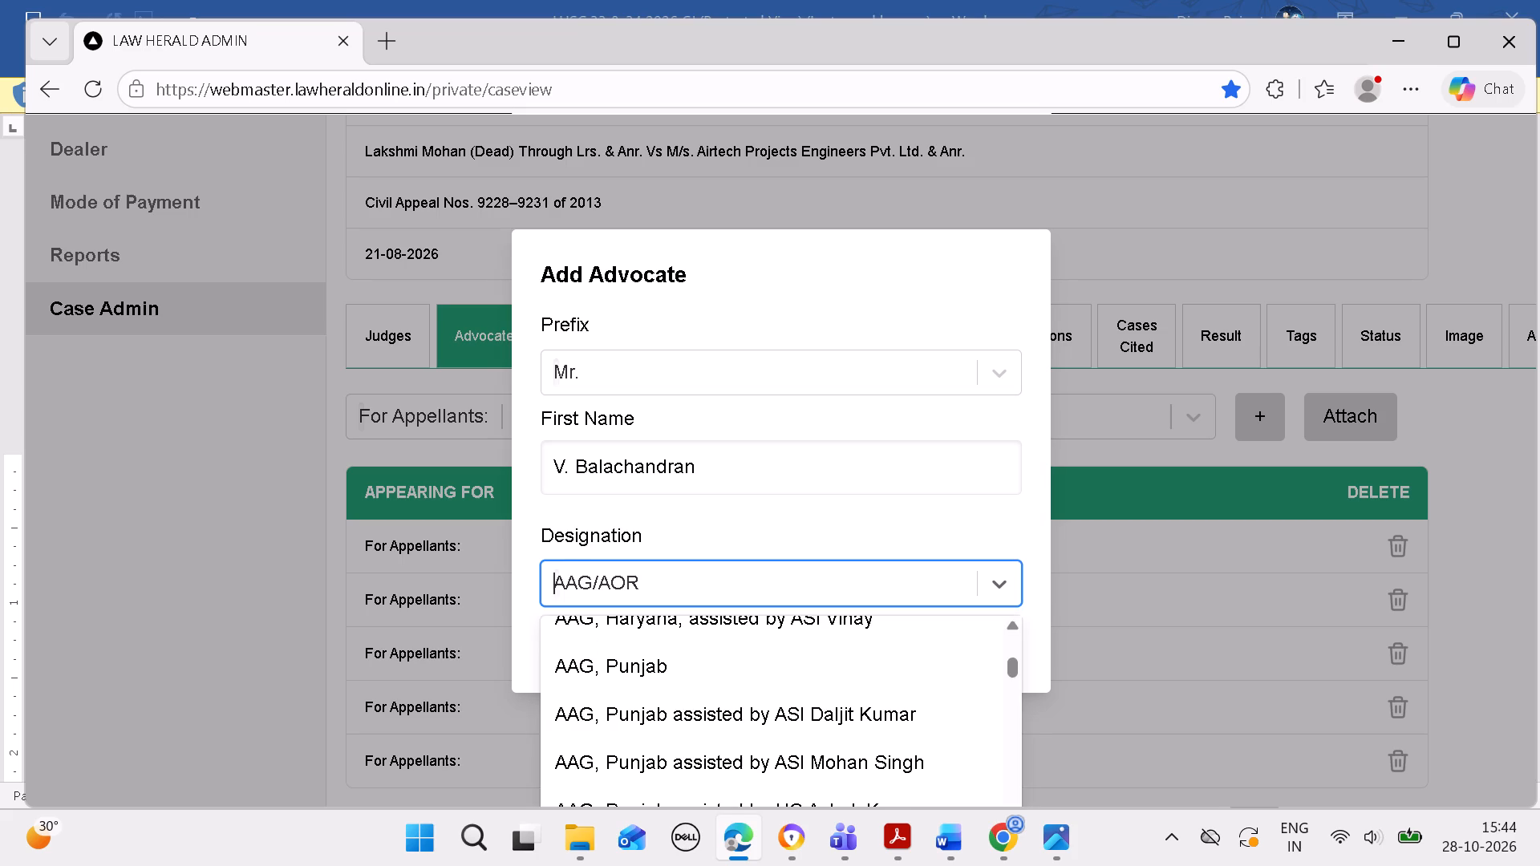
pyautogui.write('aor')
pyautogui.click(662, 725)
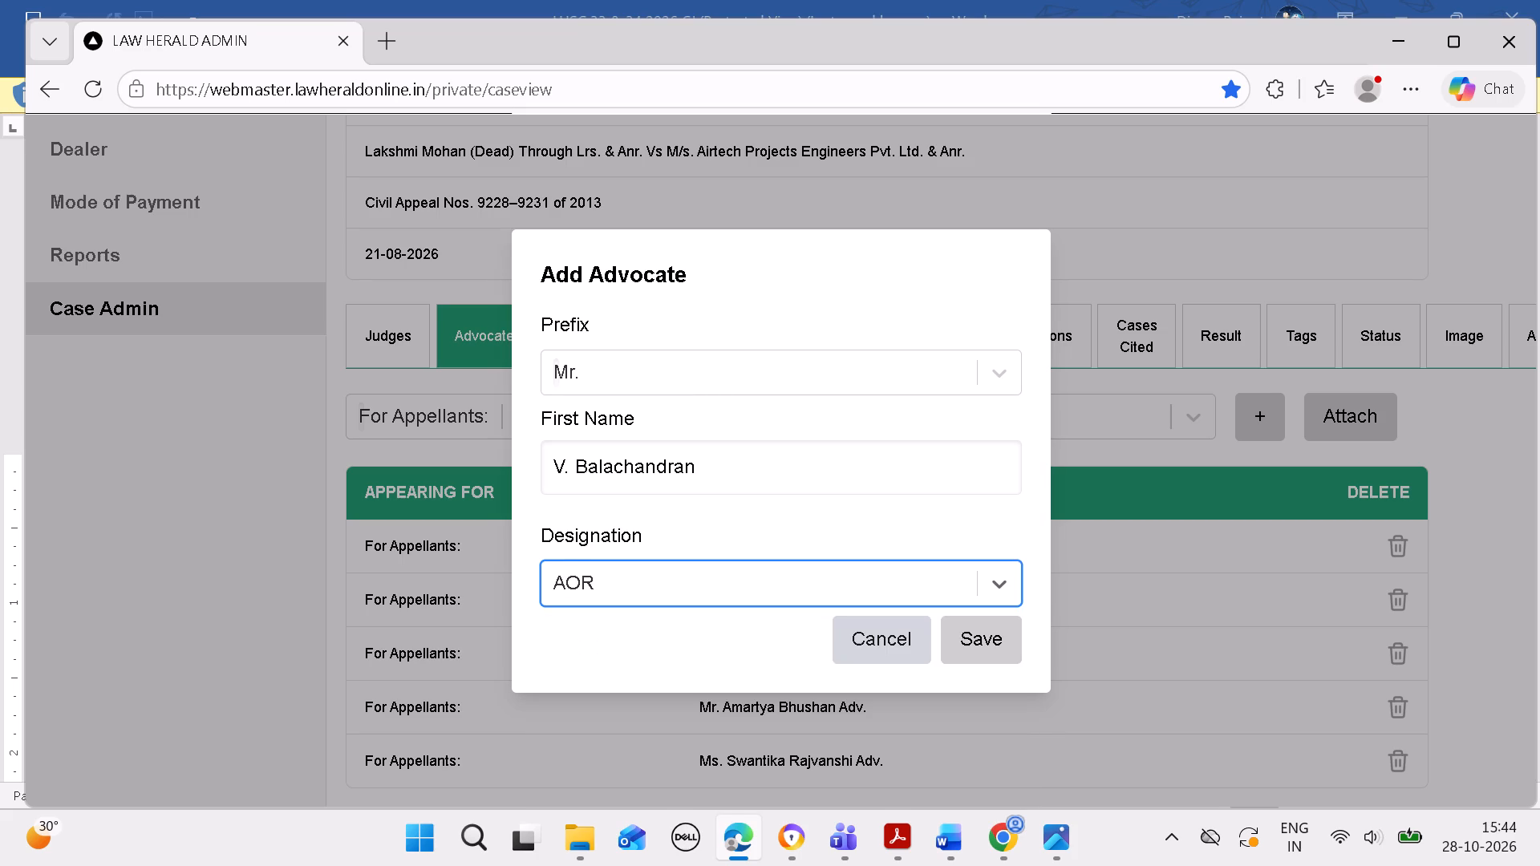
pyautogui.click(969, 655)
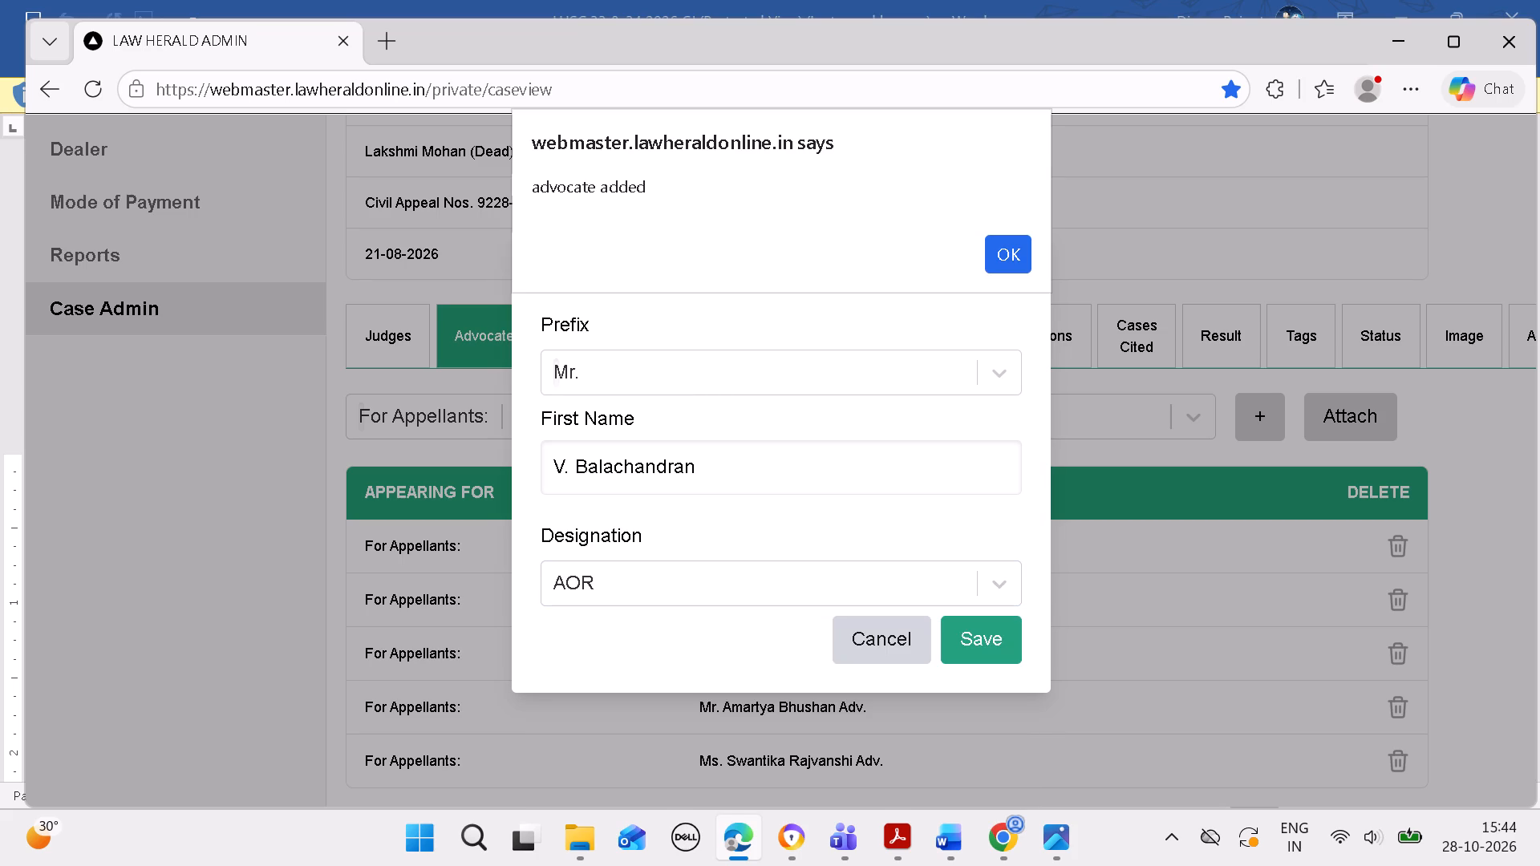
# Finish attaching the newly saved sixth appellants' advocate to case 744.
pyautogui.click(1019, 249)
pyautogui.click(1011, 254)
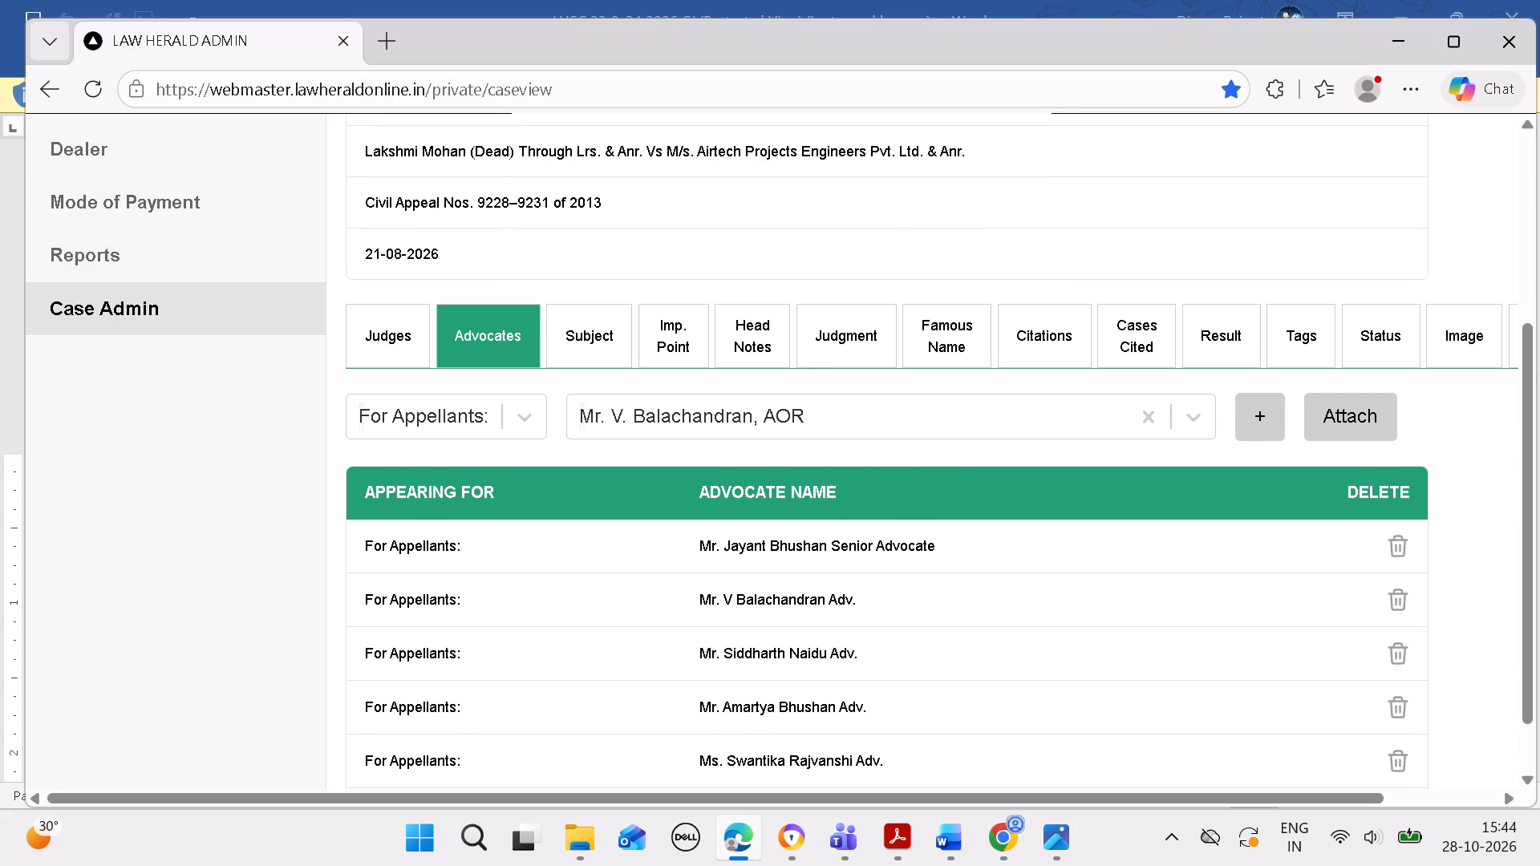
# Copy the seventh appellants' advocate's name from Word and attach the matching Mr. AOR entry to case 744 in Edge under For Appellants.
pyautogui.scroll(-5, 987, 501)
pyautogui.click(943, 832)
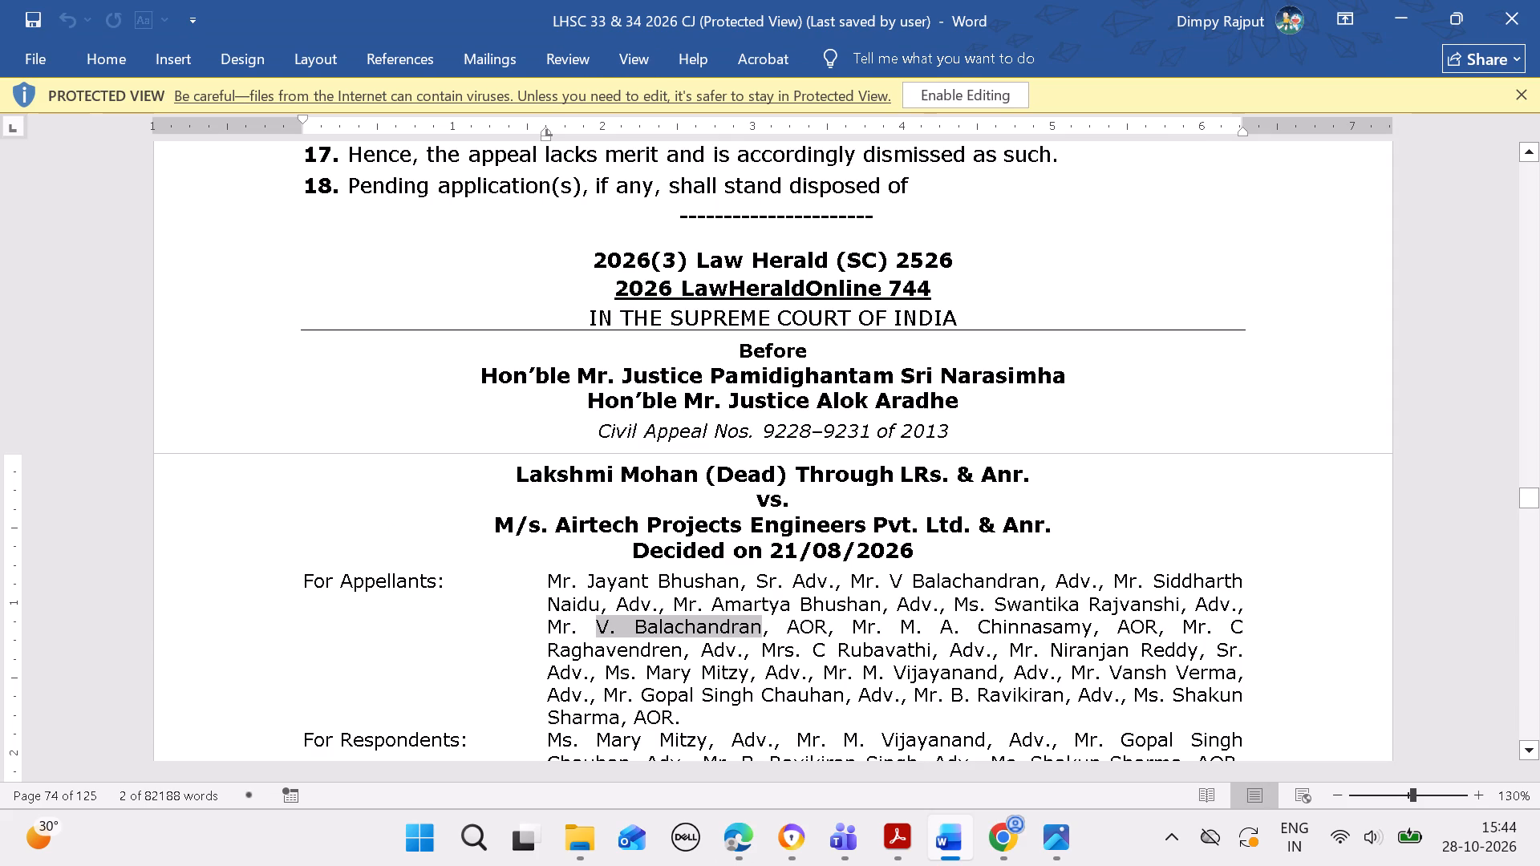
pyautogui.moveTo(902, 621); pyautogui.dragTo(987, 621)
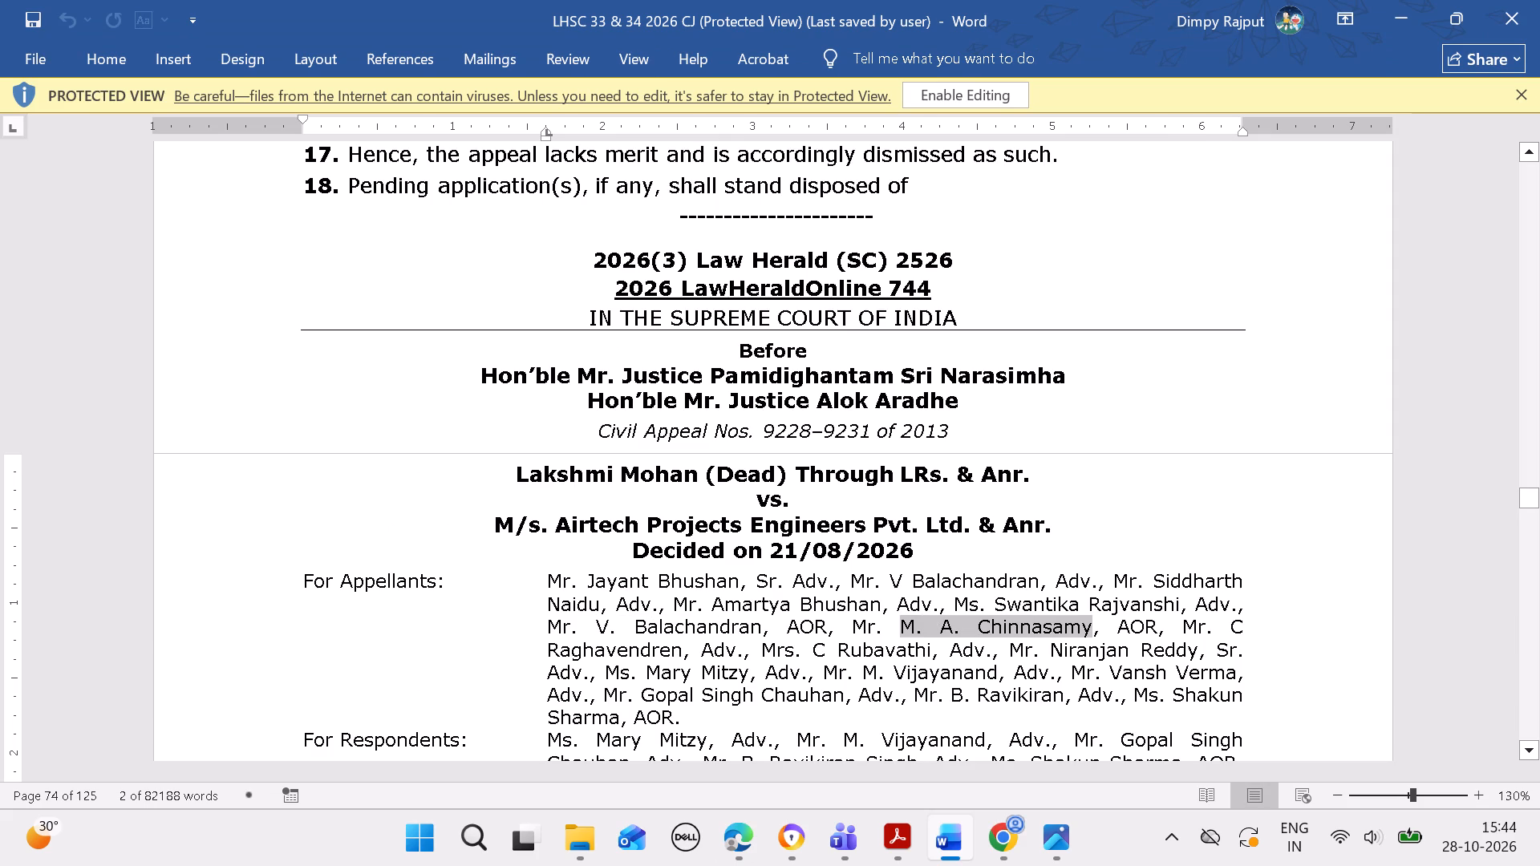
pyautogui.moveTo(987, 621); pyautogui.dragTo(989, 621)
pyautogui.hotkey('ctrl', 'c')
pyautogui.click(760, 824)
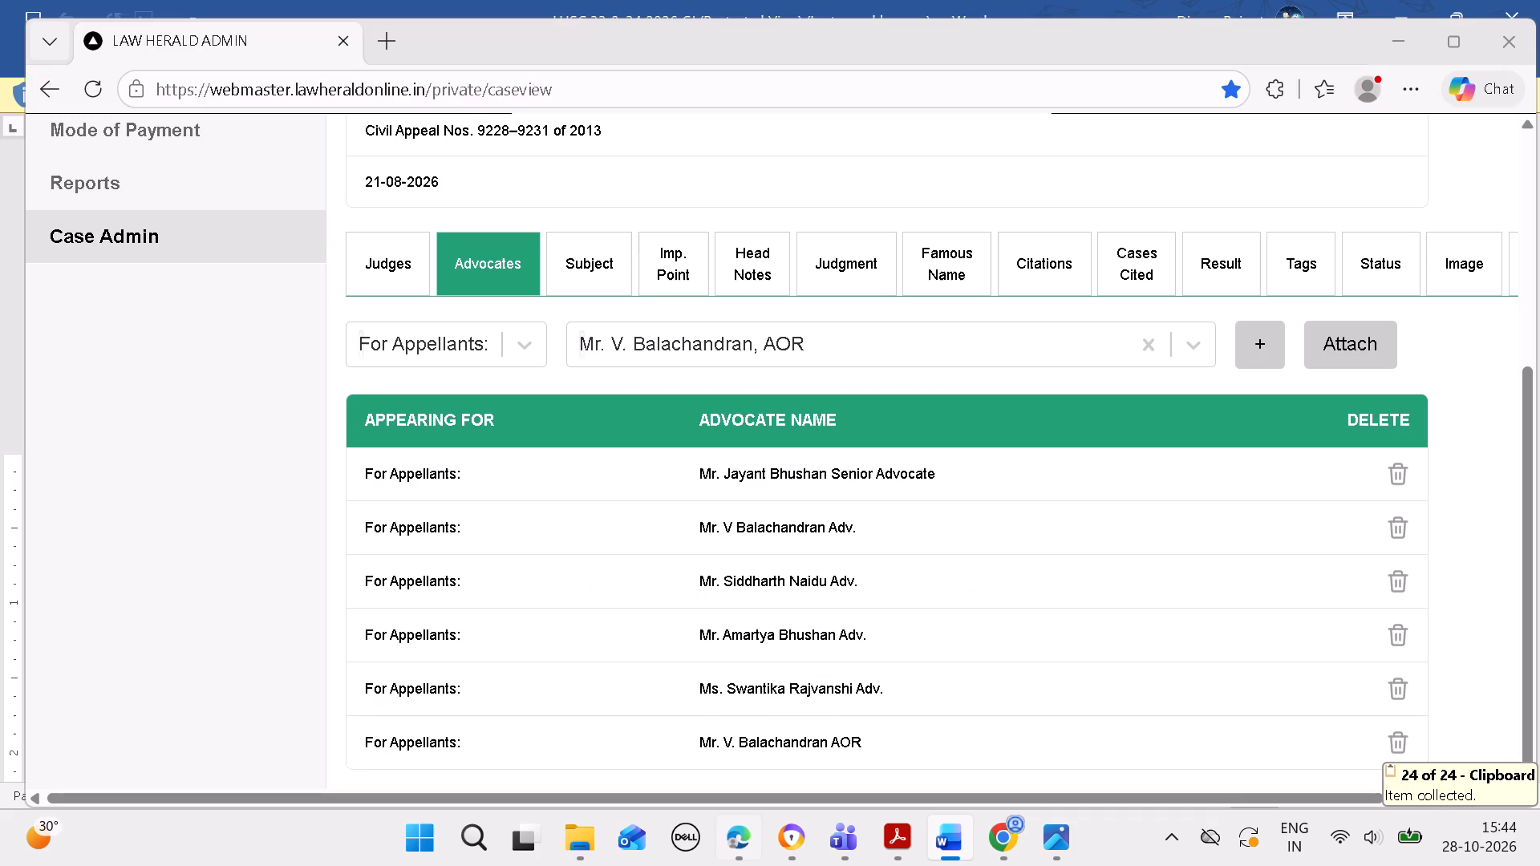
pyautogui.click(1143, 339)
pyautogui.hotkey('ctrl', 'v')
pyautogui.click(1039, 371)
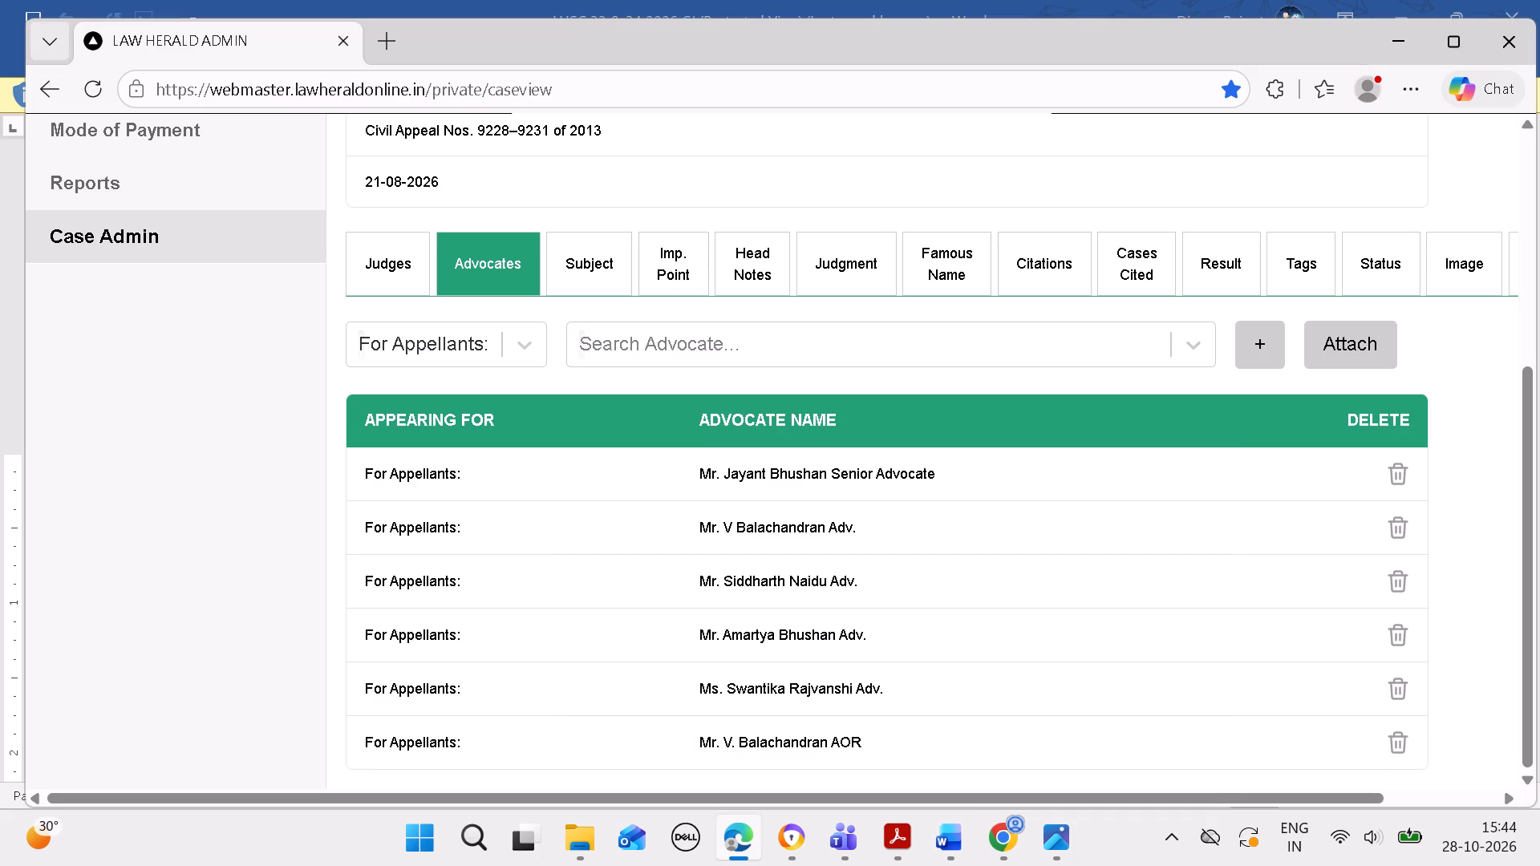
pyautogui.click(1063, 324)
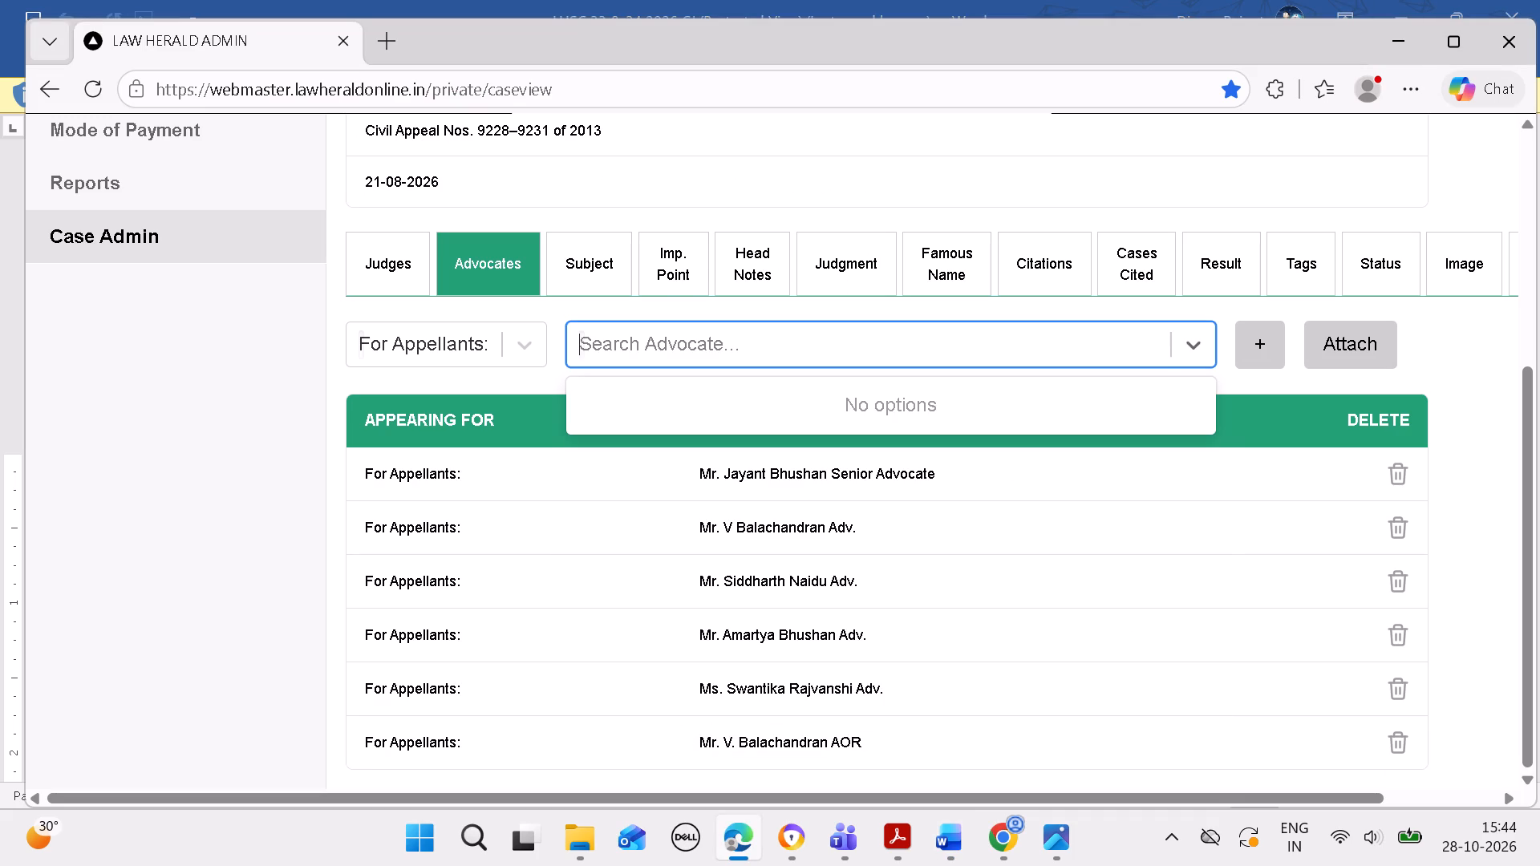
pyautogui.hotkey('ctrl', 'v')
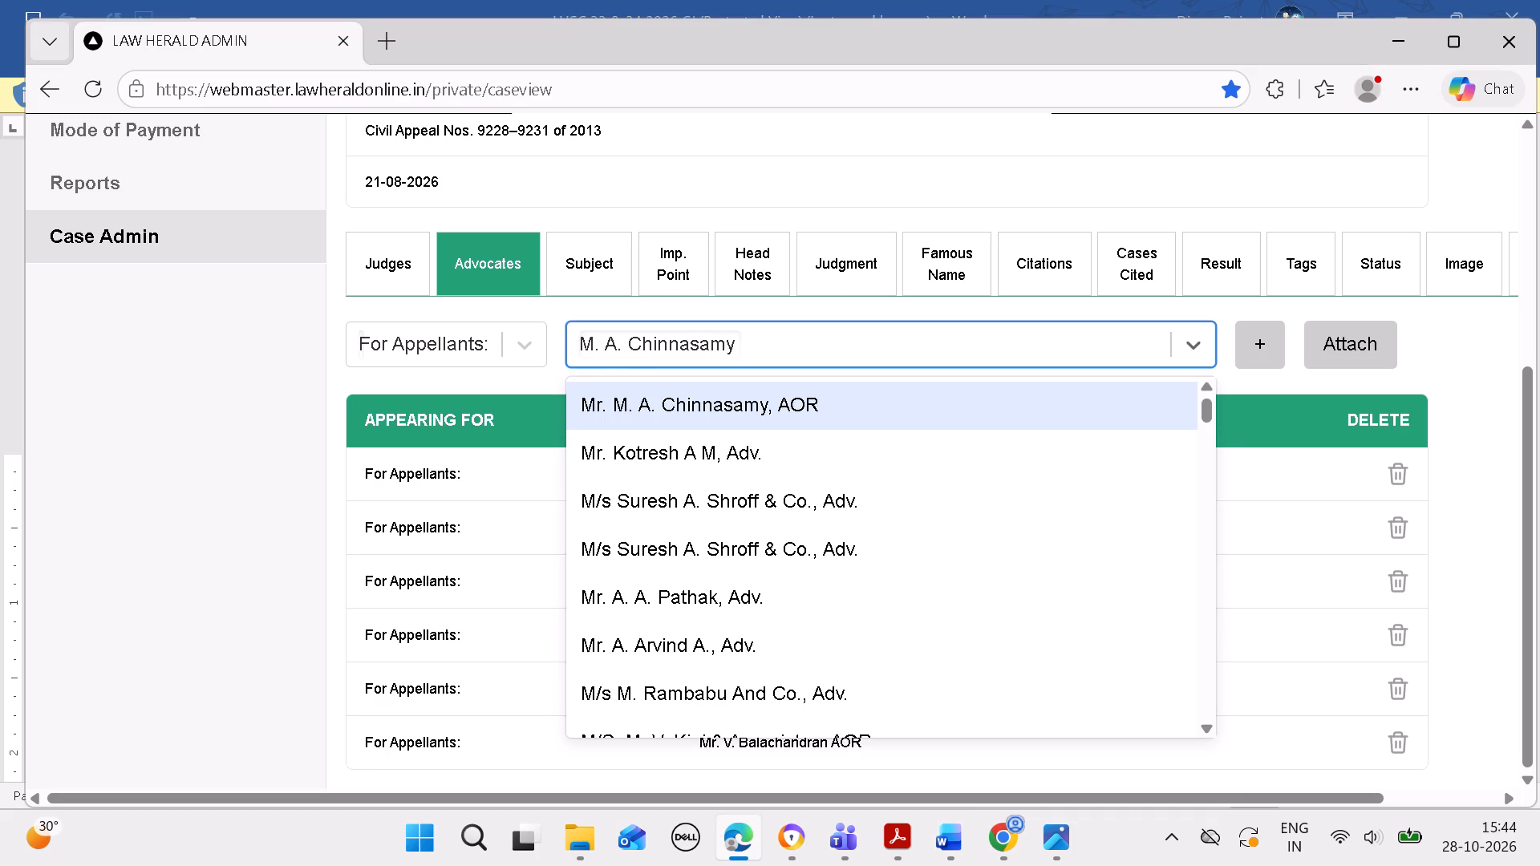
pyautogui.click(906, 386)
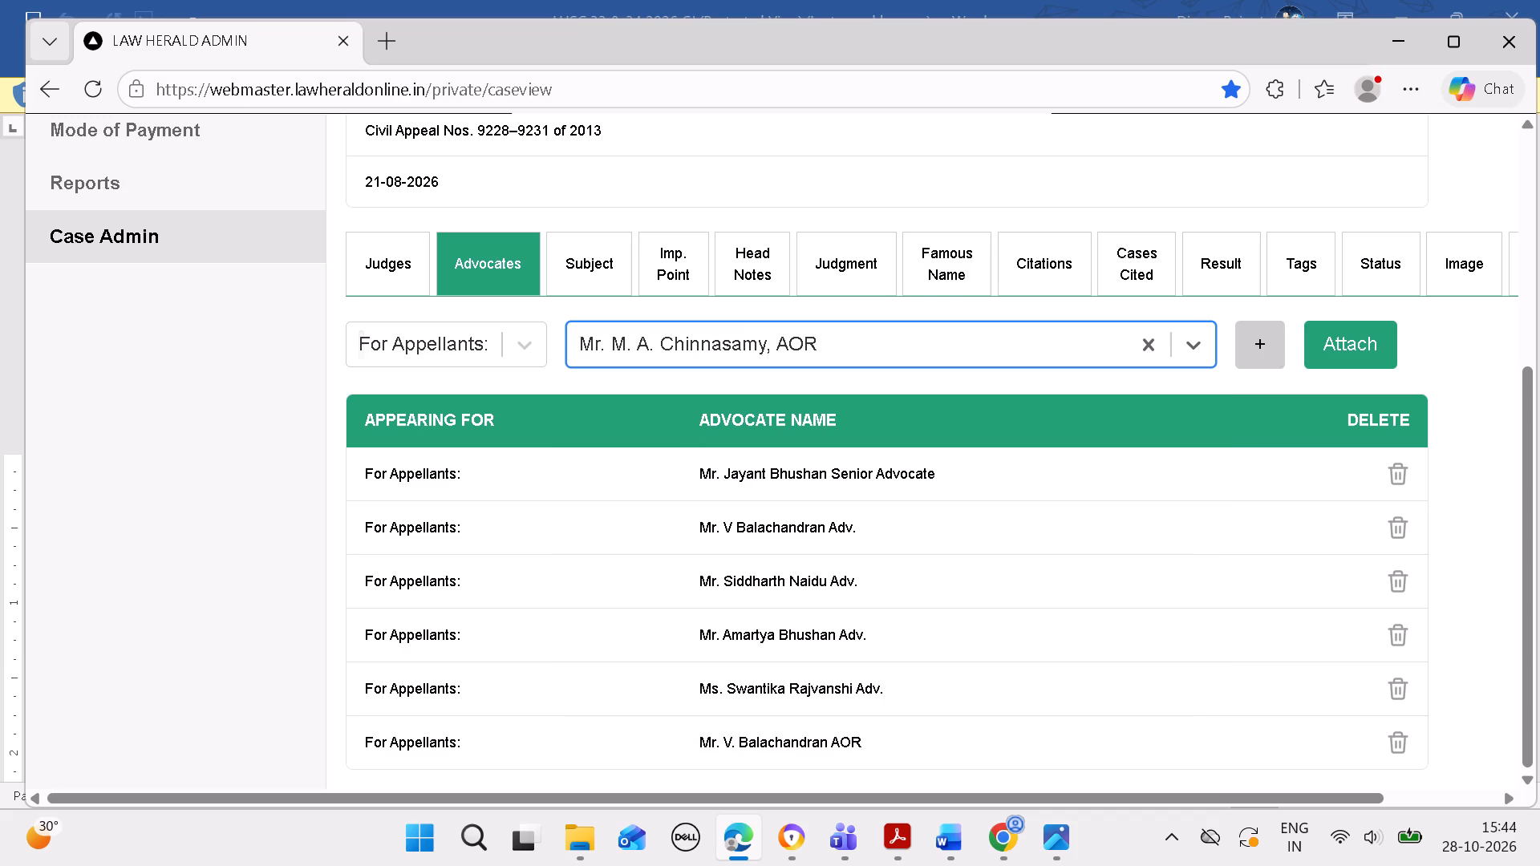
pyautogui.click(1350, 348)
pyautogui.click(1018, 248)
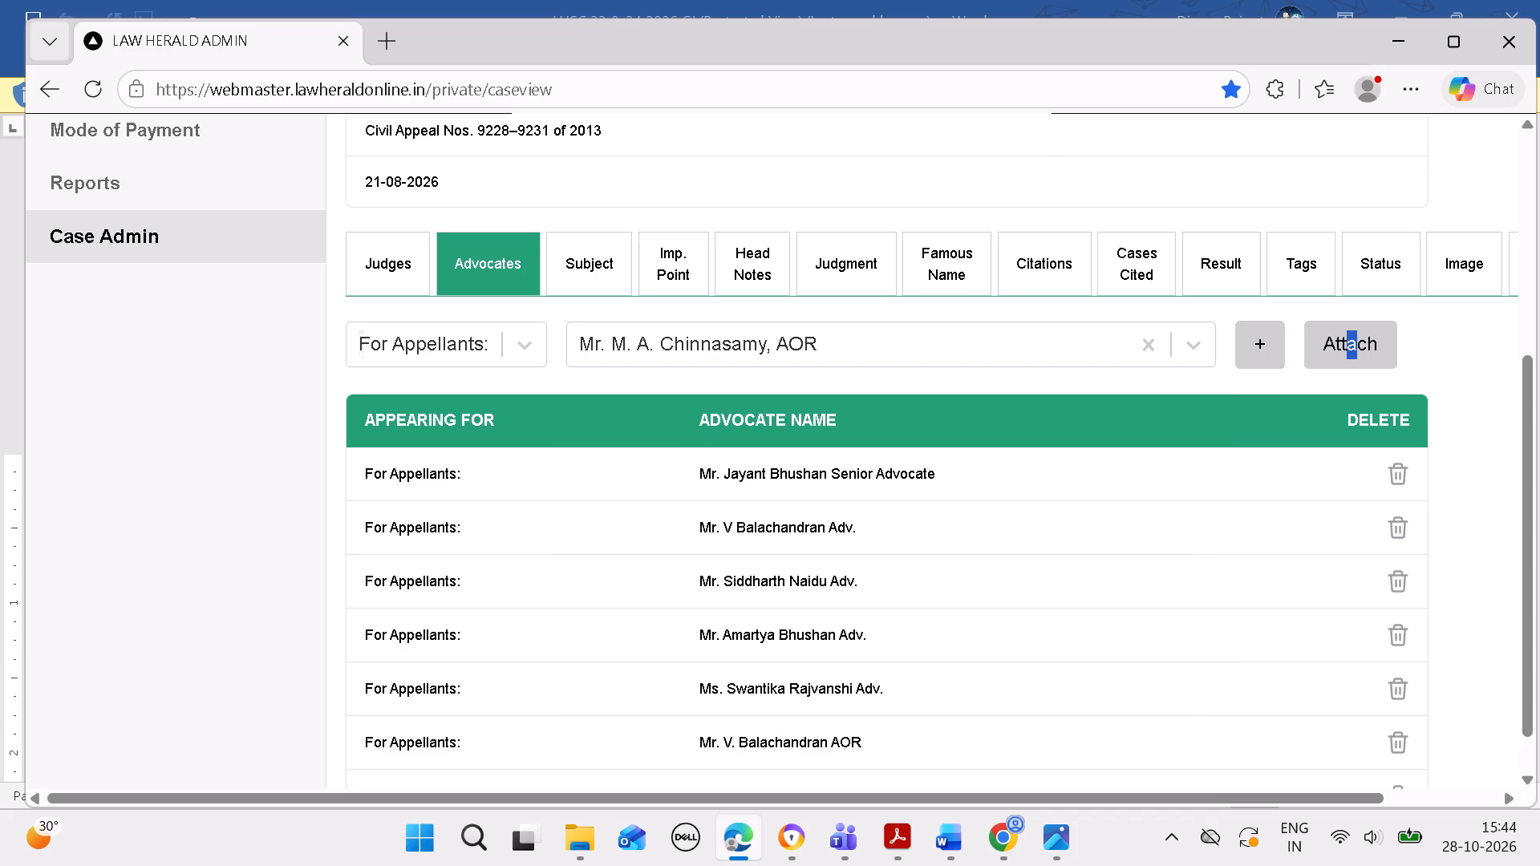
pyautogui.scroll(-6, 932, 391)
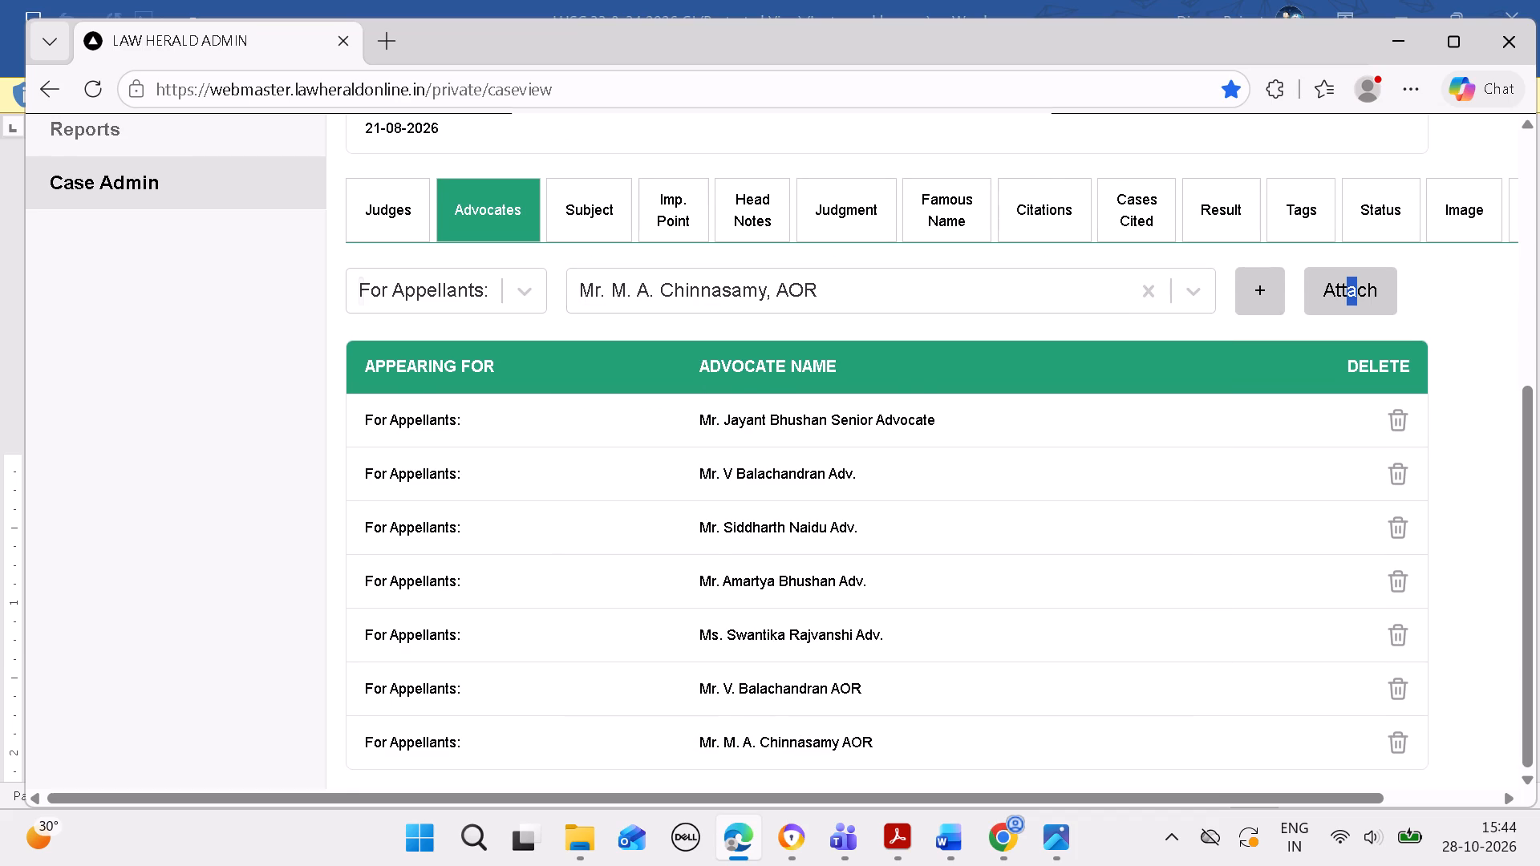
# Copy the eighth appellants' advocate's name from Word and attach the exactly matching Mr. Adv. entry, without a dotted initial, to case 744 in Edge.
pyautogui.click(944, 840)
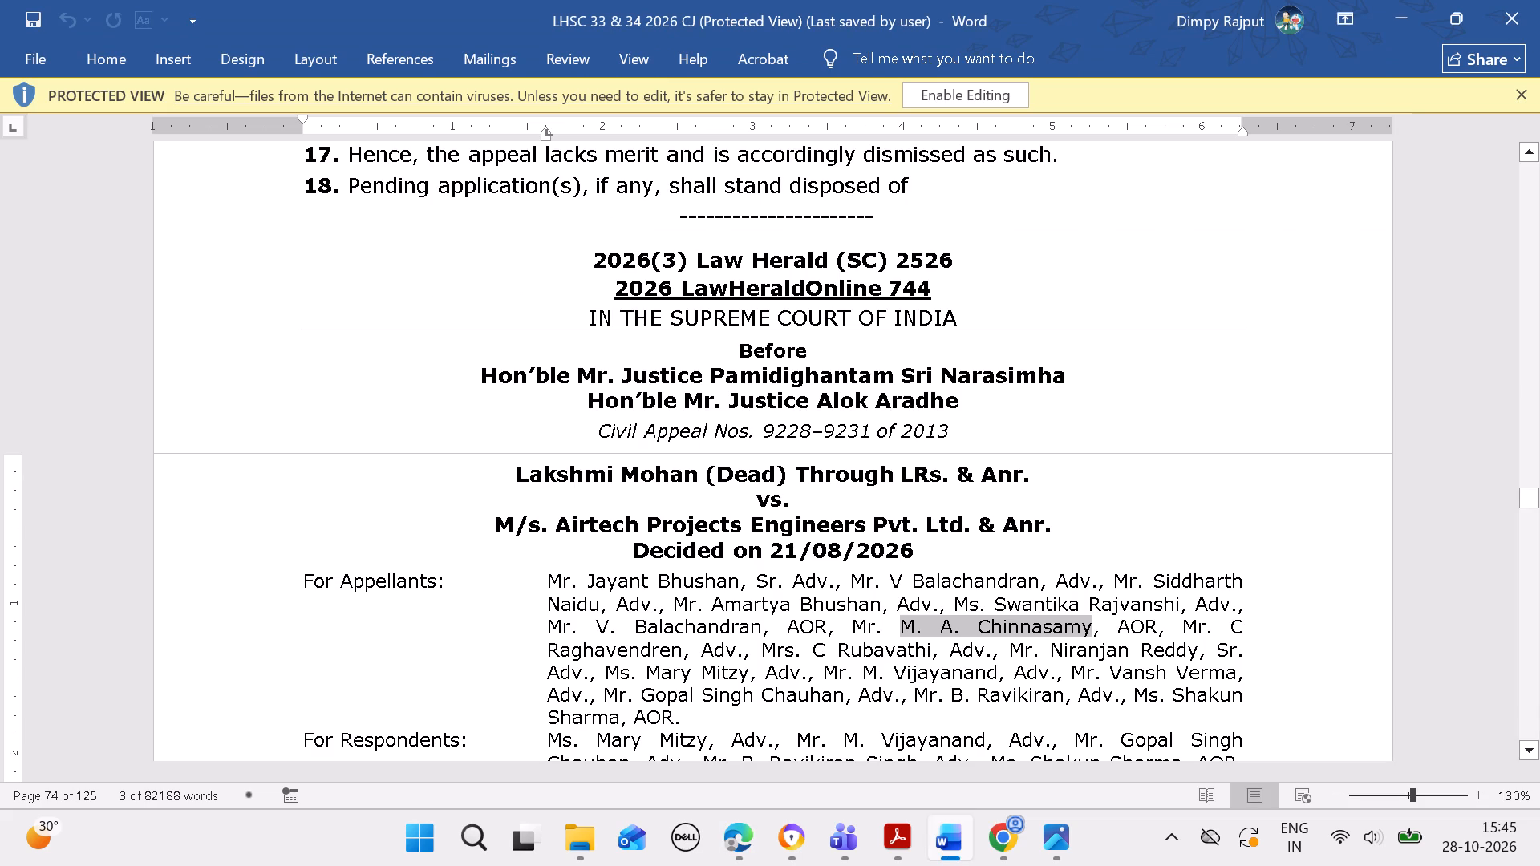
pyautogui.moveTo(1228, 629); pyautogui.dragTo(1153, 641)
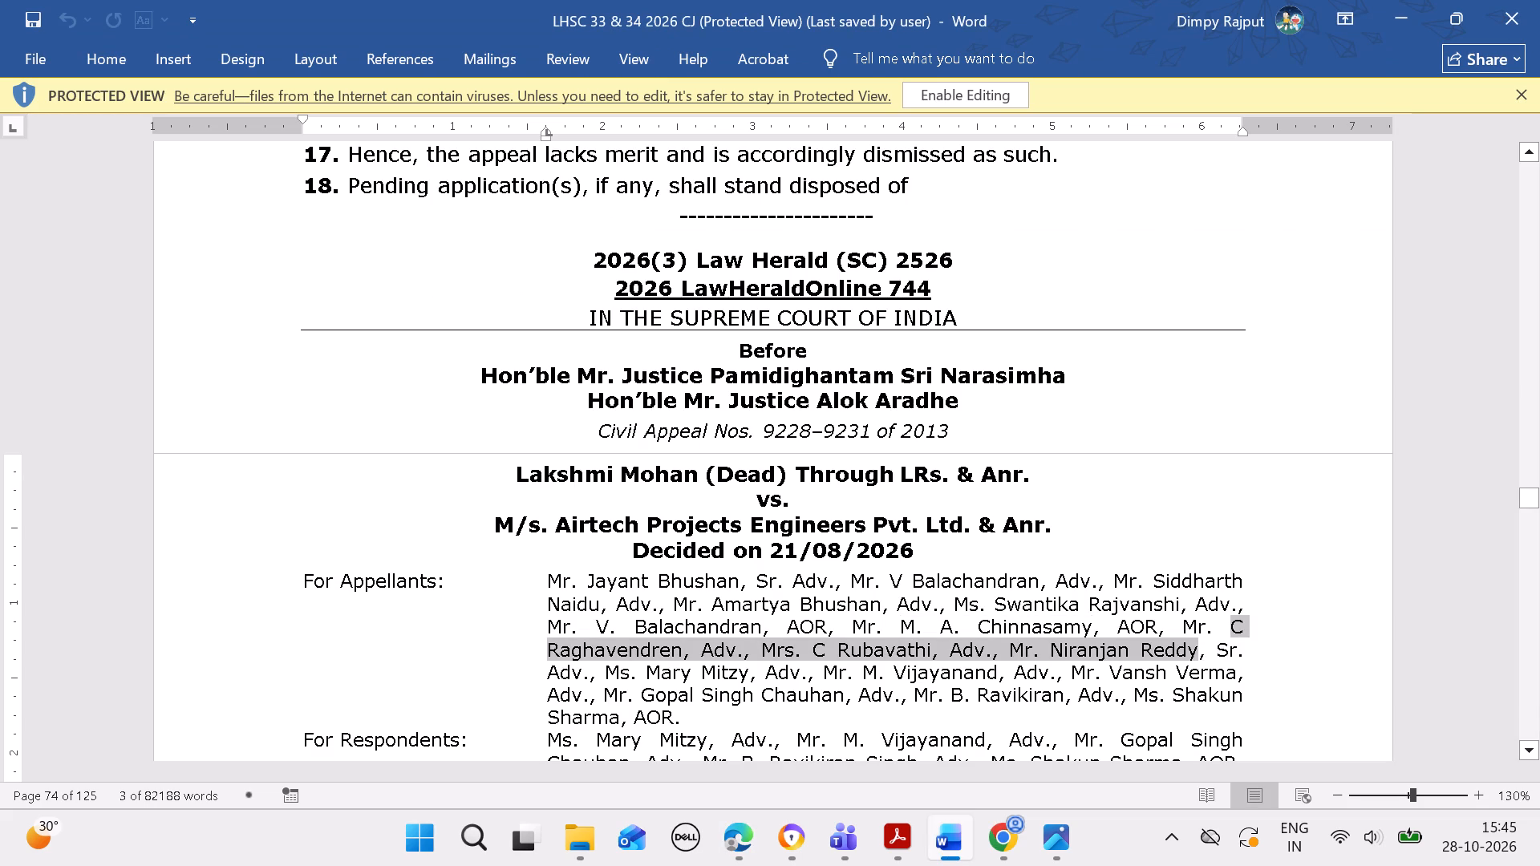
pyautogui.moveTo(1153, 641); pyautogui.dragTo(637, 658)
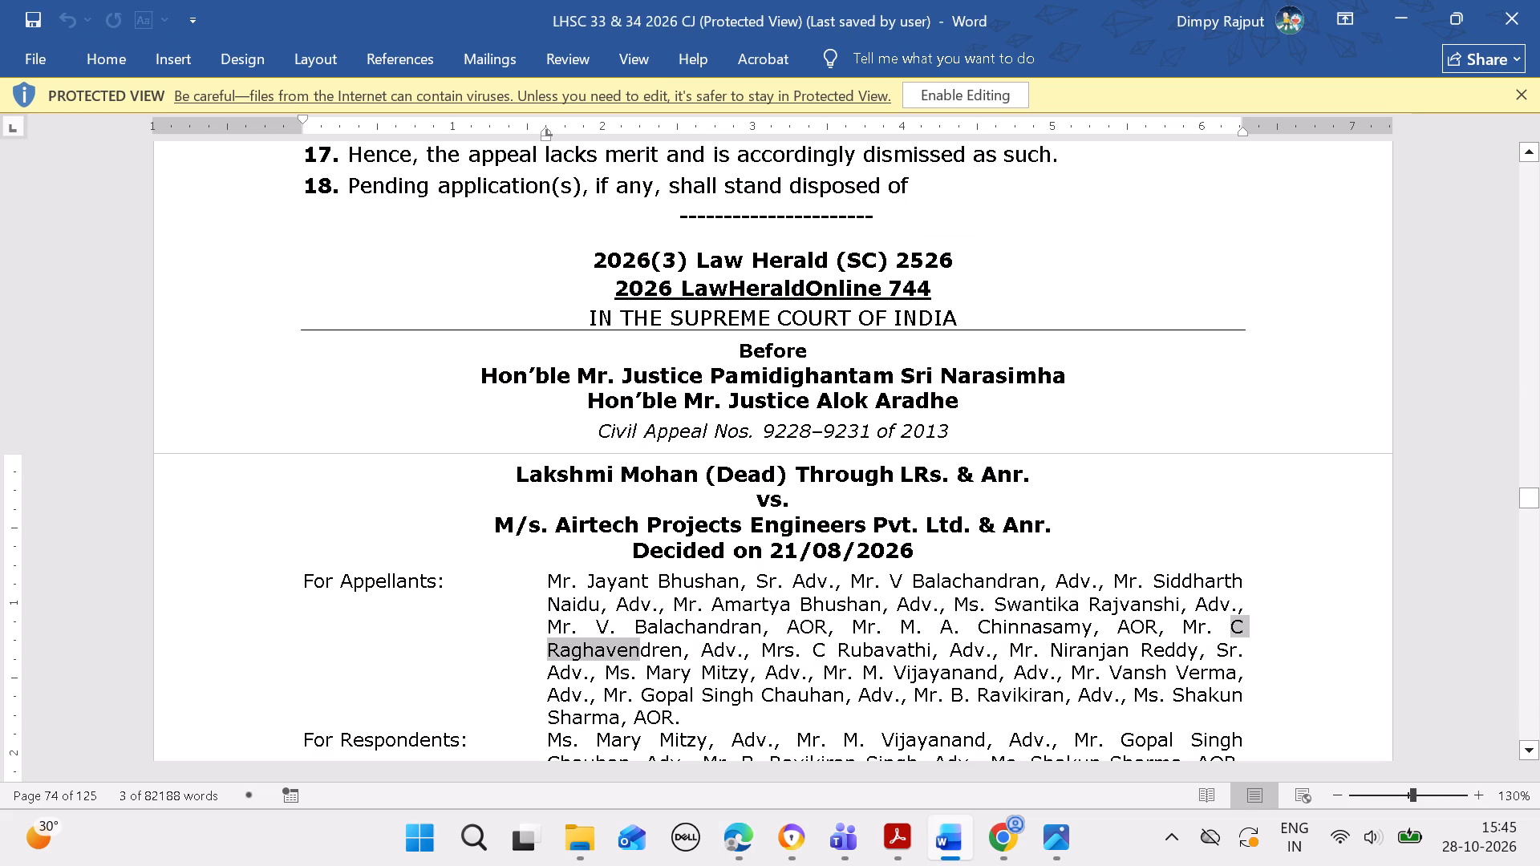
pyautogui.moveTo(637, 658); pyautogui.dragTo(681, 654)
pyautogui.hotkey('ctrl', 'c')
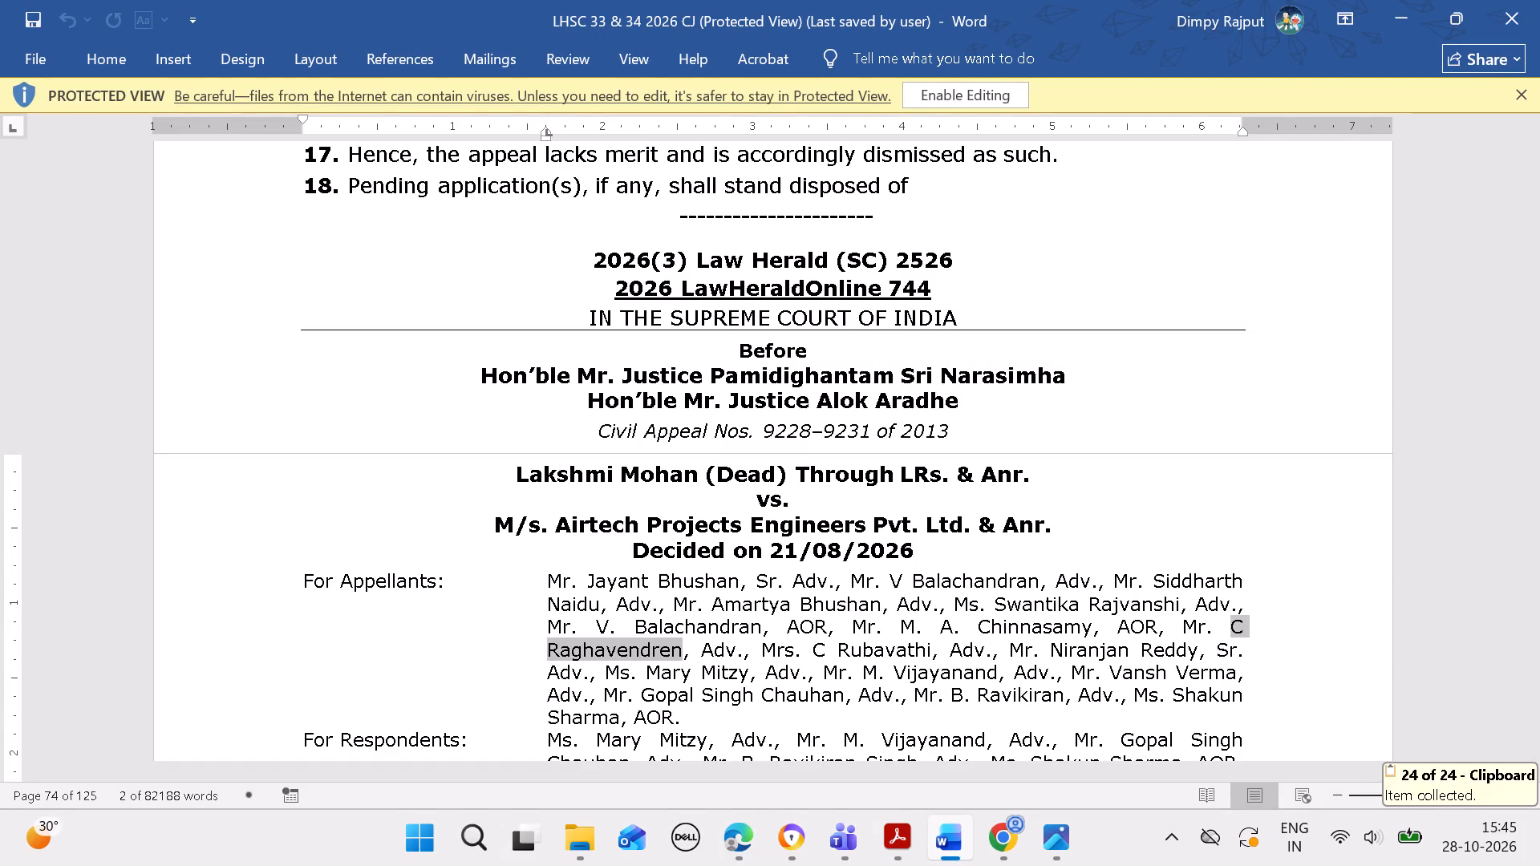
pyautogui.click(744, 833)
pyautogui.click(741, 839)
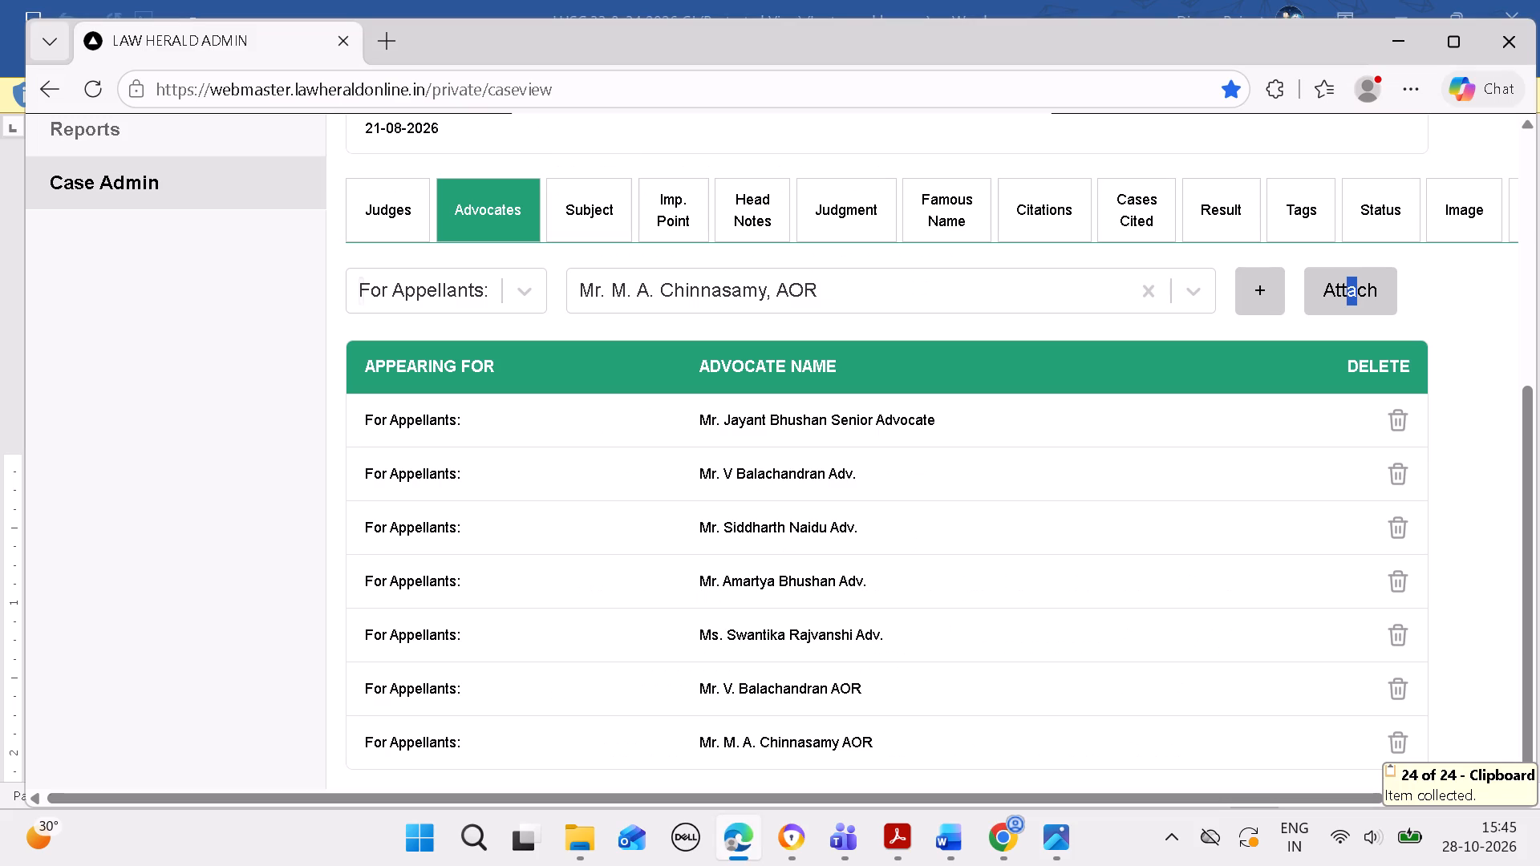
pyautogui.click(1149, 292)
pyautogui.hotkey('ctrl', 'v')
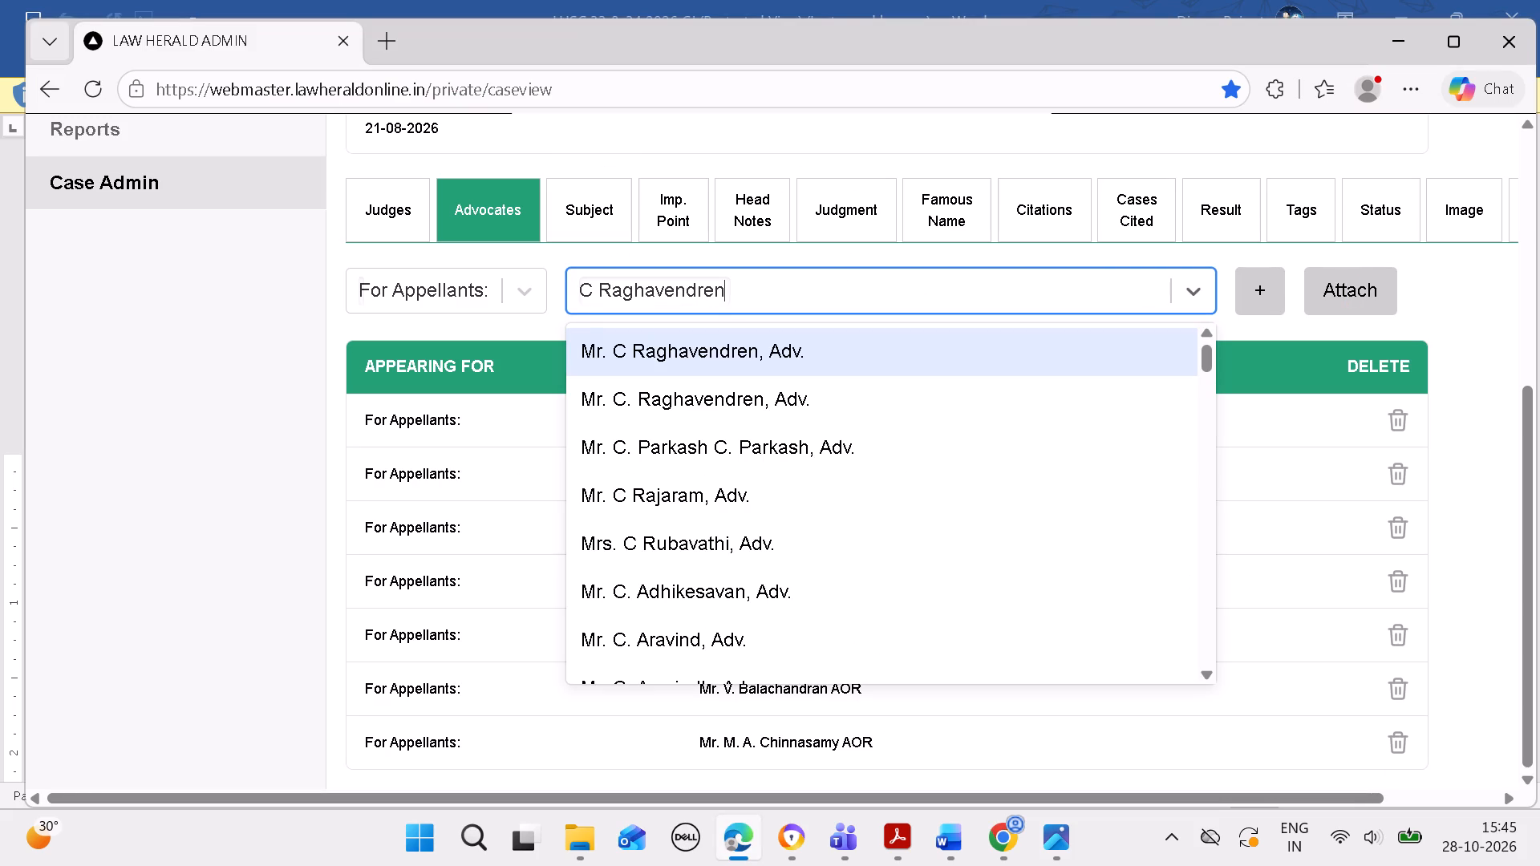
pyautogui.click(996, 342)
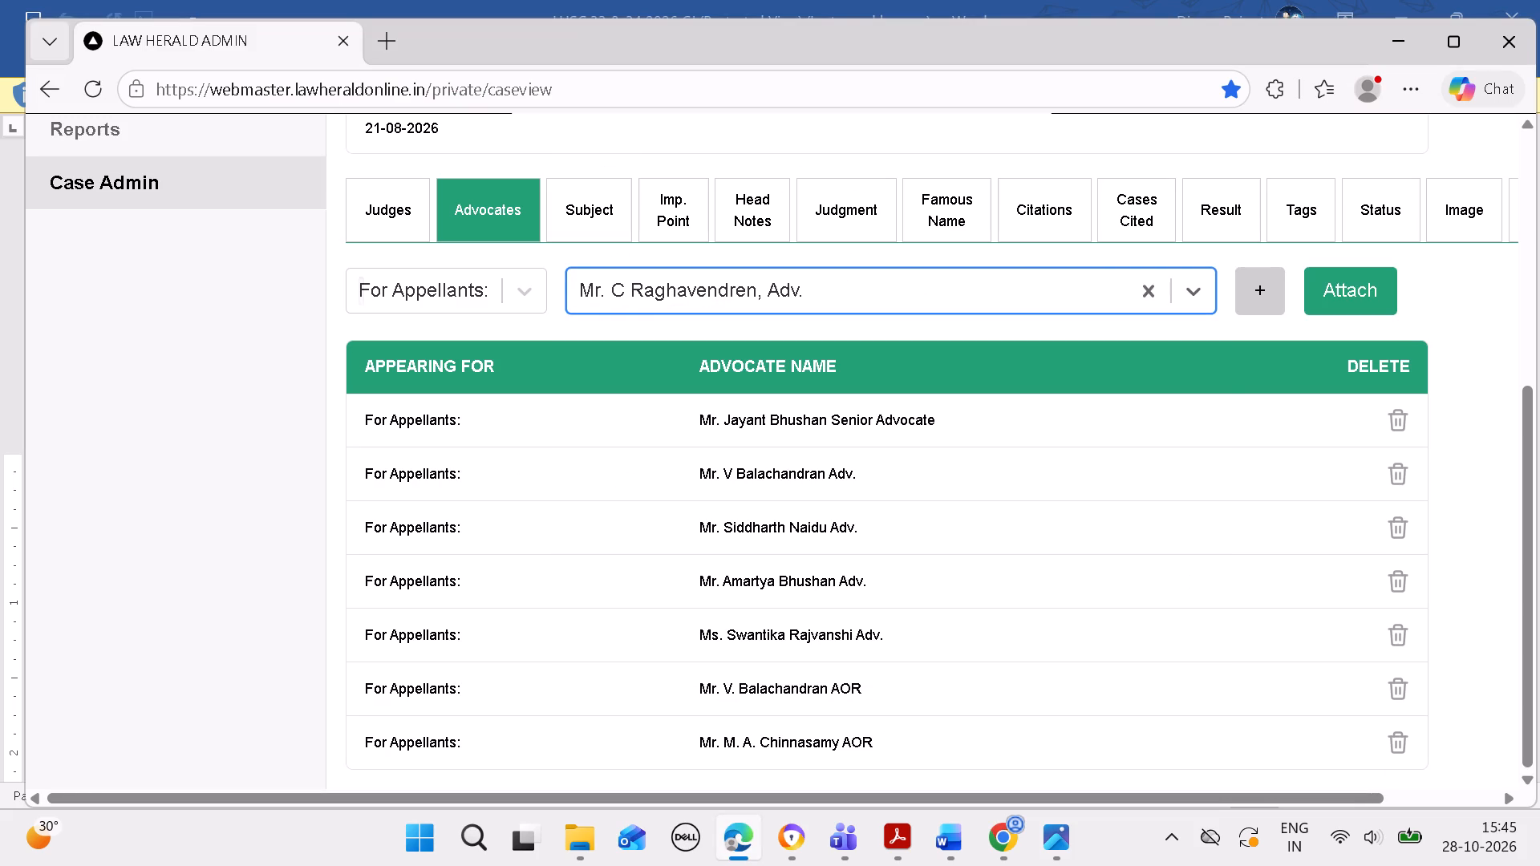
pyautogui.click(1333, 290)
pyautogui.click(998, 253)
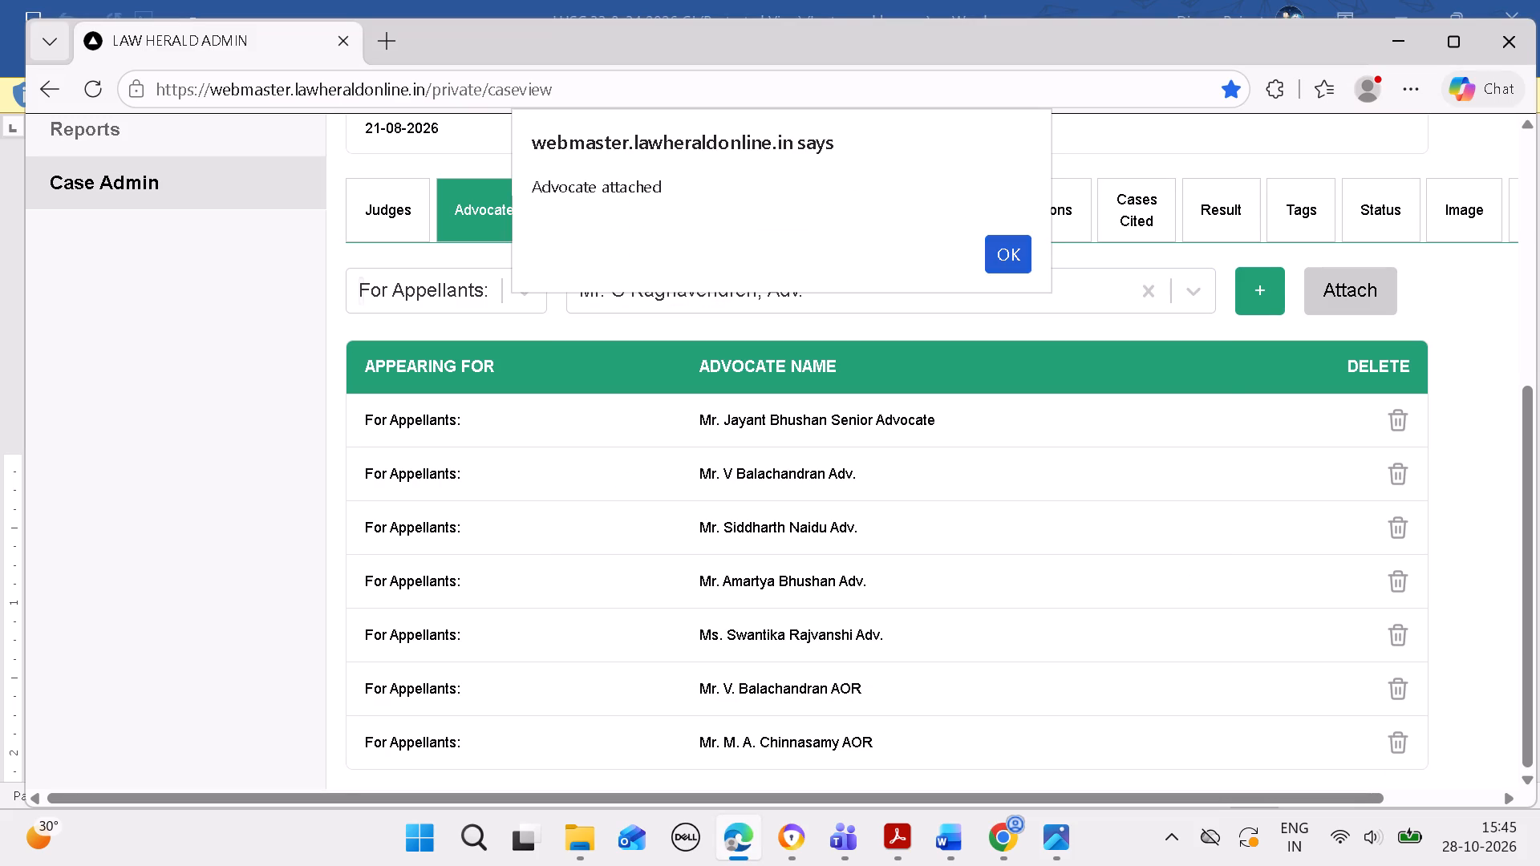
pyautogui.scroll(-8, 982, 322)
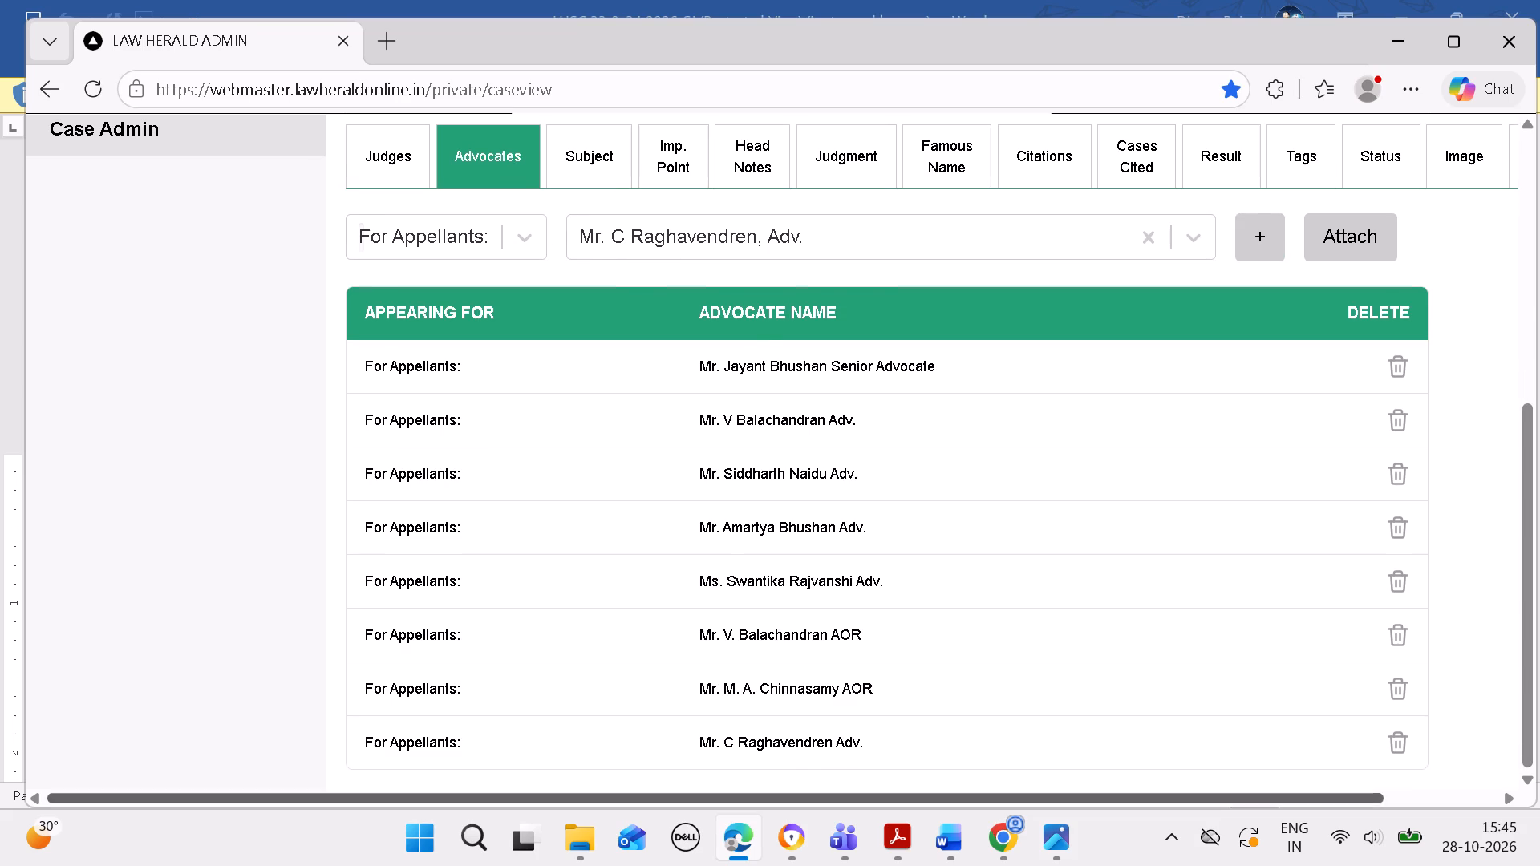
# Copy the ninth appellants' advocate's name from Word and attach the matching Mrs. Adv. entry to case 744 in Edge.
pyautogui.click(945, 838)
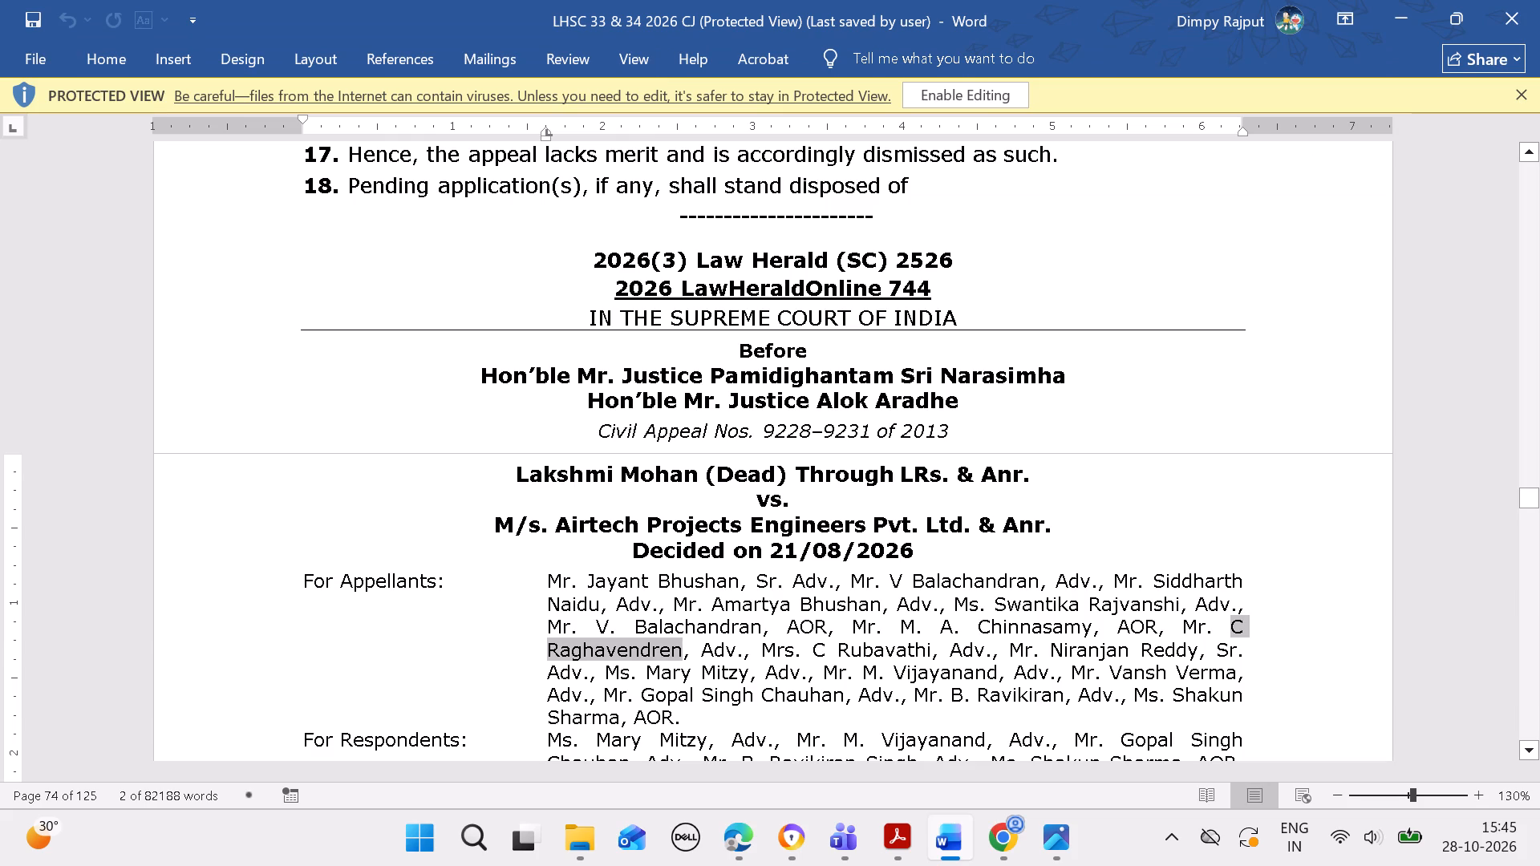
pyautogui.moveTo(811, 646); pyautogui.dragTo(882, 642)
pyautogui.hotkey('ctrl', 'c')
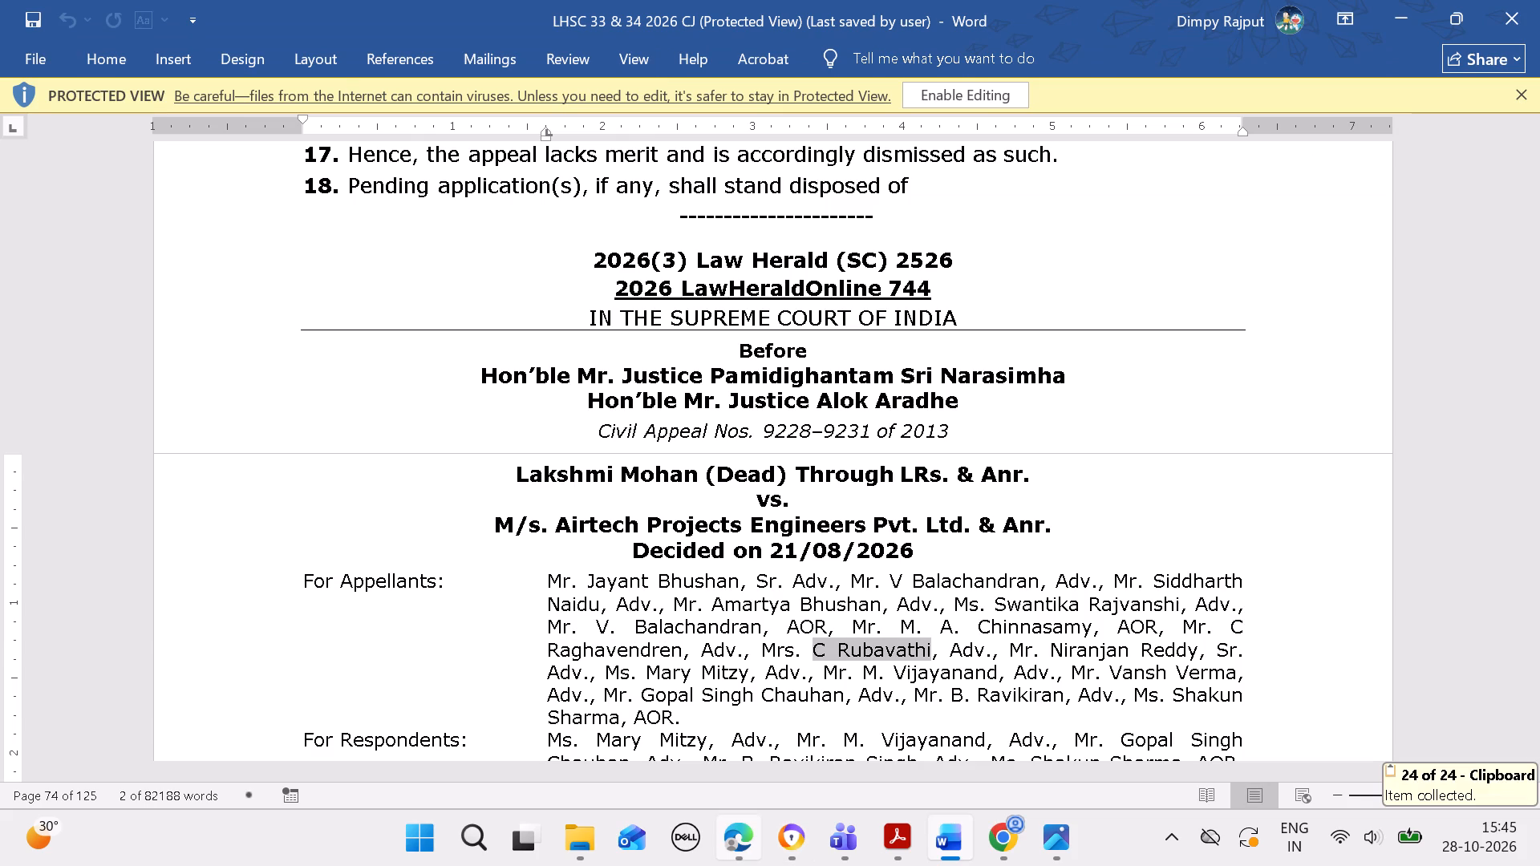
pyautogui.click(745, 852)
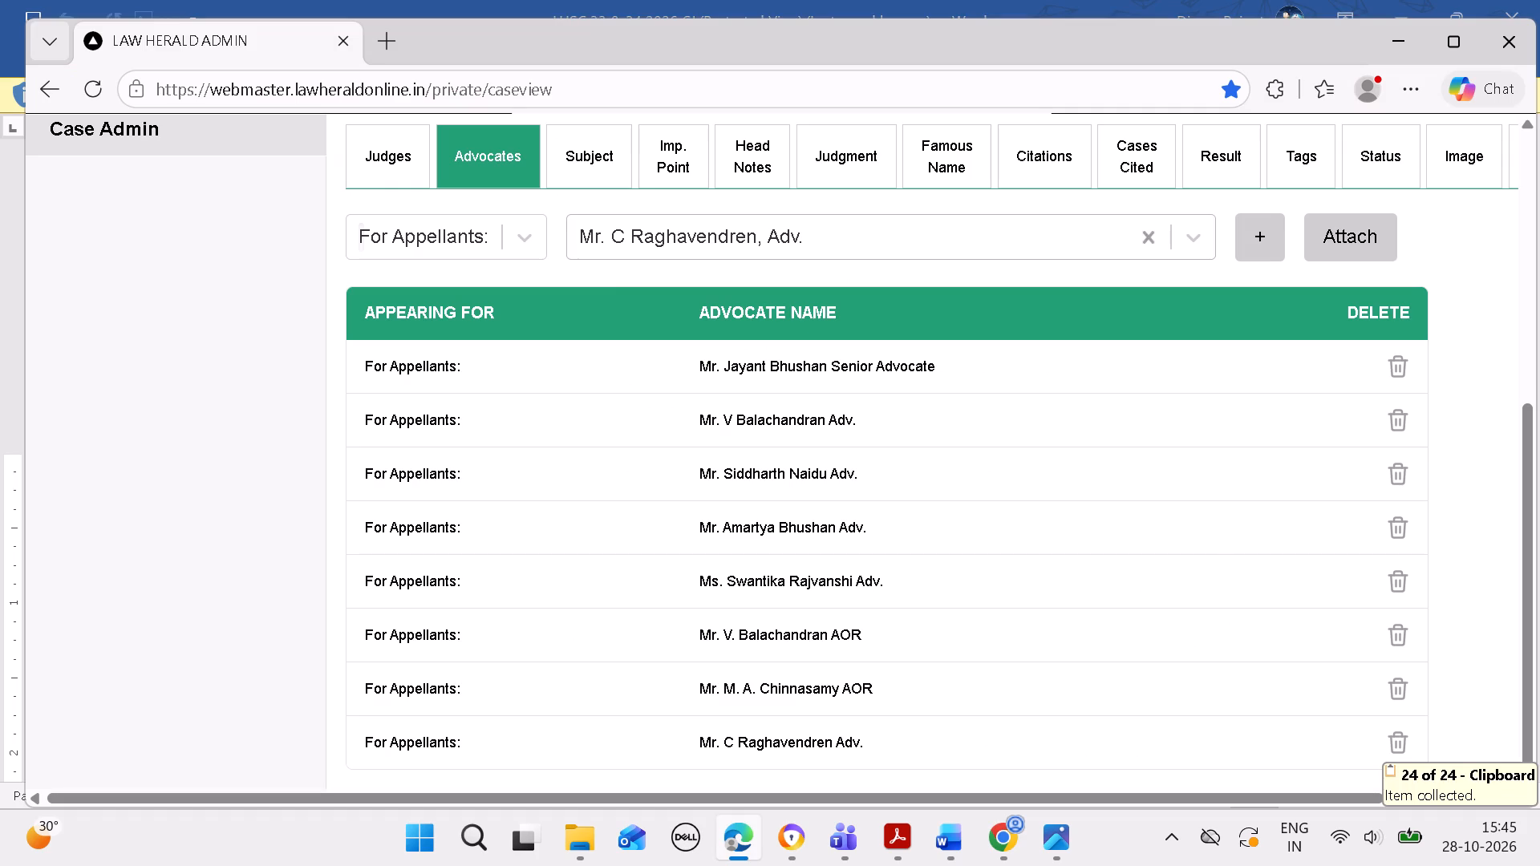
pyautogui.click(1132, 229)
pyautogui.hotkey('ctrl', 'v')
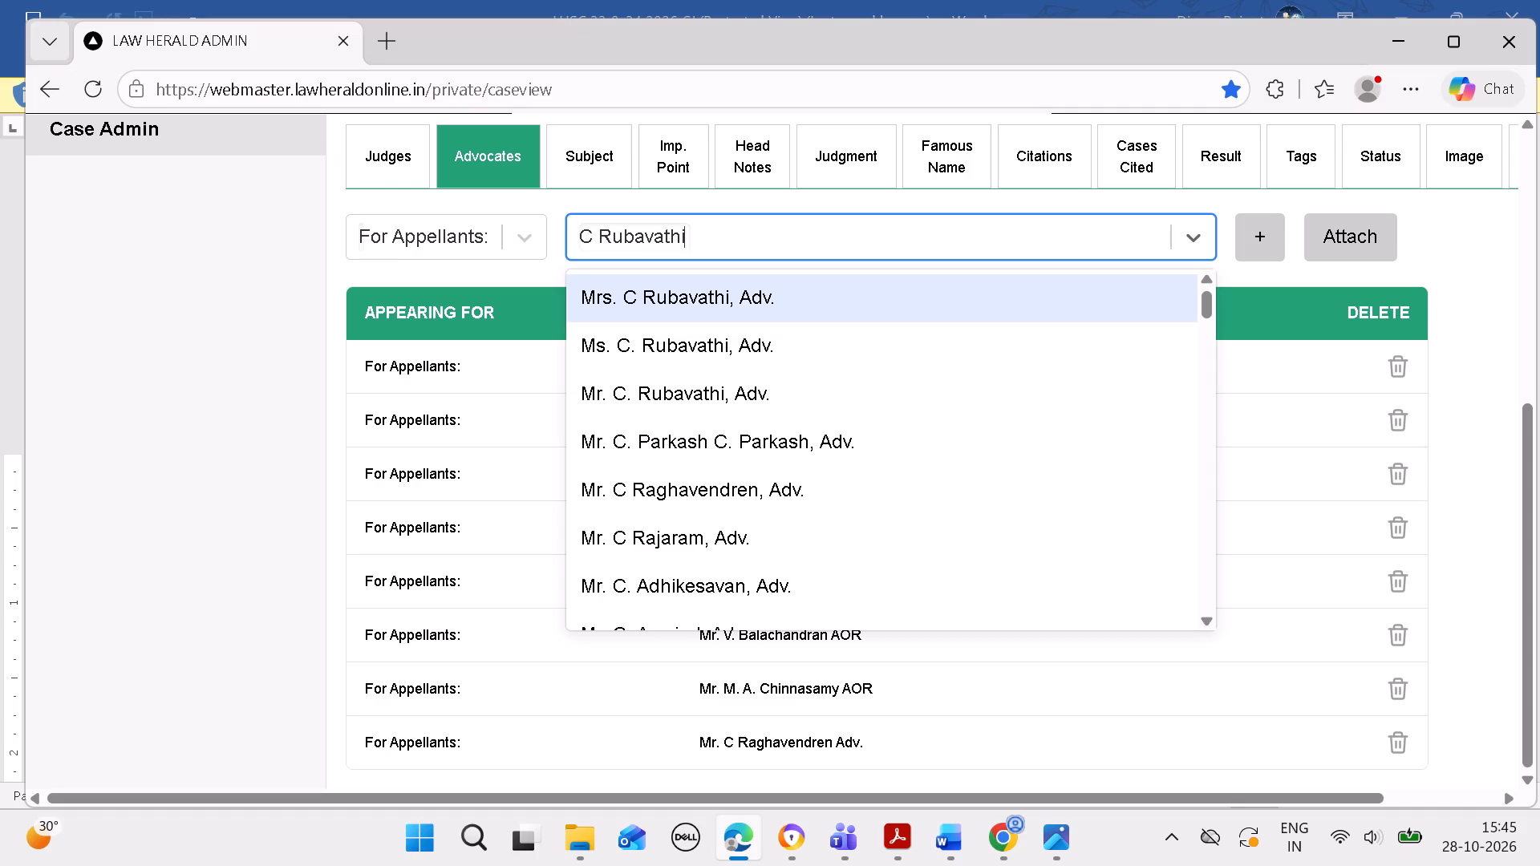
pyautogui.click(1027, 270)
pyautogui.click(985, 302)
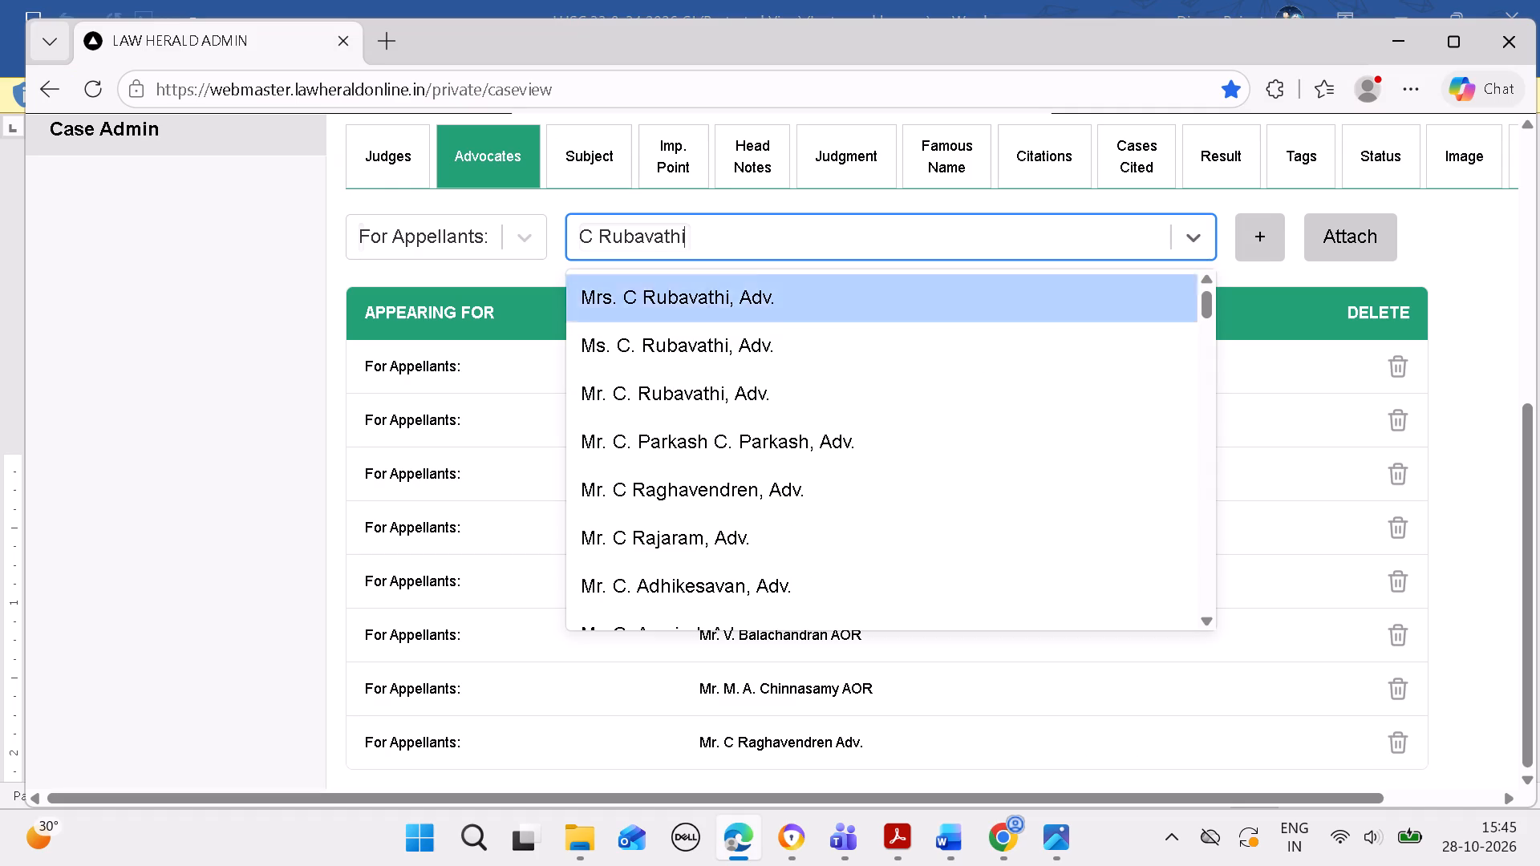
pyautogui.click(1331, 245)
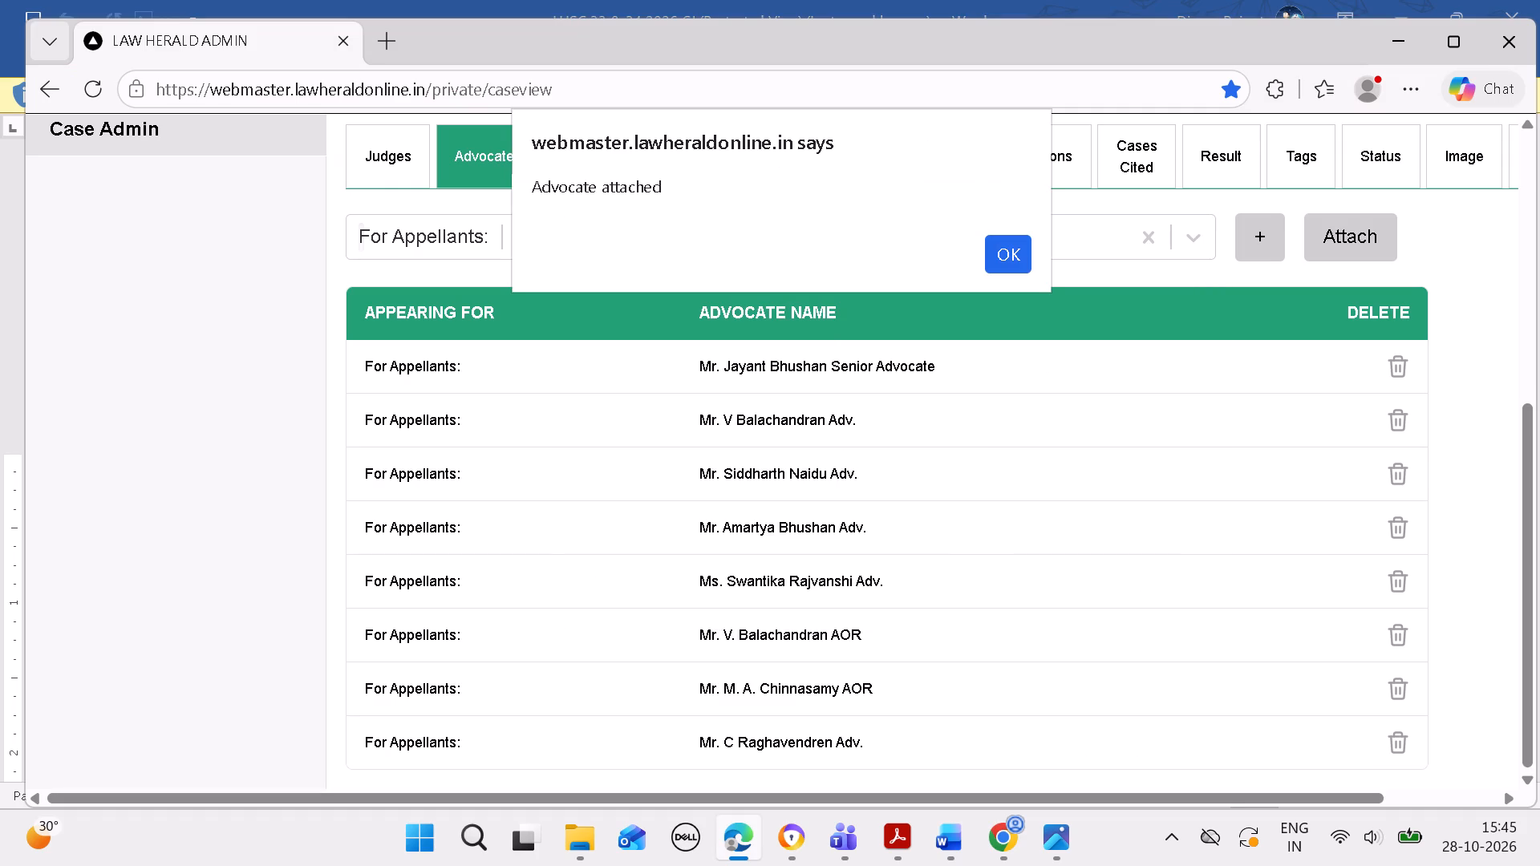
pyautogui.click(1019, 253)
pyautogui.scroll(-6, 1020, 277)
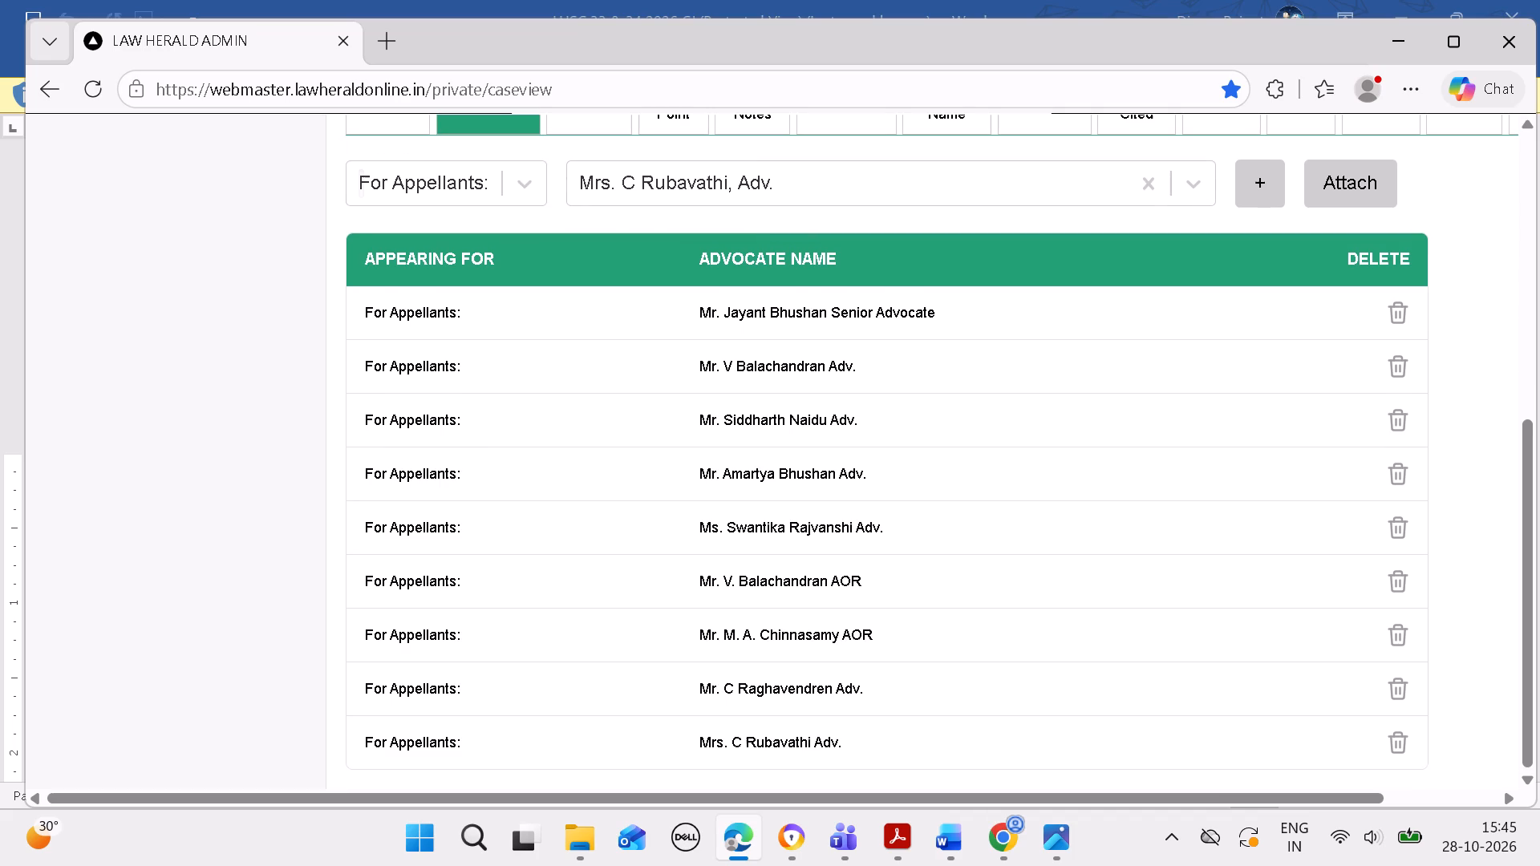
# Copy the name of the tenth appellants' advocate, designated Sr. Adv., from the case 744 heading in Word.
pyautogui.click(940, 822)
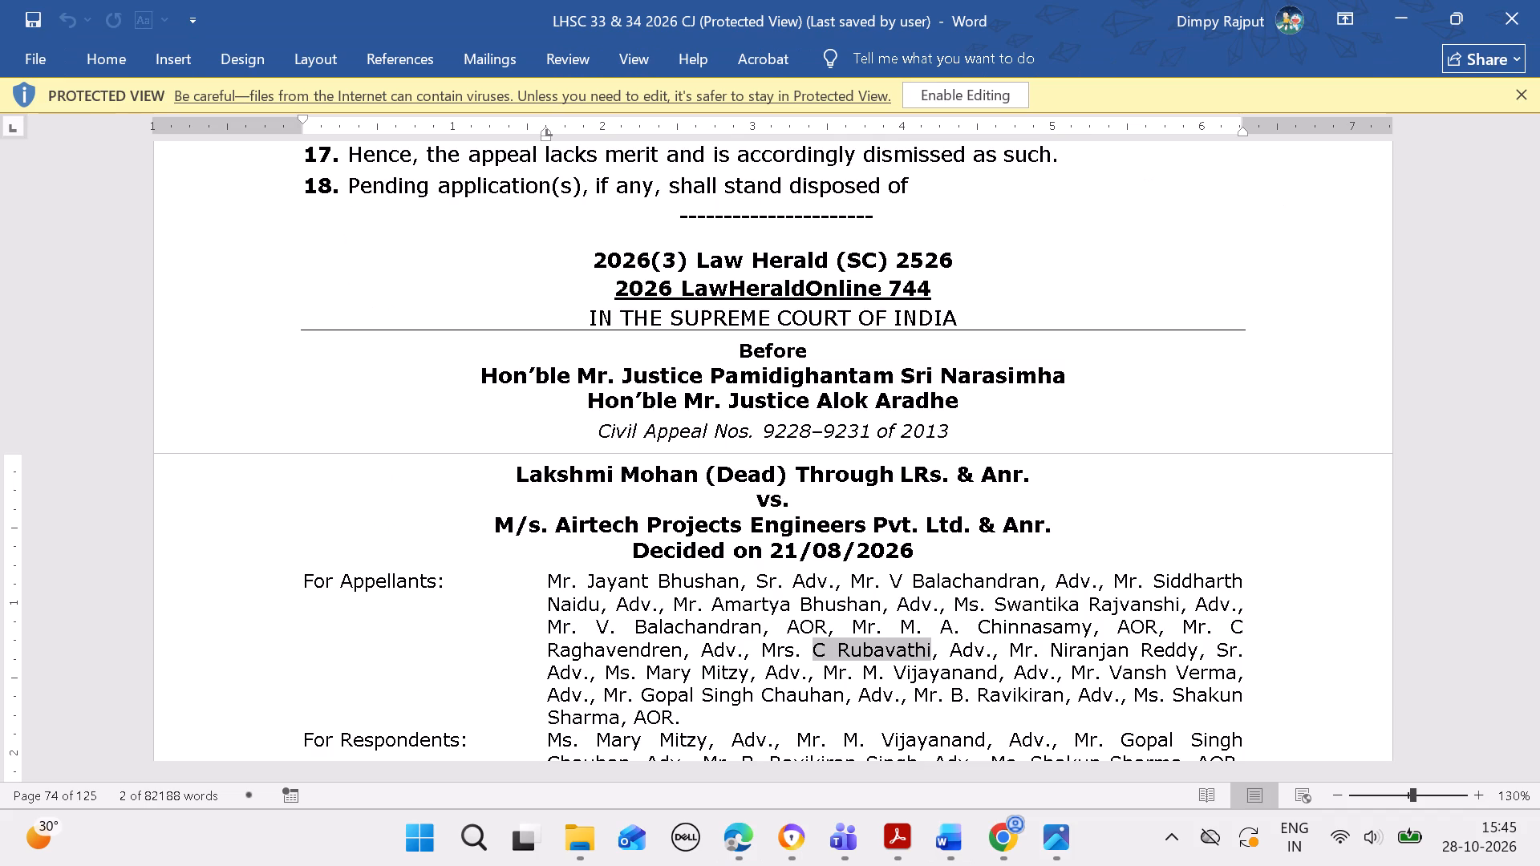
pyautogui.moveTo(1052, 645); pyautogui.dragTo(1107, 645)
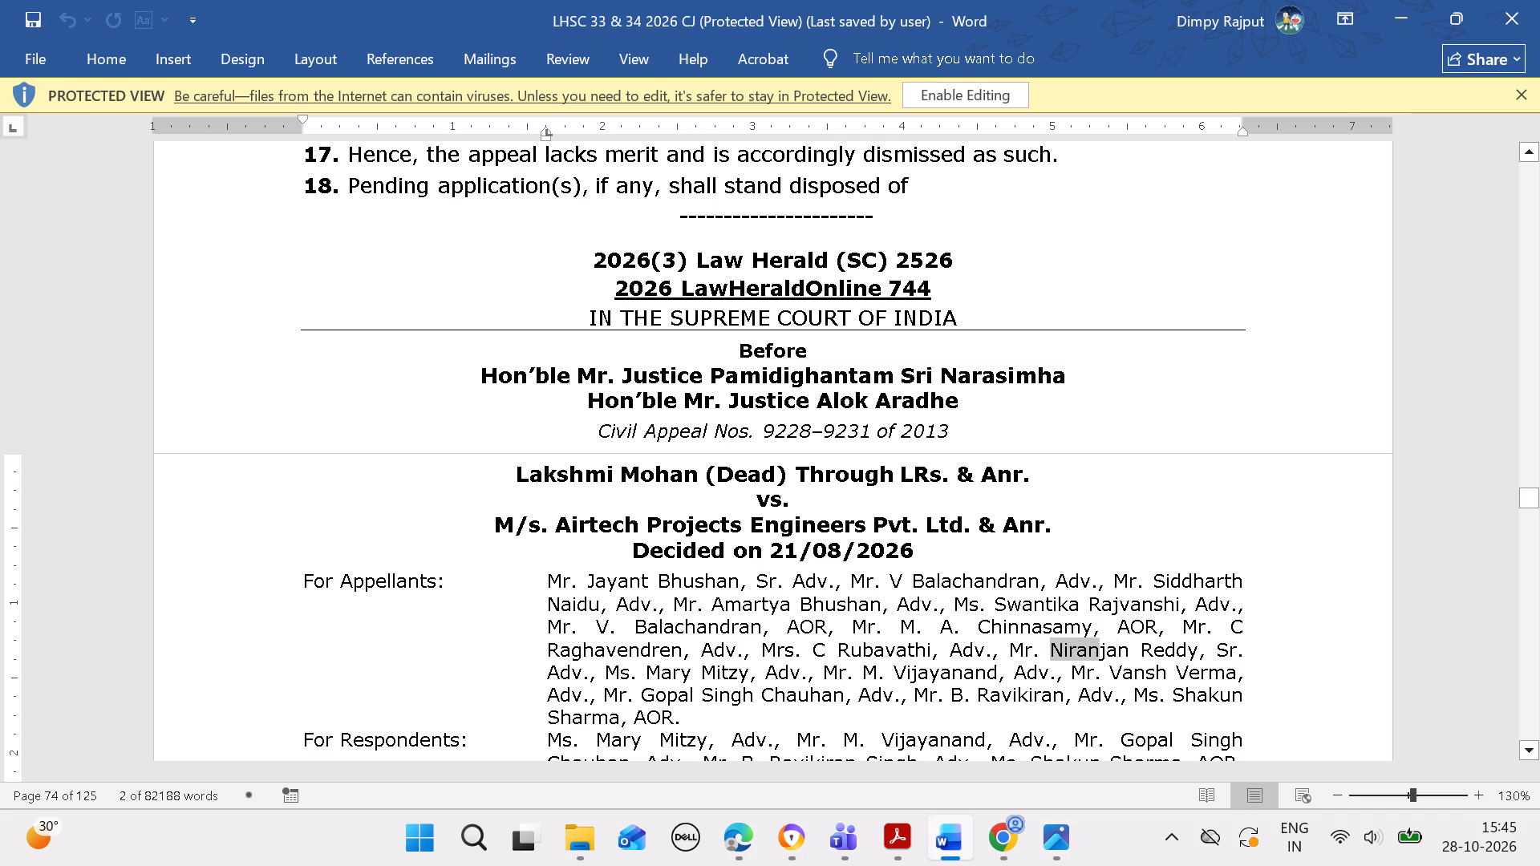
pyautogui.moveTo(1107, 645); pyautogui.dragTo(1170, 645)
pyautogui.hotkey('ctrl', 'c')
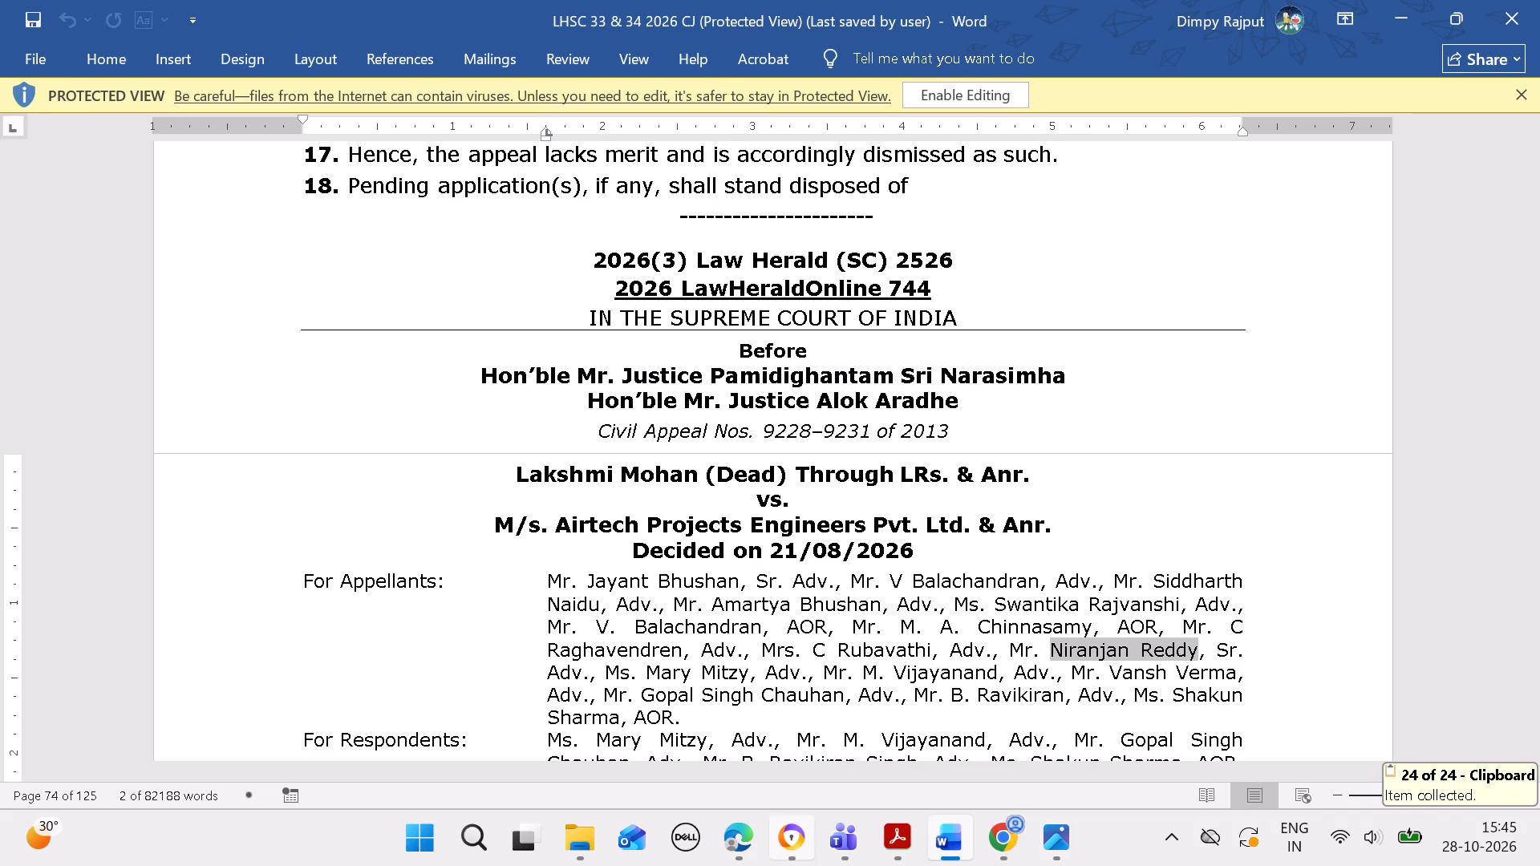
# Add the copied tenth appellants' advocate in Edge as a new Mr. entry designated Senior Advocate and attach it to case 744.
pyautogui.click(734, 853)
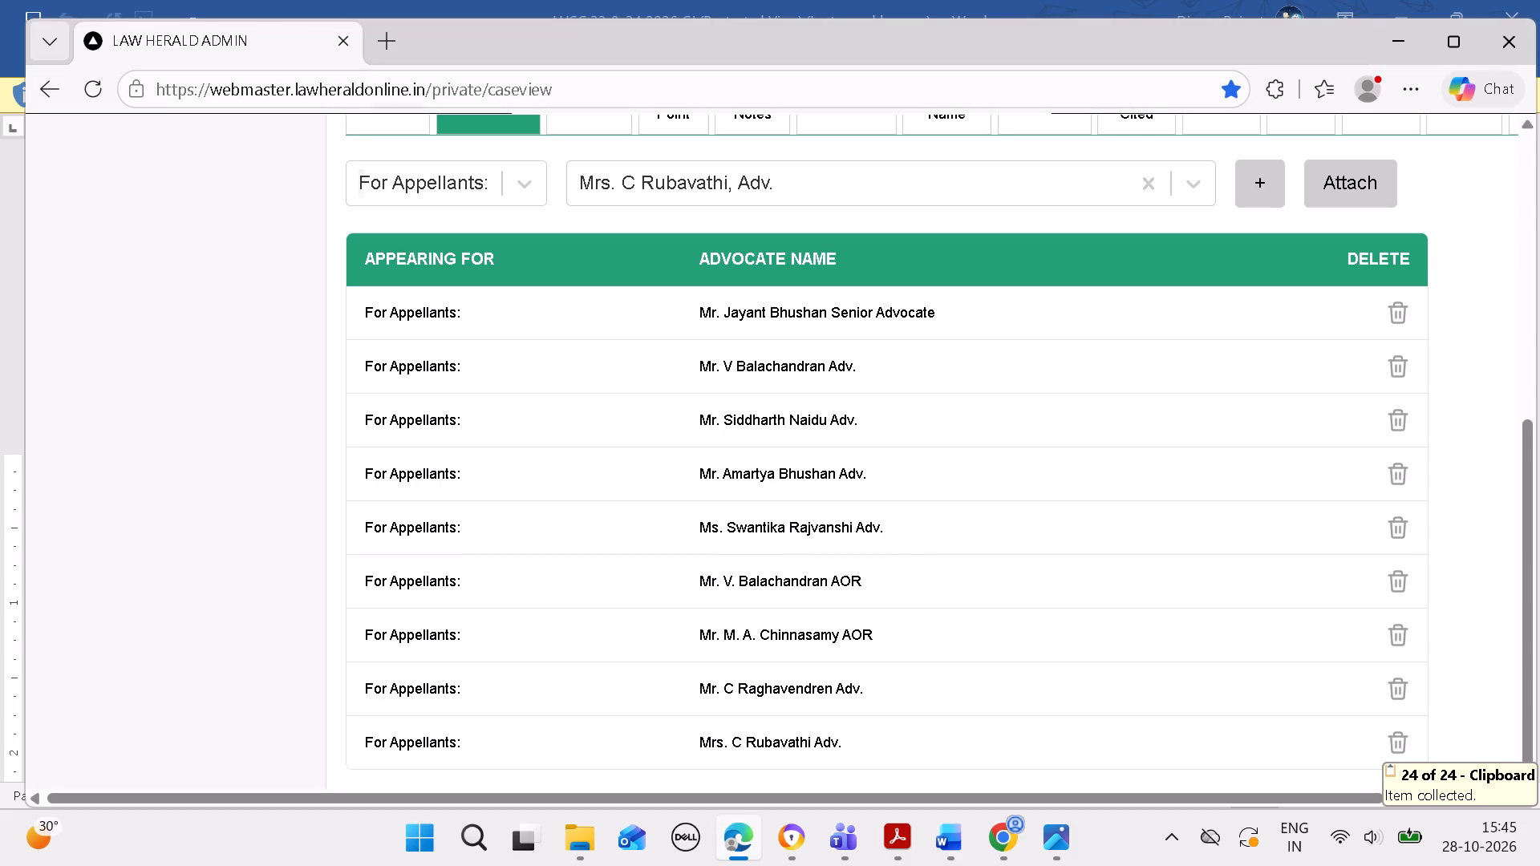
pyautogui.click(1151, 193)
pyautogui.hotkey('ctrl', 'v')
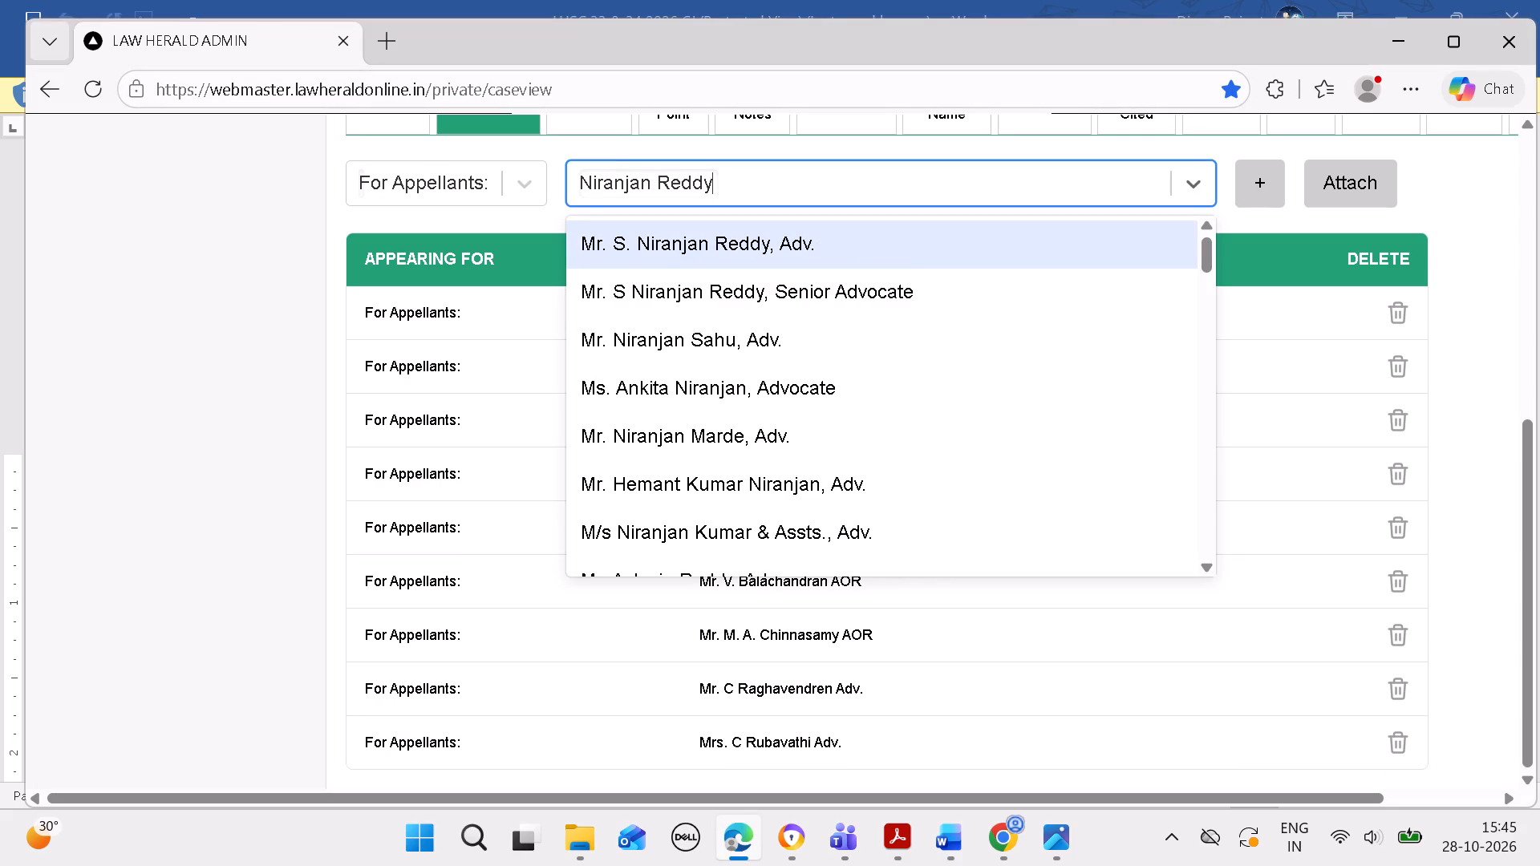
pyautogui.click(1250, 193)
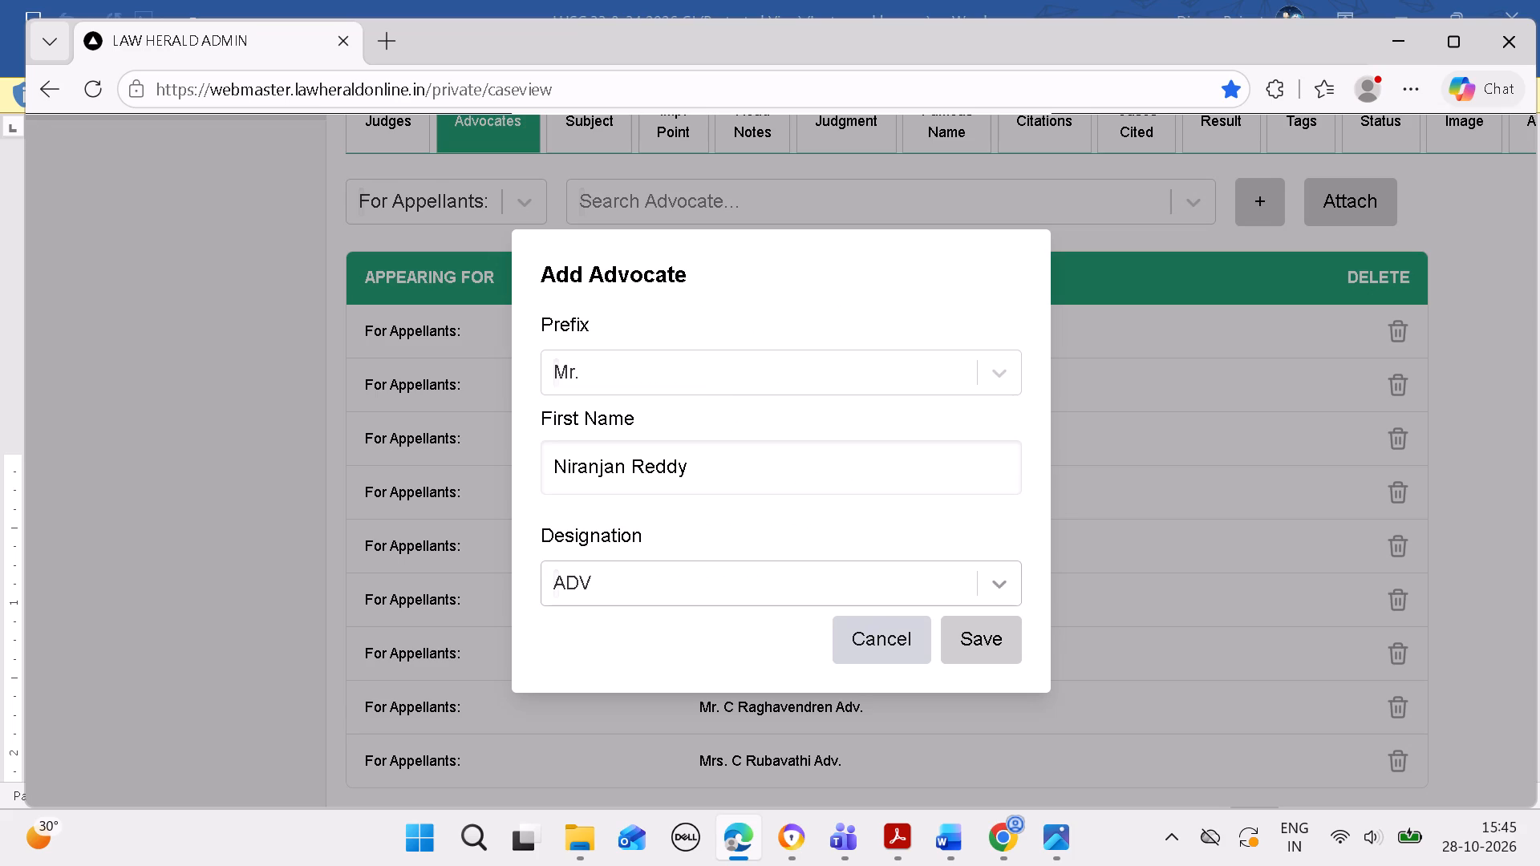
pyautogui.click(930, 574)
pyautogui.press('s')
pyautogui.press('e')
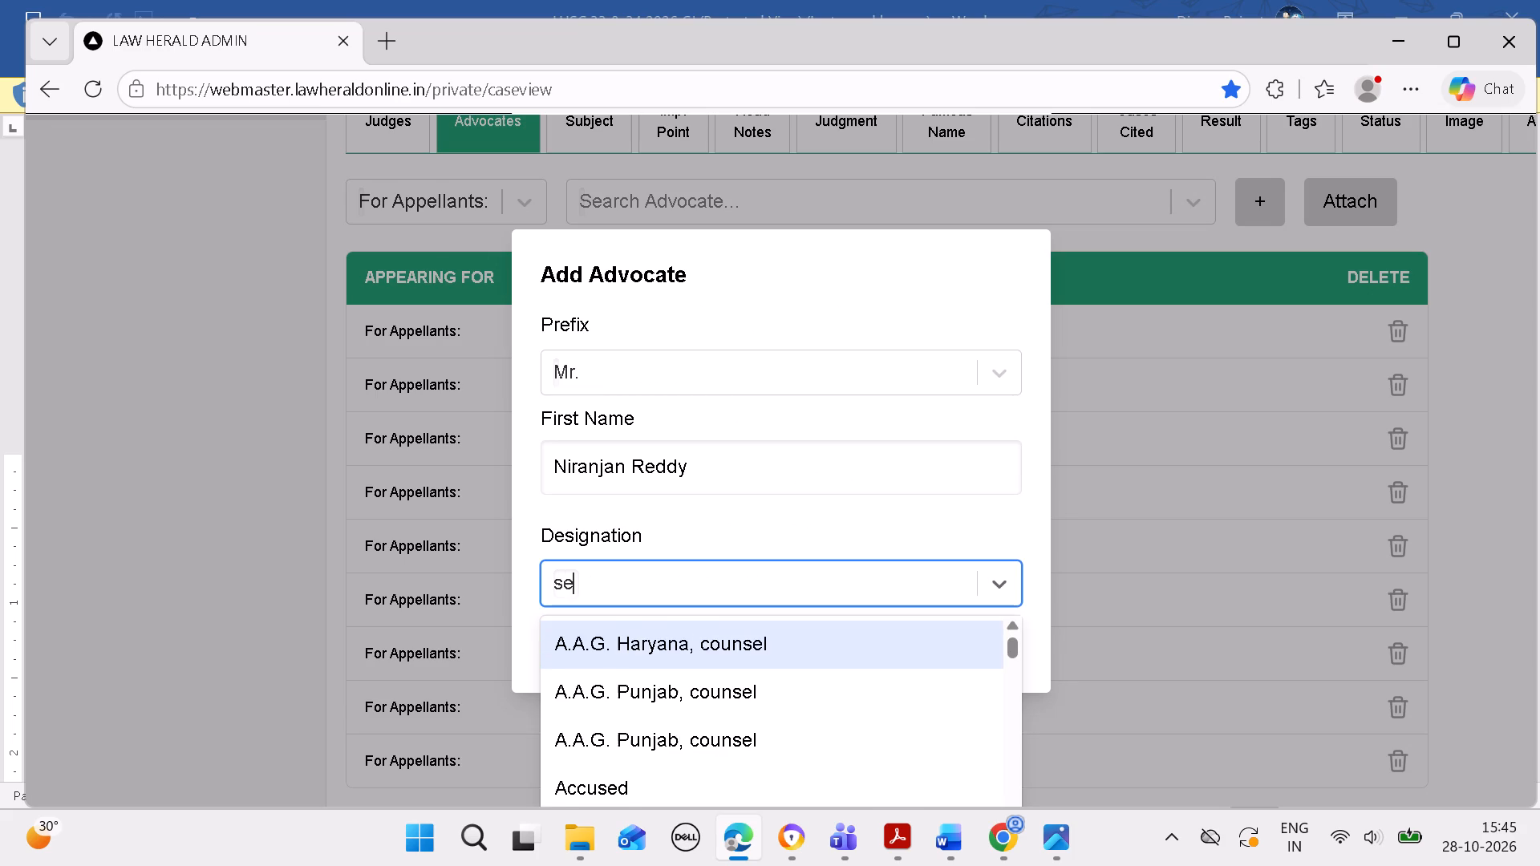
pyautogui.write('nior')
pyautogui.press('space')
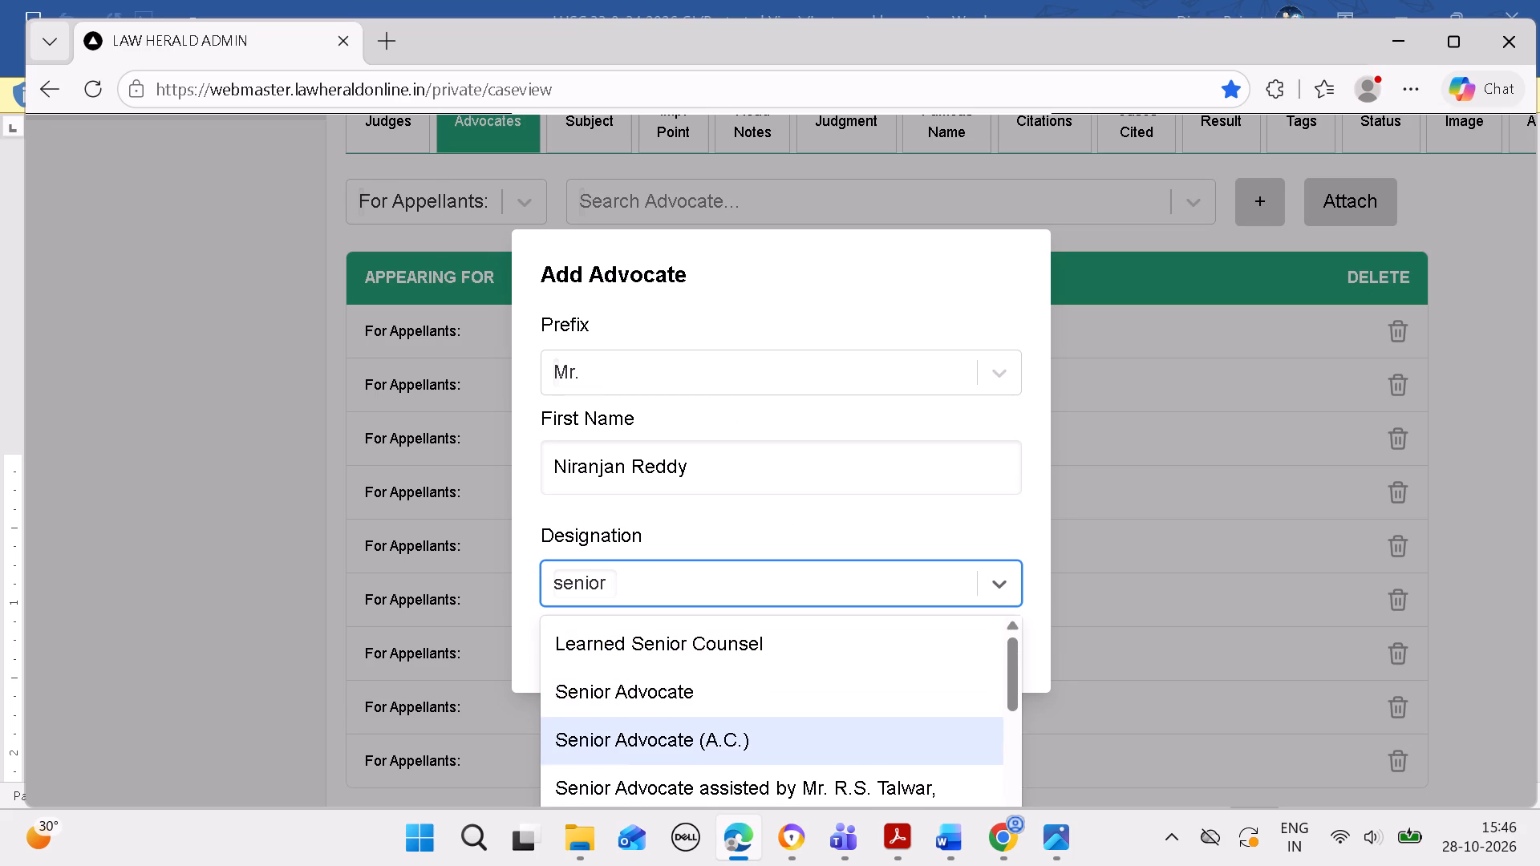
pyautogui.click(754, 699)
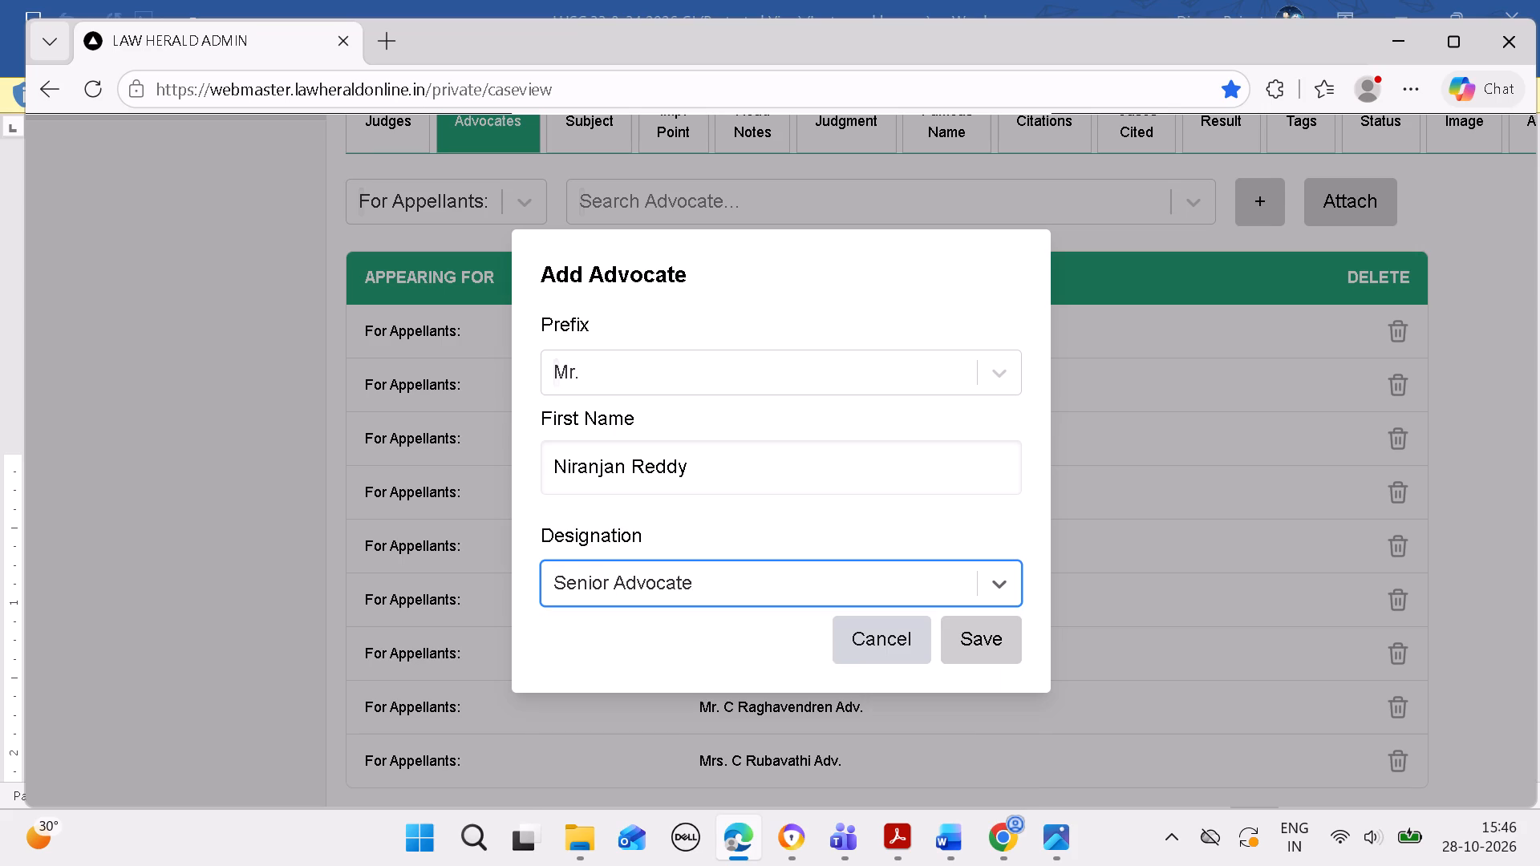
pyautogui.click(950, 829)
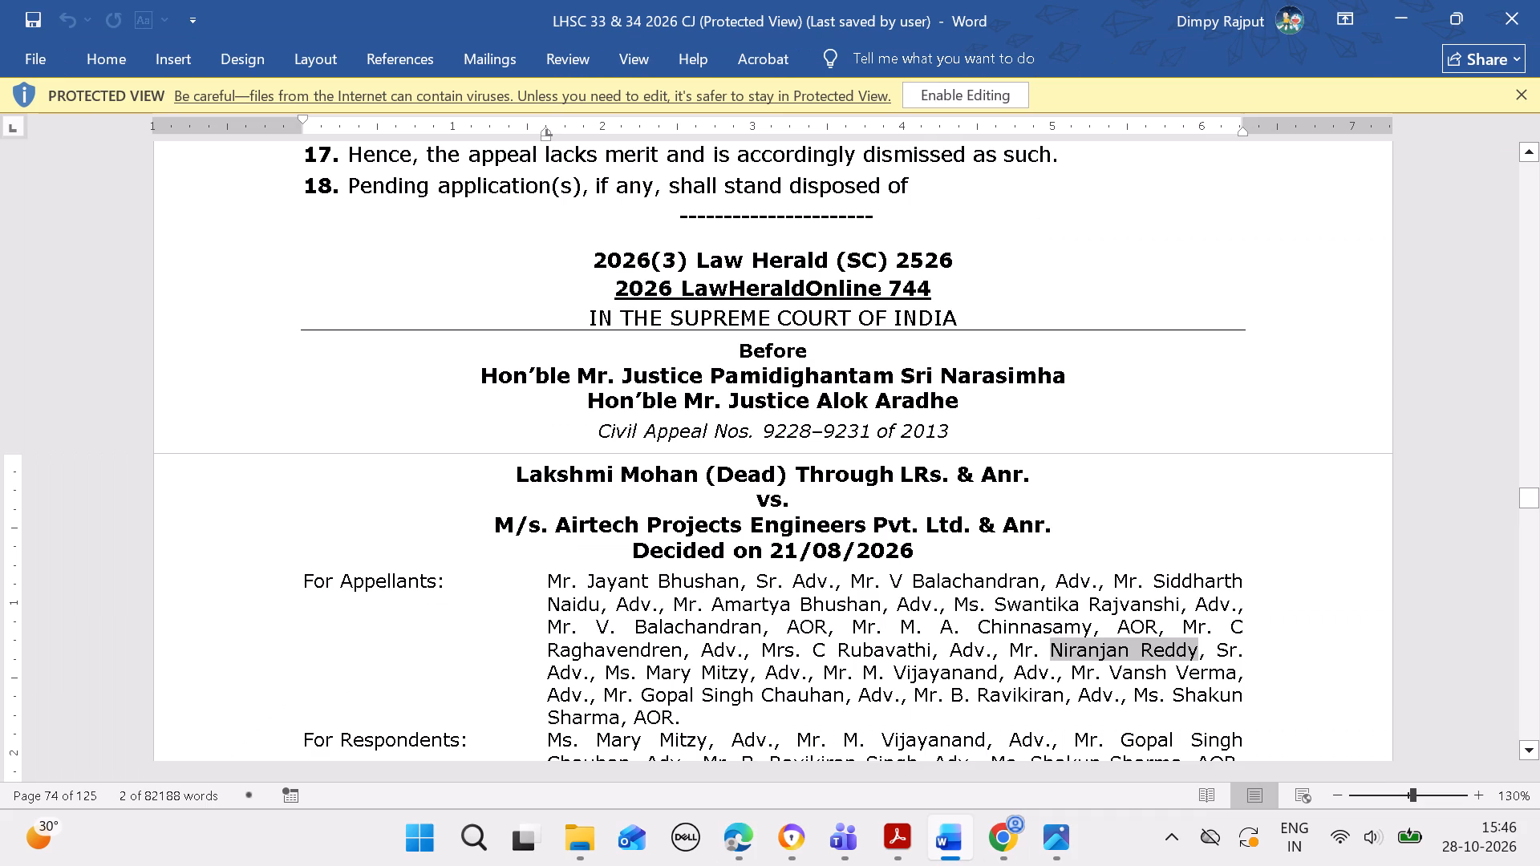
pyautogui.click(734, 850)
pyautogui.click(984, 653)
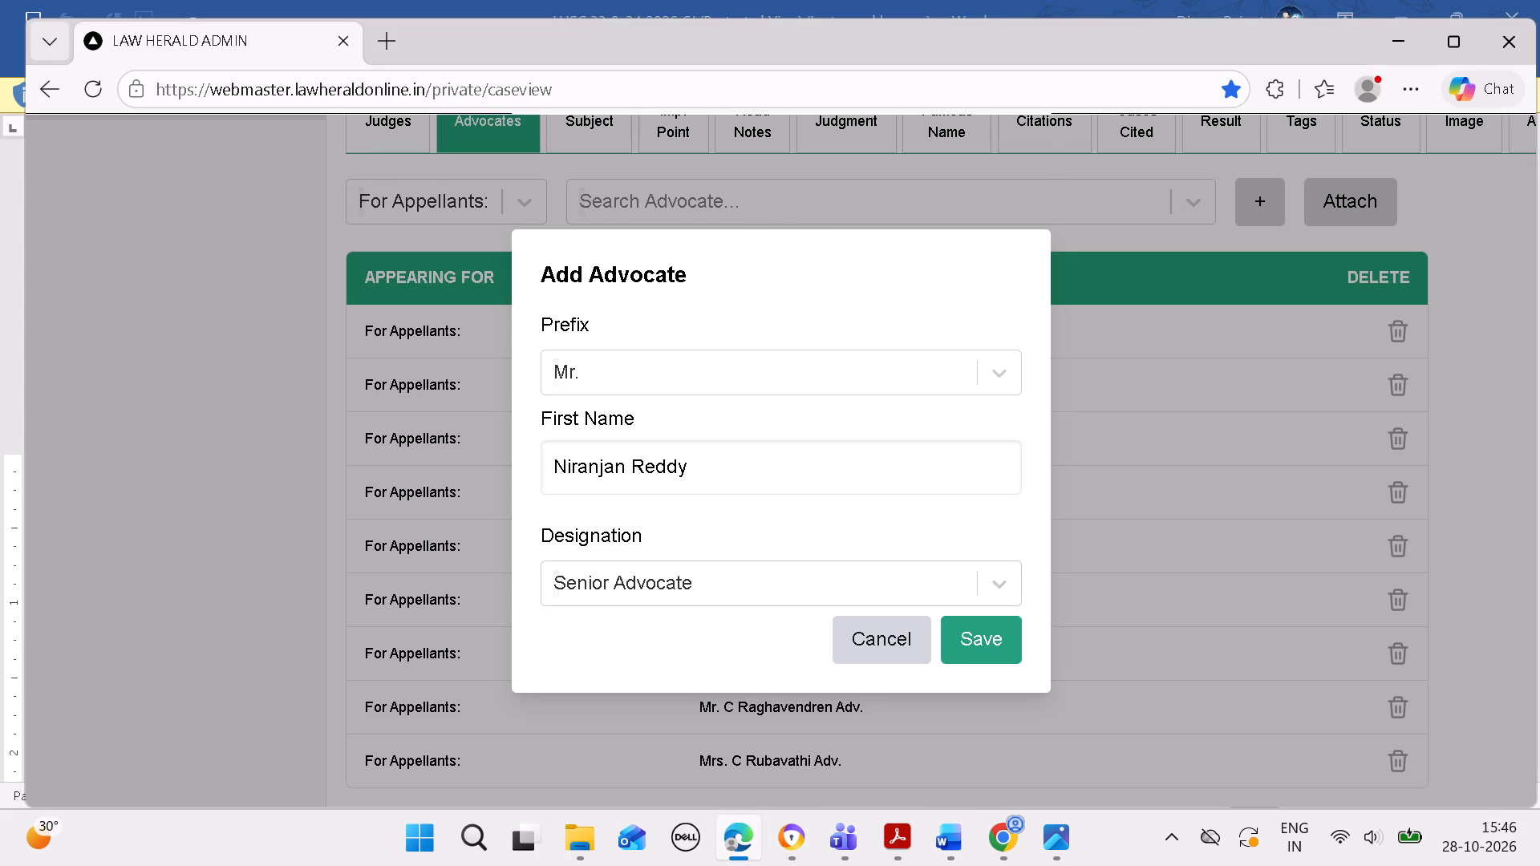
pyautogui.click(1010, 253)
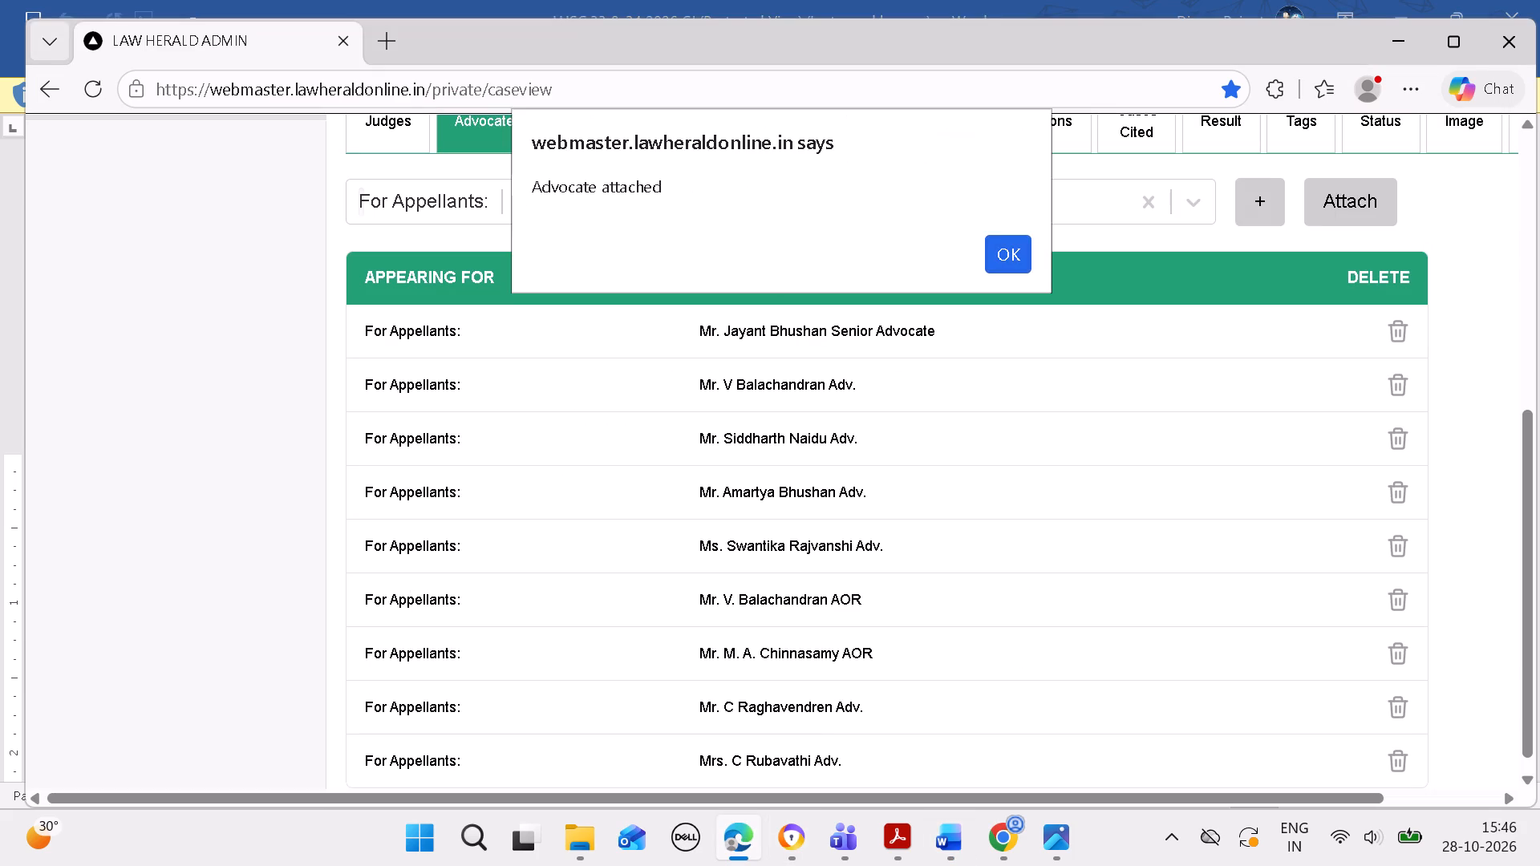
pyautogui.click(1011, 250)
pyautogui.scroll(-6, 994, 449)
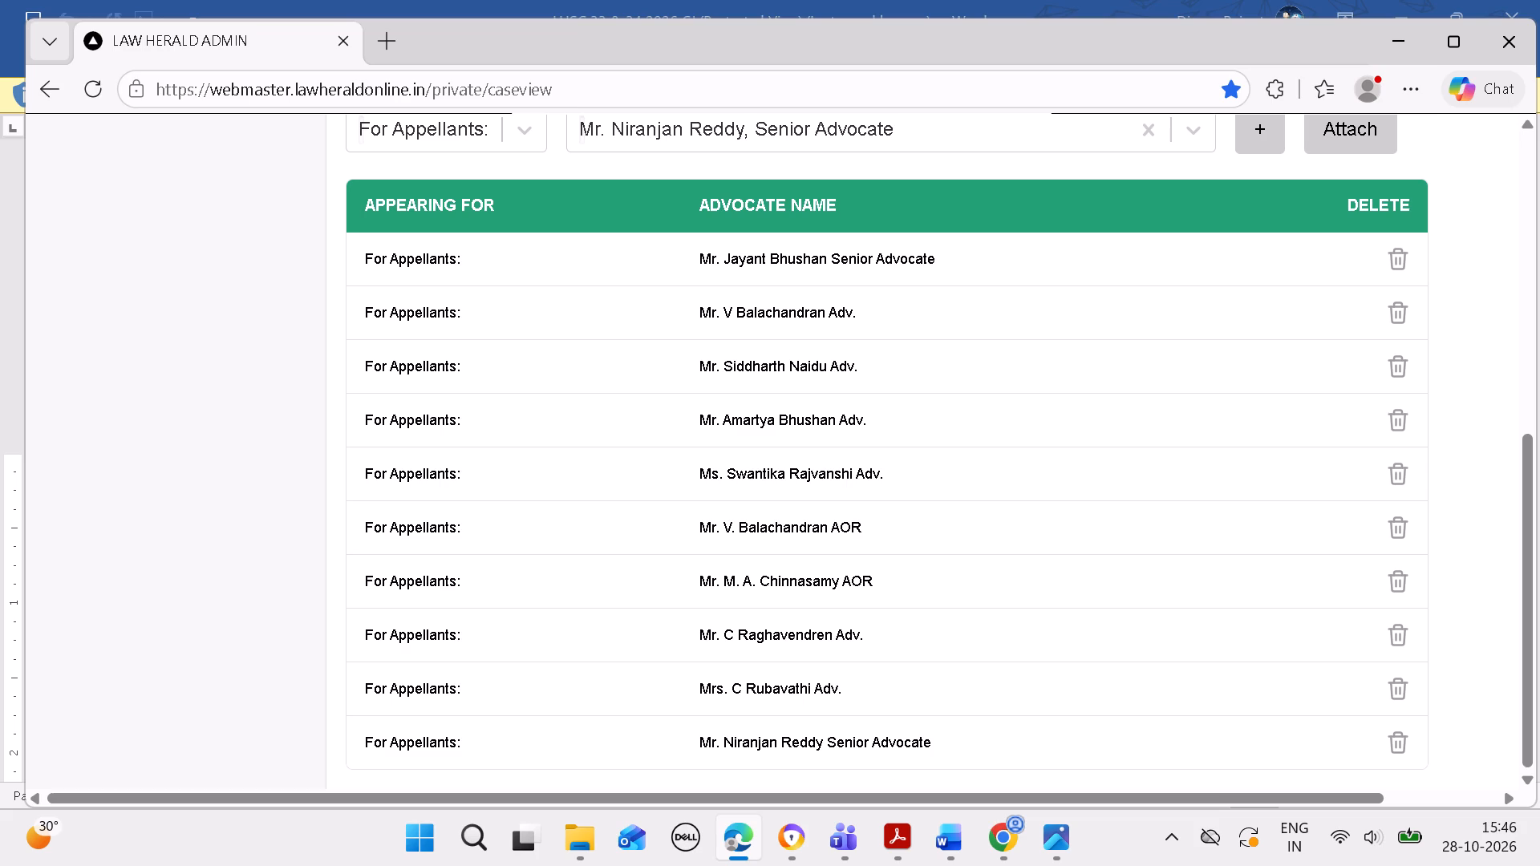
# Copy the eleventh appellants' advocate's name from Word and search for it among the advocates in Edge.
pyautogui.click(954, 831)
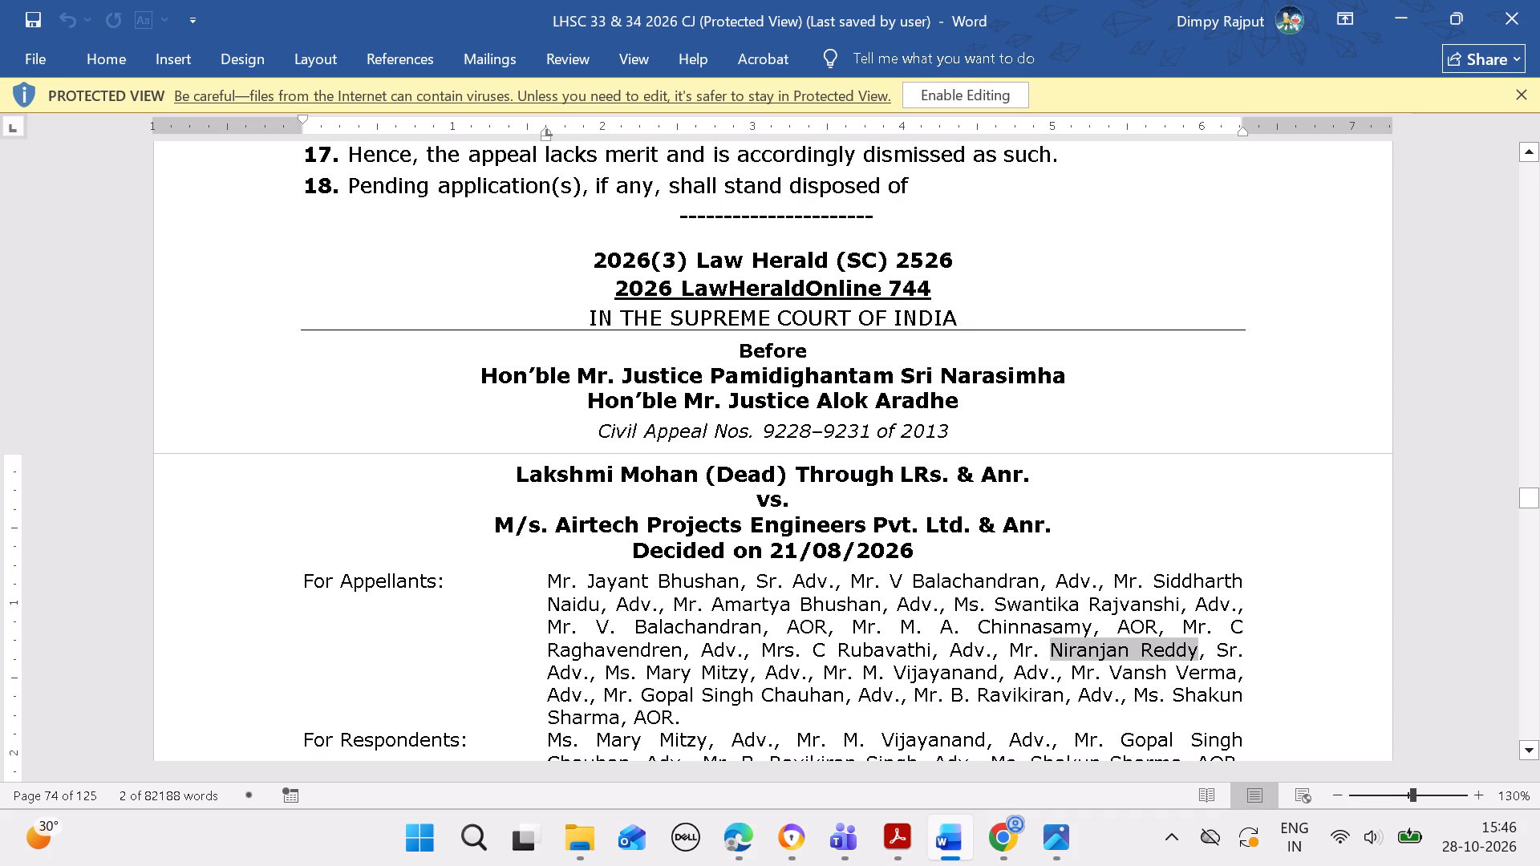
pyautogui.moveTo(644, 673); pyautogui.dragTo(691, 666)
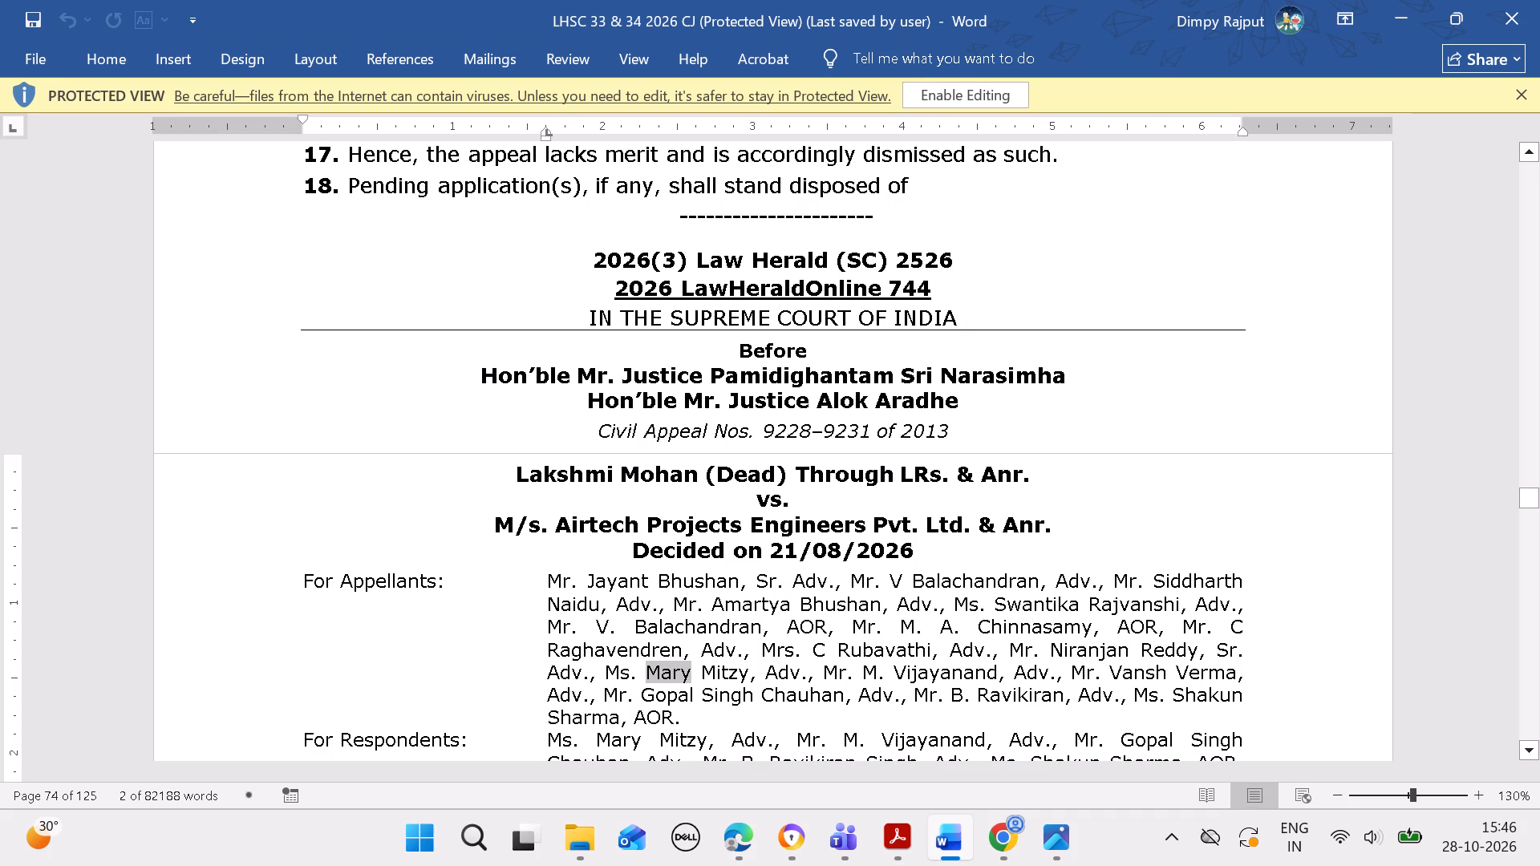
pyautogui.moveTo(691, 666); pyautogui.dragTo(730, 668)
pyautogui.hotkey('ctrl', 'c')
pyautogui.click(752, 836)
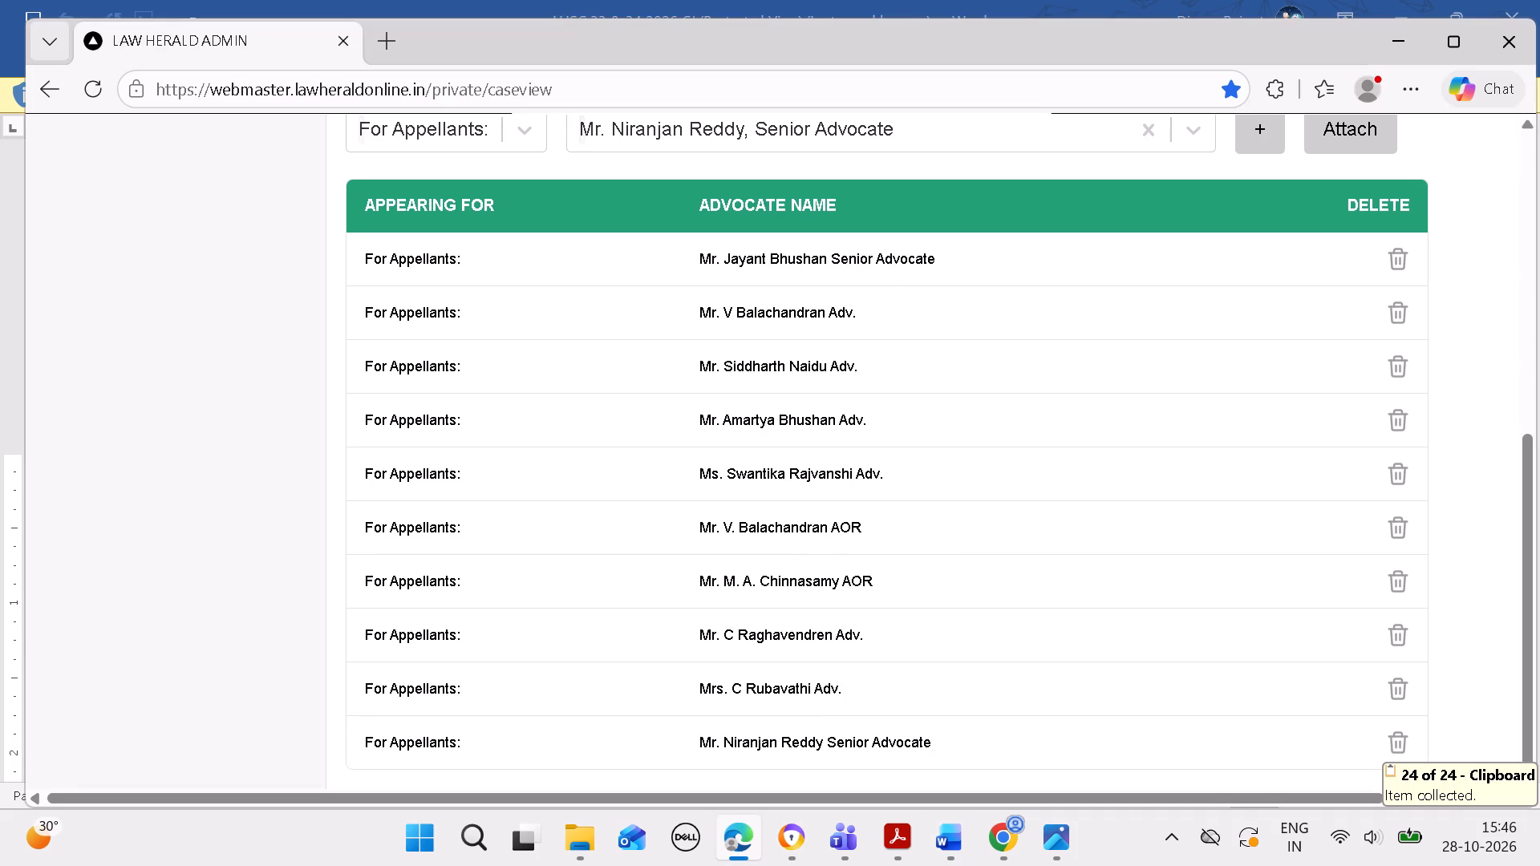
pyautogui.click(1147, 134)
pyautogui.hotkey('ctrl', 'c')
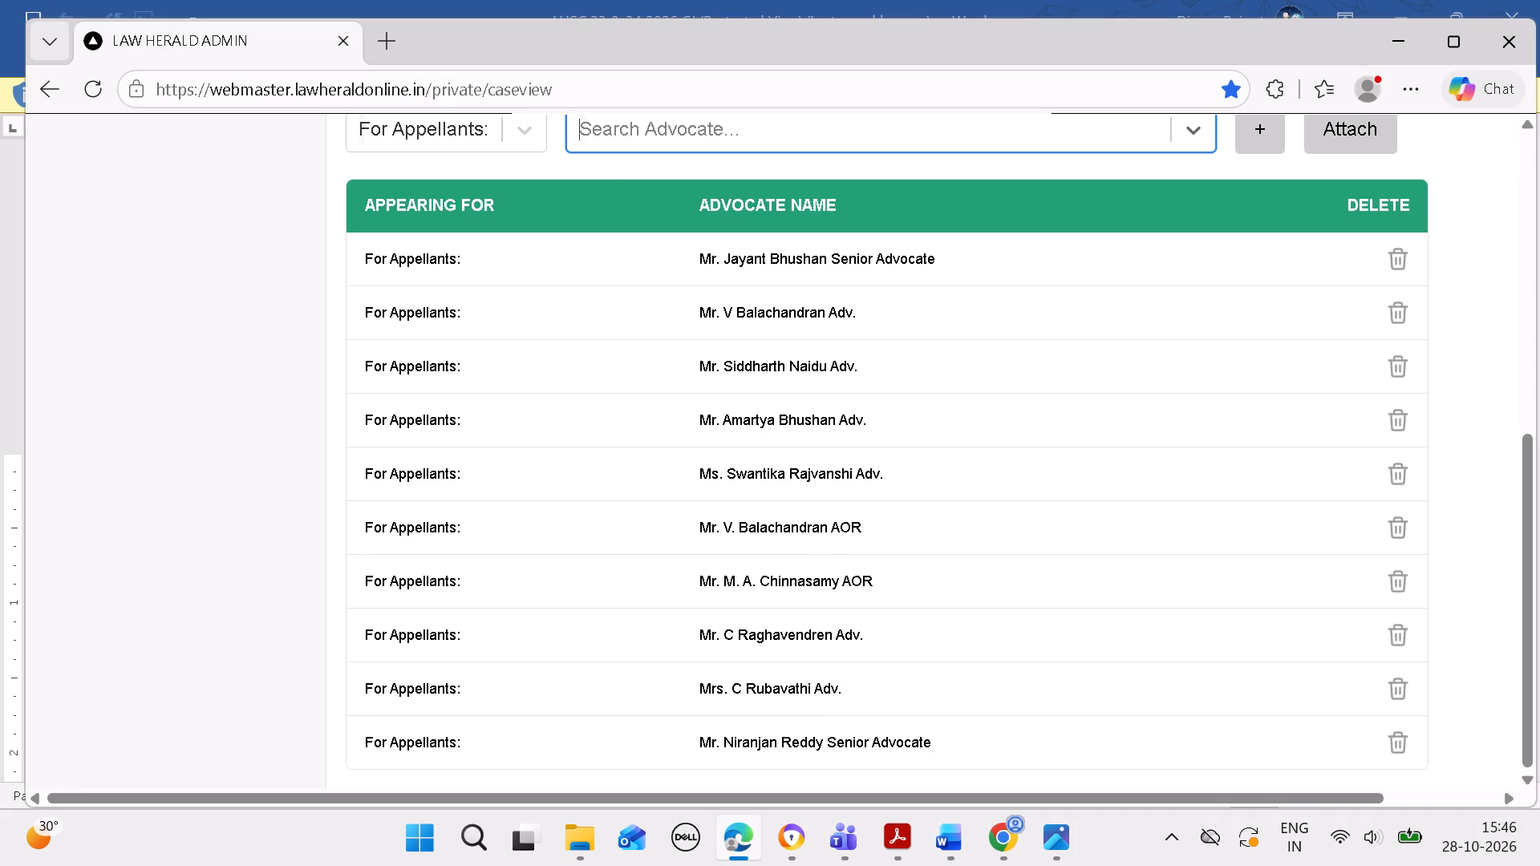
pyautogui.hotkey('ctrl', 'v')
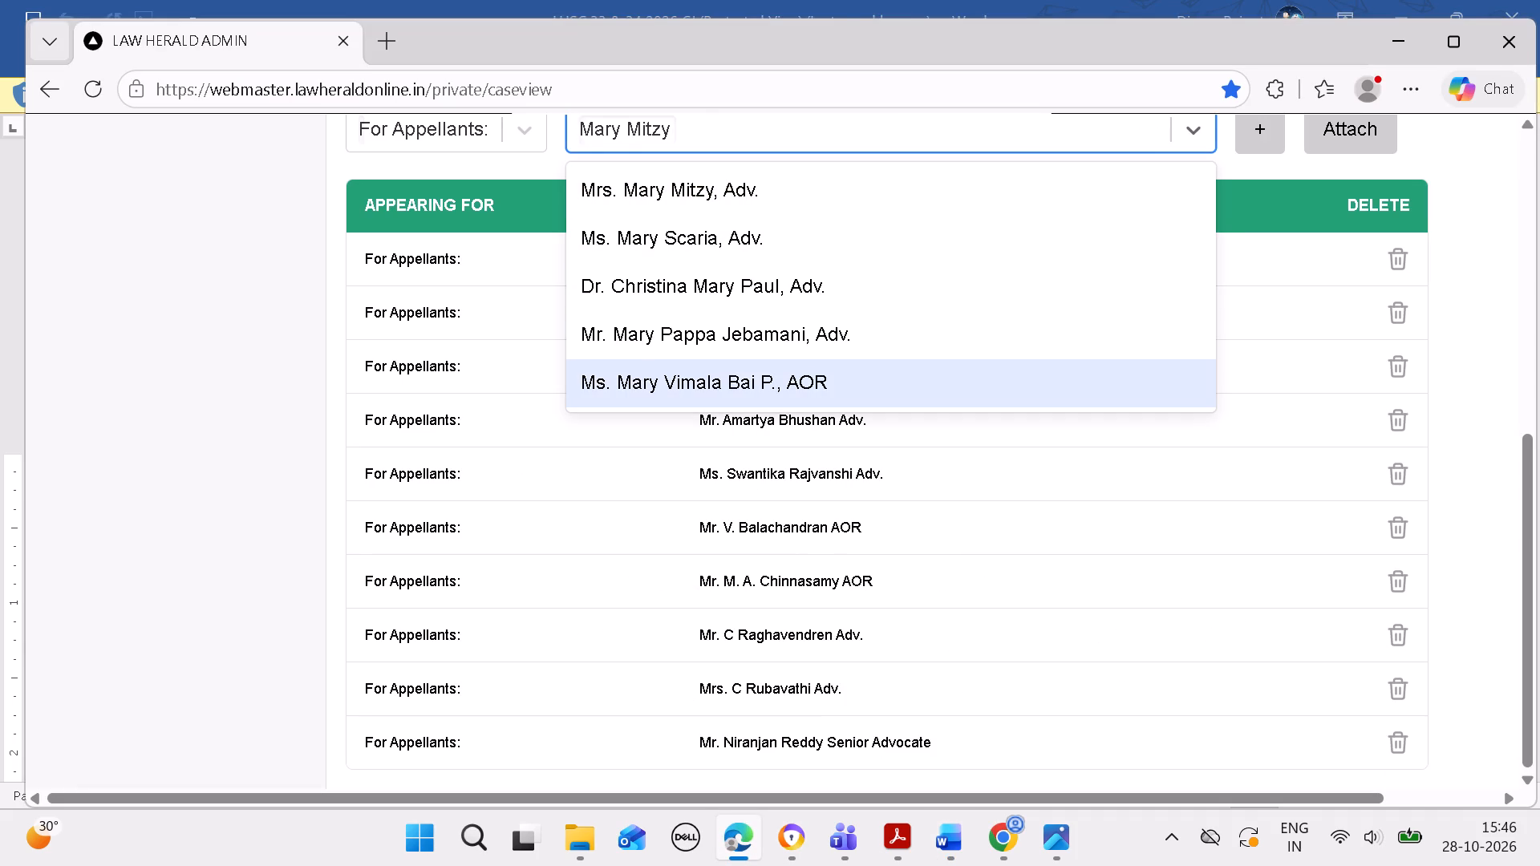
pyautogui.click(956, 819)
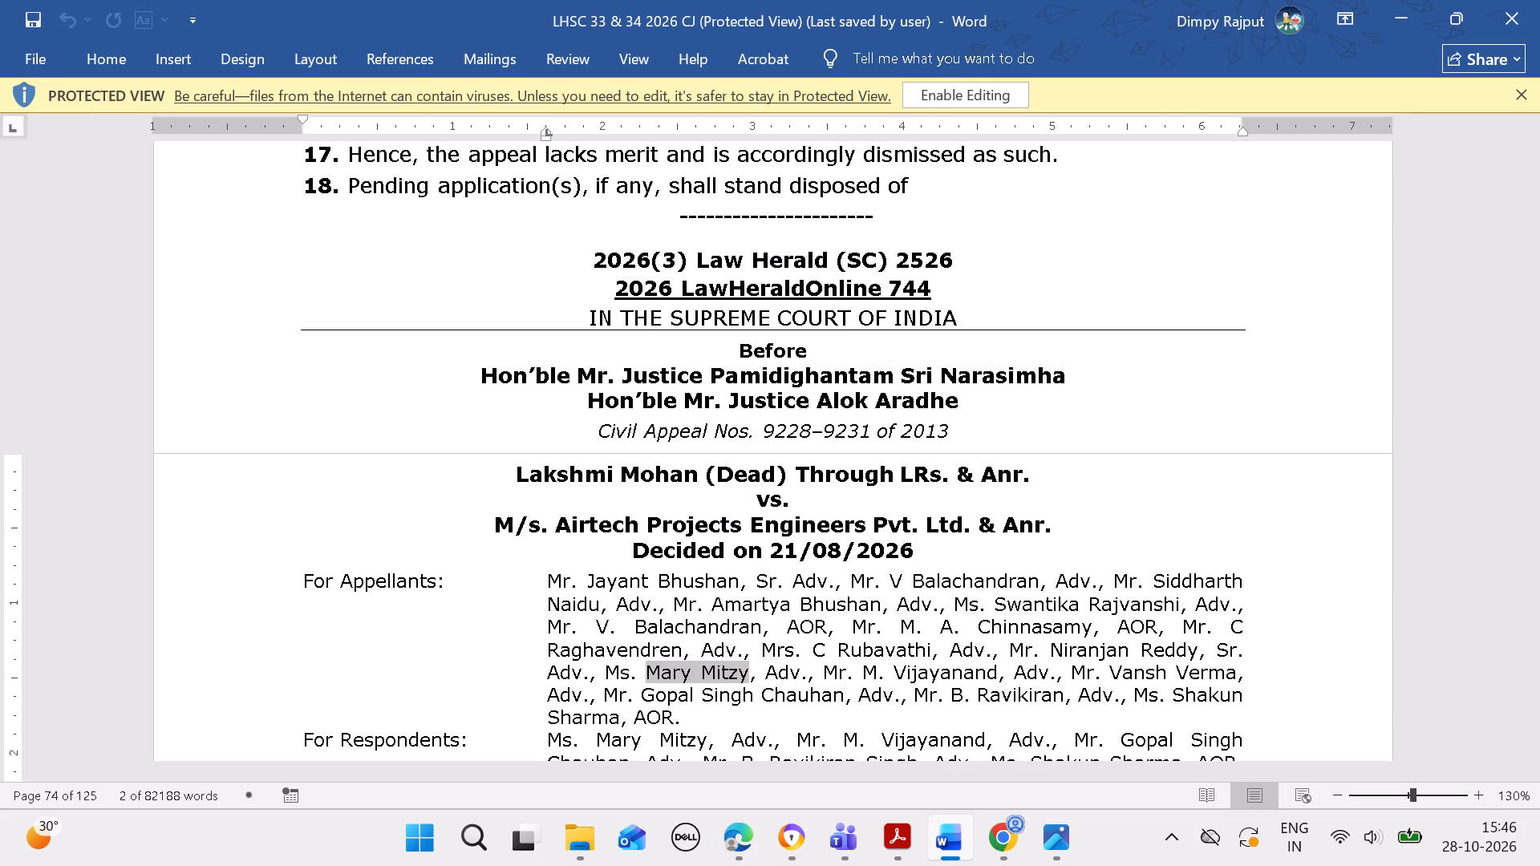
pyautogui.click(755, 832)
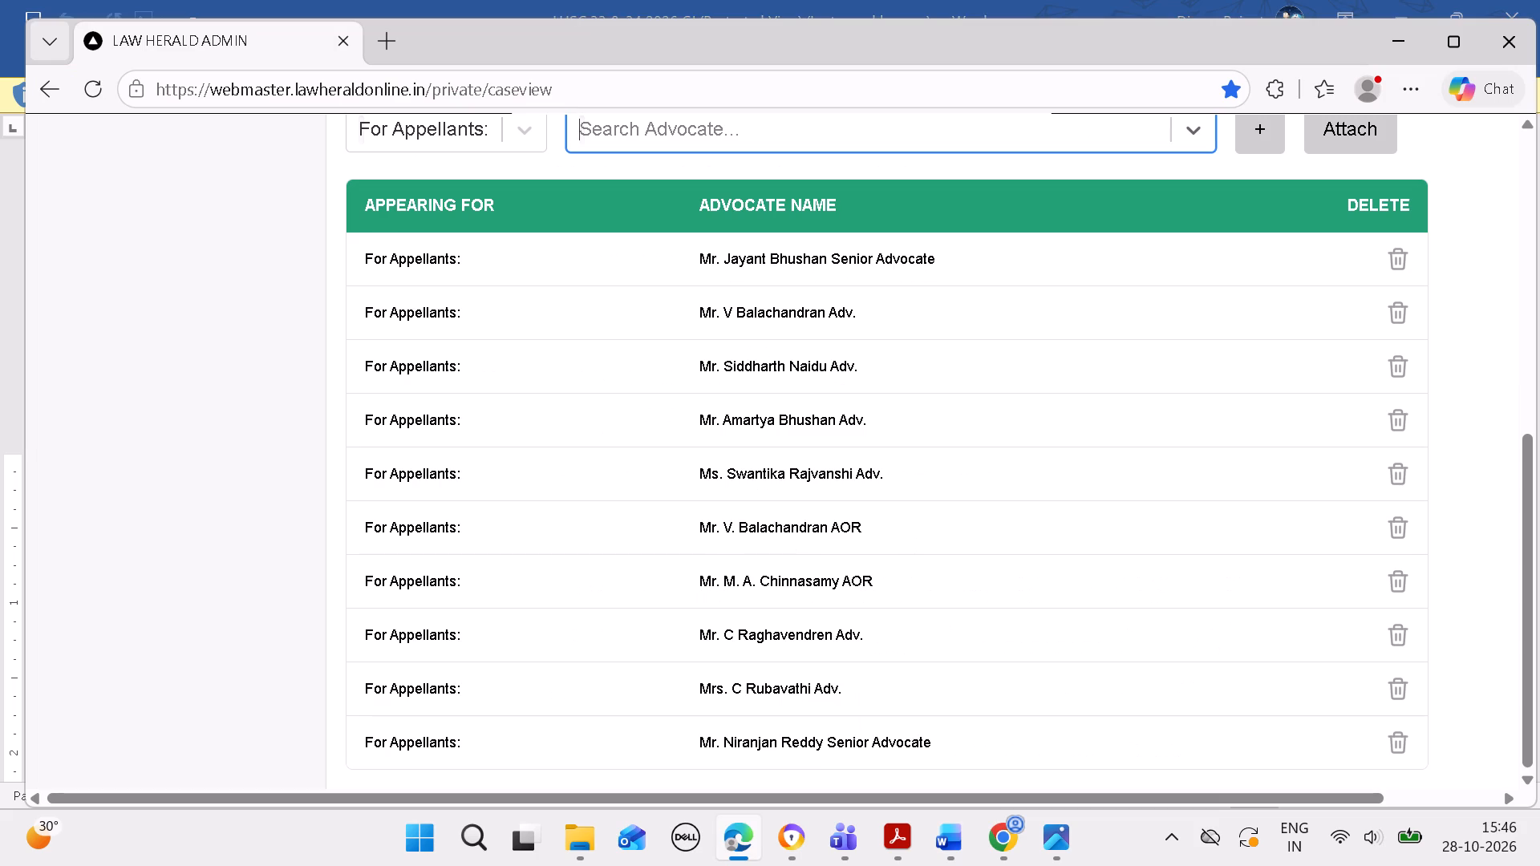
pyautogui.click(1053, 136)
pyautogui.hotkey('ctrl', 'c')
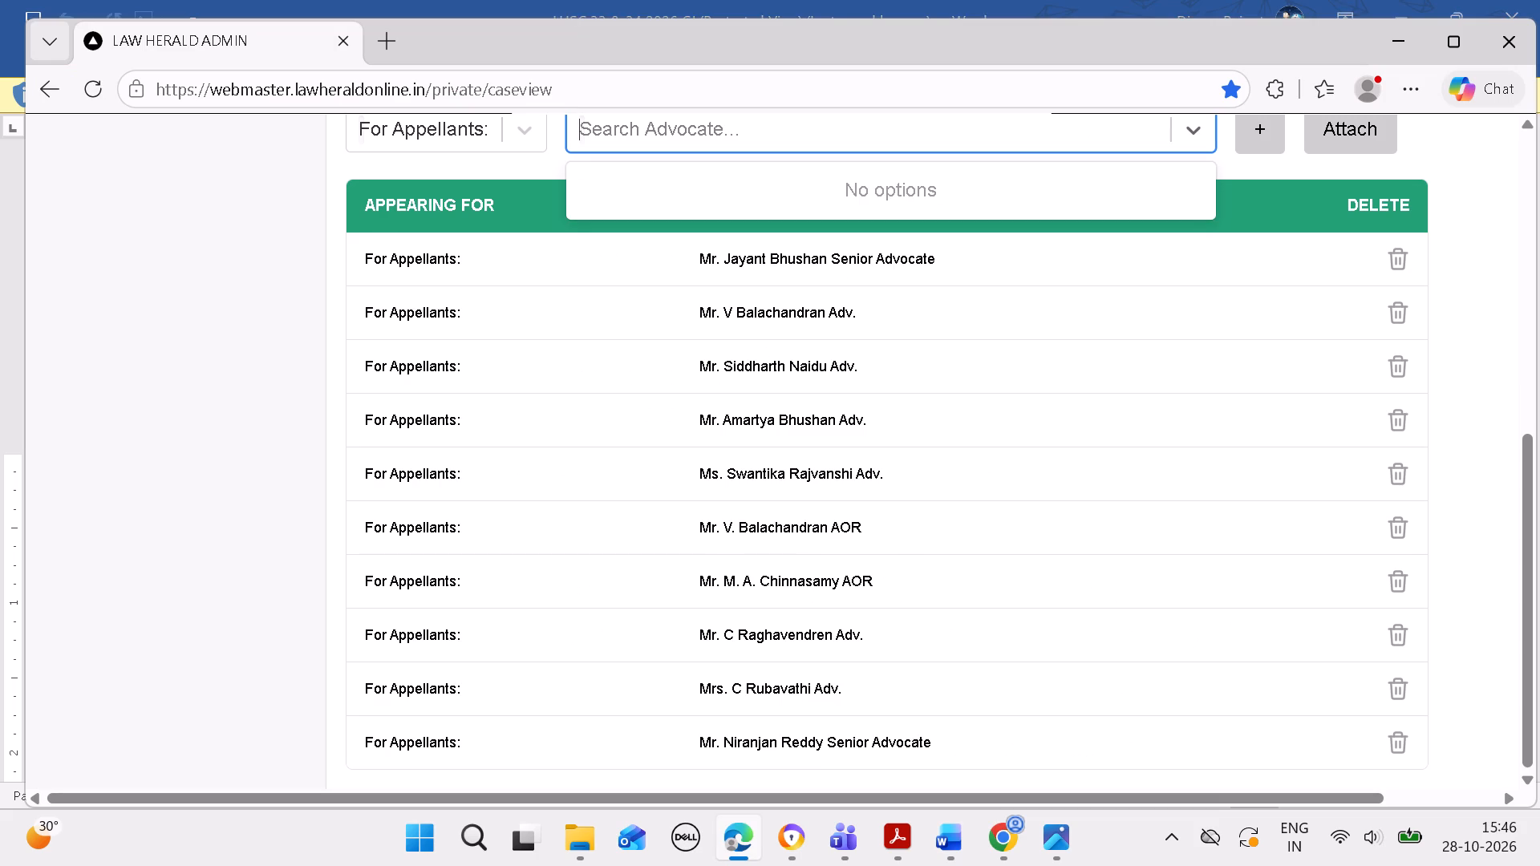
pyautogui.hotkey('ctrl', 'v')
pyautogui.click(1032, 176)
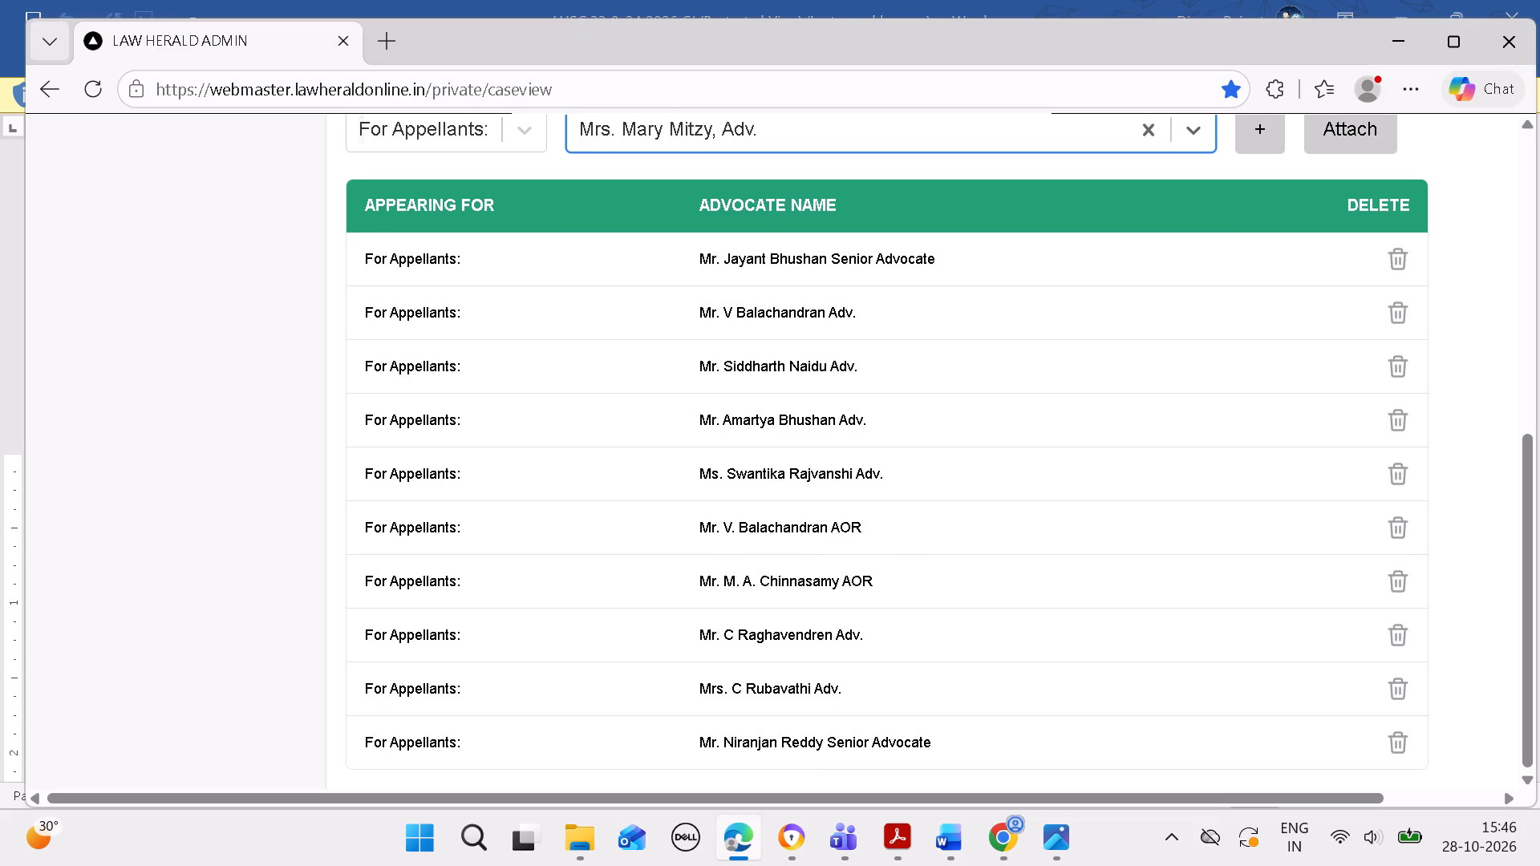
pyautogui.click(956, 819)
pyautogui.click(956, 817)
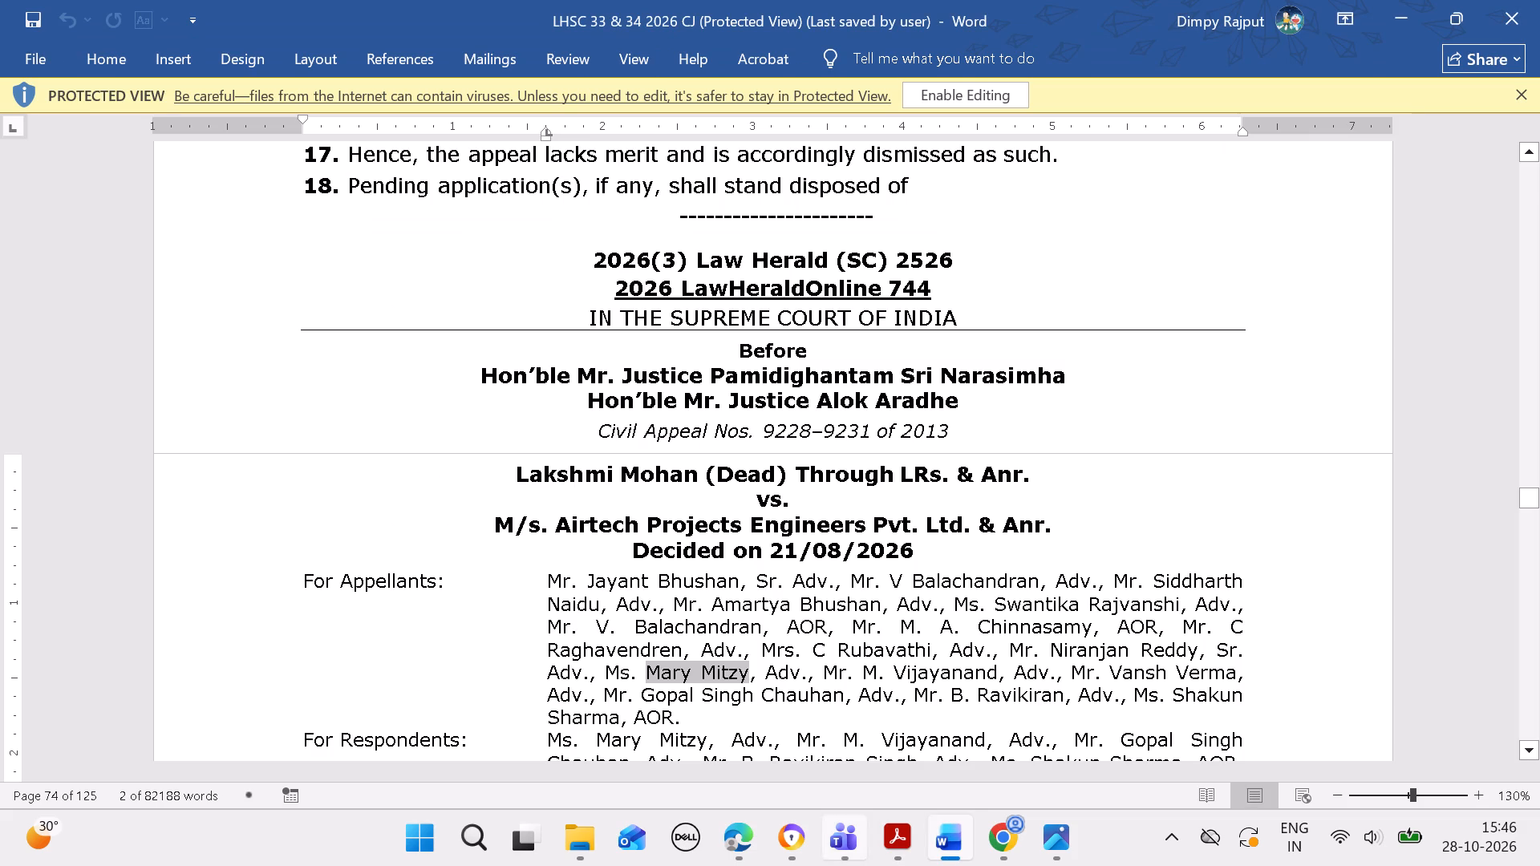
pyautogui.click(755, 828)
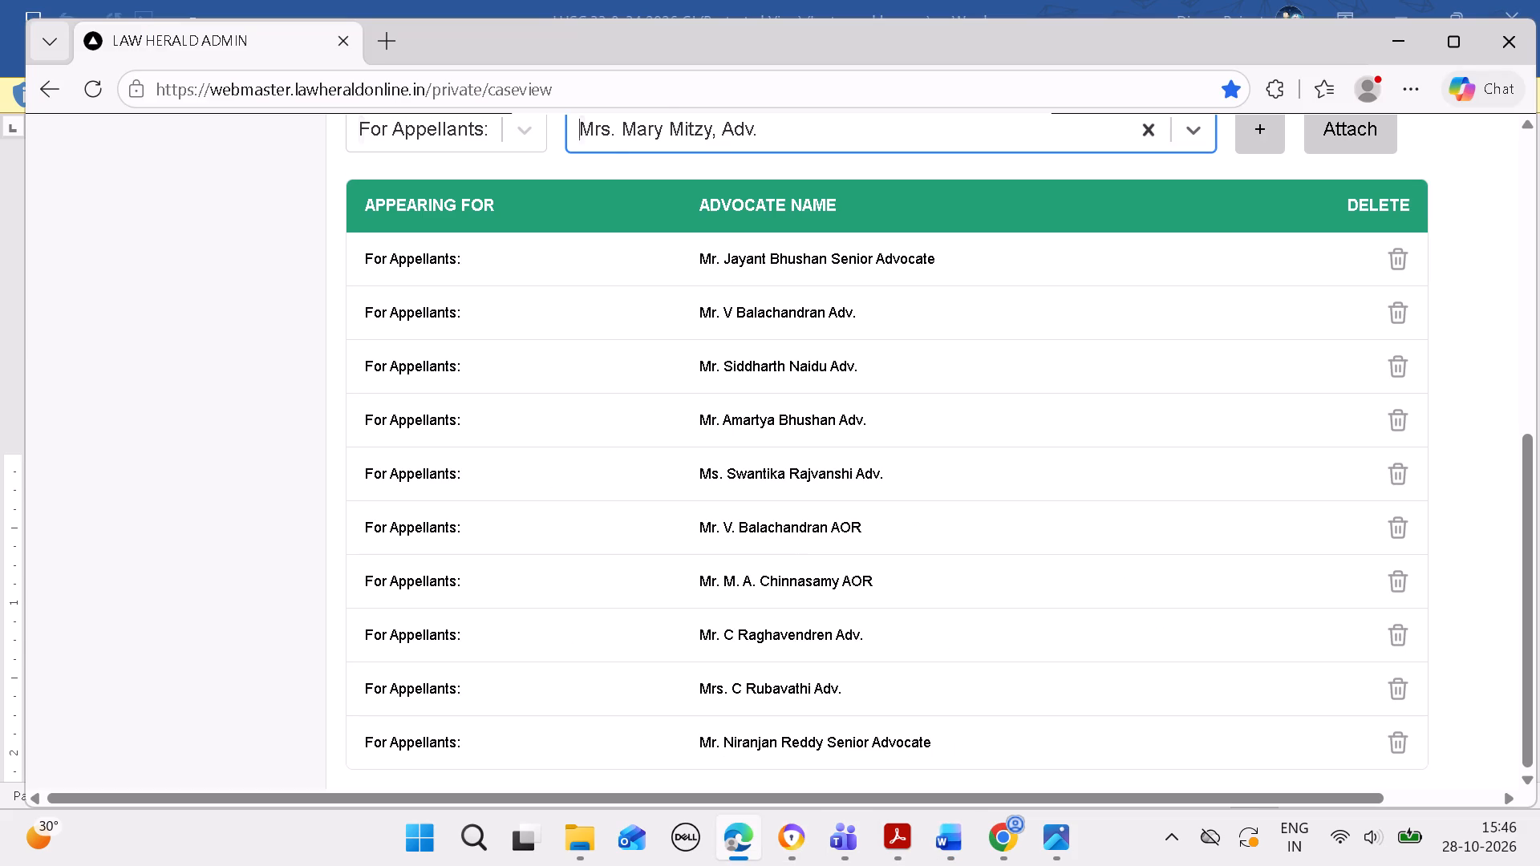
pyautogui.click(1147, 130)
# Try to add the eleventh appellants' advocate as a new entry with prefix Ms. and designation ADV.
pyautogui.hotkey('ctrl', 'v')
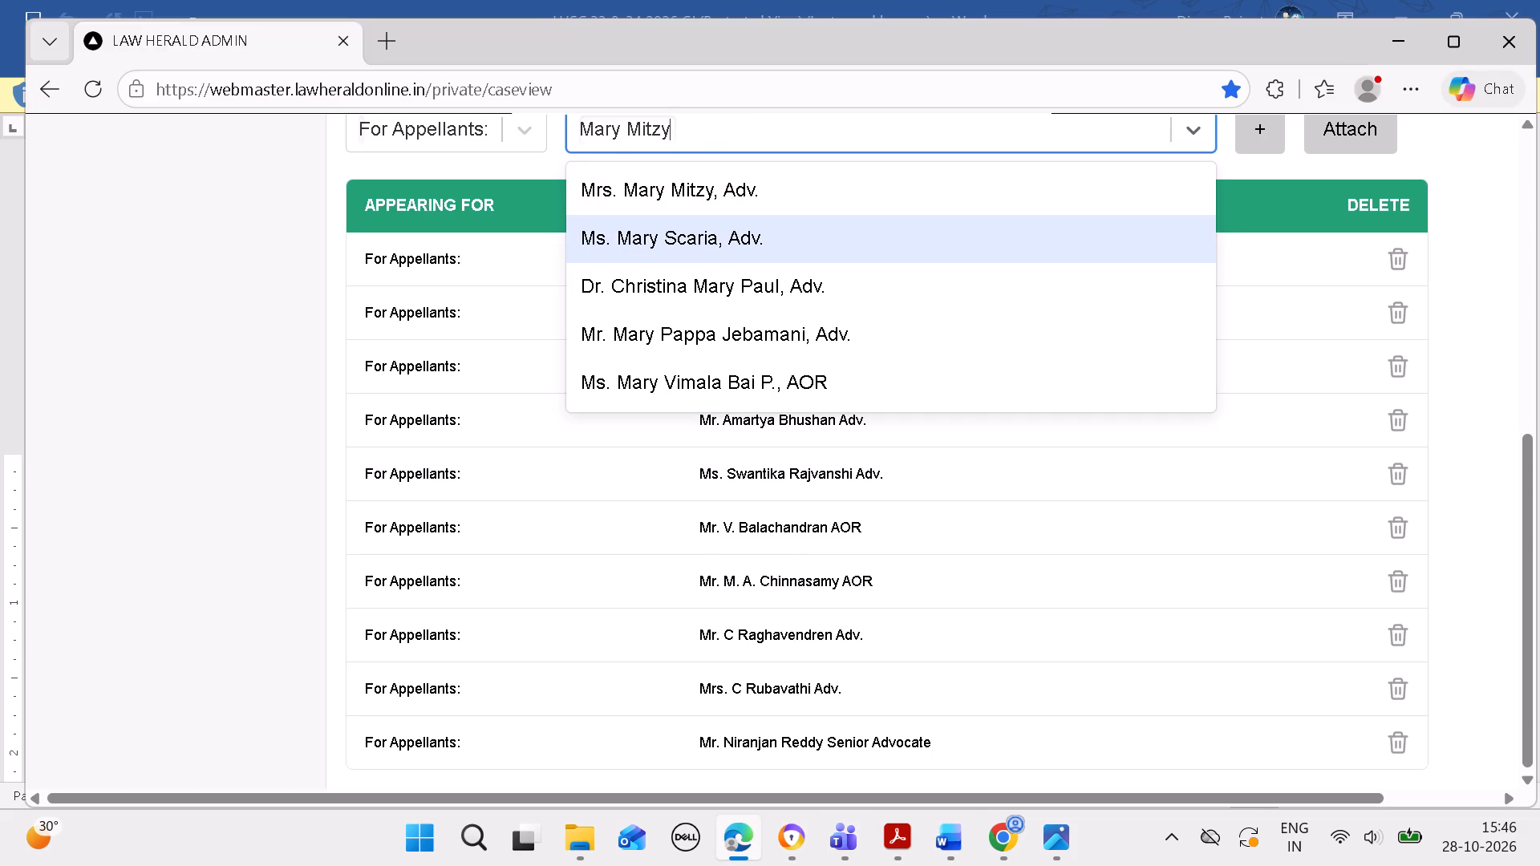
pyautogui.click(1250, 136)
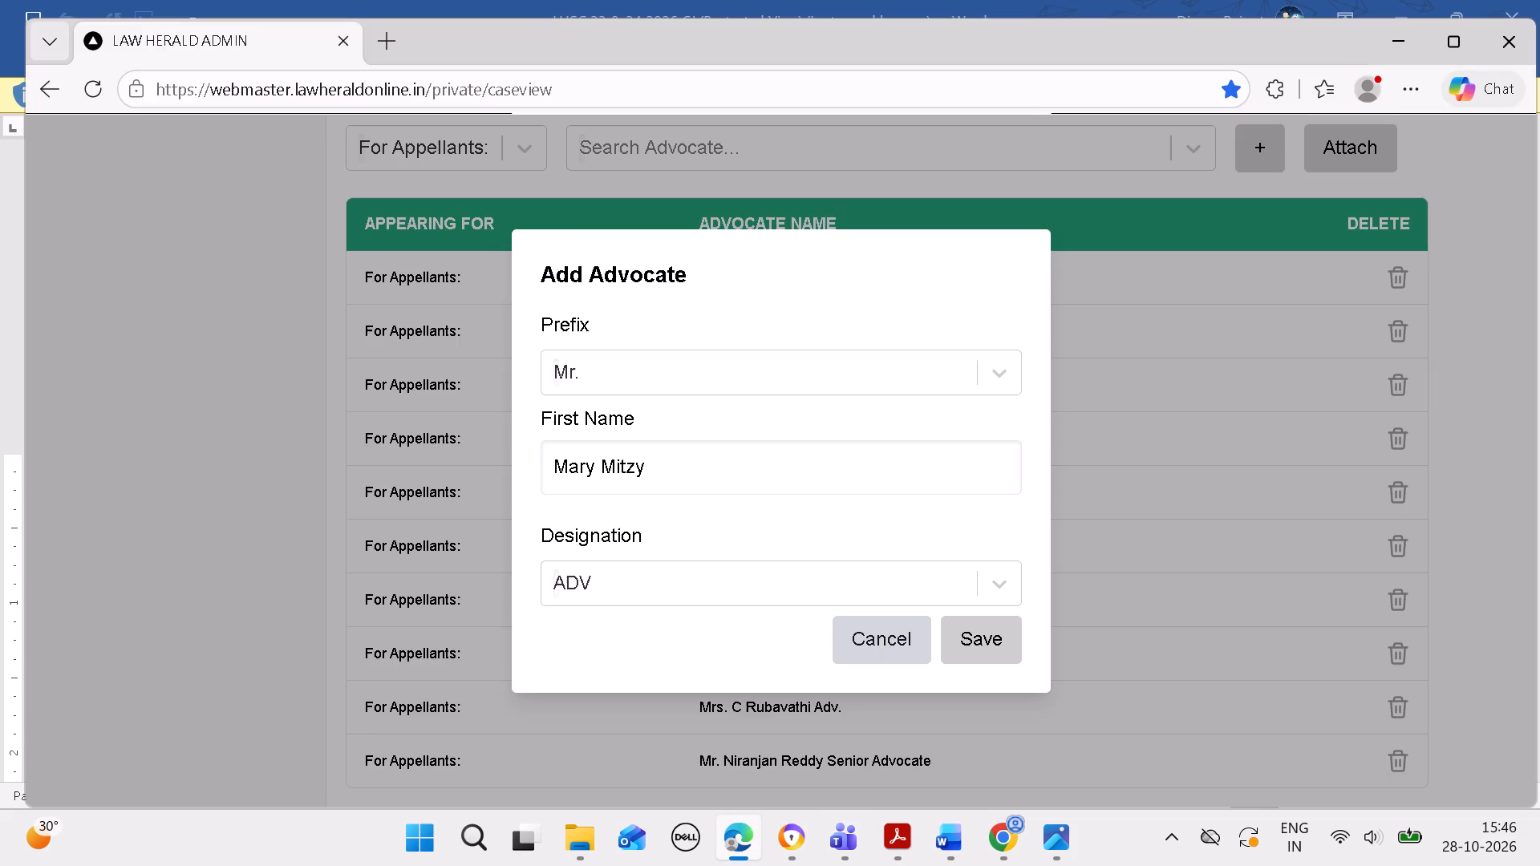
pyautogui.click(1000, 357)
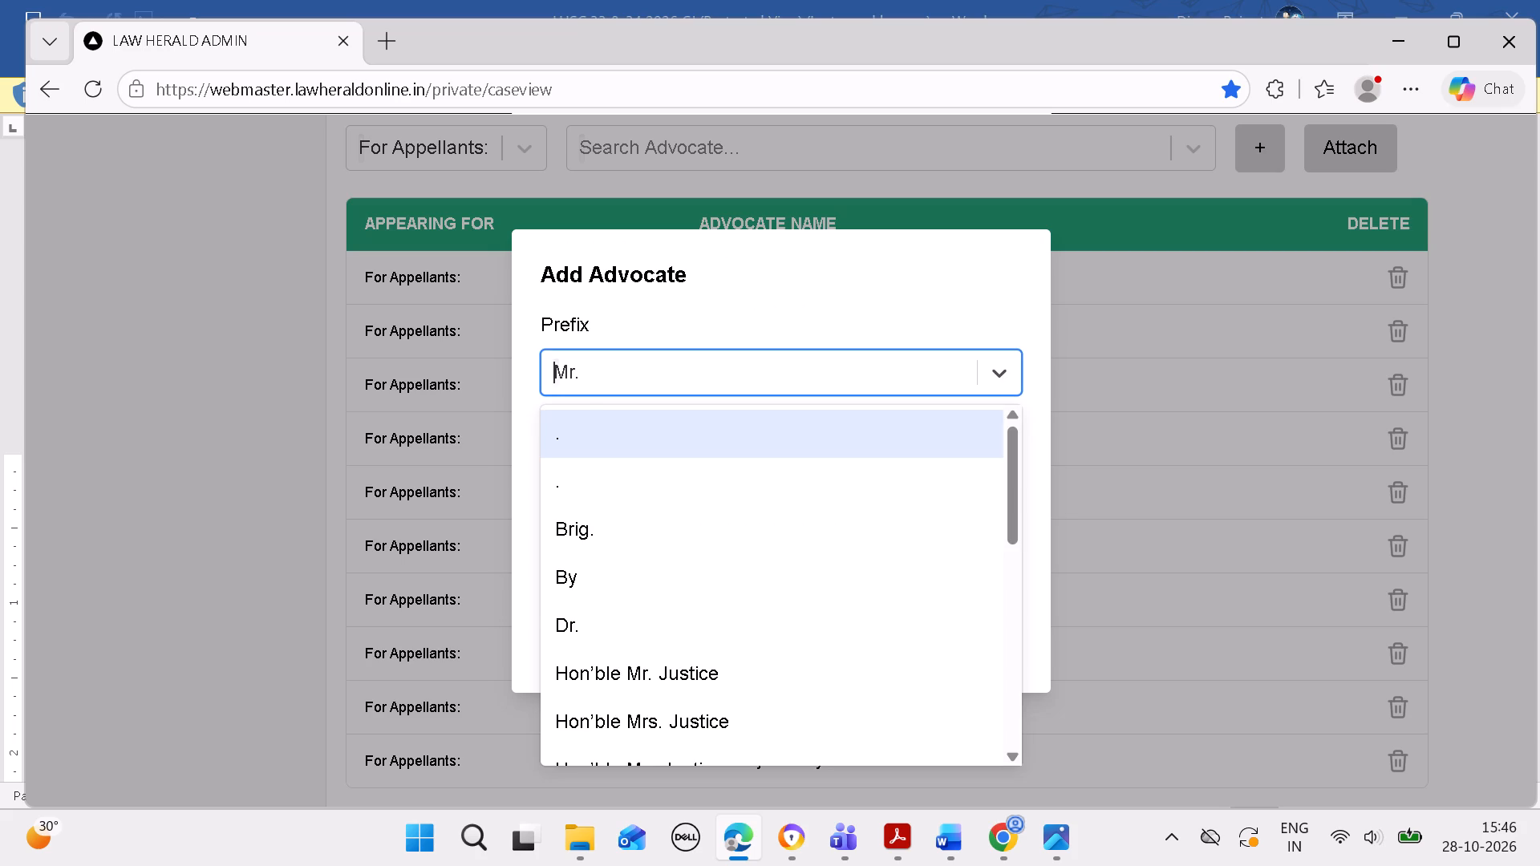
pyautogui.scroll(-2, 653, 516)
pyautogui.click(635, 554)
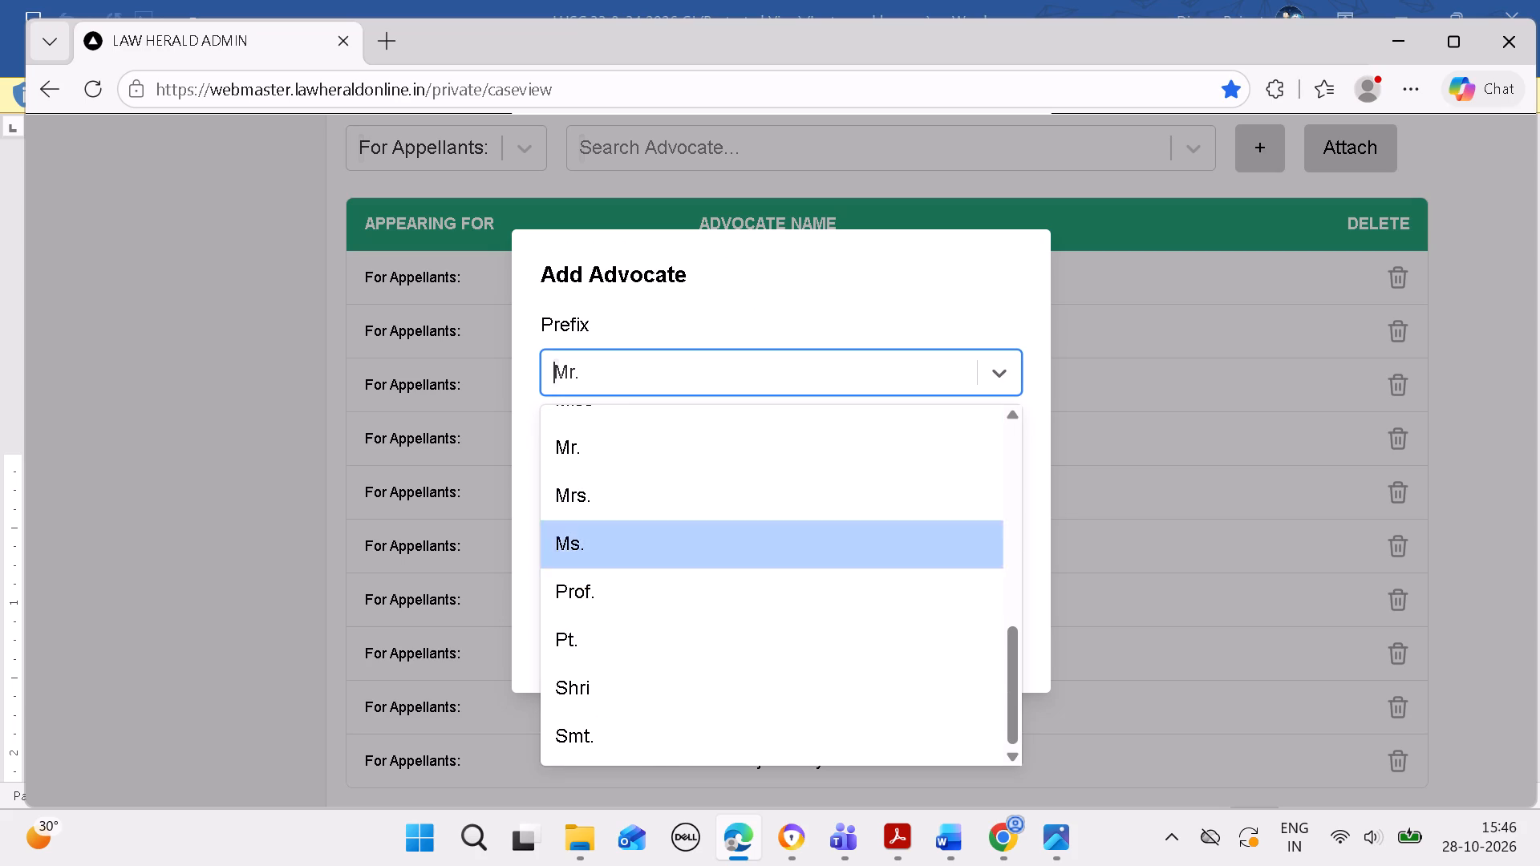
pyautogui.click(992, 658)
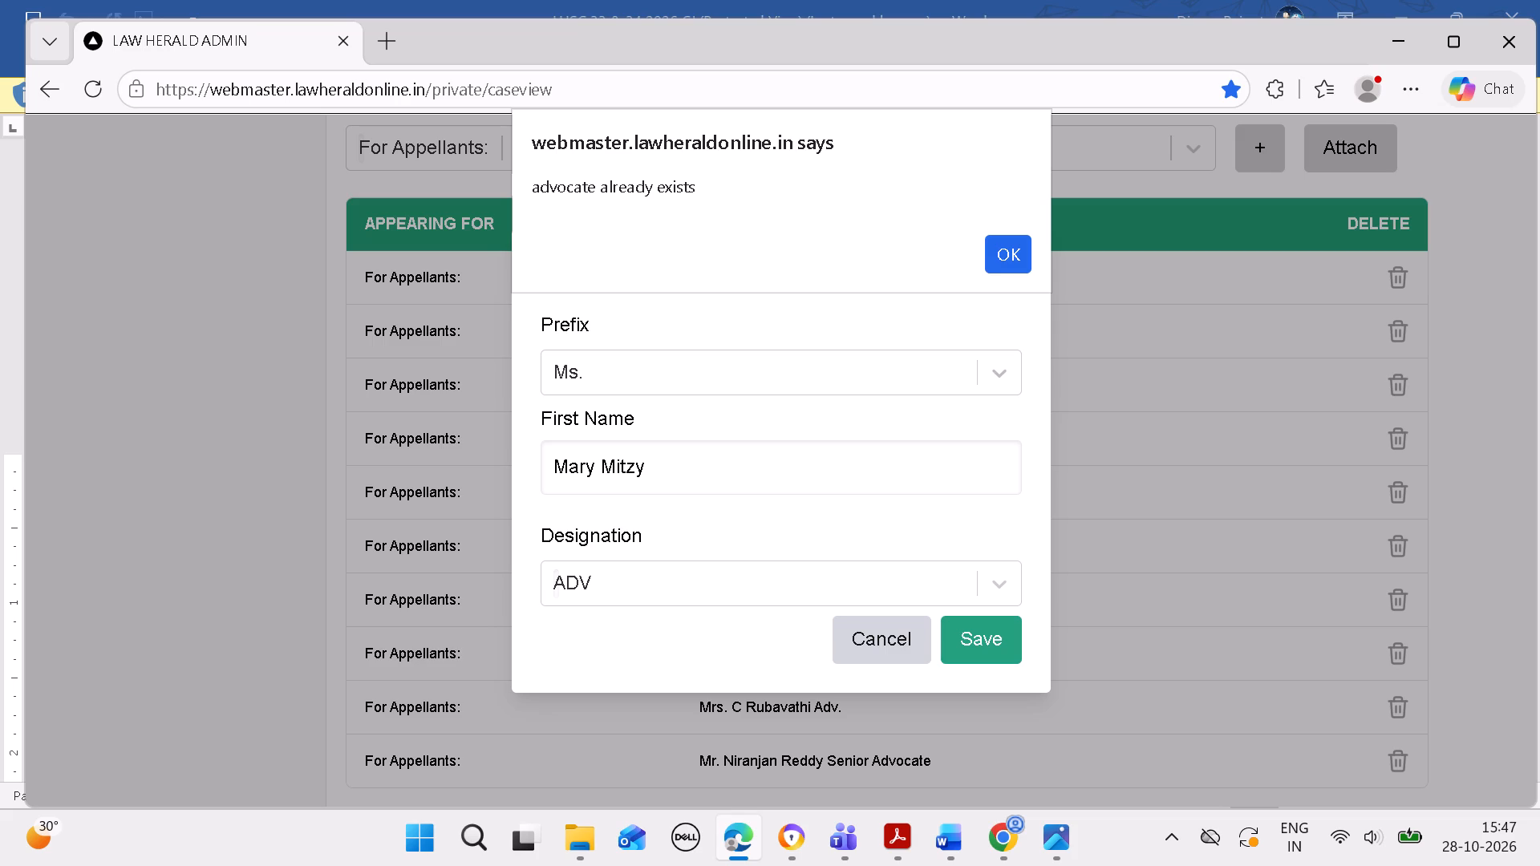
pyautogui.click(999, 266)
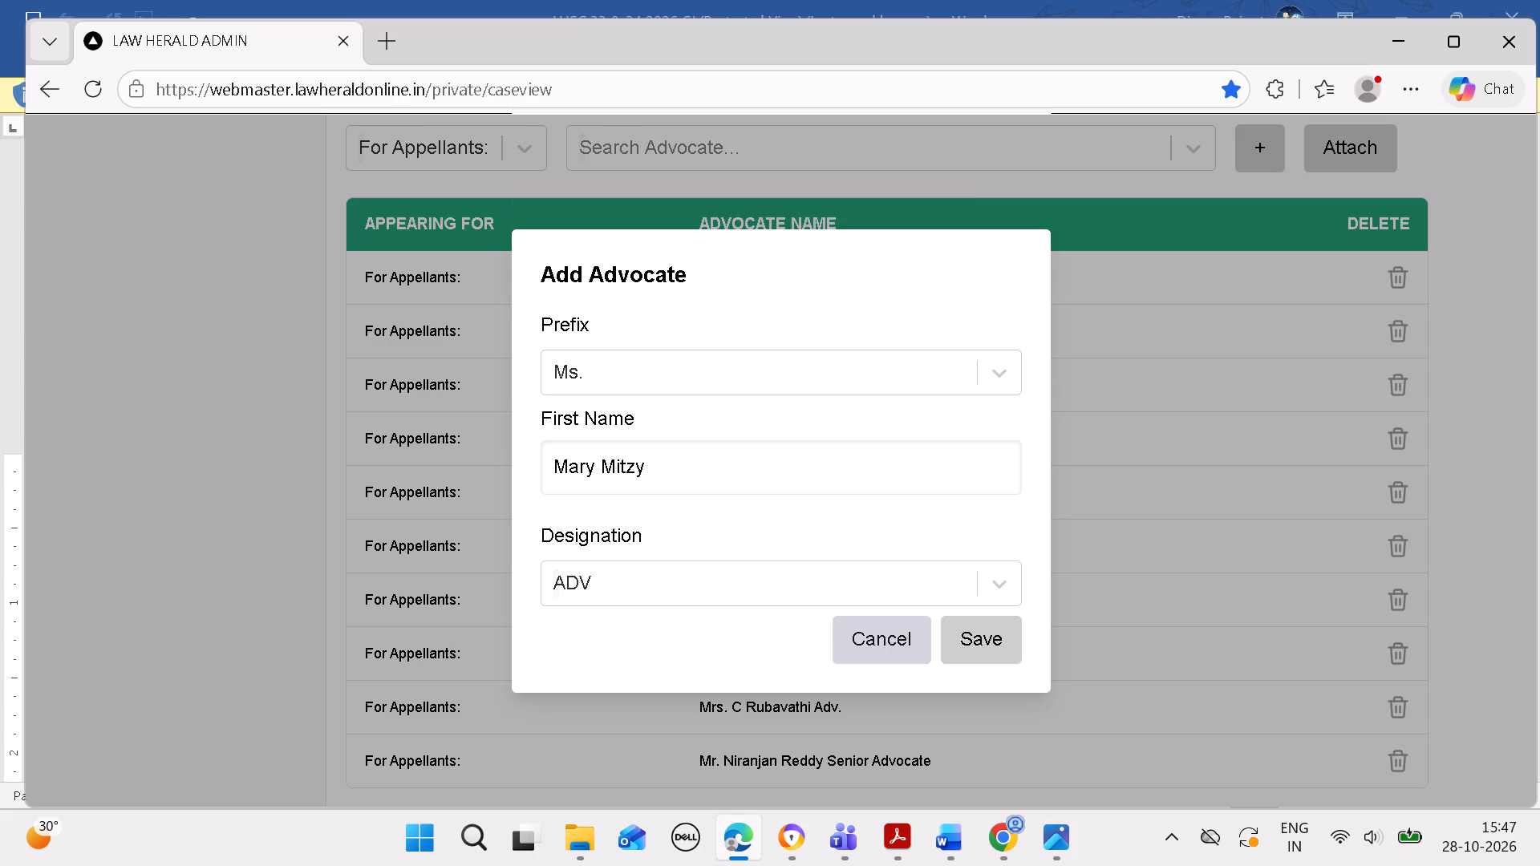
# Set the new Ms. entry's designation to Advocate, save it and attach it to case 744 under For Appellants.
pyautogui.click(752, 583)
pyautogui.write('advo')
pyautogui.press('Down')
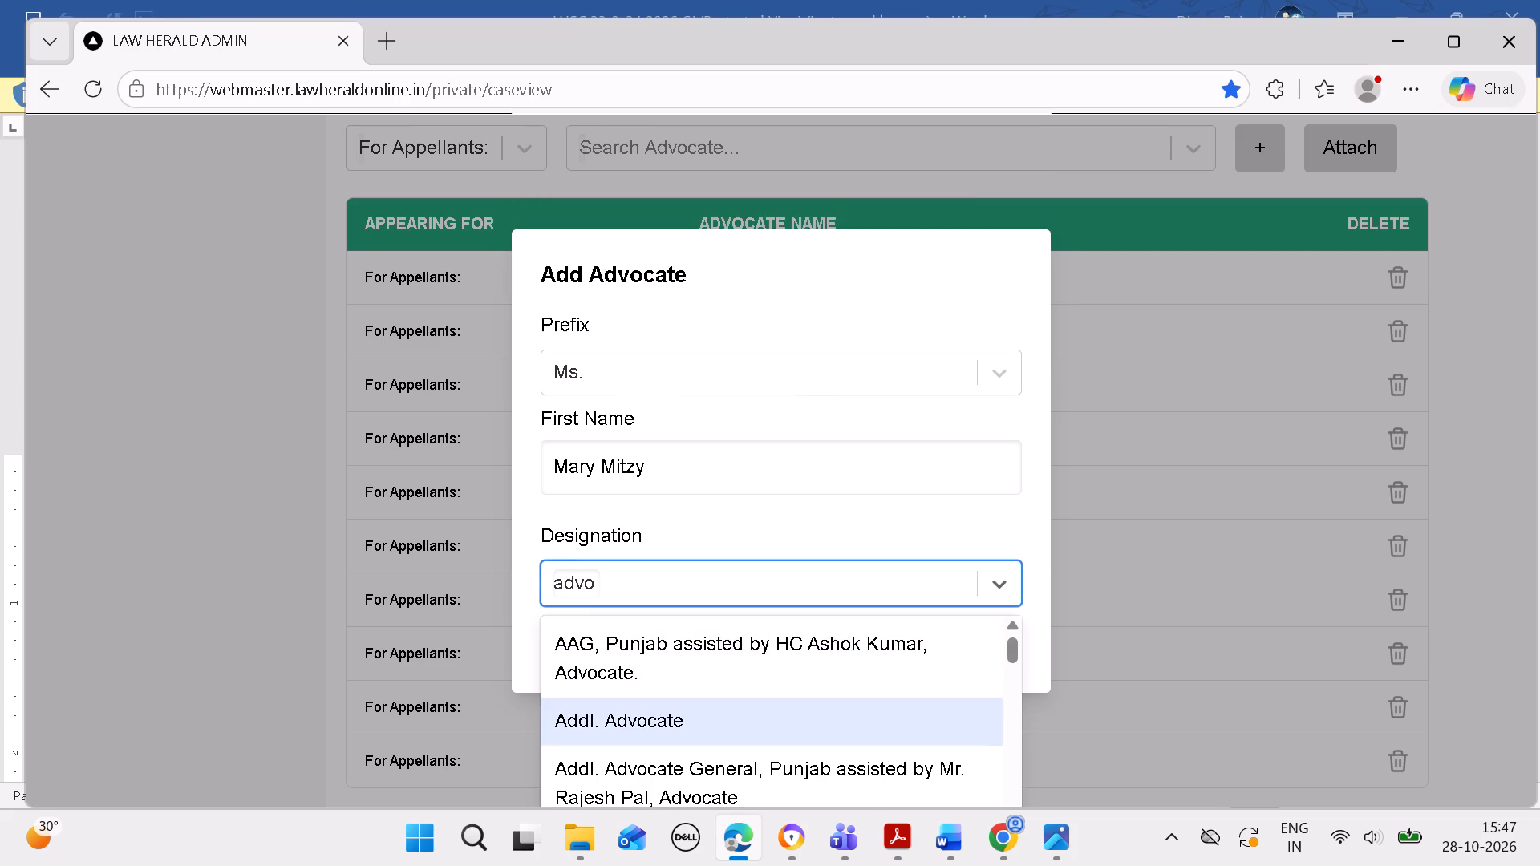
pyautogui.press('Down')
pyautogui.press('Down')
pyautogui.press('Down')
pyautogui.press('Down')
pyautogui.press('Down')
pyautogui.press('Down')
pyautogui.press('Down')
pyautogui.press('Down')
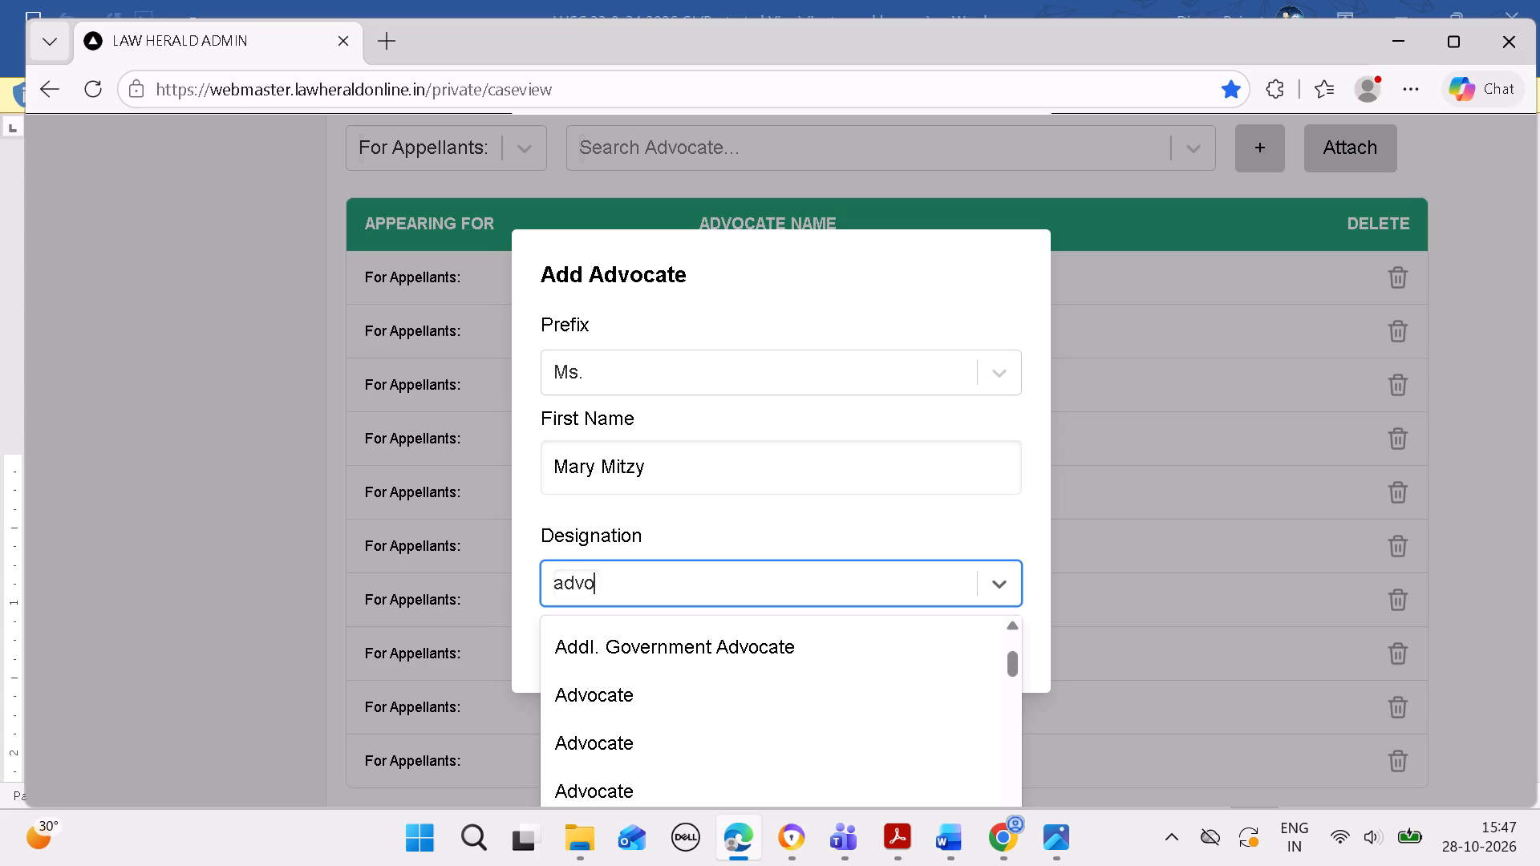
pyautogui.click(674, 749)
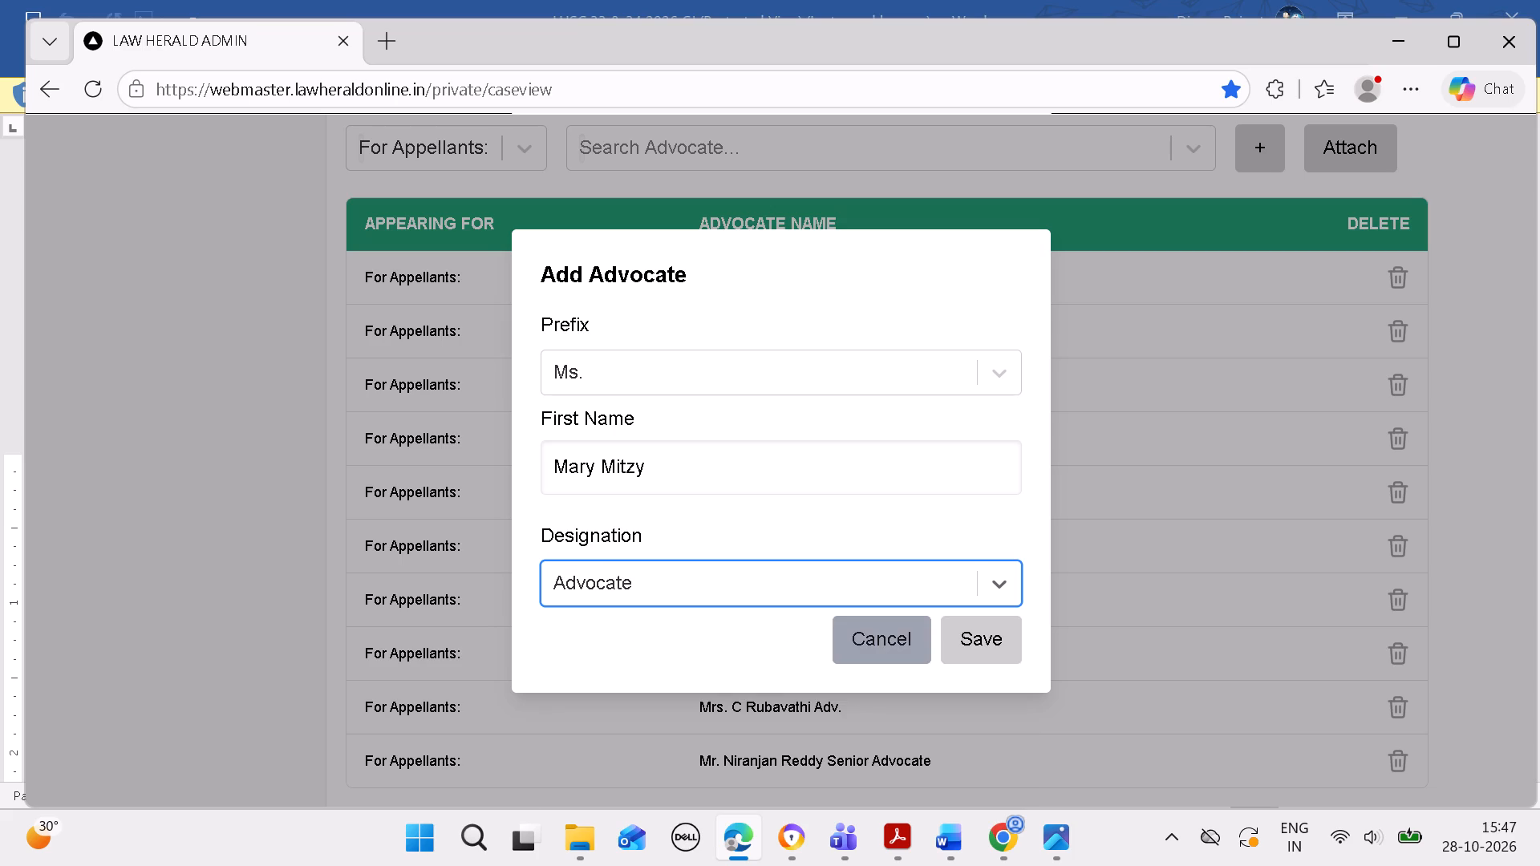
pyautogui.click(952, 639)
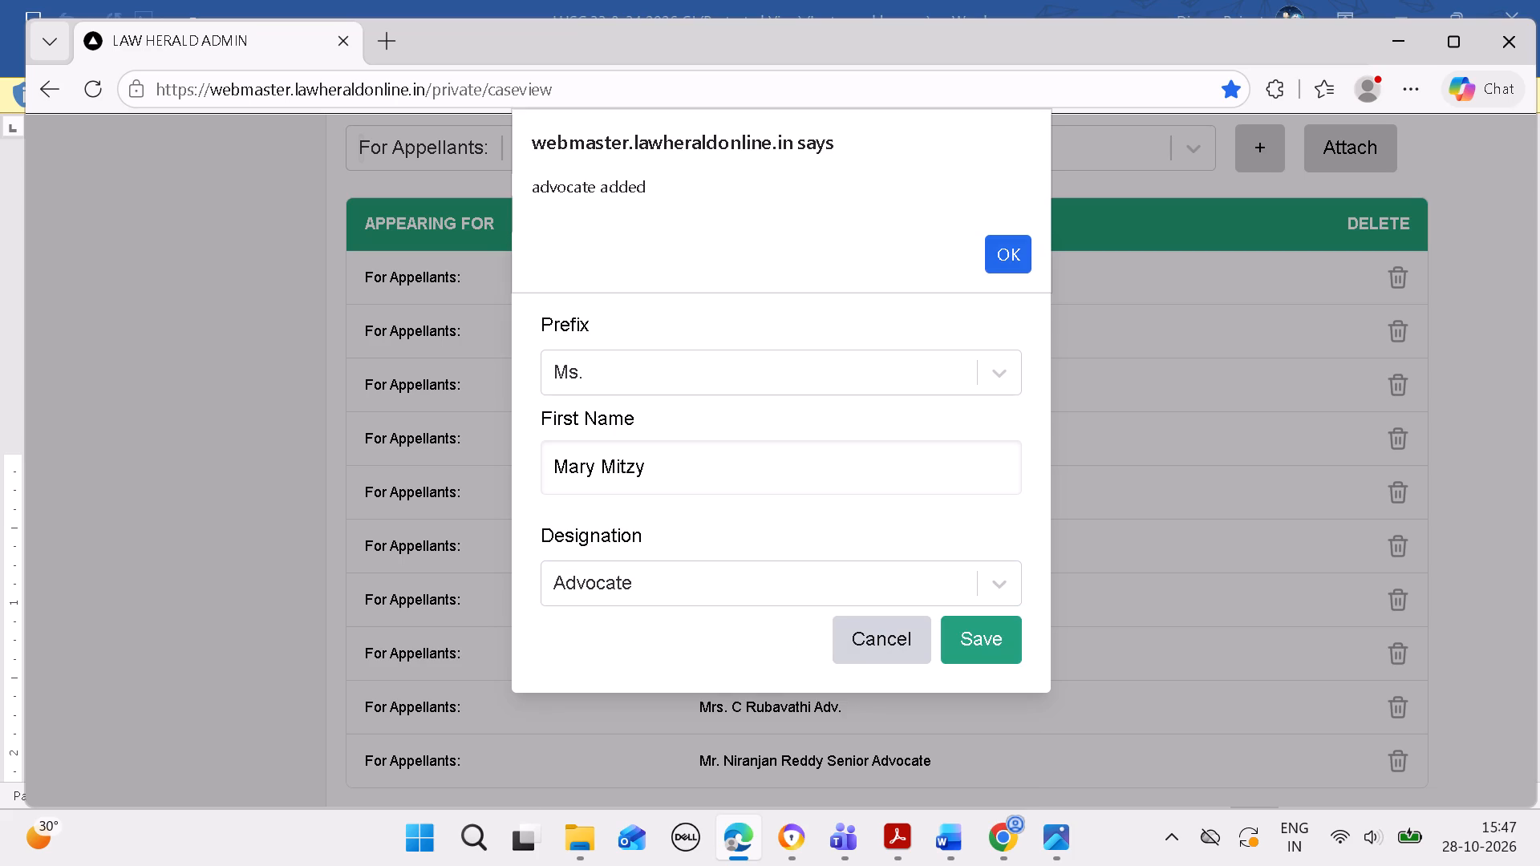
pyautogui.click(1003, 258)
pyautogui.scroll(-7, 975, 360)
pyautogui.click(995, 259)
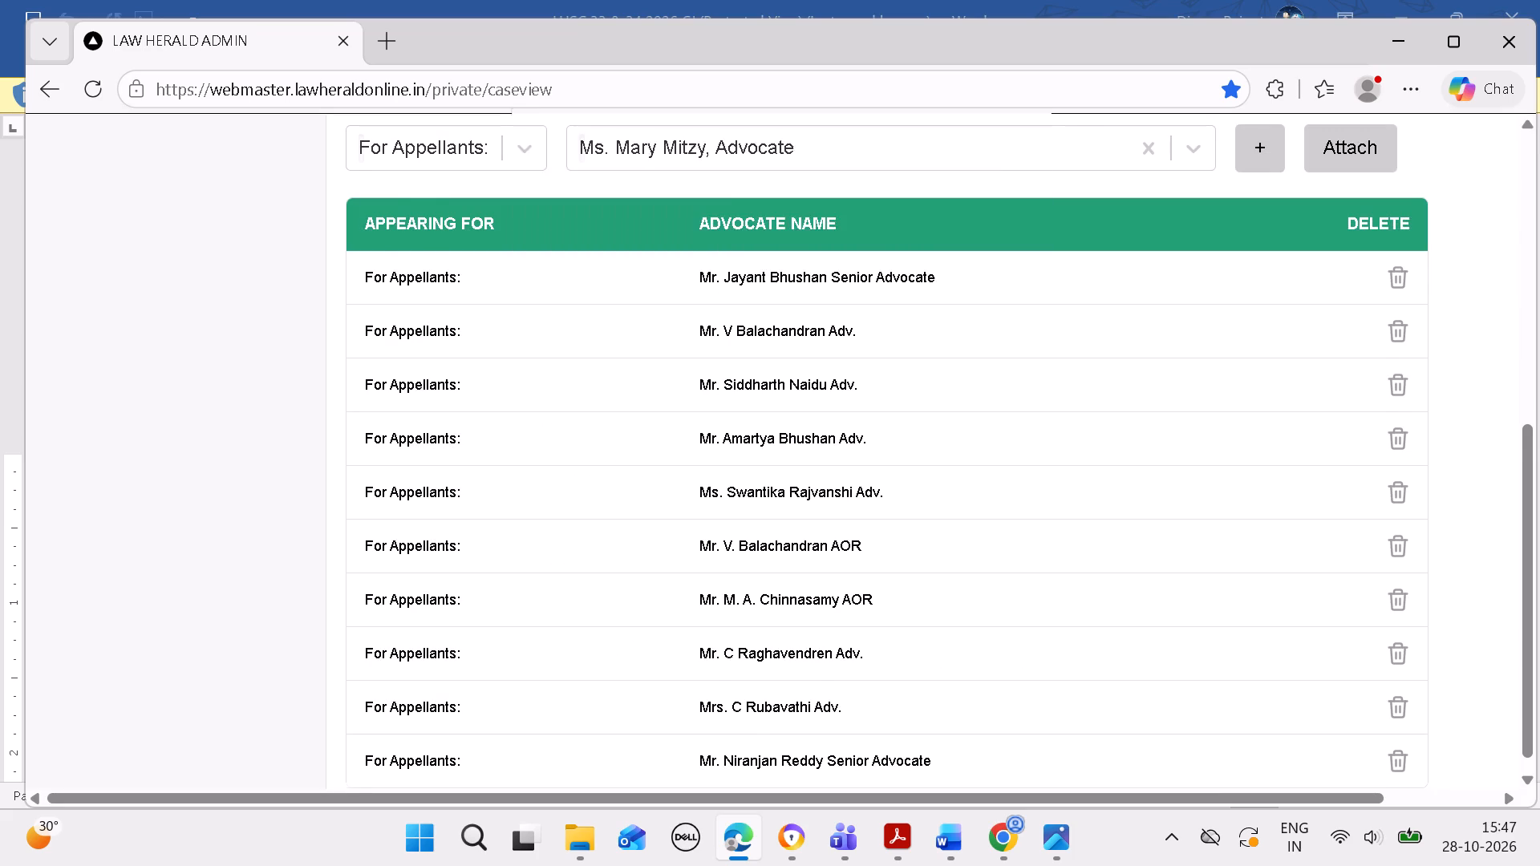
pyautogui.scroll(-7, 962, 343)
# Copy the twelfth appellants' advocate's name from Word and search for it among the advocates in Edge.
pyautogui.click(961, 828)
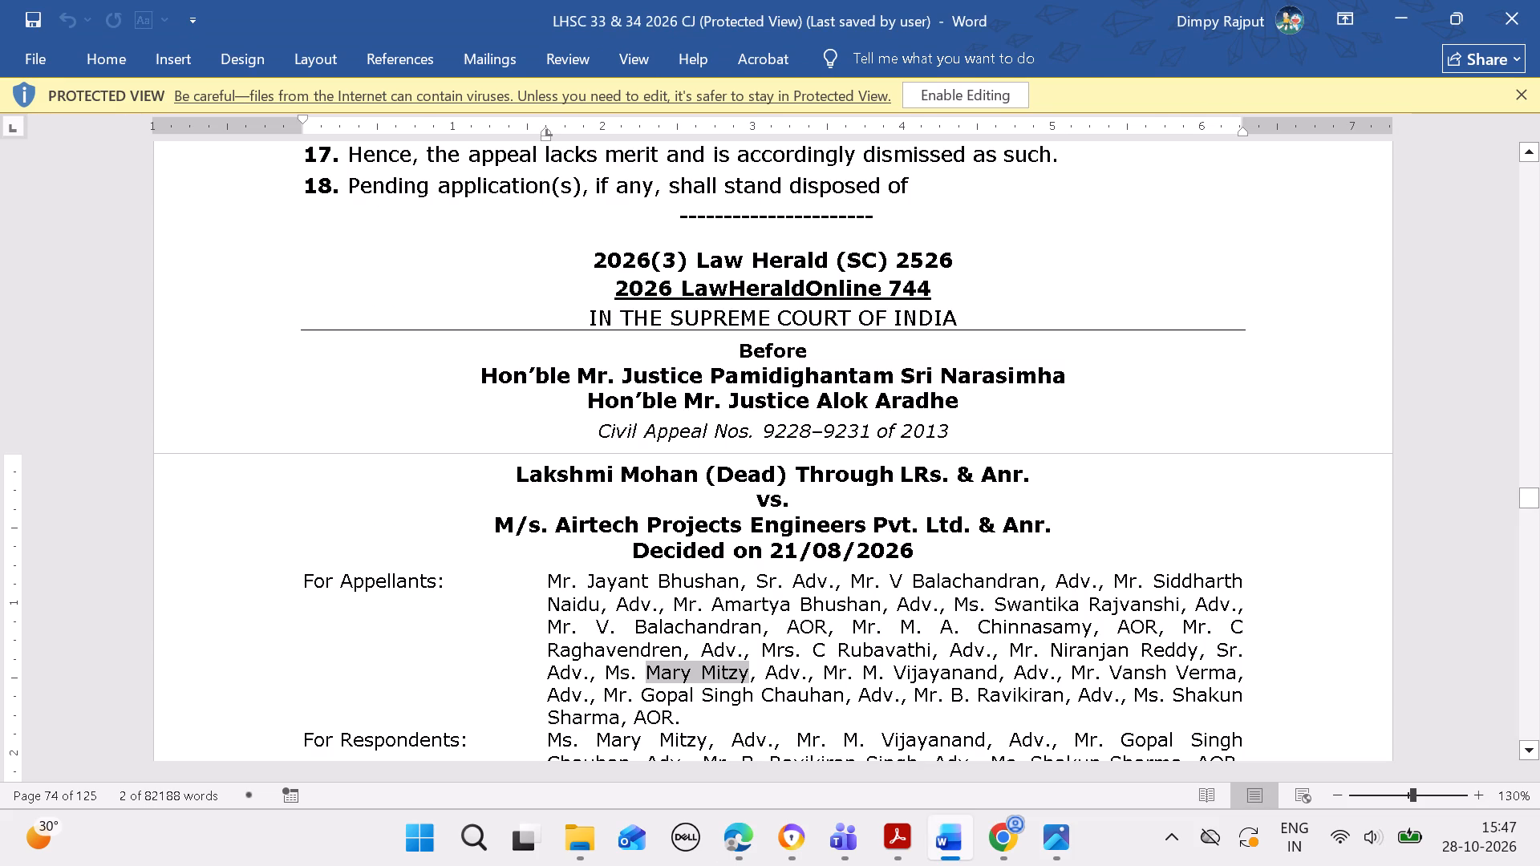
pyautogui.moveTo(865, 664); pyautogui.dragTo(1015, 676)
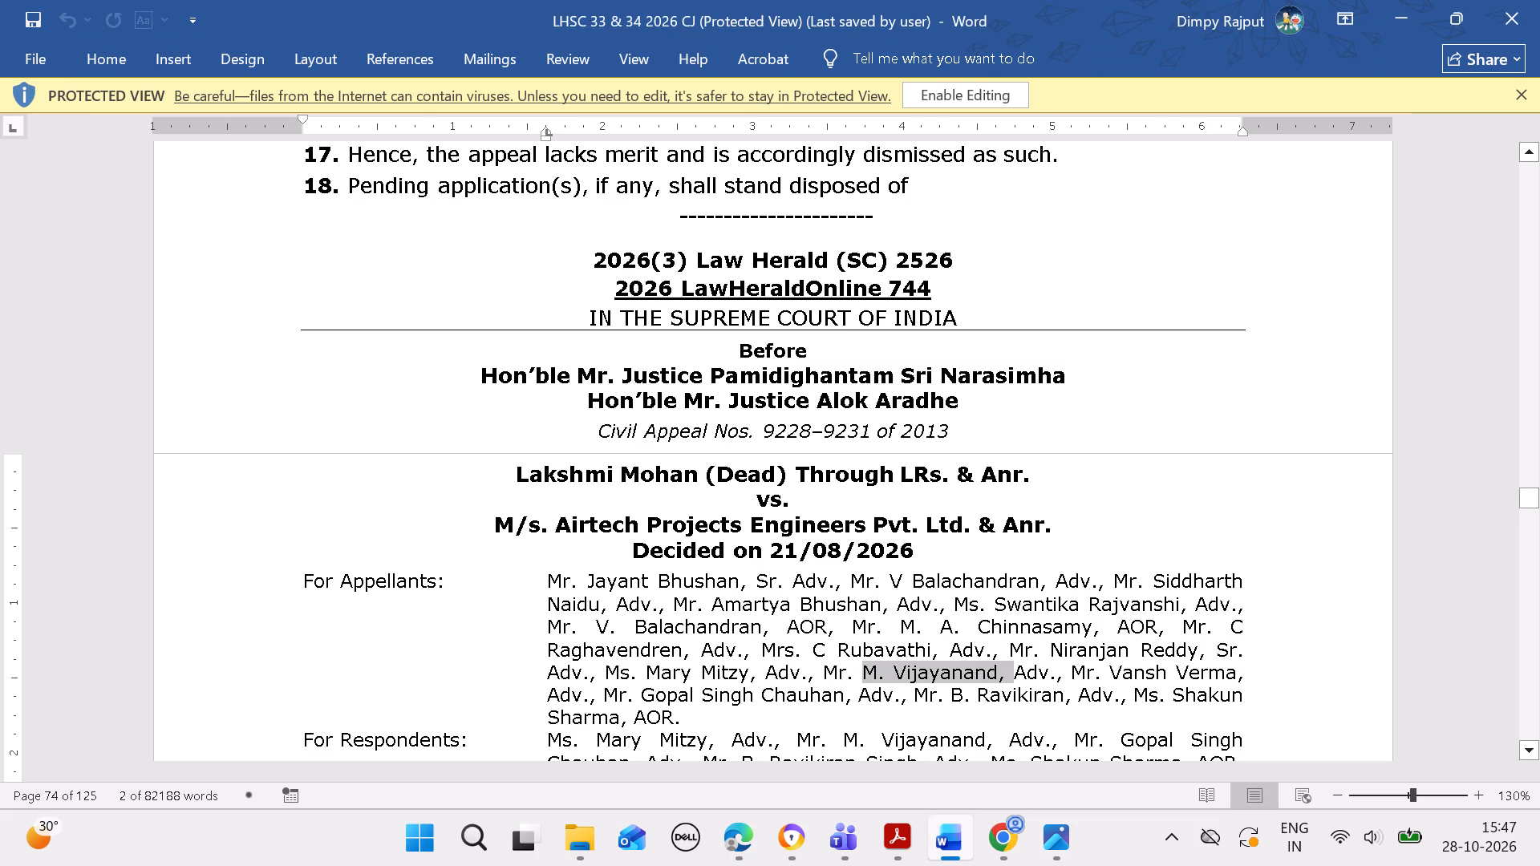
pyautogui.moveTo(1015, 676); pyautogui.dragTo(999, 669)
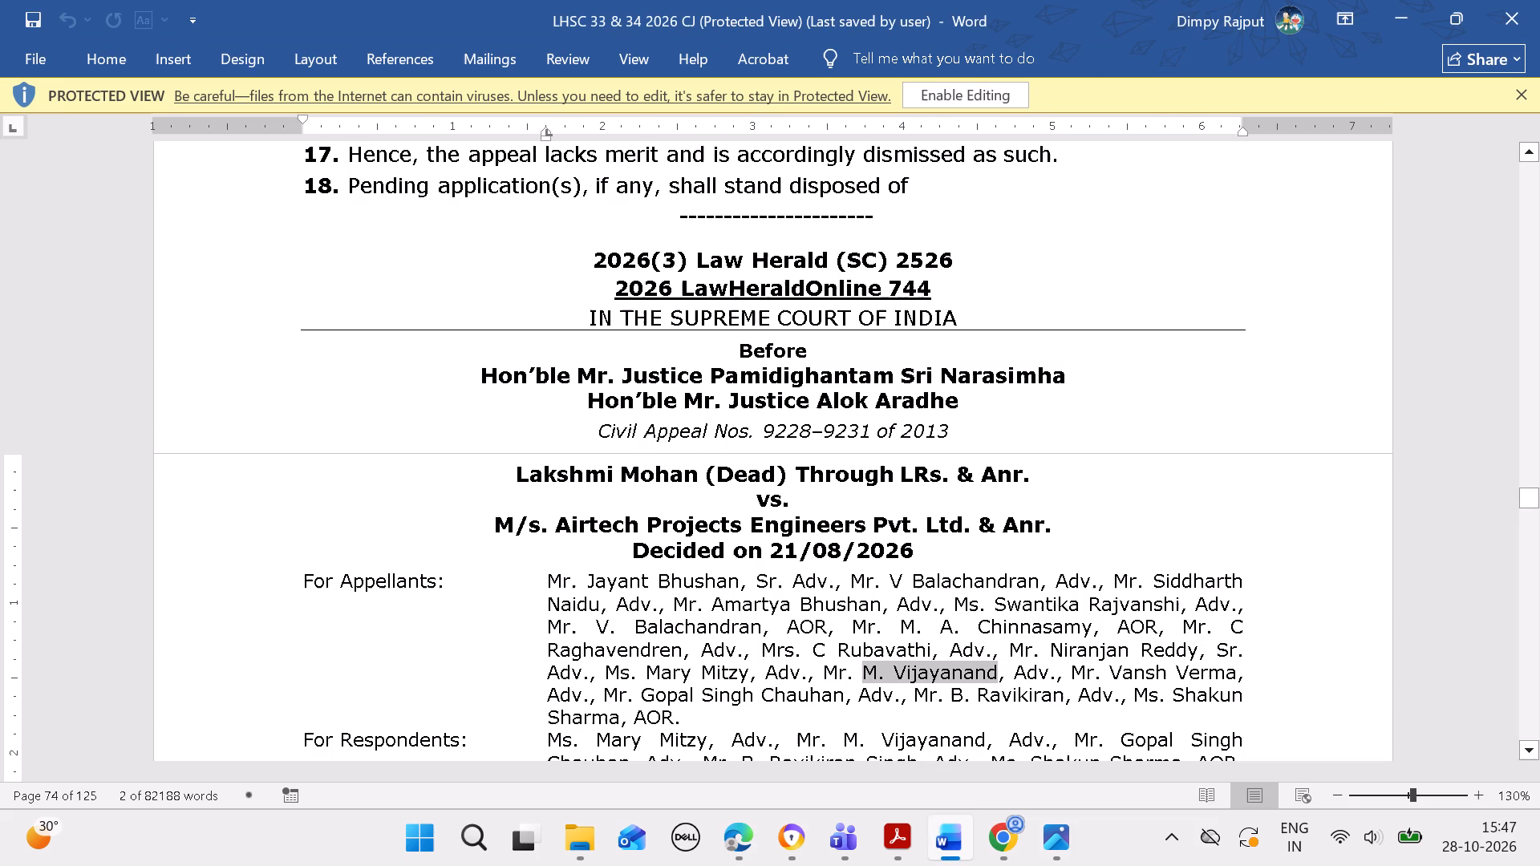
pyautogui.hotkey('ctrl', 'c')
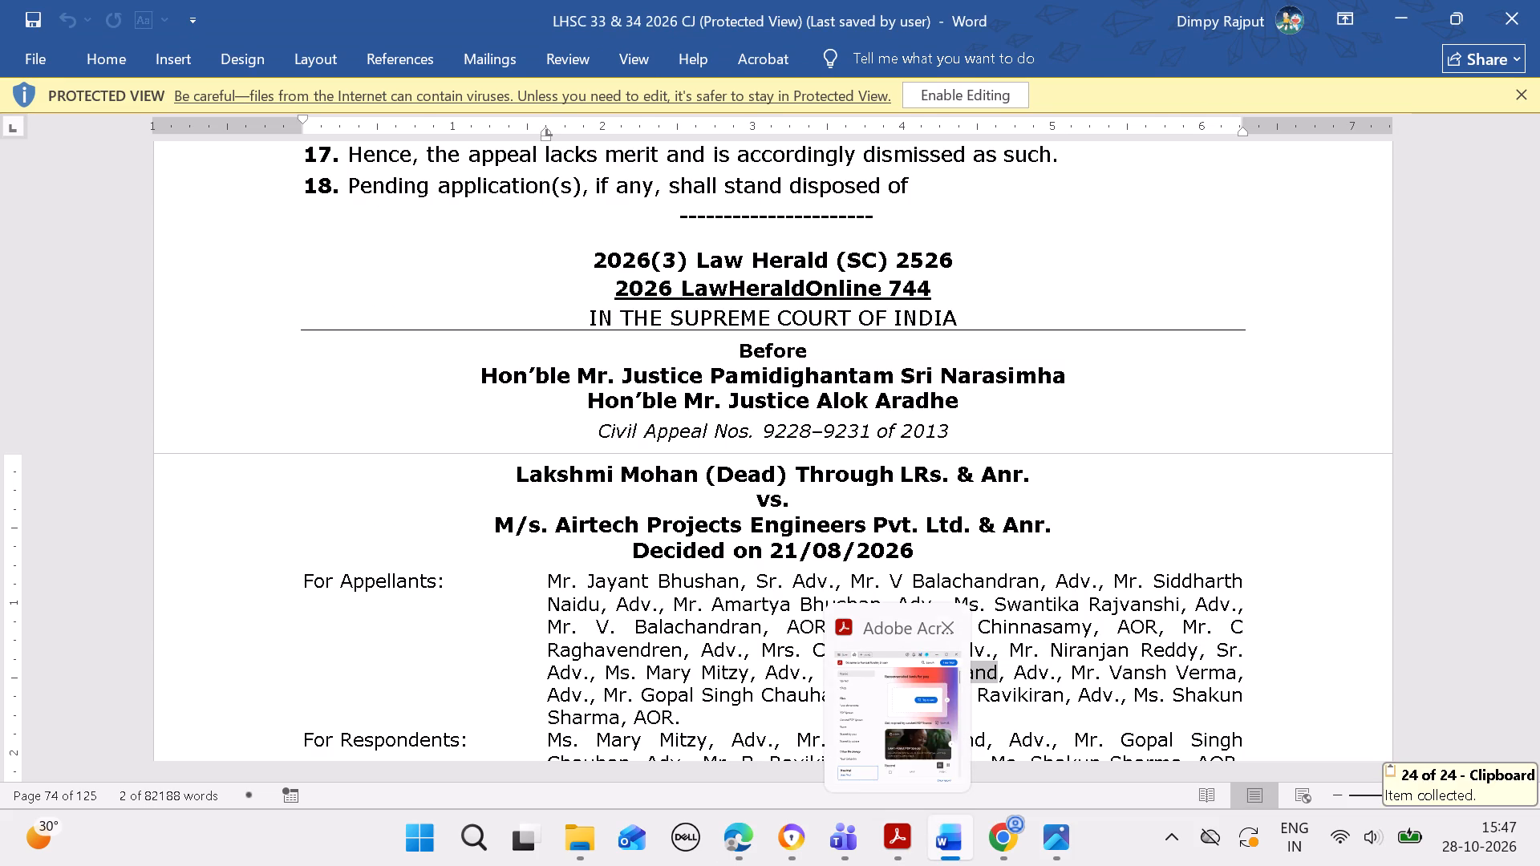
pyautogui.click(746, 848)
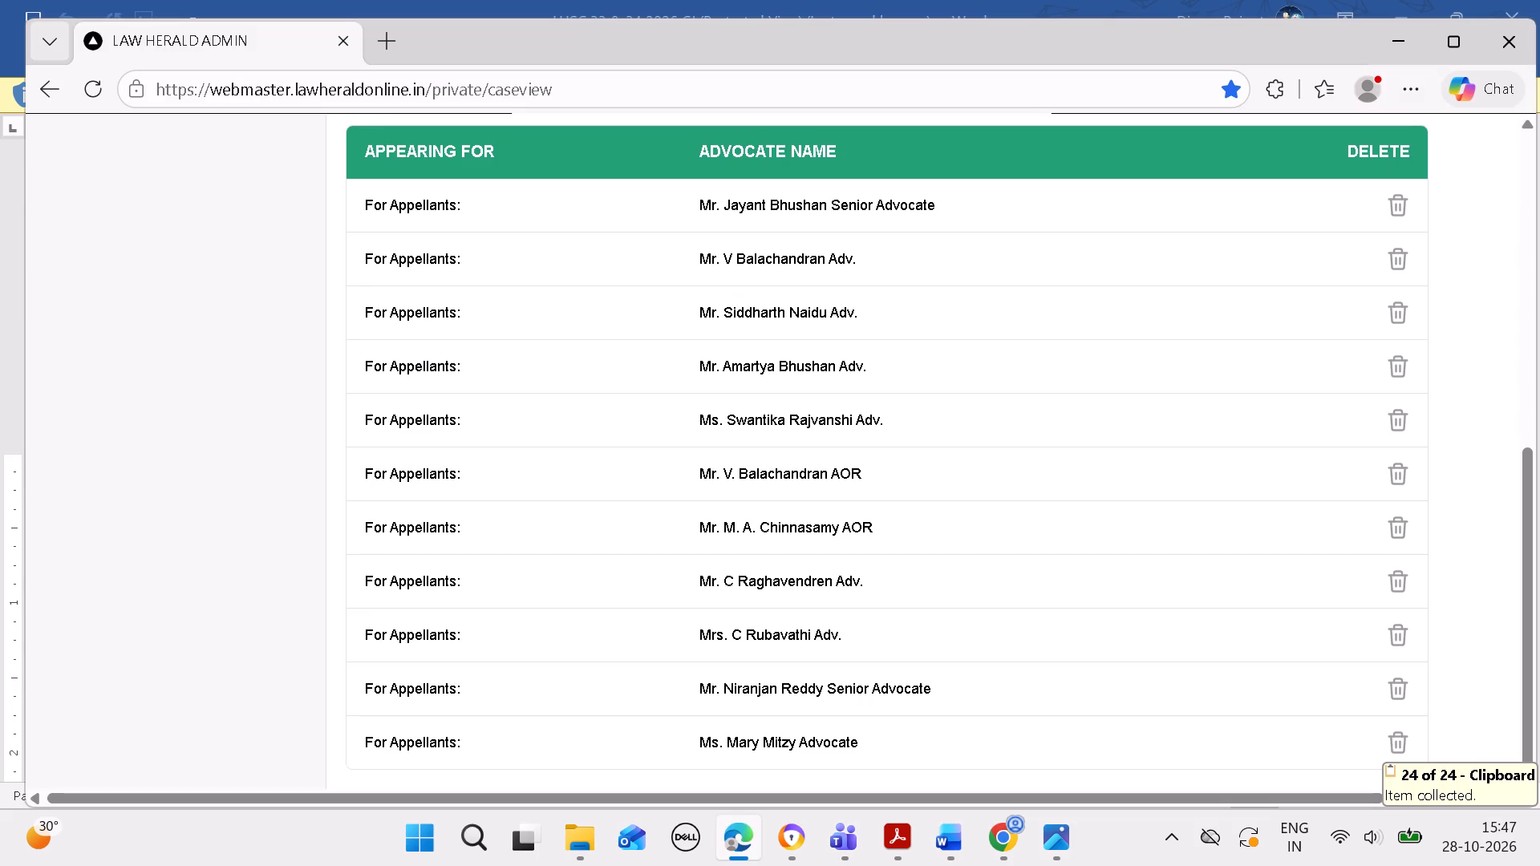
pyautogui.moveTo(1526, 564); pyautogui.dragTo(1519, 468)
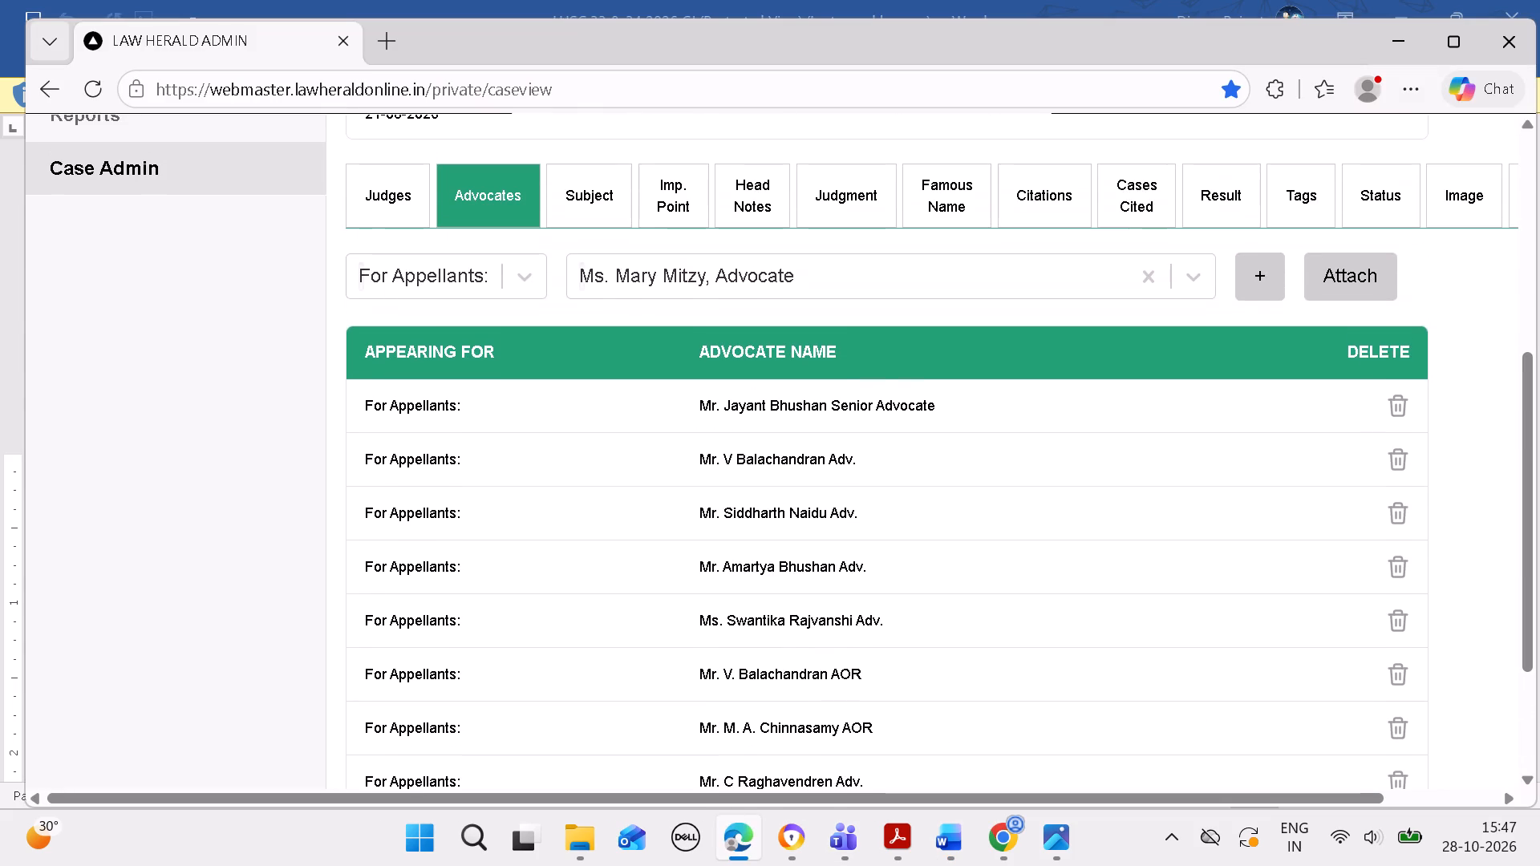
pyautogui.click(1154, 277)
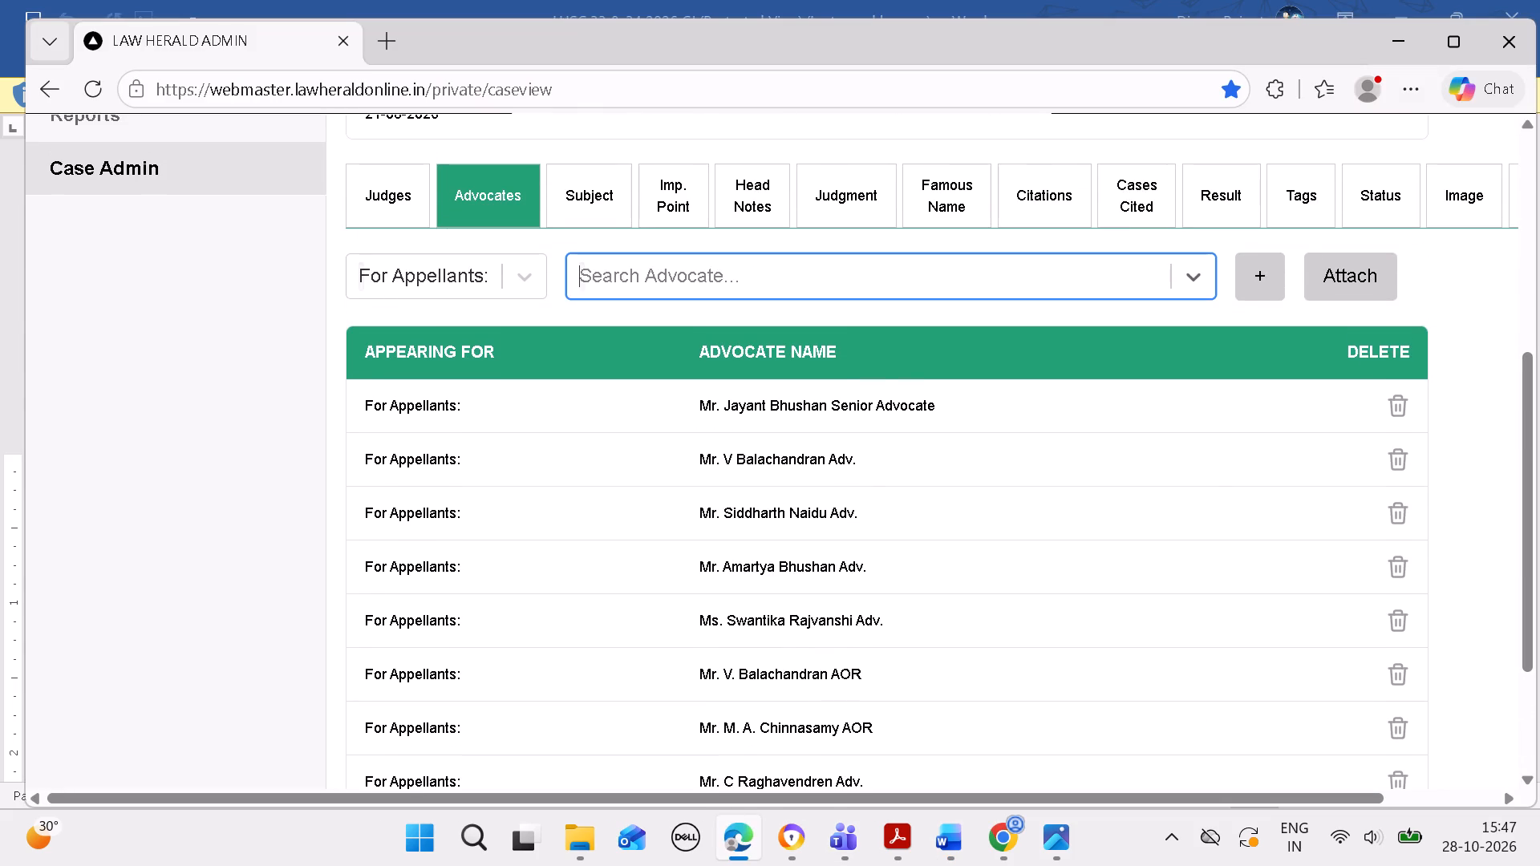
pyautogui.hotkey('ctrl', 'v')
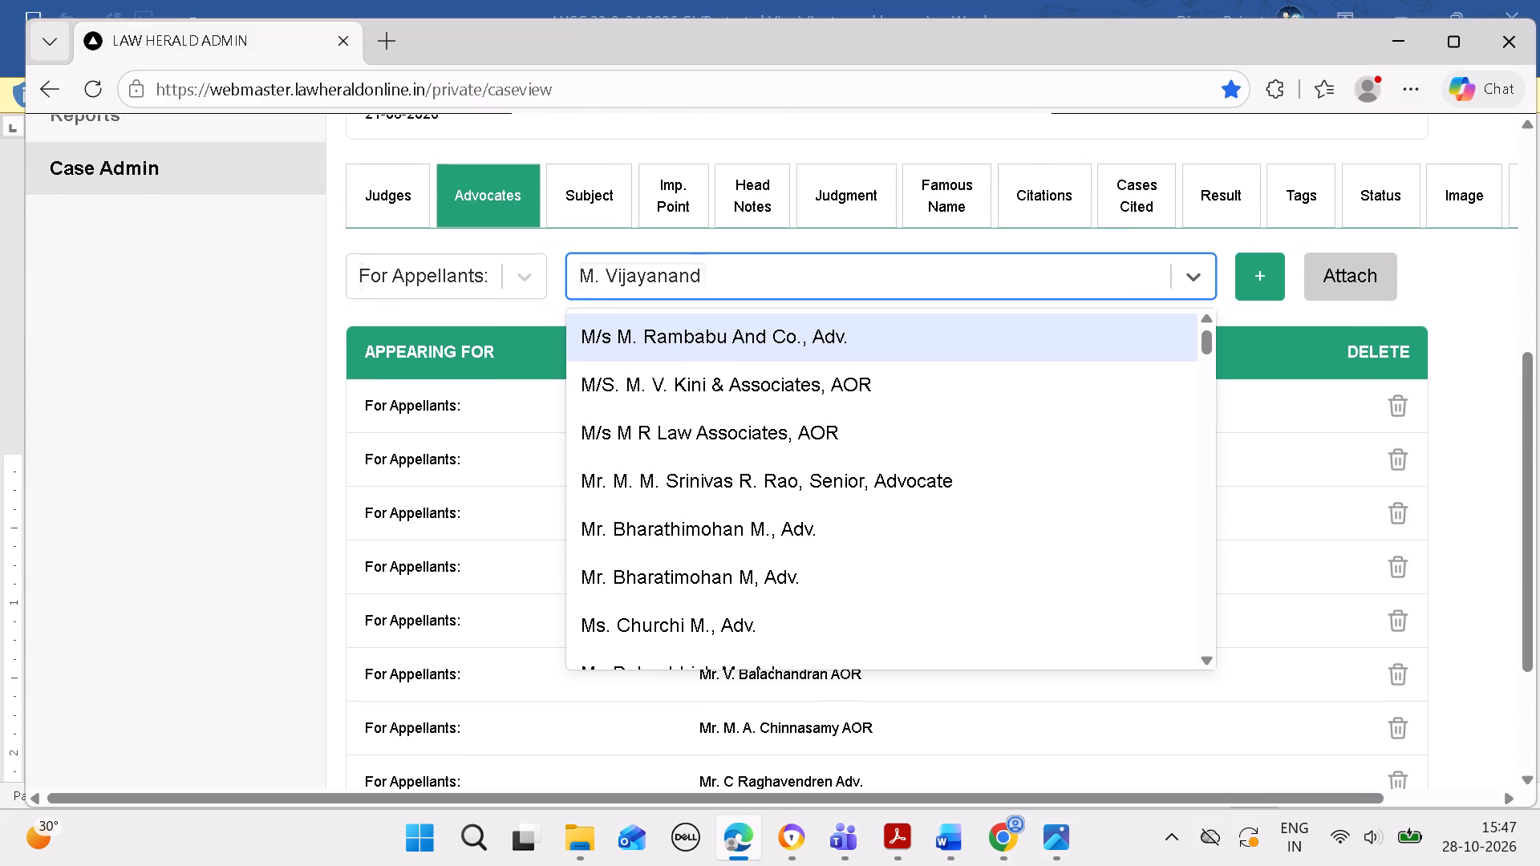
# Add the twelfth appellants' advocate as a new Mr. entry with designation ADV and attach it to case 744 under For Appellants.
pyautogui.click(1243, 281)
pyautogui.click(966, 630)
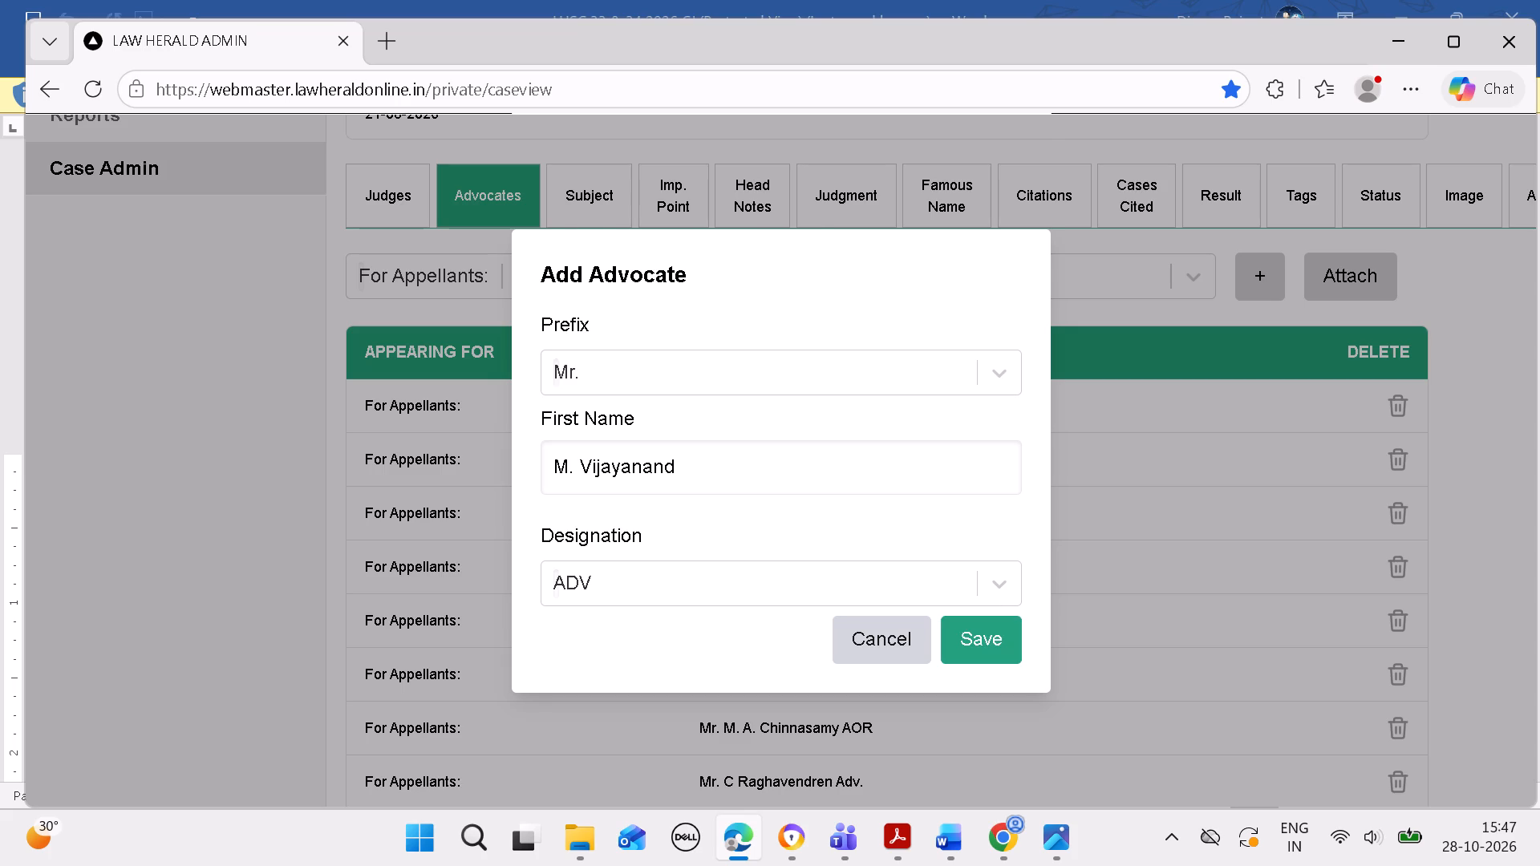
pyautogui.click(1007, 278)
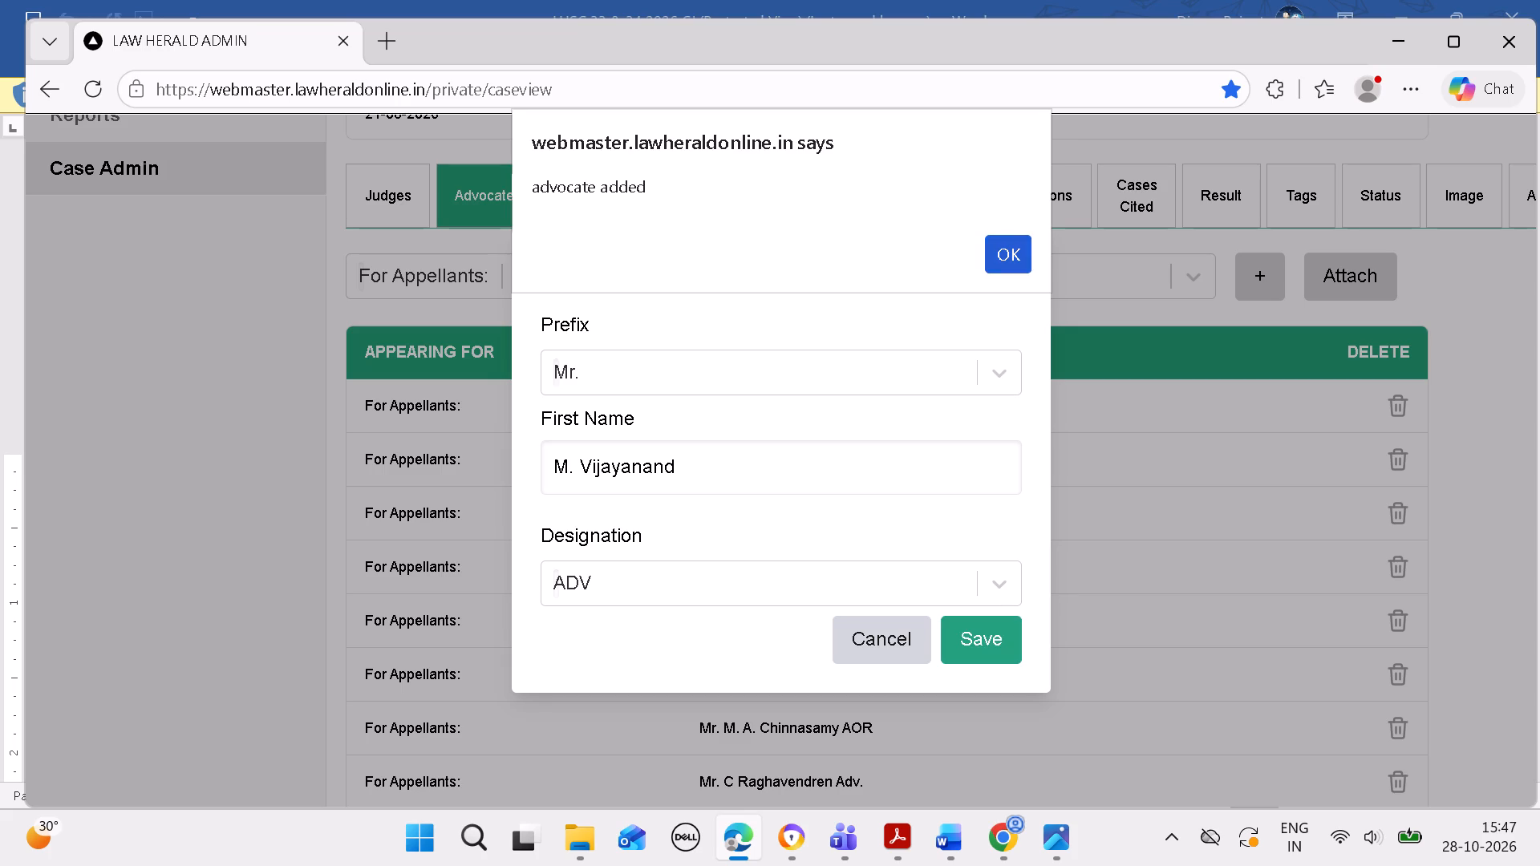
pyautogui.click(1006, 258)
pyautogui.click(1009, 258)
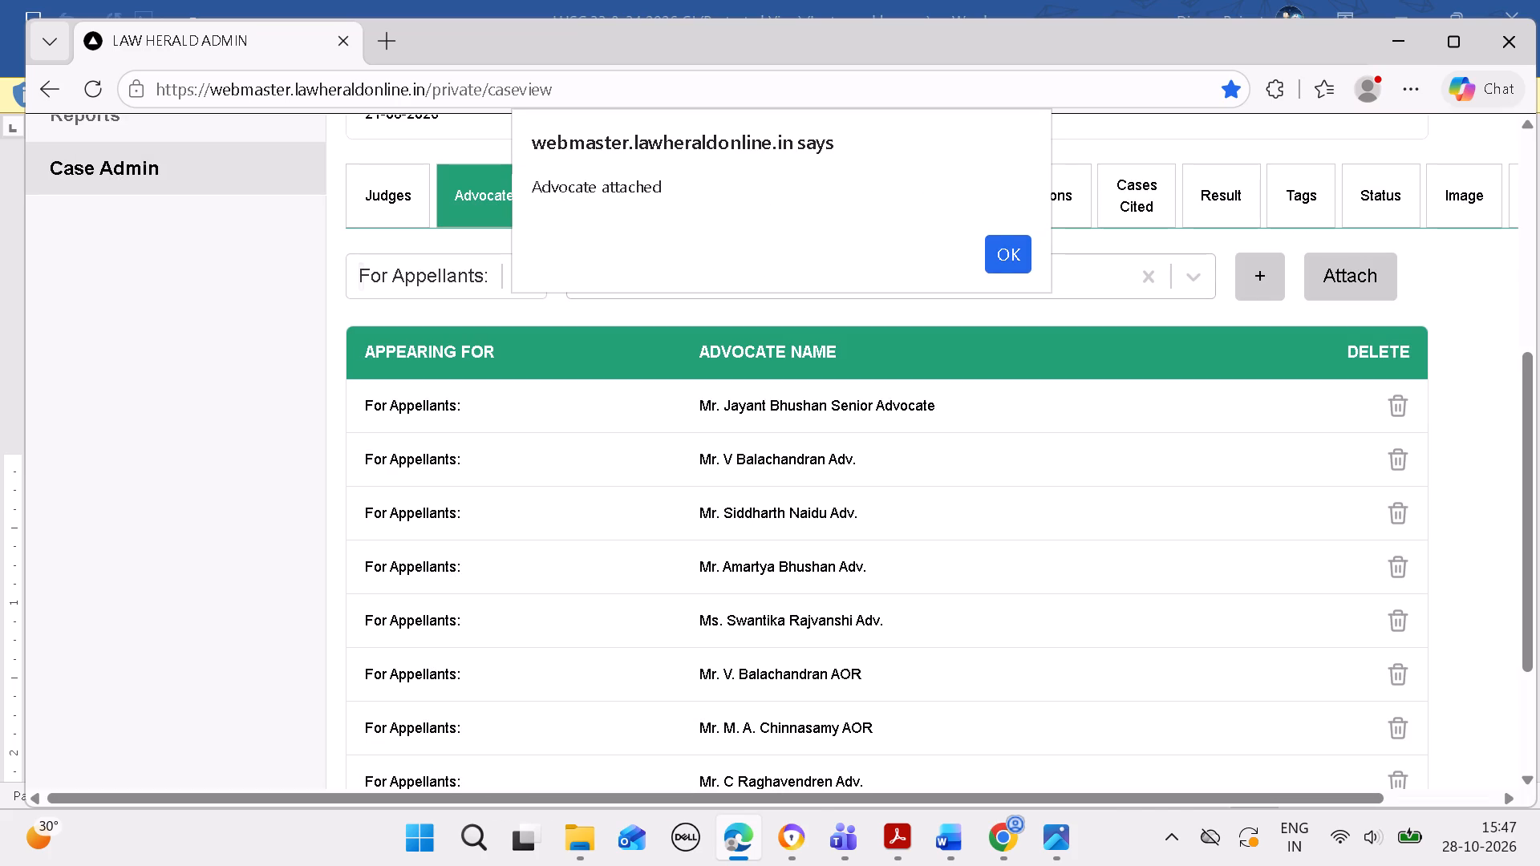
pyautogui.click(997, 252)
pyautogui.scroll(-6, 954, 400)
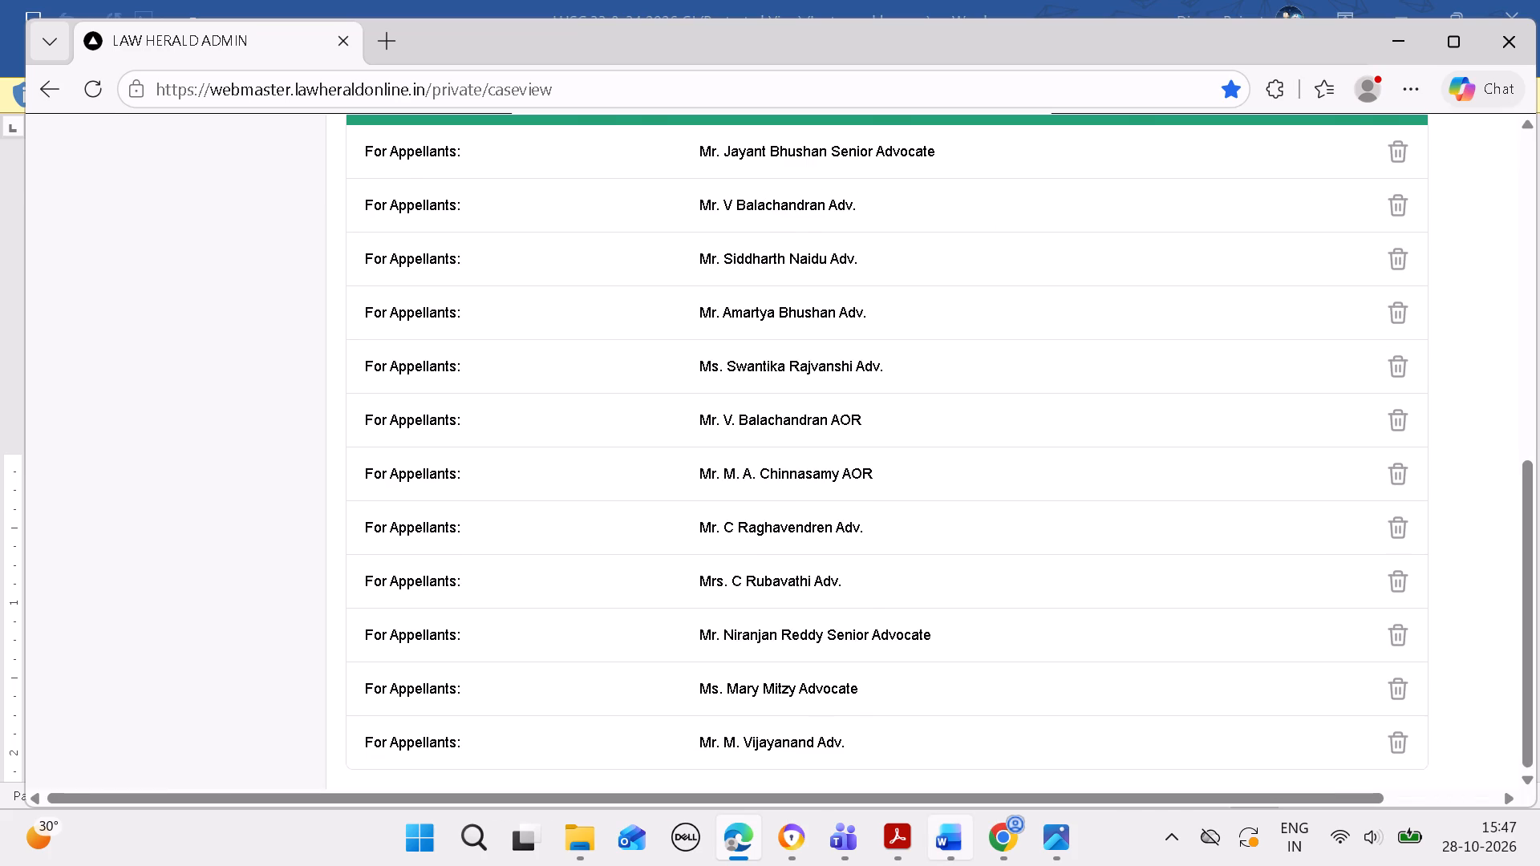
# Copy the thirteenth appellants' advocate's name from the case 744 heading in Word and return to Edge.
pyautogui.click(947, 837)
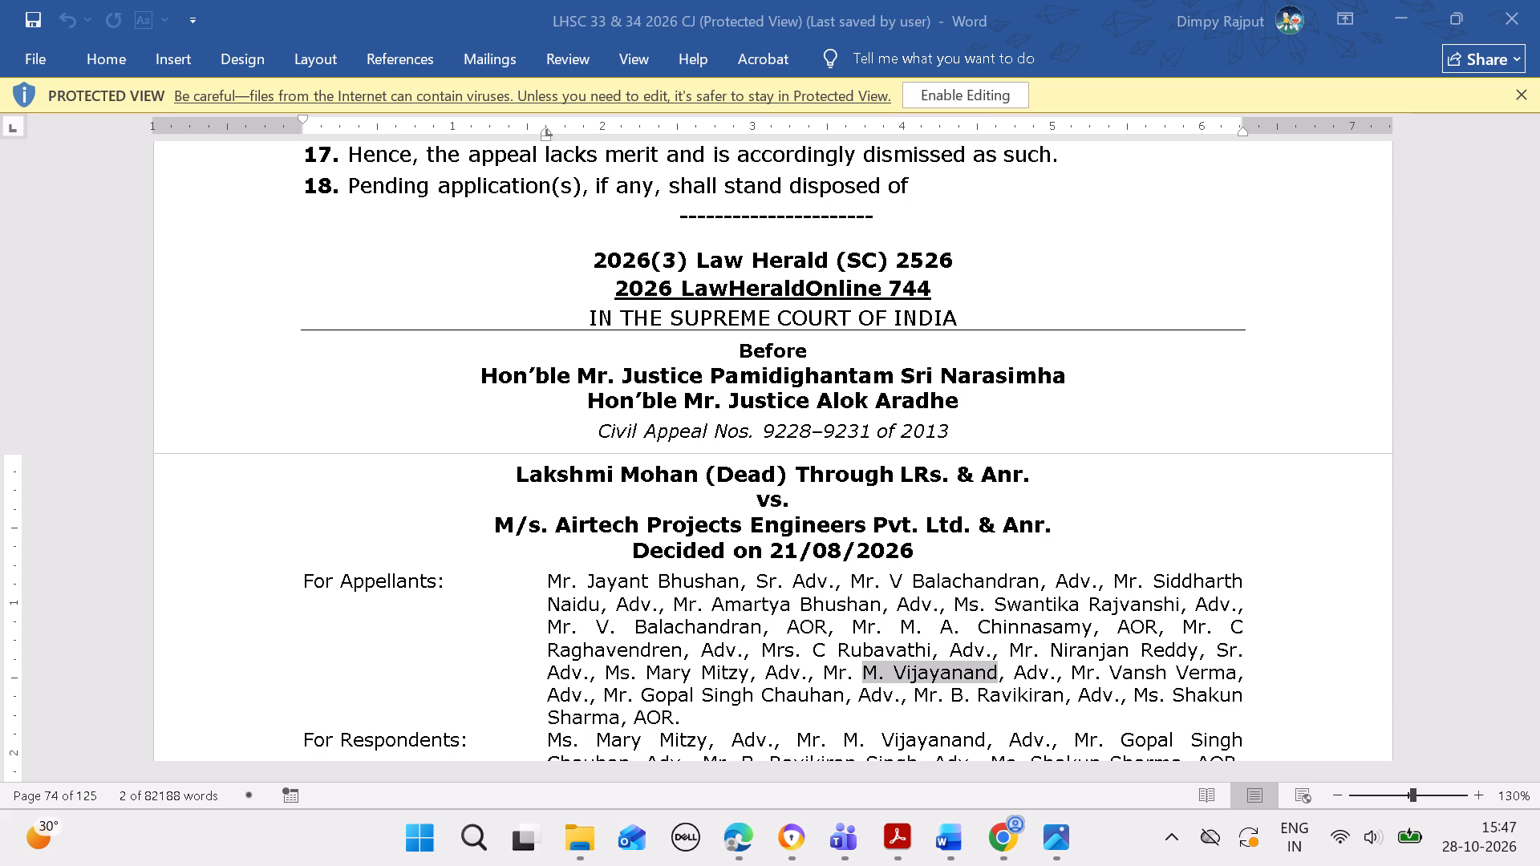
pyautogui.moveTo(1108, 673); pyautogui.dragTo(1222, 663)
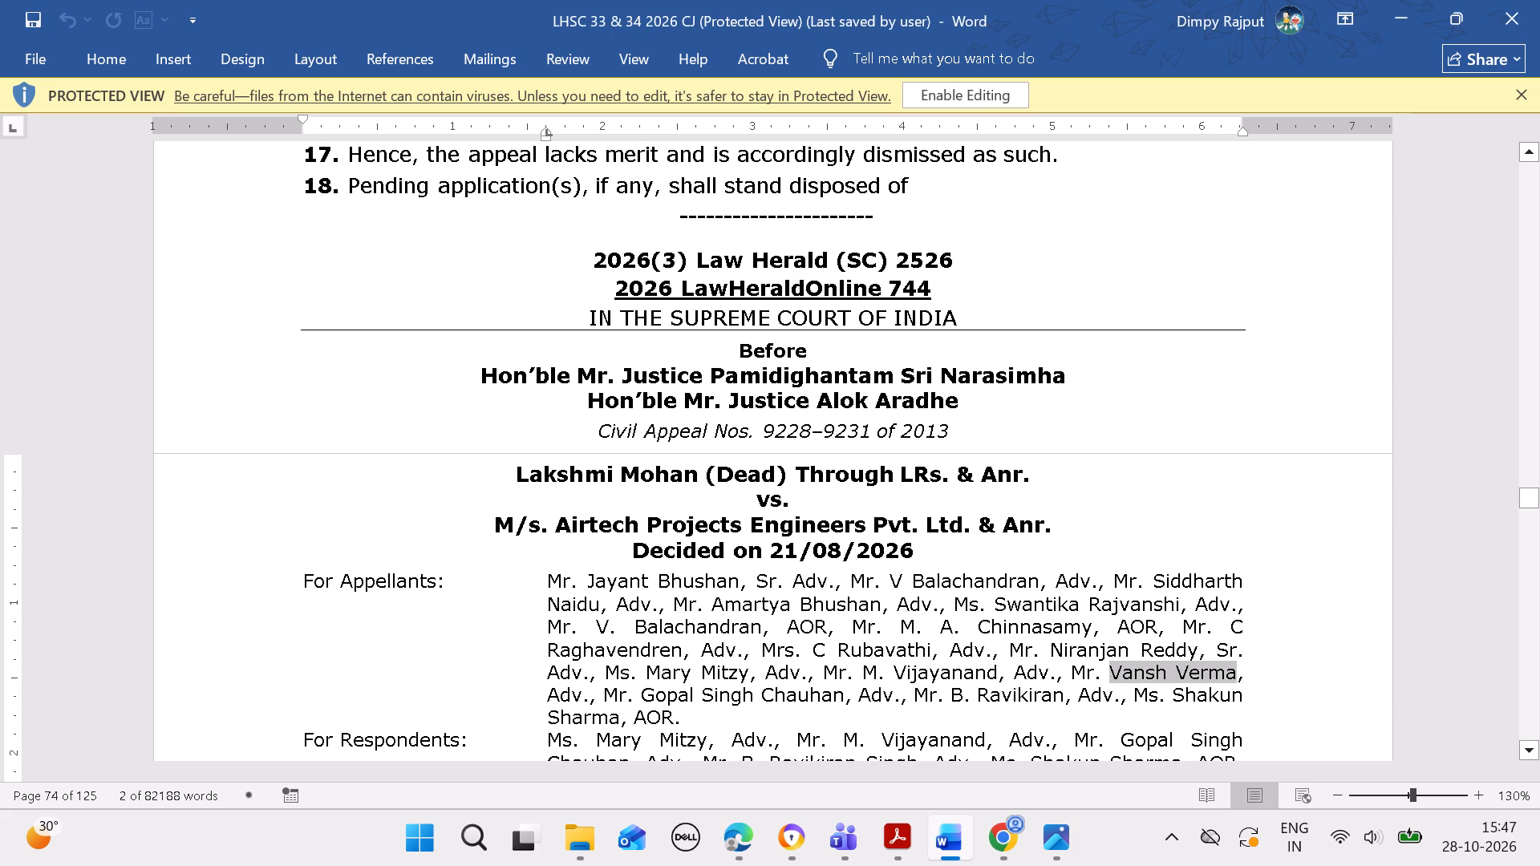
pyautogui.hotkey('ctrl', 'c')
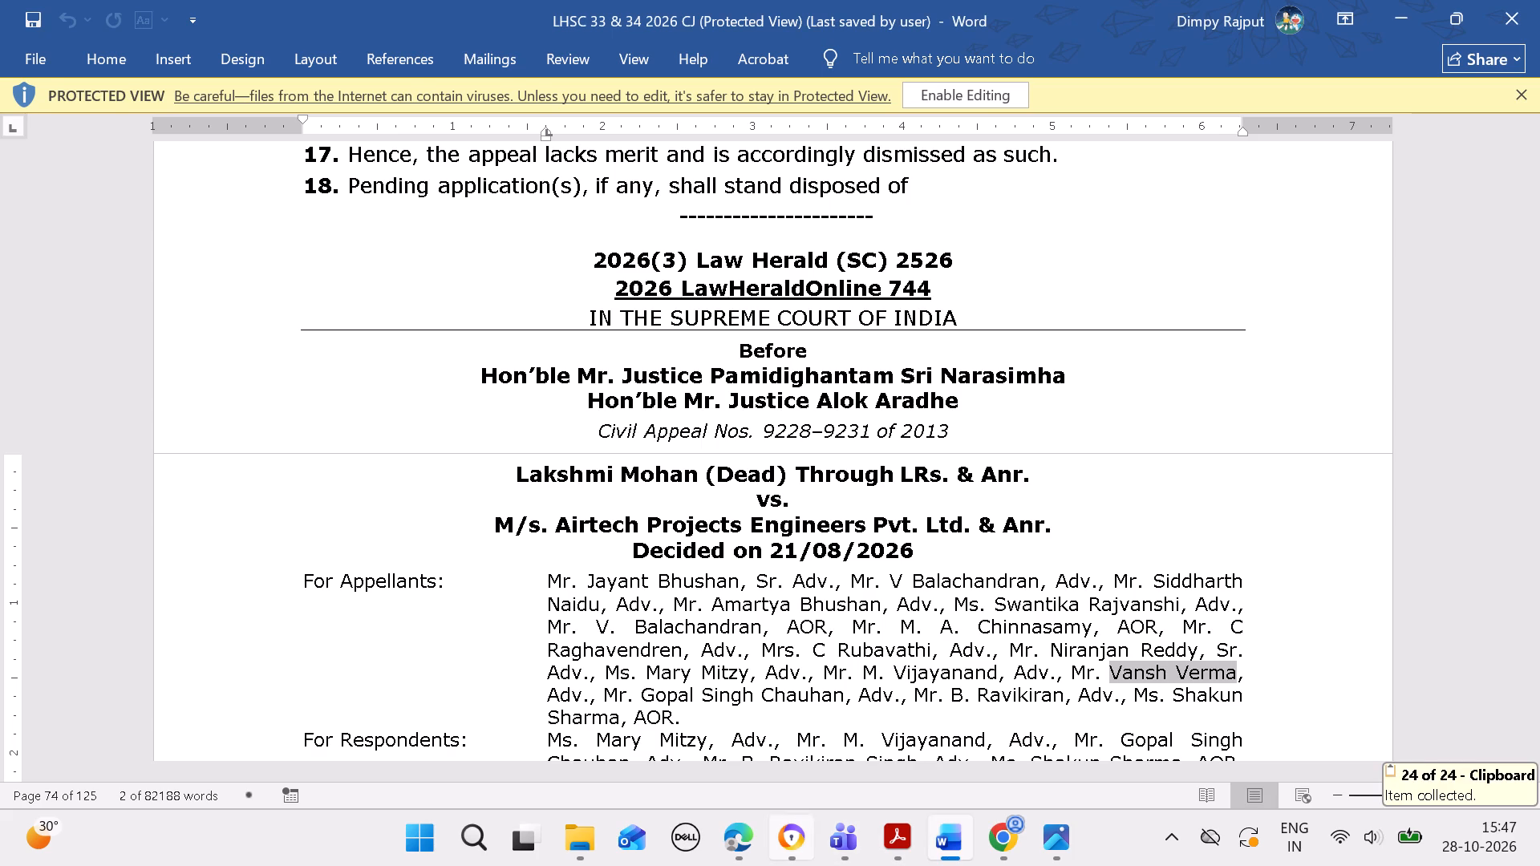
pyautogui.click(747, 831)
# Create a Mr. ADV entry from the thirteenth appellants' advocate's copied name and attach it to case 744 under For Appellants.
pyautogui.scroll(1, 1058, 507)
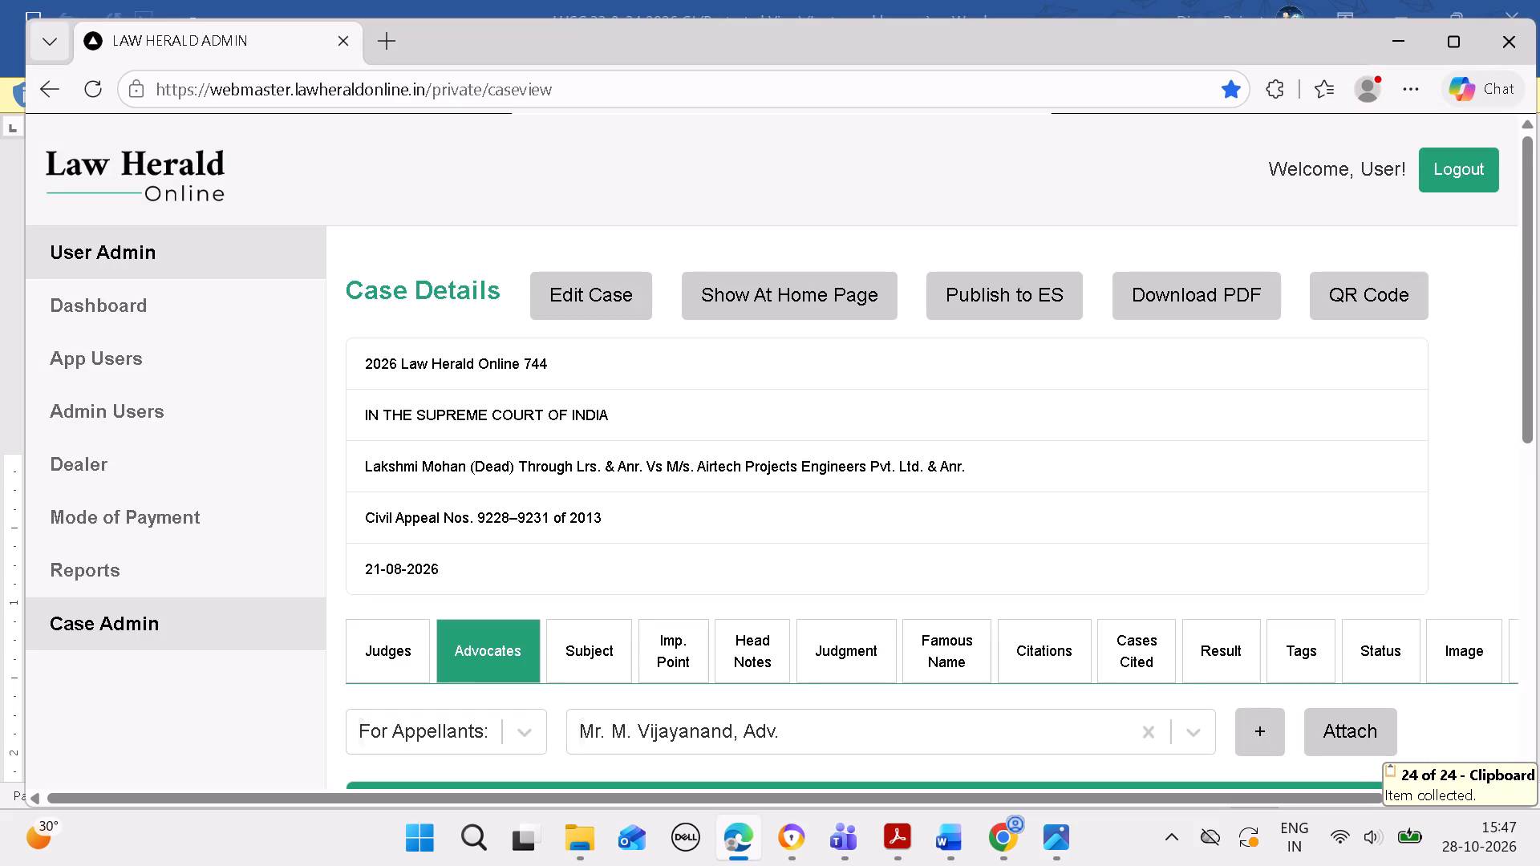
pyautogui.click(1144, 728)
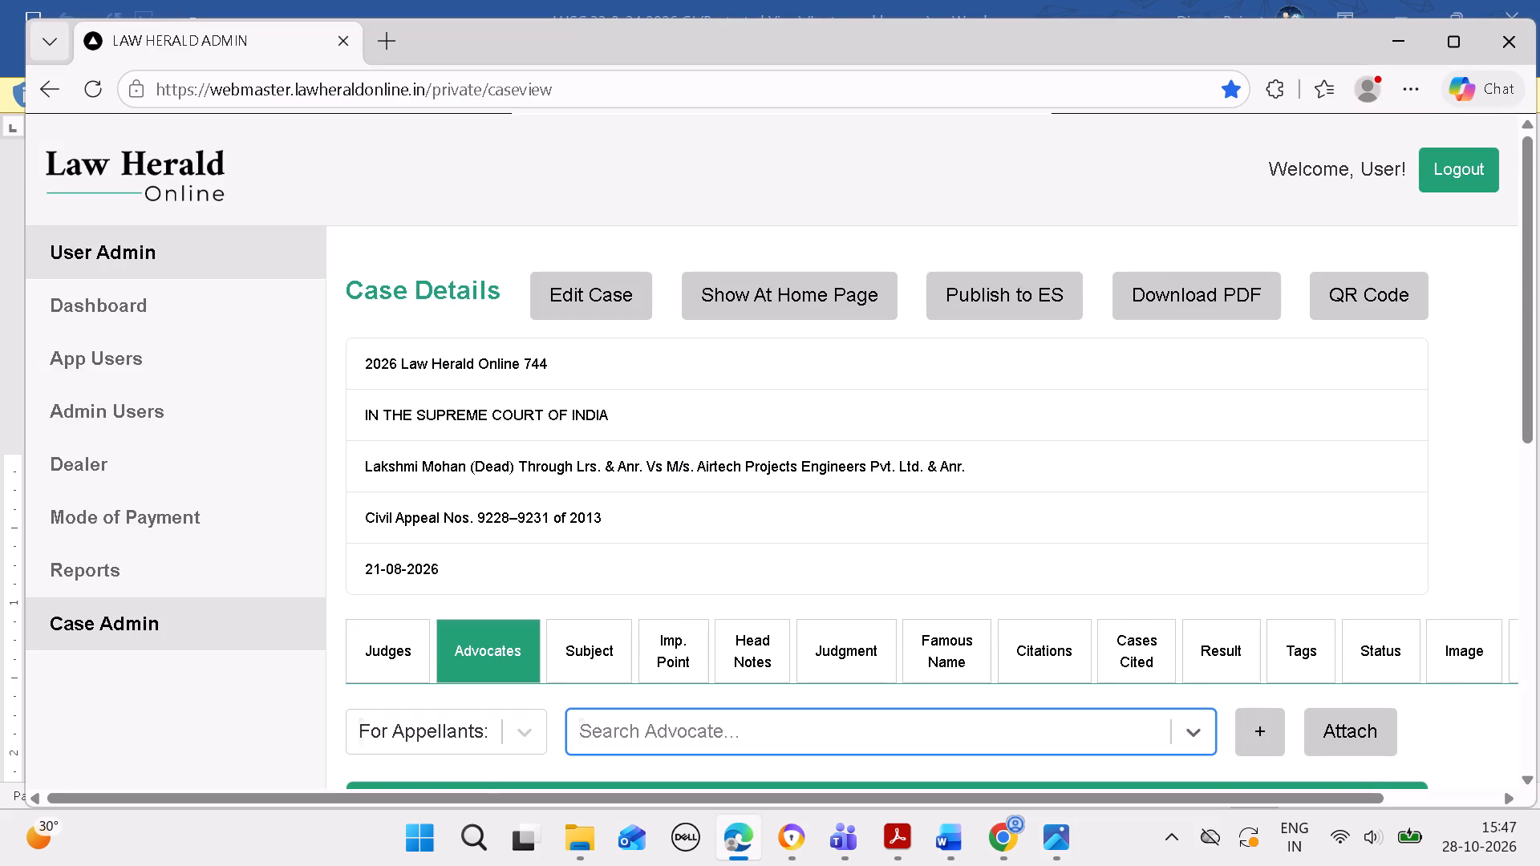
pyautogui.hotkey('ctrl', 'v')
pyautogui.hotkey('ctrl', 'v')
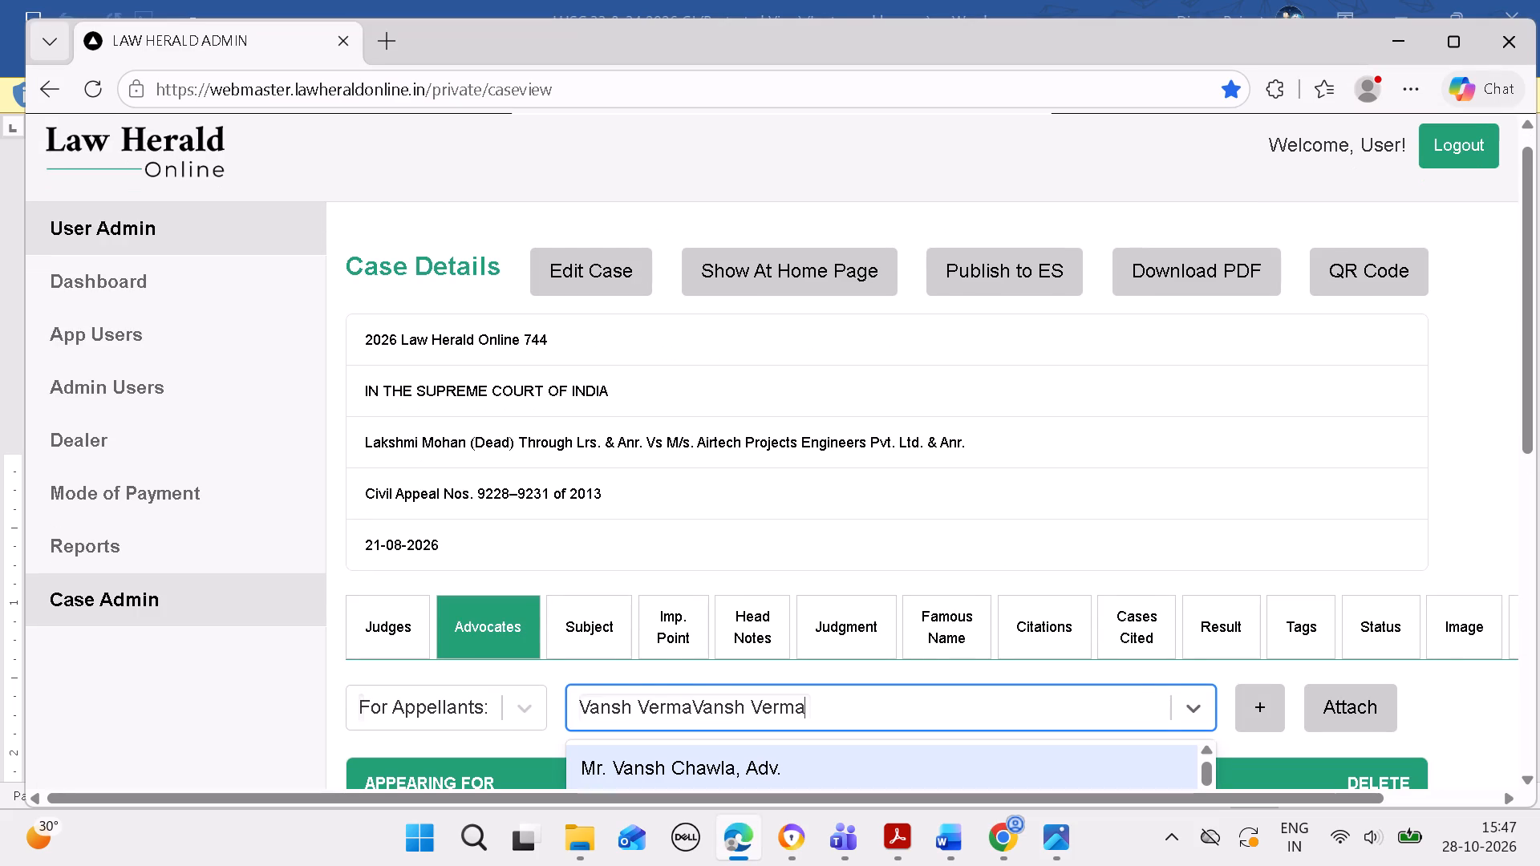
pyautogui.press('BackSpace')
pyautogui.press('BackSpace')
pyautogui.press('BackSpace')
pyautogui.press('BackSpace')
pyautogui.press('BackSpace')
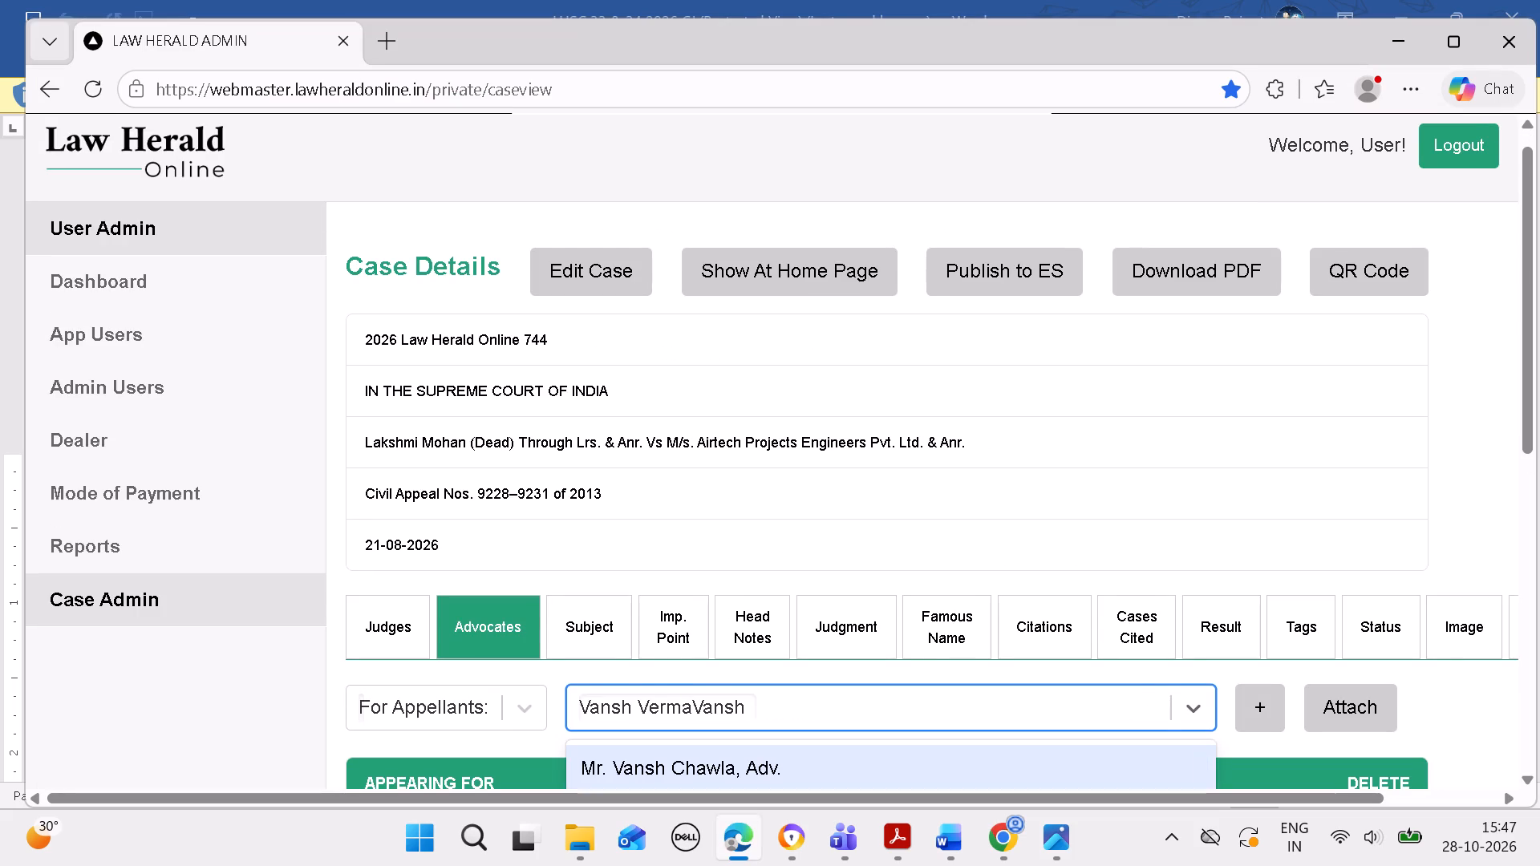
pyautogui.press('BackSpace')
pyautogui.press('BackSpace')
pyautogui.press('BackSpace')
pyautogui.press('BackSpace')
pyautogui.press('BackSpace')
pyautogui.press('BackSpace')
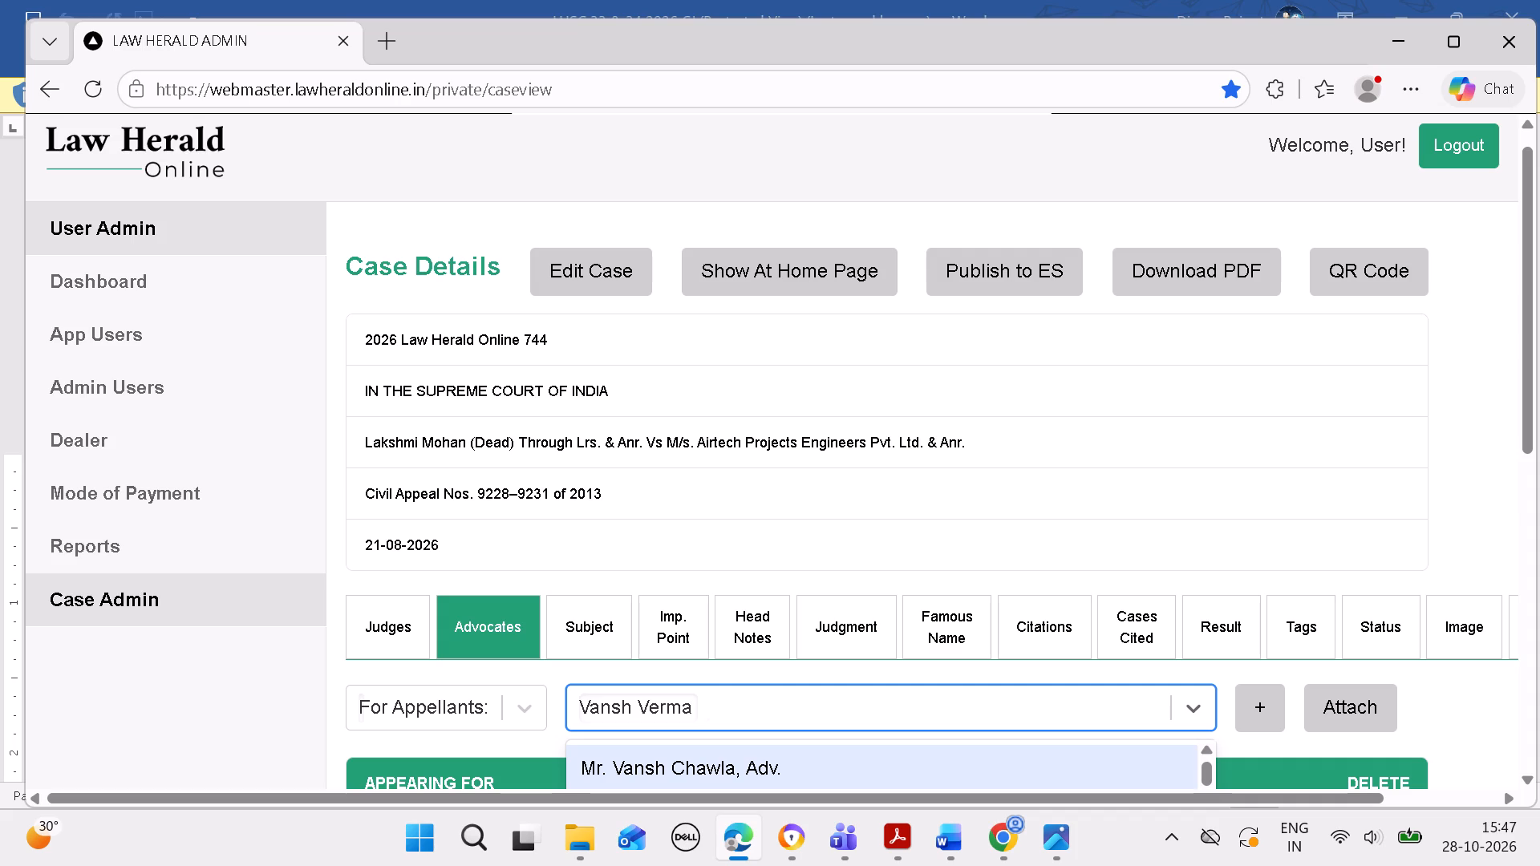
pyautogui.click(1242, 708)
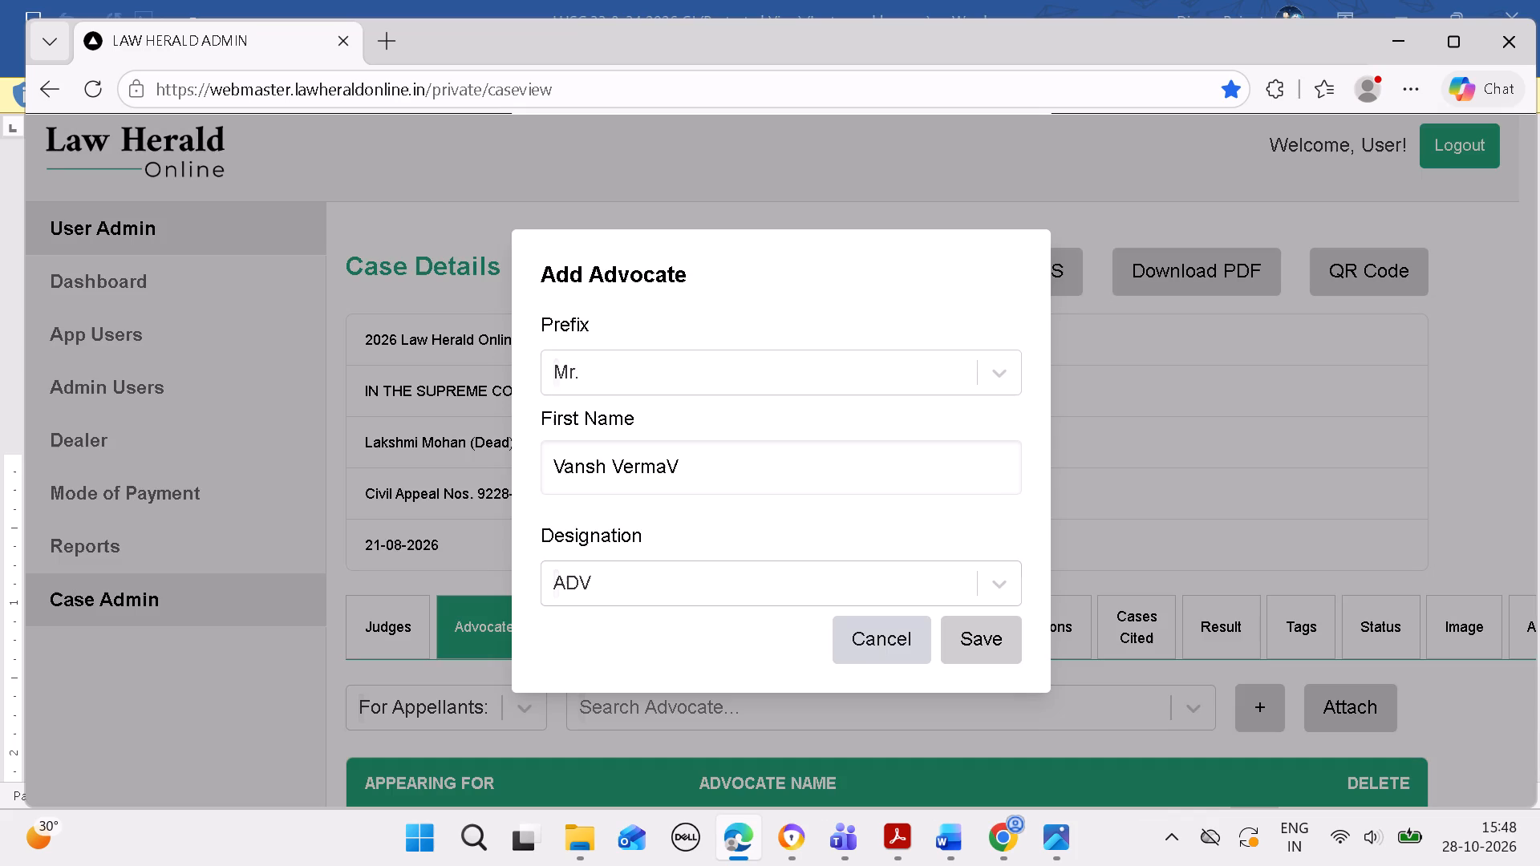
pyautogui.click(806, 469)
pyautogui.press('BackSpace')
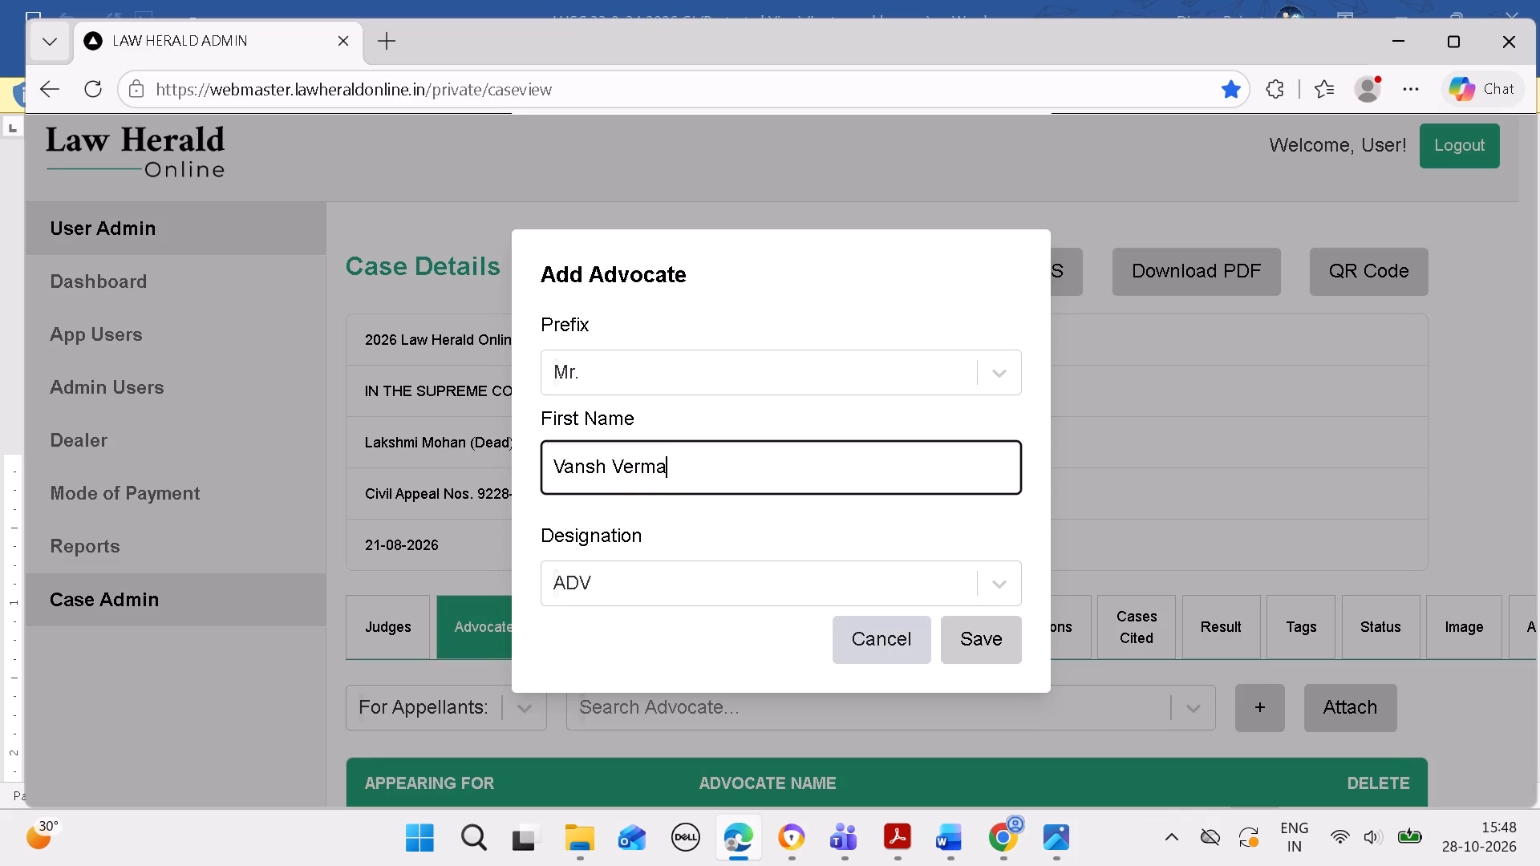
pyautogui.click(983, 635)
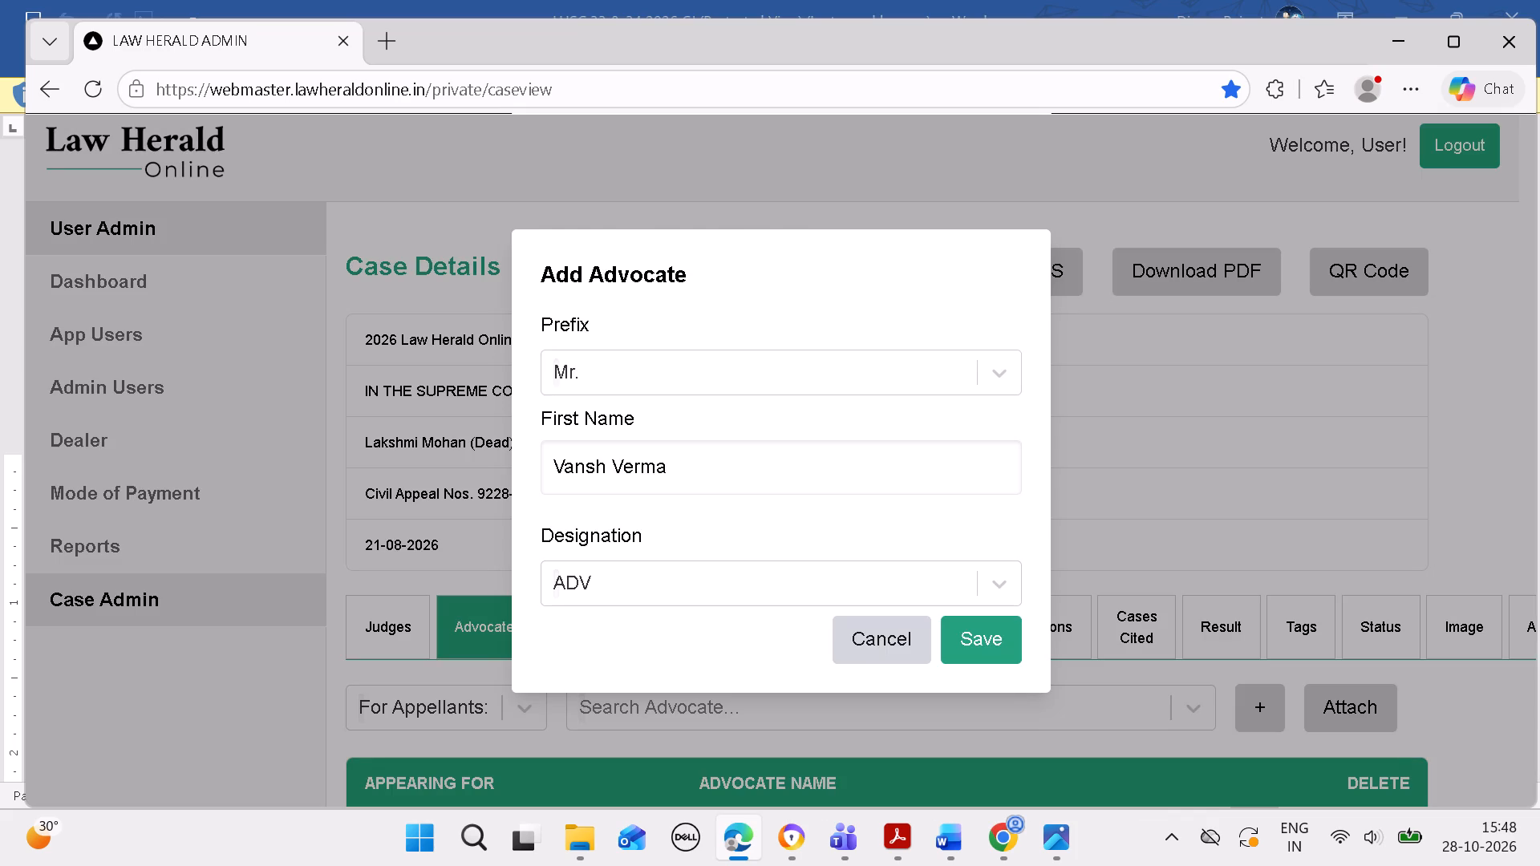
pyautogui.click(1015, 258)
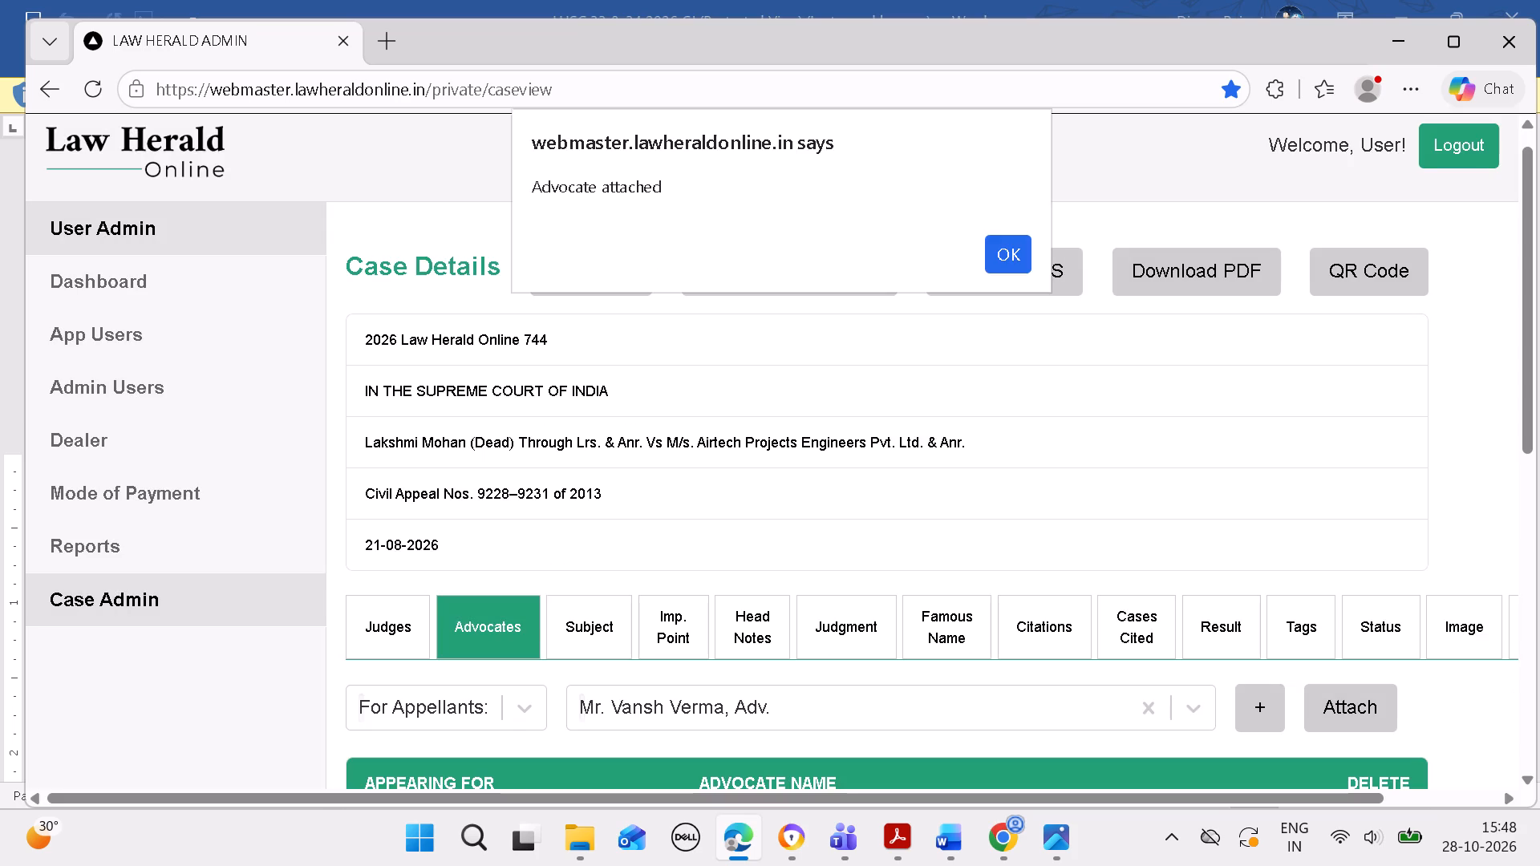
pyautogui.click(1003, 259)
pyautogui.scroll(-10, 906, 453)
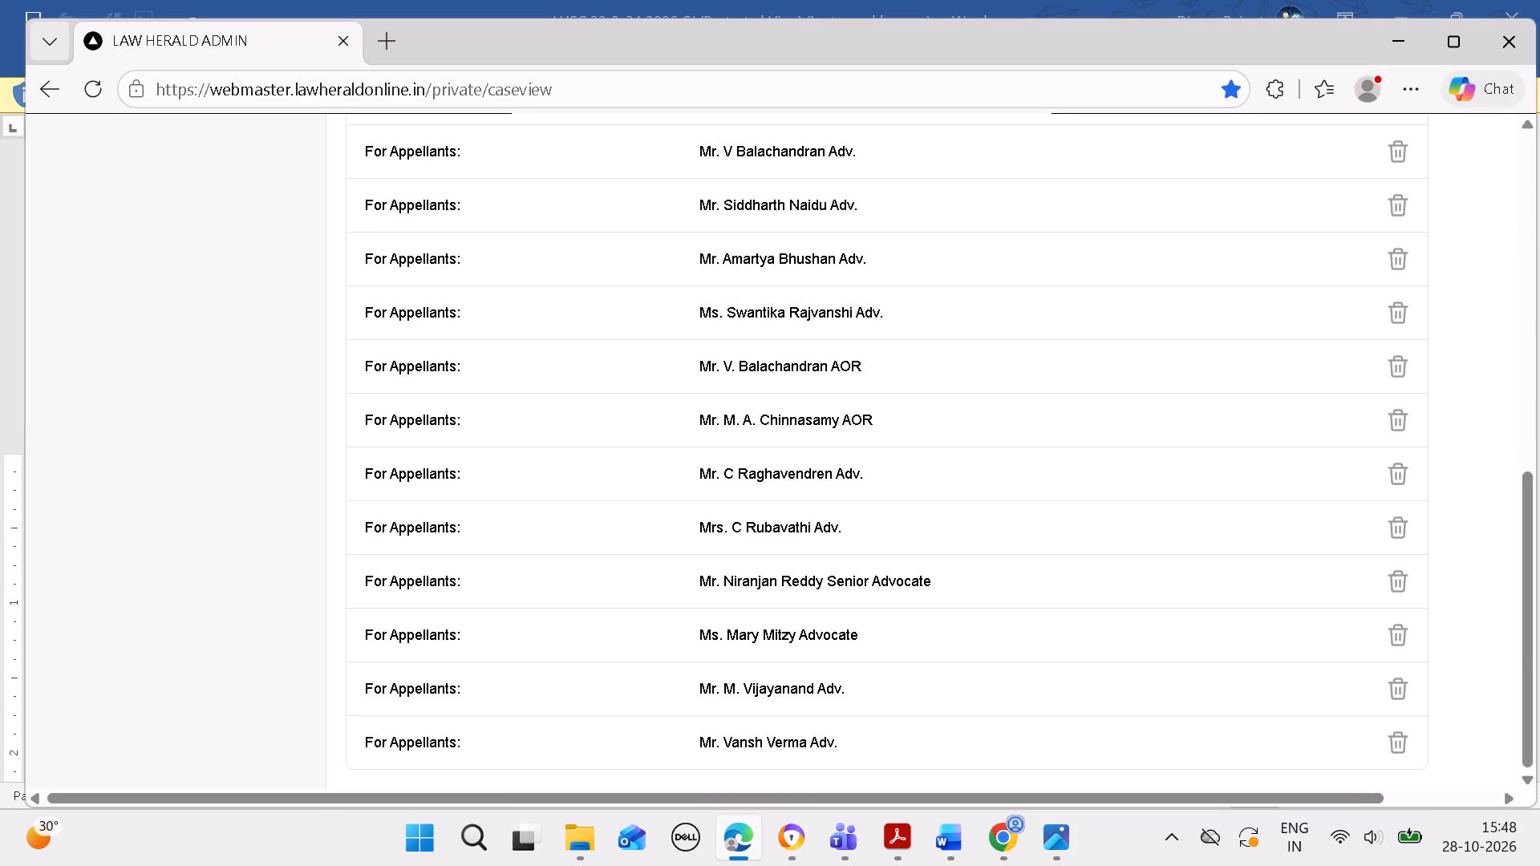
# Copy the fourteenth appellants' advocate's name from Word and attach the matching Mr. Adv. entry to case 744 in Edge.
pyautogui.click(952, 824)
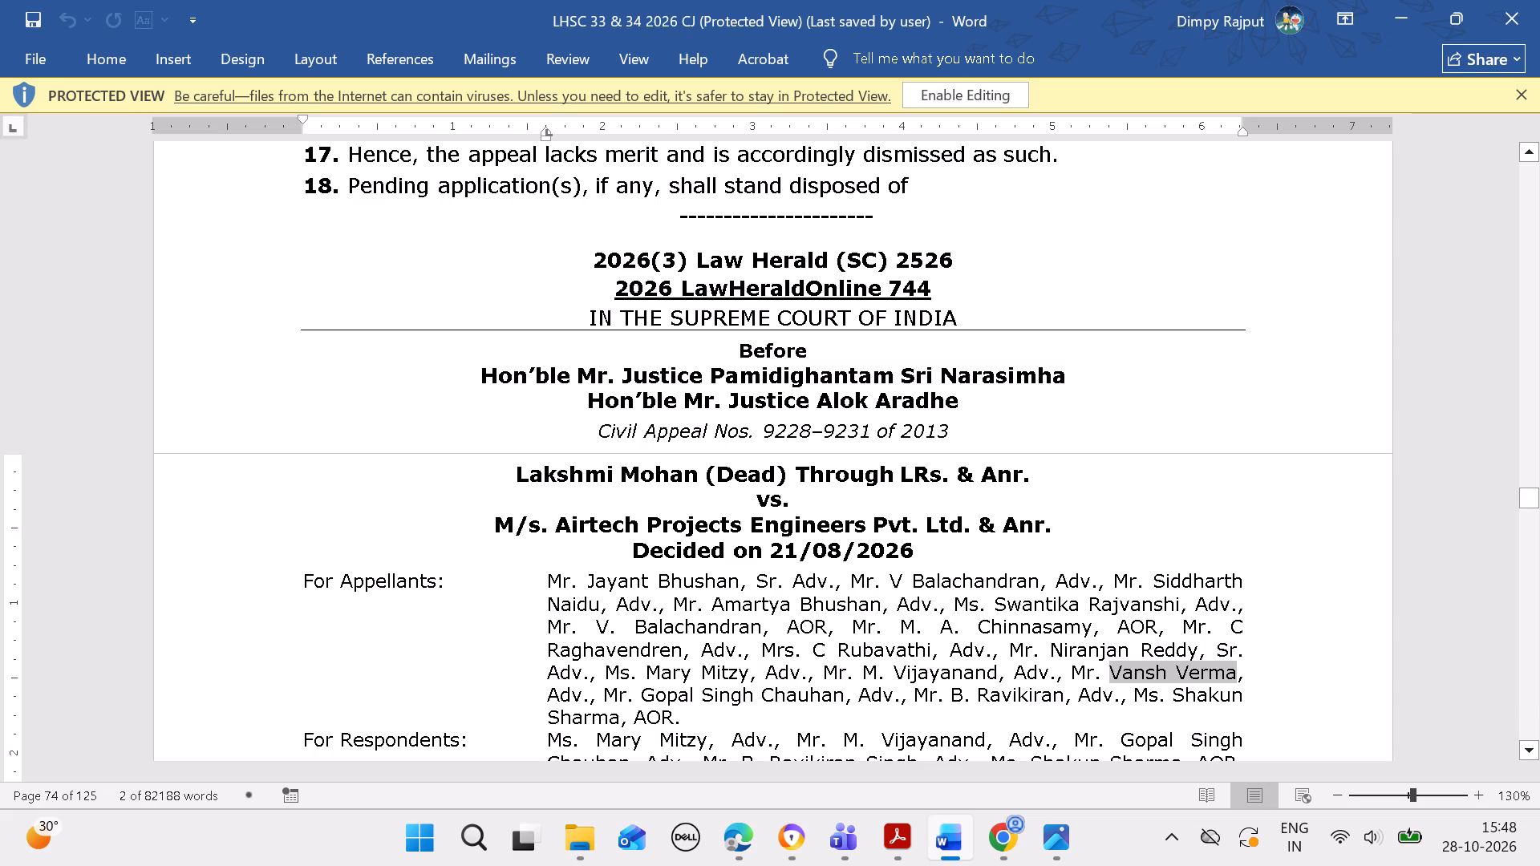
pyautogui.moveTo(641, 693); pyautogui.dragTo(678, 690)
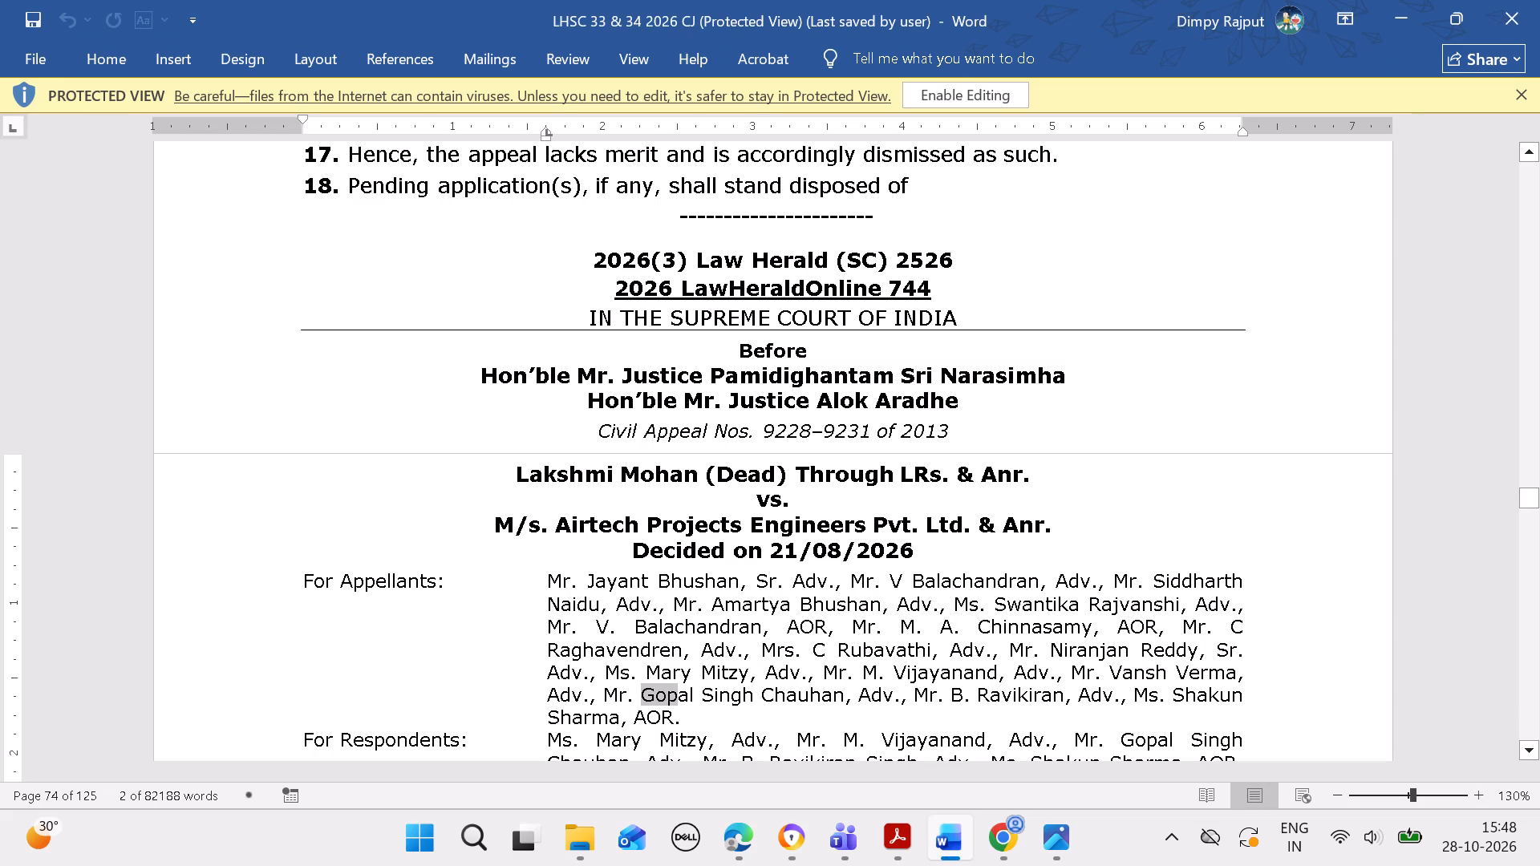
pyautogui.moveTo(678, 690); pyautogui.dragTo(802, 701)
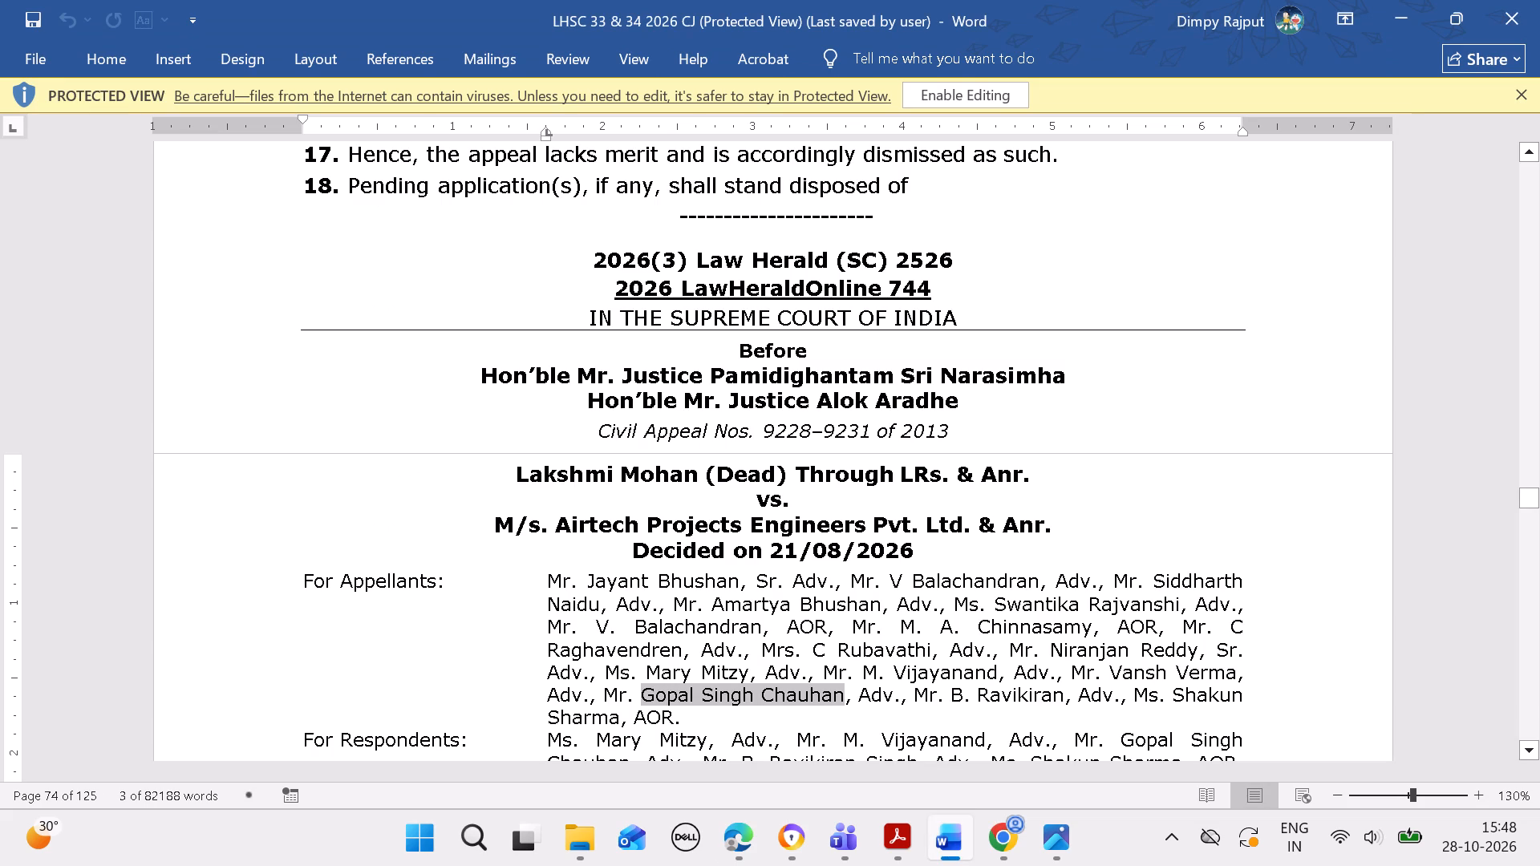
pyautogui.hotkey('ctrl', 'c')
pyautogui.click(746, 836)
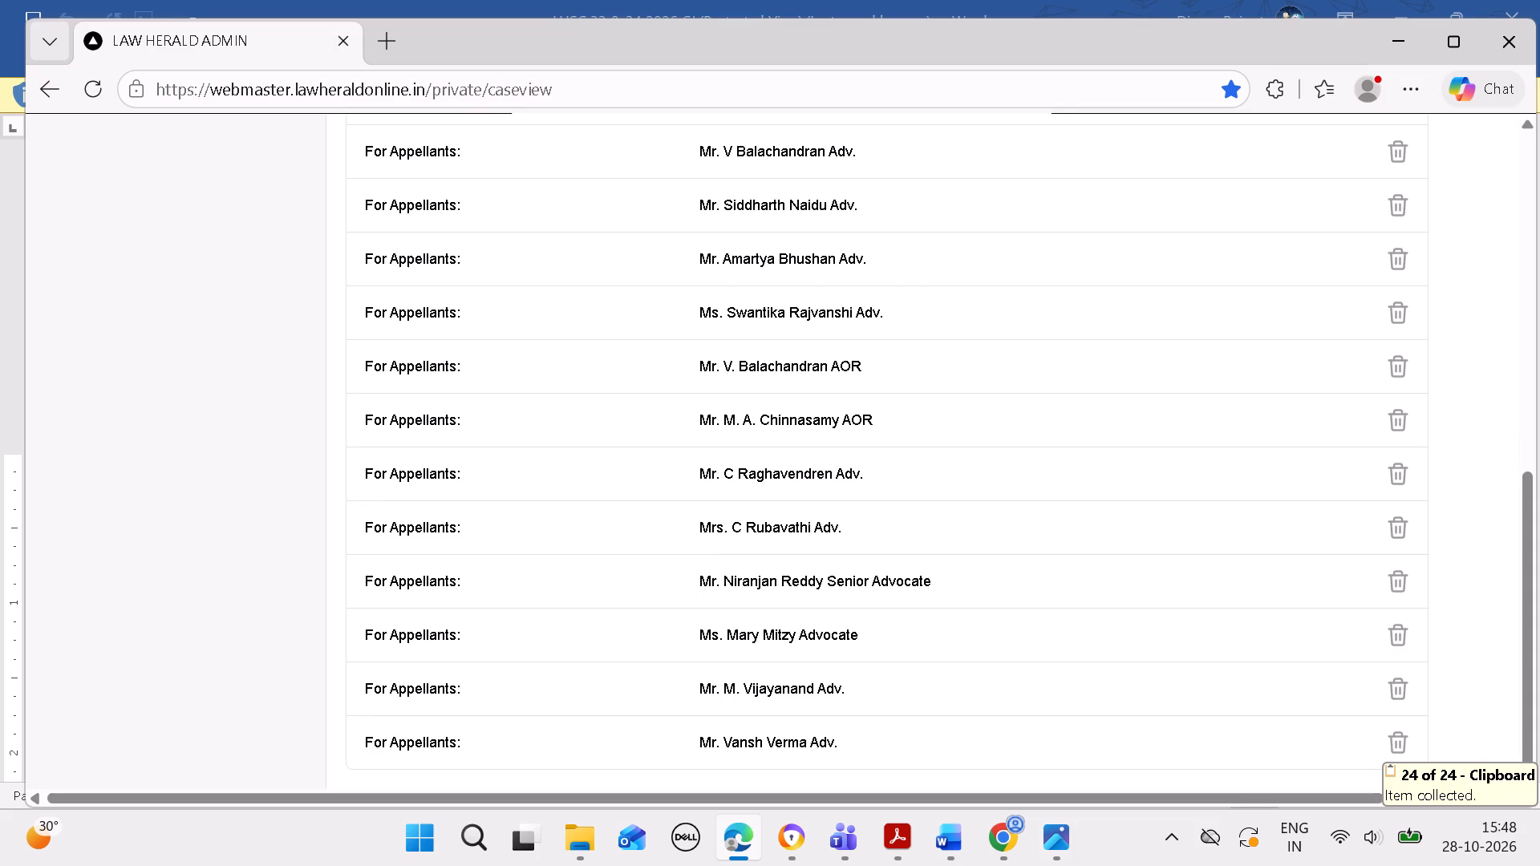
pyautogui.scroll(2, 890, 664)
pyautogui.click(1137, 722)
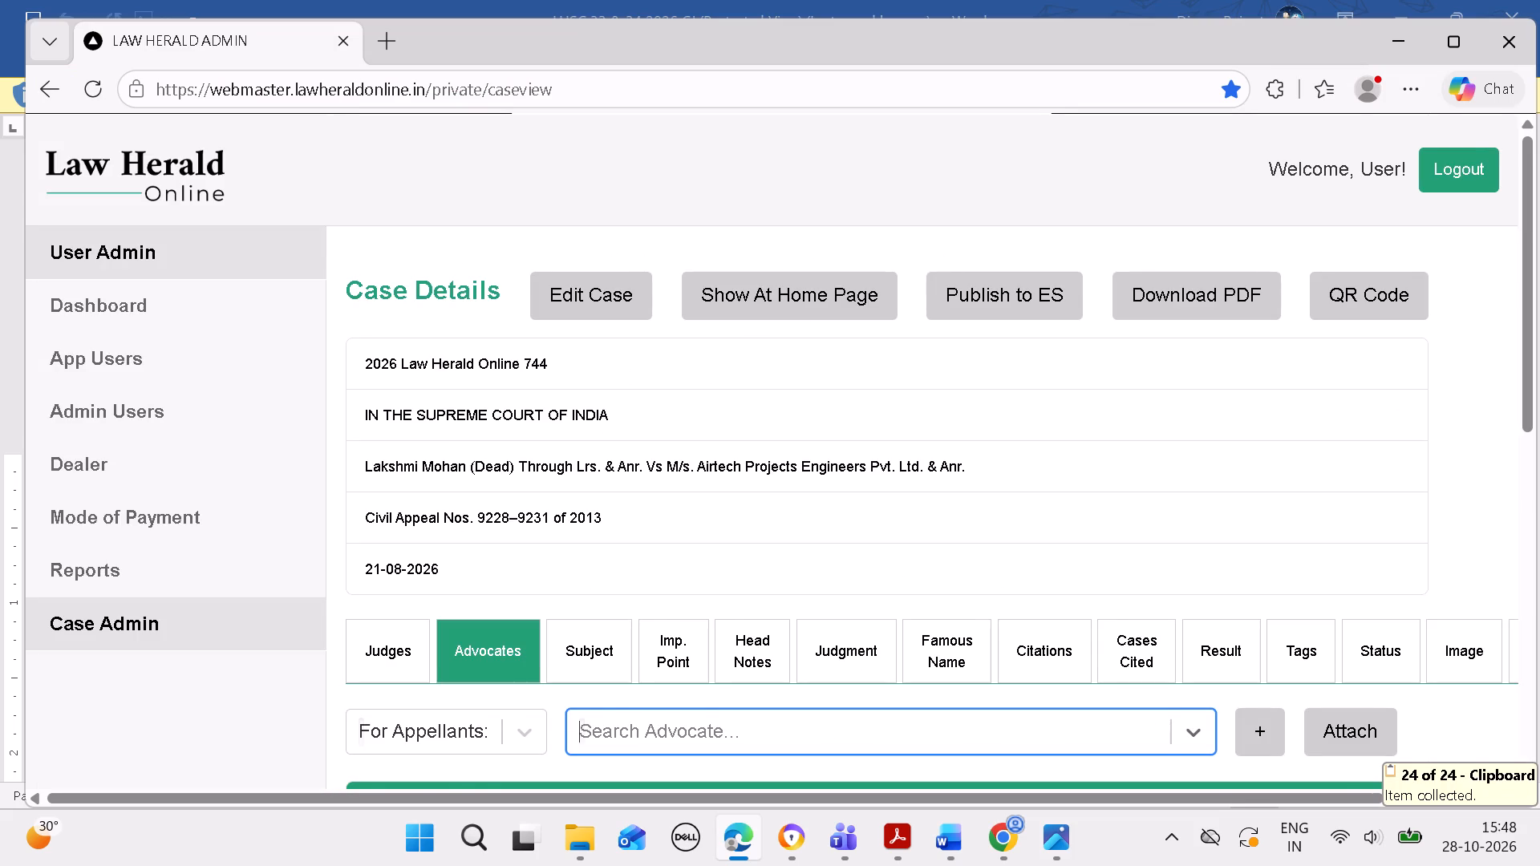
pyautogui.hotkey('ctrl', 'v')
pyautogui.click(935, 755)
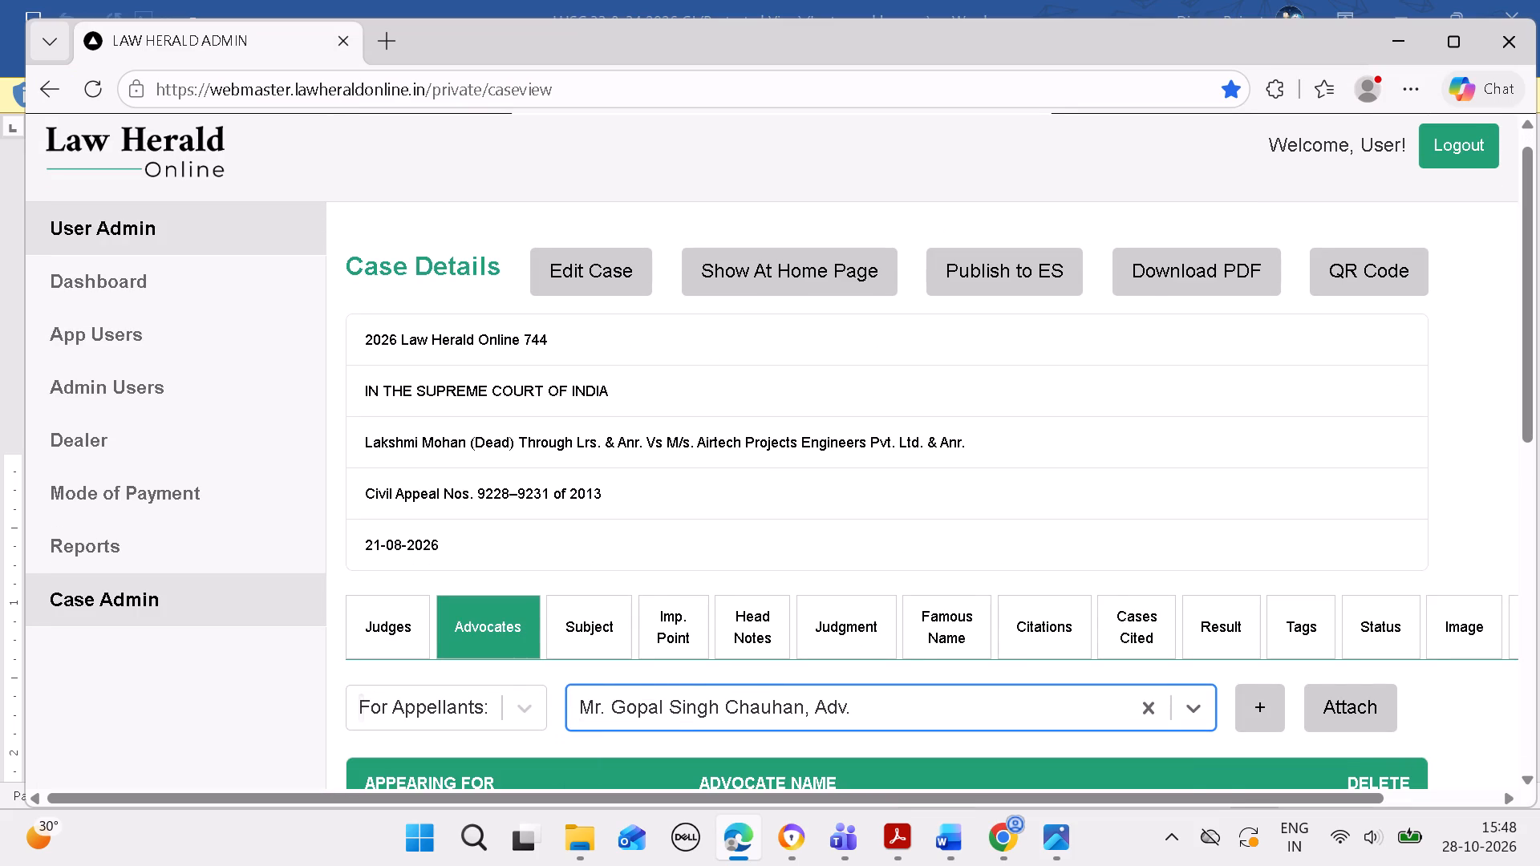
pyautogui.click(1328, 702)
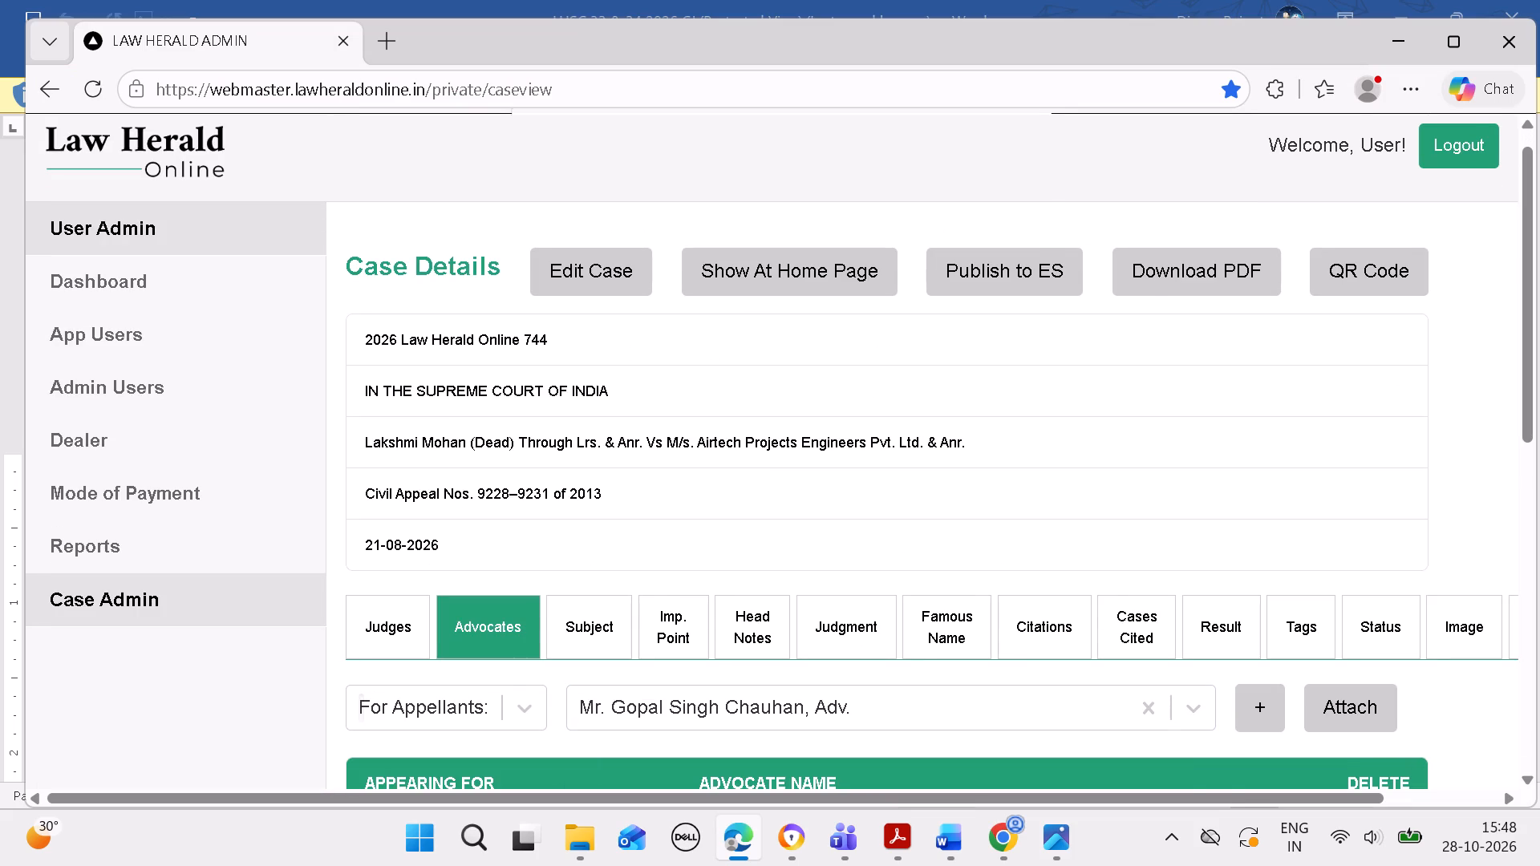
pyautogui.click(1007, 239)
pyautogui.scroll(-9, 838, 404)
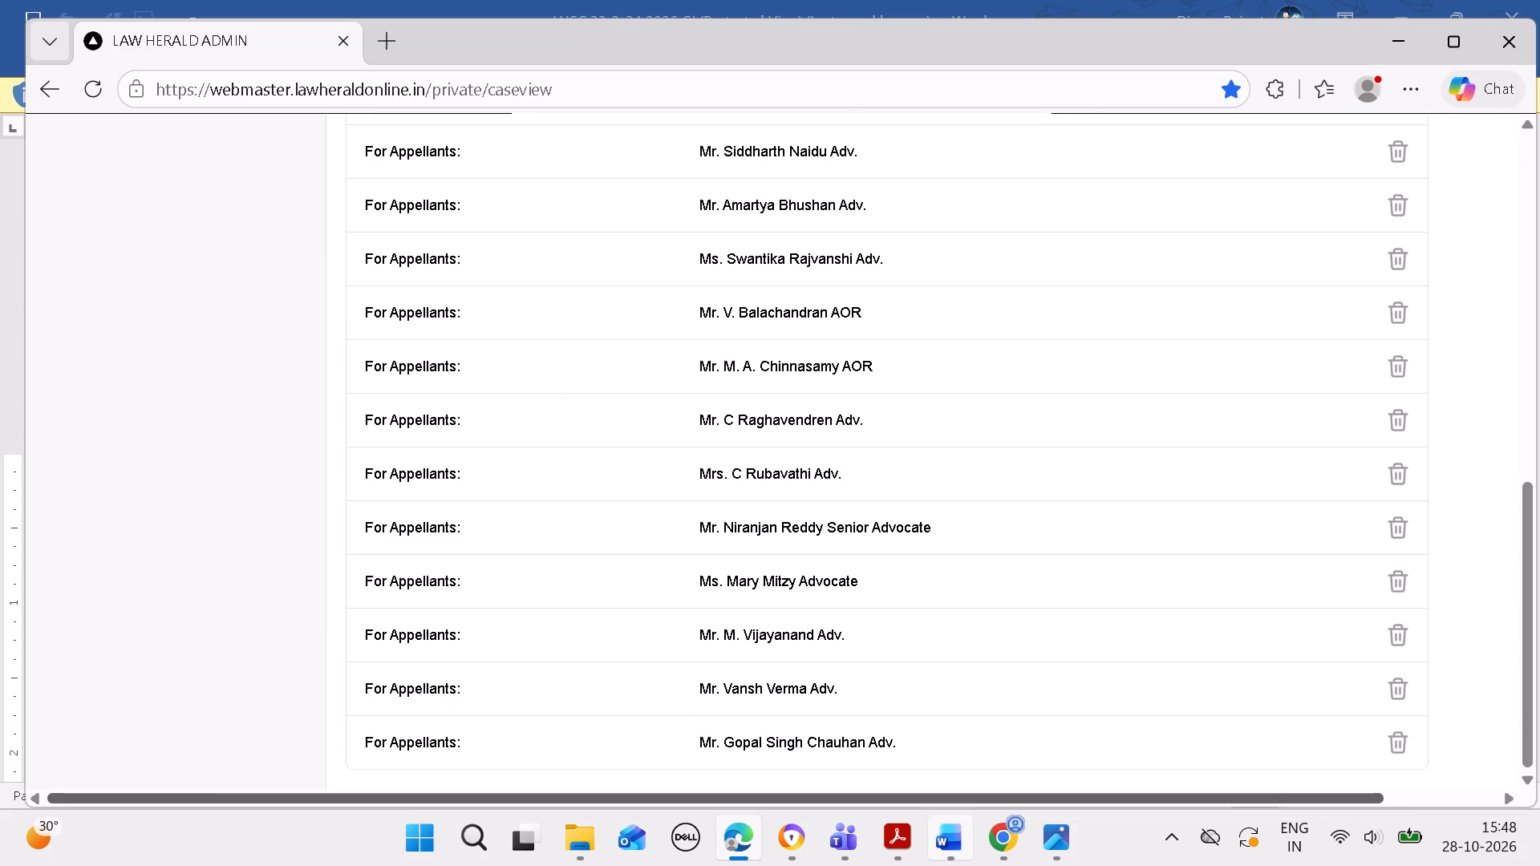
# Copy the fifteenth appellants' advocate's name from Word, create a Mr. ADV entry from it in Edge and attach it under For Appellants.
pyautogui.click(962, 824)
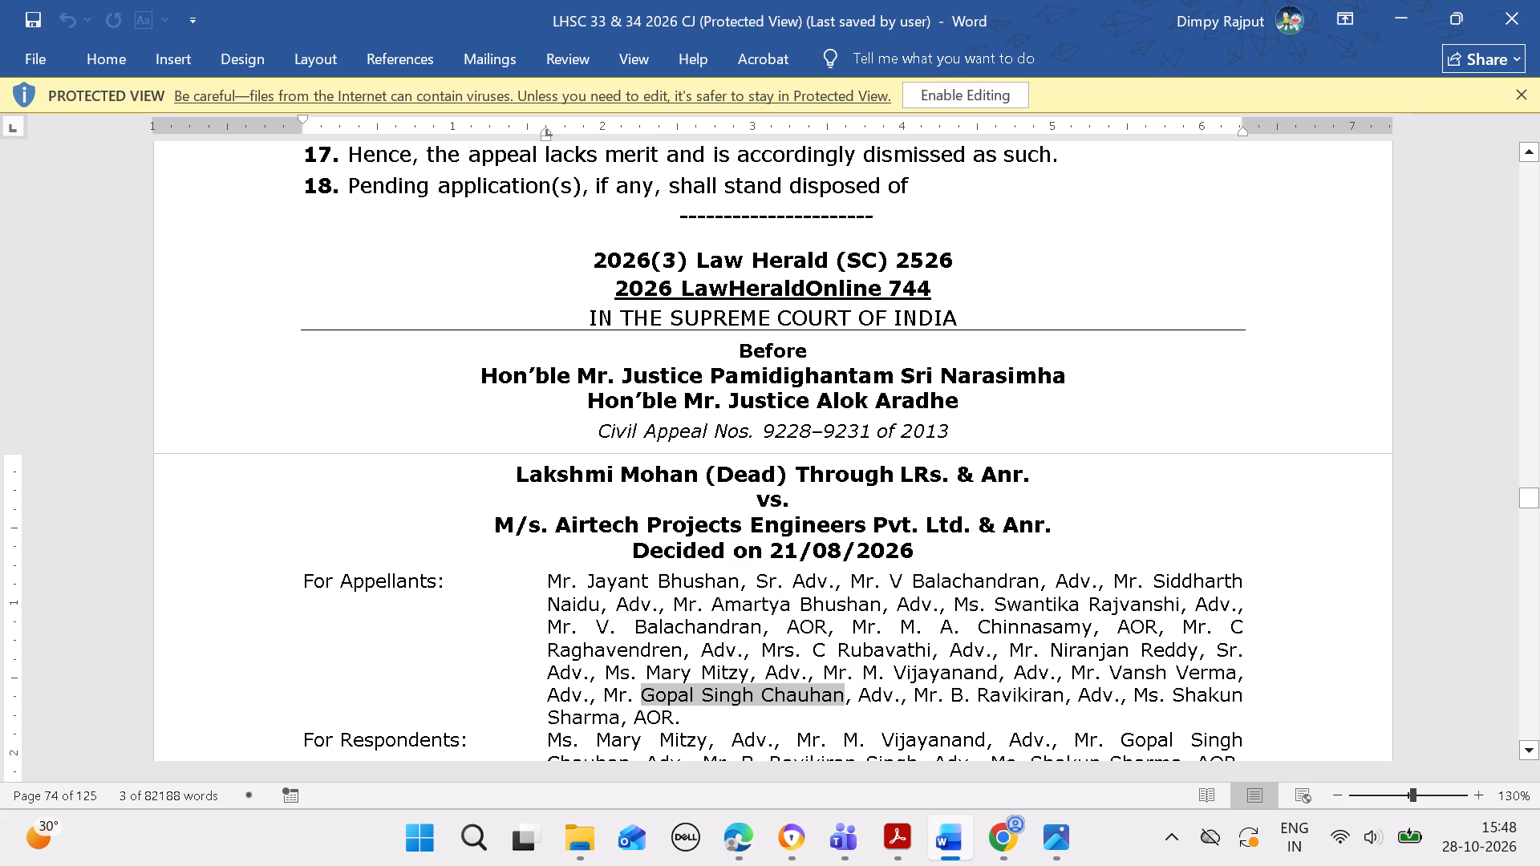
pyautogui.moveTo(951, 692); pyautogui.dragTo(1018, 690)
pyautogui.hotkey('ctrl', 'c')
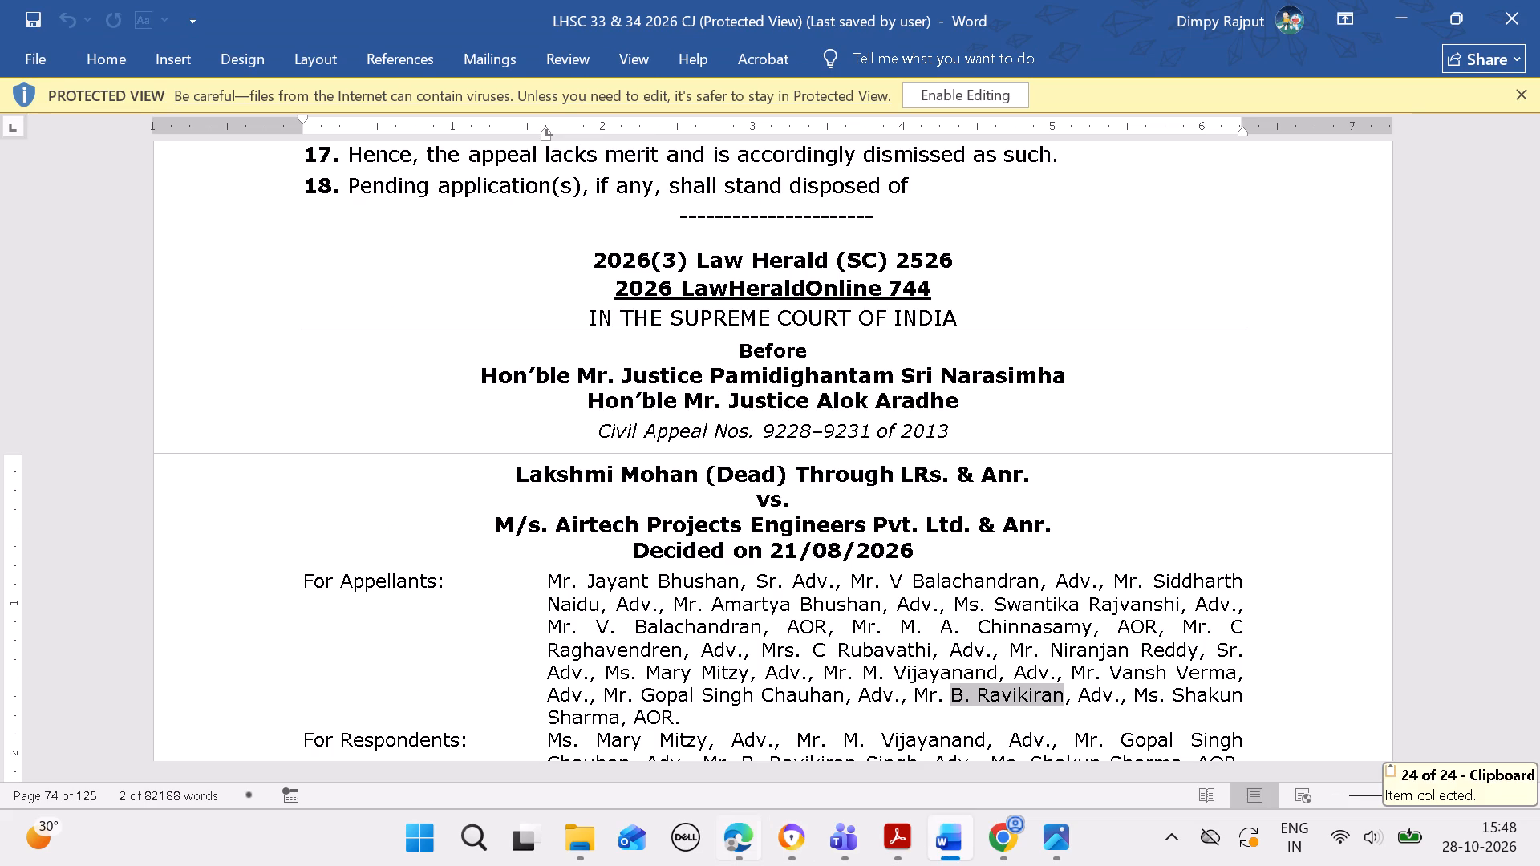
pyautogui.click(752, 838)
pyautogui.scroll(2, 949, 644)
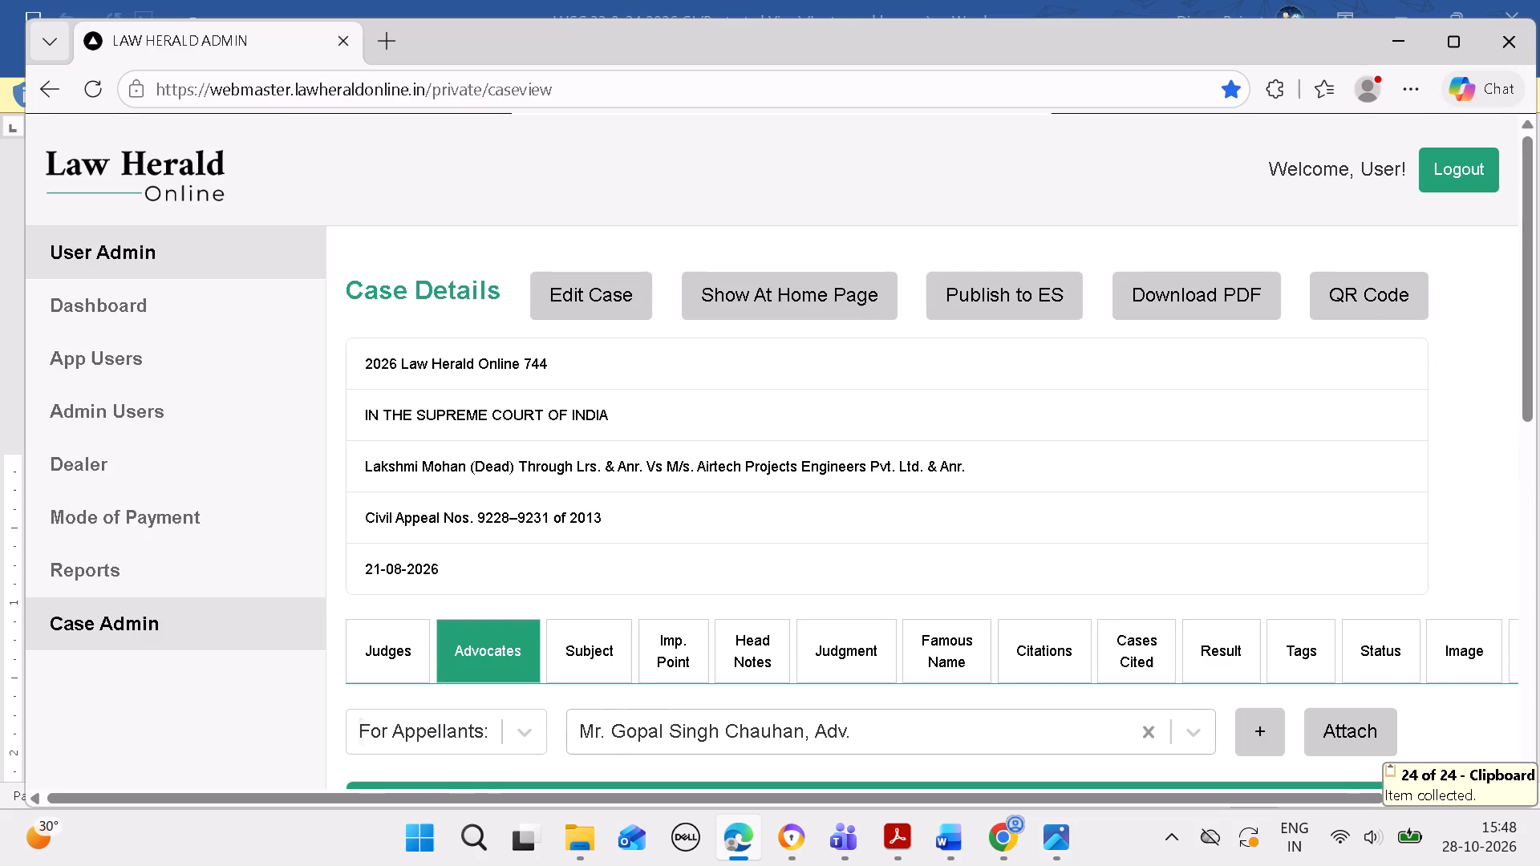
pyautogui.click(1148, 722)
pyautogui.hotkey('ctrl', 'v')
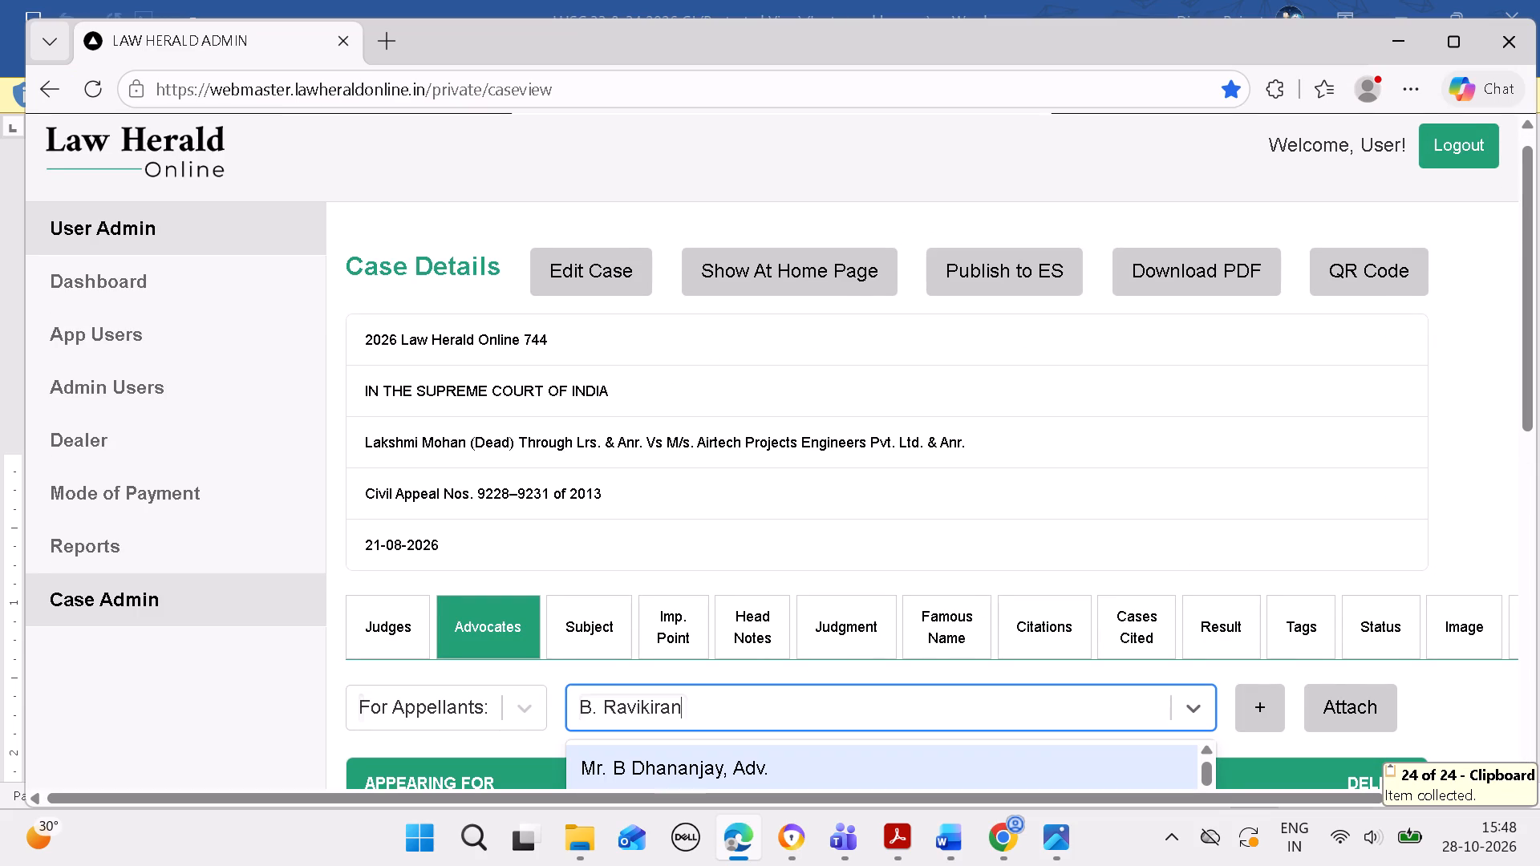
pyautogui.click(1256, 715)
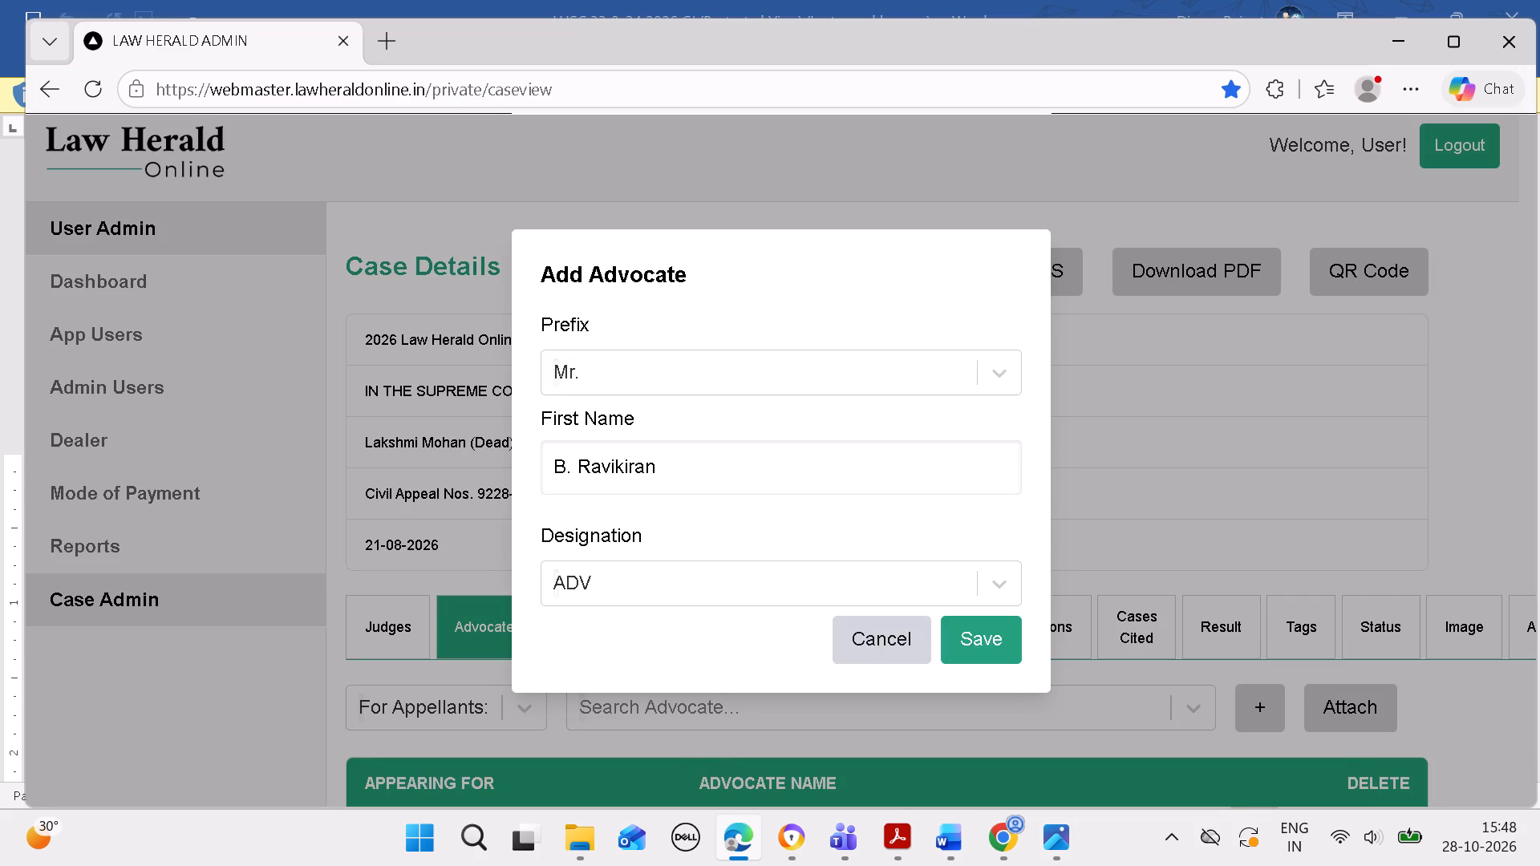
pyautogui.click(987, 636)
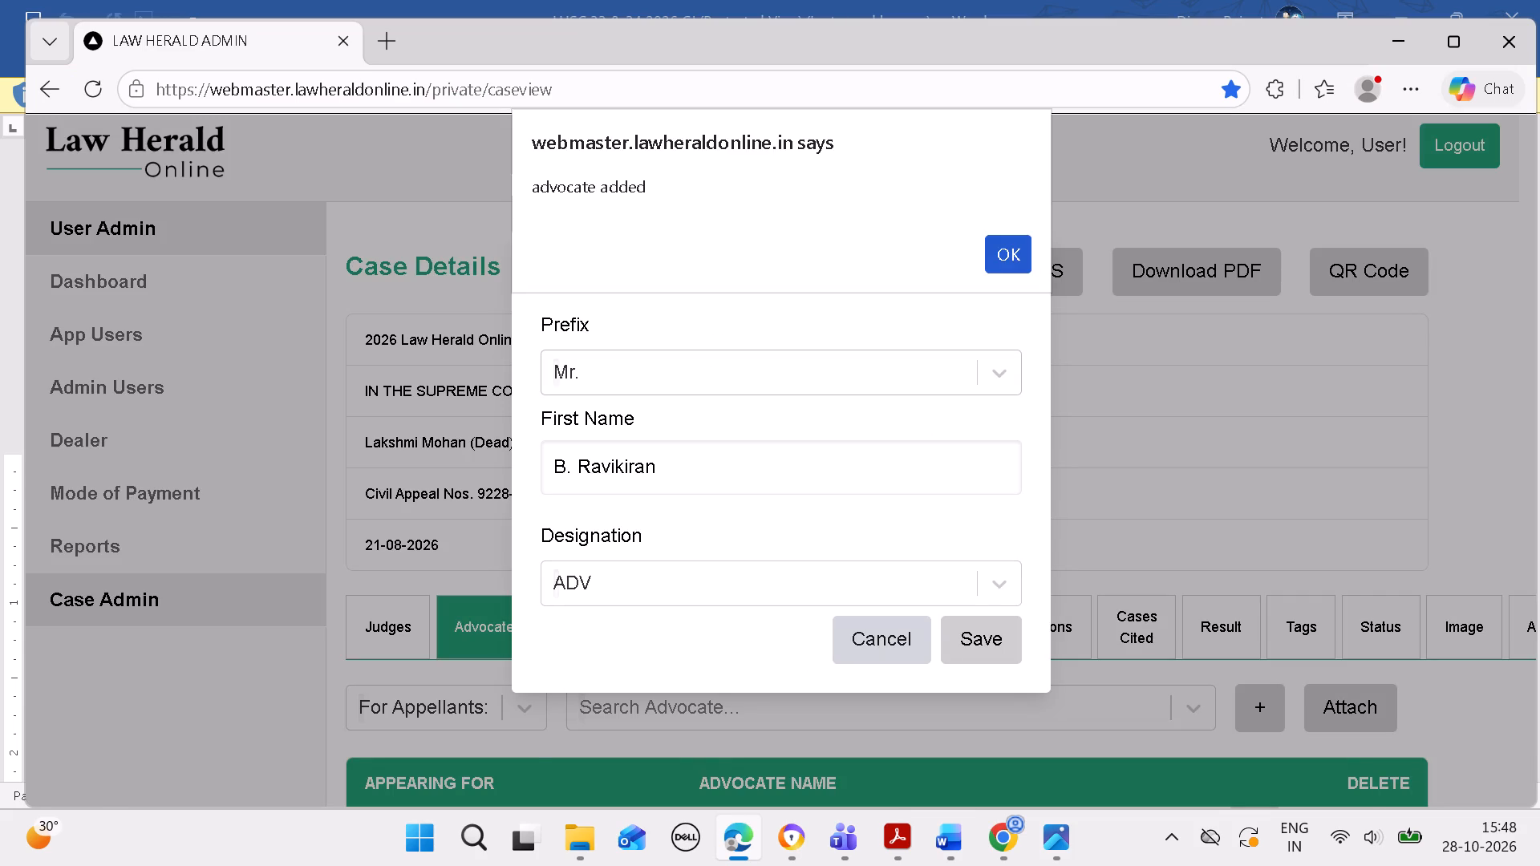
pyautogui.click(1002, 261)
pyautogui.scroll(-11, 938, 439)
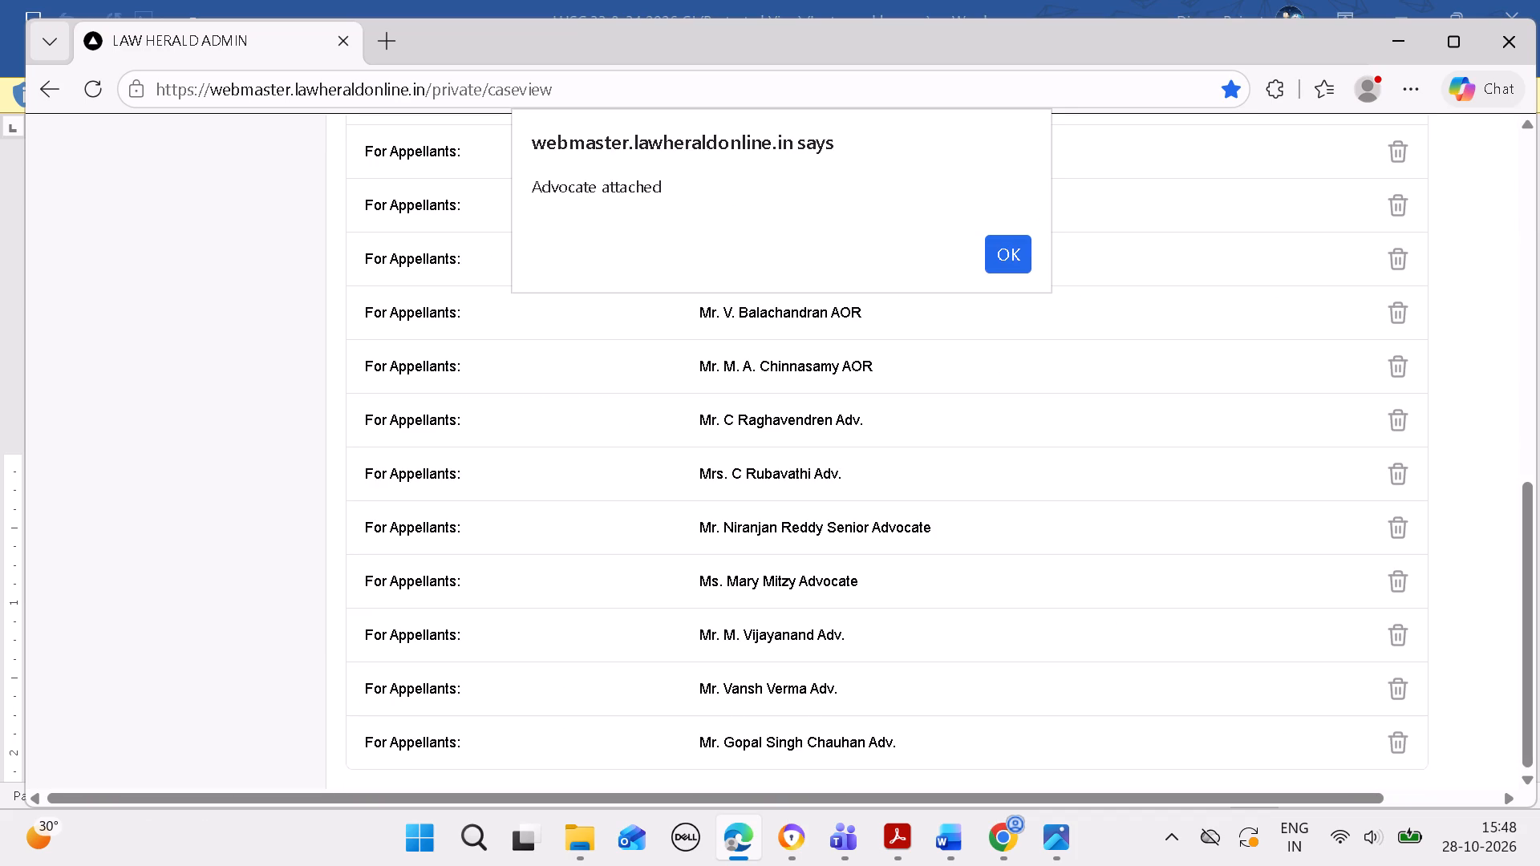
pyautogui.click(1010, 261)
pyautogui.scroll(-6, 945, 437)
# Copy the sixteenth appellants' advocate's name, designated AOR, from Word and return to the advocate search for case 744 in Edge.
pyautogui.click(947, 860)
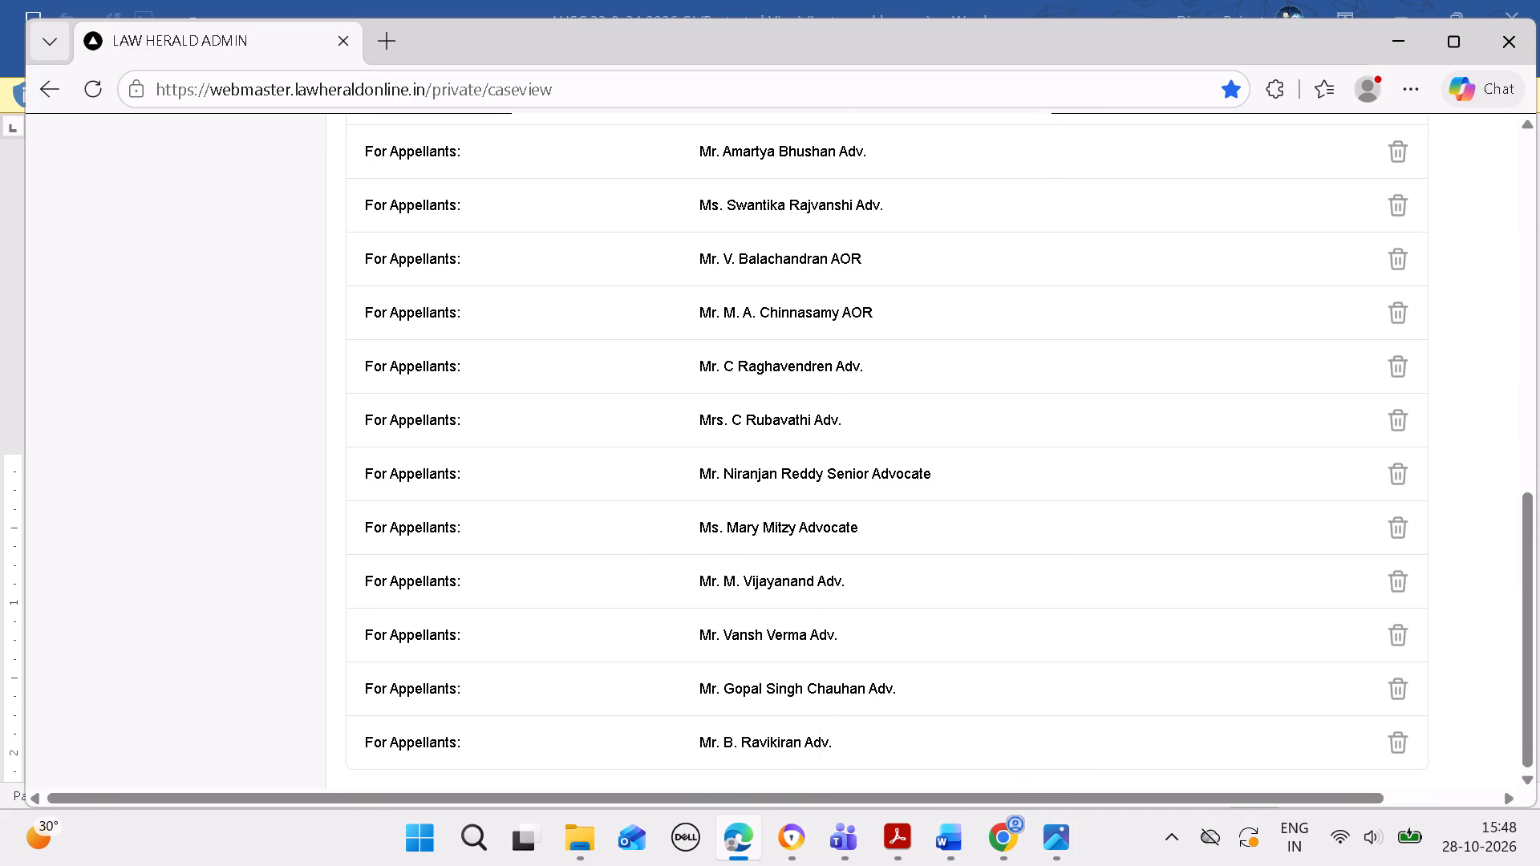
pyautogui.click(954, 840)
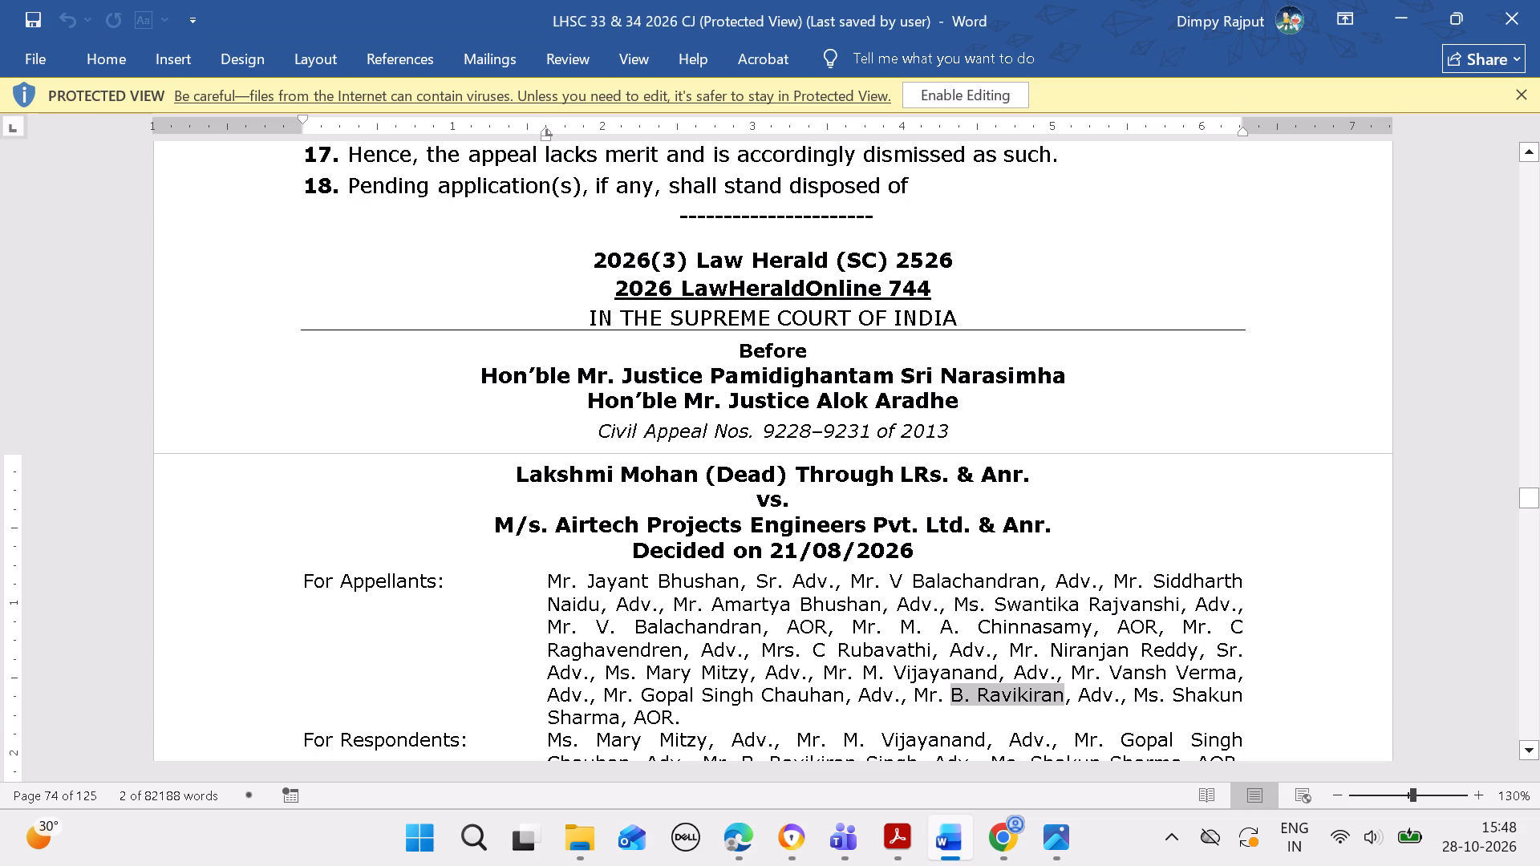
pyautogui.moveTo(1173, 691); pyautogui.dragTo(773, 710)
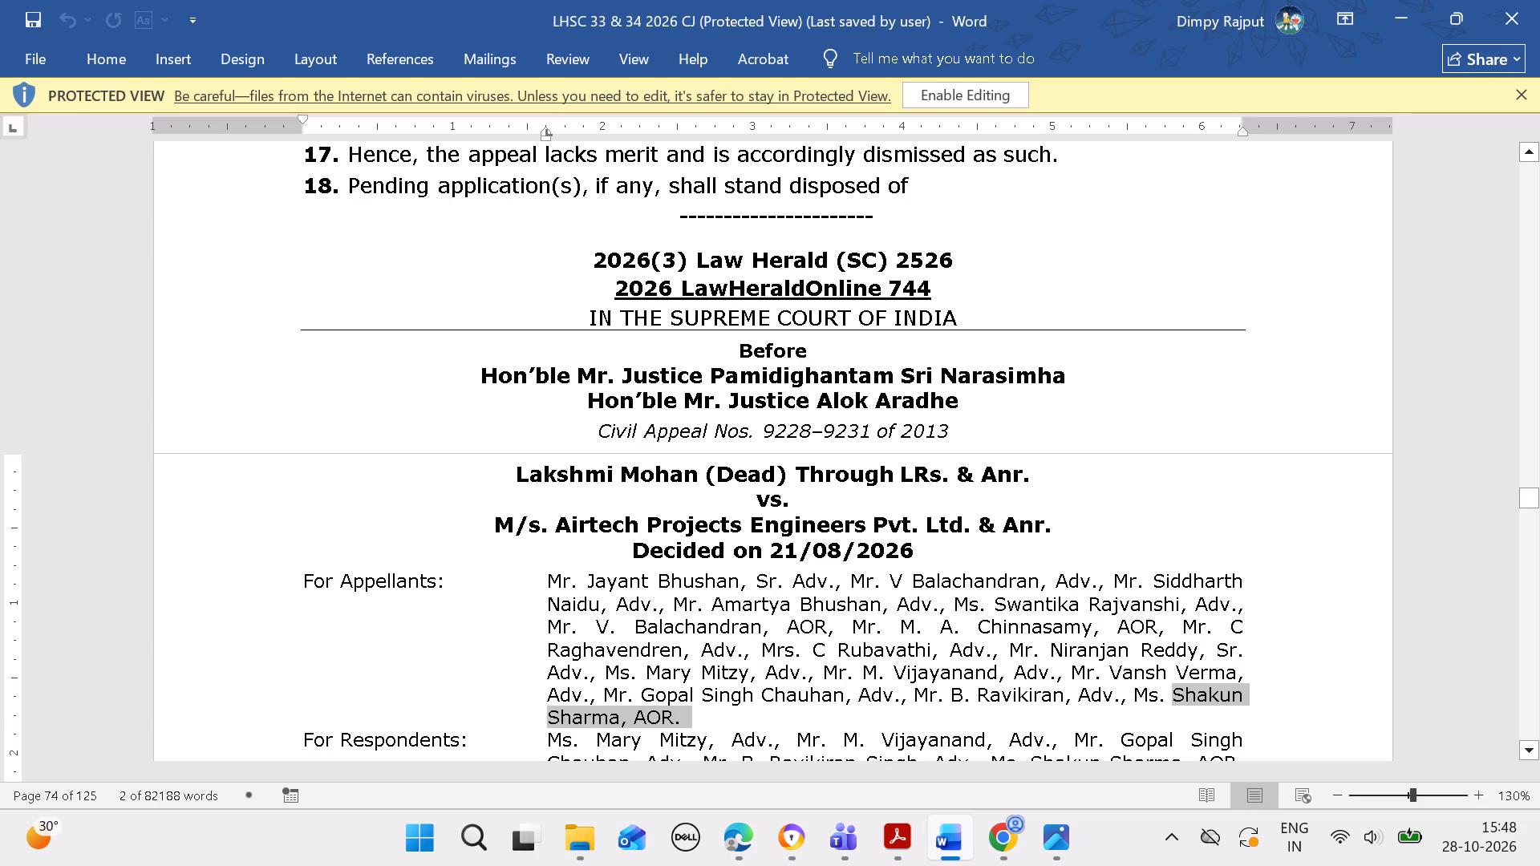
pyautogui.moveTo(773, 710); pyautogui.dragTo(625, 711)
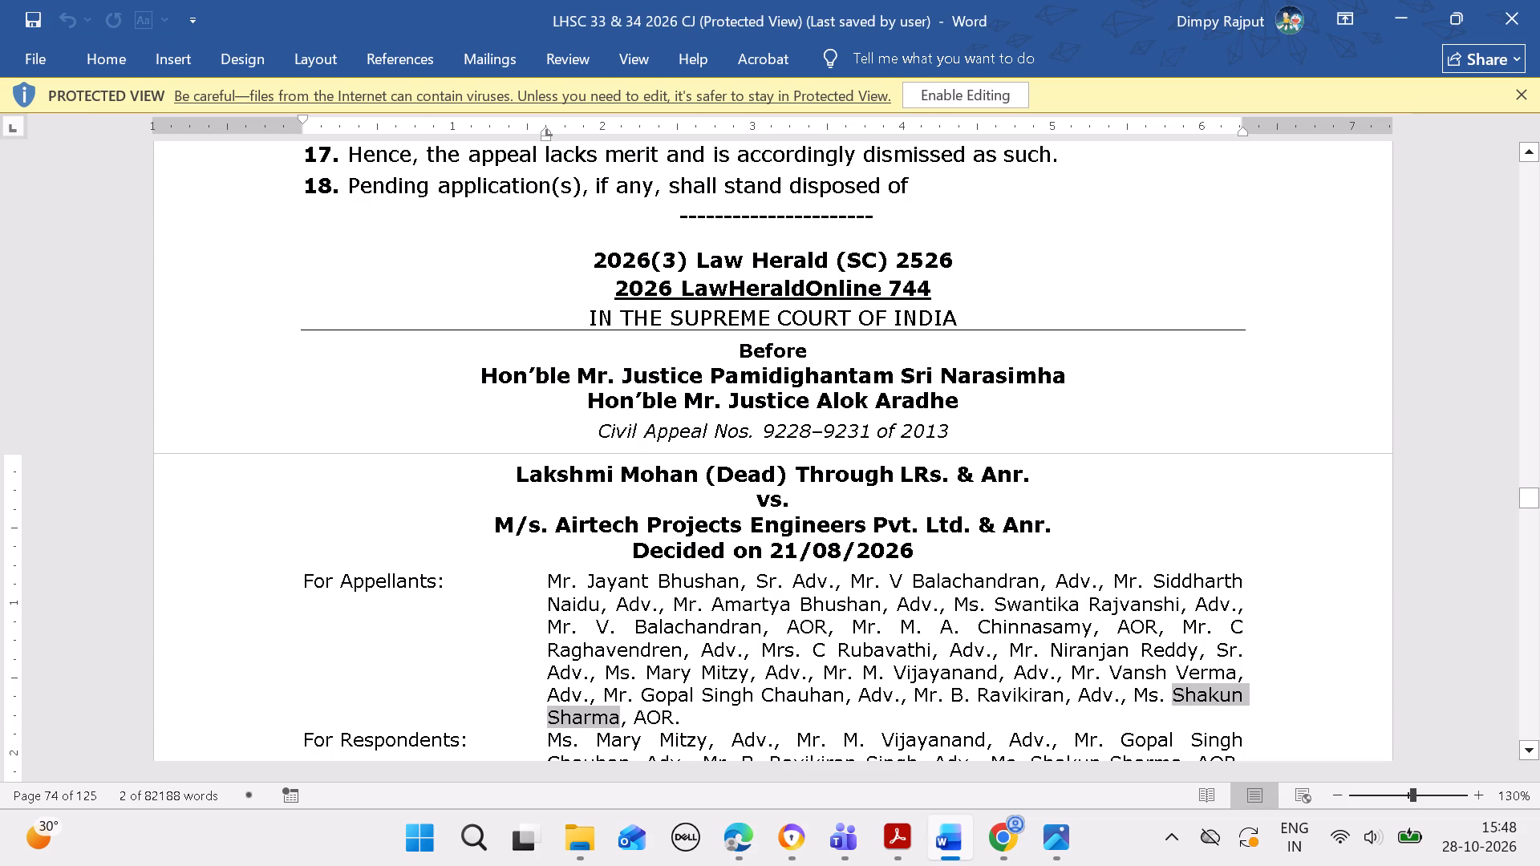
pyautogui.hotkey('ctrl', 'c')
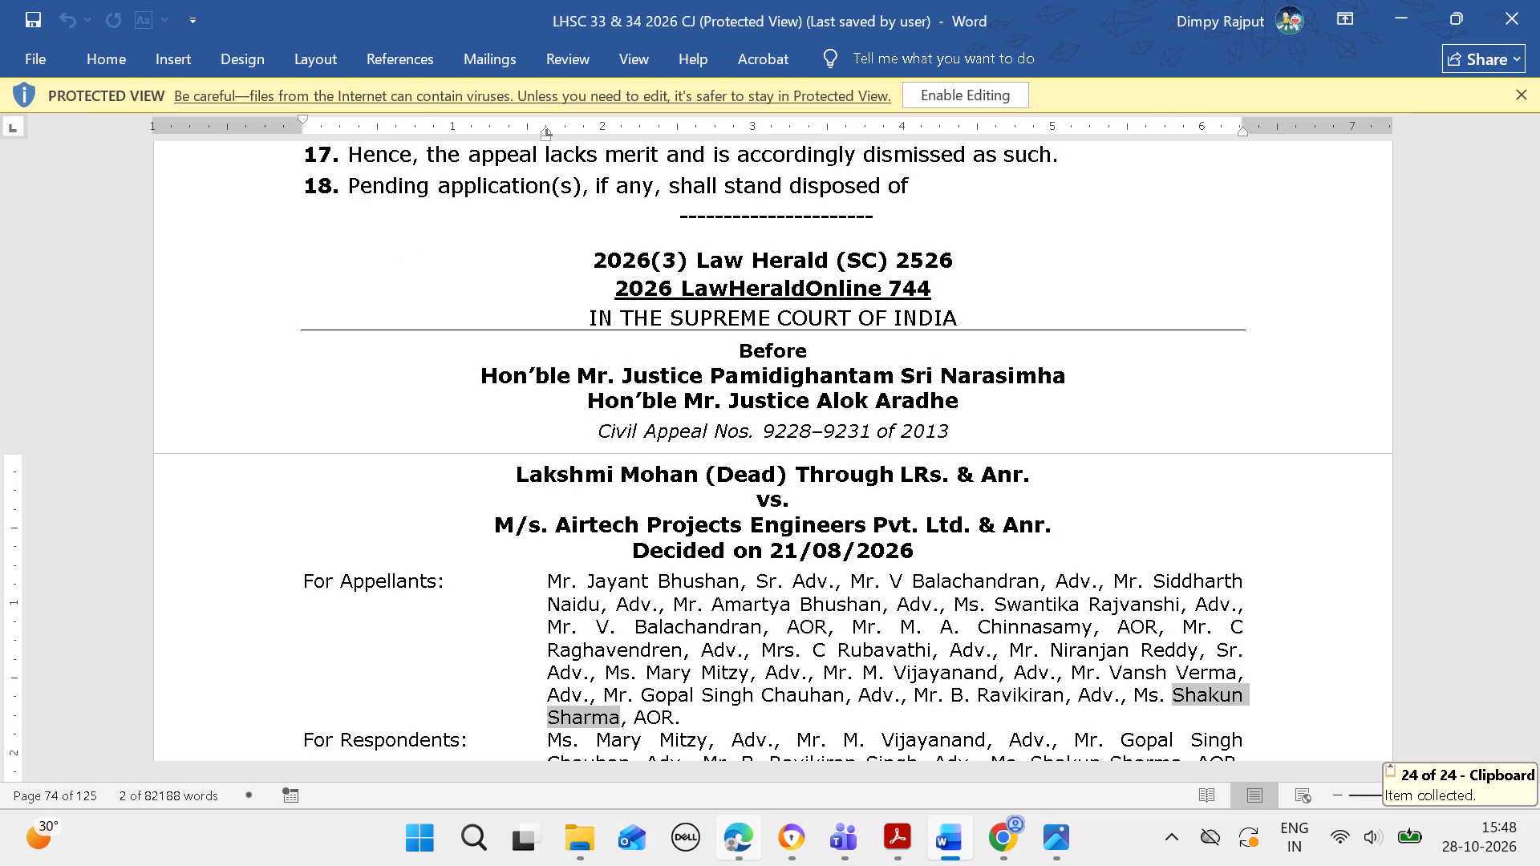
pyautogui.click(748, 829)
pyautogui.scroll(1, 874, 639)
pyautogui.moveTo(1137, 727); pyautogui.dragTo(1135, 730)
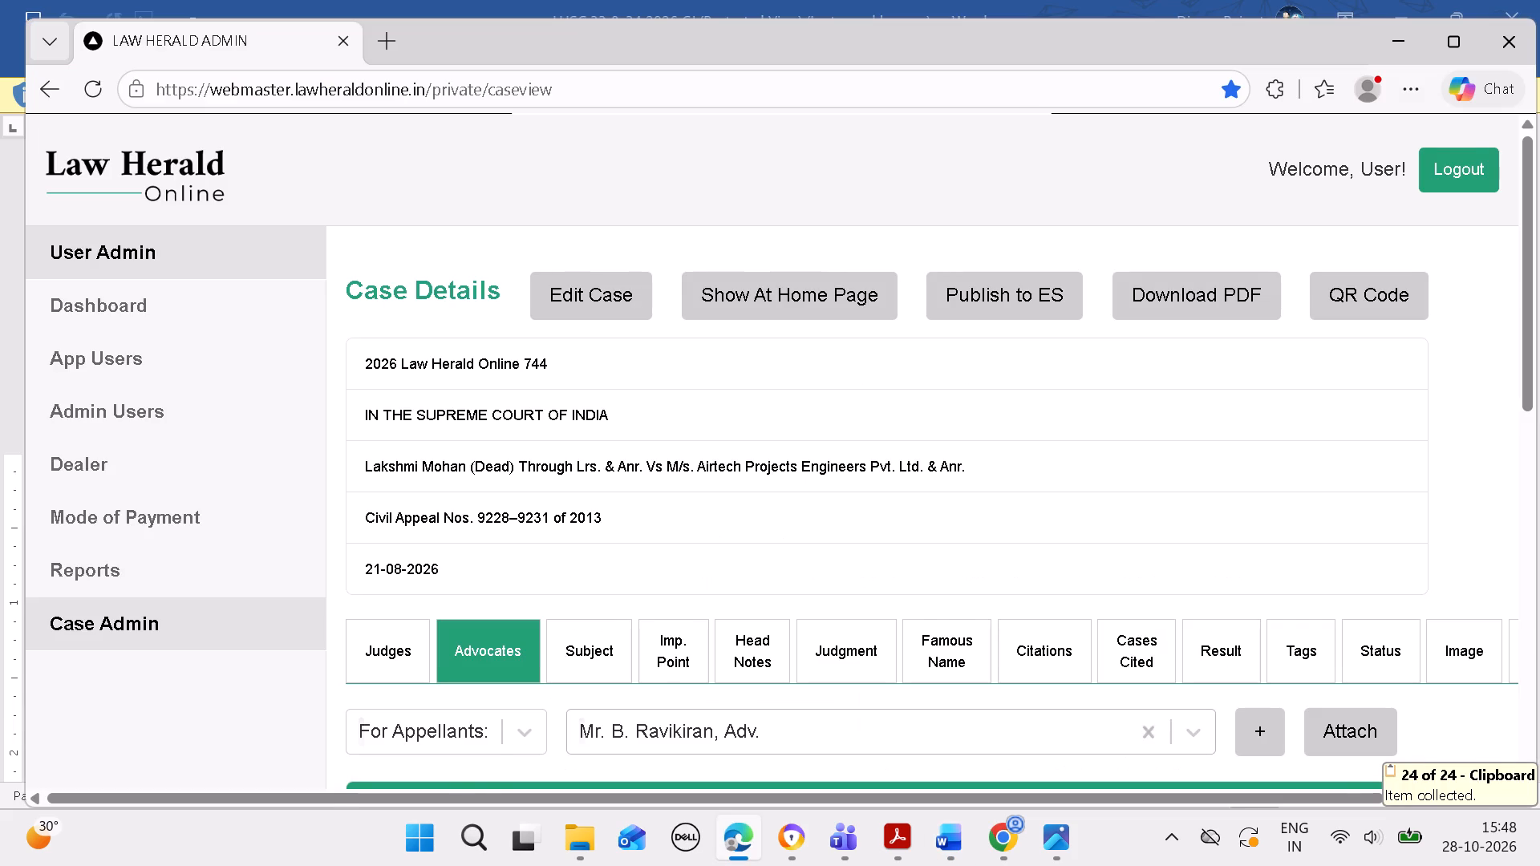
# Create a Ms. AOR entry from the sixteenth appellants' advocate's copied name and attach it to case 744 under For Appellants.
pyautogui.moveTo(1135, 730); pyautogui.dragTo(1137, 720)
pyautogui.hotkey('ctrl', 'v')
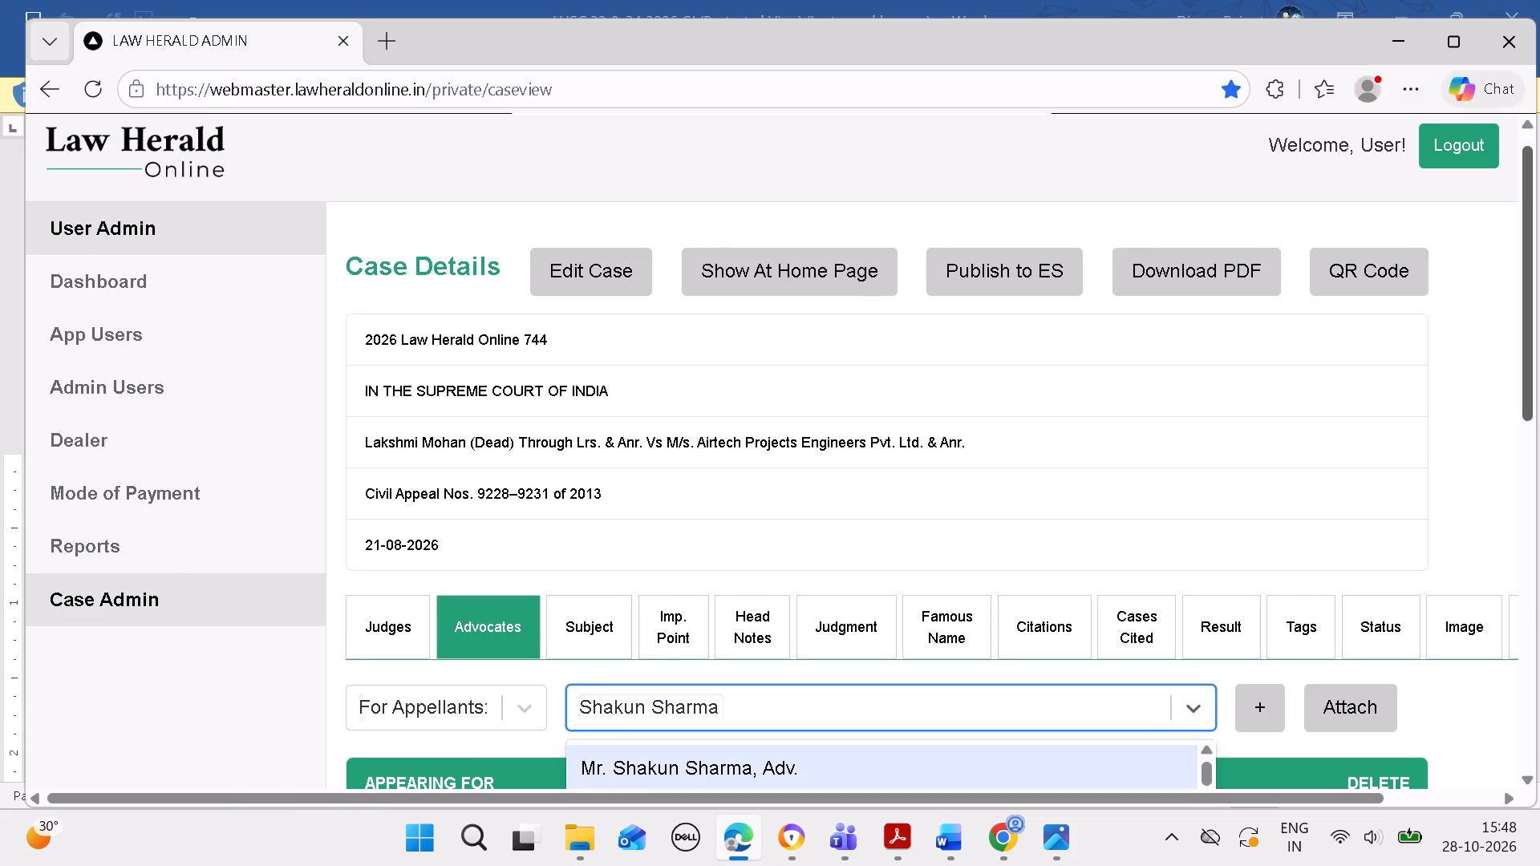
pyautogui.moveTo(1534, 376); pyautogui.dragTo(1539, 483)
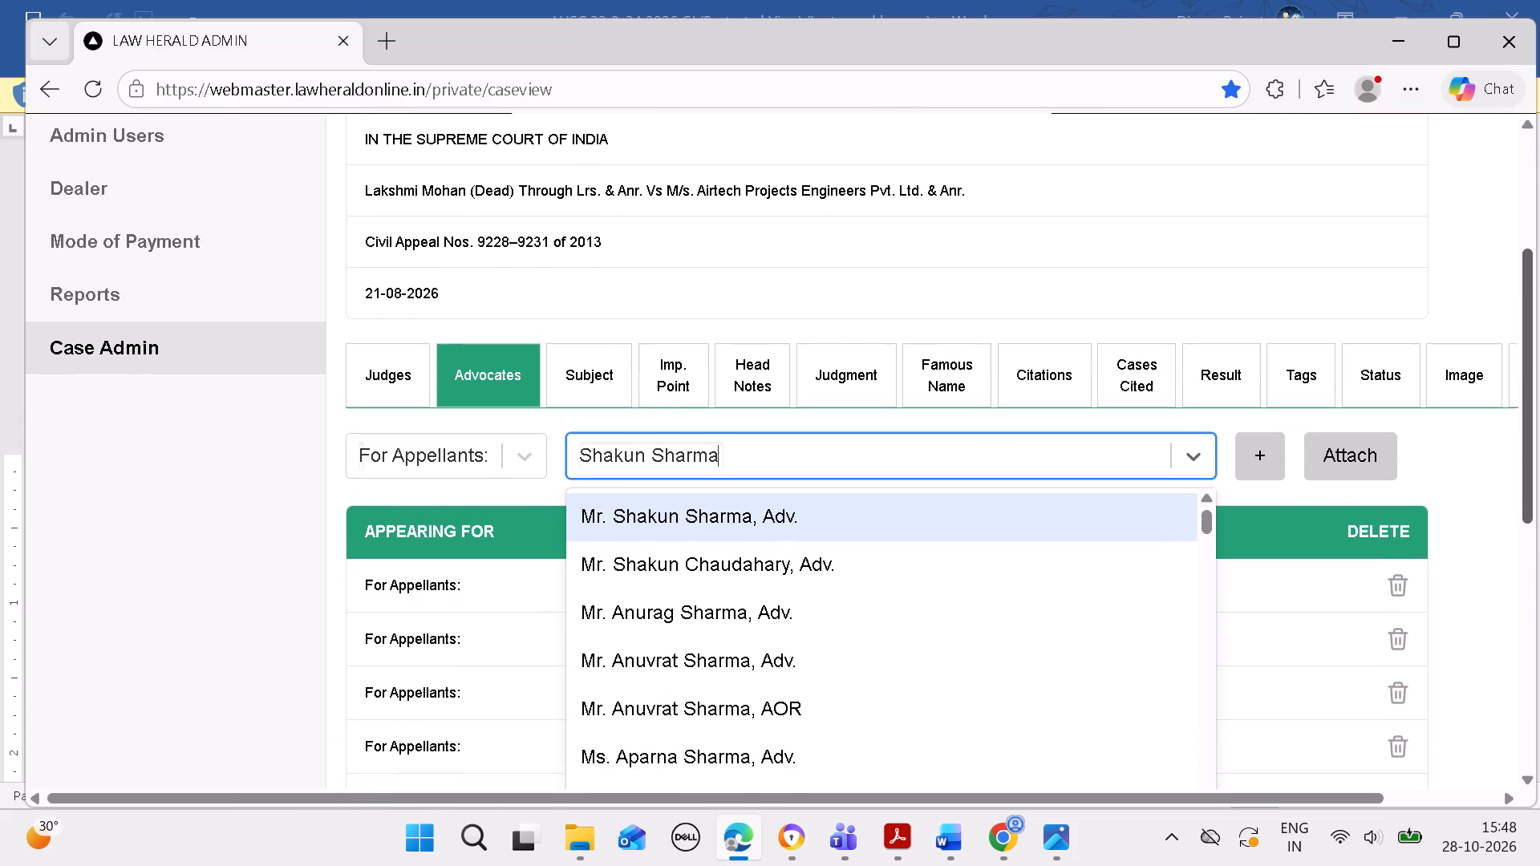
pyautogui.moveTo(1539, 483); pyautogui.dragTo(1539, 488)
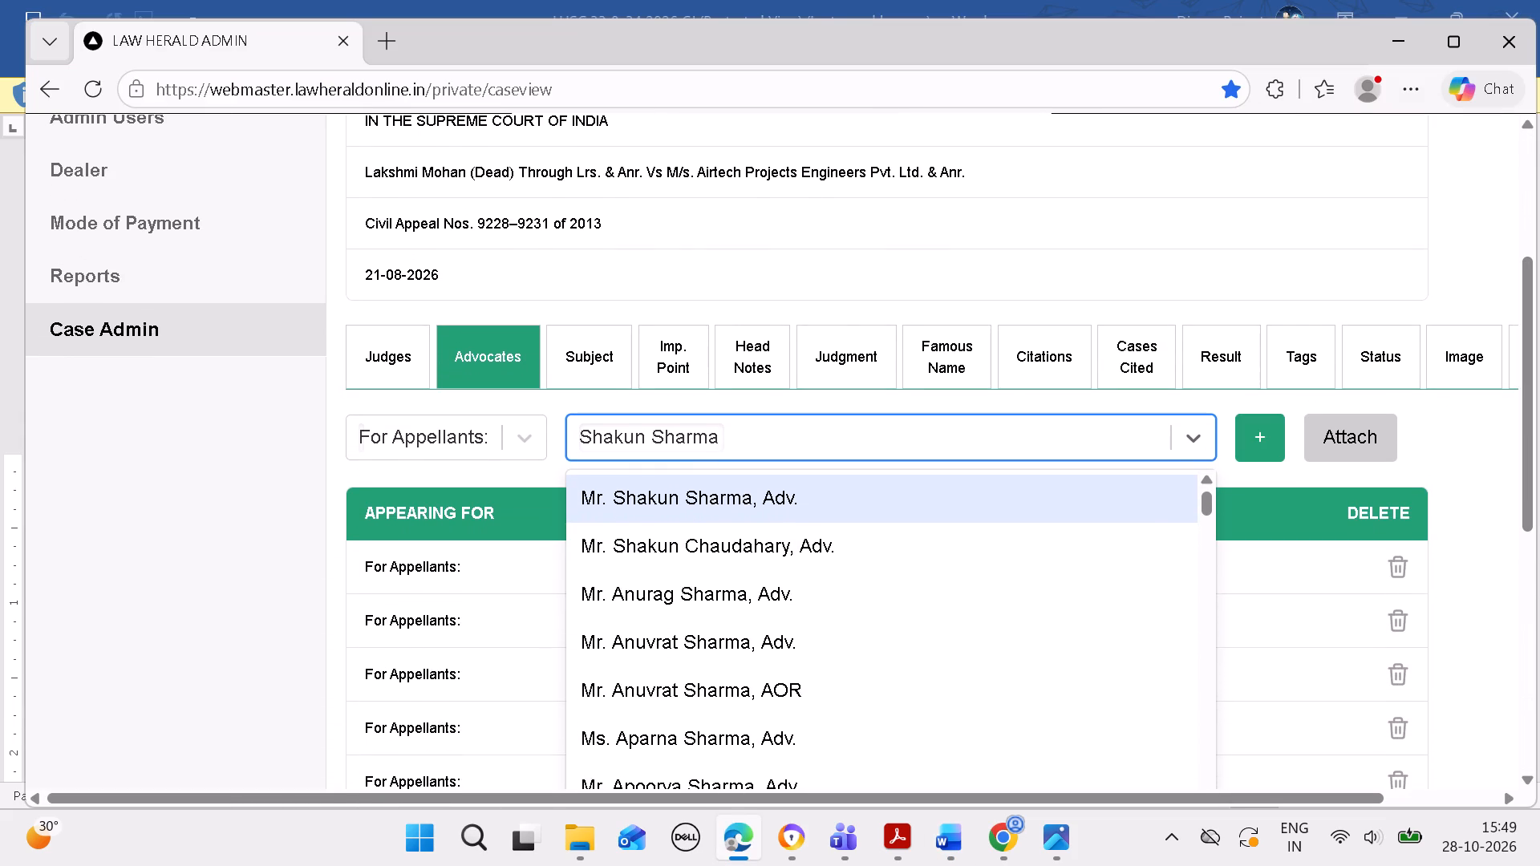
pyautogui.click(1270, 445)
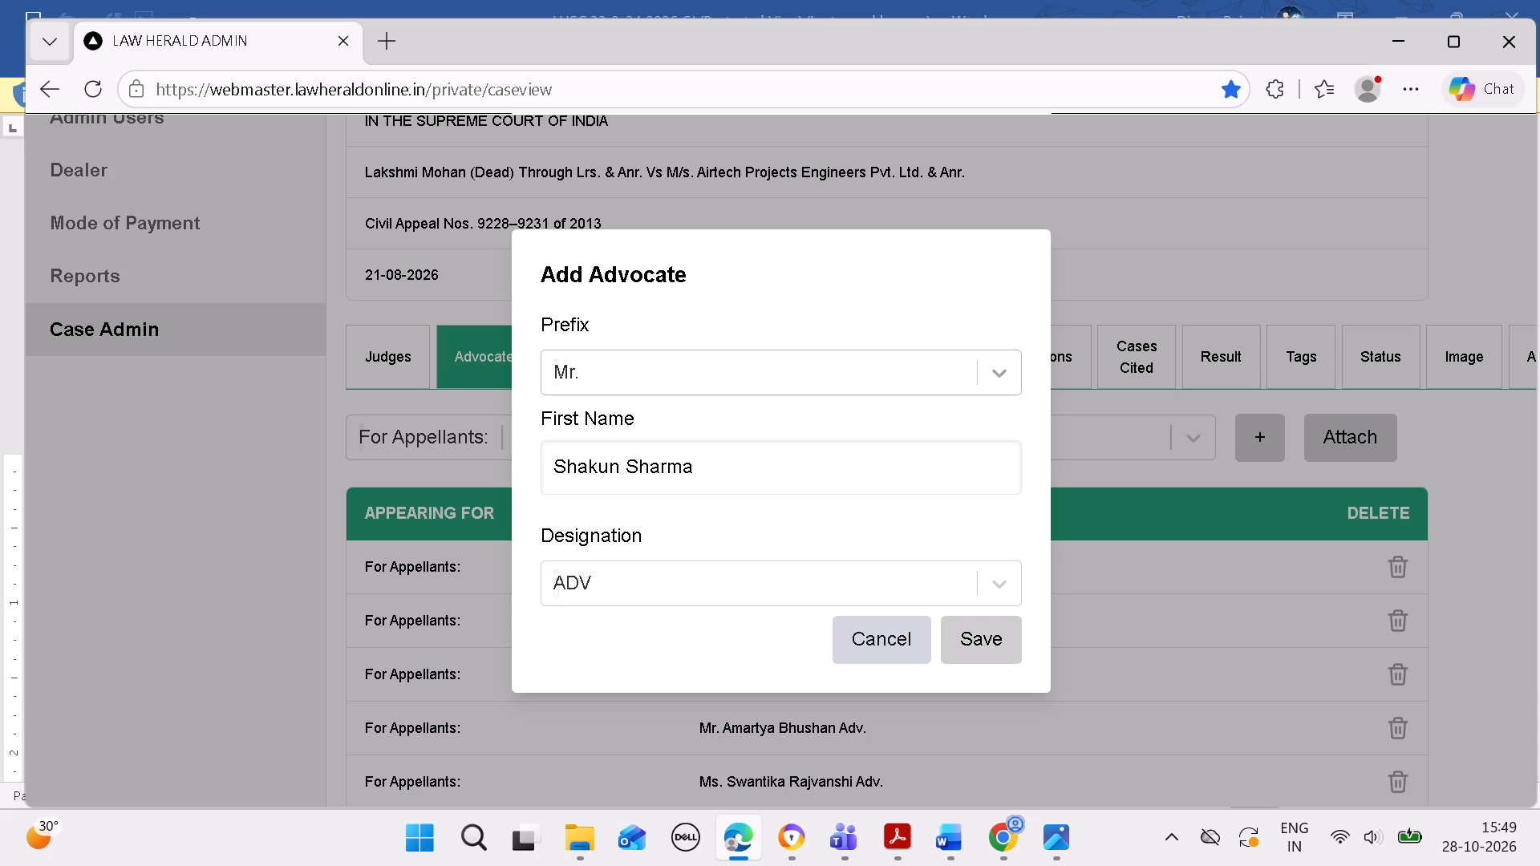
pyautogui.click(994, 365)
pyautogui.scroll(-3, 815, 463)
pyautogui.click(747, 540)
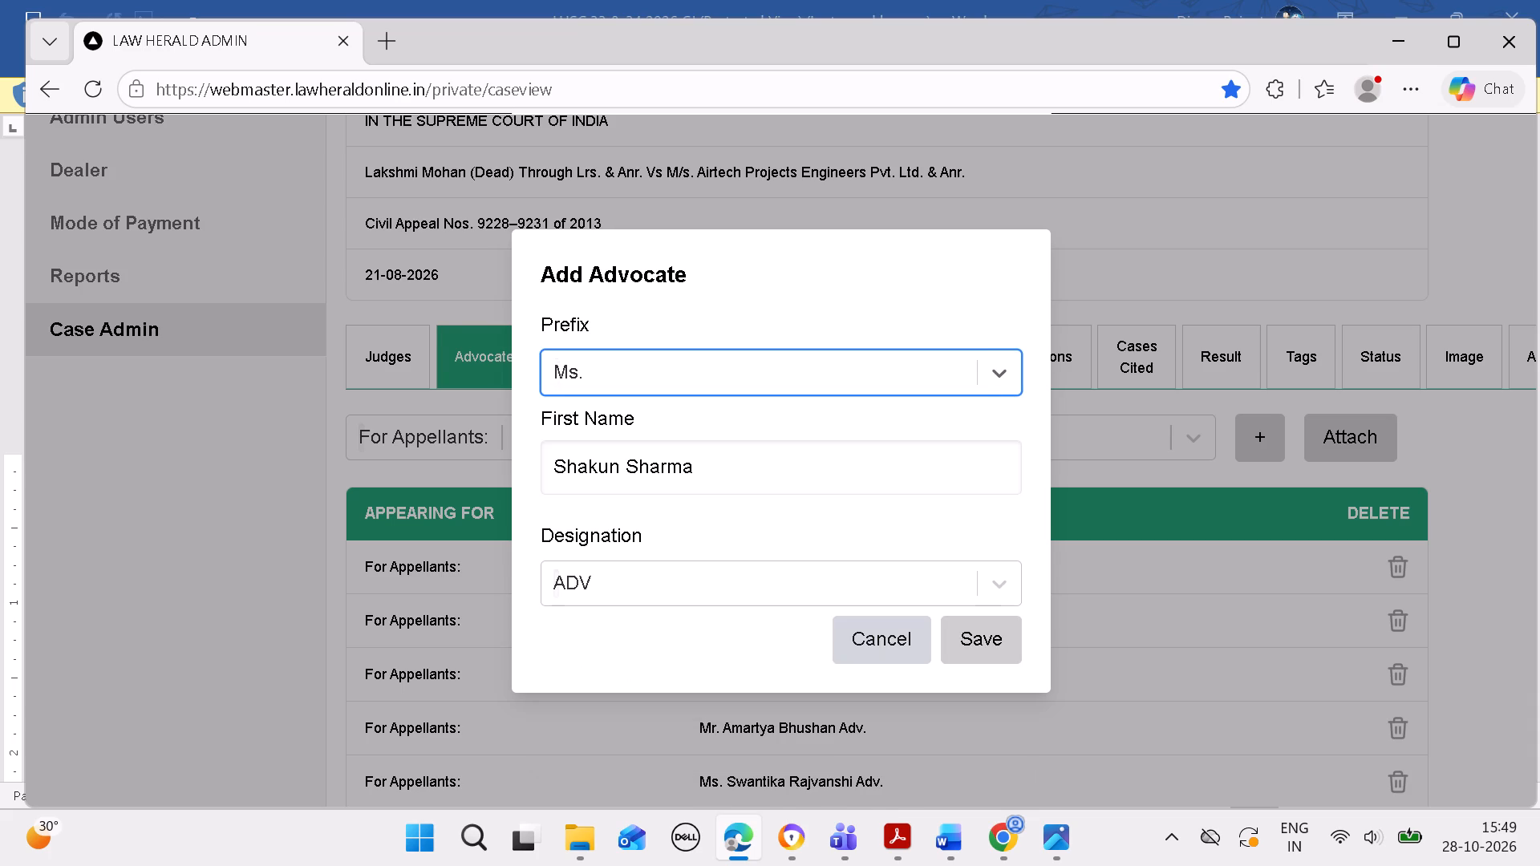
pyautogui.click(699, 583)
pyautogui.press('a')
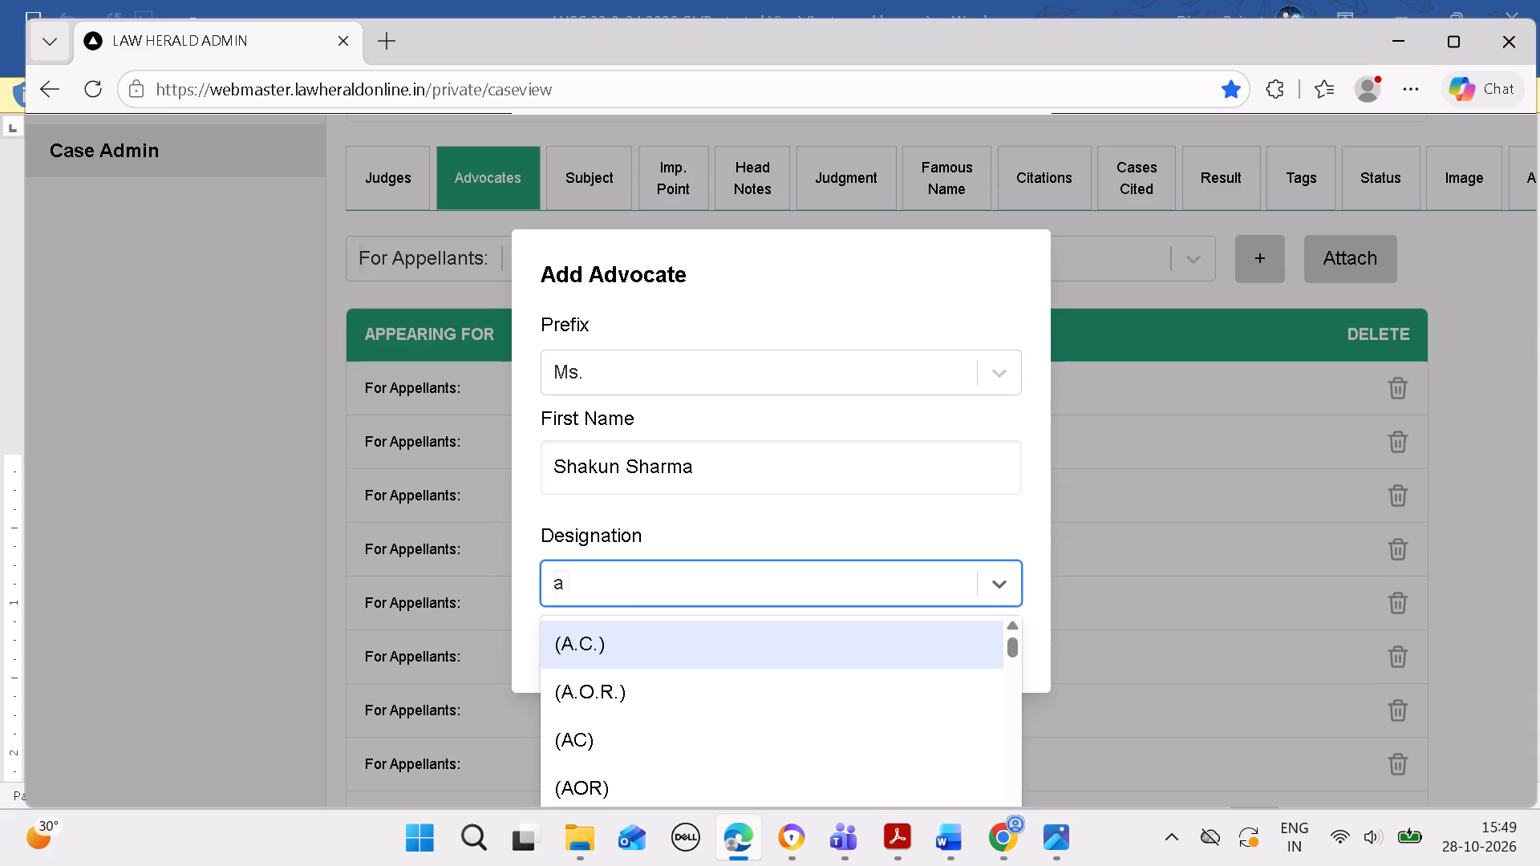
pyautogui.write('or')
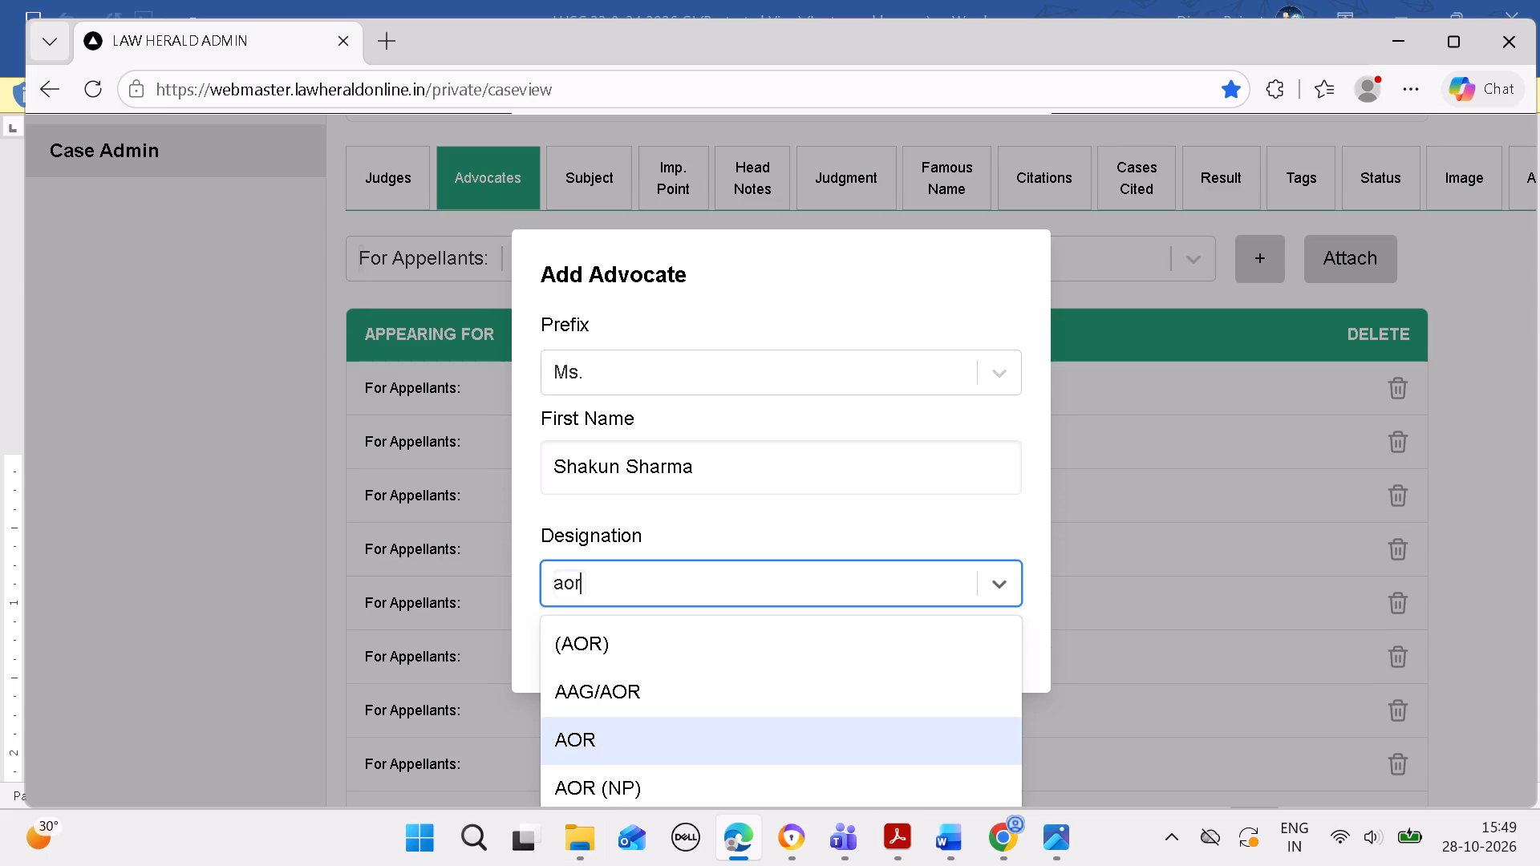
pyautogui.click(601, 741)
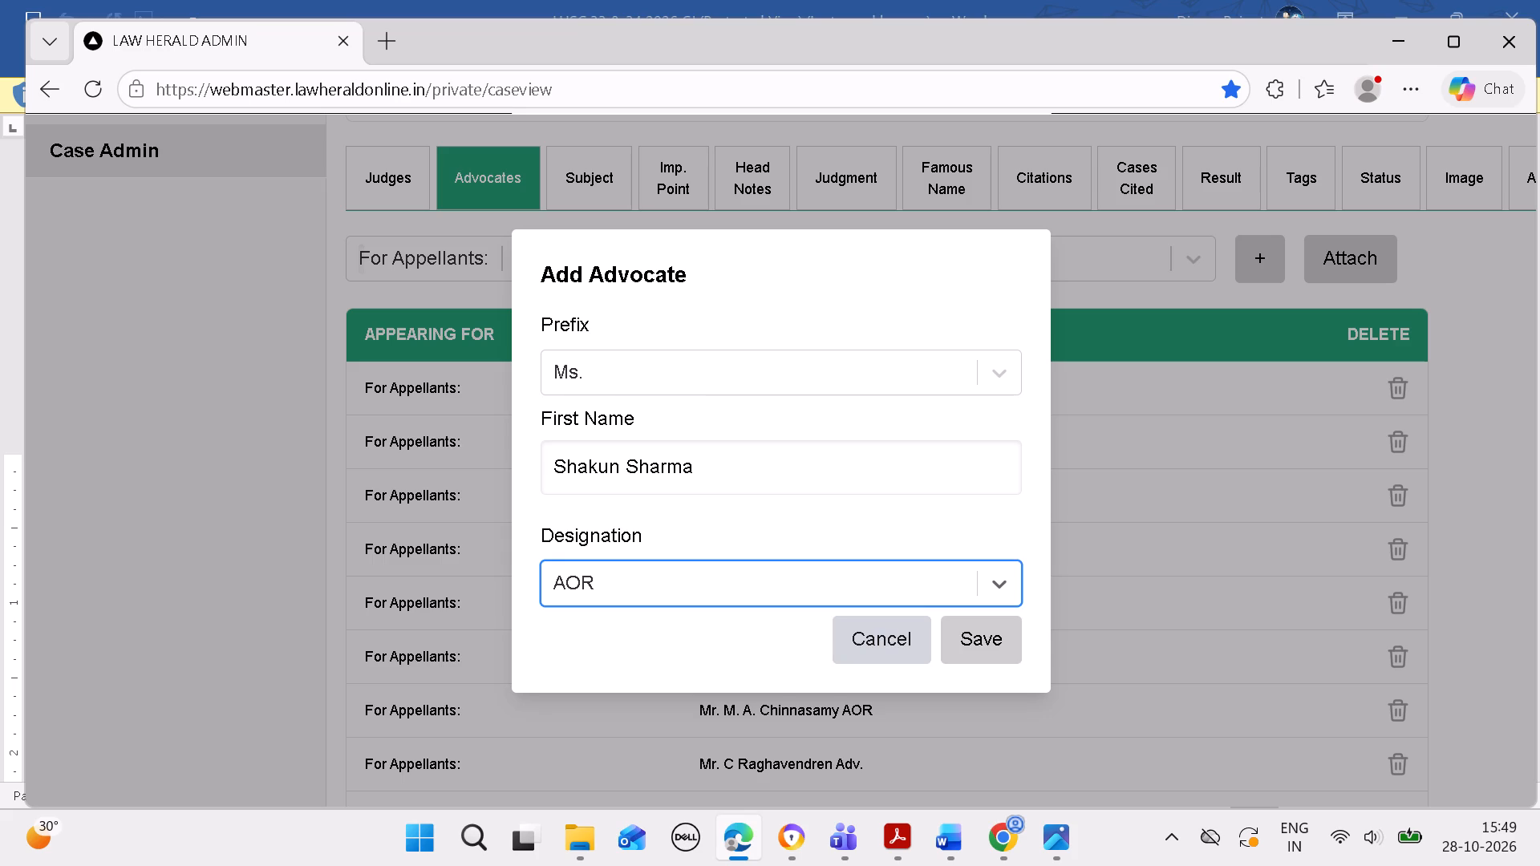
pyautogui.click(973, 650)
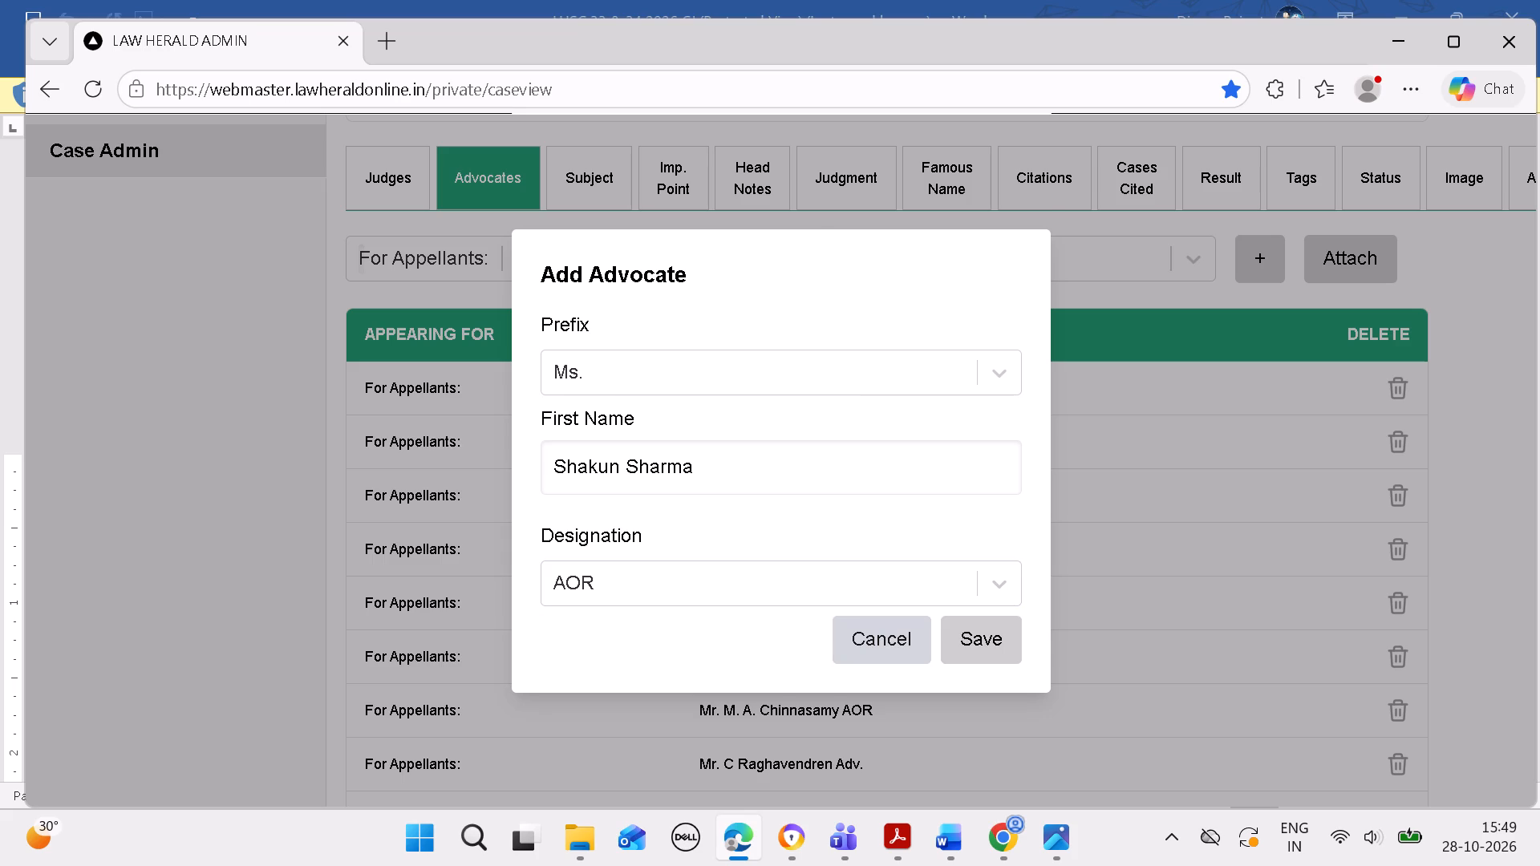
pyautogui.click(992, 256)
pyautogui.click(1015, 263)
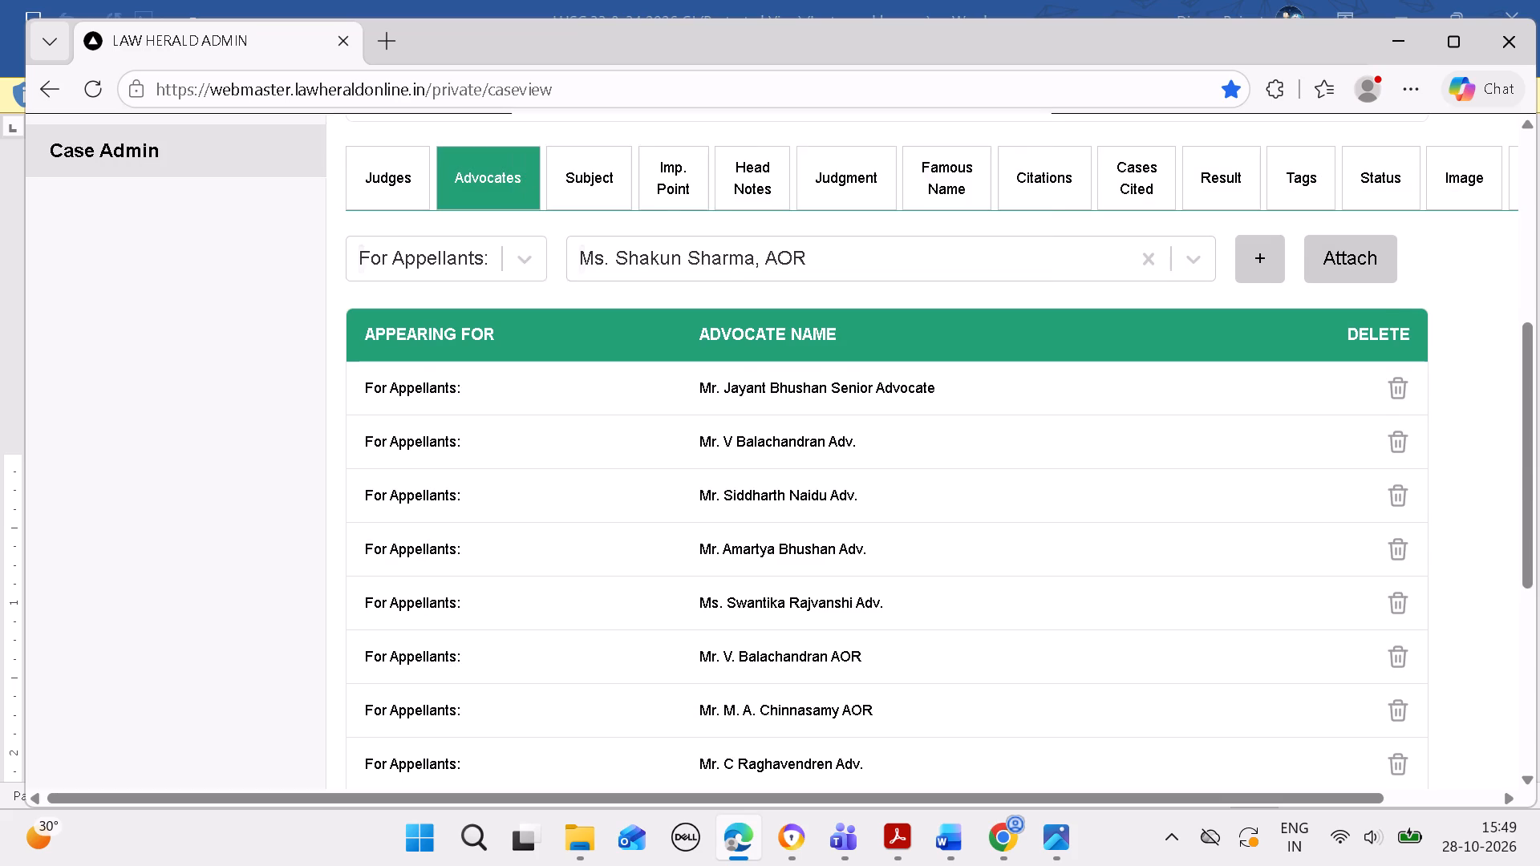
pyautogui.scroll(-7, 871, 528)
# Copy the first respondents' advocate's name from the case 744 heading in Word and return to Edge.
pyautogui.click(946, 826)
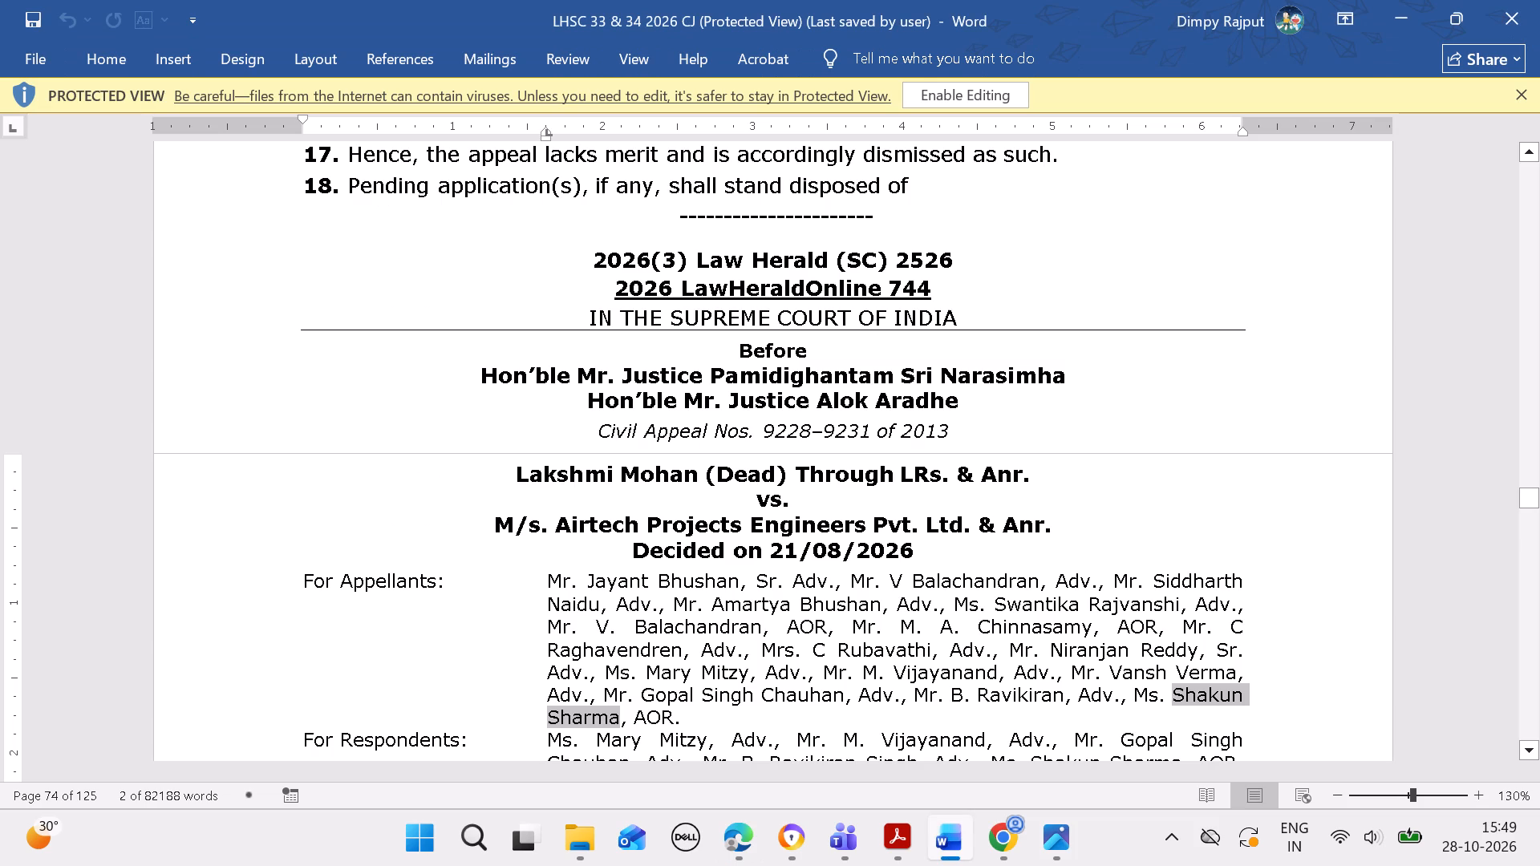
pyautogui.press('Down')
pyautogui.press('Down')
pyautogui.press('Down')
pyautogui.press('Down')
pyautogui.press('Down')
pyautogui.press('Down')
pyautogui.press('Down')
pyautogui.press('Down')
pyautogui.press('Down')
pyautogui.press('Down')
pyautogui.press('Down')
pyautogui.press('Down')
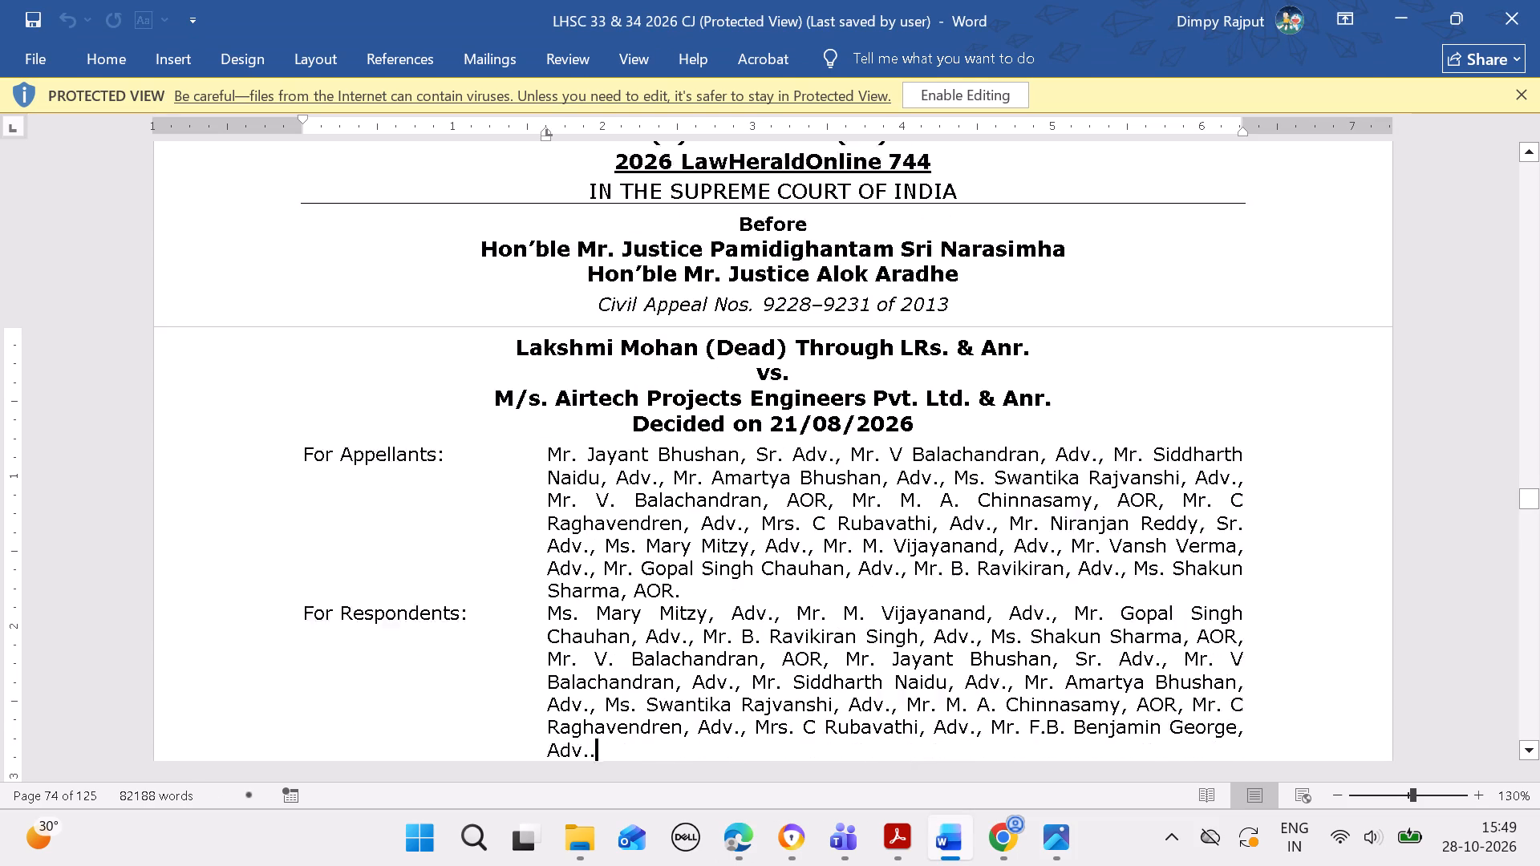
pyautogui.moveTo(594, 466); pyautogui.dragTo(630, 464)
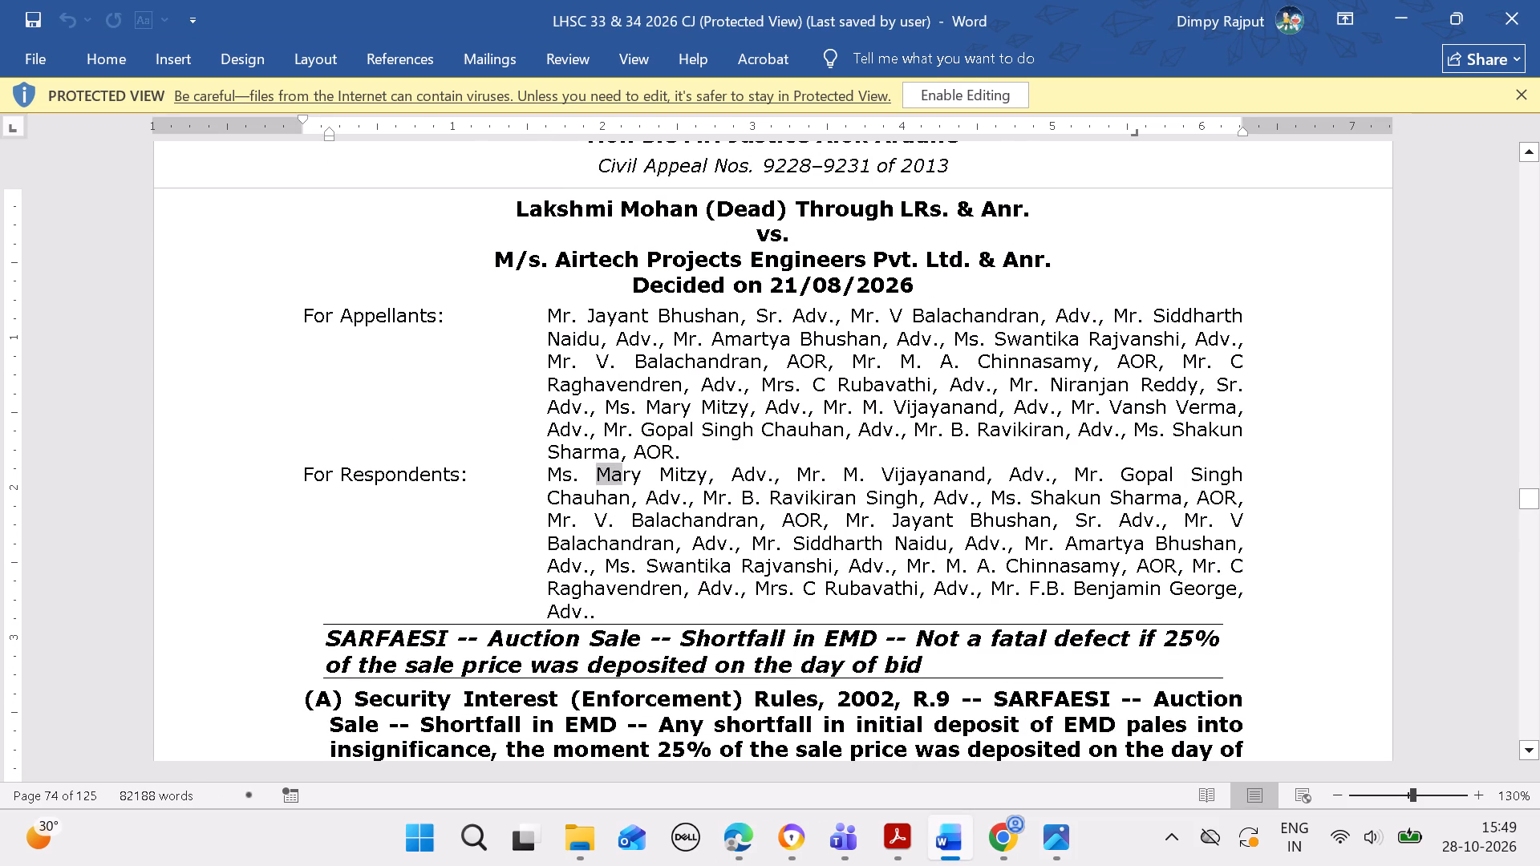
pyautogui.moveTo(630, 464); pyautogui.dragTo(695, 464)
pyautogui.hotkey('ctrl', 'c')
pyautogui.hotkey('ctrl', 'c')
pyautogui.click(736, 832)
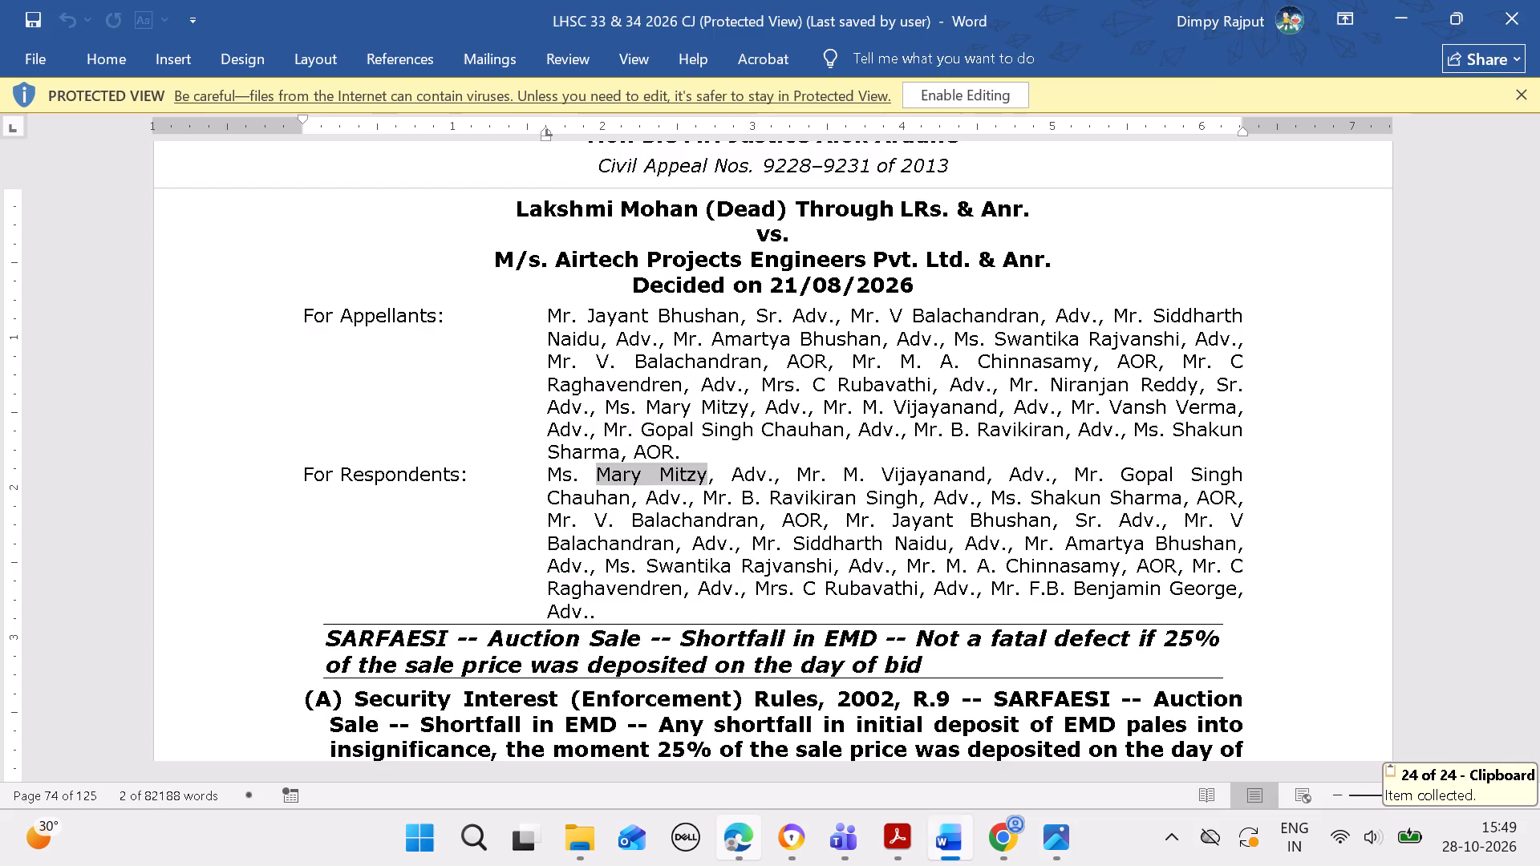
# Switch the appearing side to For Respondents, find the copied name's existing Ms. entry designated Advocate, and attach it to case 744.
pyautogui.scroll(3, 675, 688)
pyautogui.click(537, 725)
pyautogui.scroll(-3, 488, 726)
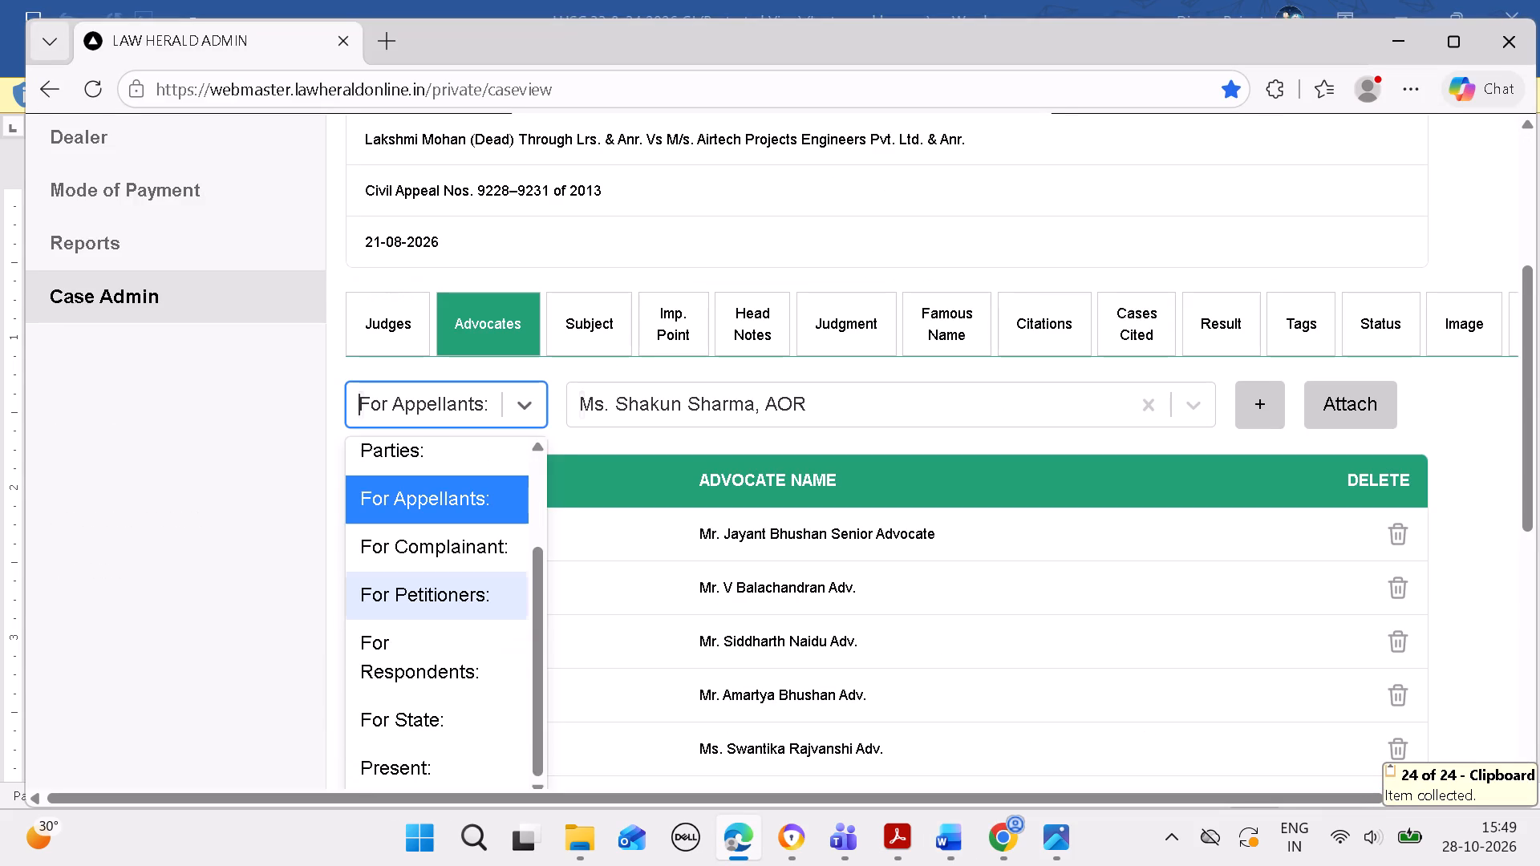
pyautogui.click(457, 670)
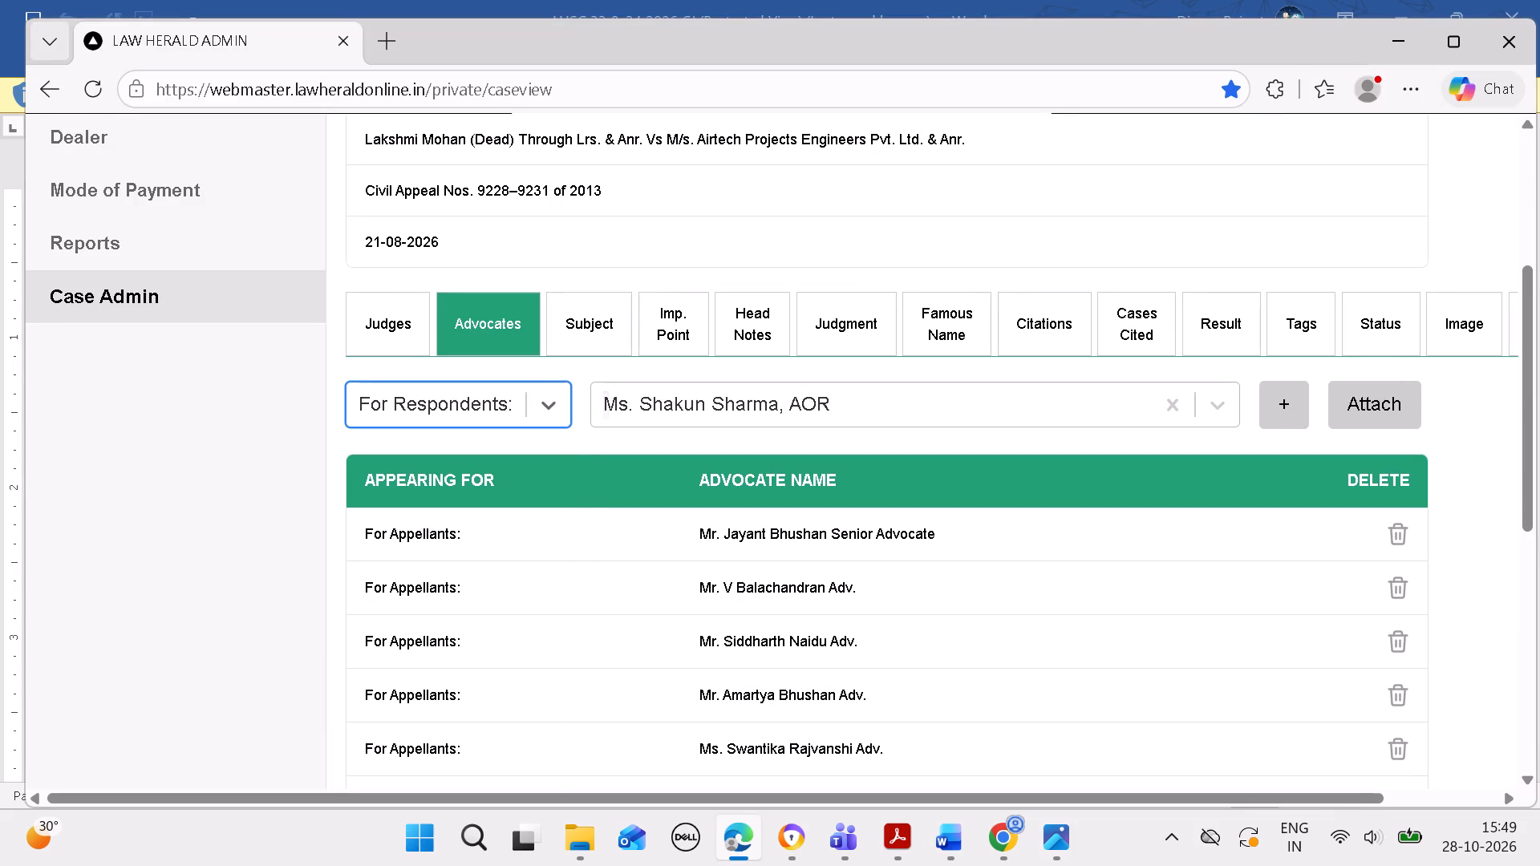
pyautogui.click(1163, 401)
pyautogui.hotkey('ctrl', 'v')
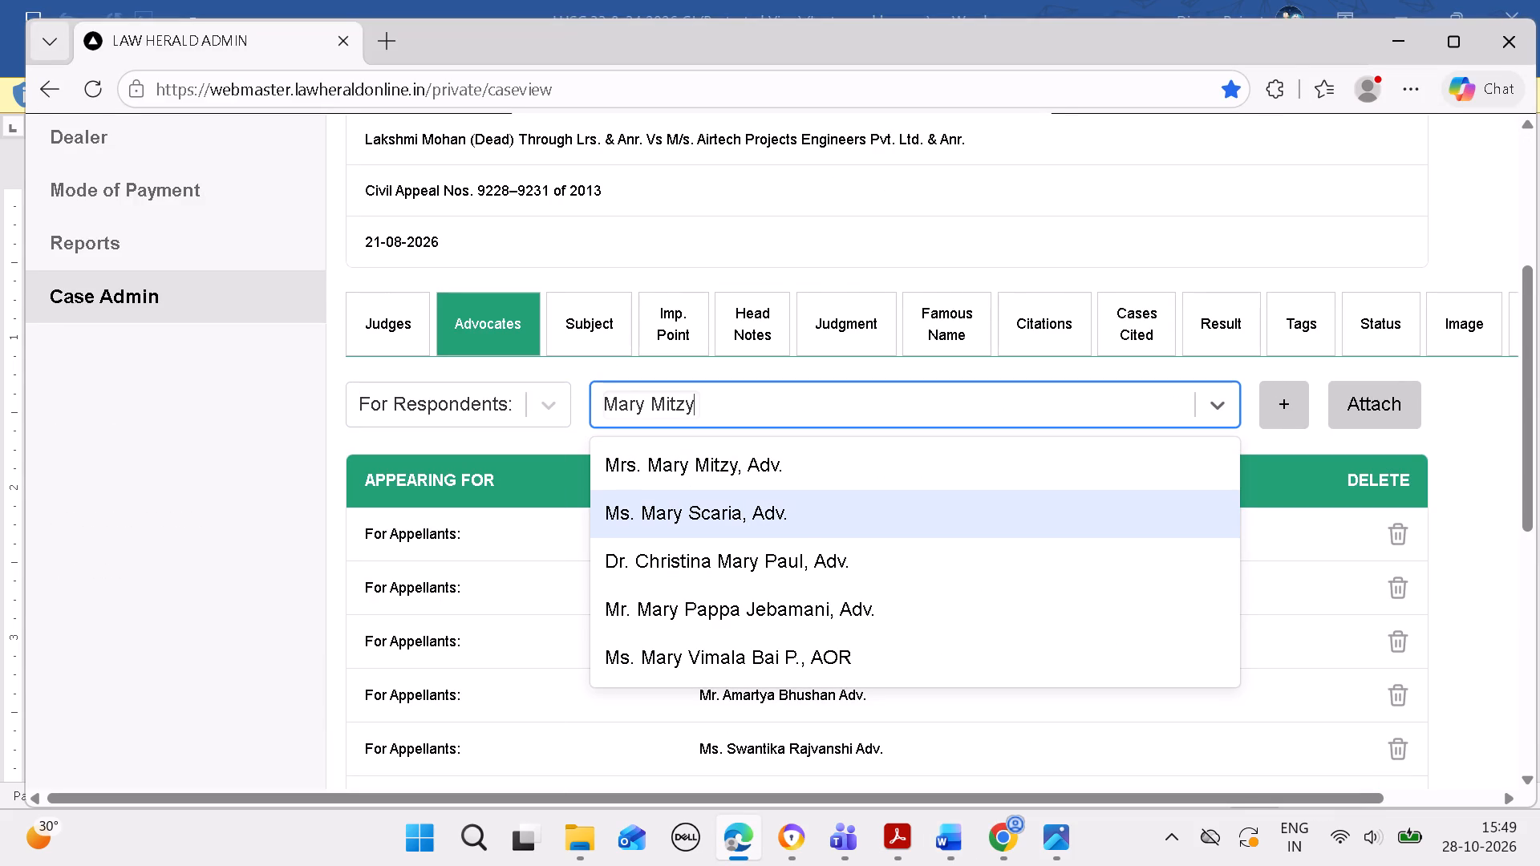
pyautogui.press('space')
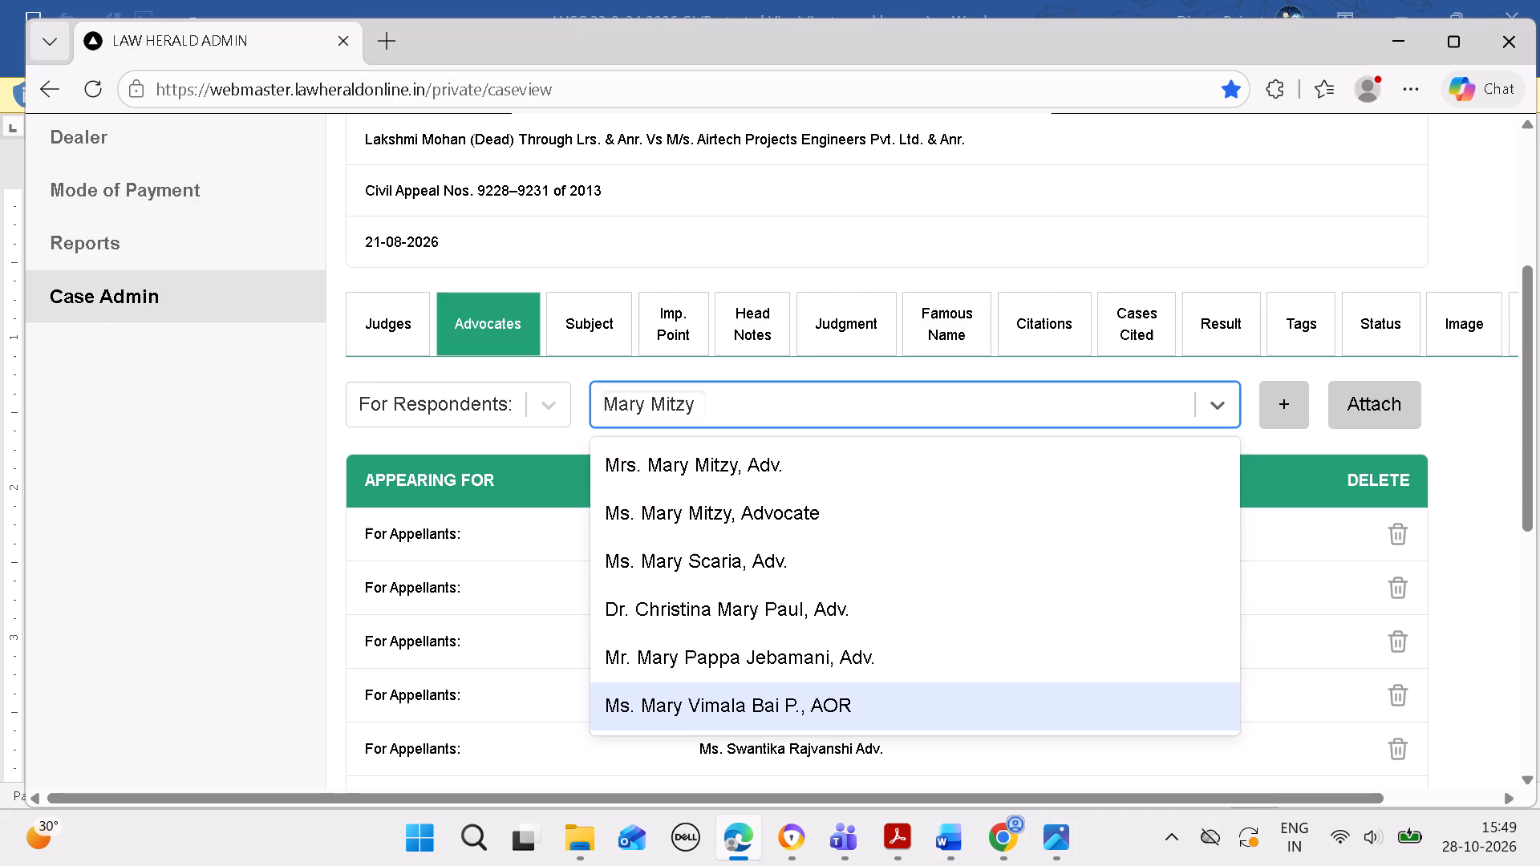
pyautogui.click(964, 830)
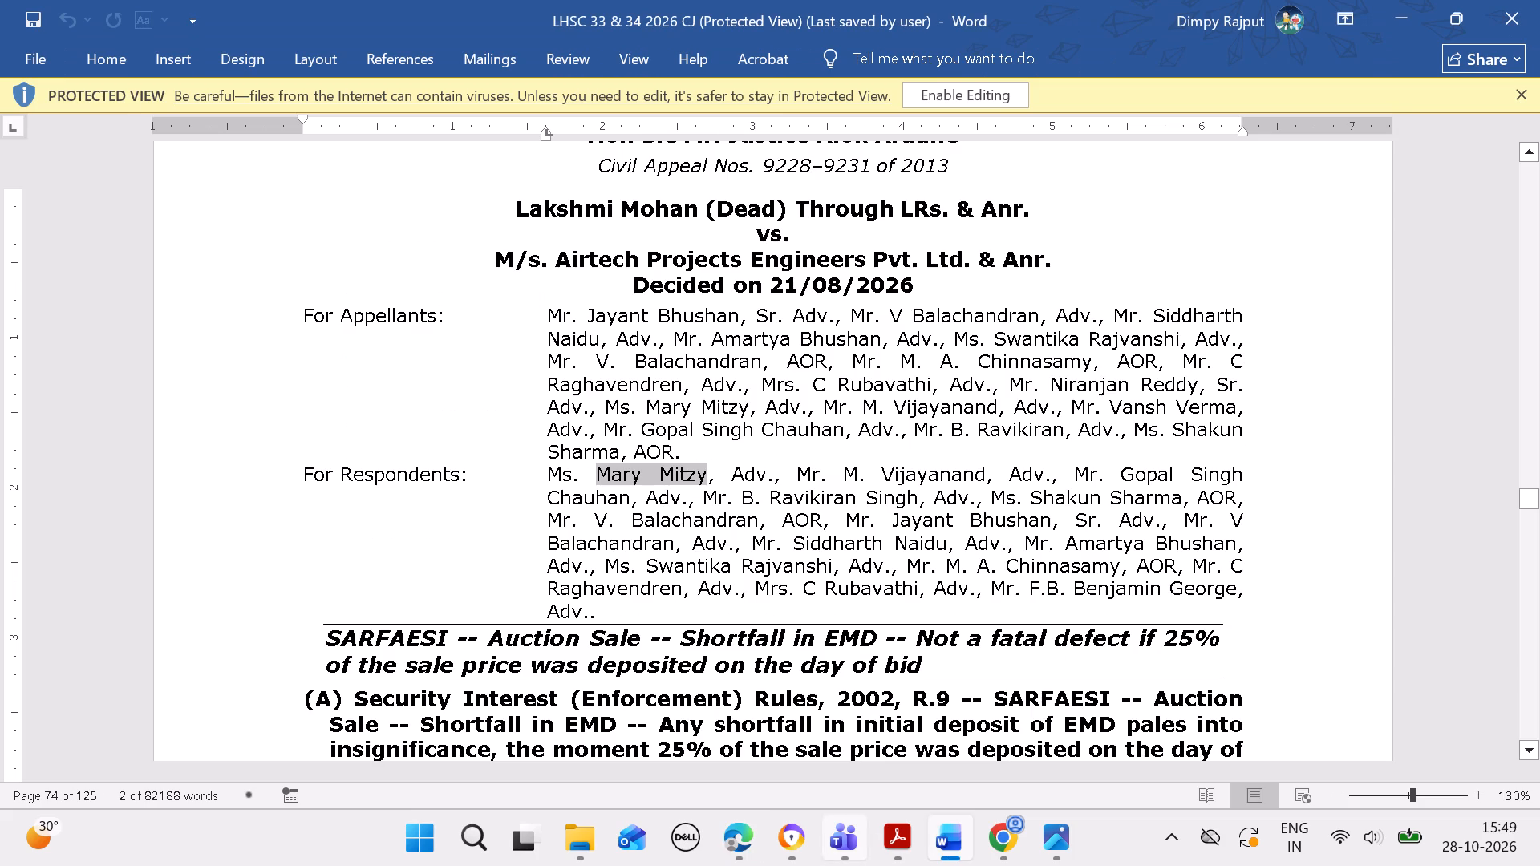
pyautogui.click(750, 831)
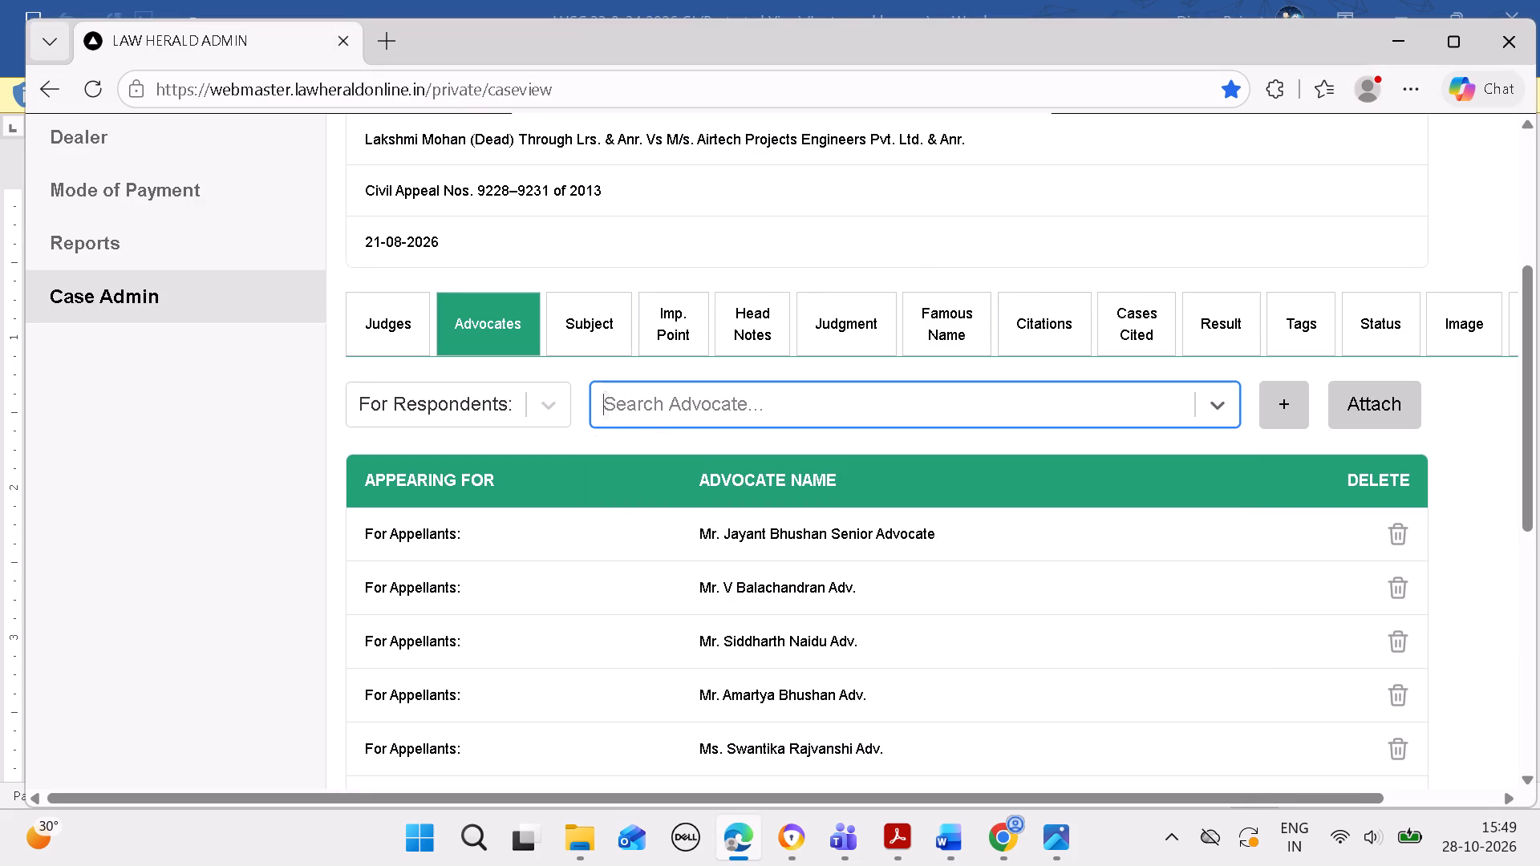
pyautogui.click(892, 404)
pyautogui.hotkey('ctrl', 'v')
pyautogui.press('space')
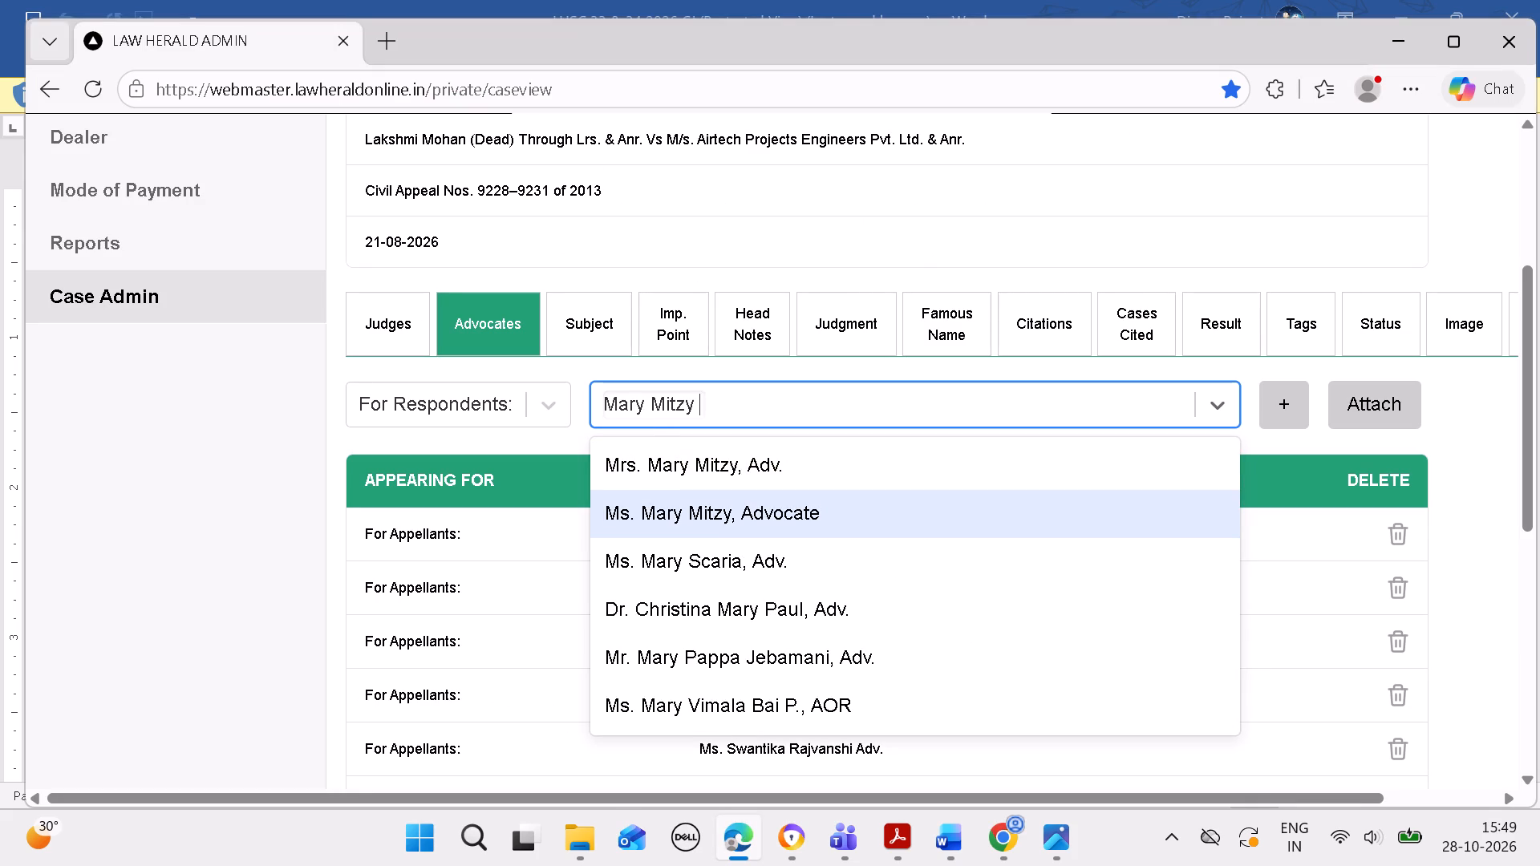
pyautogui.click(860, 516)
pyautogui.click(1395, 407)
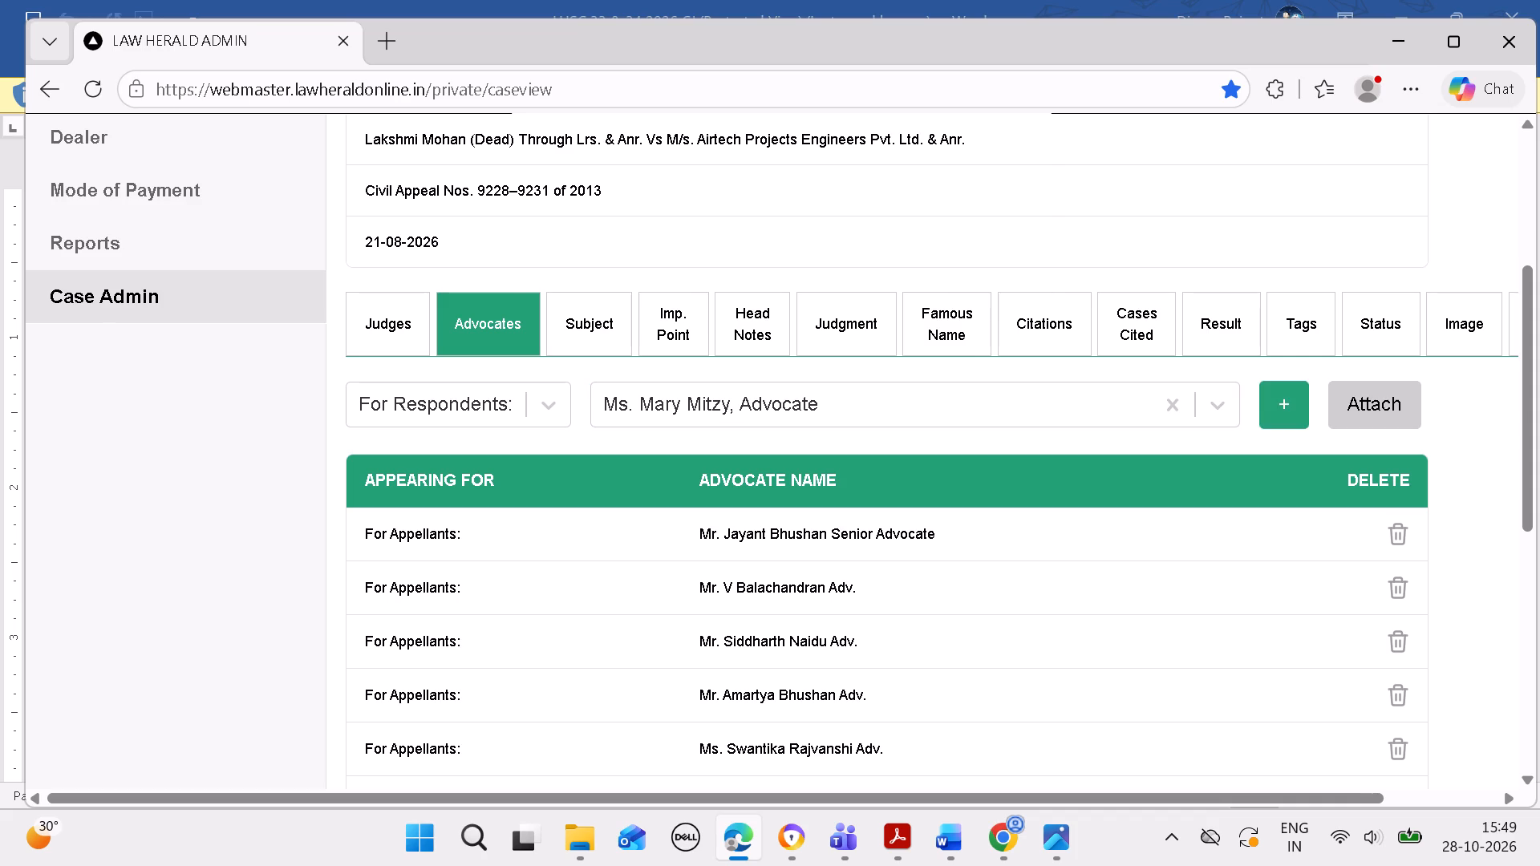
pyautogui.click(1011, 249)
pyautogui.scroll(-6, 993, 330)
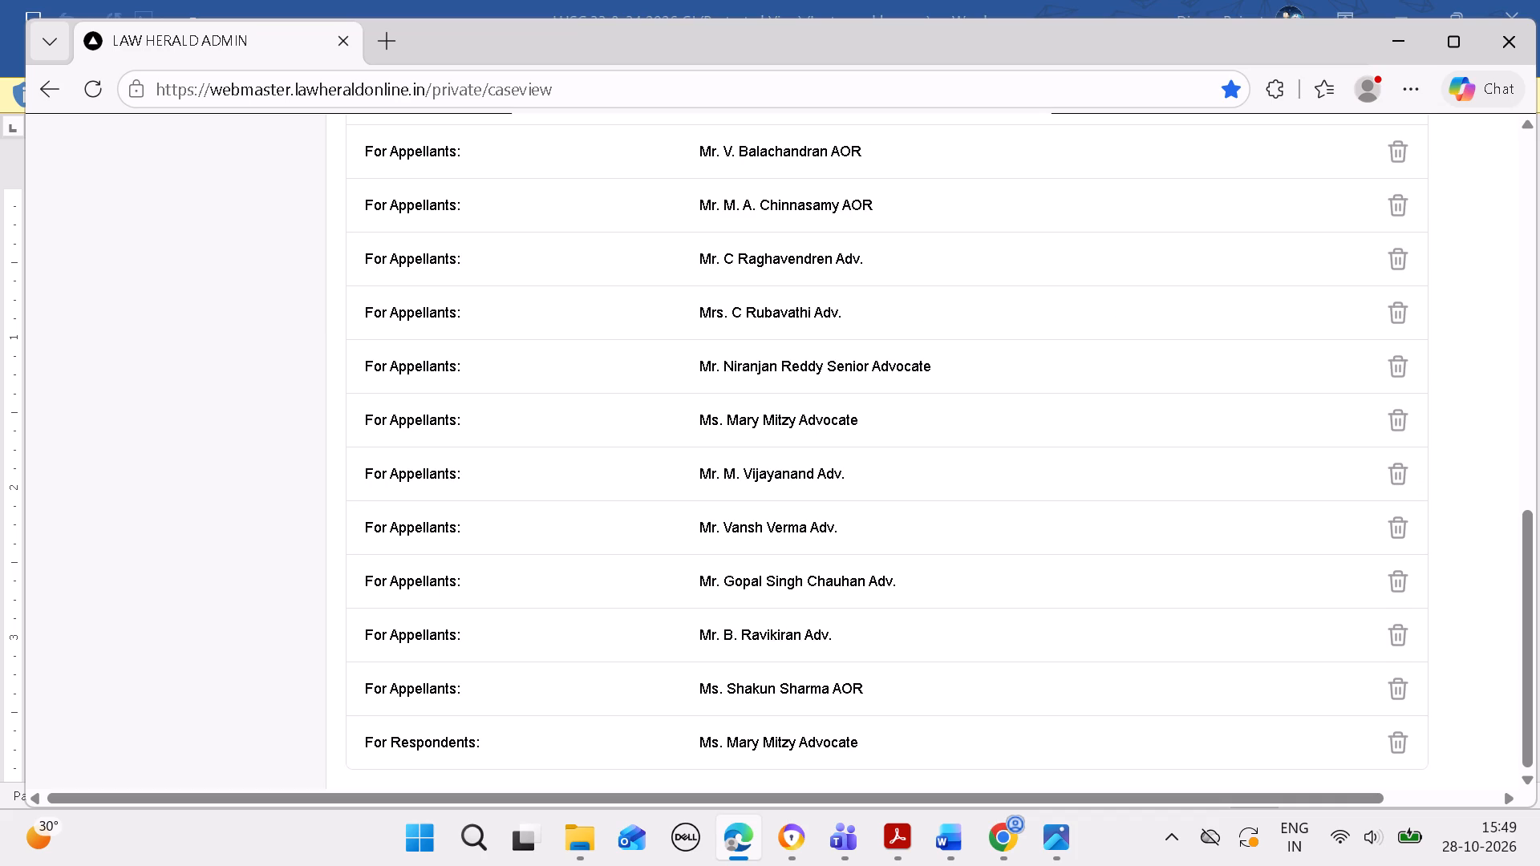
# Copy the second respondents' advocate's name from the case 744 heading in Word and return to Edge.
pyautogui.click(959, 824)
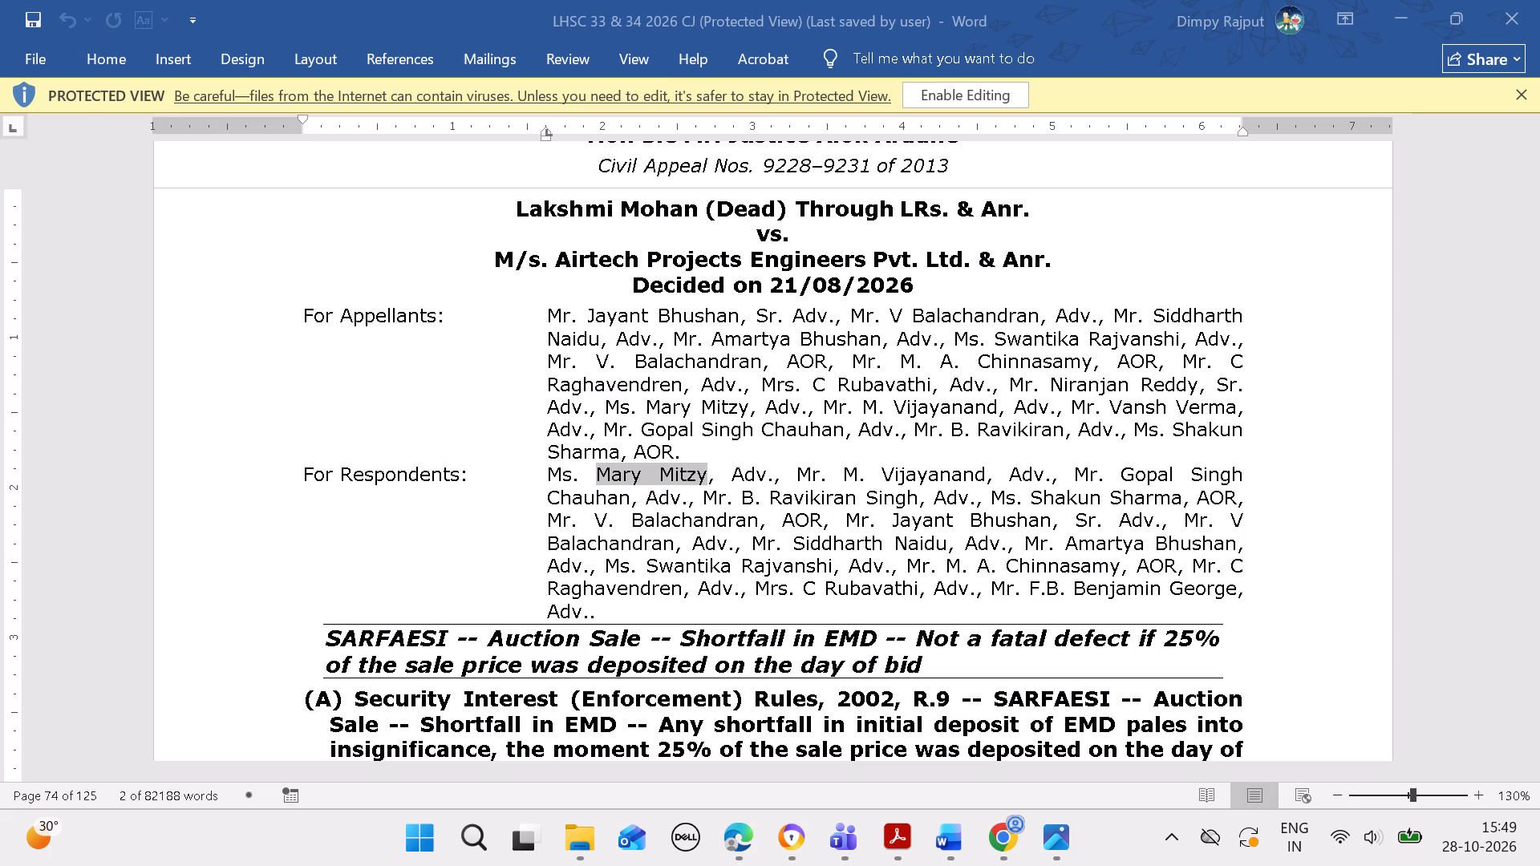
pyautogui.moveTo(841, 475); pyautogui.dragTo(923, 472)
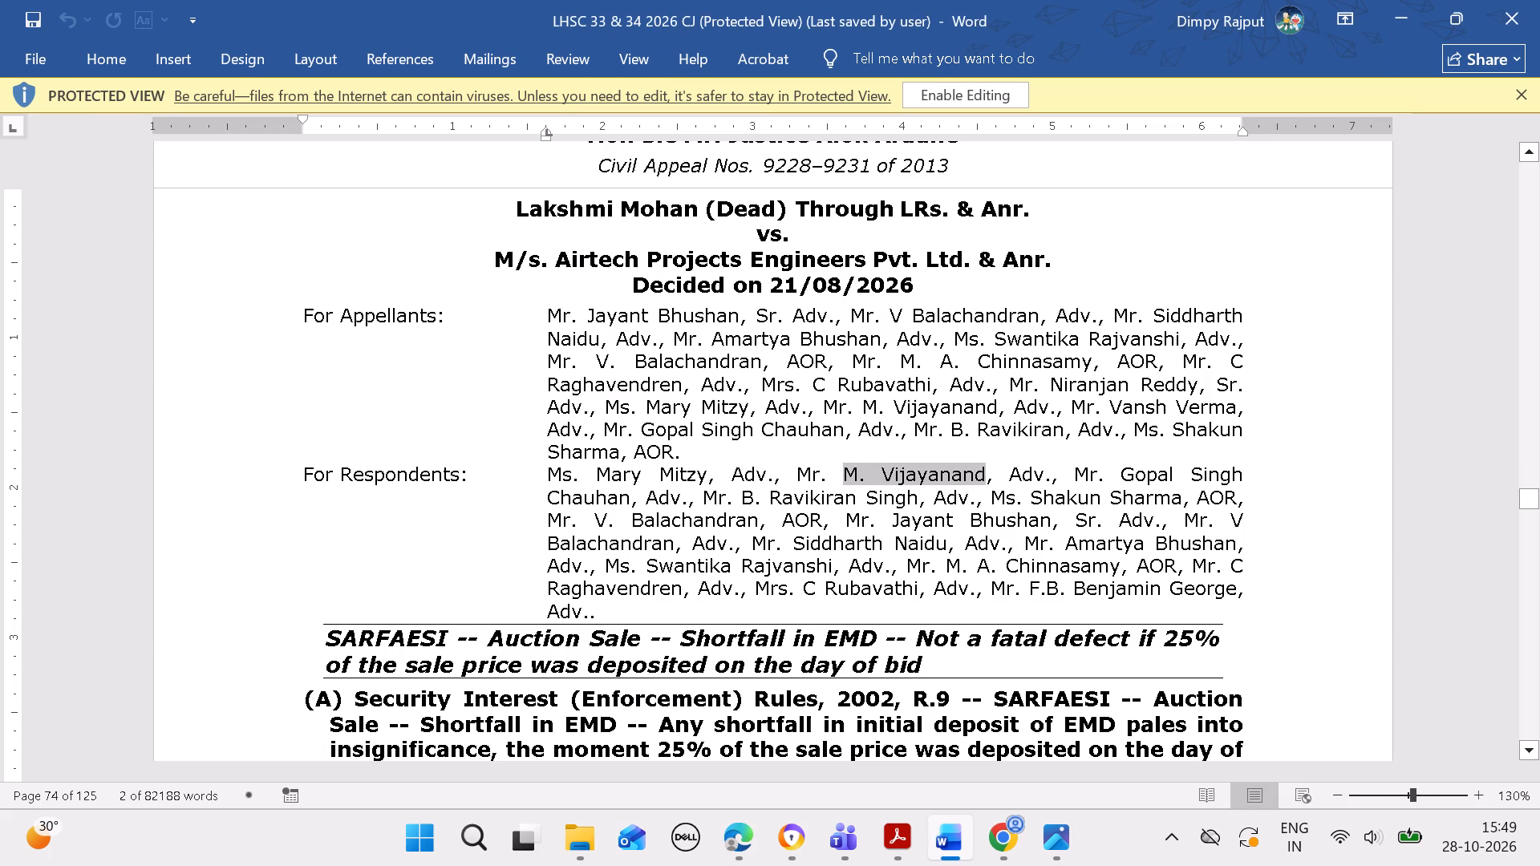
pyautogui.hotkey('ctrl', 'c')
pyautogui.click(749, 827)
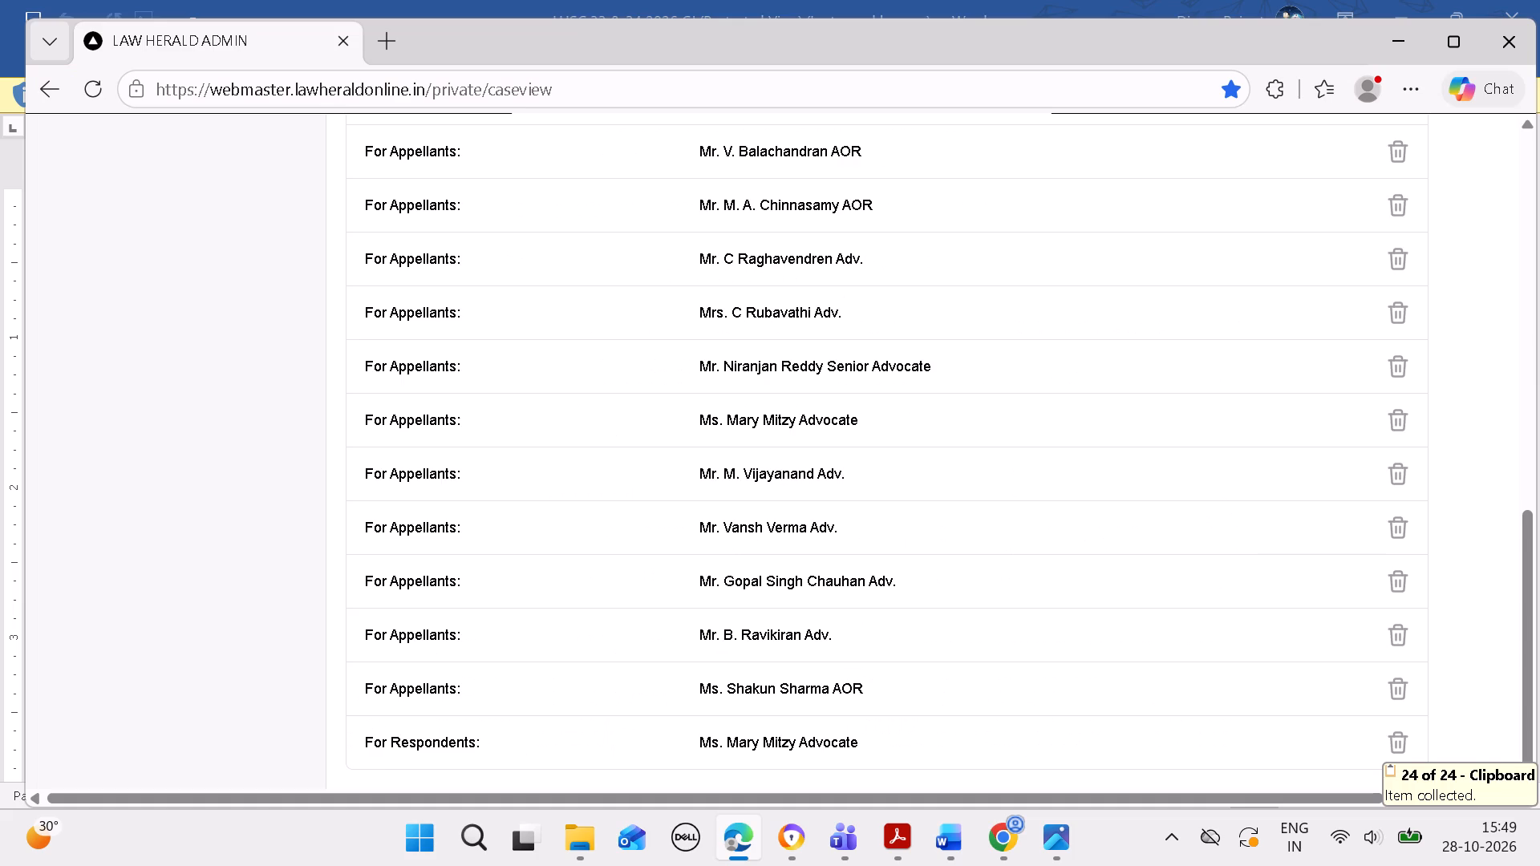
# Try to create a Mr. ADV entry under For Respondents using the second respondents' advocate's copied name as the first name.
pyautogui.scroll(2, 1075, 429)
pyautogui.click(1165, 716)
pyautogui.hotkey('ctrl', 'v')
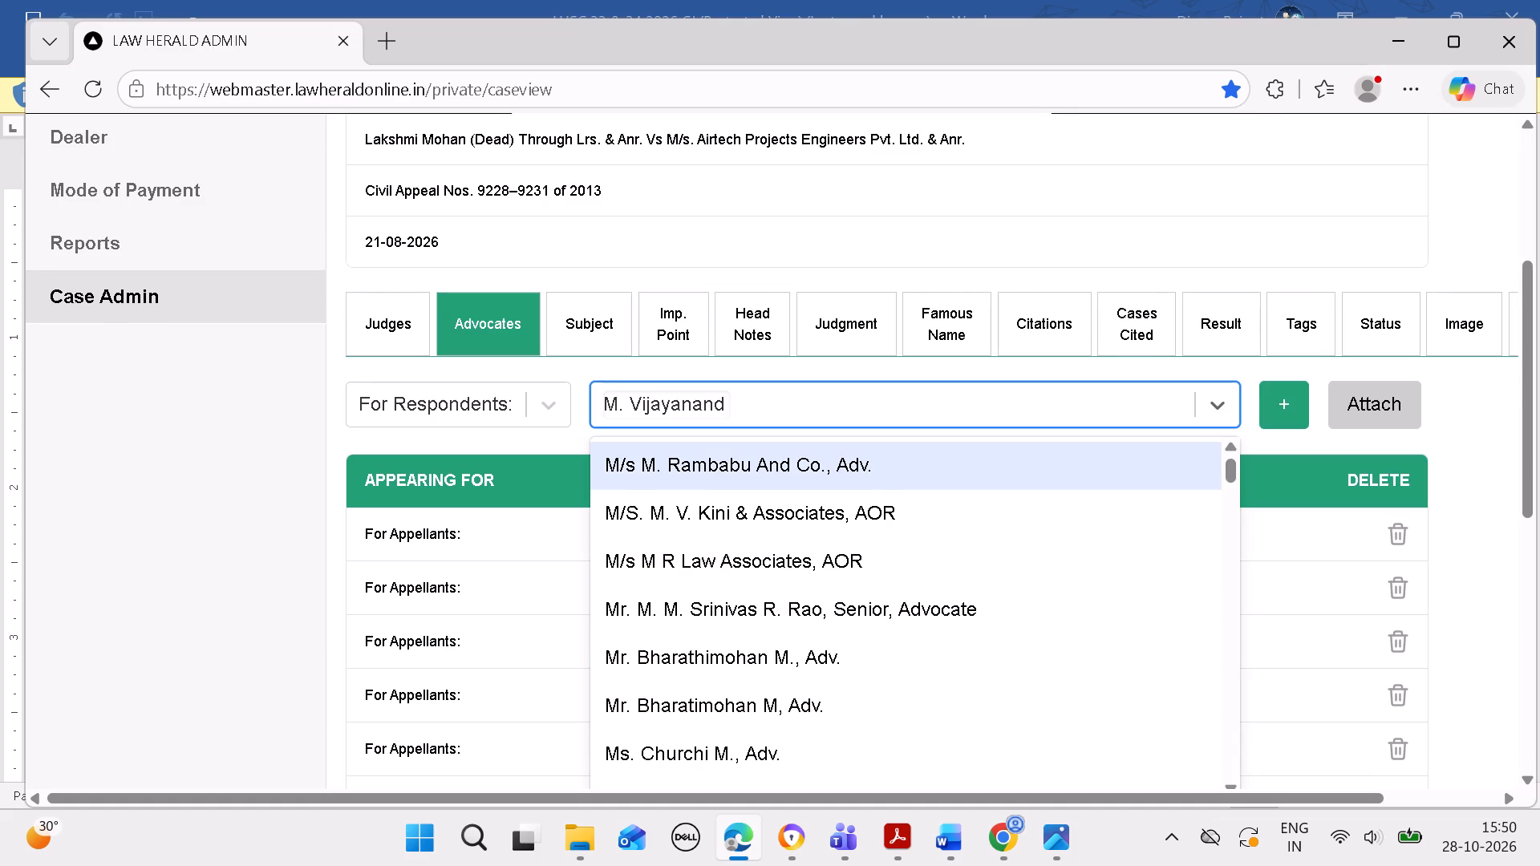
pyautogui.click(1275, 412)
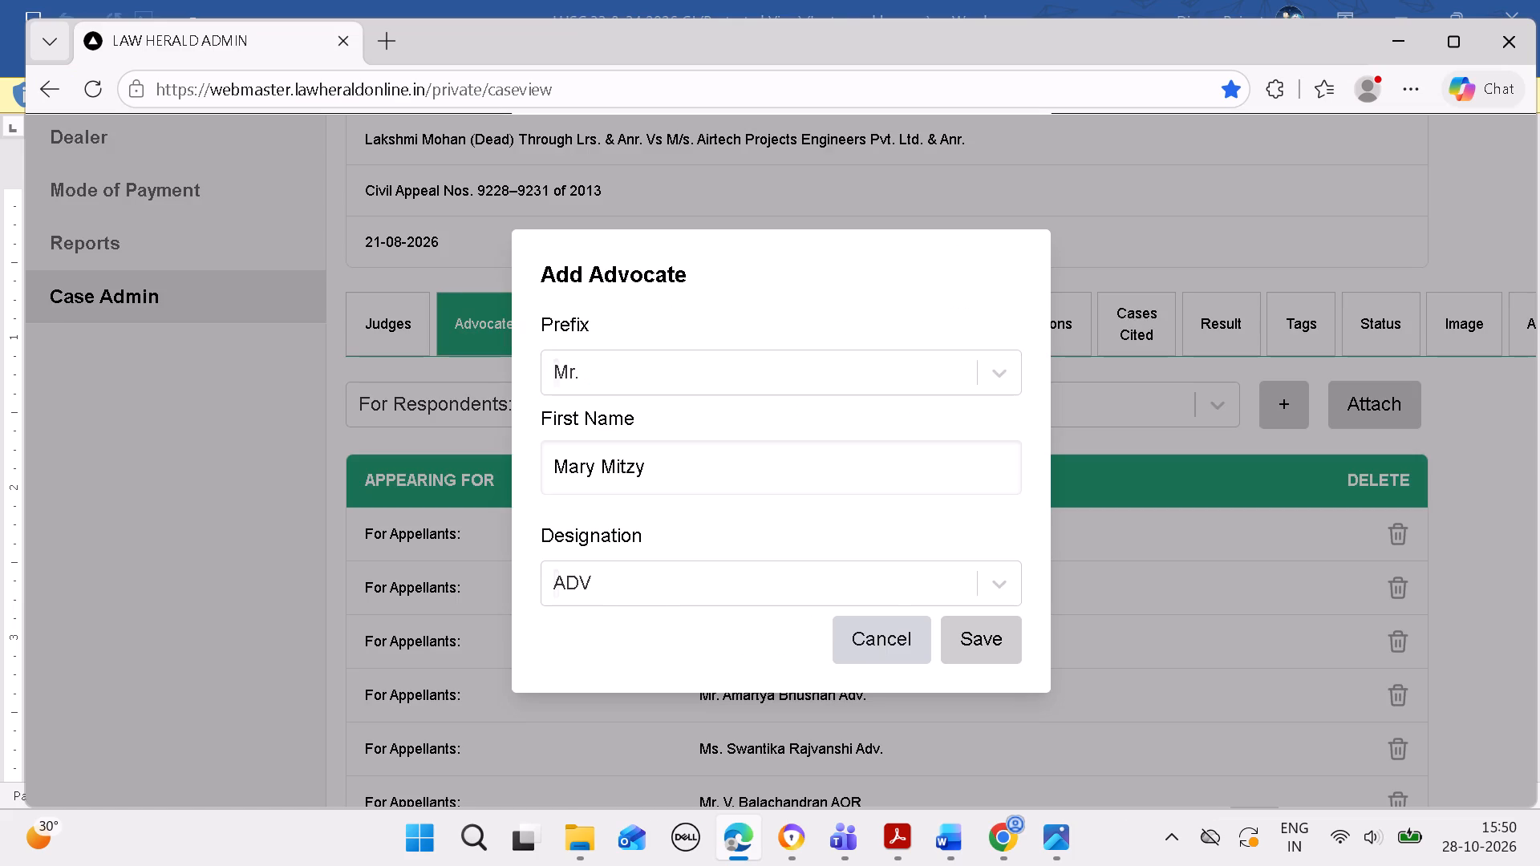
pyautogui.click(925, 451)
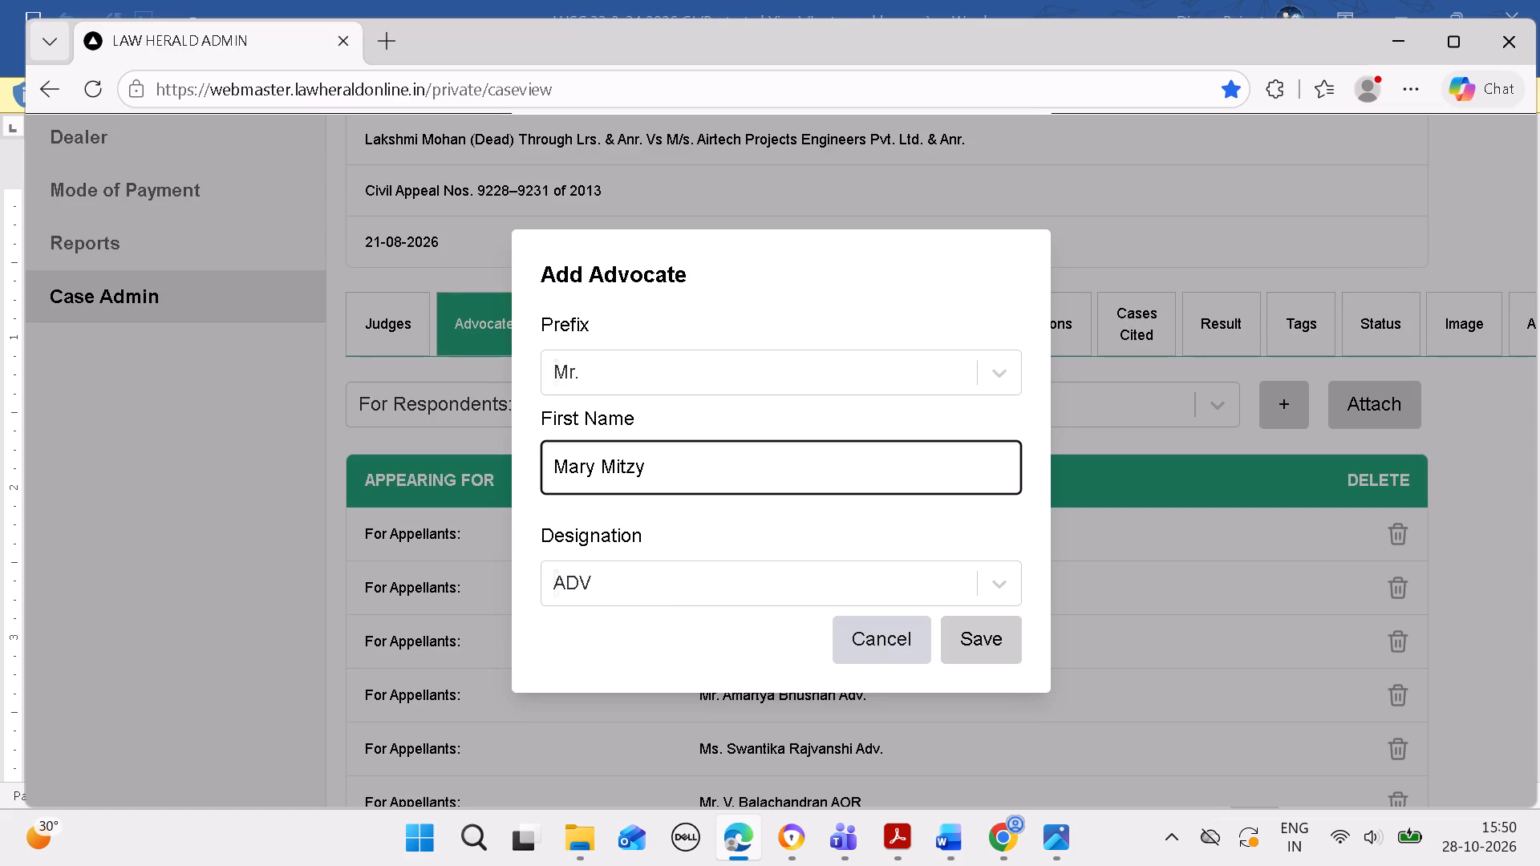
pyautogui.press('BackSpace')
pyautogui.press('BackSpace')
pyautogui.press('BackSpace')
pyautogui.press('BackSpace')
pyautogui.press('BackSpace')
pyautogui.press('BackSpace')
pyautogui.press('BackSpace')
pyautogui.press('BackSpace')
pyautogui.press('BackSpace')
pyautogui.press('BackSpace')
pyautogui.press('BackSpace')
pyautogui.press('BackSpace')
pyautogui.press('BackSpace')
pyautogui.press('BackSpace')
pyautogui.press('BackSpace')
pyautogui.press('BackSpace')
pyautogui.press('BackSpace')
pyautogui.press('BackSpace')
pyautogui.press('BackSpace')
pyautogui.press('BackSpace')
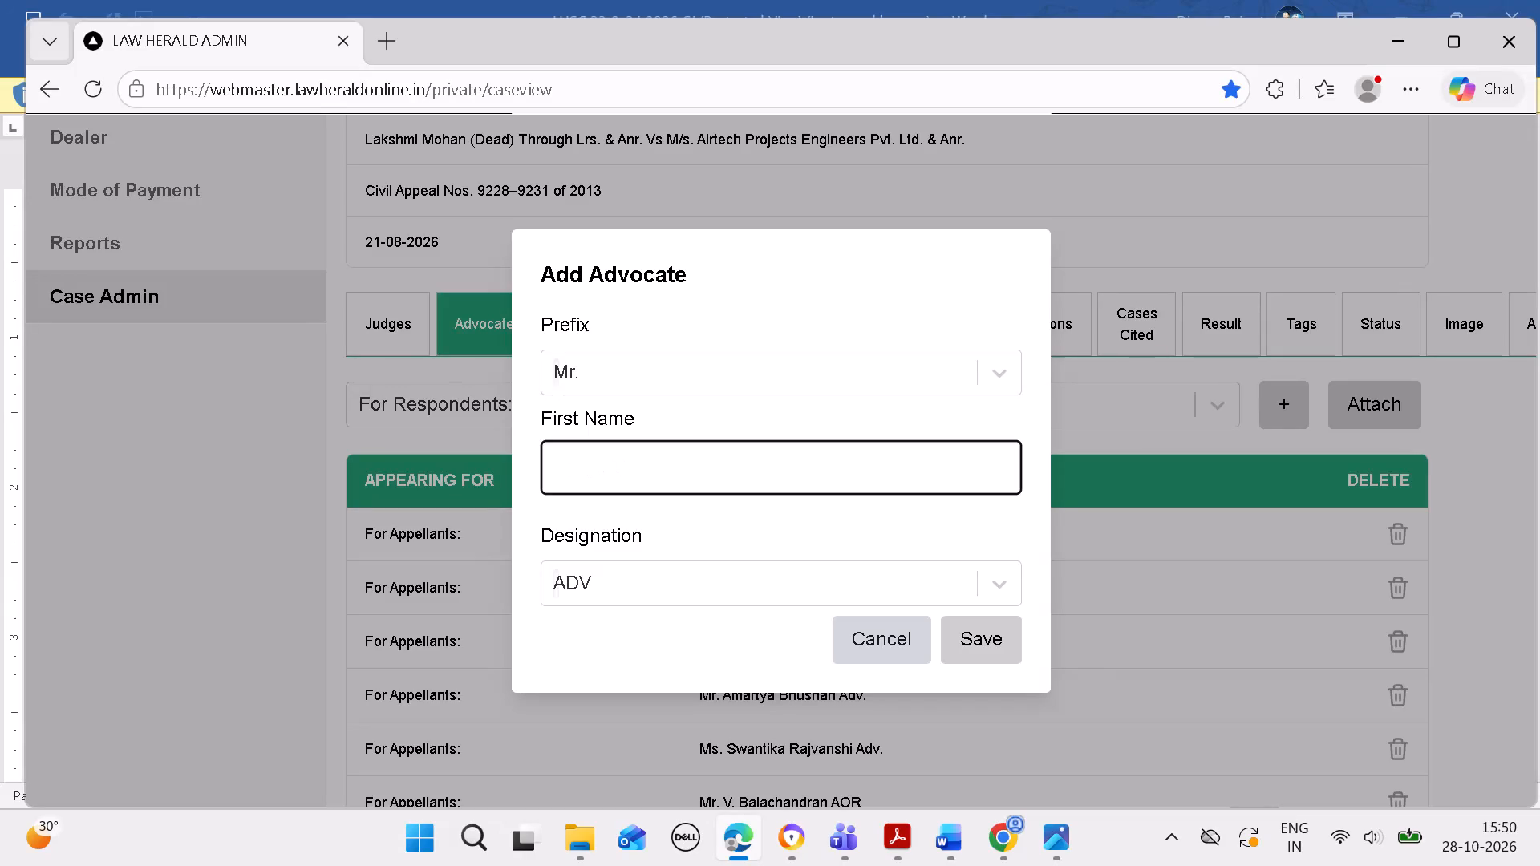
pyautogui.hotkey('ctrl', 'v')
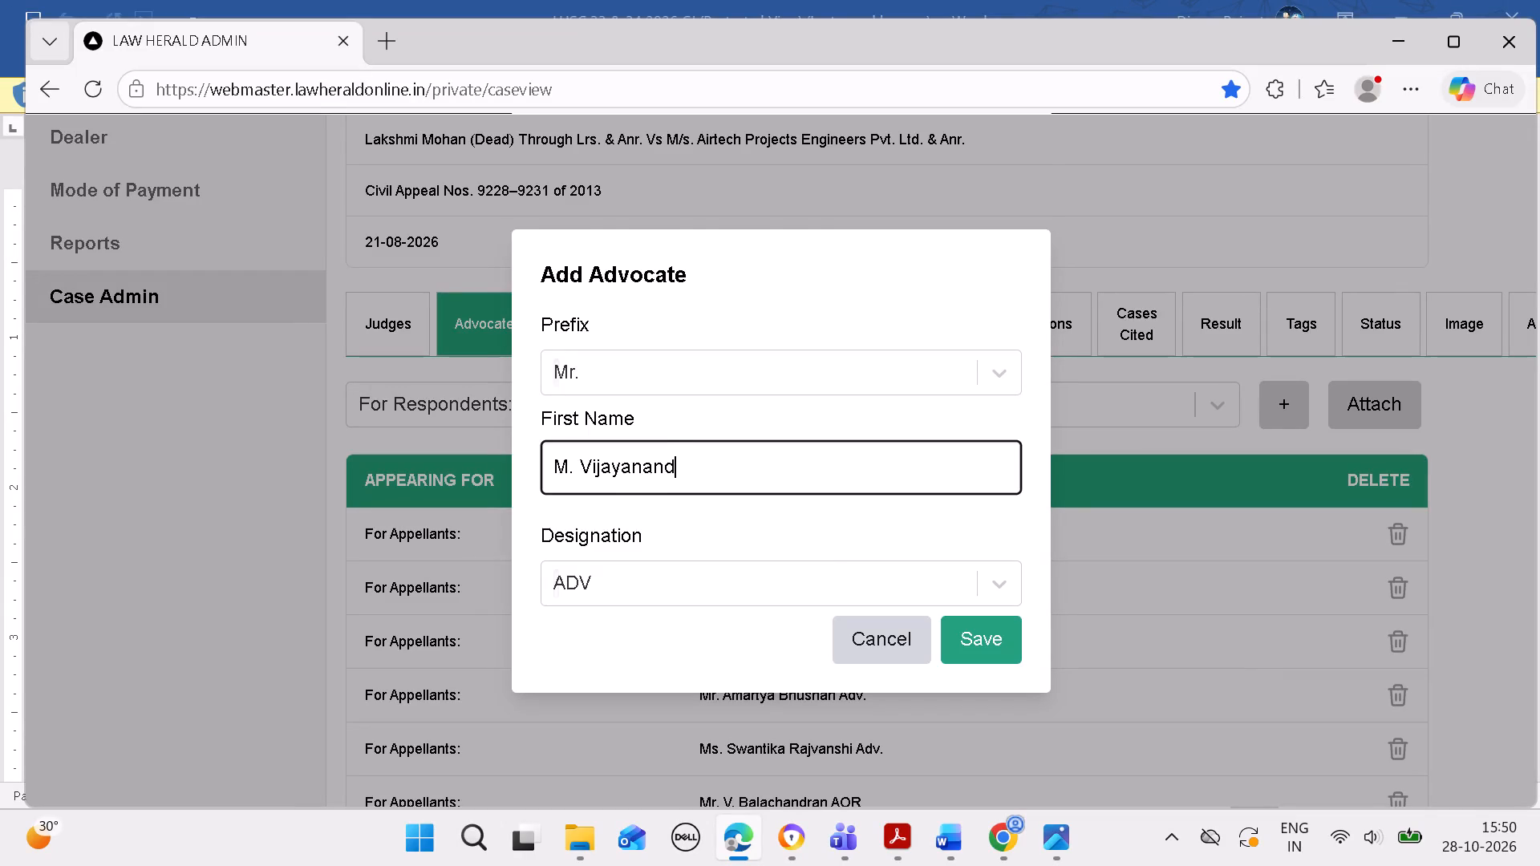
pyautogui.click(997, 633)
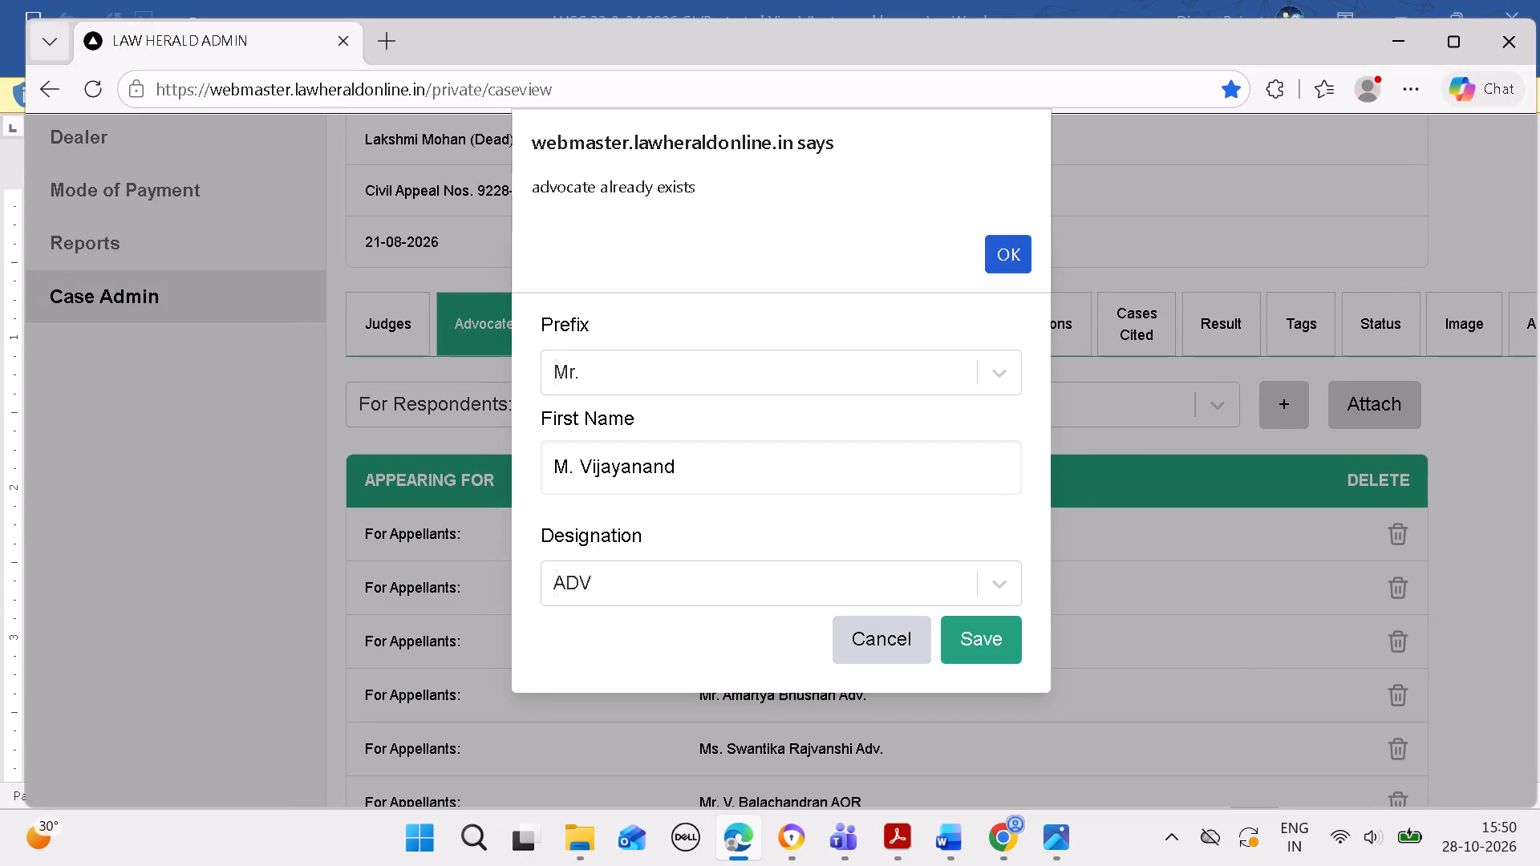
pyautogui.click(734, 579)
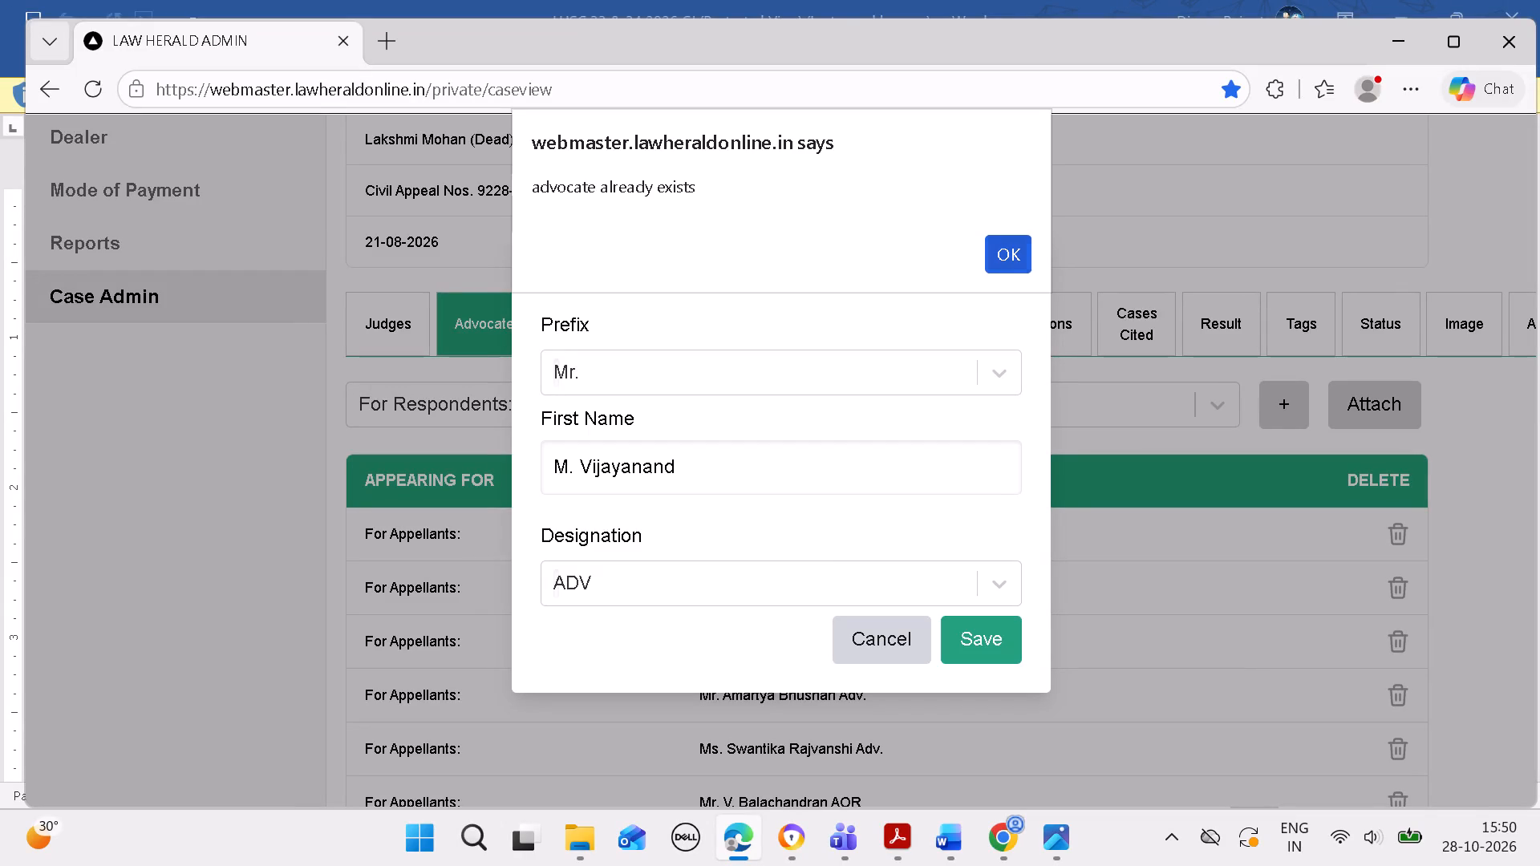
pyautogui.click(1017, 256)
# Change the second respondents' advocate's designation to Advocate, save the Mr. entry and attach it to case 744 under For Respondents.
pyautogui.click(764, 567)
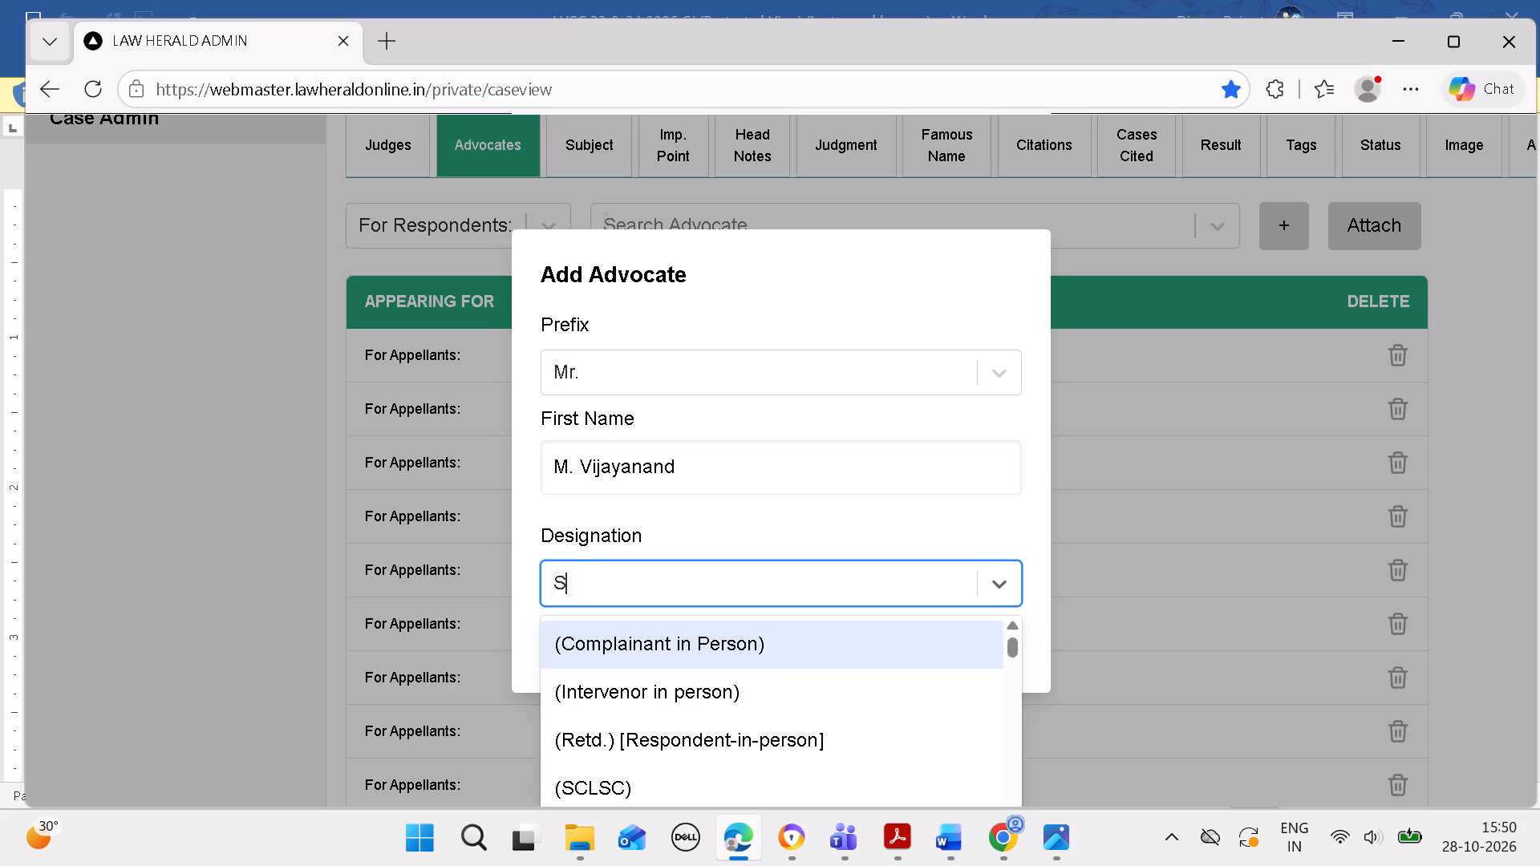
pyautogui.press('BackSpace')
pyautogui.press('BackSpace')
pyautogui.write('ADB')
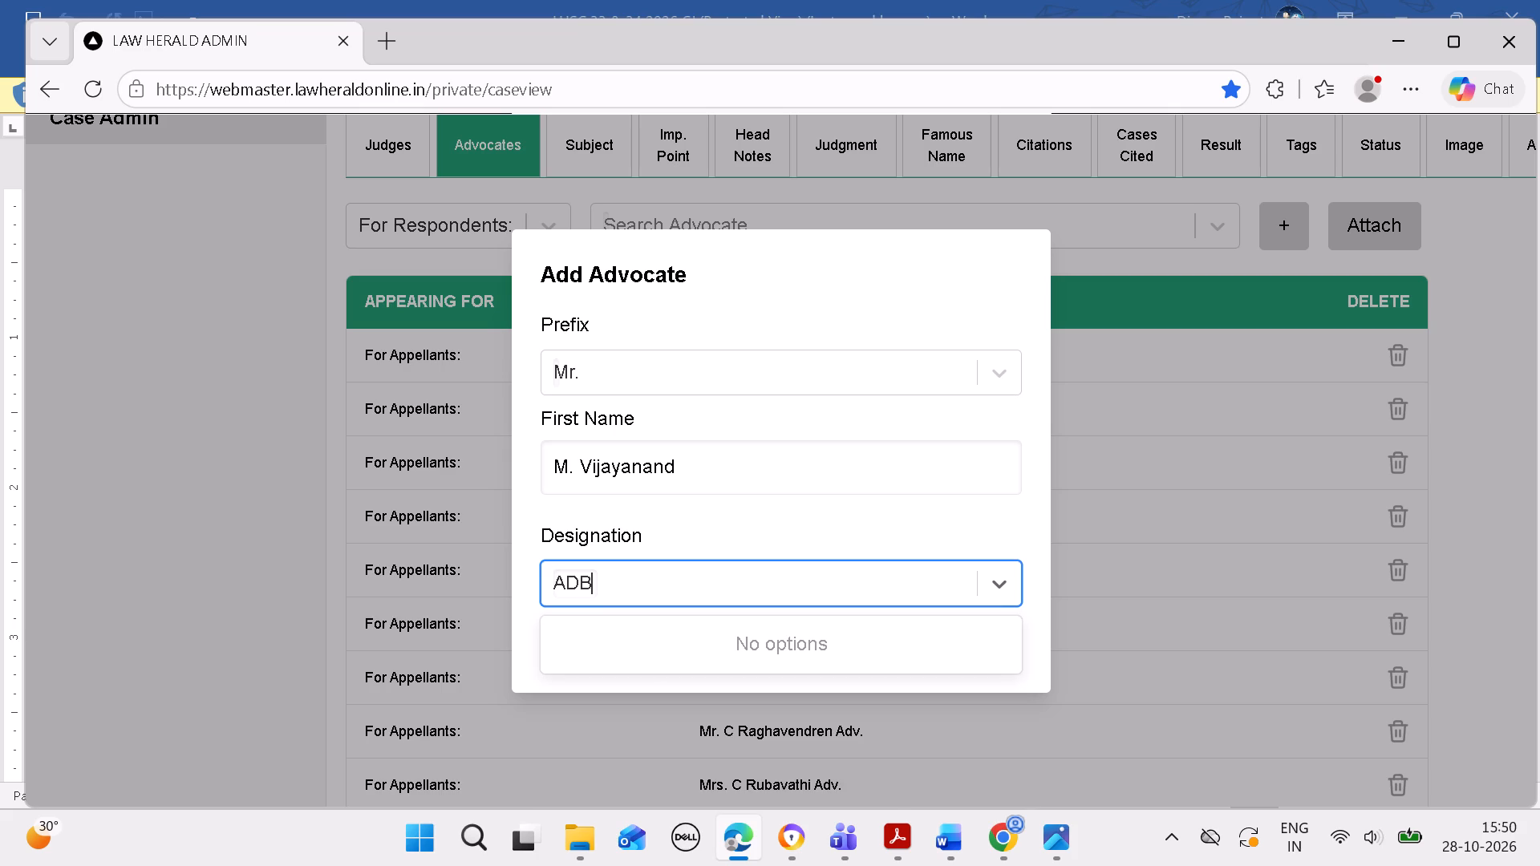
pyautogui.press('BackSpace')
pyautogui.press('BackSpace')
pyautogui.write('DV')
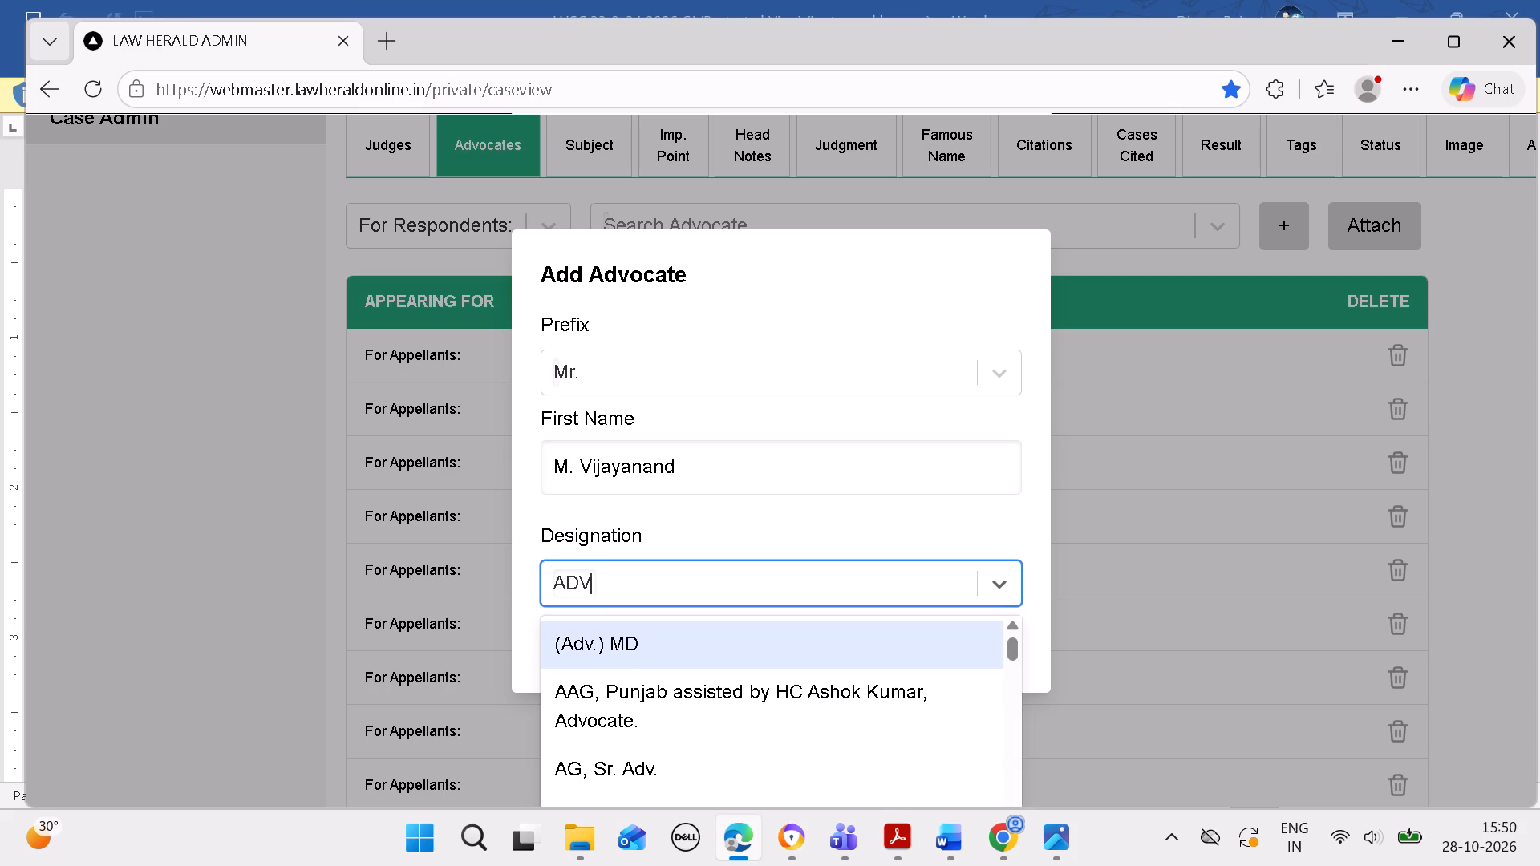
pyautogui.press('Down')
pyautogui.press('Down')
pyautogui.press('Down')
pyautogui.press('Down')
pyautogui.press('Down')
pyautogui.press('Down')
pyautogui.press('Down')
pyautogui.press('Down')
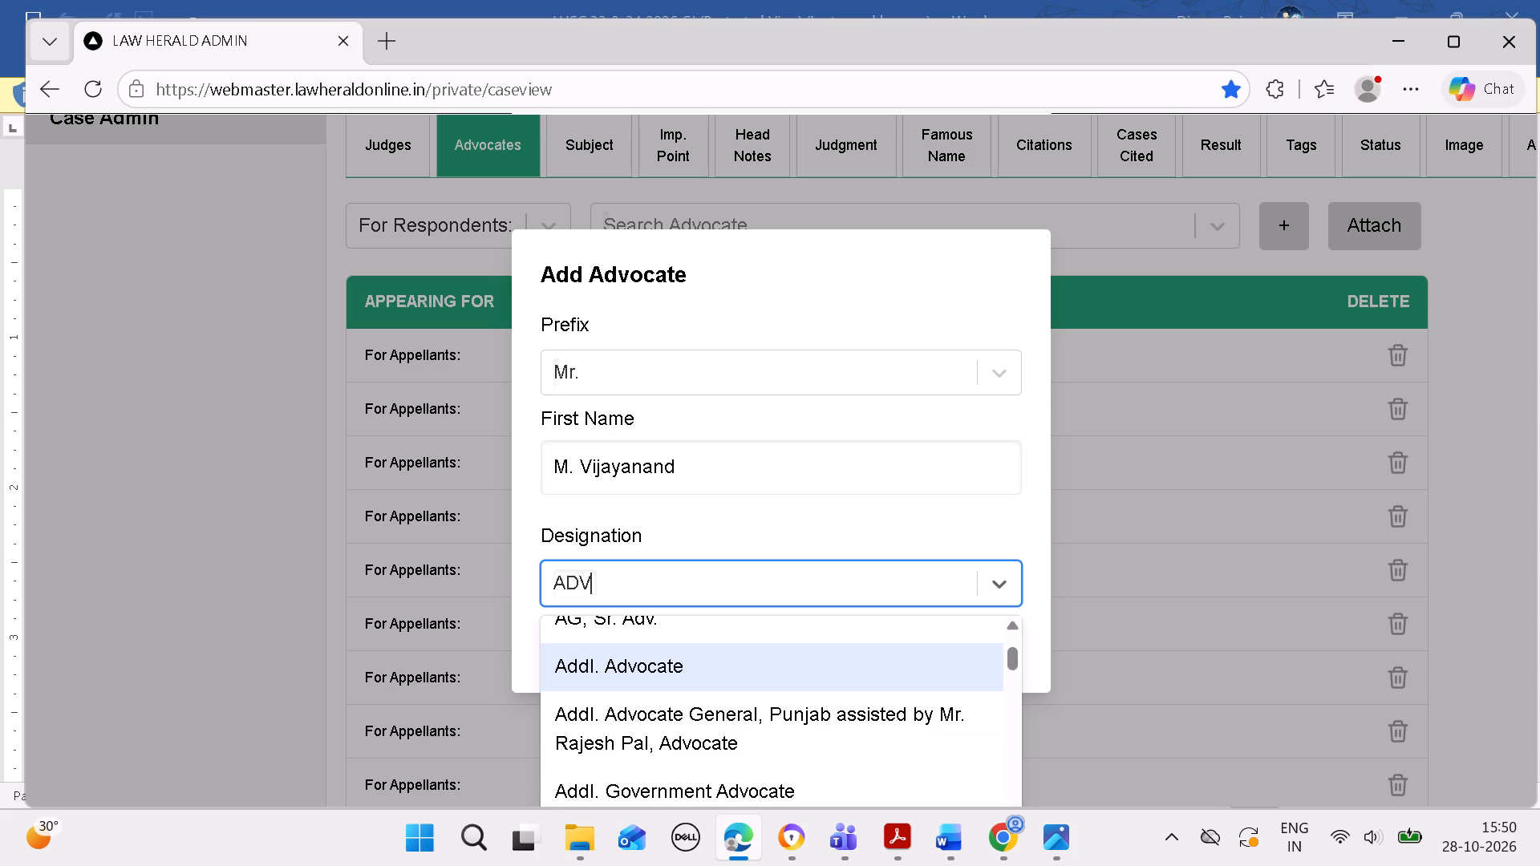
pyautogui.press('Up')
pyautogui.press('Up')
pyautogui.press('Up')
pyautogui.press('Down')
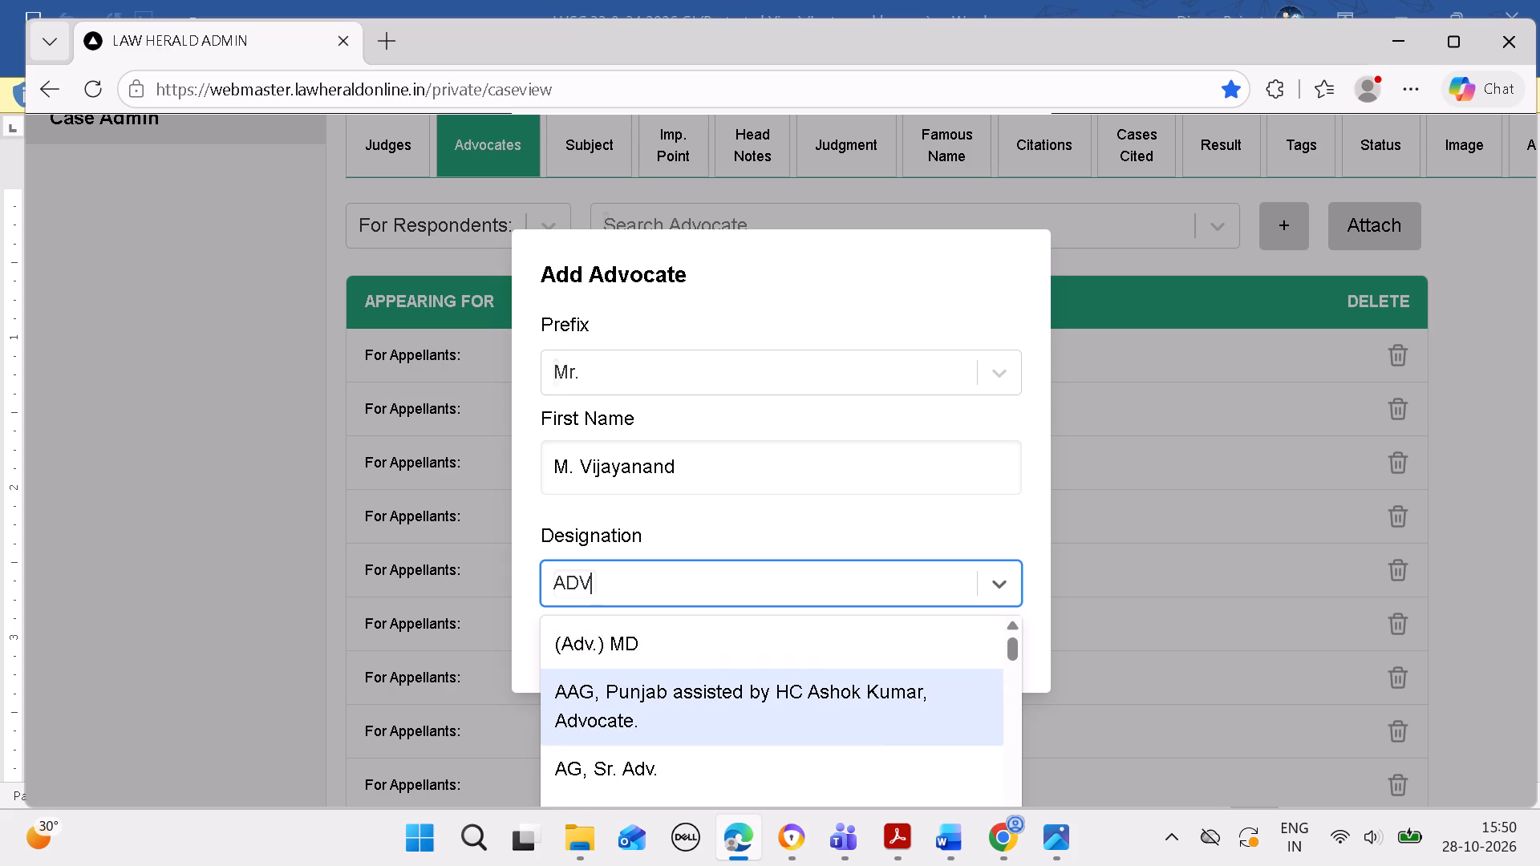
pyautogui.press('Down')
pyautogui.press('Down')
pyautogui.press('Down')
pyautogui.press('Down')
pyautogui.press('Down')
pyautogui.press('Down')
pyautogui.press('Down')
pyautogui.press('Down')
pyautogui.press('Down')
pyautogui.press('Down')
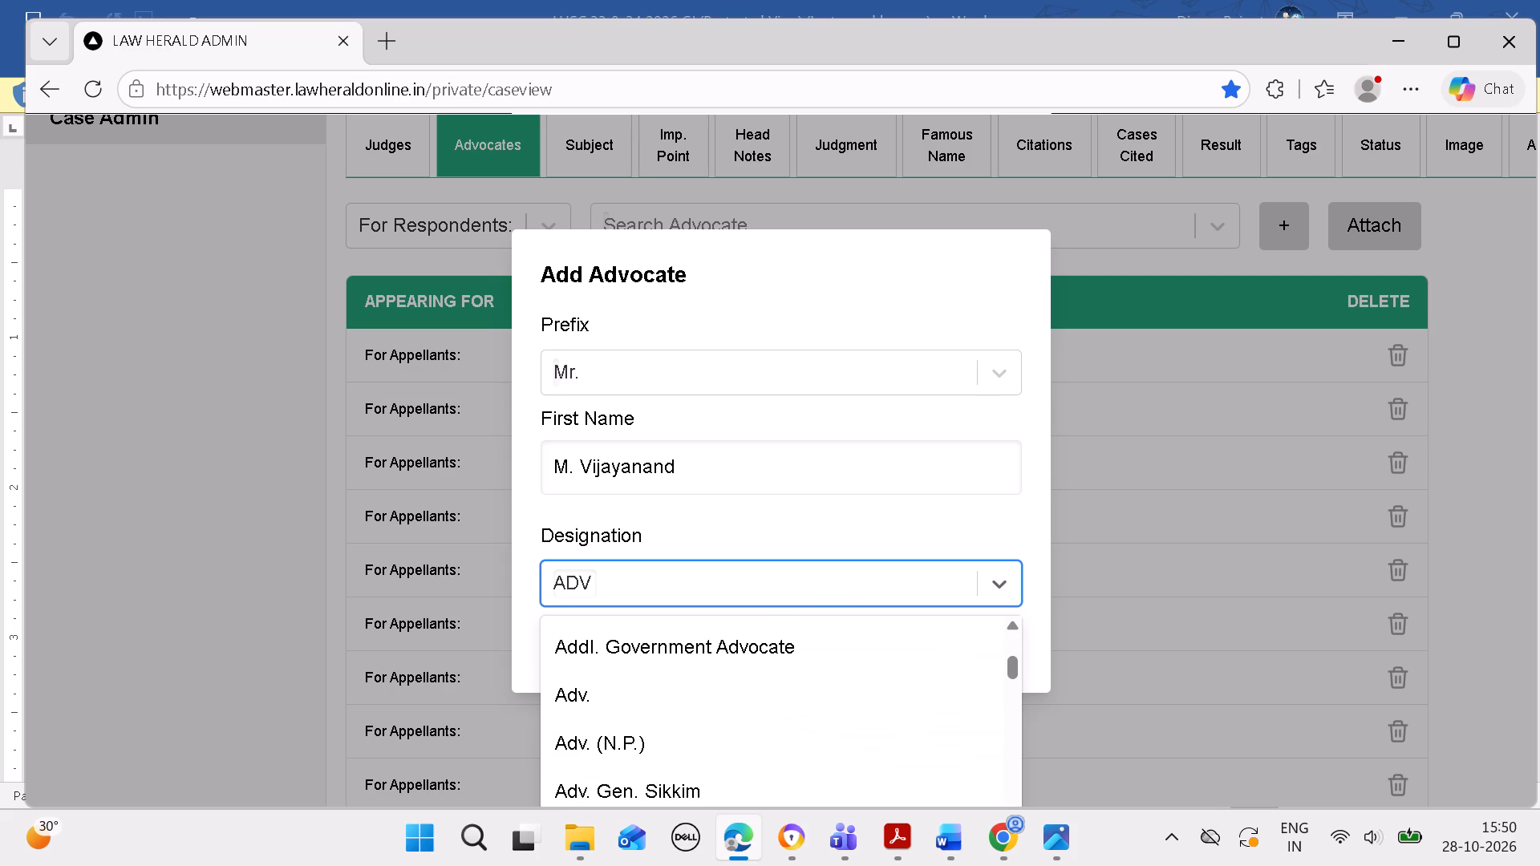
pyautogui.press('Down')
pyautogui.press('Down')
pyautogui.press('Down')
pyautogui.press('Down')
pyautogui.press('Down')
pyautogui.click(740, 731)
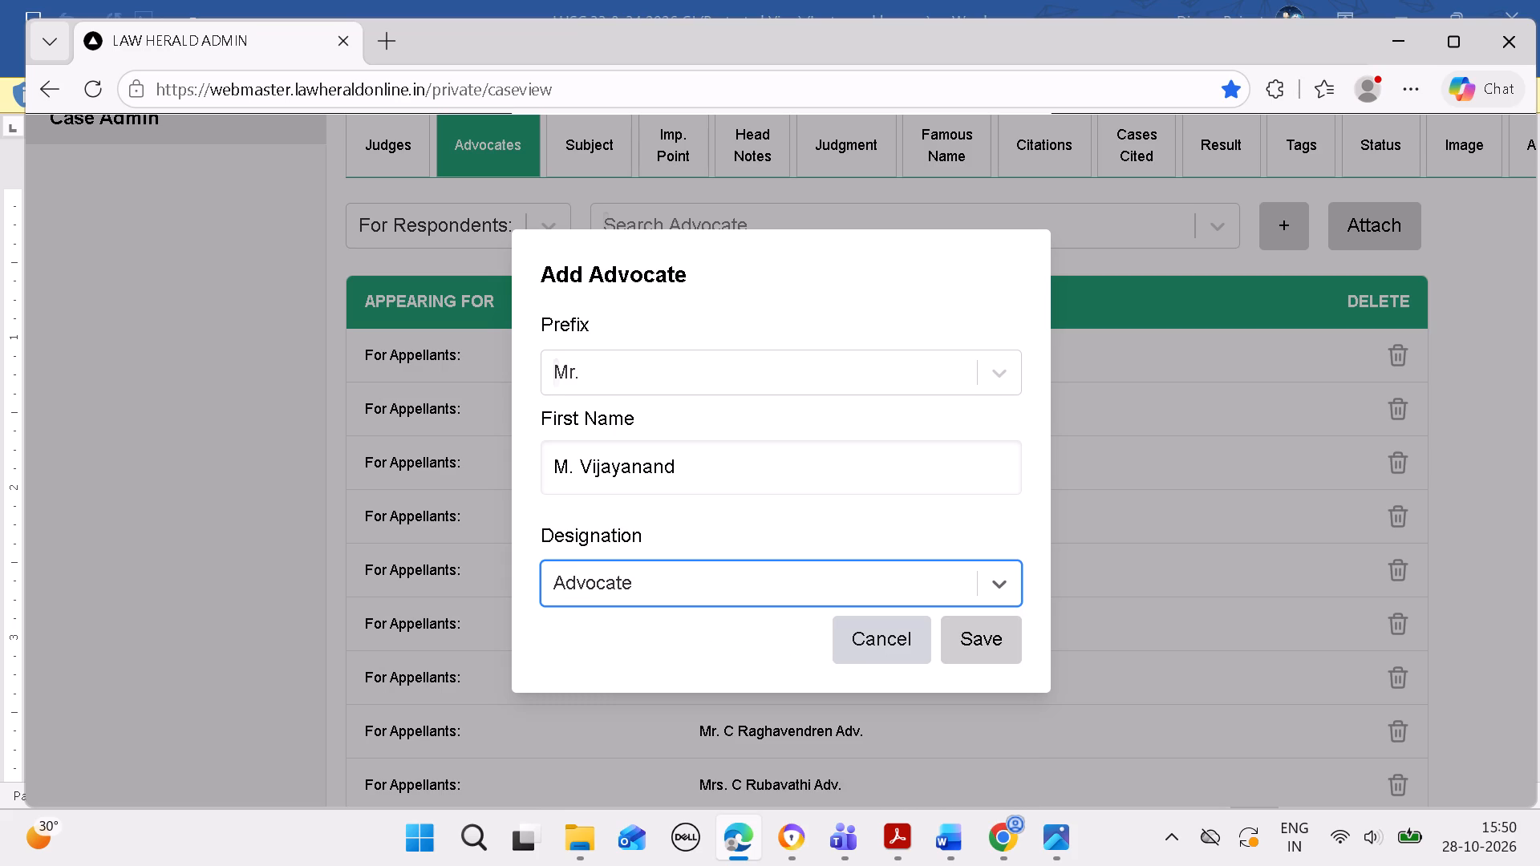
pyautogui.click(988, 641)
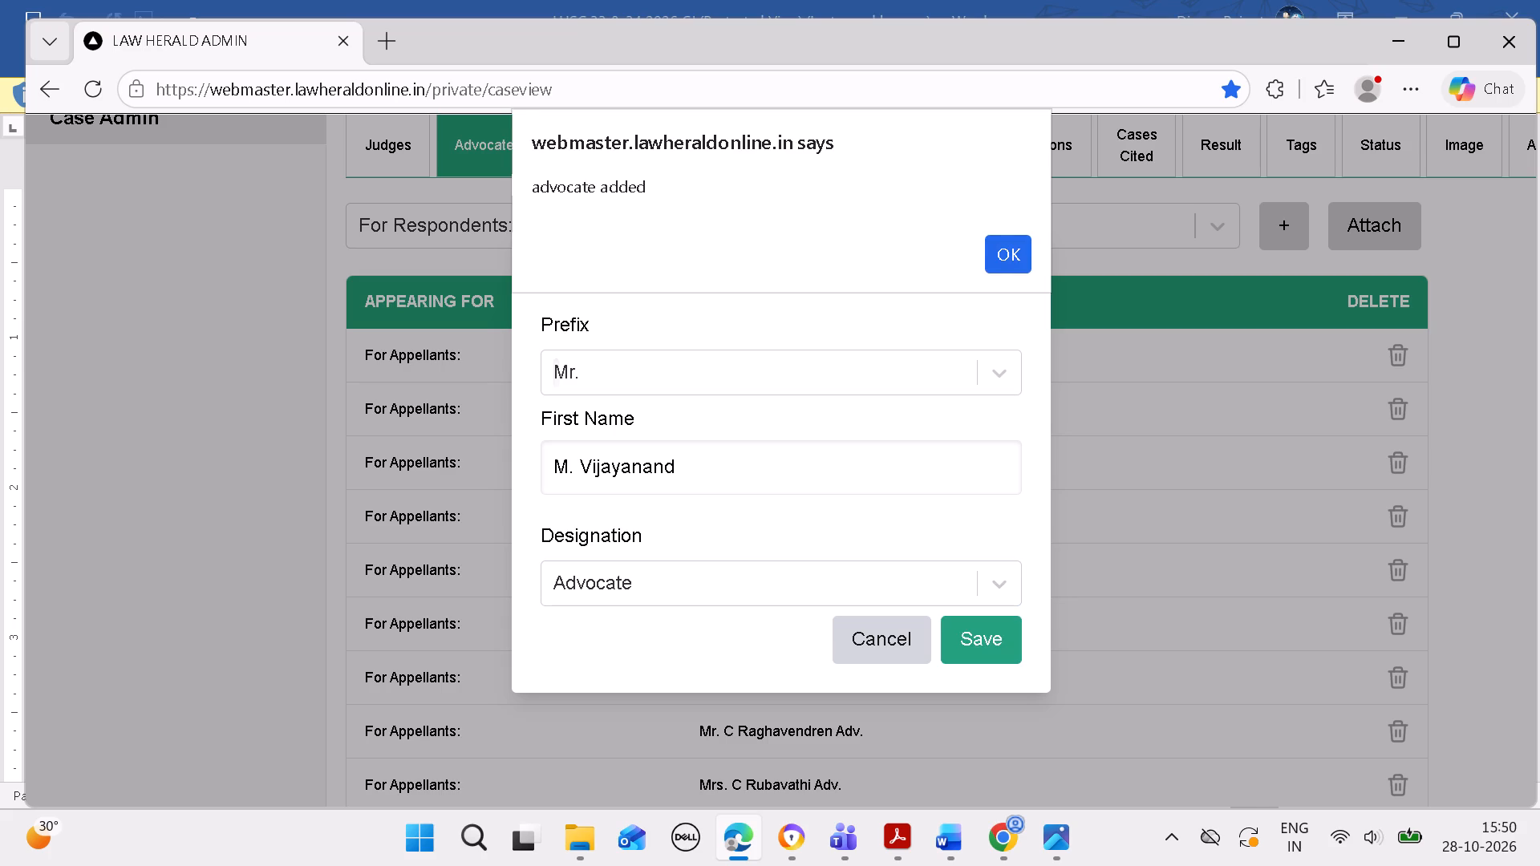
pyautogui.click(1018, 254)
pyautogui.click(1022, 249)
pyautogui.scroll(-4, 1011, 358)
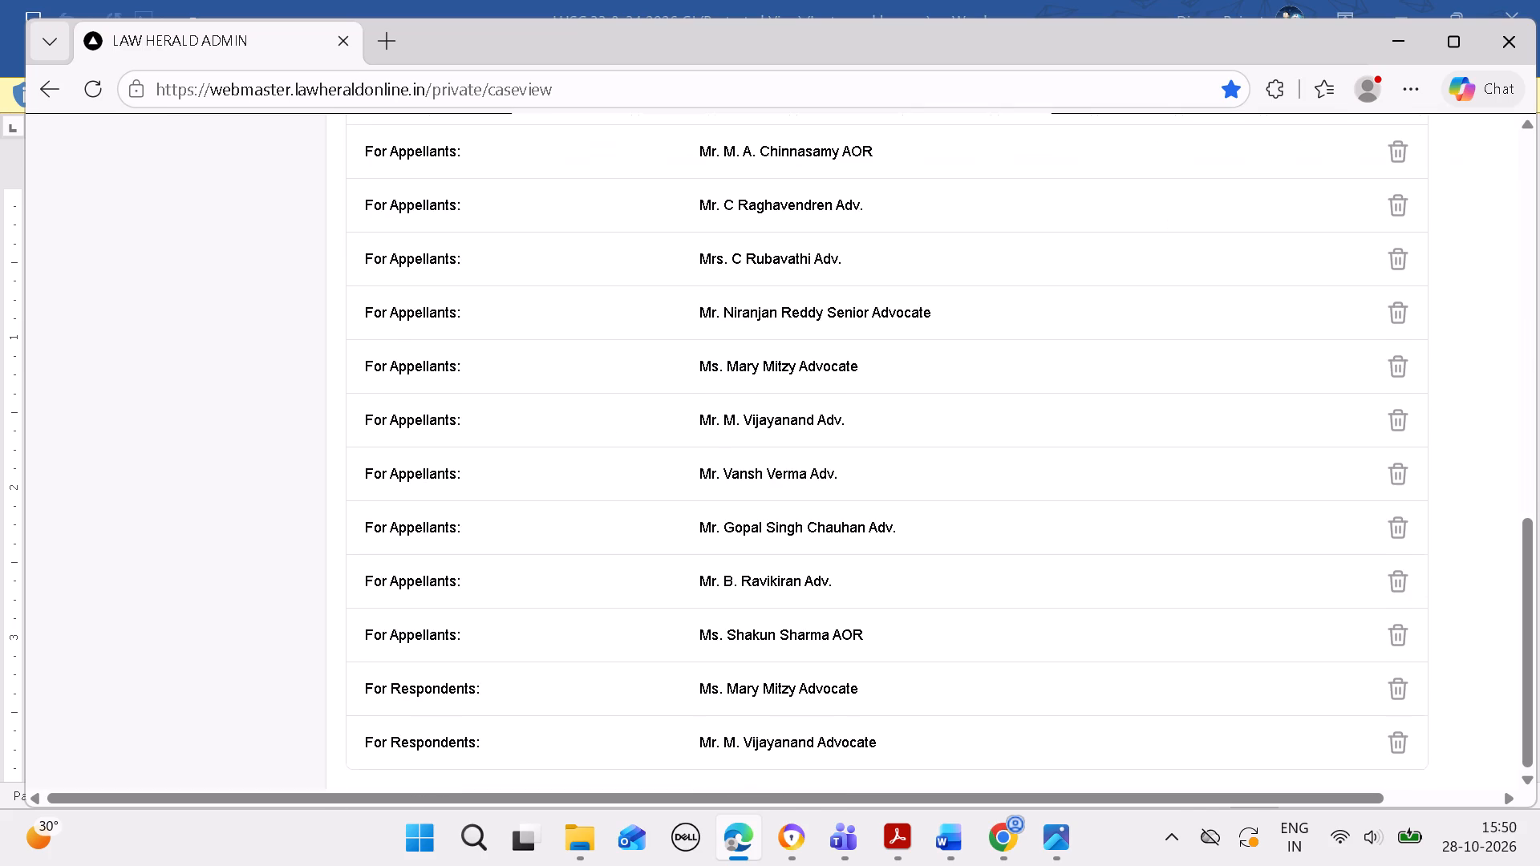
# Copy the third respondents' advocate's name from the case 744 heading in Word and return to Edge.
pyautogui.click(957, 848)
pyautogui.moveTo(1121, 475); pyautogui.dragTo(1199, 472)
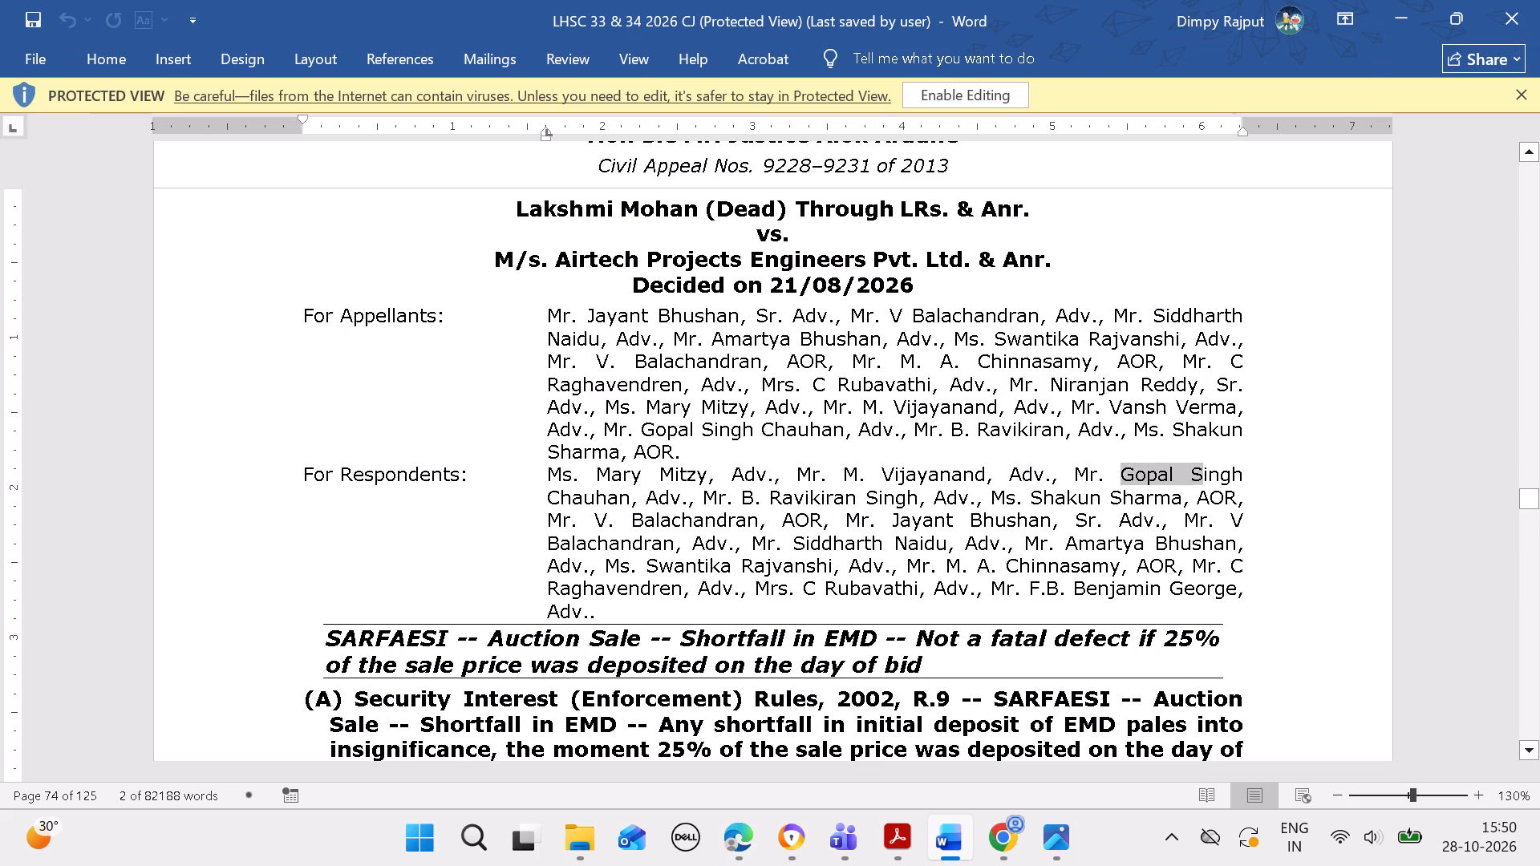
pyautogui.moveTo(1199, 472); pyautogui.dragTo(638, 492)
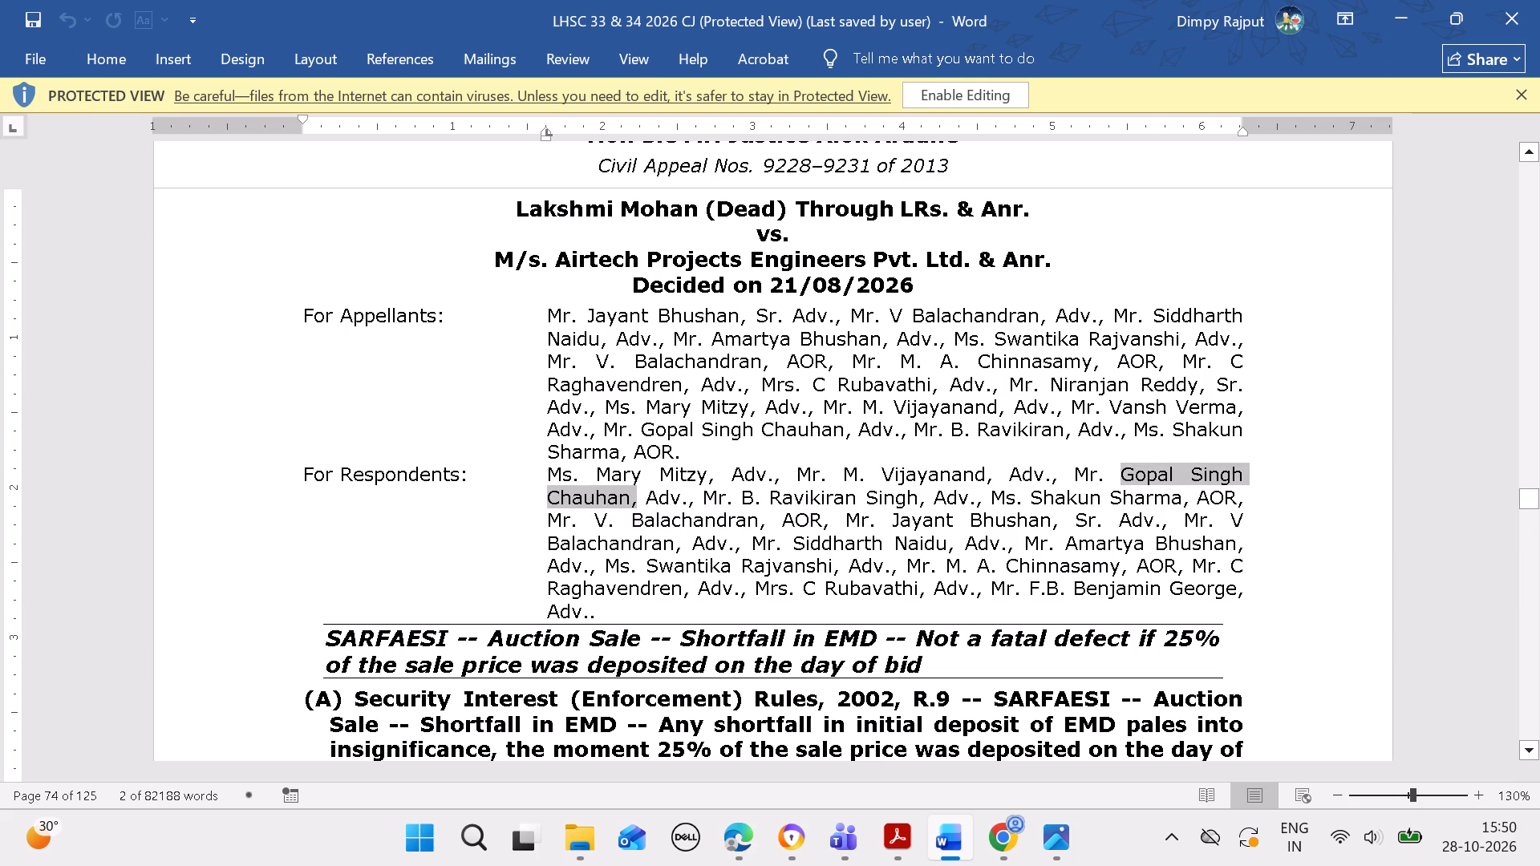
pyautogui.moveTo(638, 492); pyautogui.dragTo(634, 491)
pyautogui.hotkey('ctrl', 'c')
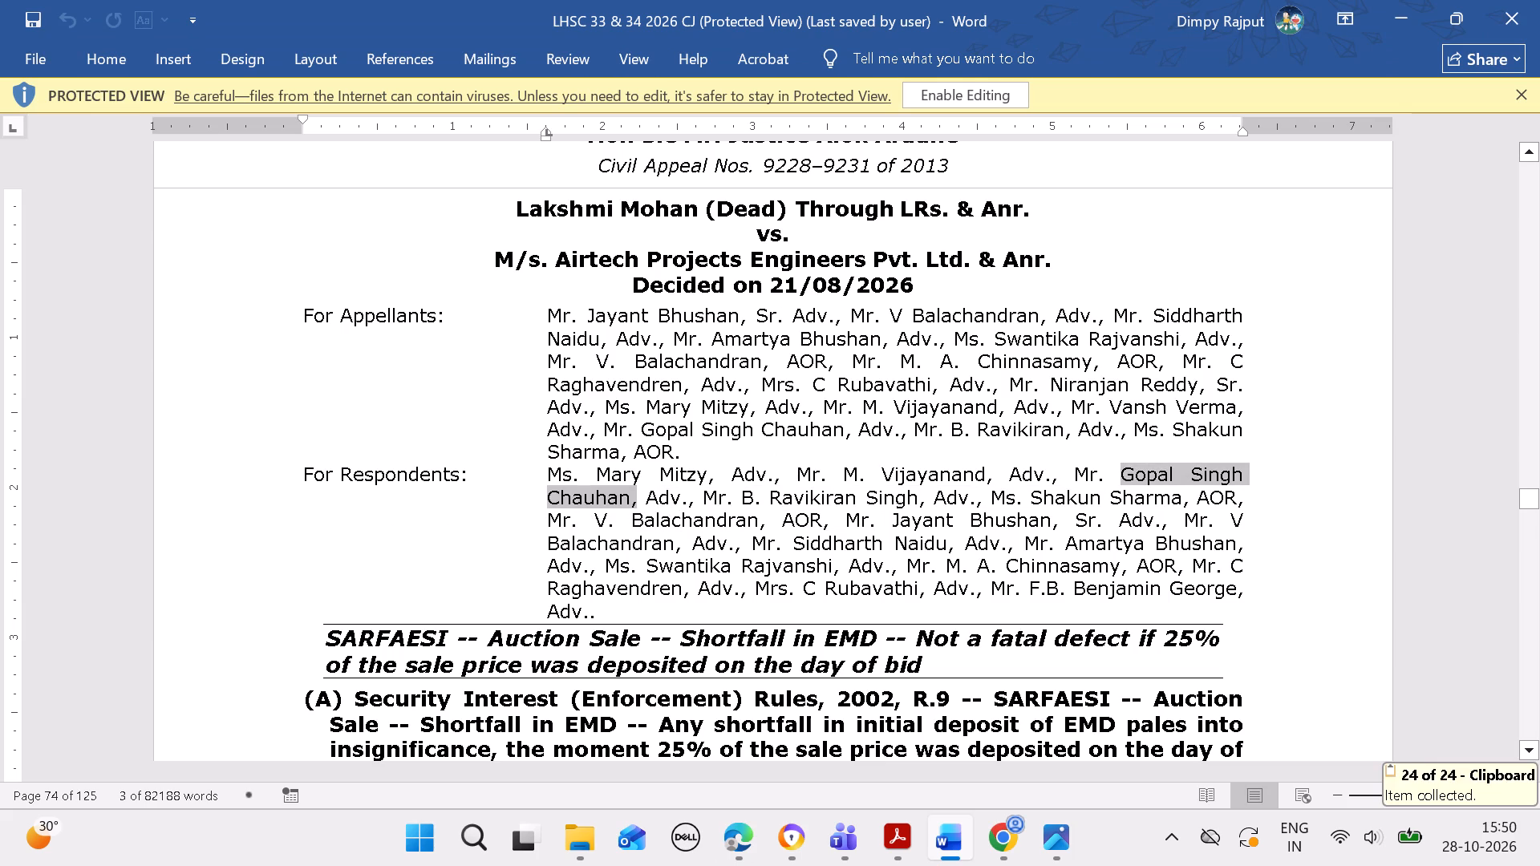
pyautogui.click(743, 819)
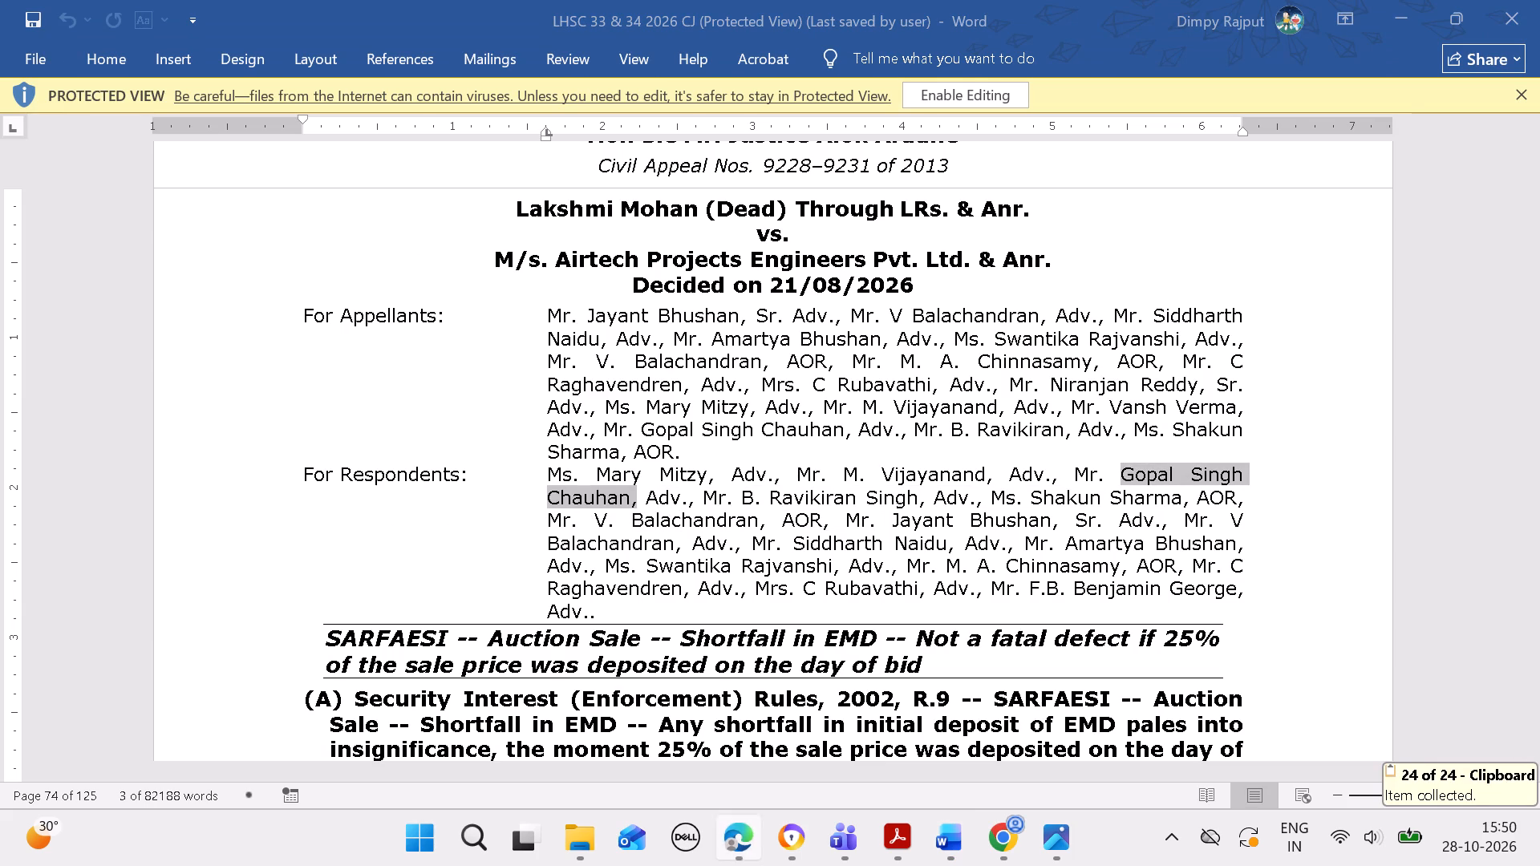
pyautogui.click(740, 838)
pyautogui.scroll(3, 808, 722)
pyautogui.scroll(-2, 762, 734)
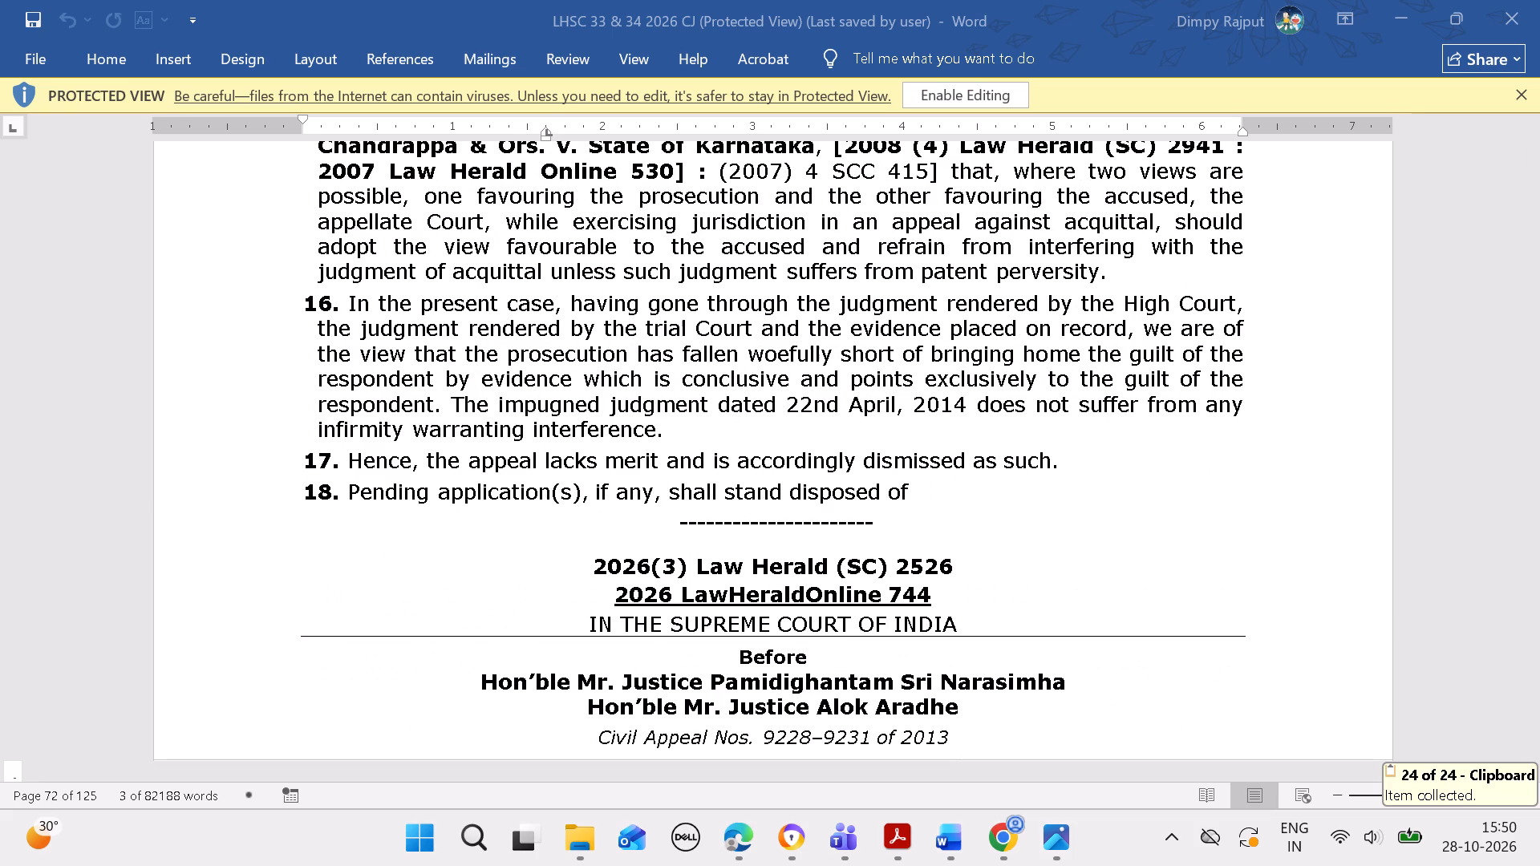
pyautogui.scroll(-1, 836, 637)
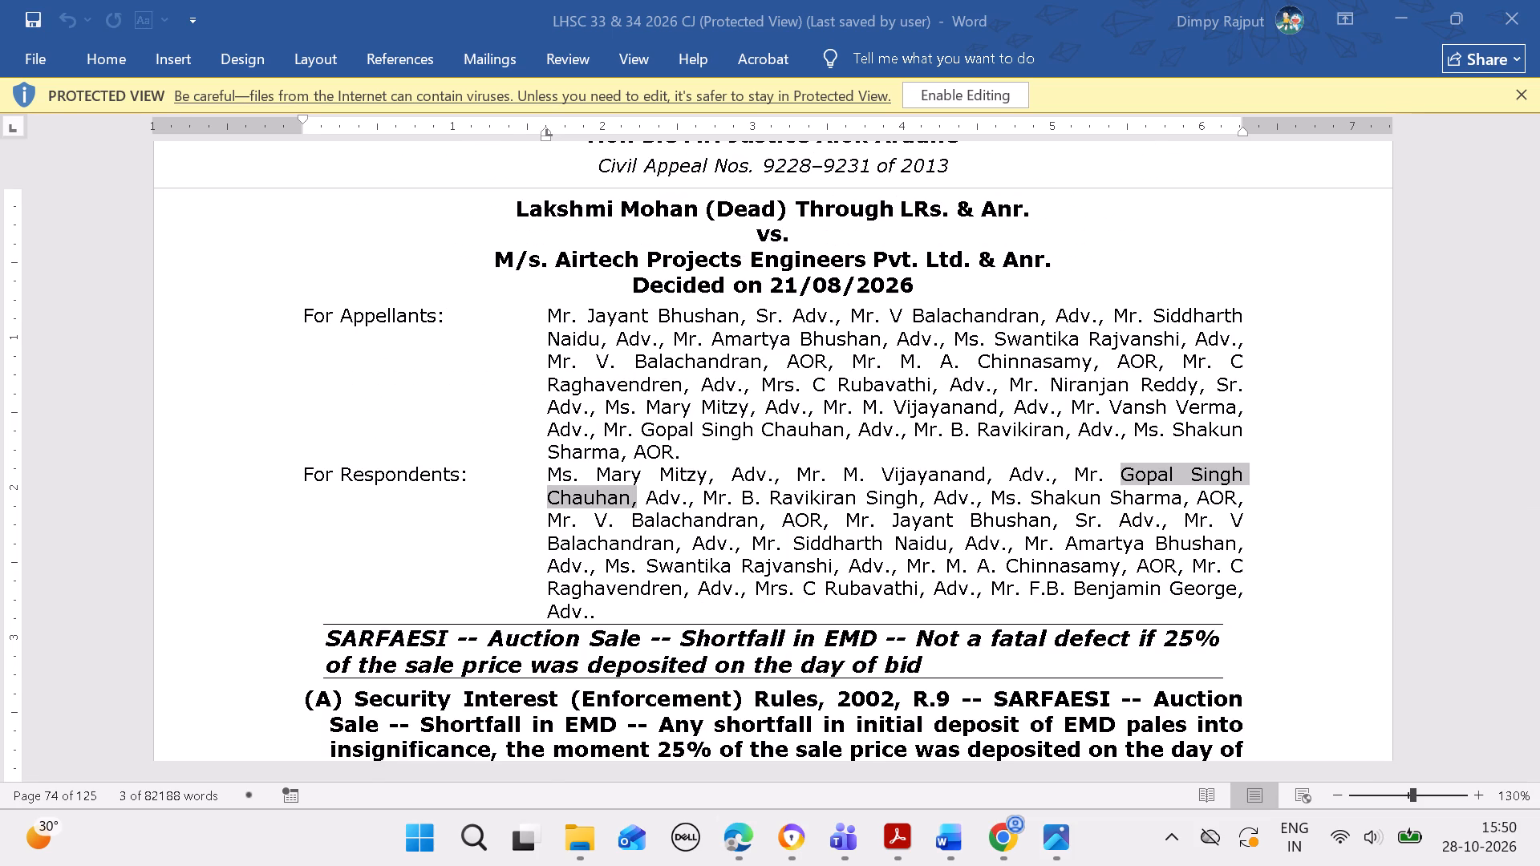
pyautogui.click(743, 838)
pyautogui.click(747, 835)
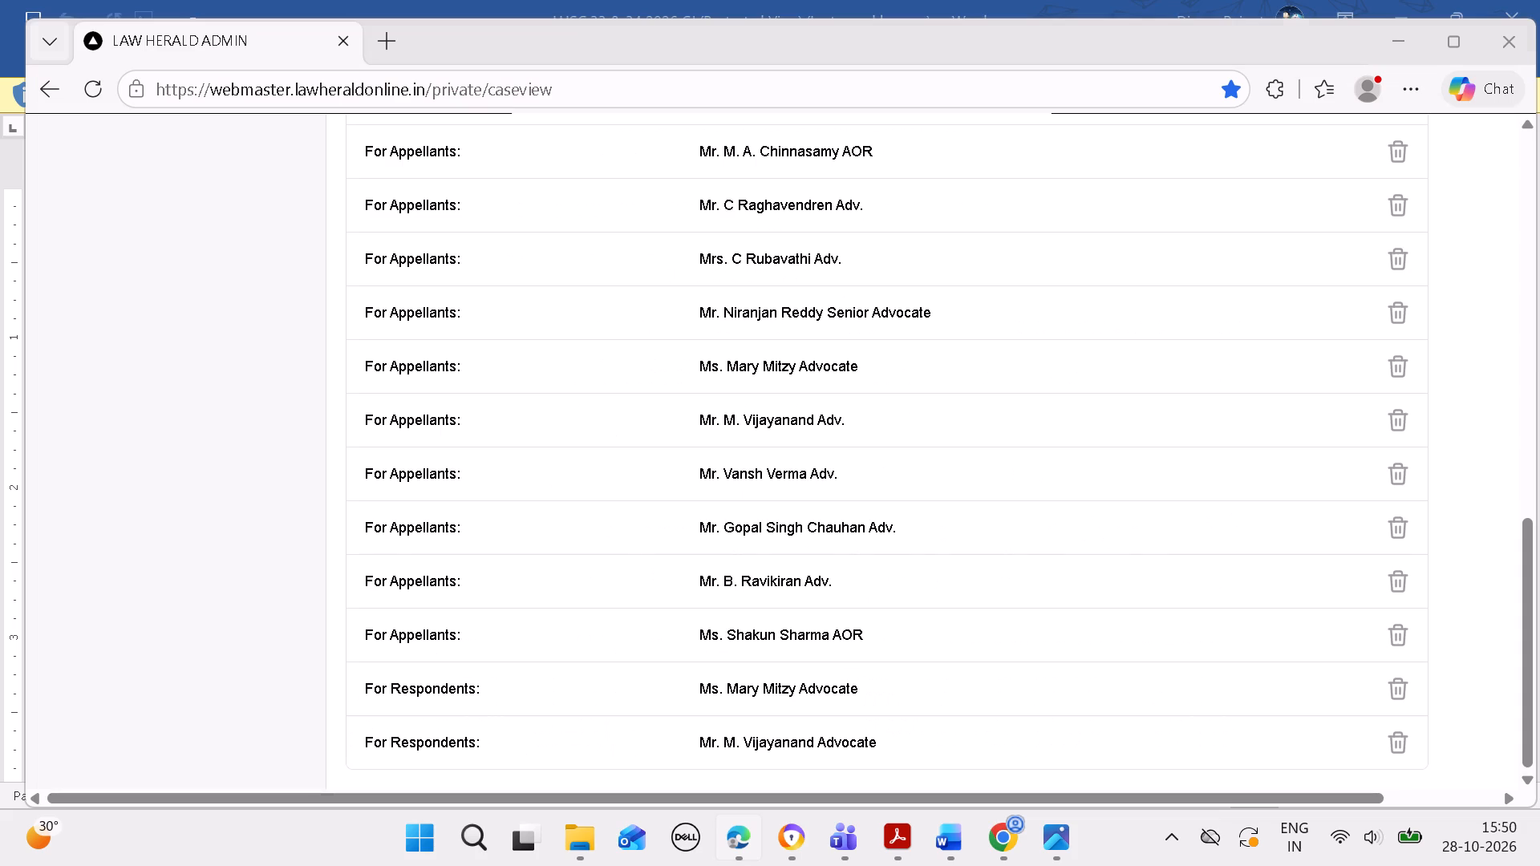
# Search for the third respondents' advocate by the copied name and attach the existing Mr. Adv. entry to case 744 under For Respondents.
pyautogui.scroll(2, 980, 407)
pyautogui.click(1161, 729)
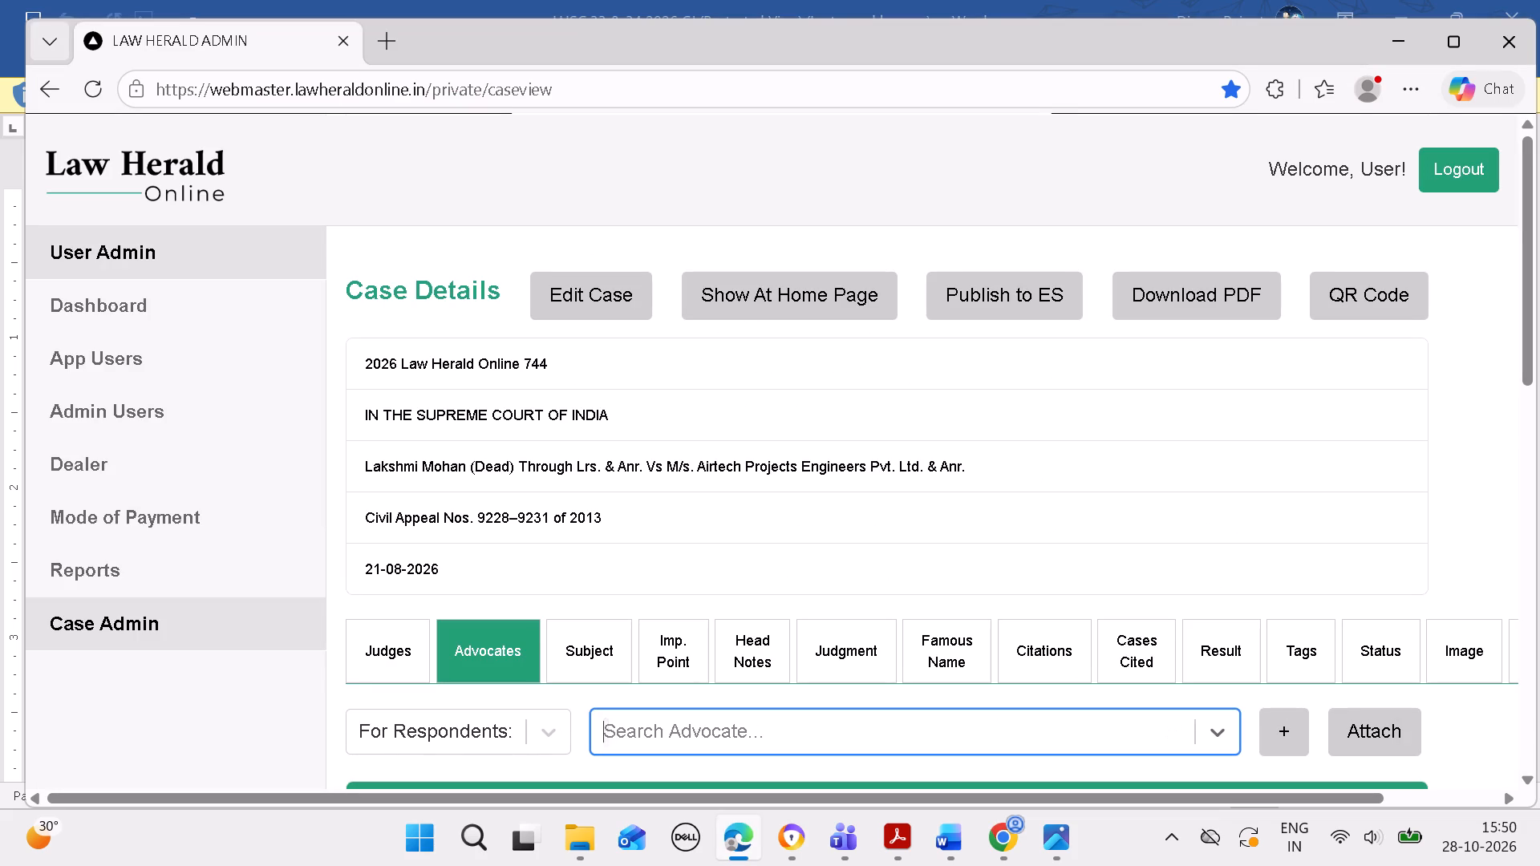
pyautogui.click(1011, 717)
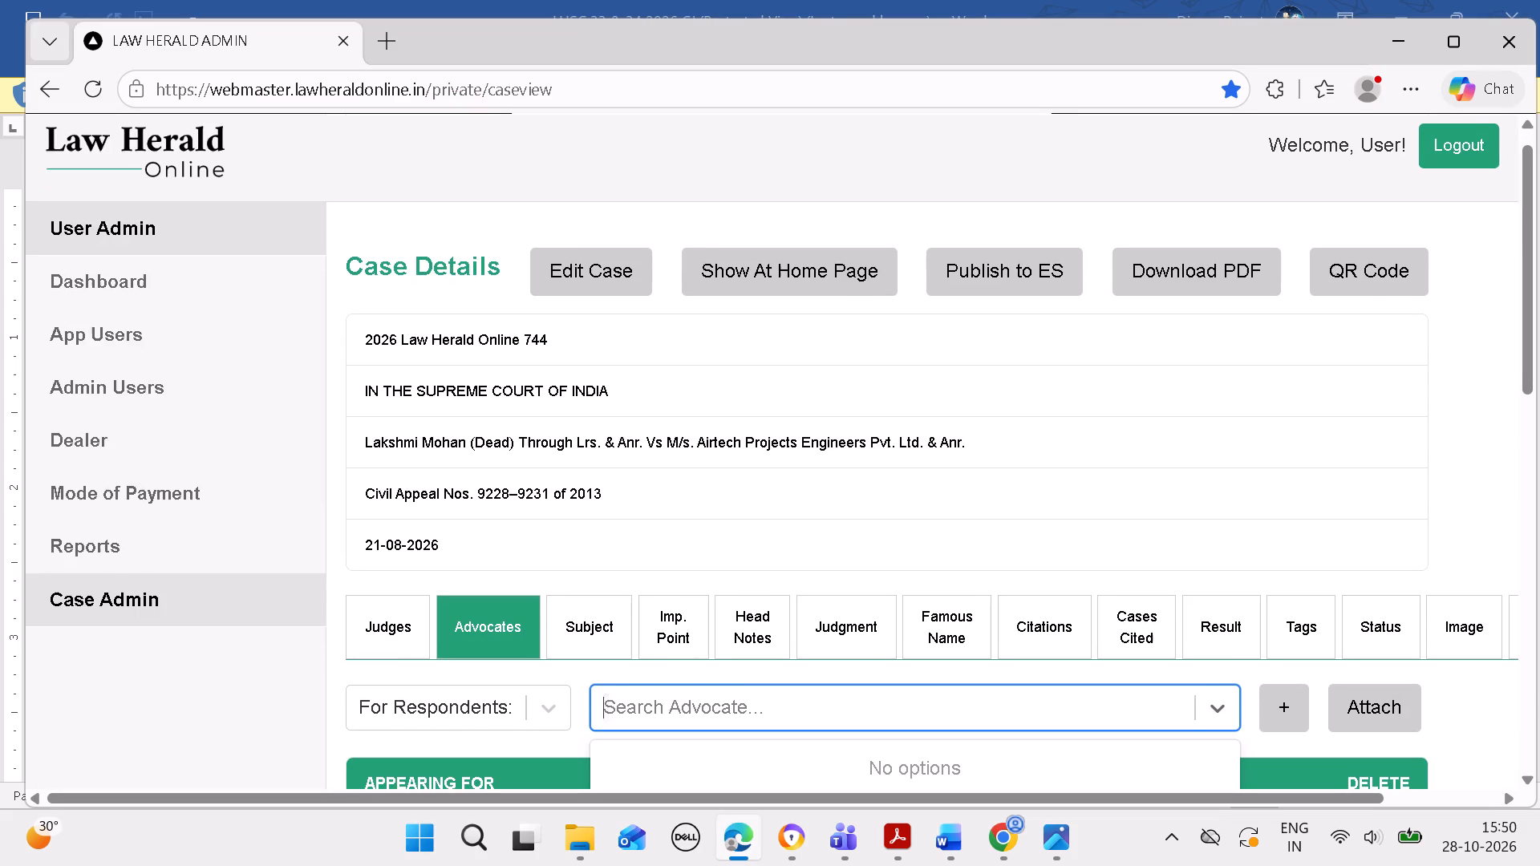
pyautogui.hotkey('ctrl', 'v')
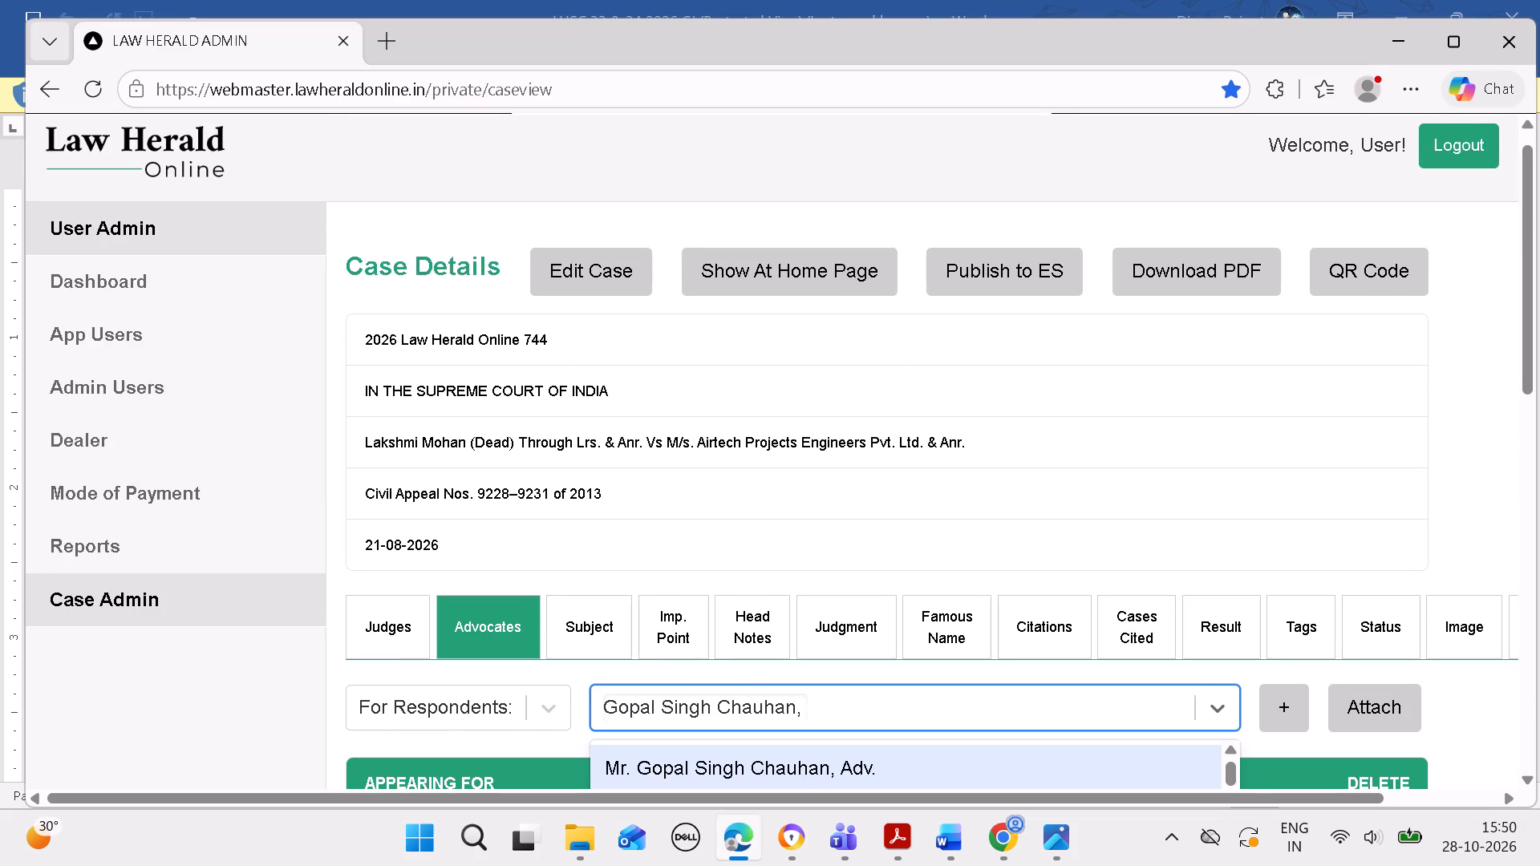
pyautogui.click(959, 752)
pyautogui.click(1352, 707)
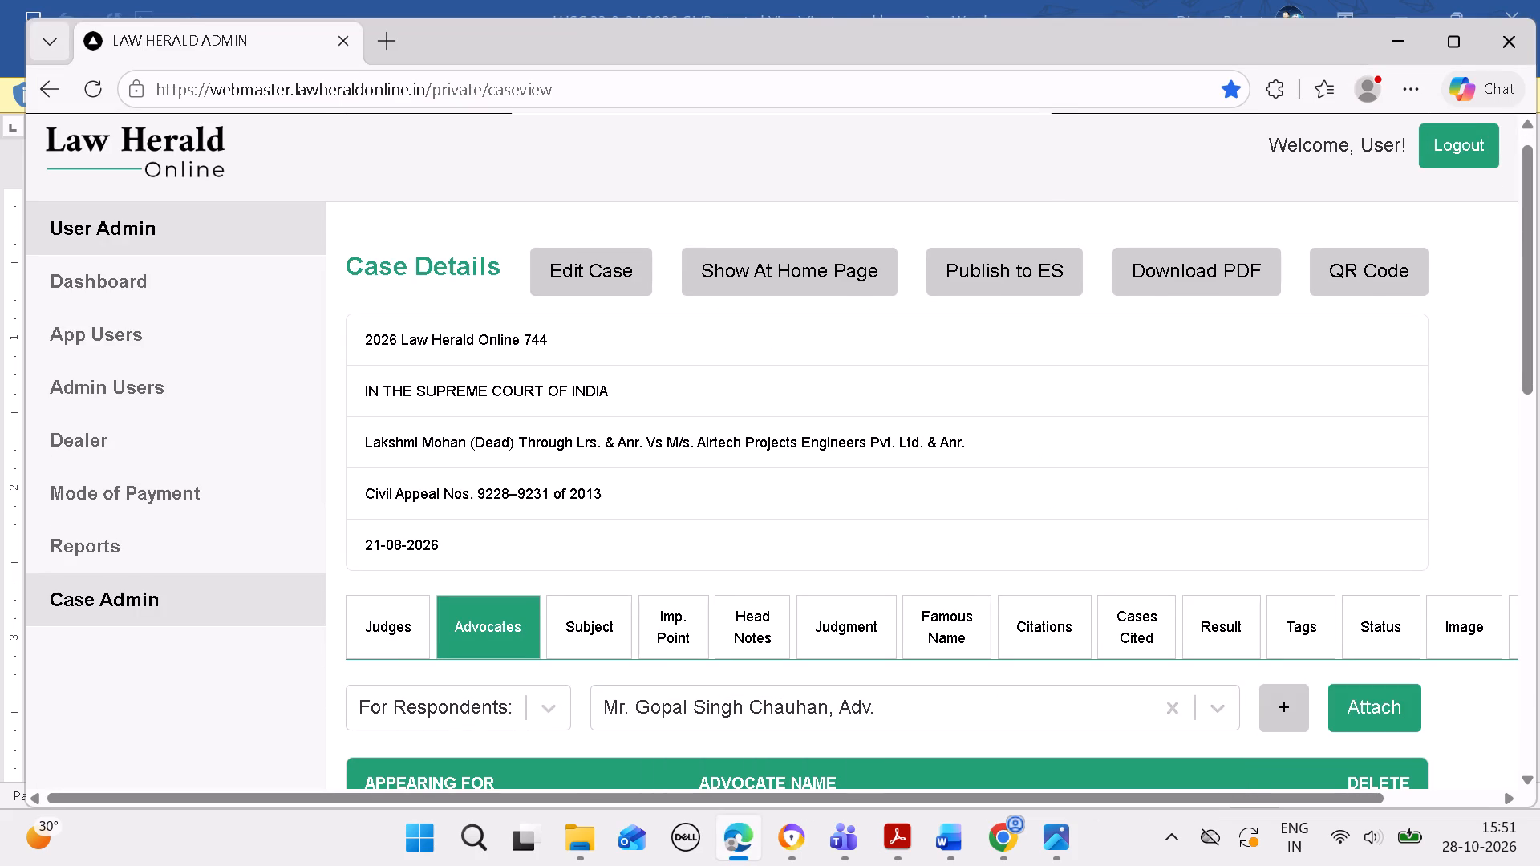
pyautogui.click(1005, 260)
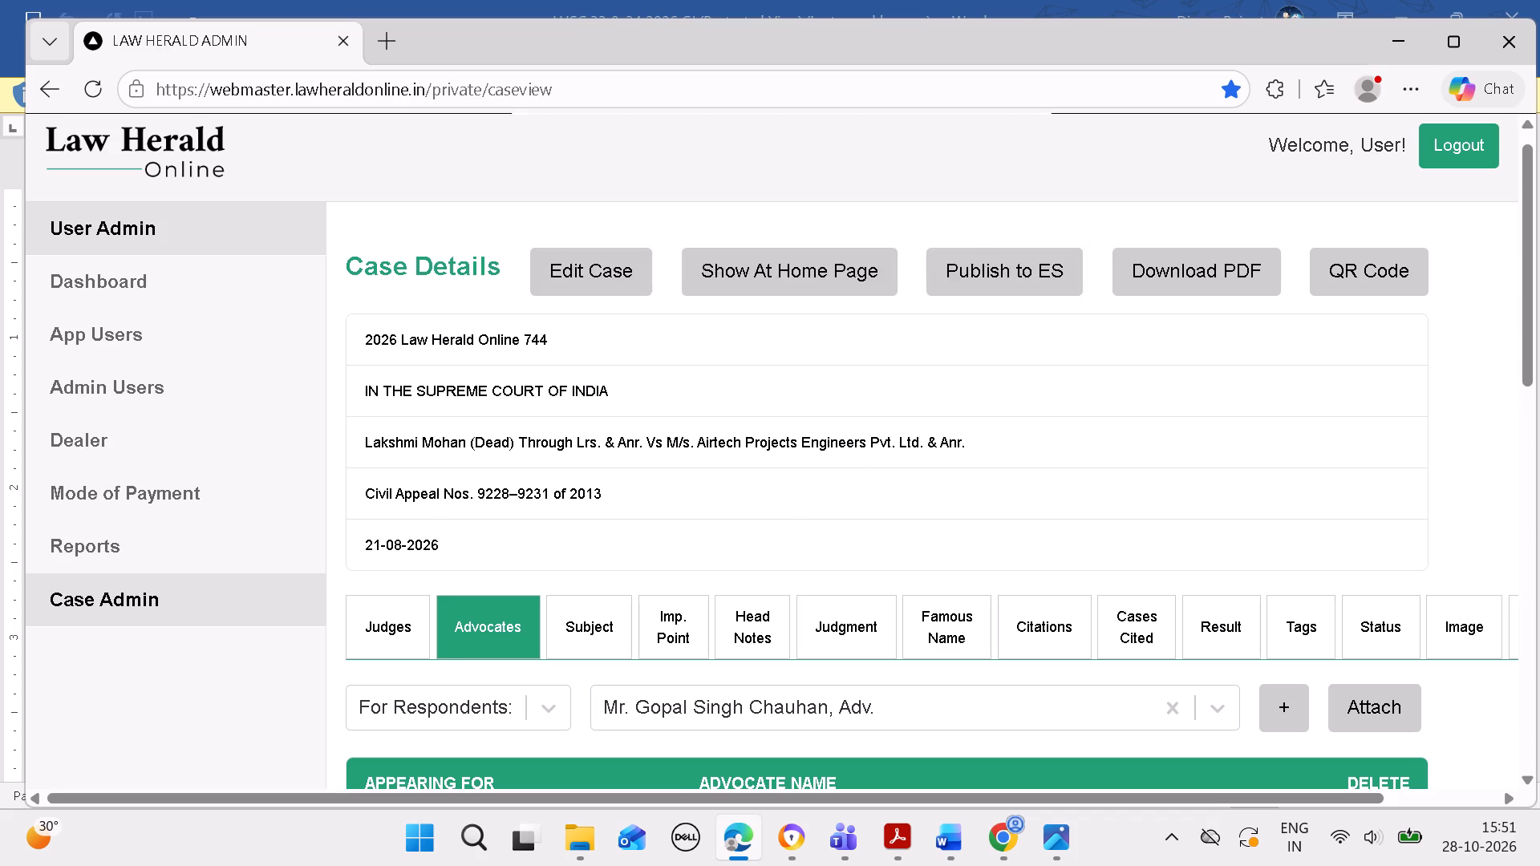
pyautogui.scroll(-10, 1003, 541)
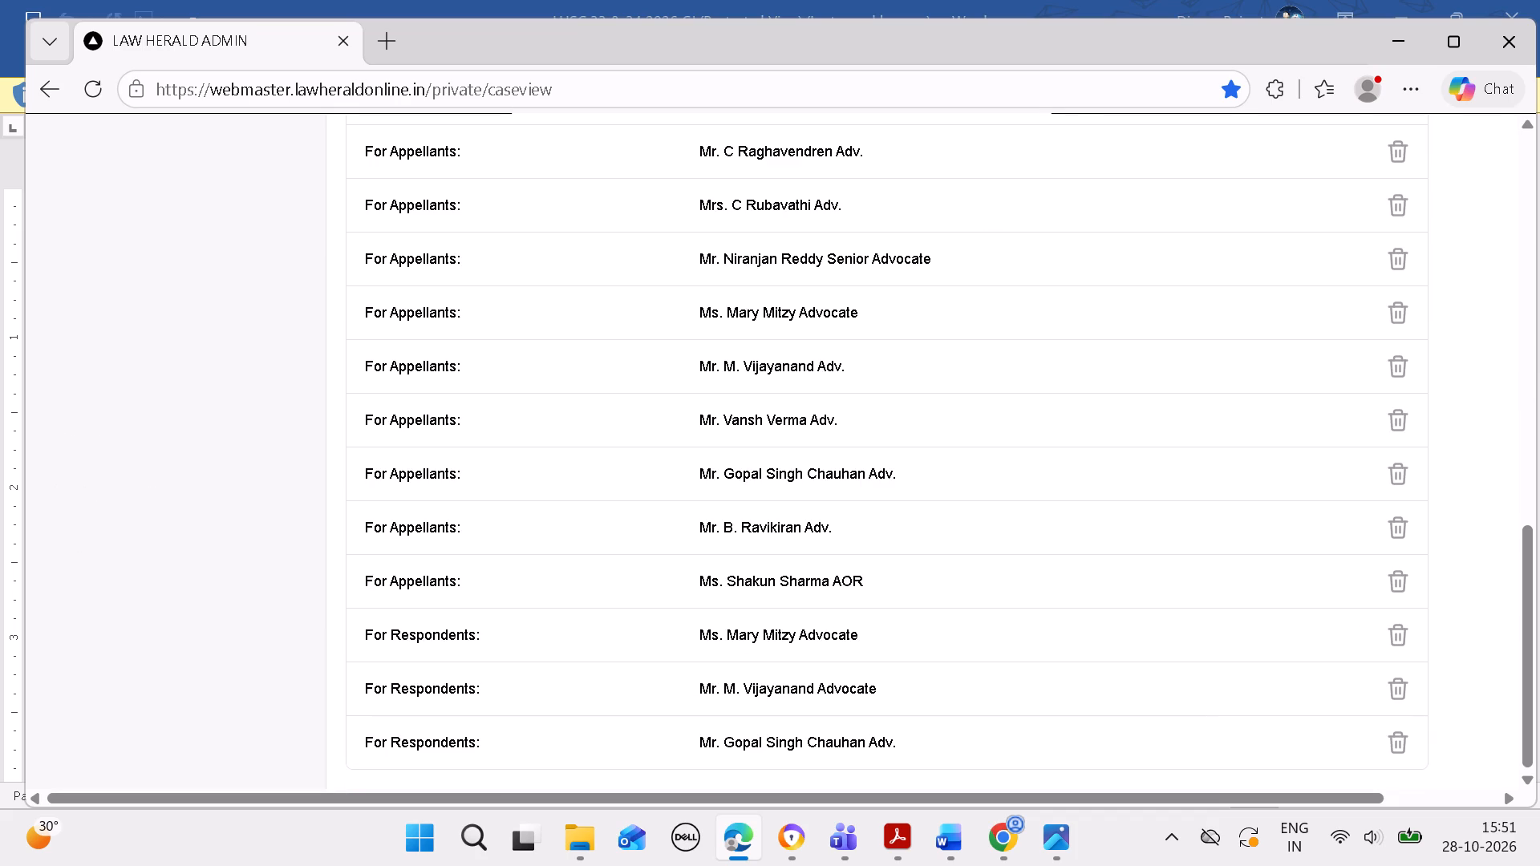
# Copy the fourth respondents' advocate's name from the case 744 heading in Word and return to Edge.
pyautogui.click(948, 844)
pyautogui.click(950, 850)
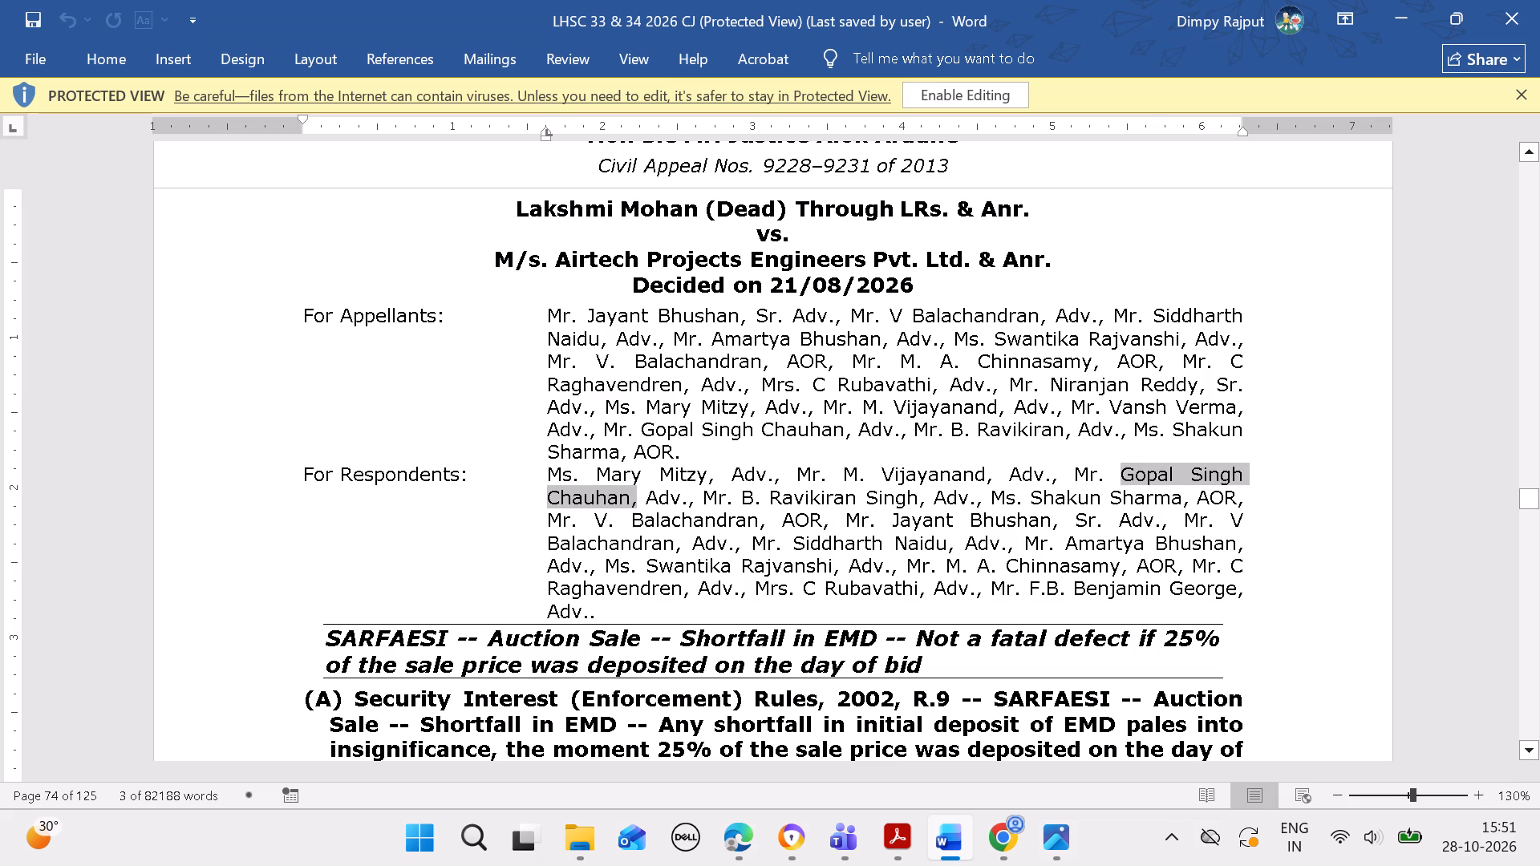
pyautogui.moveTo(740, 505); pyautogui.dragTo(893, 493)
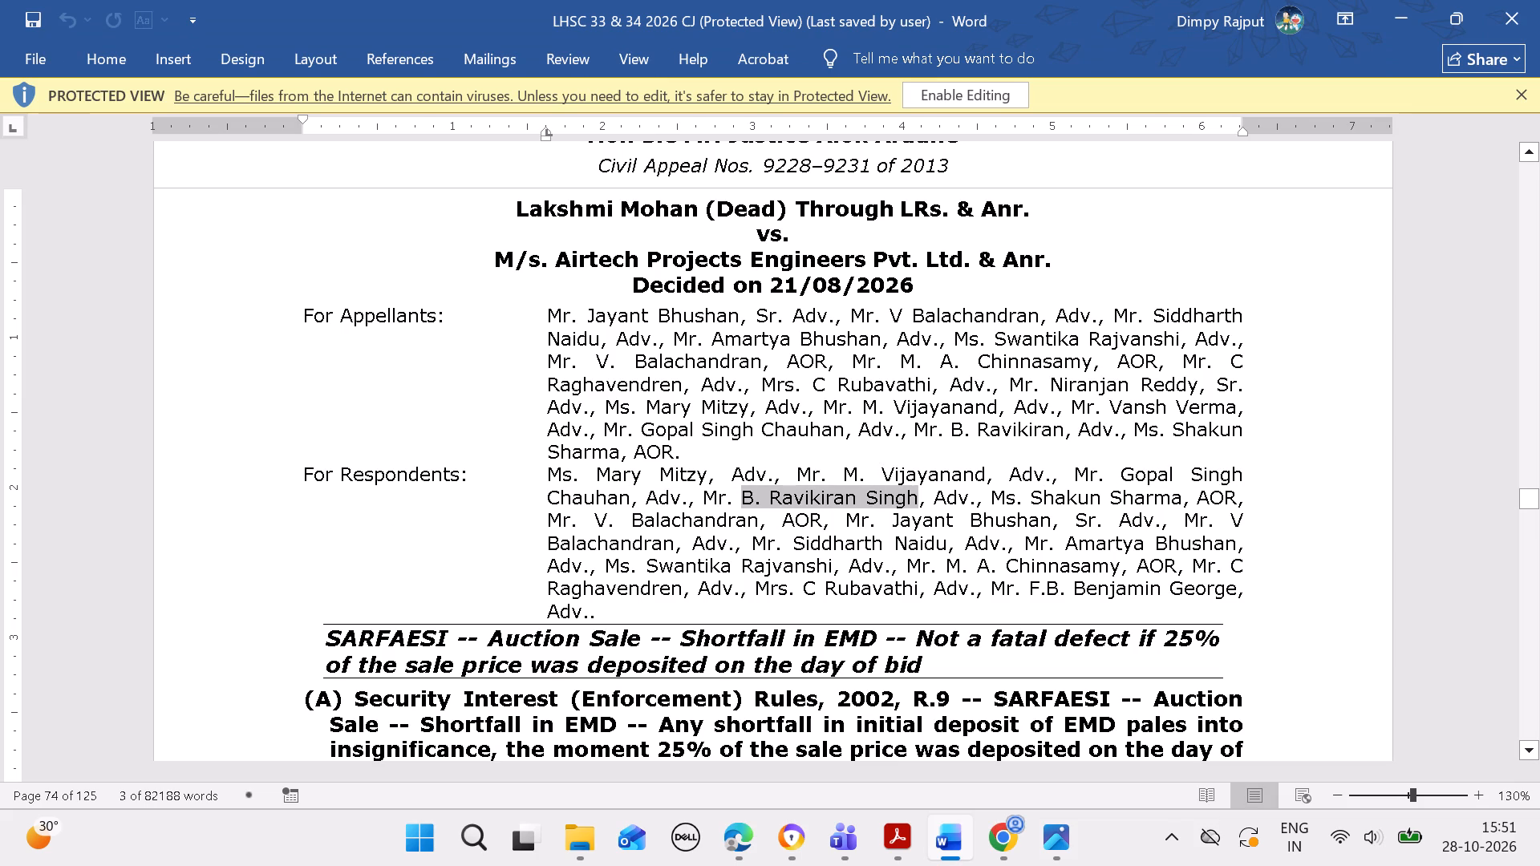
pyautogui.moveTo(893, 493); pyautogui.dragTo(895, 493)
pyautogui.hotkey('ctrl', 'c')
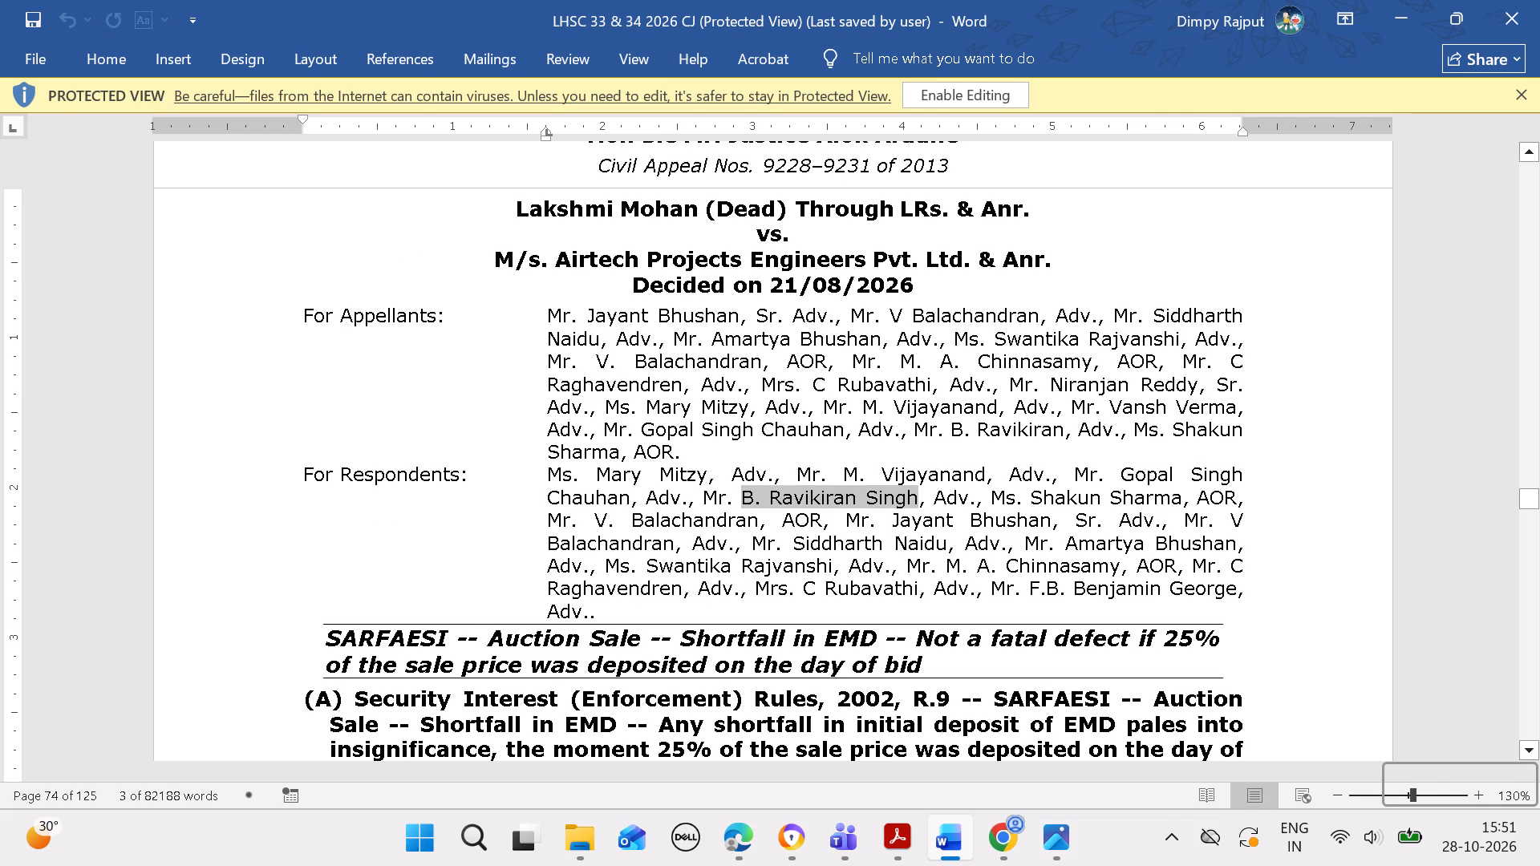
pyautogui.click(723, 855)
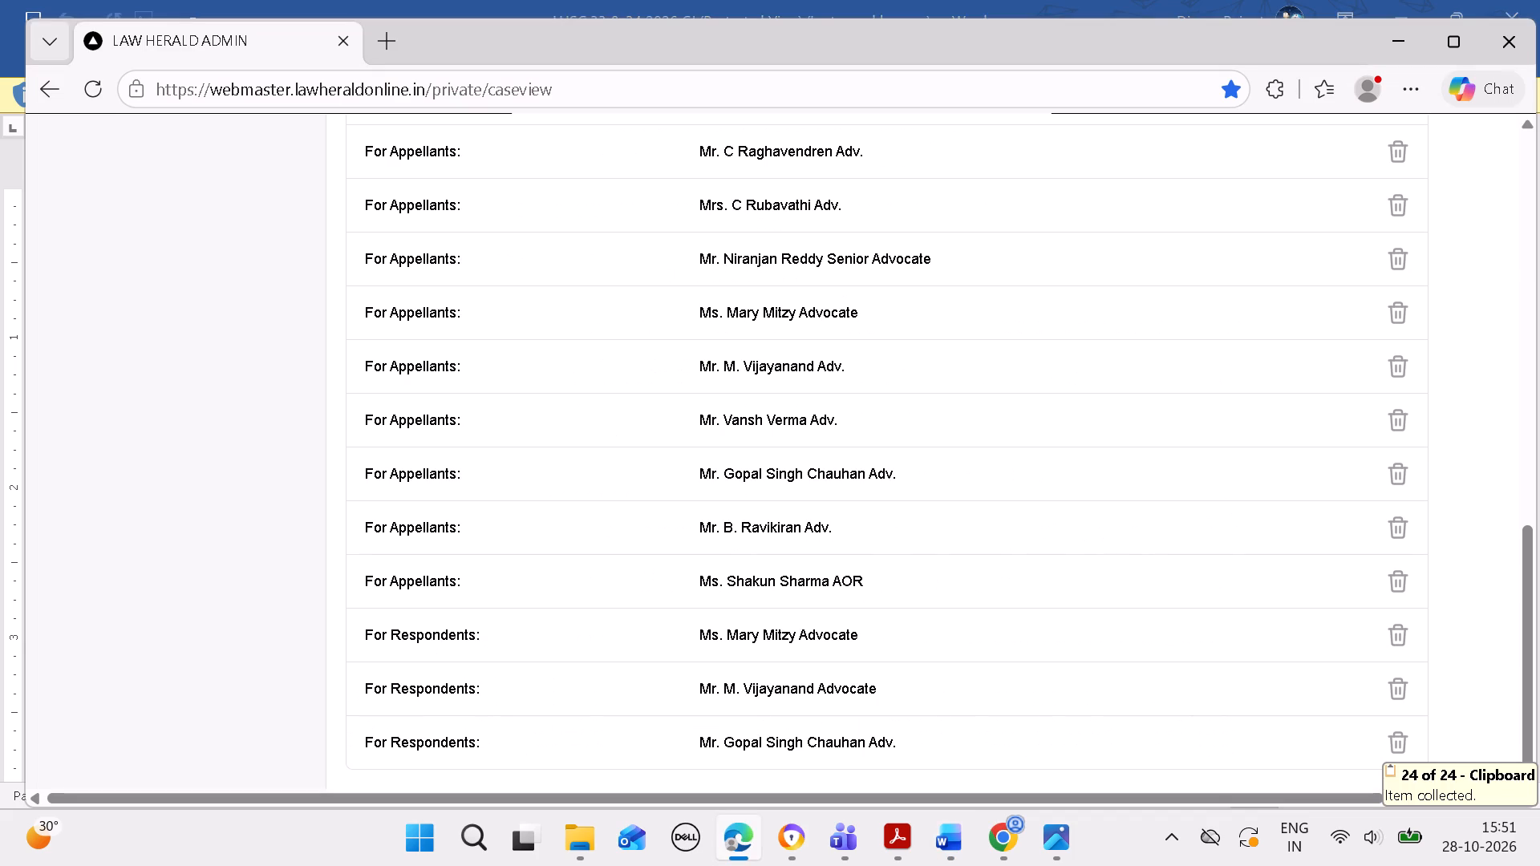
# Search the fourth respondents' advocate's copied name and attach the Mr. Adv. entry already used for the fifteenth appellants' advocate under For Respondents.
pyautogui.moveTo(1532, 706); pyautogui.dragTo(1529, 658)
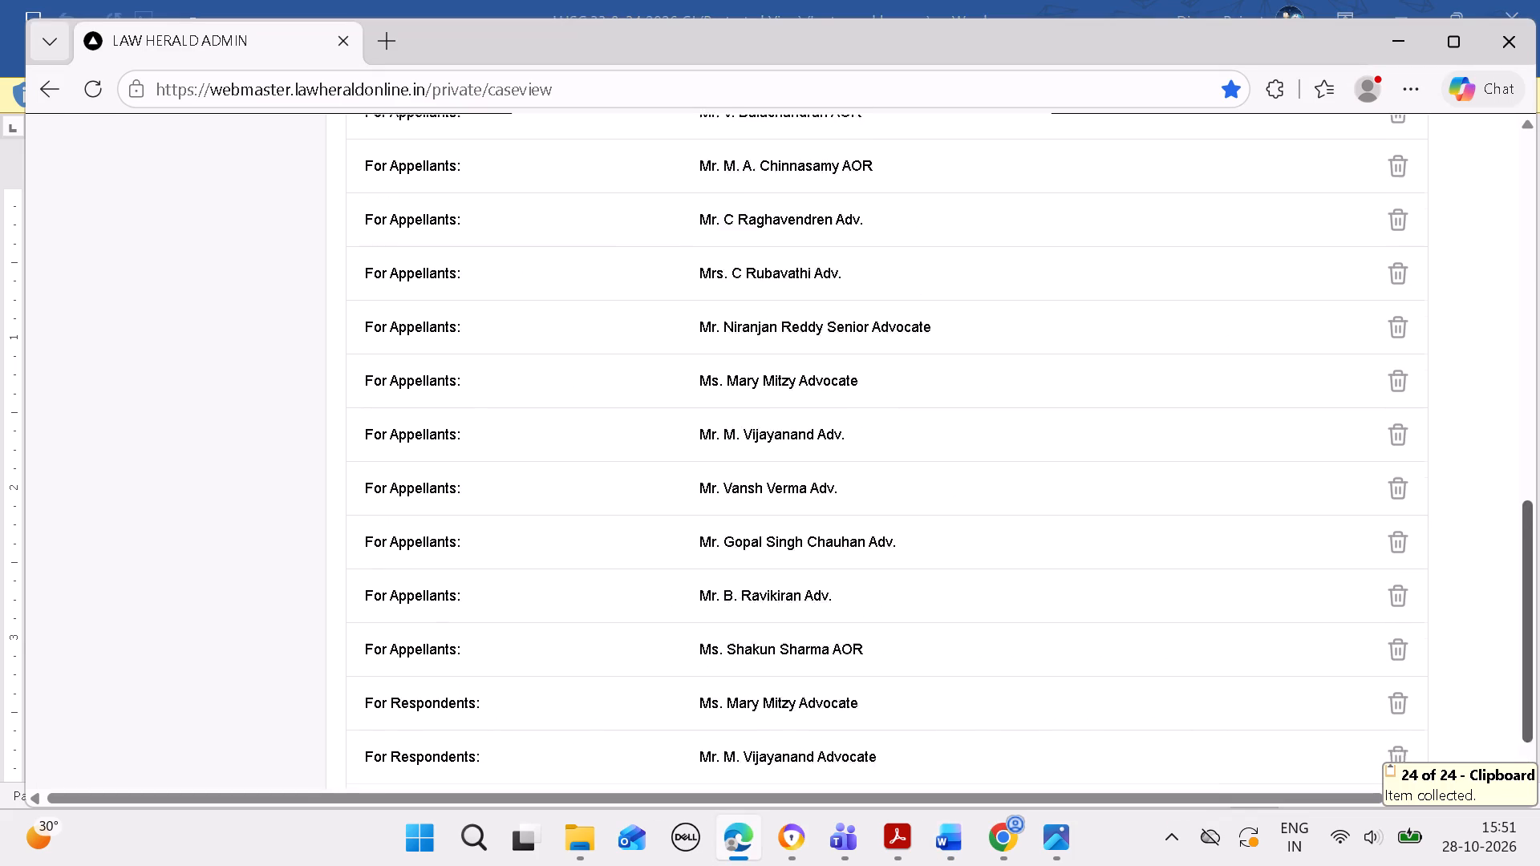
pyautogui.moveTo(1529, 658); pyautogui.dragTo(1517, 408)
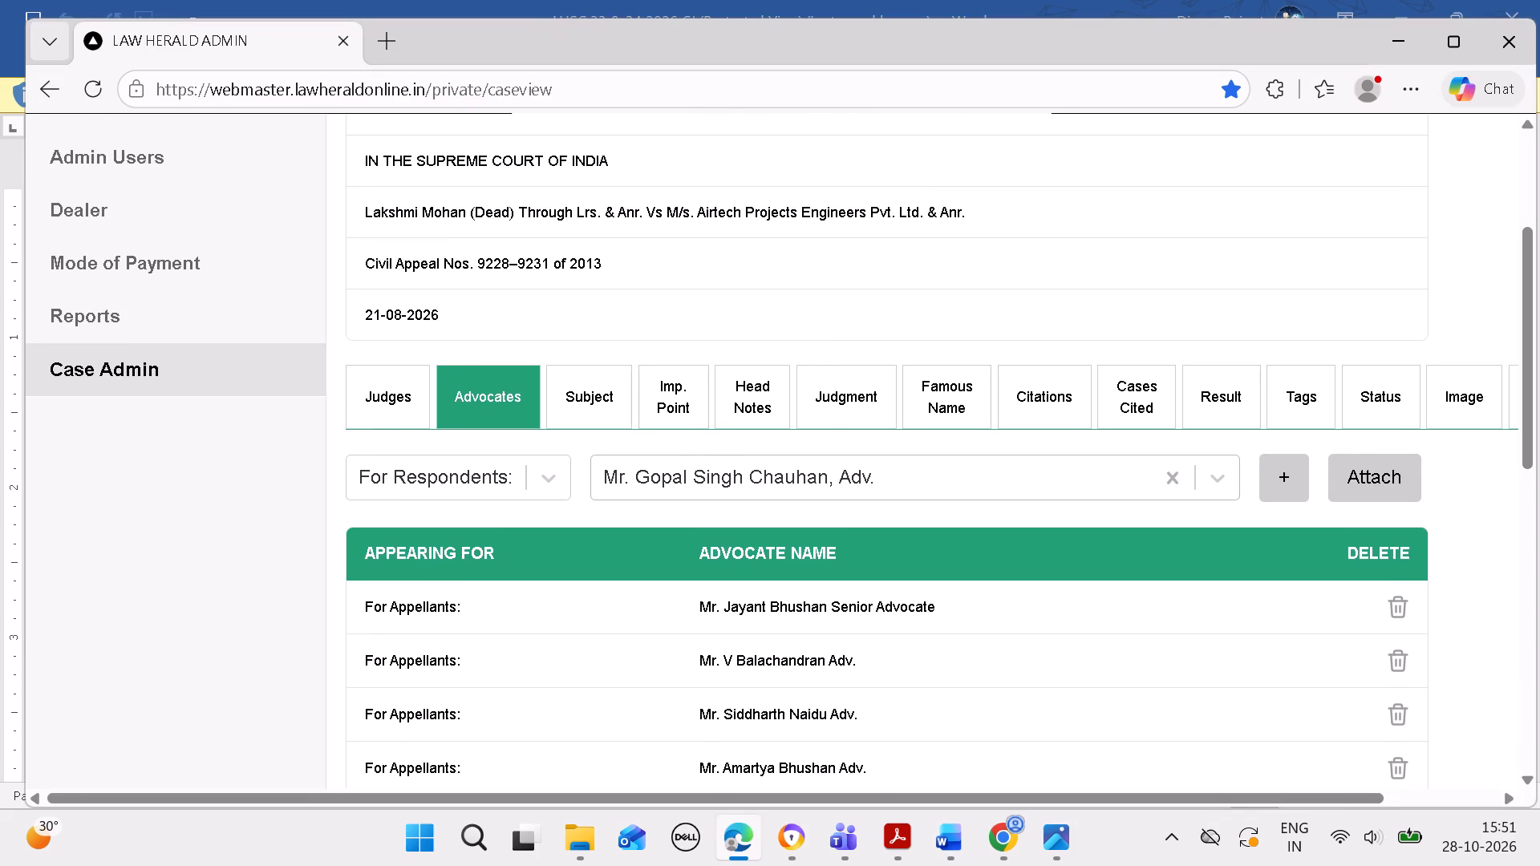
pyautogui.click(1173, 478)
pyautogui.hotkey('ctrl', 'v')
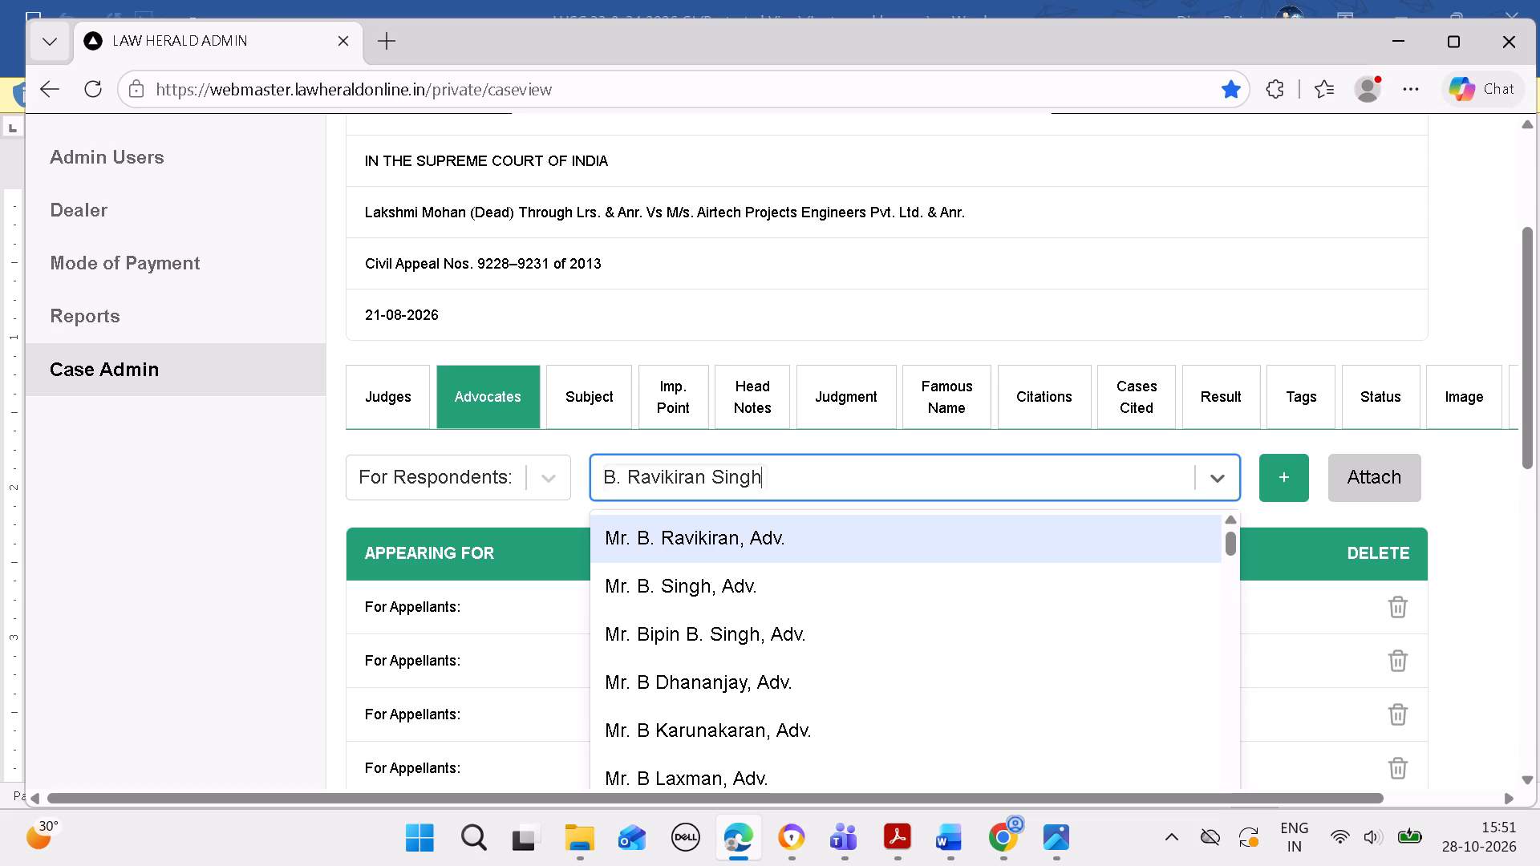
pyautogui.click(846, 544)
pyautogui.click(1367, 490)
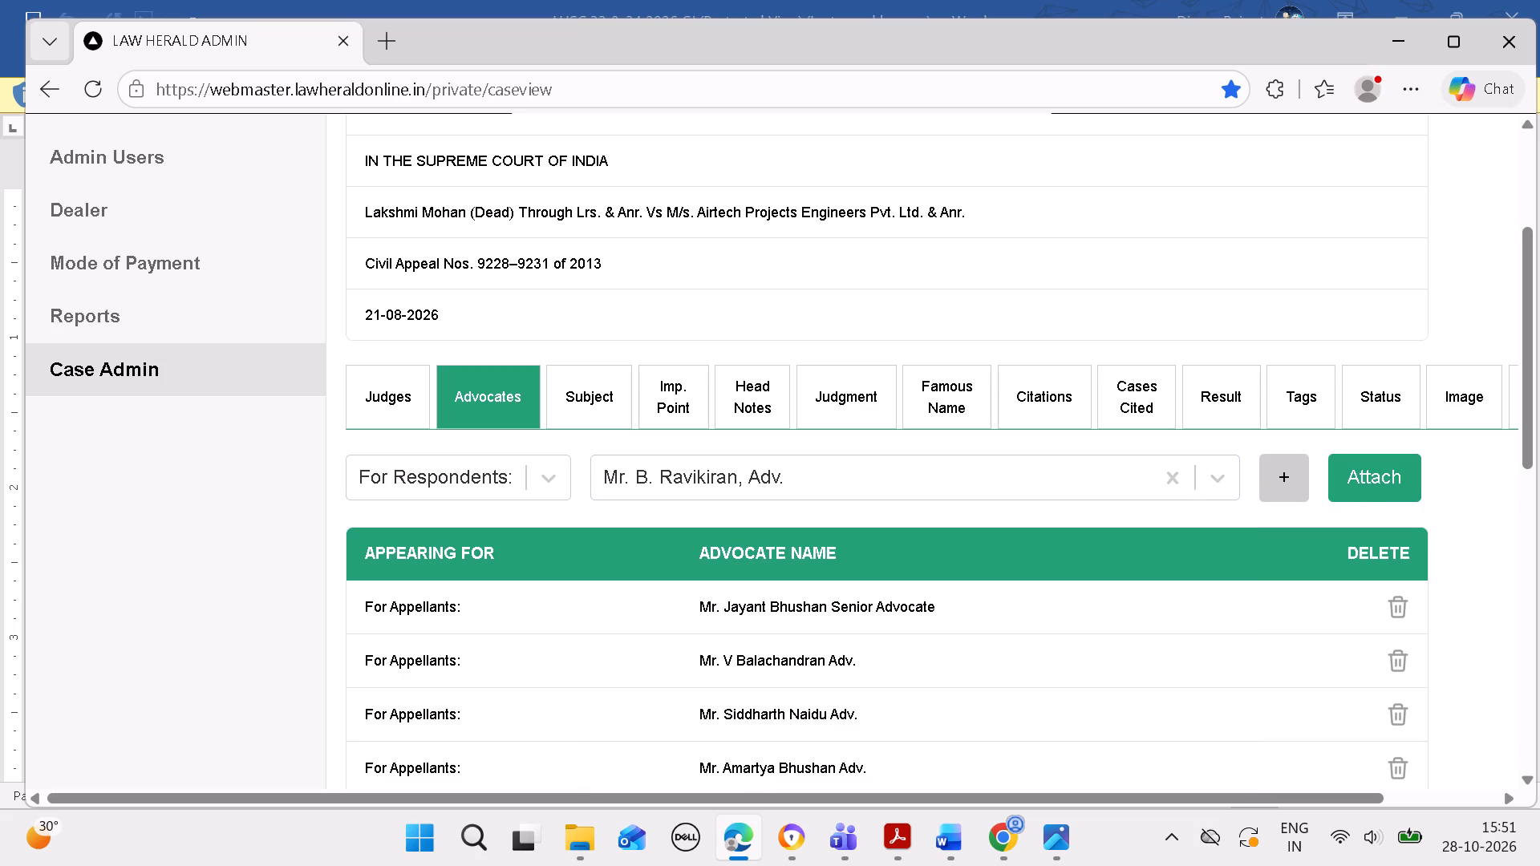
pyautogui.click(999, 253)
pyautogui.scroll(-9, 1008, 301)
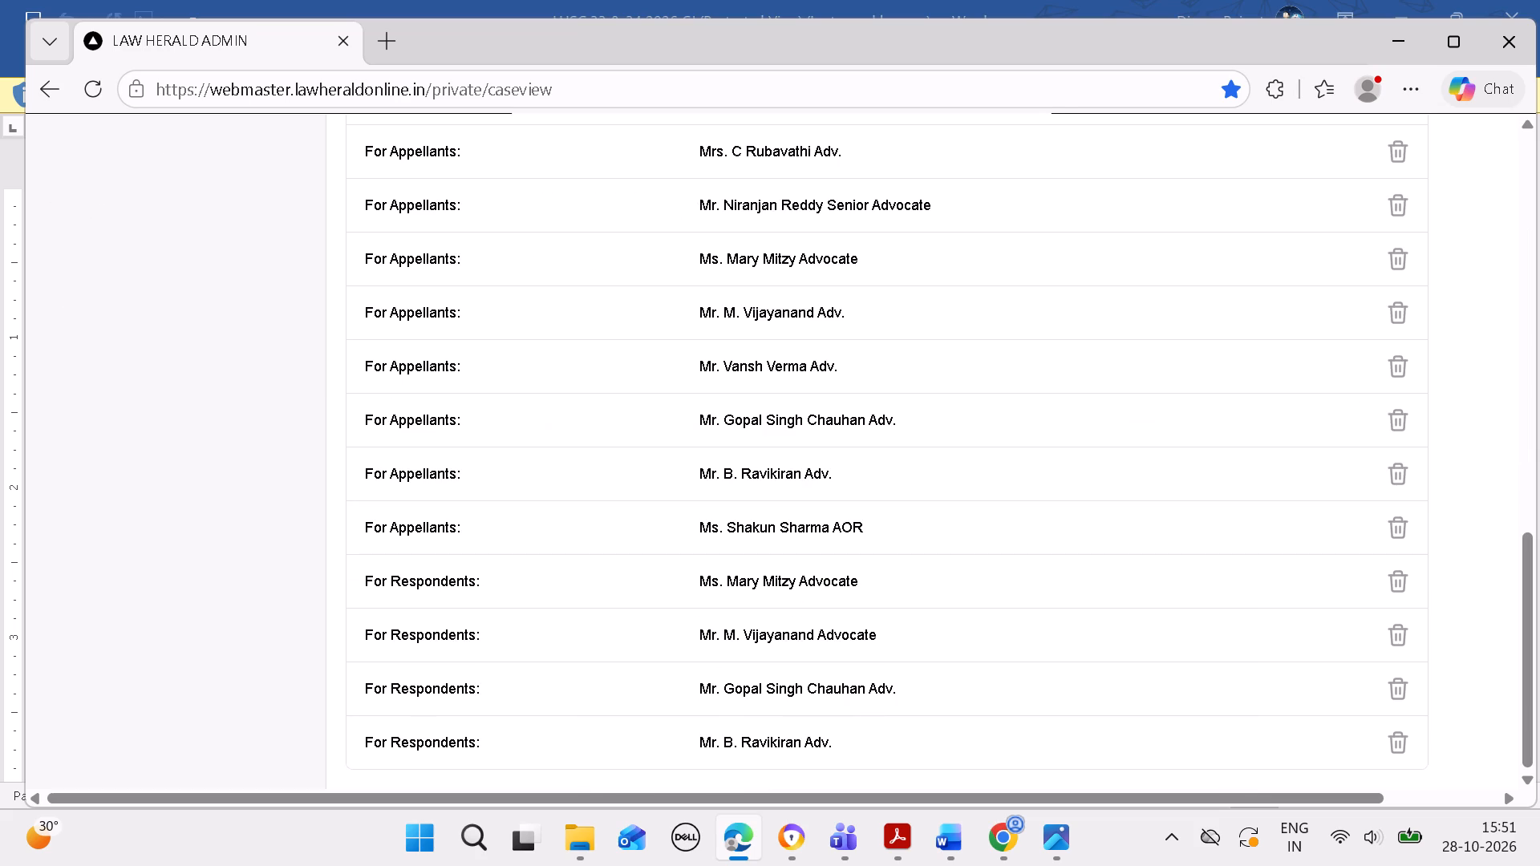
# Copy the fifth respondents' advocate's name, designated AOR, from the case 744 heading in Word.
pyautogui.click(972, 842)
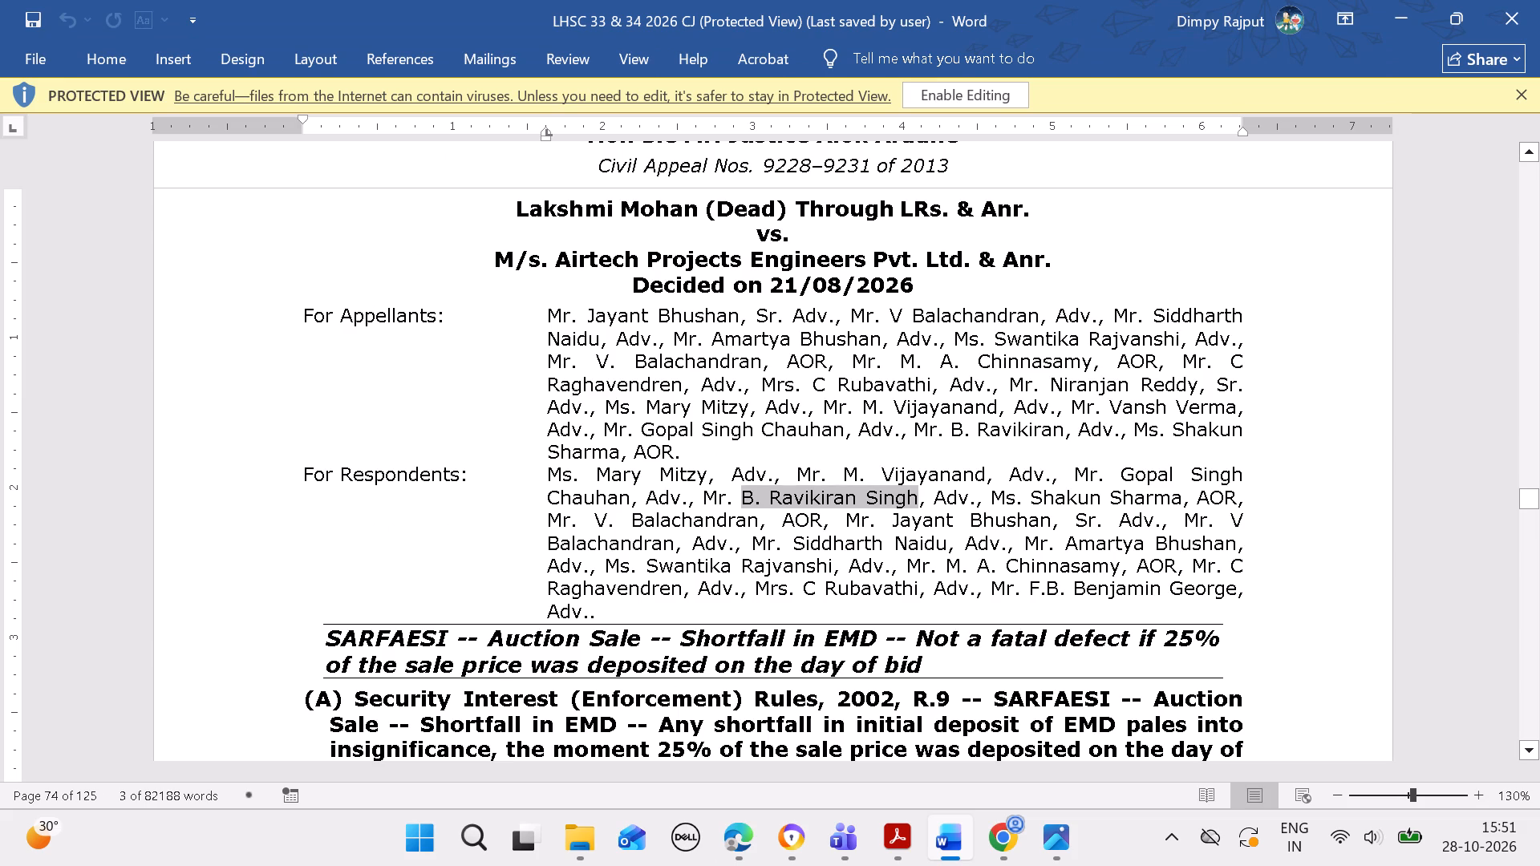
pyautogui.moveTo(1033, 493); pyautogui.dragTo(1158, 501)
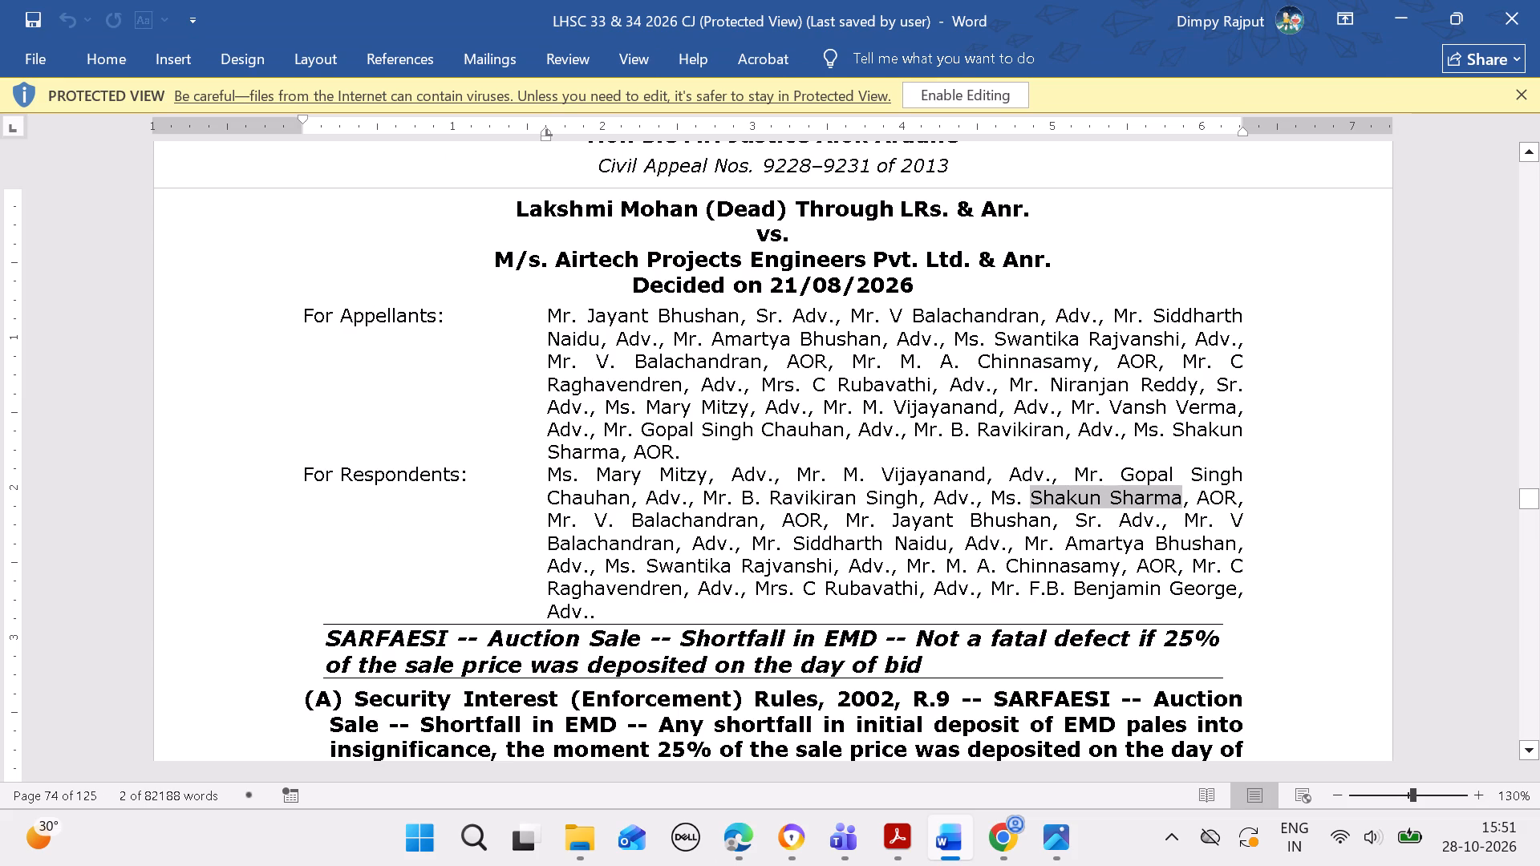
pyautogui.hotkey('ctrl', 'c')
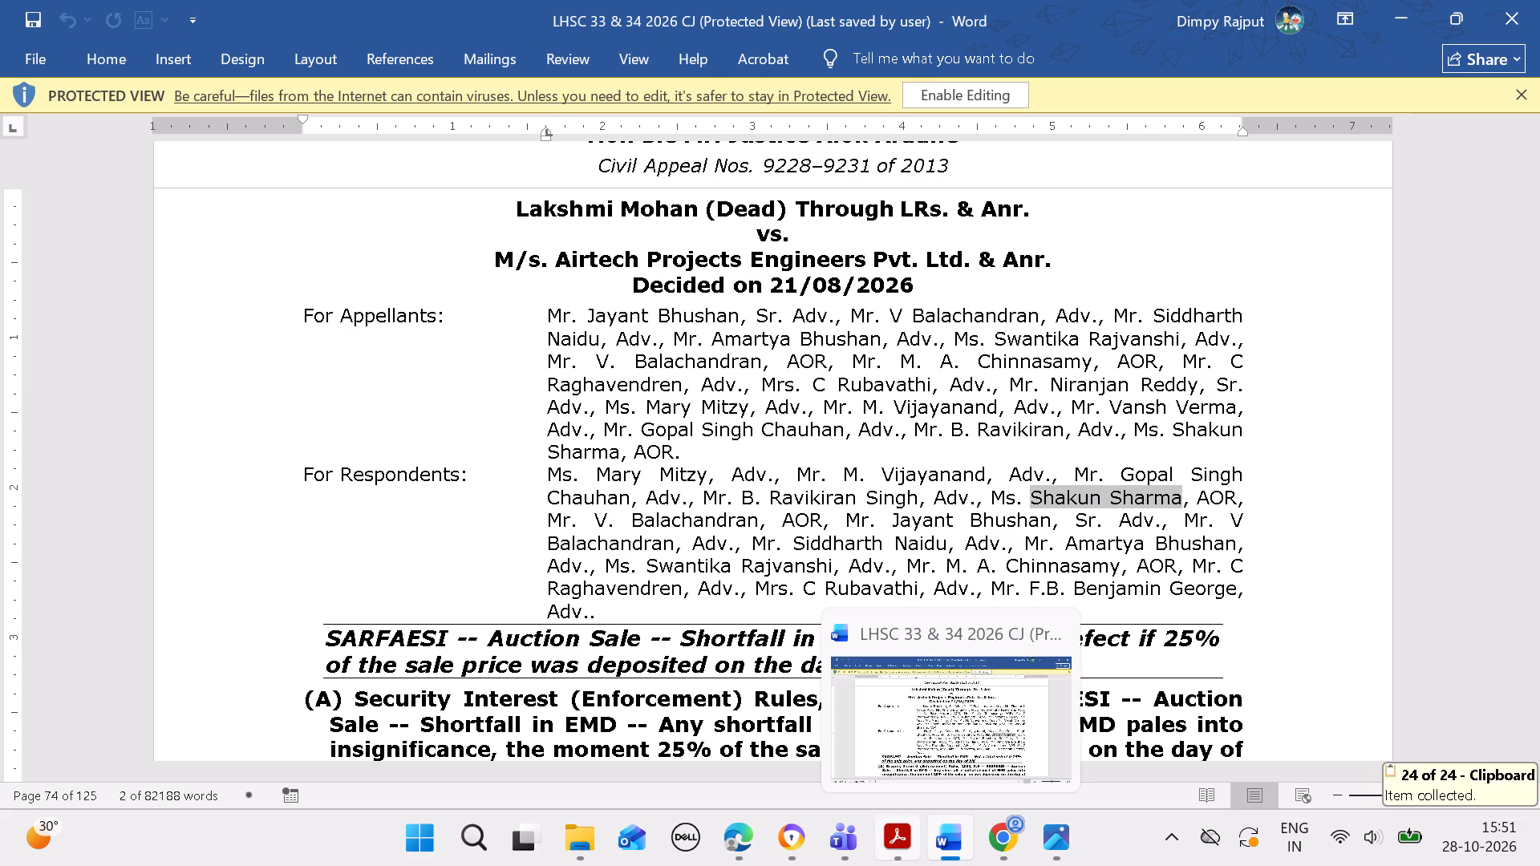
# Switch to Edge, search the fifth respondents' advocate's copied name, and attach the existing Ms. AOR entry to case 744 under For Respondents.
pyautogui.click(752, 832)
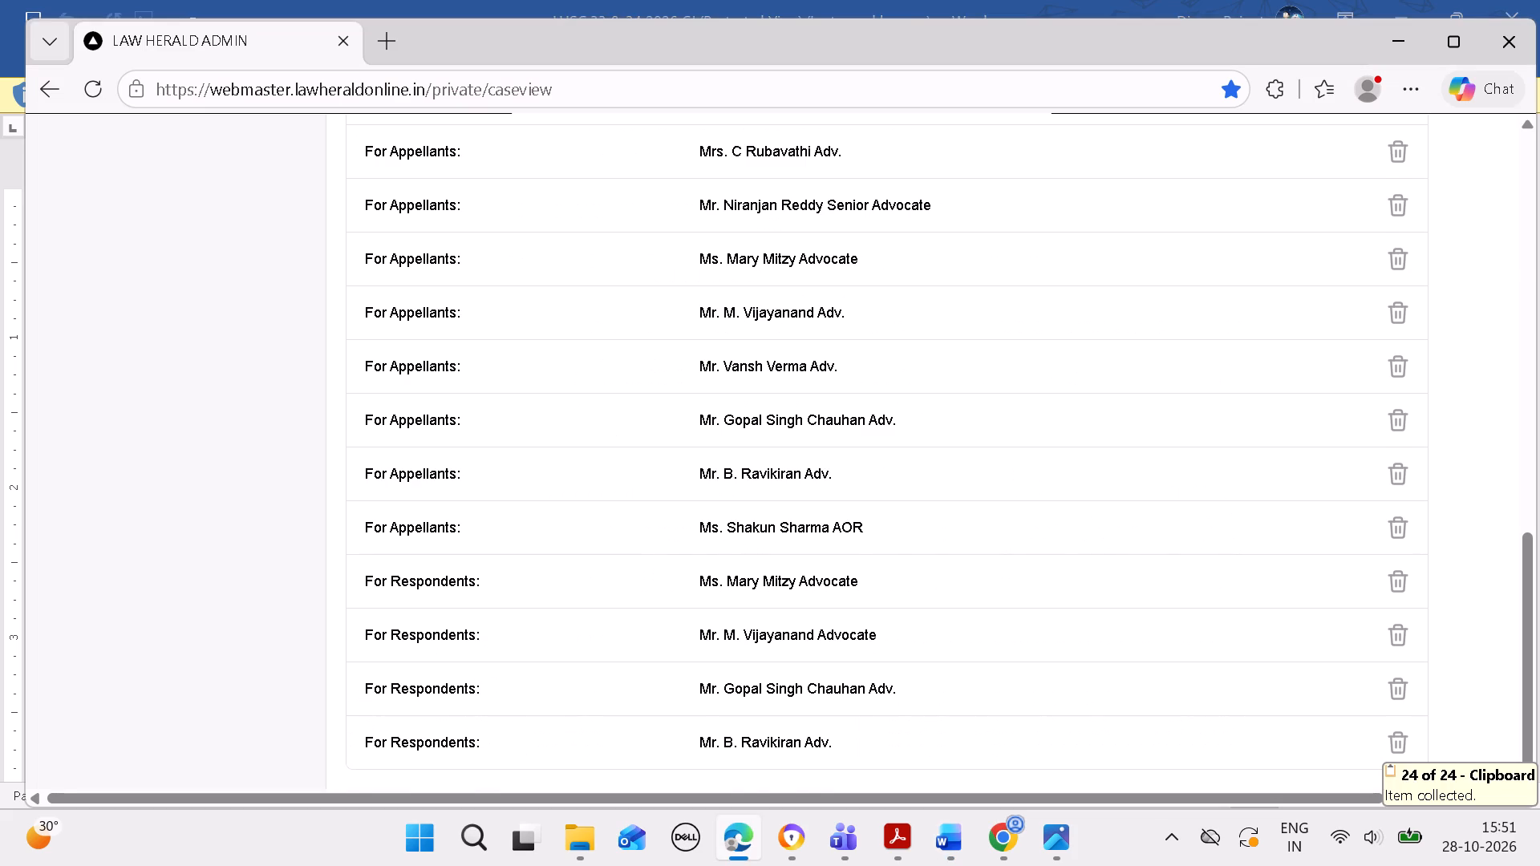
pyautogui.press('Up')
pyautogui.press('Up')
pyautogui.press('Up')
pyautogui.press('Up')
pyautogui.press('Up')
pyautogui.press('Up')
pyautogui.press('Up')
pyautogui.press('Up')
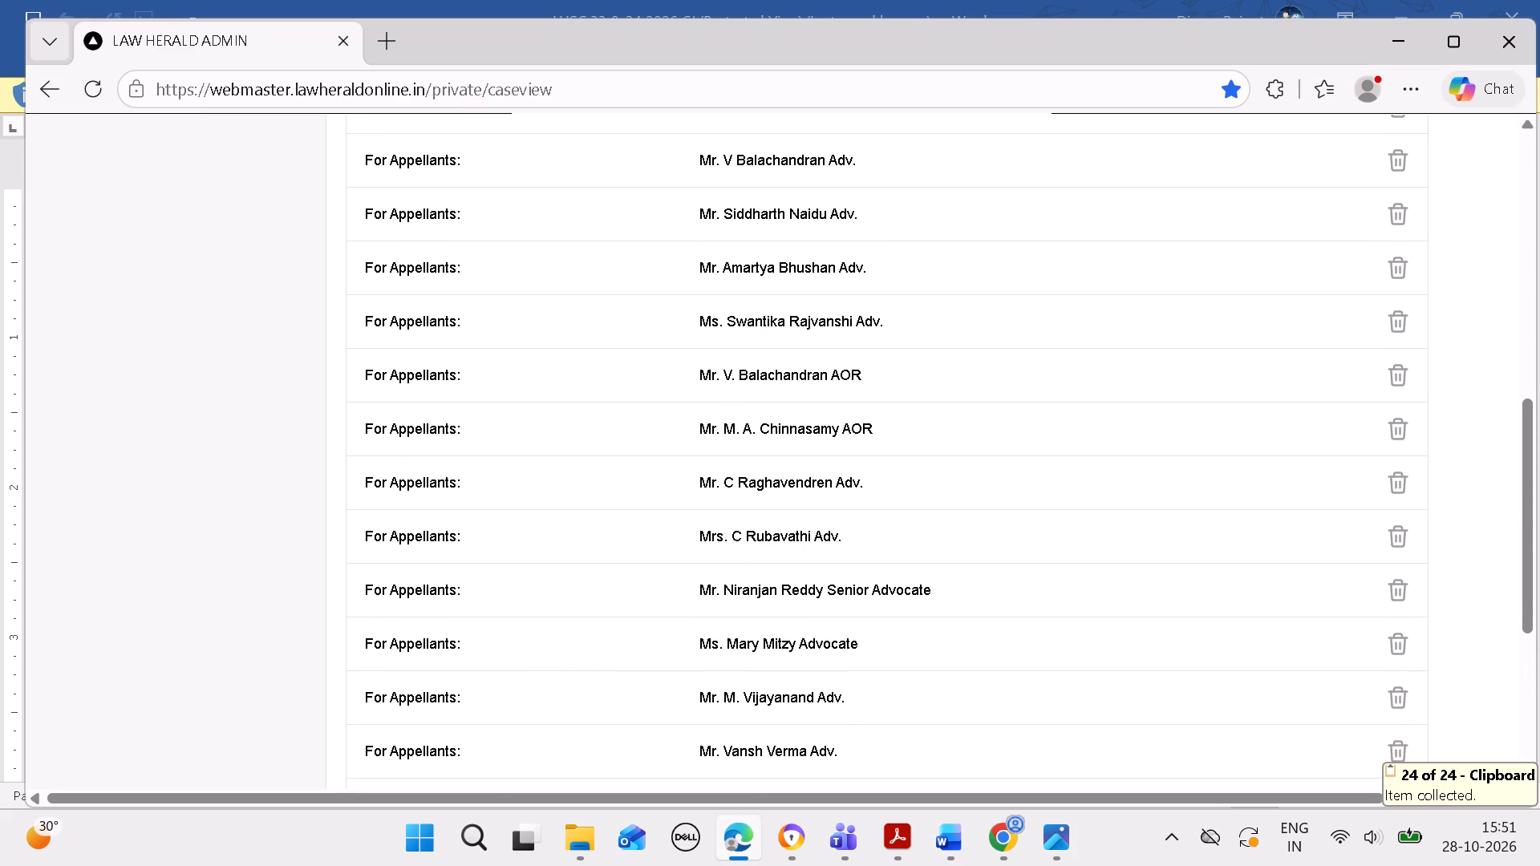
pyautogui.press('Up')
pyautogui.press('Up')
pyautogui.press('Up')
pyautogui.press('Up')
pyautogui.press('Up')
pyautogui.moveTo(1180, 209); pyautogui.dragTo(1184, 202)
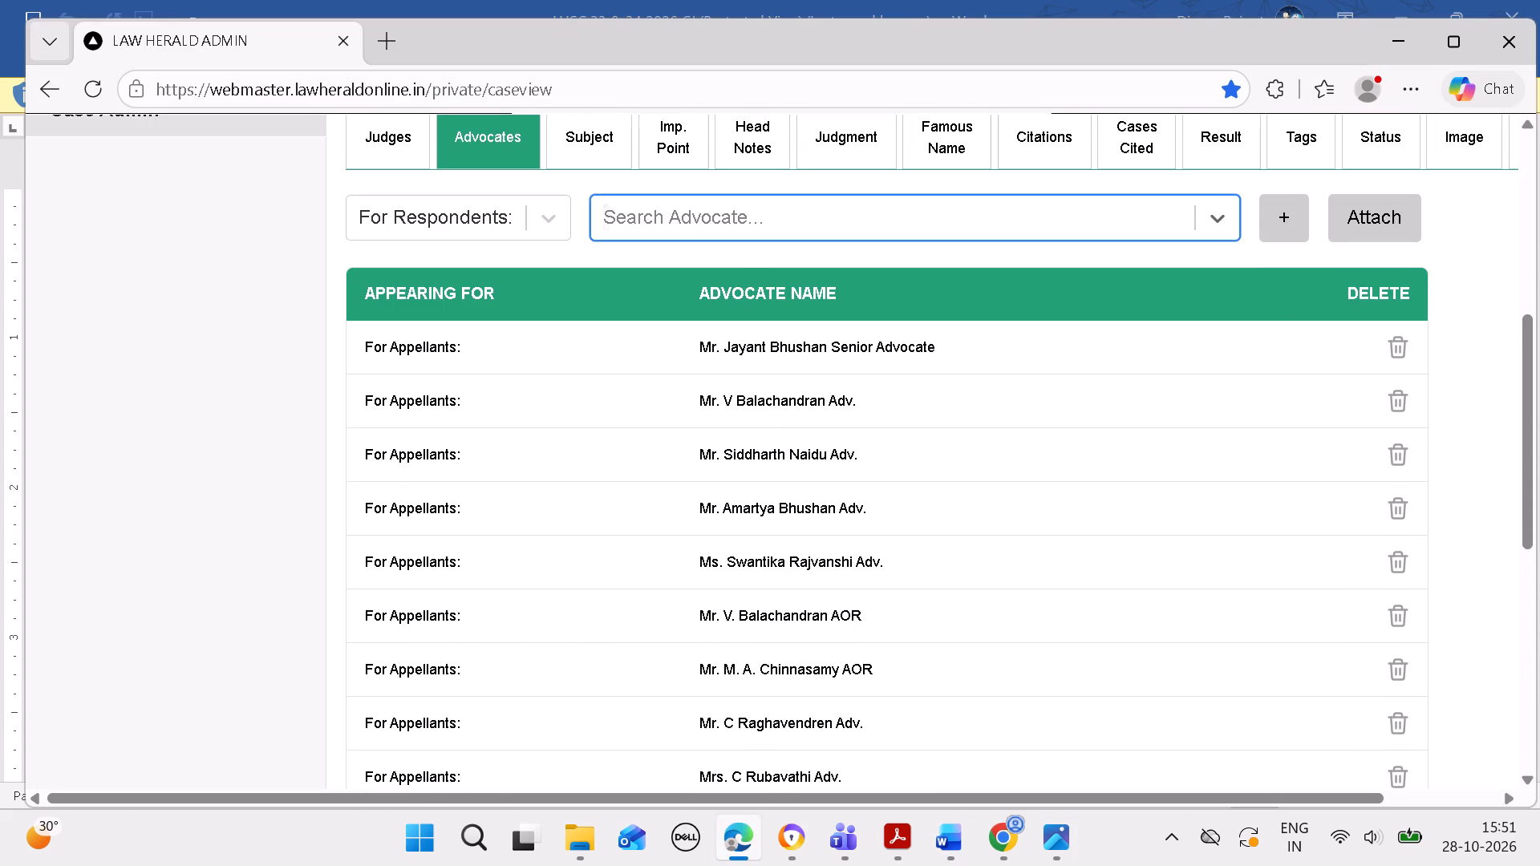
pyautogui.hotkey('ctrl', 'v')
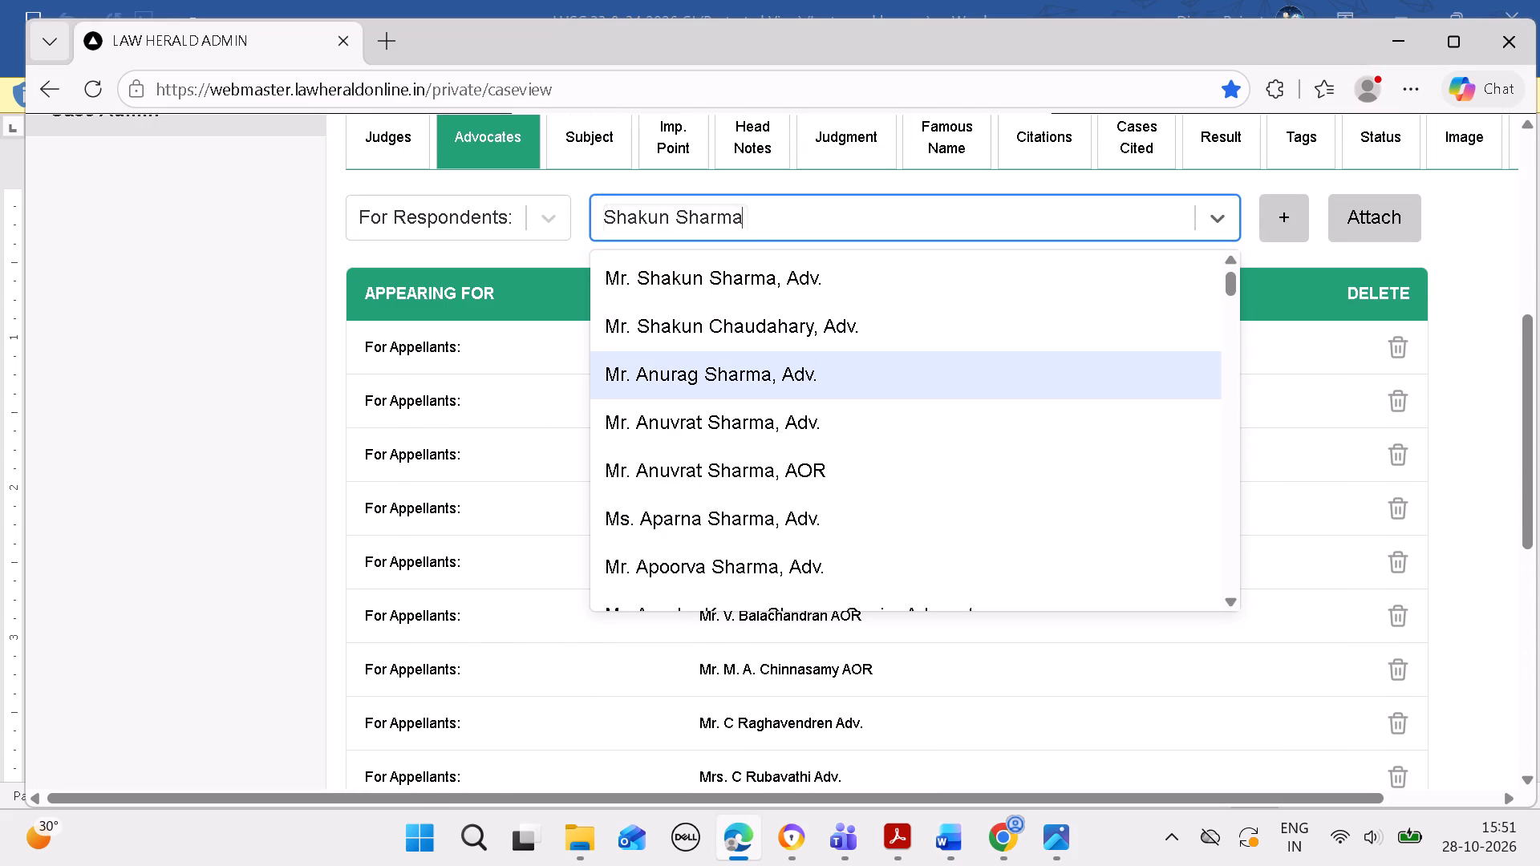
pyautogui.press('space')
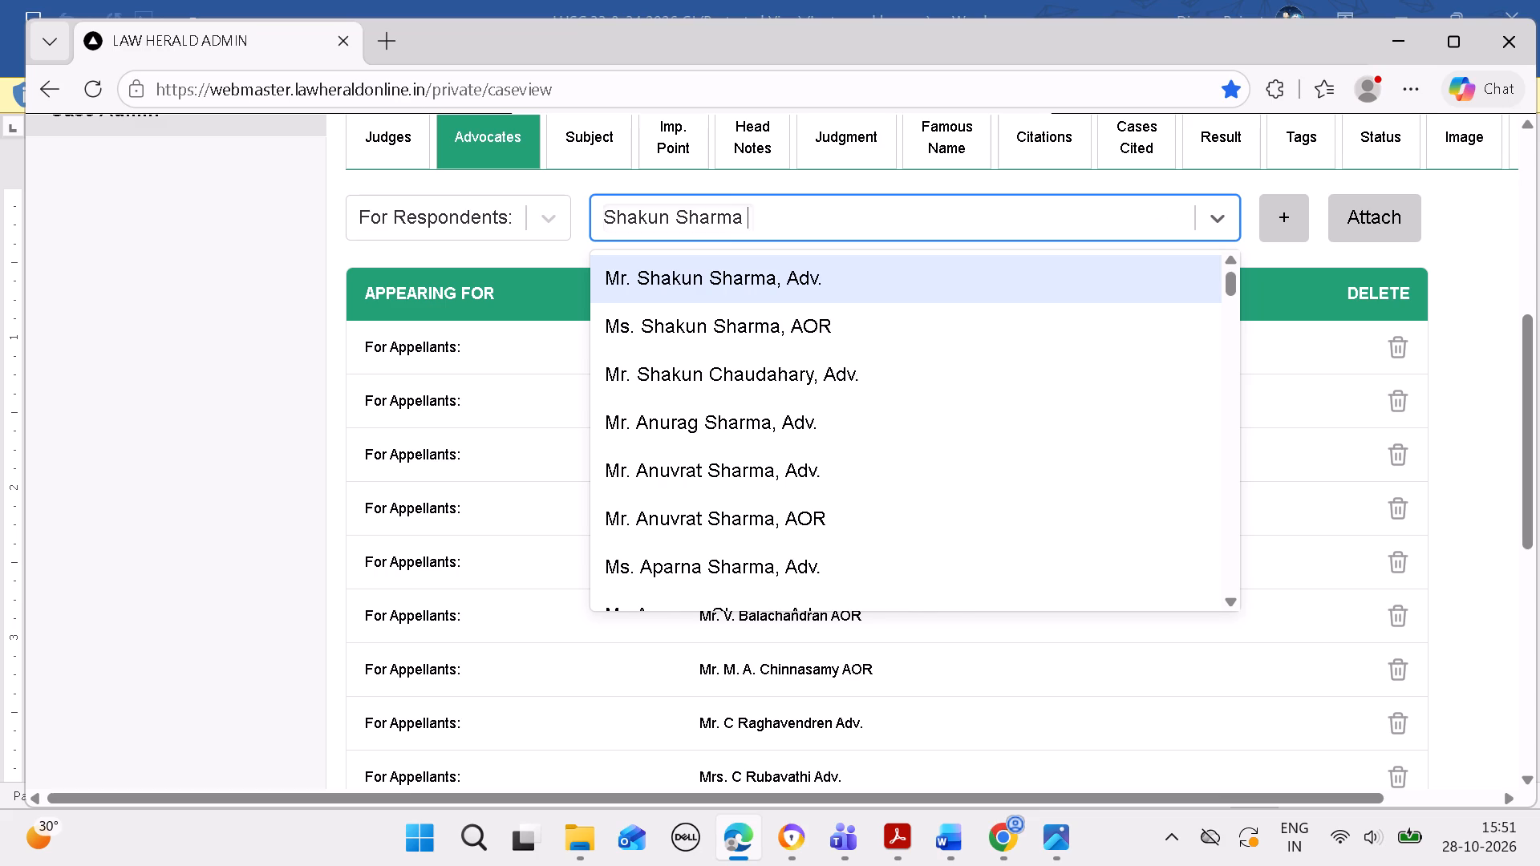
pyautogui.click(939, 313)
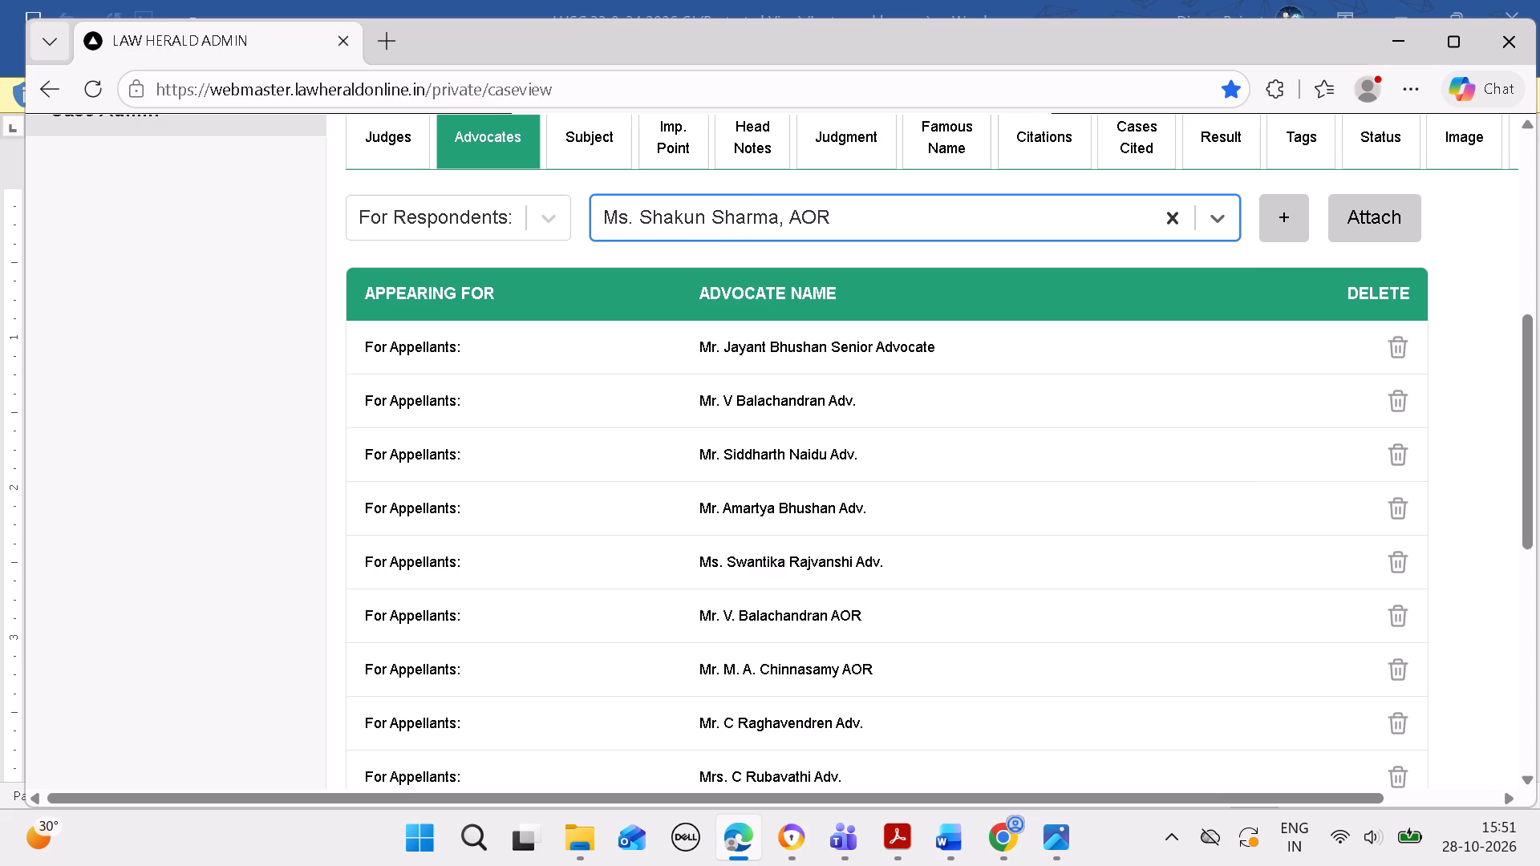
pyautogui.click(1381, 225)
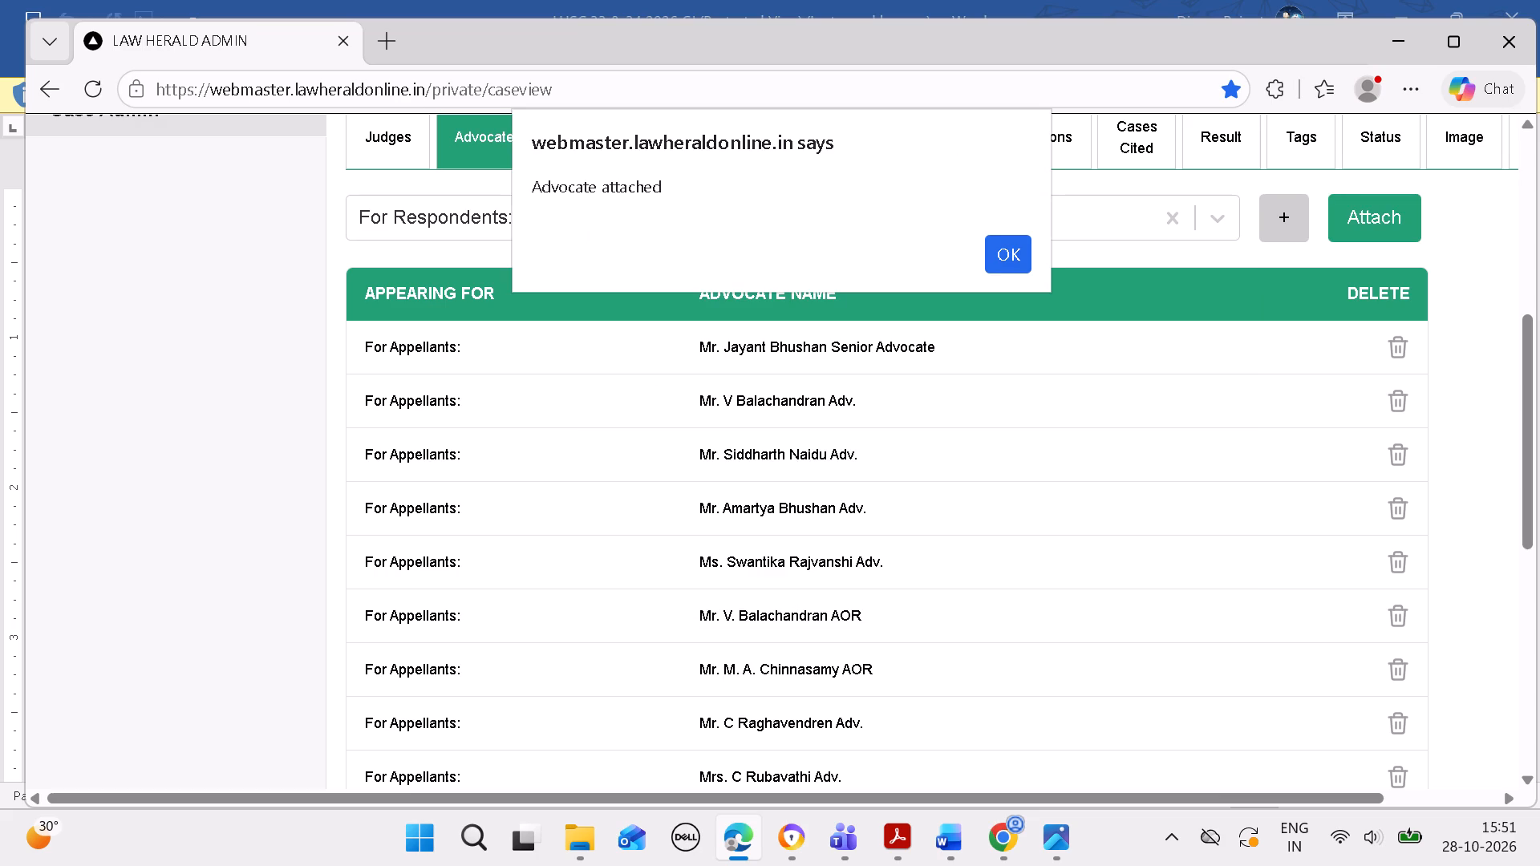
pyautogui.click(996, 243)
pyautogui.scroll(-6, 997, 435)
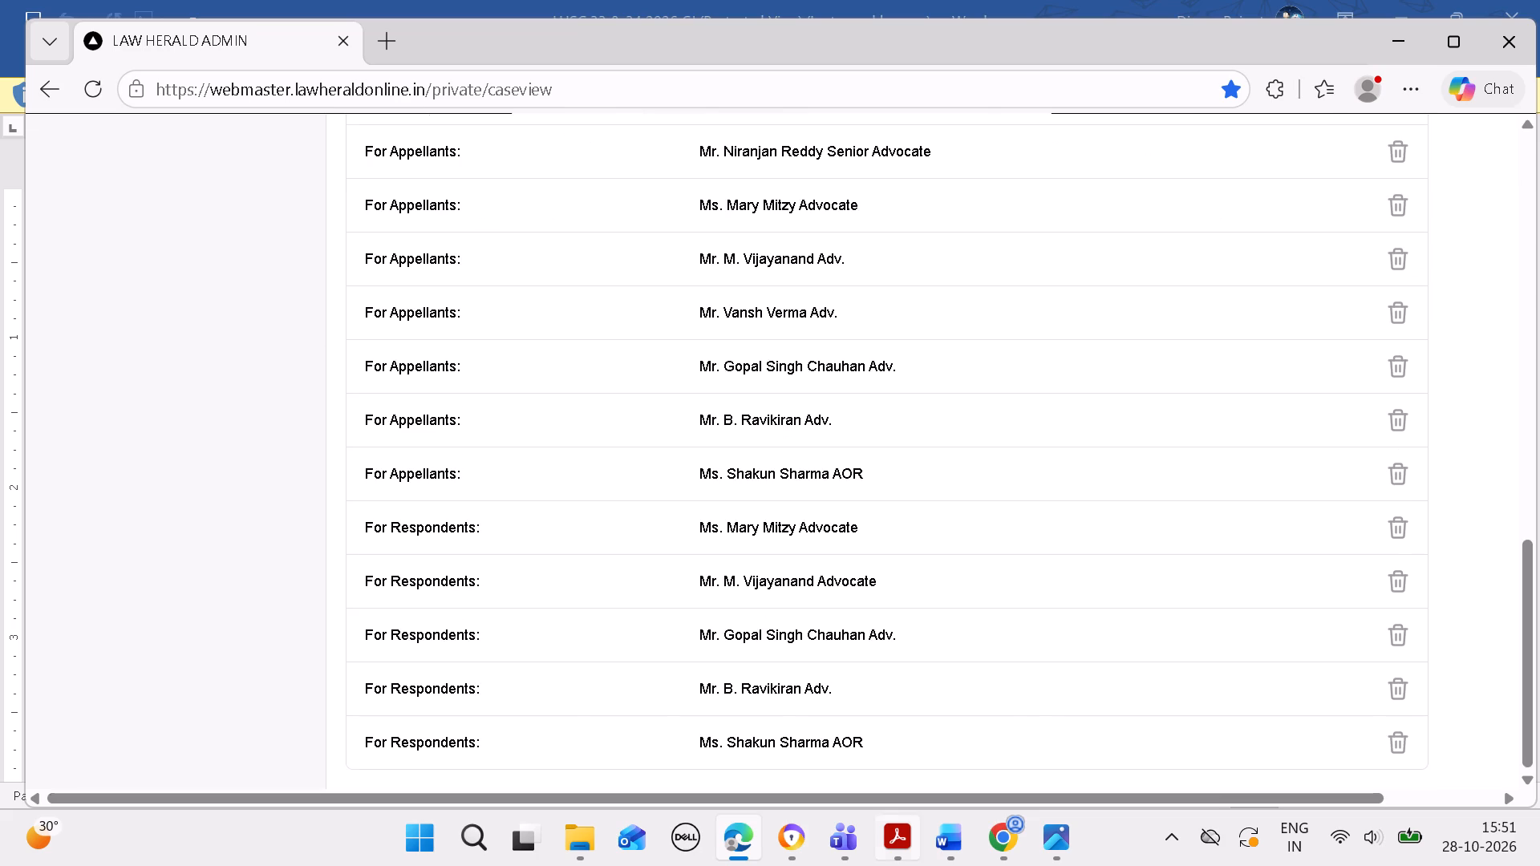
# Copy the sixth respondents' advocate's name, designated AOR, from the case 744 heading in Word.
pyautogui.click(929, 845)
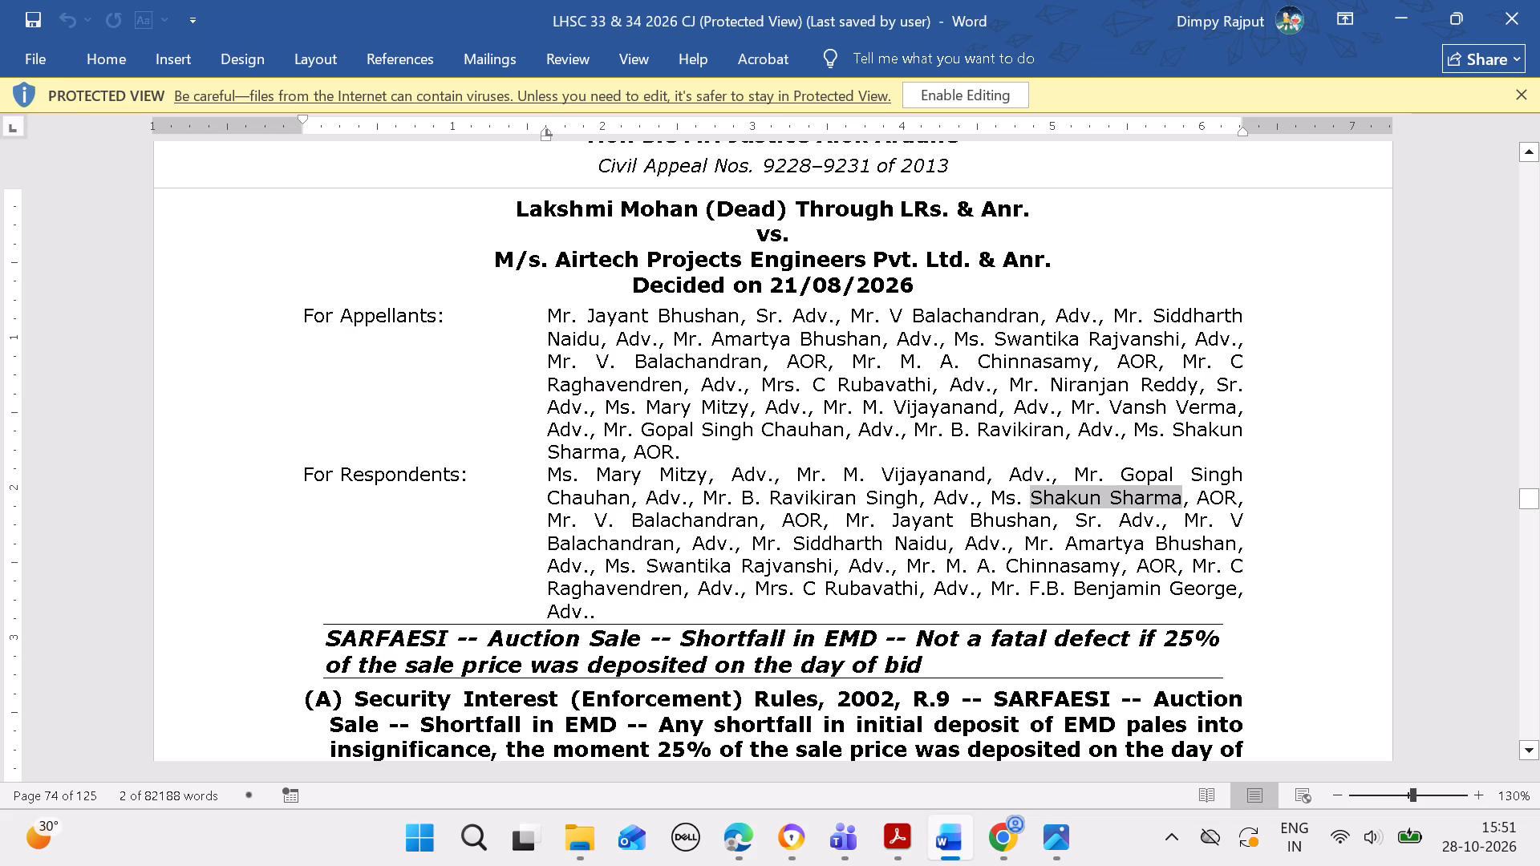
pyautogui.moveTo(597, 515); pyautogui.dragTo(693, 520)
pyautogui.hotkey('ctrl', 'c')
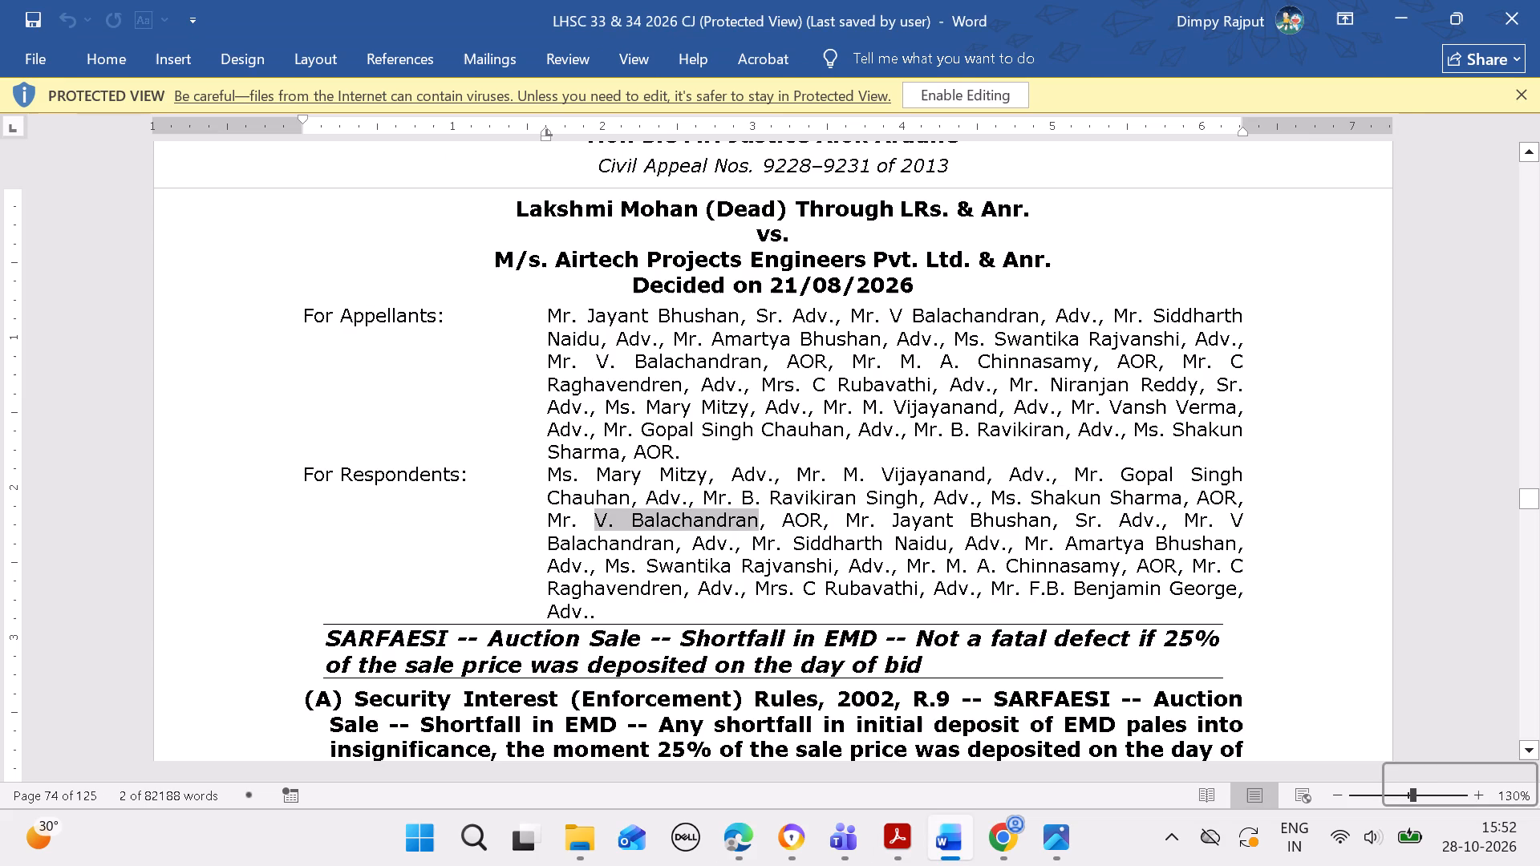
# Switch to Edge, search the sixth respondents' advocate's copied name, and attach the matching Mr. AOR entry to case 744 under For Respondents.
pyautogui.click(747, 841)
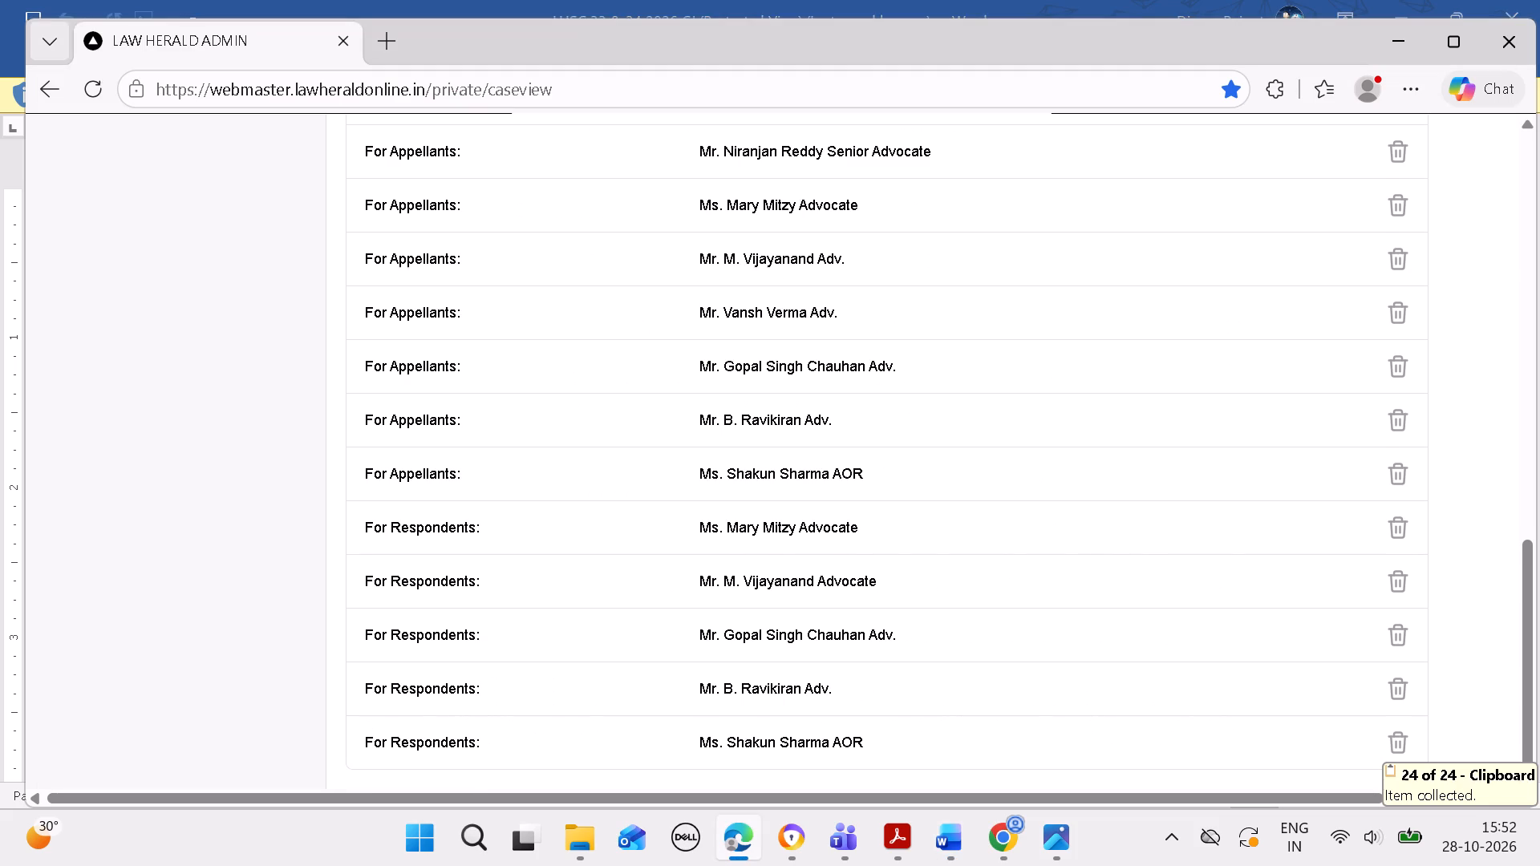
pyautogui.press('Up')
pyautogui.press('Up')
pyautogui.press('Up')
pyautogui.press('Up')
pyautogui.press('Up')
pyautogui.press('Up')
pyautogui.press('Up')
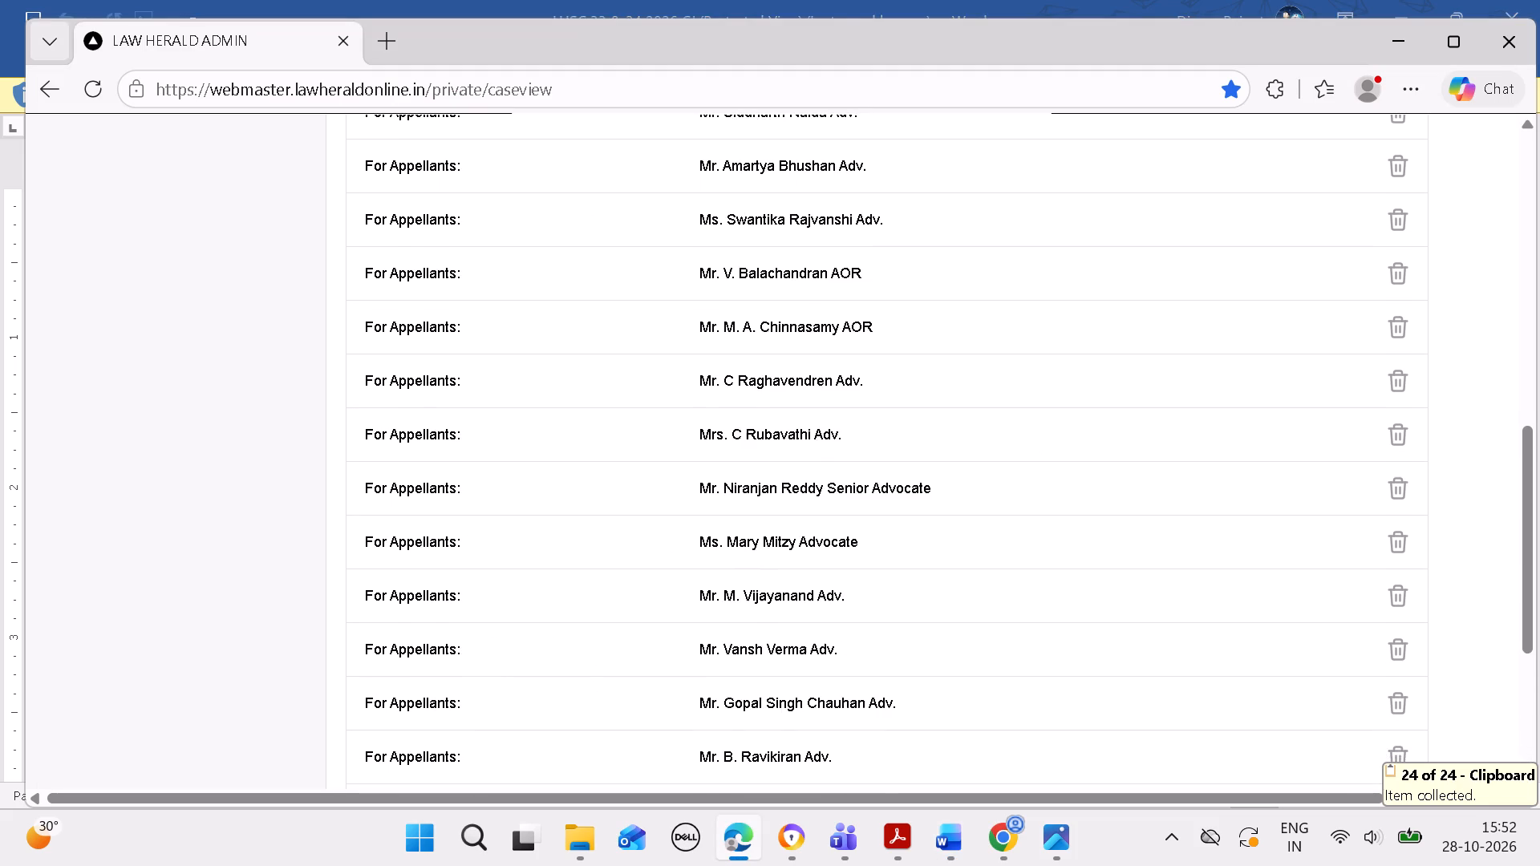
pyautogui.press('Up')
pyautogui.press('Up')
pyautogui.press('Up')
pyautogui.press('Up')
pyautogui.press('Up')
pyautogui.press('Up')
pyautogui.press('Up')
pyautogui.press('Up')
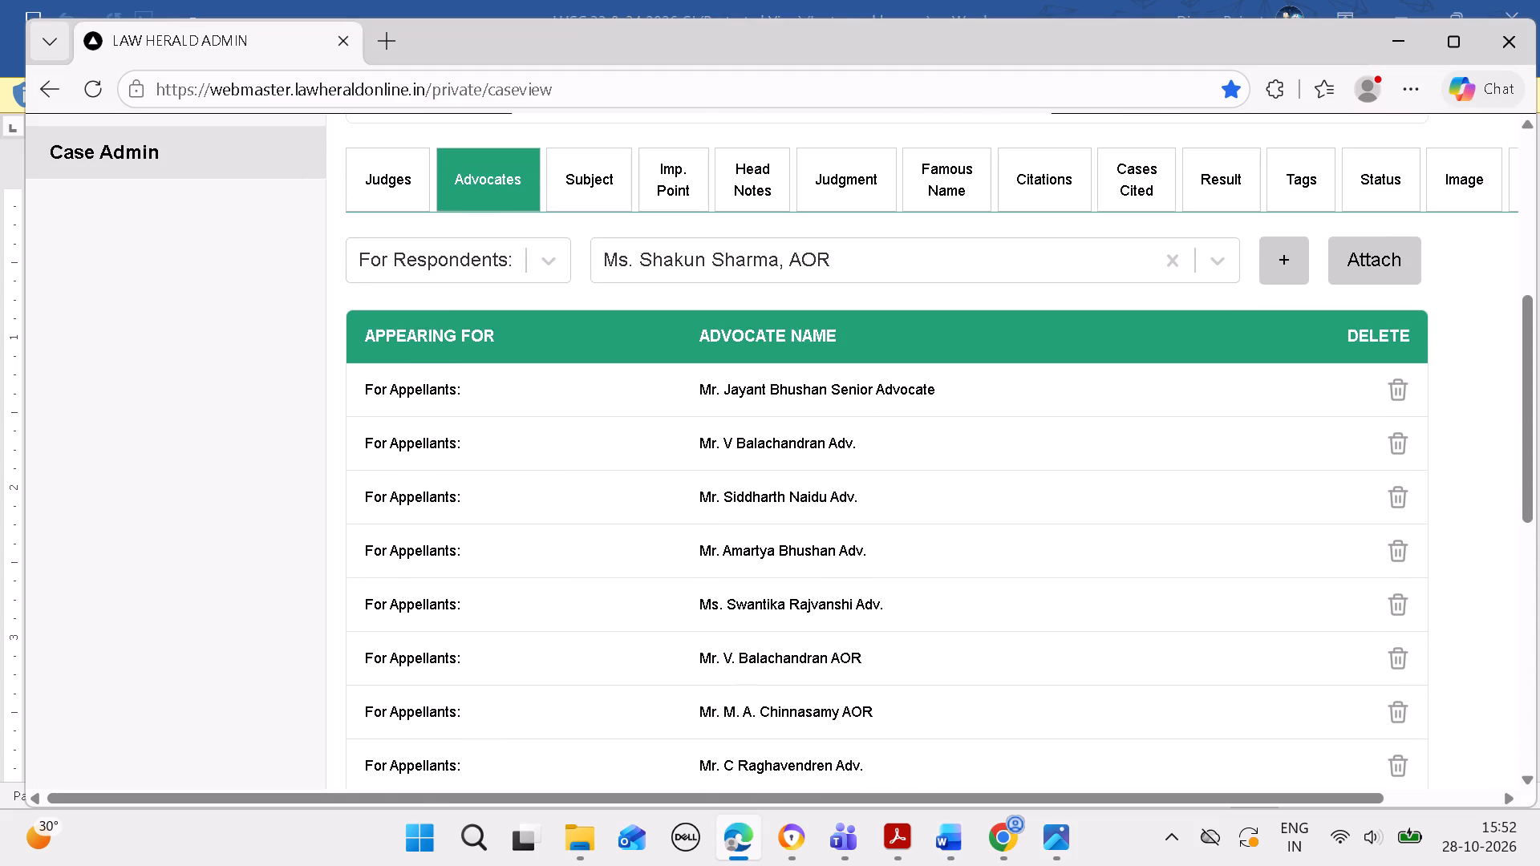
pyautogui.click(1158, 267)
pyautogui.hotkey('ctrl', 'v')
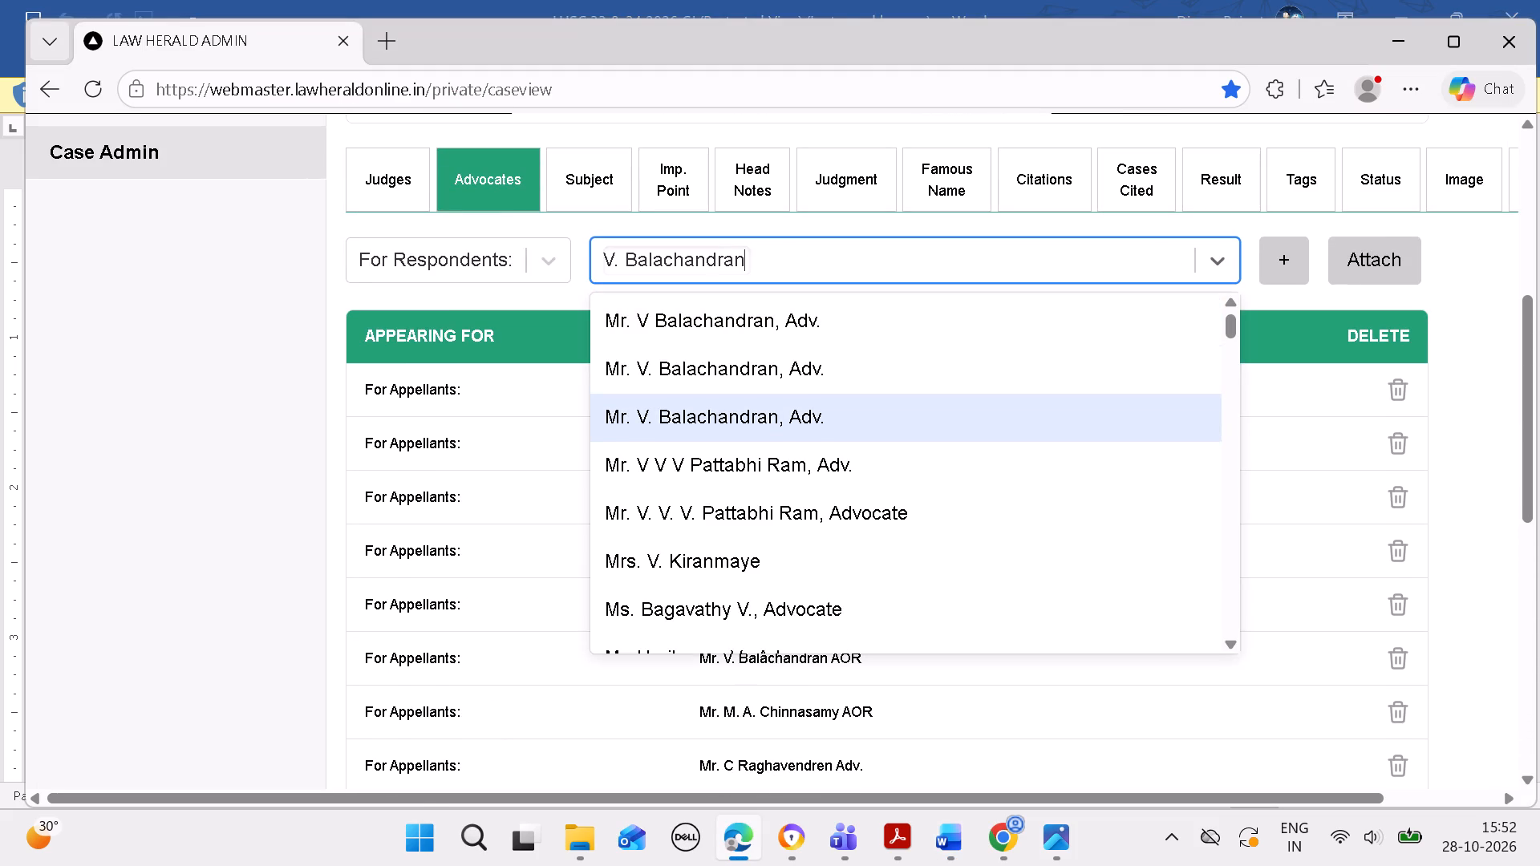
pyautogui.press('space')
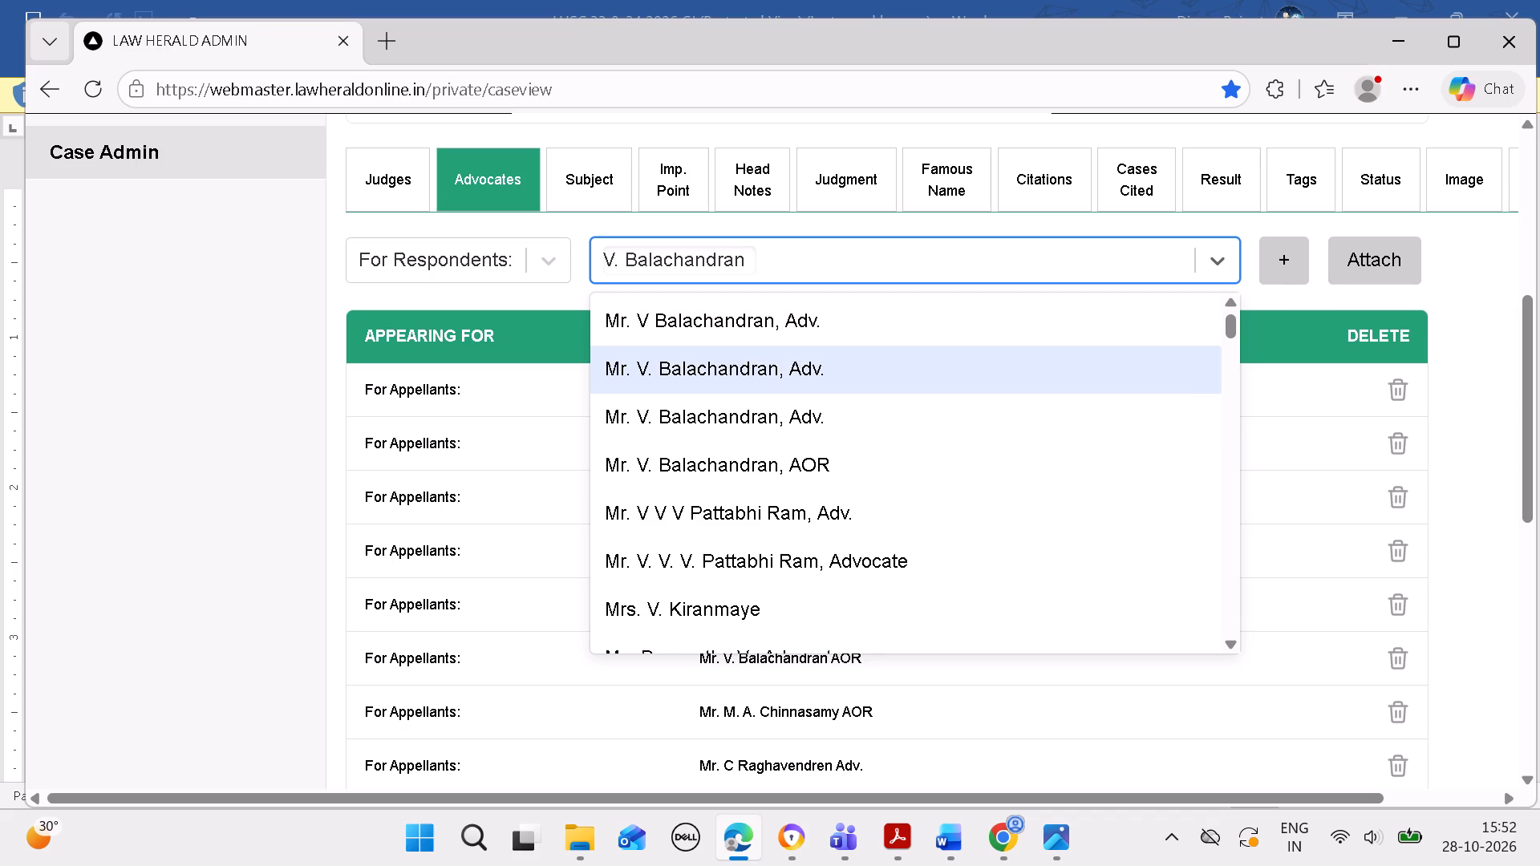
pyautogui.click(962, 448)
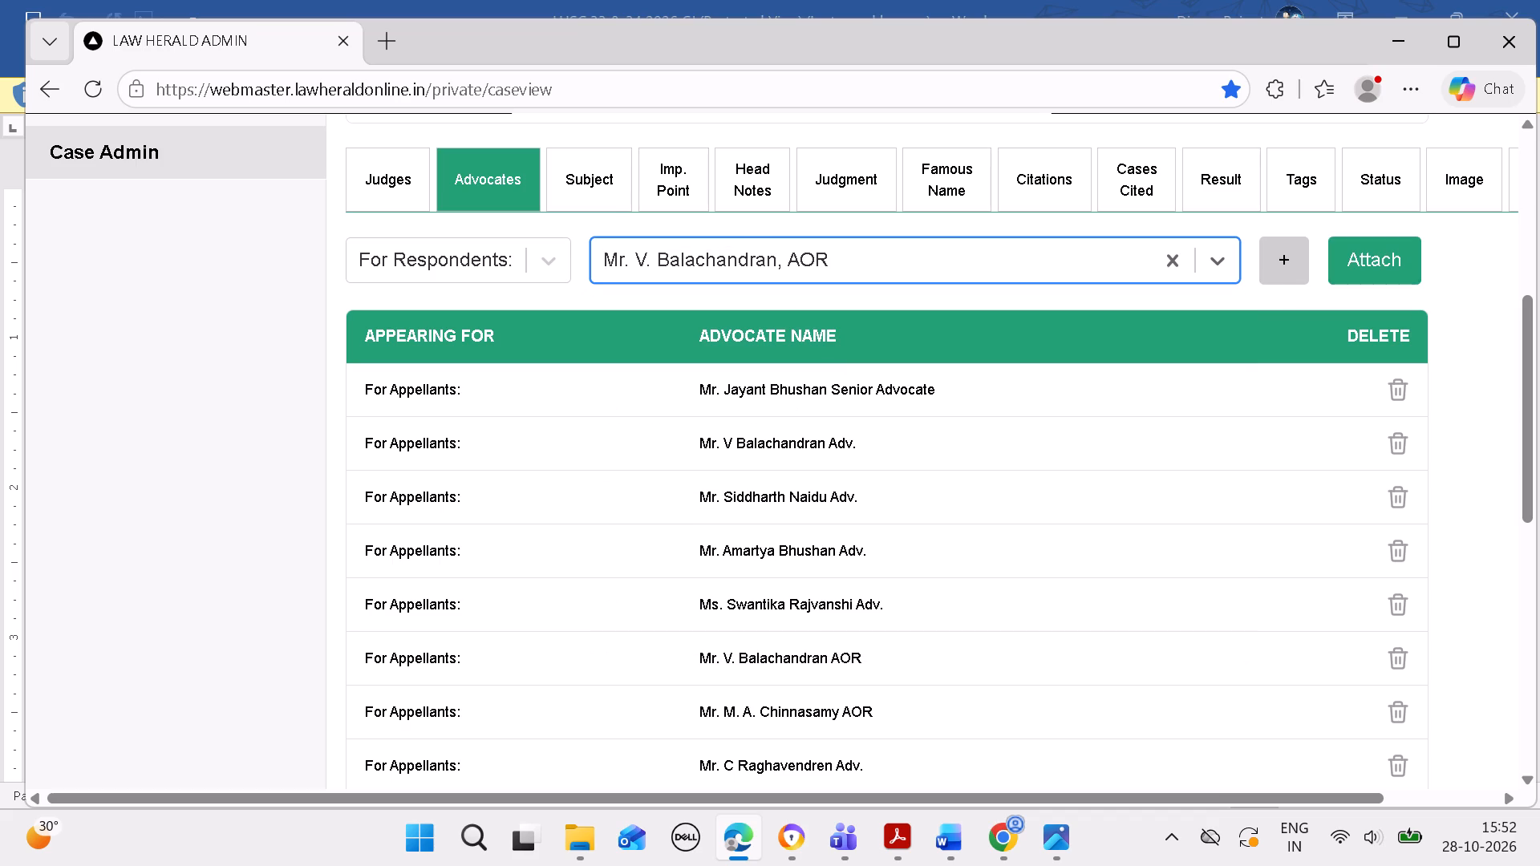
pyautogui.click(1364, 266)
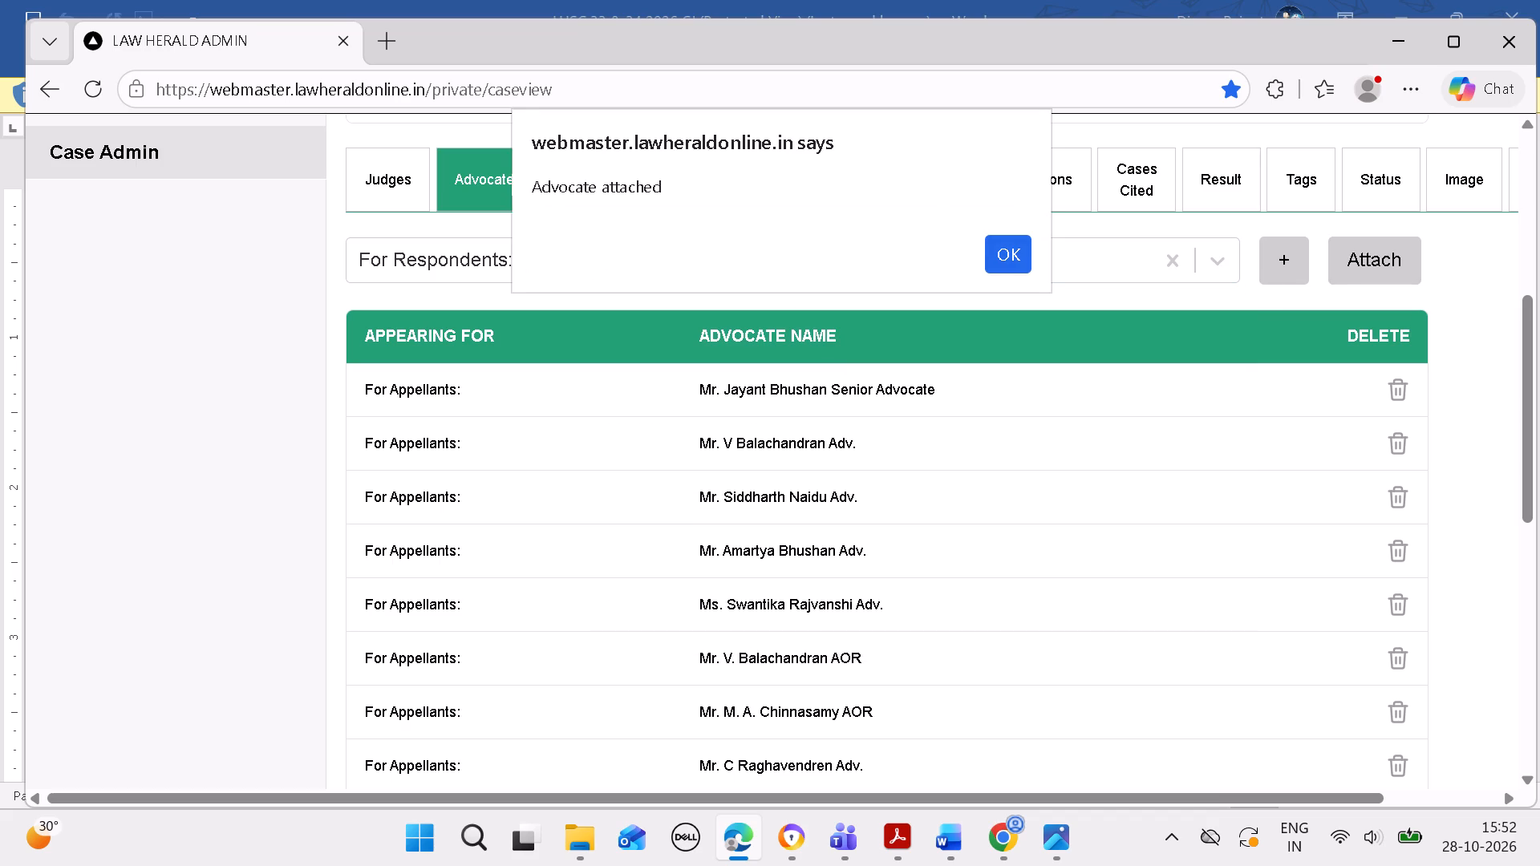
pyautogui.click(1007, 261)
pyautogui.scroll(-6, 994, 349)
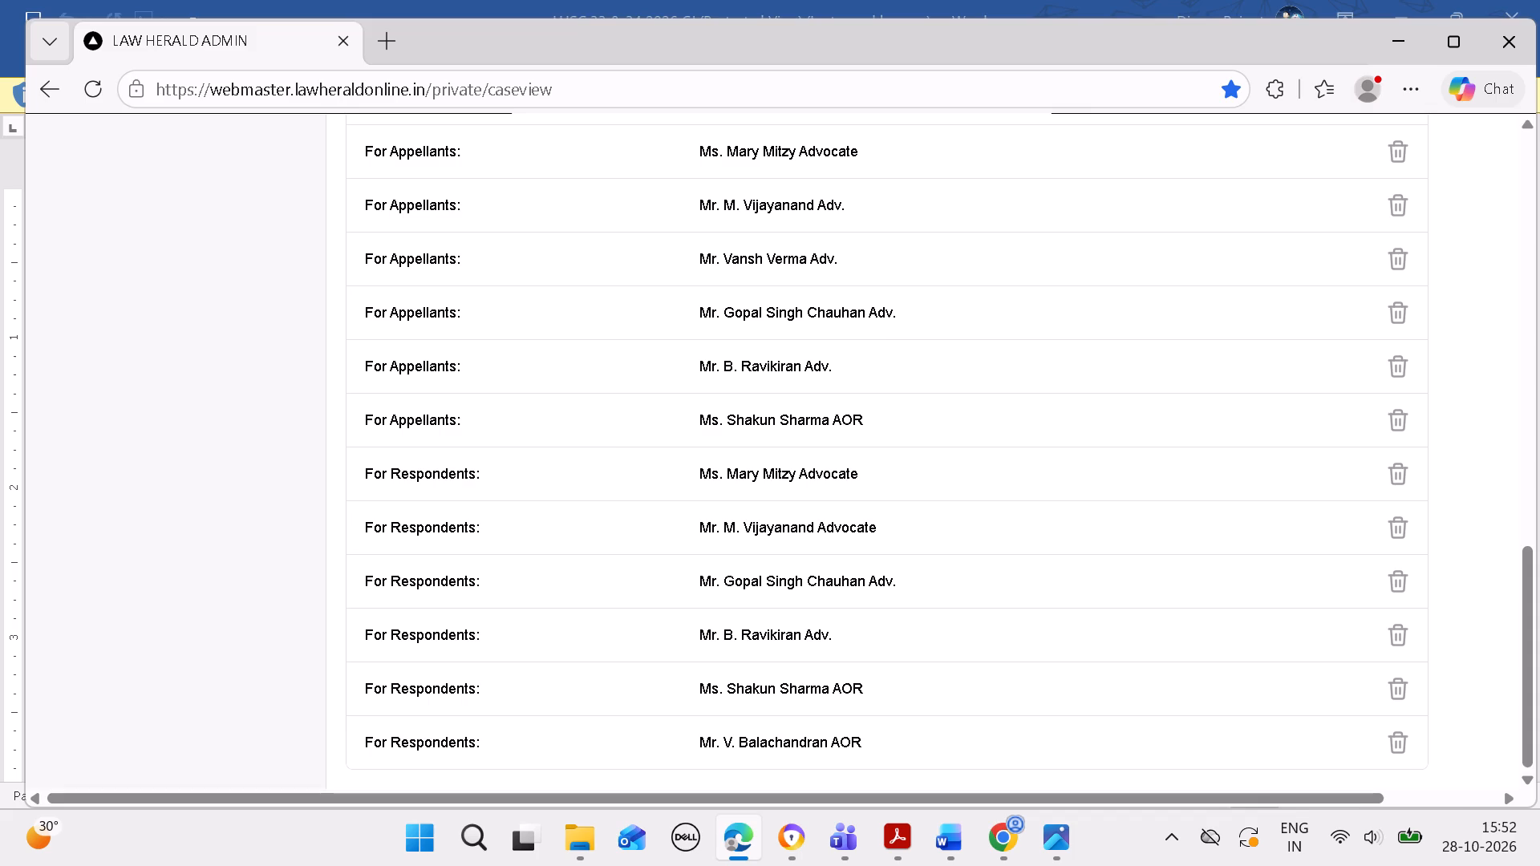
# Switch to Word and copy the seventh respondents' advocate's name, designated Sr. Adv., from the case 744 heading.
pyautogui.click(943, 826)
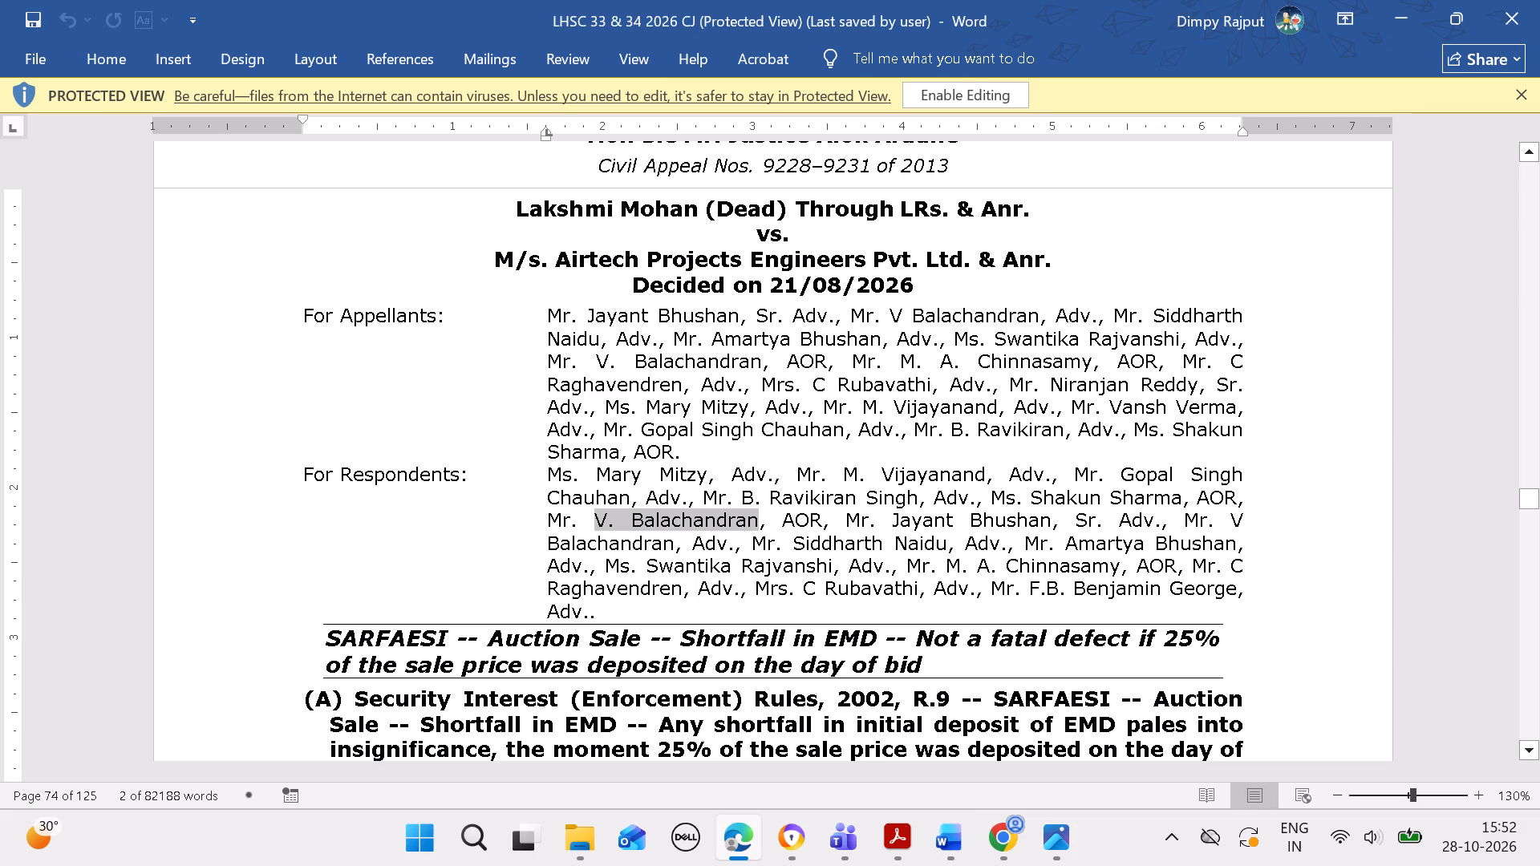
pyautogui.moveTo(895, 520); pyautogui.dragTo(1022, 516)
pyautogui.hotkey('ctrl', 'c')
# Switch to Edge, search the seventh respondents' advocate's copied name, and attach the matching Mr. Senior Advocate entry to case 744 under For Respondents.
pyautogui.click(745, 845)
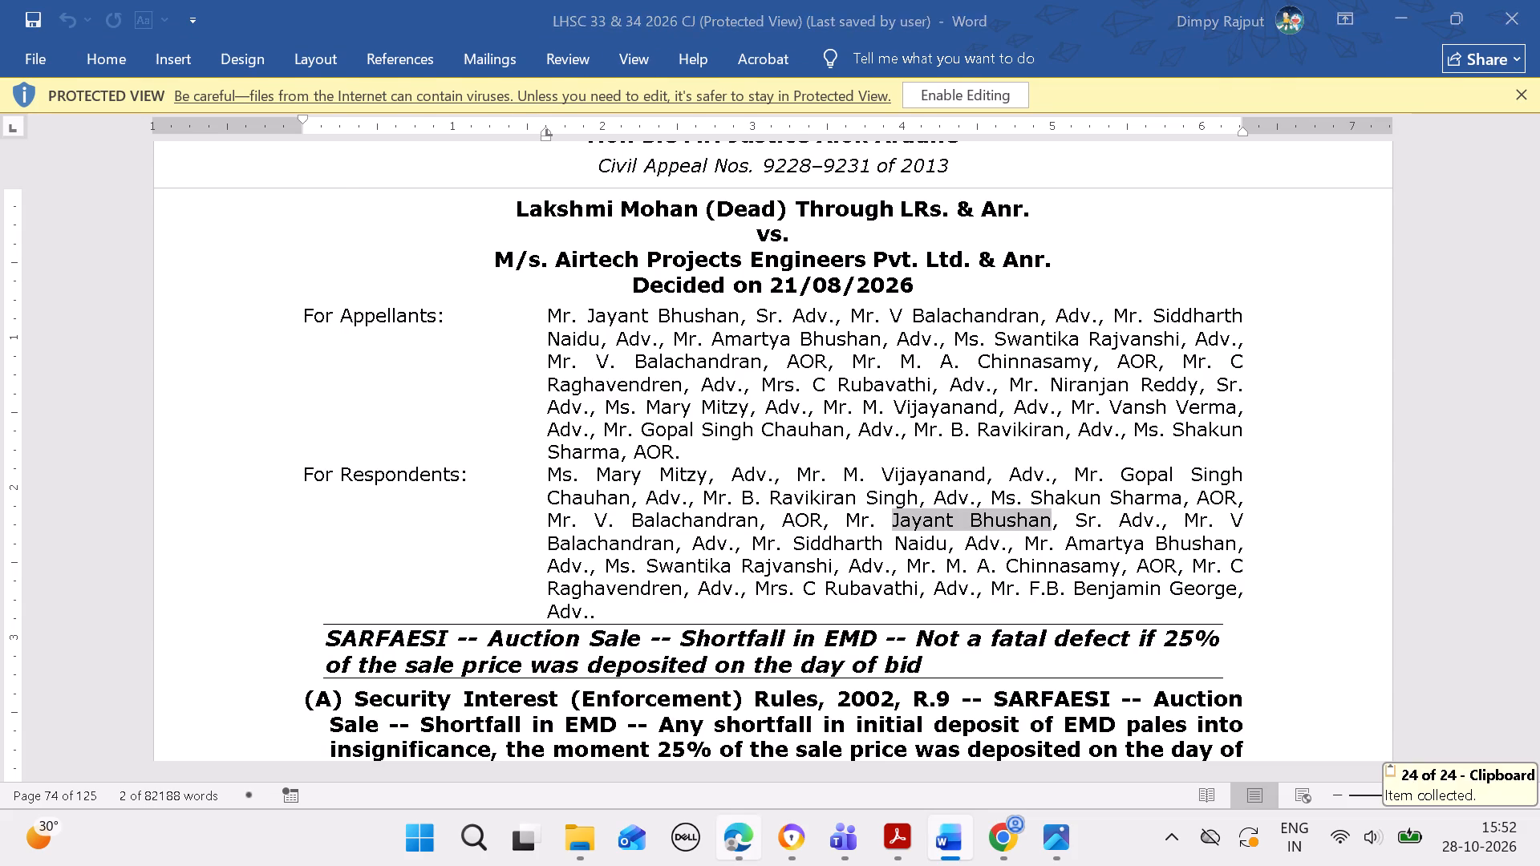
pyautogui.press('Up')
pyautogui.press('Up')
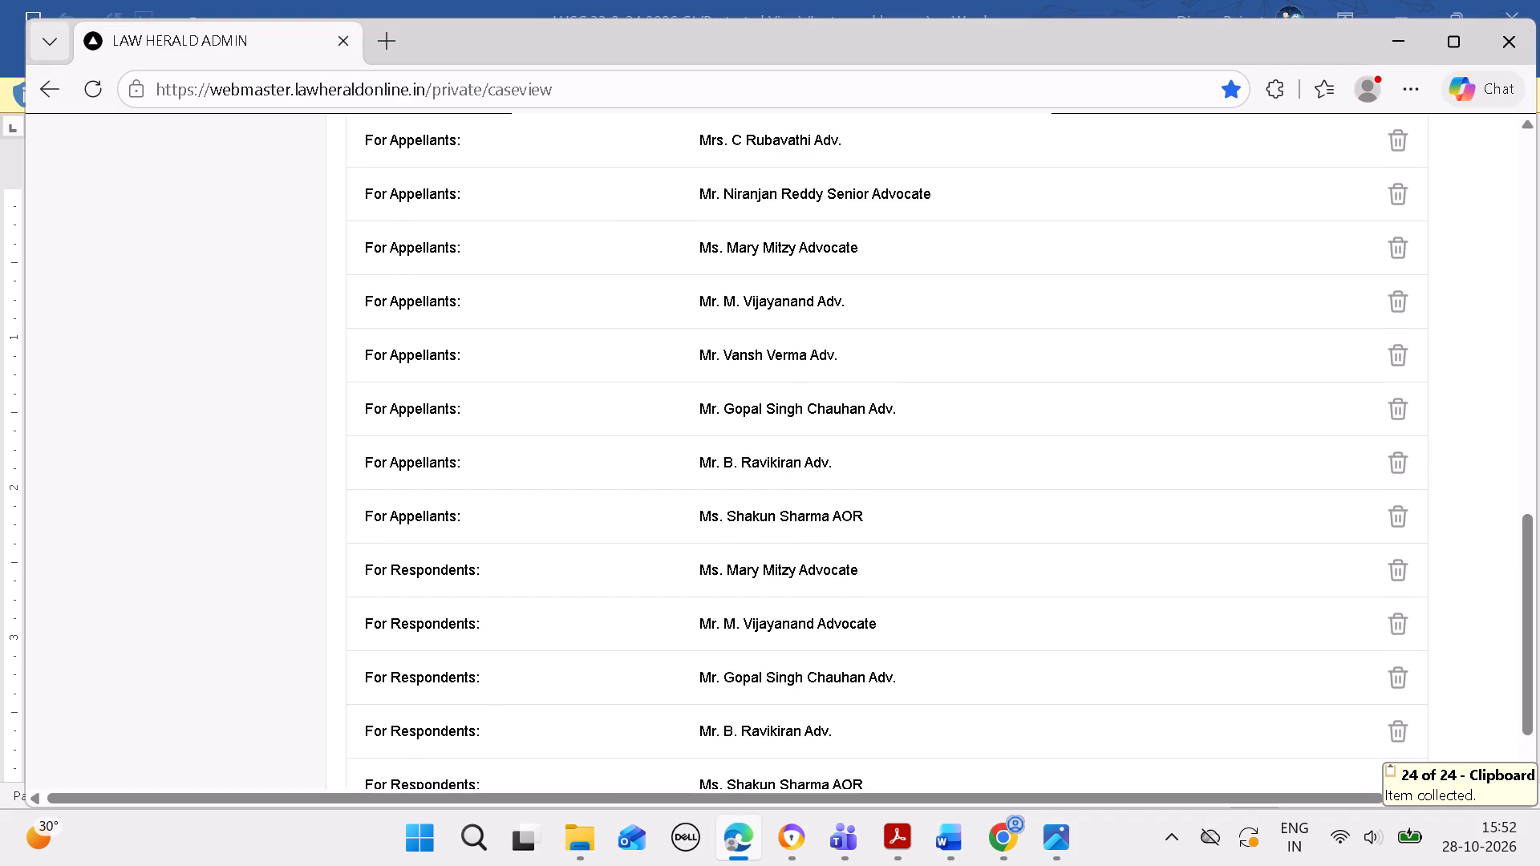
pyautogui.press('Up')
pyautogui.press('Up')
pyautogui.press('Up')
pyautogui.press('Up')
pyautogui.press('Up')
pyautogui.press('Up')
pyautogui.press('Up')
pyautogui.press('Up')
pyautogui.press('Up')
pyautogui.press('Up')
pyautogui.press('Up')
pyautogui.press('Up')
pyautogui.press('Up')
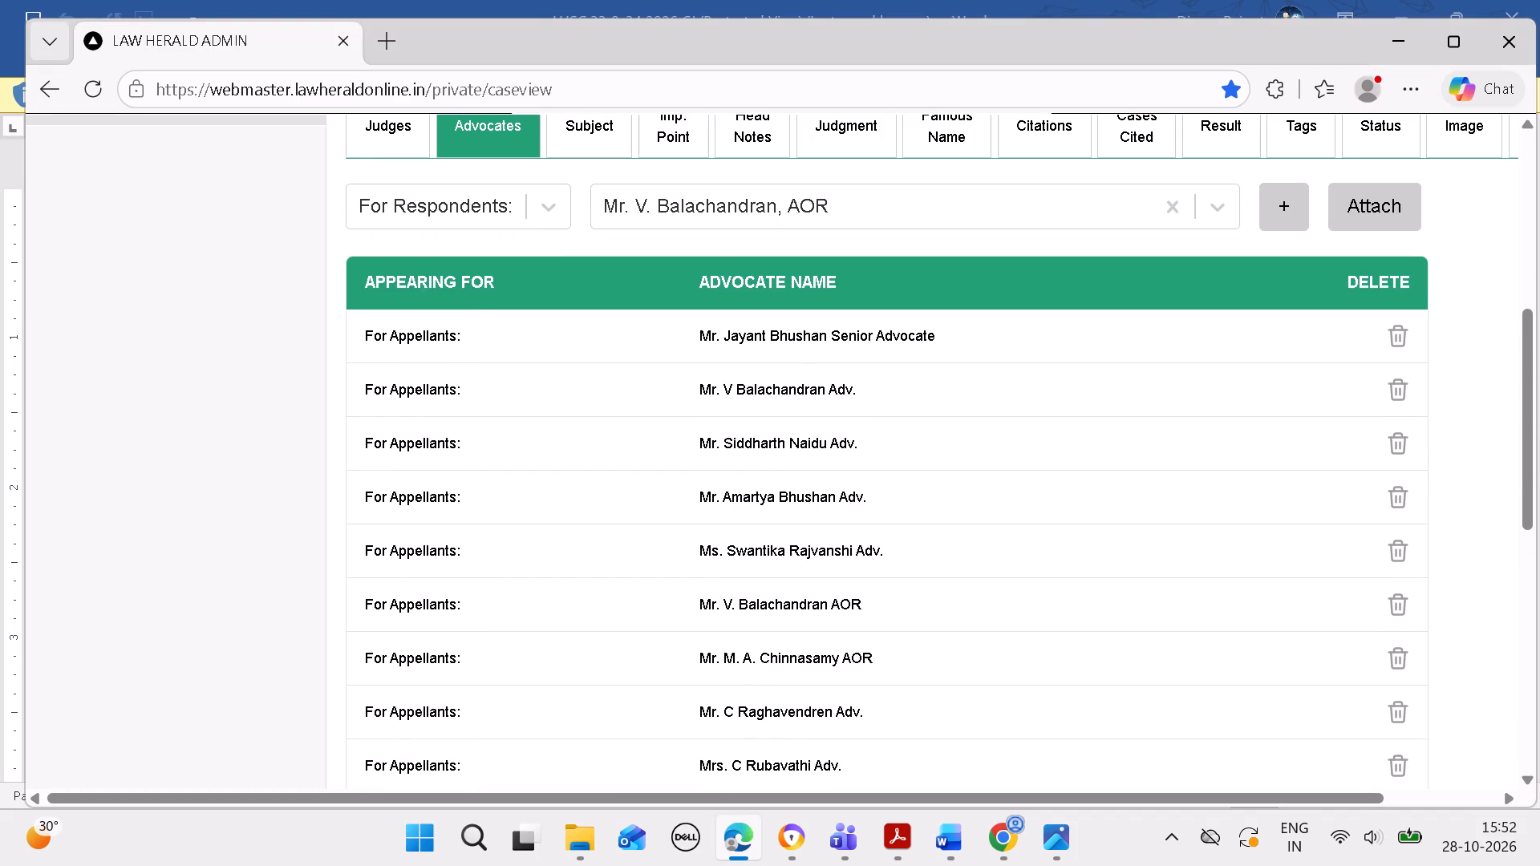
pyautogui.click(1171, 204)
pyautogui.hotkey('ctrl', 'v')
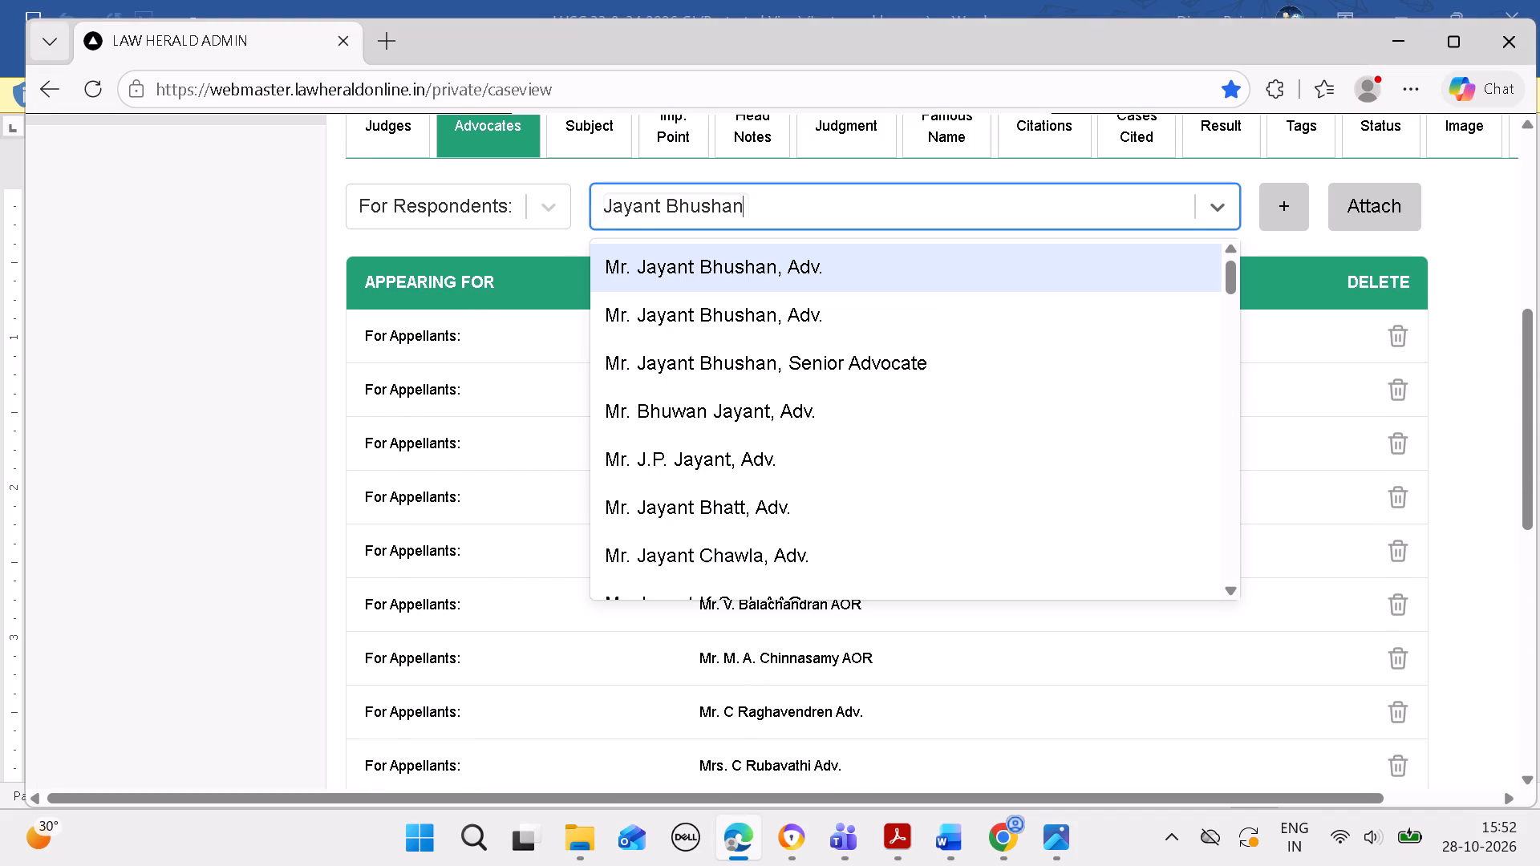
pyautogui.click(984, 350)
pyautogui.click(1383, 195)
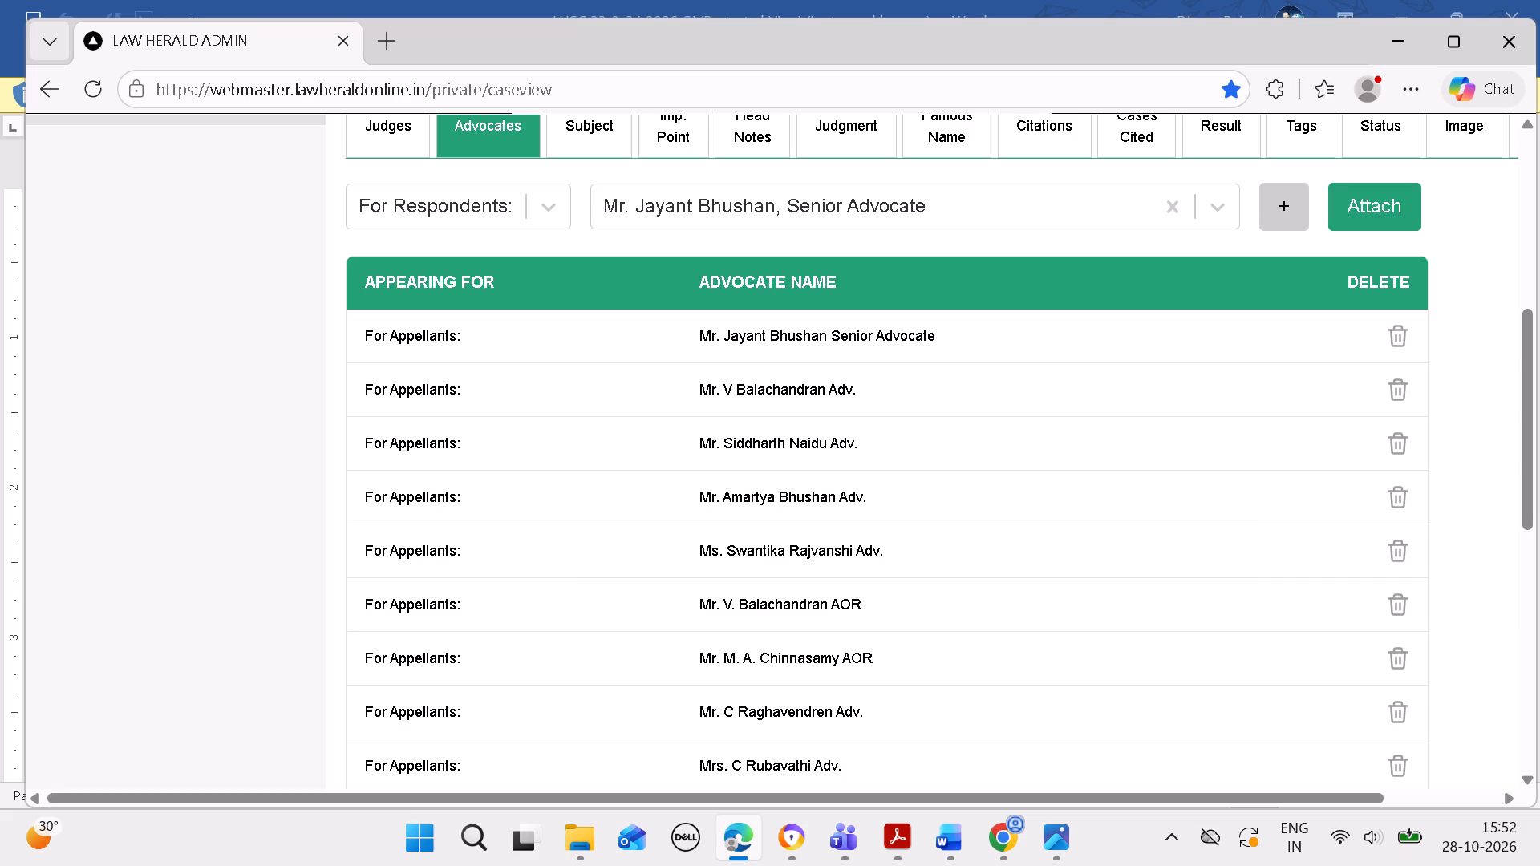
pyautogui.click(1004, 251)
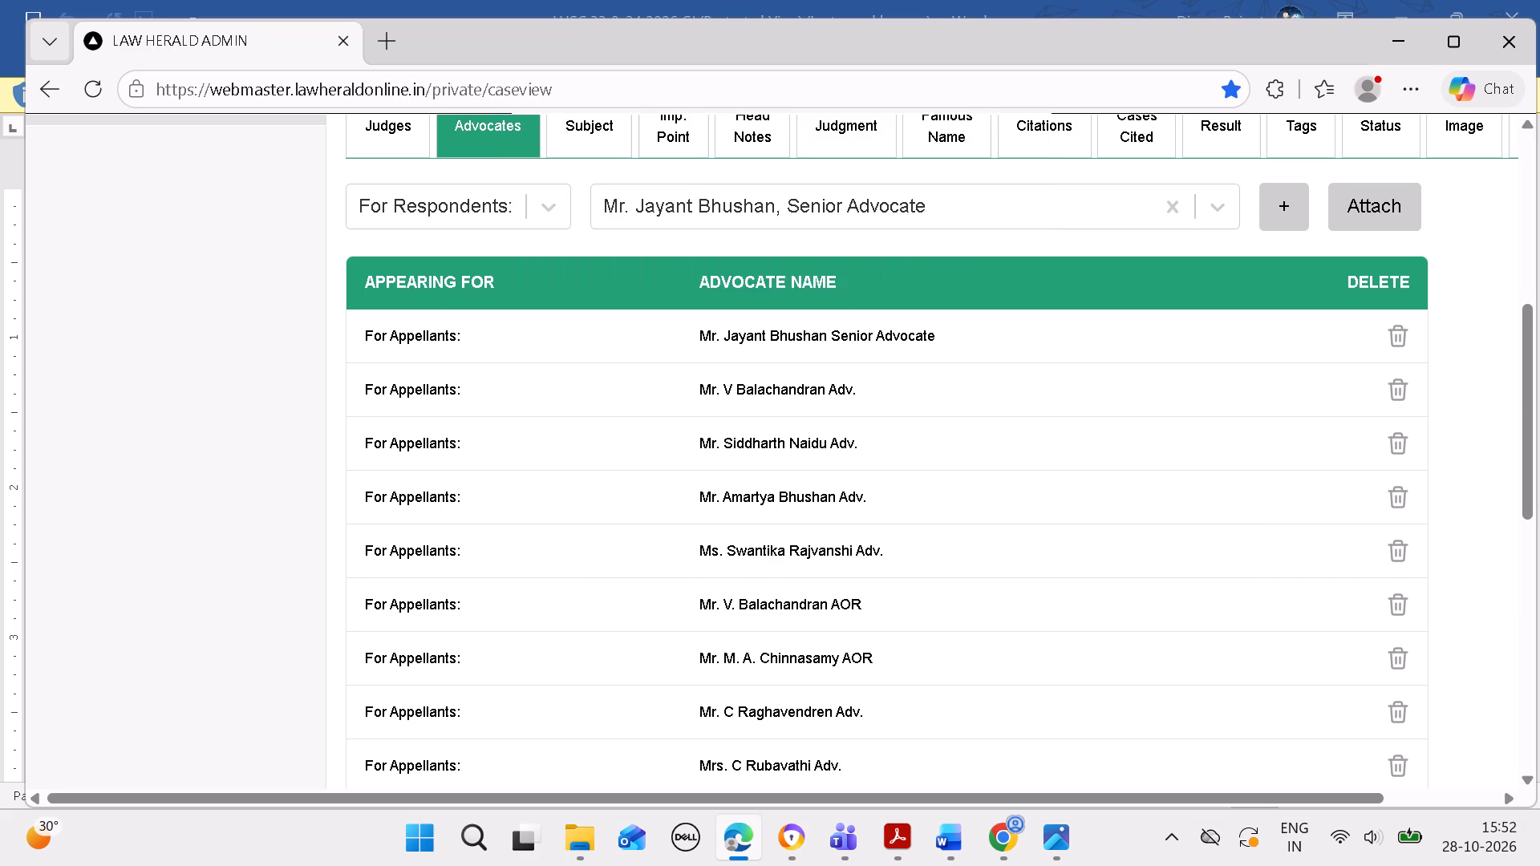
pyautogui.scroll(-6, 999, 312)
pyautogui.scroll(2, 955, 481)
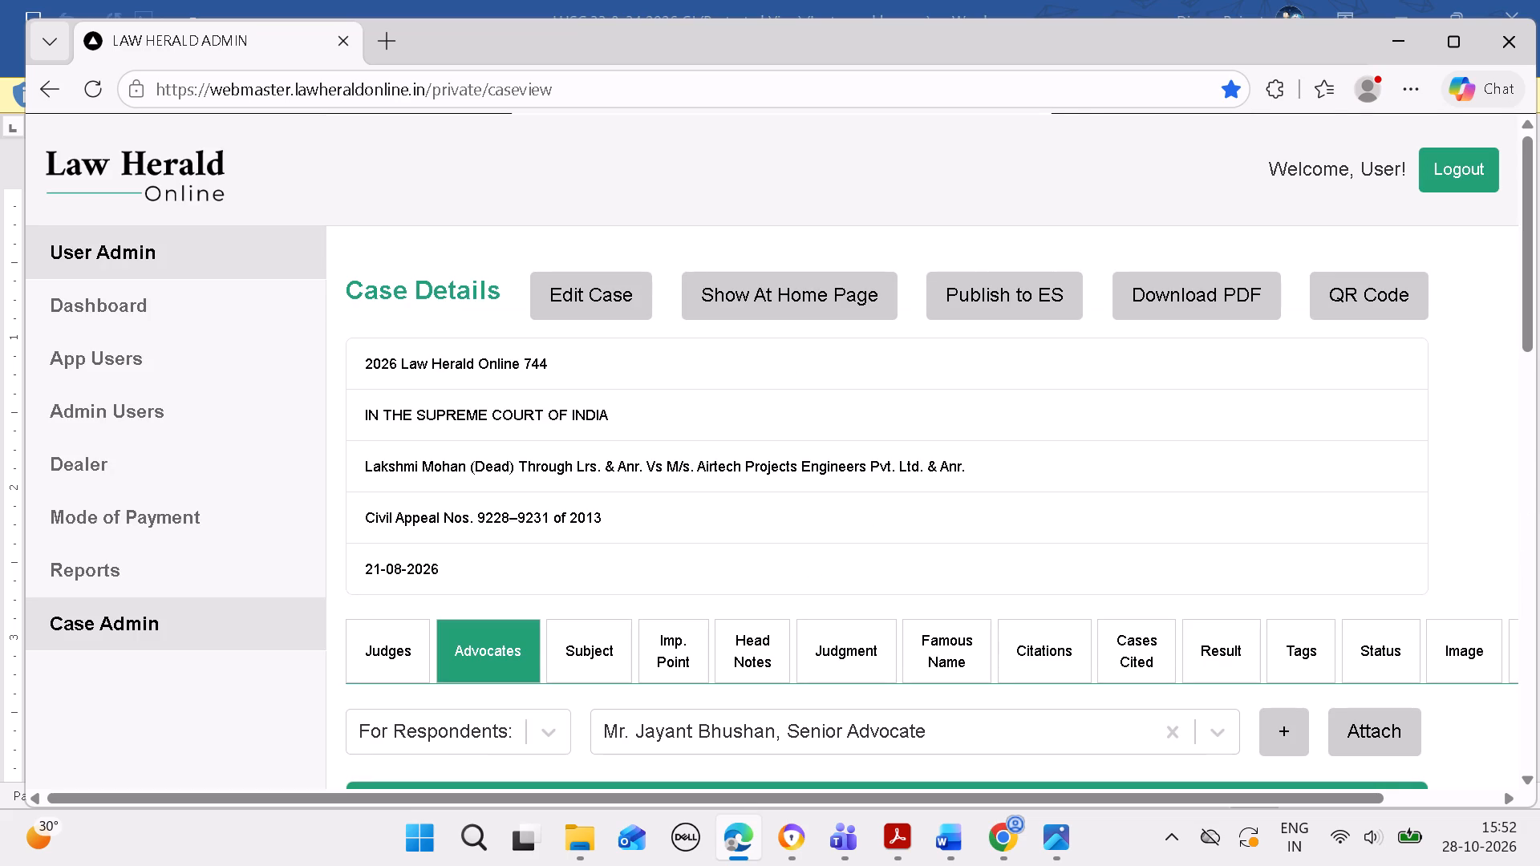
# Switch to Word and copy the eighth respondents' advocate's name, designated Adv., from the case 744 heading.
pyautogui.click(938, 840)
pyautogui.click(940, 839)
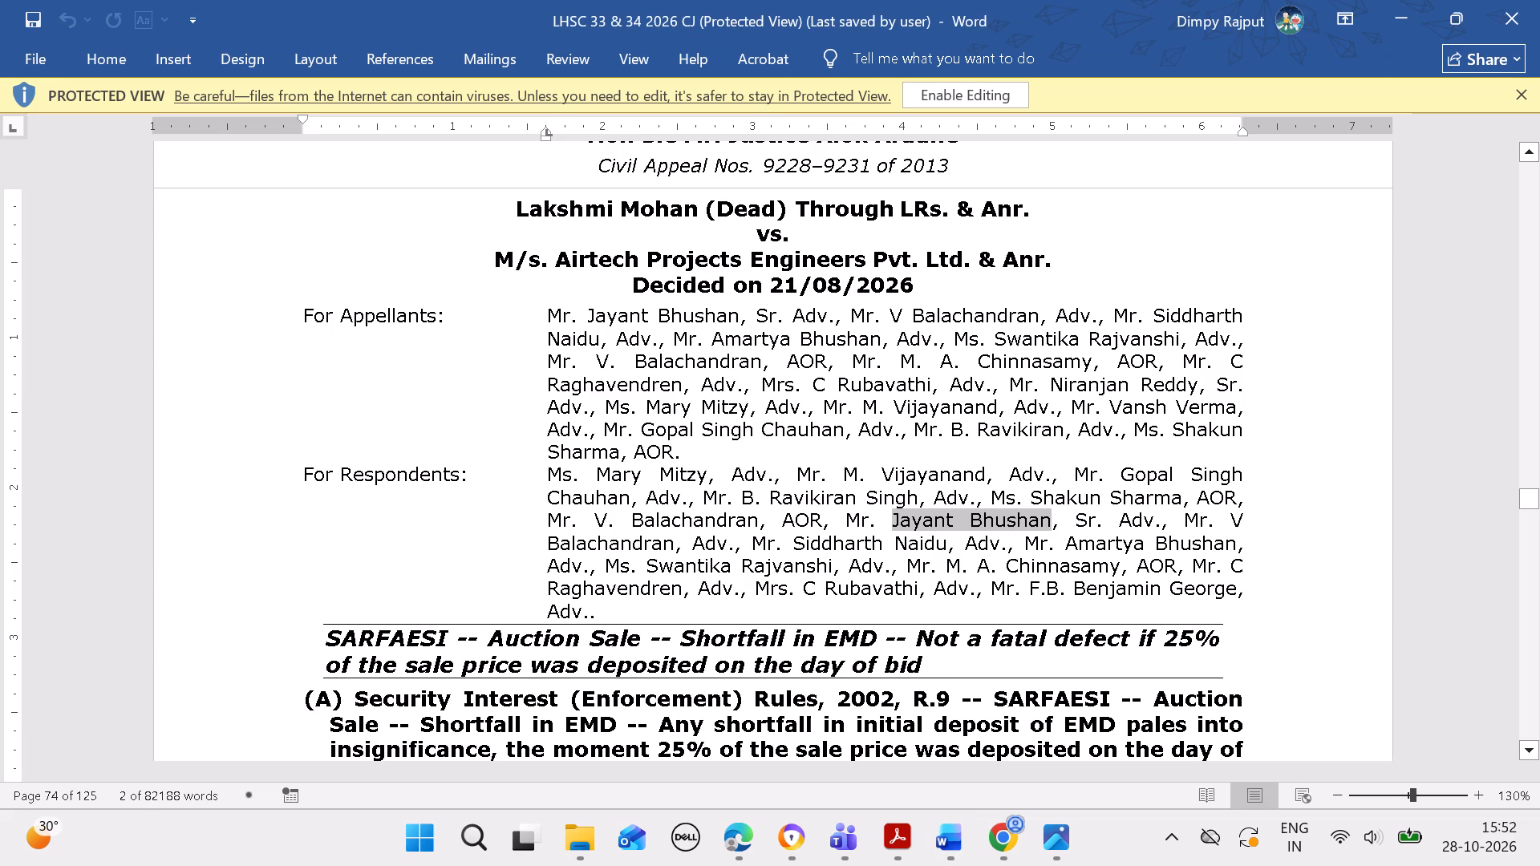
pyautogui.moveTo(1234, 514); pyautogui.dragTo(1254, 517)
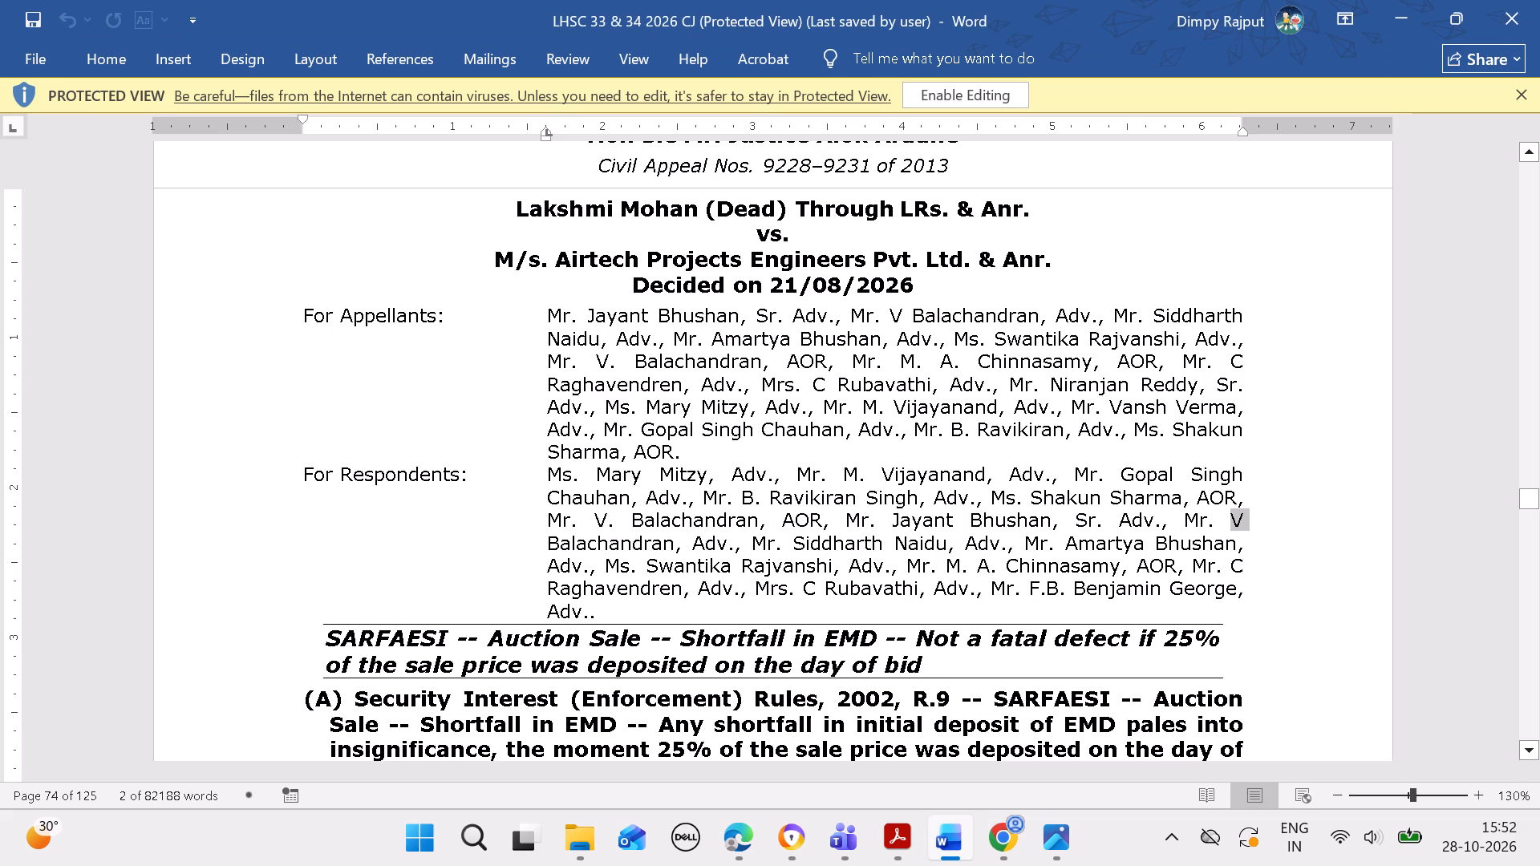
pyautogui.moveTo(1254, 517); pyautogui.dragTo(657, 544)
pyautogui.hotkey('ctrl', 'c')
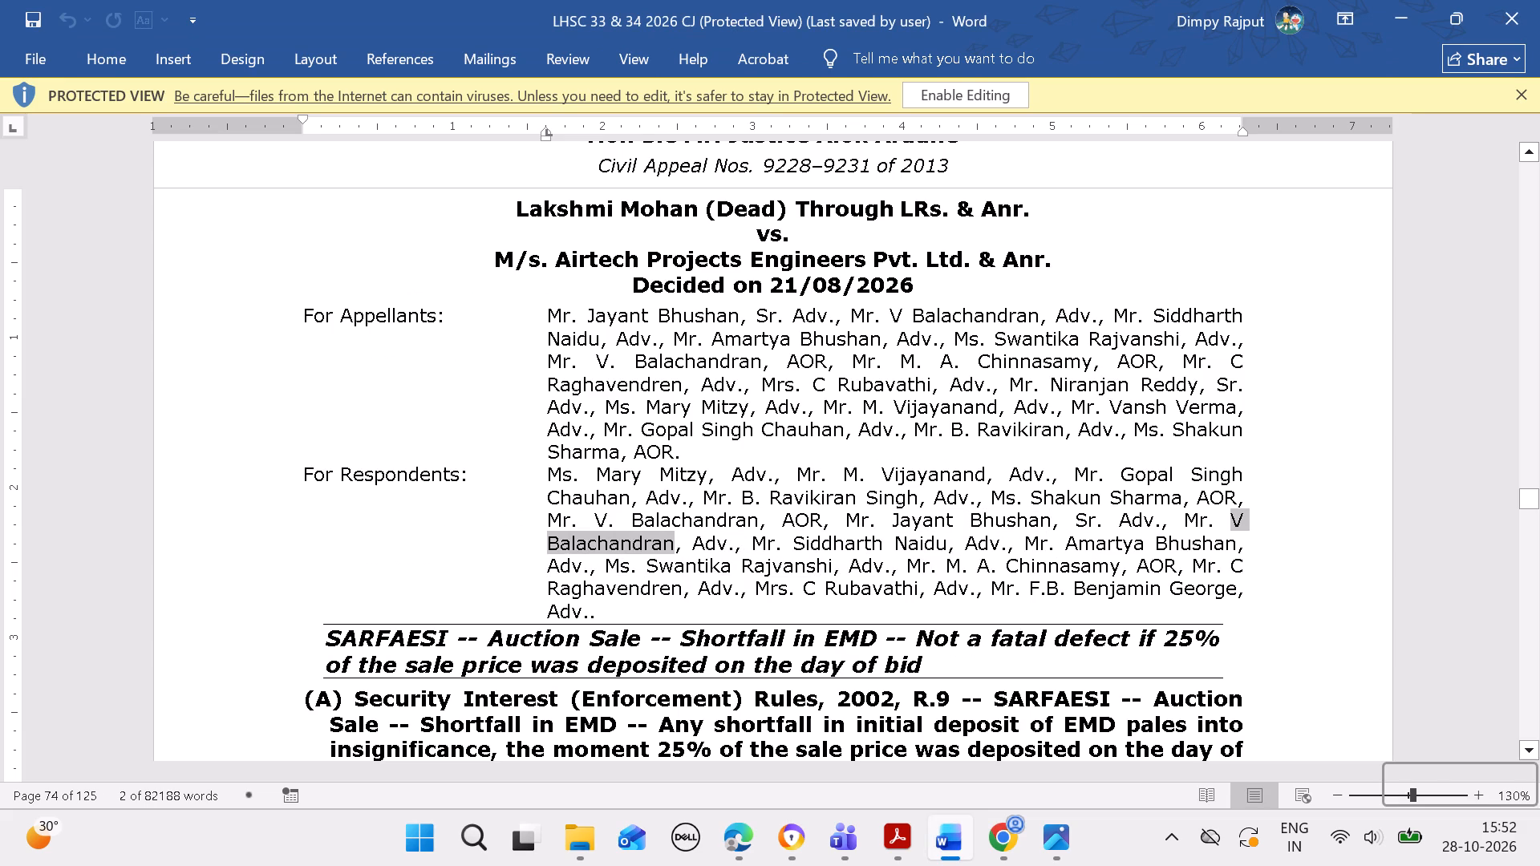
# Switch to Edge, search the eighth respondents' advocate's copied name, and attach the Mr. Adv. entry without an initial period to case 744 under For Respondents.
pyautogui.click(732, 846)
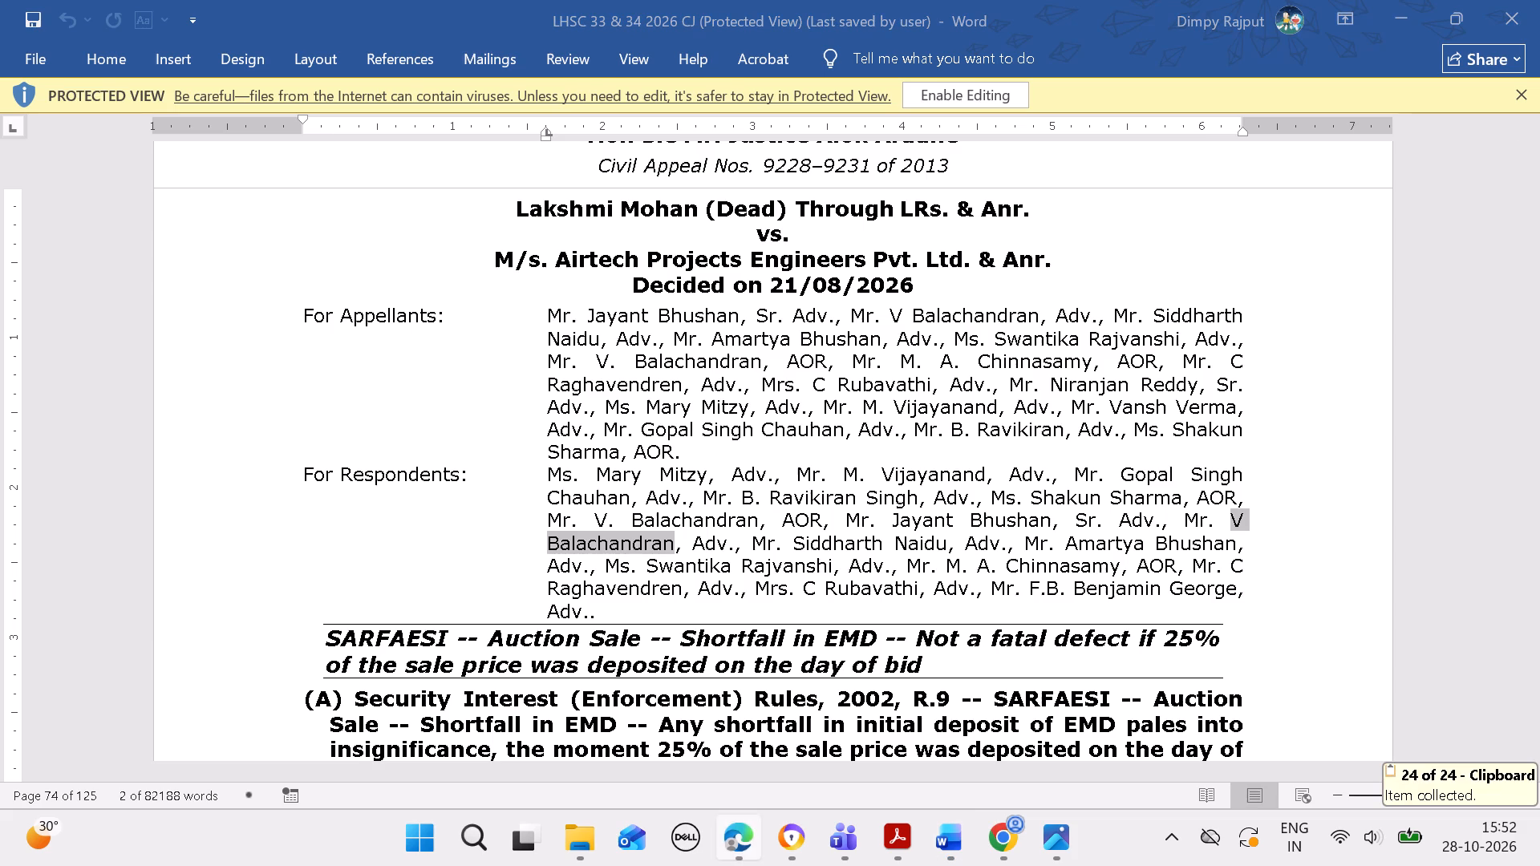
pyautogui.click(737, 830)
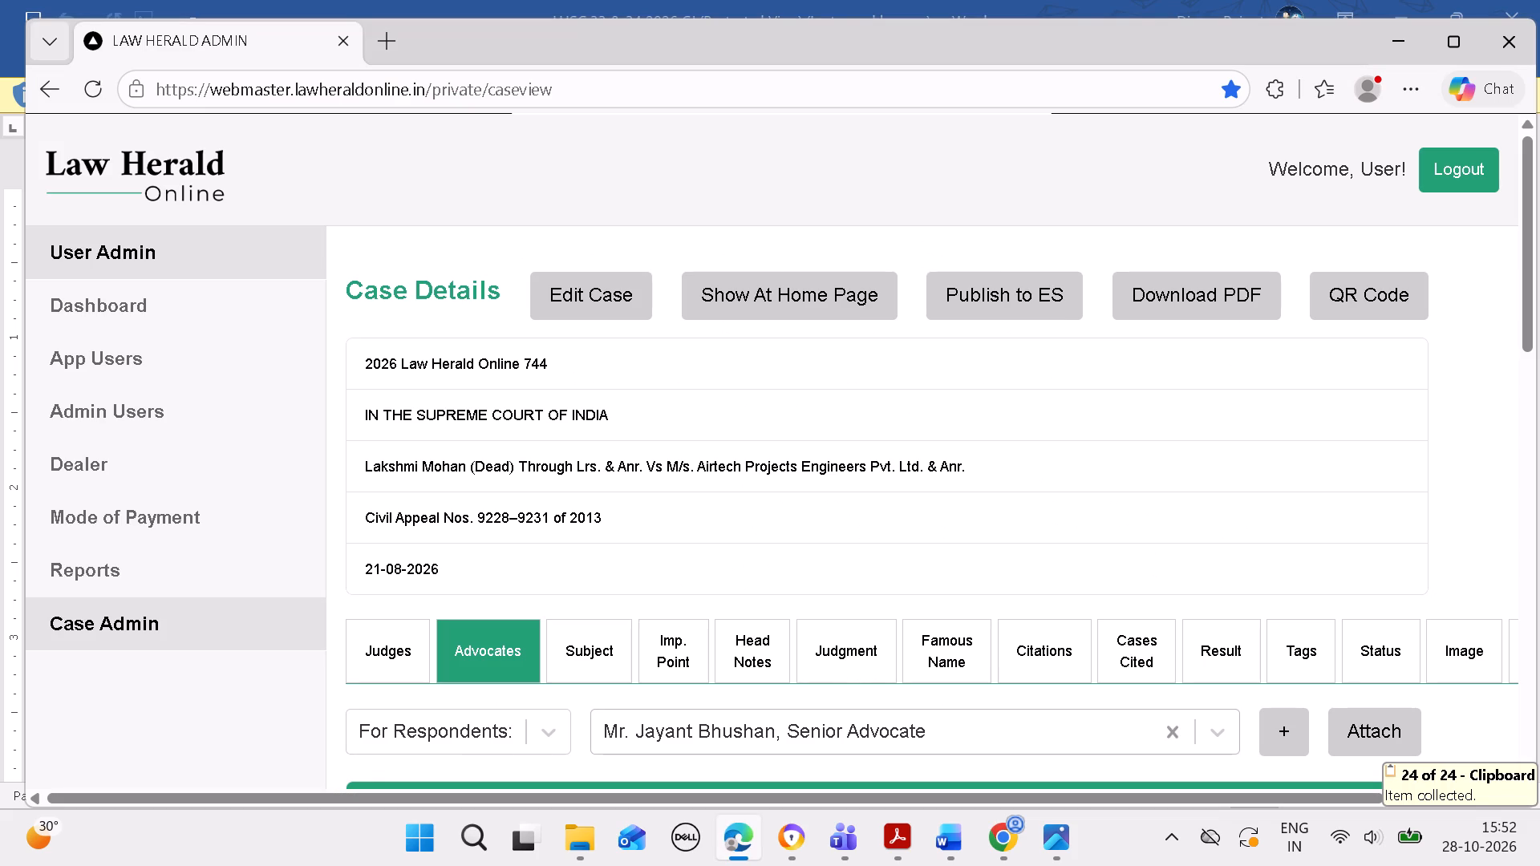
pyautogui.click(1166, 733)
pyautogui.hotkey('ctrl', 'v')
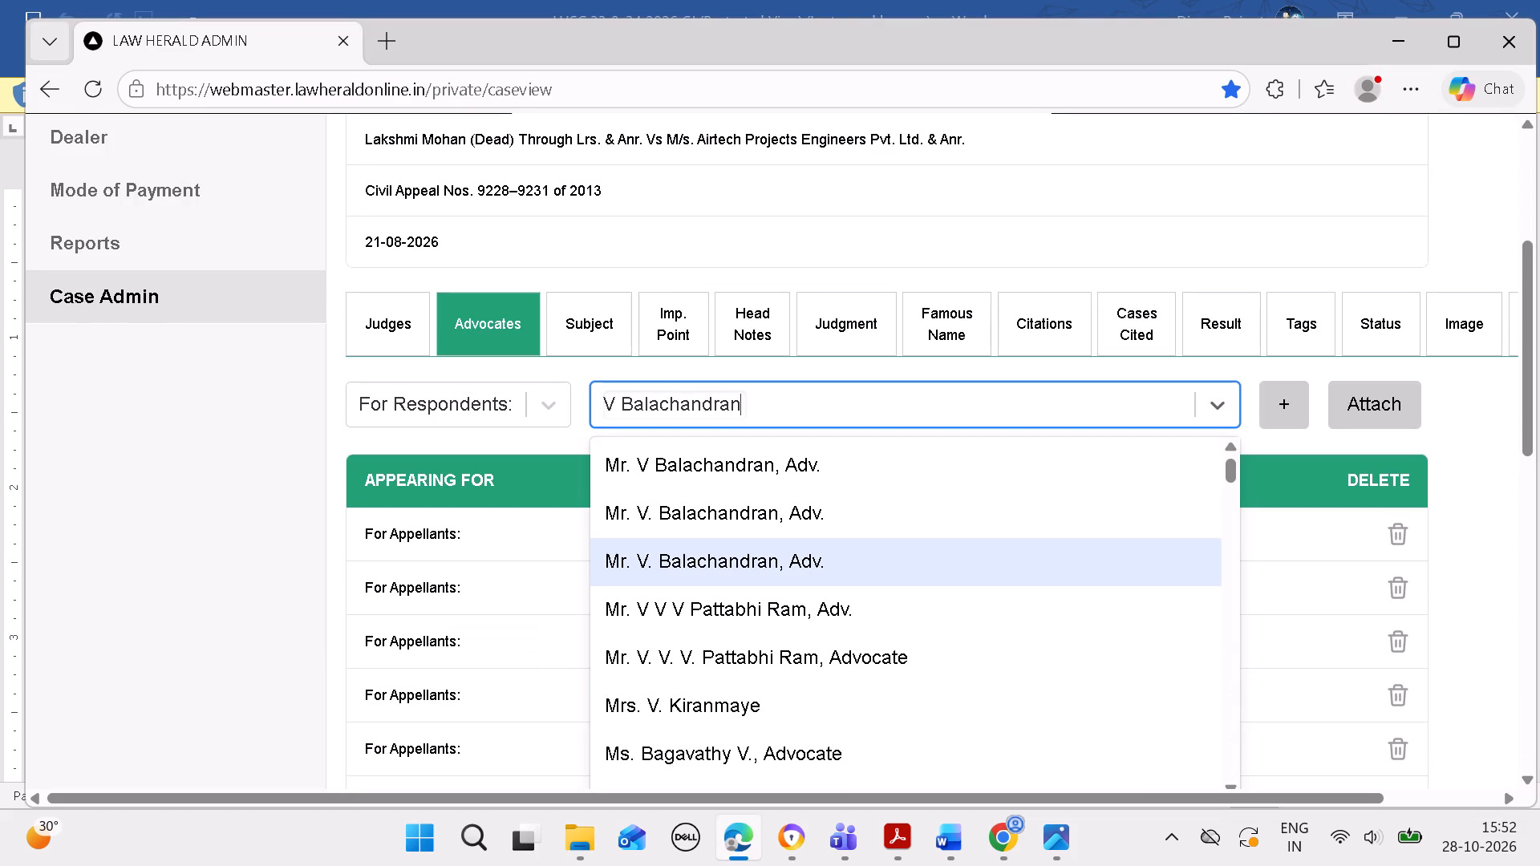
pyautogui.click(951, 468)
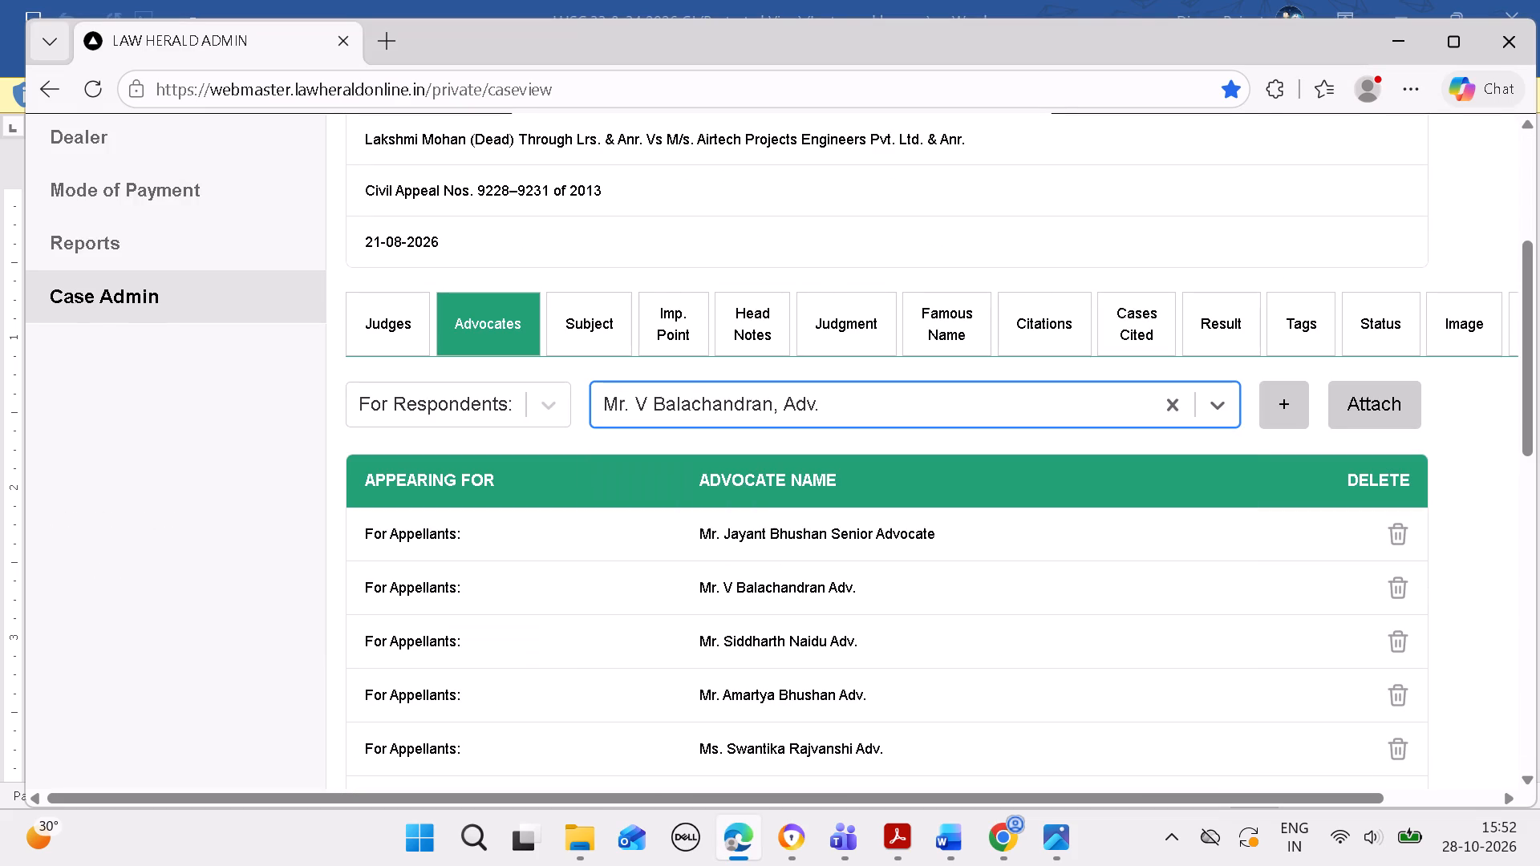
pyautogui.click(1391, 411)
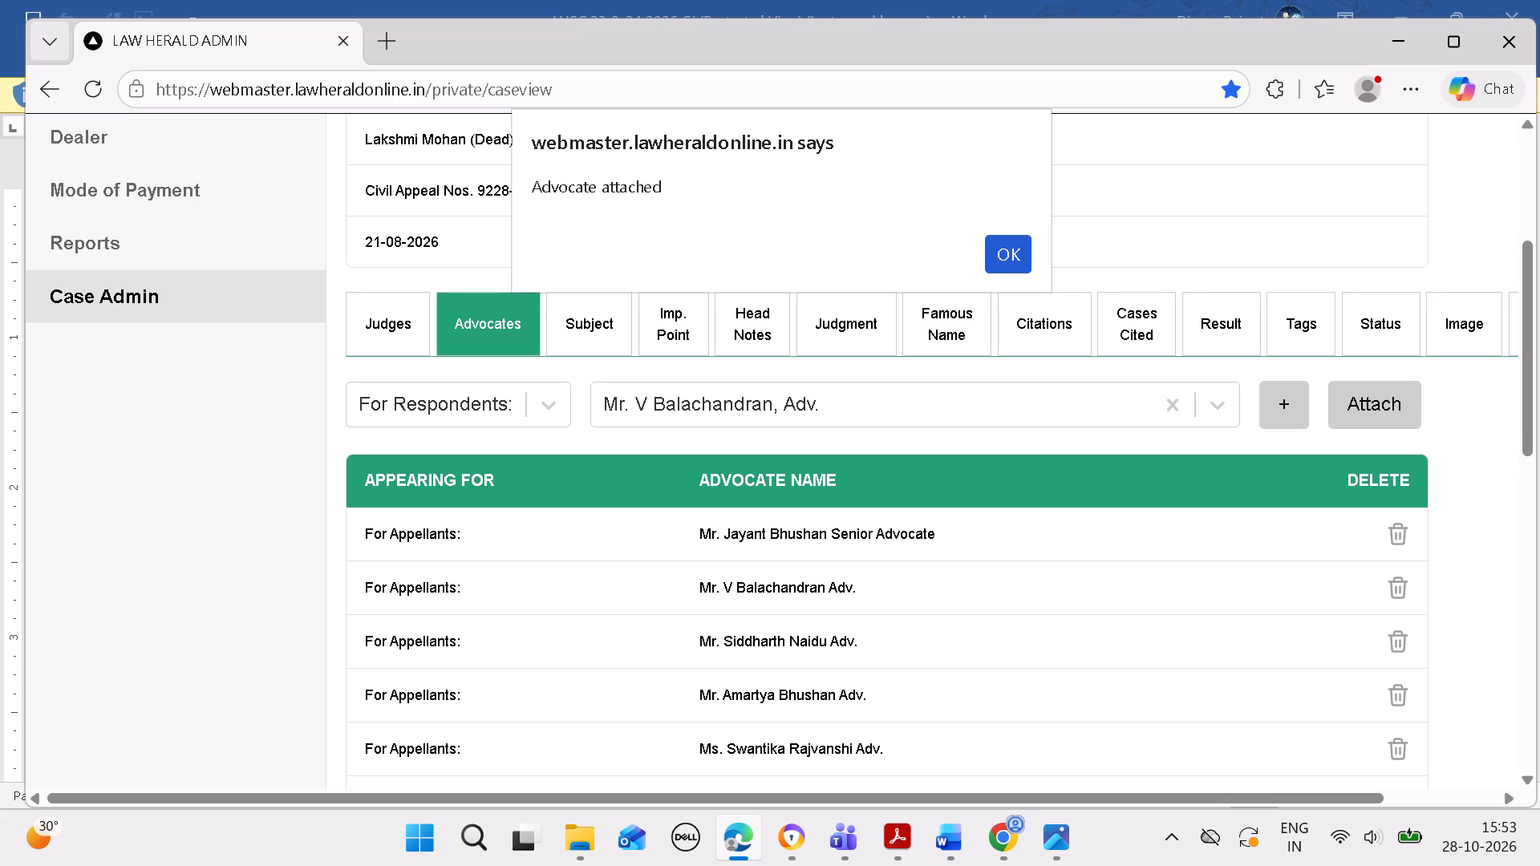
pyautogui.click(1006, 244)
pyautogui.scroll(-5, 995, 286)
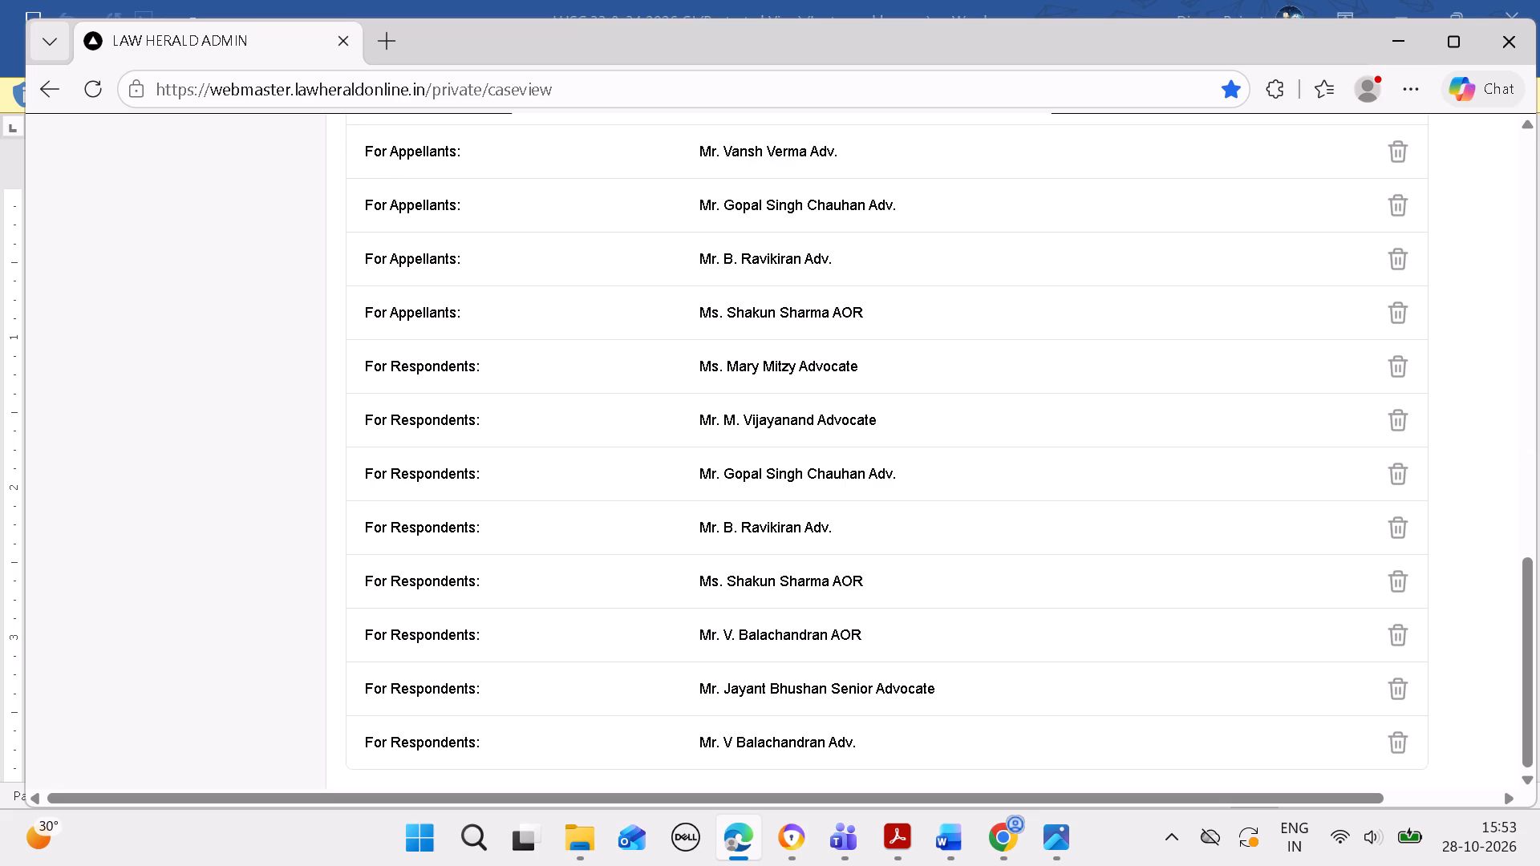
# Copy the ninth respondents' advocate's name from the case 744 heading in Word.
pyautogui.click(948, 828)
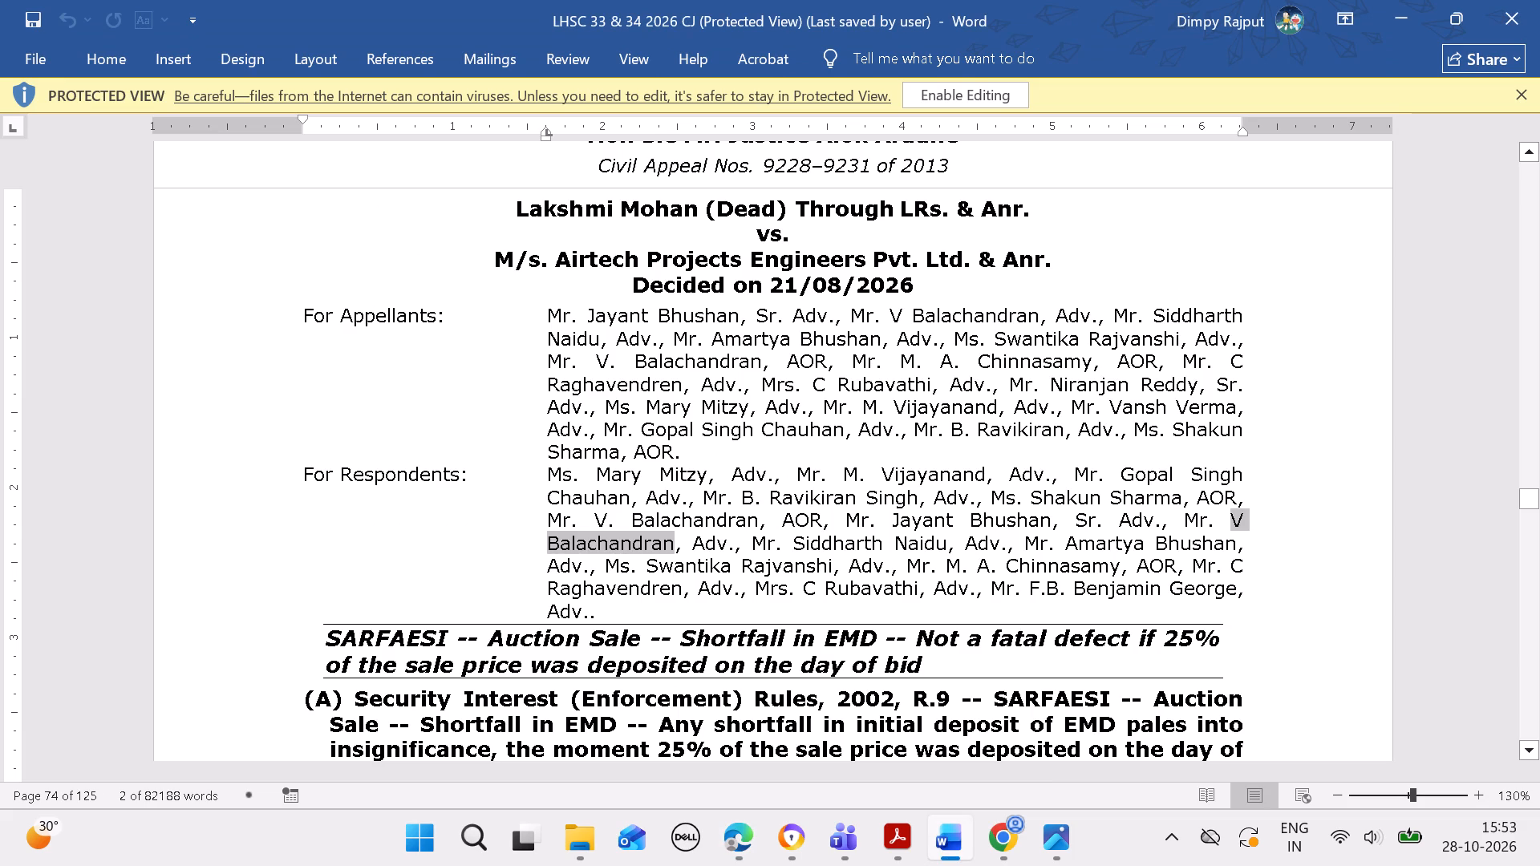
pyautogui.moveTo(797, 540); pyautogui.dragTo(862, 540)
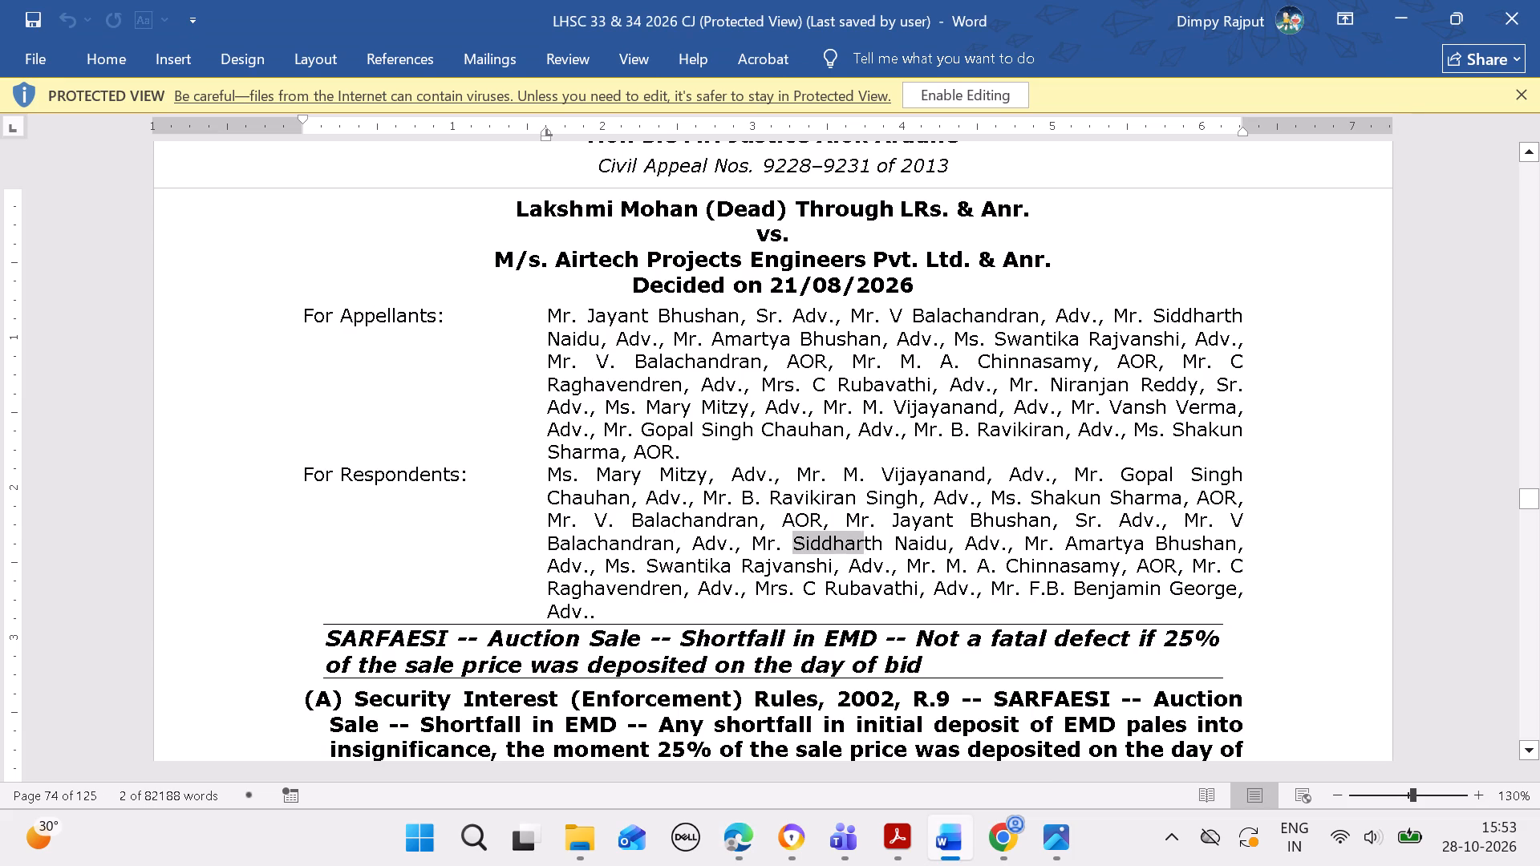
pyautogui.moveTo(862, 540); pyautogui.dragTo(934, 546)
pyautogui.hotkey('ctrl', 'c')
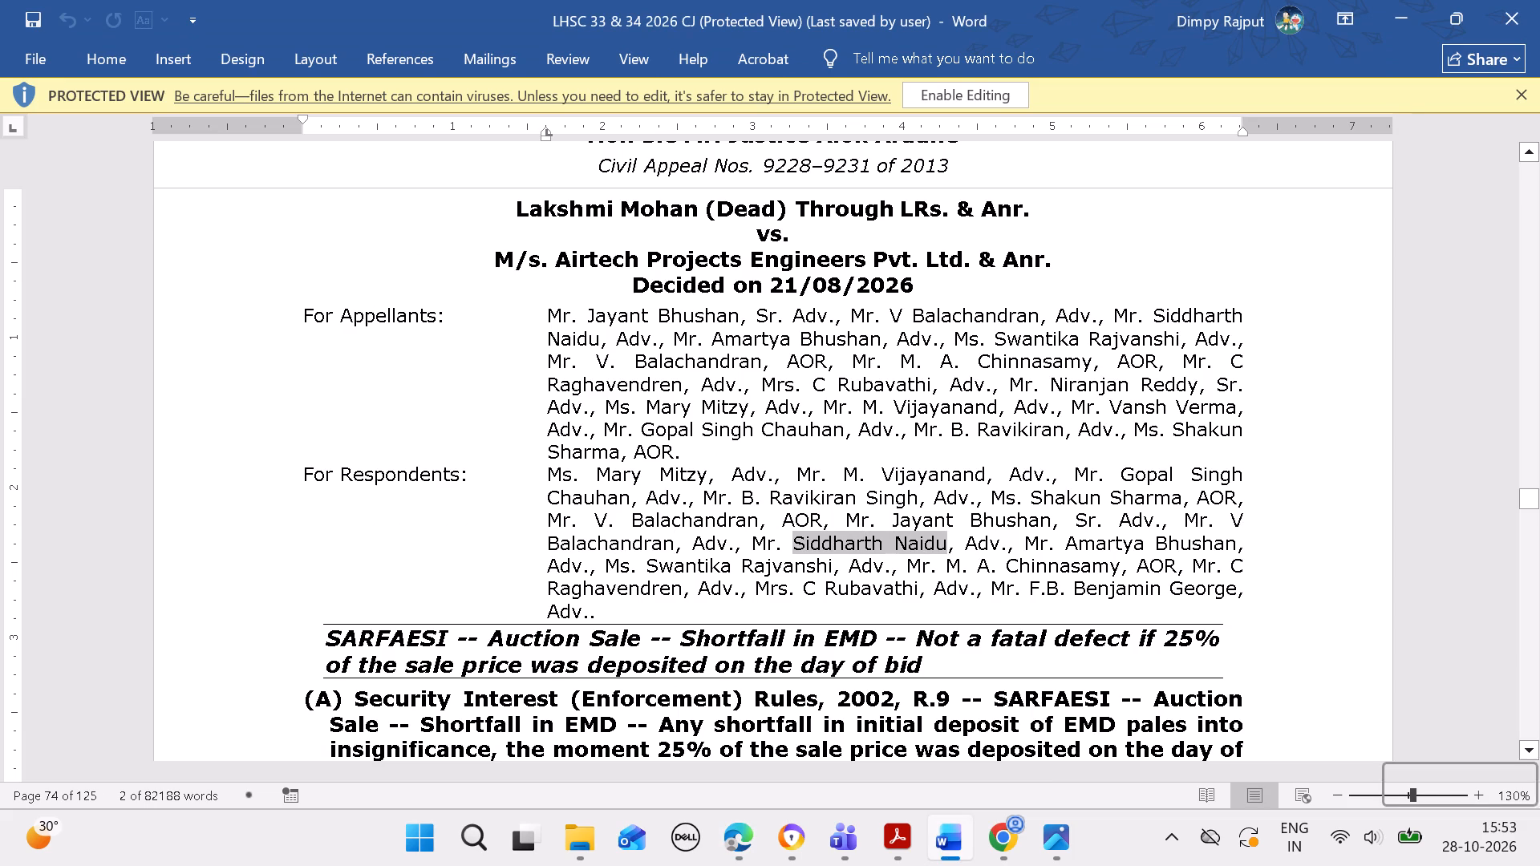
# Switch to Edge, search the ninth respondents' advocate's copied name, and attach the existing Mr. Adv. entry to case 744 under For Respondents.
pyautogui.click(755, 830)
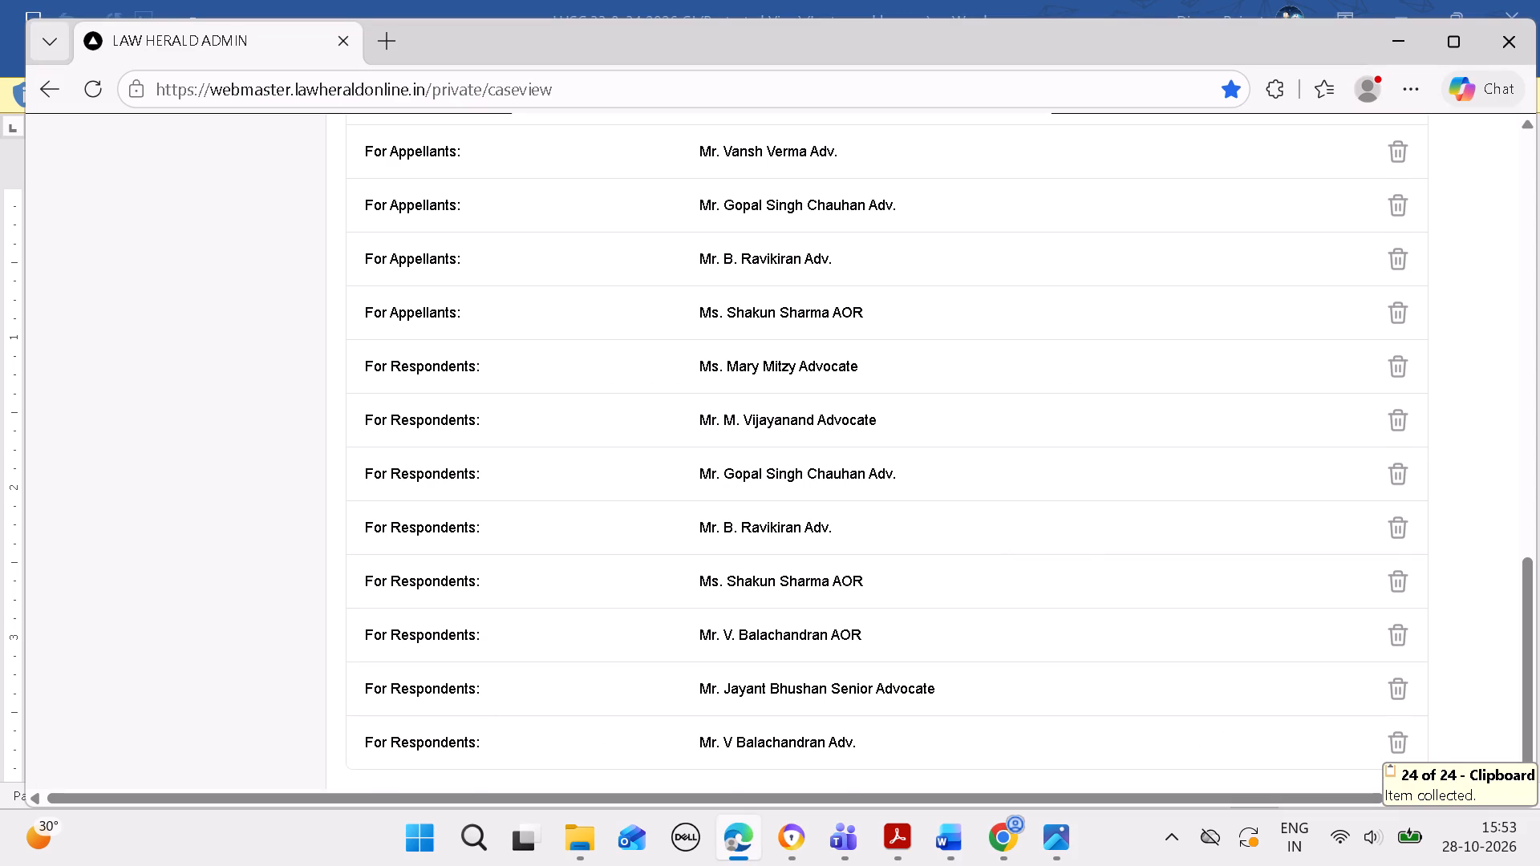
pyautogui.press('Up')
pyautogui.press('Up')
pyautogui.press('Up')
pyautogui.press('Up')
pyautogui.press('Up')
pyautogui.press('Up')
pyautogui.press('Up')
pyautogui.press('Up')
pyautogui.press('Up')
pyautogui.press('Up')
pyautogui.press('Up')
pyautogui.press('Up')
pyautogui.press('Up')
pyautogui.press('Up')
pyautogui.press('Up')
pyautogui.press('Up')
pyautogui.press('Up')
pyautogui.press('Up')
pyautogui.press('Up')
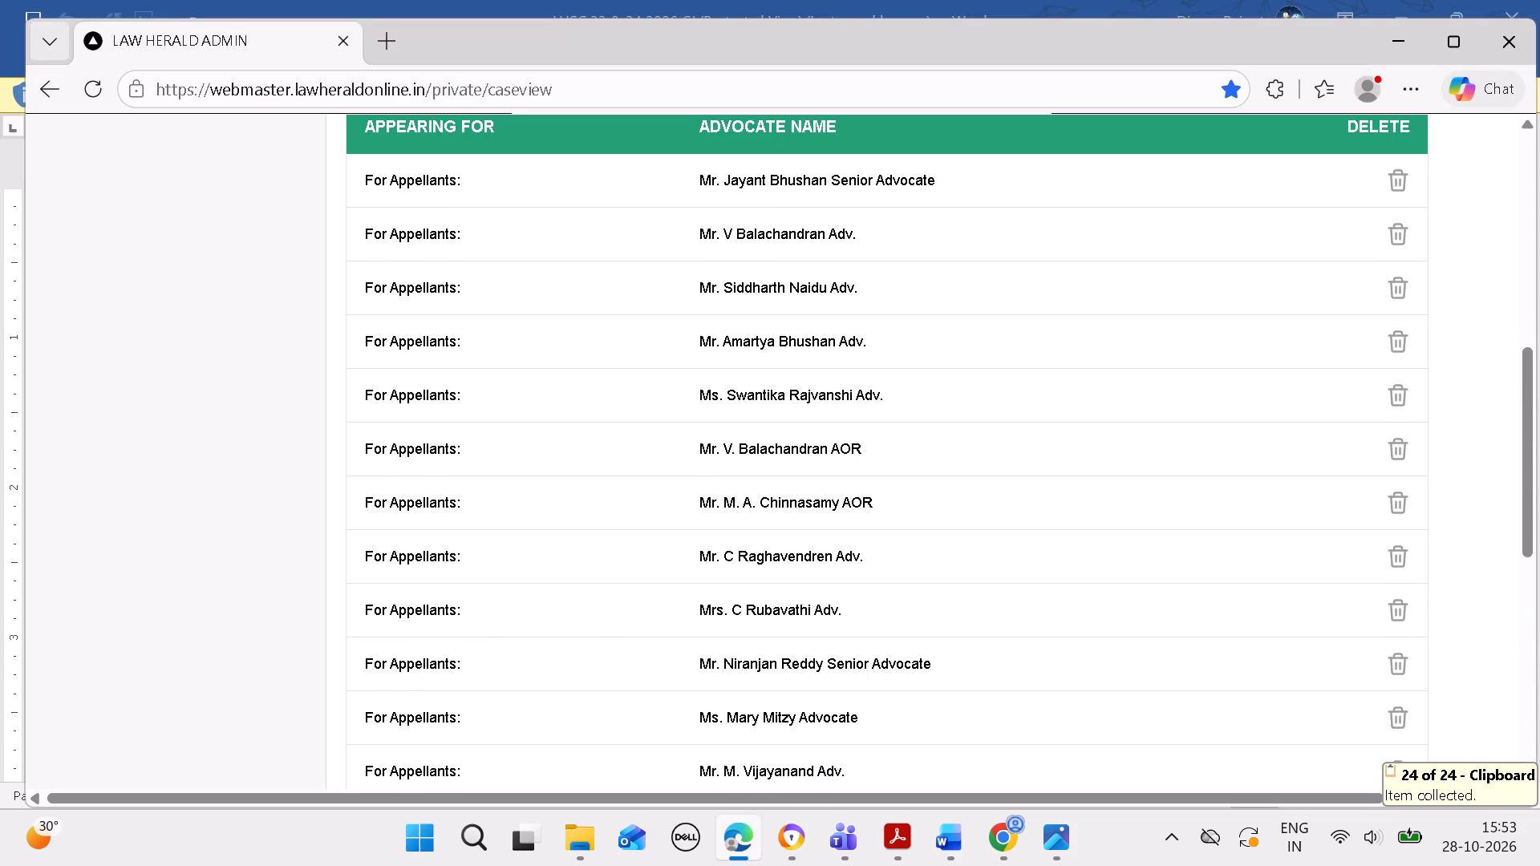
pyautogui.click(1175, 291)
pyautogui.hotkey('ctrl', 'v')
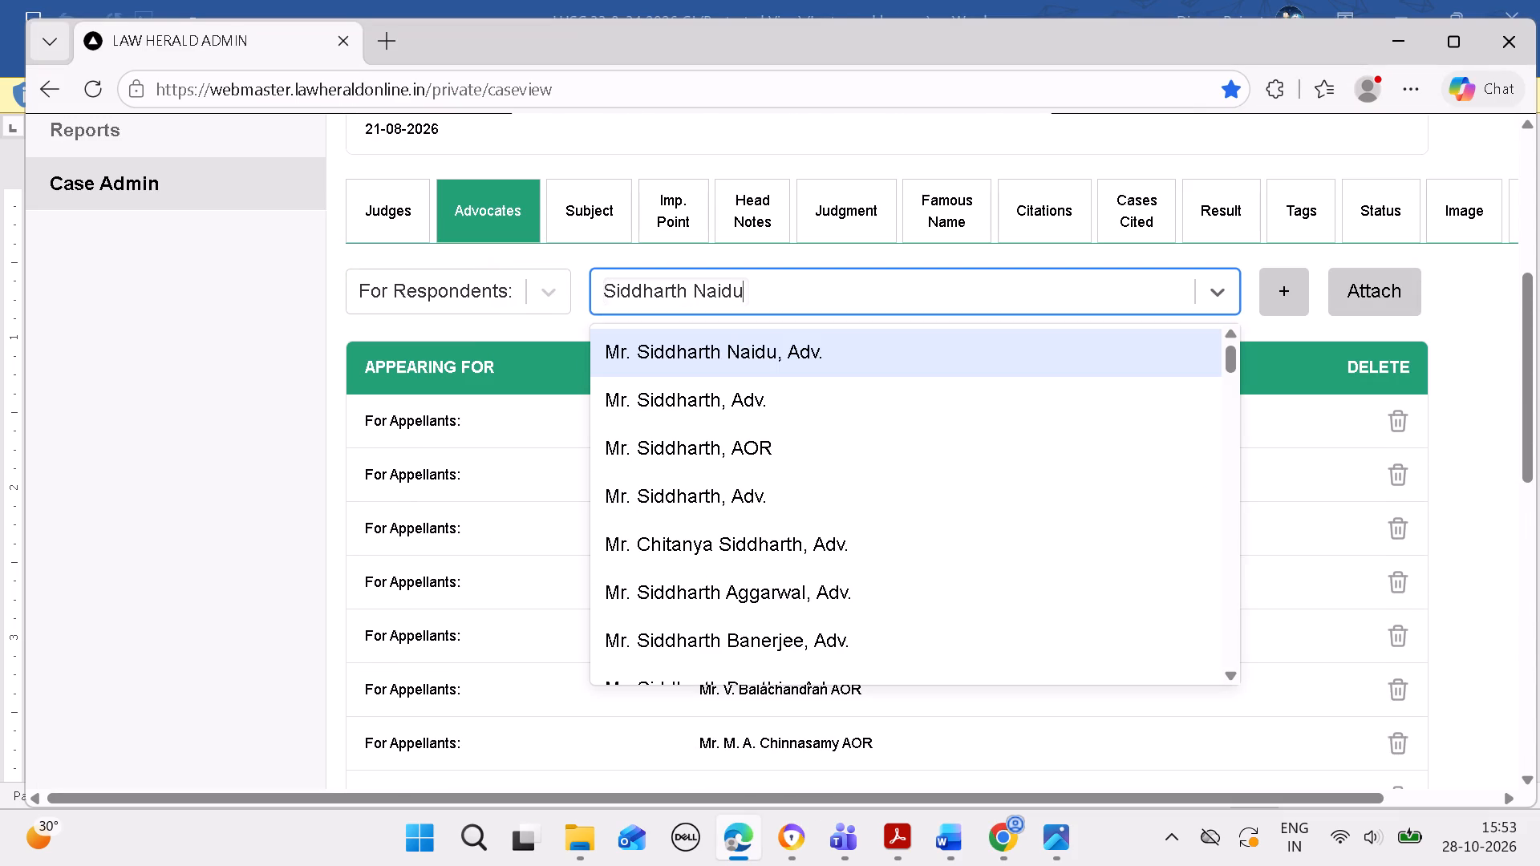
pyautogui.click(995, 333)
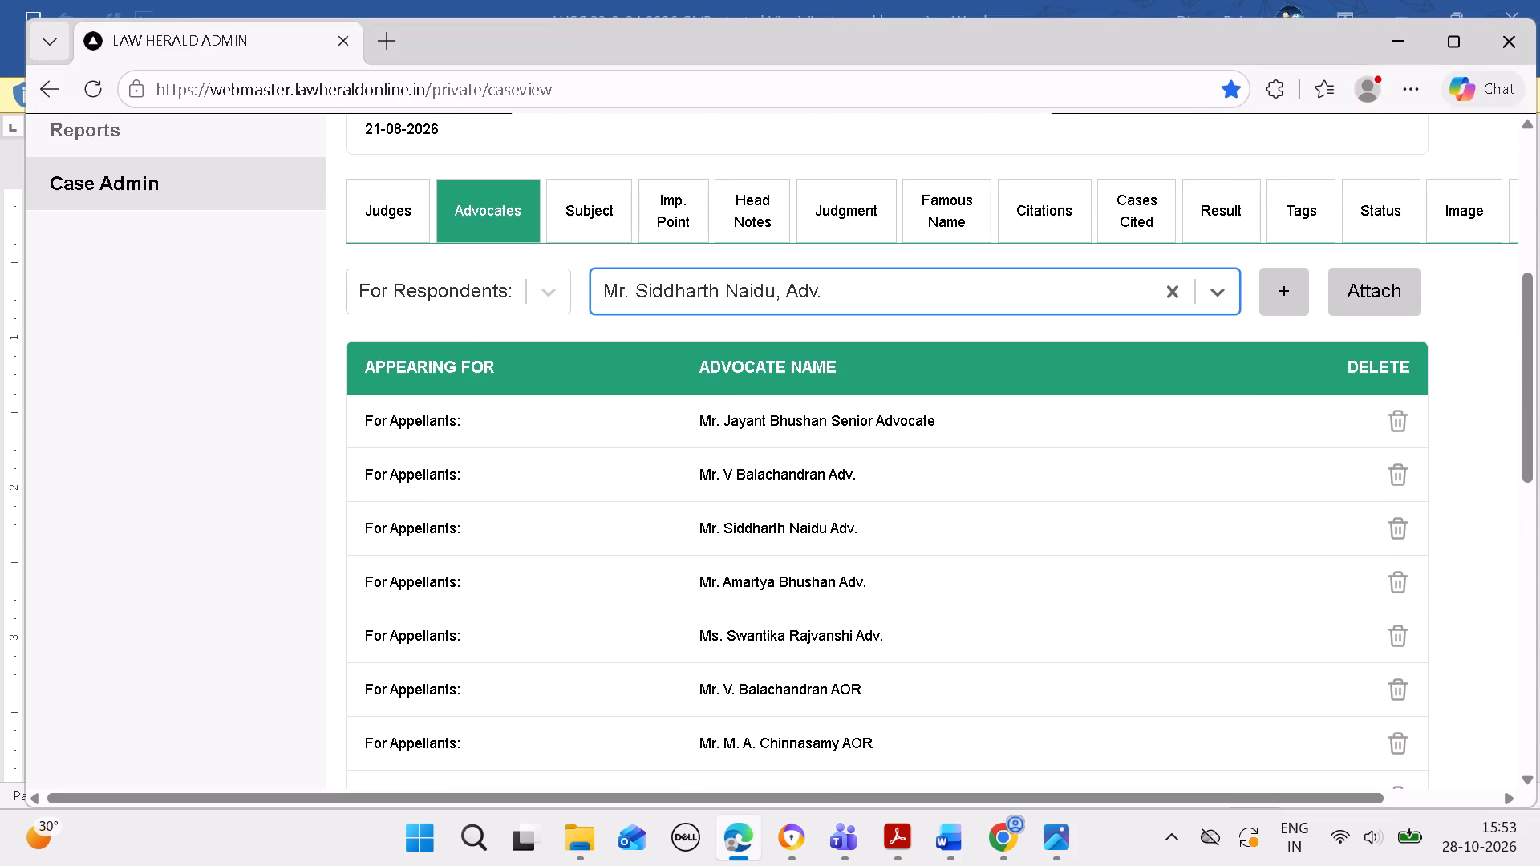
pyautogui.click(1362, 305)
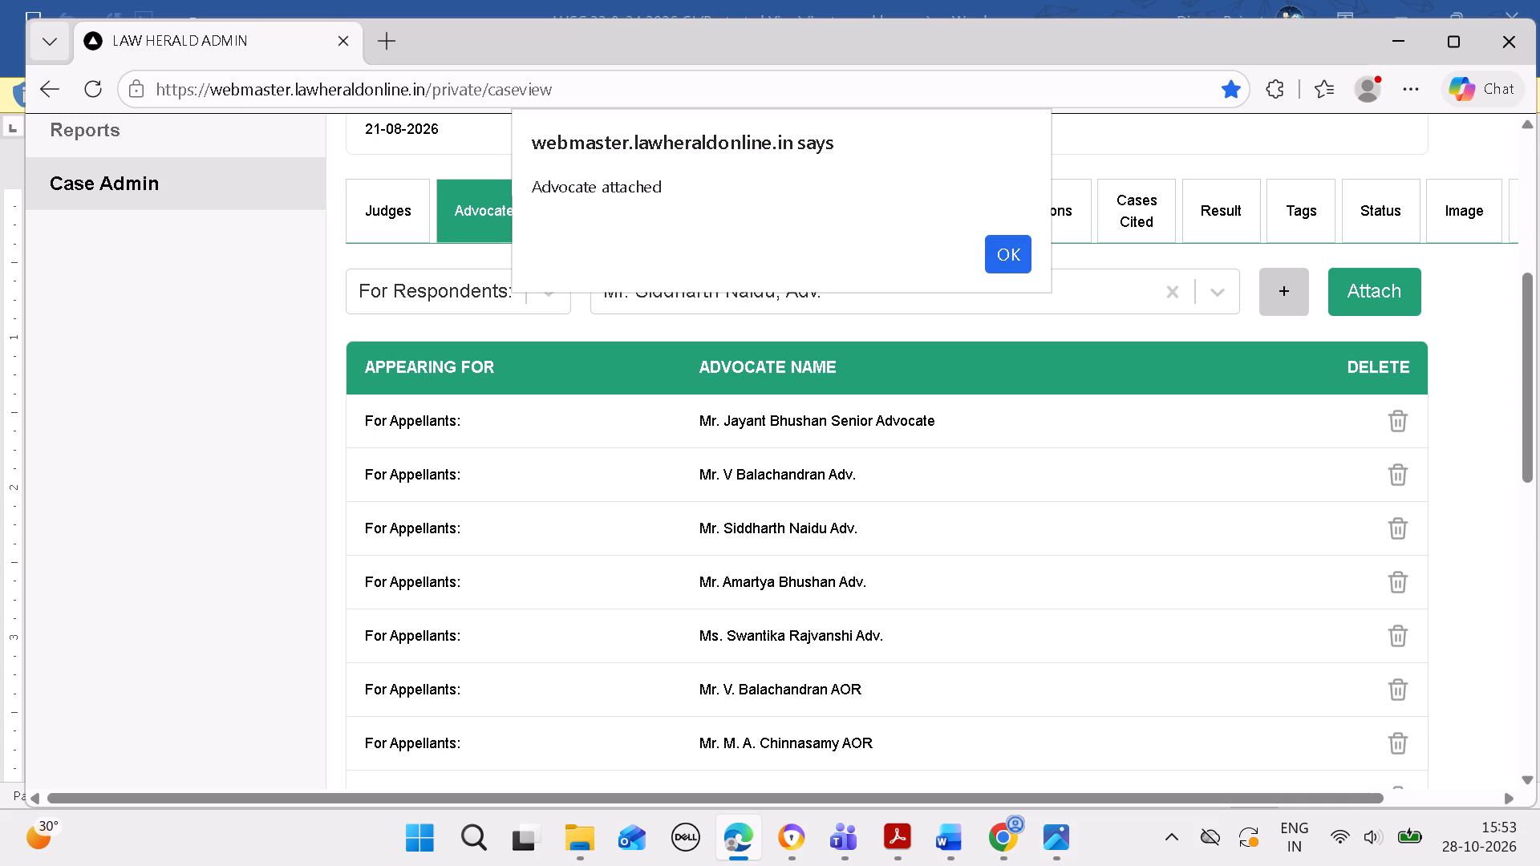
pyautogui.click(999, 261)
pyautogui.scroll(-6, 995, 291)
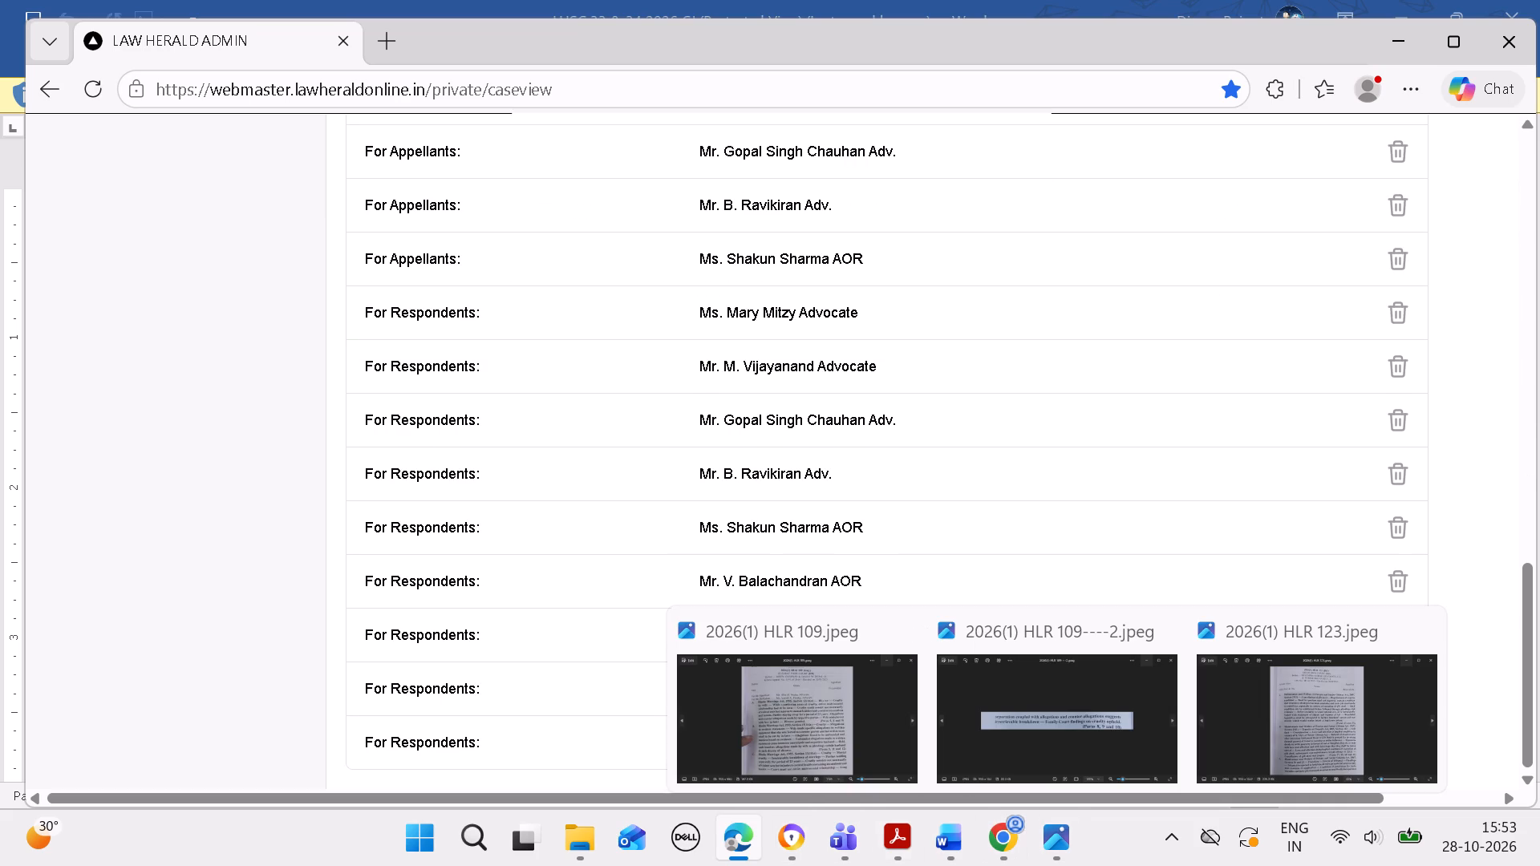
# Switch to Word and copy the tenth respondents' advocate's name from the case 744 heading.
pyautogui.click(935, 851)
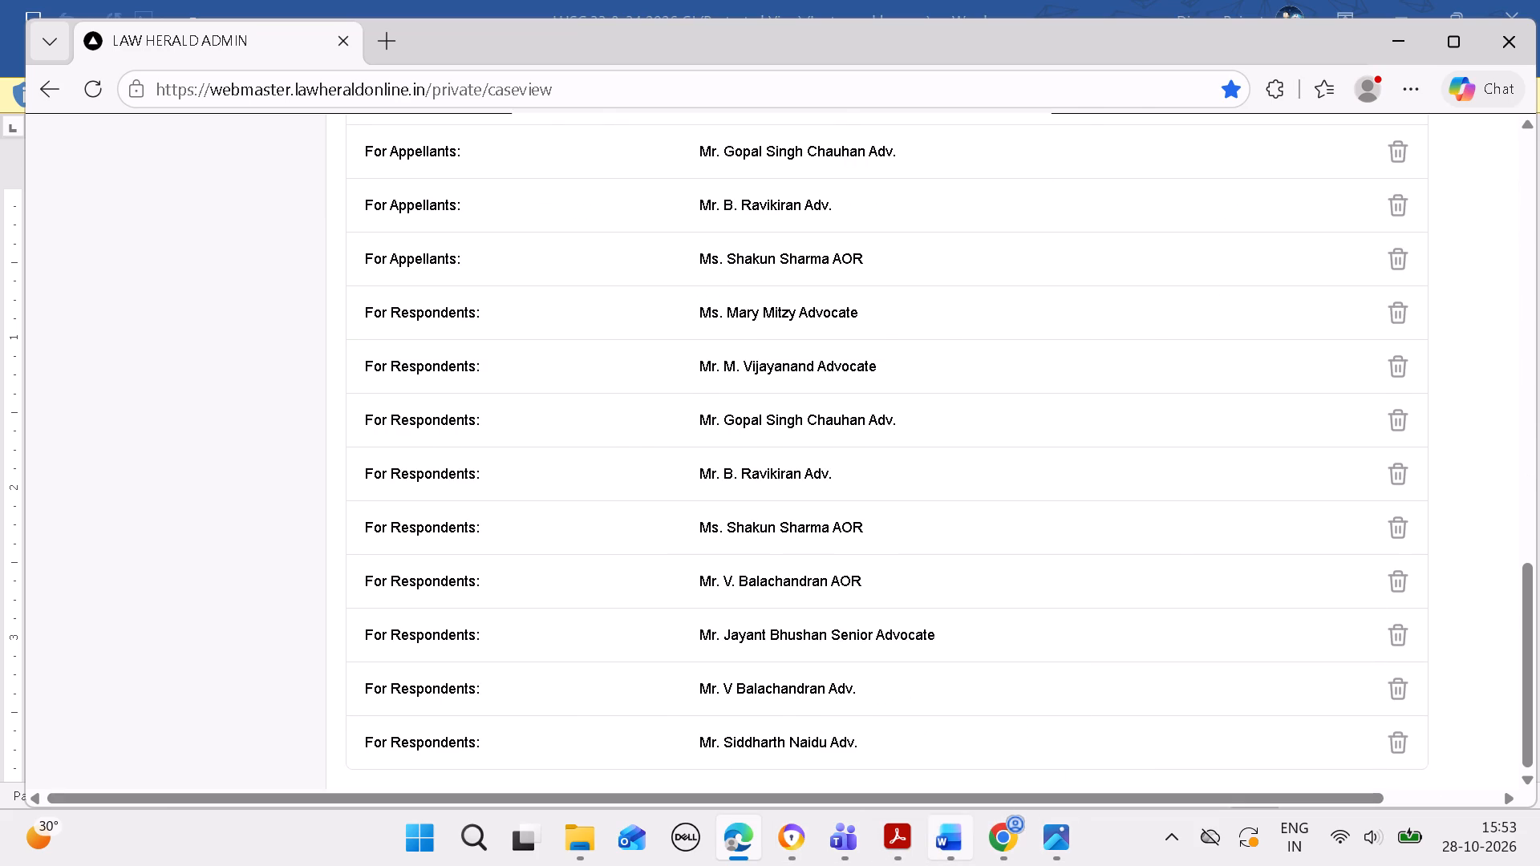
pyautogui.click(940, 857)
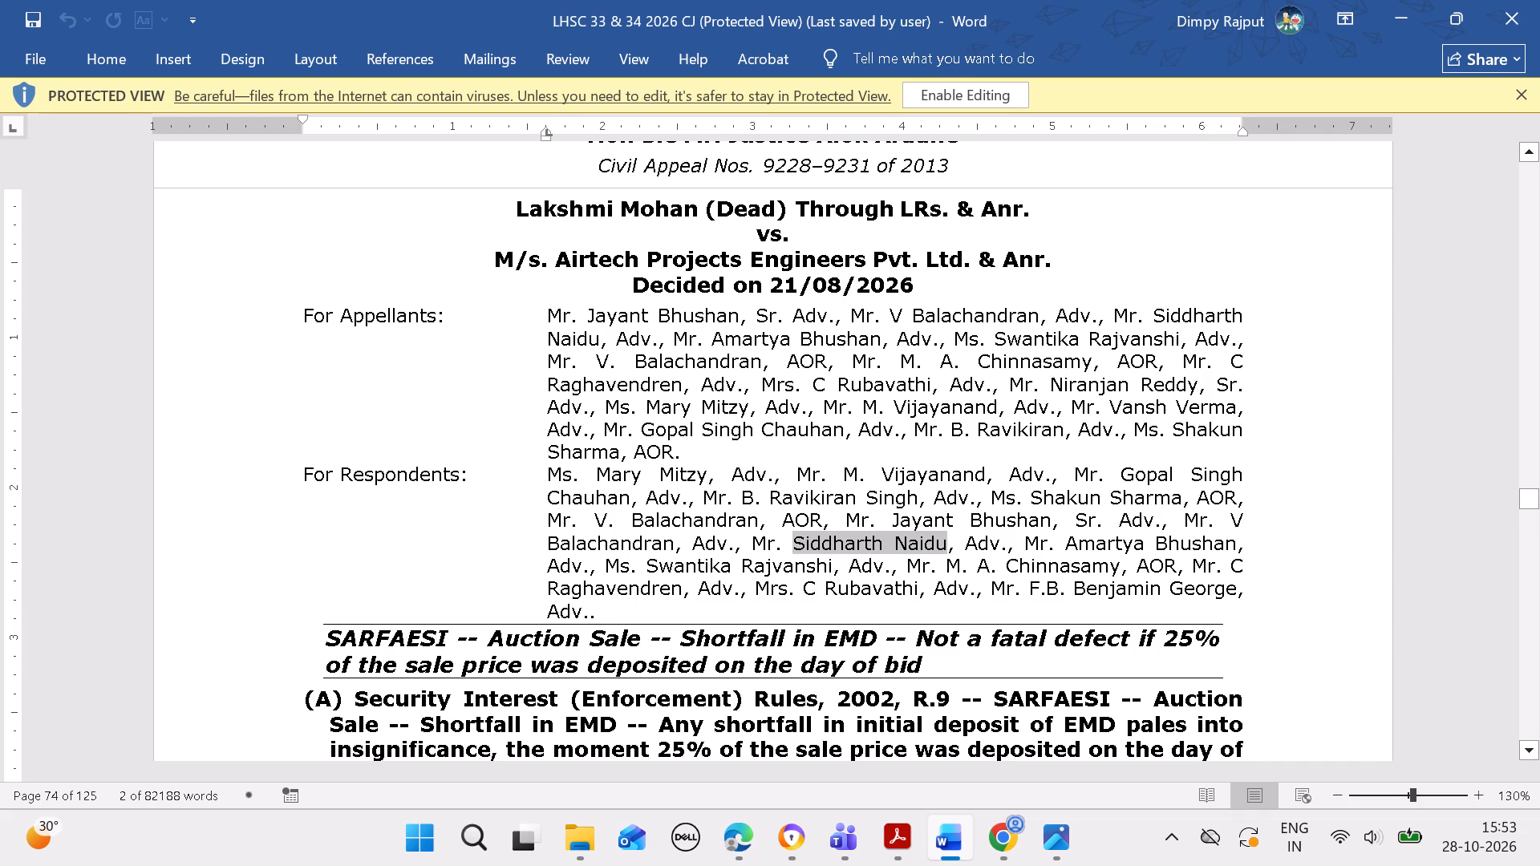
pyautogui.moveTo(1063, 542); pyautogui.dragTo(1217, 547)
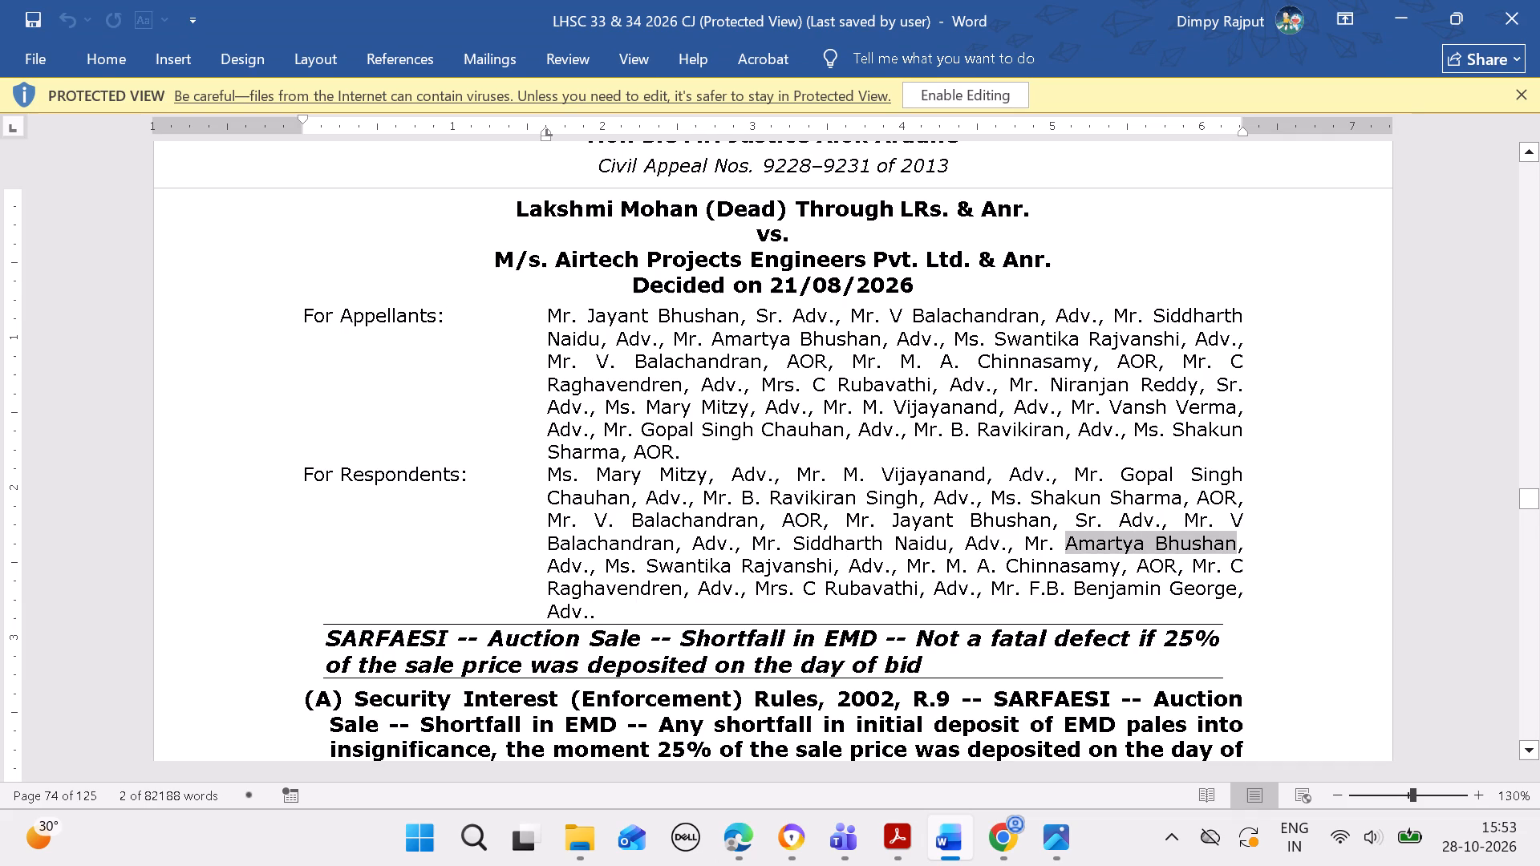
pyautogui.moveTo(1217, 547); pyautogui.dragTo(1226, 551)
pyautogui.hotkey('ctrl', 'c')
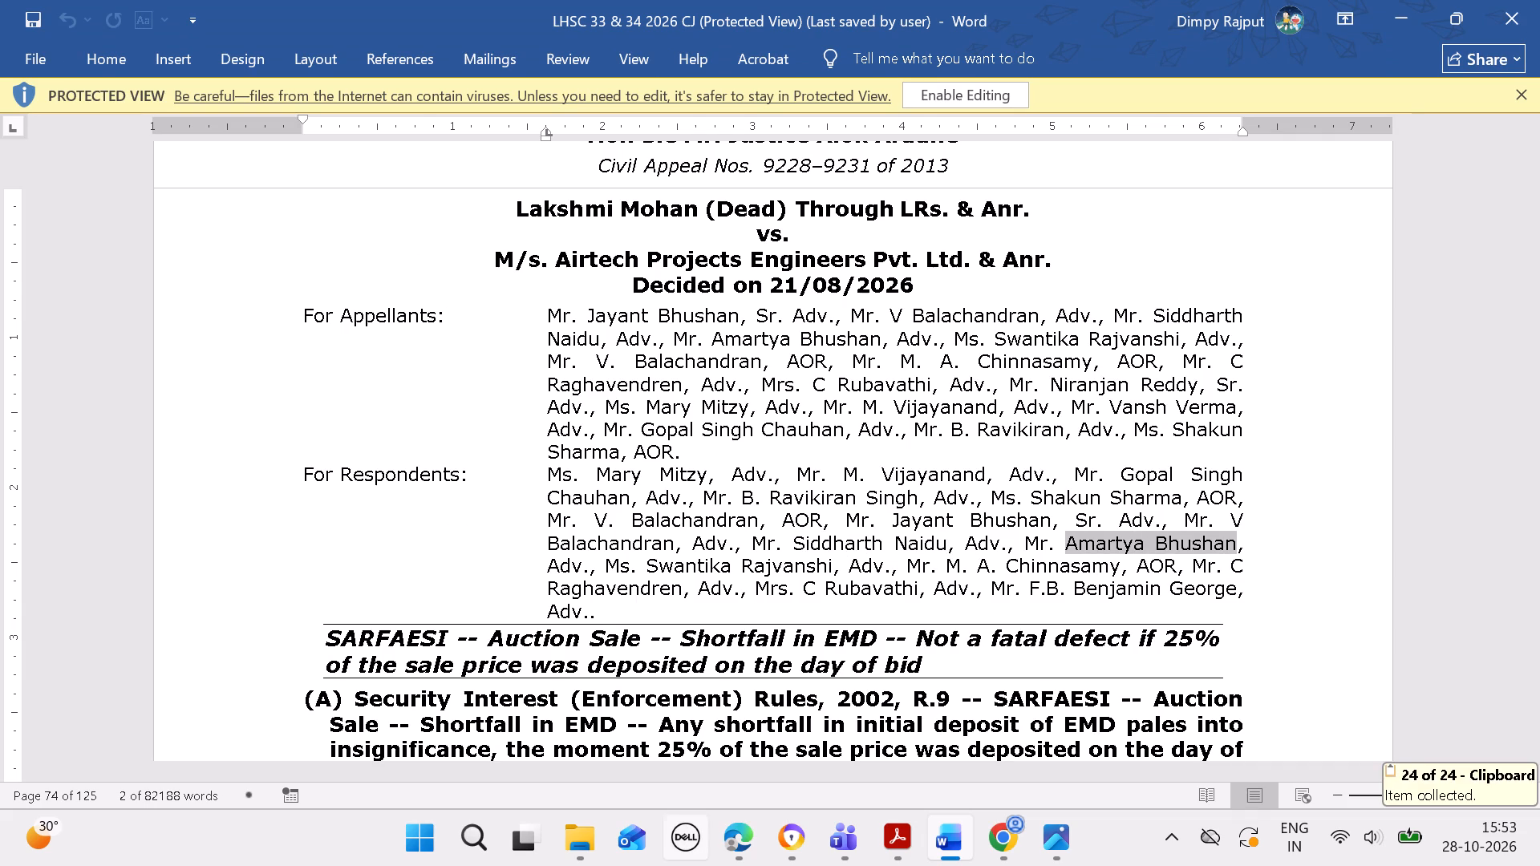
# Switch to Edge, search the tenth respondents' advocate's copied name, and attach the existing Mr. Adv. entry to case 744 under For Respondents.
pyautogui.click(748, 832)
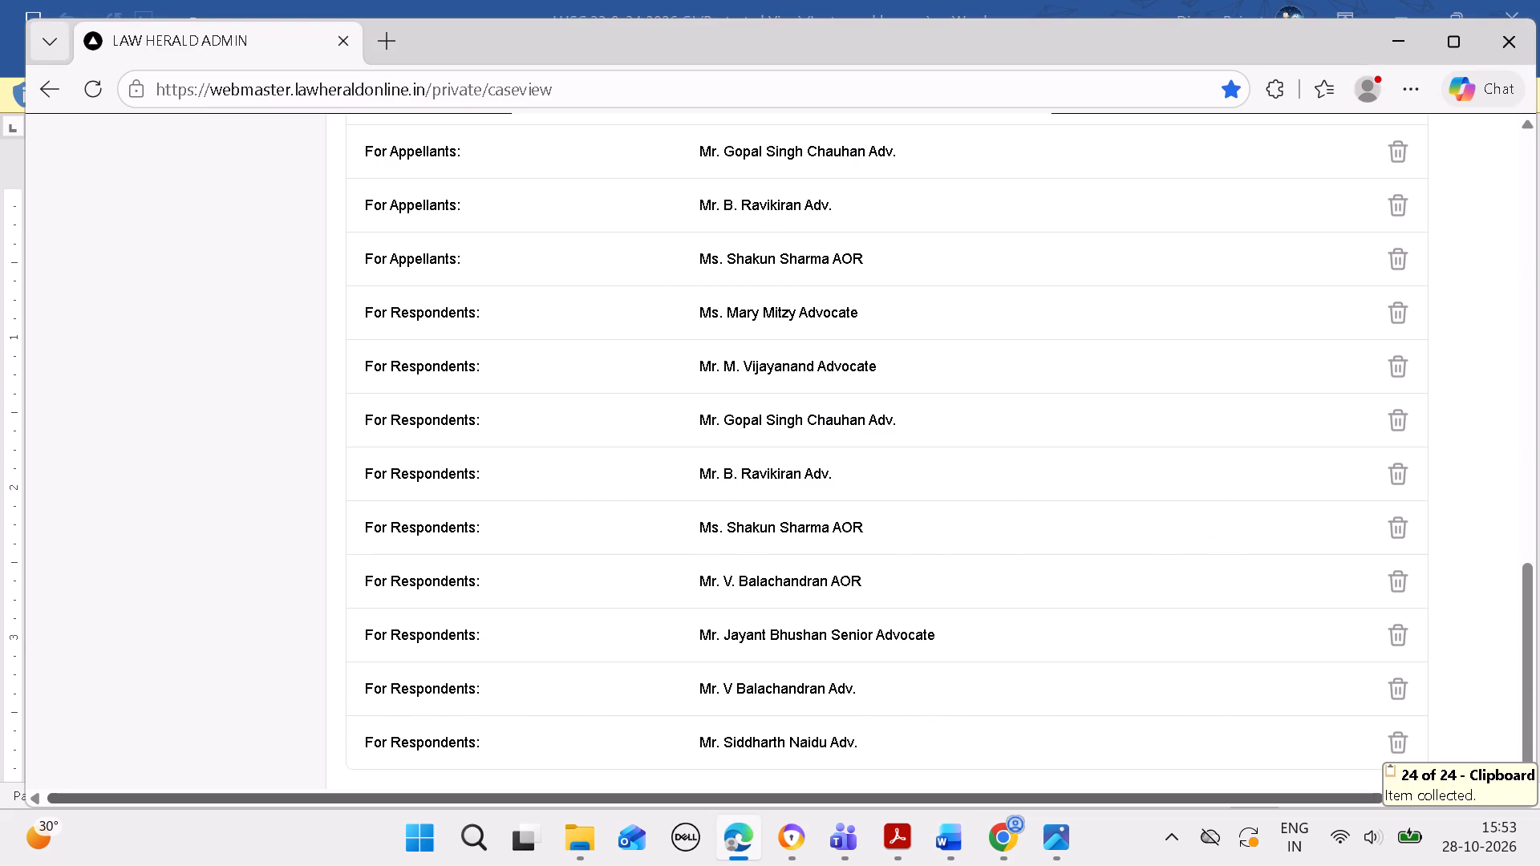
pyautogui.press('Up')
pyautogui.press('Up')
pyautogui.press('Up')
pyautogui.press('Up')
pyautogui.press('Up')
pyautogui.press('Up')
pyautogui.press('Up')
pyautogui.press('Up')
pyautogui.press('Up')
pyautogui.press('Up')
pyautogui.press('Up')
pyautogui.press('Up')
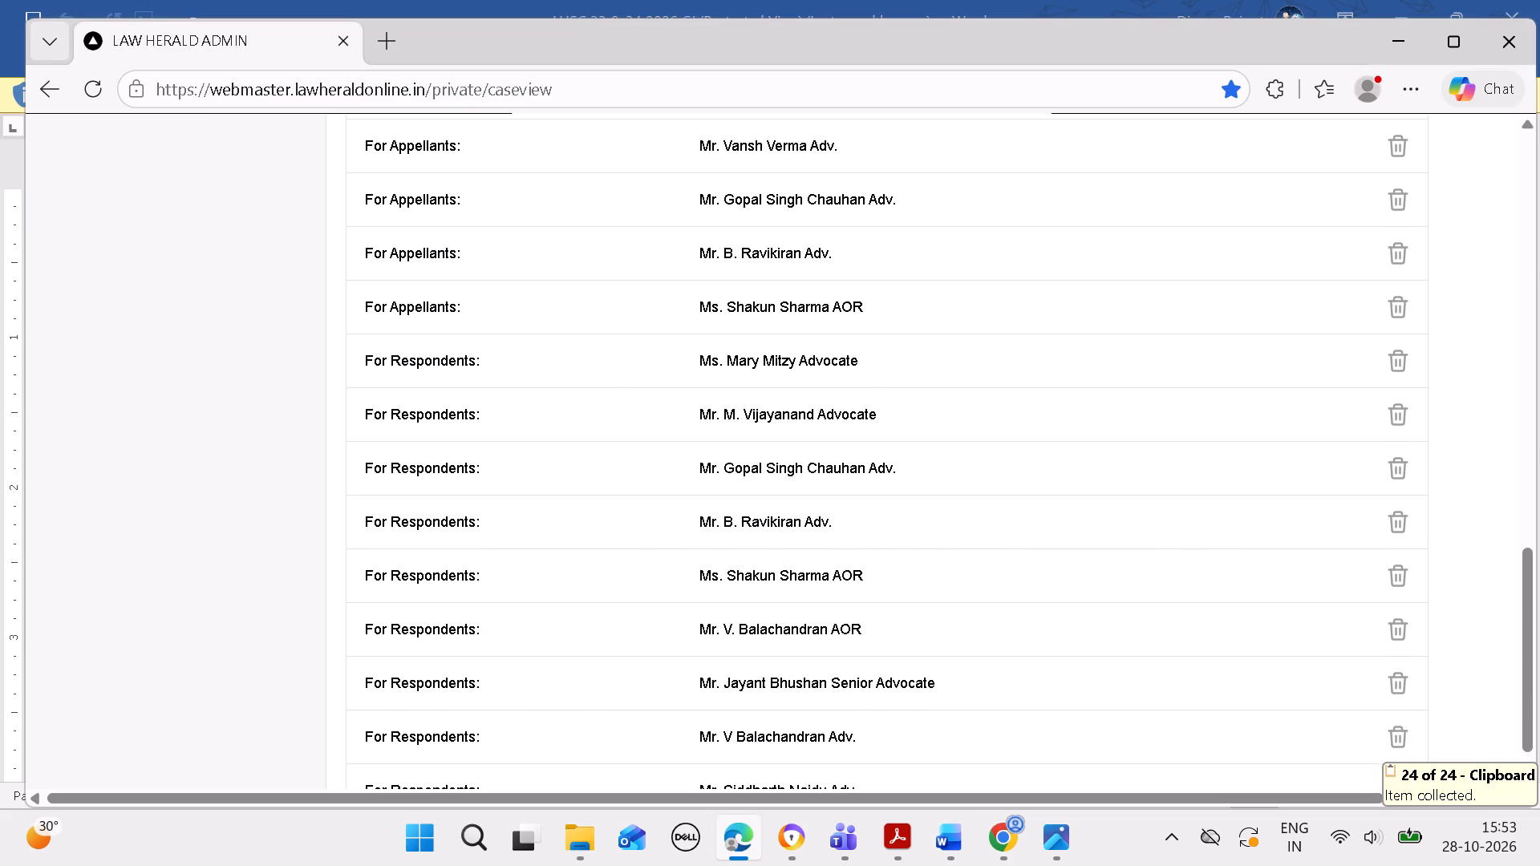
pyautogui.press('Up')
pyautogui.press('Up')
pyautogui.press('Up')
pyautogui.press('Up')
pyautogui.press('Up')
pyautogui.press('Up')
pyautogui.press('Up')
pyautogui.press('Up')
pyautogui.press('Up')
pyautogui.press('Up')
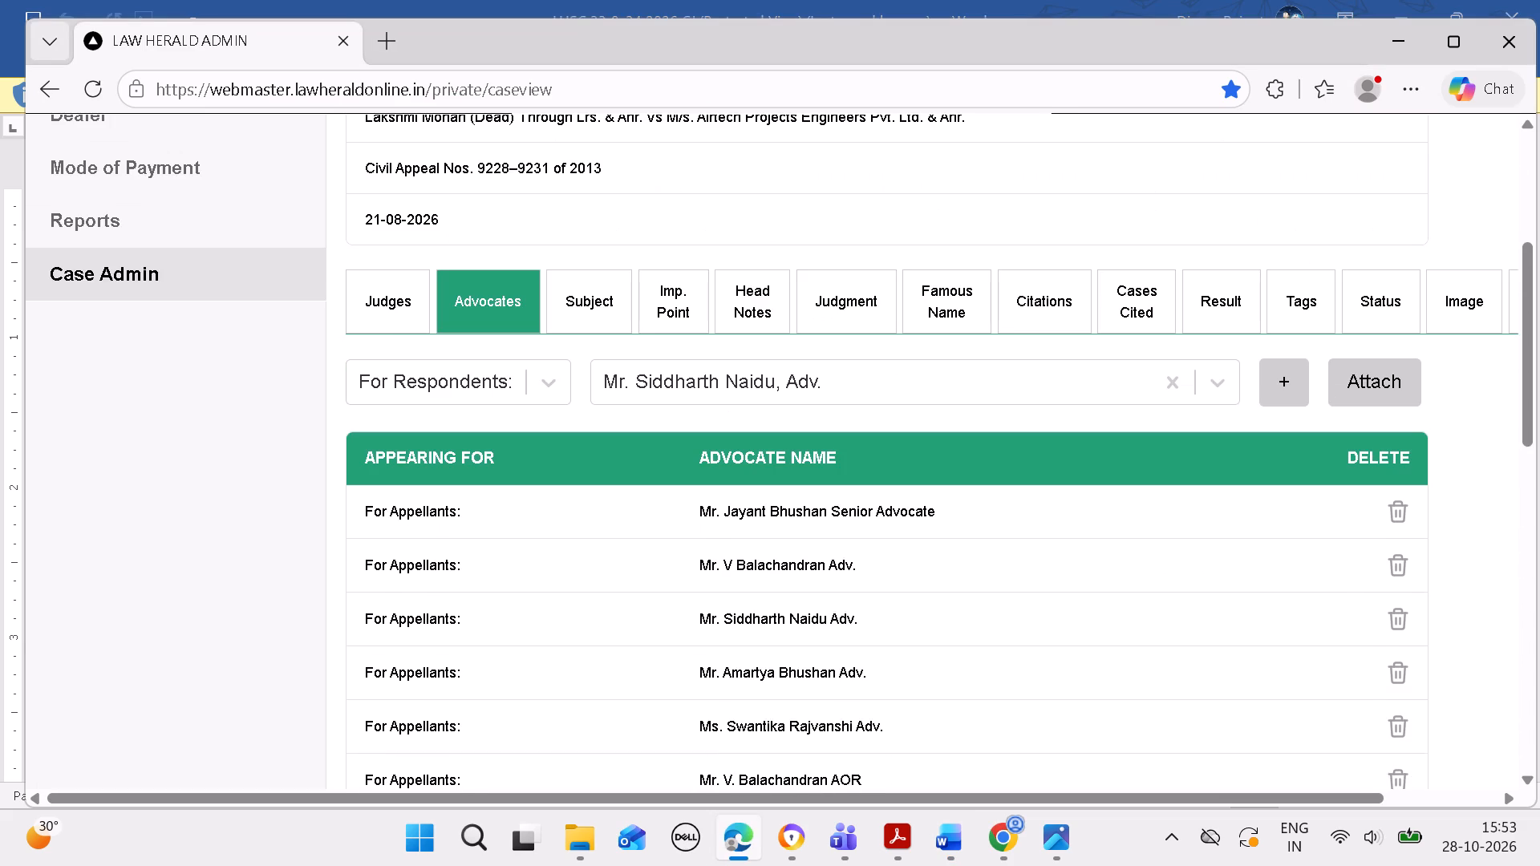
pyautogui.click(1159, 381)
pyautogui.hotkey('ctrl', 'v')
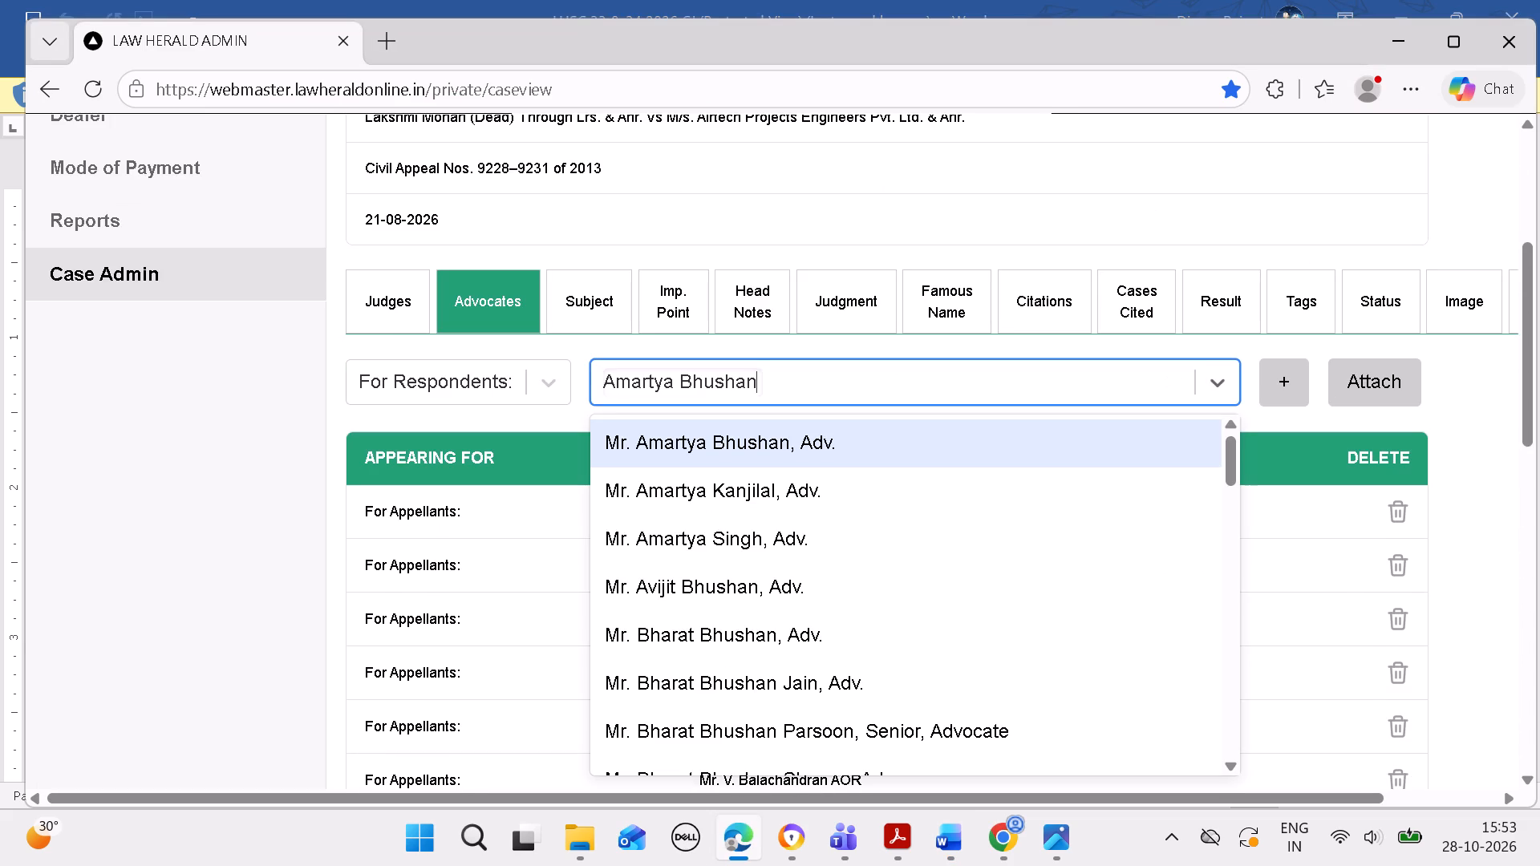
pyautogui.click(1100, 413)
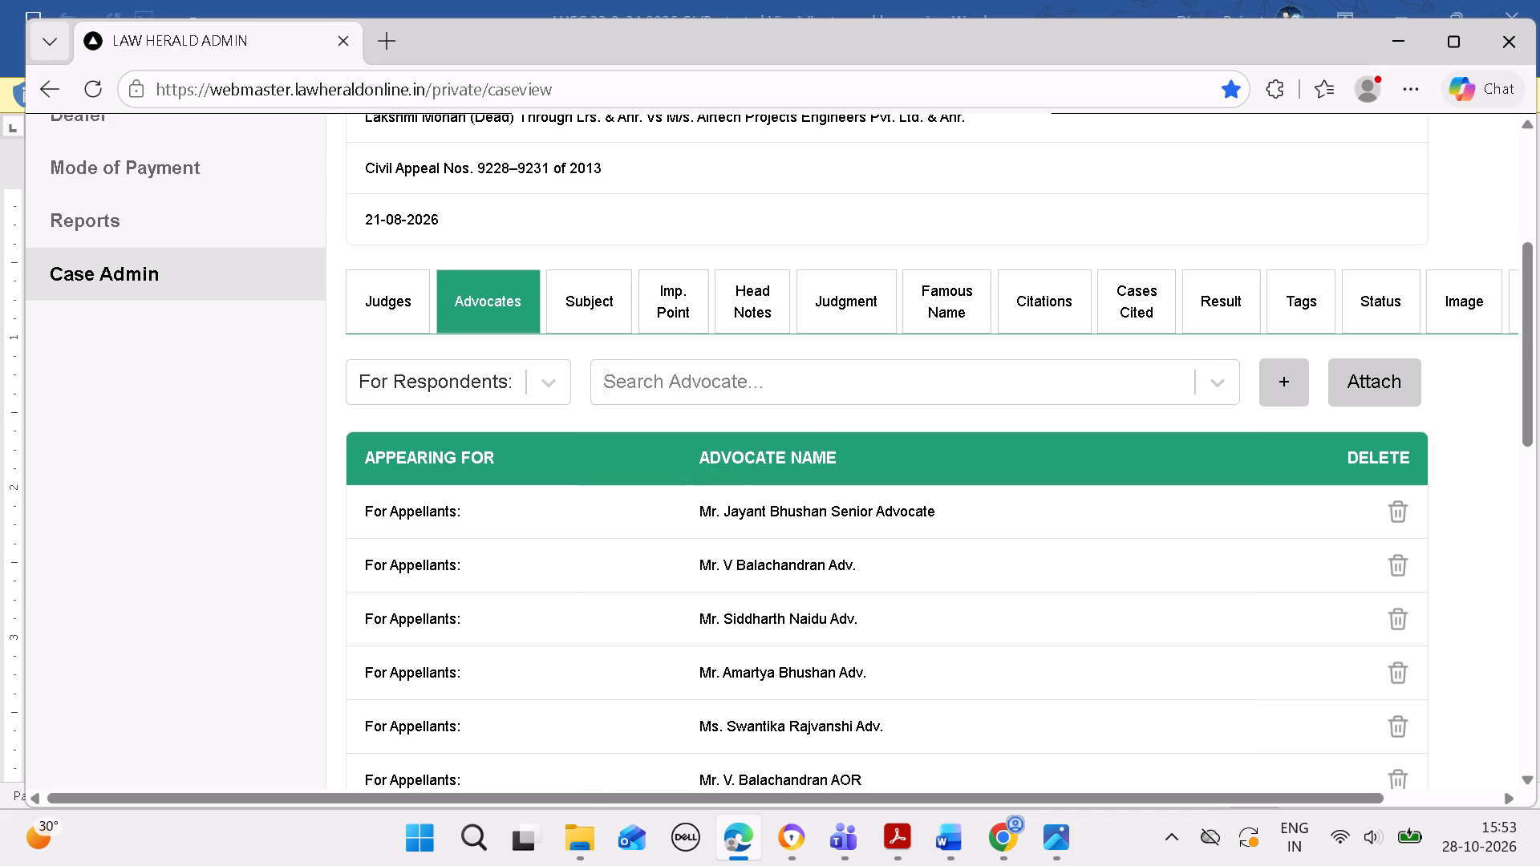
pyautogui.click(1125, 391)
pyautogui.hotkey('ctrl', 'v')
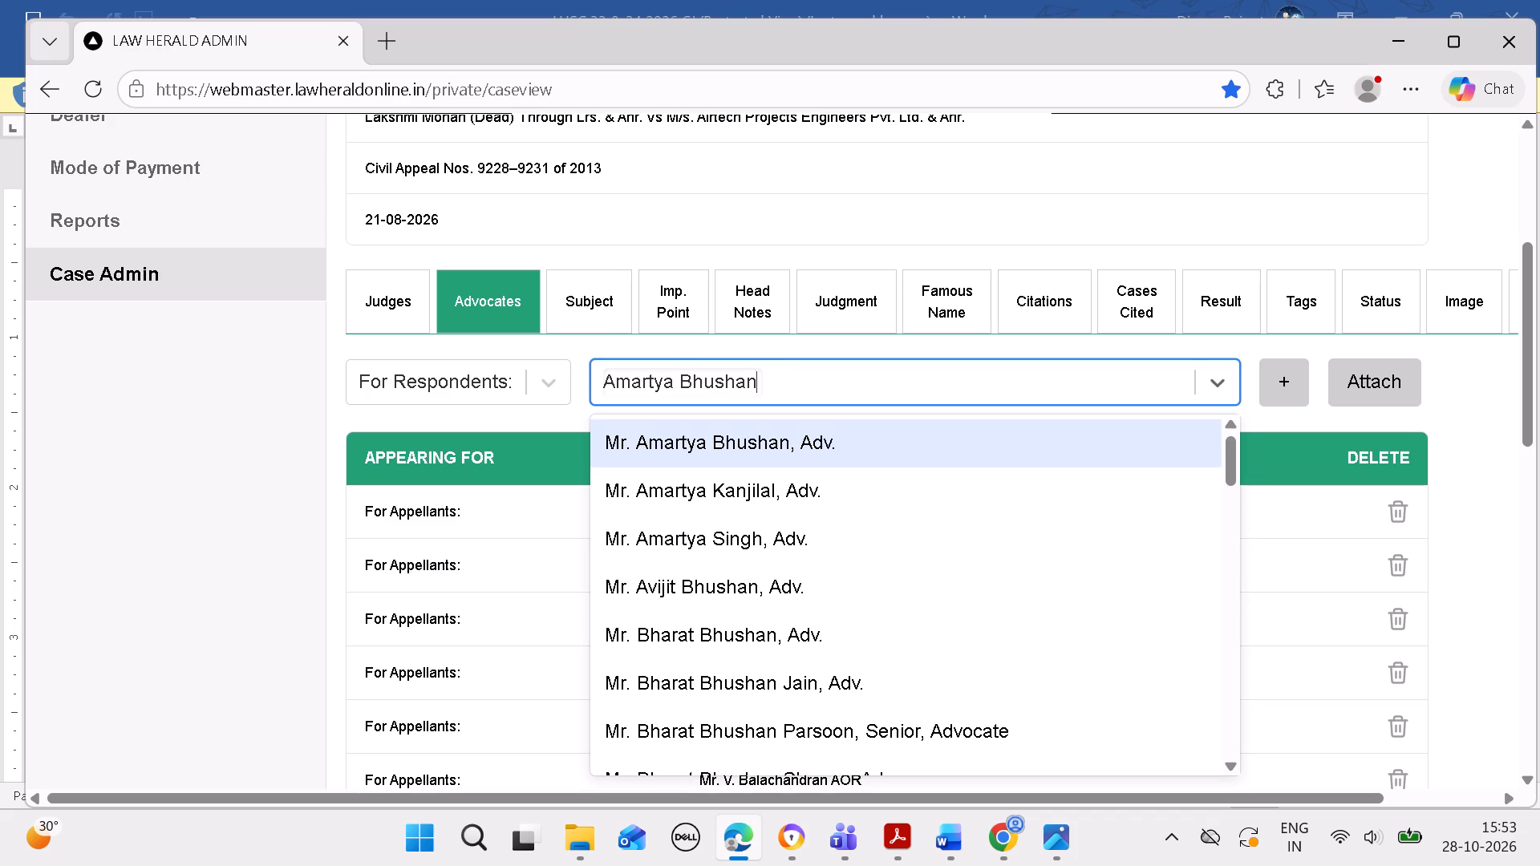
pyautogui.click(951, 455)
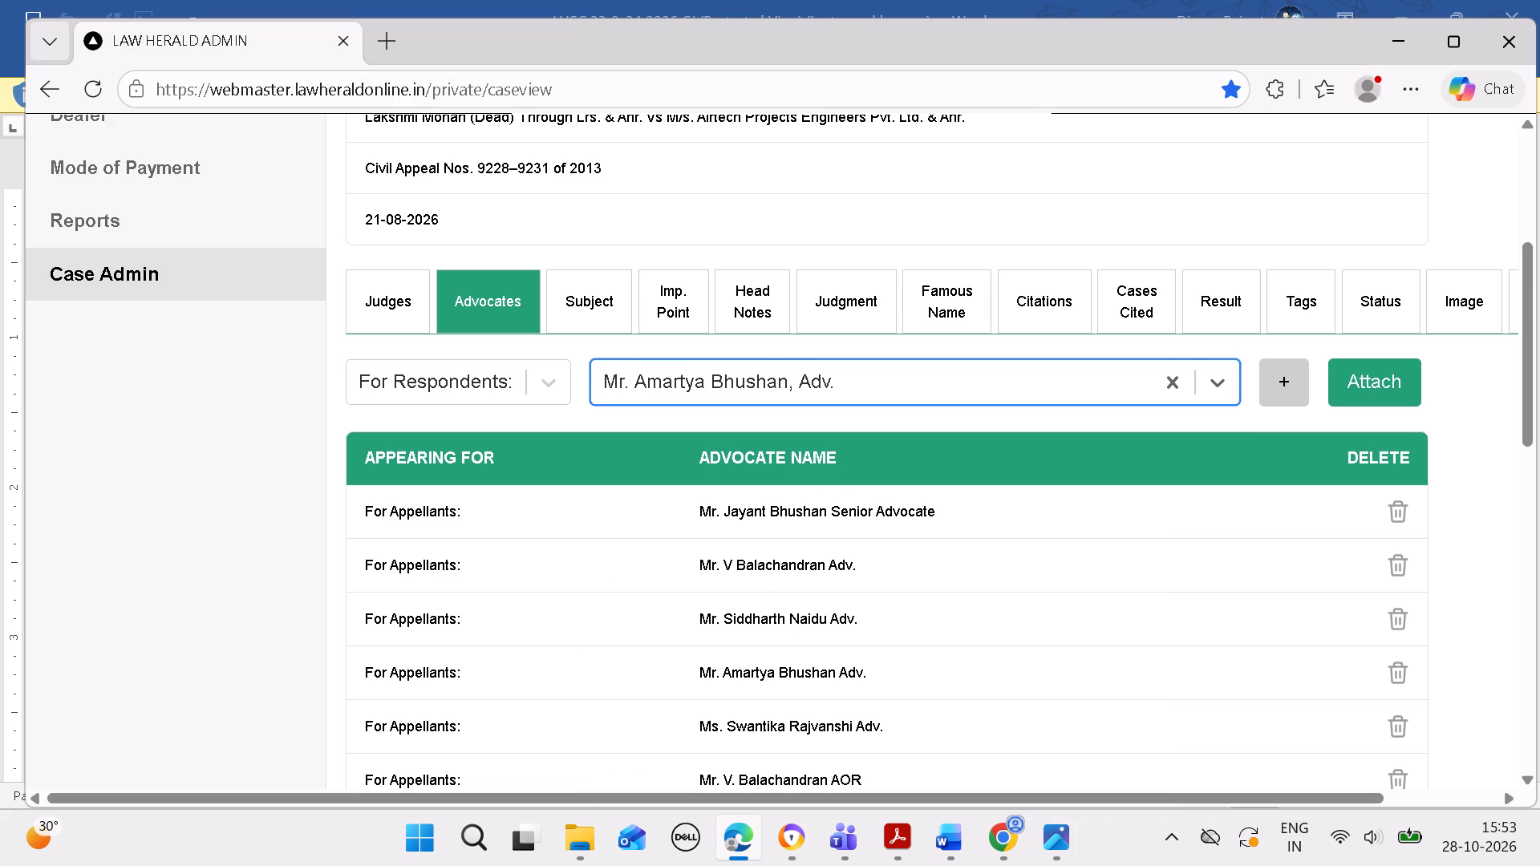
pyautogui.click(1391, 393)
pyautogui.click(1019, 253)
pyautogui.scroll(-1, 1025, 308)
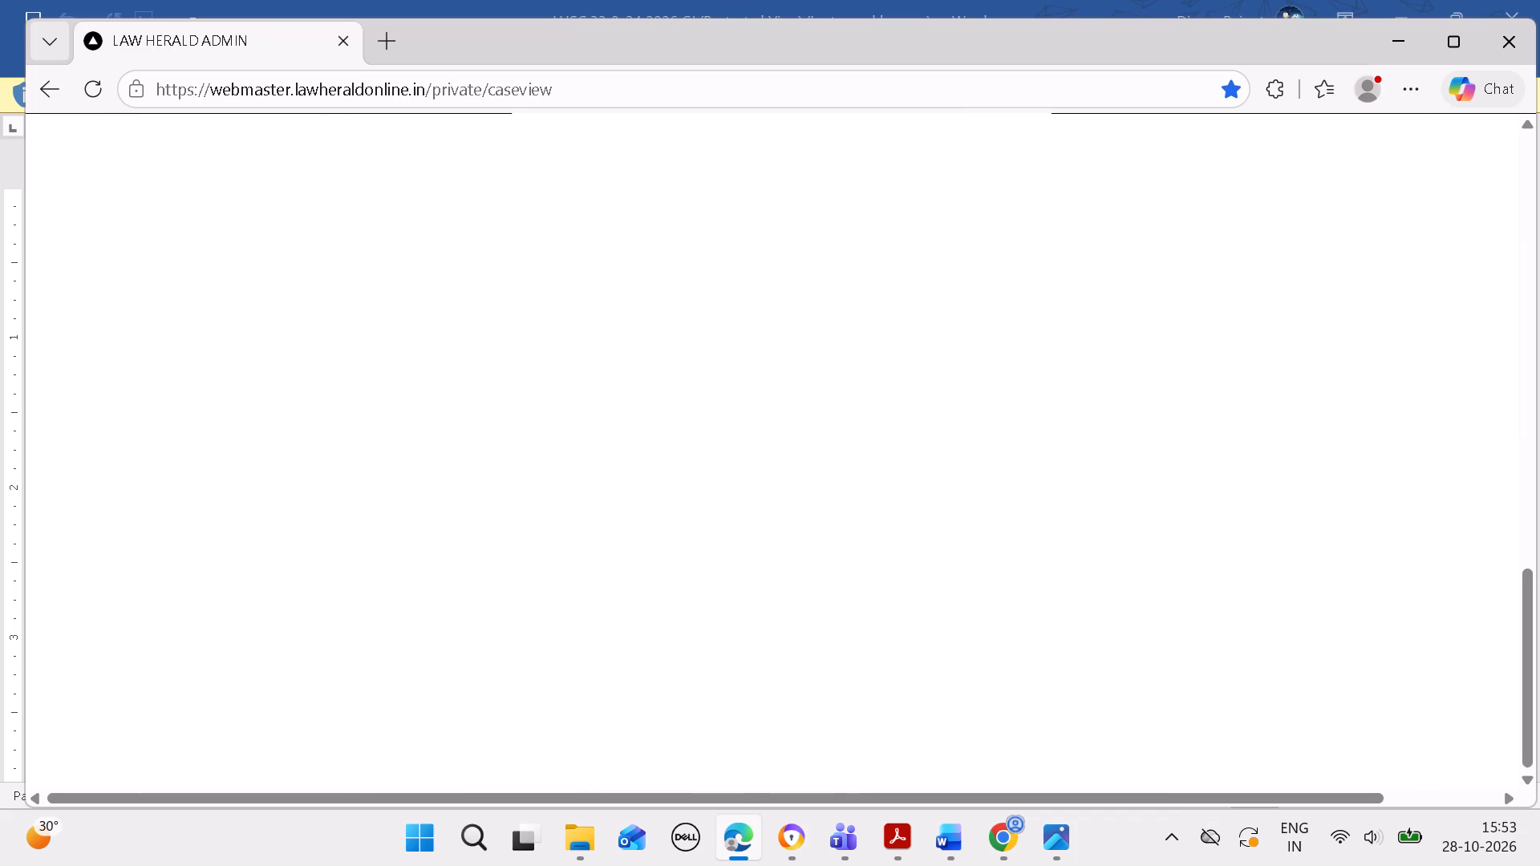
pyautogui.scroll(2, 1025, 310)
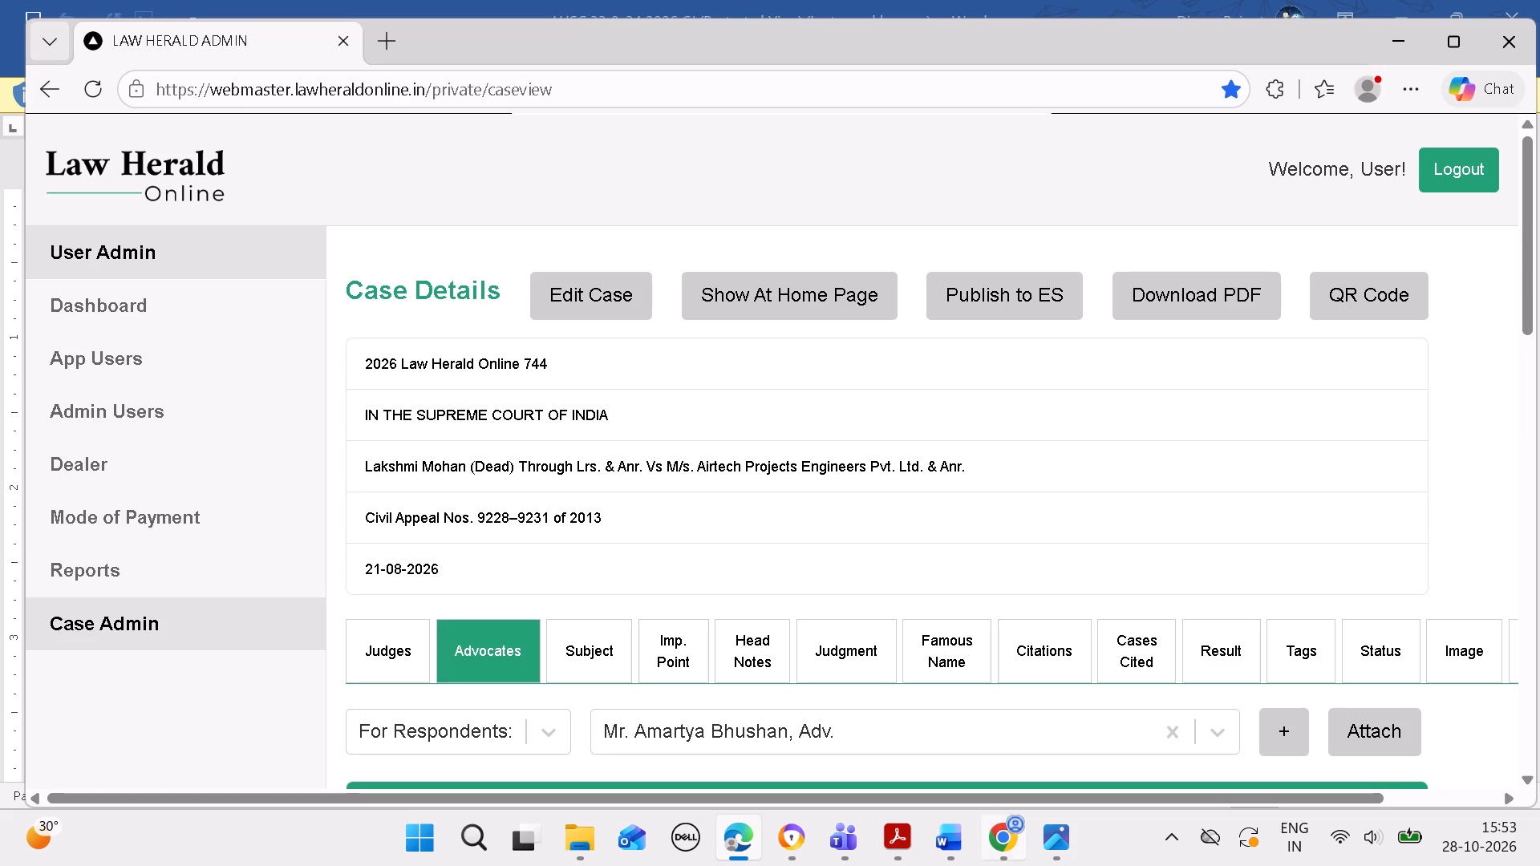
# Switch to Word and copy the eleventh respondents' advocate's name from the case 744 heading.
pyautogui.click(955, 832)
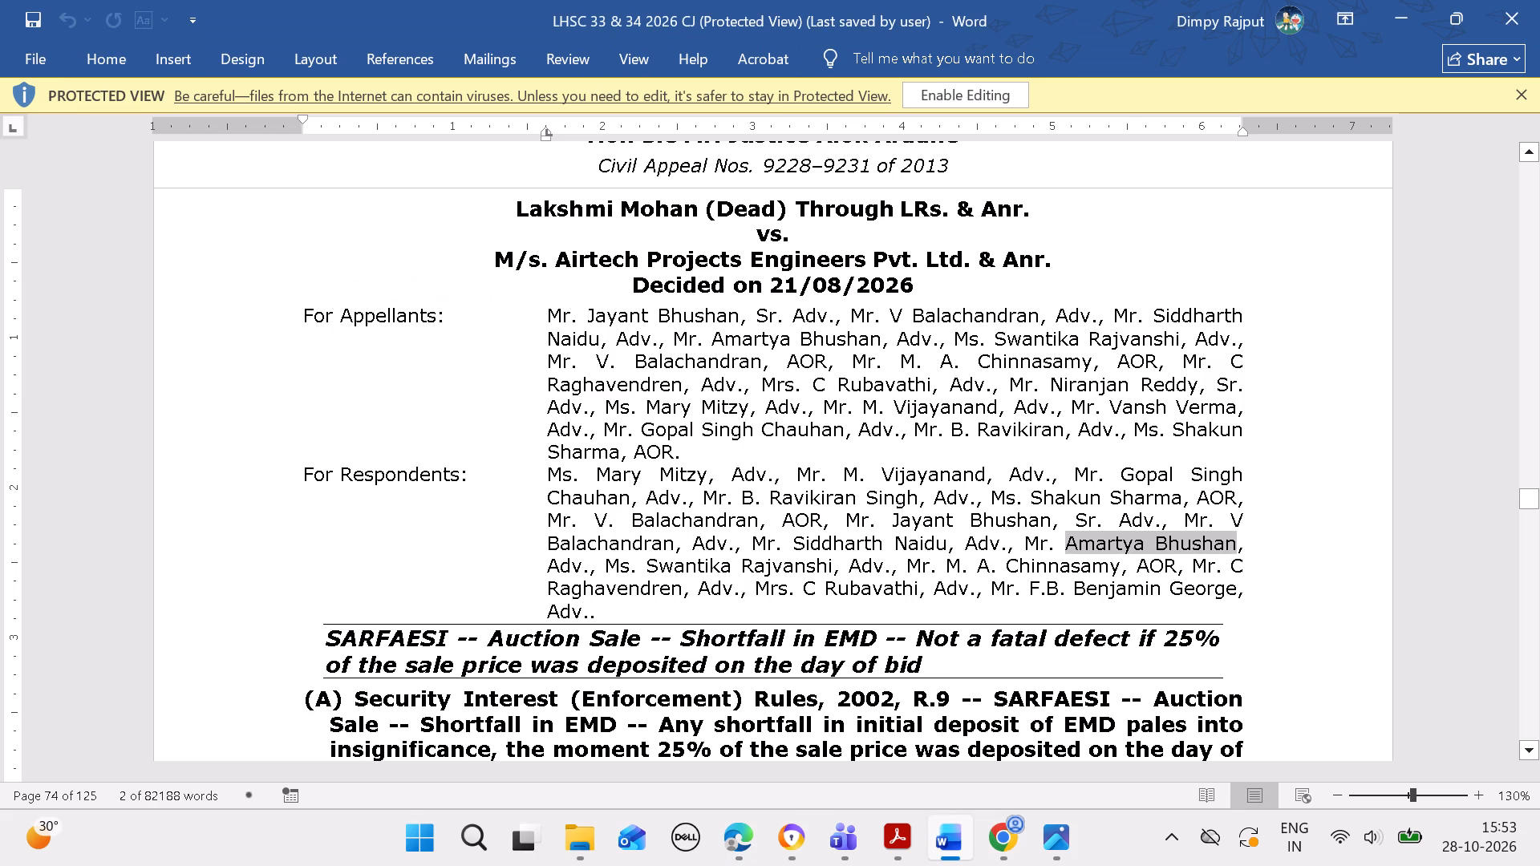
pyautogui.moveTo(650, 559); pyautogui.dragTo(784, 573)
pyautogui.hotkey('ctrl', 'c')
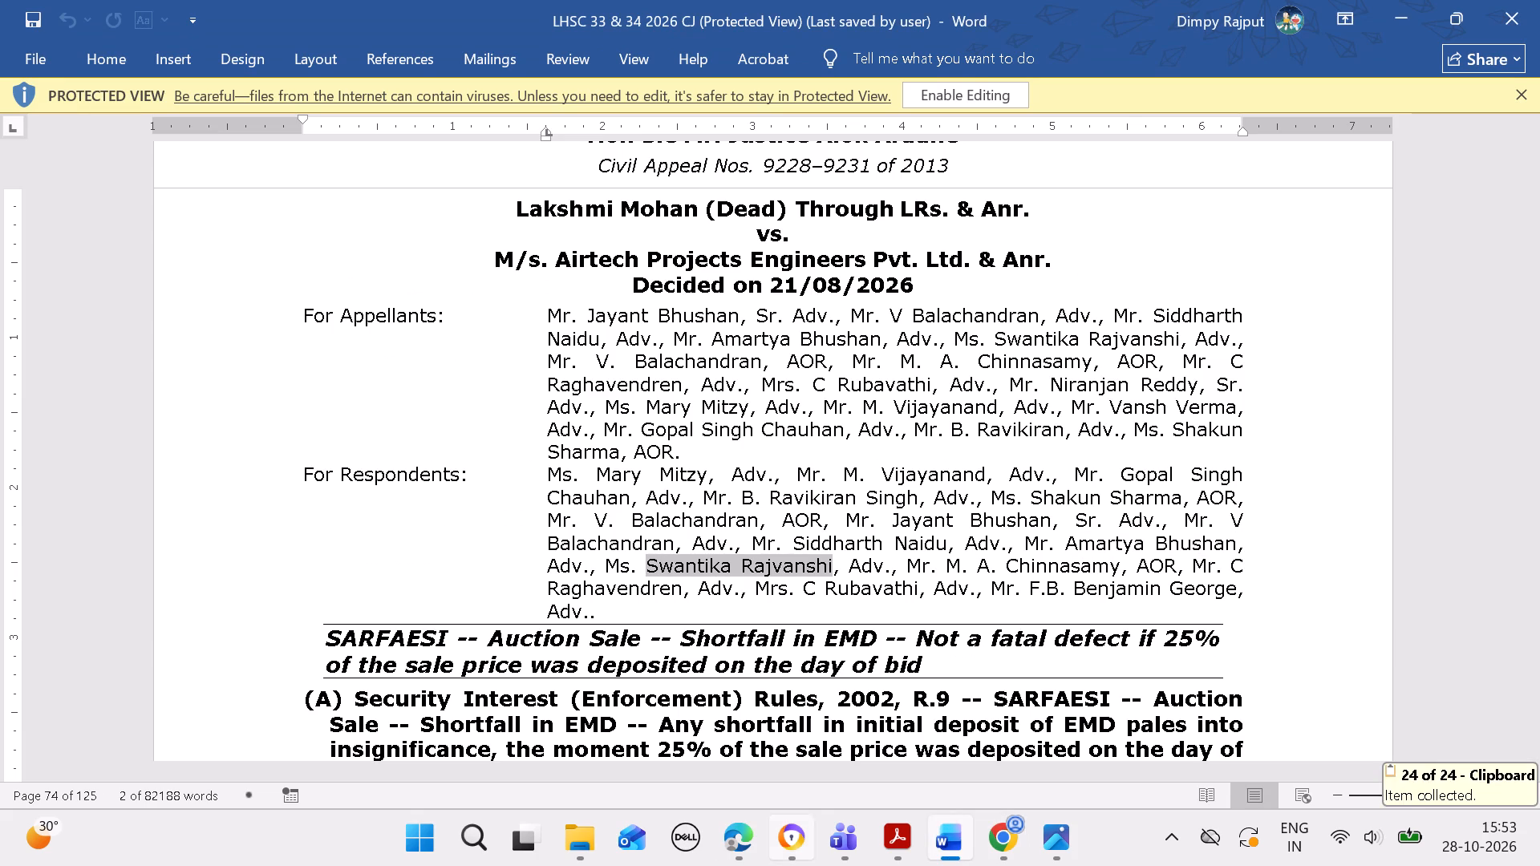
# Switch to Edge and search the advocate list for the eleventh respondents' advocate's copied name.
pyautogui.click(727, 835)
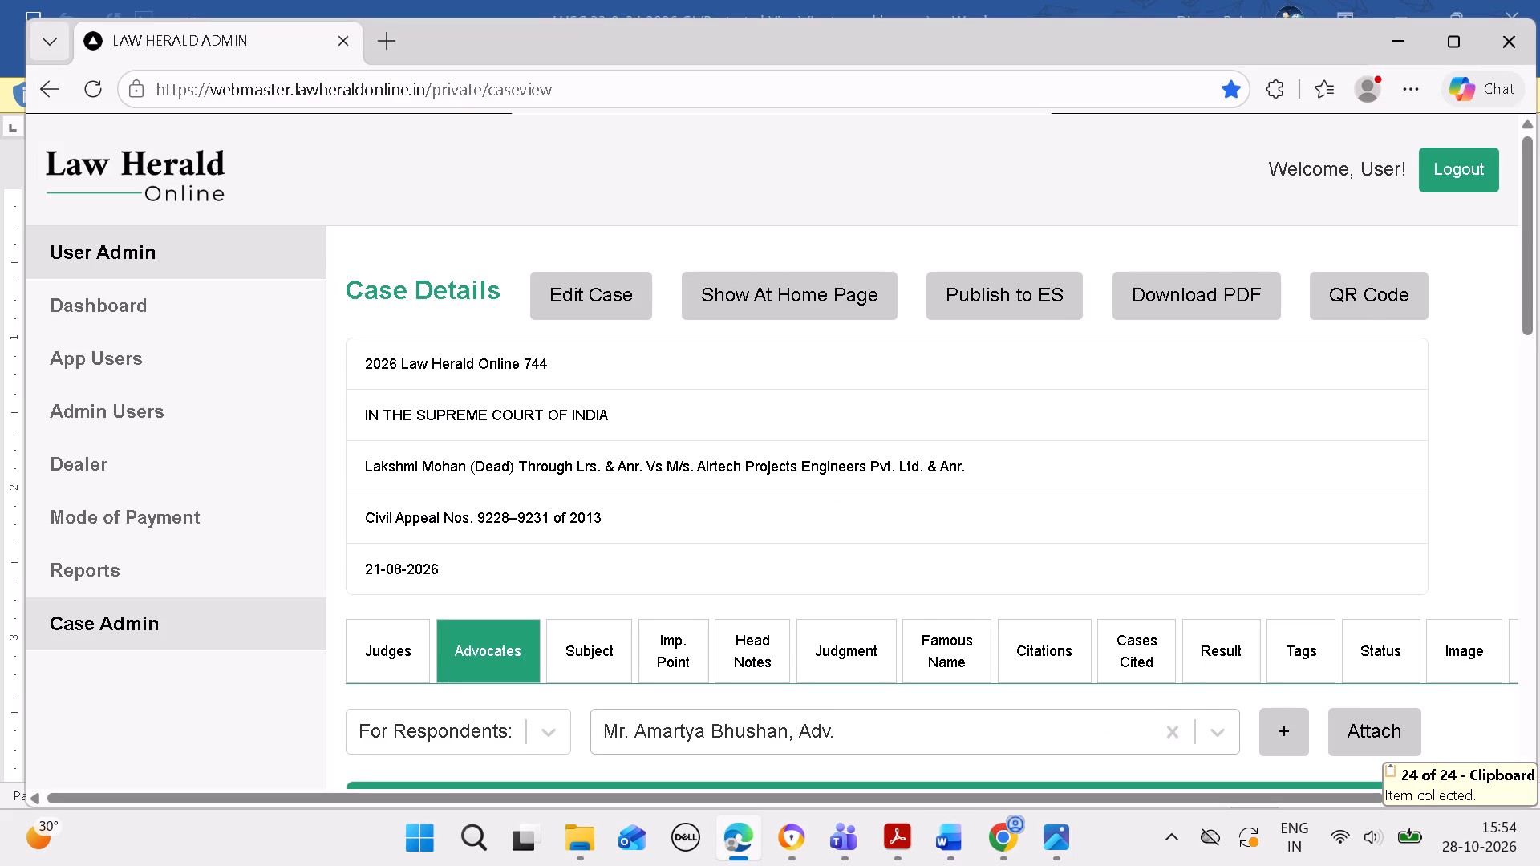
pyautogui.click(947, 743)
pyautogui.hotkey('ctrl', 'v')
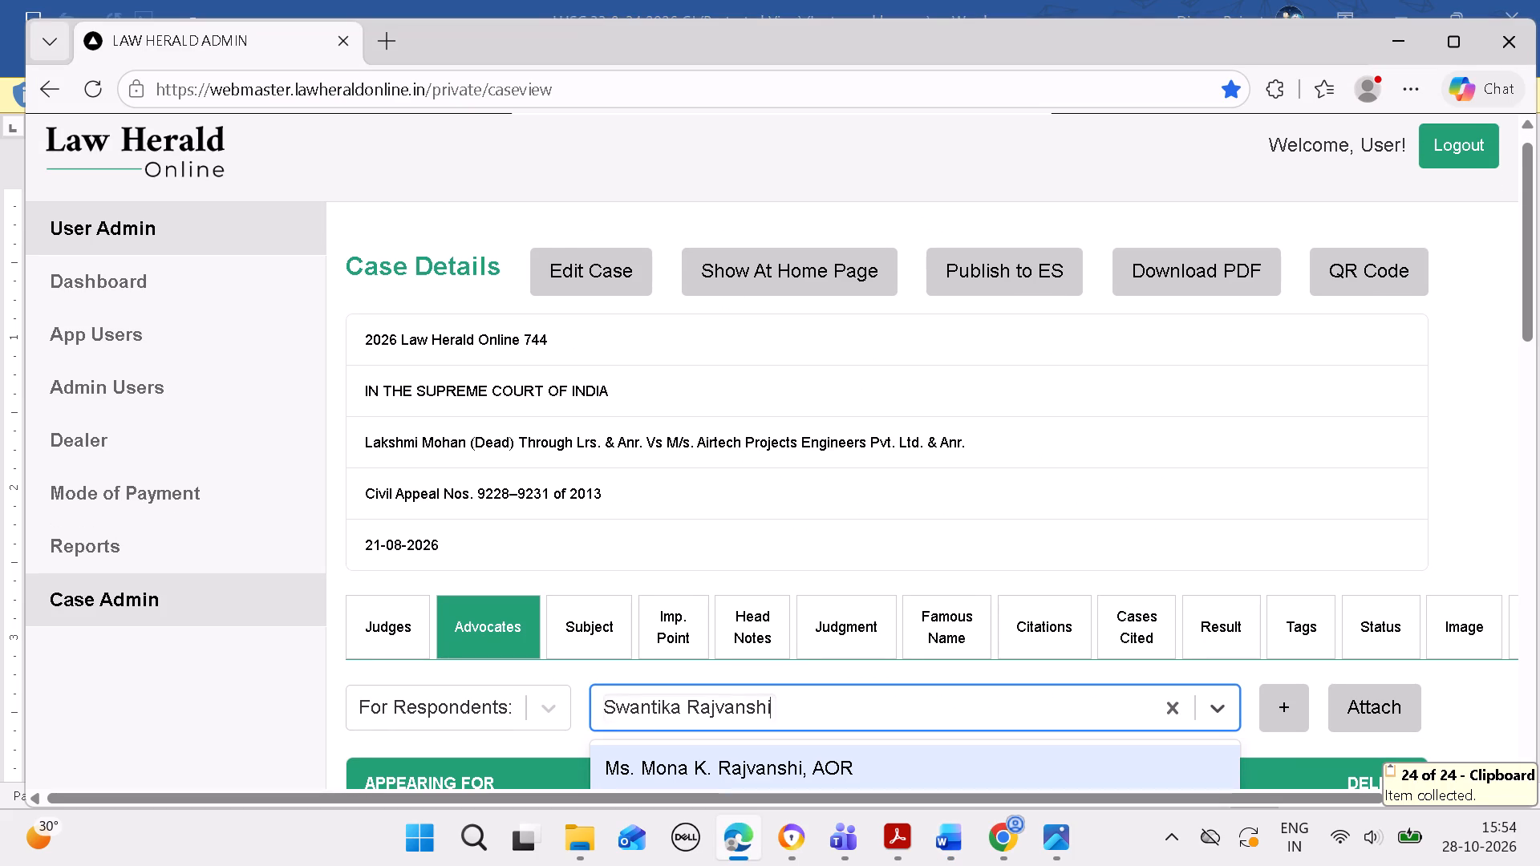
# Try to add the eleventh respondents' advocate as a new entry with the copied name, prefix Ms. and designation ADV.
pyautogui.click(1270, 698)
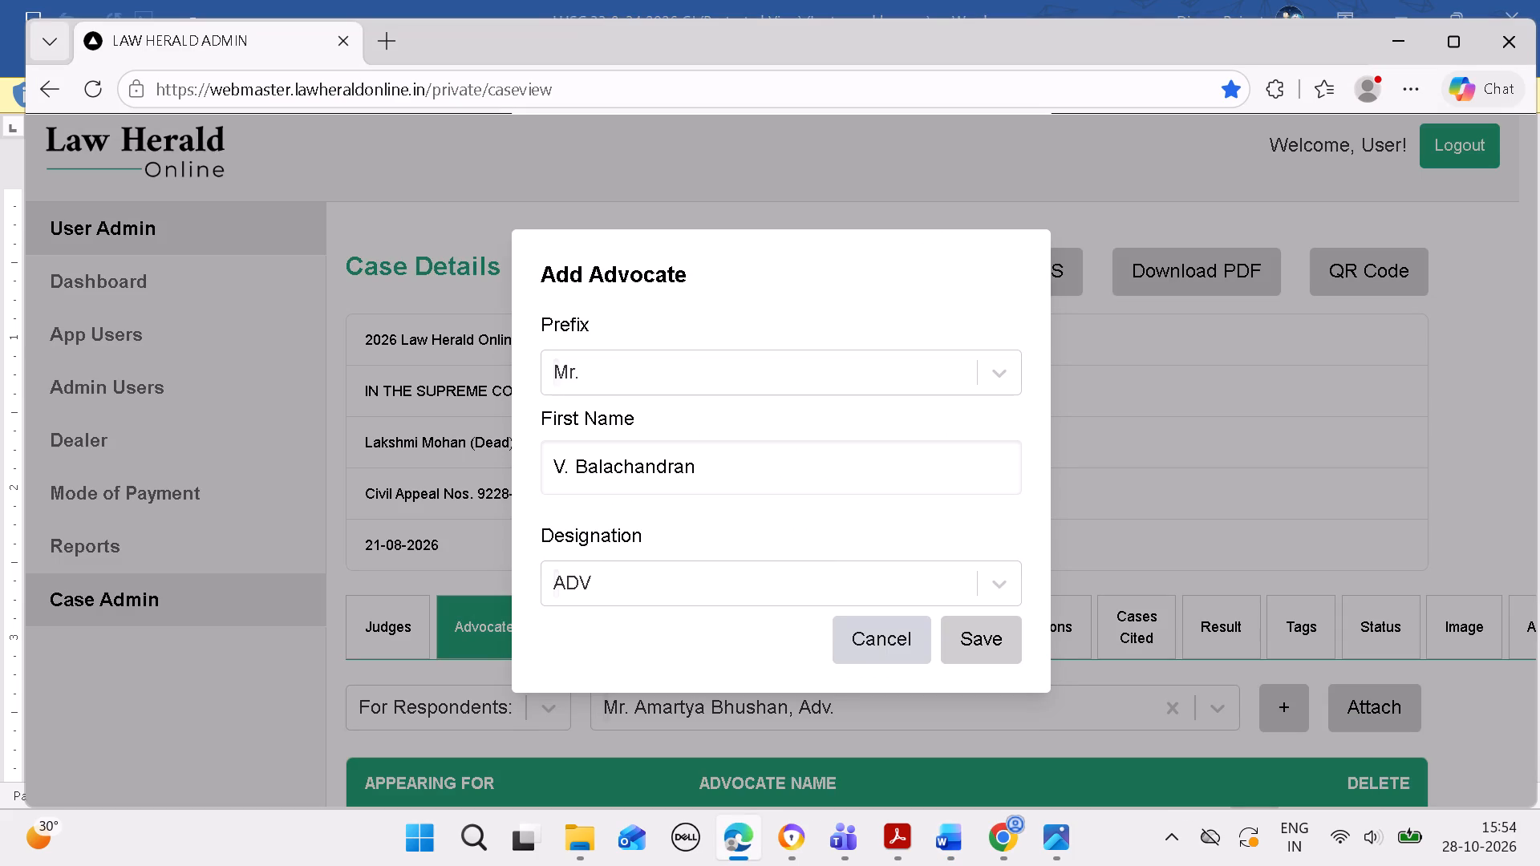
pyautogui.click(942, 489)
pyautogui.press('BackSpace')
pyautogui.press('BackSpace')
pyautogui.press('BackSpace')
pyautogui.press('BackSpace')
pyautogui.press('BackSpace')
pyautogui.press('BackSpace')
pyautogui.press('BackSpace')
pyautogui.press('BackSpace')
pyautogui.press('BackSpace')
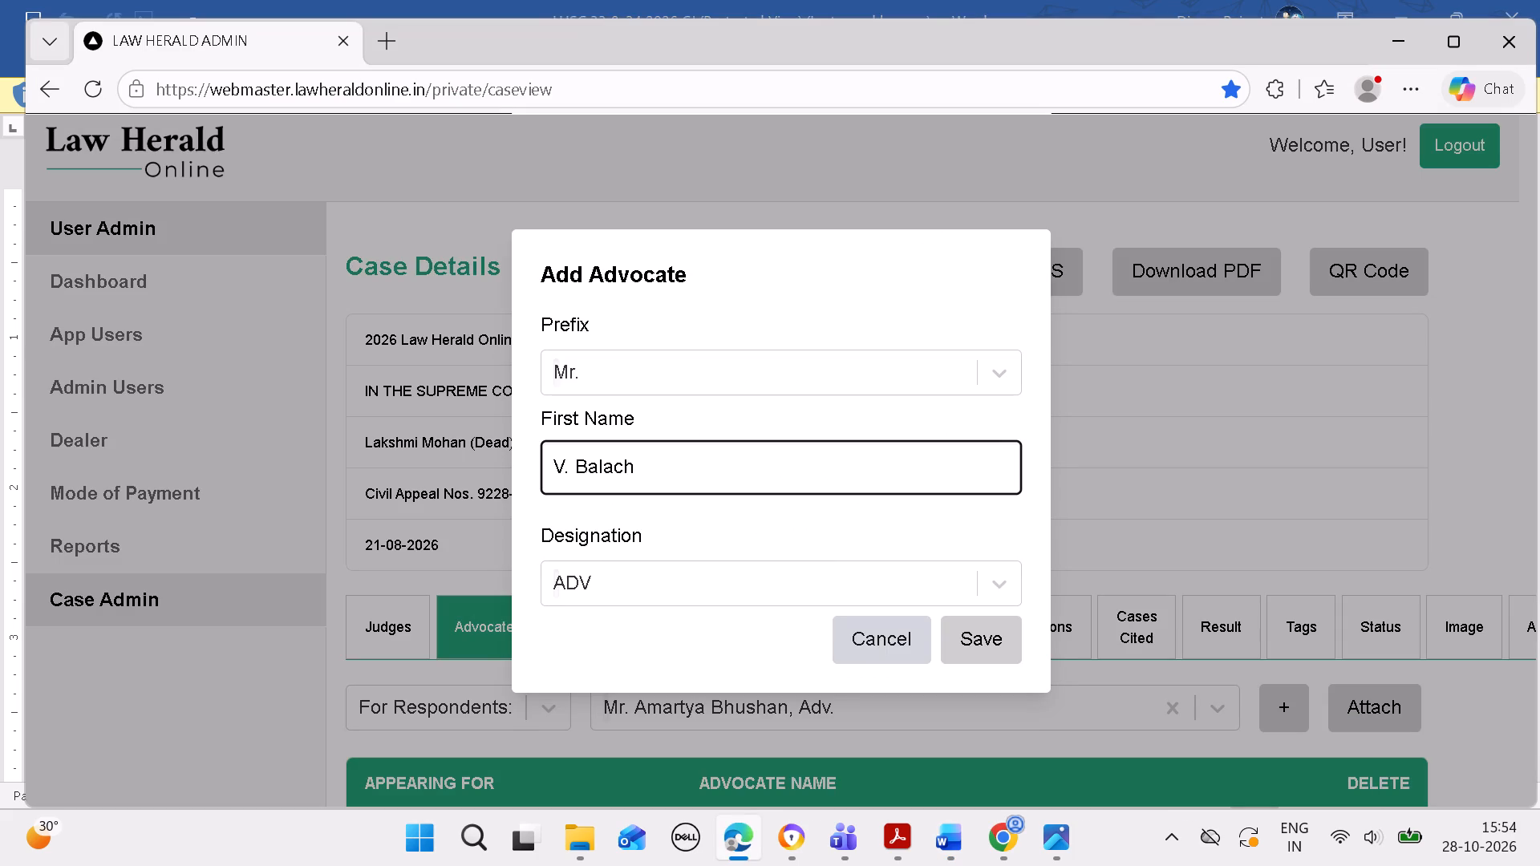
pyautogui.hotkey('ctrl', 'v')
pyautogui.press('BackSpace')
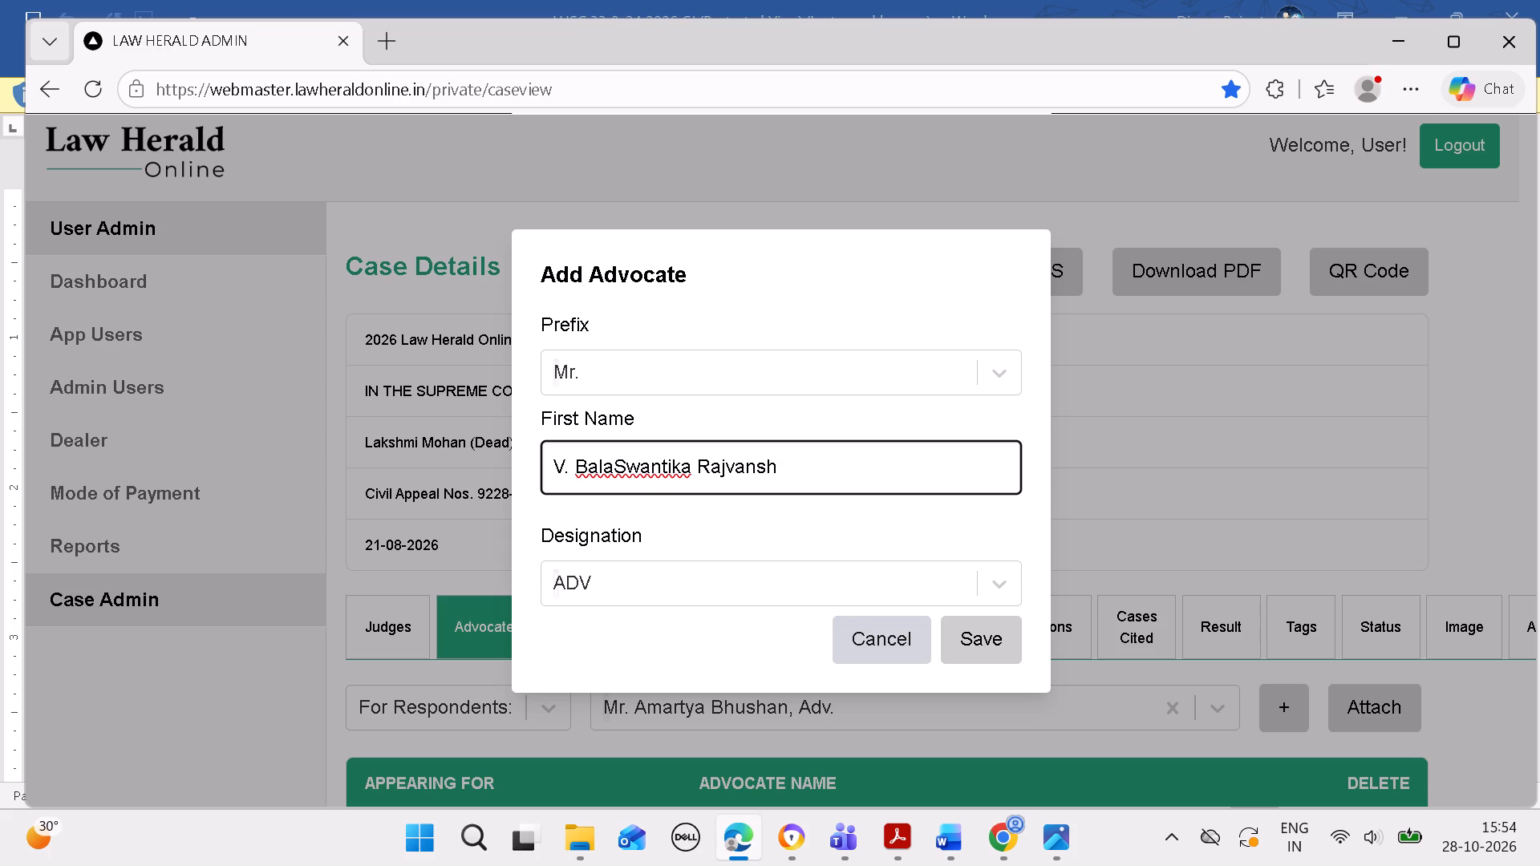
pyautogui.press('BackSpace')
pyautogui.press('BackSpace')
pyautogui.press('BackSpace')
pyautogui.press('BackSpace')
pyautogui.press('BackSpace')
pyautogui.press('BackSpace')
pyautogui.press('BackSpace')
pyautogui.press('BackSpace')
pyautogui.press('BackSpace')
pyautogui.press('BackSpace')
pyautogui.press('BackSpace')
pyautogui.press('BackSpace')
pyautogui.press('BackSpace')
pyautogui.press('BackSpace')
pyautogui.press('BackSpace')
pyautogui.press('BackSpace')
pyautogui.press('BackSpace')
pyautogui.press('BackSpace')
pyautogui.press('BackSpace')
pyautogui.press('BackSpace')
pyautogui.press('BackSpace')
pyautogui.press('BackSpace')
pyautogui.press('BackSpace')
pyautogui.press('BackSpace')
pyautogui.press('BackSpace')
pyautogui.press('BackSpace')
pyautogui.press('BackSpace')
pyautogui.press('BackSpace')
pyautogui.press('BackSpace')
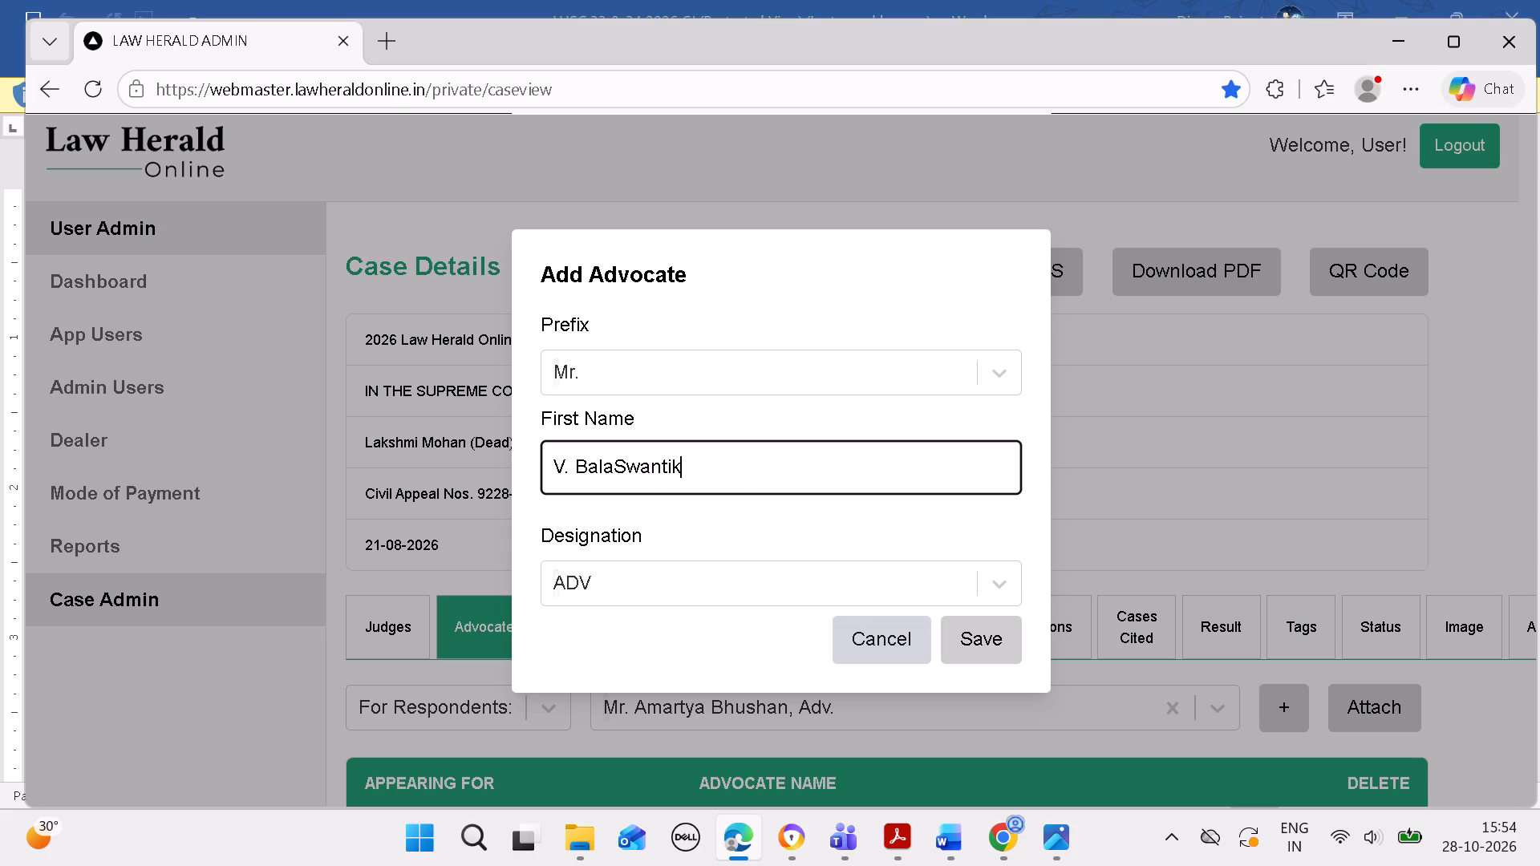
pyautogui.hotkey('ctrl', 'v')
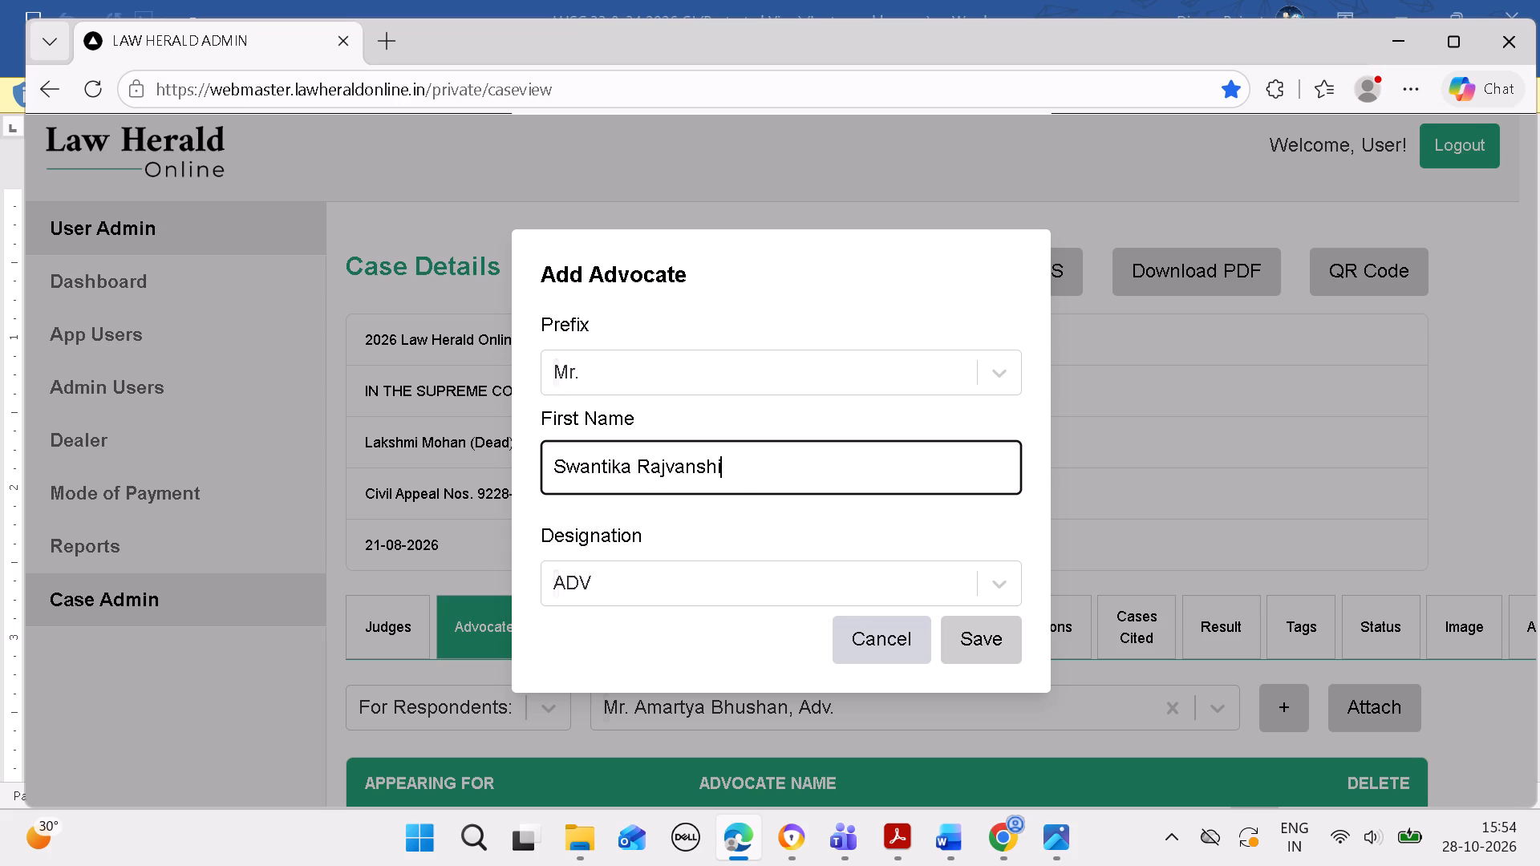
pyautogui.click(999, 354)
pyautogui.scroll(-3, 765, 562)
pyautogui.click(749, 545)
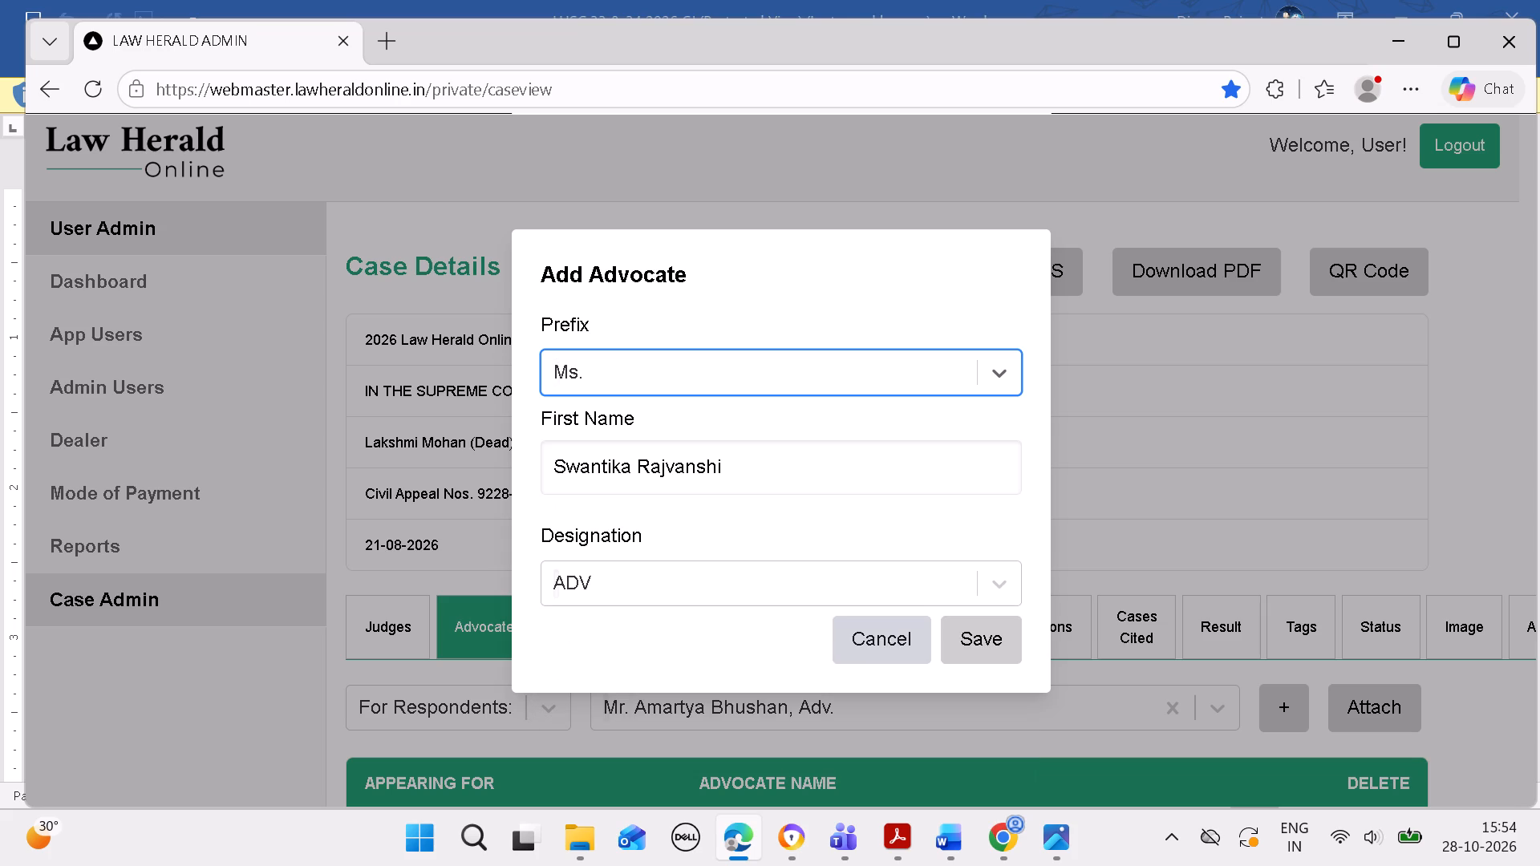
pyautogui.click(971, 635)
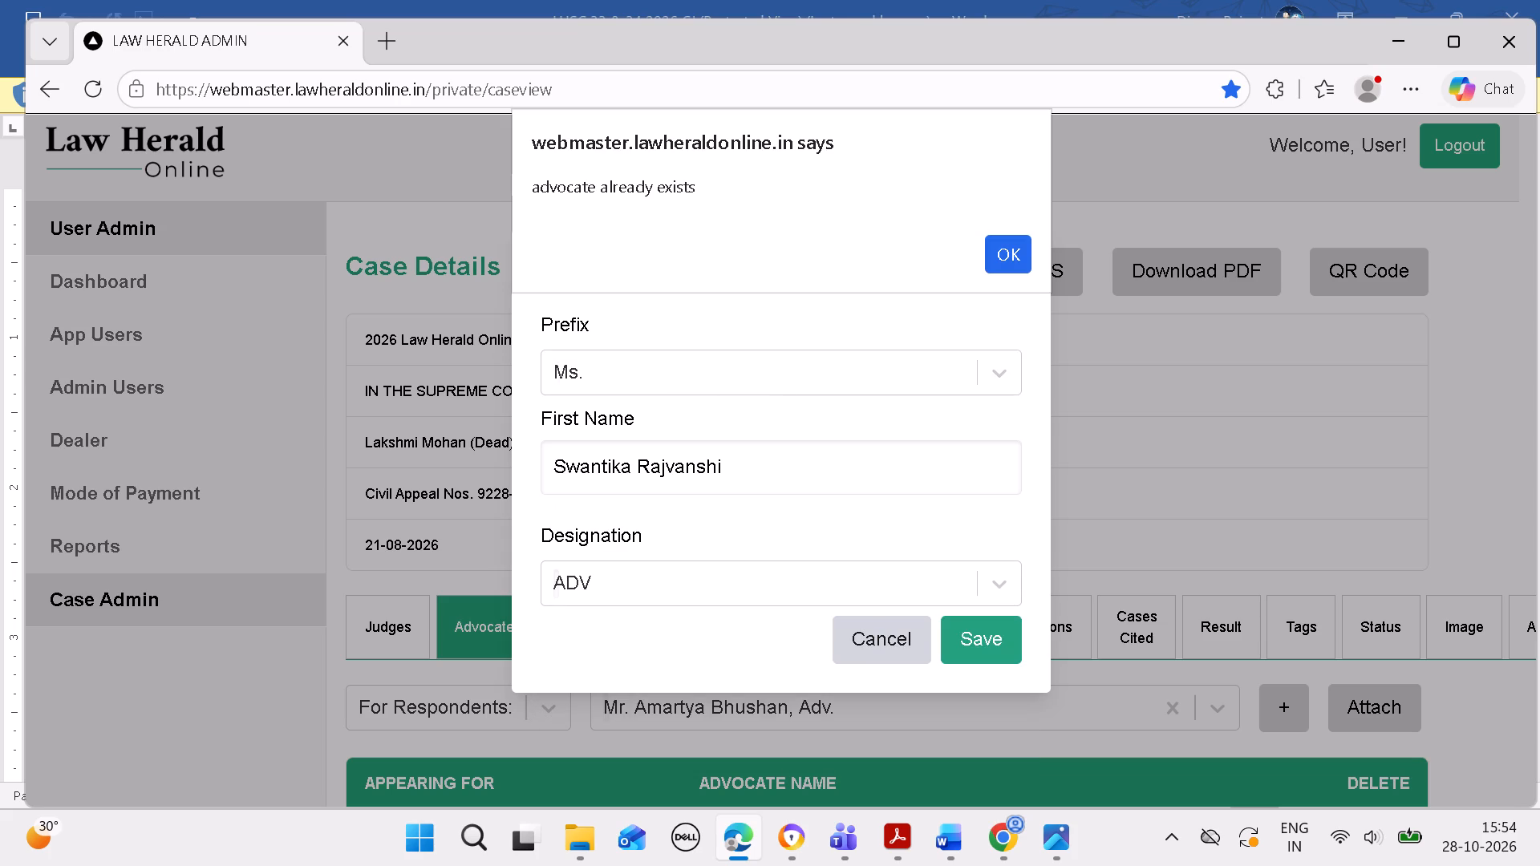
pyautogui.click(1002, 267)
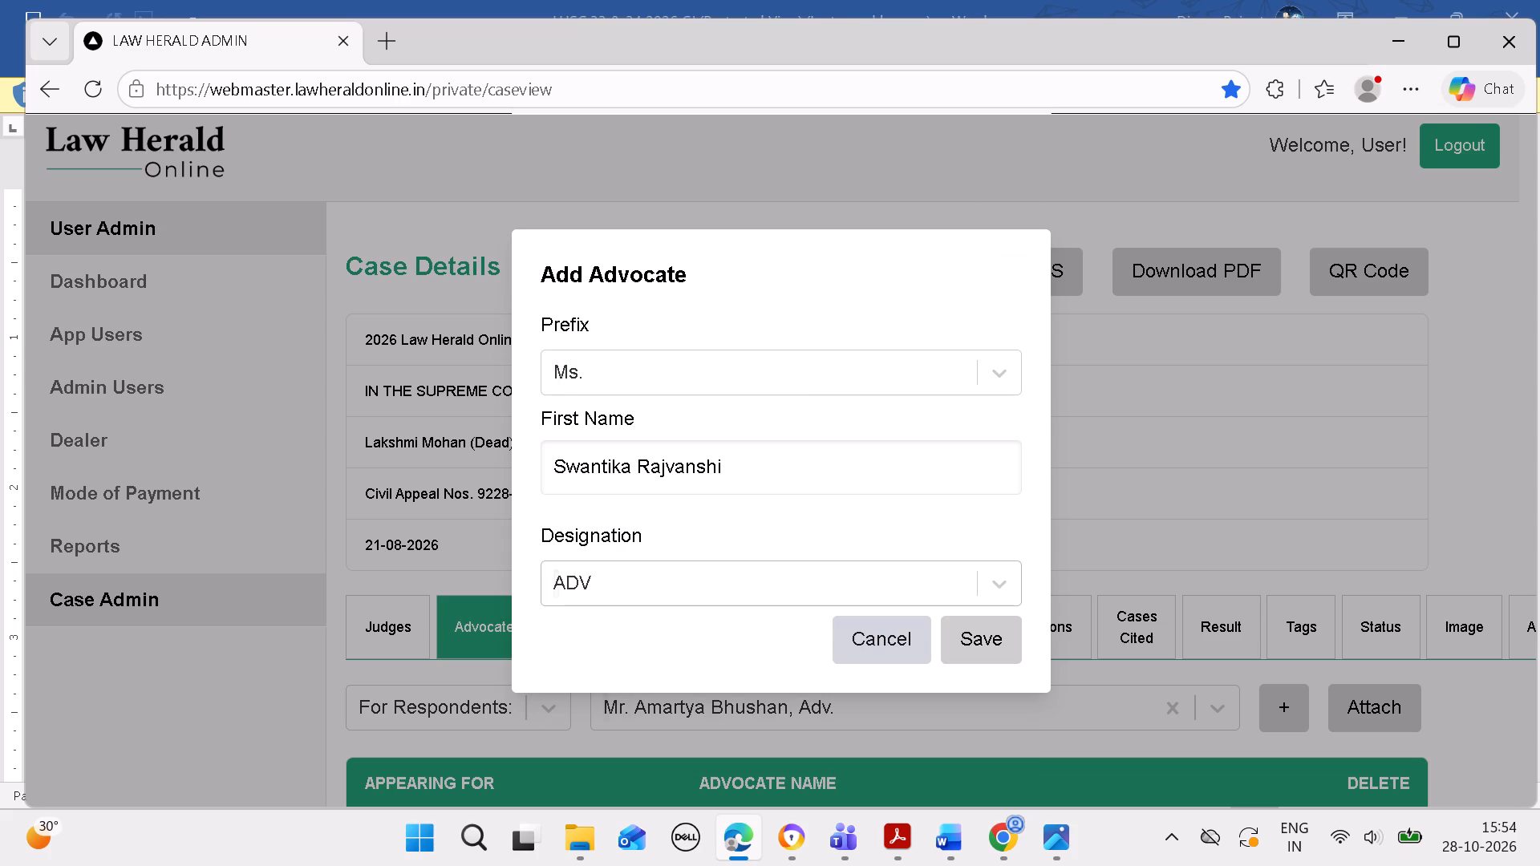
# Set the new advocate entry's designation to Advocate and save it, attaching the advocate to case 744 under For Respondents.
pyautogui.click(725, 580)
pyautogui.write('AD')
pyautogui.write('VO')
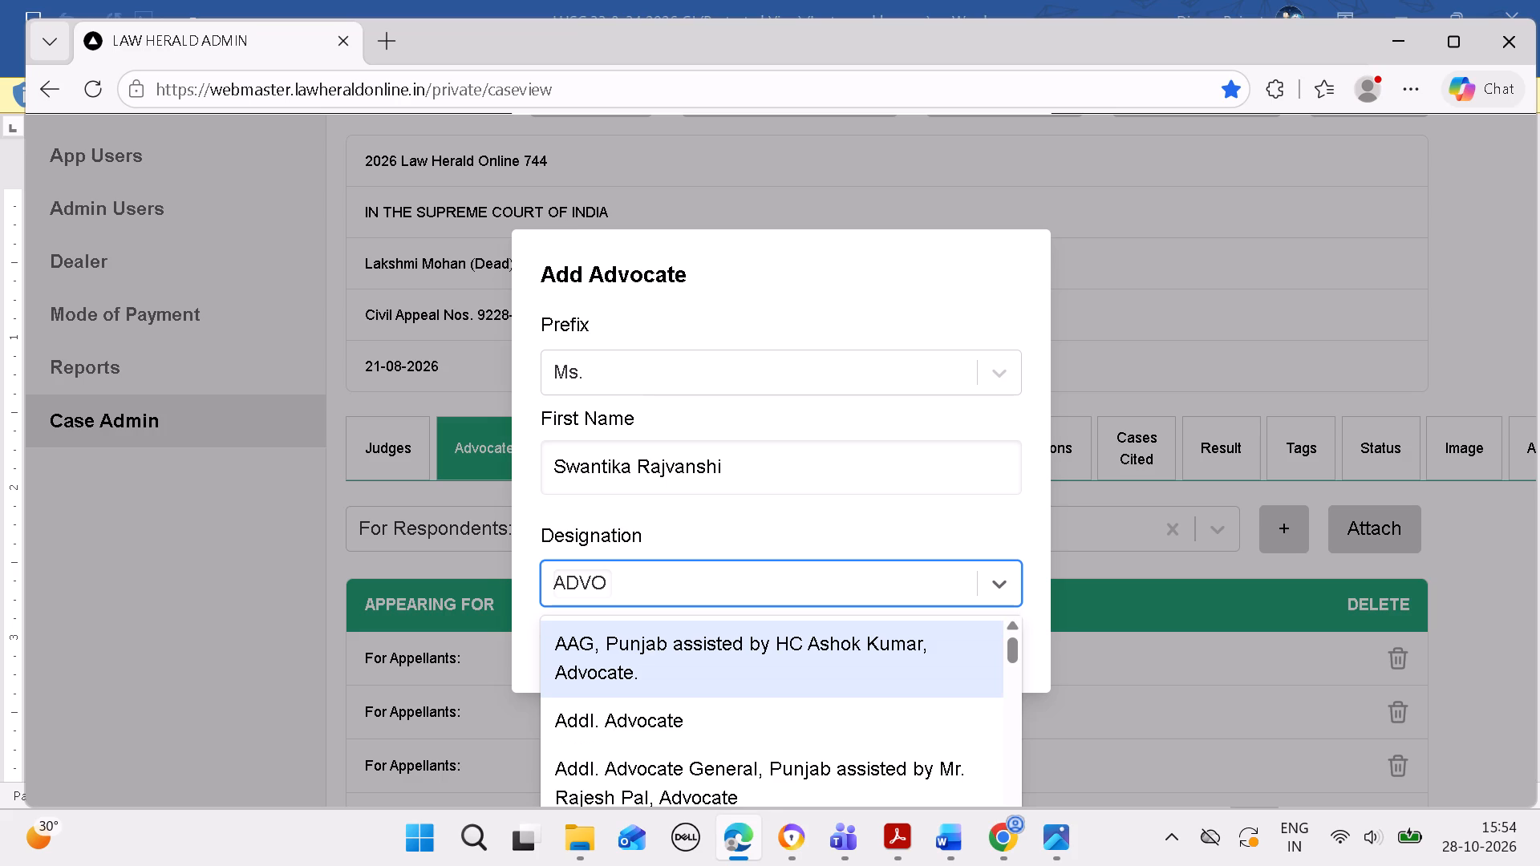
pyautogui.press('Down')
pyautogui.press('Down')
pyautogui.press('Down')
pyautogui.press('Down')
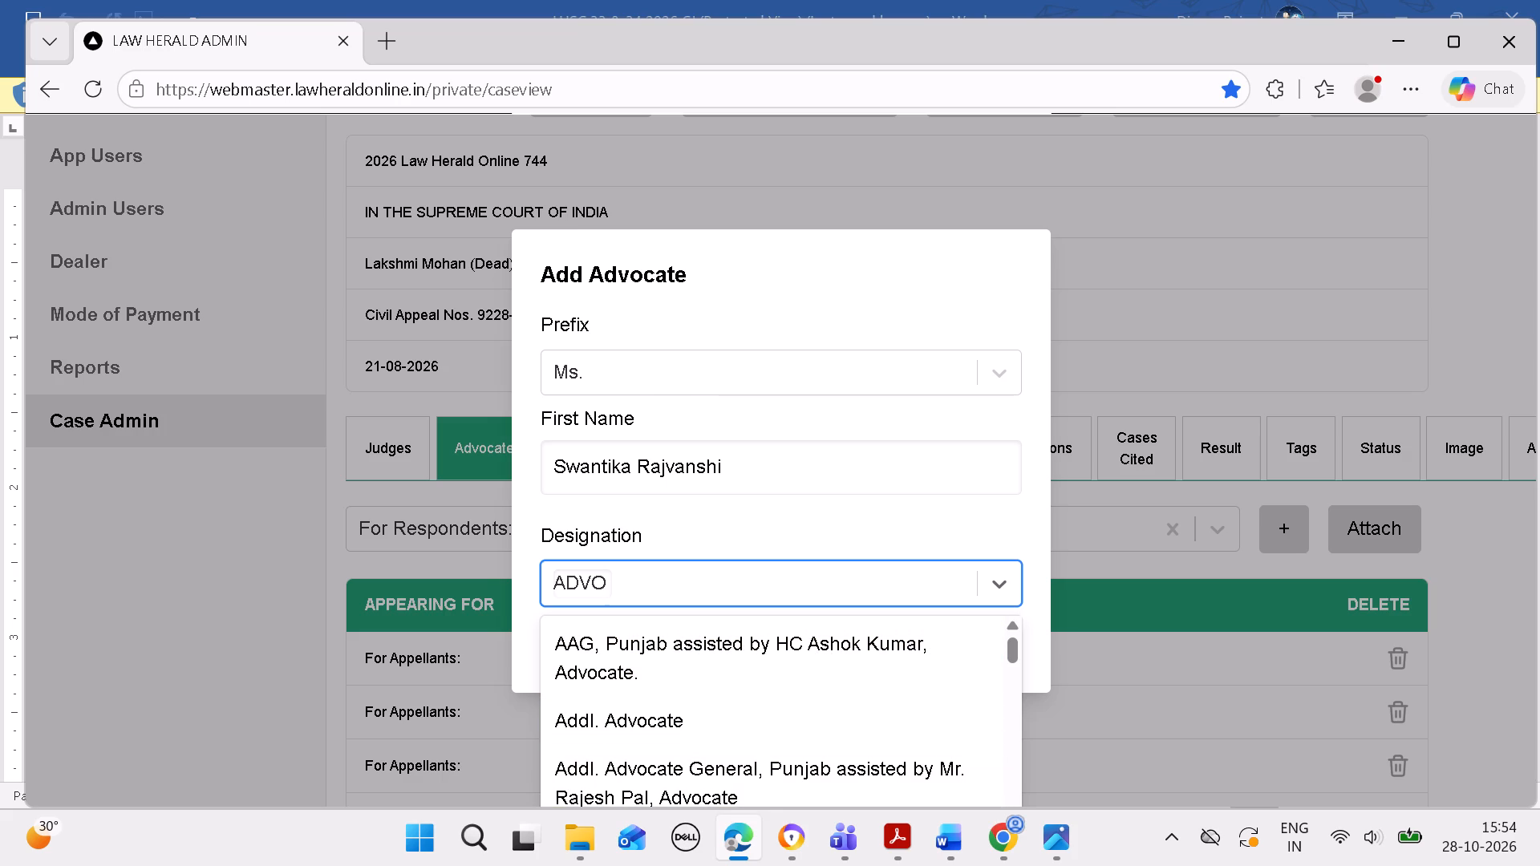
pyautogui.press('Down')
pyautogui.press('Down')
pyautogui.press('Down')
pyautogui.press('Down')
pyautogui.press('Down')
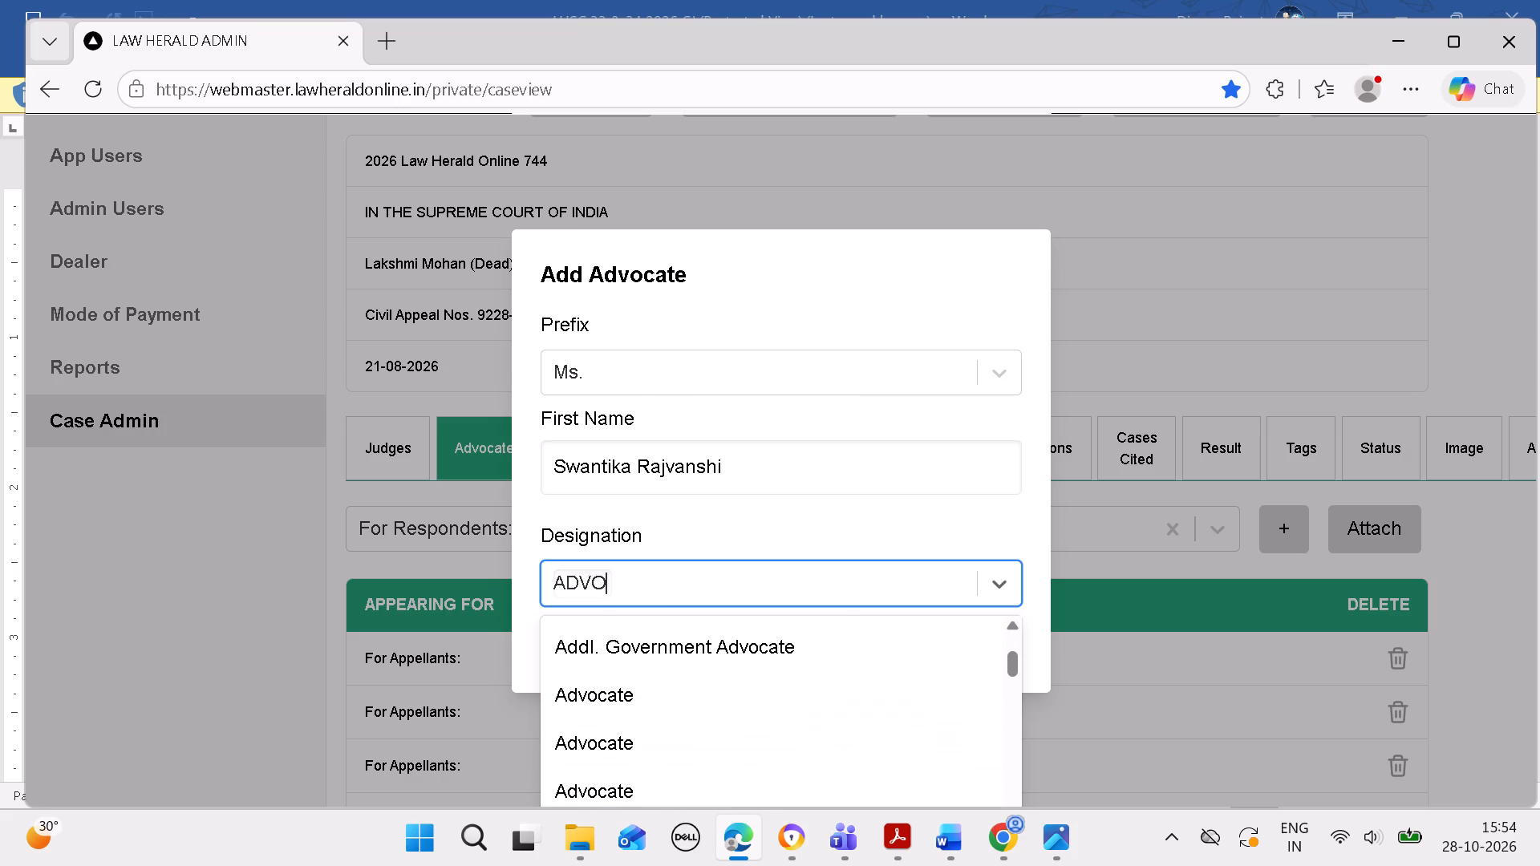
pyautogui.click(650, 776)
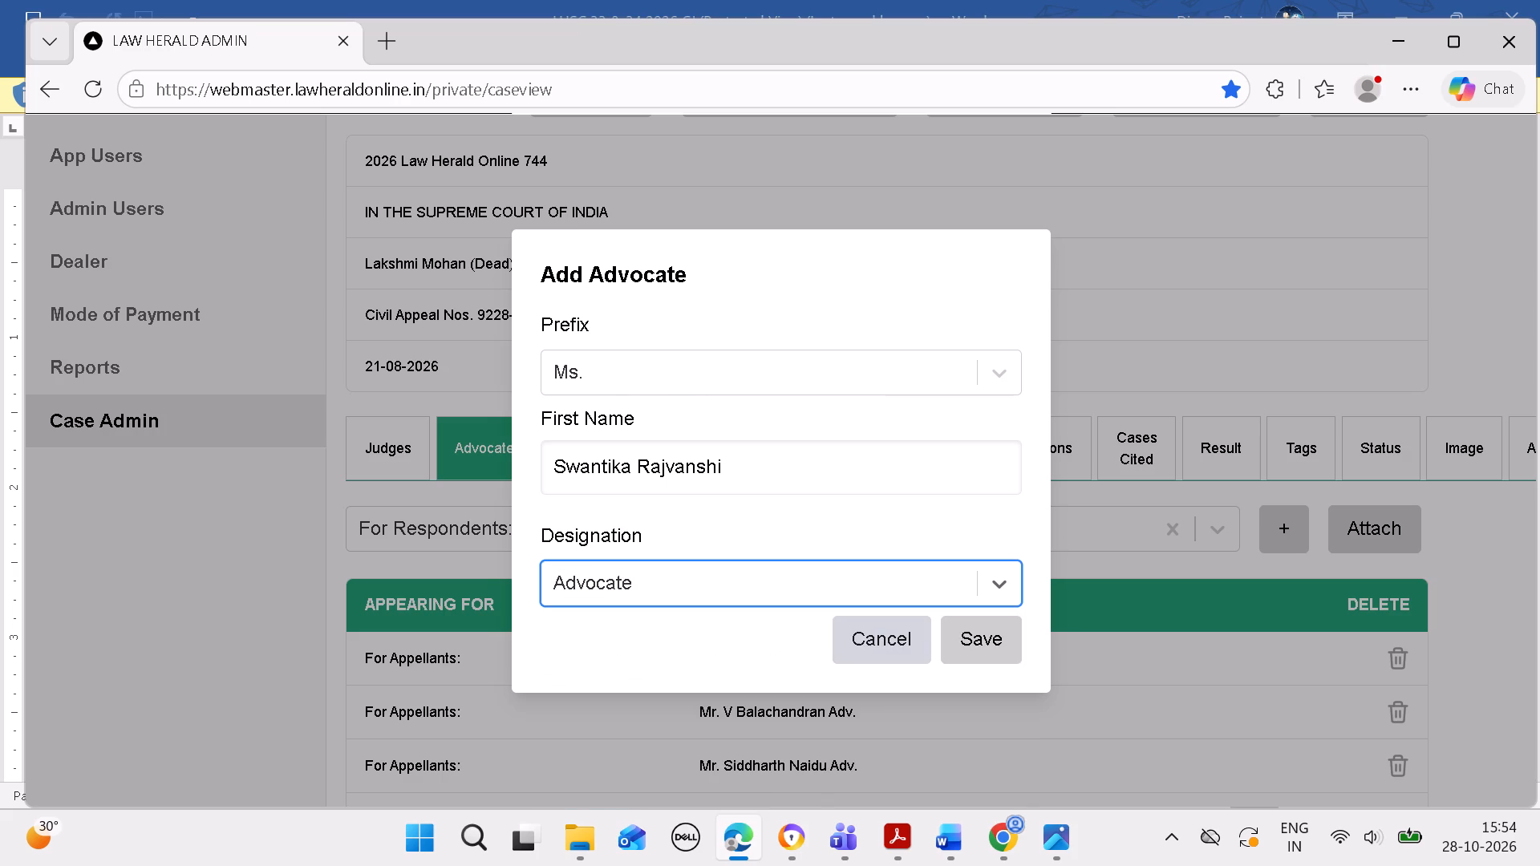
pyautogui.click(951, 640)
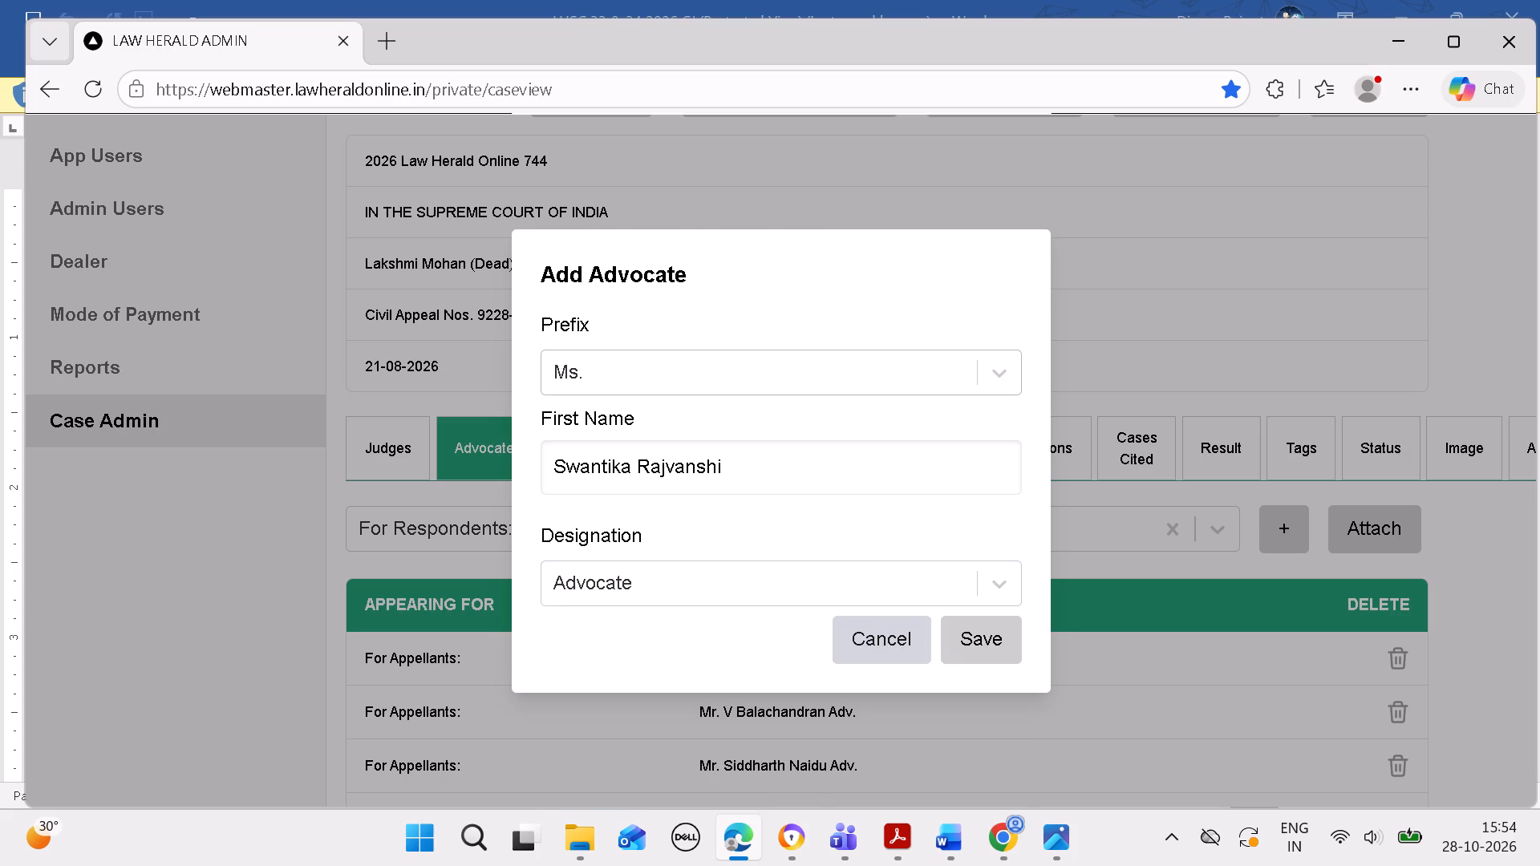
pyautogui.click(1002, 253)
pyautogui.scroll(-9, 998, 258)
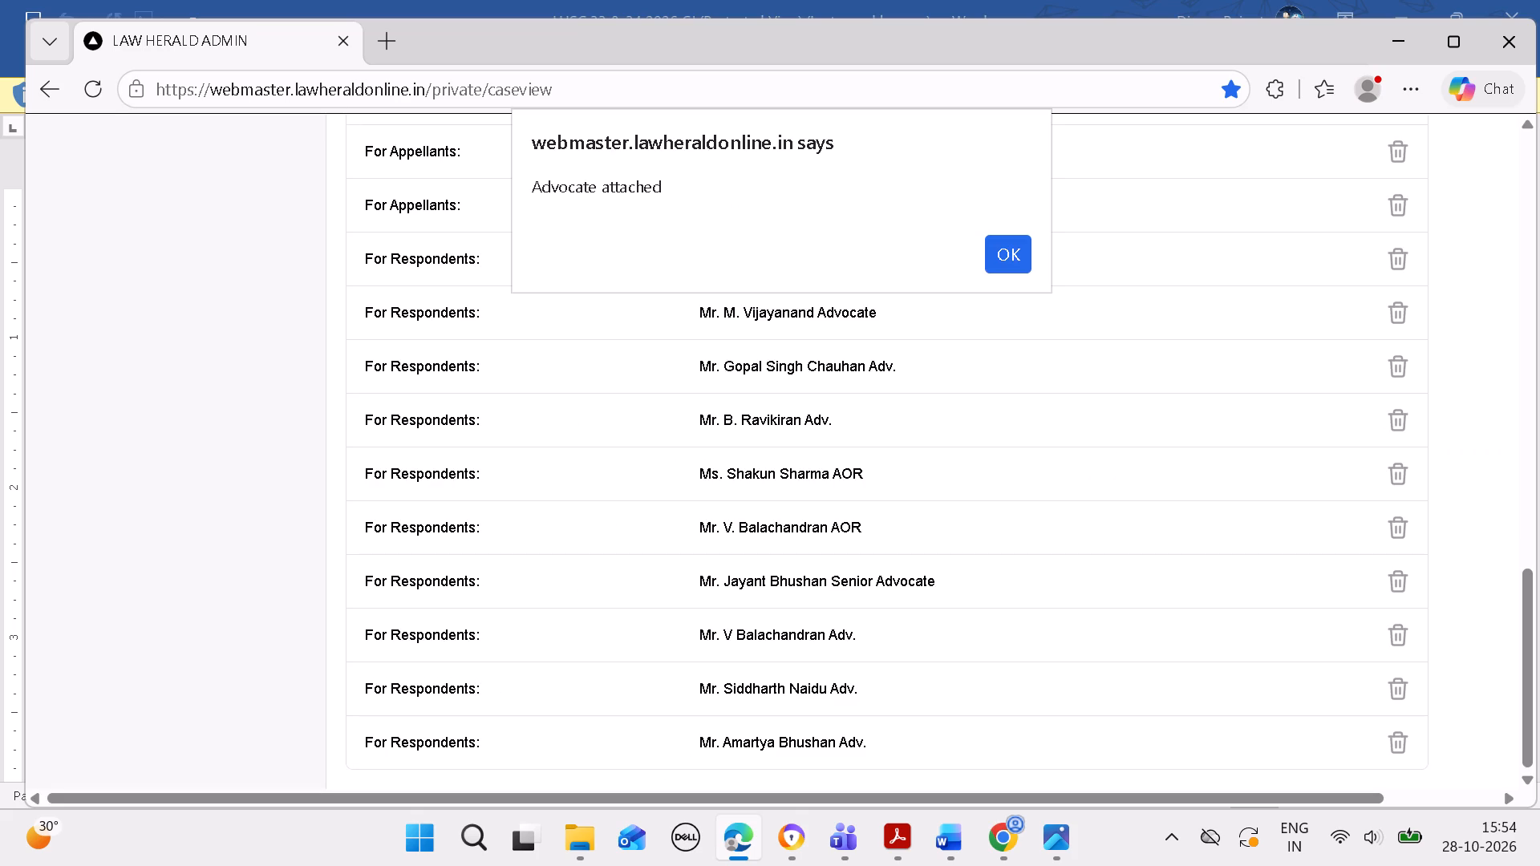
pyautogui.click(1008, 268)
pyautogui.scroll(-6, 950, 390)
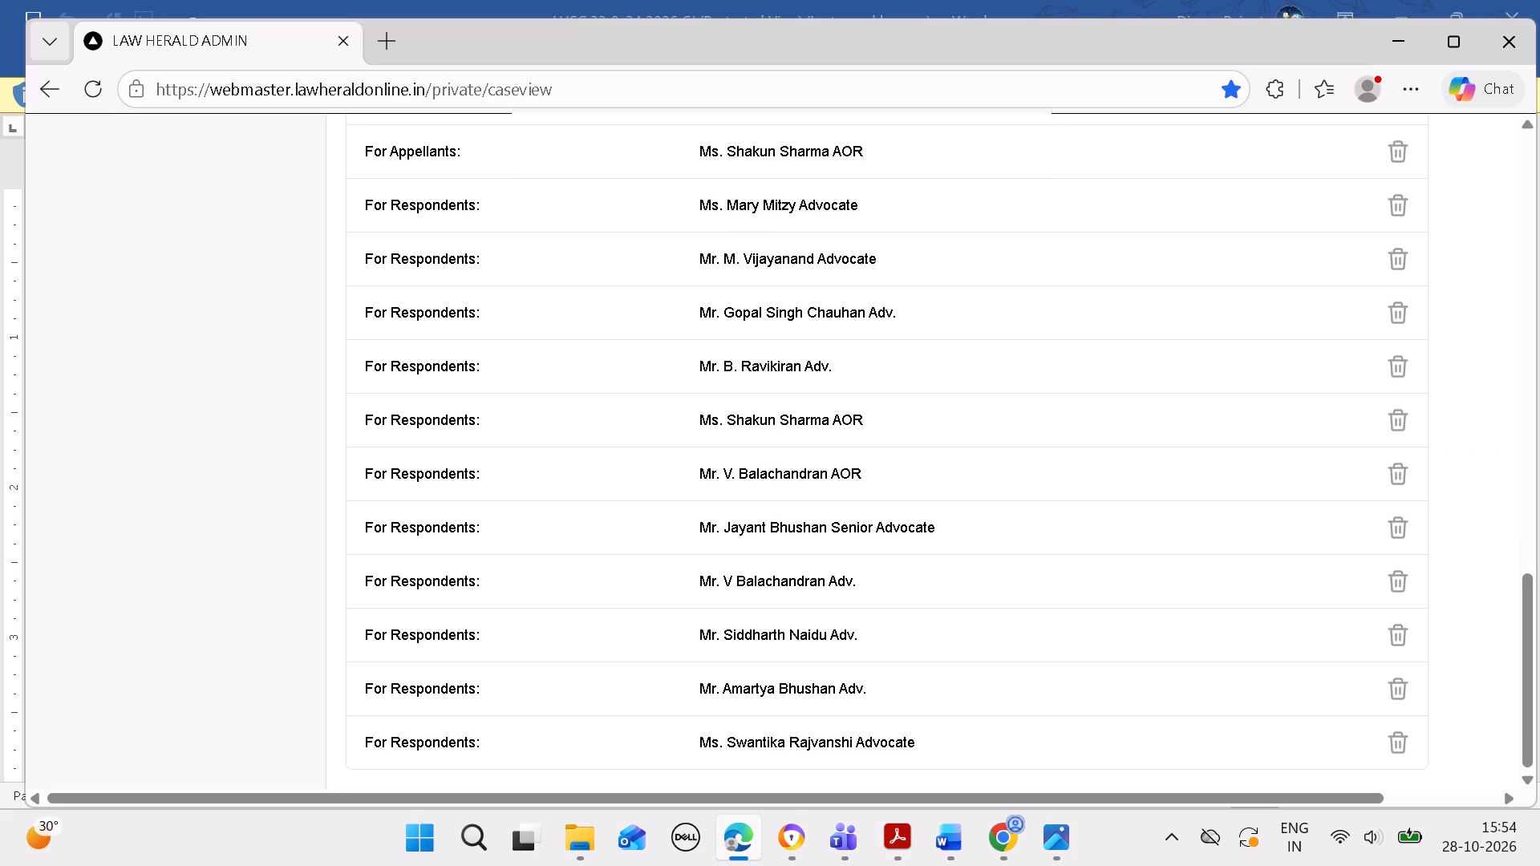
pyautogui.scroll(-7, 890, 761)
pyautogui.scroll(-4, 1153, 555)
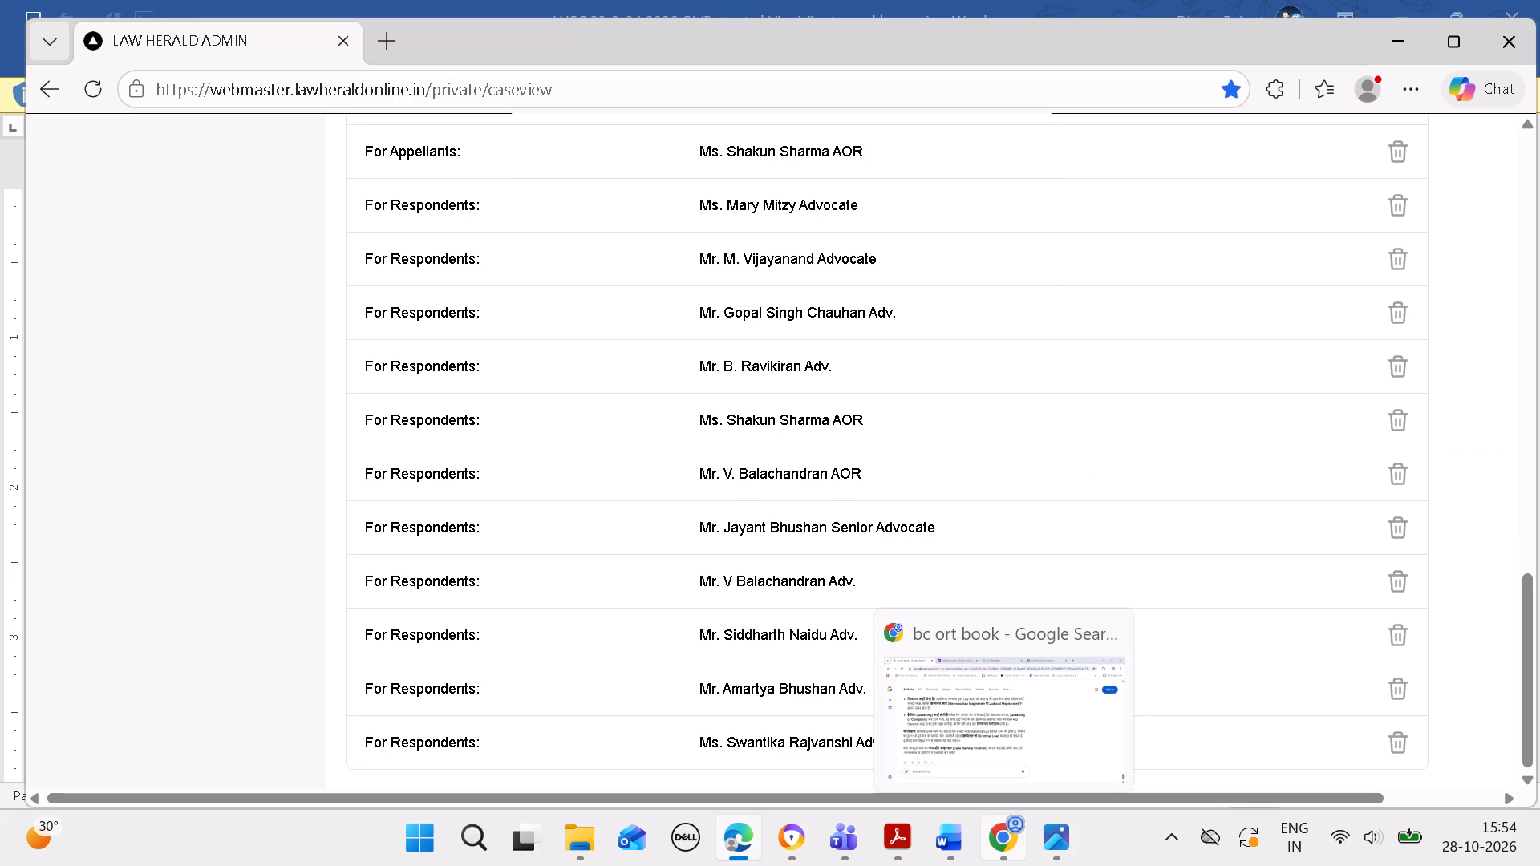
# Switch to Word and copy the twelfth respondents' advocate's name from the case 744 heading.
pyautogui.click(970, 840)
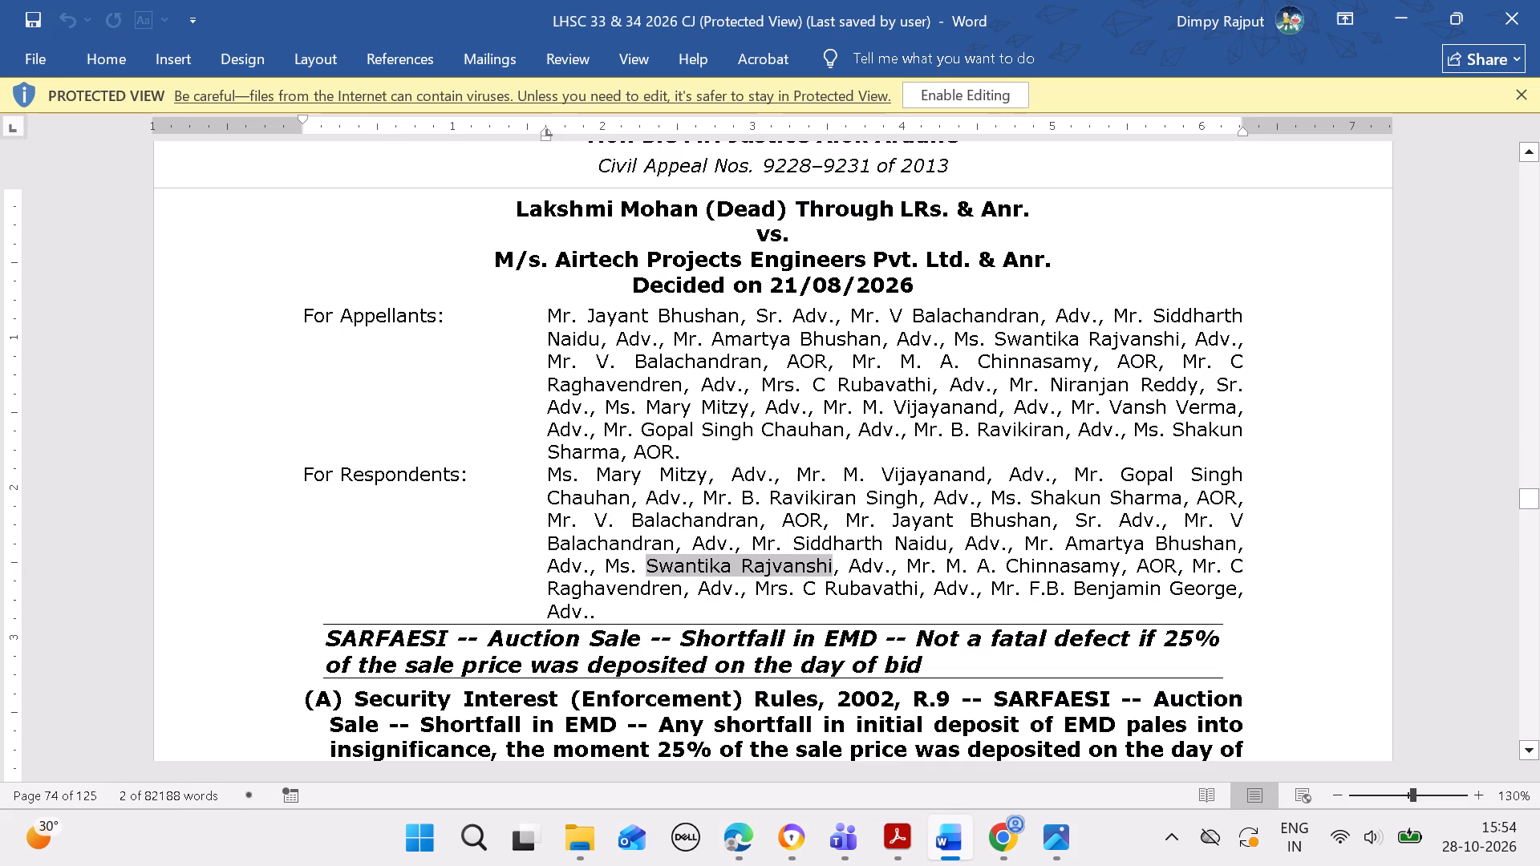
pyautogui.moveTo(945, 560); pyautogui.dragTo(1018, 558)
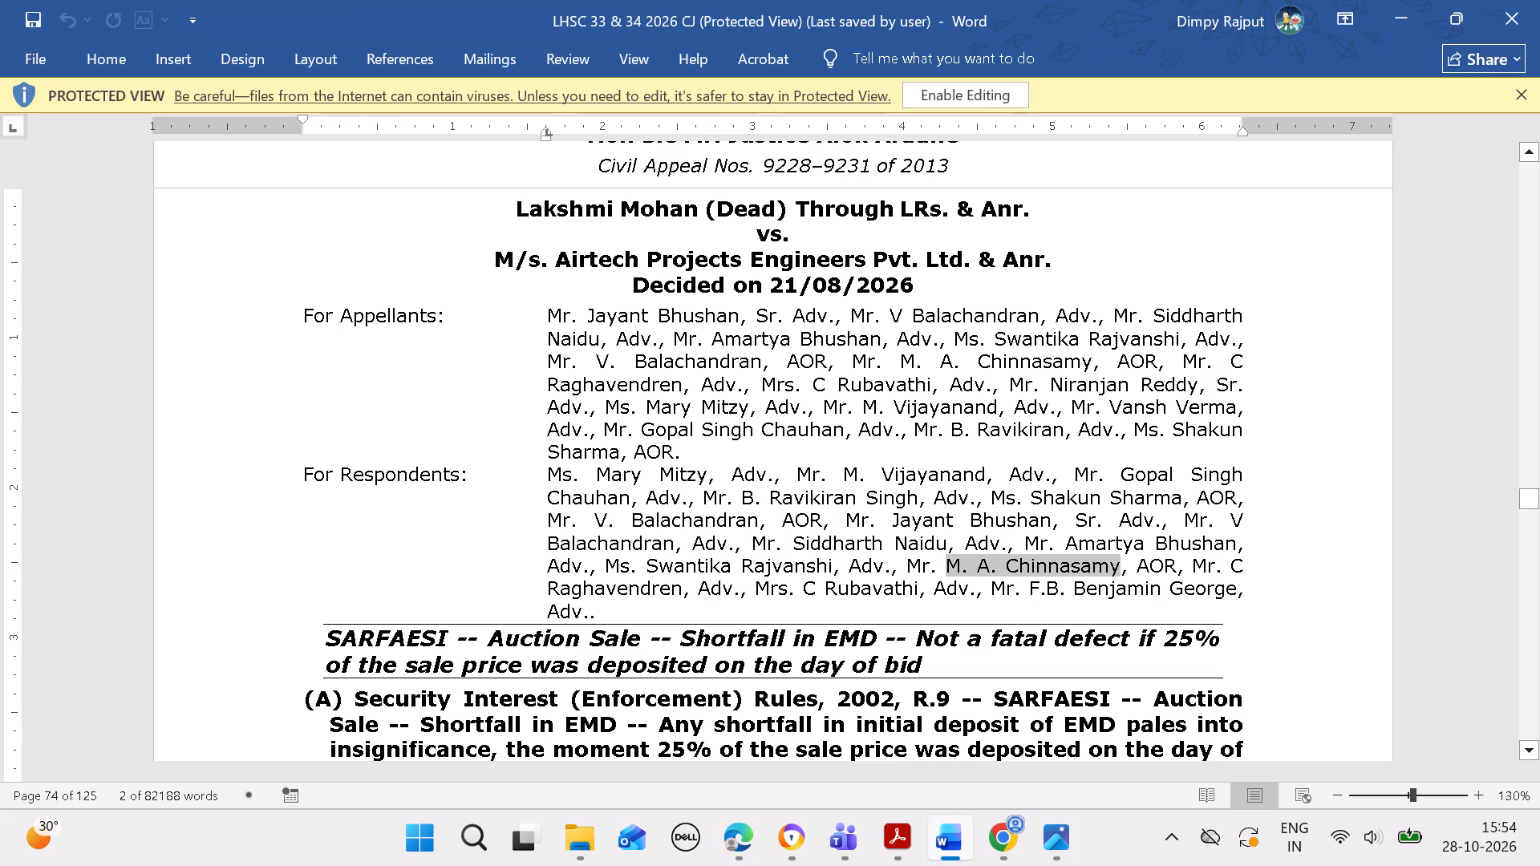
pyautogui.moveTo(1018, 558); pyautogui.dragTo(1035, 558)
pyautogui.hotkey('ctrl', 'c')
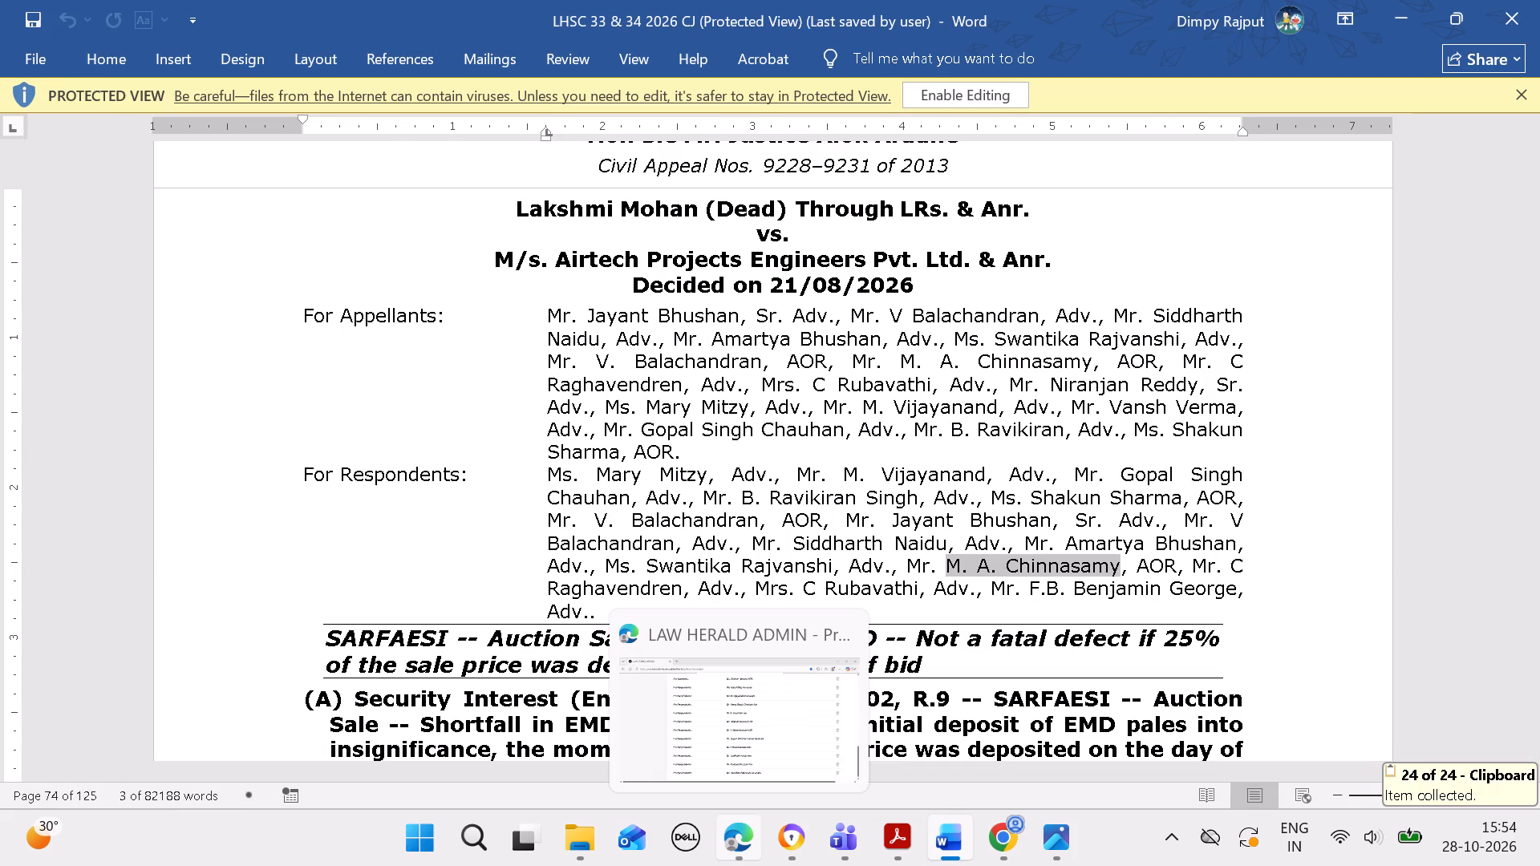
# Switch to Edge, find the twelfth respondents' advocate by the copied name and attach the matching AOR entry under For Respondents.
pyautogui.click(751, 837)
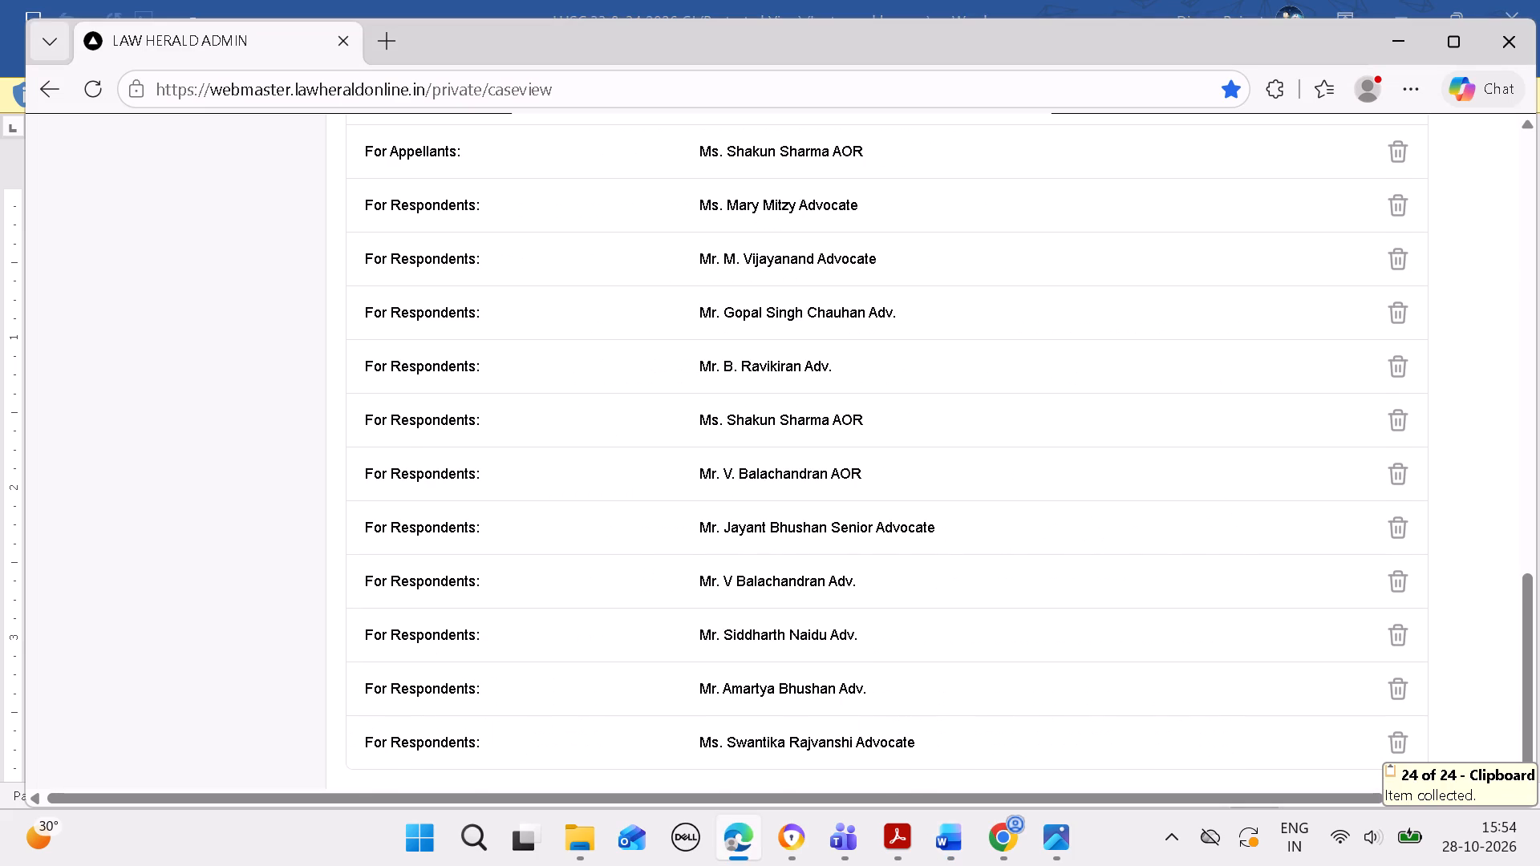
pyautogui.press('Up')
pyautogui.press('Up')
pyautogui.press('Up')
pyautogui.press('Up')
pyautogui.press('Up')
pyautogui.press('Up')
pyautogui.press('Up')
pyautogui.press('Up')
pyautogui.press('Up')
pyautogui.press('Up')
pyautogui.press('Up')
pyautogui.press('Up')
pyautogui.press('Up')
pyautogui.press('Up')
pyautogui.press('Up')
pyautogui.press('Up')
pyautogui.press('Up')
pyautogui.press('Up')
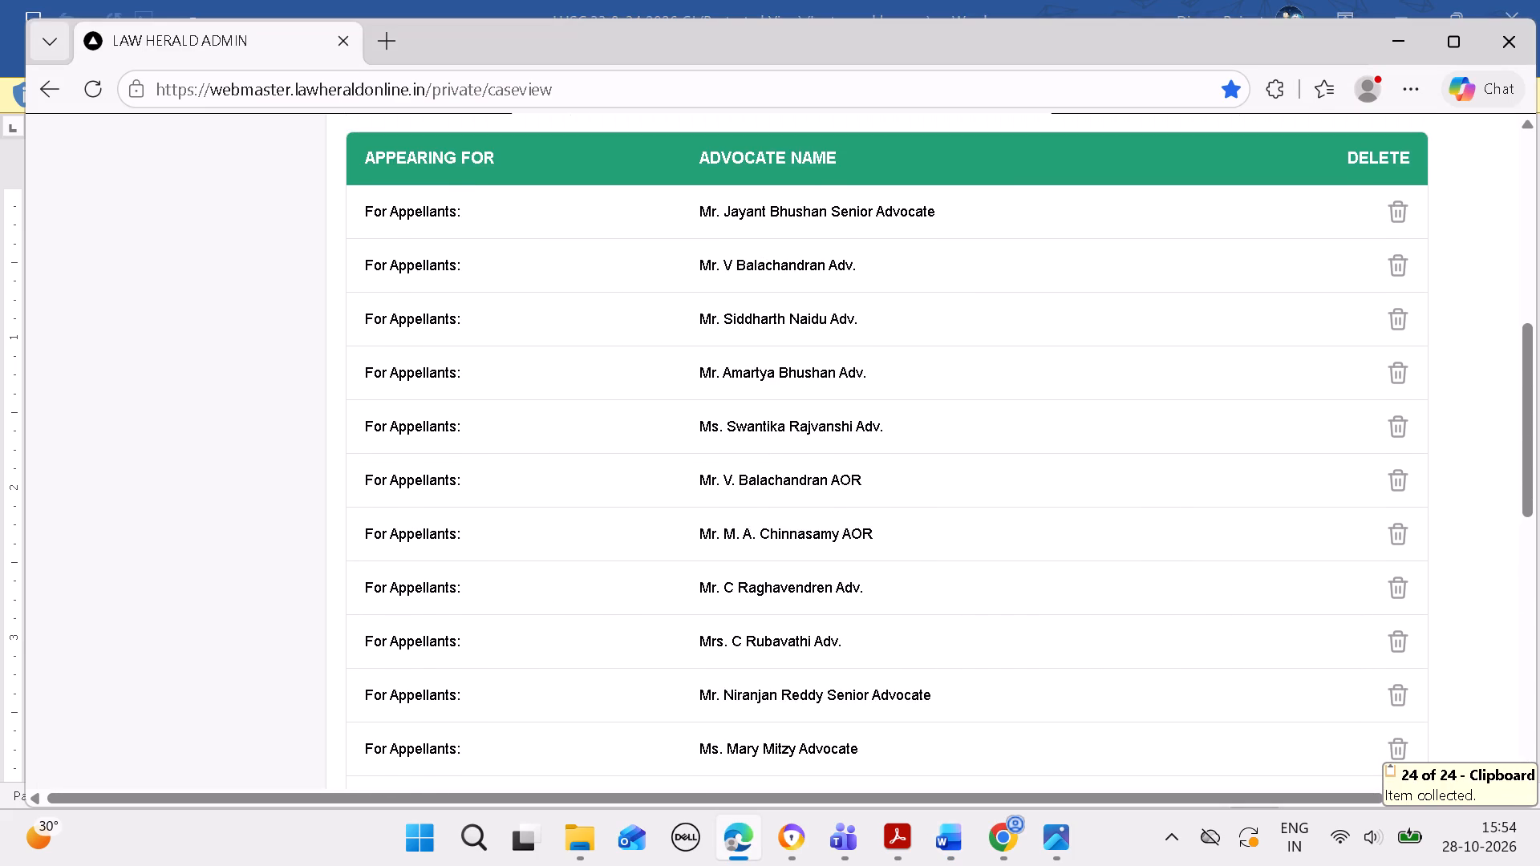
pyautogui.press('Up')
pyautogui.click(1161, 137)
pyautogui.hotkey('ctrl', 'v')
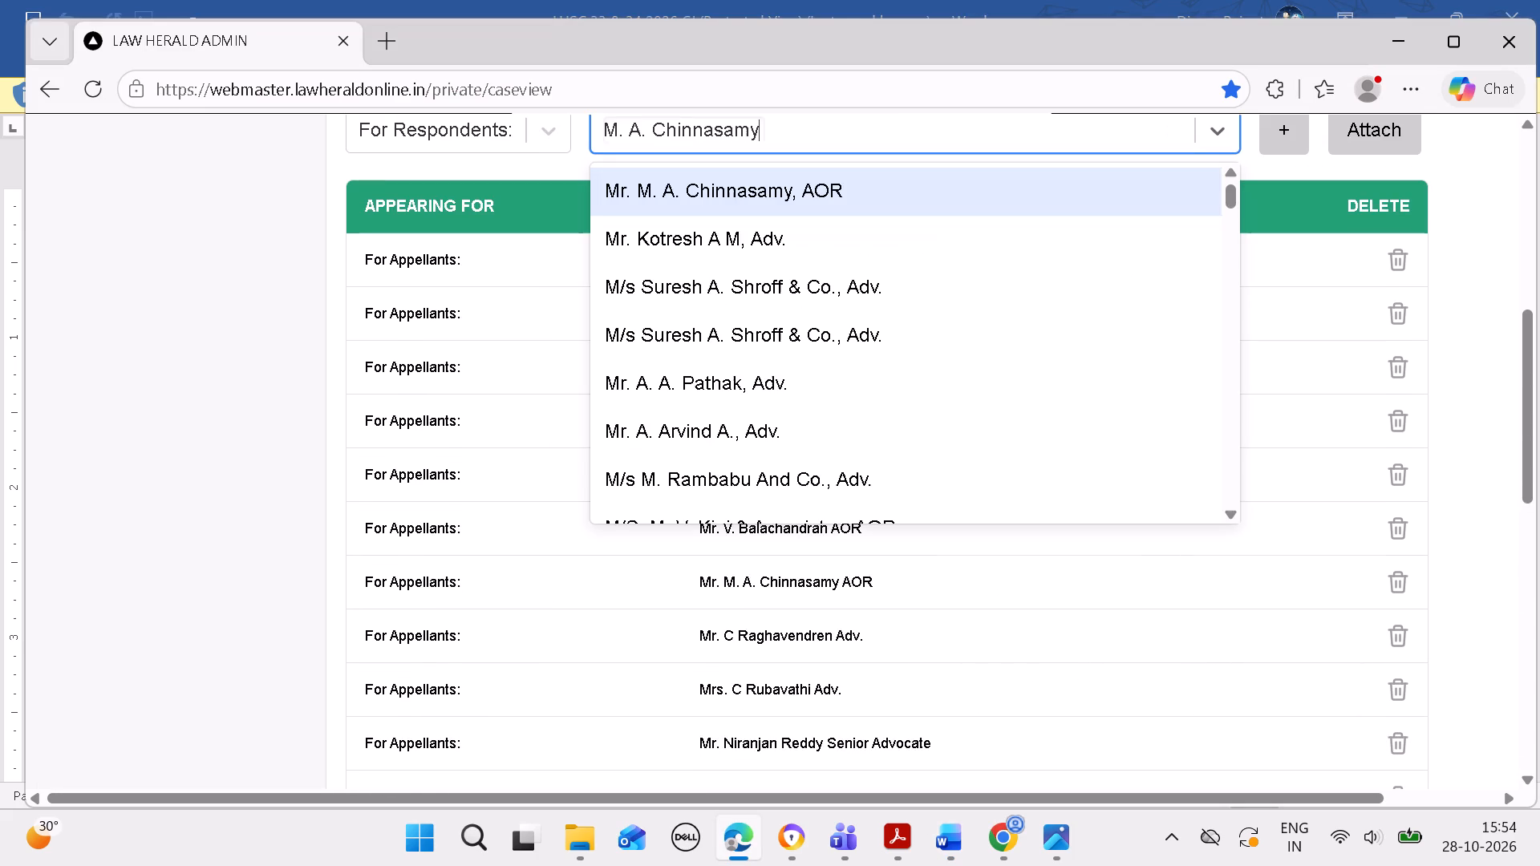
pyautogui.click(1079, 193)
pyautogui.click(1345, 140)
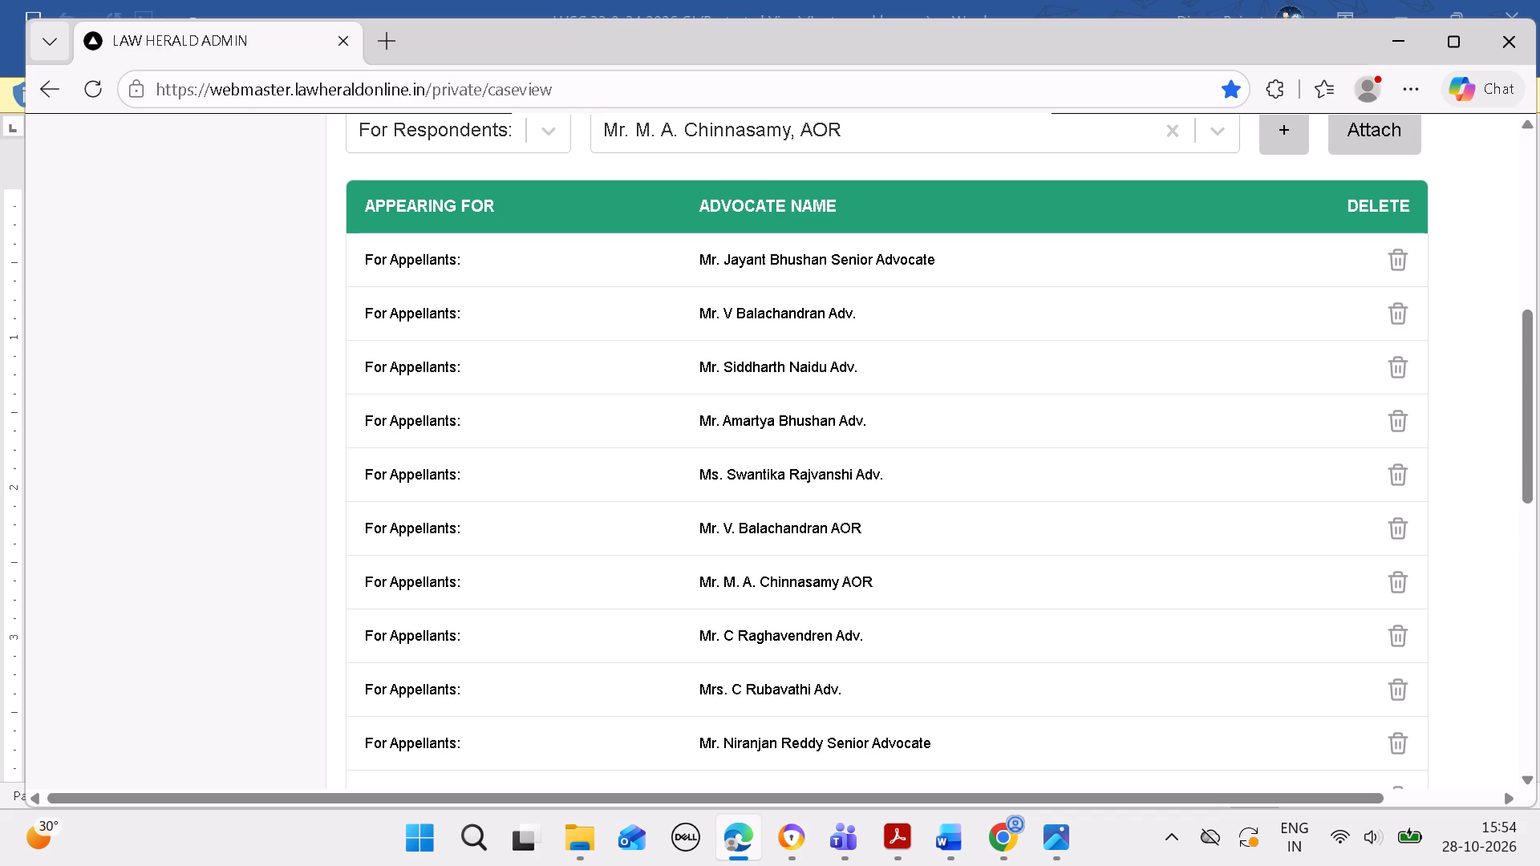
pyautogui.click(1016, 239)
pyautogui.scroll(-6, 1011, 257)
pyautogui.scroll(-2, 942, 598)
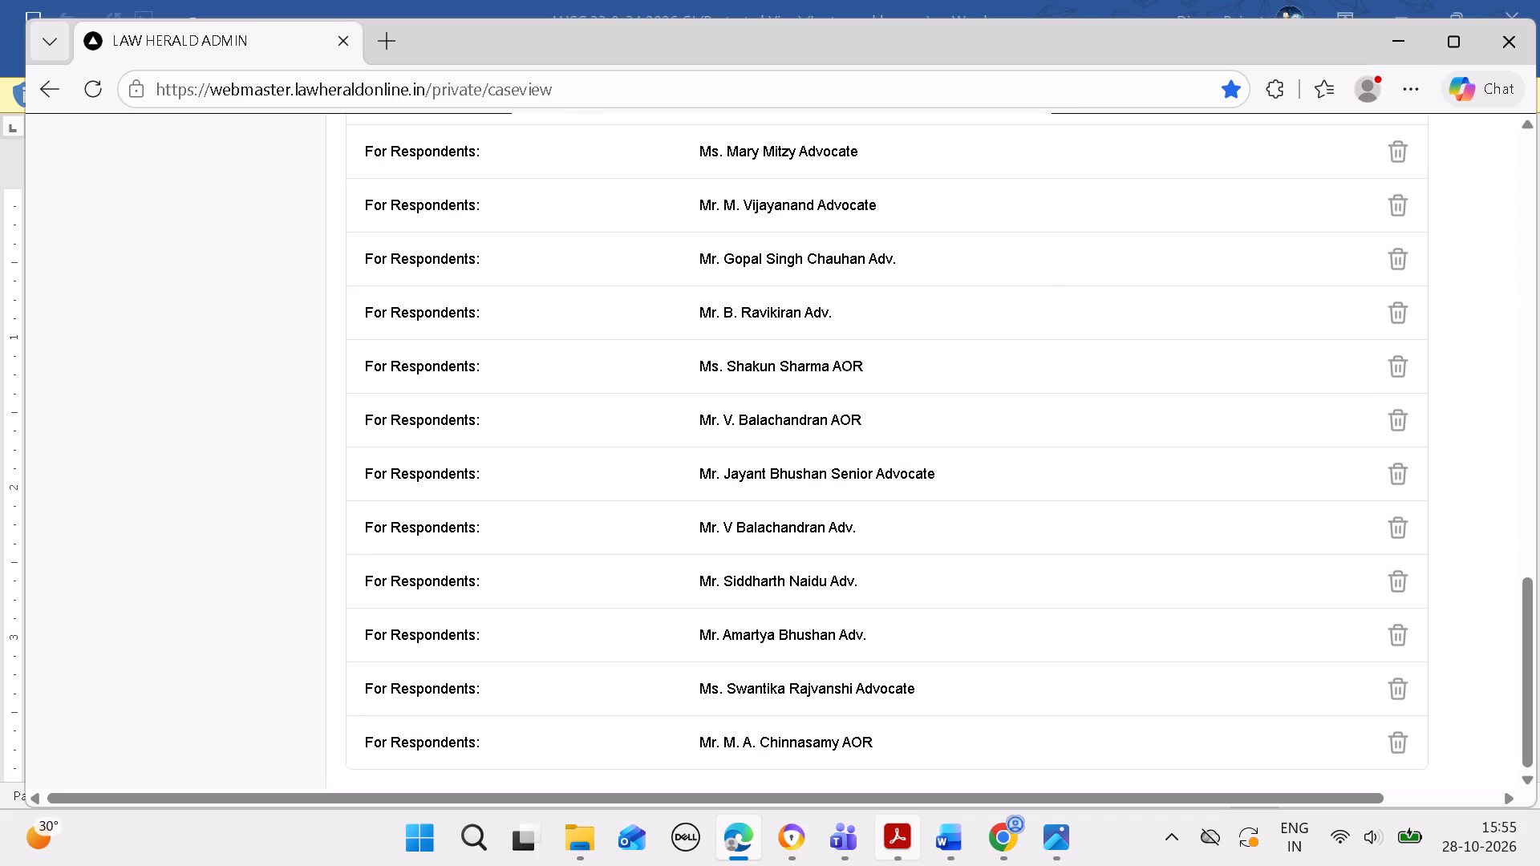
# Switch to Word and copy the thirteenth respondents' advocate's name from the case 744 heading.
pyautogui.click(938, 837)
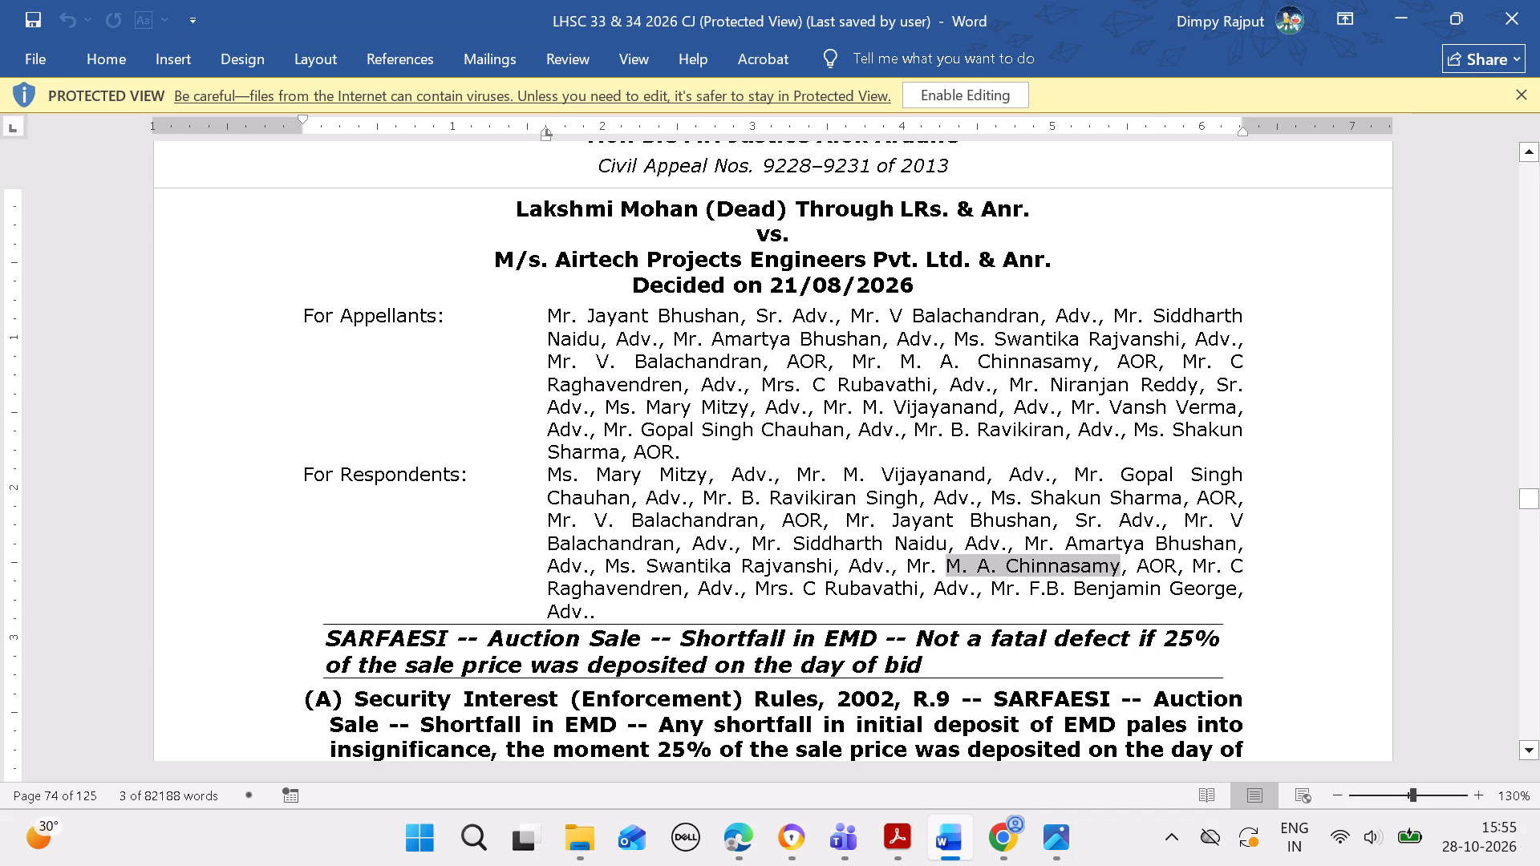
pyautogui.moveTo(1232, 559); pyautogui.dragTo(1248, 559)
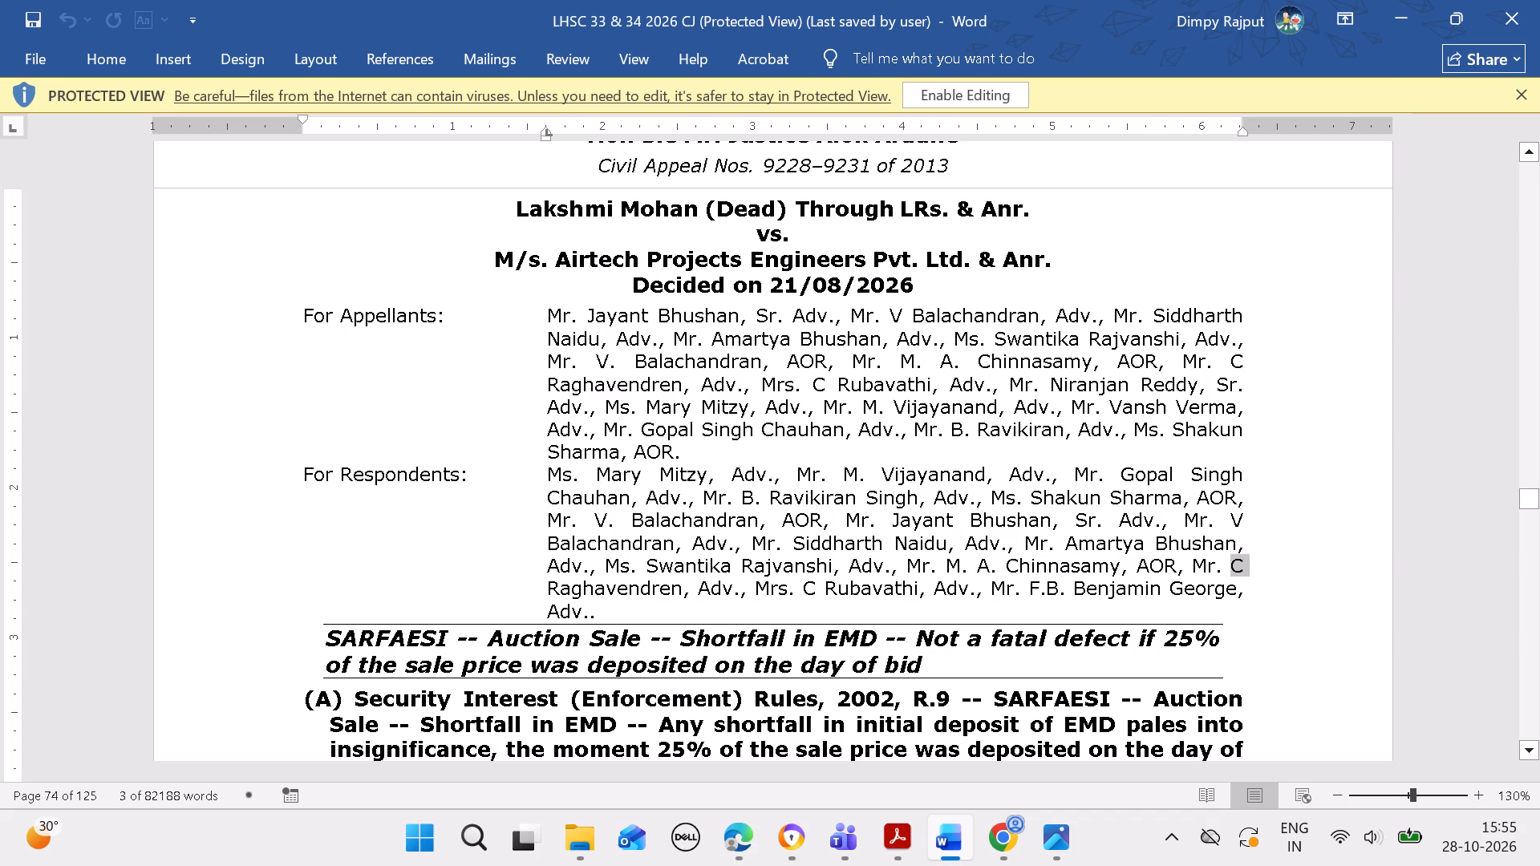
pyautogui.moveTo(1248, 559); pyautogui.dragTo(690, 581)
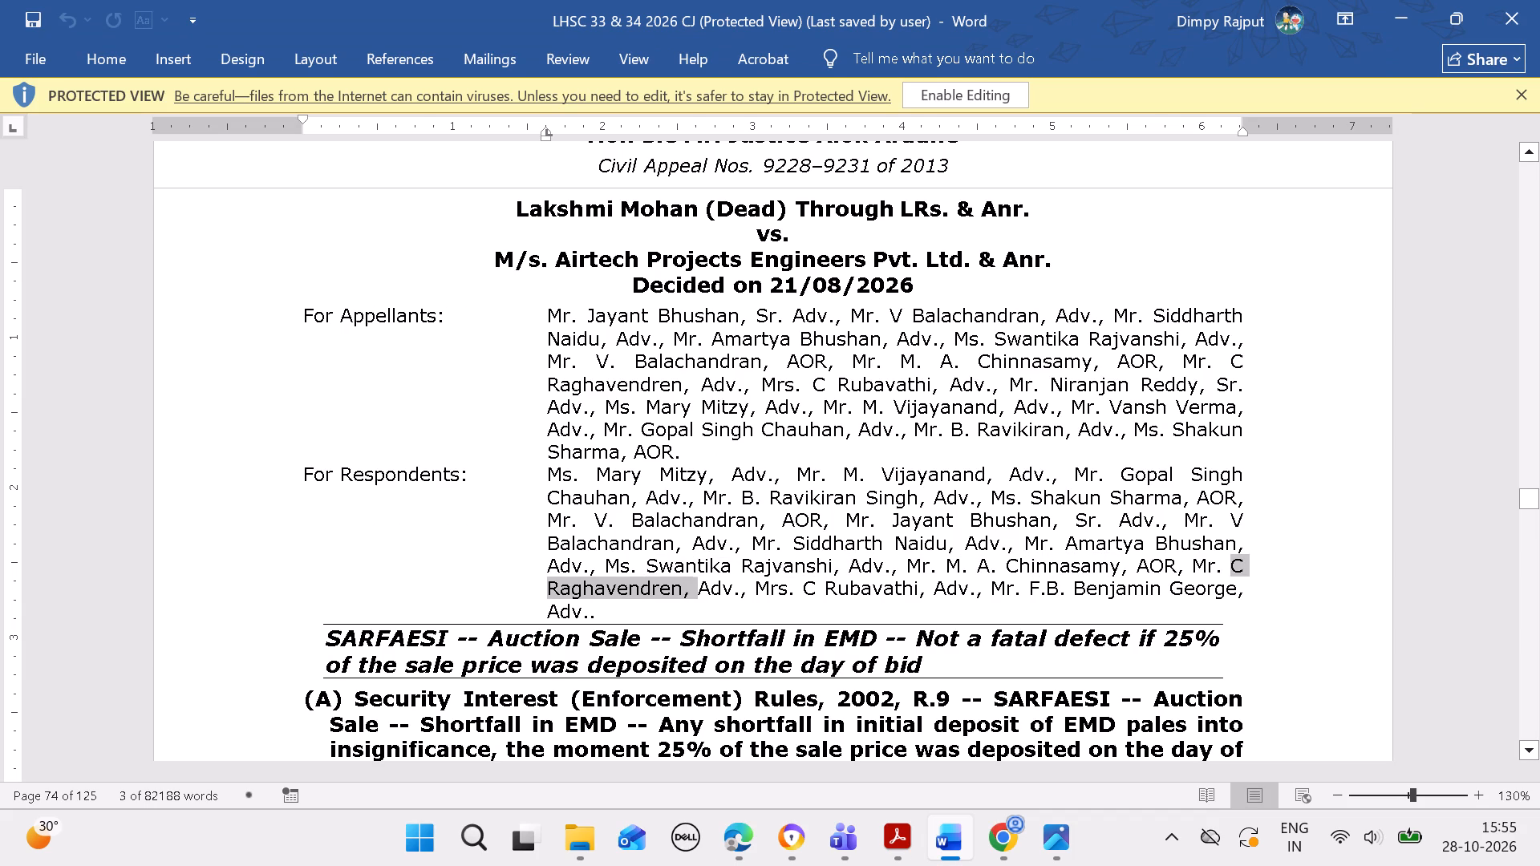
pyautogui.moveTo(690, 581); pyautogui.dragTo(682, 581)
pyautogui.hotkey('ctrl', 'c')
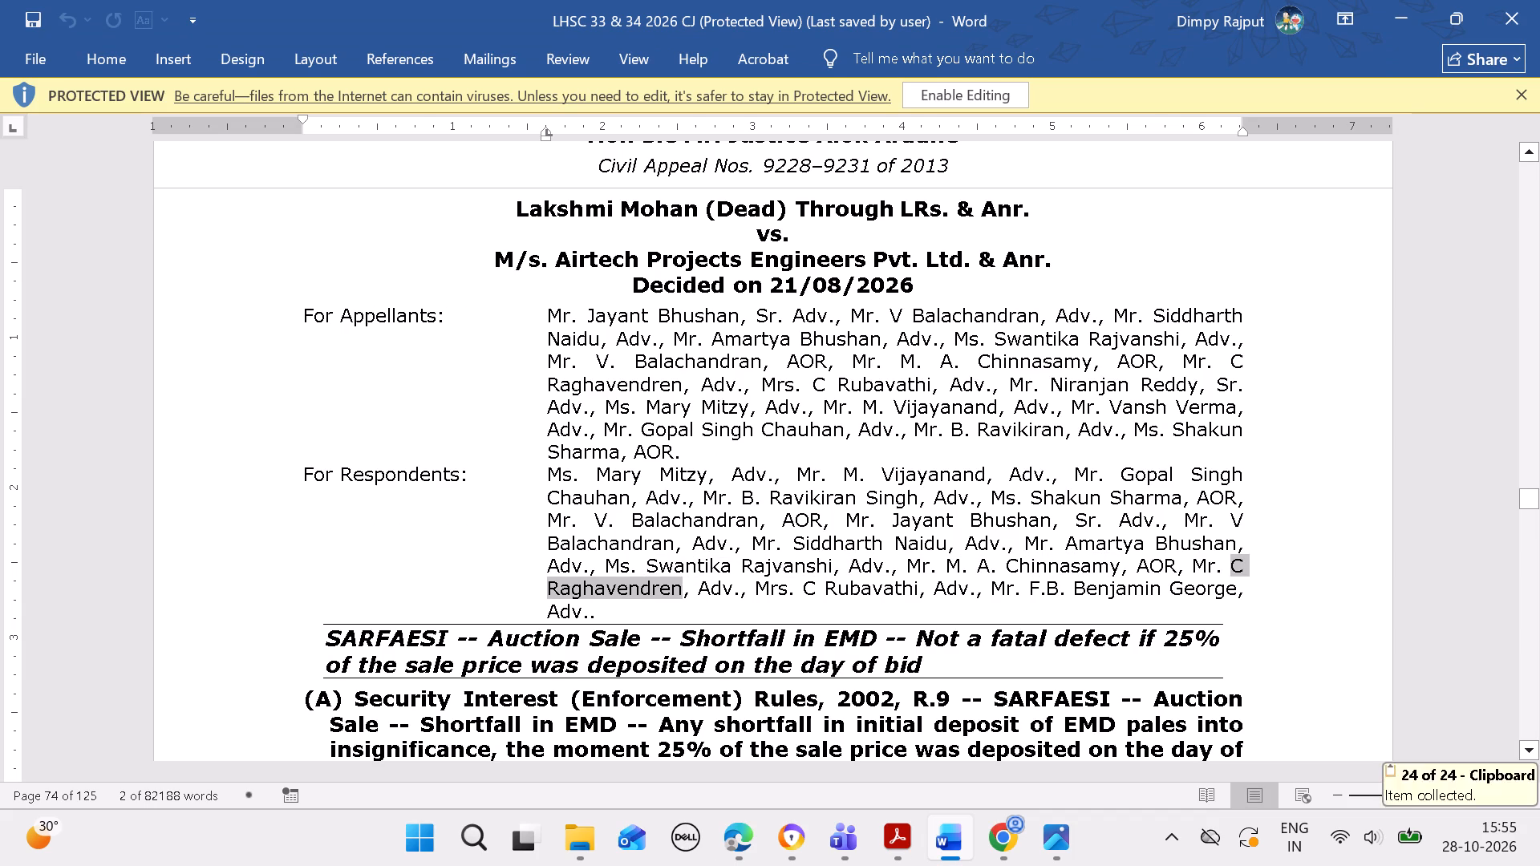
# Switch to Edge and attach the thirteenth respondents' advocate's exactly matching Mr. entry with designation Adv. under For Respondents, checking the name against Word.
pyautogui.click(751, 836)
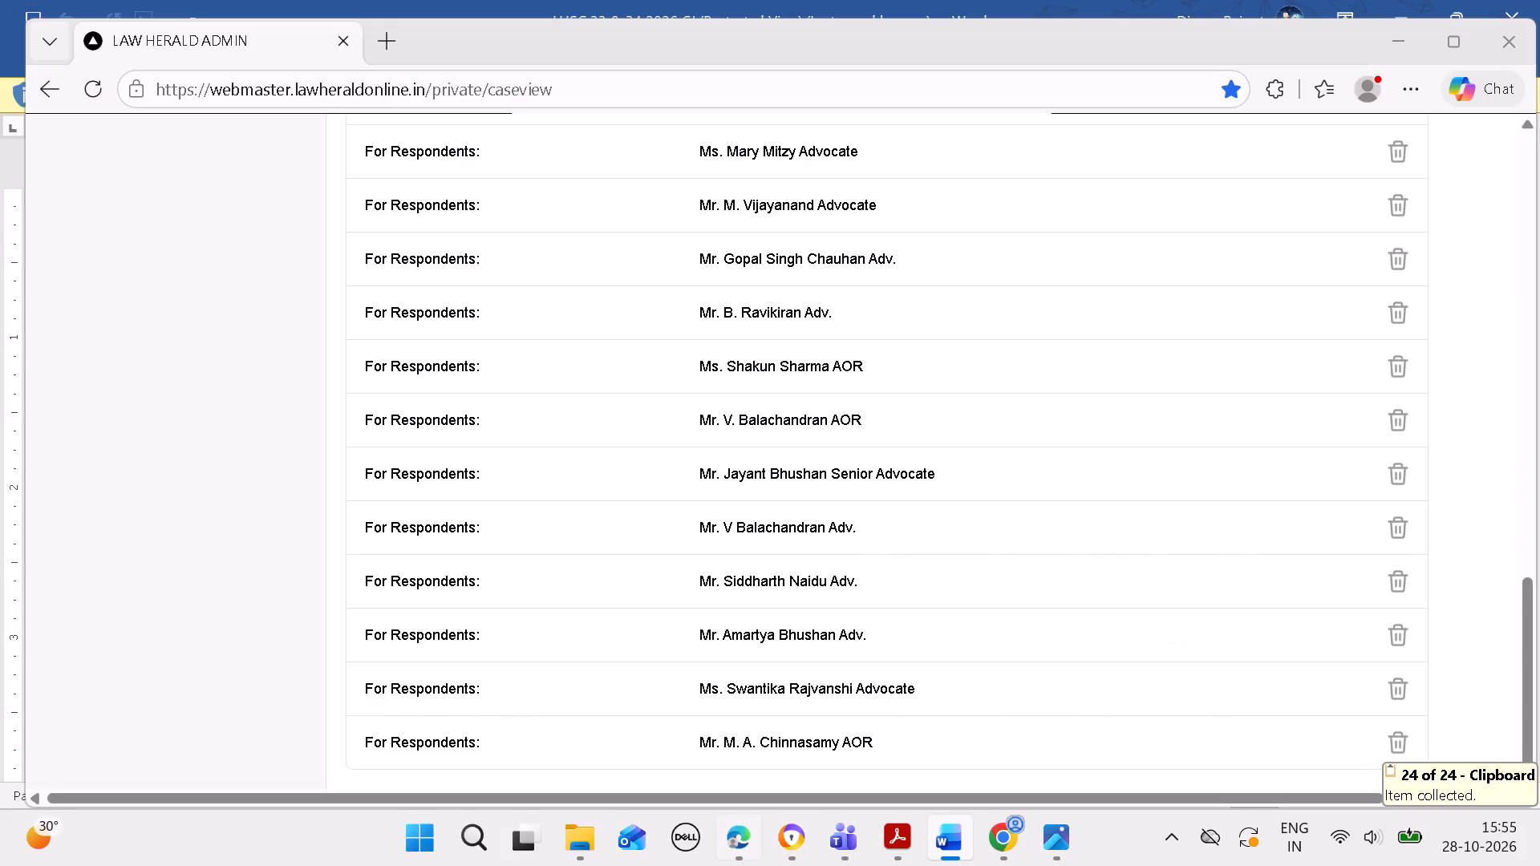
pyautogui.scroll(-1, 800, 741)
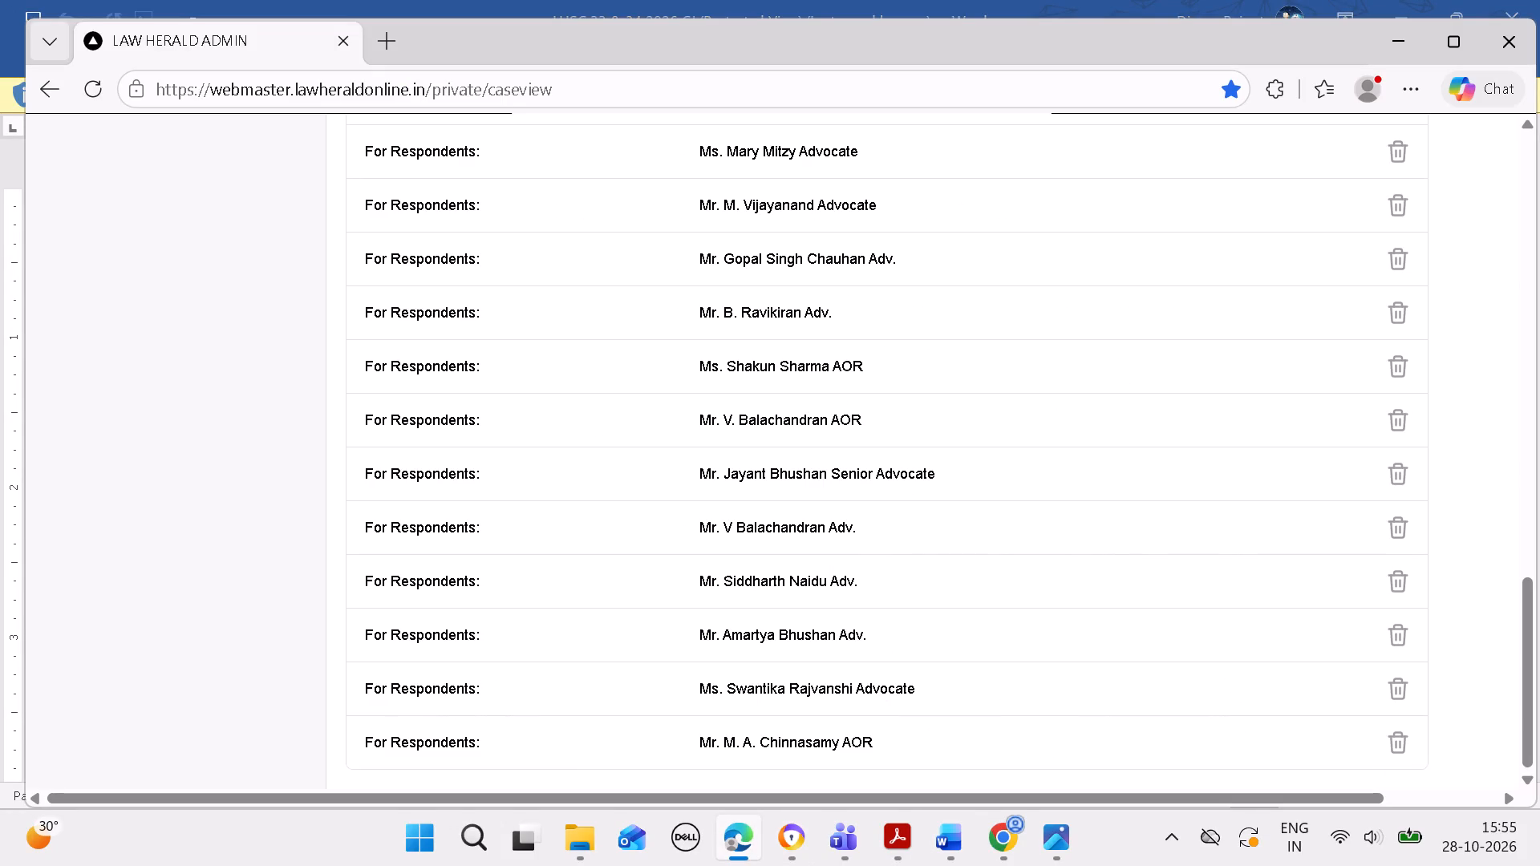
pyautogui.press('Up')
pyautogui.press('Up')
pyautogui.press('Up')
pyautogui.press('Up')
pyautogui.press('Up')
pyautogui.press('Up')
pyautogui.press('Up')
pyautogui.press('Up')
pyautogui.press('Up')
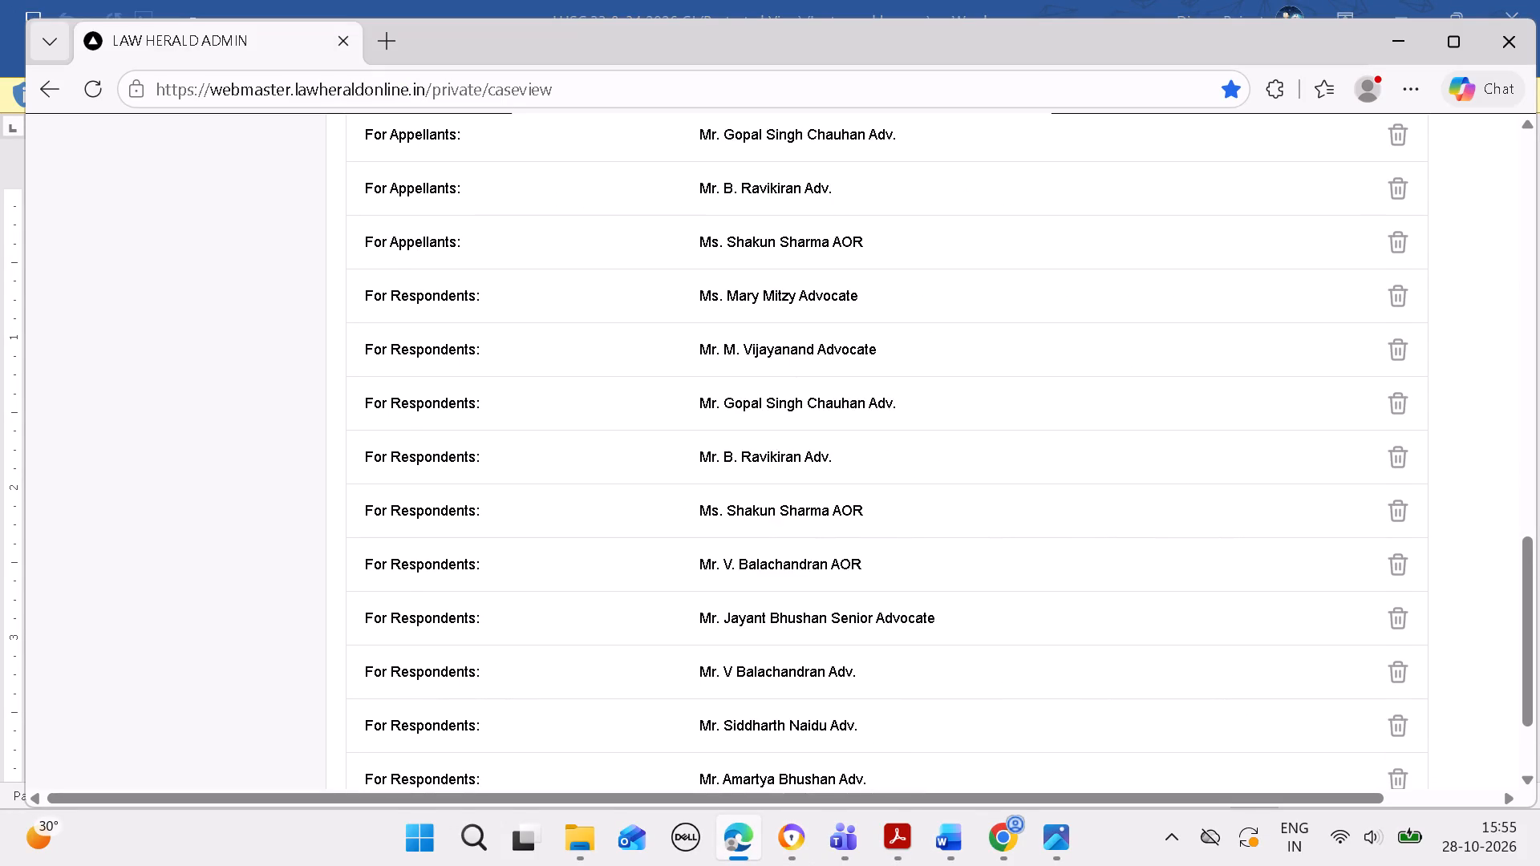
pyautogui.press('Up')
pyautogui.press('Up')
pyautogui.press('Up')
pyautogui.press('Up')
pyautogui.press('Up')
pyautogui.press('Up')
pyautogui.press('Up')
pyautogui.press('Up')
pyautogui.press('Up')
pyautogui.press('Up')
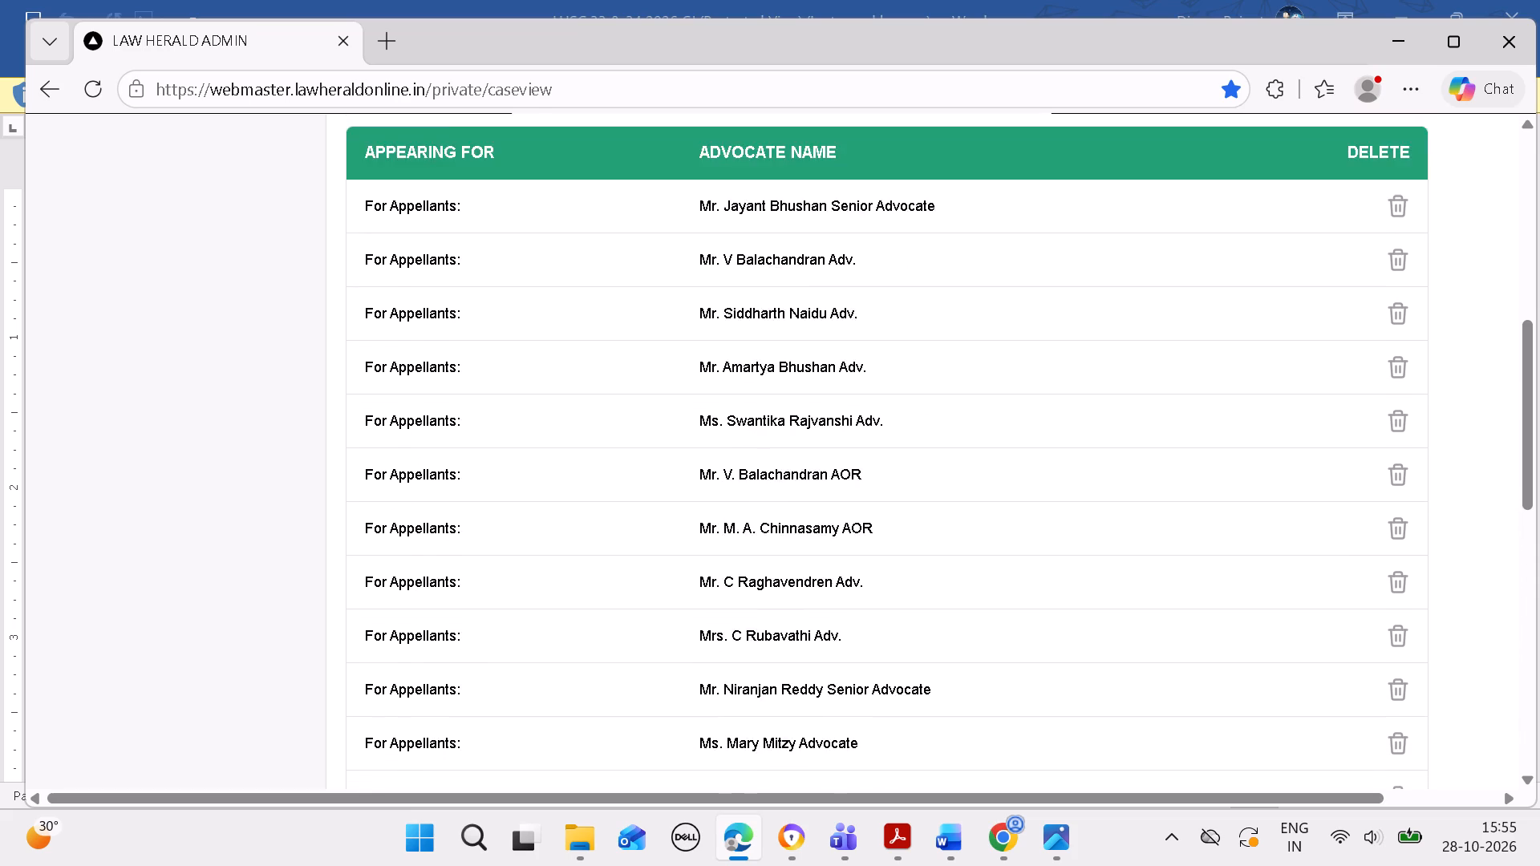
pyautogui.press('Up')
pyautogui.press('Up')
pyautogui.press('Up')
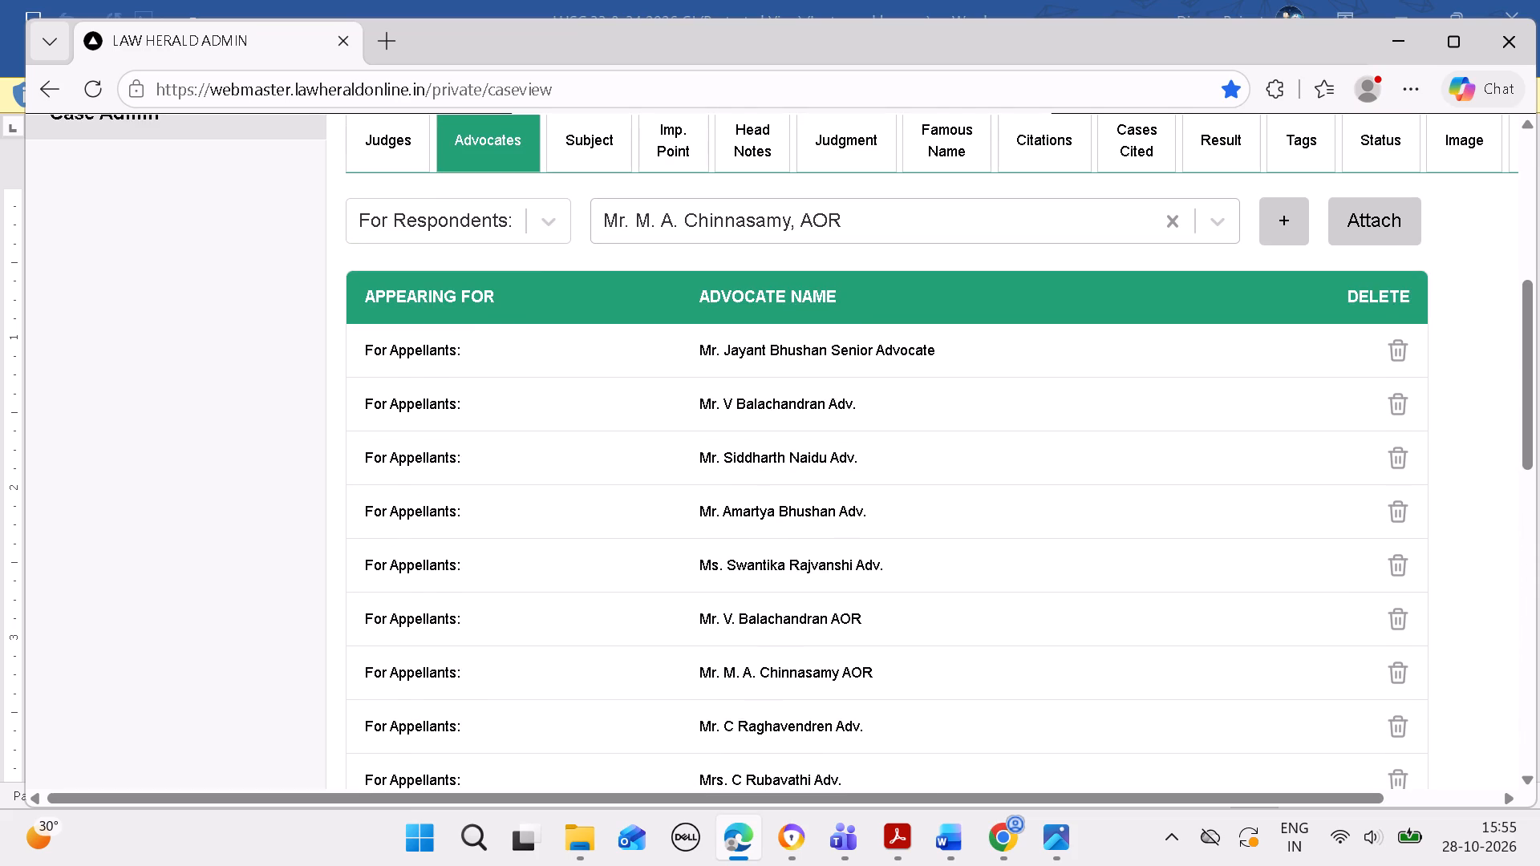
pyautogui.click(1169, 212)
pyautogui.hotkey('ctrl', 'v')
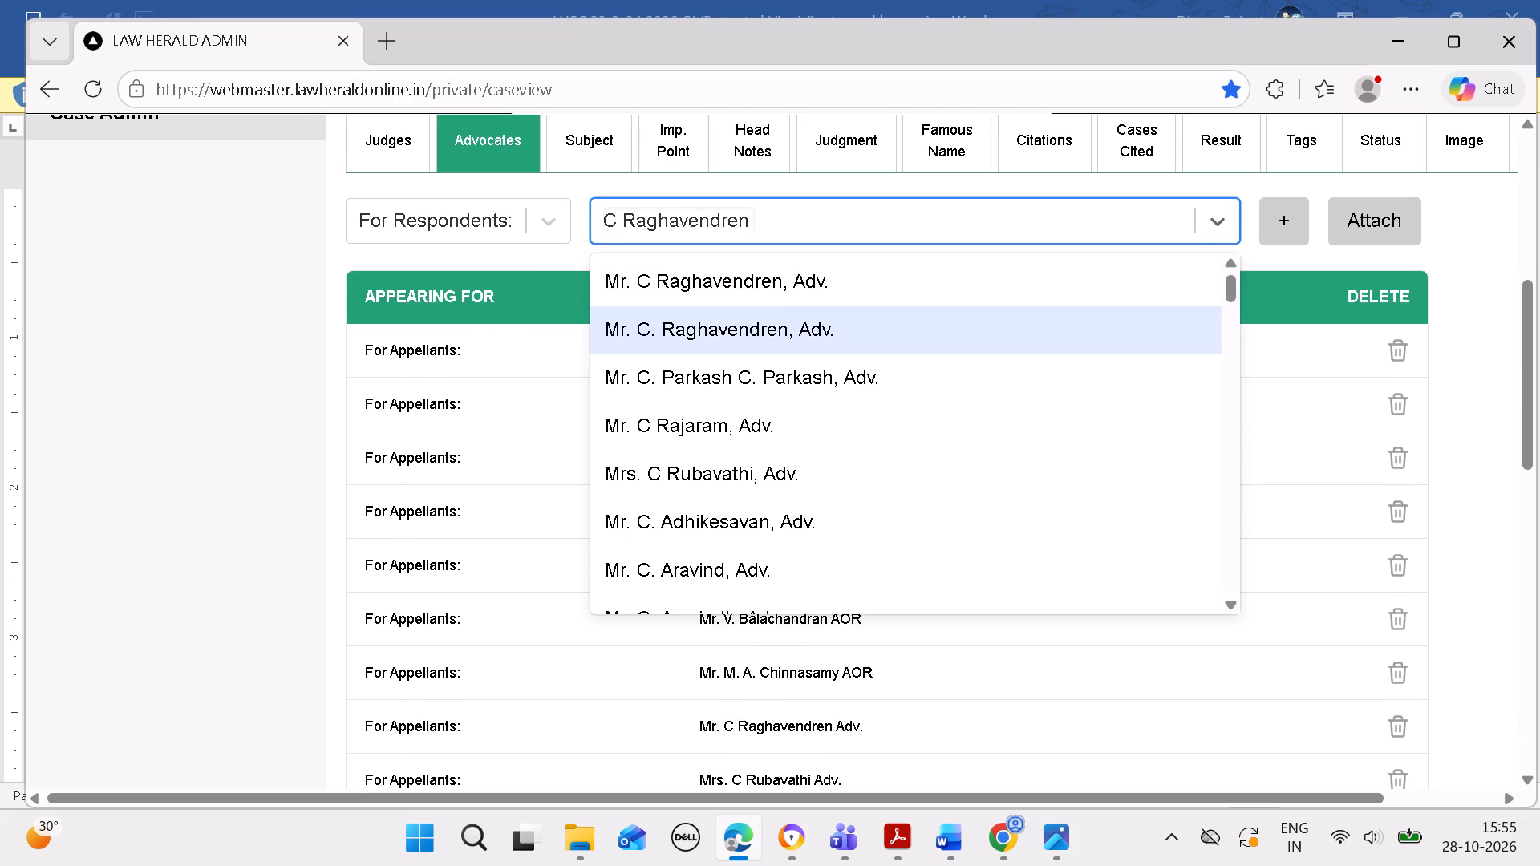
pyautogui.click(974, 284)
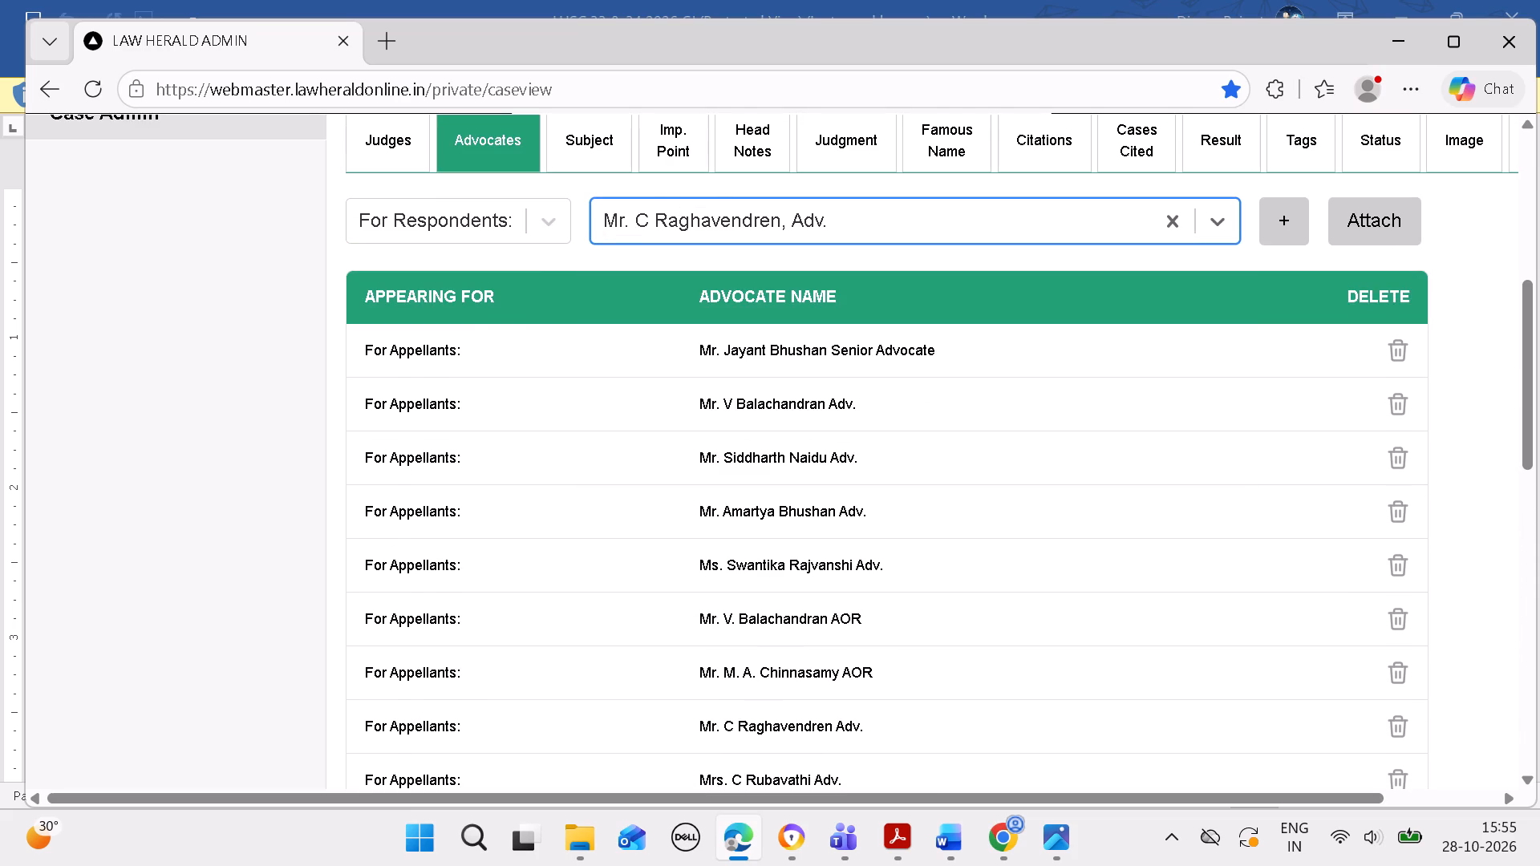
pyautogui.click(960, 836)
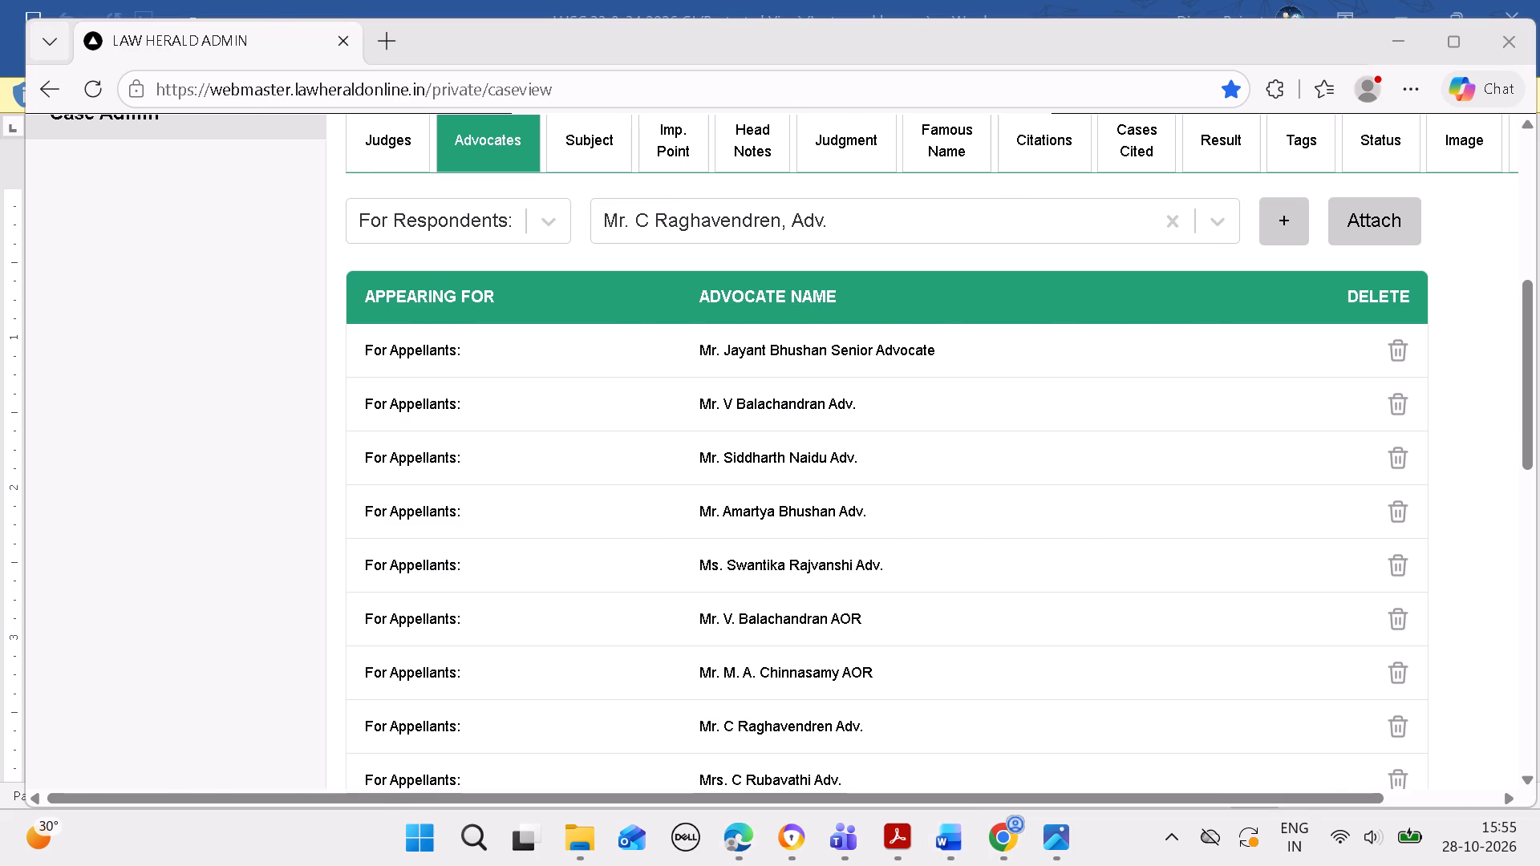
pyautogui.click(958, 831)
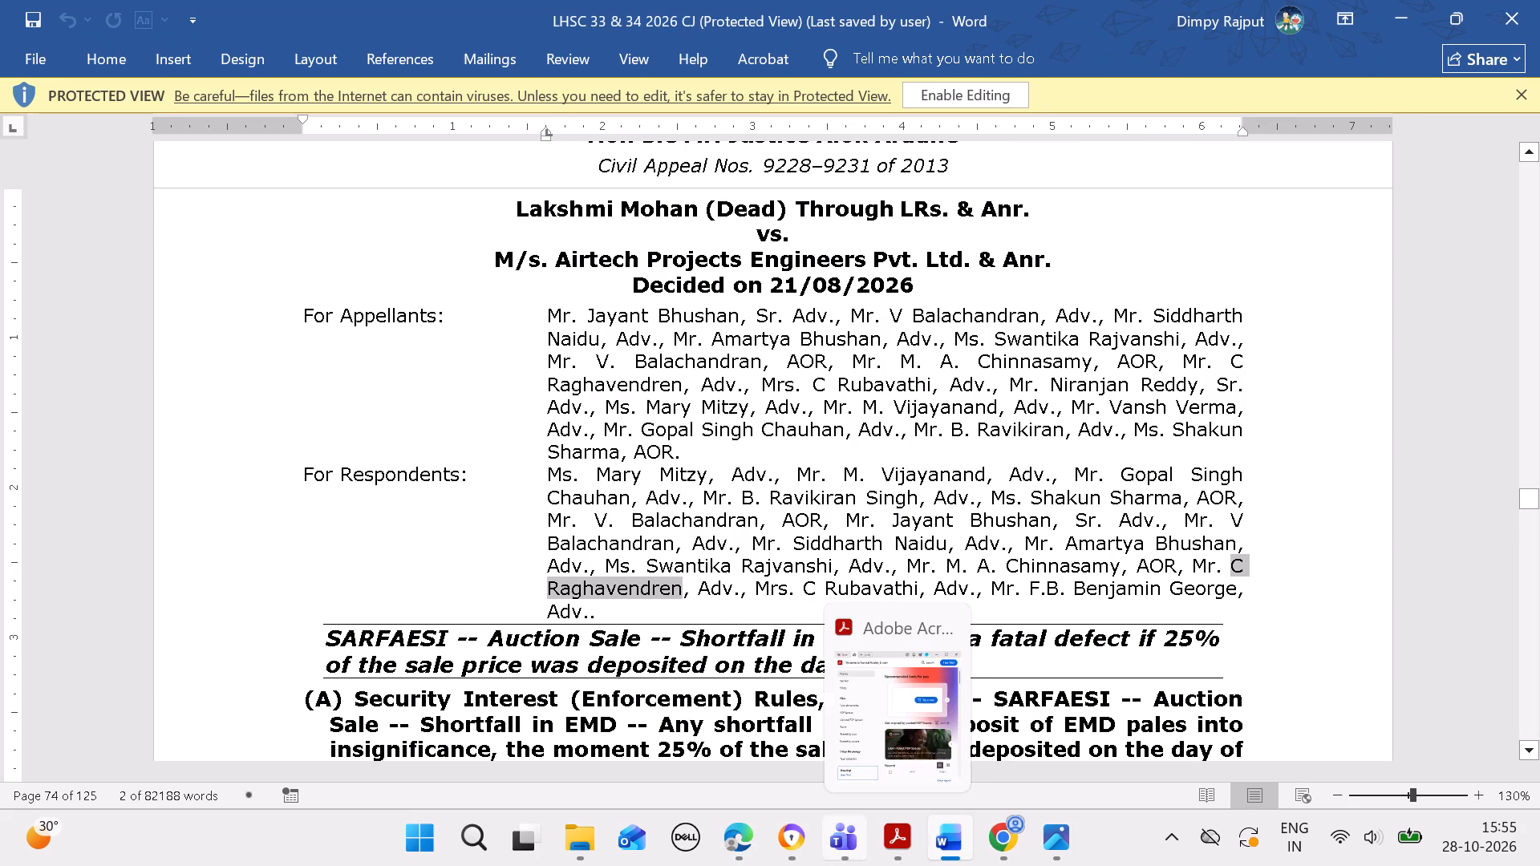
pyautogui.click(724, 840)
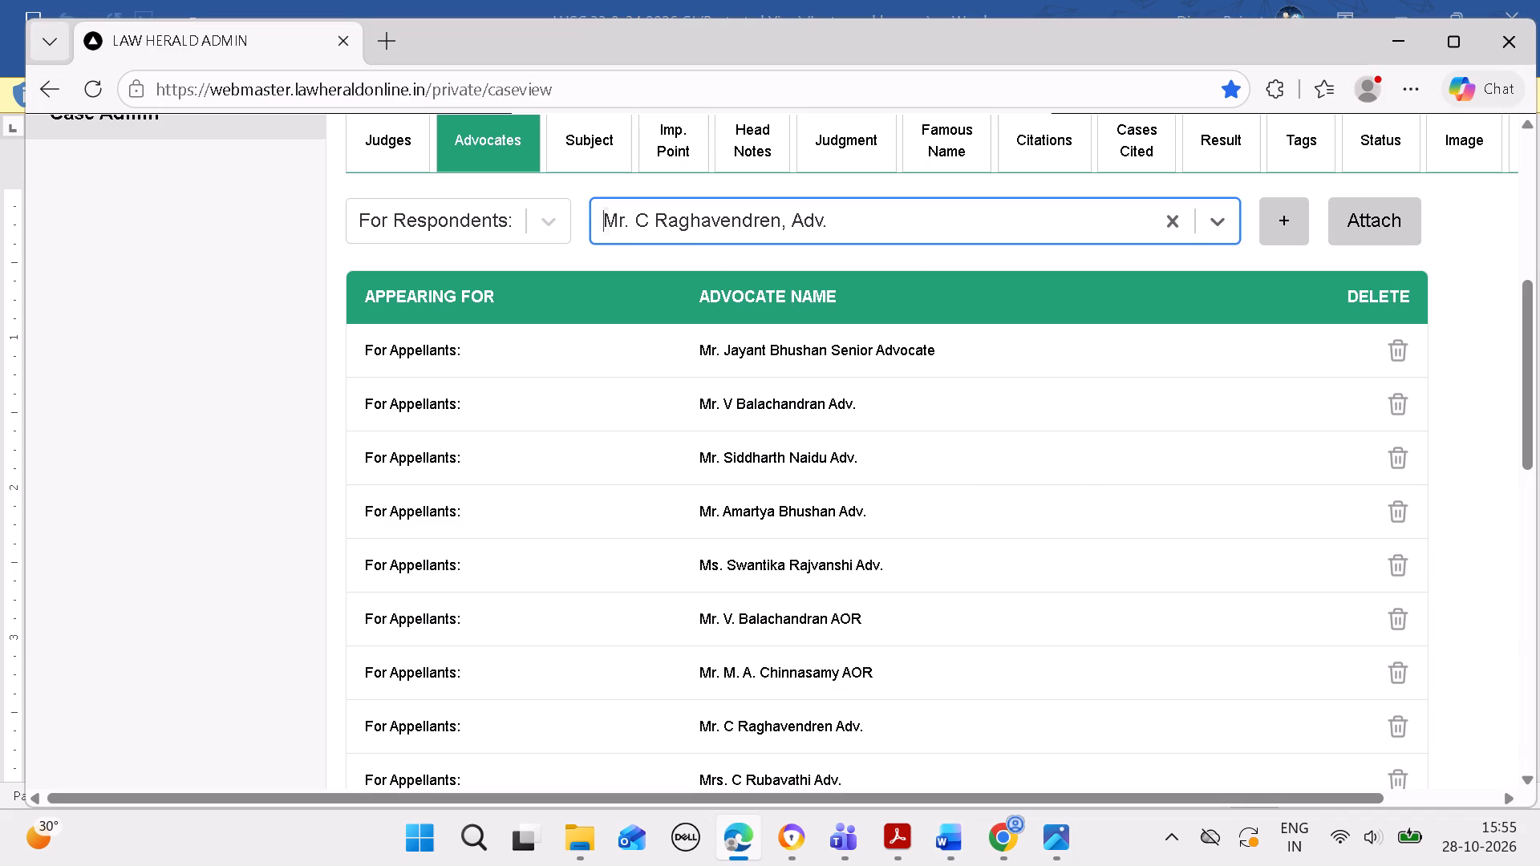
pyautogui.click(942, 852)
pyautogui.click(948, 844)
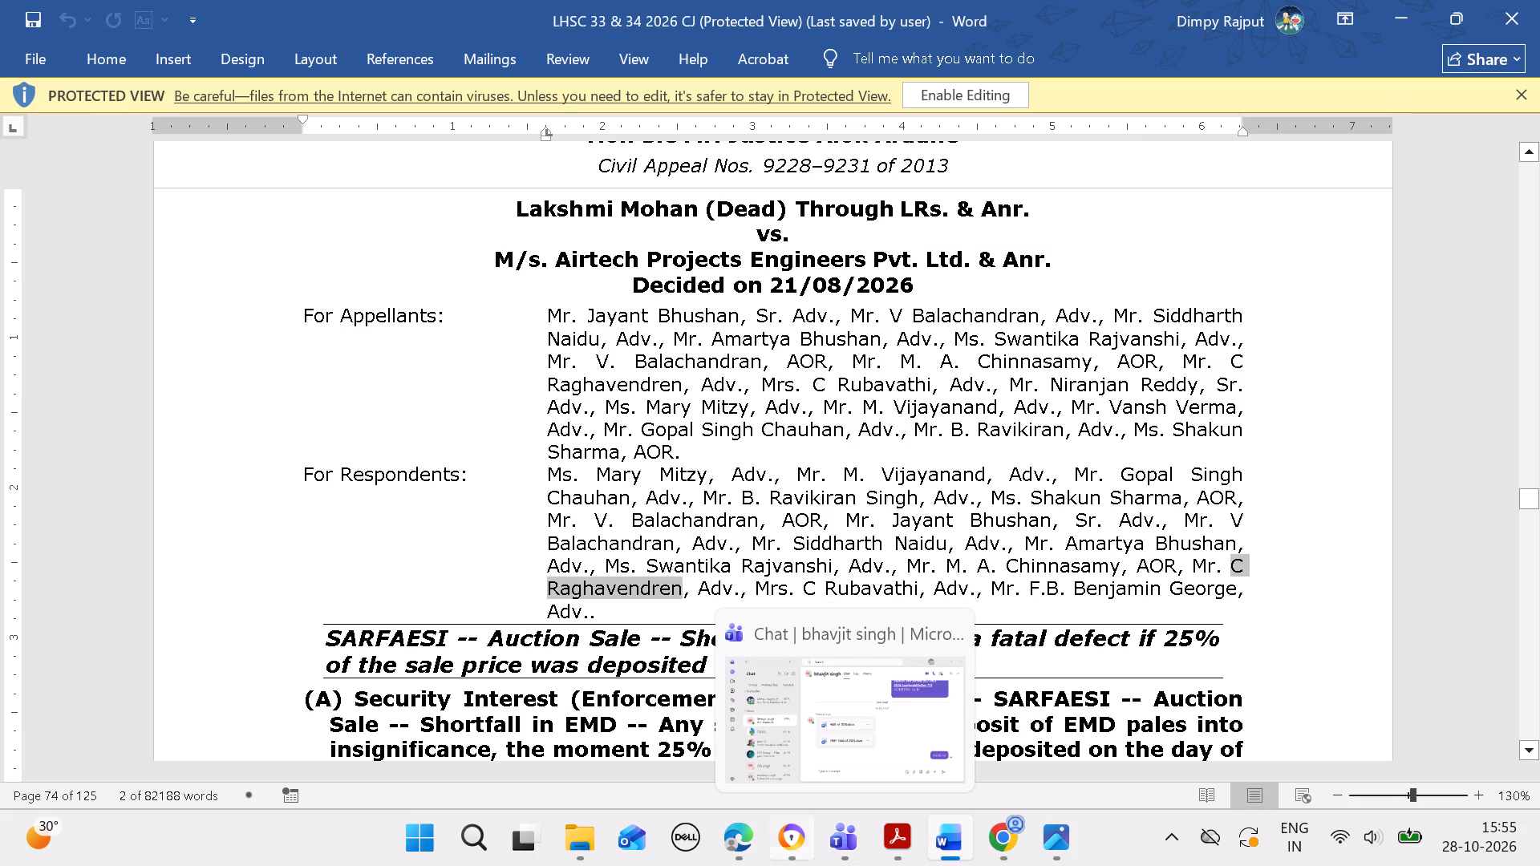
pyautogui.click(725, 843)
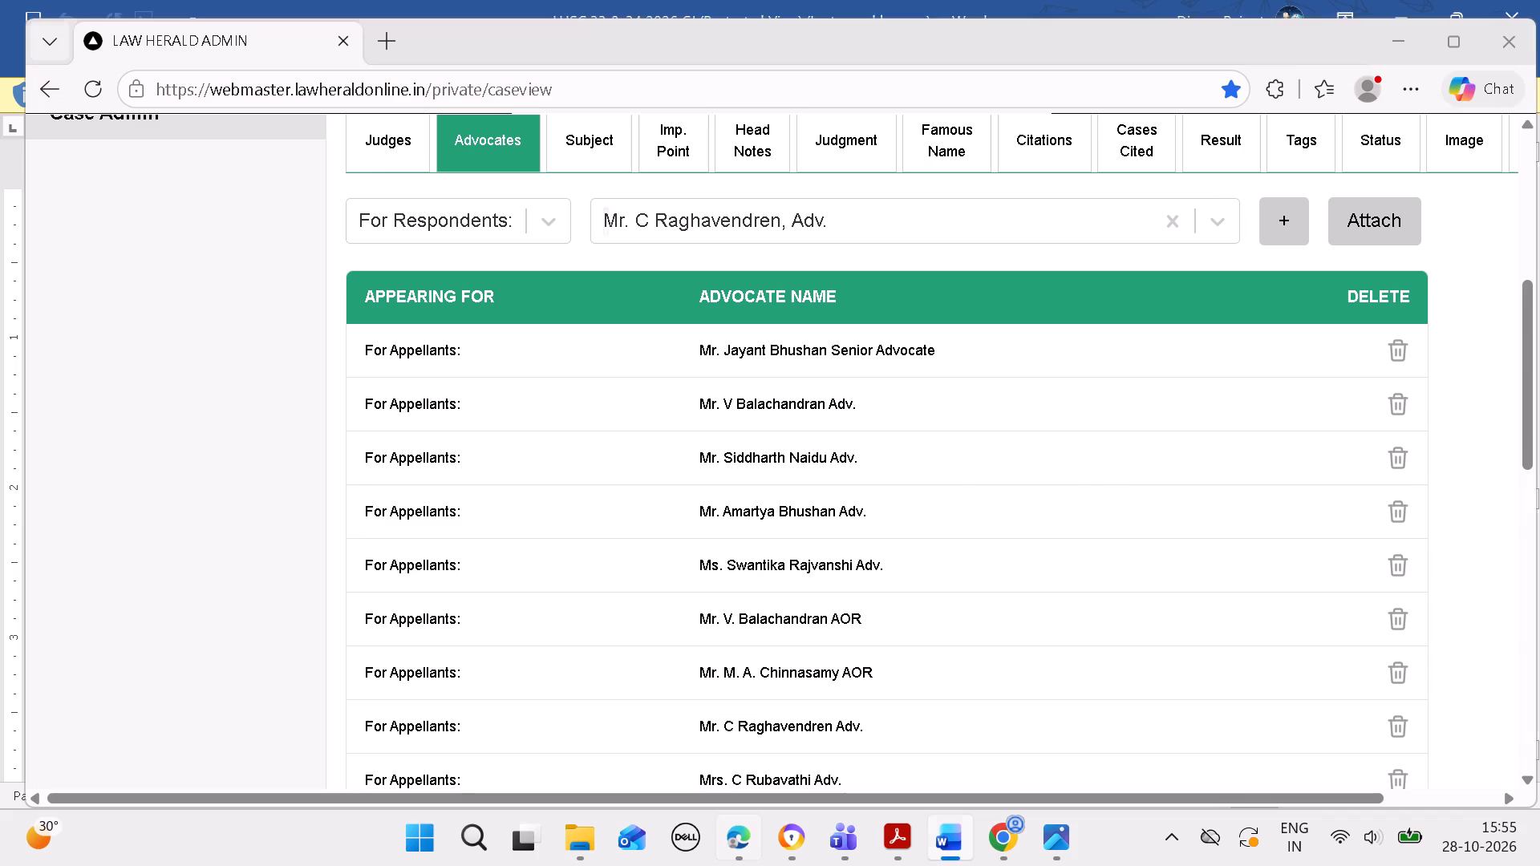
pyautogui.click(1384, 204)
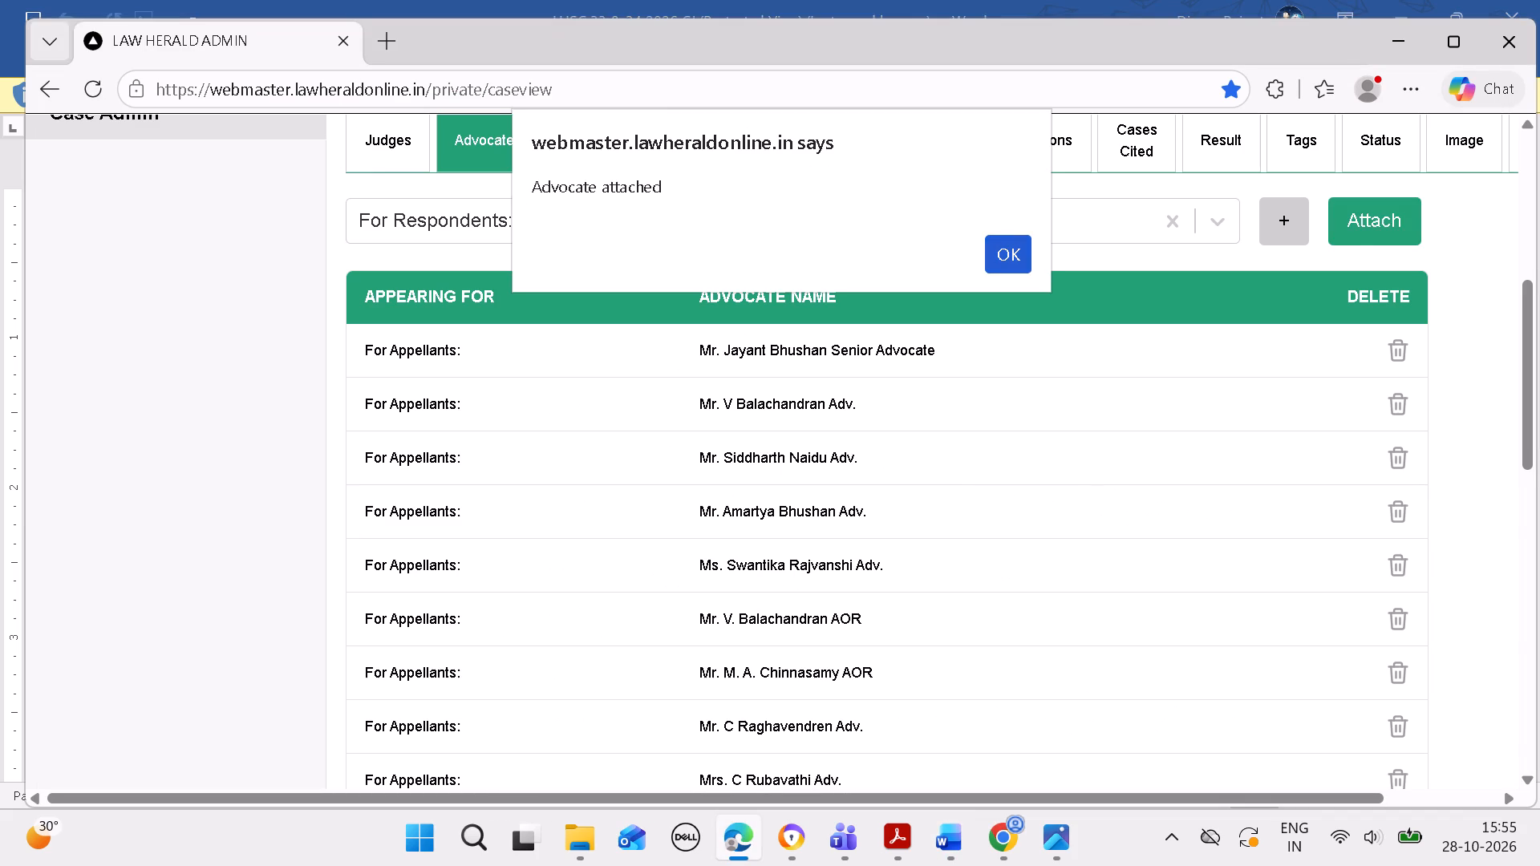
pyautogui.click(1009, 256)
pyautogui.scroll(-9, 956, 291)
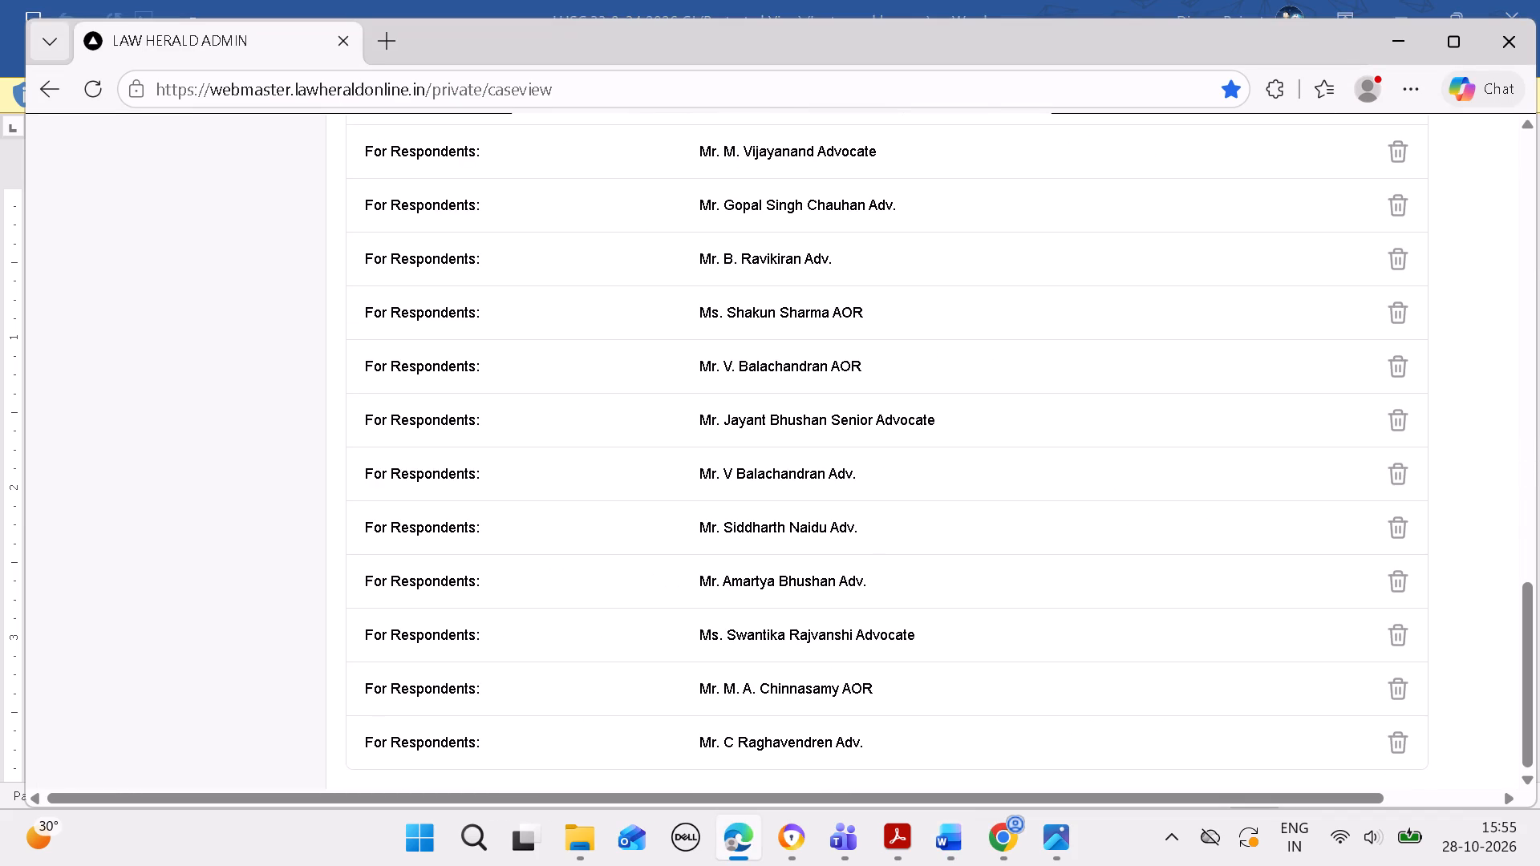
# Switch to Word and copy the fourteenth respondents' advocate's name from the case 744 heading.
pyautogui.click(951, 824)
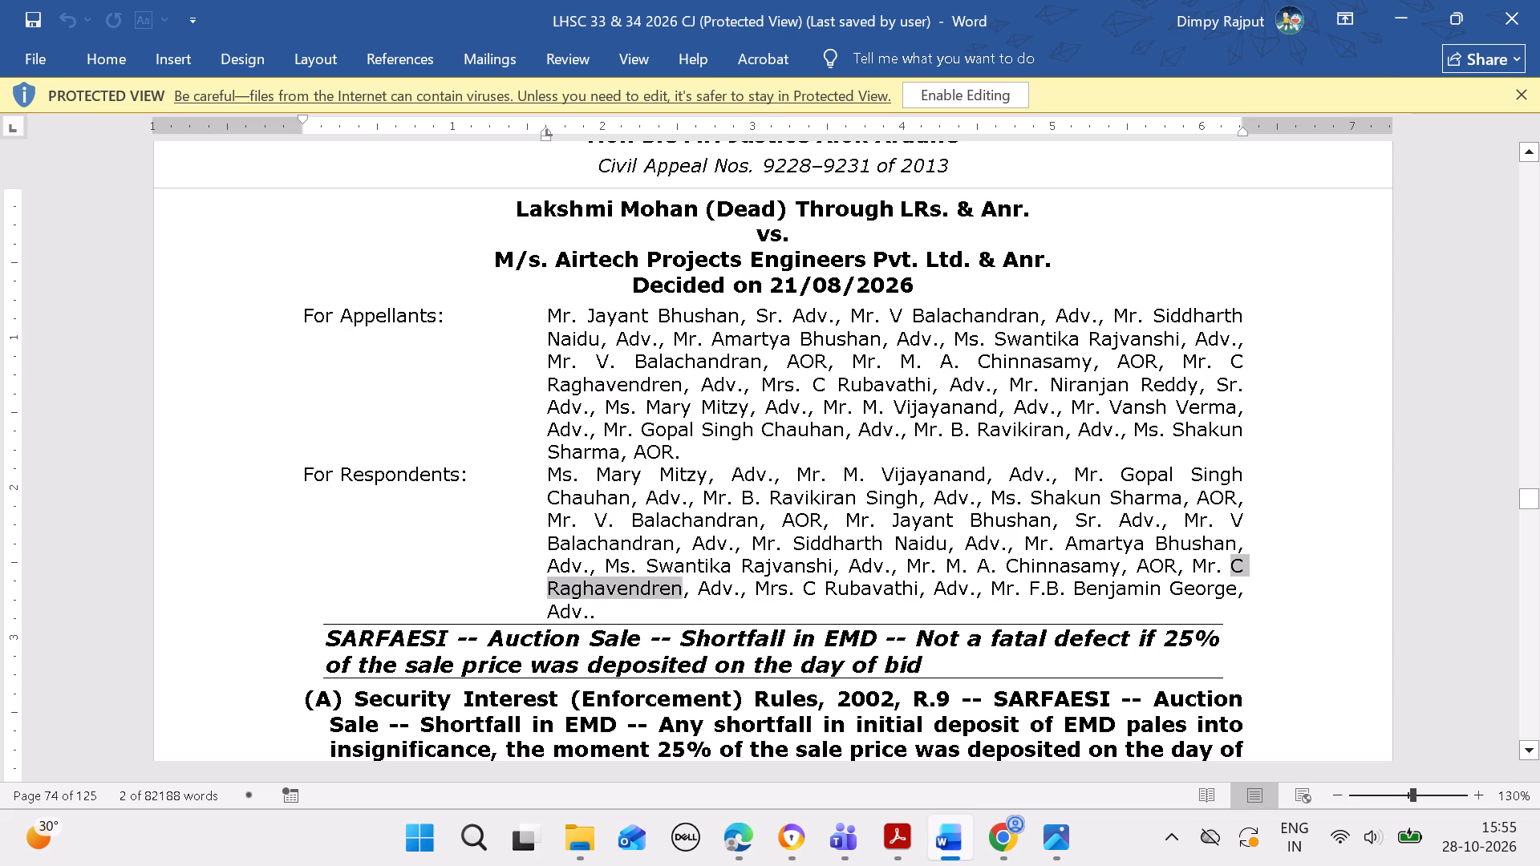
pyautogui.moveTo(805, 588); pyautogui.dragTo(932, 586)
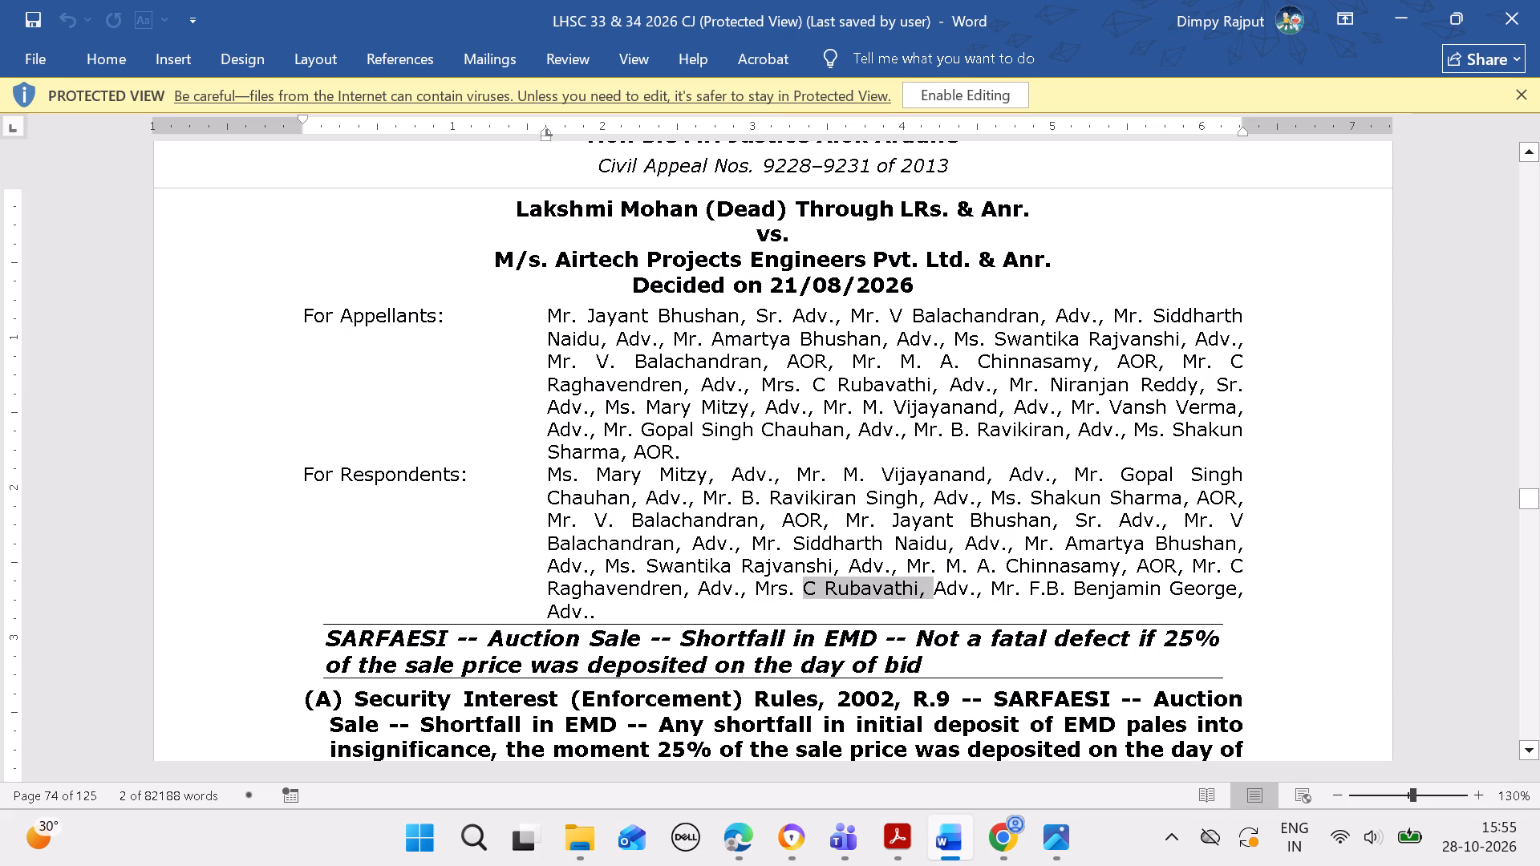
pyautogui.moveTo(932, 586); pyautogui.dragTo(918, 586)
pyautogui.hotkey('ctrl', 'c')
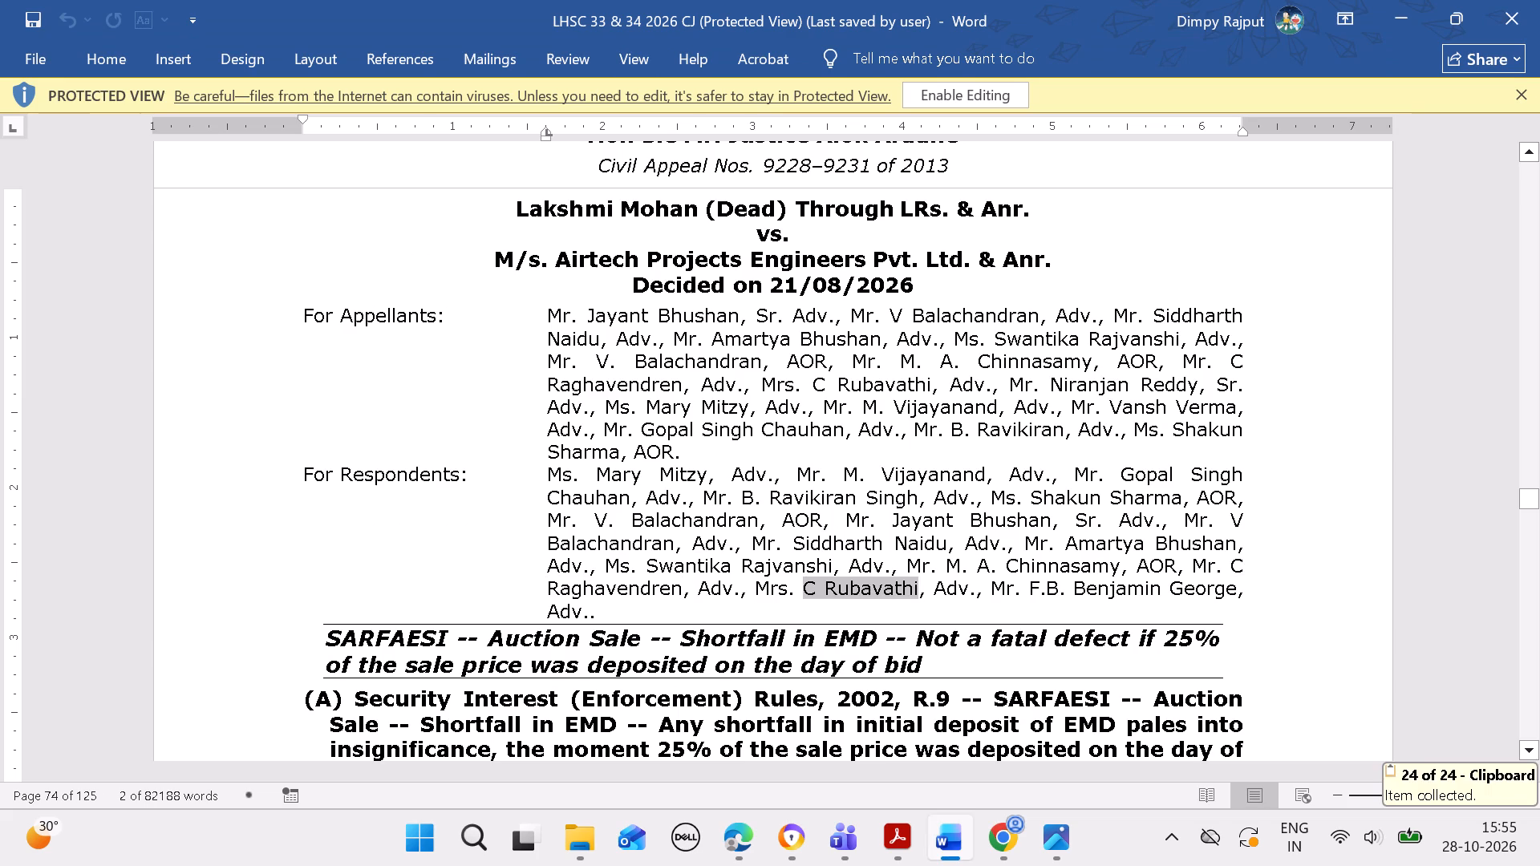
# Switch to Edge, find the fourteenth respondents' advocate by the copied name and attach the exactly matching Mrs. entry with designation Adv. under For Respondents.
pyautogui.click(753, 844)
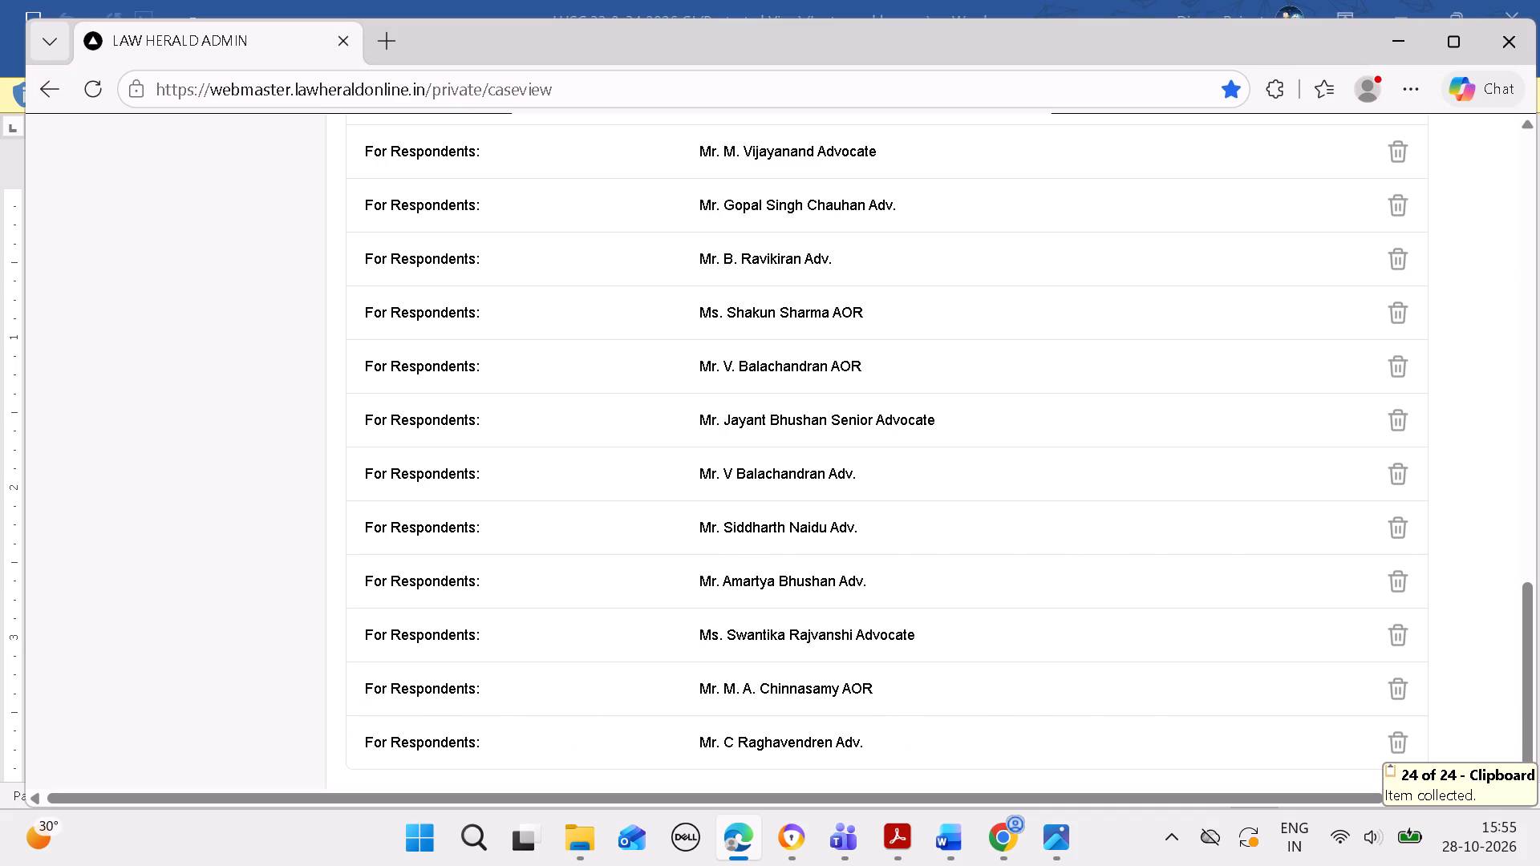
pyautogui.press('Up')
pyautogui.press('Up')
pyautogui.press('Up')
pyautogui.press('Up')
pyautogui.press('Up')
pyautogui.press('Up')
pyautogui.press('Up')
pyautogui.press('Up')
pyautogui.press('Up')
pyautogui.press('Up')
pyautogui.press('Up')
pyautogui.press('Up')
pyautogui.press('Up')
pyautogui.press('Up')
pyautogui.press('Up')
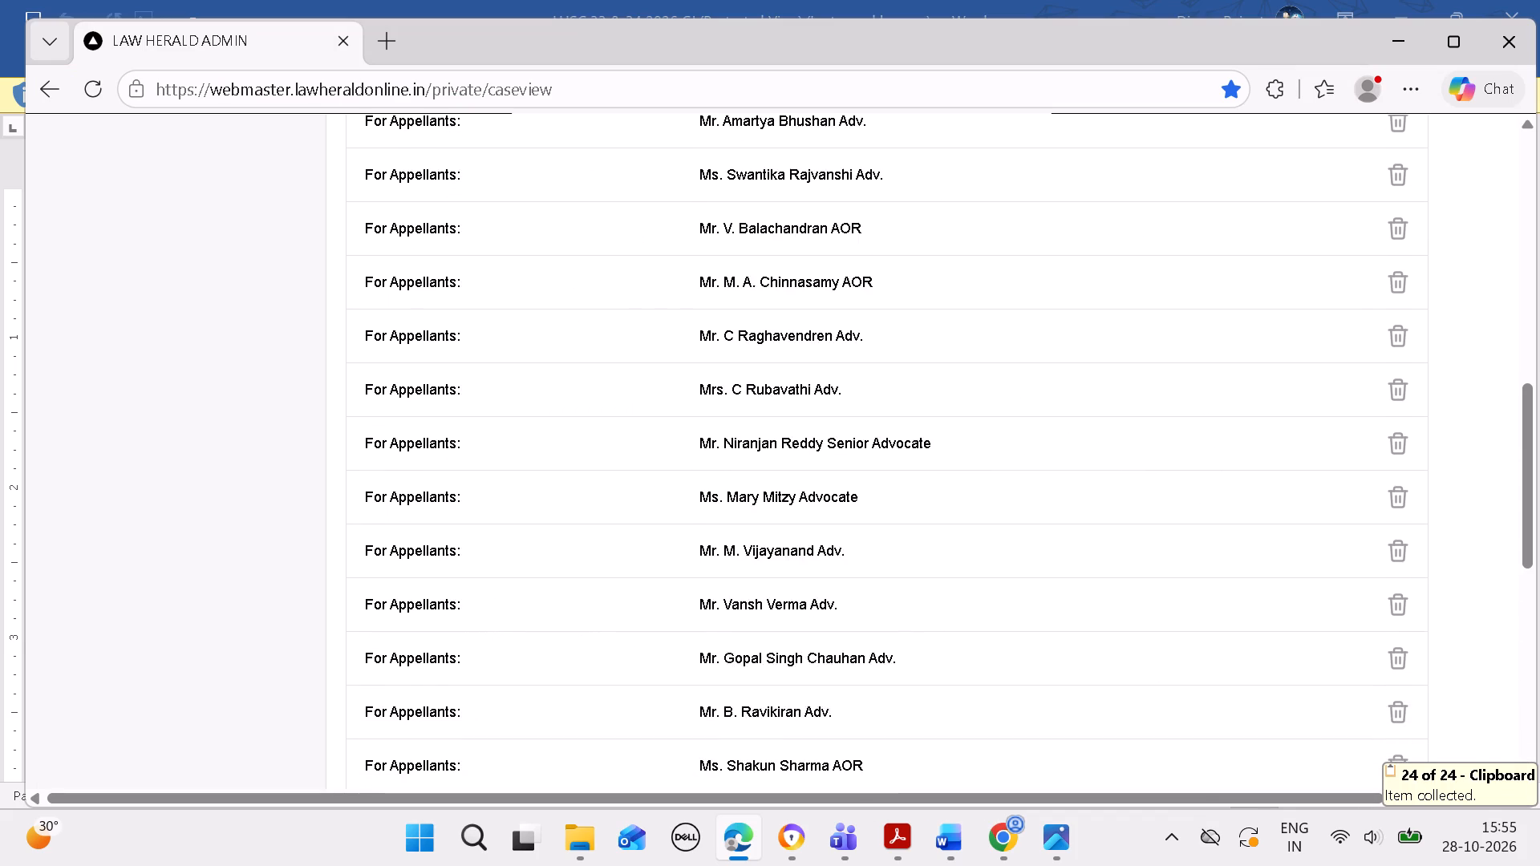
pyautogui.press('Up')
pyautogui.press('Up')
pyautogui.press('Up')
pyautogui.press('Up')
pyautogui.press('Up')
pyautogui.press('Up')
pyautogui.press('Up')
pyautogui.press('Up')
pyautogui.press('Up')
pyautogui.press('Up')
pyautogui.press('Up')
pyautogui.press('Up')
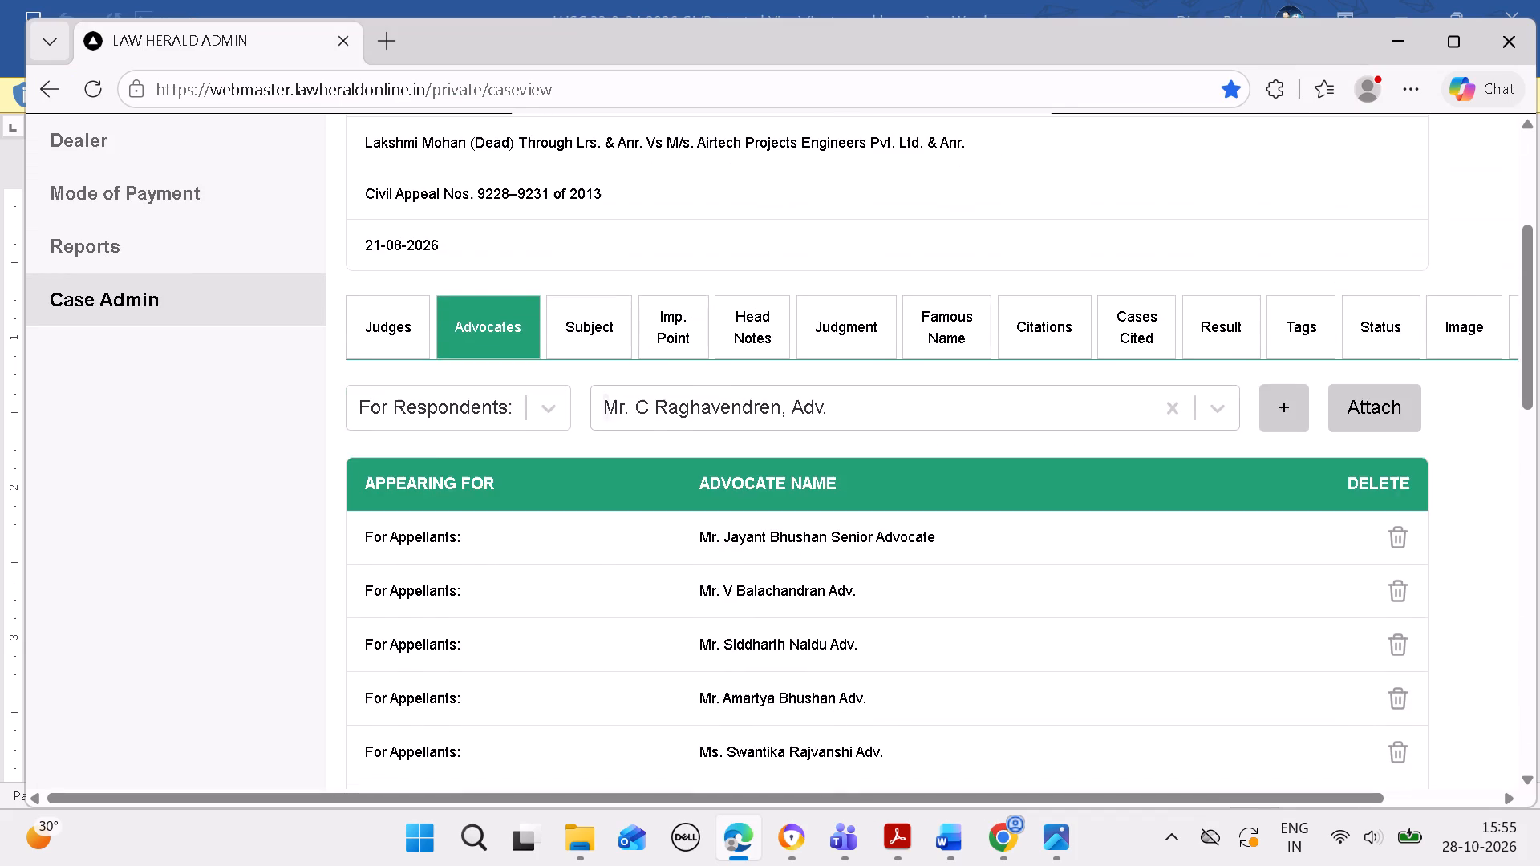
pyautogui.click(1164, 419)
pyautogui.hotkey('ctrl', 'v')
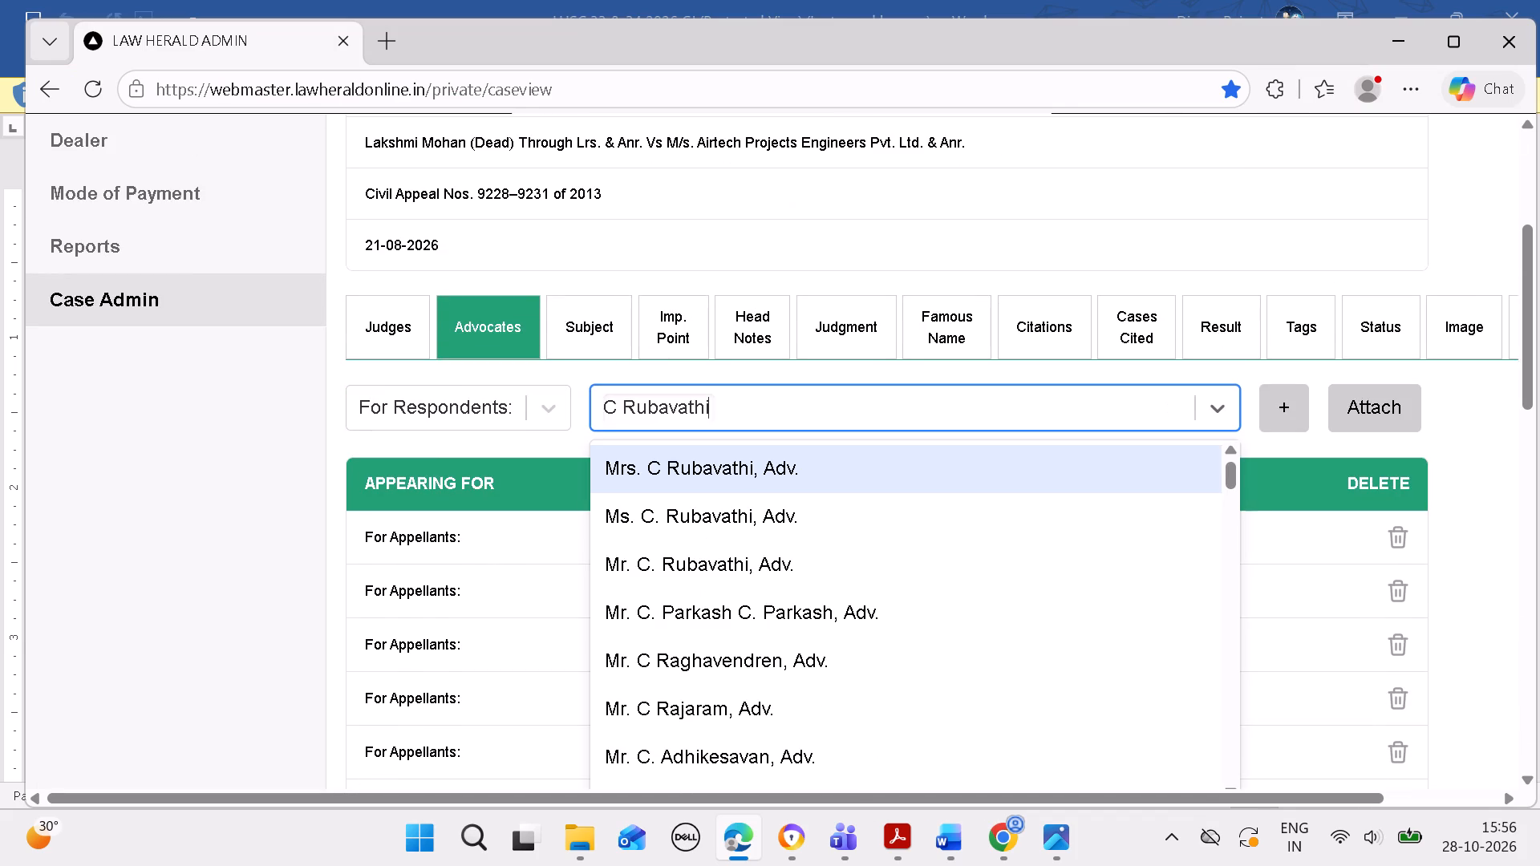
pyautogui.click(1071, 443)
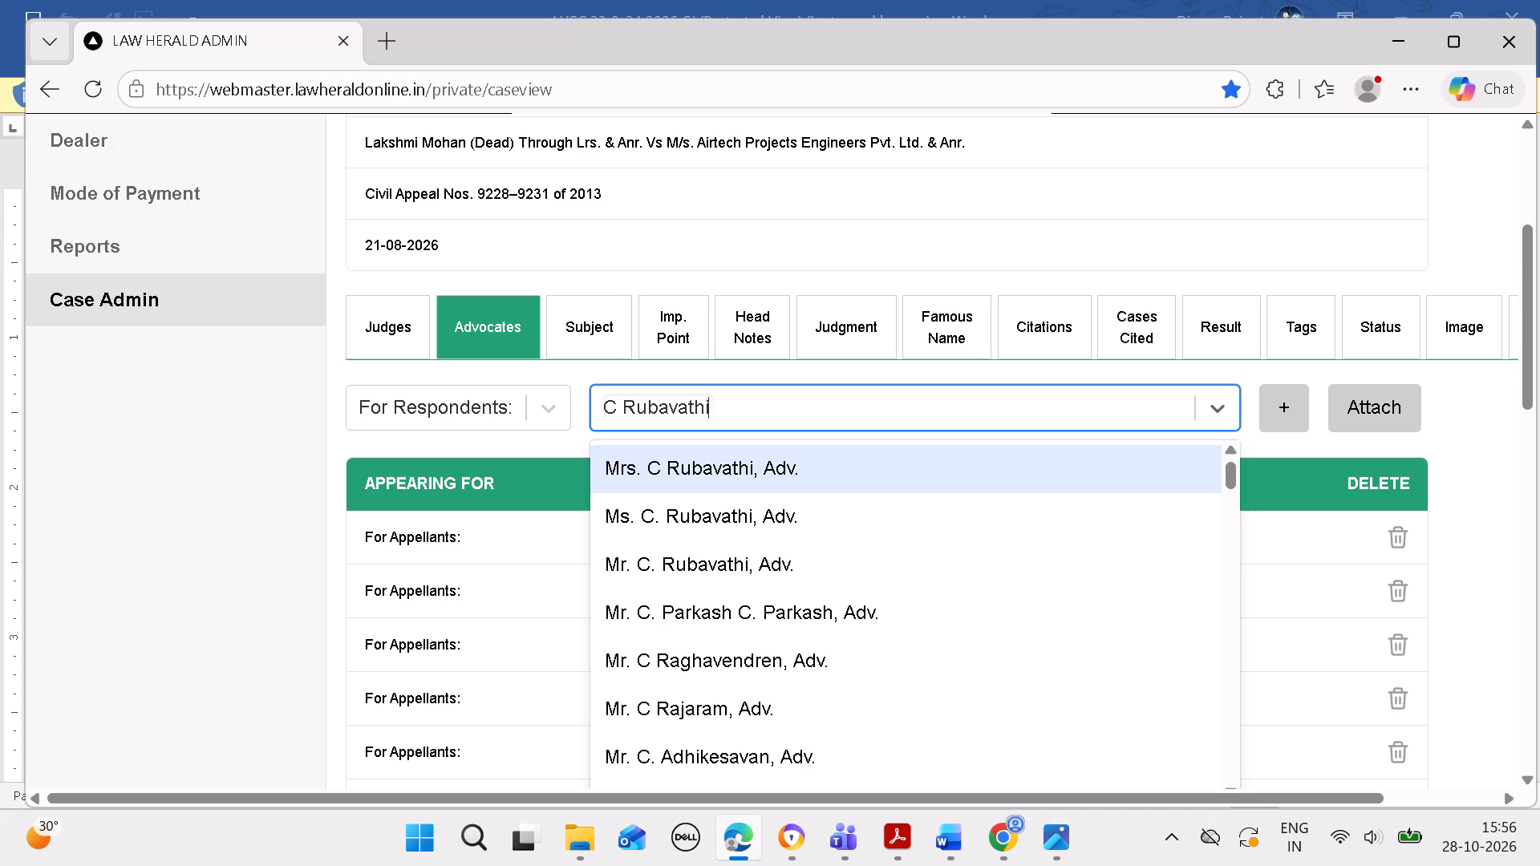
pyautogui.click(820, 459)
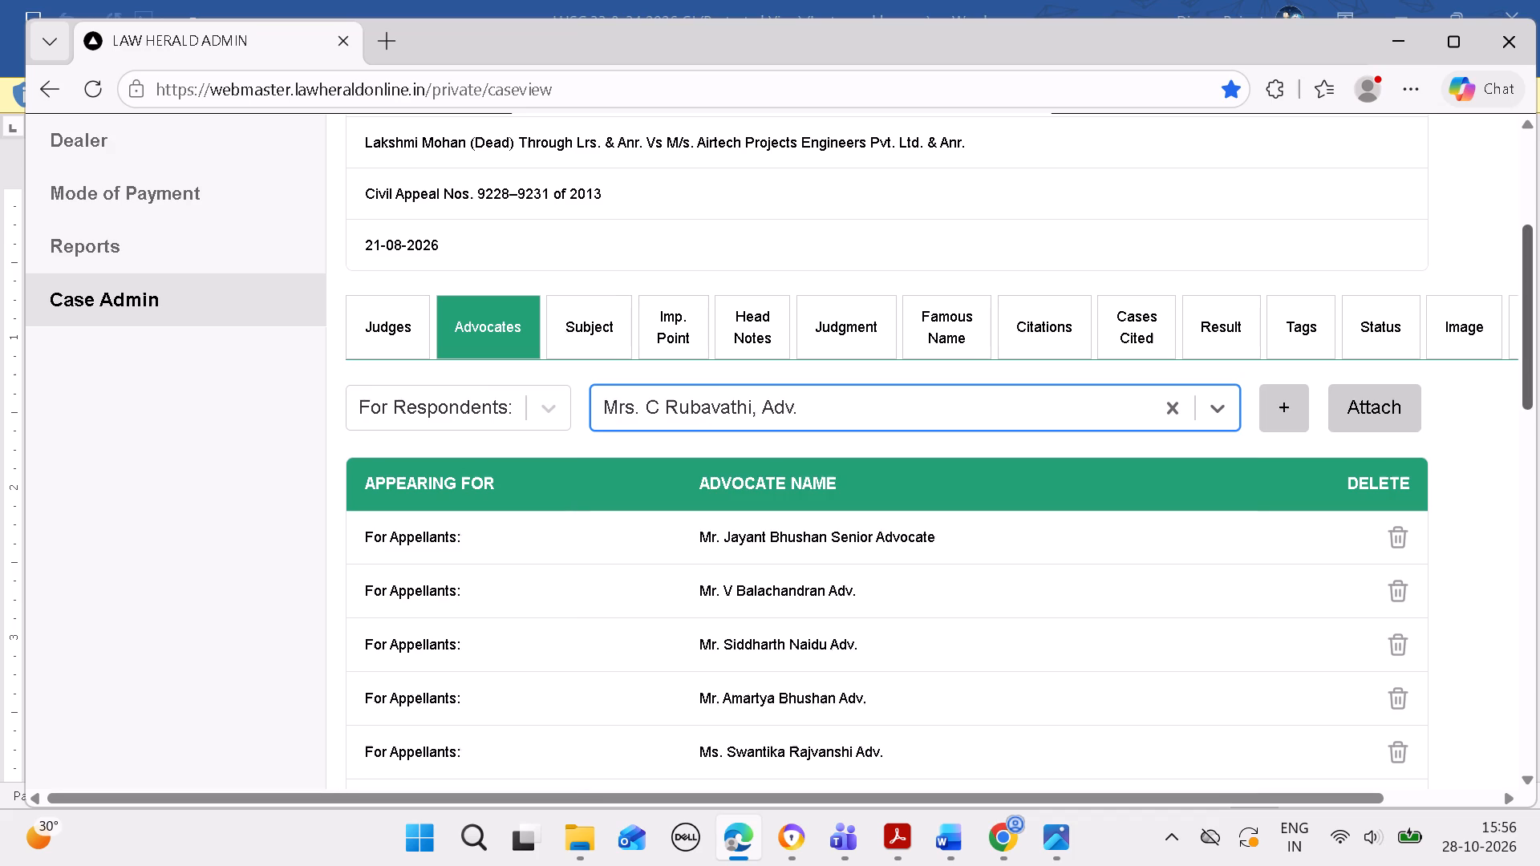
pyautogui.click(1360, 411)
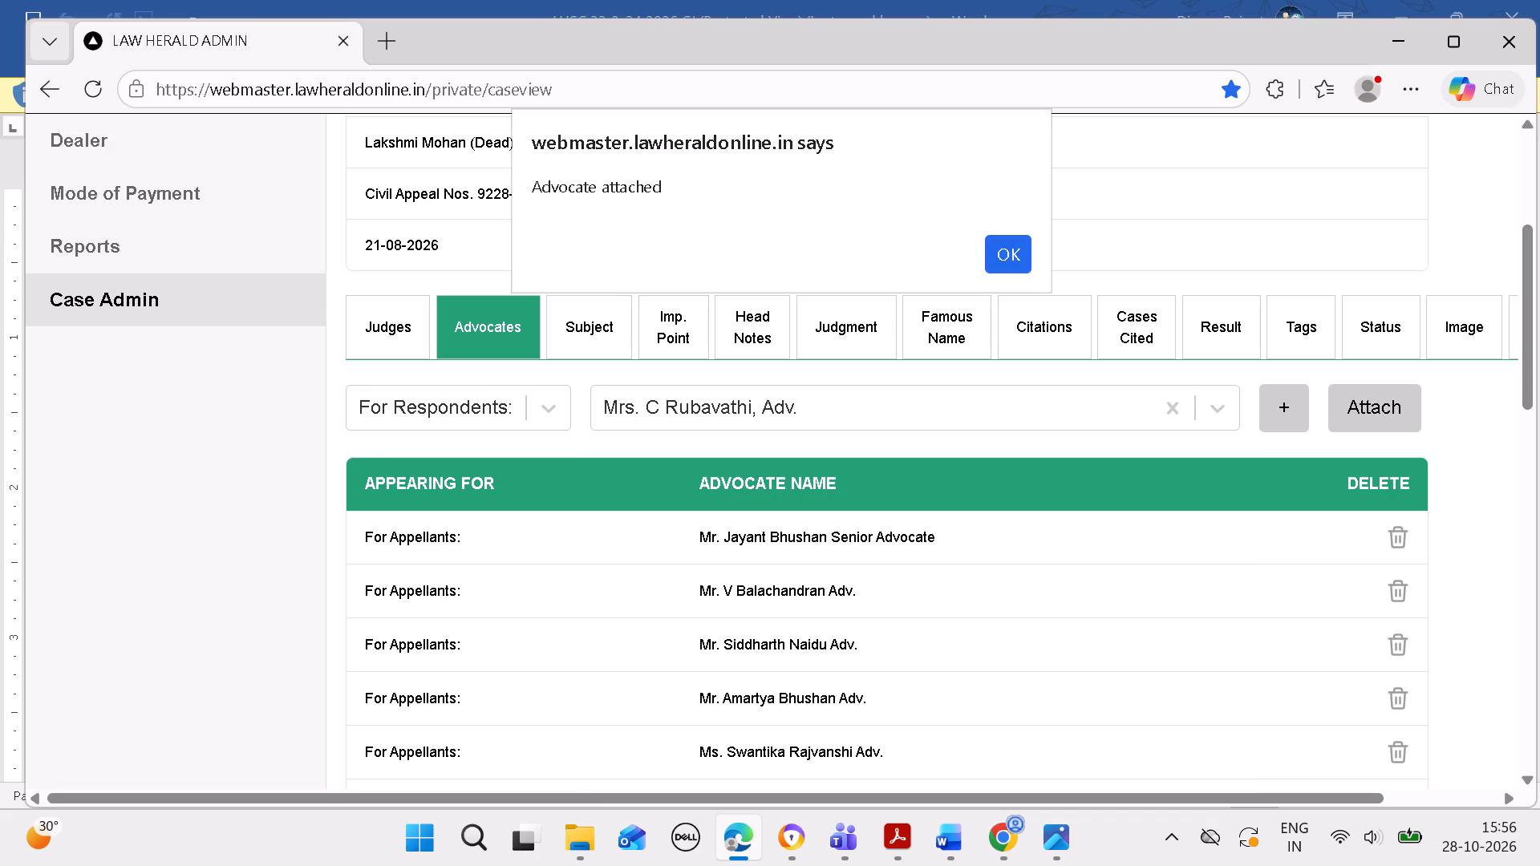
pyautogui.click(1009, 252)
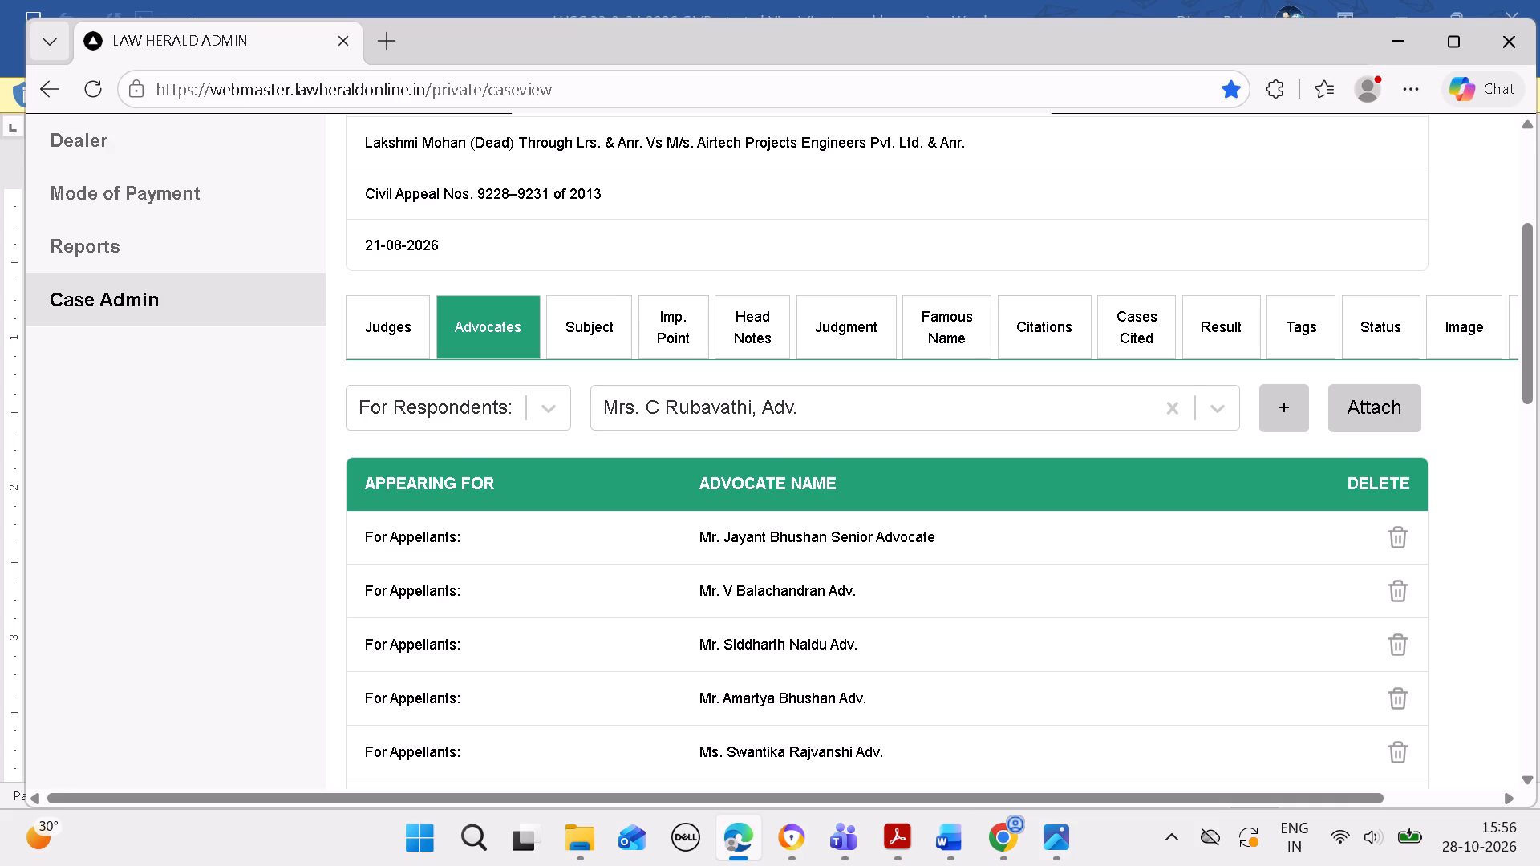
# Switch to Word and copy the fifteenth and last respondents' advocate's name, without its prefix, from the case 744 heading.
pyautogui.moveTo(962, 851); pyautogui.dragTo(960, 844)
pyautogui.click(950, 837)
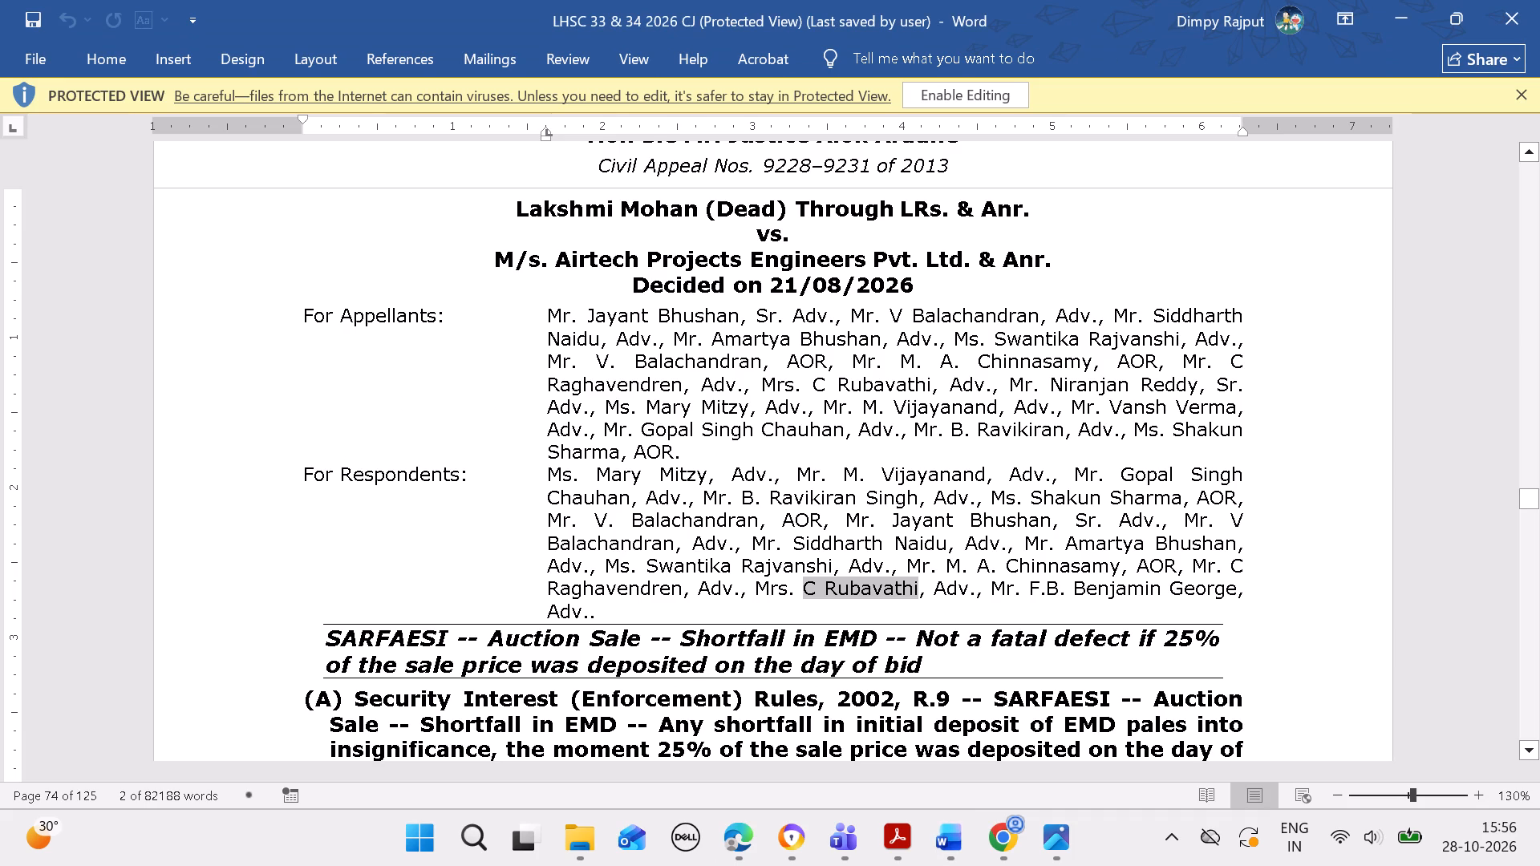
pyautogui.moveTo(1019, 585); pyautogui.dragTo(1040, 585)
pyautogui.click(1041, 585)
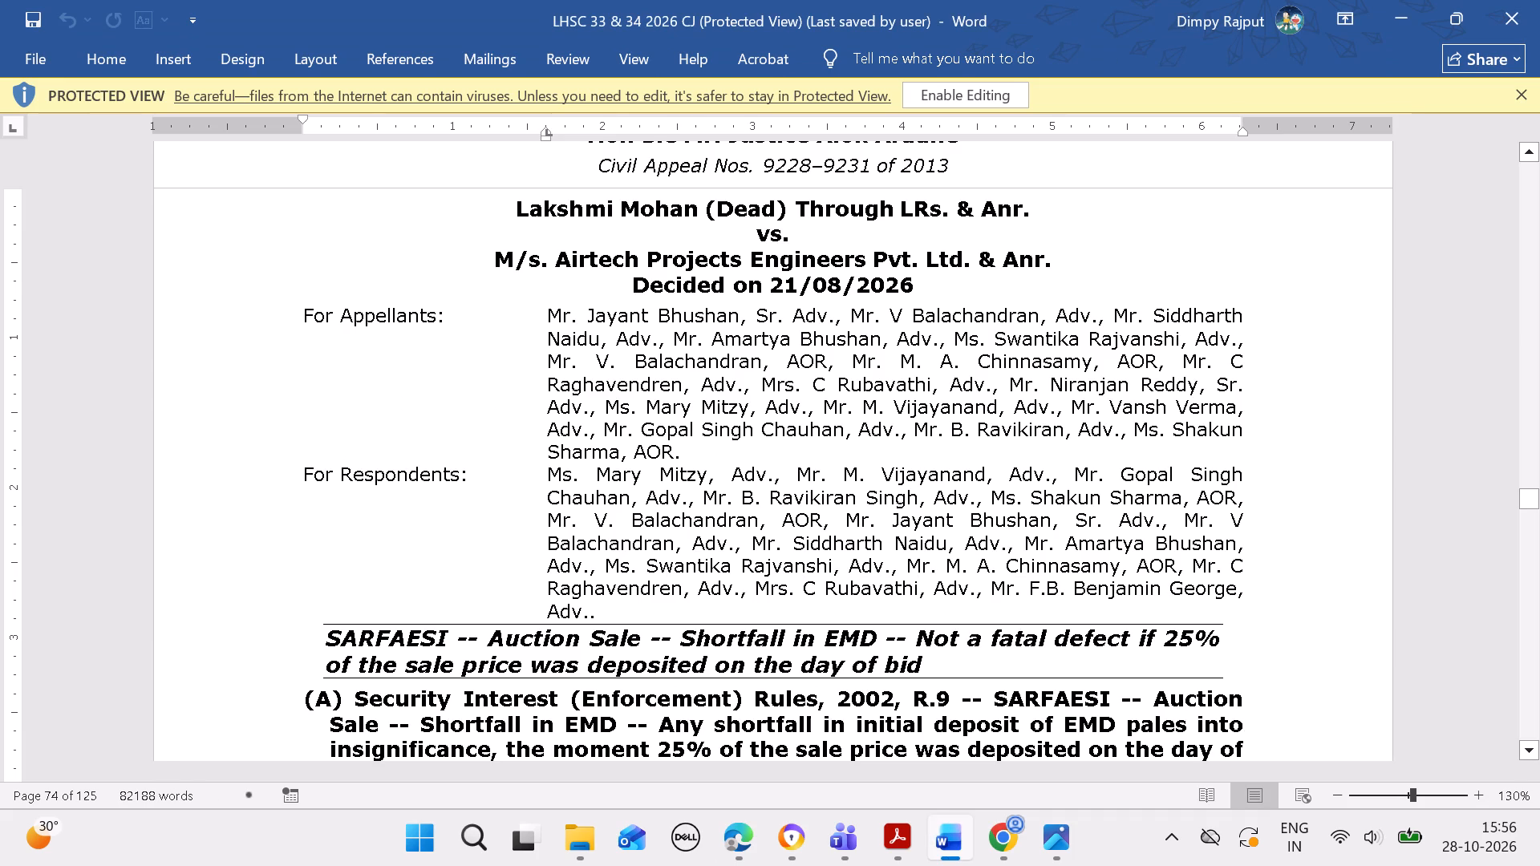
pyautogui.moveTo(1029, 585); pyautogui.dragTo(1180, 586)
pyautogui.hotkey('ctrl', 'c')
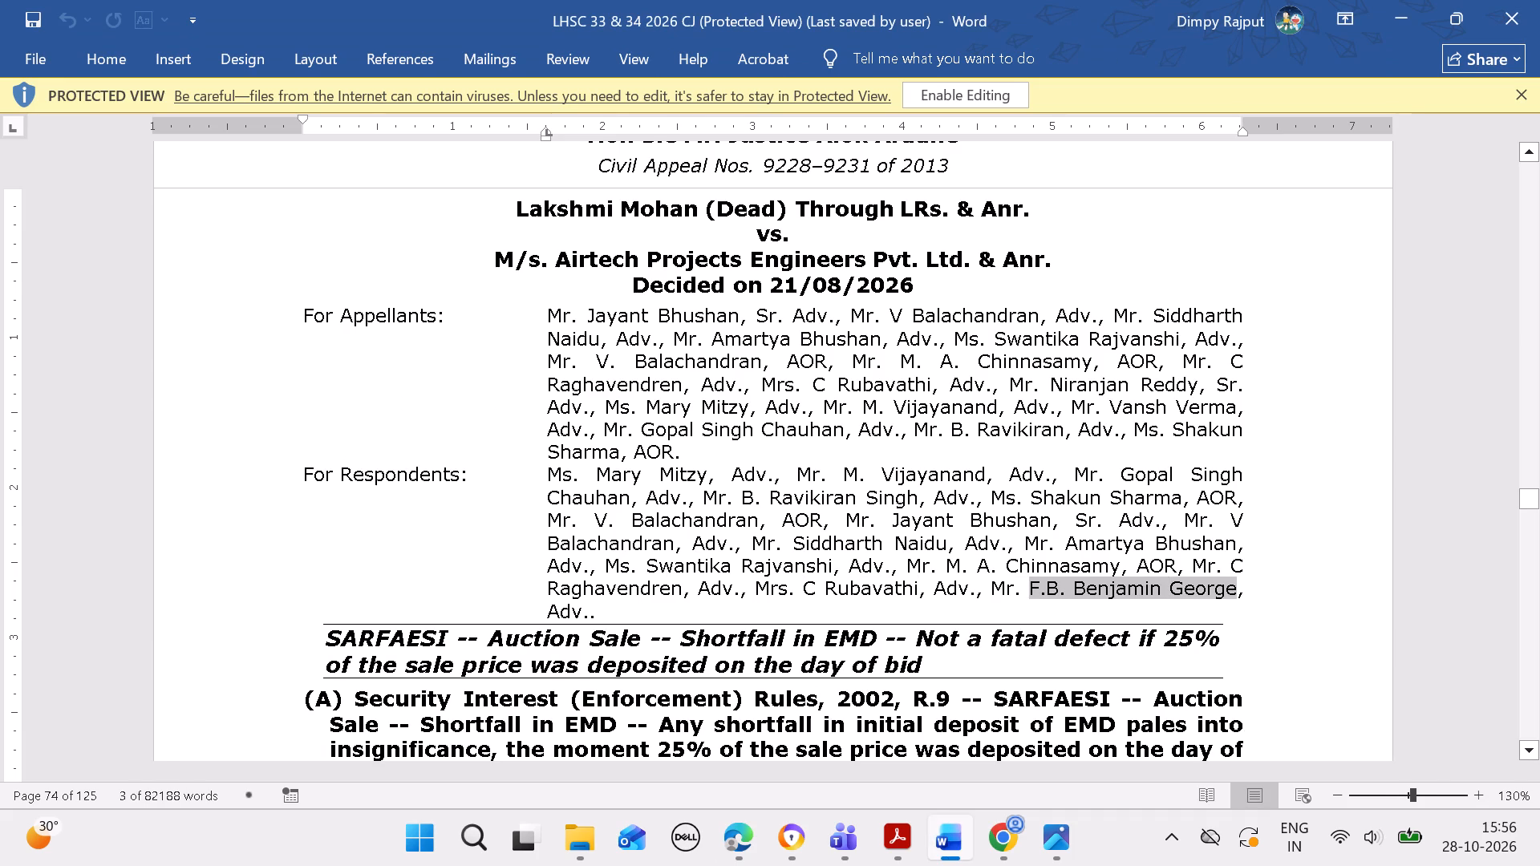
pyautogui.hotkey('ctrl', 'c')
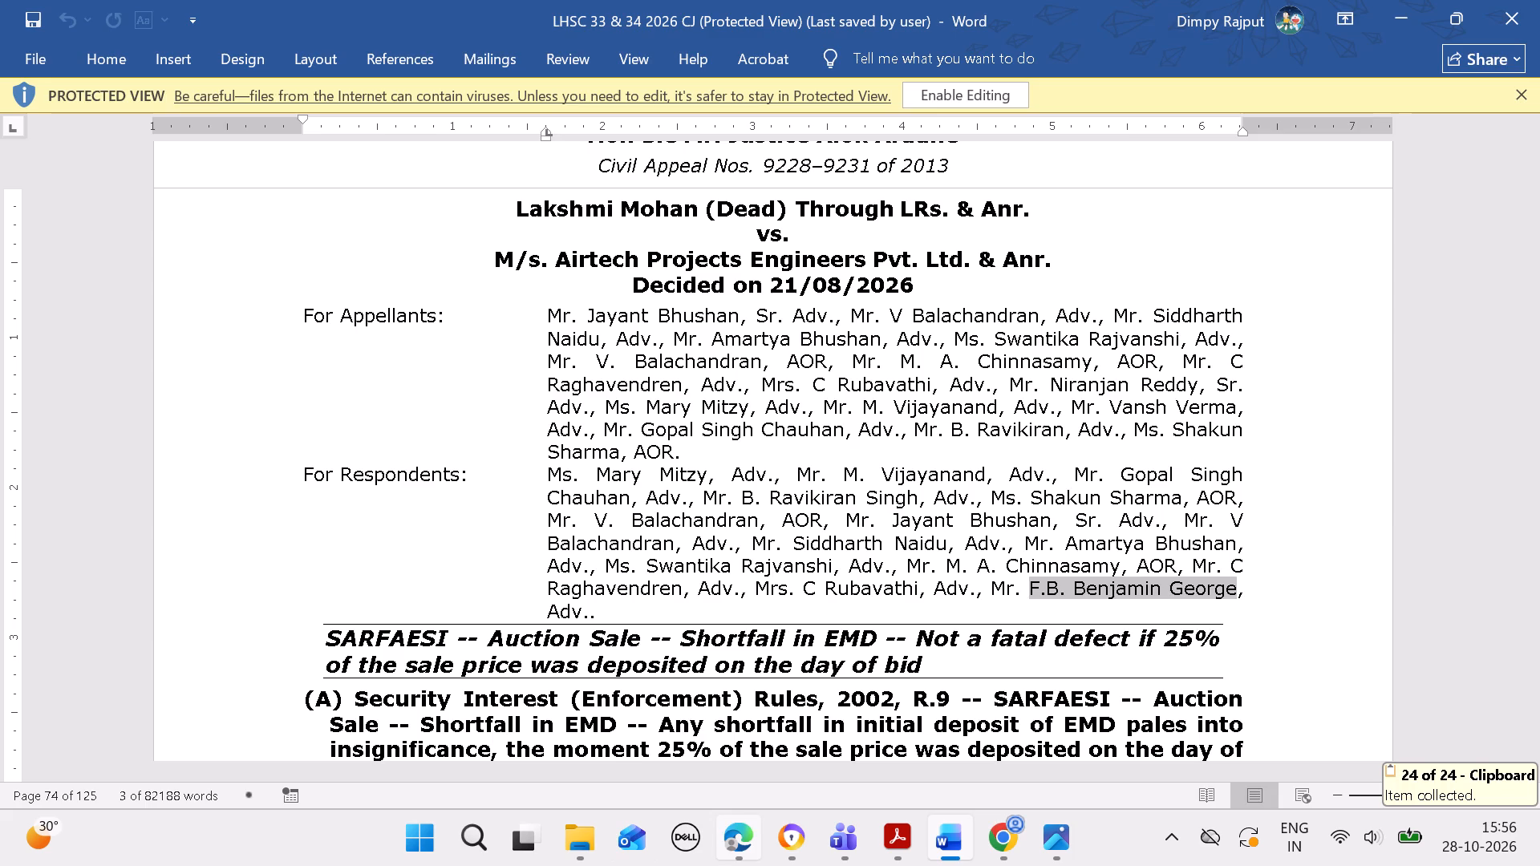
# Switch to Edge and replace the selected advocate with a search for the copied fifteenth respondents' advocate's name.
pyautogui.click(736, 824)
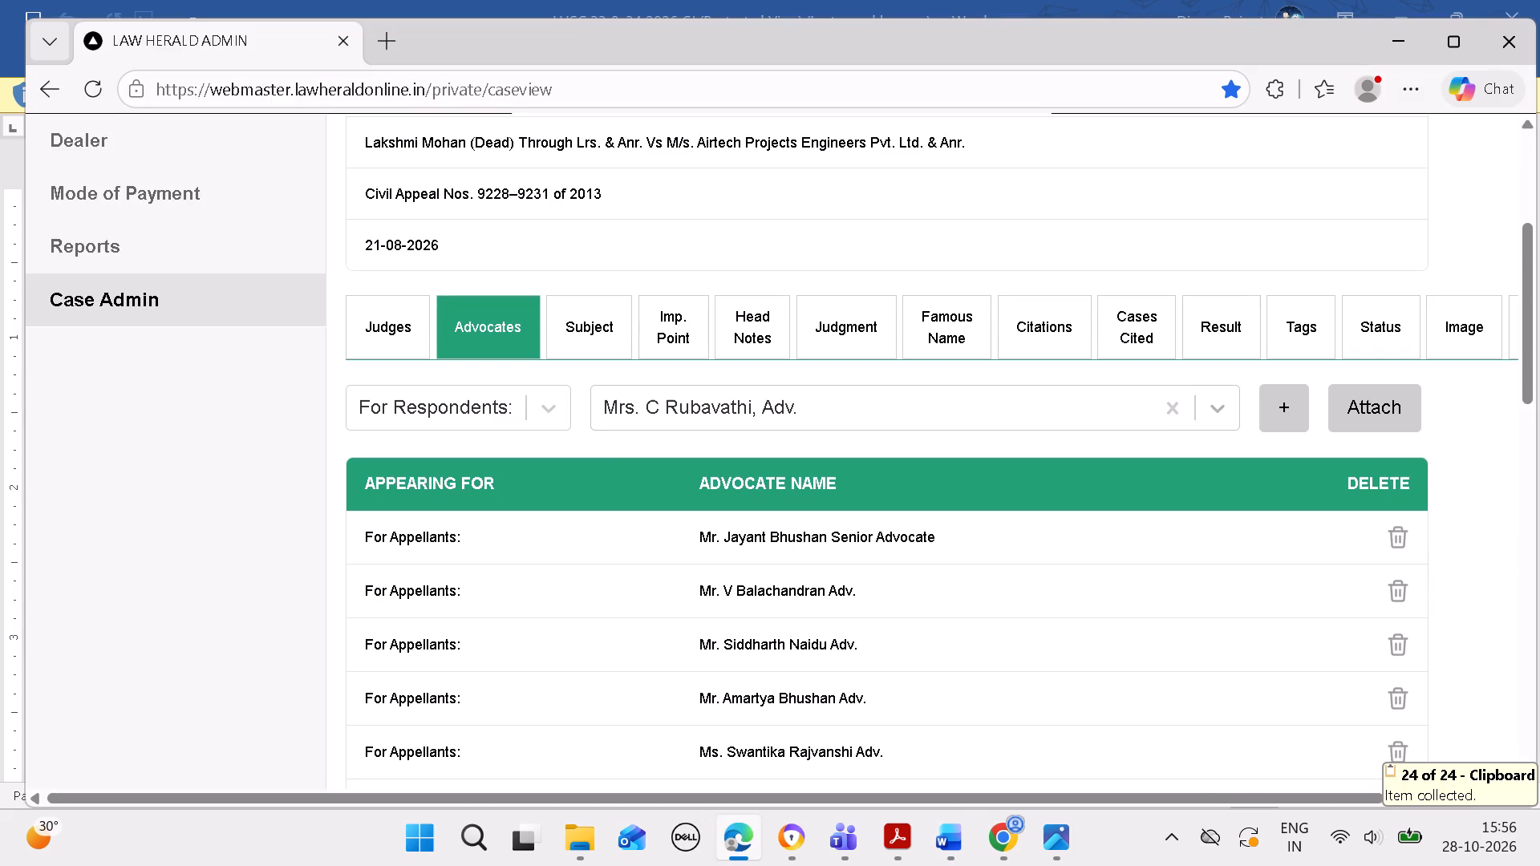
pyautogui.click(1167, 407)
pyautogui.hotkey('ctrl', 'v')
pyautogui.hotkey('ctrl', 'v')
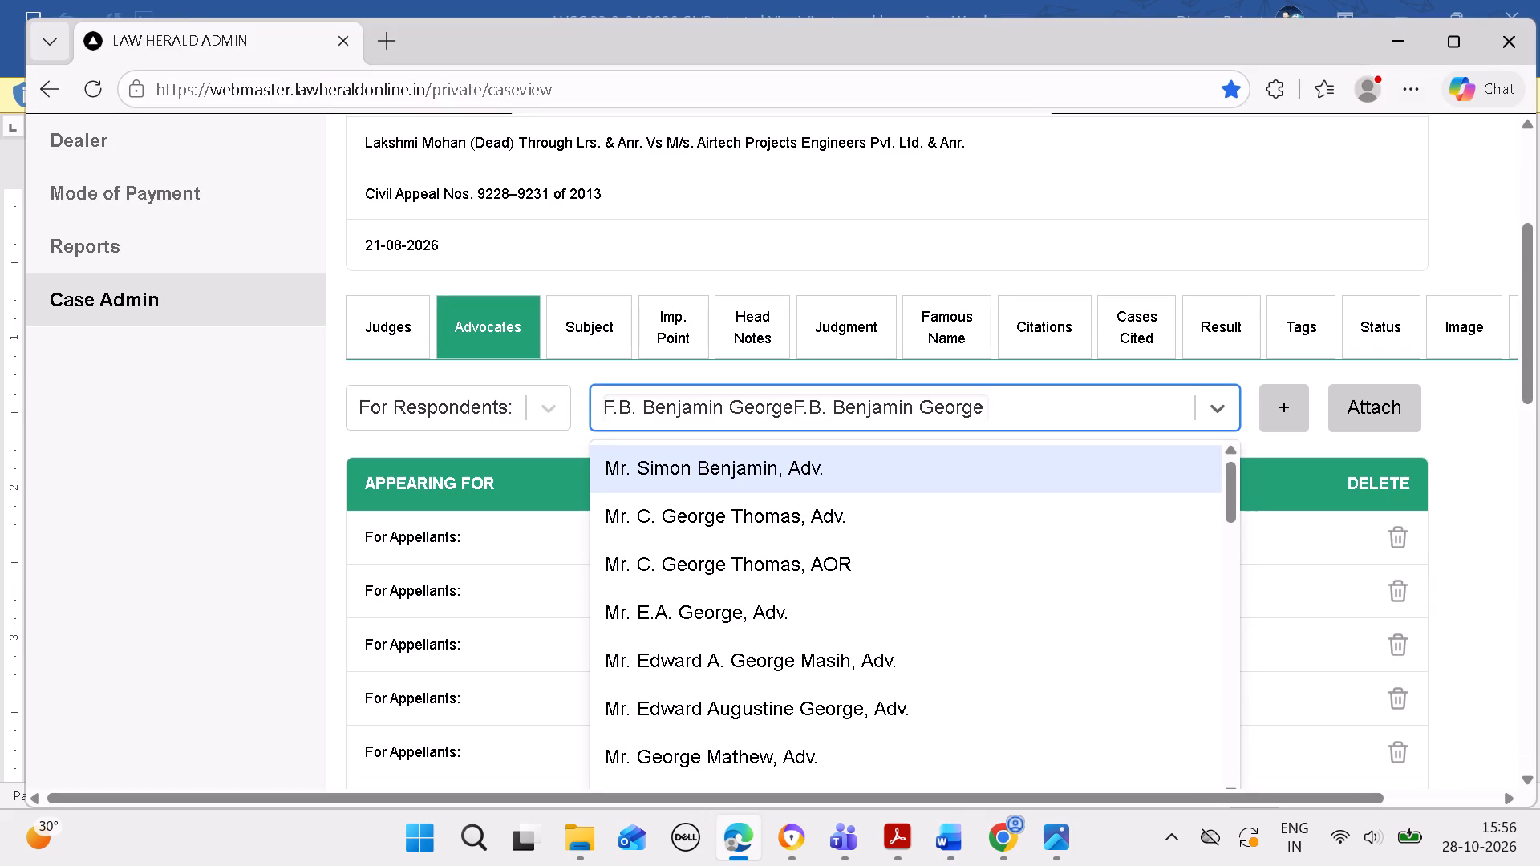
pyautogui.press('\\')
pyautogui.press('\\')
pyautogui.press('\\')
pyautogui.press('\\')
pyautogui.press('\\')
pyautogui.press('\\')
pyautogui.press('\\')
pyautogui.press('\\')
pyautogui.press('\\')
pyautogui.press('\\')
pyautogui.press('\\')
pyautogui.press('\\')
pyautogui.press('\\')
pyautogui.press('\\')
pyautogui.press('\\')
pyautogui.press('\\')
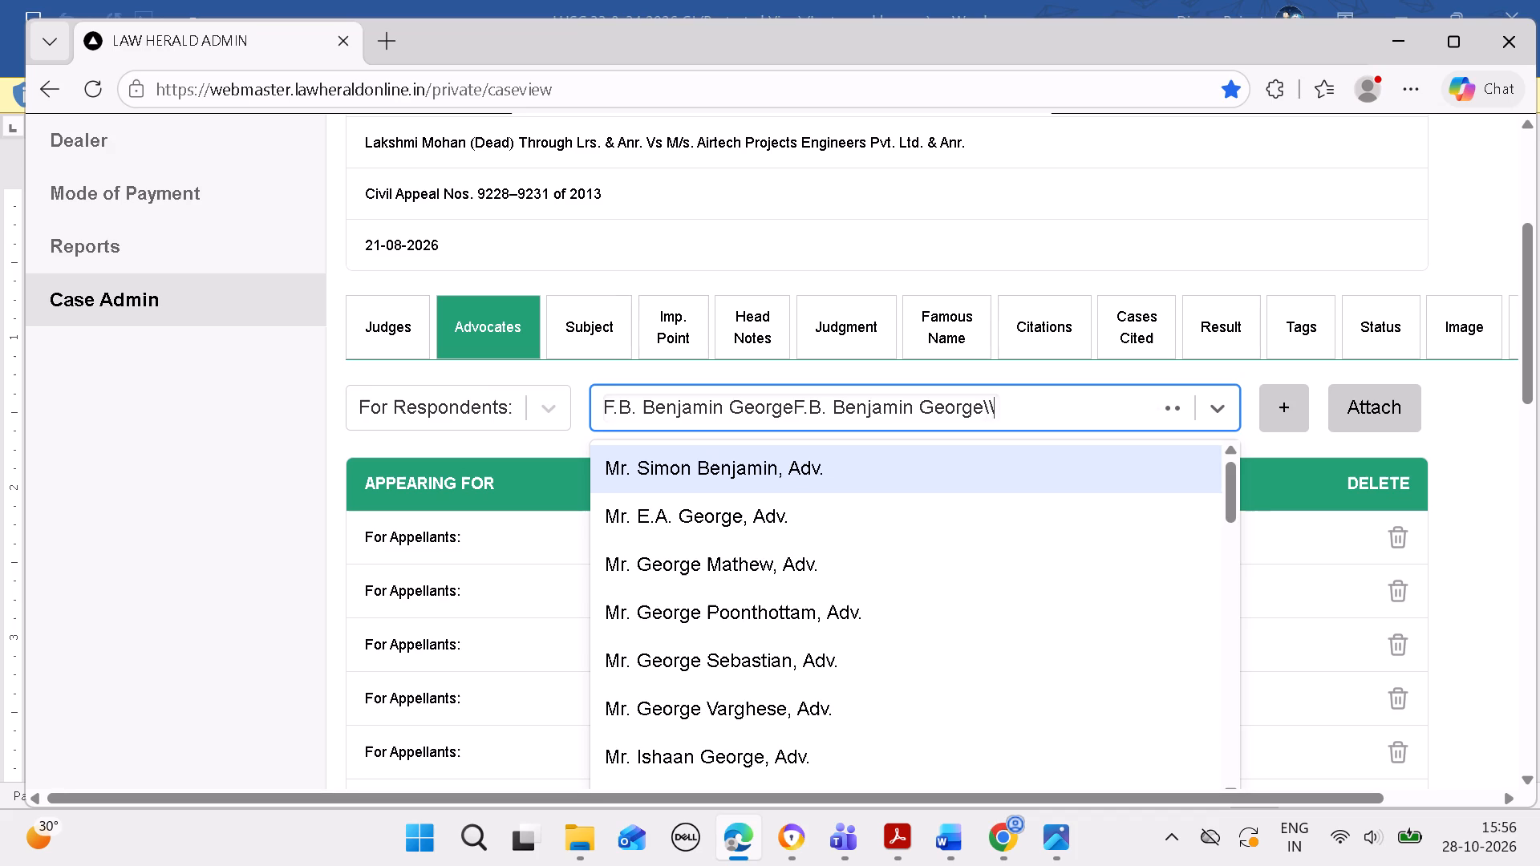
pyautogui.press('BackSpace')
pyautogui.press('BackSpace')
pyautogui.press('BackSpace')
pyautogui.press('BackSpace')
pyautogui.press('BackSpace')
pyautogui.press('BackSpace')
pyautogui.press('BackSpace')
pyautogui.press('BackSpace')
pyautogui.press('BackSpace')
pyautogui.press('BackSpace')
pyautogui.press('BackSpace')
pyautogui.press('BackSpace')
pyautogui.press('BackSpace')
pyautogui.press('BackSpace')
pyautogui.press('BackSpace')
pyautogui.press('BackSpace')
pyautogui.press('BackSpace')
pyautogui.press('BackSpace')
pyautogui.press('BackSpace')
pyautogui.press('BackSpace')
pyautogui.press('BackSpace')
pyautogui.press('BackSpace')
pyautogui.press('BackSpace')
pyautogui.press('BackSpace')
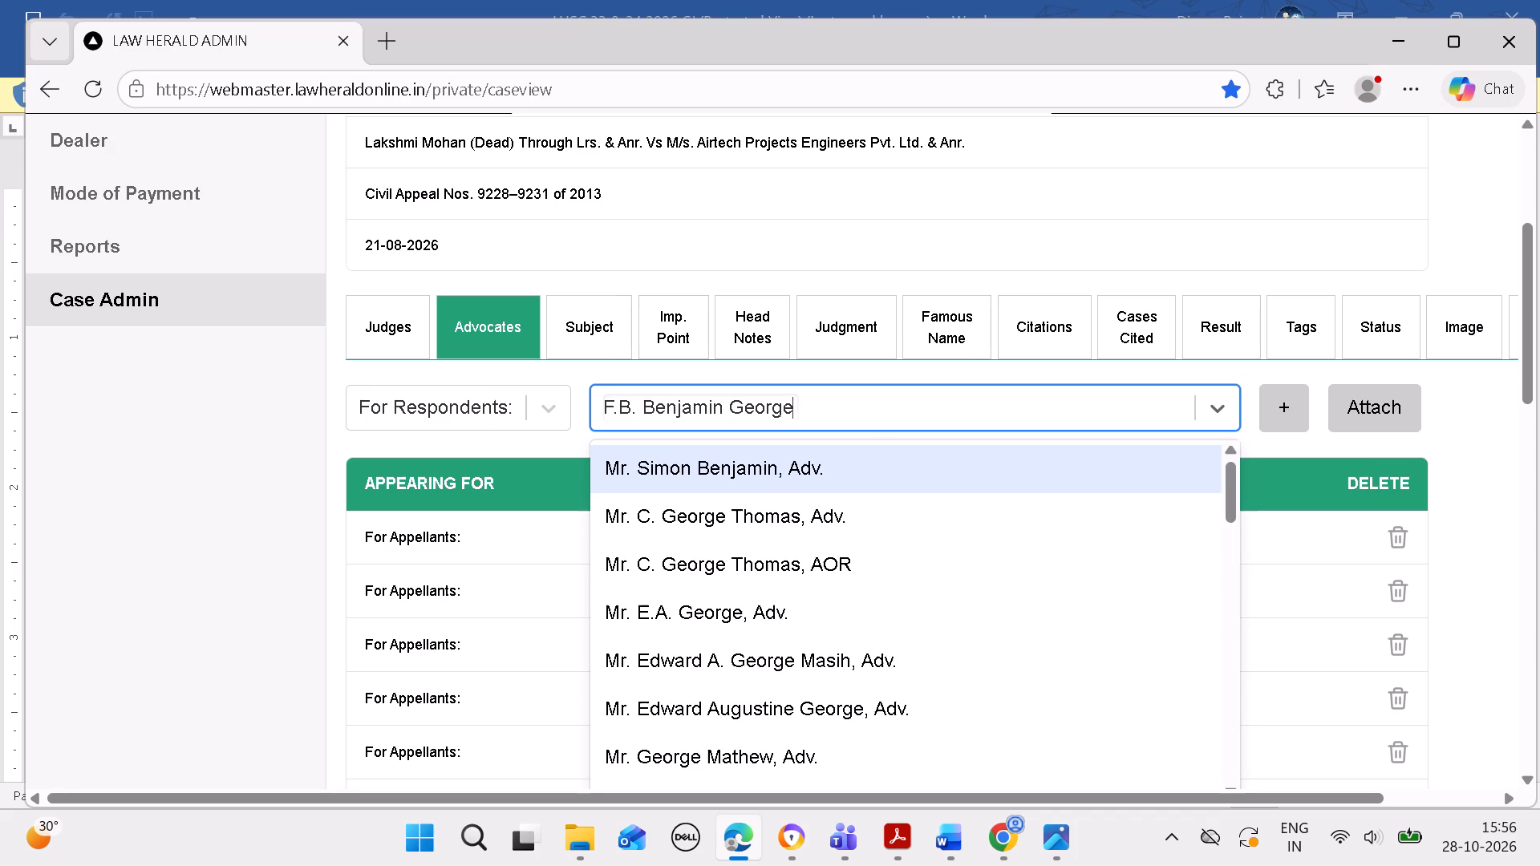
# Add the searched name, shortened by its last letter, as a new advocate with prefix Mr. and designation ADV, attached under For Respondents.
pyautogui.press('BackSpace')
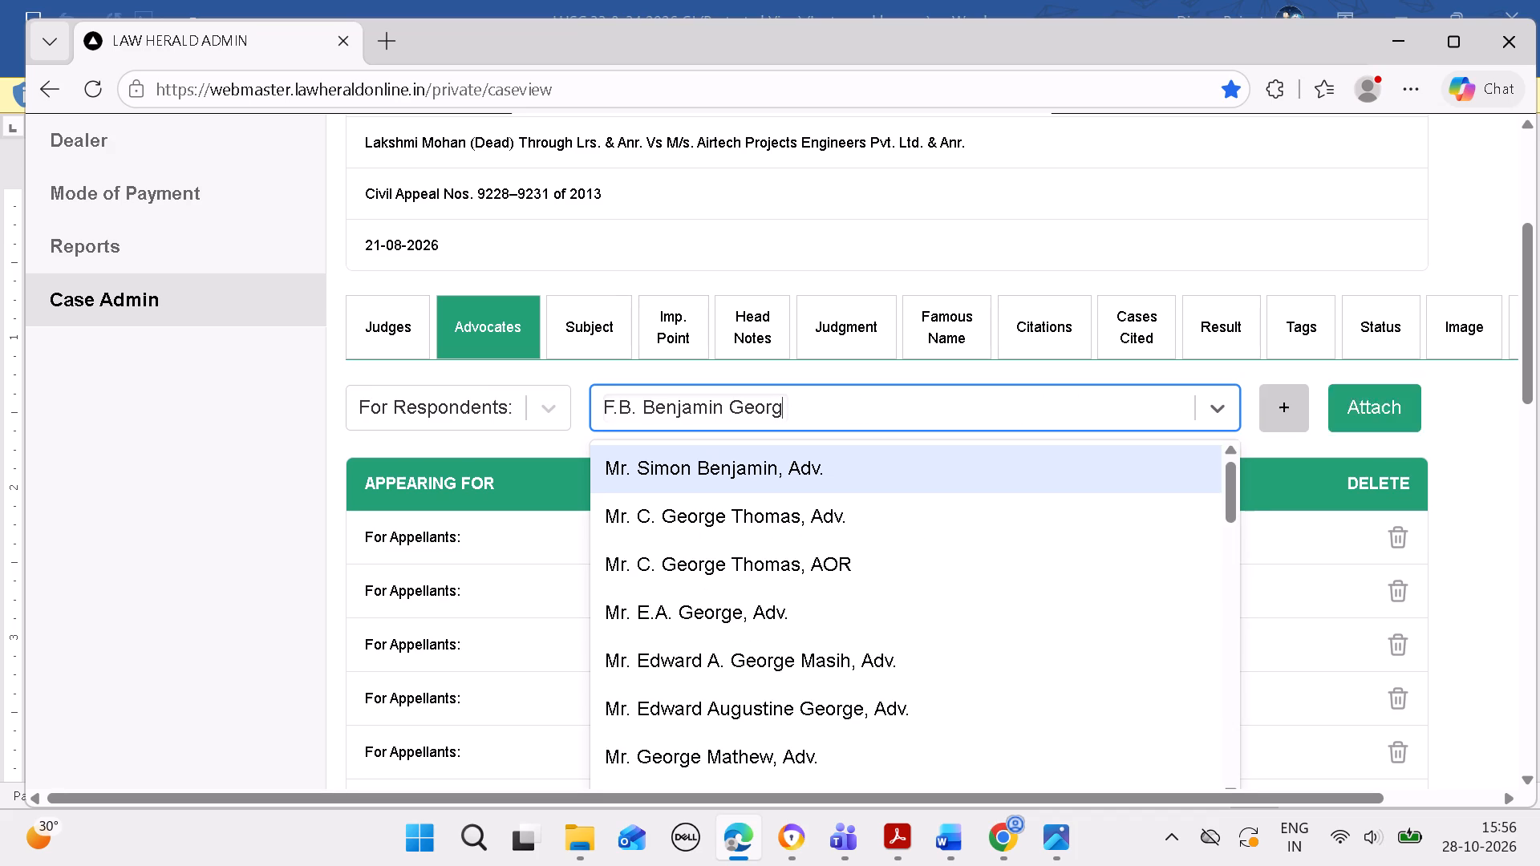
pyautogui.click(1299, 395)
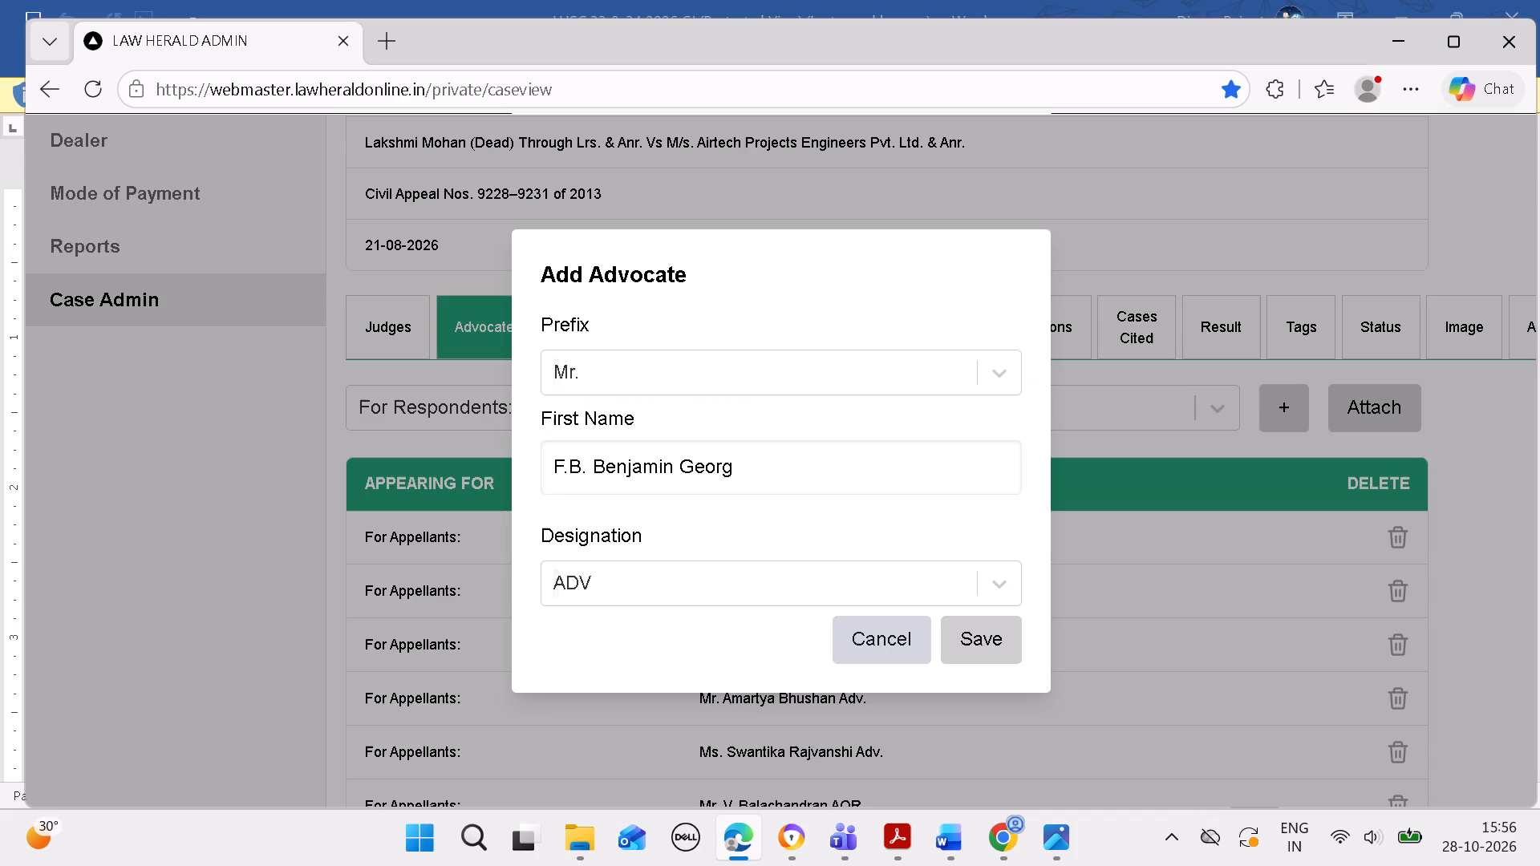
pyautogui.click(958, 645)
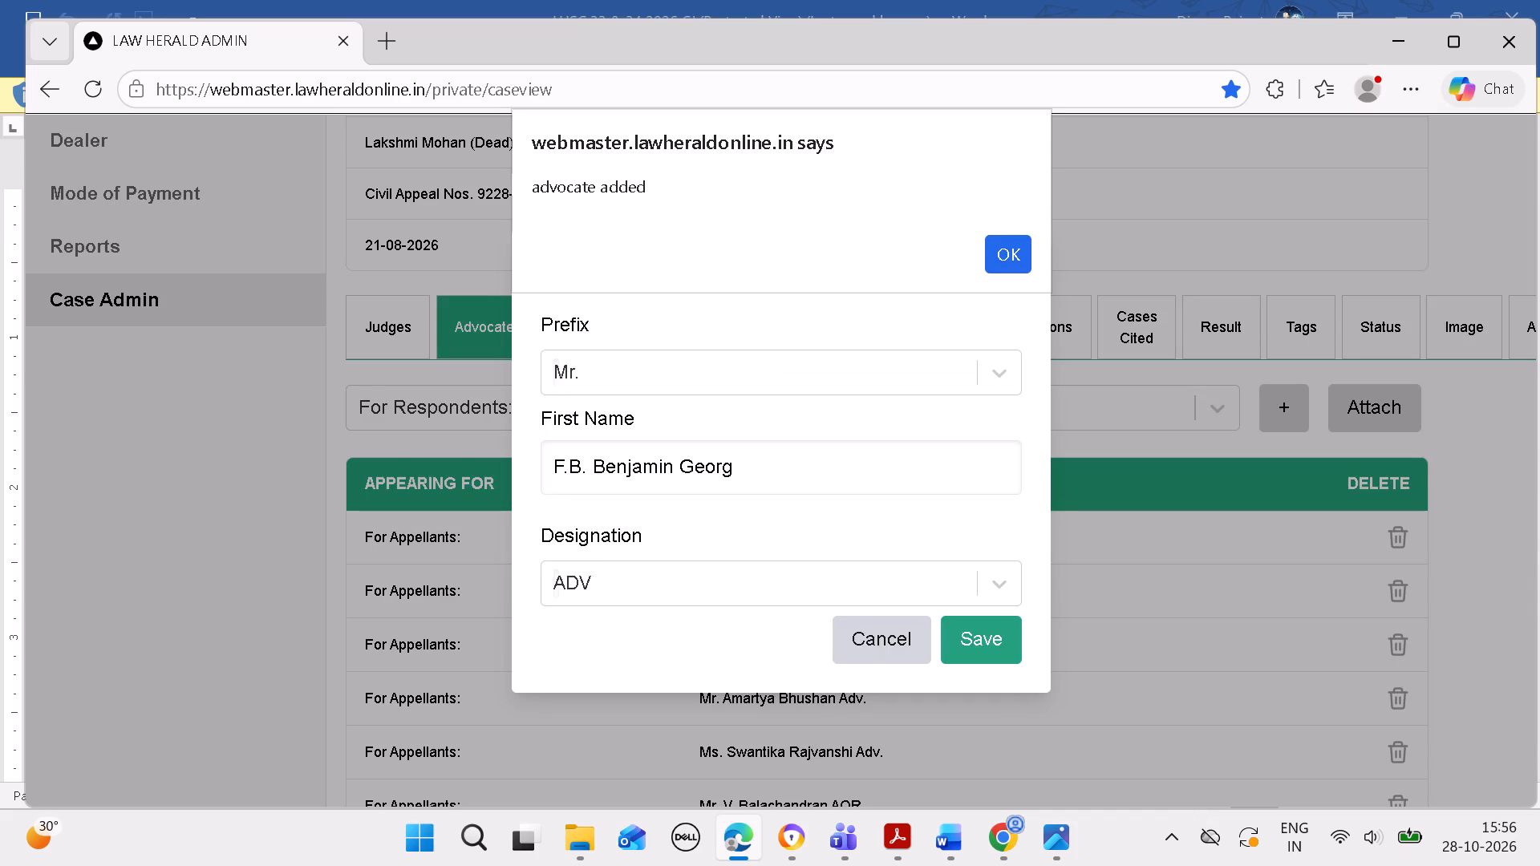
pyautogui.click(1031, 254)
pyautogui.click(1017, 246)
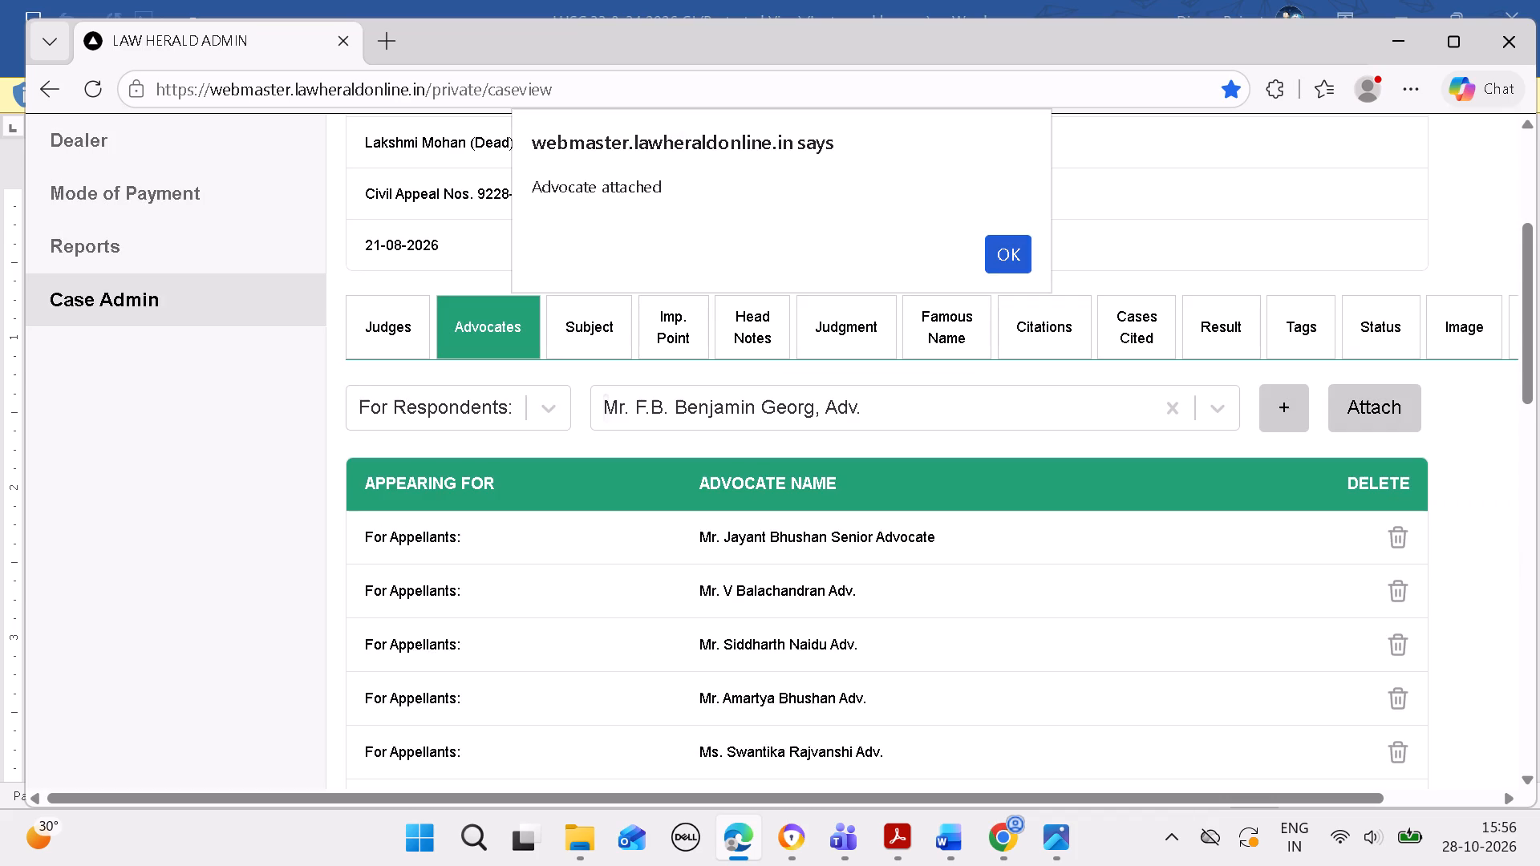
pyautogui.click(1015, 255)
pyautogui.scroll(-10, 1015, 258)
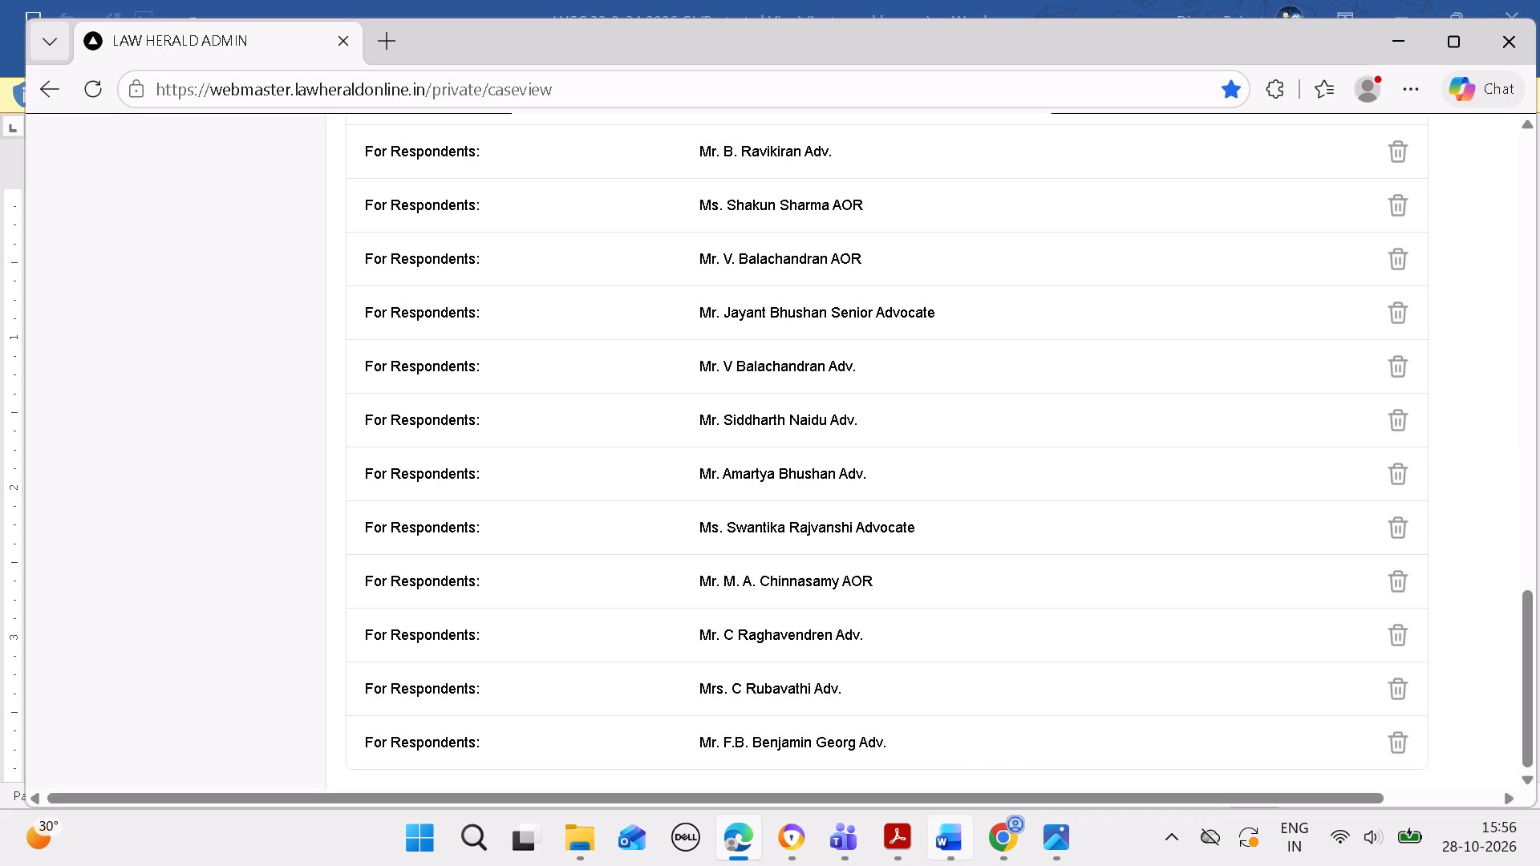
# Switch to Word and look through case 744's headnotes, cases cited and the start of its judgment, returning to the case heading.
pyautogui.click(930, 840)
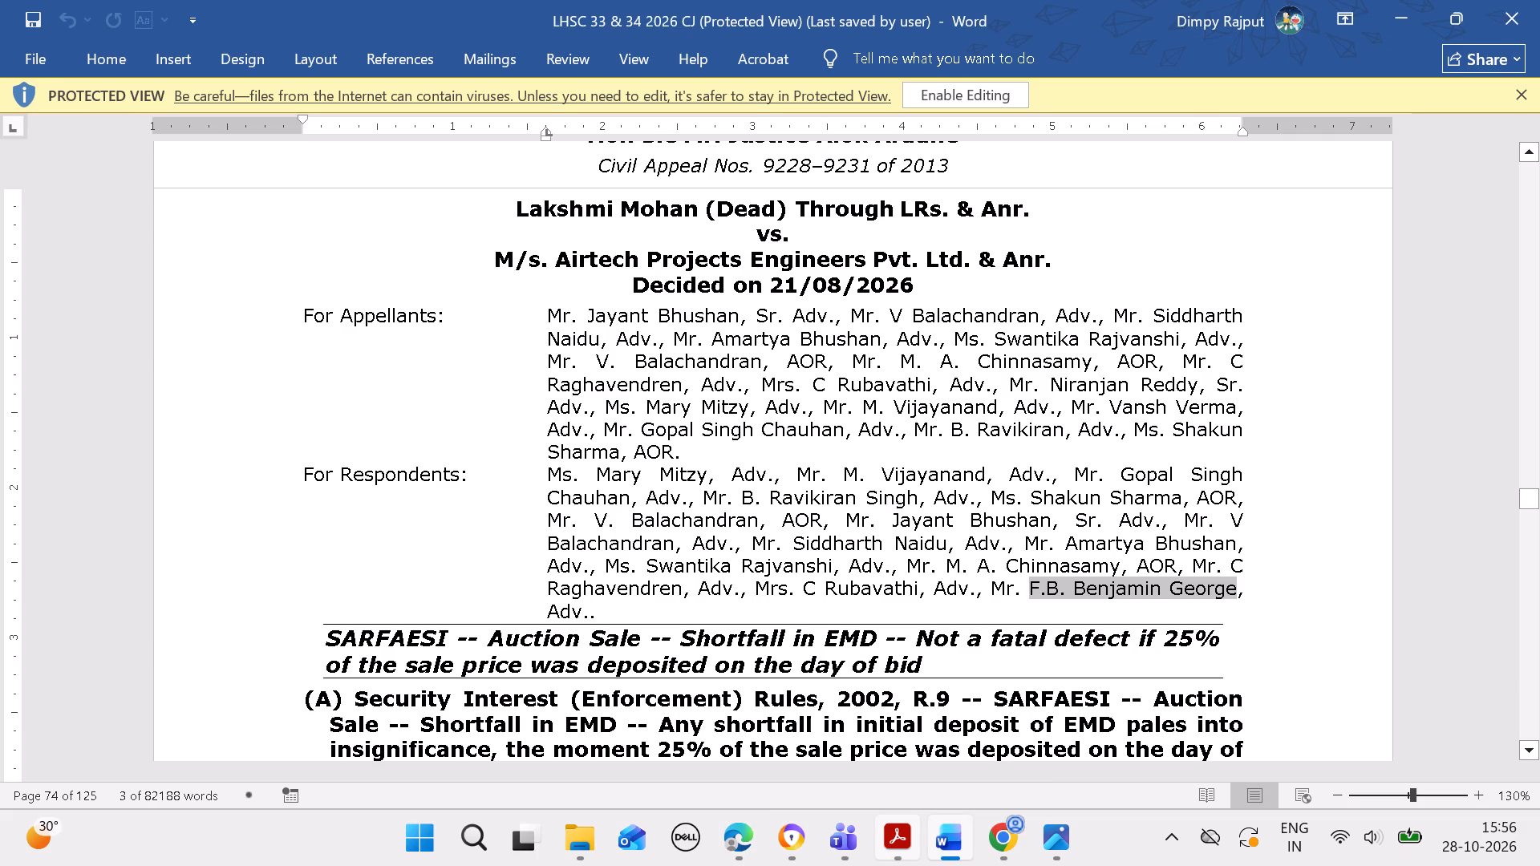
pyautogui.press('Down')
pyautogui.press('Down')
pyautogui.press('Down')
pyautogui.press('Down')
pyautogui.press('Down')
pyautogui.press('Down')
pyautogui.press('Down')
pyautogui.press('Down')
pyautogui.press('Down')
pyautogui.press('Down')
pyautogui.press('Down')
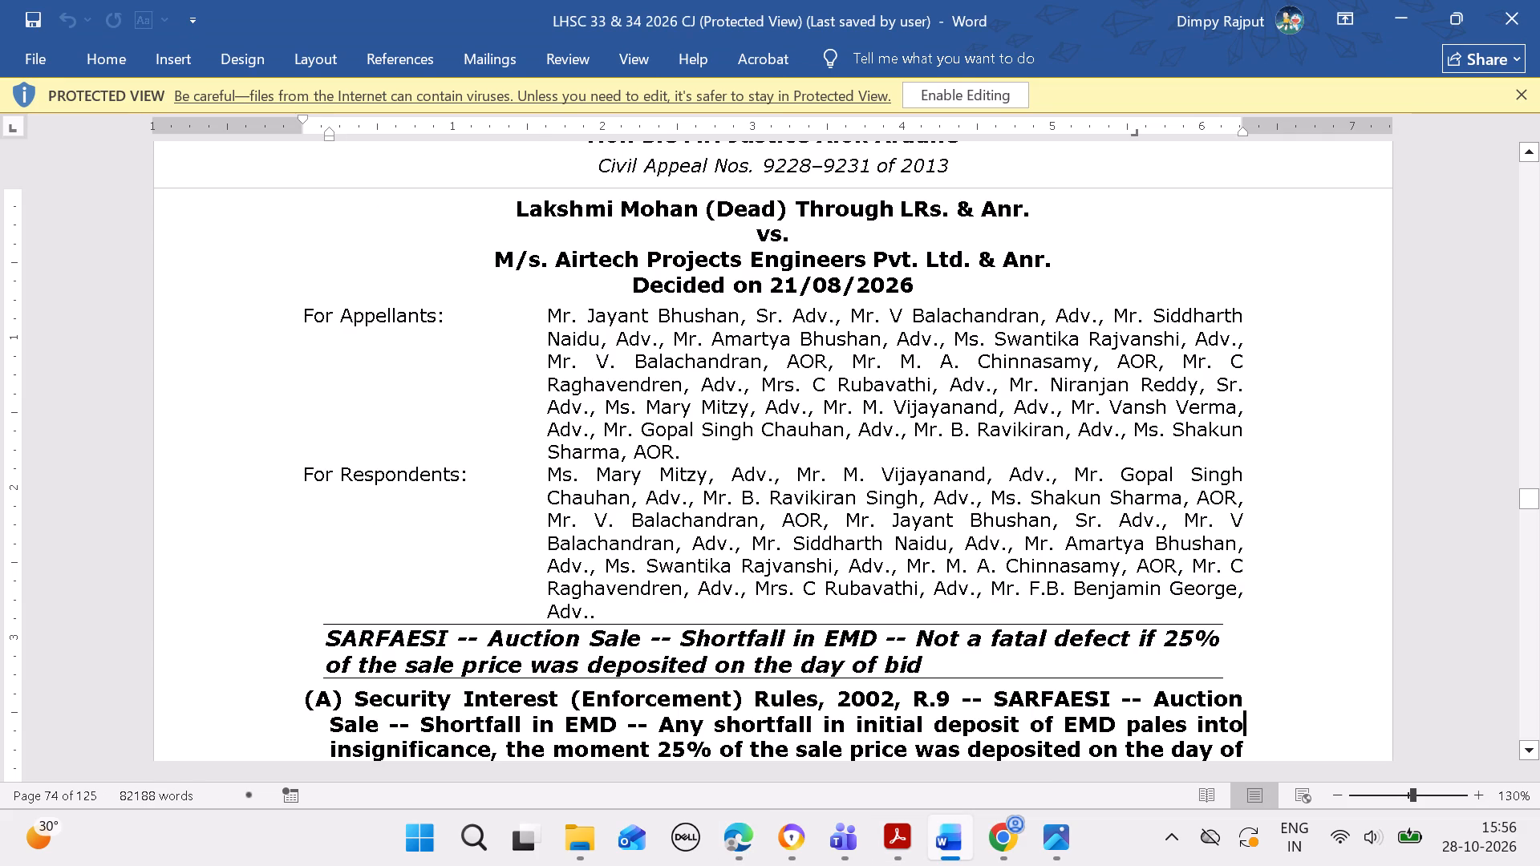
pyautogui.press('Down')
pyautogui.press('Down')
pyautogui.press('Down')
pyautogui.press('Down')
pyautogui.press('Down')
pyautogui.press('Down')
pyautogui.press('Down')
pyautogui.press('Down')
pyautogui.press('Down')
pyautogui.press('Down')
pyautogui.press('Down')
pyautogui.press('Down')
pyautogui.press('Down')
pyautogui.press('Down')
pyautogui.press('Down')
pyautogui.press('Down')
pyautogui.press('Down')
pyautogui.press('Down')
pyautogui.press('Down')
pyautogui.press('Down')
pyautogui.press('Down')
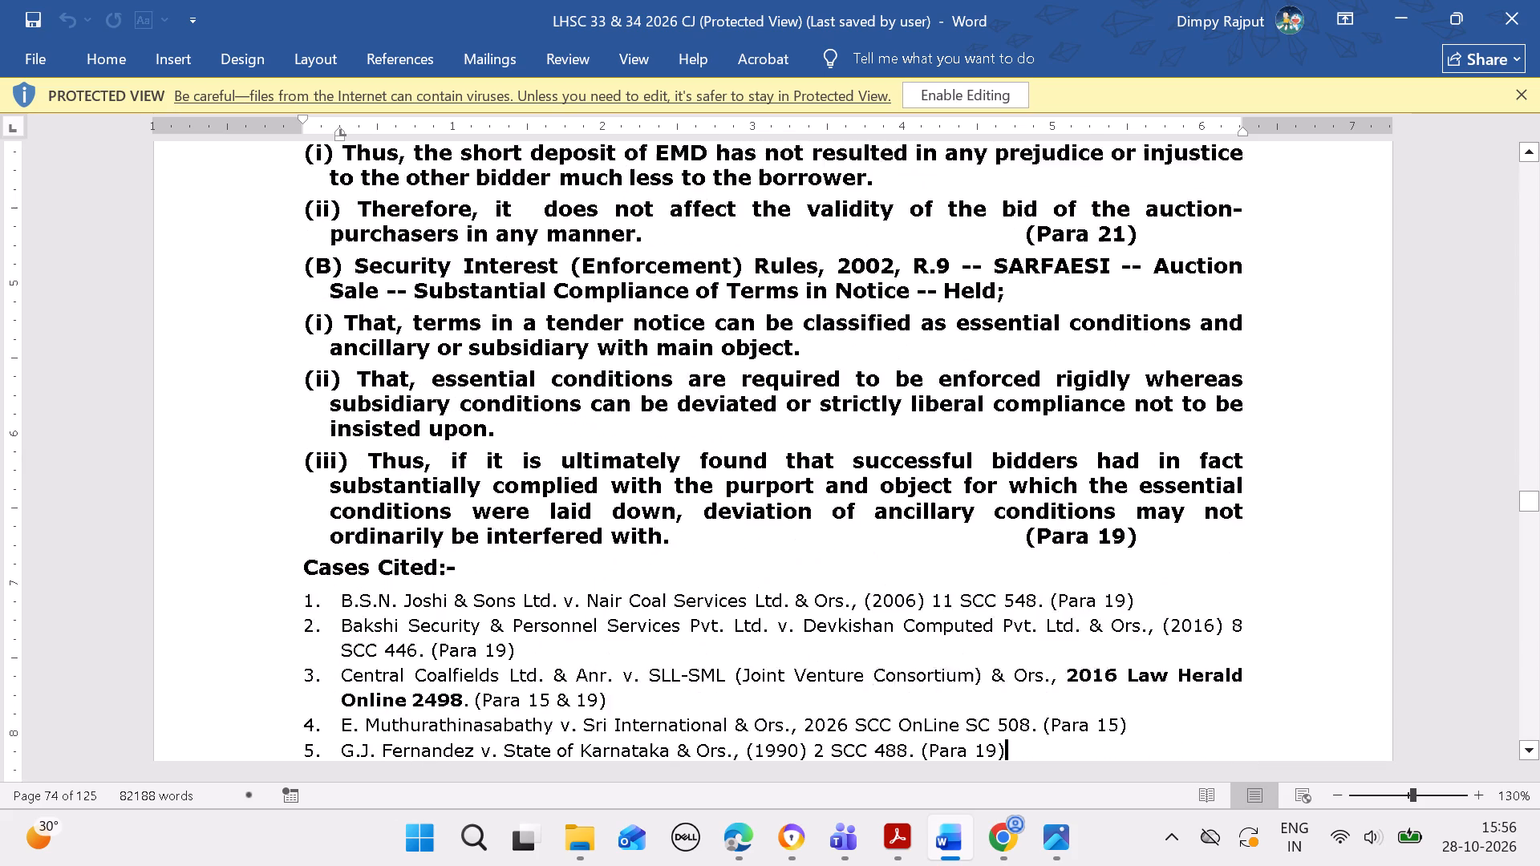
pyautogui.press('Down')
pyautogui.press('Down')
pyautogui.press('Down')
pyautogui.press('Down')
pyautogui.press('Down')
pyautogui.press('Down')
pyautogui.press('Down')
pyautogui.press('Down')
pyautogui.press('Down')
pyautogui.press('Down')
pyautogui.press('Down')
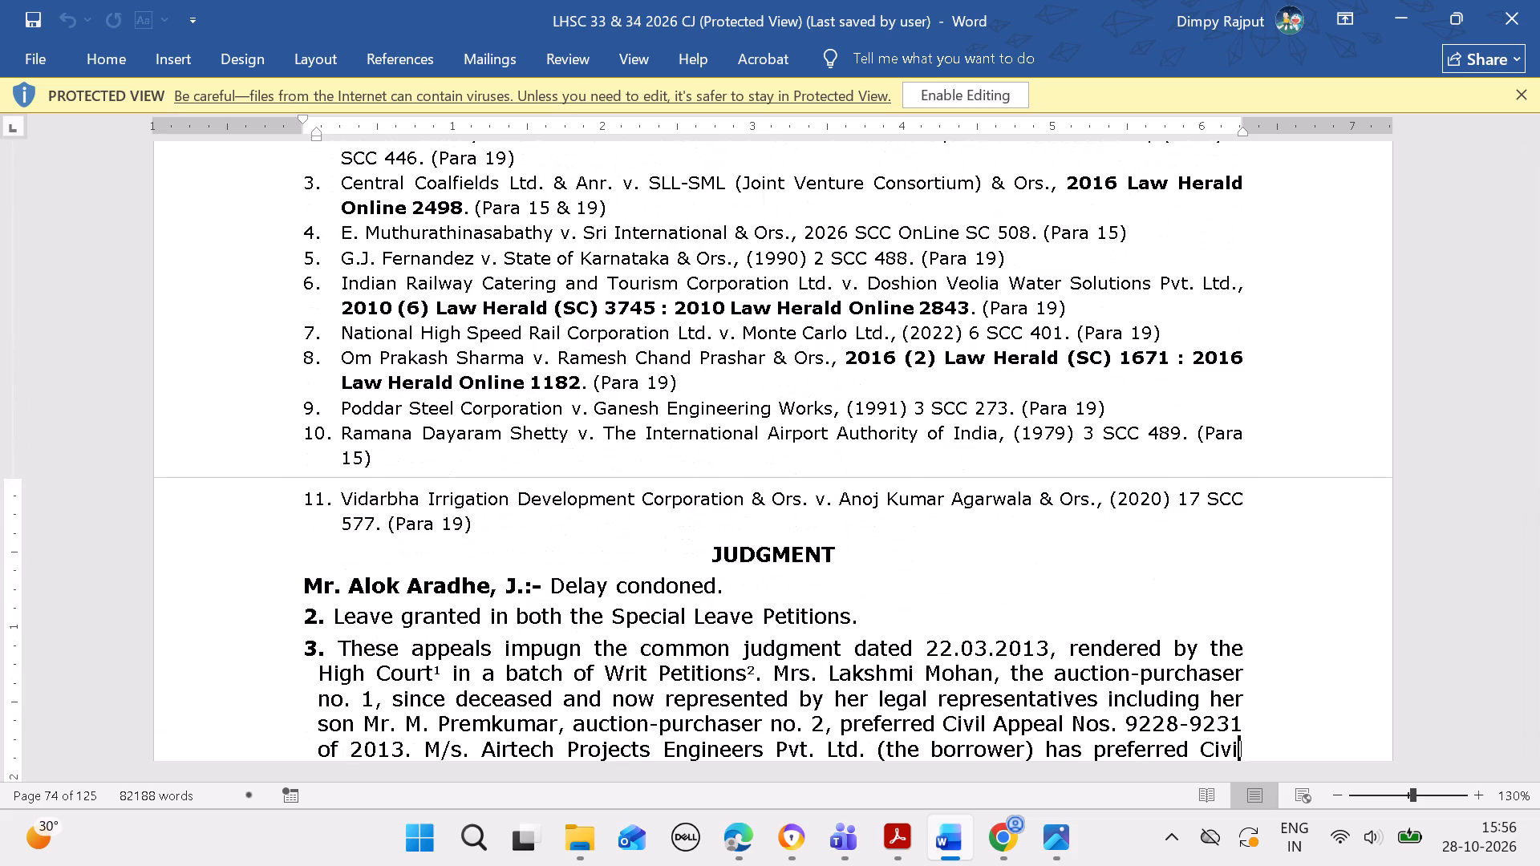
pyautogui.press('Up')
pyautogui.press('Up')
pyautogui.press('Up')
pyautogui.press('Up')
pyautogui.press('Up')
pyautogui.press('Up')
pyautogui.press('Up')
pyautogui.press('Up')
pyautogui.press('Up')
pyautogui.press('Up')
pyautogui.press('Up')
pyautogui.press('Up')
pyautogui.press('Up')
pyautogui.press('Up')
pyautogui.press('Up')
pyautogui.press('Up')
pyautogui.press('Up')
pyautogui.press('Up')
pyautogui.press('Up')
pyautogui.press('Up')
pyautogui.press('Up')
pyautogui.press('Up')
pyautogui.press('Up')
pyautogui.press('Up')
pyautogui.press('Up')
pyautogui.press('Up')
pyautogui.press('Up')
pyautogui.press('Up')
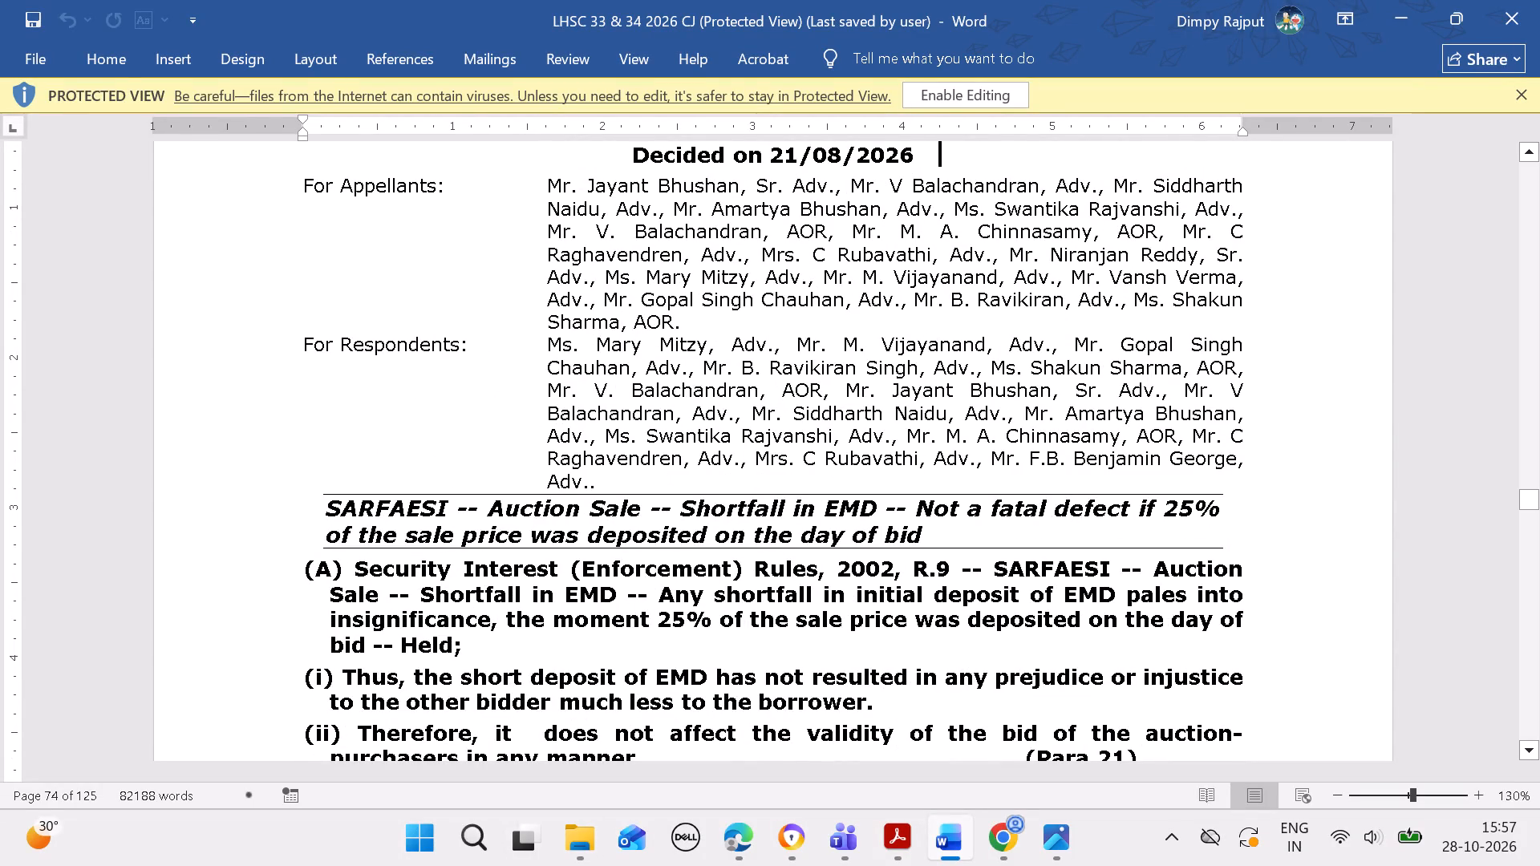
# Copy the opening phrase "SARFAESI -- Auction Sale" from the important point line below case 744's respondents' advocates.
pyautogui.moveTo(326, 503); pyautogui.dragTo(614, 493)
pyautogui.hotkey('ctrl', 'c')
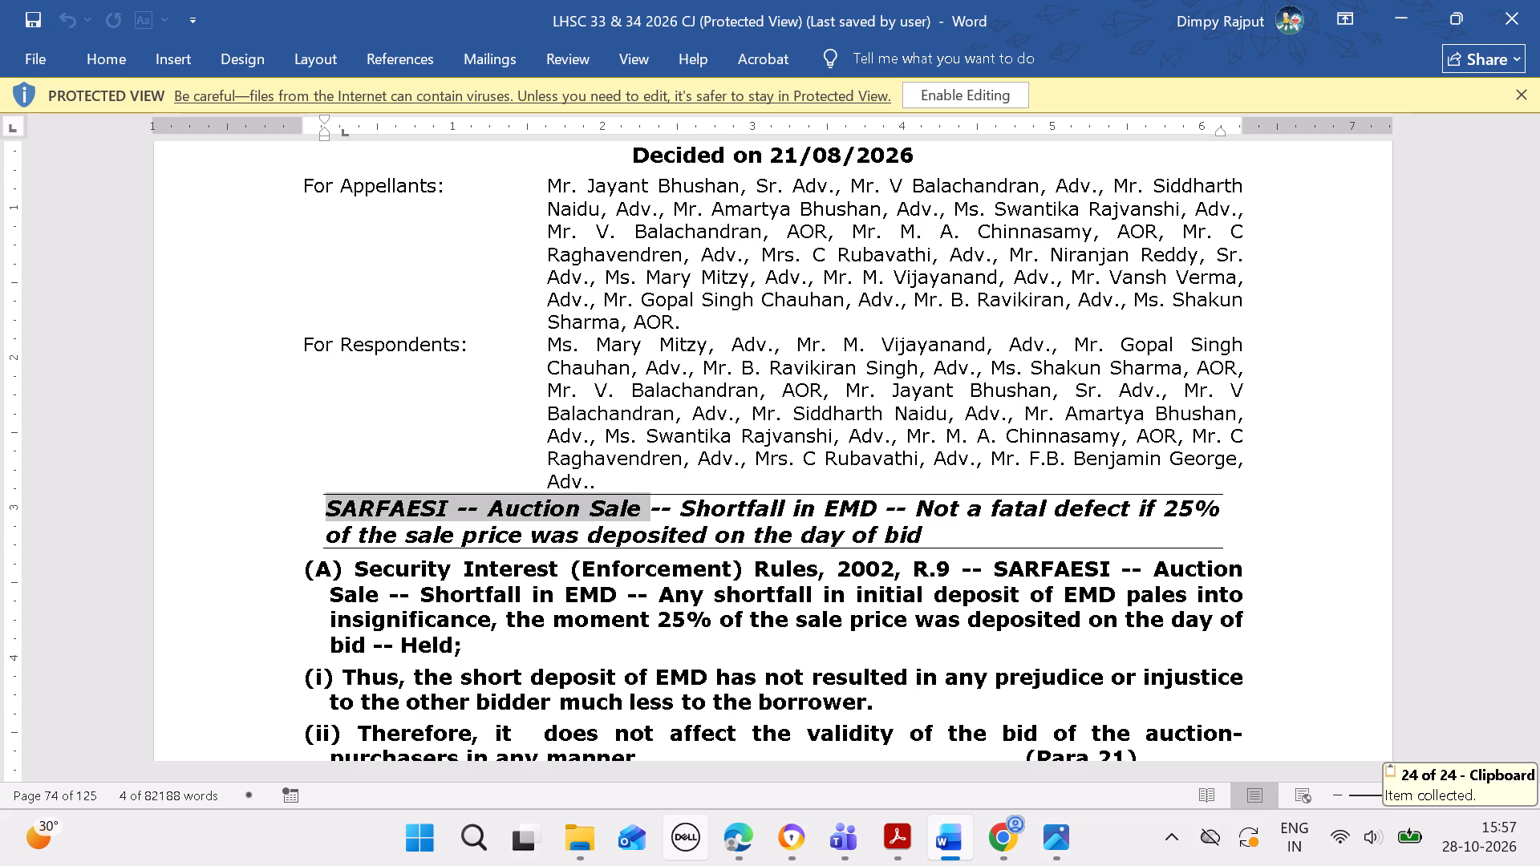
# Switch to Edge and attach Civil Law as the subject of case 744.
pyautogui.click(740, 864)
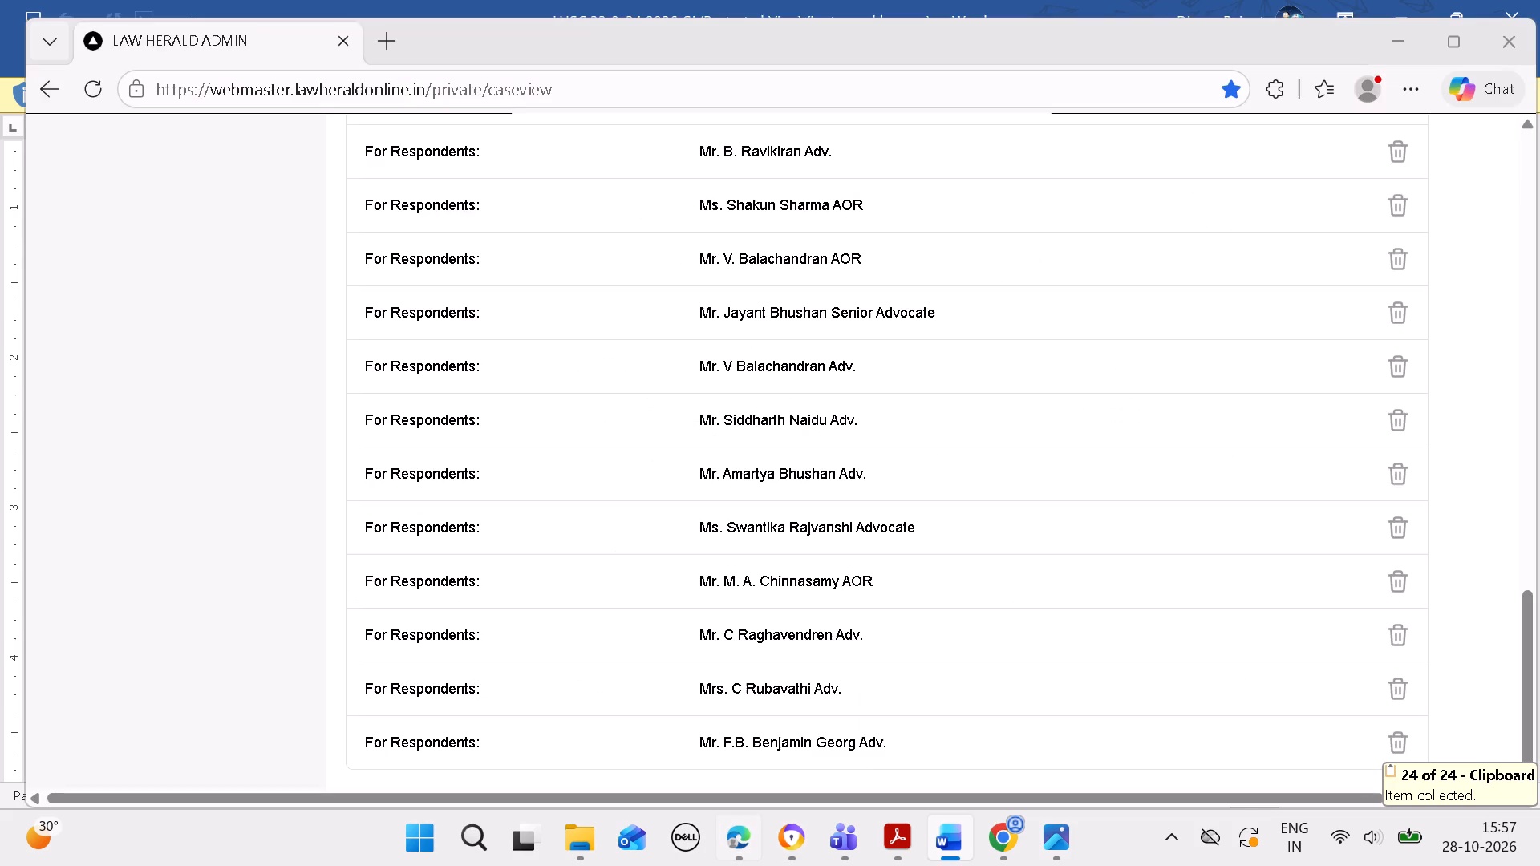
pyautogui.scroll(2, 759, 544)
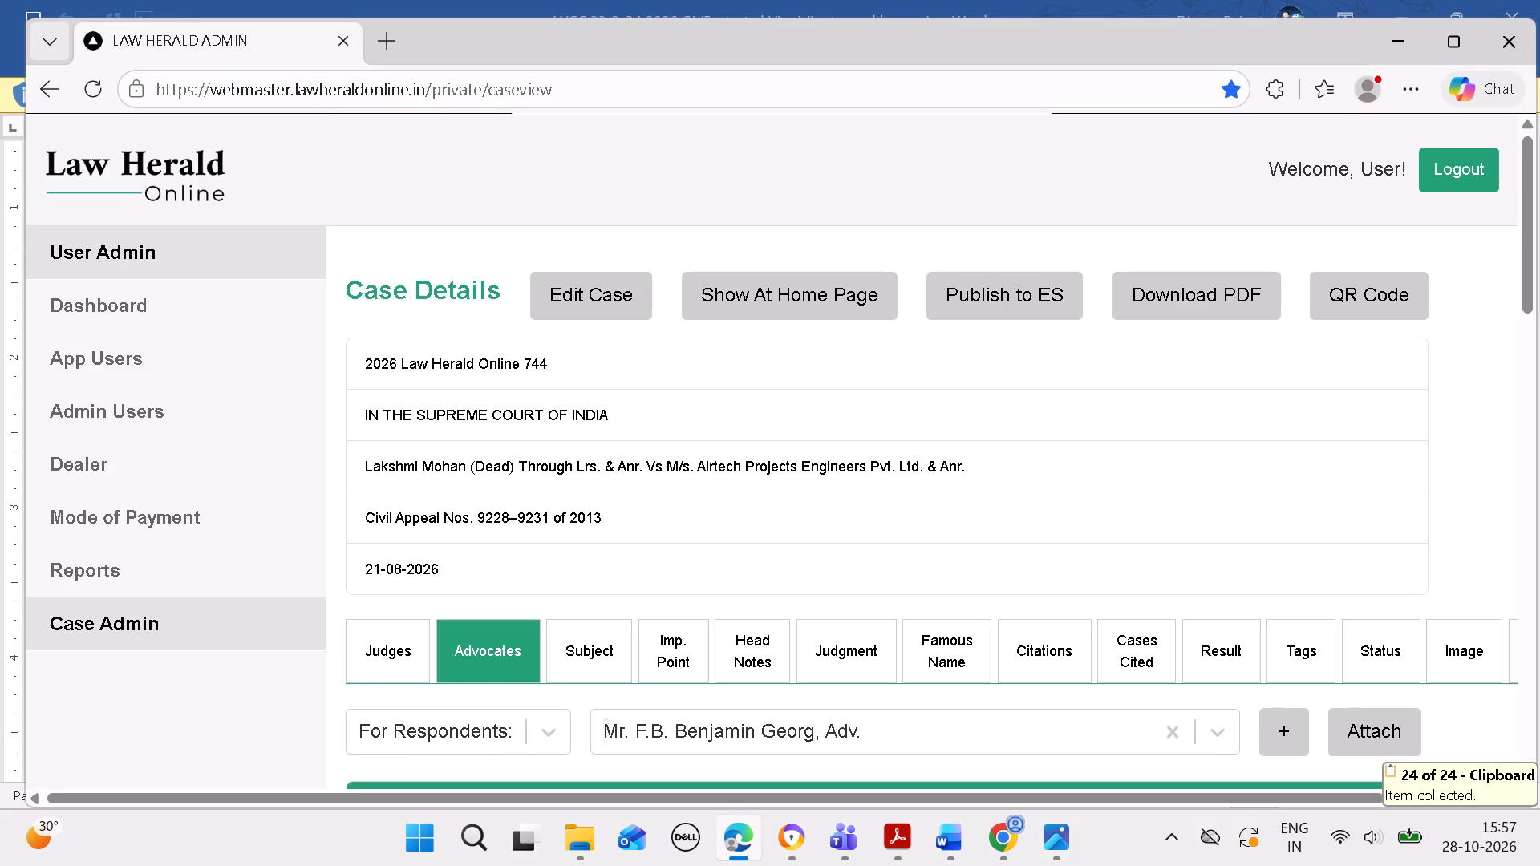
pyautogui.click(610, 627)
pyautogui.scroll(-3, 611, 622)
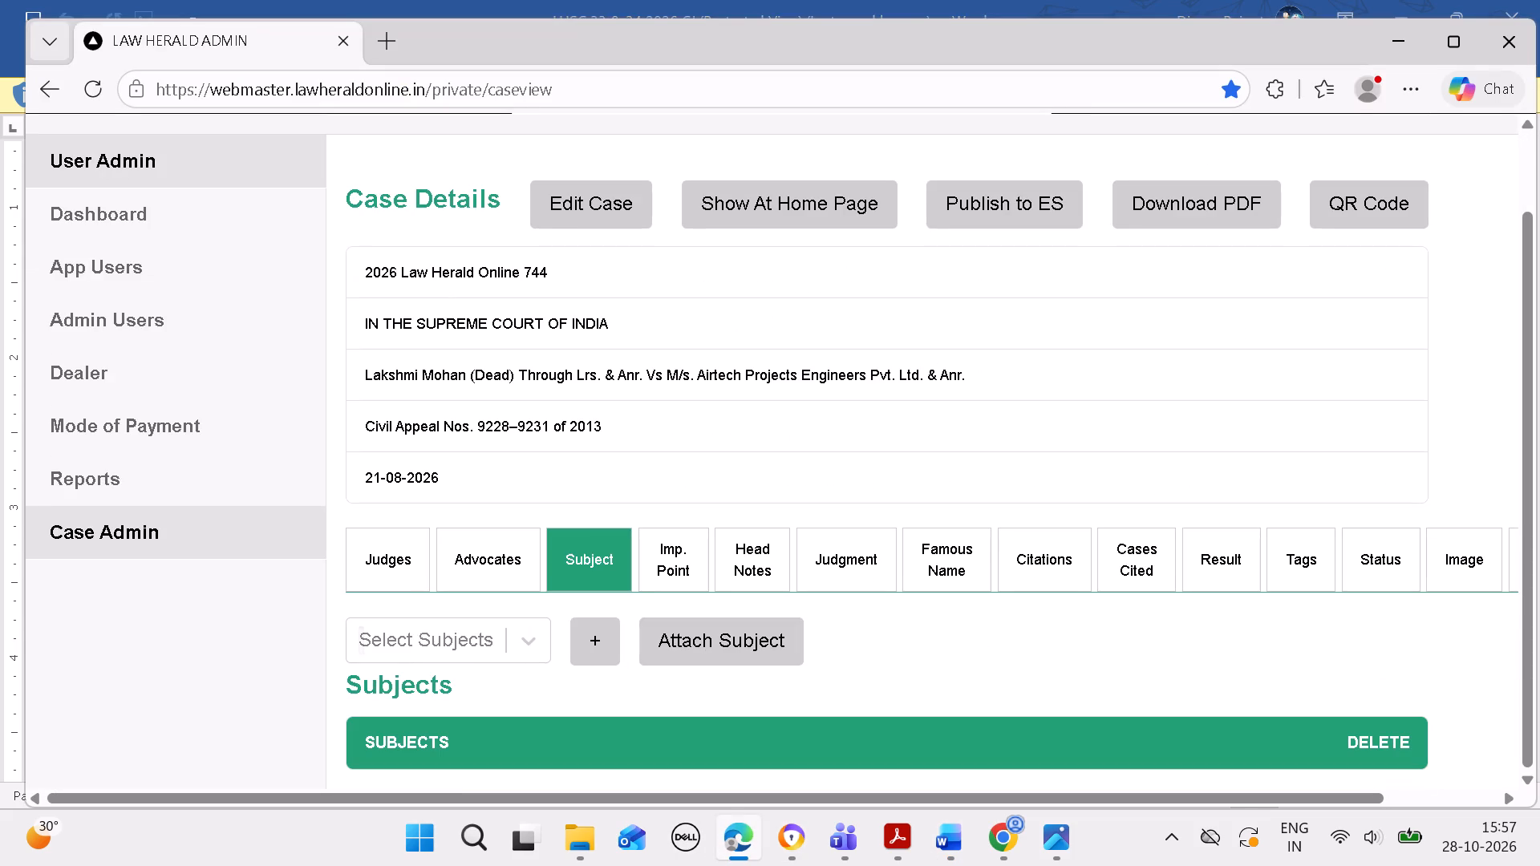
pyautogui.click(521, 631)
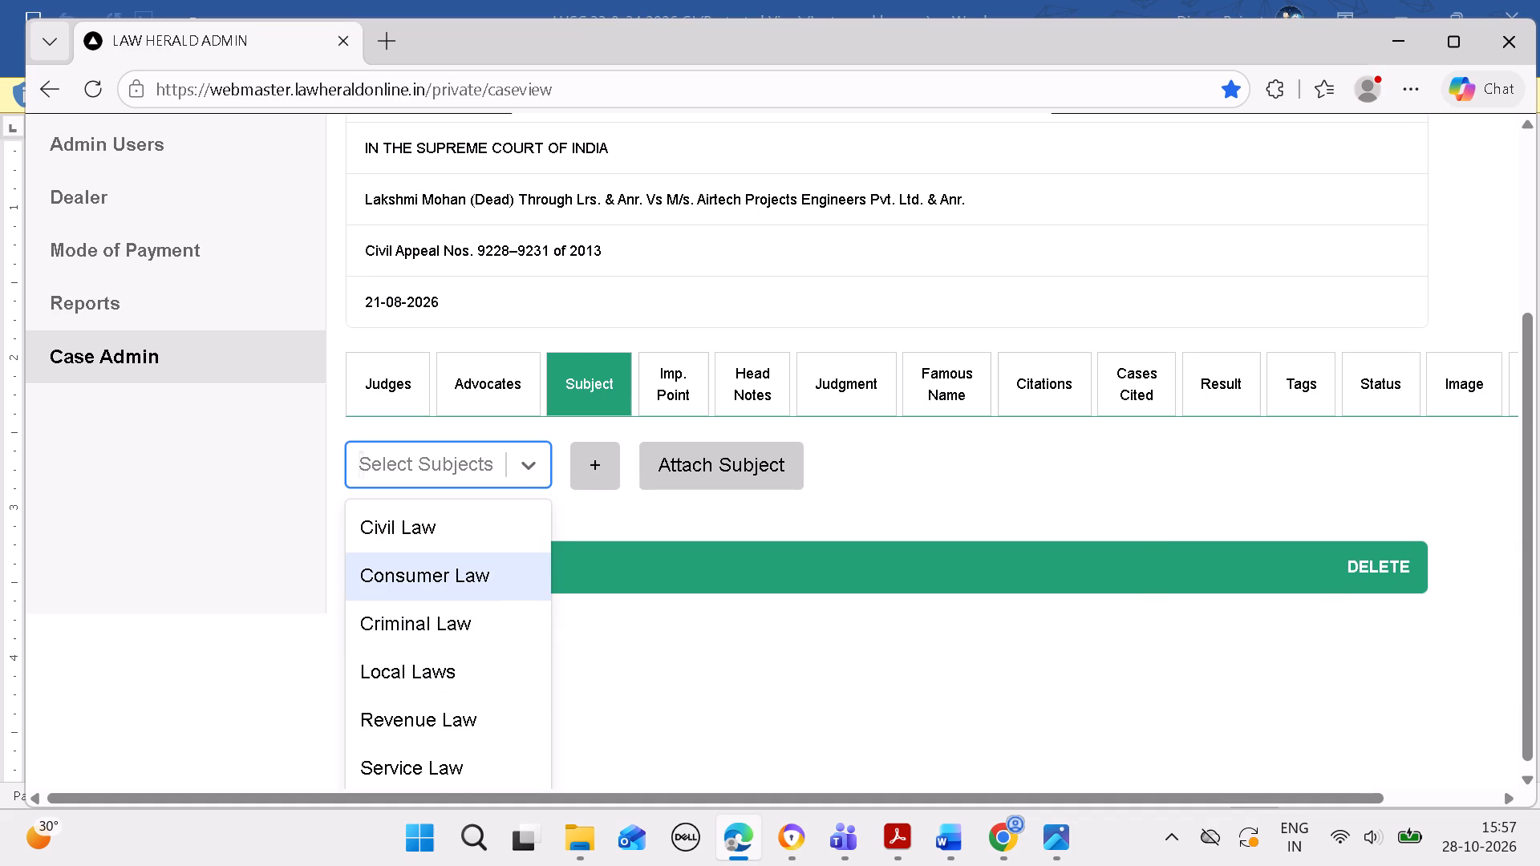
pyautogui.click(460, 548)
pyautogui.click(638, 627)
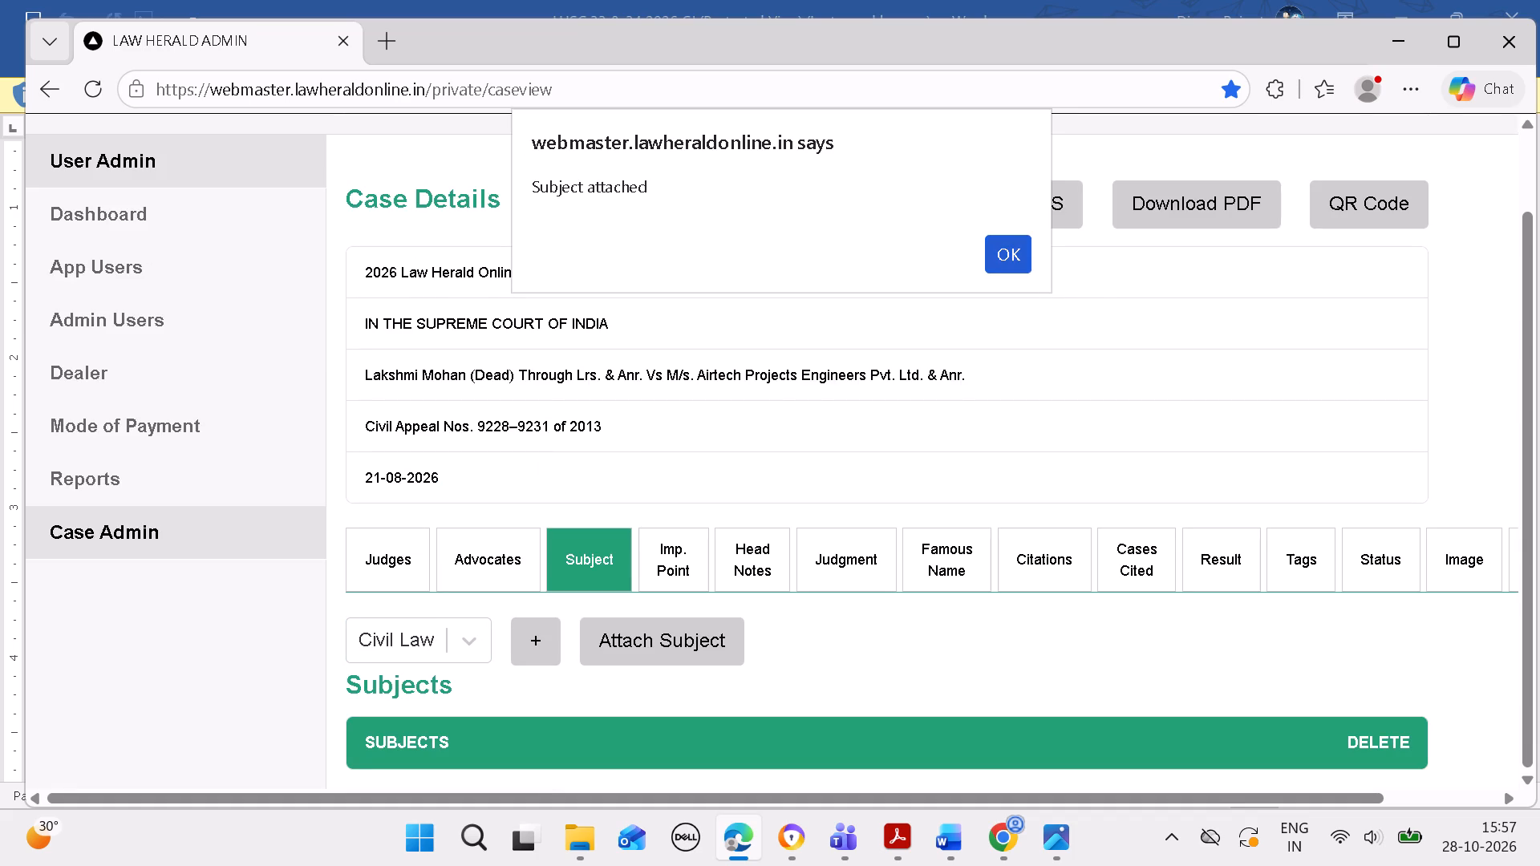
pyautogui.click(995, 265)
# Open a new important point entry for case 744.
pyautogui.scroll(-5, 967, 314)
pyautogui.click(685, 521)
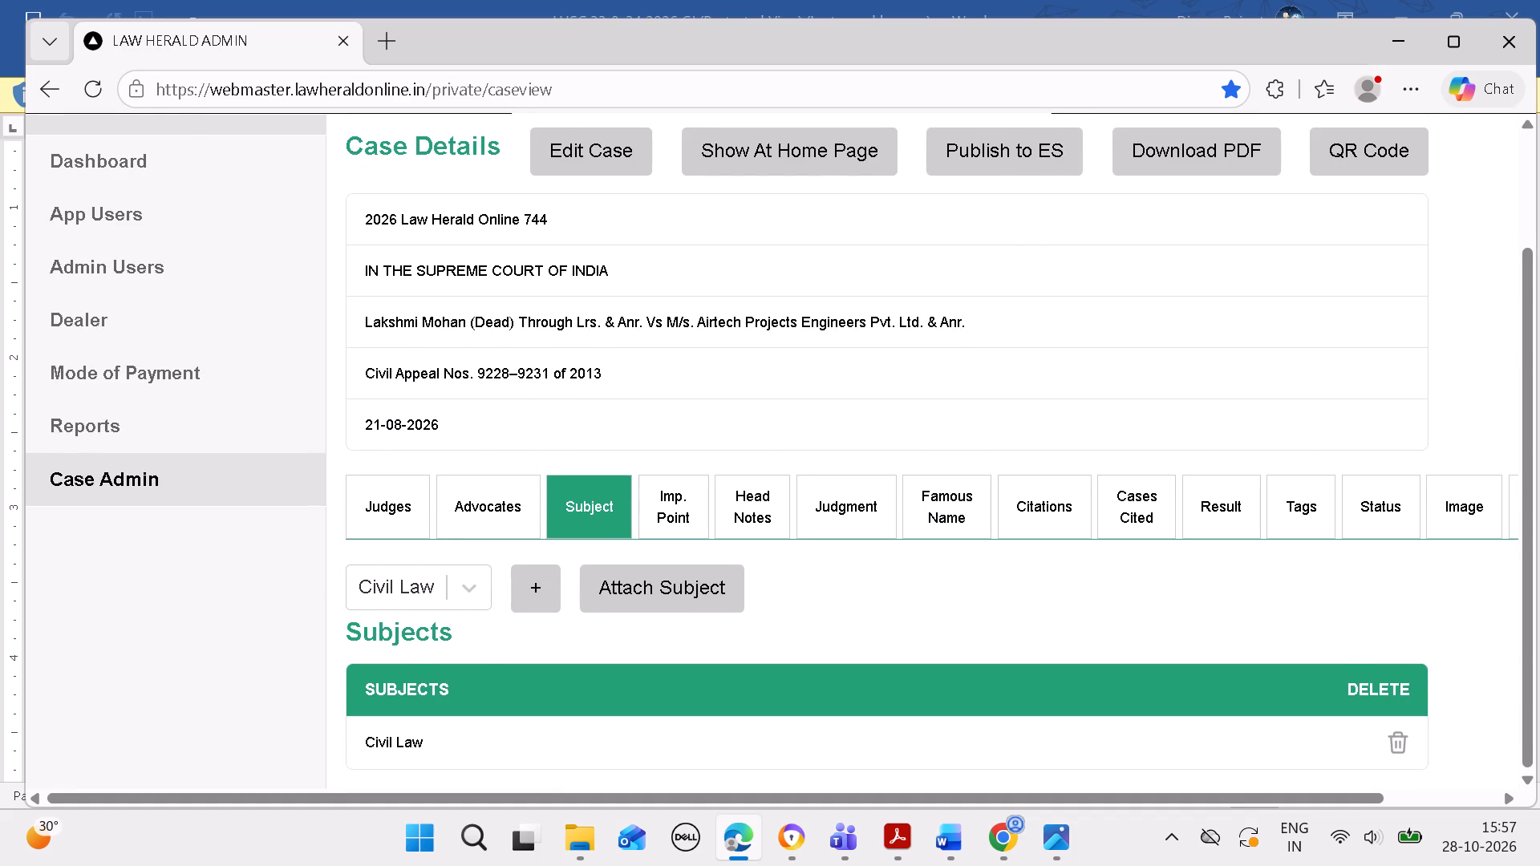
pyautogui.scroll(-4, 688, 521)
pyautogui.click(1314, 677)
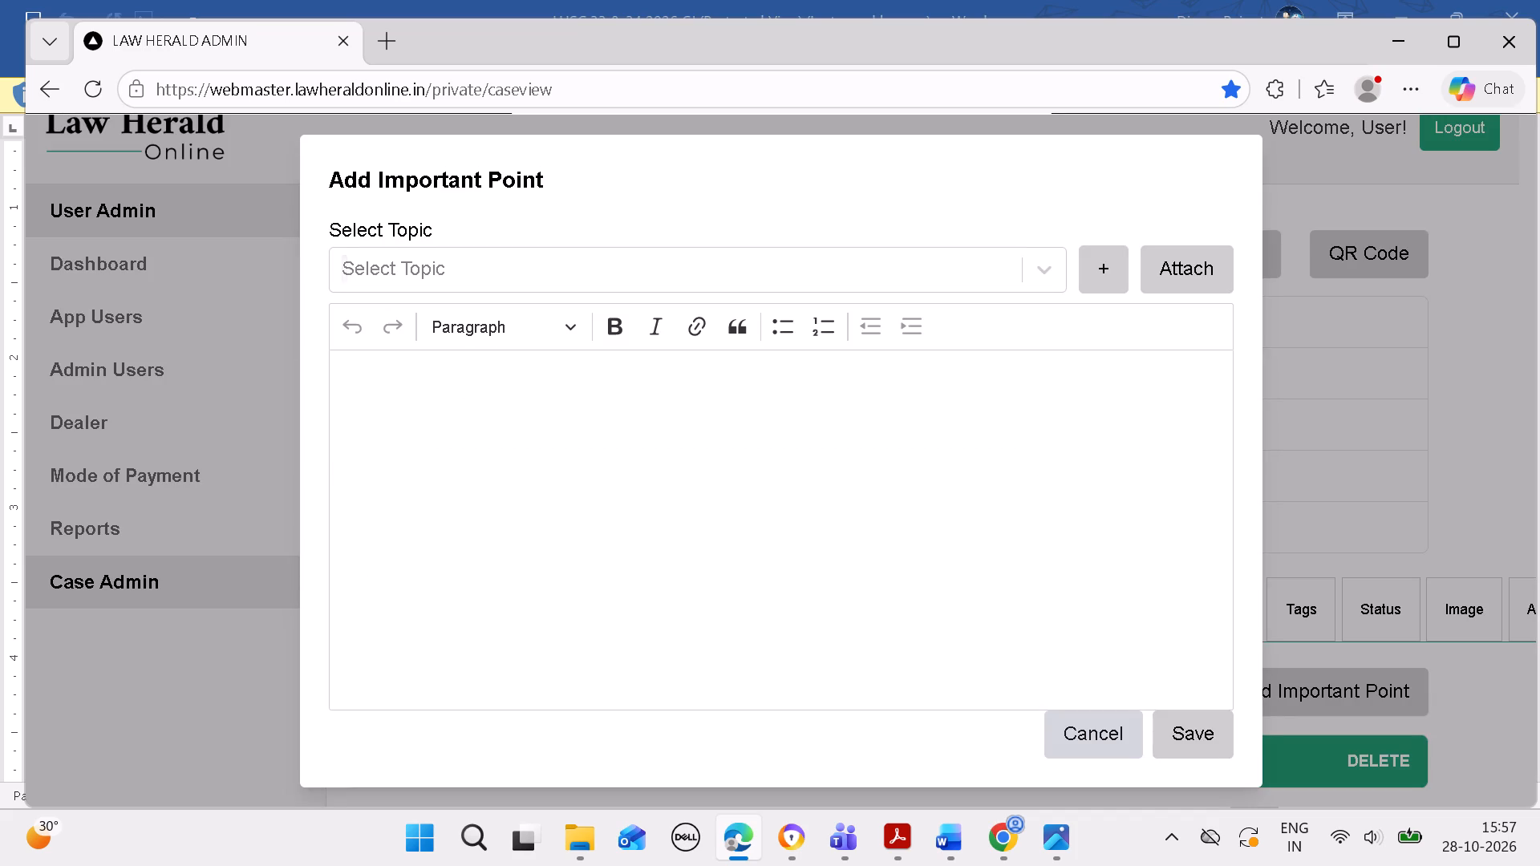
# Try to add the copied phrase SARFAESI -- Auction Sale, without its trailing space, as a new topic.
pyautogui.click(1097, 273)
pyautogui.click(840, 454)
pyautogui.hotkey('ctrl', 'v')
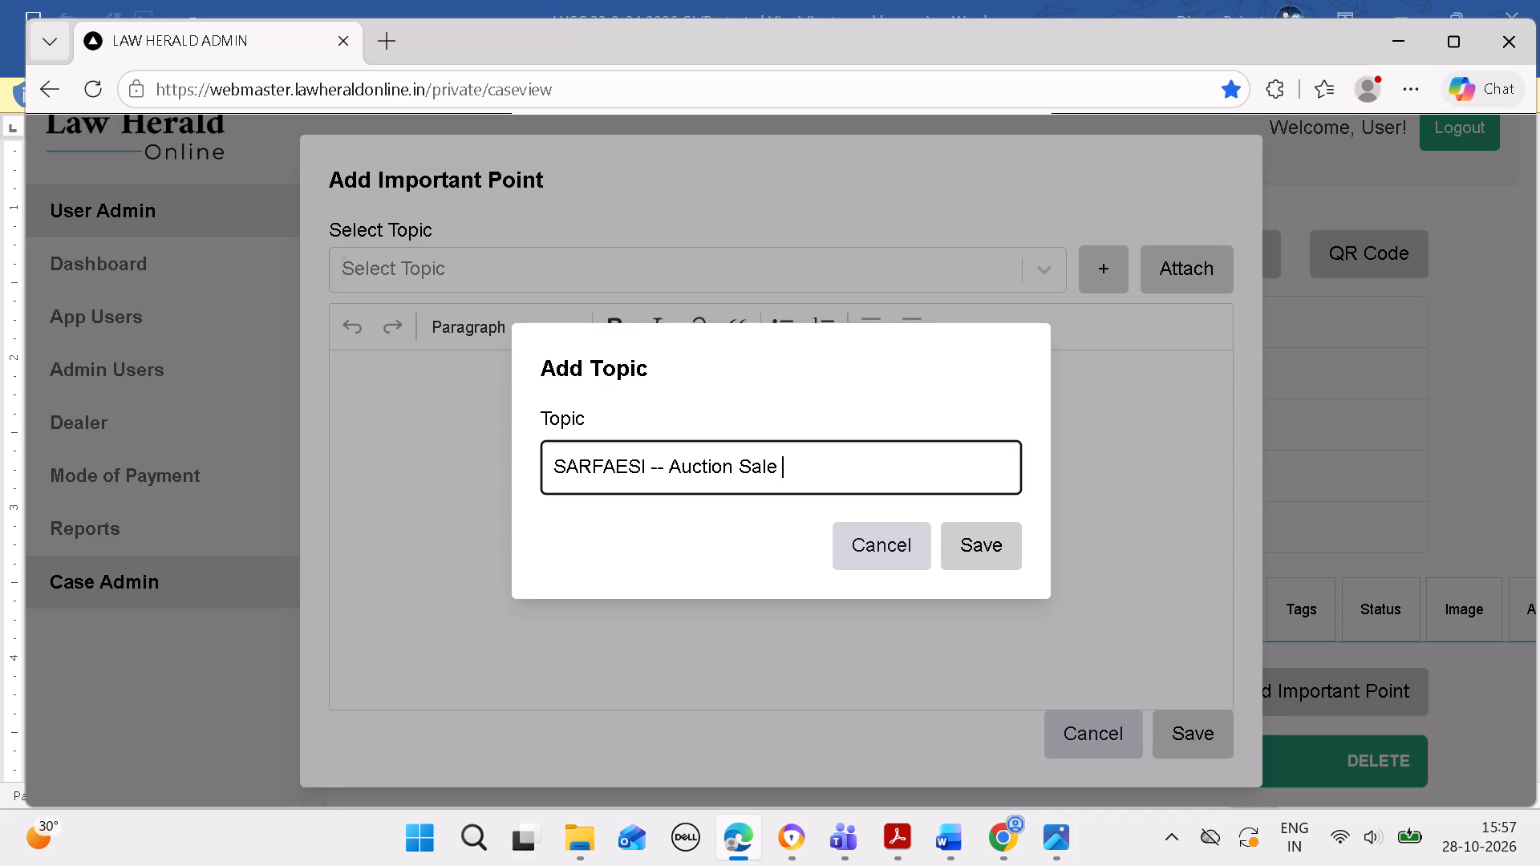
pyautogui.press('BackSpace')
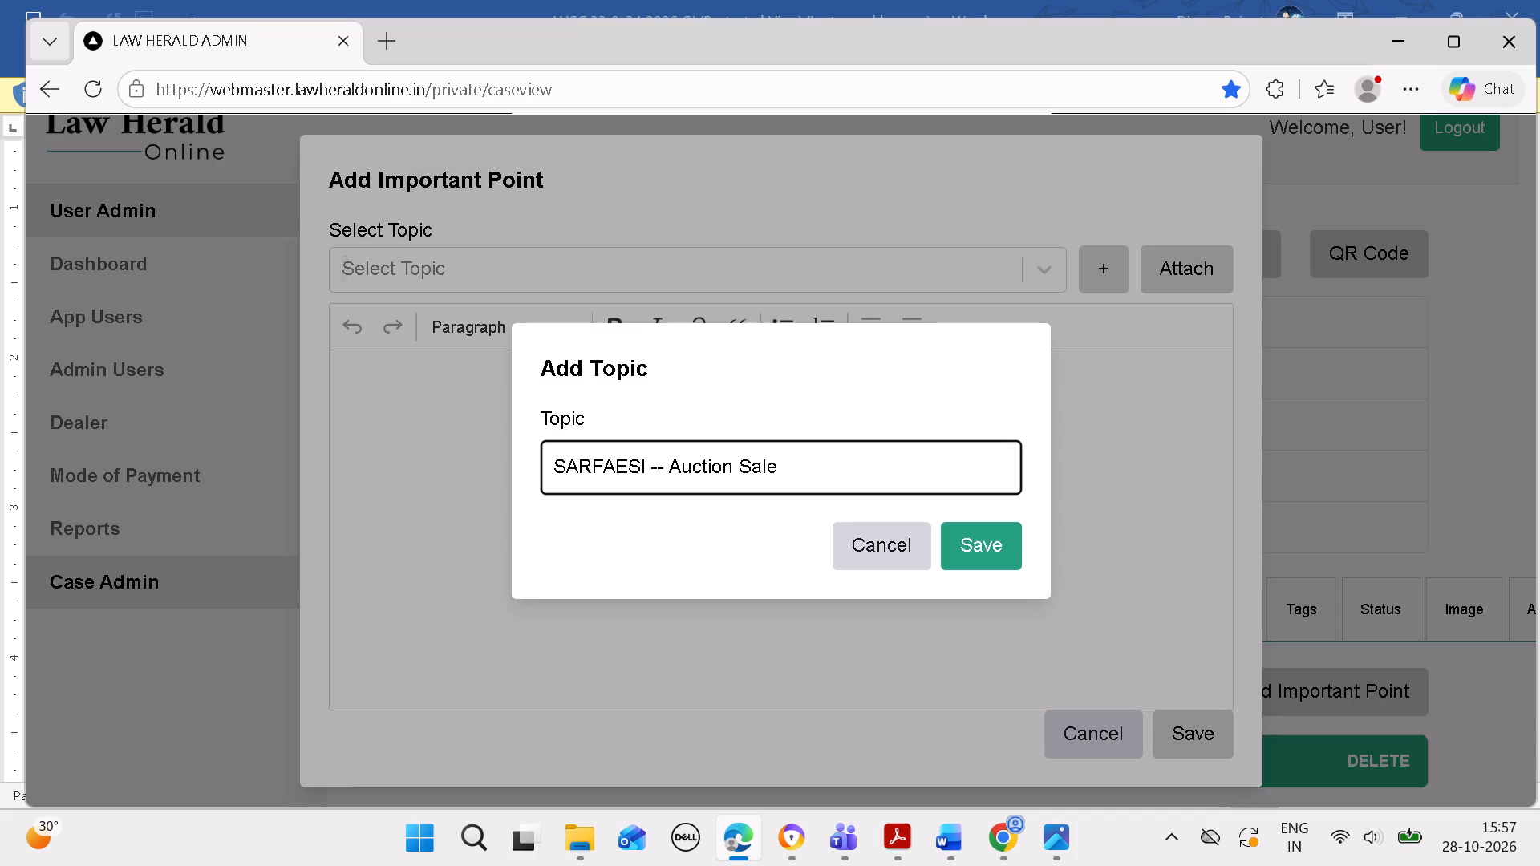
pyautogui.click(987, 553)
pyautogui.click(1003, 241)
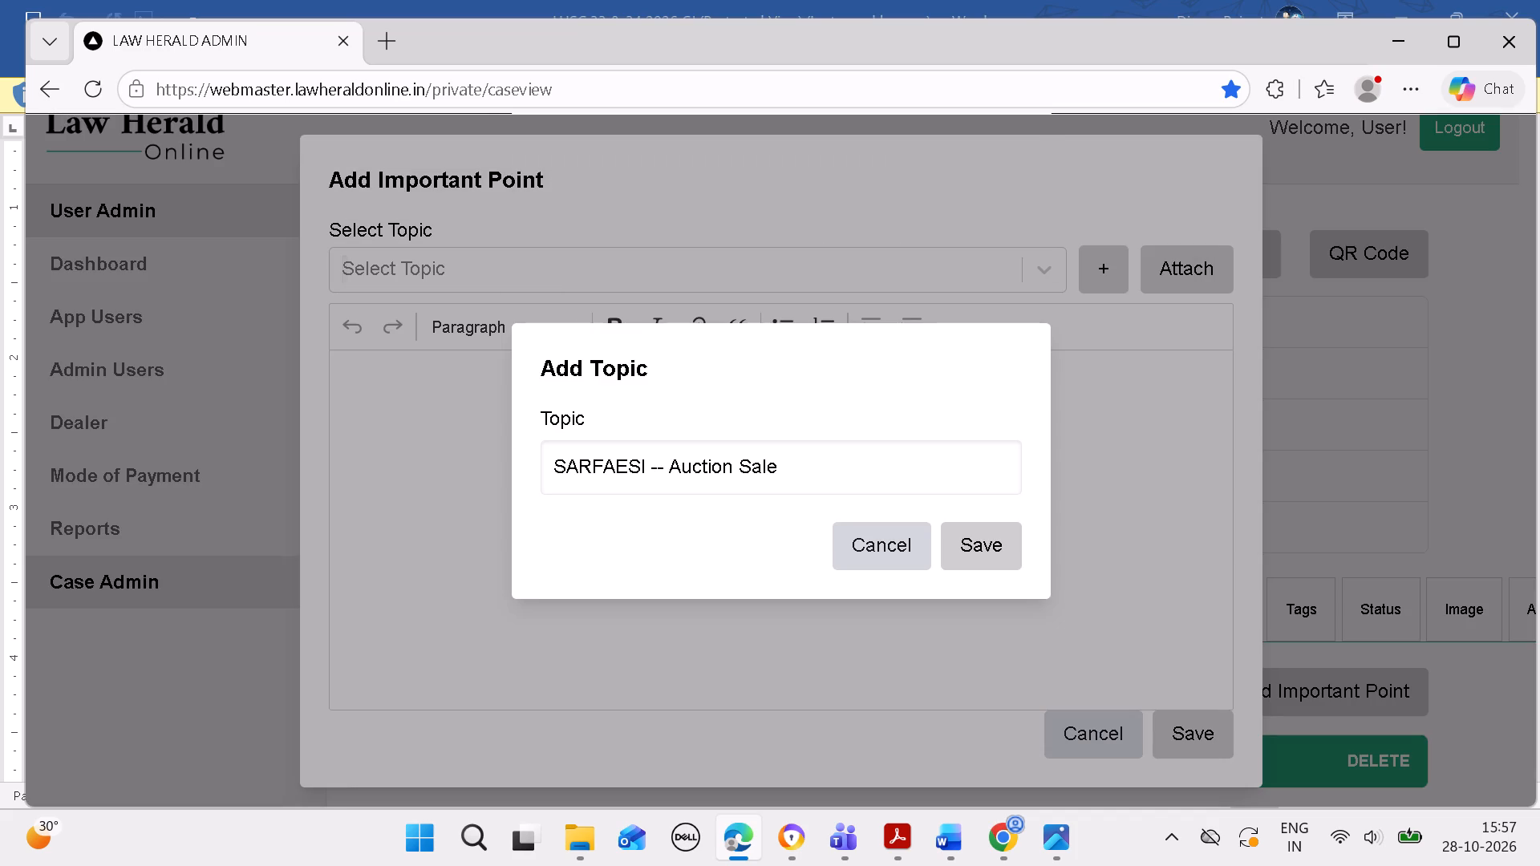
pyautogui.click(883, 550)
# Find the existing topic SARFAESI -- Auction Sale, attach it to the important point text, and append the separator " --" after it.
pyautogui.click(812, 238)
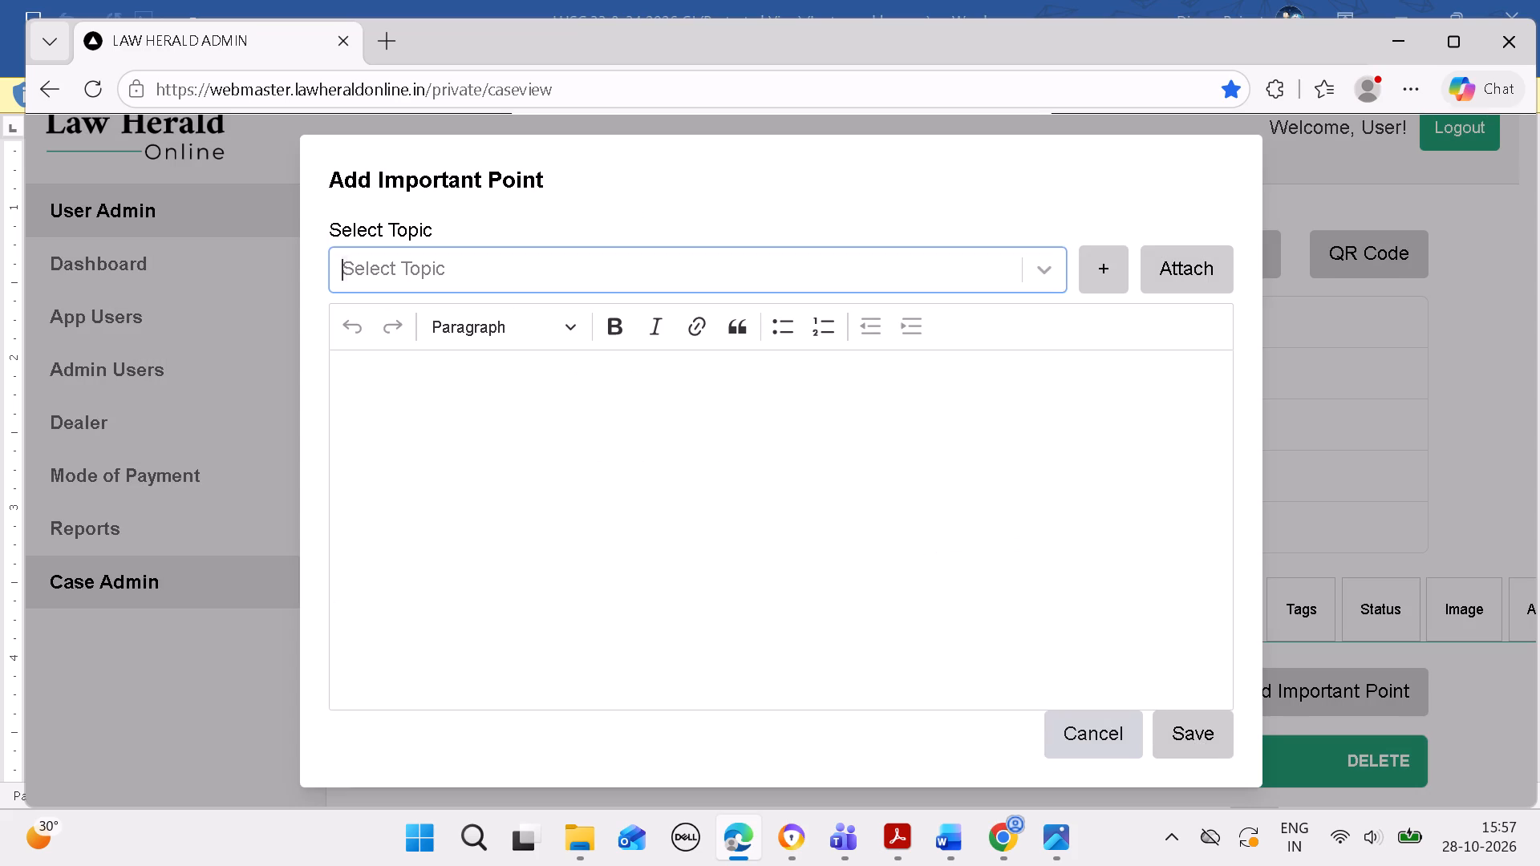
pyautogui.click(801, 270)
pyautogui.hotkey('ctrl', 'v')
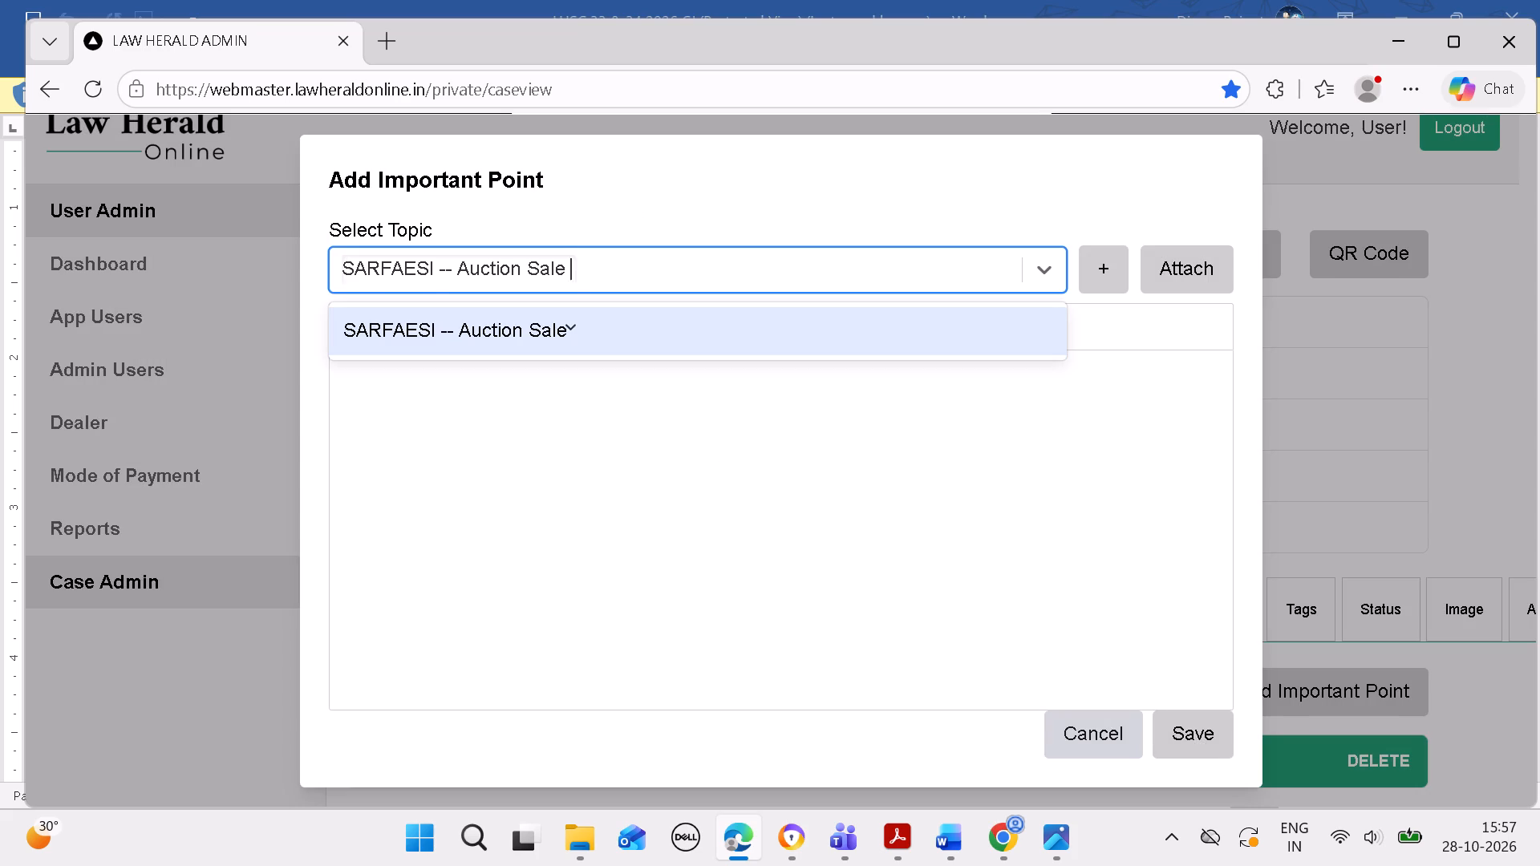
pyautogui.click(789, 328)
pyautogui.click(1177, 281)
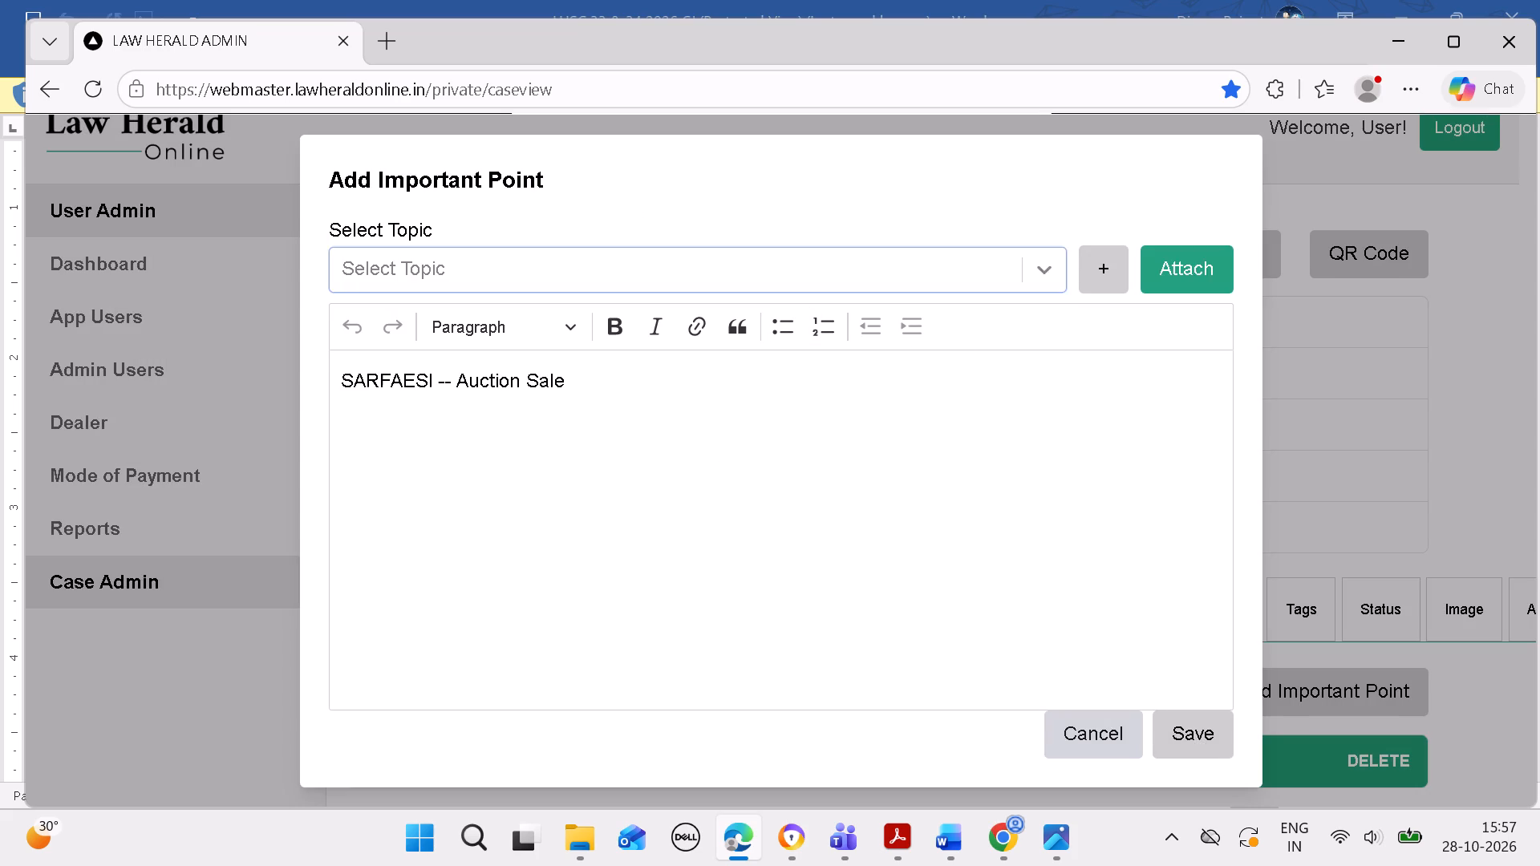
pyautogui.moveTo(1050, 423); pyautogui.dragTo(1041, 431)
pyautogui.press('space')
pyautogui.write('--')
pyautogui.press('space')
pyautogui.press('BackSpace')
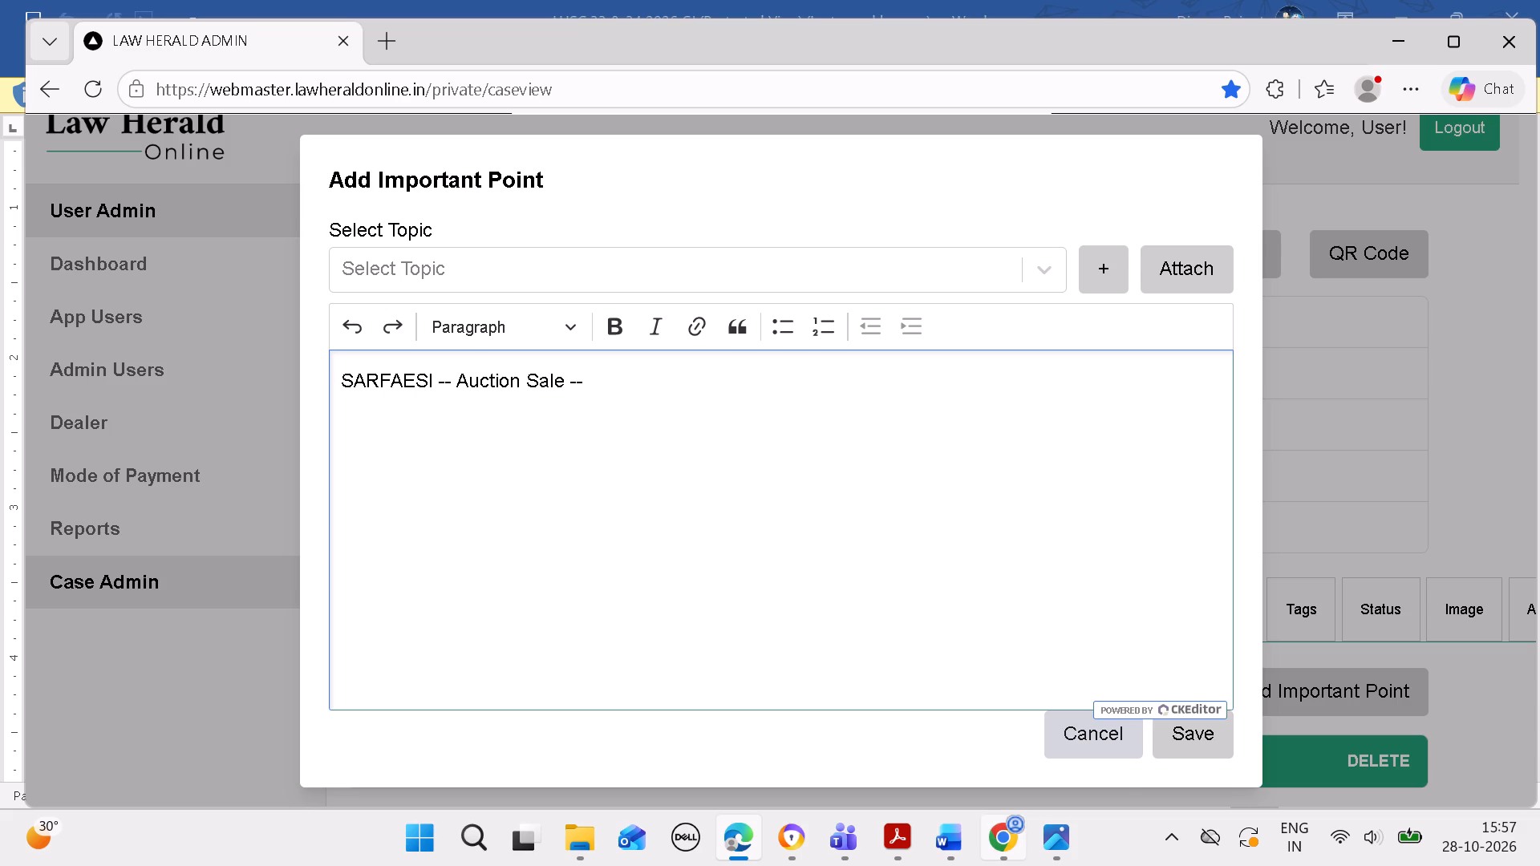
# Switch to Word and copy the phrase "Shortfall in EMD" from case 744's important point line.
pyautogui.click(954, 840)
pyautogui.click(938, 850)
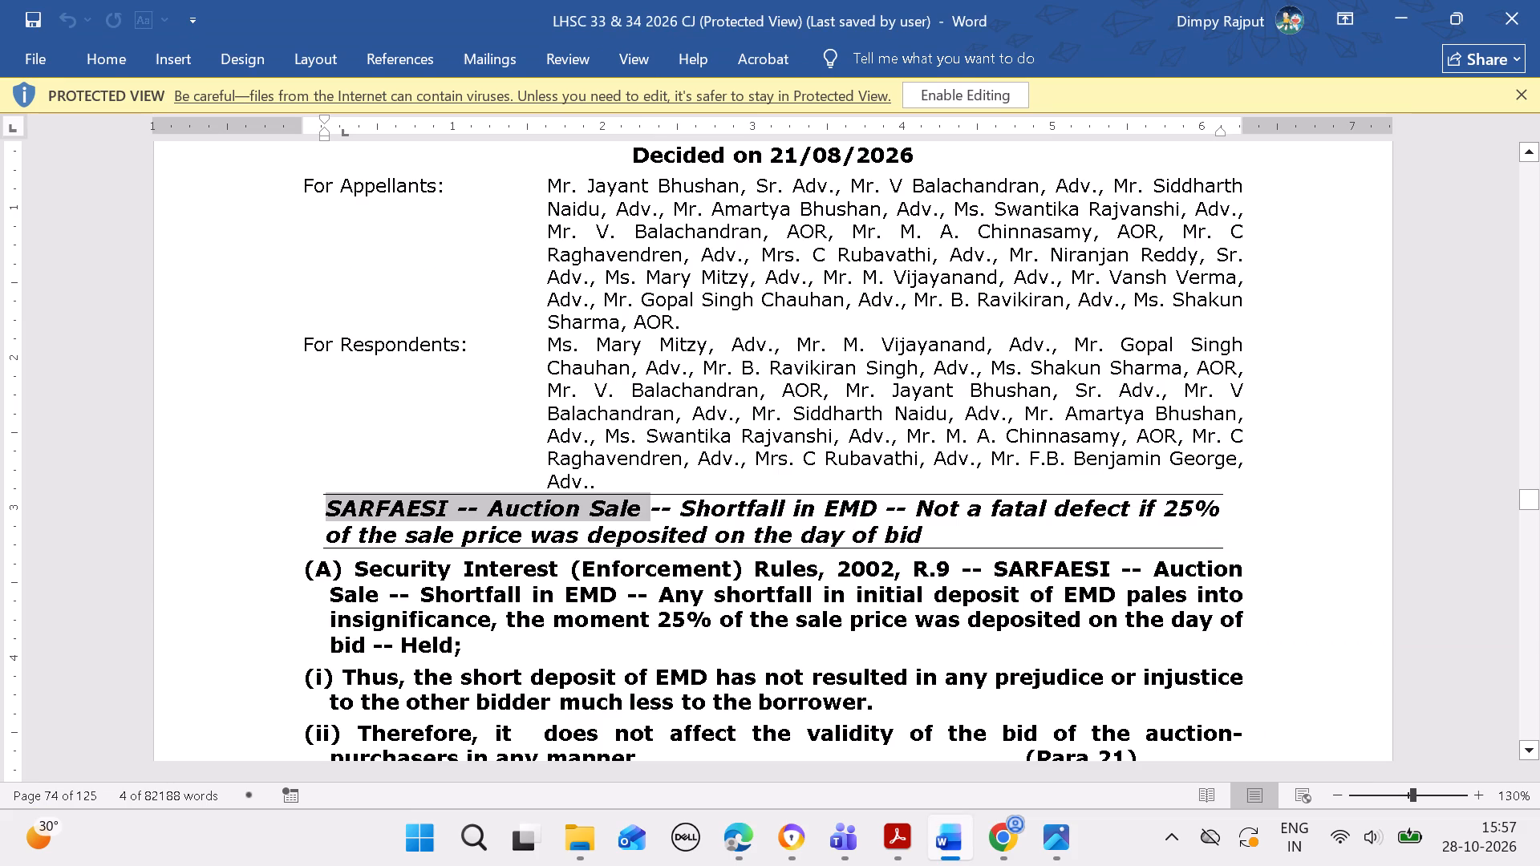
pyautogui.moveTo(684, 504); pyautogui.dragTo(841, 503)
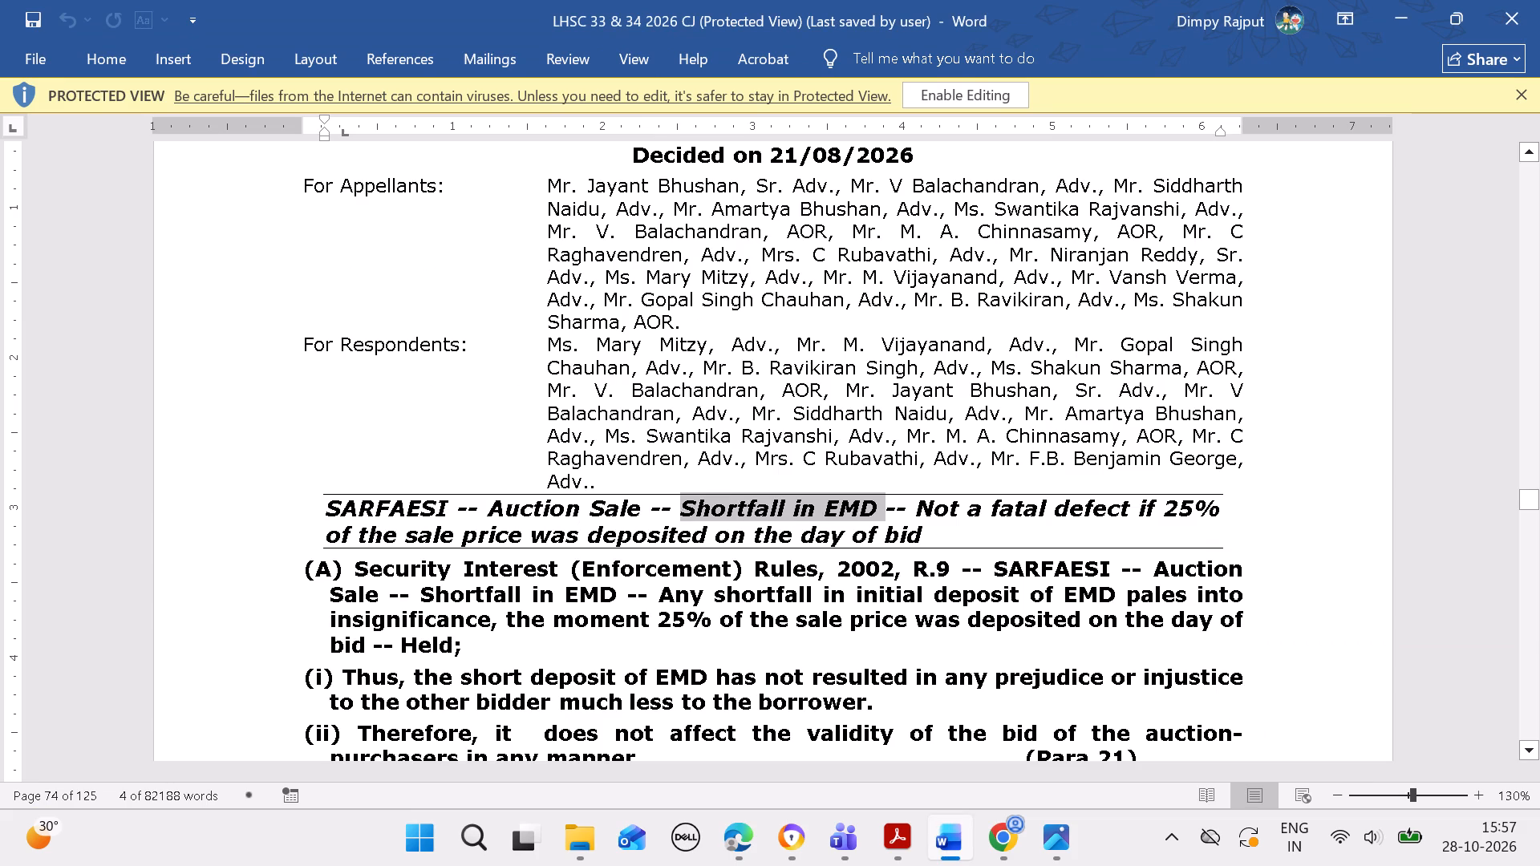
pyautogui.moveTo(841, 503); pyautogui.dragTo(840, 503)
pyautogui.hotkey('ctrl', 'c')
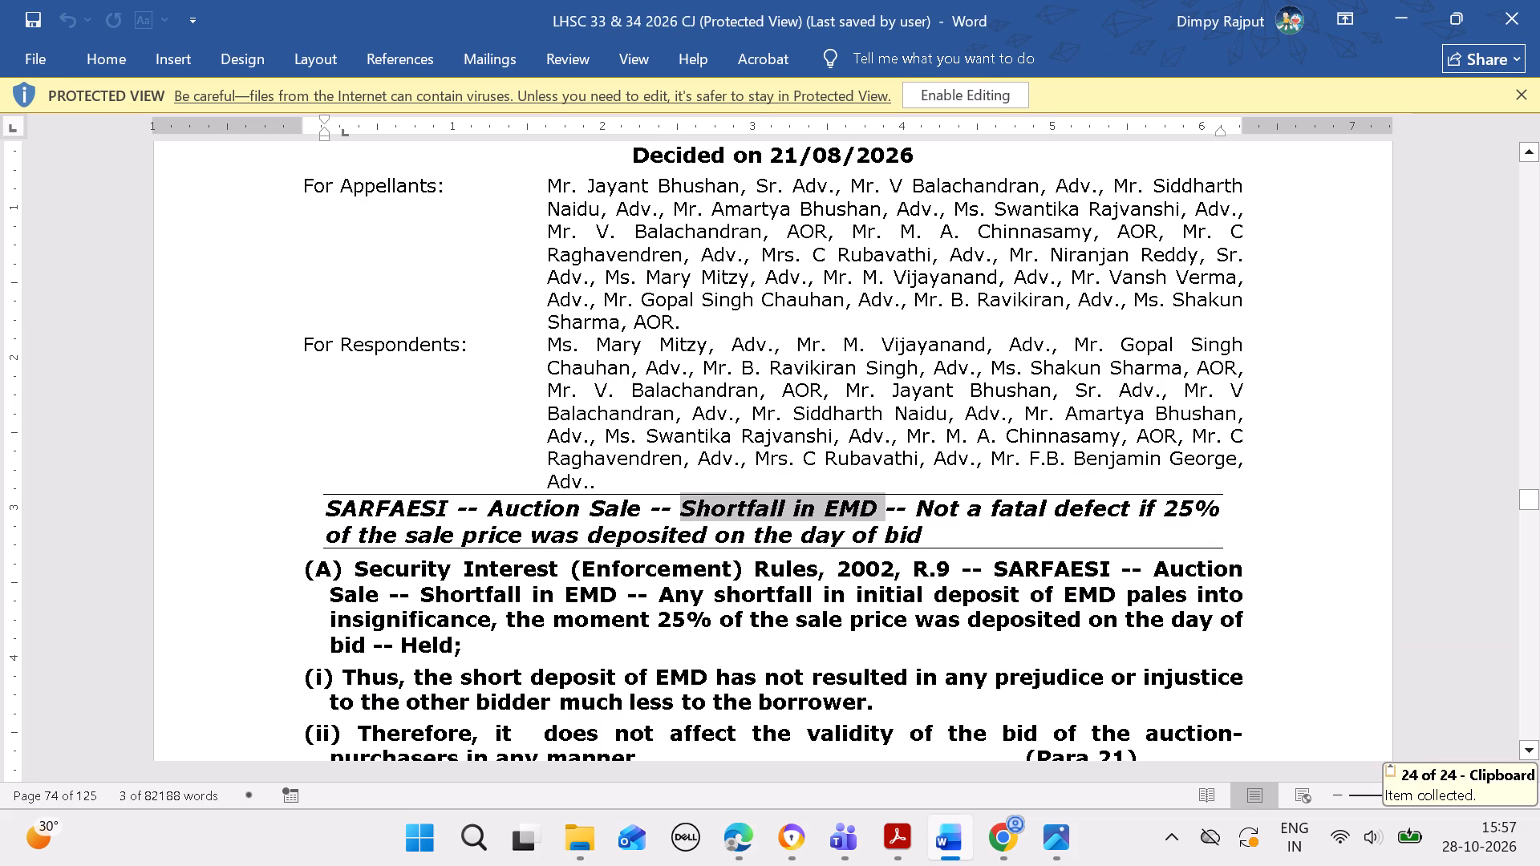
# Switch to Edge and add Shortfall in EMD, without a trailing space, as a new topic for the important point.
pyautogui.click(744, 824)
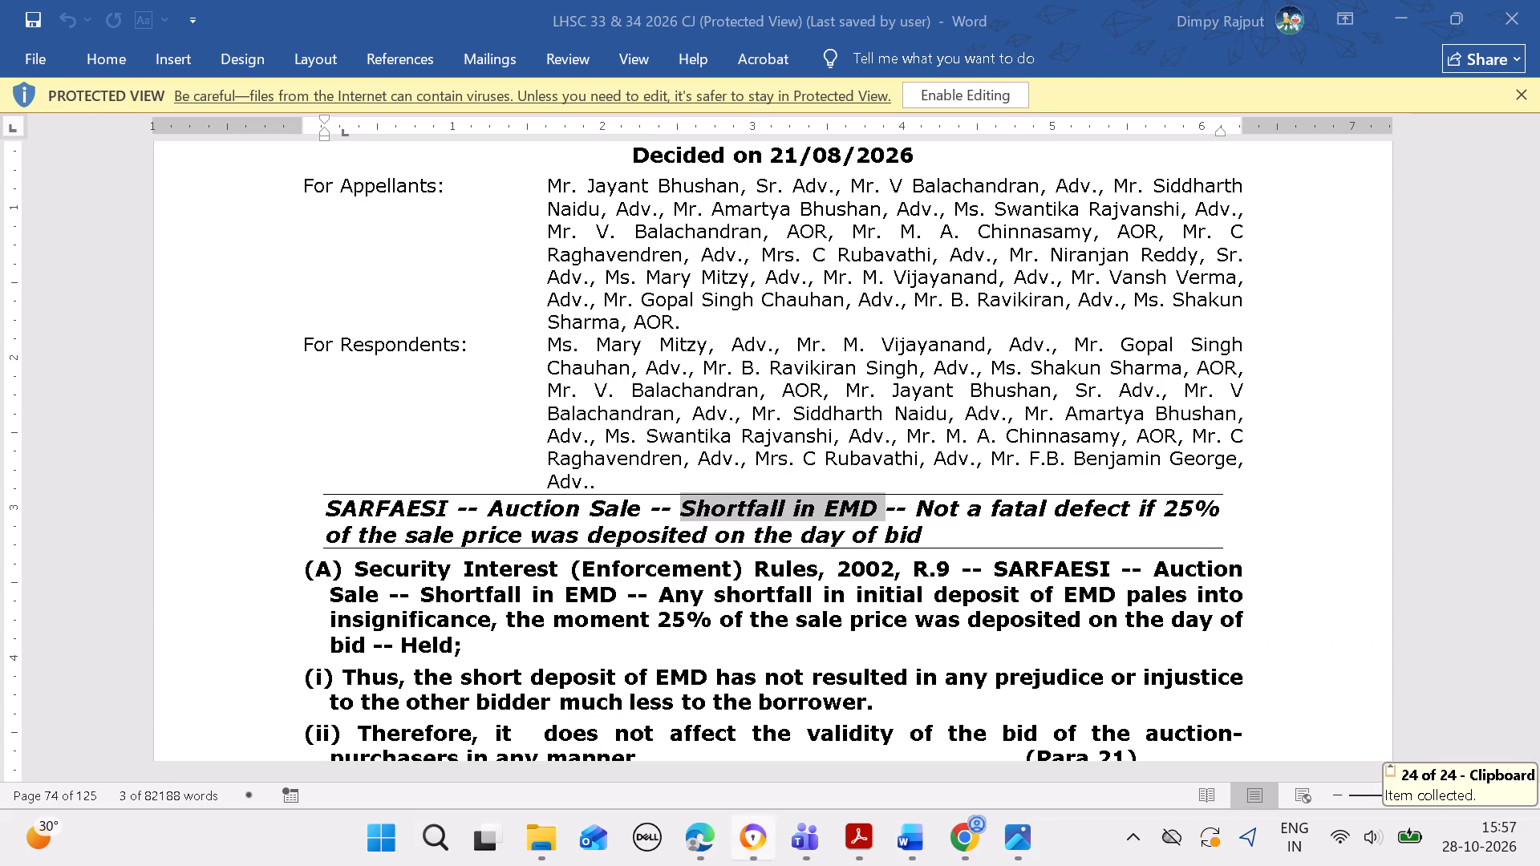
pyautogui.click(709, 830)
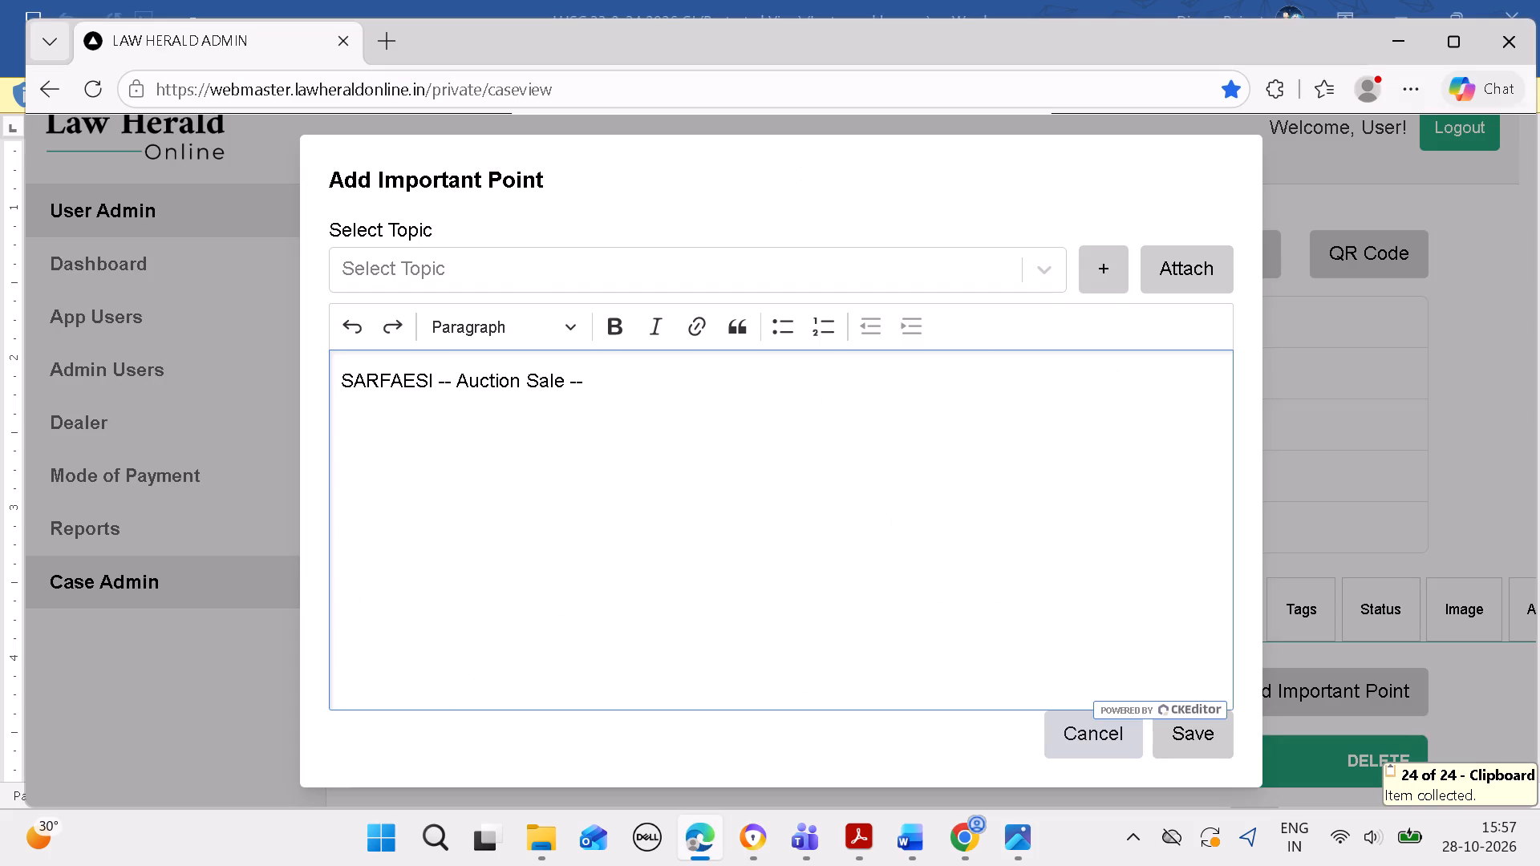
pyautogui.click(1091, 271)
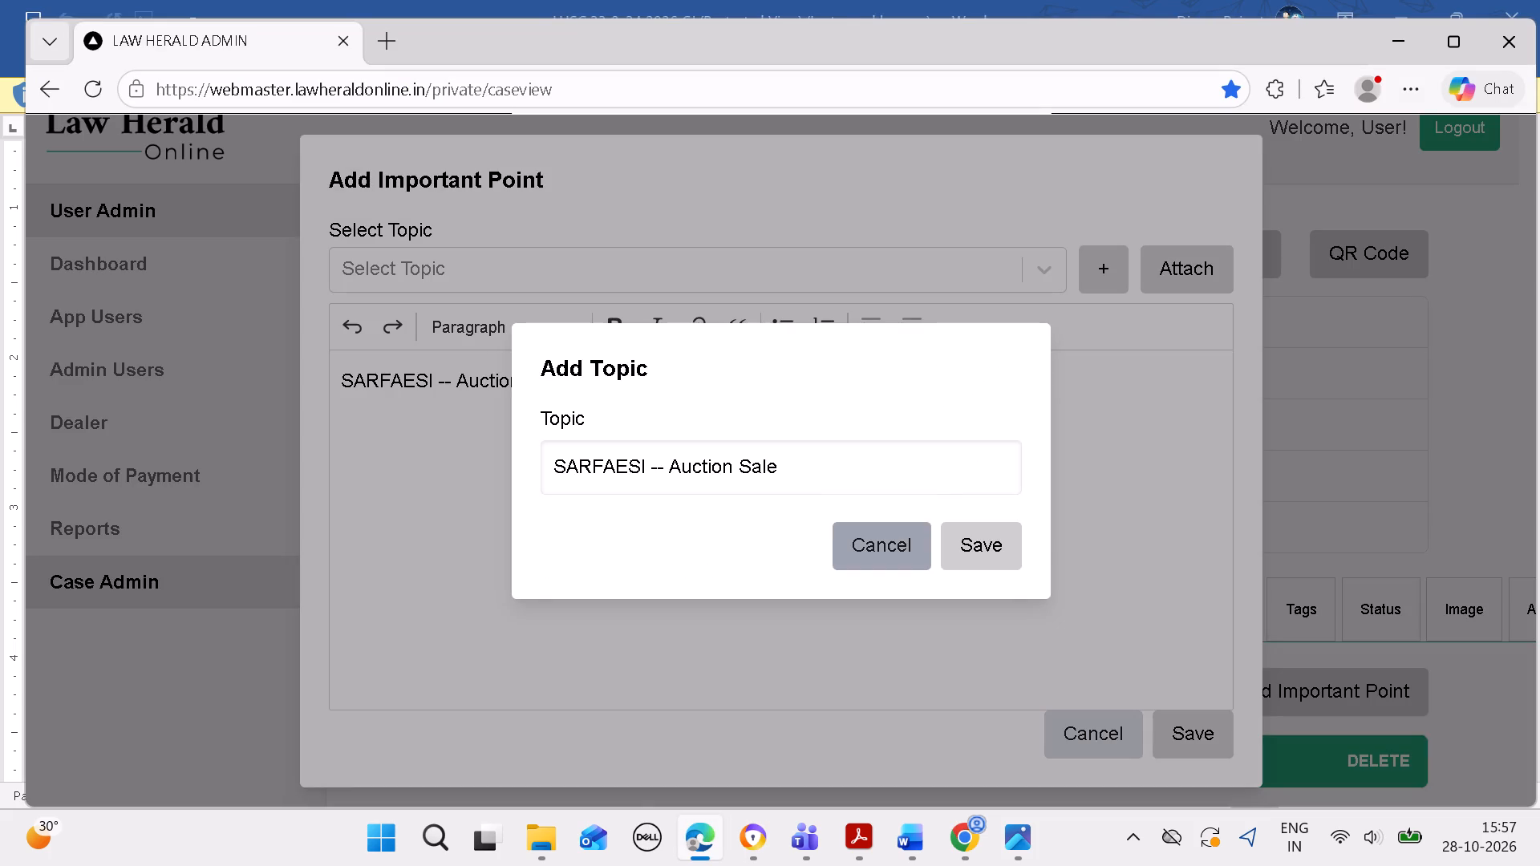
pyautogui.moveTo(825, 486); pyautogui.dragTo(539, 496)
pyautogui.press('BackSpace')
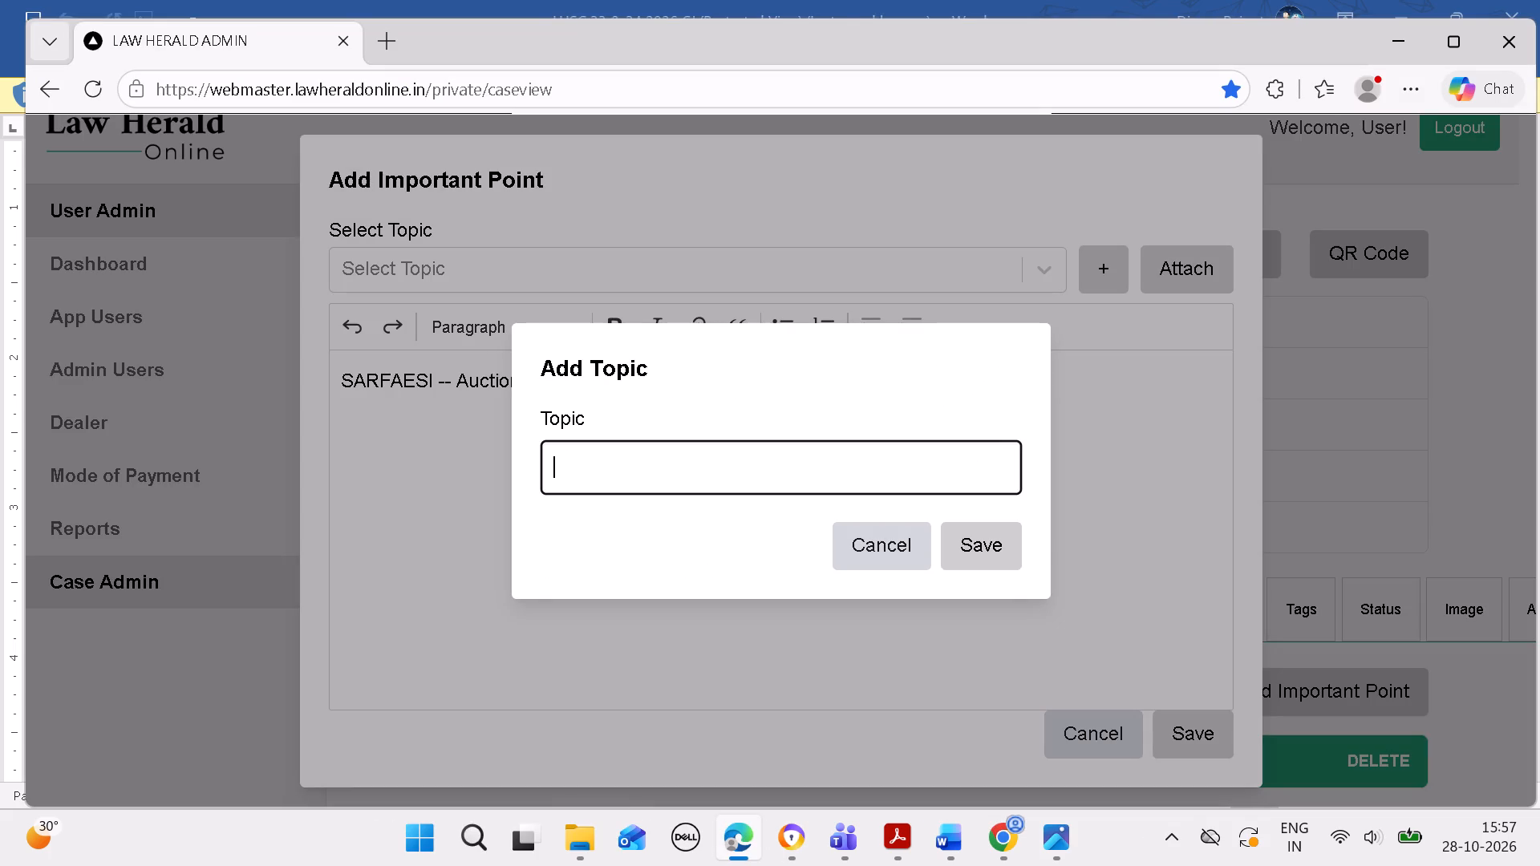
pyautogui.hotkey('ctrl', 'v')
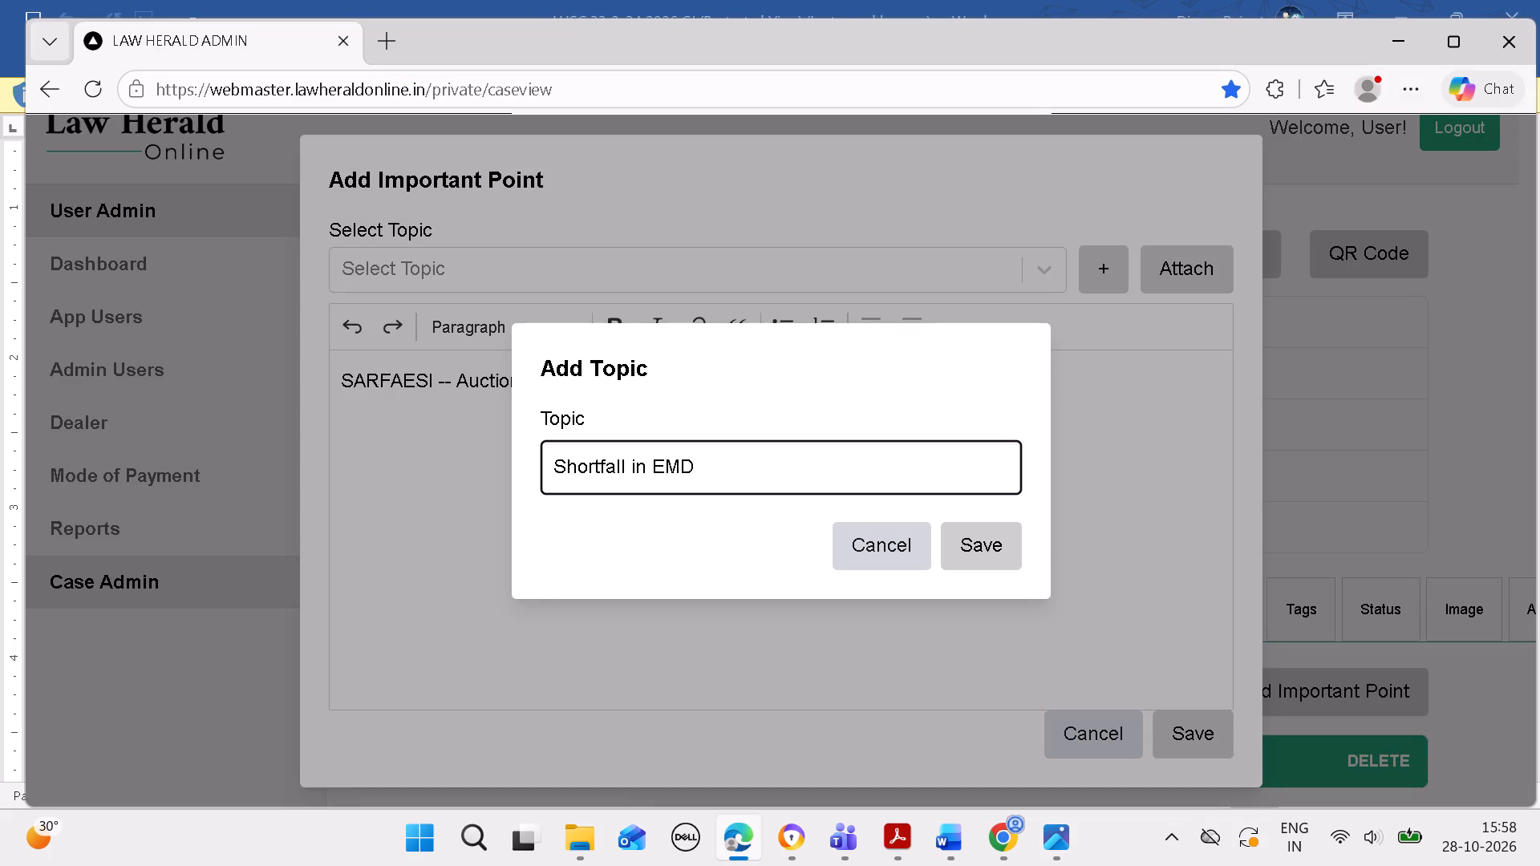
pyautogui.press('BackSpace')
pyautogui.click(965, 535)
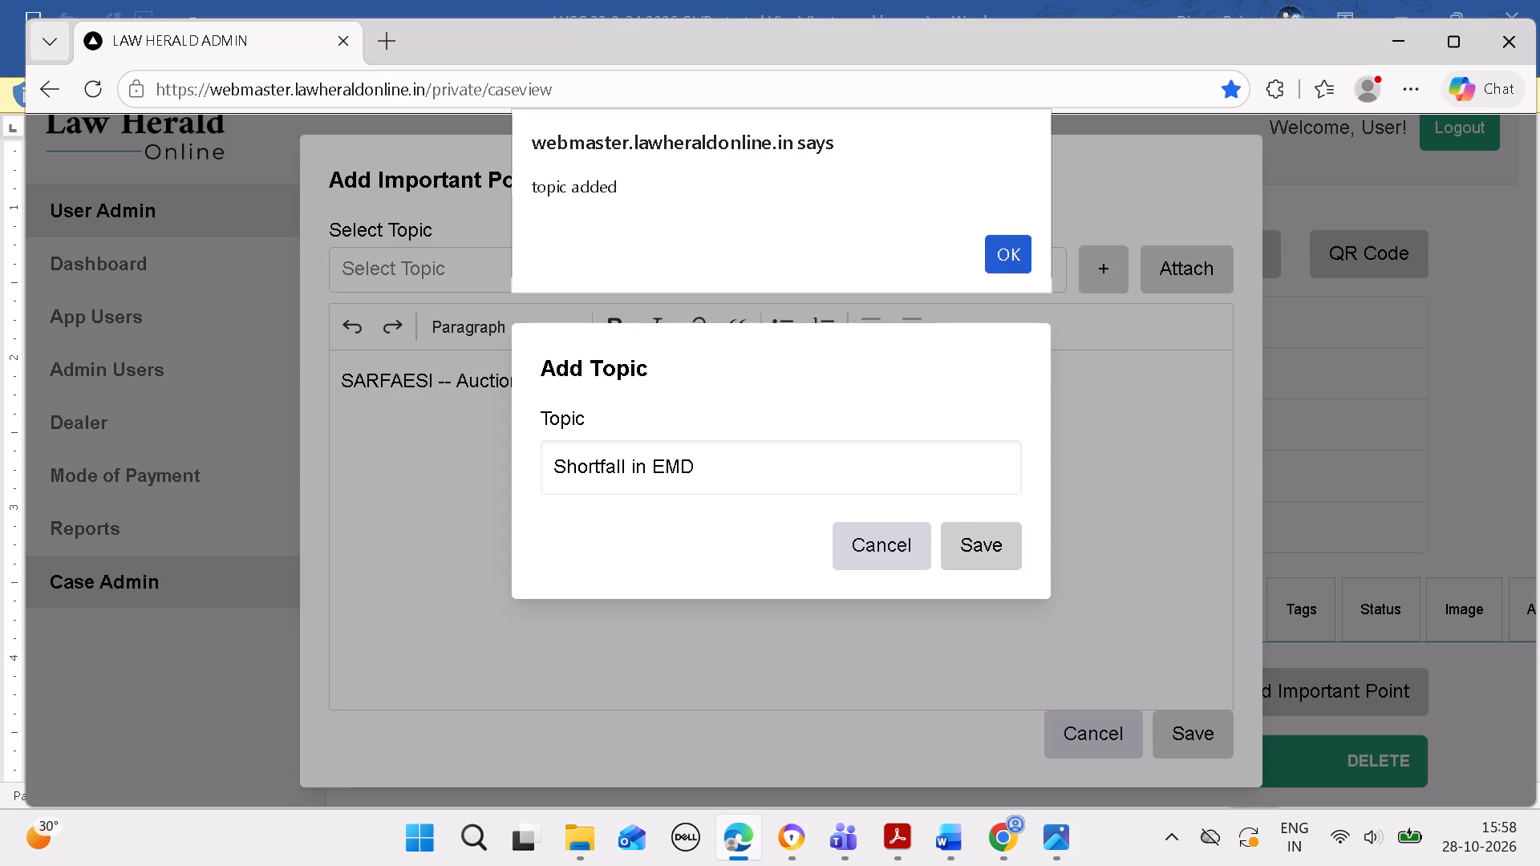
pyautogui.click(997, 258)
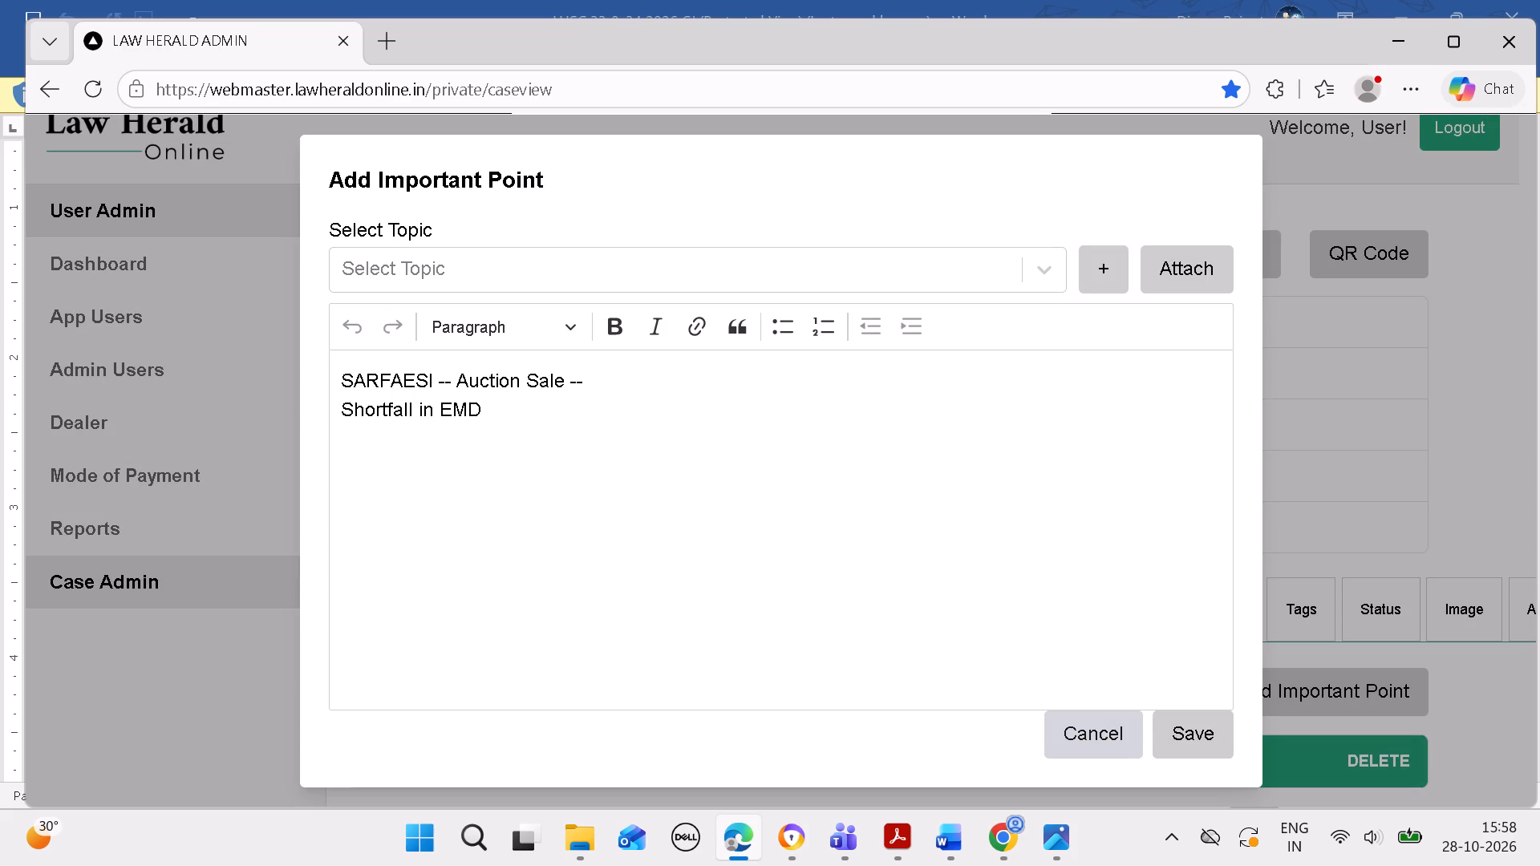
# Join Shortfall in EMD onto the SARFAESI -- Auction Sale line of the important point and append the separator " --" after it.
pyautogui.click(345, 427)
pyautogui.press('BackSpace')
pyautogui.press('BackSpace')
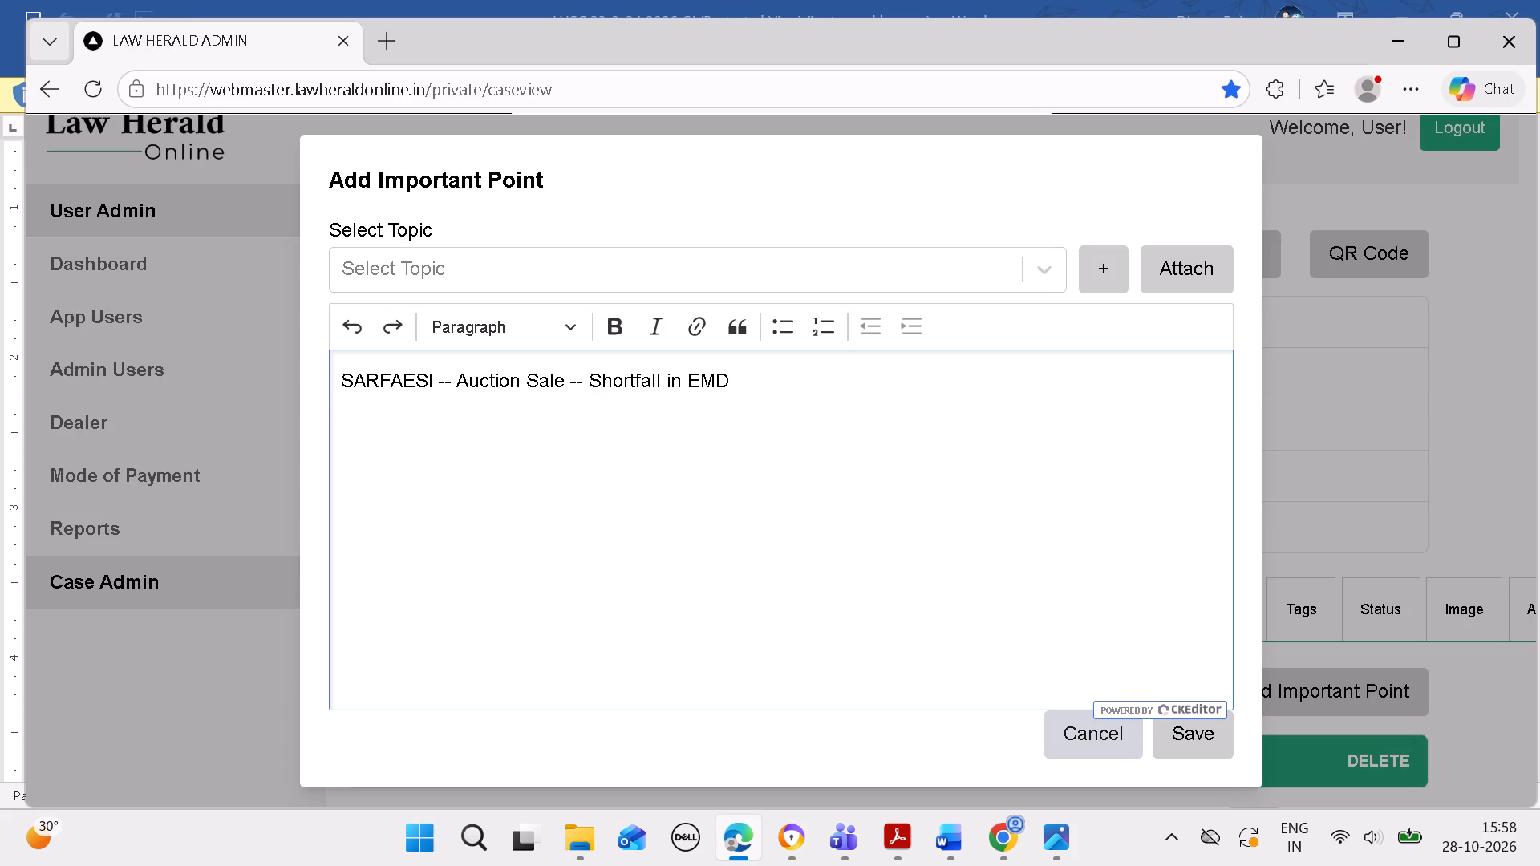
pyautogui.click(852, 408)
pyautogui.press('space')
pyautogui.write('--')
pyautogui.press('space')
pyautogui.press('BackSpace')
# Copy "Not a fatal defect if 25% of the sale price was deposited on the day of bid" from Word into Edge's important point text.
pyautogui.click(941, 814)
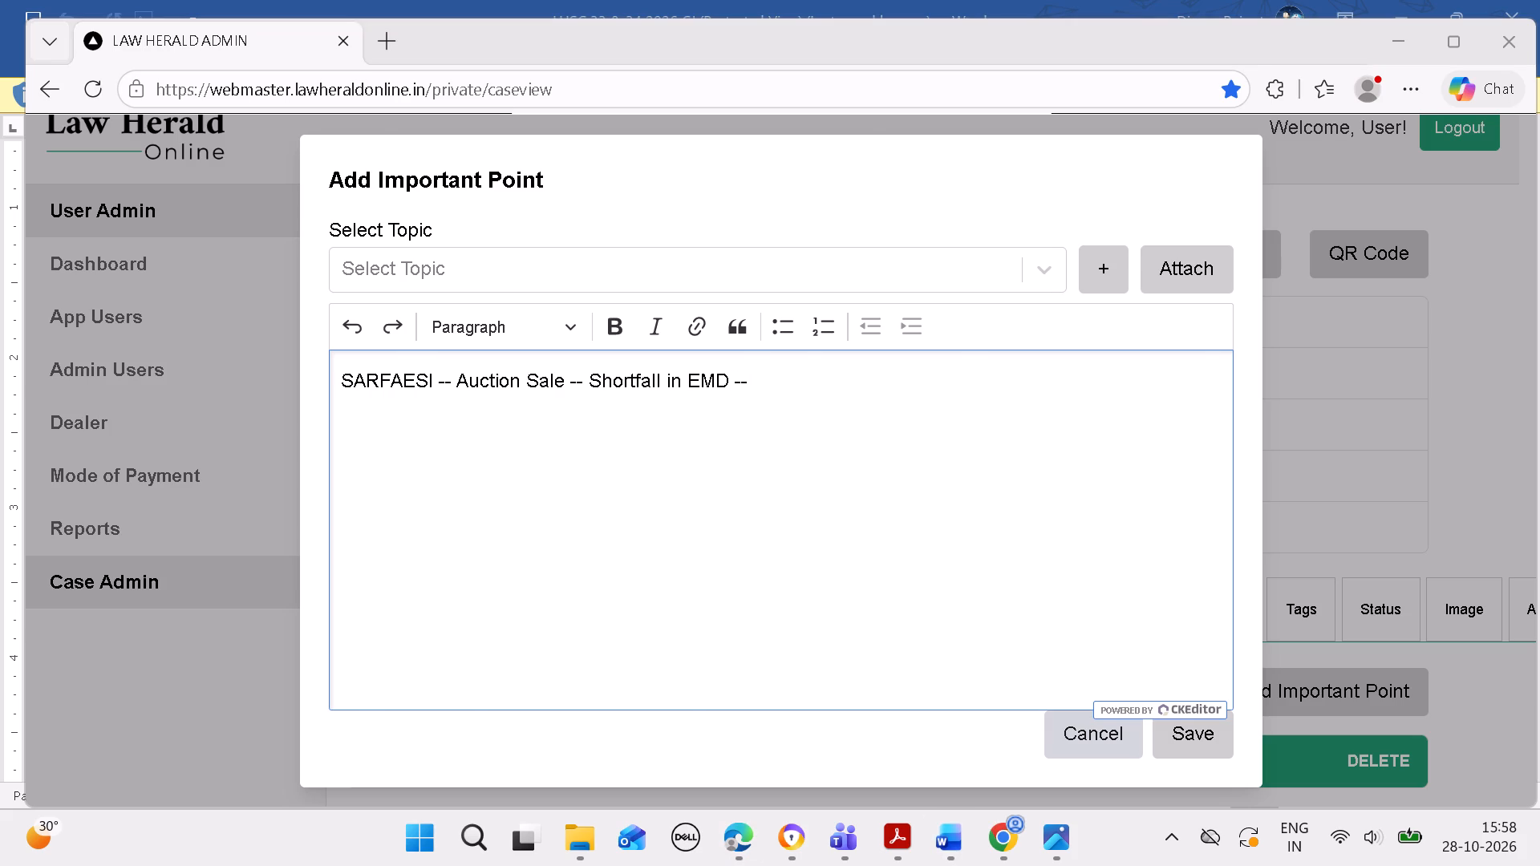
pyautogui.click(943, 834)
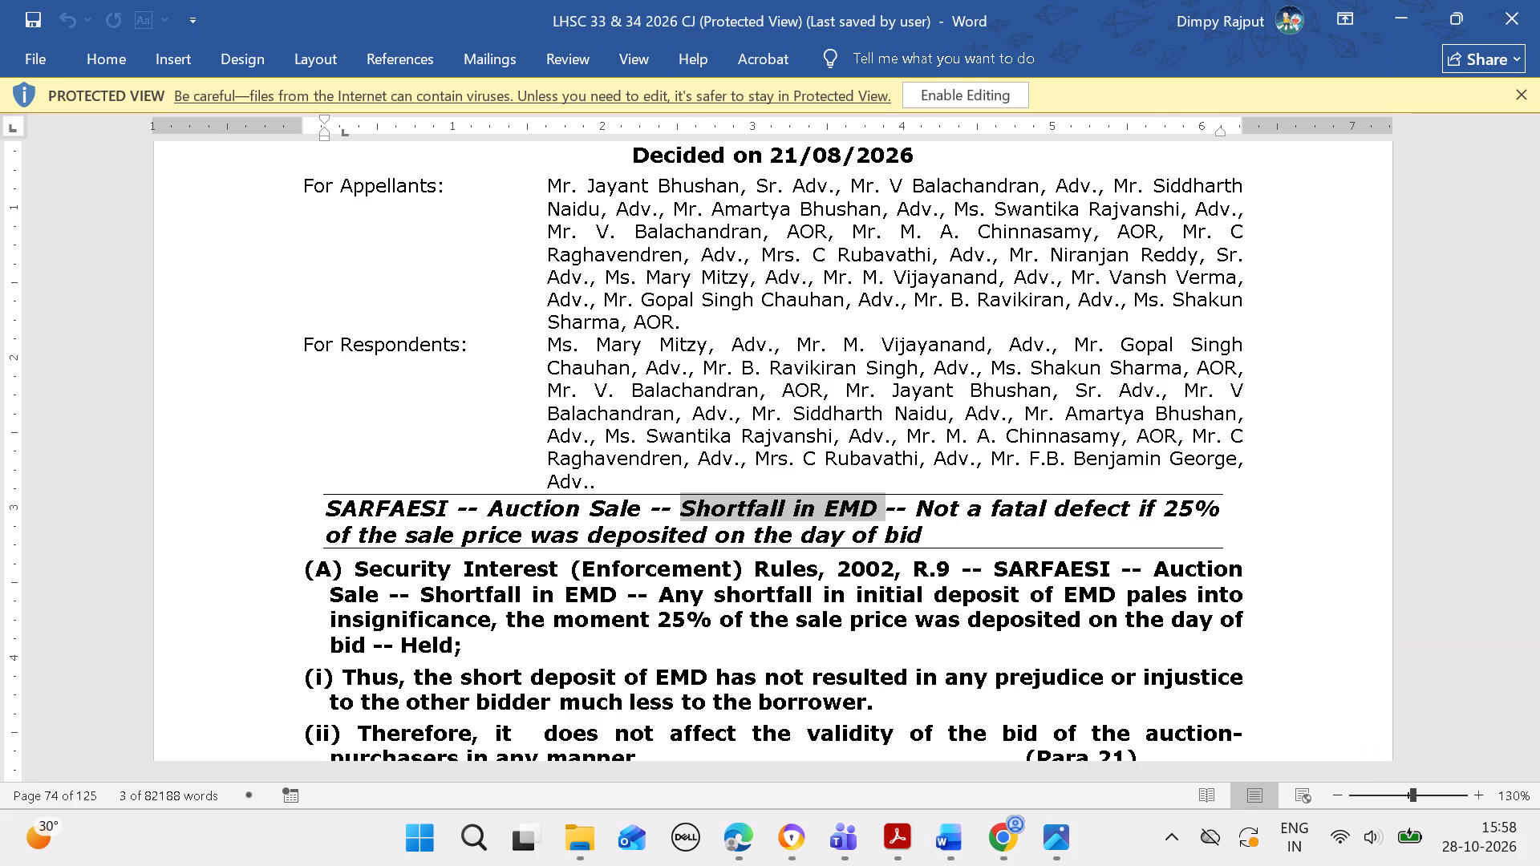
pyautogui.moveTo(918, 497); pyautogui.dragTo(942, 525)
pyautogui.hotkey('ctrl', 'c')
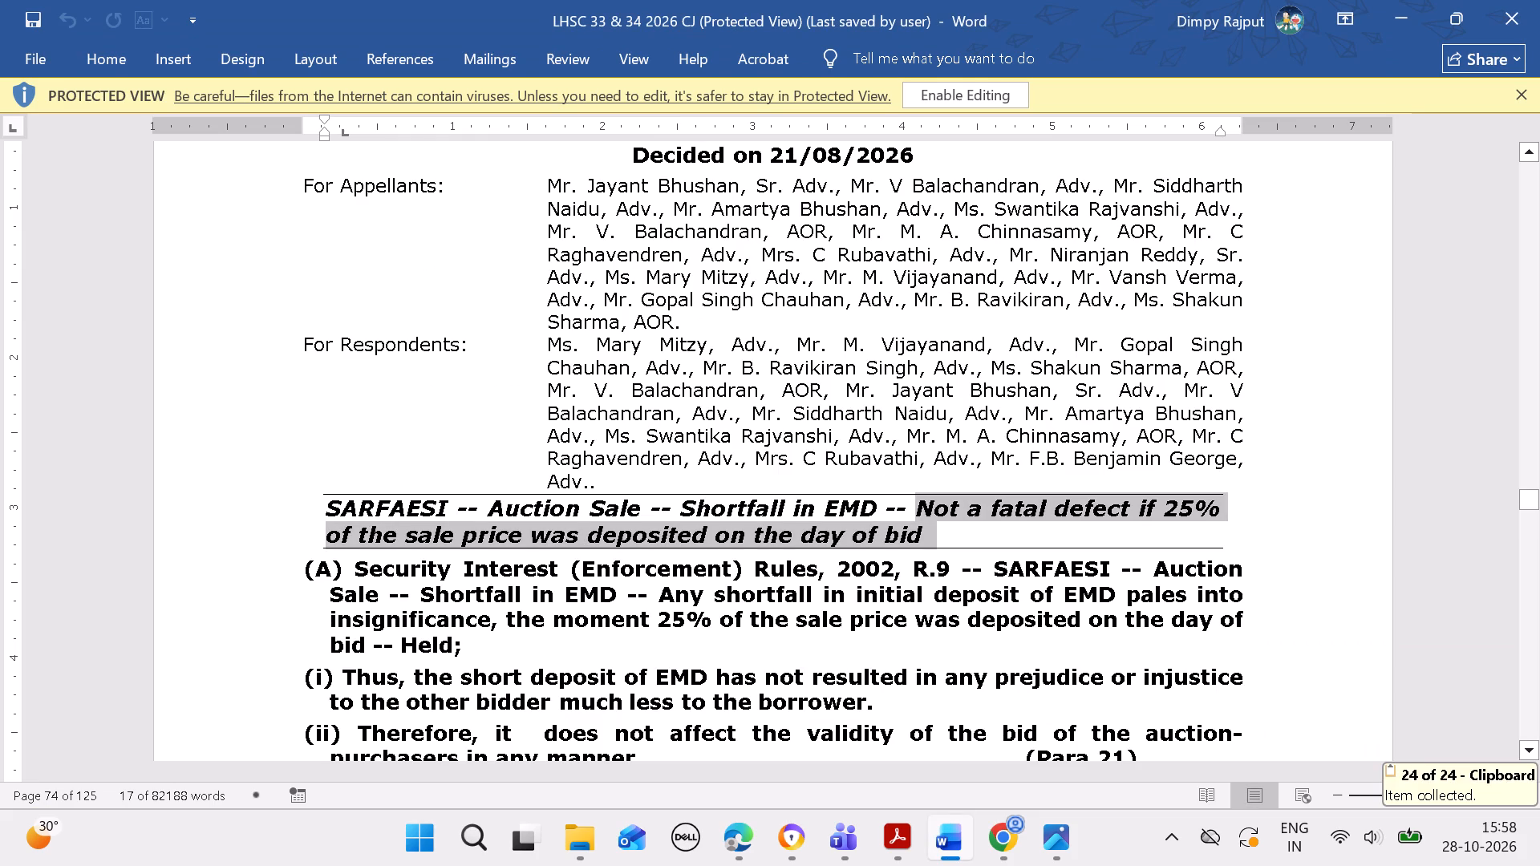
pyautogui.click(752, 836)
pyautogui.hotkey('ctrl', 'v')
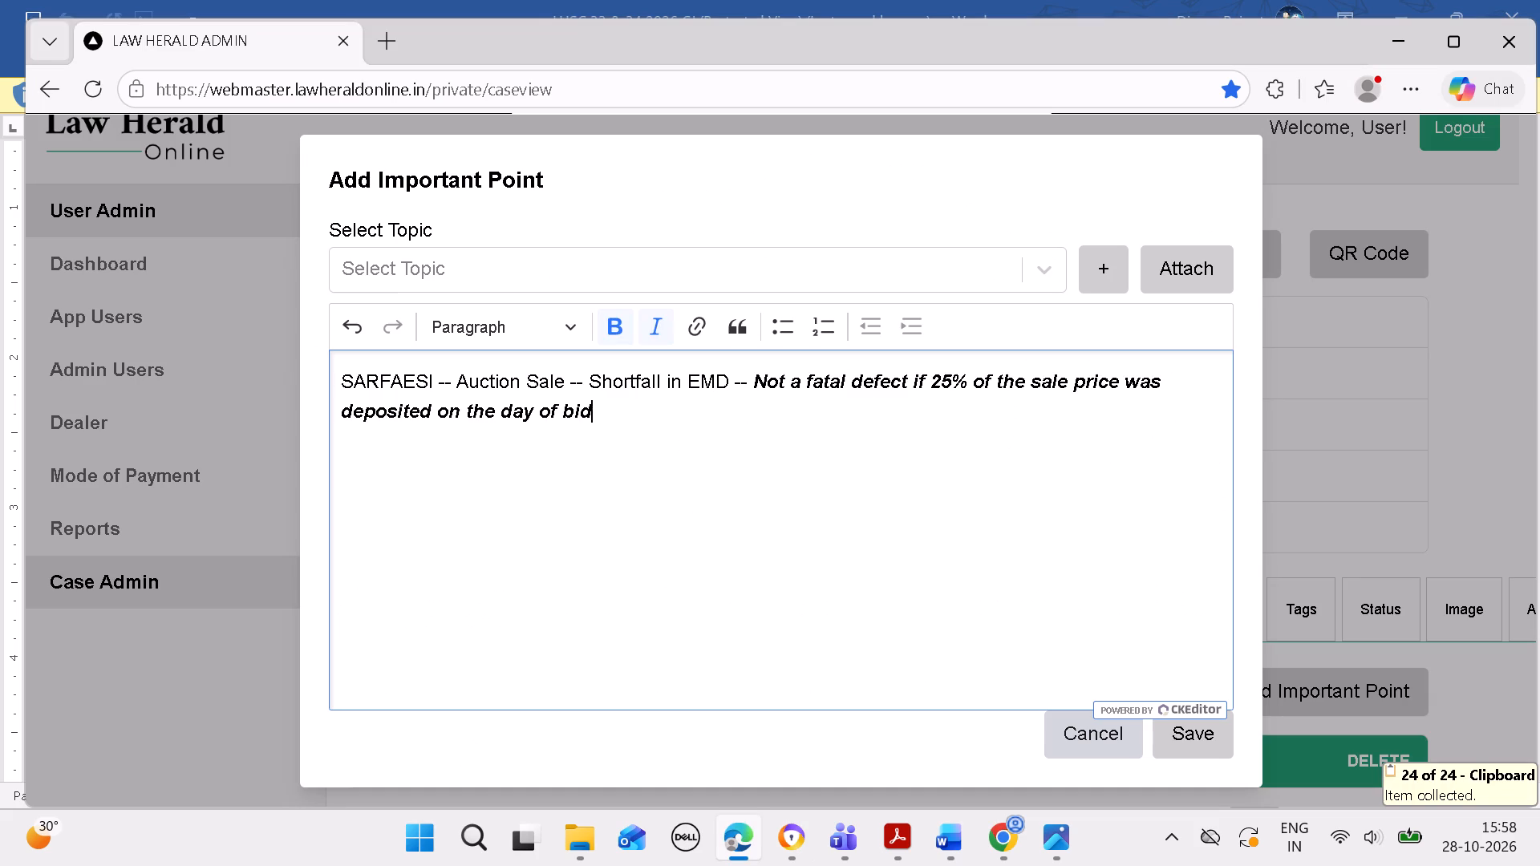
# Remove the bold and italic formatting from the phrase starting "Not a fatal defect" in the important point text.
pyautogui.moveTo(752, 378); pyautogui.dragTo(792, 432)
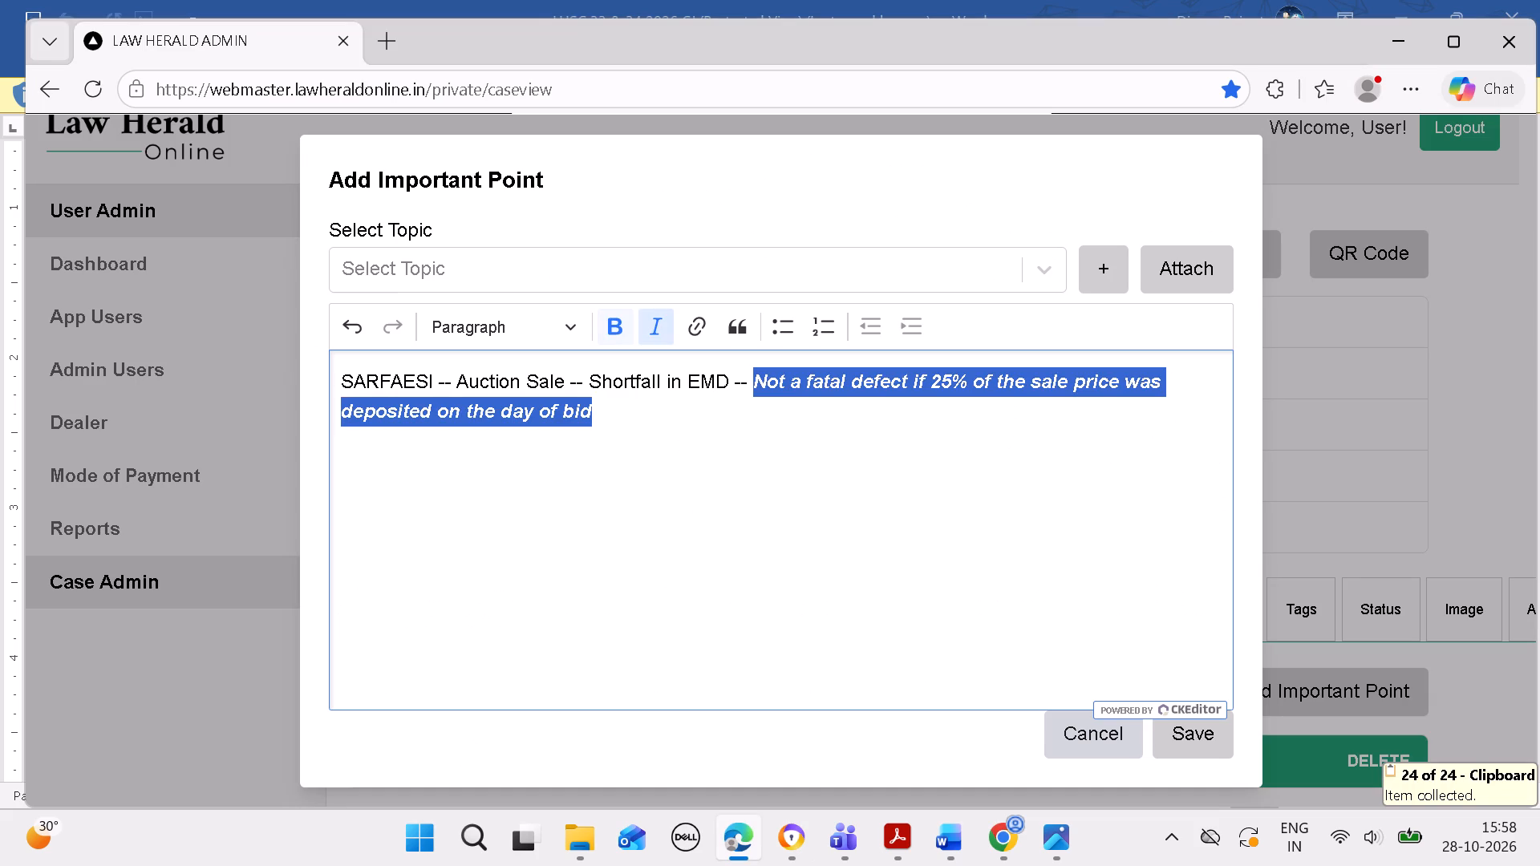
pyautogui.click(648, 330)
pyautogui.click(627, 334)
pyautogui.click(671, 439)
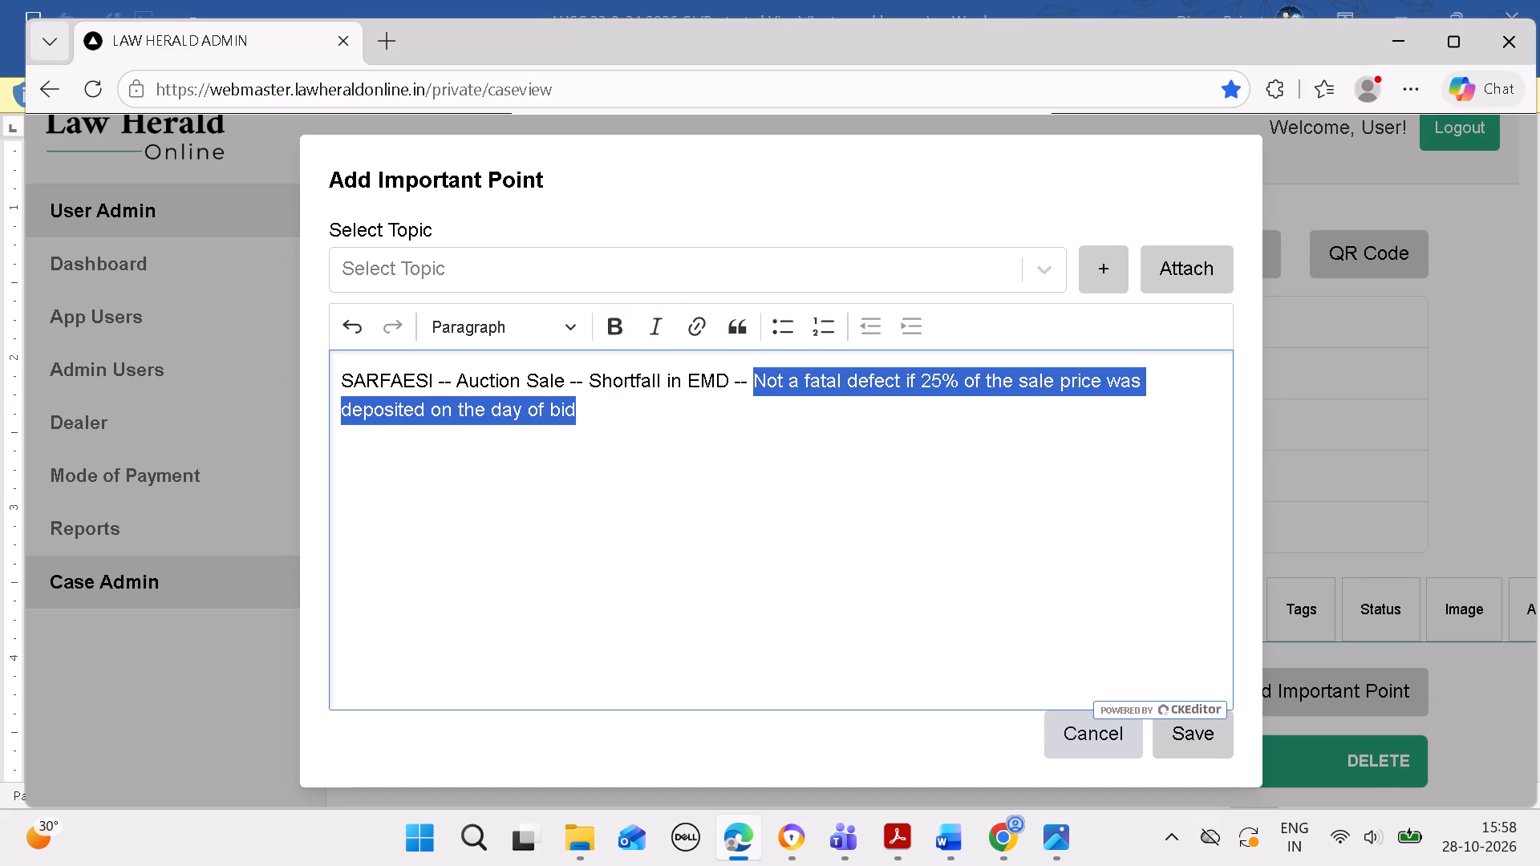
pyautogui.click(671, 439)
pyautogui.click(667, 435)
pyautogui.doubleClick(626, 431)
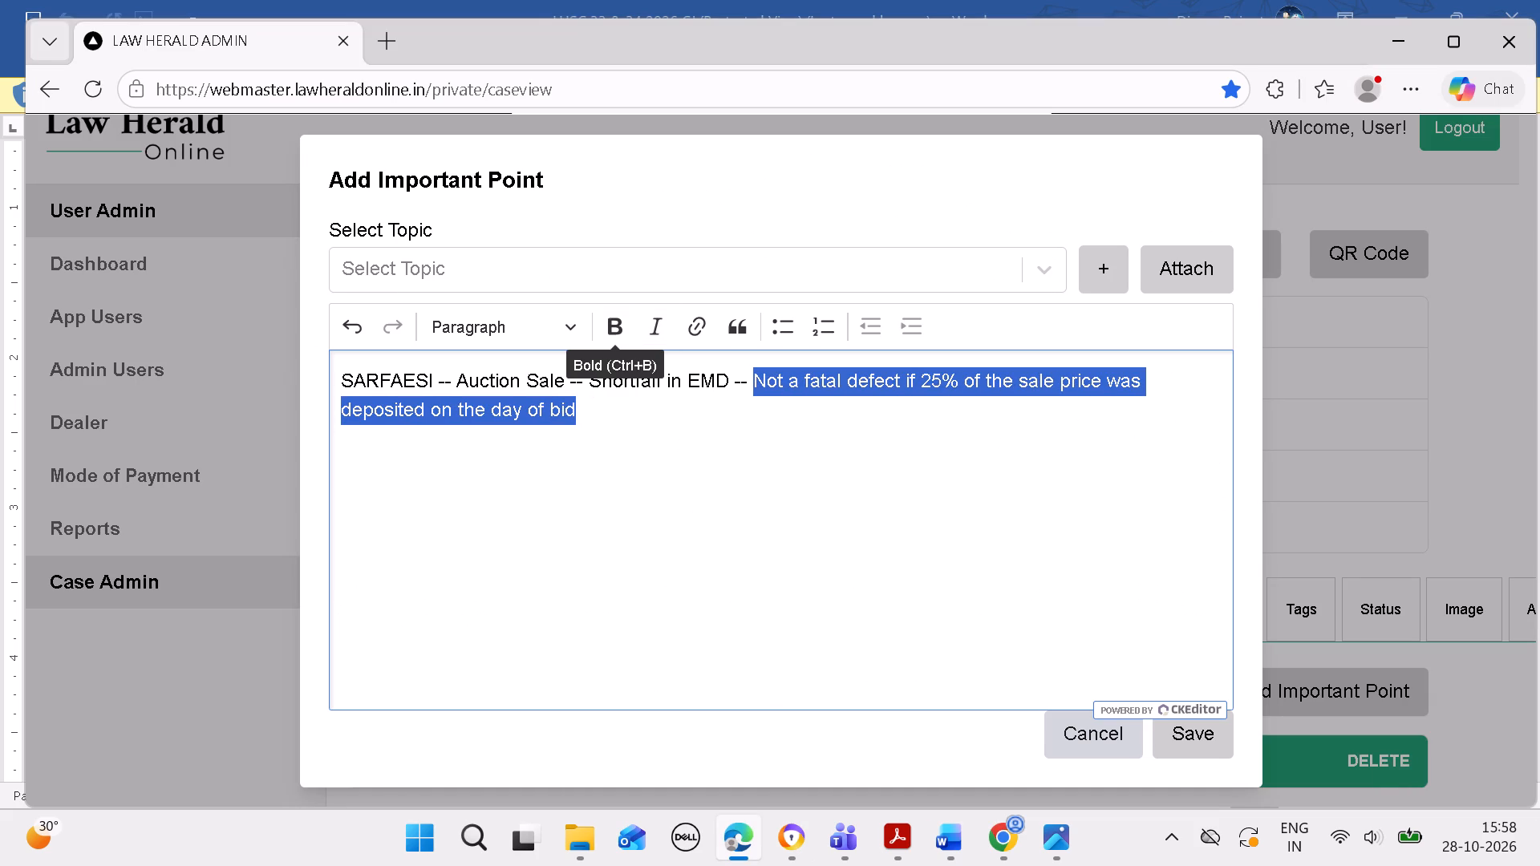
pyautogui.click(771, 457)
pyautogui.doubleClick(772, 452)
pyautogui.tripleClick(673, 453)
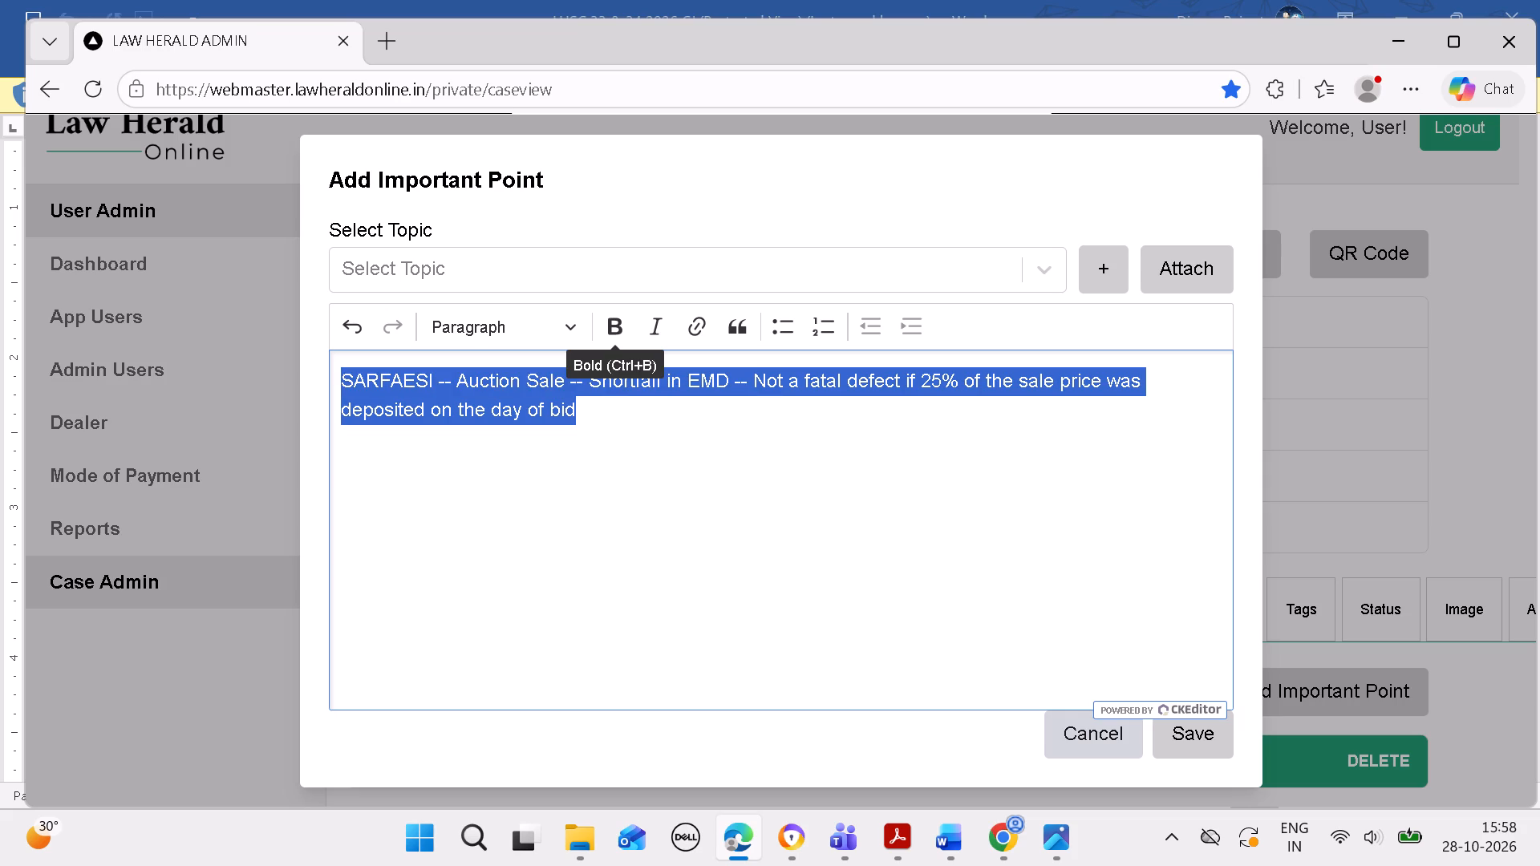
pyautogui.doubleClick(721, 471)
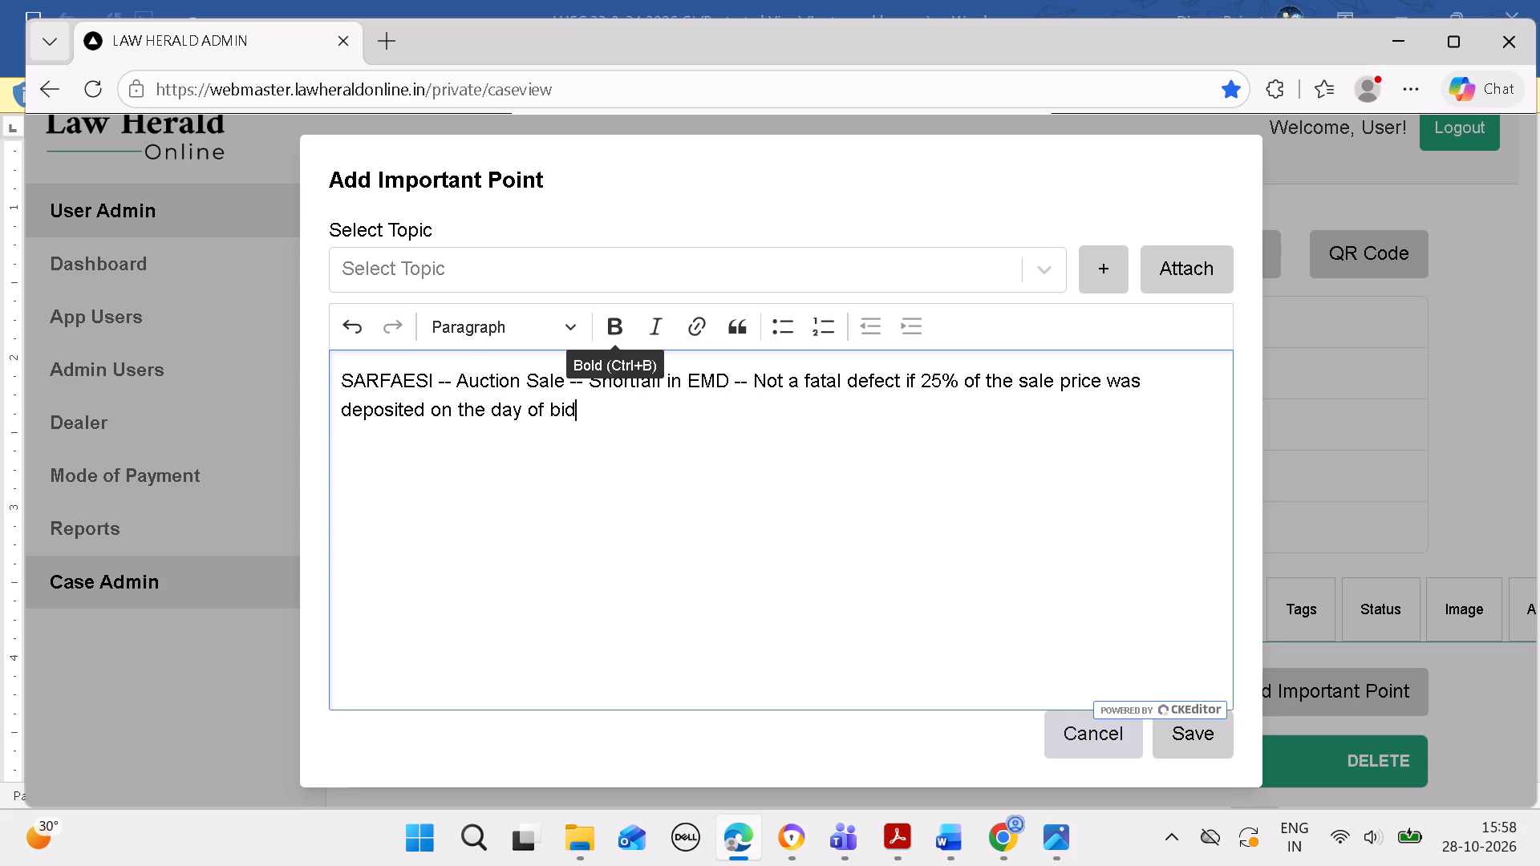
# Save the important point for case 744 and acknowledge the confirmation.
pyautogui.click(1214, 723)
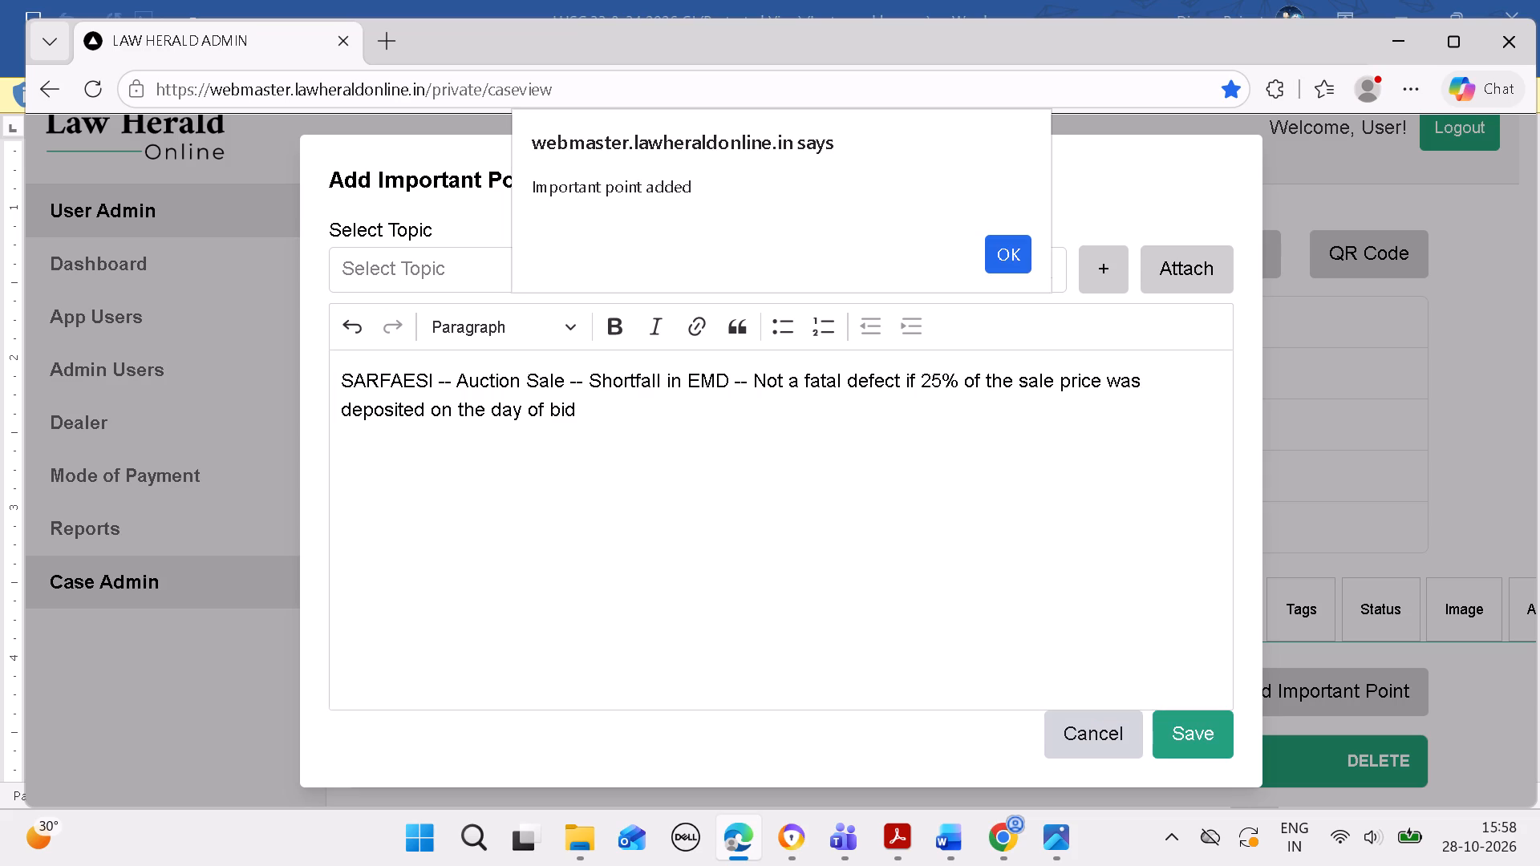
pyautogui.click(1014, 259)
pyautogui.scroll(-2, 1003, 407)
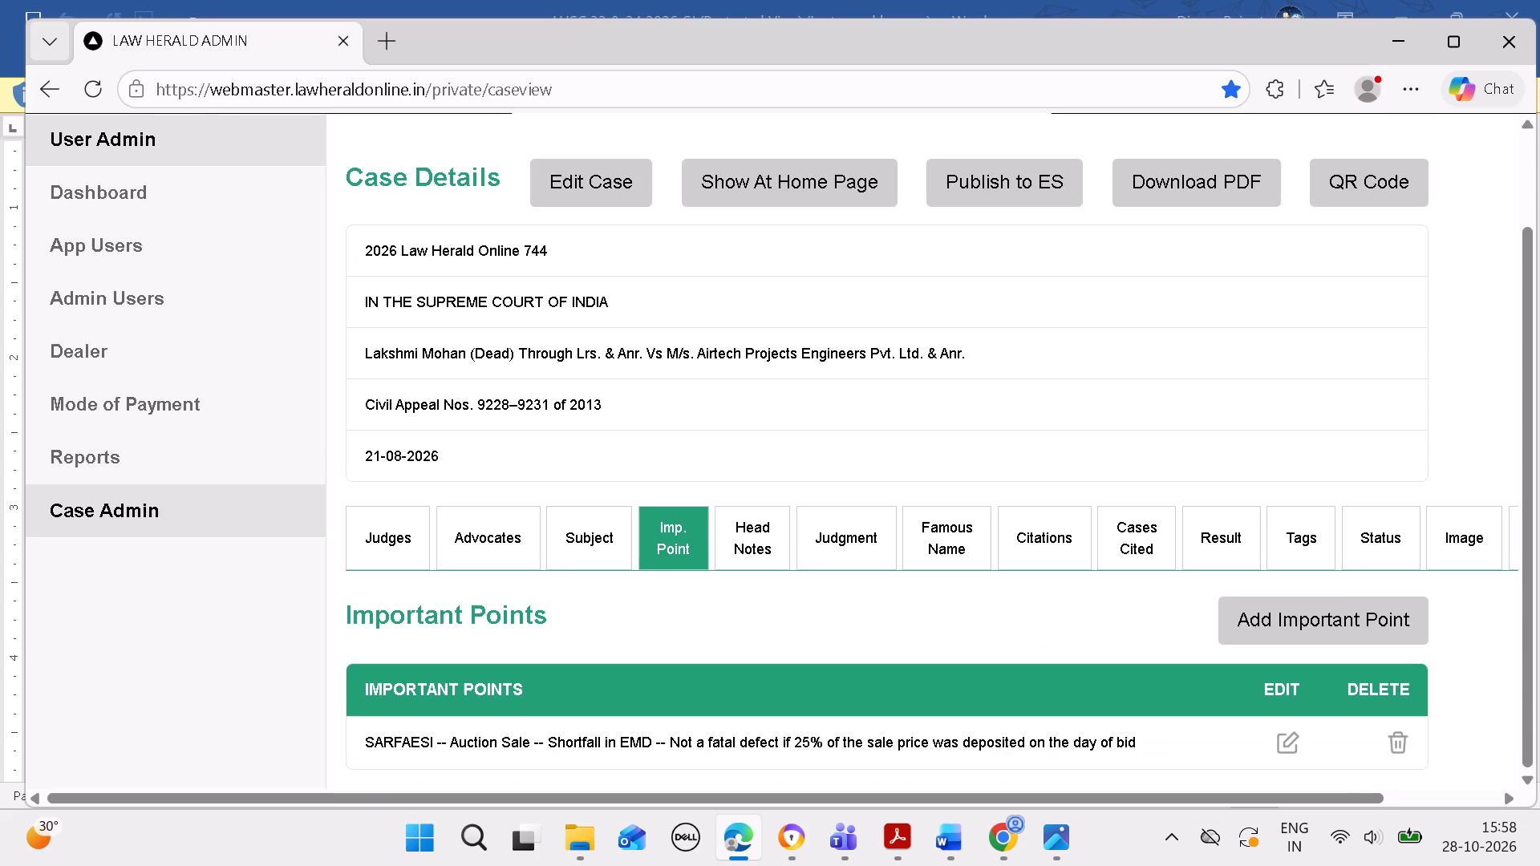
pyautogui.scroll(-4, 1003, 411)
# Switch to Word and copy the act name "Security Interest (Enforcement) Rules, 2002" from headnote (A).
pyautogui.click(940, 849)
pyautogui.click(942, 841)
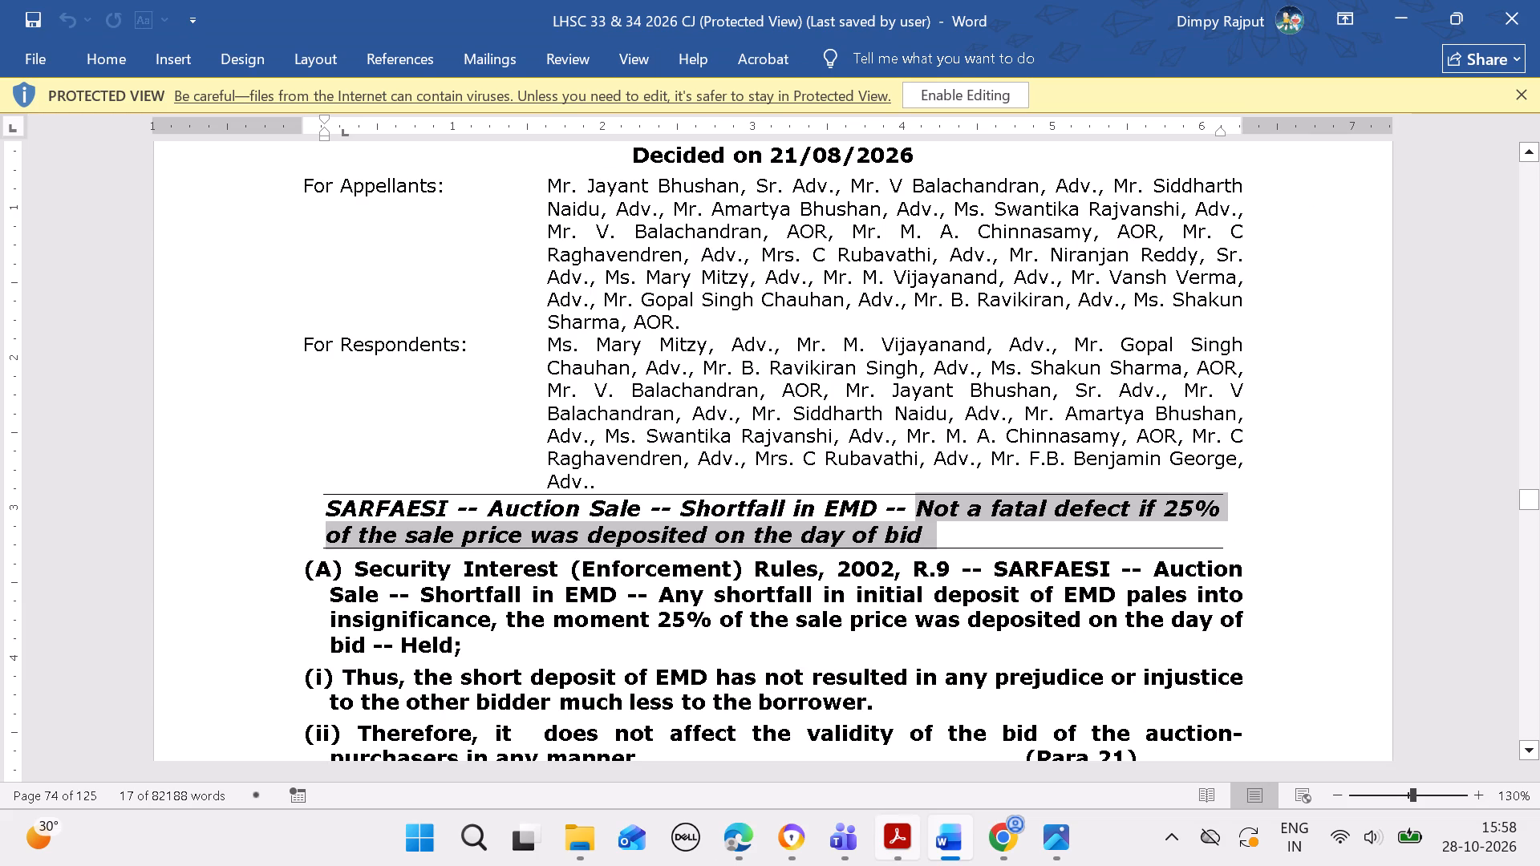
pyautogui.moveTo(356, 560); pyautogui.dragTo(910, 560)
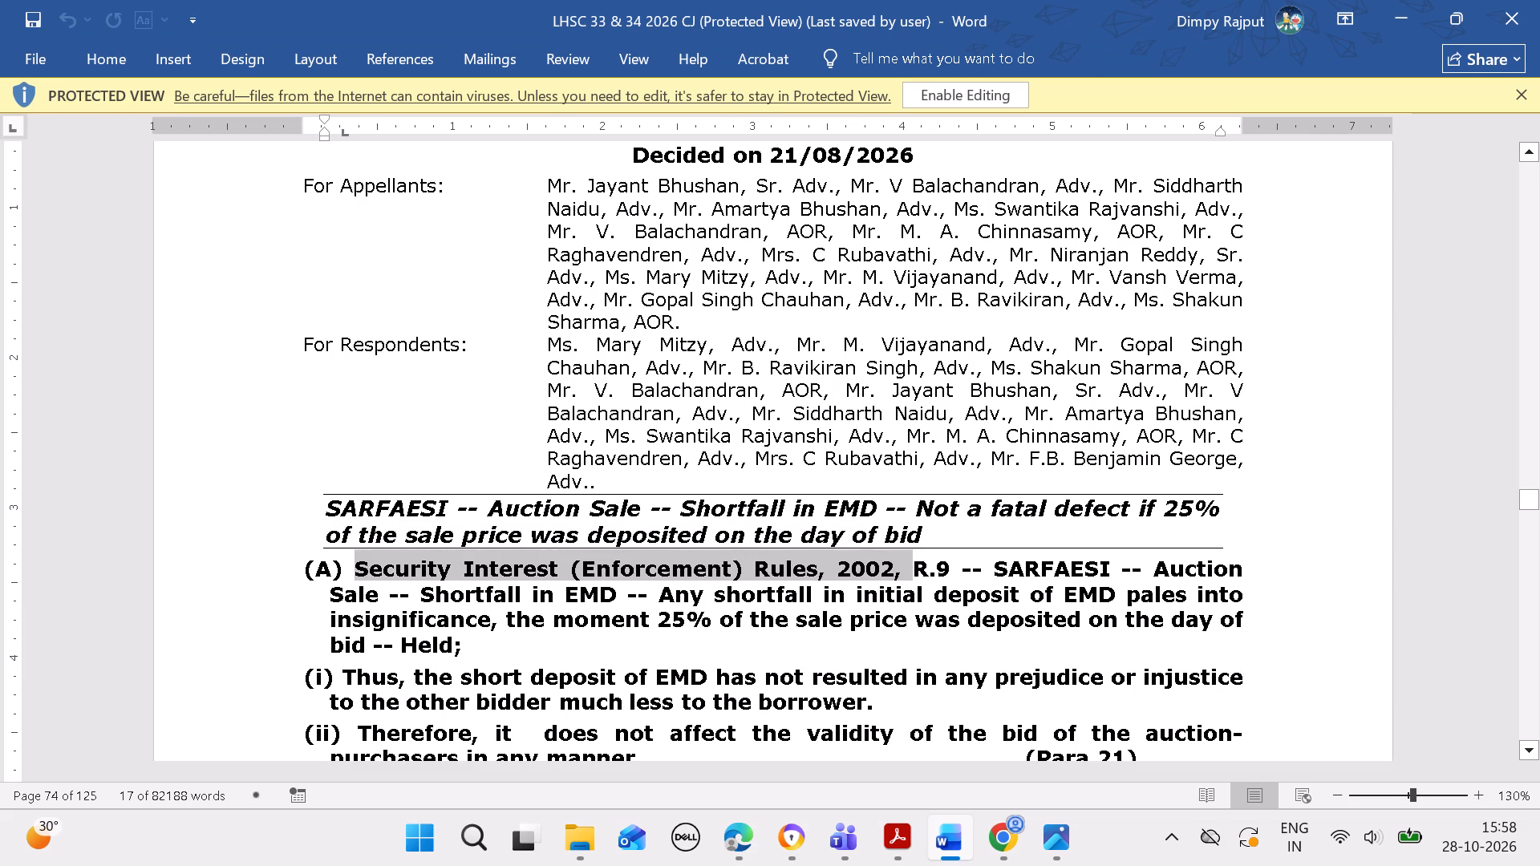
pyautogui.moveTo(910, 560); pyautogui.dragTo(894, 560)
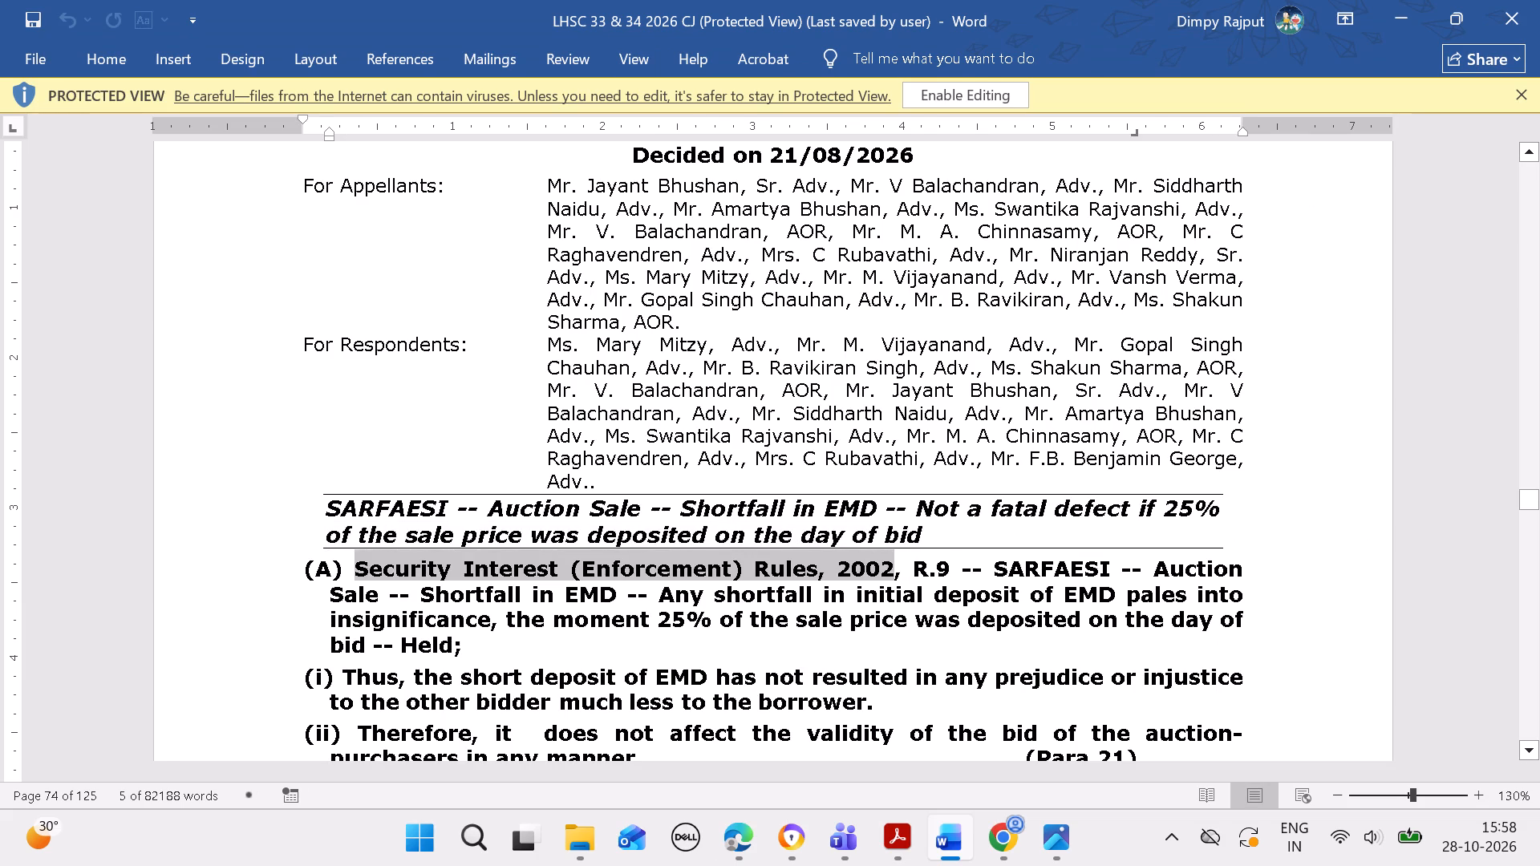
pyautogui.hotkey('ctrl', 'c')
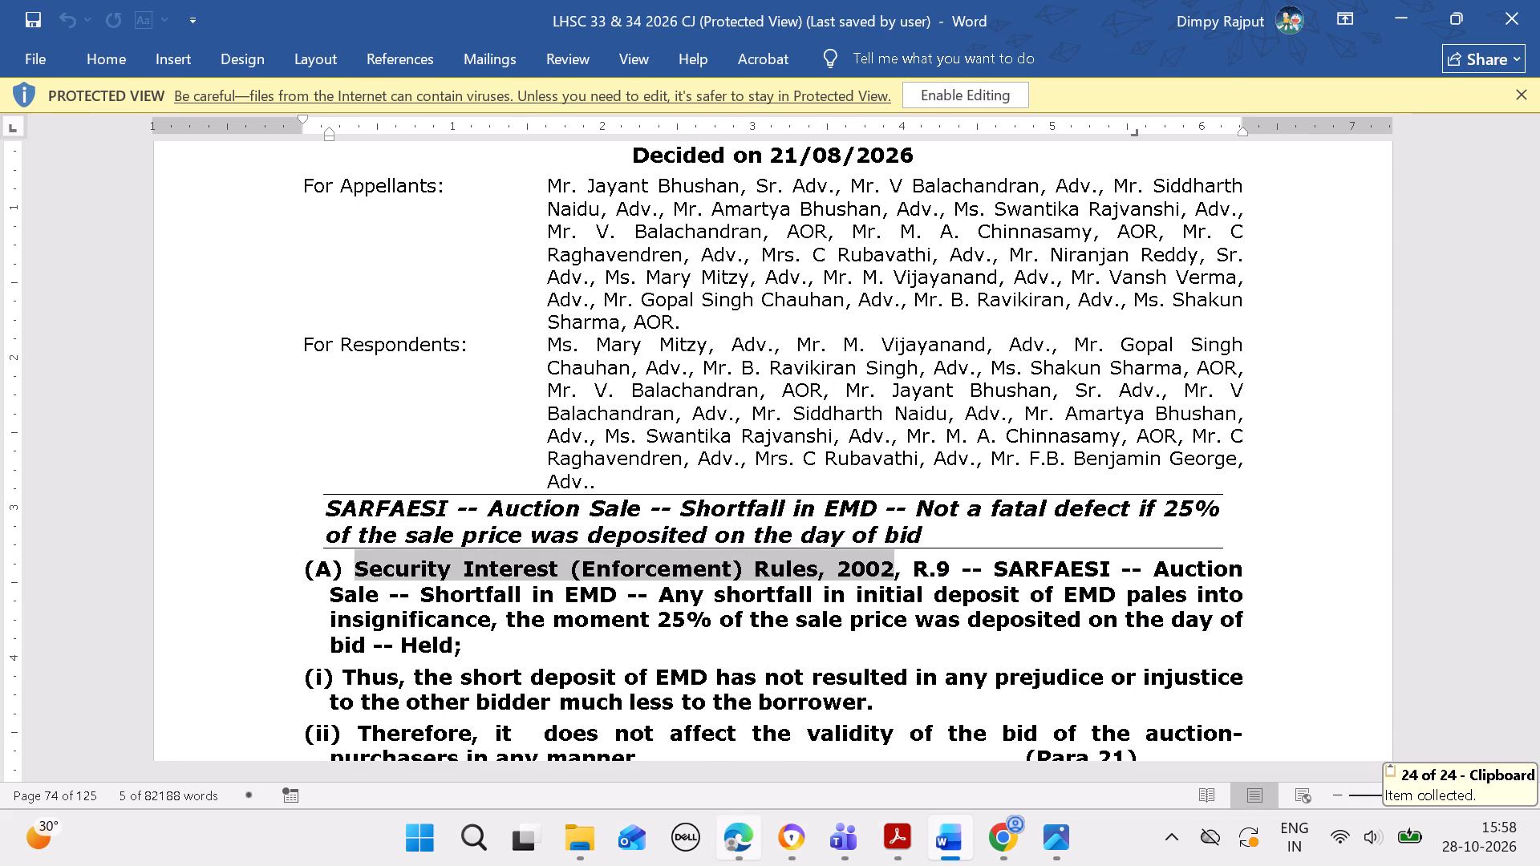
# Switch to Edge, start a new headnote for case 744, and attach the act Security Interest (Enforcement) Rules, 2002, followed by a space.
pyautogui.click(746, 840)
pyautogui.click(767, 534)
pyautogui.scroll(-4, 763, 534)
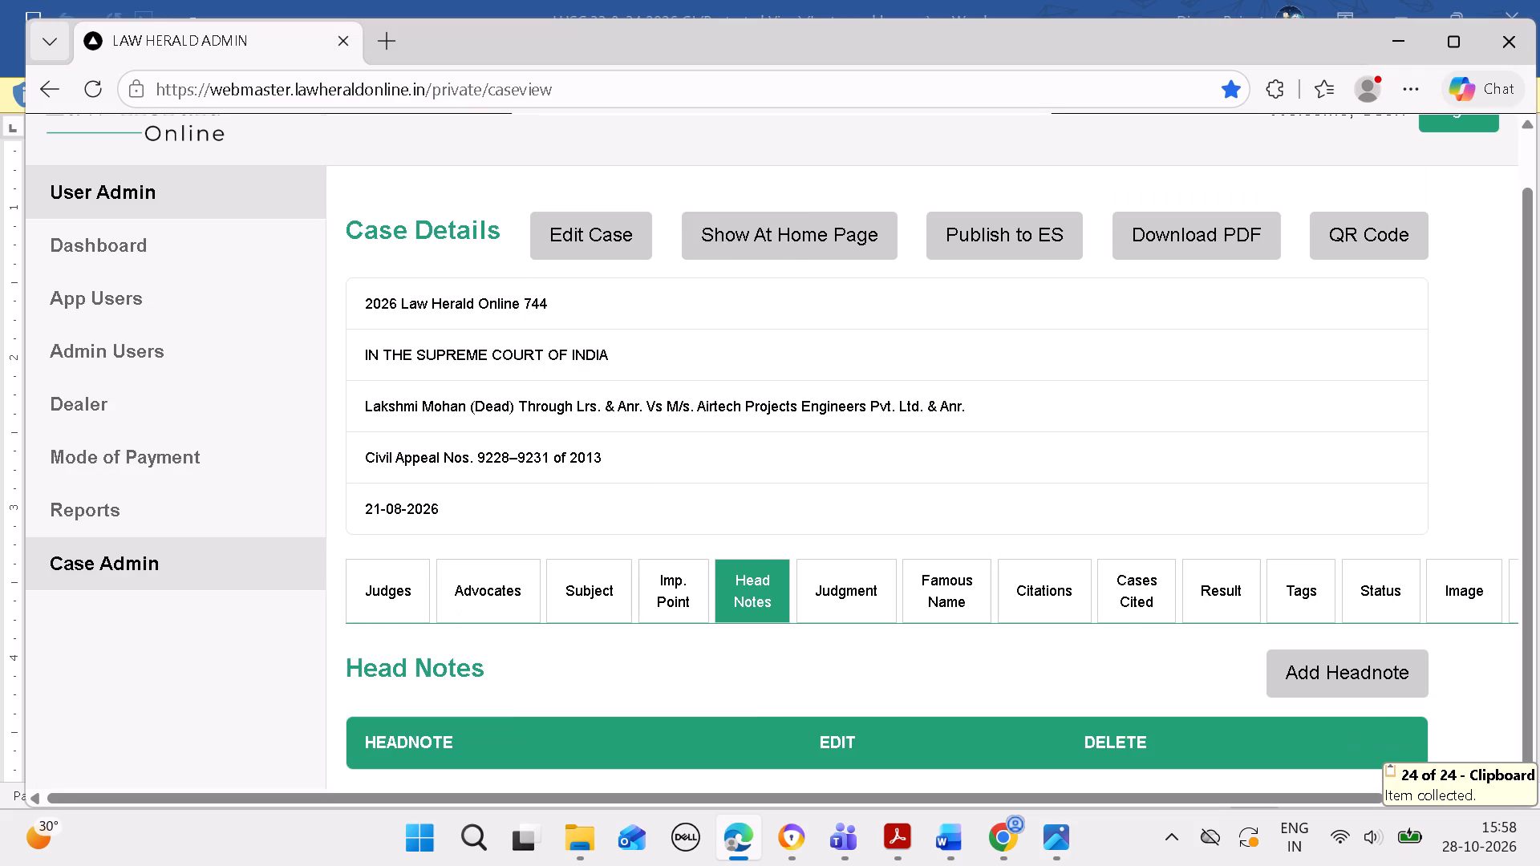
pyautogui.click(1295, 665)
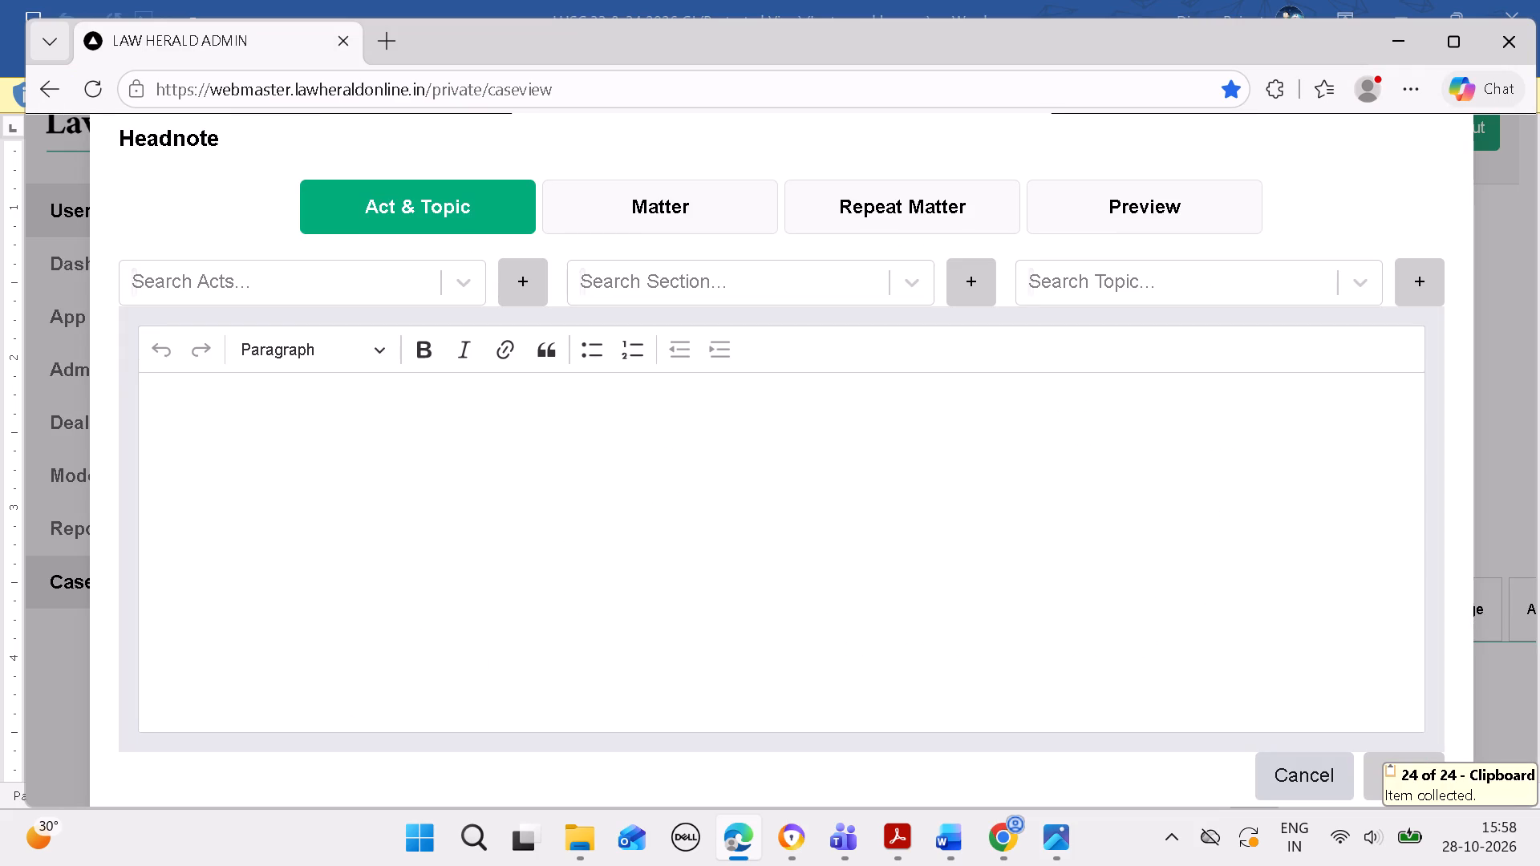
pyautogui.click(377, 286)
pyautogui.hotkey('ctrl', 'v')
pyautogui.hotkey('ctrl', 'c')
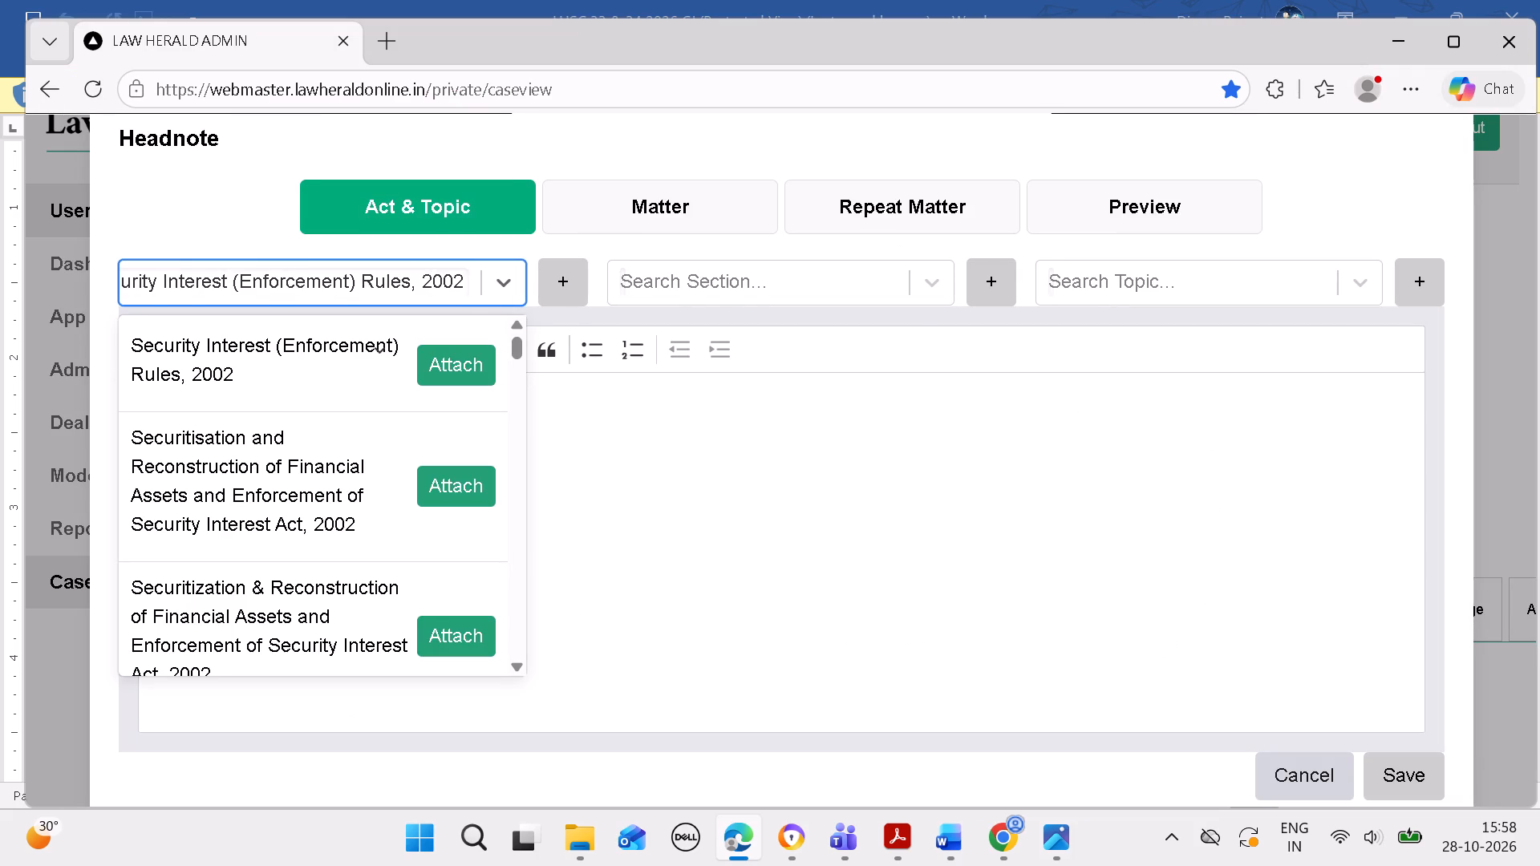
pyautogui.click(444, 362)
pyautogui.click(646, 409)
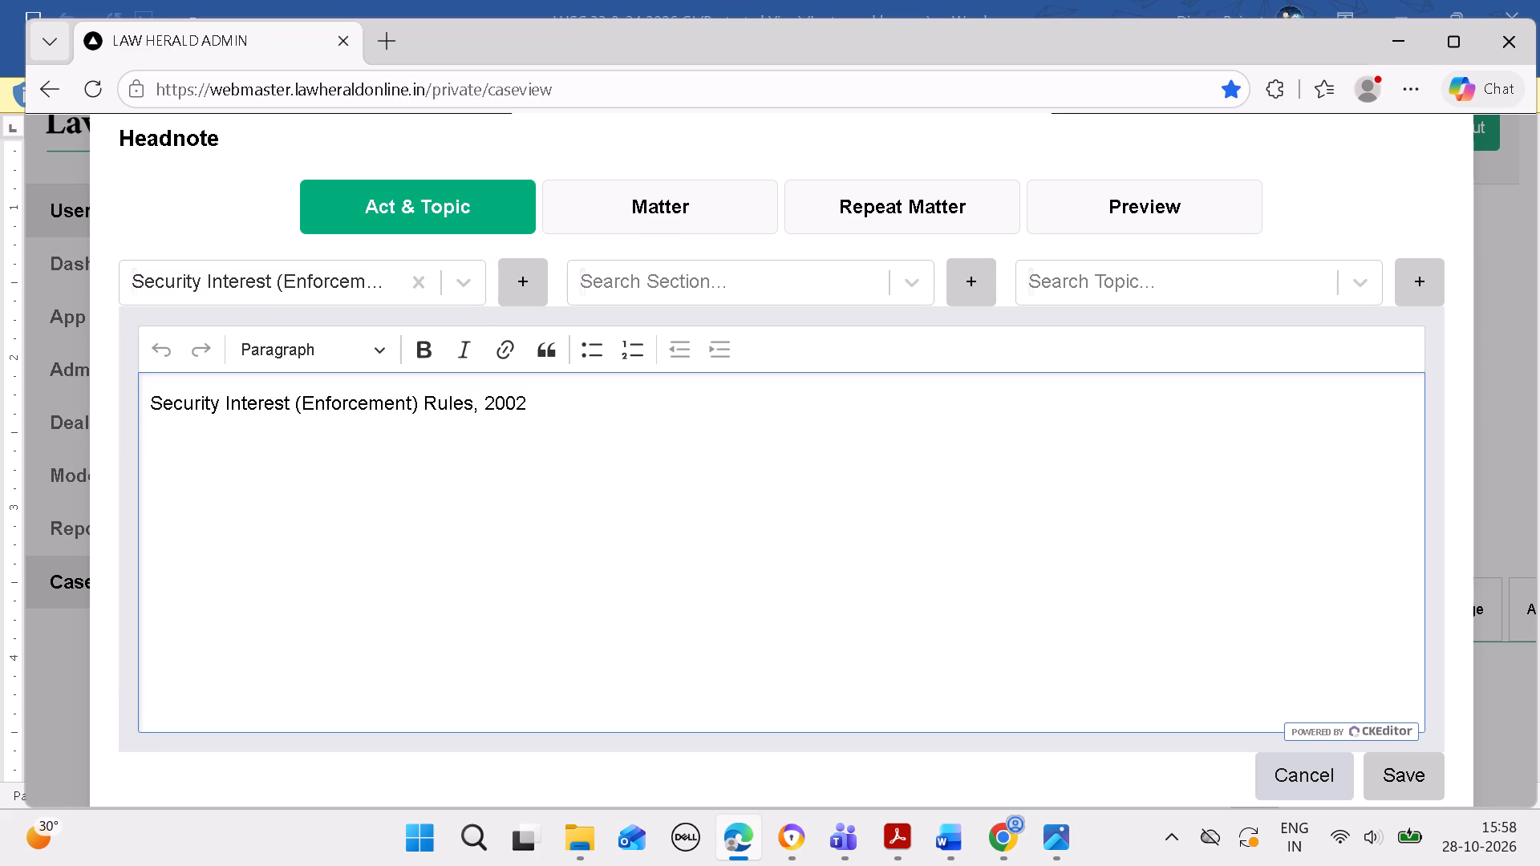
pyautogui.press('space')
# Take the section reference R.9 from headnote (A) in Word and attach the matching section to the headnote in Edge, followed by a space.
pyautogui.click(949, 839)
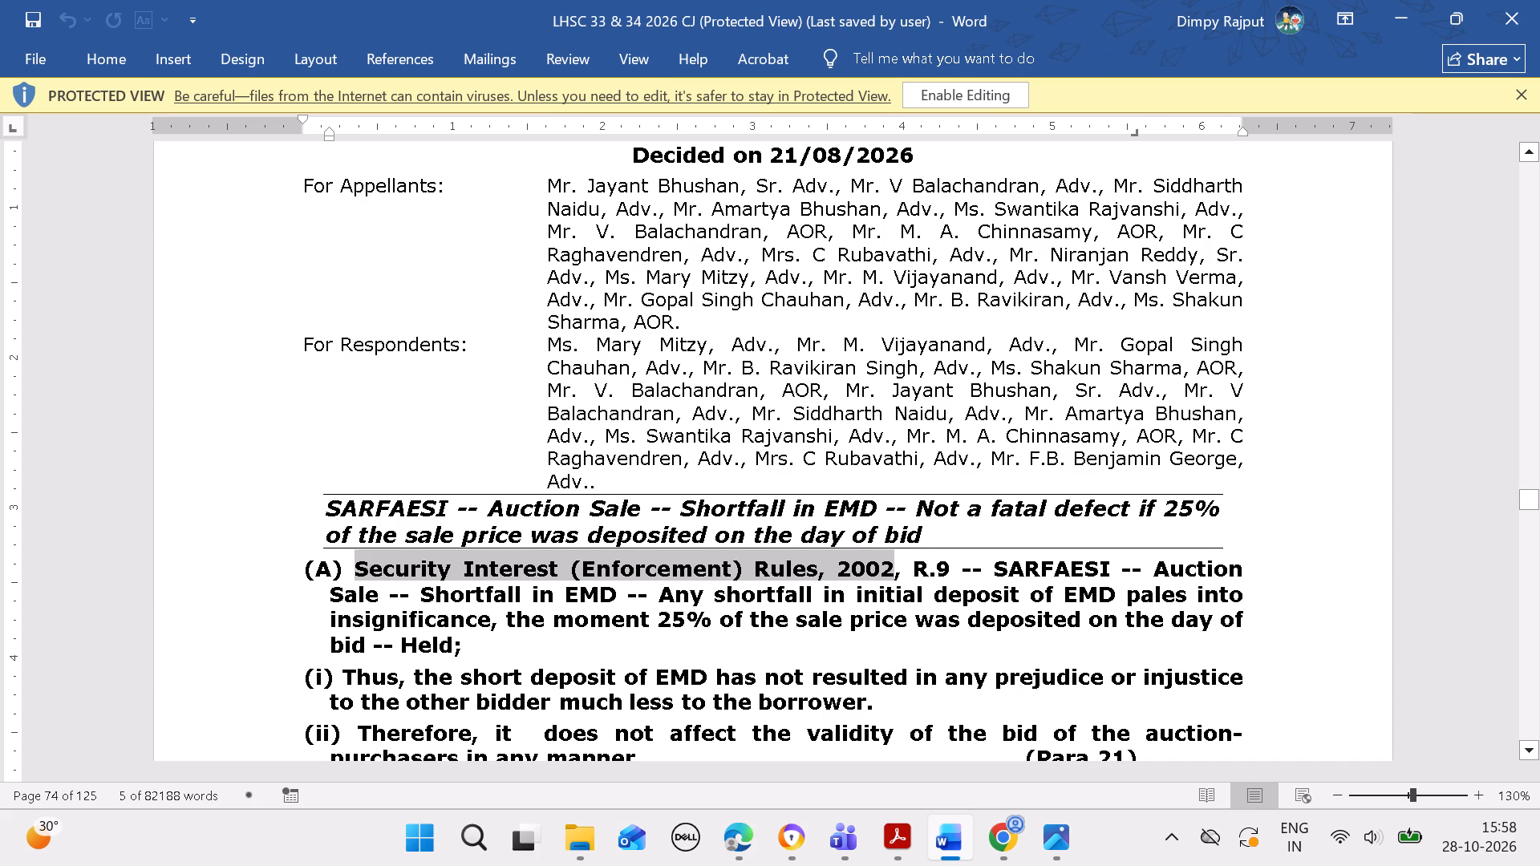
pyautogui.moveTo(908, 565); pyautogui.dragTo(950, 572)
pyautogui.hotkey('ctrl', 'x')
pyautogui.click(729, 832)
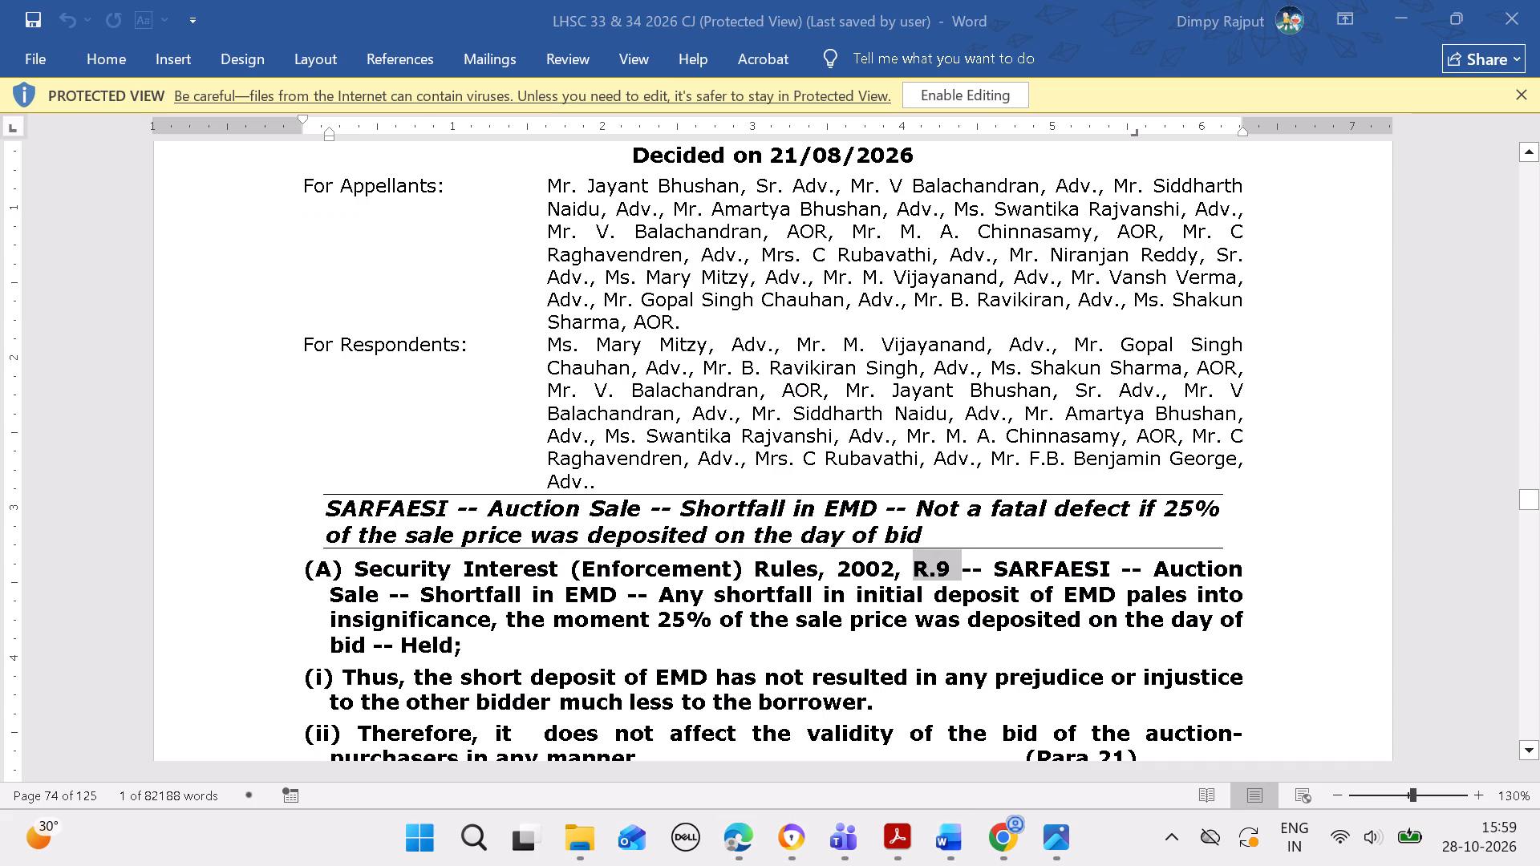
pyautogui.hotkey('ctrl', 'c')
pyautogui.hotkey('ctrl', 'c')
pyautogui.click(745, 839)
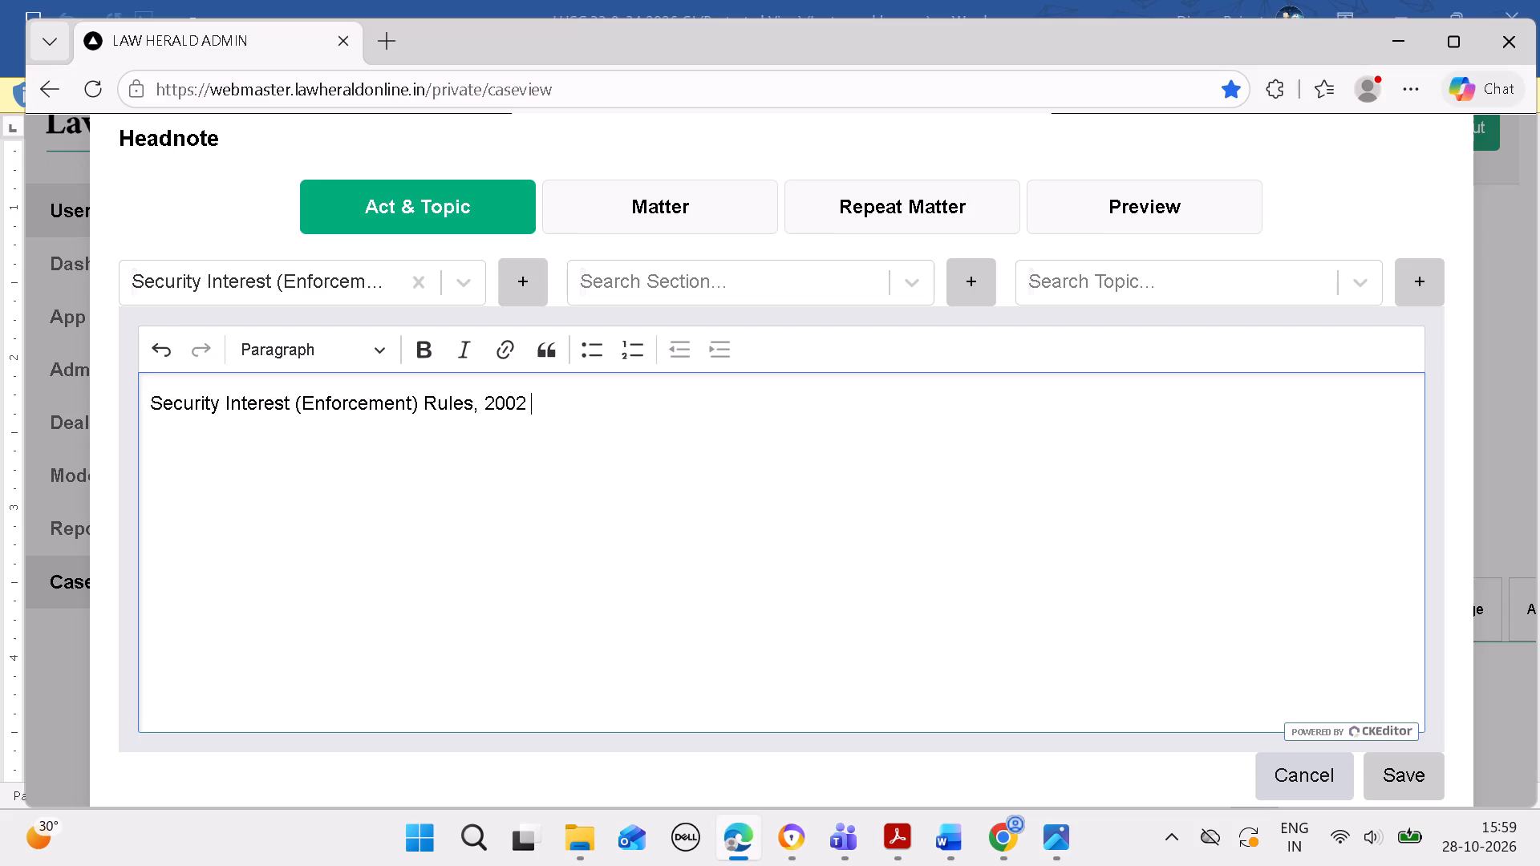
pyautogui.click(767, 286)
pyautogui.hotkey('ctrl', 'v')
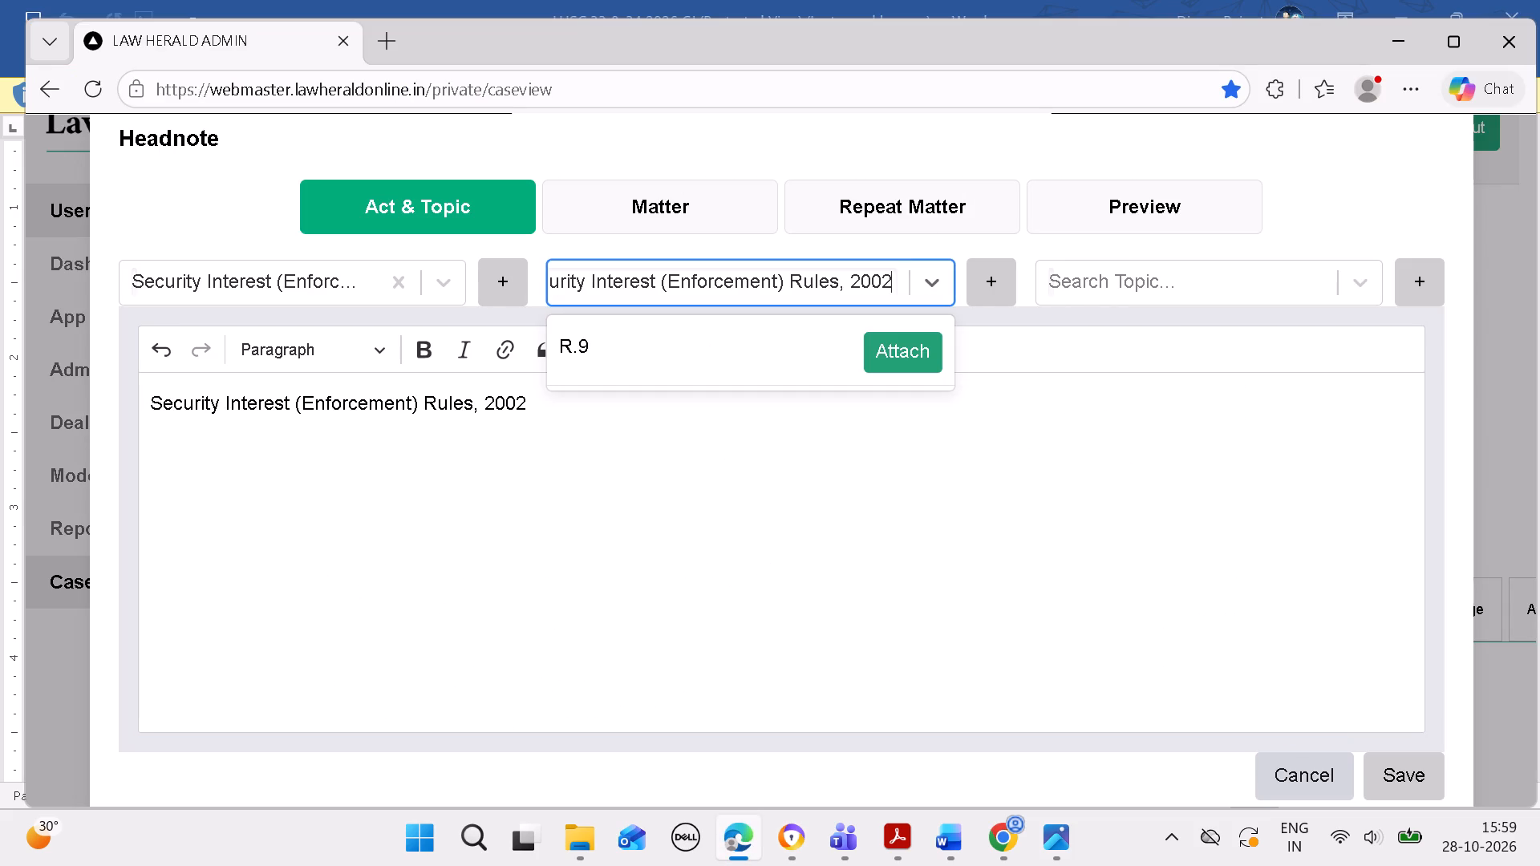
pyautogui.click(881, 358)
pyautogui.click(716, 503)
pyautogui.press('space')
# Copy "SARFAESI -- Auction Sale" from headnote (A) in Word and attach the matching topic to the headnote in Edge, followed by a space.
pyautogui.click(950, 837)
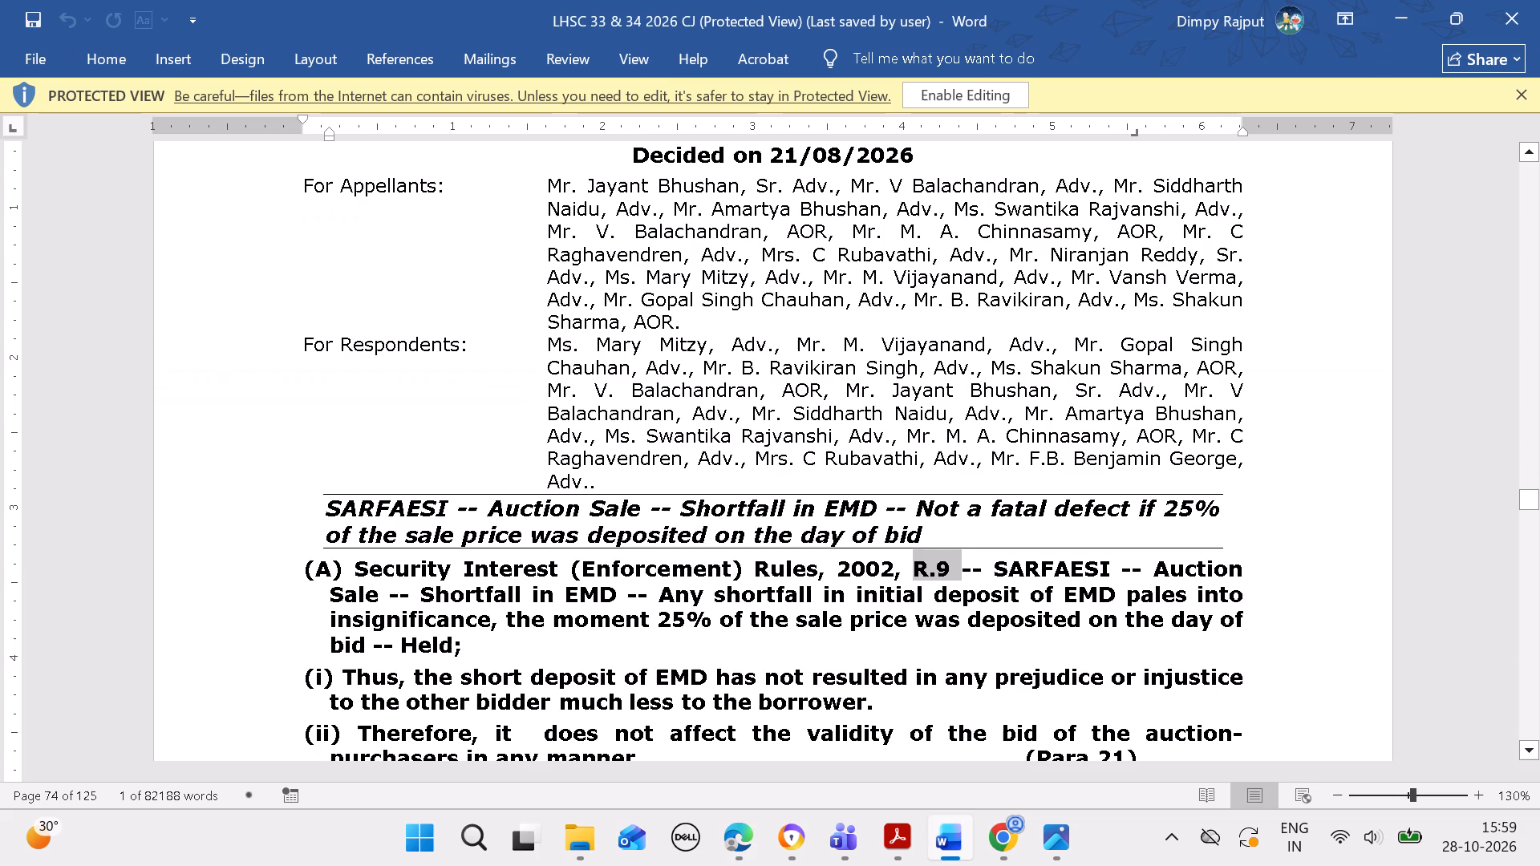
pyautogui.moveTo(998, 557); pyautogui.dragTo(1098, 574)
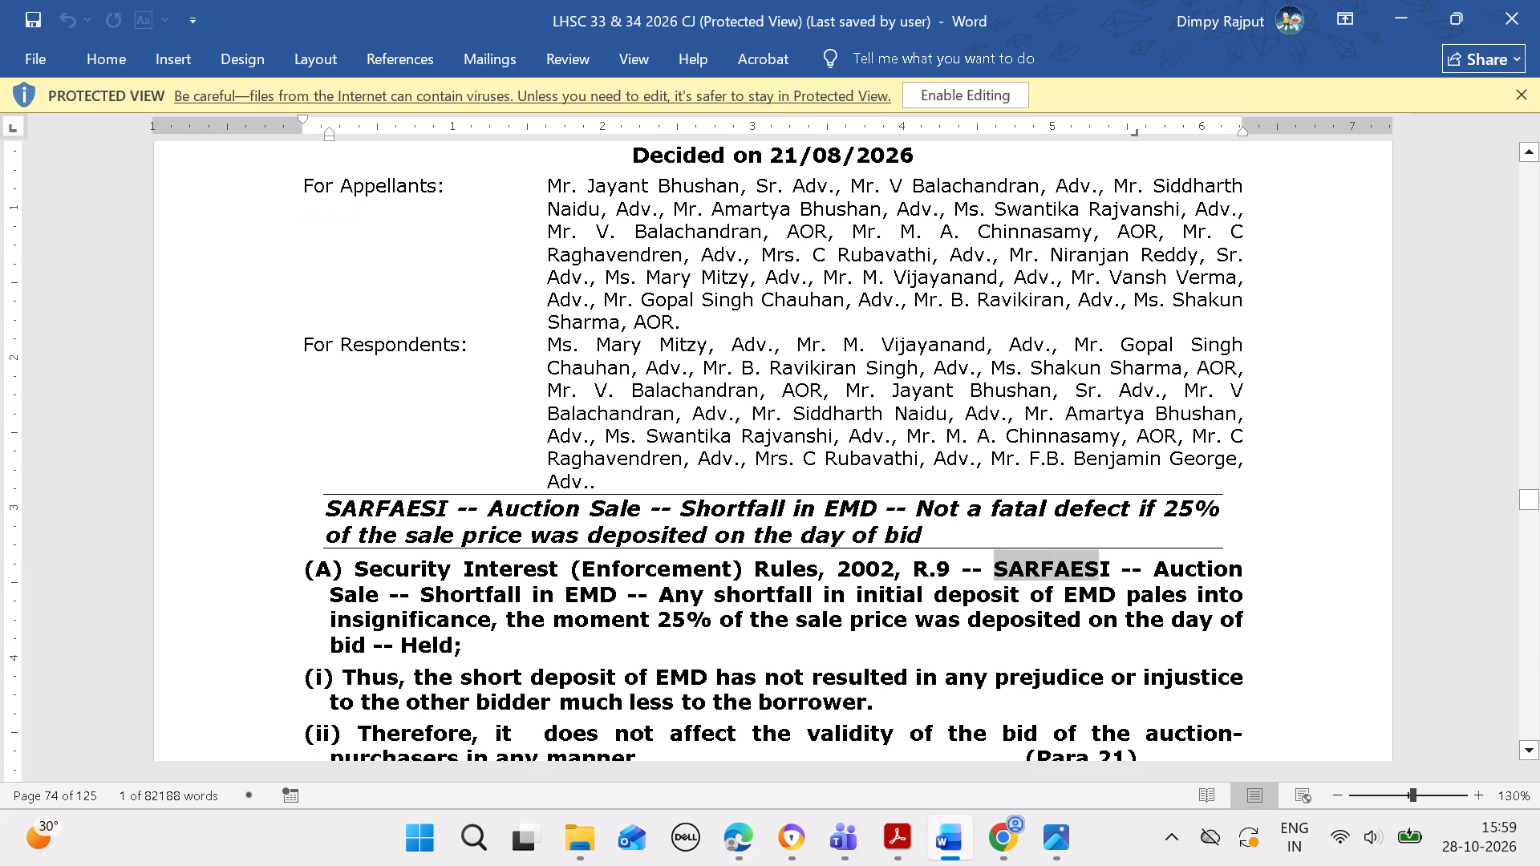
pyautogui.moveTo(1098, 574); pyautogui.dragTo(507, 585)
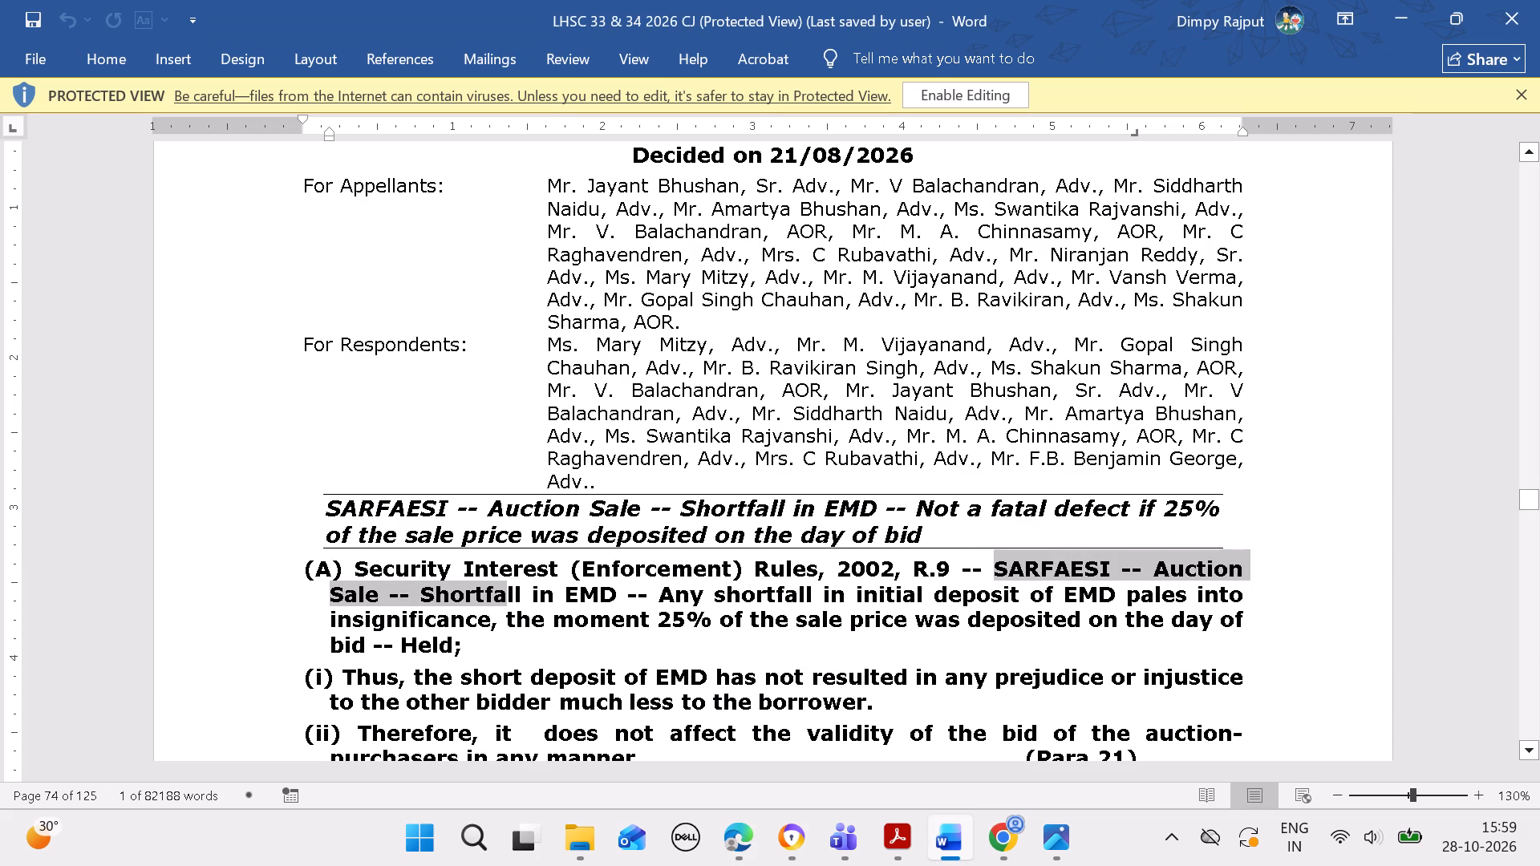
pyautogui.moveTo(507, 585); pyautogui.dragTo(385, 585)
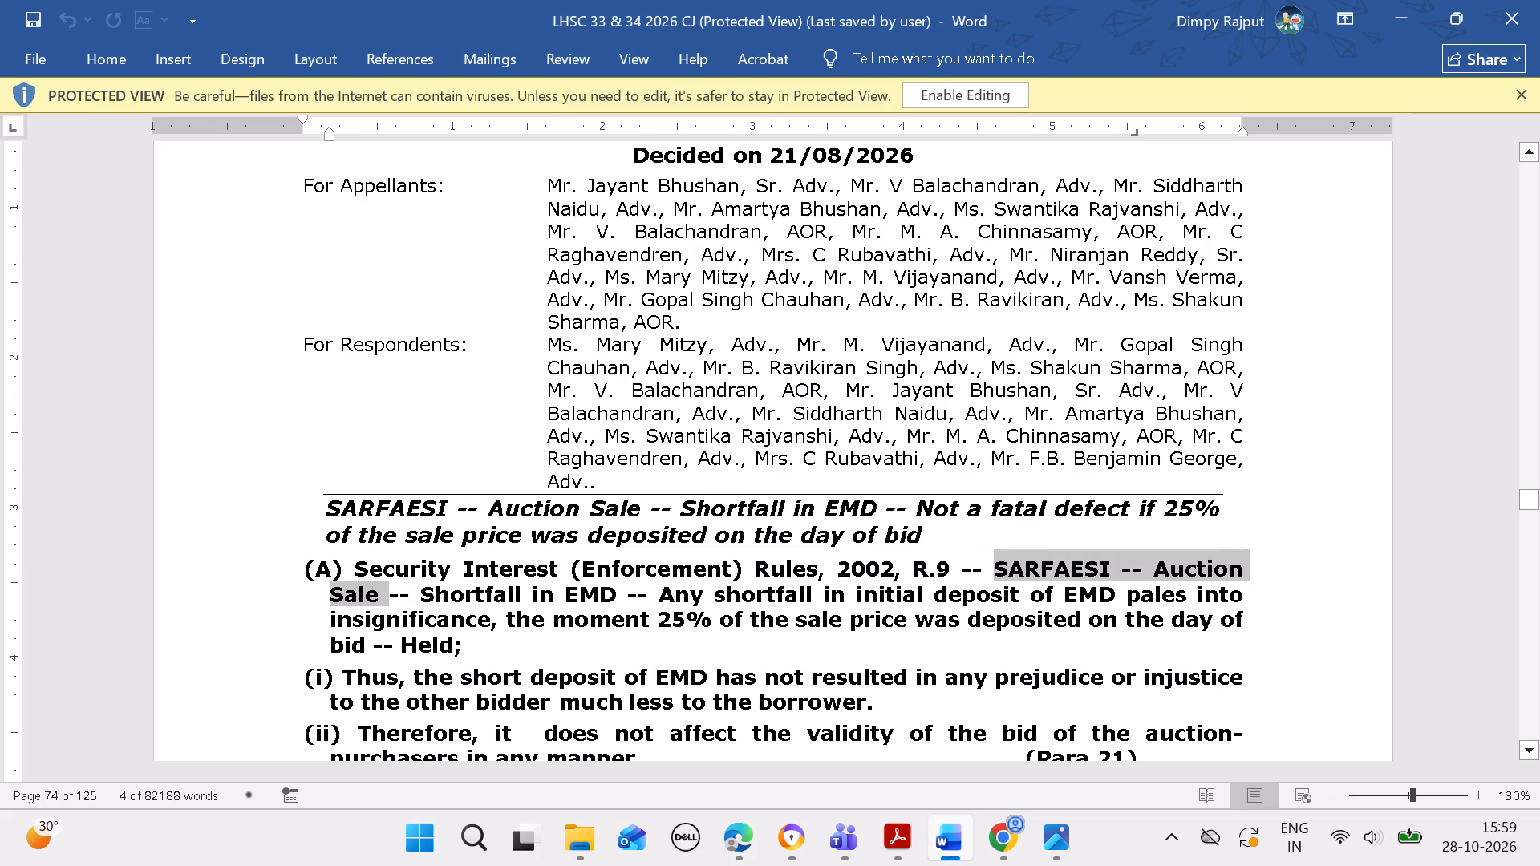
pyautogui.hotkey('ctrl', 'c')
pyautogui.click(742, 828)
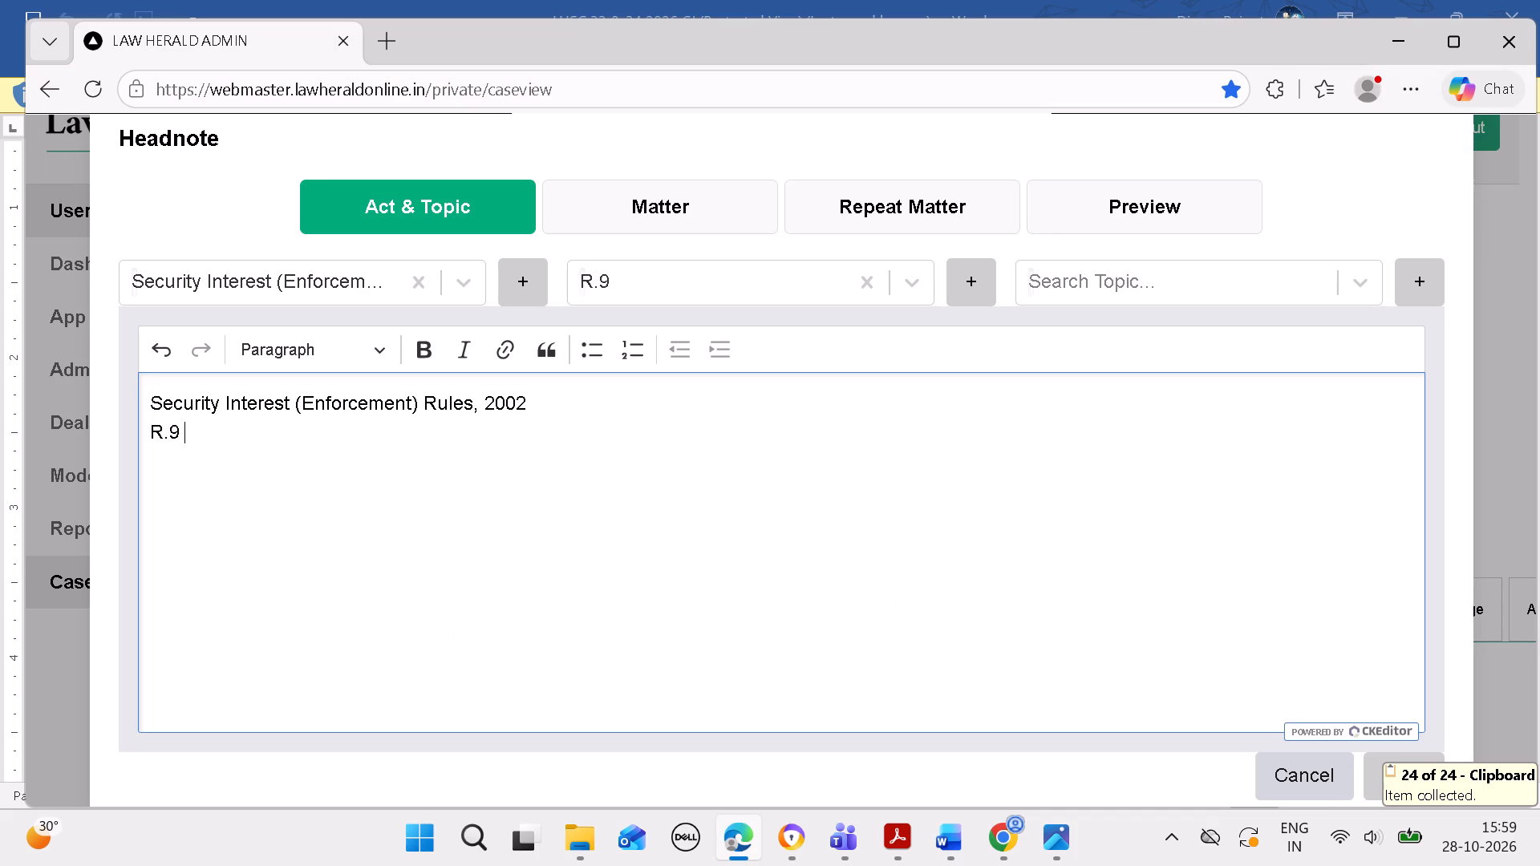
pyautogui.click(1100, 298)
pyautogui.hotkey('ctrl', 'v')
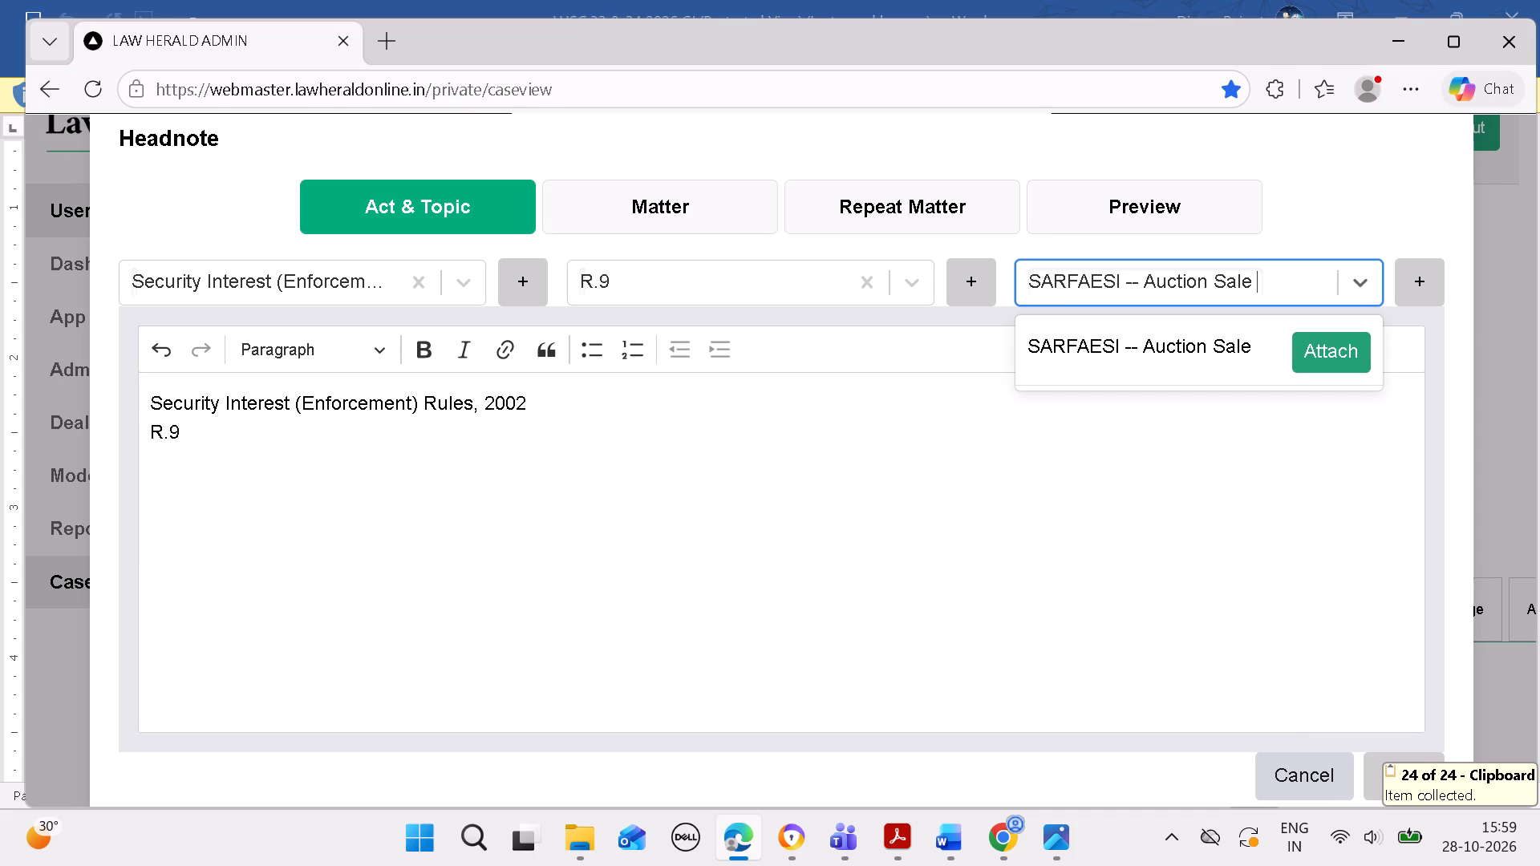
pyautogui.click(1325, 342)
pyautogui.click(994, 529)
pyautogui.press('space')
# Copy "Shortfall in EMD" from headnote (A) in Word and attach the matching topic to the headnote in Edge, followed by a space.
pyautogui.click(962, 831)
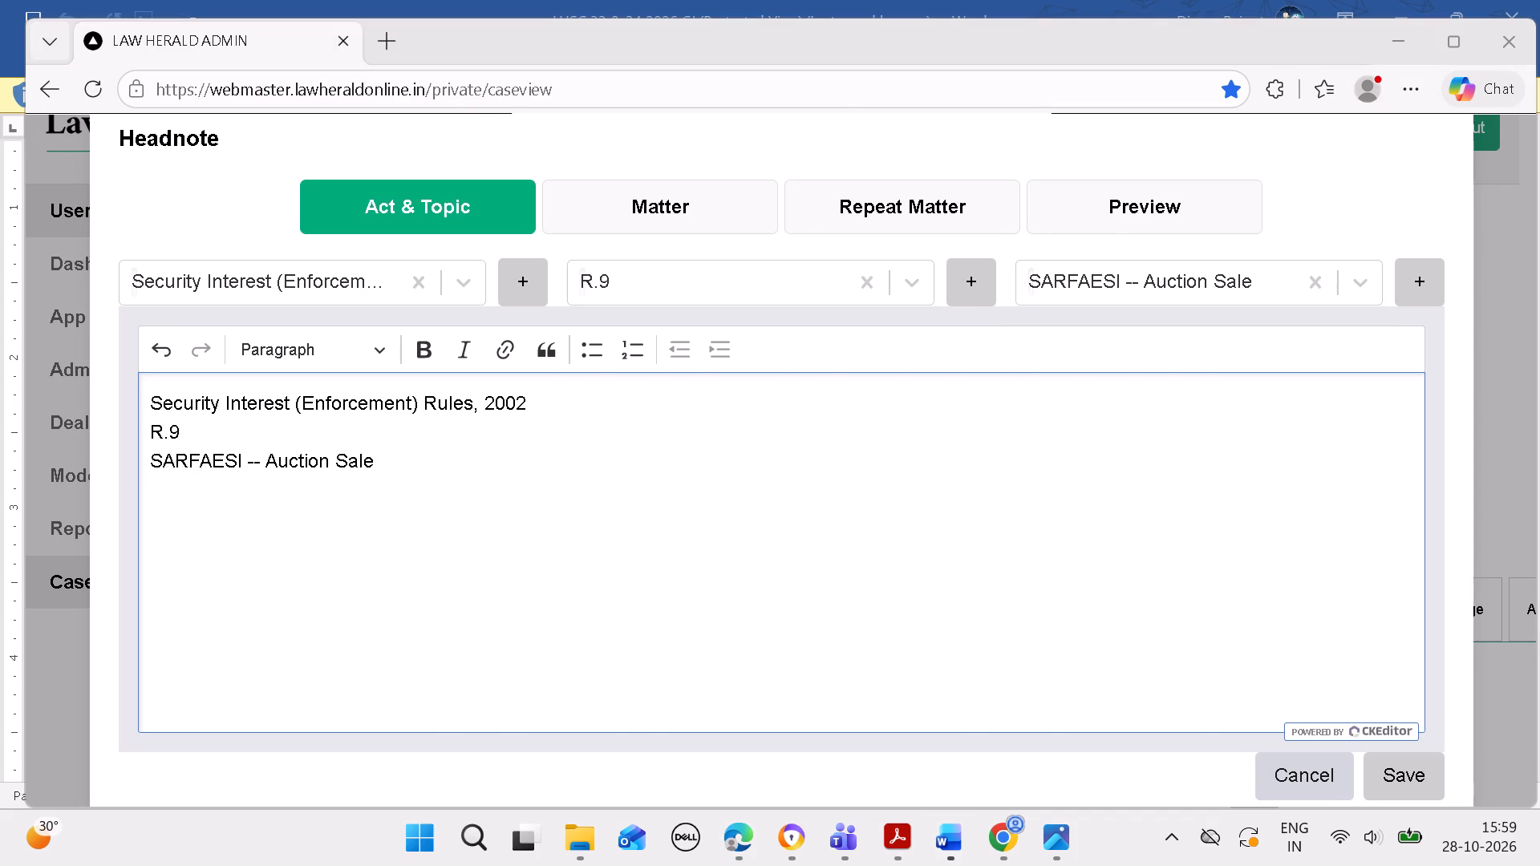
pyautogui.click(942, 827)
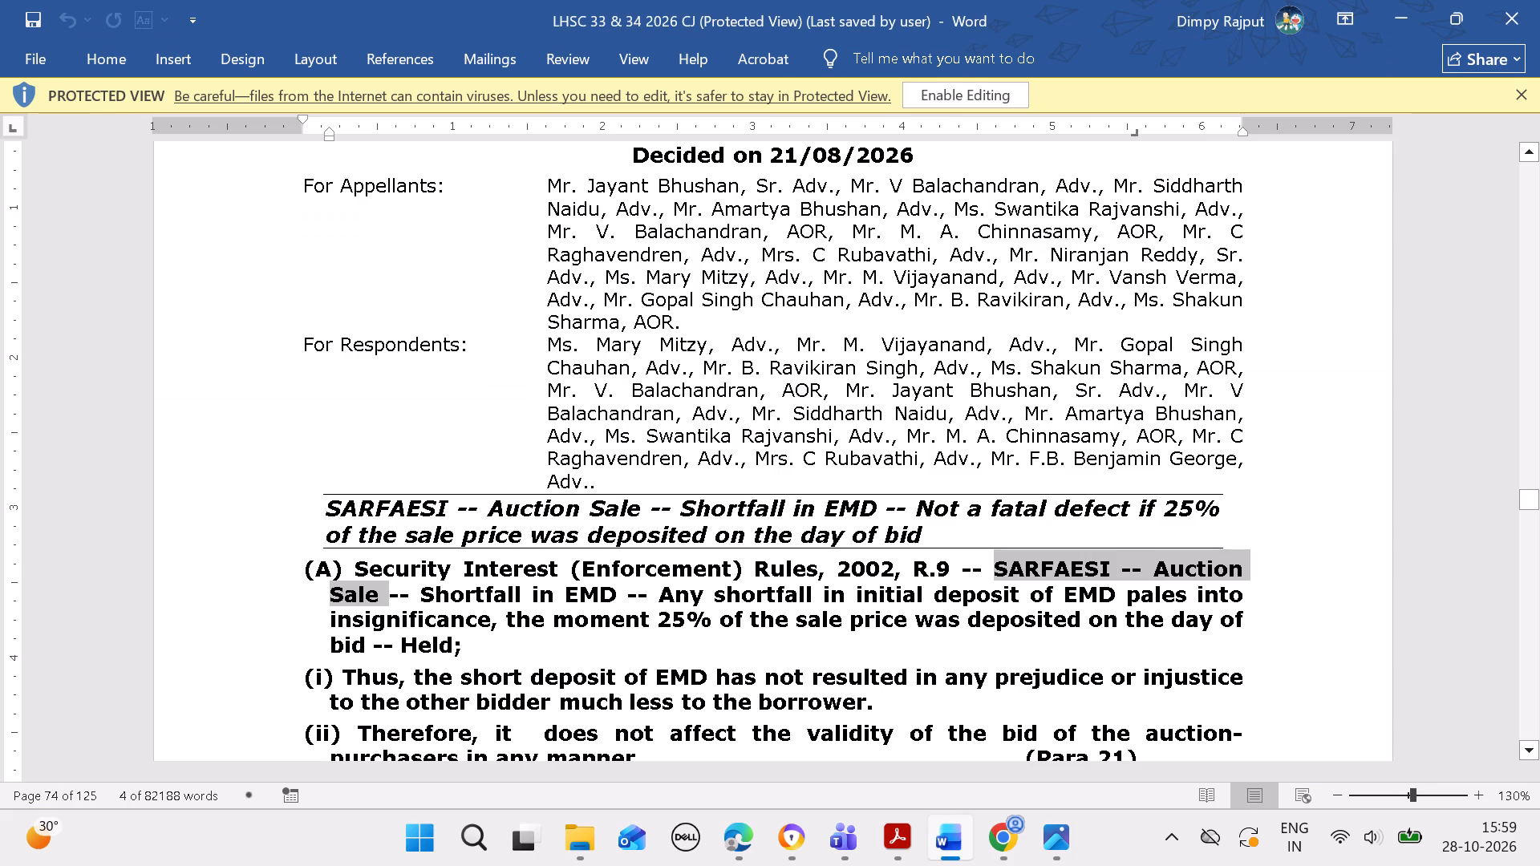
pyautogui.moveTo(426, 585); pyautogui.dragTo(580, 583)
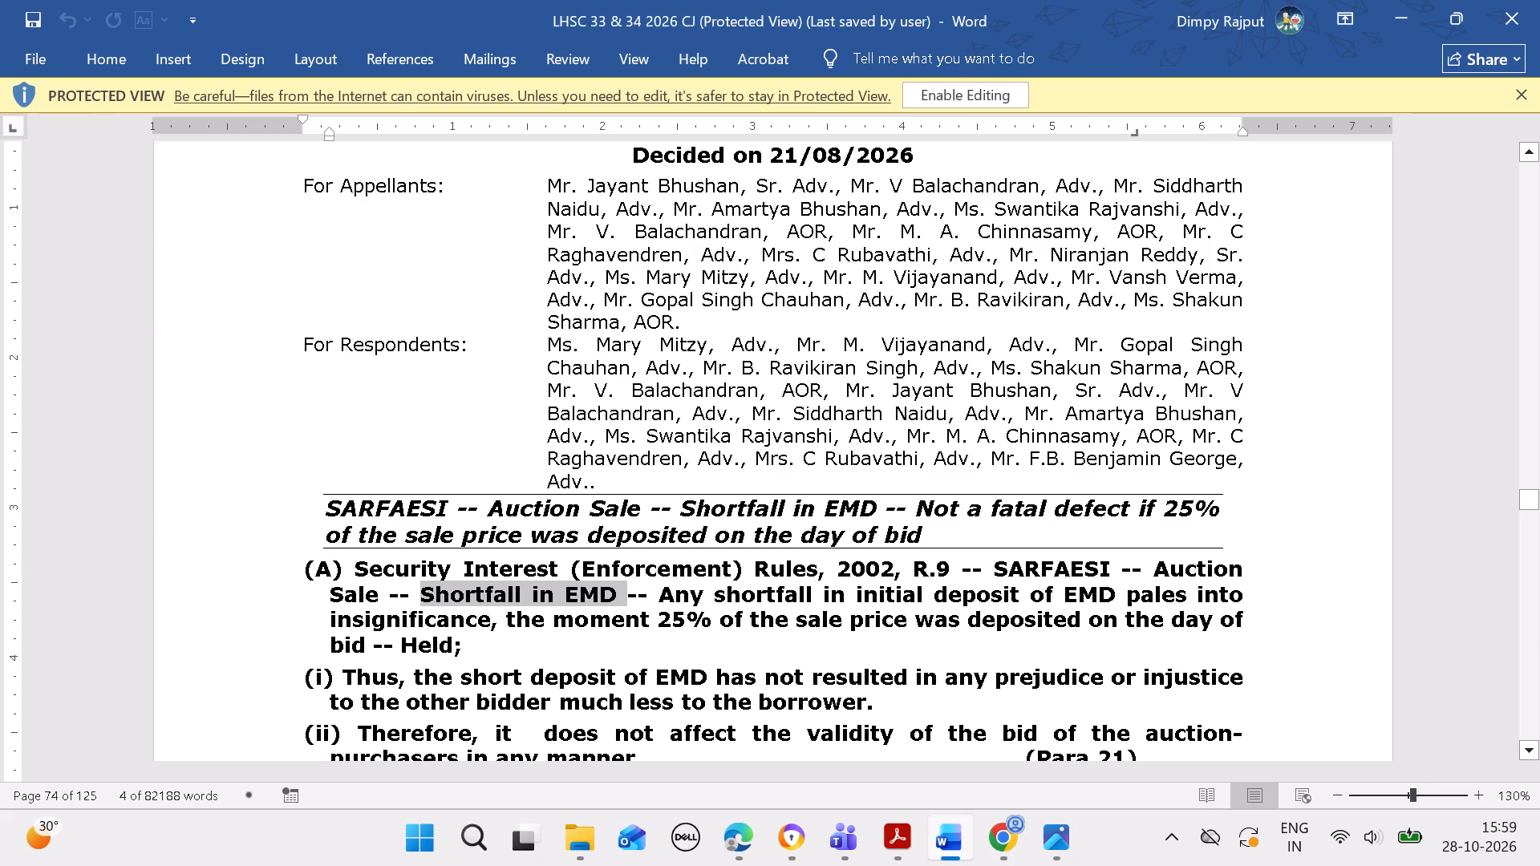
pyautogui.hotkey('ctrl', 'c')
pyautogui.click(734, 828)
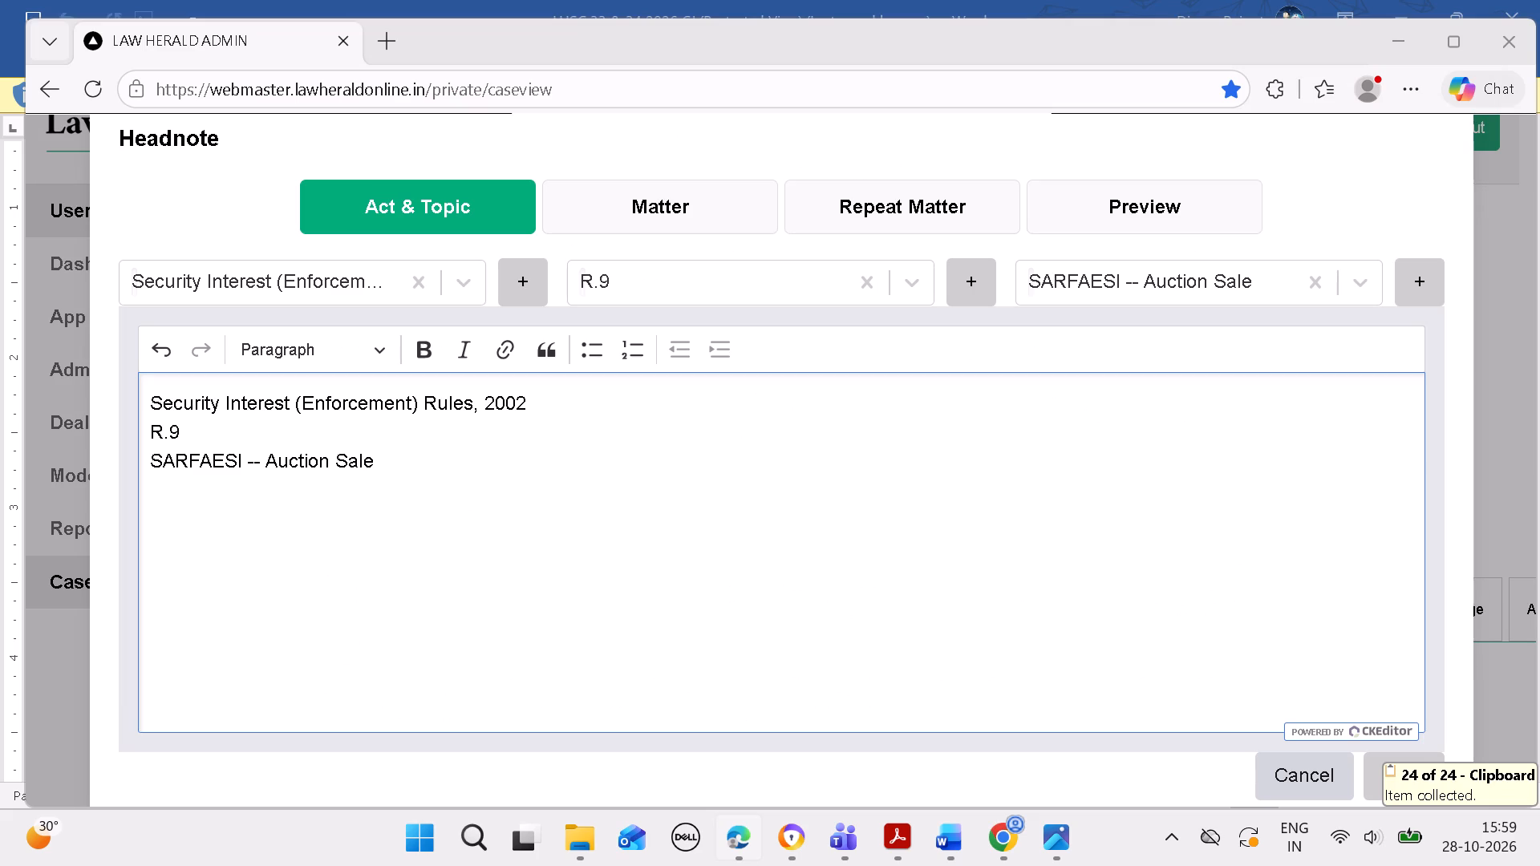
pyautogui.click(1092, 279)
pyautogui.hotkey('ctrl', 'c')
pyautogui.hotkey('ctrl', 'v')
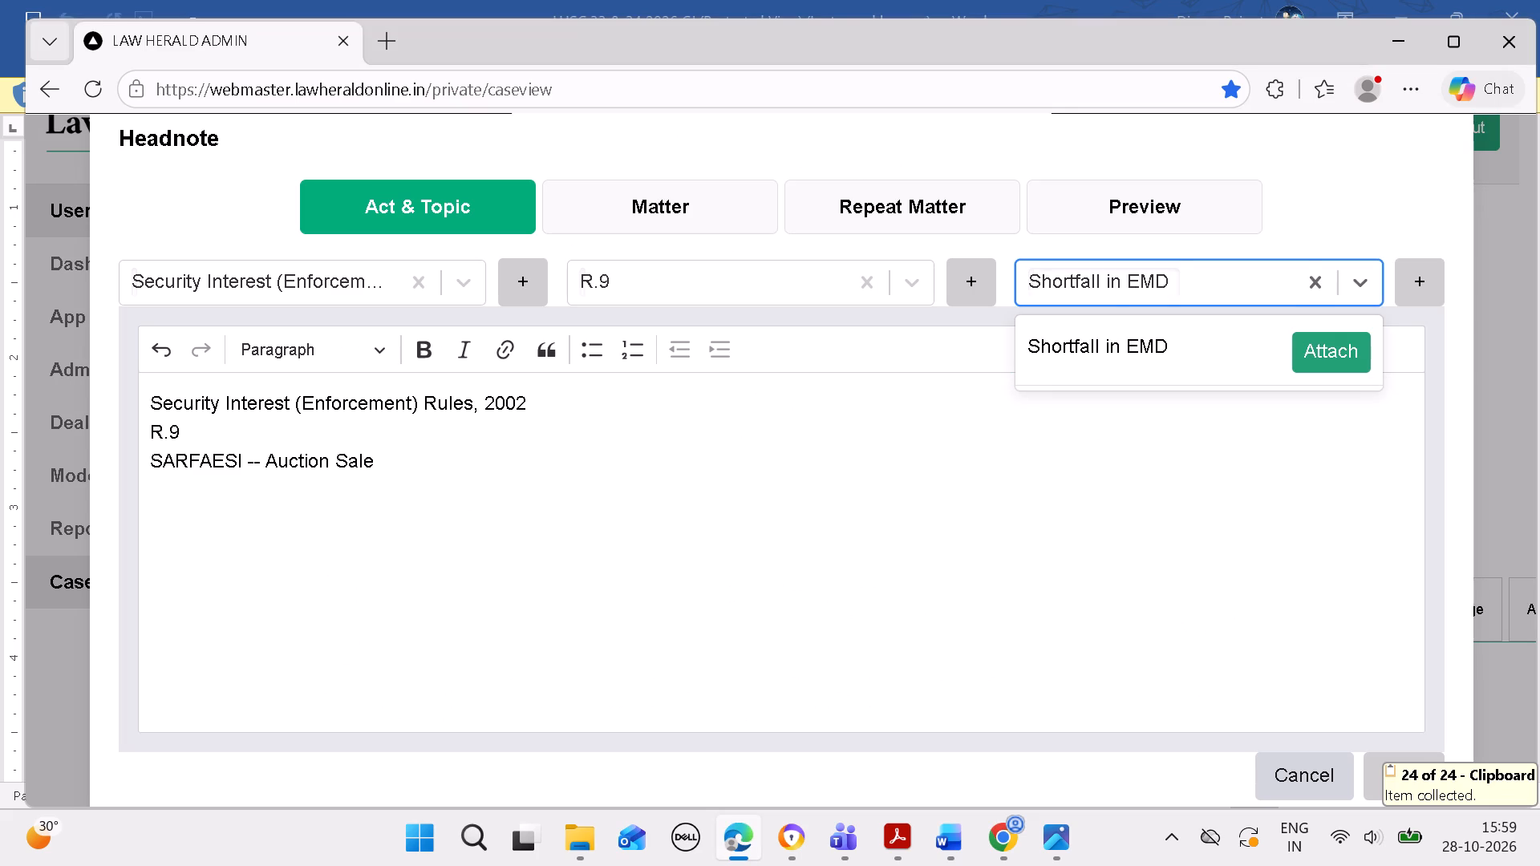
pyautogui.click(1311, 350)
pyautogui.click(772, 528)
pyautogui.press('space')
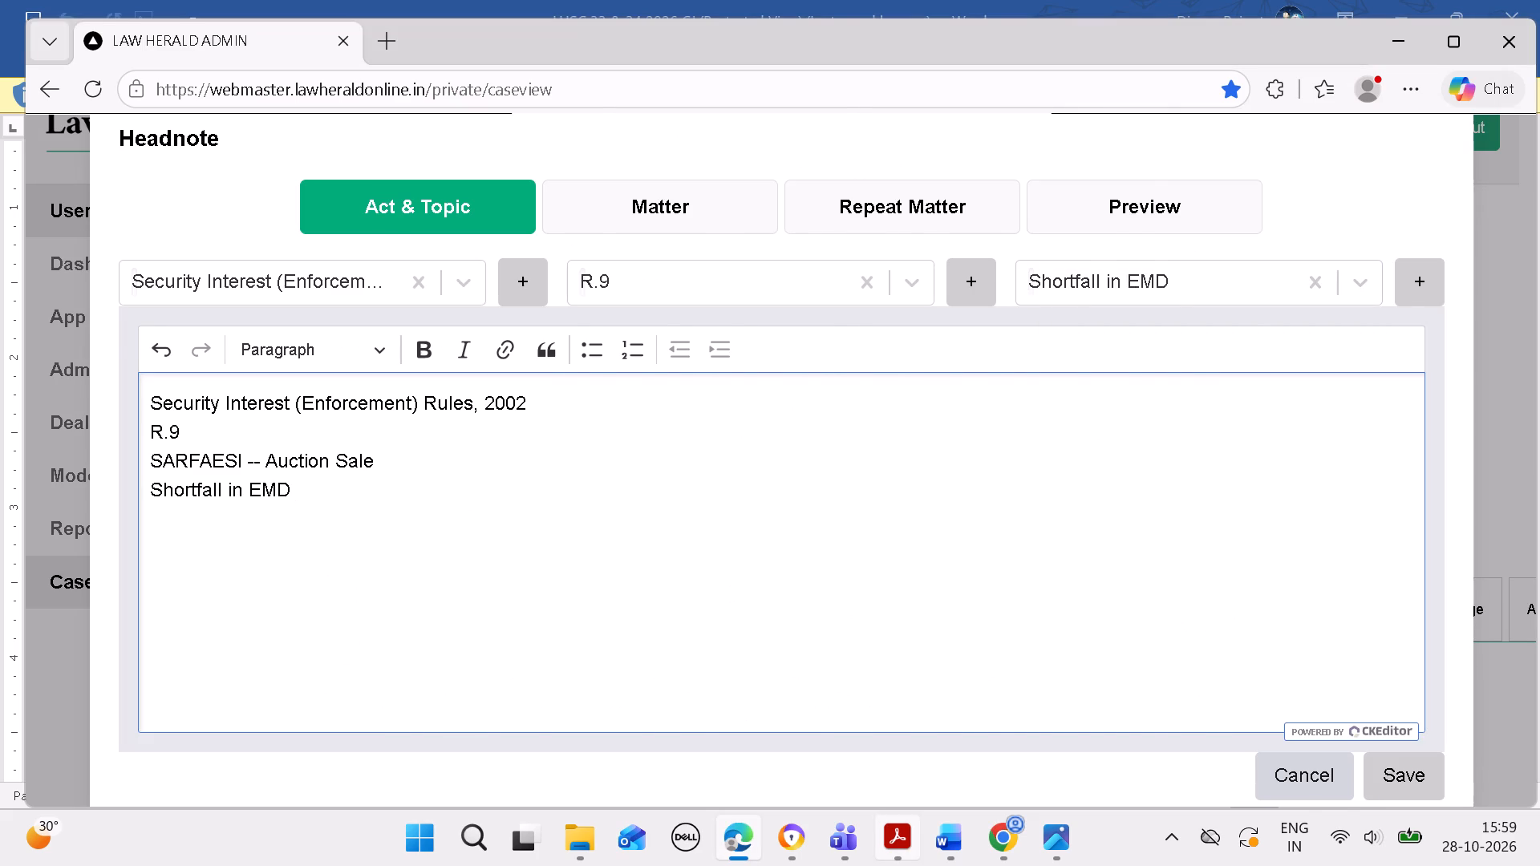
# Switch to Word and copy headnote (A)'s text from "Any shortfall in initial deposit" through "(Para 21)".
pyautogui.click(943, 831)
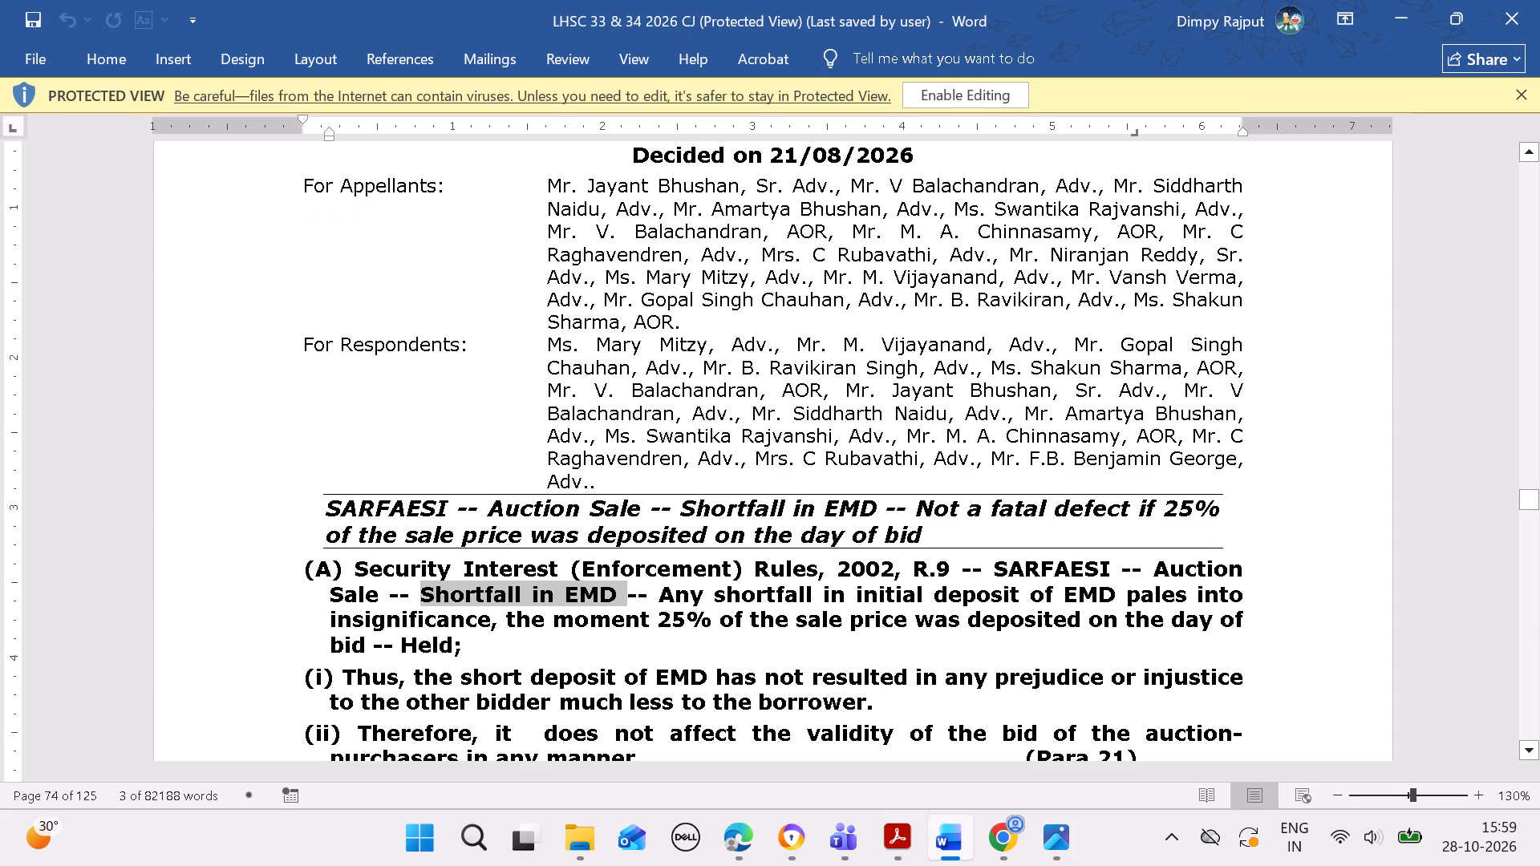
pyautogui.moveTo(652, 593); pyautogui.dragTo(698, 637)
pyautogui.click(697, 635)
pyautogui.moveTo(665, 589); pyautogui.dragTo(673, 593)
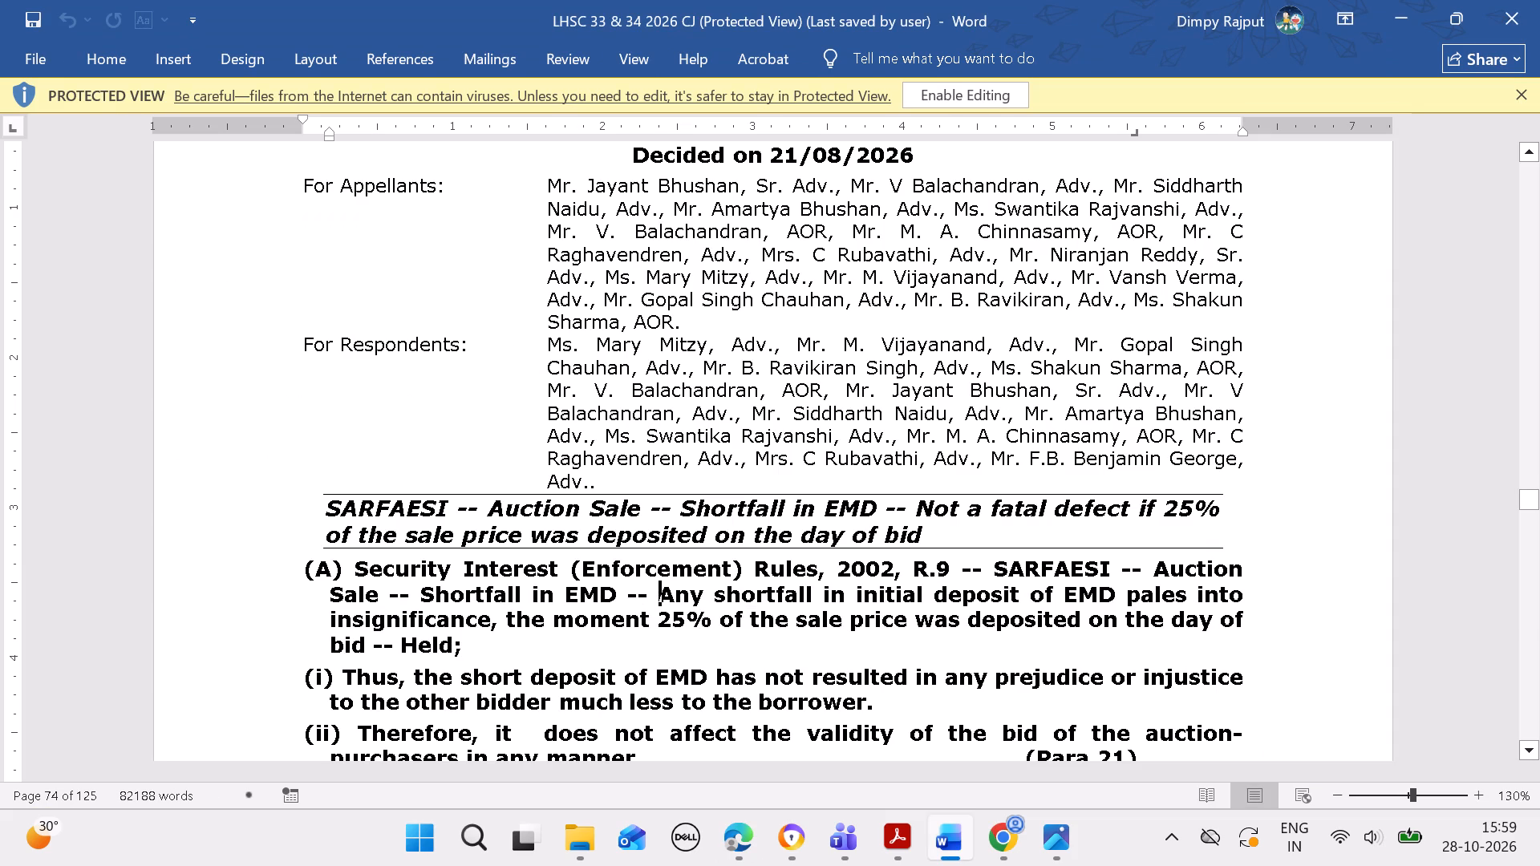
pyautogui.moveTo(673, 593); pyautogui.dragTo(827, 748)
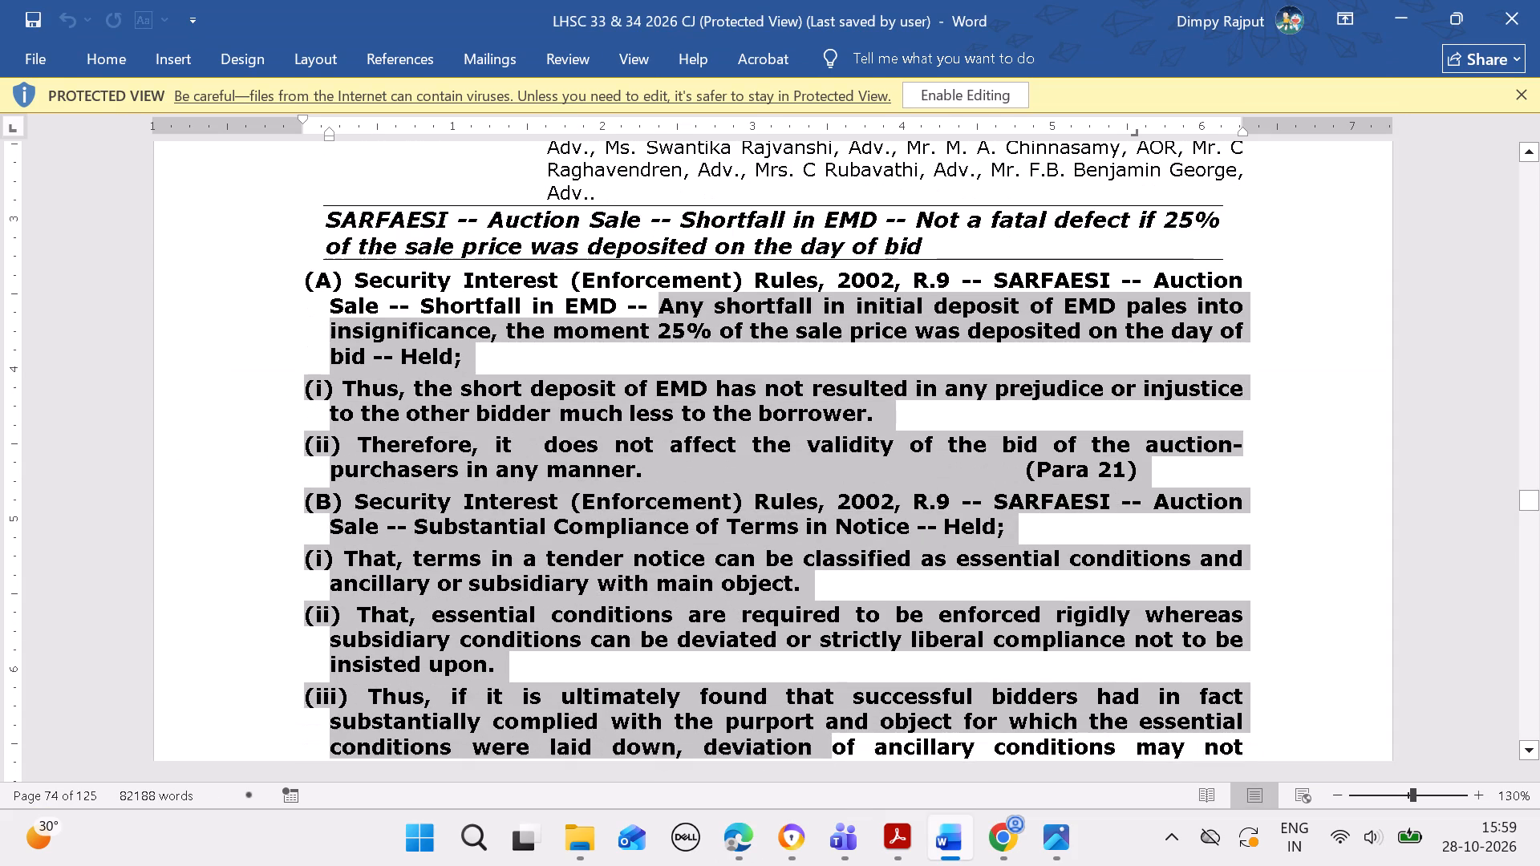
pyautogui.moveTo(827, 748); pyautogui.dragTo(1128, 479)
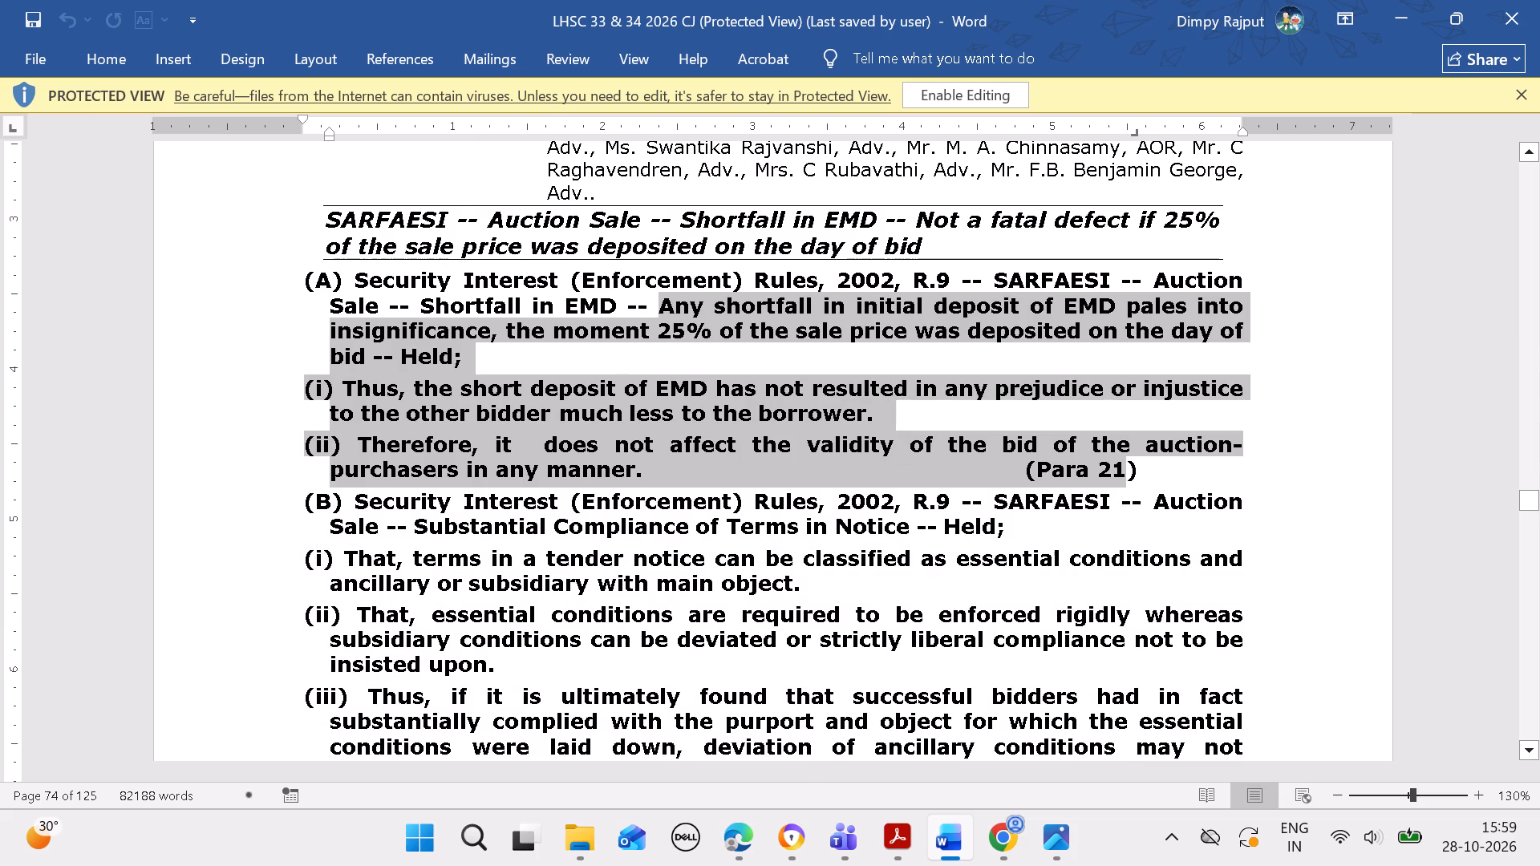
pyautogui.moveTo(1128, 479); pyautogui.dragTo(1141, 476)
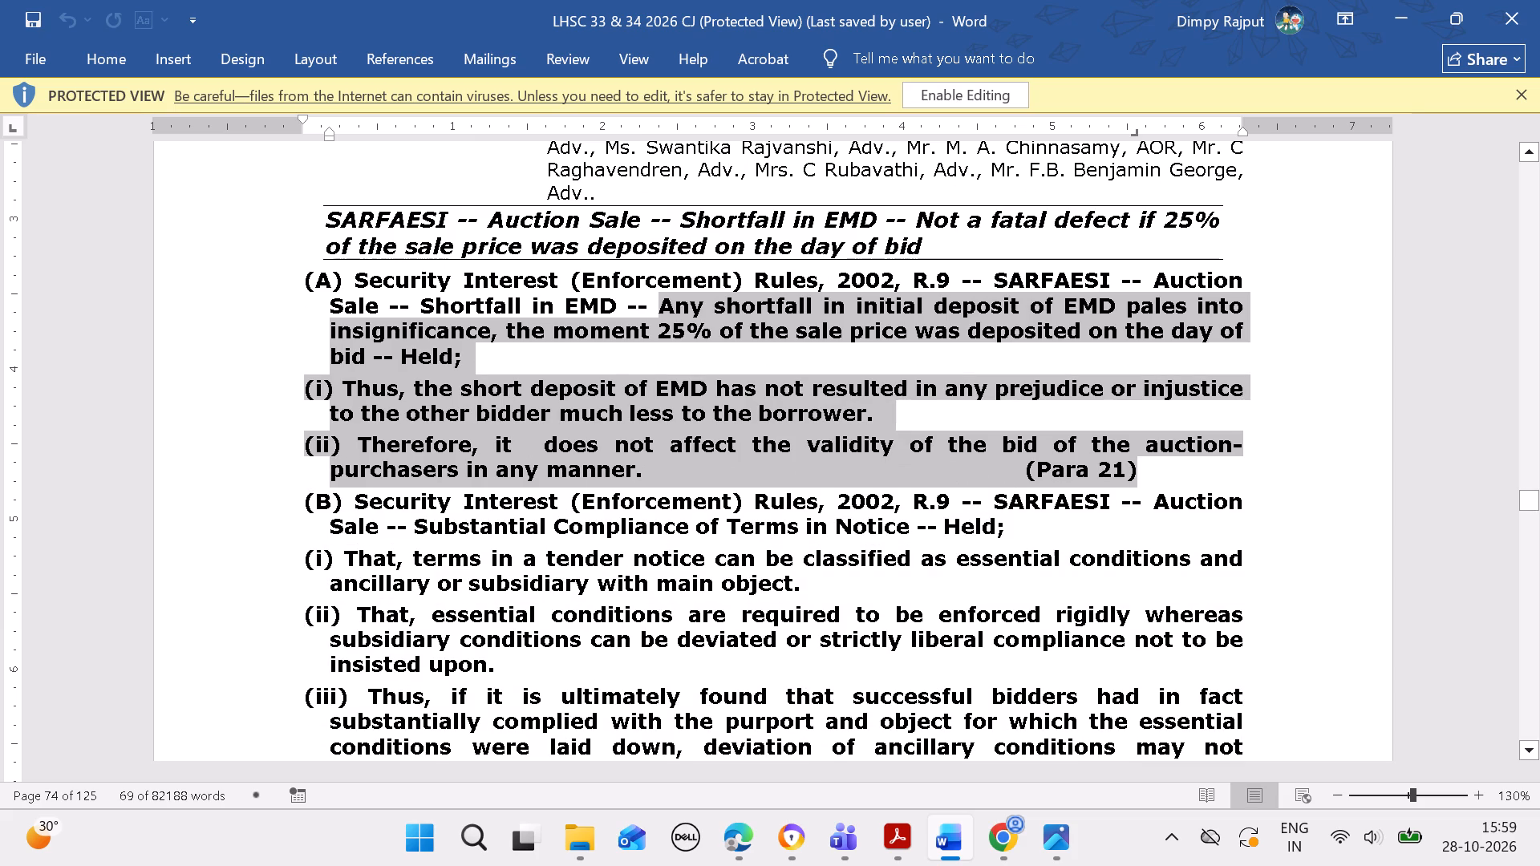
pyautogui.hotkey('ctrl', 'c')
pyautogui.hotkey('ctrl', 'c')
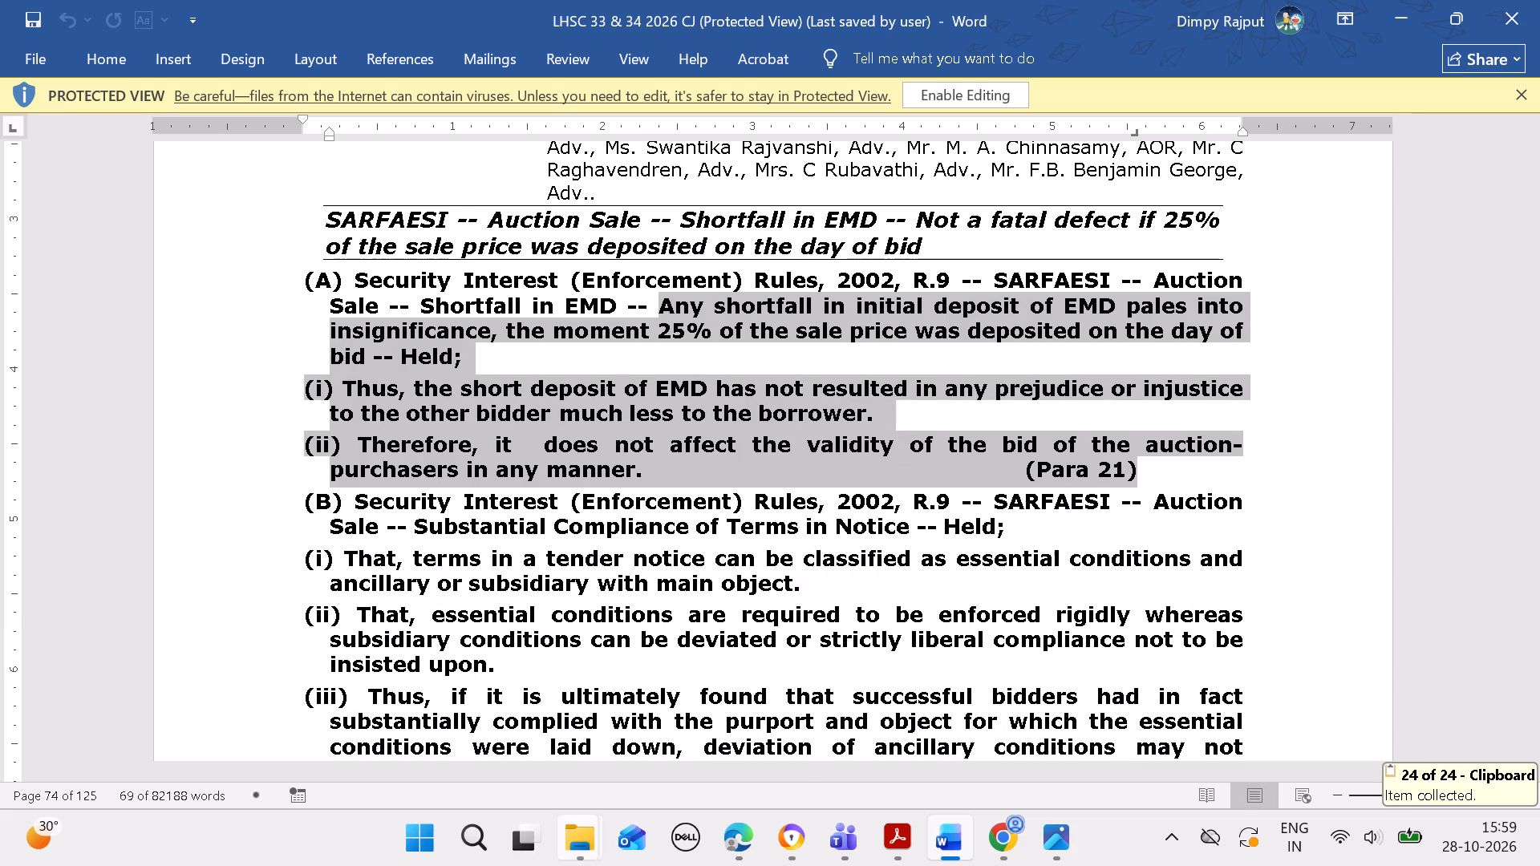
# Switch to Edge, paste the copied text as the headnote's matter and remove bold from all of it.
pyautogui.click(729, 840)
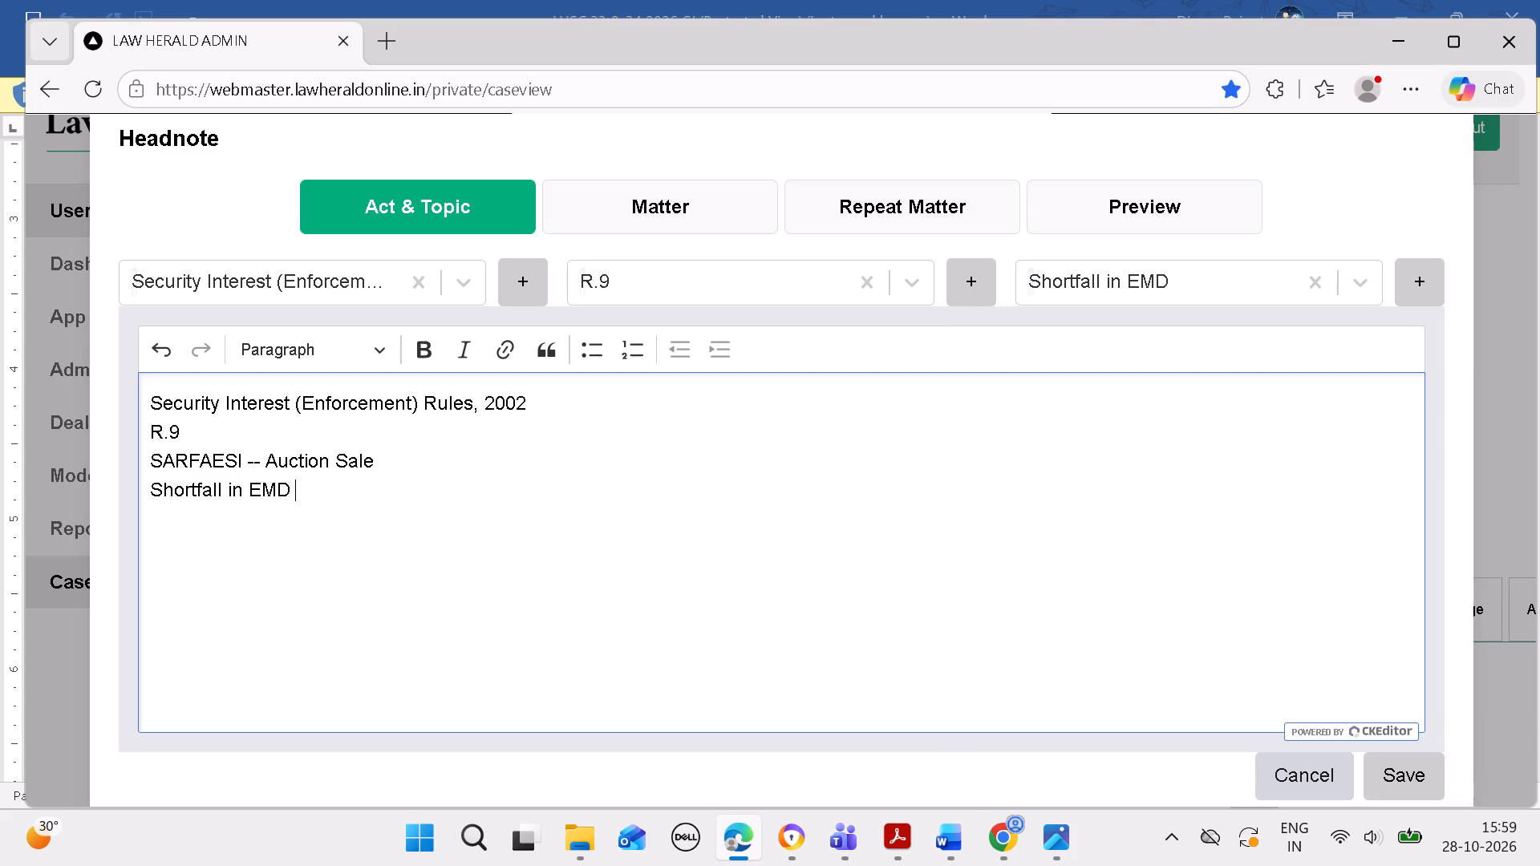
pyautogui.click(673, 226)
pyautogui.click(605, 413)
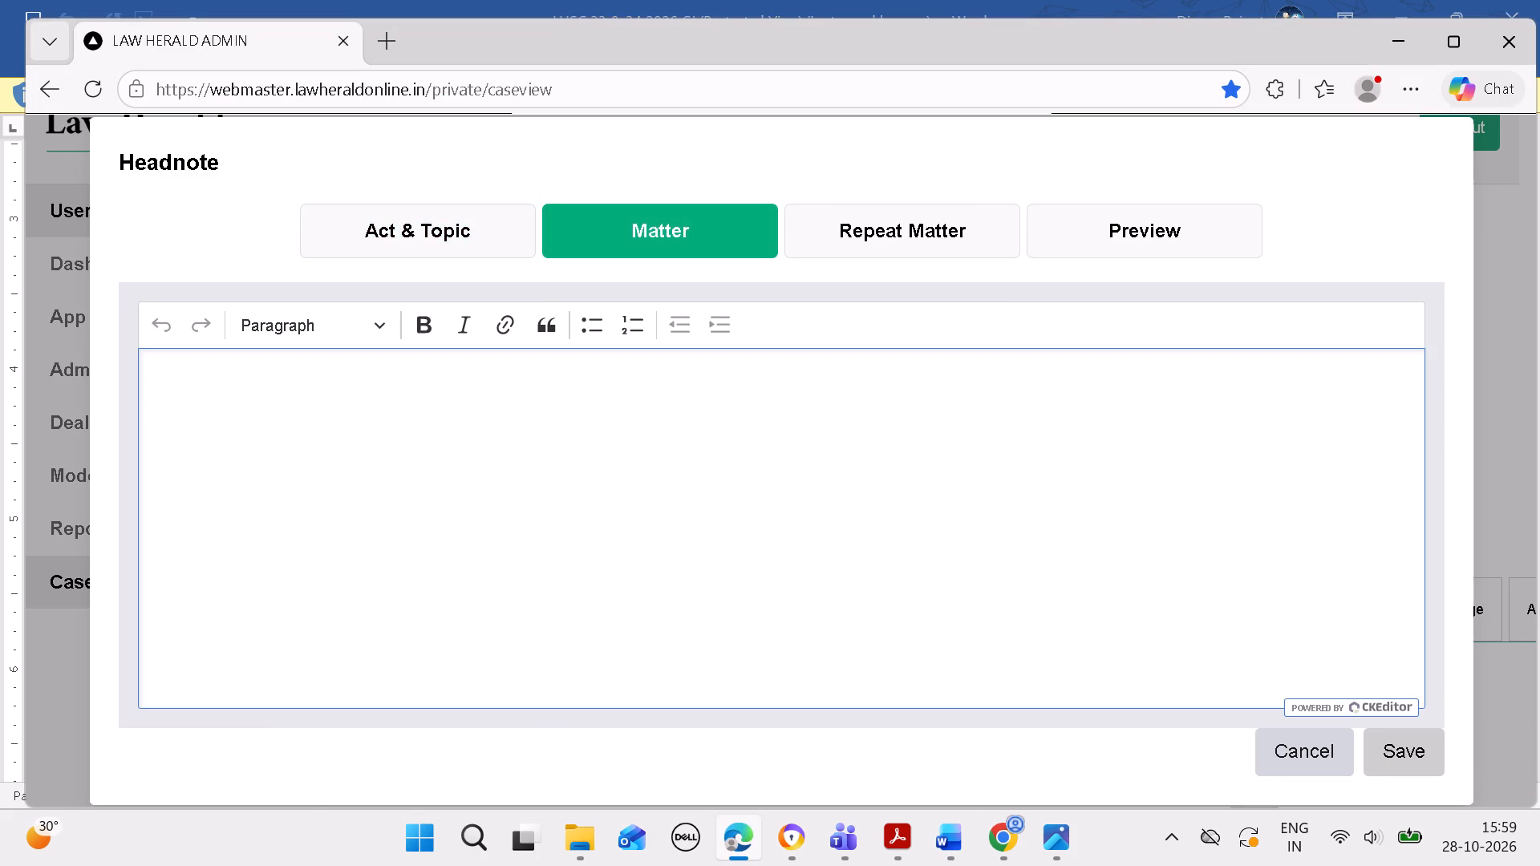
pyautogui.hotkey('ctrl', 'v')
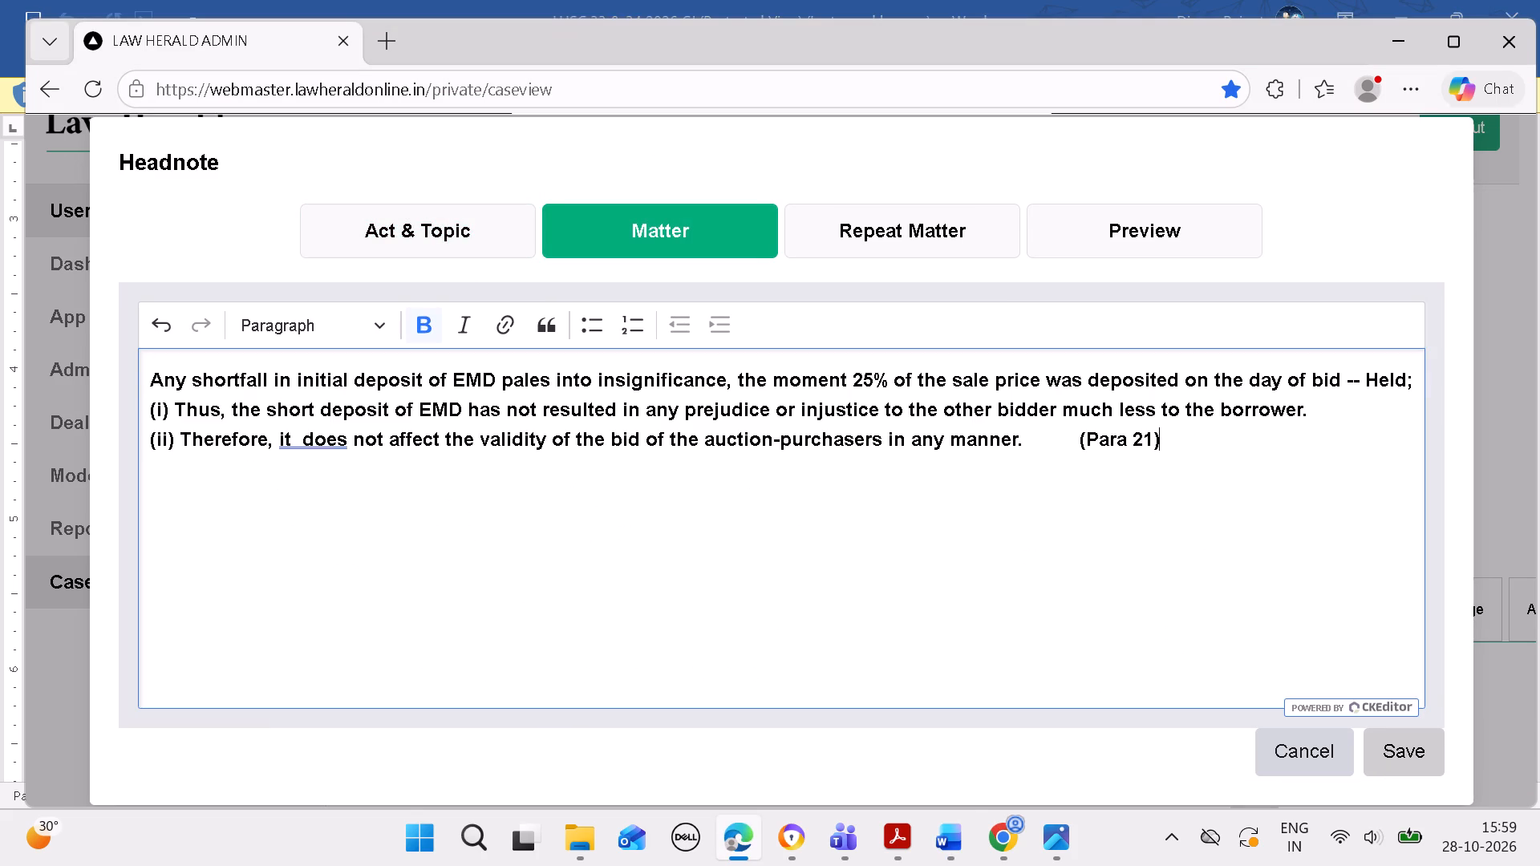
pyautogui.hotkey('ctrl', 'a')
pyautogui.hotkey('ctrl', 'b')
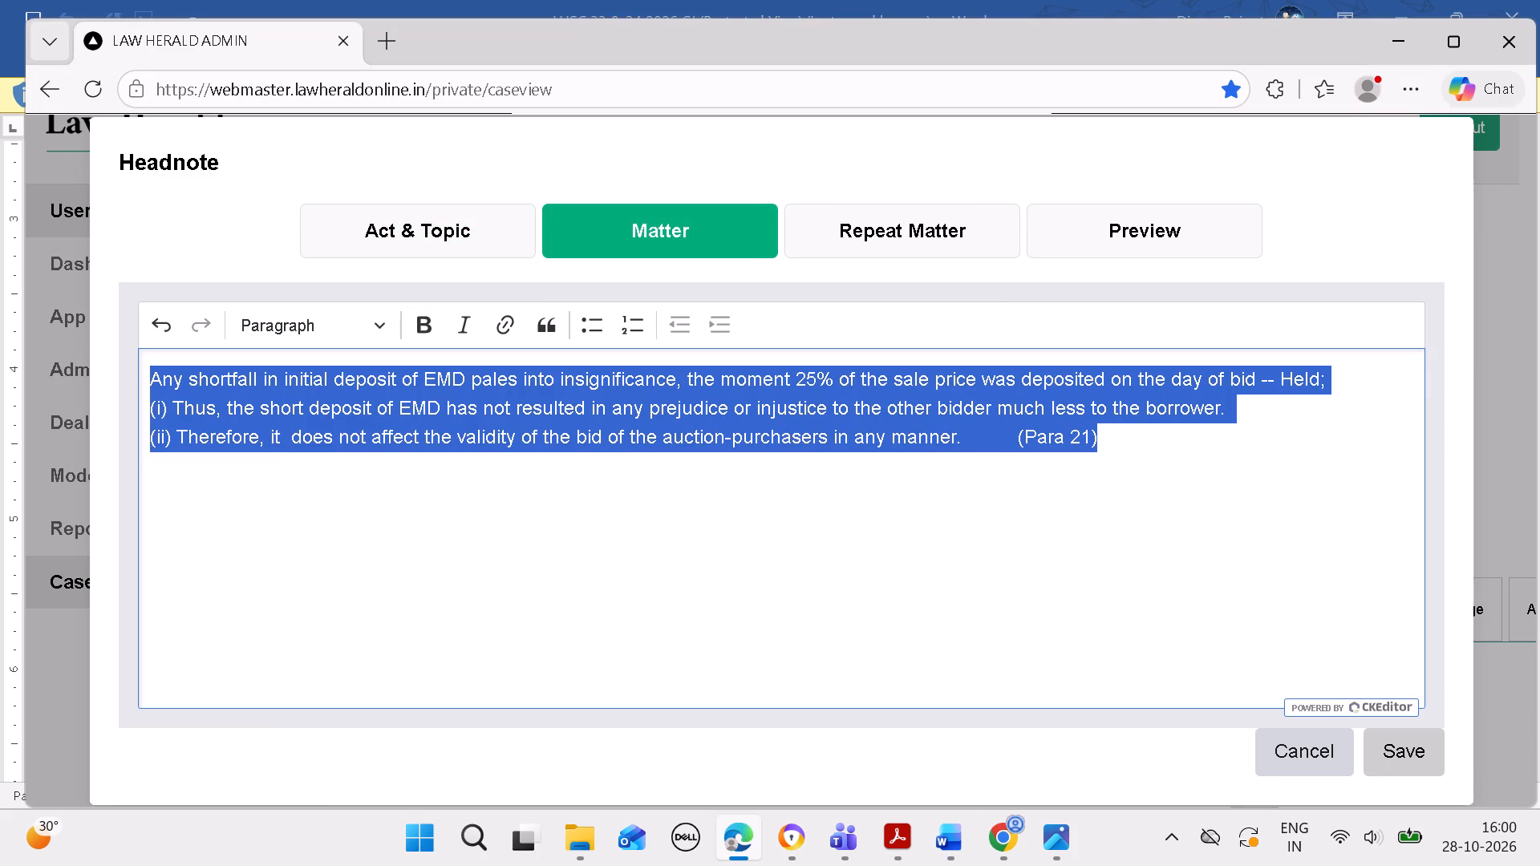
pyautogui.click(1092, 502)
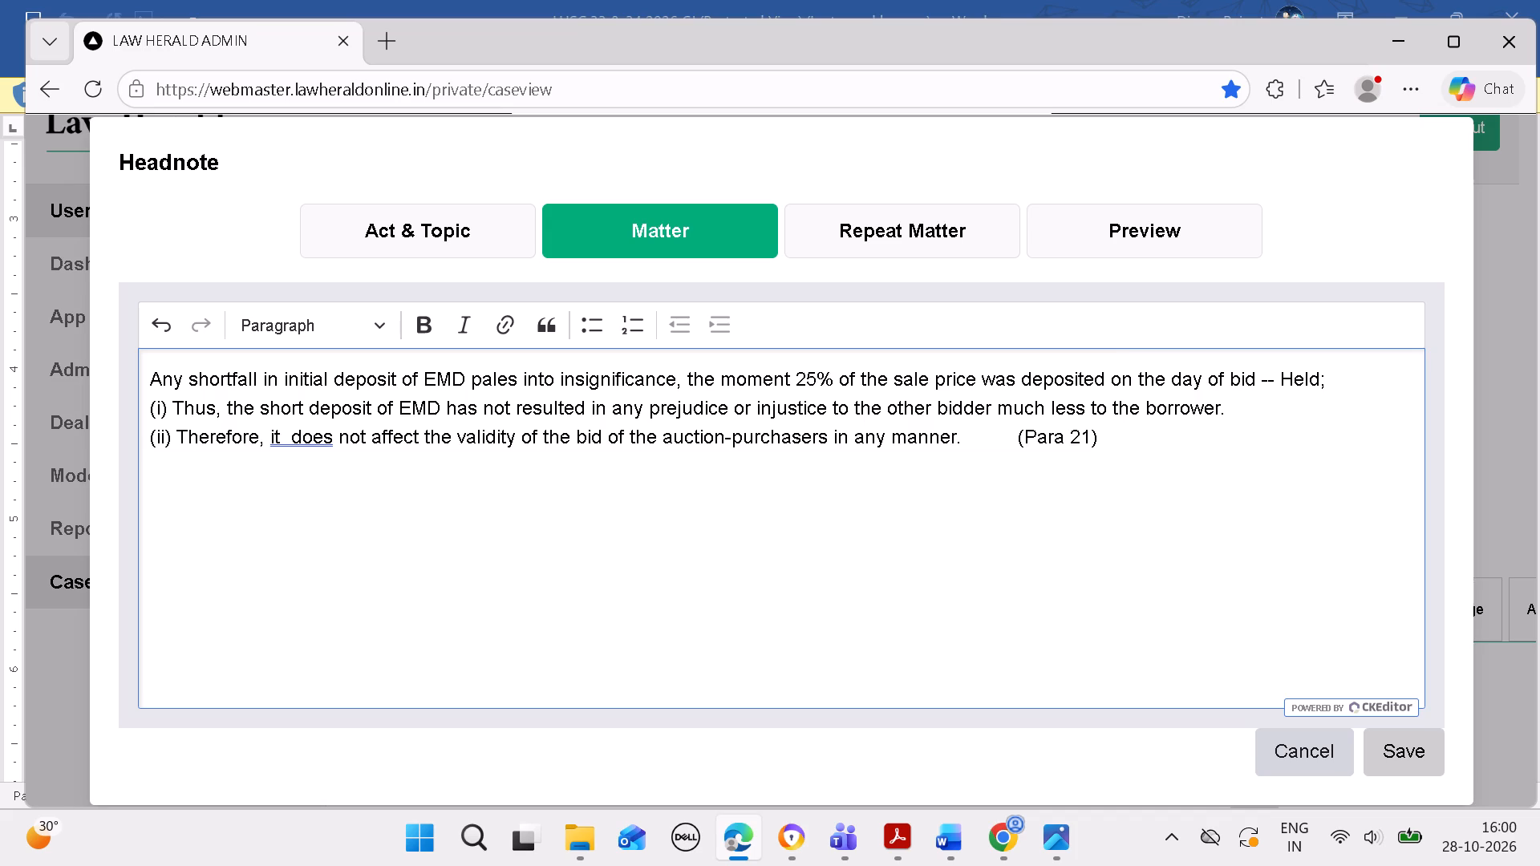
# Delete the extra spaces before "(Para 21)" and between "it" and "does" in the matter text.
pyautogui.click(1030, 467)
pyautogui.click(1016, 463)
pyautogui.press('BackSpace')
pyautogui.press('BackSpace')
pyautogui.press('BackSpace')
pyautogui.press('BackSpace')
pyautogui.press('BackSpace')
pyautogui.press('BackSpace')
pyautogui.press('BackSpace')
pyautogui.press('BackSpace')
pyautogui.press('BackSpace')
pyautogui.click(294, 439)
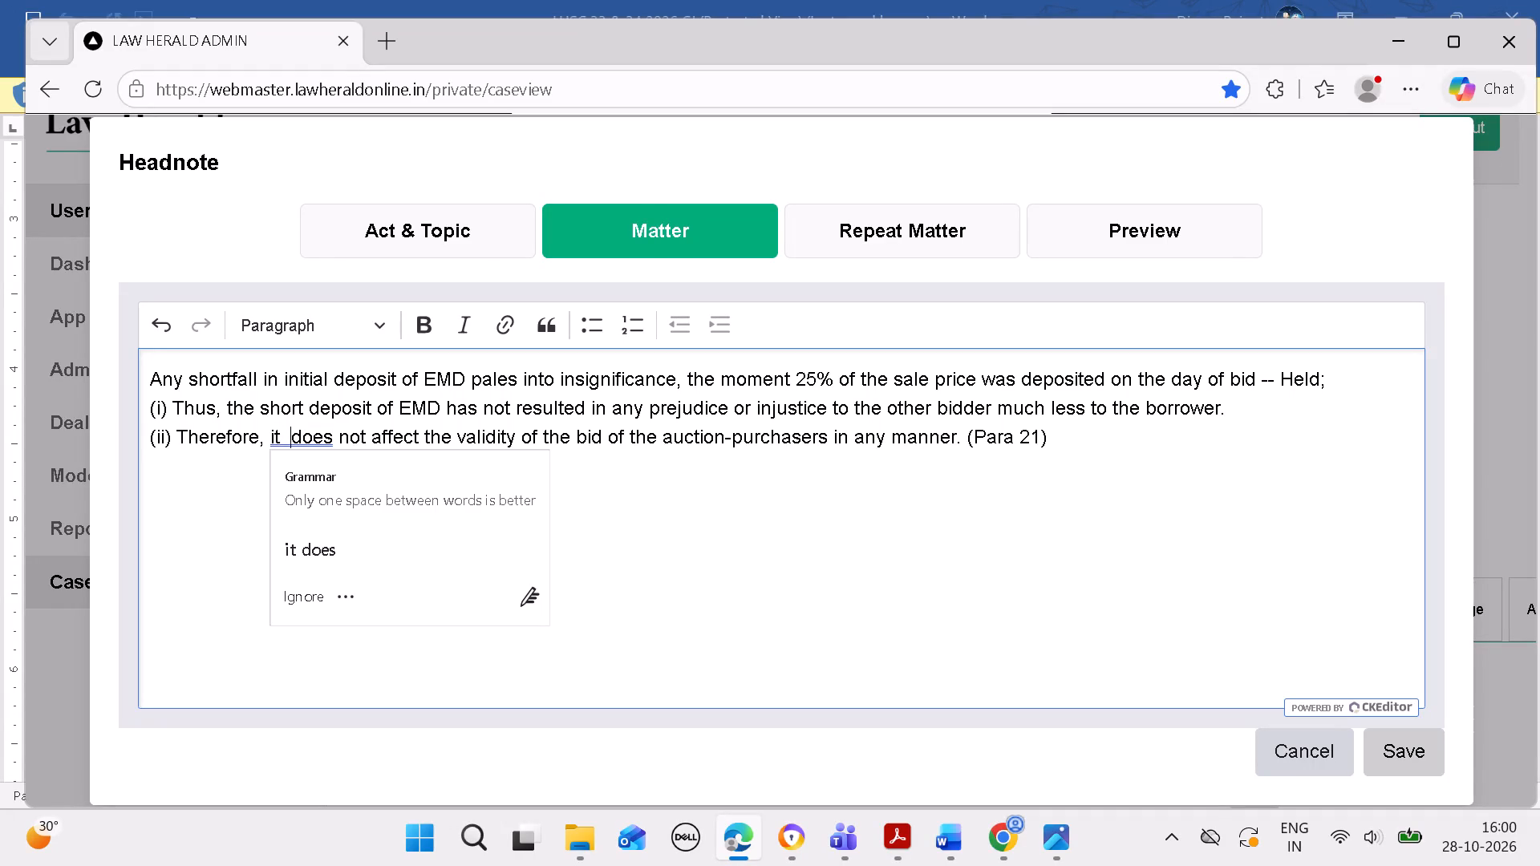
pyautogui.press('BackSpace')
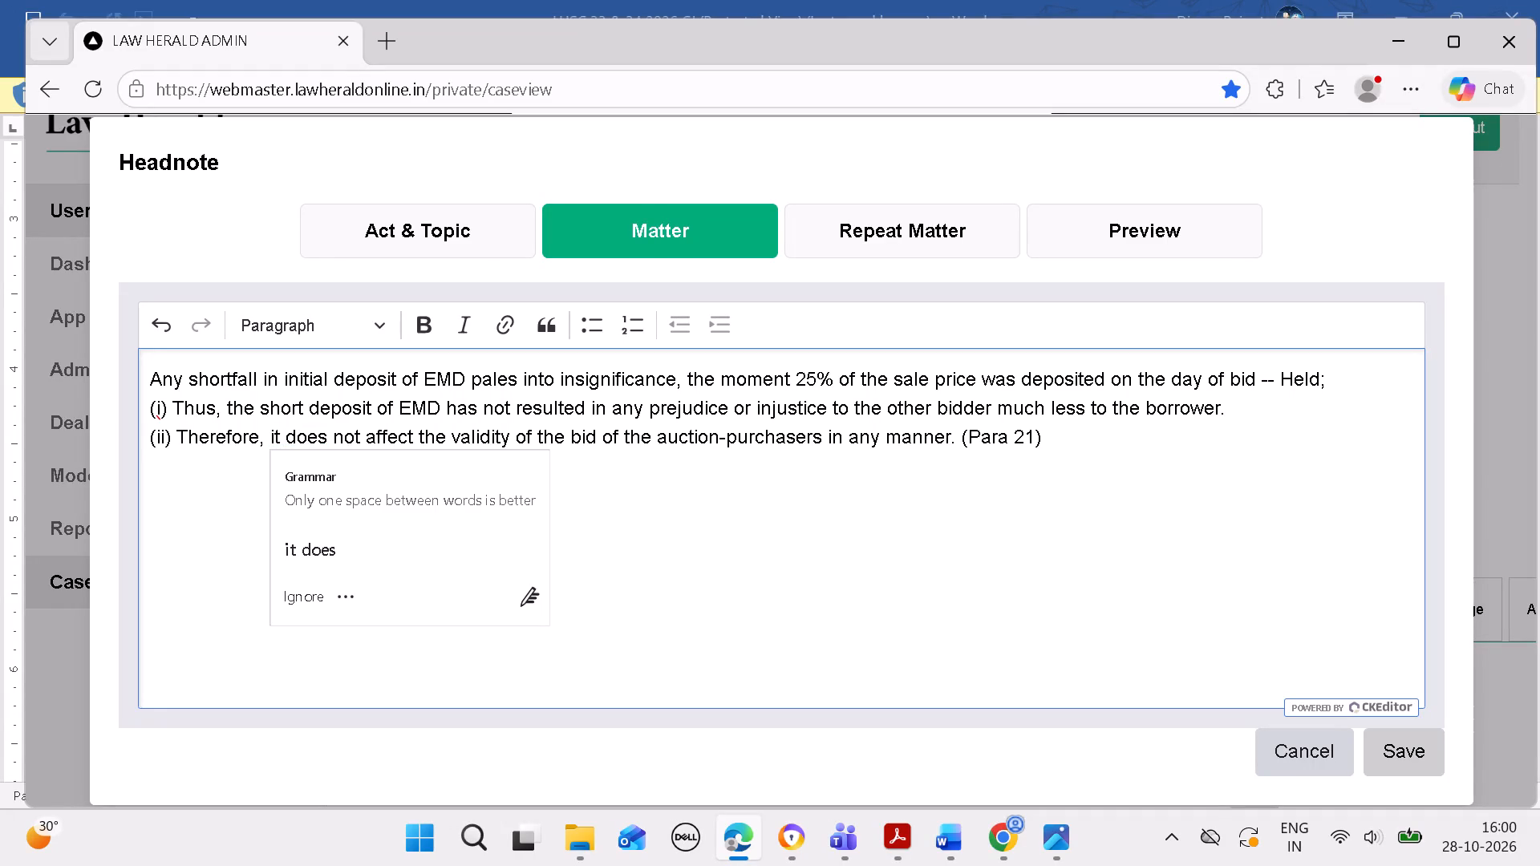
# Join the act and topic lines into one: "Security Interest (Enforcement) Rules, 2002 R.9 -- SARFAESI -- Auction Sale -- Shortfall in EMD".
pyautogui.click(452, 229)
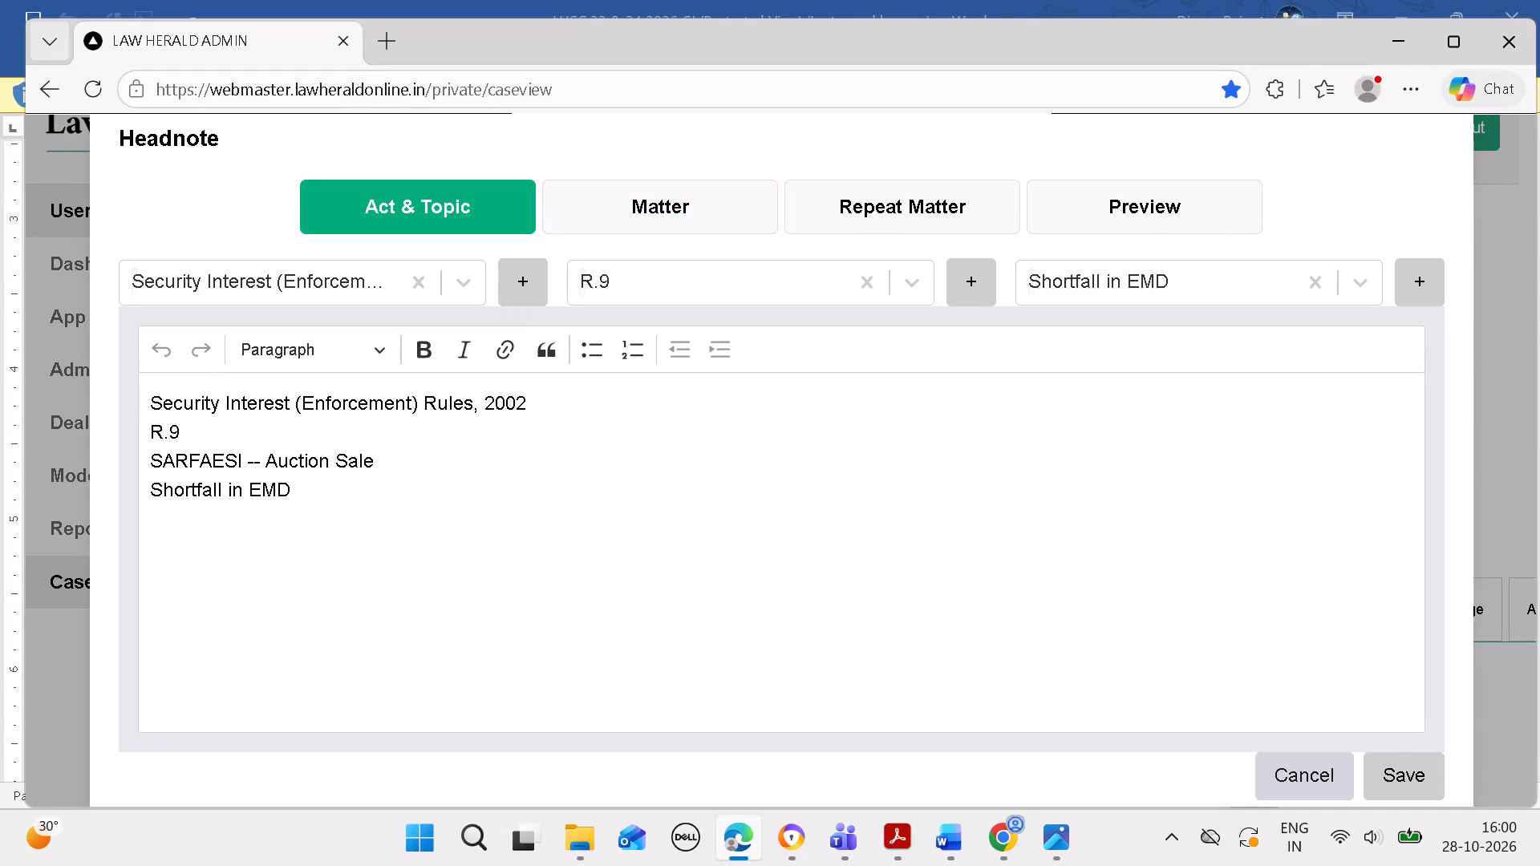
pyautogui.click(148, 425)
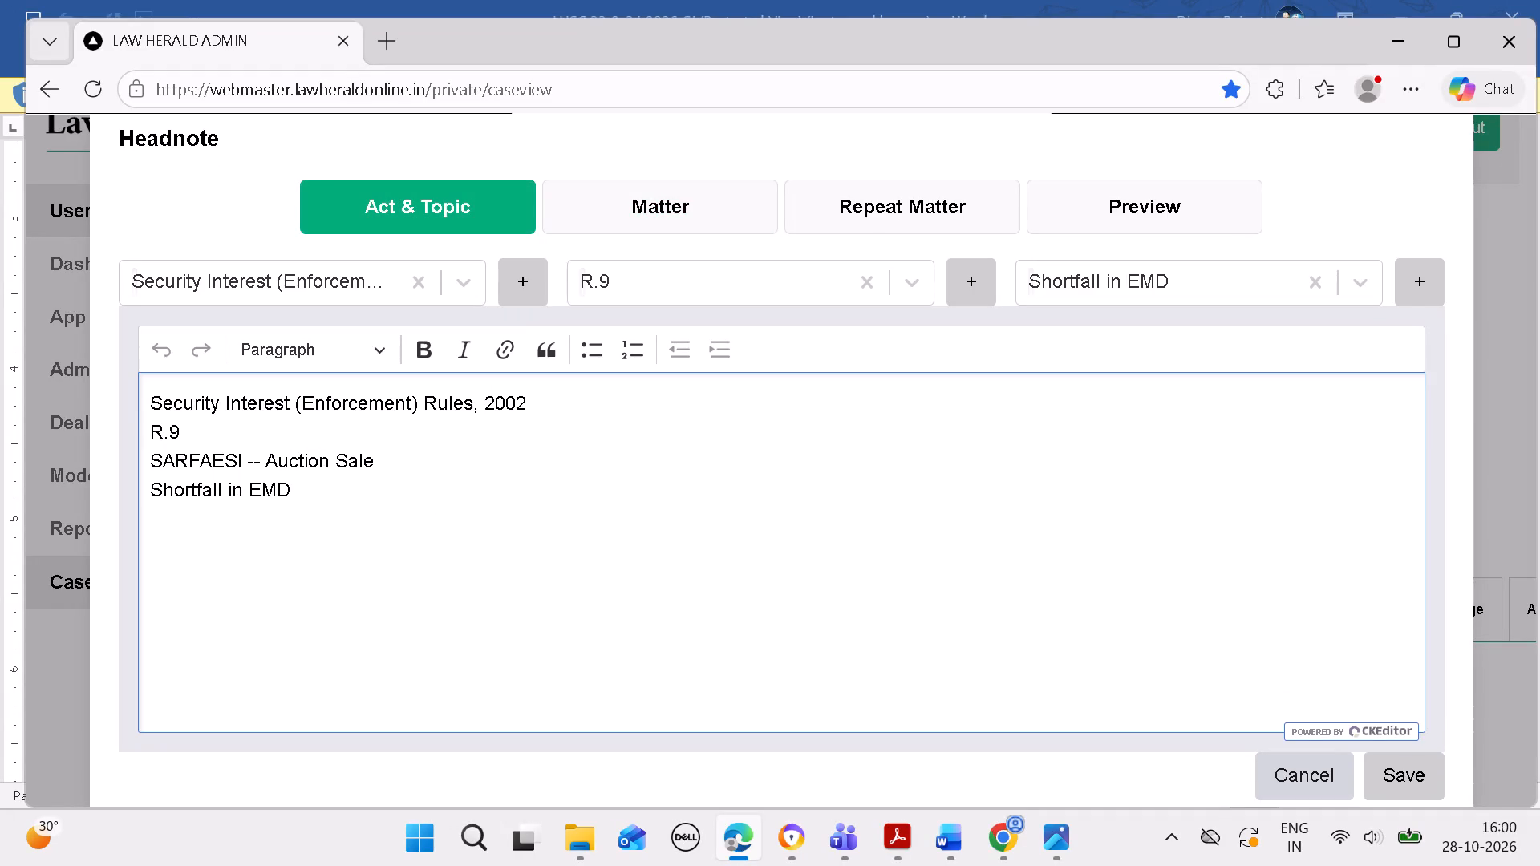
pyautogui.press('BackSpace')
pyautogui.click(144, 435)
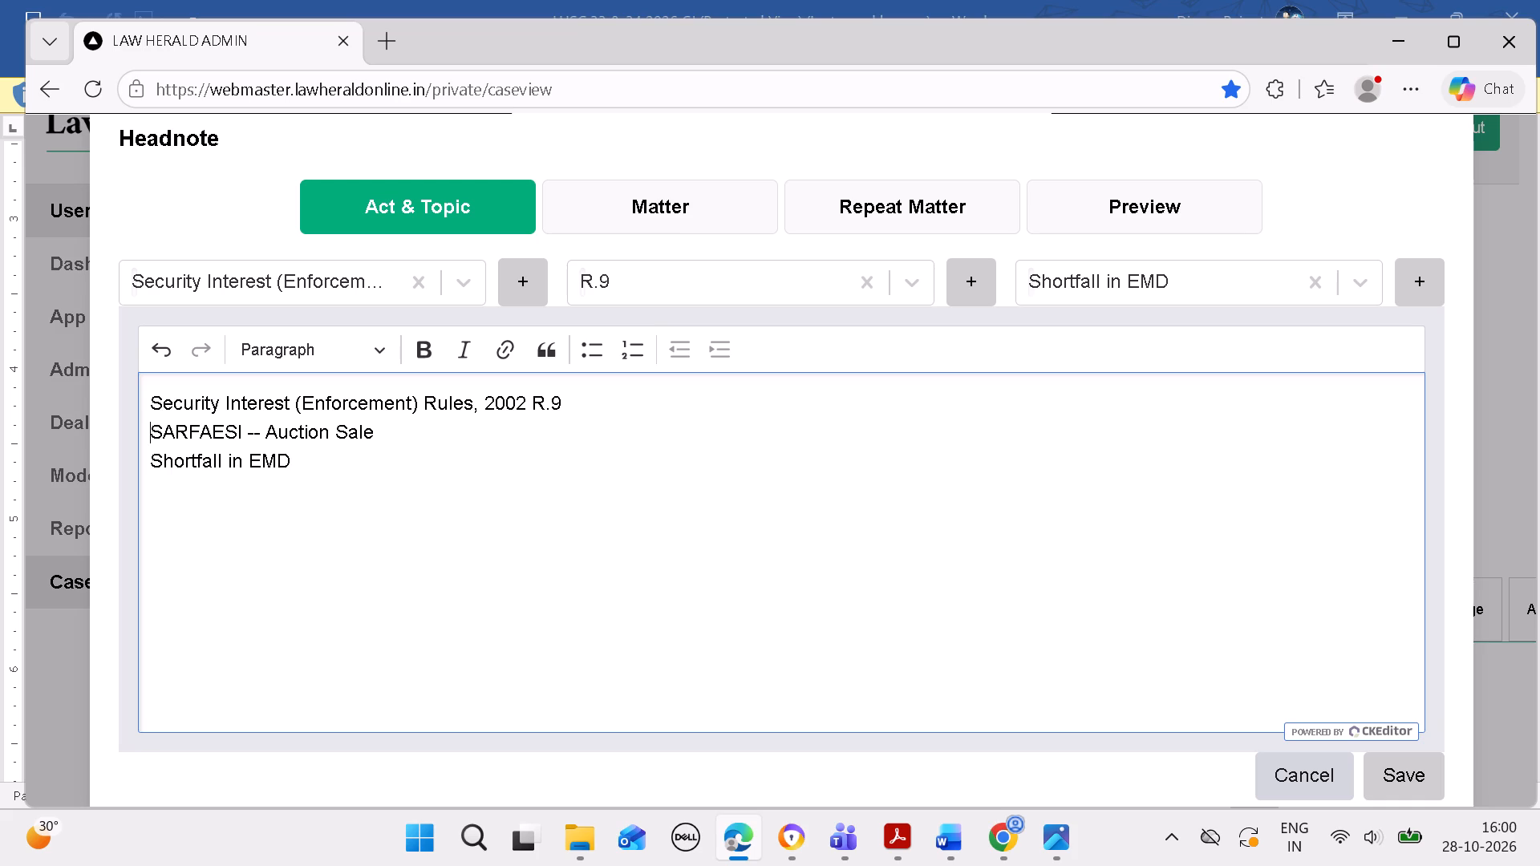
pyautogui.press('BackSpace')
pyautogui.write('--')
pyautogui.press('space')
pyautogui.press('BackSpace')
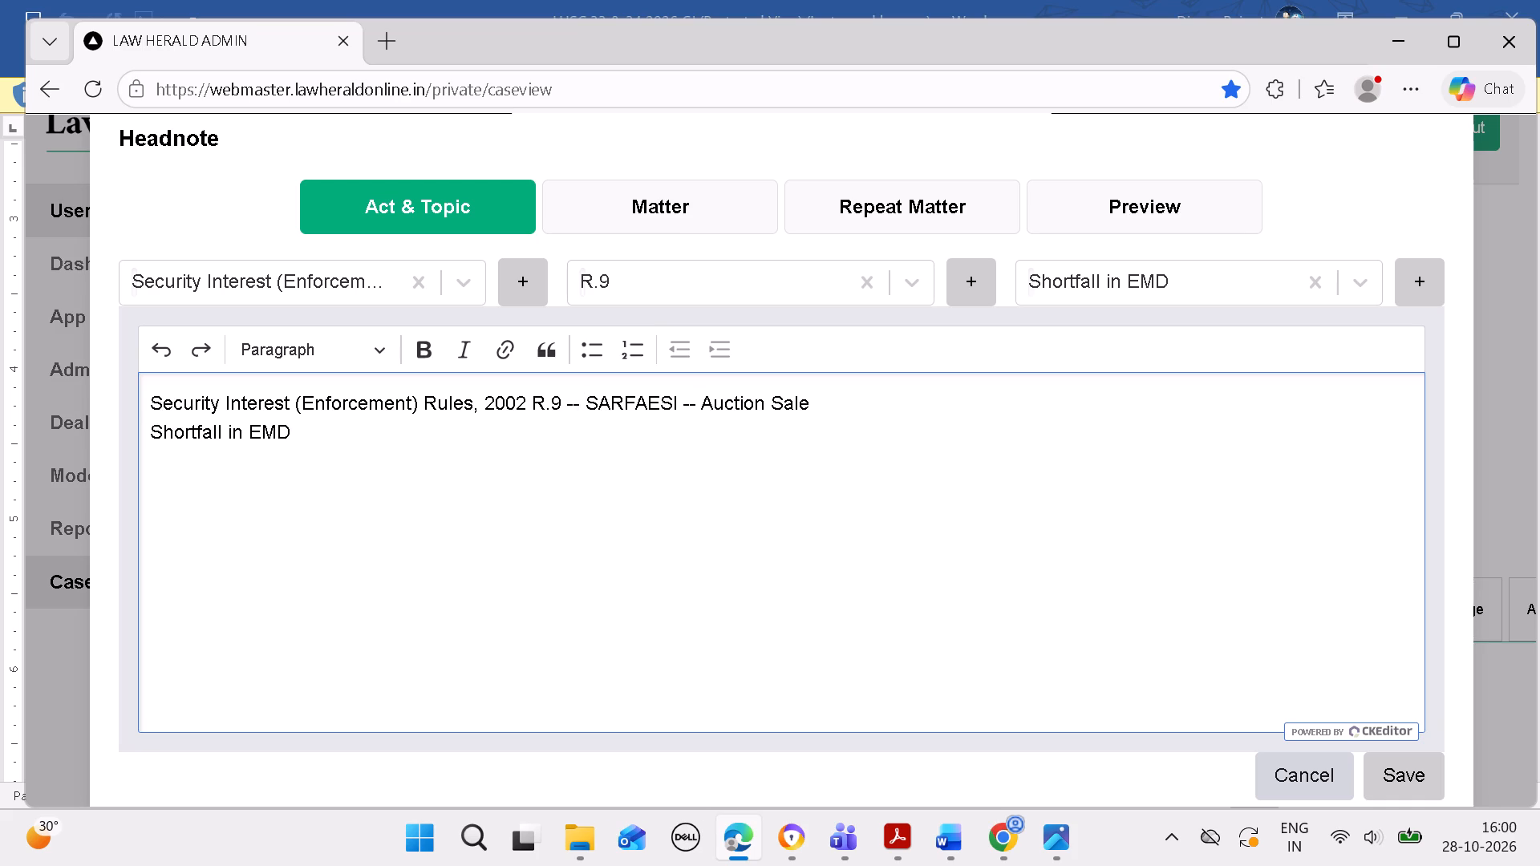
pyautogui.click(144, 449)
pyautogui.press('BackSpace')
pyautogui.write('--')
pyautogui.press('space')
pyautogui.press('BackSpace')
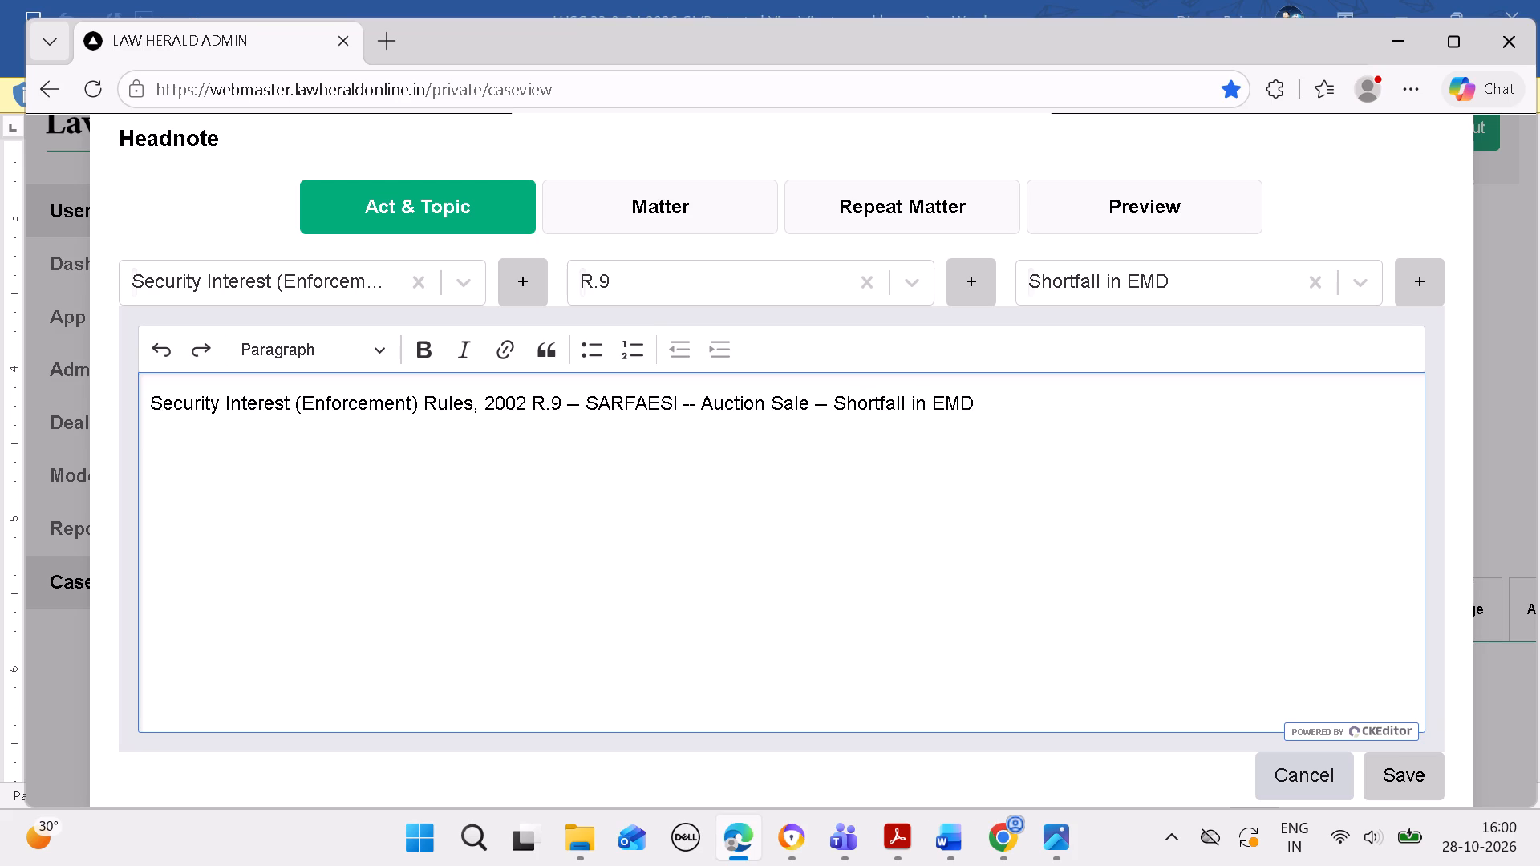
# Check the matter against Word, enter "-" as the repeat matter in Edge, and save the headnote.
pyautogui.click(668, 221)
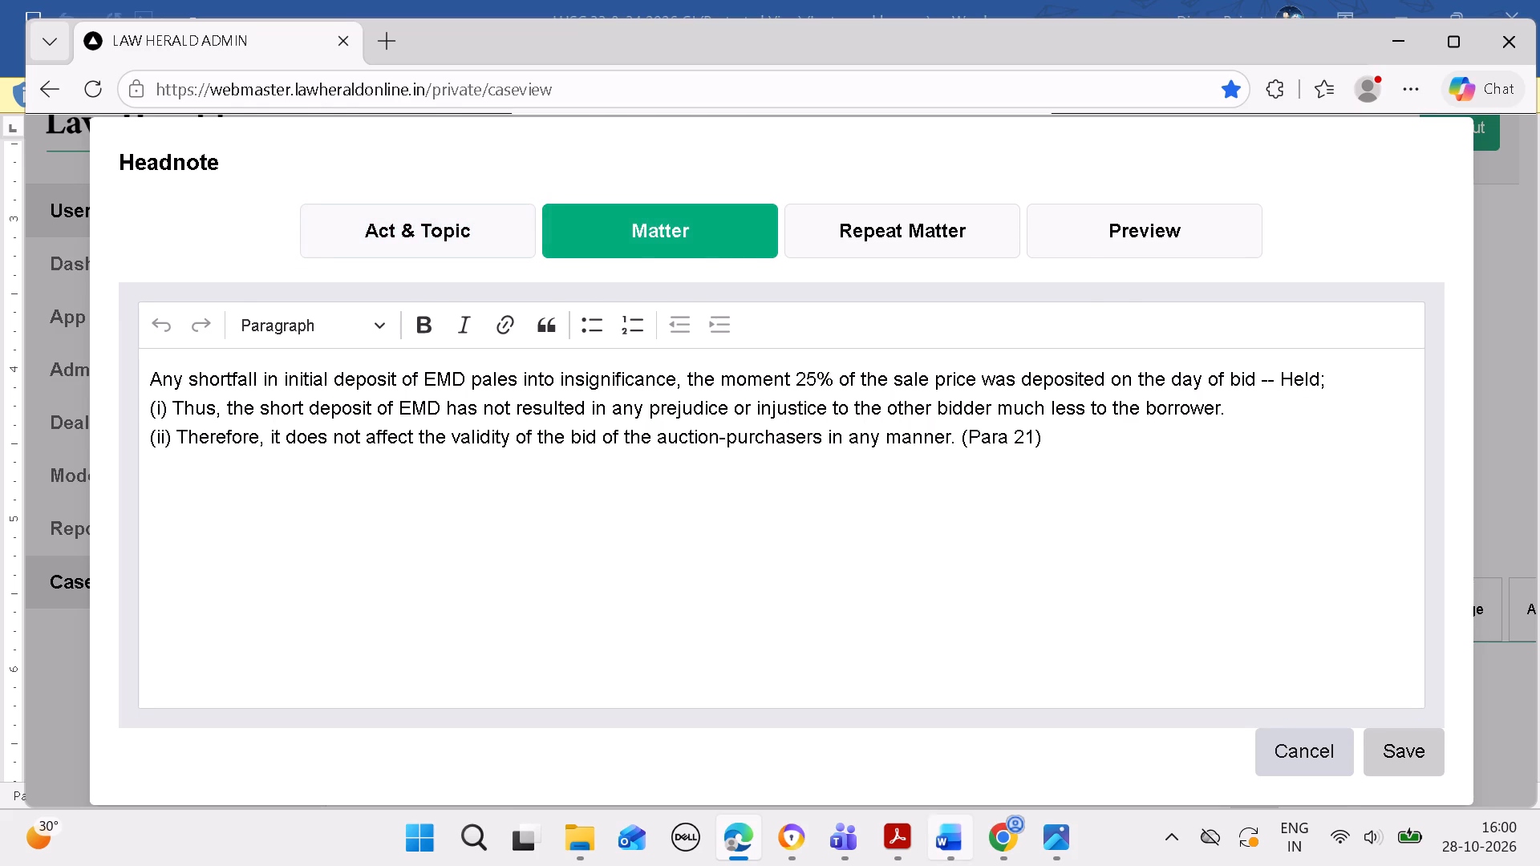
pyautogui.click(955, 826)
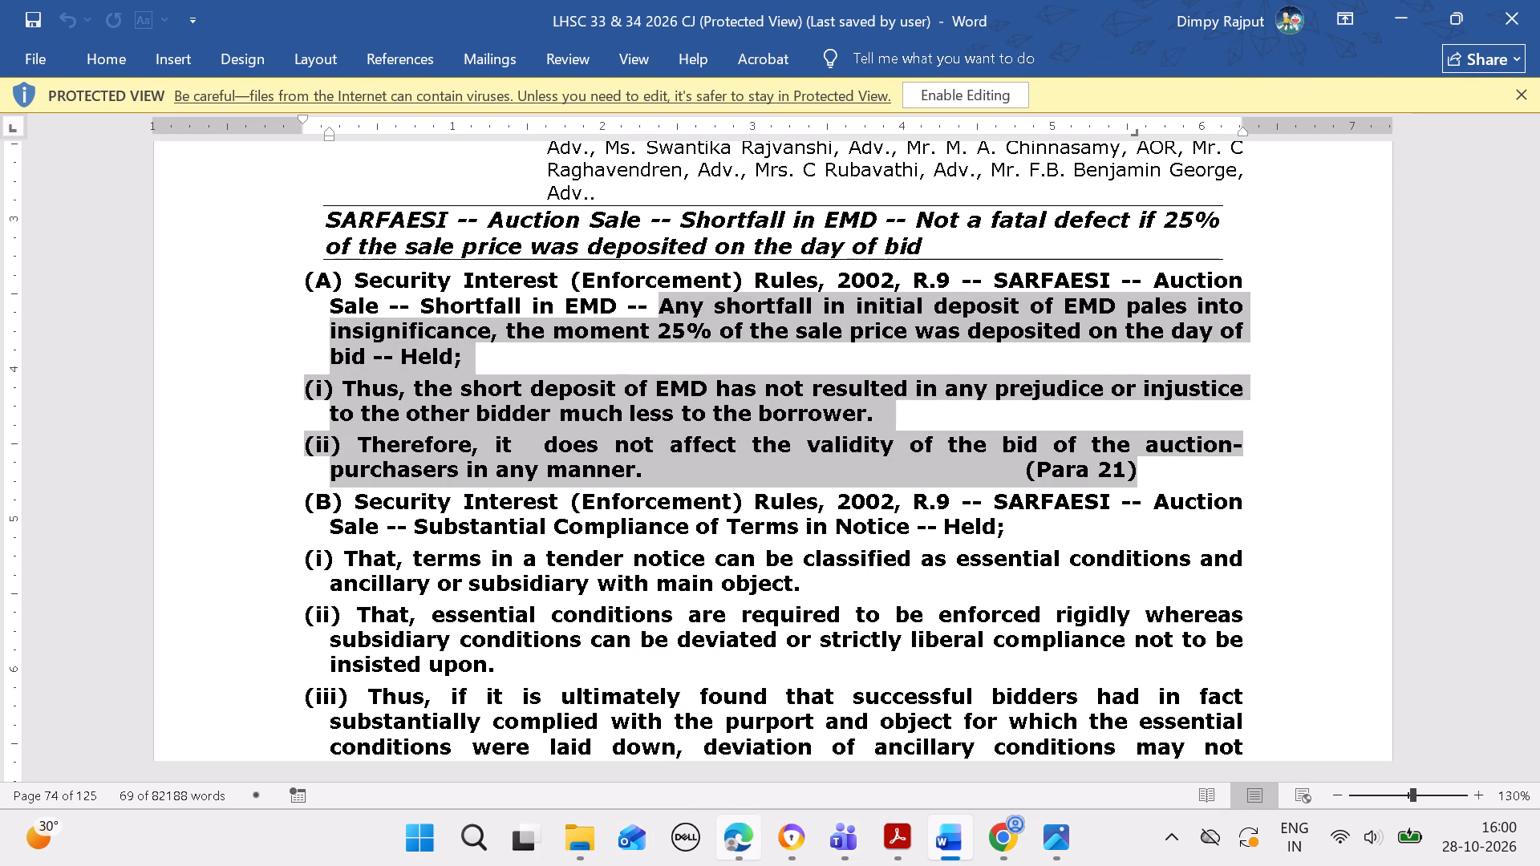
pyautogui.click(744, 835)
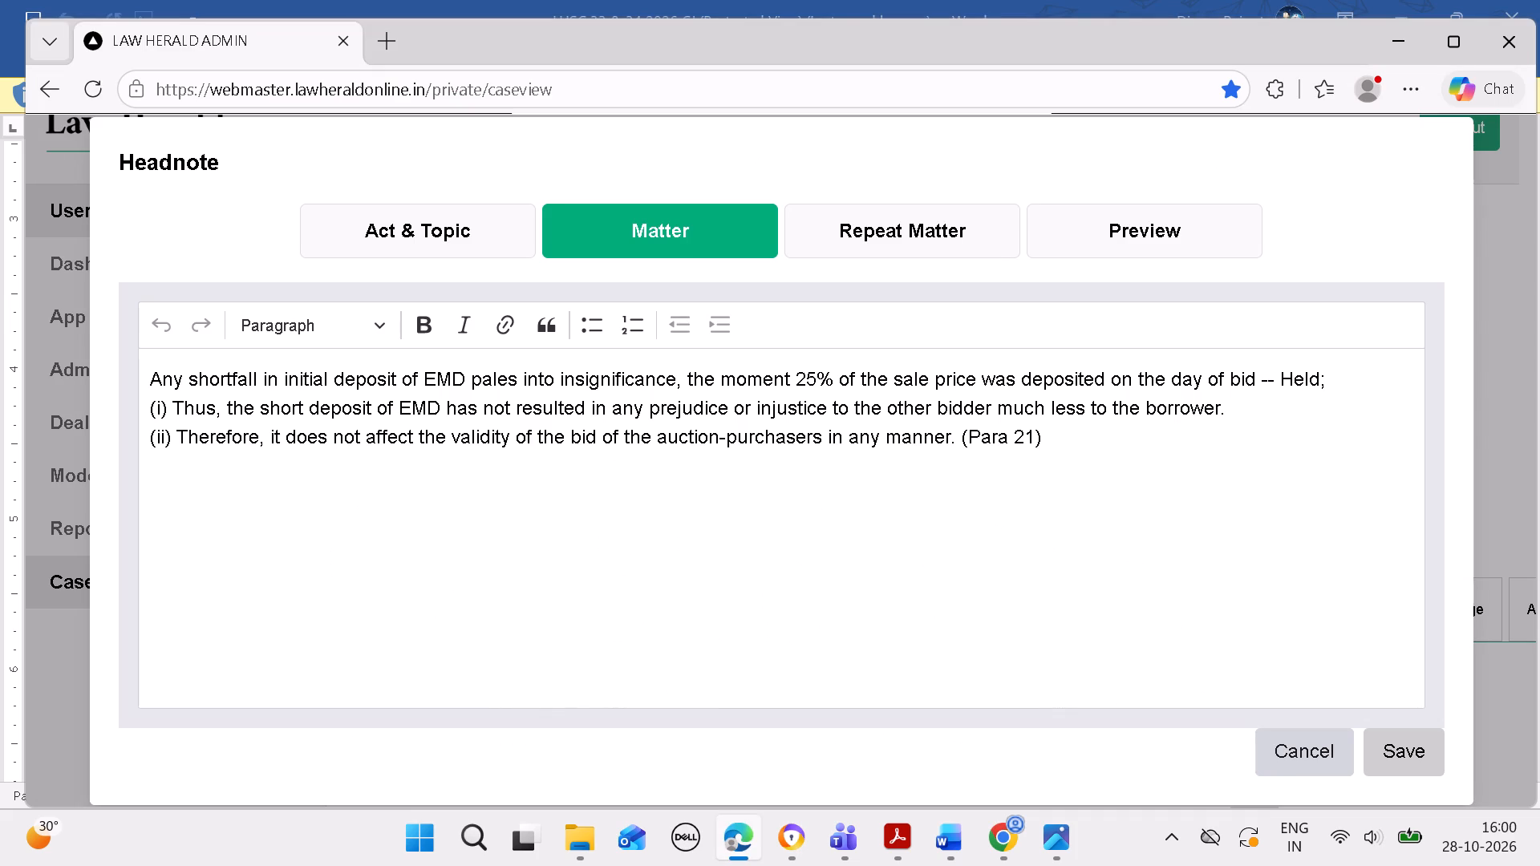
pyautogui.click(911, 238)
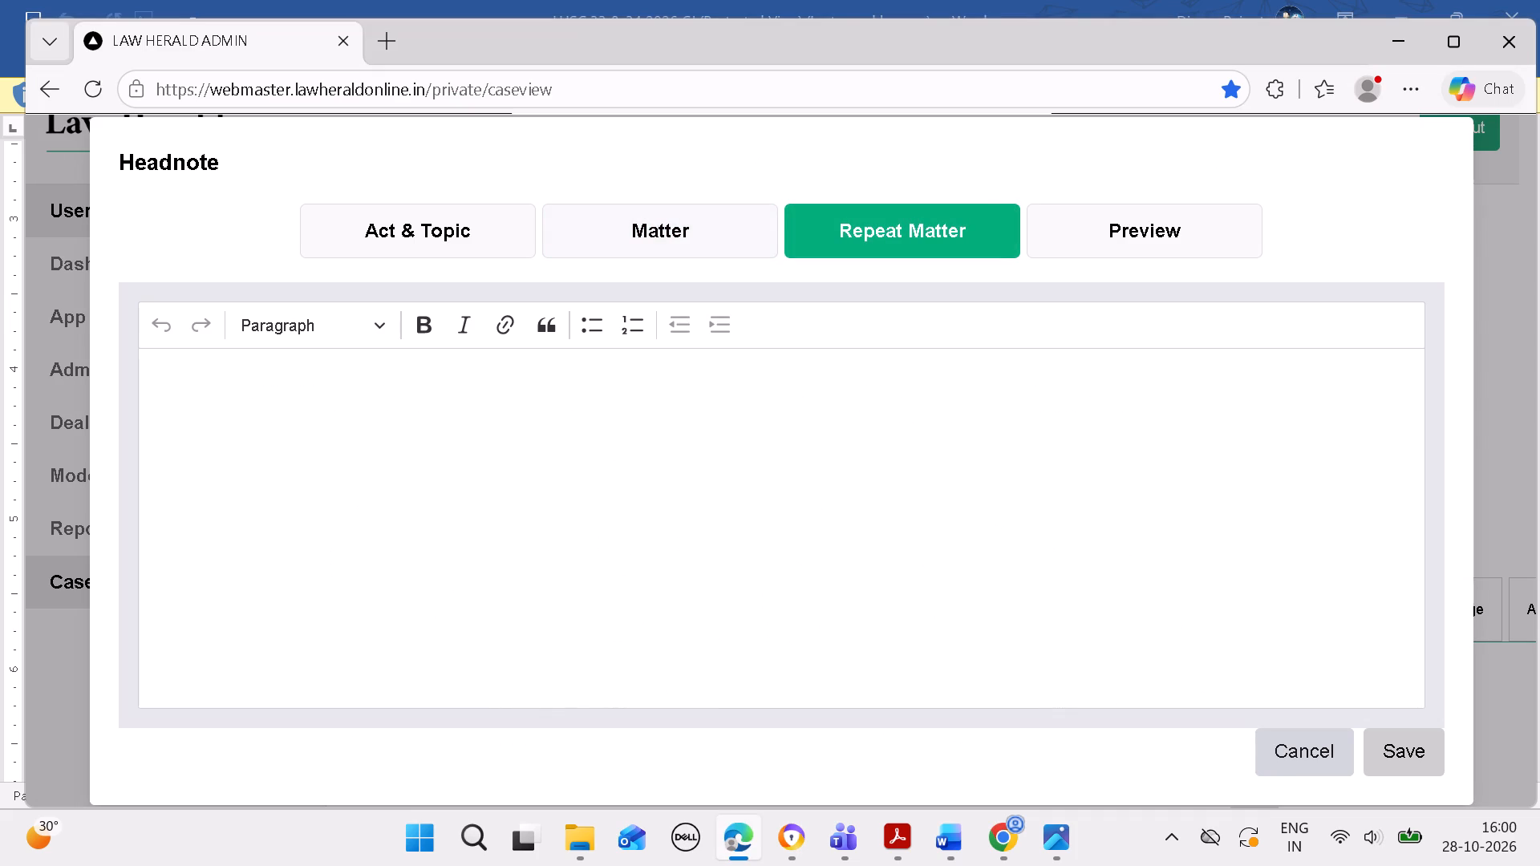
pyautogui.click(845, 391)
pyautogui.press('-')
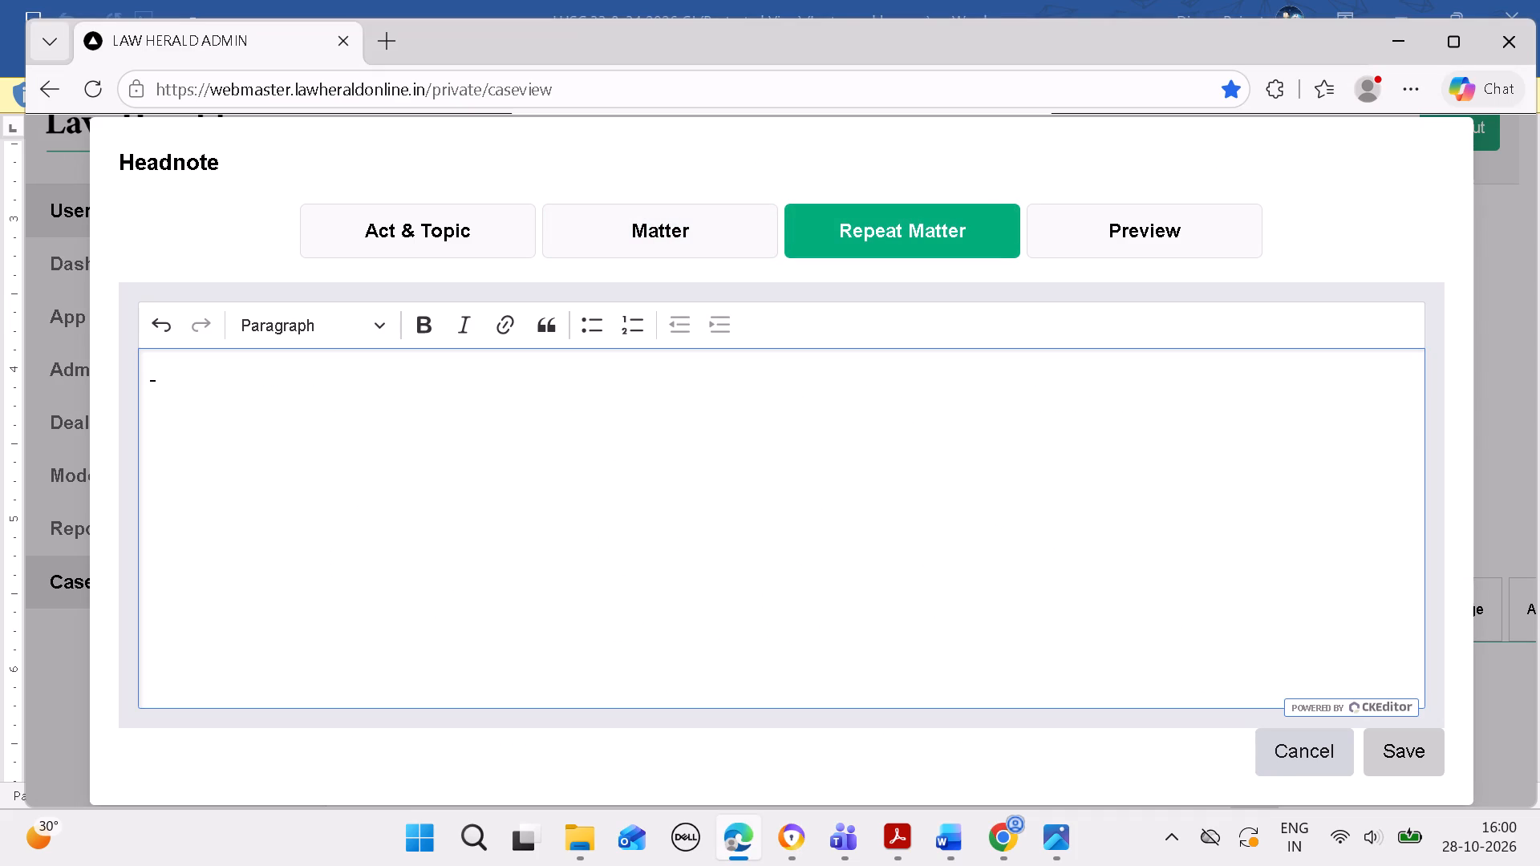
pyautogui.click(1391, 747)
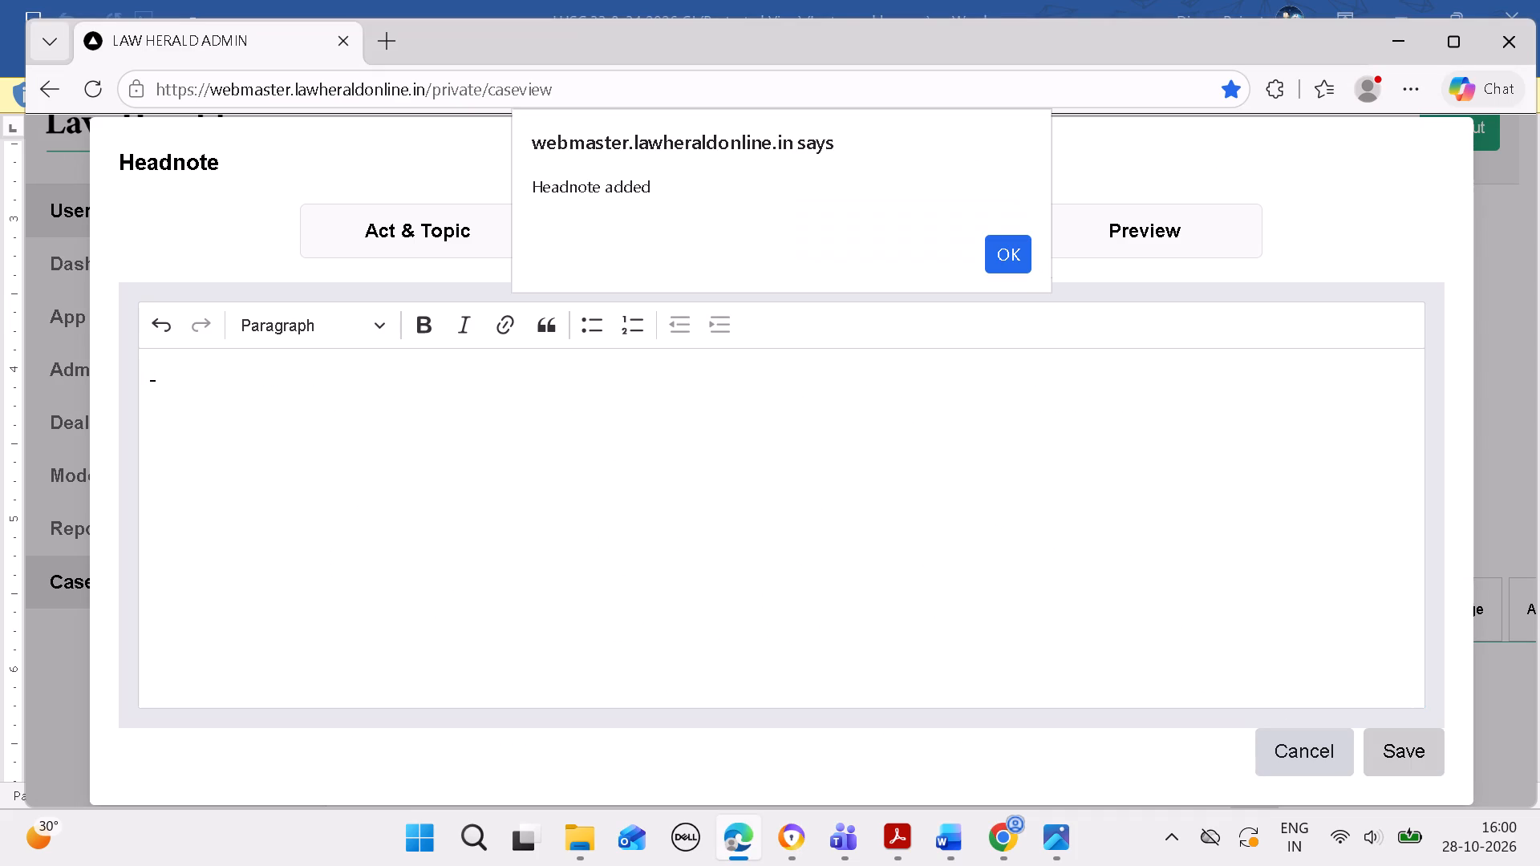
pyautogui.click(1023, 261)
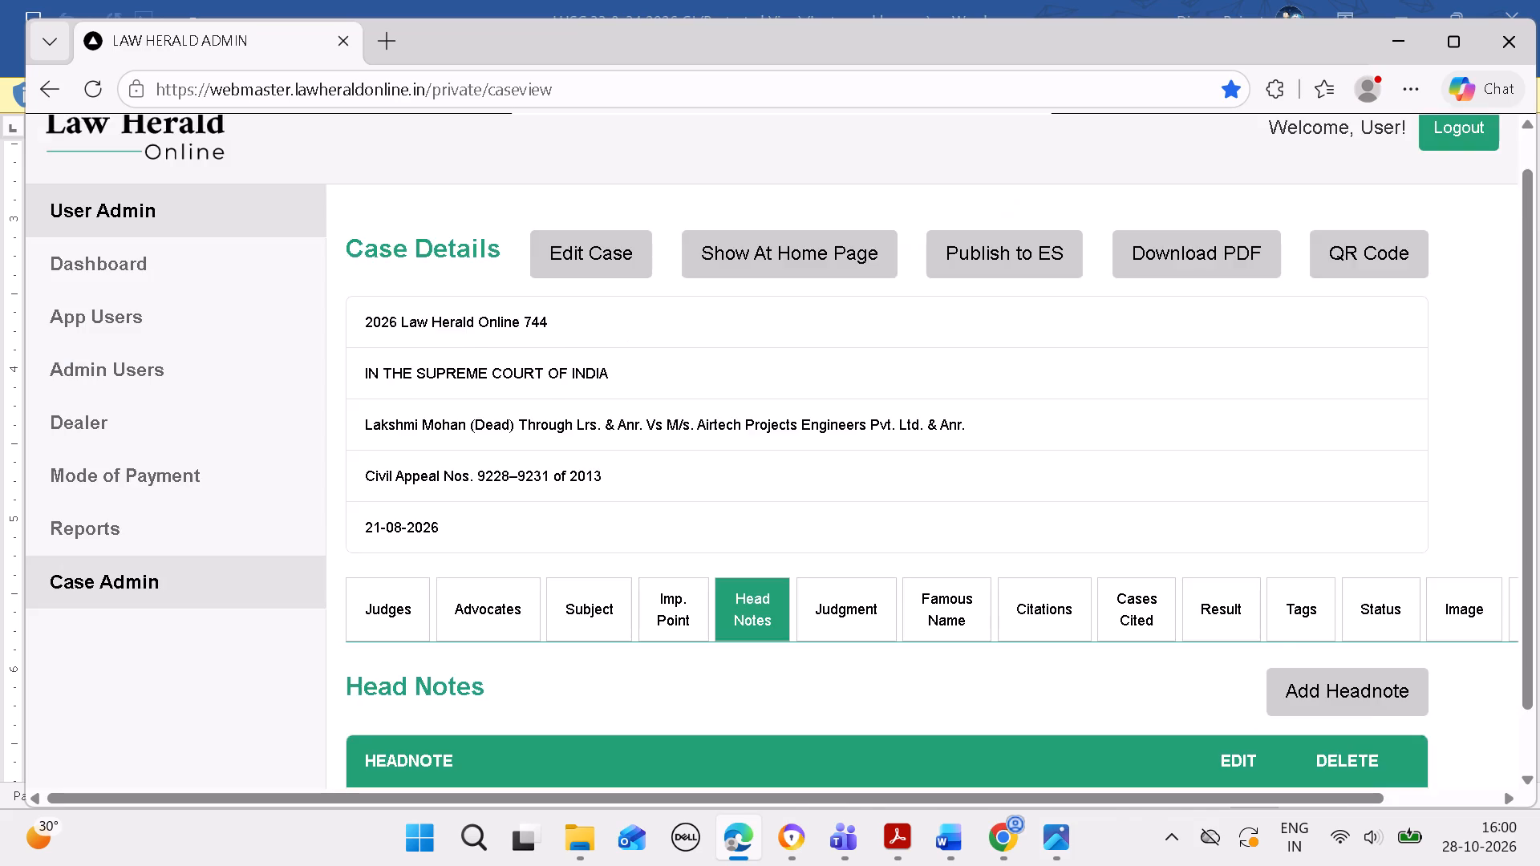
# Switch to Word and copy the act name "Security Interest (Enforcement) Rules, 2002" from headnote (B).
pyautogui.scroll(-4, 993, 525)
pyautogui.click(949, 831)
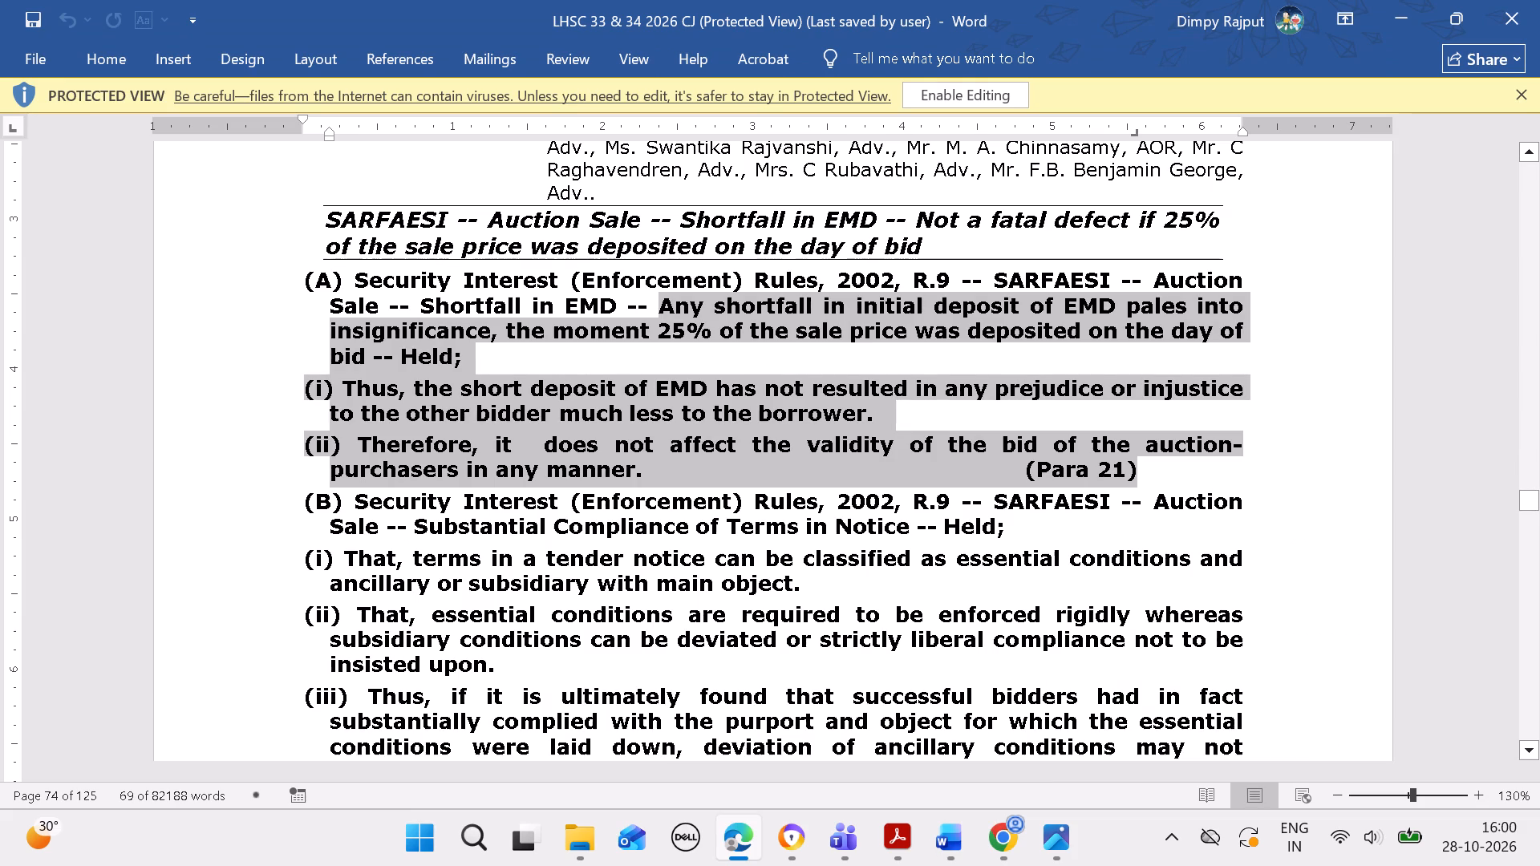
pyautogui.moveTo(357, 494); pyautogui.dragTo(851, 495)
pyautogui.hotkey('ctrl', 'c')
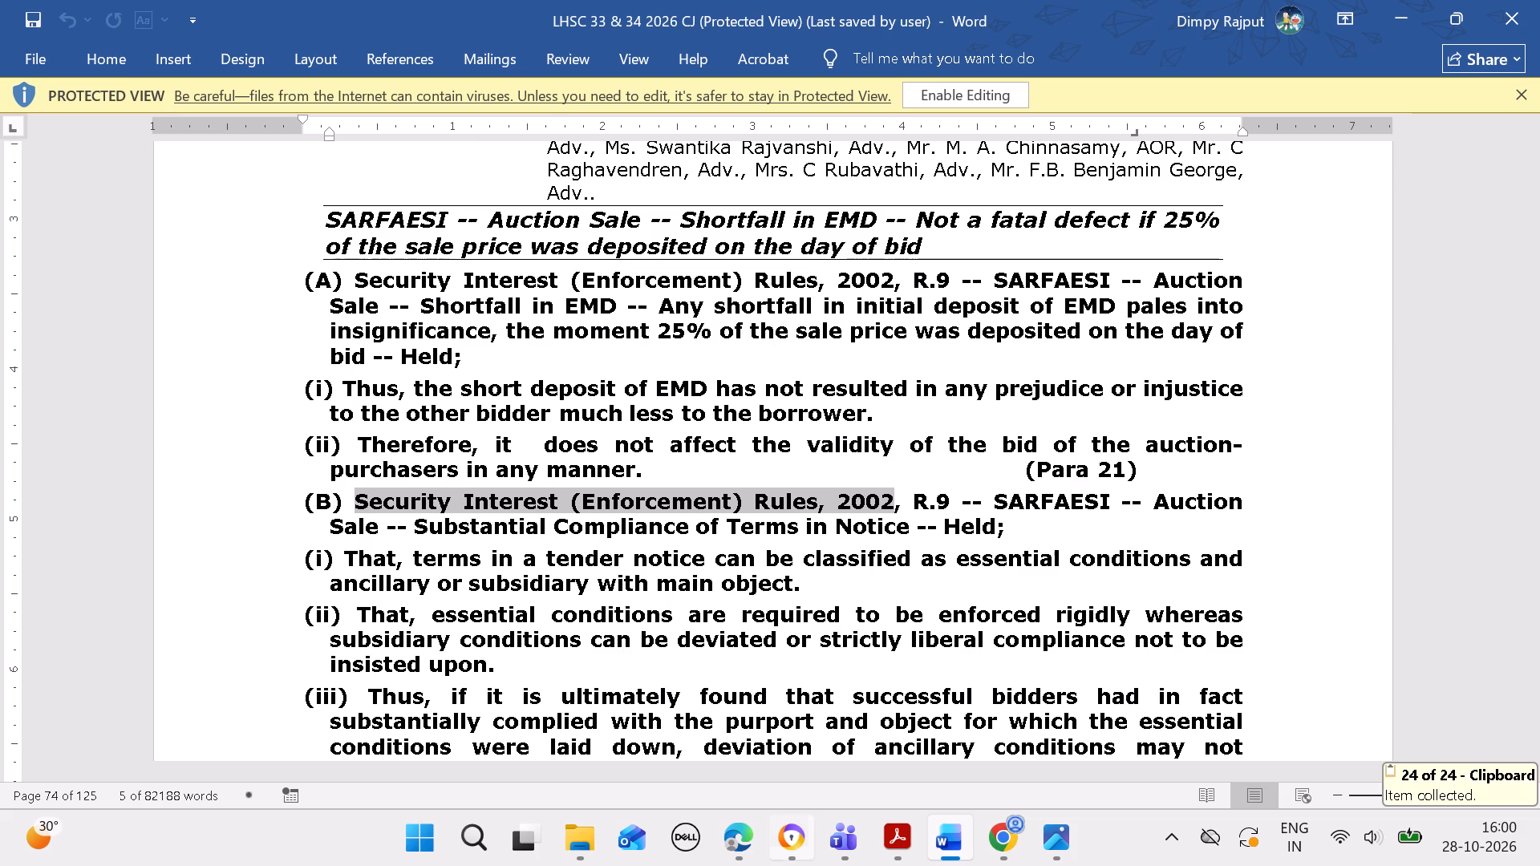
# Switch to Edge, start a new headnote for case 744, and attach the act "Security Interest (Enforcement) Rules, 2002".
pyautogui.click(740, 836)
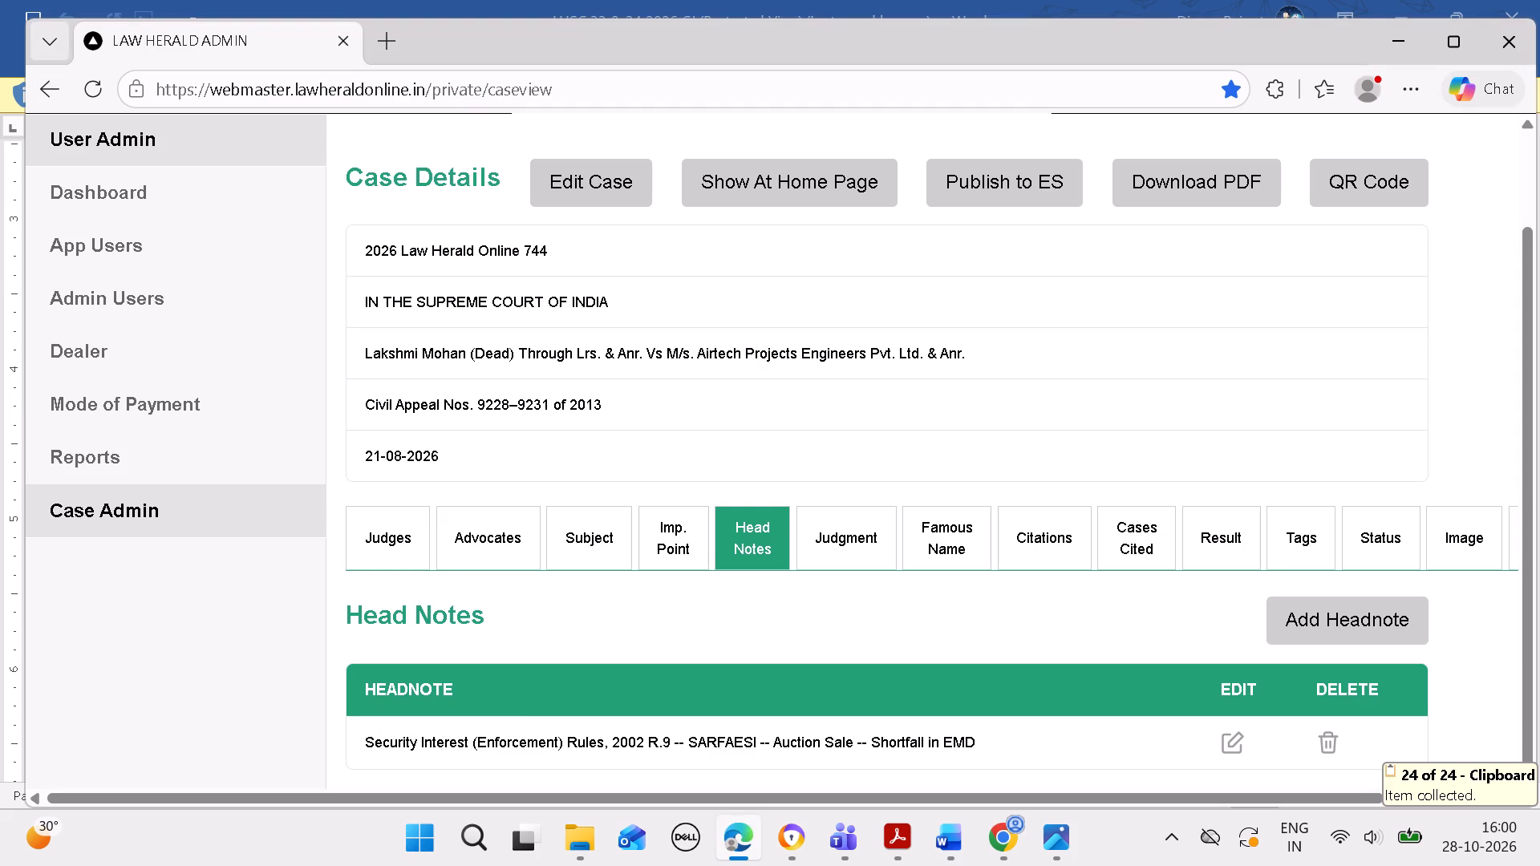
pyautogui.click(1288, 615)
pyautogui.click(413, 279)
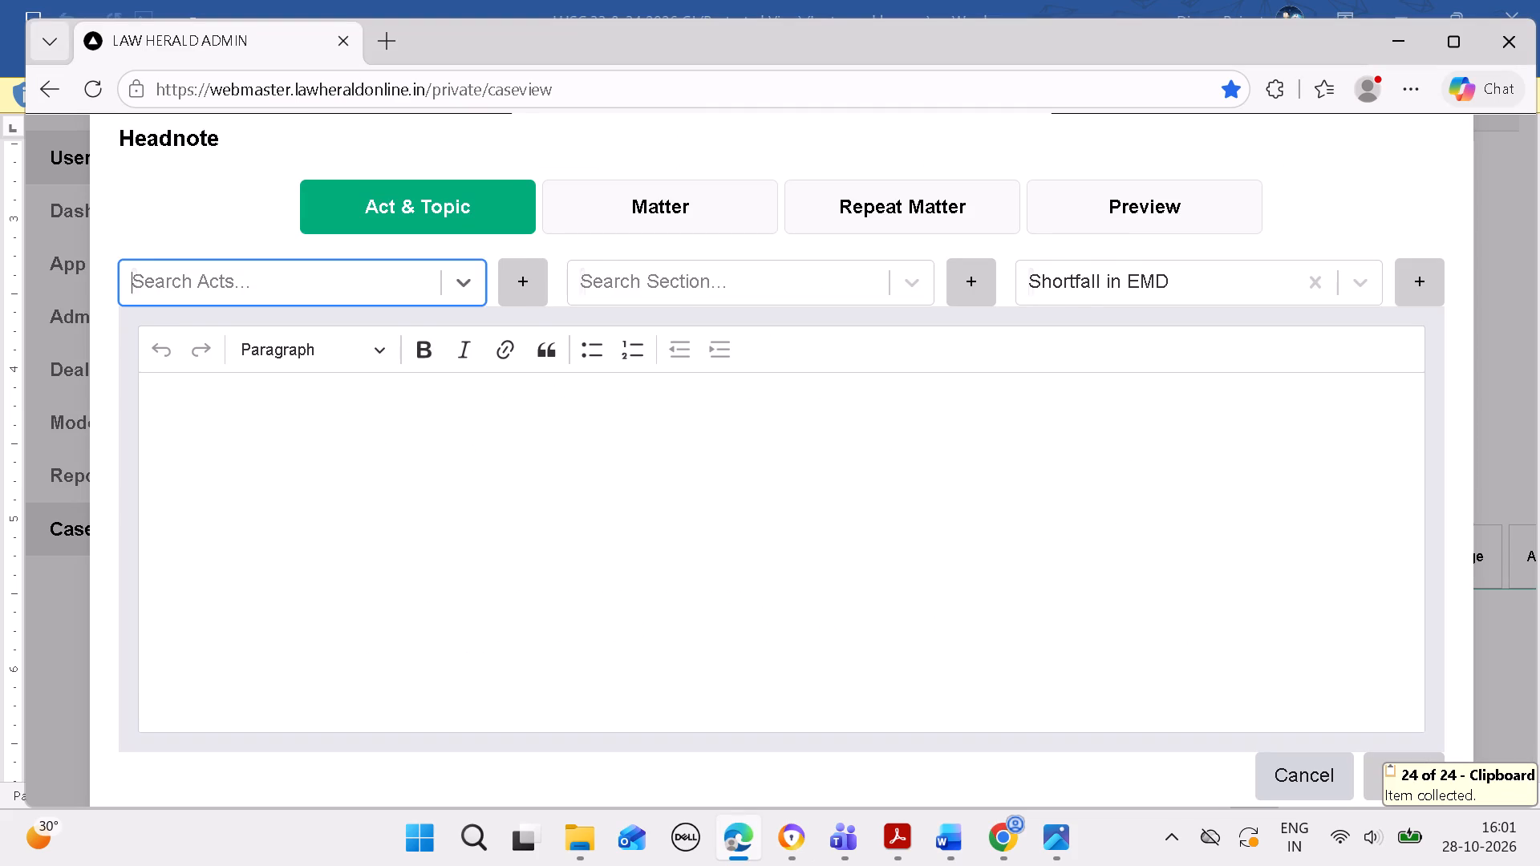
pyautogui.hotkey('ctrl', 'v')
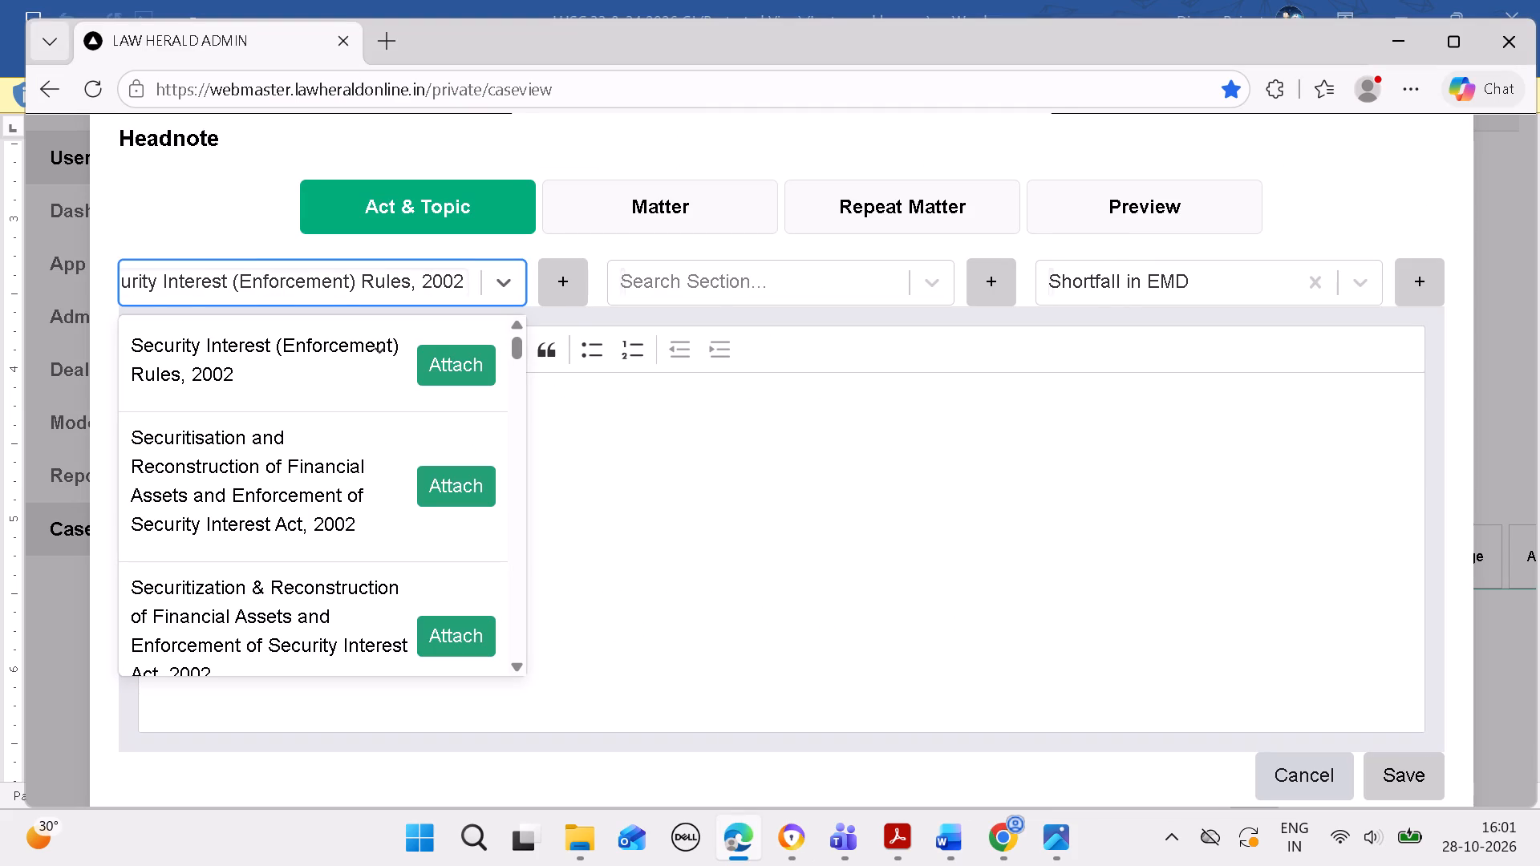
pyautogui.click(450, 362)
pyautogui.click(657, 426)
pyautogui.press('space')
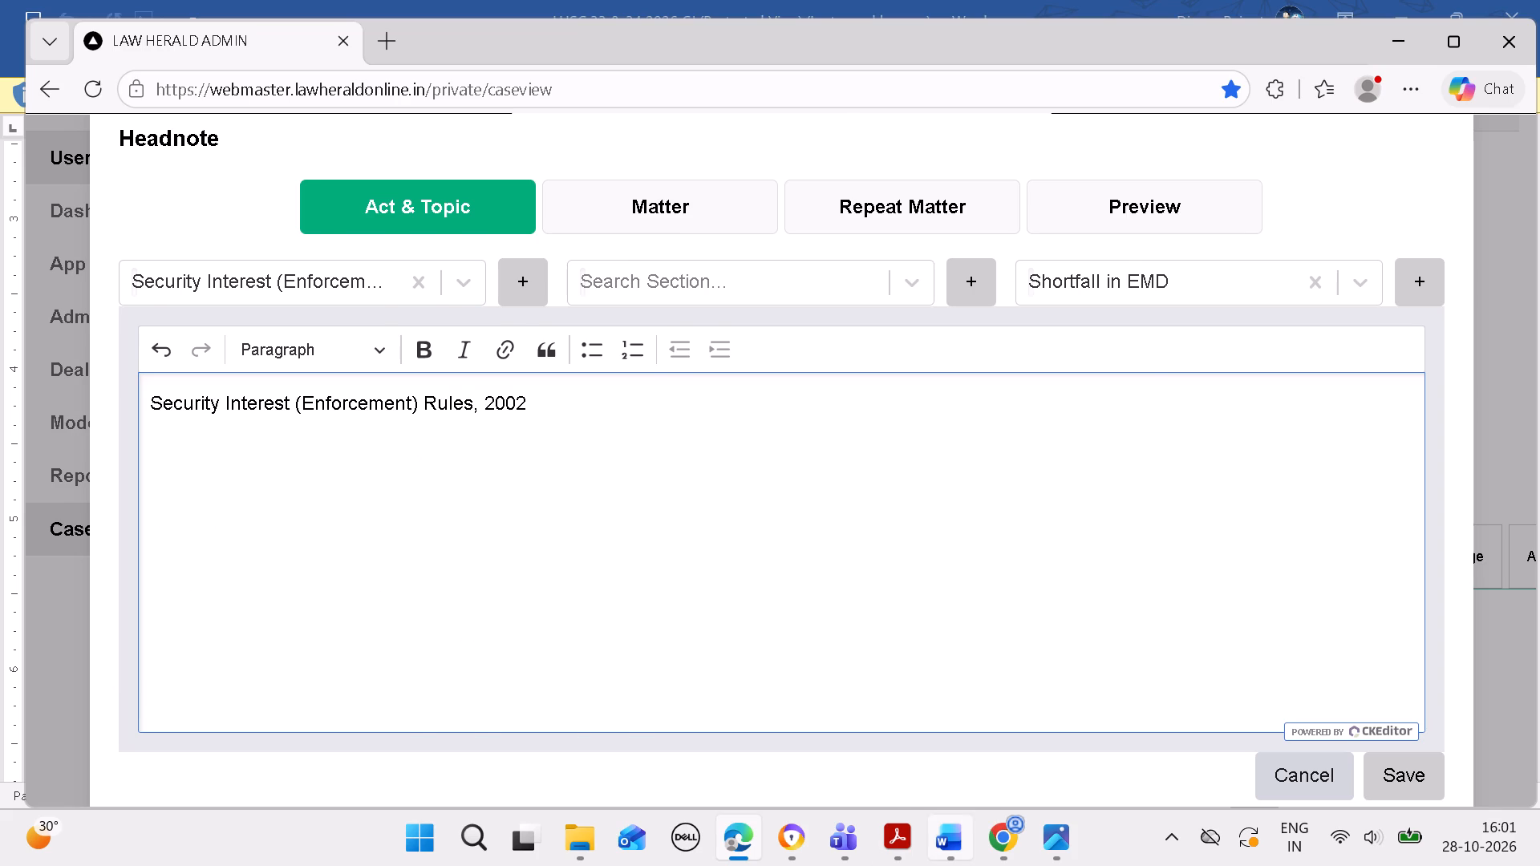
# Copy "R.9" from headnote (B) in Word and attach it as the section in the Edge headnote form.
pyautogui.click(946, 842)
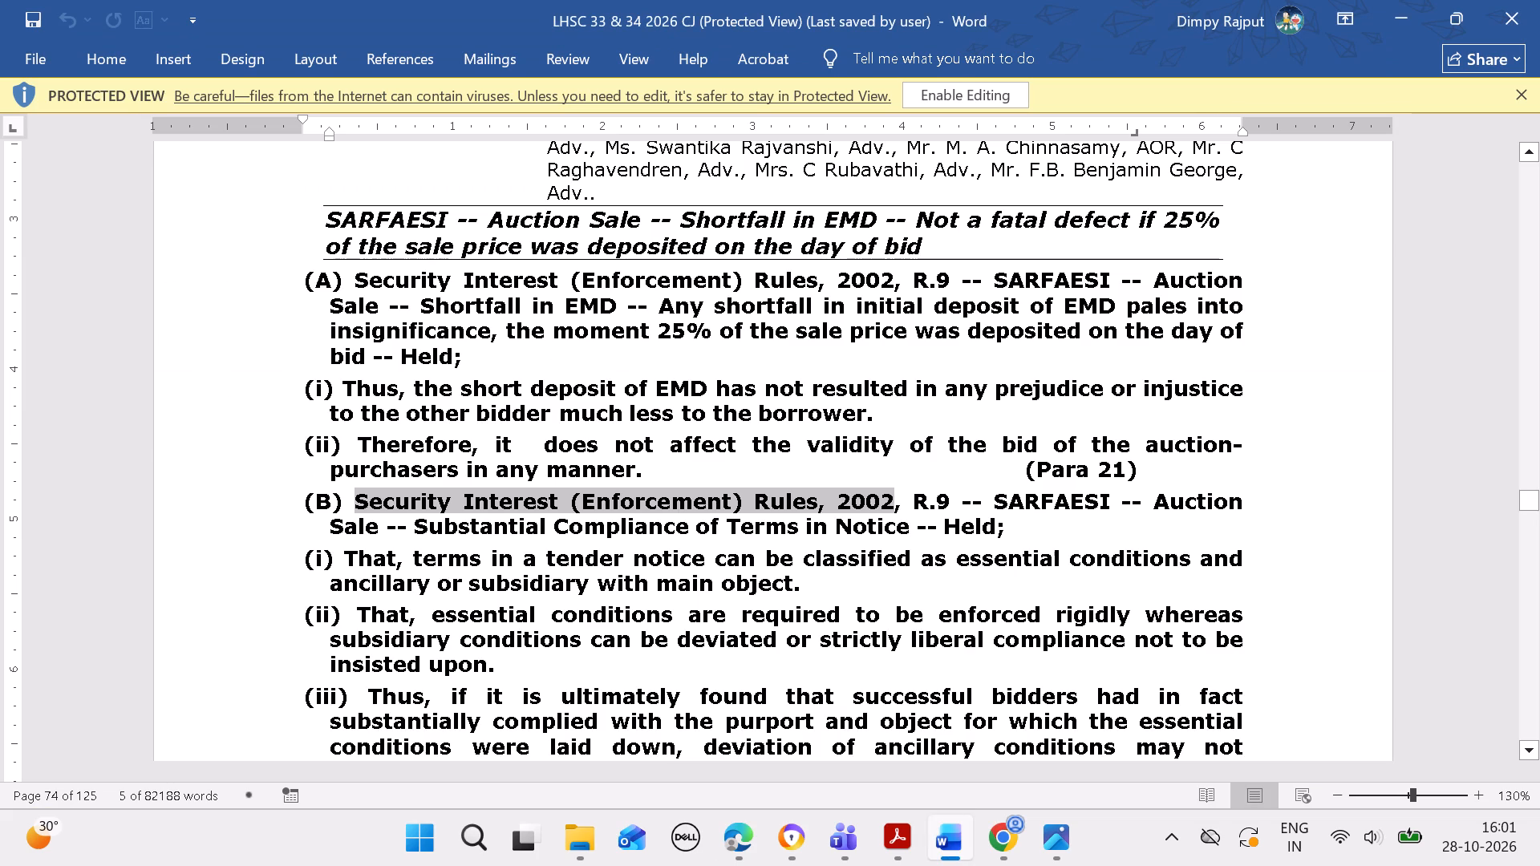
pyautogui.moveTo(914, 496); pyautogui.dragTo(944, 504)
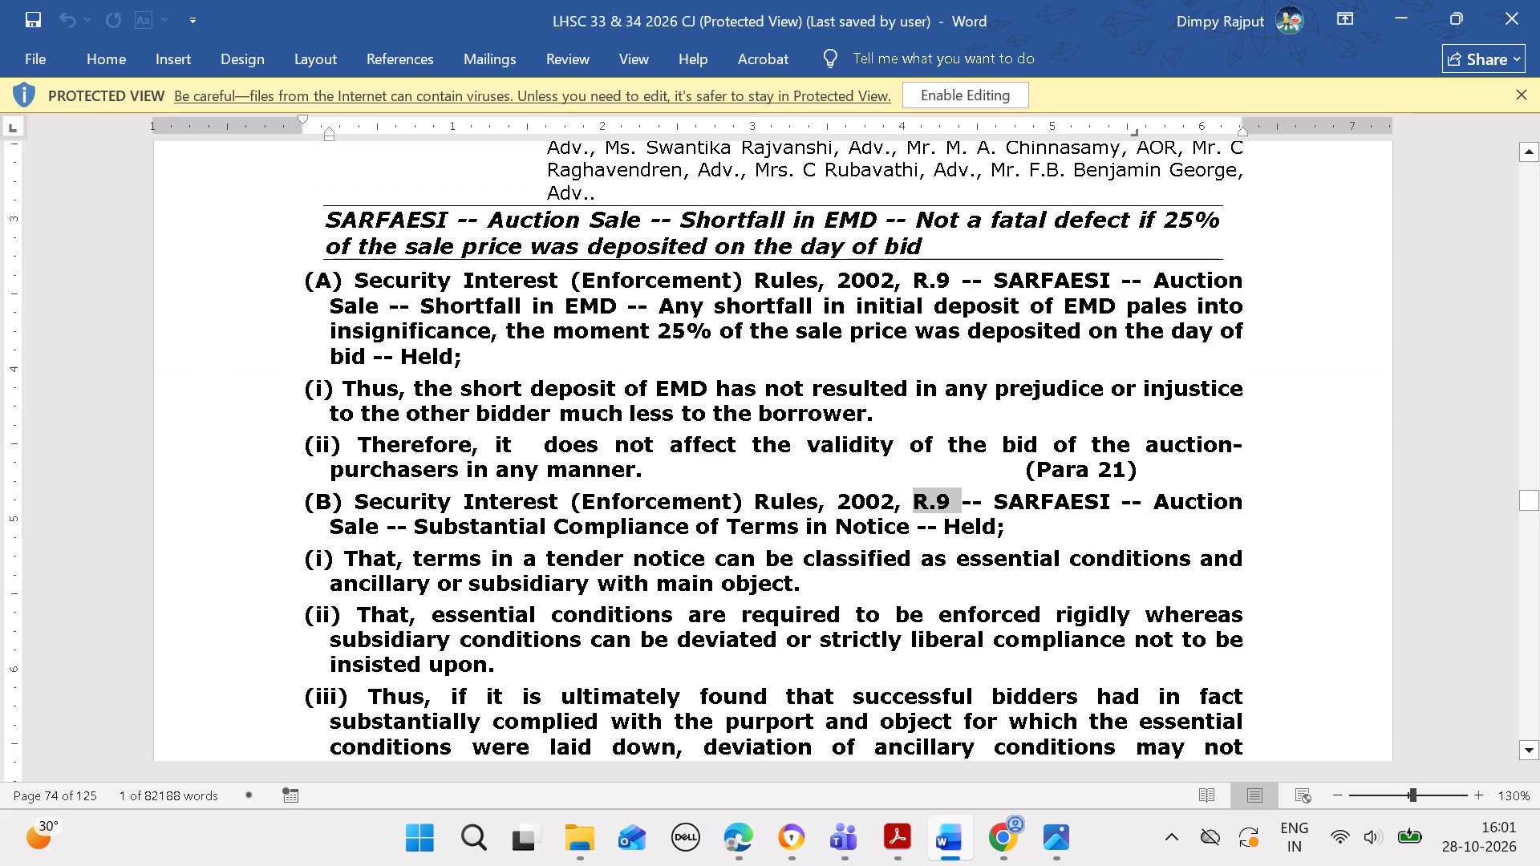
pyautogui.hotkey('ctrl', 'c')
pyautogui.click(744, 828)
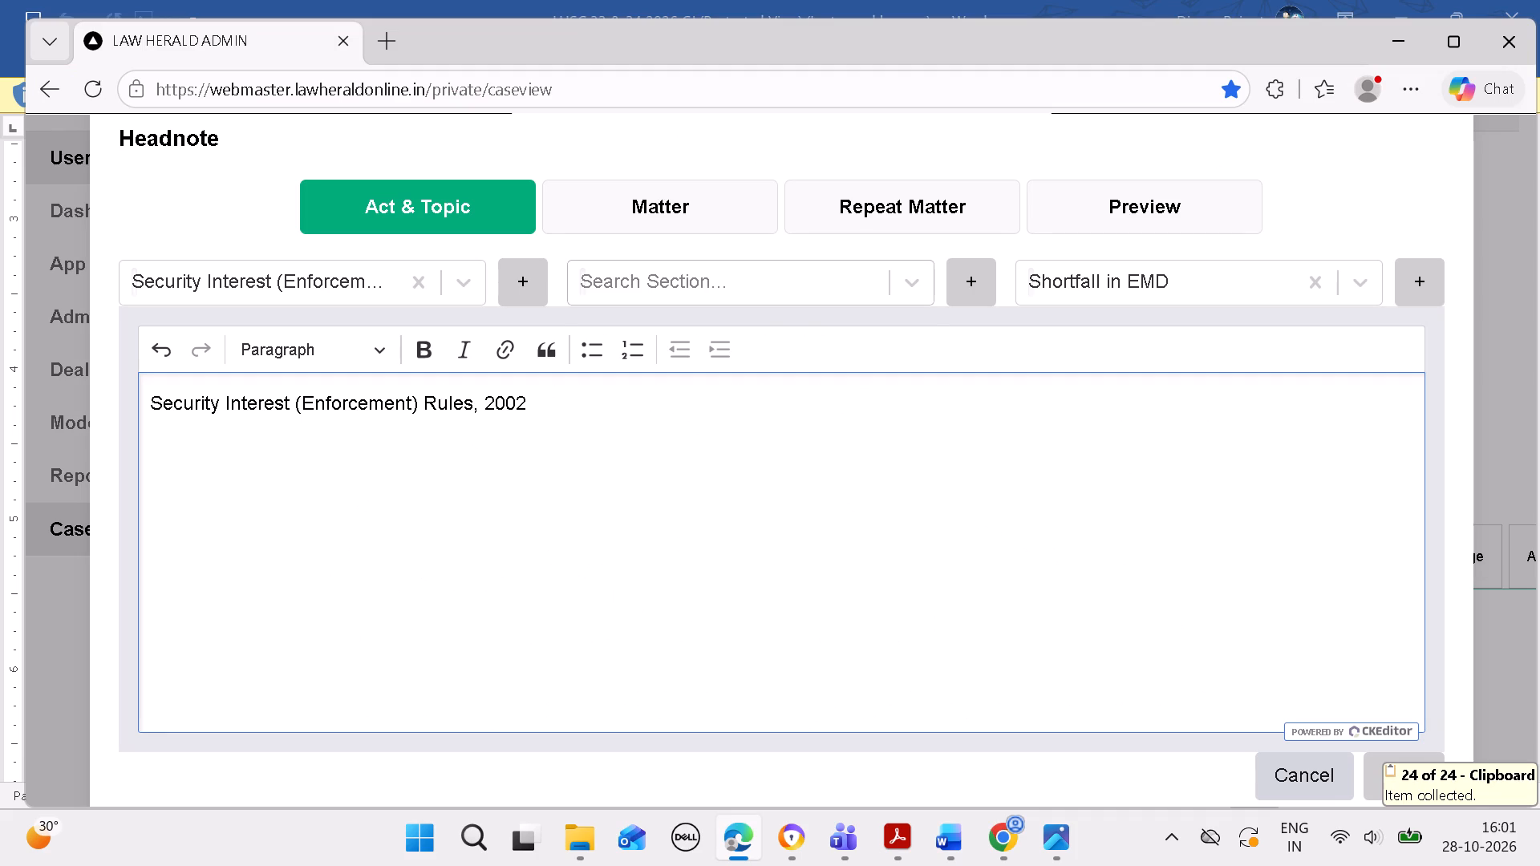
pyautogui.click(784, 275)
pyautogui.hotkey('ctrl', 'v')
pyautogui.click(857, 354)
pyautogui.click(663, 532)
pyautogui.press('space')
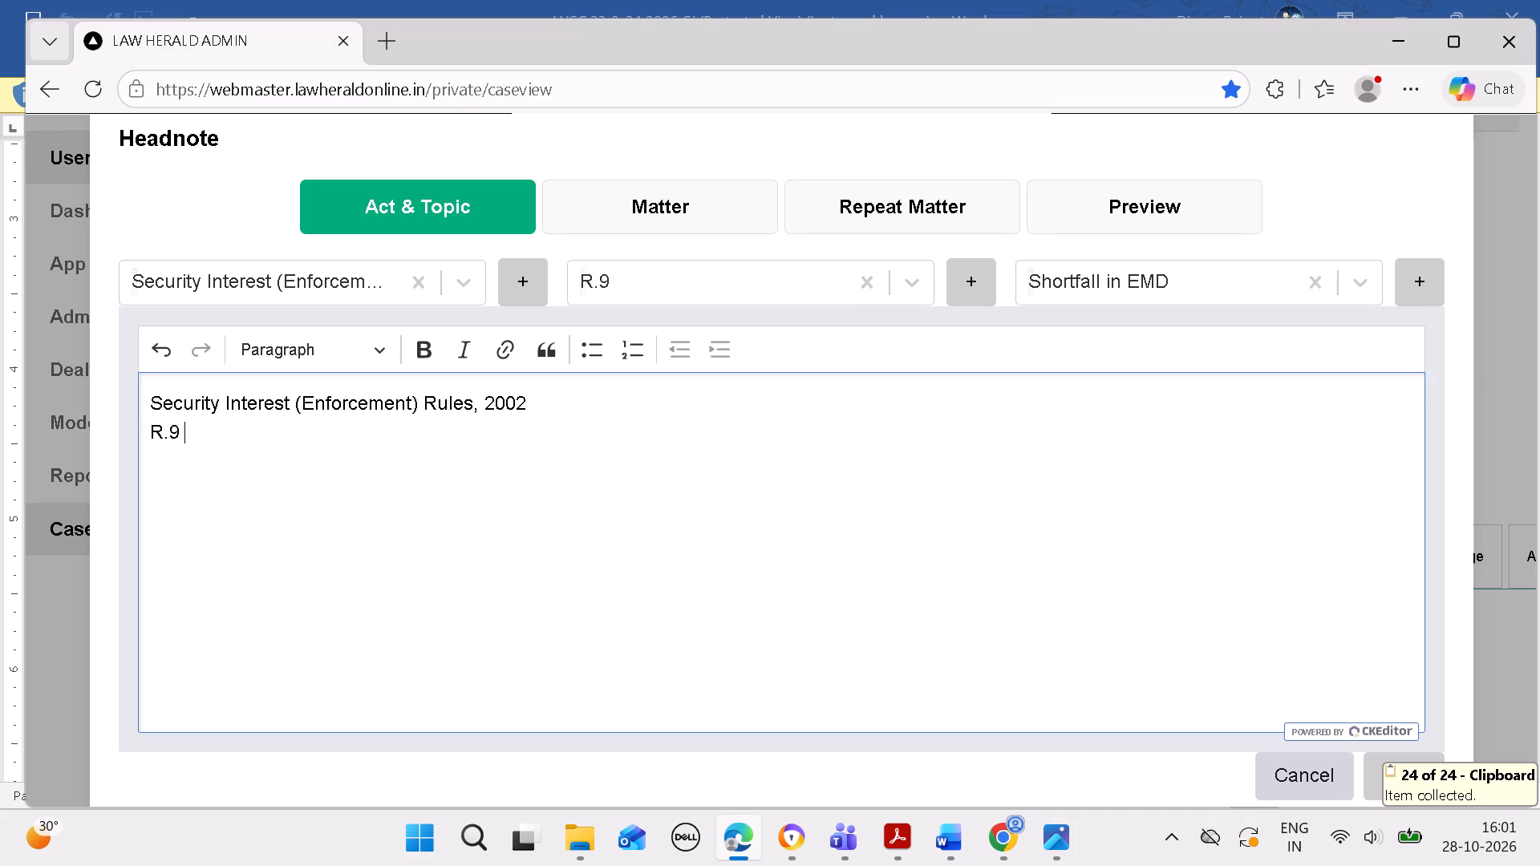
# Copy "SARFAESI -- Auction Sale" from headnote (B) in Word and attach it as a topic in the Edge headnote form.
pyautogui.click(958, 826)
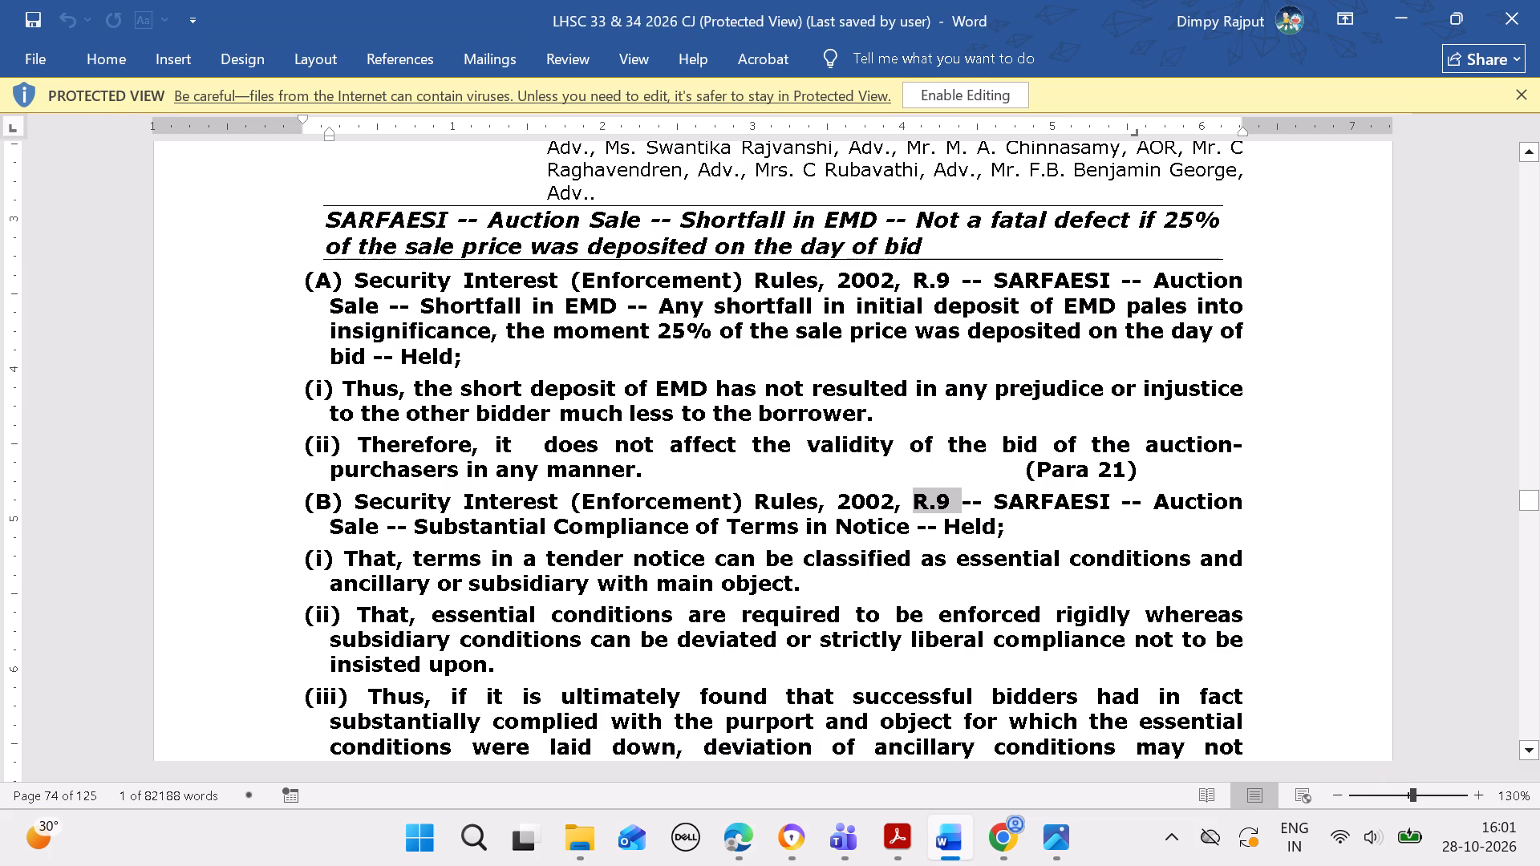
pyautogui.moveTo(991, 487); pyautogui.dragTo(1188, 496)
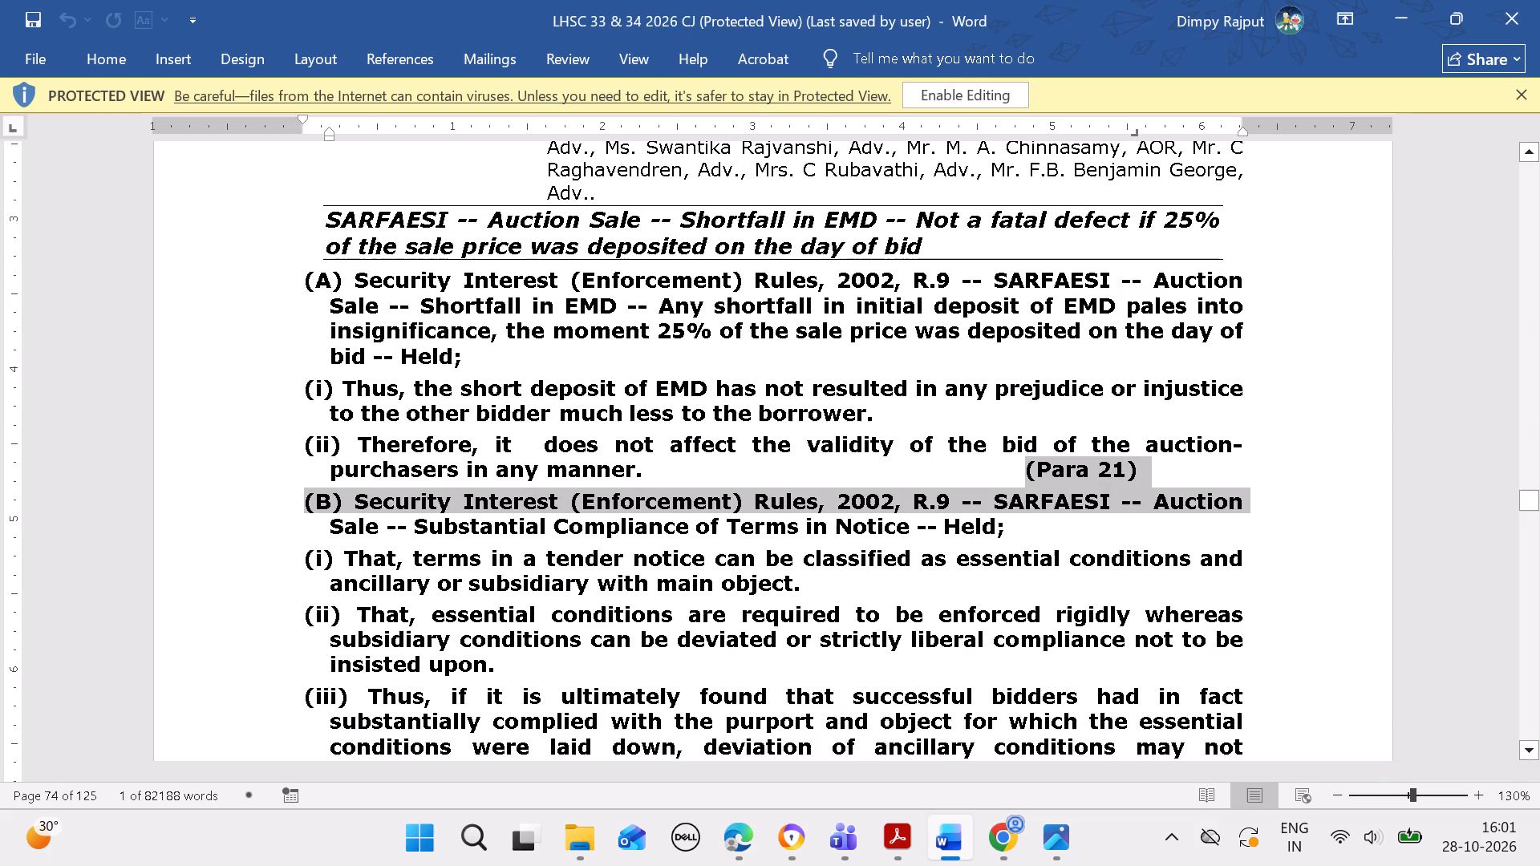
pyautogui.moveTo(1188, 496); pyautogui.dragTo(1163, 539)
pyautogui.click(1135, 540)
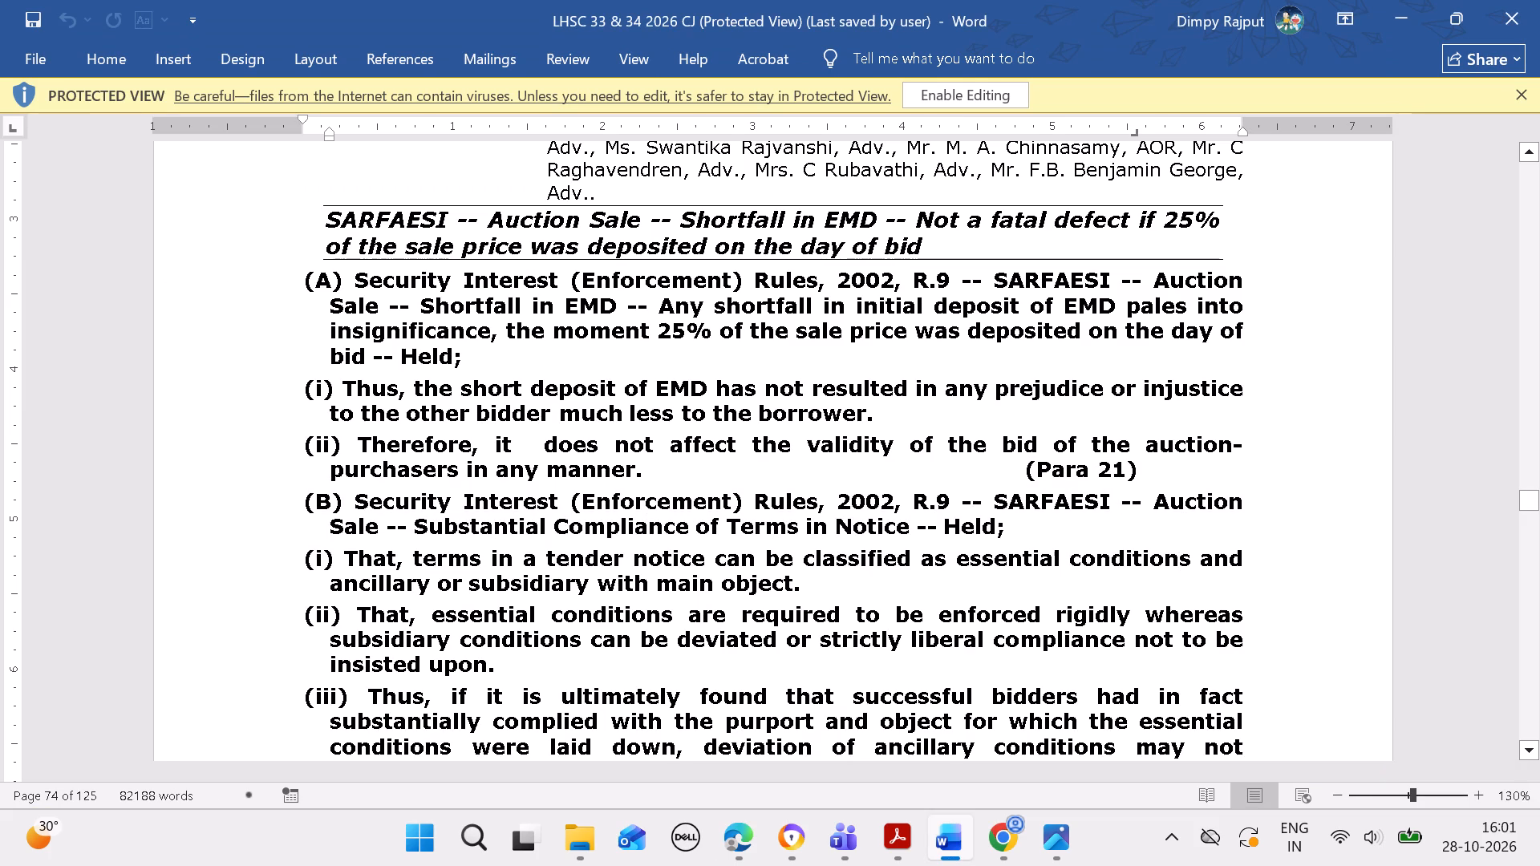
pyautogui.moveTo(997, 497); pyautogui.dragTo(776, 577)
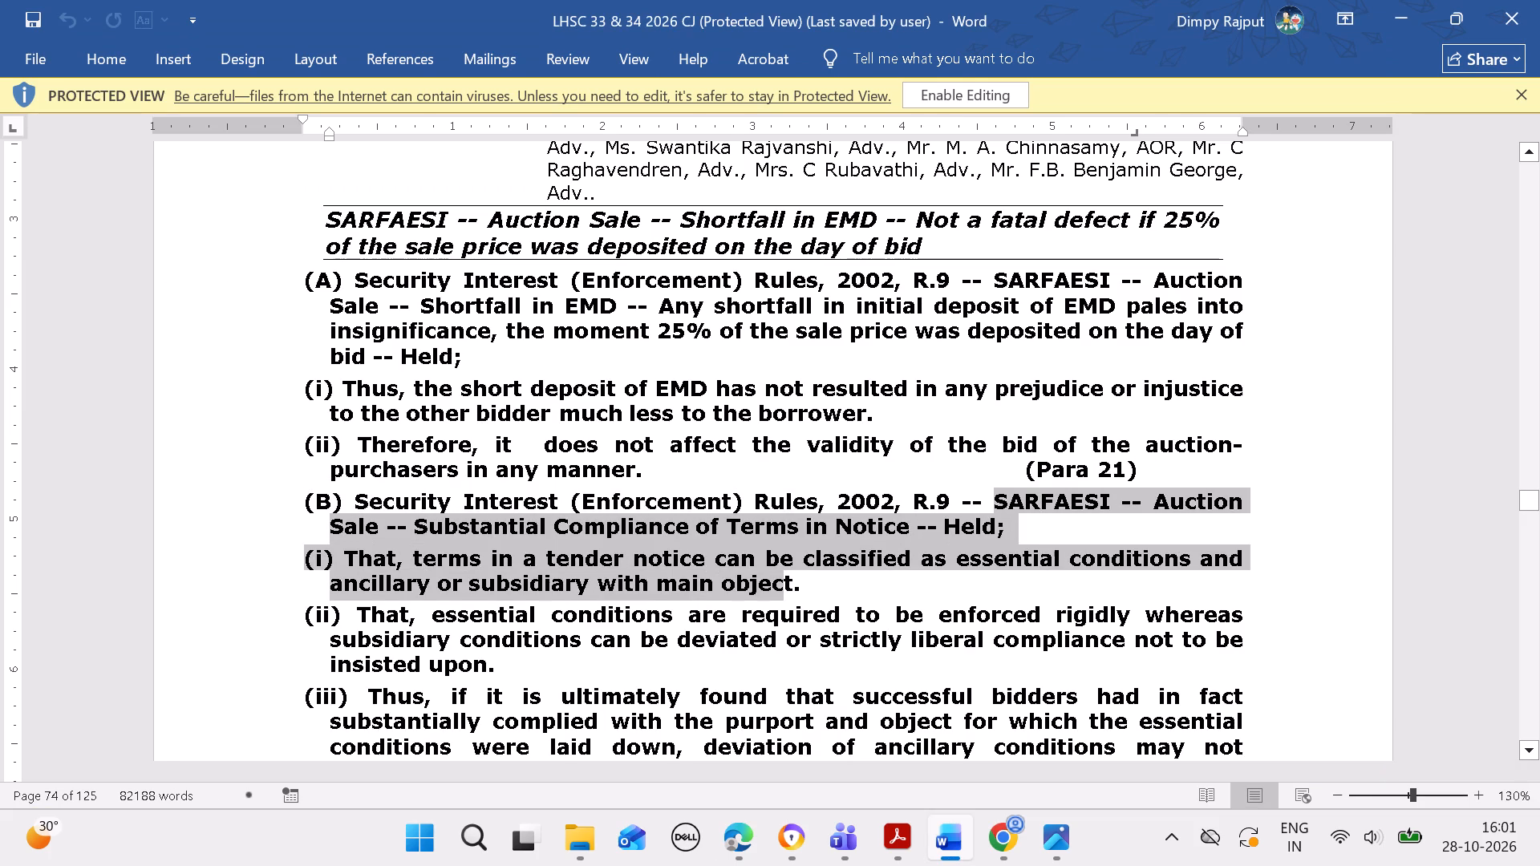
pyautogui.moveTo(776, 577); pyautogui.dragTo(386, 537)
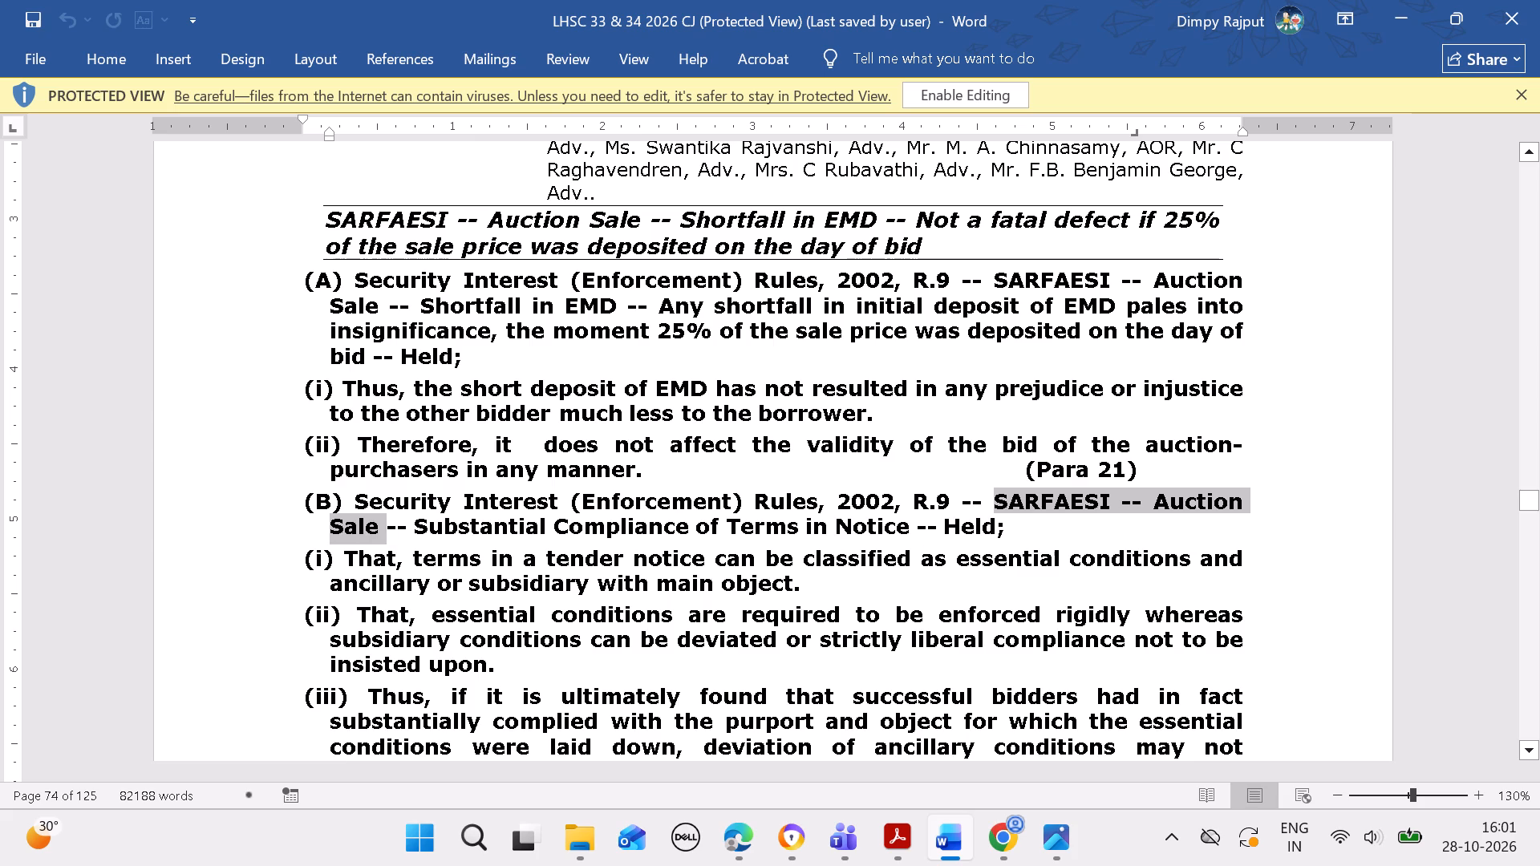
pyautogui.moveTo(386, 537); pyautogui.dragTo(382, 534)
pyautogui.hotkey('ctrl', 'c')
pyautogui.hotkey('ctrl', 'c')
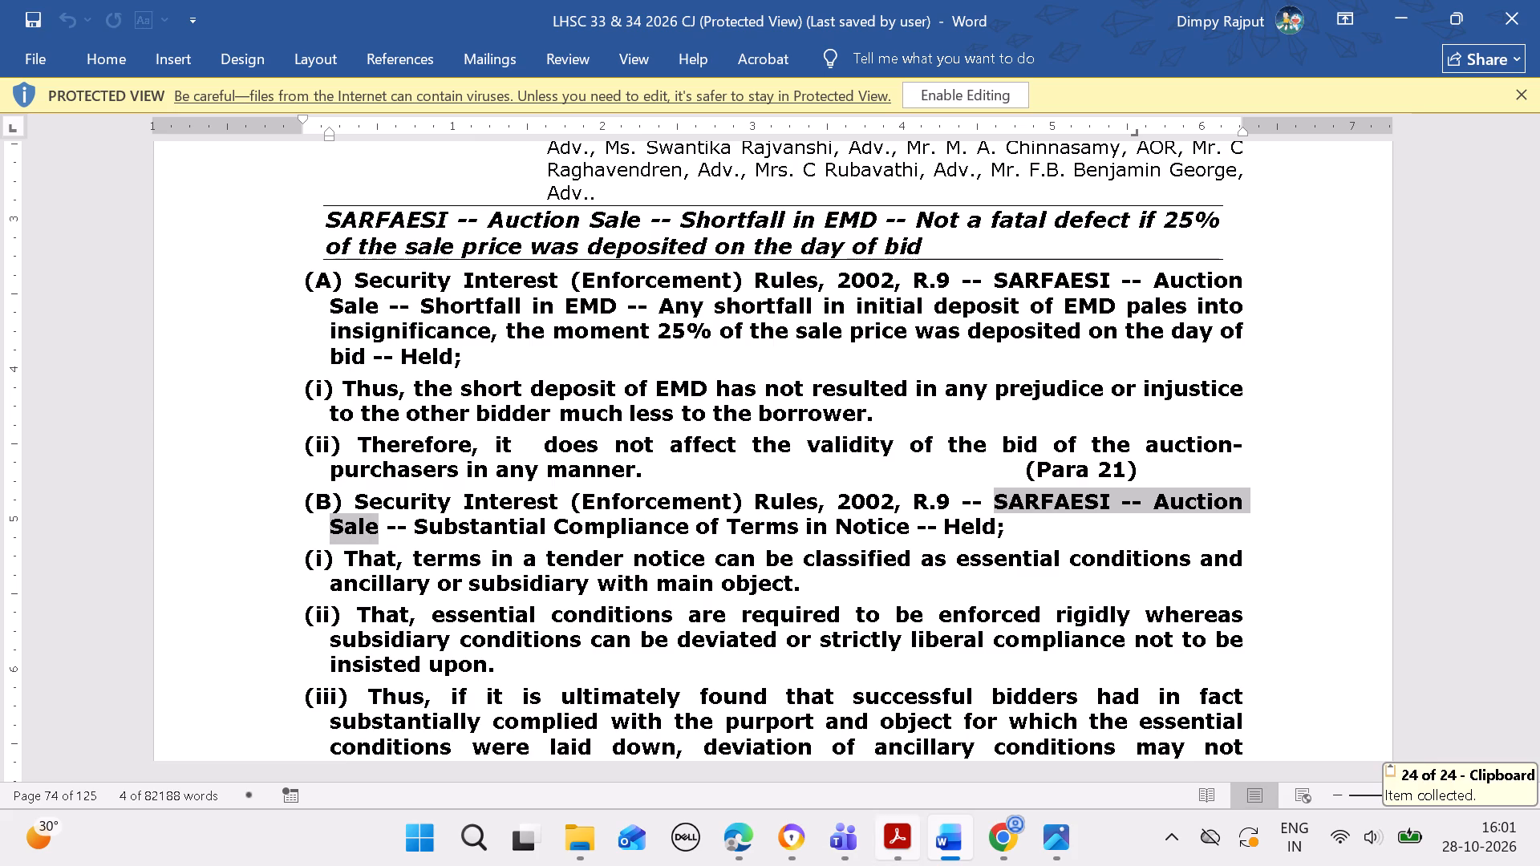
pyautogui.keyDown('ctrl'); pyautogui.click(740, 836); pyautogui.keyUp('ctrl')
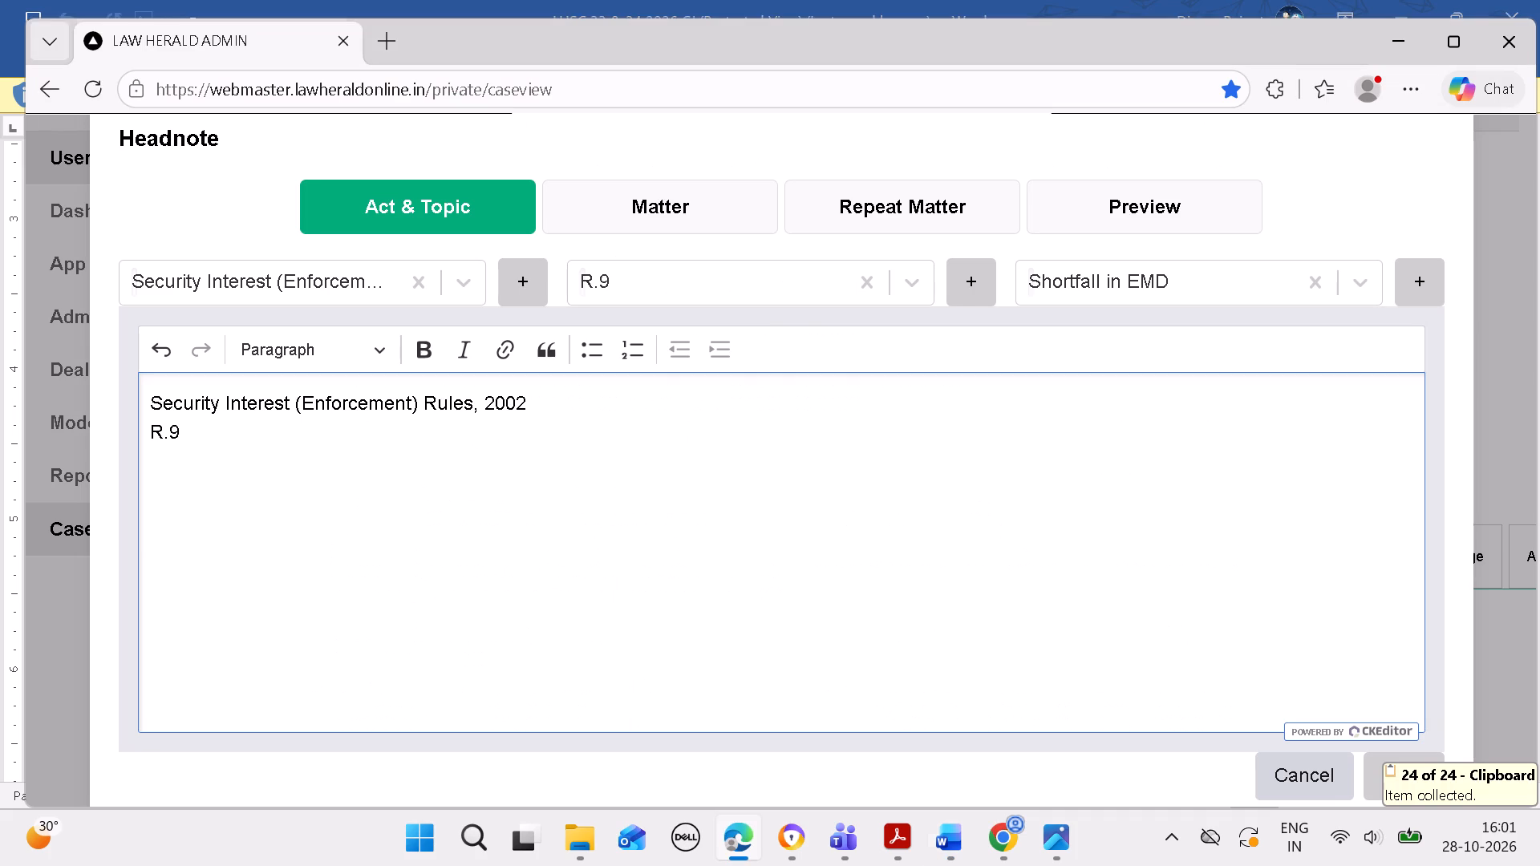
pyautogui.moveTo(1181, 293); pyautogui.dragTo(1185, 281)
pyautogui.hotkey('ctrl', 'v')
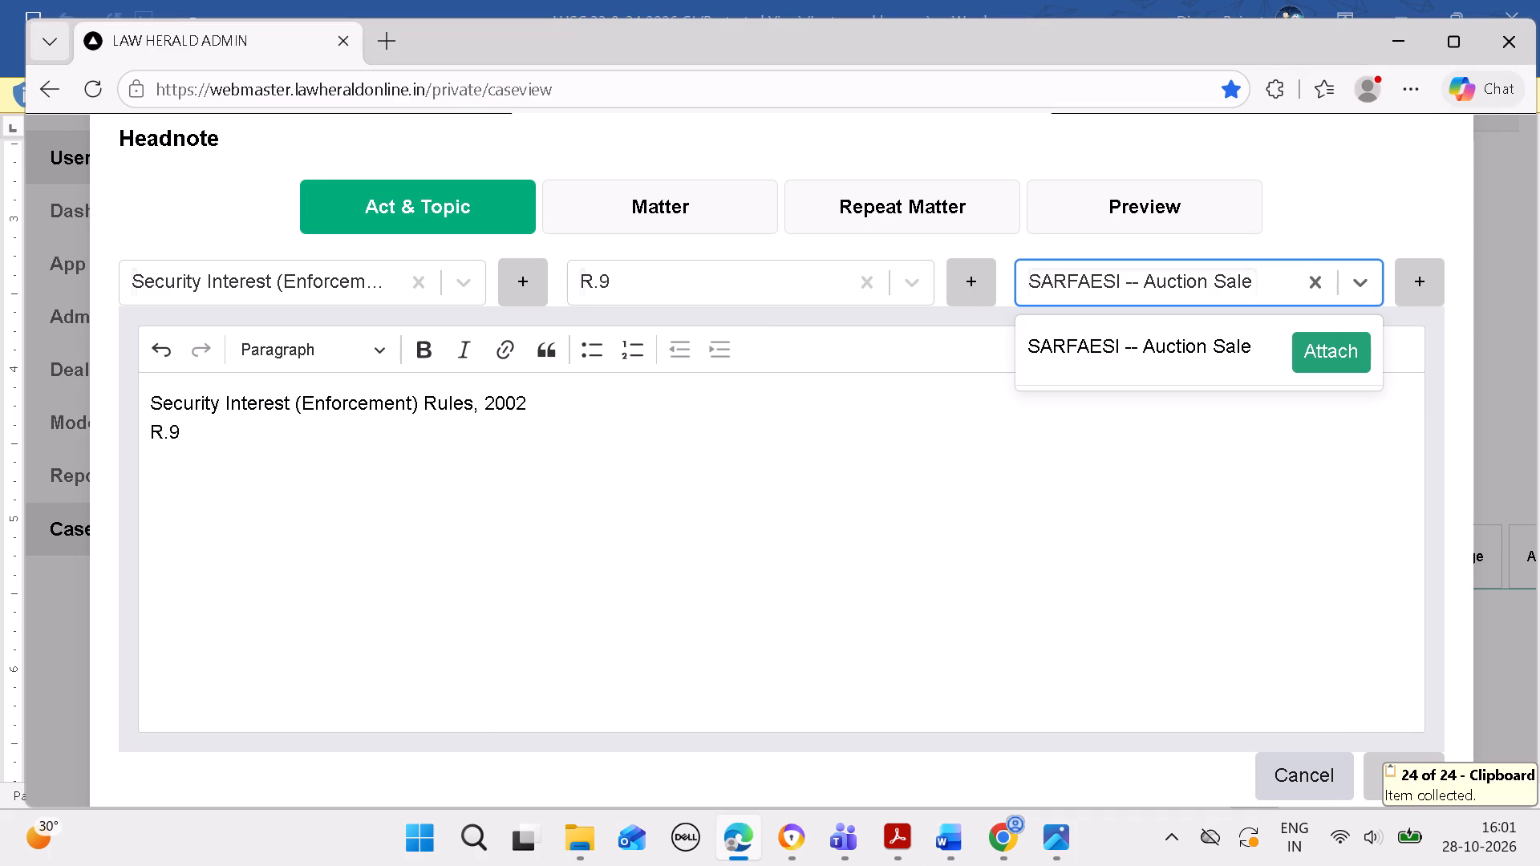
pyautogui.click(1329, 356)
pyautogui.click(1054, 571)
pyautogui.press('space')
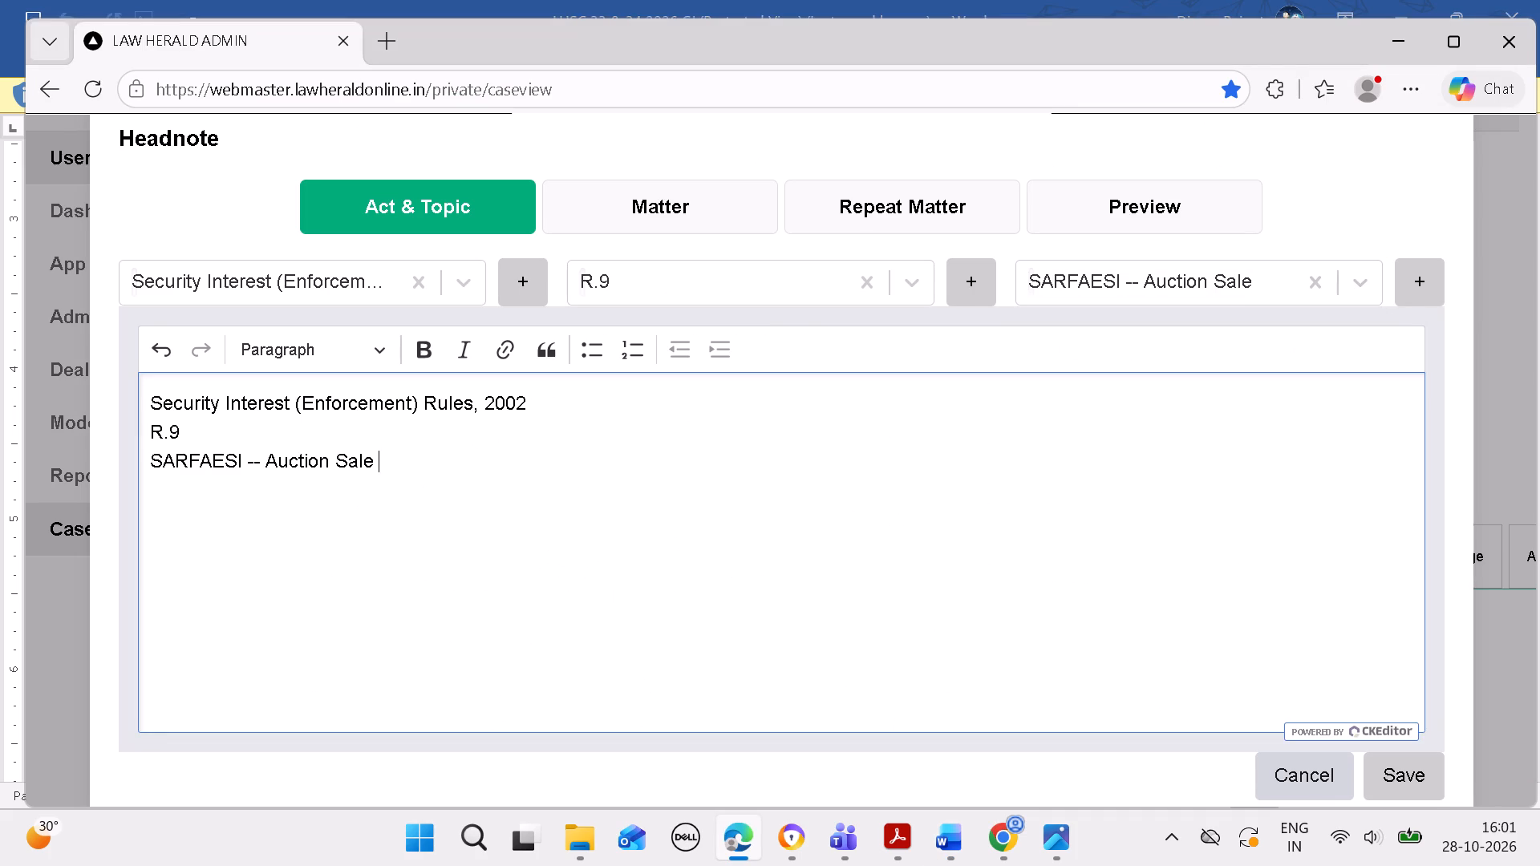
# Copy "Substantial Compliance of Terms in Notice" from headnote (B) in Word and save it as a new topic in Edge, without the trailing space.
pyautogui.click(950, 824)
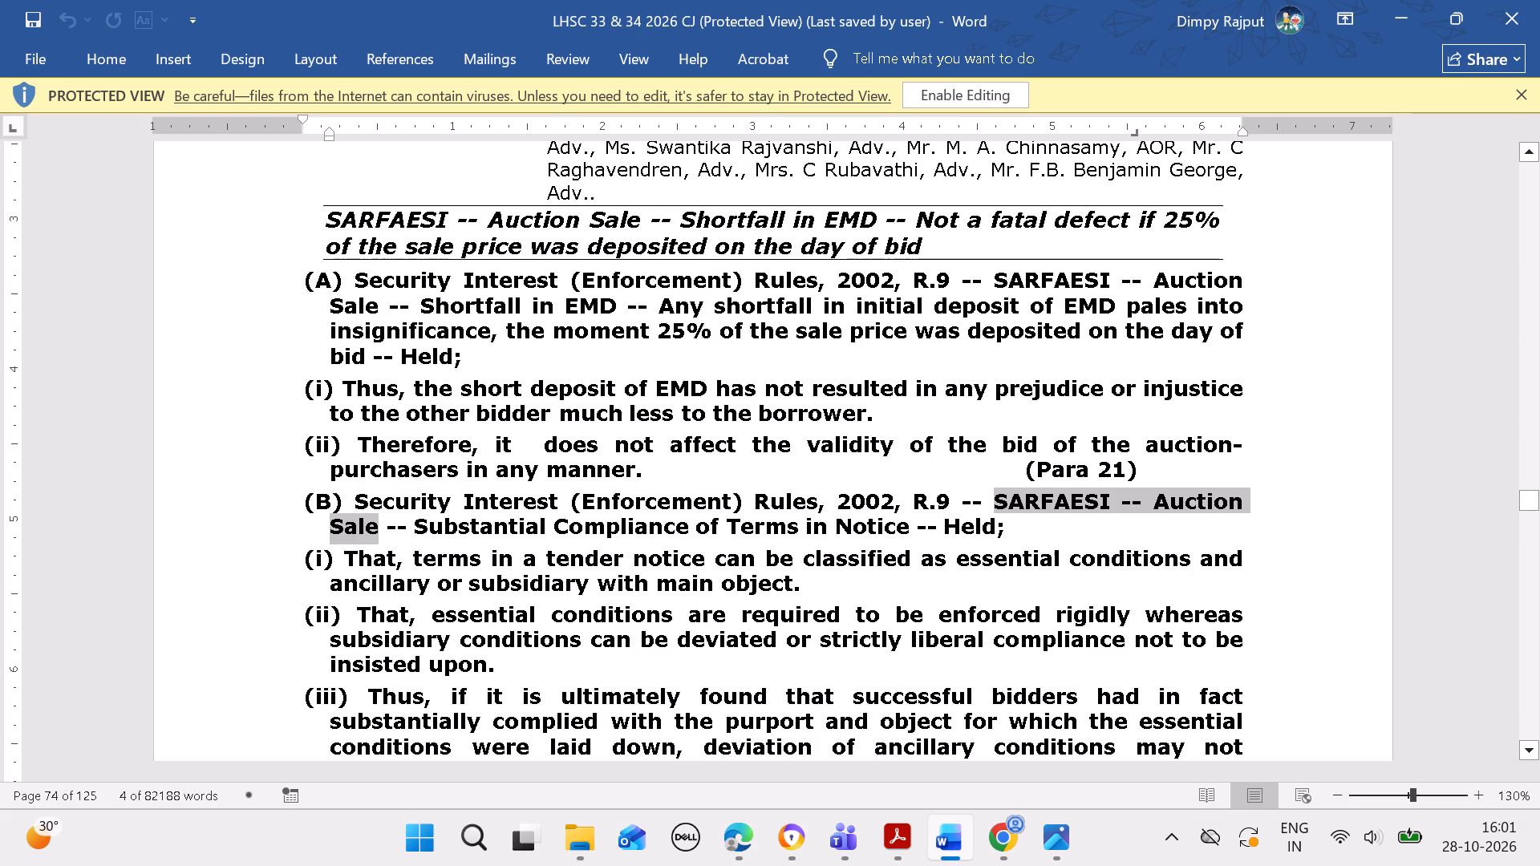
pyautogui.moveTo(417, 525); pyautogui.dragTo(813, 534)
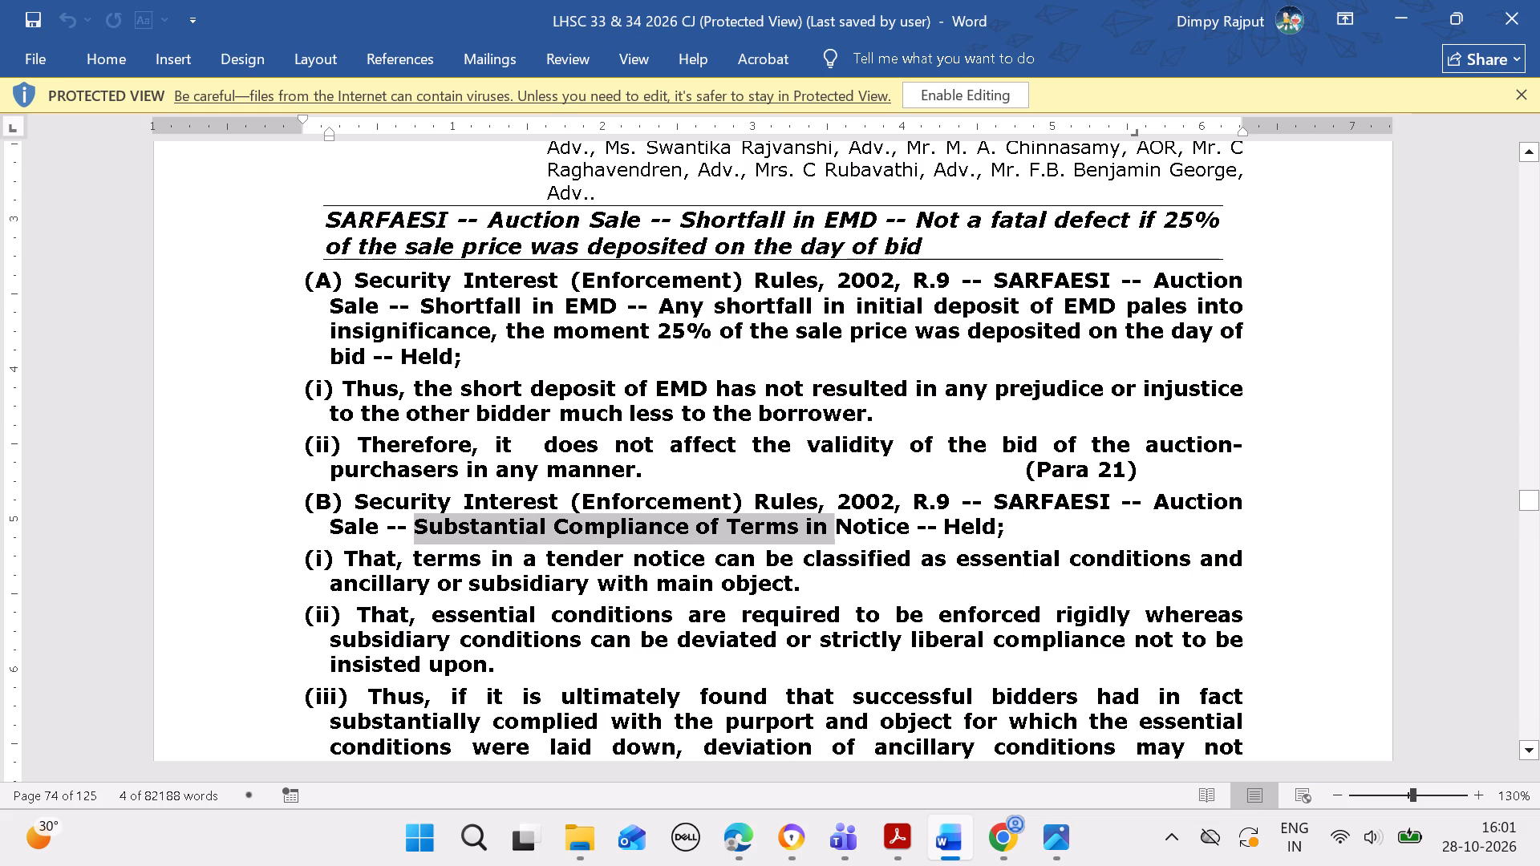
pyautogui.moveTo(813, 534); pyautogui.dragTo(855, 529)
pyautogui.hotkey('ctrl', 'c')
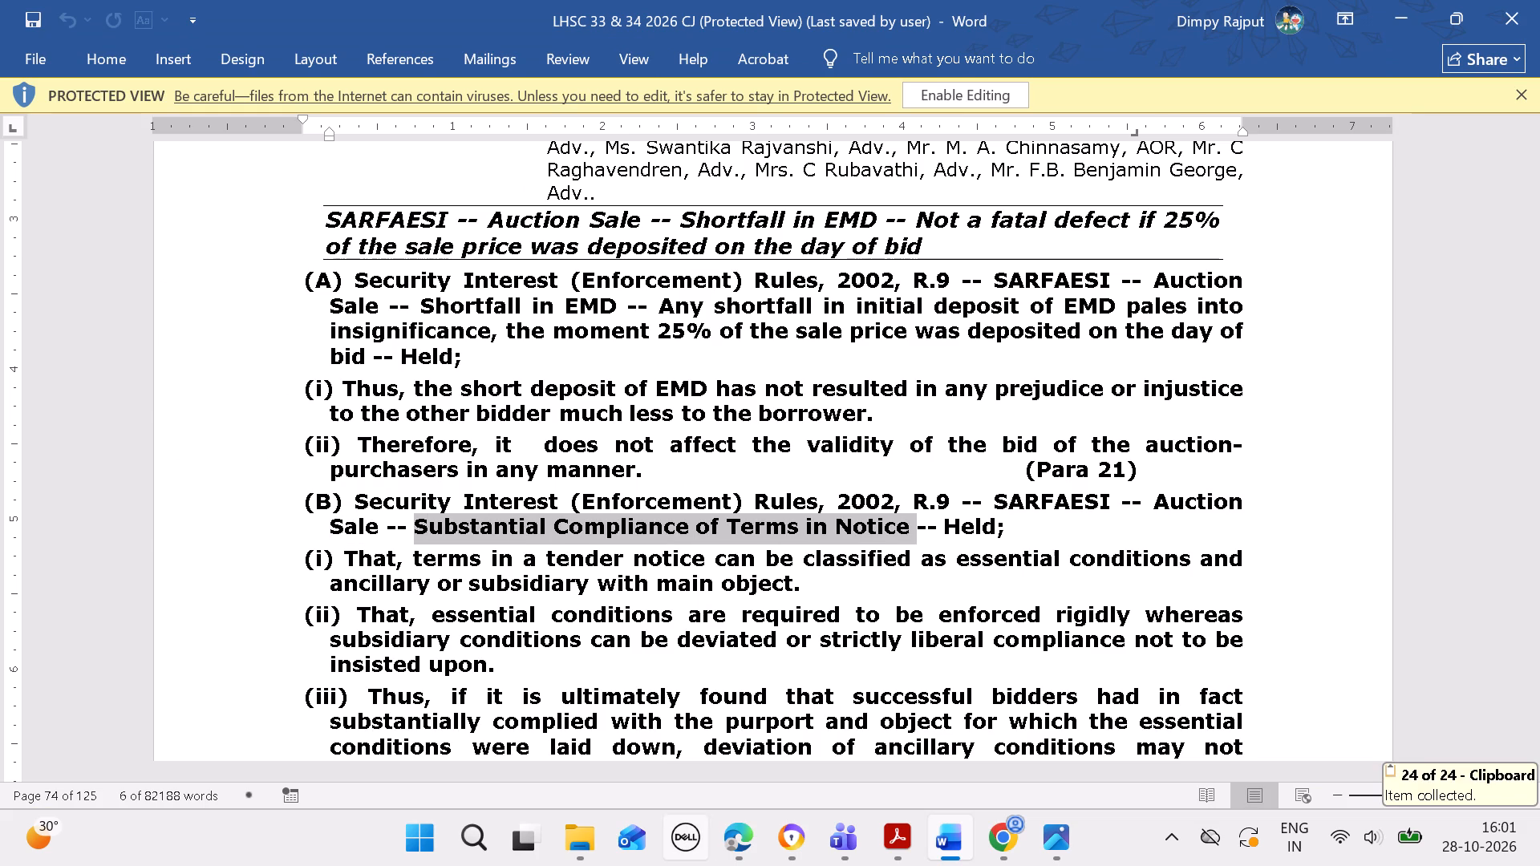
pyautogui.keyDown('ctrl'); pyautogui.click(727, 837); pyautogui.keyUp('ctrl')
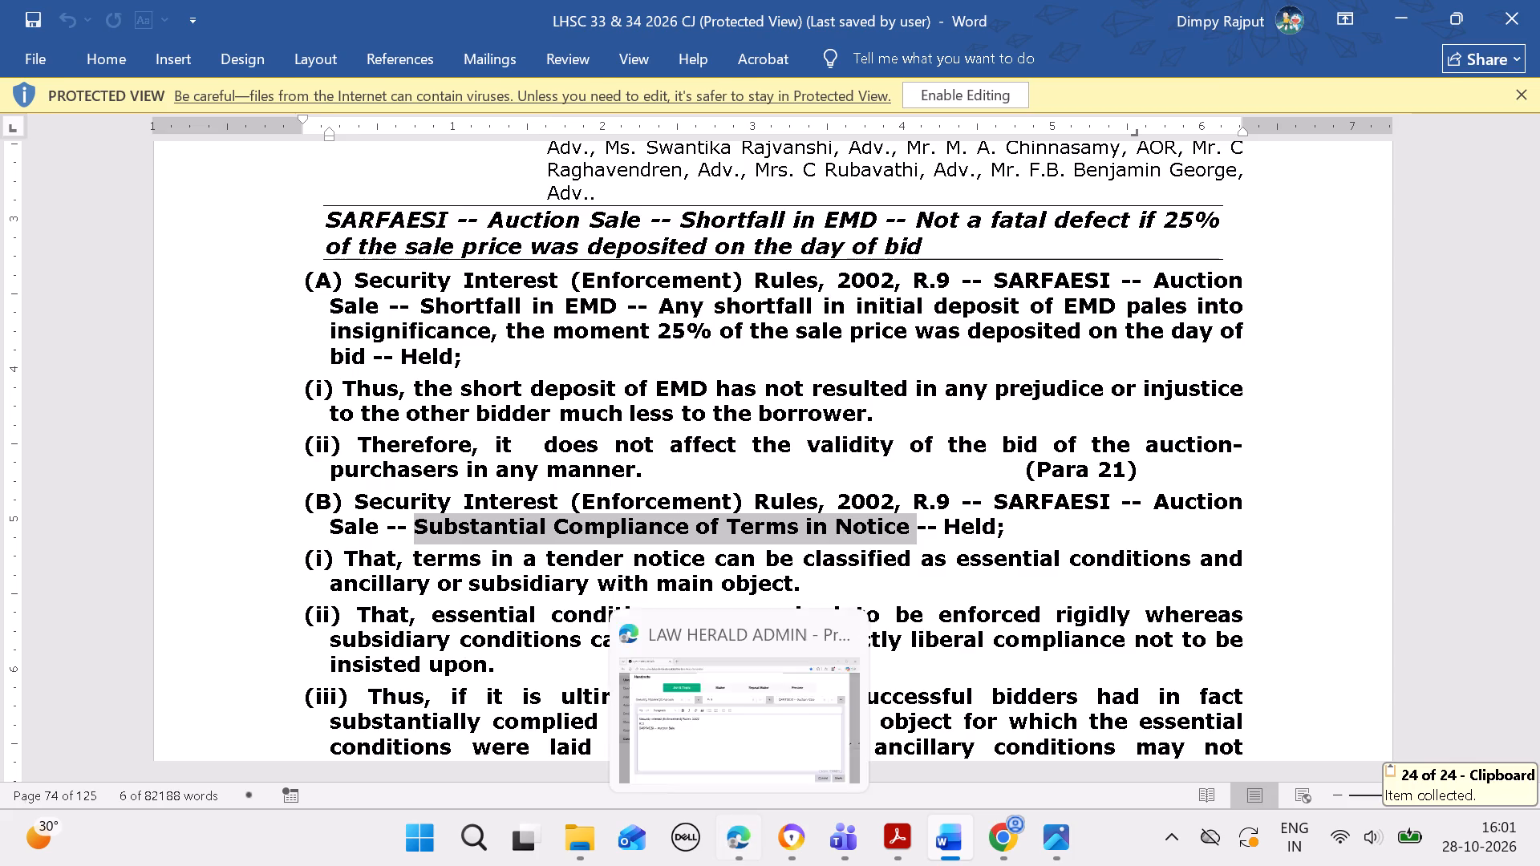
pyautogui.keyDown('ctrl'); pyautogui.click(1422, 282); pyautogui.keyUp('ctrl')
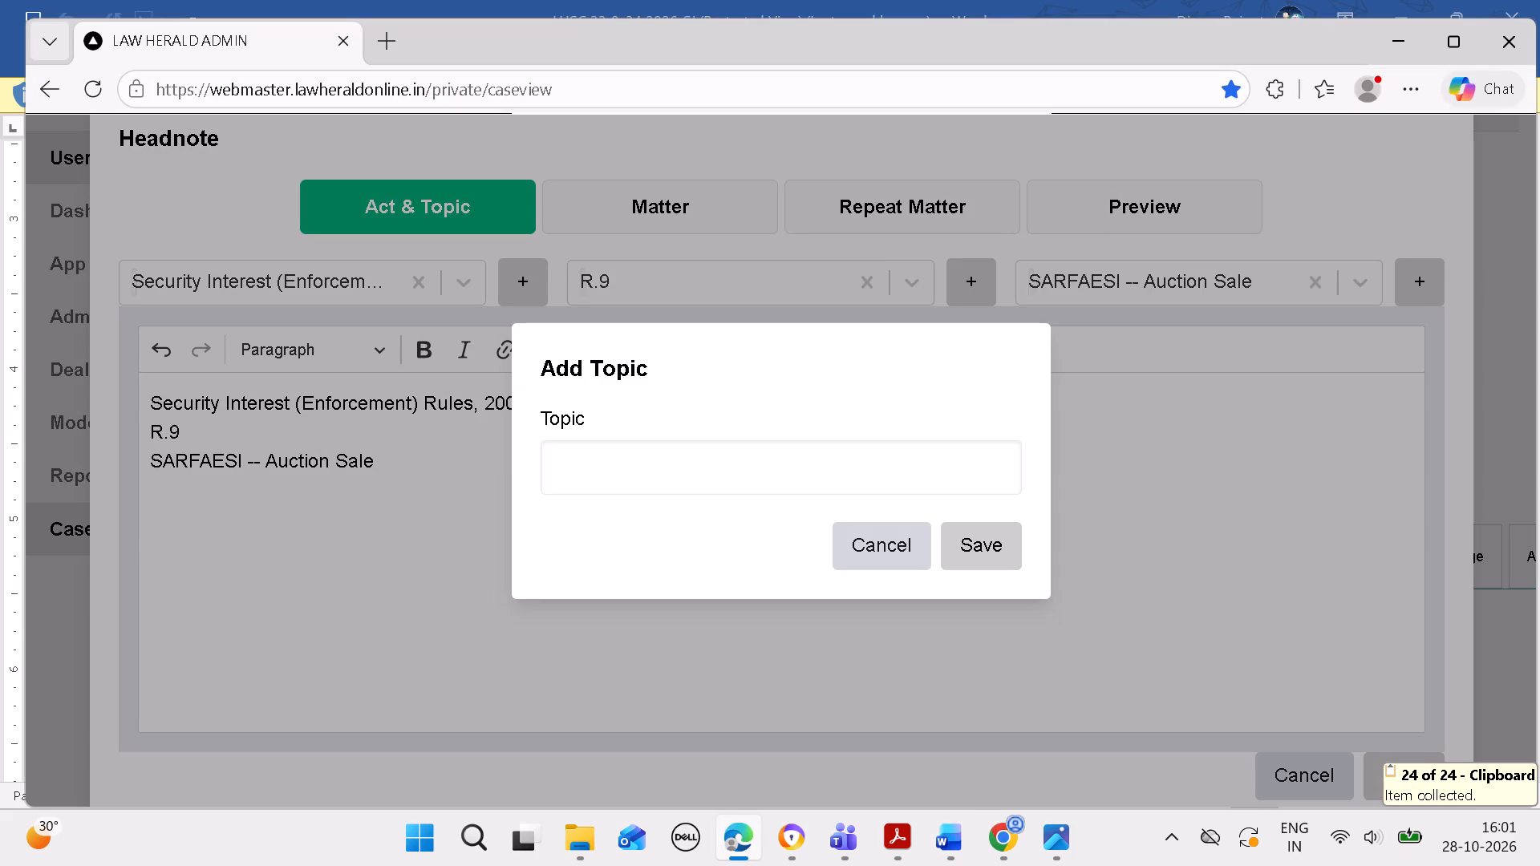
pyautogui.click(886, 477)
pyautogui.hotkey('ctrl', 'v')
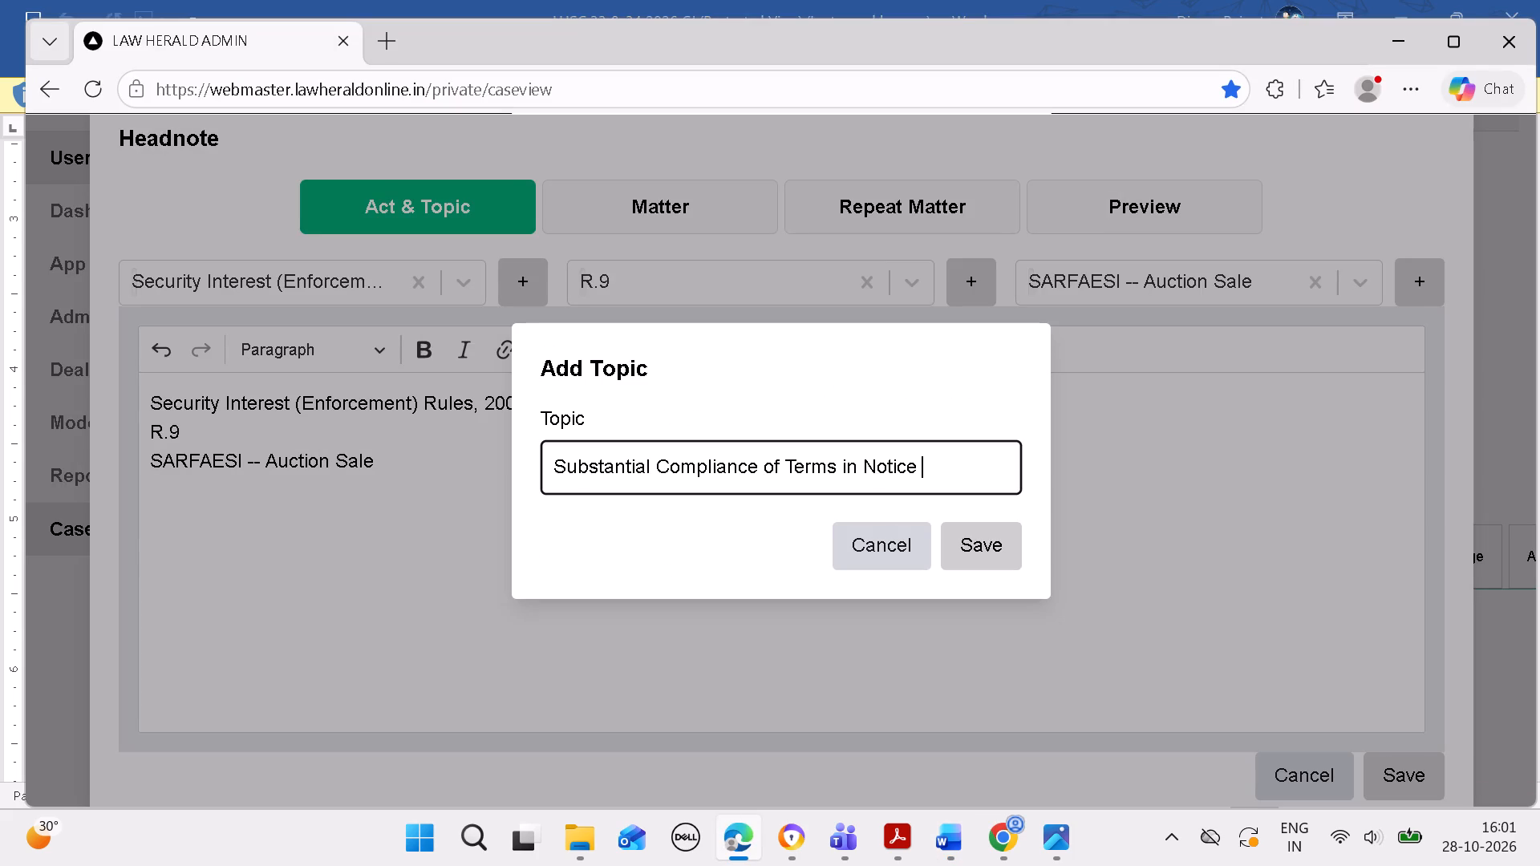
pyautogui.press('BackSpace')
pyautogui.click(1000, 547)
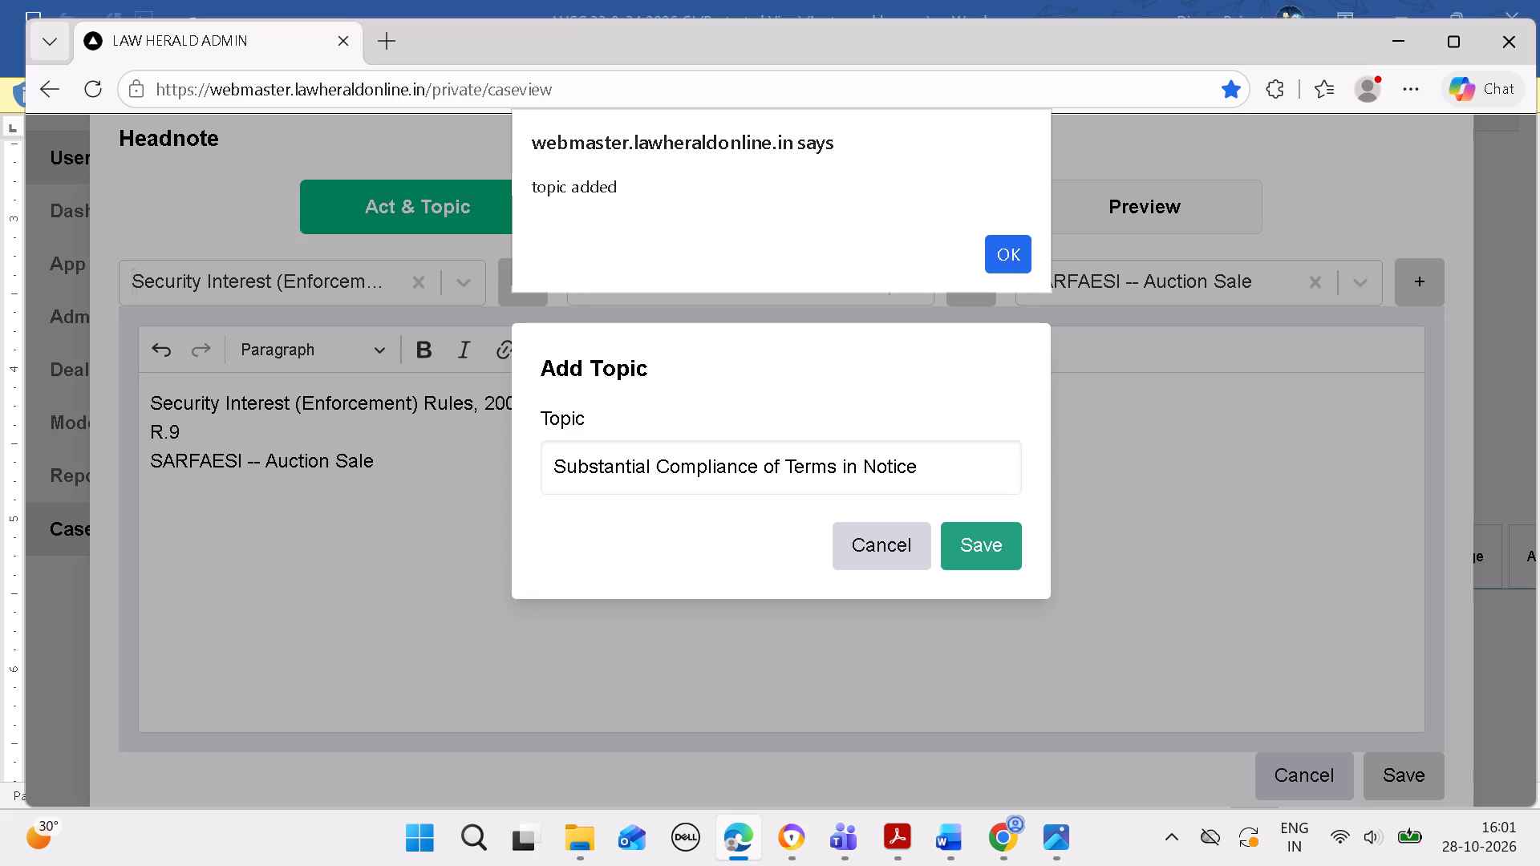
pyautogui.click(1007, 247)
# Attach the new topic "Substantial Compliance of Terms in Notice" to the headnote.
pyautogui.click(1064, 279)
pyautogui.hotkey('ctrl', 'v')
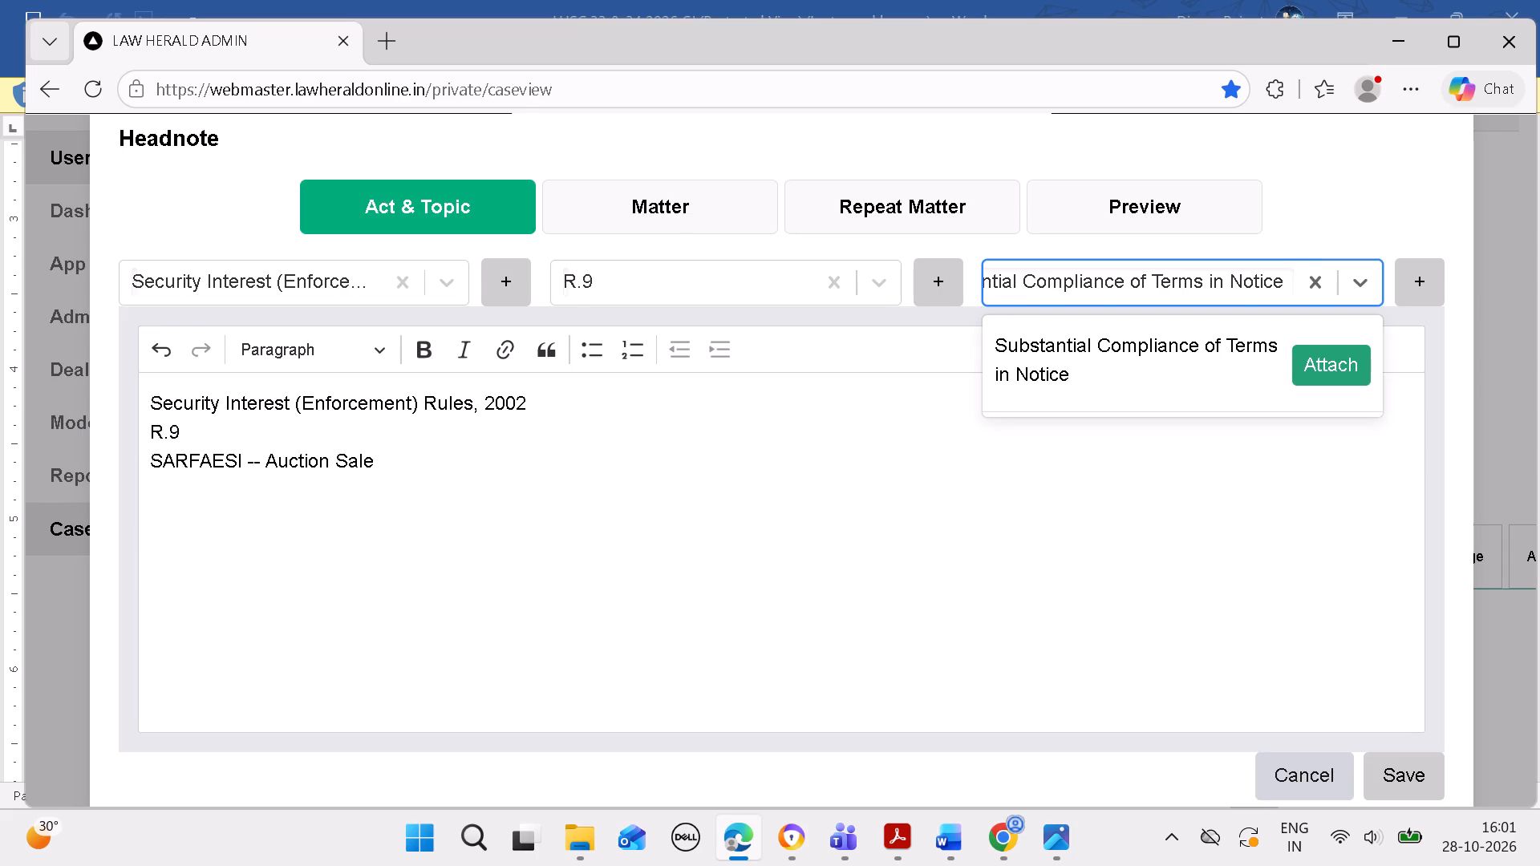
pyautogui.click(1317, 357)
pyautogui.click(979, 532)
pyautogui.press('space')
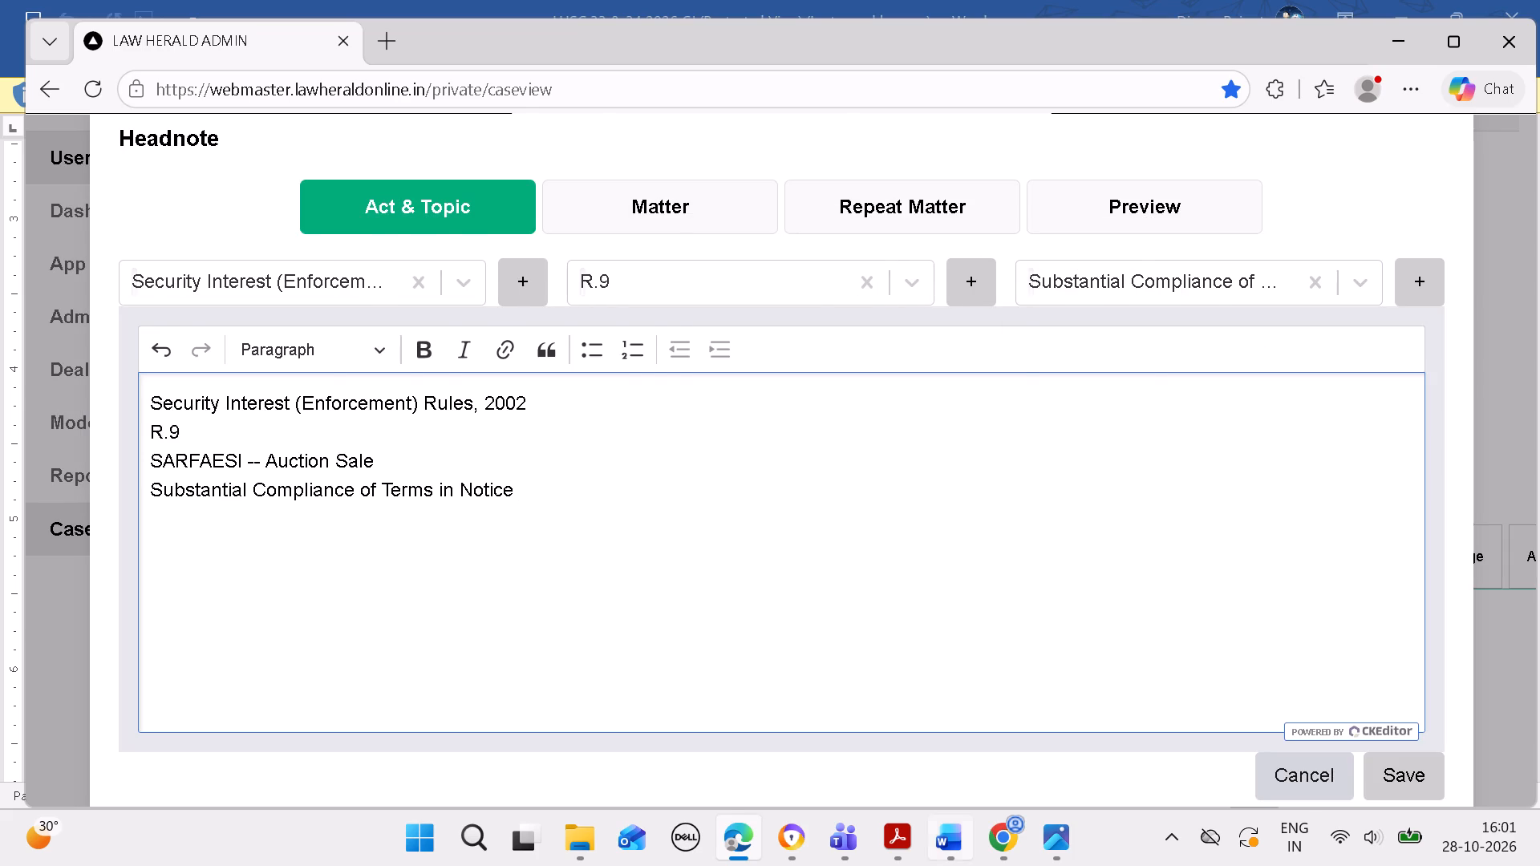
# Copy headnote (B)'s text from "Held;" through "(Para 19)" in Word and paste it as the headnote's matter in Edge.
pyautogui.click(954, 822)
pyautogui.moveTo(948, 520); pyautogui.dragTo(968, 528)
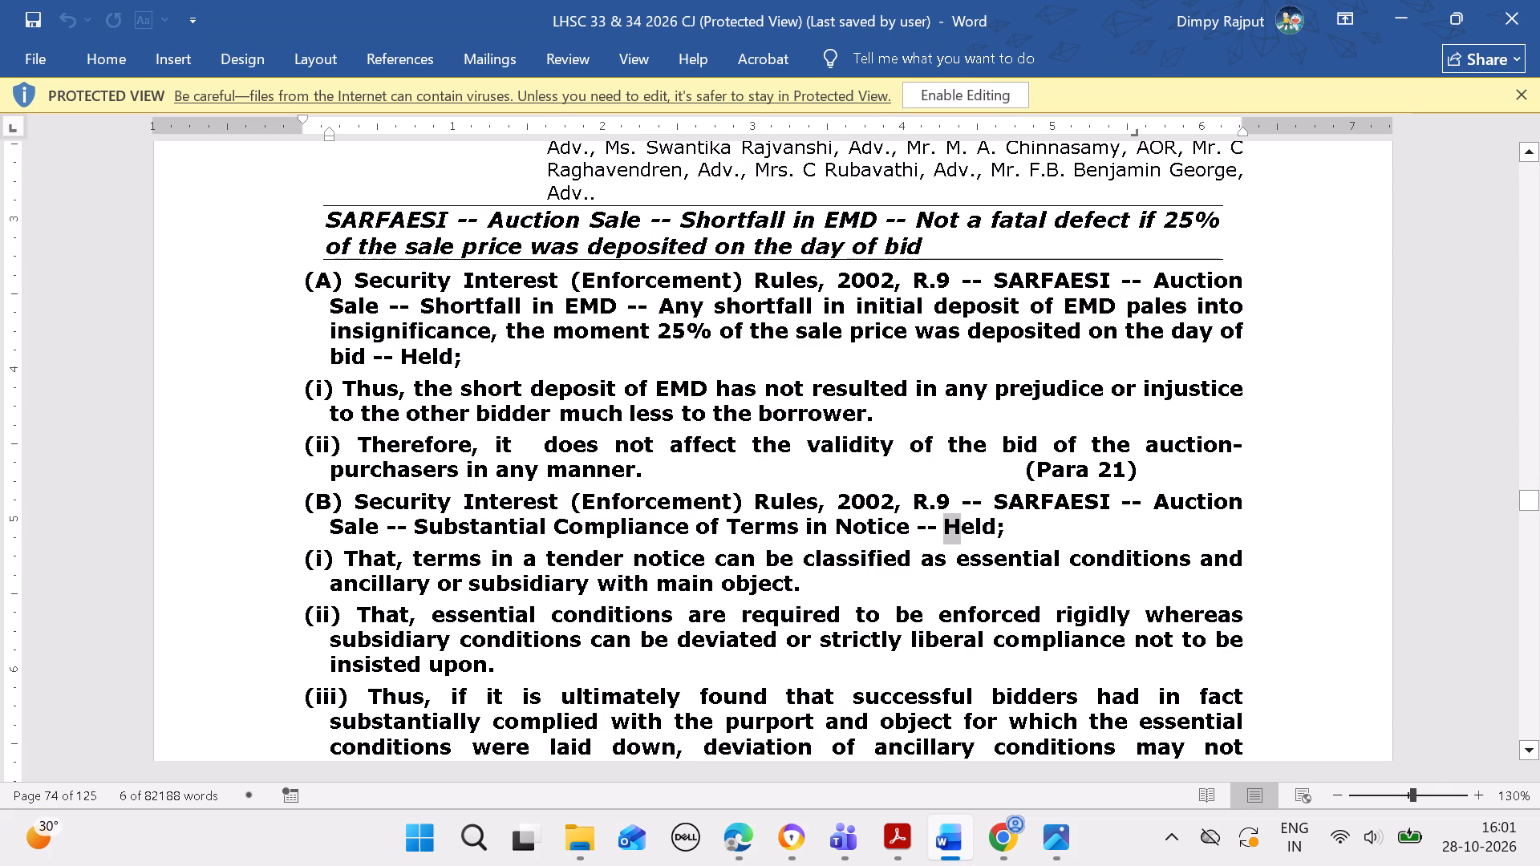
pyautogui.moveTo(968, 528); pyautogui.dragTo(1088, 757)
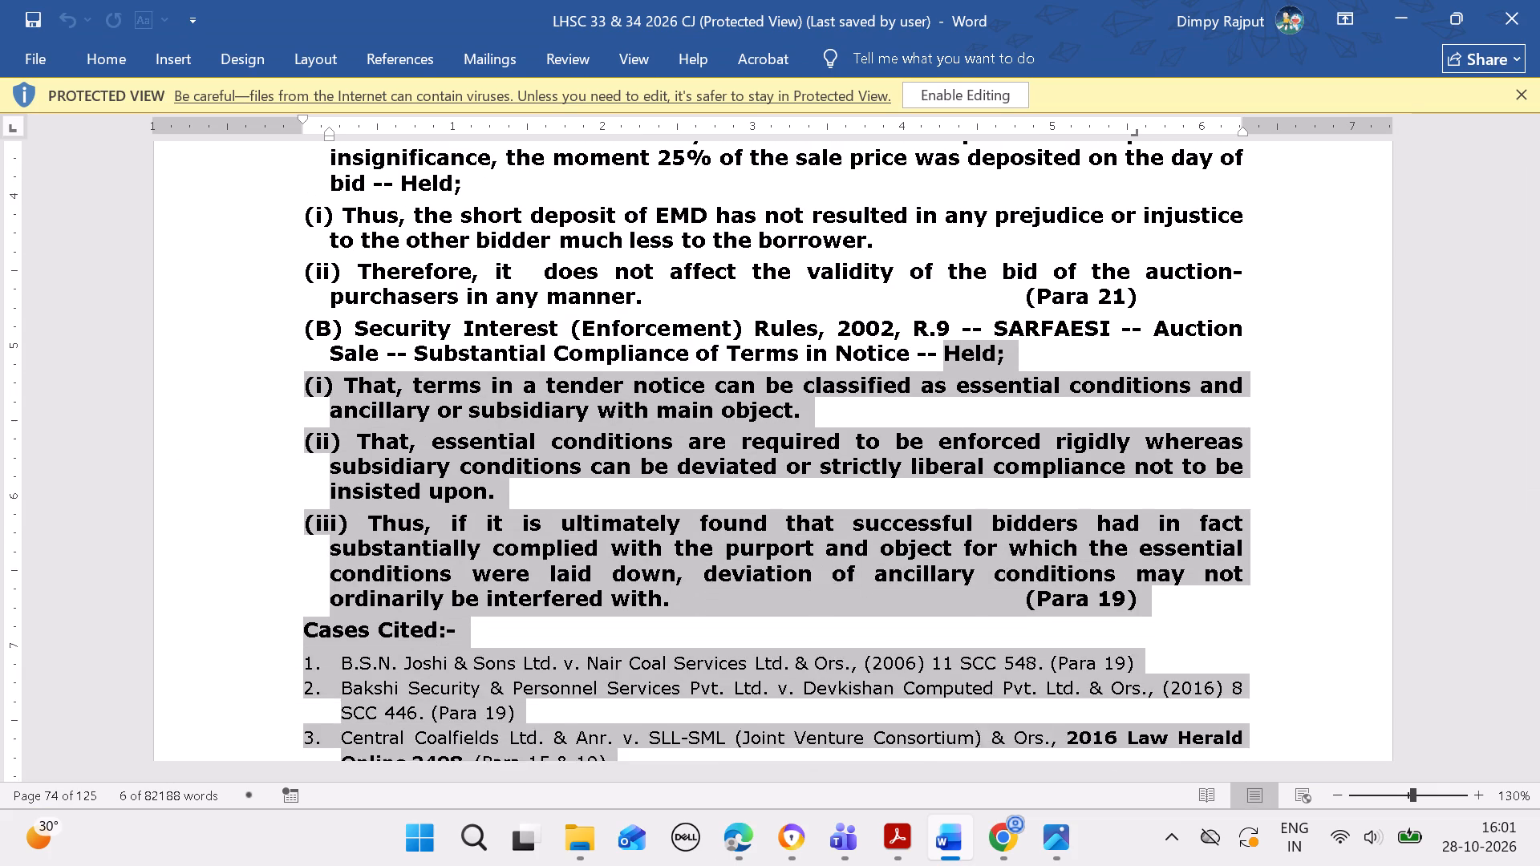
pyautogui.moveTo(1088, 757); pyautogui.dragTo(1148, 589)
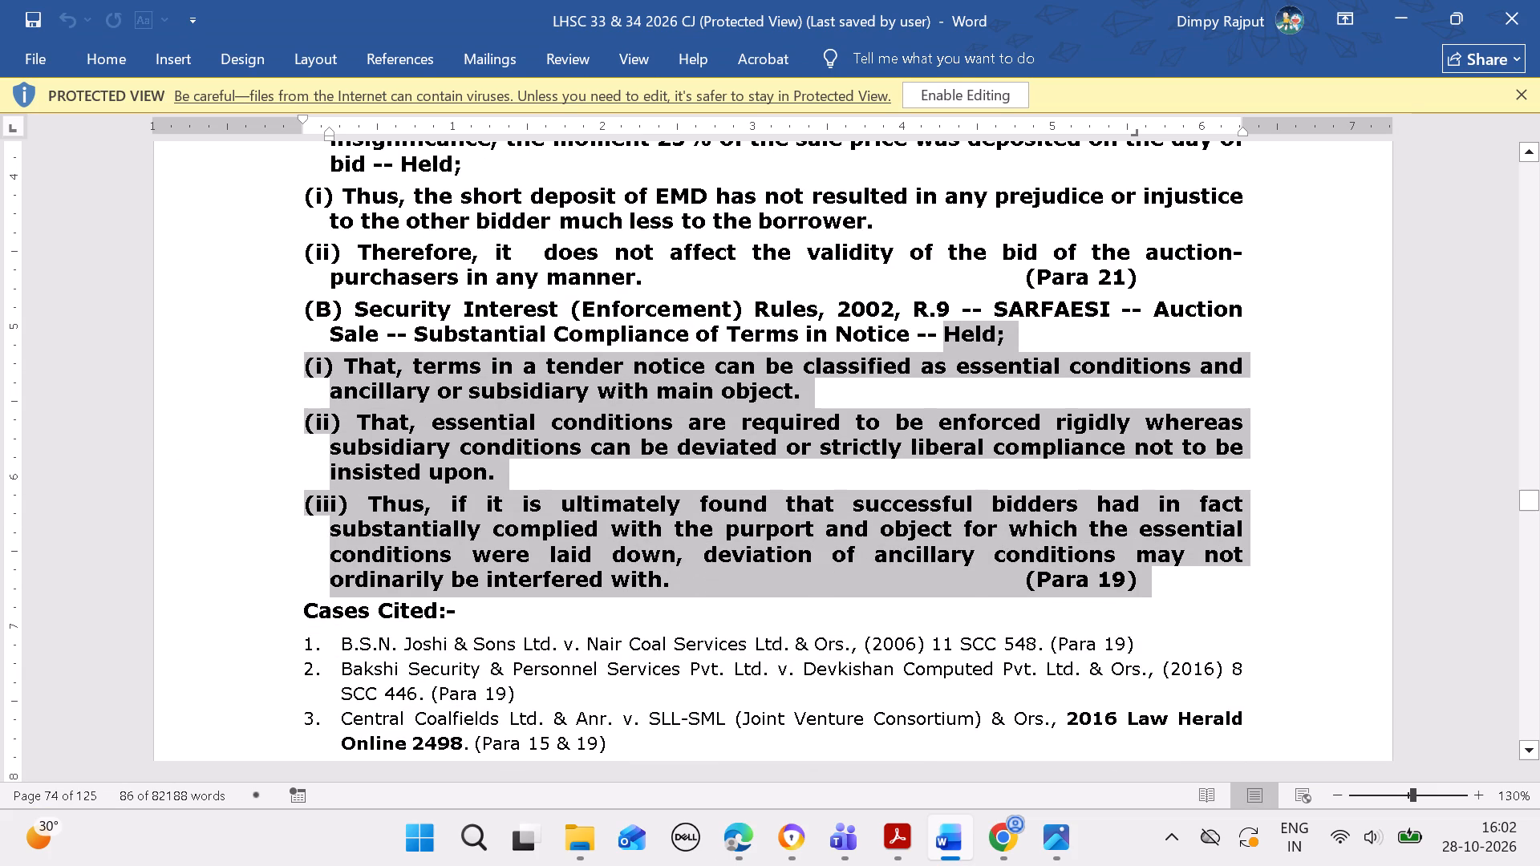
pyautogui.hotkey('ctrl', 'c')
pyautogui.hotkey('ctrl', 'c')
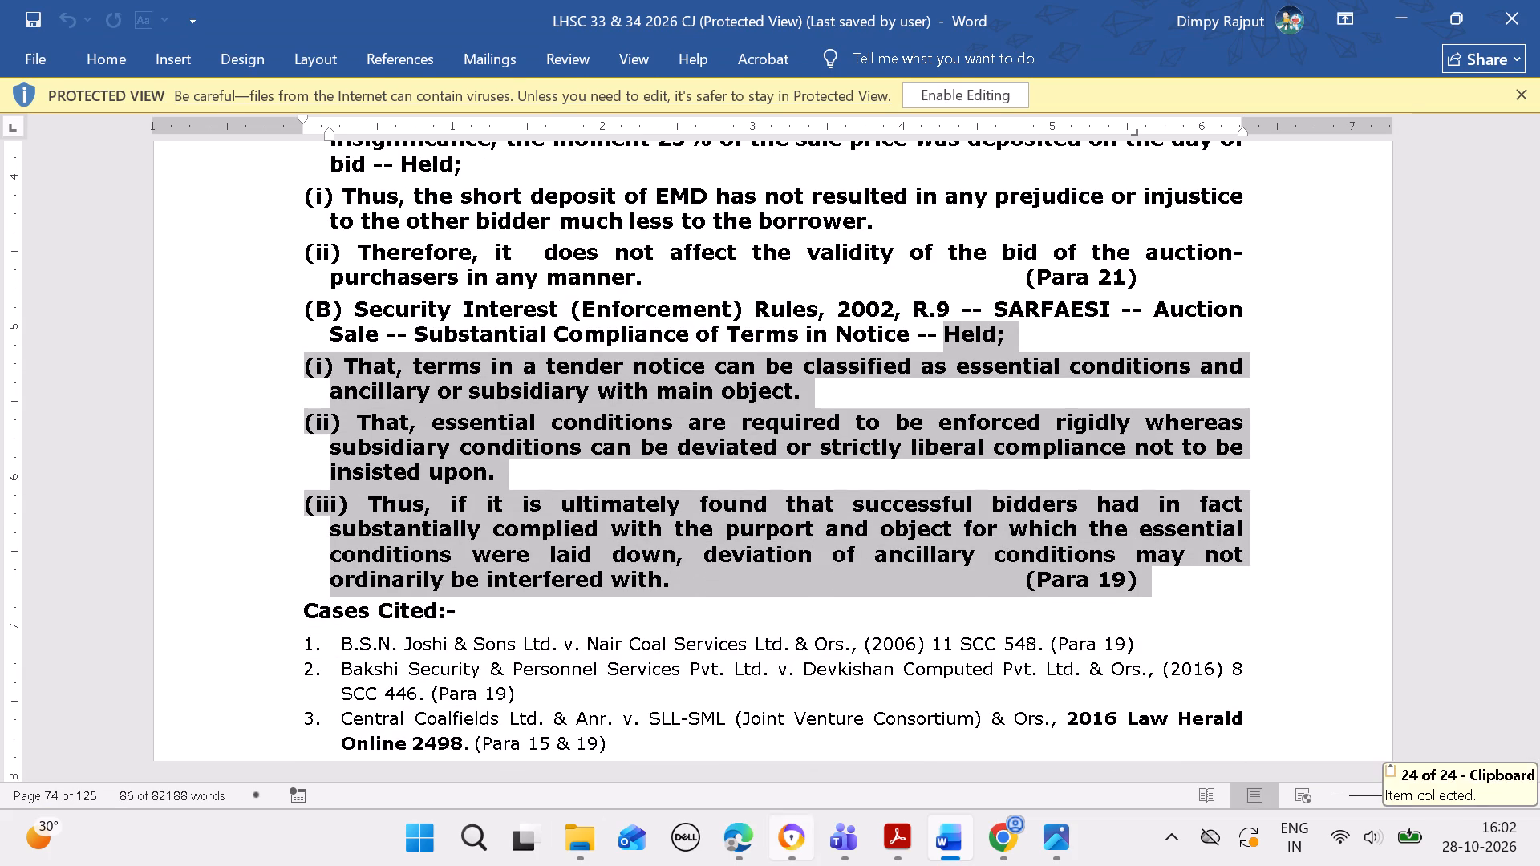
pyautogui.click(760, 829)
pyautogui.click(679, 210)
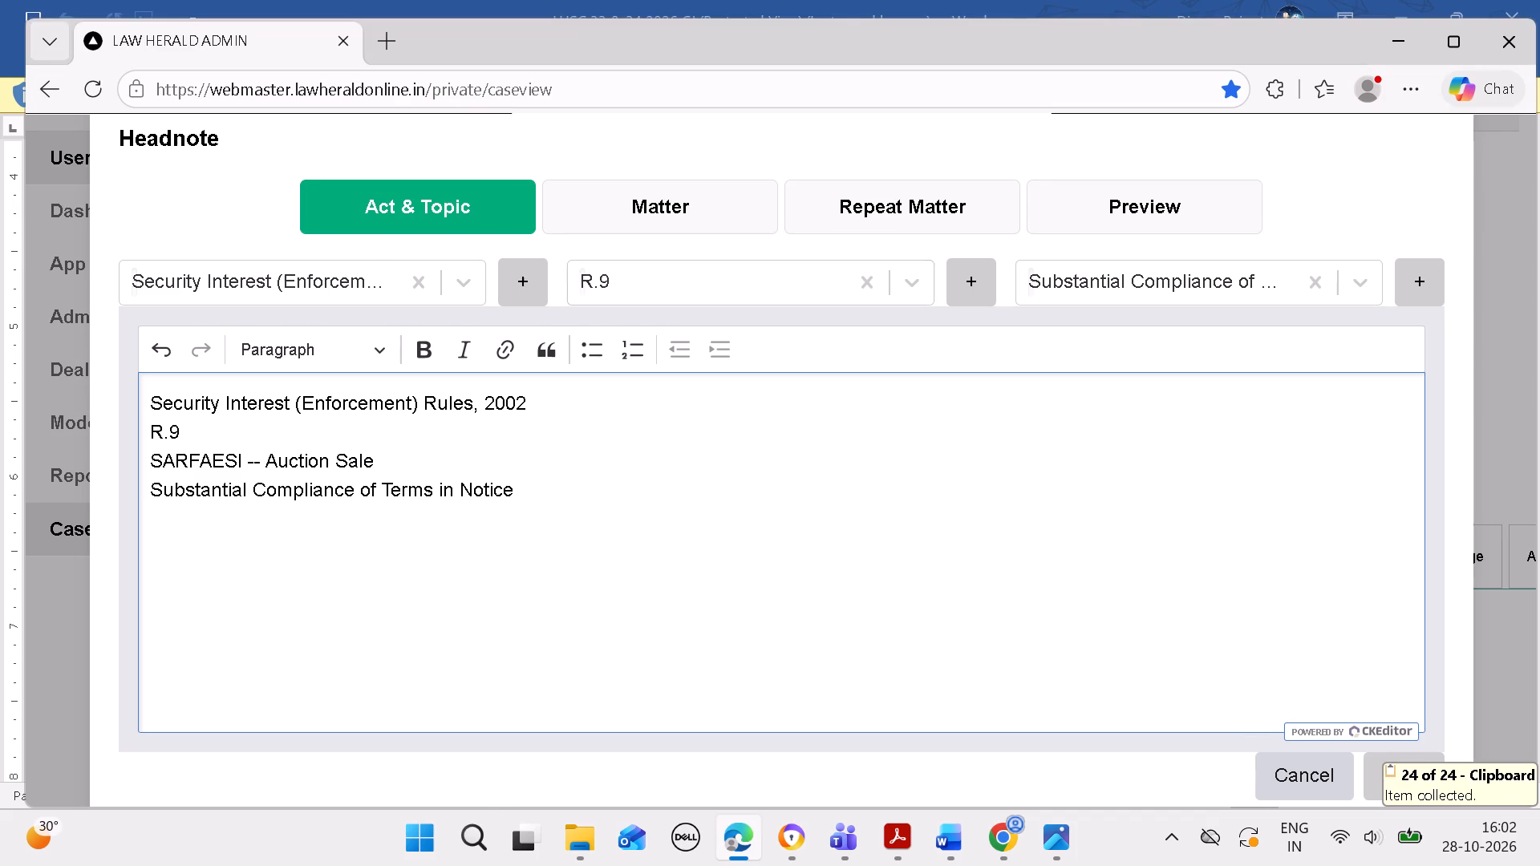
pyautogui.click(683, 403)
pyautogui.hotkey('ctrl', 'v')
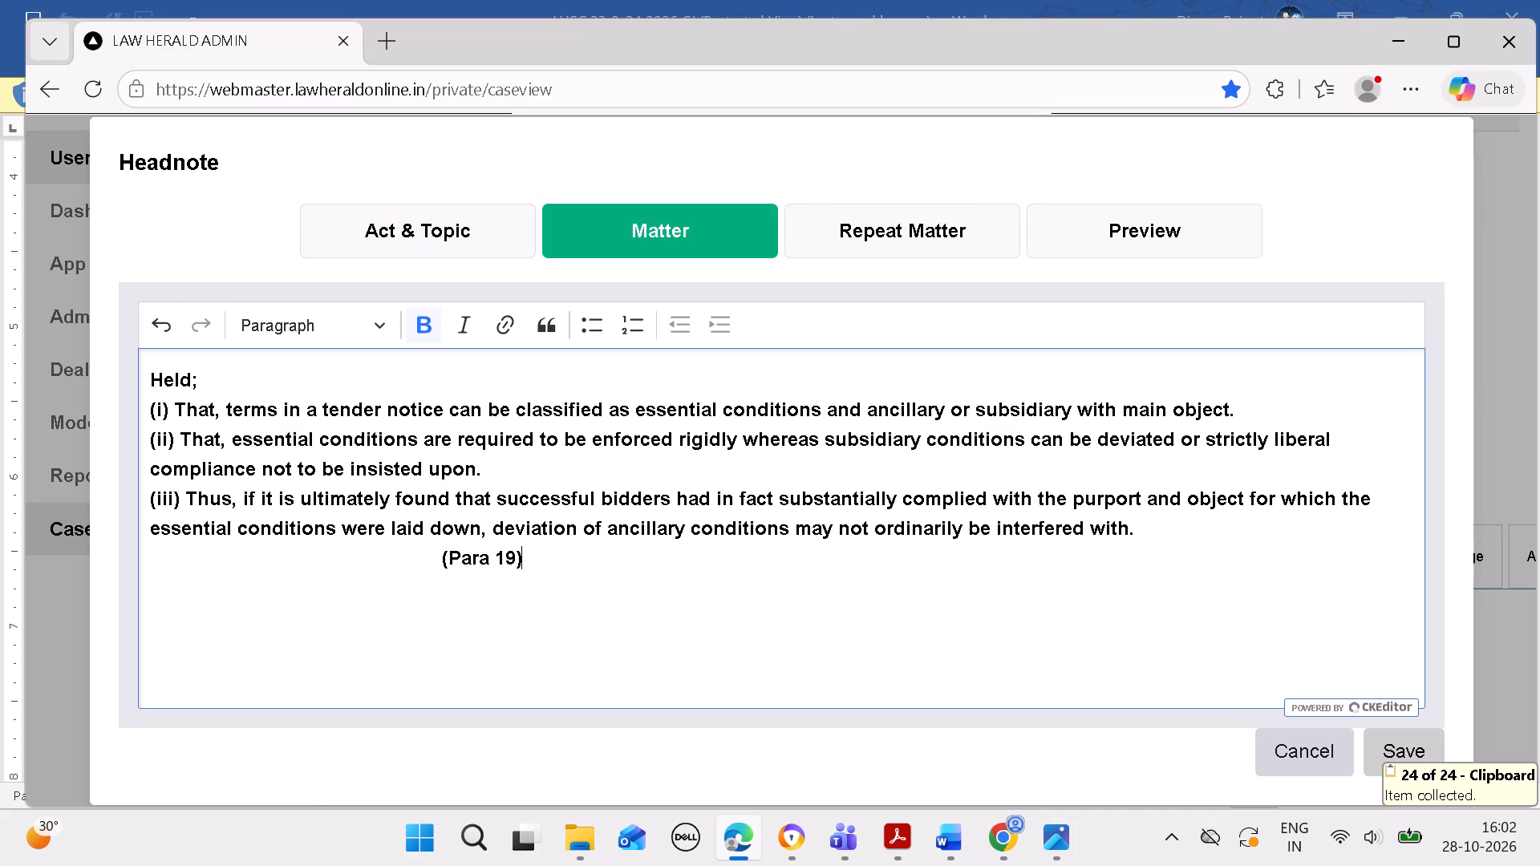
# Remove the bold formatting from the entire matter text.
pyautogui.hotkey('ctrl', 'a')
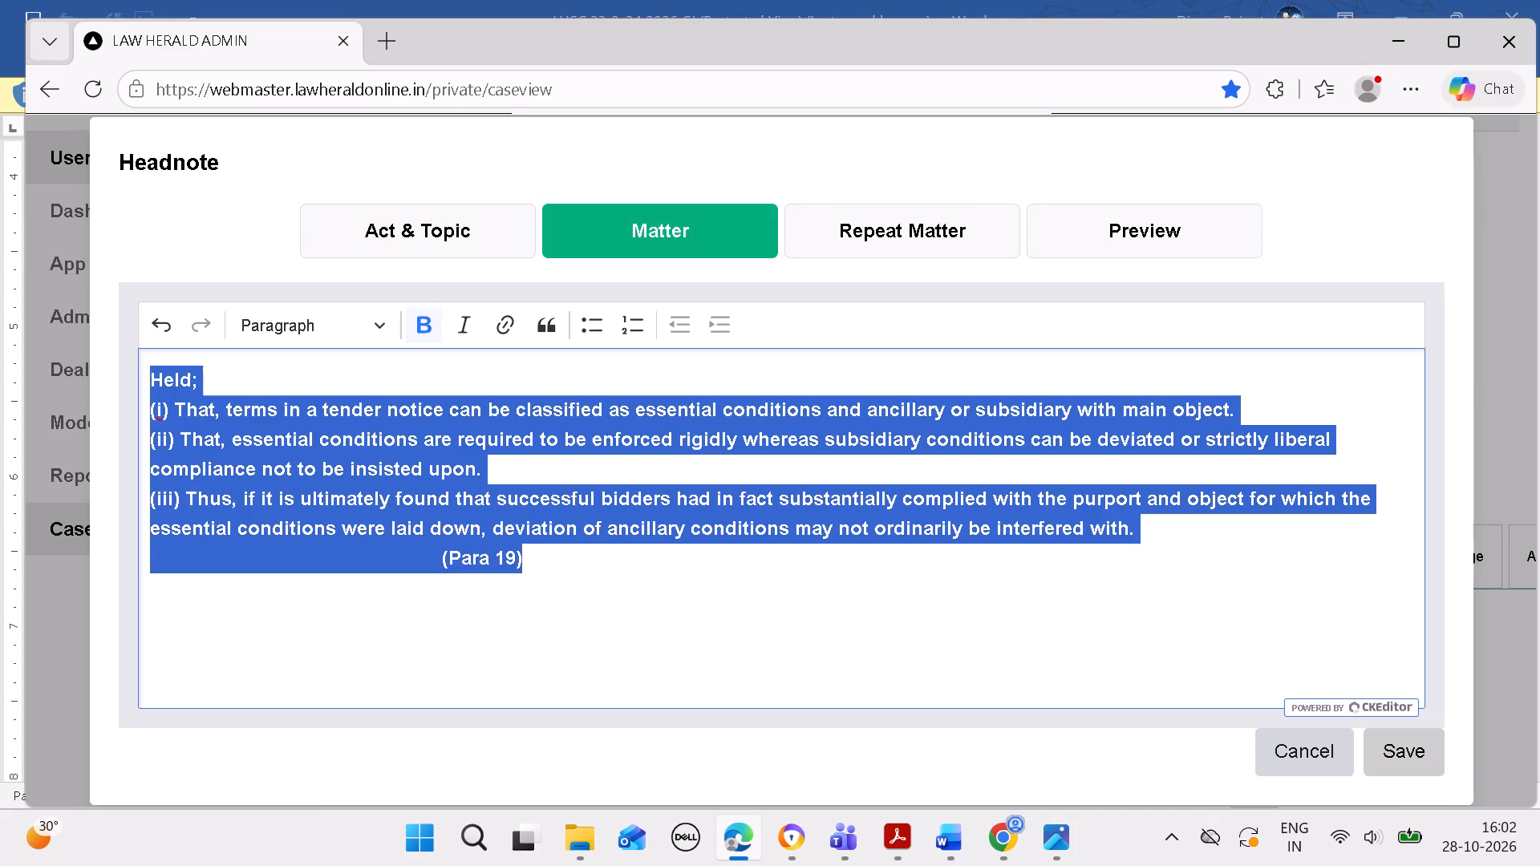
pyautogui.hotkey('ctrl', 'b')
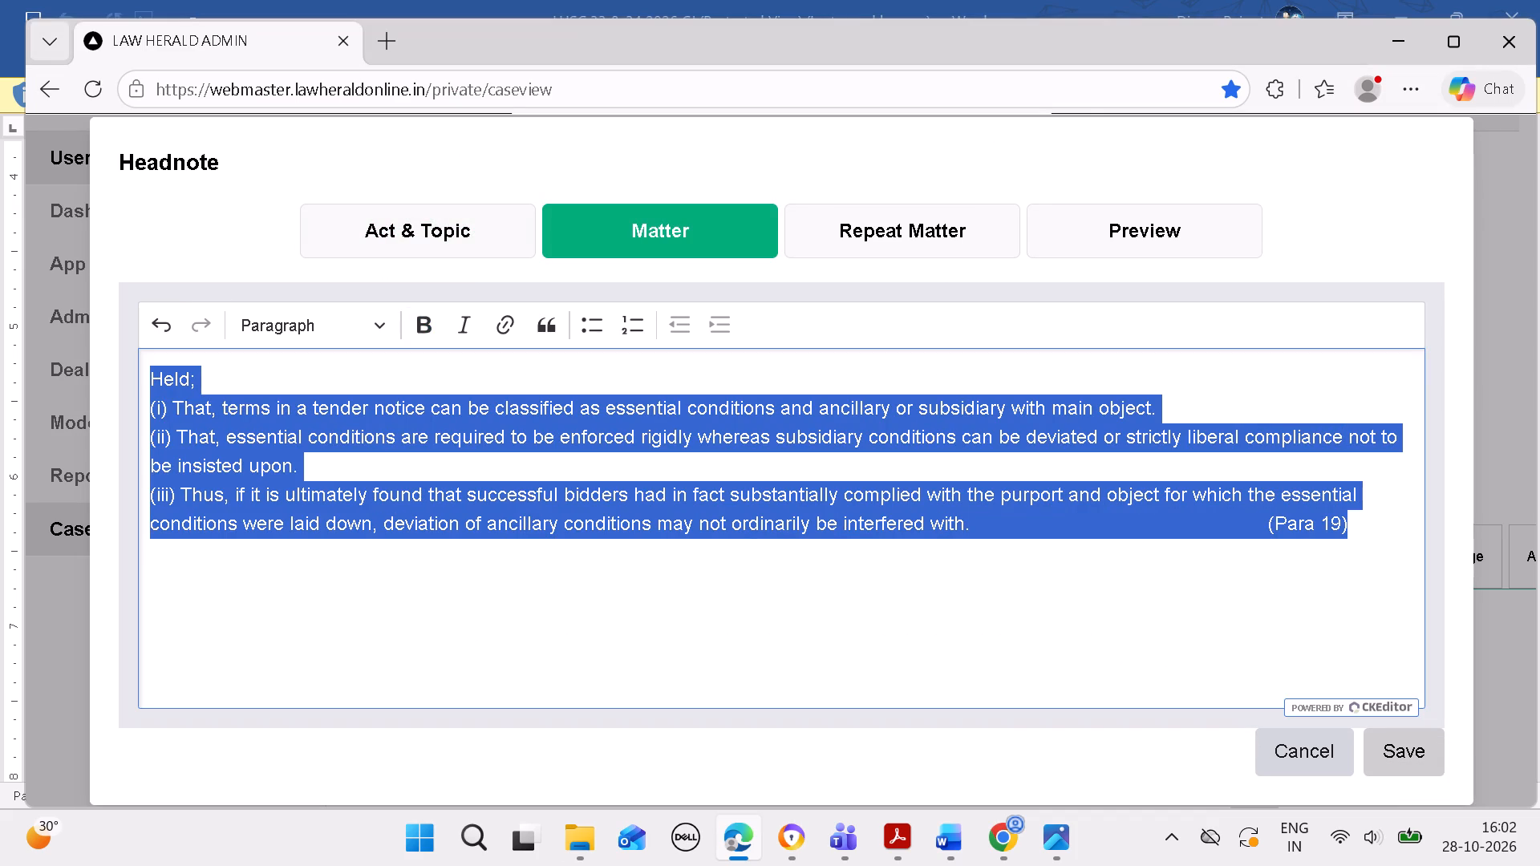
# Close up the wide gap before "(Para 19)" in the headnote's matter text, leaving a single space.
pyautogui.click(1273, 577)
pyautogui.click(1268, 550)
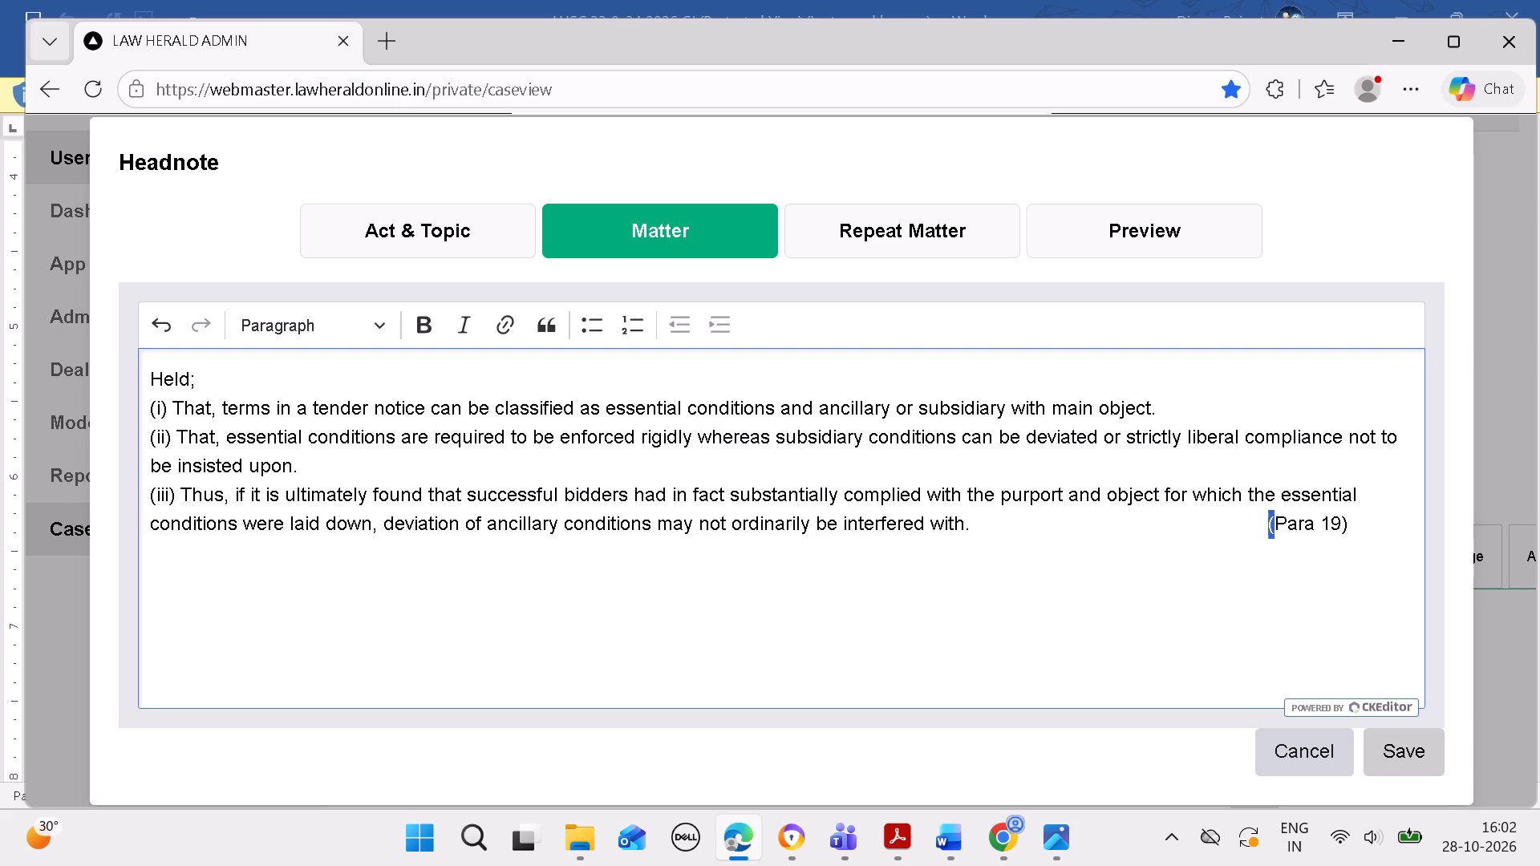
pyautogui.click(1266, 546)
pyautogui.click(1262, 539)
pyautogui.click(1268, 546)
pyautogui.press('BackSpace')
pyautogui.press('BackSpace')
pyautogui.press('BackSpace')
pyautogui.press('BackSpace')
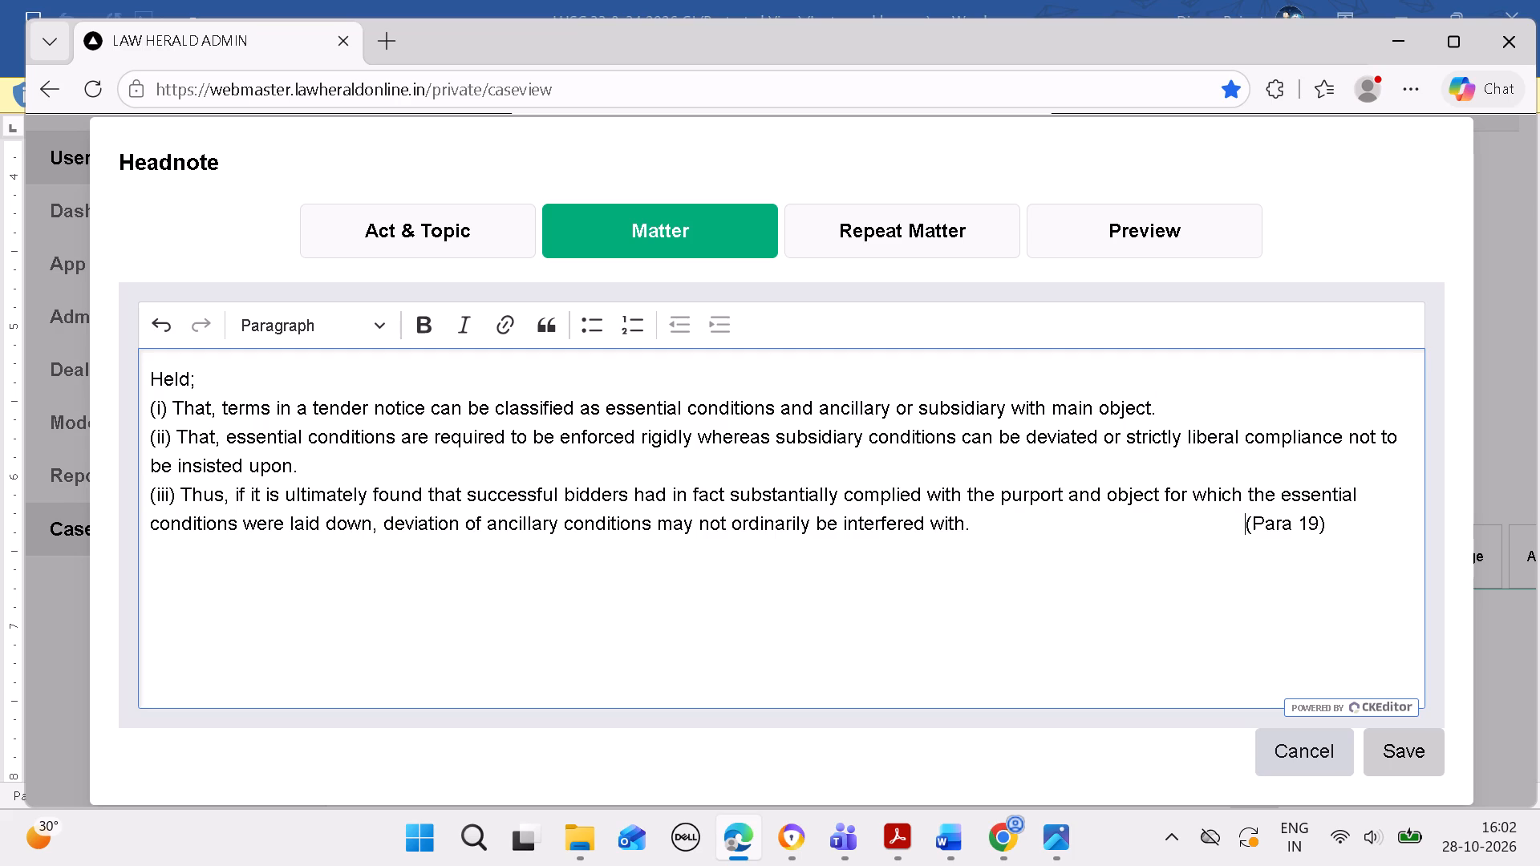
pyautogui.press('BackSpace')
pyautogui.press('BackSpace')
pyautogui.press('BackSpace')
pyautogui.press('BackSpace')
pyautogui.press('BackSpace')
pyautogui.press('BackSpace')
pyautogui.press('BackSpace')
pyautogui.press('BackSpace')
pyautogui.press('BackSpace')
pyautogui.press('BackSpace')
pyautogui.press('BackSpace')
pyautogui.press('BackSpace')
pyautogui.press('BackSpace')
pyautogui.press('BackSpace')
pyautogui.press('BackSpace')
pyautogui.press('BackSpace')
pyautogui.press('BackSpace')
pyautogui.press('BackSpace')
pyautogui.press('BackSpace')
pyautogui.press('BackSpace')
pyautogui.press('BackSpace')
pyautogui.press('BackSpace')
pyautogui.press('BackSpace')
pyautogui.press('BackSpace')
pyautogui.press('BackSpace')
pyautogui.press('BackSpace')
pyautogui.press('BackSpace')
pyautogui.press('BackSpace')
pyautogui.press('BackSpace')
pyautogui.press('BackSpace')
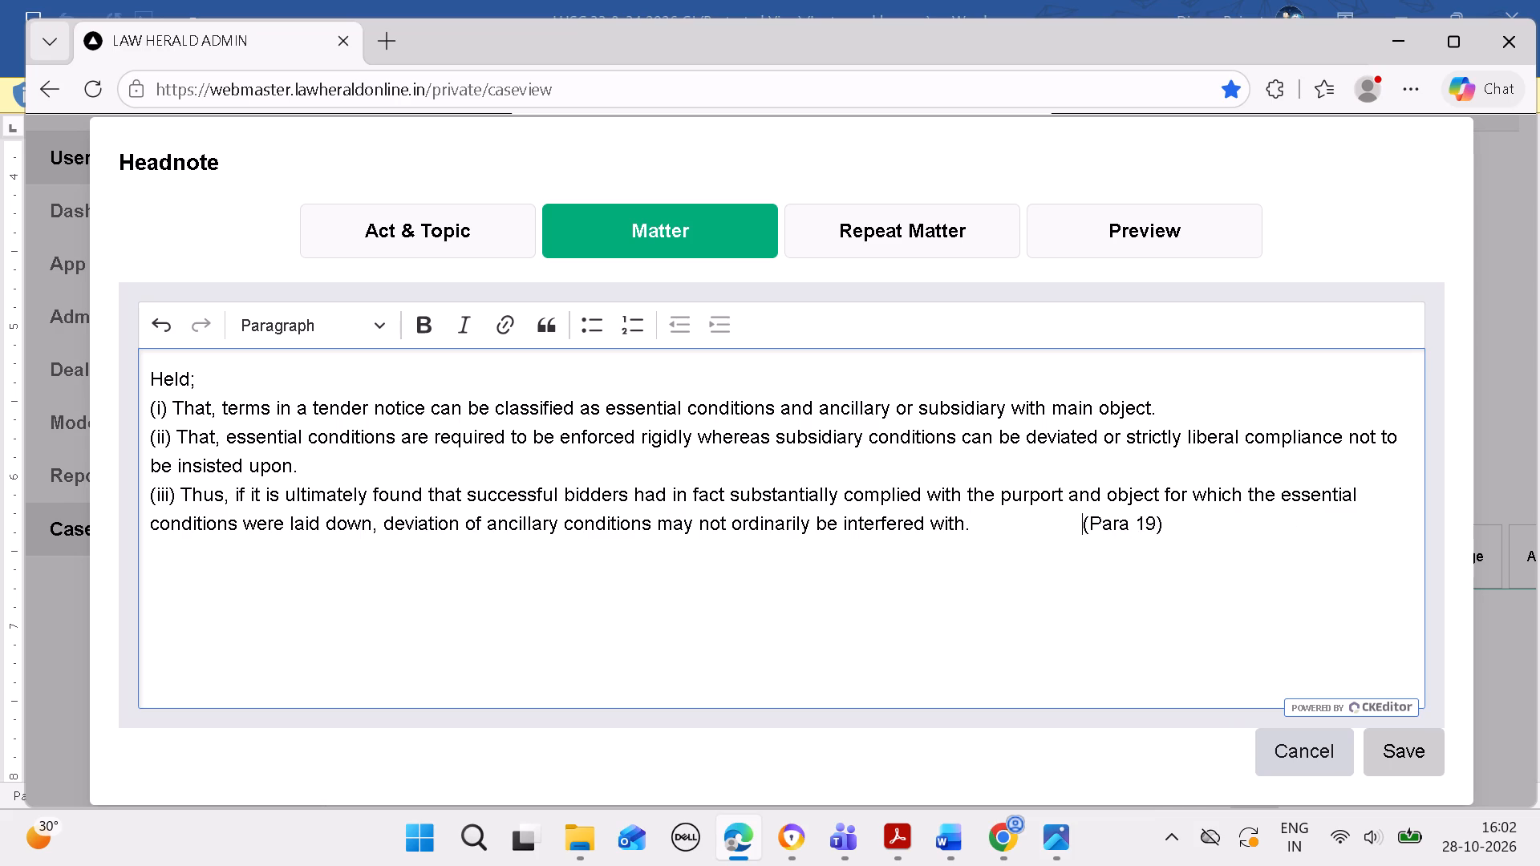
pyautogui.press('BackSpace')
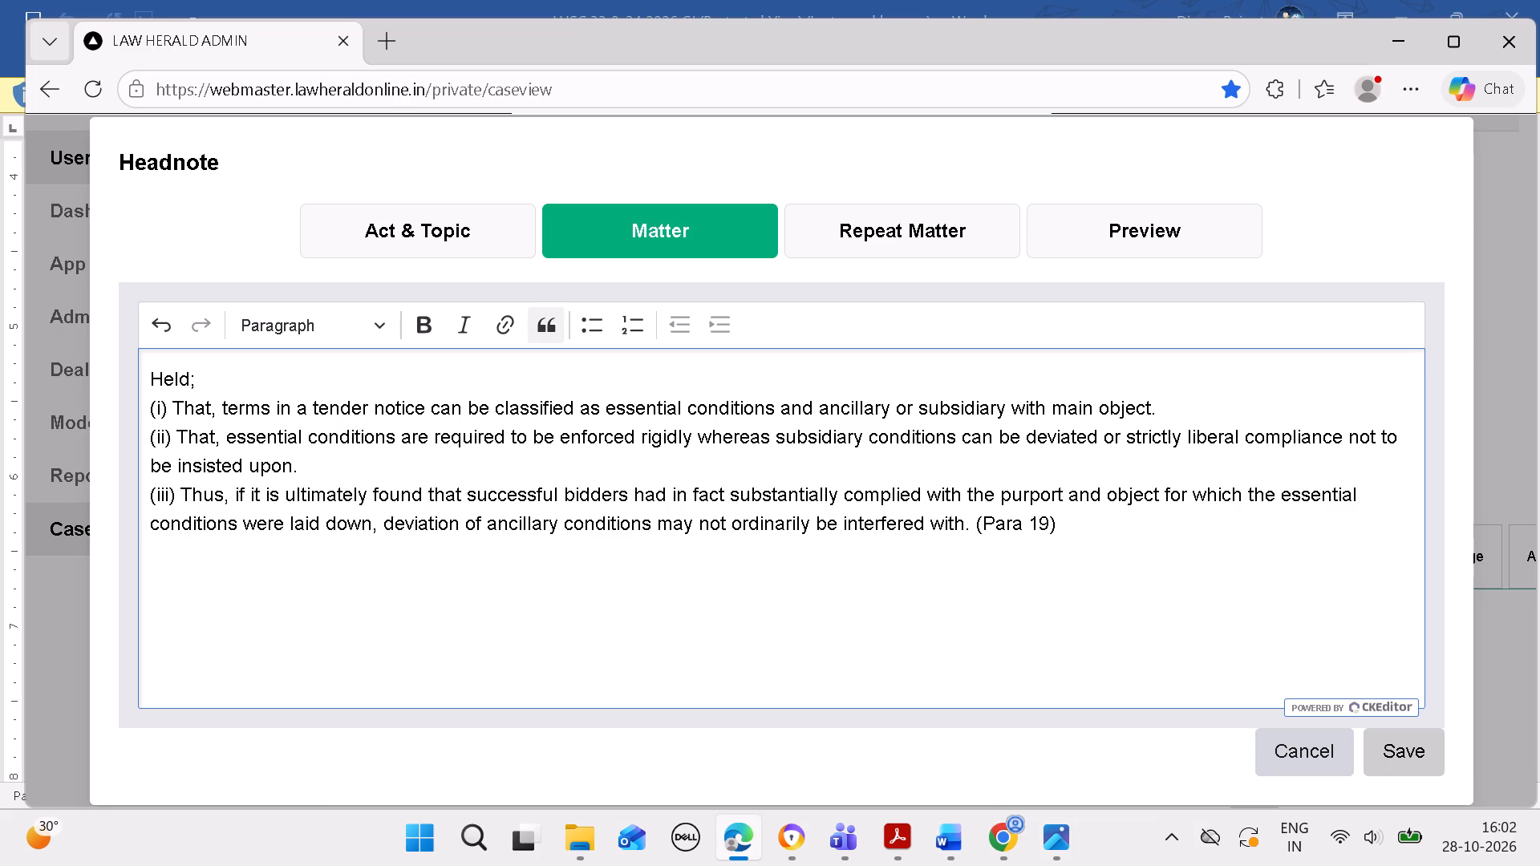
pyautogui.click(1085, 533)
# Join the headnote's act and topic lines into one, with " -- " before "SARFAESI" and before "Substantial Compliance of Terms in Notice".
pyautogui.click(432, 231)
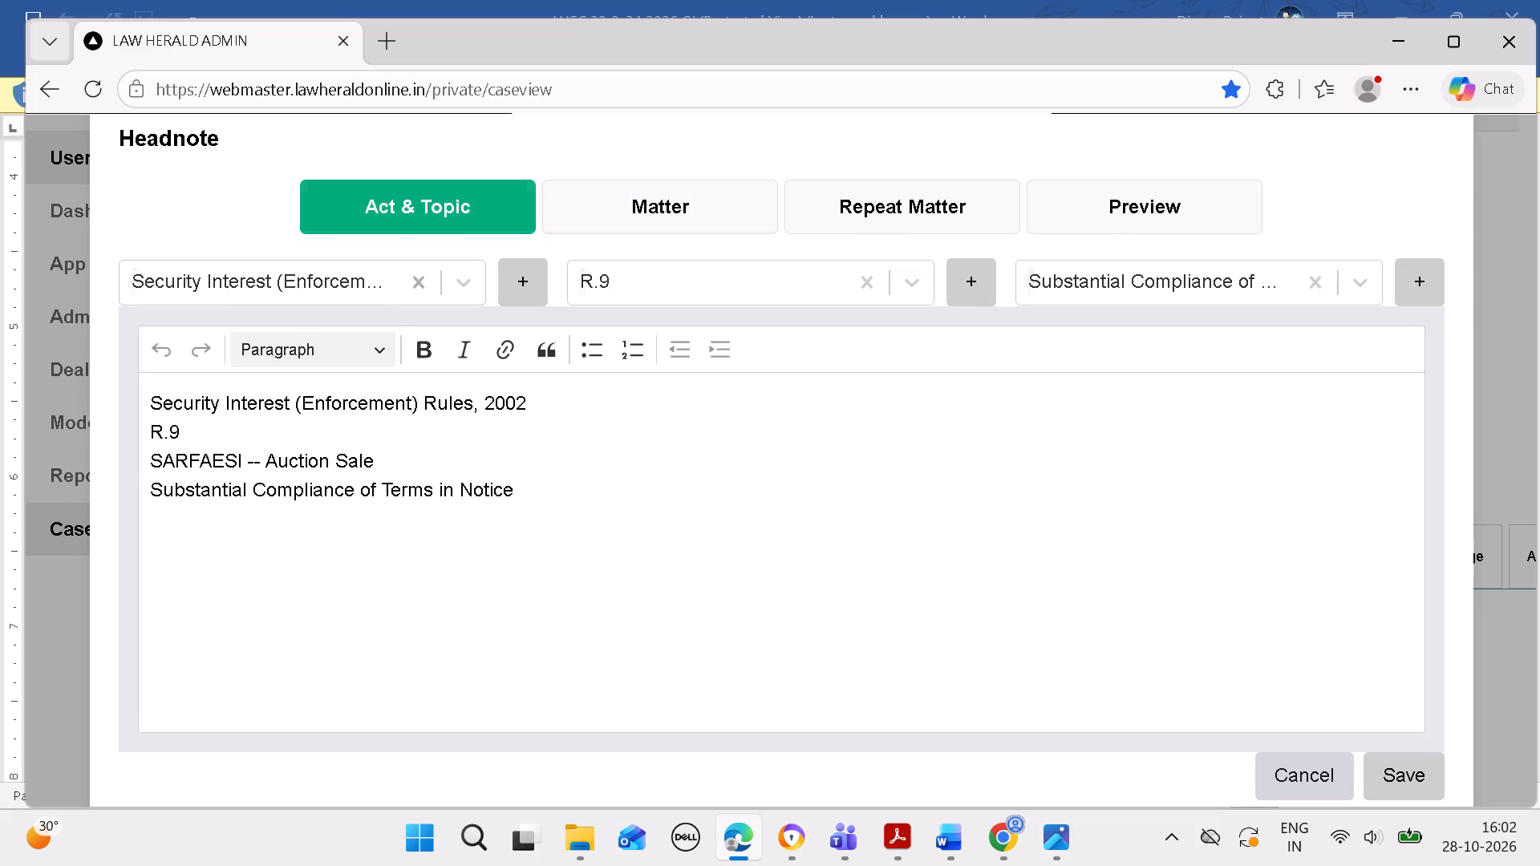
pyautogui.click(152, 430)
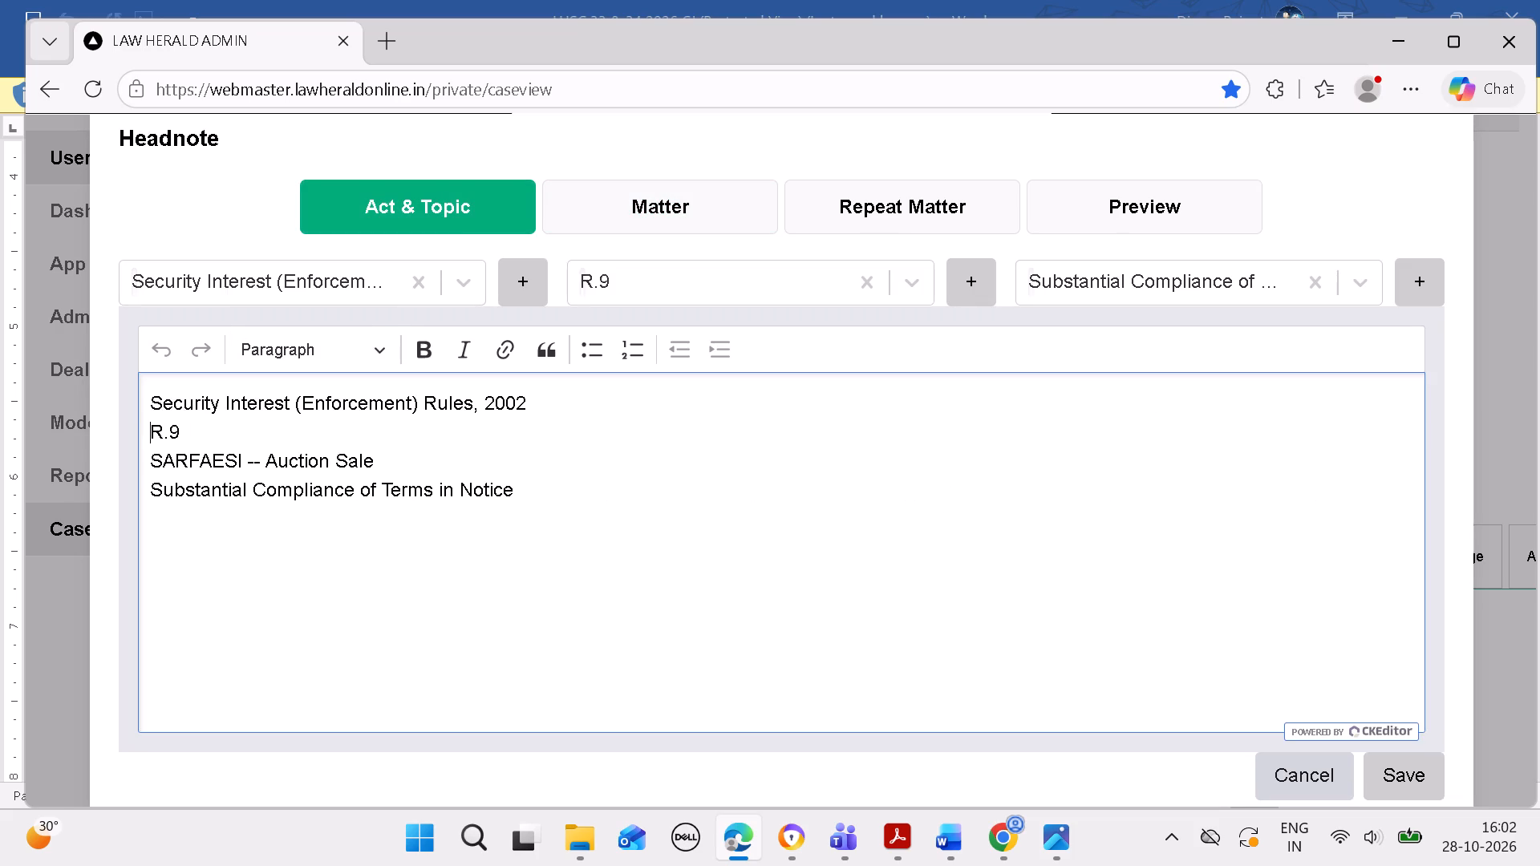
pyautogui.press('BackSpace')
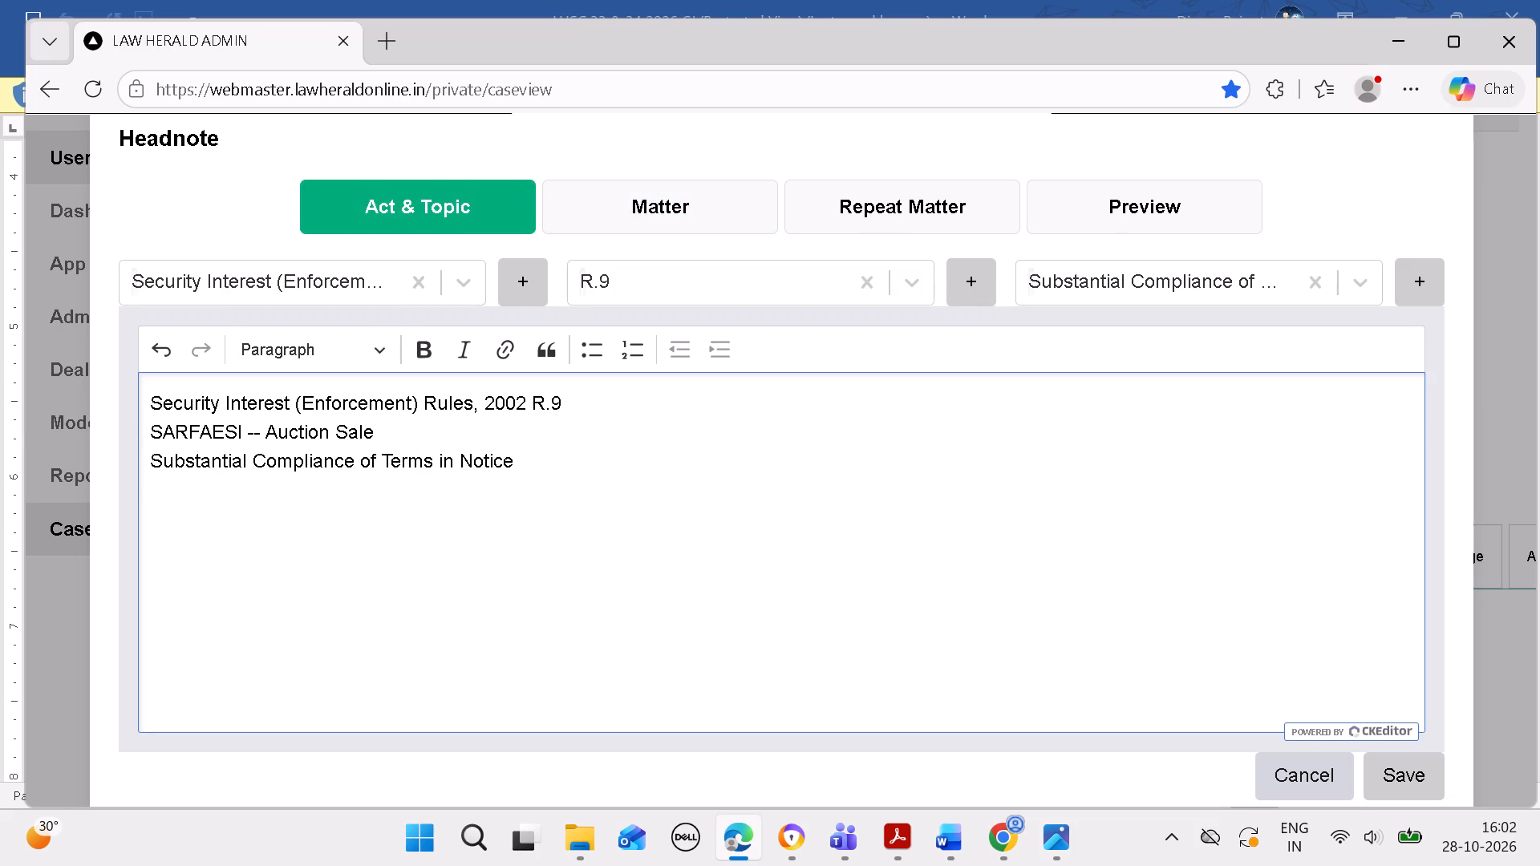
pyautogui.click(151, 437)
pyautogui.press('BackSpace')
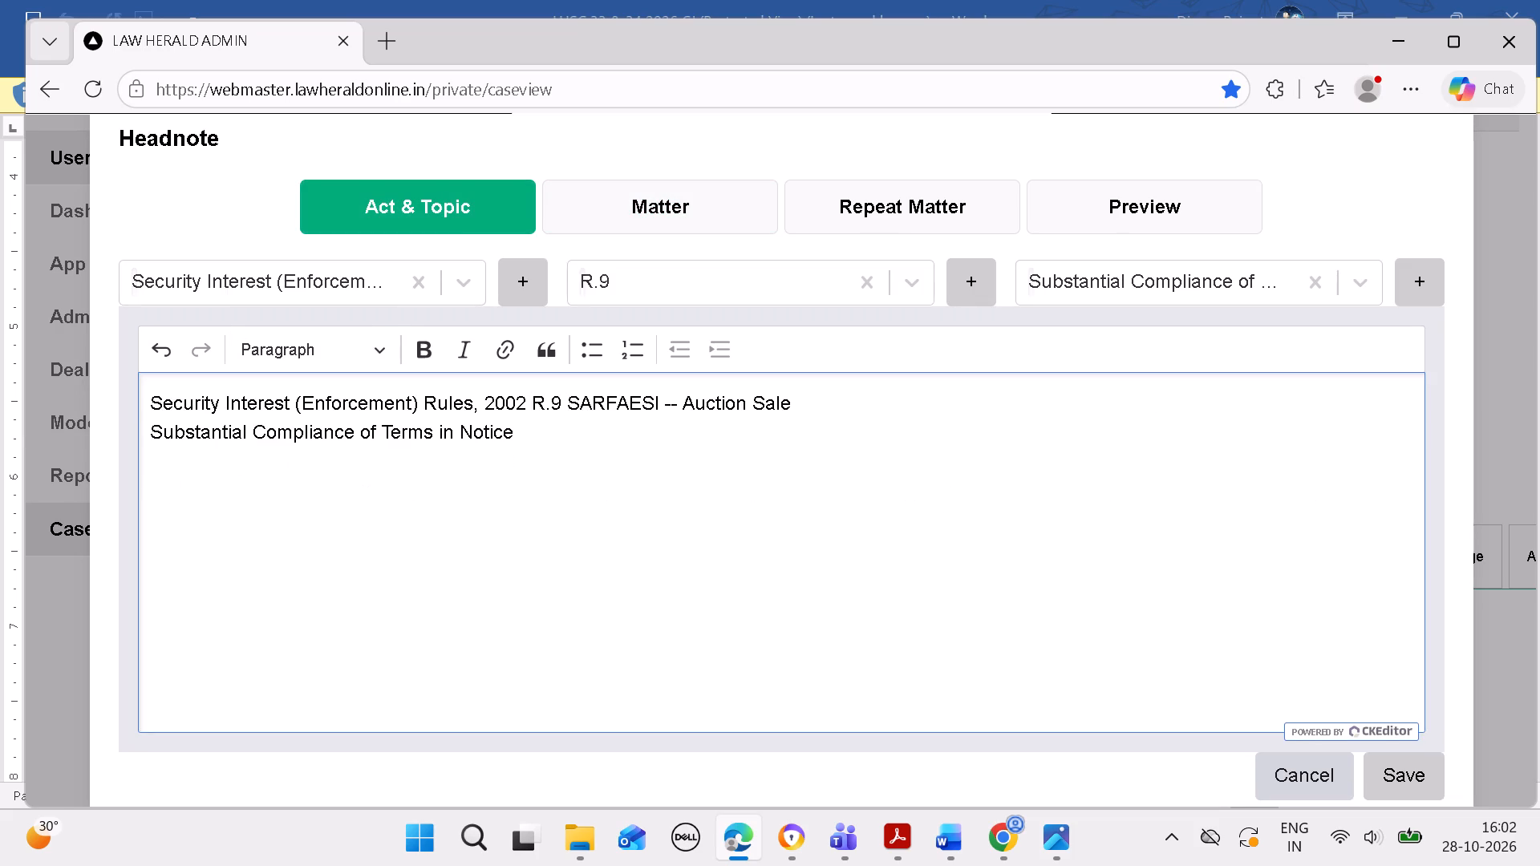
pyautogui.write('--')
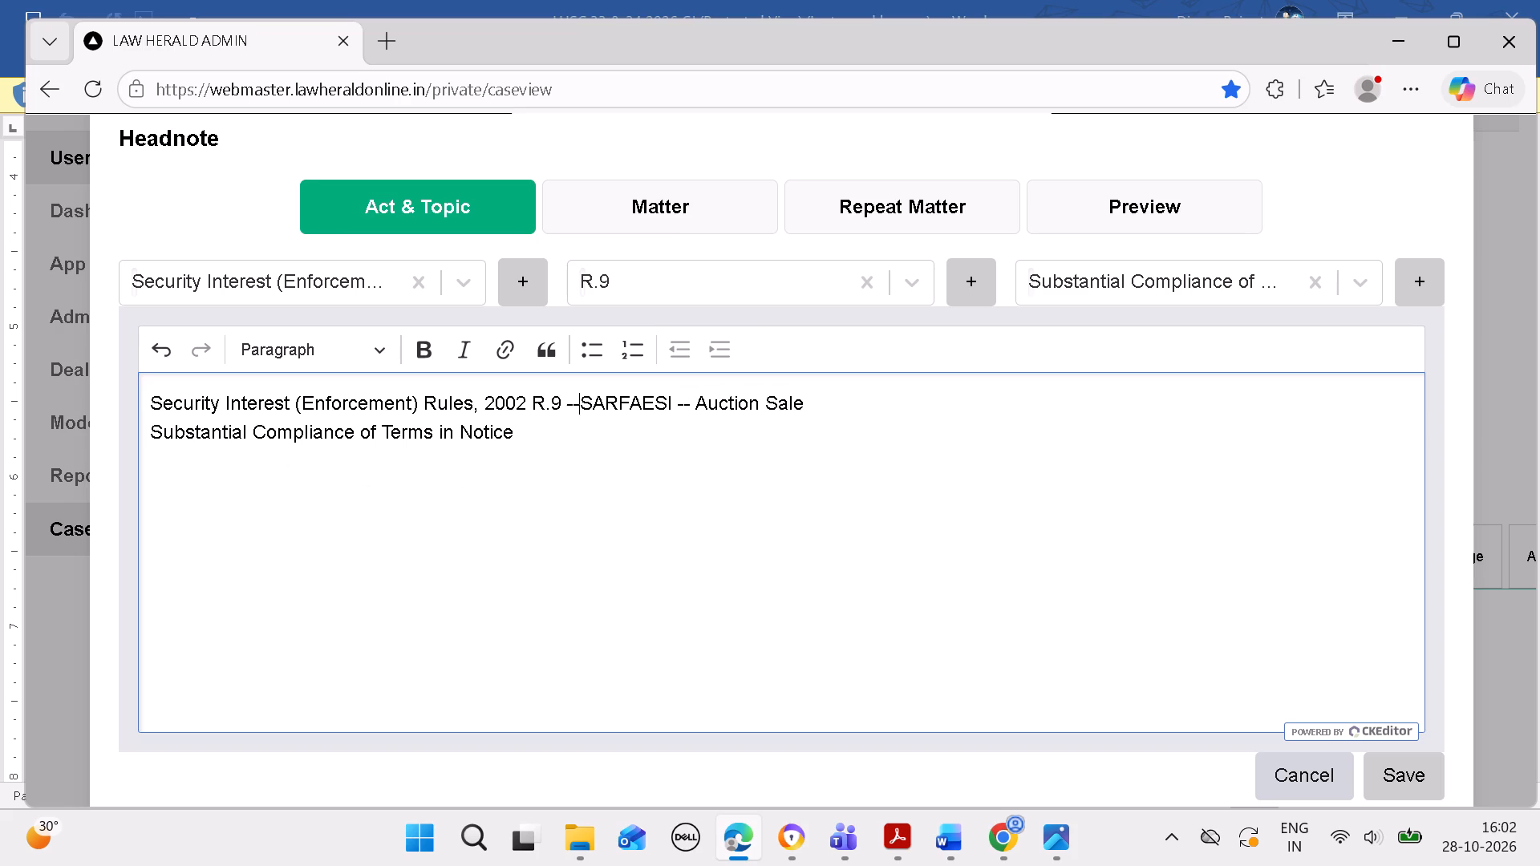
pyautogui.press('space')
pyautogui.press('BackSpace')
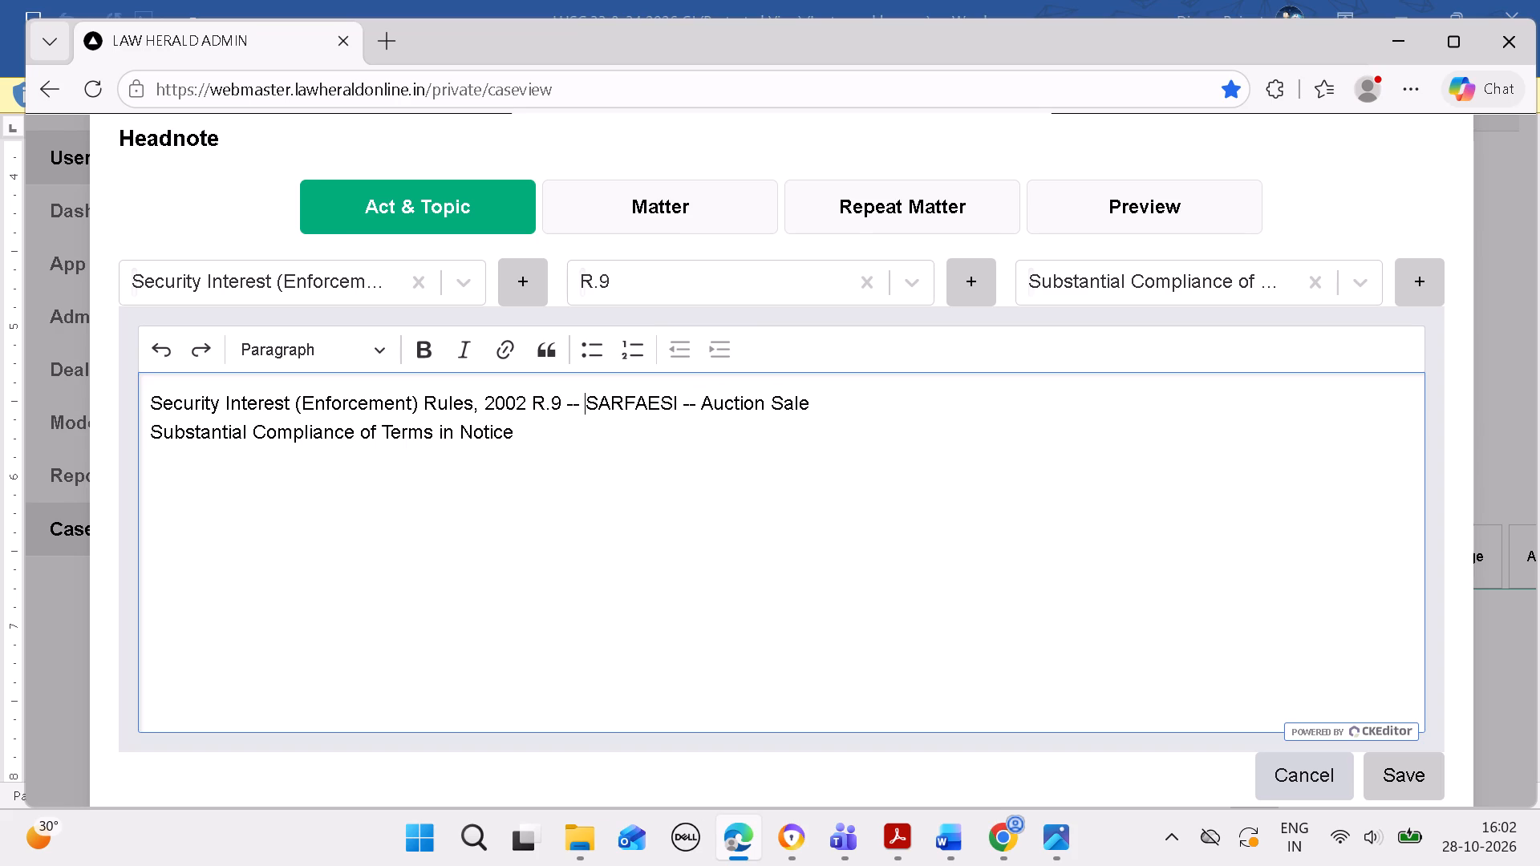
pyautogui.click(152, 440)
pyautogui.press('BackSpace')
pyautogui.write('--')
pyautogui.press('space')
pyautogui.press('BackSpace')
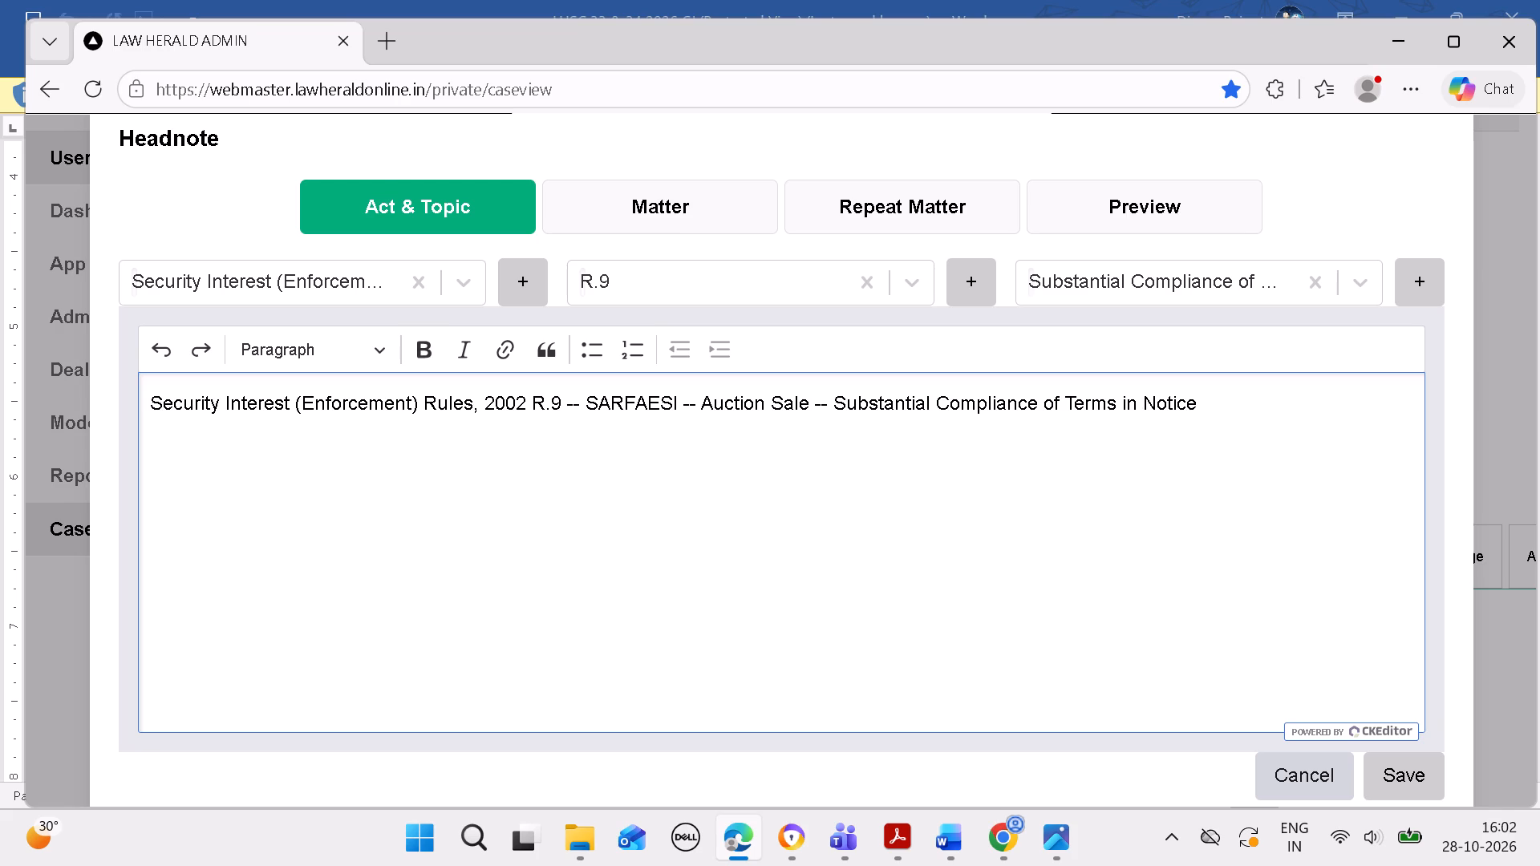
# Enter "-" as the headnote's repeat matter and save the headnote.
pyautogui.click(659, 204)
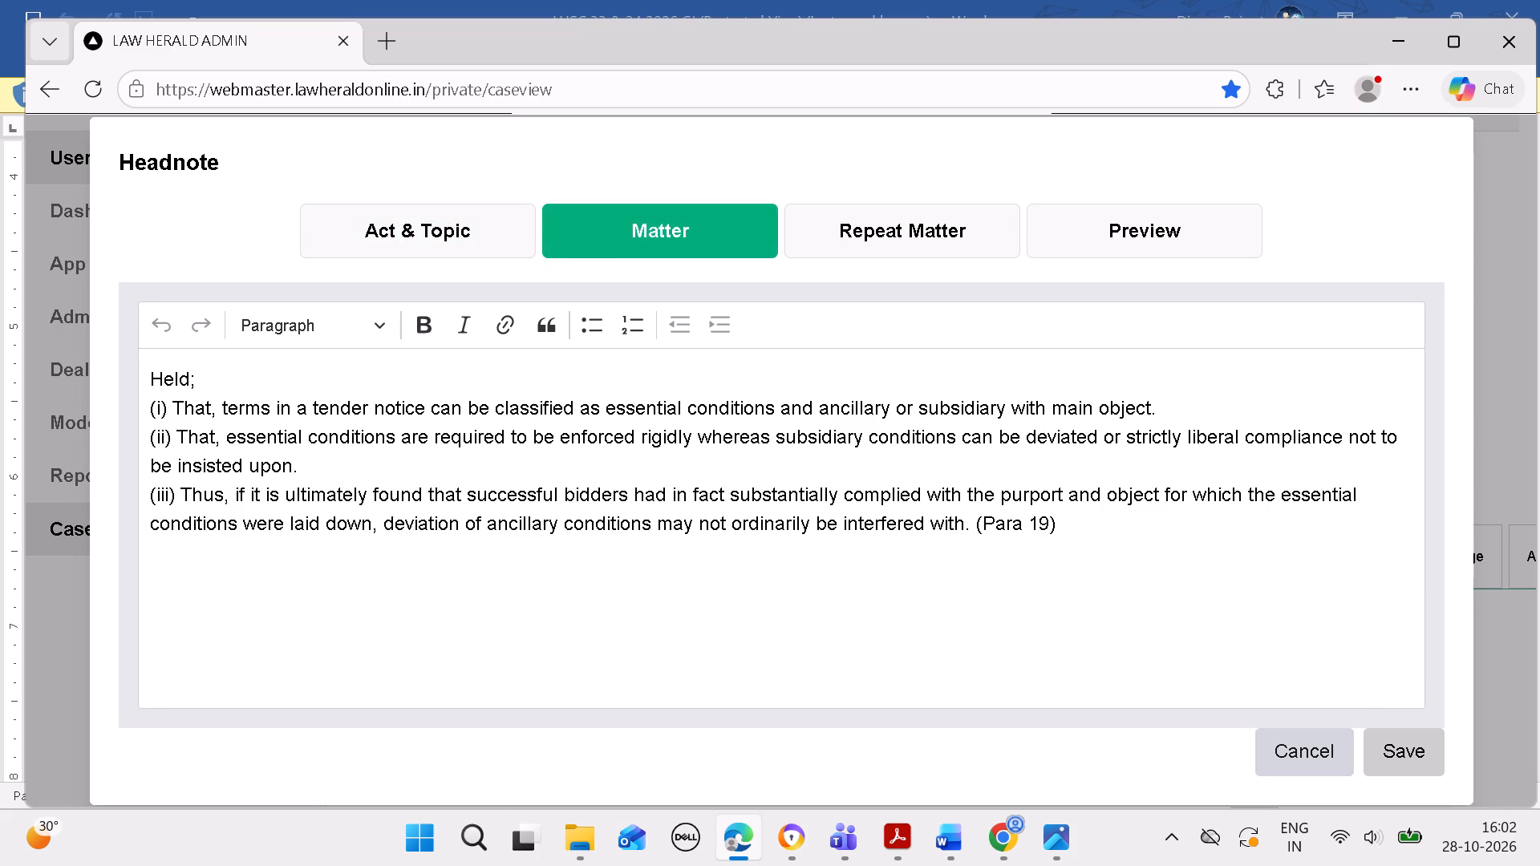
pyautogui.click(884, 228)
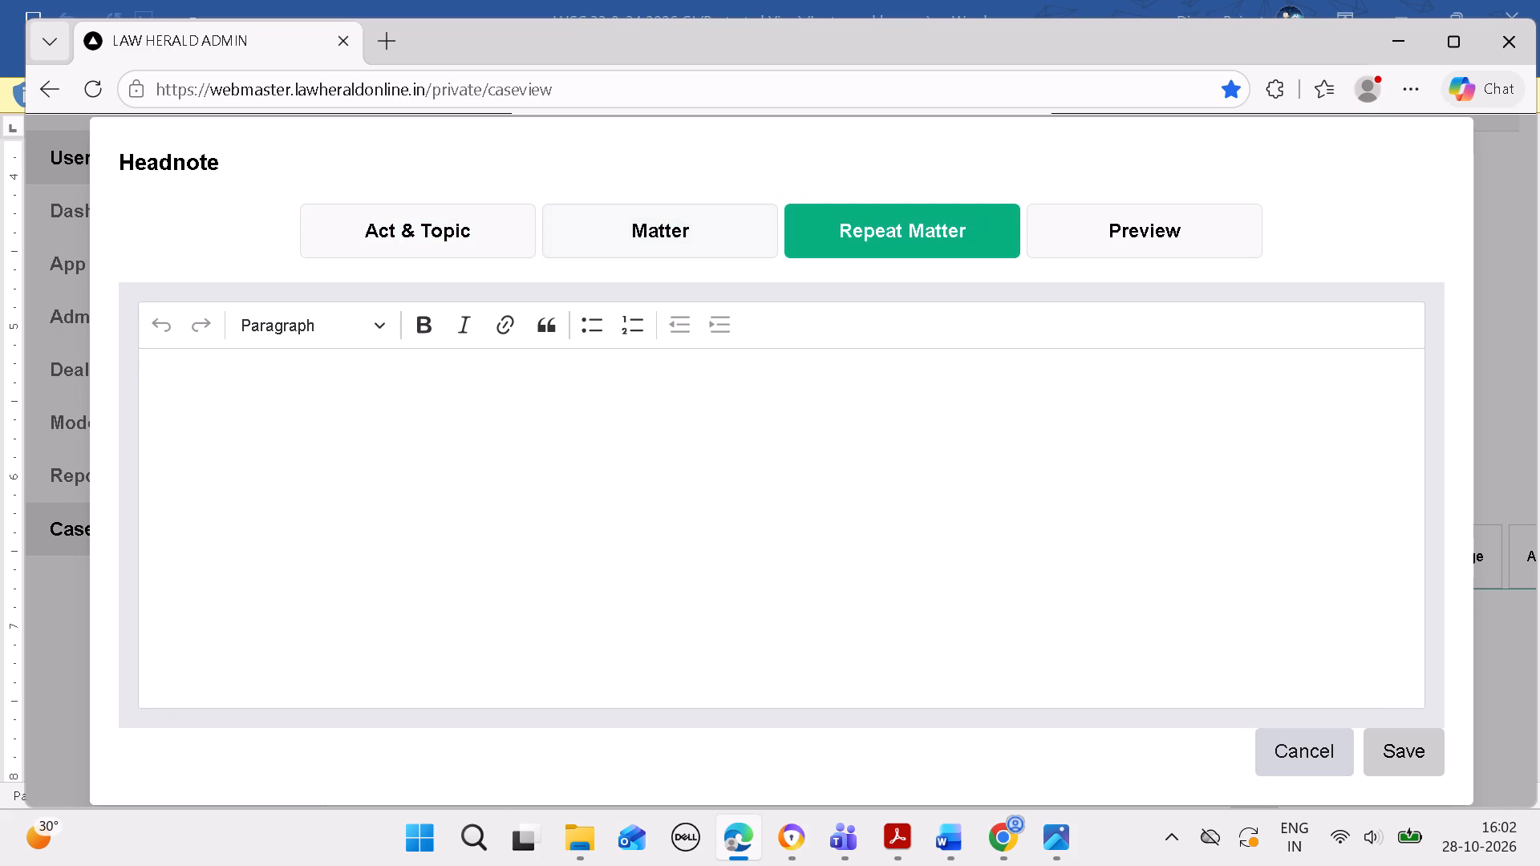
pyautogui.click(953, 832)
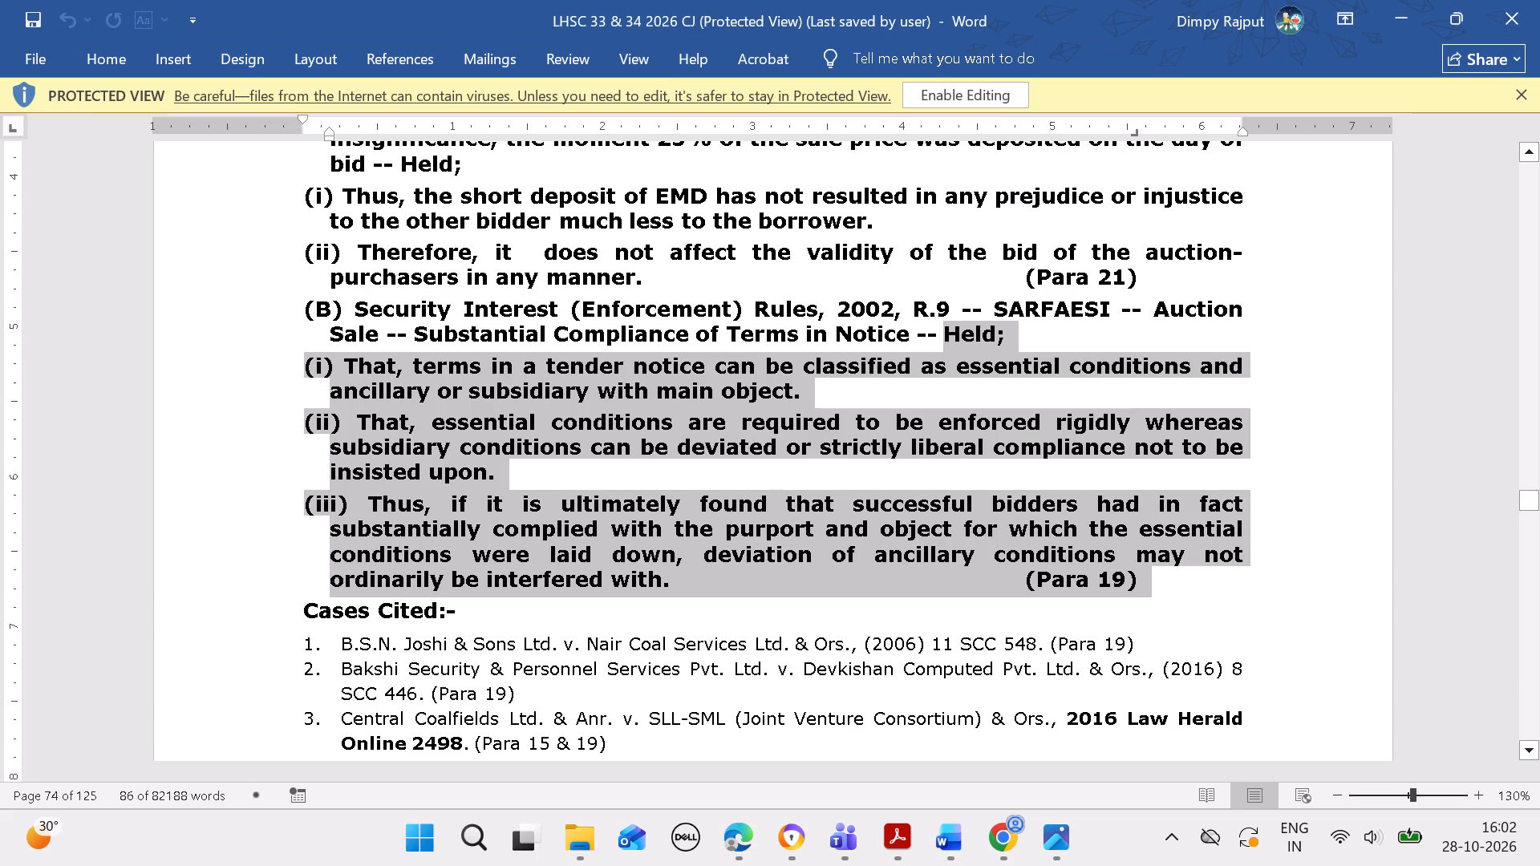
pyautogui.click(737, 849)
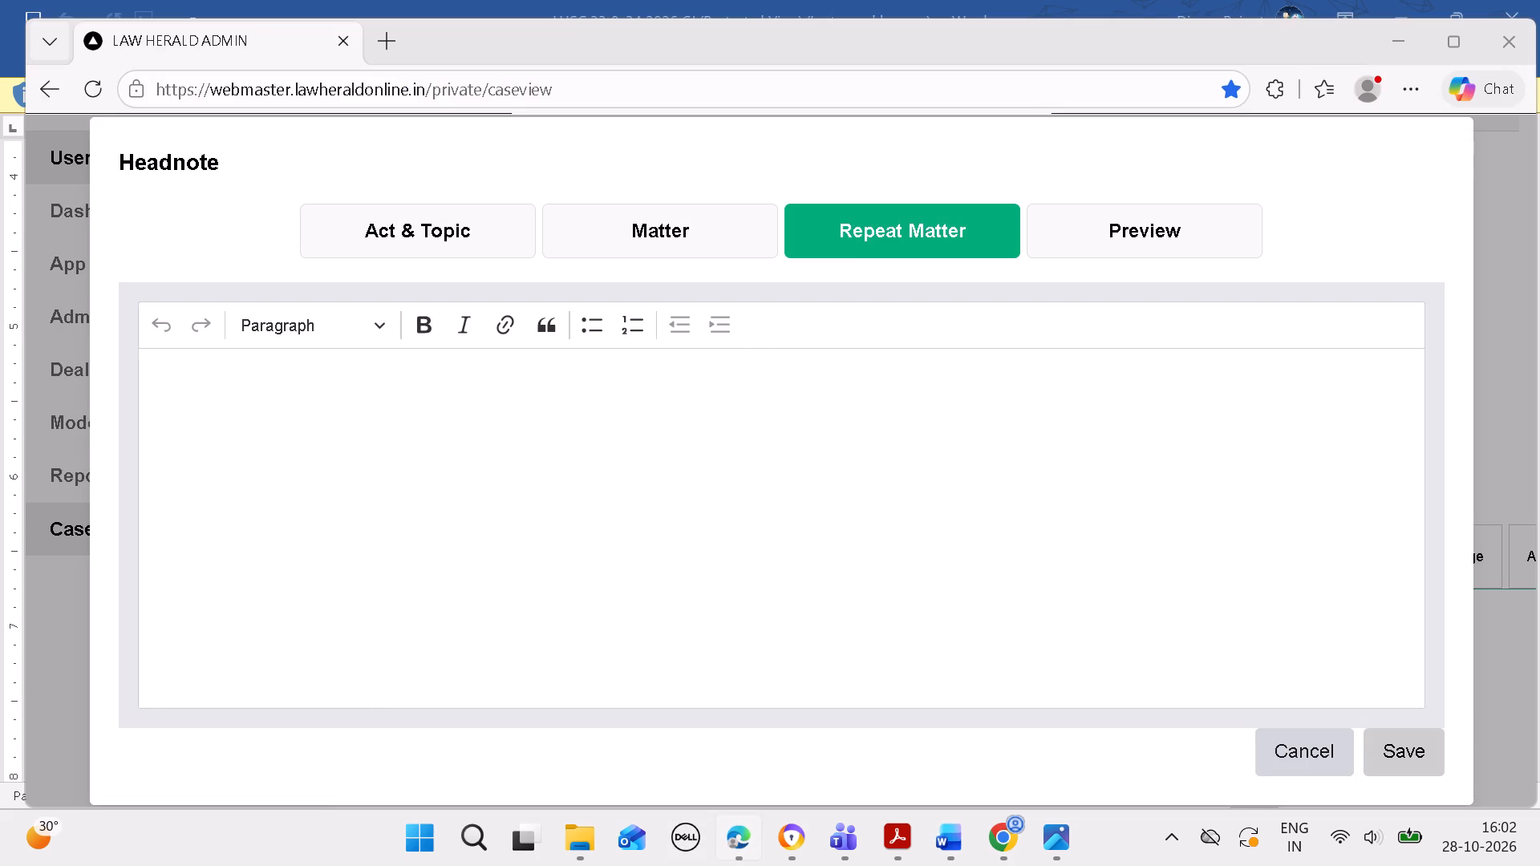
pyautogui.click(667, 419)
pyautogui.press('-')
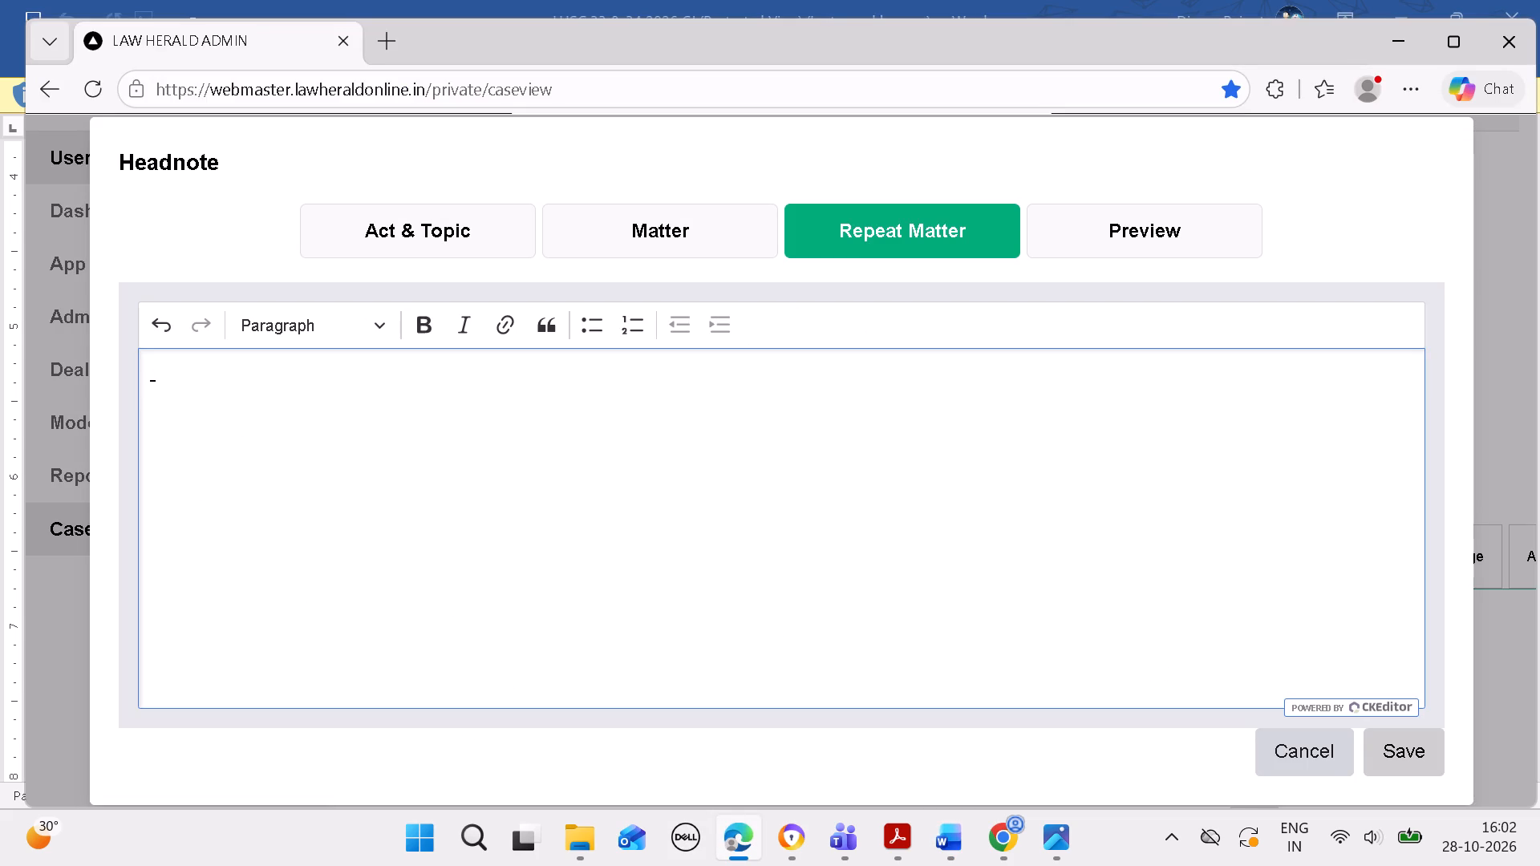
pyautogui.click(1412, 757)
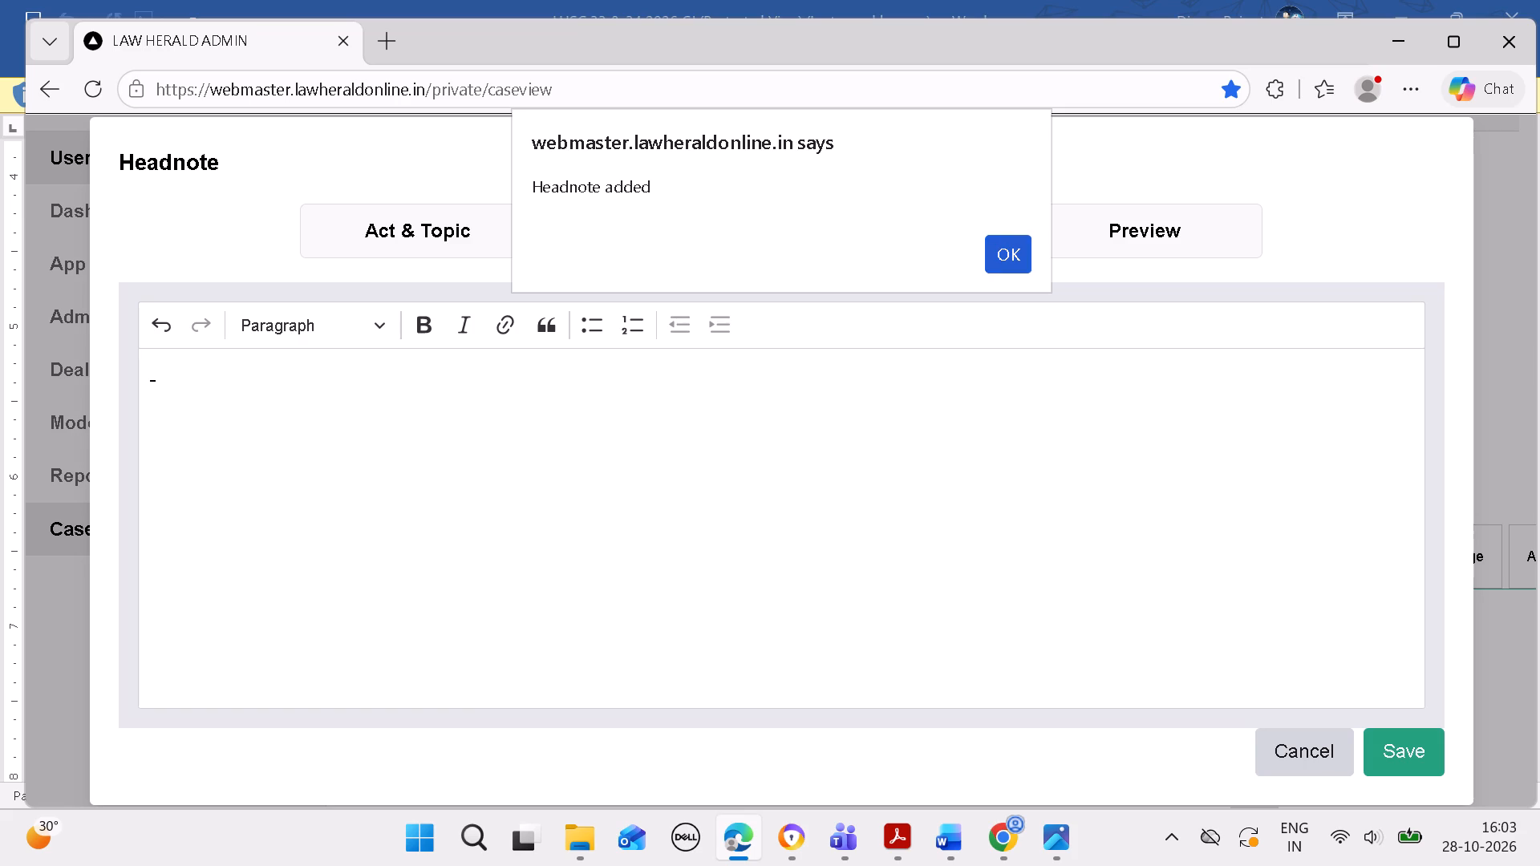
pyautogui.click(1022, 263)
pyautogui.scroll(-10, 975, 455)
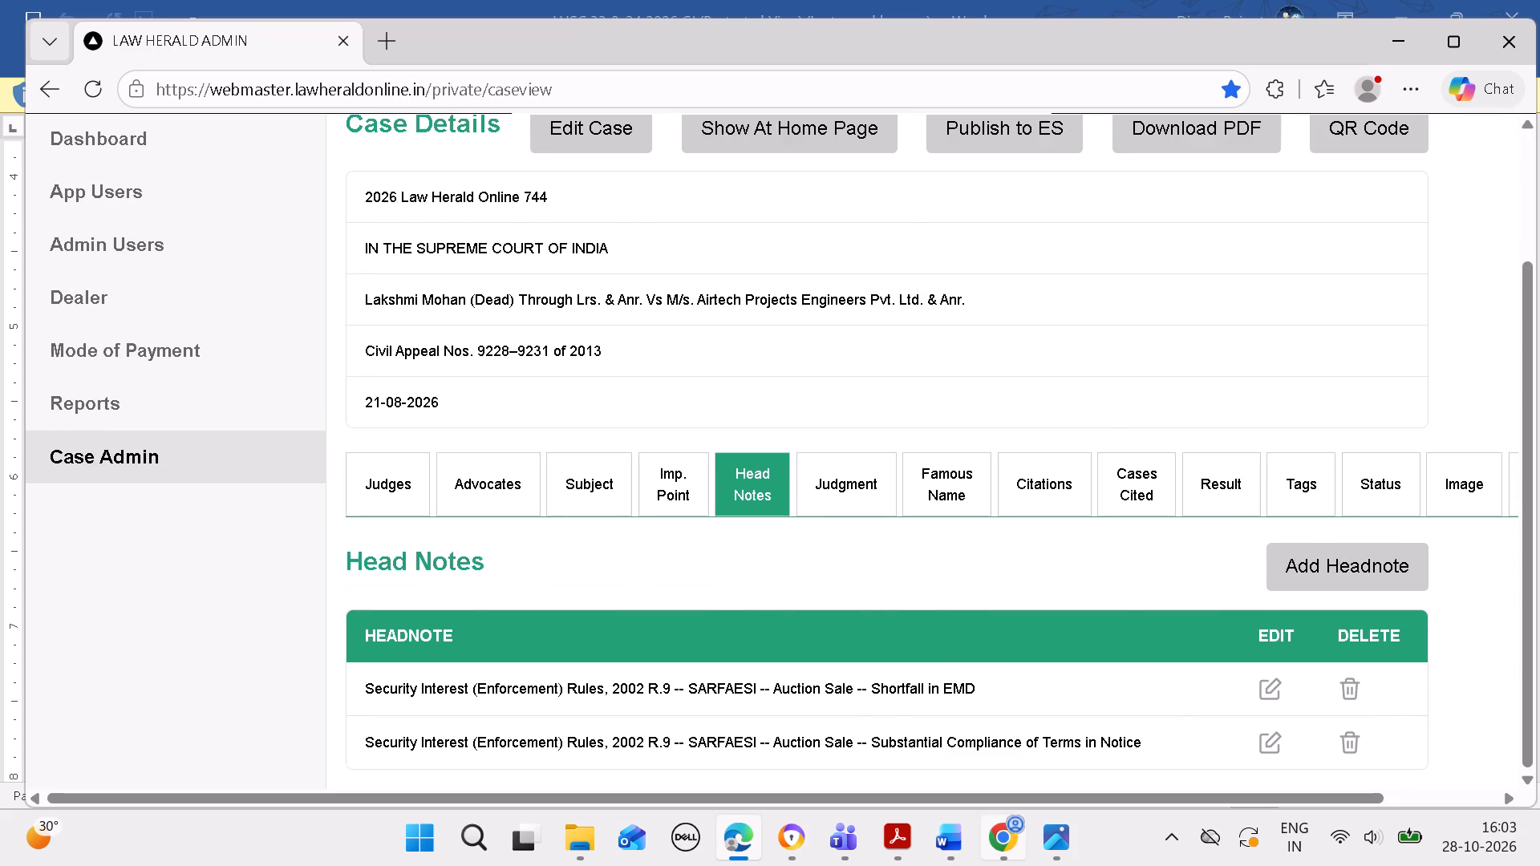
# In Word, copy the petitioner name "B.S.N. Joshi & Sons Ltd." from the first entry under Cases Cited.
pyautogui.click(961, 835)
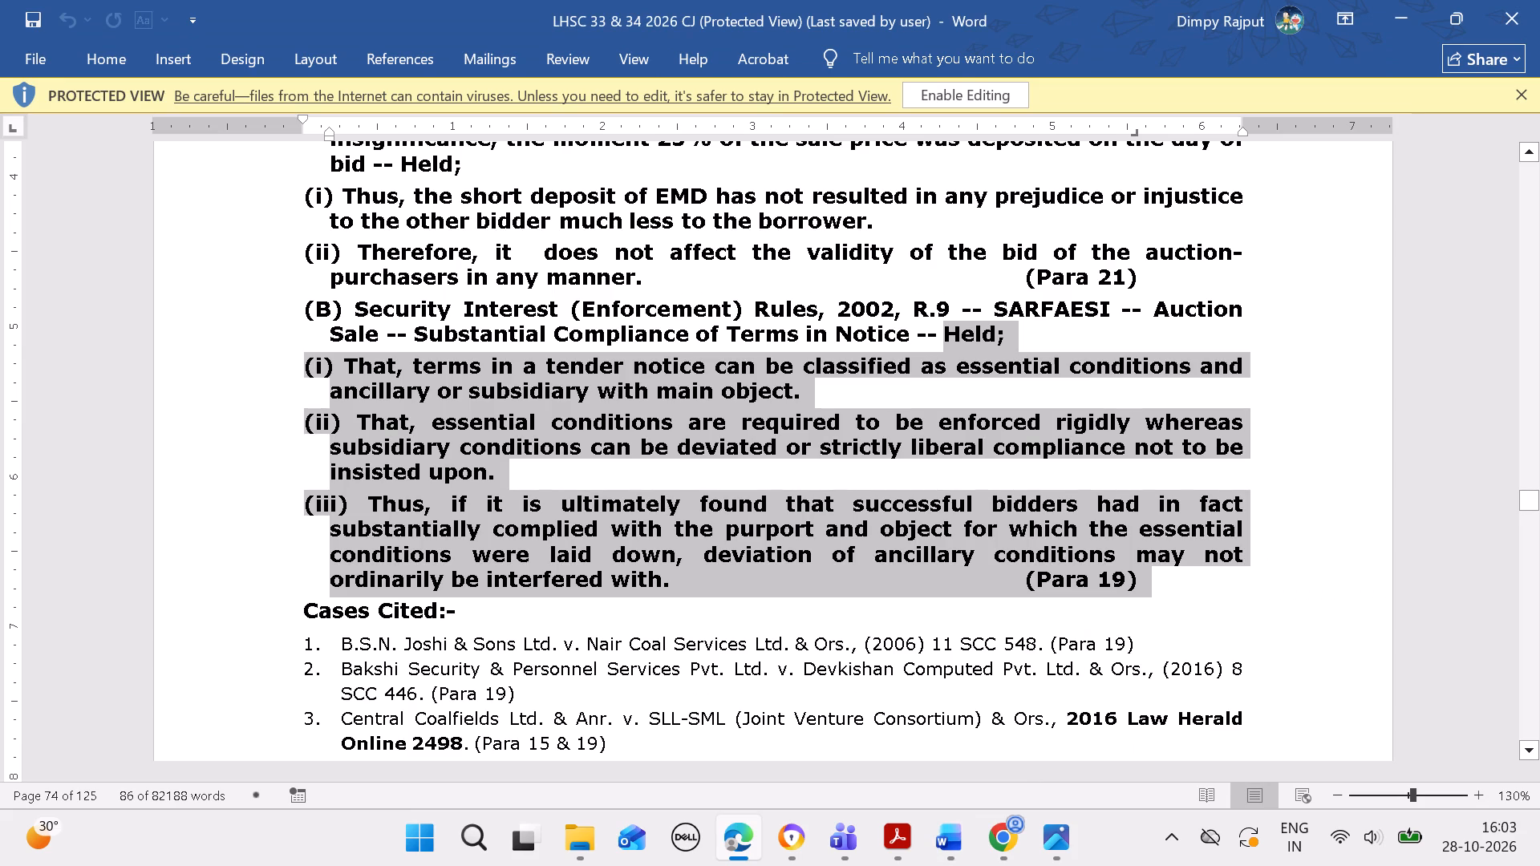
pyautogui.press('Down')
pyautogui.press('Down')
pyautogui.press('Down')
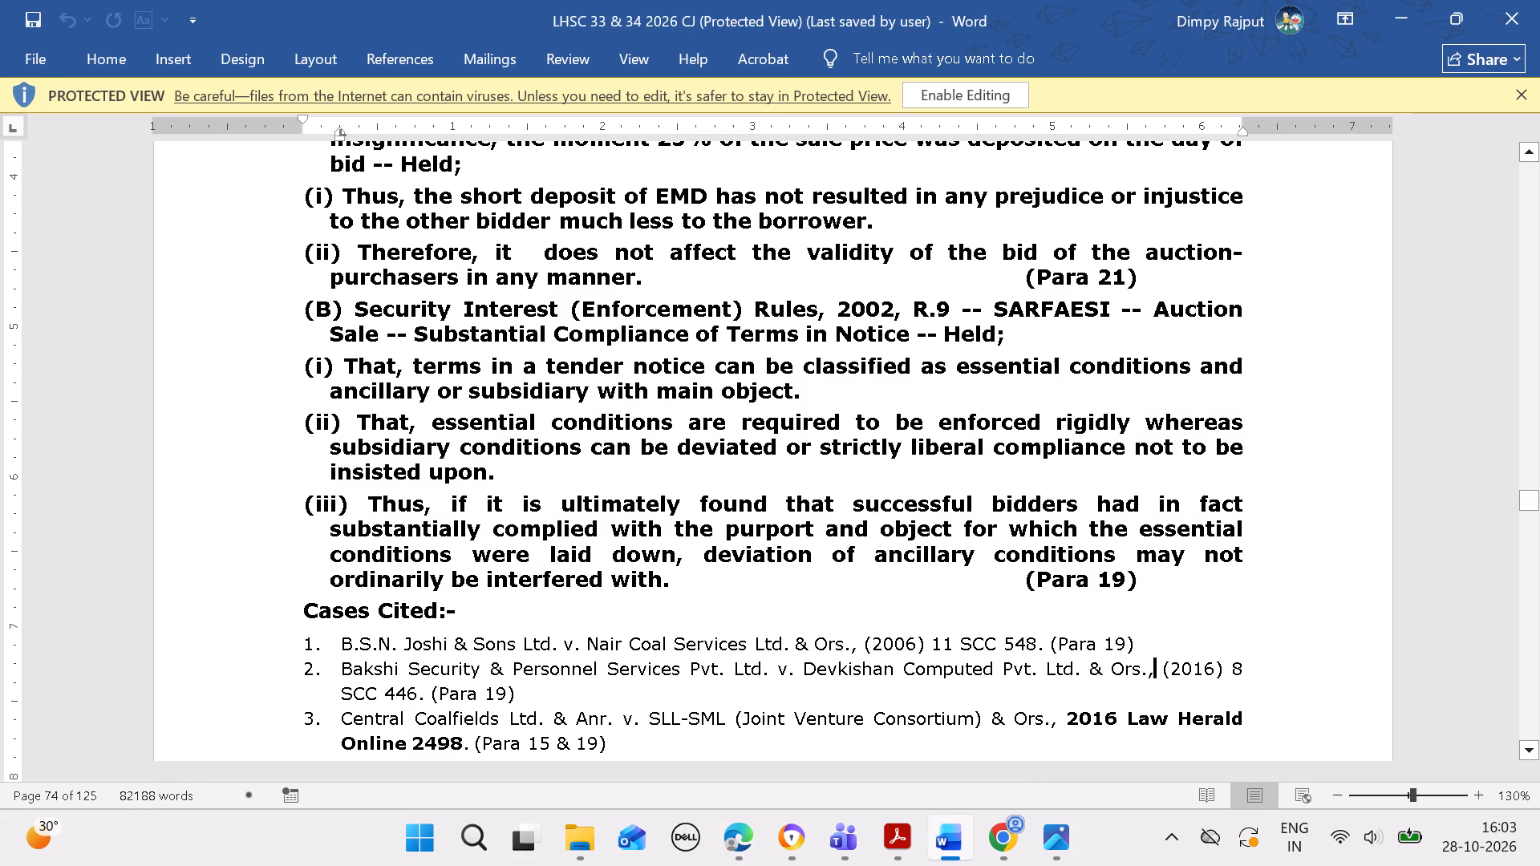
pyautogui.press('Down')
pyautogui.press('Down')
pyautogui.press('Down')
pyautogui.press('Down')
pyautogui.press('Down')
pyautogui.press('Down')
pyautogui.press('Down')
pyautogui.press('Down')
pyautogui.press('Down')
pyautogui.press('Down')
pyautogui.press('Down')
pyautogui.press('Down')
pyautogui.press('Down')
pyautogui.press('Down')
pyautogui.press('Down')
pyautogui.press('Down')
pyautogui.press('Down')
pyautogui.press('Down')
pyautogui.press('Down')
pyautogui.press('Down')
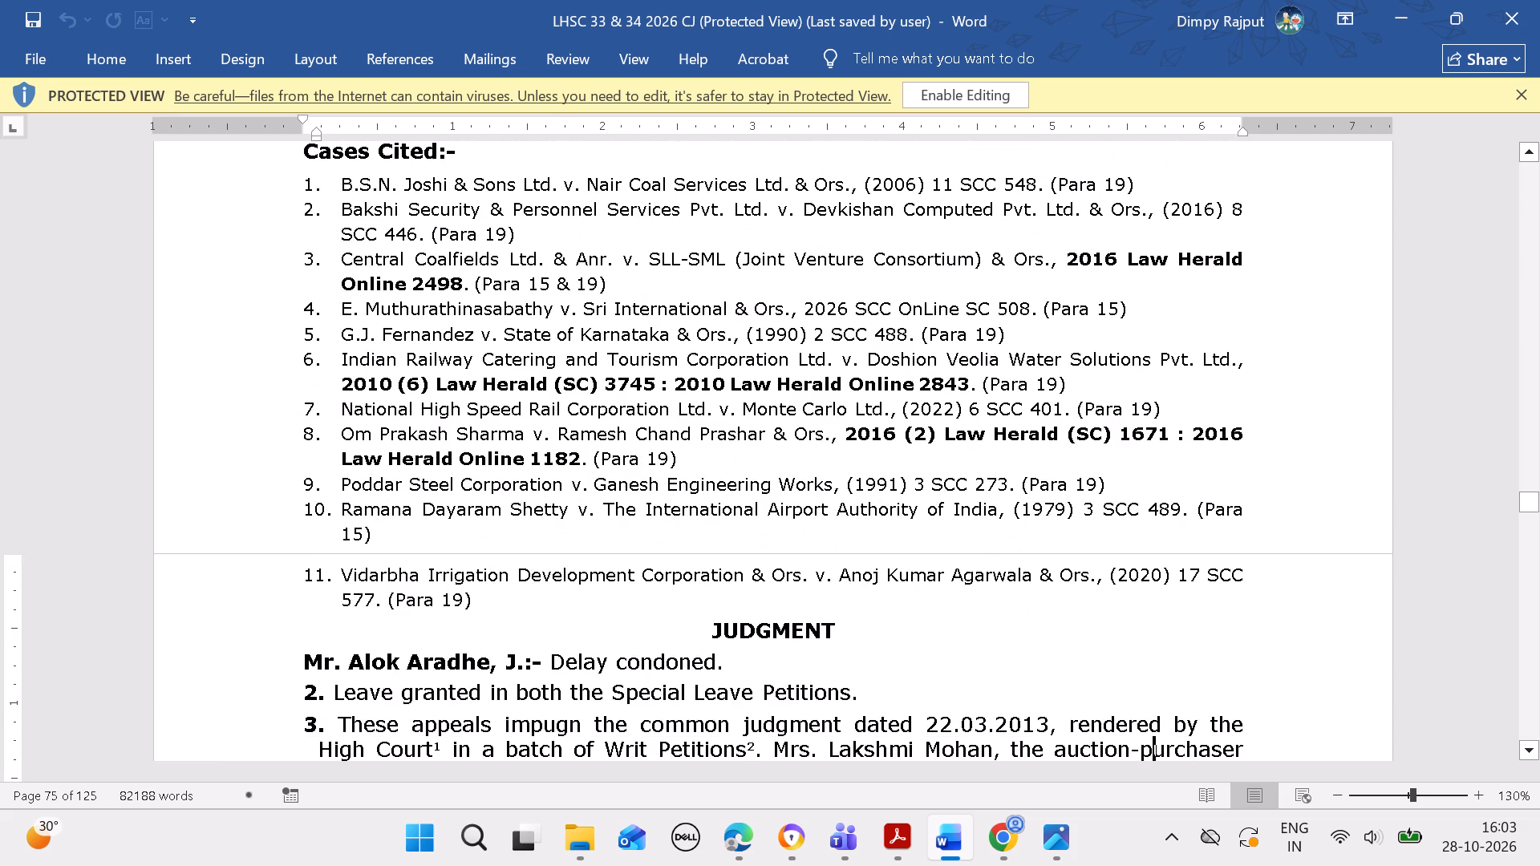
pyautogui.moveTo(339, 179); pyautogui.dragTo(504, 179)
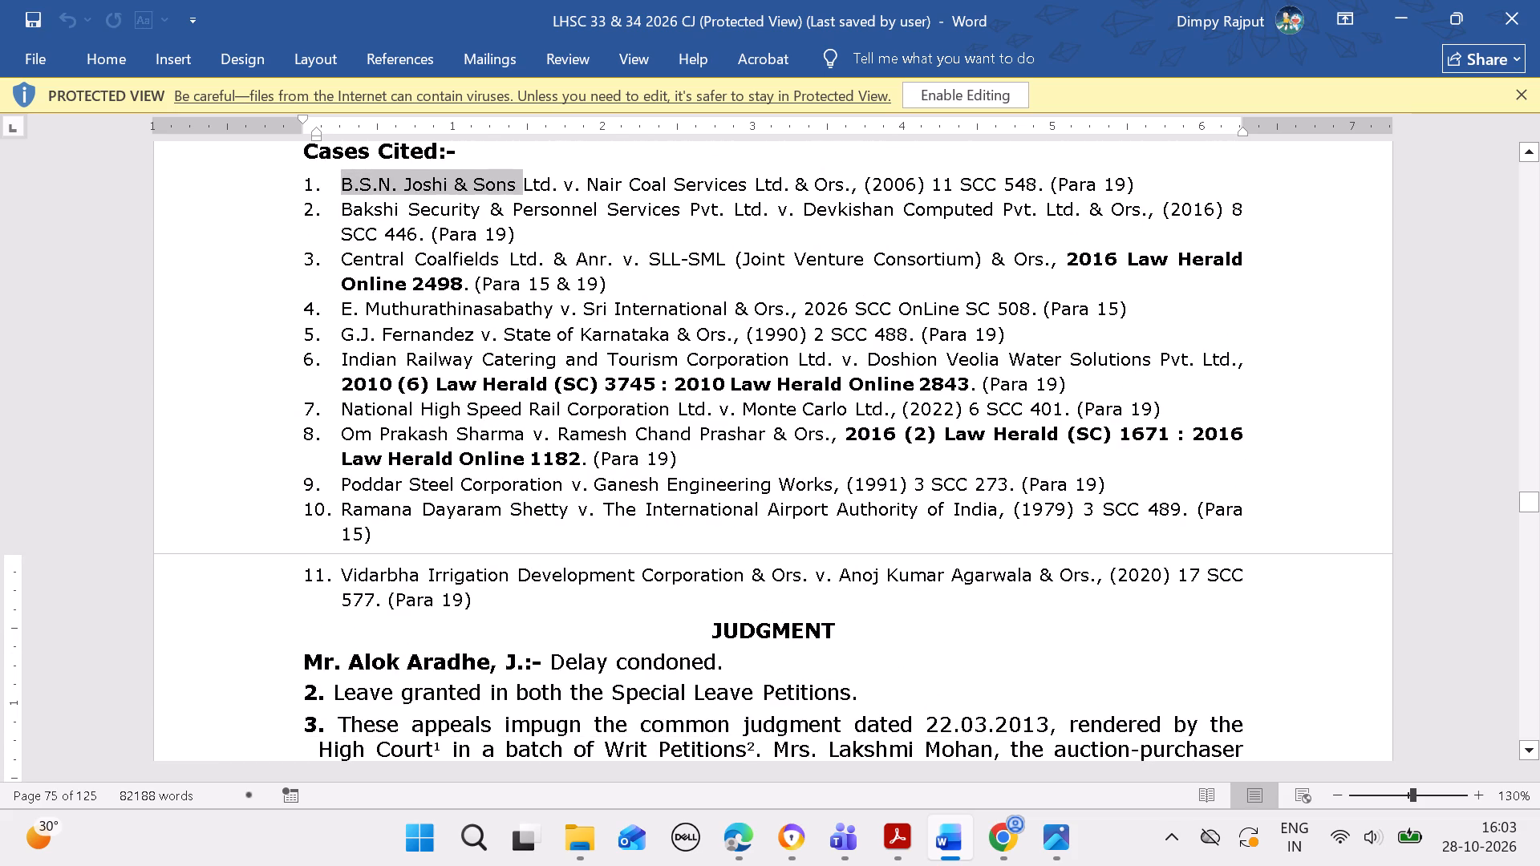
pyautogui.moveTo(504, 179); pyautogui.dragTo(558, 189)
pyautogui.hotkey('ctrl', 'c')
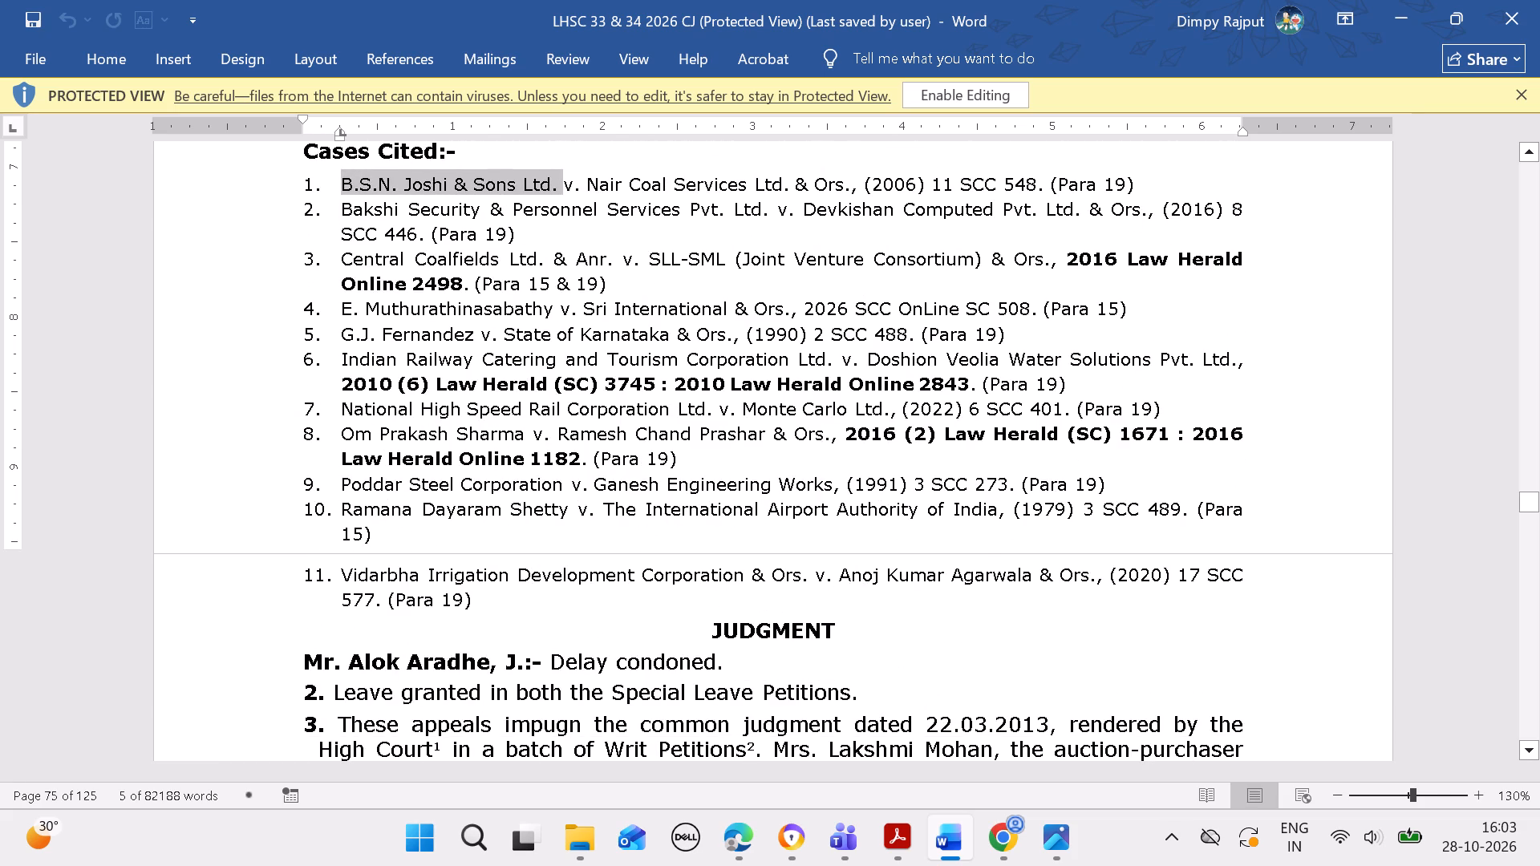
# In Edge, search by petitioner for "B.S.N. Joshi & Sons Ltd." to attach as a cited case of case 744, without the trailing space.
pyautogui.click(736, 833)
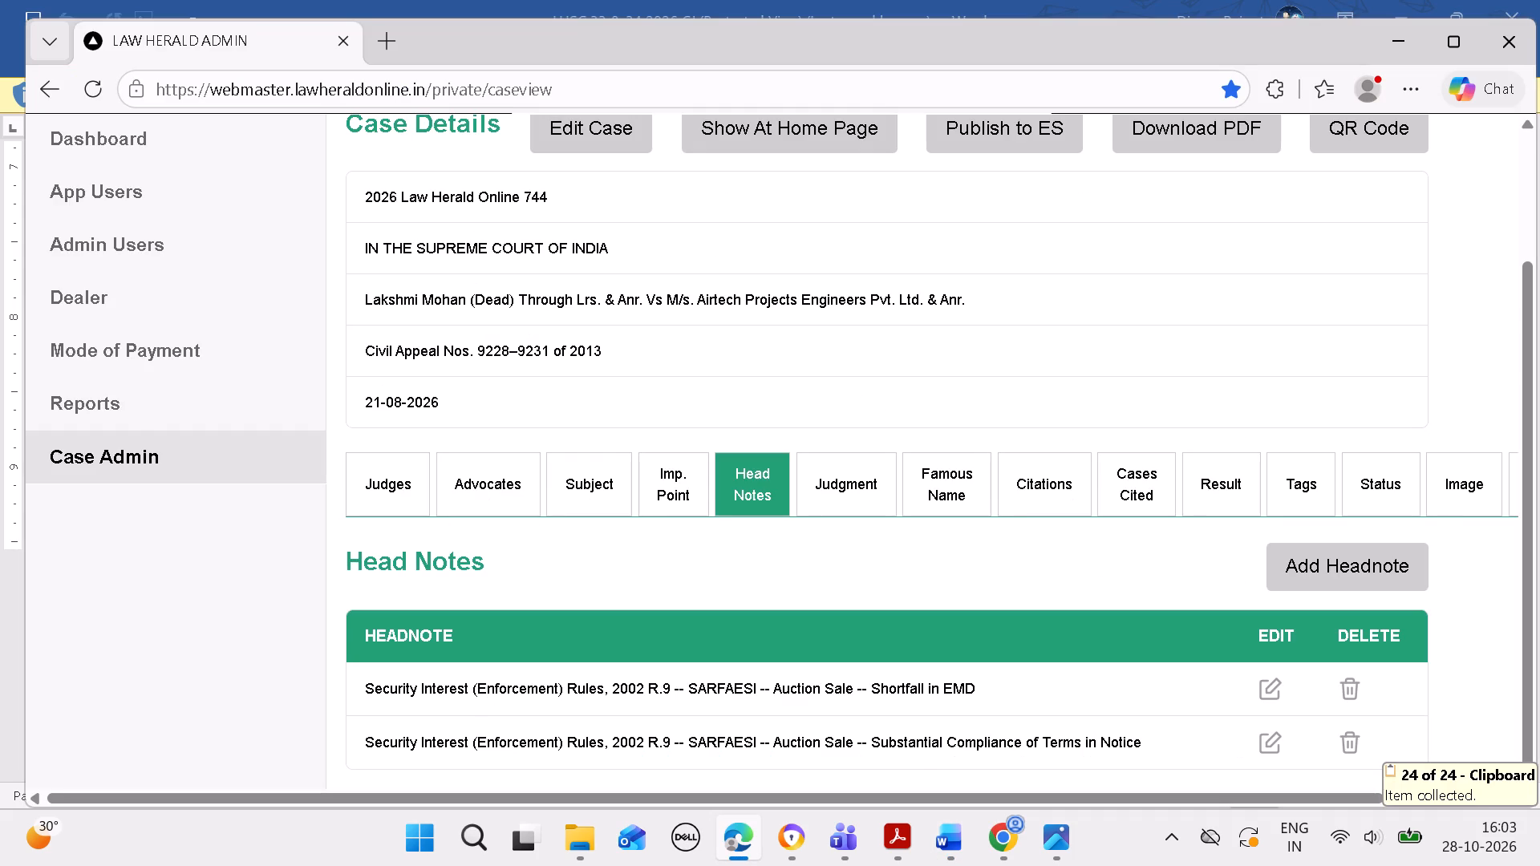
pyautogui.click(1055, 495)
pyautogui.scroll(-4, 1053, 491)
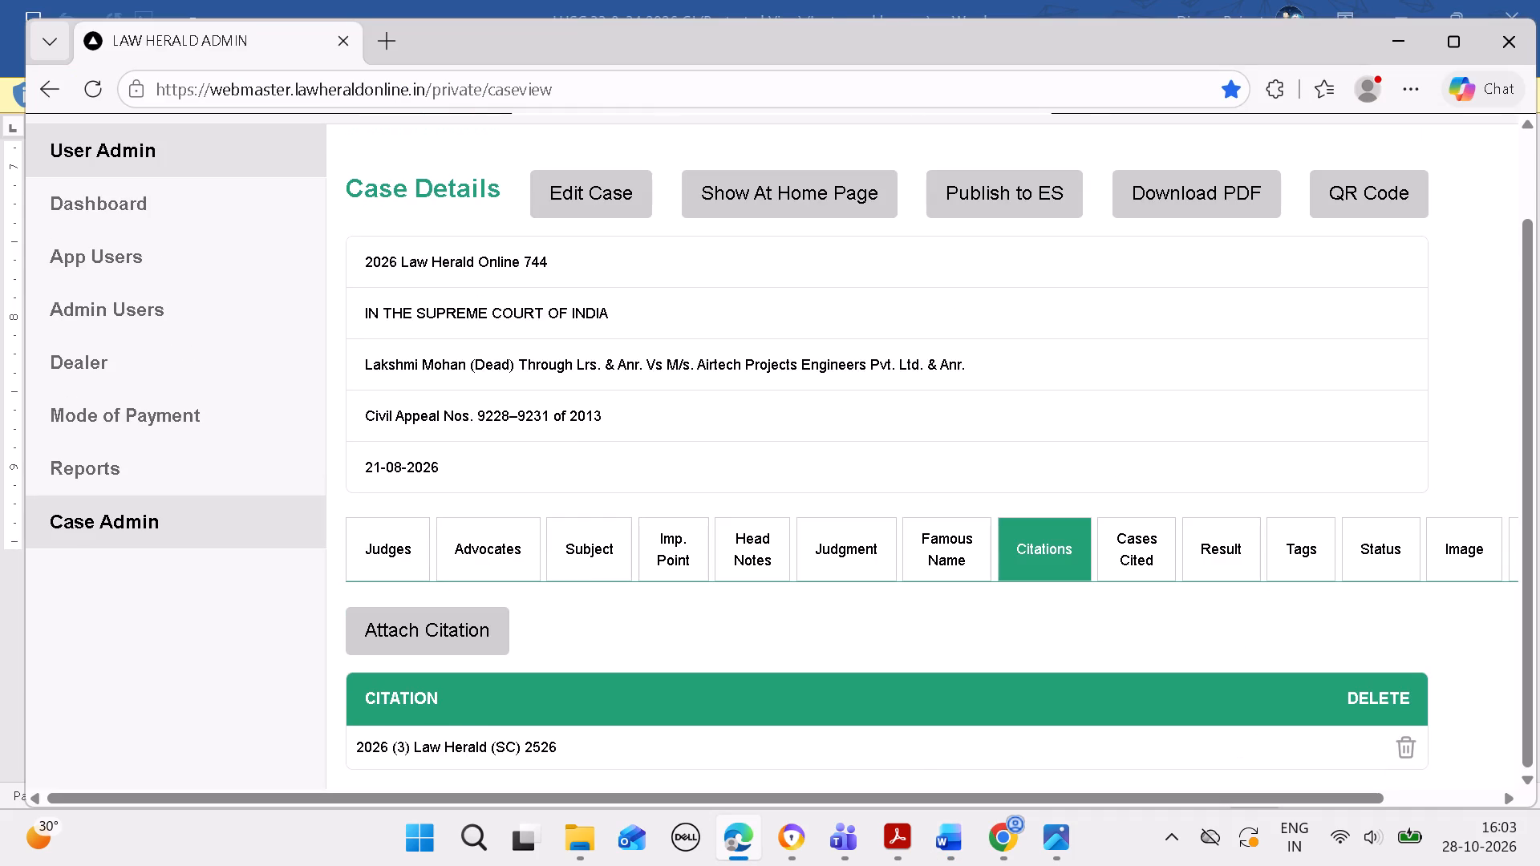
pyautogui.click(1124, 558)
pyautogui.scroll(-3, 1112, 555)
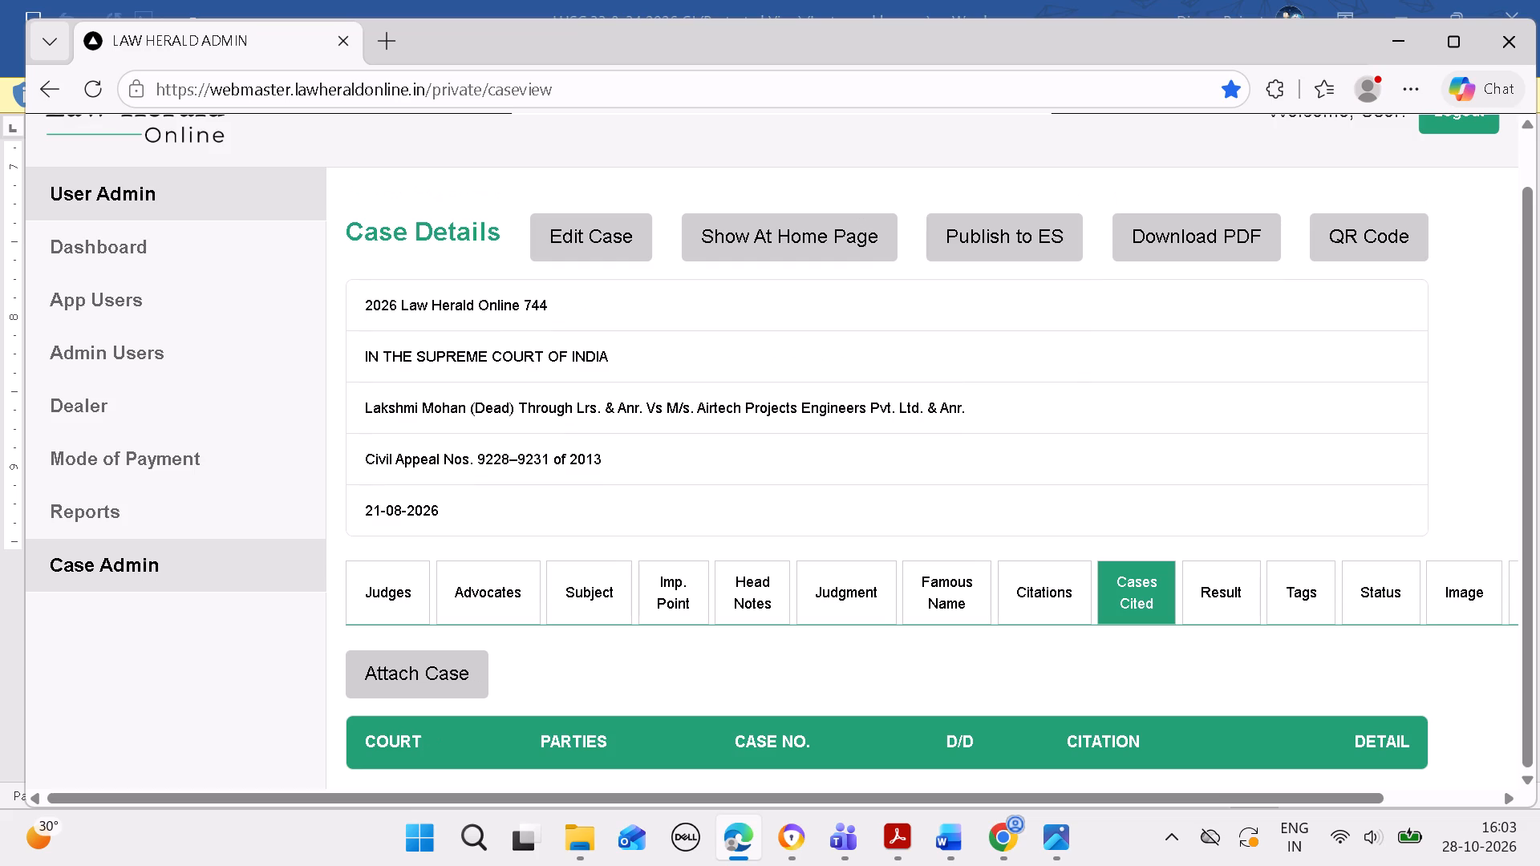
pyautogui.click(441, 658)
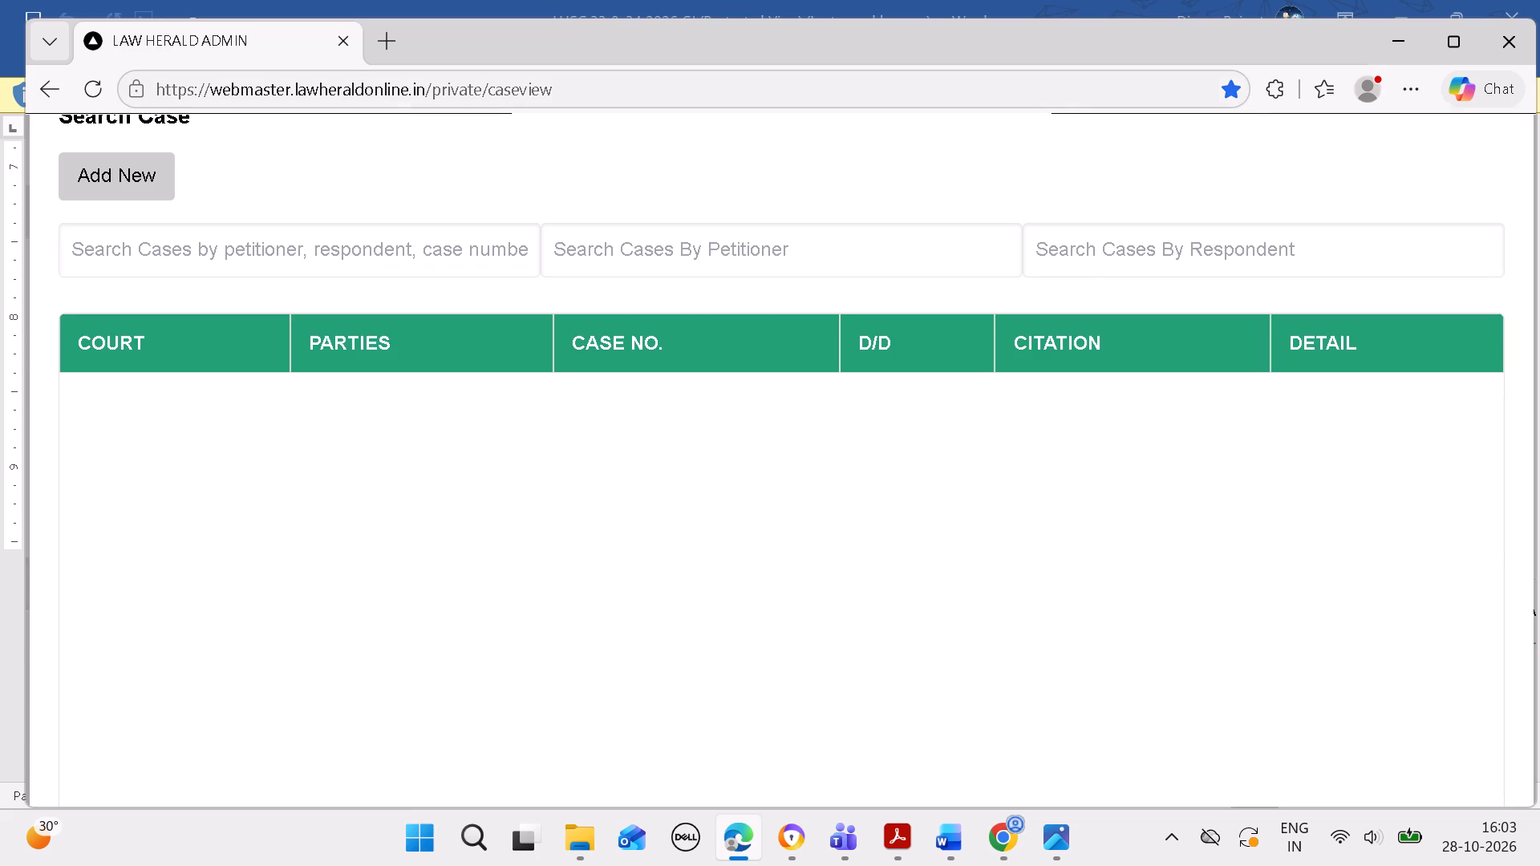
pyautogui.moveTo(728, 277); pyautogui.dragTo(724, 265)
pyautogui.hotkey('ctrl', 'v')
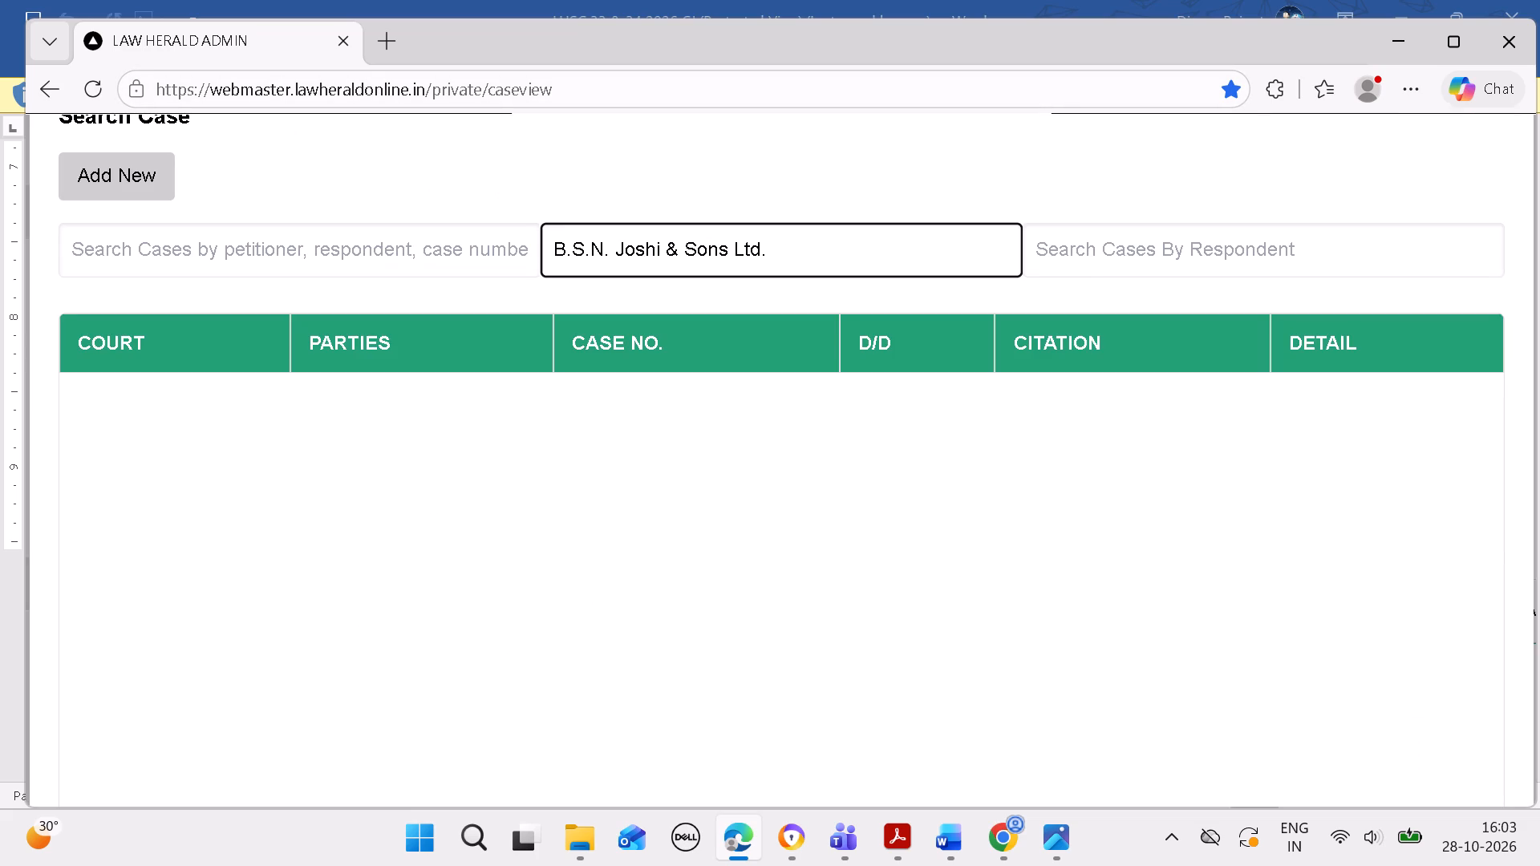
pyautogui.press('BackSpace')
# Start a new cited case record and enter "B.S.N. Joshi & Sons Ltd." as the petitioner.
pyautogui.click(148, 176)
pyautogui.click(542, 286)
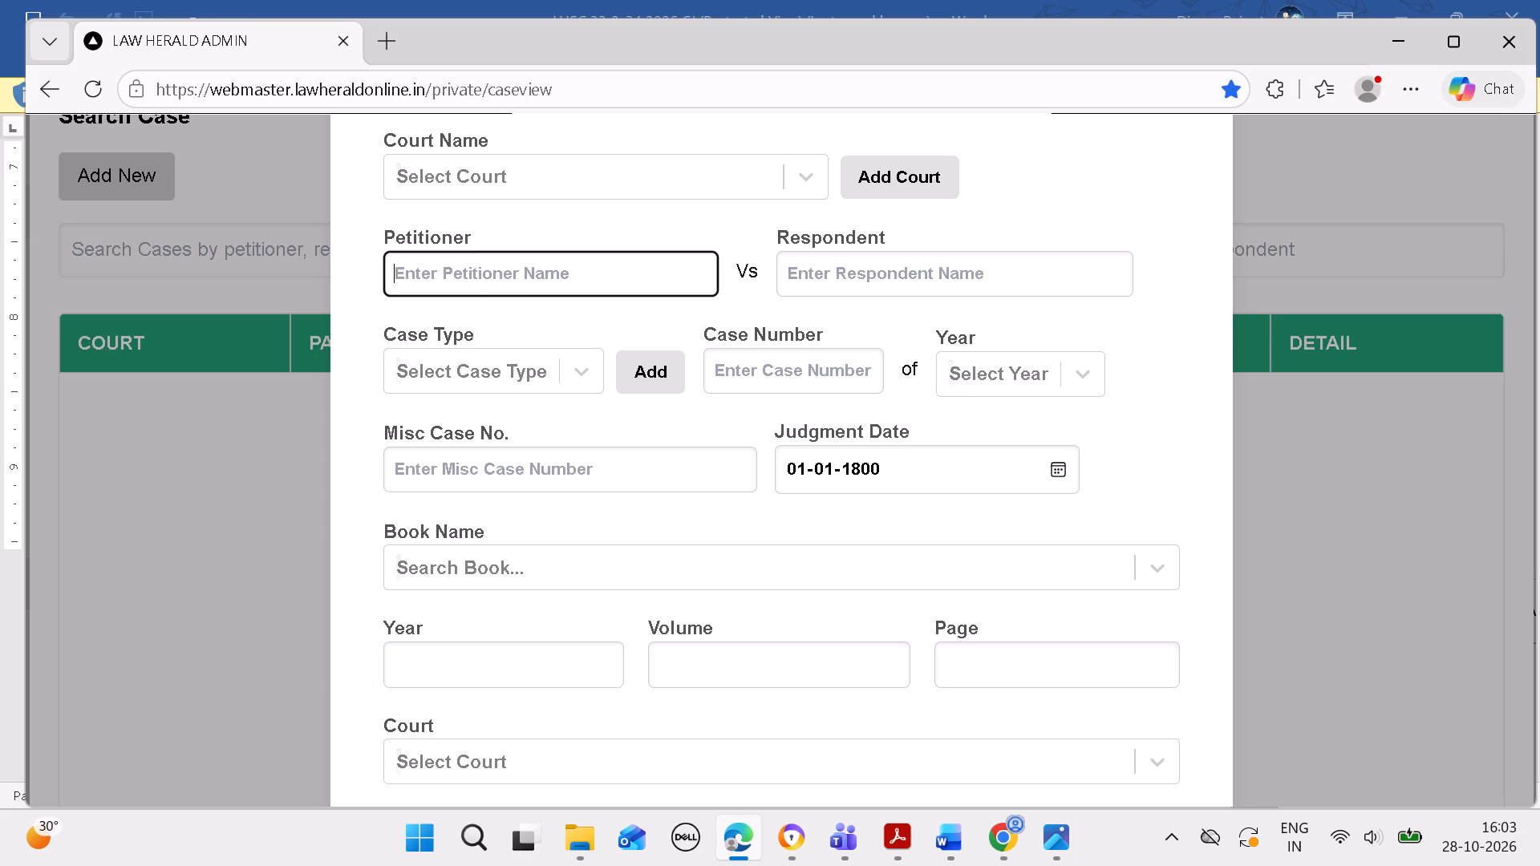
pyautogui.hotkey('ctrl', 'v')
# Copy the respondent "Nair Coal Services Ltd. & Ors." from the first cited case in Word into the new case's respondent in Edge.
pyautogui.click(949, 847)
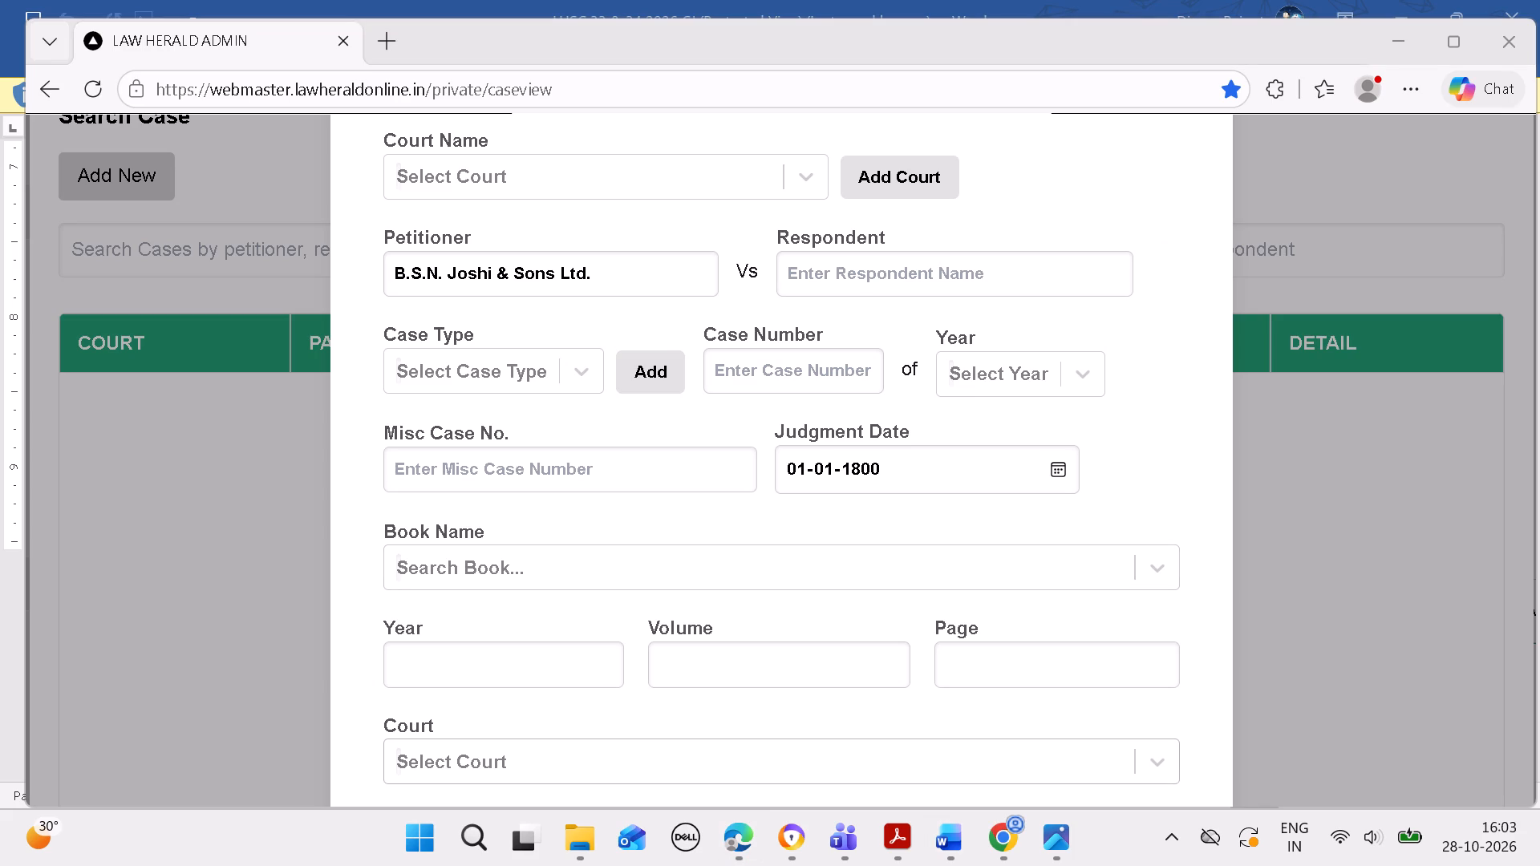
pyautogui.click(958, 840)
pyautogui.click(947, 840)
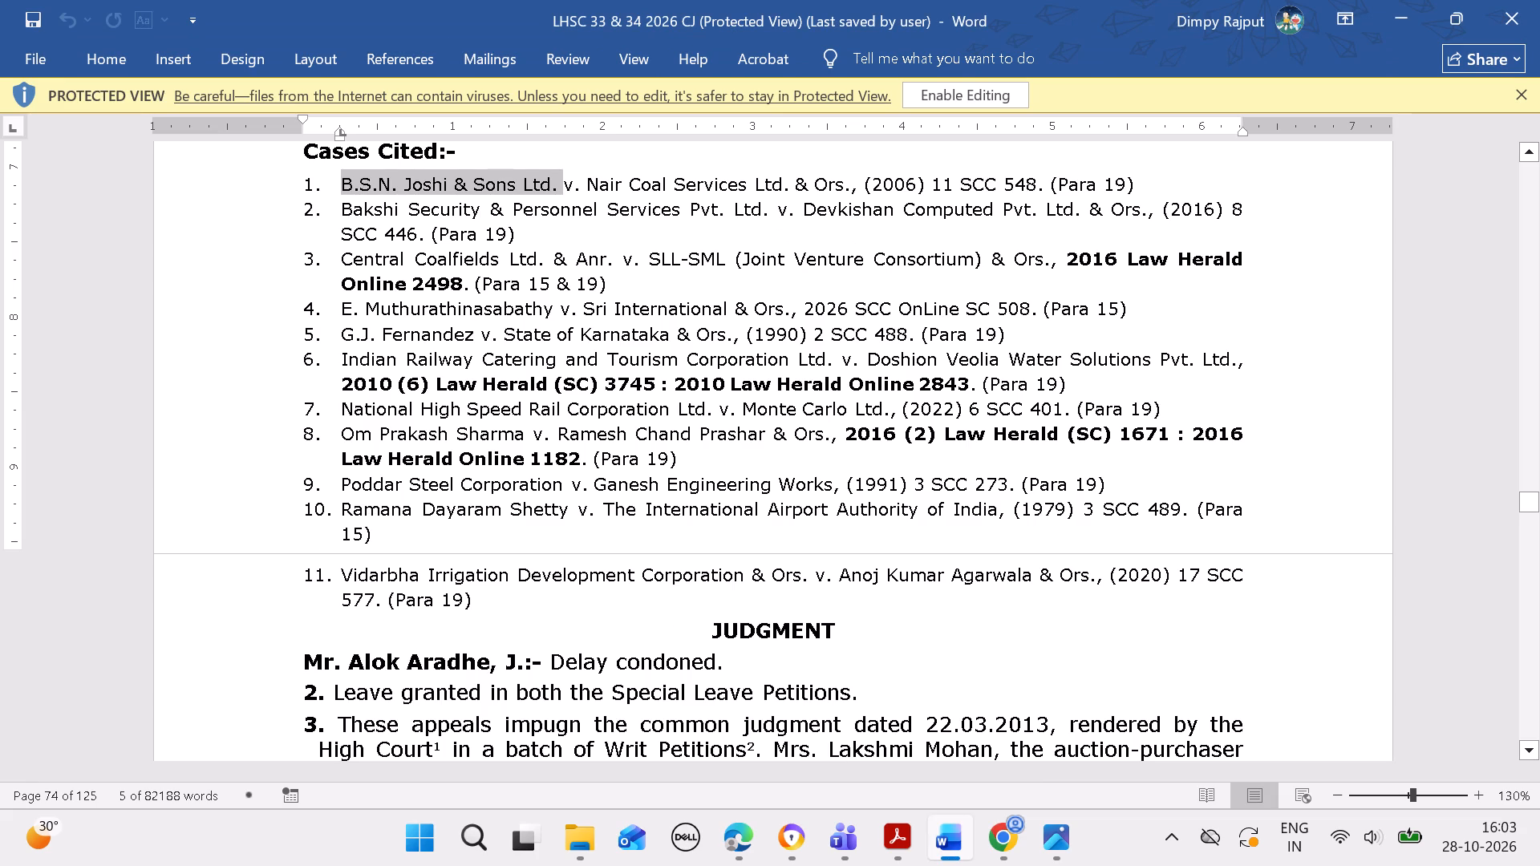
pyautogui.moveTo(586, 180); pyautogui.dragTo(780, 188)
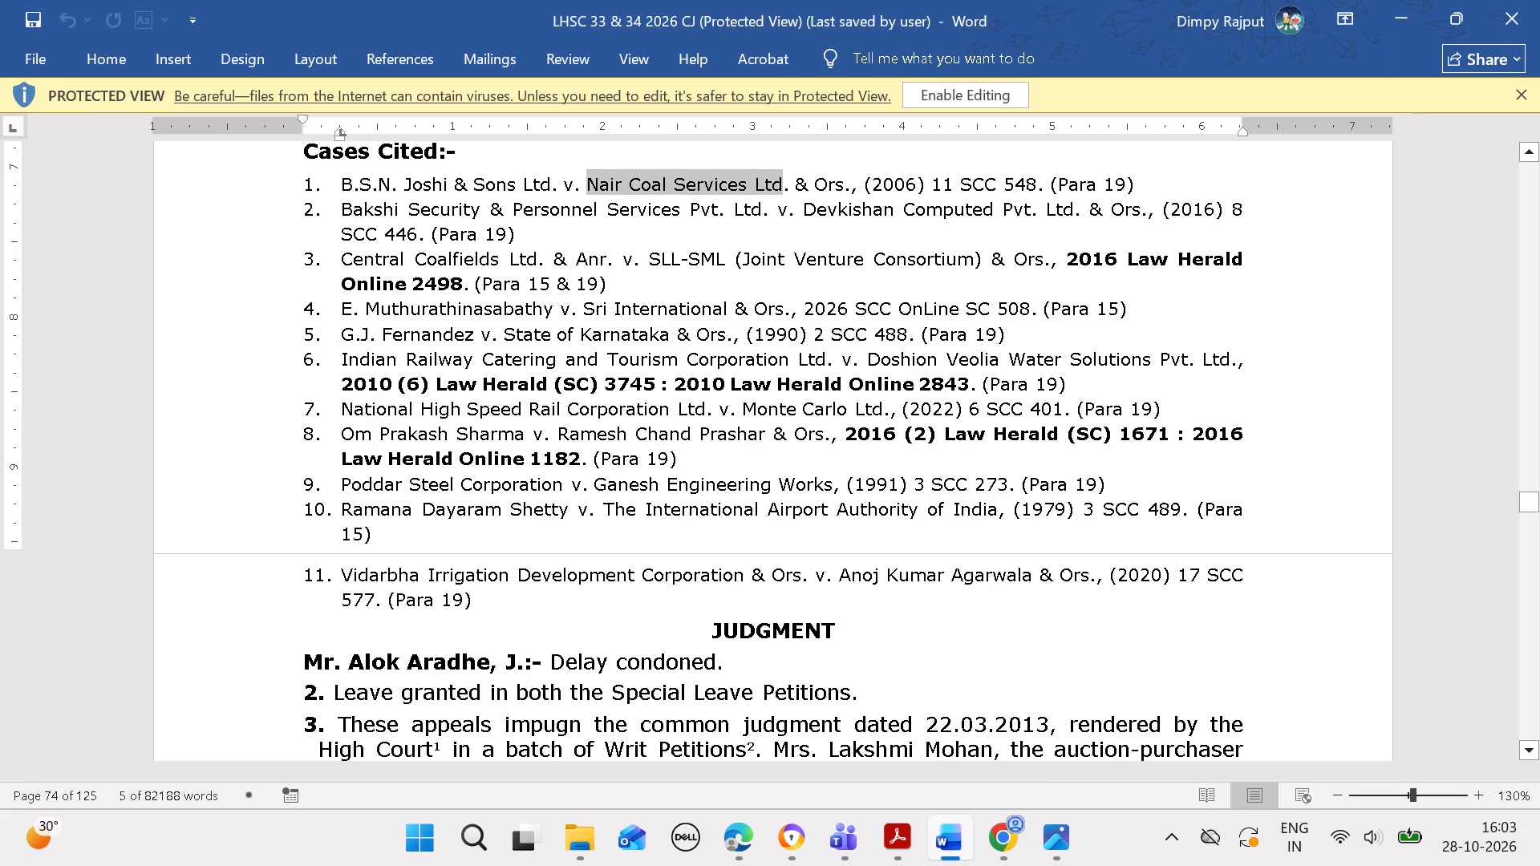
pyautogui.moveTo(780, 188); pyautogui.dragTo(846, 185)
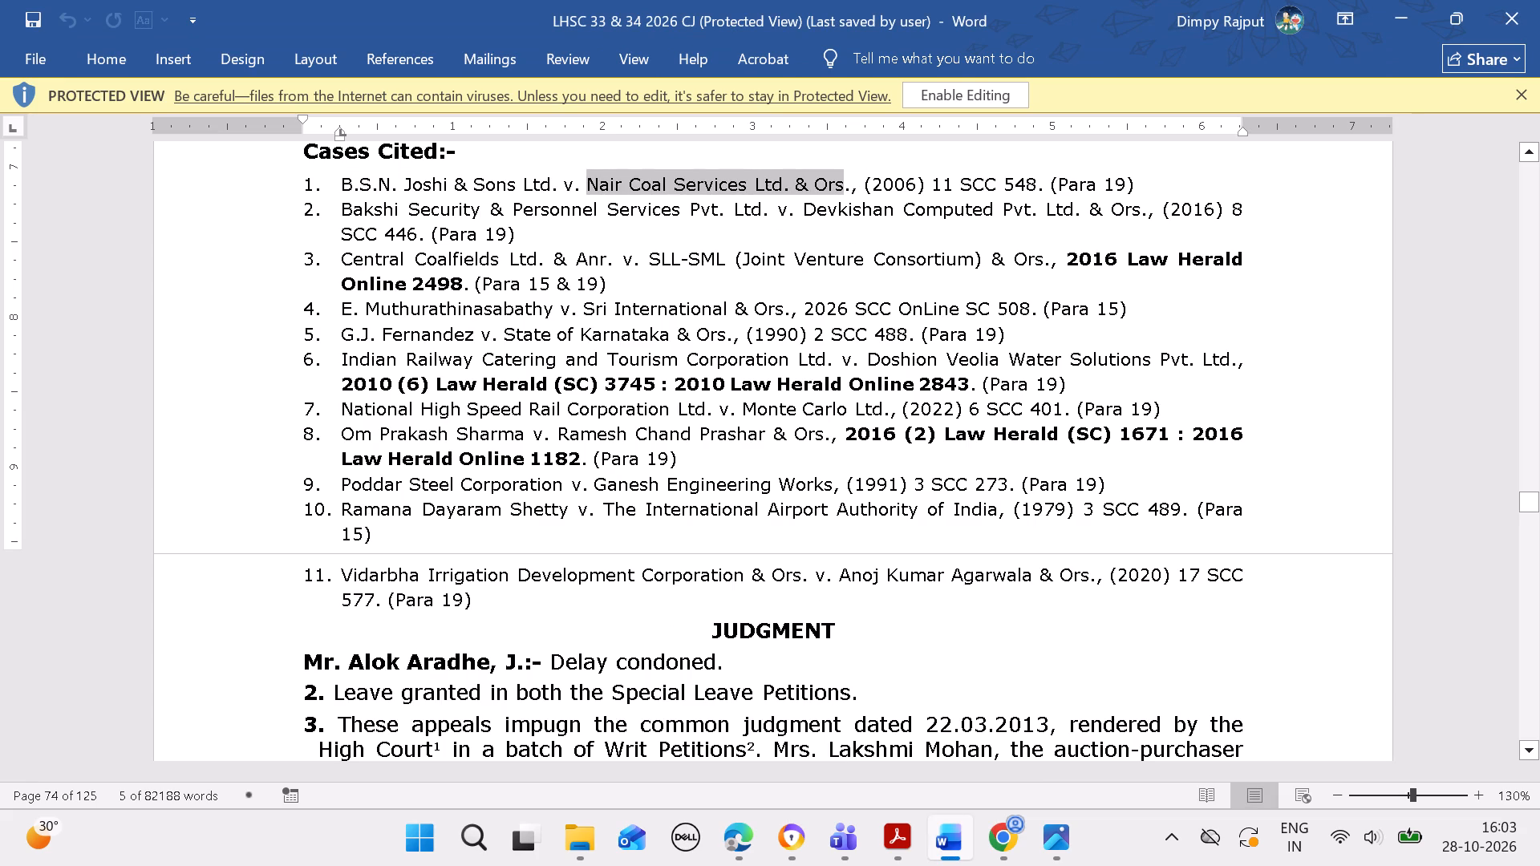
pyautogui.moveTo(846, 185); pyautogui.dragTo(849, 185)
pyautogui.hotkey('ctrl', 'c')
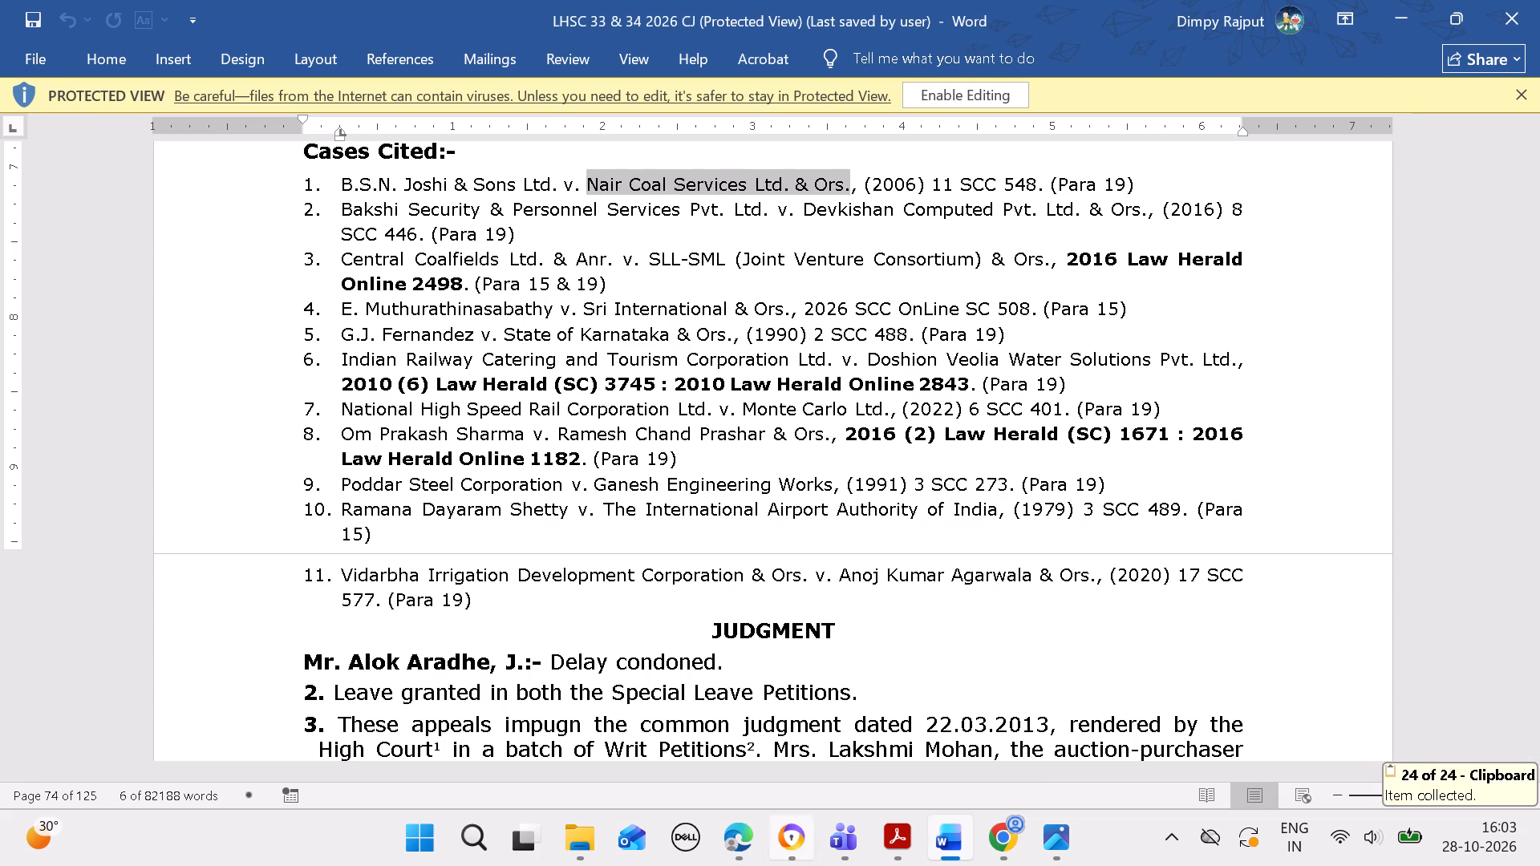
pyautogui.click(757, 832)
pyautogui.click(903, 277)
pyautogui.hotkey('ctrl', 'v')
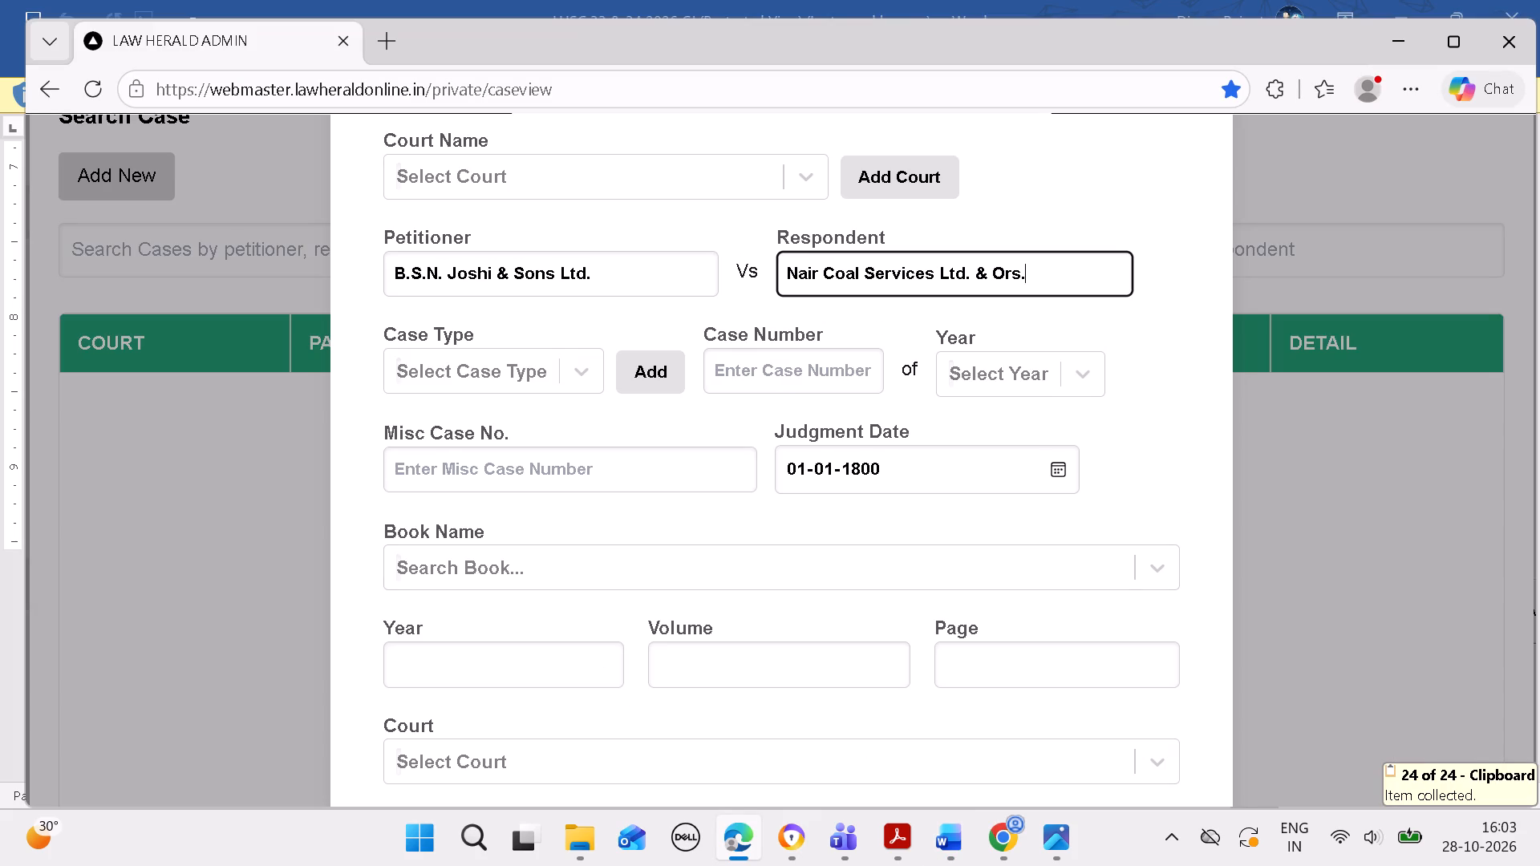
# Copy the year 2006 from the first cited case's citation in Word into the new case's citation year in Edge.
pyautogui.click(960, 824)
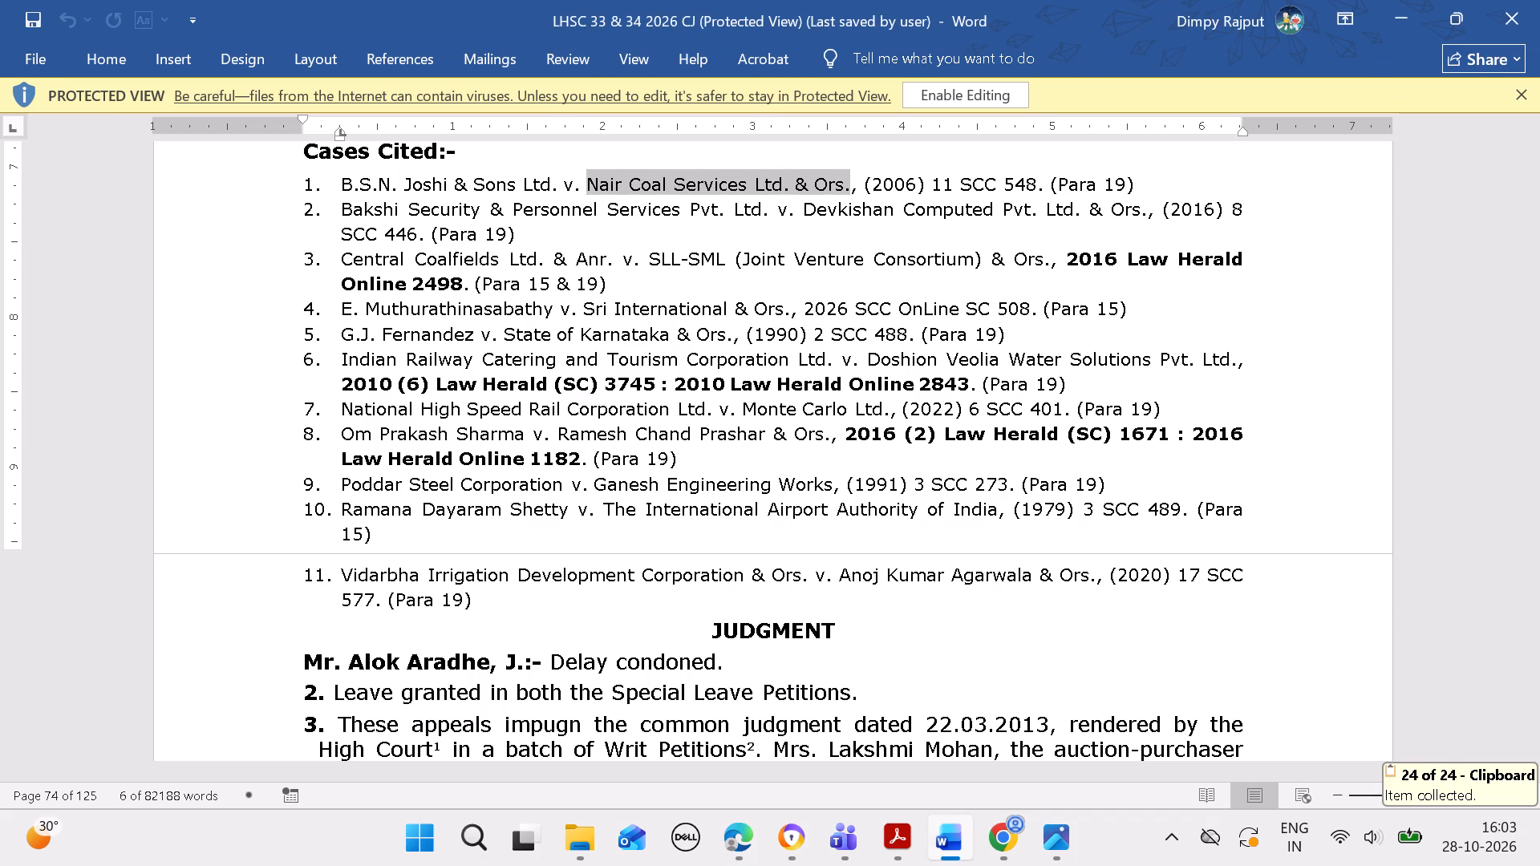
pyautogui.moveTo(874, 180); pyautogui.dragTo(890, 178)
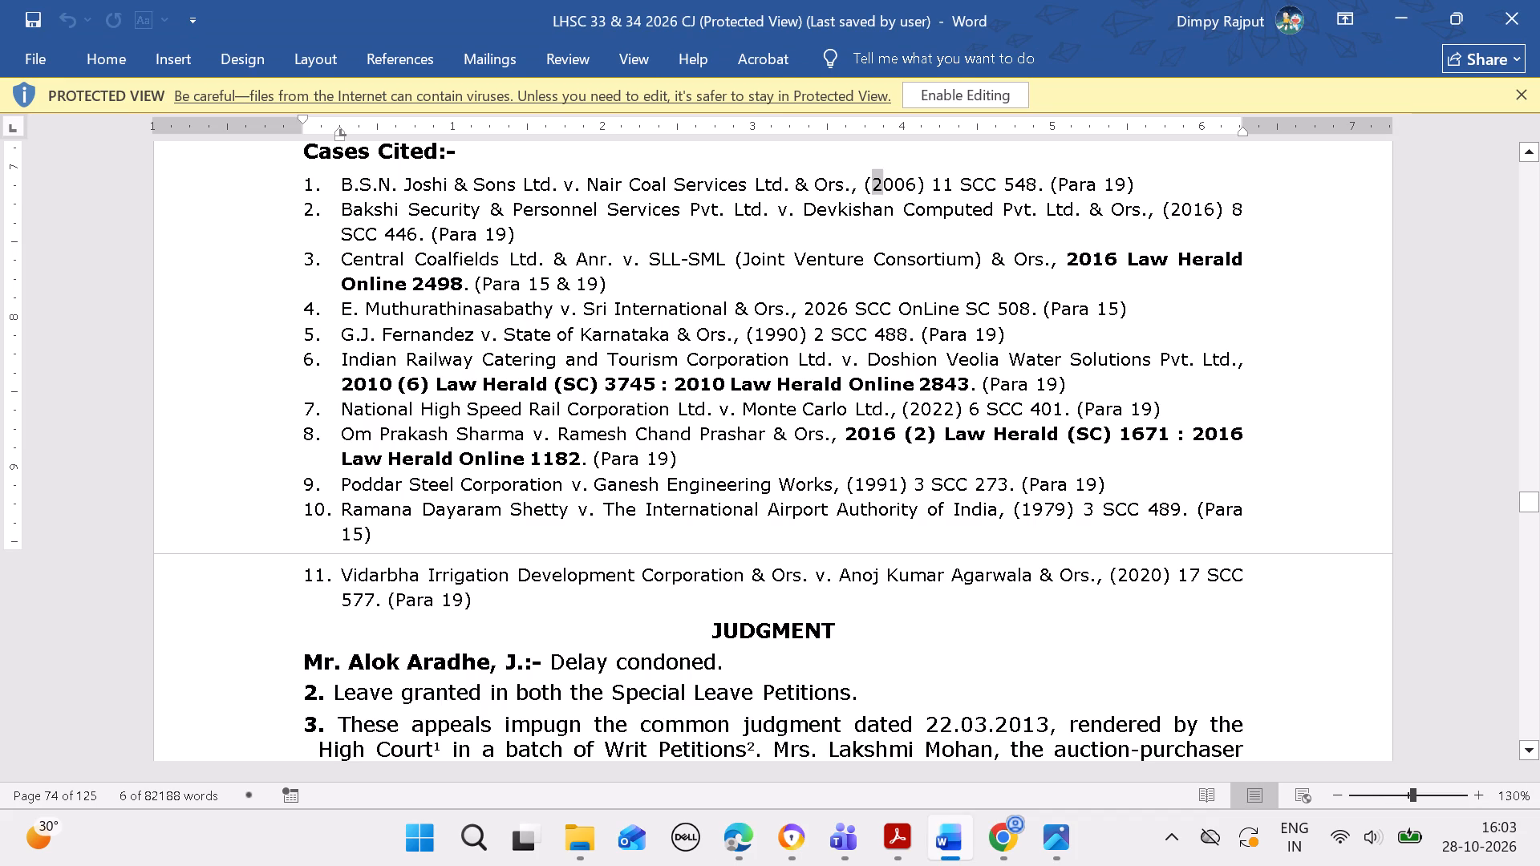
pyautogui.moveTo(890, 178); pyautogui.dragTo(913, 187)
pyautogui.hotkey('ctrl', 'c')
pyautogui.hotkey('ctrl', 'v')
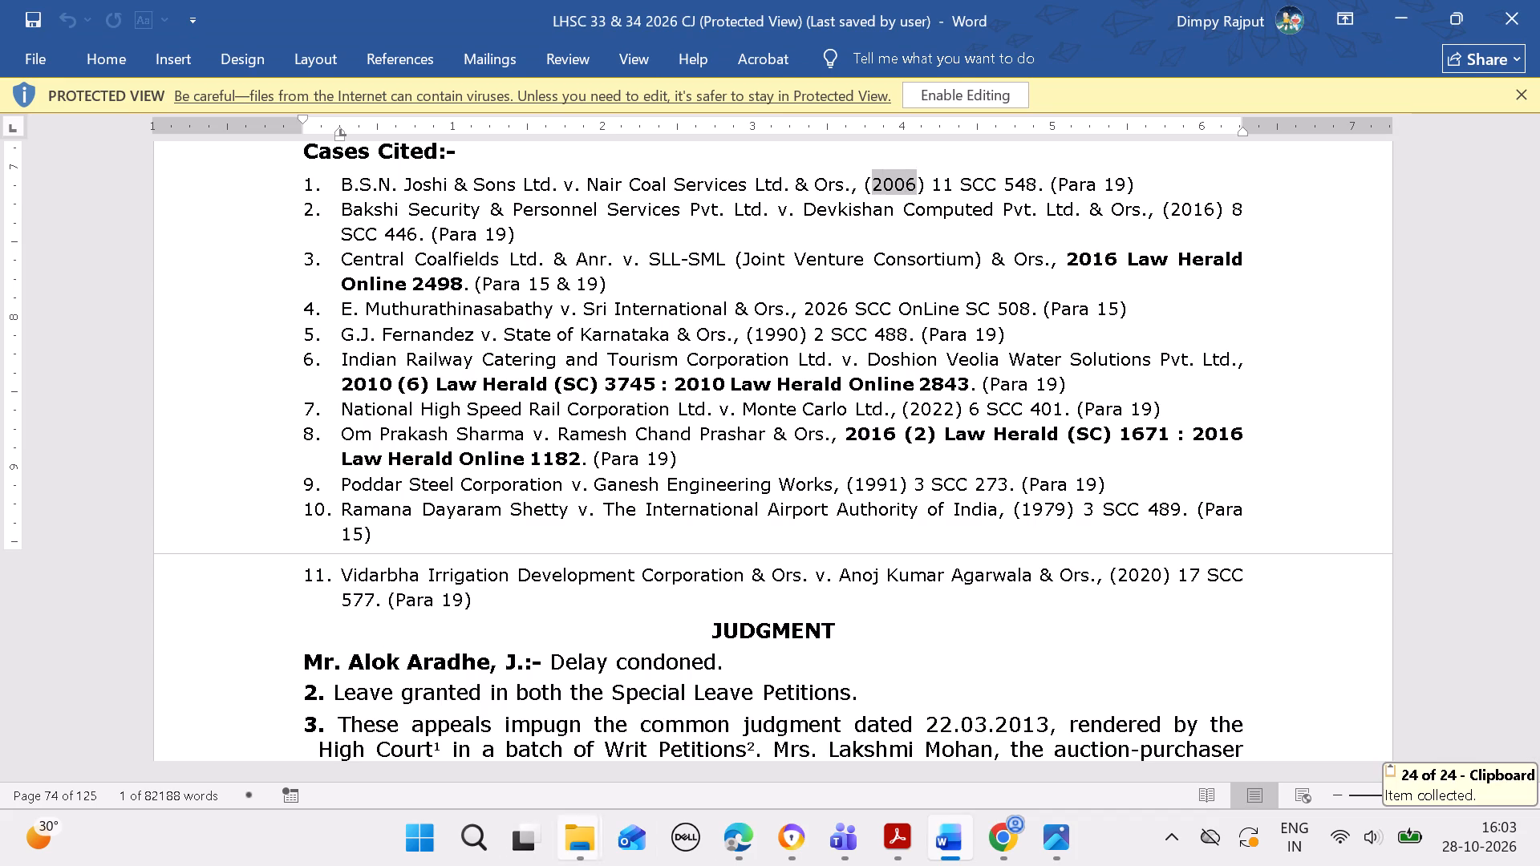
pyautogui.click(724, 844)
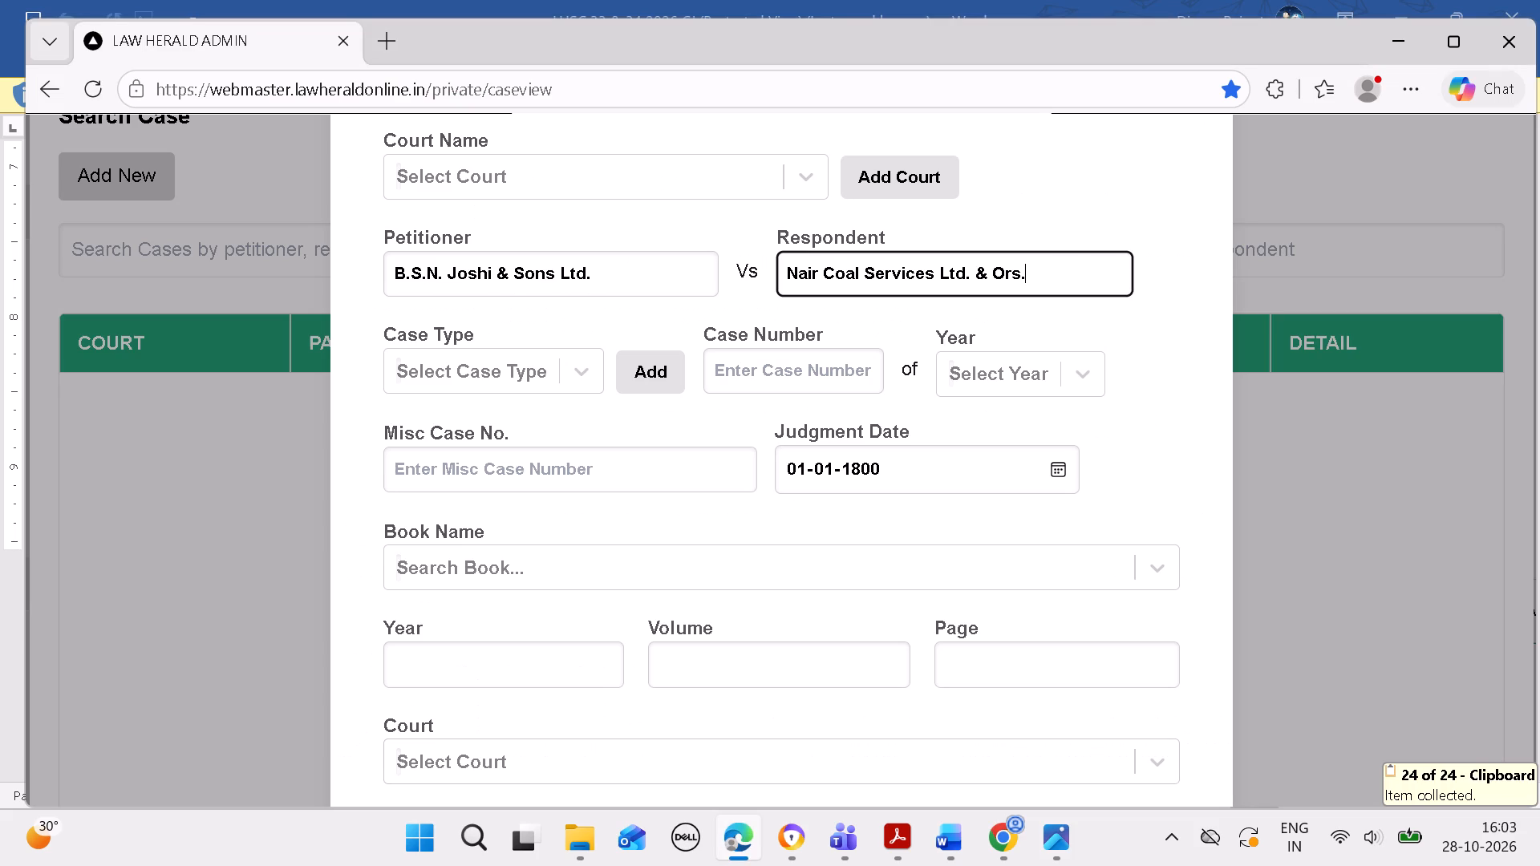
pyautogui.moveTo(592, 676); pyautogui.dragTo(592, 669)
pyautogui.hotkey('ctrl', 'v')
# Copy the volume number 11 from the same citation in Word into the new case's volume in Edge.
pyautogui.click(936, 838)
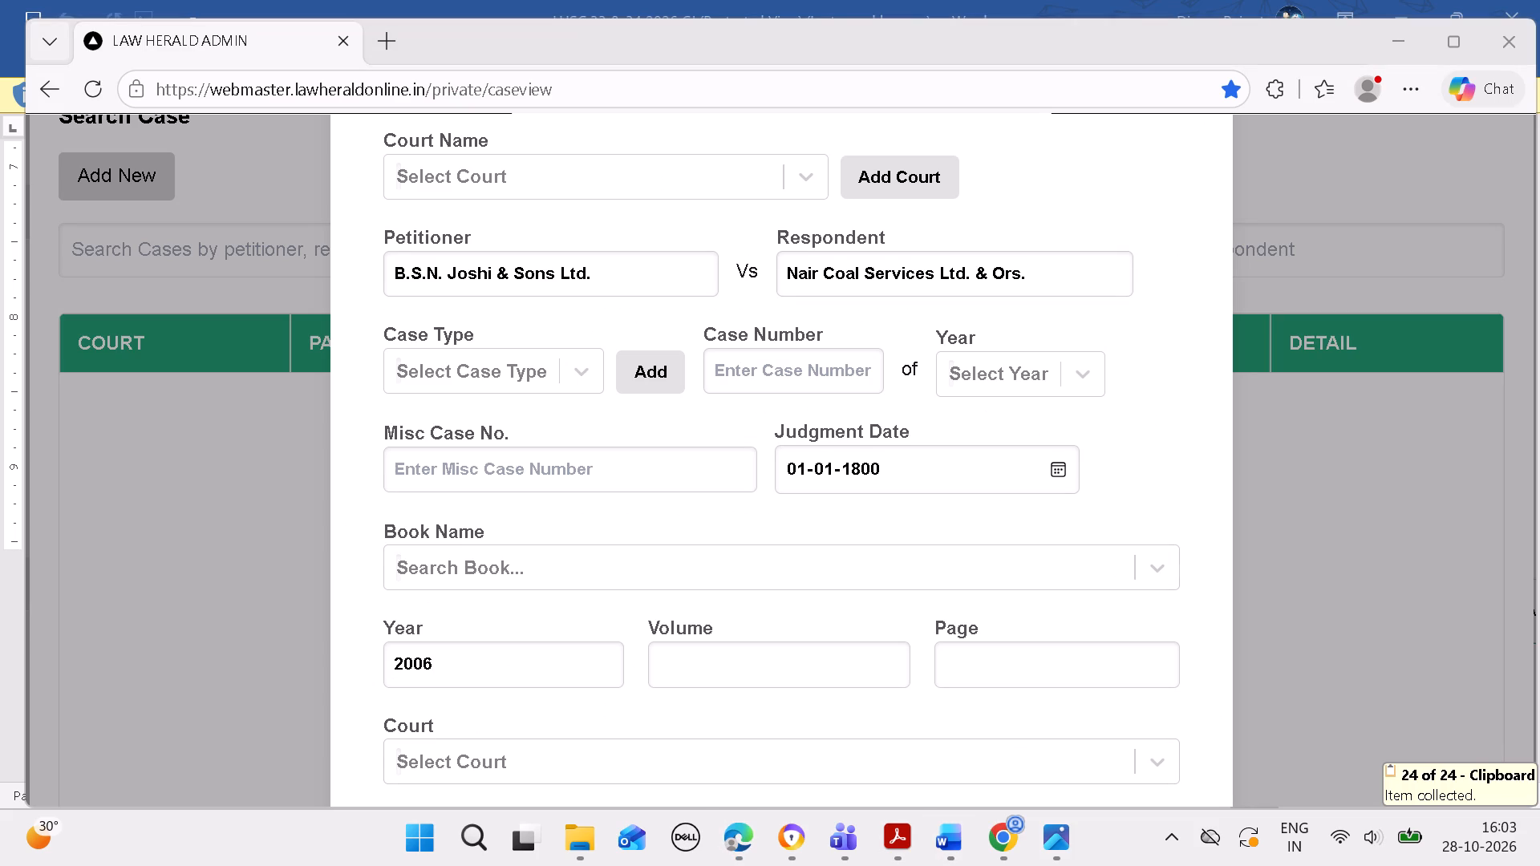
pyautogui.click(950, 845)
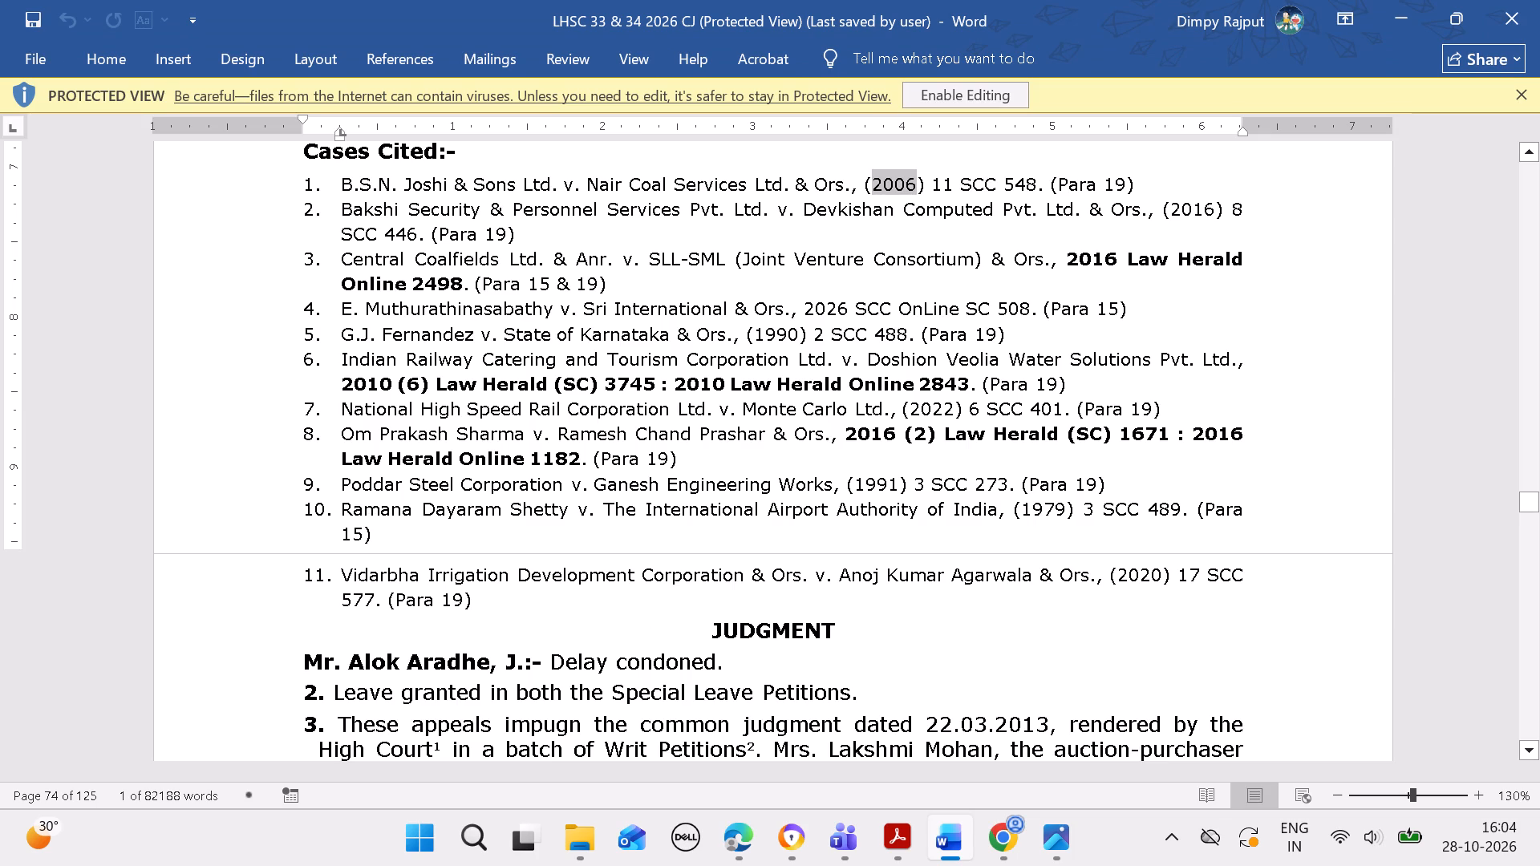
pyautogui.moveTo(934, 182); pyautogui.dragTo(962, 180)
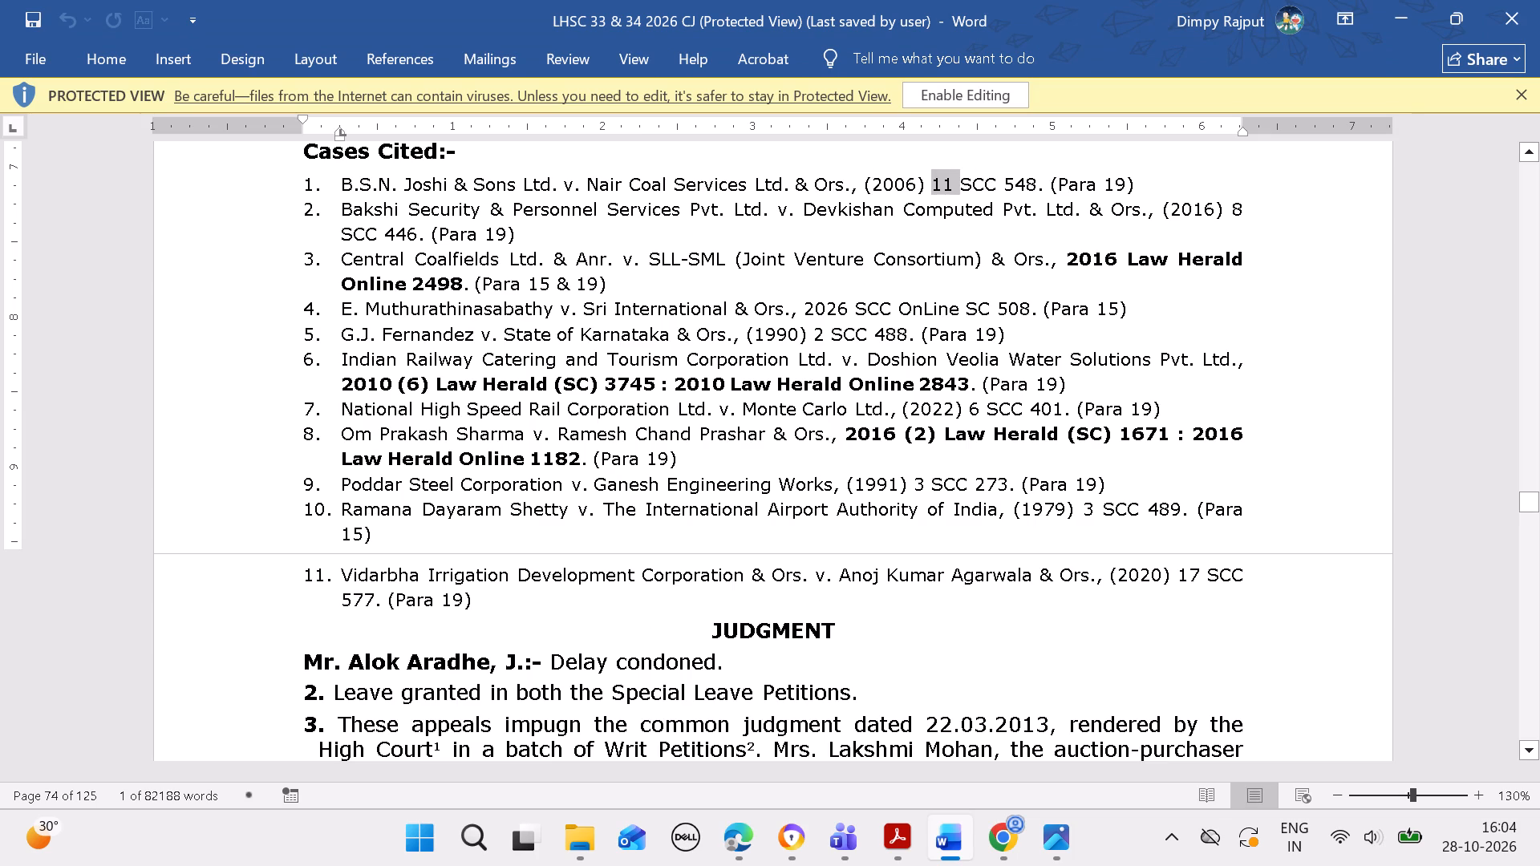
pyautogui.press('c')
pyautogui.hotkey('ctrl', 'c')
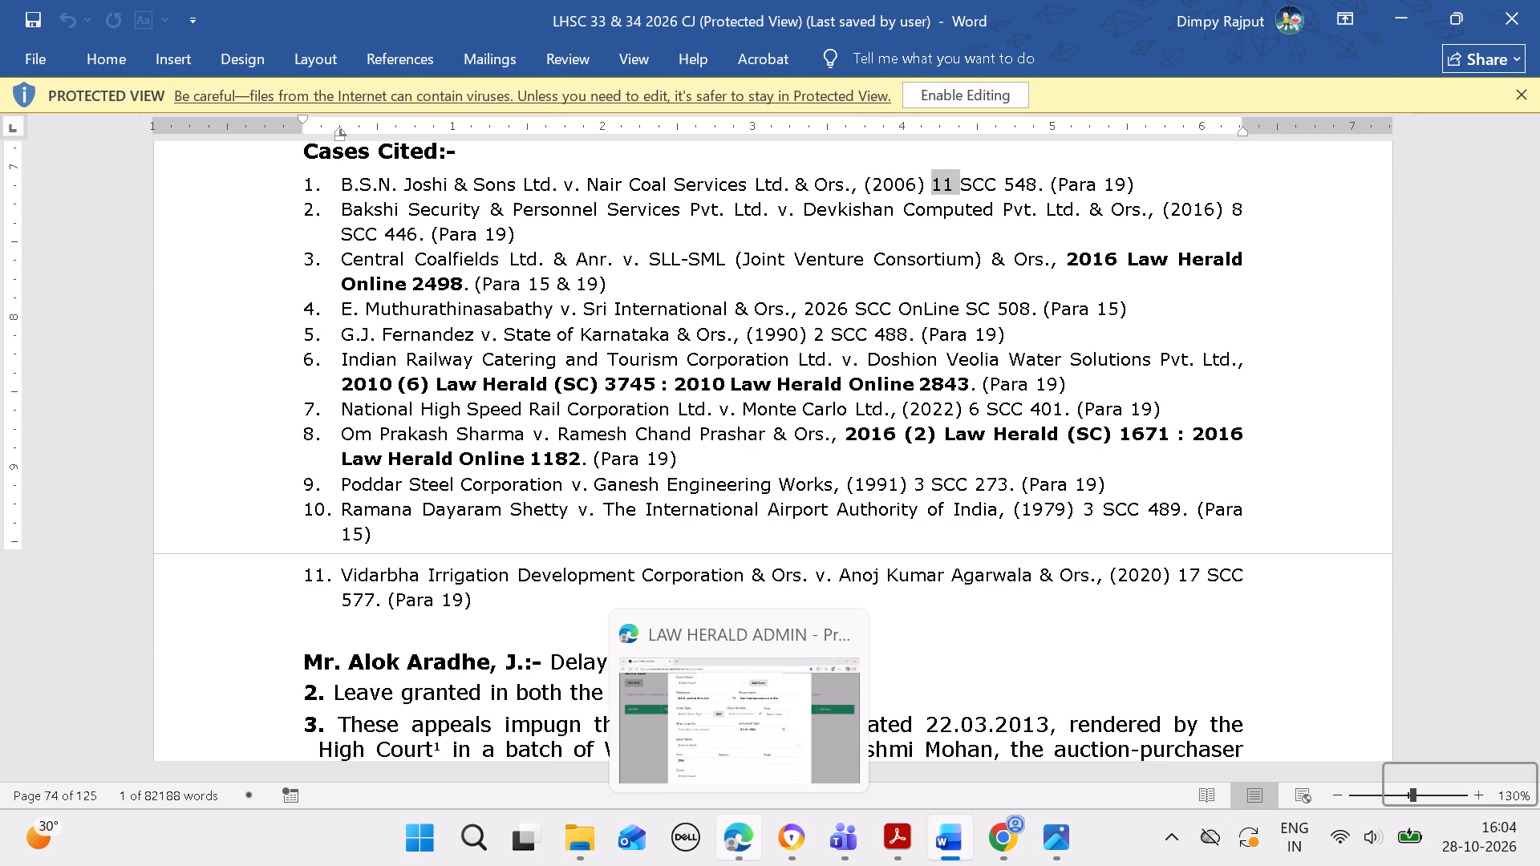
pyautogui.click(746, 863)
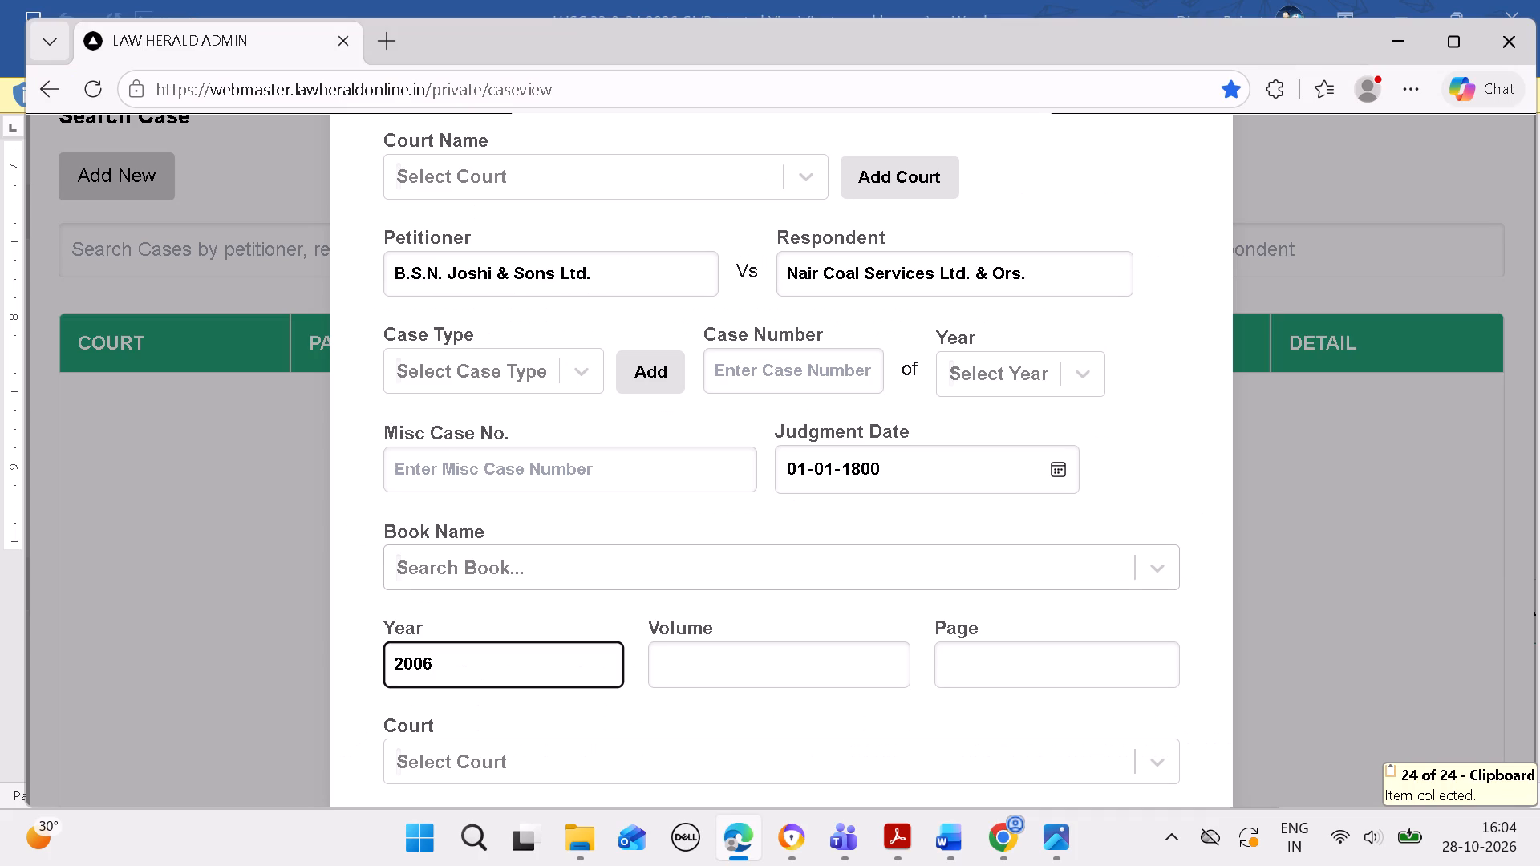
pyautogui.click(756, 674)
pyautogui.hotkey('ctrl', 'v')
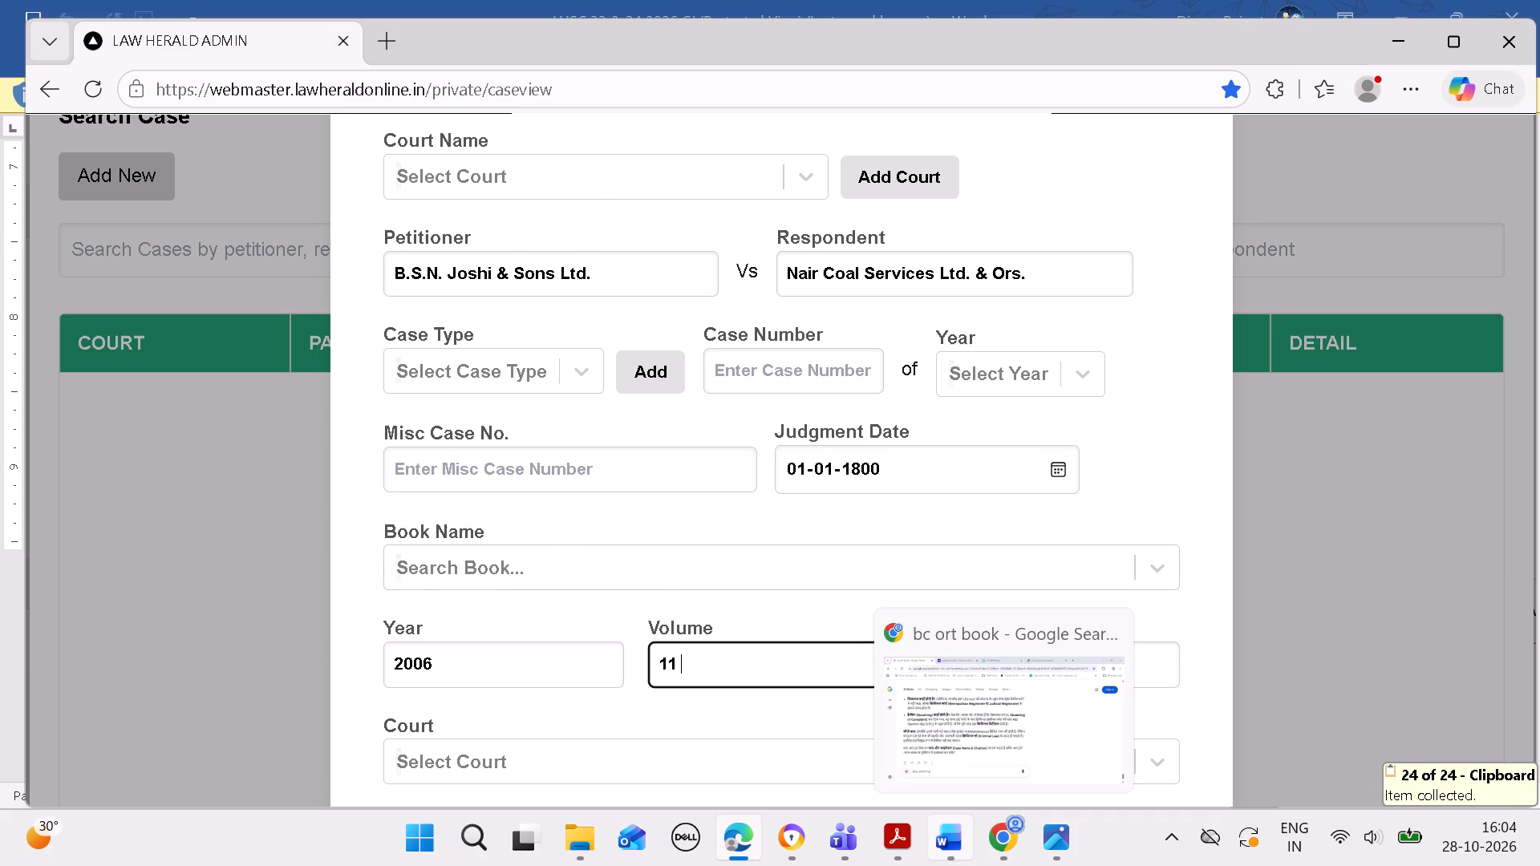
# Copy the page number 548 from the same citation in Word into the new case's page in Edge, entered only once.
pyautogui.click(946, 830)
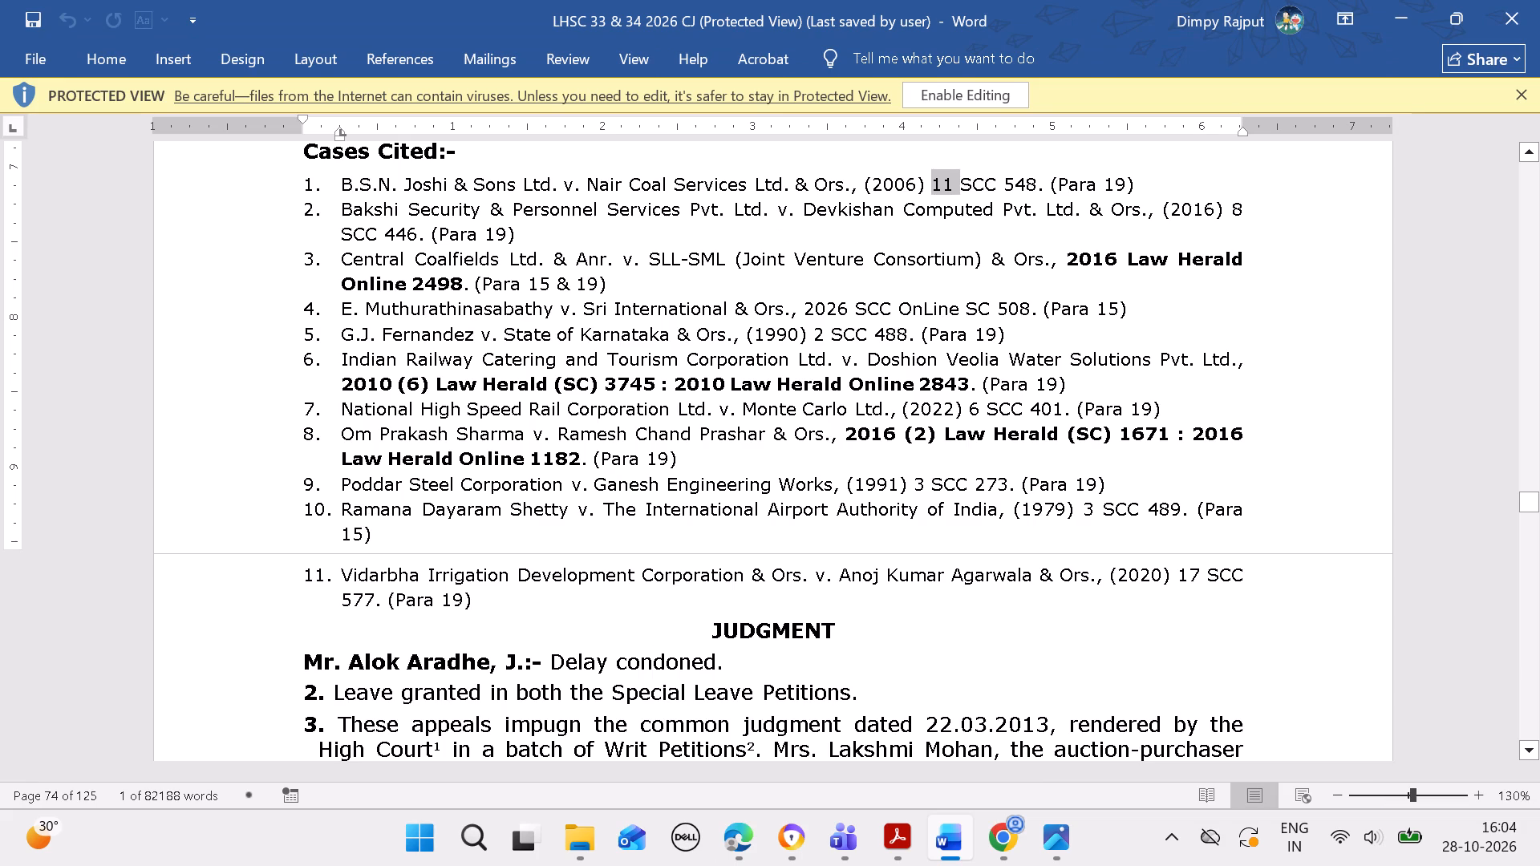
pyautogui.moveTo(1005, 180); pyautogui.dragTo(1040, 187)
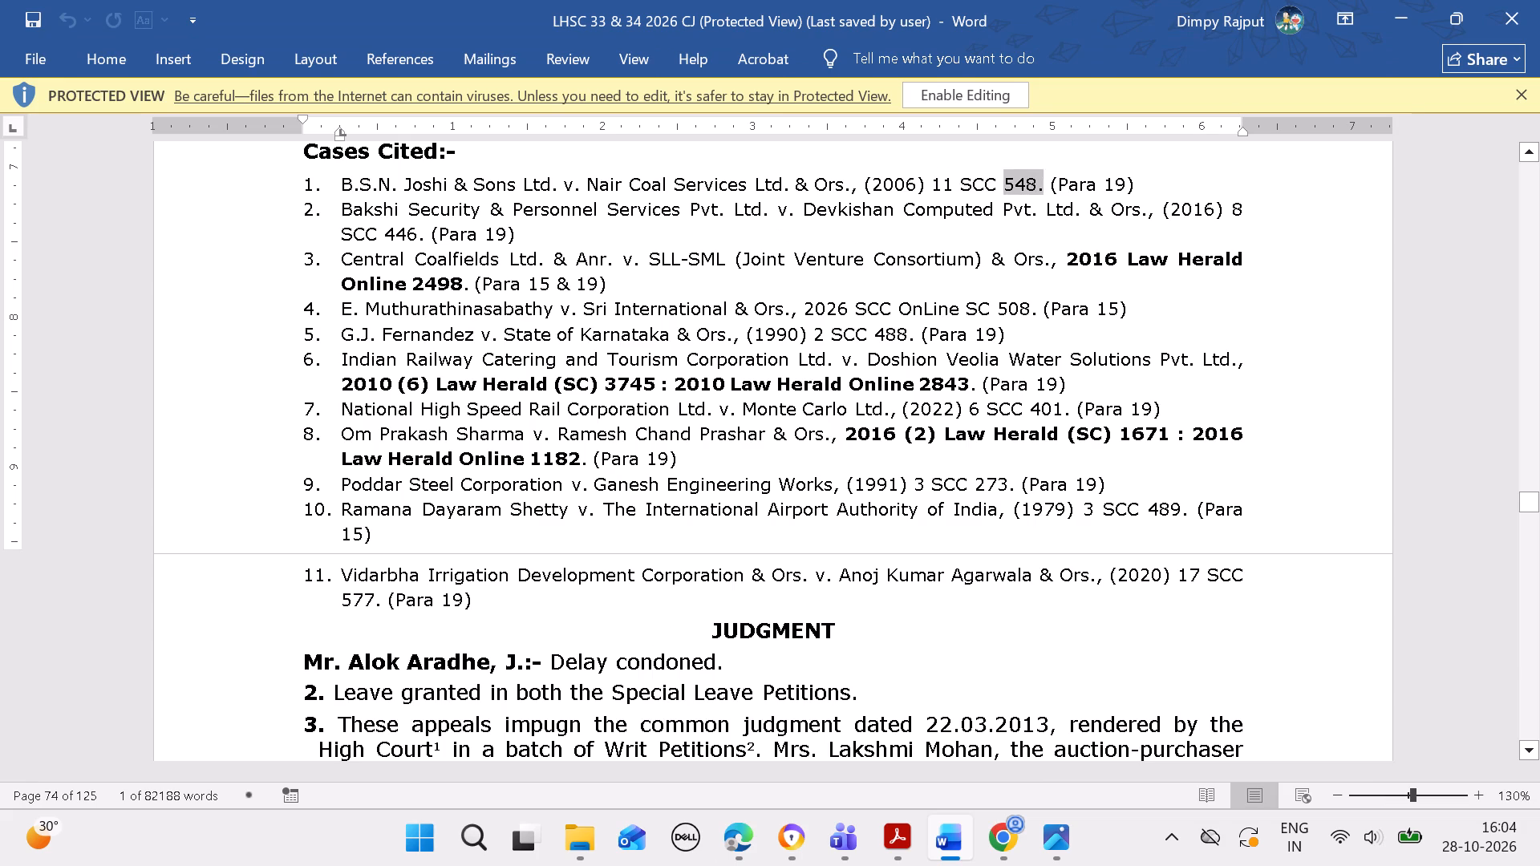
pyautogui.moveTo(1040, 187); pyautogui.dragTo(1035, 187)
pyautogui.hotkey('ctrl', 'c')
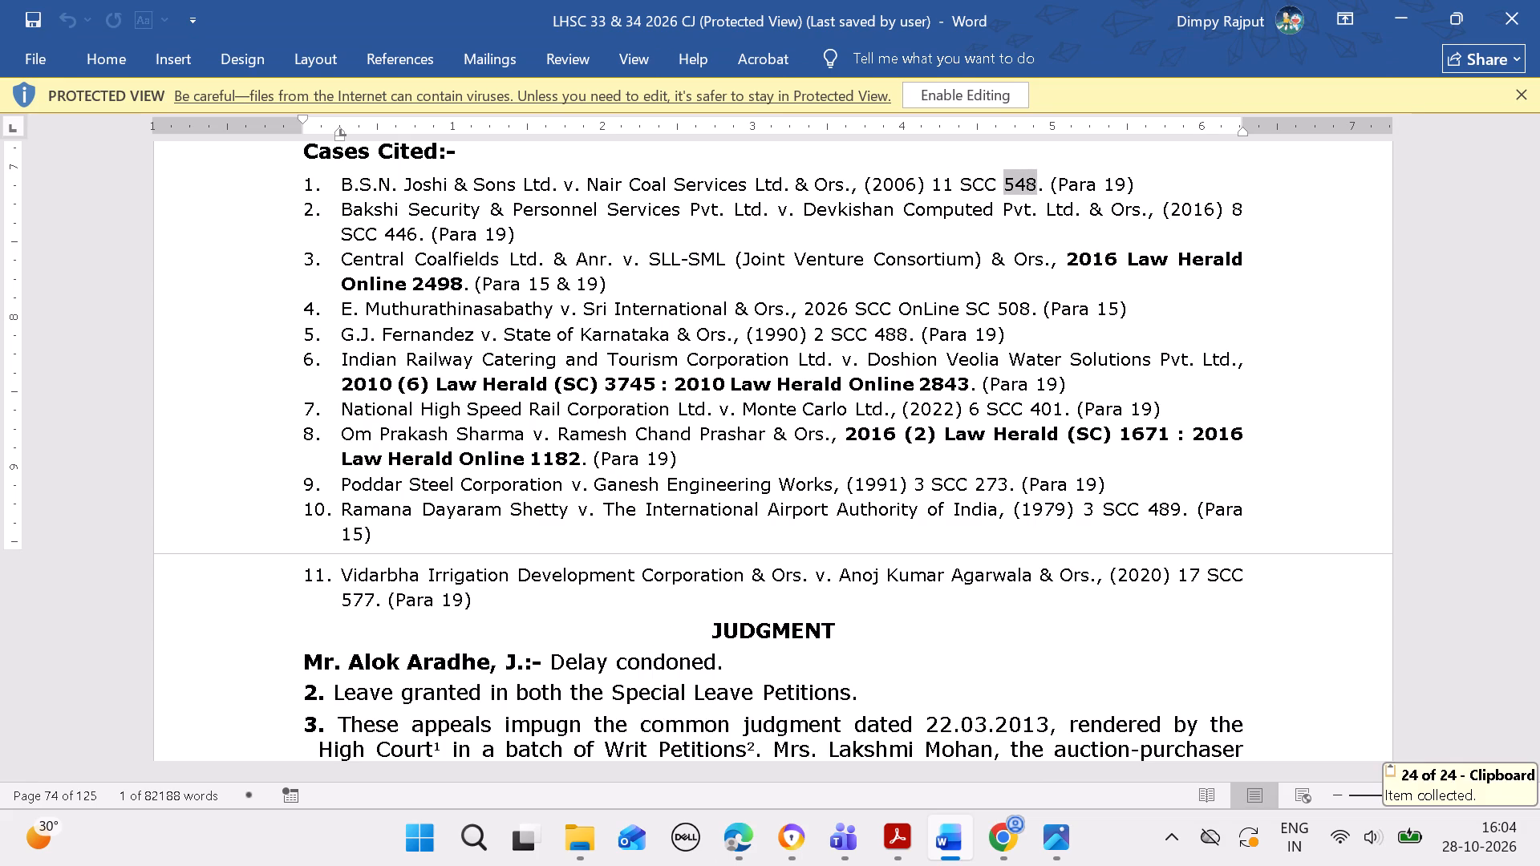
pyautogui.click(747, 833)
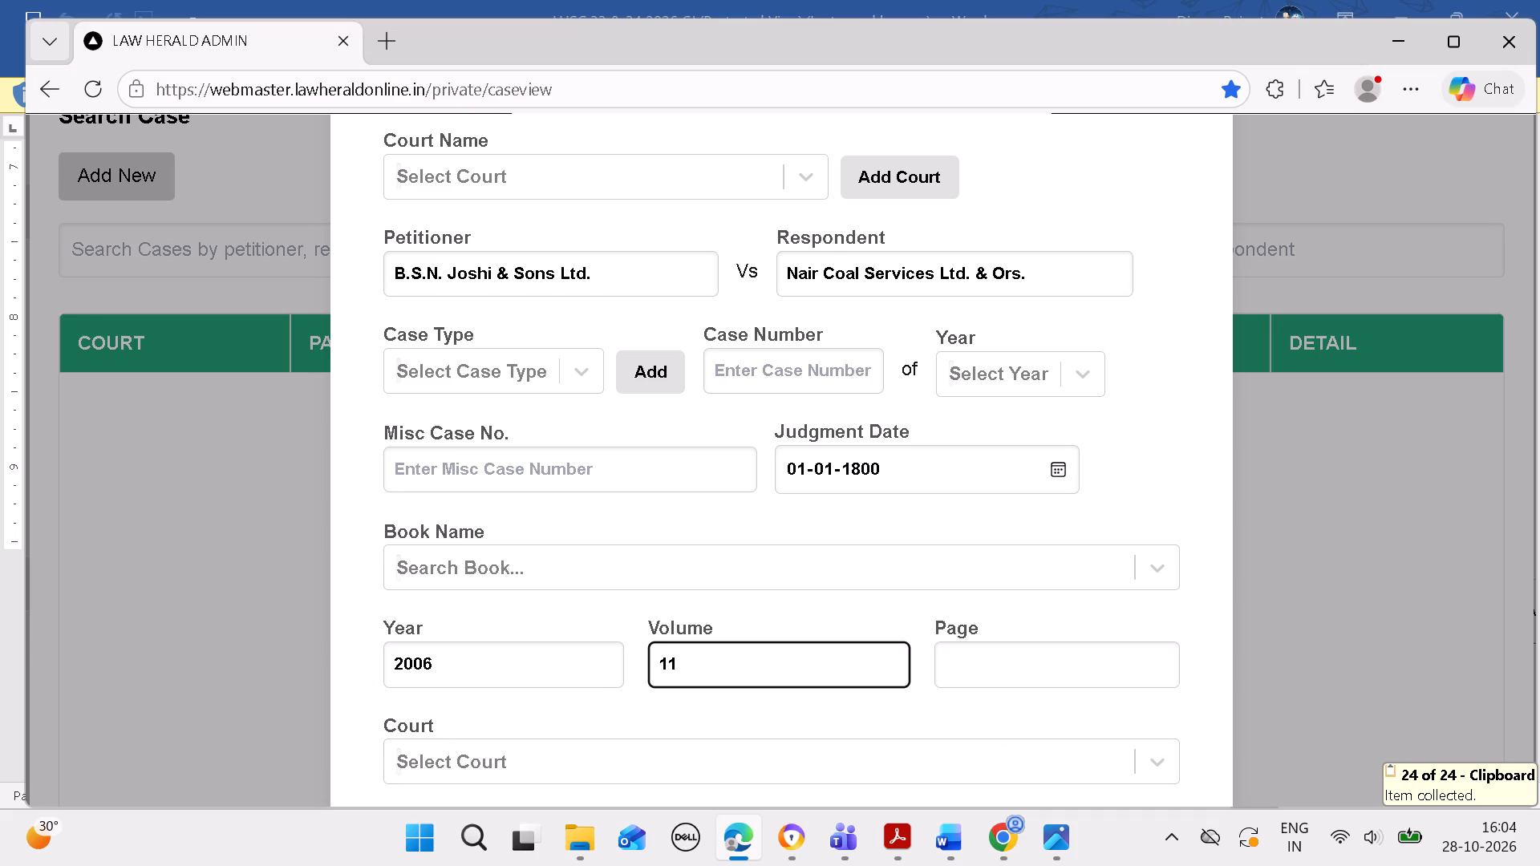
pyautogui.click(1034, 658)
pyautogui.hotkey('ctrl', 'v')
pyautogui.hotkey('ctrl', 'v')
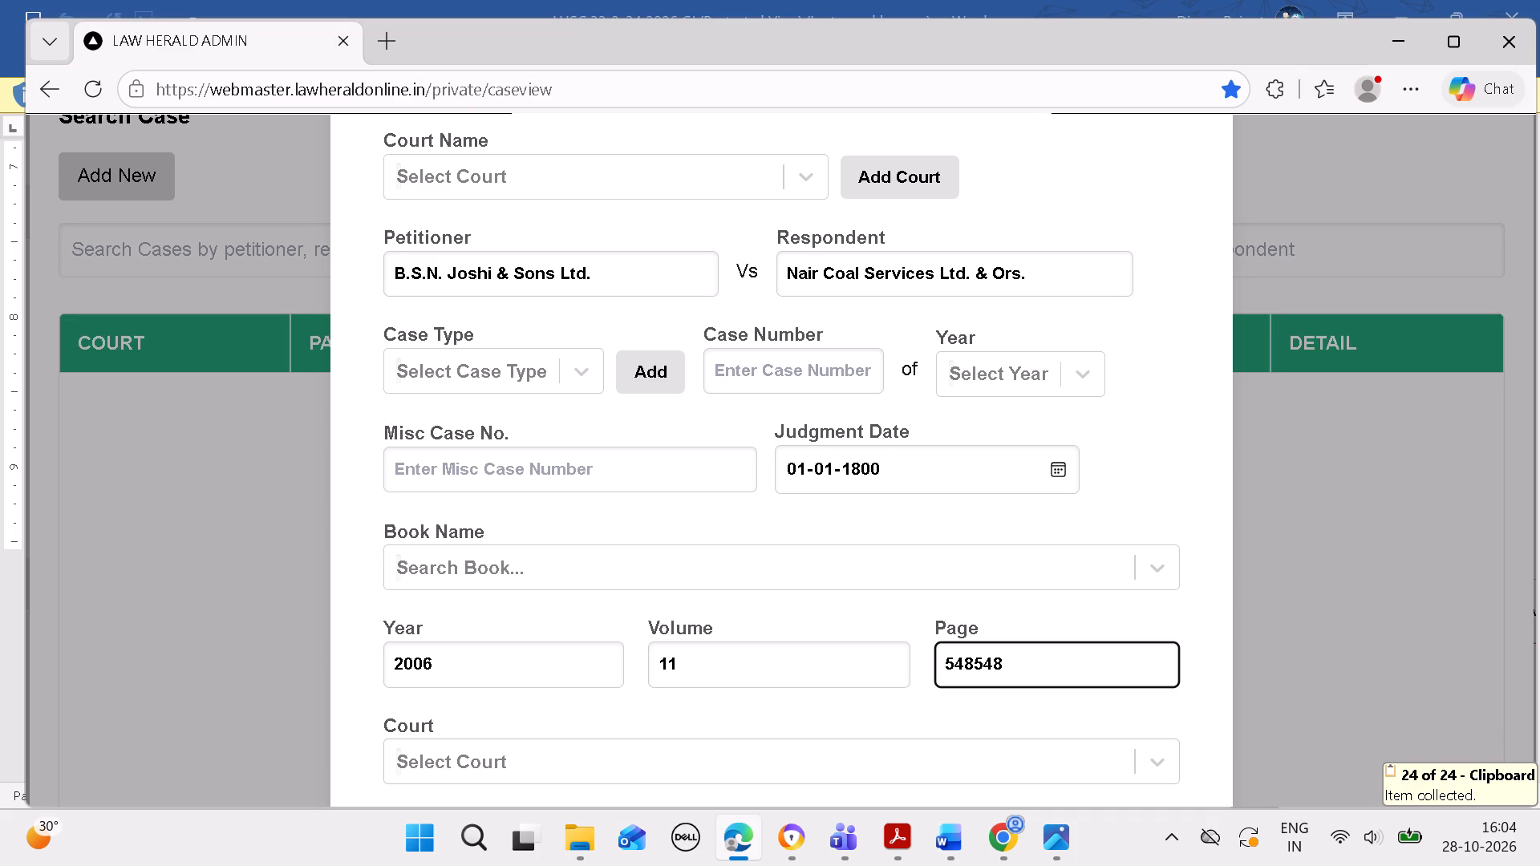
pyautogui.press('BackSpace')
pyautogui.press('BackSpace')
pyautogui.press('BackSpace')
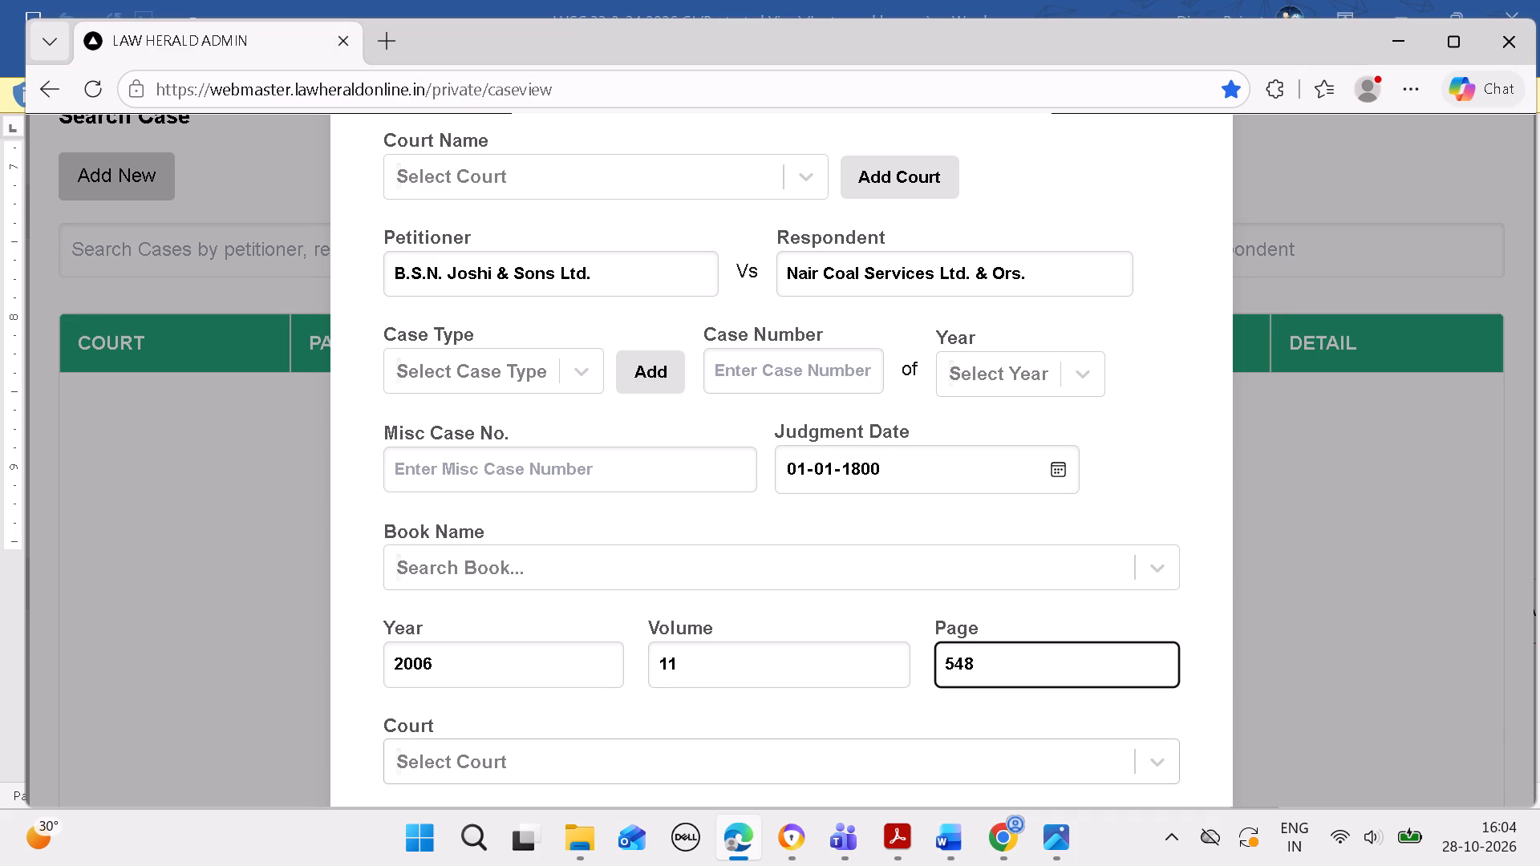
# Set the citation's court to the blank "( )" option.
pyautogui.moveTo(818, 749); pyautogui.dragTo(821, 742)
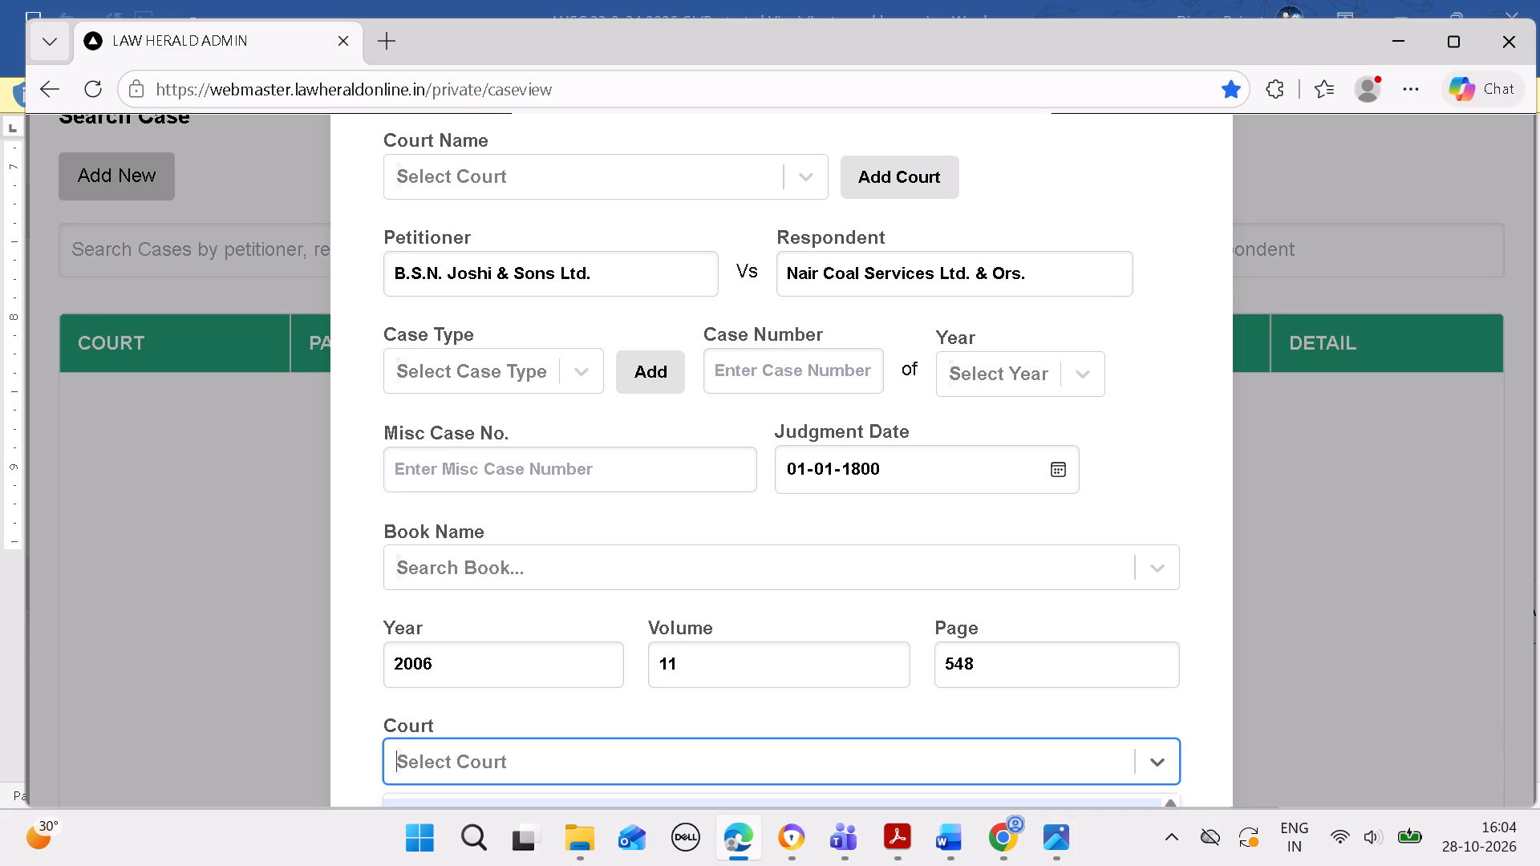
pyautogui.click(845, 802)
# Search the book names for "SCC" and choose plain SCC as the citation's book.
pyautogui.click(764, 579)
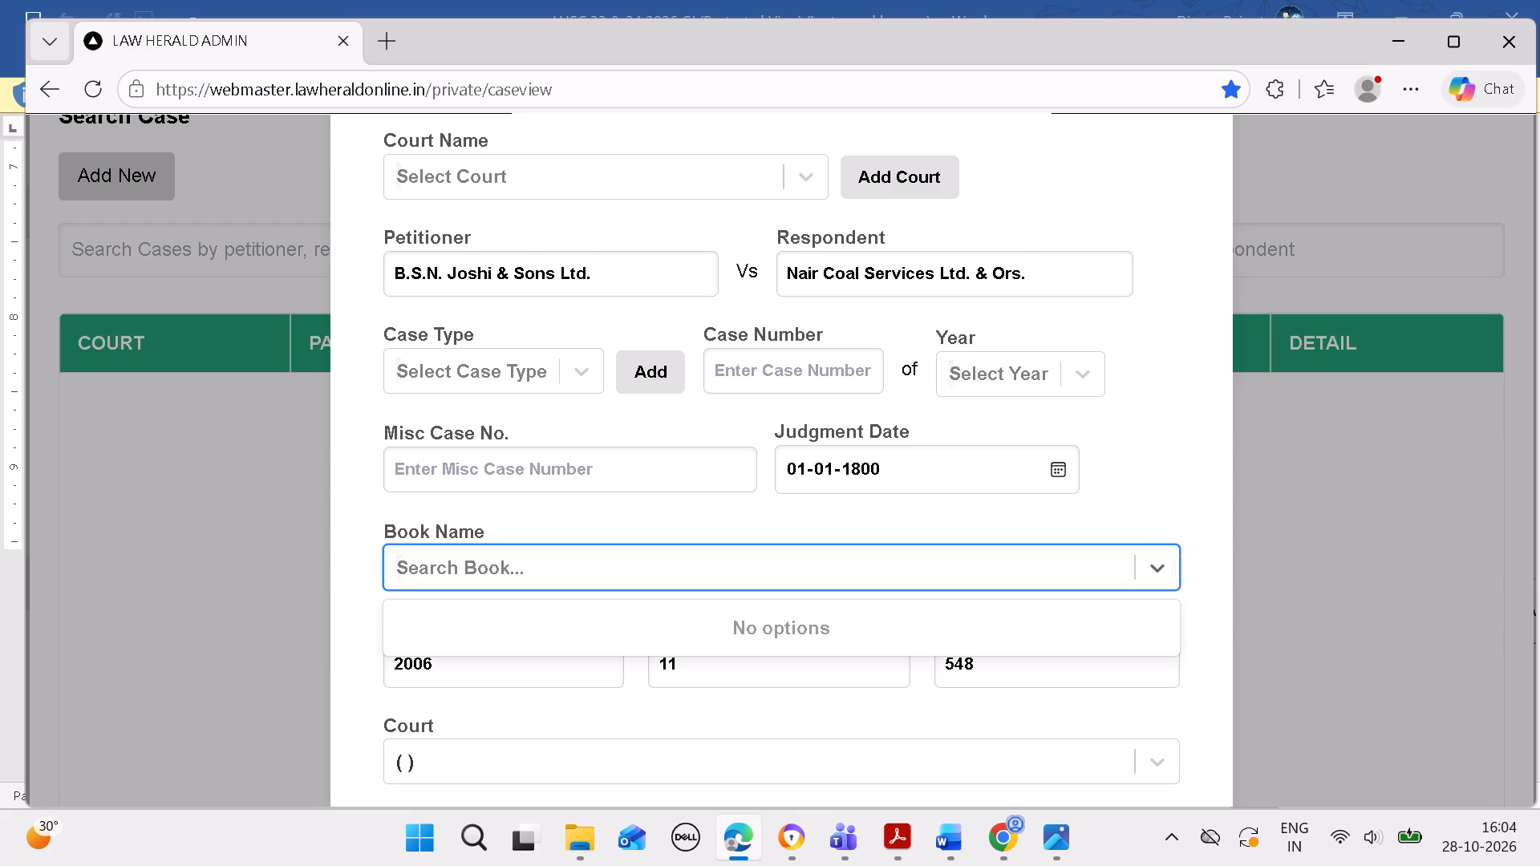
pyautogui.write('SCC')
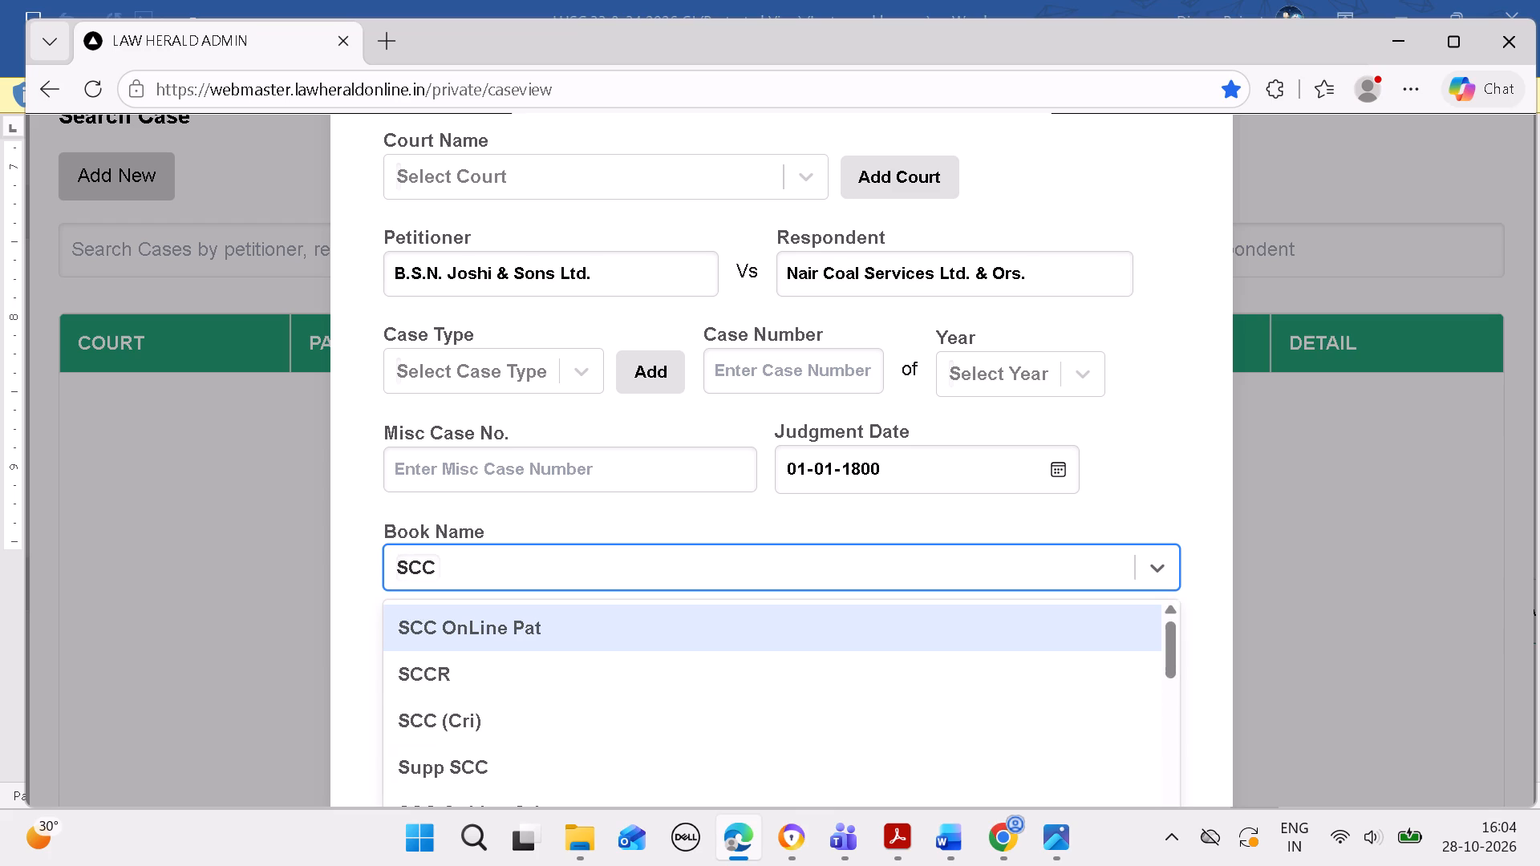
pyautogui.press('Down')
pyautogui.press('Down')
pyautogui.press('Down')
pyautogui.press('Down')
pyautogui.press('Down')
pyautogui.press('Down')
pyautogui.press('Down')
pyautogui.press('Down')
pyautogui.press('Down')
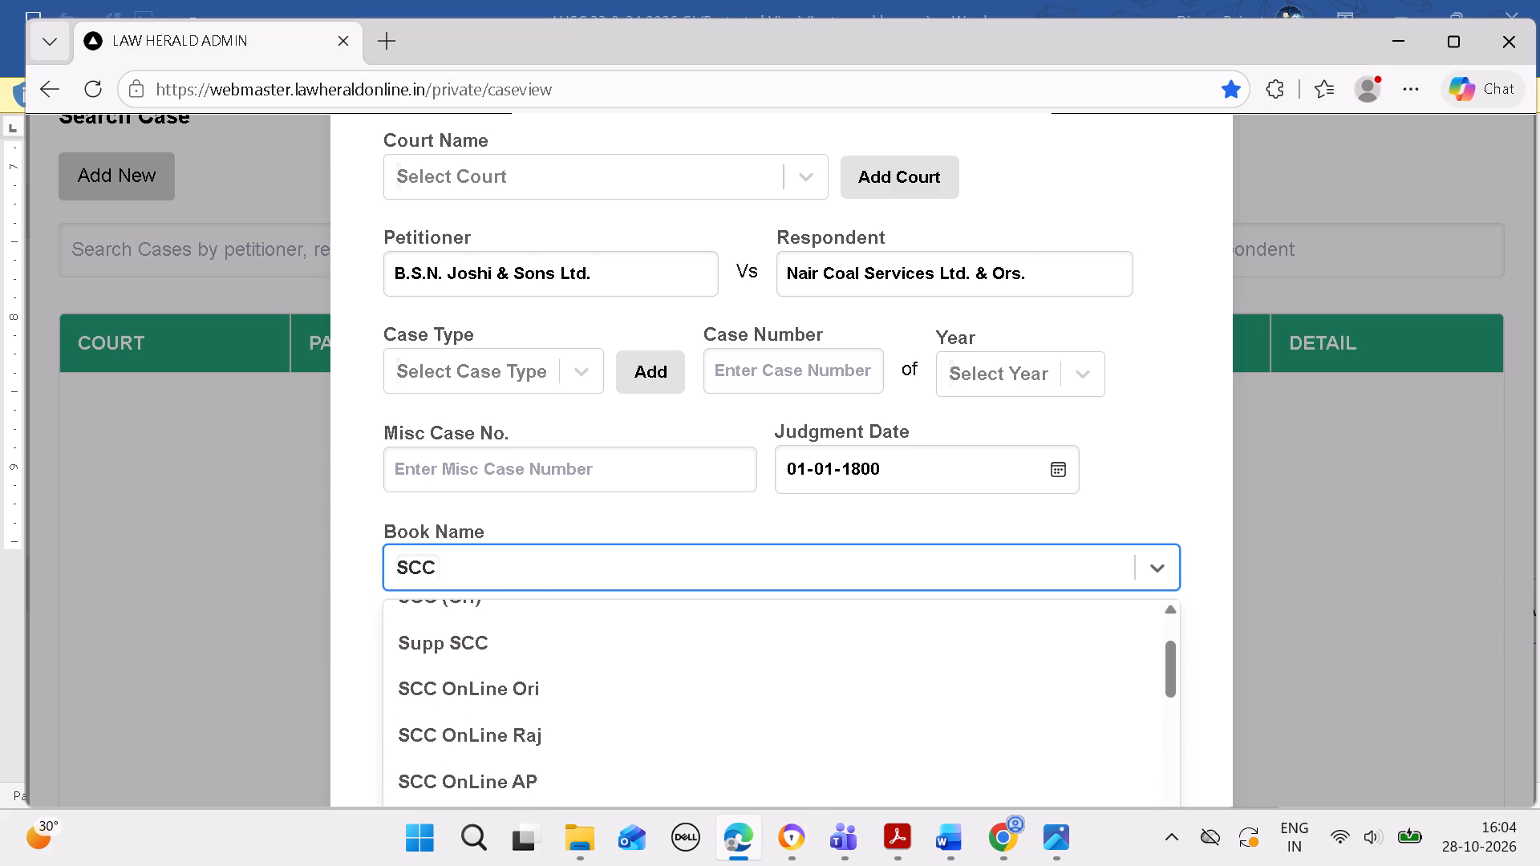
pyautogui.press('Down')
pyautogui.press('Down')
pyautogui.press('Down')
pyautogui.press('Down')
pyautogui.press('Down')
pyautogui.press('Down')
pyautogui.press('Down')
pyautogui.press('Down')
pyautogui.press('Down')
pyautogui.press('Down')
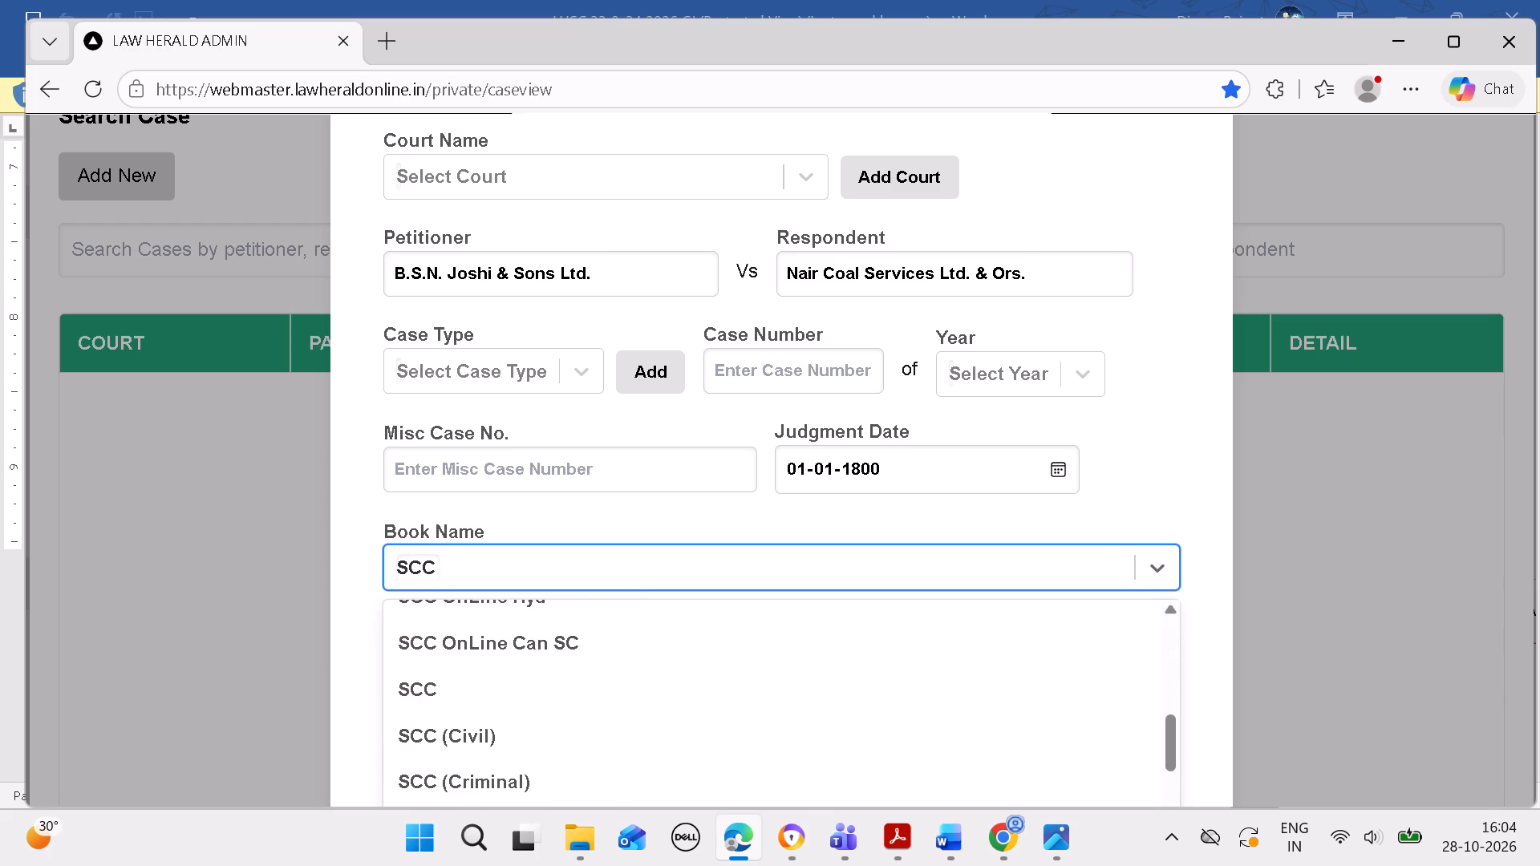
pyautogui.click(703, 690)
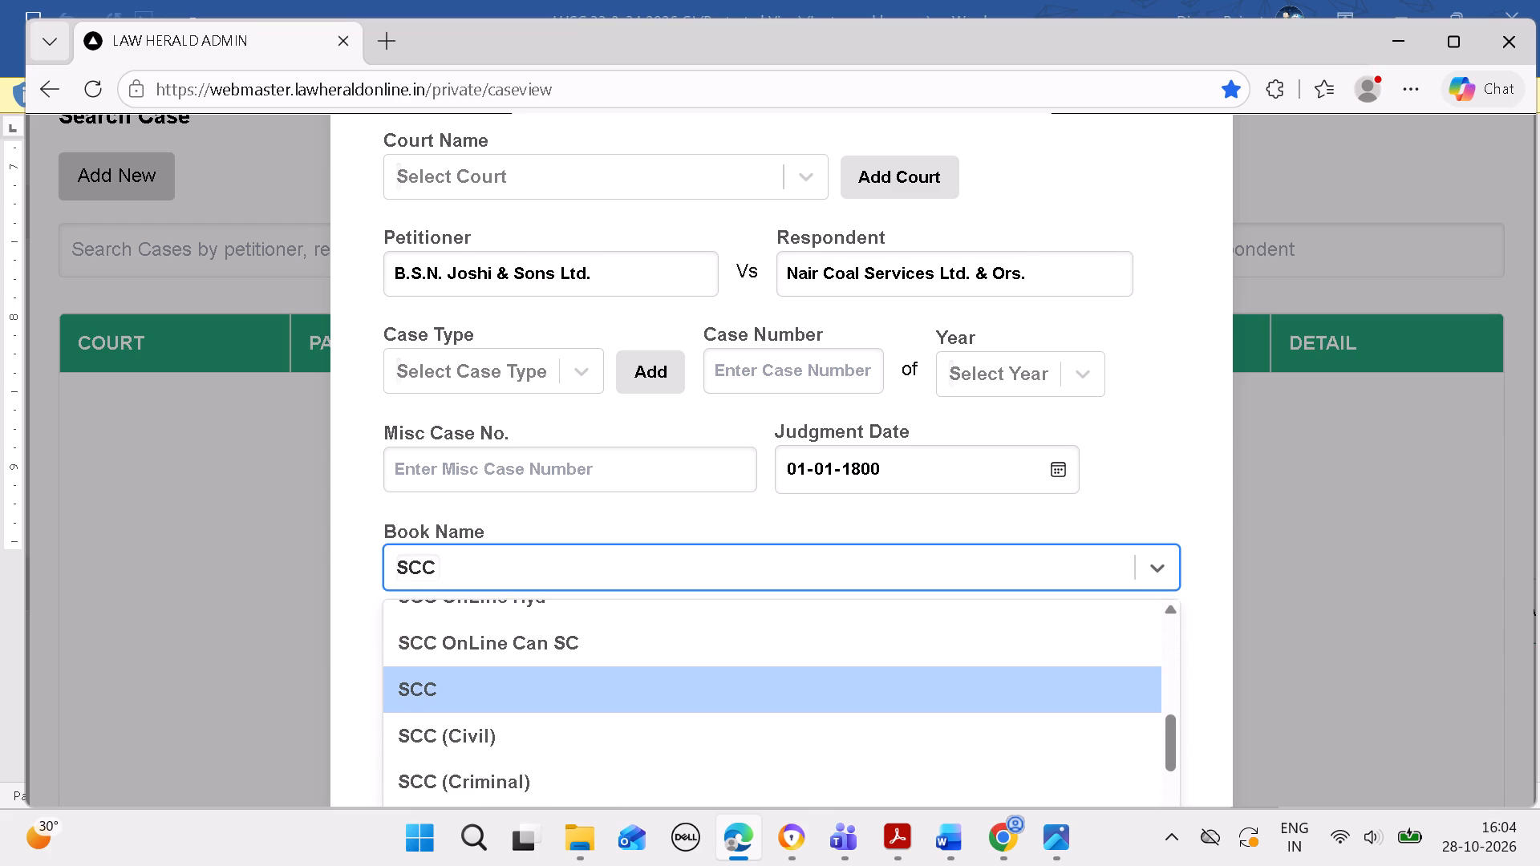
# Set the case's court name to "IN THE SUPREME COURT OF INDIA (SC)" and save the new case.
pyautogui.click(731, 177)
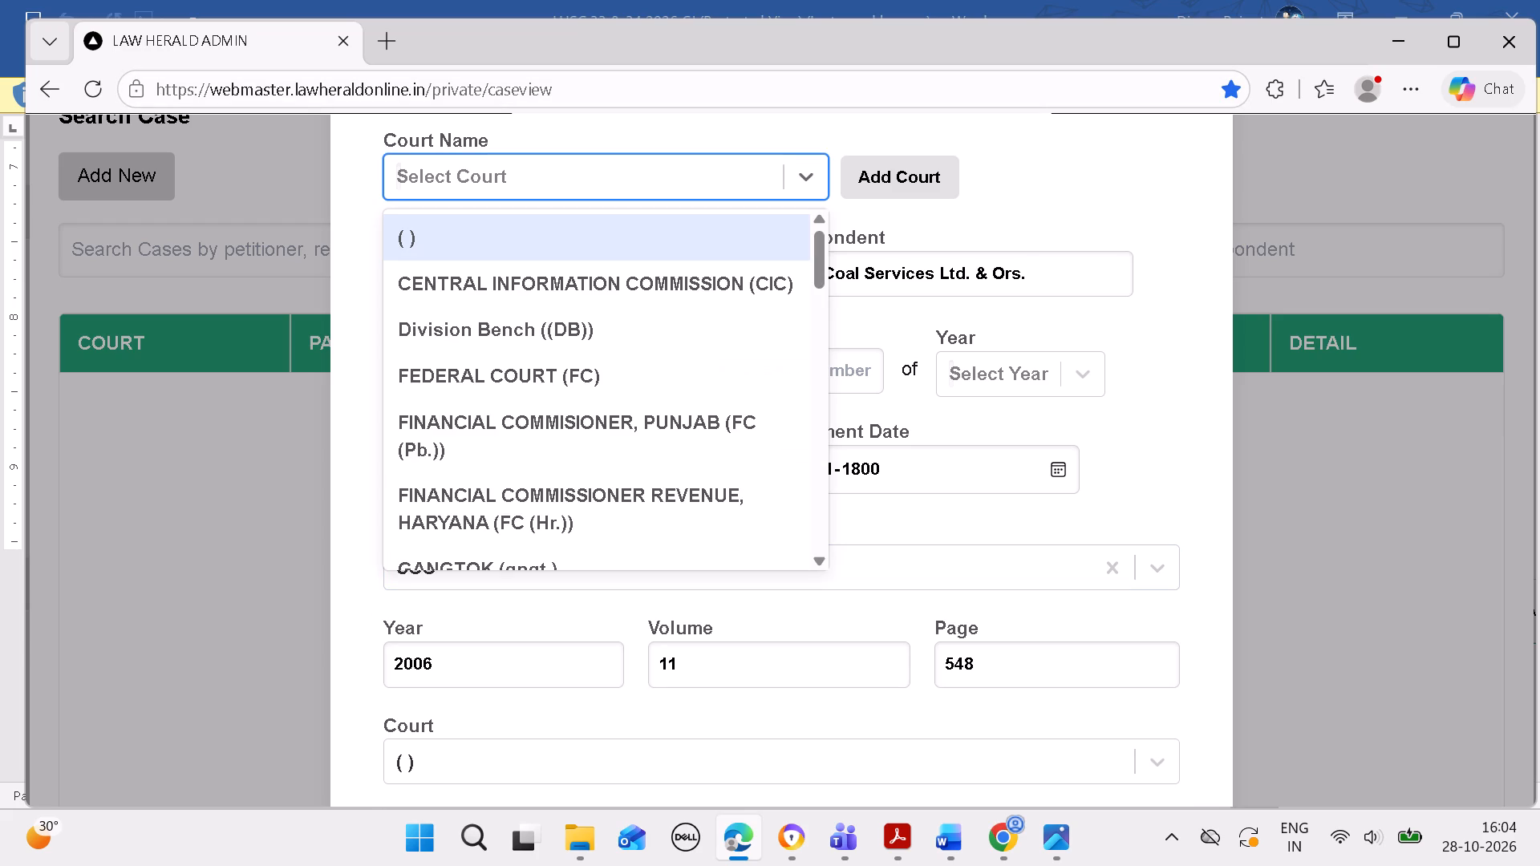
pyautogui.write('IN RH')
pyautogui.press('BackSpace')
pyautogui.press('BackSpace')
pyautogui.press('t')
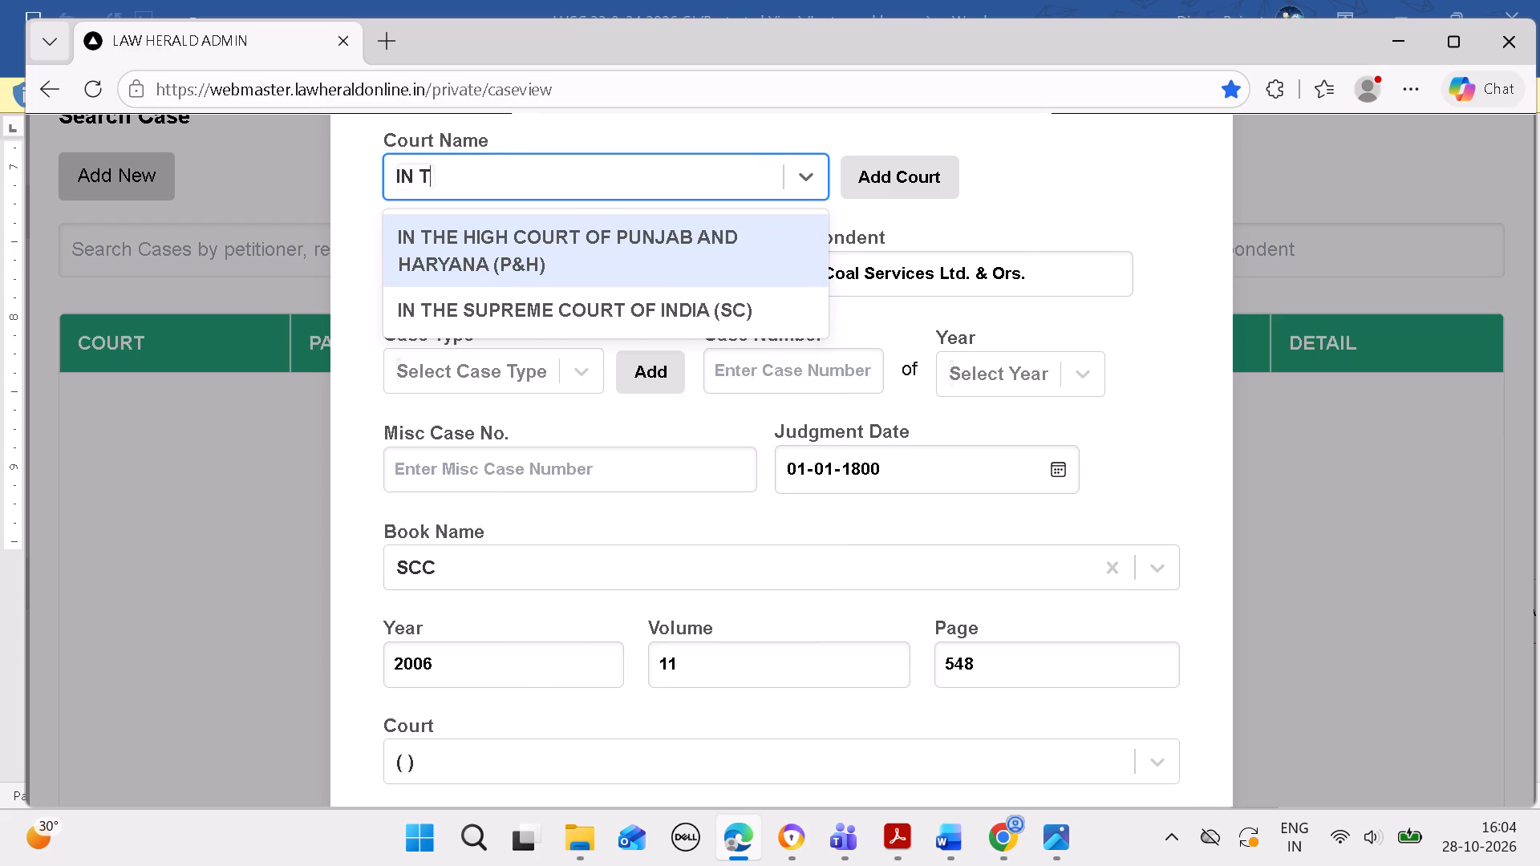
pyautogui.write('HE')
pyautogui.press('space')
pyautogui.click(727, 298)
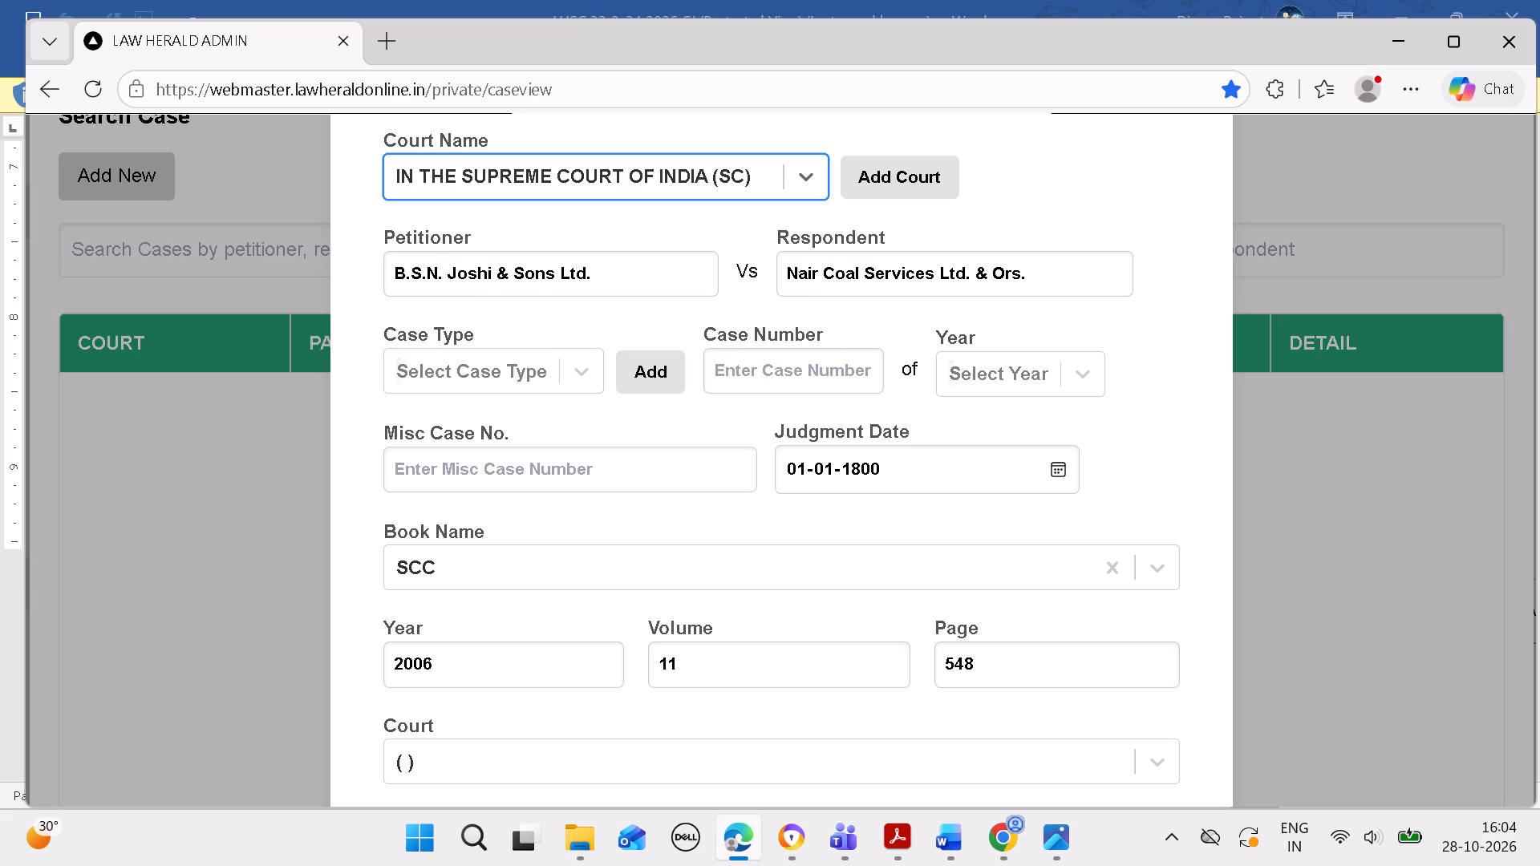
pyautogui.press('Return')
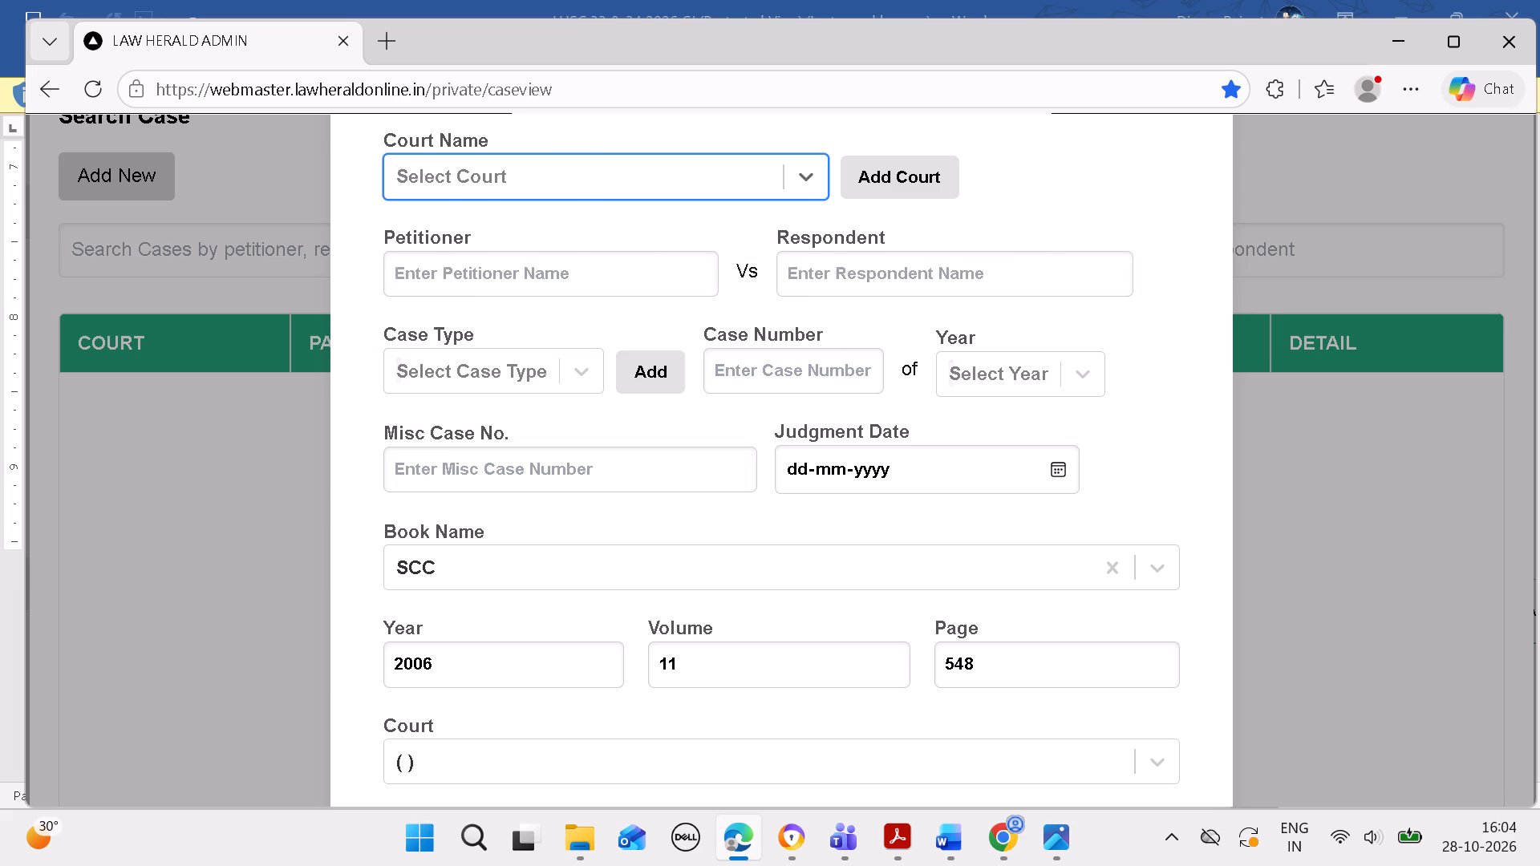
pyautogui.click(989, 257)
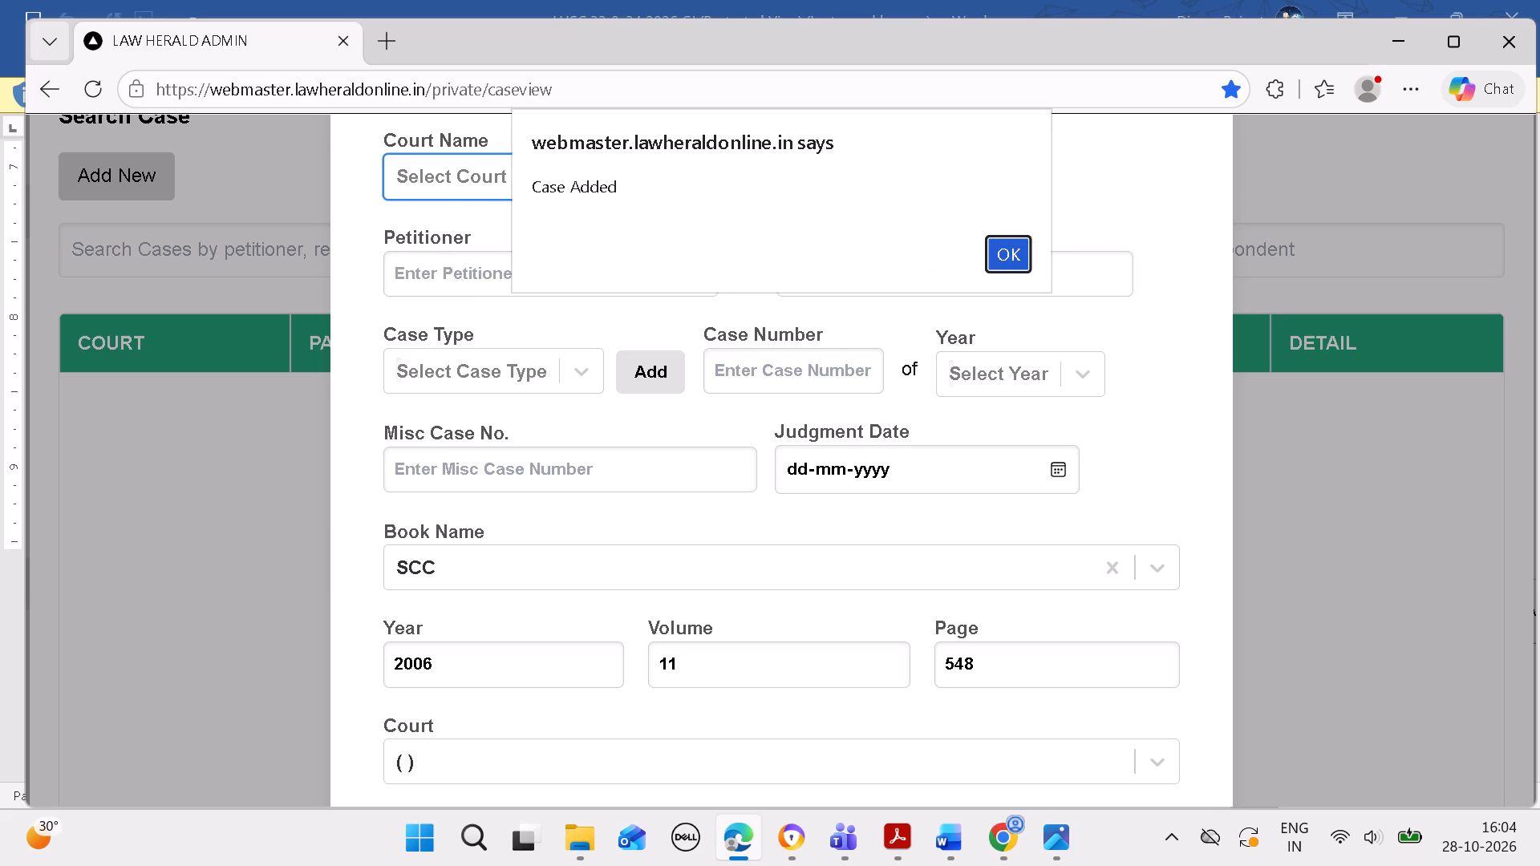
# Dismiss both confirmations for the saved B.S.N. Joshi case and return to case 744's cited cases list.
pyautogui.click(1007, 249)
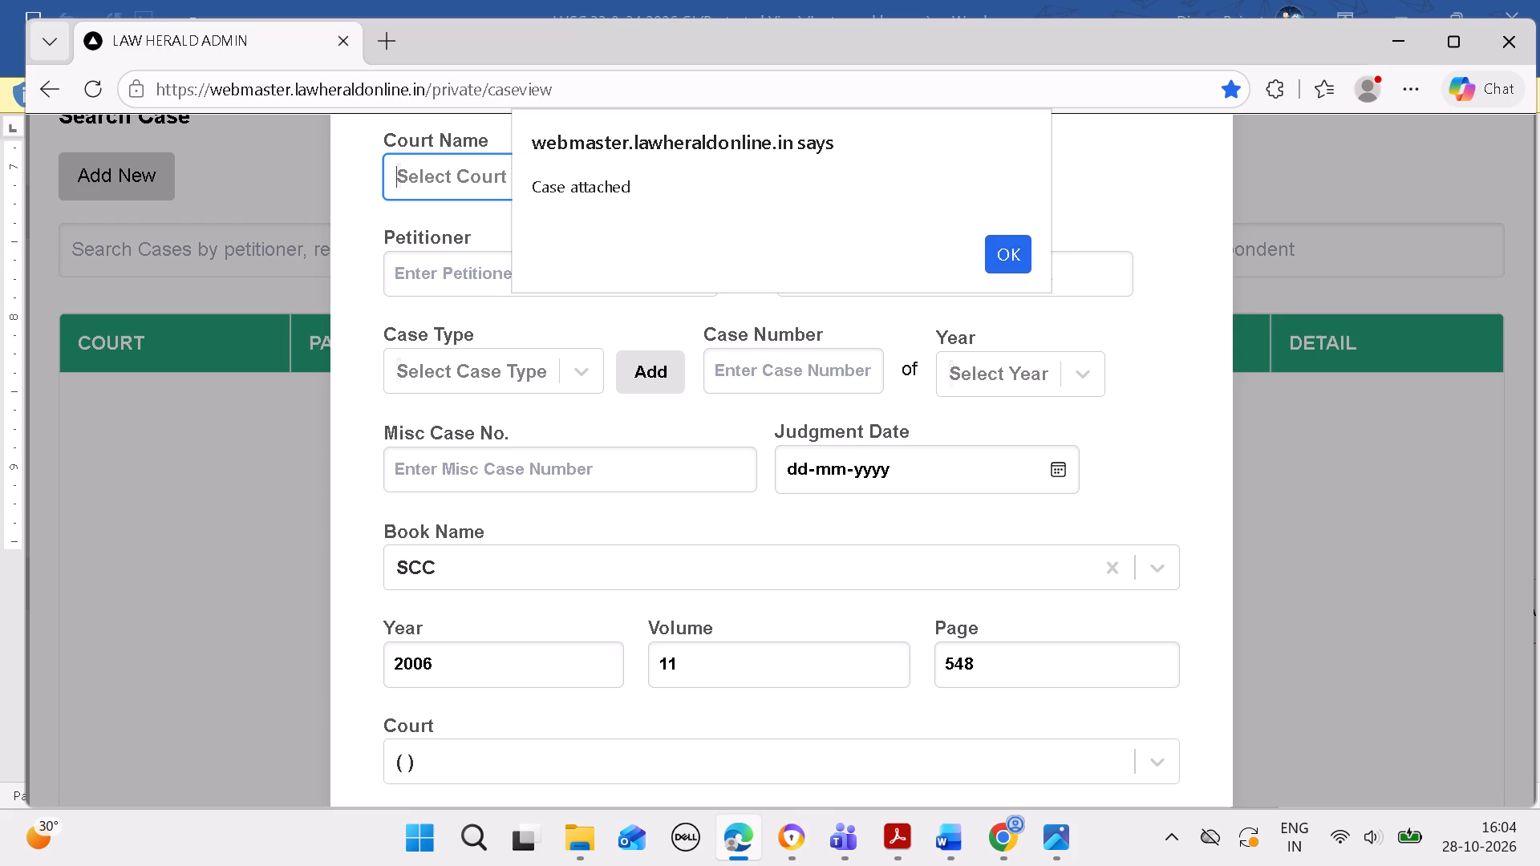
pyautogui.click(1004, 257)
pyautogui.scroll(-8, 950, 492)
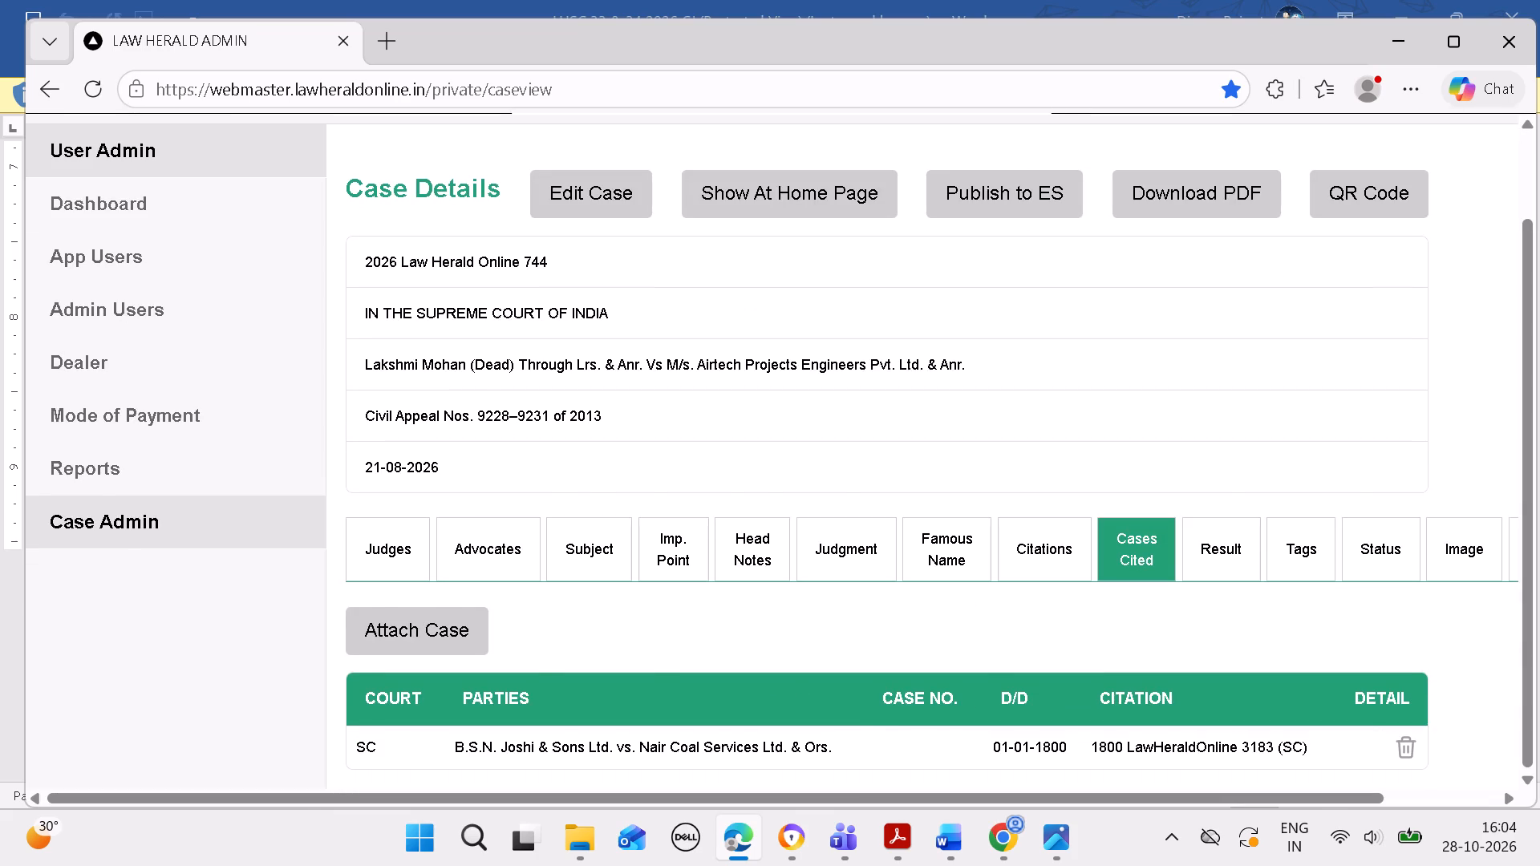
# Copy "Bakshi Security & Personnel Services Pvt. Ltd." from cited case 2 in Word as the petitioner of a new attached case in Edge.
pyautogui.click(944, 810)
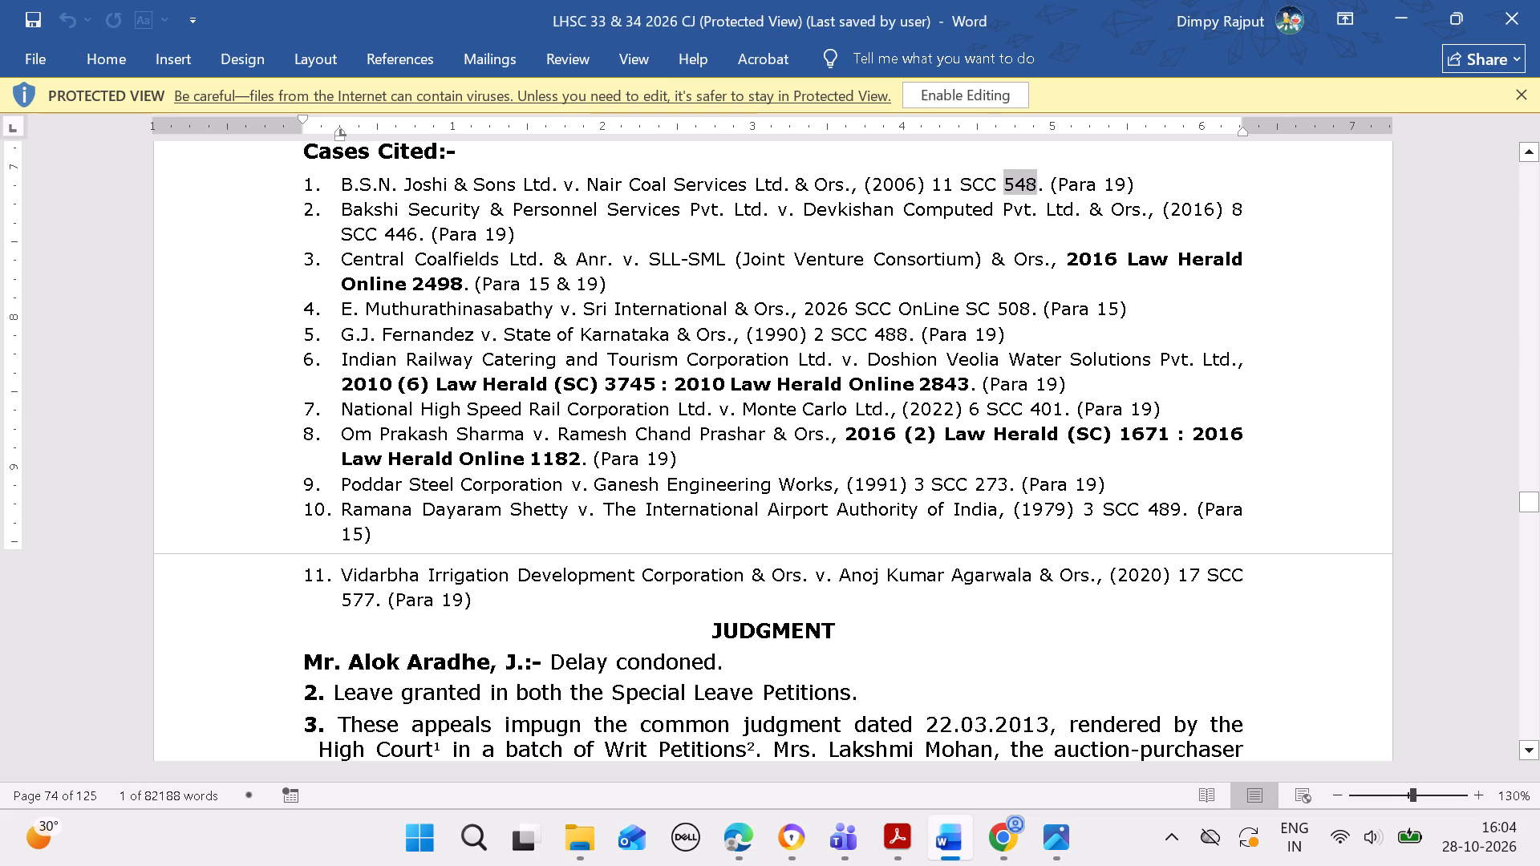
pyautogui.moveTo(340, 204); pyautogui.dragTo(391, 208)
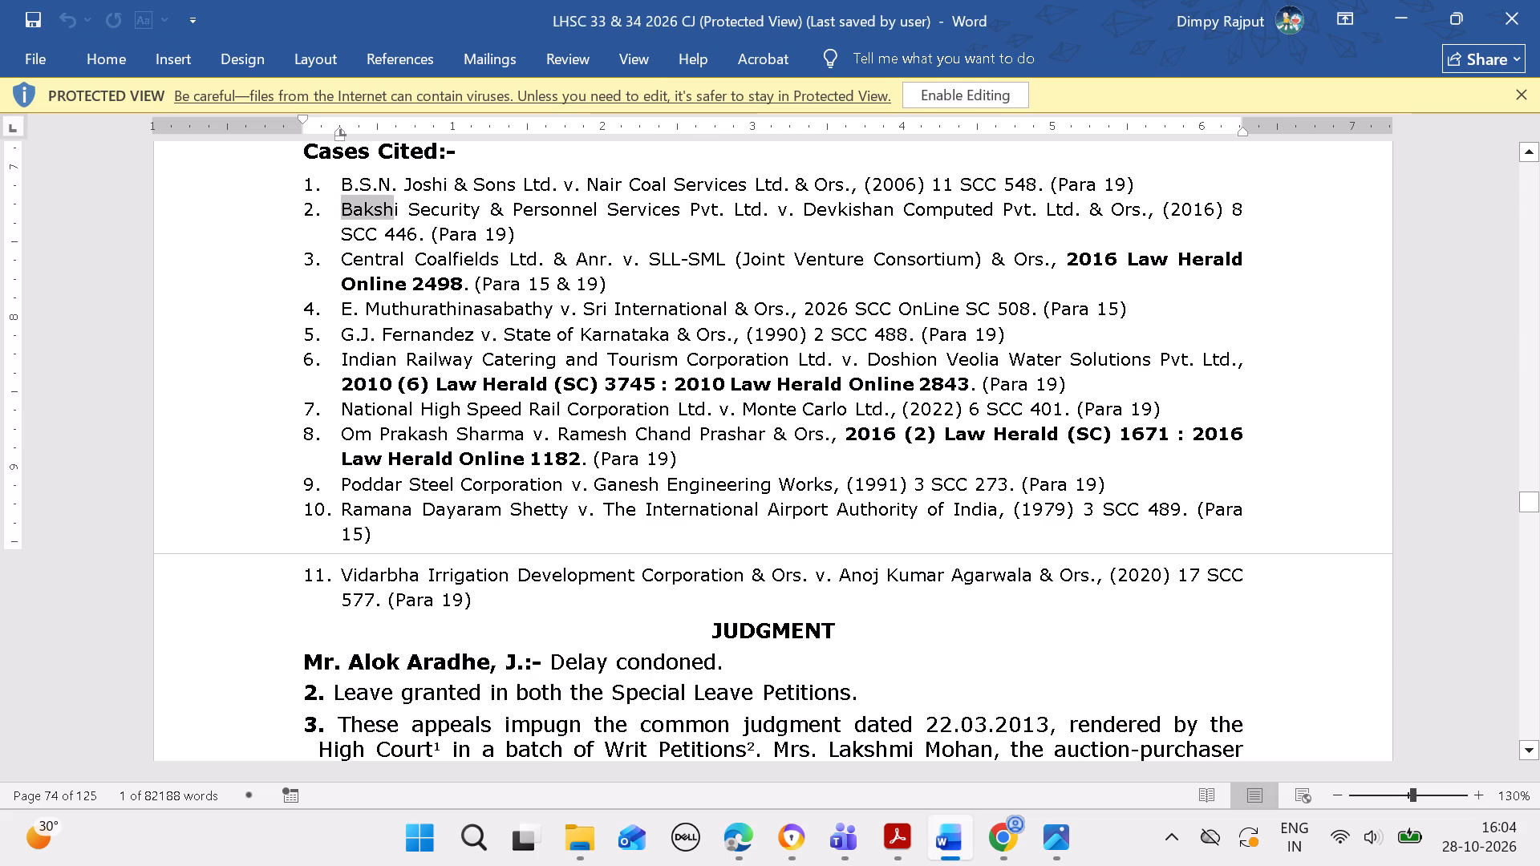
pyautogui.moveTo(391, 208); pyautogui.dragTo(772, 216)
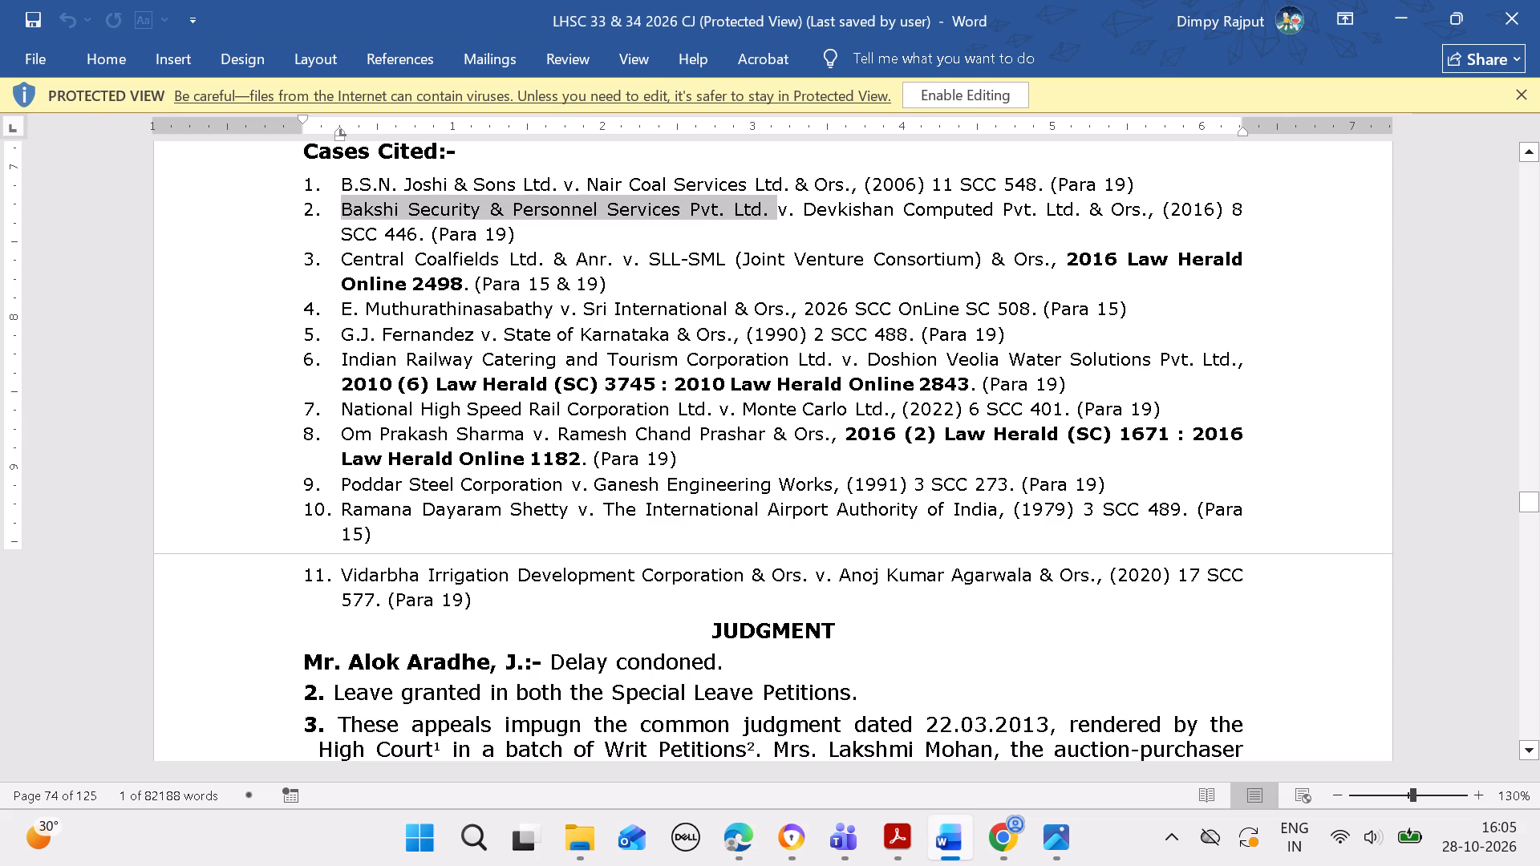
pyautogui.moveTo(772, 216); pyautogui.dragTo(770, 216)
pyautogui.hotkey('ctrl', 'c')
pyautogui.click(747, 822)
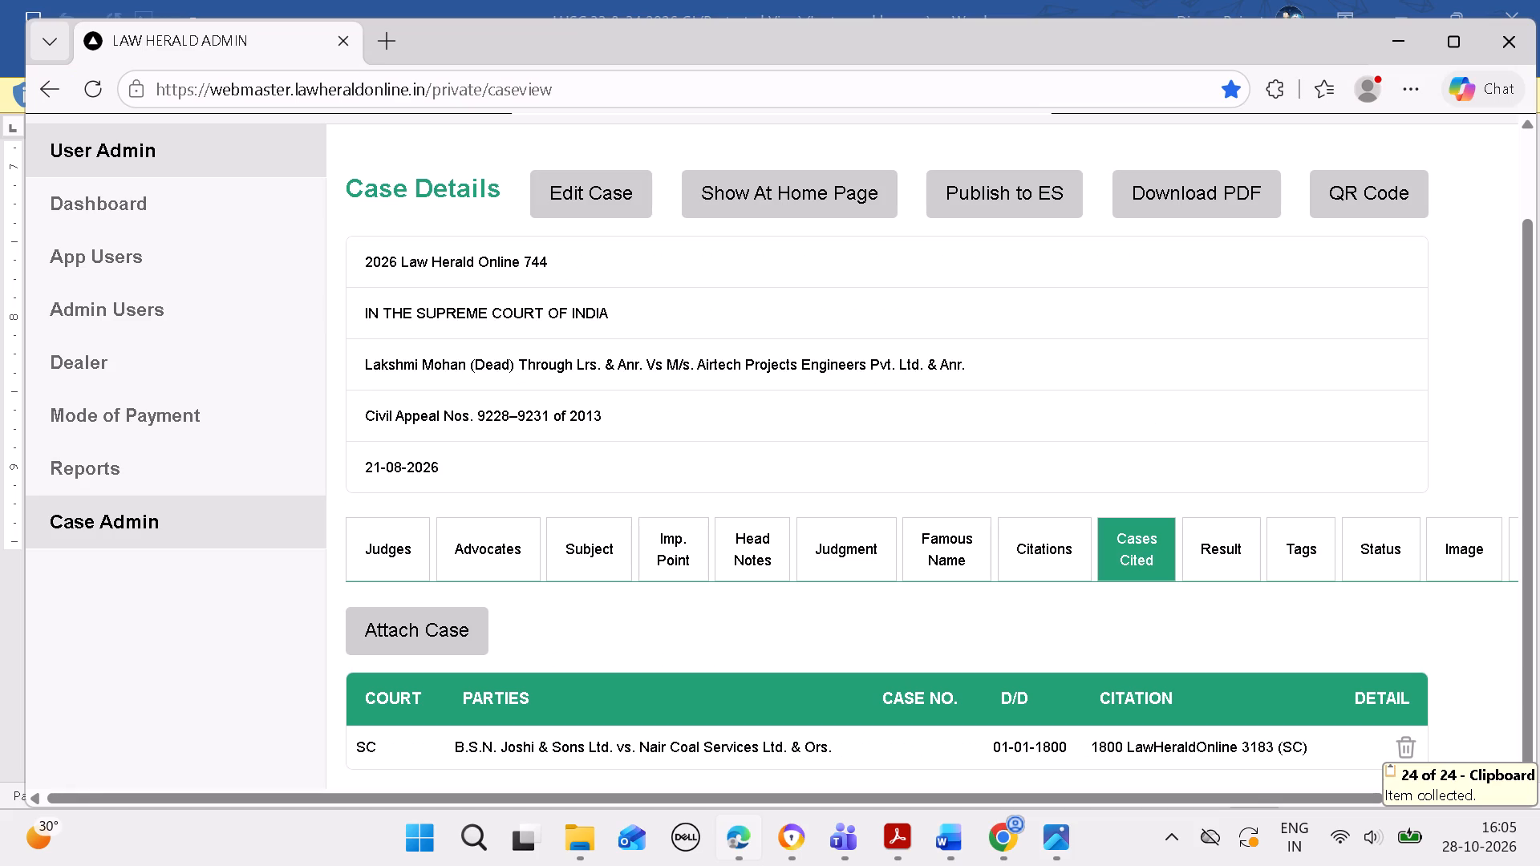
pyautogui.click(430, 617)
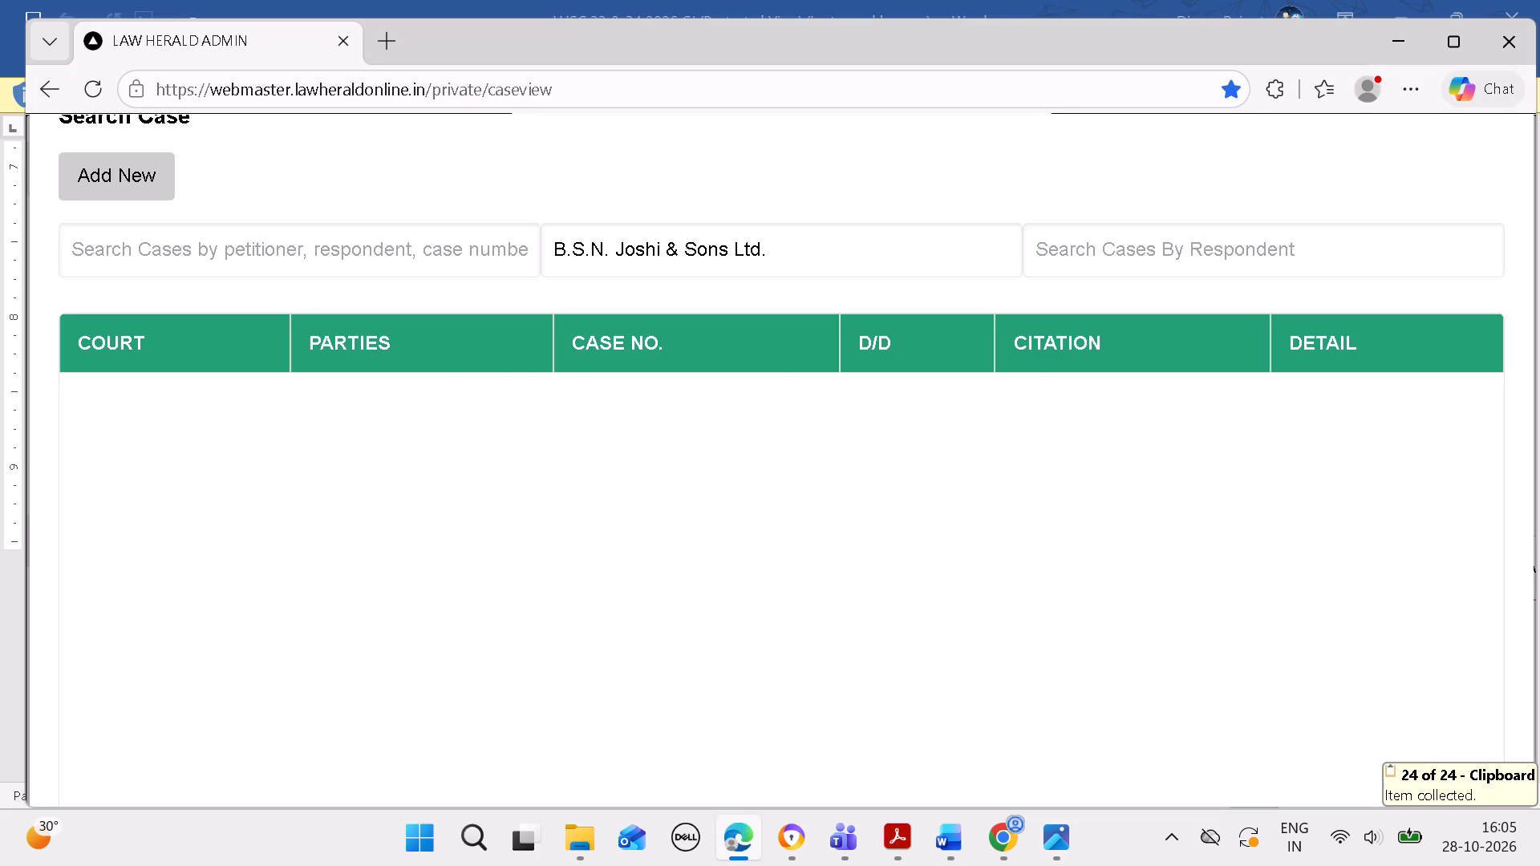
pyautogui.click(148, 179)
pyautogui.click(518, 267)
pyautogui.hotkey('ctrl', 'v')
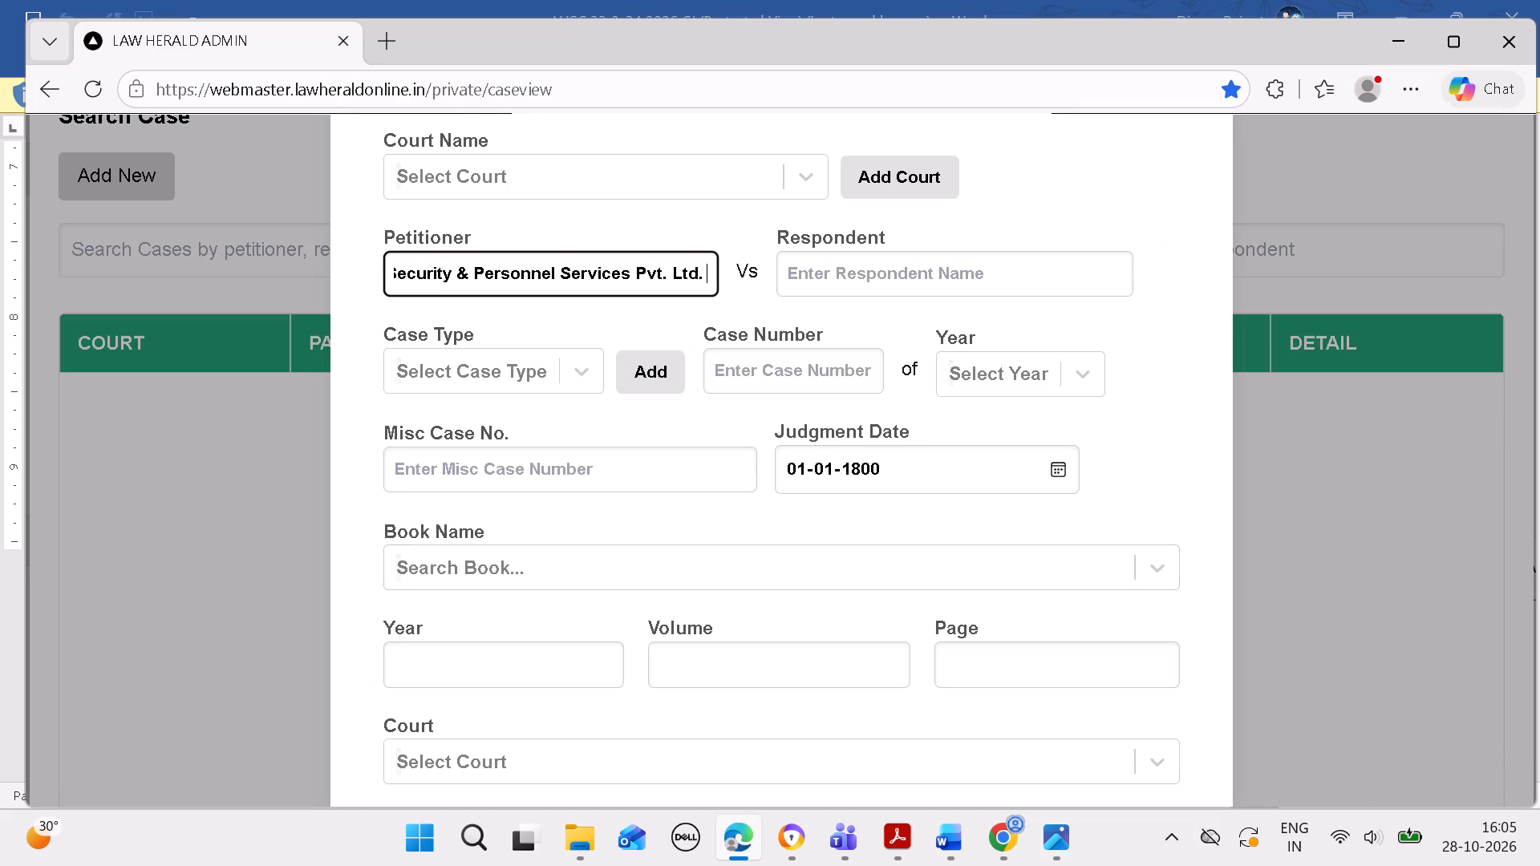
# Copy "Devkishan Computed Pvt. Ltd. & Ors." from cited case 2 in Word into the new case's respondent in Edge.
pyautogui.click(949, 836)
pyautogui.click(938, 836)
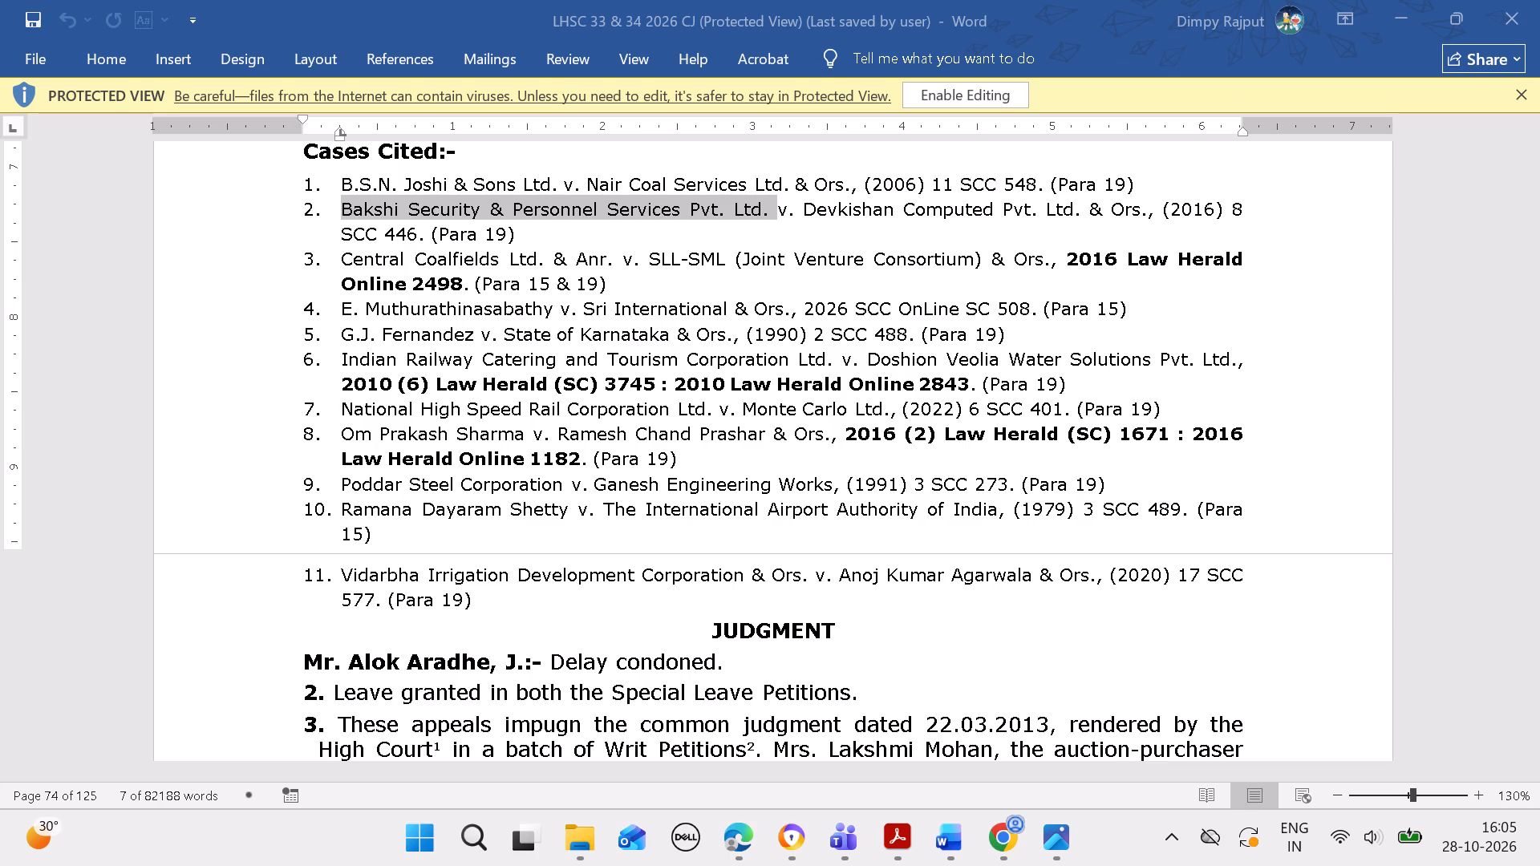
pyautogui.moveTo(806, 204); pyautogui.dragTo(1023, 202)
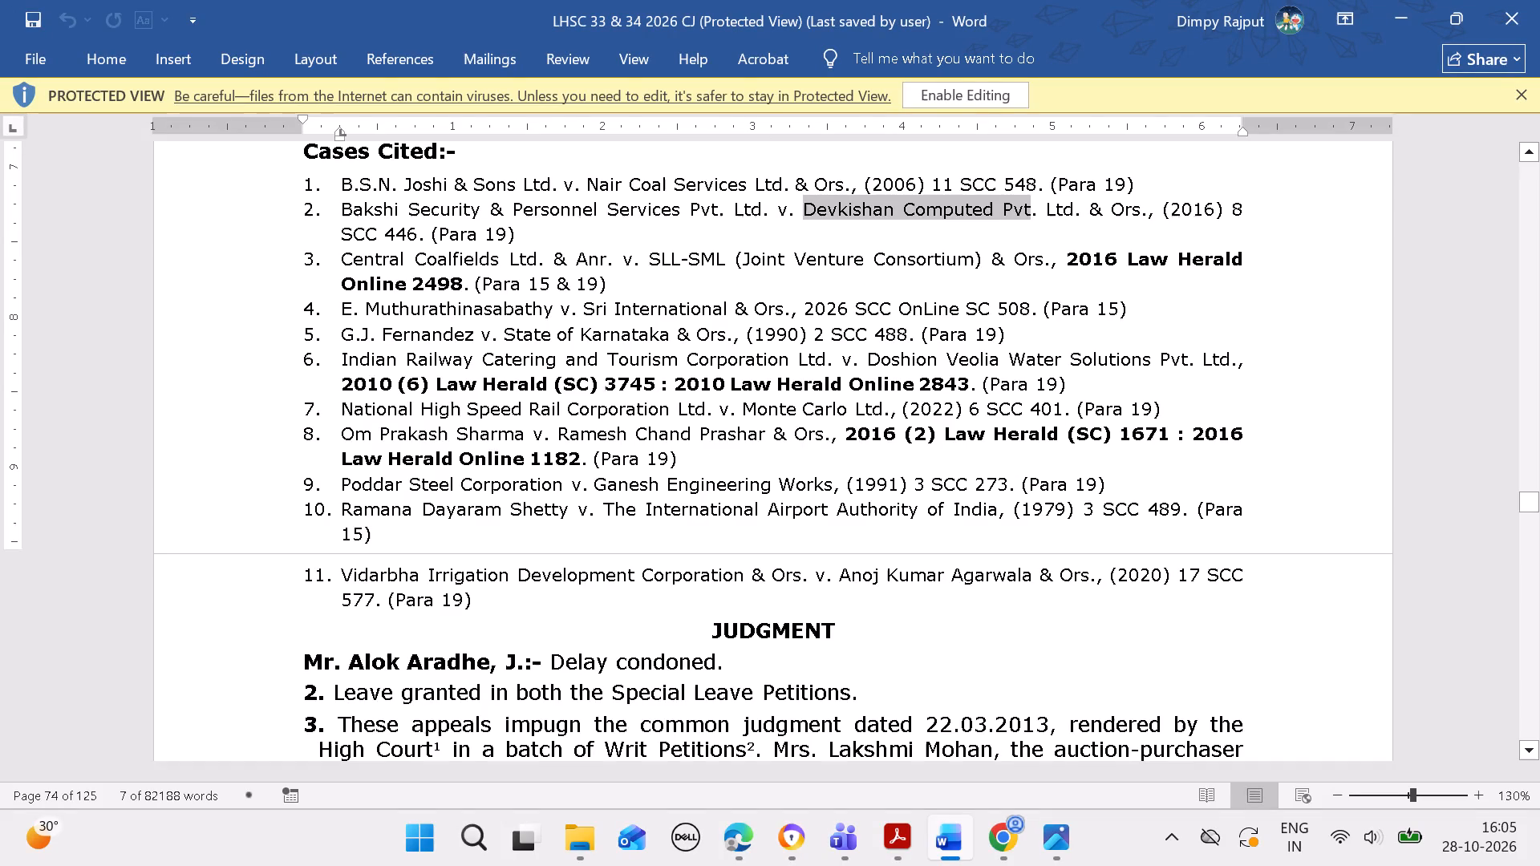
pyautogui.moveTo(1023, 202); pyautogui.dragTo(1145, 208)
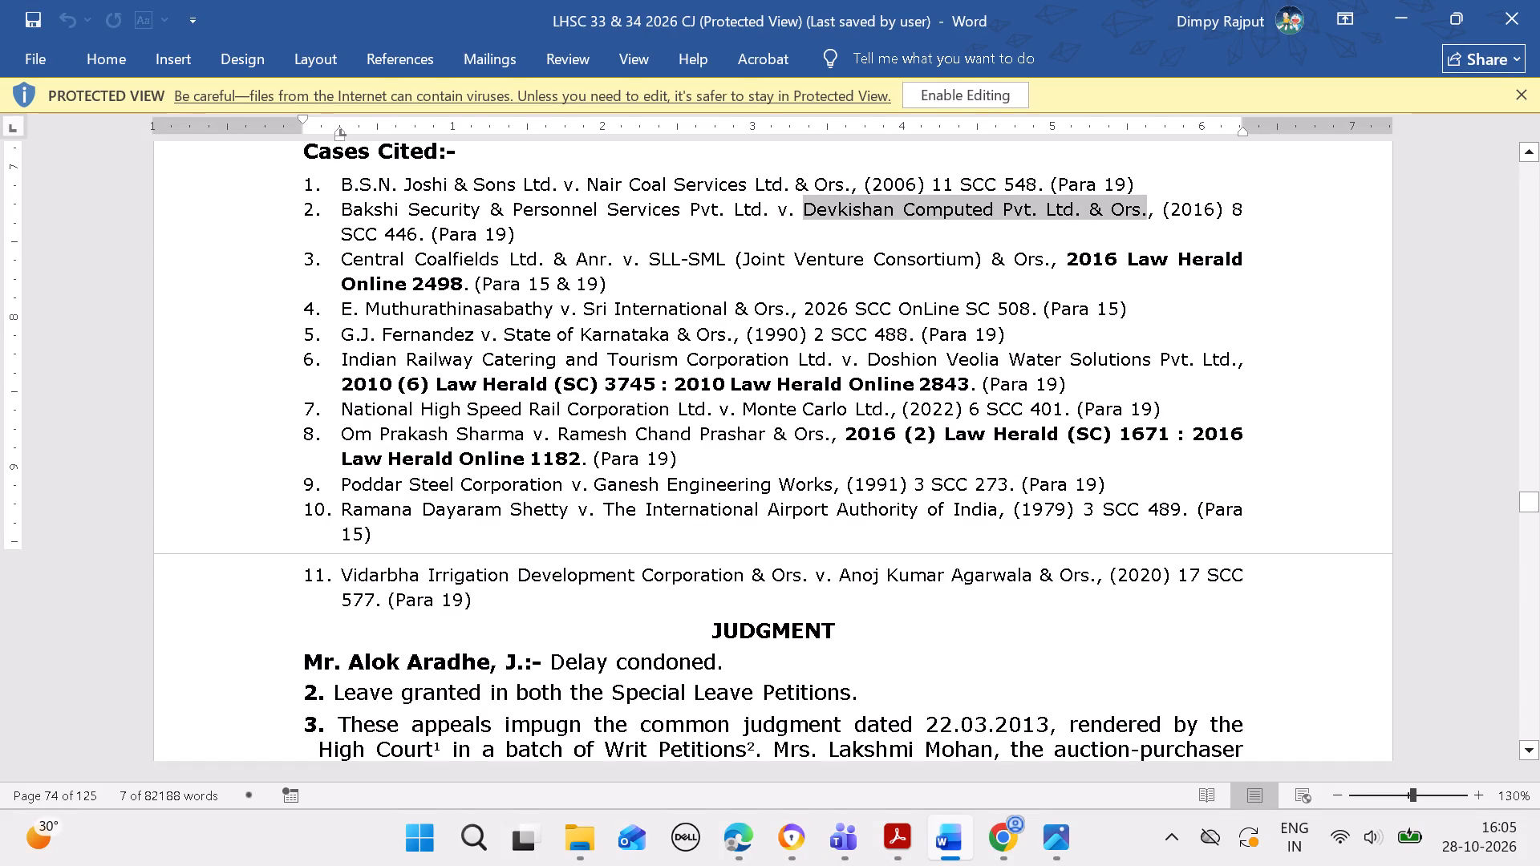
pyautogui.moveTo(1145, 208); pyautogui.dragTo(1142, 212)
pyautogui.hotkey('ctrl', 'c')
pyautogui.moveTo(738, 833); pyautogui.dragTo(739, 828)
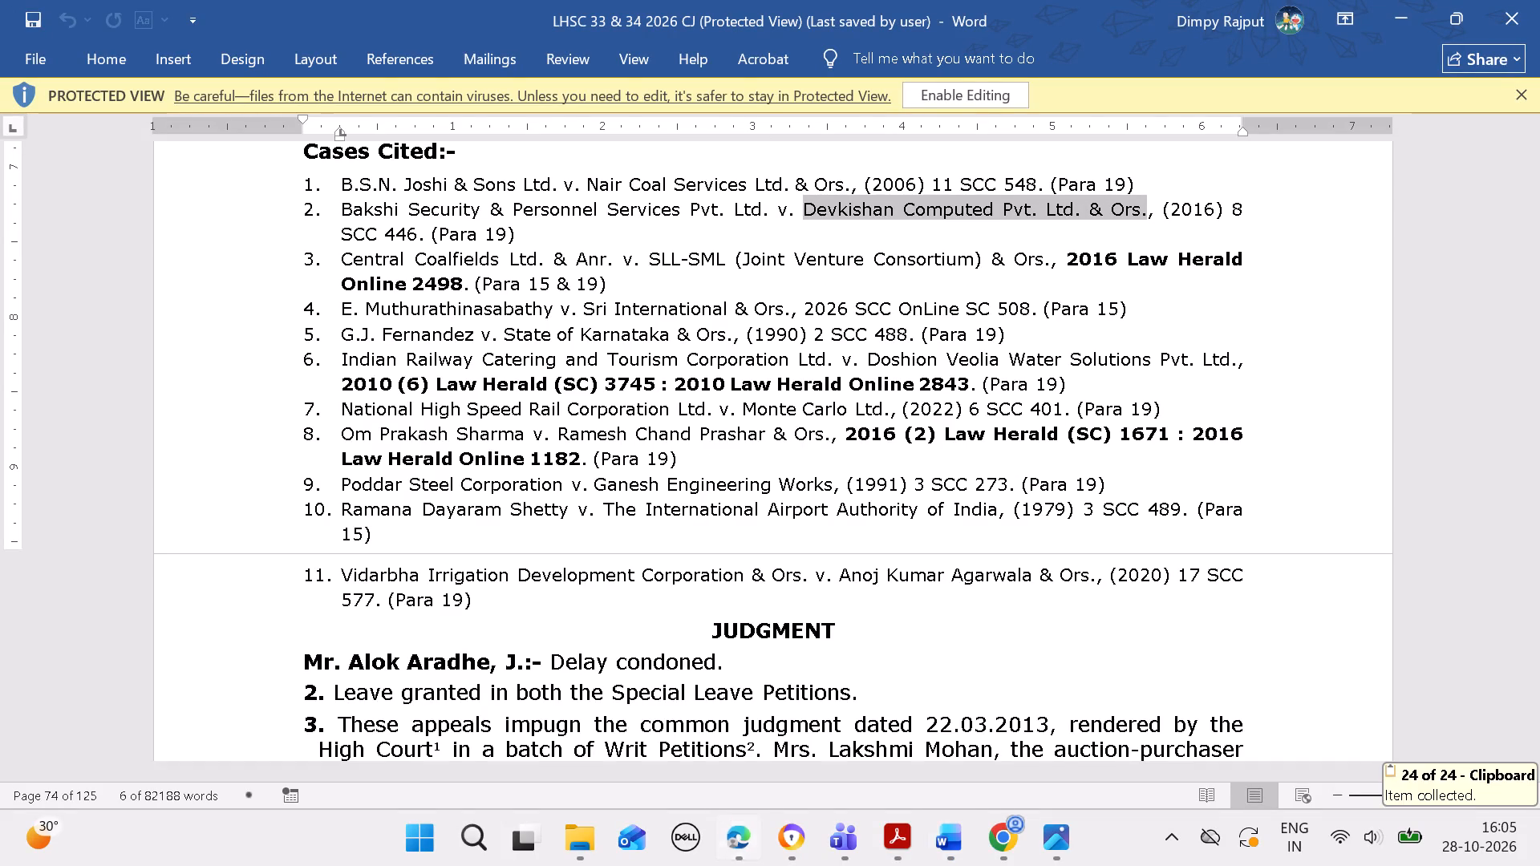
pyautogui.moveTo(739, 828); pyautogui.dragTo(739, 825)
pyautogui.click(752, 832)
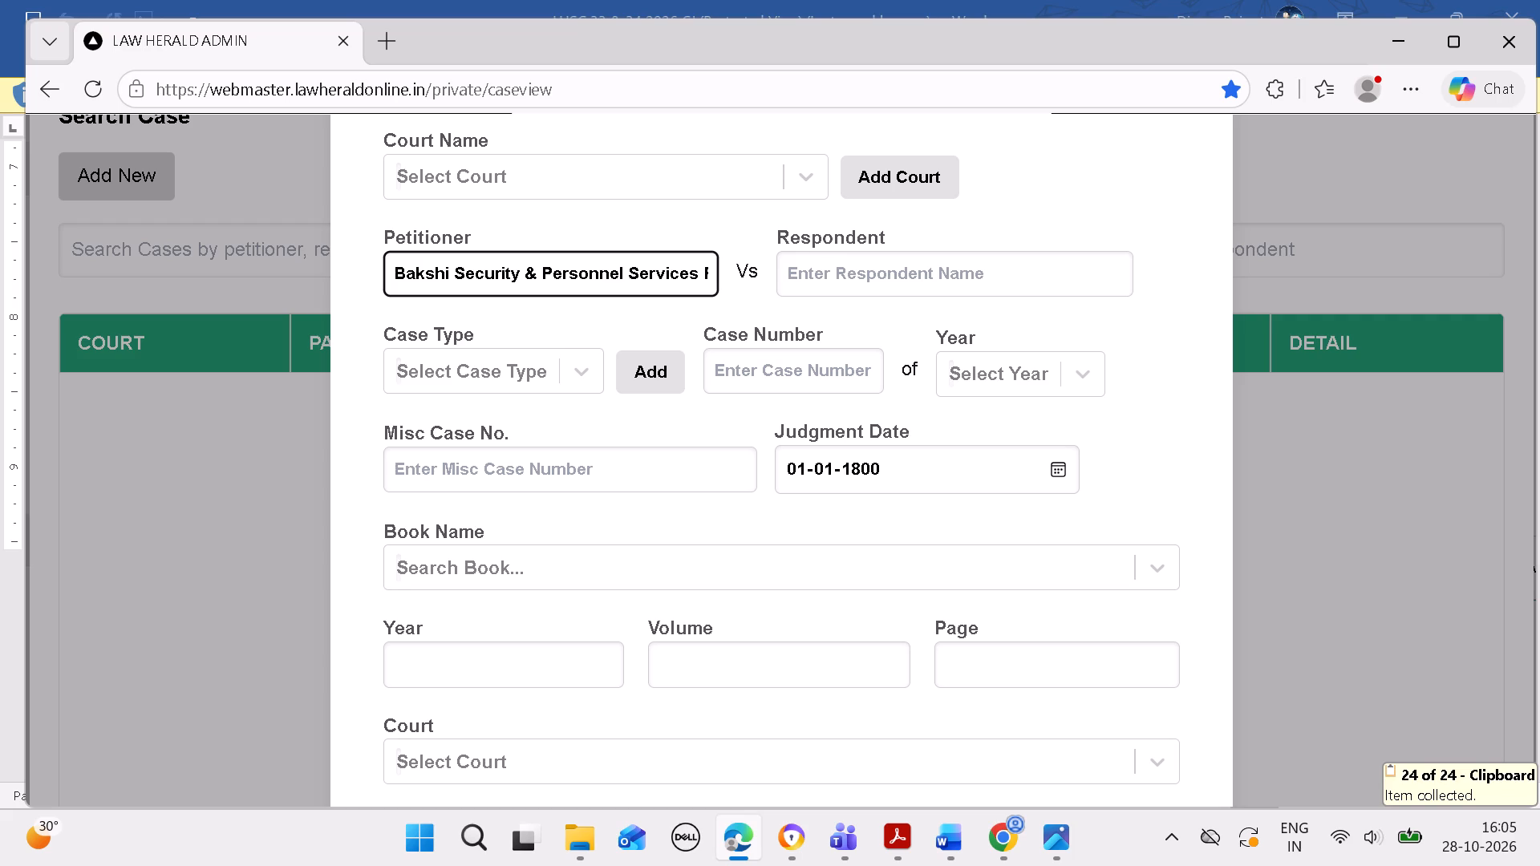
pyautogui.click(924, 272)
pyautogui.hotkey('ctrl', 'v')
# Copy the citation year 2016 from cited case 2 in Word into the new case in Edge and set the volume to 8.
pyautogui.click(940, 826)
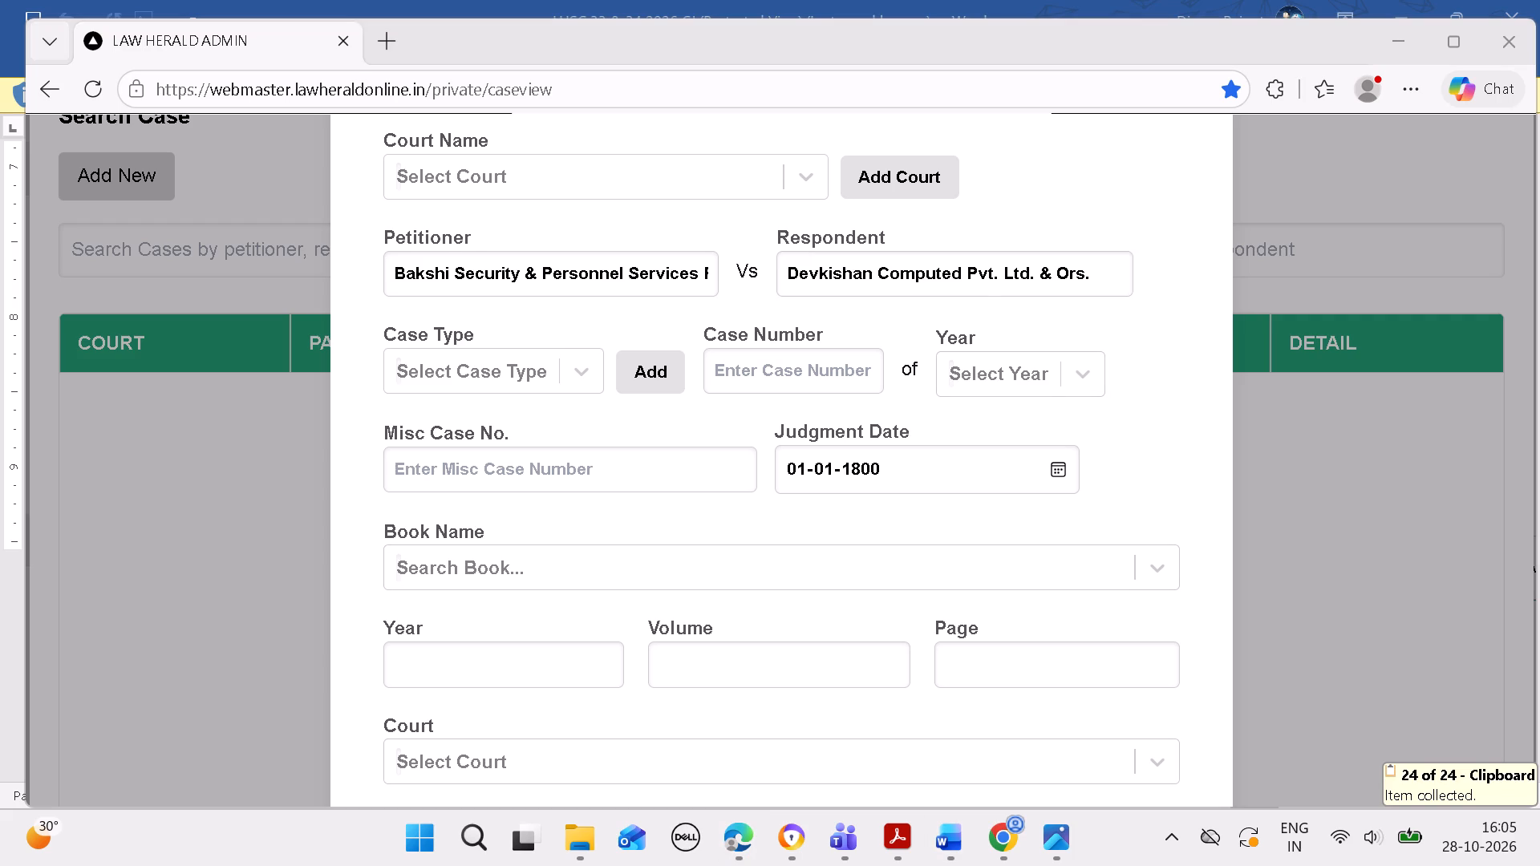
pyautogui.click(940, 843)
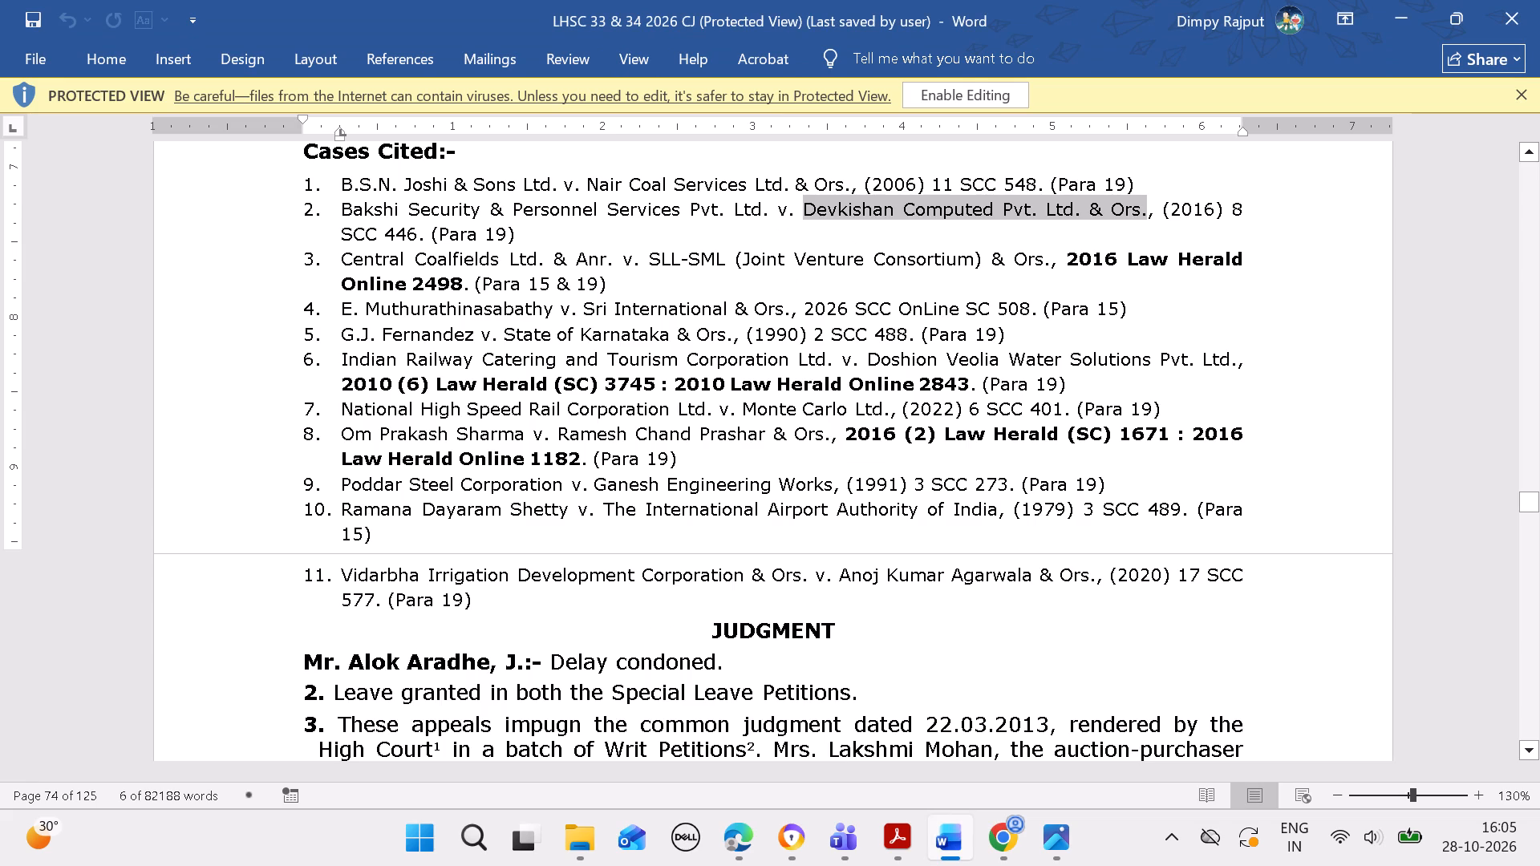
pyautogui.moveTo(1174, 208); pyautogui.dragTo(1211, 212)
pyautogui.hotkey('ctrl', 'c')
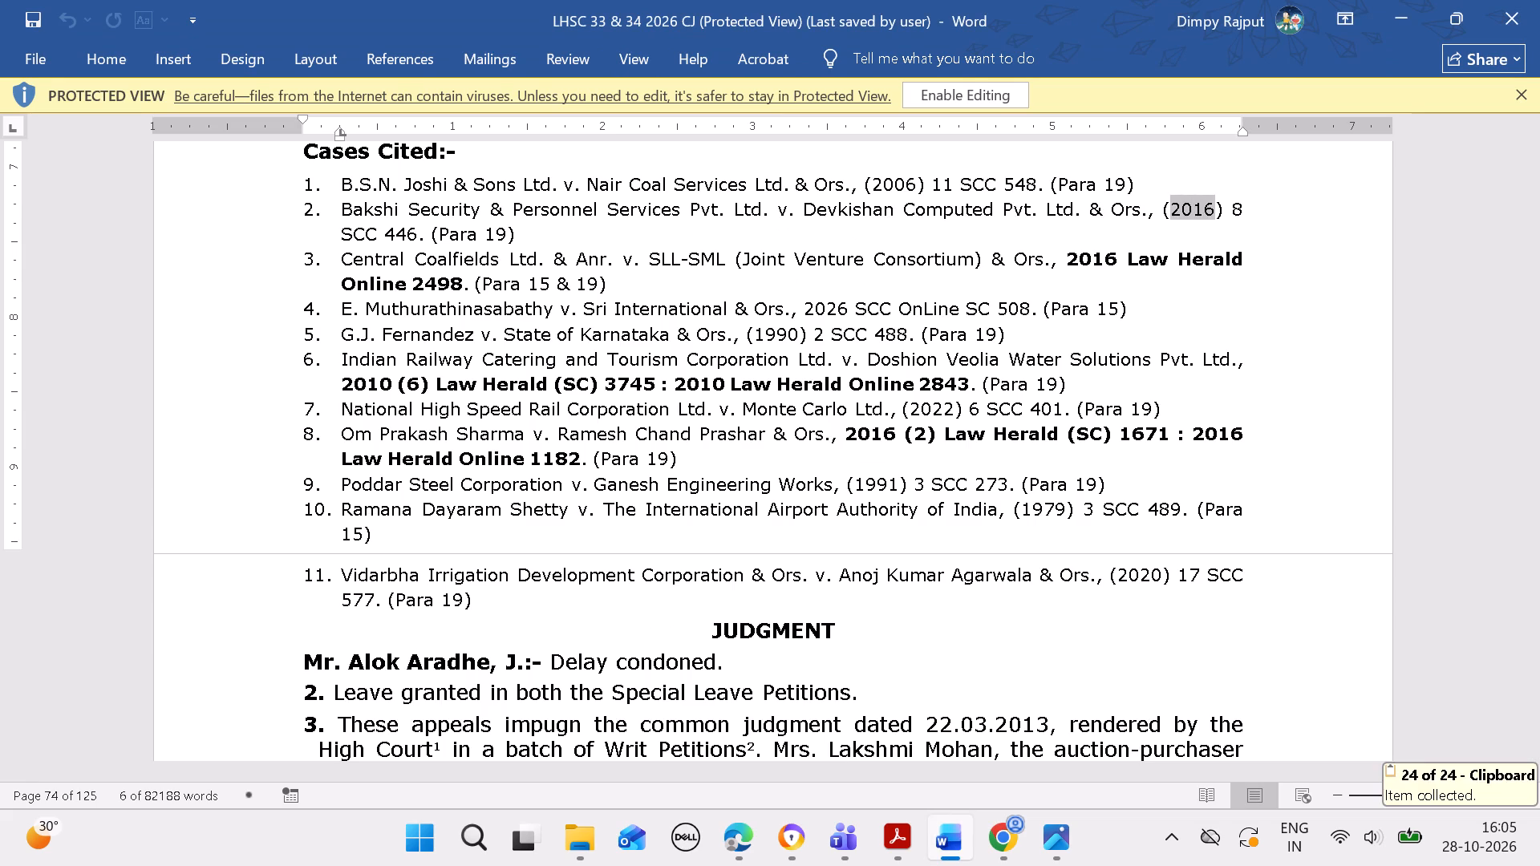
pyautogui.click(749, 833)
pyautogui.click(536, 656)
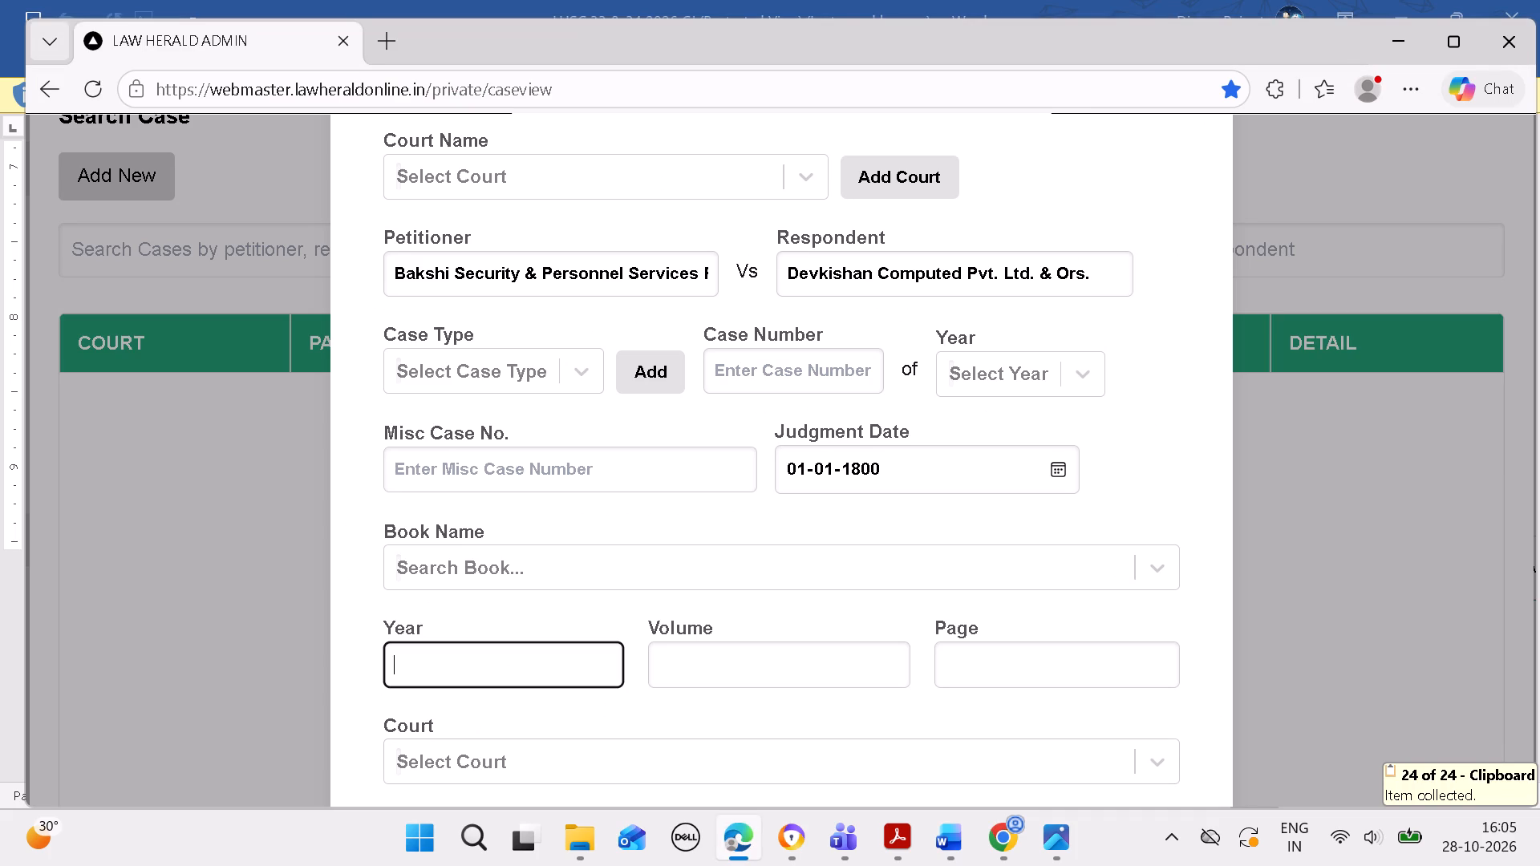
pyautogui.hotkey('ctrl', 'v')
pyautogui.click(704, 670)
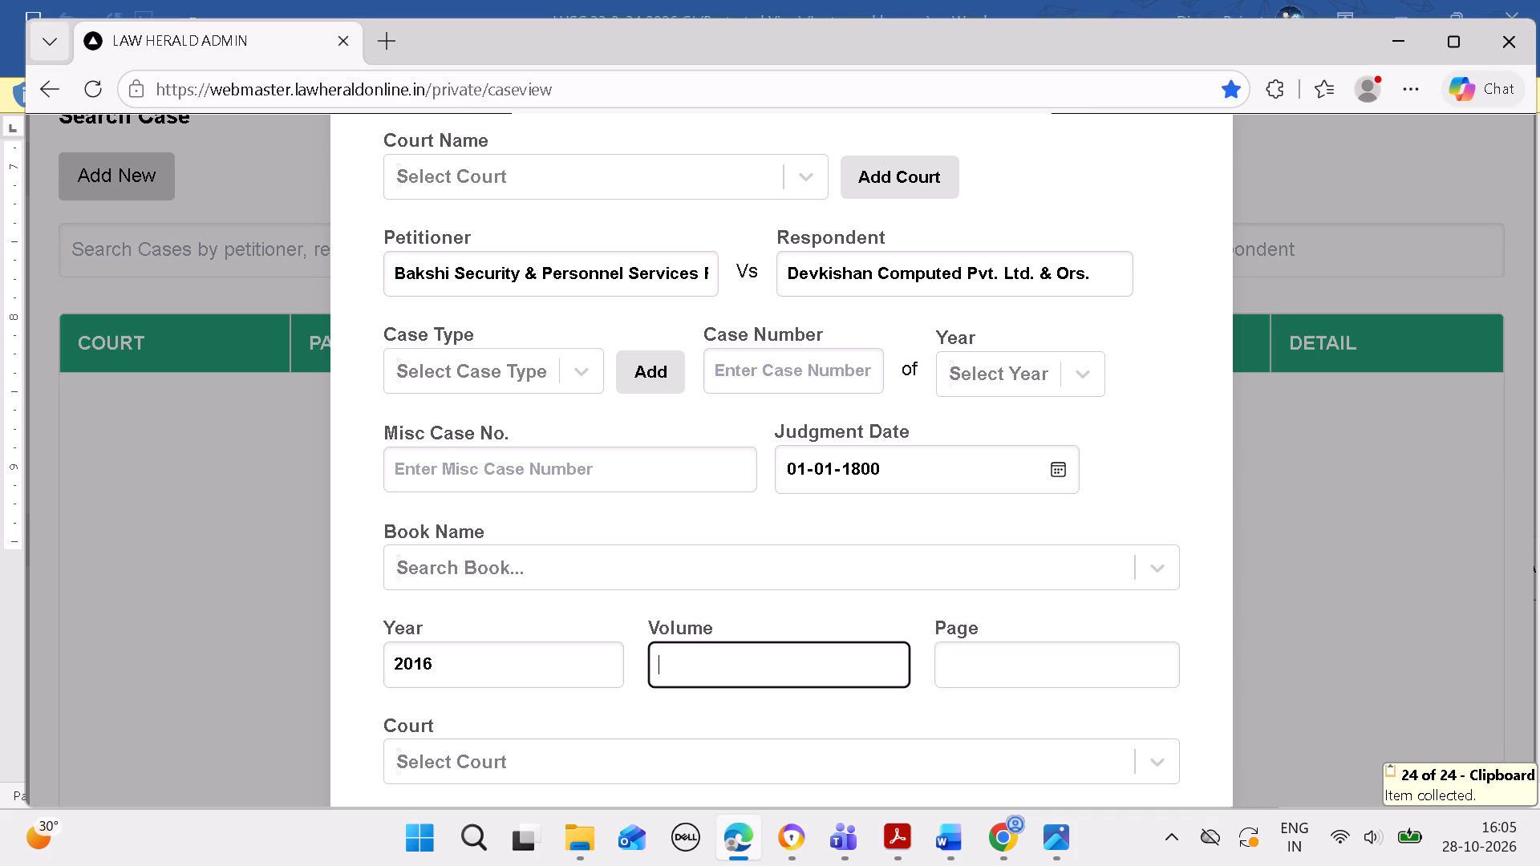
pyautogui.press('8')
# Copy the page number 446 from the same citation in Word into the new case's page in Edge.
pyautogui.click(944, 838)
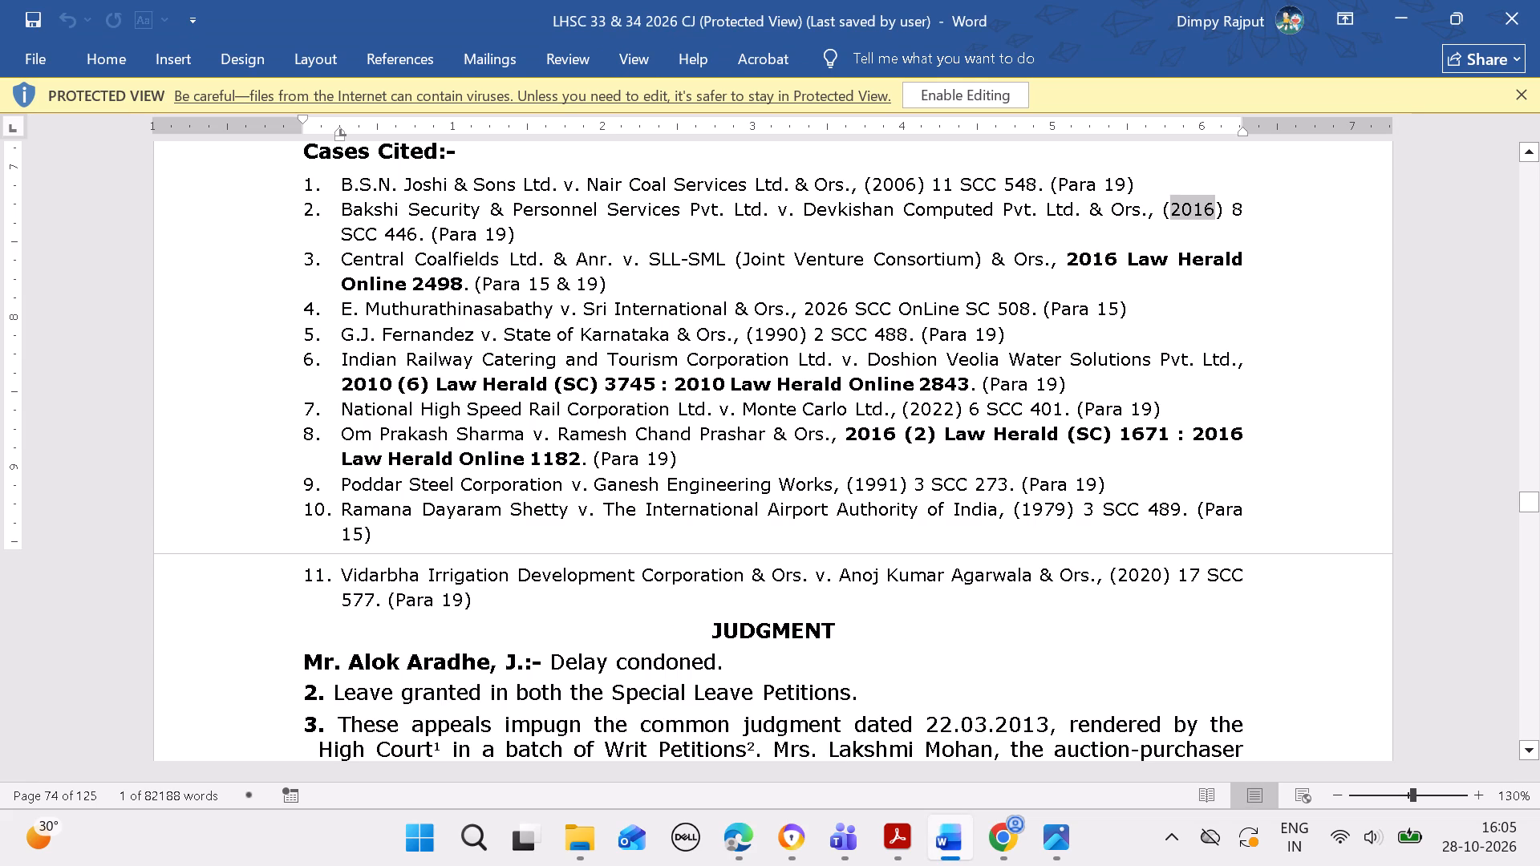
pyautogui.moveTo(386, 234); pyautogui.dragTo(418, 241)
pyautogui.hotkey('ctrl', 'c')
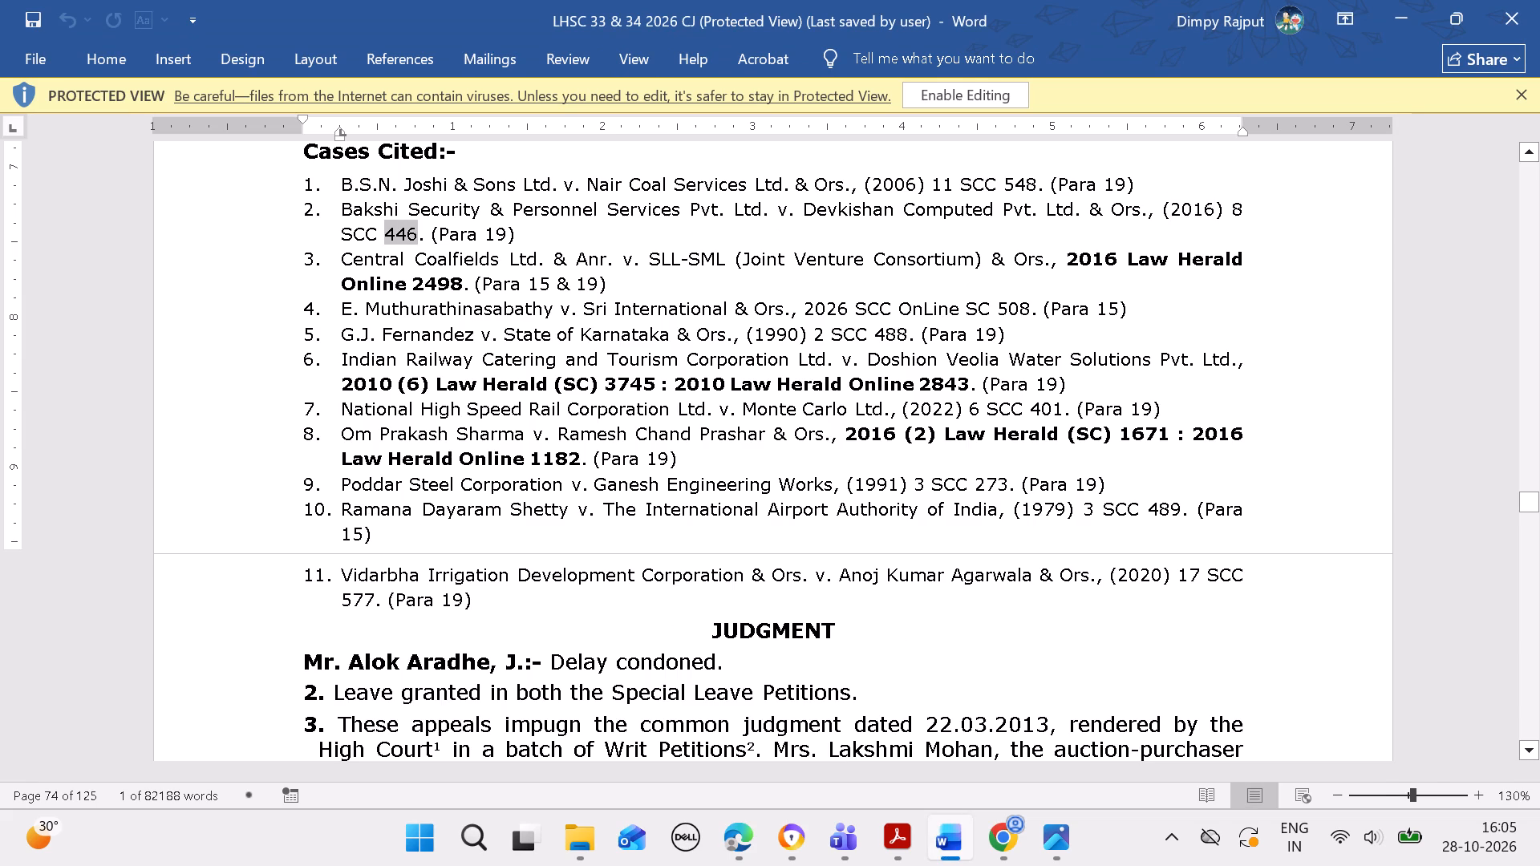
pyautogui.click(737, 837)
pyautogui.click(971, 674)
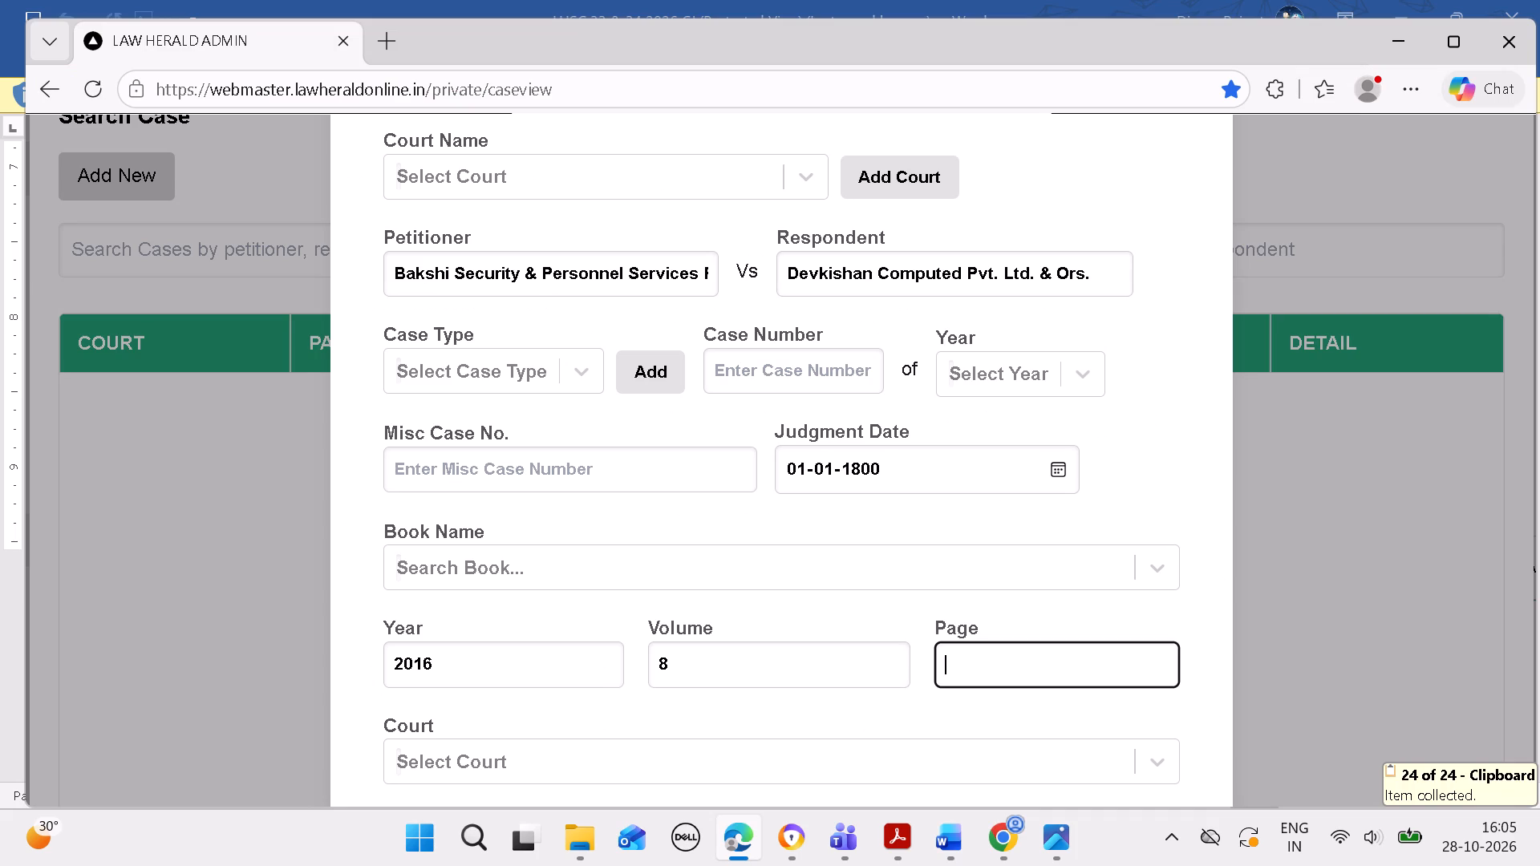
pyautogui.hotkey('ctrl', 'v')
# Set the citation's court to the blank "( )" option.
pyautogui.click(828, 743)
pyautogui.click(828, 795)
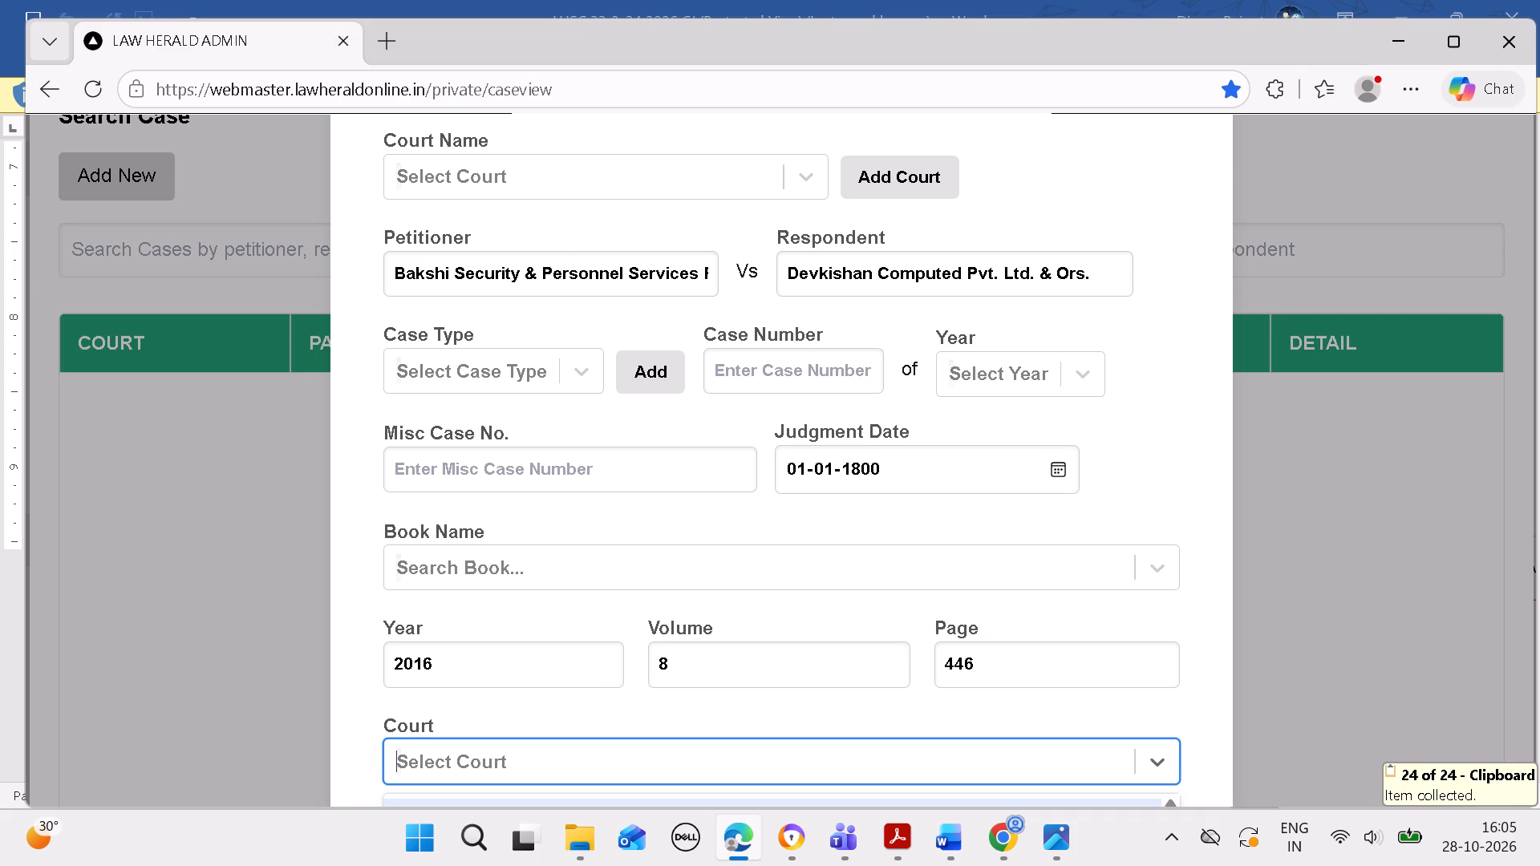
pyautogui.click(830, 799)
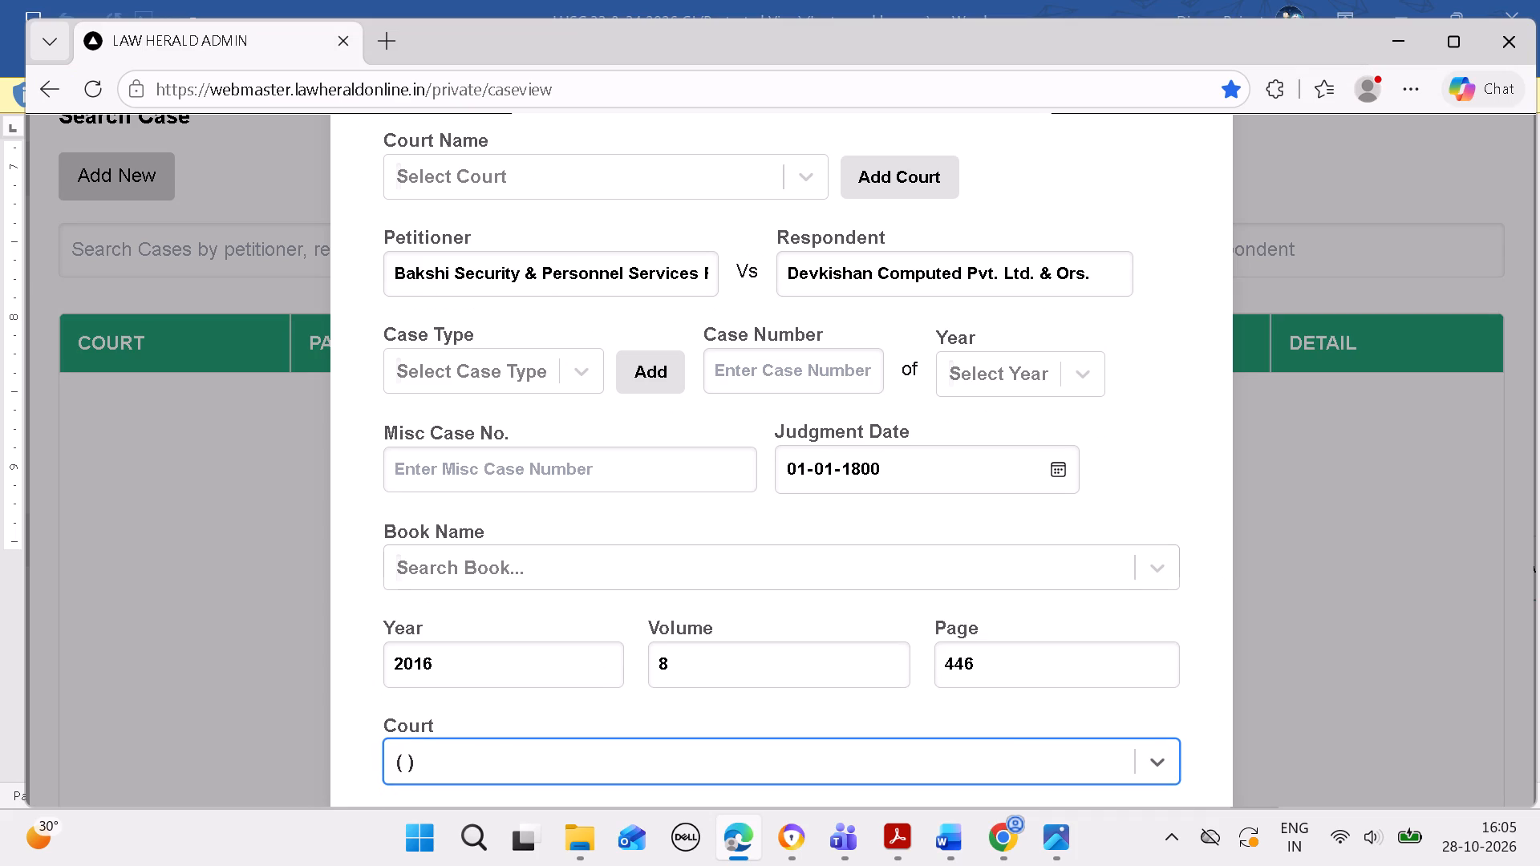
# Search the book names for "SCC" and choose plain SCC as the citation's book.
pyautogui.click(715, 555)
pyautogui.write('SCC')
pyautogui.press('Down')
pyautogui.press('Down')
pyautogui.press('Down')
pyautogui.press('Down')
pyautogui.press('Down')
pyautogui.press('Down')
pyautogui.press('Down')
pyautogui.press('Down')
pyautogui.press('Down')
pyautogui.press('Down')
pyautogui.press('Down')
pyautogui.press('Down')
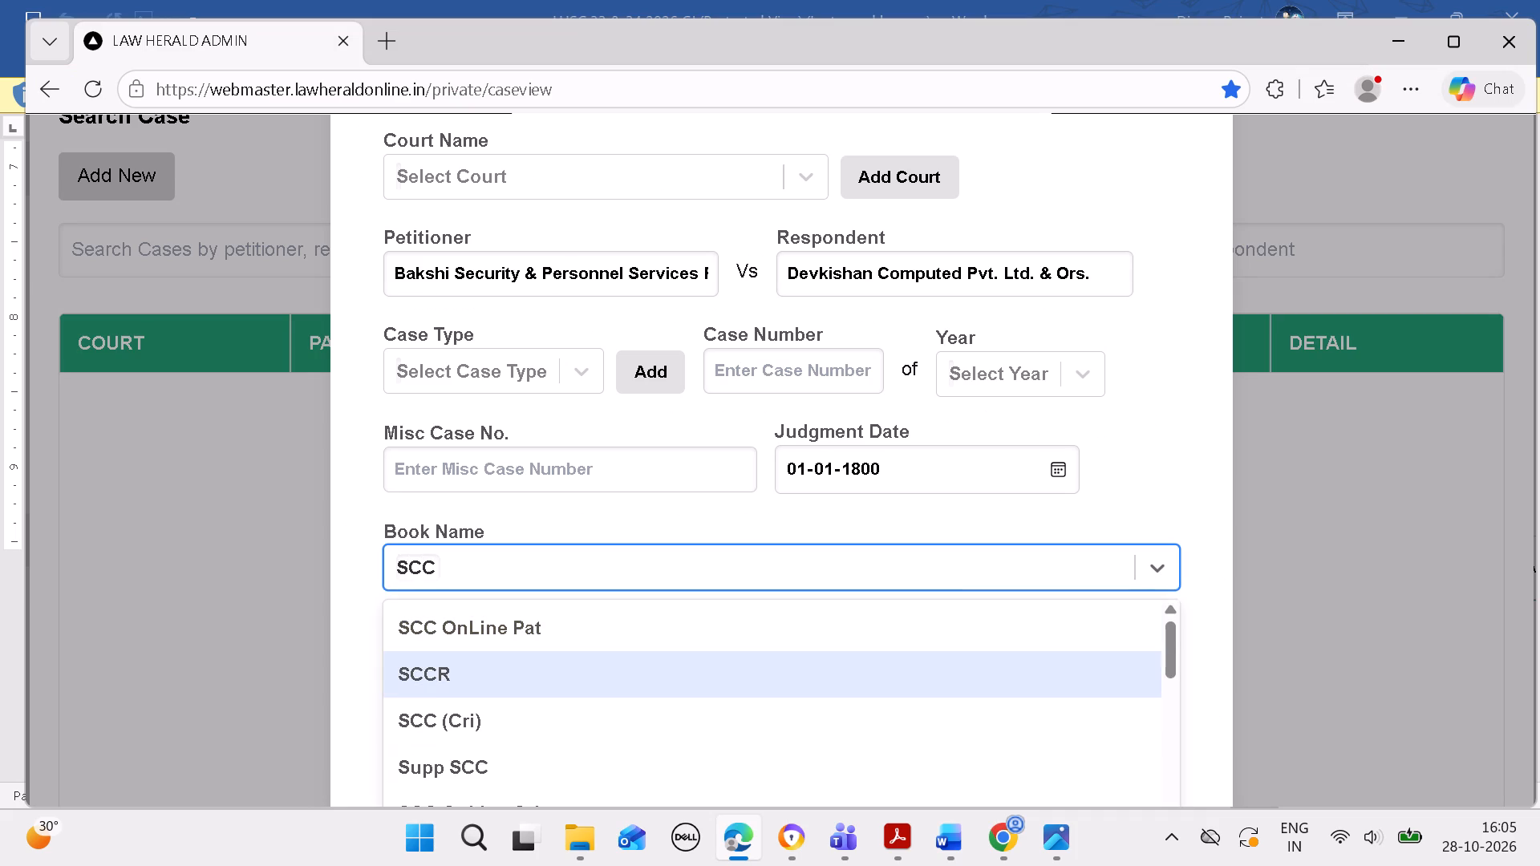
pyautogui.press('Down')
pyautogui.press('Down')
pyautogui.press('Down')
pyautogui.press('Down')
pyautogui.press('Down')
pyautogui.press('Down')
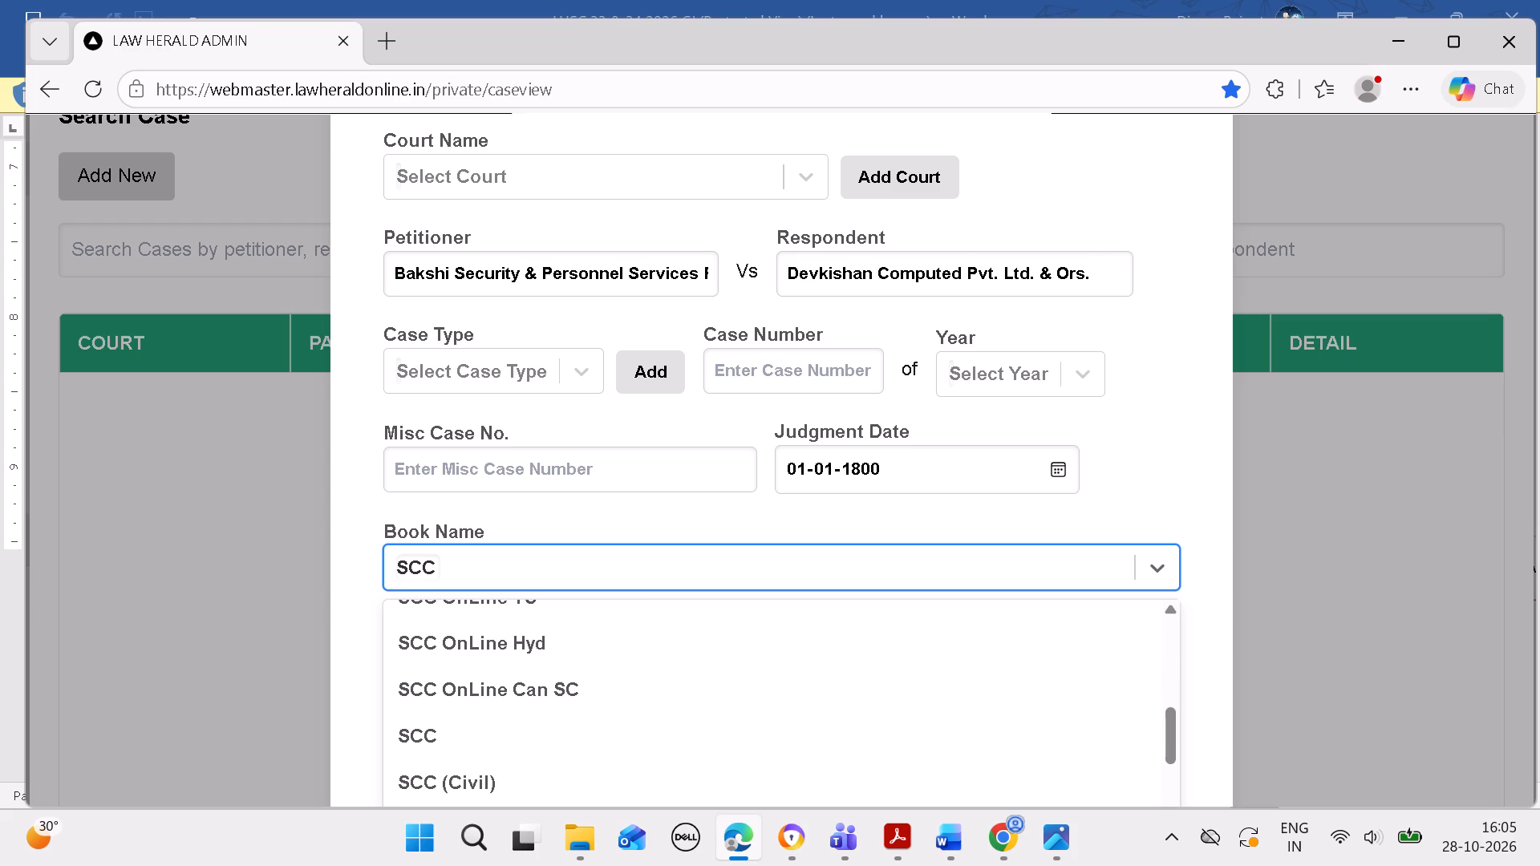
pyautogui.click(665, 732)
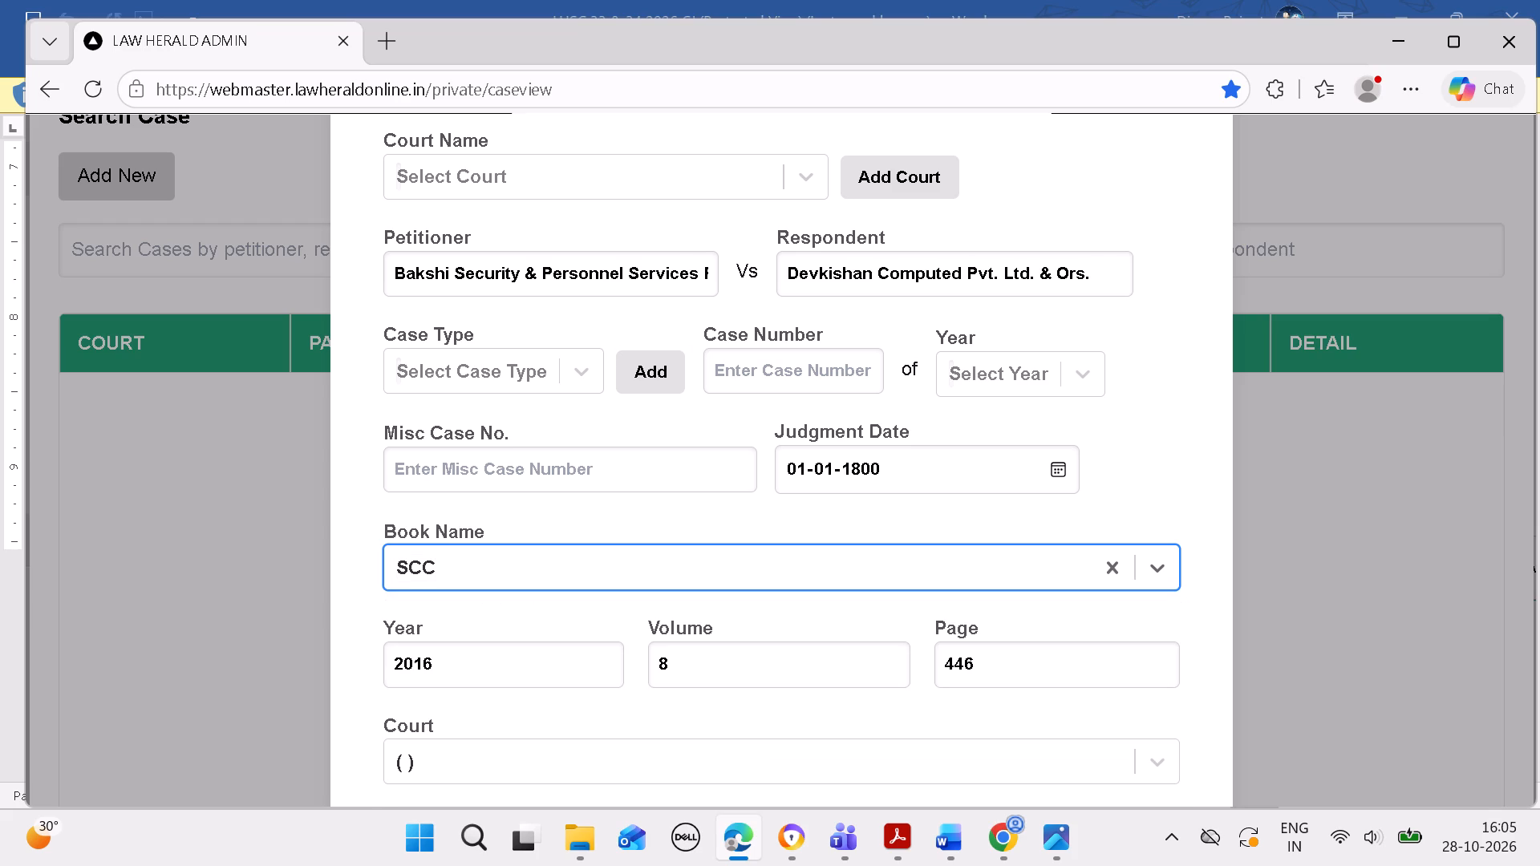
# Set the court name to "IN THE SUPREME COURT OF INDIA (SC)", save the new case, and return to case 744's cited cases list.
pyautogui.click(721, 176)
pyautogui.write('IN THE')
pyautogui.press('space')
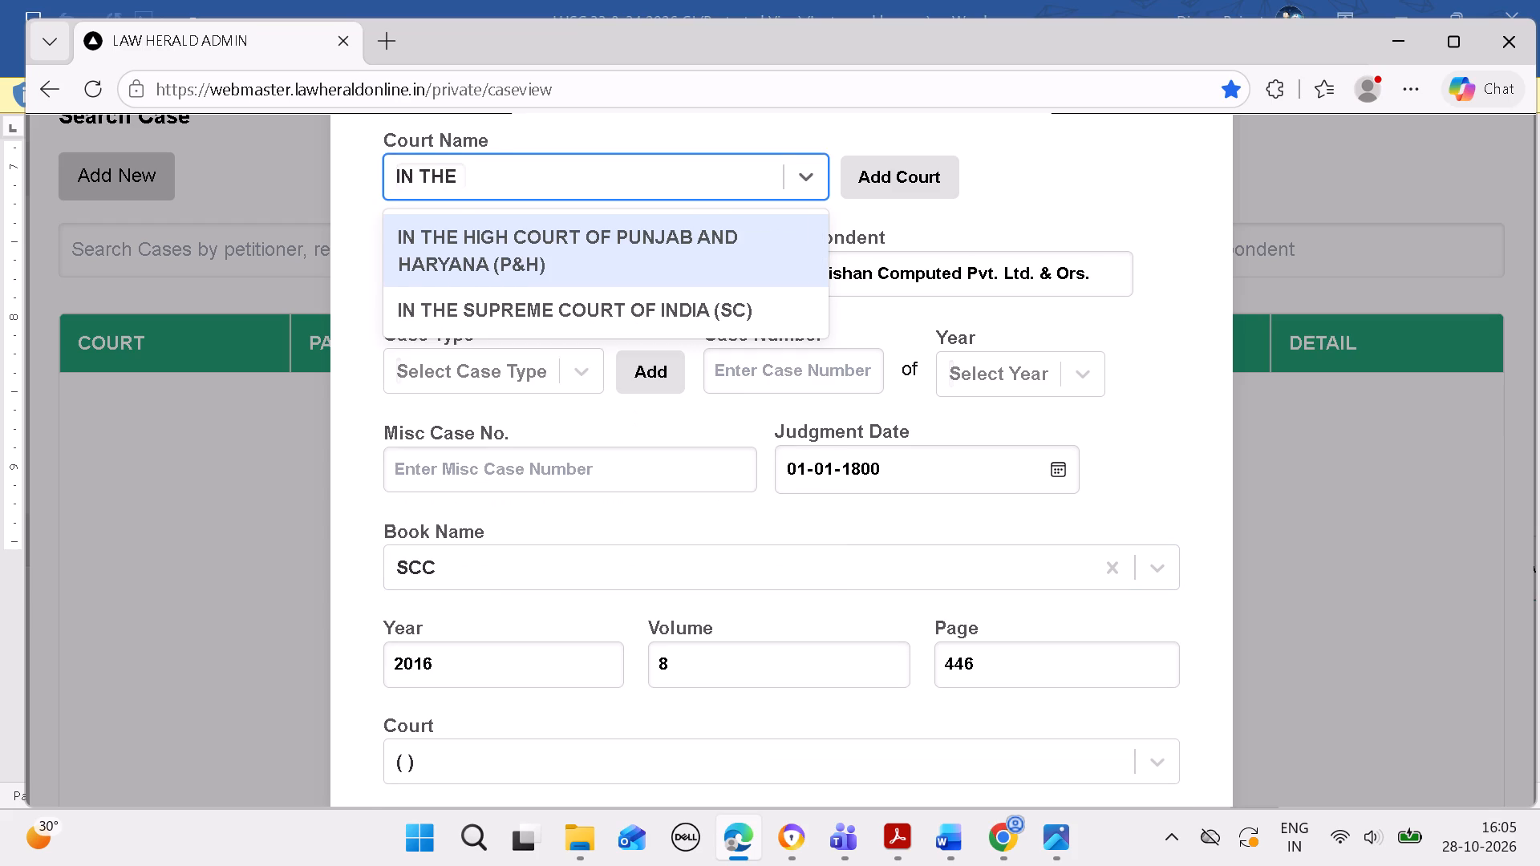
pyautogui.click(782, 287)
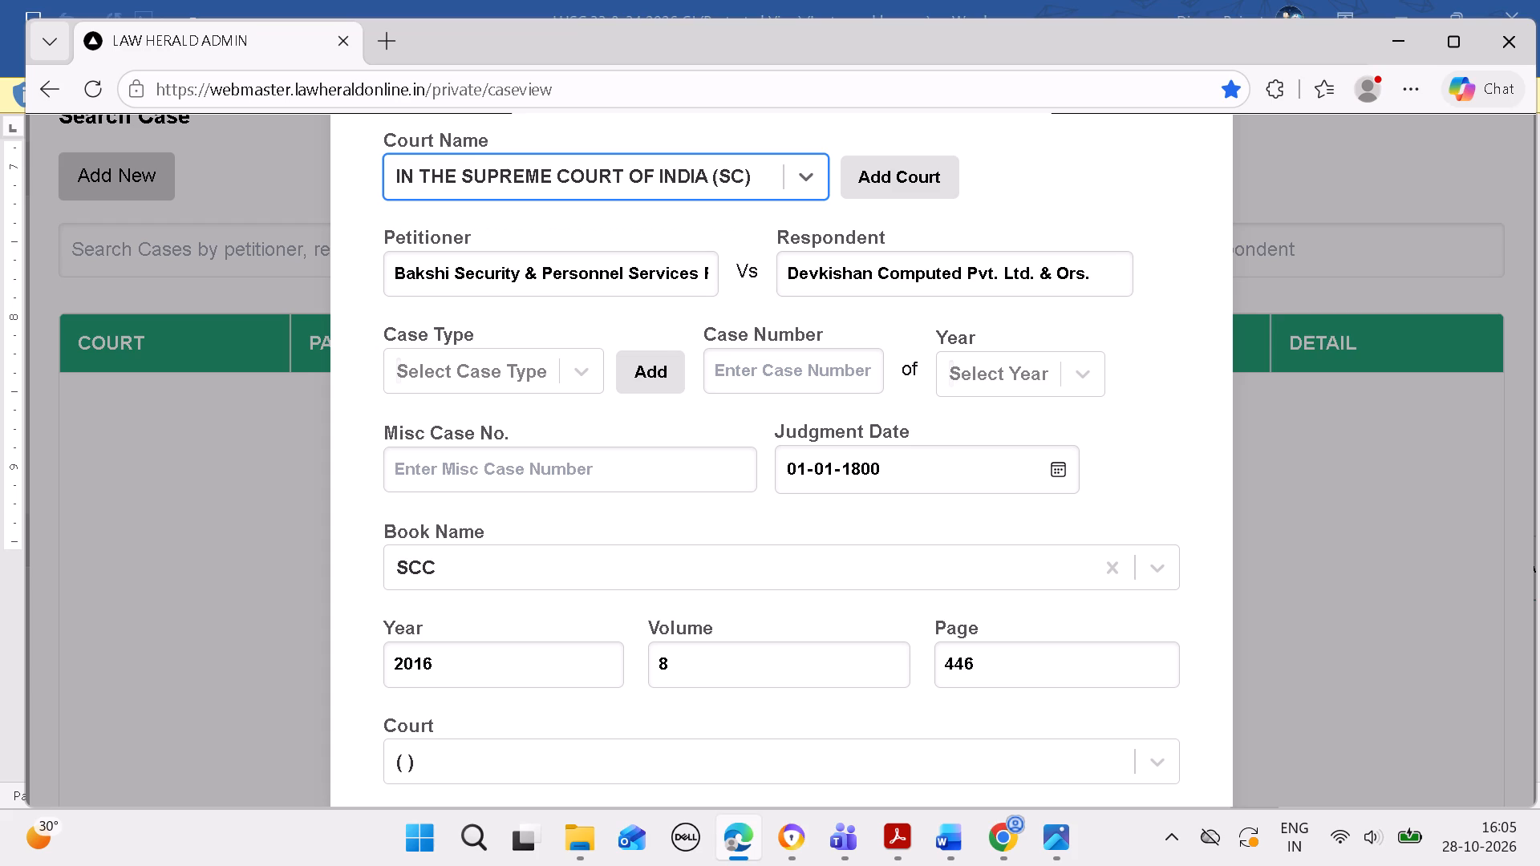
pyautogui.press('Return')
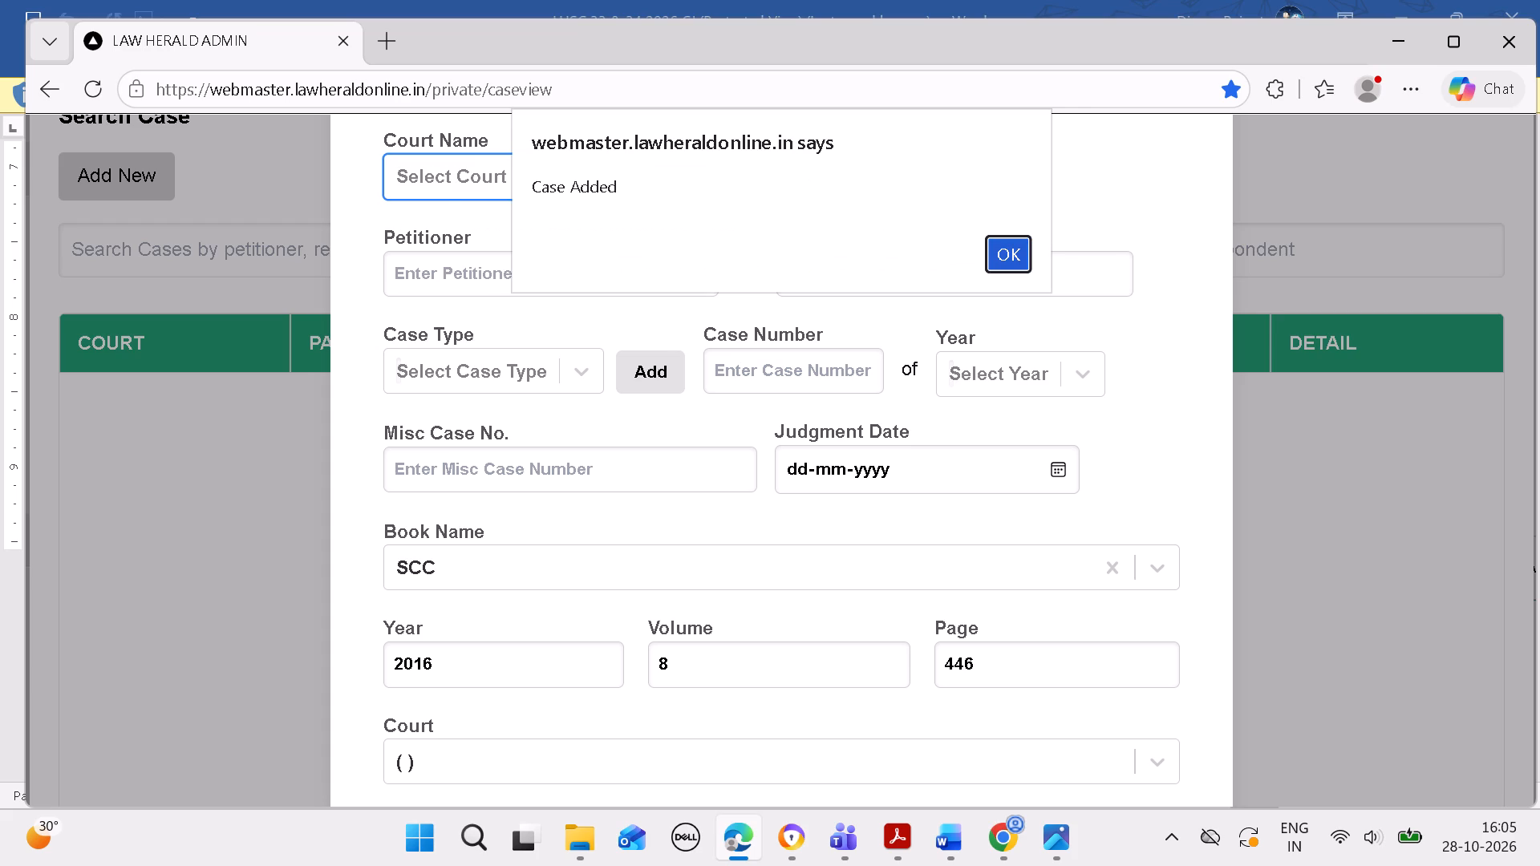
pyautogui.click(1019, 253)
pyautogui.click(1019, 250)
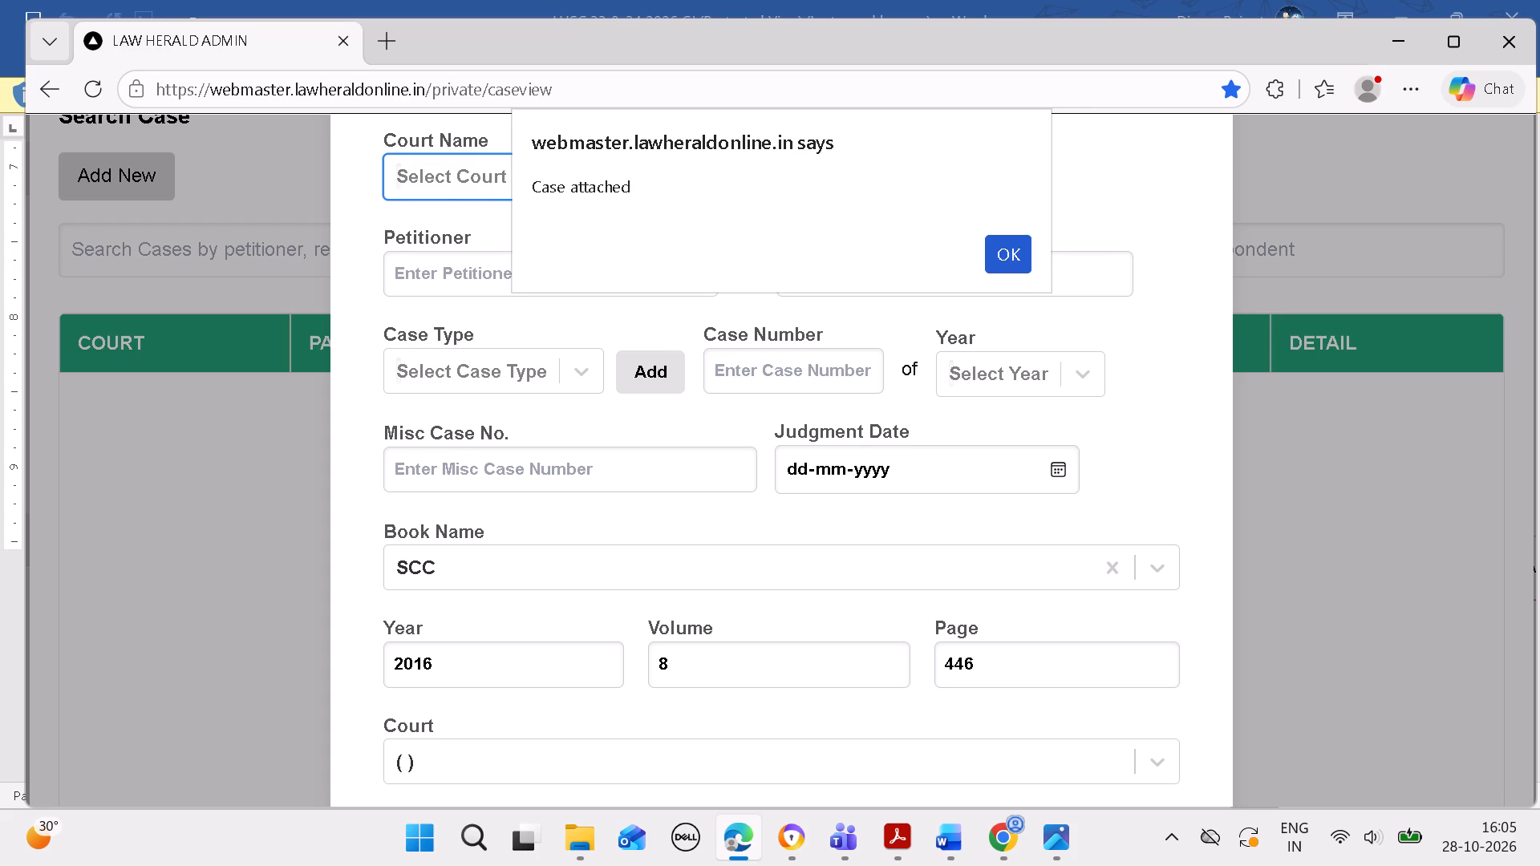
pyautogui.click(1011, 258)
pyautogui.scroll(-5, 1003, 385)
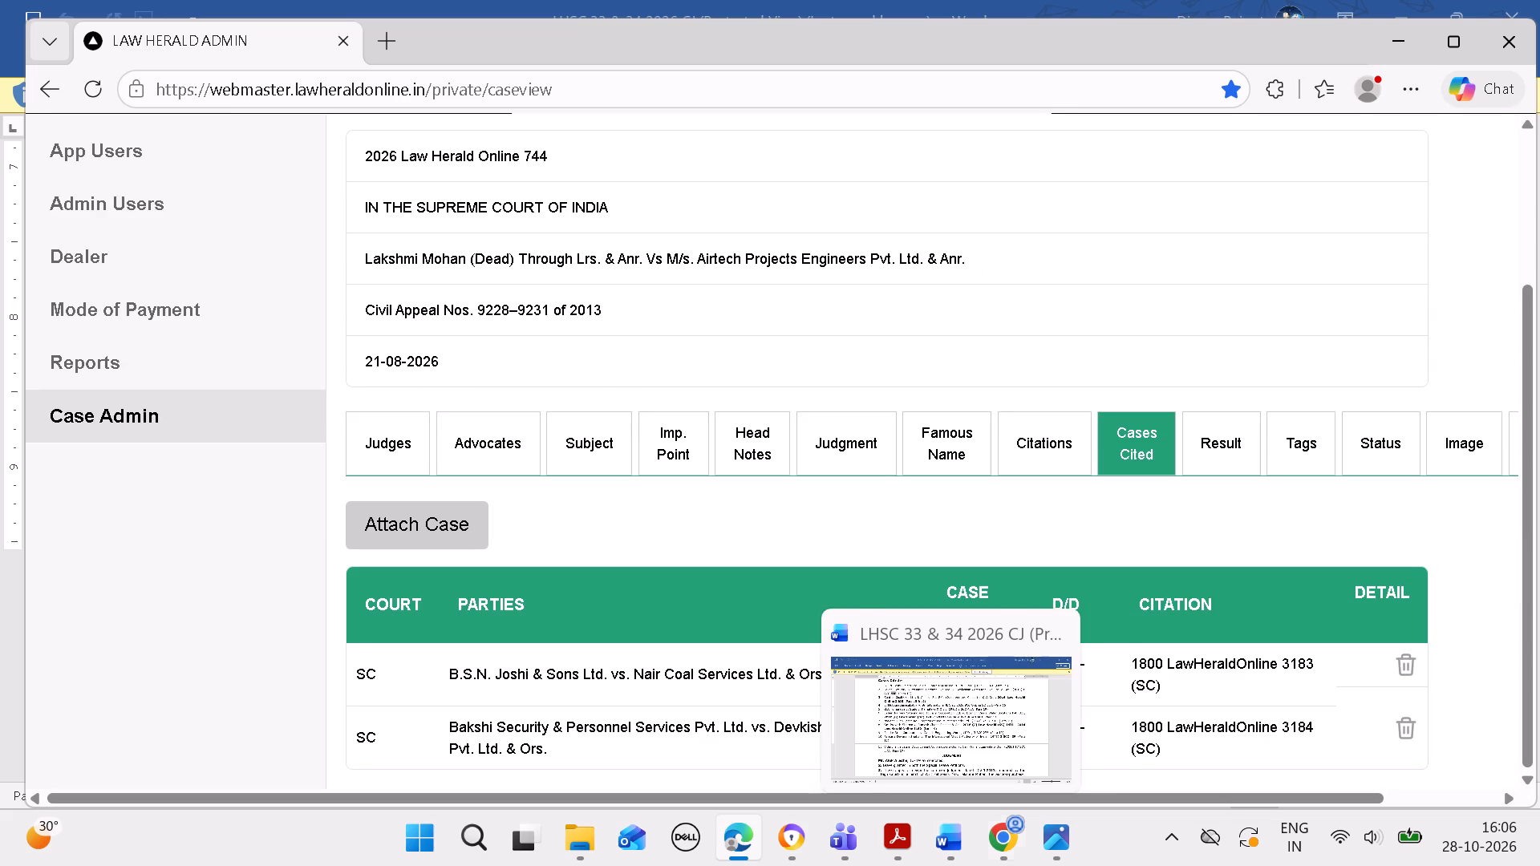
# Copy the third cited case's petitioner from Word into the petitioner search of case 744's Attach Case in Edge, shortened to "Central Coalfields Ltd".
pyautogui.click(955, 825)
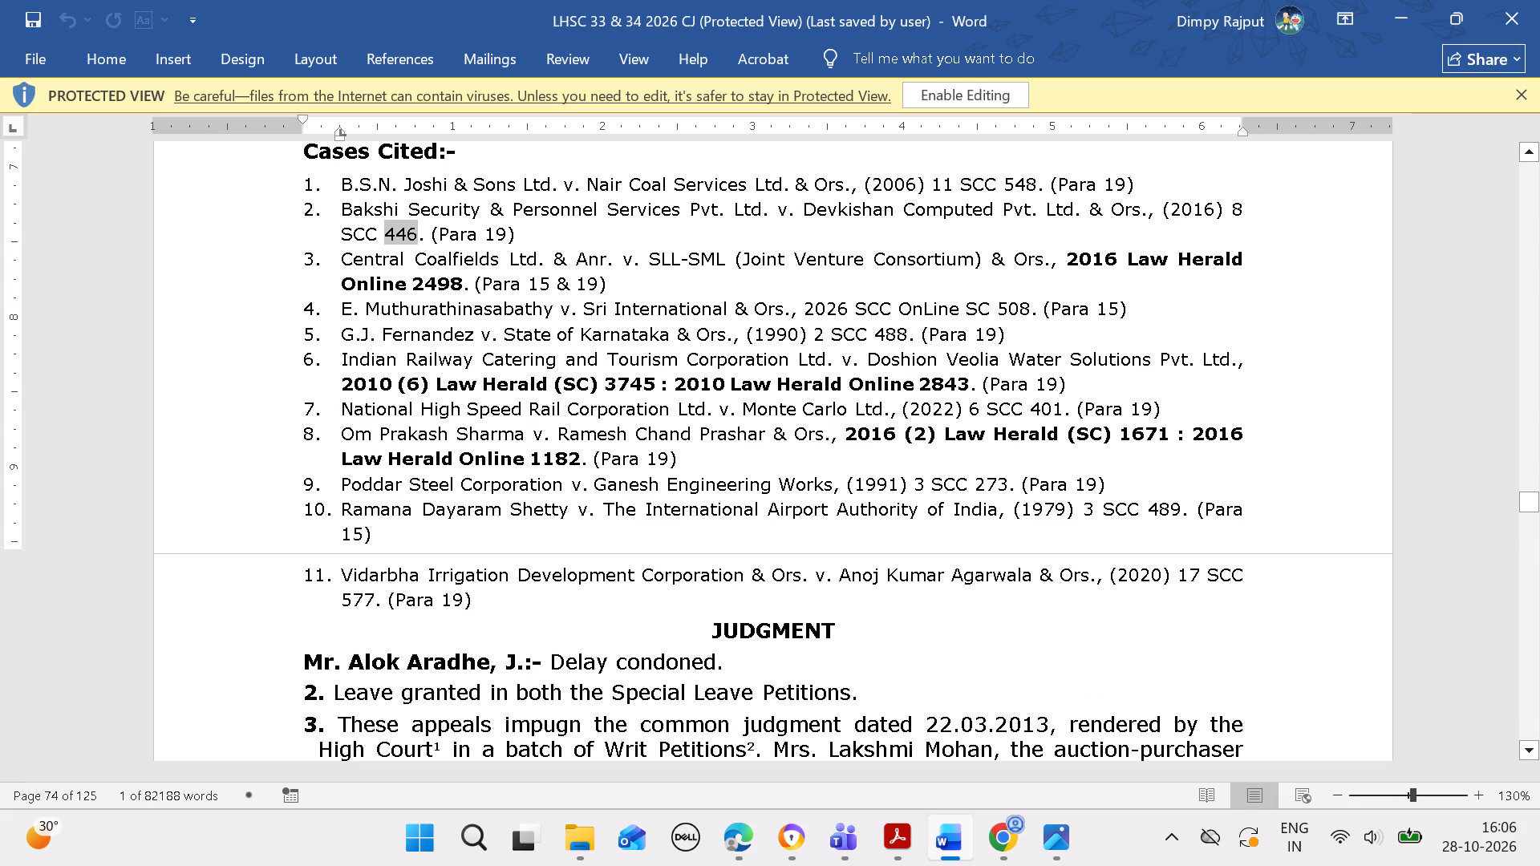
pyautogui.moveTo(344, 251); pyautogui.dragTo(613, 271)
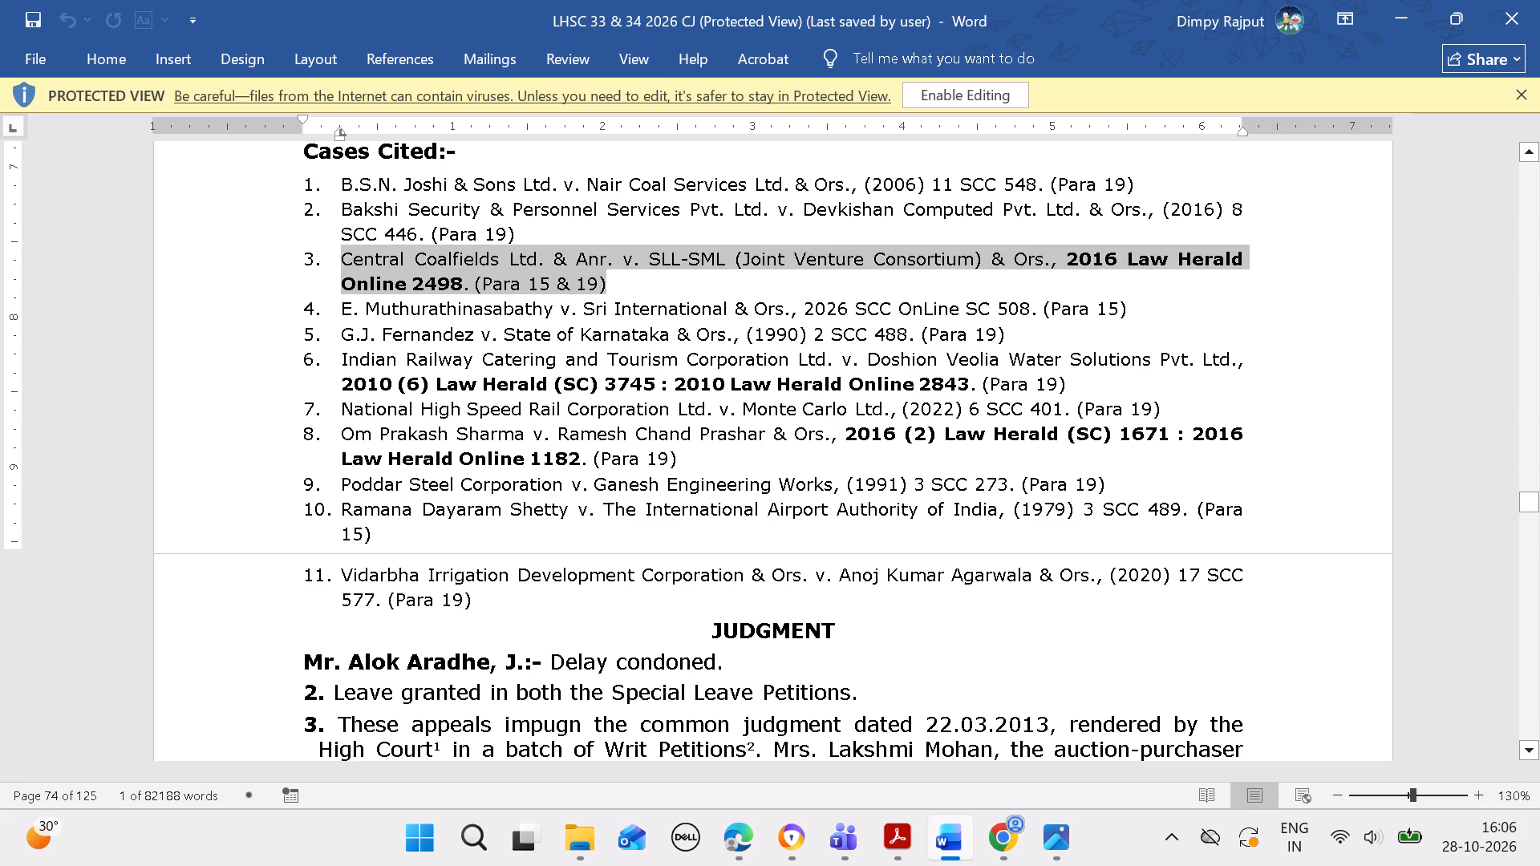
pyautogui.moveTo(613, 271); pyautogui.dragTo(610, 261)
pyautogui.hotkey('ctrl', 'c')
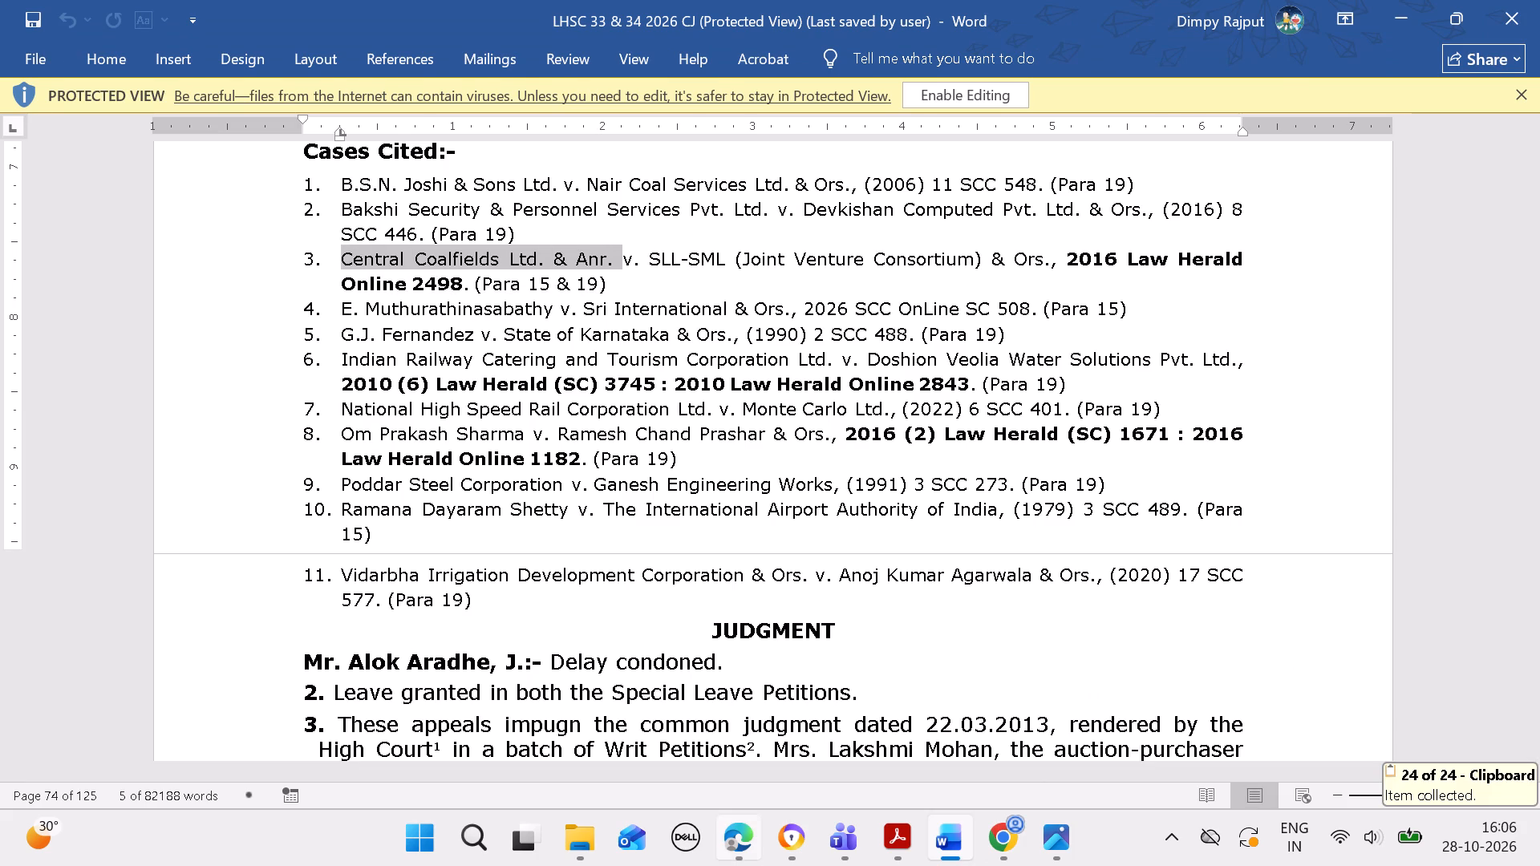
pyautogui.click(728, 835)
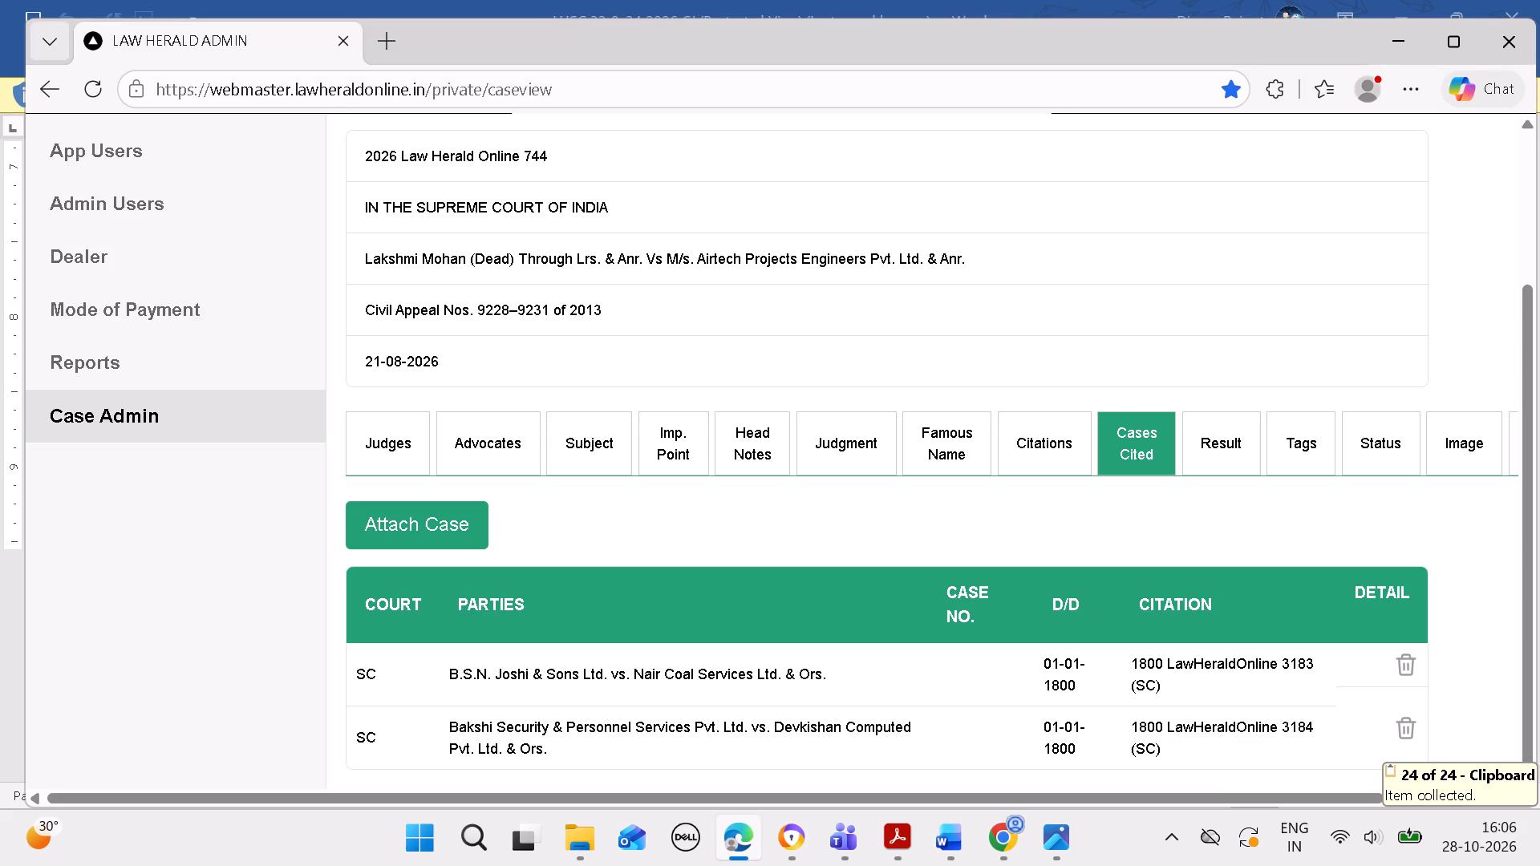
pyautogui.click(448, 521)
pyautogui.moveTo(799, 249); pyautogui.dragTo(561, 212)
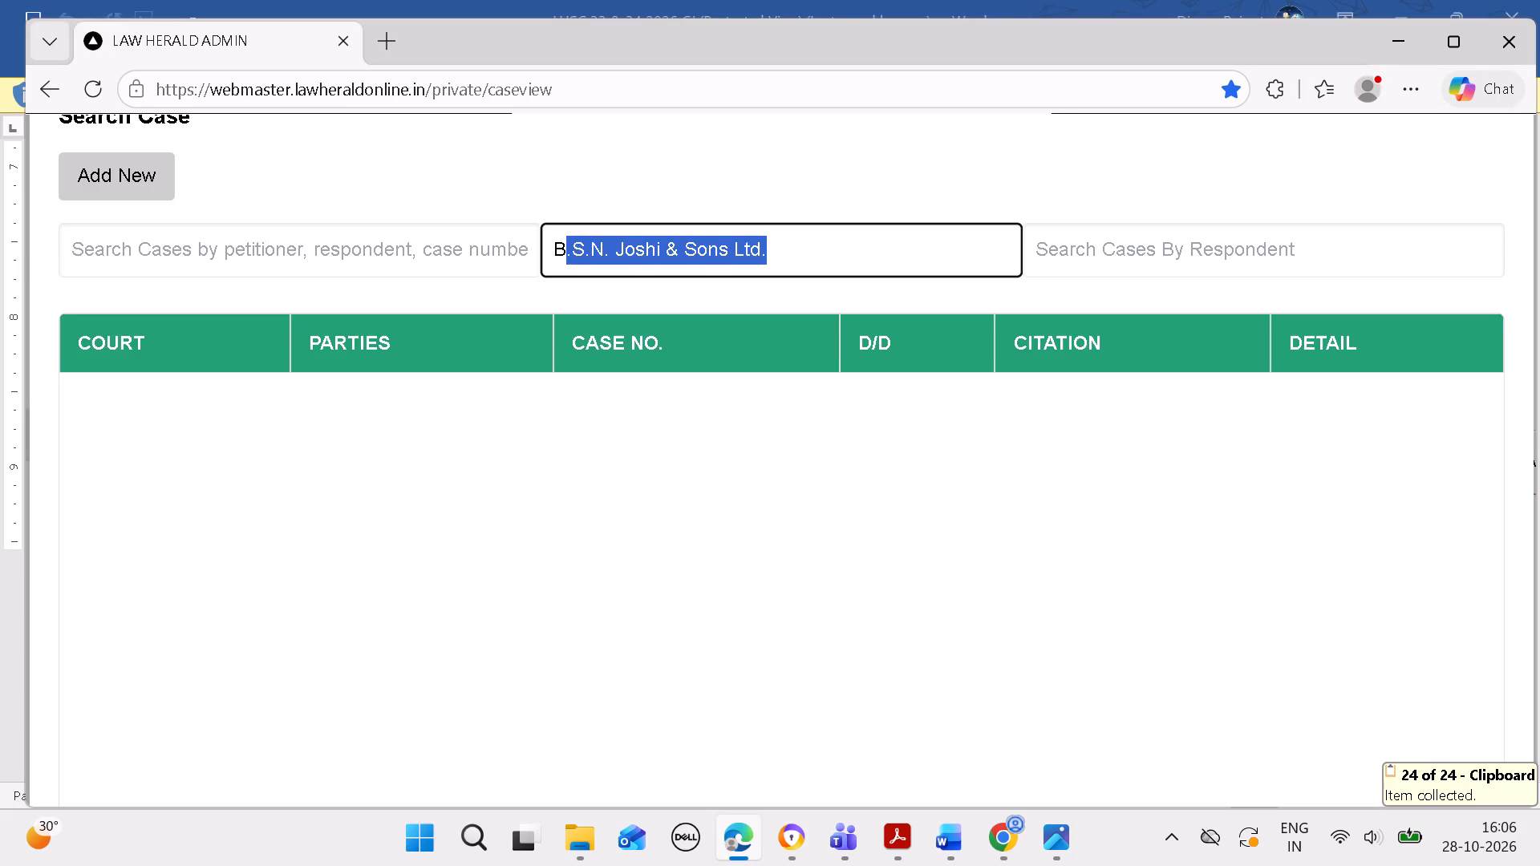
pyautogui.moveTo(561, 212); pyautogui.dragTo(538, 214)
pyautogui.press('BackSpace')
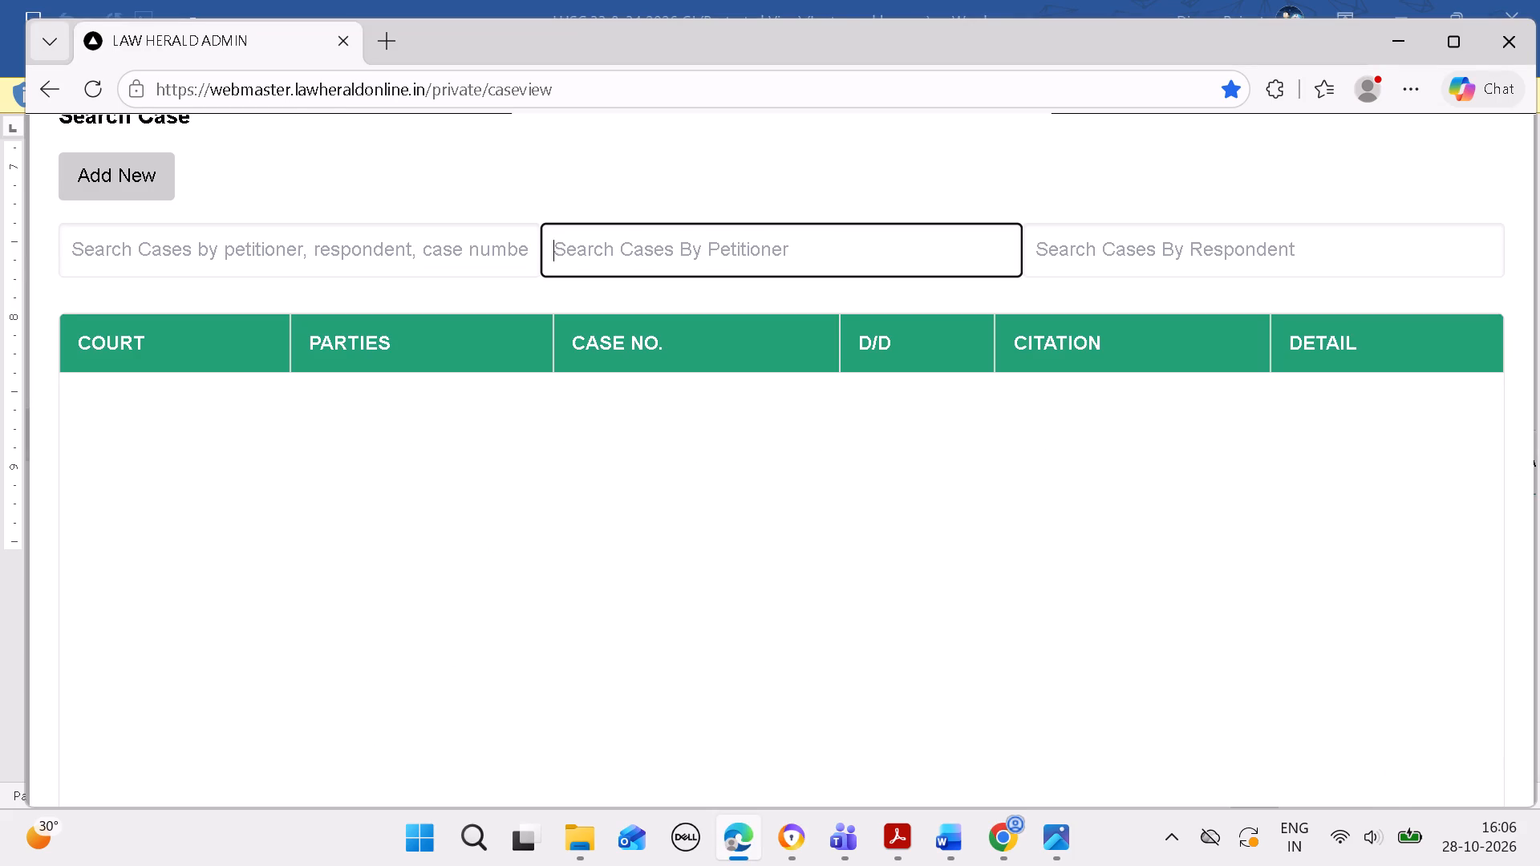
pyautogui.hotkey('ctrl', 'v')
pyautogui.press('BackSpace')
pyautogui.press('BackSpace')
pyautogui.press('BackSpace')
pyautogui.press('BackSpace')
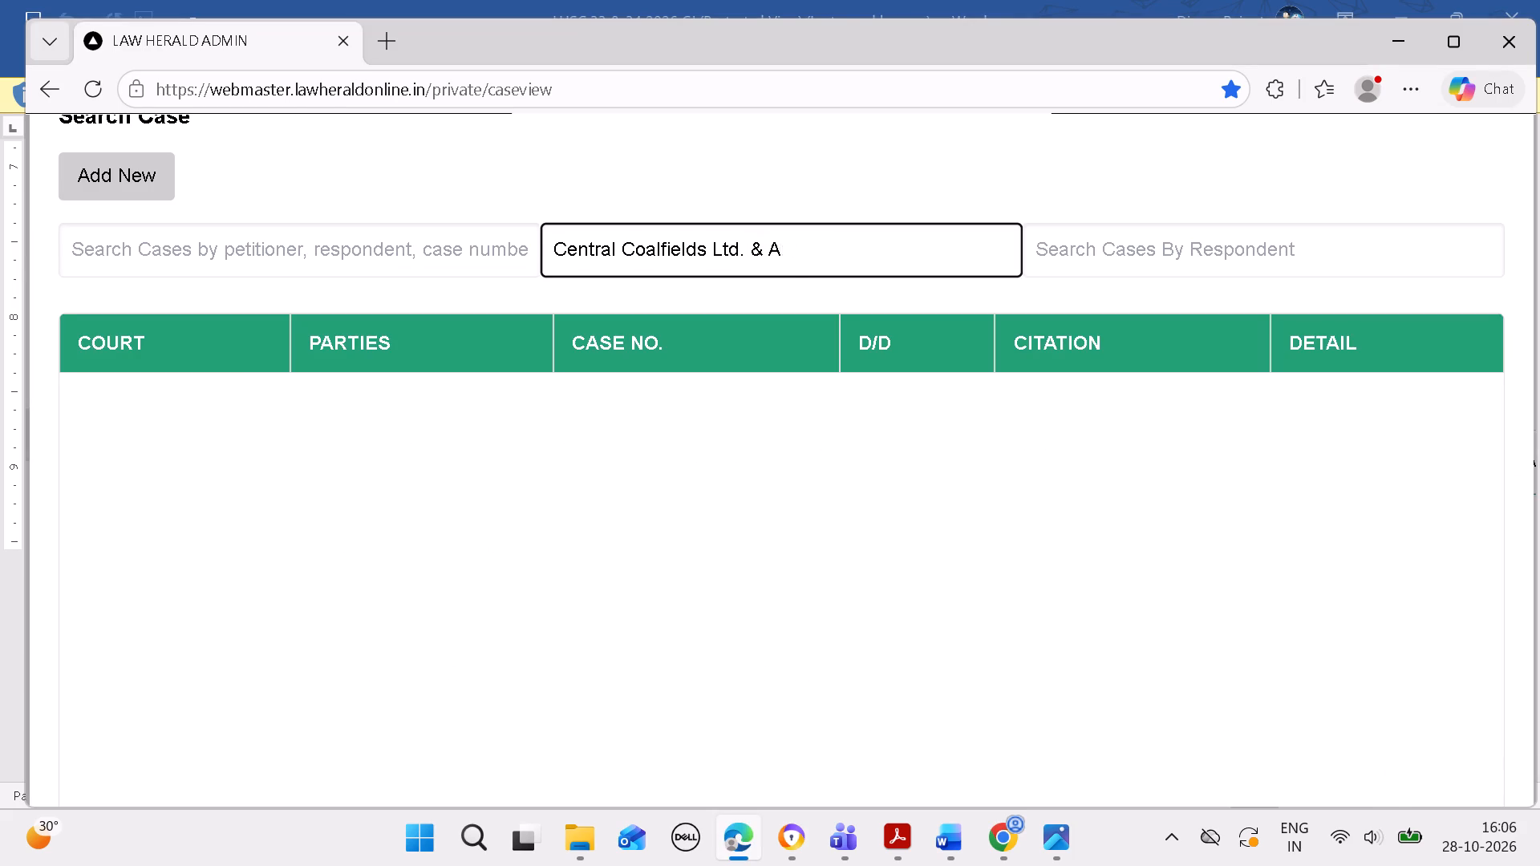
pyautogui.press('BackSpace')
pyautogui.press('BackSpace')
pyautogui.press('BackSpace')
pyautogui.press('BackSpace')
pyautogui.press('BackSpace')
# Copy the same case's respondent, SLL-SML (Joint Venture Consortium) & Ors., from Word into the respondent search in Edge and shorten it to "S".
pyautogui.click(951, 845)
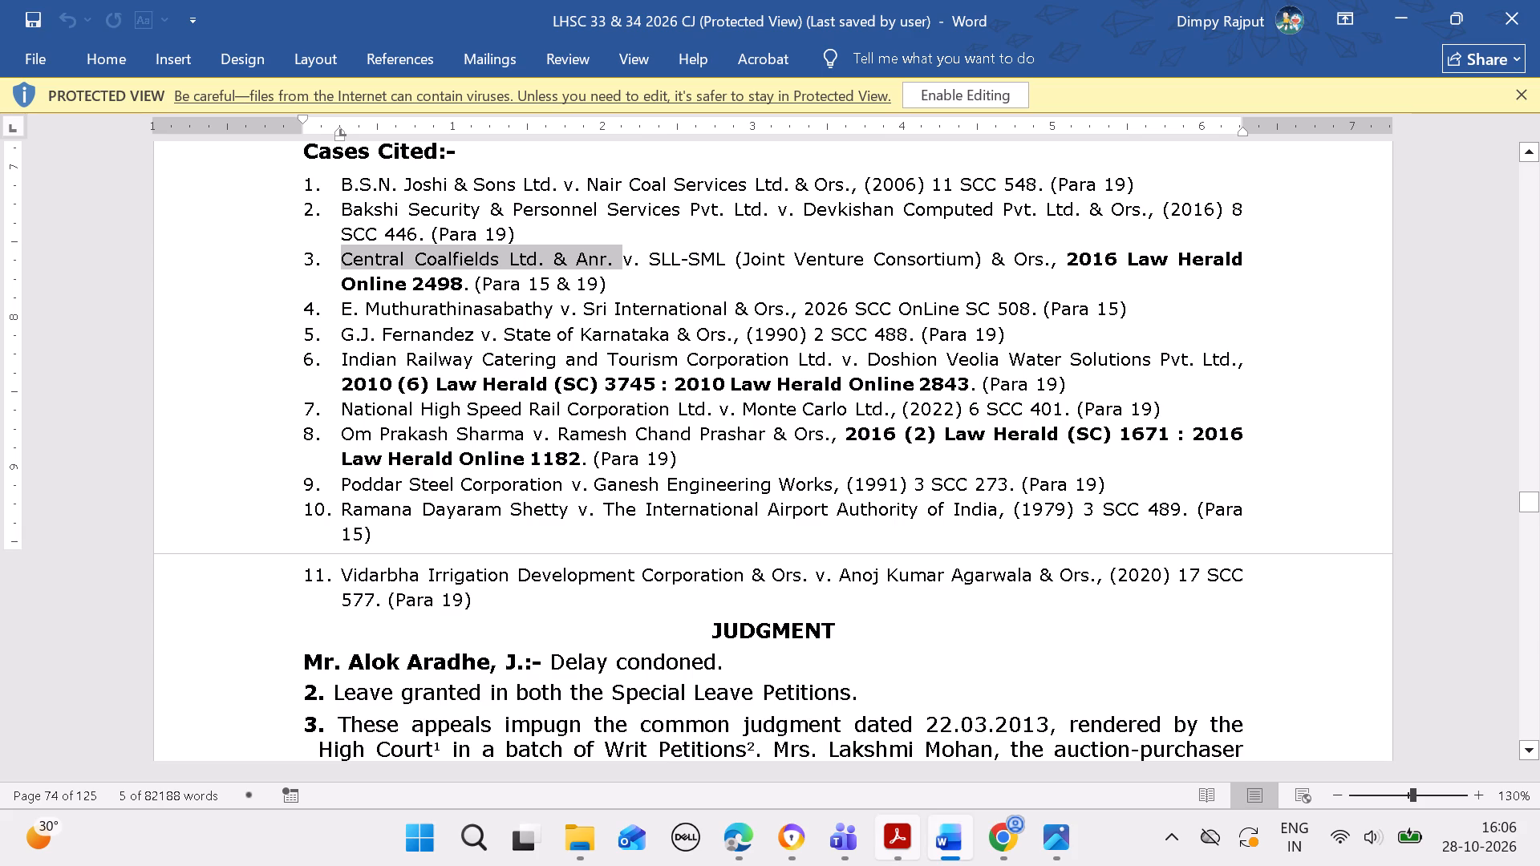
pyautogui.moveTo(650, 256); pyautogui.dragTo(656, 256)
pyautogui.moveTo(656, 256); pyautogui.dragTo(1048, 258)
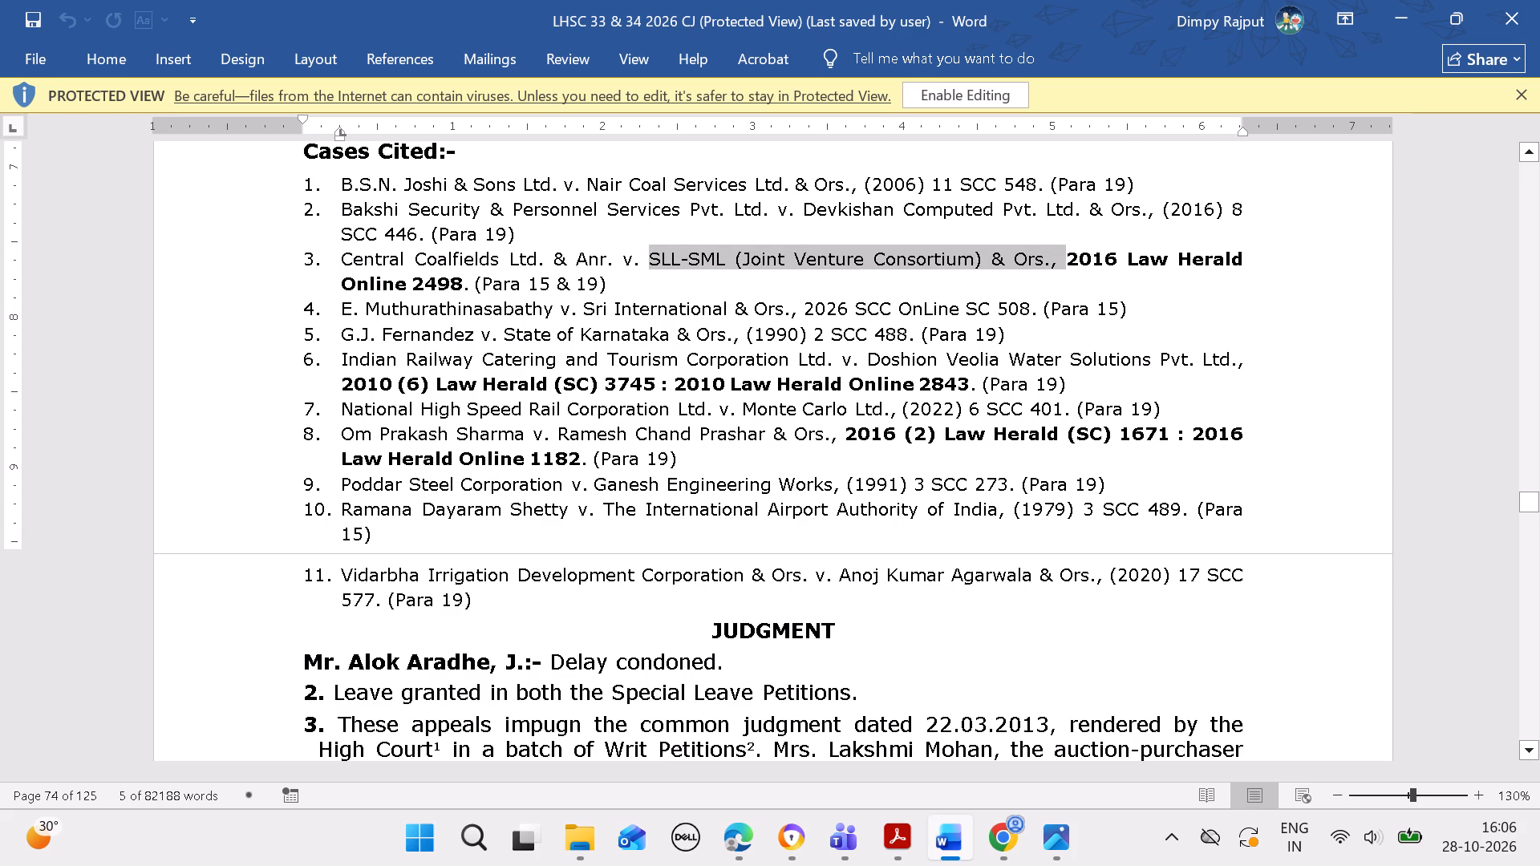
pyautogui.moveTo(1048, 258); pyautogui.dragTo(1044, 261)
pyautogui.hotkey('ctrl', 'c')
pyautogui.click(749, 839)
pyautogui.click(747, 830)
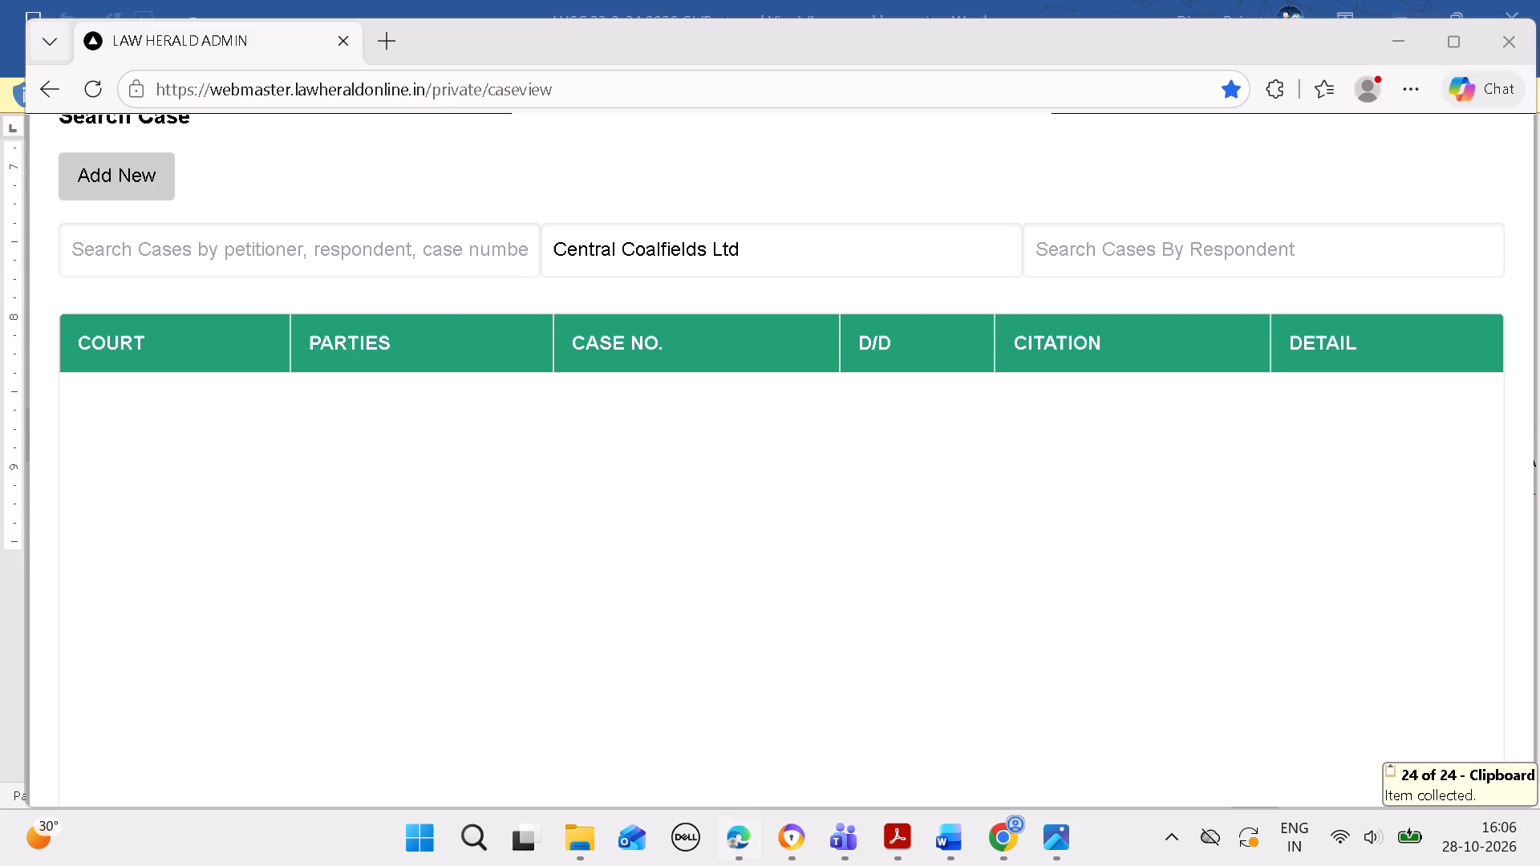
pyautogui.click(1123, 263)
pyautogui.hotkey('ctrl', 'v')
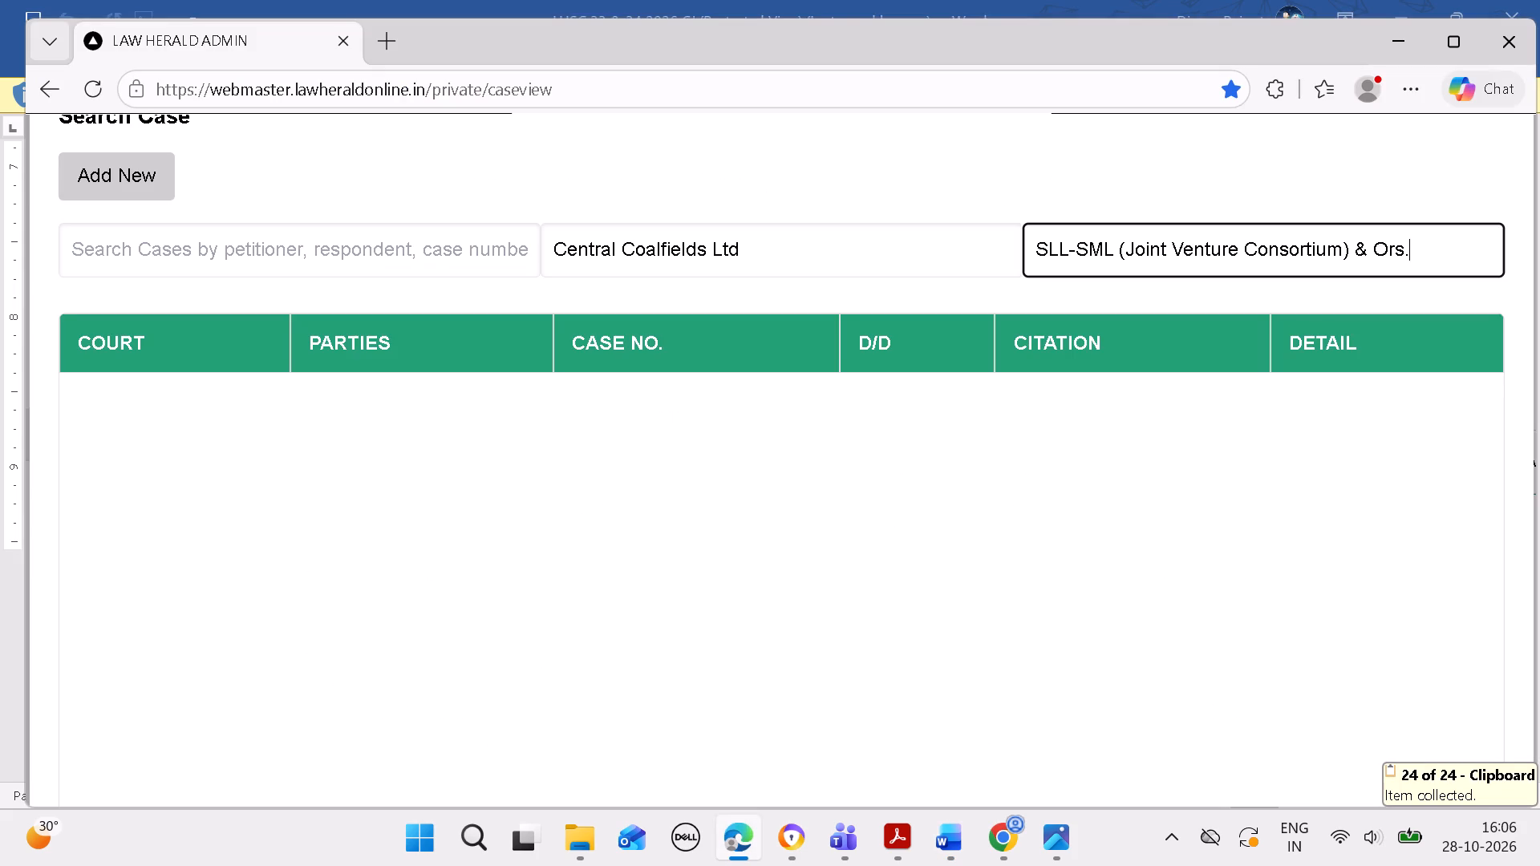
pyautogui.press('BackSpace')
pyautogui.press('BackSpace')
pyautogui.press('BackSpace')
pyautogui.press('BackSpace')
pyautogui.press('BackSpace')
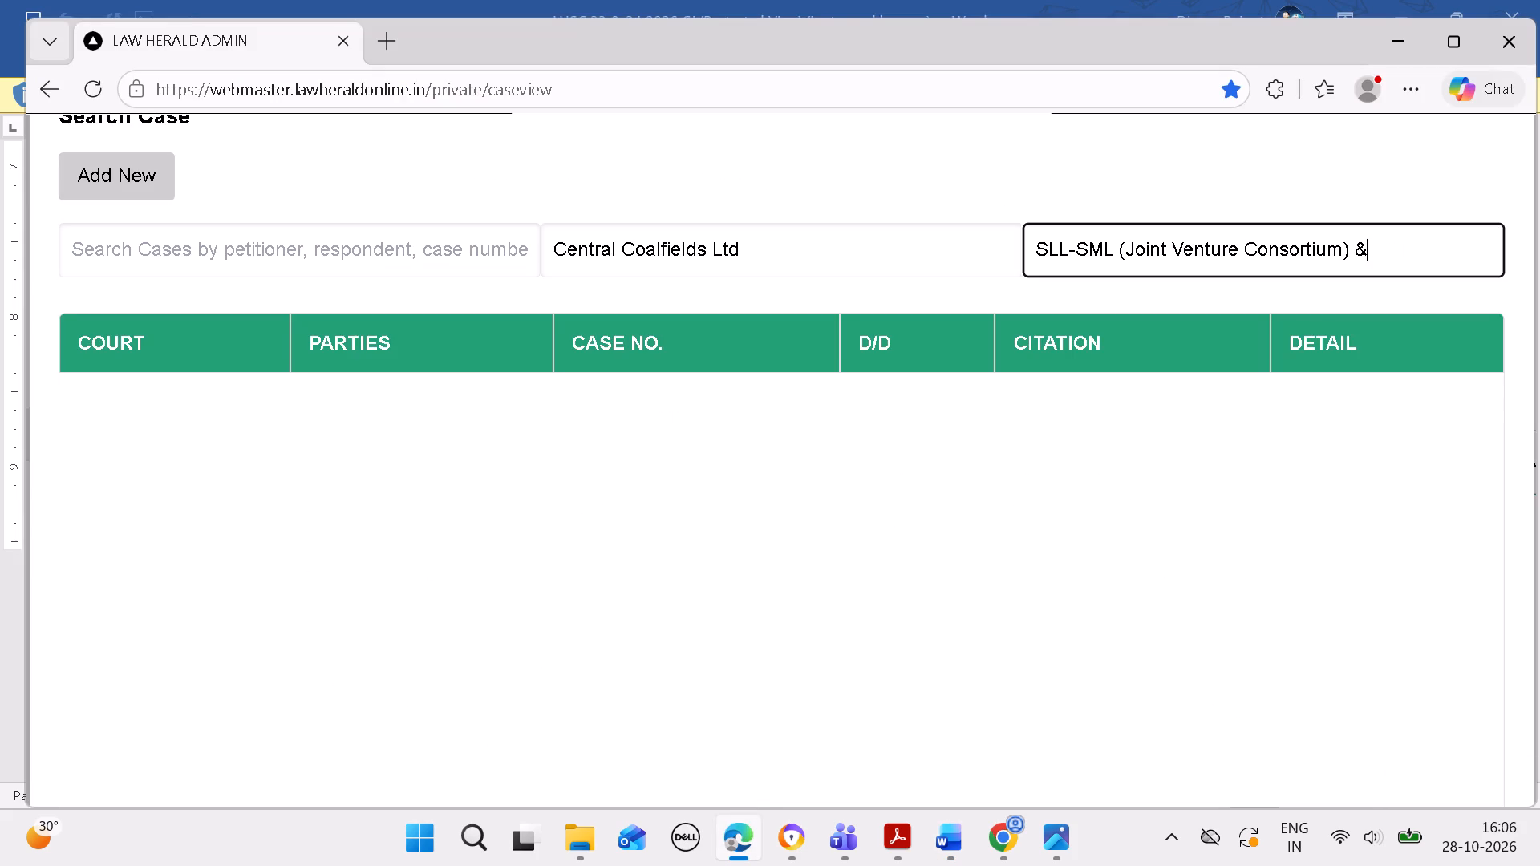
pyautogui.press('BackSpace')
pyautogui.press('BackSpace')
pyautogui.press('BackSpace')
pyautogui.press('BackSpace')
pyautogui.press('BackSpace')
pyautogui.press('BackSpace')
pyautogui.press('BackSpace')
pyautogui.press('BackSpace')
pyautogui.press('BackSpace')
pyautogui.press('BackSpace')
pyautogui.press('BackSpace')
pyautogui.press('BackSpace')
pyautogui.press('BackSpace')
pyautogui.press('BackSpace')
pyautogui.press('BackSpace')
pyautogui.press('BackSpace')
pyautogui.press('BackSpace')
pyautogui.press('BackSpace')
pyautogui.press('BackSpace')
pyautogui.press('BackSpace')
pyautogui.press('BackSpace')
pyautogui.press('BackSpace')
pyautogui.press('BackSpace')
pyautogui.press('BackSpace')
pyautogui.press('BackSpace')
pyautogui.press('BackSpace')
pyautogui.press('BackSpace')
pyautogui.press('BackSpace')
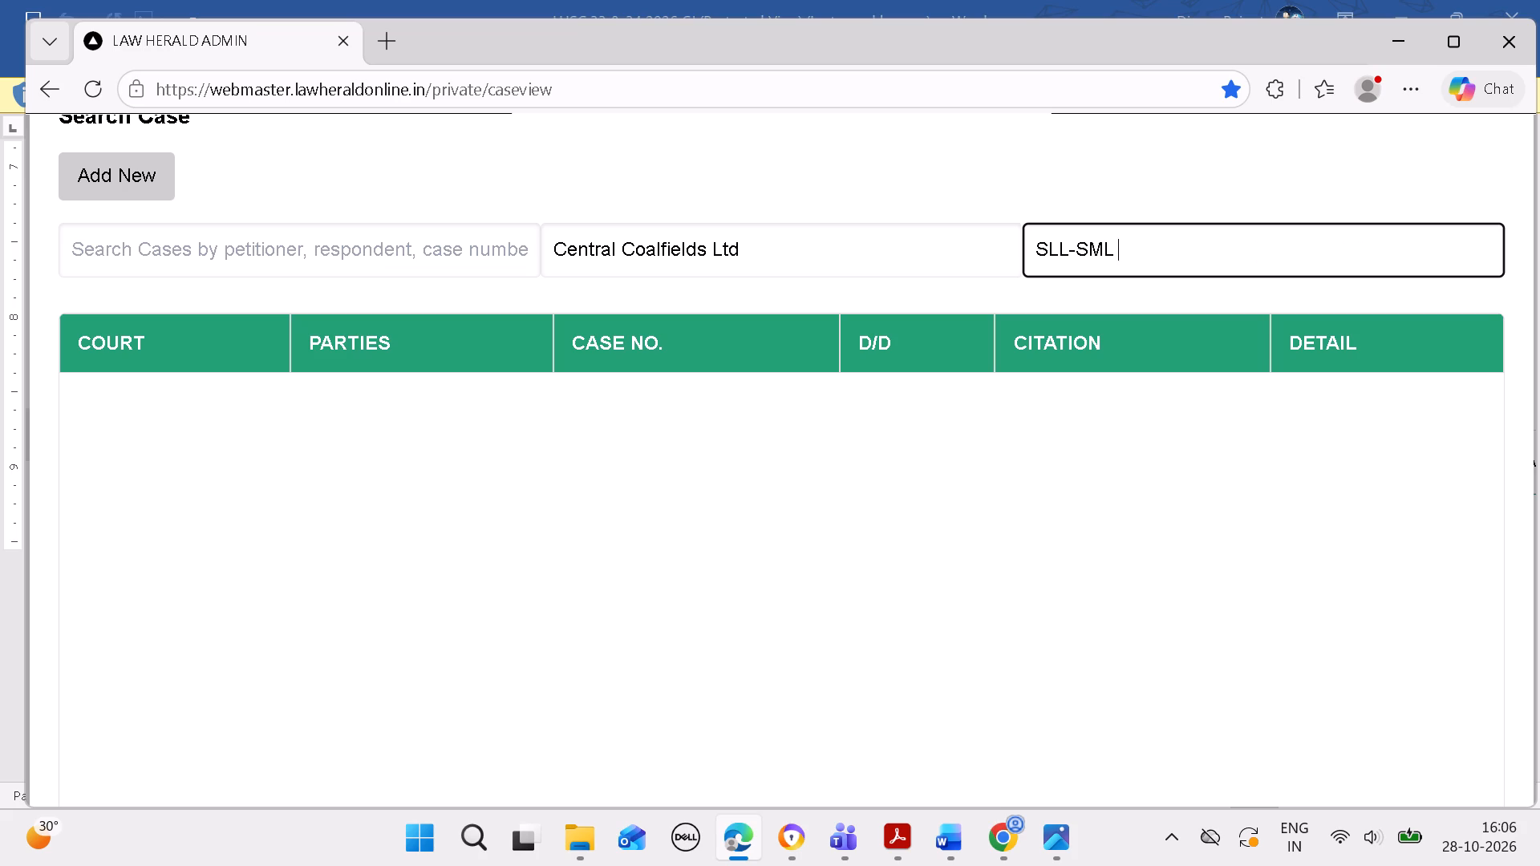
pyautogui.press('BackSpace')
pyautogui.press('BackSpace')
pyautogui.press('BackSpace')
pyautogui.press('BackSpace')
pyautogui.press('BackSpace')
pyautogui.press('BackSpace')
pyautogui.press('BackSpace')
# Shorten the petitioner search to "Central Coalfields".
pyautogui.click(841, 251)
pyautogui.press('BackSpace')
pyautogui.press('BackSpace')
pyautogui.press('BackSpace')
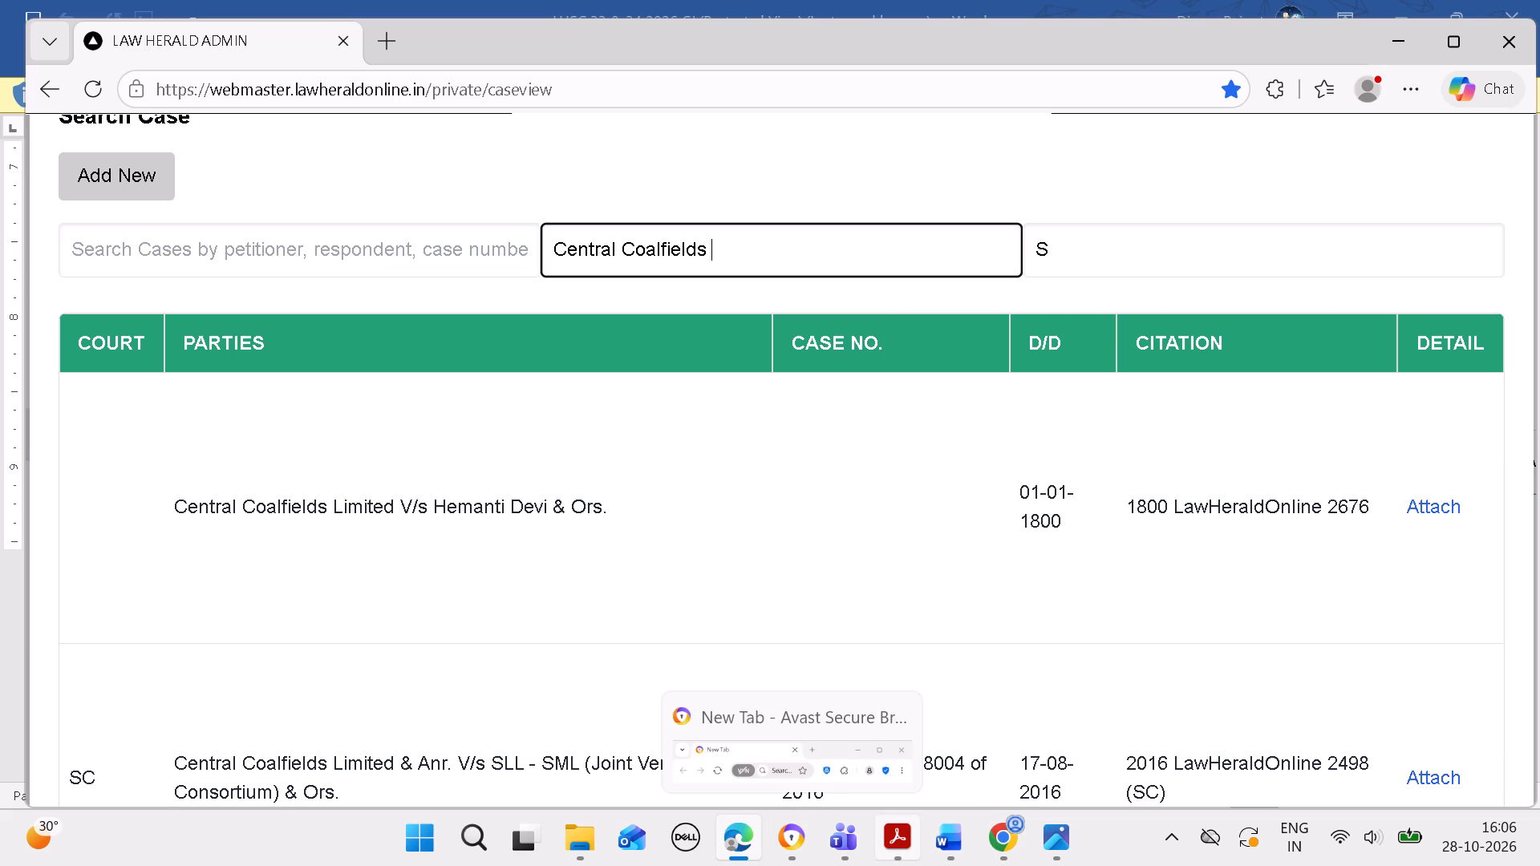
# Check the third cited case in Word, then attach the matching Central Coalfields v. SLL-SML case, 2016 LawHeraldOnline 2498 (SC), in Edge.
pyautogui.click(946, 844)
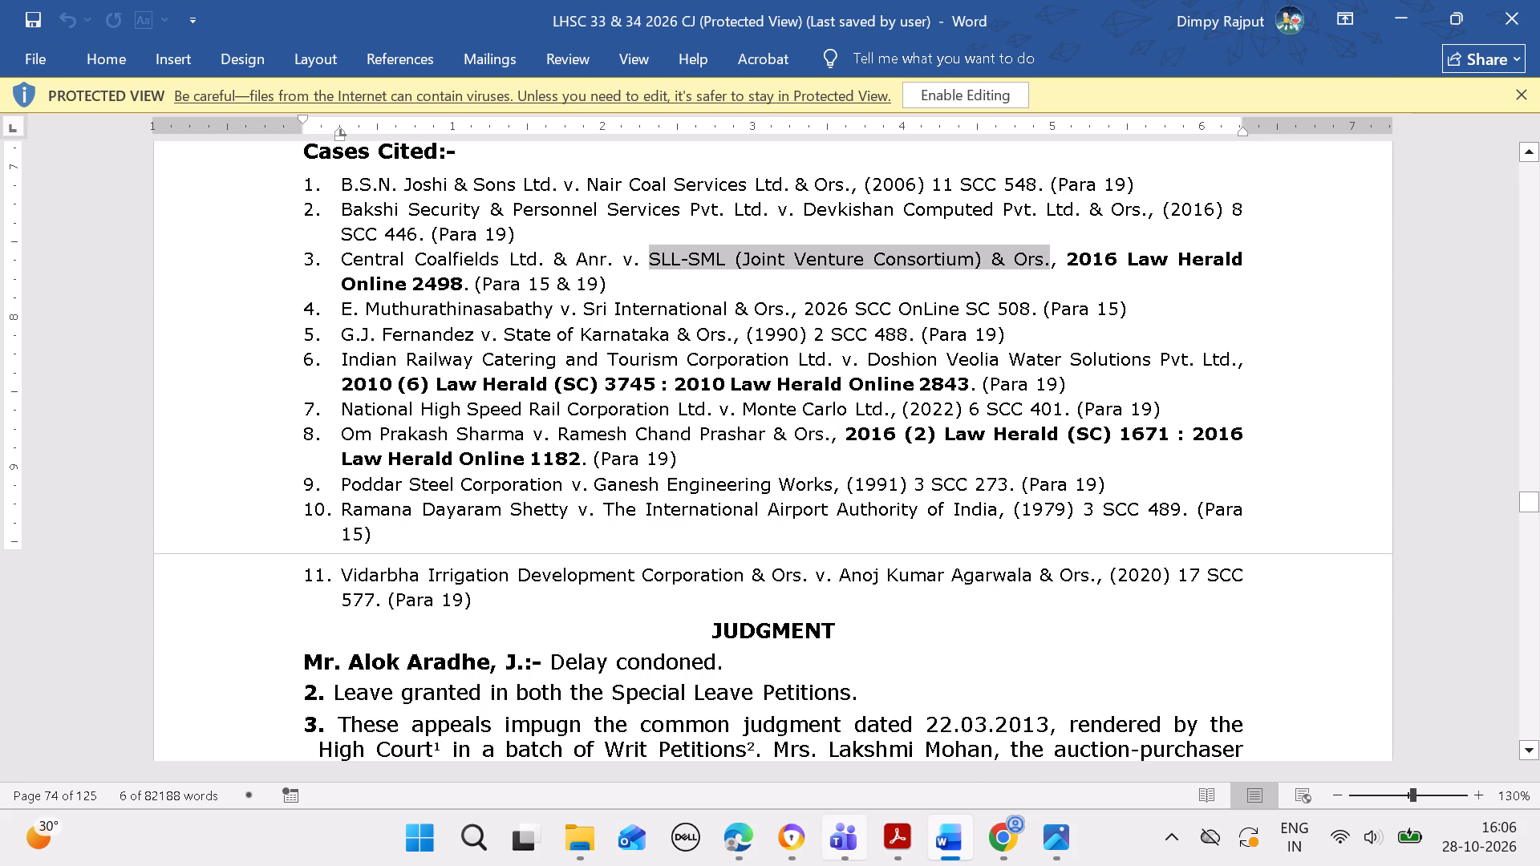
pyautogui.click(753, 833)
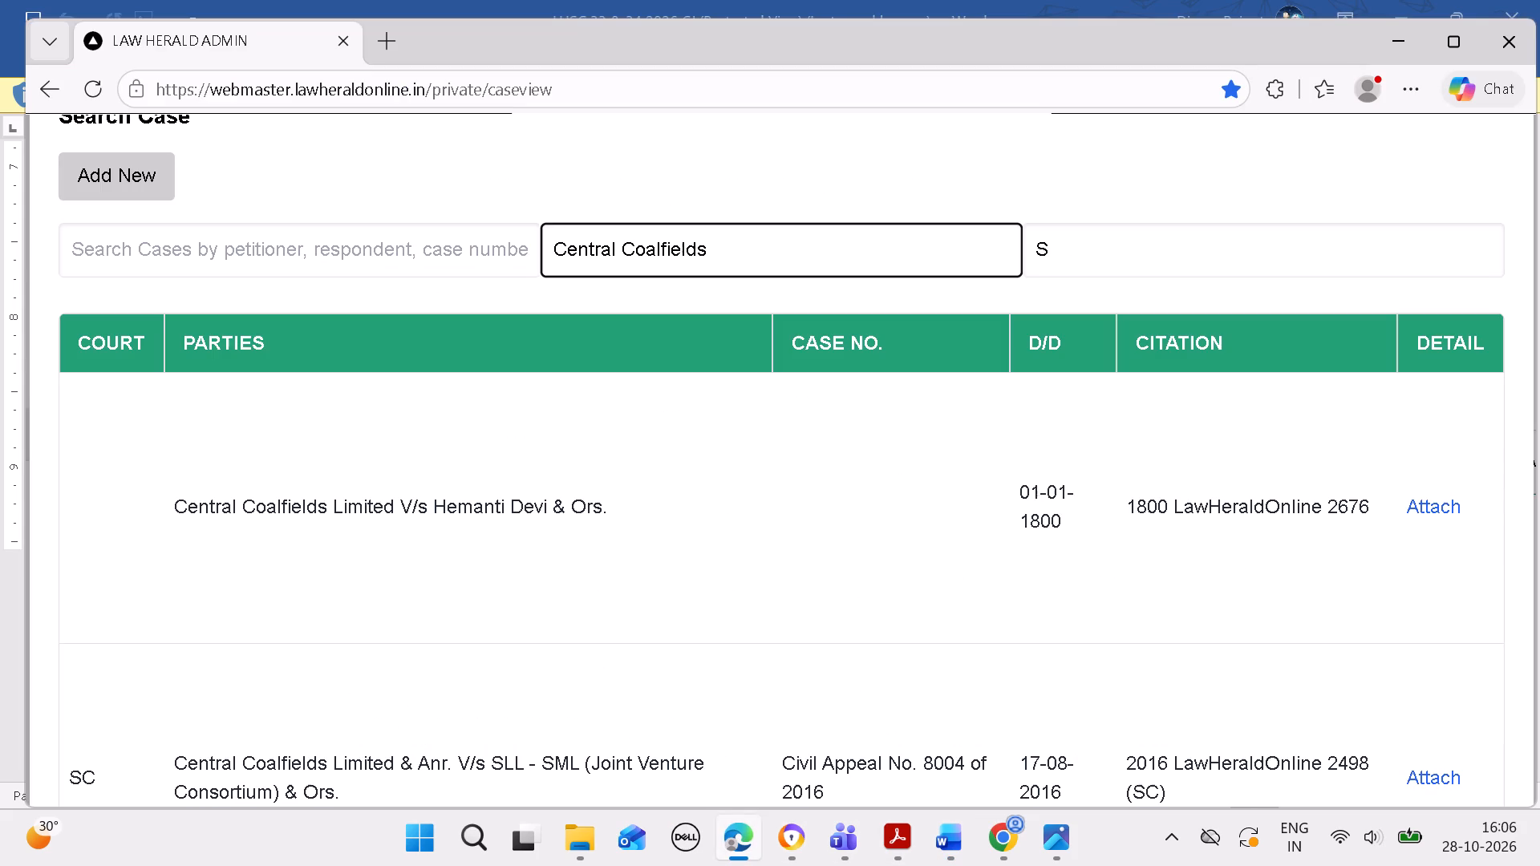
pyautogui.click(1445, 770)
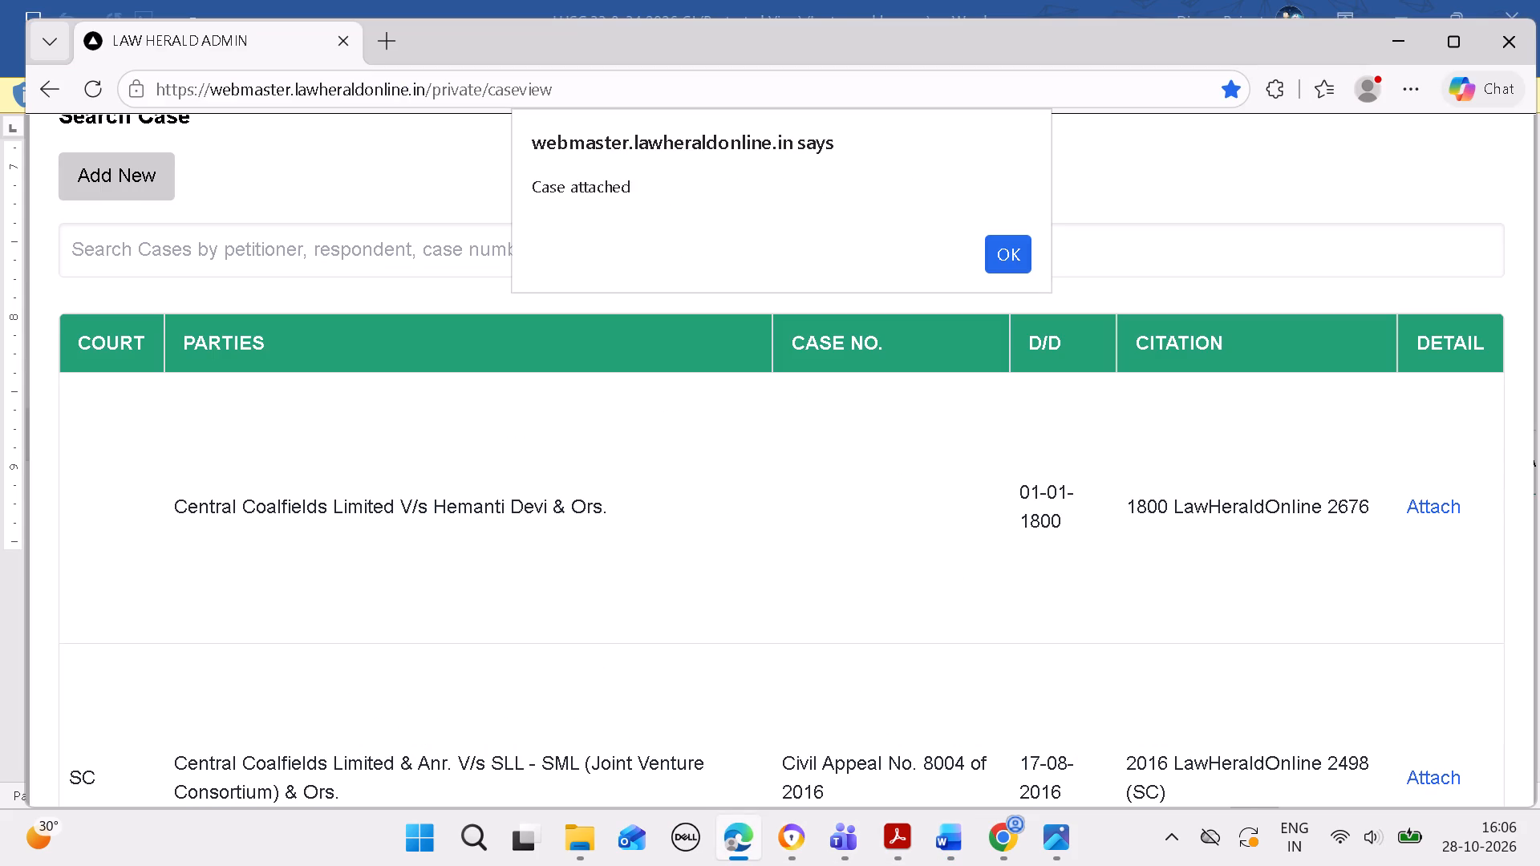
pyautogui.click(1016, 256)
pyautogui.scroll(-6, 1022, 409)
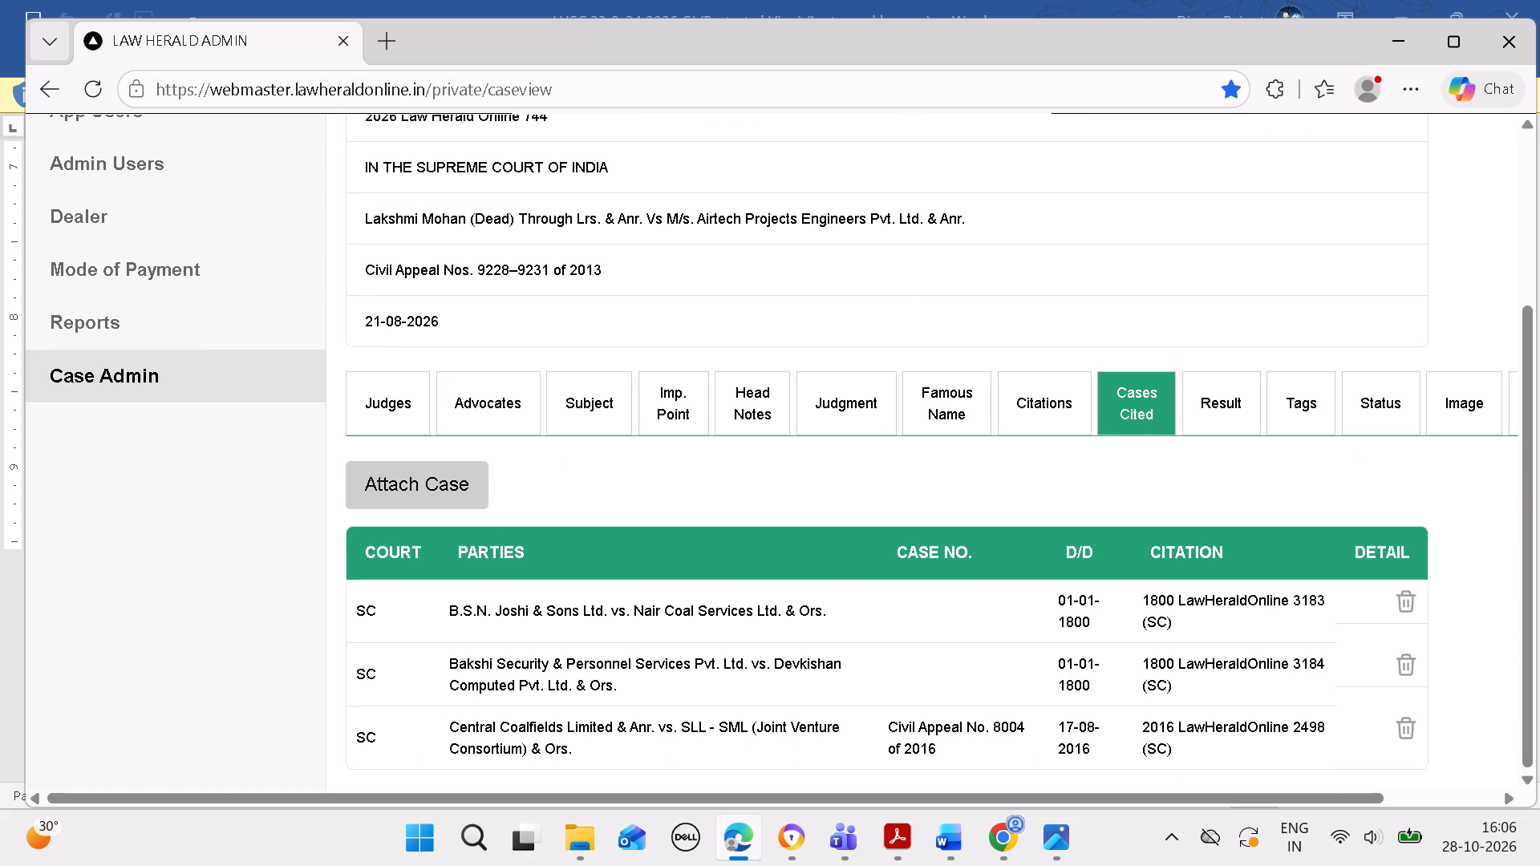
# Copy the fourth cited case's petitioner name from Word and enter it as the petitioner of a new cited case in Edge.
pyautogui.click(962, 828)
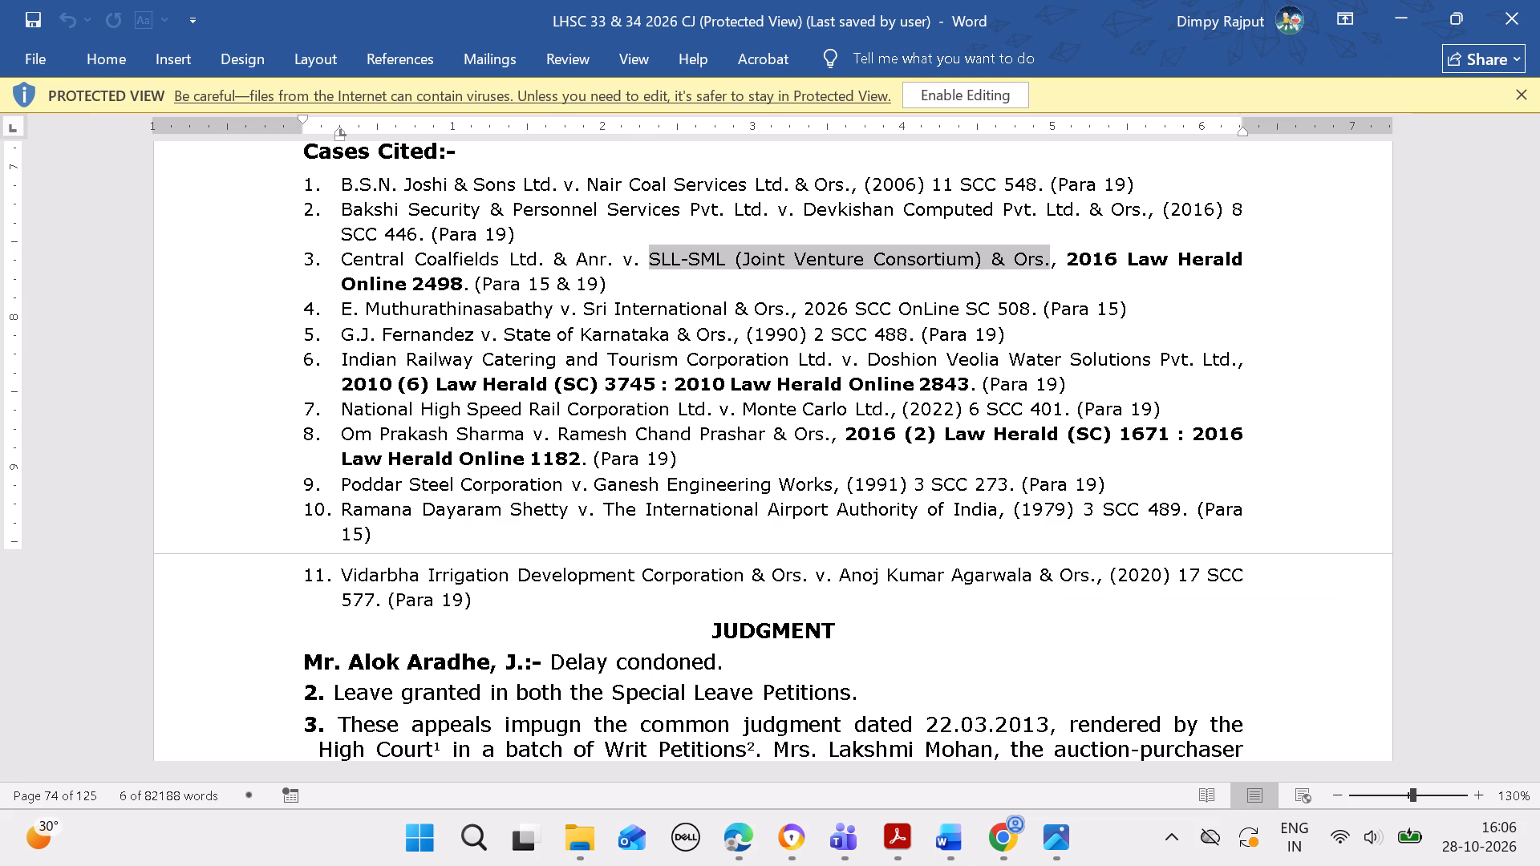
pyautogui.moveTo(338, 306); pyautogui.dragTo(423, 309)
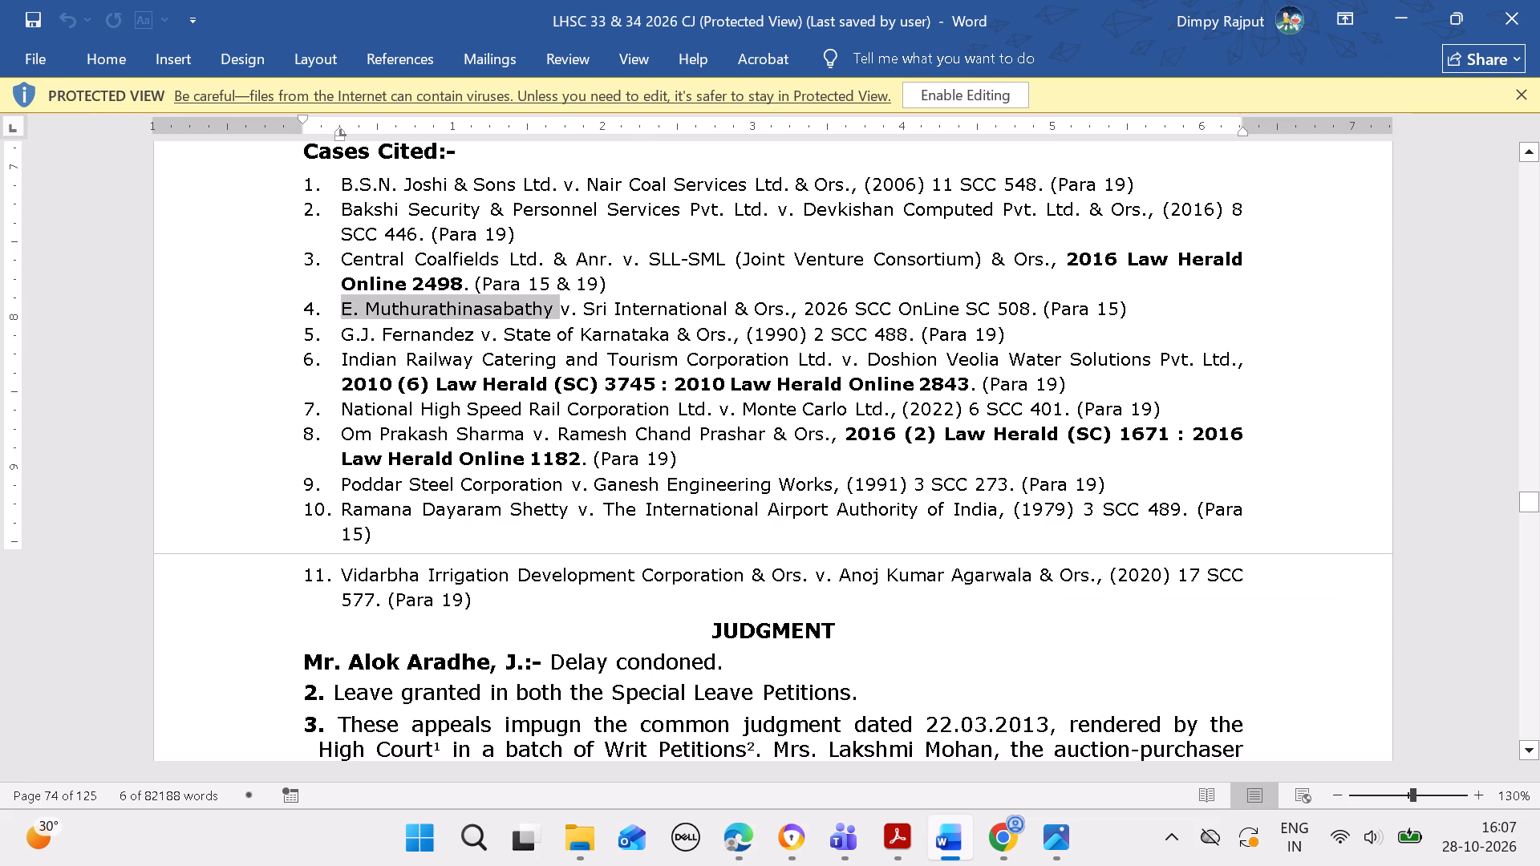
pyautogui.moveTo(423, 309); pyautogui.dragTo(423, 308)
pyautogui.hotkey('ctrl', 'c')
pyautogui.click(735, 819)
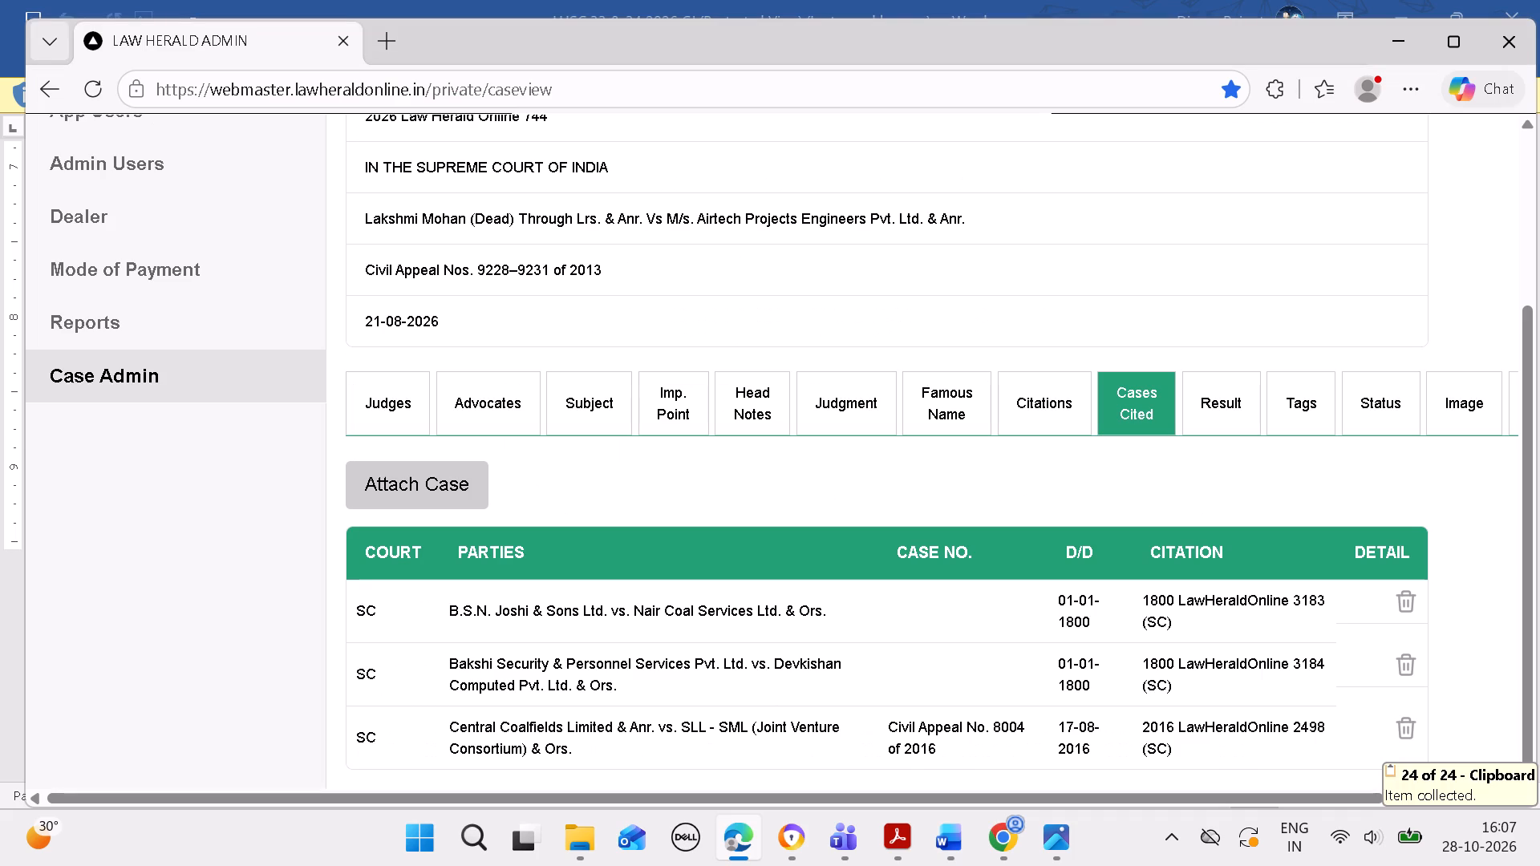
pyautogui.click(436, 477)
pyautogui.click(136, 174)
pyautogui.click(470, 265)
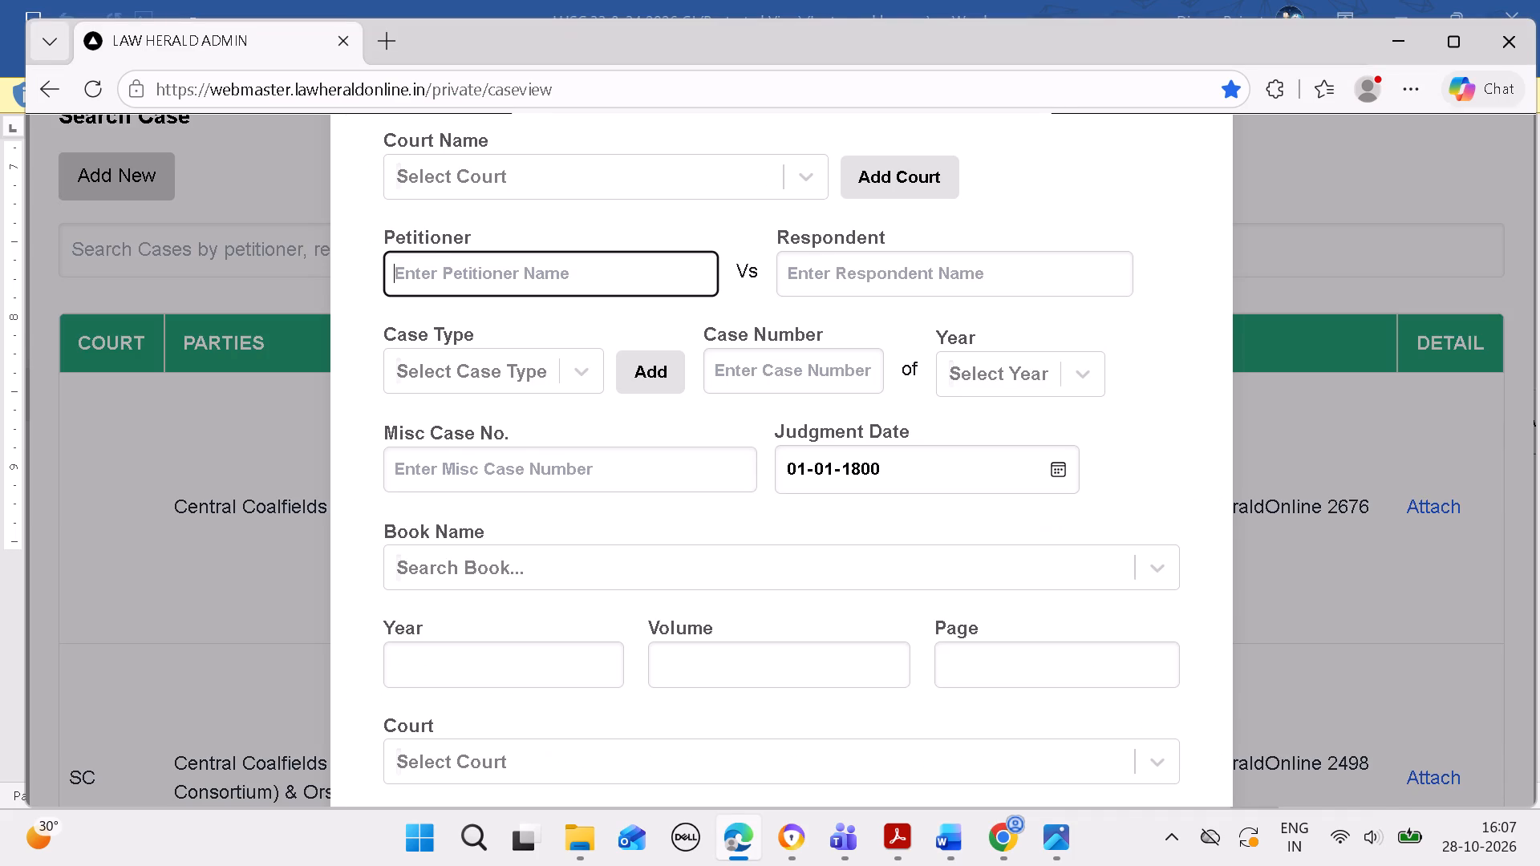
pyautogui.hotkey('ctrl', 'v')
# Copy the fourth cited case's respondent from Word into the new case in Edge as "Sri International & Ors.", without the trailing comma.
pyautogui.click(967, 832)
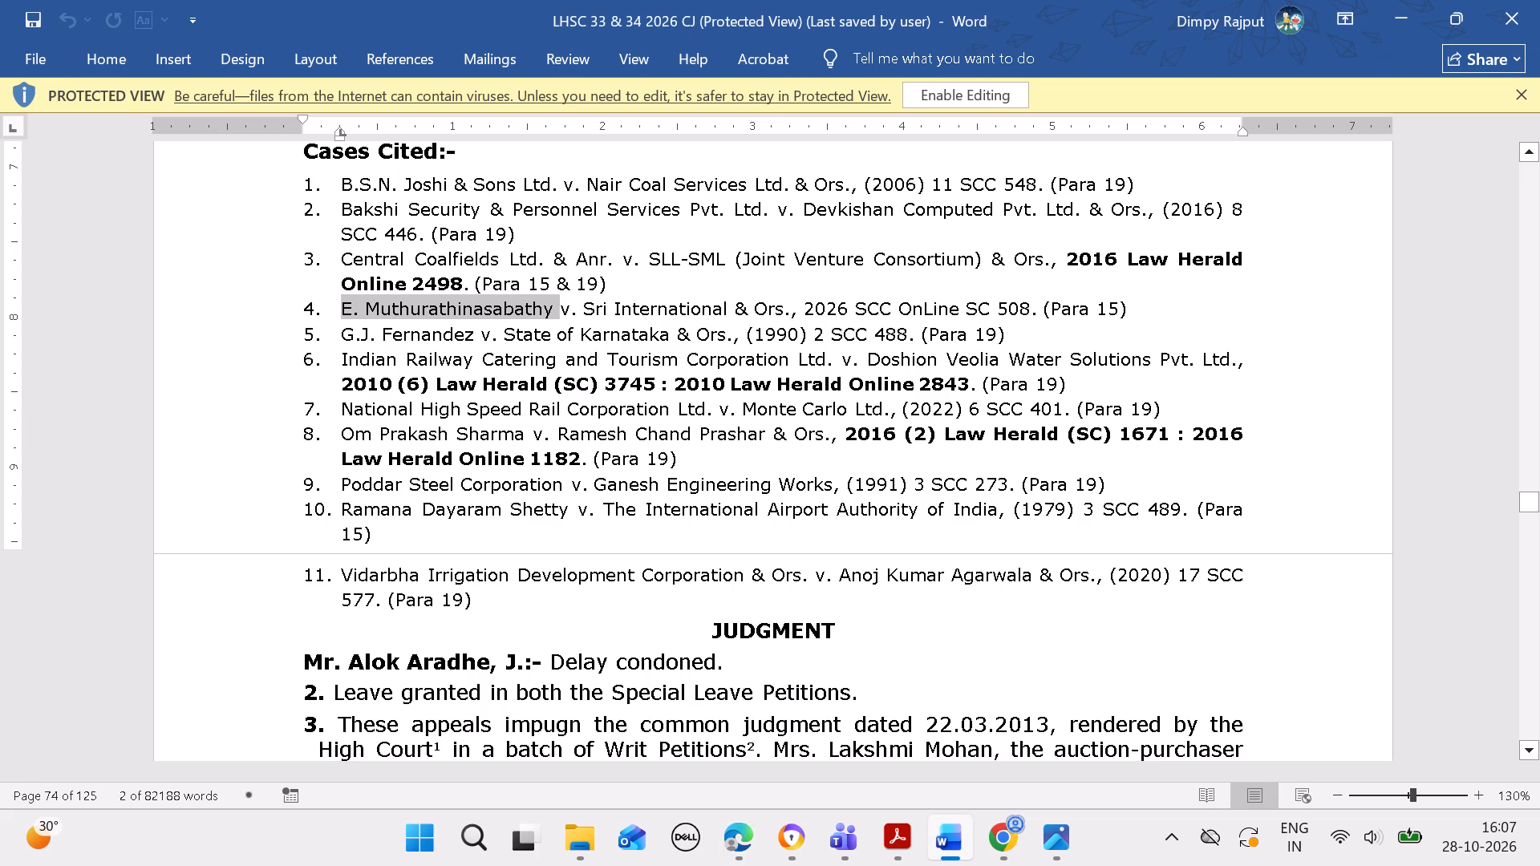
pyautogui.moveTo(586, 308); pyautogui.dragTo(717, 307)
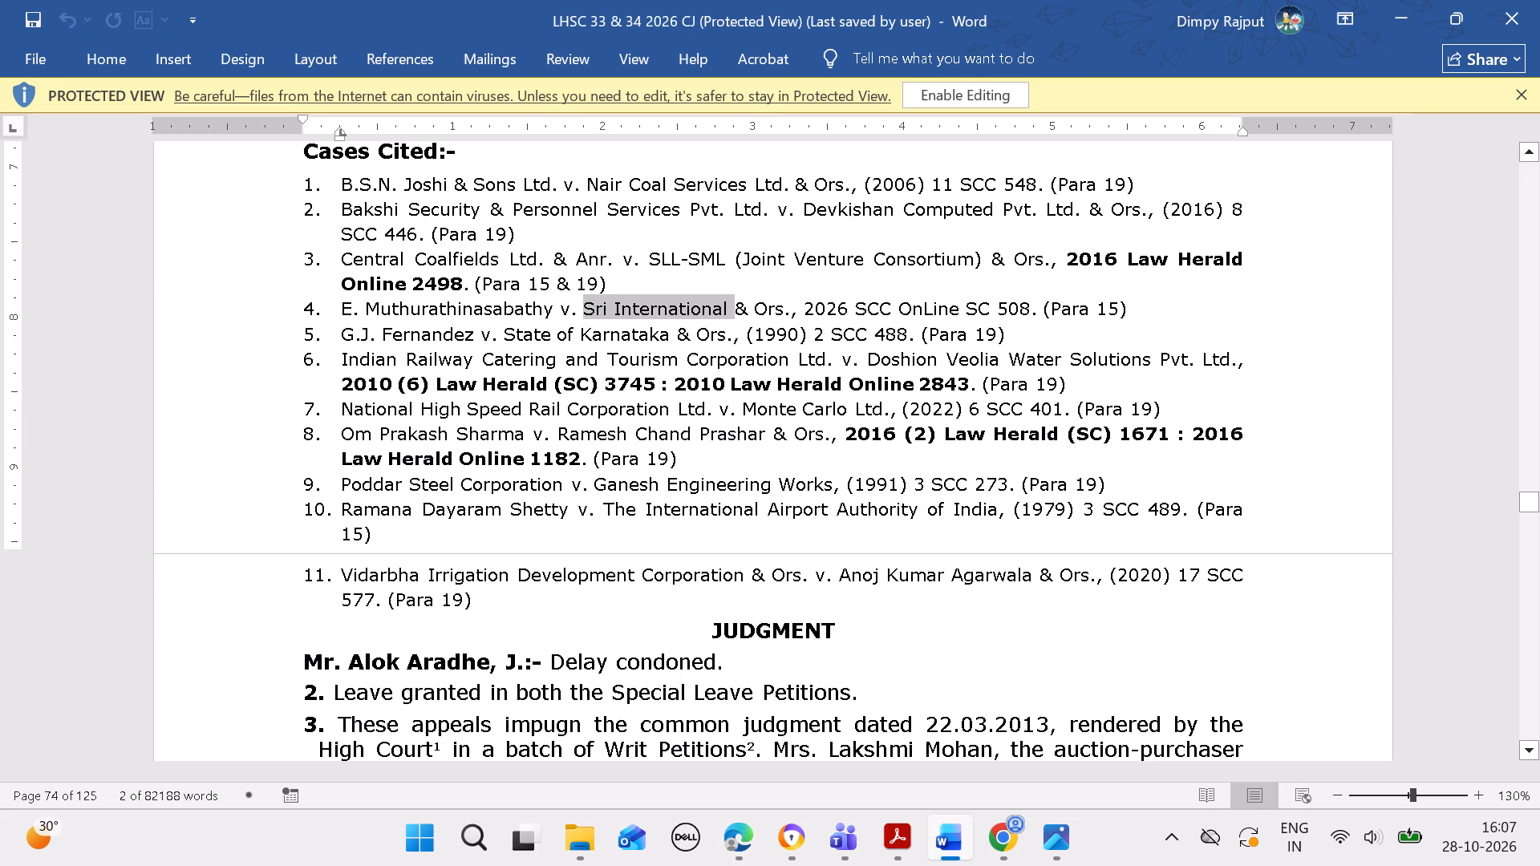
pyautogui.moveTo(717, 307); pyautogui.dragTo(787, 311)
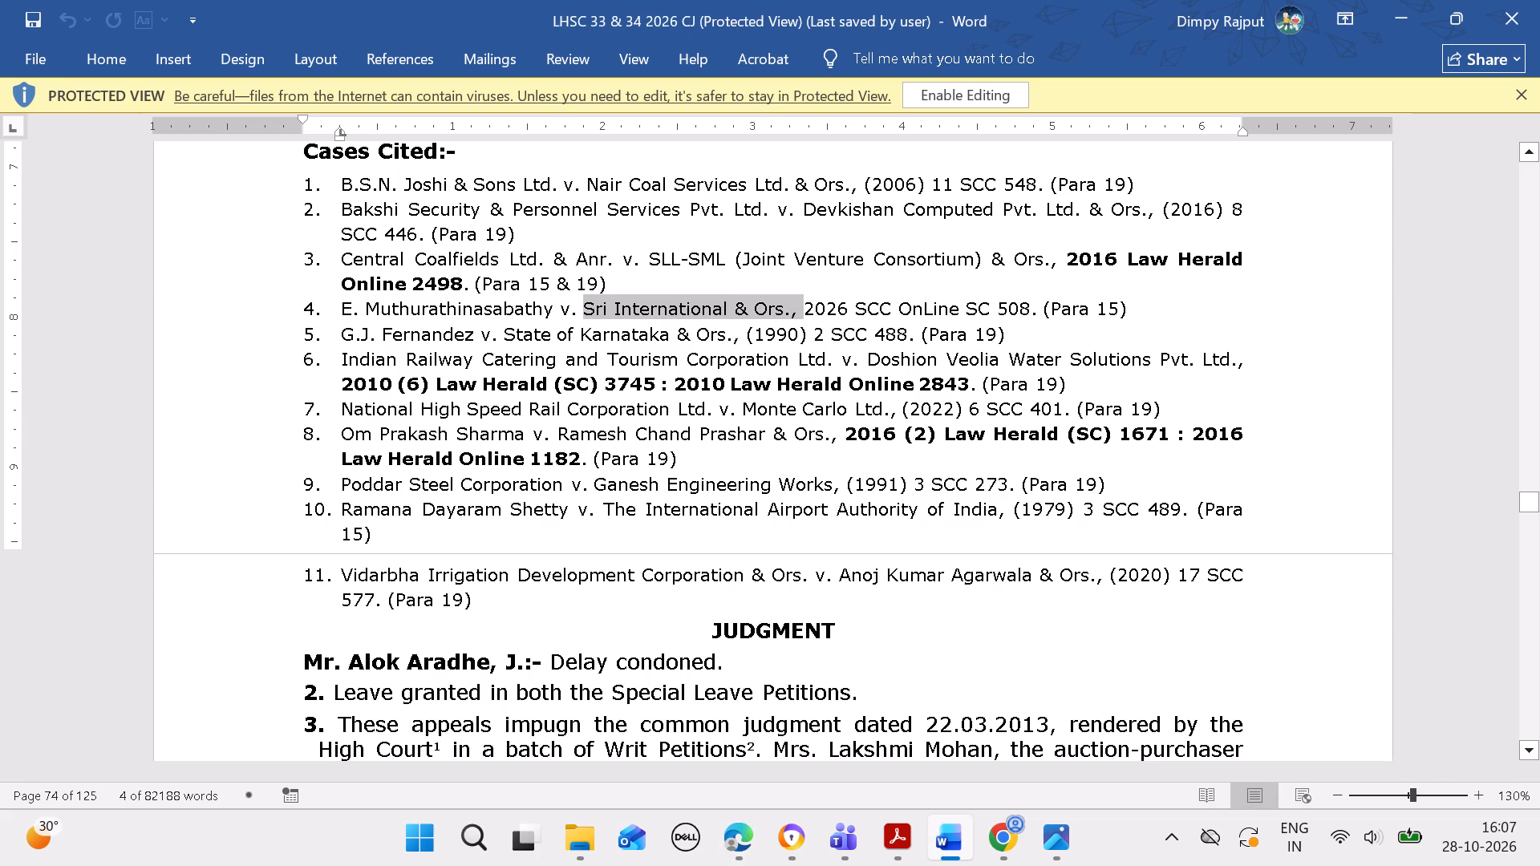
pyautogui.hotkey('ctrl', 'c')
pyautogui.click(753, 832)
pyautogui.click(967, 275)
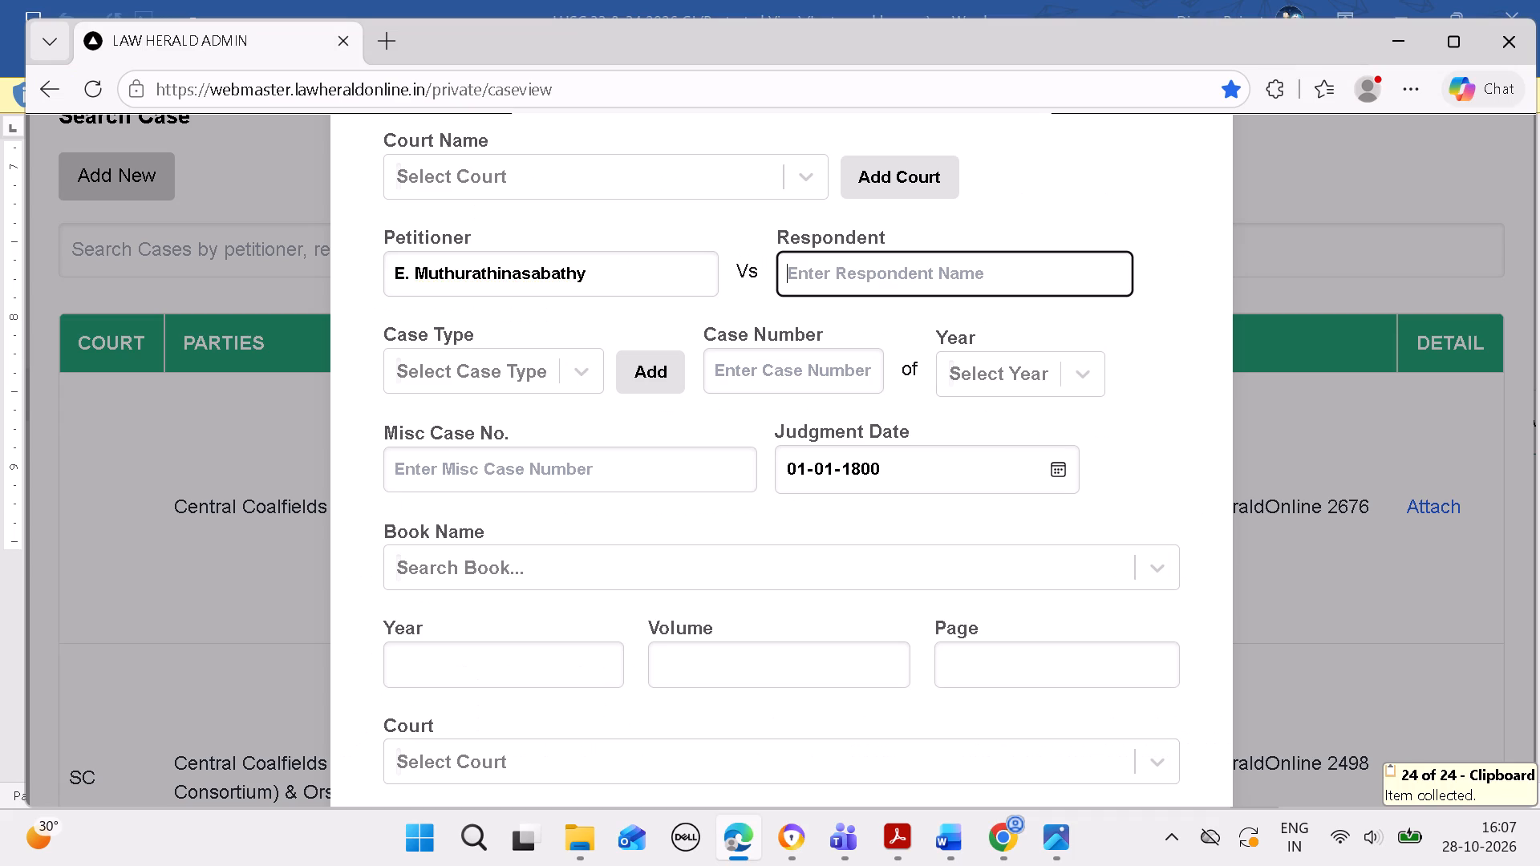
pyautogui.hotkey('ctrl', 'v')
pyautogui.press('BackSpace')
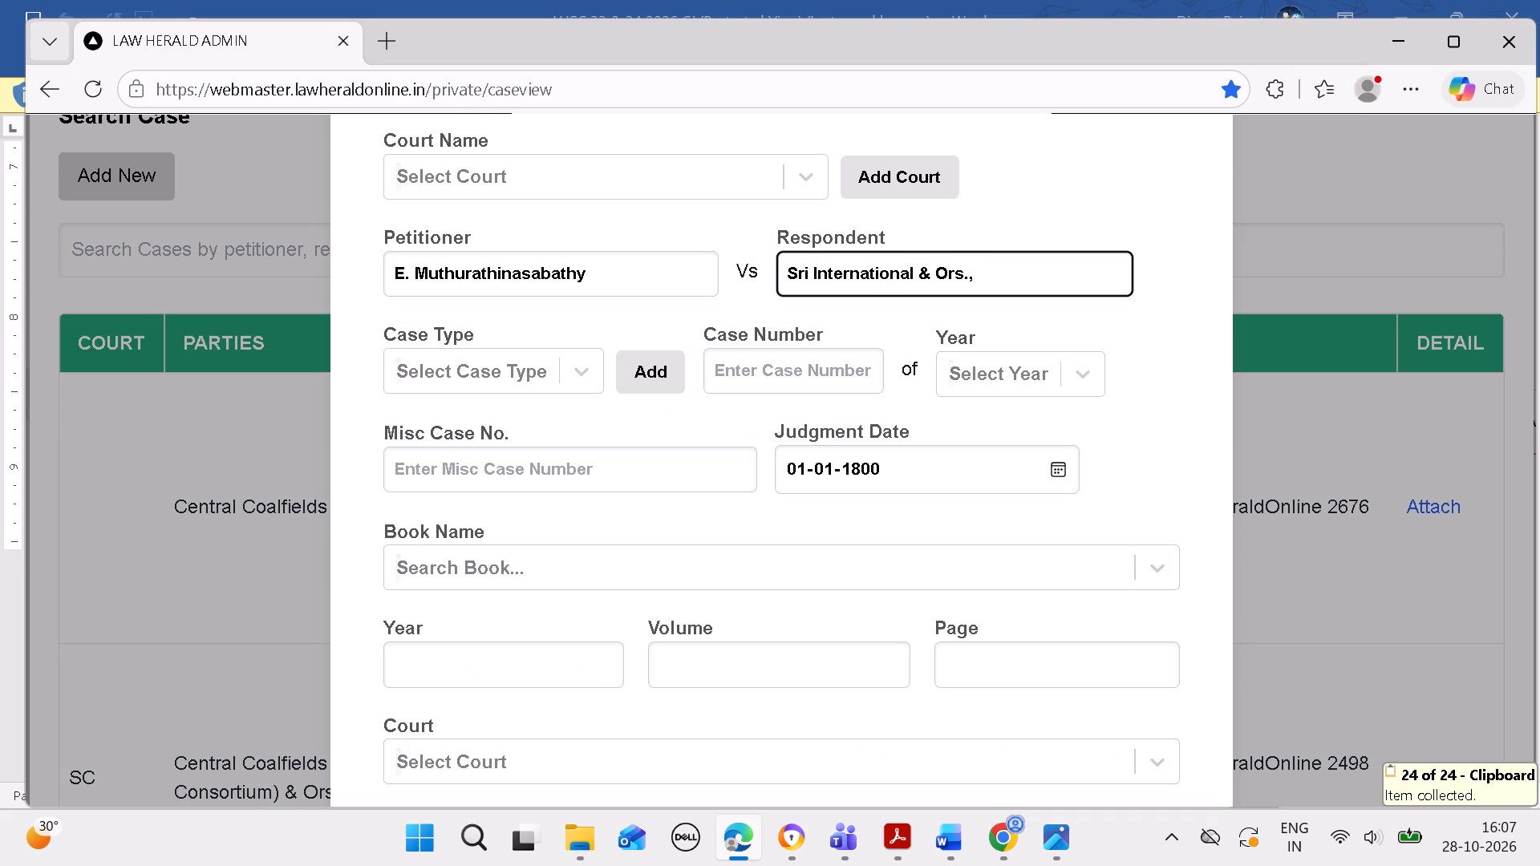
pyautogui.press('BackSpace')
# Copy the year 2026 from the fourth cited case's citation in Word into the new case's citation year in Edge.
pyautogui.click(949, 836)
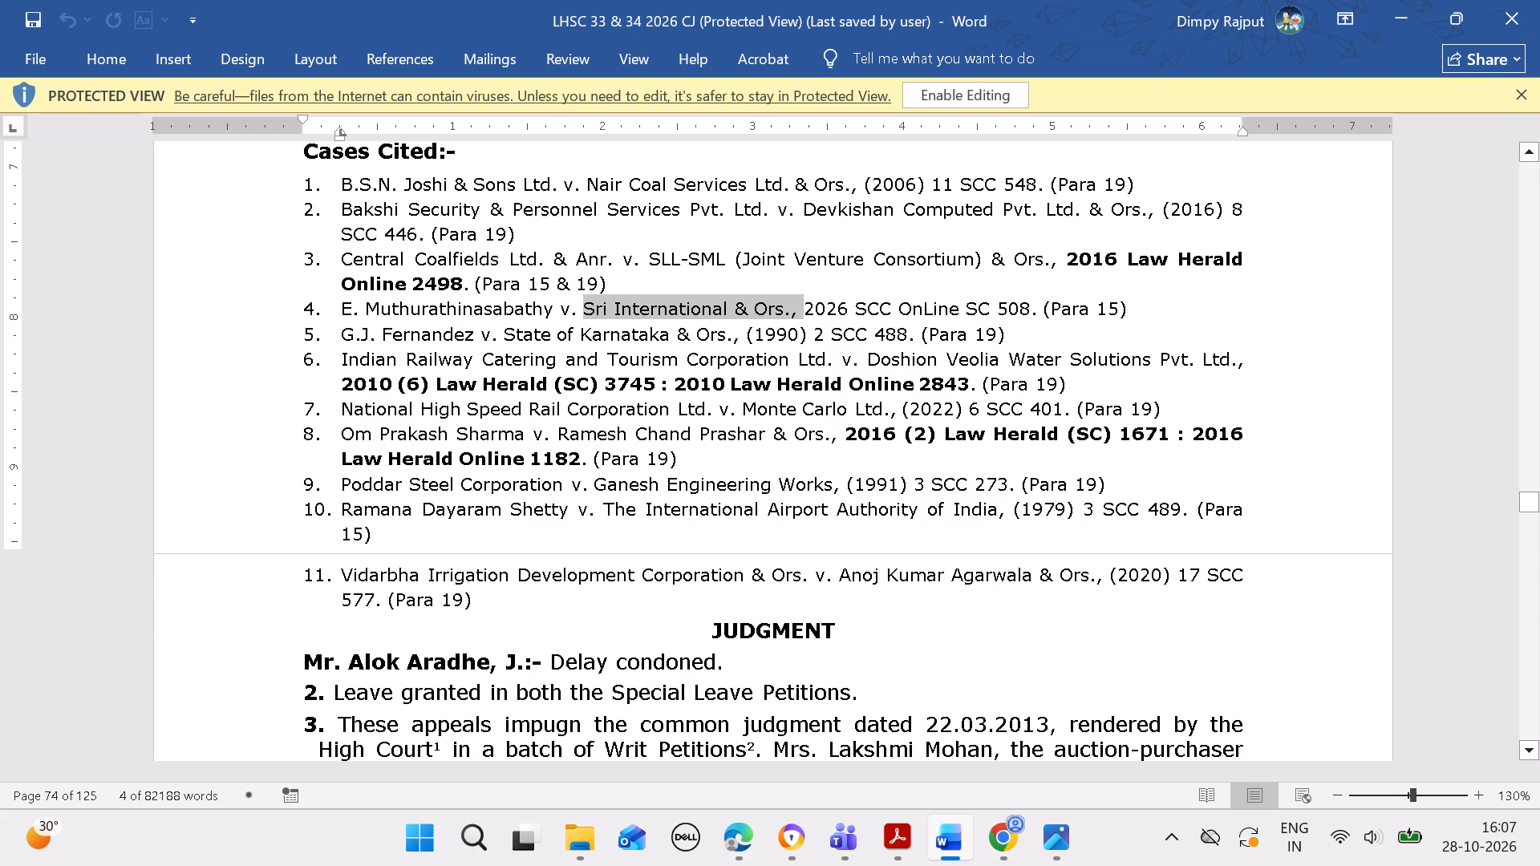
pyautogui.moveTo(804, 302); pyautogui.dragTo(845, 305)
pyautogui.hotkey('ctrl', 'c')
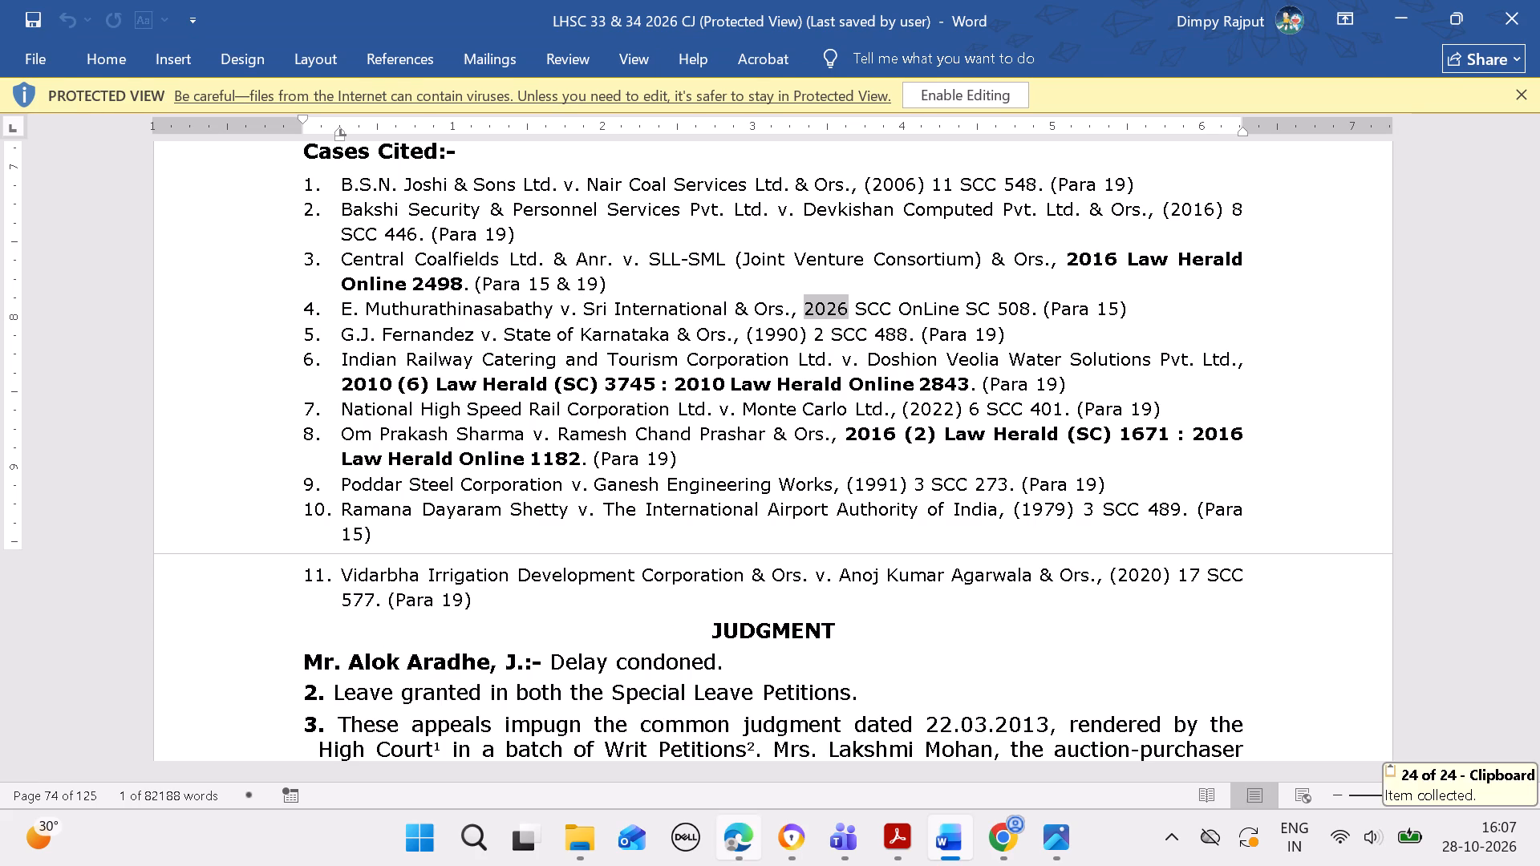
pyautogui.click(736, 833)
pyautogui.click(559, 665)
pyautogui.hotkey('ctrl', 'v')
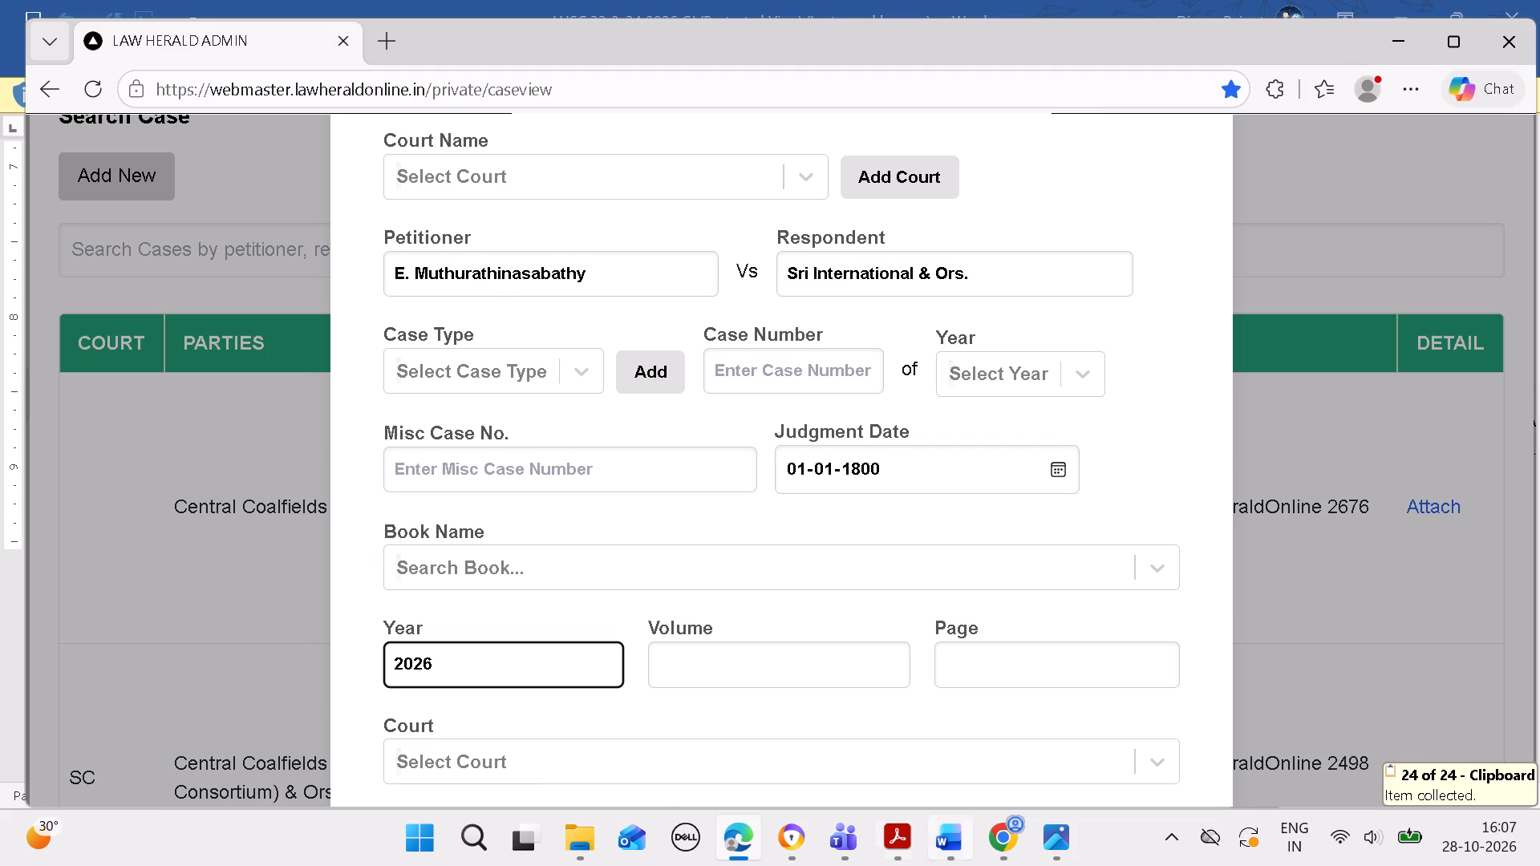
# Copy page number 508 from the fourth cited case in Word into the new case in Edge, and enter a hyphen as its volume.
pyautogui.click(942, 839)
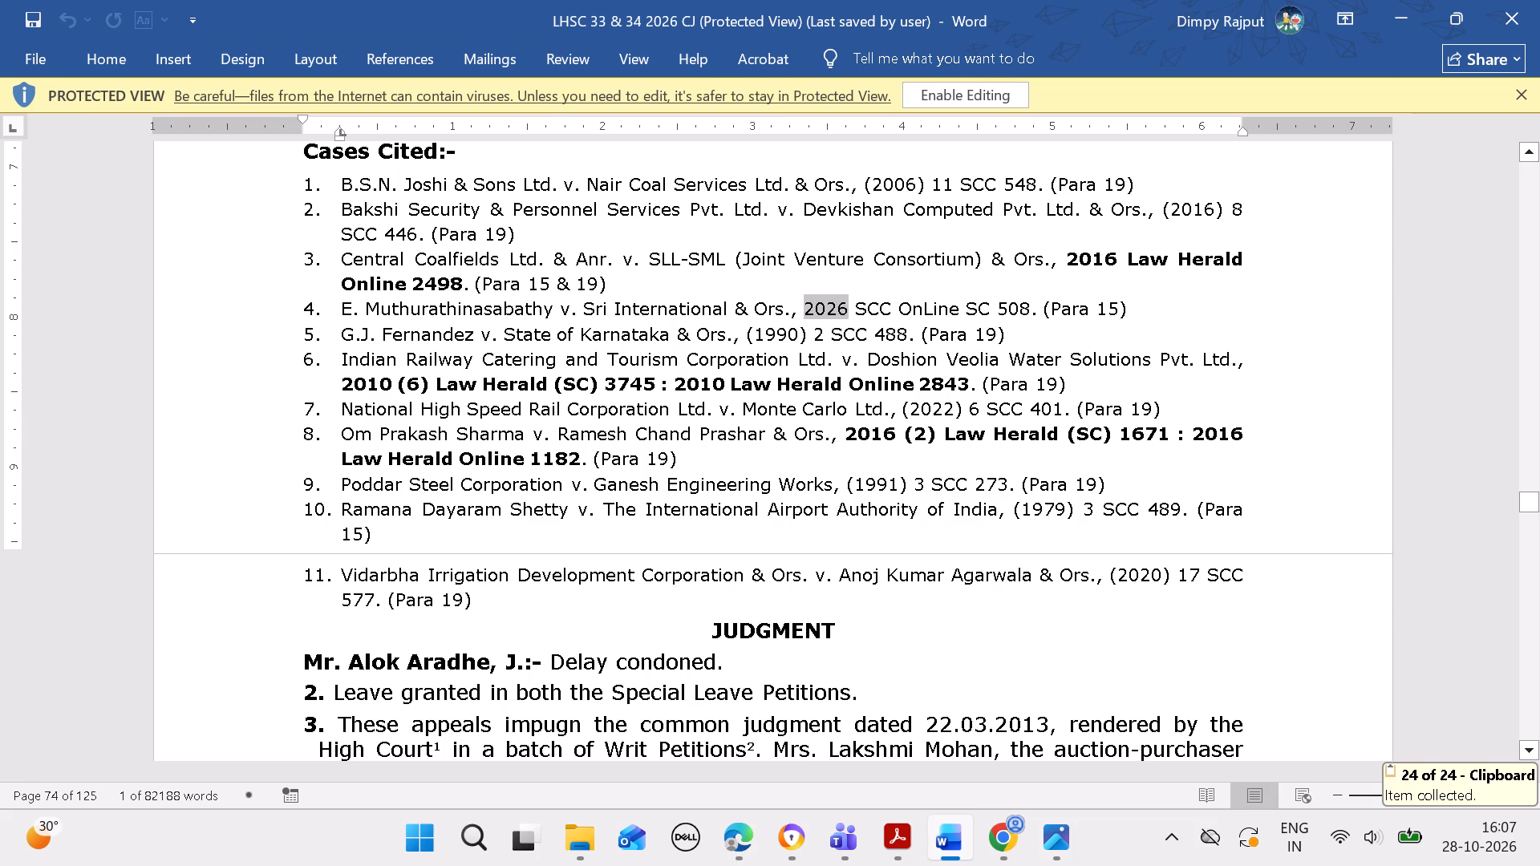
pyautogui.moveTo(998, 304); pyautogui.dragTo(1027, 318)
pyautogui.hotkey('ctrl', 'c')
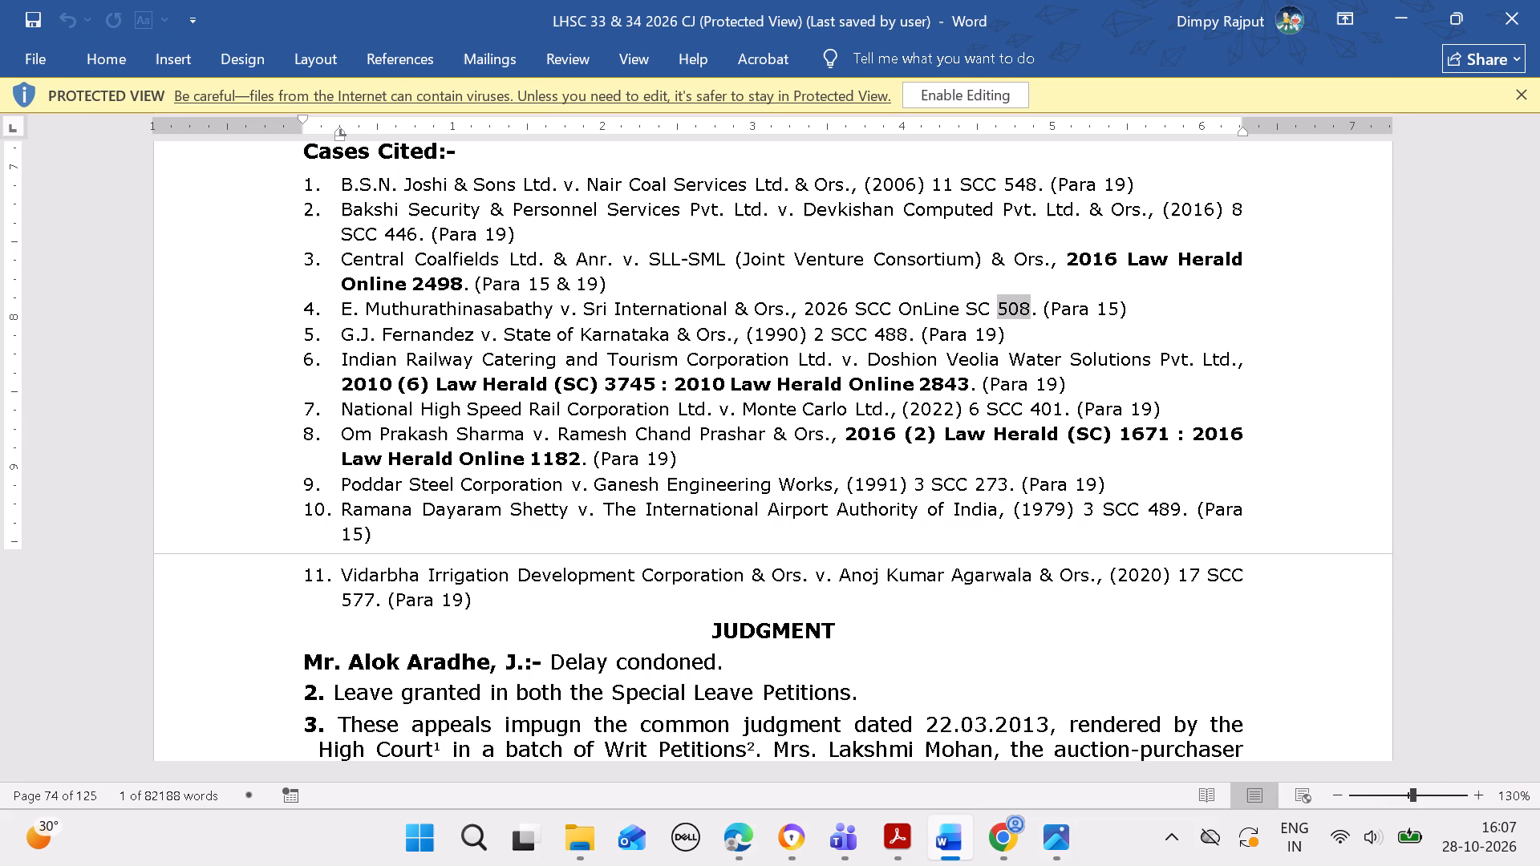
pyautogui.click(742, 840)
pyautogui.click(988, 659)
pyautogui.hotkey('ctrl', 'v')
pyautogui.click(836, 672)
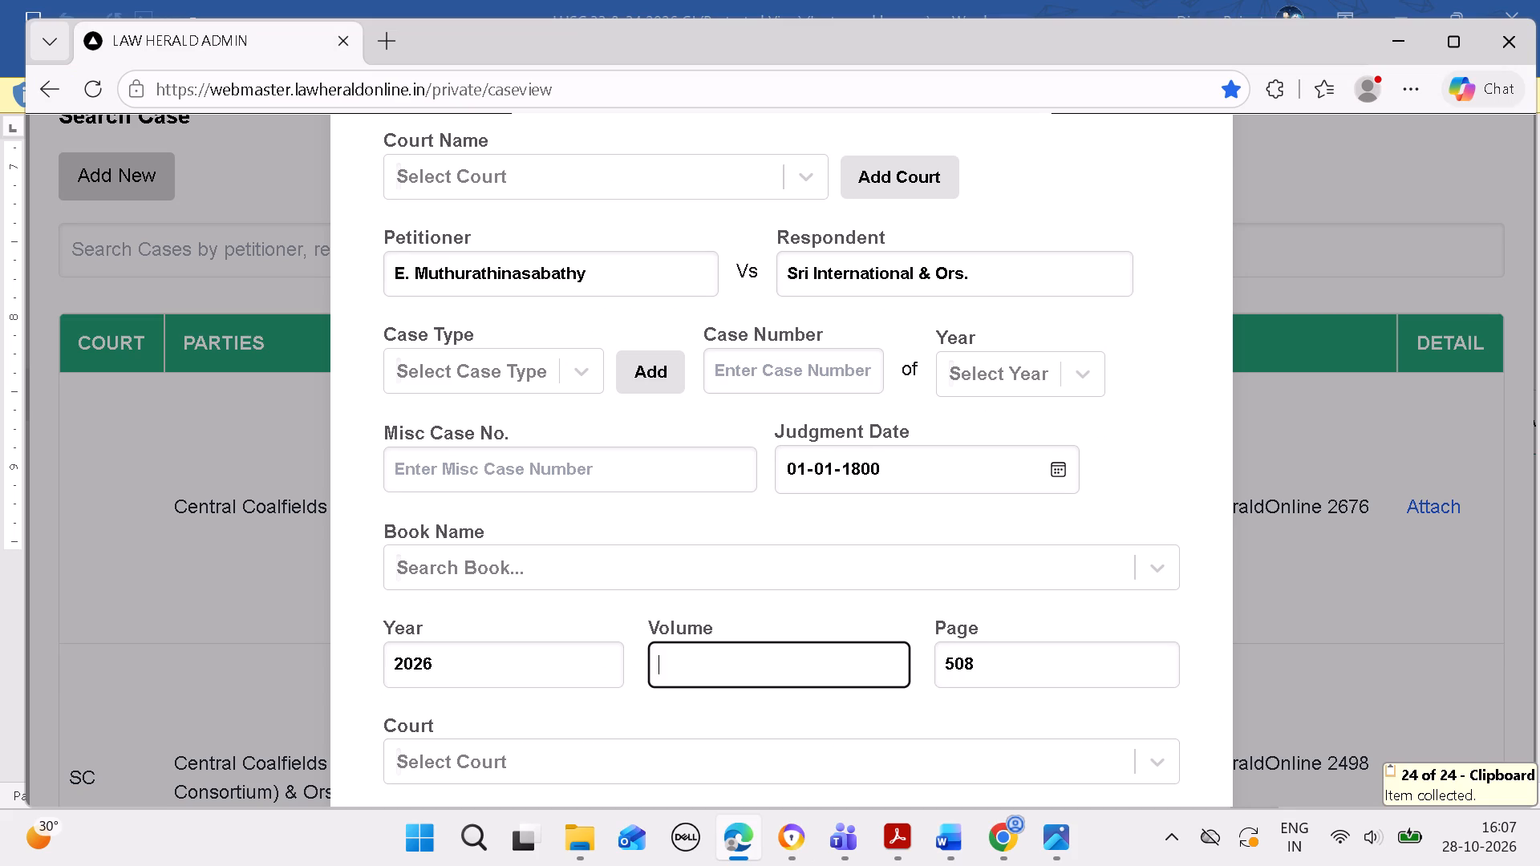
pyautogui.press('-')
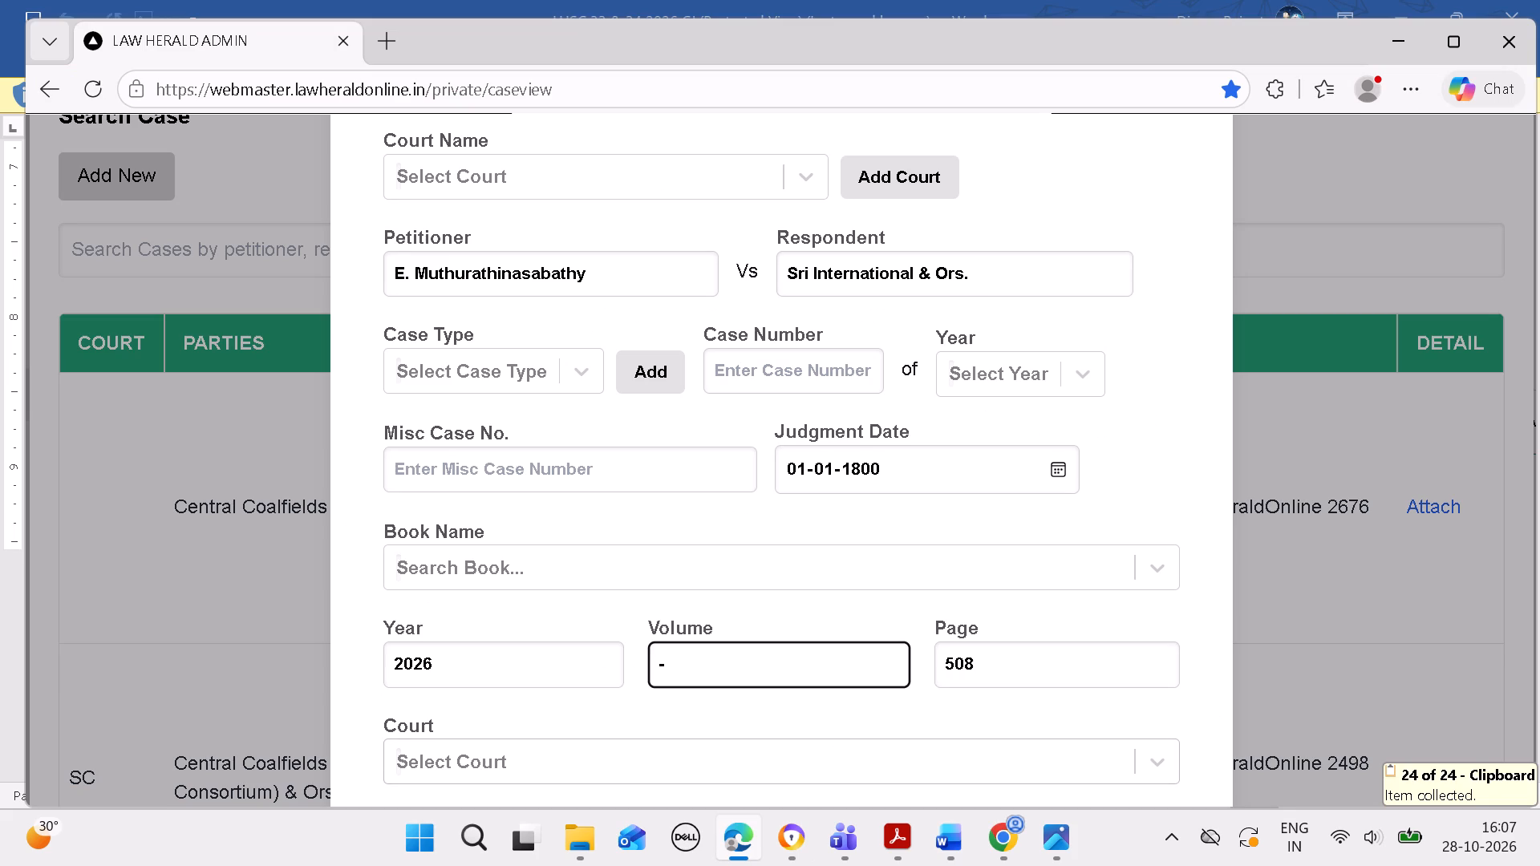
# Set the new case's citation court to the blank entry ( ).
pyautogui.click(751, 734)
pyautogui.click(760, 755)
pyautogui.click(771, 804)
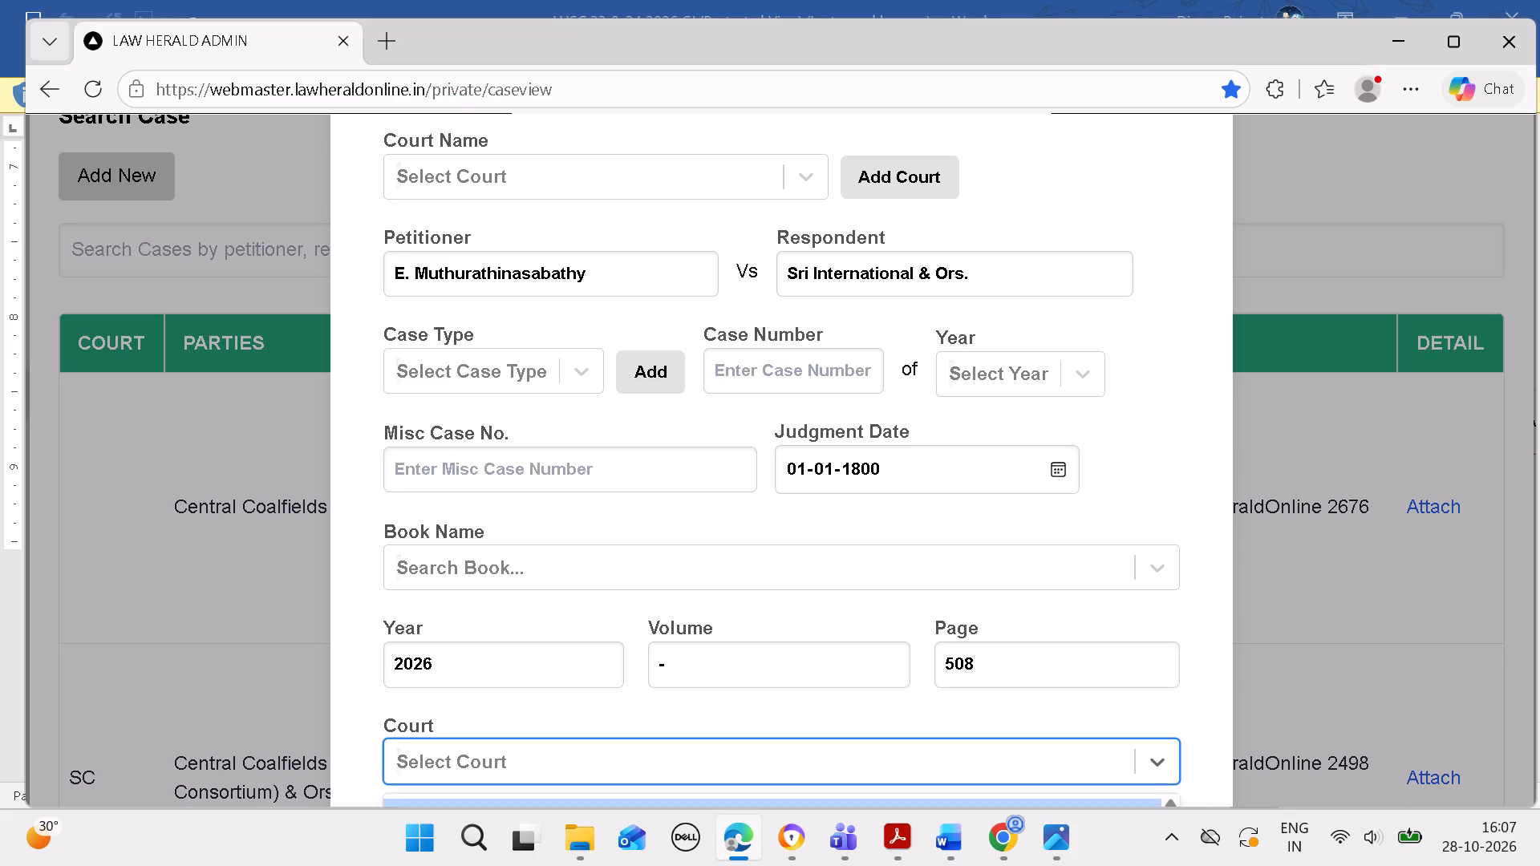
# Copy "SCC OnLine SC" from the fourth cited case in Word and select it as the new case's book name in Edge.
pyautogui.click(939, 846)
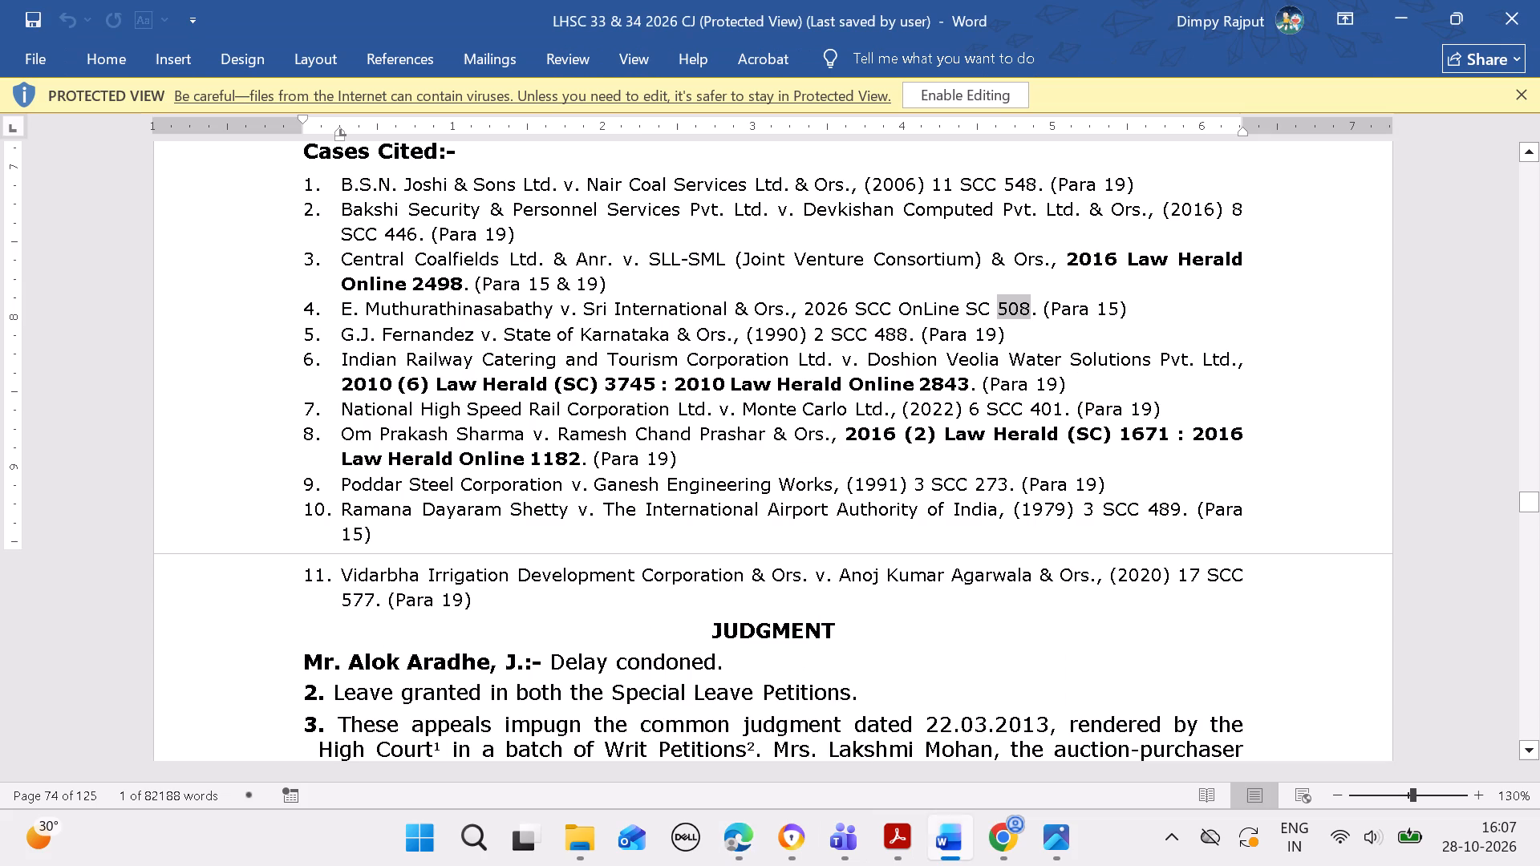
pyautogui.moveTo(858, 307); pyautogui.dragTo(860, 305)
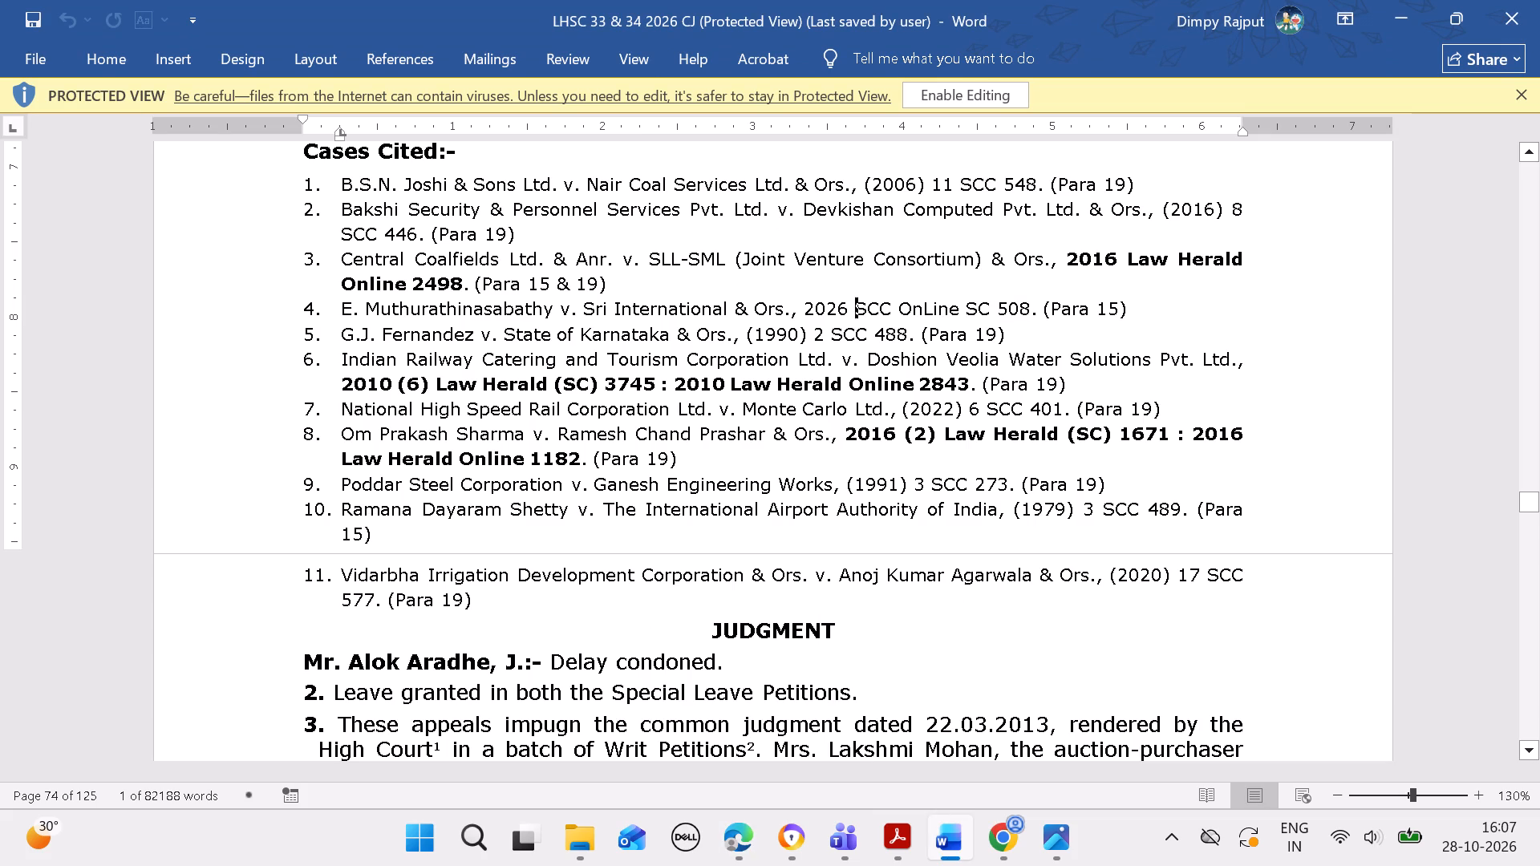
pyautogui.moveTo(860, 305); pyautogui.dragTo(979, 310)
pyautogui.hotkey('ctrl', 'c')
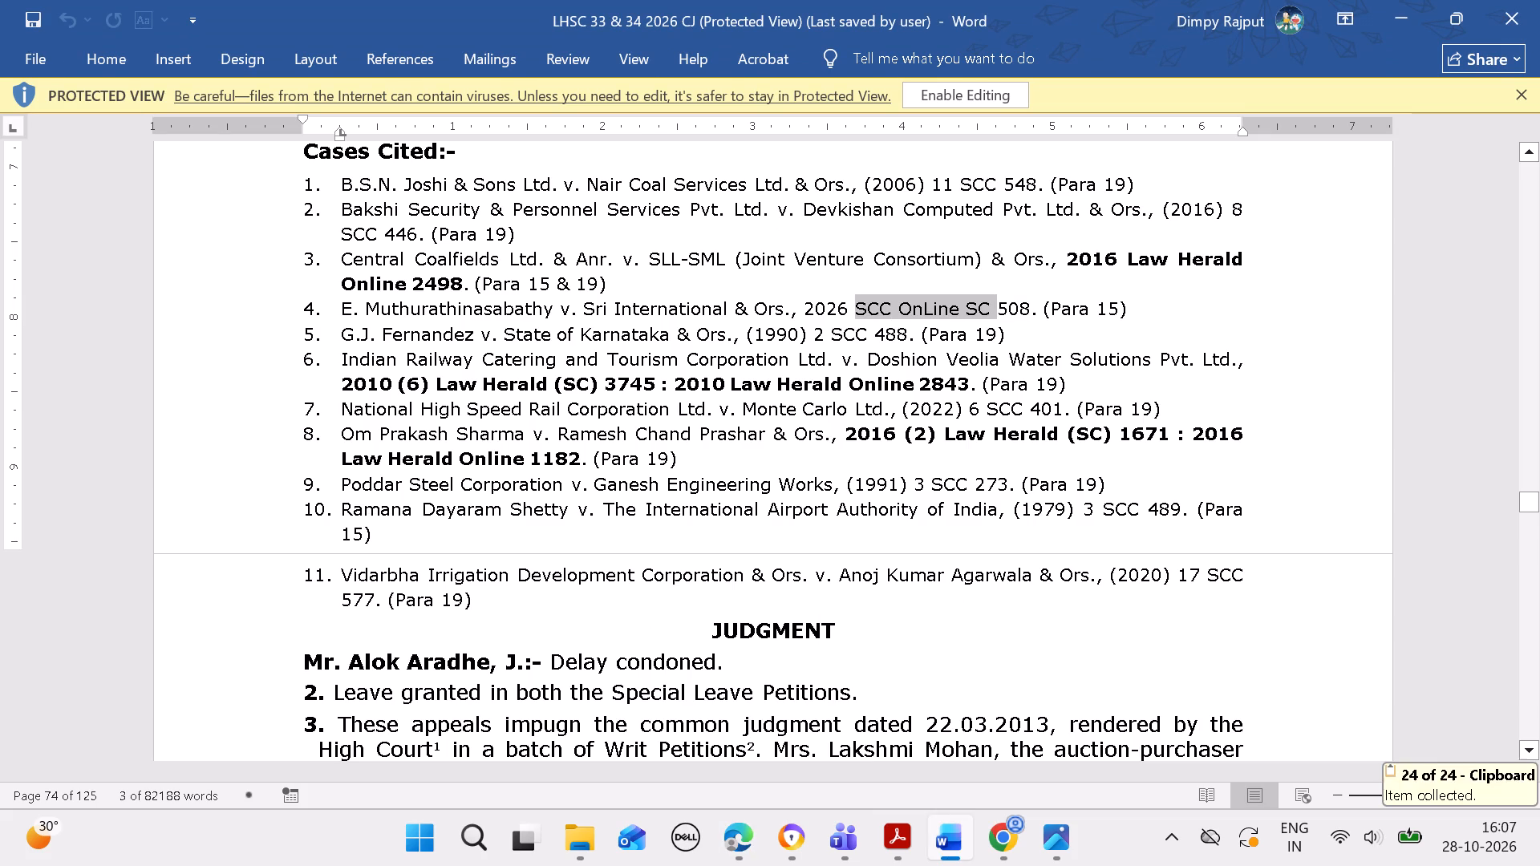
pyautogui.click(741, 837)
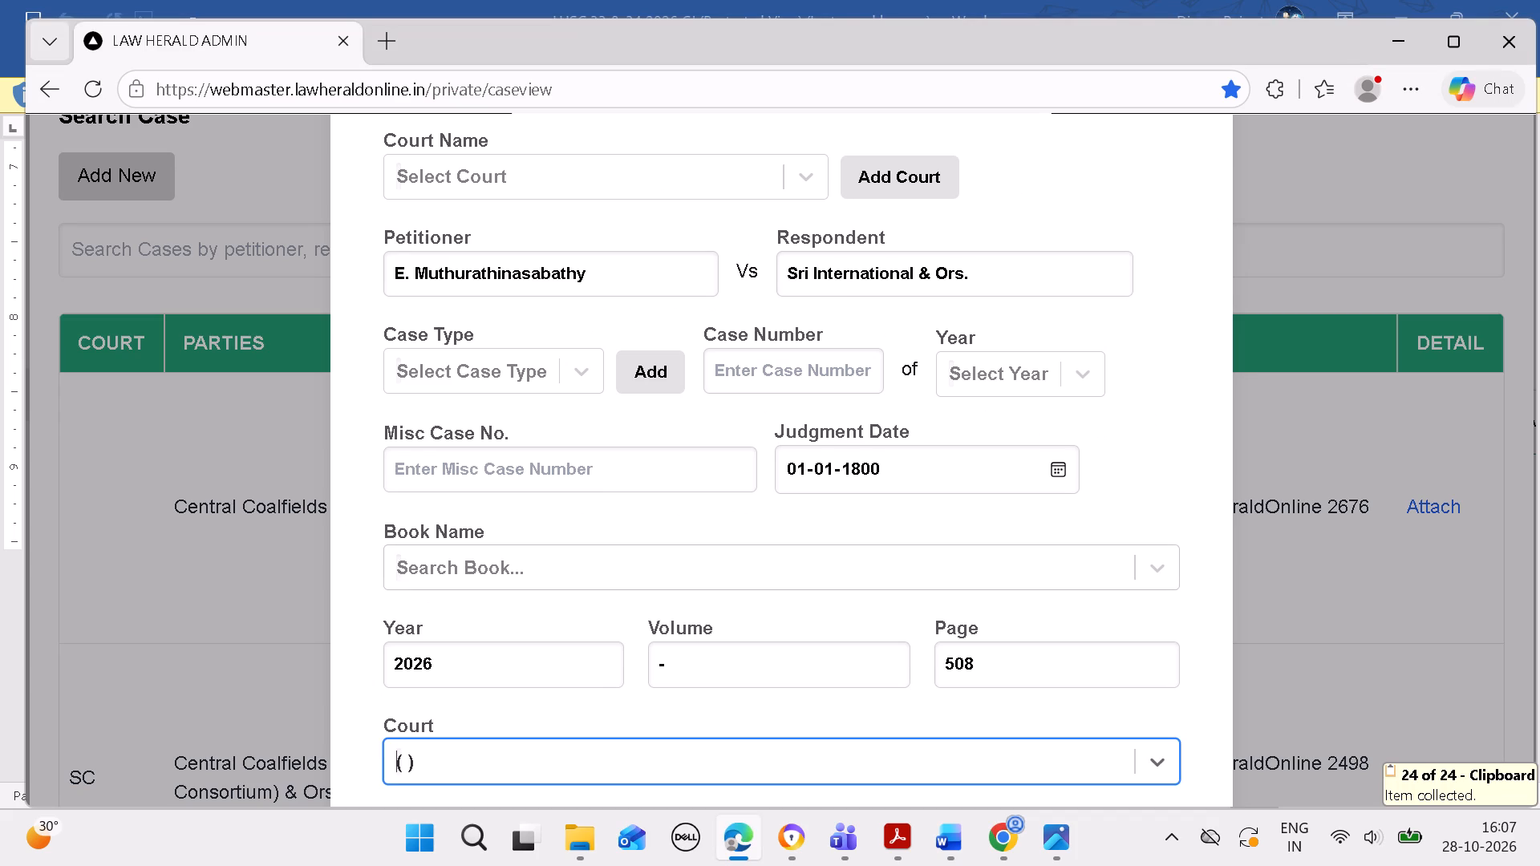
pyautogui.click(736, 559)
pyautogui.hotkey('ctrl', 'v')
pyautogui.click(588, 627)
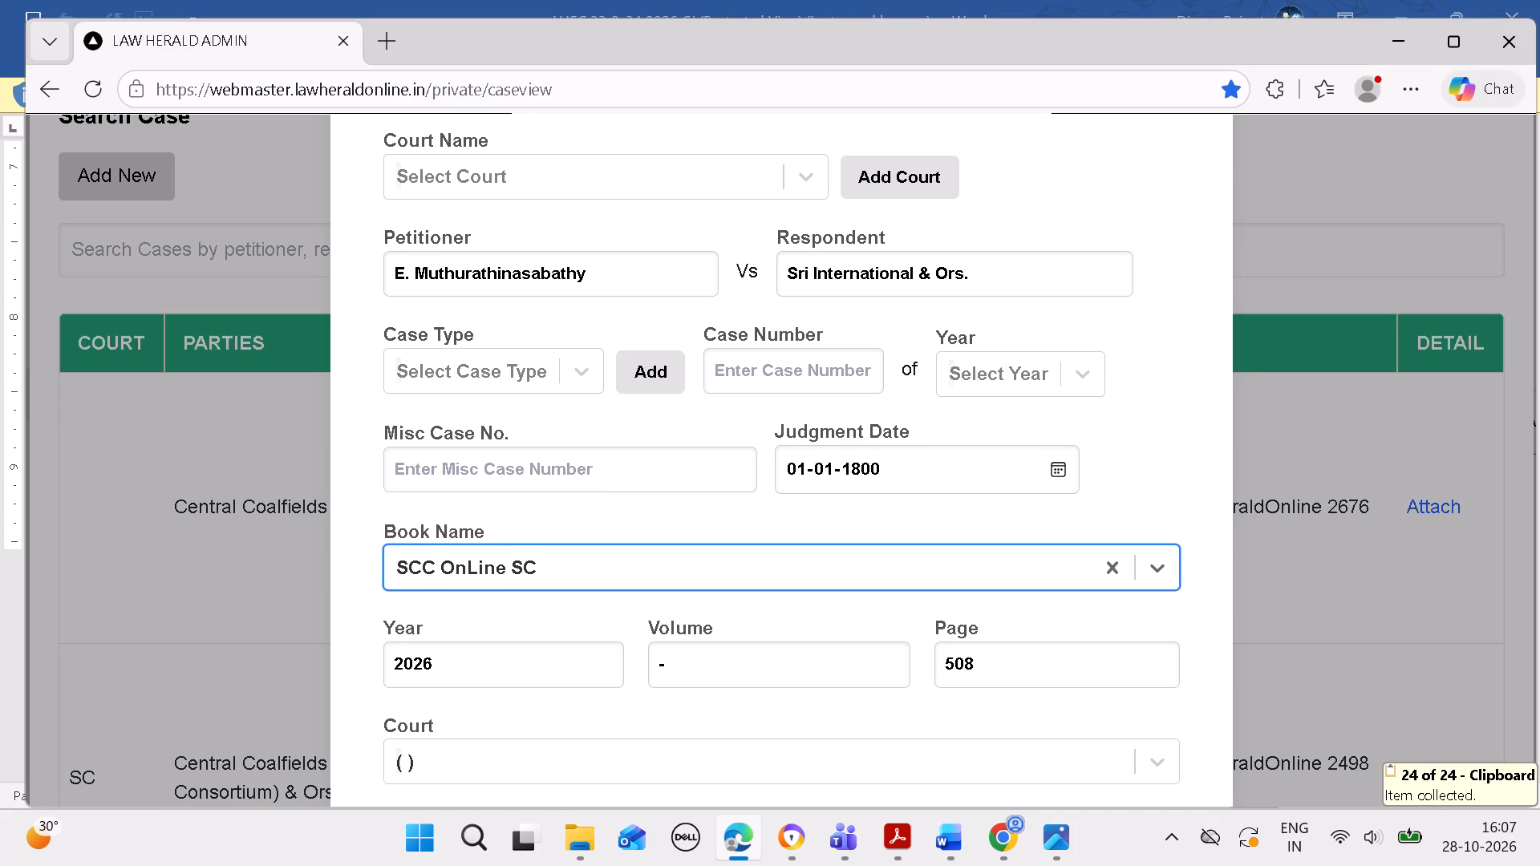
# Set the new case's court name to IN THE SUPREME COURT OF INDIA (SC) and submit the case.
pyautogui.click(679, 166)
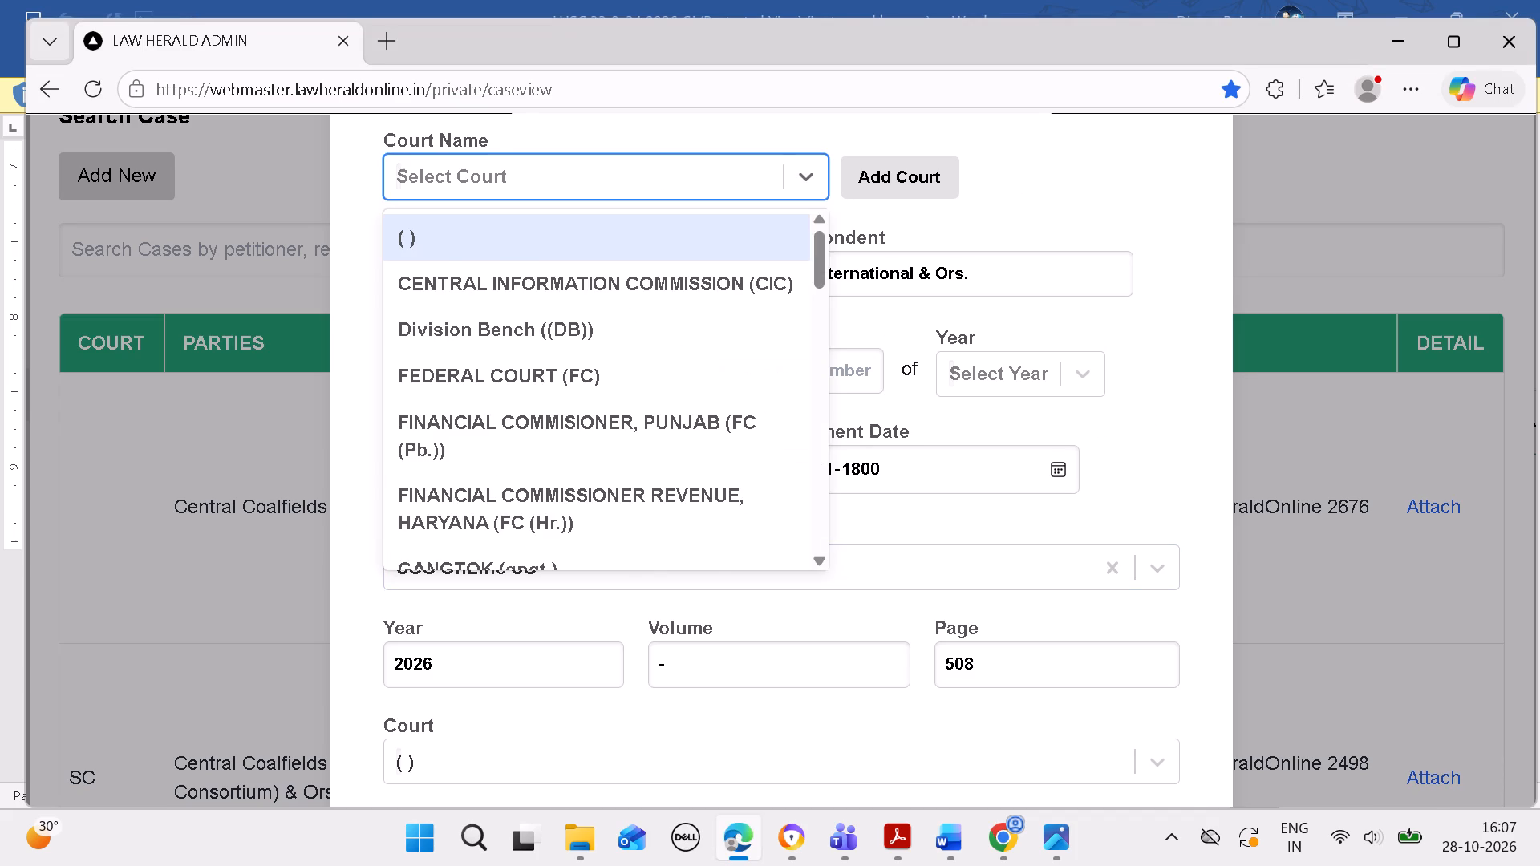
pyautogui.write('IN THE')
pyautogui.press('space')
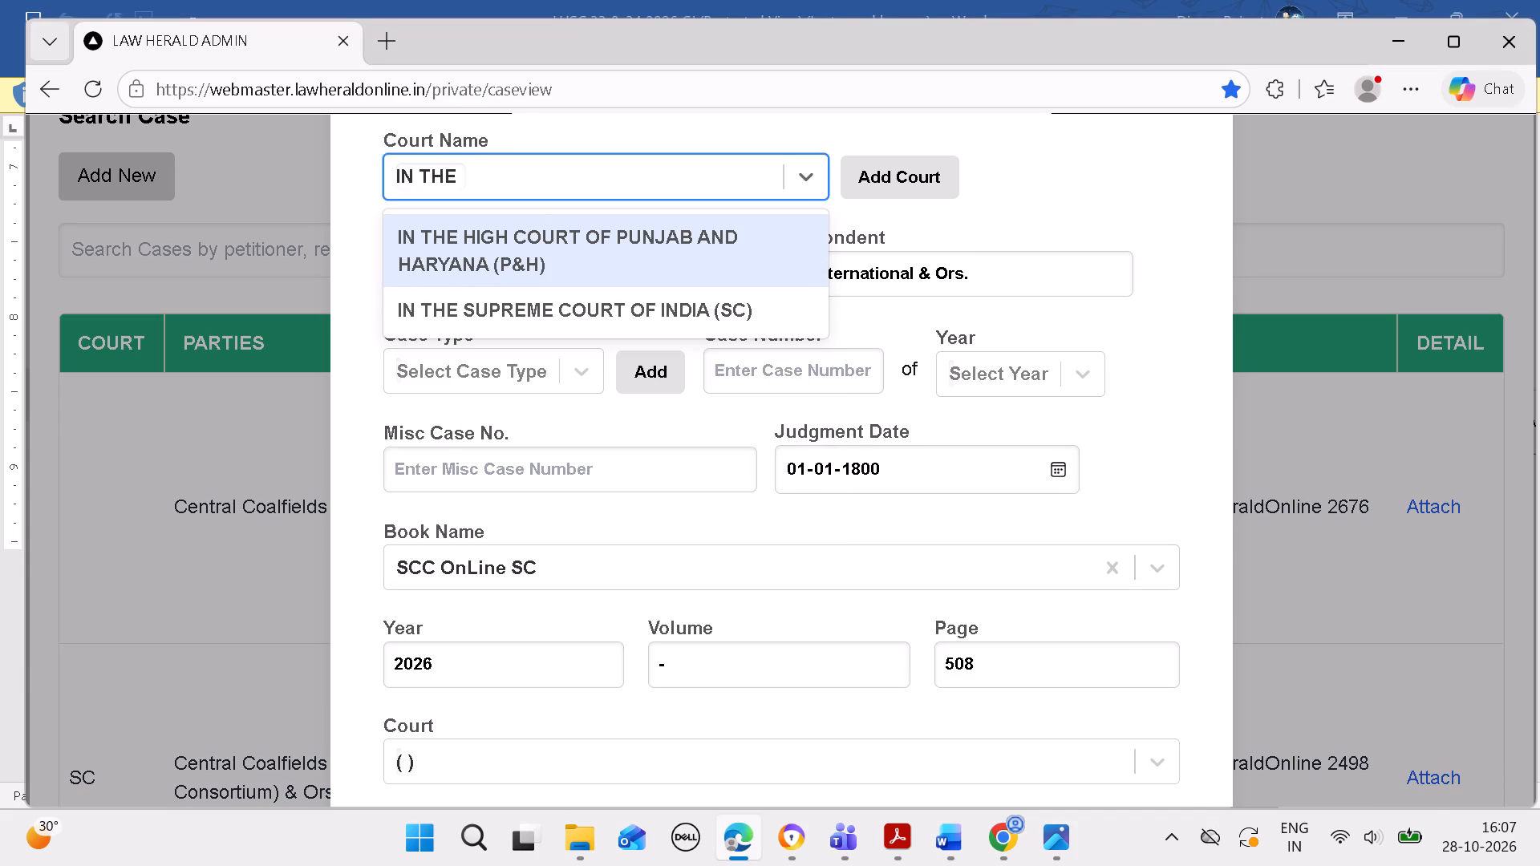
pyautogui.click(689, 313)
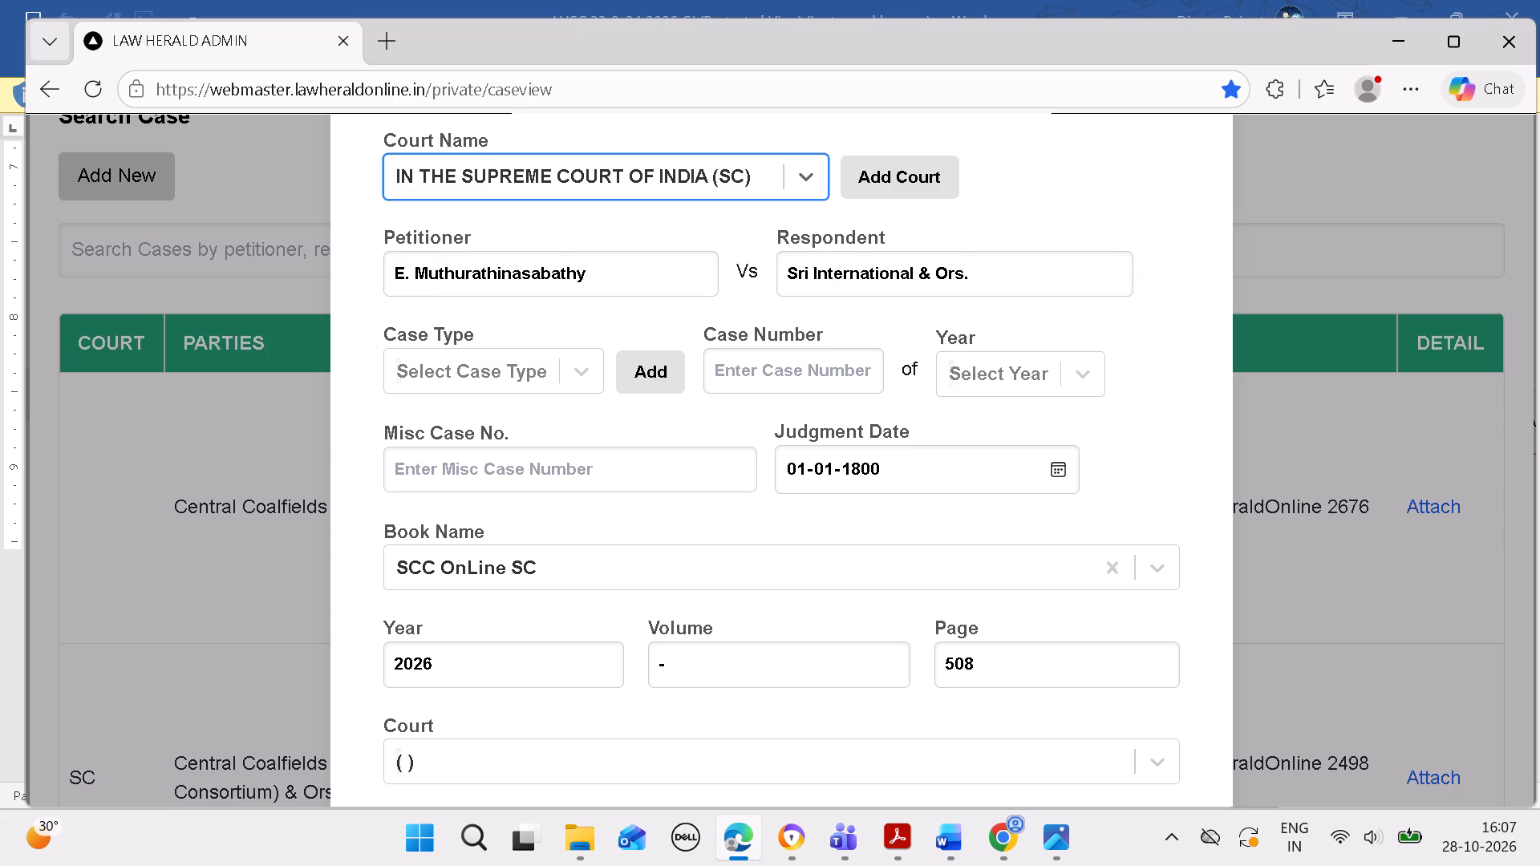
pyautogui.press('Return')
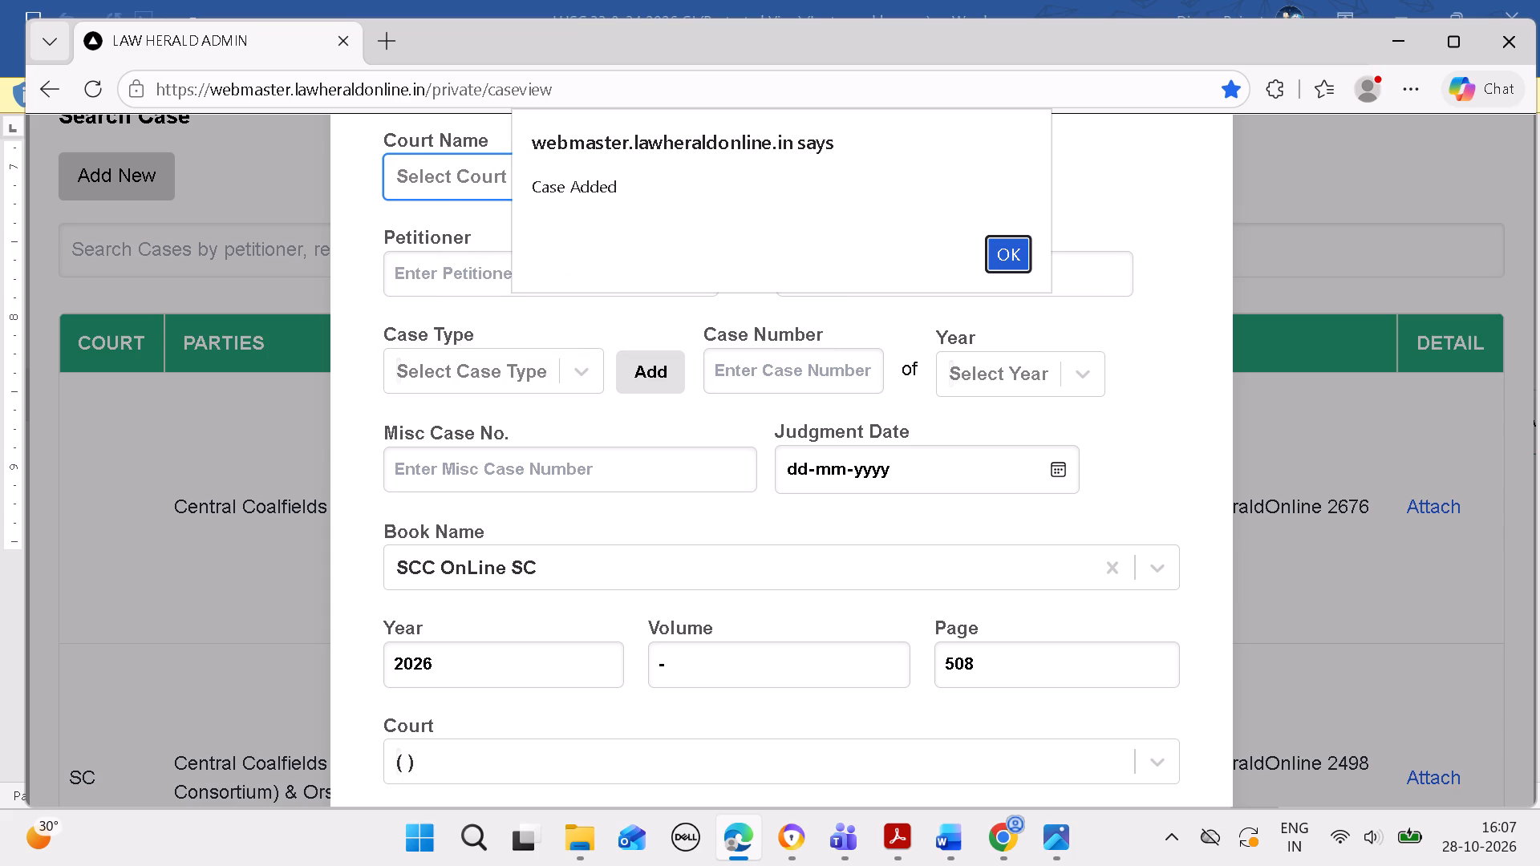
pyautogui.click(1004, 255)
pyautogui.click(1008, 267)
pyautogui.scroll(-4, 934, 535)
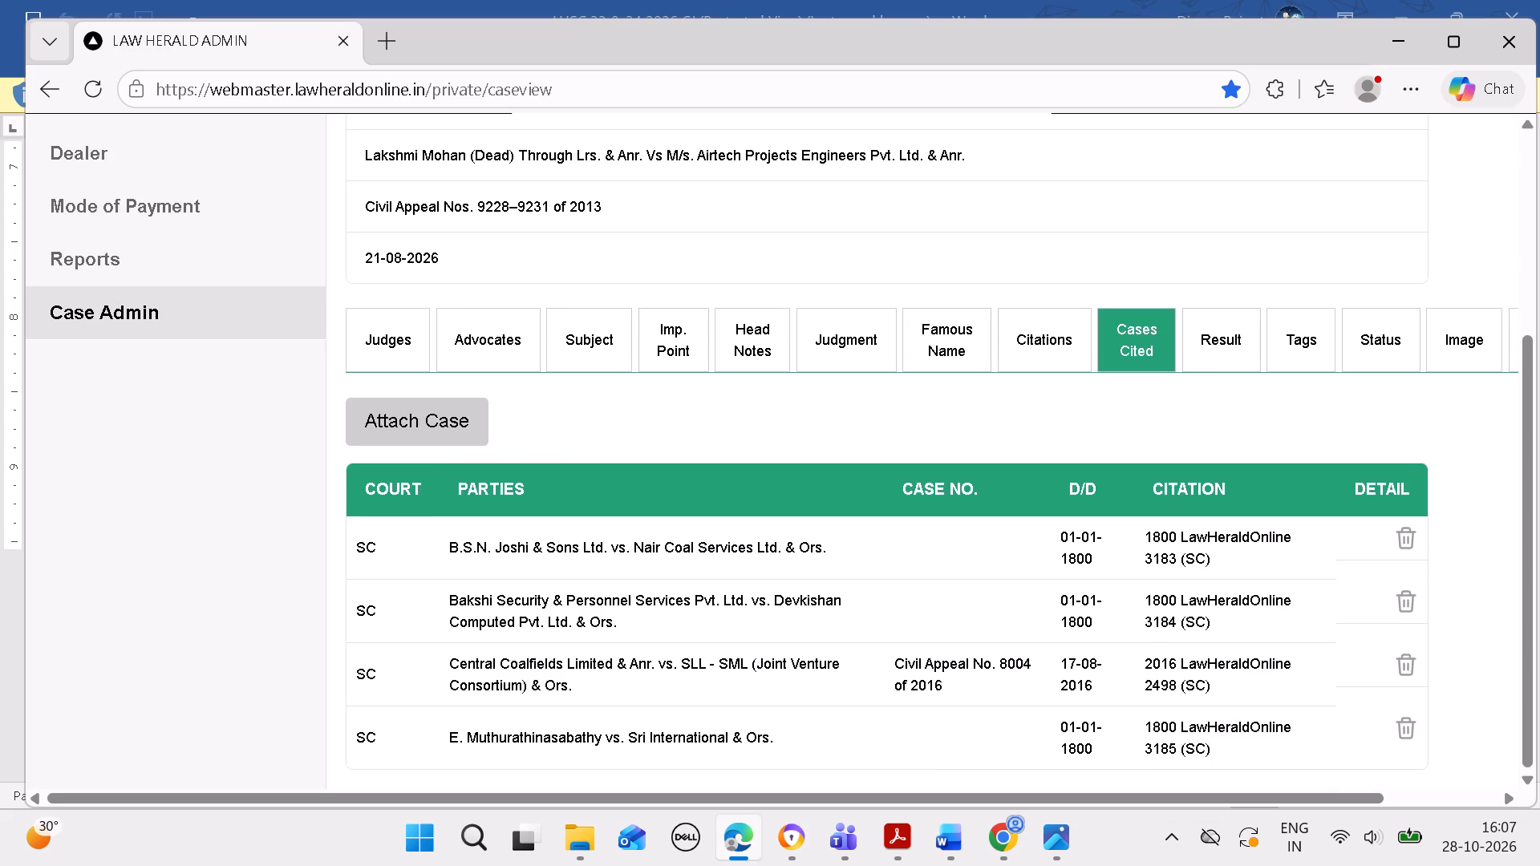
# Copy the fifth cited case's petitioner name from Word and enter it as the petitioner of a new cited case in Edge.
pyautogui.click(946, 848)
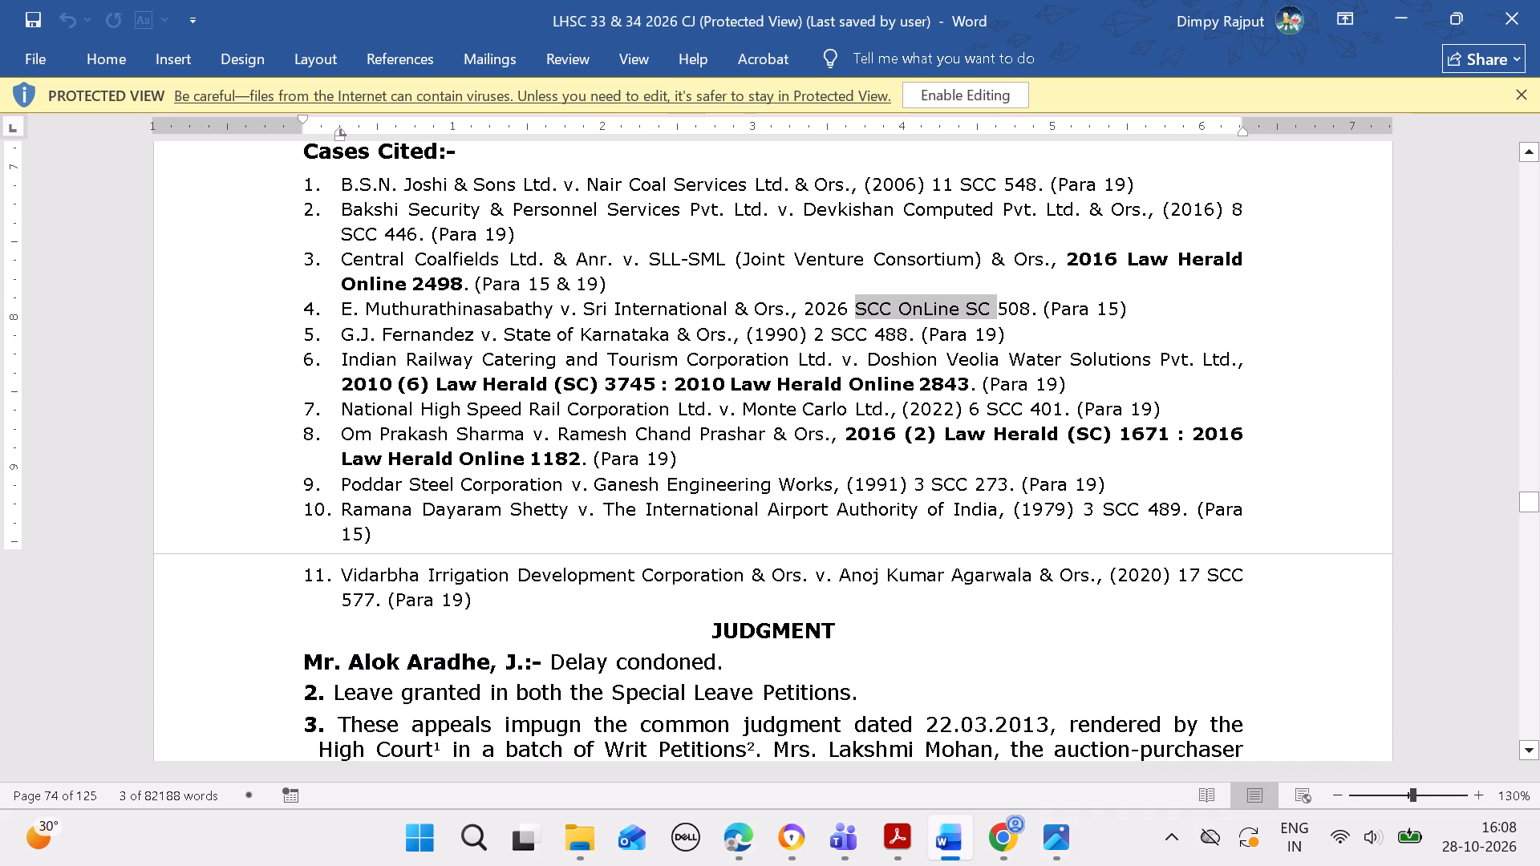
pyautogui.moveTo(345, 333); pyautogui.dragTo(430, 338)
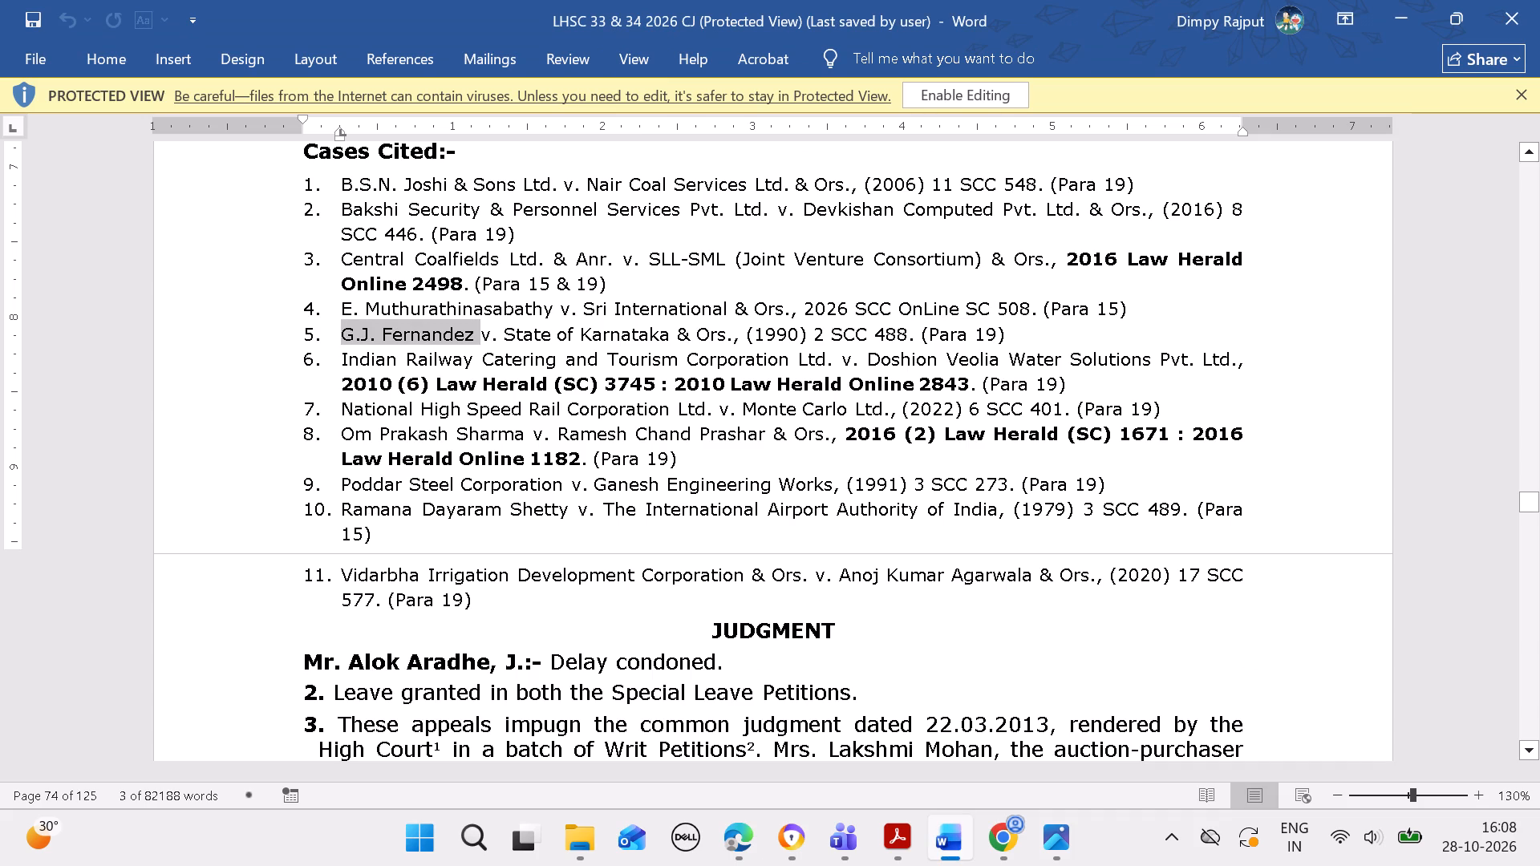
pyautogui.hotkey('ctrl', 'c')
pyautogui.click(753, 839)
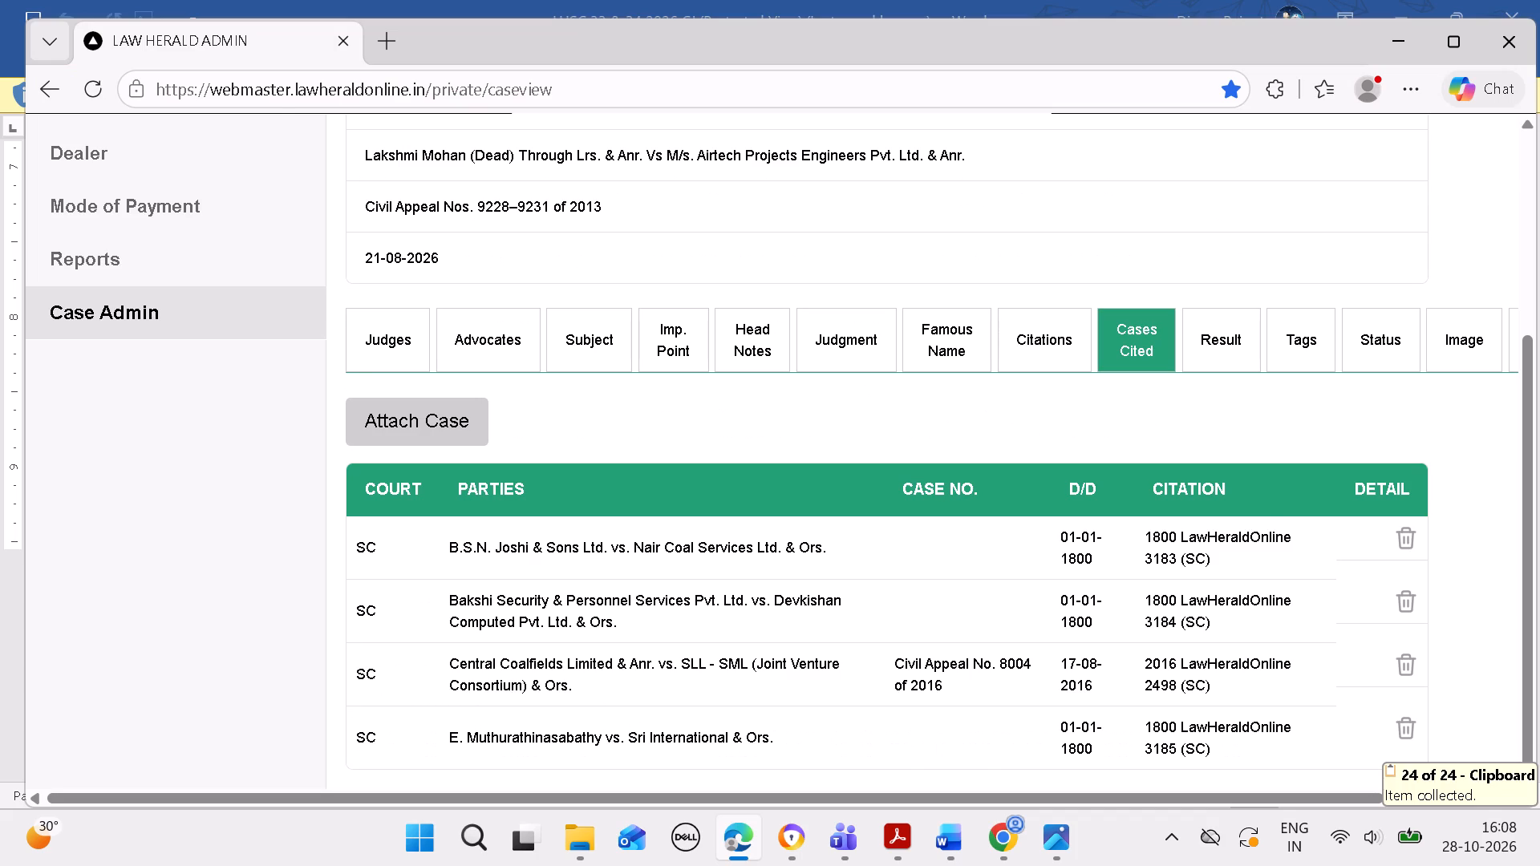
pyautogui.click(446, 431)
pyautogui.click(170, 172)
pyautogui.click(468, 278)
pyautogui.hotkey('ctrl', 'v')
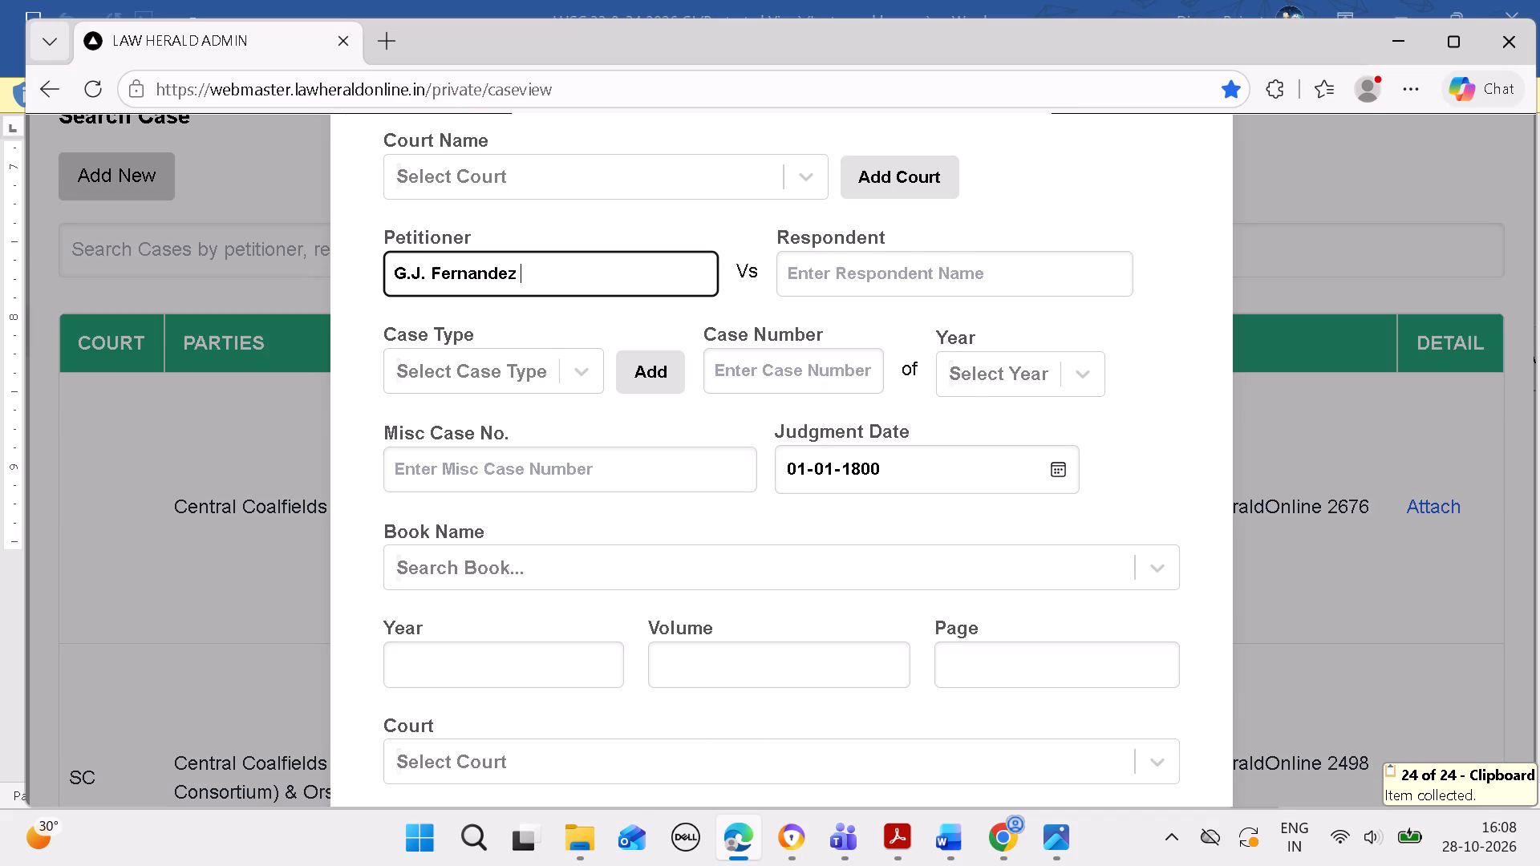
# Copy the fifth cited case's respondent, "State of Karnataka & Ors.", from Word into the new case in Edge.
pyautogui.click(960, 836)
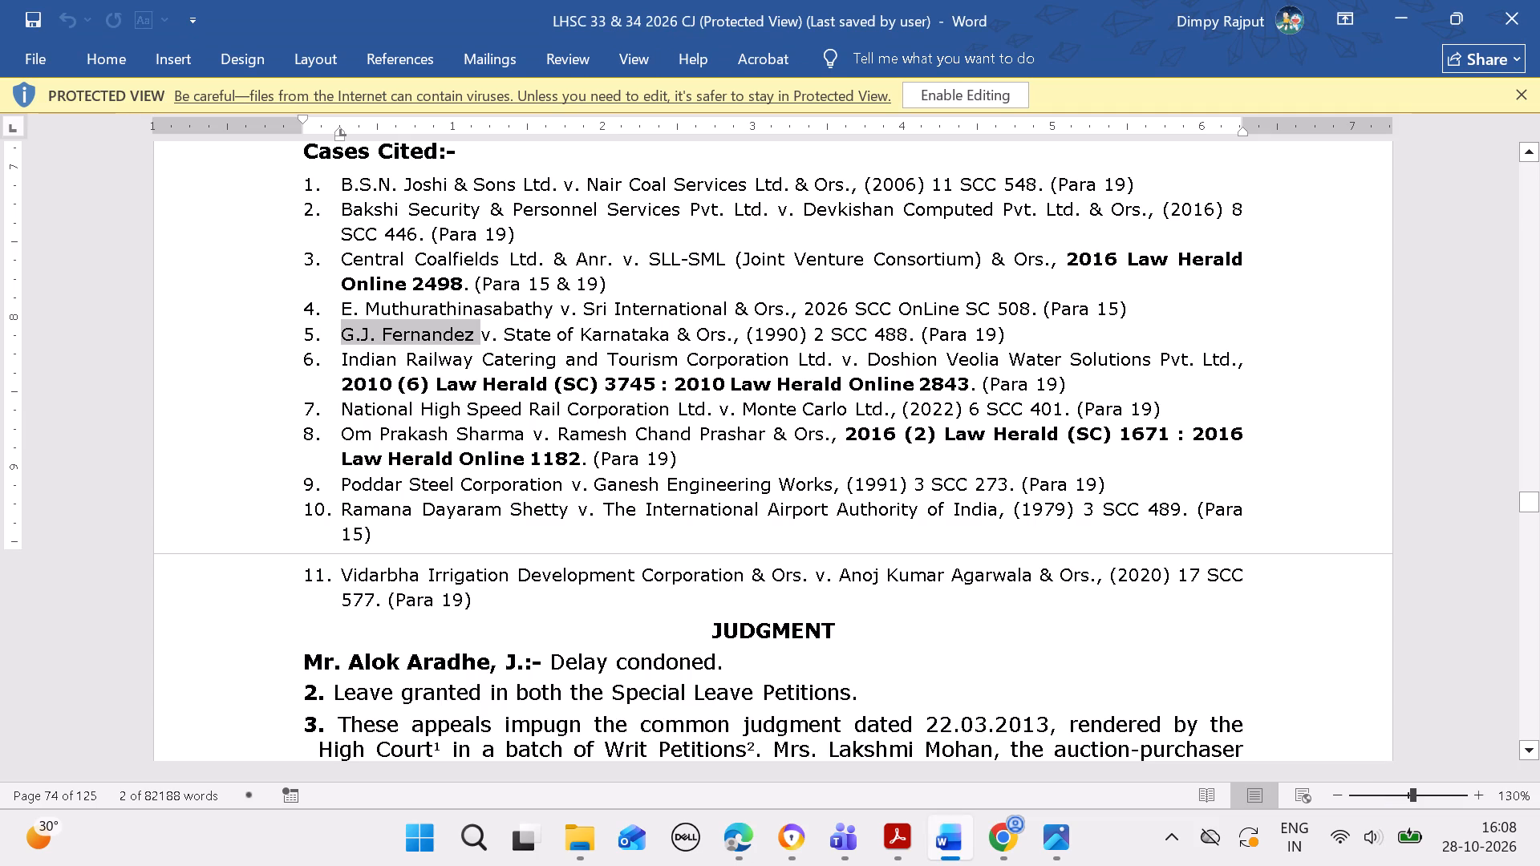
pyautogui.moveTo(505, 328); pyautogui.dragTo(523, 328)
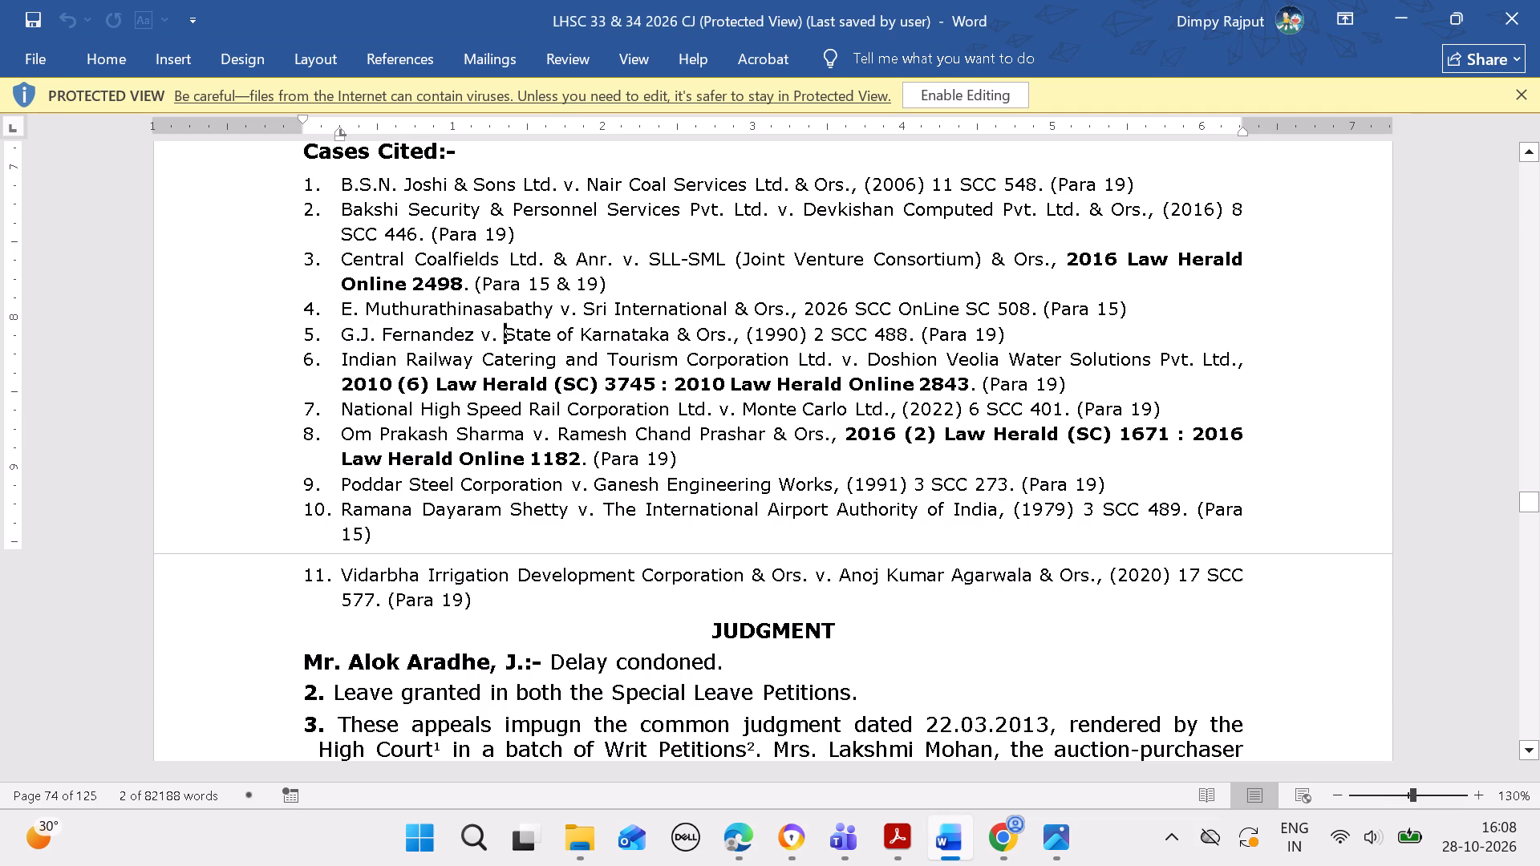
pyautogui.moveTo(523, 328); pyautogui.dragTo(733, 326)
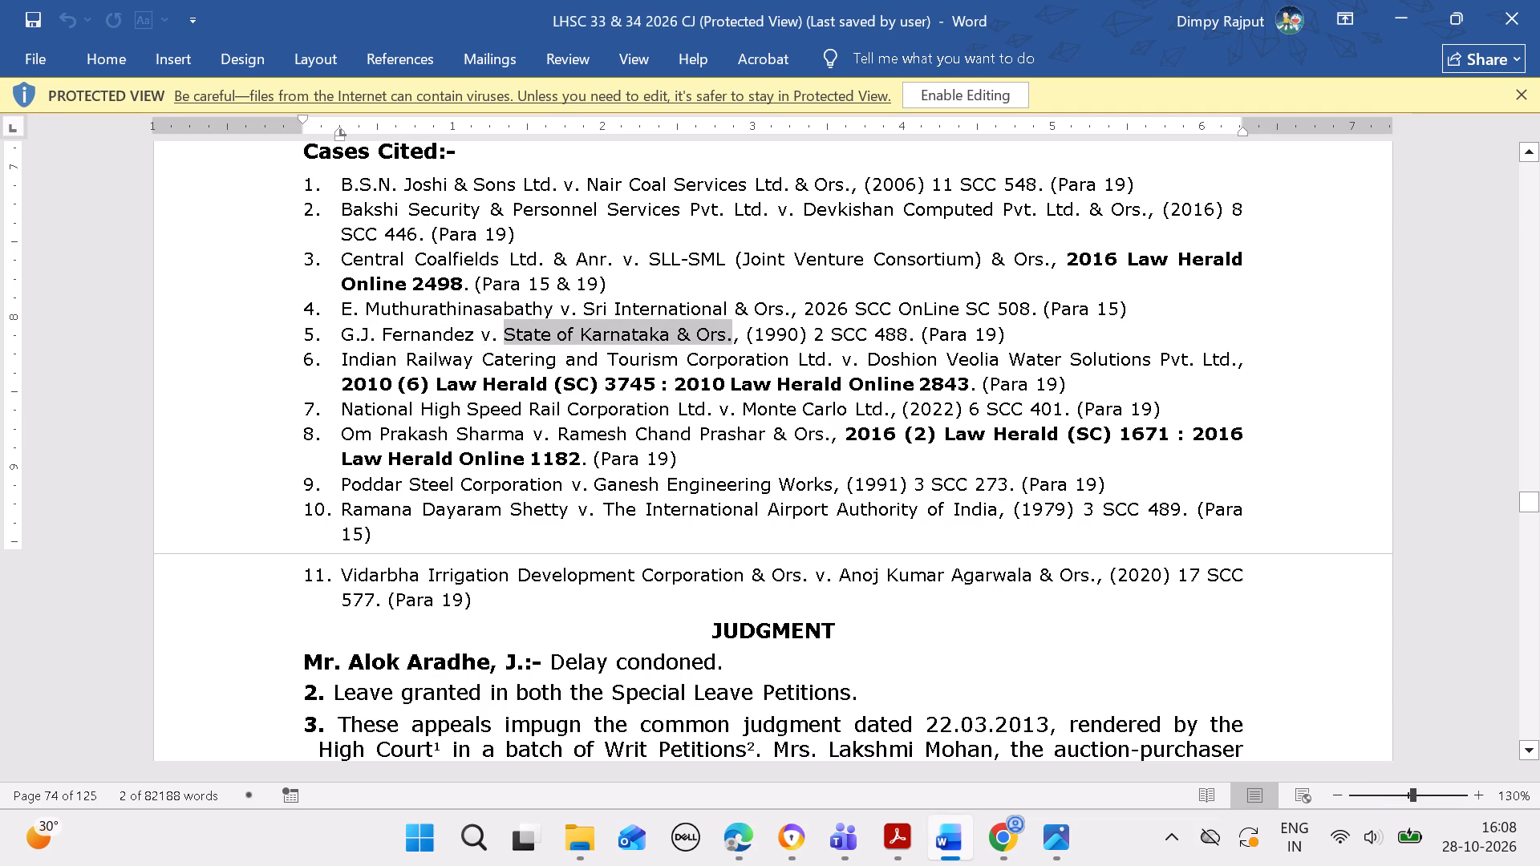
pyautogui.hotkey('ctrl', 'c')
pyautogui.click(734, 844)
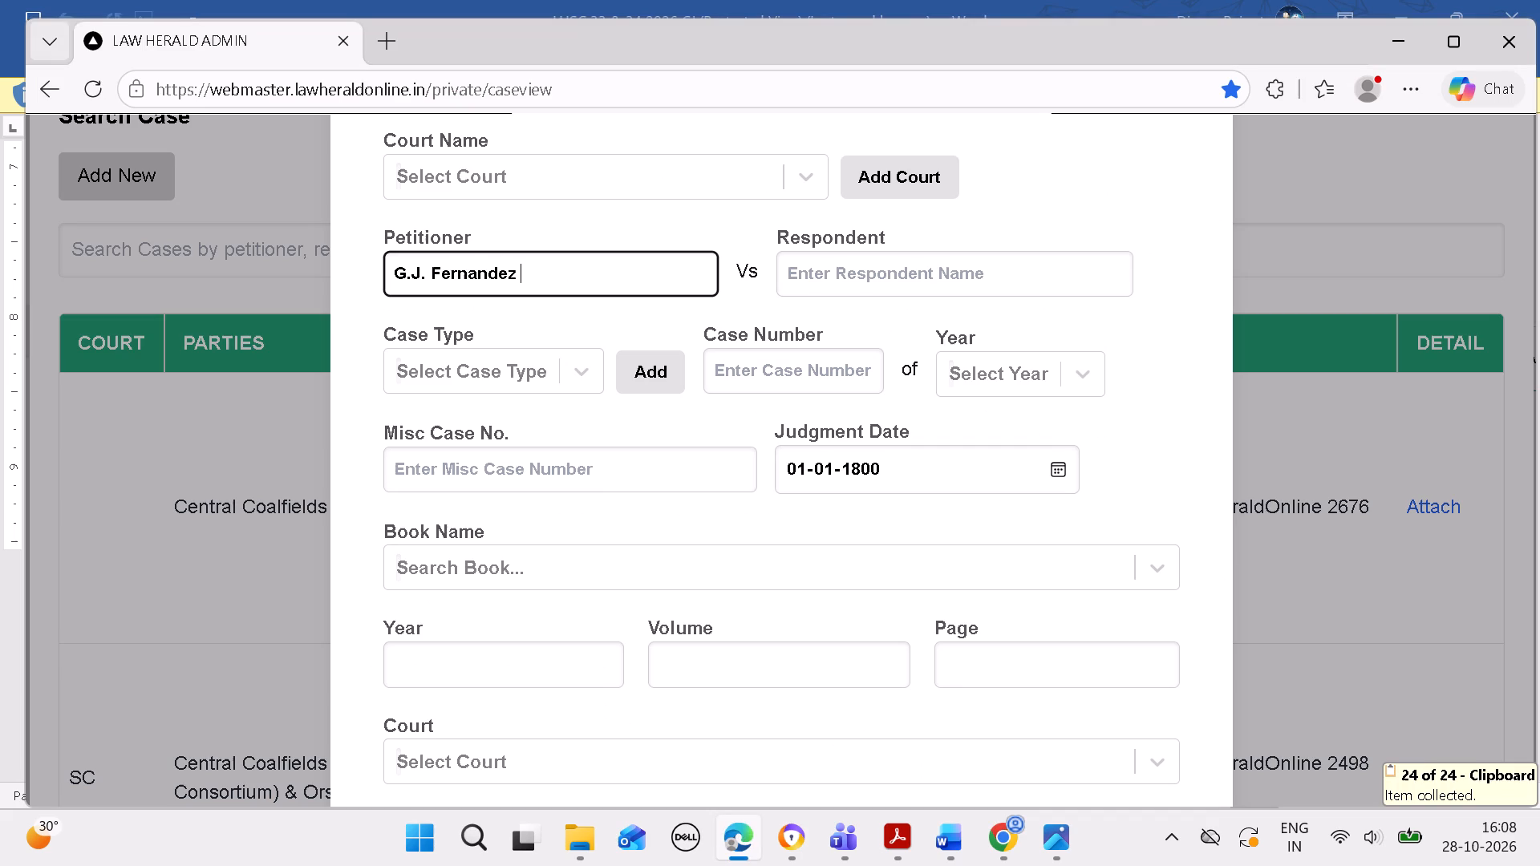
pyautogui.click(907, 279)
pyautogui.hotkey('ctrl', 'v')
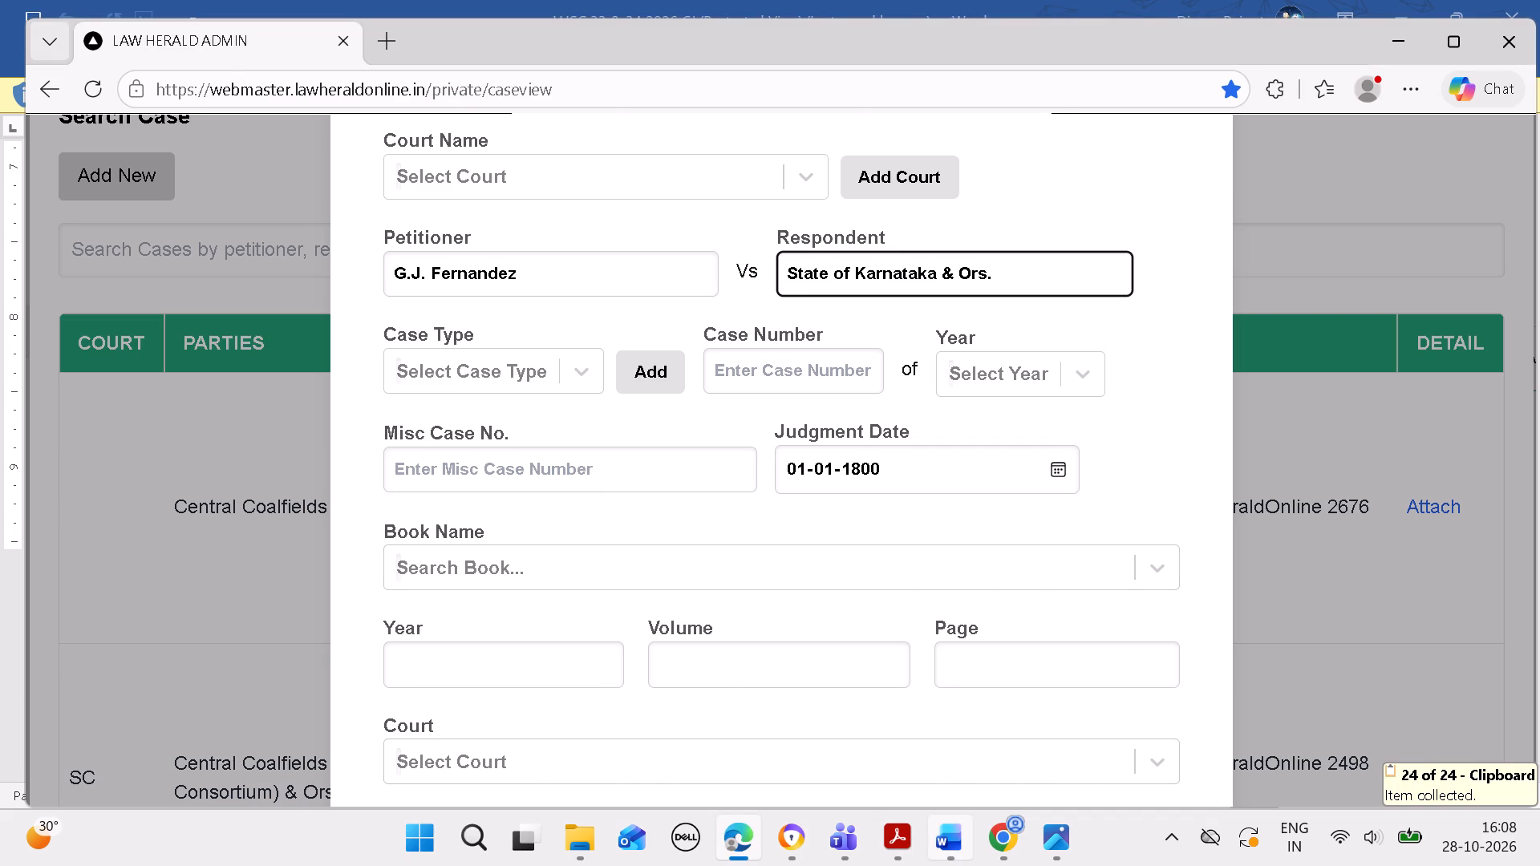
# Copy the year 1990 from the fifth cited case's citation in Word into the new case's citation year in Edge.
pyautogui.click(964, 849)
pyautogui.moveTo(756, 330); pyautogui.dragTo(793, 342)
pyautogui.hotkey('ctrl', 'c')
pyautogui.hotkey('ctrl', 'v')
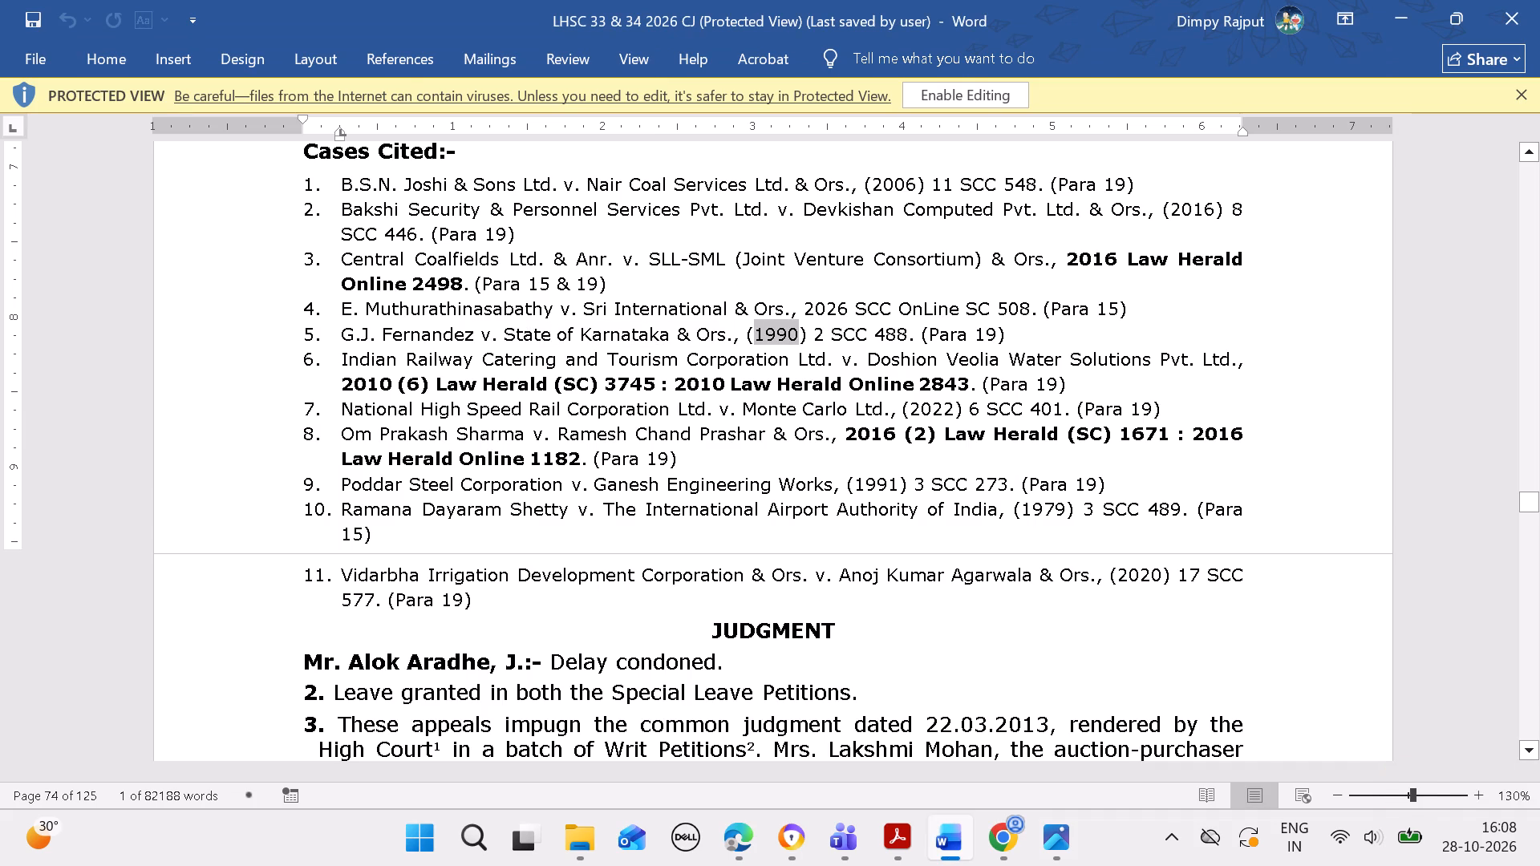
pyautogui.keyDown('ctrl'); pyautogui.click(747, 840); pyautogui.keyUp('ctrl')
pyautogui.click(551, 670)
pyautogui.hotkey('ctrl', 'v')
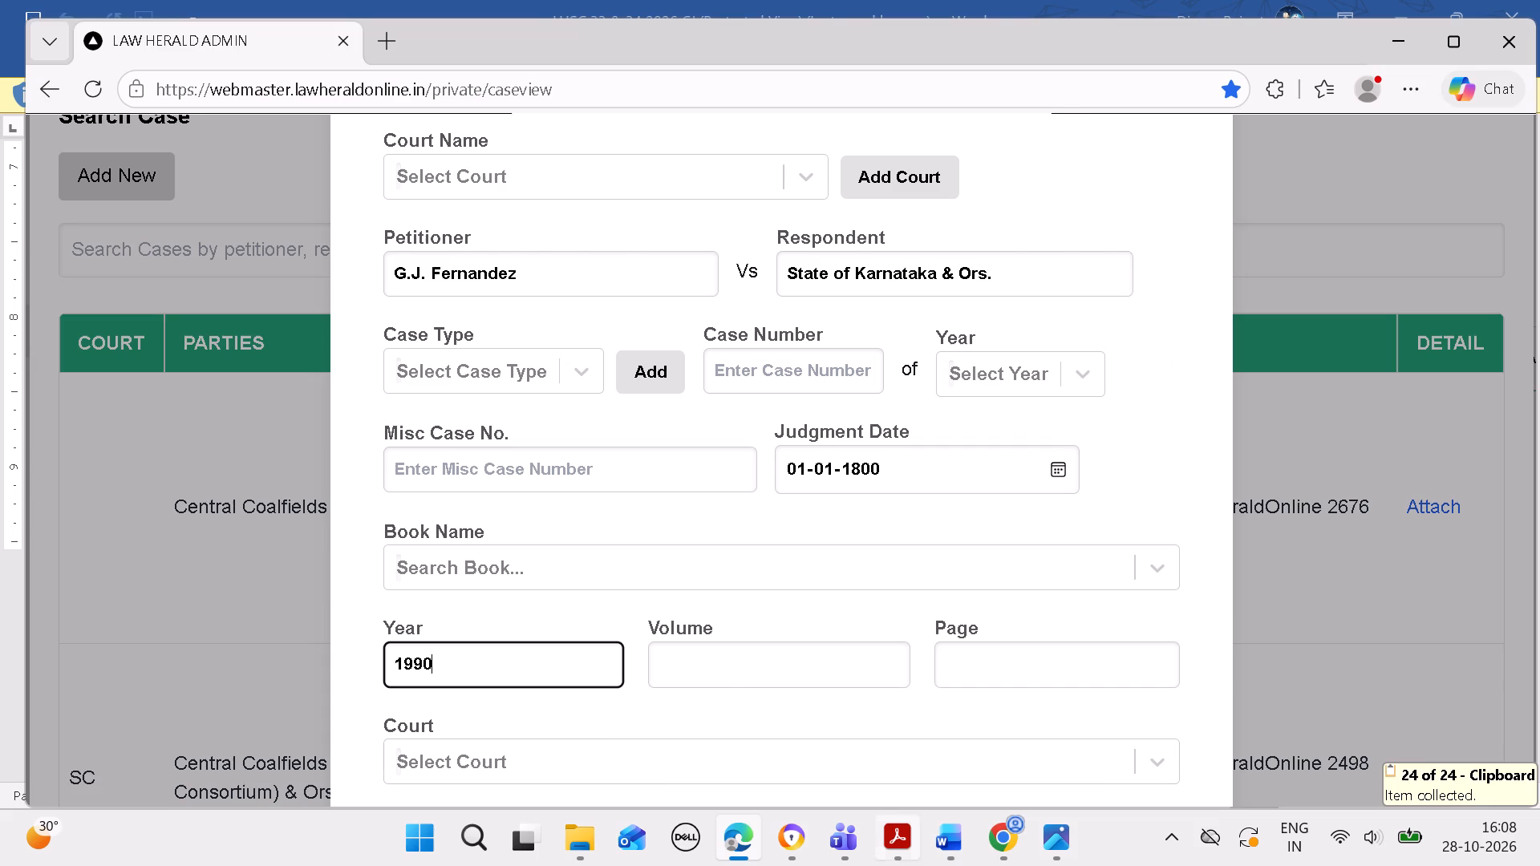
# Copy the volume from the fifth cited case's citation in Word into the new case's volume in Edge, leaving only 2.
pyautogui.keyDown('ctrl'); pyautogui.click(950, 845); pyautogui.keyUp('ctrl')
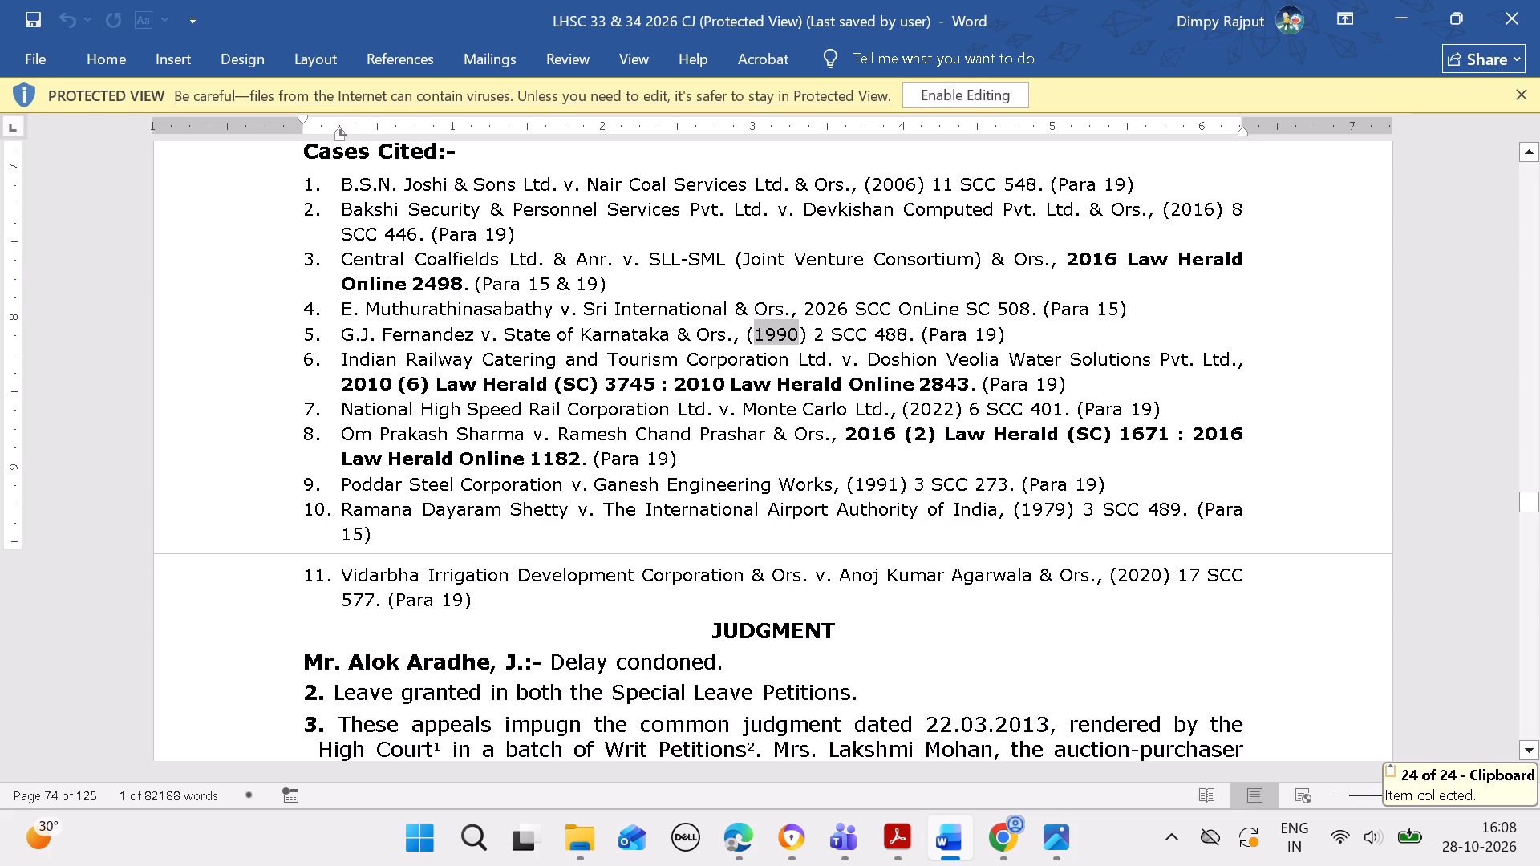
pyautogui.keyDown('ctrl'); pyautogui.moveTo(810, 328); pyautogui.dragTo(821, 330); pyautogui.keyUp('ctrl')
pyautogui.hotkey('ctrl', 'c')
pyautogui.click(731, 827)
pyautogui.click(773, 665)
pyautogui.hotkey('ctrl', 'v')
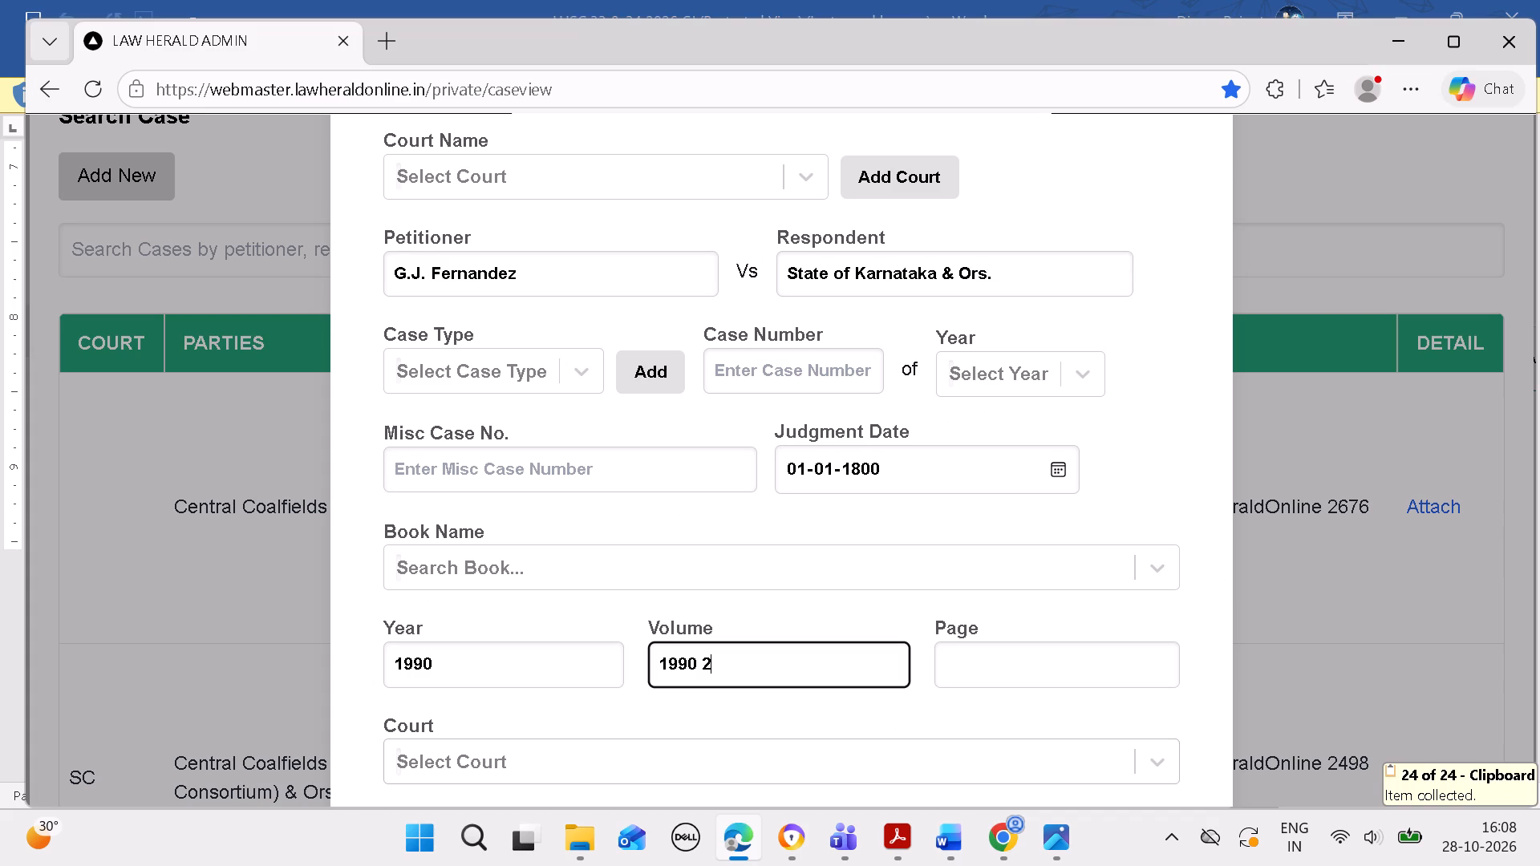
pyautogui.click(702, 667)
pyautogui.press('BackSpace')
pyautogui.press('BackSpace')
pyautogui.press('BackSpace')
pyautogui.press('BackSpace')
pyautogui.press('BackSpace')
pyautogui.press('BackSpace')
pyautogui.press('BackSpace')
pyautogui.press('BackSpace')
pyautogui.press('BackSpace')
pyautogui.press('BackSpace')
pyautogui.press('BackSpace')
pyautogui.press('BackSpace')
pyautogui.press('BackSpace')
pyautogui.press('BackSpace')
pyautogui.press('BackSpace')
pyautogui.press('BackSpace')
pyautogui.press('BackSpace')
pyautogui.press('BackSpace')
pyautogui.press('BackSpace')
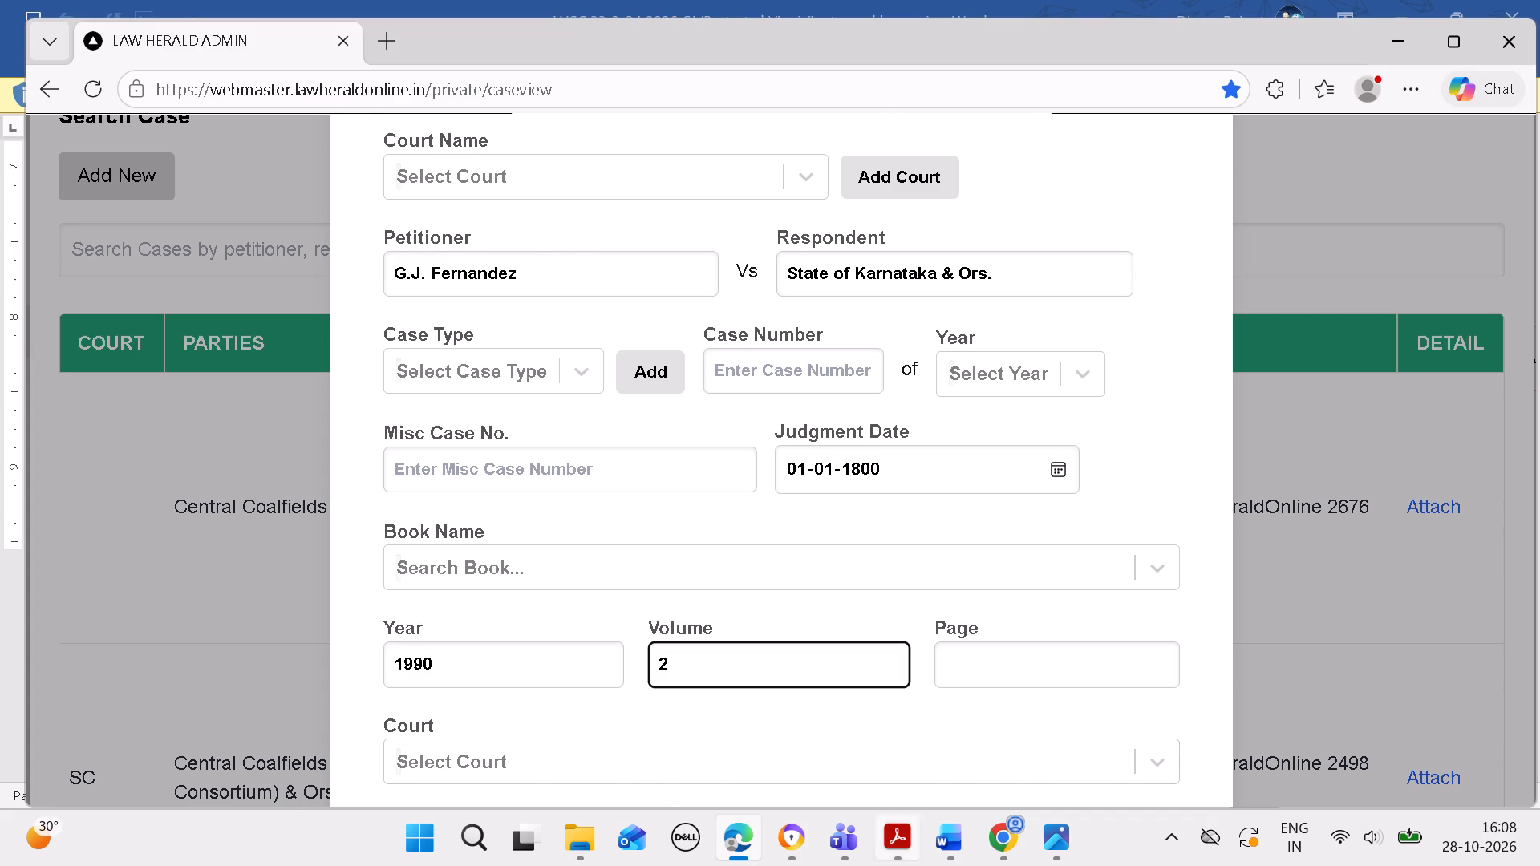
# Copy the page number 488 from the fifth cited case's citation in Word into the new case's citation page in Edge.
pyautogui.click(936, 832)
pyautogui.moveTo(880, 337); pyautogui.dragTo(890, 337)
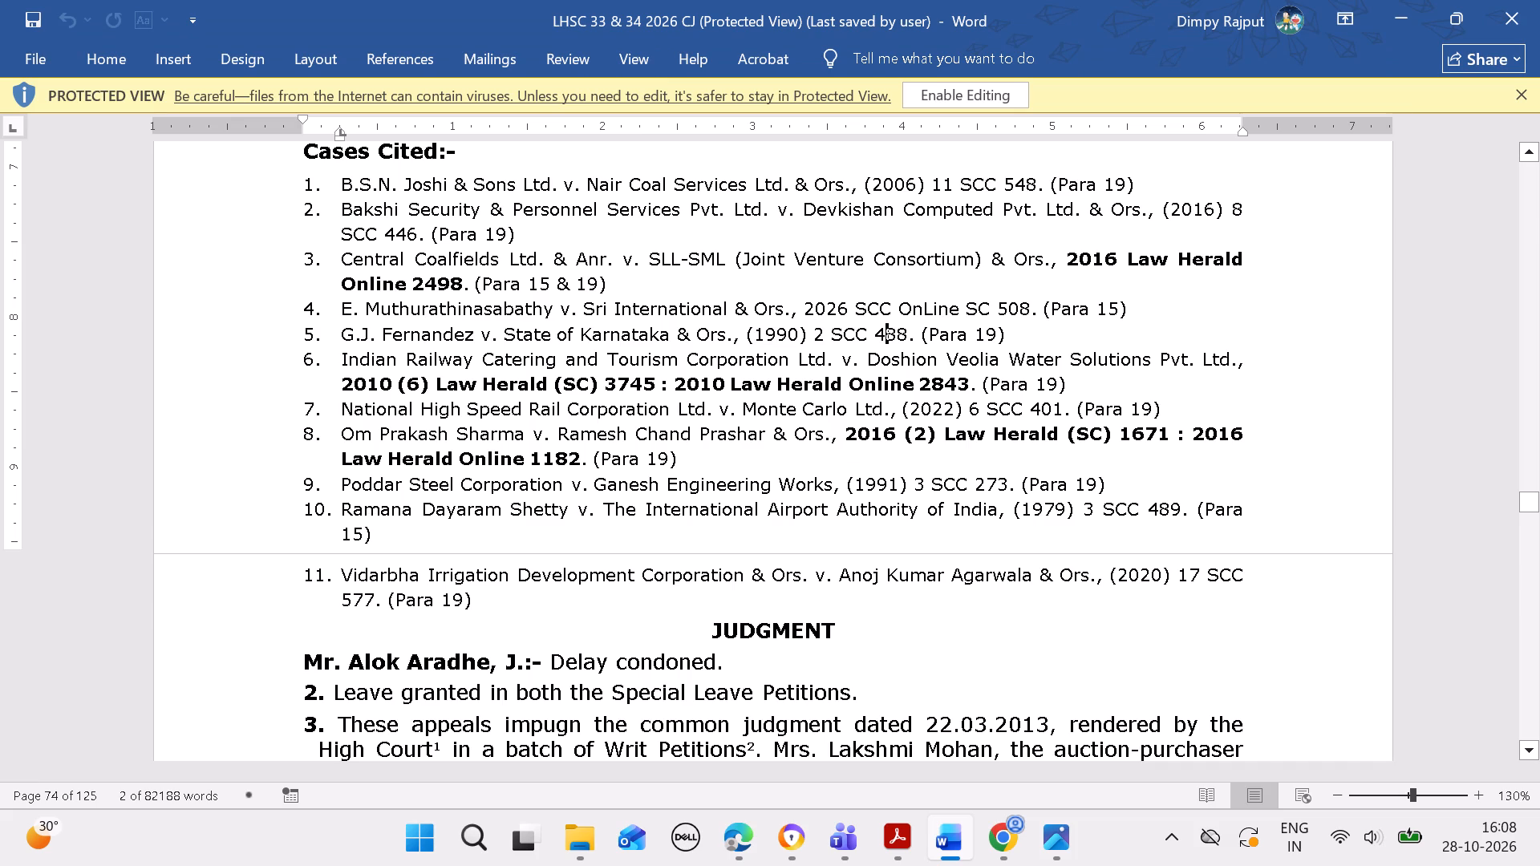
pyautogui.moveTo(890, 337); pyautogui.dragTo(894, 338)
pyautogui.moveTo(873, 333); pyautogui.dragTo(902, 338)
pyautogui.moveTo(902, 338); pyautogui.dragTo(906, 338)
pyautogui.hotkey('ctrl', 'c')
pyautogui.click(736, 834)
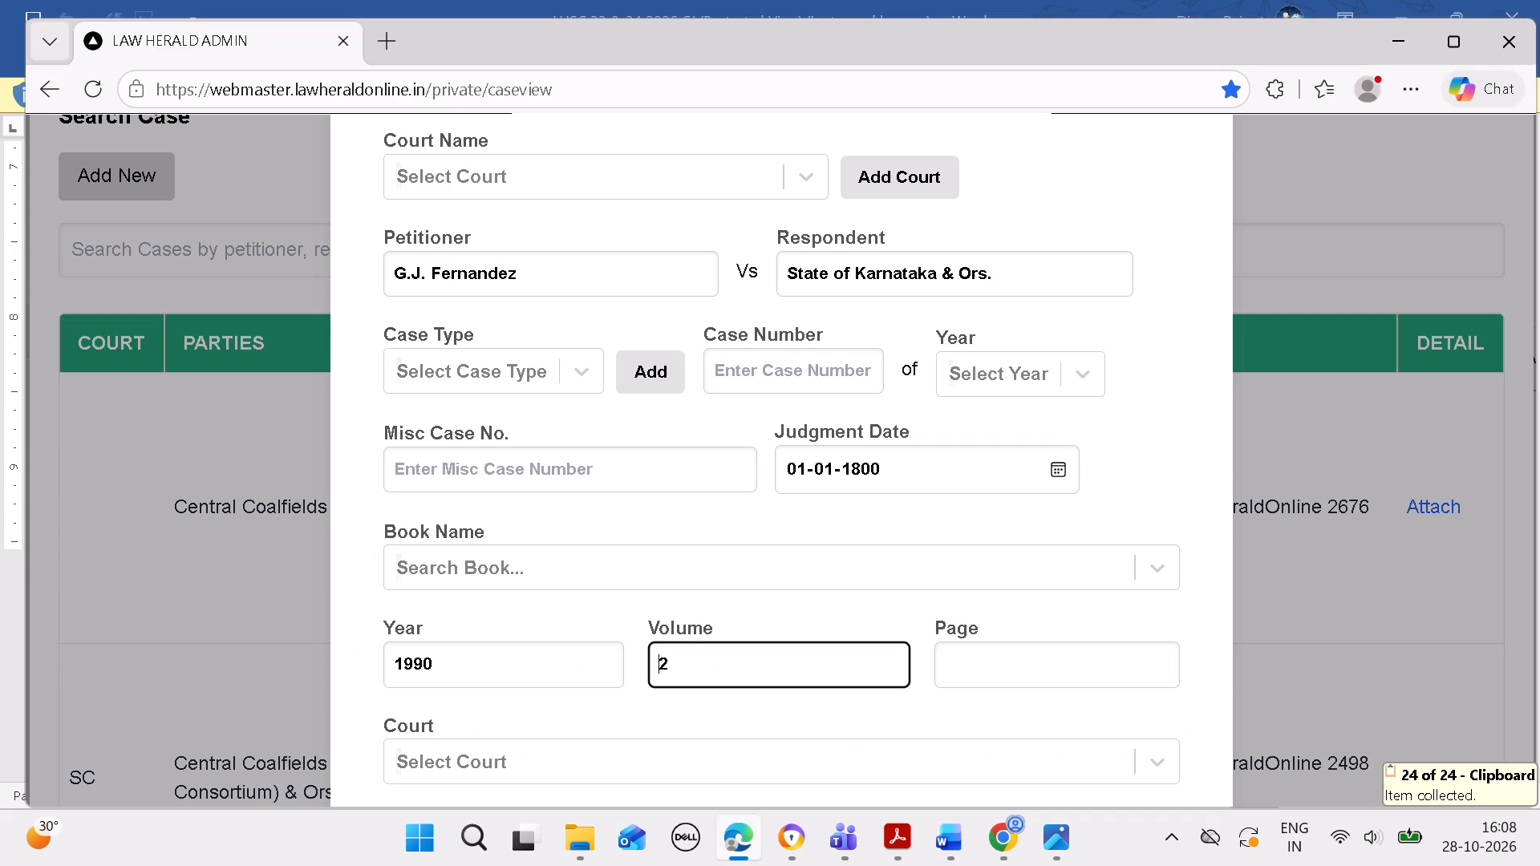
pyautogui.click(1034, 660)
pyautogui.hotkey('ctrl', 'v')
# Set the citation's court to the blank ( ) entry and its book name to SCC.
pyautogui.click(898, 745)
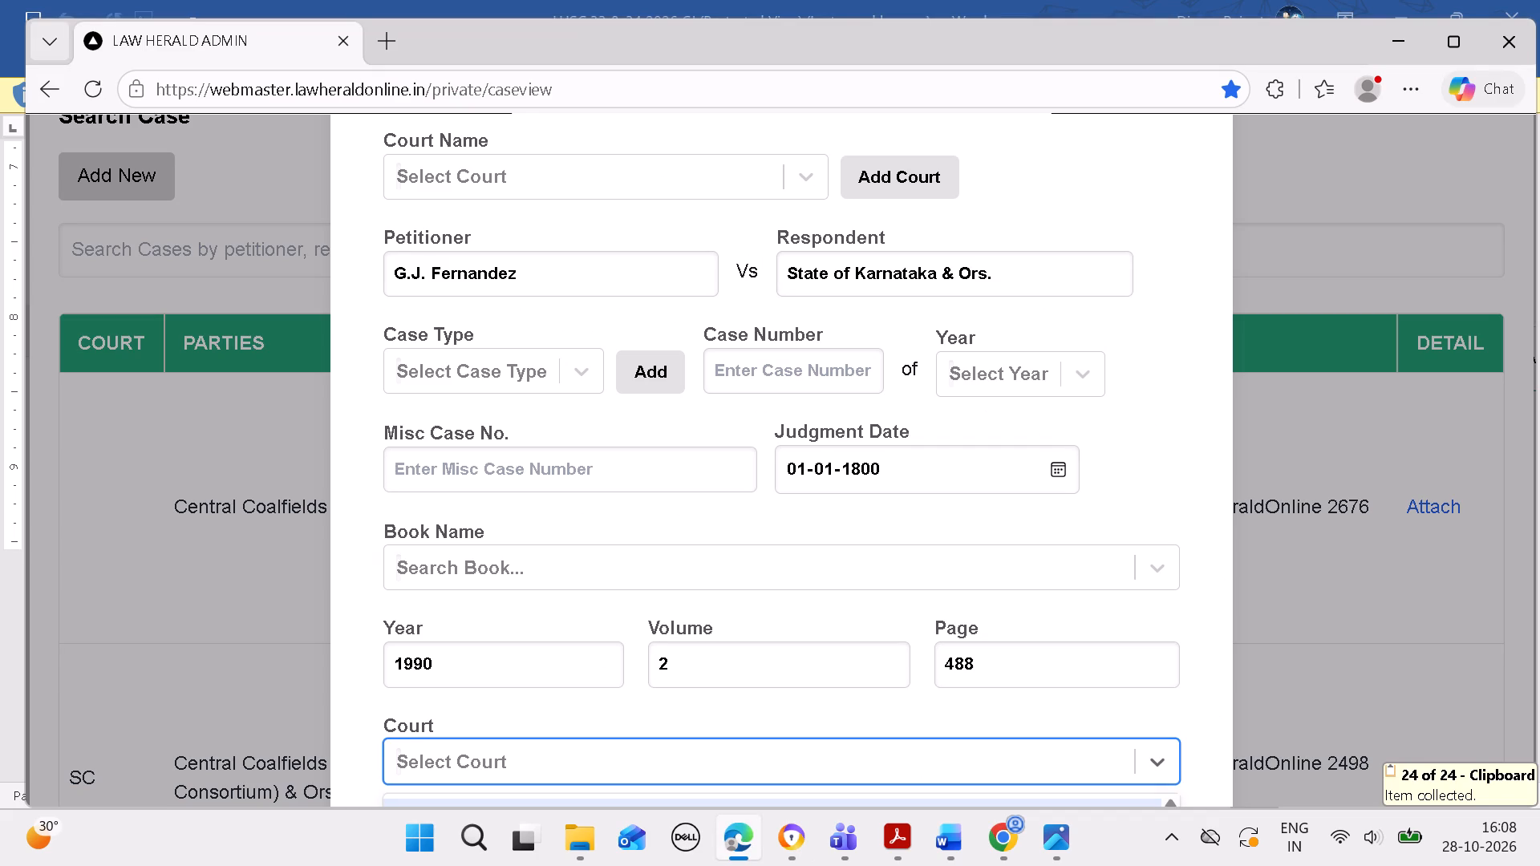
pyautogui.click(901, 800)
pyautogui.click(763, 570)
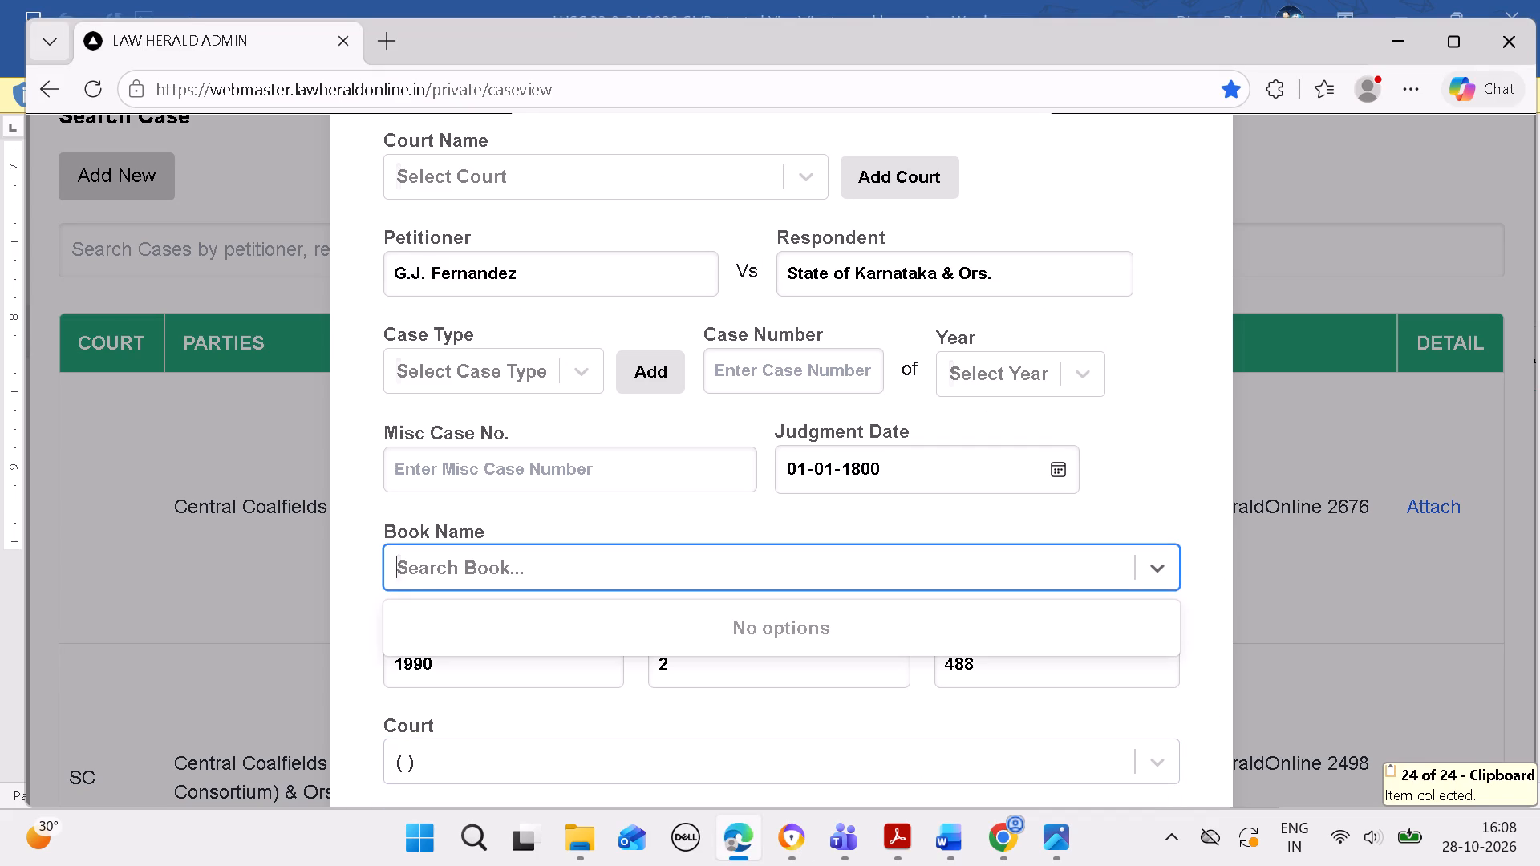
pyautogui.press('s')
pyautogui.press('c')
pyautogui.press('c')
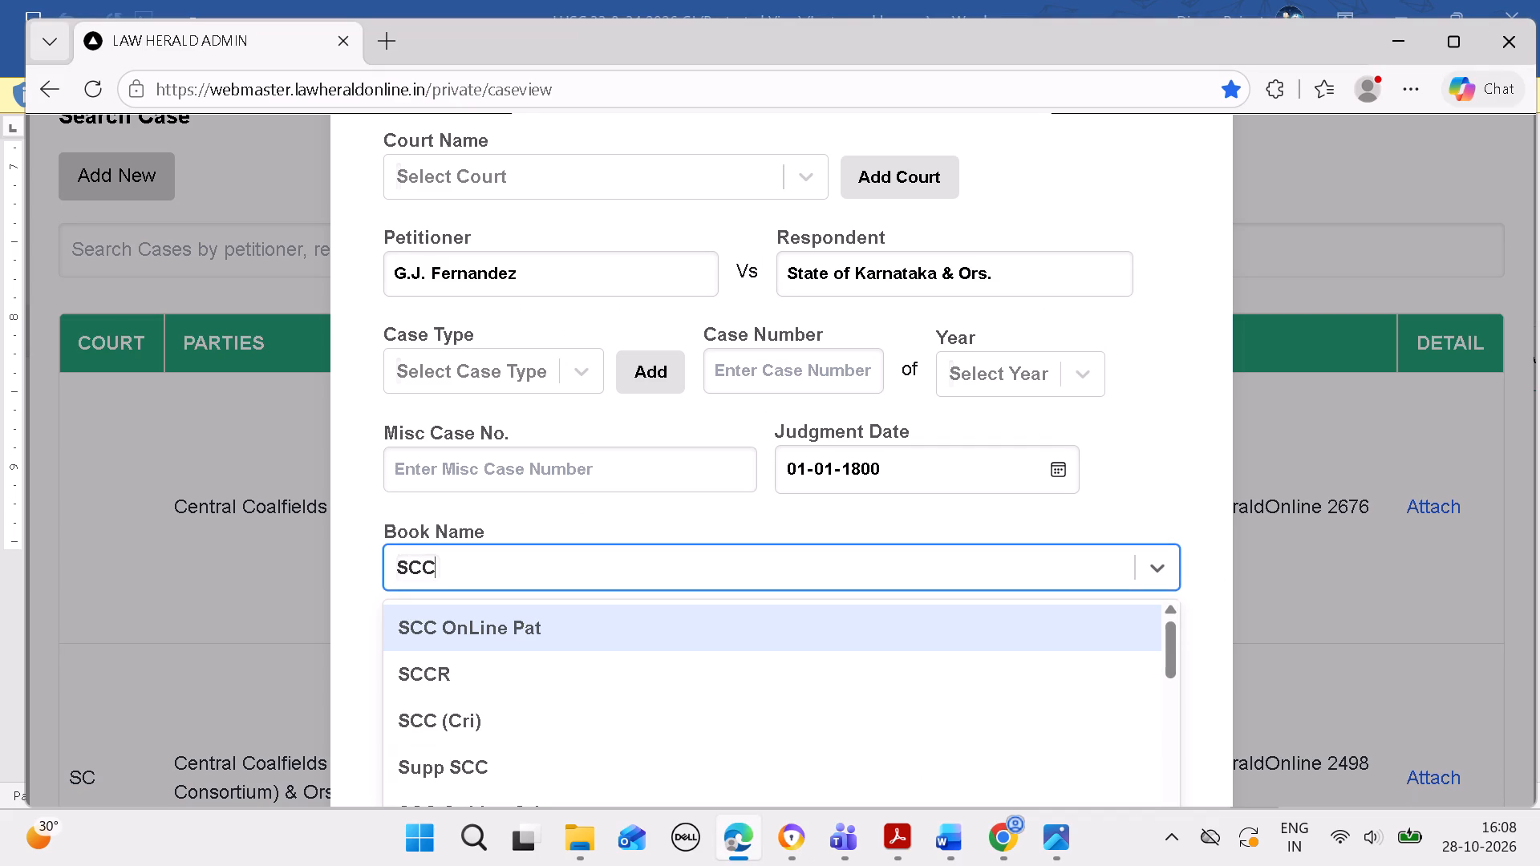
pyautogui.press('Down')
pyautogui.press('Down')
pyautogui.press('Down')
pyautogui.press('Down')
pyautogui.press('Down')
pyautogui.press('Down')
pyautogui.press('Down')
pyautogui.press('Down')
pyautogui.press('Down')
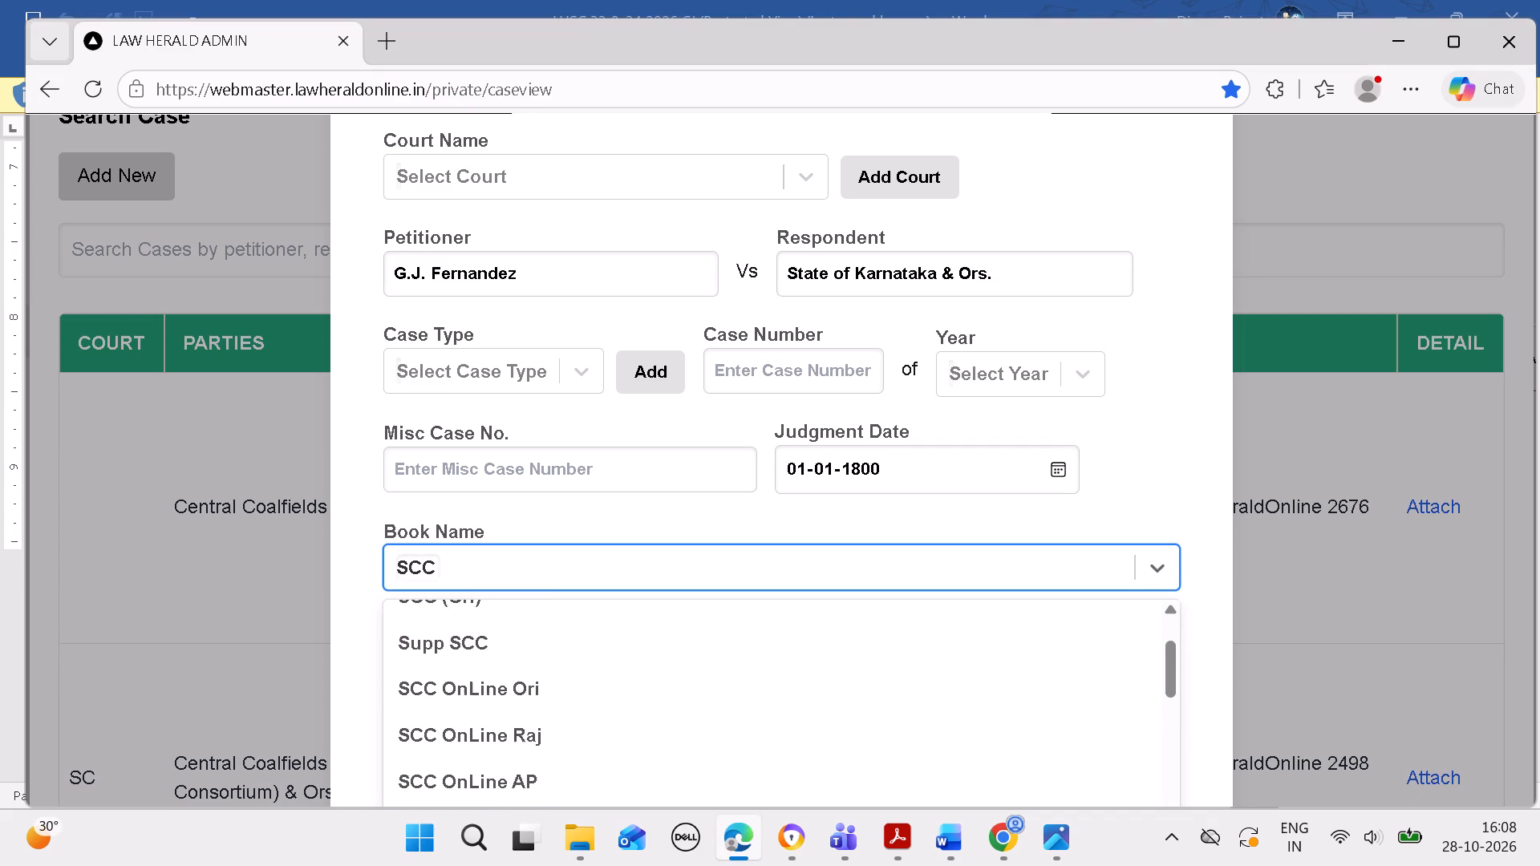
pyautogui.press('Down')
pyautogui.press('Down')
pyautogui.press('Down')
pyautogui.press('Down')
pyautogui.press('Down')
pyautogui.press('Down')
pyautogui.press('Down')
pyautogui.press('Down')
pyautogui.press('Down')
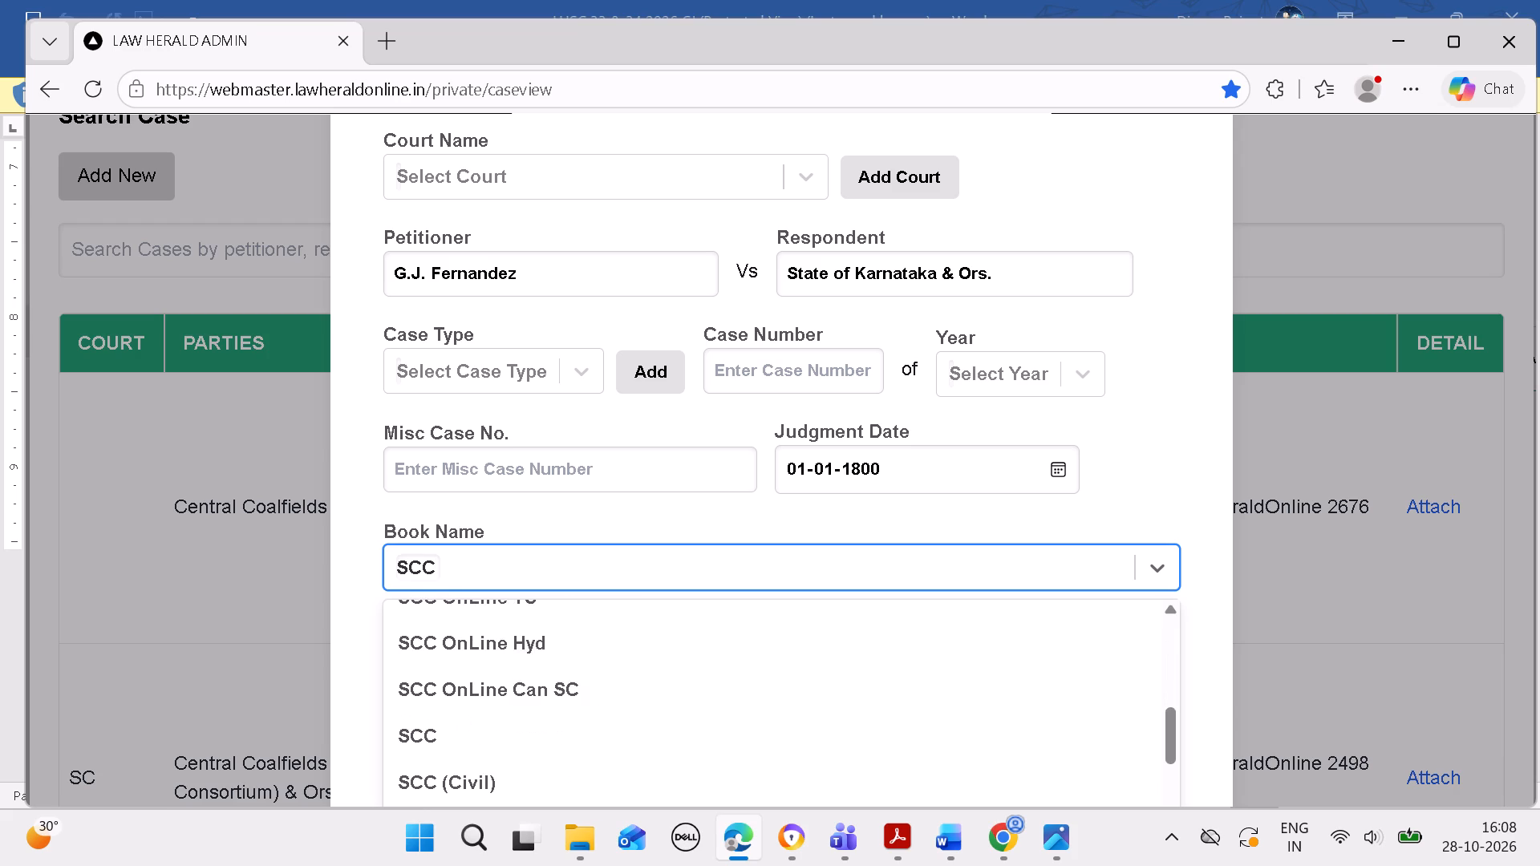
pyautogui.press('Down')
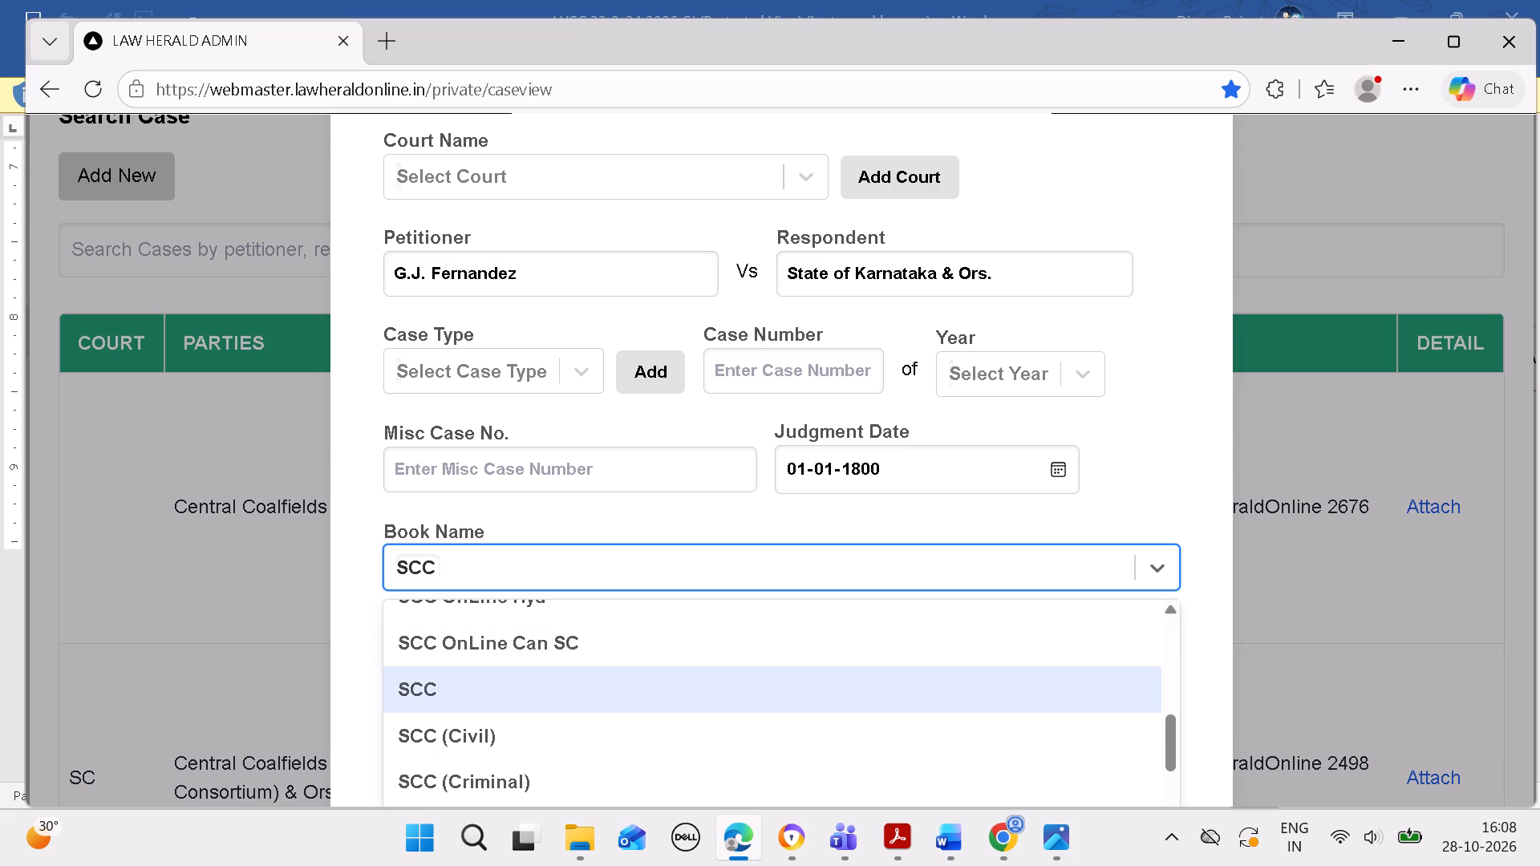
pyautogui.click(661, 689)
# Set the new case's court name to IN THE SUPREME COURT OF INDIA (SC) and submit it, attaching it as a cited case.
pyautogui.click(699, 161)
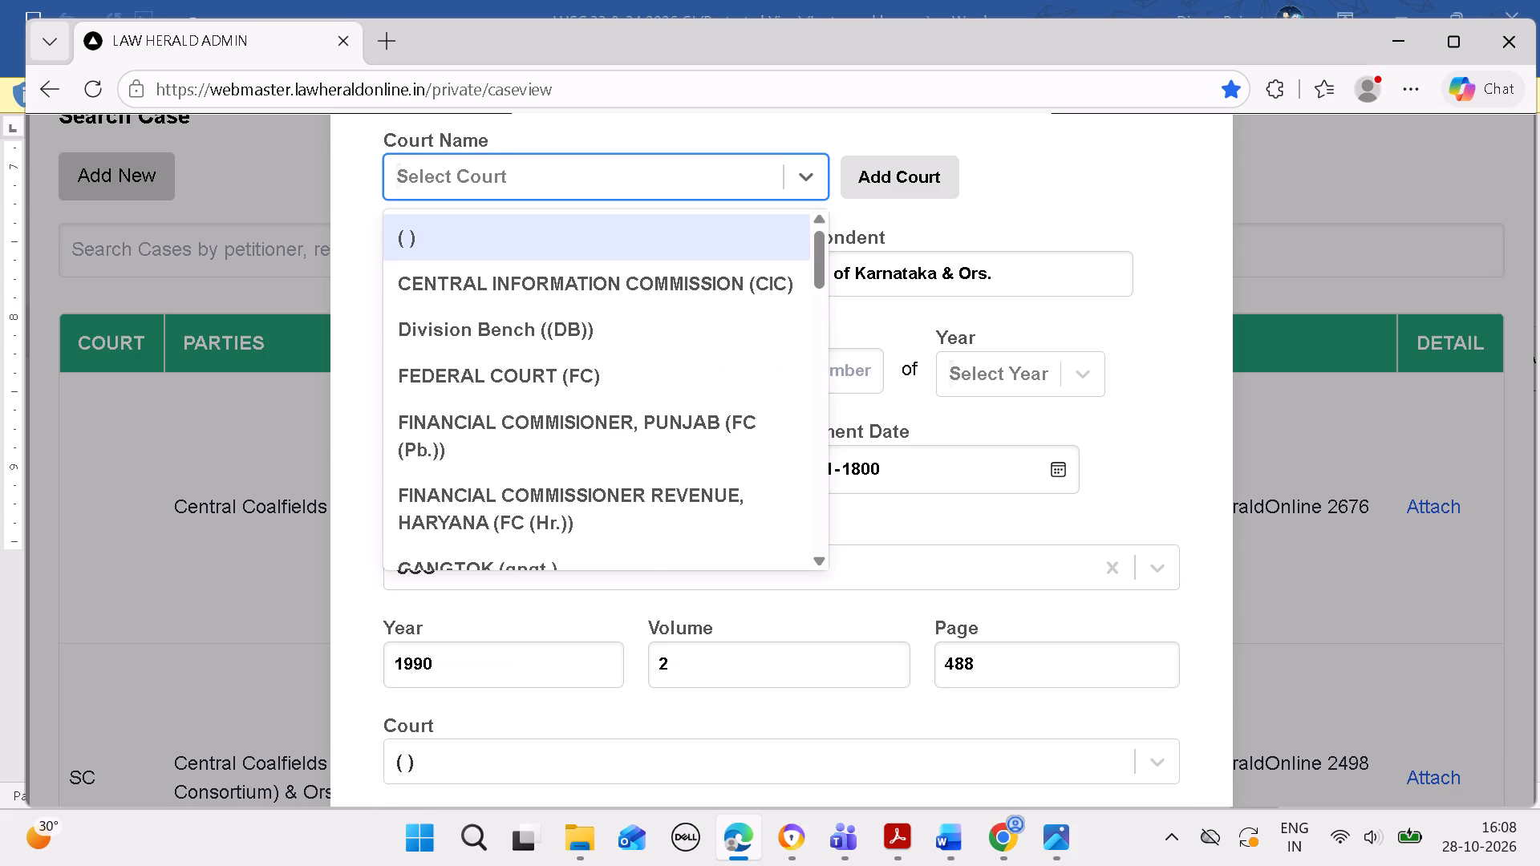
pyautogui.write('IN THE')
pyautogui.press('space')
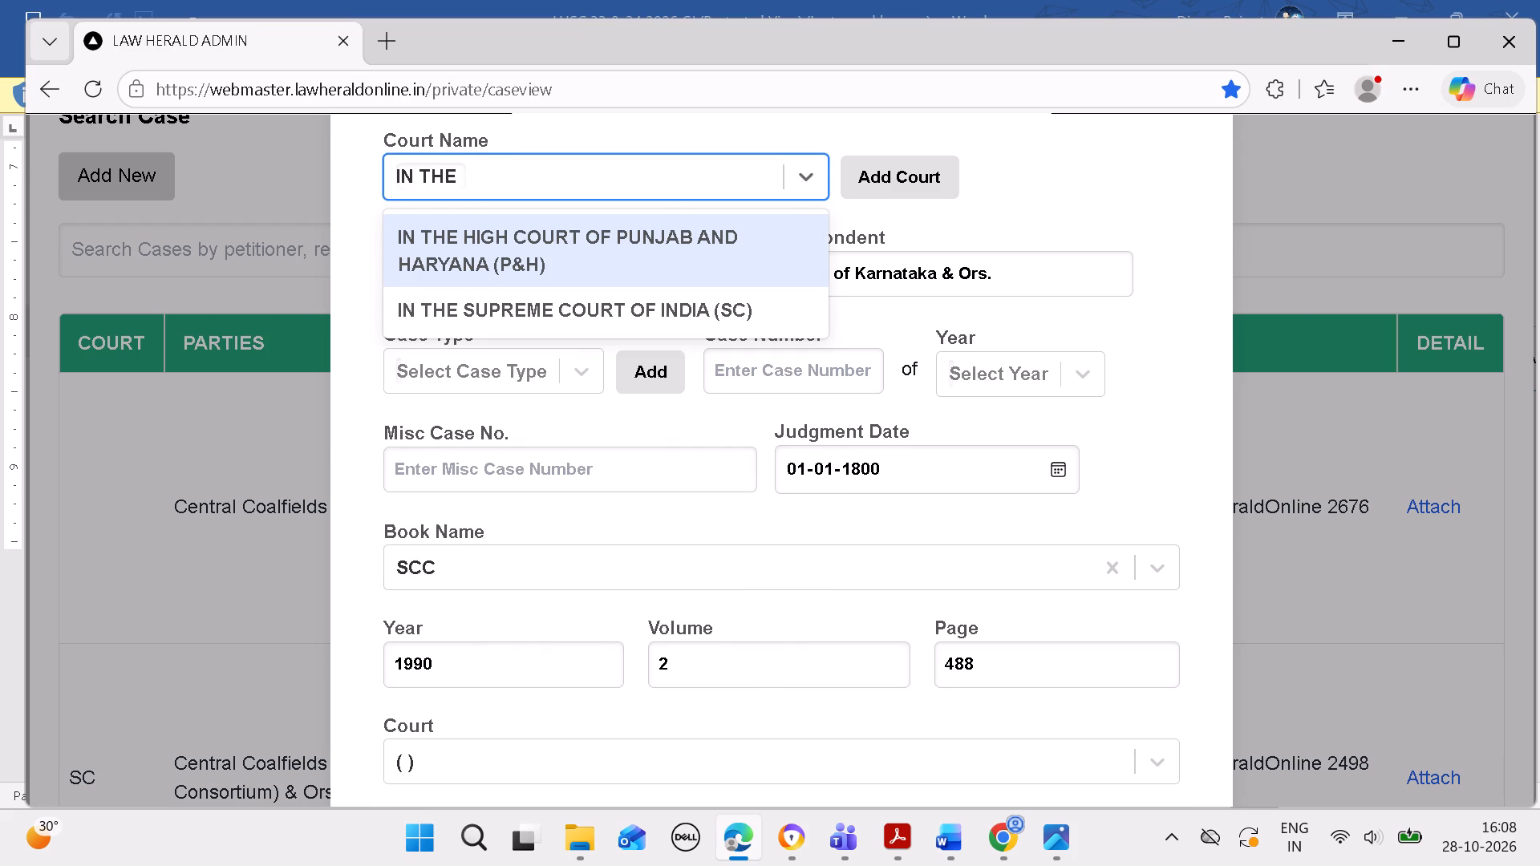
pyautogui.click(723, 303)
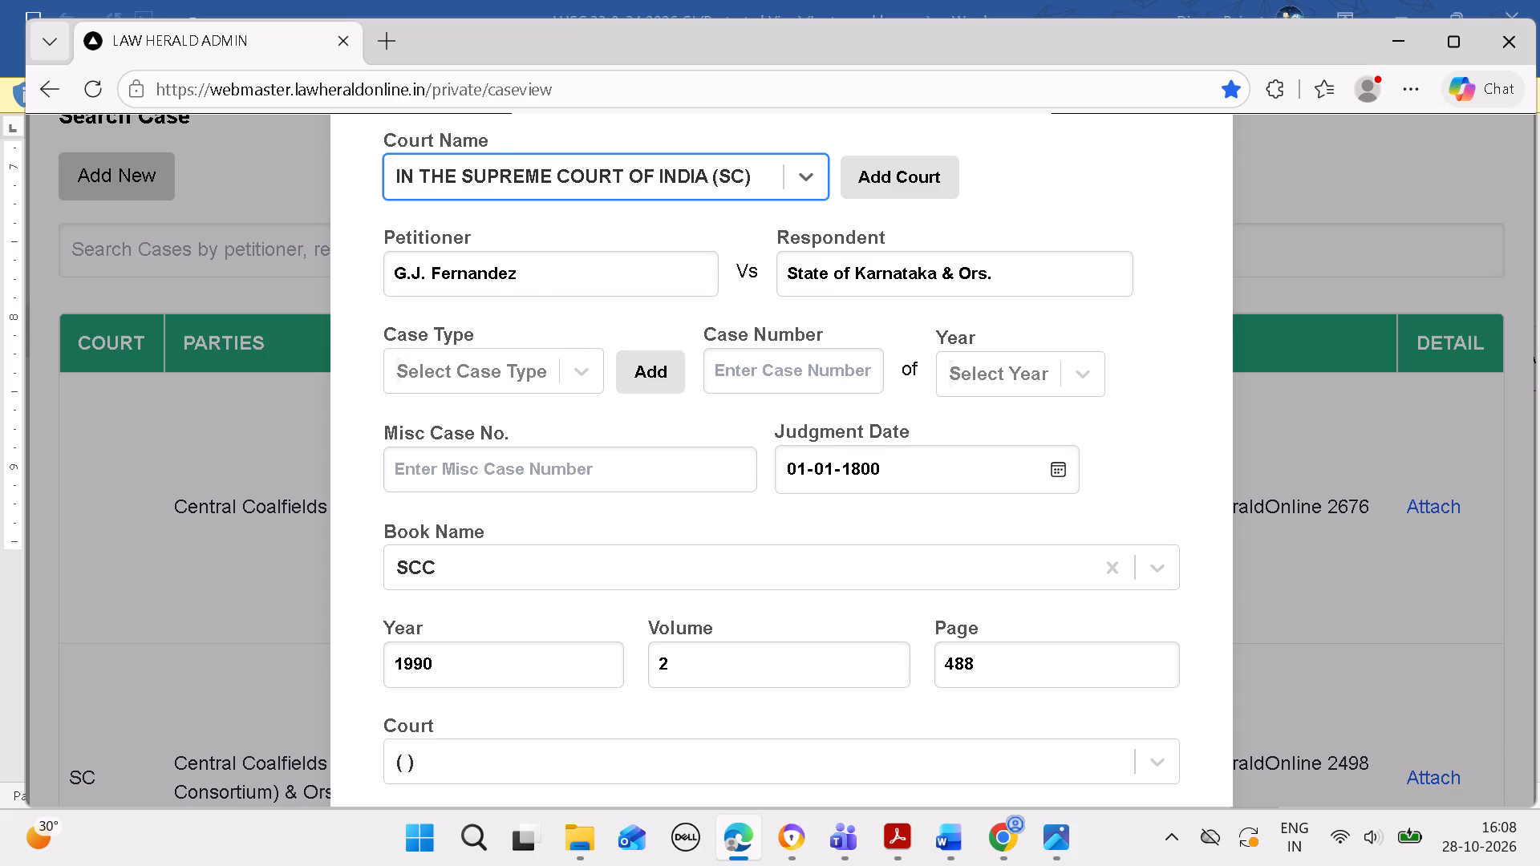
pyautogui.press('Return')
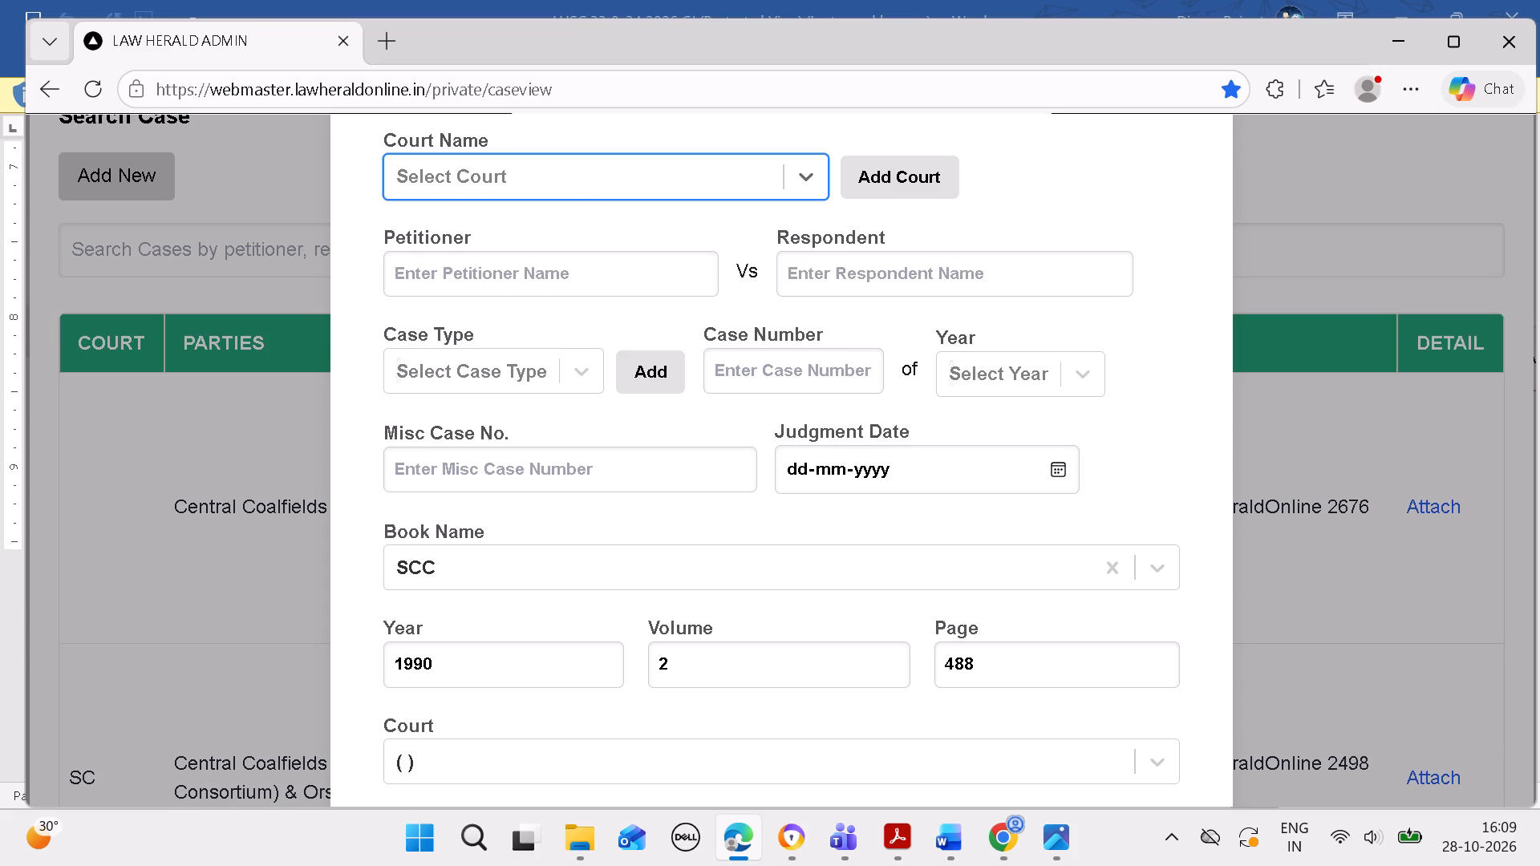
pyautogui.click(992, 262)
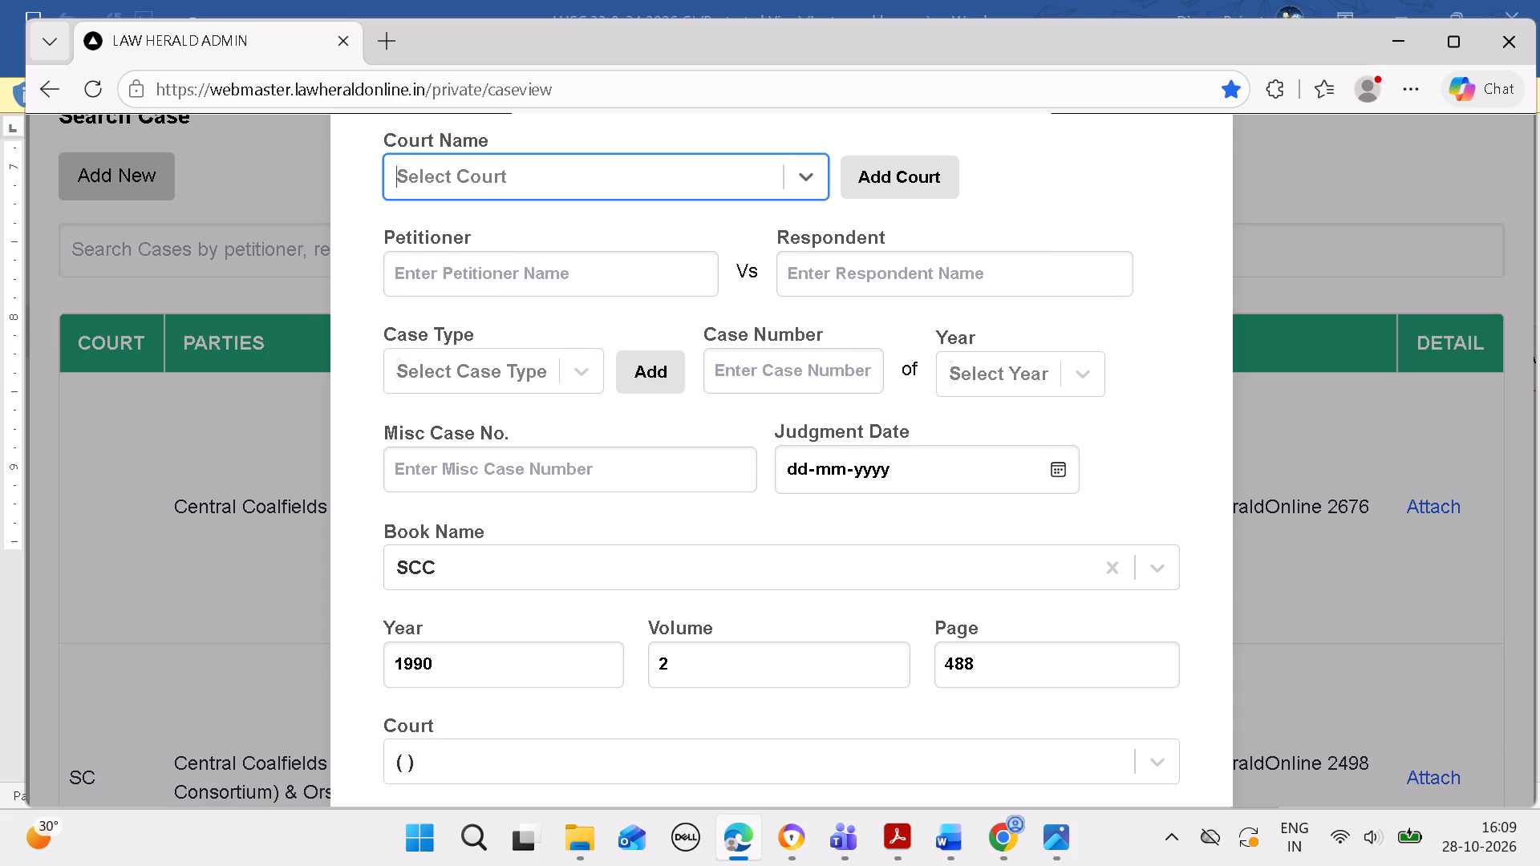
pyautogui.click(1023, 256)
pyautogui.click(1011, 256)
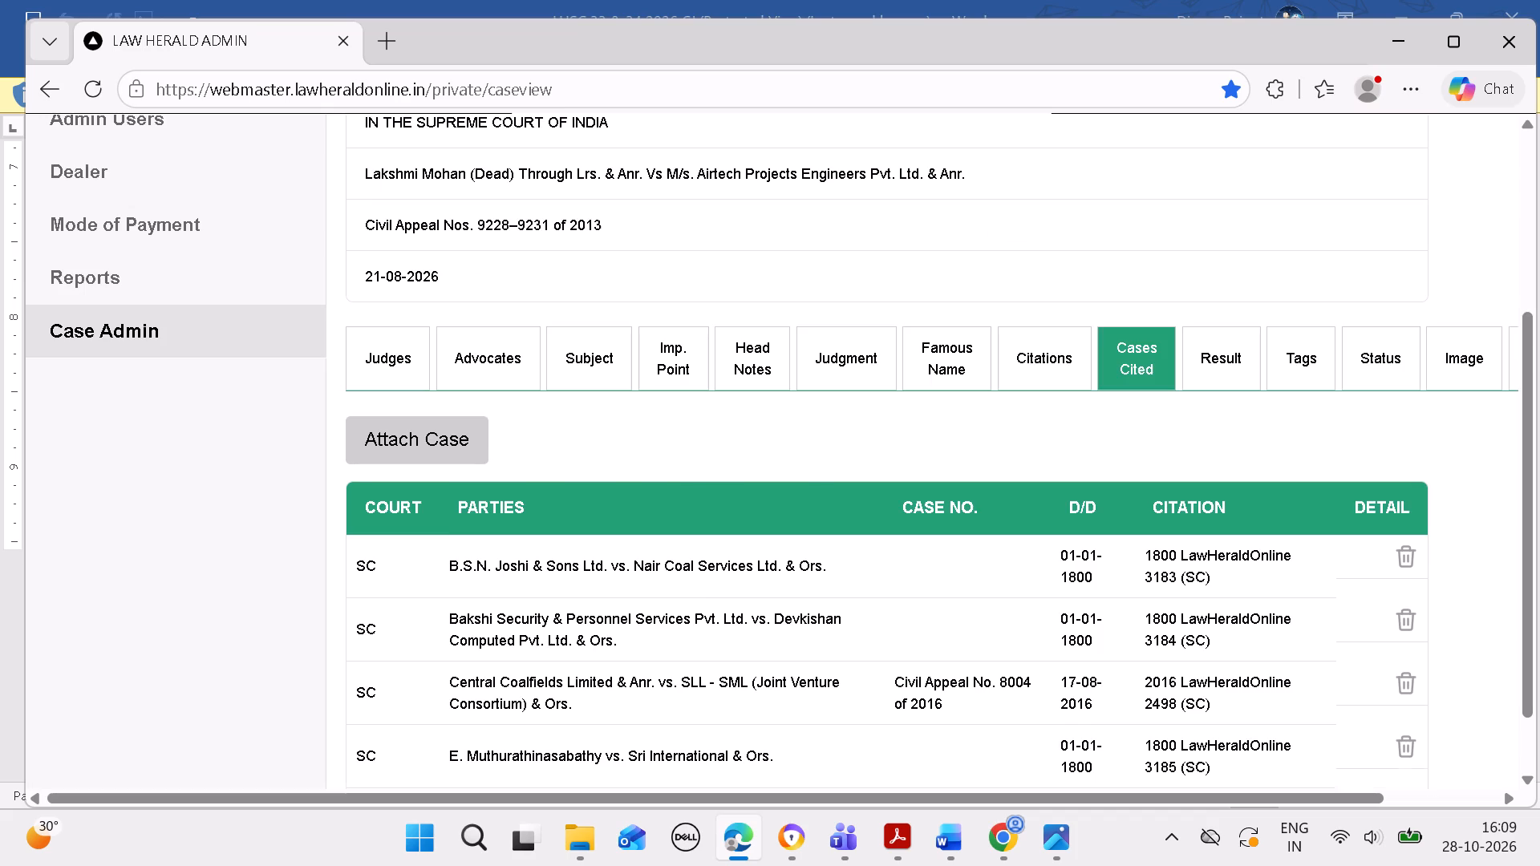
pyautogui.scroll(-7, 991, 497)
pyautogui.scroll(-3, 971, 715)
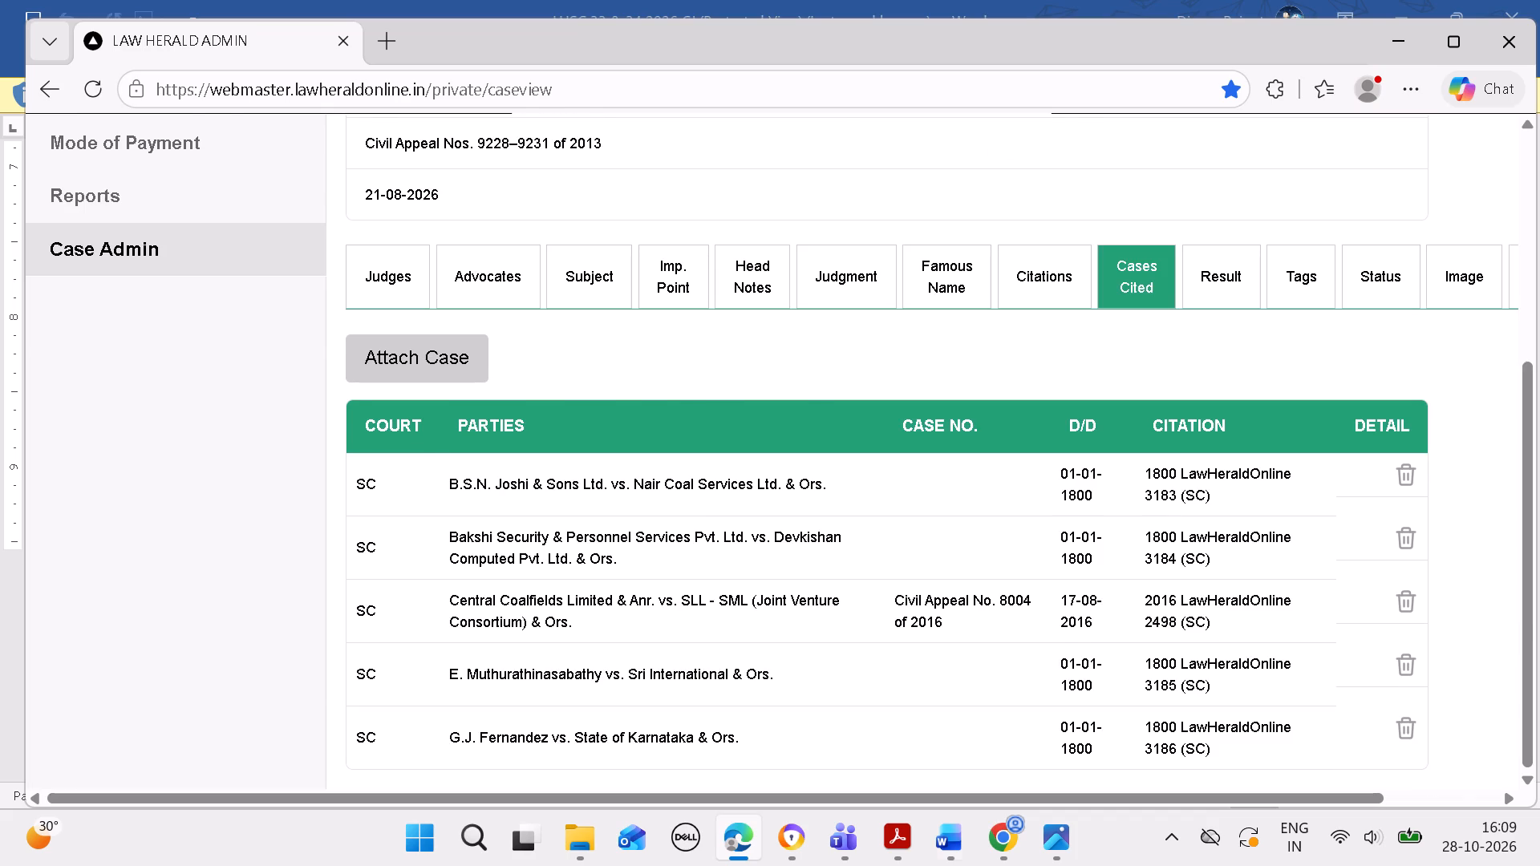
# Copy the sixth cited case's petitioner from Word and replace the old case search in Edge with petitioner "Indian Railway Catering and Tourism Corporation".
pyautogui.click(953, 837)
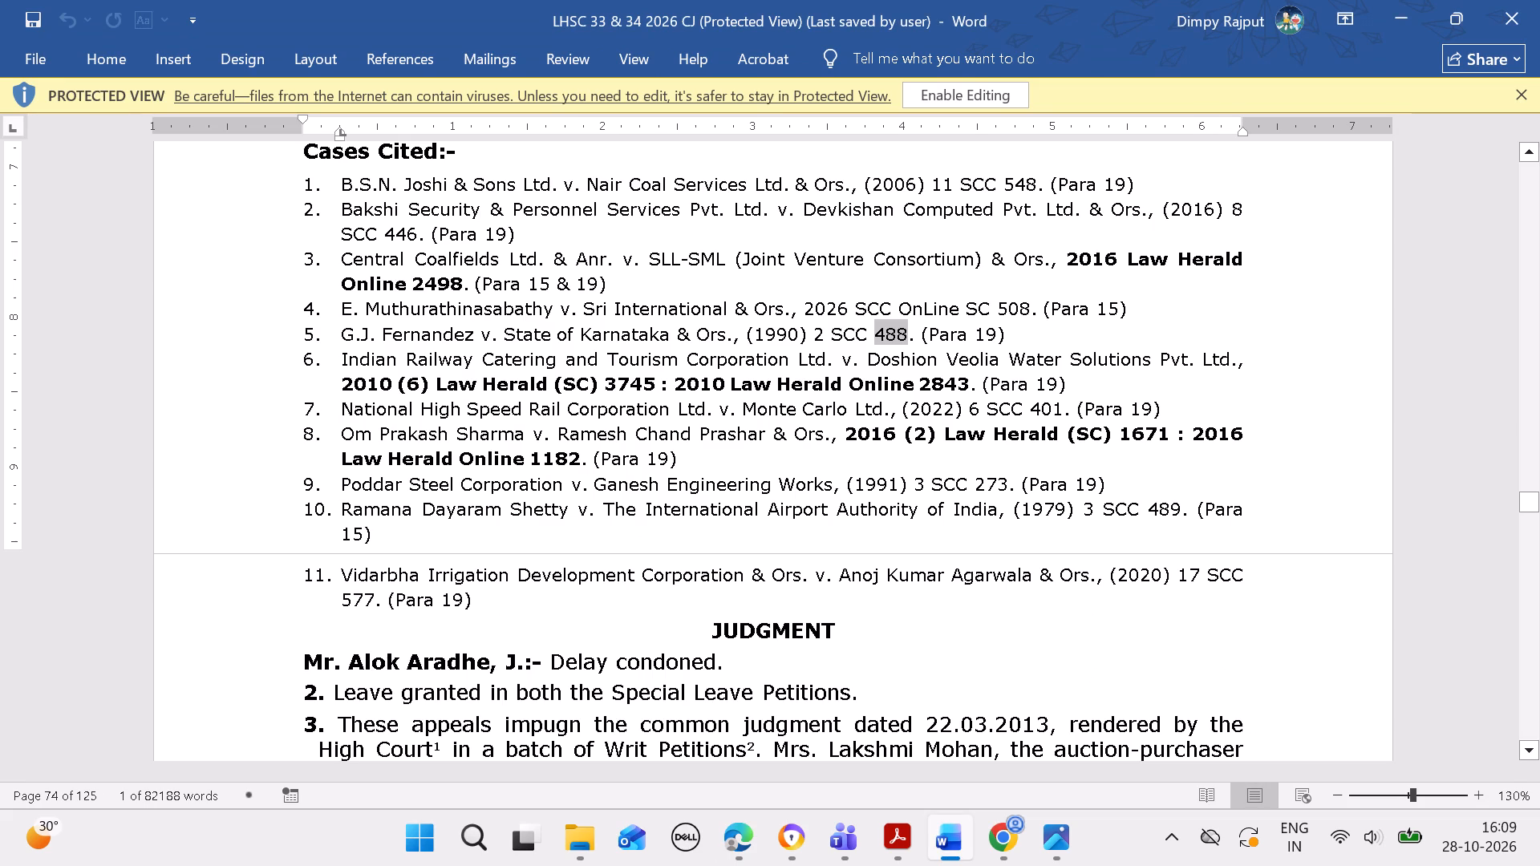
pyautogui.moveTo(346, 354); pyautogui.dragTo(833, 366)
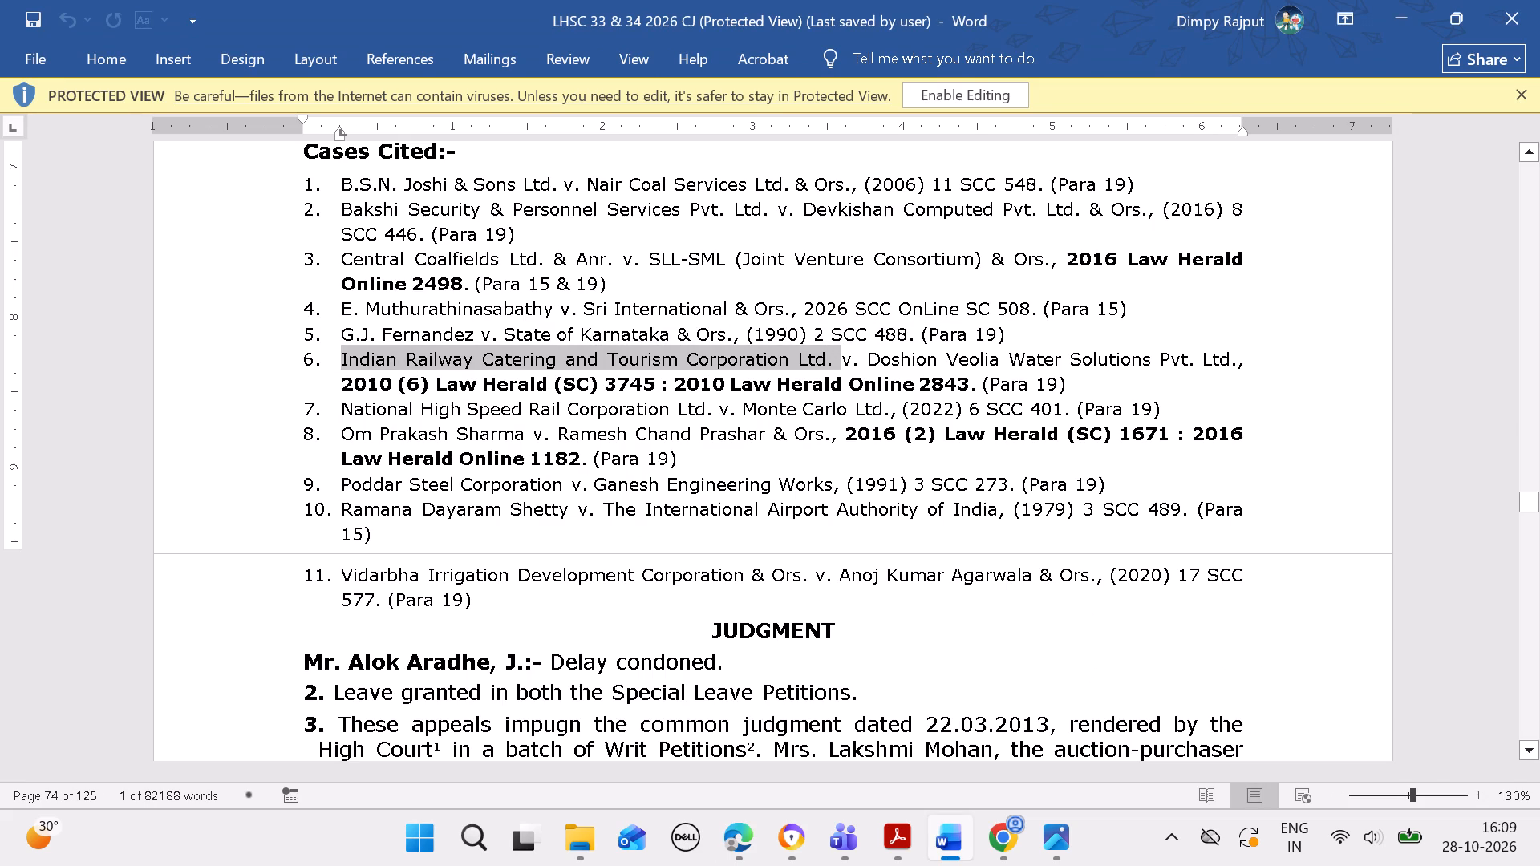
pyautogui.hotkey('ctrl', 'c')
pyautogui.click(731, 831)
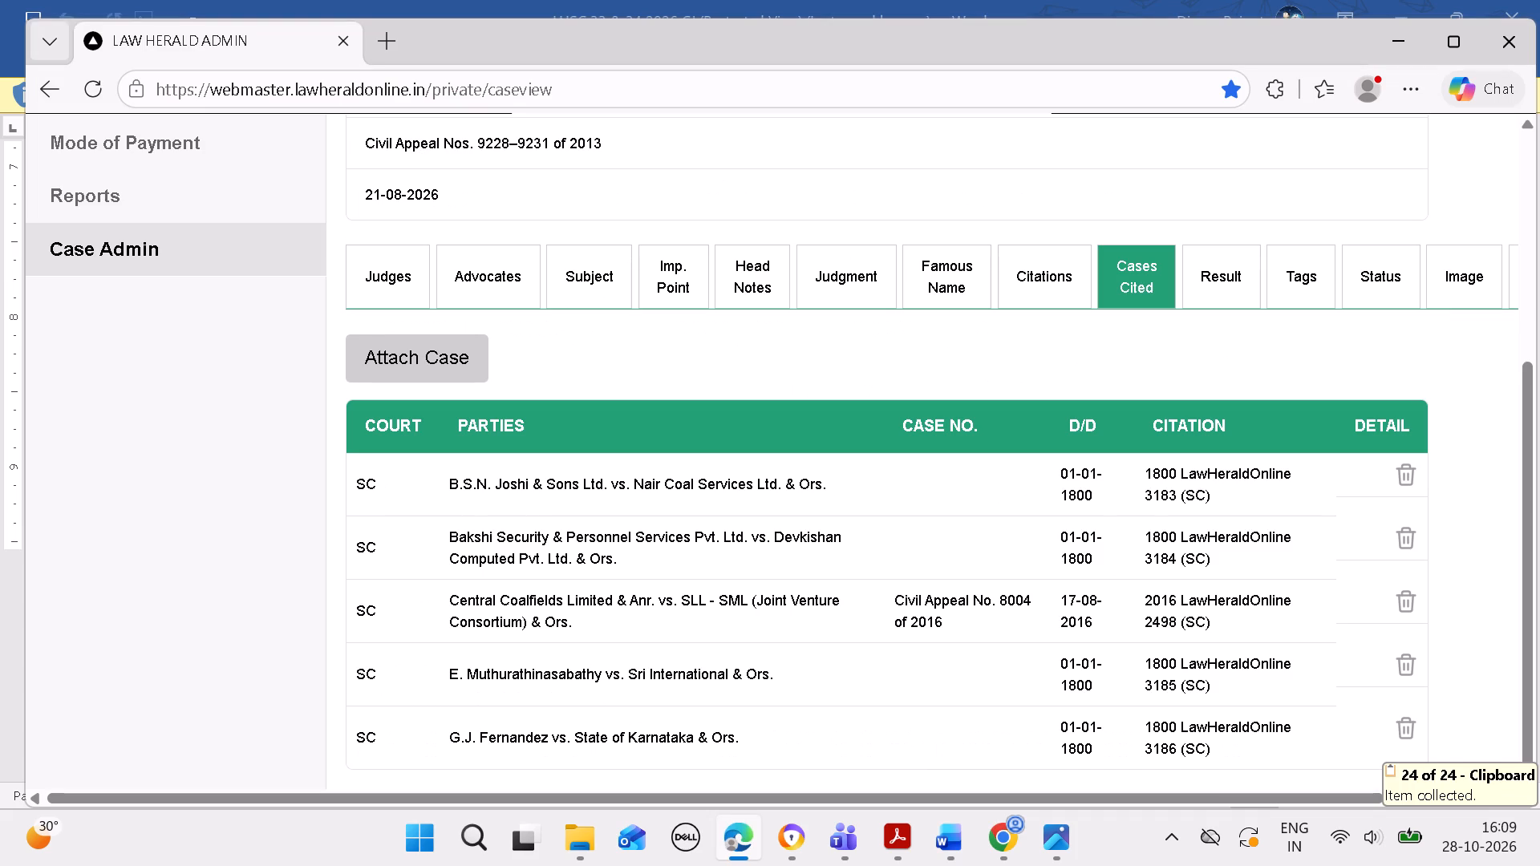
pyautogui.click(444, 370)
pyautogui.moveTo(865, 250); pyautogui.dragTo(509, 281)
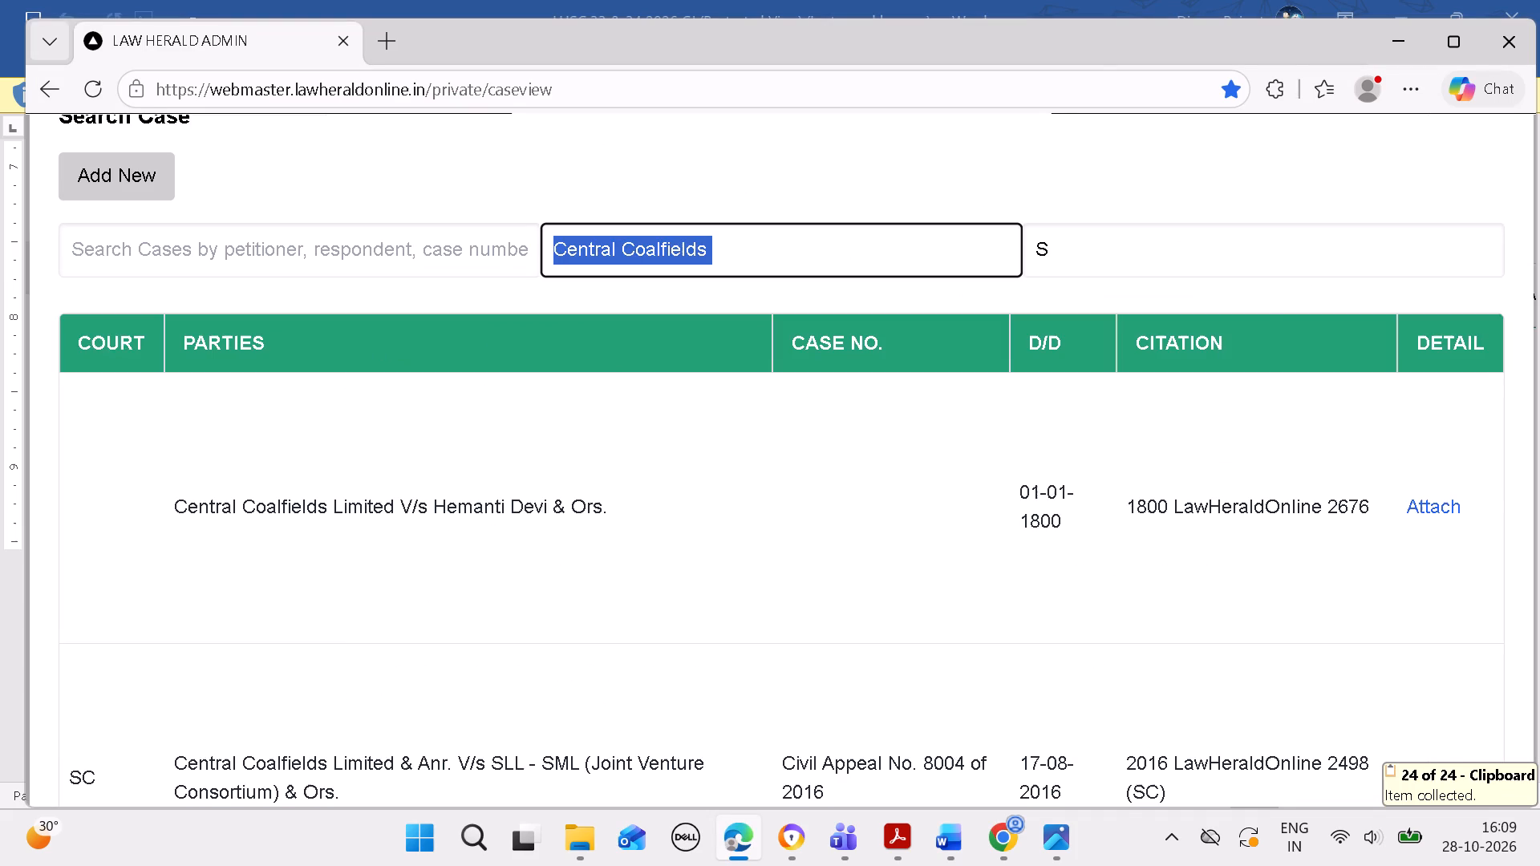
pyautogui.press('BackSpace')
pyautogui.moveTo(1147, 257); pyautogui.dragTo(719, 306)
pyautogui.press('BackSpace')
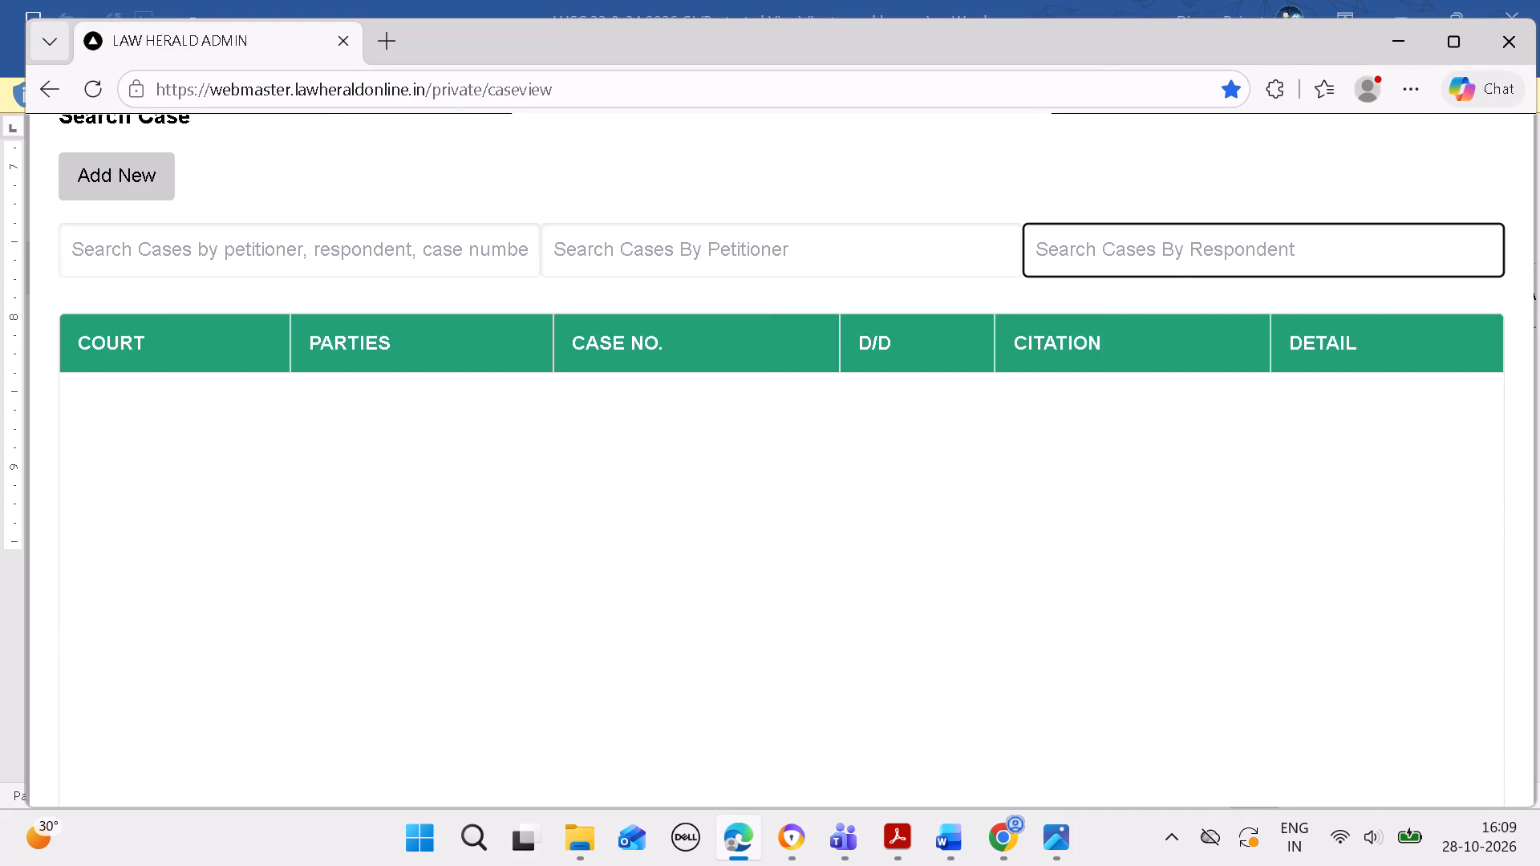
pyautogui.click(695, 249)
pyautogui.hotkey('ctrl', 'v')
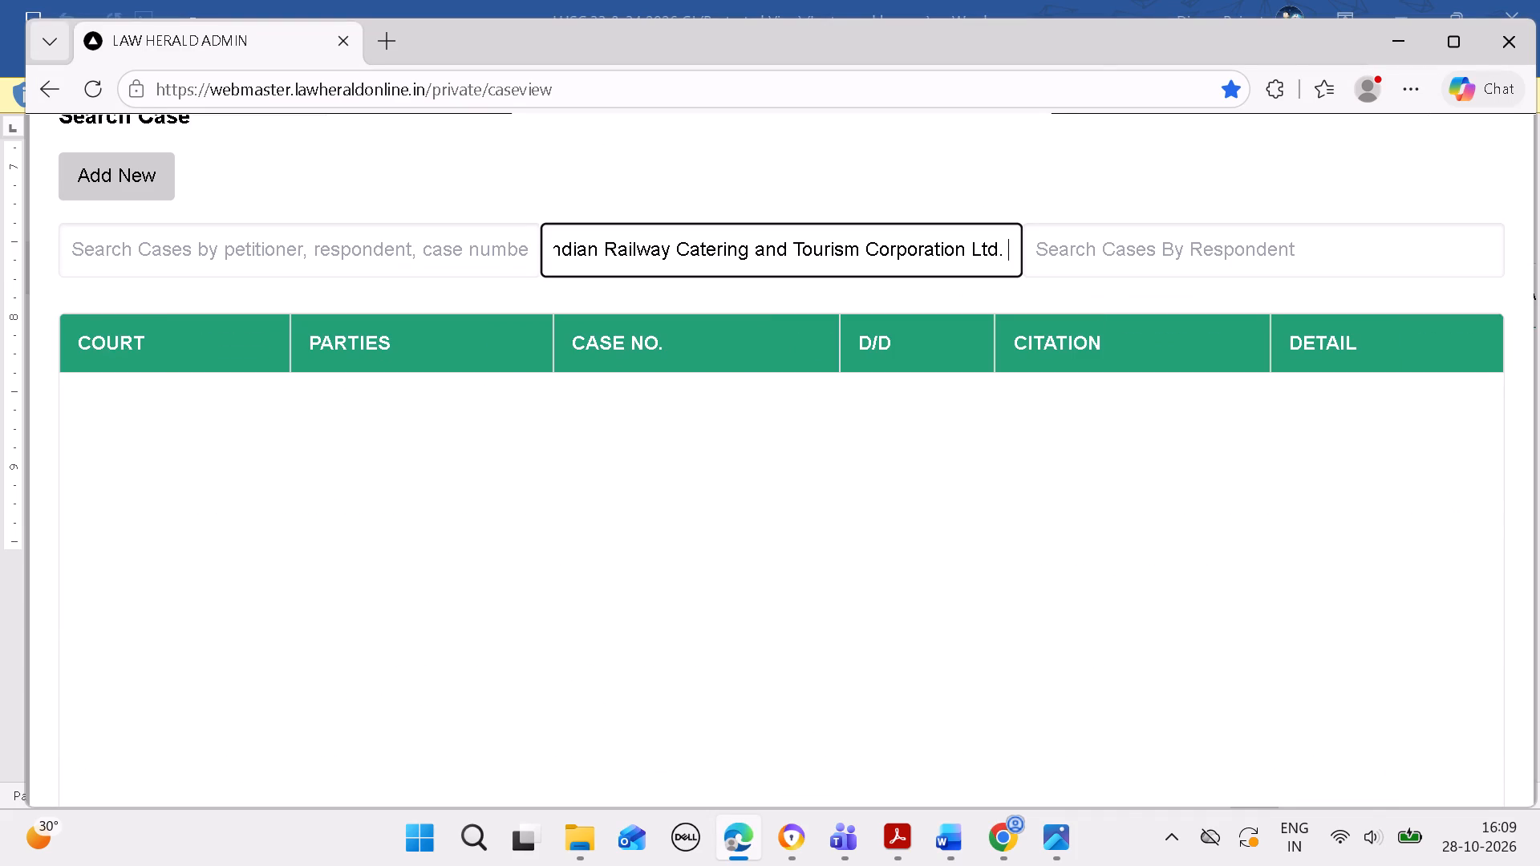
pyautogui.press('BackSpace')
pyautogui.press('BackSpace')
pyautogui.press('BackSpace')
pyautogui.press('BackSpace')
pyautogui.press('BackSpace')
pyautogui.press('BackSpace')
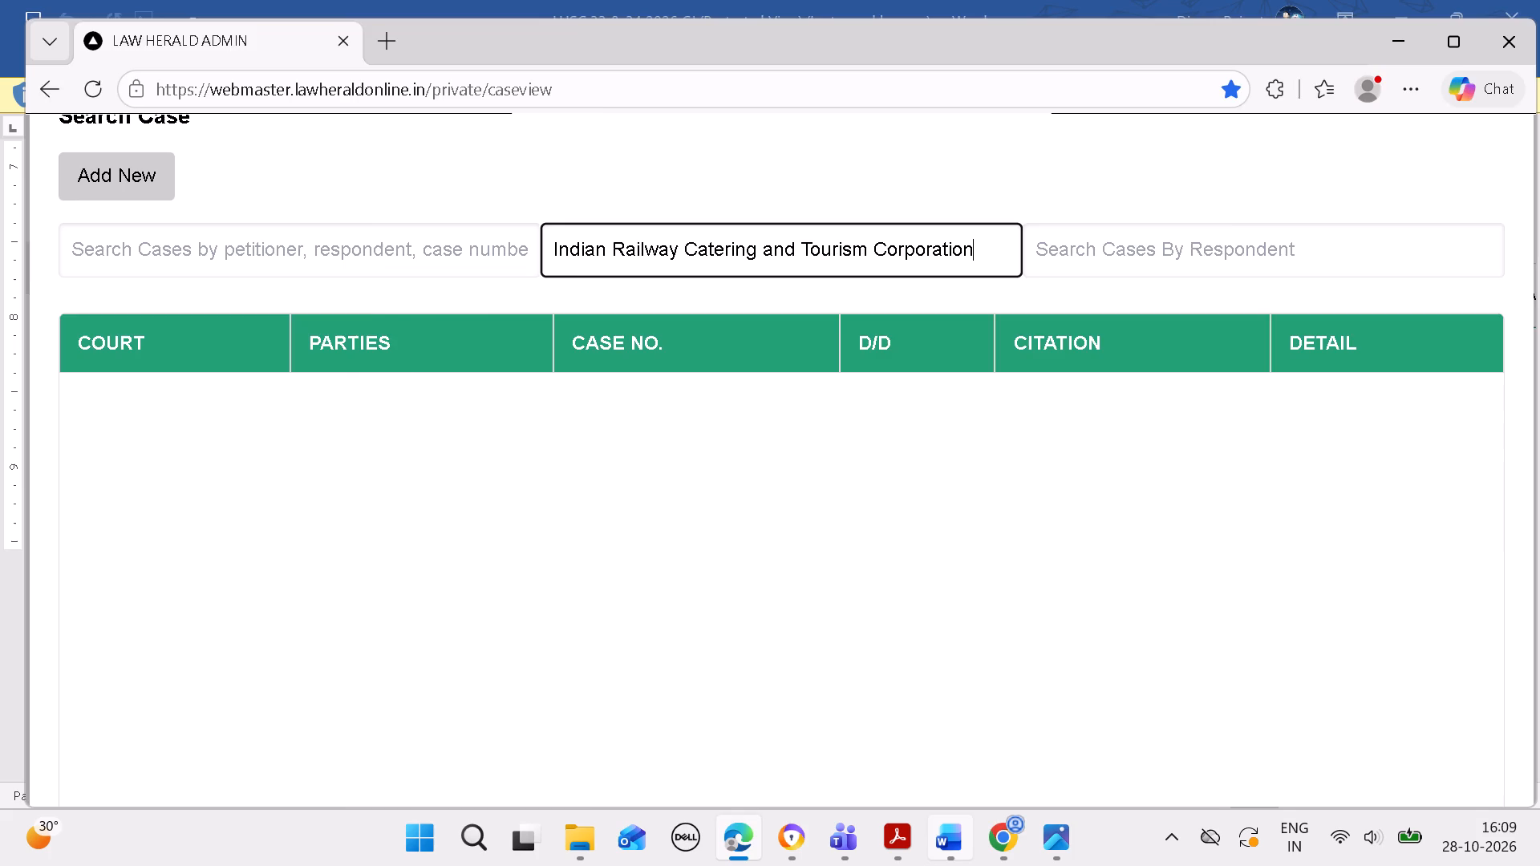
# Copy the sixth cited case's respondent from Word into the respondent search in Edge, keeping only "Doshion Veolia Water Solutions".
pyautogui.click(961, 832)
pyautogui.moveTo(864, 358); pyautogui.dragTo(870, 356)
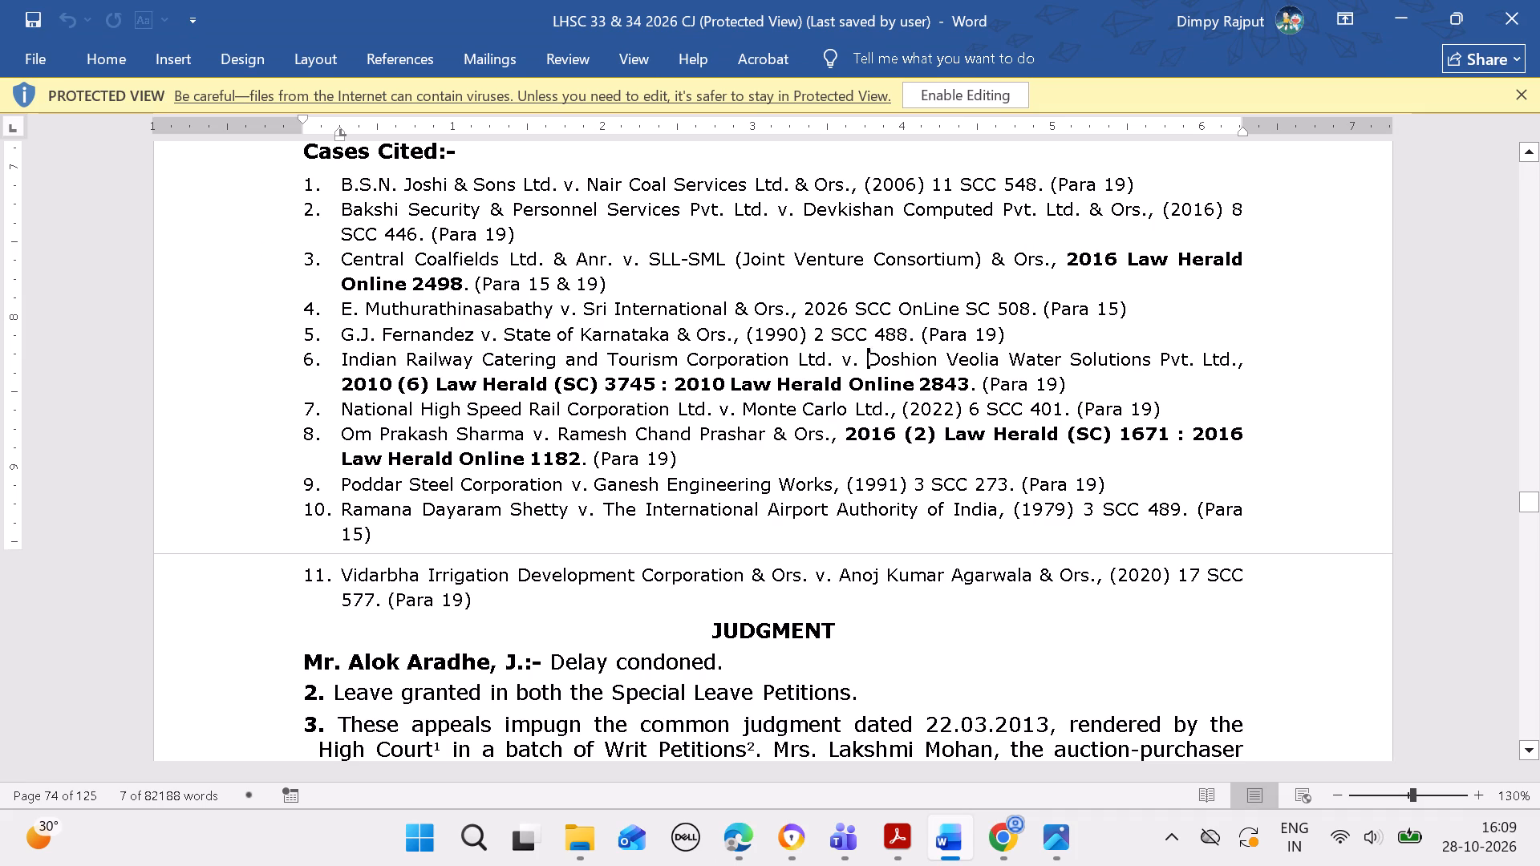
pyautogui.moveTo(870, 356); pyautogui.dragTo(1230, 361)
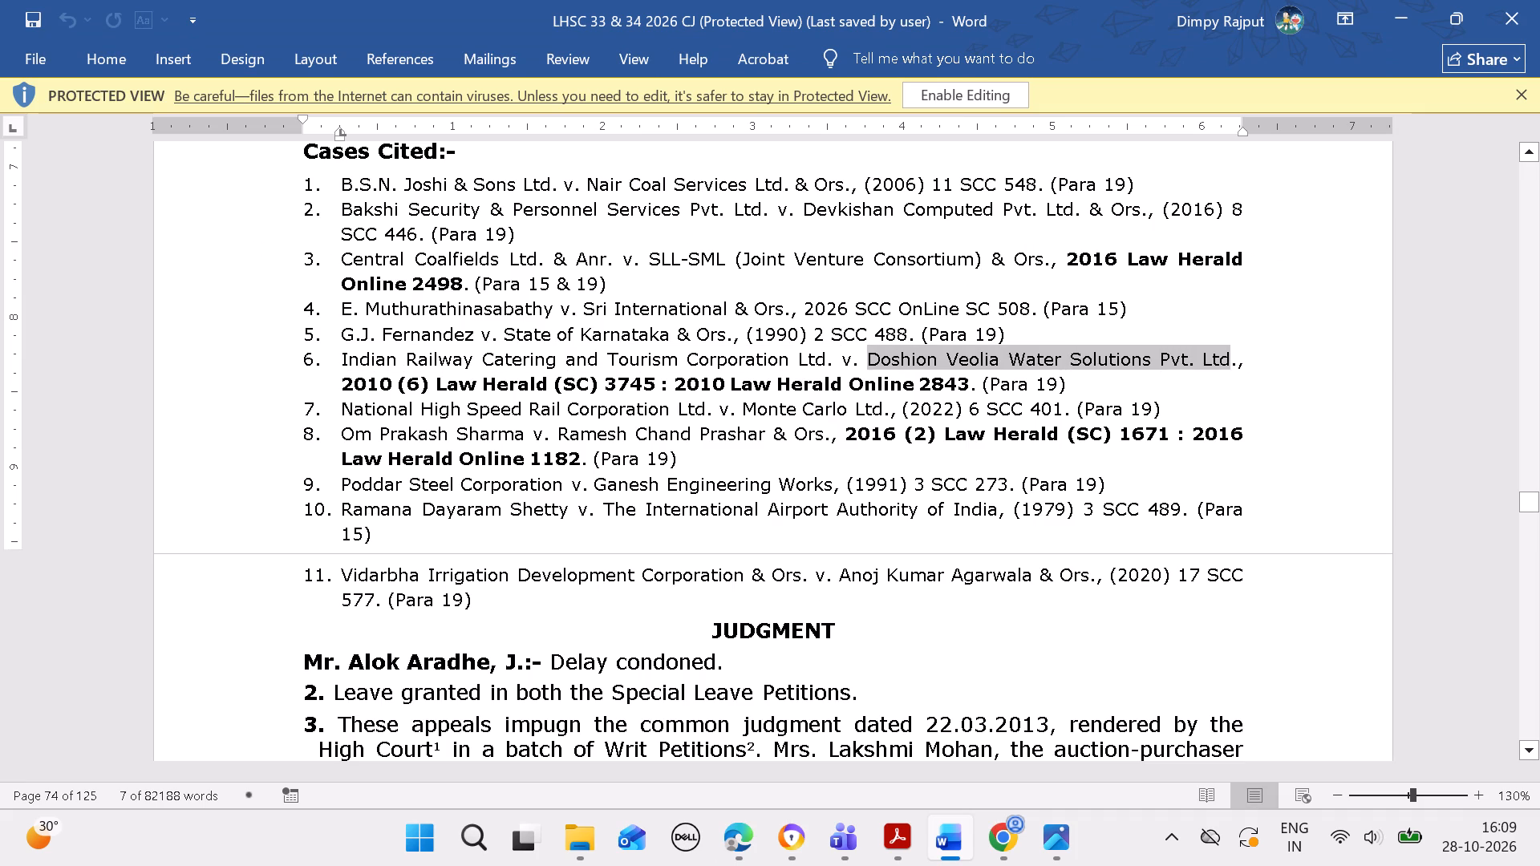
pyautogui.moveTo(1230, 361); pyautogui.dragTo(1234, 360)
pyautogui.hotkey('ctrl', 'c')
pyautogui.click(744, 838)
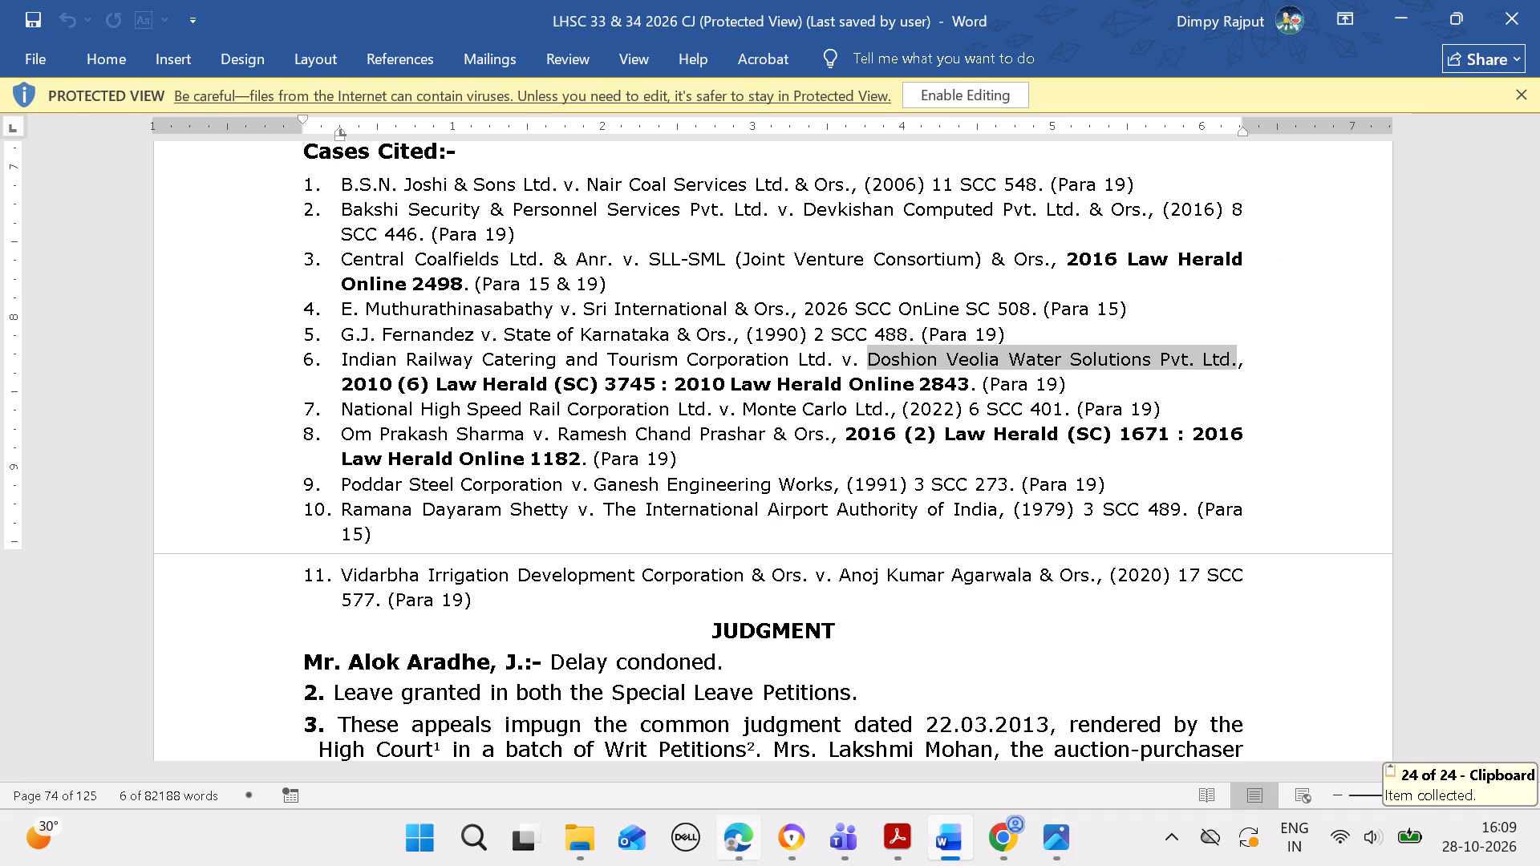
pyautogui.click(1143, 251)
pyautogui.hotkey('ctrl', 'v')
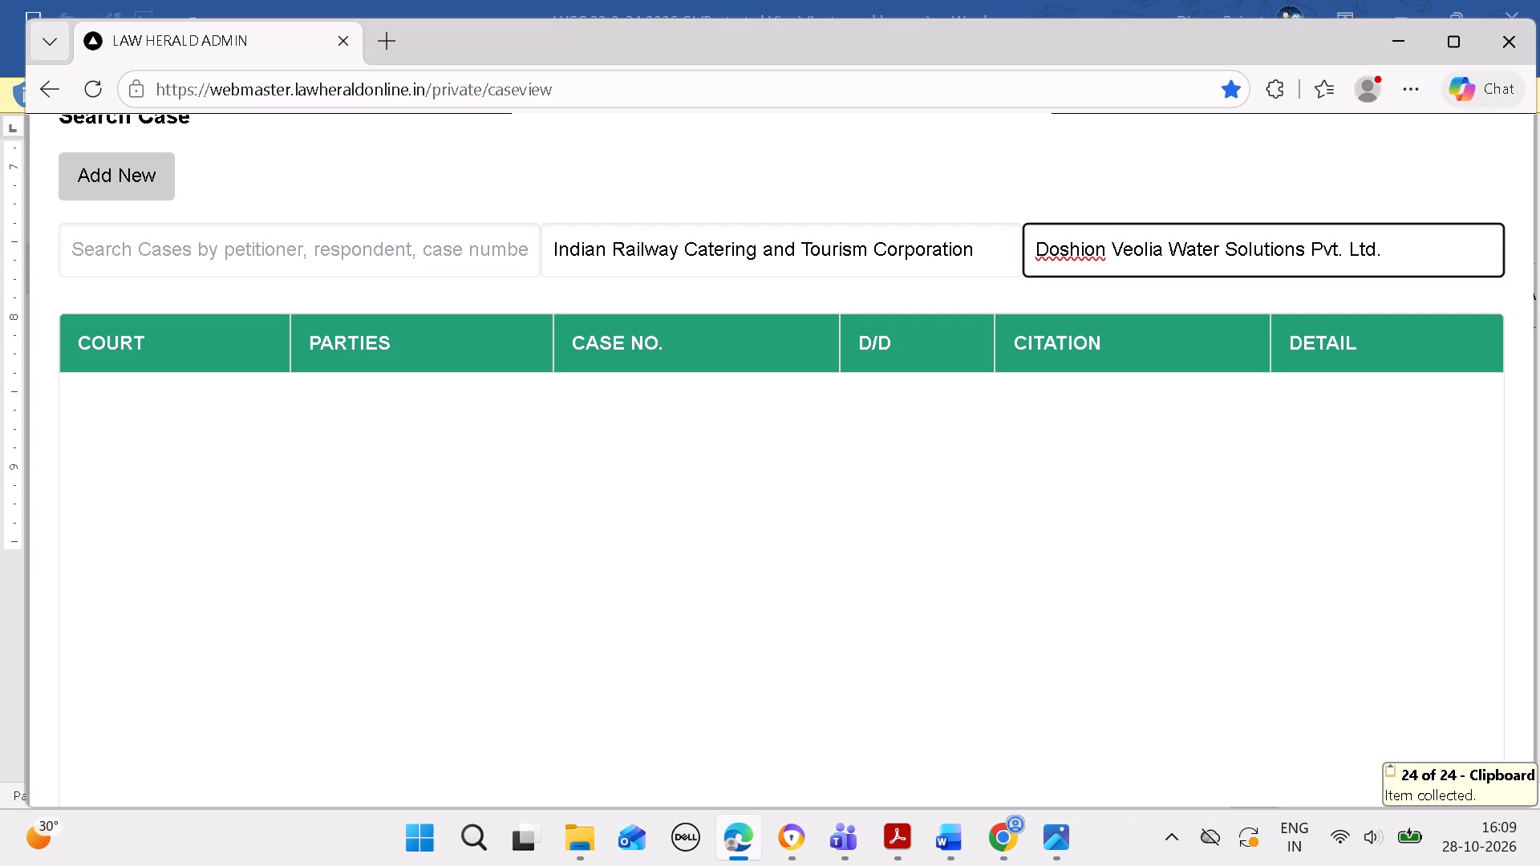
pyautogui.press('BackSpace')
pyautogui.press('BackSpace')
pyautogui.press('BackSpace')
pyautogui.press('BackSpace')
pyautogui.press('BackSpace')
pyautogui.press('BackSpace')
pyautogui.press('BackSpace')
pyautogui.press('BackSpace')
pyautogui.press('BackSpace')
pyautogui.press('BackSpace')
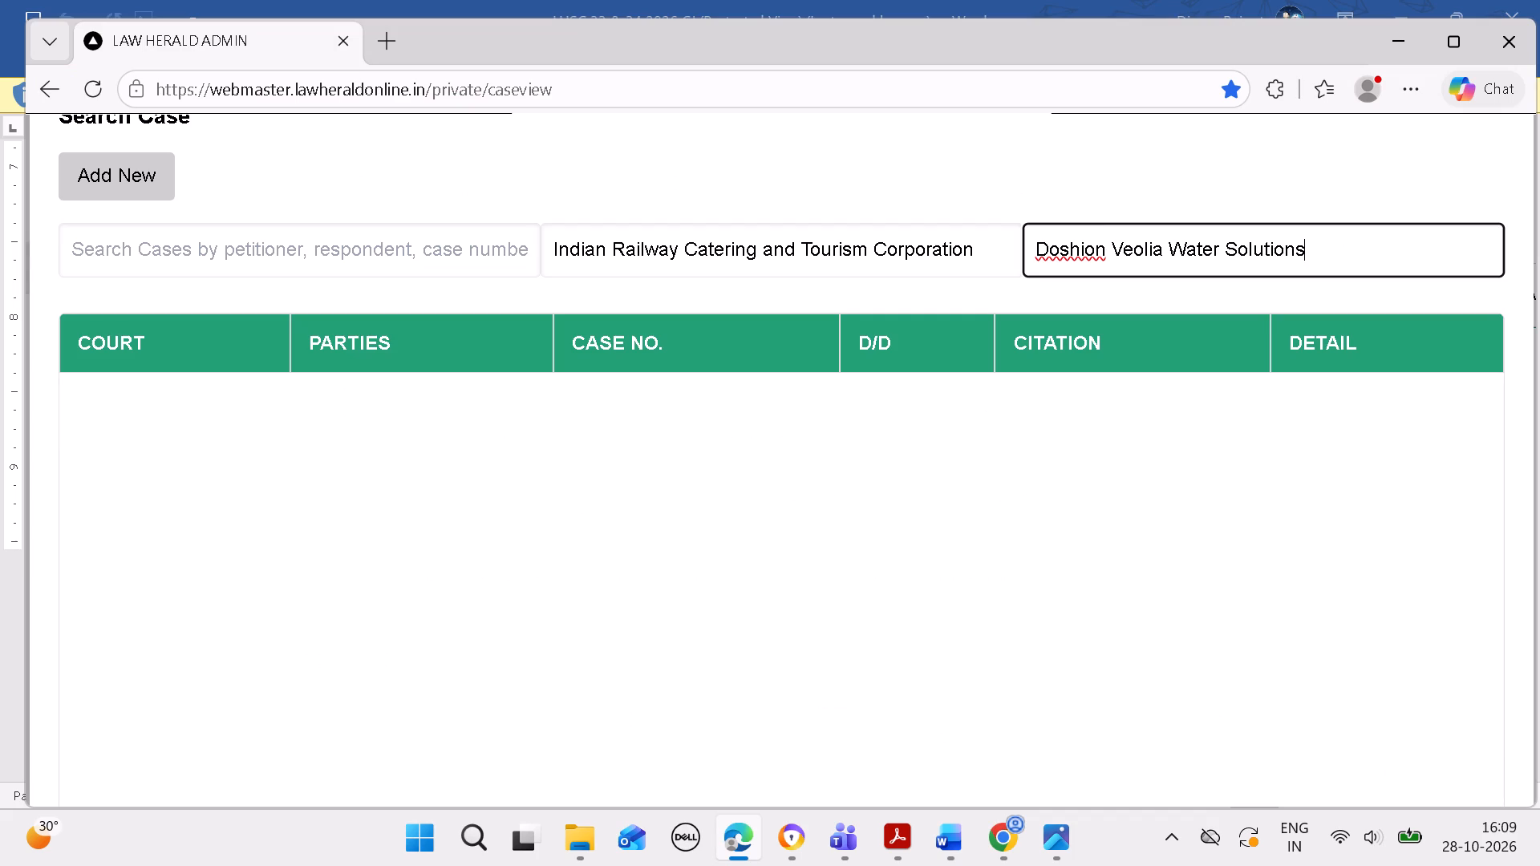
# Shorten the petitioner search to "Indian Railway Catering".
pyautogui.click(987, 249)
pyautogui.press('BackSpace')
pyautogui.press('BackSpace')
pyautogui.press('BackSpace')
pyautogui.press('BackSpace')
pyautogui.press('BackSpace')
pyautogui.press('BackSpace')
pyautogui.press('BackSpace')
pyautogui.press('BackSpace')
pyautogui.press('BackSpace')
pyautogui.press('BackSpace')
pyautogui.press('BackSpace')
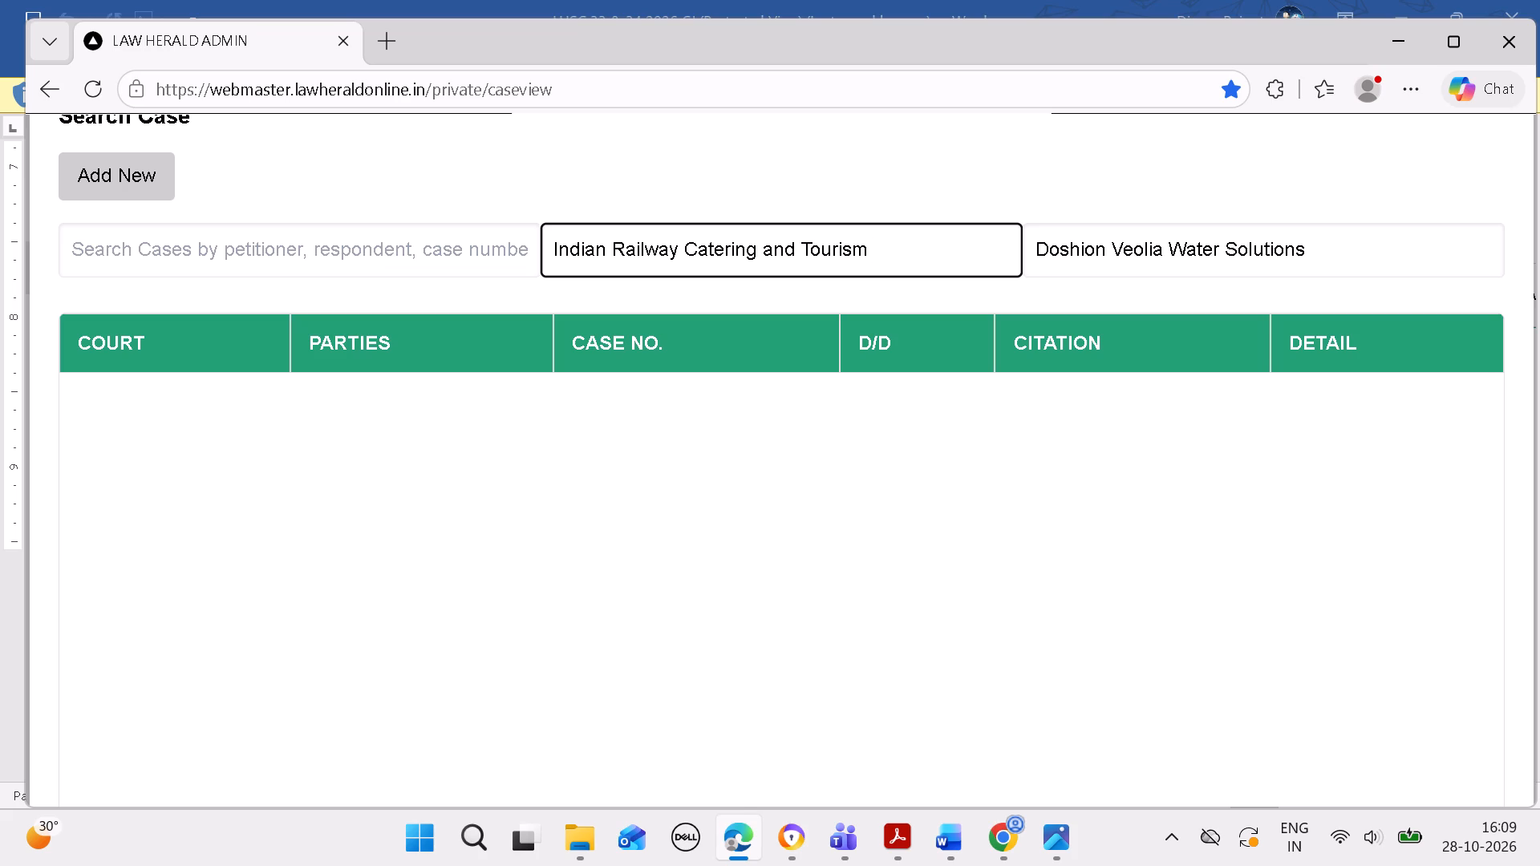
pyautogui.press('BackSpace')
pyautogui.press('BackSpace')
pyautogui.press('BackSpace')
pyautogui.press('BackSpace')
pyautogui.press('BackSpace')
pyautogui.press('BackSpace')
pyautogui.press('BackSpace')
pyautogui.press('BackSpace')
pyautogui.press('BackSpace')
pyautogui.press('BackSpace')
pyautogui.press('BackSpace')
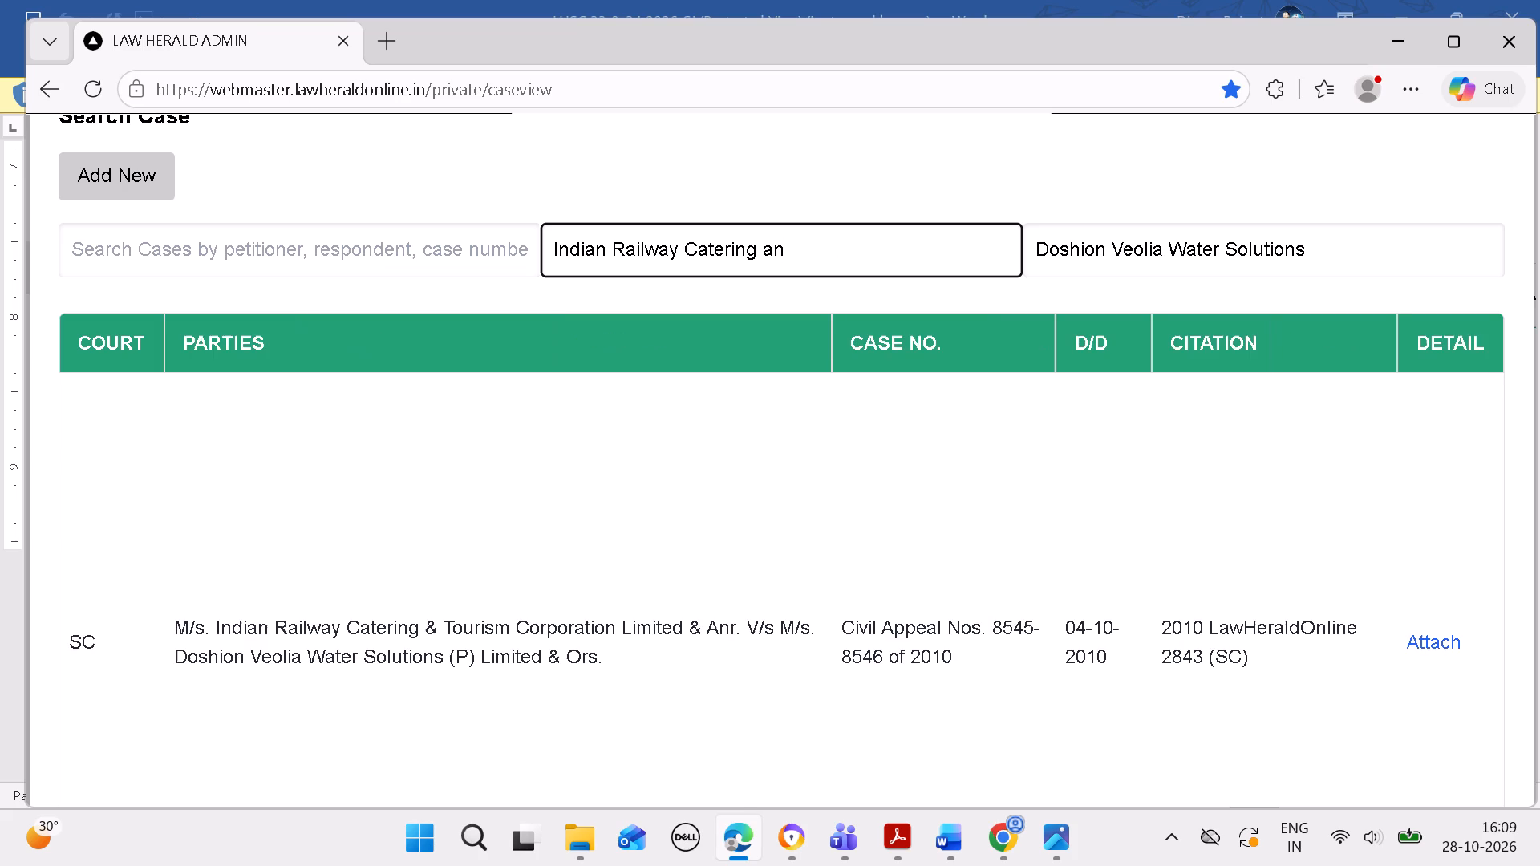
pyautogui.press('BackSpace')
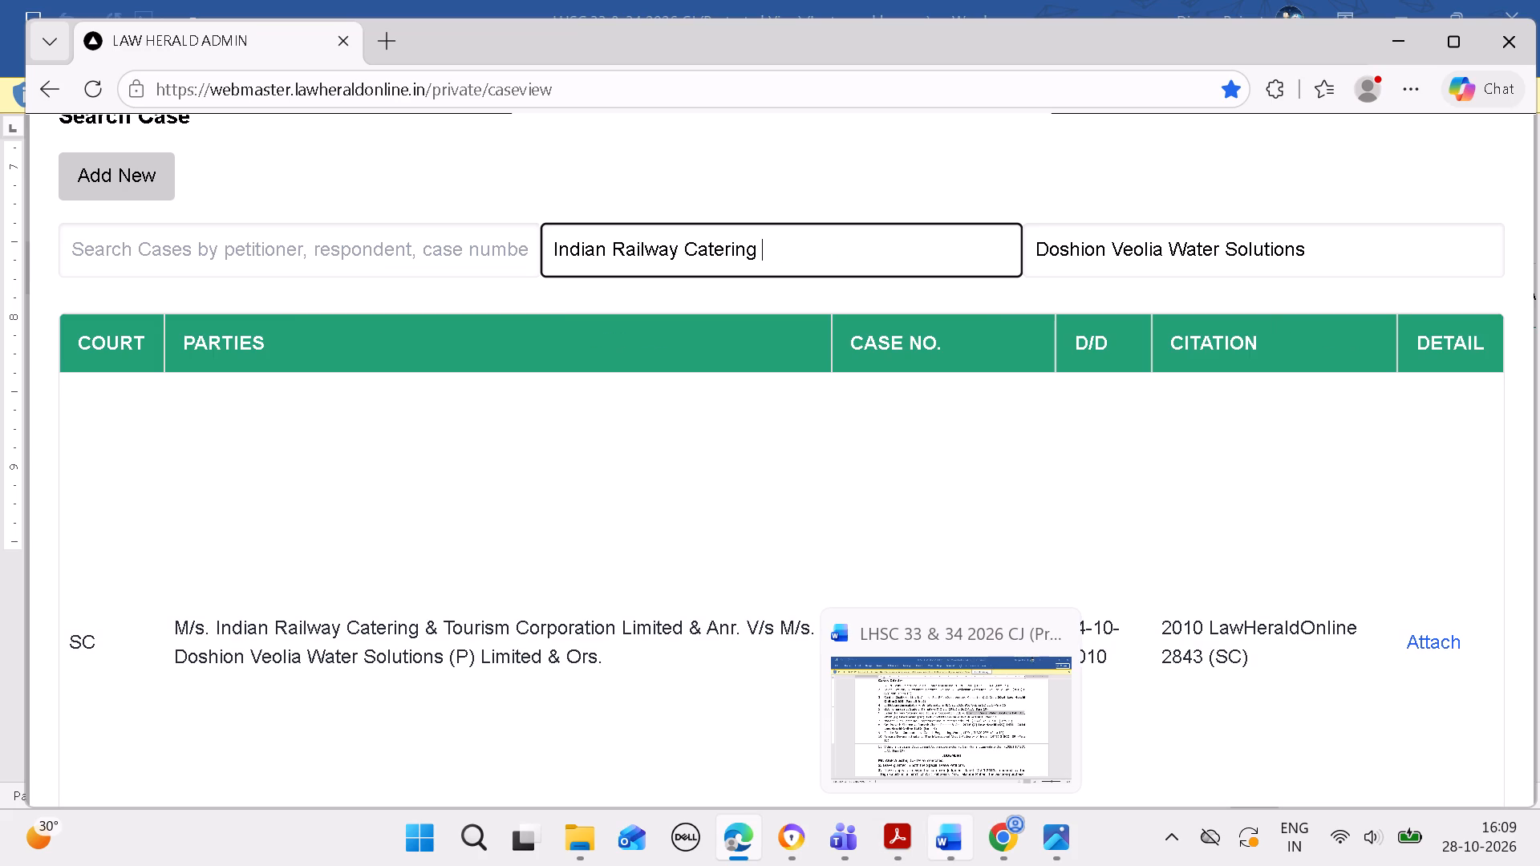
# Attach the Indian Railway Catering v. Doshion Veolia case, 2010 LawHeraldOnline 2843 (SC), as a cited case.
pyautogui.click(1421, 641)
pyautogui.click(1017, 255)
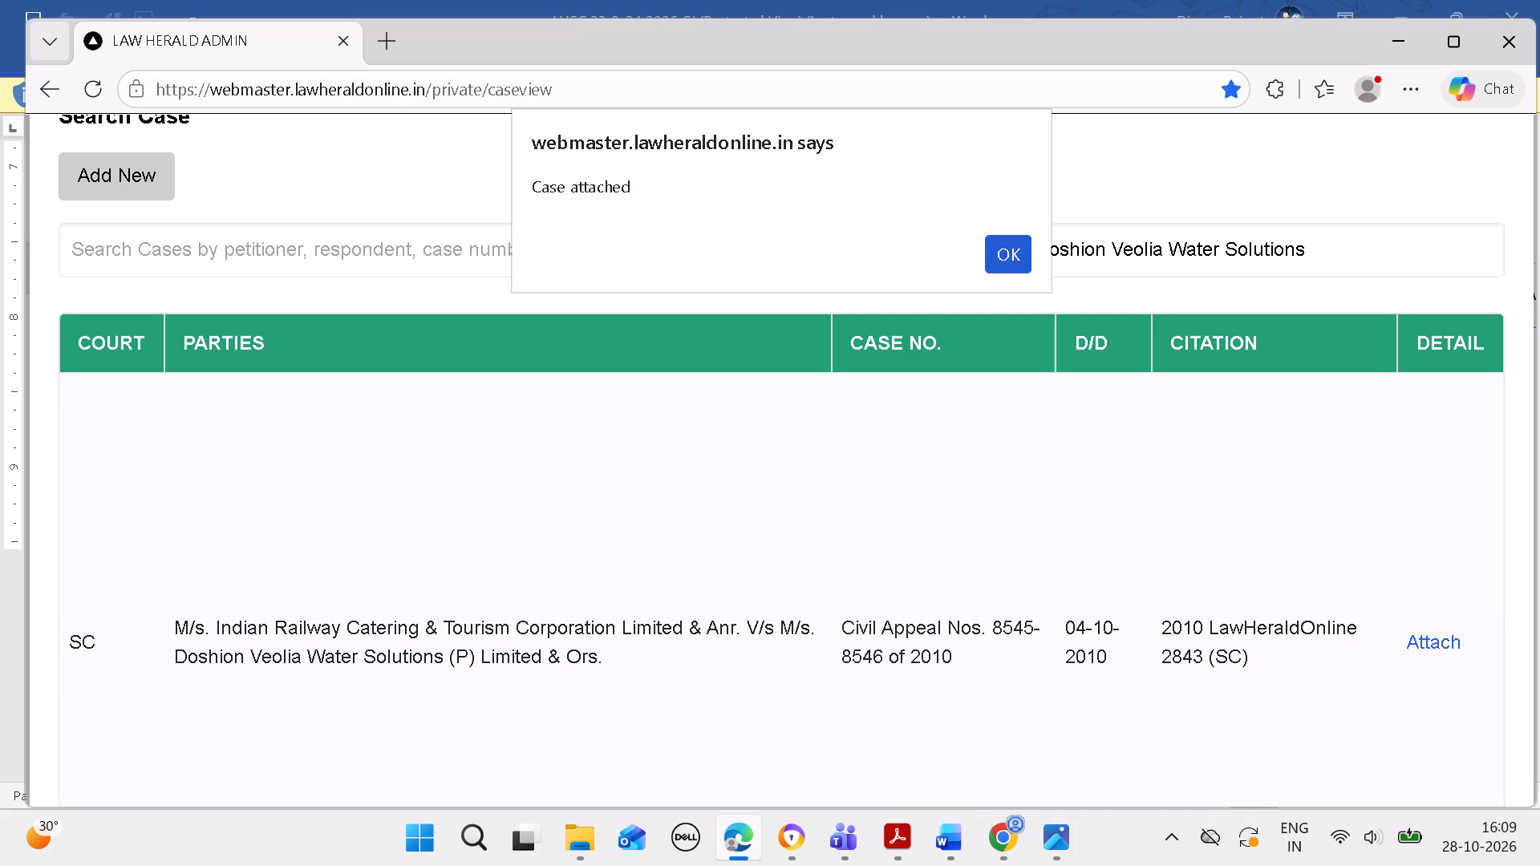
pyautogui.scroll(-4, 1032, 435)
# Copy the seventh cited case's petitioner, "National High Speed Rail Corporation Ltd.", from Word into a new case form's petitioner in Edge.
pyautogui.click(945, 834)
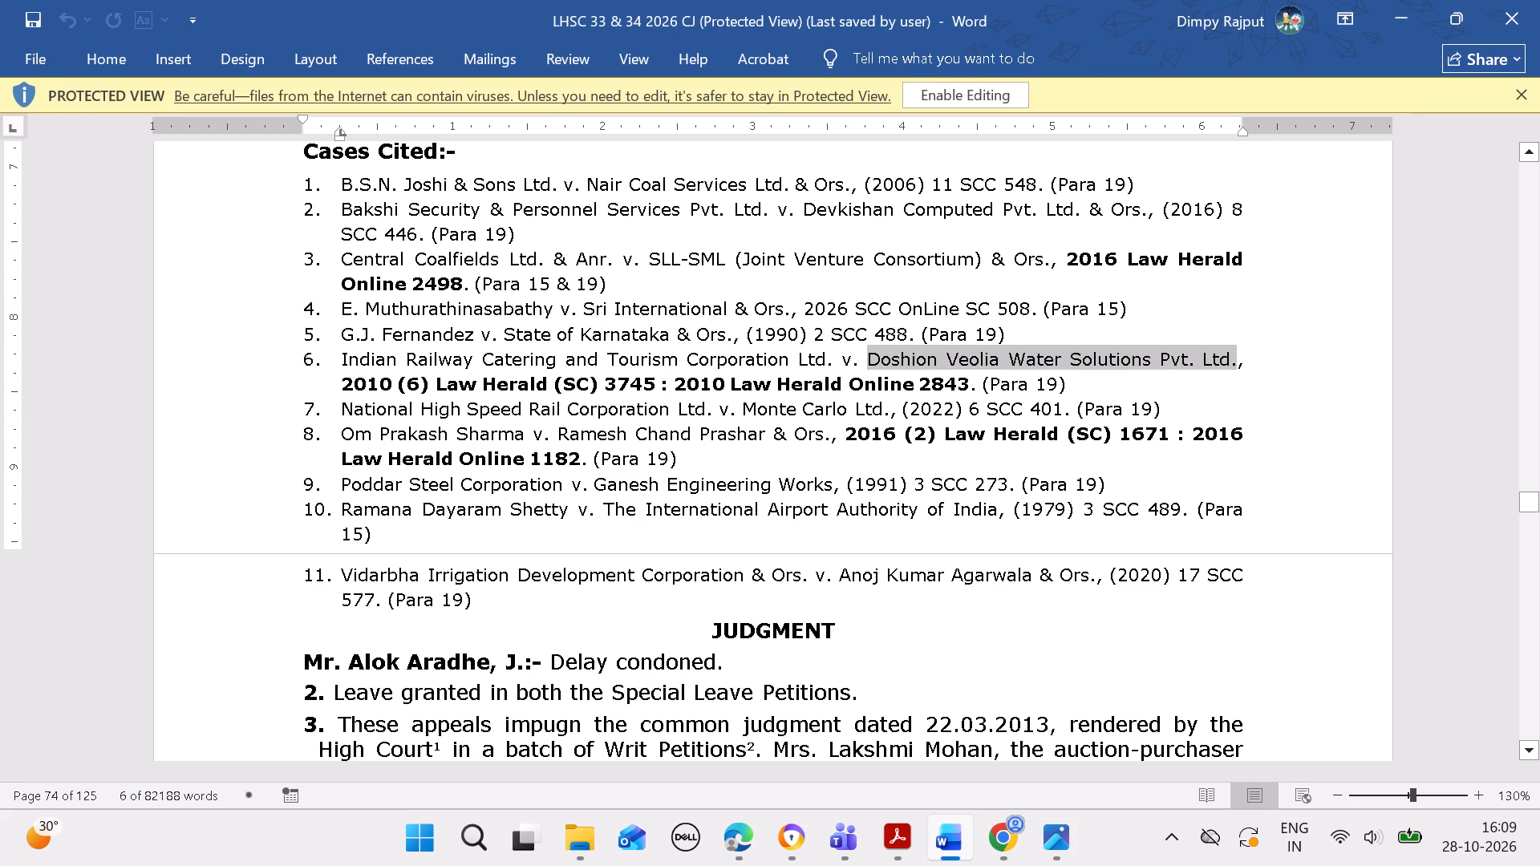
pyautogui.moveTo(343, 406); pyautogui.dragTo(710, 414)
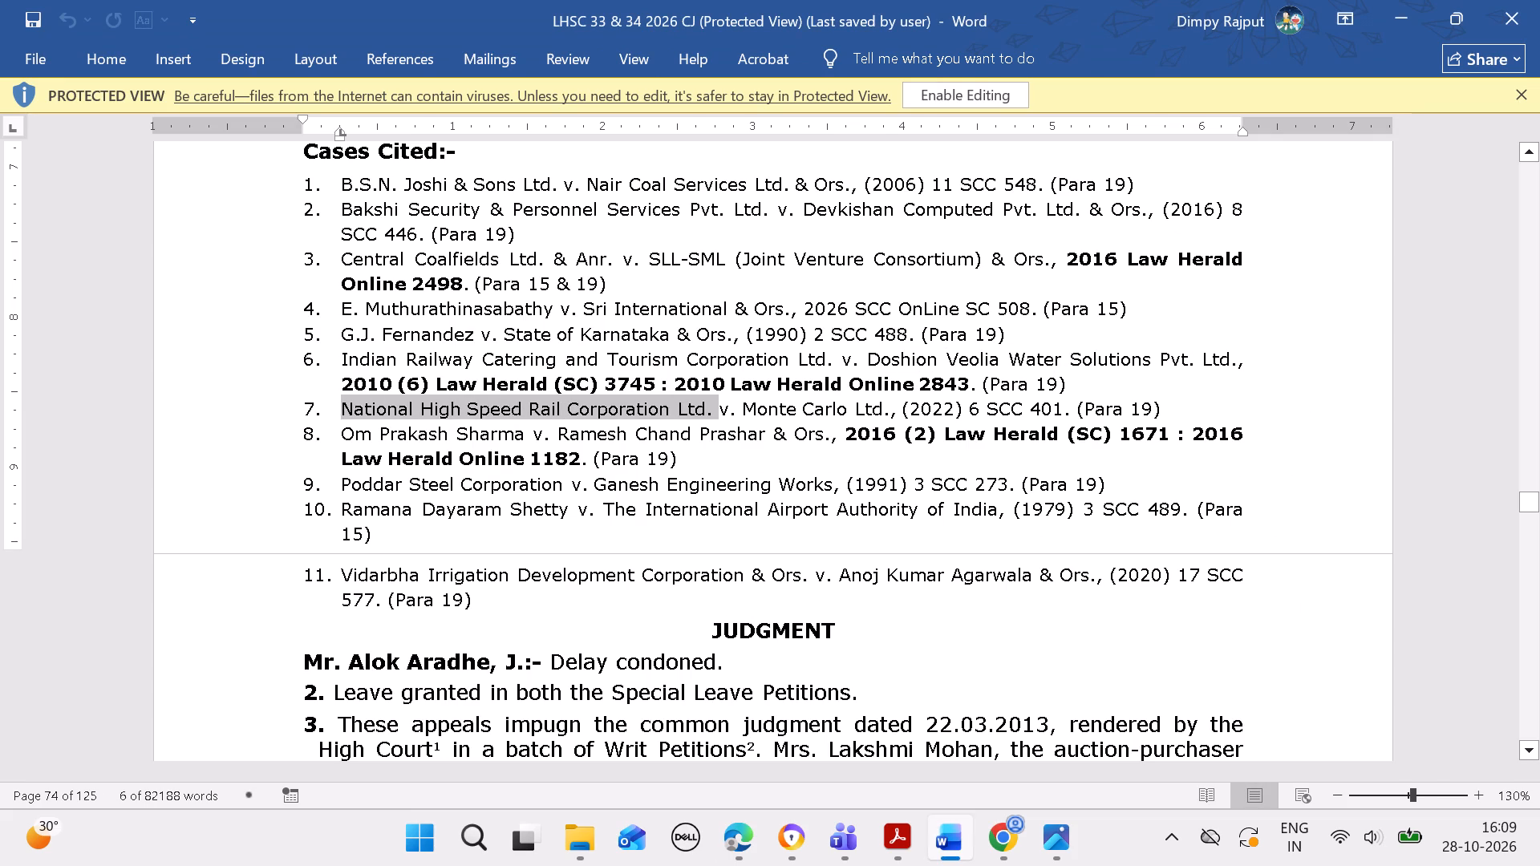
pyautogui.hotkey('ctrl', 'c')
pyautogui.click(753, 834)
pyautogui.click(412, 307)
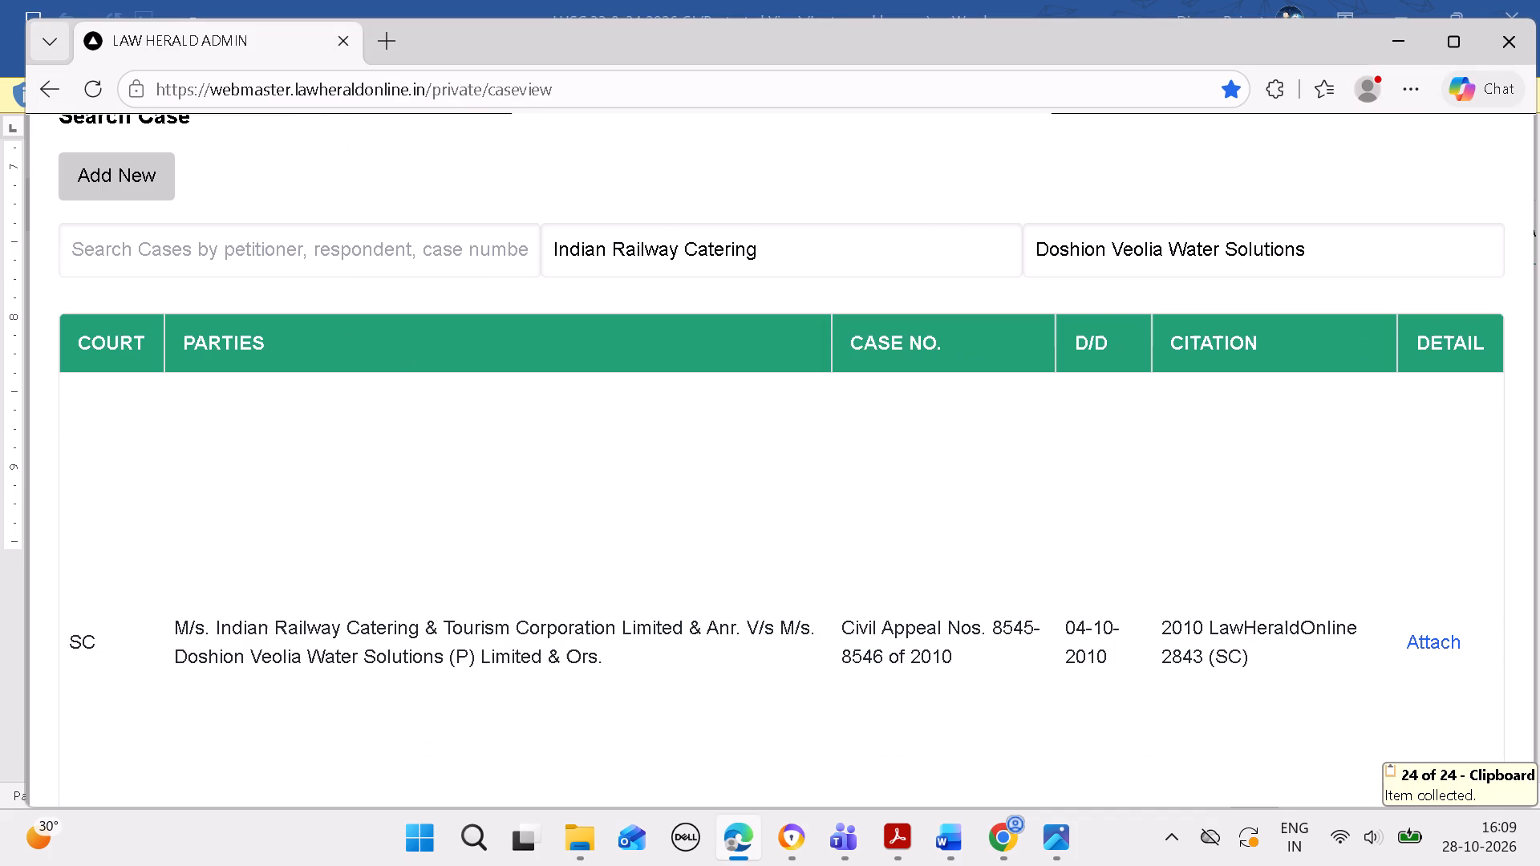
pyautogui.click(113, 180)
pyautogui.click(547, 257)
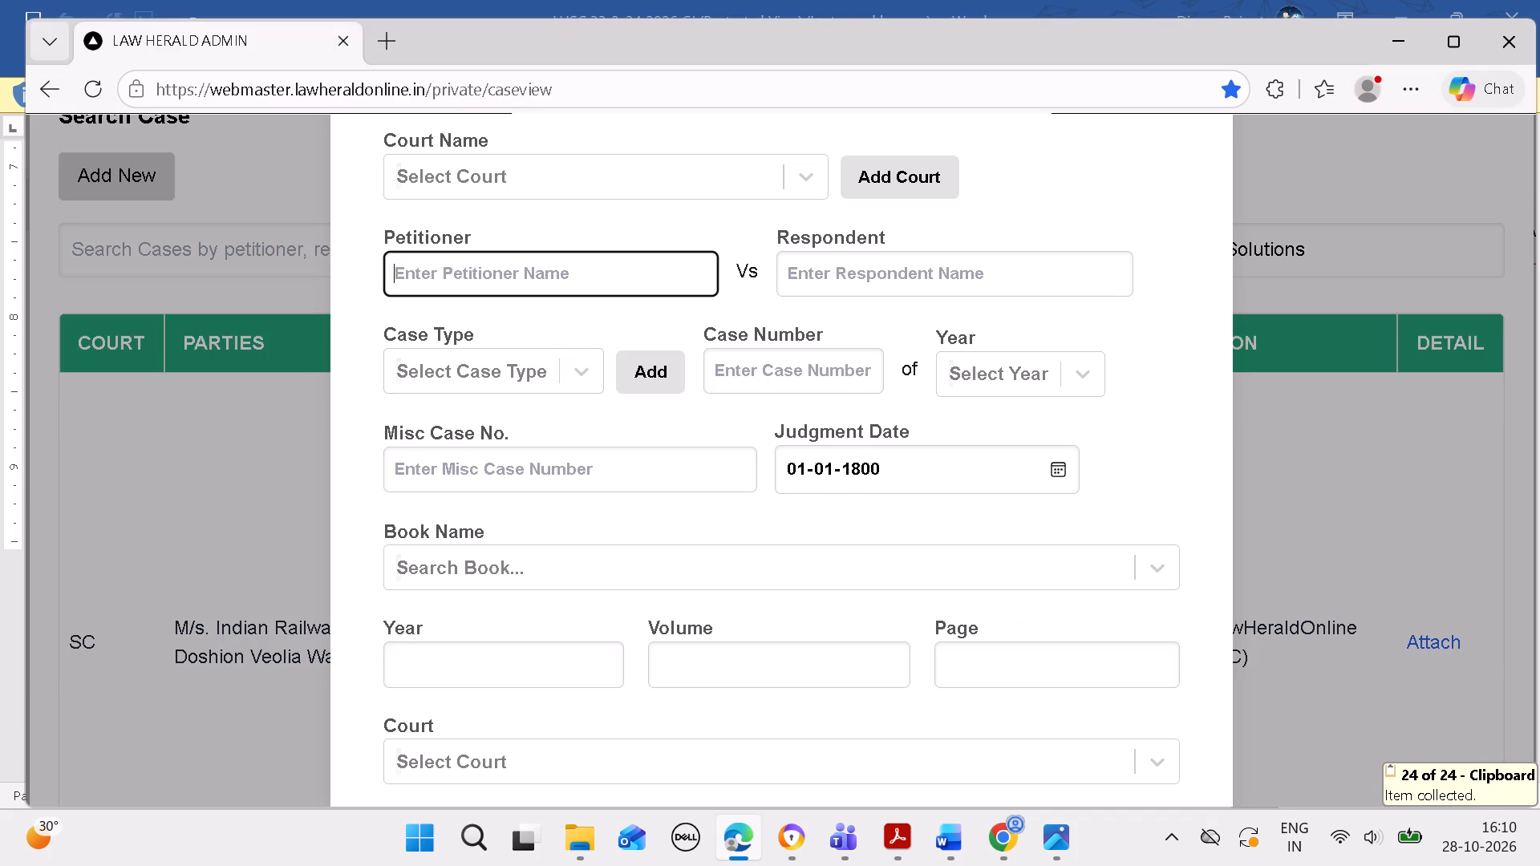
pyautogui.hotkey('ctrl', 'v')
# Copy the seventh cited case's respondent, "Monte Carlo Ltd.", from Word into the new case form's respondent in Edge.
pyautogui.click(958, 824)
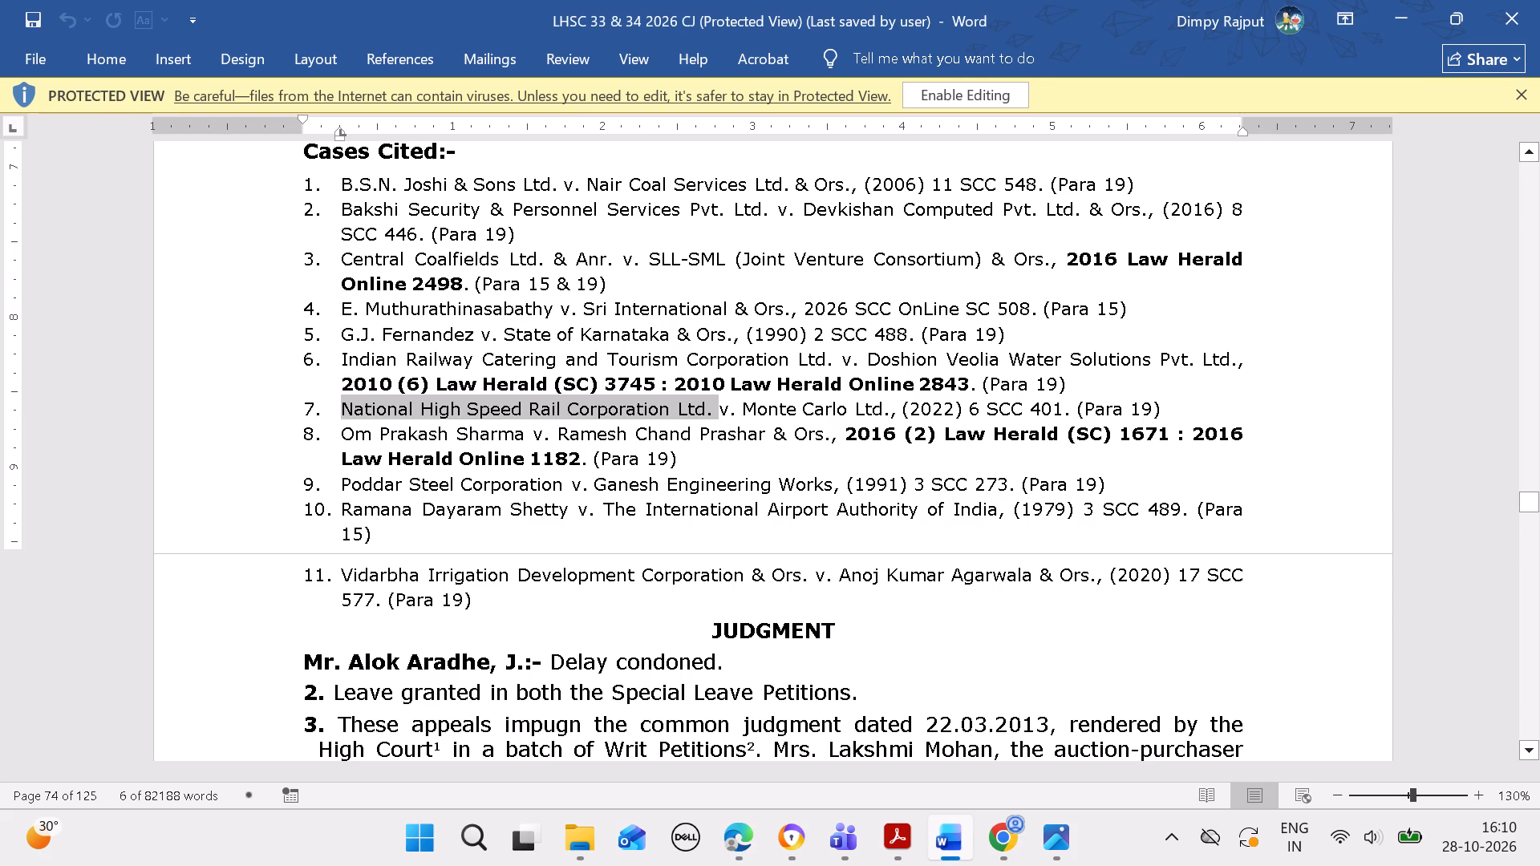
pyautogui.moveTo(742, 401); pyautogui.dragTo(890, 419)
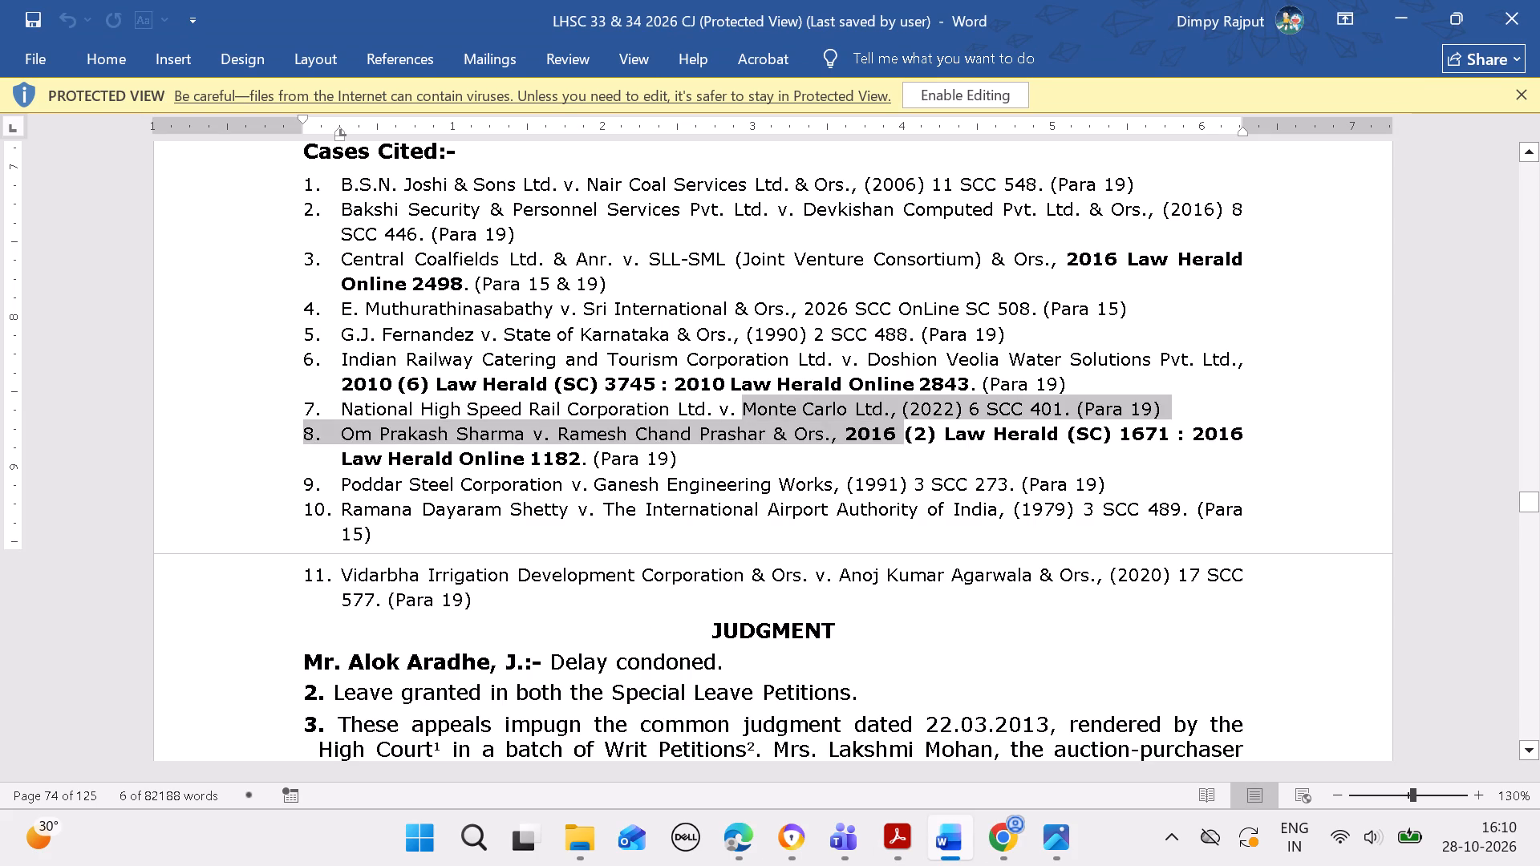
pyautogui.moveTo(890, 419); pyautogui.dragTo(888, 407)
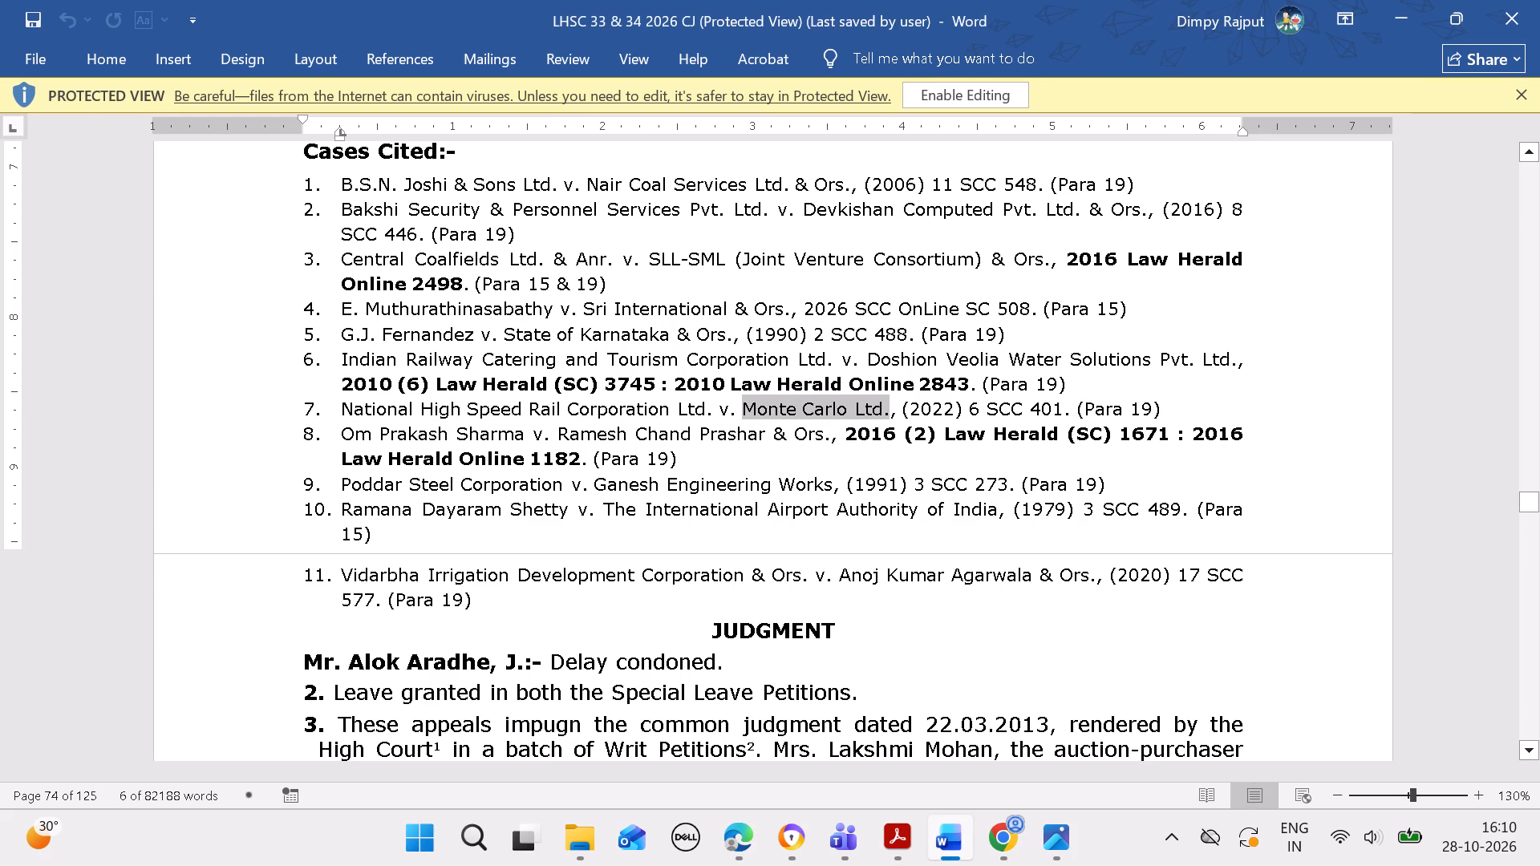
pyautogui.hotkey('ctrl', 'c')
pyautogui.click(734, 838)
pyautogui.click(883, 265)
pyautogui.hotkey('ctrl', 'v')
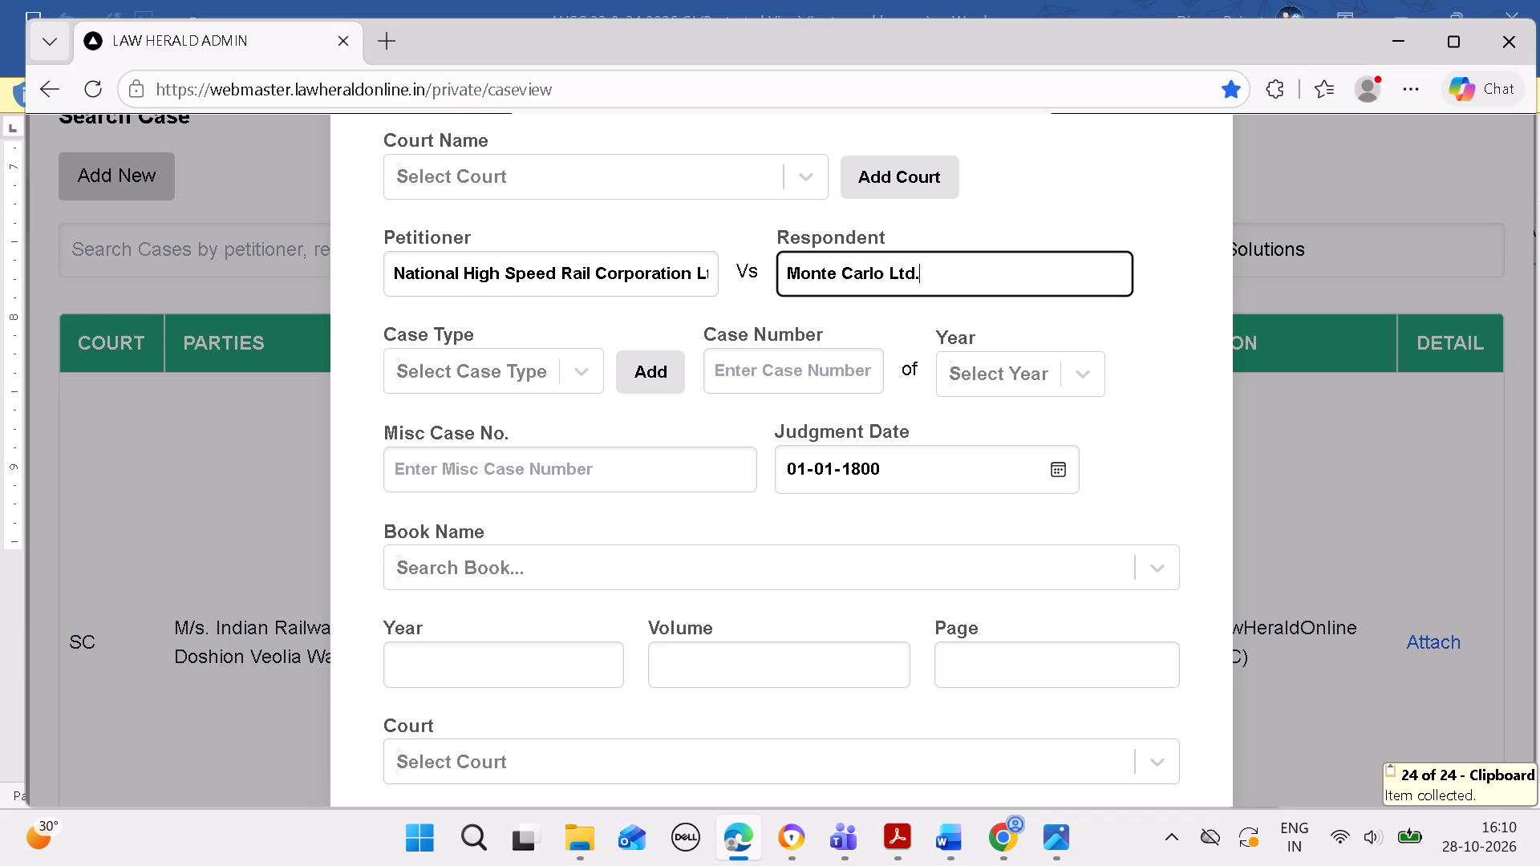
# Copy the citation year 2022 of the seventh cited case from Word into the new case's book year in Edge.
pyautogui.click(942, 827)
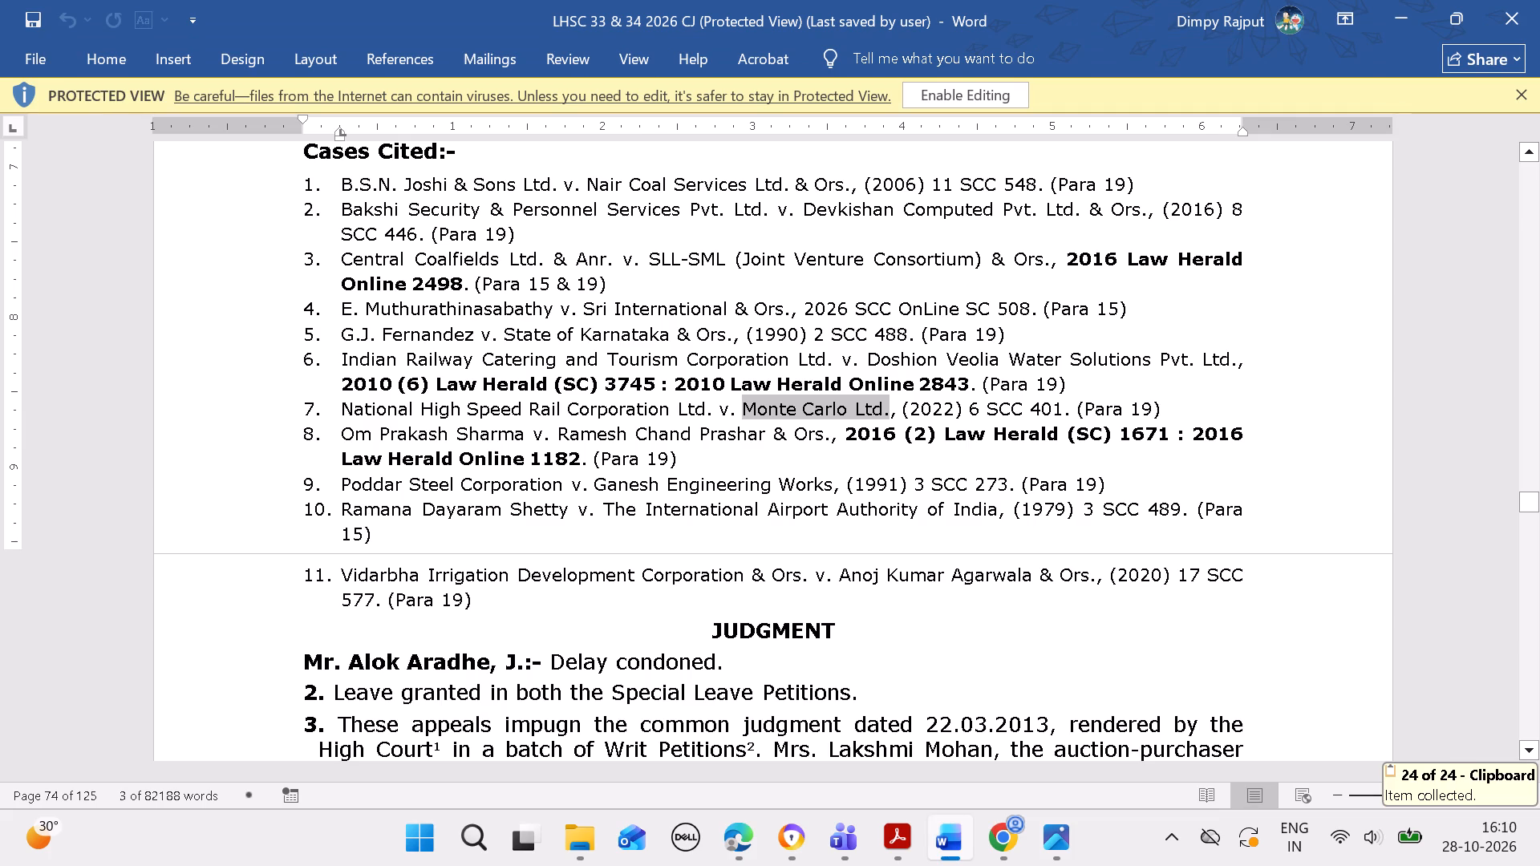
pyautogui.moveTo(912, 403); pyautogui.dragTo(950, 408)
pyautogui.hotkey('ctrl', 'c')
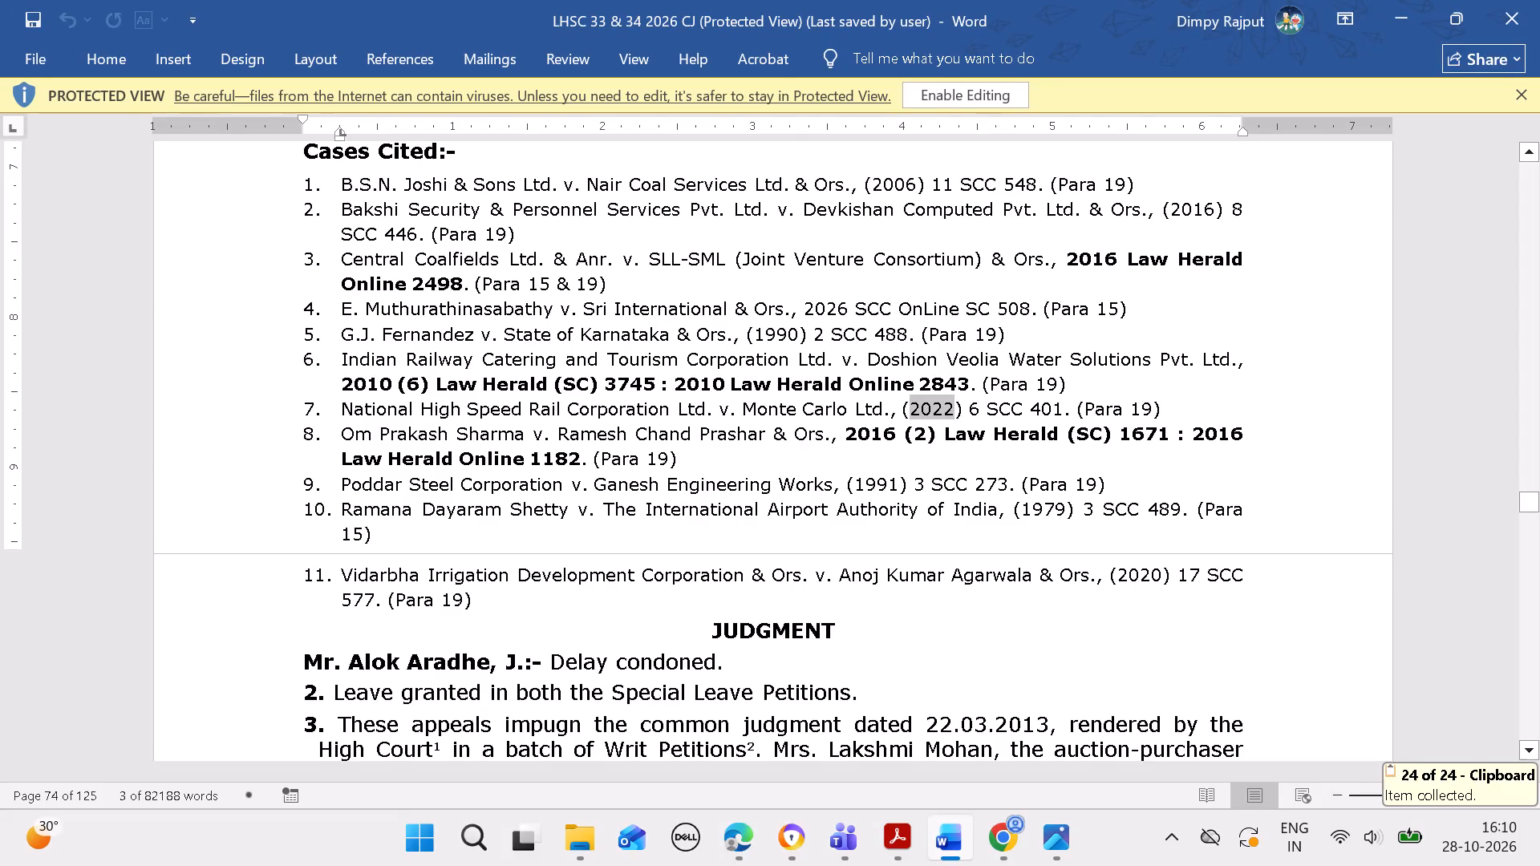
pyautogui.click(756, 839)
pyautogui.click(740, 851)
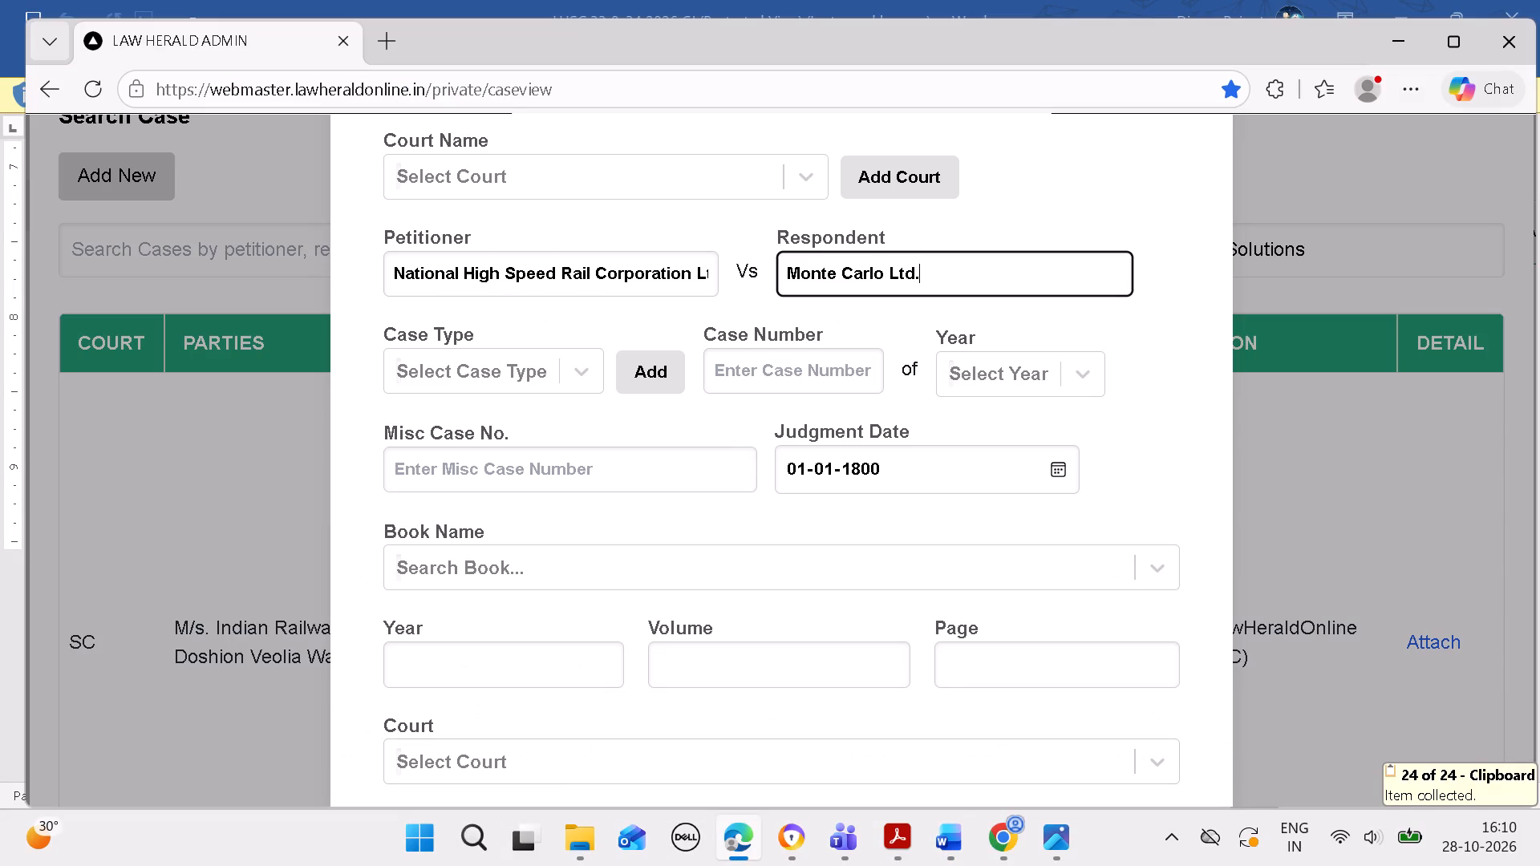
pyautogui.click(570, 645)
pyautogui.hotkey('ctrl', 'v')
# Copy the citation volume 6 of the seventh cited case from Word into the new case's volume in Edge.
pyautogui.click(930, 835)
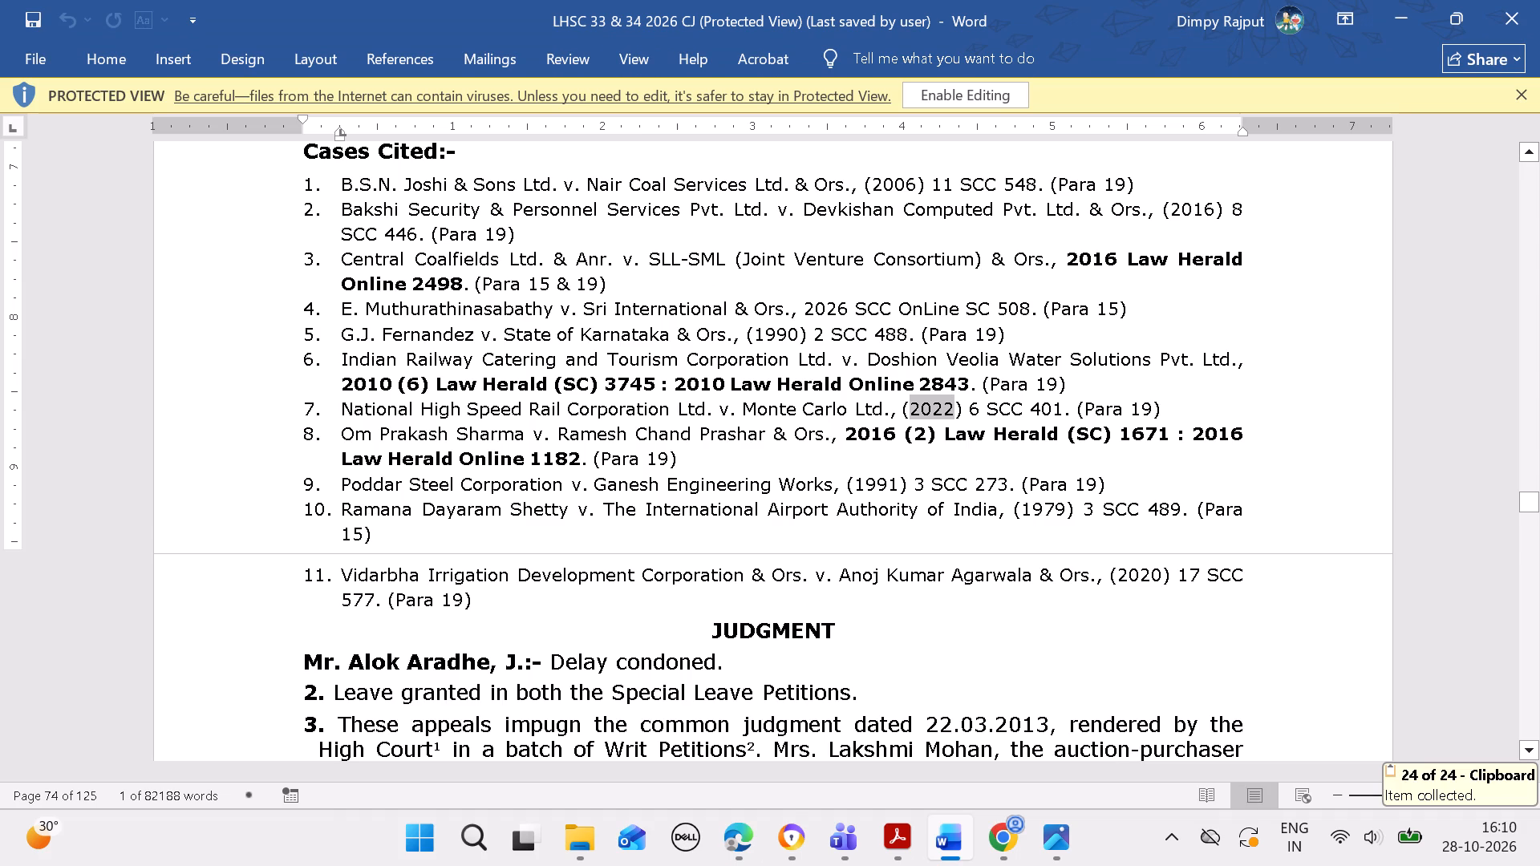
pyautogui.click(989, 399)
pyautogui.moveTo(967, 403); pyautogui.dragTo(974, 403)
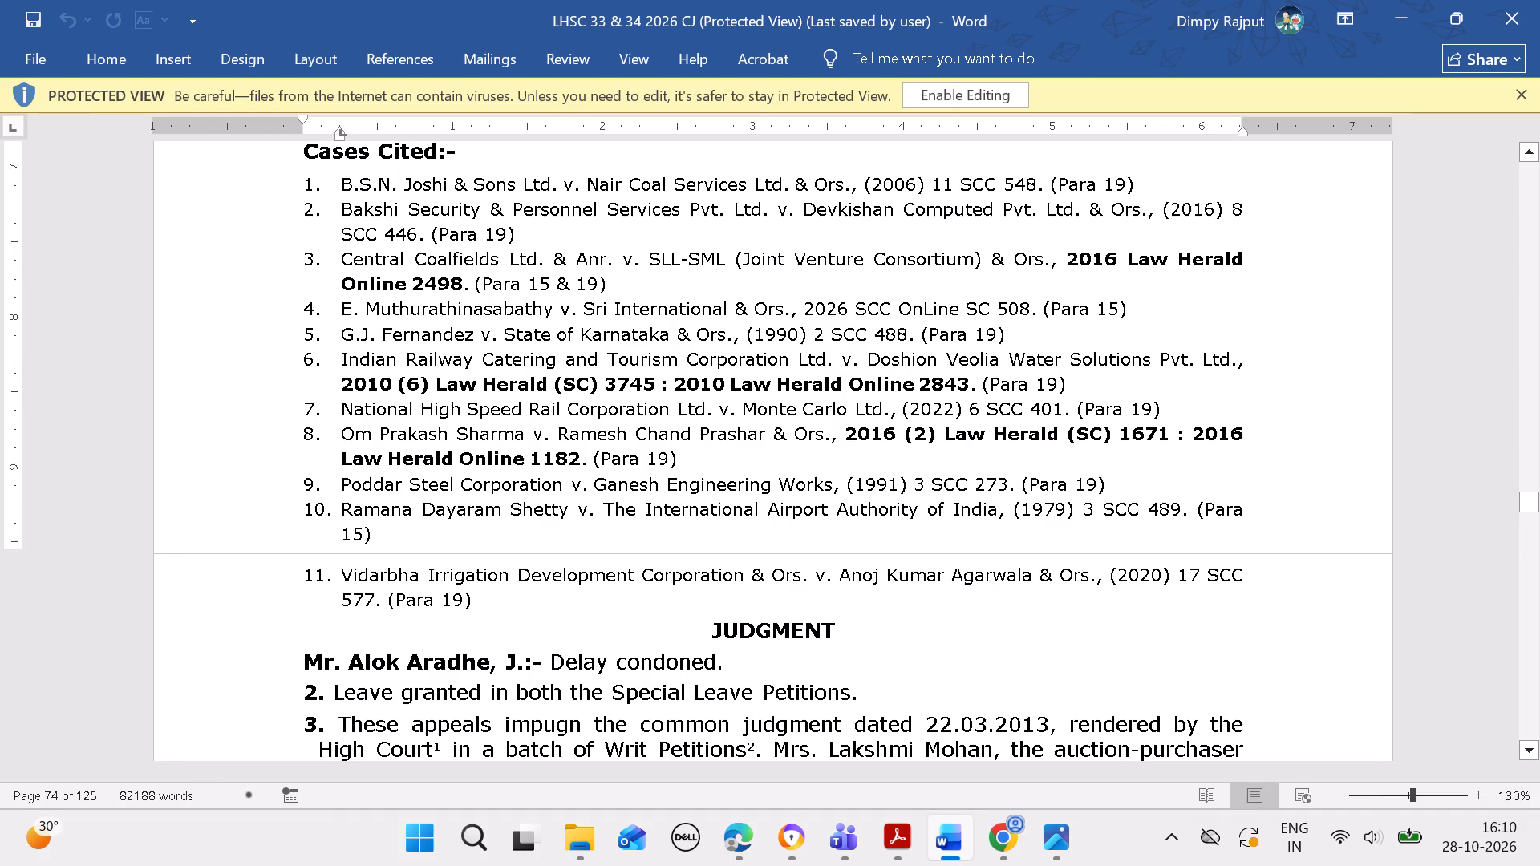
pyautogui.moveTo(974, 403); pyautogui.dragTo(982, 407)
pyautogui.hotkey('ctrl', 'c')
pyautogui.click(753, 833)
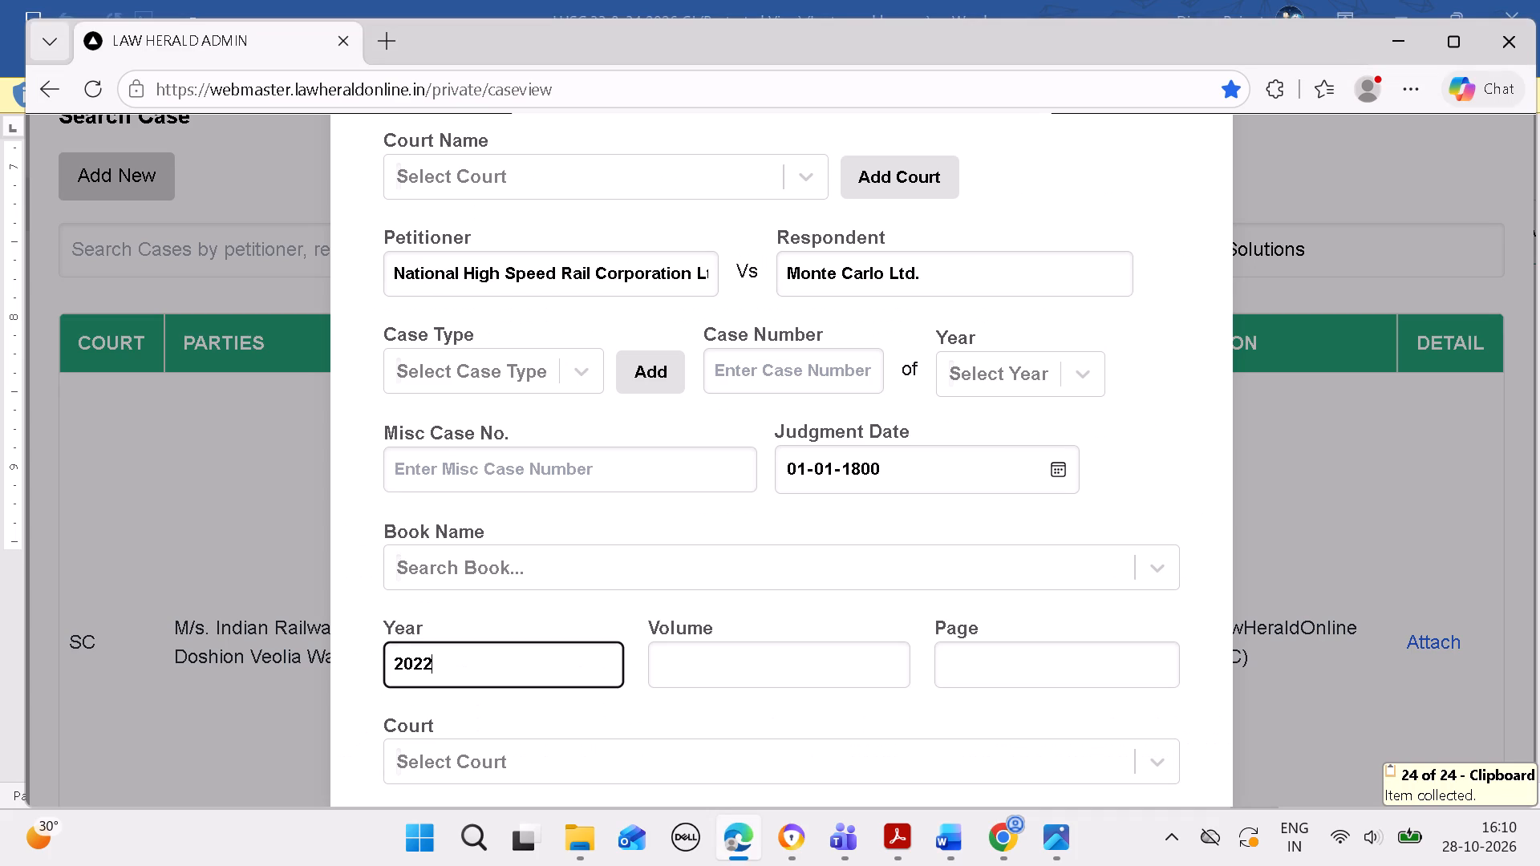
pyautogui.click(742, 674)
pyautogui.hotkey('ctrl', 'v')
# Copy the citation page 401 of the seventh cited case from Word into the new case's page in Edge.
pyautogui.click(947, 839)
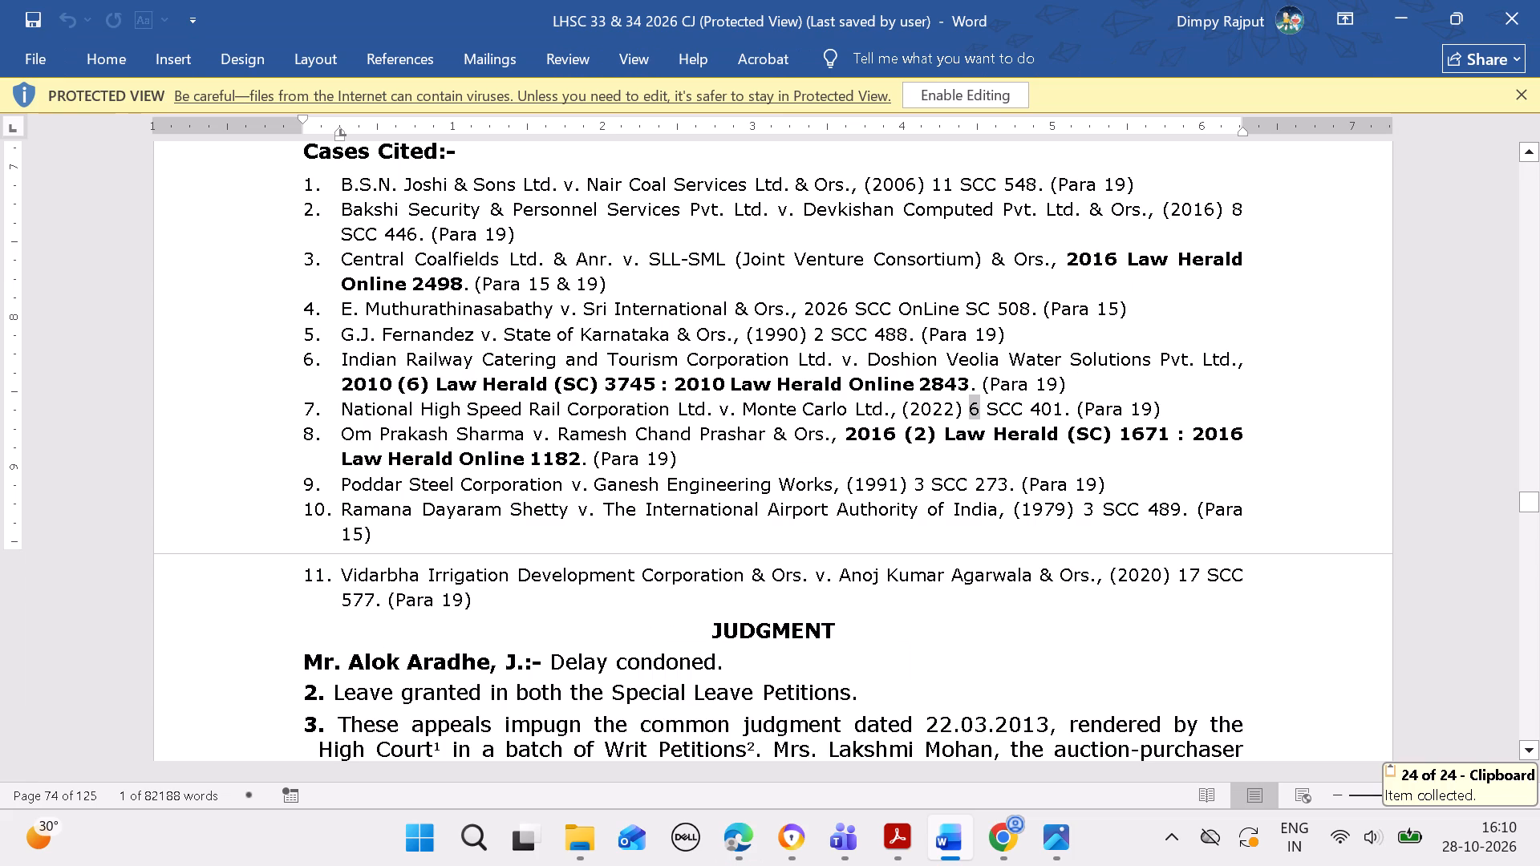
pyautogui.moveTo(1029, 403); pyautogui.dragTo(1059, 412)
pyautogui.hotkey('ctrl', 'c')
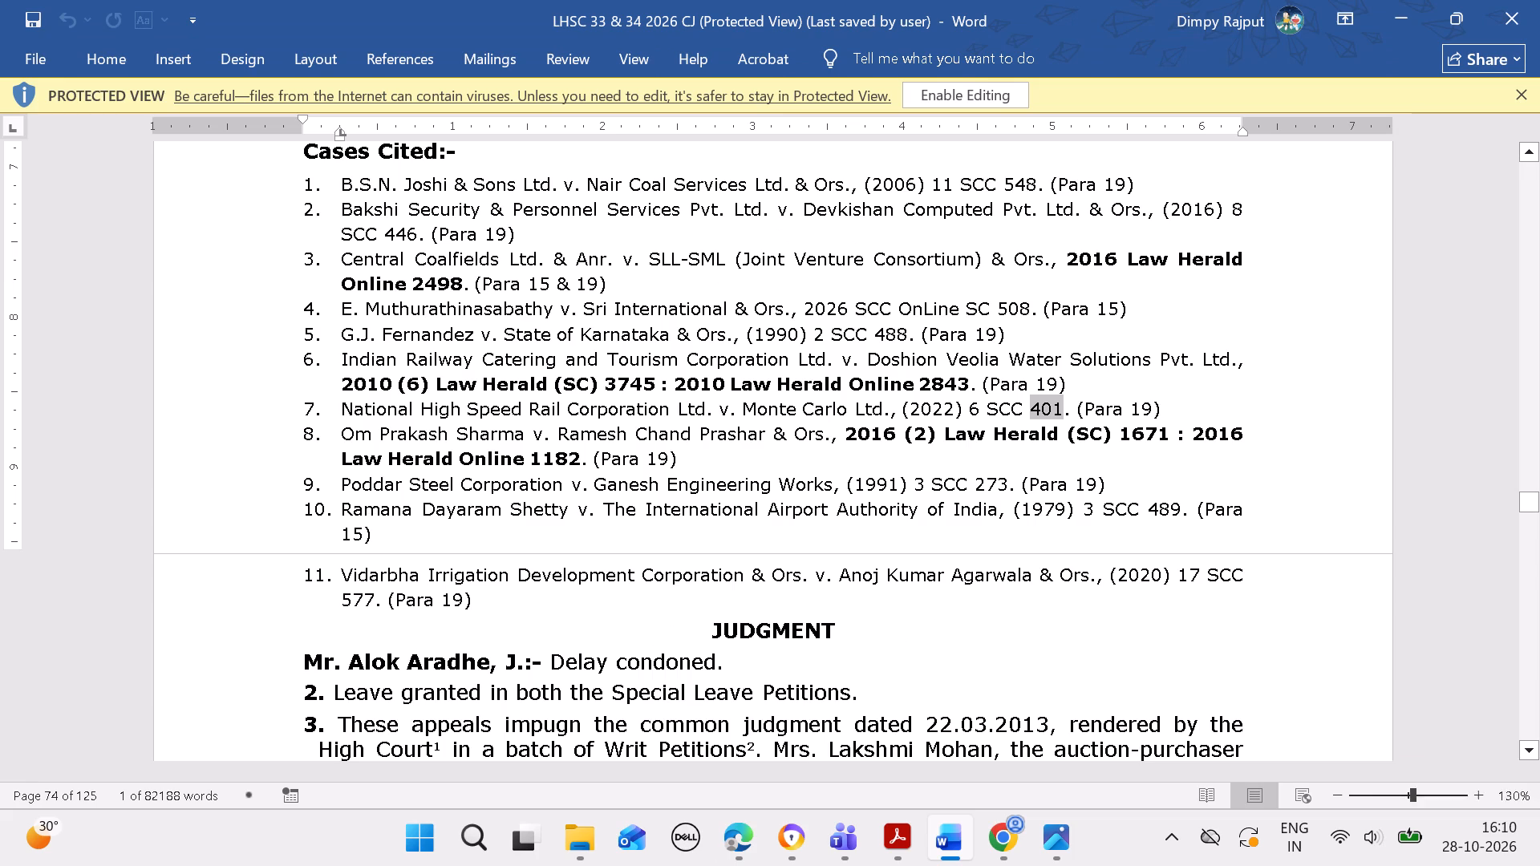
pyautogui.click(756, 829)
pyautogui.click(1004, 658)
pyautogui.hotkey('ctrl', 'v')
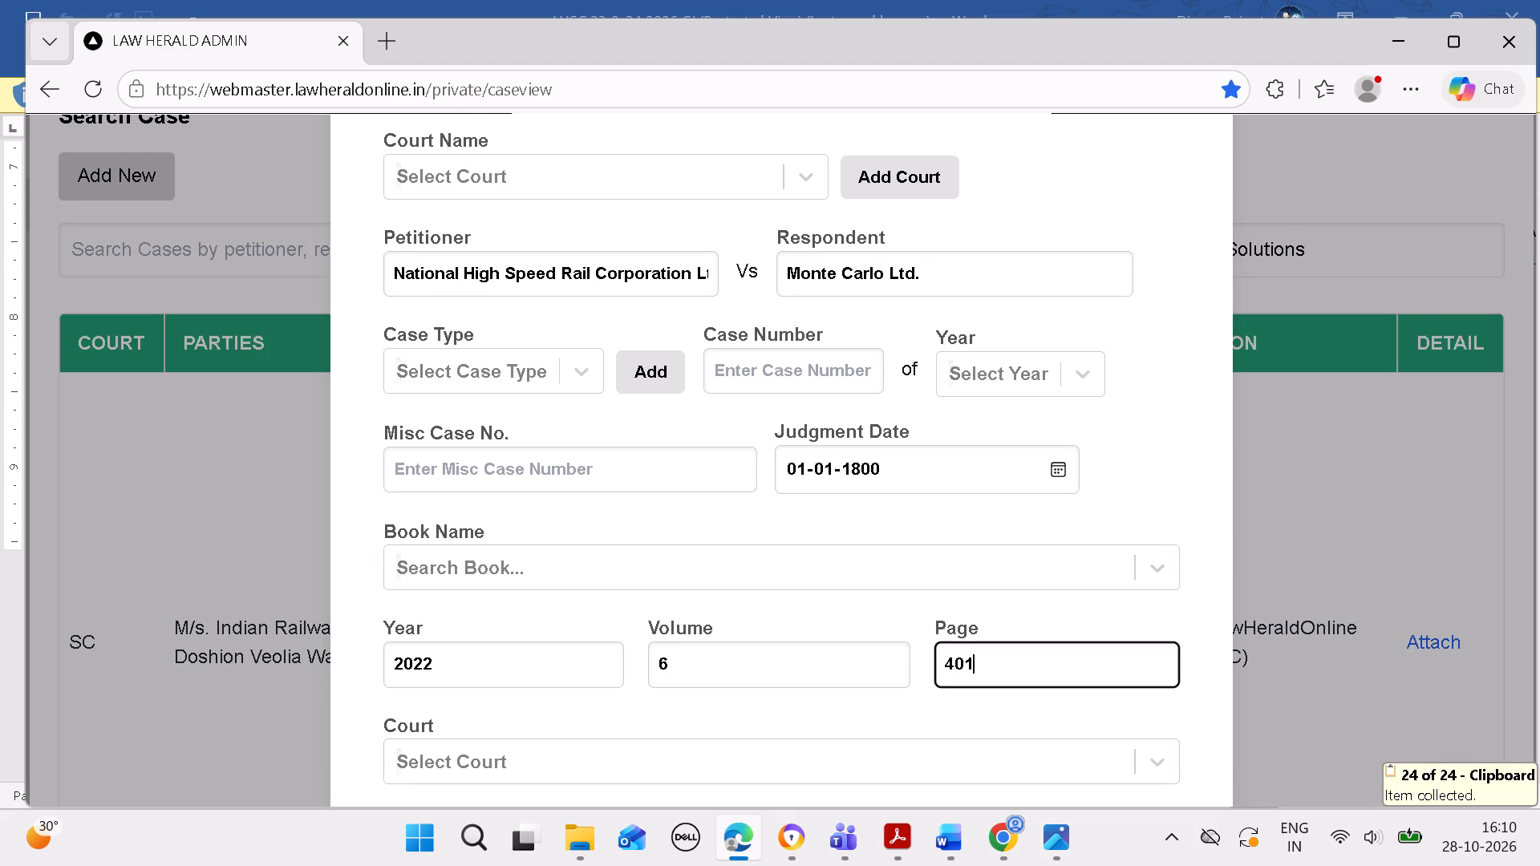
# Set the citation's court to the blank "( )" option.
pyautogui.click(877, 747)
pyautogui.click(866, 798)
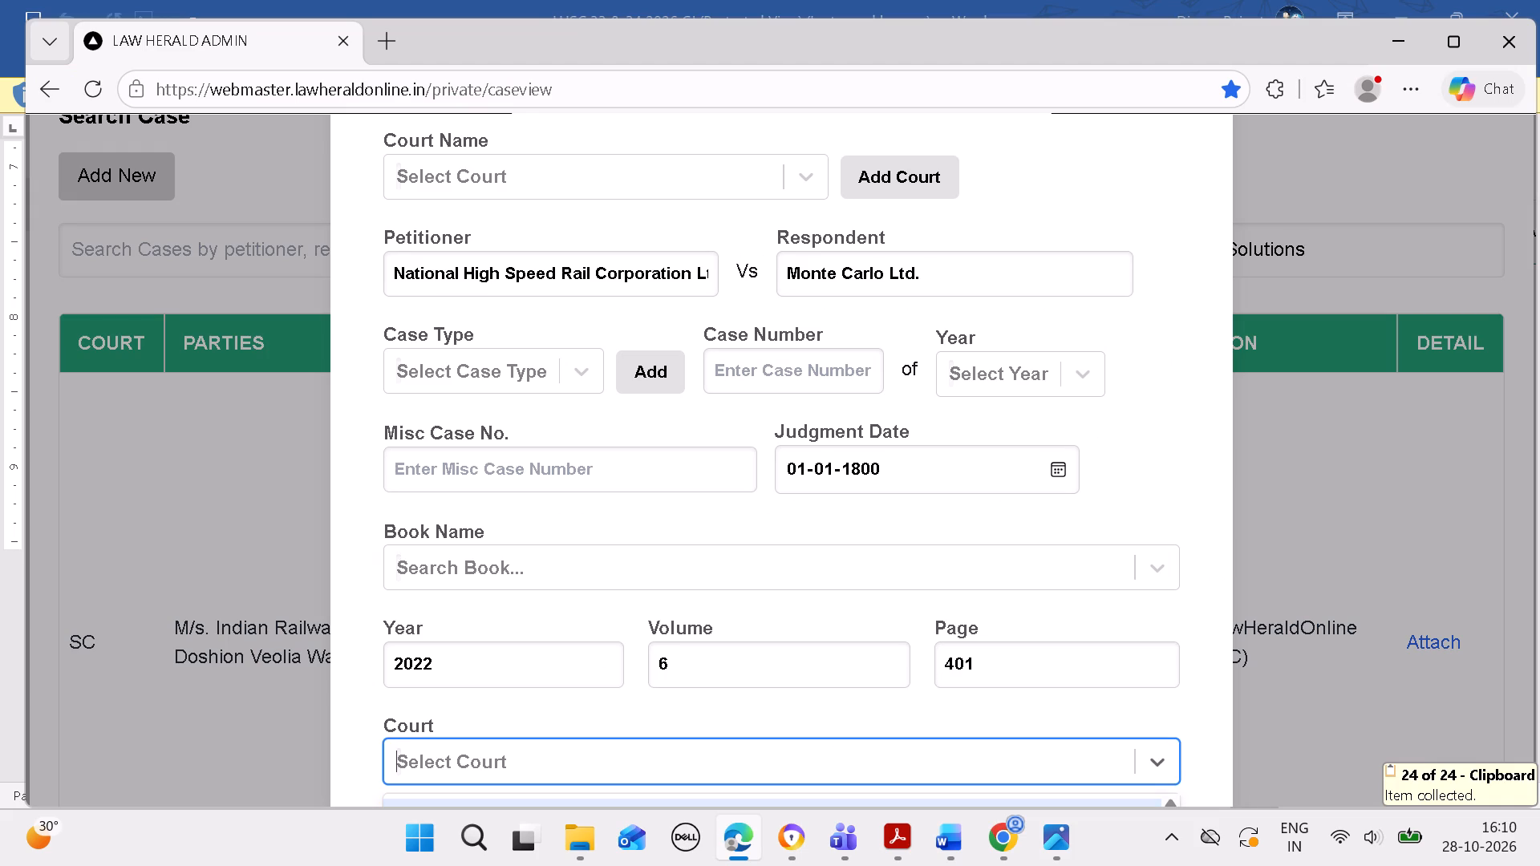
pyautogui.click(873, 800)
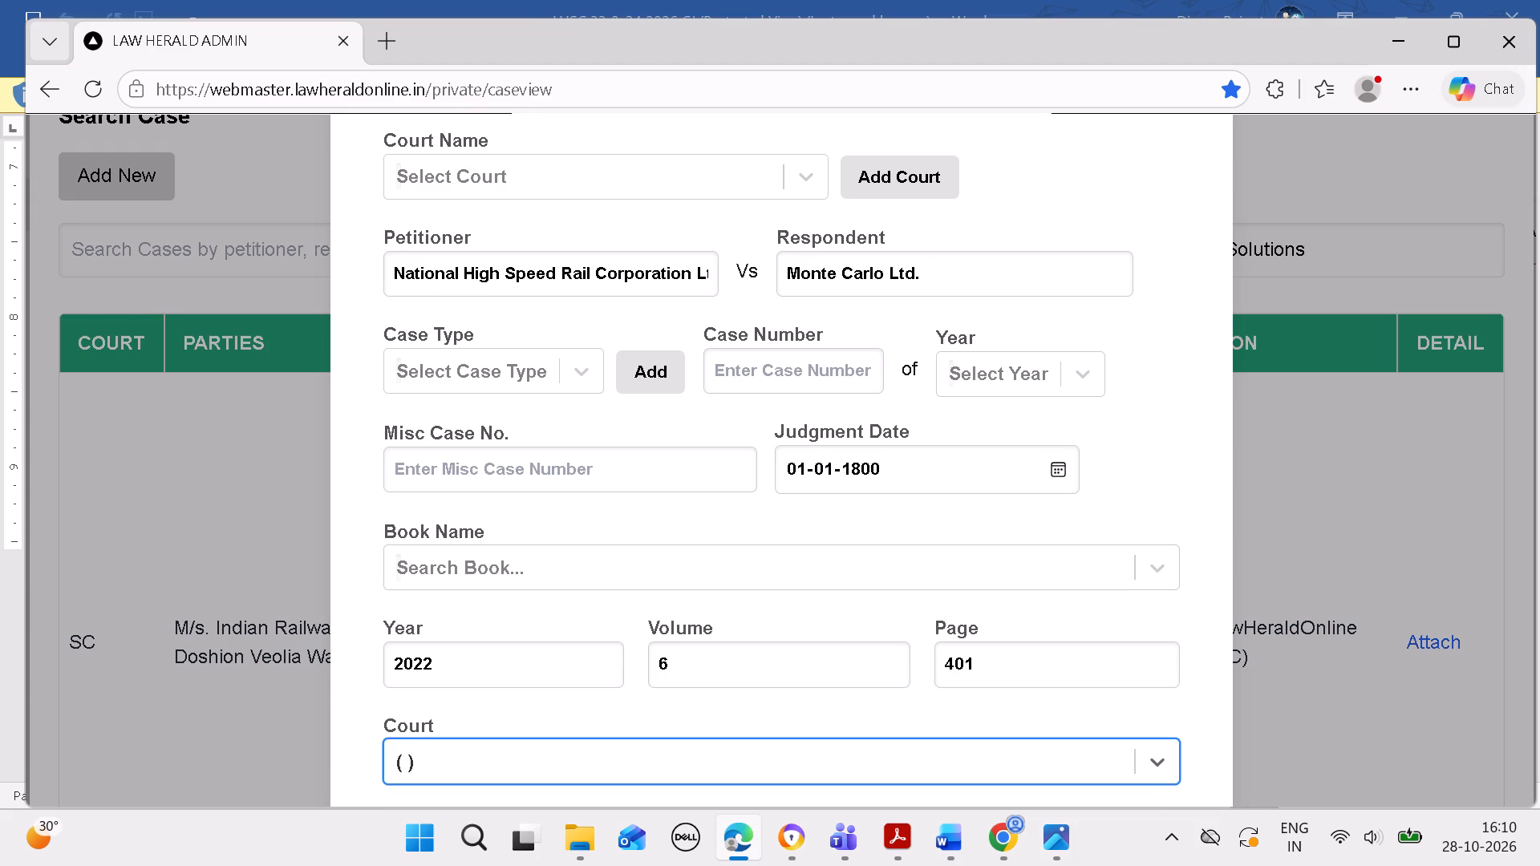
# Set the citation's book name to SCC.
pyautogui.click(699, 568)
pyautogui.press('s')
pyautogui.write('CC')
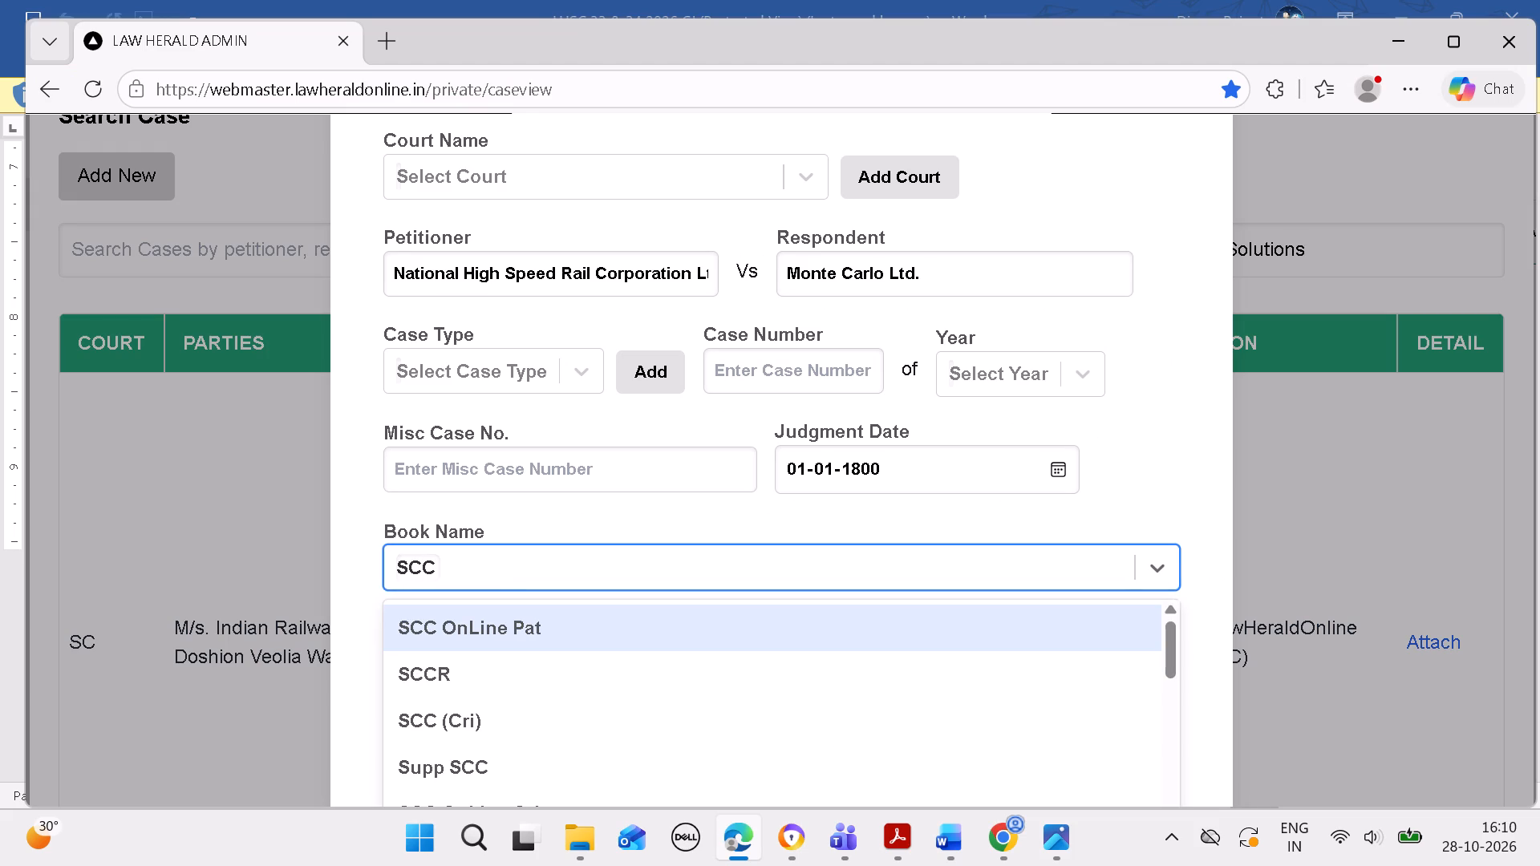
pyautogui.press('Down')
pyautogui.press('Down')
pyautogui.press('Down')
pyautogui.press('Down')
pyautogui.press('Down')
pyautogui.press('Down')
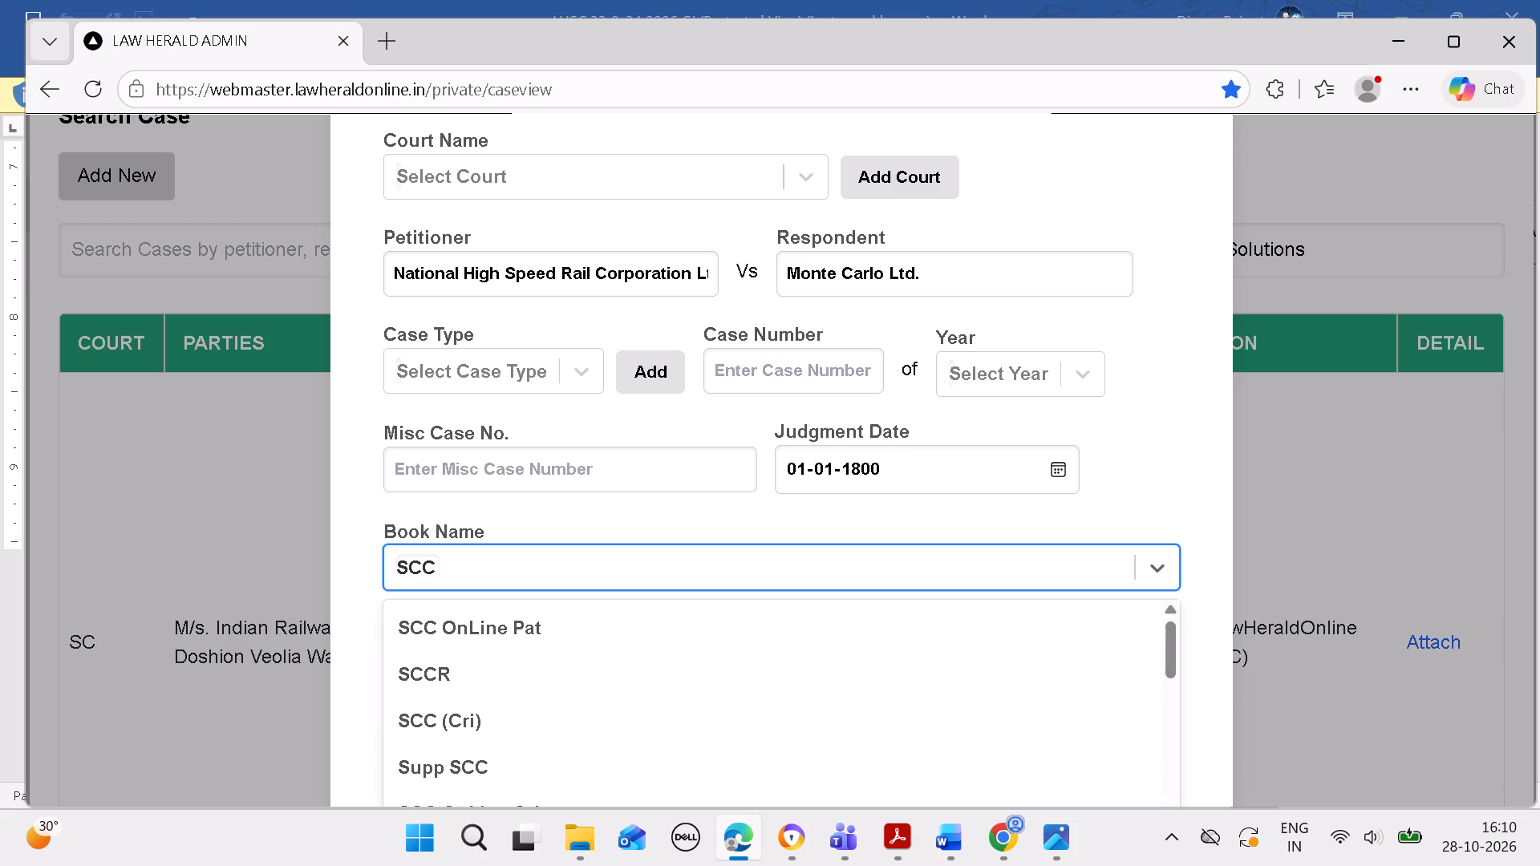
pyautogui.press('Down')
pyautogui.press('Down')
pyautogui.press('Down')
pyautogui.press('Down')
pyautogui.press('Down')
pyautogui.press('Down')
pyautogui.press('Down')
pyautogui.press('Down')
pyautogui.press('Down')
pyautogui.press('Down')
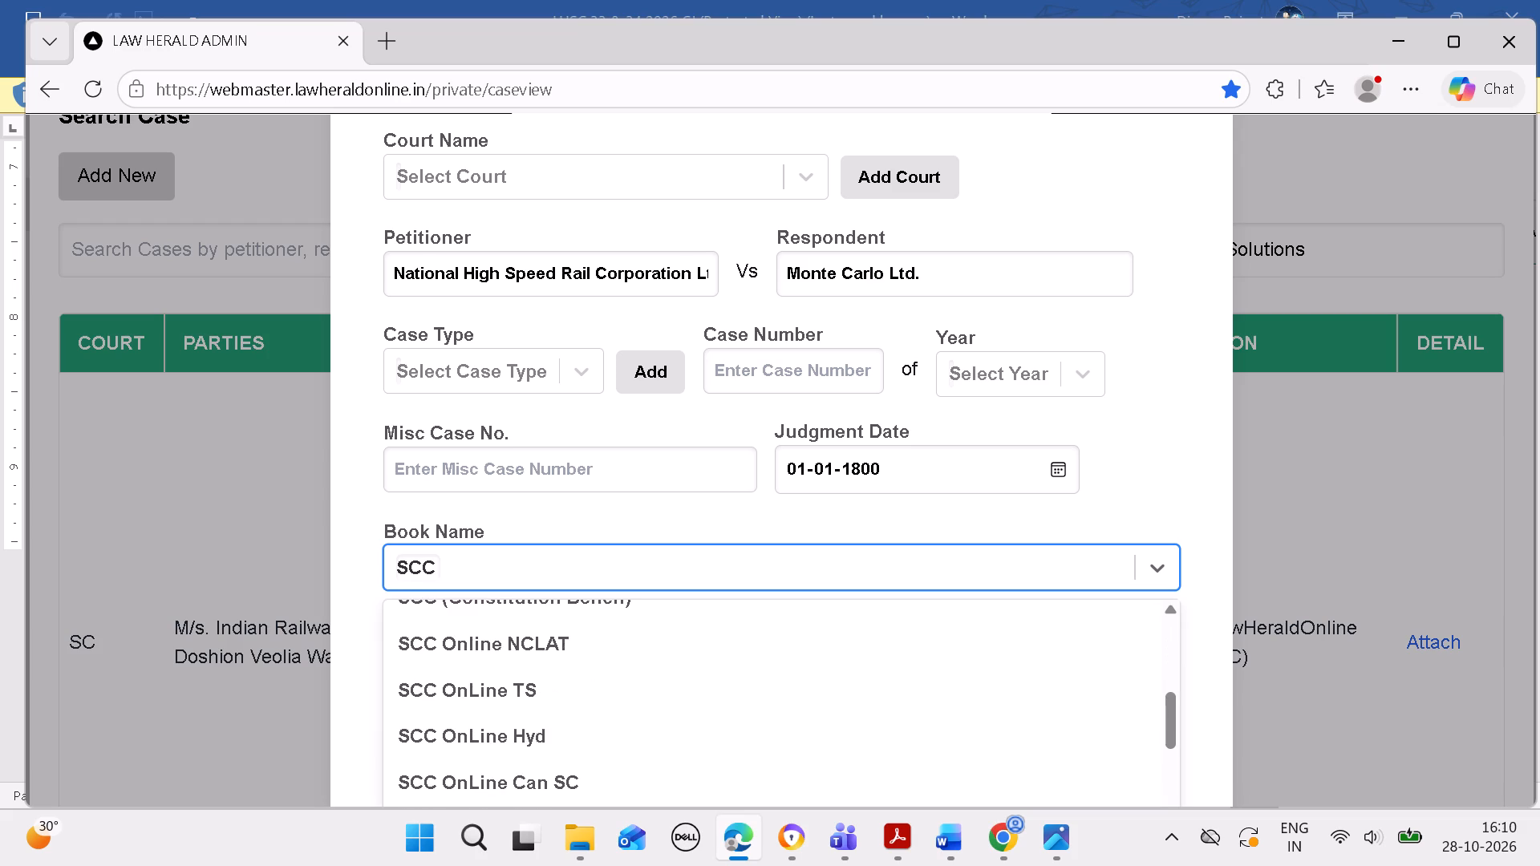
pyautogui.press('Down')
pyautogui.press('Down')
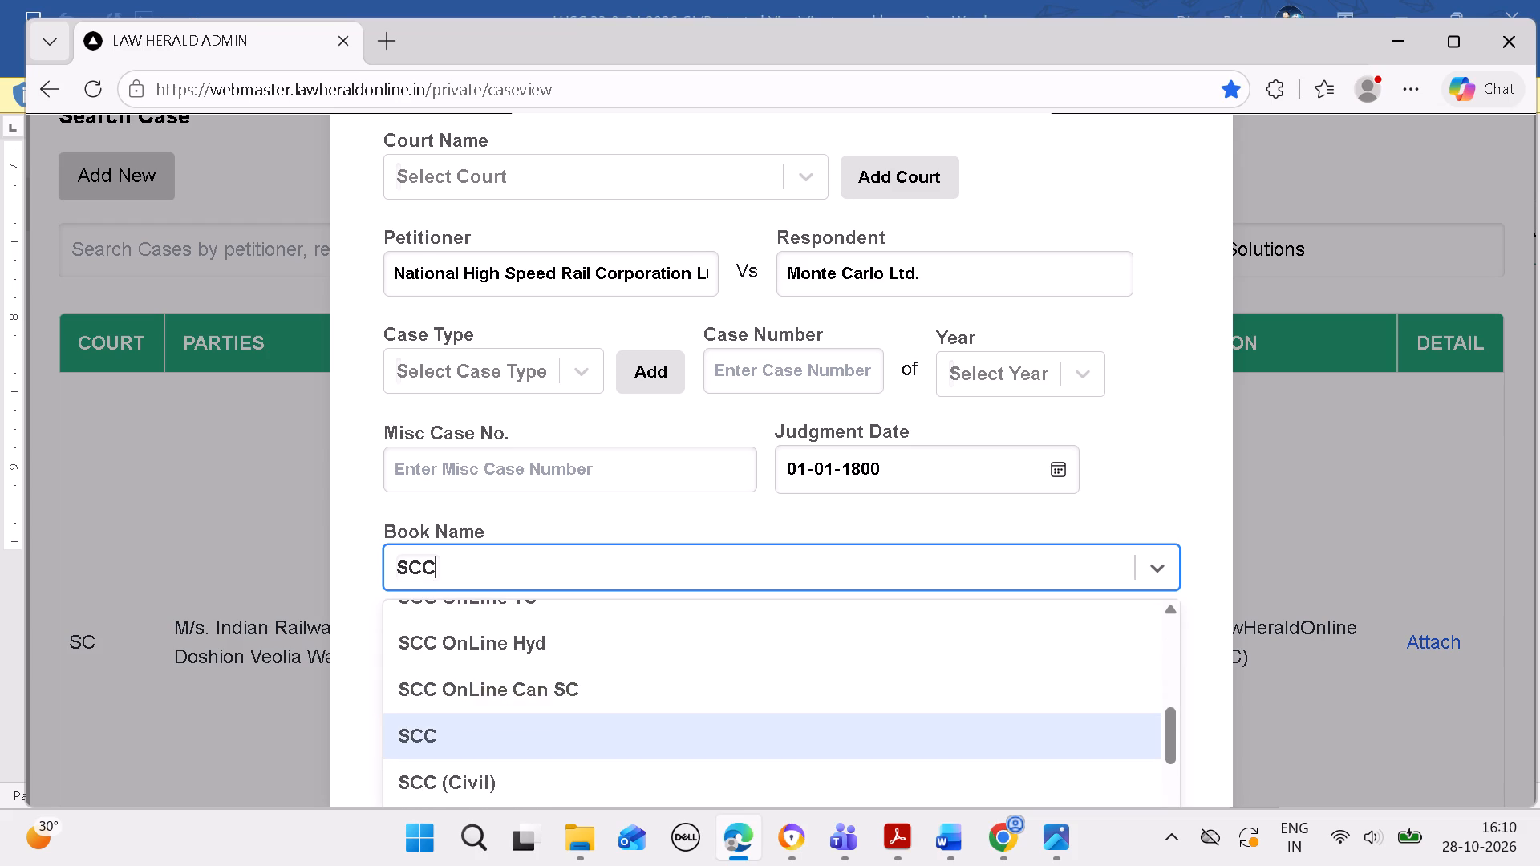
pyautogui.click(583, 742)
# Set the case's court name to IN THE SUPREME COURT OF INDIA (SC) and save it as an attached cited case.
pyautogui.click(622, 176)
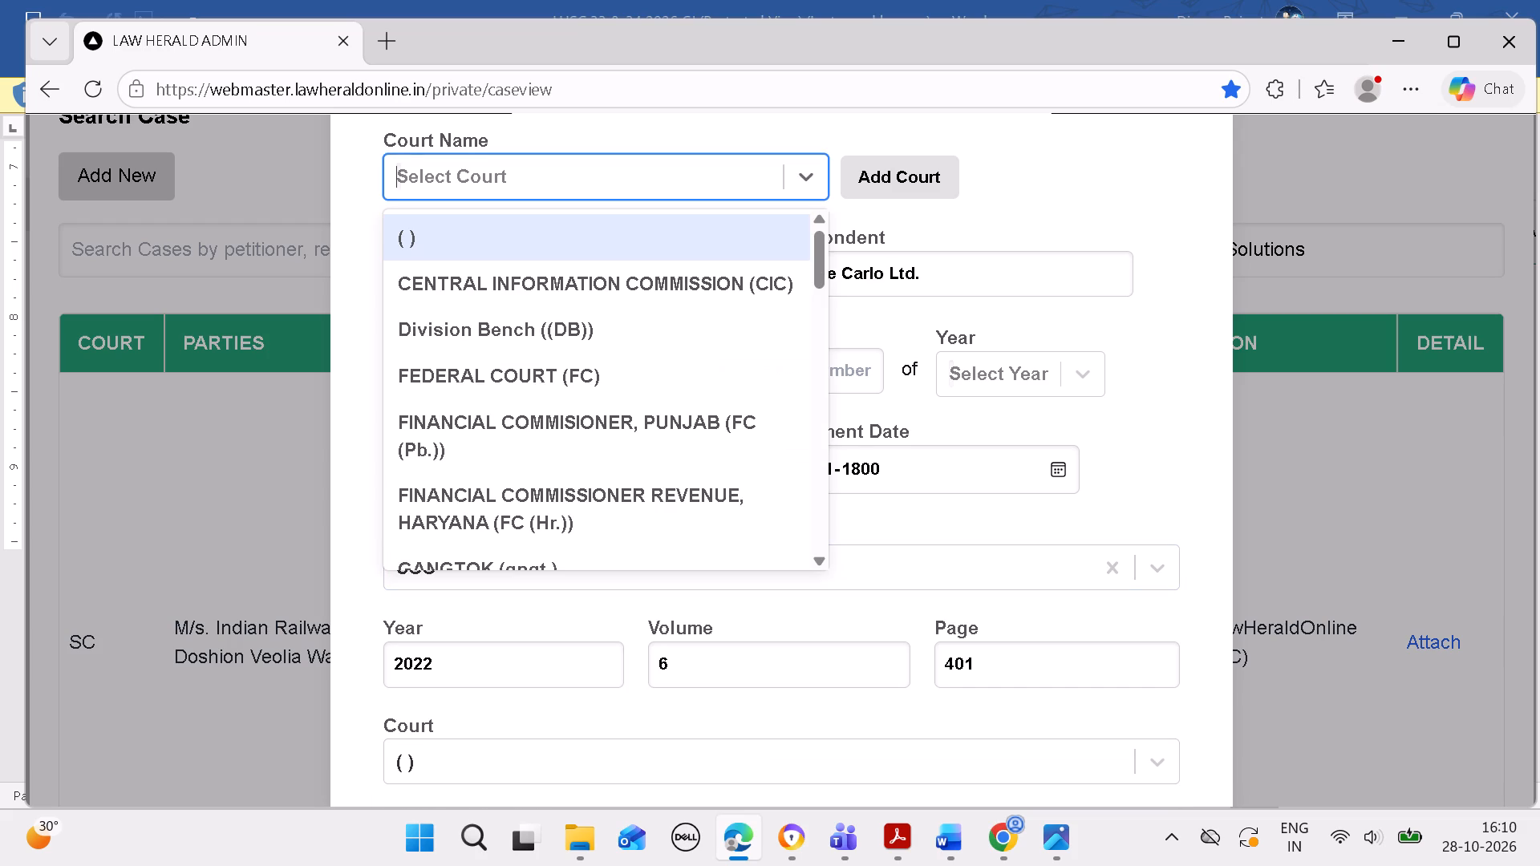
pyautogui.write('IN THE')
pyautogui.press('space')
pyautogui.click(709, 308)
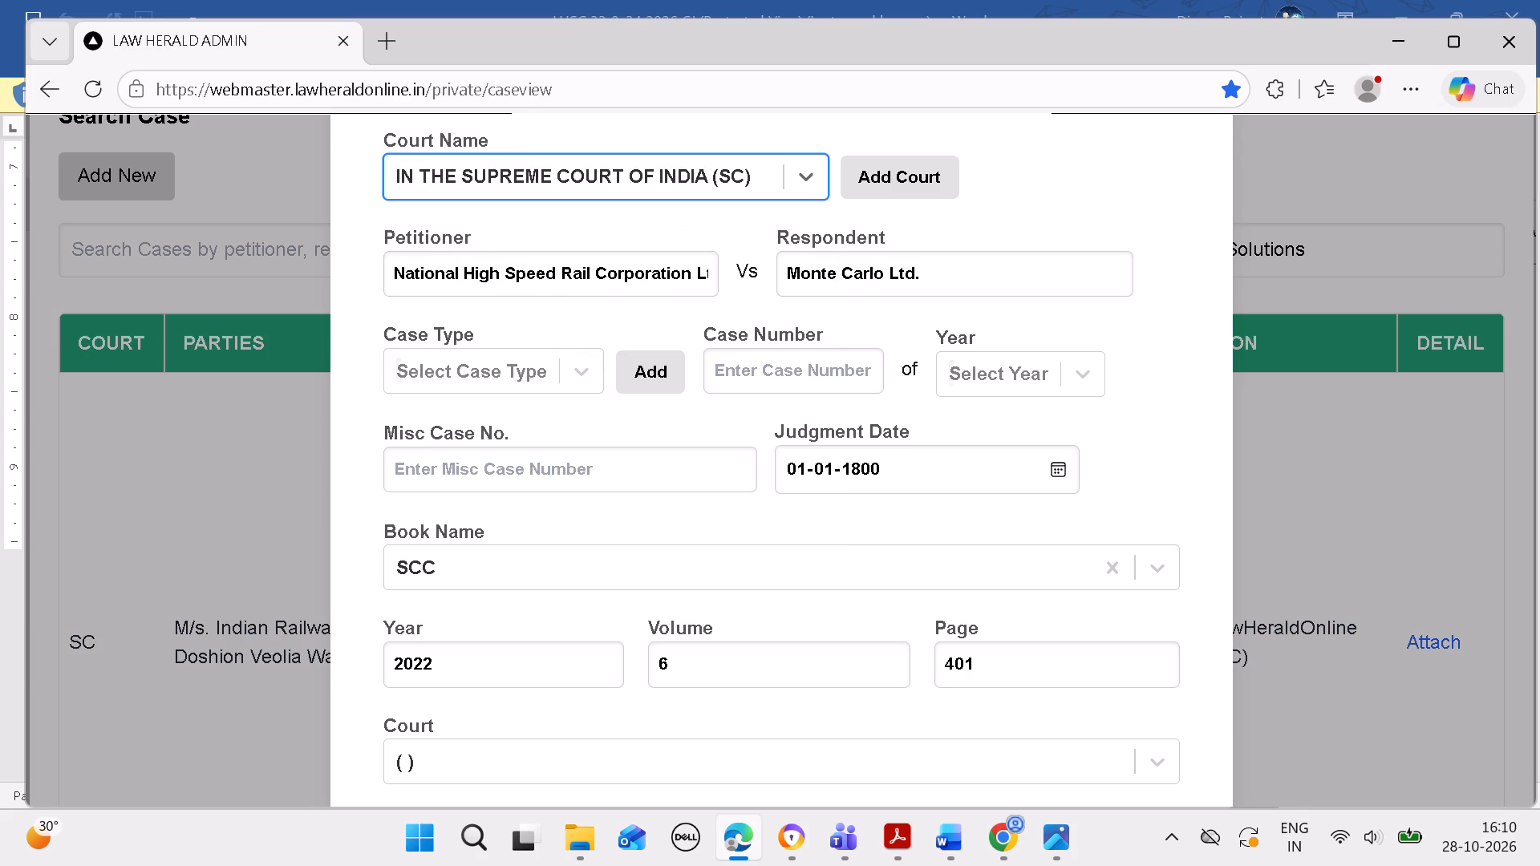
pyautogui.press('Return')
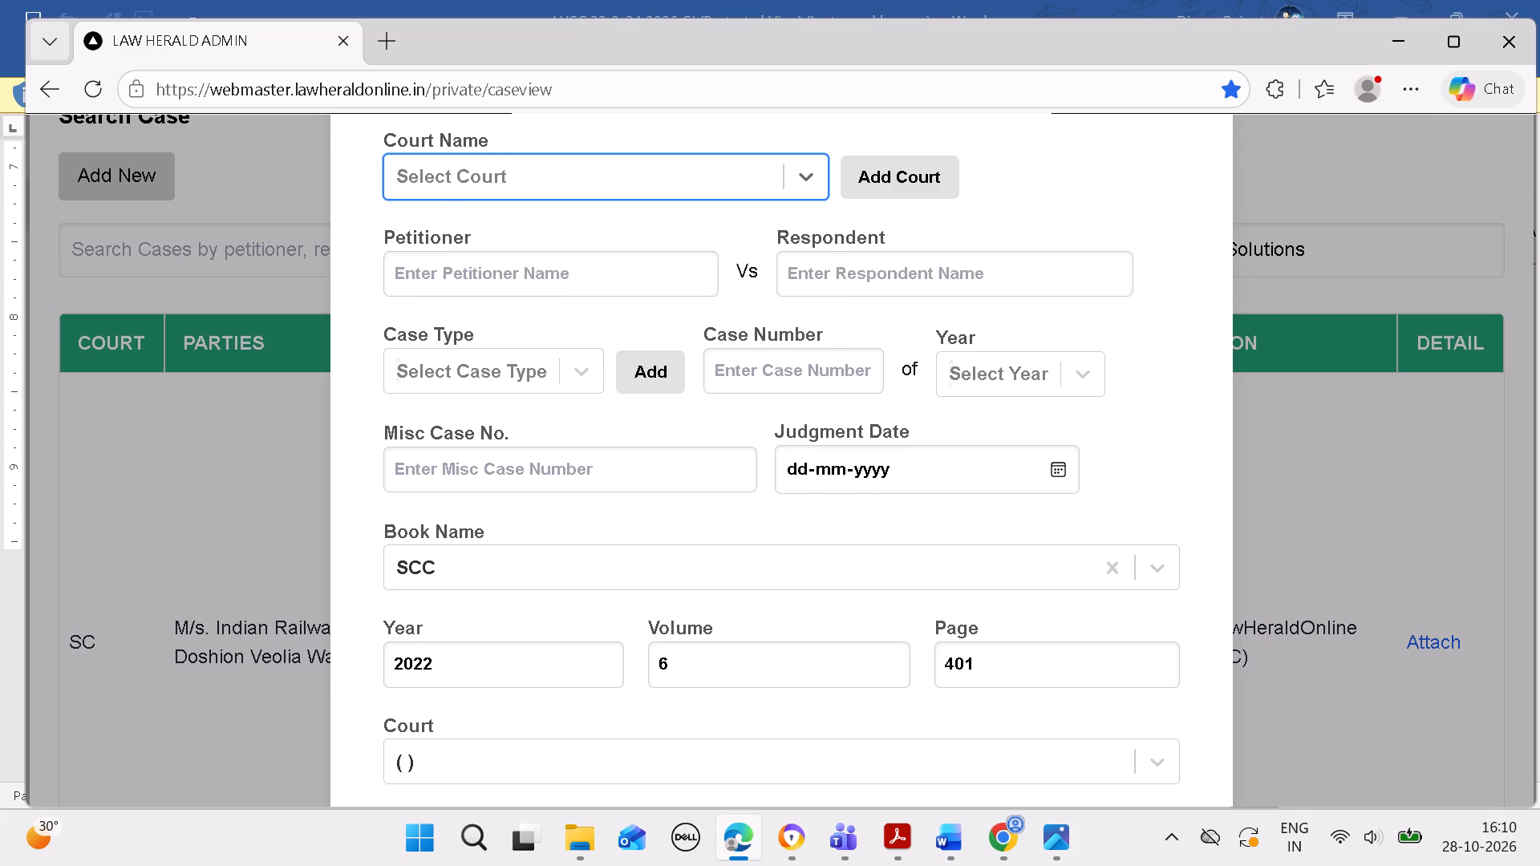
pyautogui.click(1031, 245)
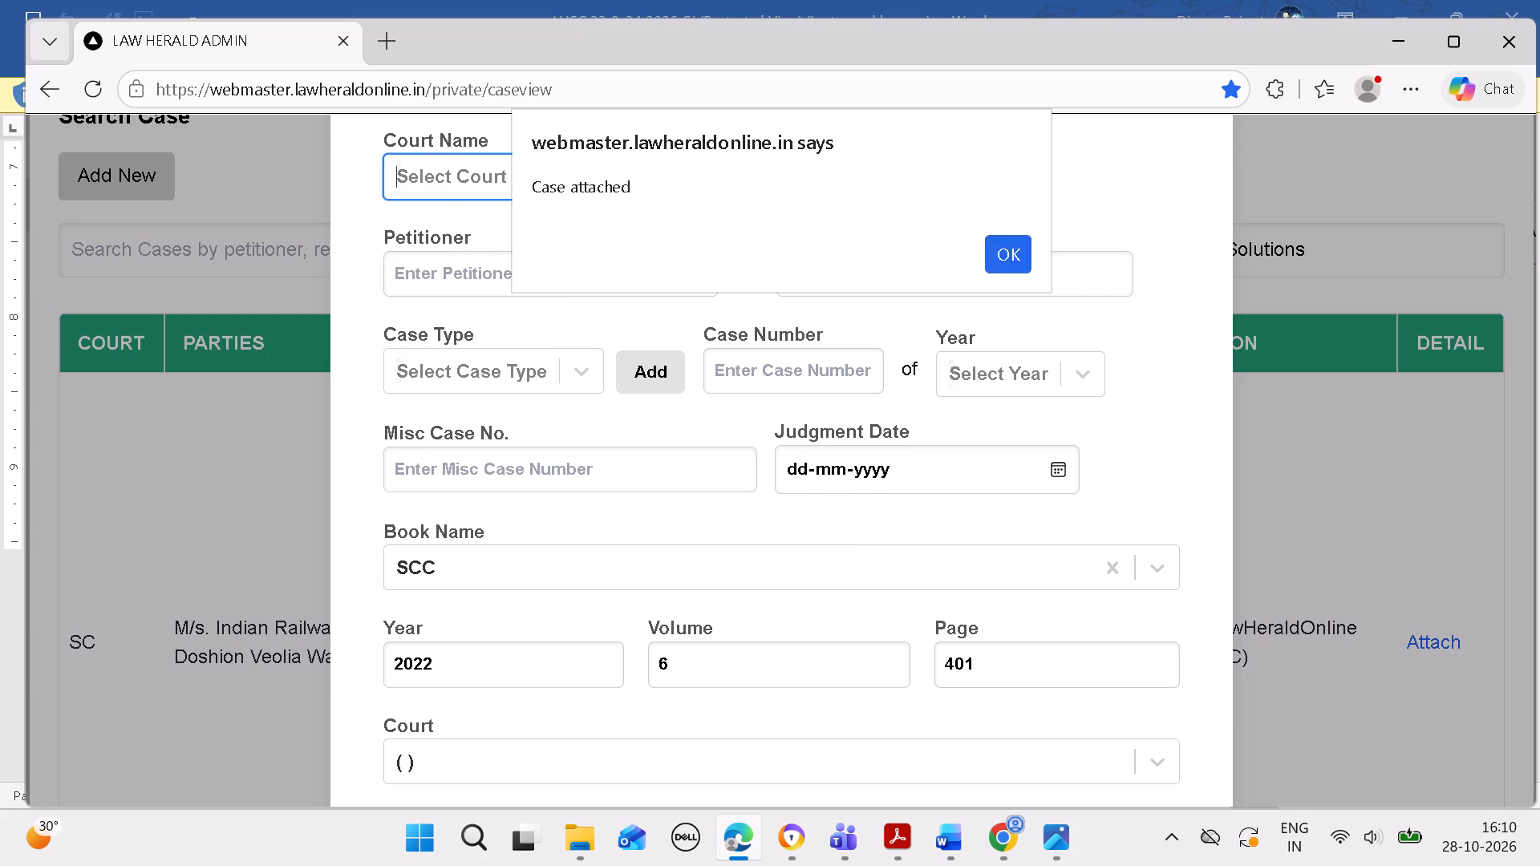
pyautogui.click(1019, 255)
# Copy the eighth cited case's petitioner from Word and replace the old petitioner and respondent search in Edge with that petitioner alone.
pyautogui.scroll(-5, 999, 439)
pyautogui.click(929, 851)
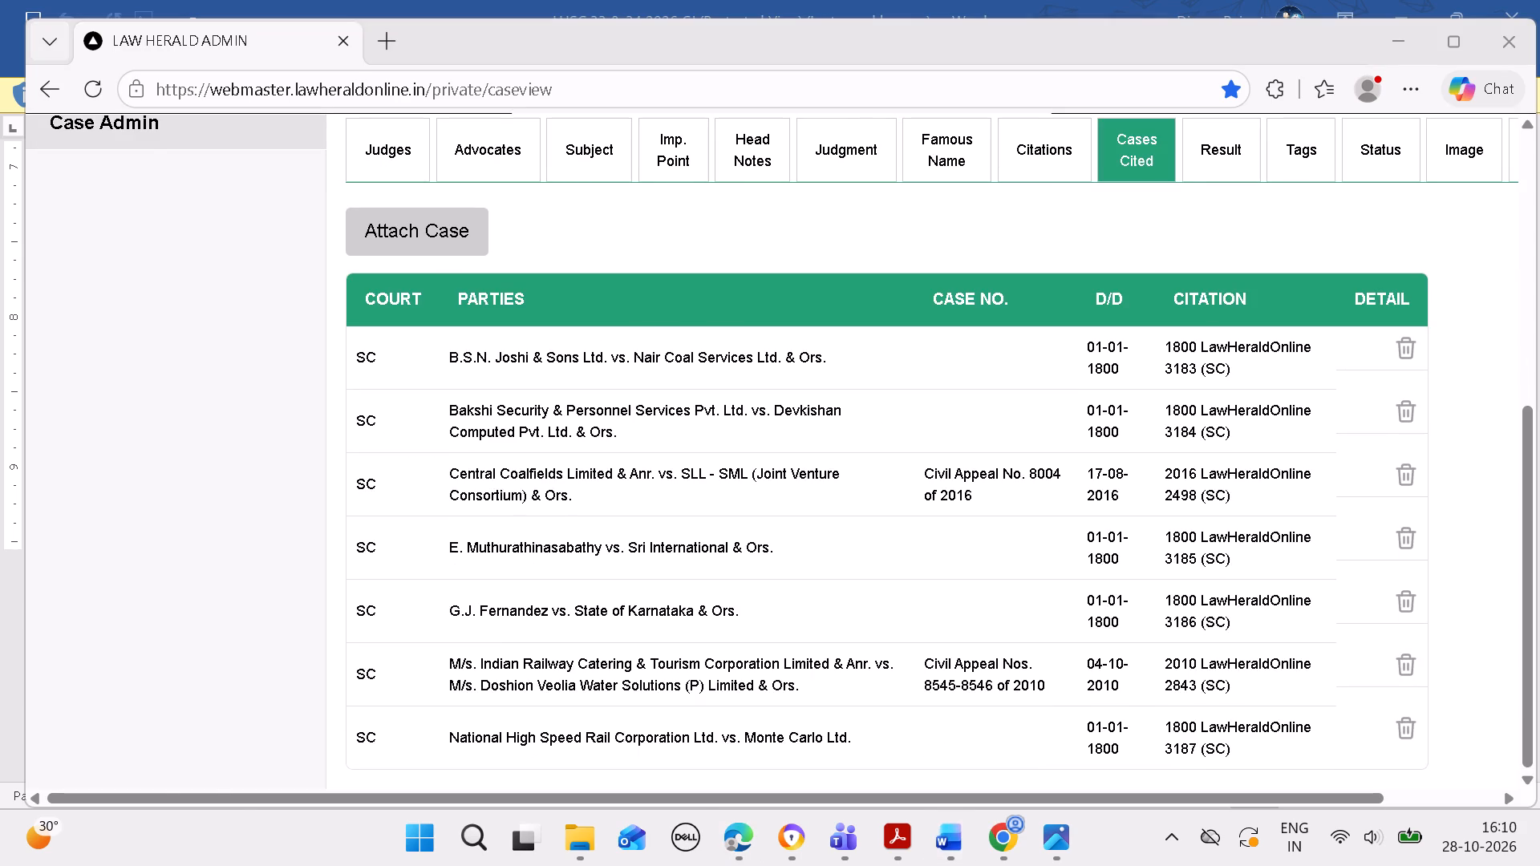
pyautogui.click(942, 844)
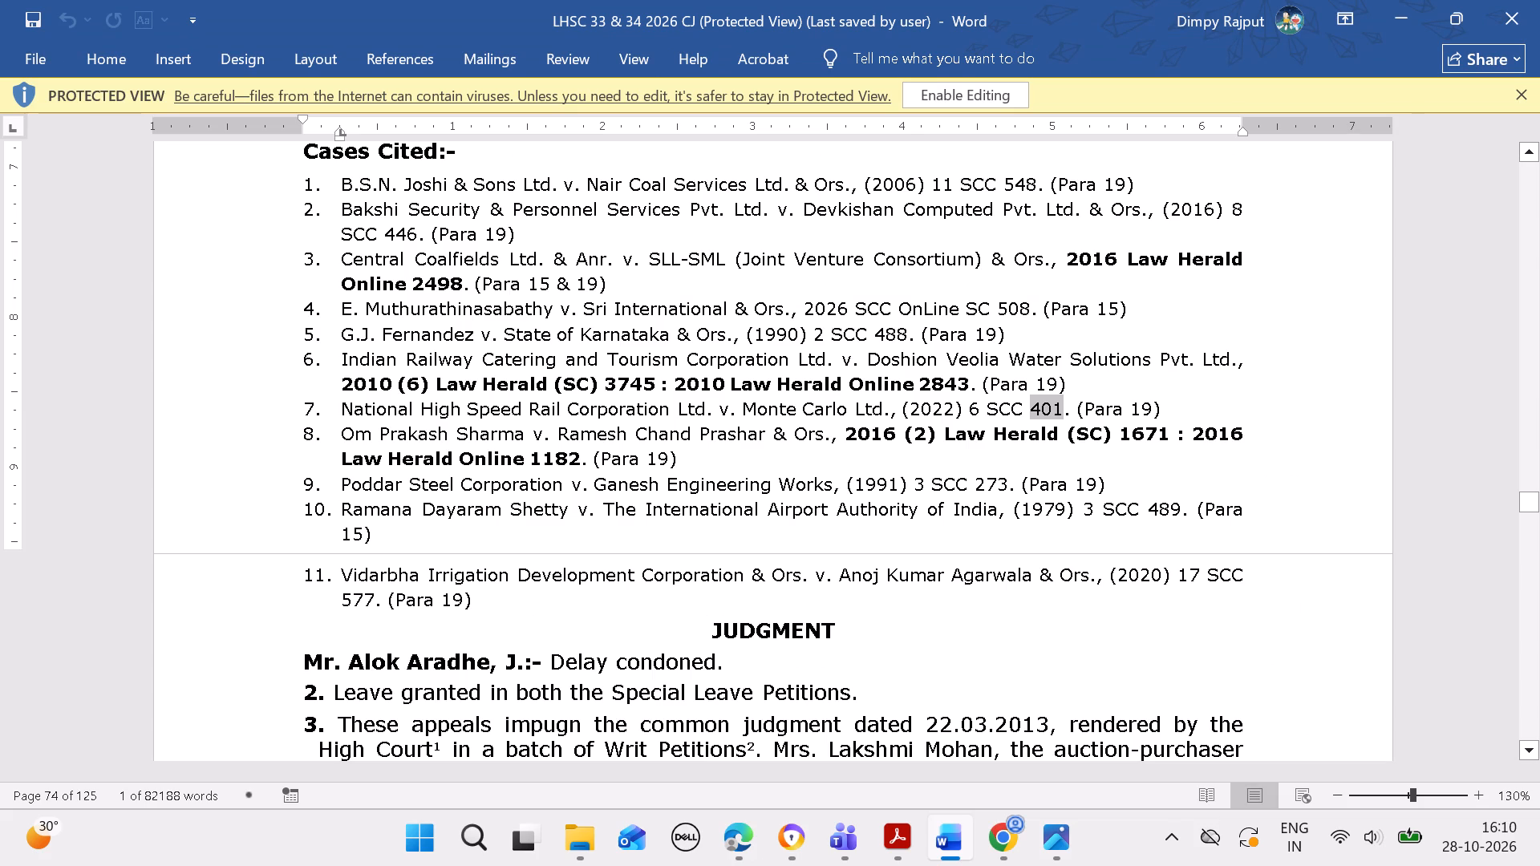
pyautogui.moveTo(342, 430); pyautogui.dragTo(516, 430)
pyautogui.hotkey('ctrl', 'c')
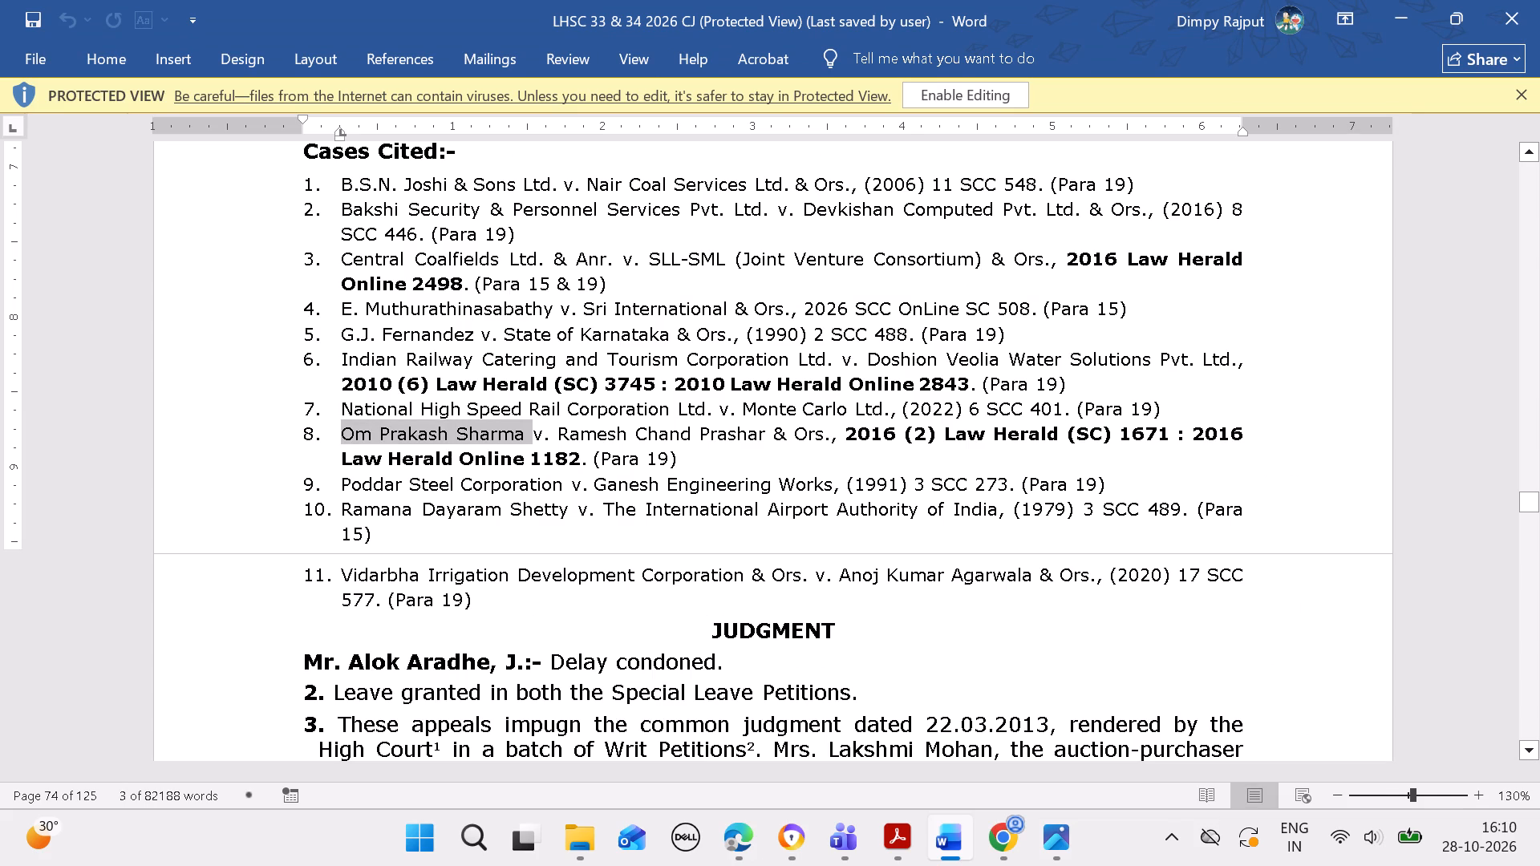
pyautogui.click(732, 840)
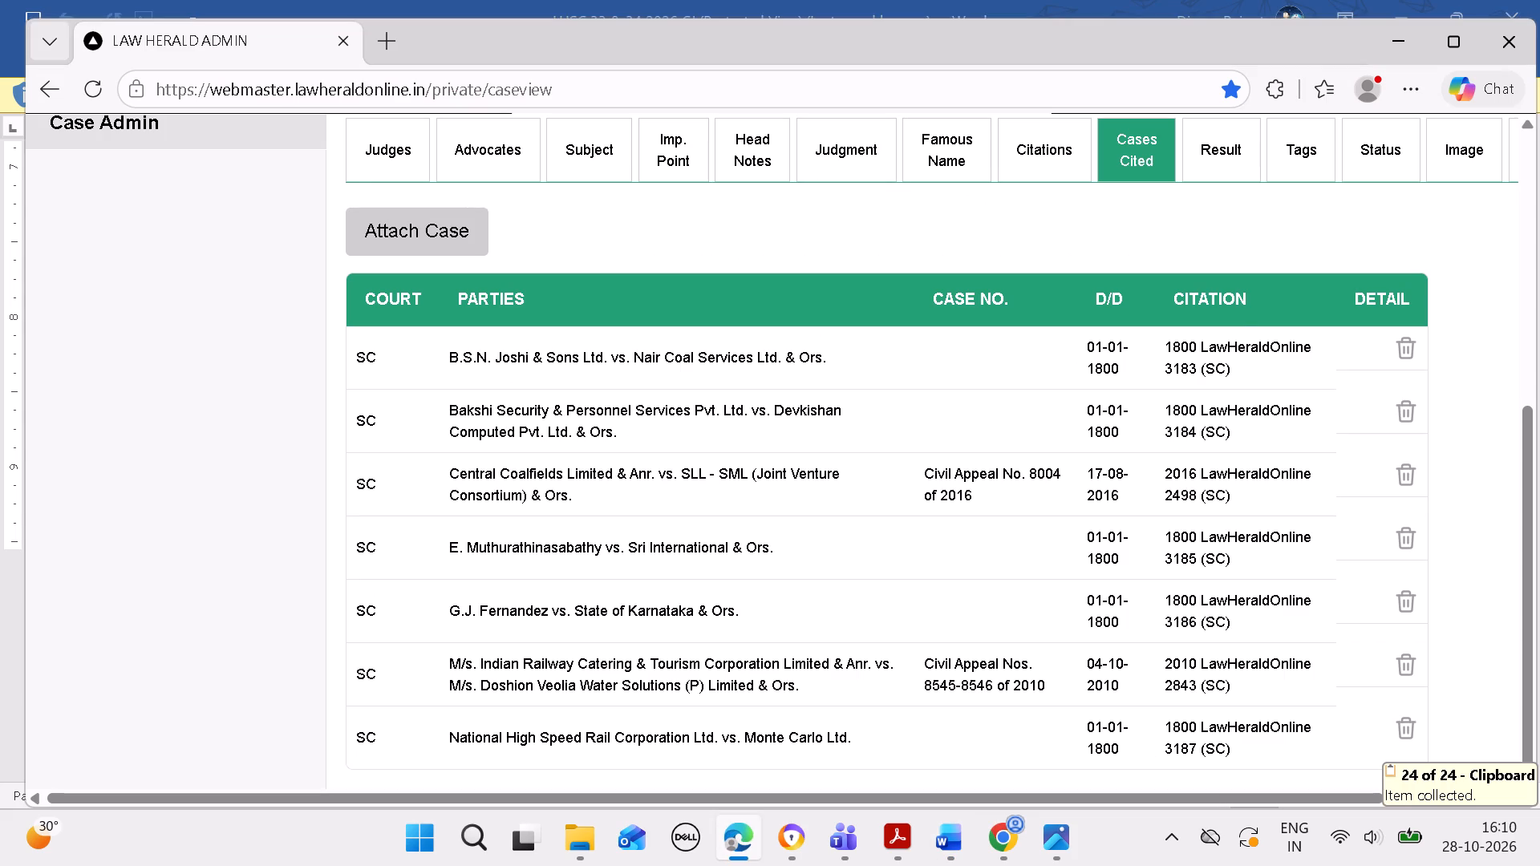
pyautogui.click(394, 253)
pyautogui.moveTo(847, 254); pyautogui.dragTo(456, 268)
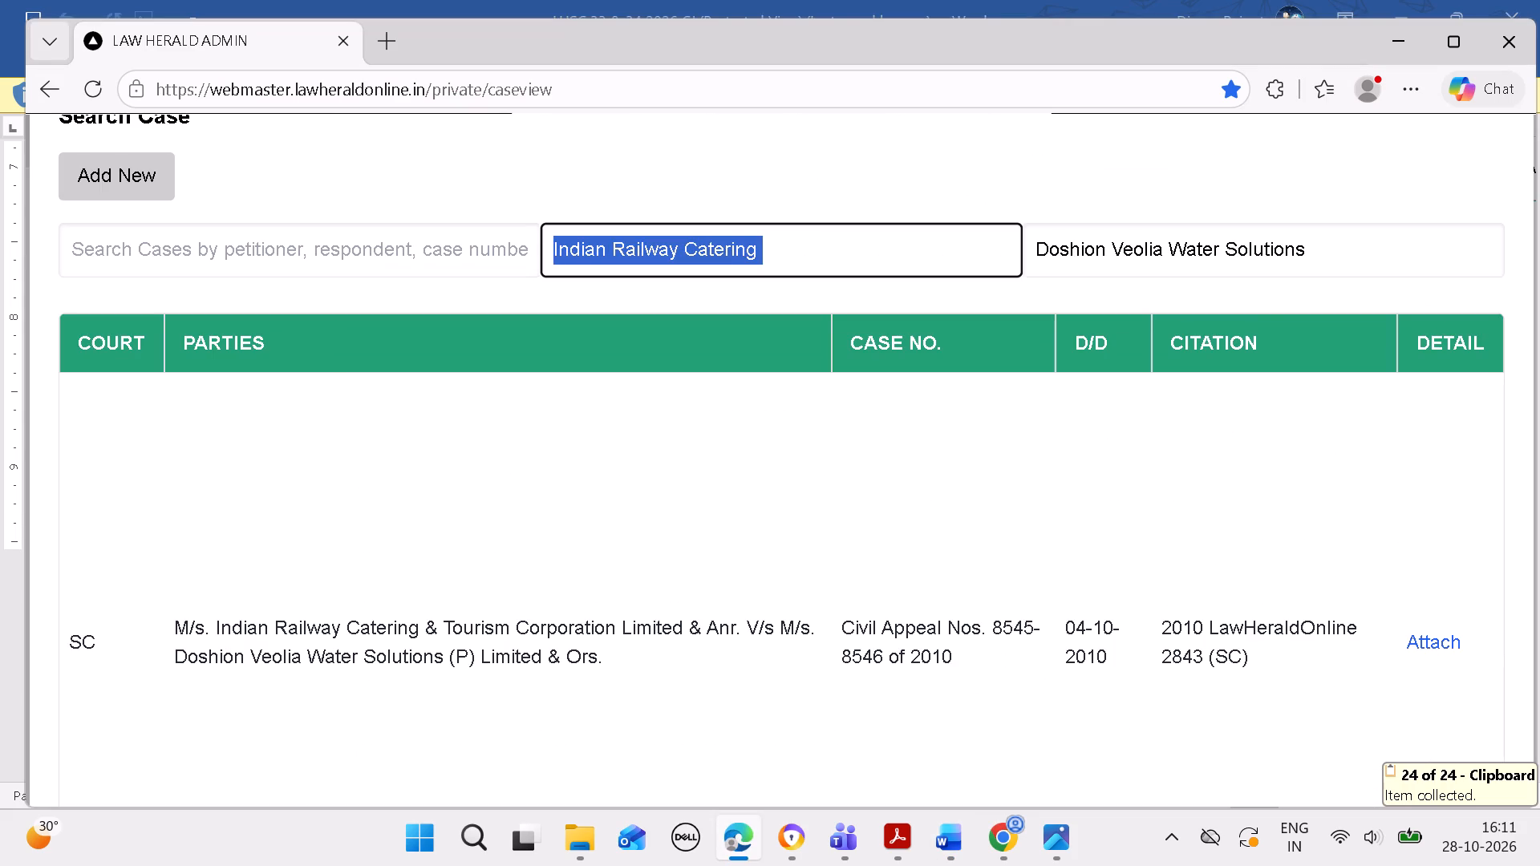
pyautogui.press('BackSpace')
pyautogui.moveTo(1377, 249); pyautogui.dragTo(1083, 261)
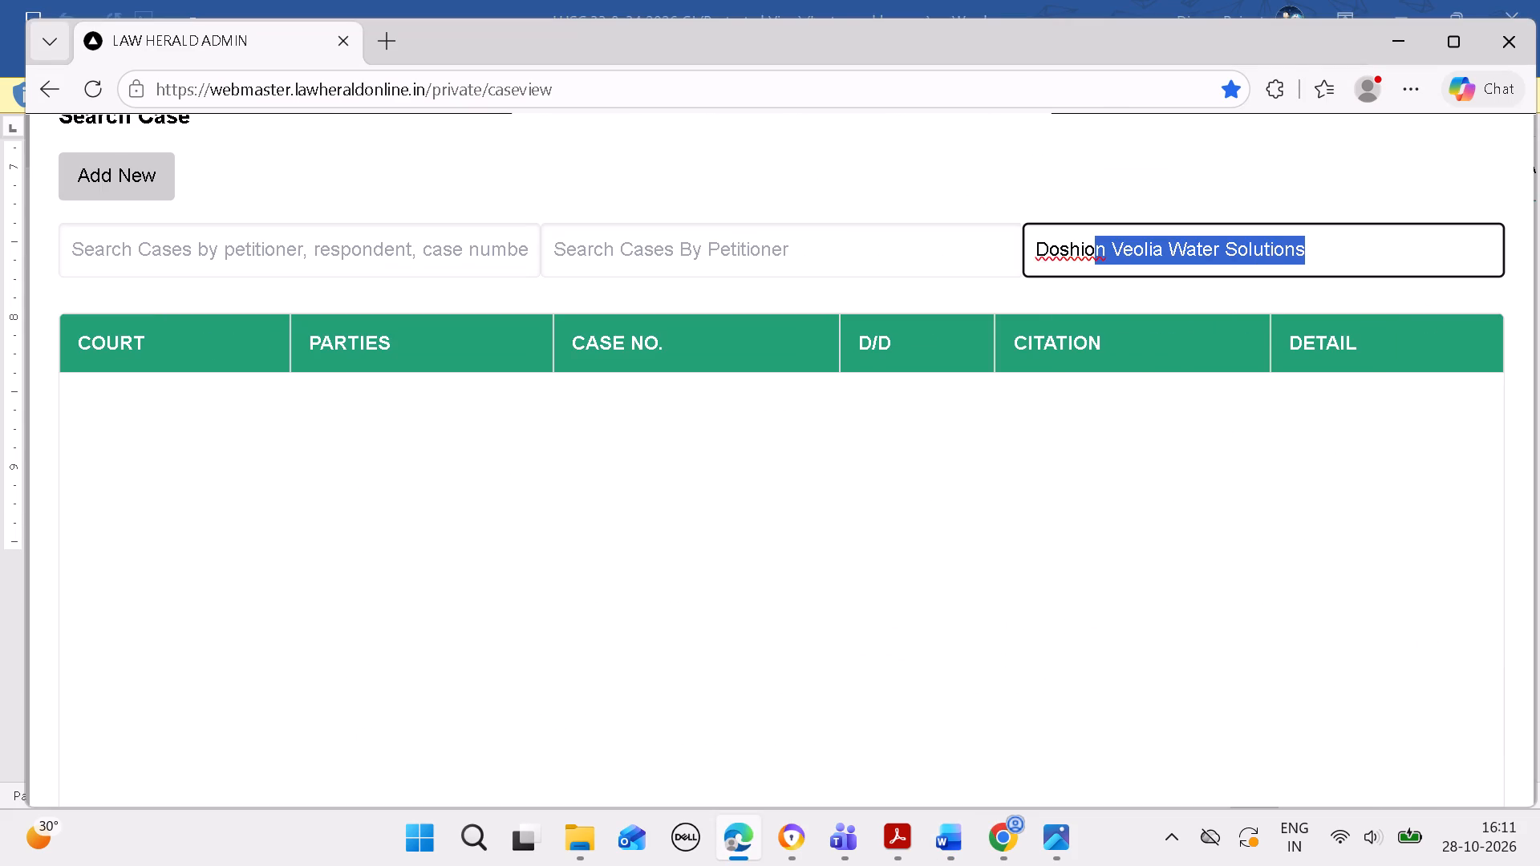
pyautogui.moveTo(1083, 261); pyautogui.dragTo(741, 298)
pyautogui.press('BackSpace')
pyautogui.click(679, 265)
pyautogui.hotkey('ctrl', 'v')
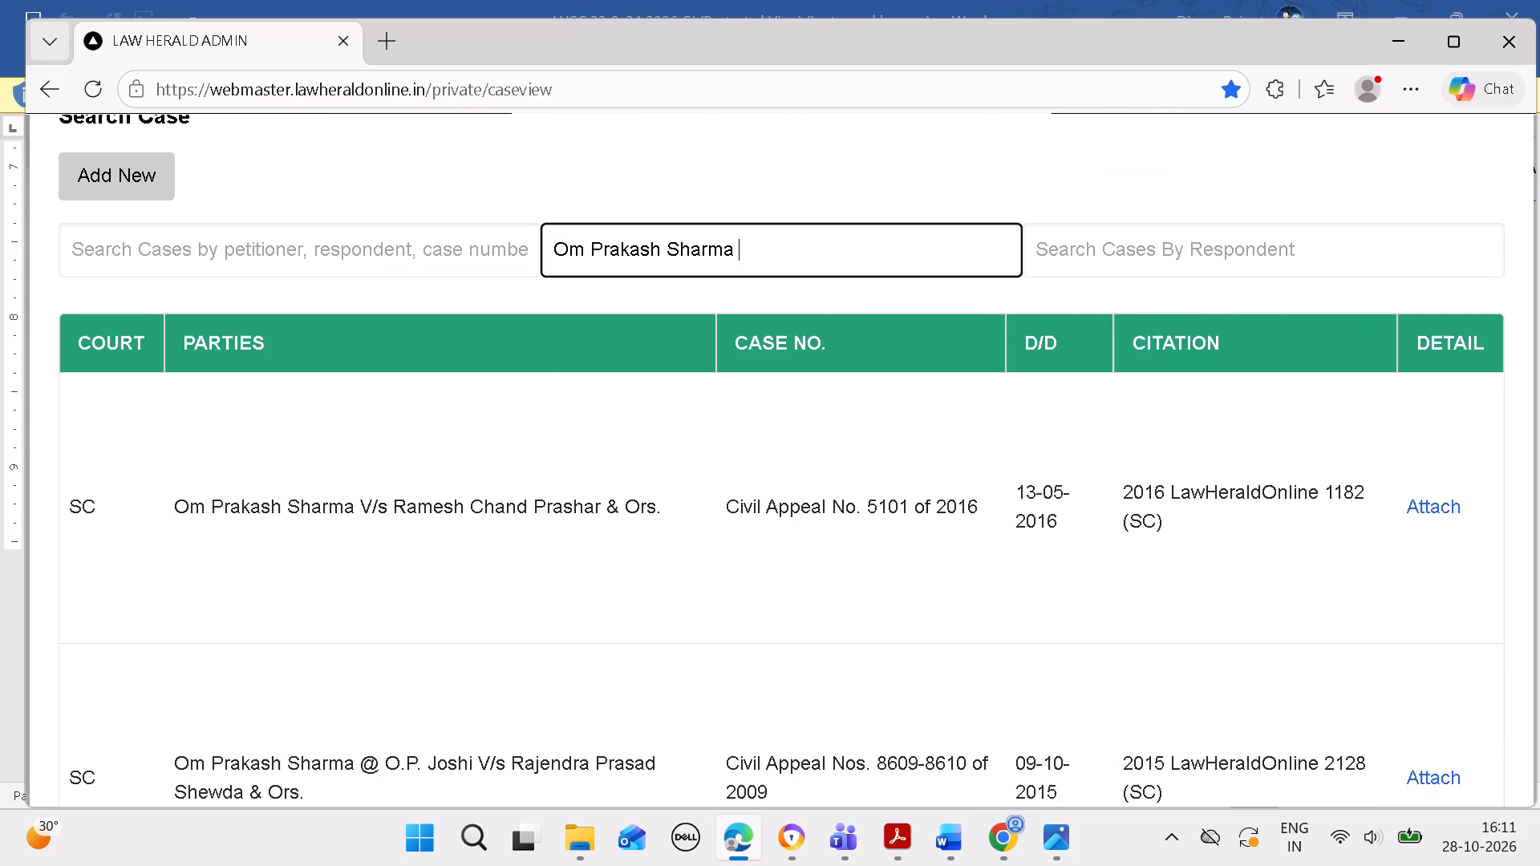
# Check the eighth cited case in Word and attach the matching record, 2016 LawHeraldOnline 1182 (SC), in Edge.
pyautogui.click(954, 837)
pyautogui.click(748, 836)
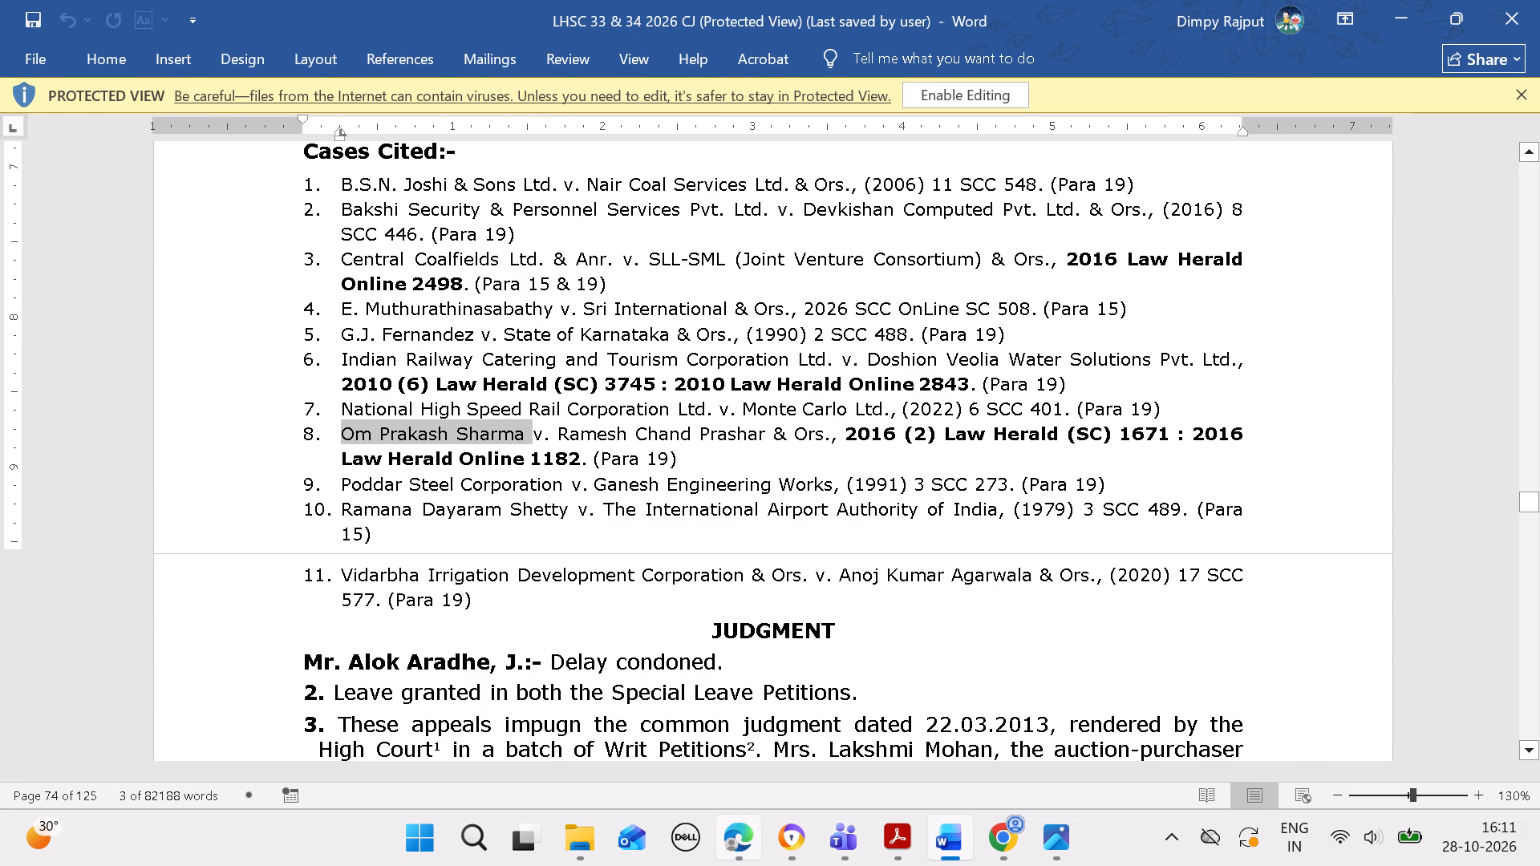
pyautogui.click(1433, 507)
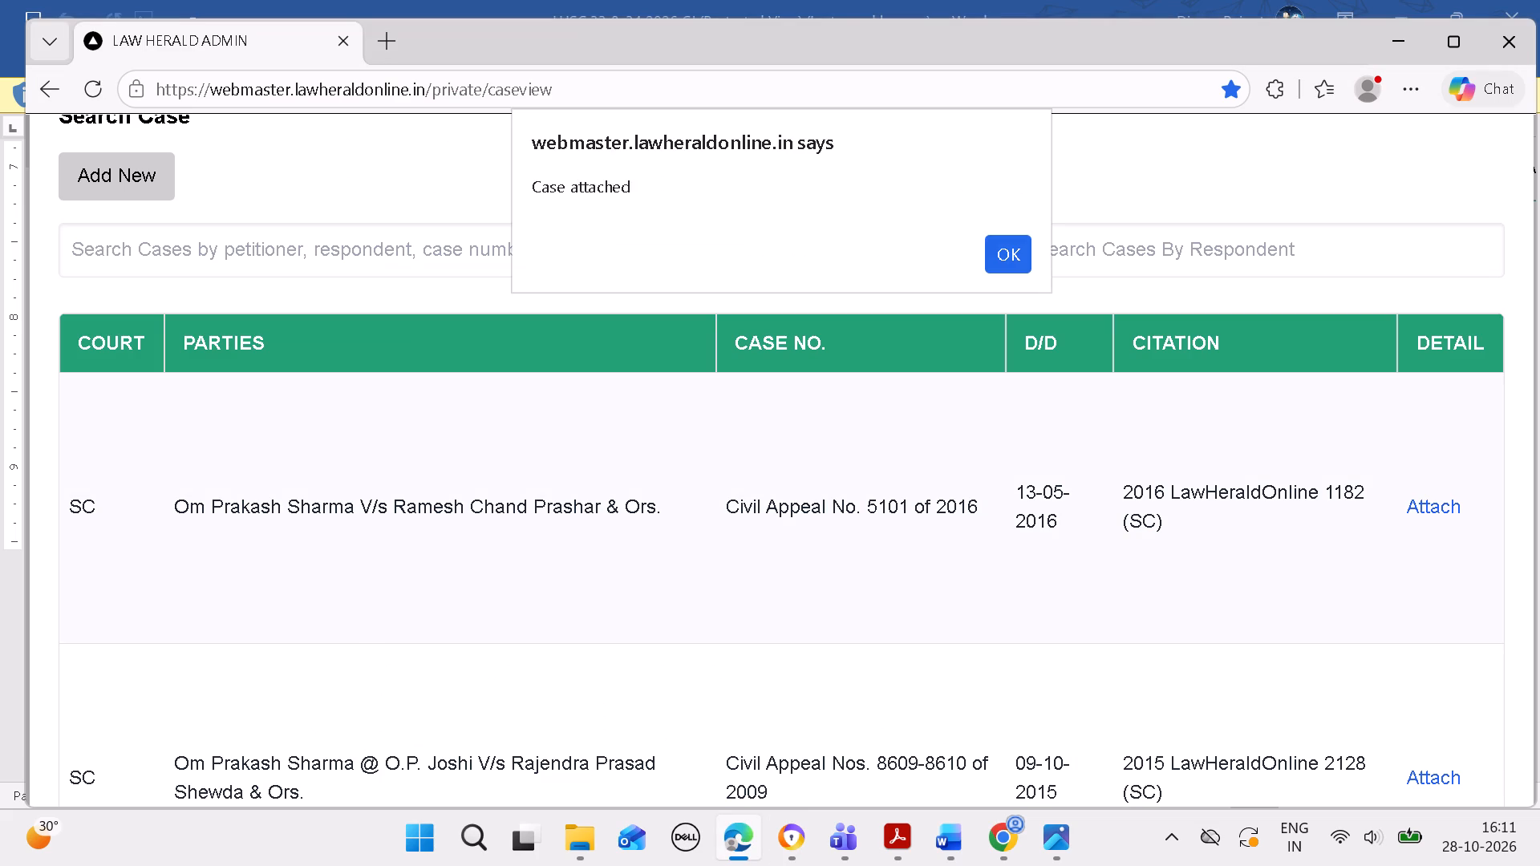
pyautogui.click(1007, 246)
pyautogui.scroll(-5, 1013, 326)
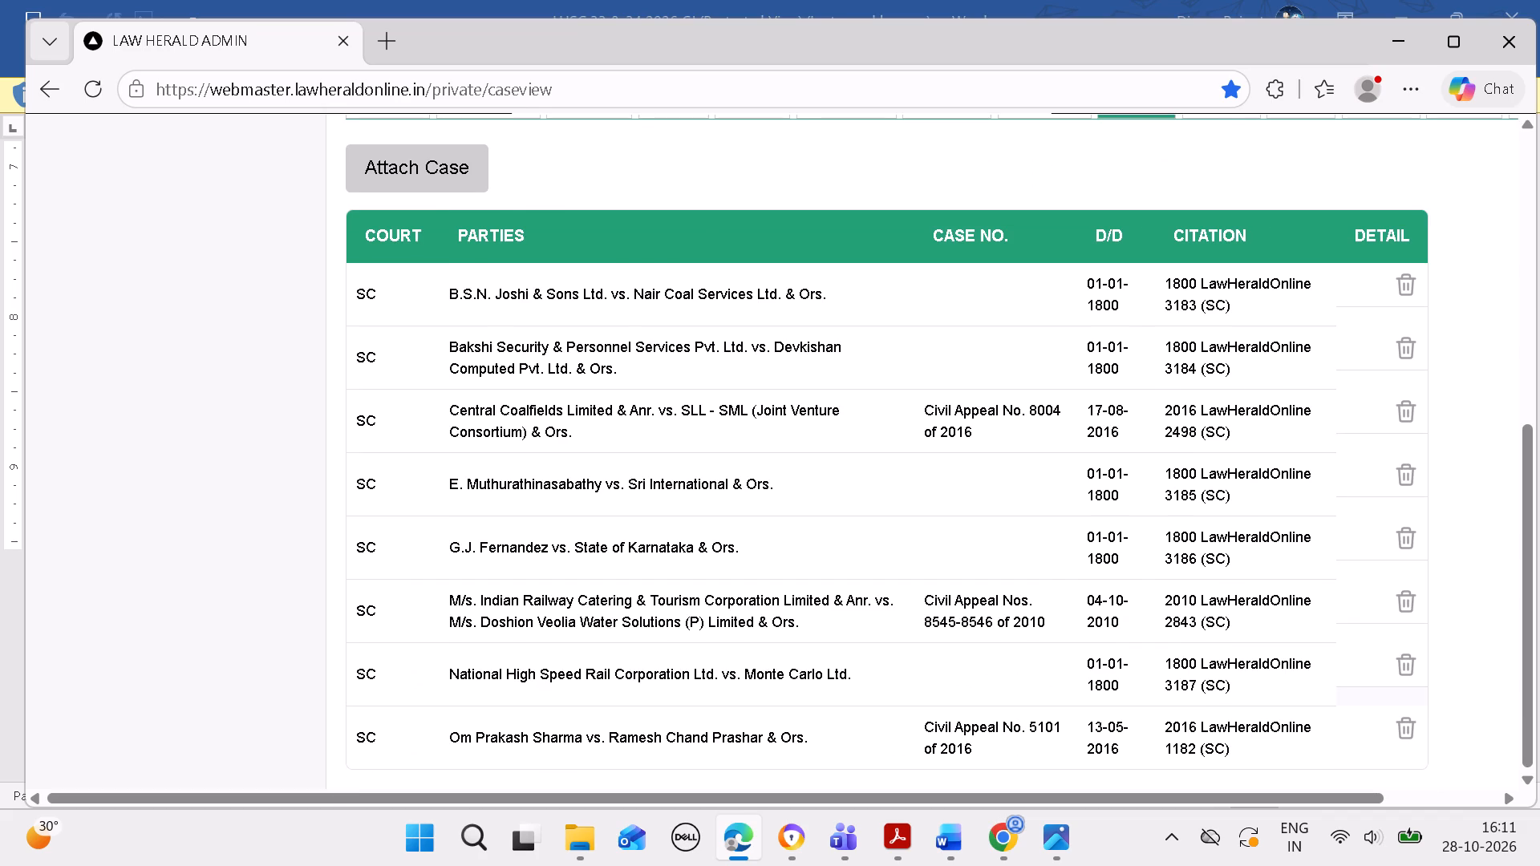
# Copy the ninth cited case's petitioner, Poddar Steel Corporation, from Word and replace the old petitioner search in Edge's case attachment search with it.
pyautogui.click(959, 824)
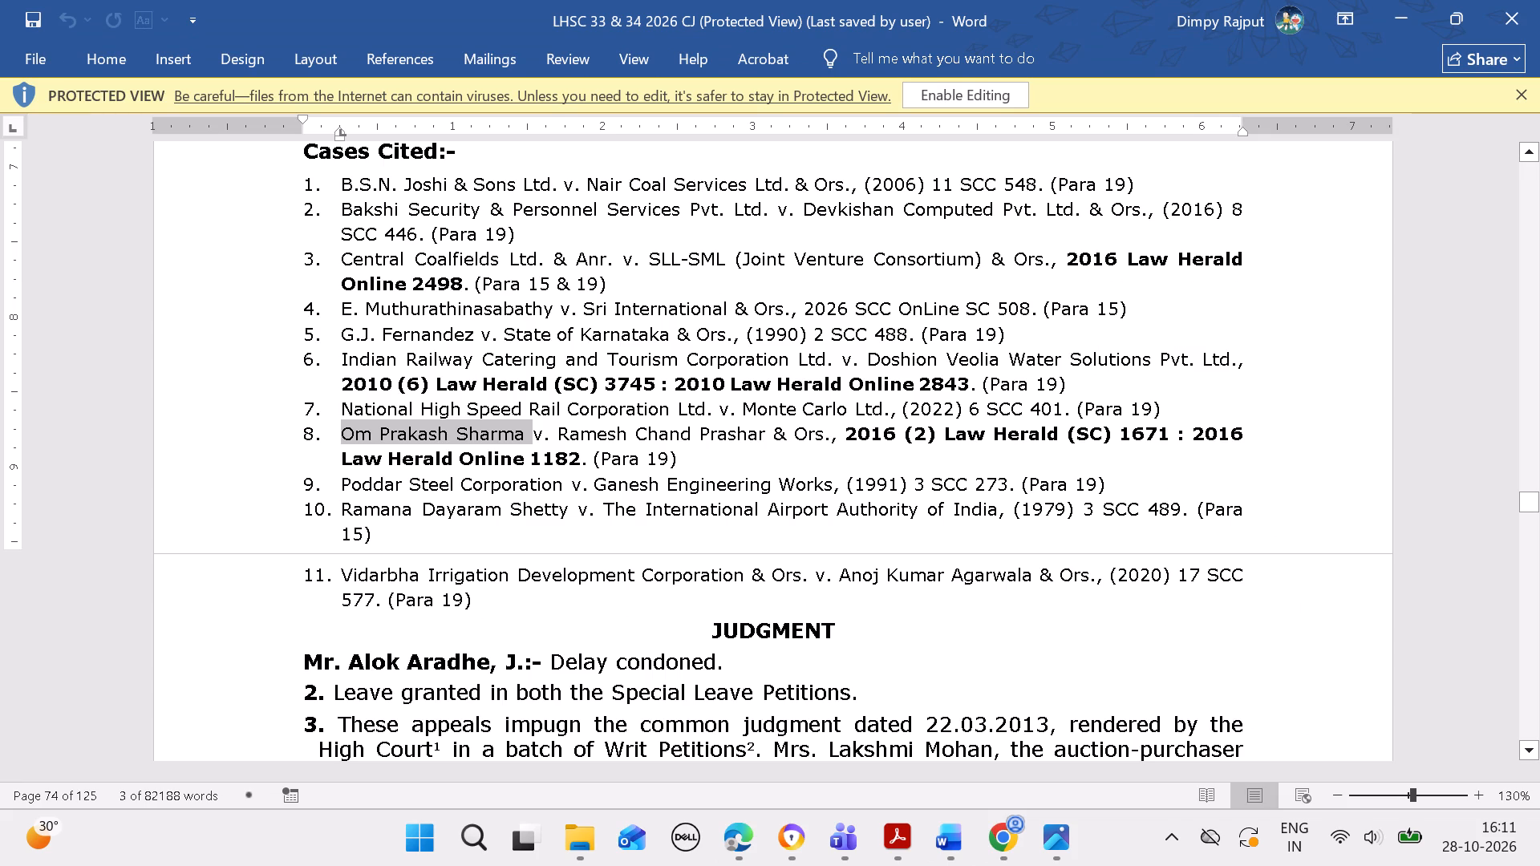
pyautogui.moveTo(340, 478); pyautogui.dragTo(498, 479)
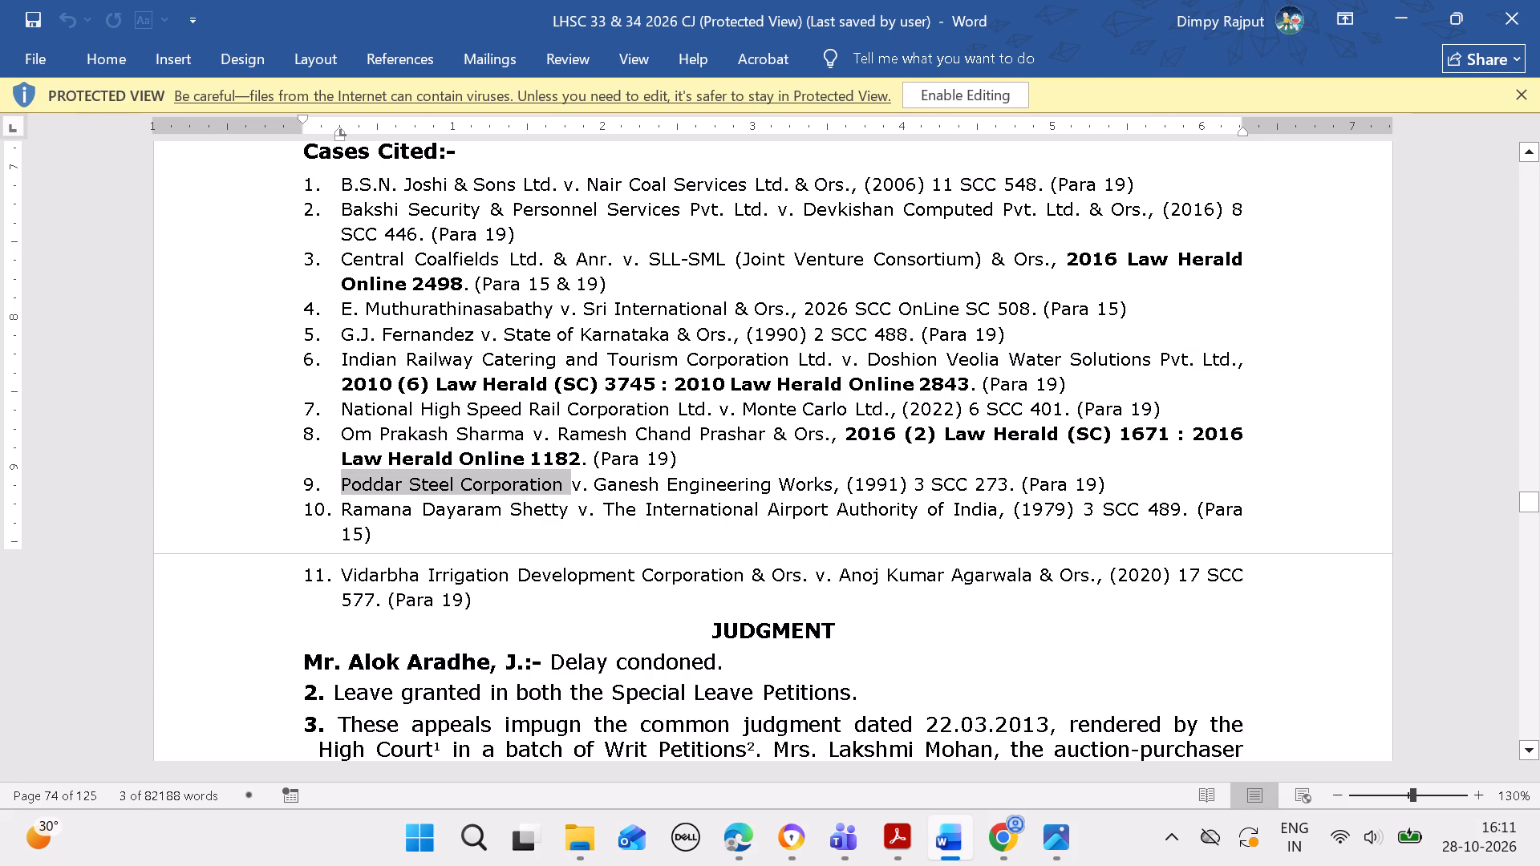
pyautogui.hotkey('ctrl', 'c')
pyautogui.click(723, 815)
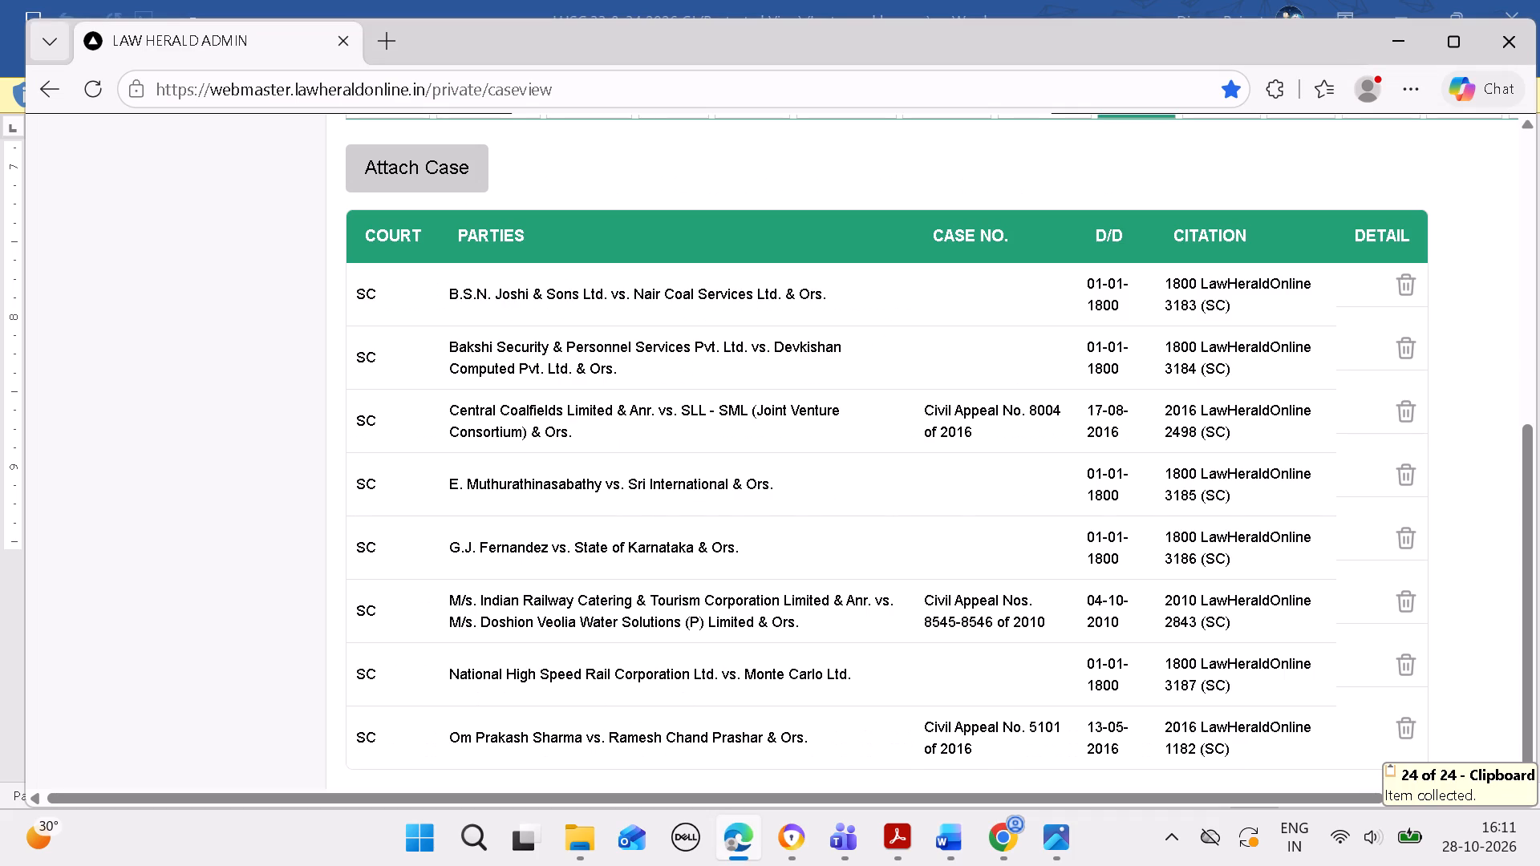
pyautogui.click(444, 160)
pyautogui.moveTo(744, 221); pyautogui.dragTo(554, 217)
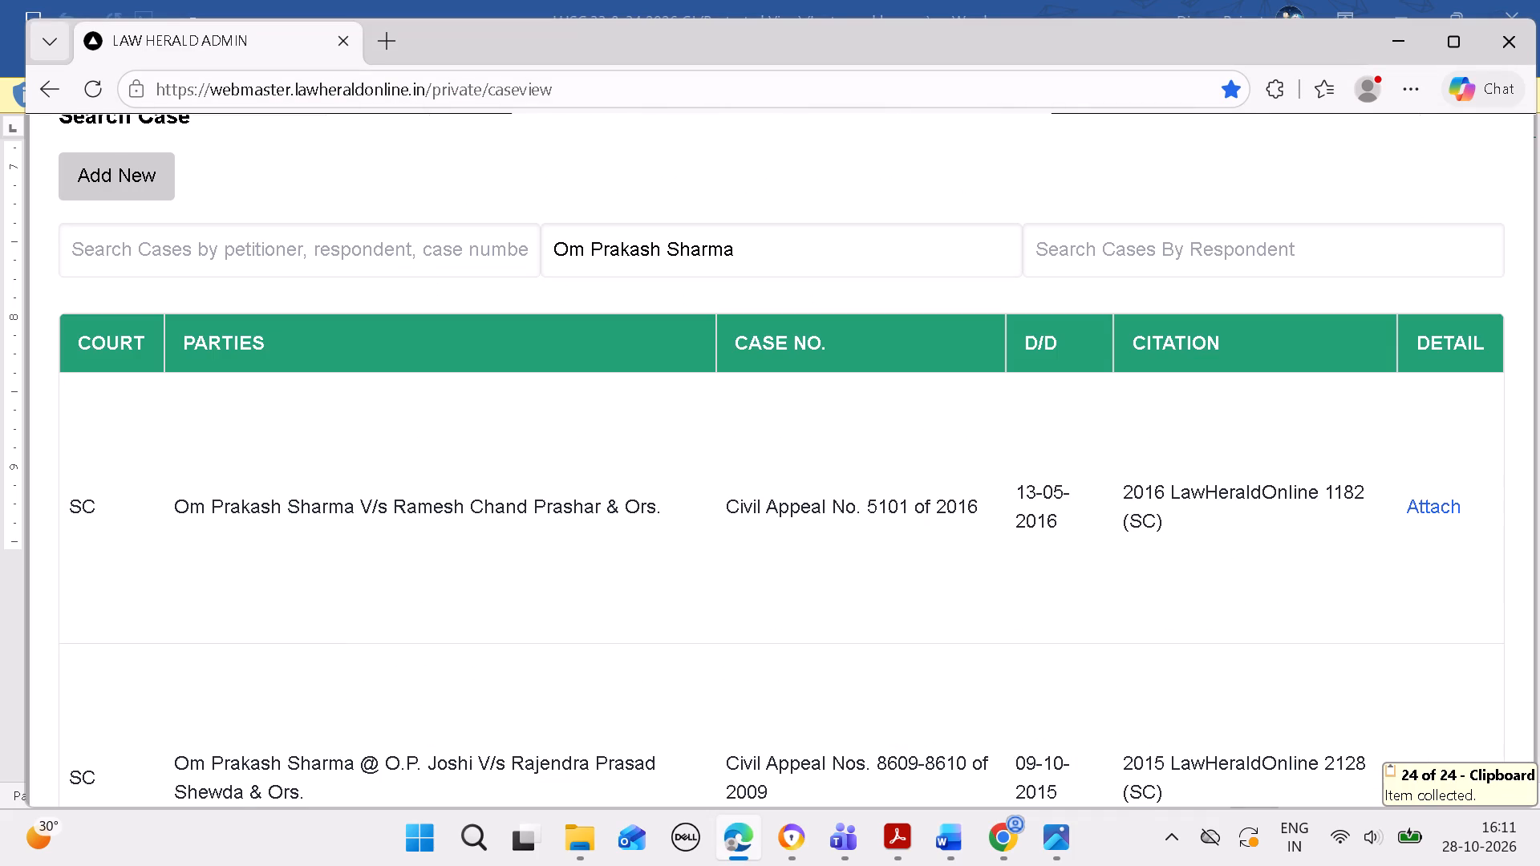
pyautogui.moveTo(913, 242); pyautogui.dragTo(484, 212)
pyautogui.press('BackSpace')
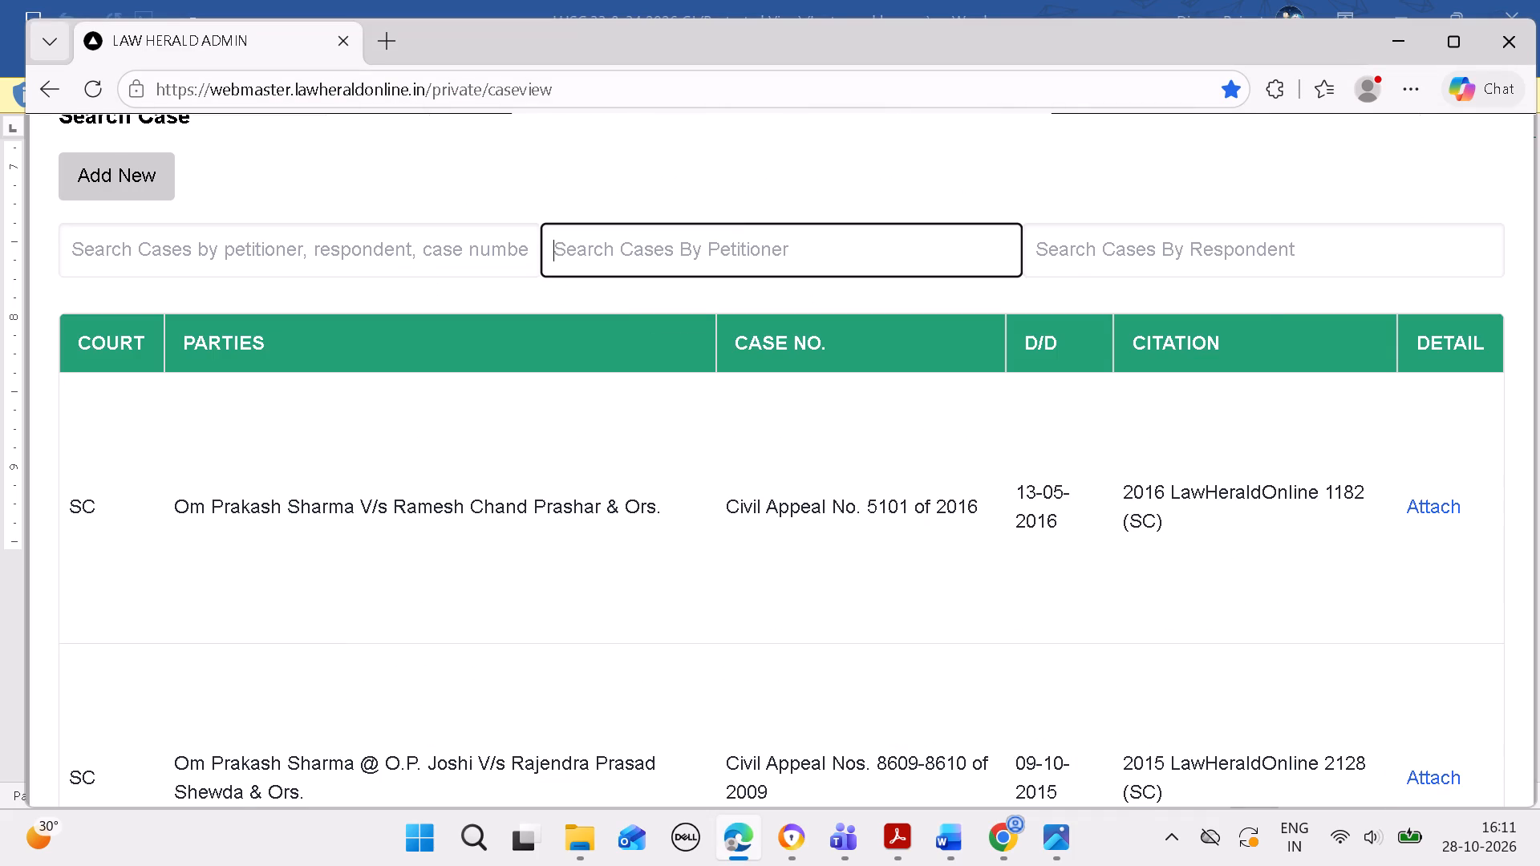
pyautogui.hotkey('ctrl', 'v')
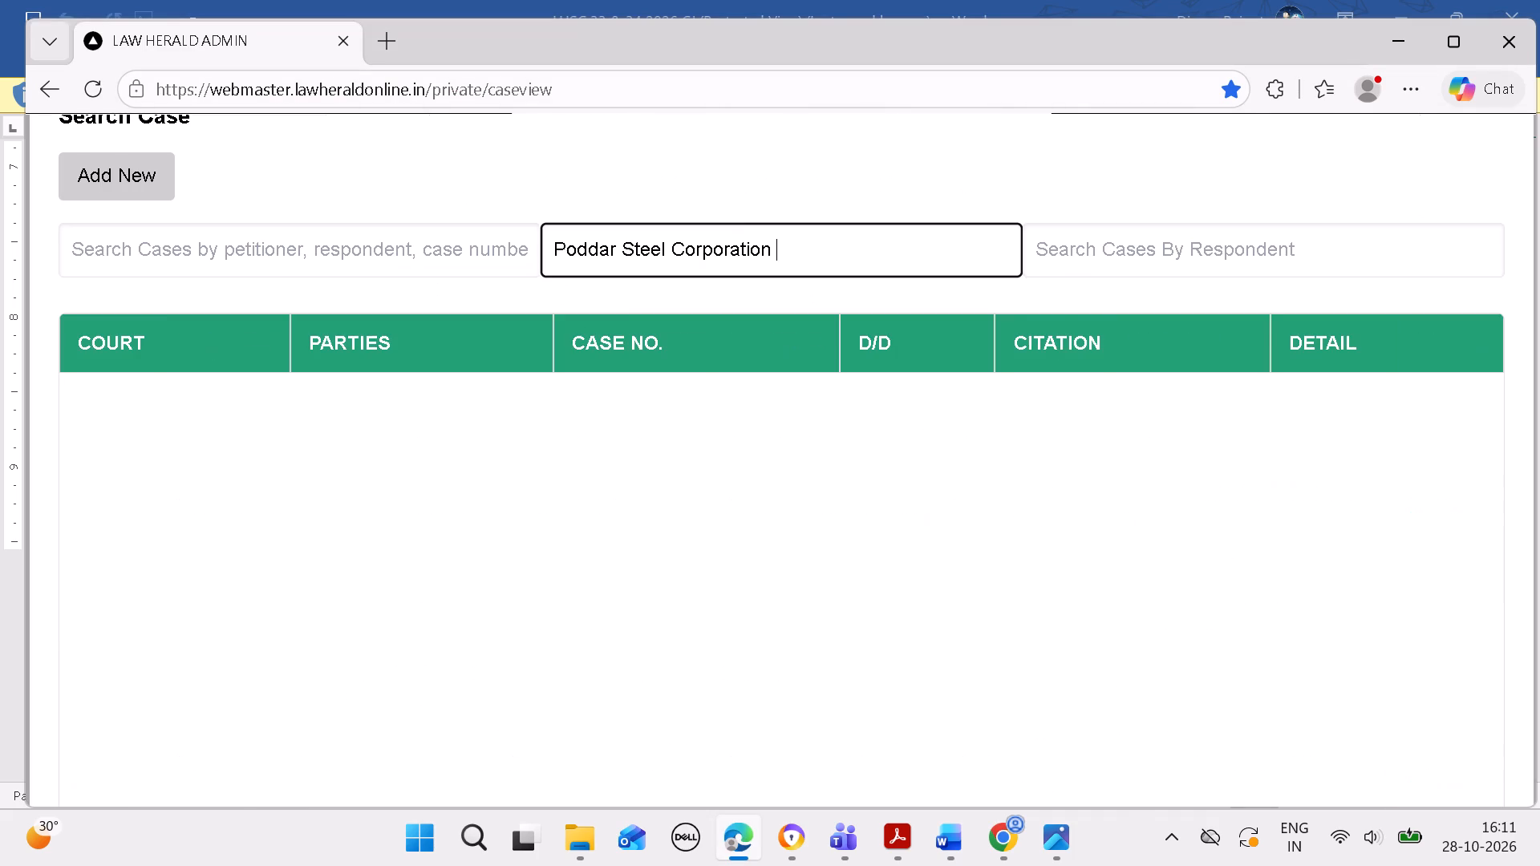
# Shorten the petitioner search to "Poddar Steel".
pyautogui.press('BackSpace')
pyautogui.press('BackSpace')
pyautogui.press('BackSpace')
pyautogui.press('BackSpace')
pyautogui.press('BackSpace')
pyautogui.press('BackSpace')
pyautogui.press('BackSpace')
pyautogui.press('BackSpace')
pyautogui.press('BackSpace')
pyautogui.press('BackSpace')
pyautogui.press('BackSpace')
pyautogui.press('BackSpace')
# Start a new case record with petitioner Poddar Steel Corporation and respondent Ganesh Engineering Works, copying the respondent from Word.
pyautogui.click(154, 175)
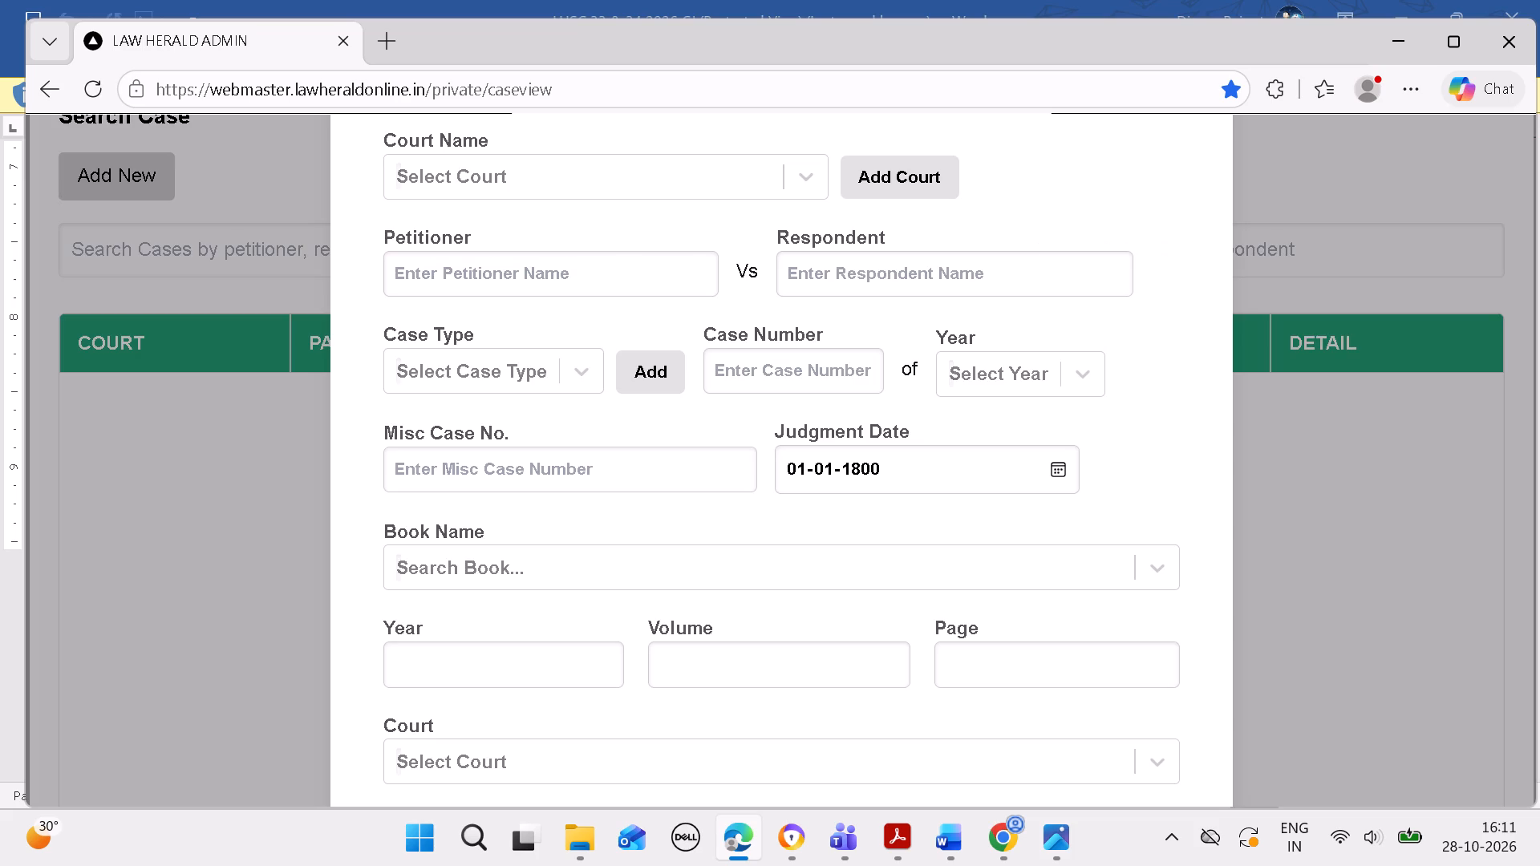
pyautogui.click(541, 273)
pyautogui.hotkey('ctrl', 'v')
pyautogui.click(958, 832)
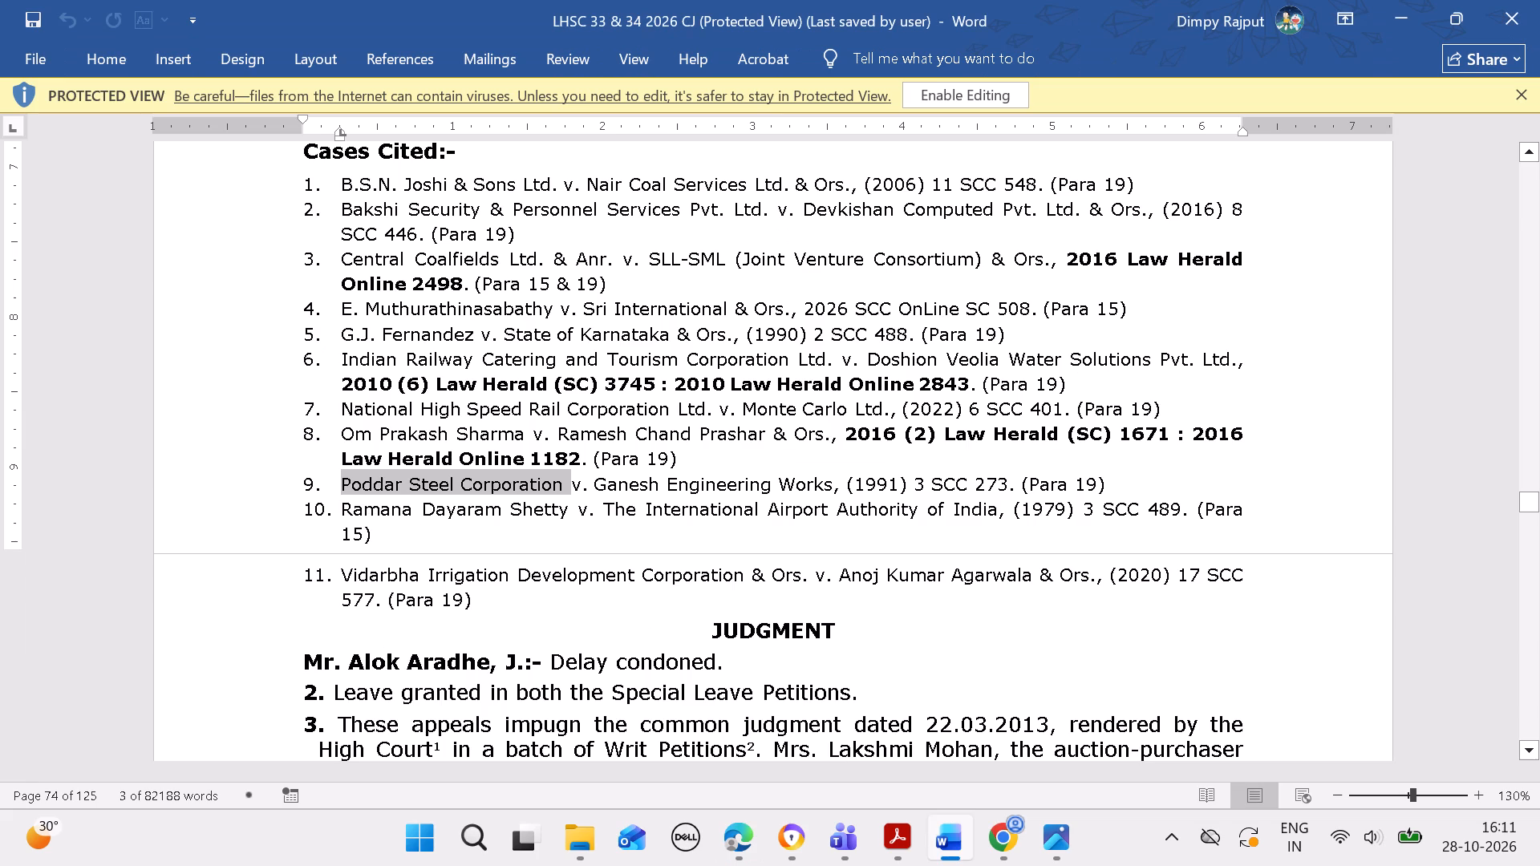
pyautogui.moveTo(595, 477); pyautogui.dragTo(691, 480)
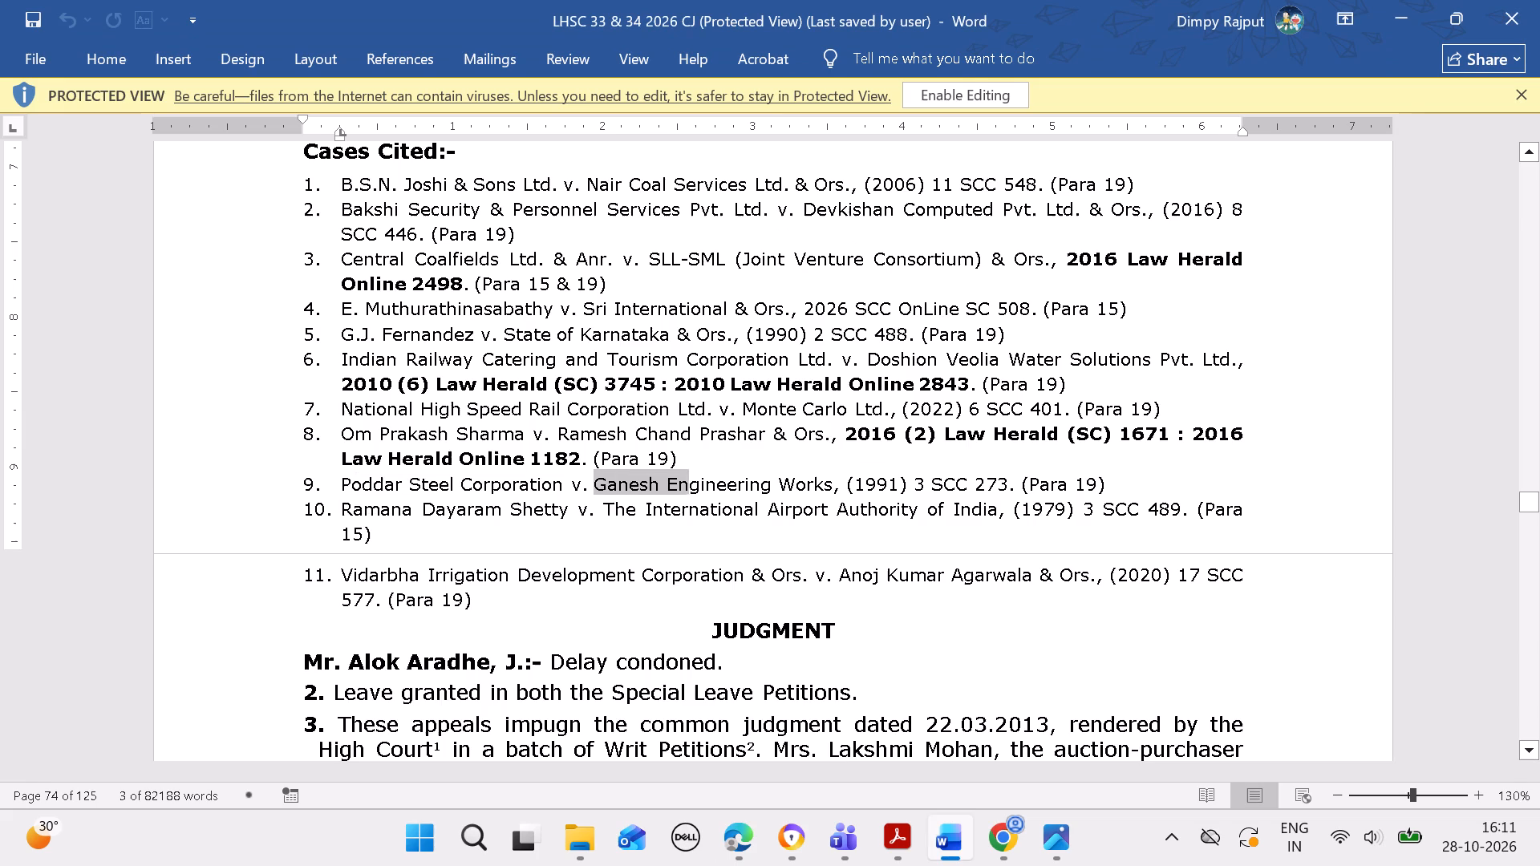
pyautogui.moveTo(691, 480); pyautogui.dragTo(796, 480)
pyautogui.hotkey('ctrl', 'c')
pyautogui.click(760, 826)
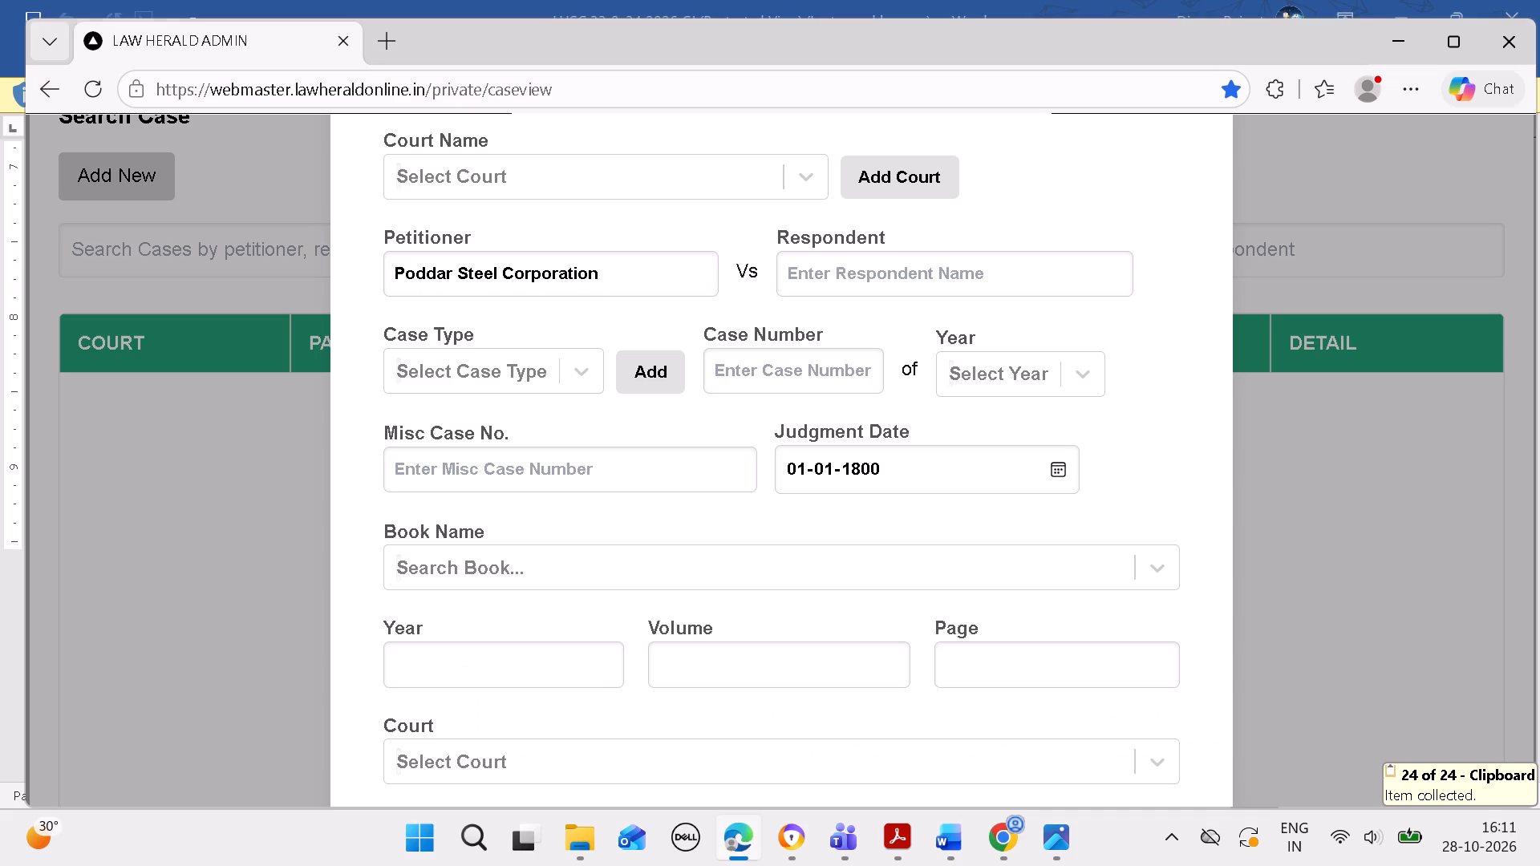
pyautogui.click(873, 282)
pyautogui.hotkey('ctrl', 'v')
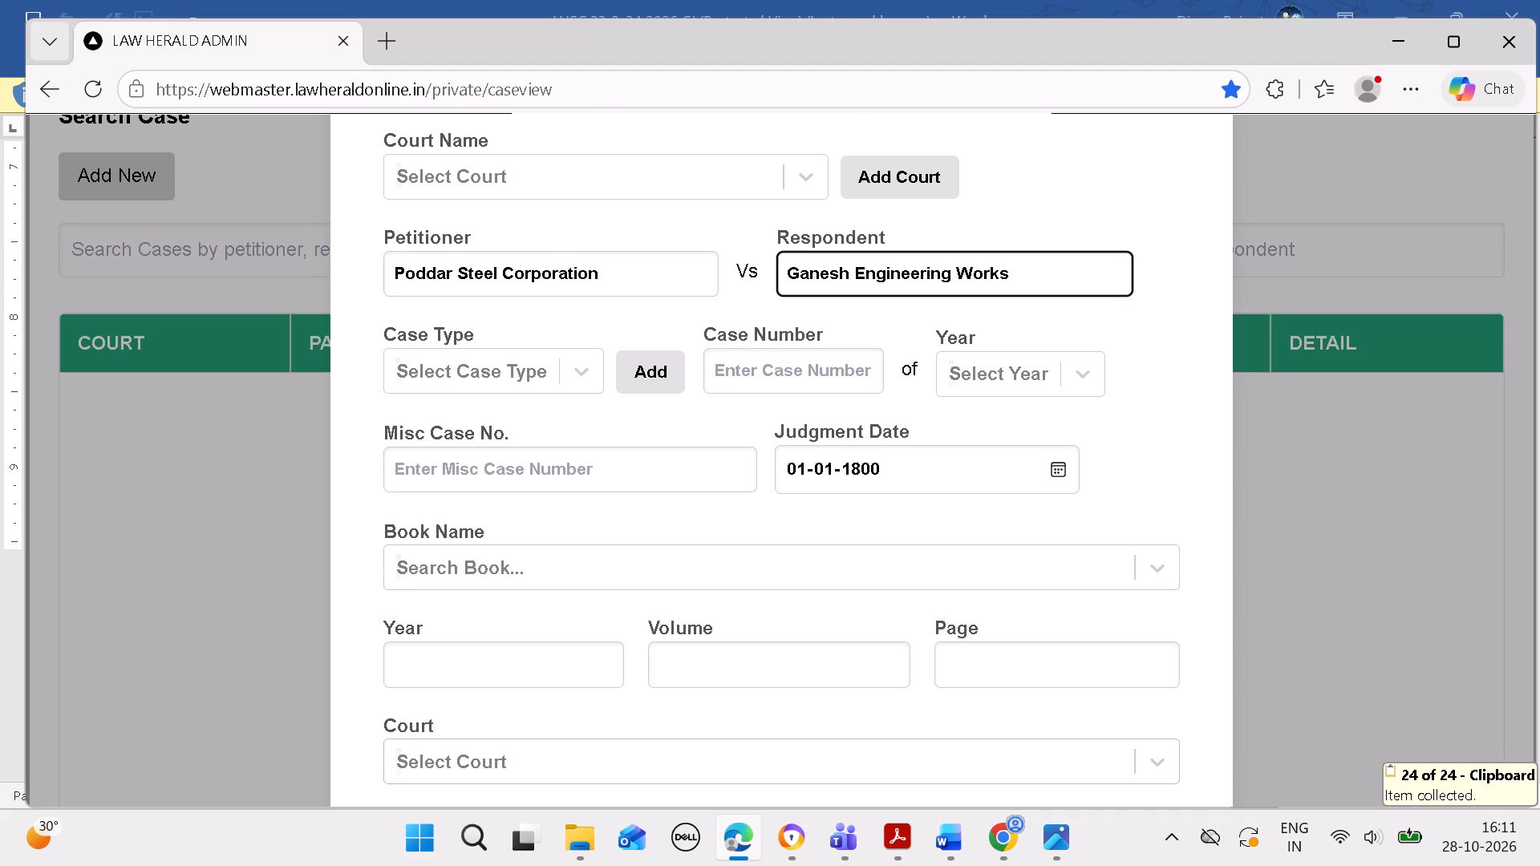
# Set the citation's year to 1991, copied from Word, and its volume to 3.
pyautogui.click(944, 831)
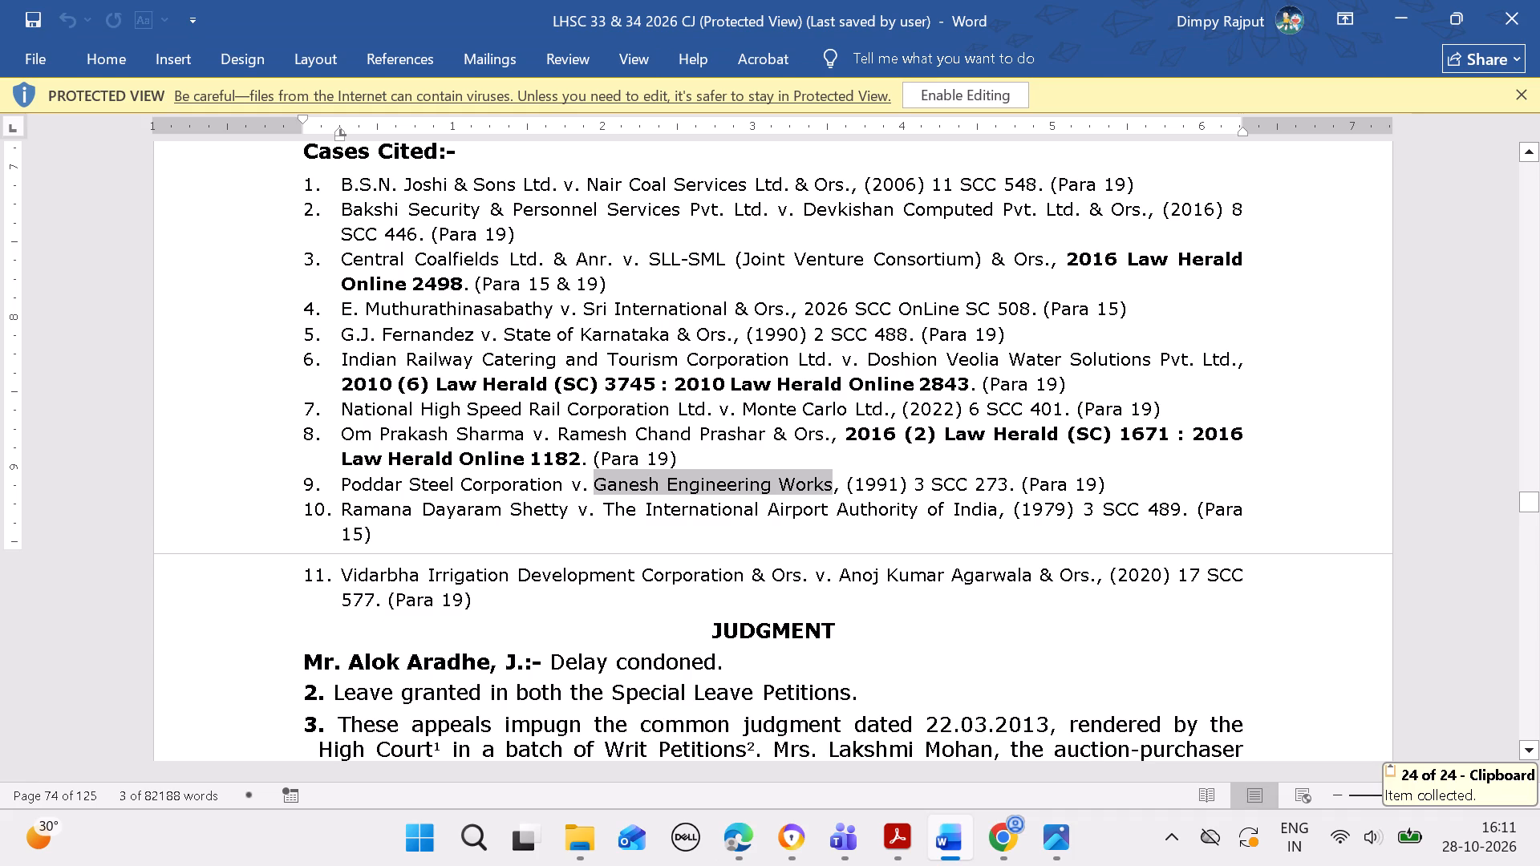
pyautogui.moveTo(857, 480); pyautogui.dragTo(898, 488)
pyautogui.hotkey('ctrl', 'c')
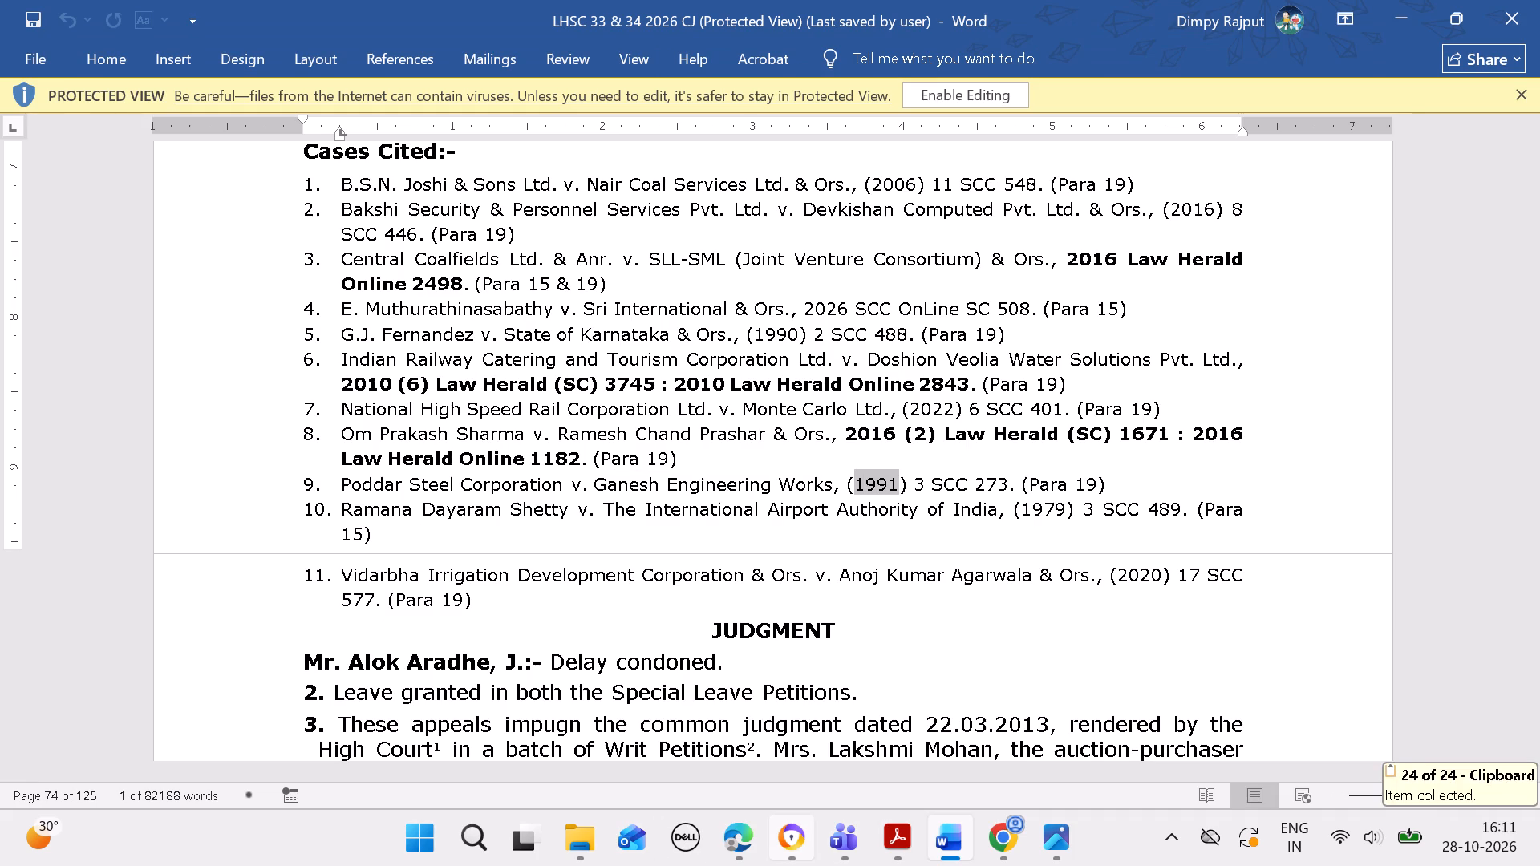
pyautogui.click(742, 832)
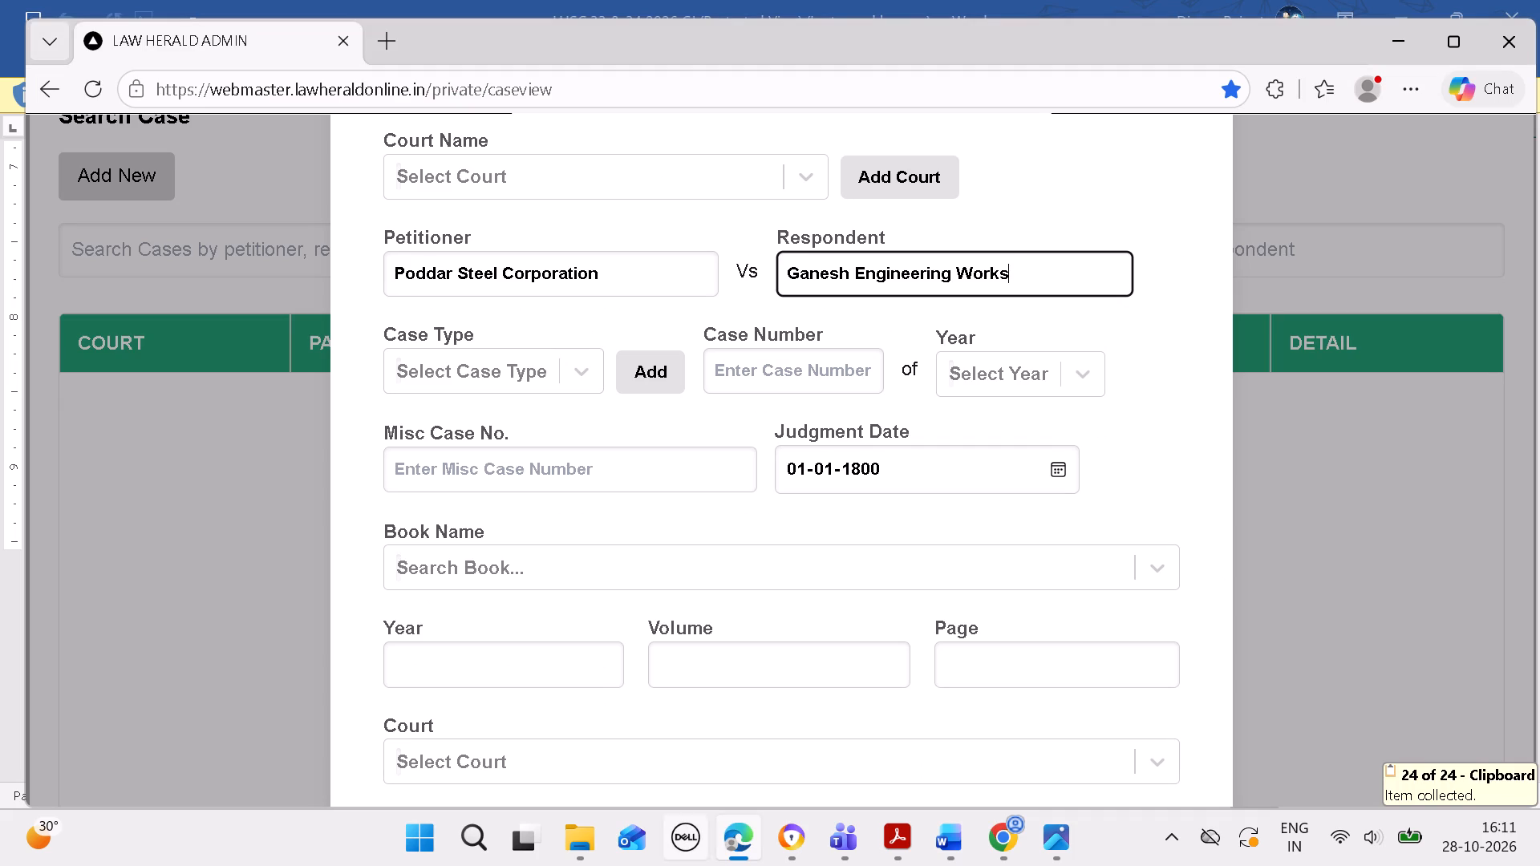
pyautogui.click(594, 671)
pyautogui.hotkey('ctrl', 'v')
pyautogui.click(728, 666)
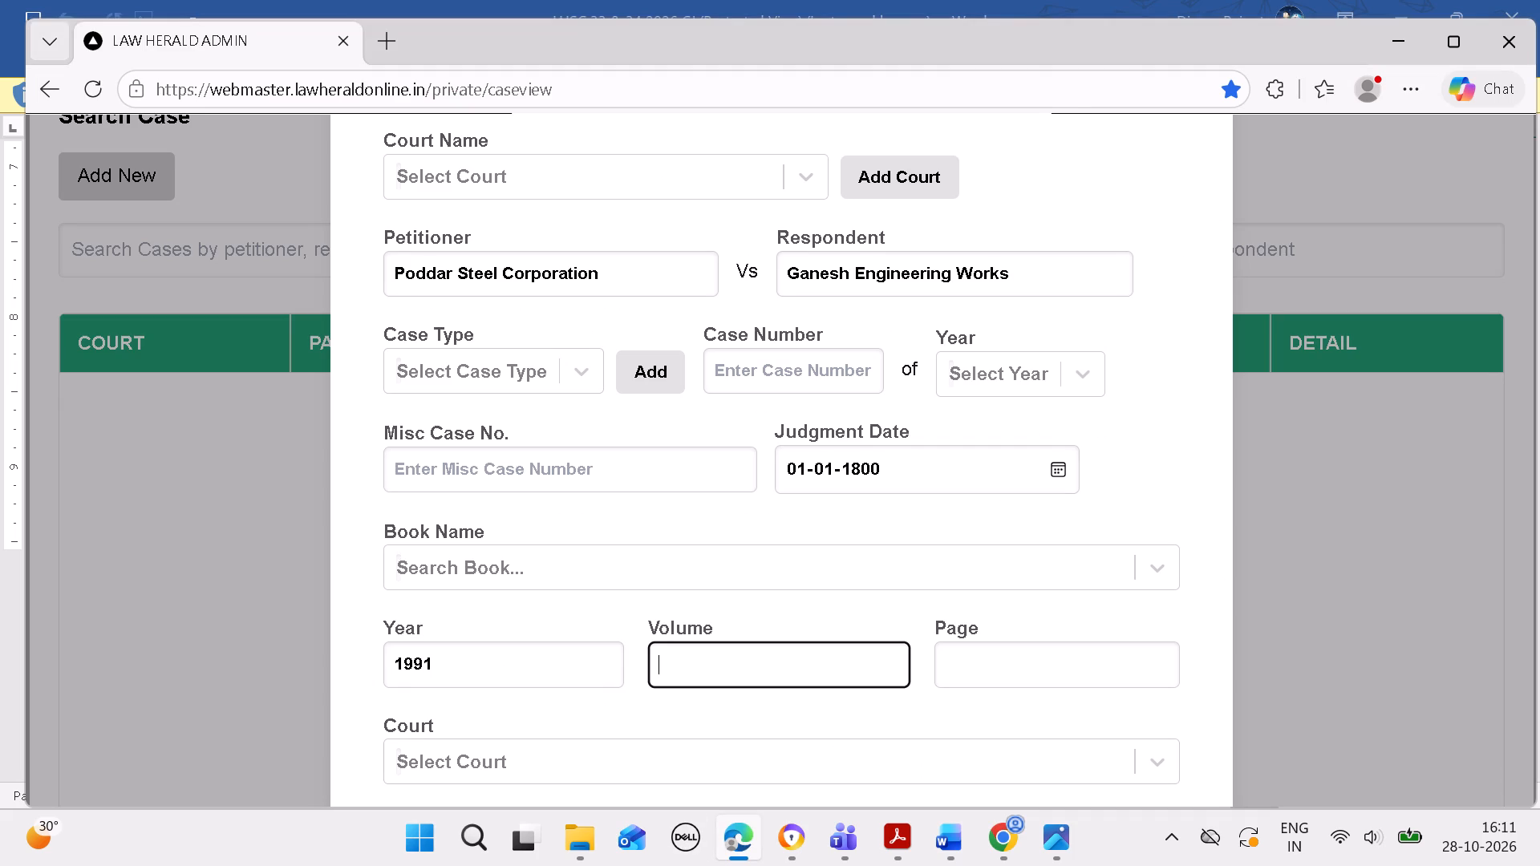
pyautogui.press('3')
# Copy the ninth case's reporter abbreviation from Word and set the citation's book name to SCC in Edge.
pyautogui.moveTo(928, 847); pyautogui.dragTo(935, 844)
pyautogui.click(962, 818)
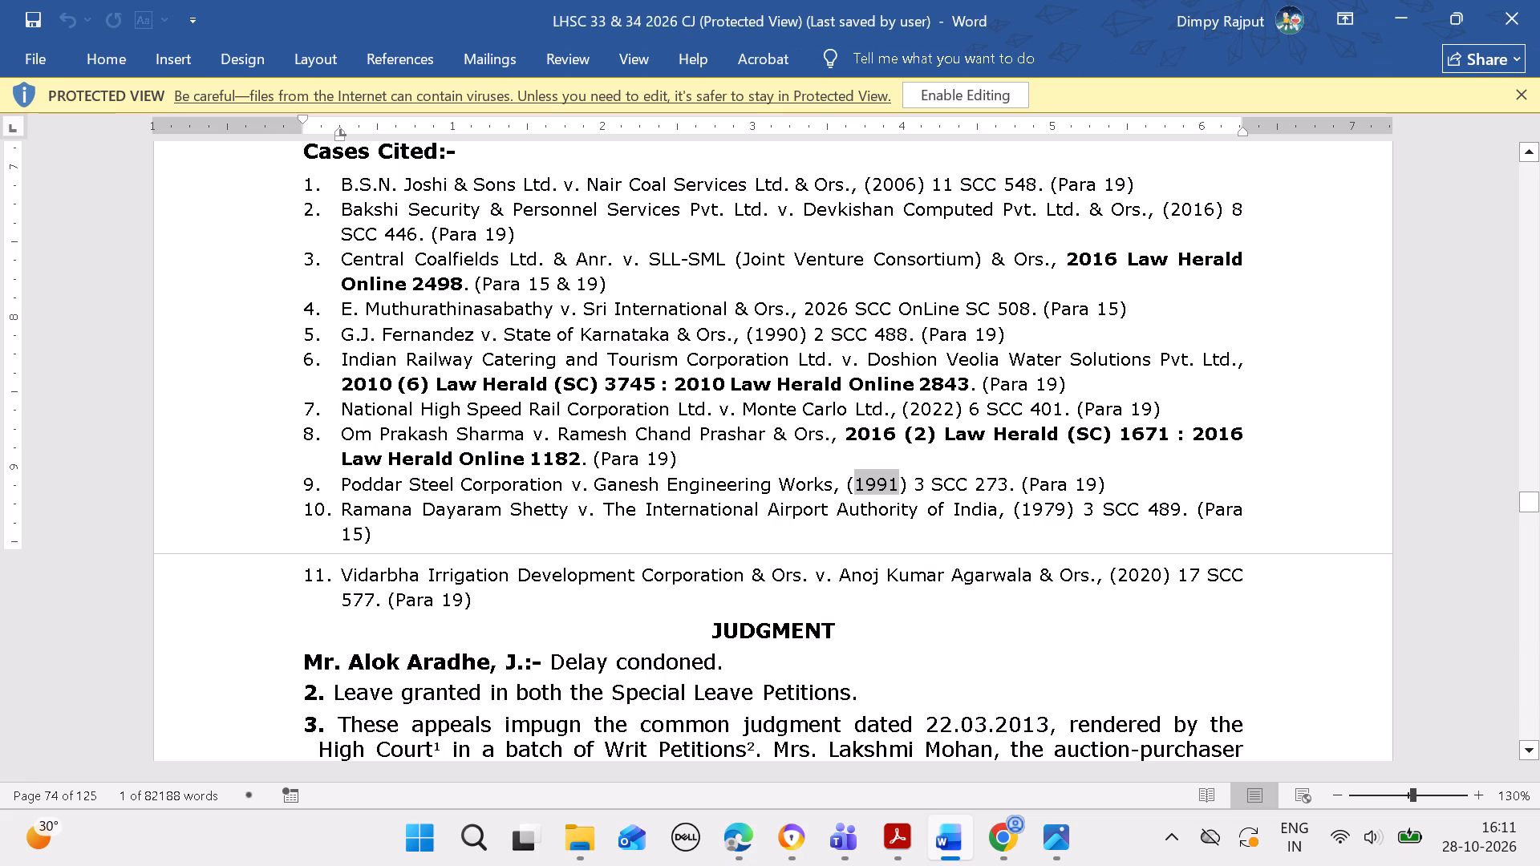
pyautogui.moveTo(931, 487); pyautogui.dragTo(987, 484)
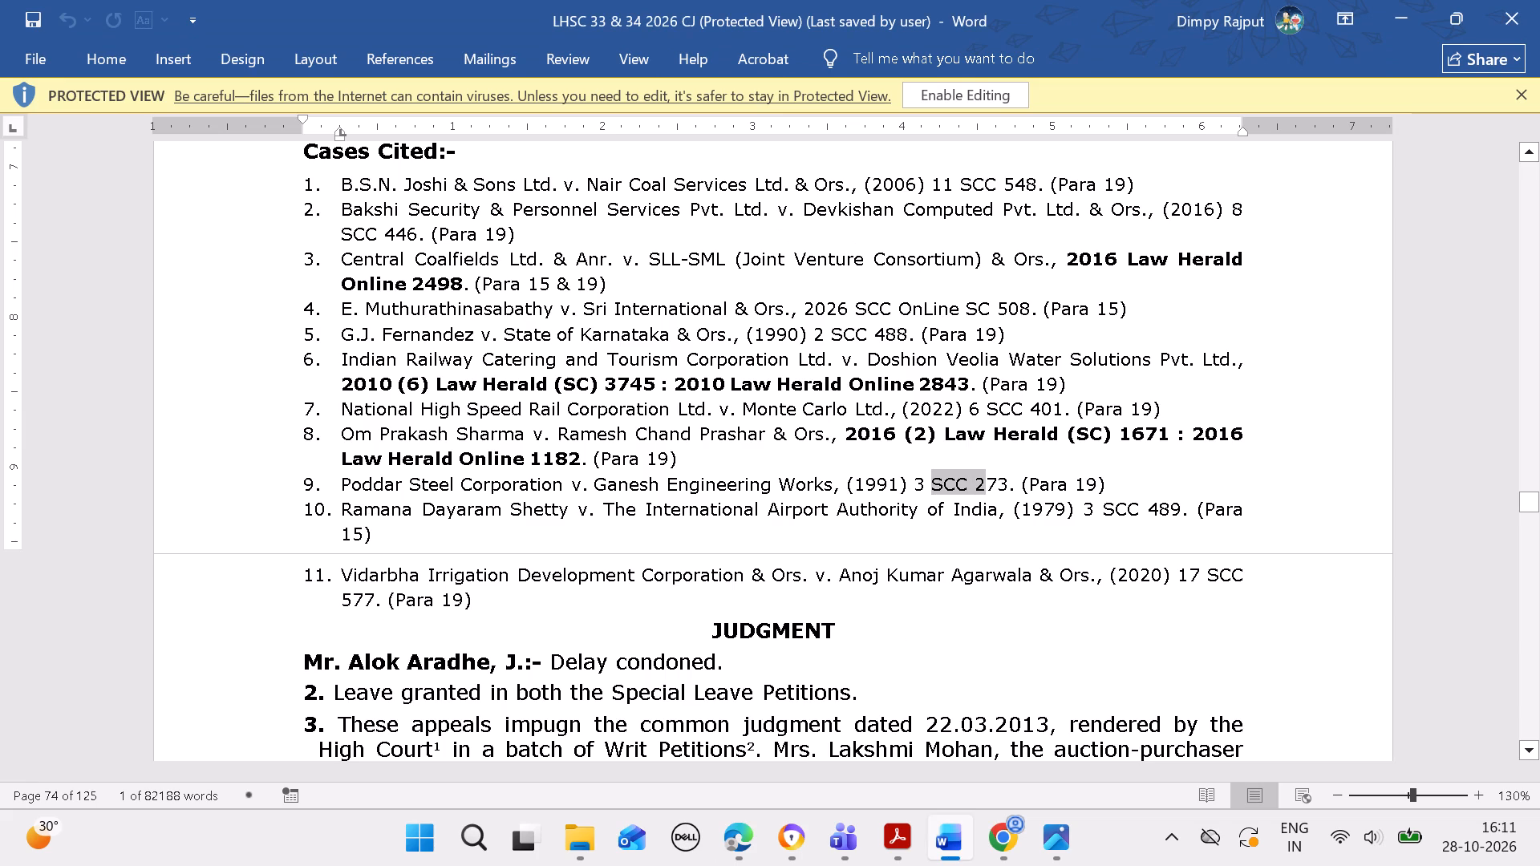
pyautogui.hotkey('ctrl', 'c')
pyautogui.hotkey('ctrl', 'c')
pyautogui.click(717, 833)
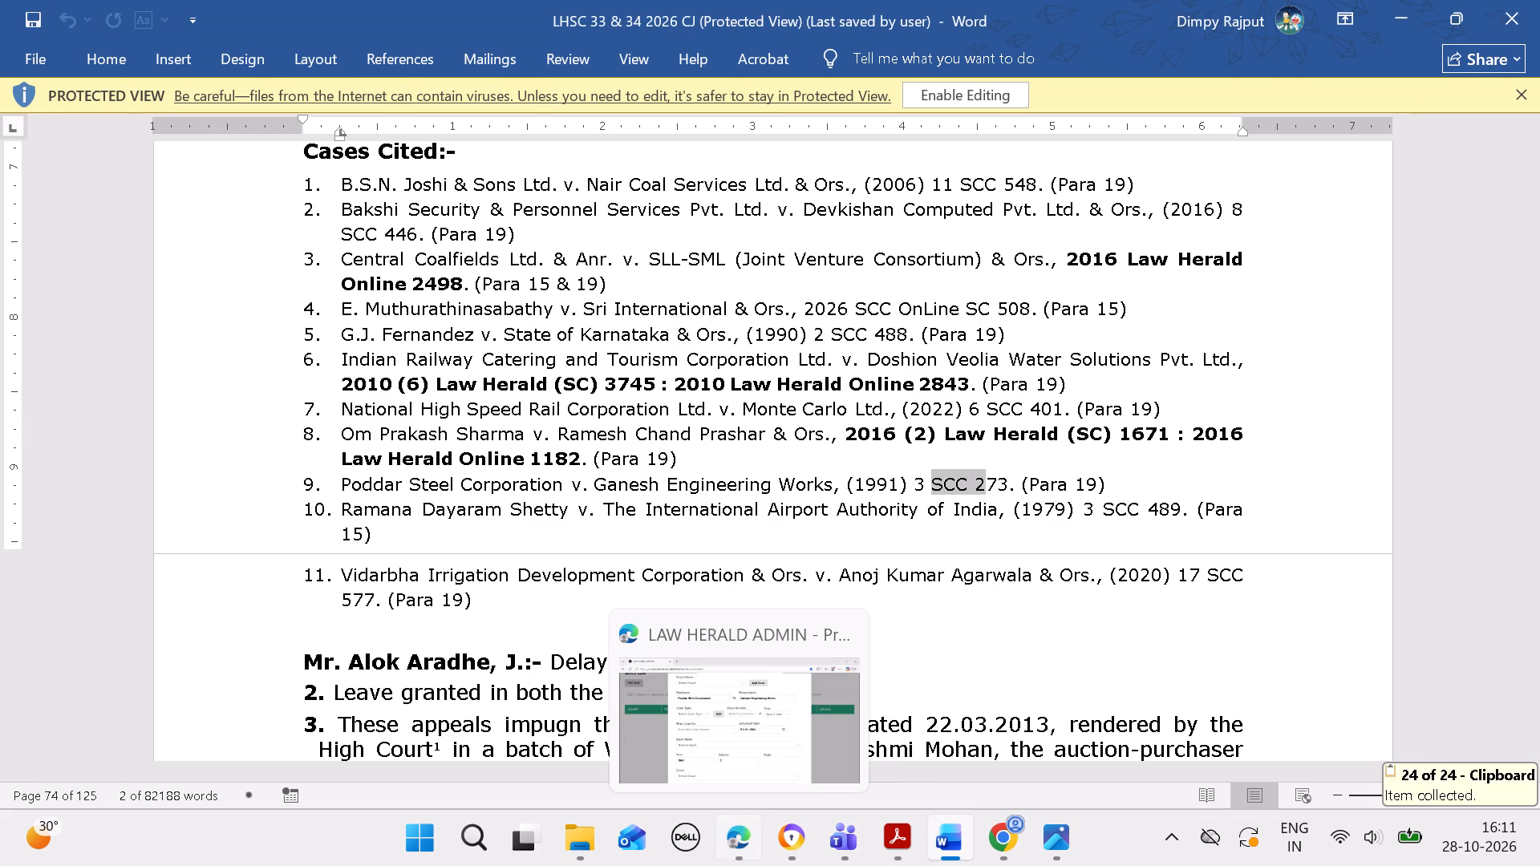
pyautogui.click(753, 583)
pyautogui.hotkey('ctrl', 'v')
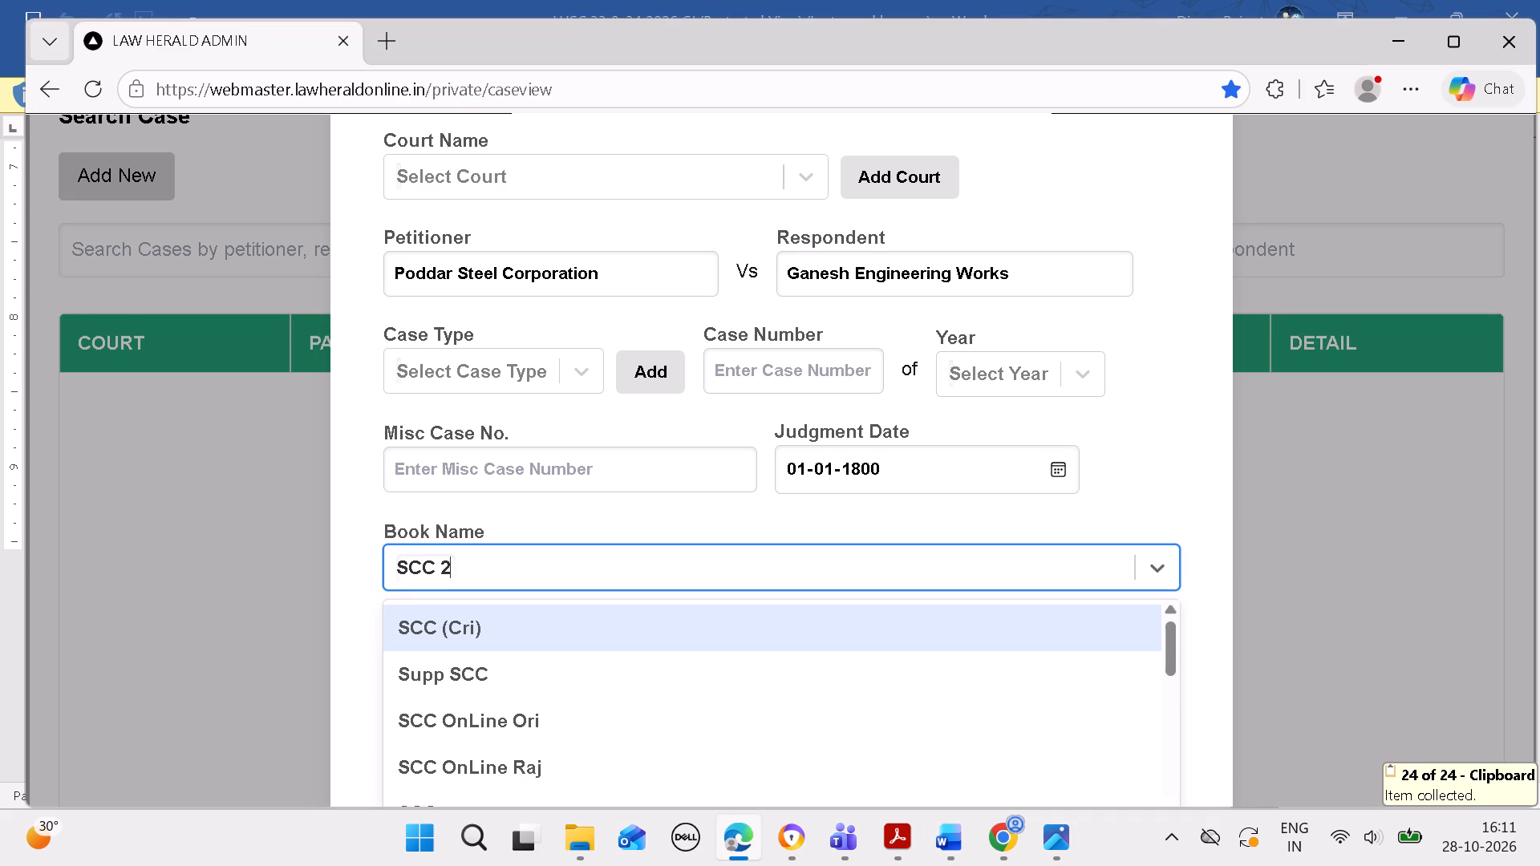
pyautogui.press('BackSpace')
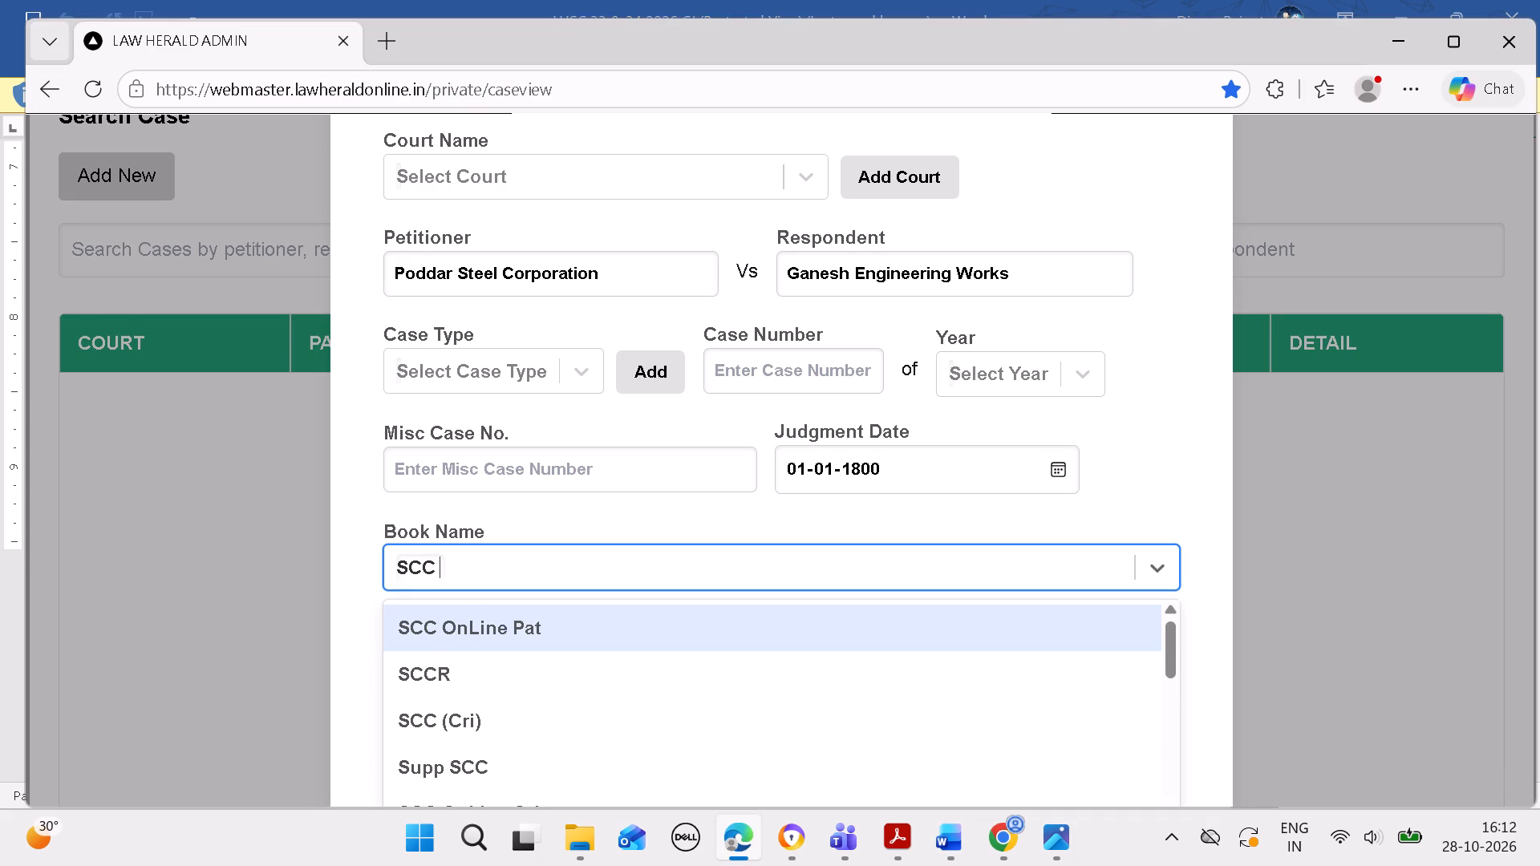
pyautogui.press('Down')
pyautogui.press('Down')
pyautogui.press('Down')
pyautogui.press('Down')
pyautogui.press('Down')
pyautogui.press('Down')
pyautogui.press('Down')
pyautogui.press('Down')
pyautogui.press('Down')
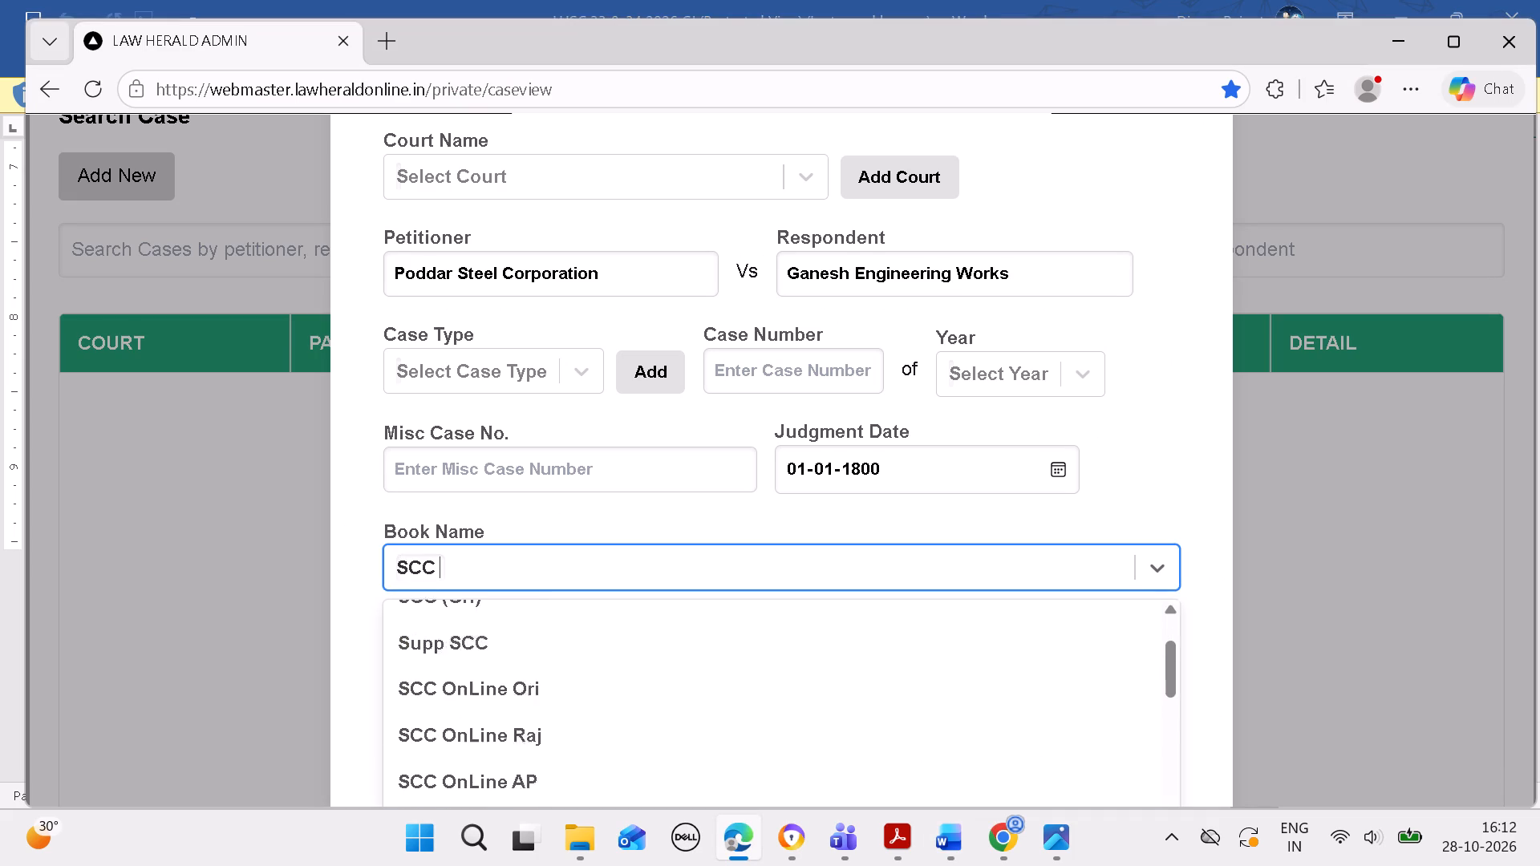
pyautogui.press('Down')
pyautogui.press('Down')
pyautogui.press('Down')
pyautogui.press('Down')
pyautogui.press('Down')
pyautogui.press('Down')
pyautogui.press('Down')
pyautogui.press('Down')
pyautogui.press('Down')
pyautogui.press('Down')
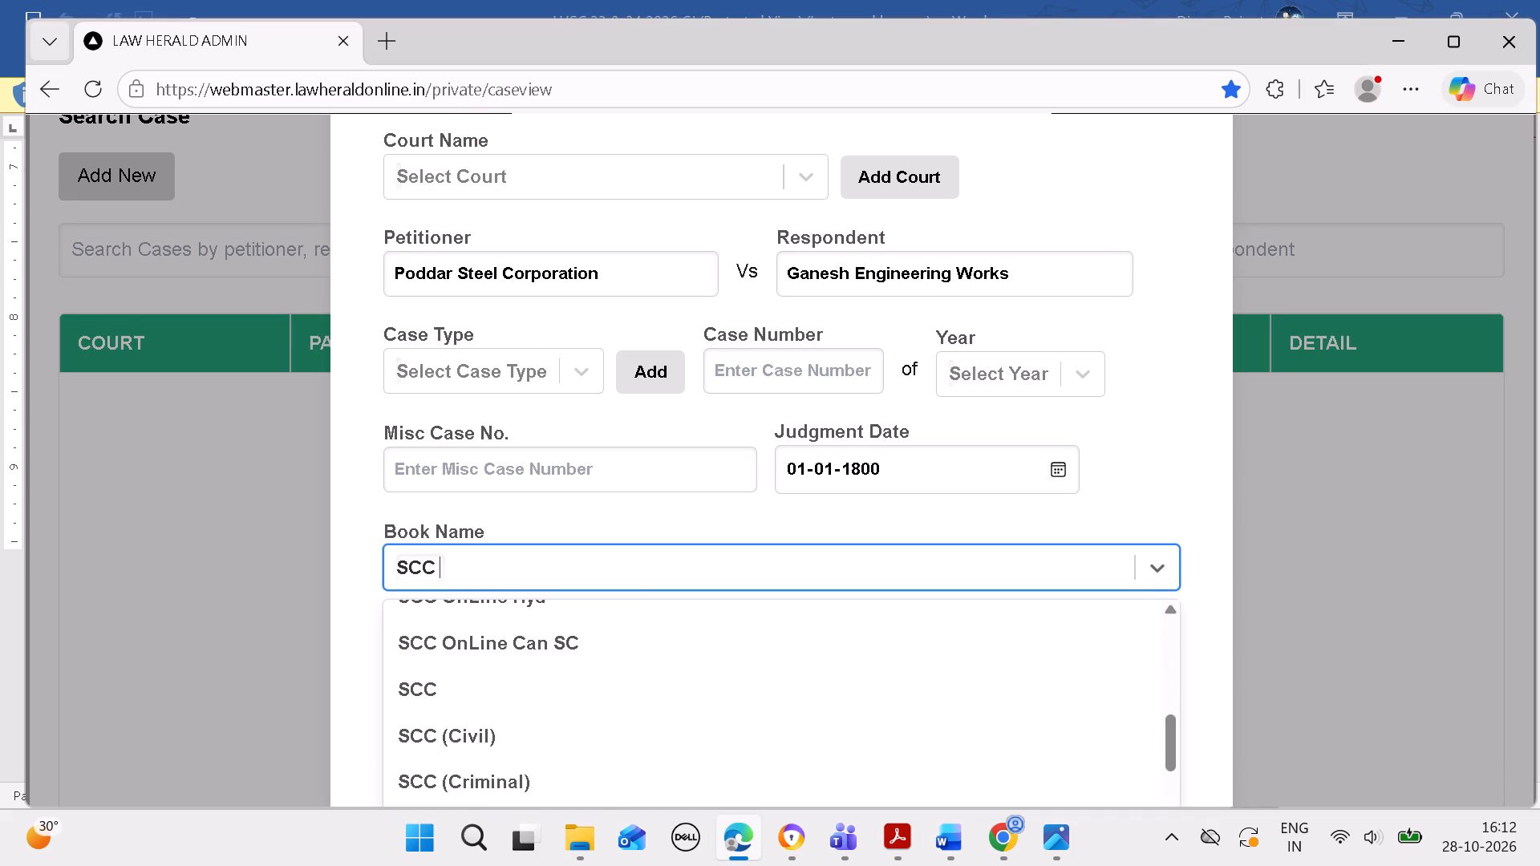
pyautogui.click(713, 703)
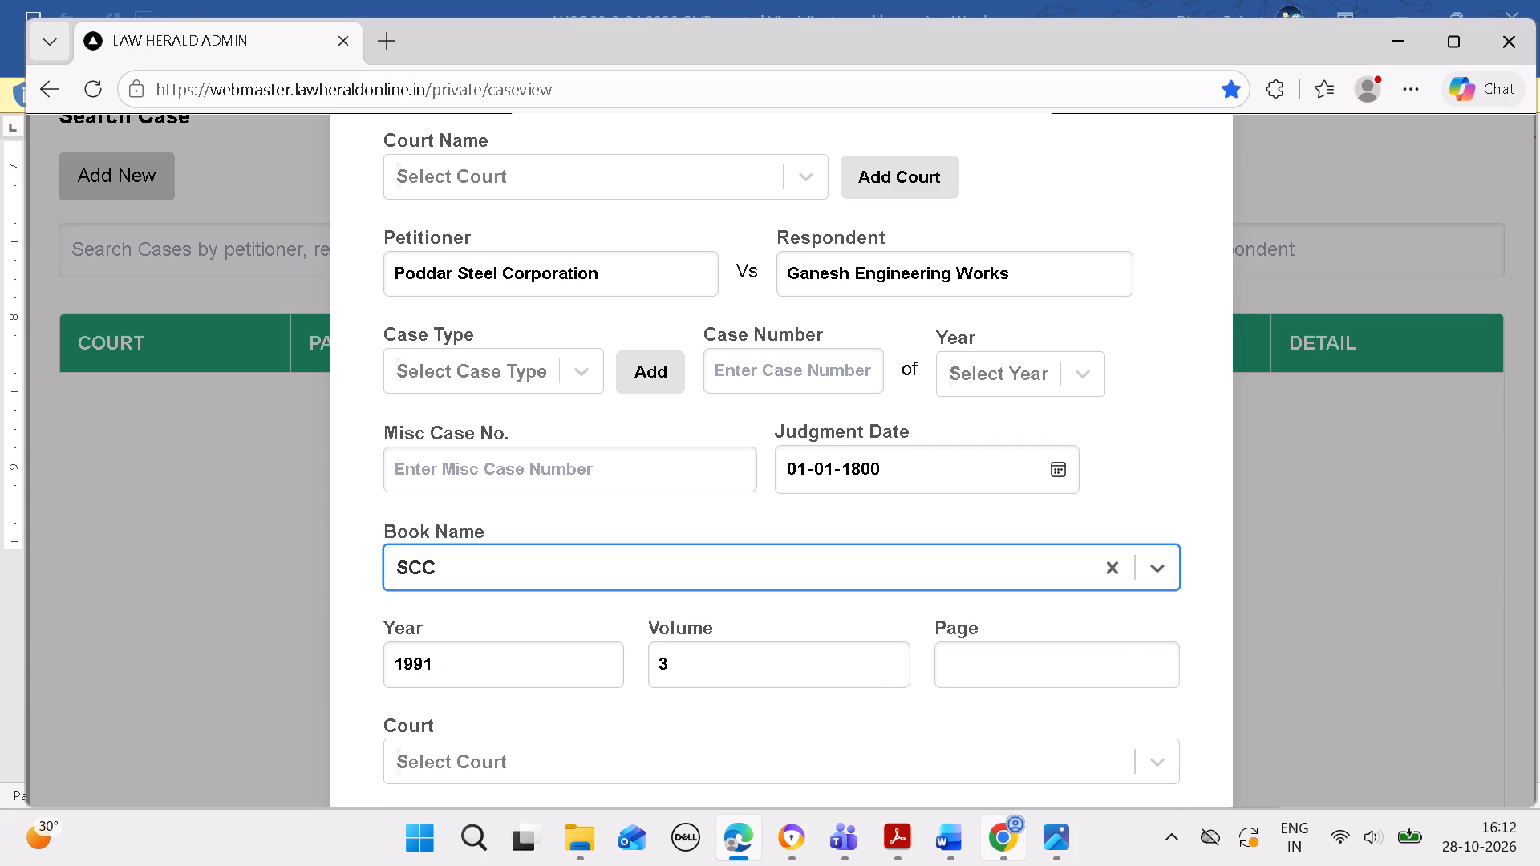
# Copy the ninth case's page number from Word and set the citation's page to 273 in Edge.
pyautogui.click(965, 833)
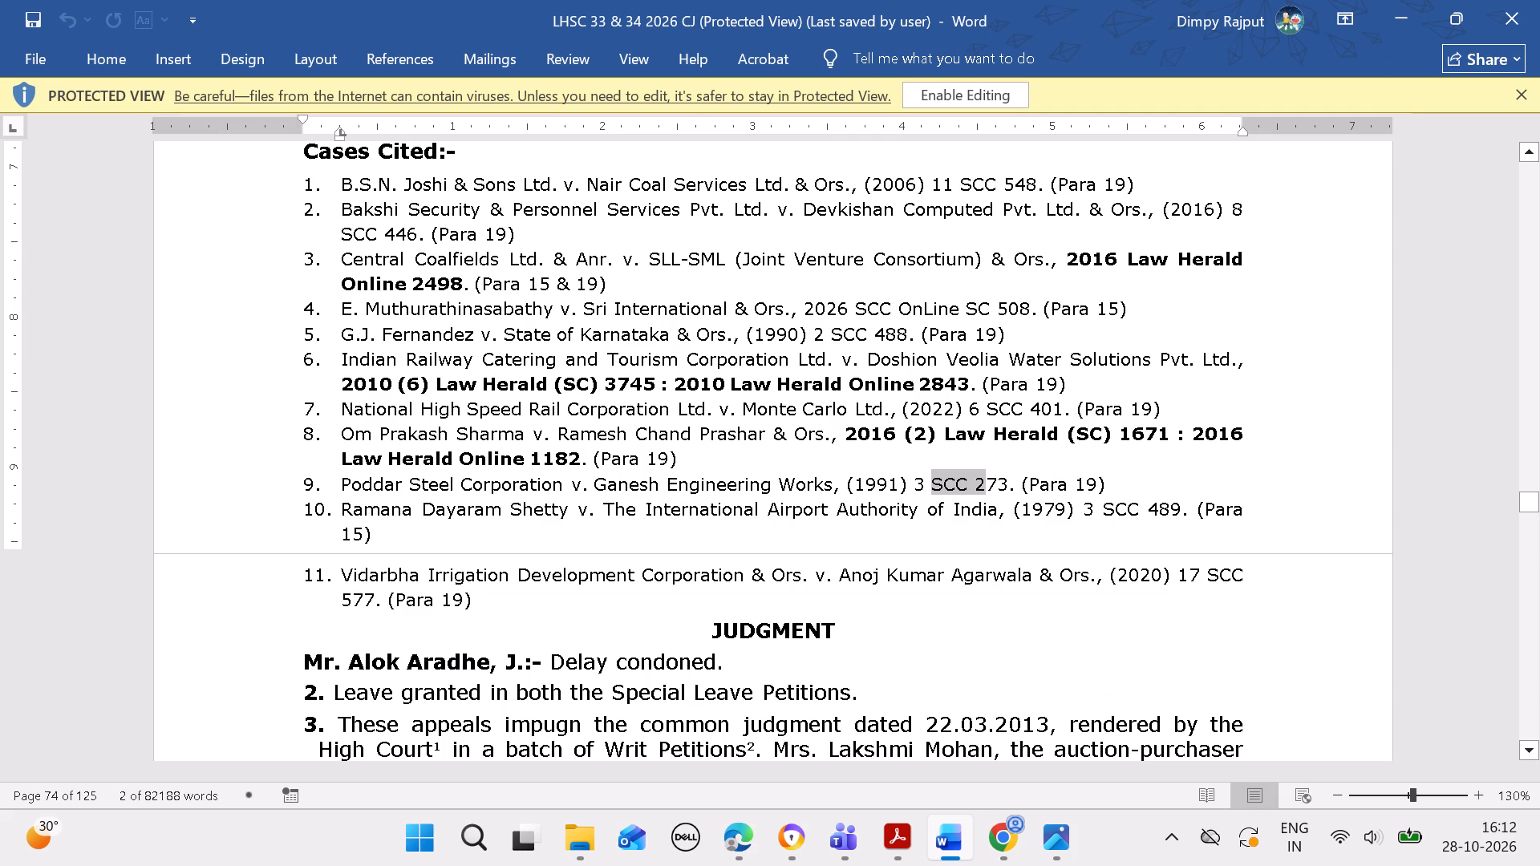
pyautogui.click(984, 490)
pyautogui.moveTo(975, 477); pyautogui.dragTo(1004, 479)
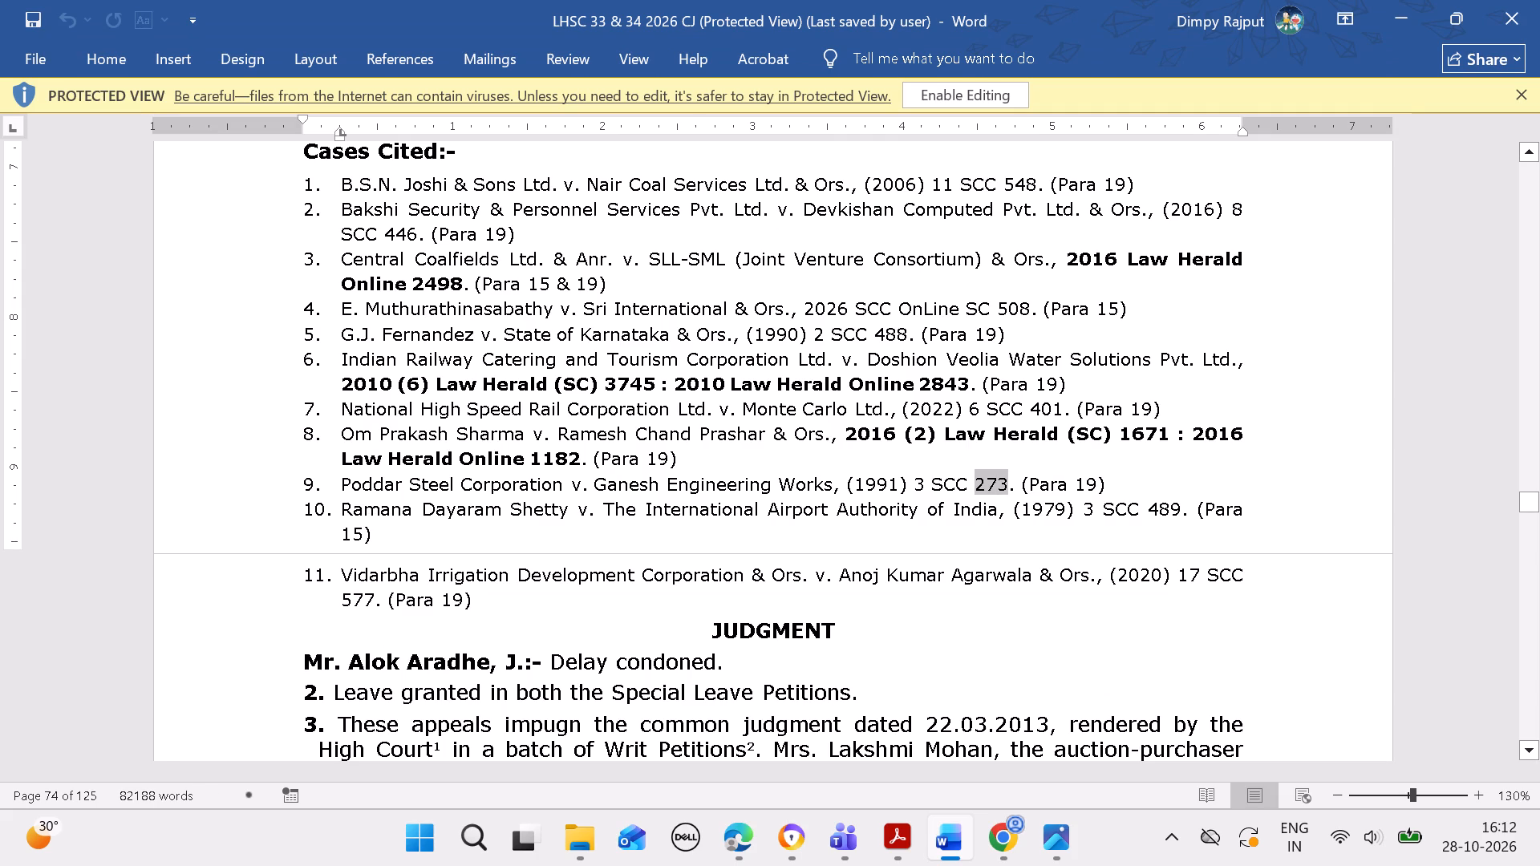
pyautogui.moveTo(1004, 479); pyautogui.dragTo(1006, 479)
pyautogui.hotkey('ctrl', 'x')
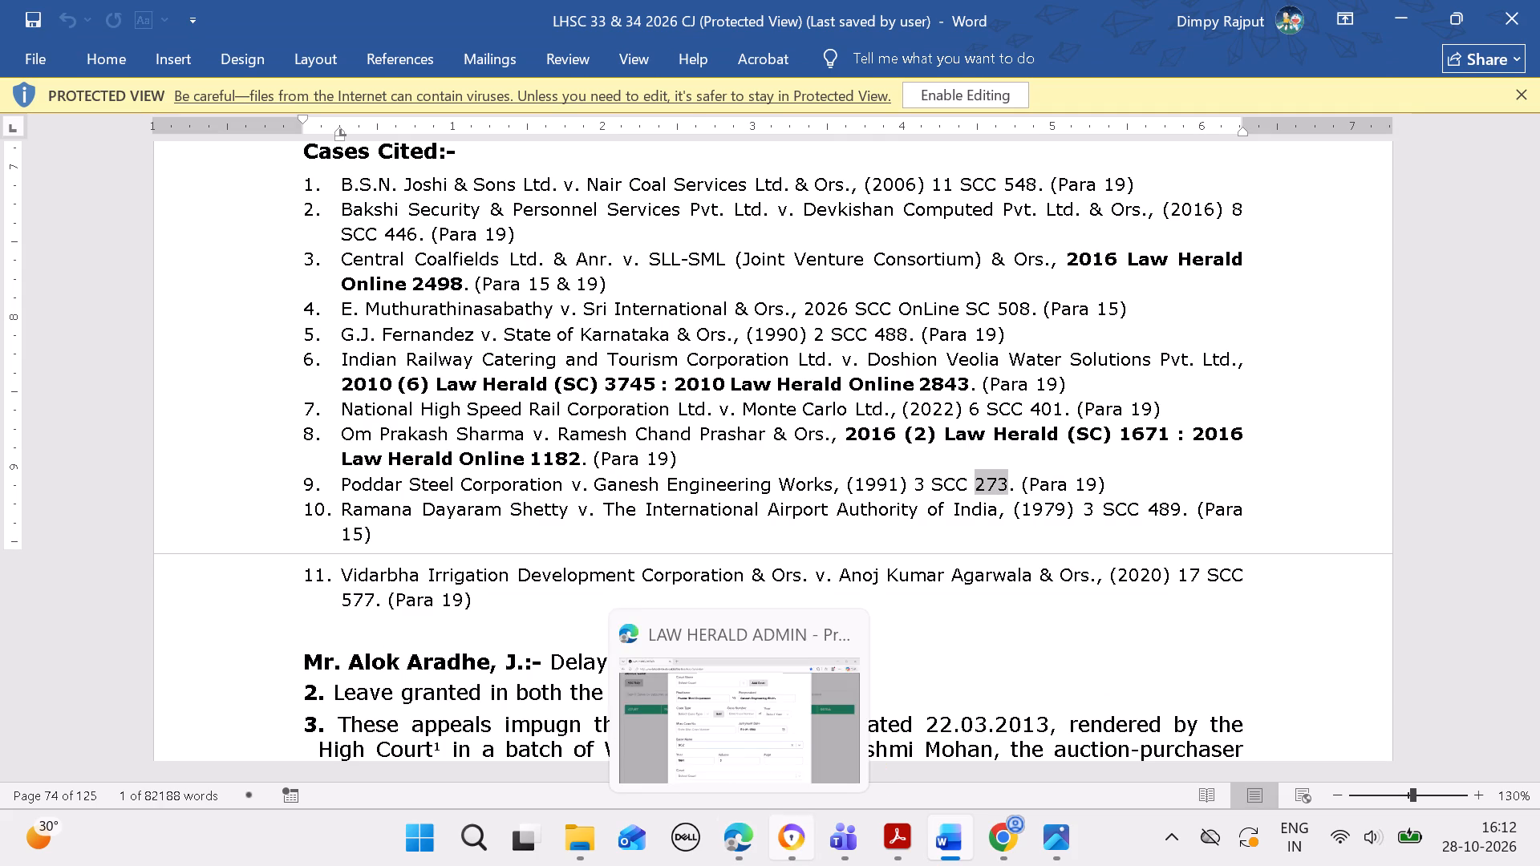
pyautogui.hotkey('ctrl', 'c')
pyautogui.click(756, 830)
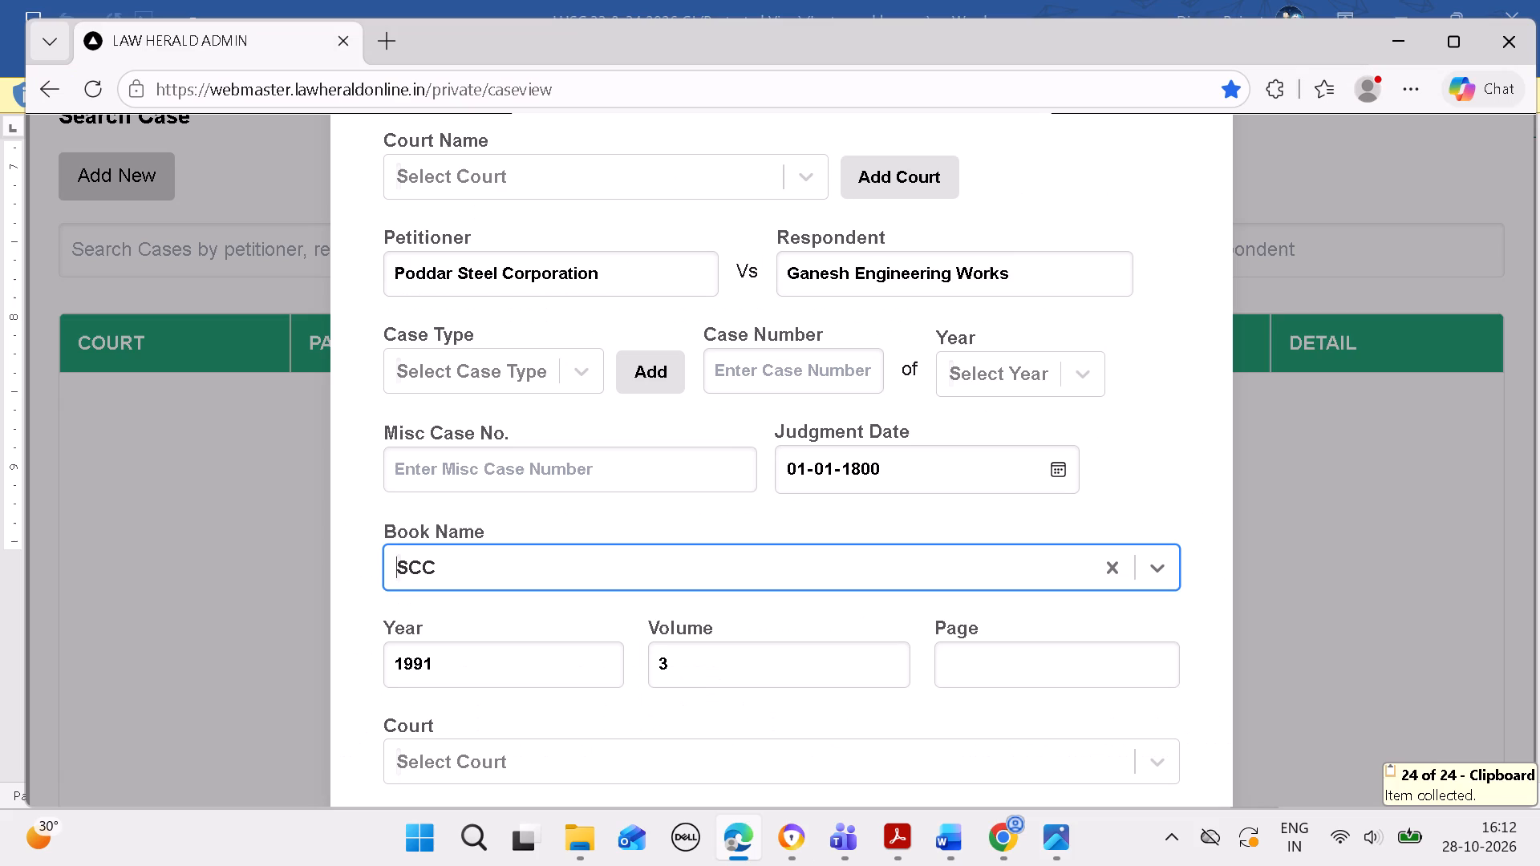
pyautogui.click(1067, 652)
pyautogui.hotkey('ctrl', 'v')
# Set the citation's court to the blank ( ) option for the Poddar Steel Corporation case.
pyautogui.click(915, 727)
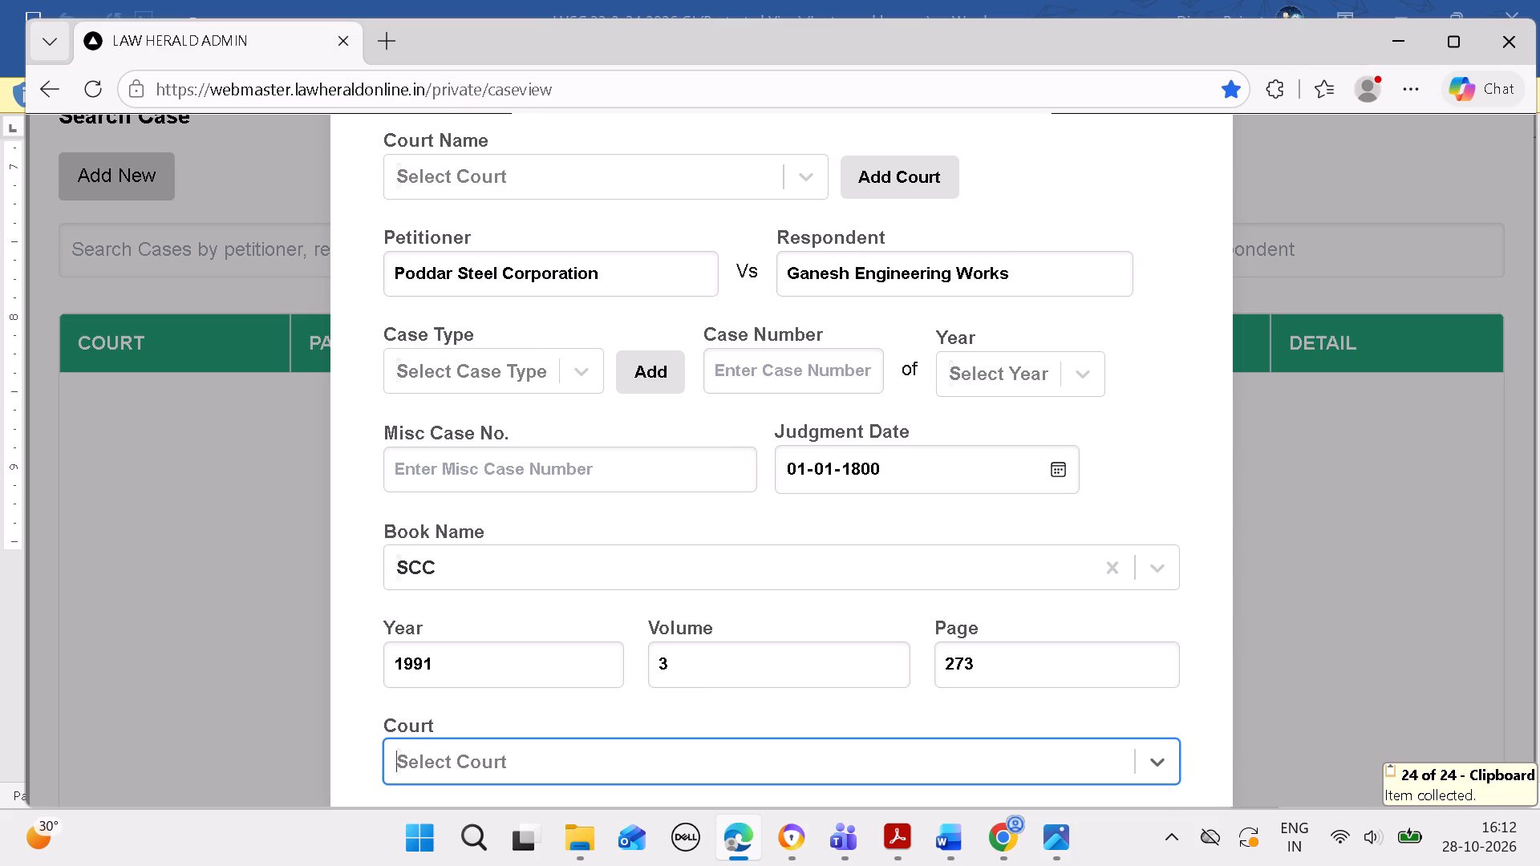
pyautogui.click(912, 742)
pyautogui.click(914, 795)
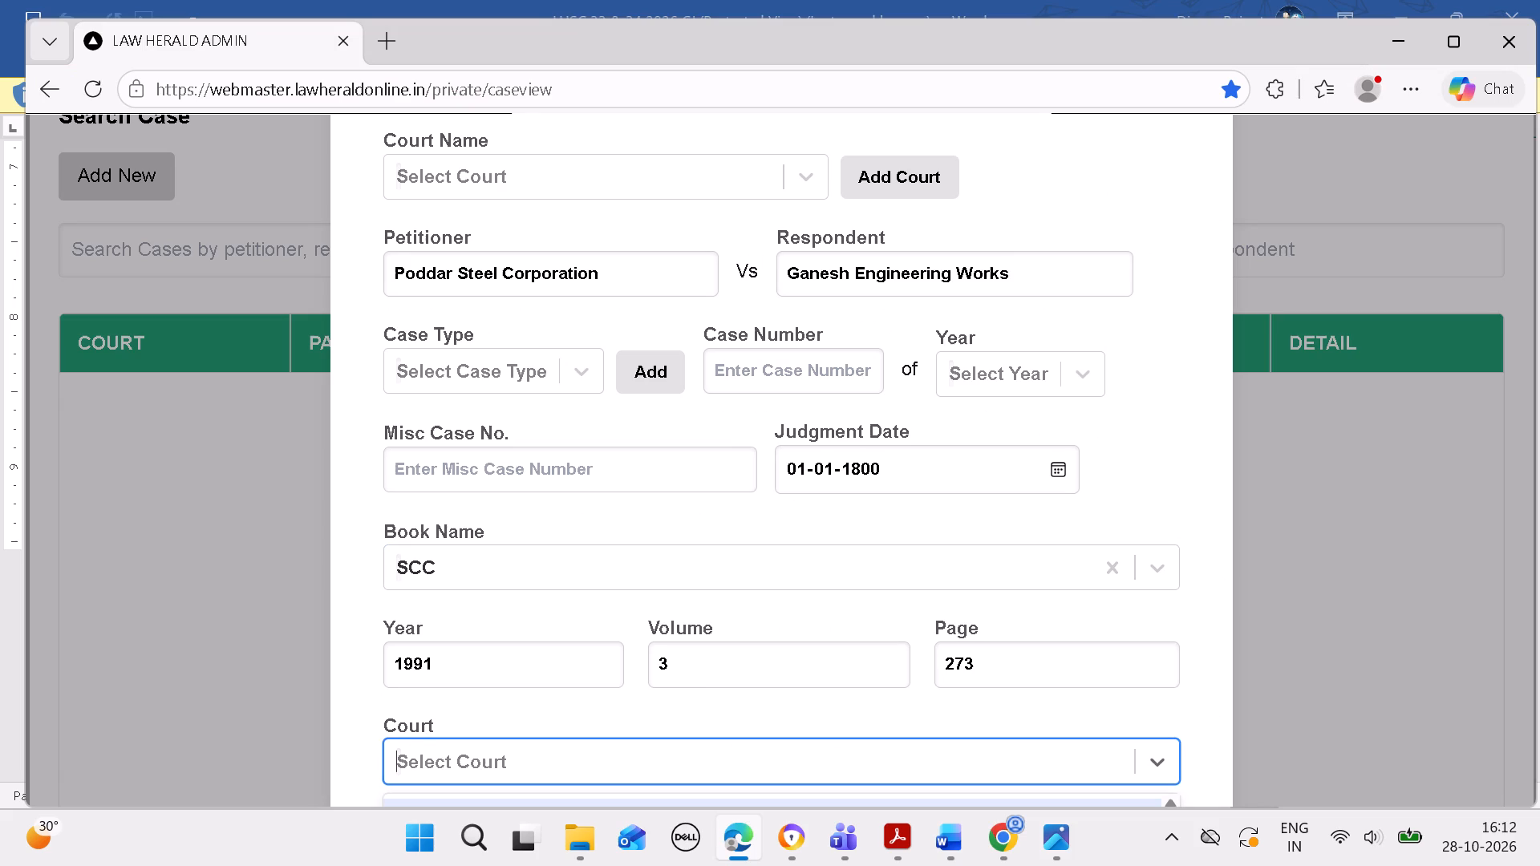
pyautogui.click(917, 799)
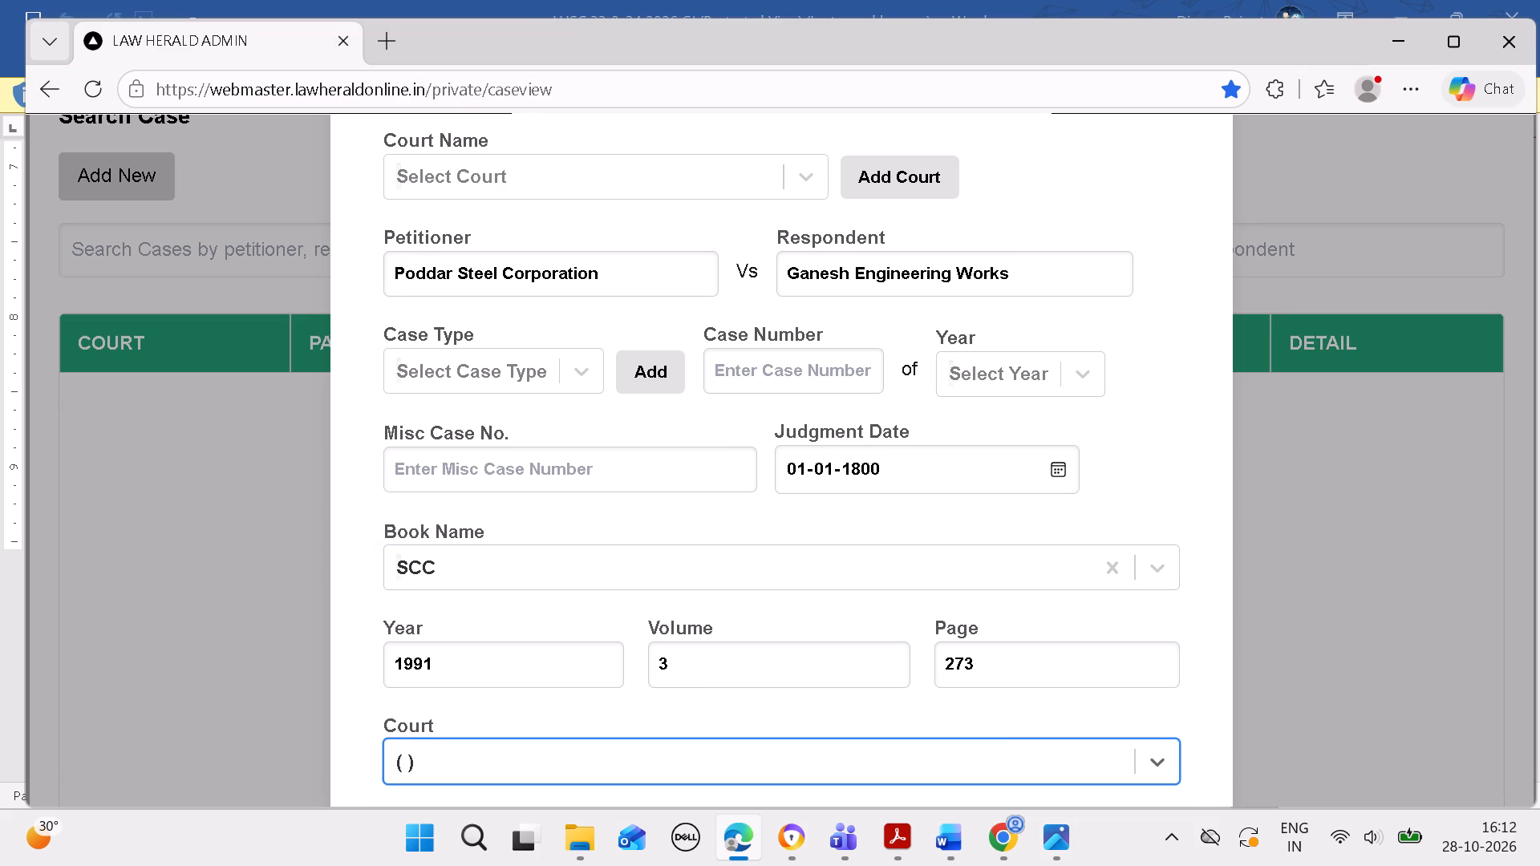
# Set the court name to IN THE SUPREME COURT OF INDIA (SC), save the ninth case record and return to the cited cases list.
pyautogui.click(685, 179)
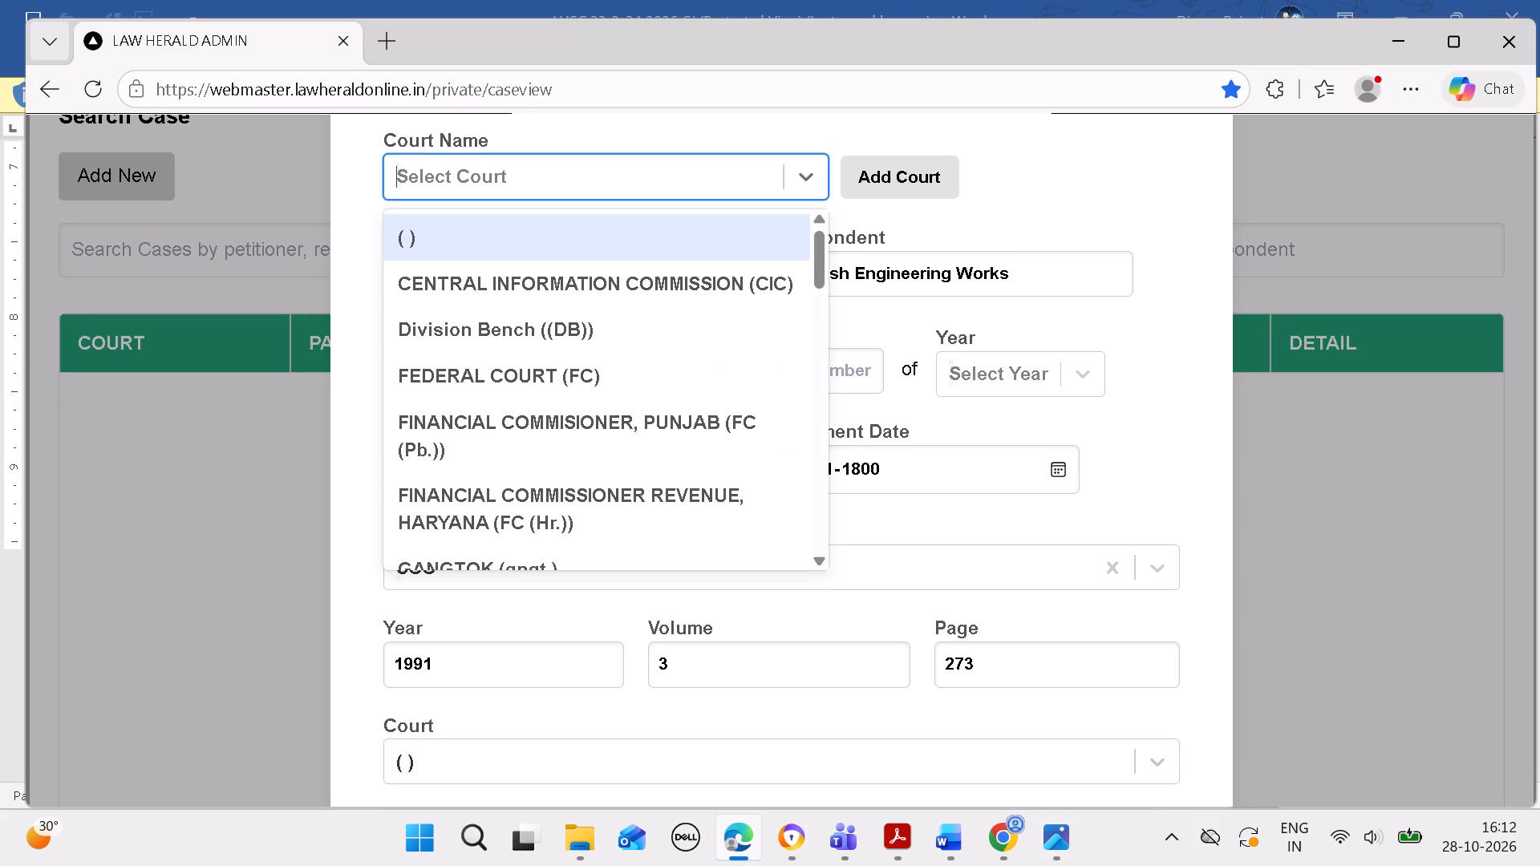
pyautogui.write('INHE')
pyautogui.press('space')
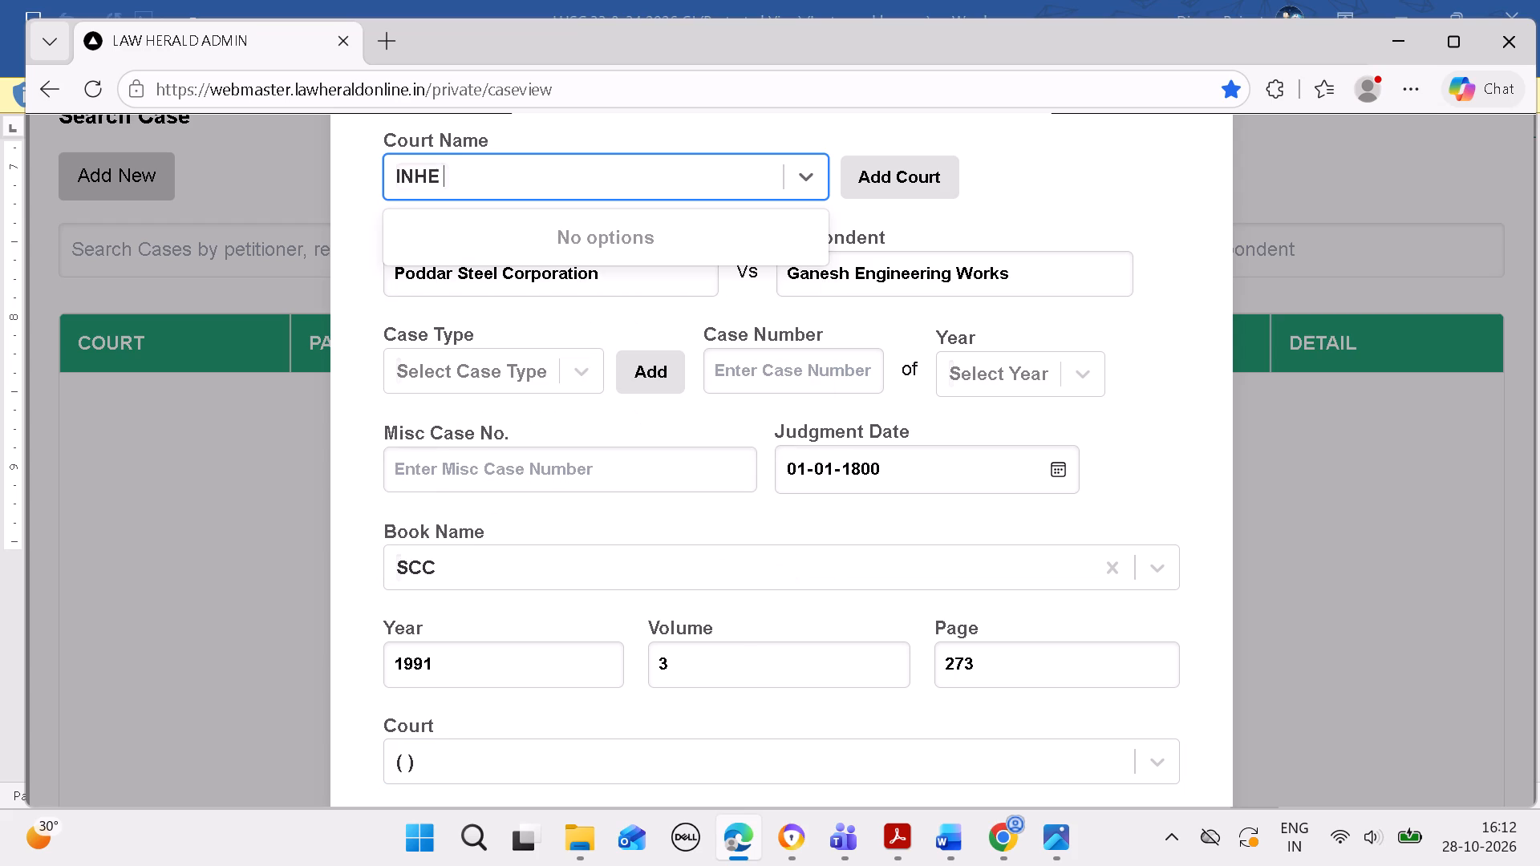
pyautogui.press('BackSpace')
pyautogui.press('BackSpace')
pyautogui.press('BackSpace')
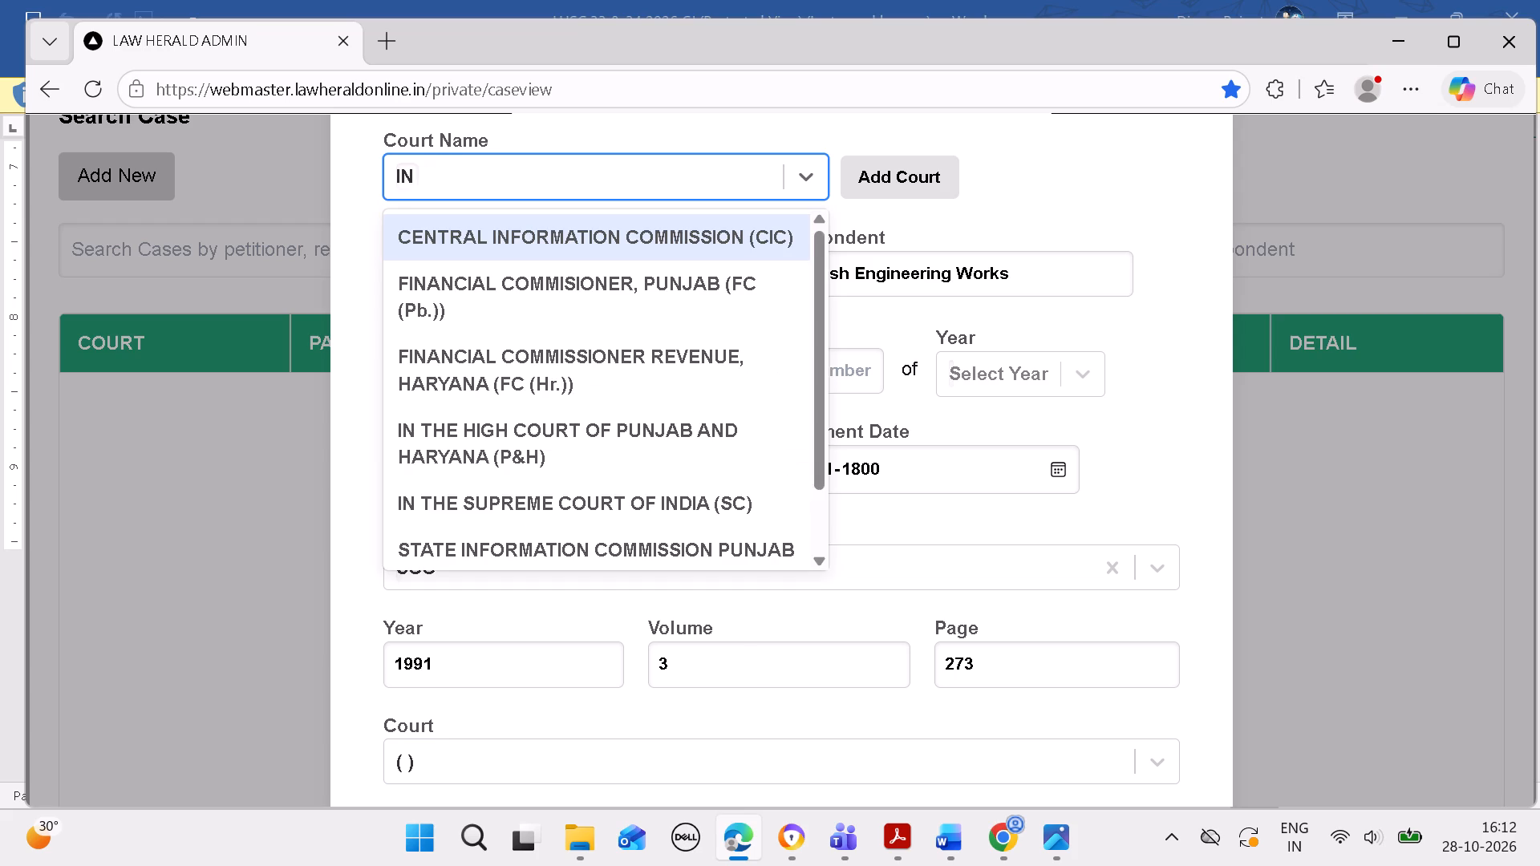
pyautogui.press('space')
pyautogui.write('T')
pyautogui.write('HE')
pyautogui.press('space')
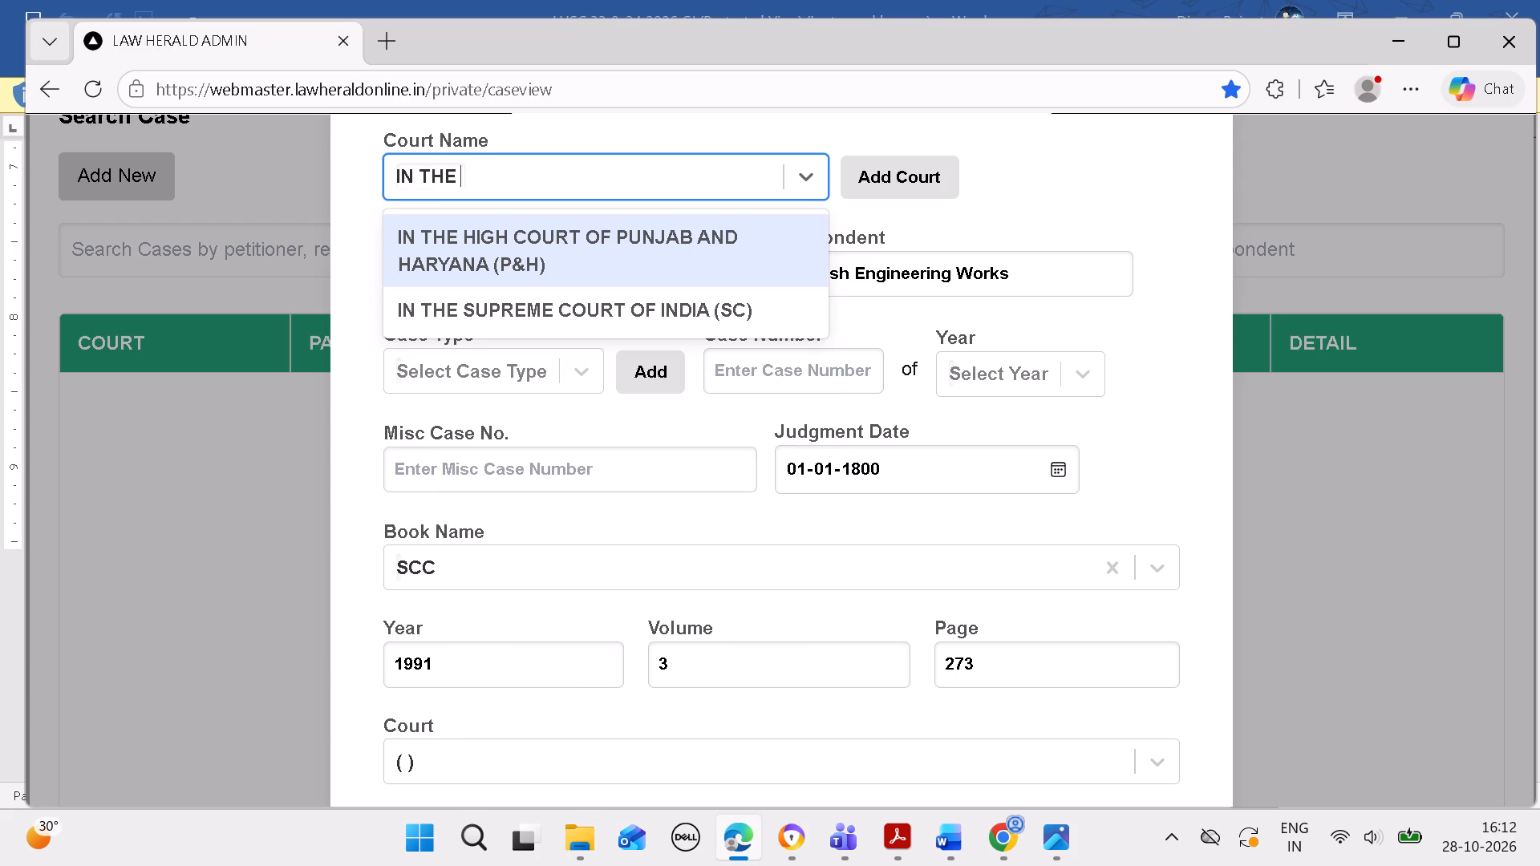
pyautogui.click(719, 305)
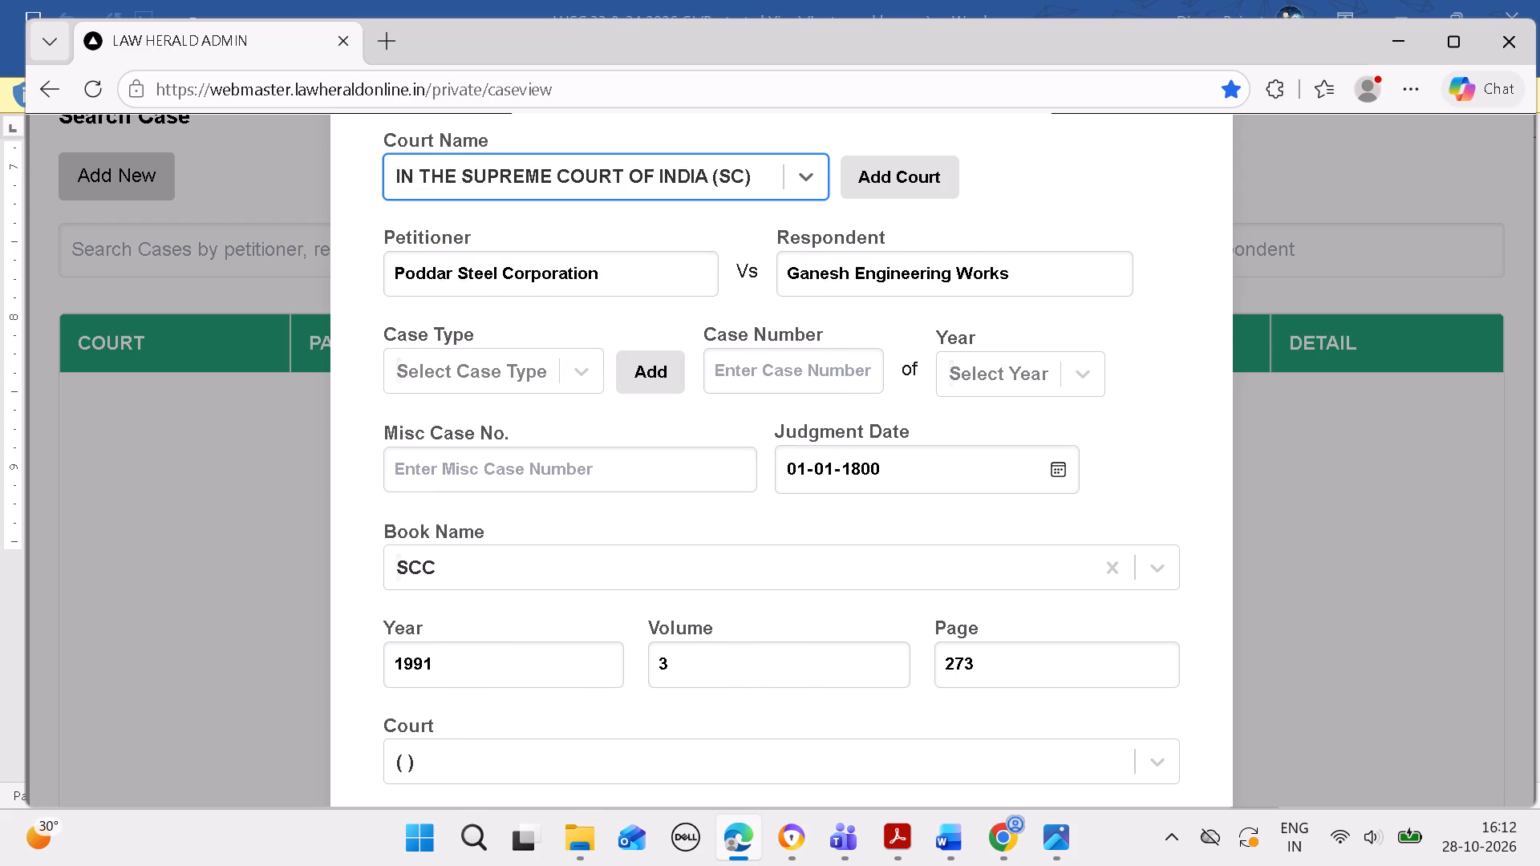
pyautogui.press('Return')
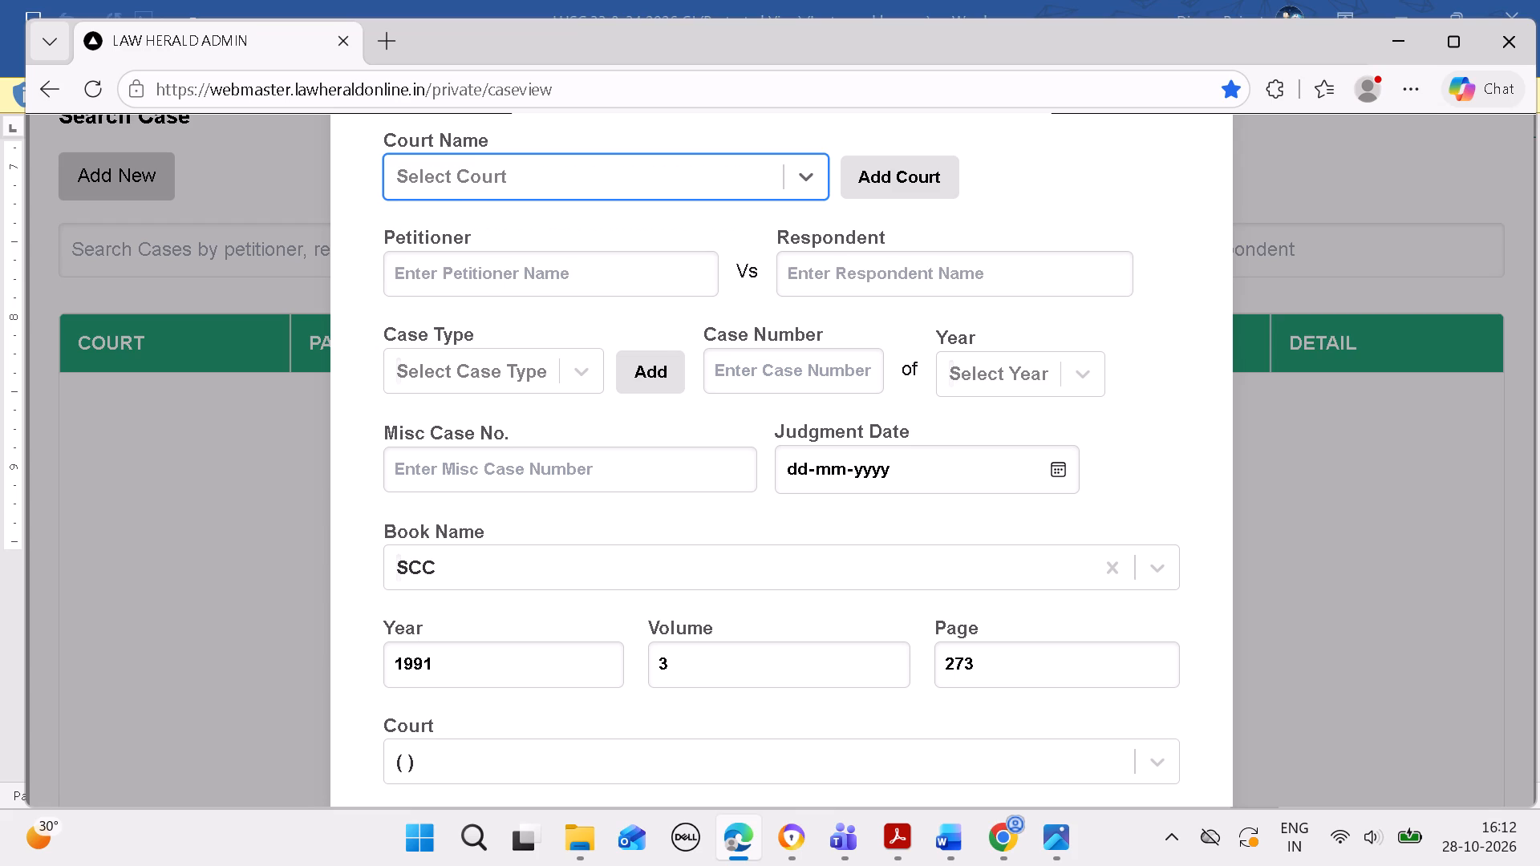
pyautogui.click(1003, 263)
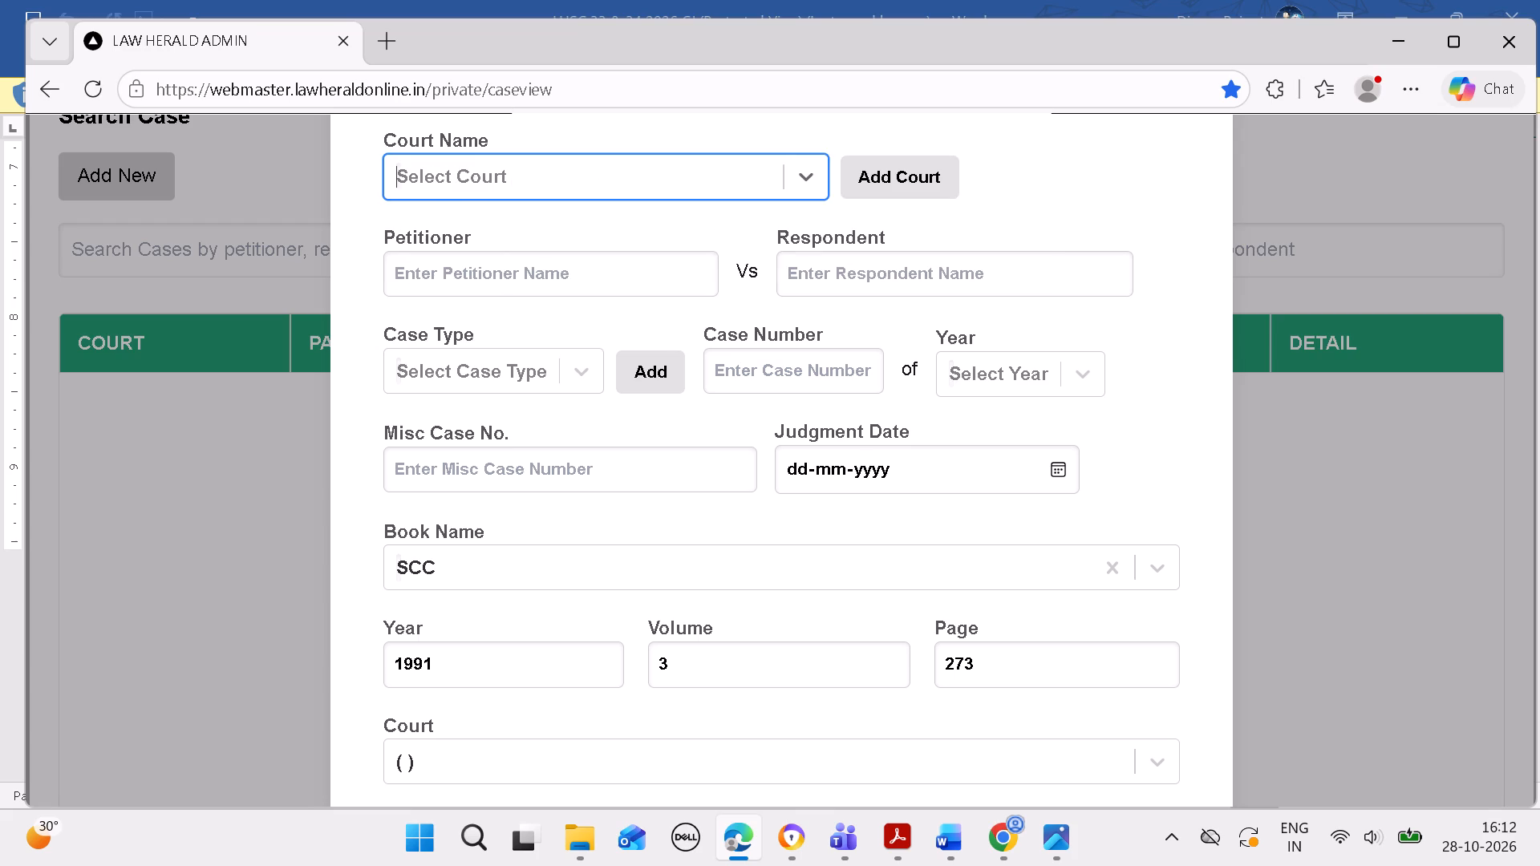
pyautogui.click(1015, 261)
pyautogui.scroll(-3, 906, 565)
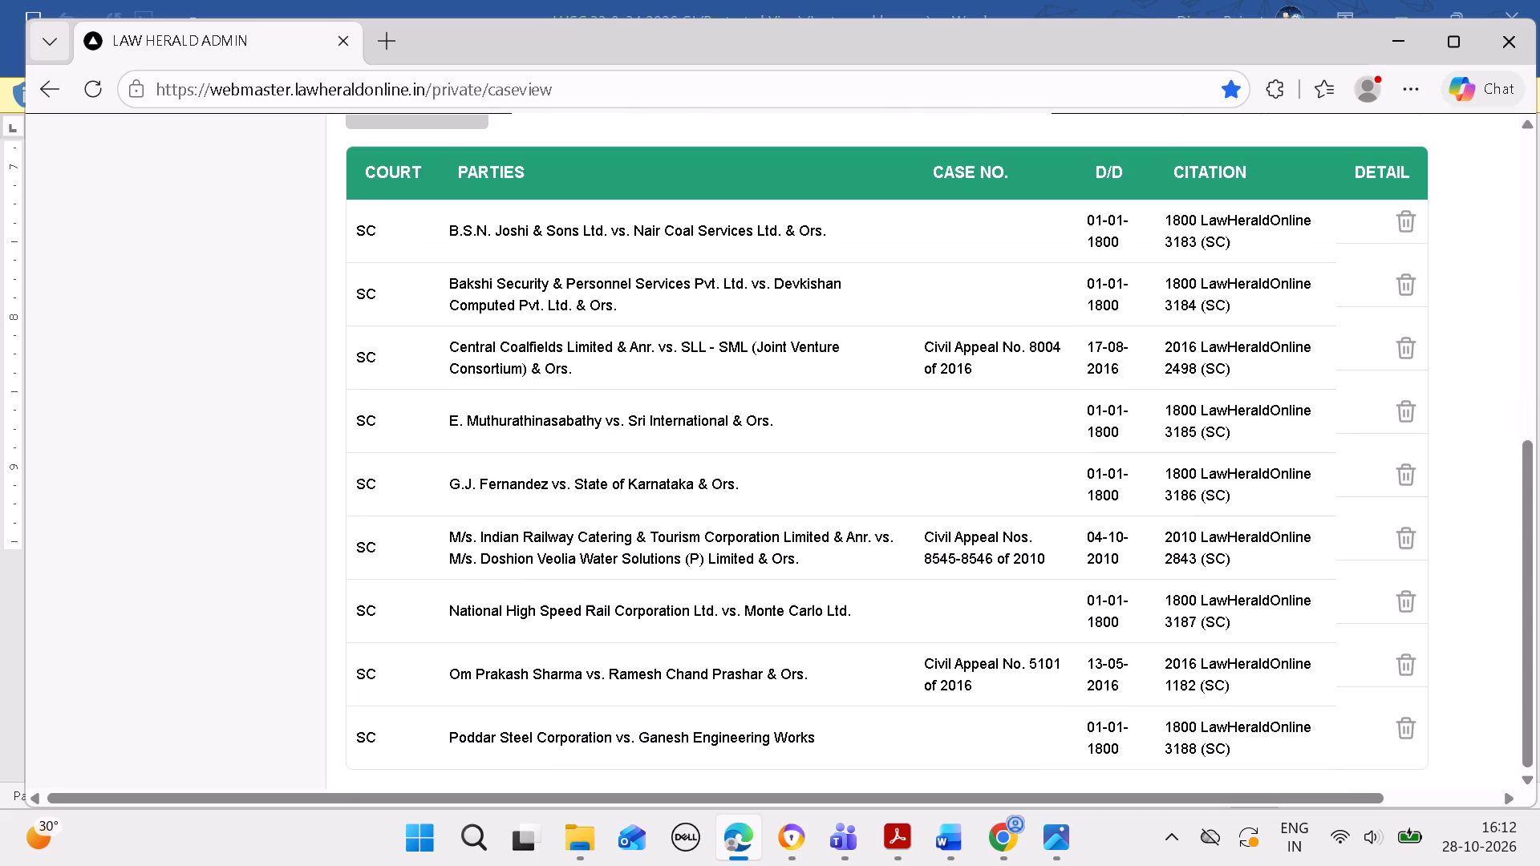
pyautogui.scroll(-1, 906, 569)
# Copy the tenth cited case's petitioner from Word and enter it, without extra spaces, as petitioner of a new case record in Edge.
pyautogui.click(949, 828)
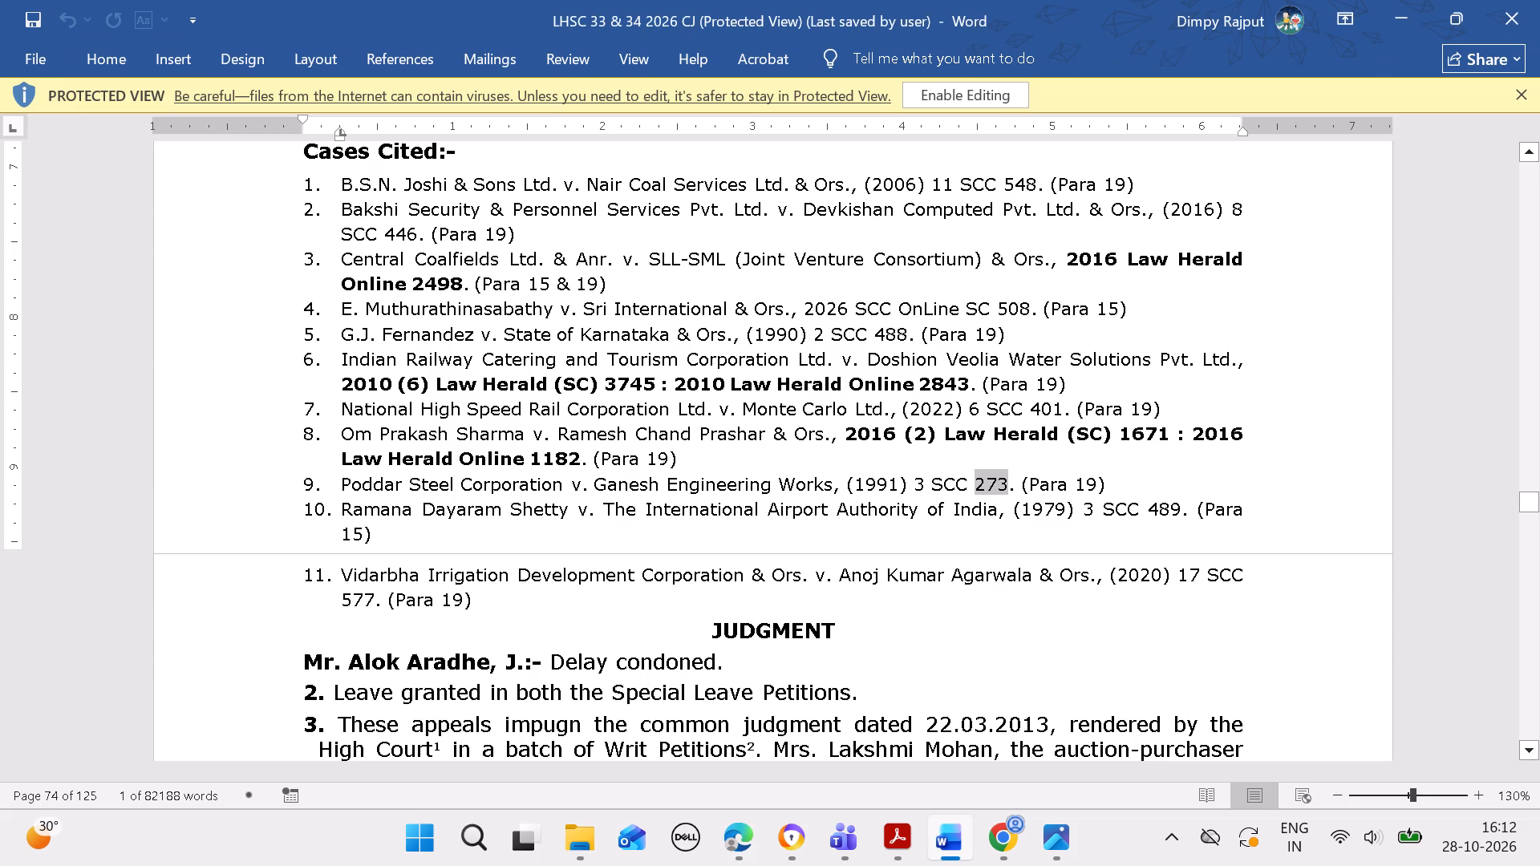
pyautogui.moveTo(339, 504); pyautogui.dragTo(425, 515)
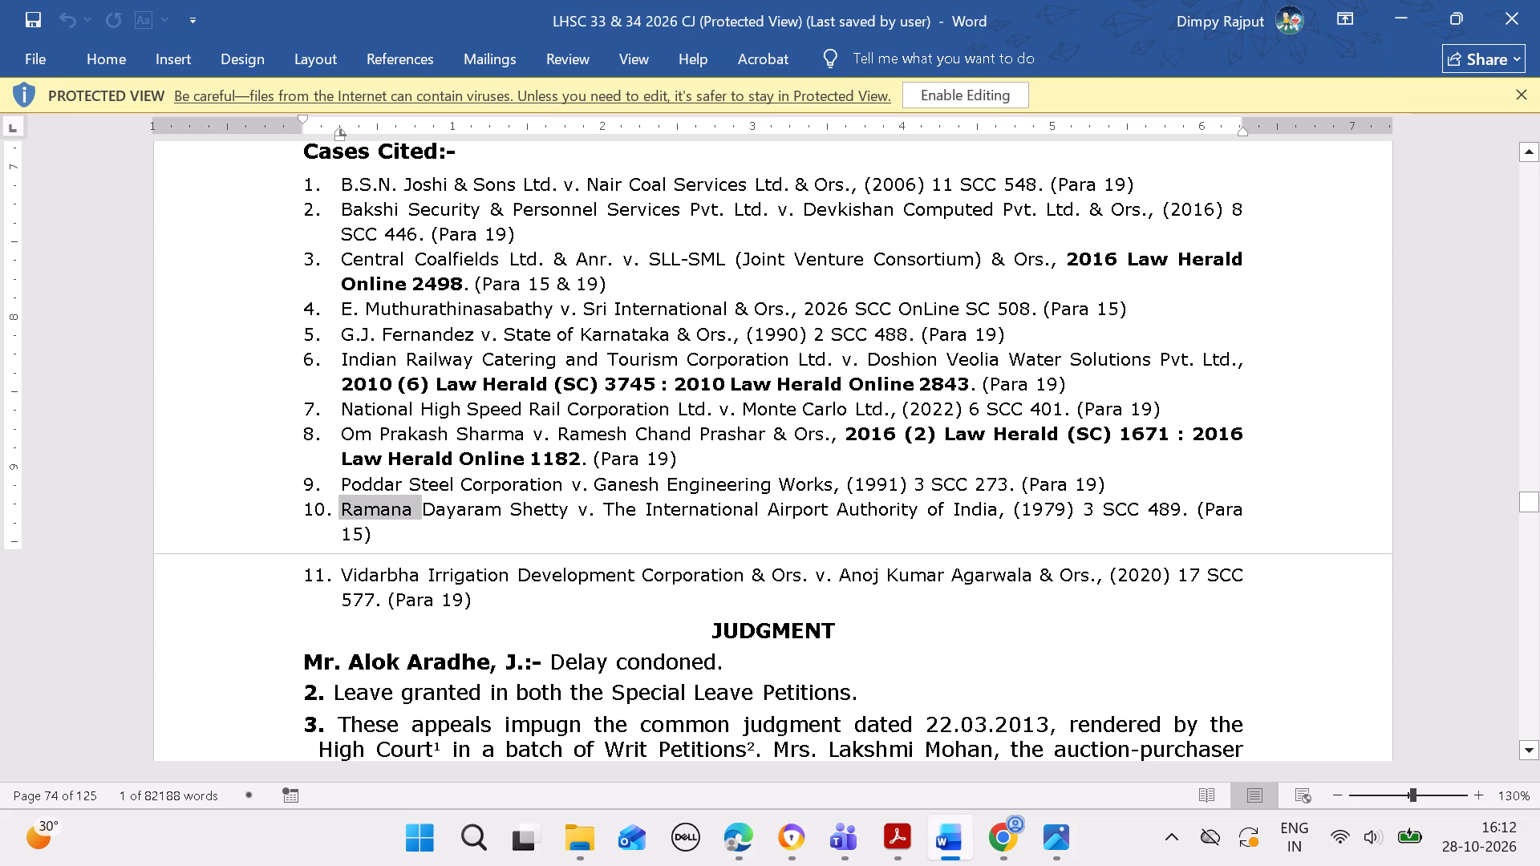
pyautogui.moveTo(425, 515); pyautogui.dragTo(549, 515)
pyautogui.hotkey('ctrl', 'c')
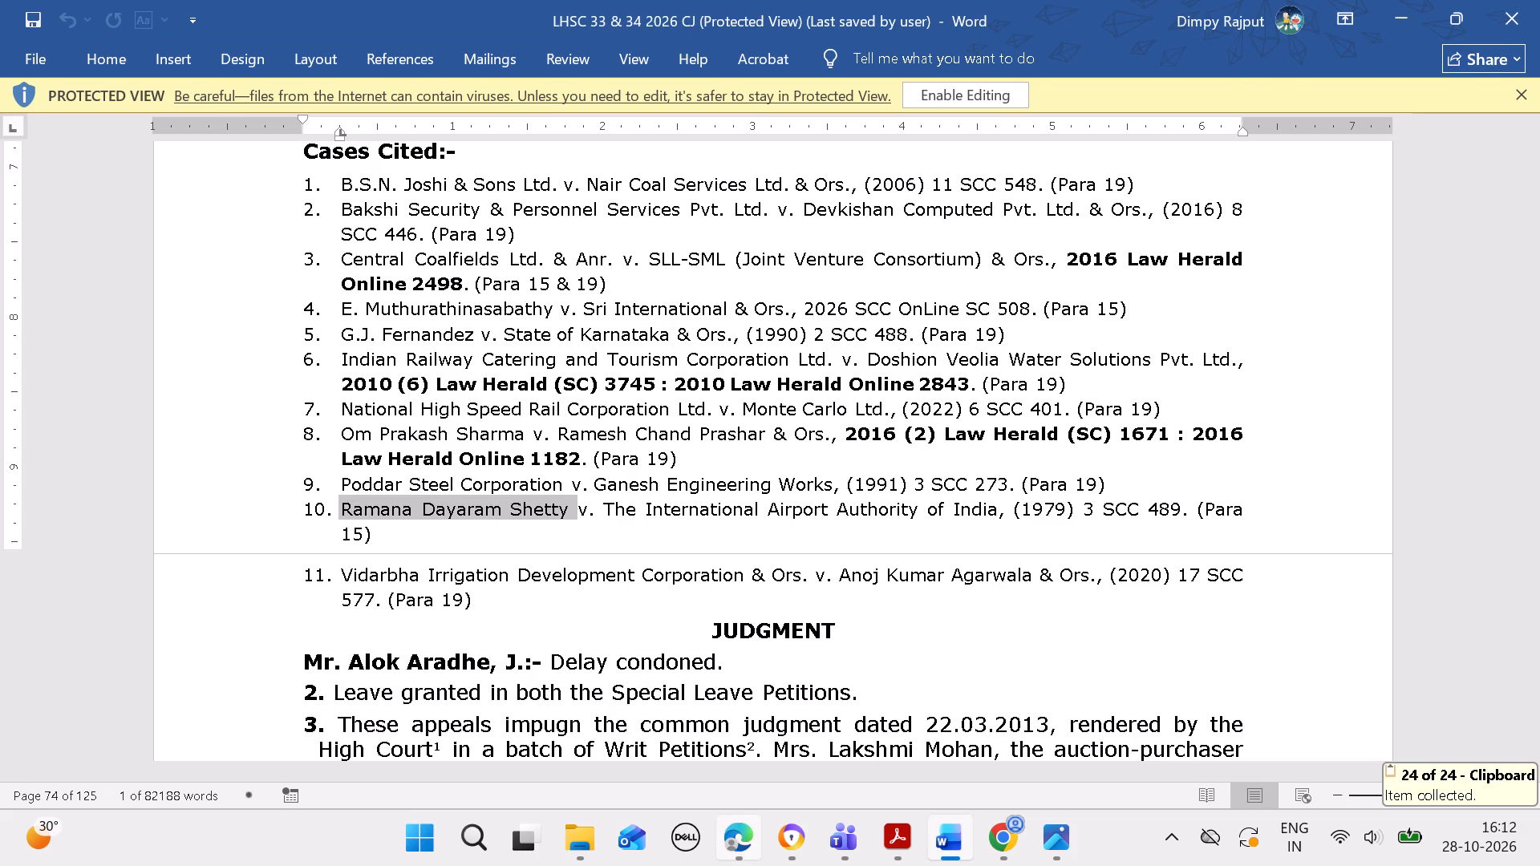
pyautogui.click(751, 827)
pyautogui.click(441, 121)
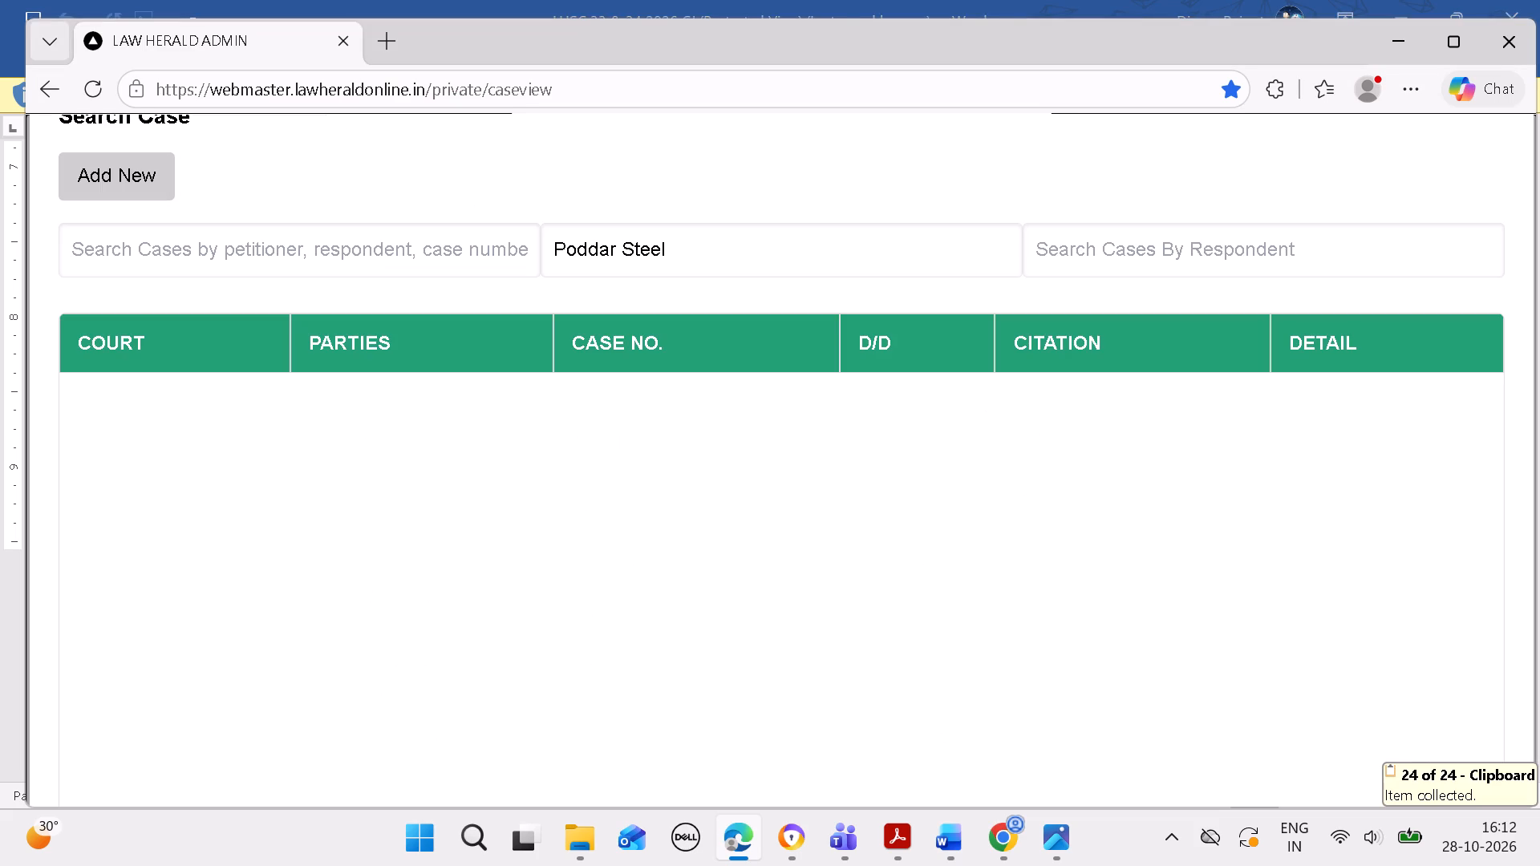
pyautogui.click(140, 196)
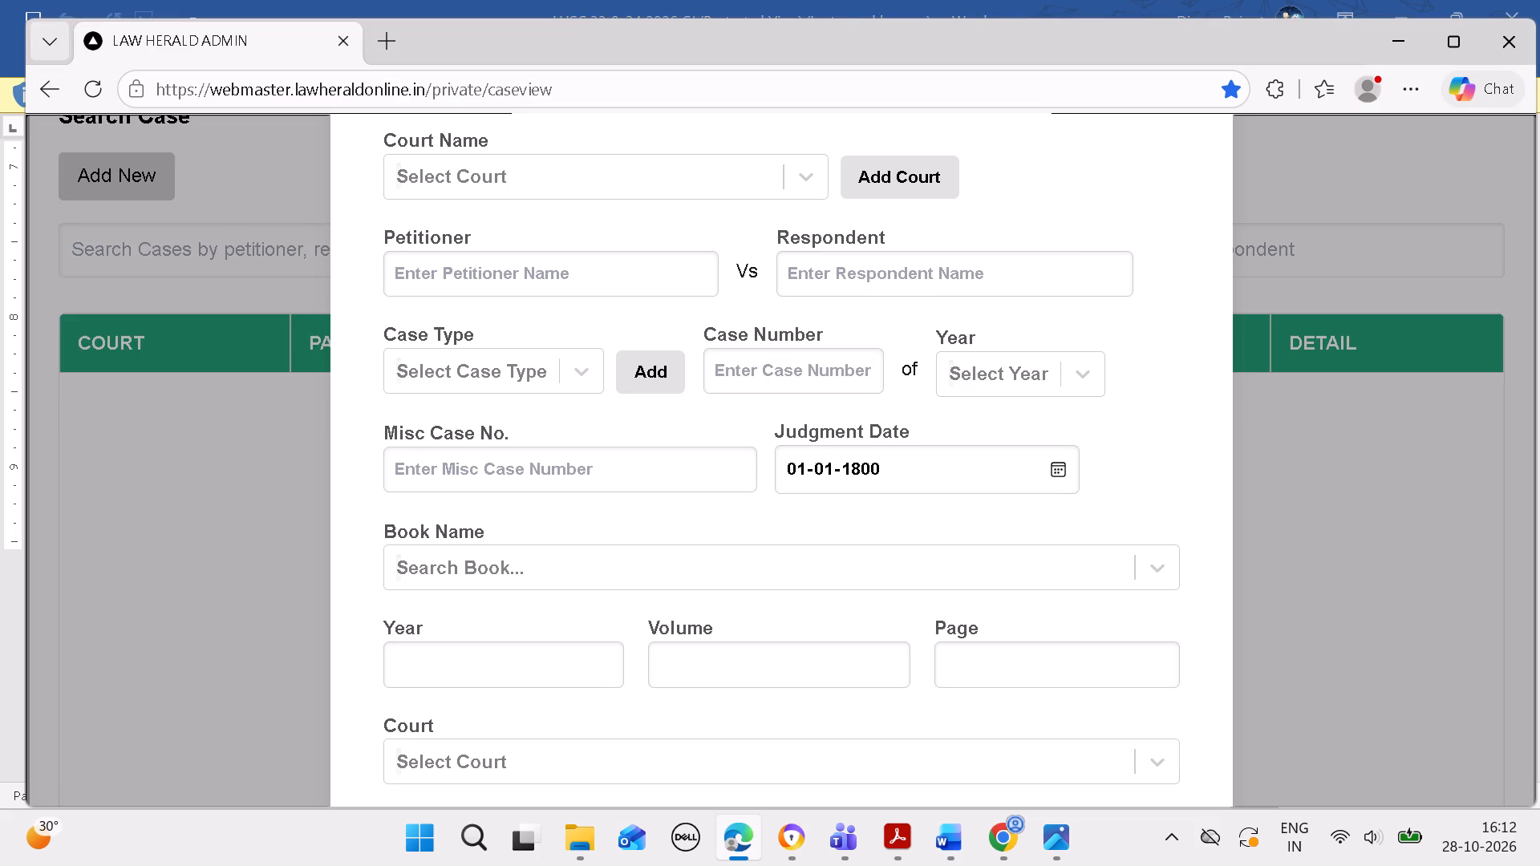
pyautogui.click(602, 248)
pyautogui.hotkey('ctrl', 'v')
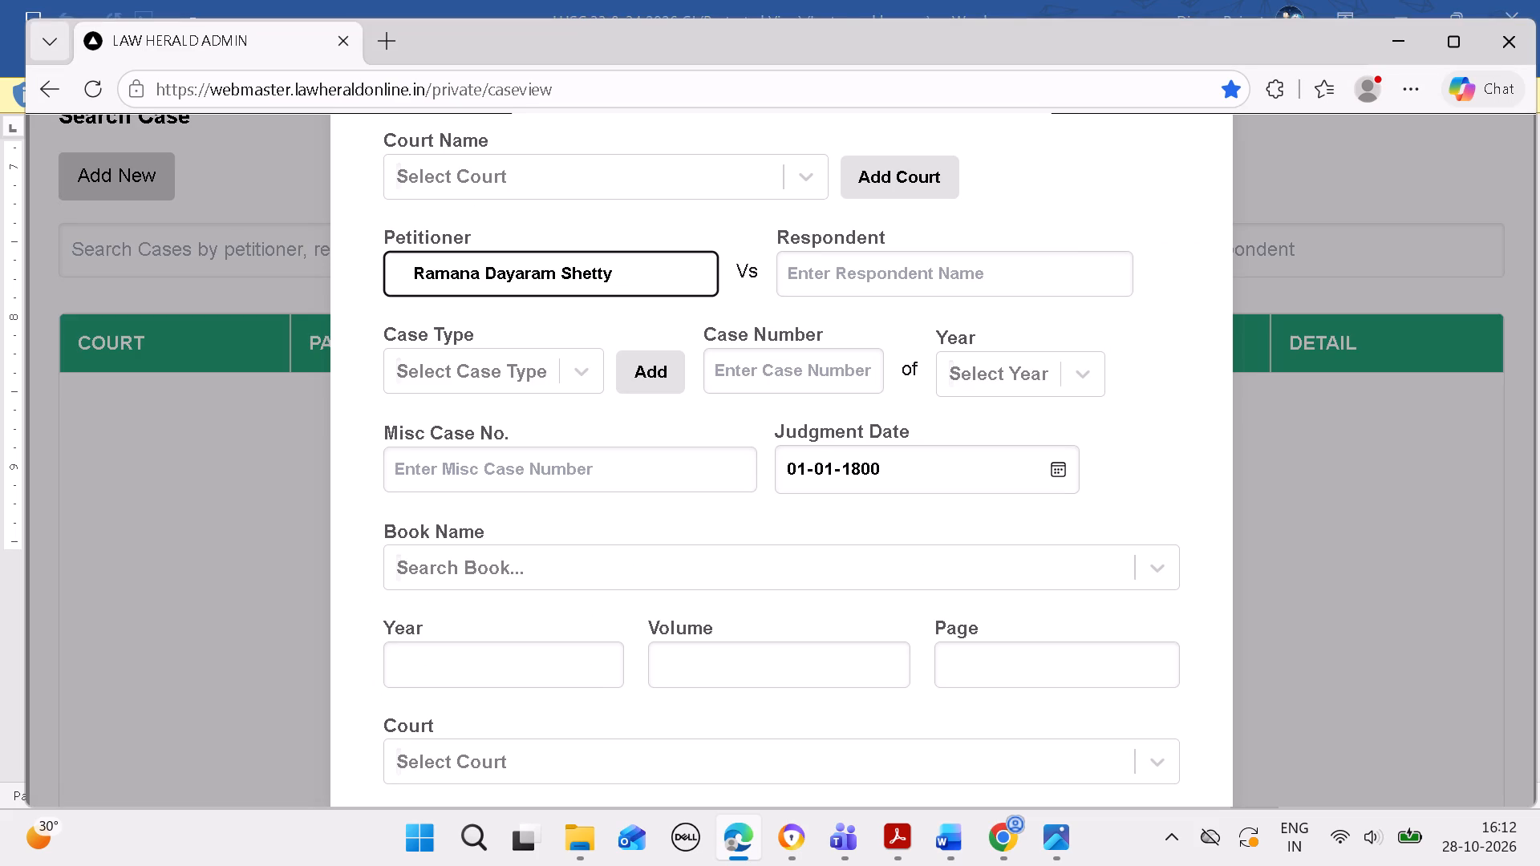
pyautogui.click(416, 269)
pyautogui.press('BackSpace')
pyautogui.press('BackSpace')
pyautogui.press('BackSpace')
pyautogui.press('BackSpace')
pyautogui.click(645, 273)
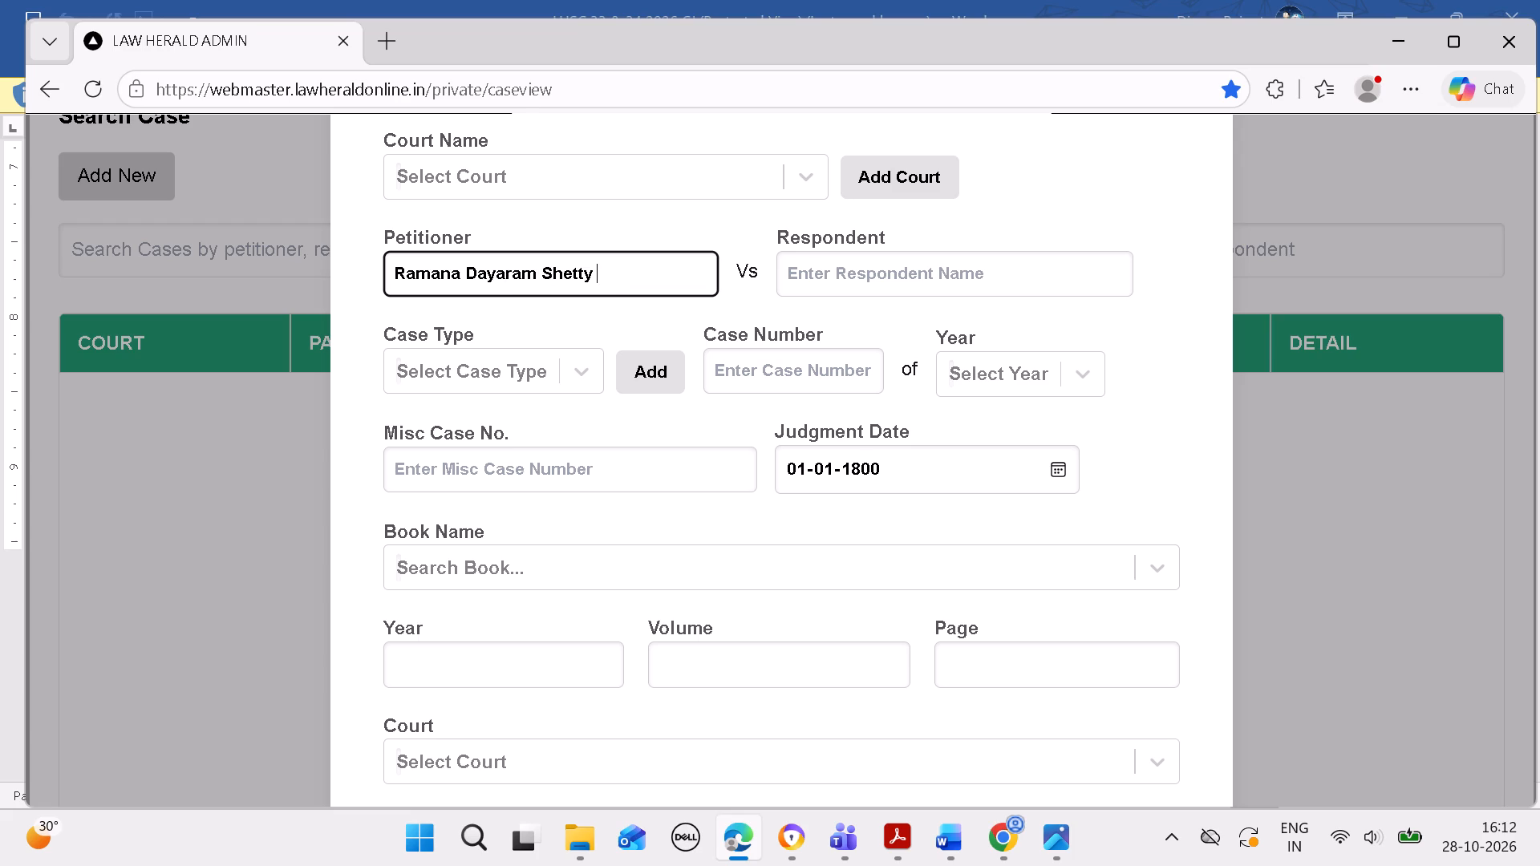
pyautogui.press('BackSpace')
# Copy the tenth case's respondent from Word and set the respondent to The International Airport Authority of India in Edge.
pyautogui.click(945, 838)
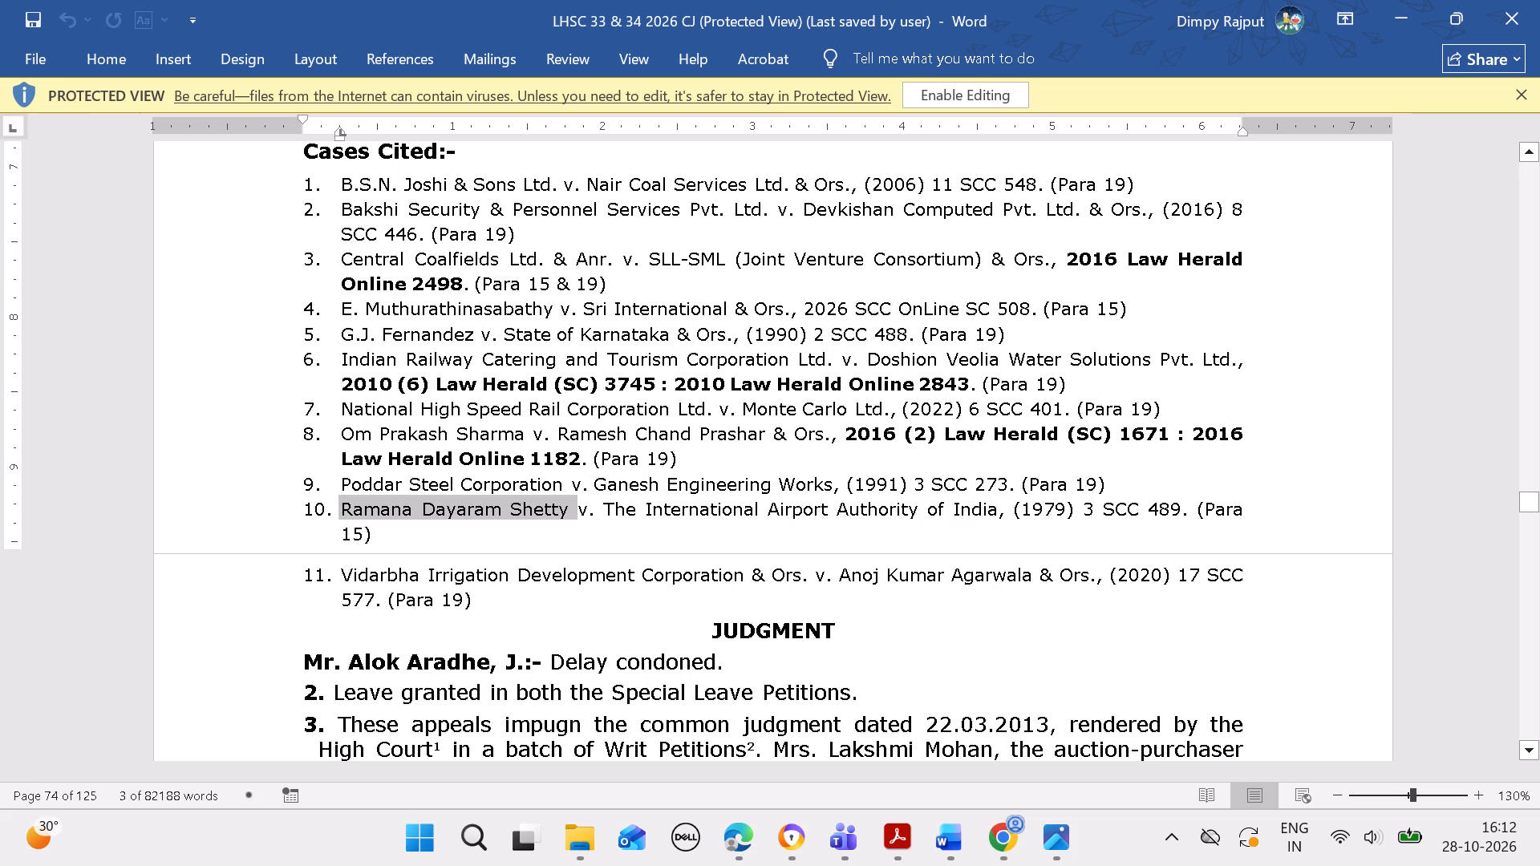
pyautogui.moveTo(599, 514); pyautogui.dragTo(881, 515)
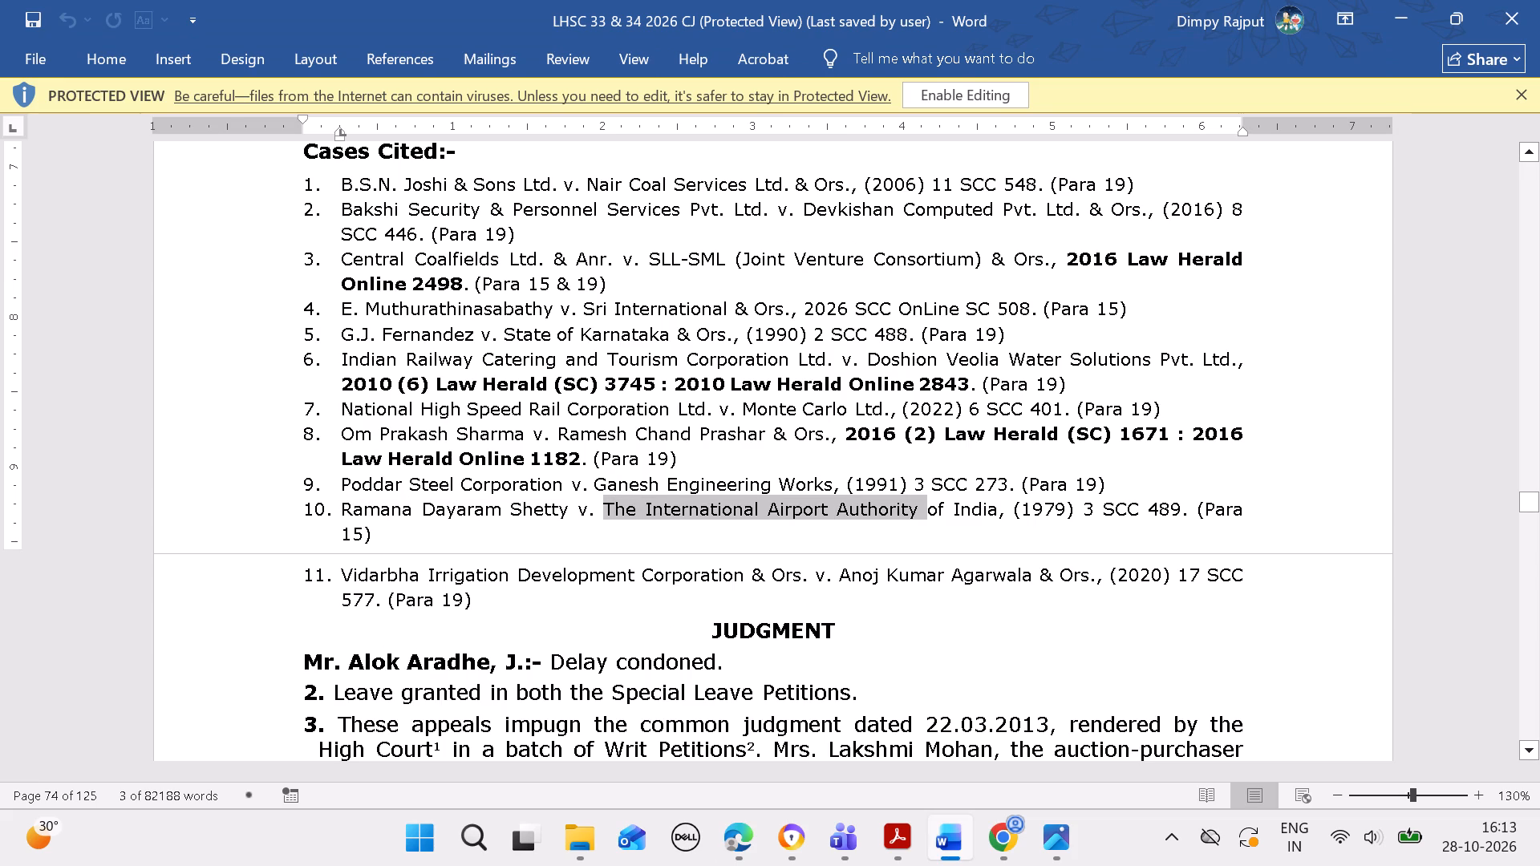
pyautogui.moveTo(881, 515); pyautogui.dragTo(989, 523)
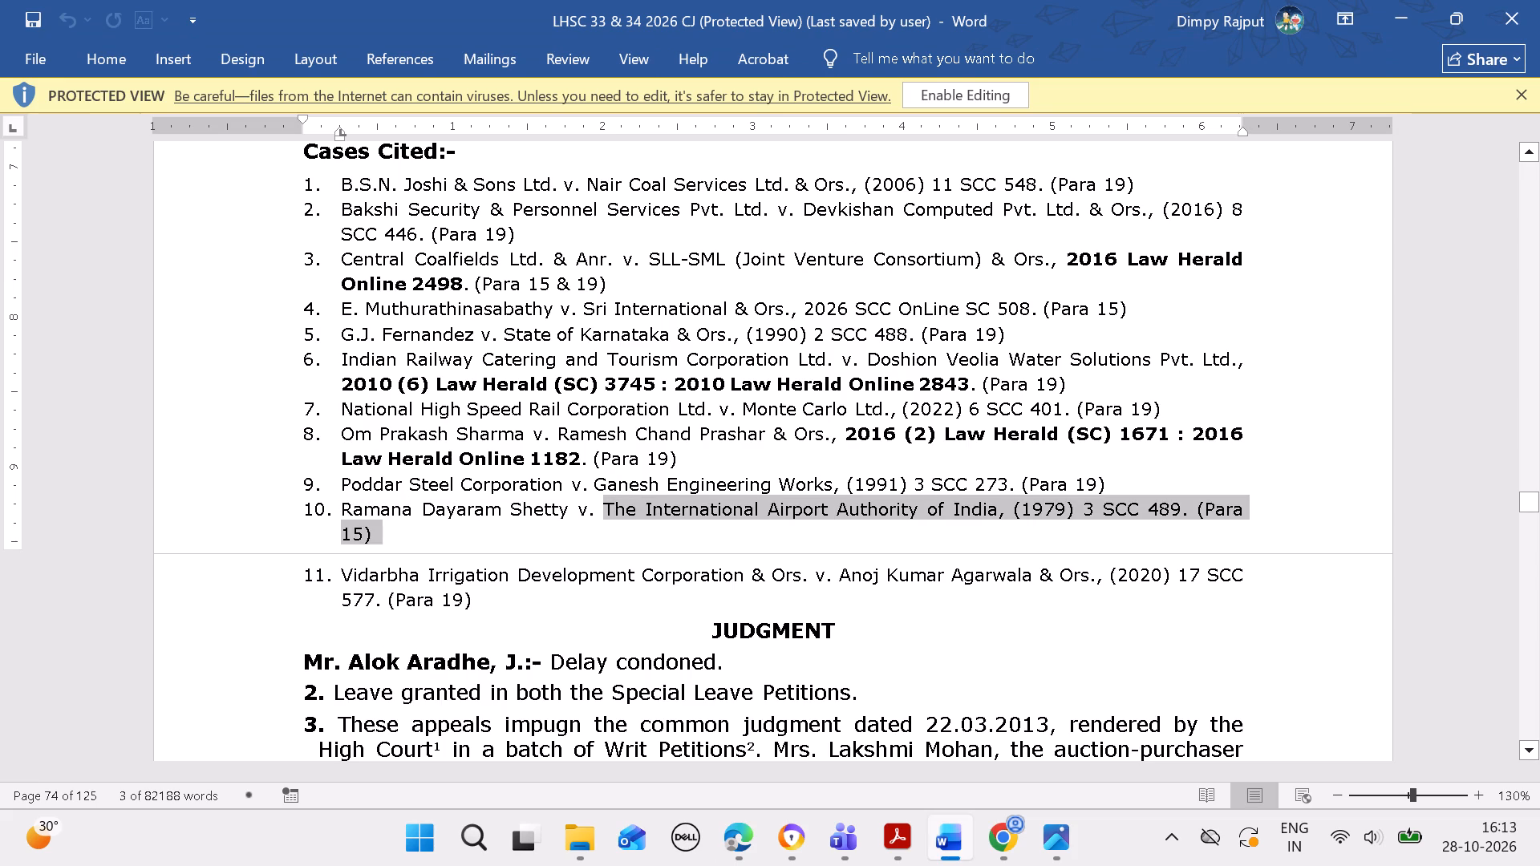
pyautogui.moveTo(989, 523); pyautogui.dragTo(992, 508)
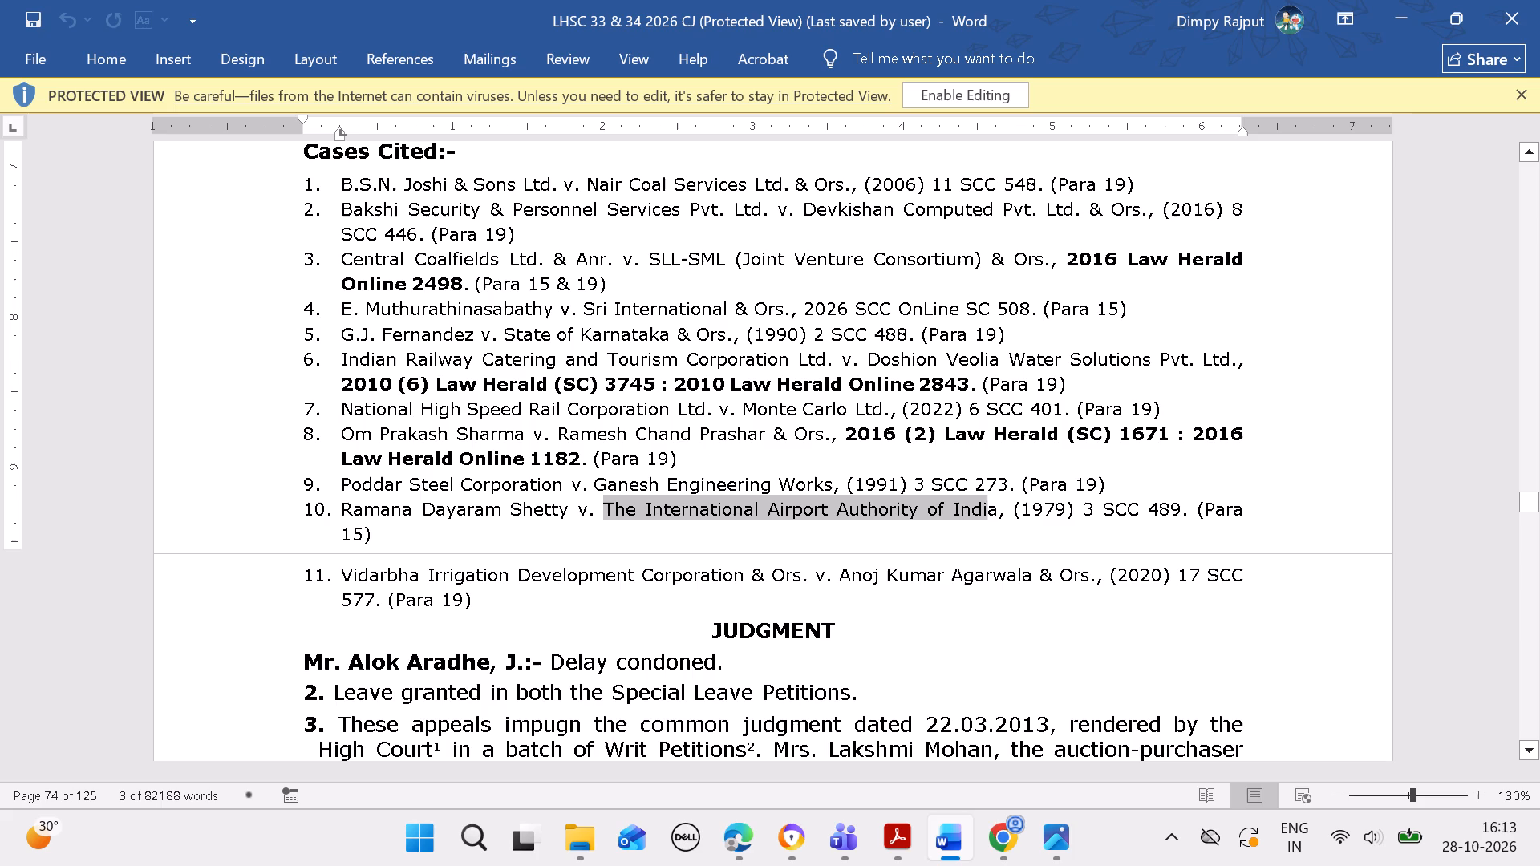
pyautogui.moveTo(992, 508); pyautogui.dragTo(993, 510)
pyautogui.hotkey('ctrl', 'c')
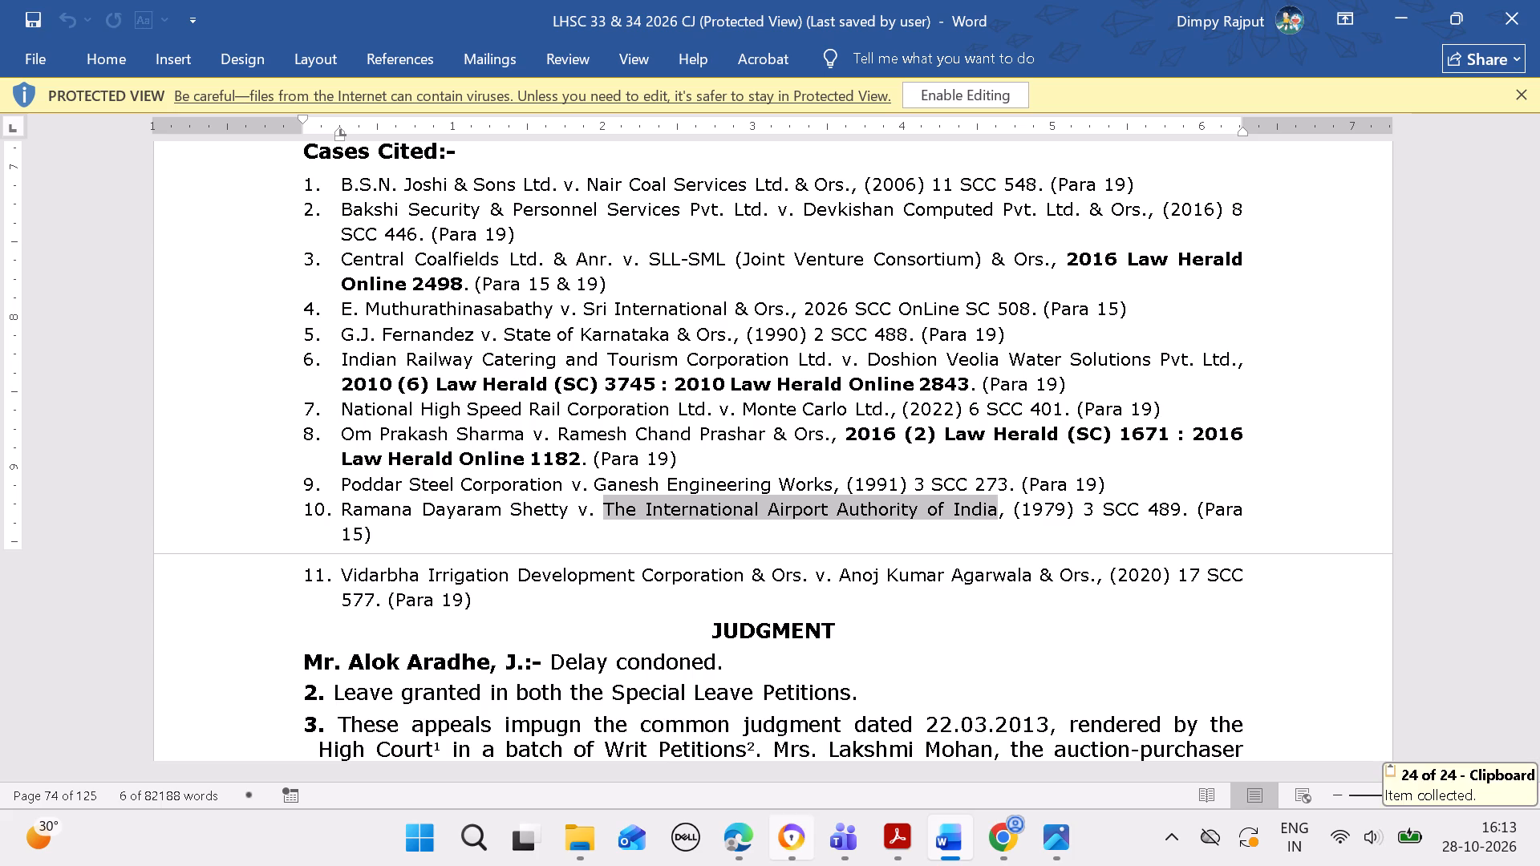
pyautogui.click(740, 841)
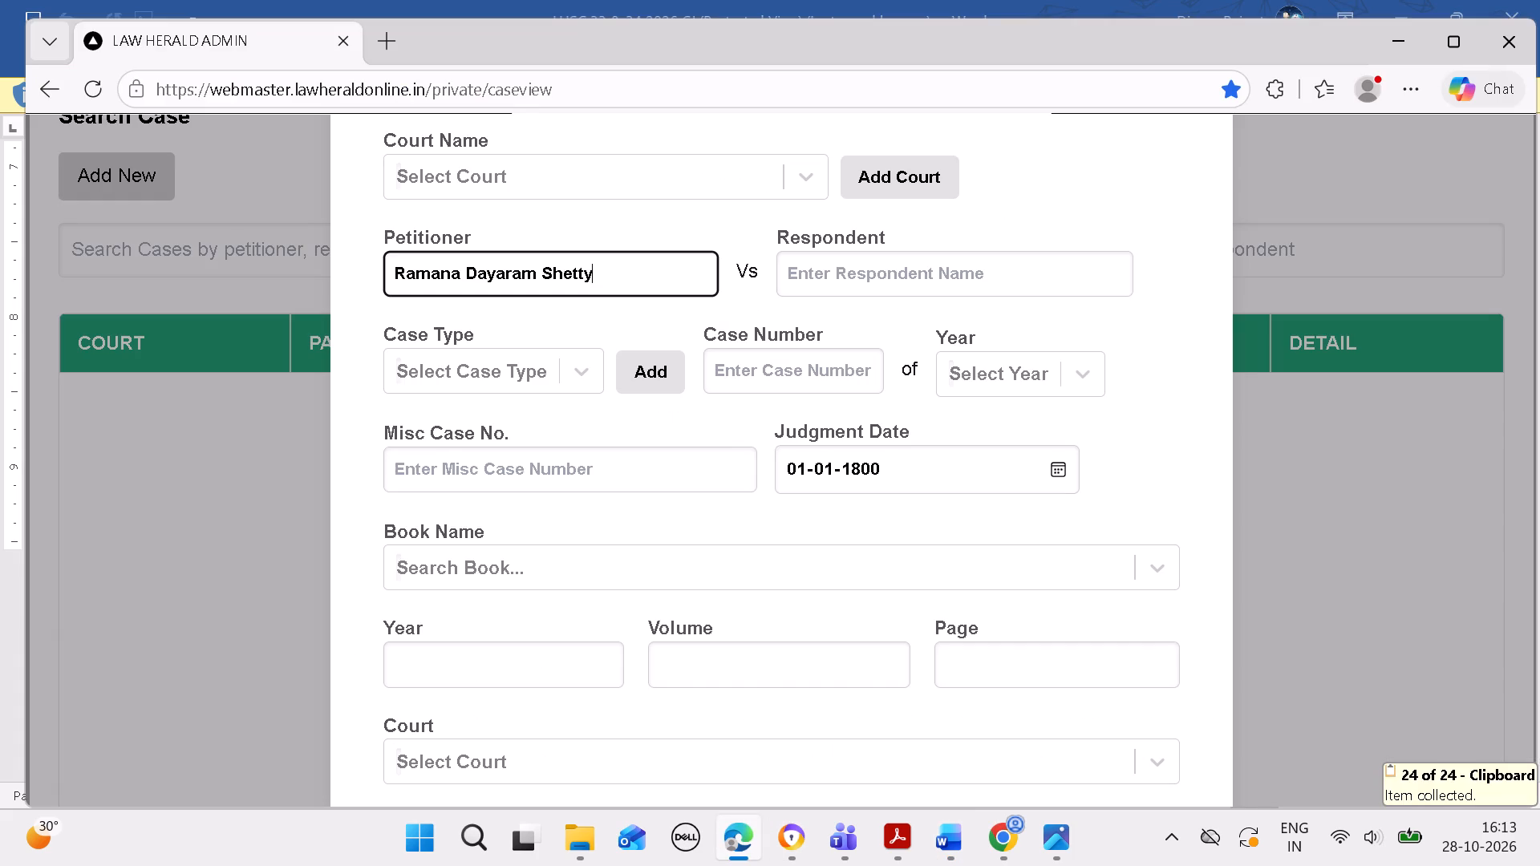
pyautogui.click(962, 266)
pyautogui.hotkey('ctrl', 'v')
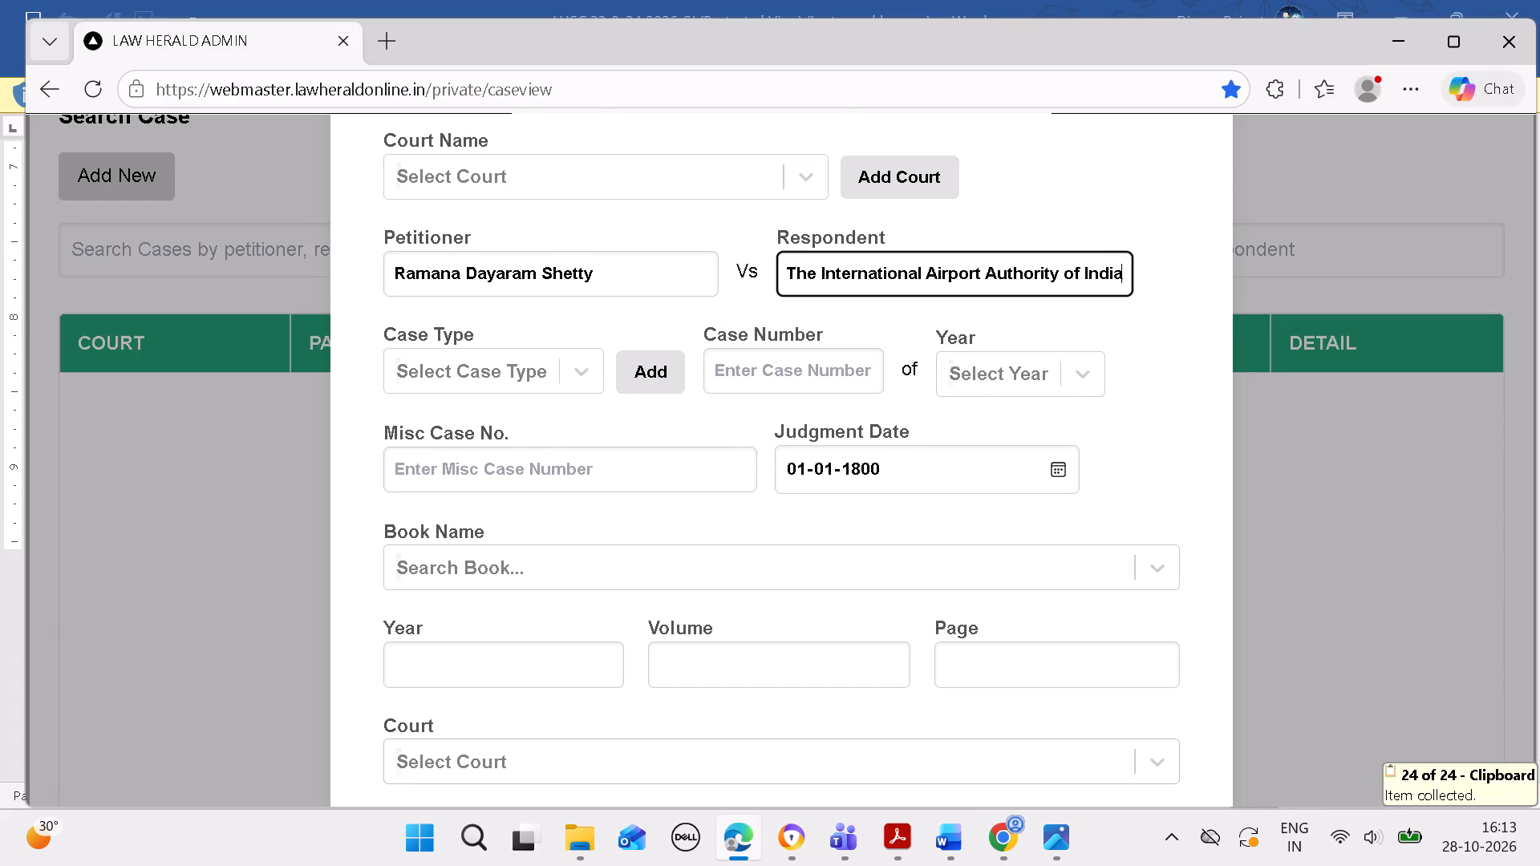
# Copy the tenth case's citation year from Word and set the citation's year to 1979 in Edge.
pyautogui.click(945, 832)
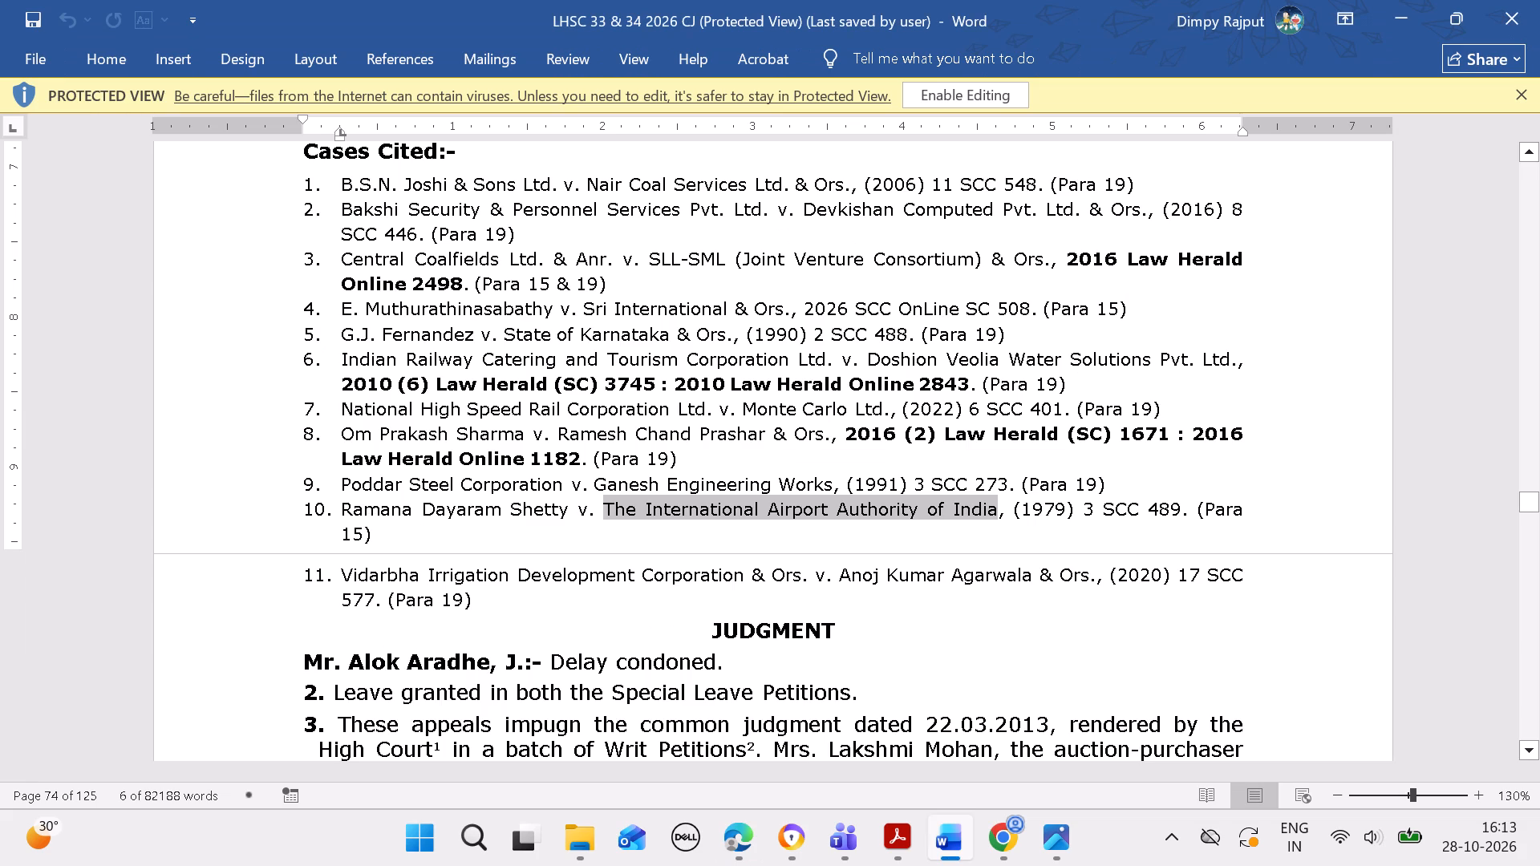
pyautogui.moveTo(1020, 515); pyautogui.dragTo(1056, 514)
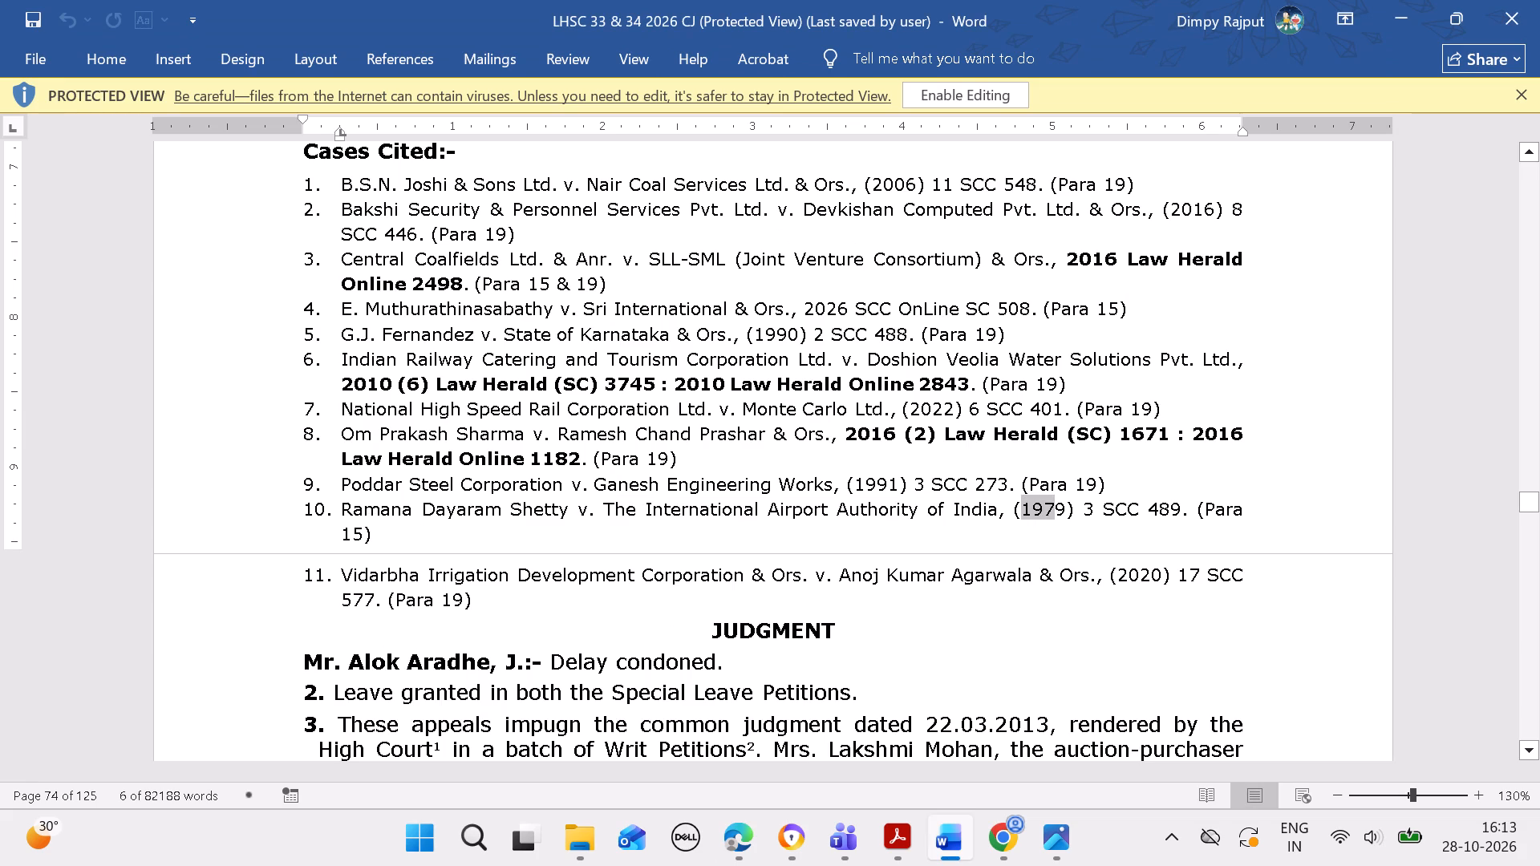
pyautogui.moveTo(1056, 514); pyautogui.dragTo(1061, 520)
pyautogui.hotkey('ctrl', 'c')
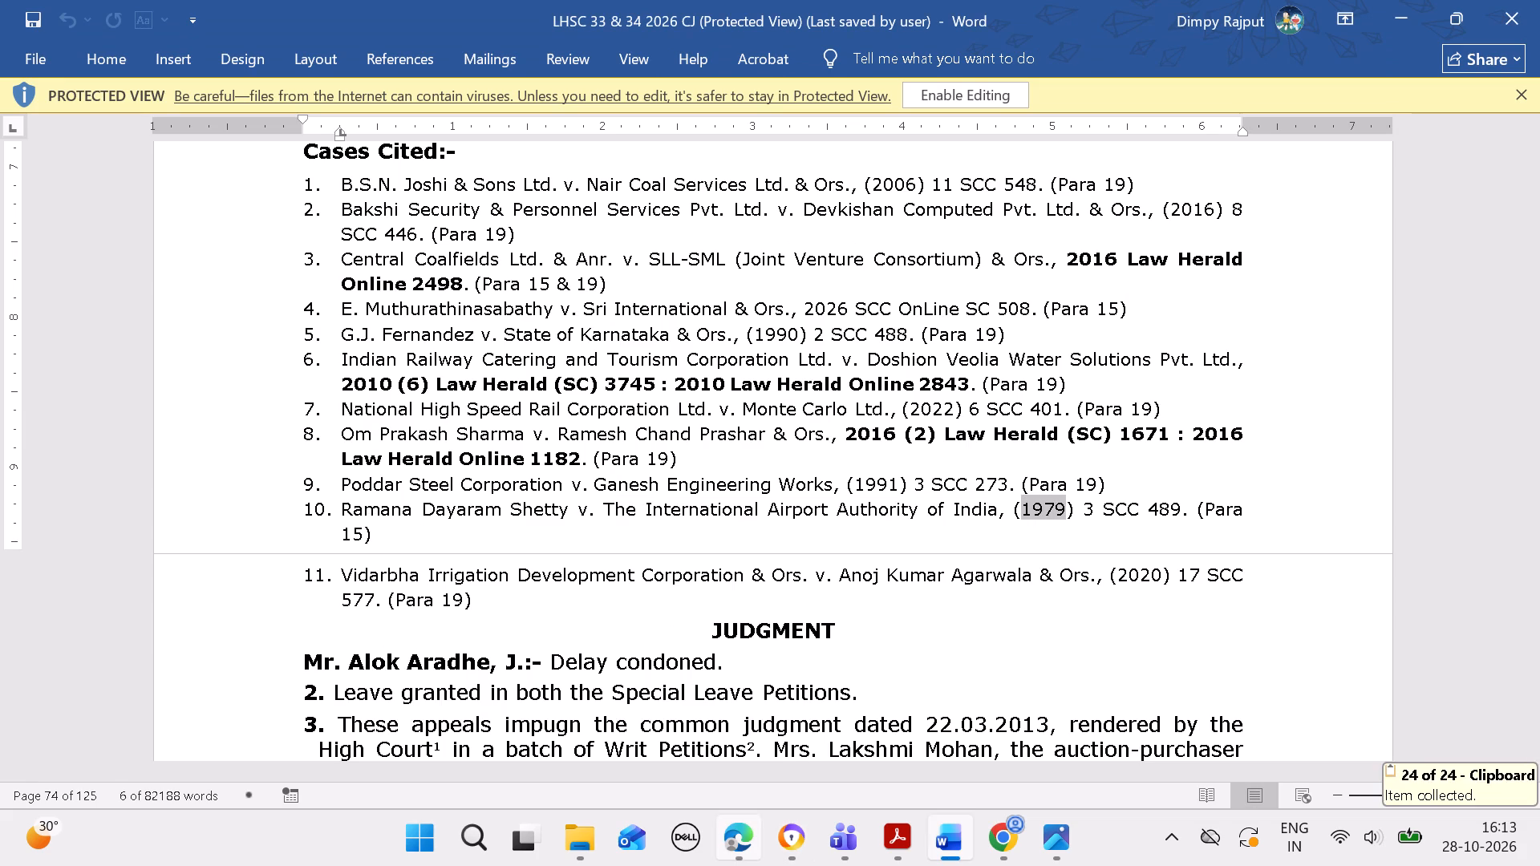
pyautogui.moveTo(740, 848); pyautogui.dragTo(713, 853)
pyautogui.click(743, 847)
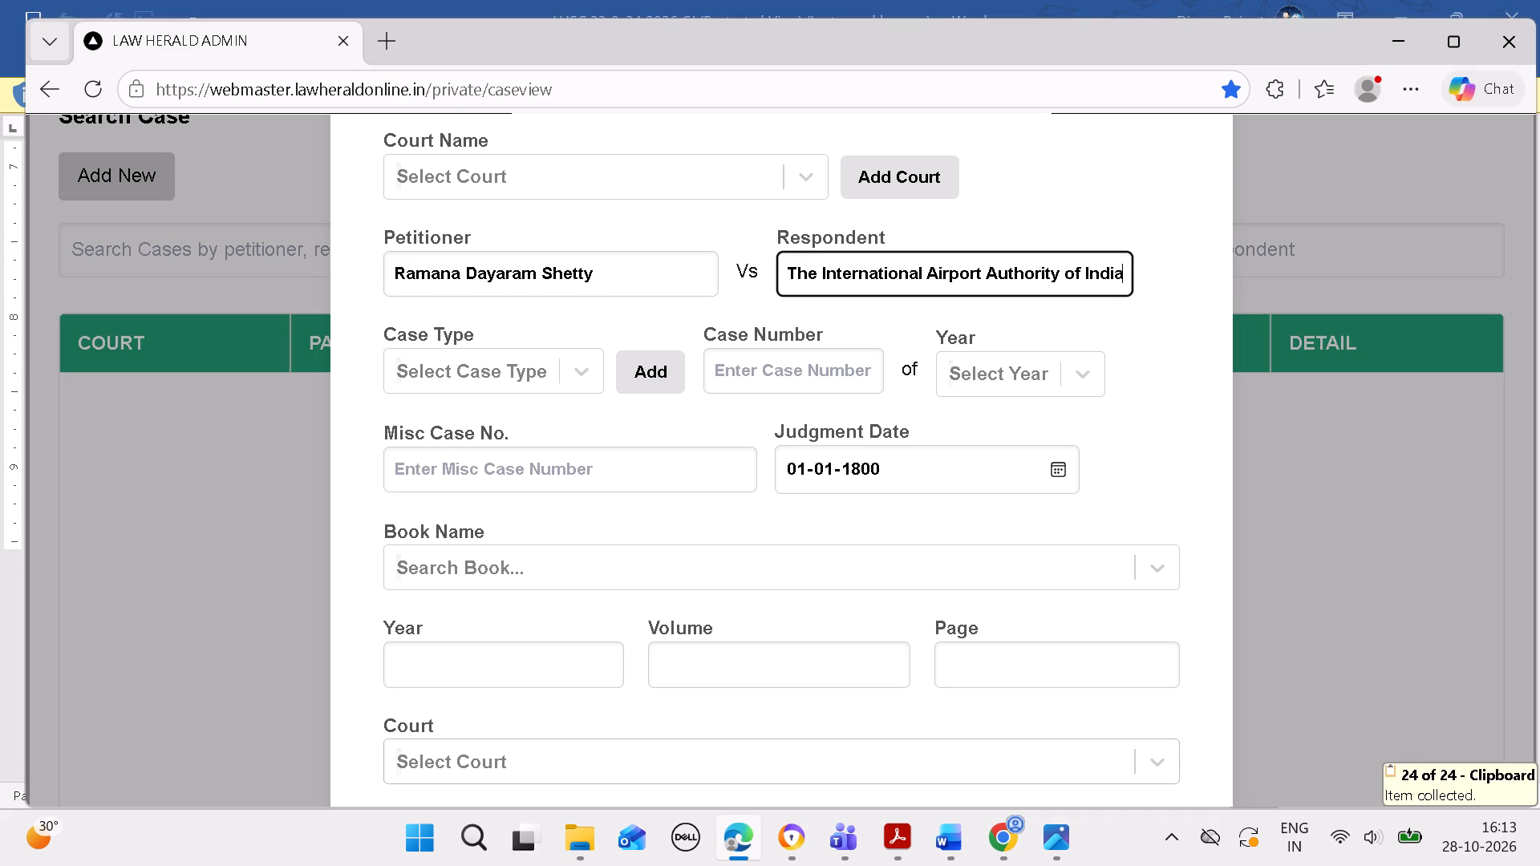
pyautogui.click(564, 674)
pyautogui.hotkey('ctrl', 'v')
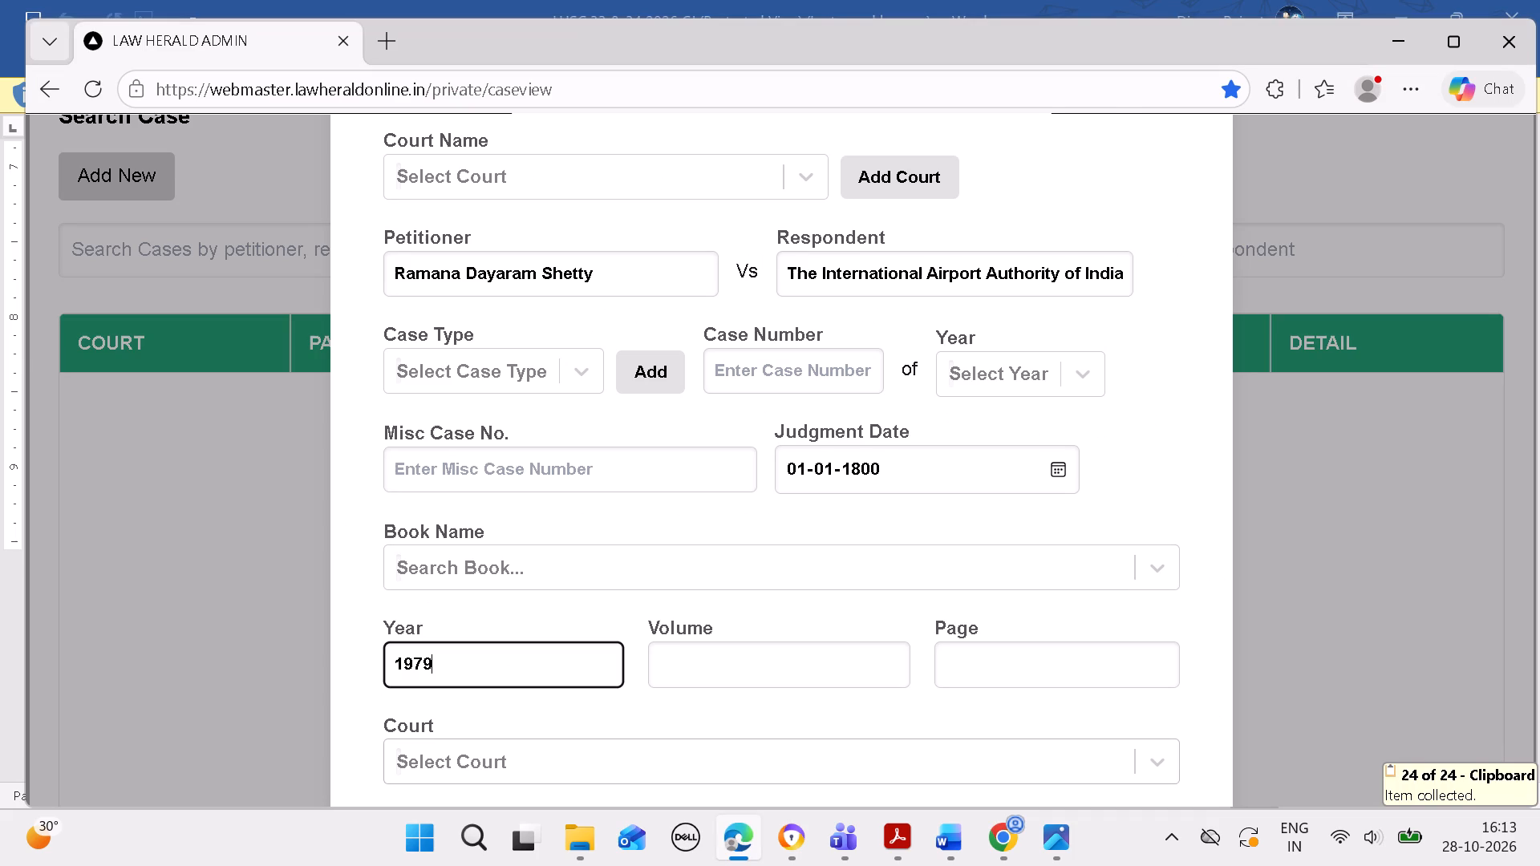
# Copy the tenth case's volume number from Word and set the citation's volume to 3 in Edge.
pyautogui.keyDown('ctrl'); pyautogui.click(947, 842); pyautogui.keyUp('ctrl')
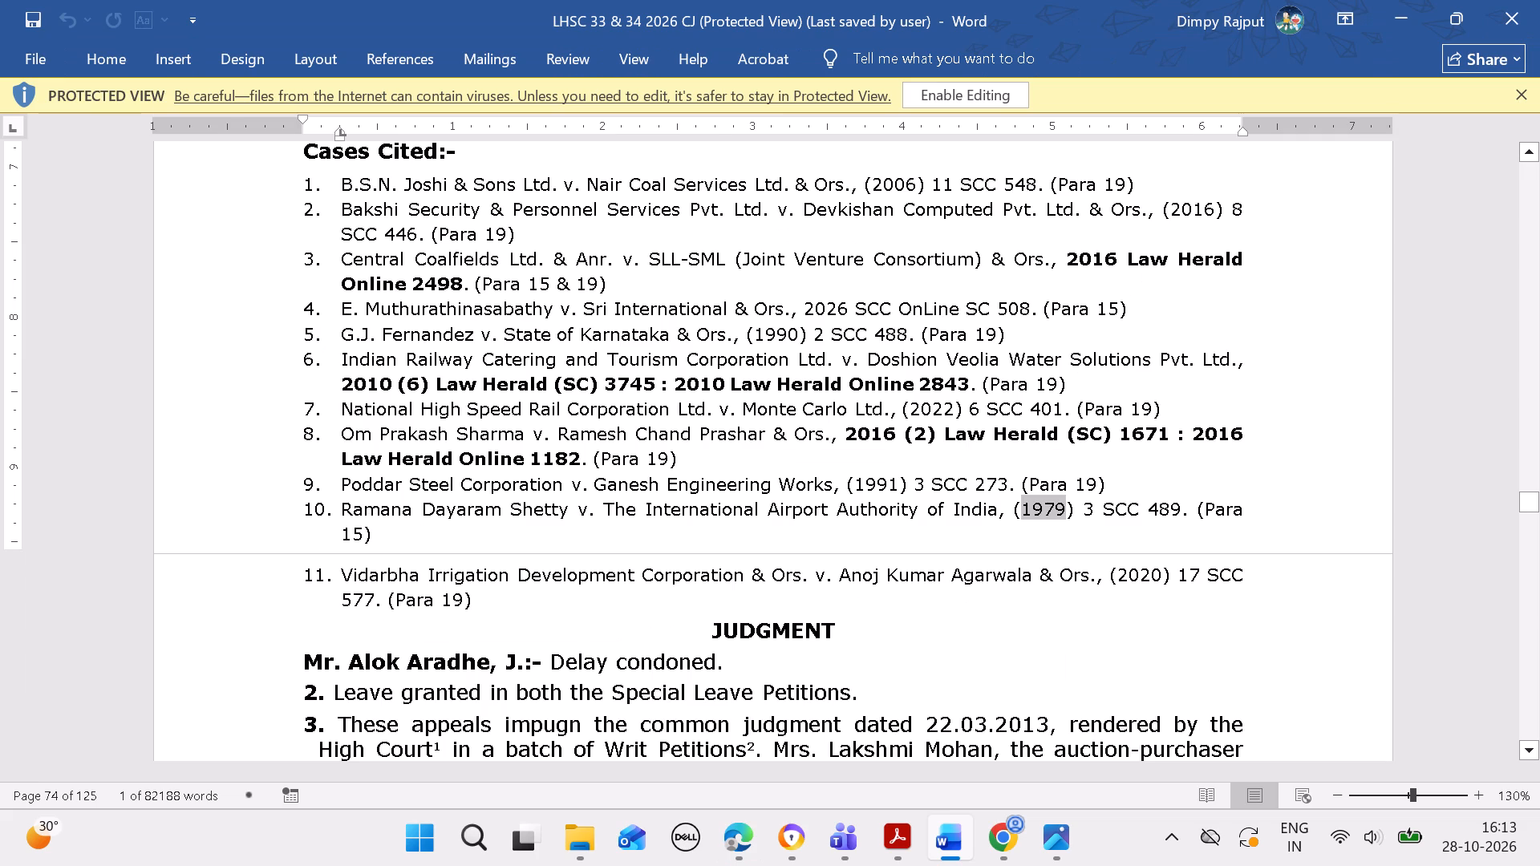
pyautogui.moveTo(1084, 516); pyautogui.dragTo(1096, 516)
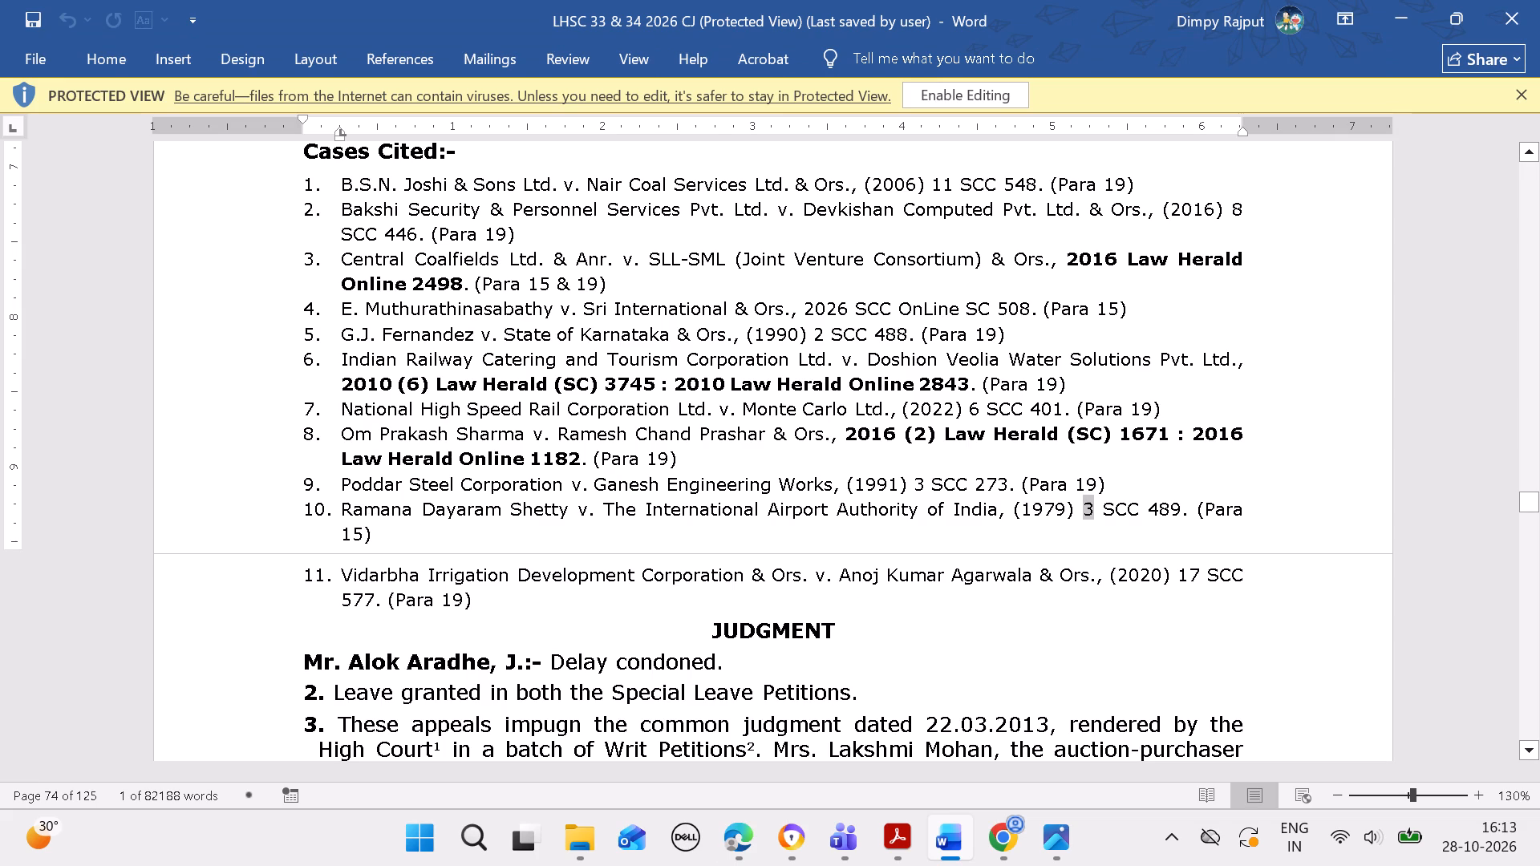
pyautogui.moveTo(1096, 516); pyautogui.dragTo(1092, 516)
pyautogui.hotkey('ctrl', 'c')
pyautogui.click(736, 837)
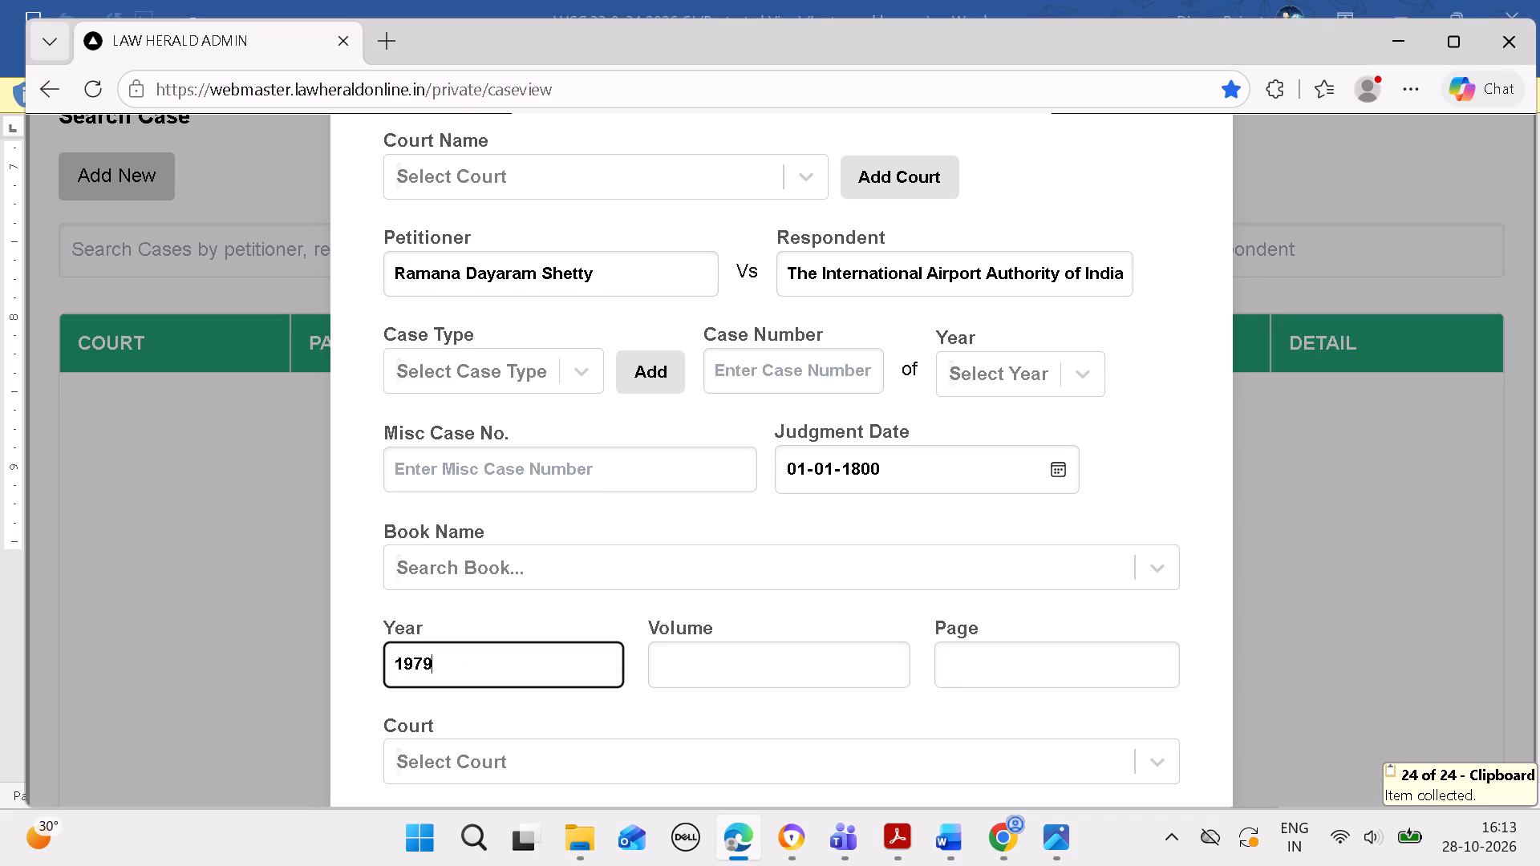
pyautogui.click(808, 650)
pyautogui.hotkey('ctrl', 'v')
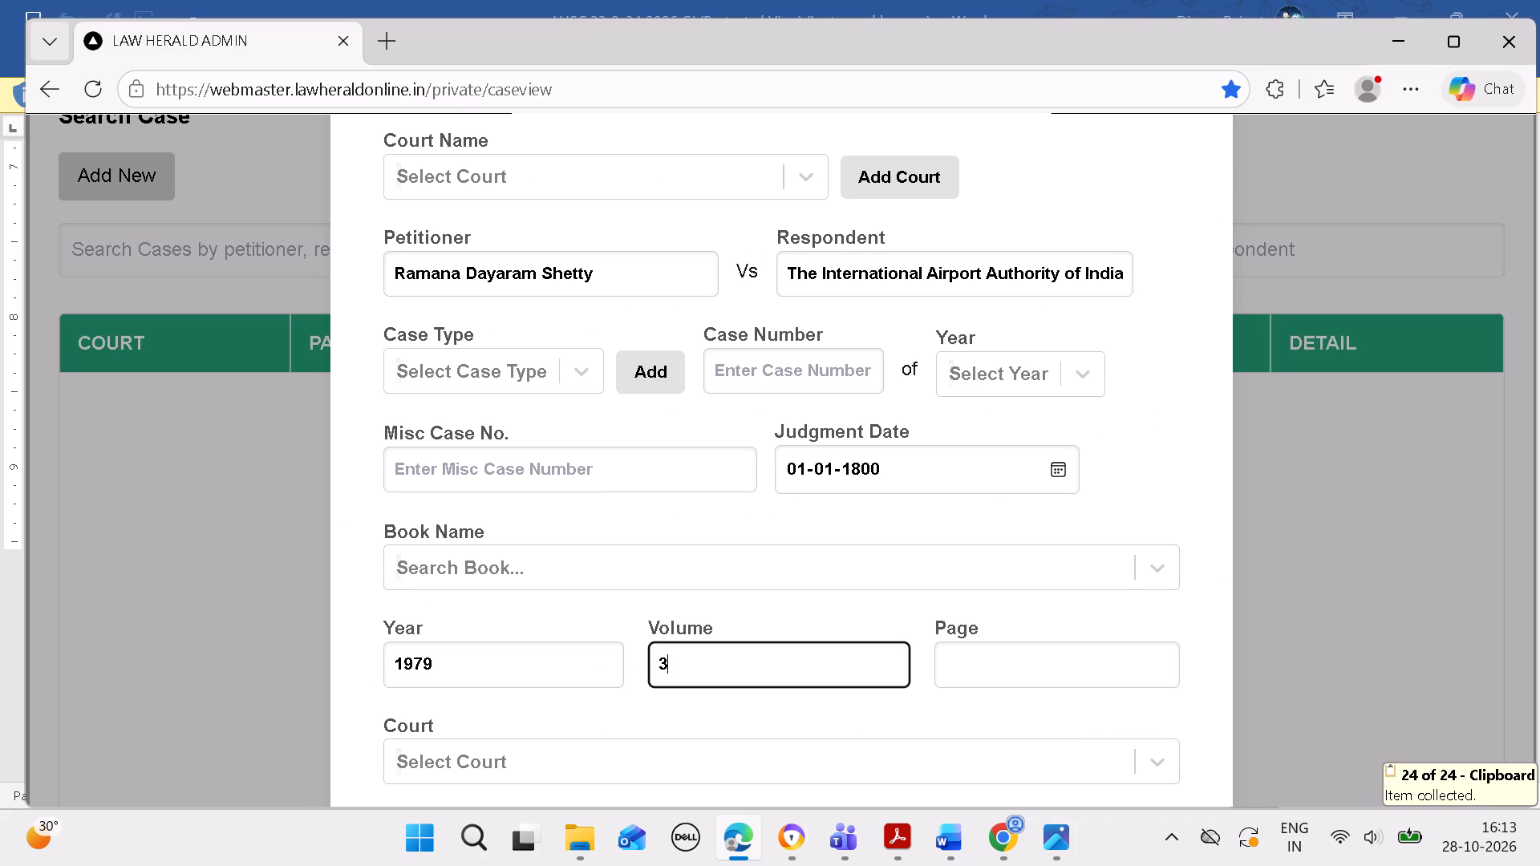
# Copy the tenth case's page number from Word and set the citation's page to 489 in Edge.
pyautogui.click(944, 821)
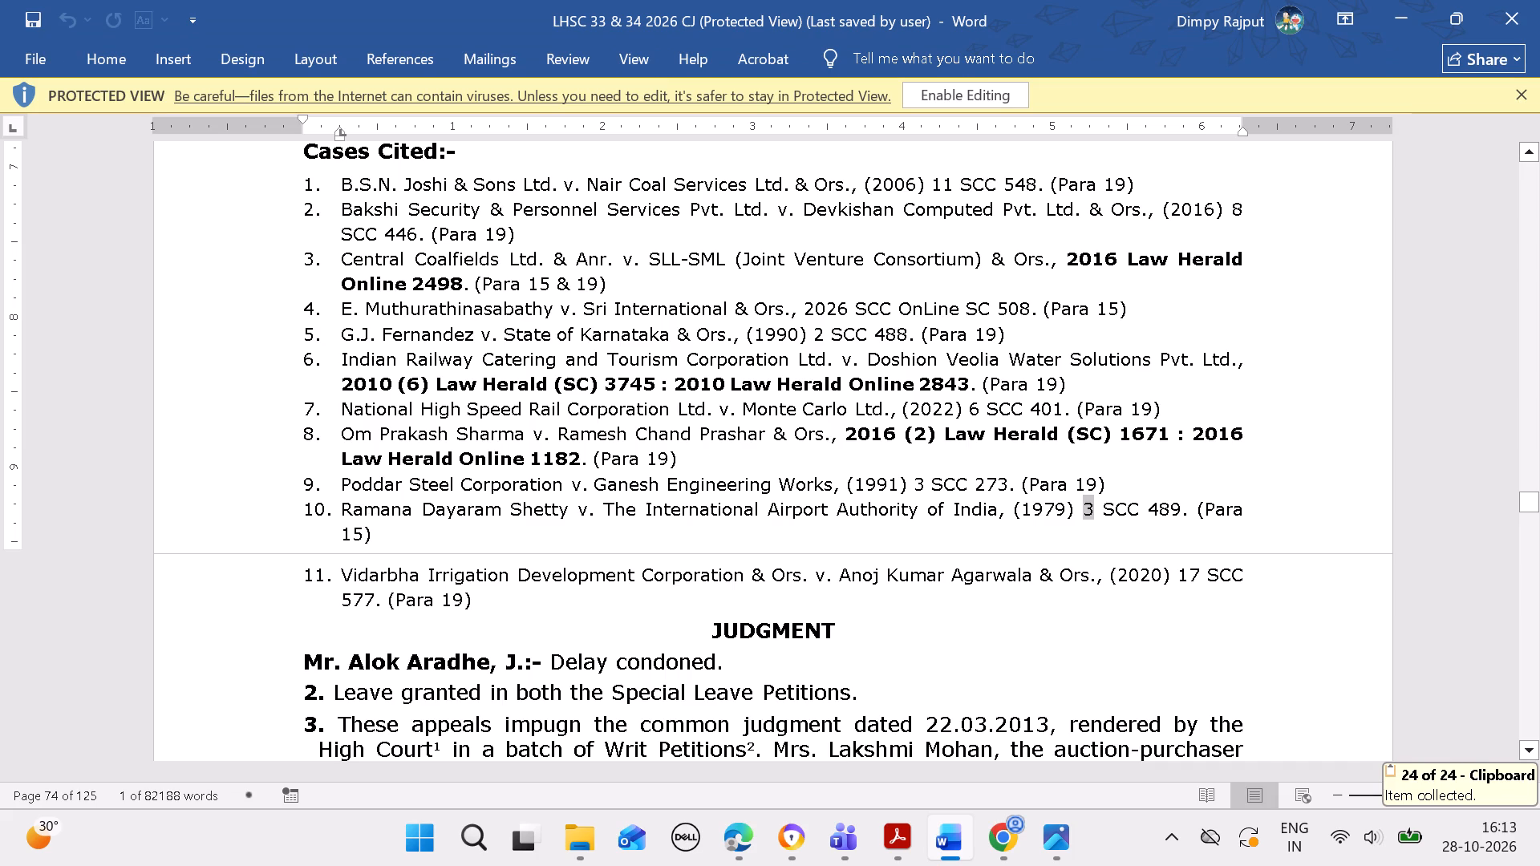
pyautogui.moveTo(1148, 506); pyautogui.dragTo(1176, 516)
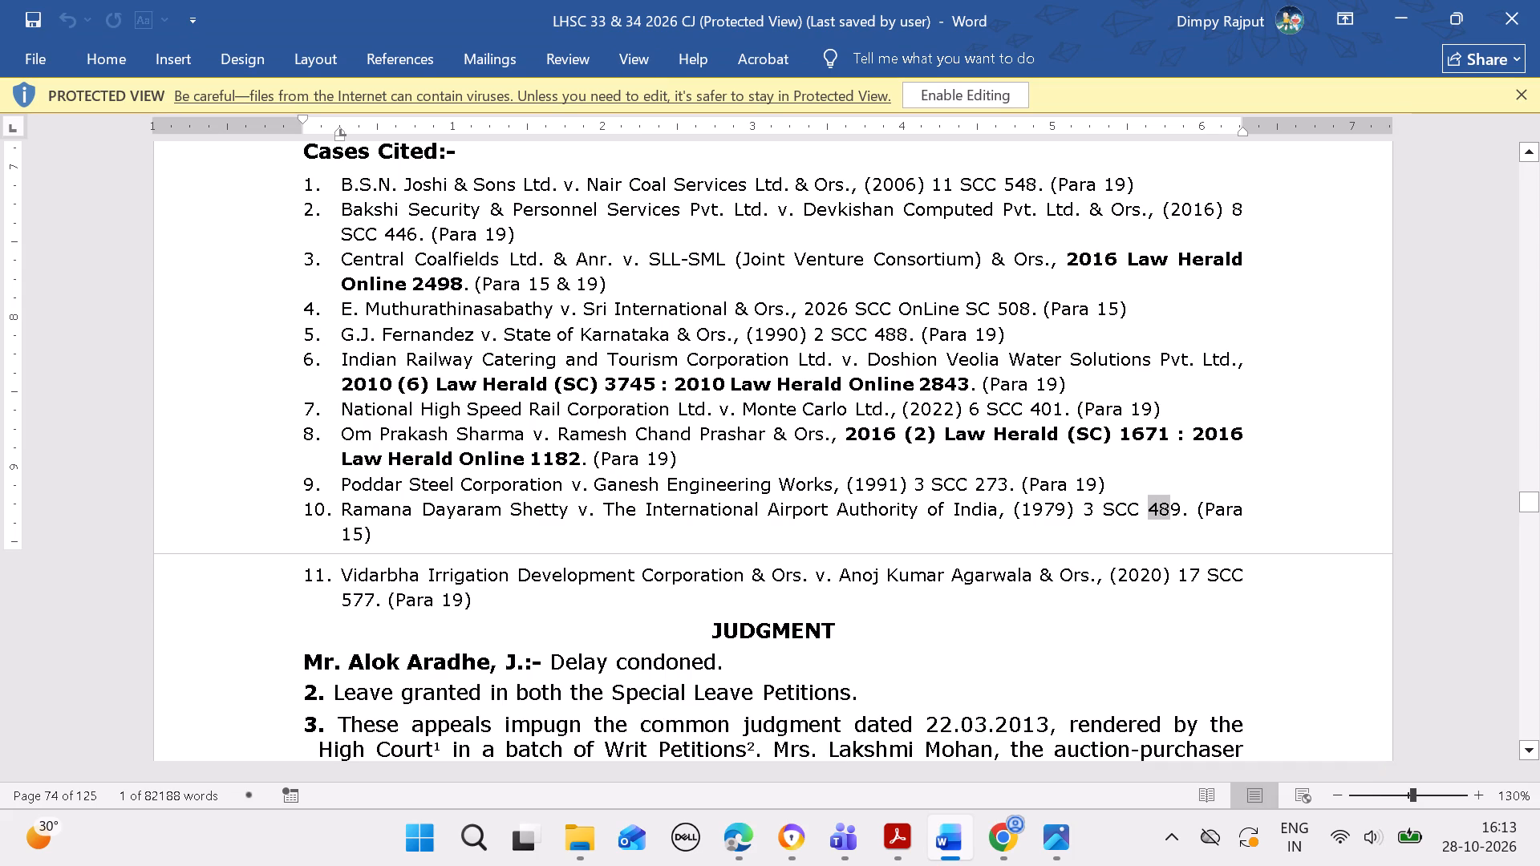
pyautogui.moveTo(1176, 516); pyautogui.dragTo(1180, 517)
pyautogui.hotkey('ctrl', 'c')
pyautogui.click(760, 839)
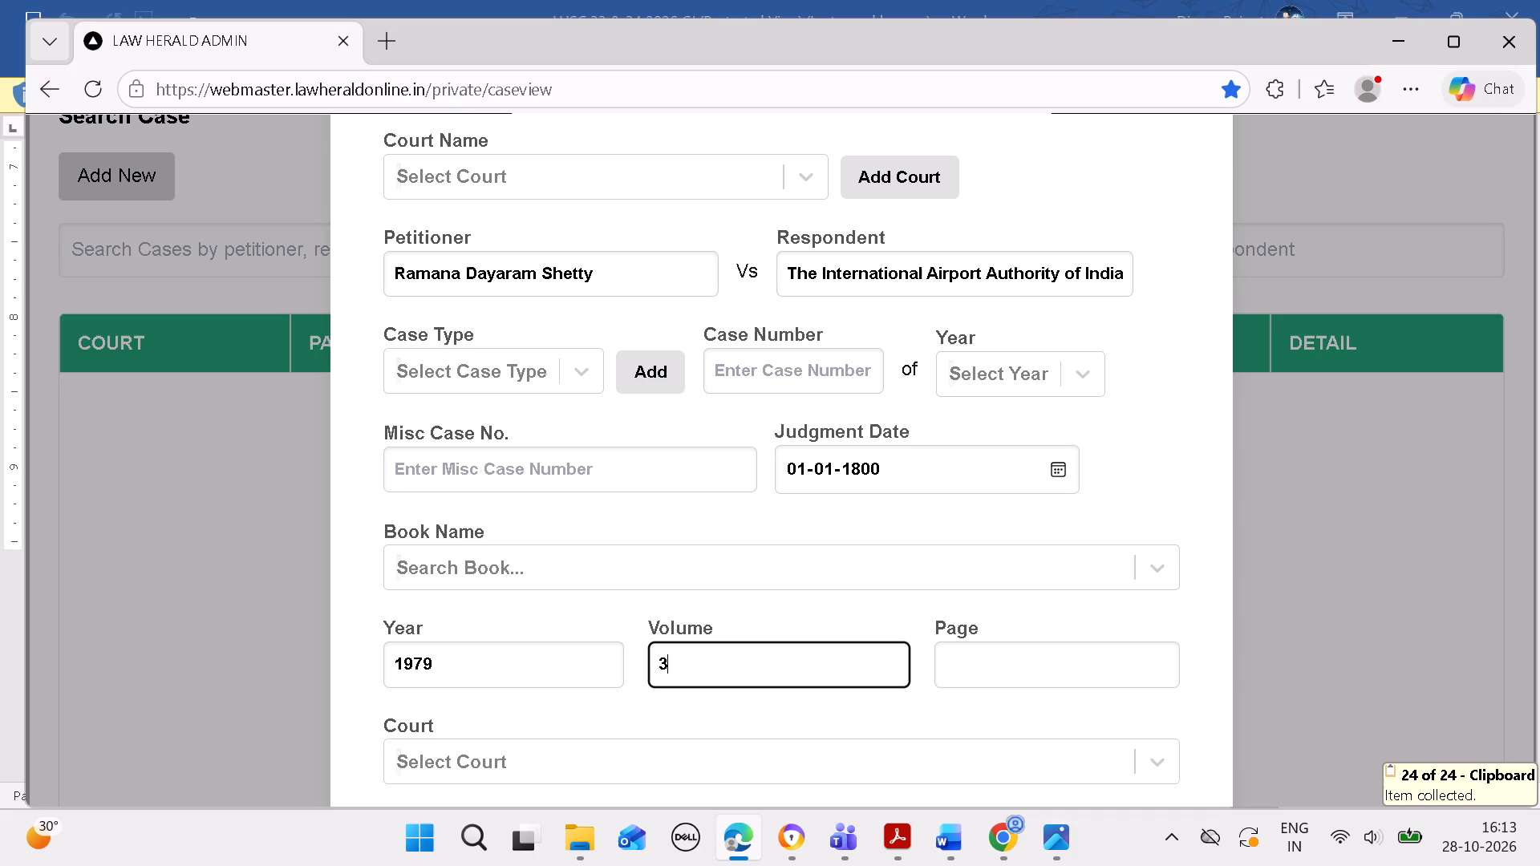
pyautogui.click(995, 660)
pyautogui.hotkey('ctrl', 'v')
# Set the citation's court to the blank ( ) entry.
pyautogui.click(970, 751)
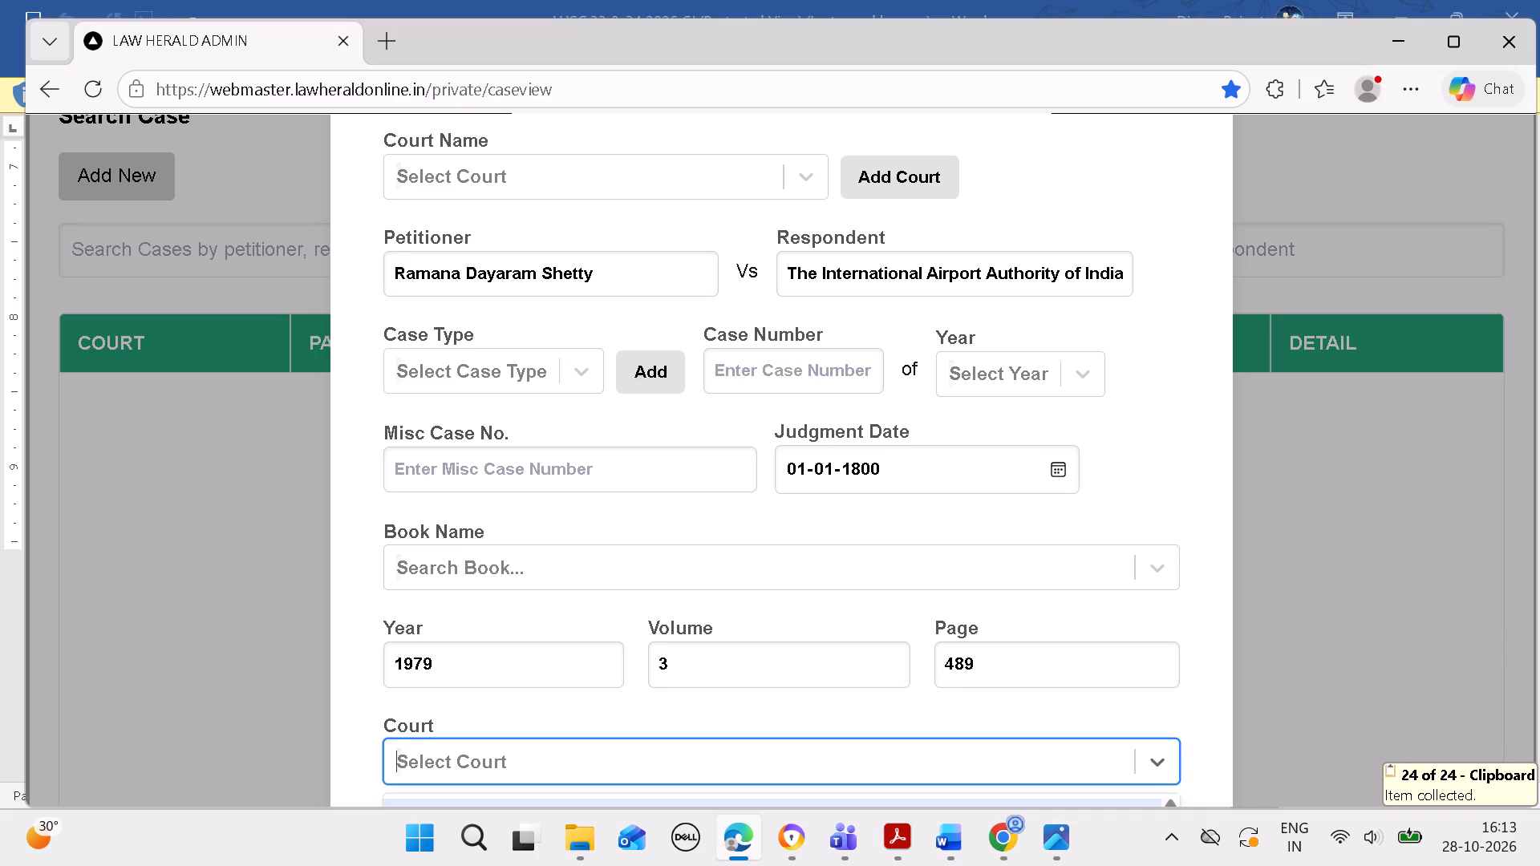
pyautogui.click(965, 806)
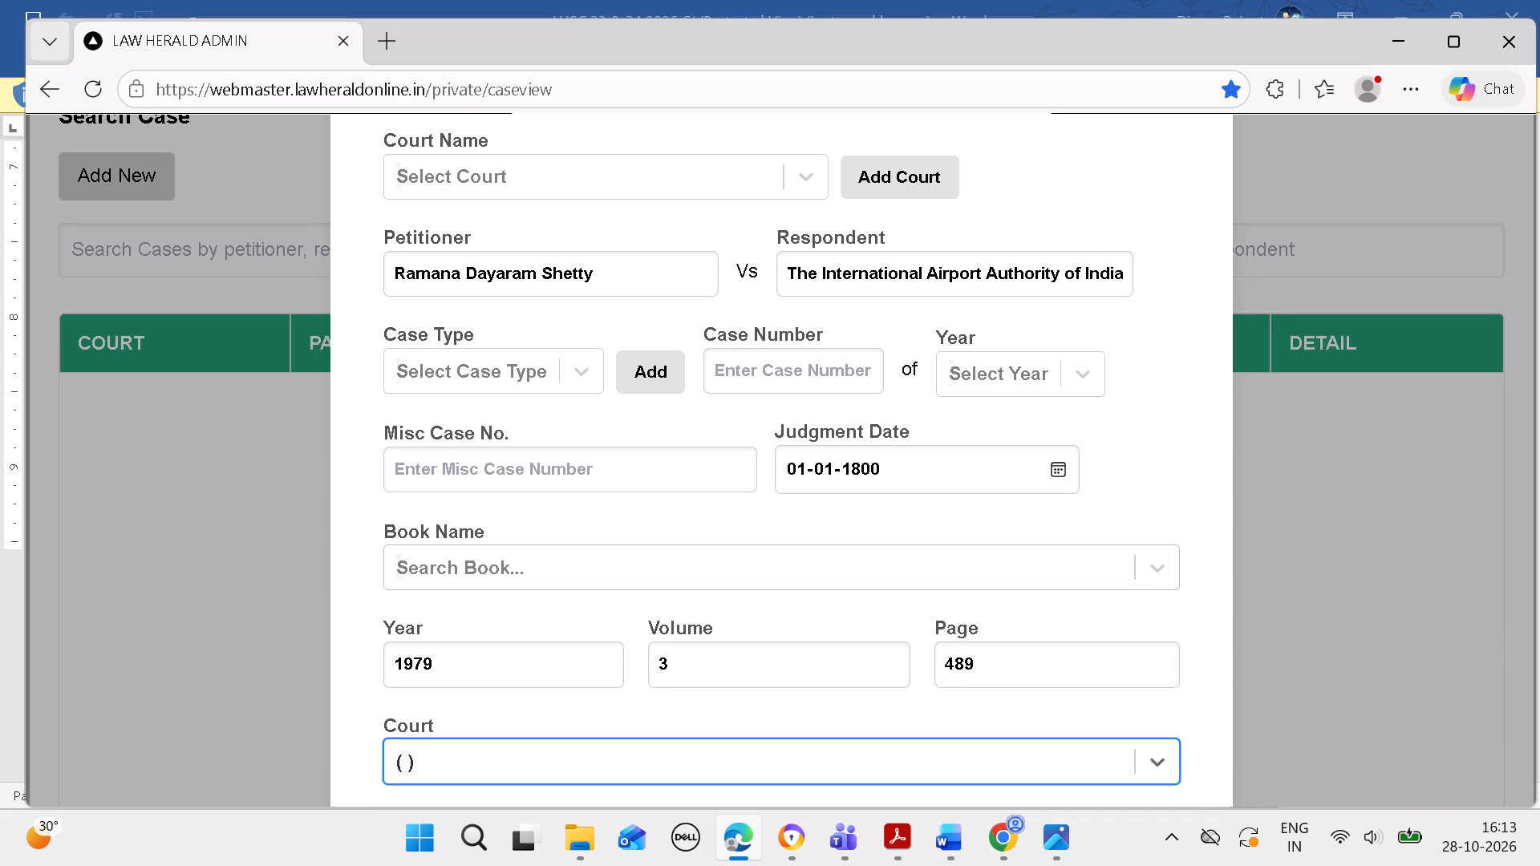
# Search the books for SCC and set the citation's book name to SCC.
pyautogui.click(840, 566)
pyautogui.press('s')
pyautogui.write('CC')
pyautogui.press('Down')
pyautogui.press('Down')
pyautogui.press('Down')
pyautogui.press('Down')
pyautogui.press('Down')
pyautogui.press('Down')
pyautogui.press('Down')
pyautogui.press('Down')
pyautogui.press('Down')
pyautogui.press('Down')
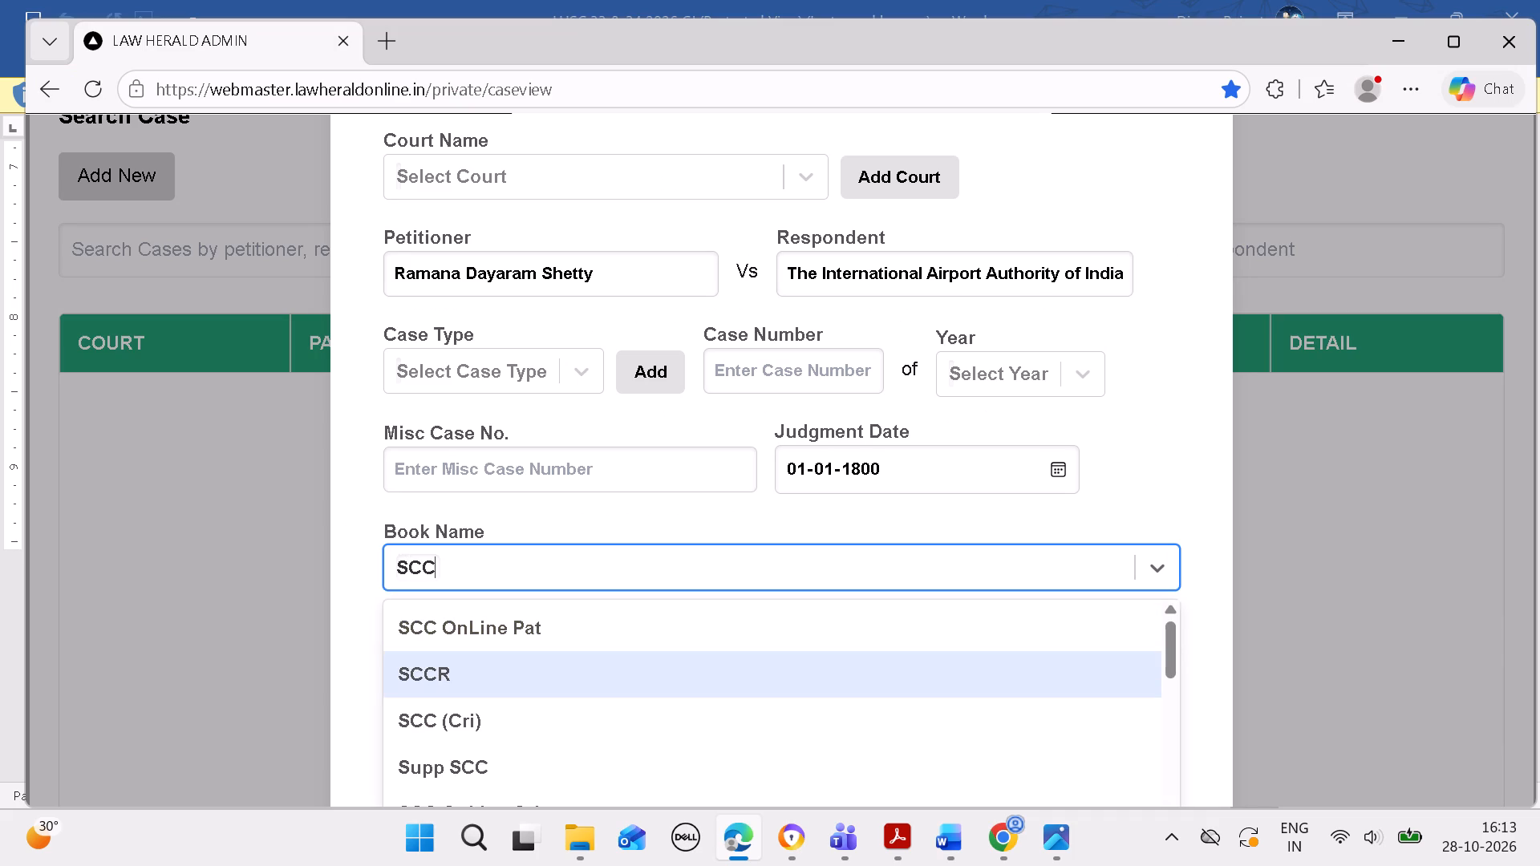
pyautogui.press('Down')
pyautogui.press('Down')
pyautogui.press('Down')
pyautogui.press('Down')
pyautogui.press('Down')
pyautogui.press('Down')
pyautogui.press('Down')
pyautogui.press('Down')
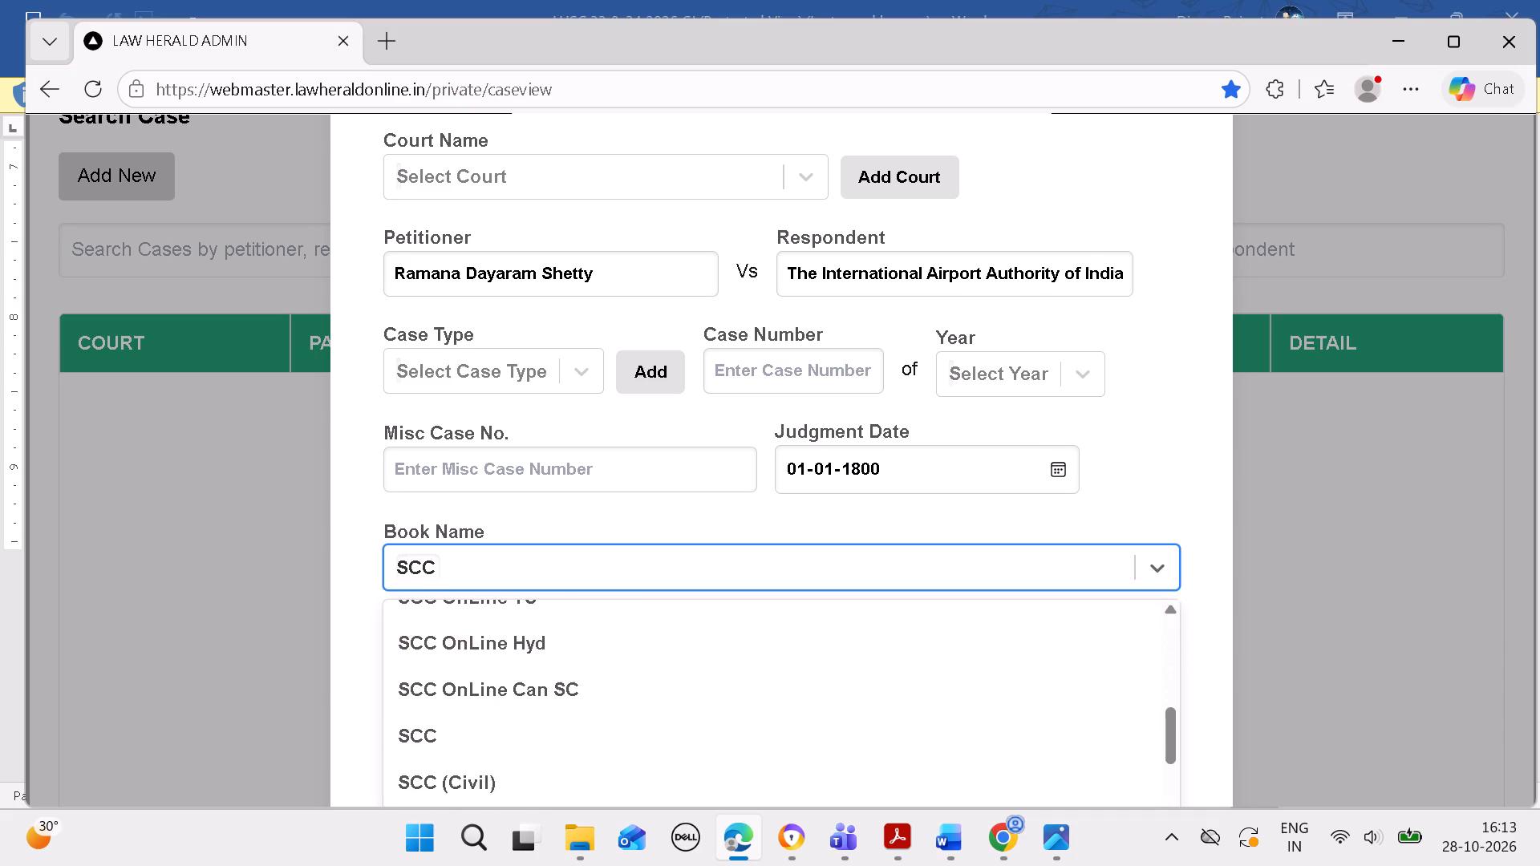
pyautogui.press('Down')
pyautogui.click(781, 681)
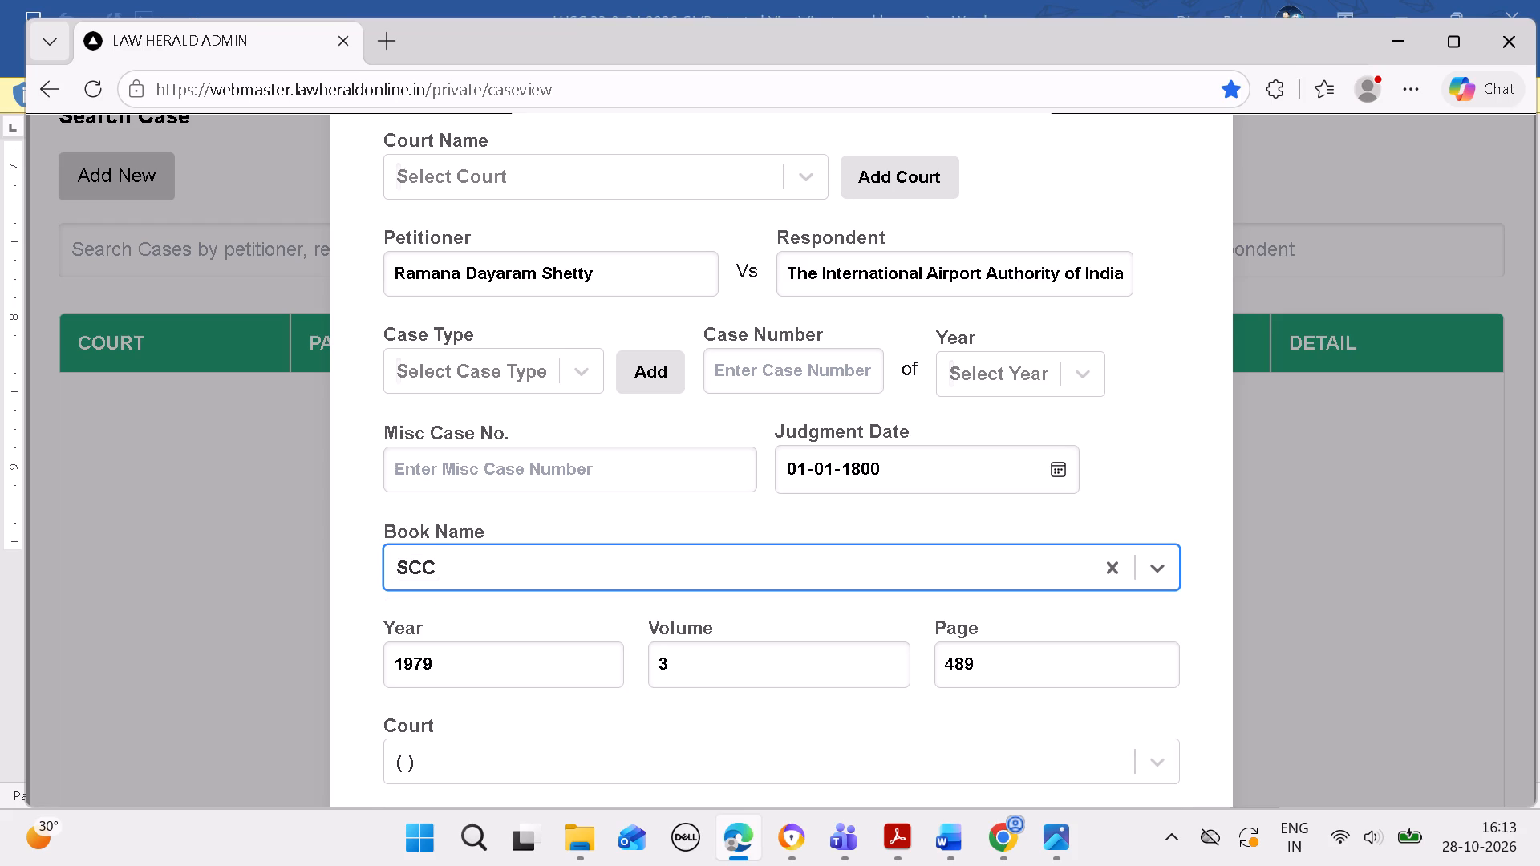
# Set the court name to IN THE SUPREME COURT OF INDIA (SC) and save the tenth cited case's record.
pyautogui.click(671, 177)
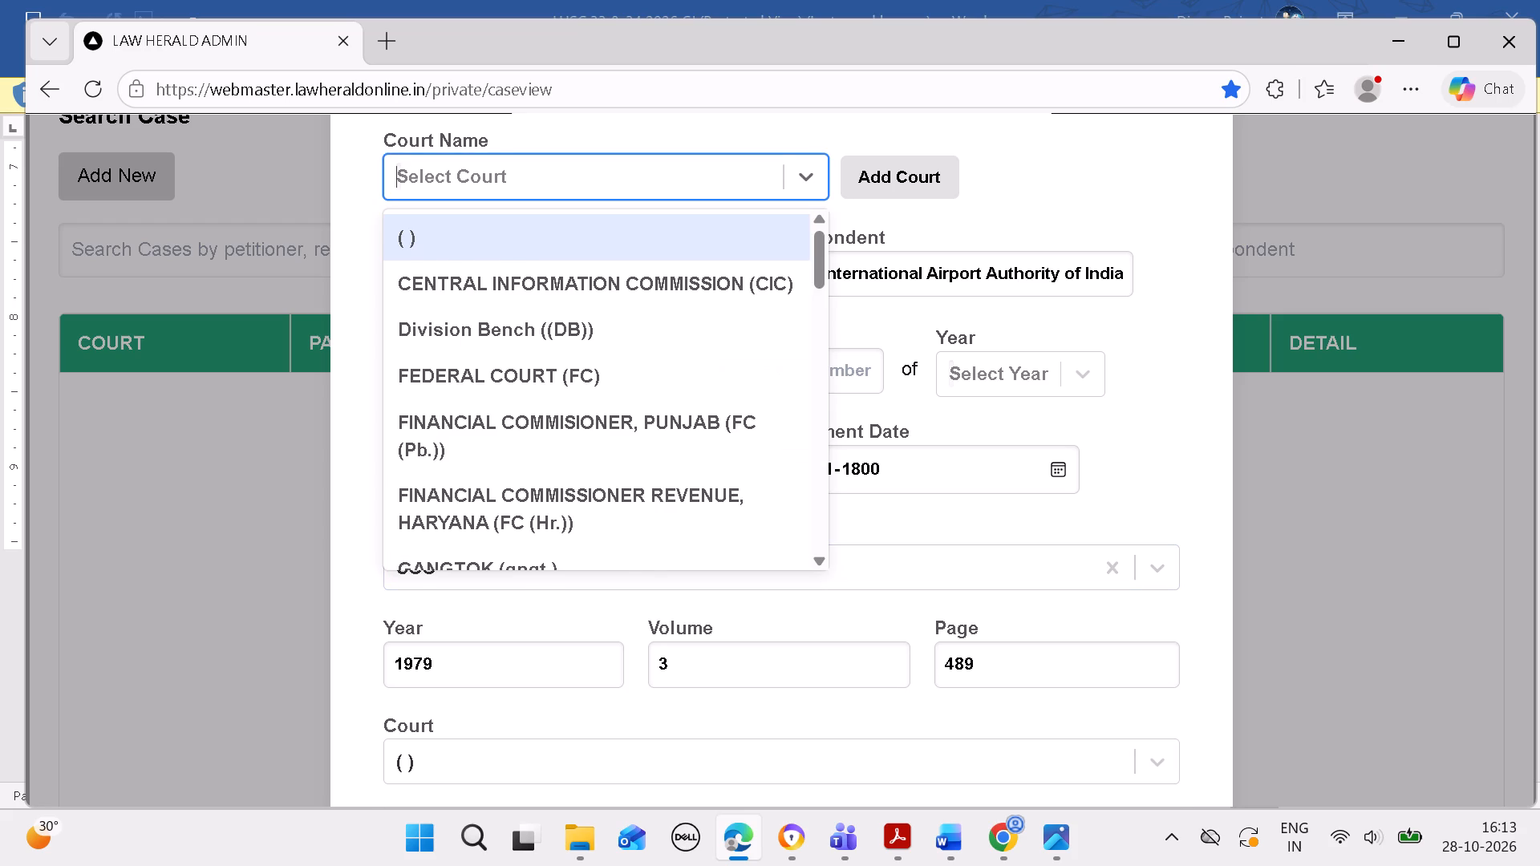
pyautogui.write('IN THE')
pyautogui.press('space')
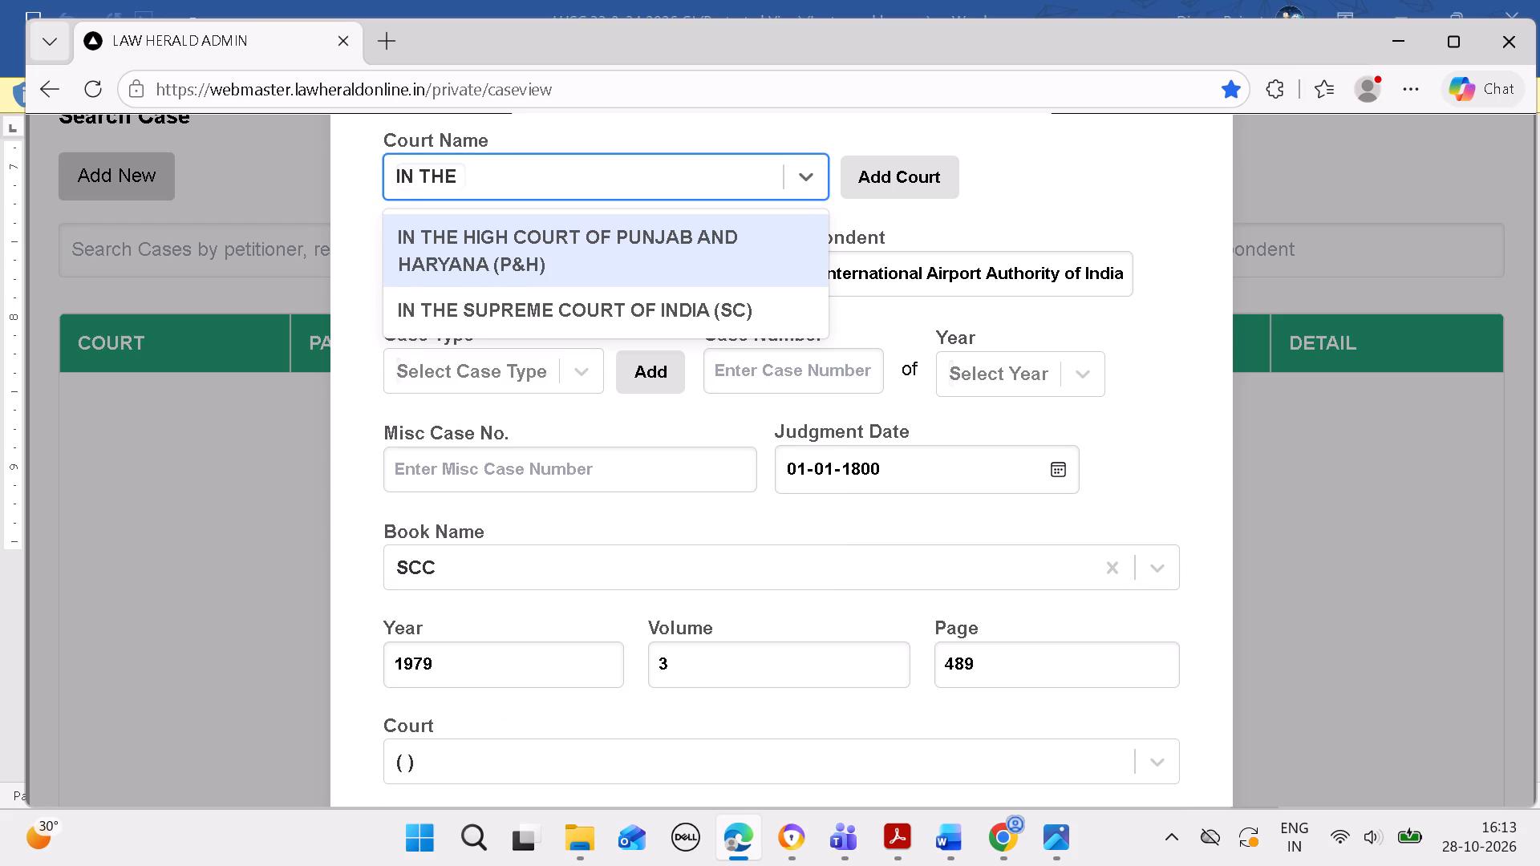
pyautogui.click(709, 319)
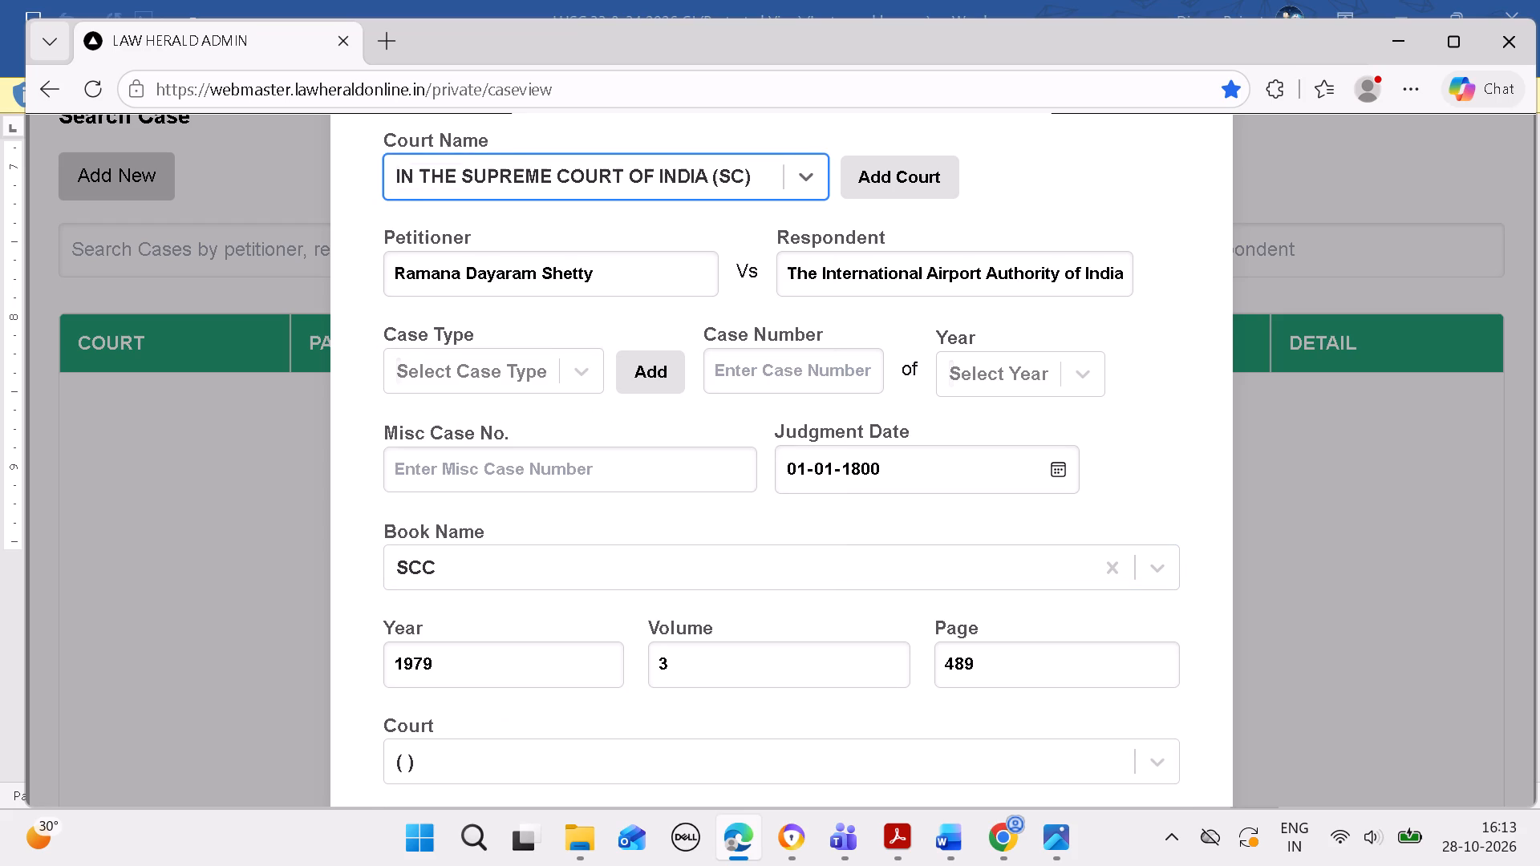
pyautogui.press('Return')
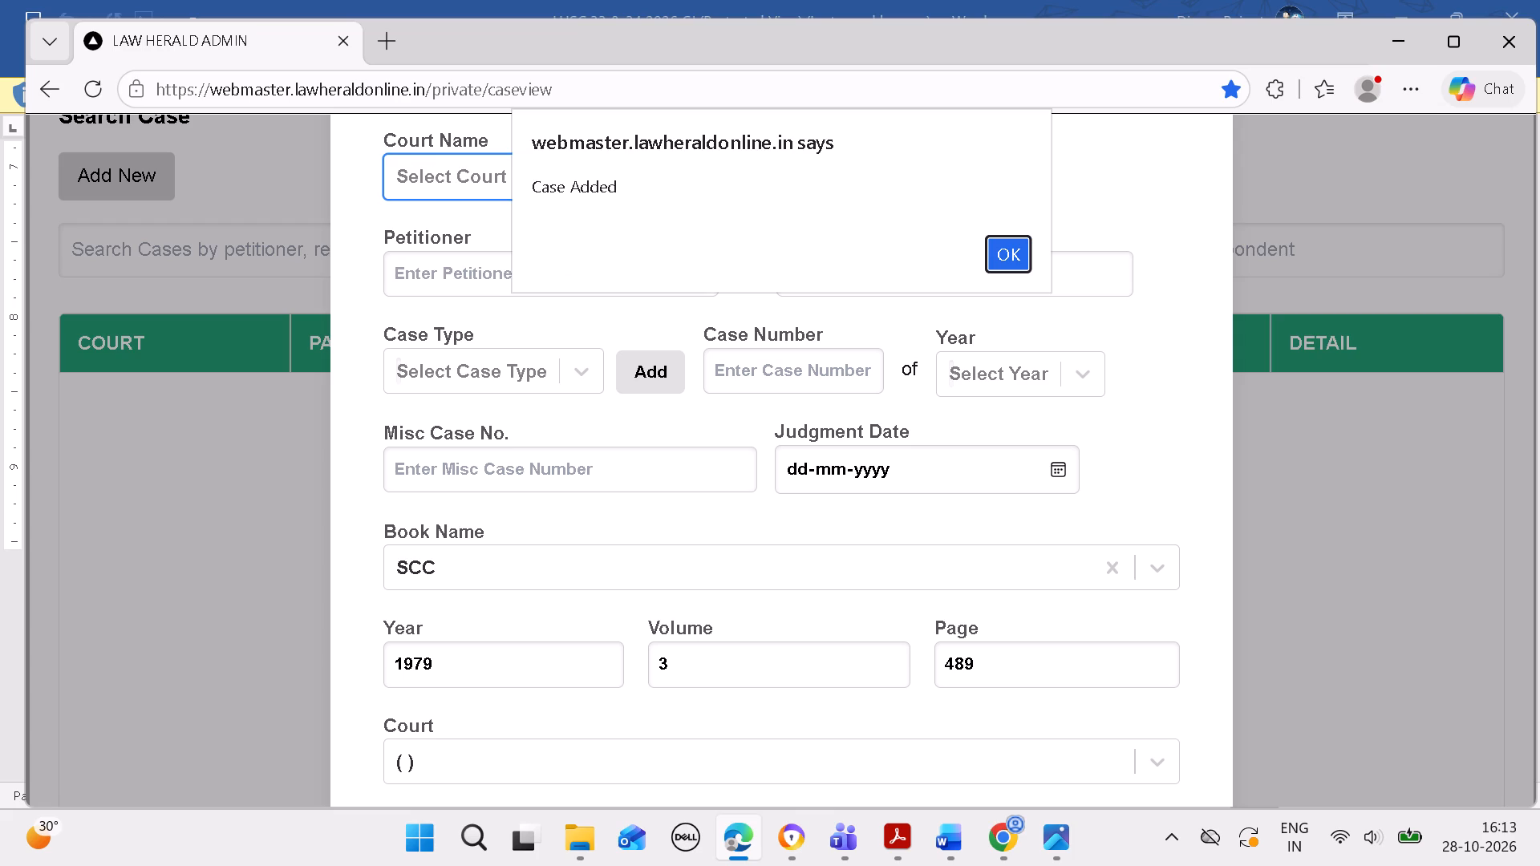
pyautogui.click(987, 261)
pyautogui.click(1007, 251)
pyautogui.scroll(-2, 952, 354)
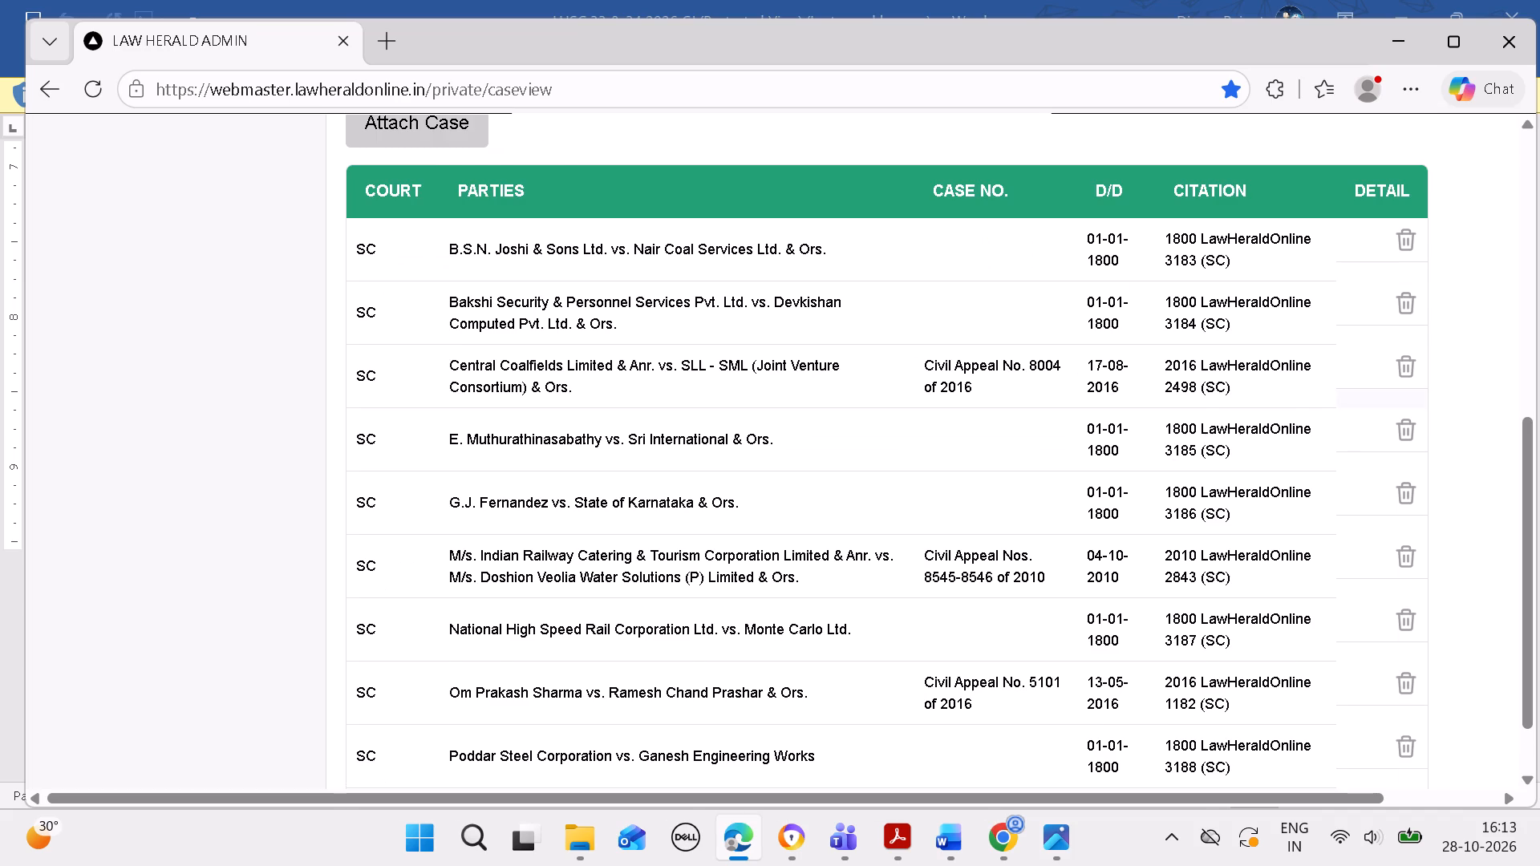
pyautogui.scroll(-4, 957, 347)
# Copy the eleventh cited case's petitioner, Vidarbha Irrigation Development Corporation & Ors., from Word and enter it as petitioner of a new case record in Edge.
pyautogui.click(941, 828)
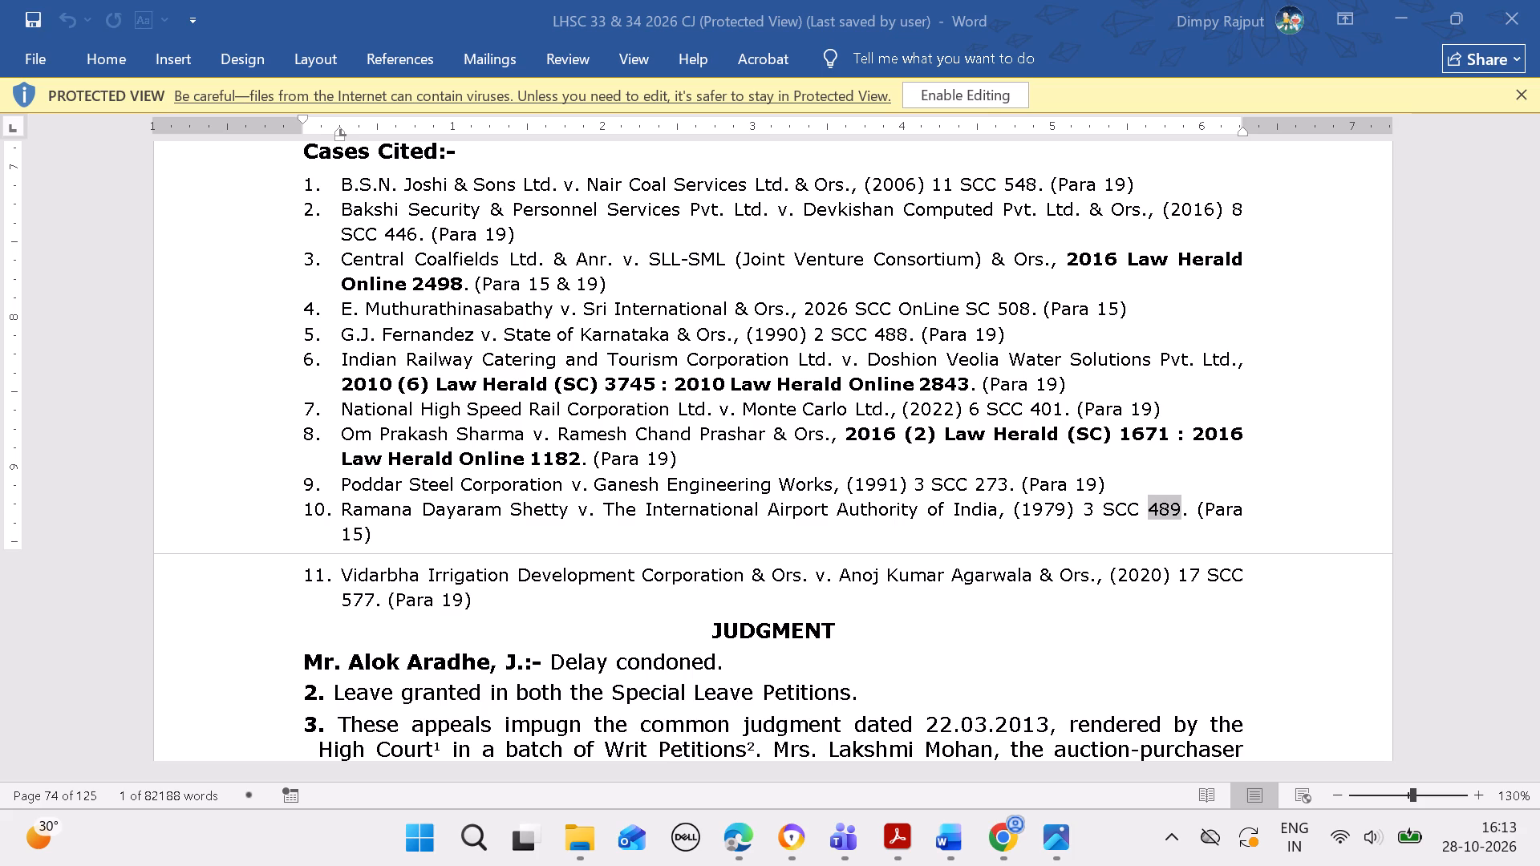
pyautogui.moveTo(341, 568); pyautogui.dragTo(806, 578)
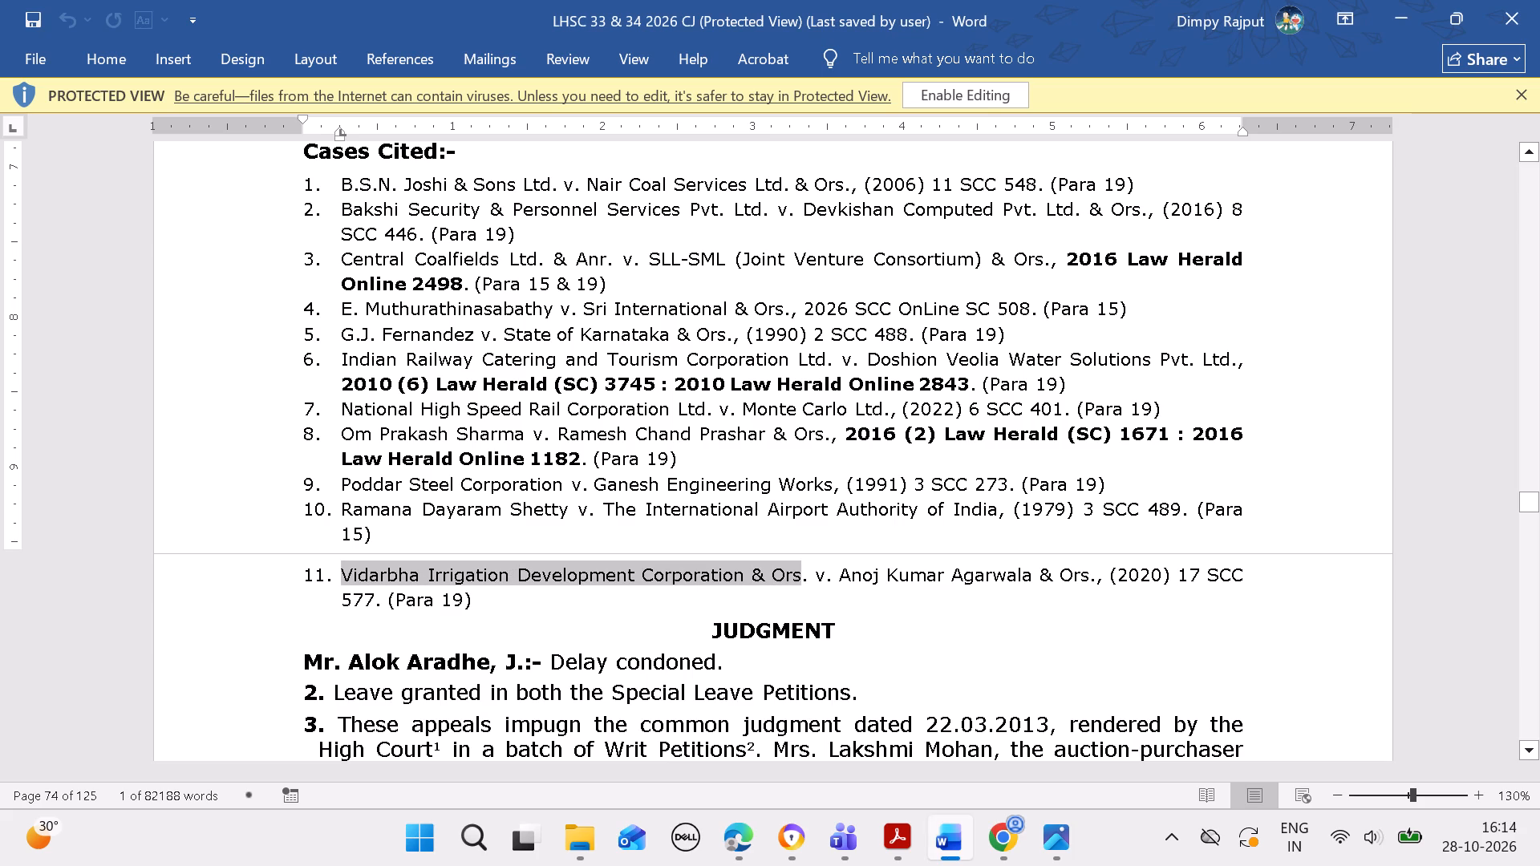
pyautogui.moveTo(806, 578); pyautogui.dragTo(808, 578)
pyautogui.hotkey('ctrl', 'c')
pyautogui.click(747, 844)
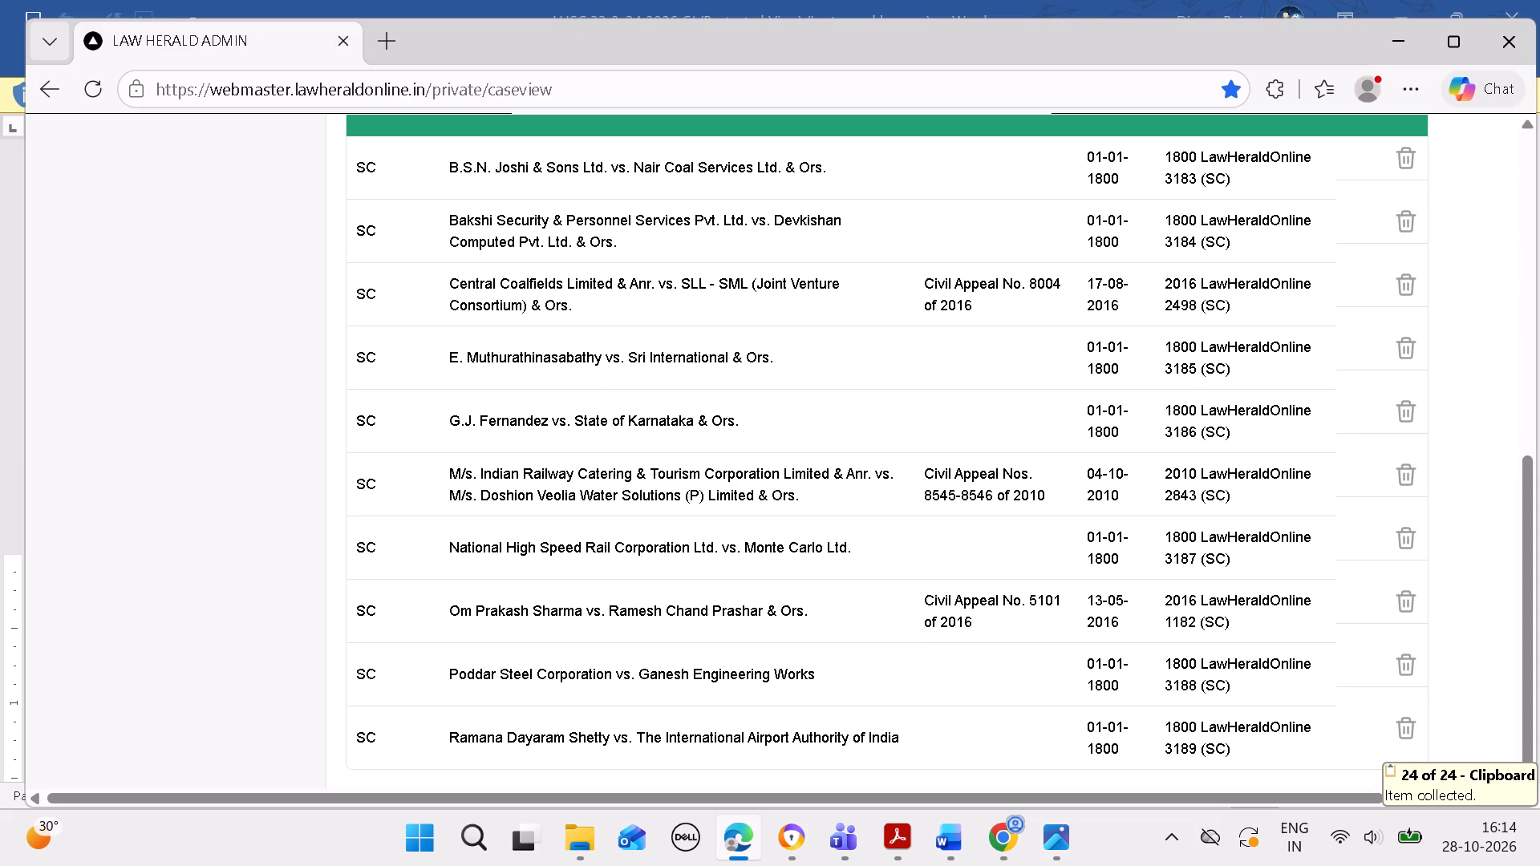
pyautogui.scroll(2, 568, 618)
pyautogui.click(426, 732)
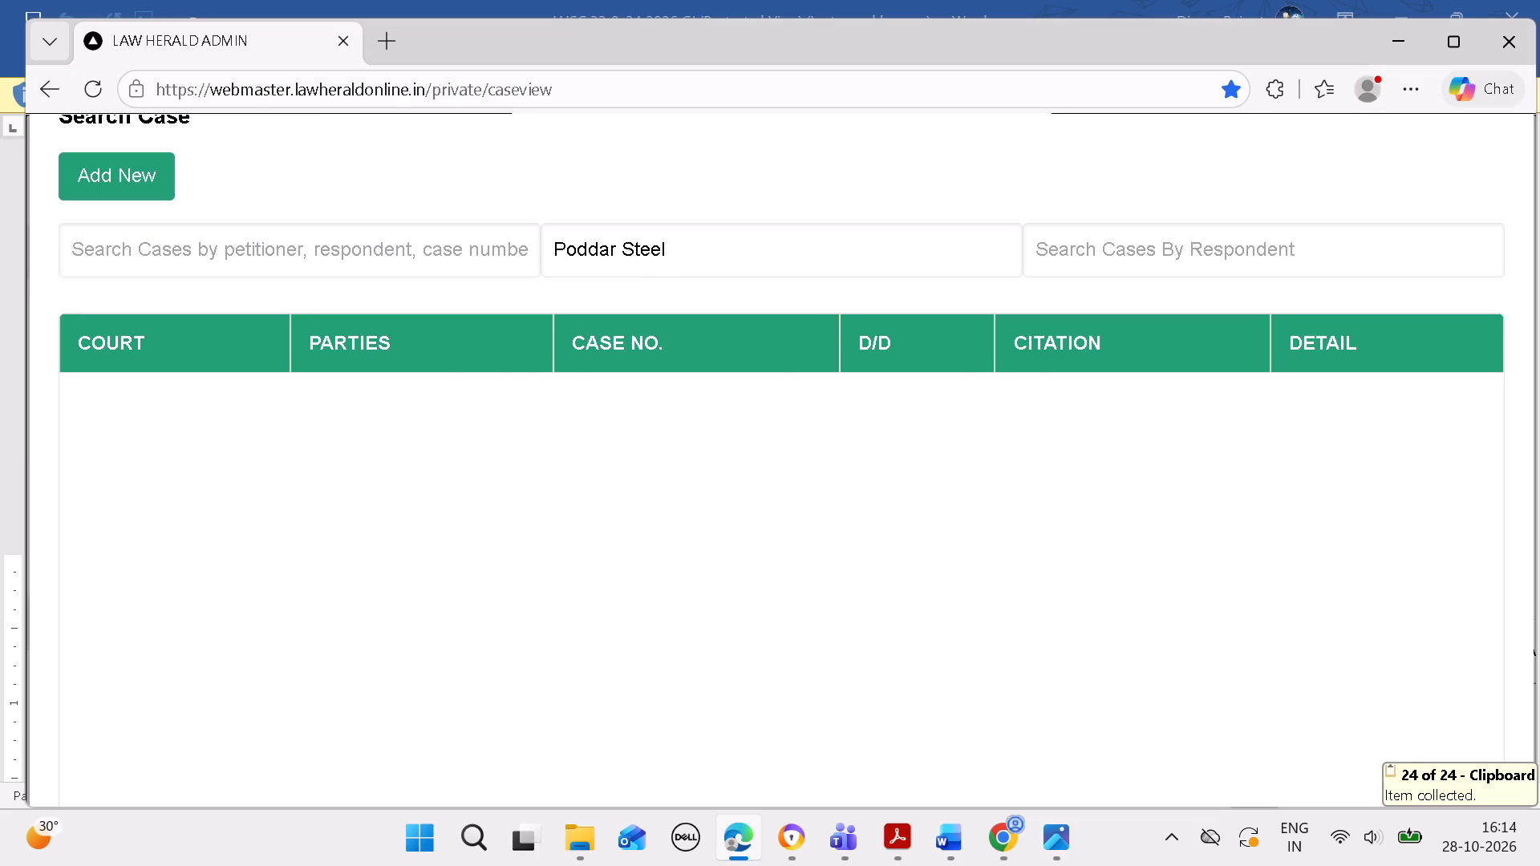
pyautogui.click(130, 179)
pyautogui.click(469, 284)
pyautogui.hotkey('ctrl', 'v')
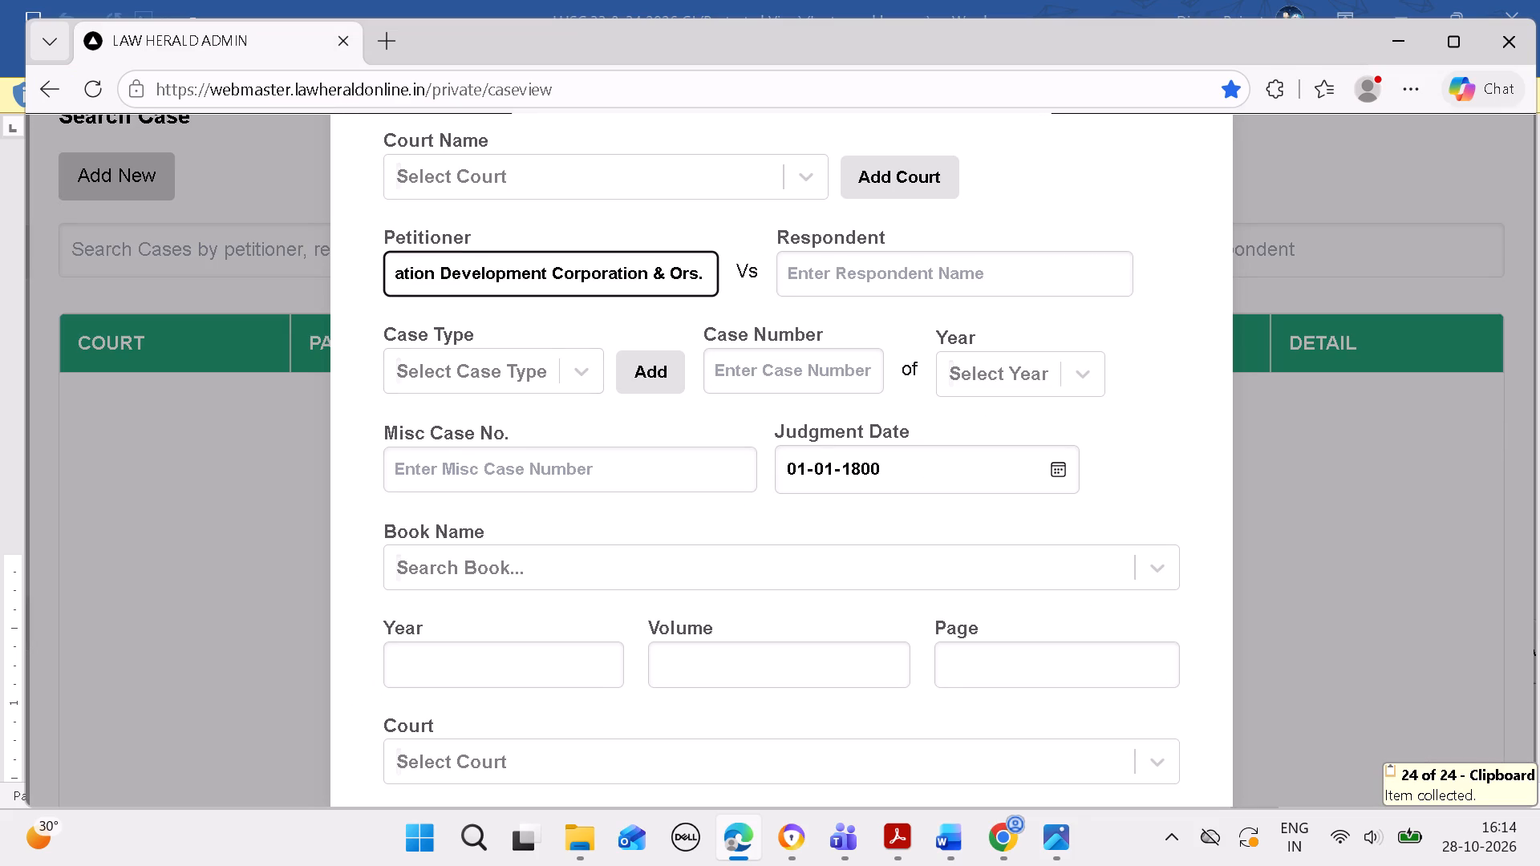
# Copy the eleventh case's respondent from Word and enter it as the respondent in Edge, without the trailing comma.
pyautogui.click(943, 843)
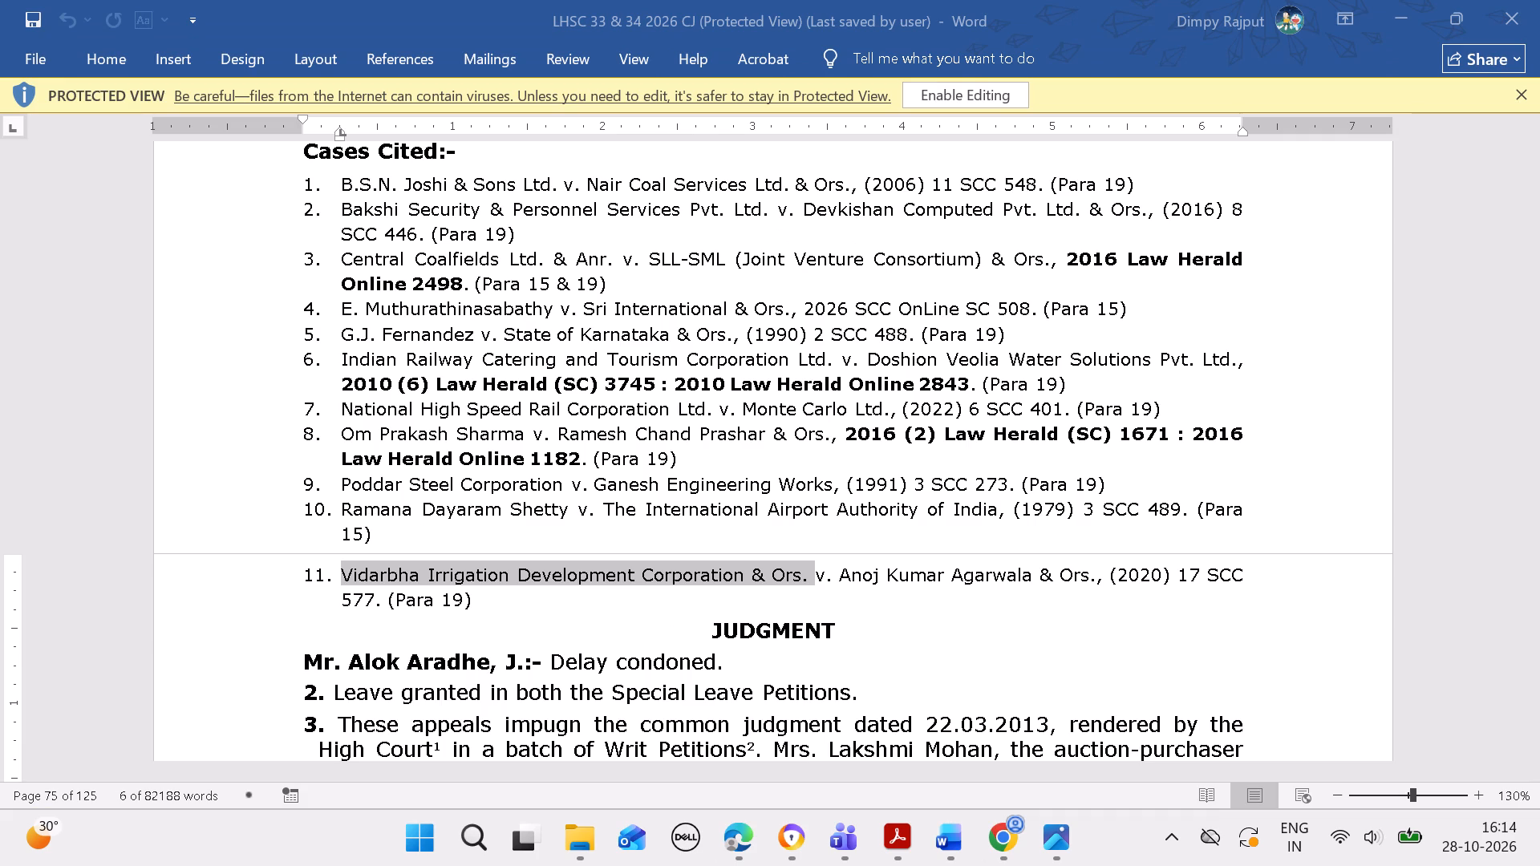
pyautogui.moveTo(843, 573); pyautogui.dragTo(1200, 592)
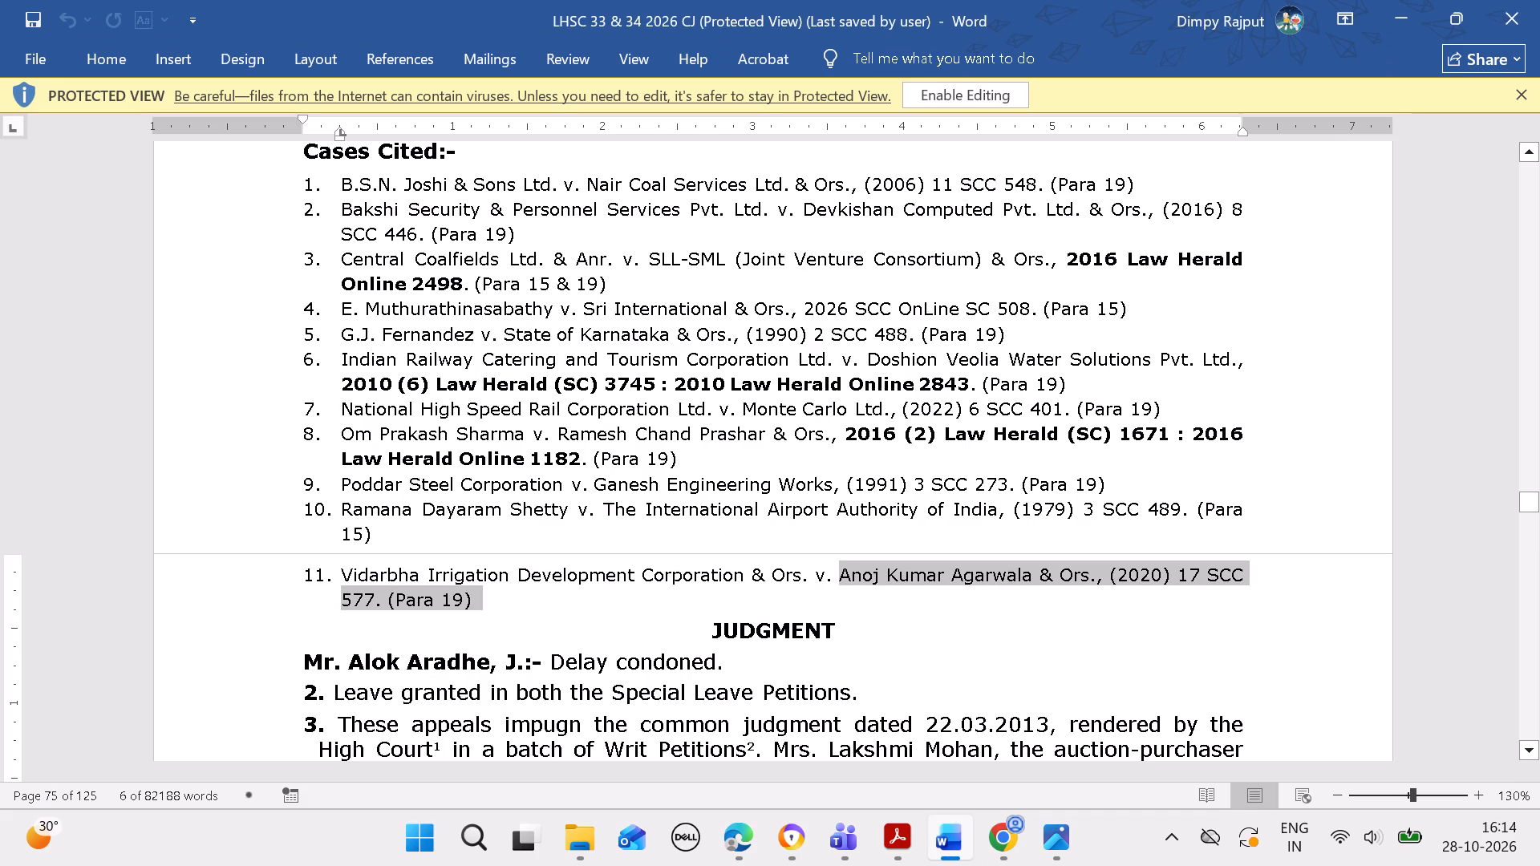
pyautogui.moveTo(1200, 592); pyautogui.dragTo(1100, 560)
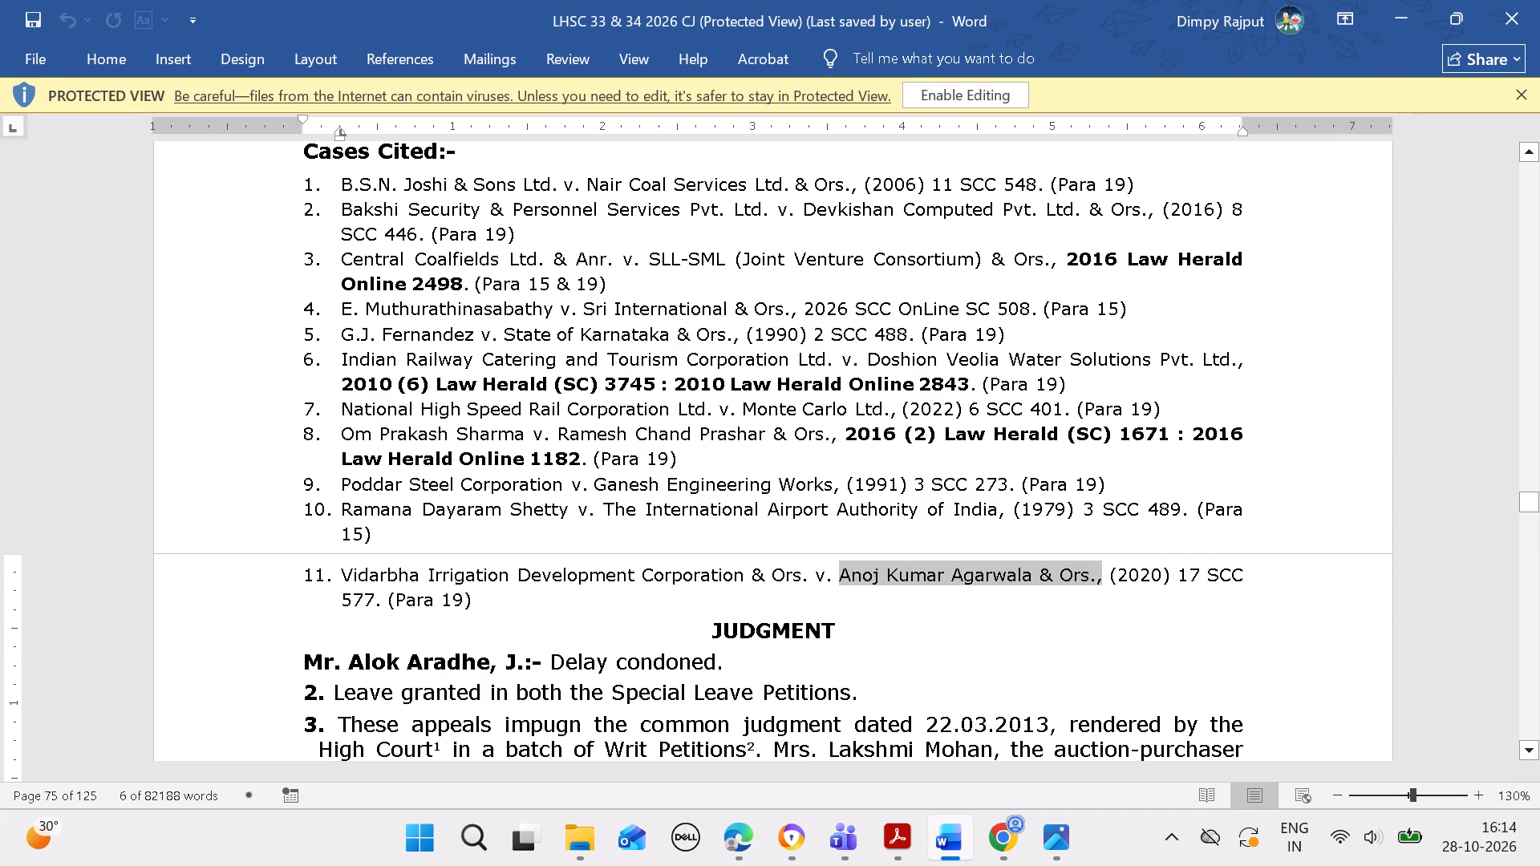
pyautogui.hotkey('ctrl', 'c')
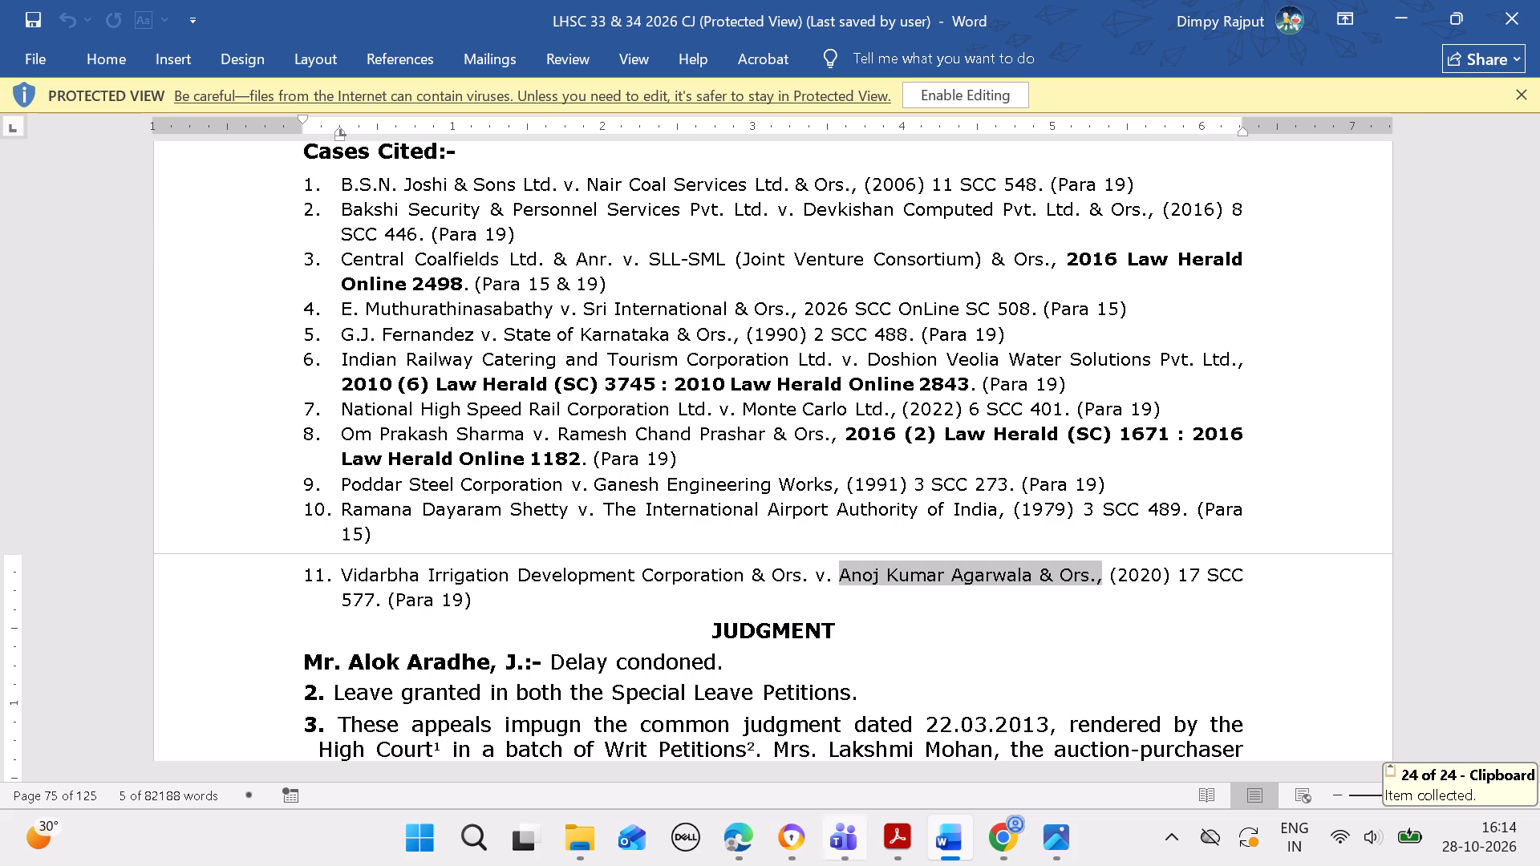
pyautogui.click(750, 849)
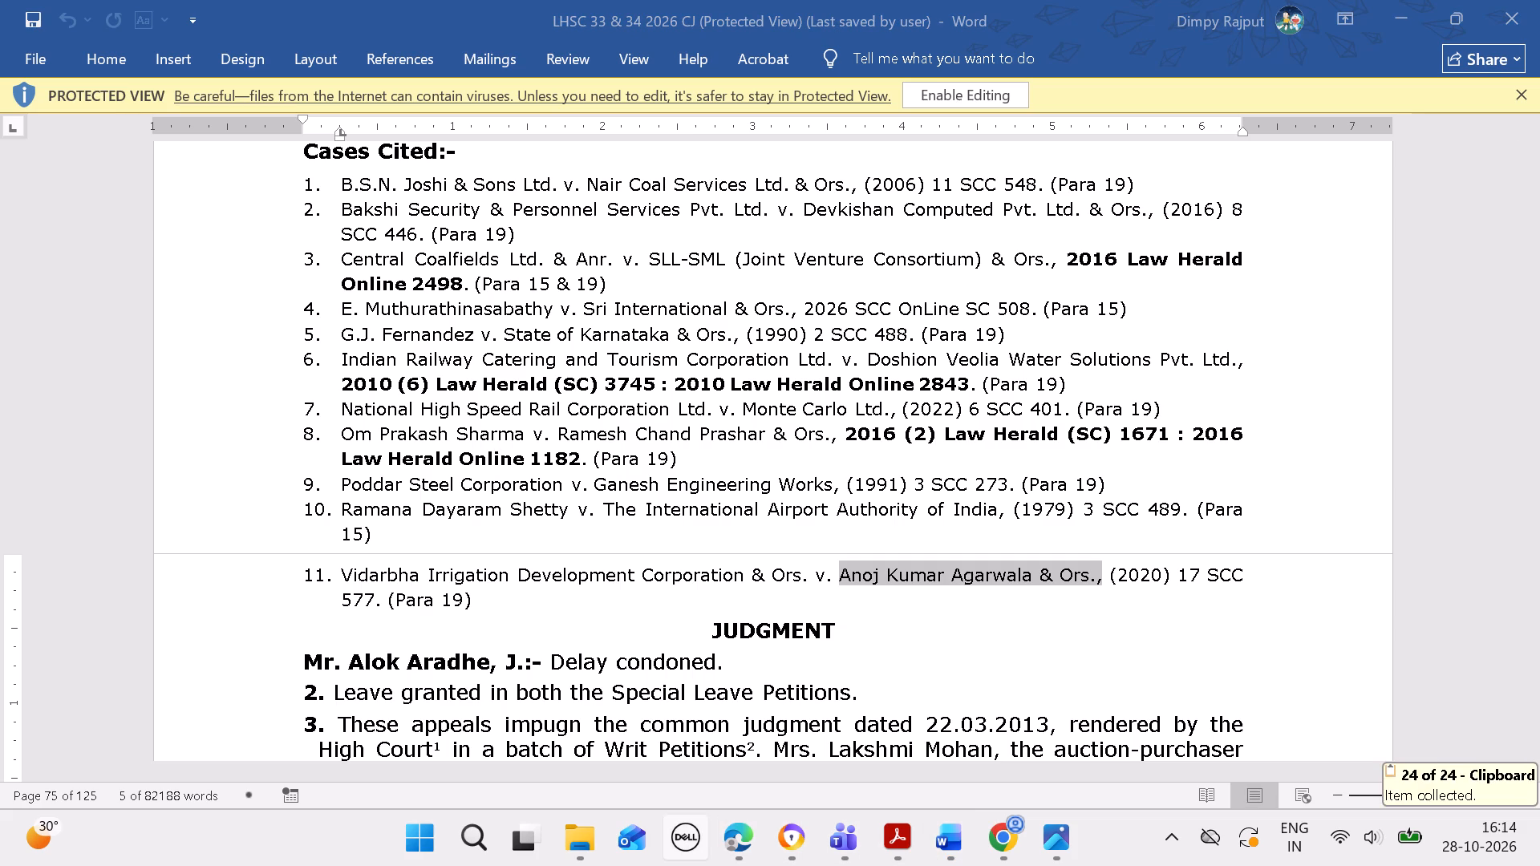
pyautogui.click(724, 851)
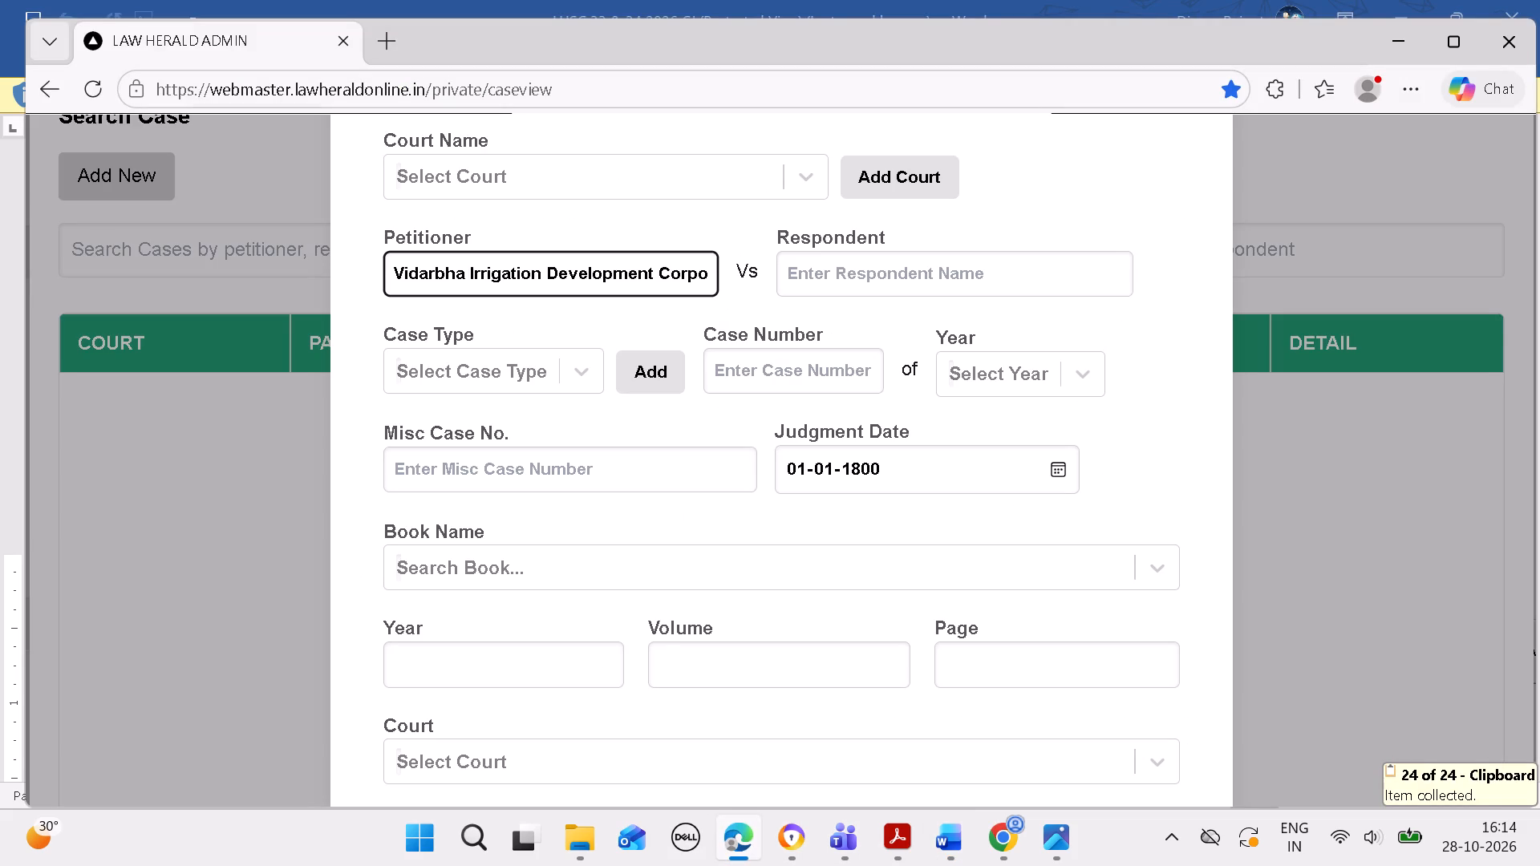
pyautogui.click(975, 284)
pyautogui.hotkey('ctrl', 'v')
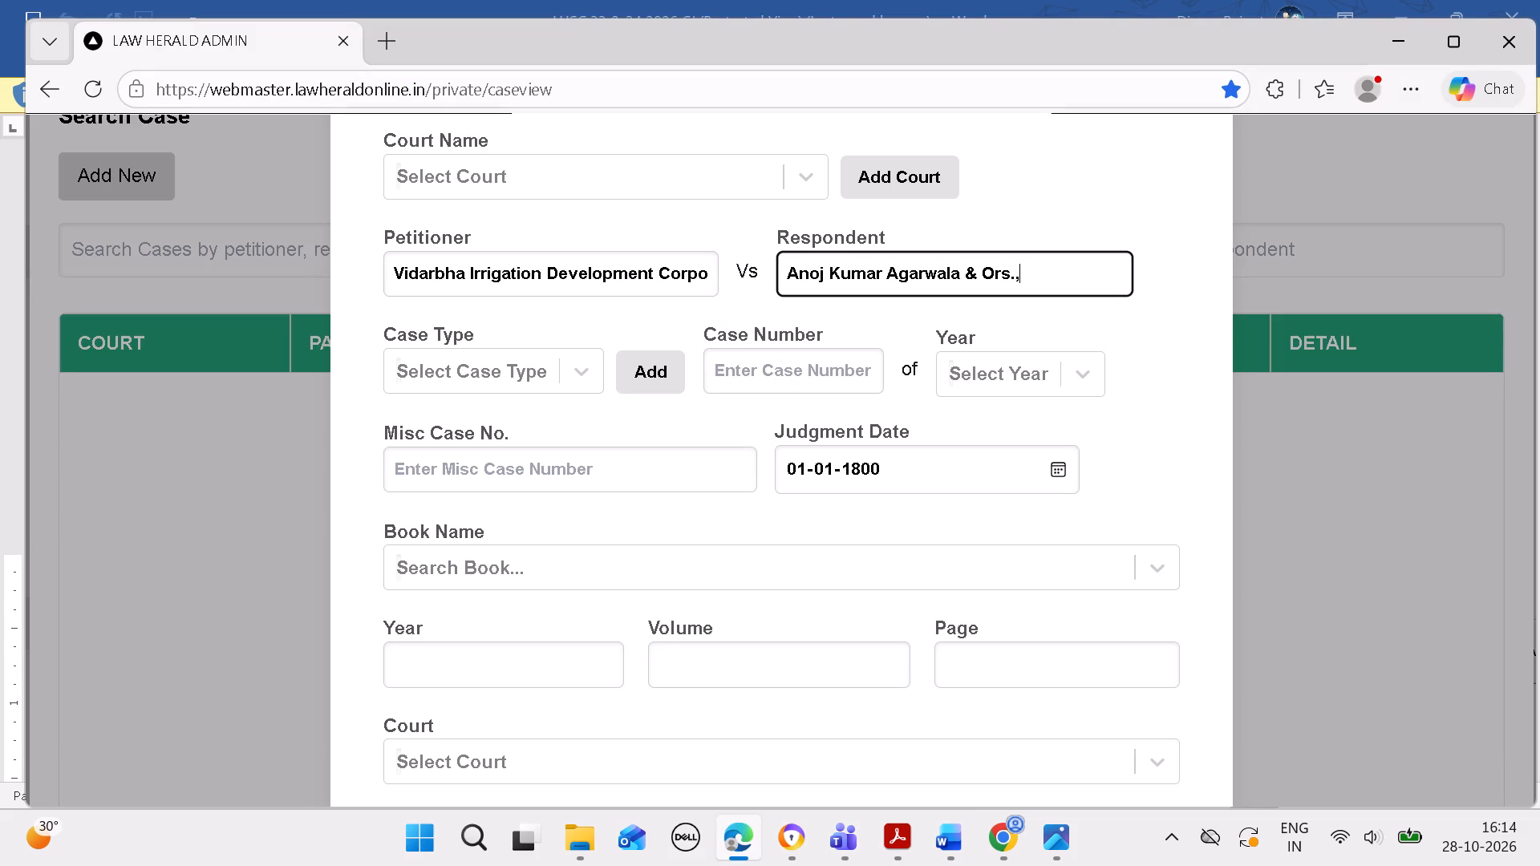
pyautogui.press('BackSpace')
# Copy the eleventh case's citation year from Word and set the citation's year to 2020 in Edge.
pyautogui.click(944, 859)
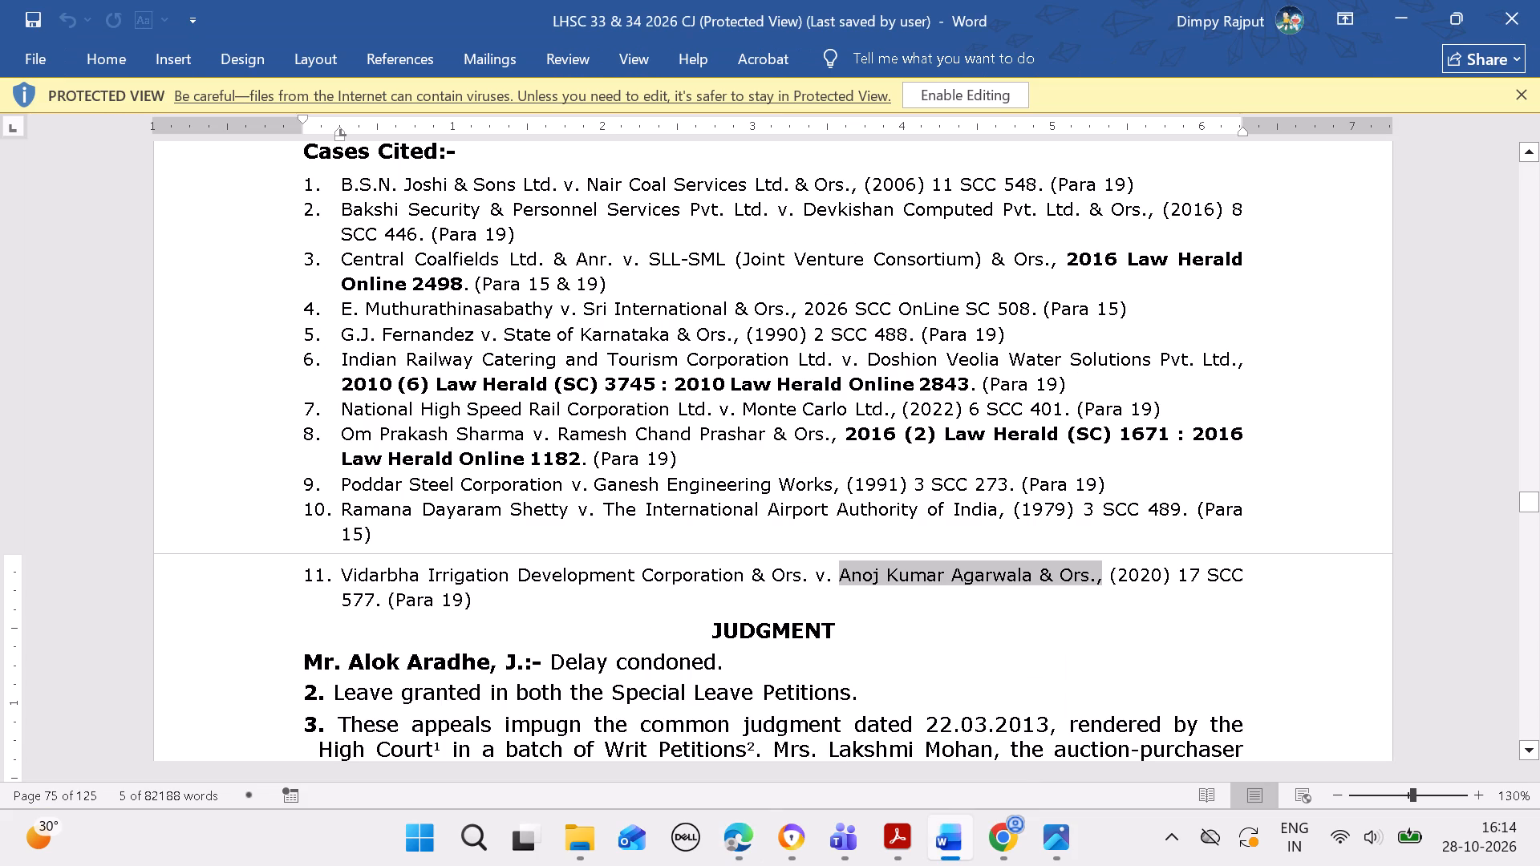
pyautogui.moveTo(1122, 574); pyautogui.dragTo(1124, 574)
pyautogui.moveTo(1124, 574); pyautogui.dragTo(1161, 581)
pyautogui.hotkey('ctrl', 'c')
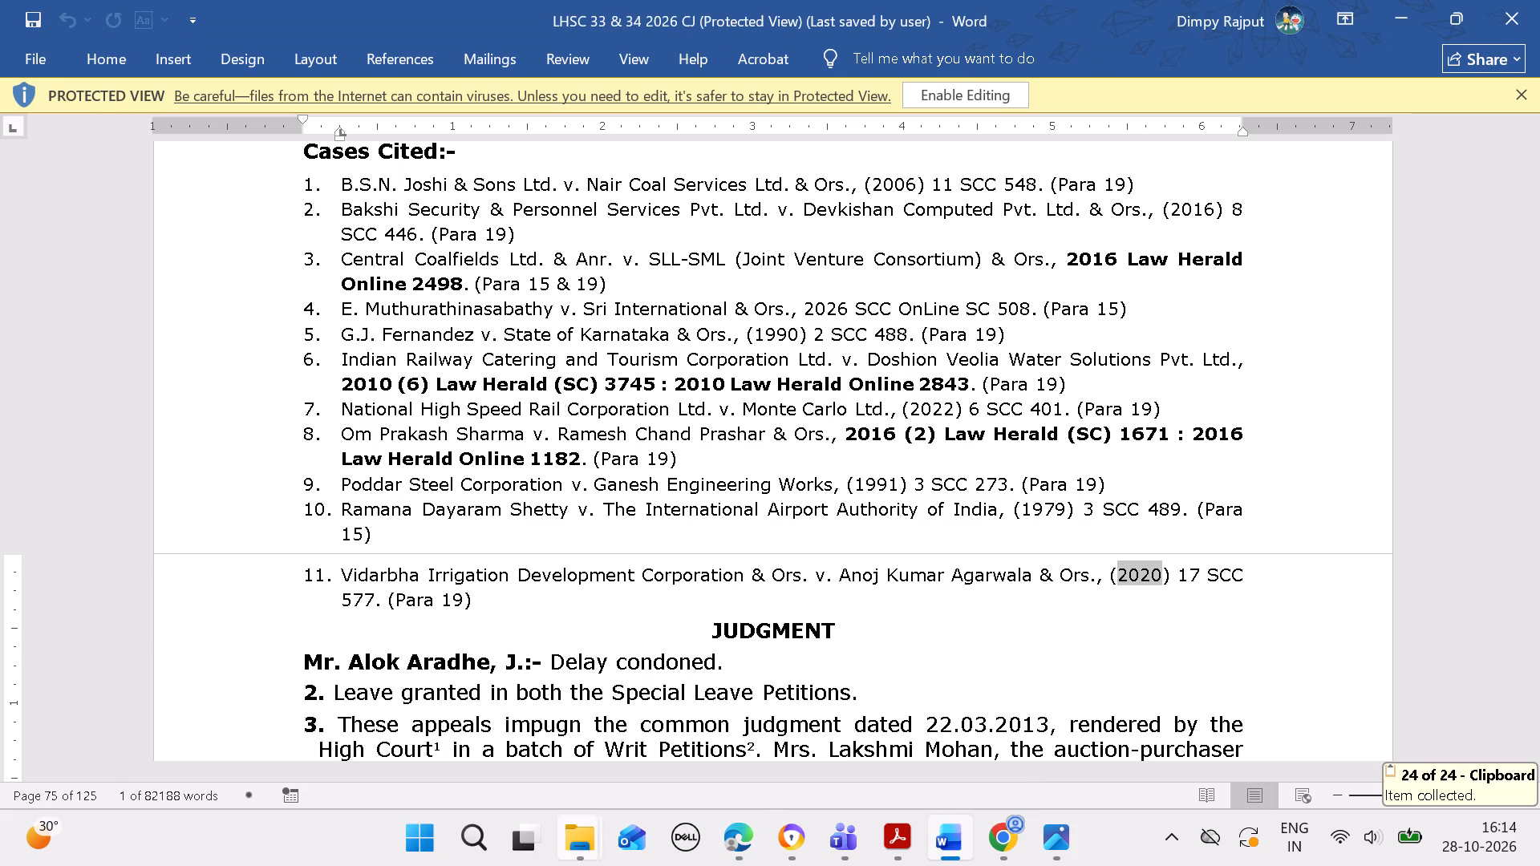
pyautogui.keyDown('ctrl'); pyautogui.click(743, 844); pyautogui.keyUp('ctrl')
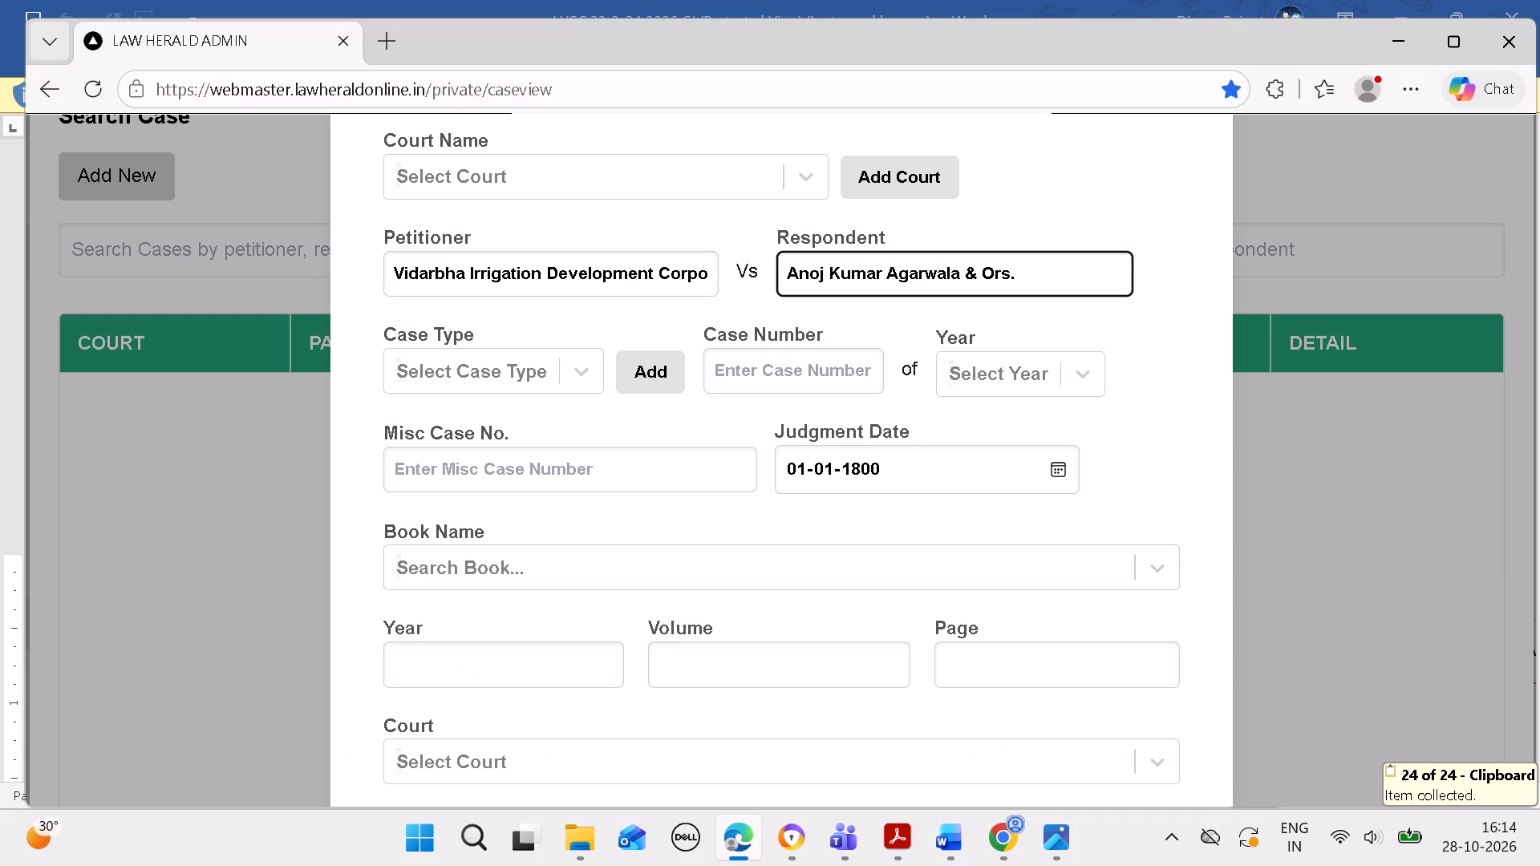
pyautogui.click(486, 679)
pyautogui.hotkey('ctrl', 'v')
# Copy the eleventh case's volume number from Word and set the citation's volume to 17 in Edge.
pyautogui.click(928, 845)
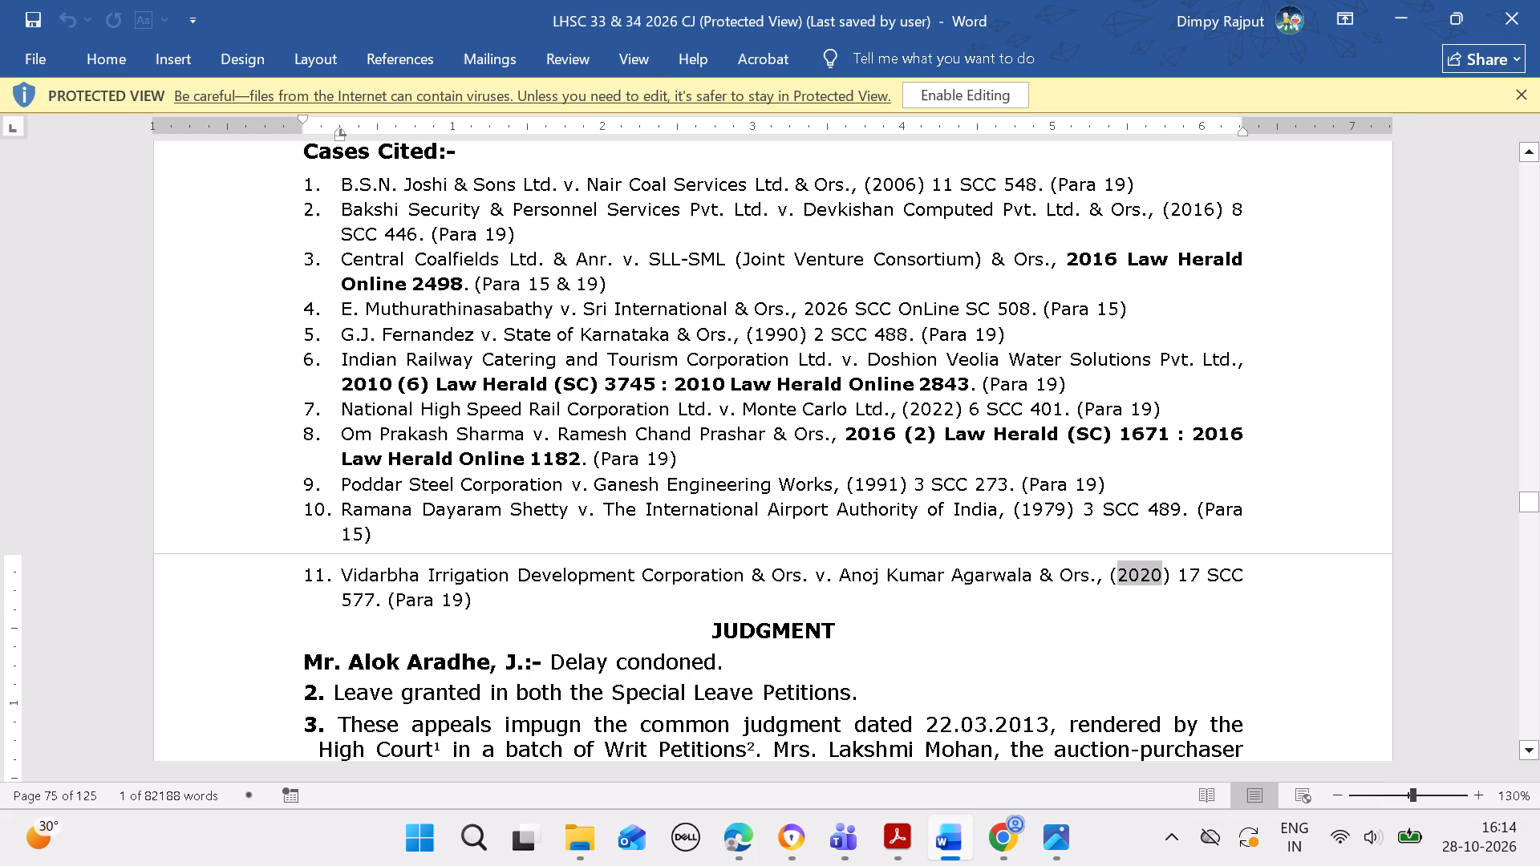
pyautogui.moveTo(1179, 572); pyautogui.dragTo(1206, 566)
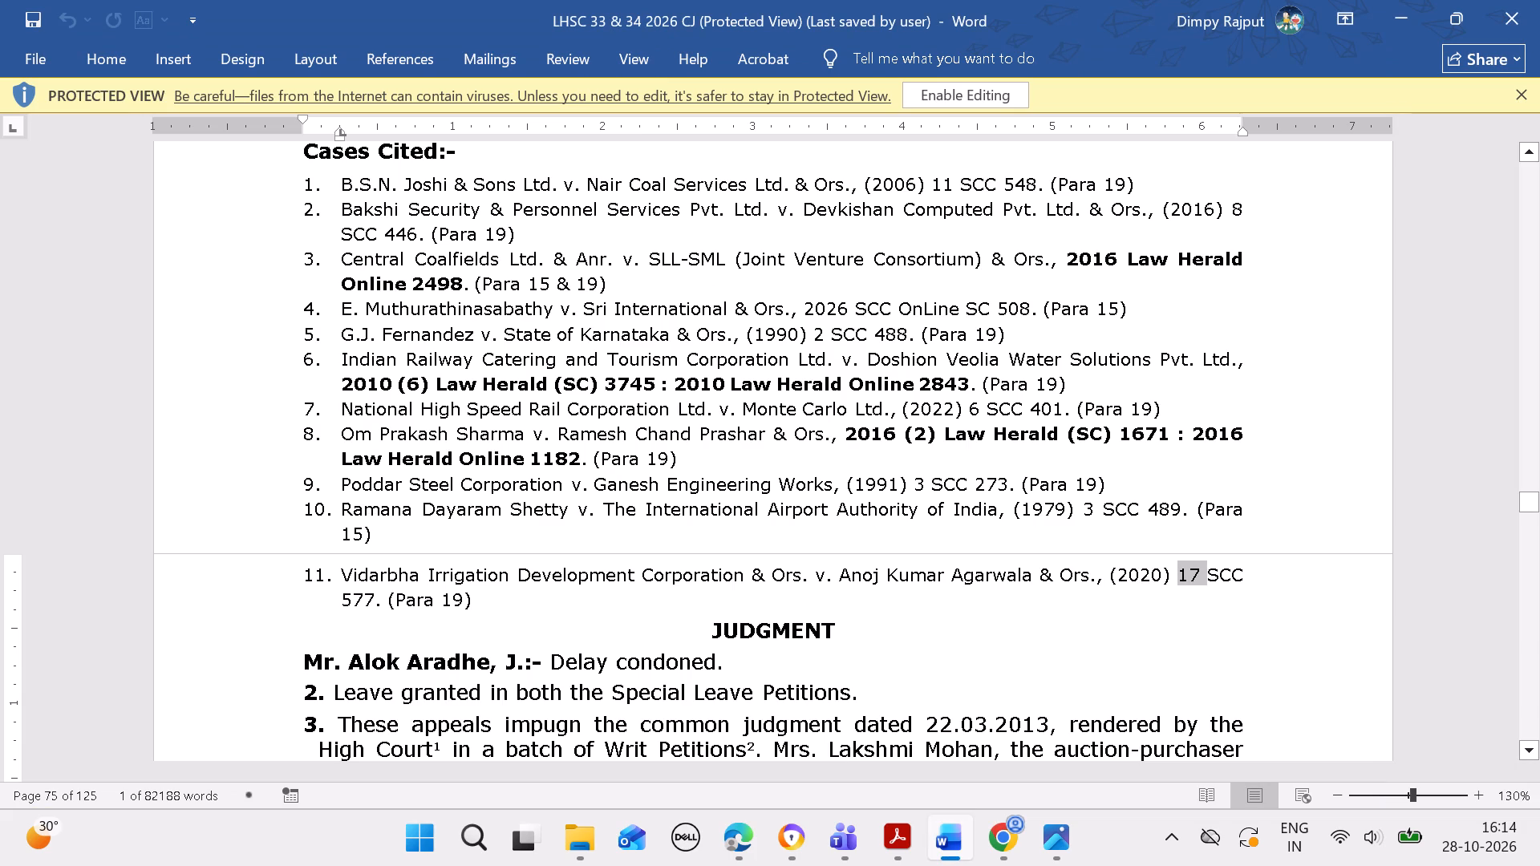
pyautogui.moveTo(1206, 566); pyautogui.dragTo(1202, 564)
pyautogui.hotkey('ctrl', 'c')
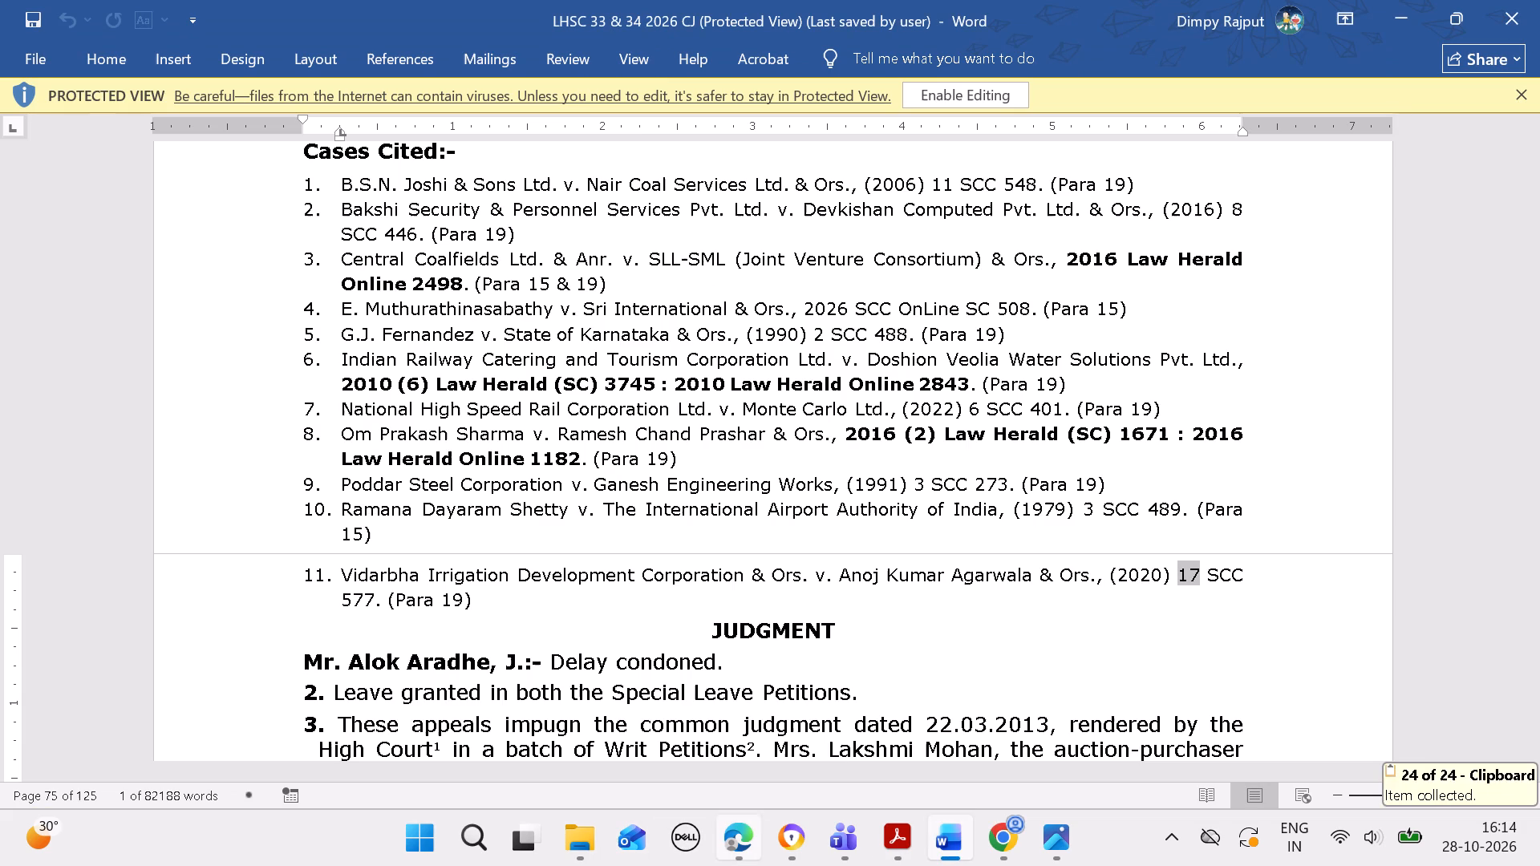
pyautogui.click(727, 848)
pyautogui.click(757, 676)
pyautogui.hotkey('ctrl', 'v')
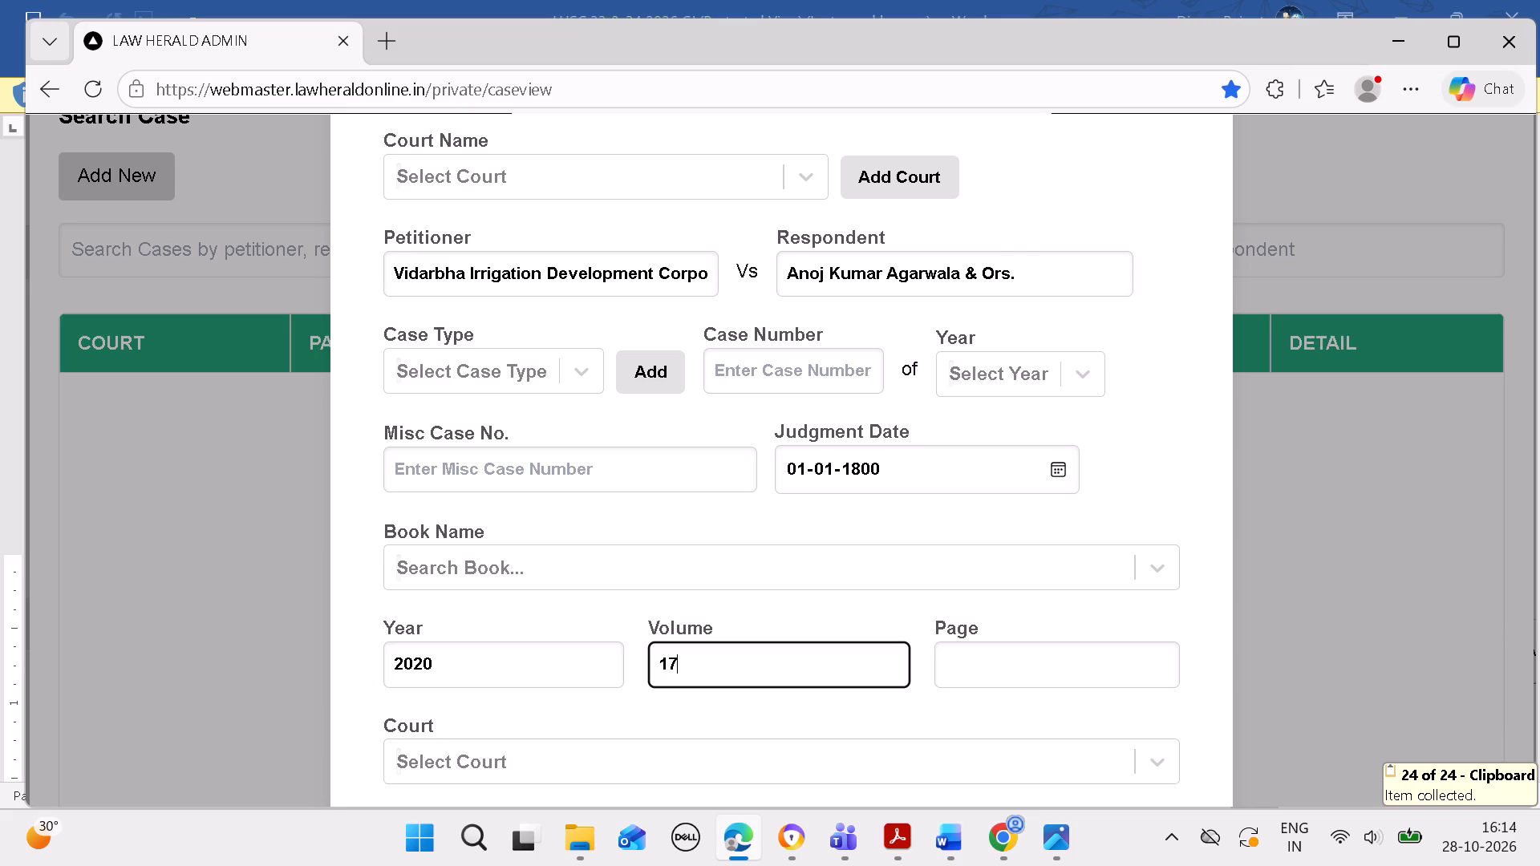
# Copy the eleventh case's page number from Word and set the citation's page to 577 in Edge.
pyautogui.keyDown('ctrl'); pyautogui.click(936, 842); pyautogui.keyUp('ctrl')
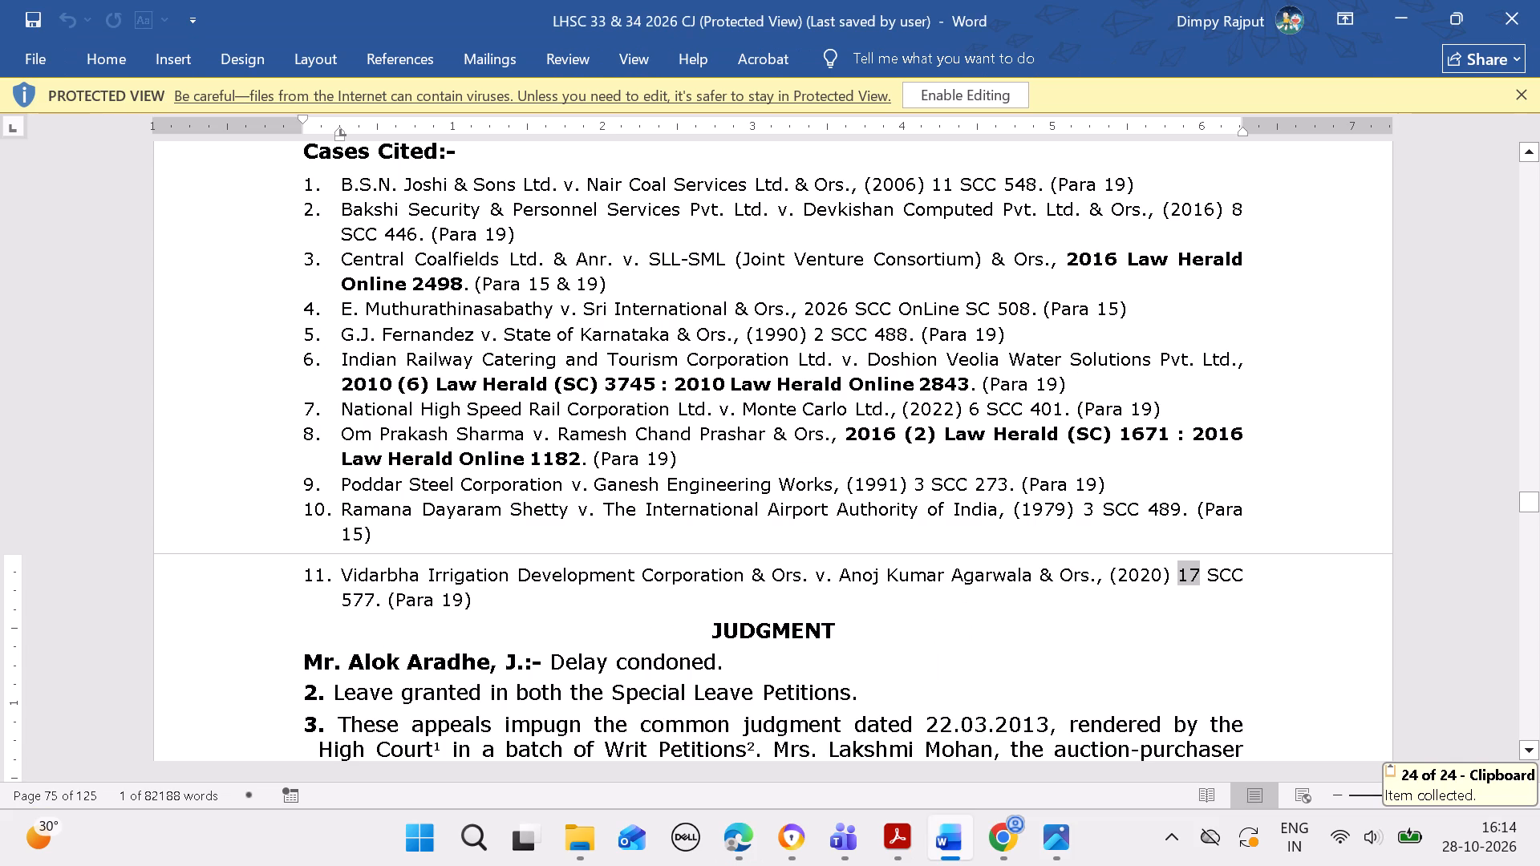
pyautogui.moveTo(334, 592); pyautogui.dragTo(336, 592)
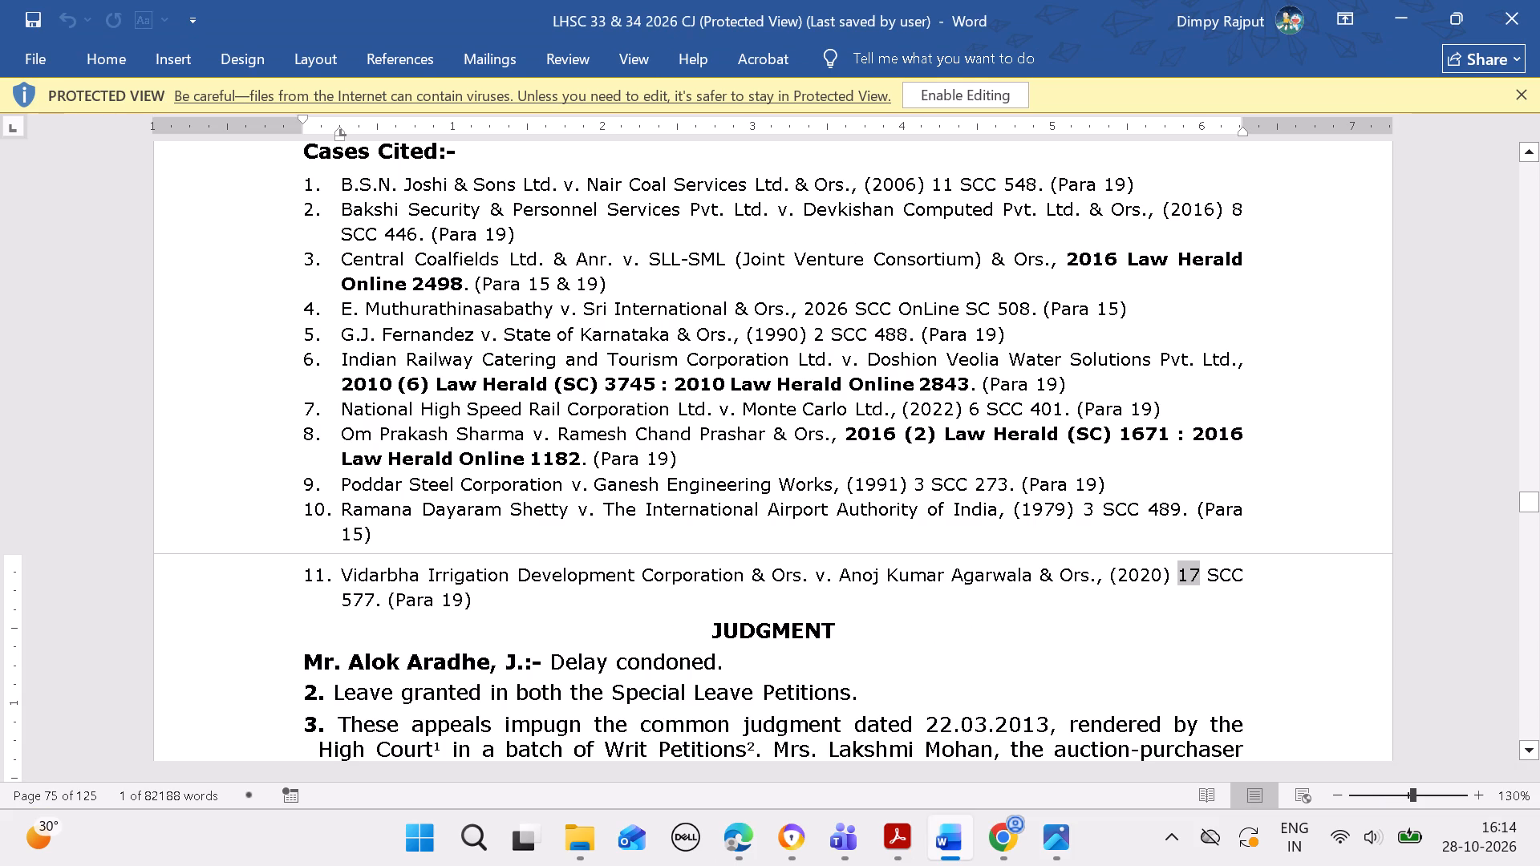
pyautogui.moveTo(336, 592); pyautogui.dragTo(351, 594)
pyautogui.click(357, 605)
pyautogui.moveTo(340, 597); pyautogui.dragTo(346, 597)
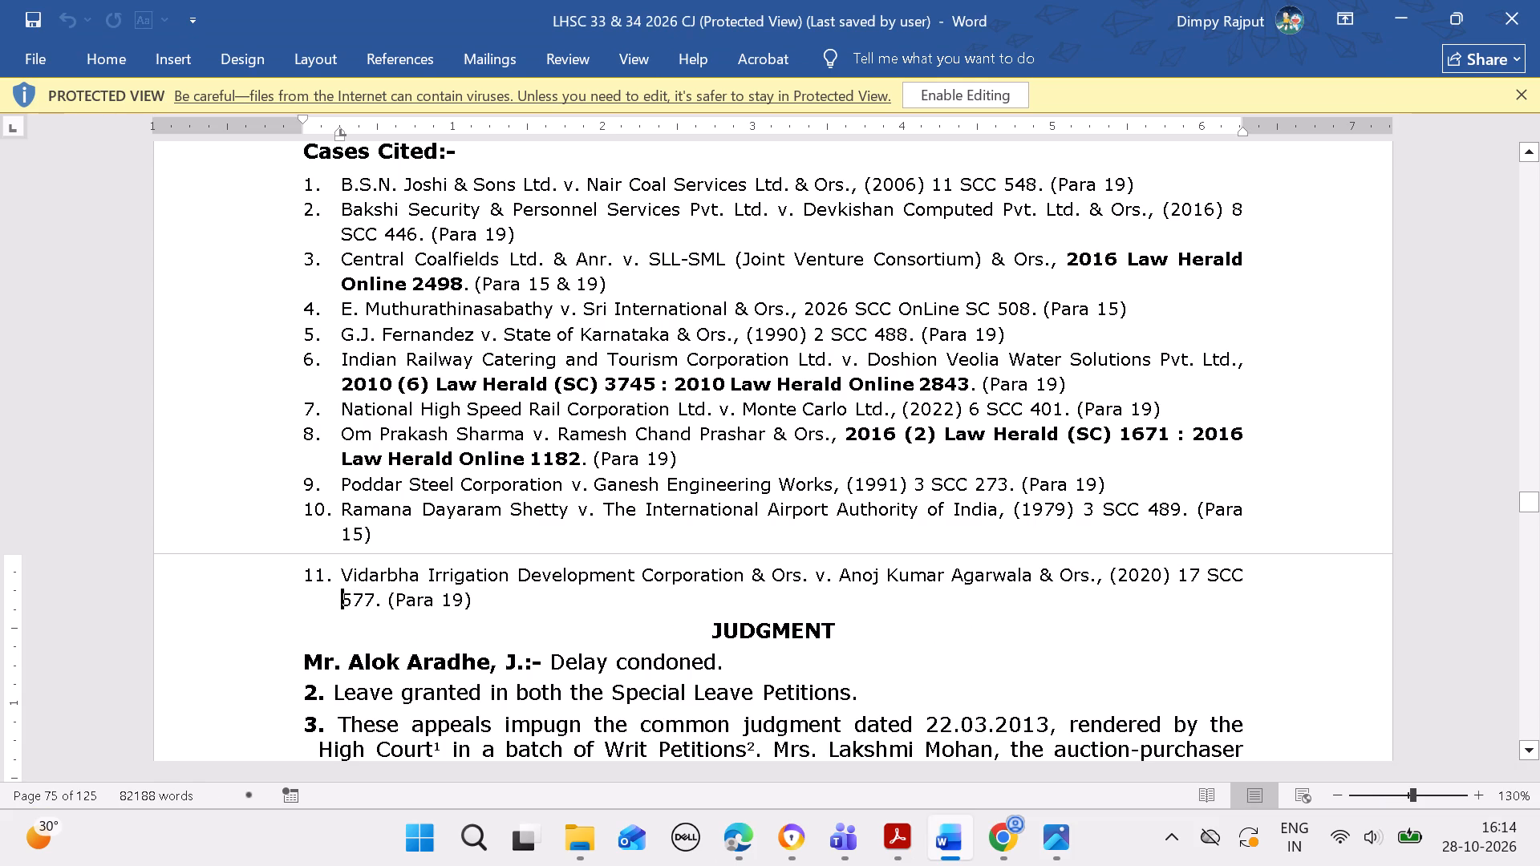
pyautogui.moveTo(346, 597); pyautogui.dragTo(370, 605)
pyautogui.hotkey('ctrl', 'c')
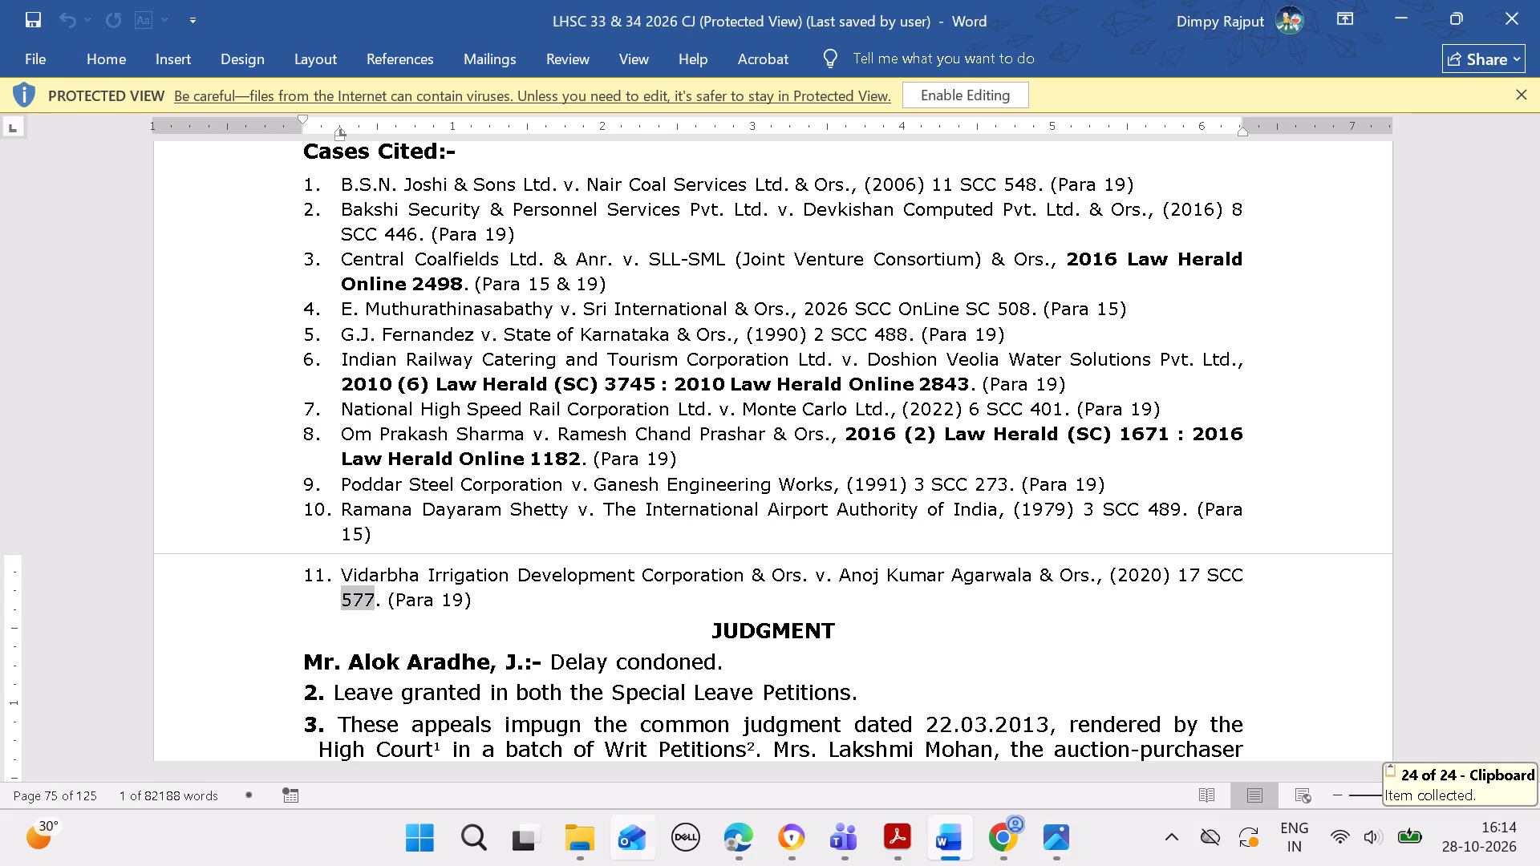
pyautogui.click(752, 834)
pyautogui.click(994, 672)
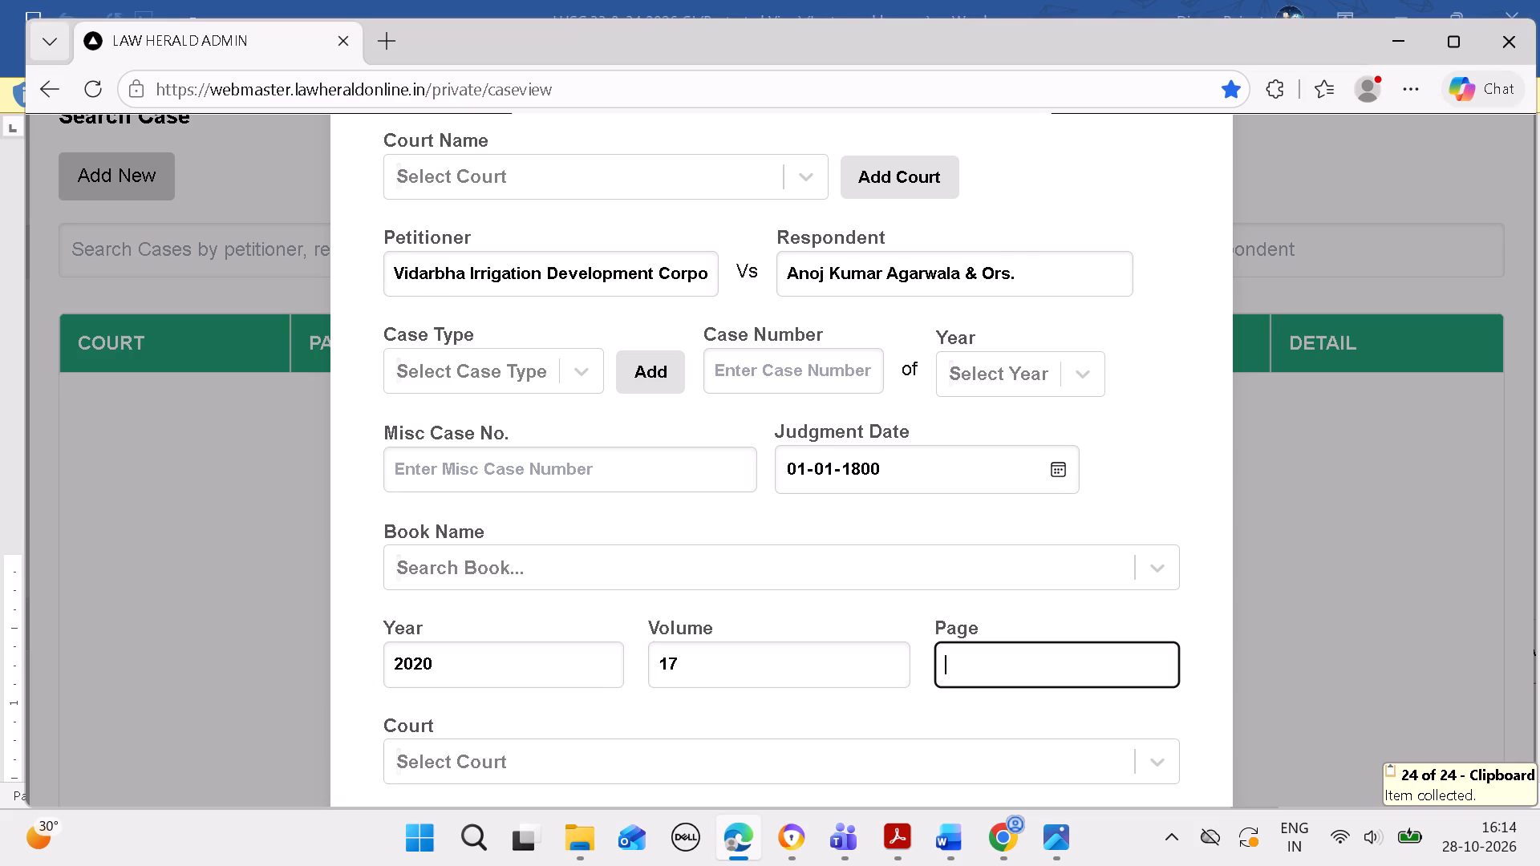
pyautogui.hotkey('ctrl', 'v')
# Choose the blank ( ) option as the citation's court and select SCC as the book name.
pyautogui.click(923, 747)
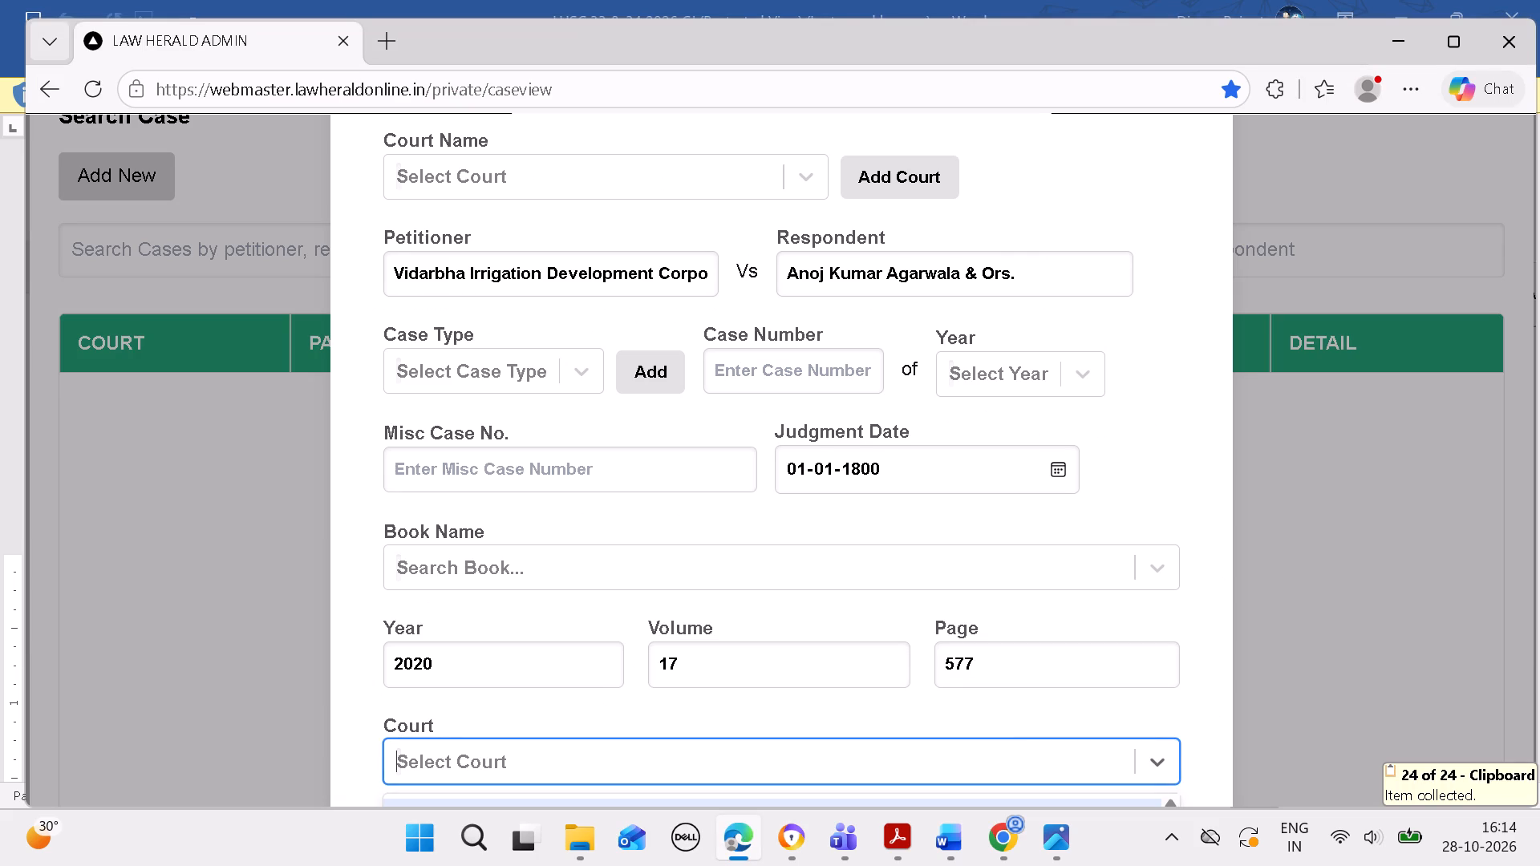
pyautogui.click(914, 799)
pyautogui.click(817, 573)
pyautogui.press('s')
pyautogui.write('CC')
pyautogui.press('Down')
pyautogui.press('Down')
pyautogui.press('Down')
pyautogui.press('Down')
pyautogui.press('Down')
pyautogui.press('Down')
pyautogui.press('Down')
pyautogui.press('Down')
pyautogui.press('Down')
pyautogui.press('Down')
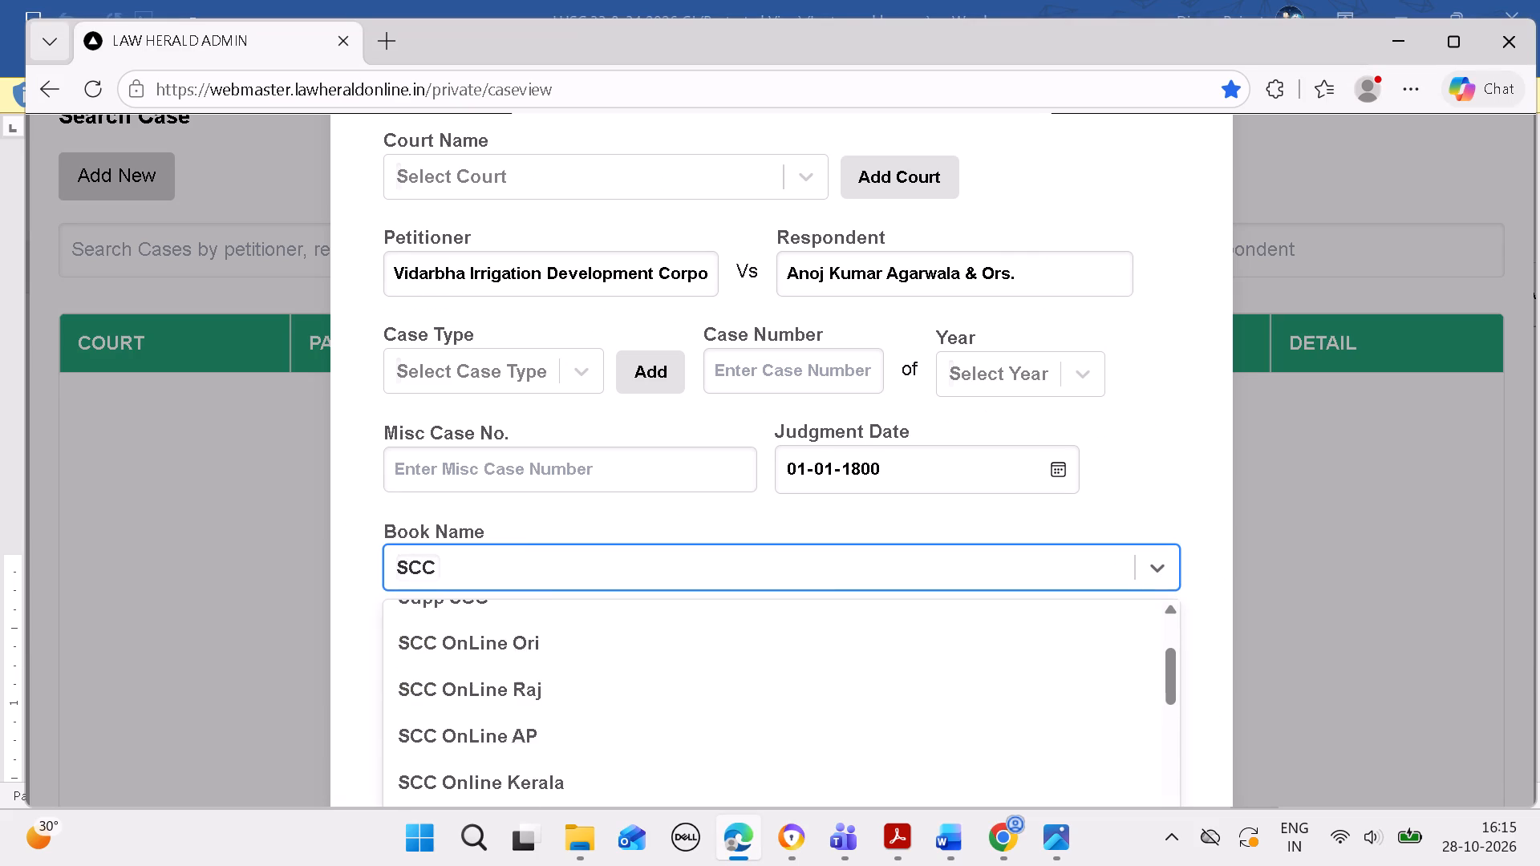
pyautogui.press('Down')
pyautogui.press('Down')
pyautogui.press('Down')
pyautogui.press('Down')
pyautogui.press('Down')
pyautogui.press('Down')
pyautogui.press('Down')
pyautogui.press('Down')
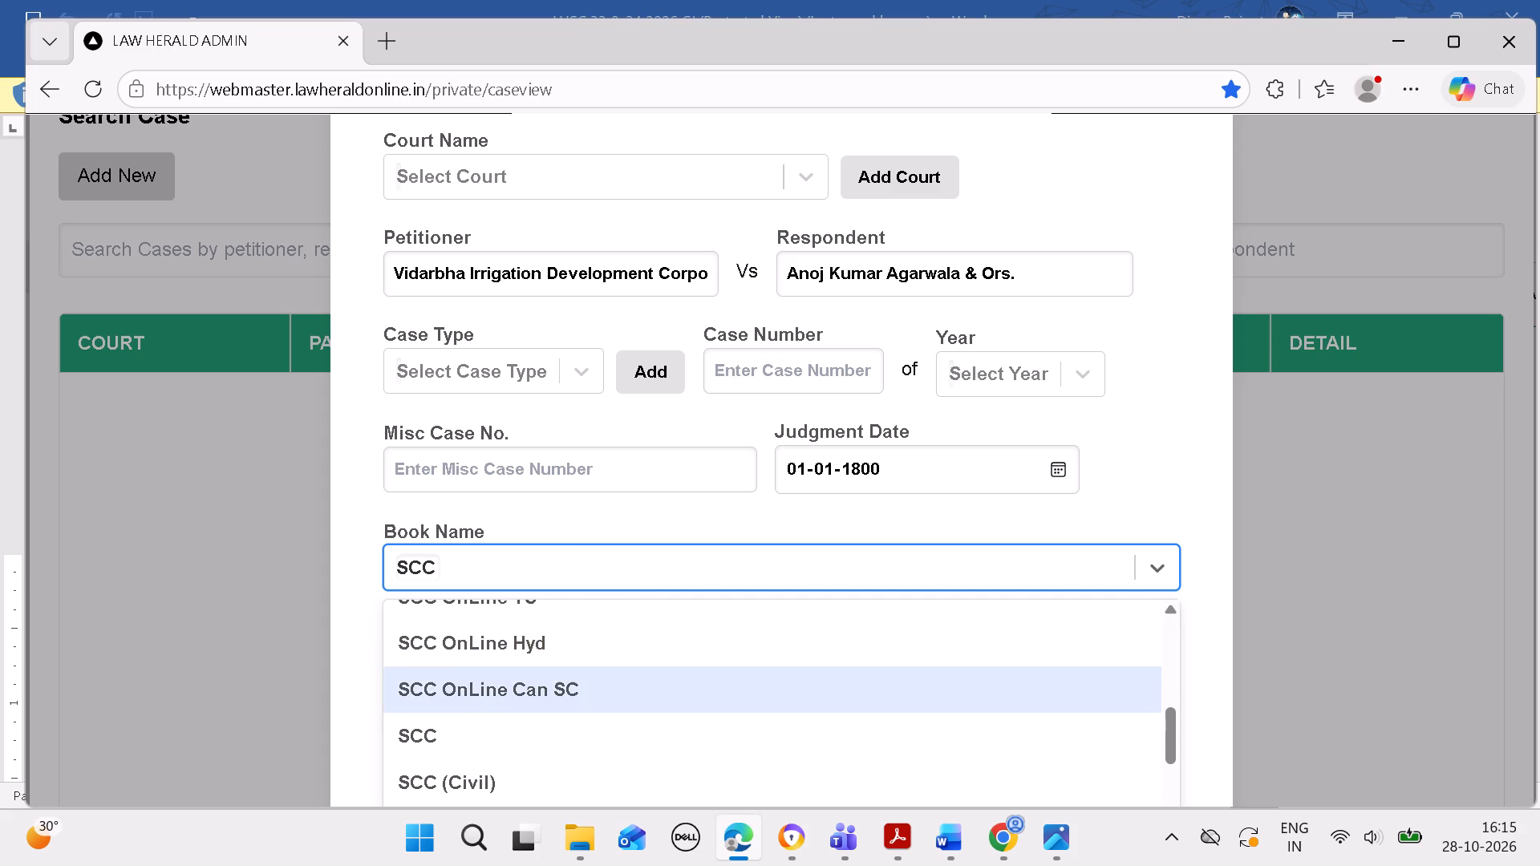
pyautogui.click(760, 728)
# Set the new case record's court name to IN THE SUPREME COURT OF INDIA (SC).
pyautogui.click(730, 171)
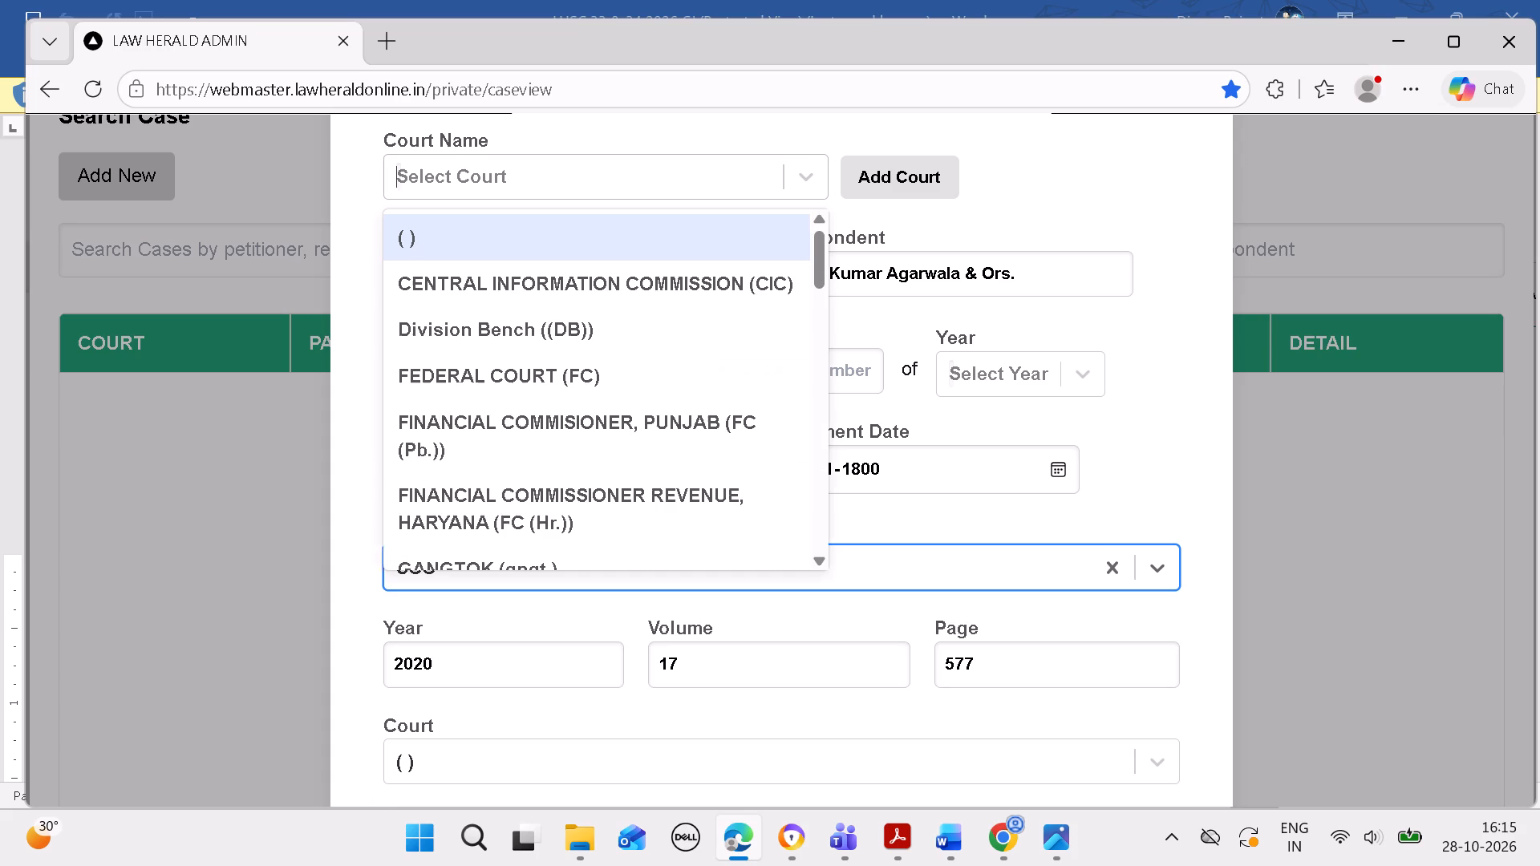
pyautogui.write('IN THE')
pyautogui.press('space')
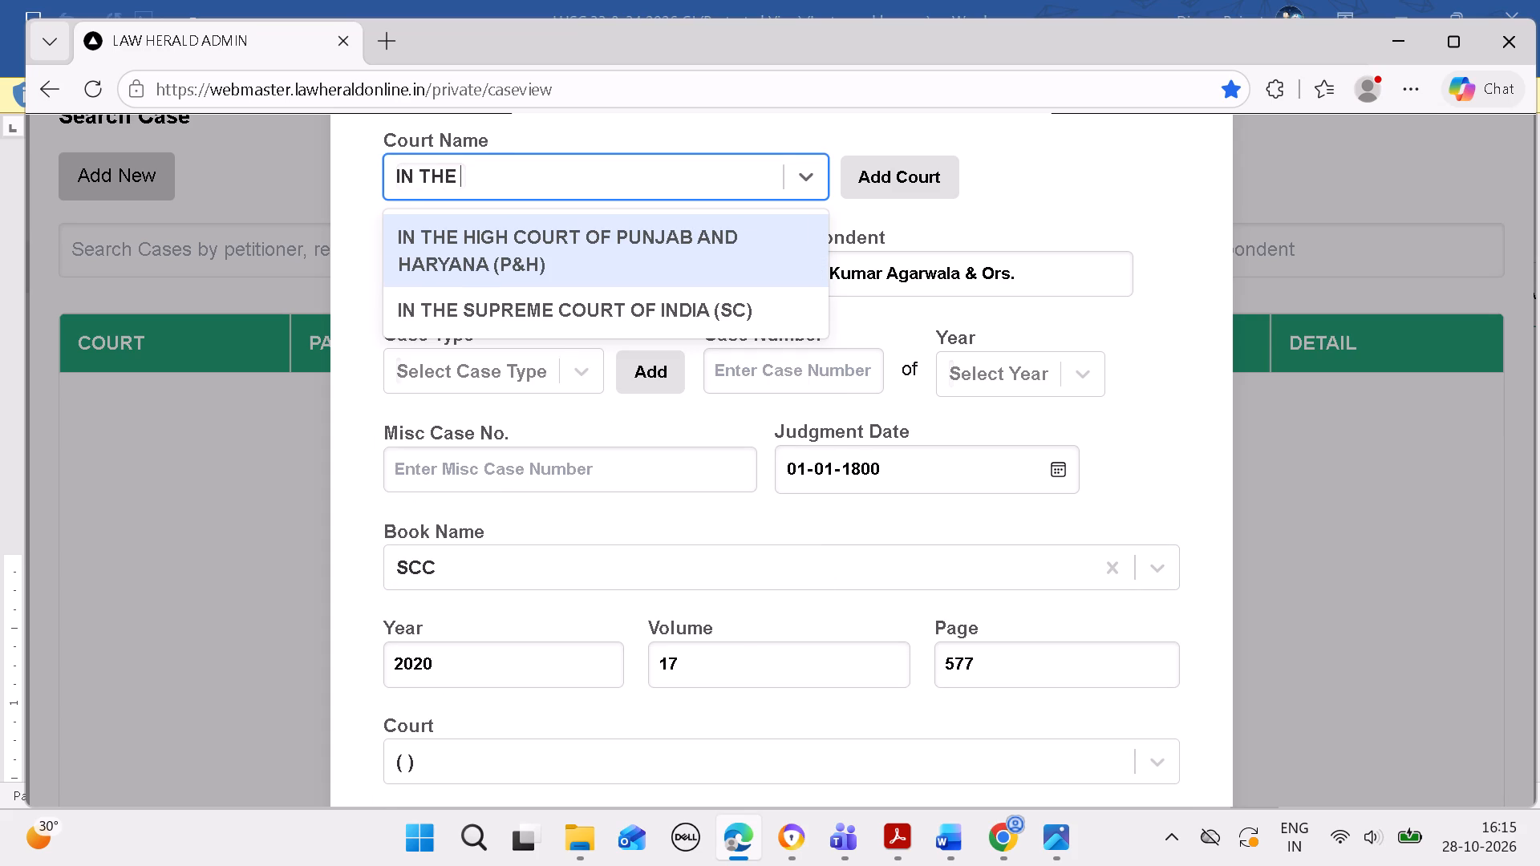
pyautogui.click(732, 304)
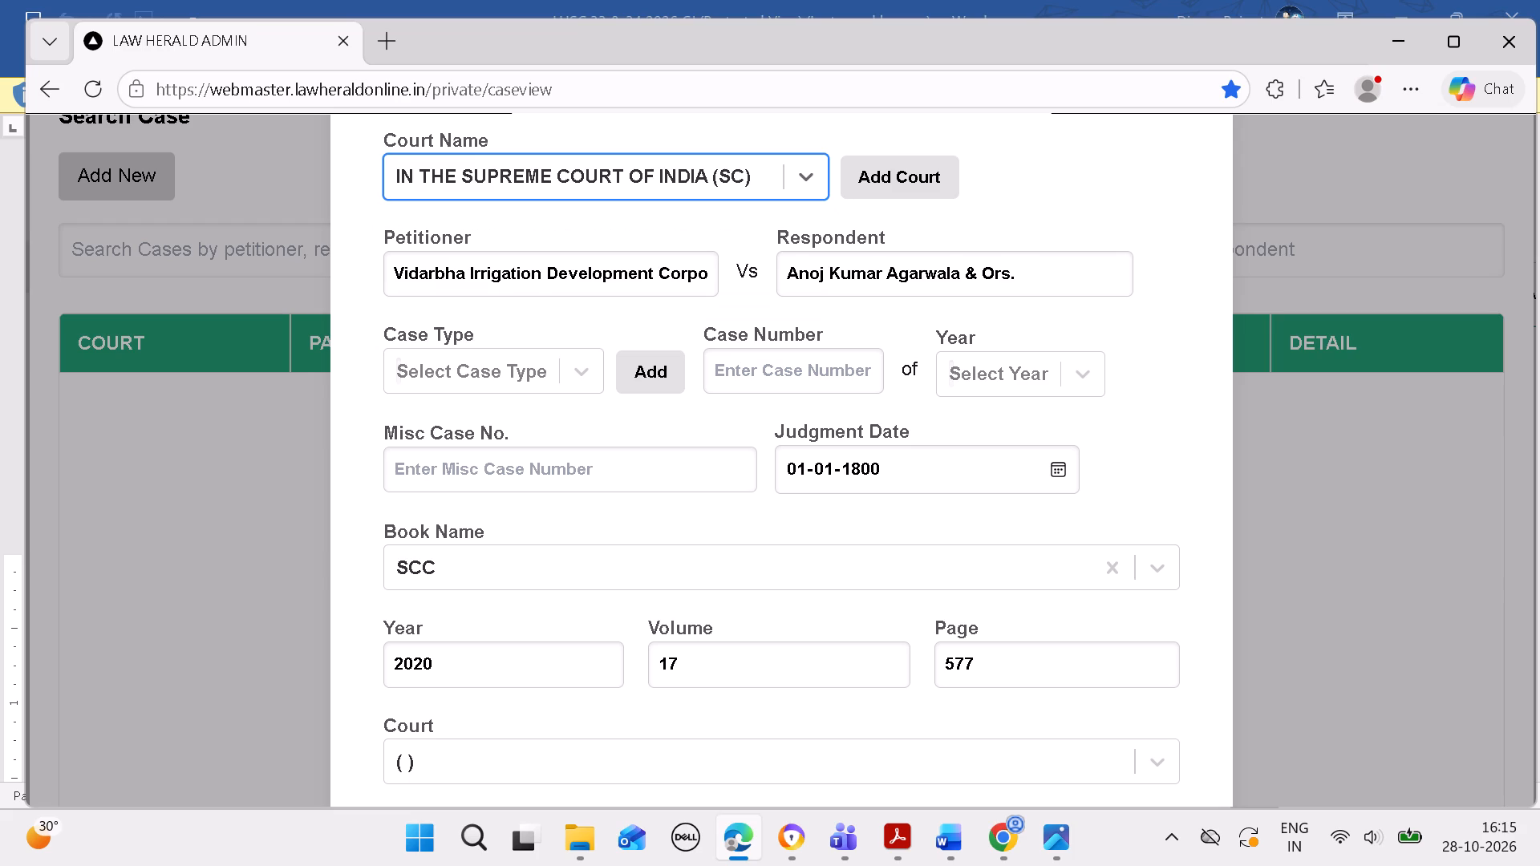
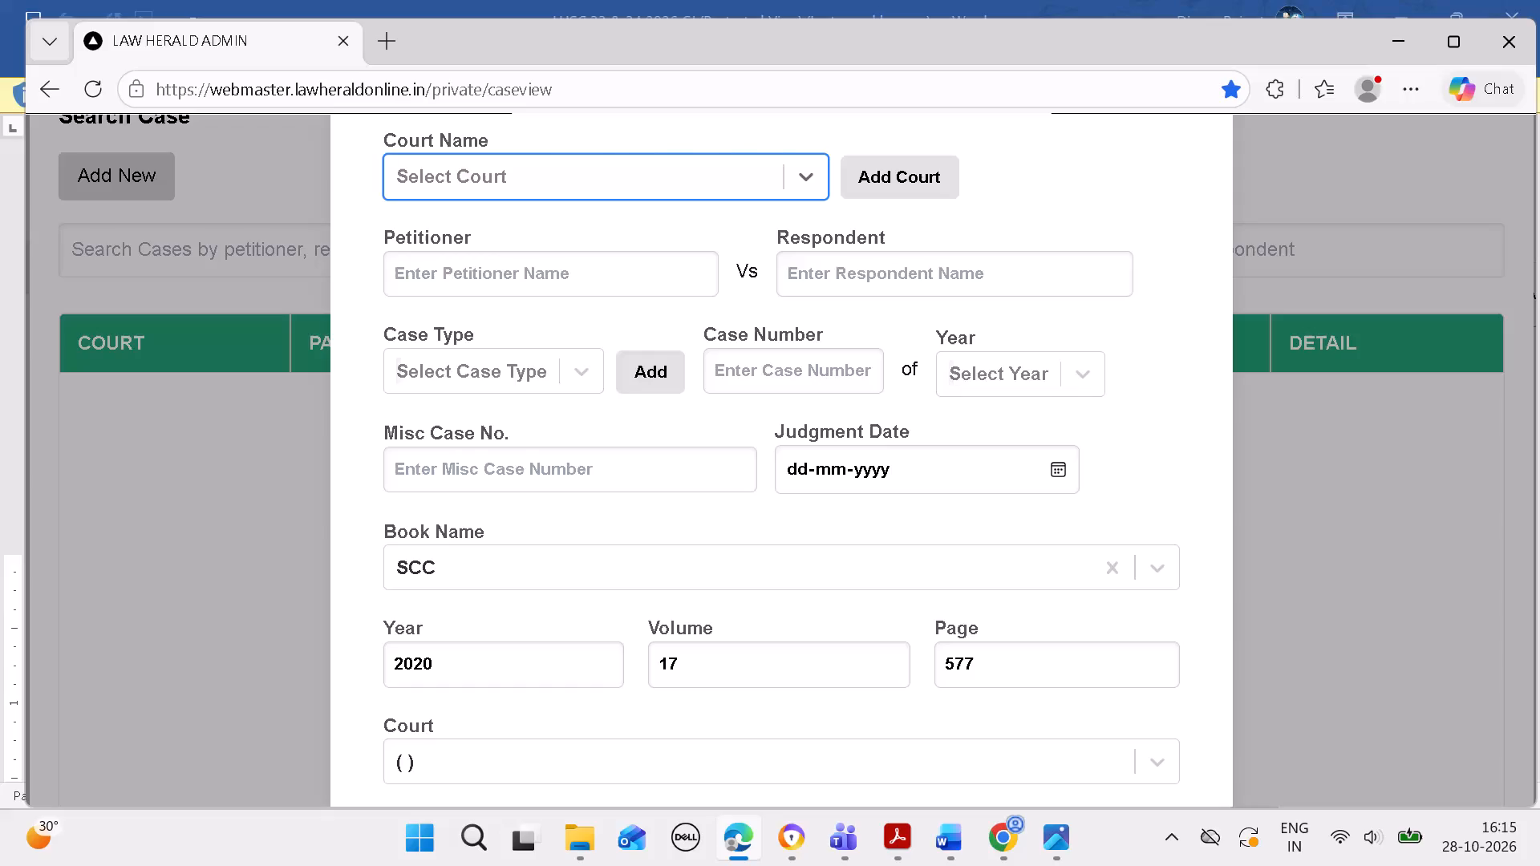
# Finish attaching the cited case by dismissing the confirmations, and check the Cases Cited list.
pyautogui.click(993, 261)
pyautogui.click(1013, 255)
pyautogui.scroll(-5, 945, 459)
pyautogui.scroll(-4, 911, 592)
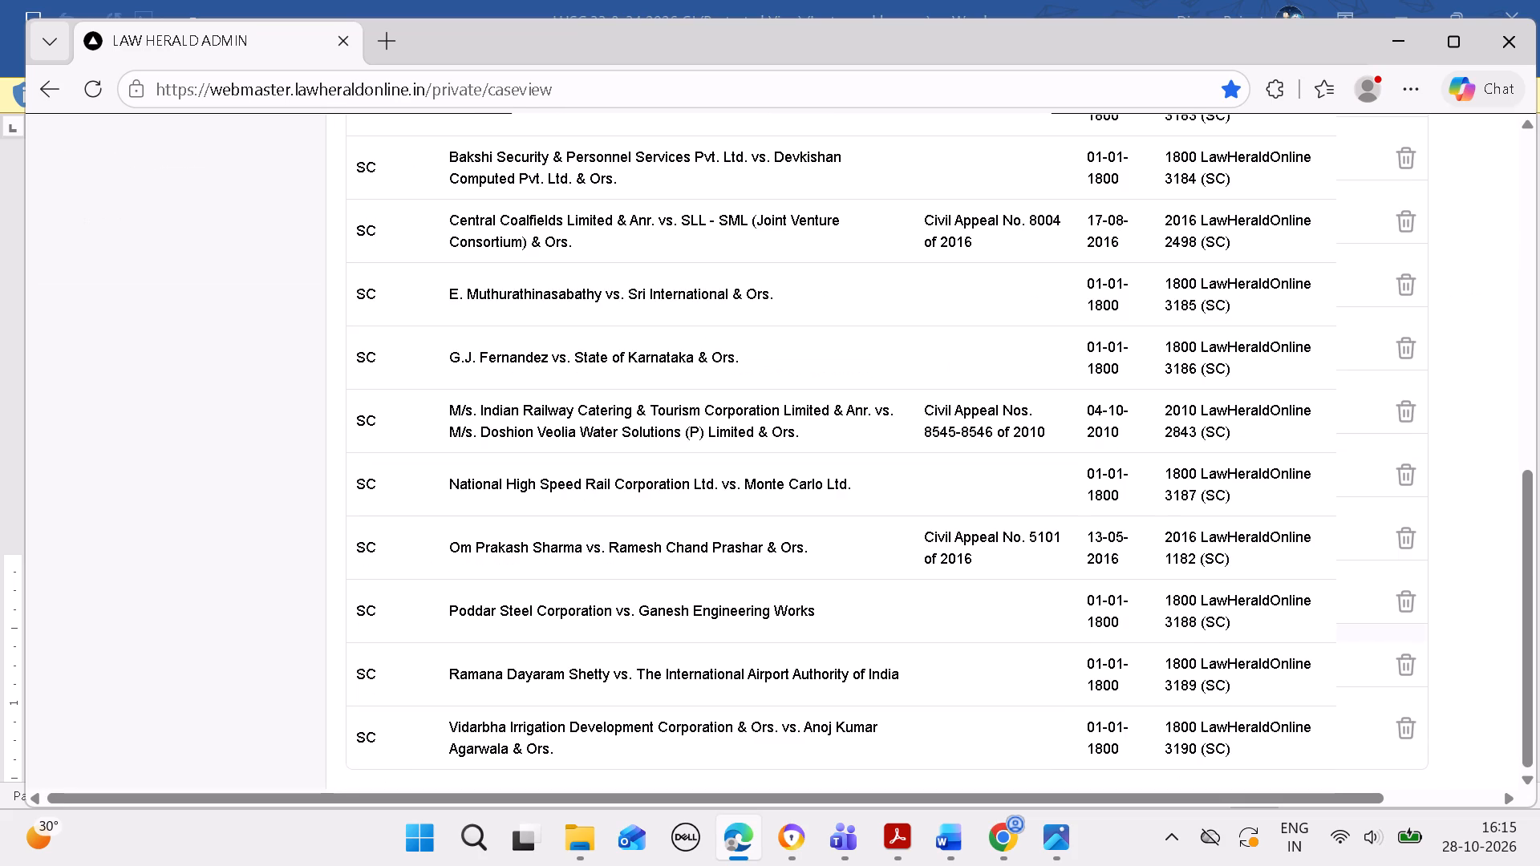
# In the Word document, copy the whole judgment from the JUDGMENT heading through the dashed line after paragraph 26.
pyautogui.click(944, 833)
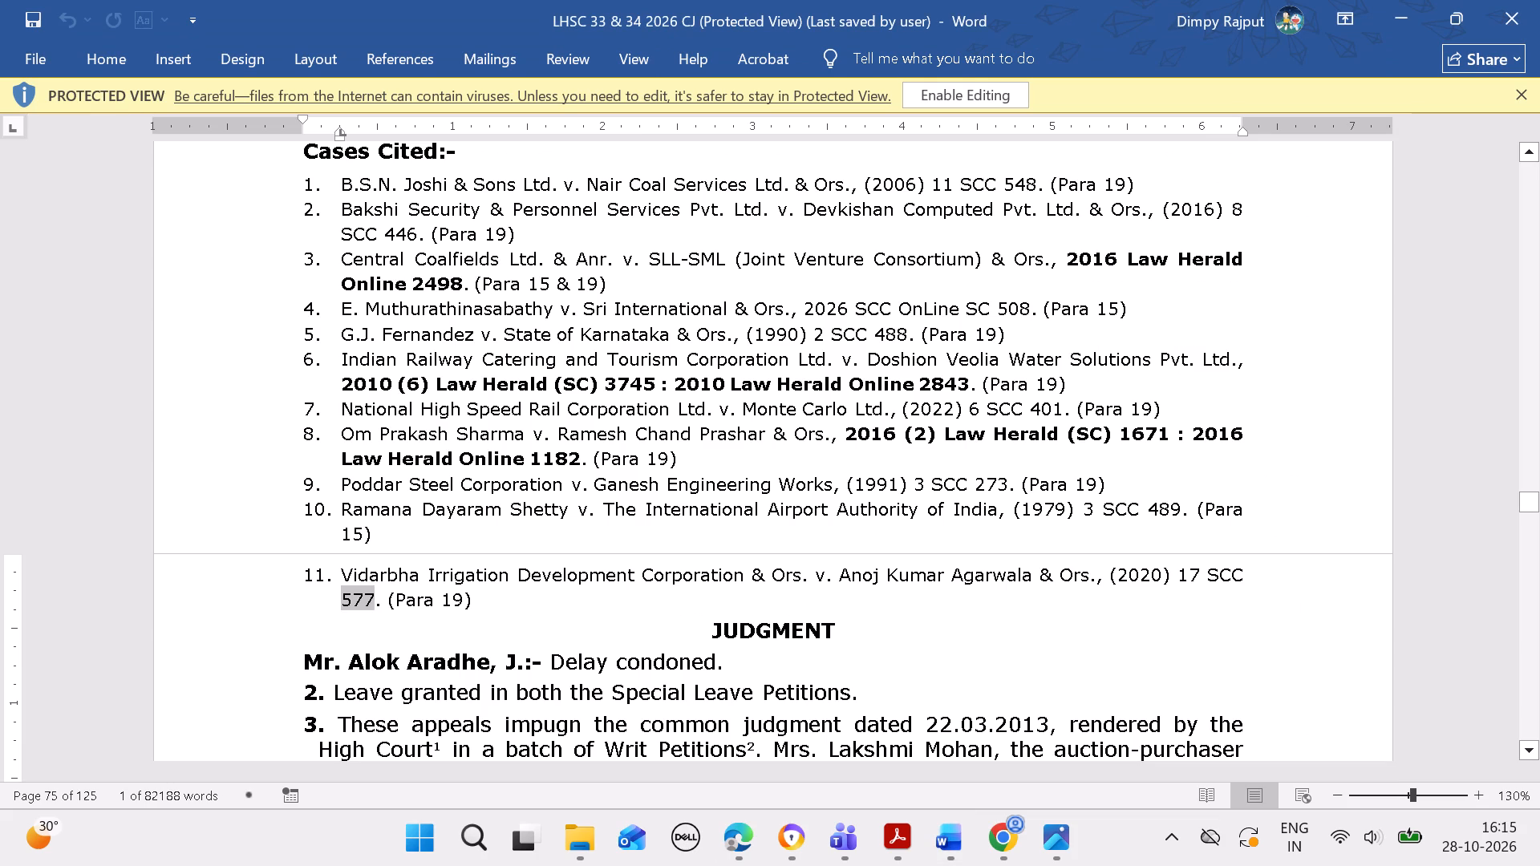
pyautogui.moveTo(712, 619); pyautogui.dragTo(997, 865)
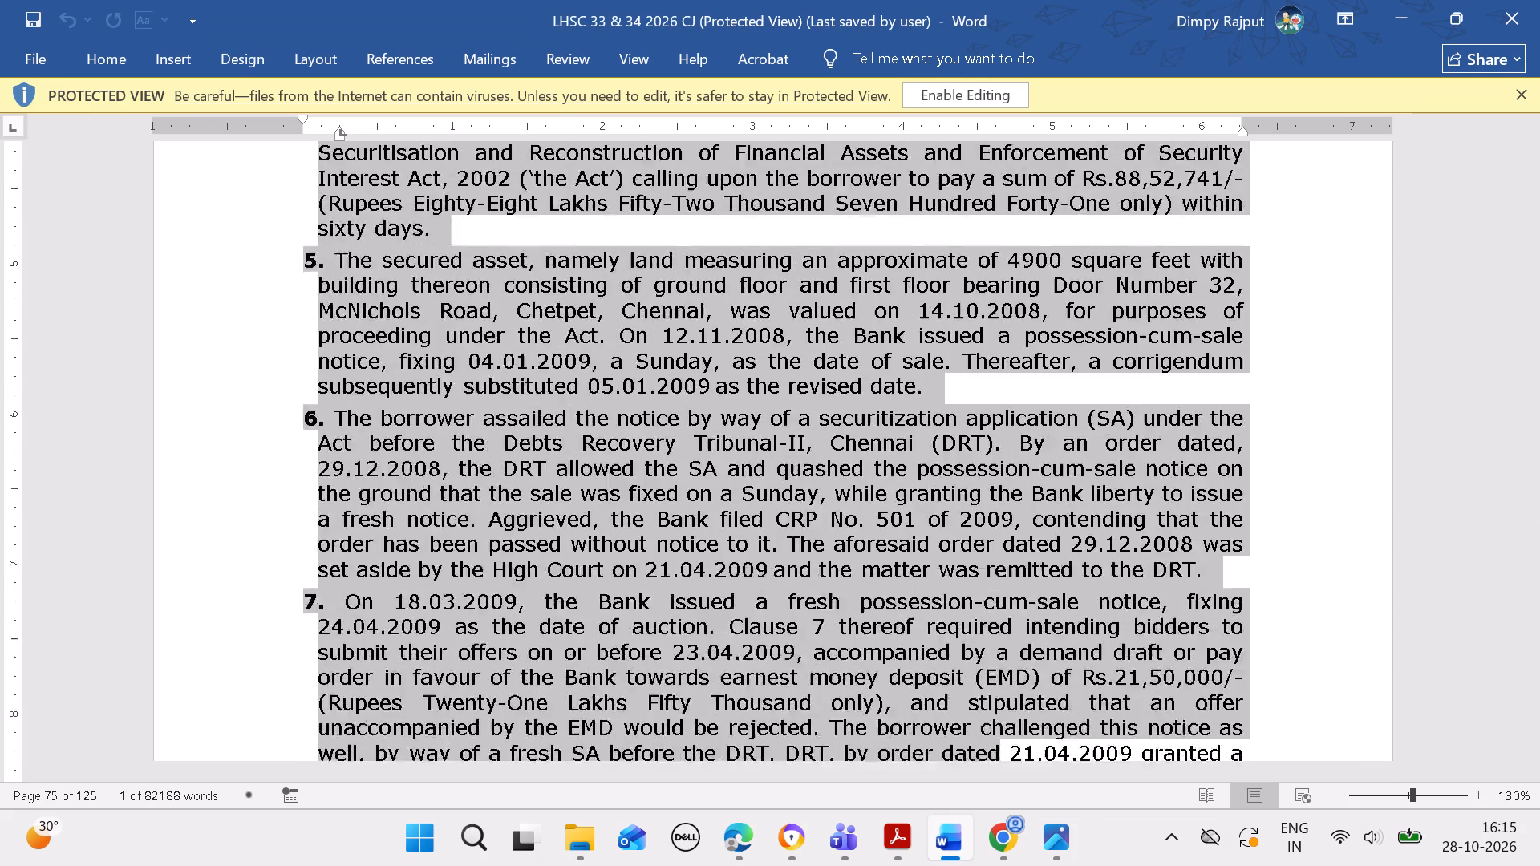
pyautogui.moveTo(997, 865); pyautogui.dragTo(1108, 815)
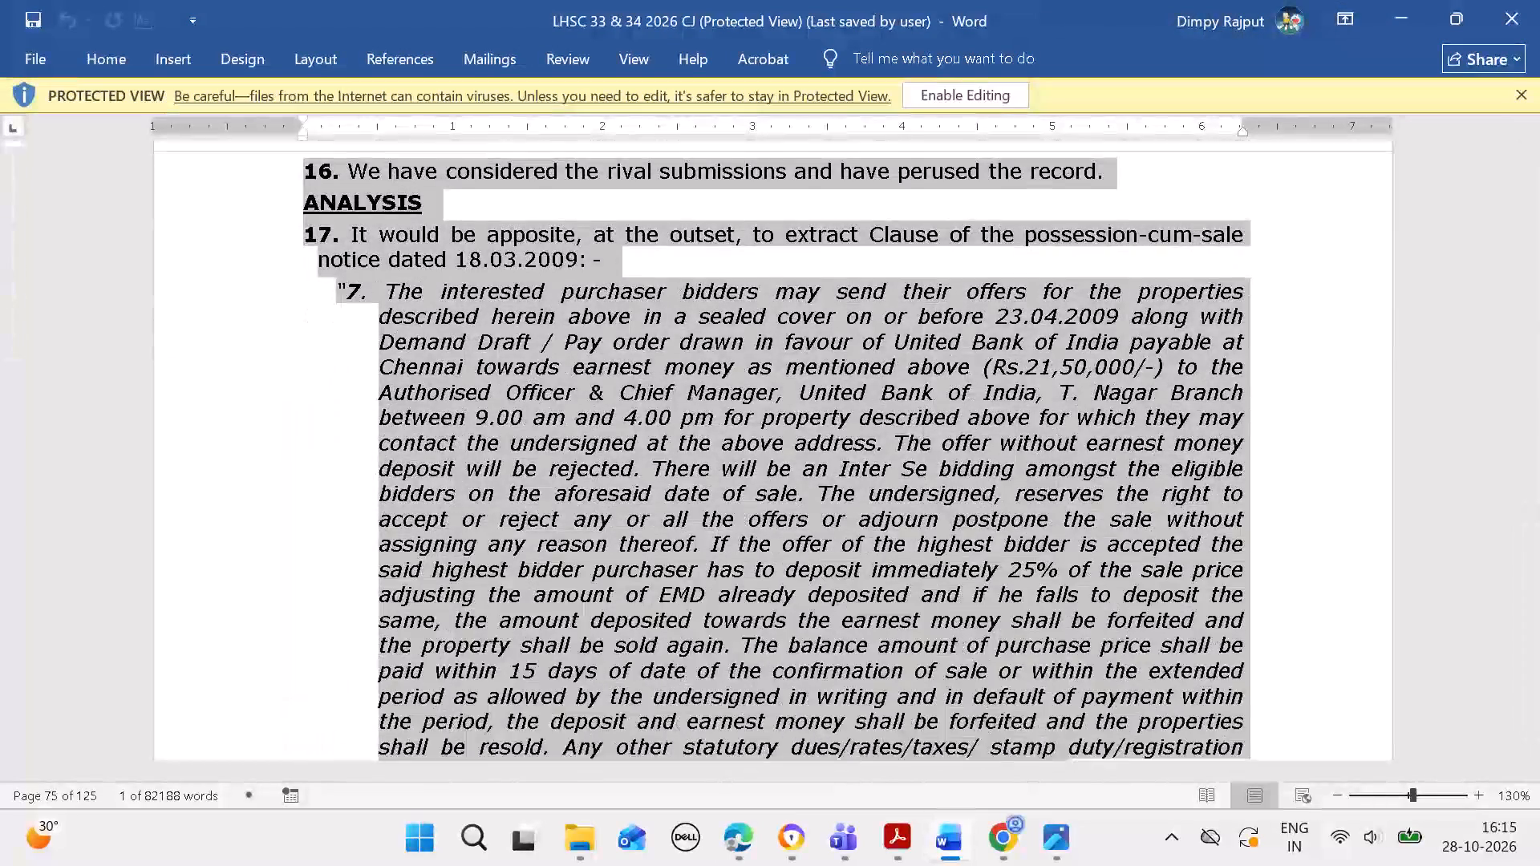
pyautogui.moveTo(1108, 815); pyautogui.dragTo(1119, 787)
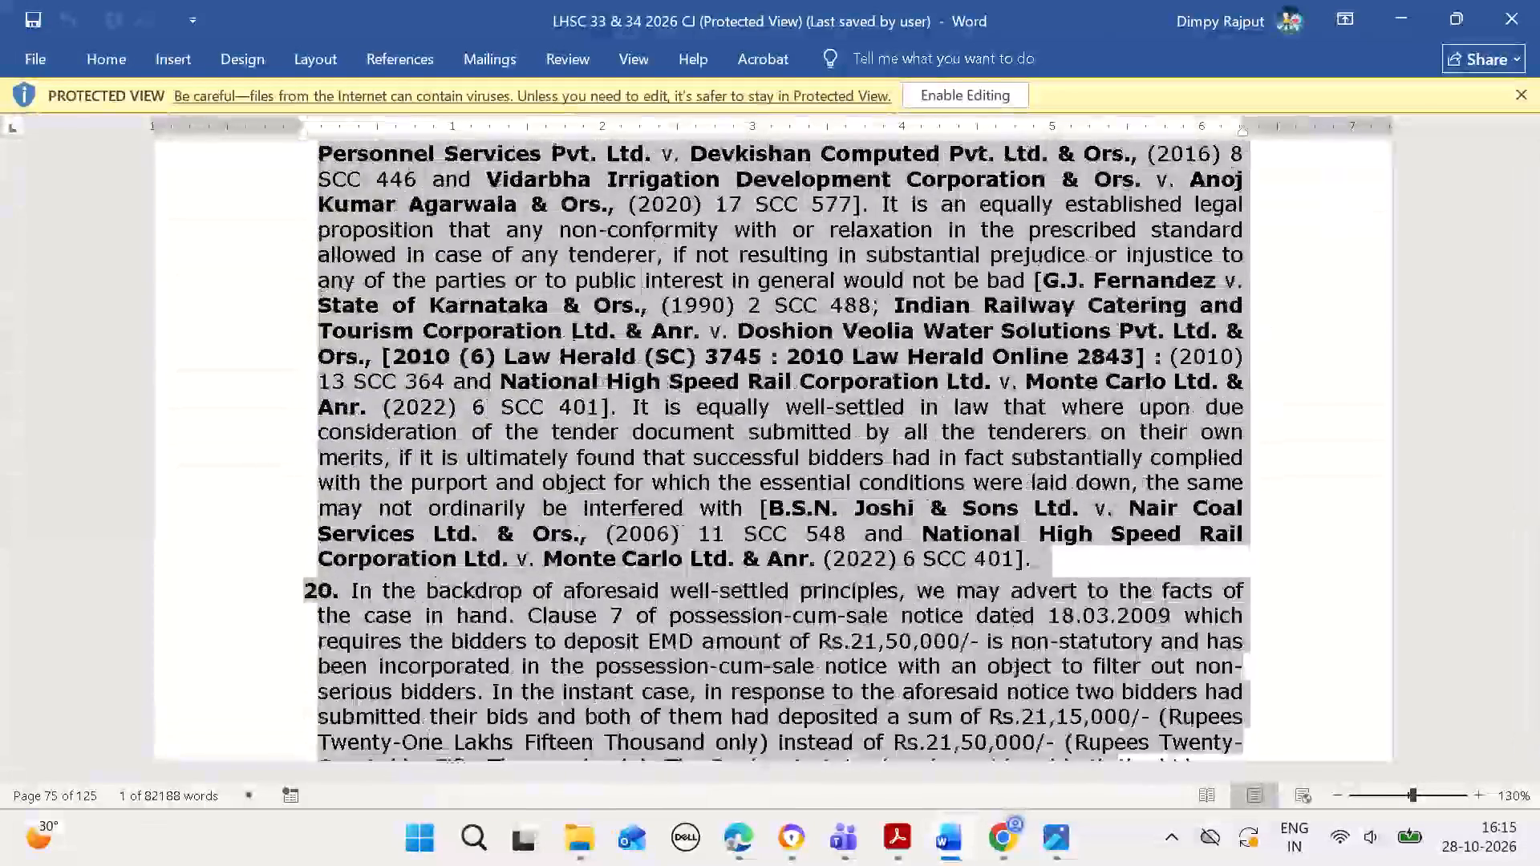
pyautogui.moveTo(1119, 787); pyautogui.dragTo(1131, 772)
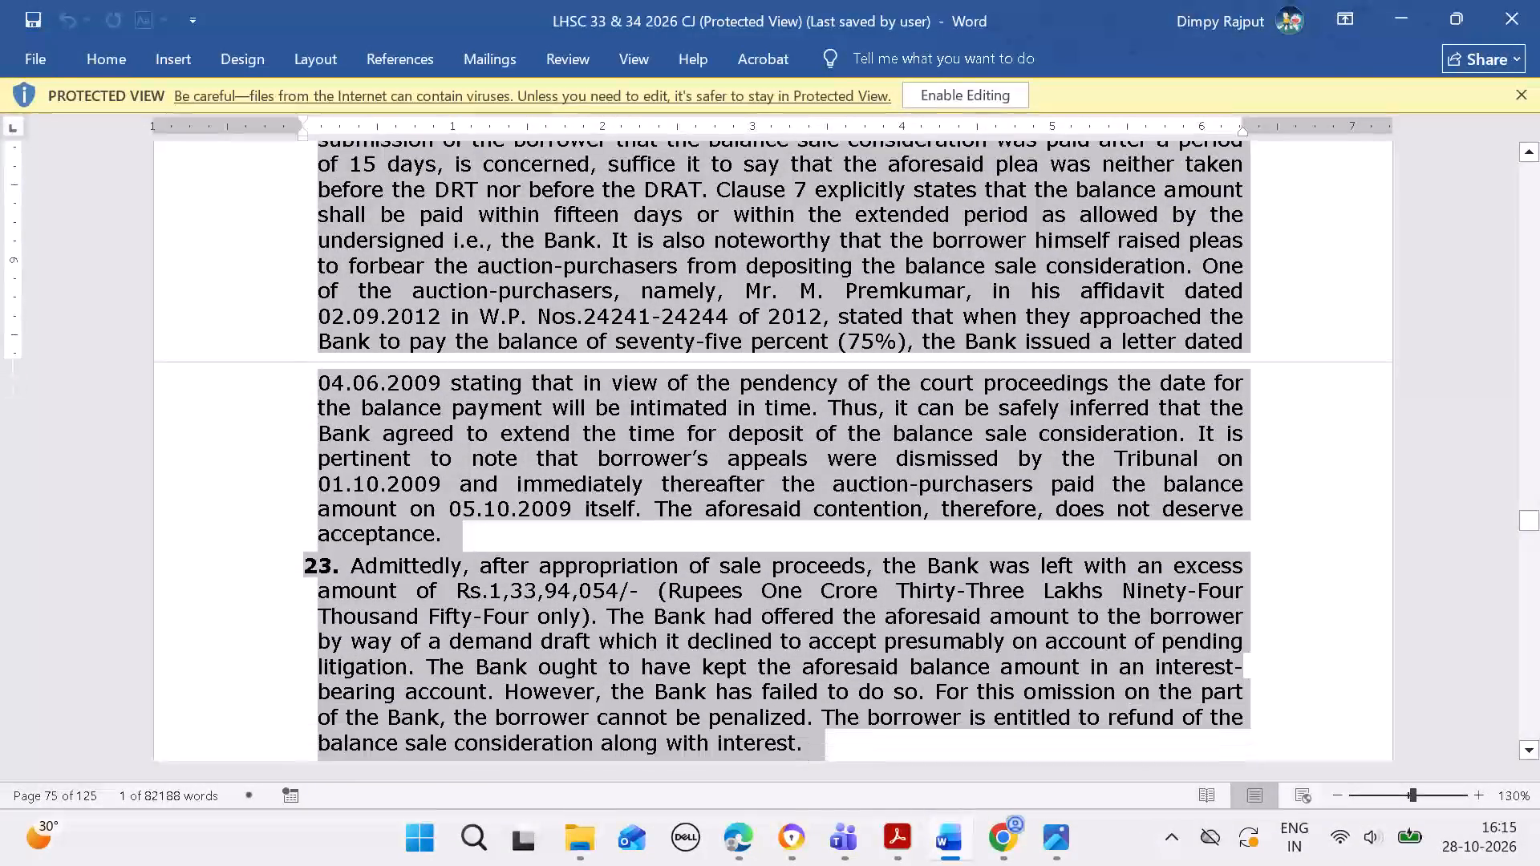
pyautogui.moveTo(1131, 772); pyautogui.dragTo(1149, 641)
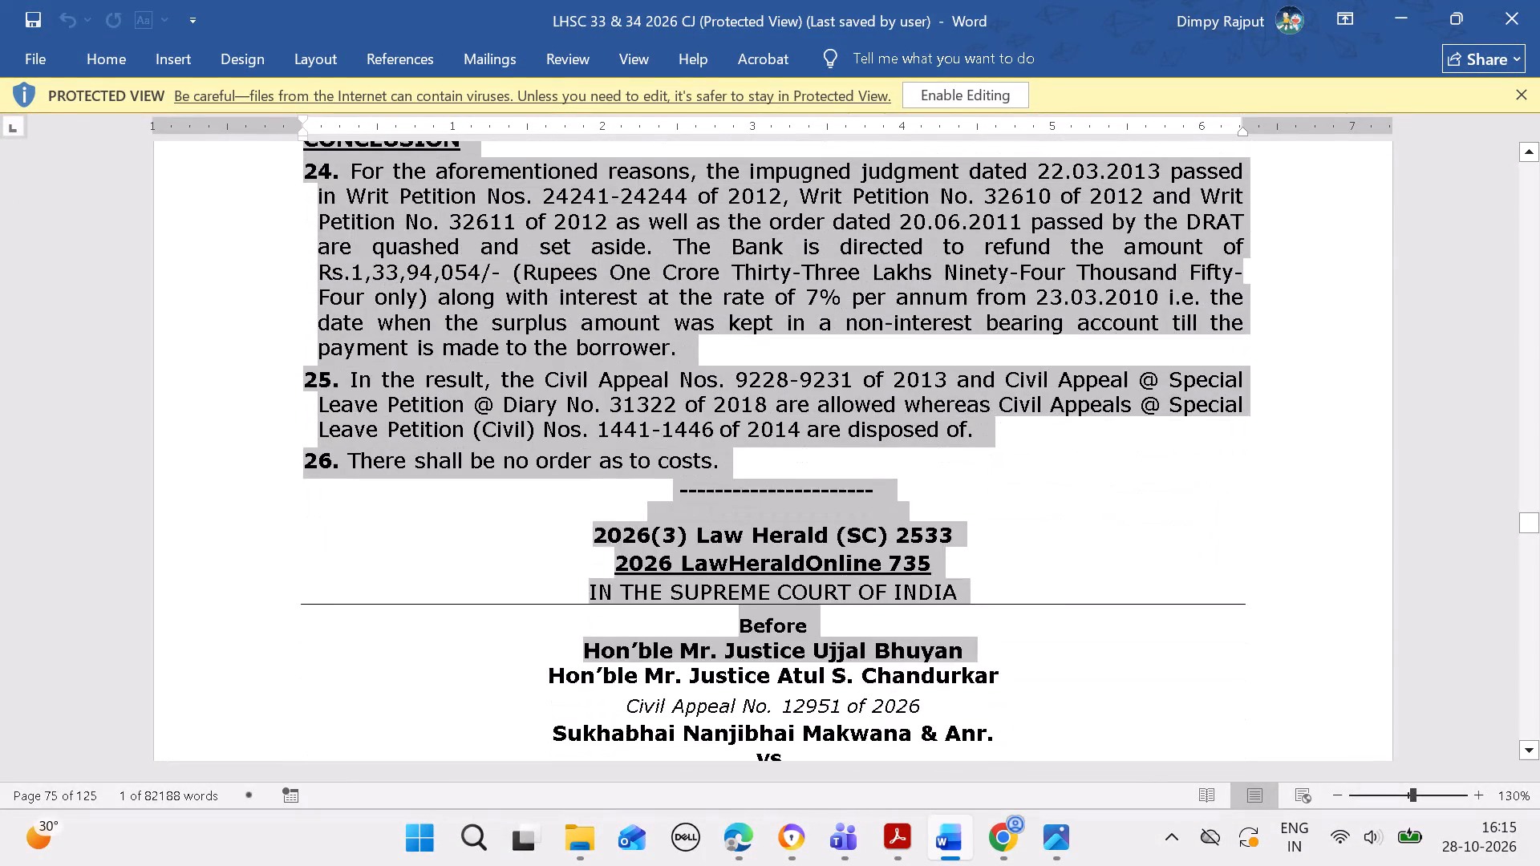
pyautogui.moveTo(1149, 641); pyautogui.dragTo(1121, 516)
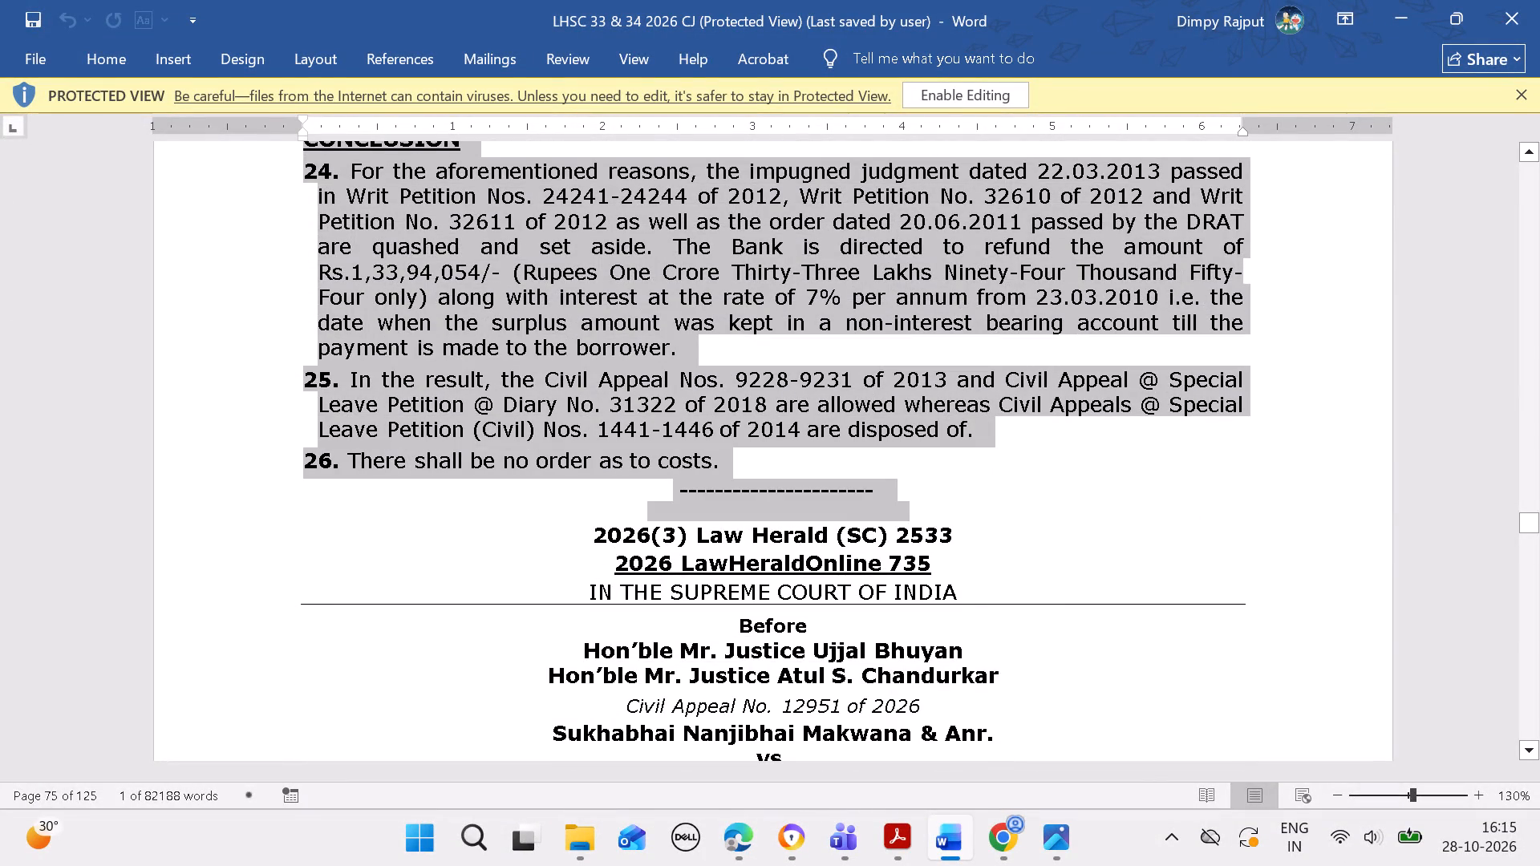
pyautogui.moveTo(1121, 516); pyautogui.dragTo(1114, 496)
pyautogui.hotkey('ctrl', 'c')
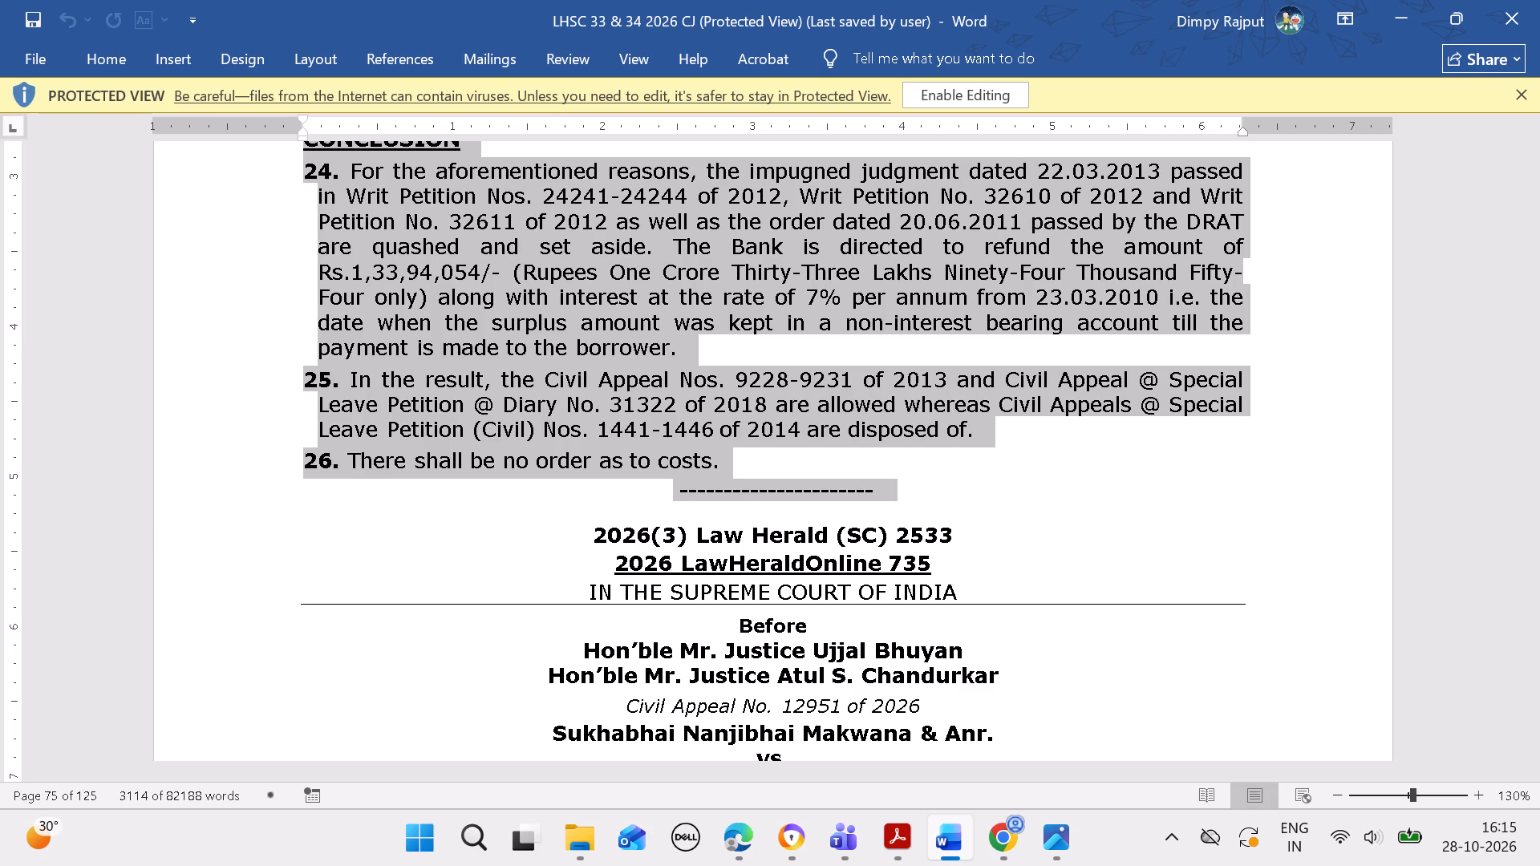
# Back in Edge, paste the copied text into the Judgment section of the 2026 Law Herald Online 744 case.
pyautogui.click(755, 833)
pyautogui.scroll(-1, 784, 622)
pyautogui.scroll(2, 786, 617)
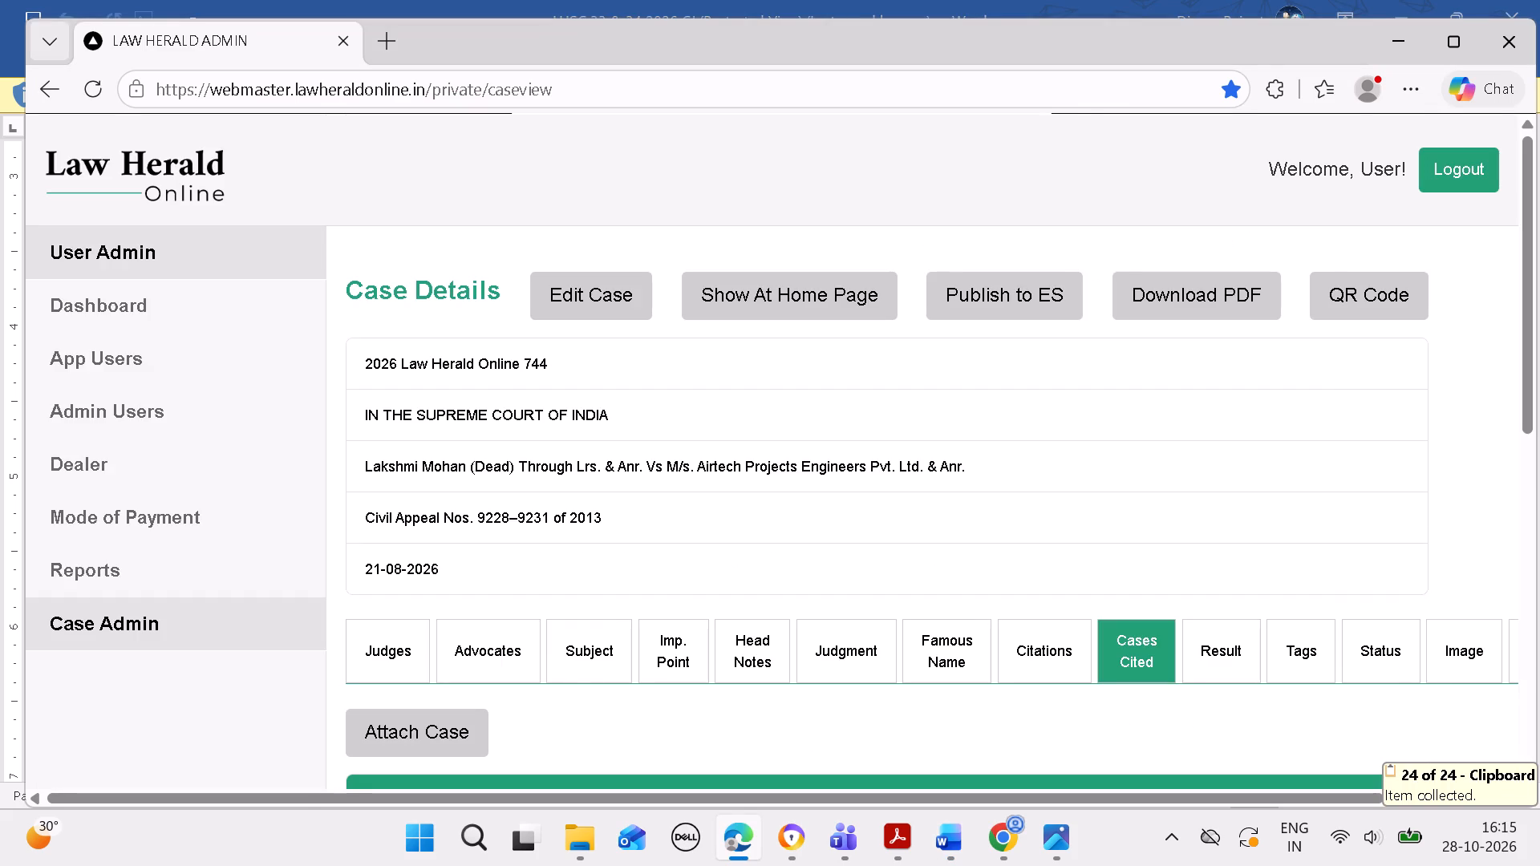
pyautogui.click(863, 662)
pyautogui.scroll(-2, 778, 708)
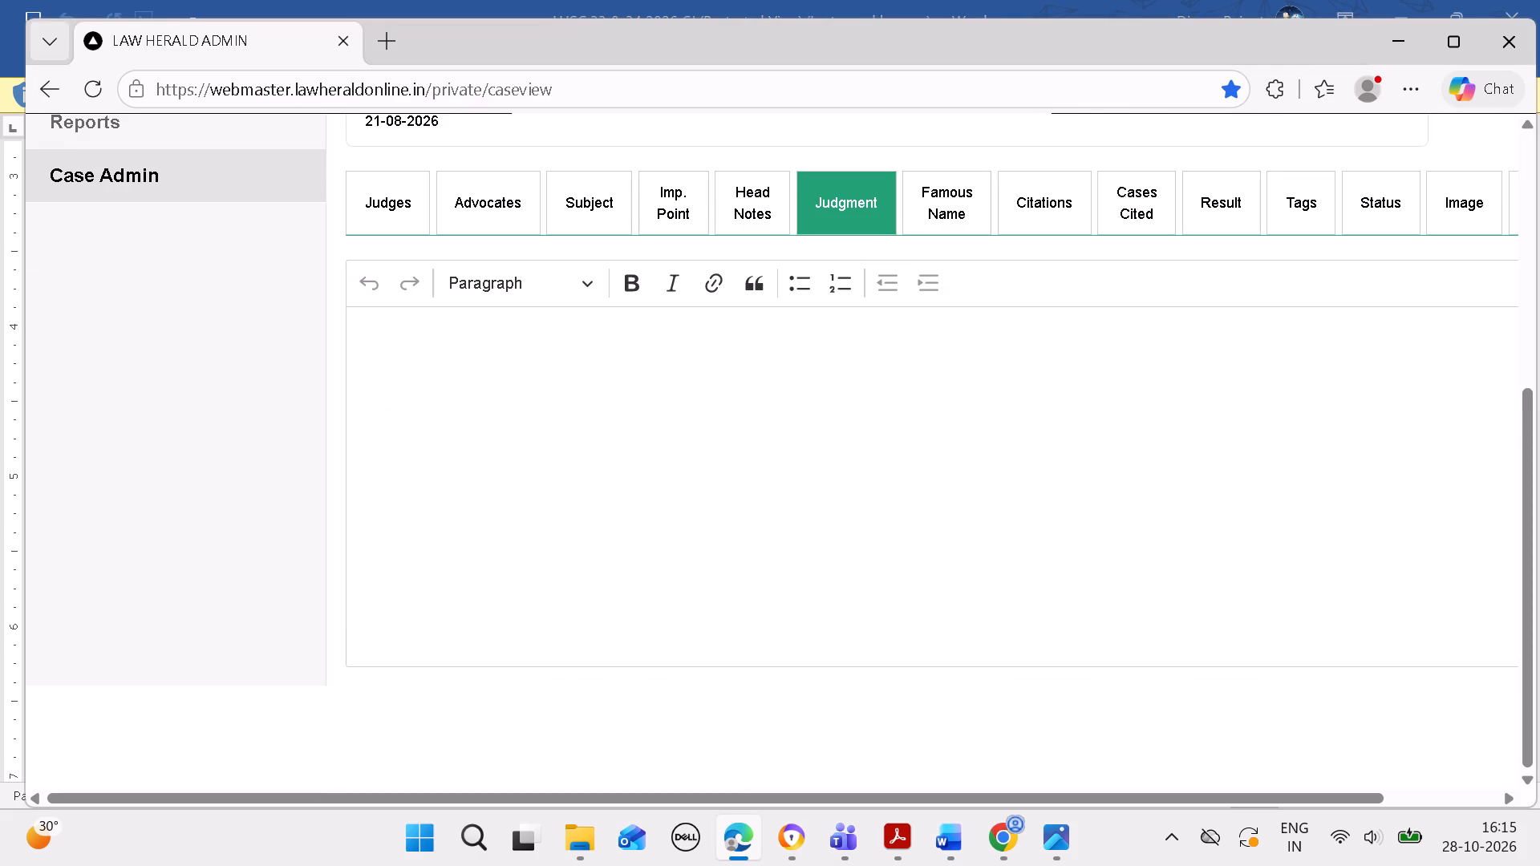
pyautogui.click(820, 375)
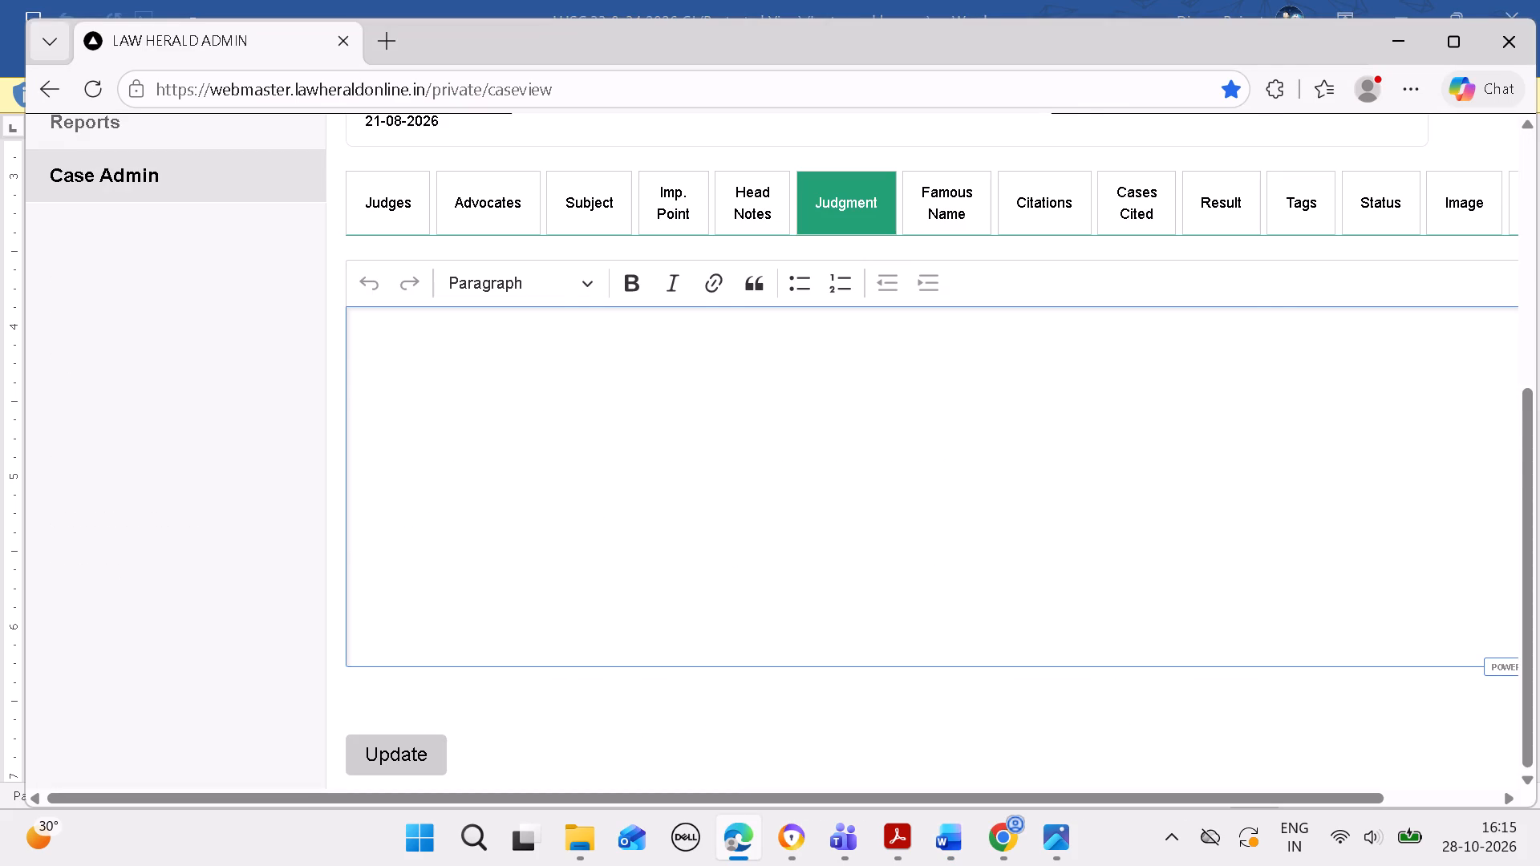
pyautogui.hotkey('ctrl', 'v')
# Extend the dashed line at the end of the judgment by six hyphens and remove its bold formatting.
pyautogui.press('-')
pyautogui.press('-')
pyautogui.press('-')
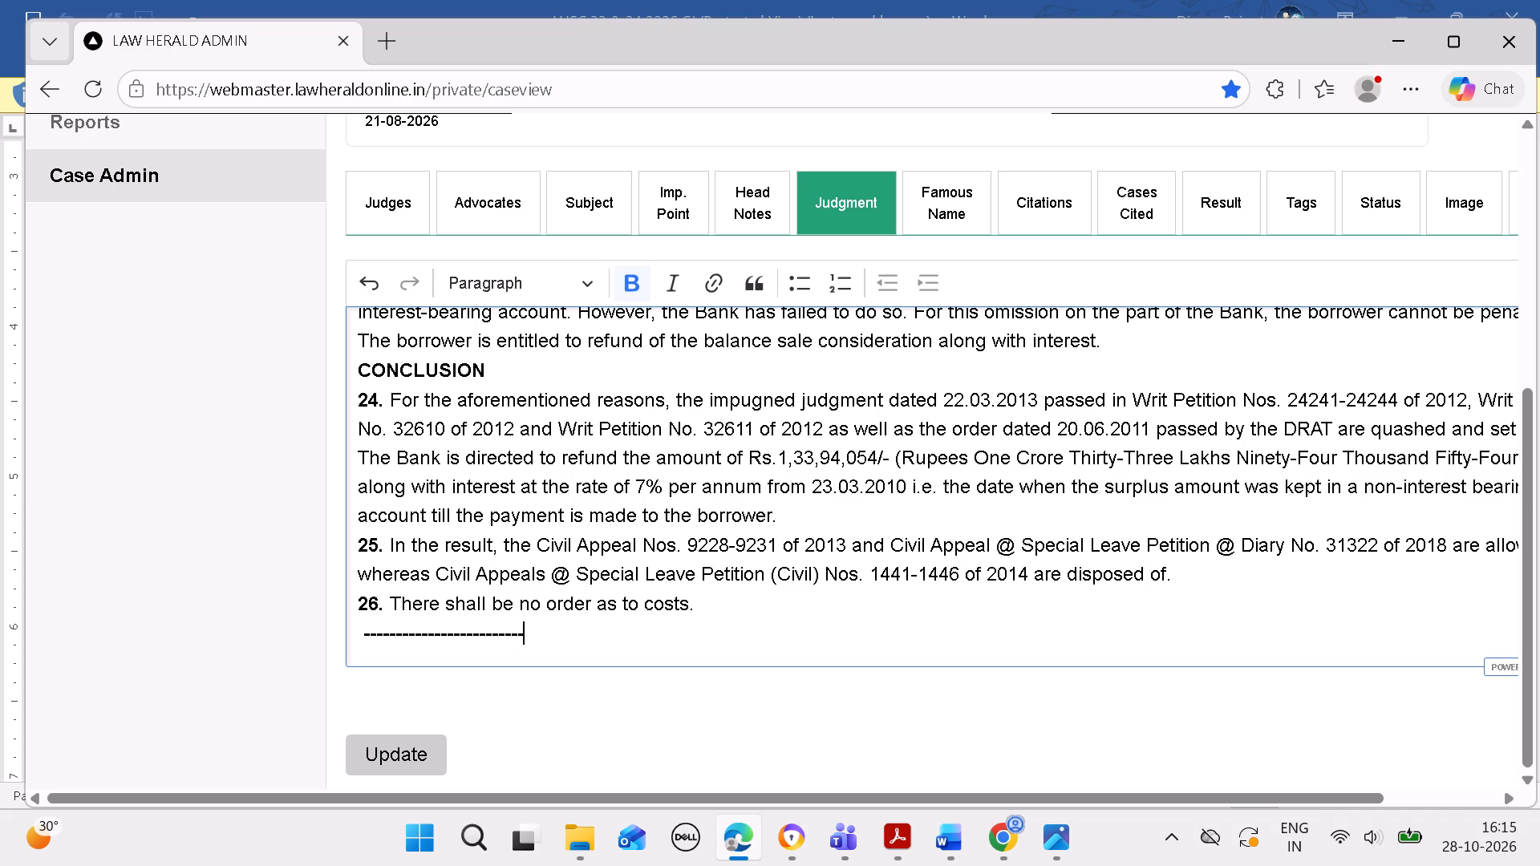
pyautogui.press('-')
pyautogui.press('-')
pyautogui.press('-')
pyautogui.moveTo(571, 625); pyautogui.dragTo(482, 633)
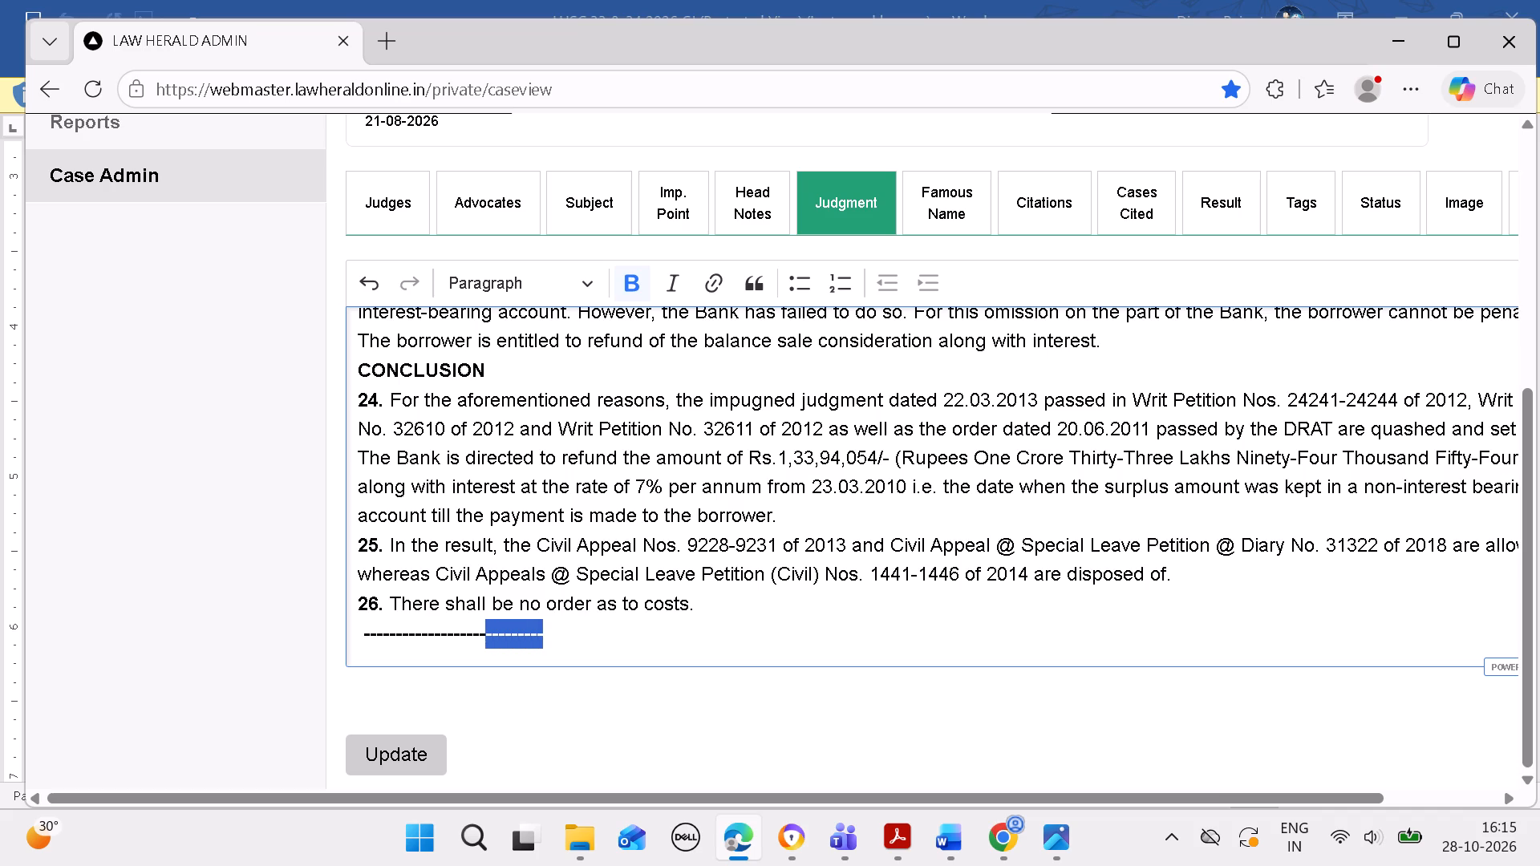
pyautogui.moveTo(482, 633); pyautogui.dragTo(363, 637)
pyautogui.hotkey('ctrl', 'b')
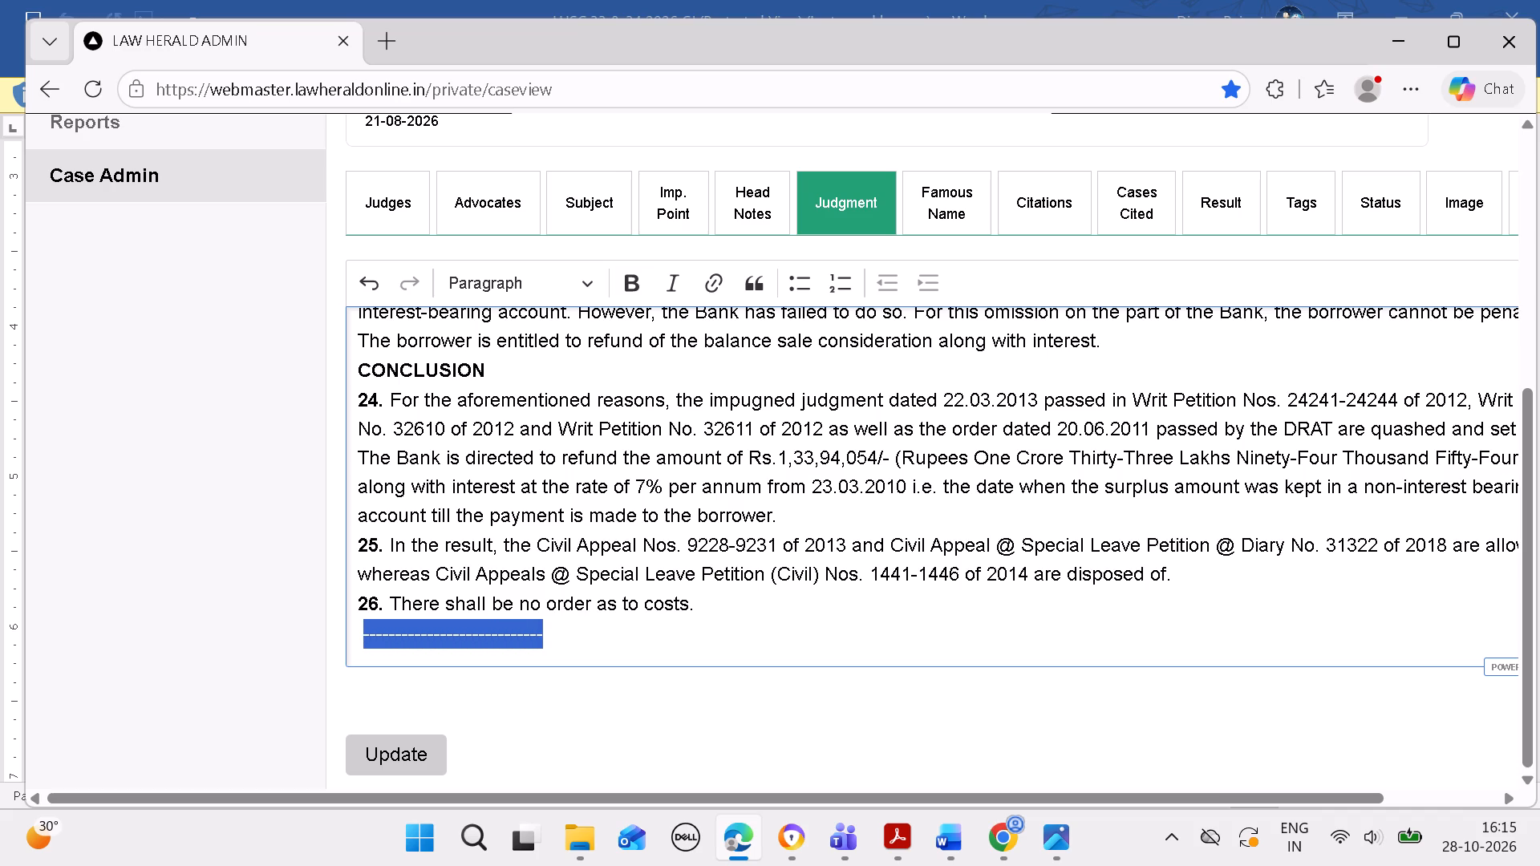
pyautogui.click(569, 648)
# Check the pasted judgment from its beginning to its end and save it to the case.
pyautogui.scroll(2, 496, 637)
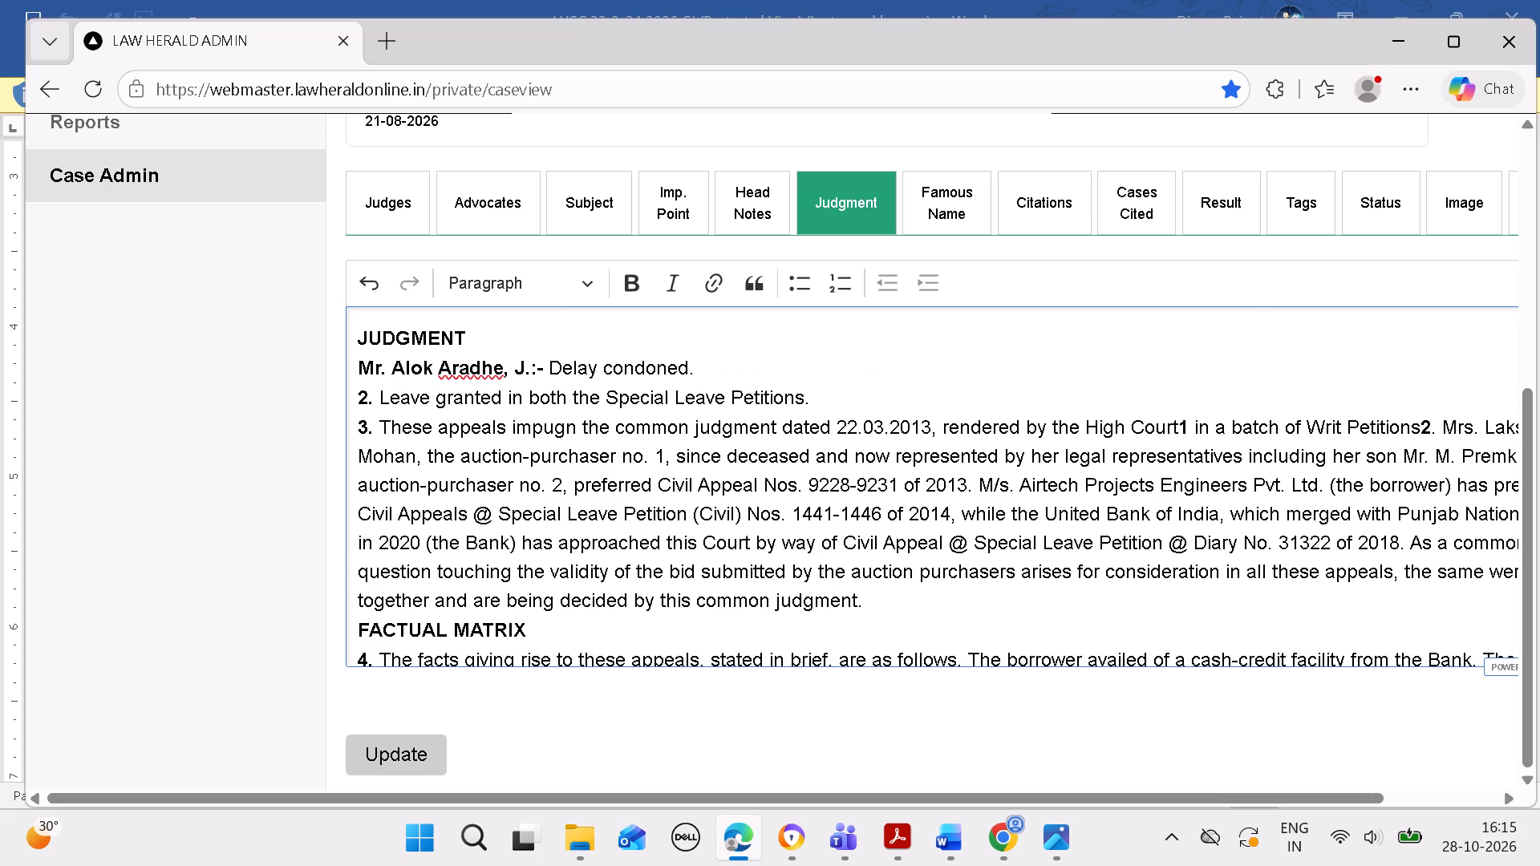
pyautogui.scroll(-5, 500, 626)
pyautogui.click(429, 750)
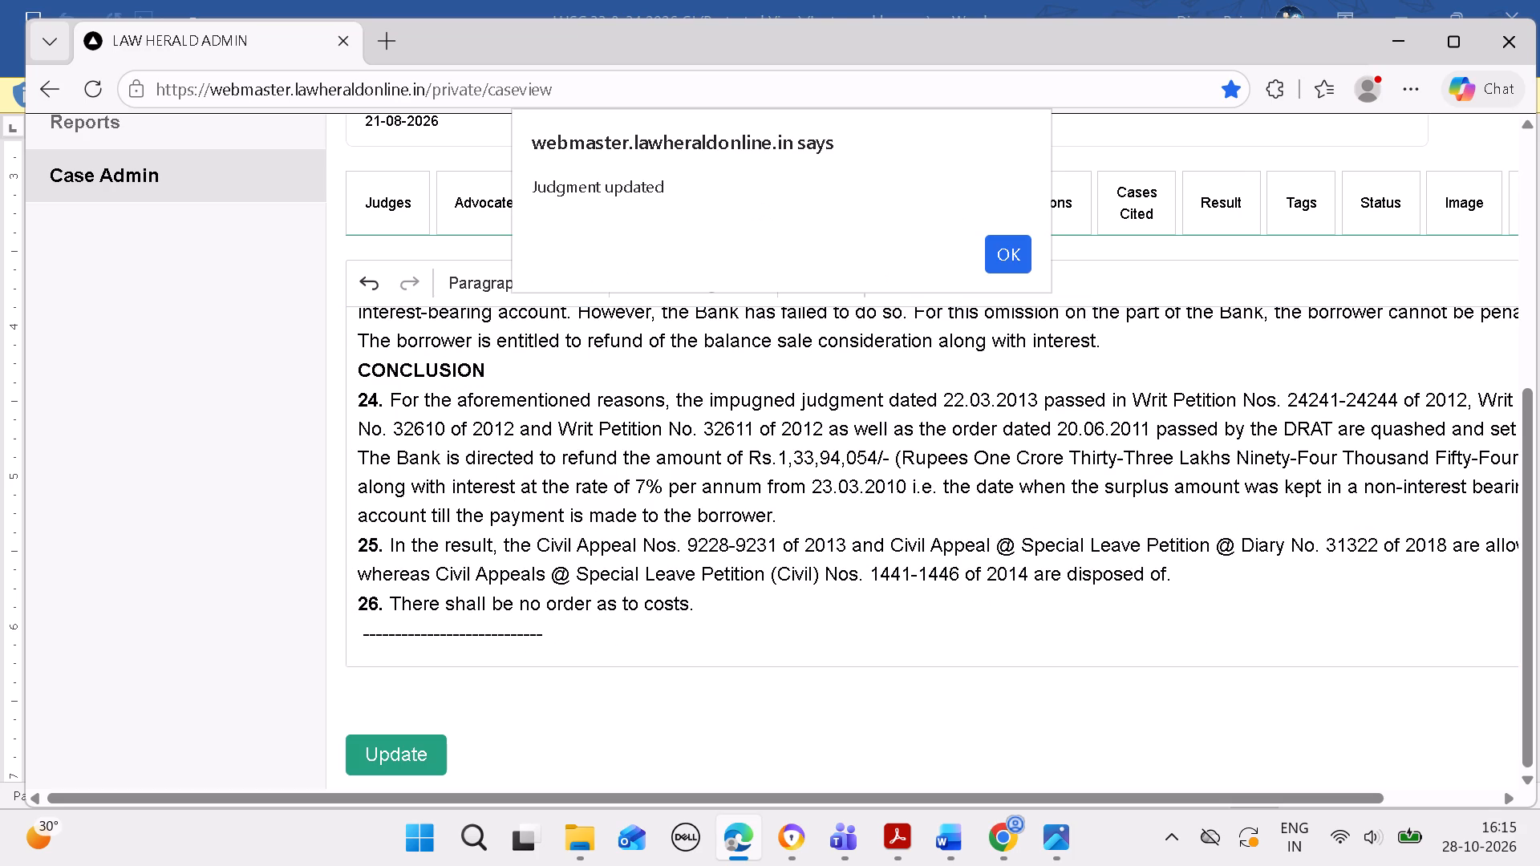
pyautogui.click(1001, 263)
# Review the case details, the attached judges and the attached citations.
pyautogui.scroll(5, 934, 475)
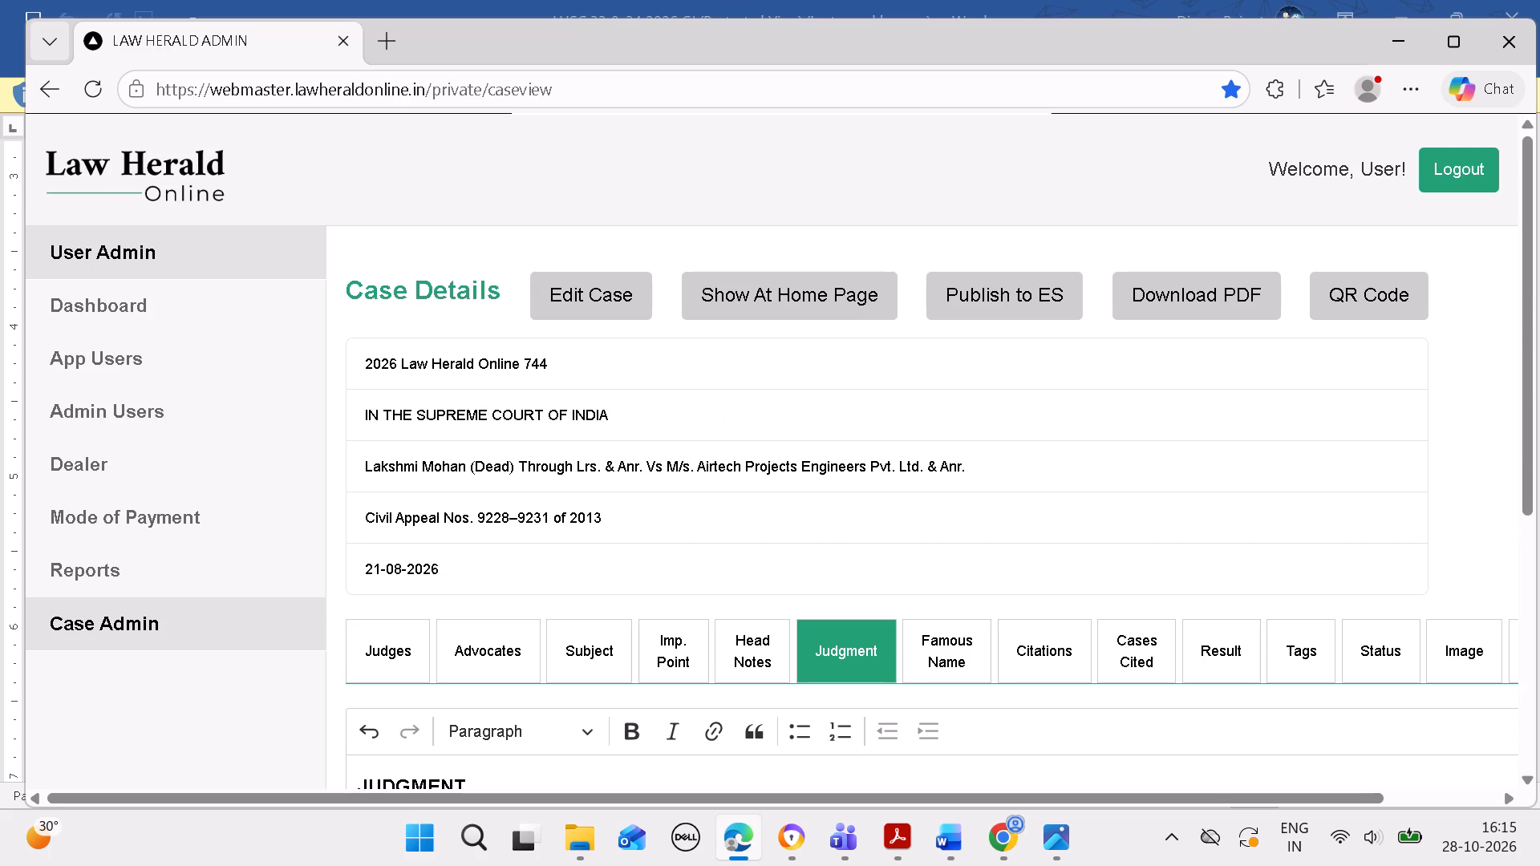
pyautogui.scroll(4, 928, 513)
pyautogui.scroll(-6, 928, 510)
pyautogui.scroll(3, 927, 499)
pyautogui.scroll(-4, 927, 492)
pyautogui.scroll(2, 927, 489)
pyautogui.scroll(-3, 1019, 355)
pyautogui.scroll(2, 1059, 205)
pyautogui.scroll(-3, 1039, 325)
pyautogui.scroll(2, 1037, 322)
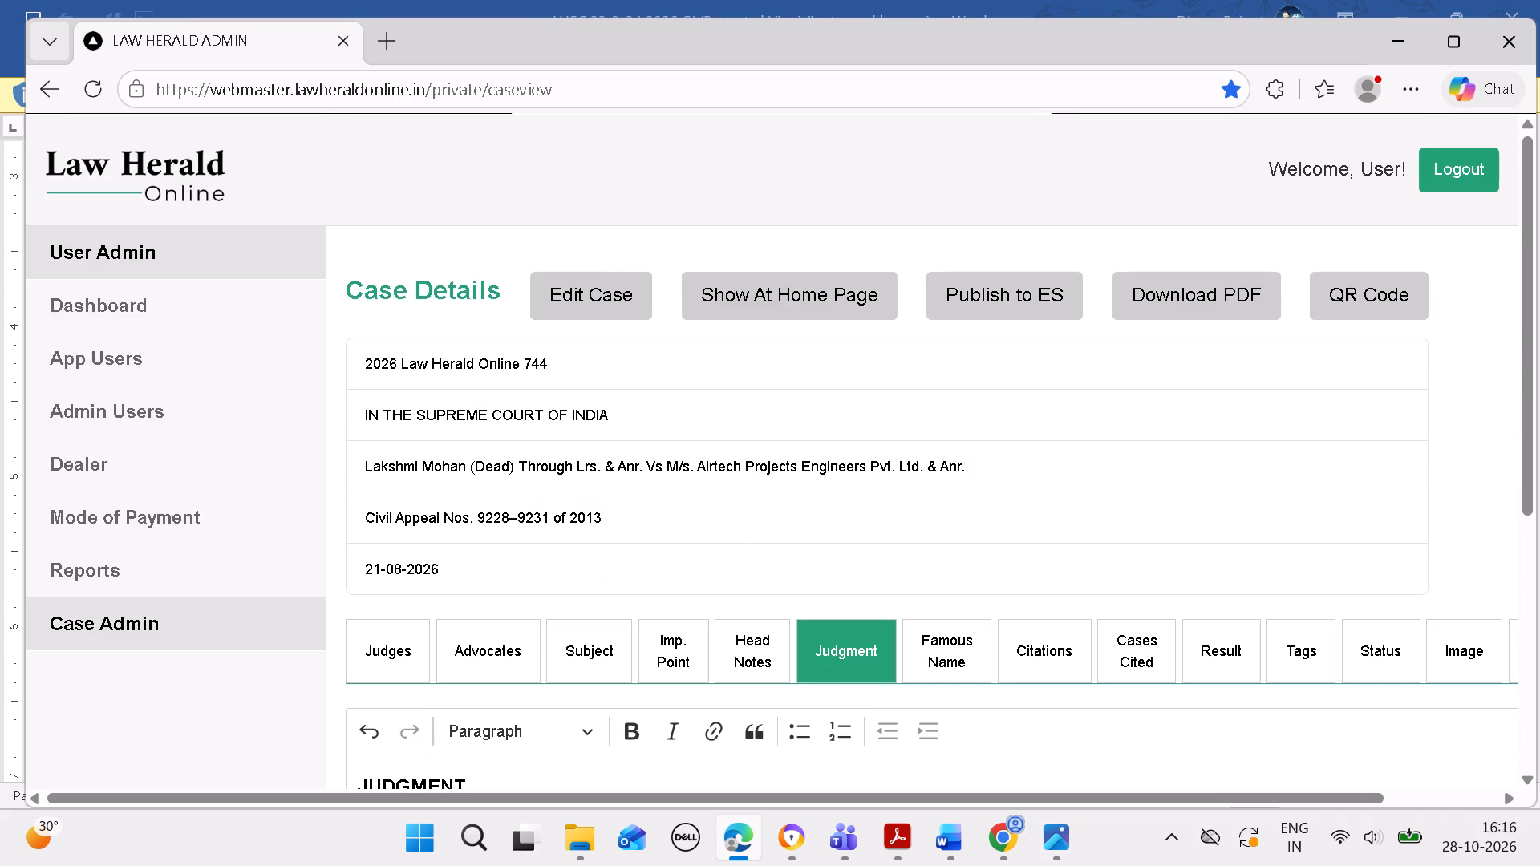
pyautogui.click(393, 622)
pyautogui.scroll(-4, 471, 576)
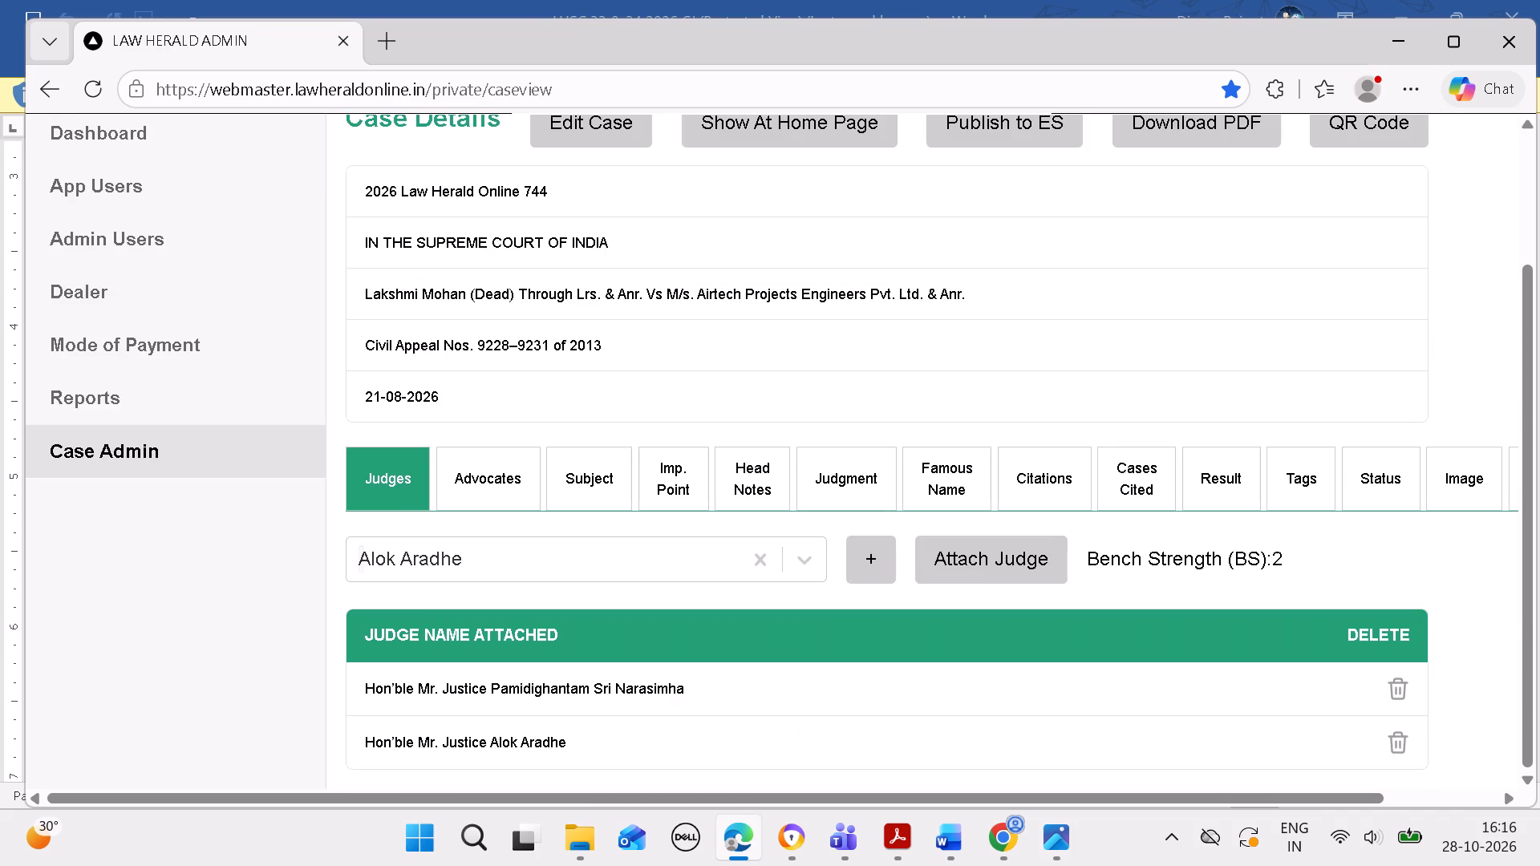
pyautogui.scroll(2, 1105, 260)
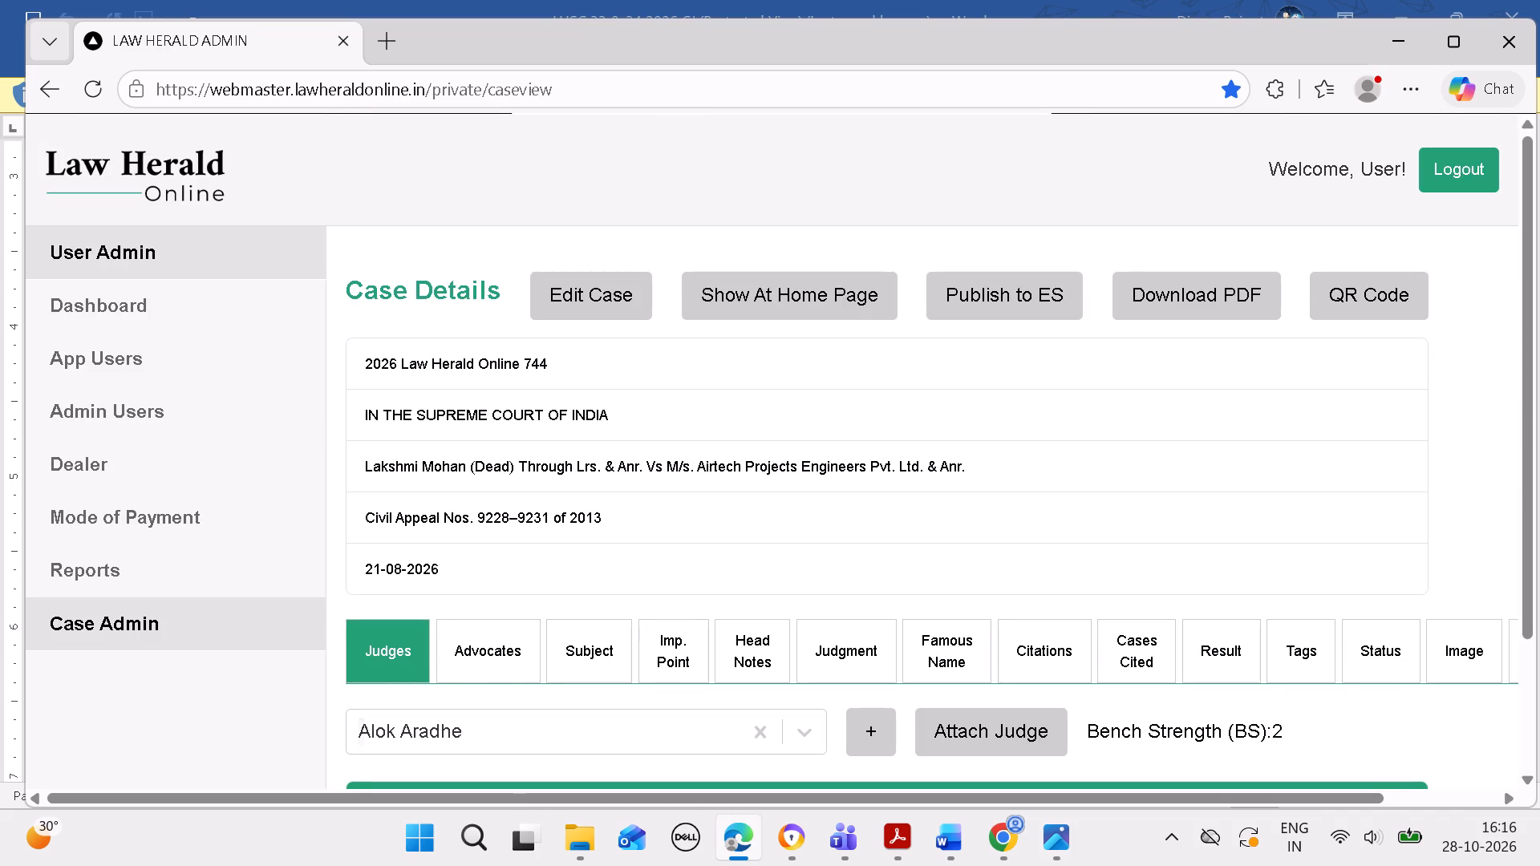
pyautogui.click(1047, 641)
pyautogui.scroll(-4, 1042, 558)
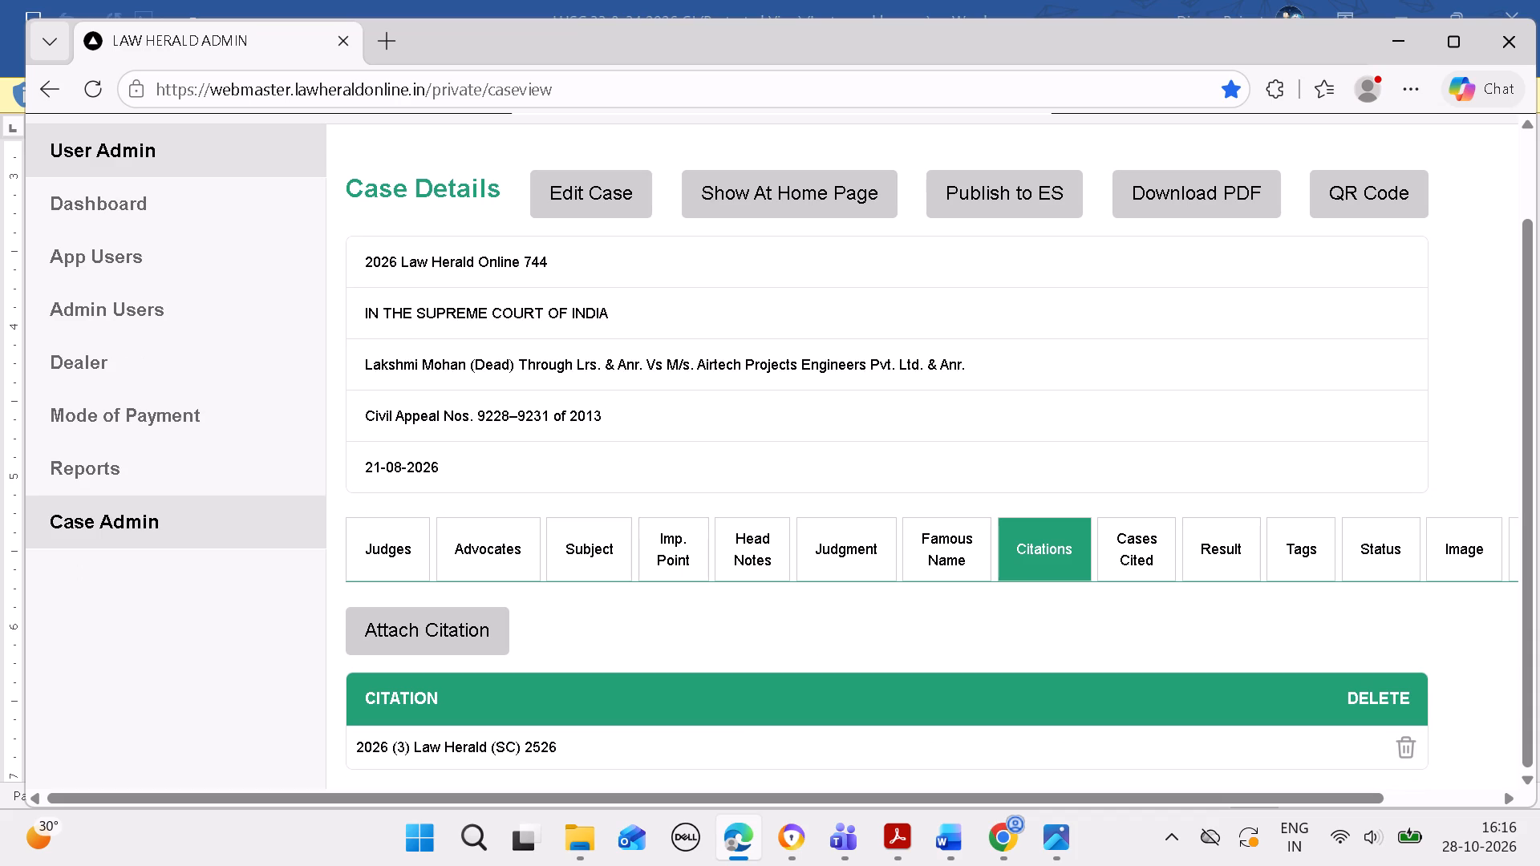
# Publish the case to ES and dismiss the confirmation.
pyautogui.click(1009, 208)
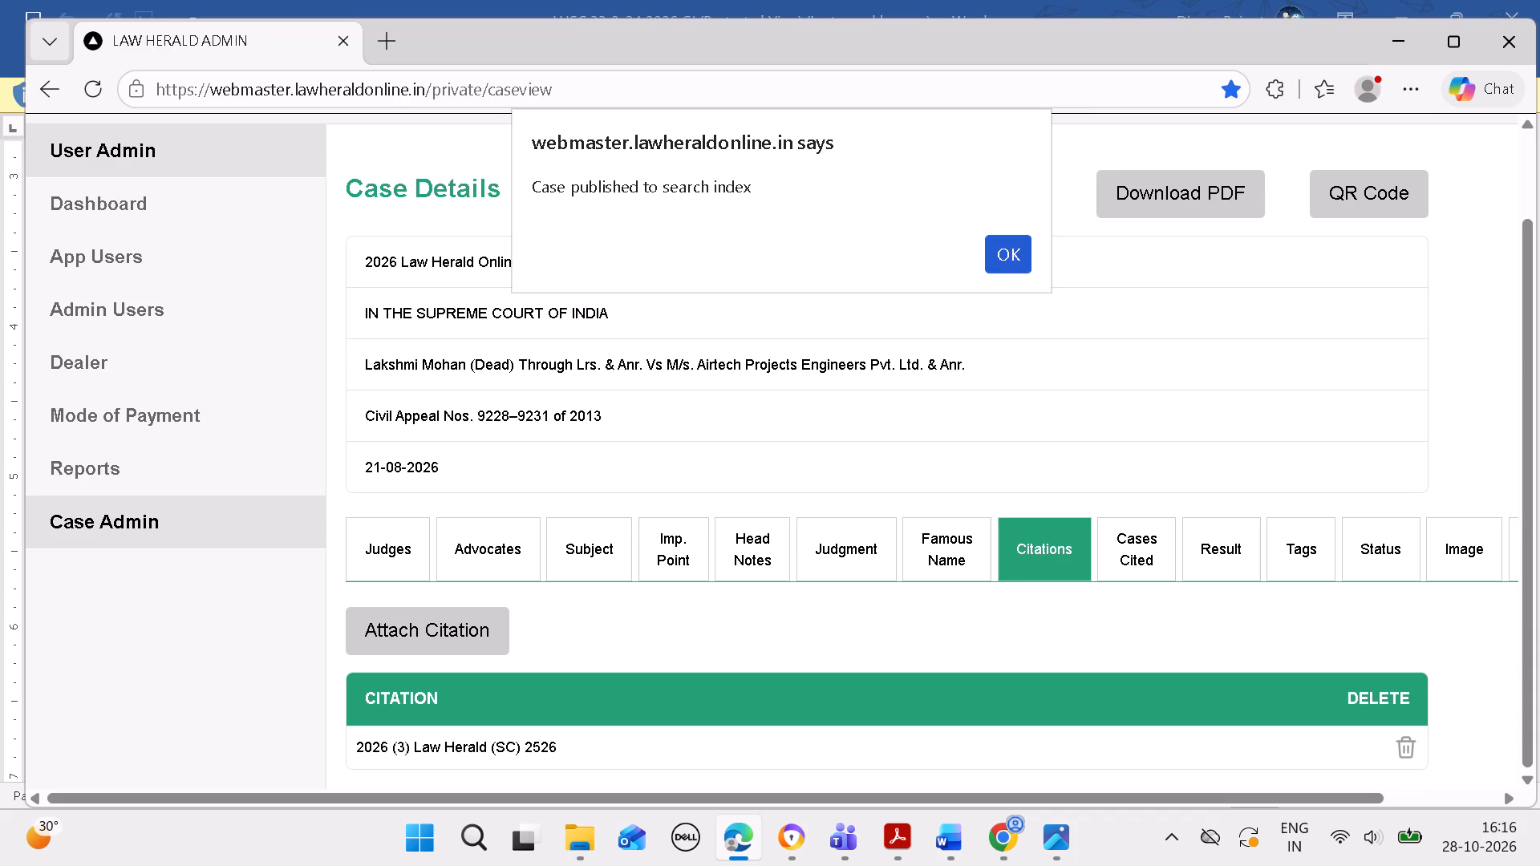
pyautogui.click(1018, 257)
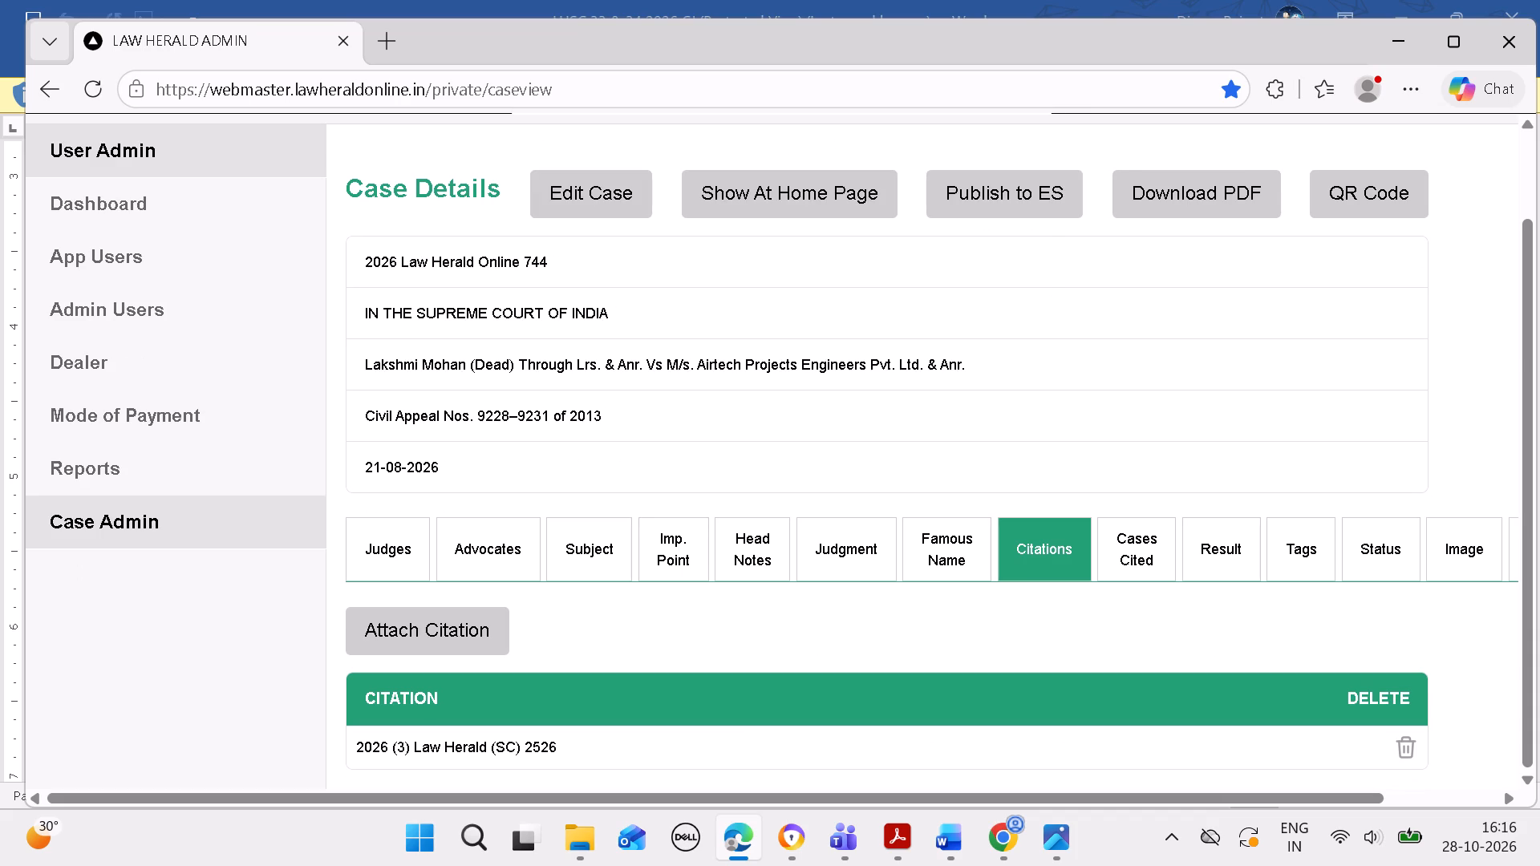
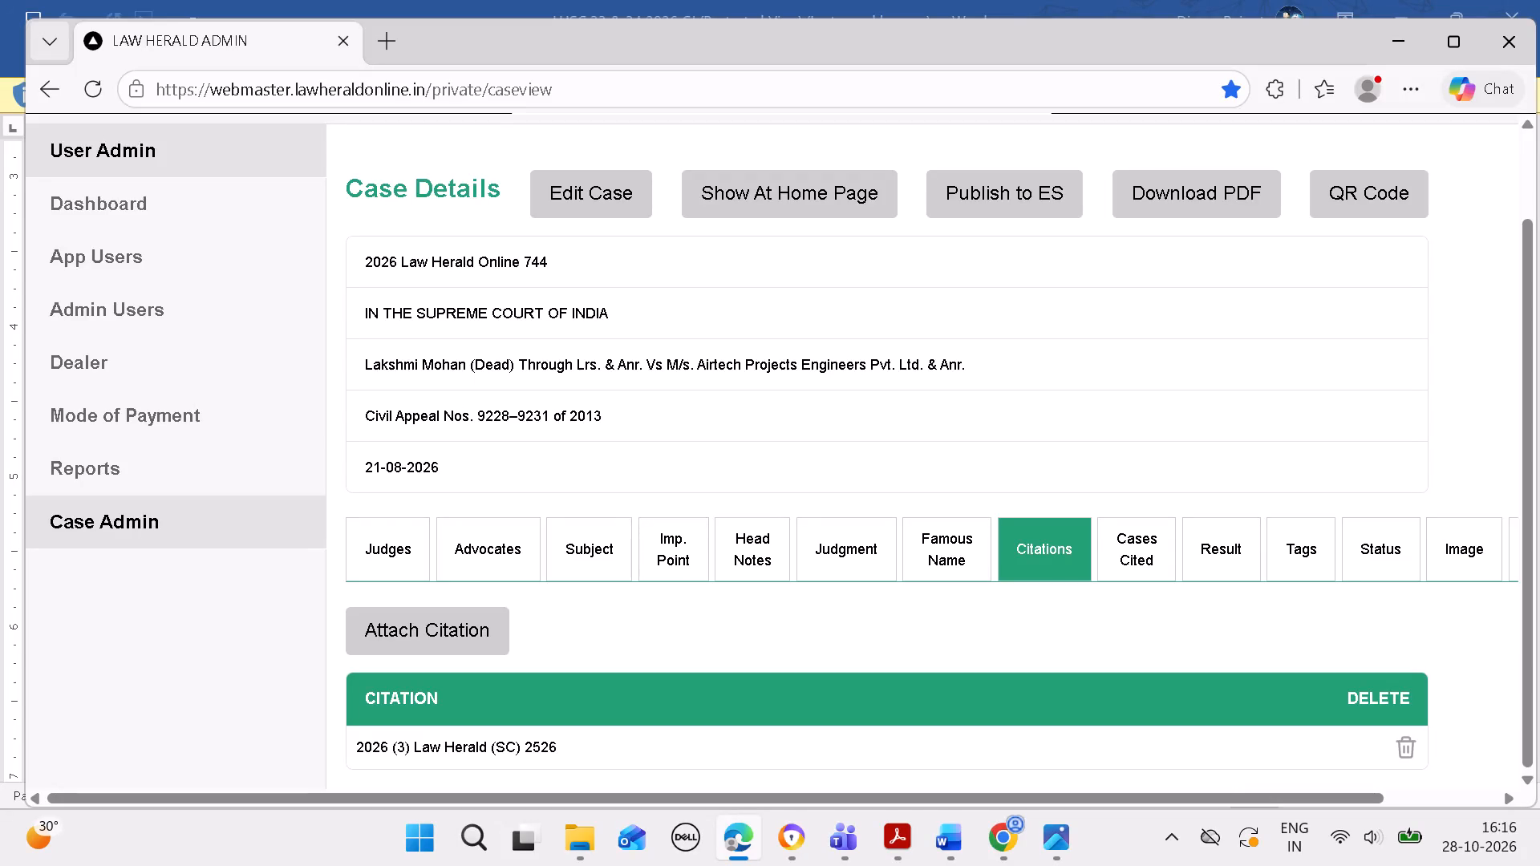
# Switch to Word and look through the 2026 LawHeraldOnline 735 case from its heading to its cited cases.
pyautogui.click(950, 830)
pyautogui.click(1010, 600)
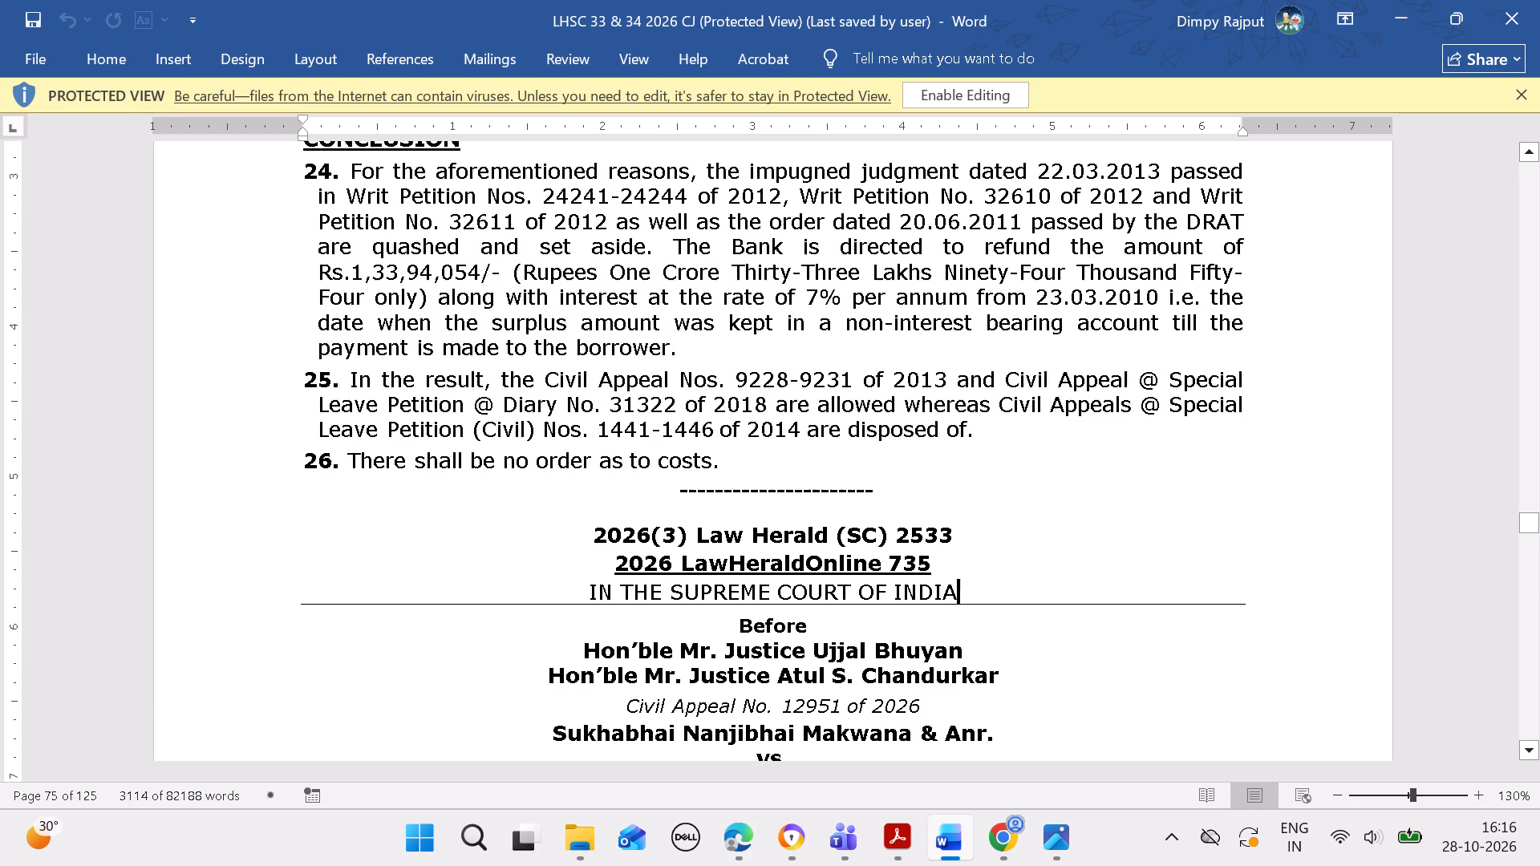
pyautogui.press('Down')
pyautogui.press('Down')
pyautogui.press('Down')
pyautogui.press('Down')
pyautogui.press('Down')
pyautogui.press('Down')
pyautogui.press('Down')
pyautogui.press('Down')
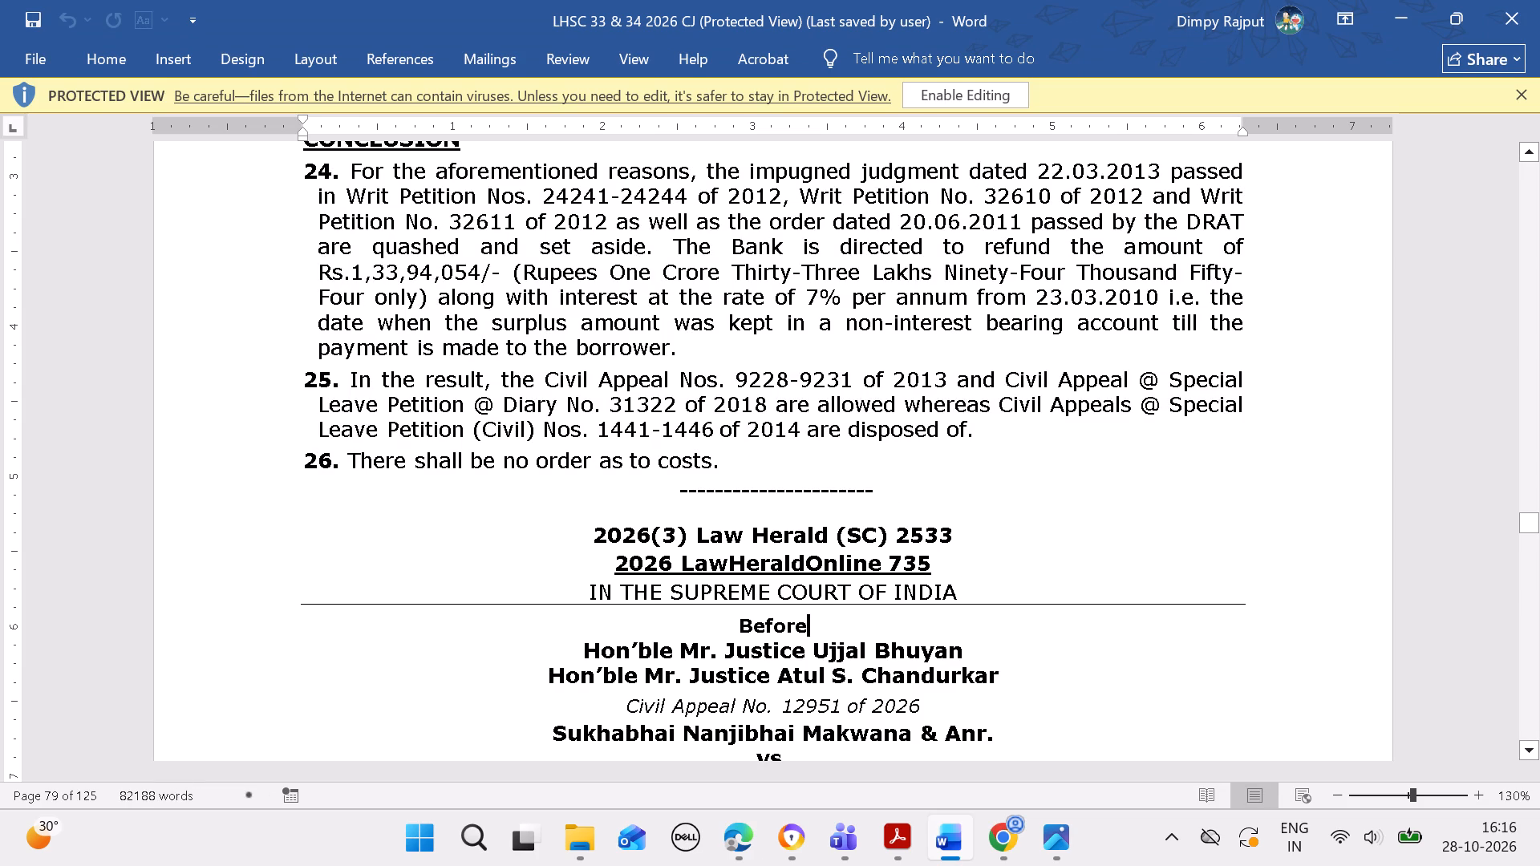
pyautogui.press('Down')
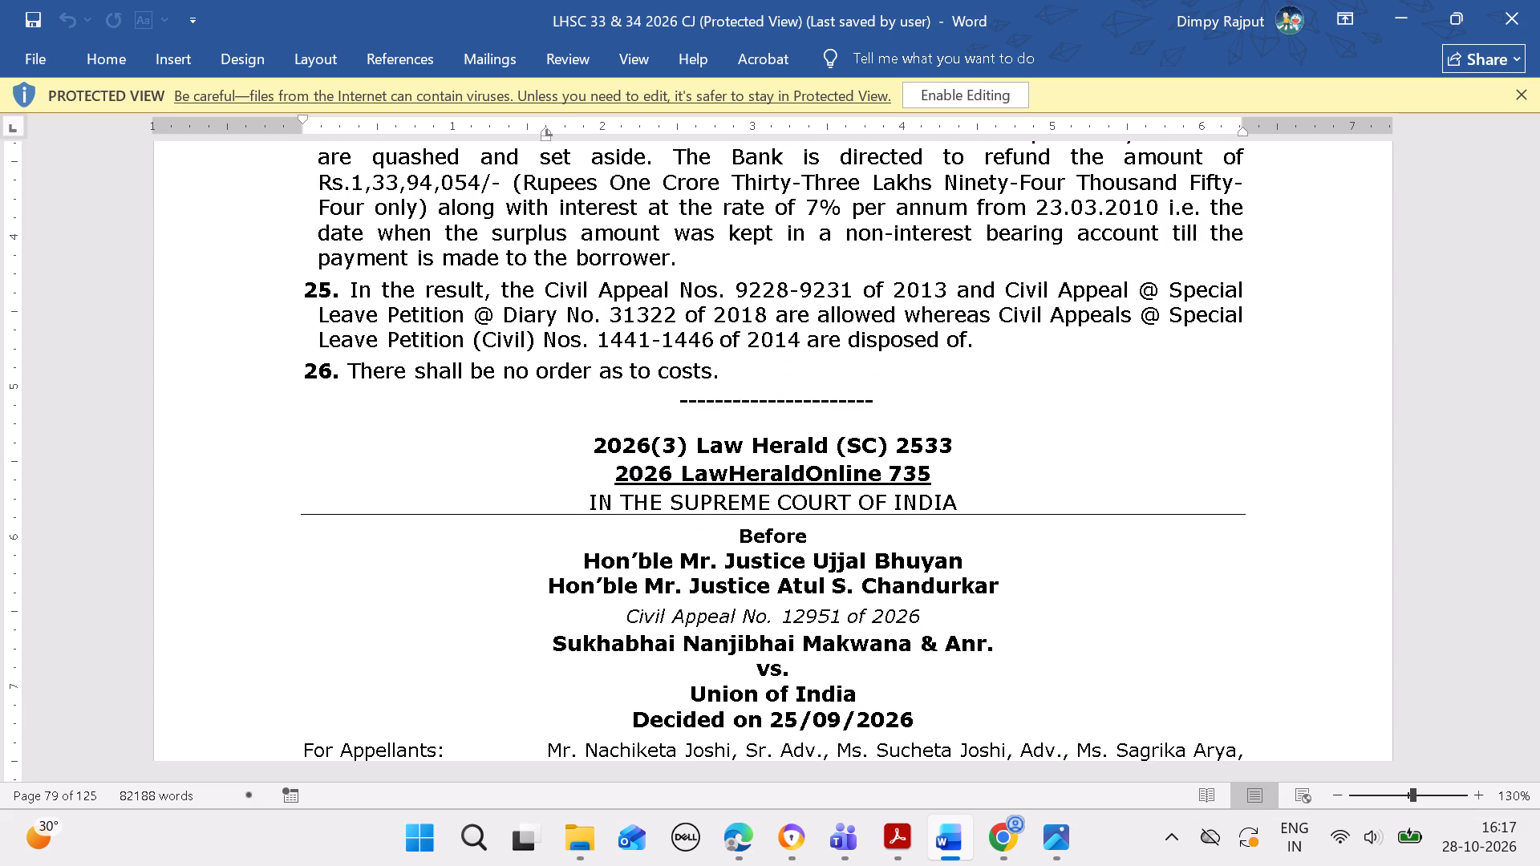
pyautogui.press('Down')
pyautogui.press('Down')
pyautogui.press('Down')
pyautogui.press('Down')
pyautogui.press('Down')
pyautogui.press('Down')
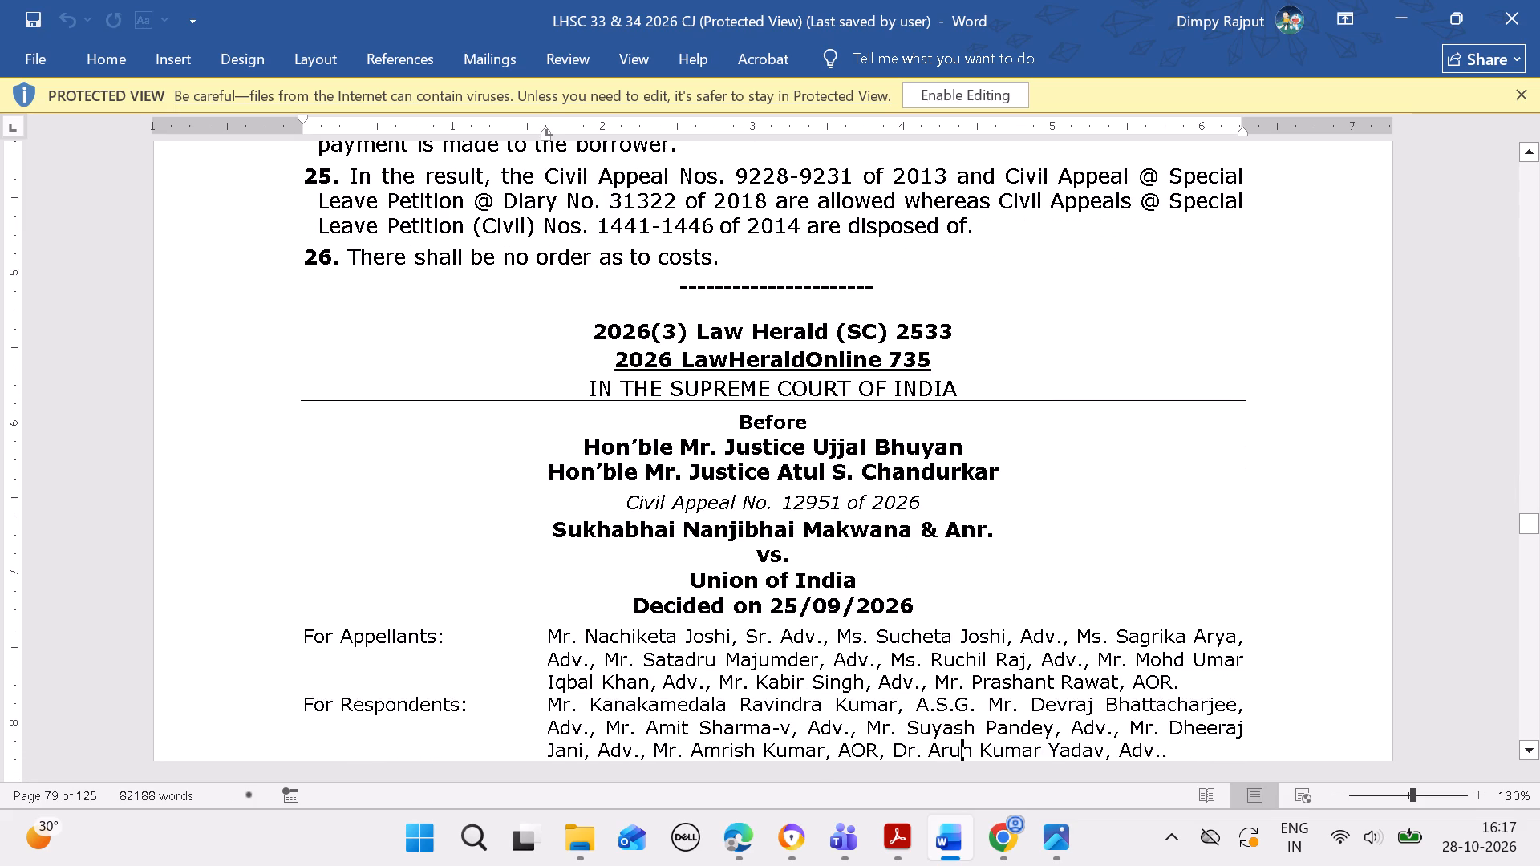
pyautogui.press('Down')
pyautogui.press('Down')
pyautogui.press('Down')
pyautogui.press('Down')
pyautogui.press('Down')
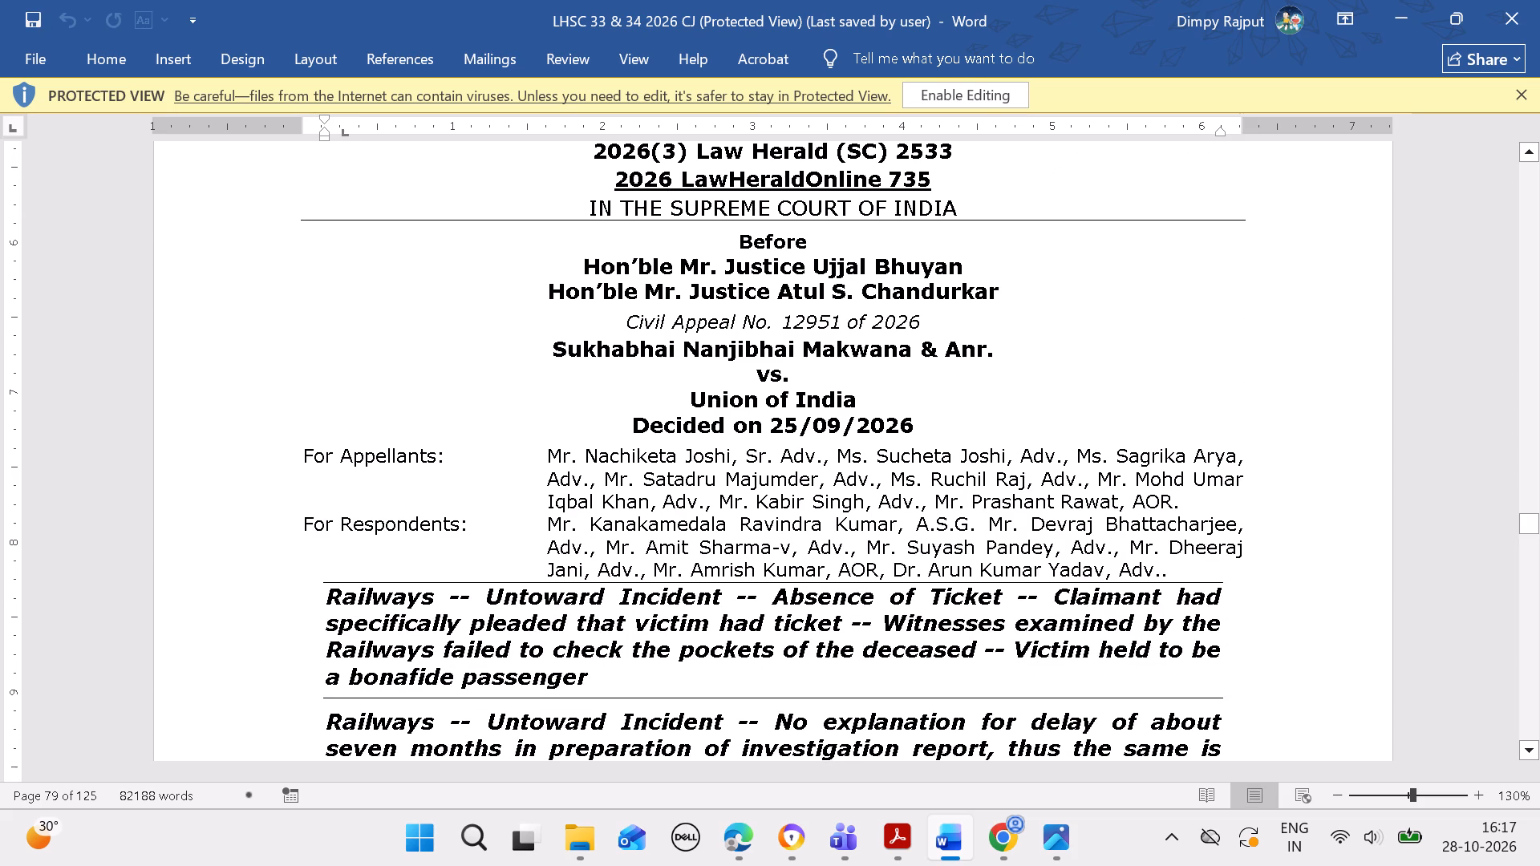
pyautogui.press('Down')
pyautogui.press('Down')
pyautogui.press('Down')
pyautogui.press('Down')
pyautogui.press('Down')
pyautogui.press('Down')
pyautogui.press('Down')
pyautogui.press('Down')
pyautogui.press('Down')
pyautogui.press('Down')
pyautogui.press('Down')
pyautogui.press('Down')
pyautogui.press('Down')
pyautogui.press('Down')
pyautogui.press('Down')
pyautogui.press('Down')
pyautogui.press('Down')
pyautogui.press('Down')
pyautogui.press('Down')
pyautogui.press('Down')
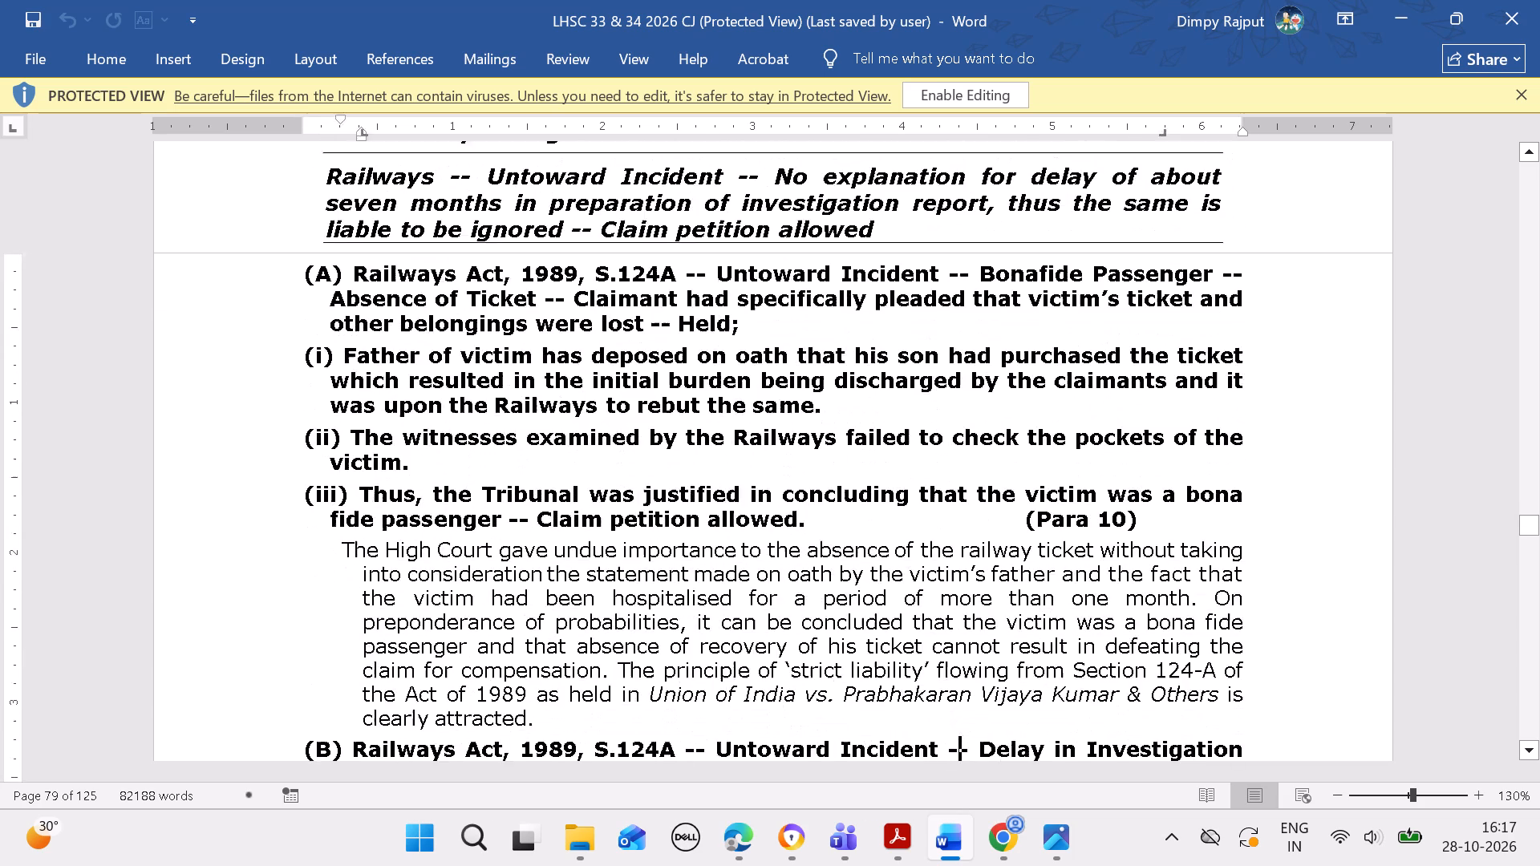
pyautogui.press('Down')
pyautogui.press('Down')
pyautogui.press('Down')
pyautogui.press('Down')
pyautogui.press('Down')
pyautogui.press('Down')
pyautogui.press('Down')
pyautogui.press('Down')
pyautogui.press('Down')
pyautogui.press('Down')
pyautogui.press('Down')
pyautogui.press('Down')
pyautogui.press('Down')
pyautogui.press('Down')
pyautogui.press('Down')
pyautogui.press('Down')
pyautogui.press('Down')
pyautogui.press('Down')
pyautogui.press('Down')
pyautogui.press('Down')
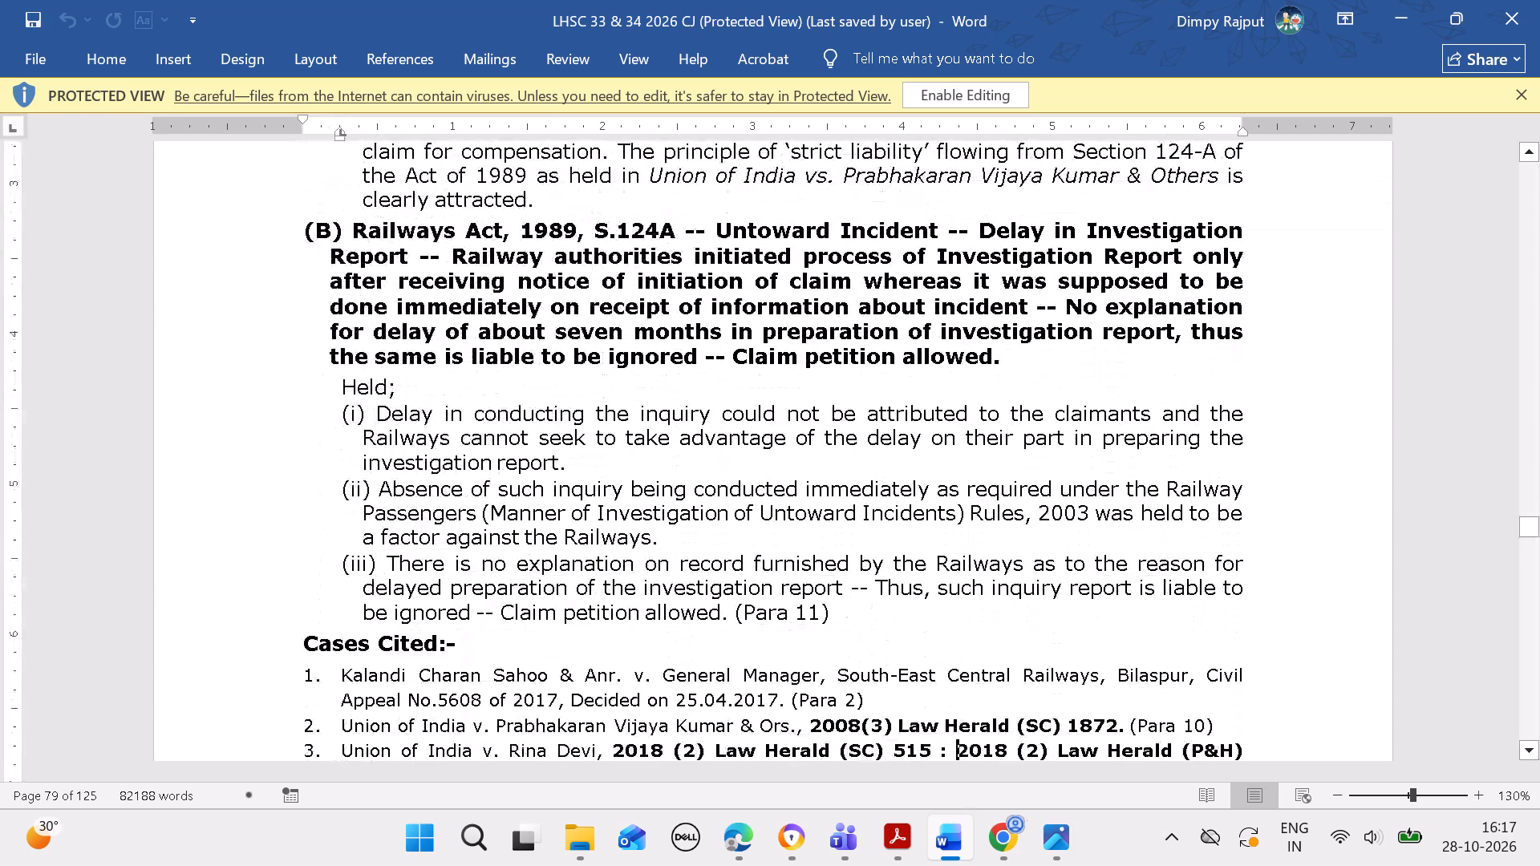
pyautogui.press('Down')
pyautogui.press('Down')
pyautogui.press('Down')
pyautogui.press('Down')
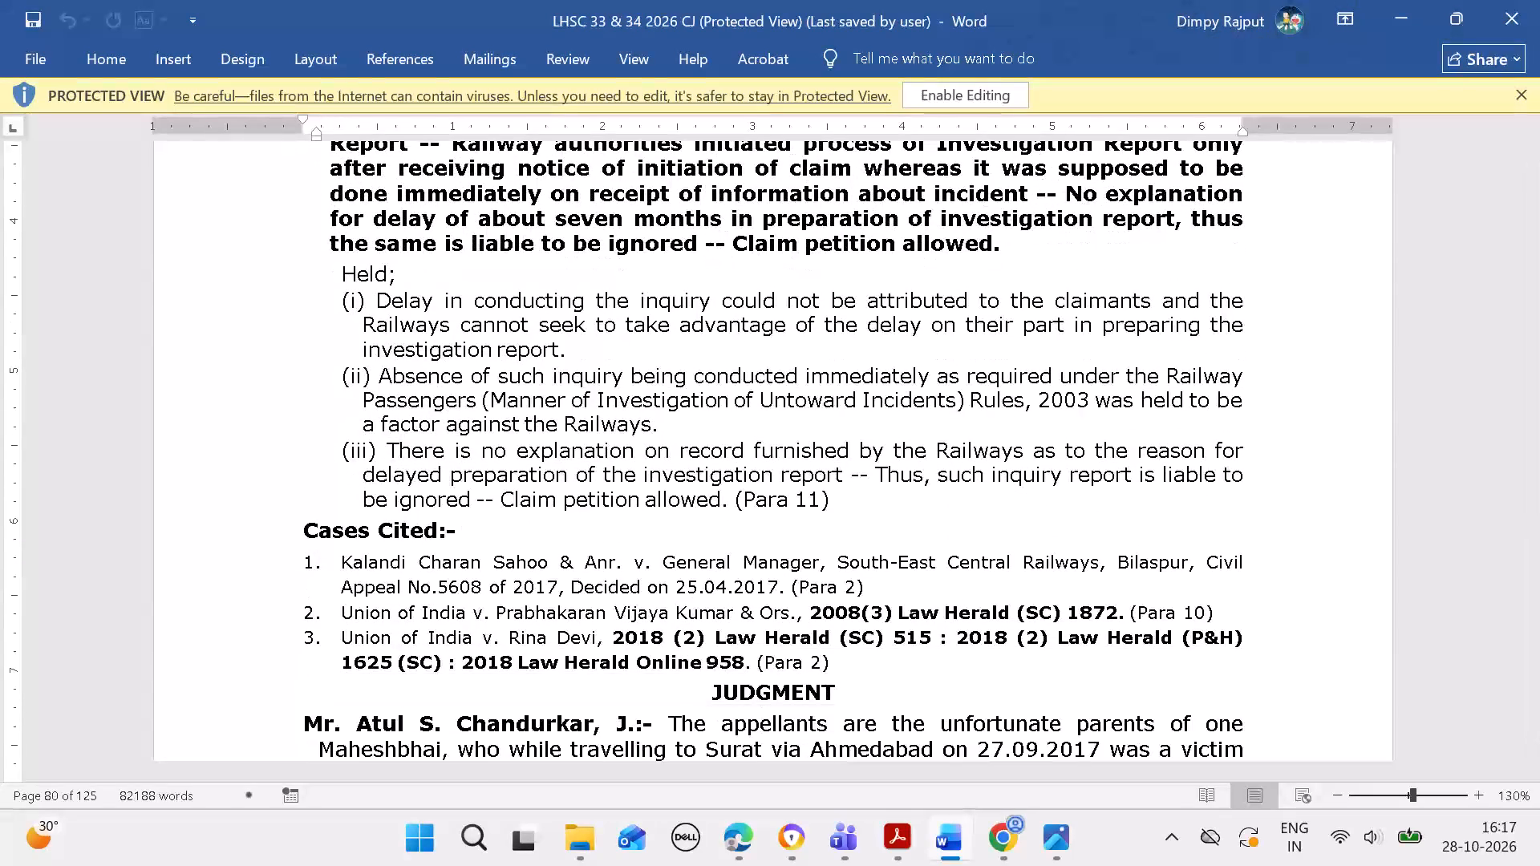
pyautogui.press('Up')
pyautogui.press('Up')
pyautogui.press('Up')
pyautogui.press('Up')
pyautogui.press('Up')
pyautogui.press('Up')
pyautogui.press('Up')
pyautogui.press('Up')
pyautogui.press('Up')
pyautogui.press('Up')
pyautogui.press('Up')
pyautogui.press('Up')
pyautogui.press('Up')
pyautogui.press('Up')
pyautogui.press('Up')
pyautogui.press('Up')
pyautogui.press('Up')
pyautogui.press('Up')
pyautogui.press('Up')
pyautogui.press('Up')
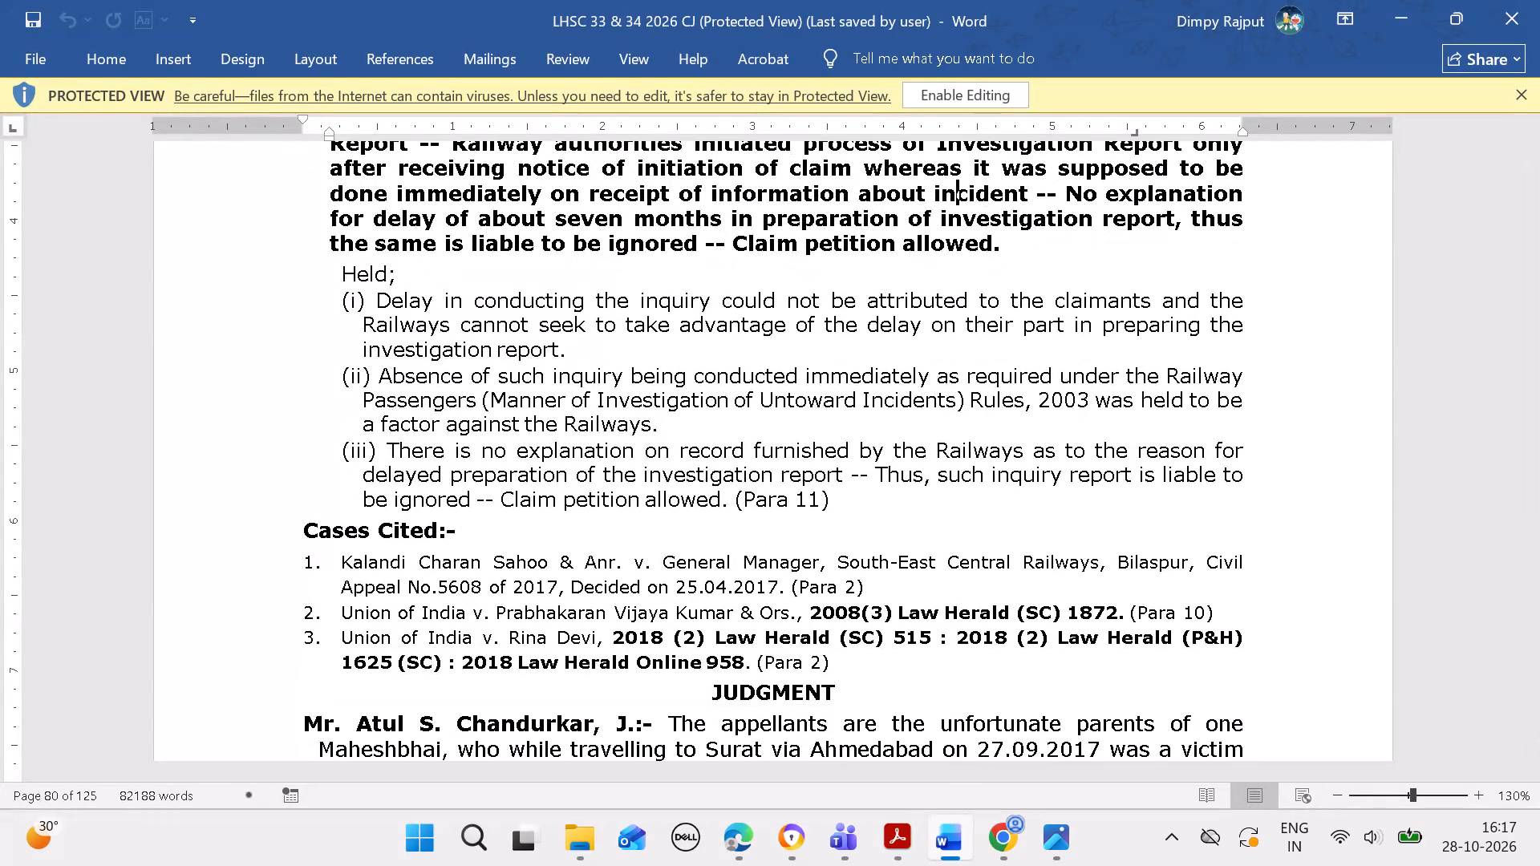
pyautogui.press('Up')
pyautogui.press('Up')
pyautogui.press('Up')
pyautogui.press('Up')
pyautogui.press('Up')
pyautogui.press('Up')
pyautogui.press('Up')
pyautogui.press('Up')
pyautogui.press('Up')
pyautogui.press('Up')
pyautogui.press('Up')
pyautogui.press('Up')
pyautogui.press('Up')
pyautogui.press('Up')
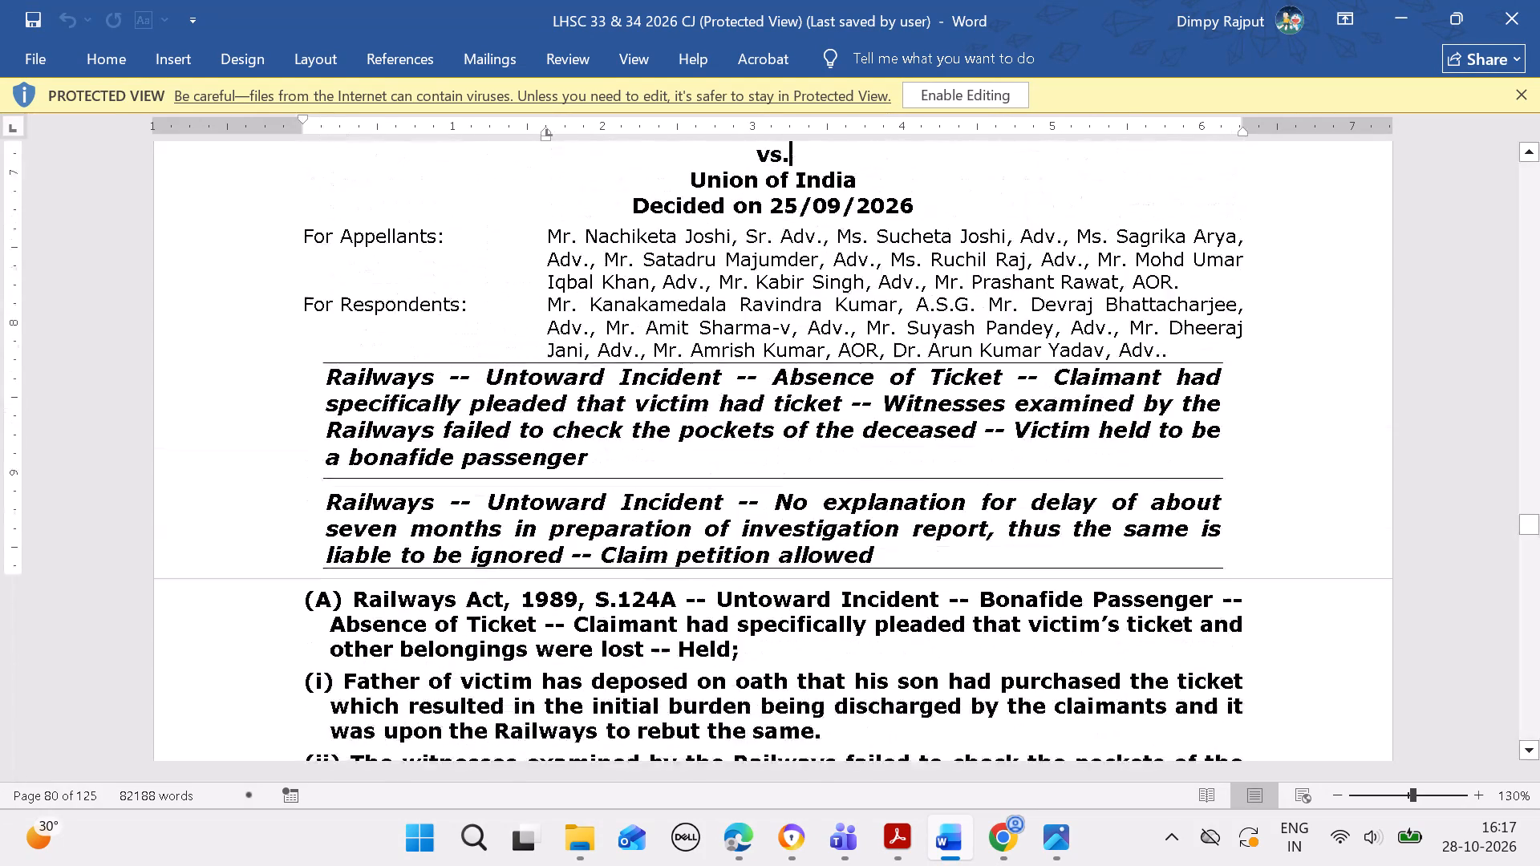
pyautogui.press('Up')
pyautogui.press('Up')
pyautogui.press('Up')
pyautogui.press('Up')
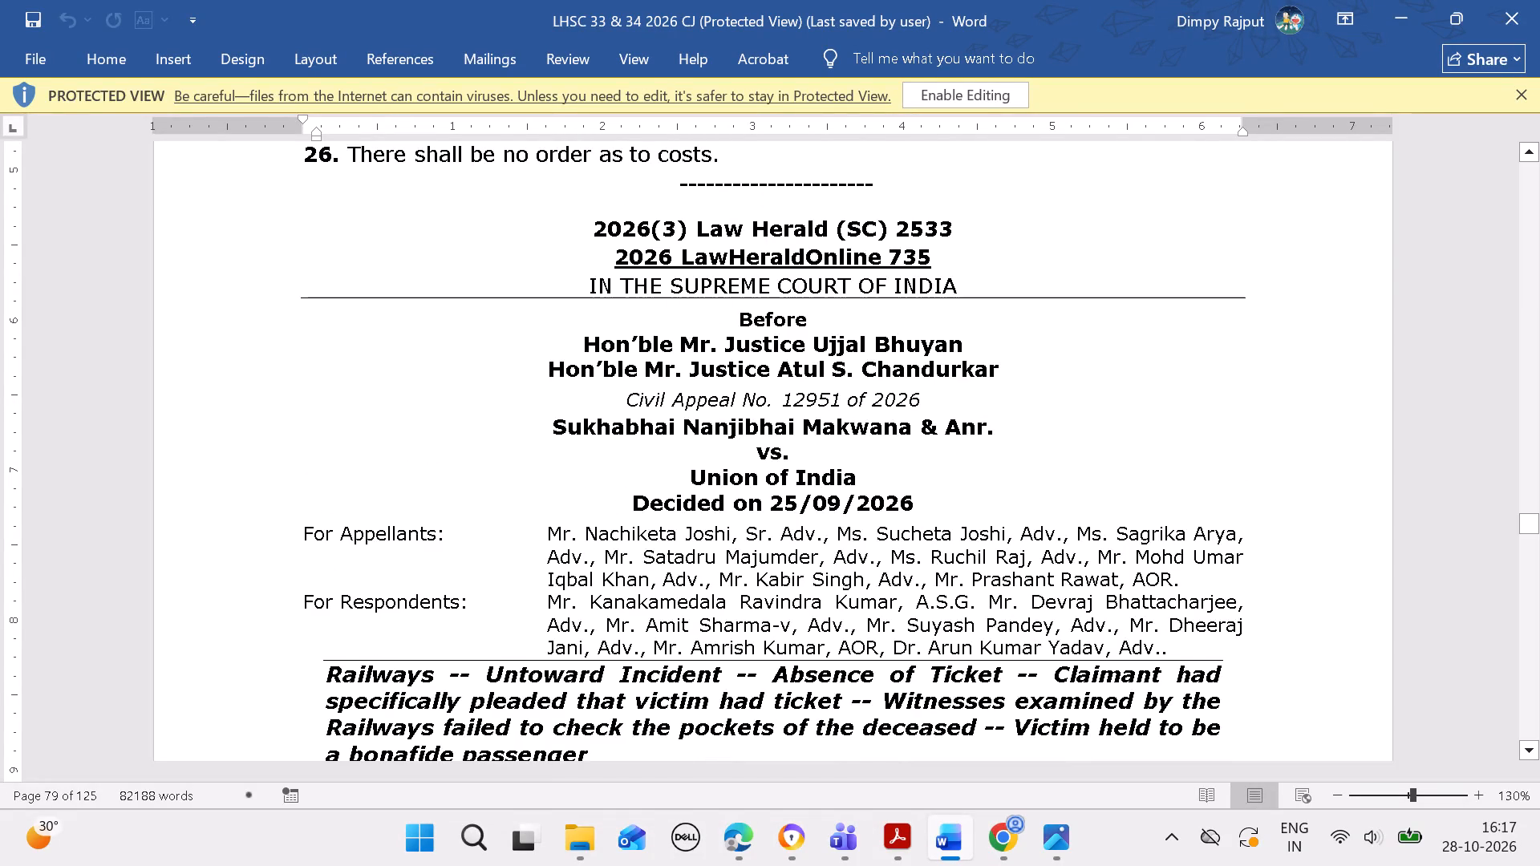
# Copy the appeal number 12951 of 2026 from the case heading and open the case search in Edge.
pyautogui.moveTo(784, 395); pyautogui.dragTo(881, 399)
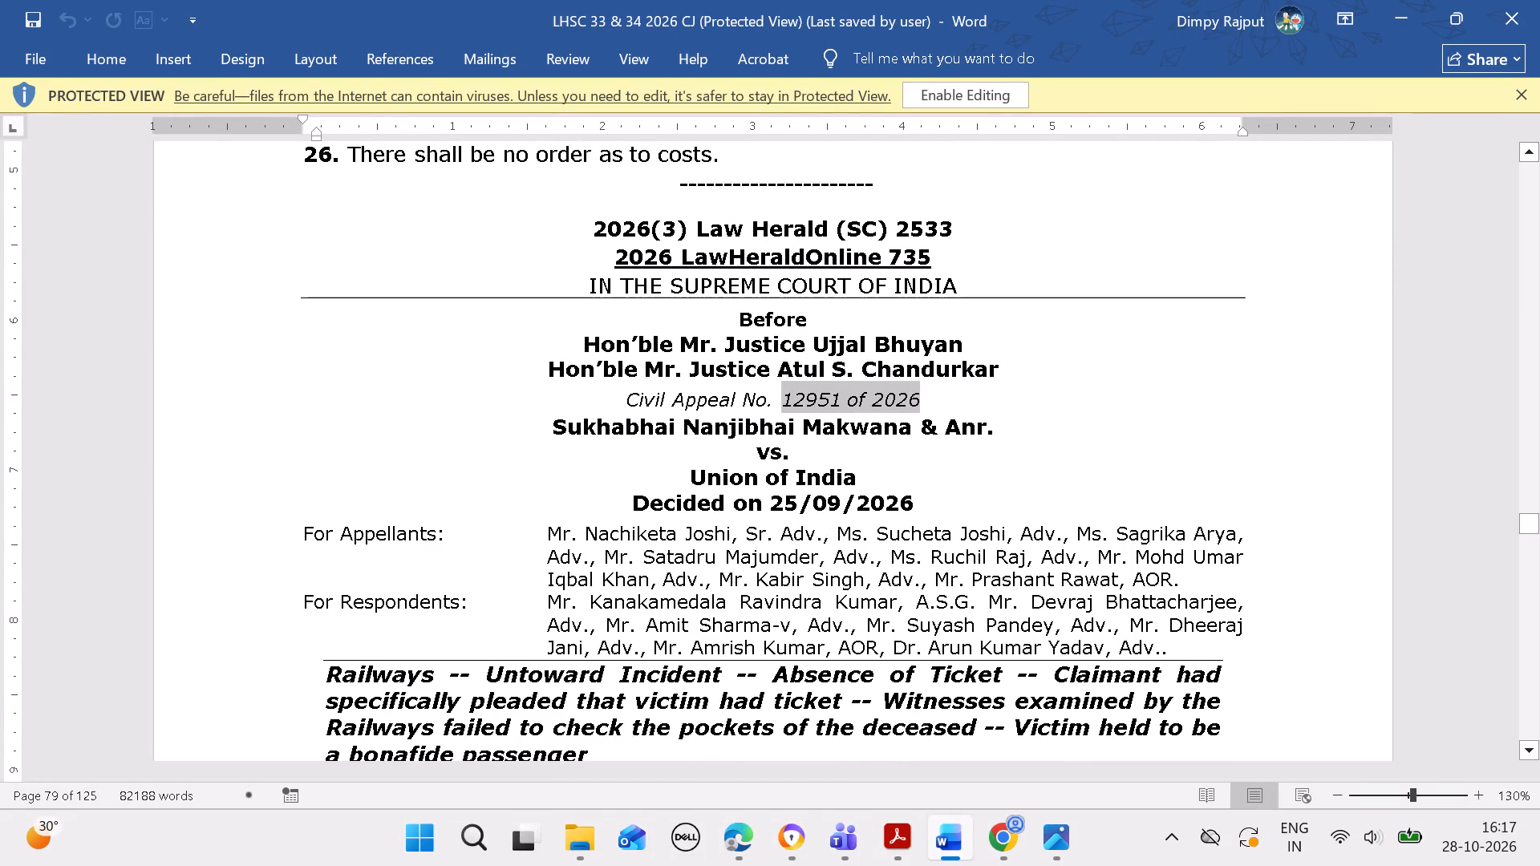
pyautogui.moveTo(881, 399); pyautogui.dragTo(900, 403)
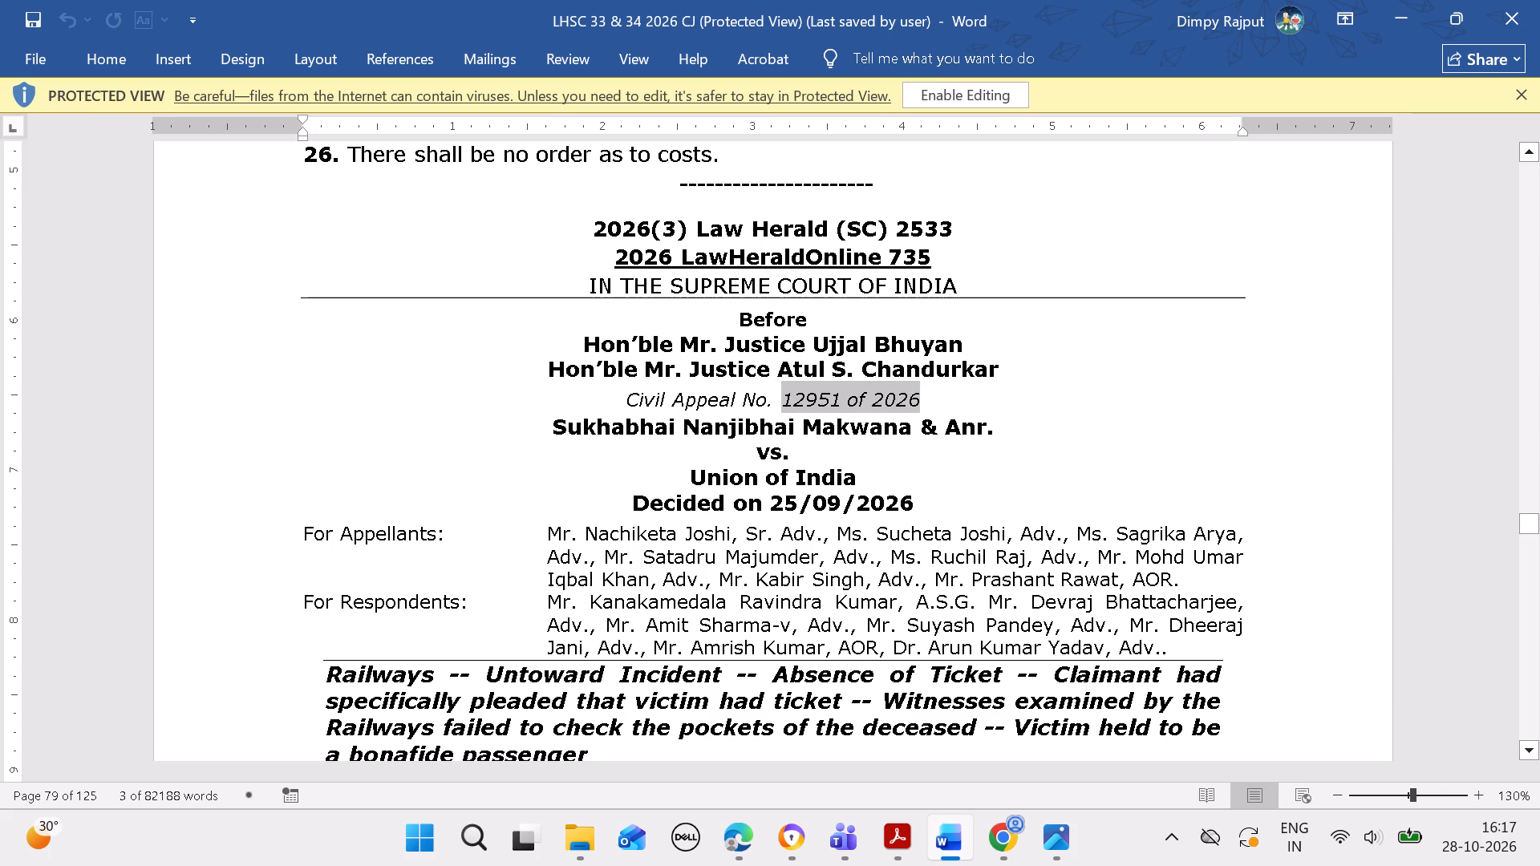
pyautogui.hotkey('ctrl', 'c')
pyautogui.click(744, 835)
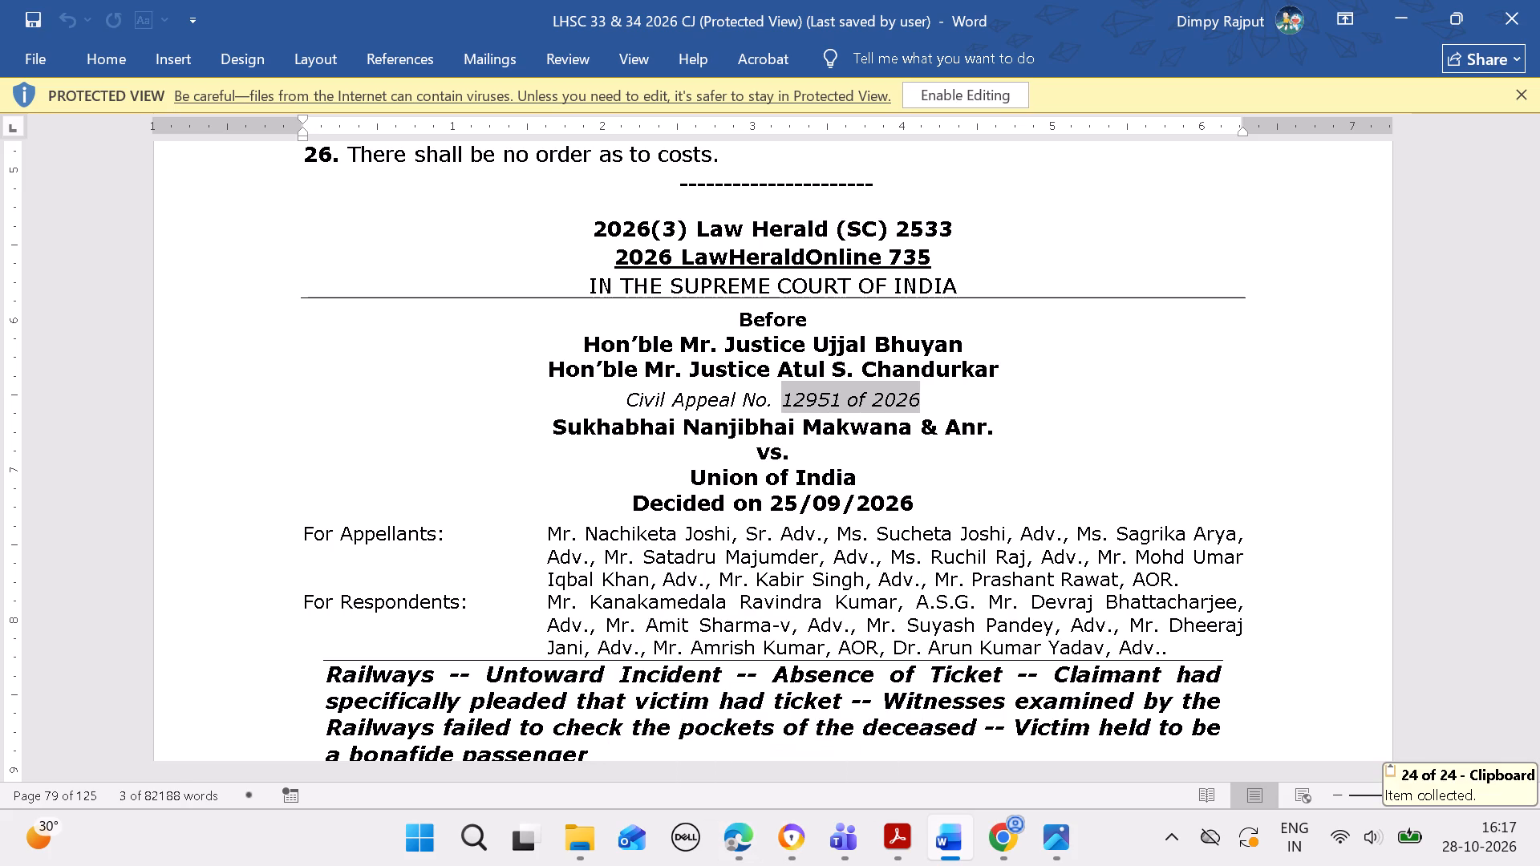
pyautogui.click(731, 839)
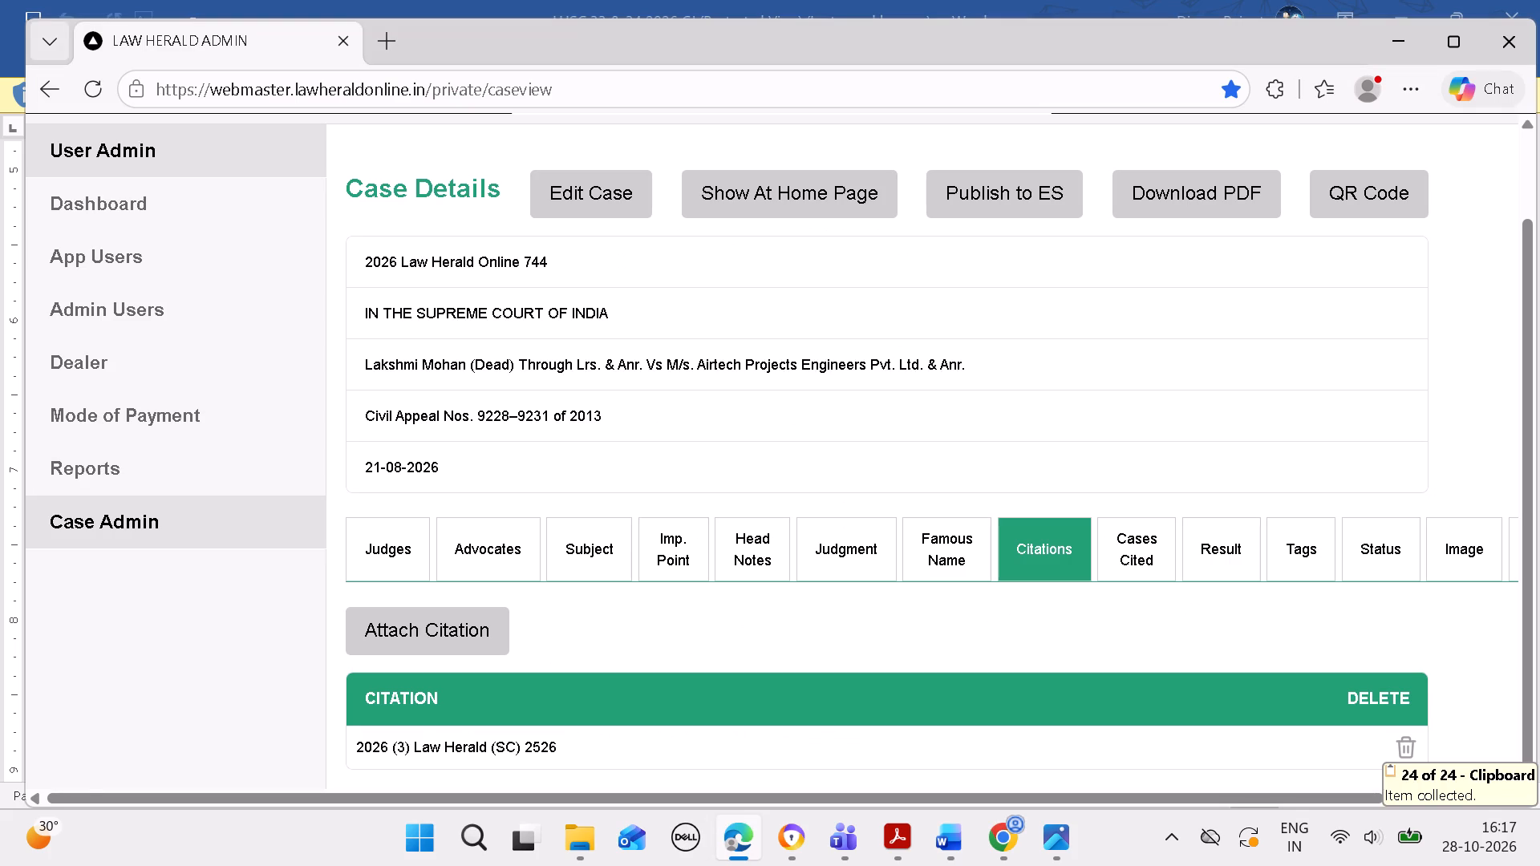
pyautogui.click(144, 522)
pyautogui.click(139, 678)
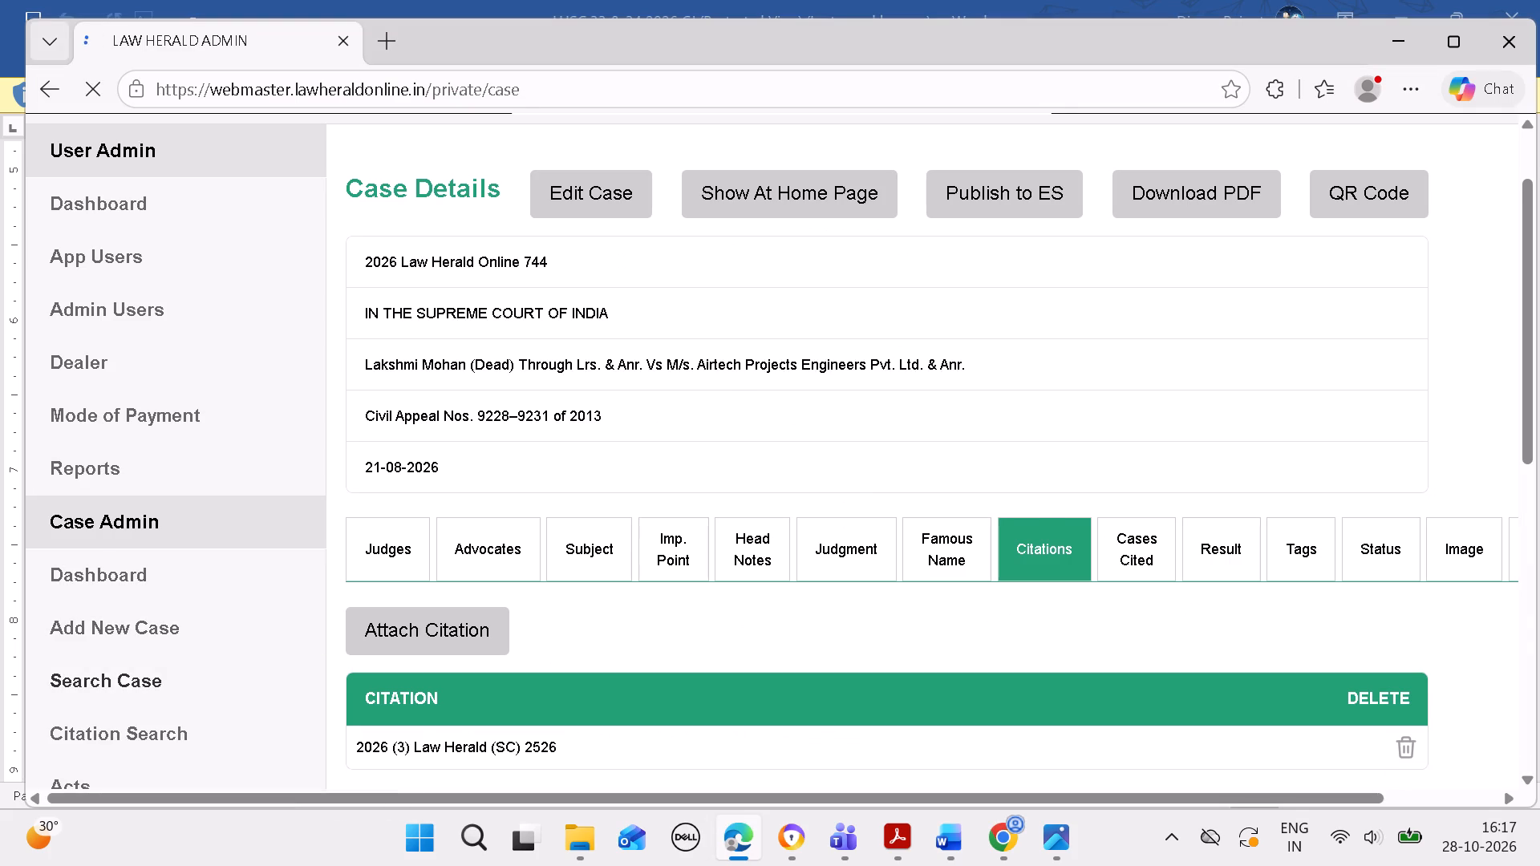
# Search the cases for case number 12951 and case year 2026, and open the details of the matching case.
pyautogui.click(491, 296)
pyautogui.hotkey('ctrl', 'v')
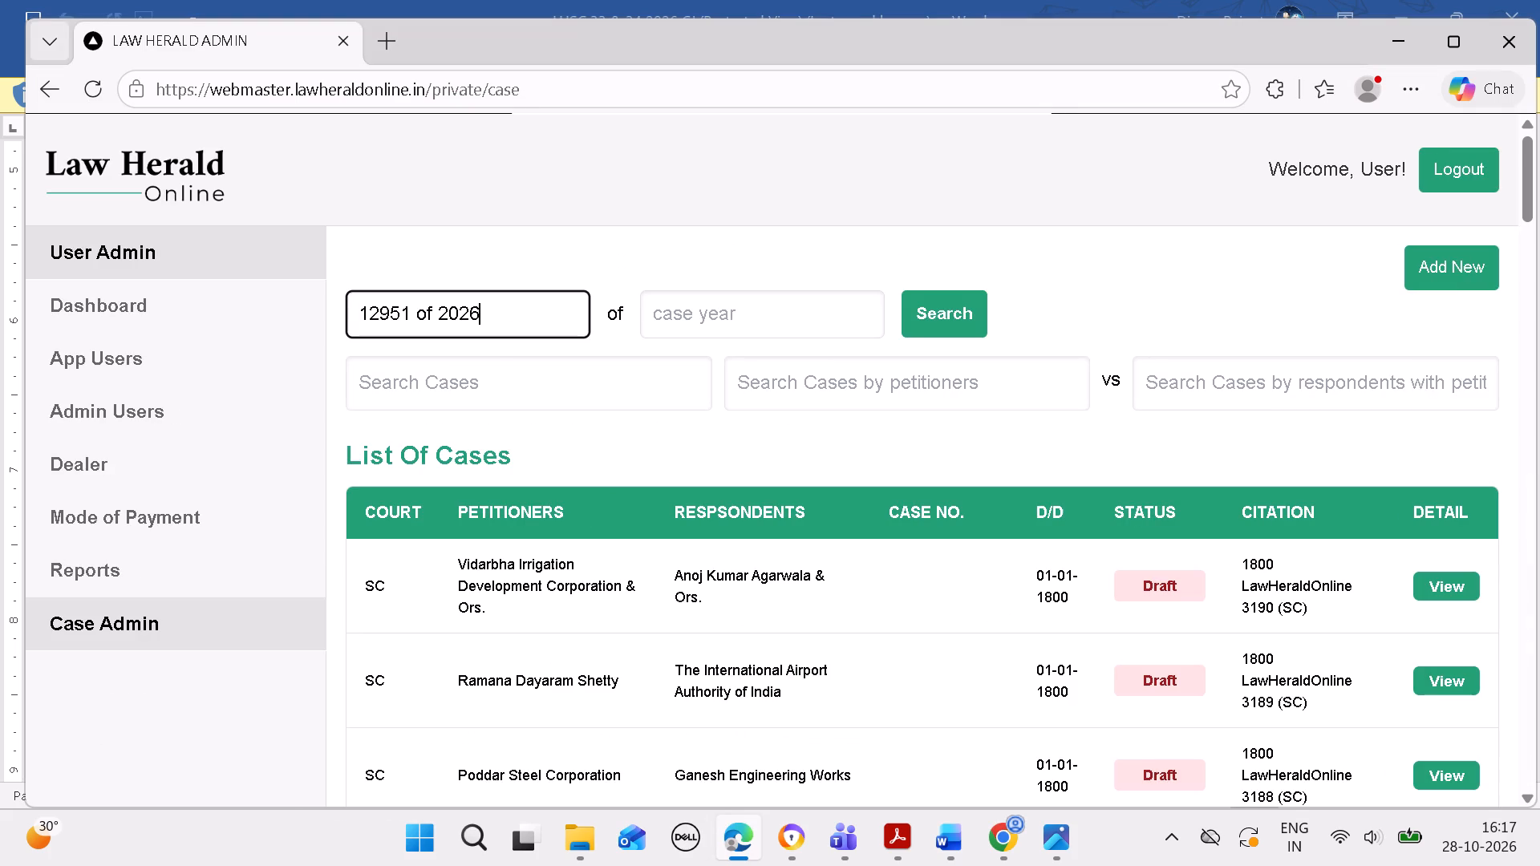
pyautogui.click(692, 309)
pyautogui.hotkey('ctrl', 'v')
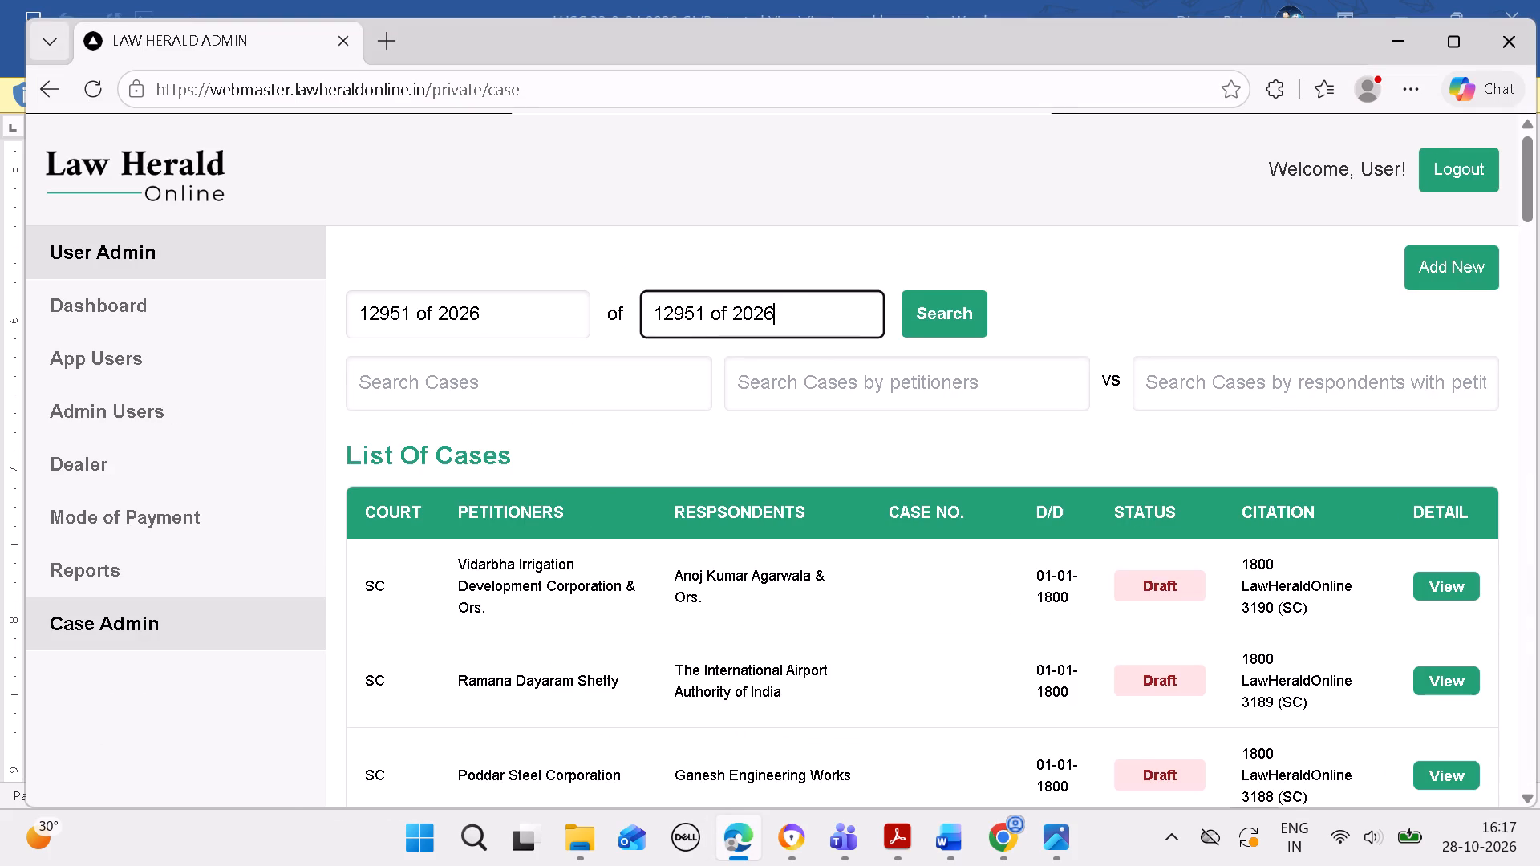
pyautogui.click(733, 332)
pyautogui.press('BackSpace')
pyautogui.press('BackSpace')
pyautogui.press('BackSpace')
pyautogui.press('BackSpace')
pyautogui.press('BackSpace')
pyautogui.press('BackSpace')
pyautogui.press('BackSpace')
pyautogui.press('BackSpace')
pyautogui.press('BackSpace')
pyautogui.press('BackSpace')
pyautogui.press('BackSpace')
pyautogui.press('BackSpace')
pyautogui.press('BackSpace')
pyautogui.press('BackSpace')
pyautogui.press('BackSpace')
pyautogui.press('BackSpace')
pyautogui.click(533, 318)
pyautogui.press('BackSpace')
pyautogui.press('BackSpace')
pyautogui.press('BackSpace')
pyautogui.press('BackSpace')
pyautogui.press('BackSpace')
pyautogui.press('BackSpace')
pyautogui.press('BackSpace')
pyautogui.press('BackSpace')
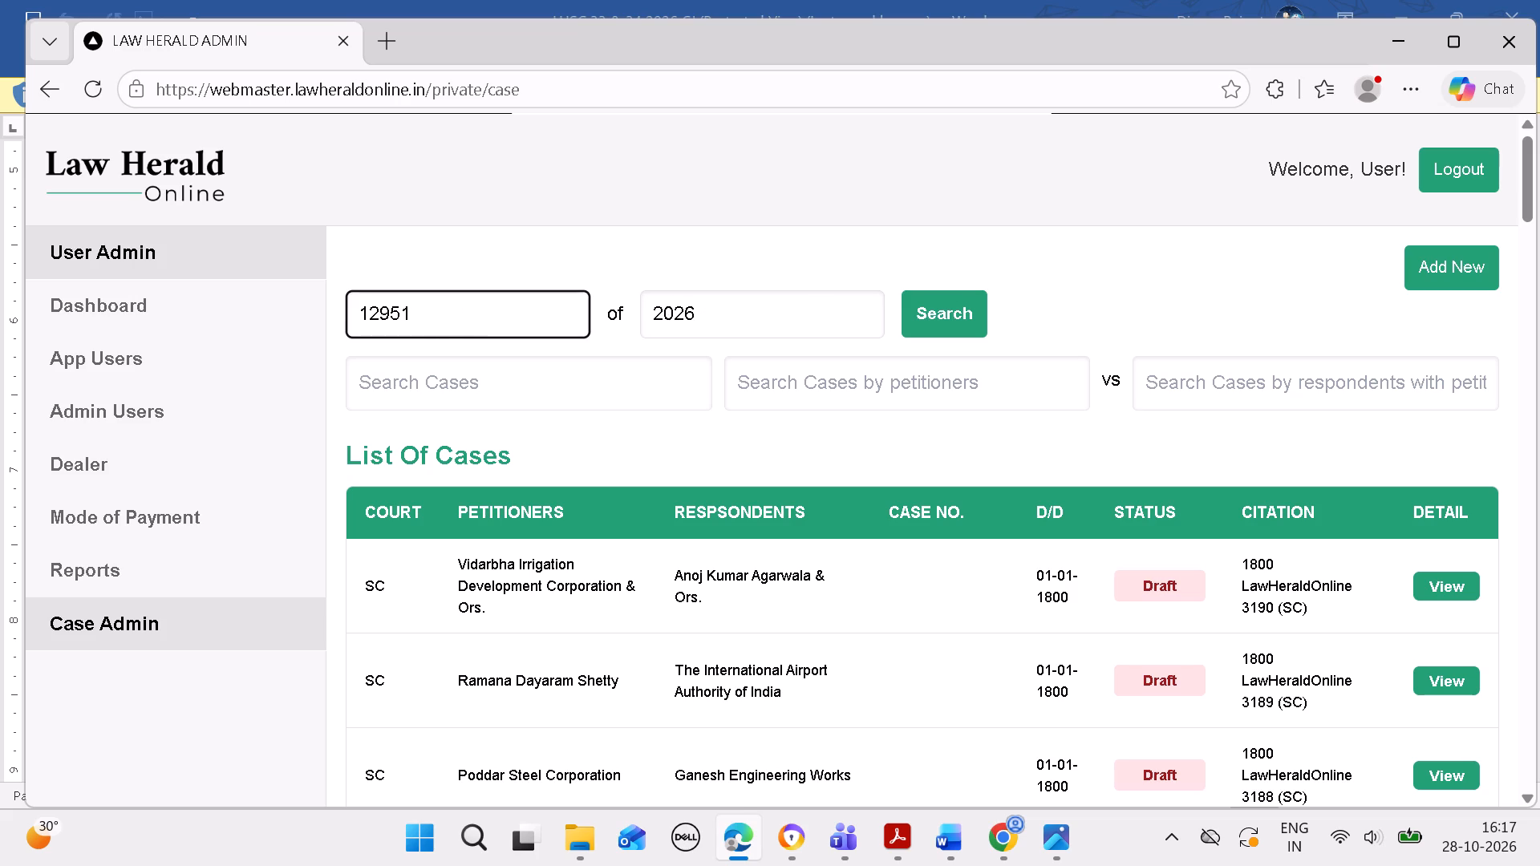
pyautogui.click(911, 320)
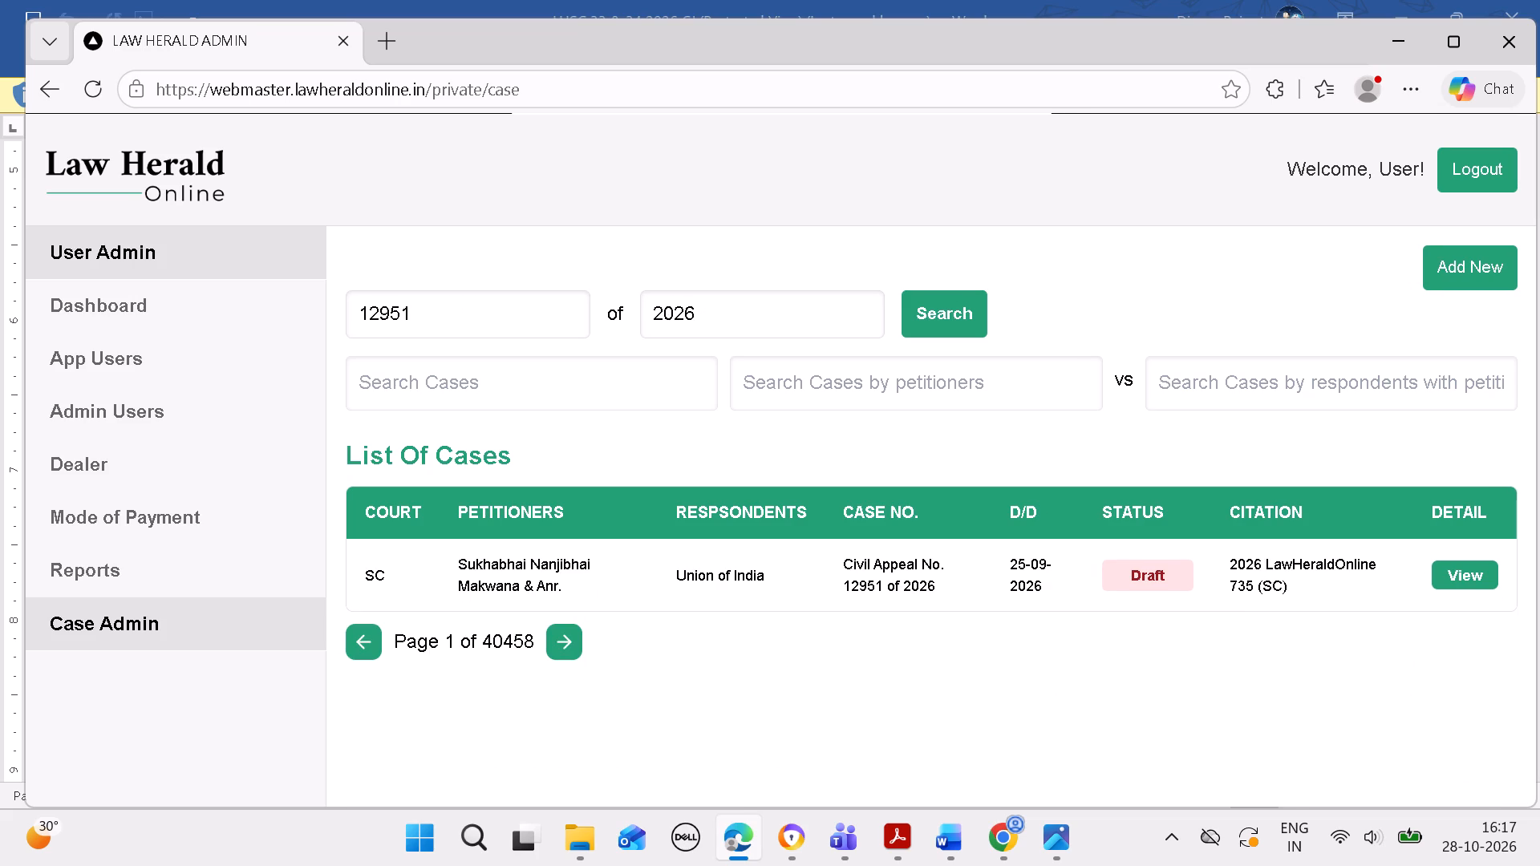
pyautogui.click(1453, 585)
pyautogui.scroll(-1, 1207, 548)
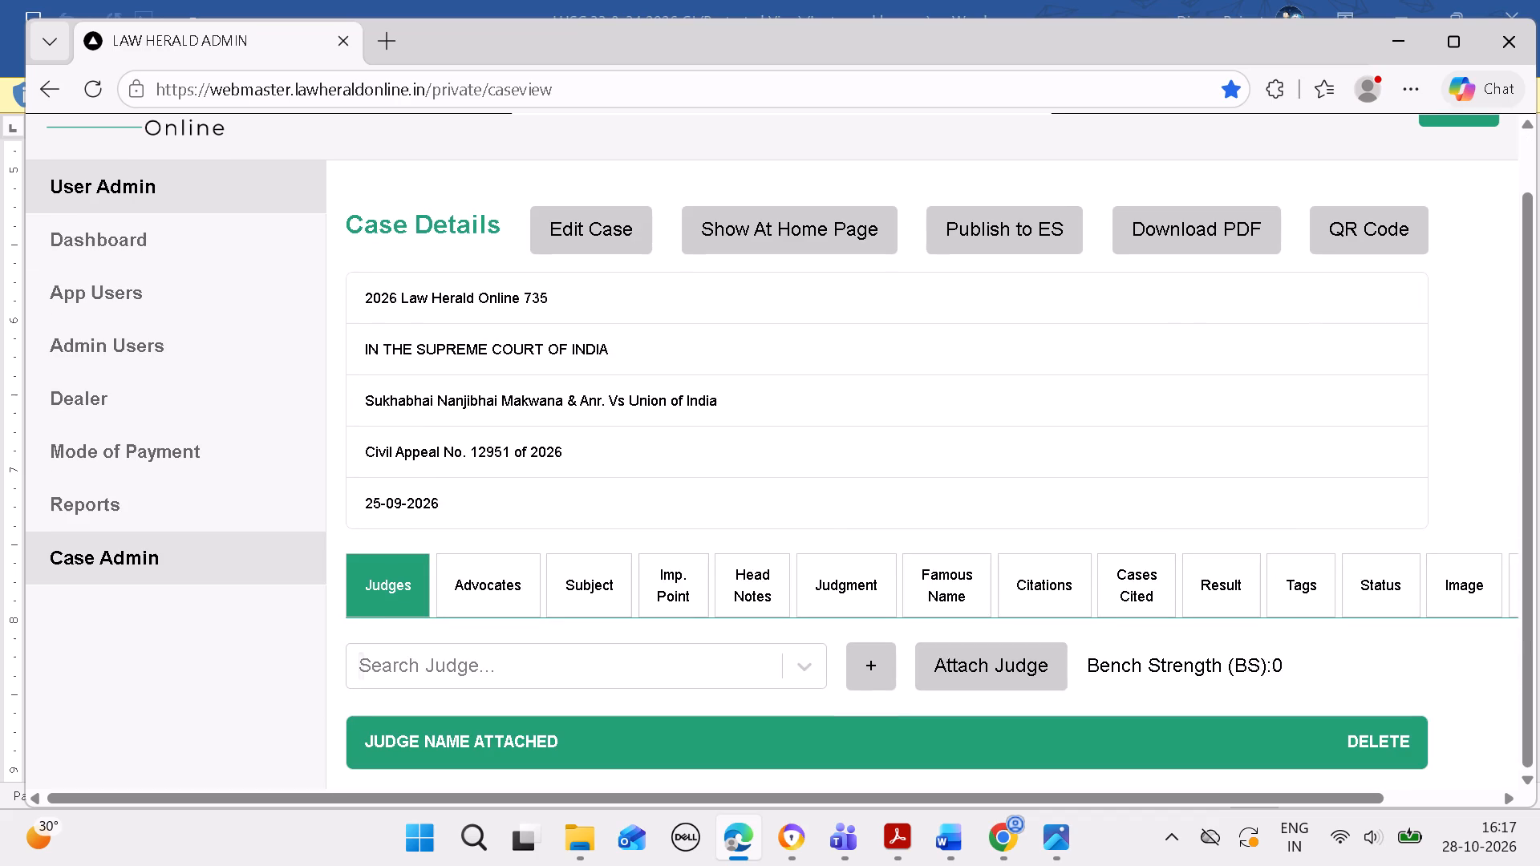
# Switch to Word and look through the judgments following the 2026 LawHeraldOnline 735 case, as far as the heading of case 731.
pyautogui.click(958, 848)
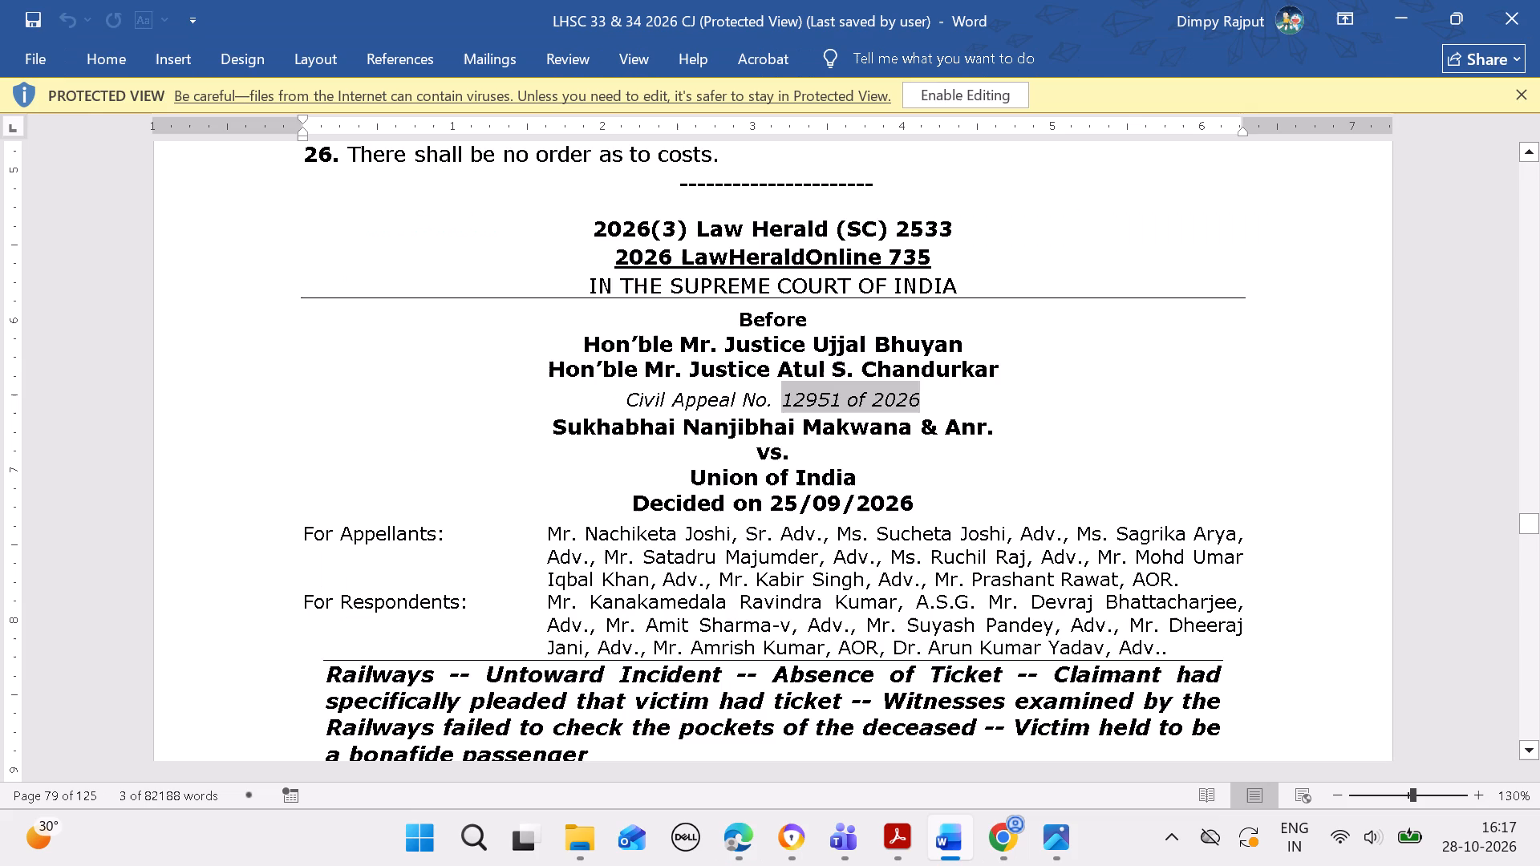
pyautogui.press('Down')
pyautogui.press('Down')
pyautogui.press('Down')
pyautogui.press('Down')
pyautogui.press('Down')
pyautogui.press('Down')
pyautogui.press('Down')
pyautogui.press('Down')
pyautogui.press('Down')
pyautogui.press('Down')
pyautogui.press('Down')
pyautogui.press('Down')
pyautogui.press('Down')
pyautogui.press('Down')
pyautogui.press('Down')
pyautogui.press('Down')
pyautogui.press('Down')
pyautogui.press('Down')
pyautogui.press('Down')
pyautogui.press('Down')
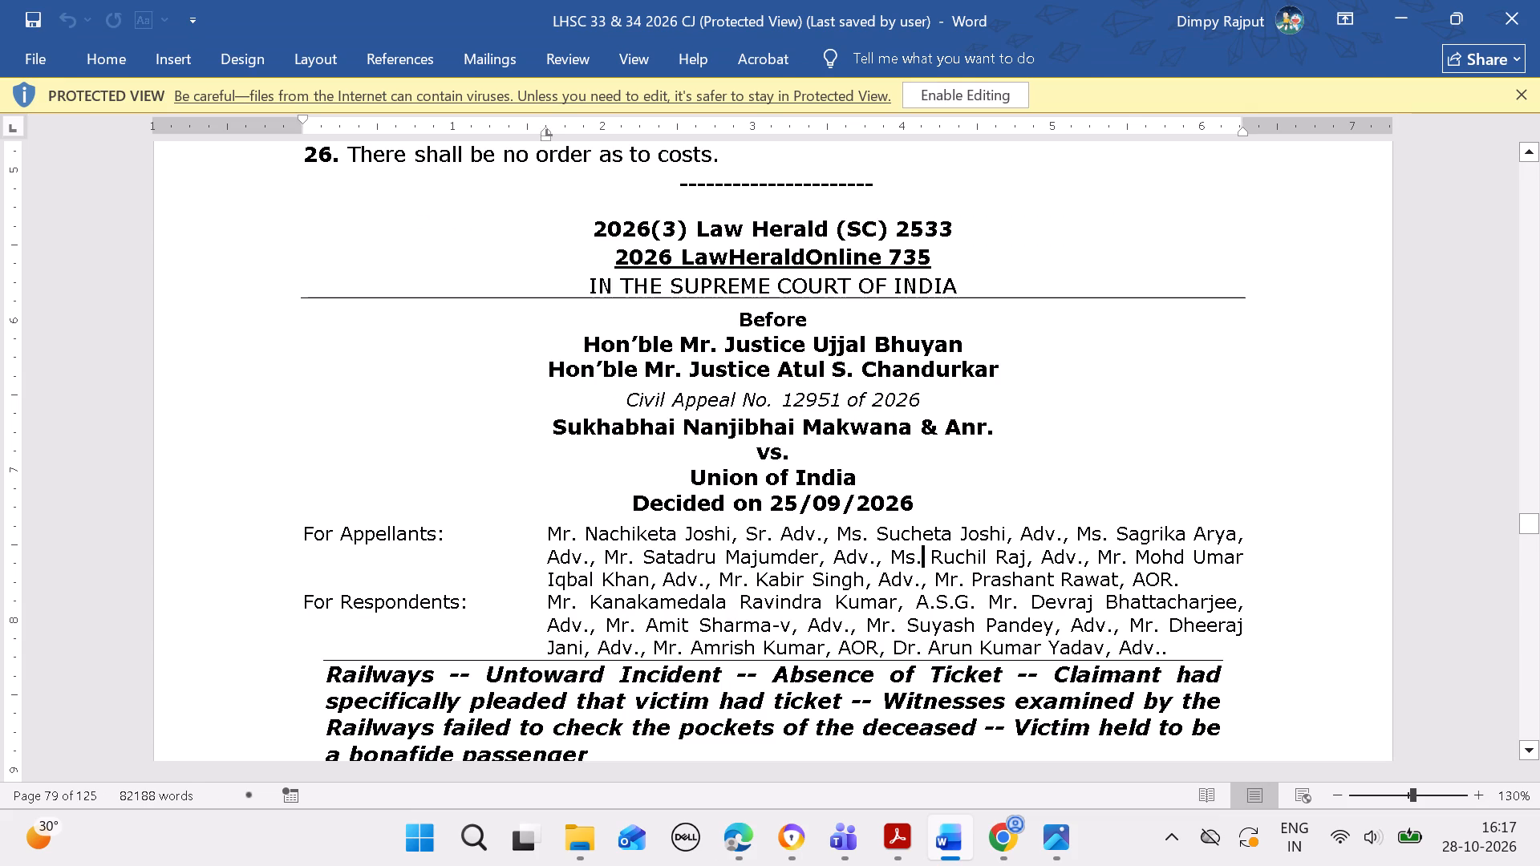
pyautogui.press('Down')
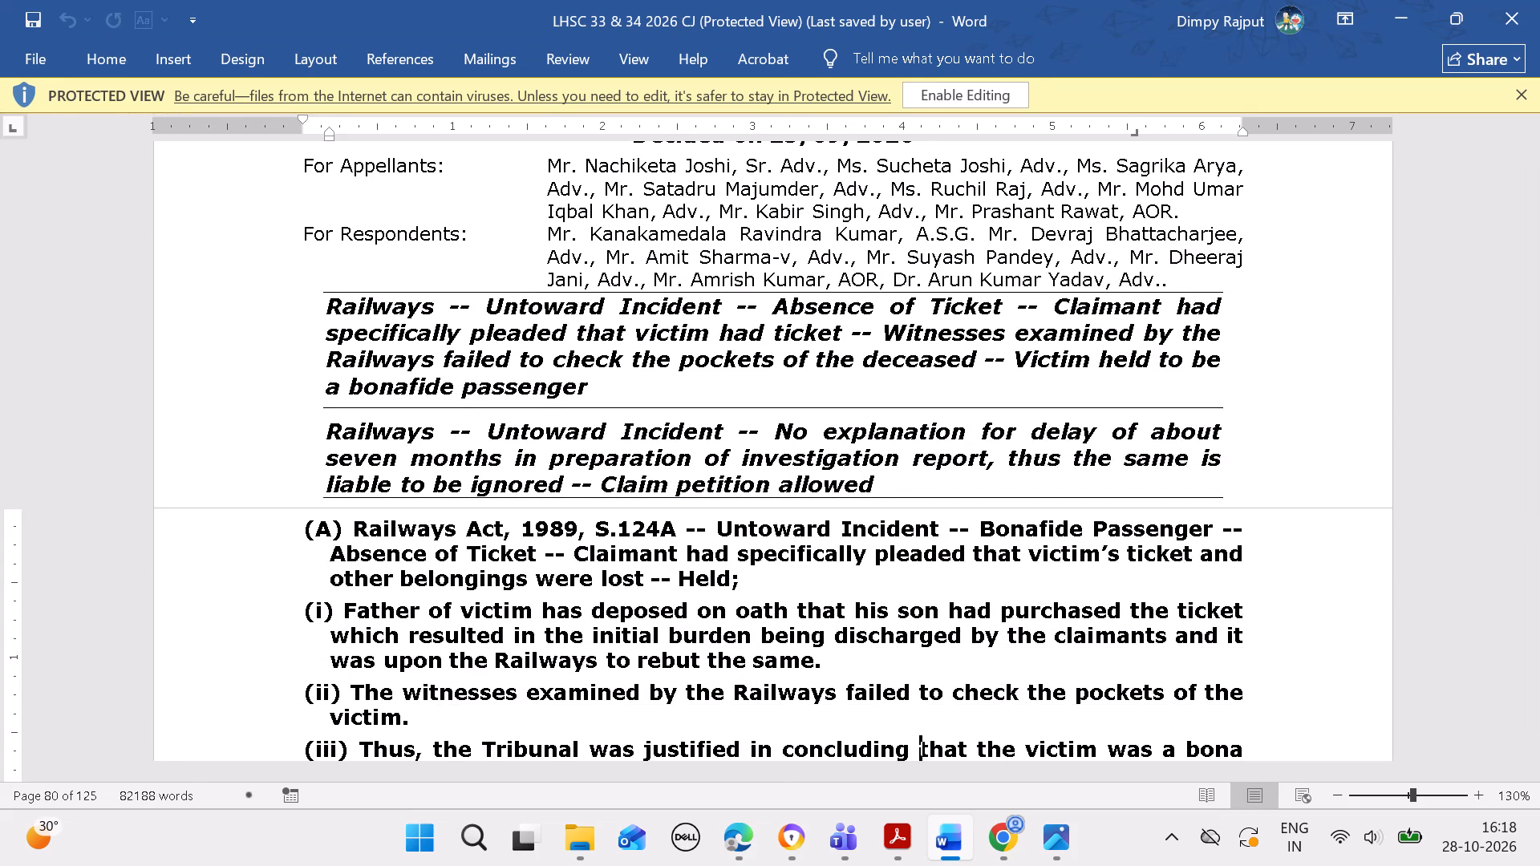
pyautogui.press('Down')
pyautogui.press('Down')
pyautogui.press('Down')
pyautogui.press('Down')
pyautogui.press('Down')
pyautogui.press('Down')
pyautogui.press('Down')
pyautogui.press('Down')
pyautogui.press('Down')
pyautogui.press('Down')
pyautogui.press('Down')
pyautogui.press('Down')
pyautogui.press('Down')
pyautogui.press('Down')
pyautogui.press('Down')
pyautogui.press('Down')
pyautogui.press('Down')
pyautogui.press('Down')
pyautogui.press('Down')
pyautogui.press('Down')
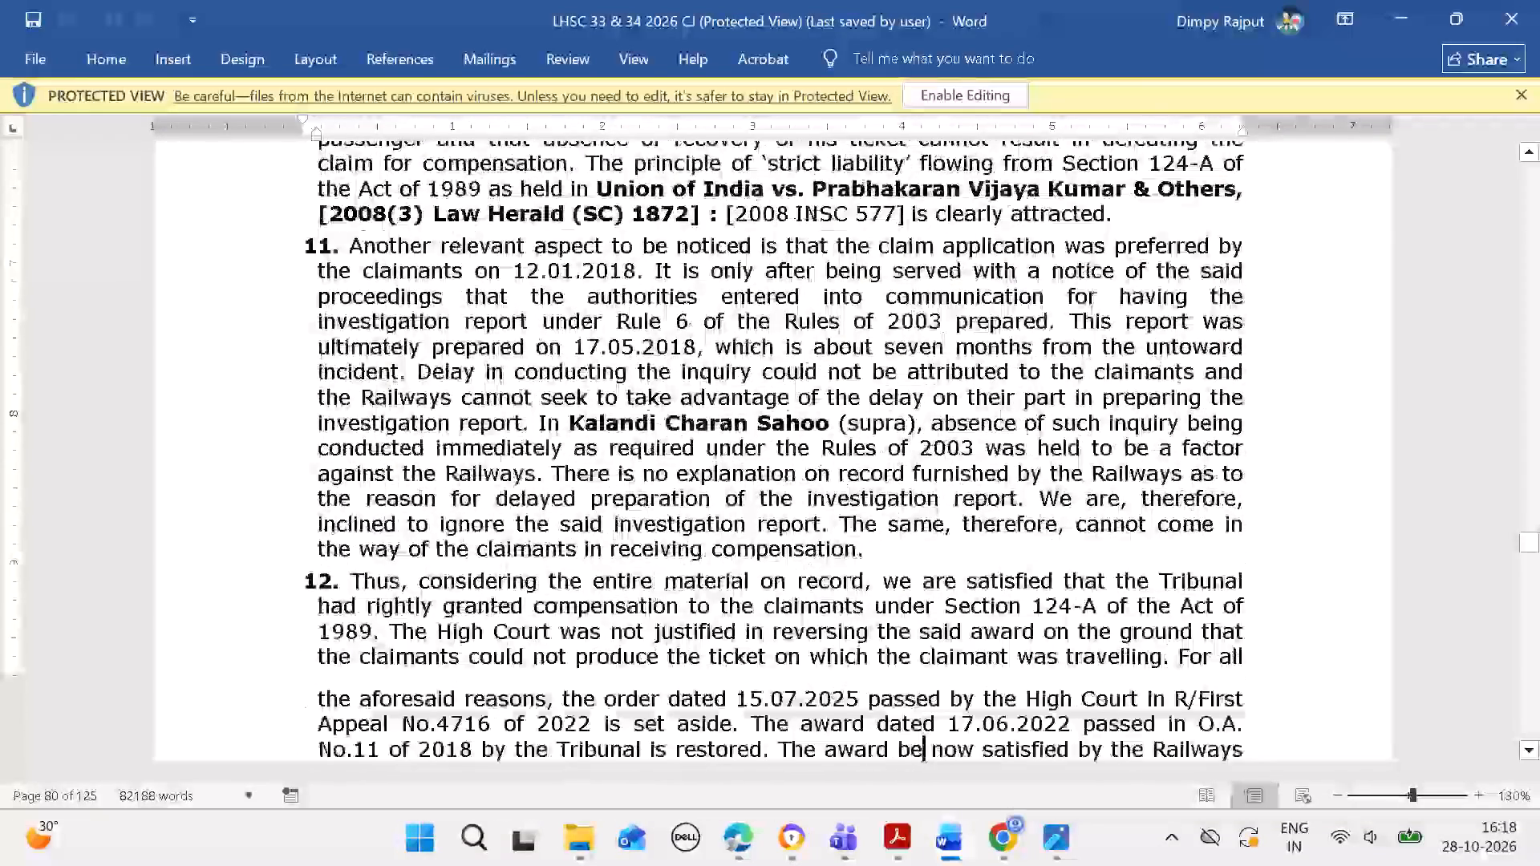
pyautogui.press('Down')
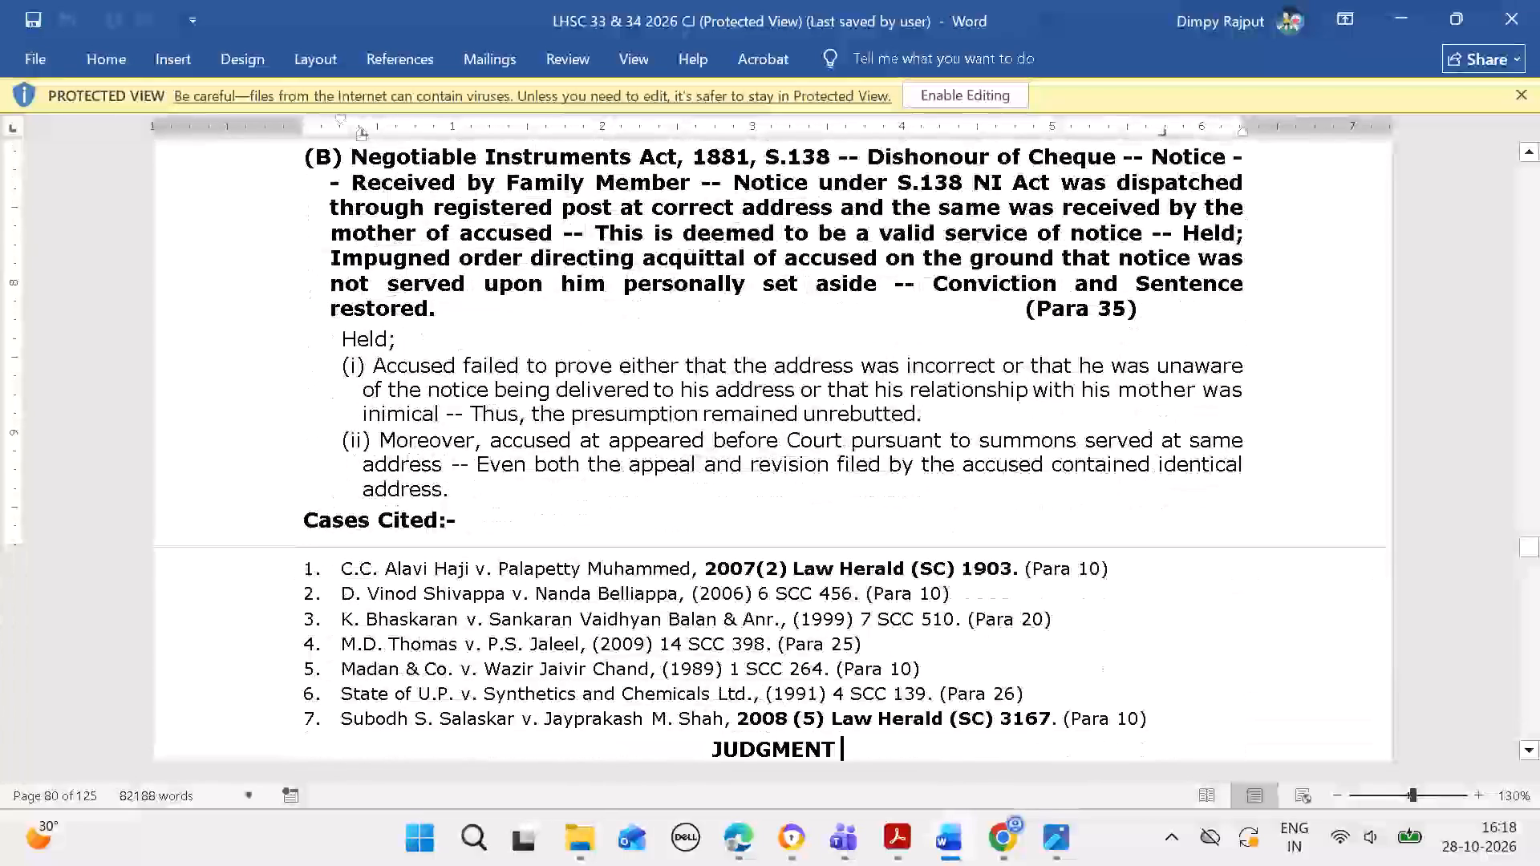
pyautogui.press('Down')
pyautogui.press('Down')
pyautogui.press('Down')
pyautogui.press('Down')
pyautogui.press('Down')
pyautogui.press('Down')
pyautogui.press('Down')
pyautogui.press('Down')
pyautogui.press('Down')
pyautogui.press('Down')
pyautogui.press('Down')
pyautogui.press('Down')
pyautogui.press('Down')
pyautogui.press('Down')
pyautogui.press('Down')
pyautogui.press('Down')
pyautogui.press('Down')
pyautogui.press('Down')
pyautogui.press('Down')
pyautogui.press('Down')
pyautogui.press('Down')
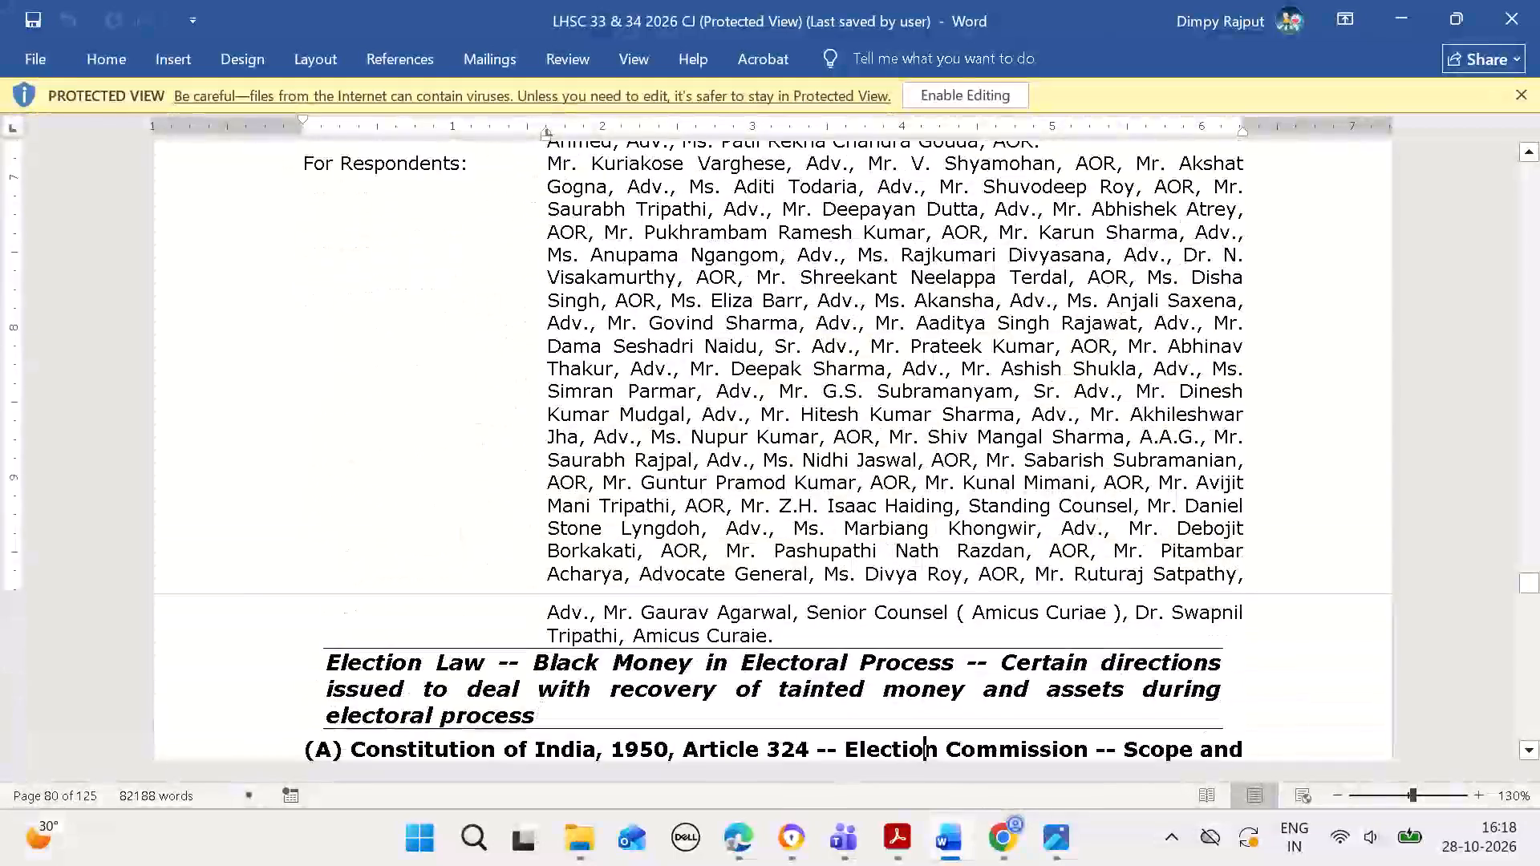
pyautogui.press('Down')
pyautogui.press('Down')
pyautogui.press('Down')
pyautogui.press('Down')
pyautogui.press('Down')
pyautogui.press('Down')
pyautogui.press('Down')
pyautogui.press('Down')
pyautogui.press('Down')
pyautogui.press('Down')
pyautogui.press('Down')
pyautogui.press('Down')
pyautogui.press('Down')
pyautogui.press('Down')
pyautogui.press('Down')
pyautogui.press('Down')
pyautogui.press('Down')
pyautogui.press('Down')
pyautogui.press('Down')
pyautogui.press('Down')
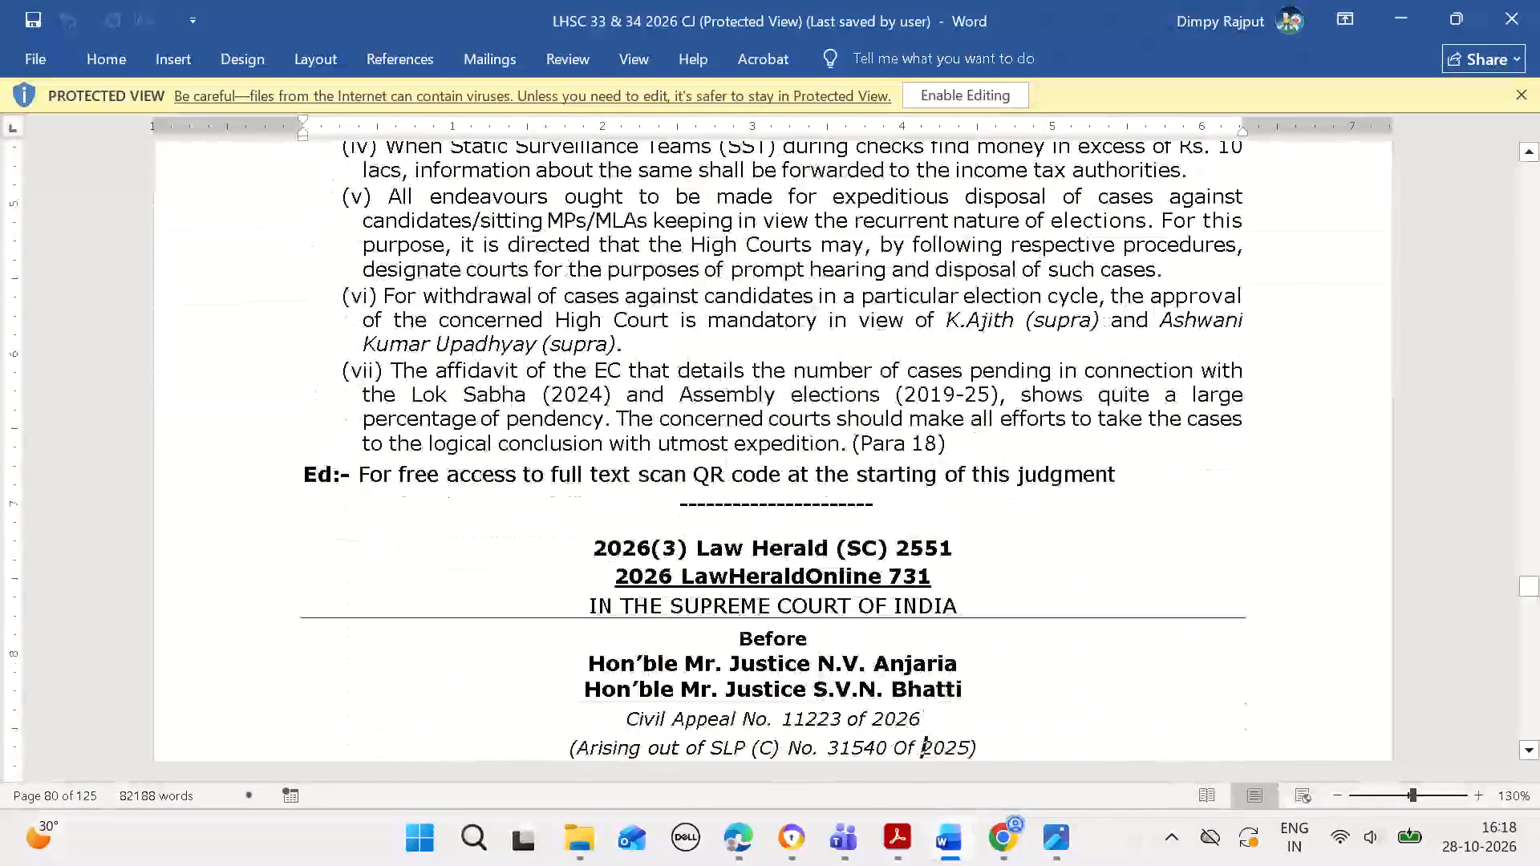
pyautogui.press('Down')
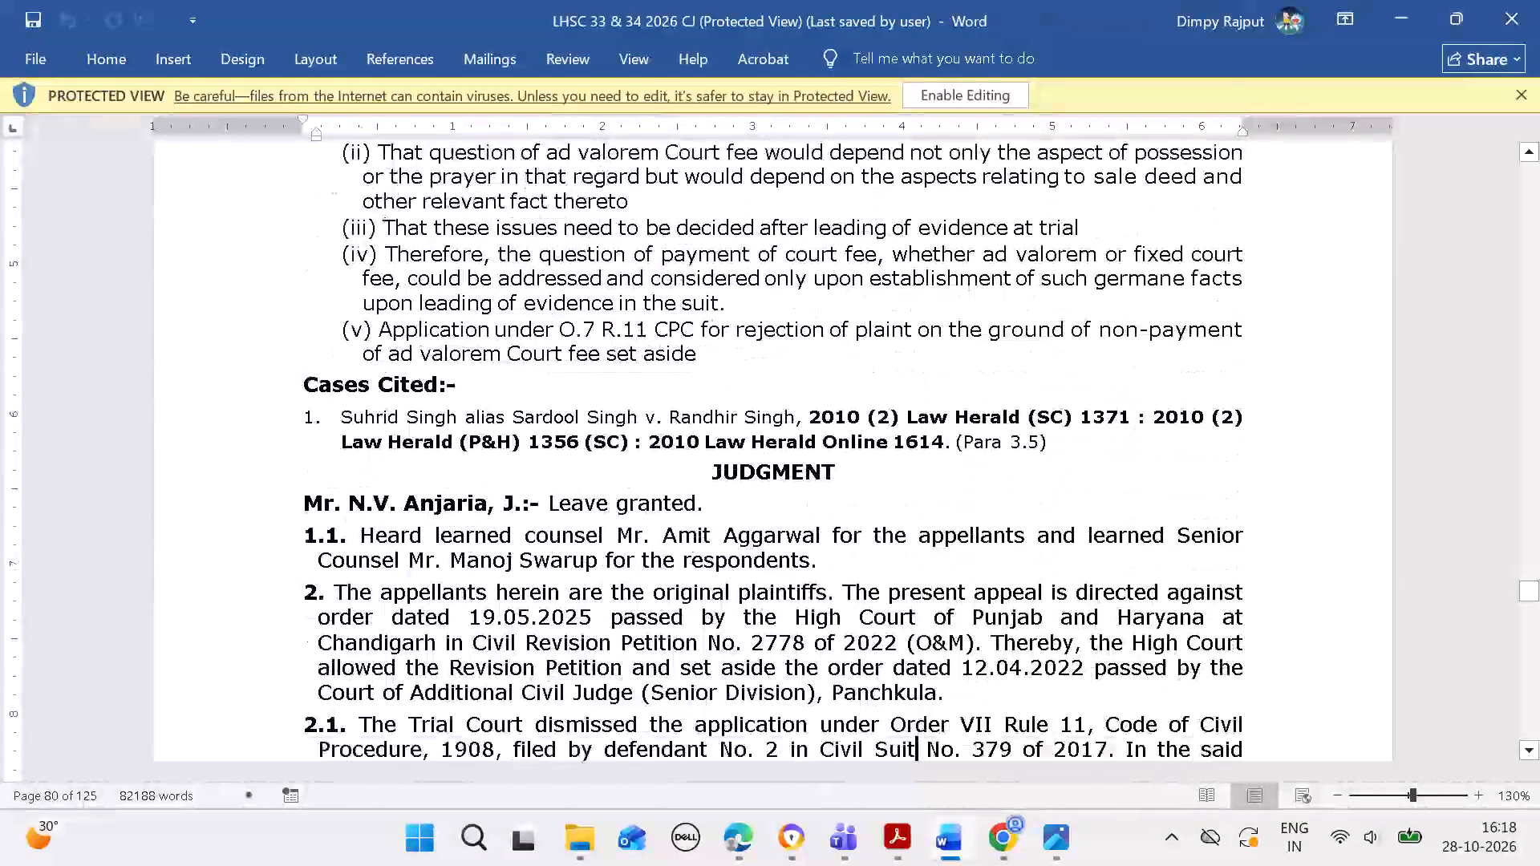
pyautogui.press('Up')
pyautogui.press('Up')
pyautogui.press('Up')
pyautogui.press('Up')
pyautogui.press('Up')
pyautogui.press('Up')
pyautogui.press('Up')
pyautogui.press('Up')
pyautogui.press('Up')
pyautogui.press('Up')
pyautogui.press('Up')
pyautogui.press('Up')
pyautogui.press('Up')
pyautogui.press('Up')
pyautogui.press('Up')
pyautogui.press('Up')
pyautogui.press('Up')
pyautogui.press('Up')
pyautogui.press('Up')
pyautogui.press('Up')
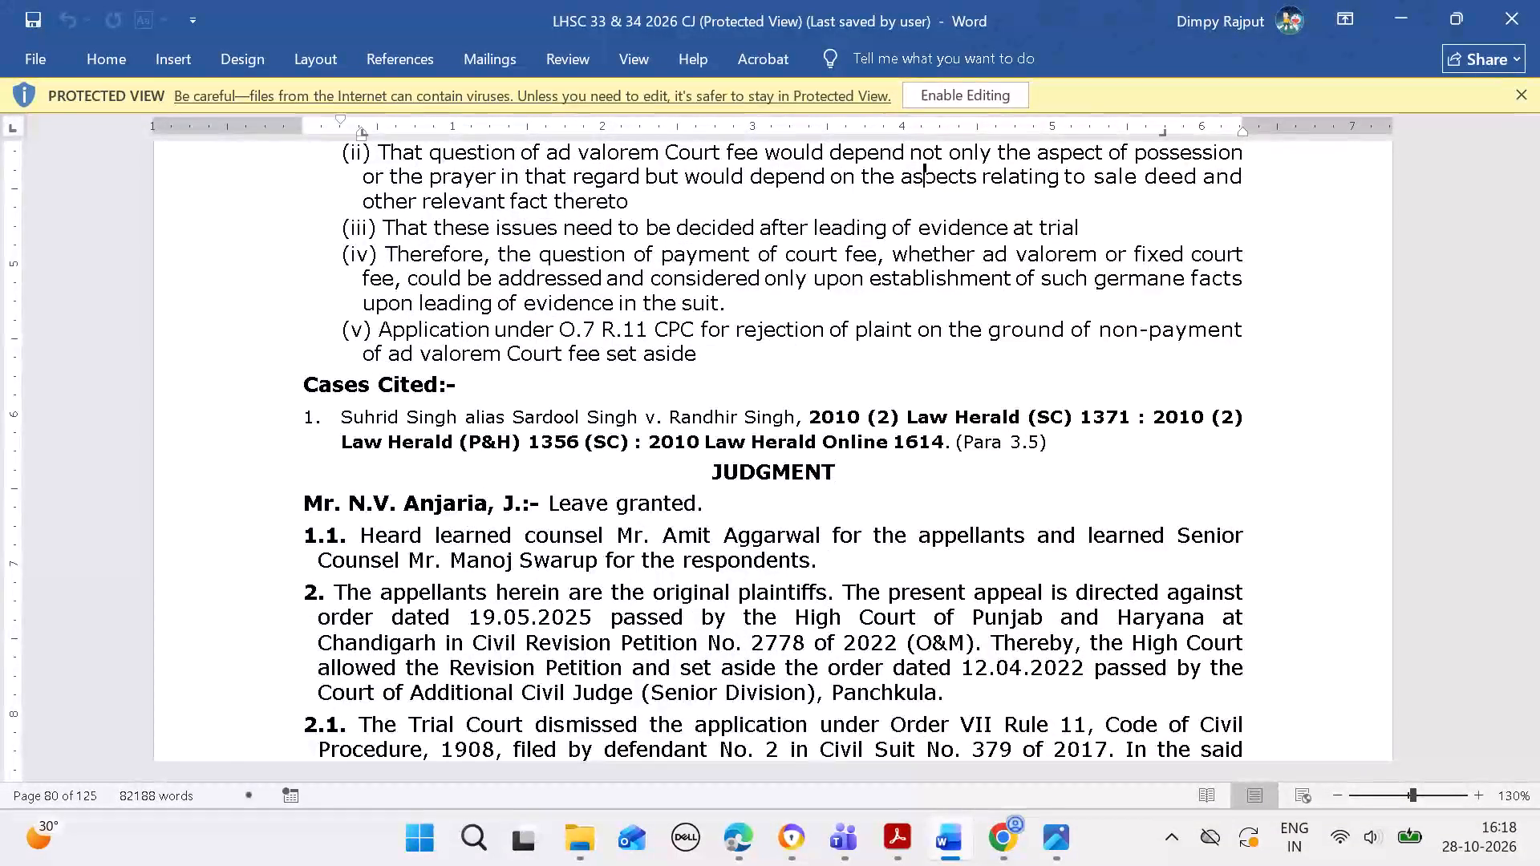
pyautogui.press('Up')
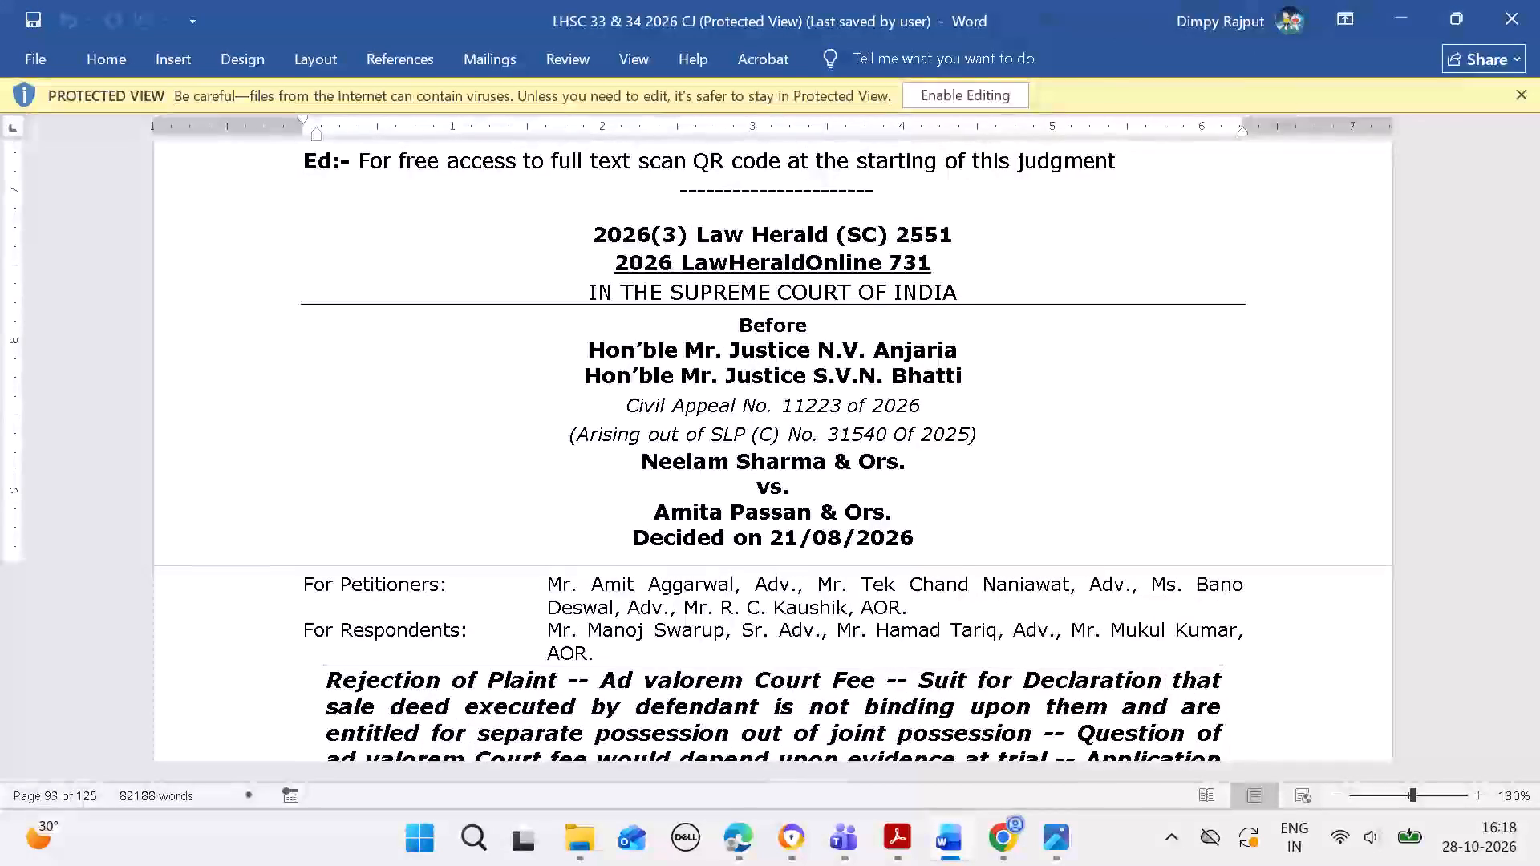
pyautogui.press('Up')
pyautogui.press('Up')
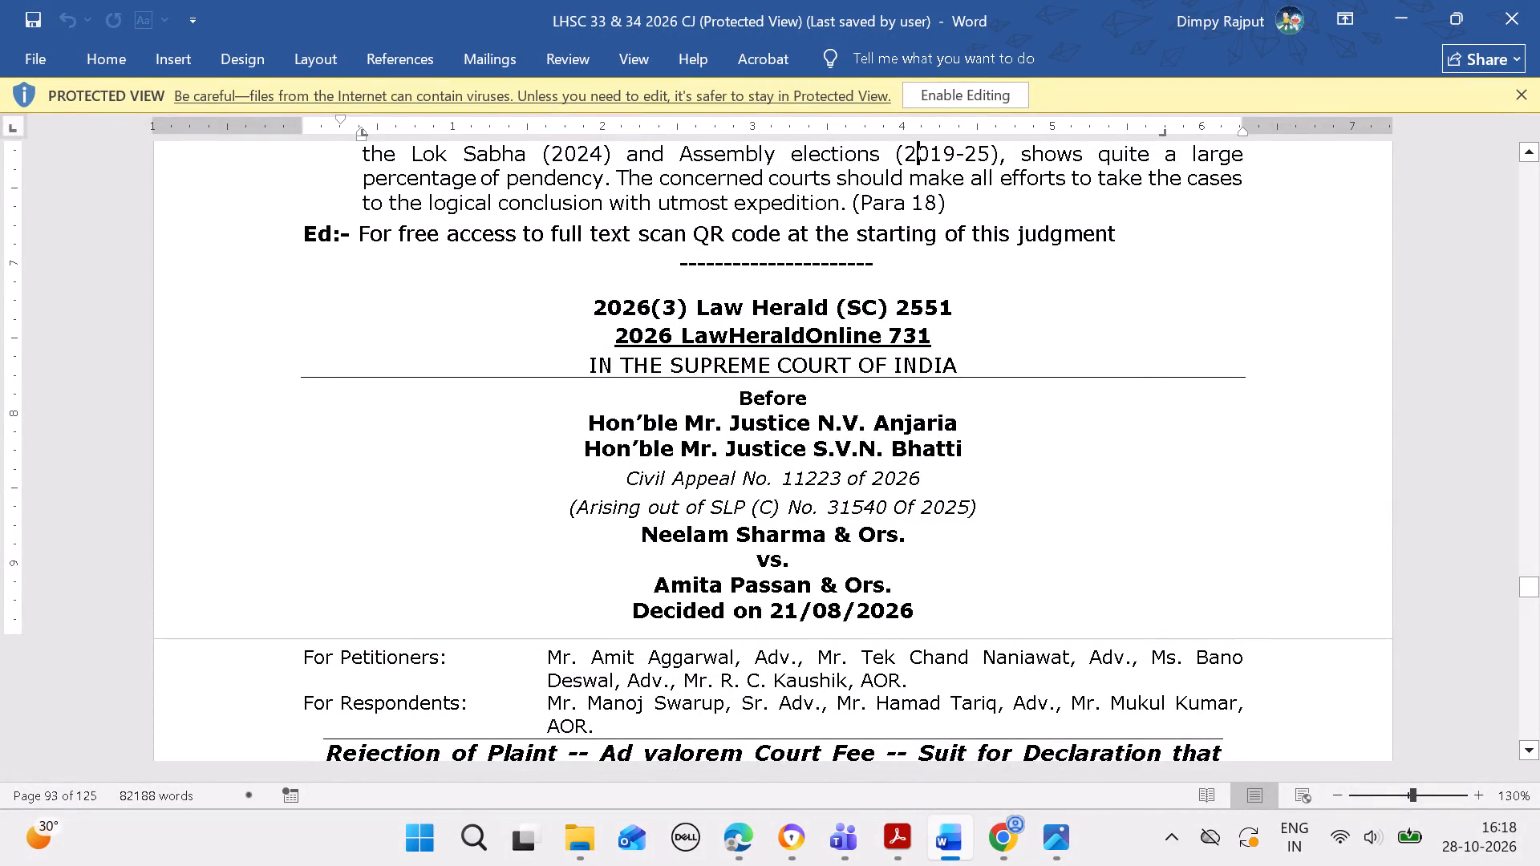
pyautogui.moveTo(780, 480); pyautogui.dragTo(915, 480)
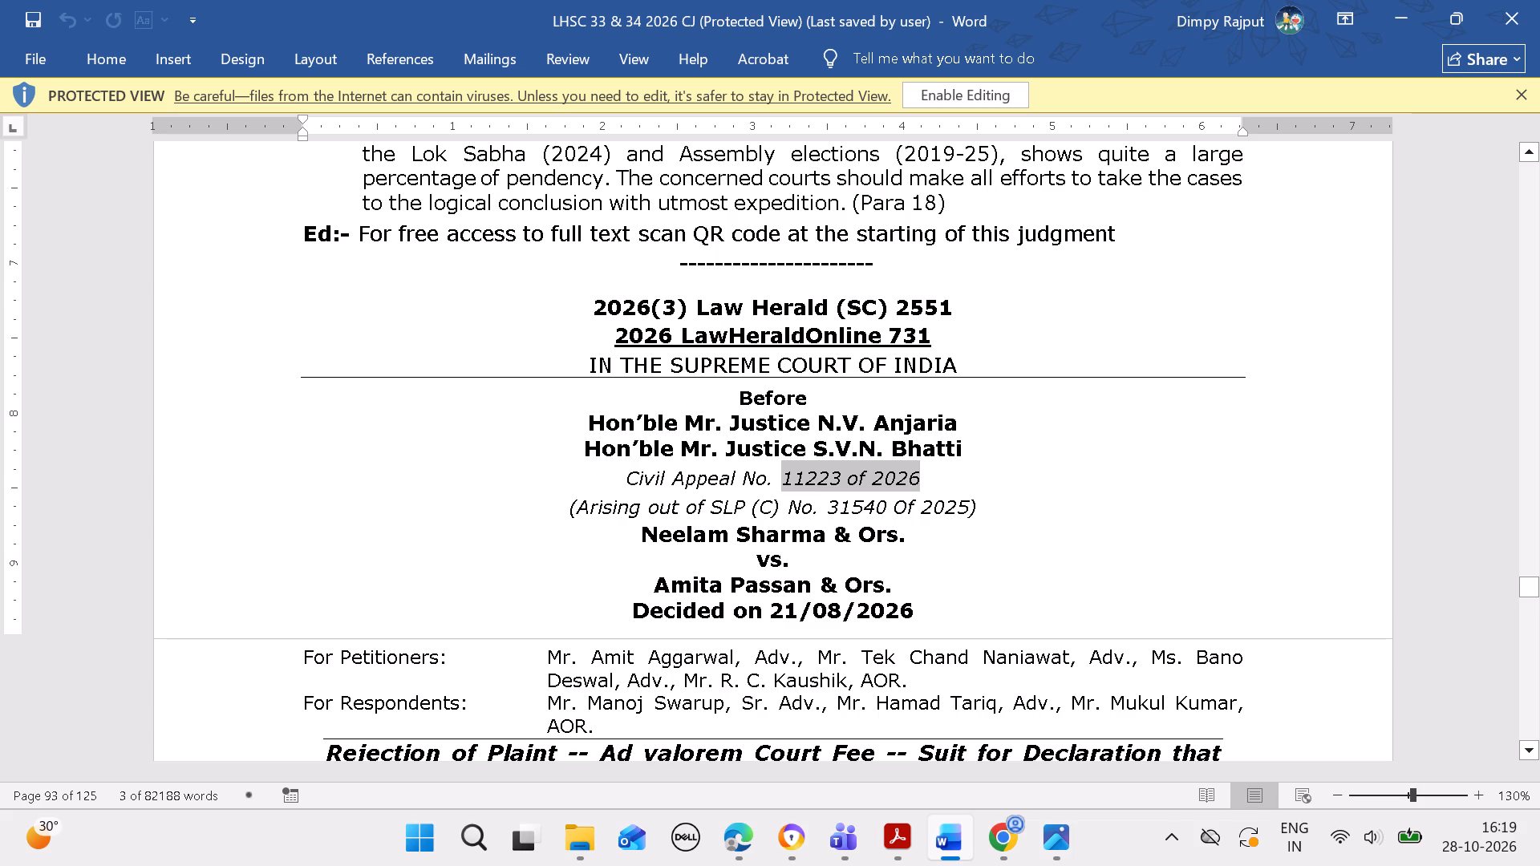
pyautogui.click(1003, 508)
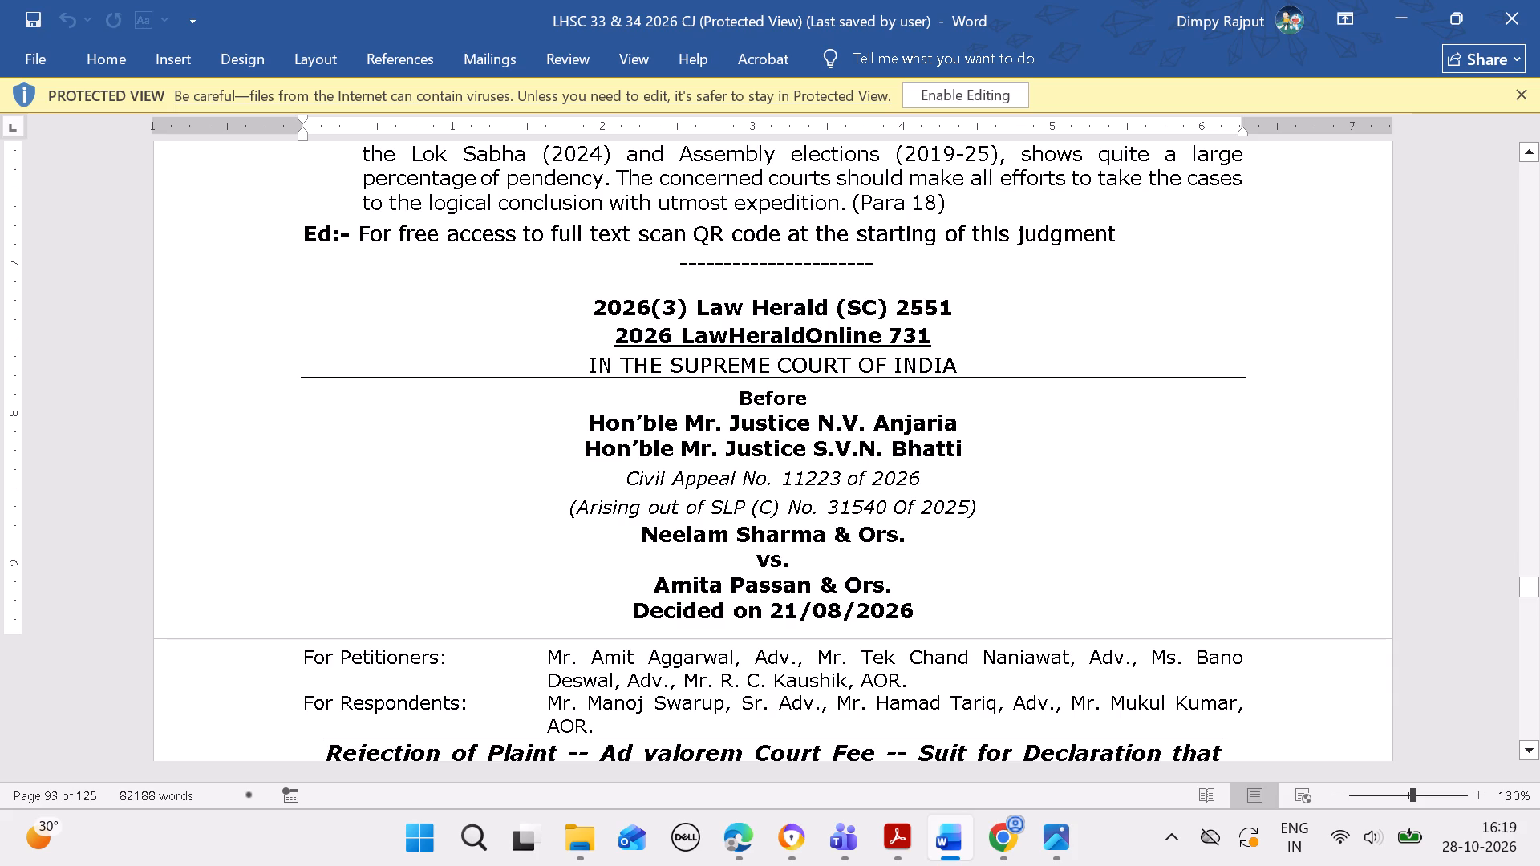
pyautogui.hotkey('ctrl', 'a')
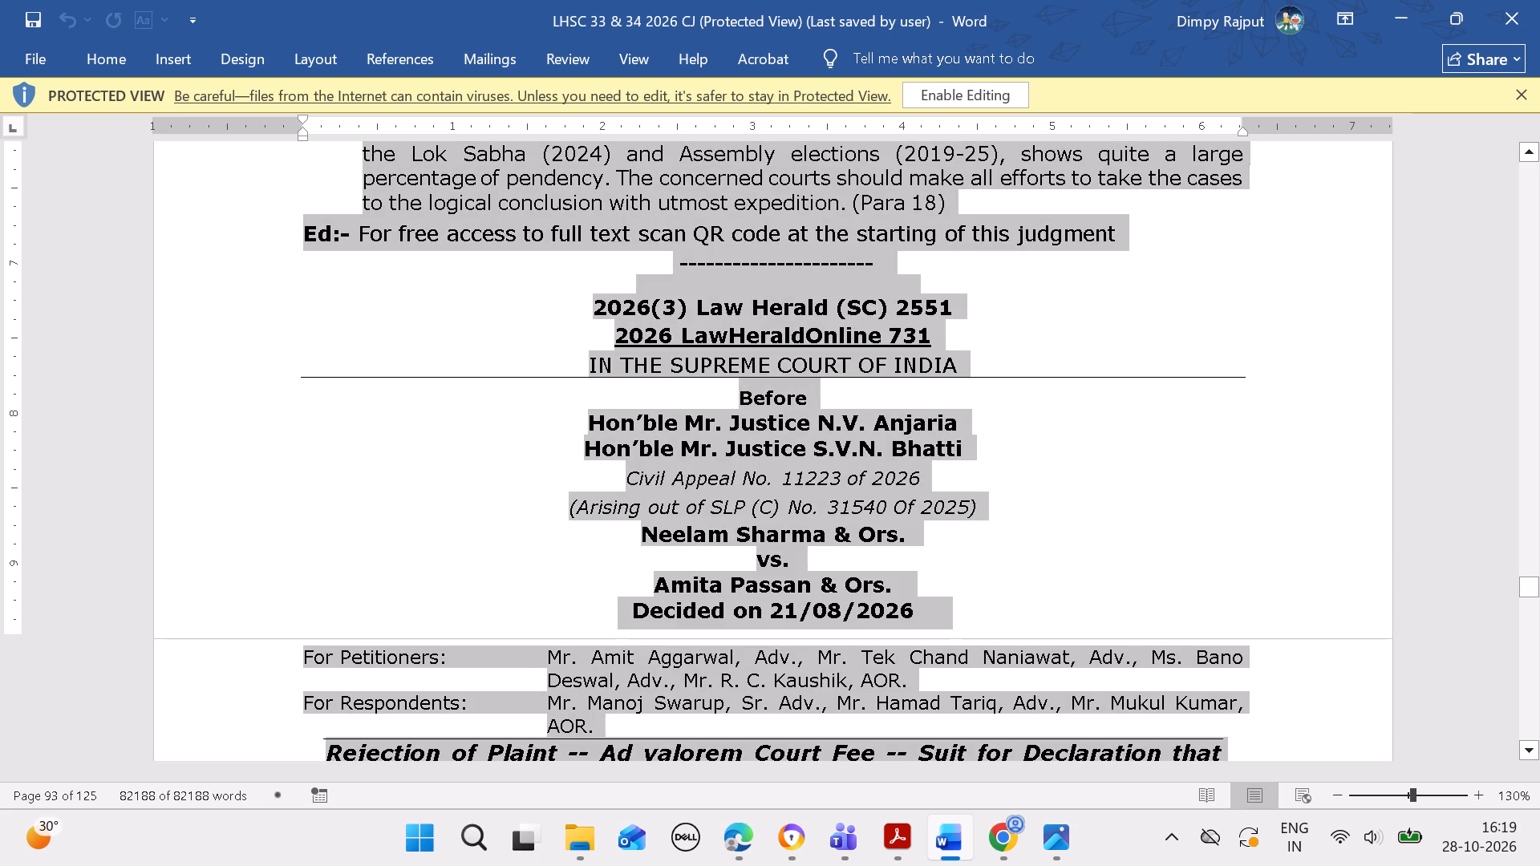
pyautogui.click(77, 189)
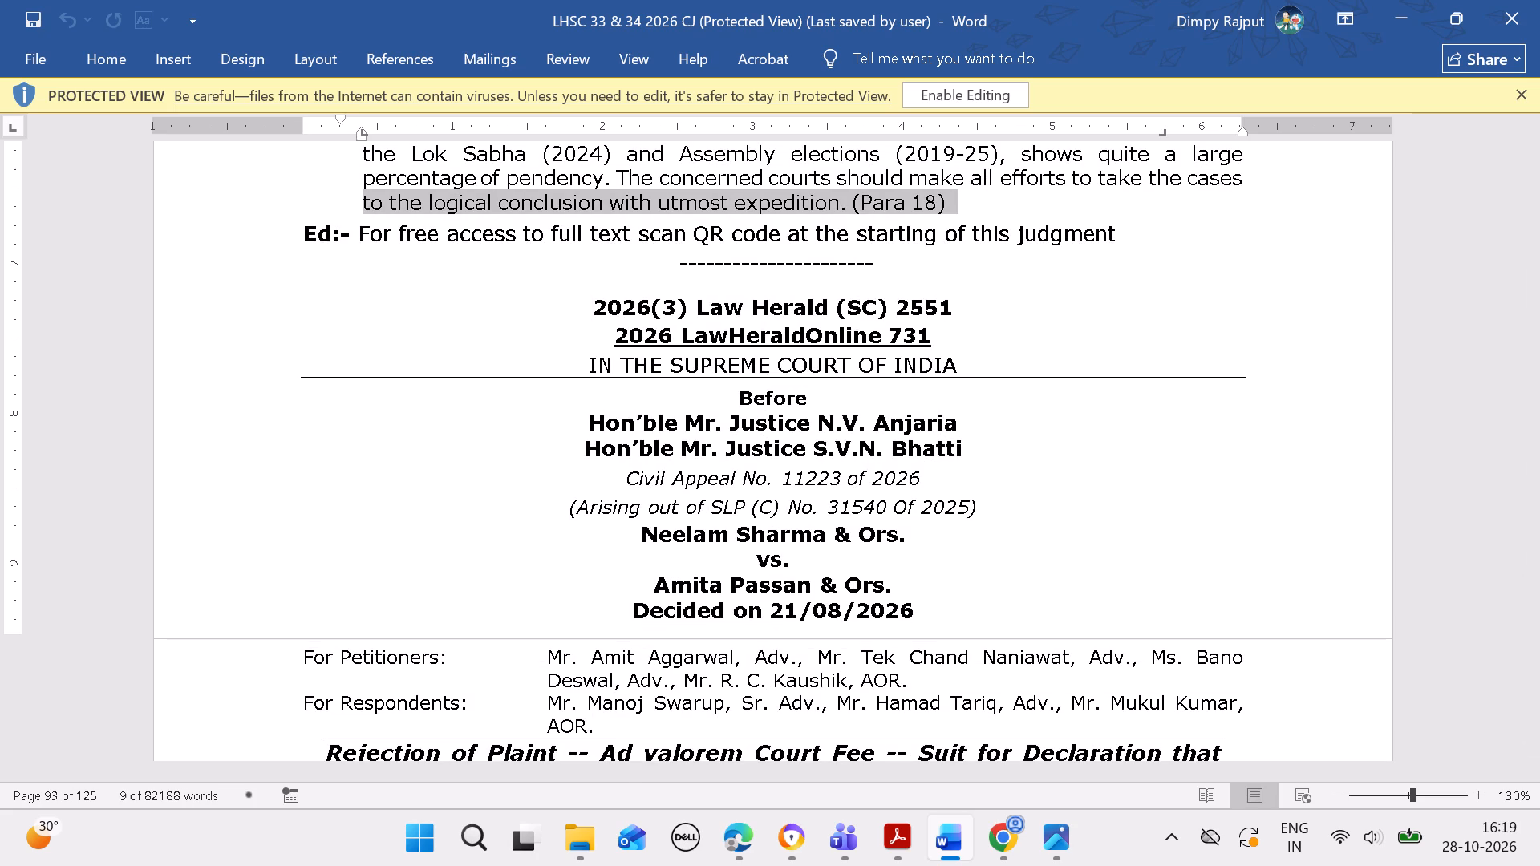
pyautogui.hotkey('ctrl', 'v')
# Search the document for the appeal number 9228-9231 of 2013.
pyautogui.hotkey('ctrl', 'f')
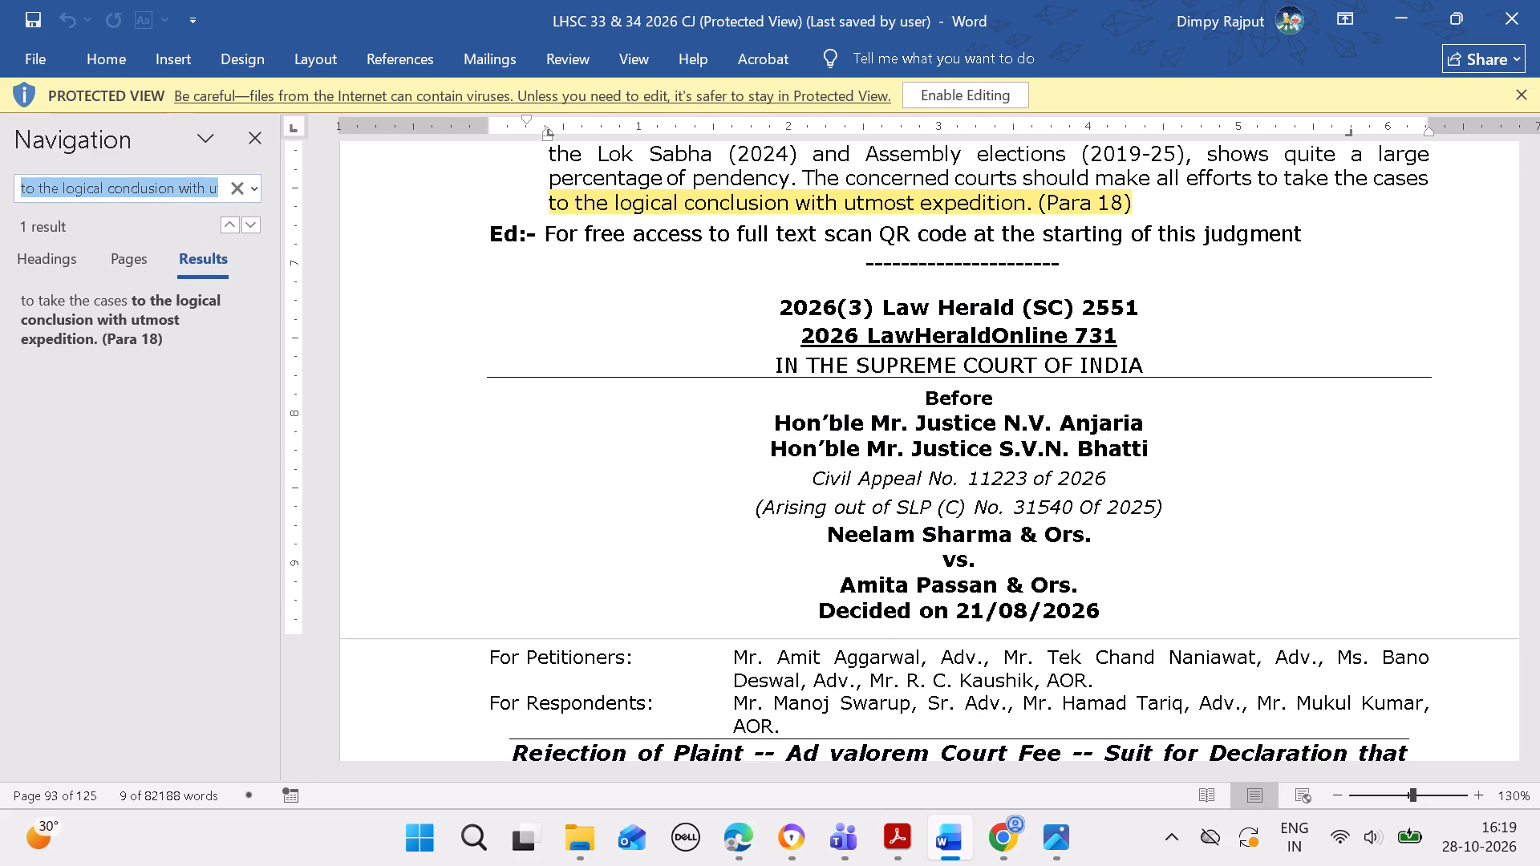
pyautogui.press('BackSpace')
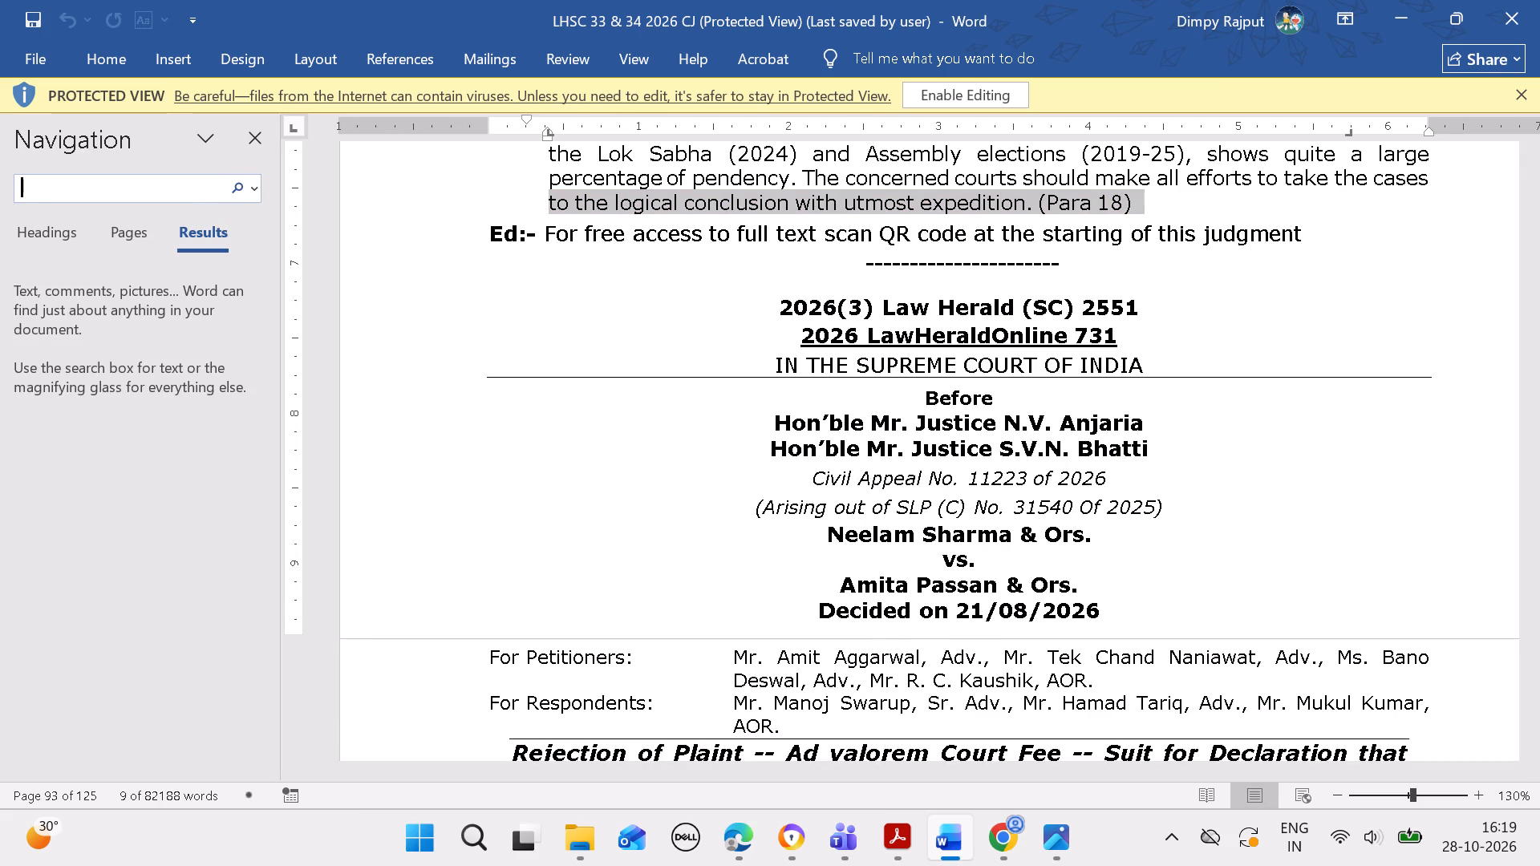
pyautogui.press('9')
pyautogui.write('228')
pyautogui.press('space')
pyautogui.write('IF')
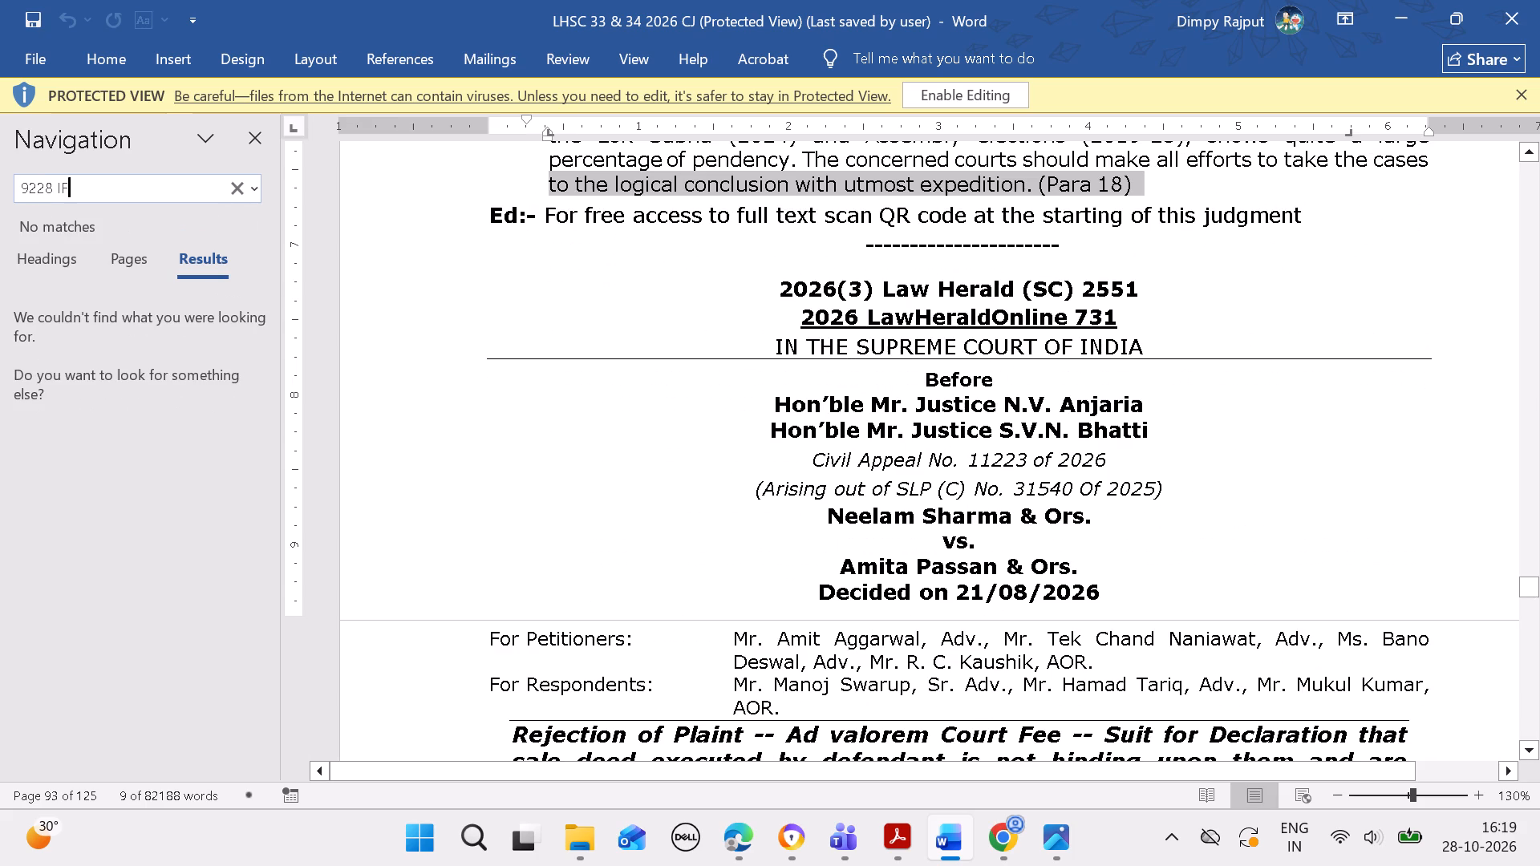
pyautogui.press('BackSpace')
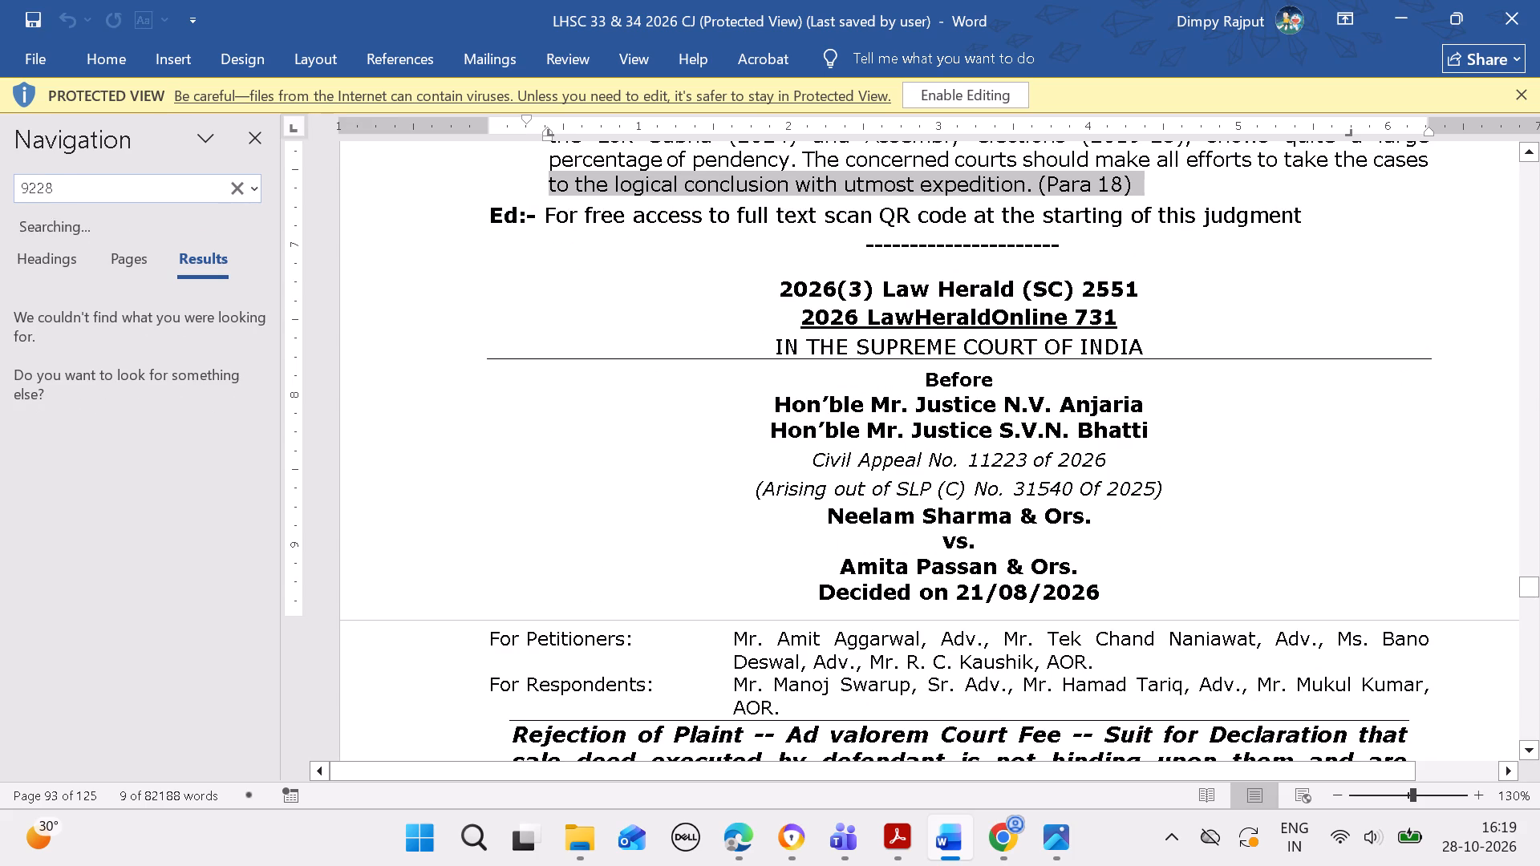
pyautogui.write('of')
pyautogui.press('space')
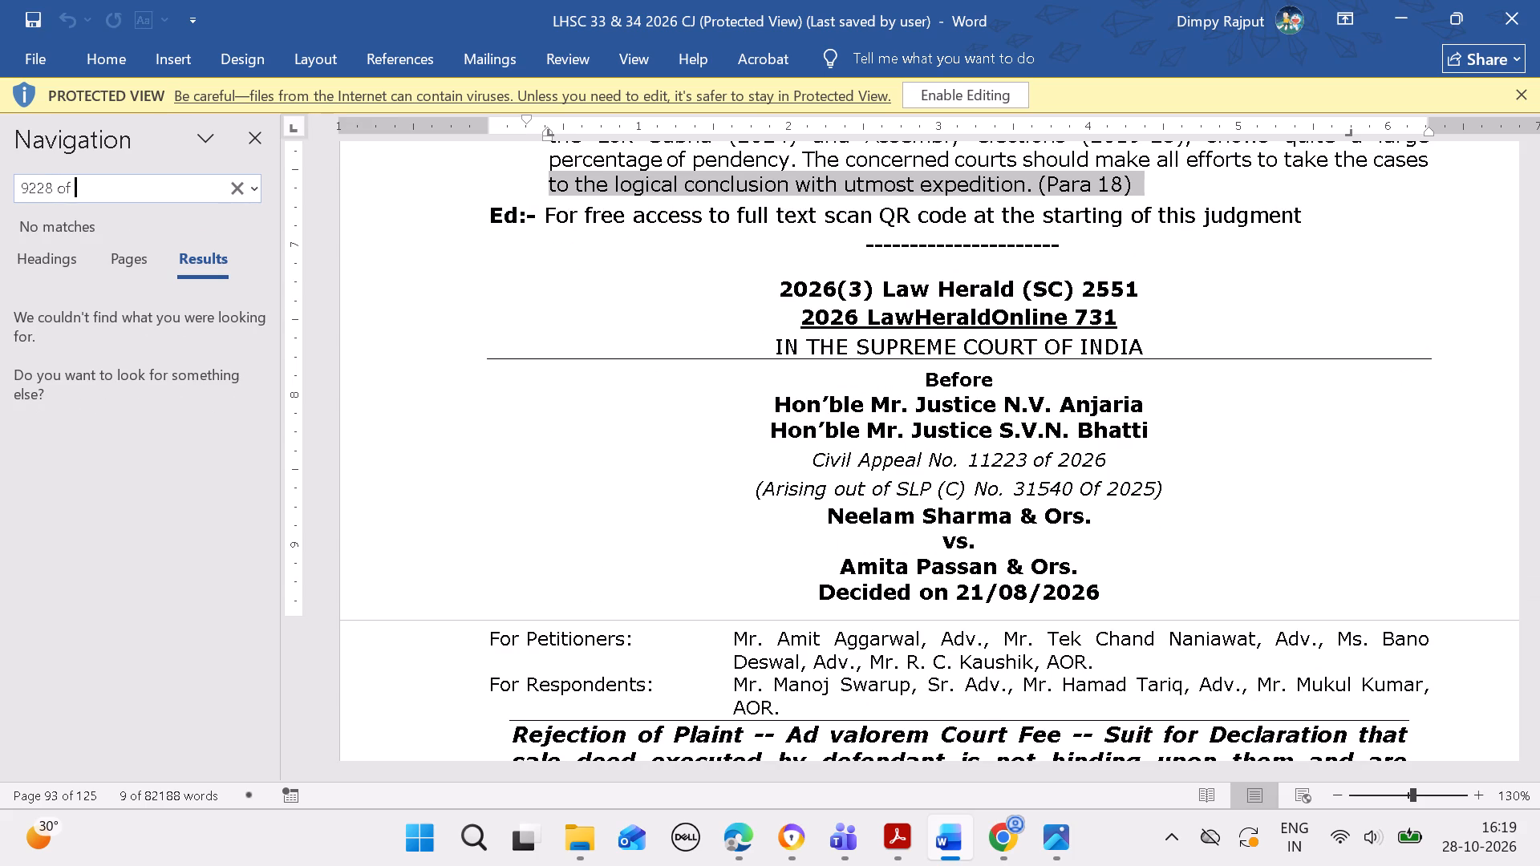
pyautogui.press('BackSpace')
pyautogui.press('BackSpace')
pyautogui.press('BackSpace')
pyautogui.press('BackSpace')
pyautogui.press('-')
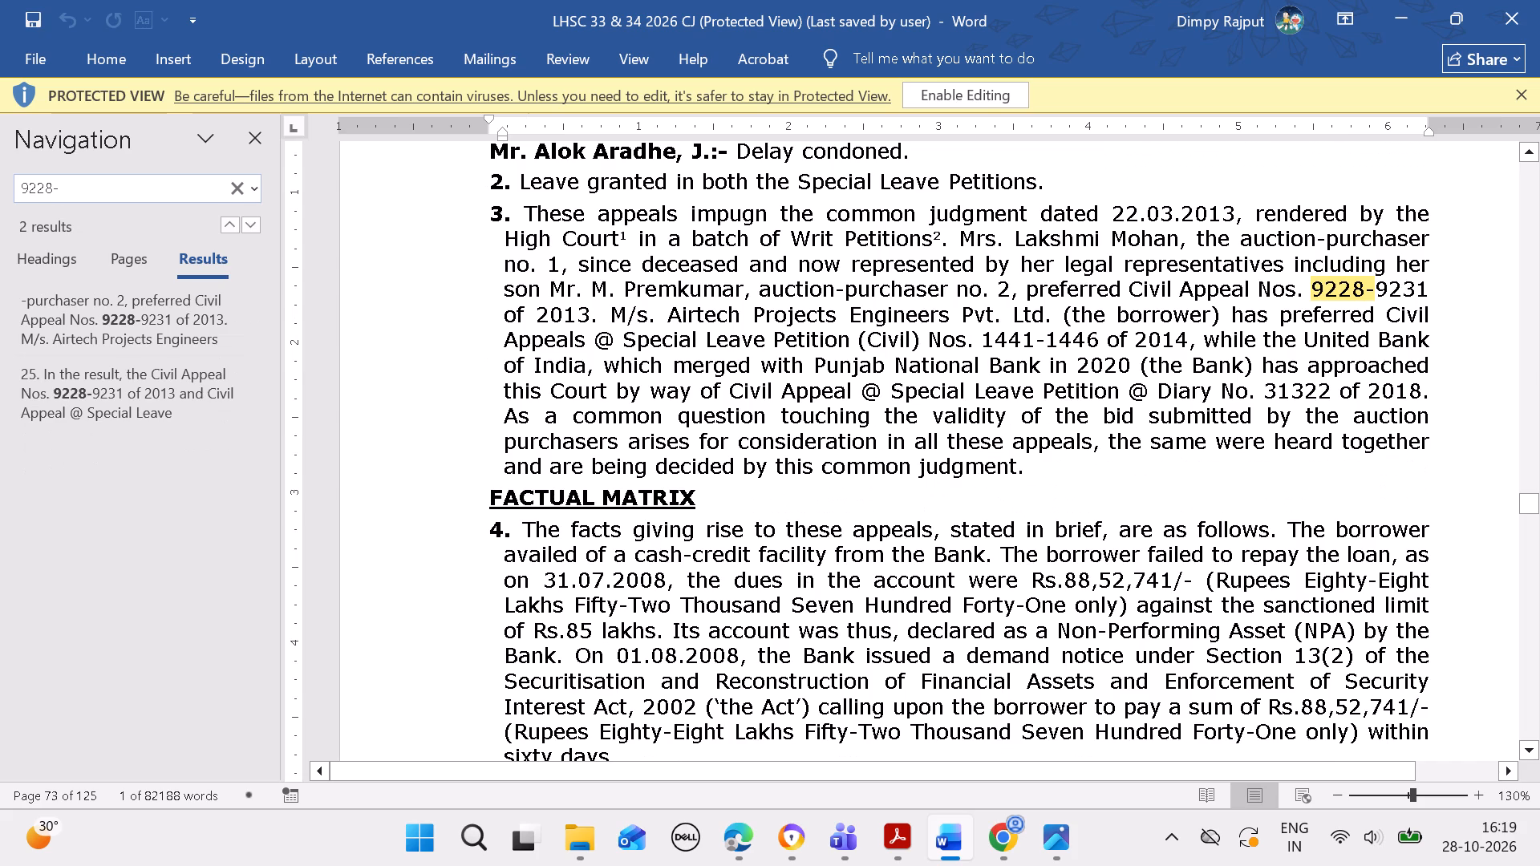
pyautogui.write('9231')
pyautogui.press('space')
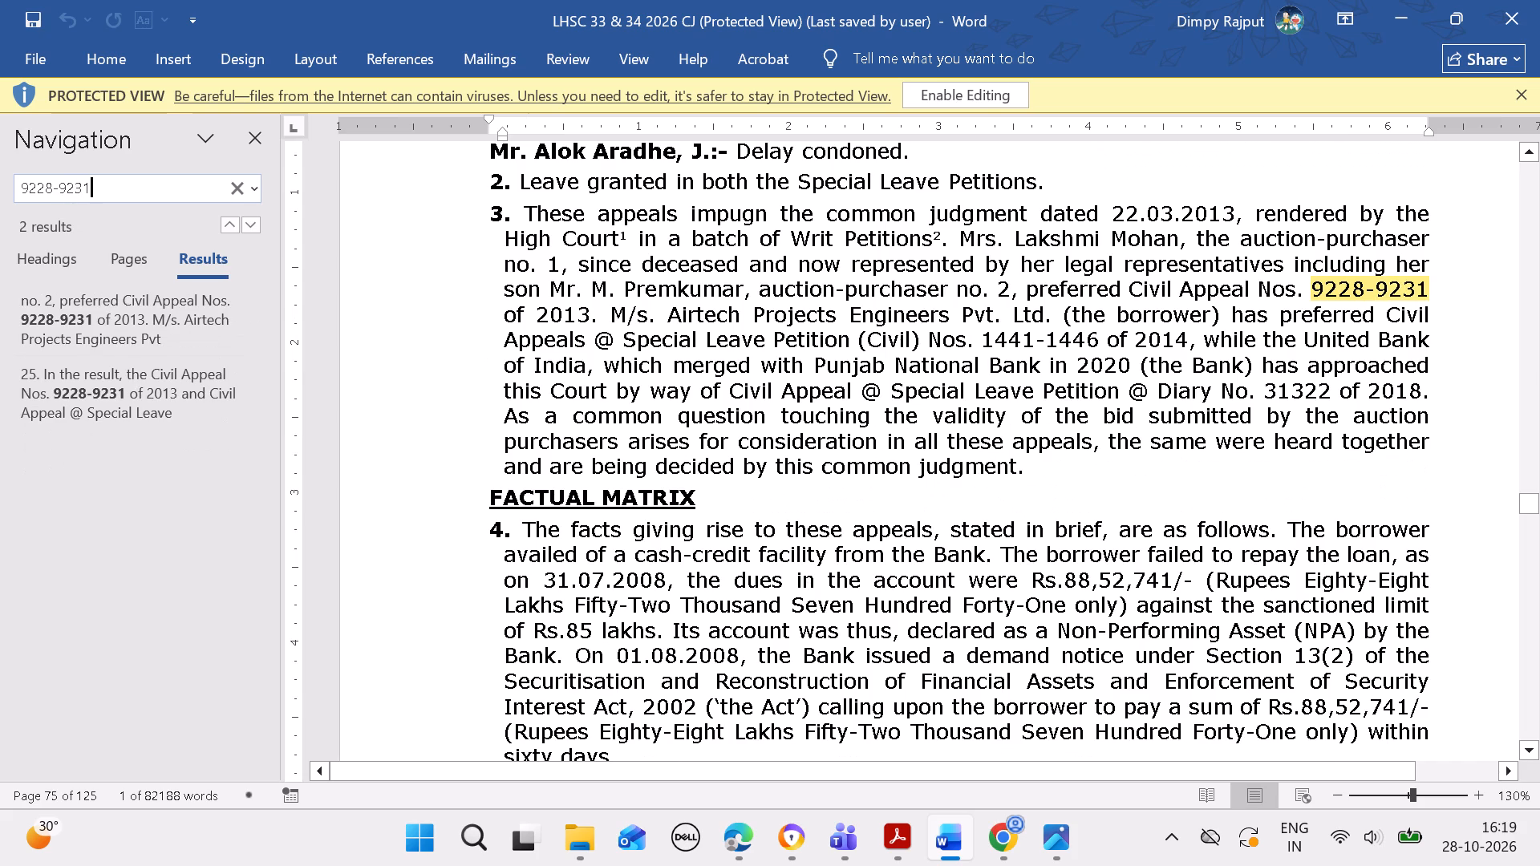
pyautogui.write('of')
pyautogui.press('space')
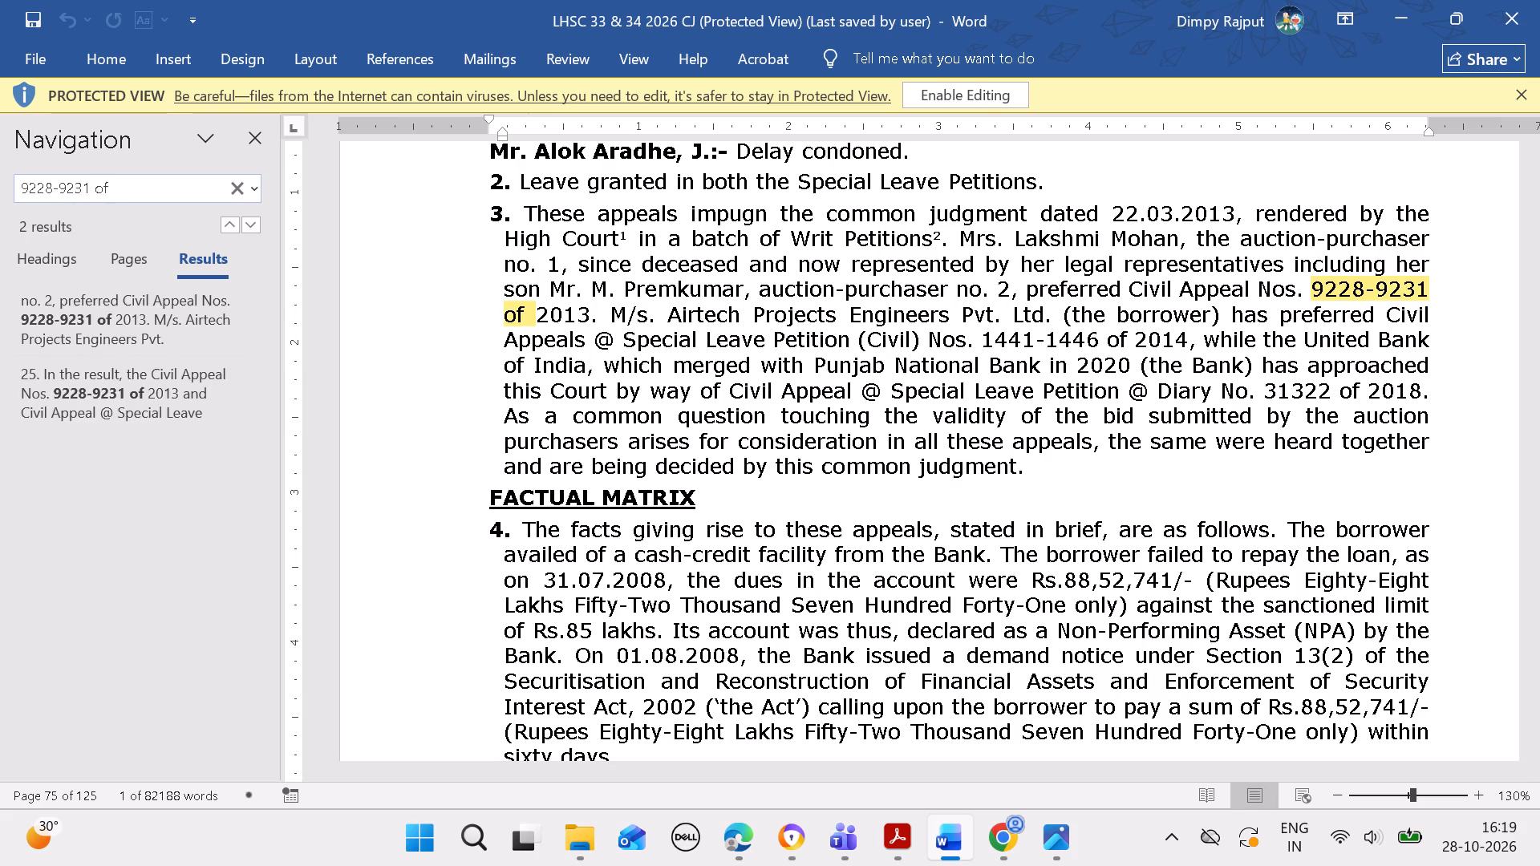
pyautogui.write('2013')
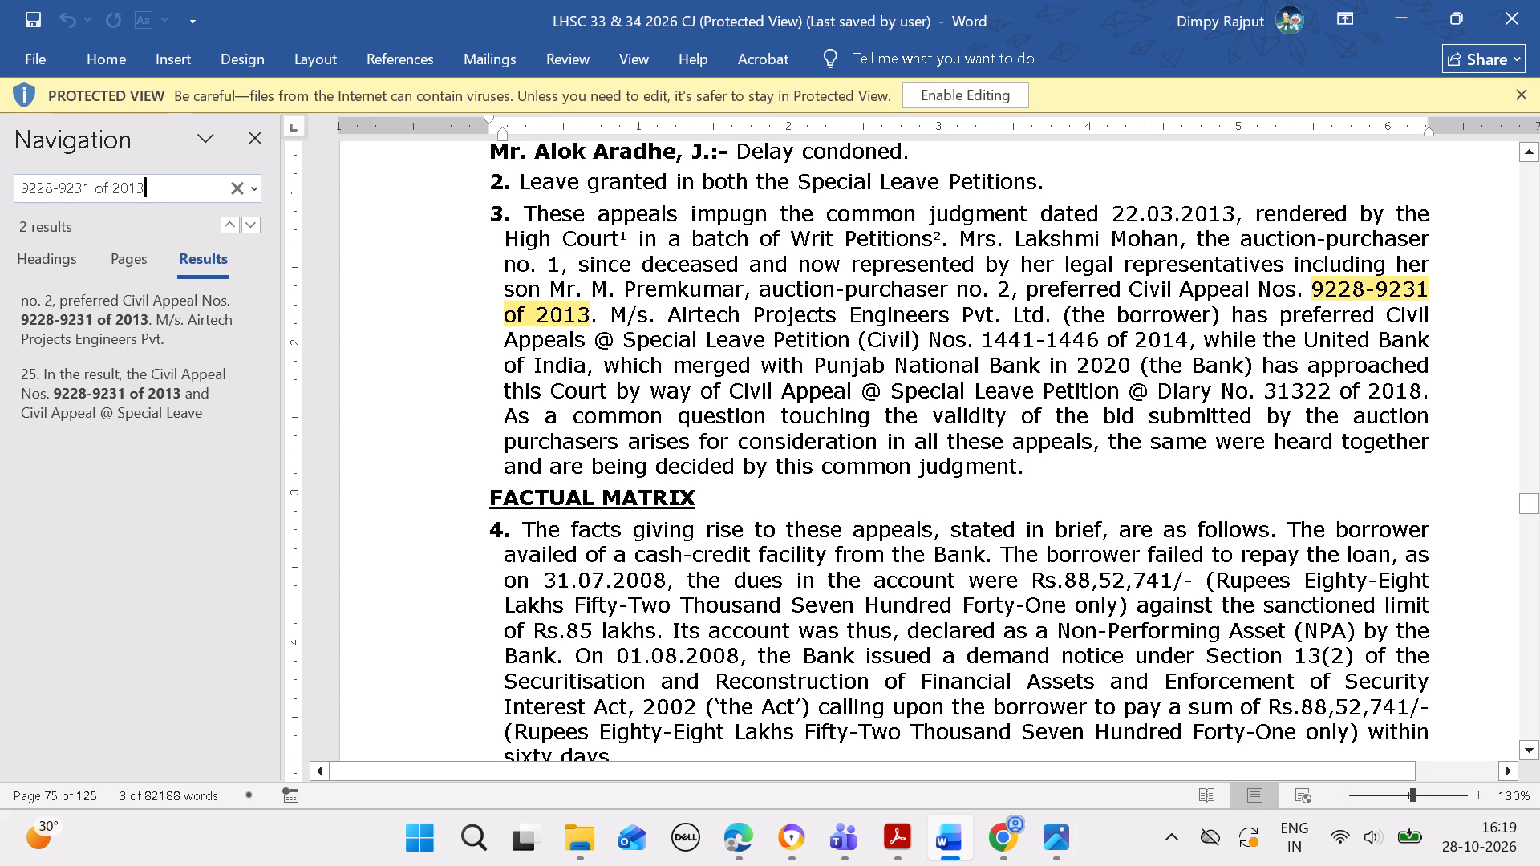
# Go back from the matched paragraph to the heading of the judgment in Civil Appeal Nos. 9228–9231 of 2013 and check its citation details.
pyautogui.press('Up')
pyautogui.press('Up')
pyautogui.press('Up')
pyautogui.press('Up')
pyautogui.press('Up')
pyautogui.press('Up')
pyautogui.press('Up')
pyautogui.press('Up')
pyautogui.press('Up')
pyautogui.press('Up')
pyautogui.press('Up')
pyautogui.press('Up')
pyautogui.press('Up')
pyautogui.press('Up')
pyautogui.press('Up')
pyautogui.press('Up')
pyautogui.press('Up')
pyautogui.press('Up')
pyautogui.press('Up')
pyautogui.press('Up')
pyautogui.click(1063, 328)
pyautogui.press('Up')
pyautogui.press('Up')
pyautogui.press('Up')
pyautogui.press('Up')
pyautogui.press('Up')
pyautogui.press('Up')
pyautogui.press('Up')
pyautogui.press('Up')
pyautogui.press('Up')
pyautogui.press('Up')
pyautogui.press('Up')
pyautogui.press('Up')
pyautogui.press('Up')
pyautogui.press('Up')
pyautogui.press('Up')
pyautogui.press('Up')
pyautogui.press('Up')
pyautogui.press('Up')
pyautogui.press('Up')
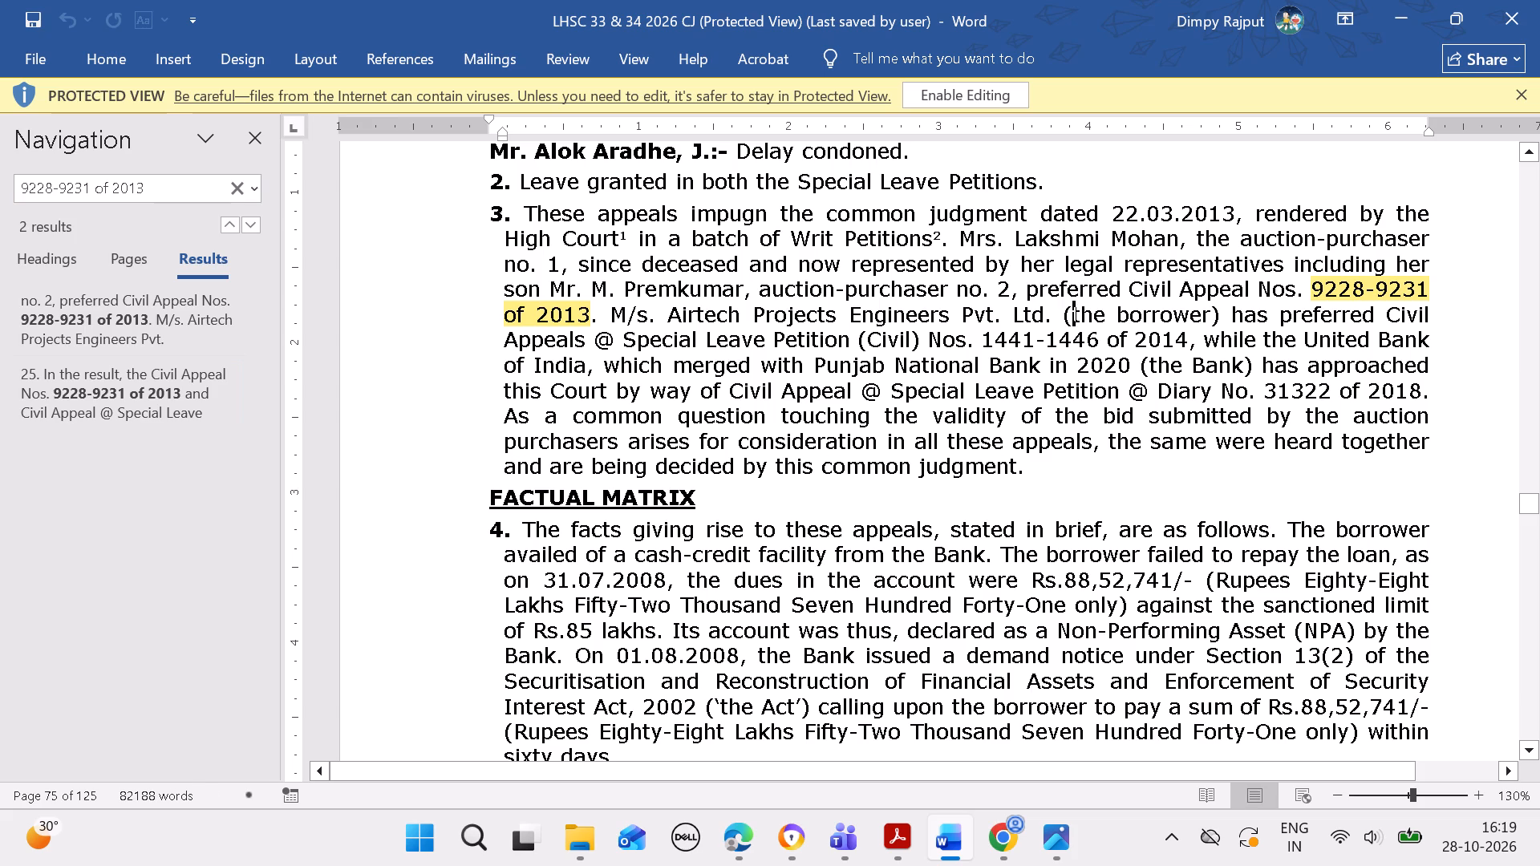
pyautogui.press('Up')
pyautogui.press('Up')
pyautogui.press('Up')
pyautogui.press('Up')
pyautogui.press('Up')
pyautogui.press('Up')
pyautogui.press('Up')
pyautogui.press('Up')
pyautogui.press('Up')
pyautogui.press('Up')
pyautogui.press('Up')
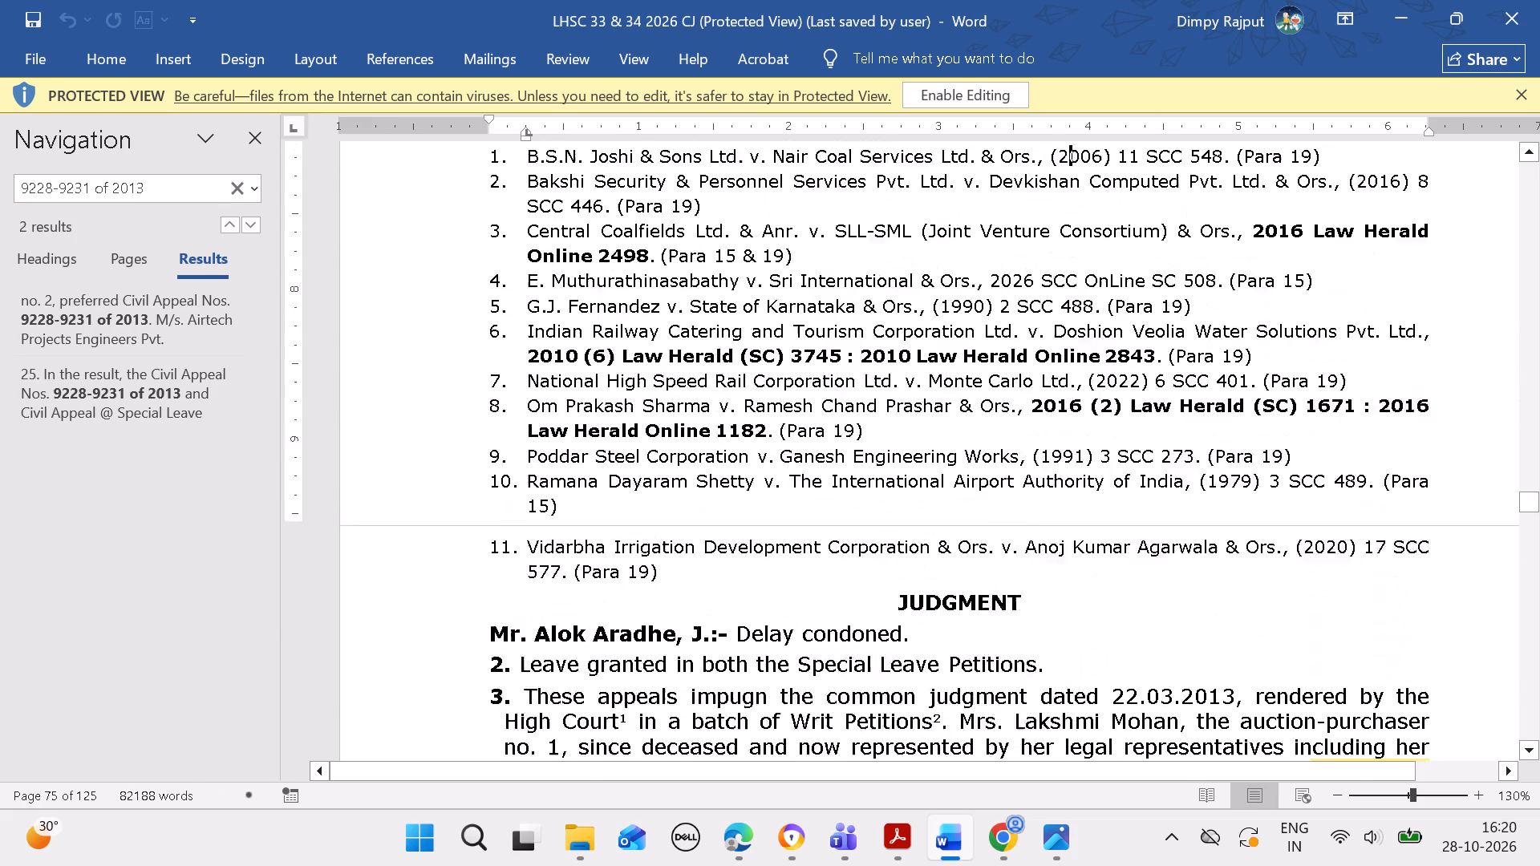
pyautogui.press('Up')
pyautogui.press('Up')
pyautogui.press('Up')
pyautogui.press('Up')
pyautogui.press('Up')
pyautogui.press('Up')
pyautogui.press('Up')
pyautogui.press('Up')
pyautogui.press('Up')
pyautogui.press('Up')
pyautogui.press('Up')
pyautogui.press('Up')
pyautogui.press('Up')
pyautogui.press('Up')
pyautogui.press('Up')
pyautogui.press('Up')
pyautogui.press('Up')
pyautogui.press('Up')
pyautogui.press('Up')
pyautogui.press('Up')
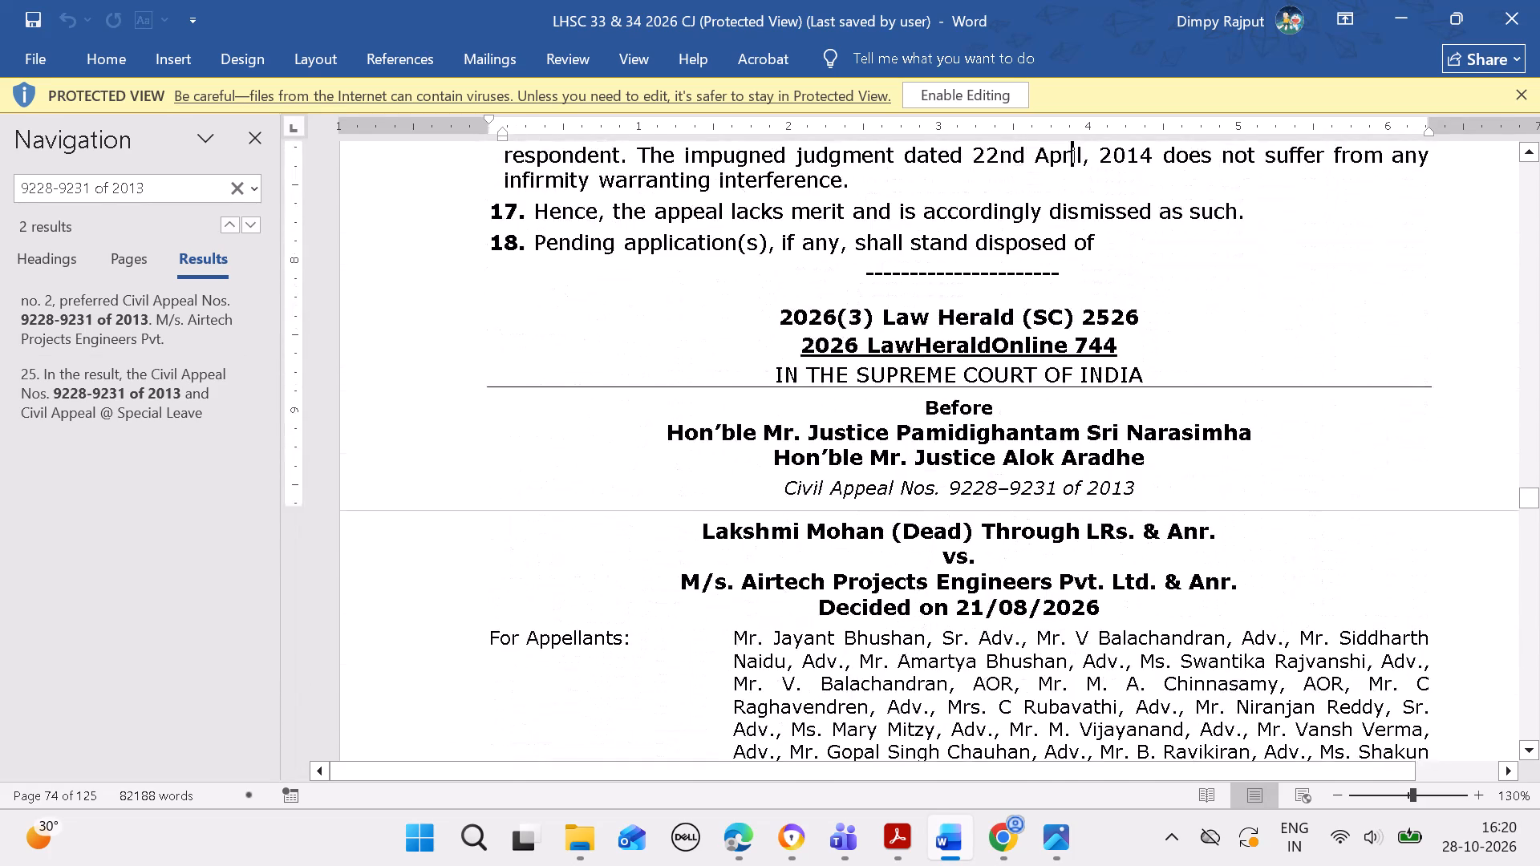
# Read through the judgment in Civil Appeal Nos. 9228–9231 of 2013 to the heading of 2026 LawHeraldOnline 735, and close the document search.
pyautogui.press('Down')
pyautogui.press('Down')
pyautogui.press('Down')
pyautogui.press('Down')
pyautogui.press('Down')
pyautogui.press('Down')
pyautogui.press('Down')
pyautogui.press('Down')
pyautogui.press('Down')
pyautogui.press('Down')
pyautogui.press('Down')
pyautogui.press('Down')
pyautogui.press('Down')
pyautogui.press('Down')
pyautogui.press('Down')
pyautogui.press('Down')
pyautogui.press('Down')
pyautogui.press('Down')
pyautogui.press('Down')
pyautogui.press('Down')
pyautogui.press('Down')
pyautogui.press('Down')
pyautogui.press('Down')
pyautogui.press('Down')
pyautogui.press('Down')
pyautogui.press('Down')
pyautogui.press('Down')
pyautogui.press('Down')
pyautogui.press('Down')
pyautogui.press('Down')
pyautogui.press('Down')
pyautogui.press('Down')
pyautogui.press('Down')
pyautogui.press('Down')
pyautogui.press('Down')
pyautogui.press('Down')
pyautogui.press('Down')
pyautogui.press('Down')
pyautogui.press('Down')
pyautogui.press('Down')
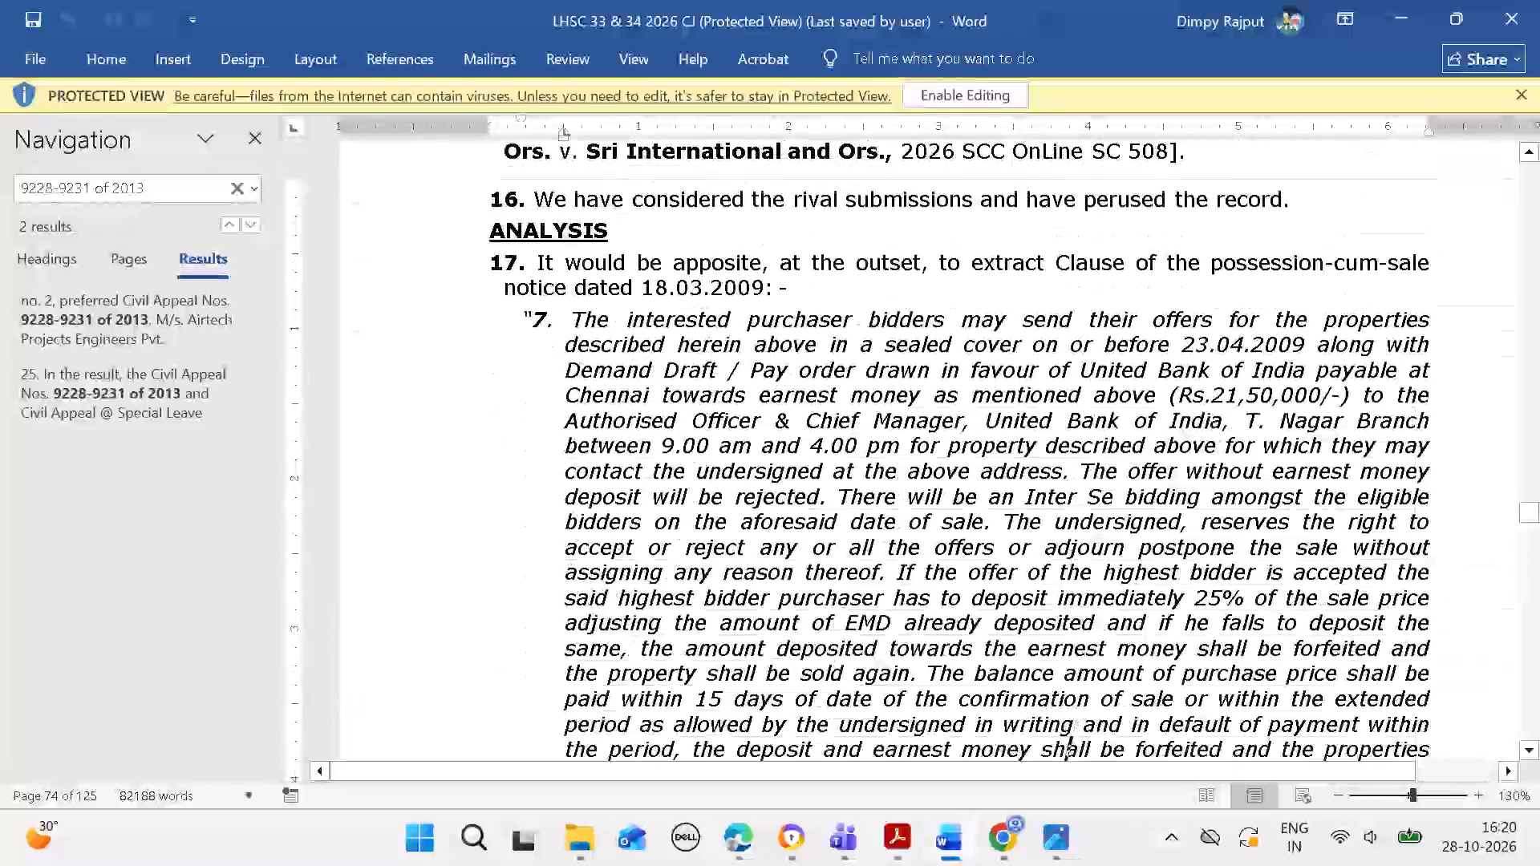
pyautogui.press('Down')
pyautogui.press('Down')
pyautogui.press('Down')
pyautogui.press('Down')
pyautogui.press('Down')
pyautogui.press('Down')
pyautogui.press('Down')
pyautogui.press('Down')
pyautogui.press('Down')
pyautogui.press('Down')
pyautogui.press('Down')
pyautogui.press('Down')
pyautogui.press('Down')
pyautogui.press('Down')
pyautogui.press('Down')
pyautogui.press('Down')
pyautogui.press('Down')
pyautogui.press('Down')
pyautogui.press('Down')
pyautogui.press('Down')
pyautogui.press('Down')
pyautogui.press('Down')
pyautogui.press('Down')
pyautogui.press('Down')
pyautogui.press('Down')
pyautogui.press('Down')
pyautogui.press('Down')
pyautogui.press('Down')
pyautogui.press('Down')
pyautogui.press('Down')
pyautogui.press('Down')
pyautogui.press('Down')
pyautogui.press('Down')
pyautogui.press('Down')
pyautogui.press('Down')
pyautogui.press('Down')
pyautogui.press('Down')
pyautogui.press('Down')
pyautogui.press('Down')
pyautogui.press('Down')
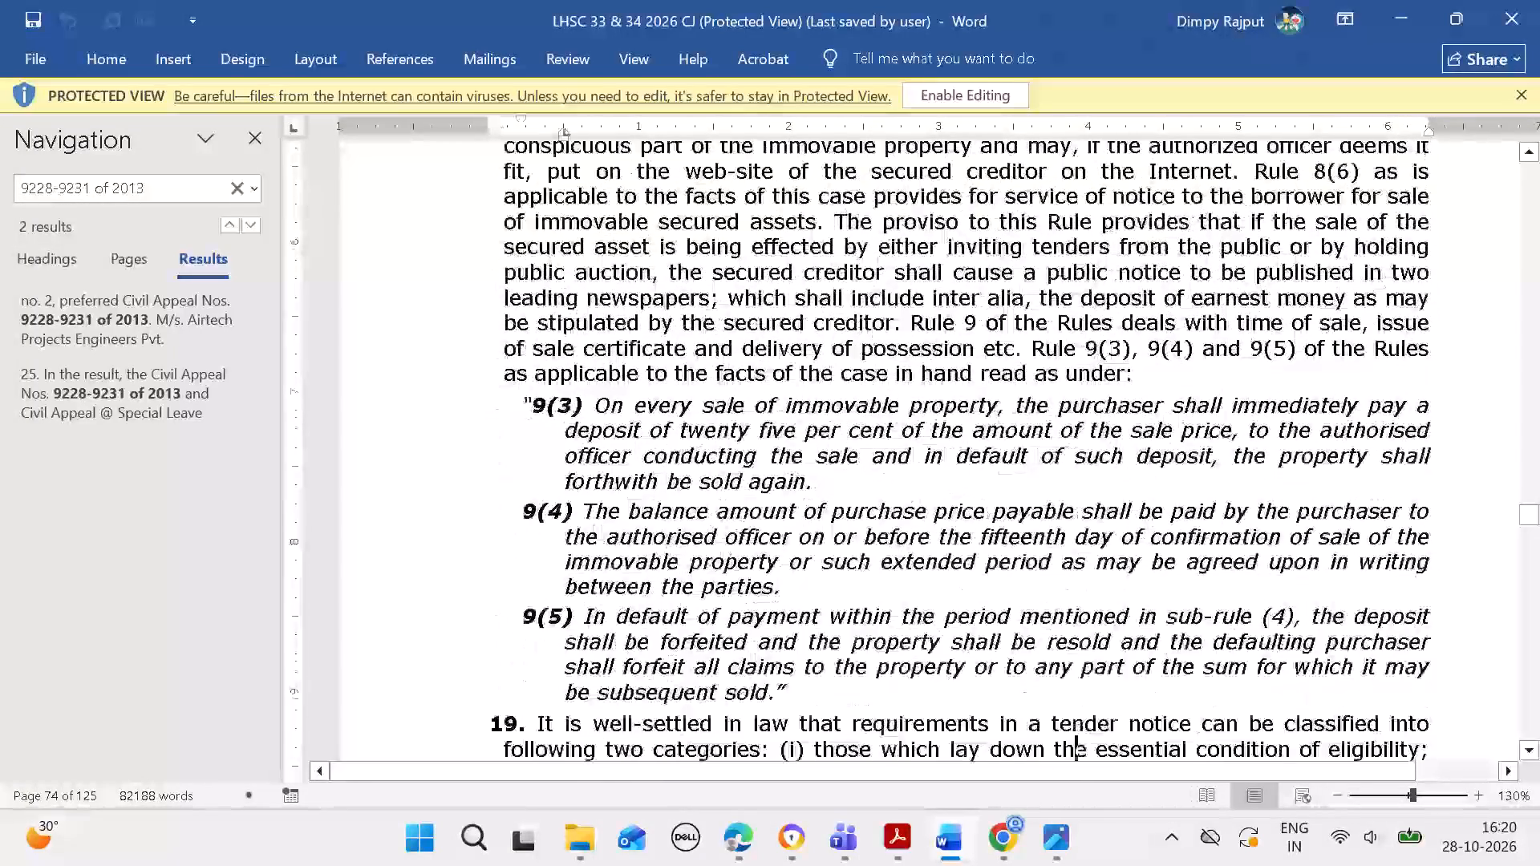
pyautogui.press('Down')
pyautogui.press('Down')
pyautogui.press('Down')
pyautogui.press('Down')
pyautogui.press('Down')
pyautogui.press('Down')
pyautogui.press('Down')
pyautogui.press('Down')
pyautogui.press('Down')
pyautogui.press('Down')
pyautogui.press('Down')
pyautogui.press('Down')
pyautogui.press('Down')
pyautogui.press('Down')
pyautogui.press('Down')
pyautogui.press('Down')
pyautogui.press('Down')
pyautogui.press('Down')
pyautogui.press('Down')
pyautogui.press('Down')
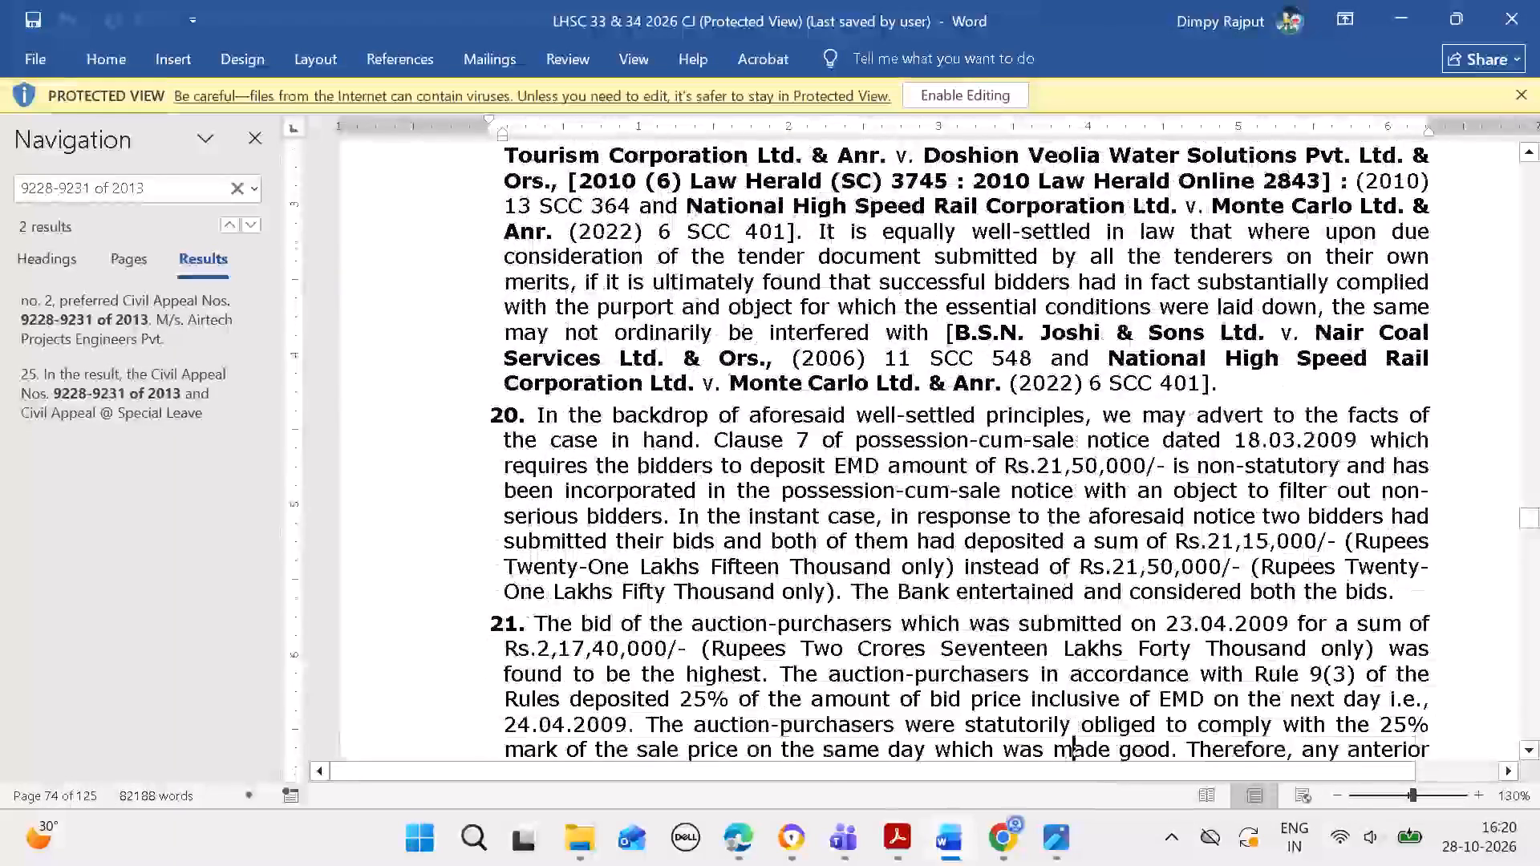
pyautogui.press('Down')
pyautogui.press('Down')
pyautogui.press('Down')
pyautogui.press('Down')
pyautogui.press('Down')
pyautogui.press('Down')
pyautogui.press('Down')
pyautogui.press('Down')
pyautogui.press('Down')
pyautogui.press('Down')
pyautogui.press('Down')
pyautogui.press('Down')
pyautogui.press('Down')
pyautogui.press('Down')
pyautogui.press('Down')
pyautogui.press('Down')
pyautogui.press('Down')
pyautogui.press('Down')
pyautogui.press('Down')
pyautogui.press('Down')
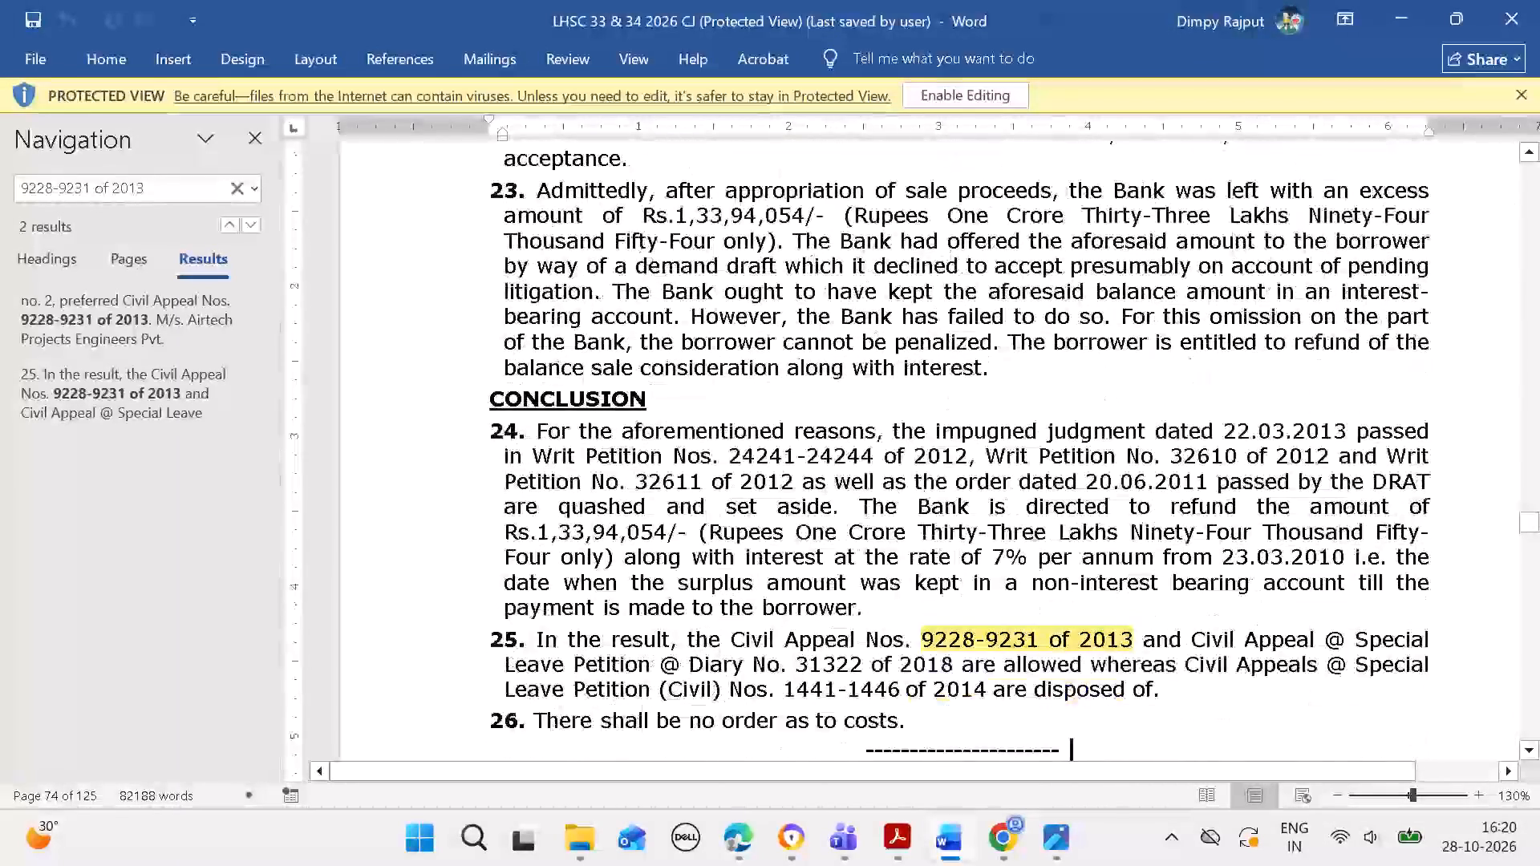
pyautogui.press('Down')
pyautogui.press('Down')
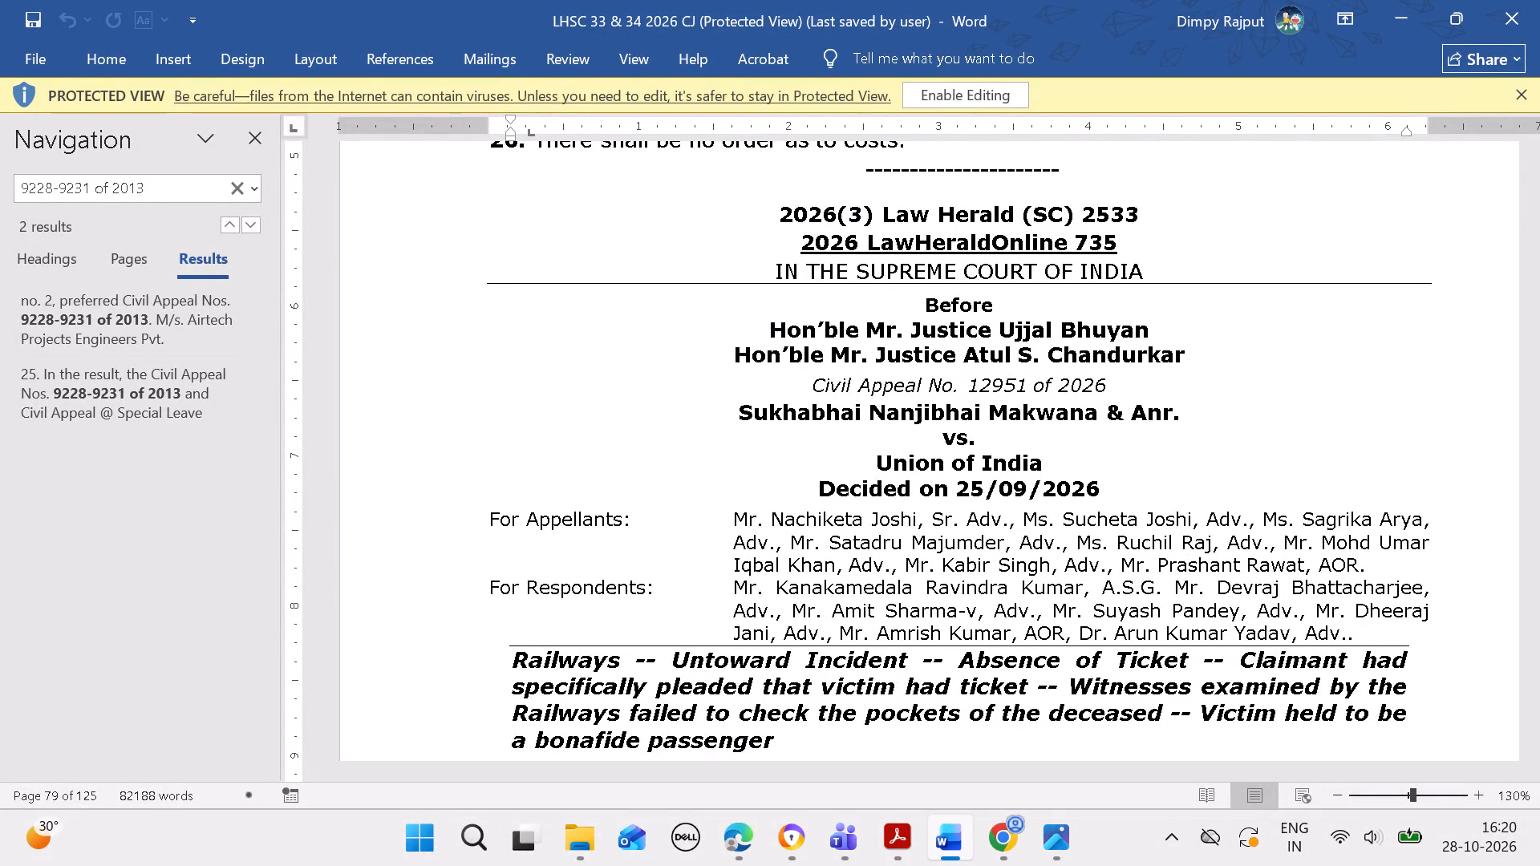
pyautogui.click(262, 134)
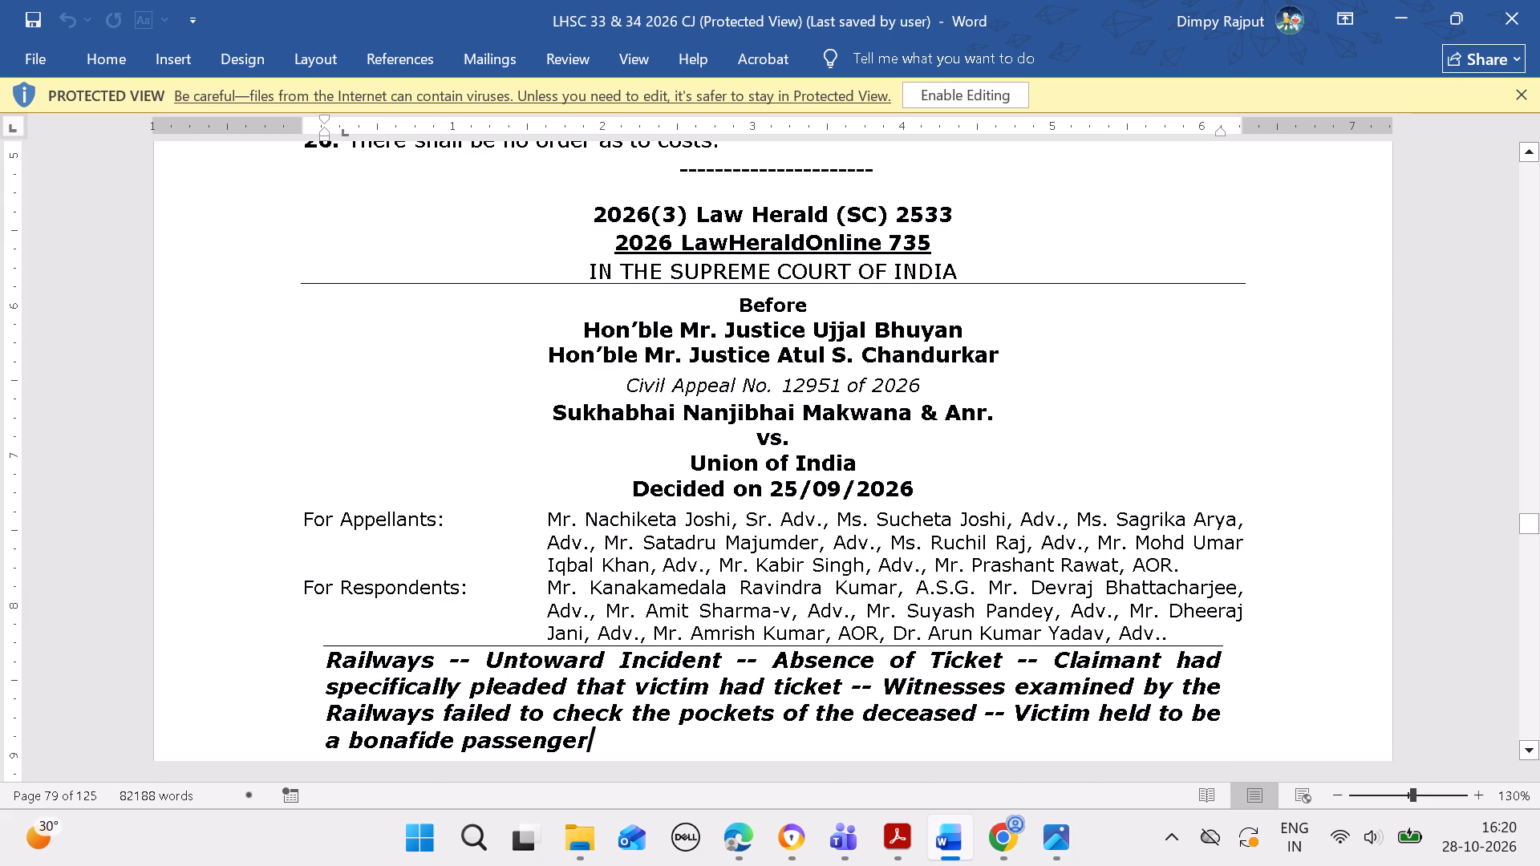
# Copy the appeal number 12951 of 2026 from the judgment heading and check it against the case record in Edge.
pyautogui.moveTo(788, 385); pyautogui.dragTo(902, 378)
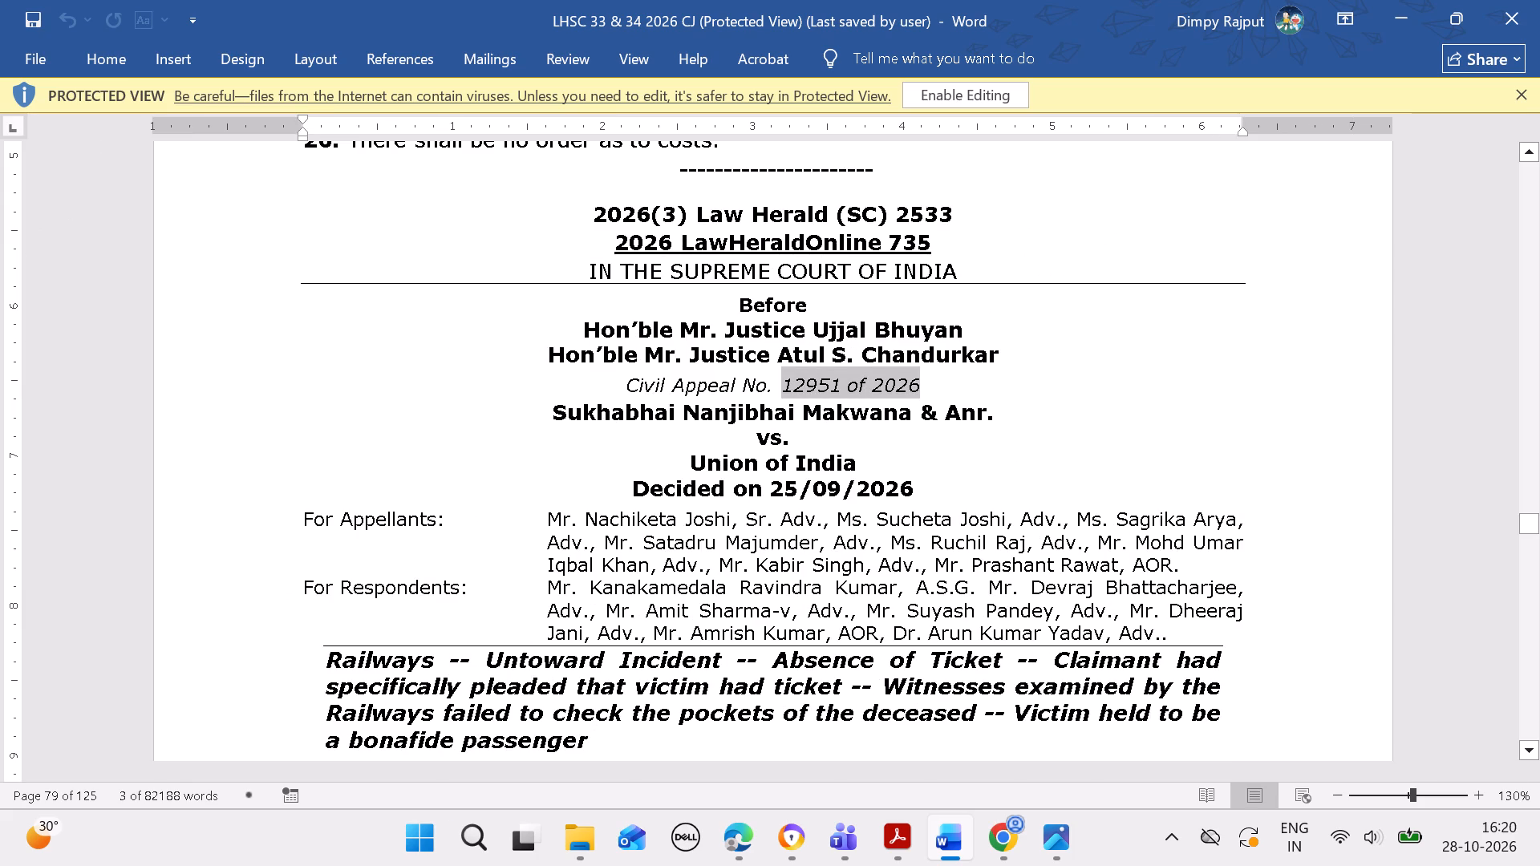
pyautogui.hotkey('ctrl', 'c')
pyautogui.click(752, 829)
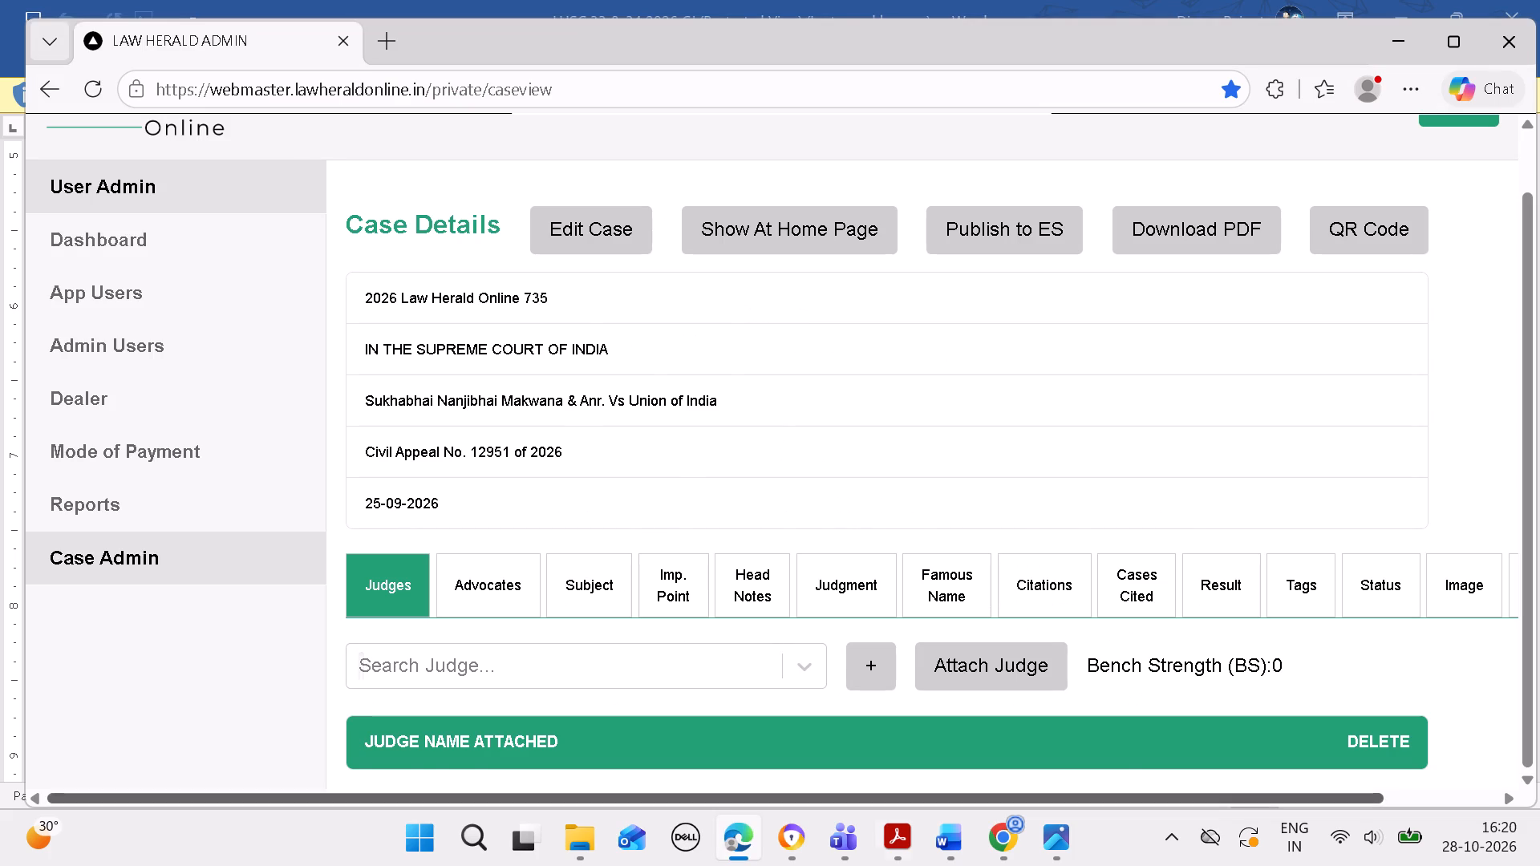
pyautogui.click(936, 833)
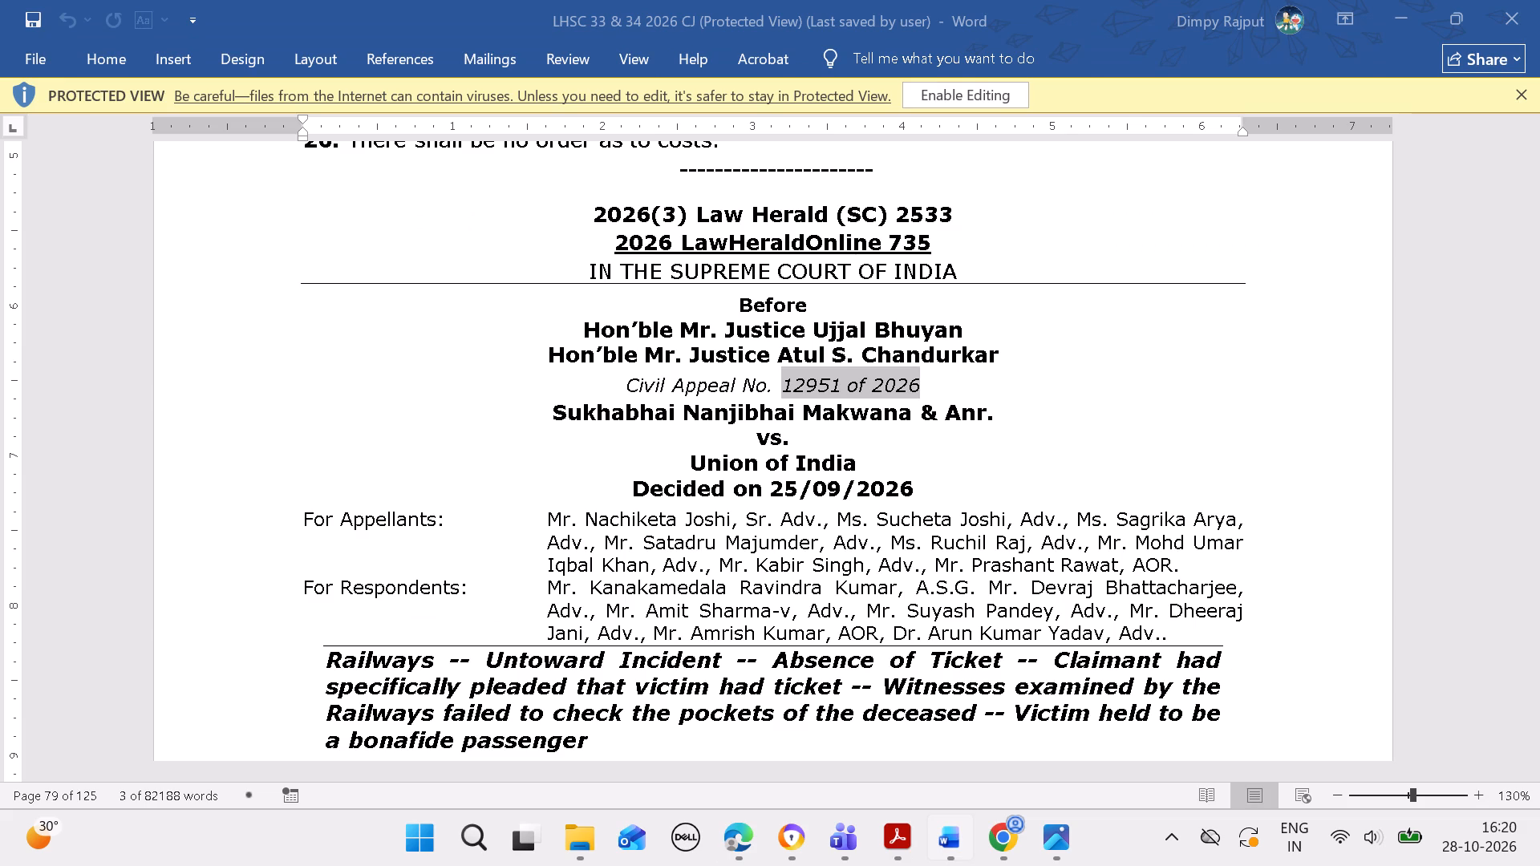
# Copy the judge name Ujjal Bhuyan from the Word judgment heading and attach that judge to case 2026 Law Herald Online 735 in Edge.
pyautogui.moveTo(812, 326); pyautogui.dragTo(915, 338)
pyautogui.hotkey('ctrl', 'c')
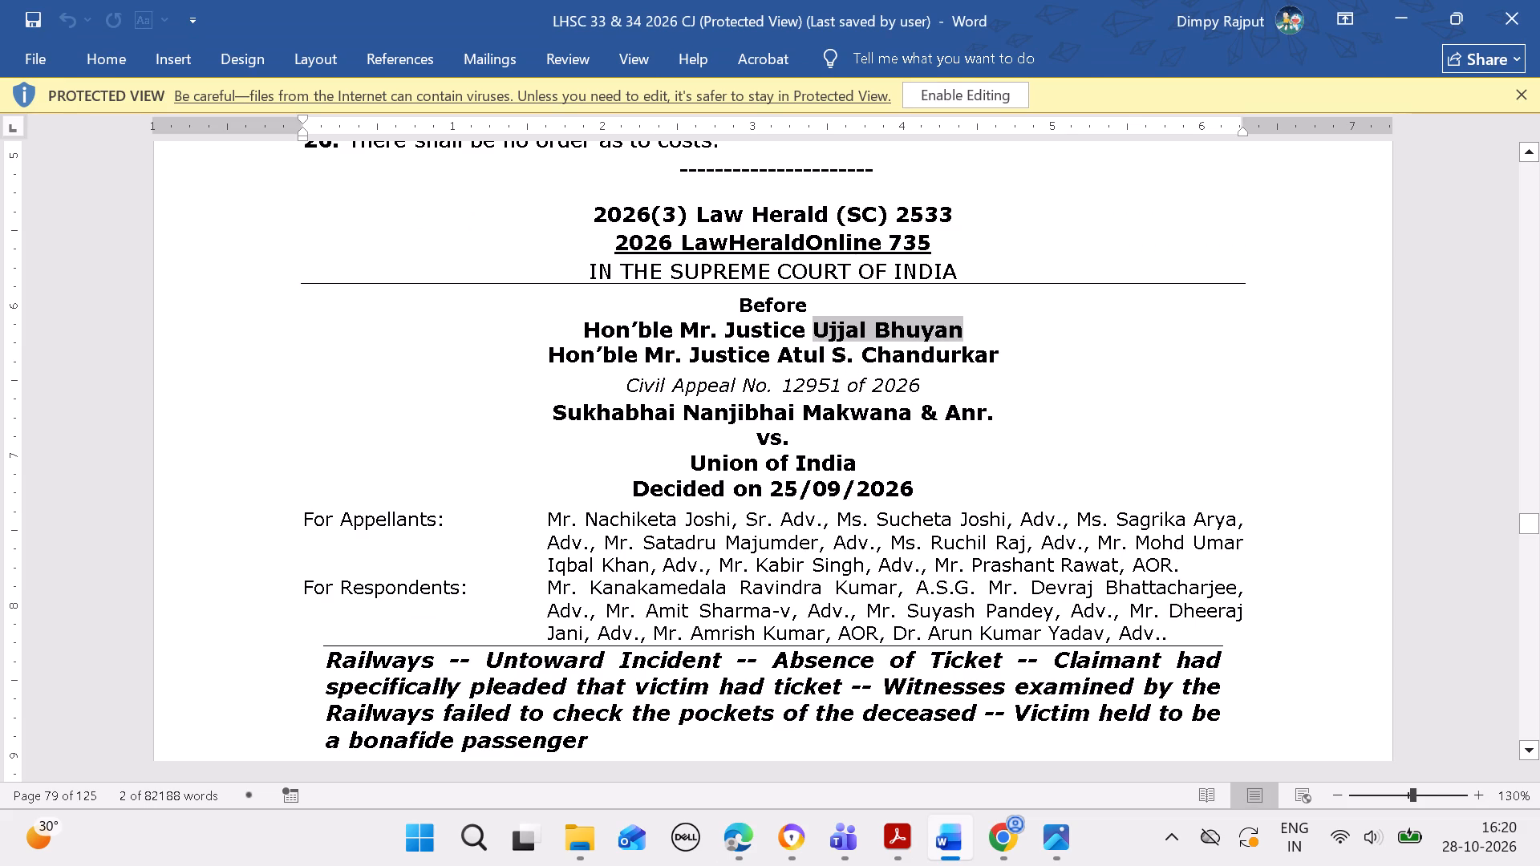
pyautogui.click(739, 842)
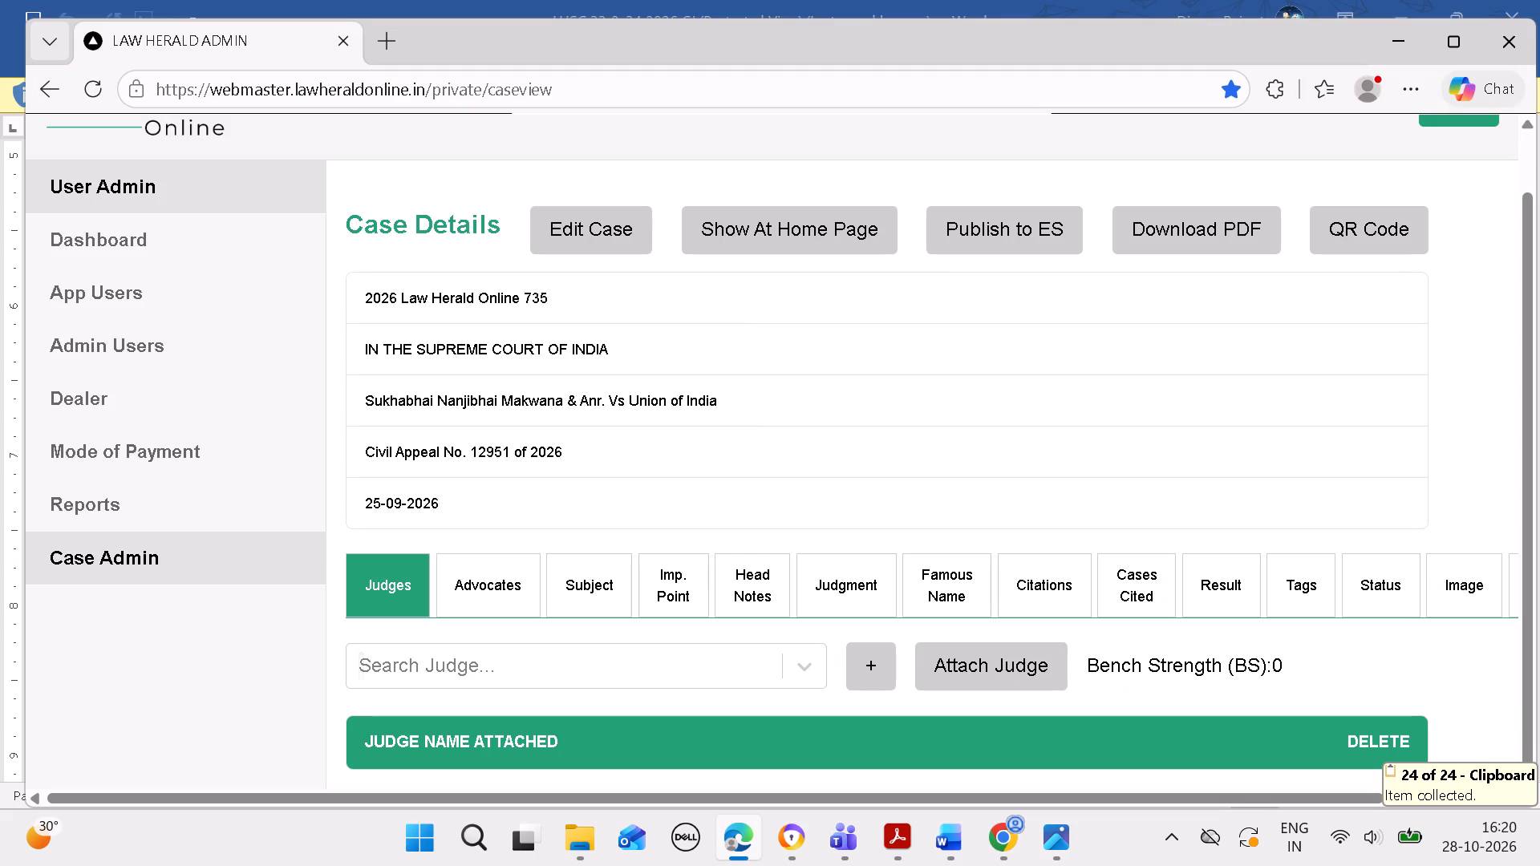
pyautogui.click(633, 667)
pyautogui.hotkey('ctrl', 'v')
pyautogui.click(646, 710)
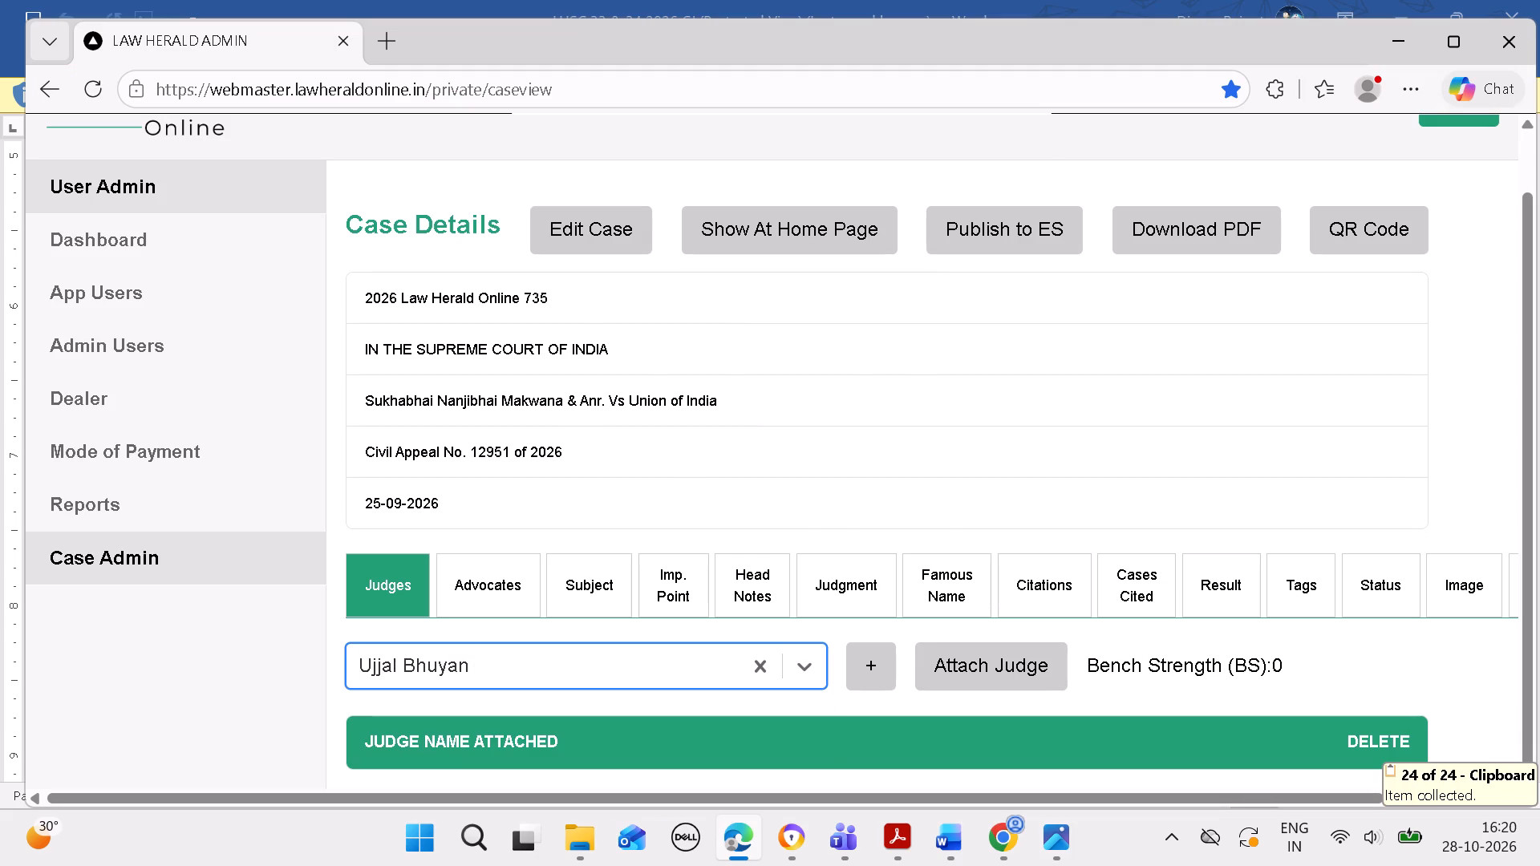
pyautogui.click(926, 672)
pyautogui.click(1015, 265)
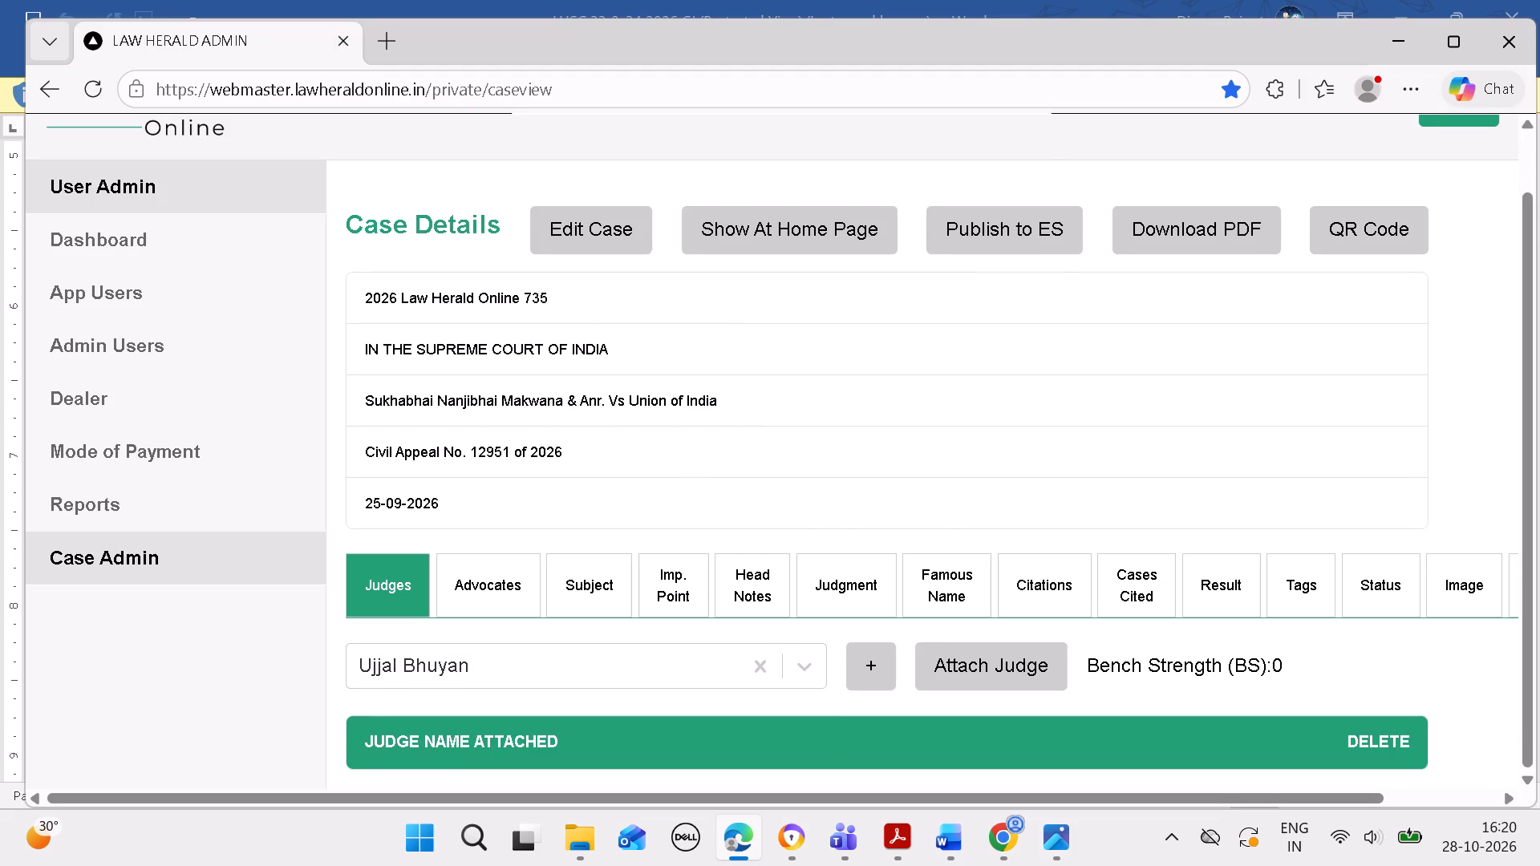
pyautogui.scroll(-7, 991, 380)
# Copy the judge name Atul S. Chandurkar from the Word heading and try to attach that judge to the same case in Edge.
pyautogui.click(934, 844)
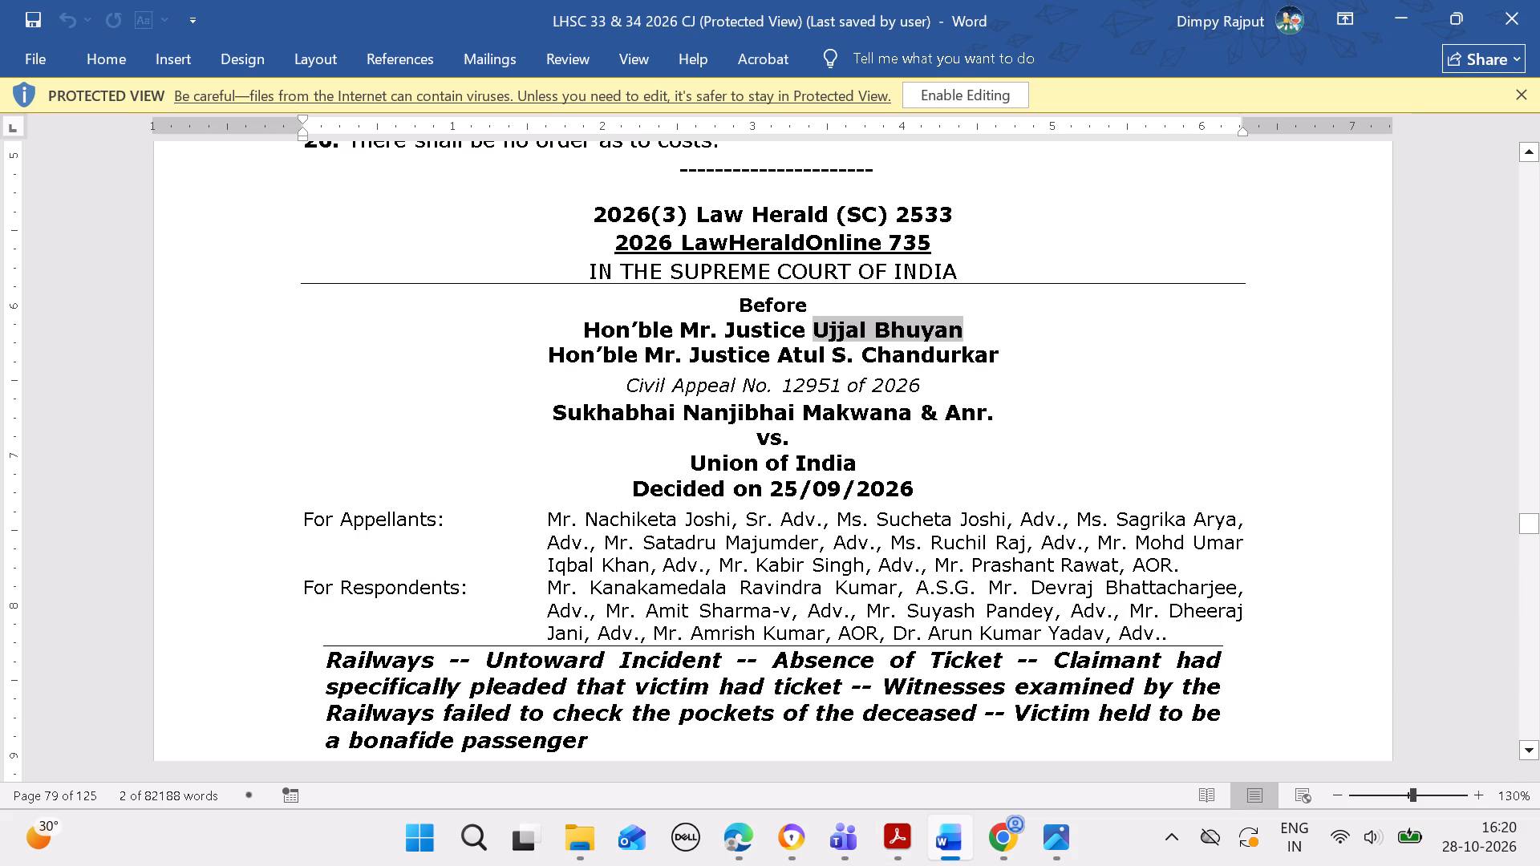
pyautogui.moveTo(776, 354); pyautogui.dragTo(917, 352)
pyautogui.hotkey('ctrl', 'c')
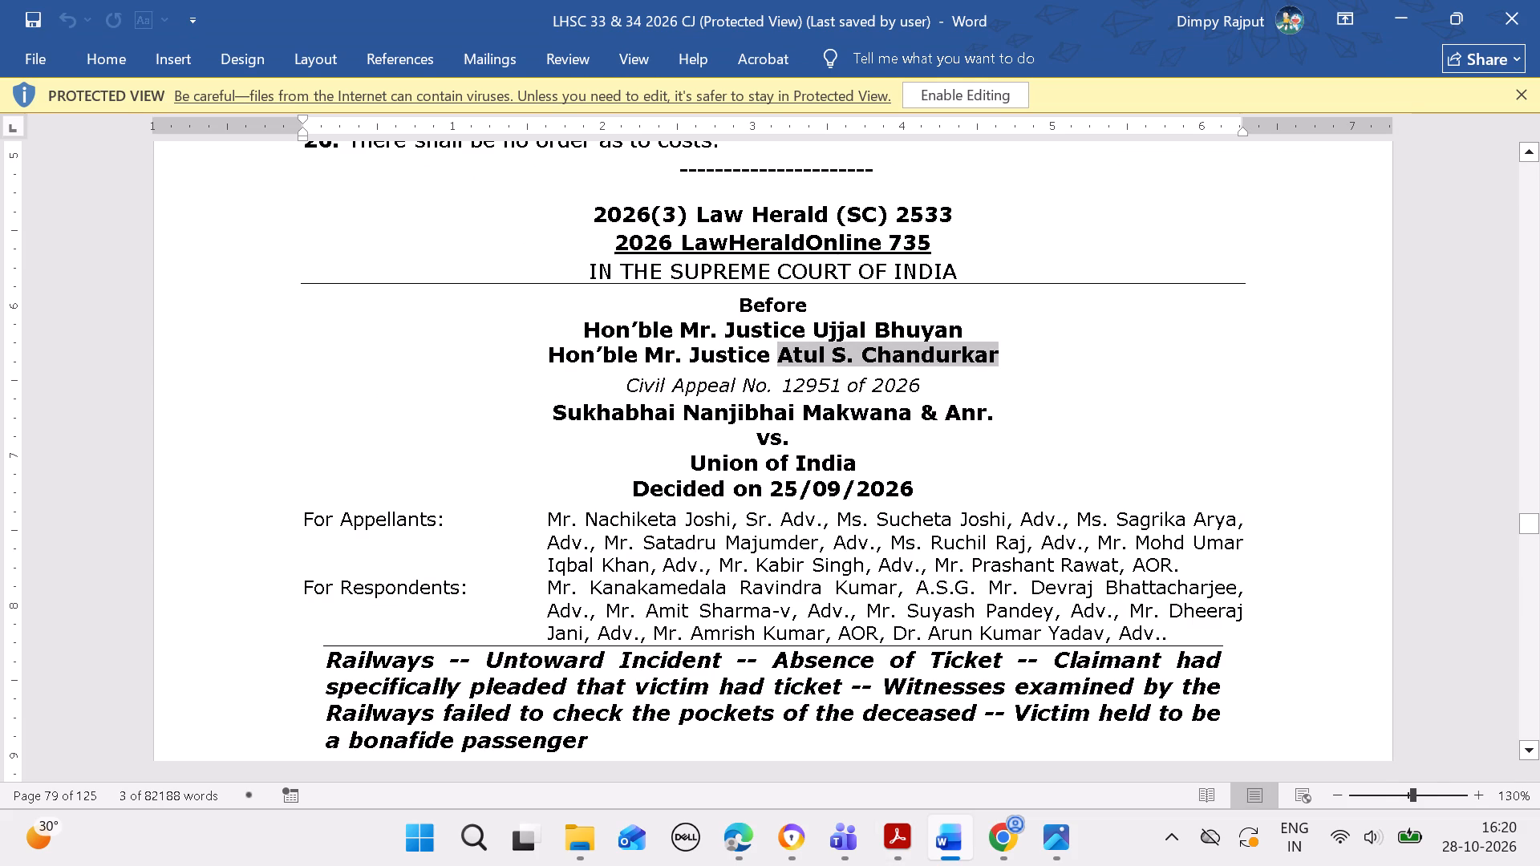
pyautogui.click(746, 828)
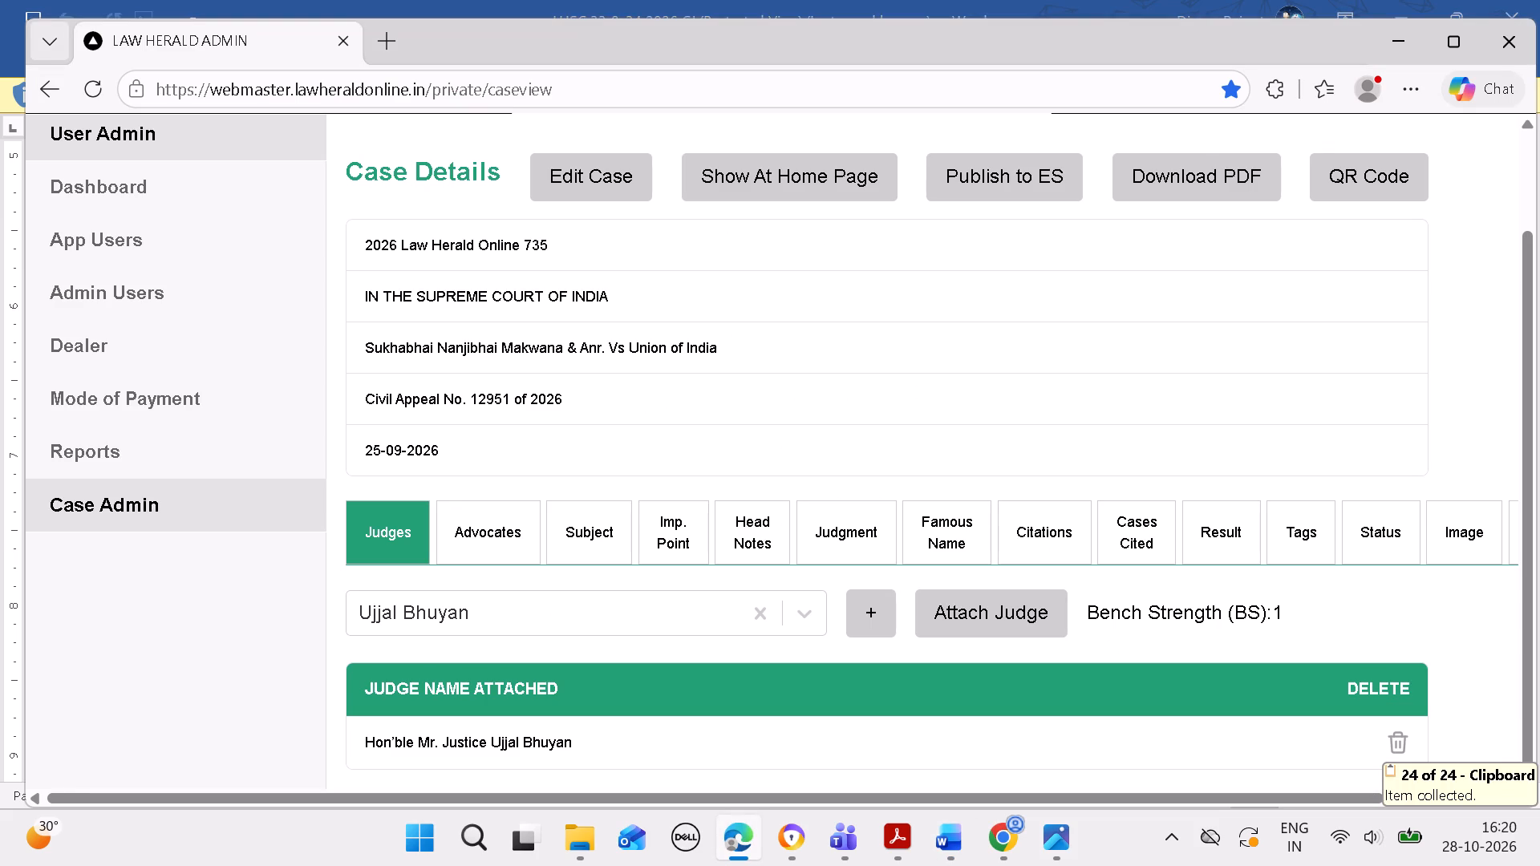
pyautogui.click(731, 614)
pyautogui.hotkey('ctrl', 'c')
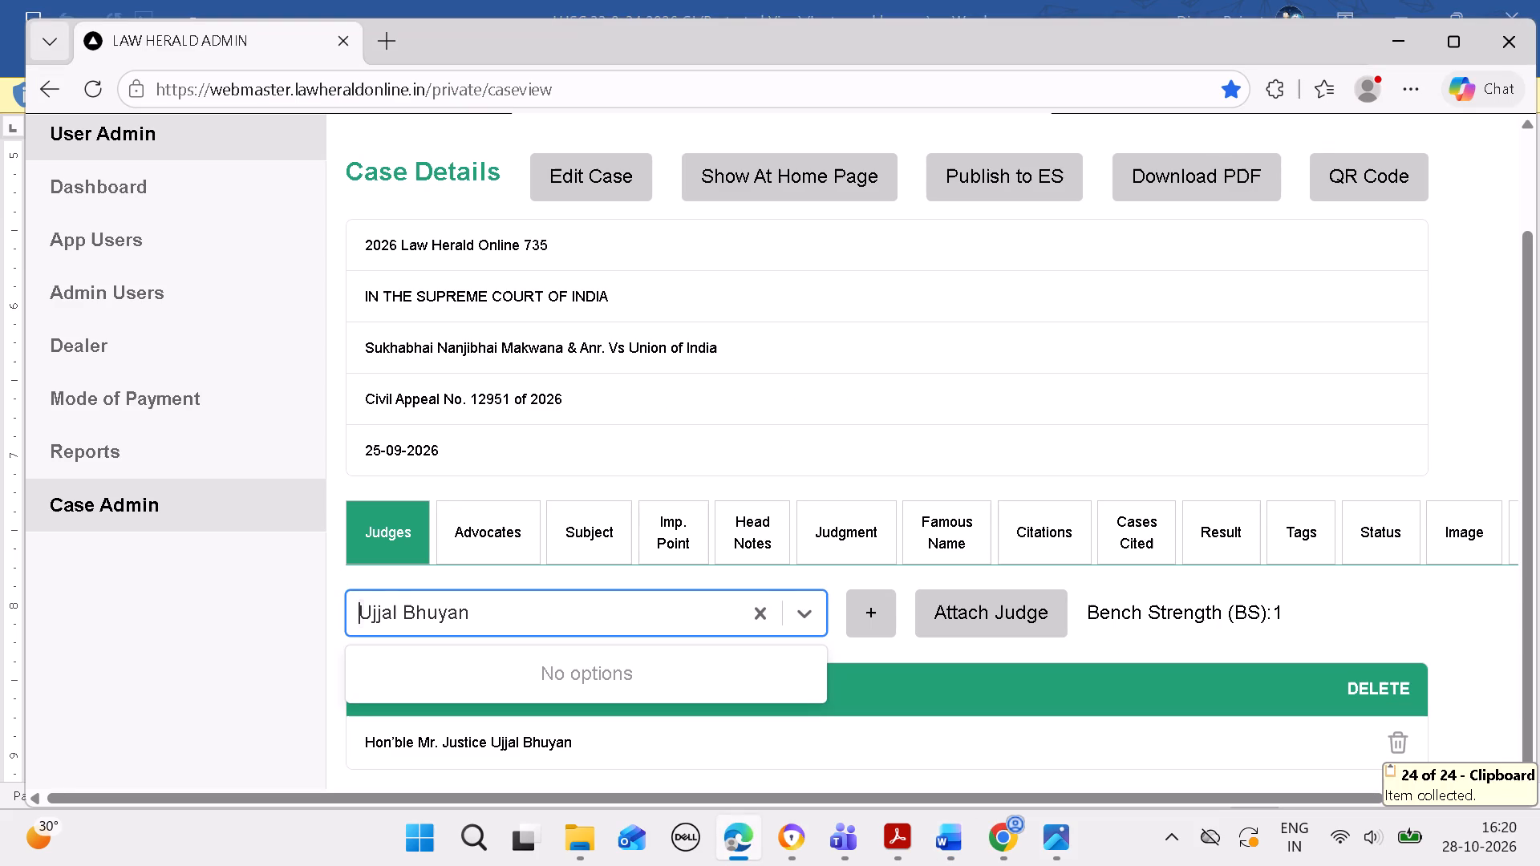
pyautogui.hotkey('ctrl', 'v')
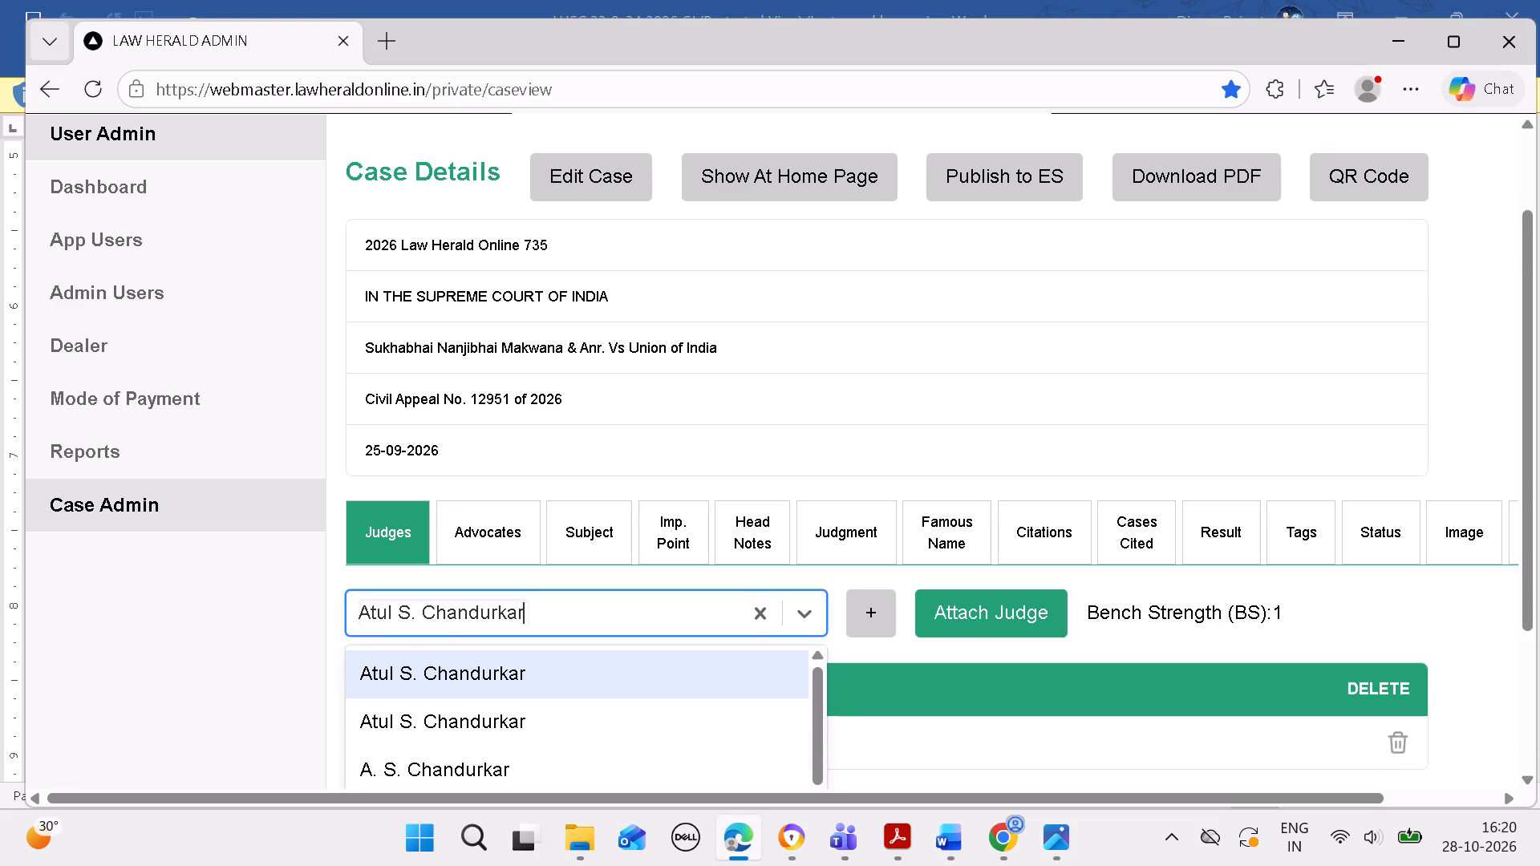
pyautogui.click(983, 621)
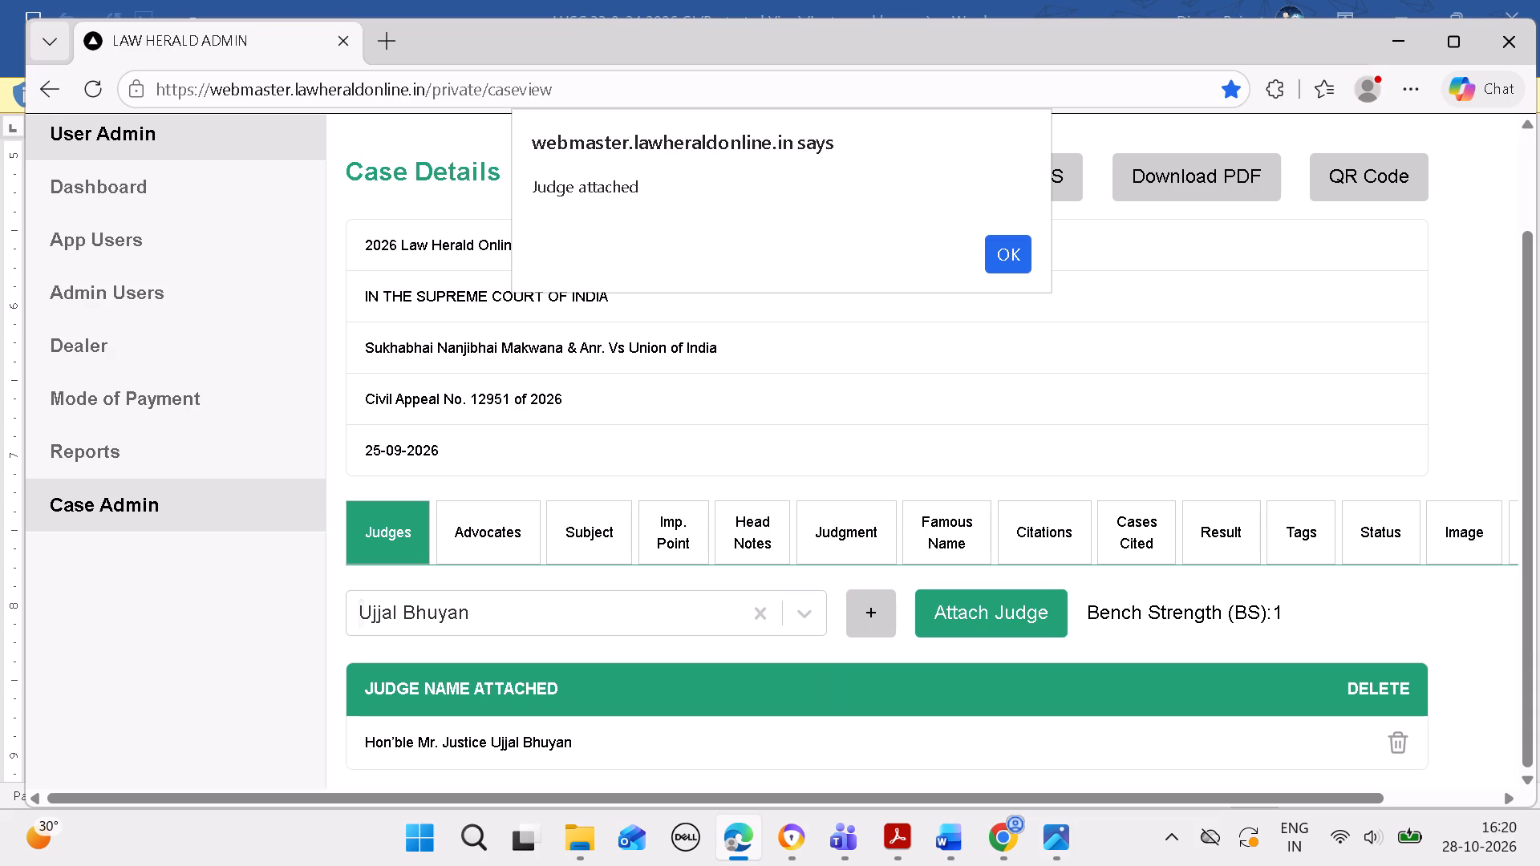
pyautogui.click(1013, 244)
# Remove the duplicate Ujjal Bhuyan entry from the case's attached judges.
pyautogui.scroll(-6, 995, 344)
pyautogui.scroll(-3, 950, 447)
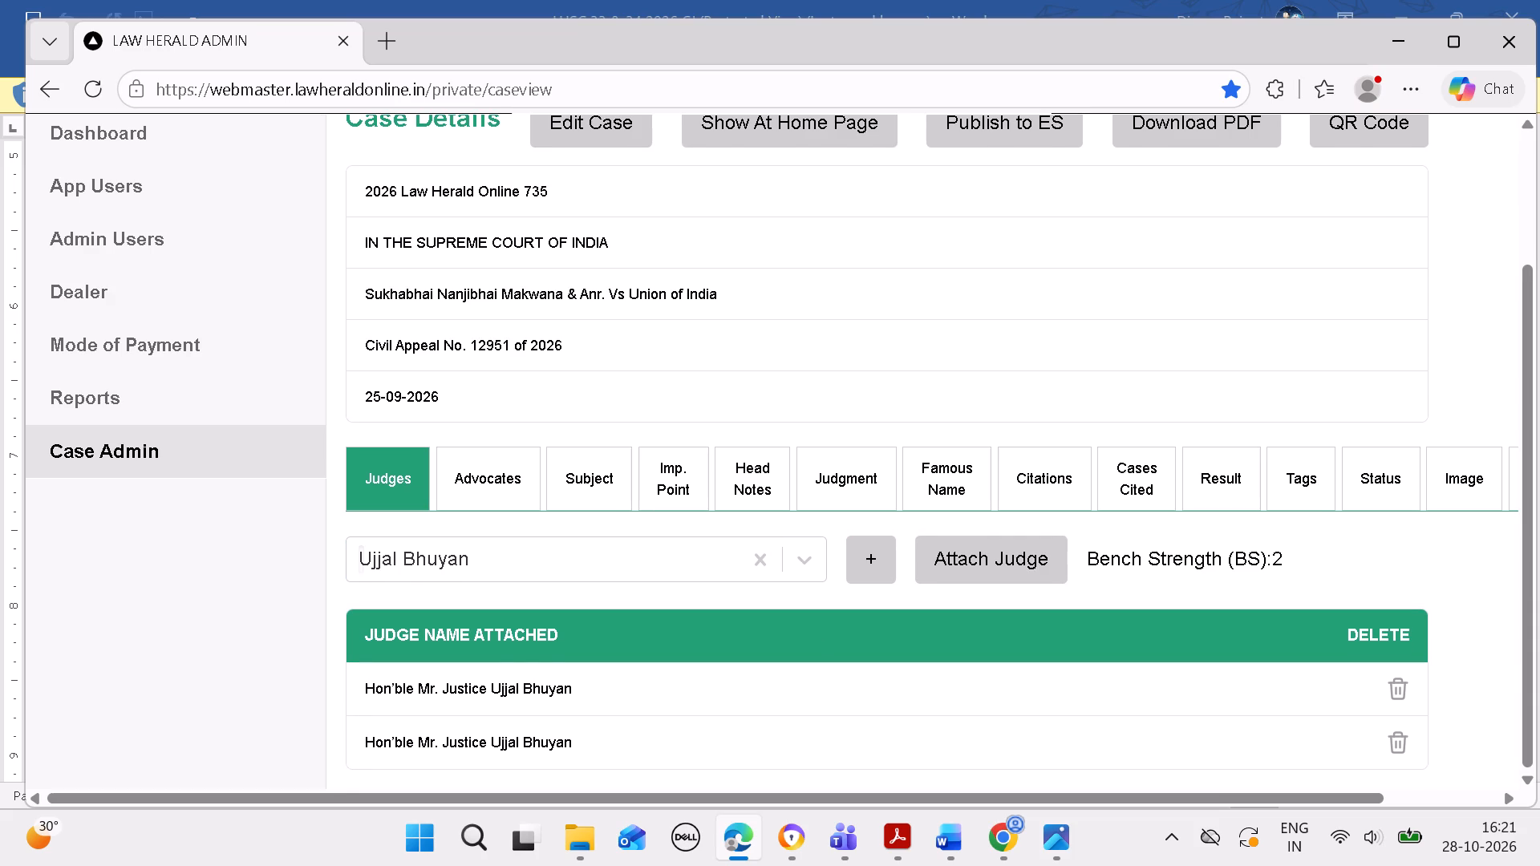
pyautogui.click(1400, 763)
pyautogui.click(1398, 747)
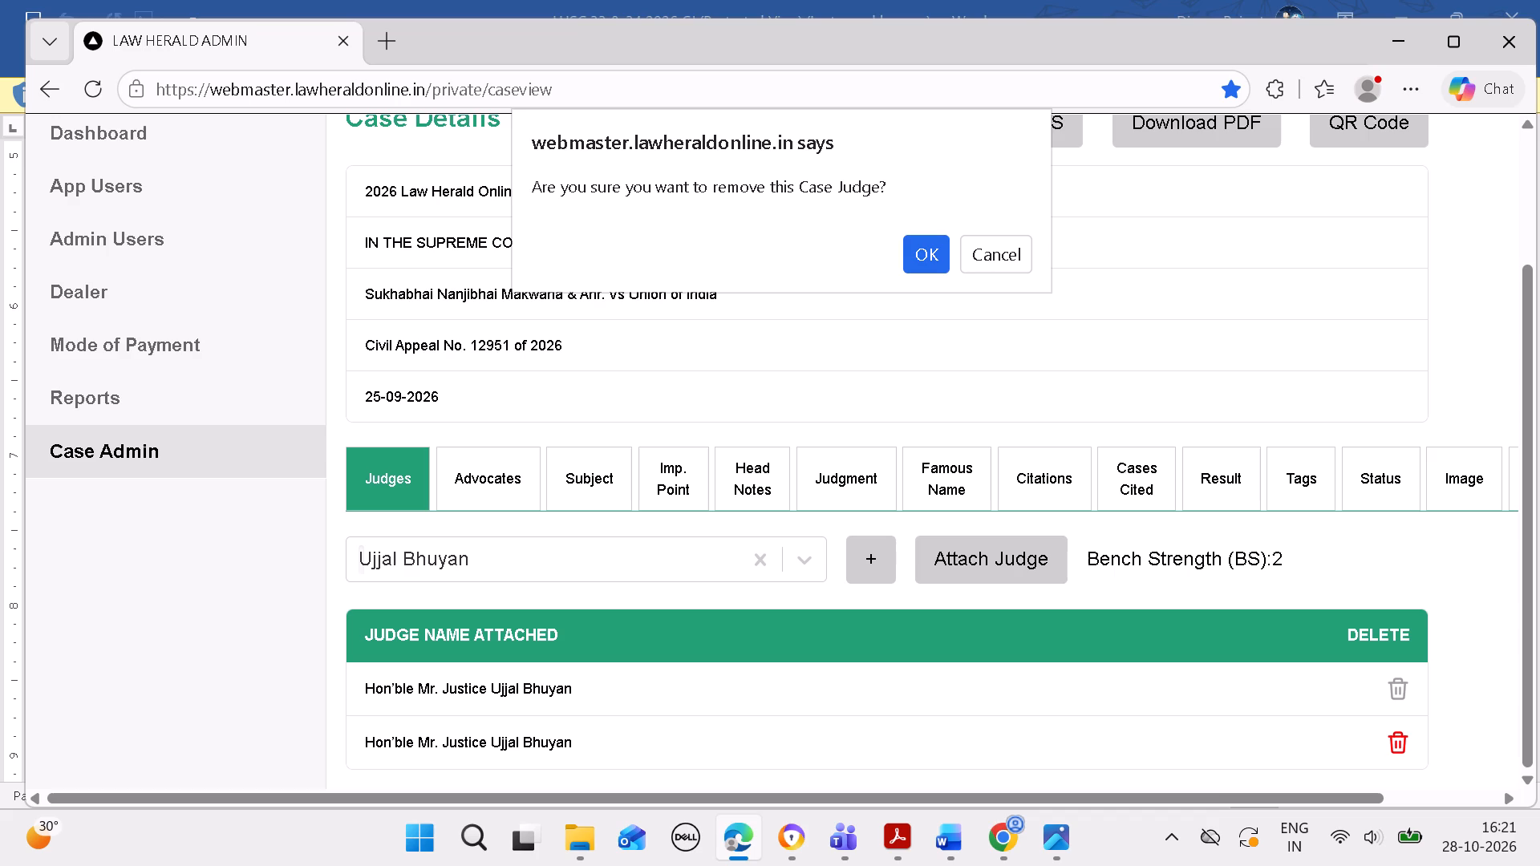
pyautogui.click(934, 270)
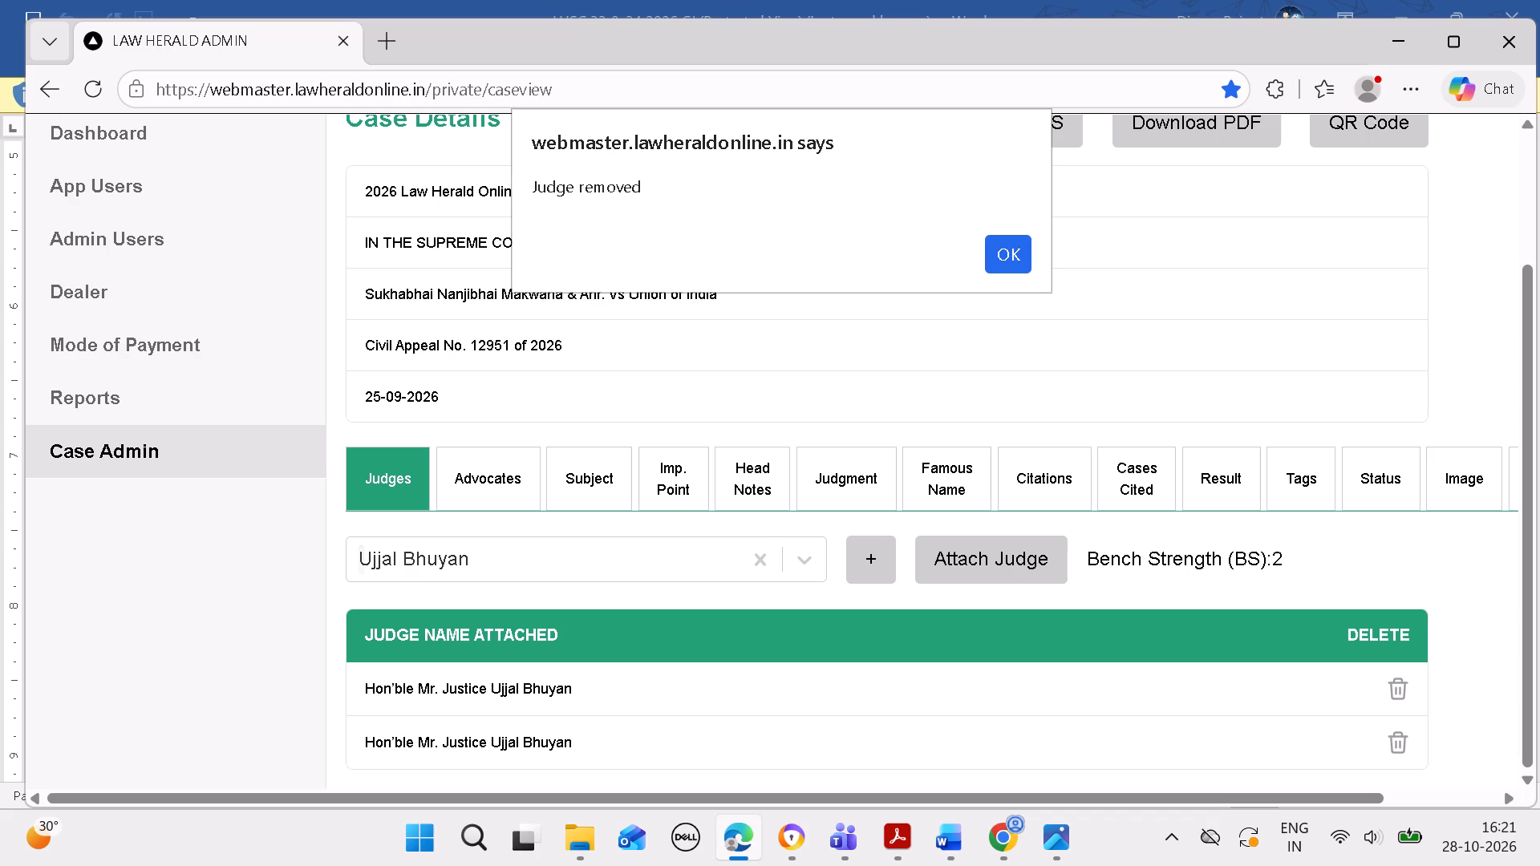
pyautogui.click(999, 254)
pyautogui.scroll(-6, 999, 322)
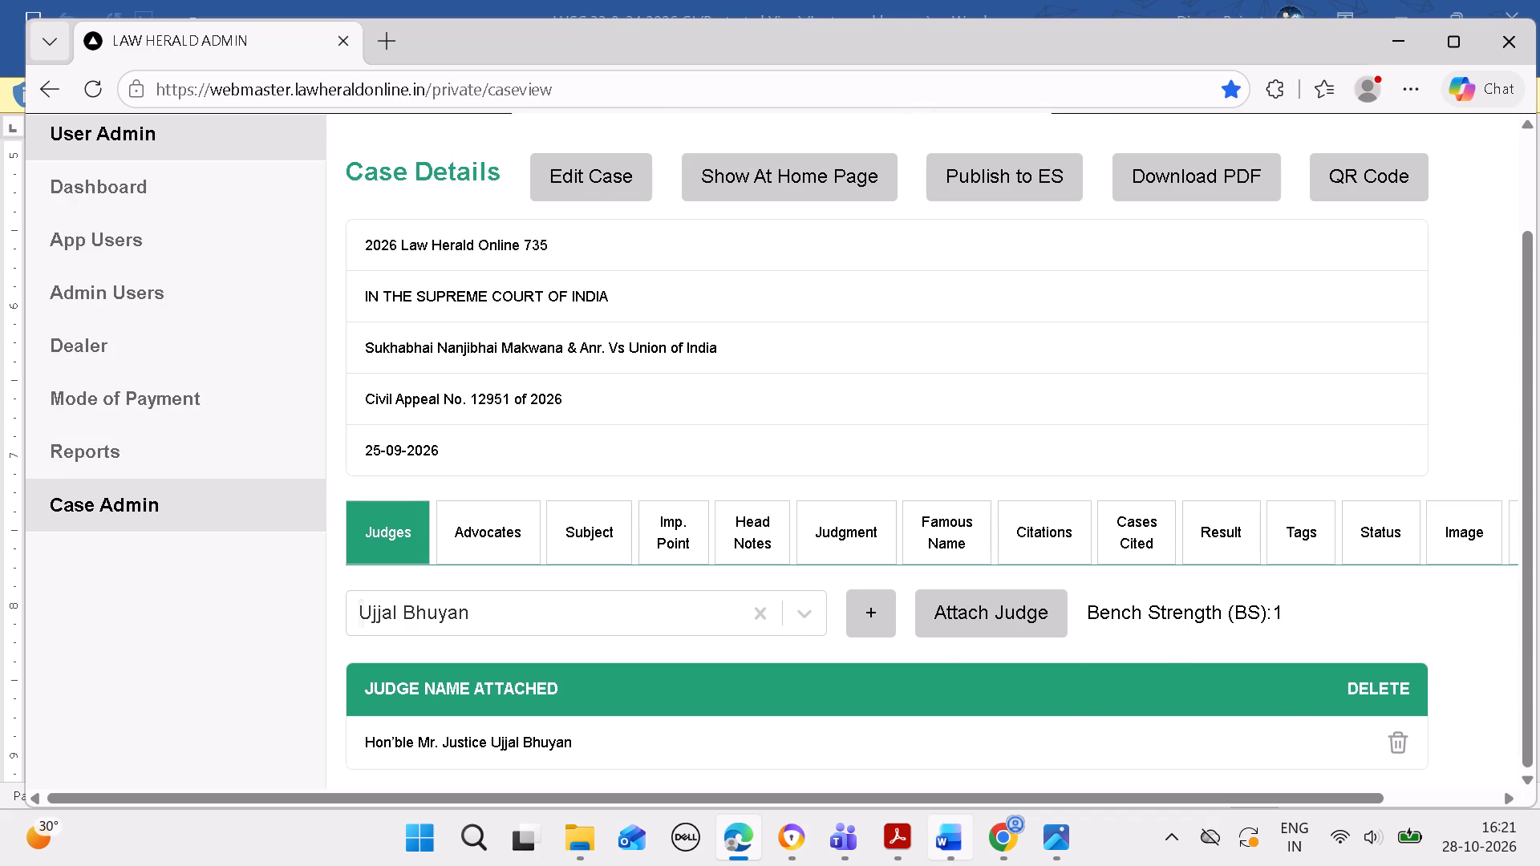
# Copy the name of the second judge, Atul S. Chandurkar, from the Word heading and attach this judge to the case in Edge.
pyautogui.click(940, 846)
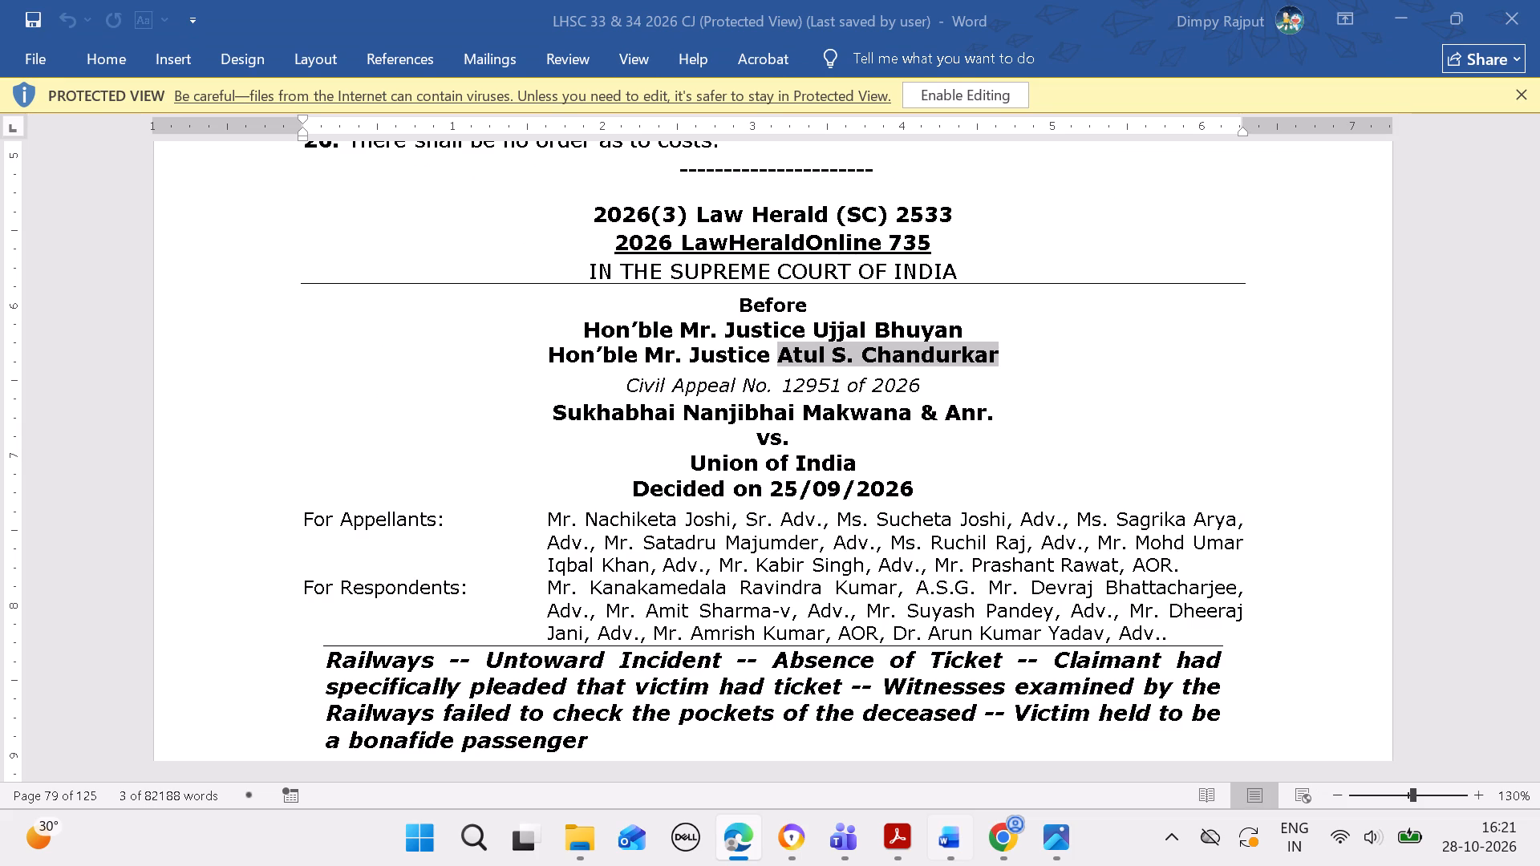
pyautogui.hotkey('ctrl', 'c')
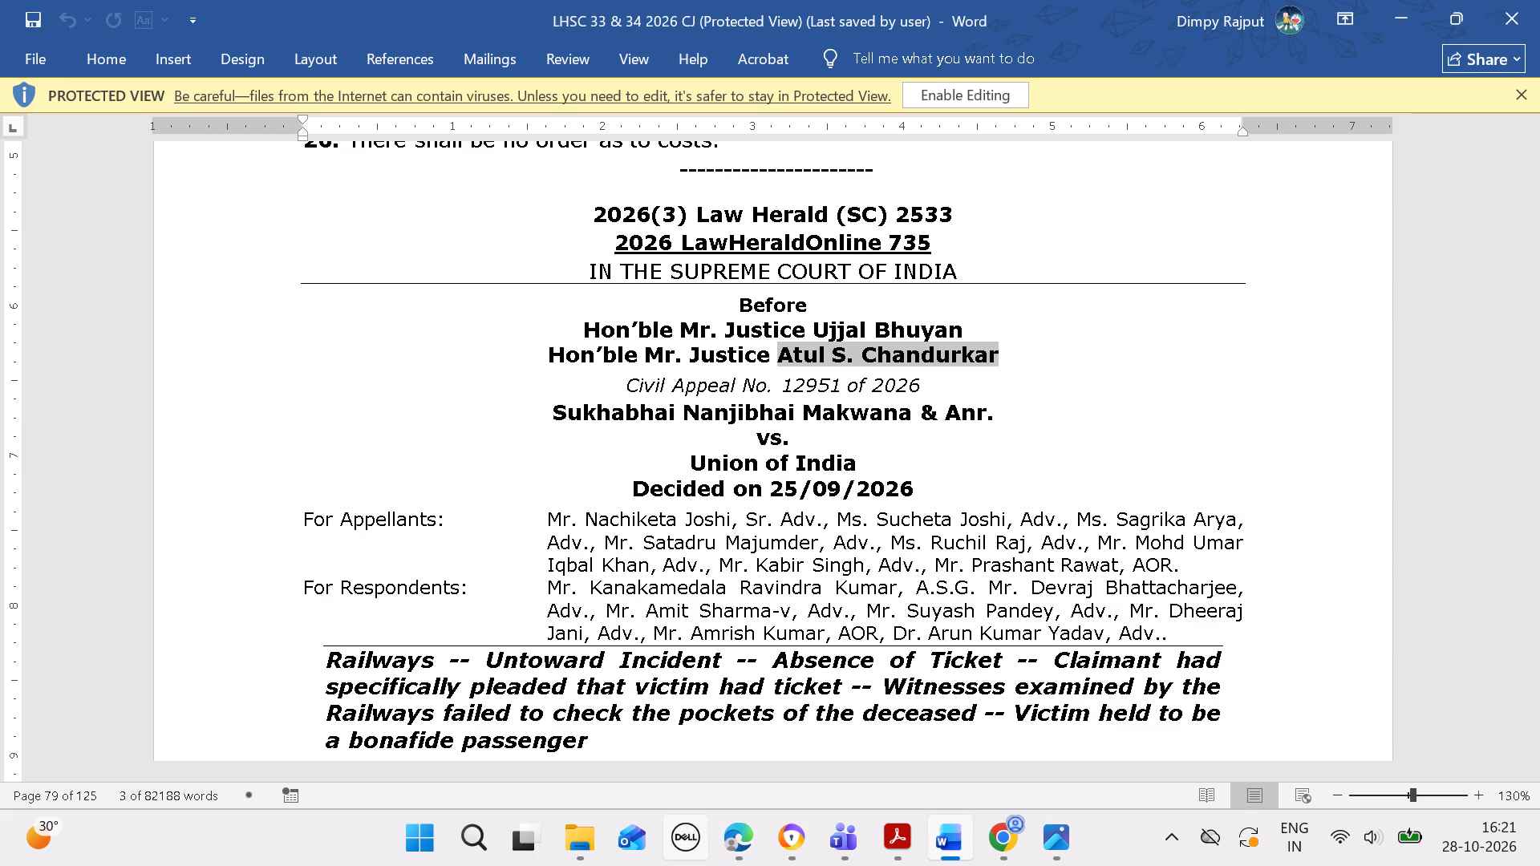
pyautogui.click(737, 841)
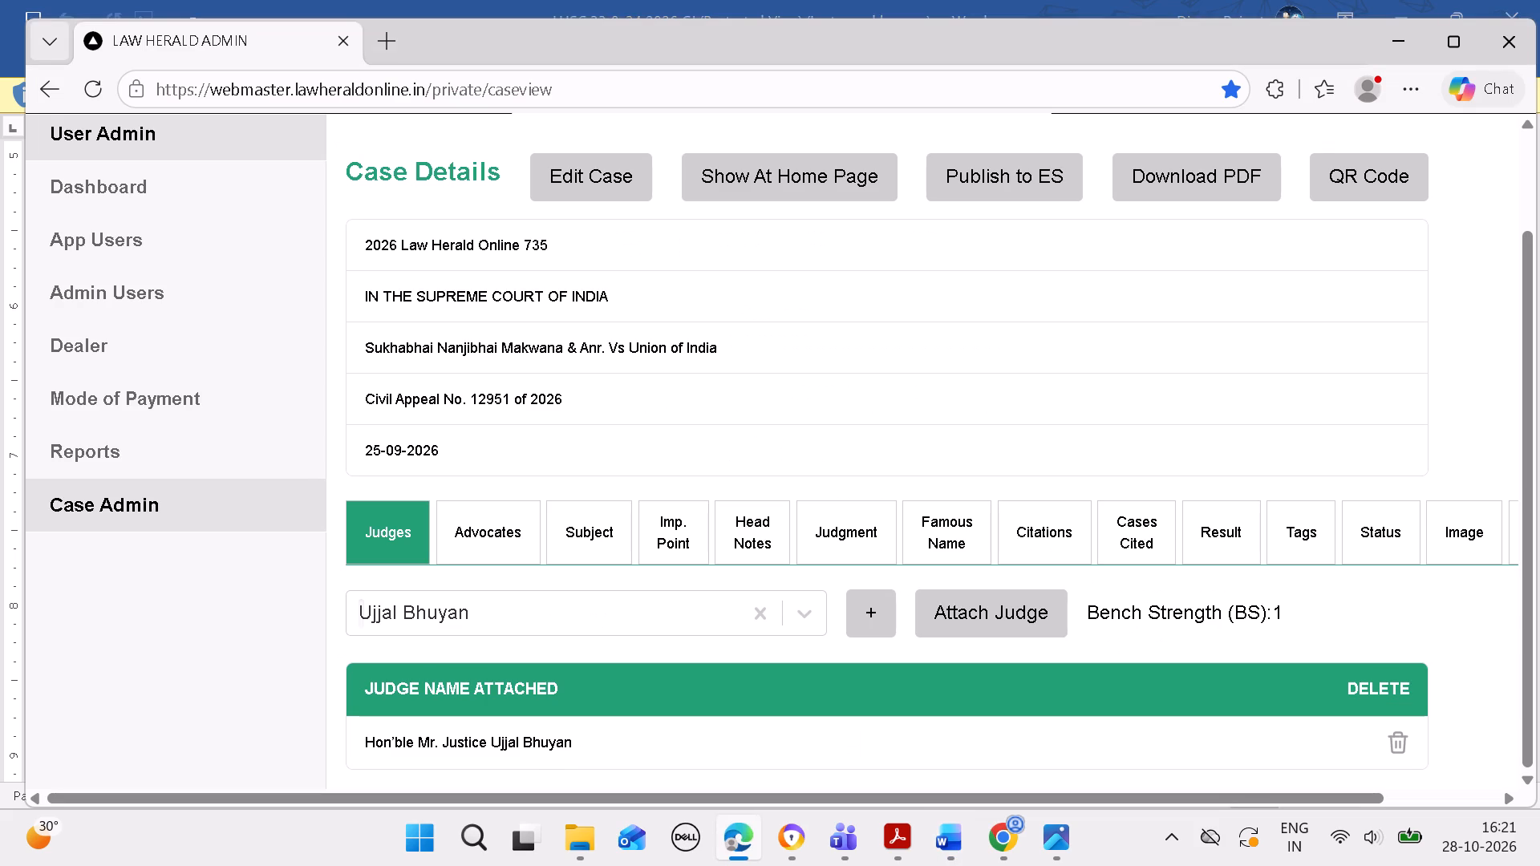
pyautogui.click(748, 609)
pyautogui.hotkey('ctrl', 'v')
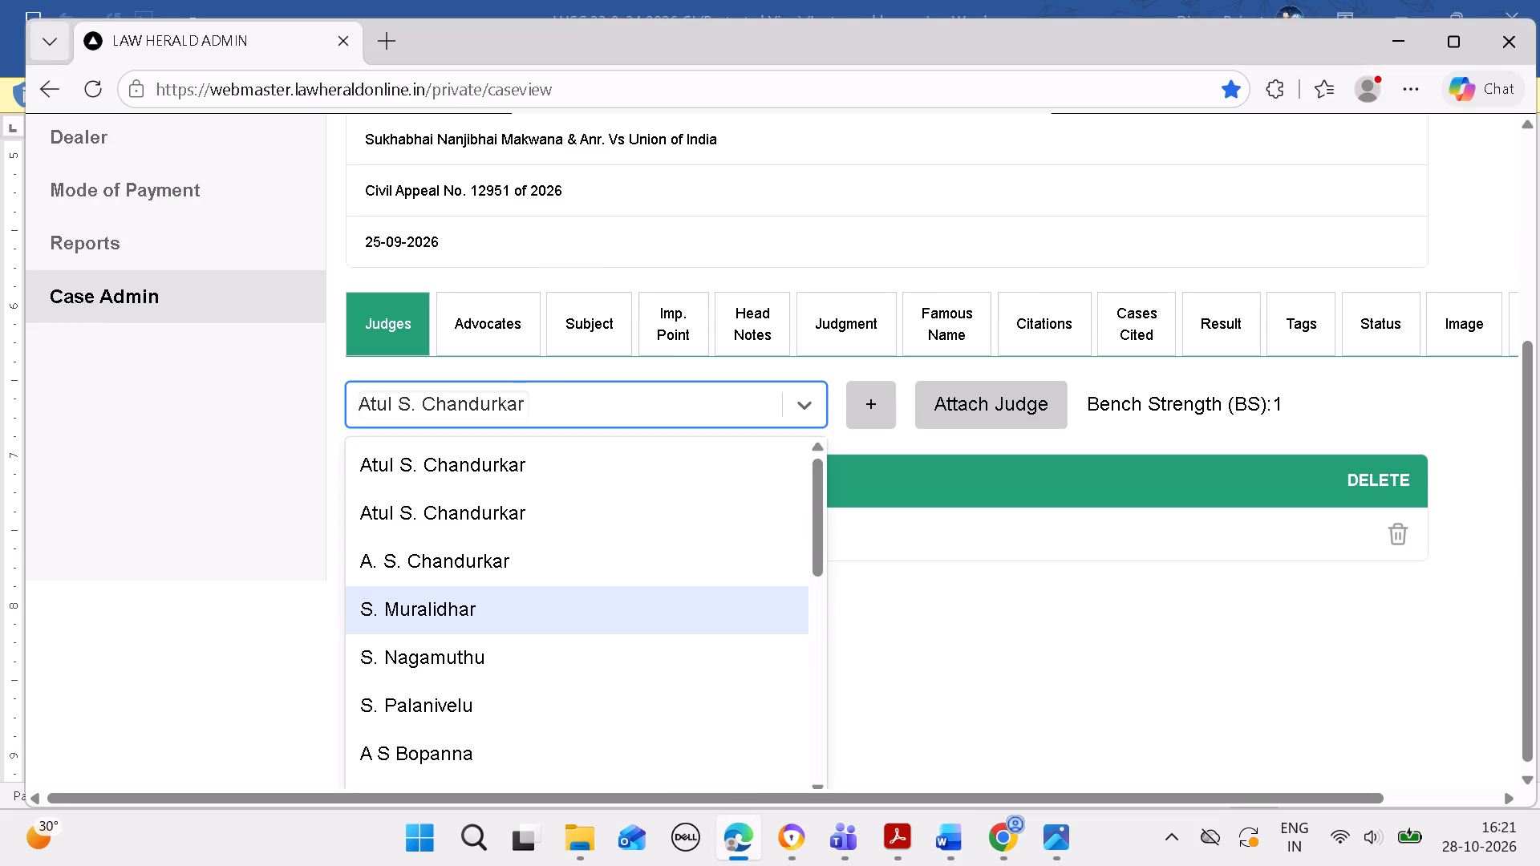
pyautogui.click(965, 416)
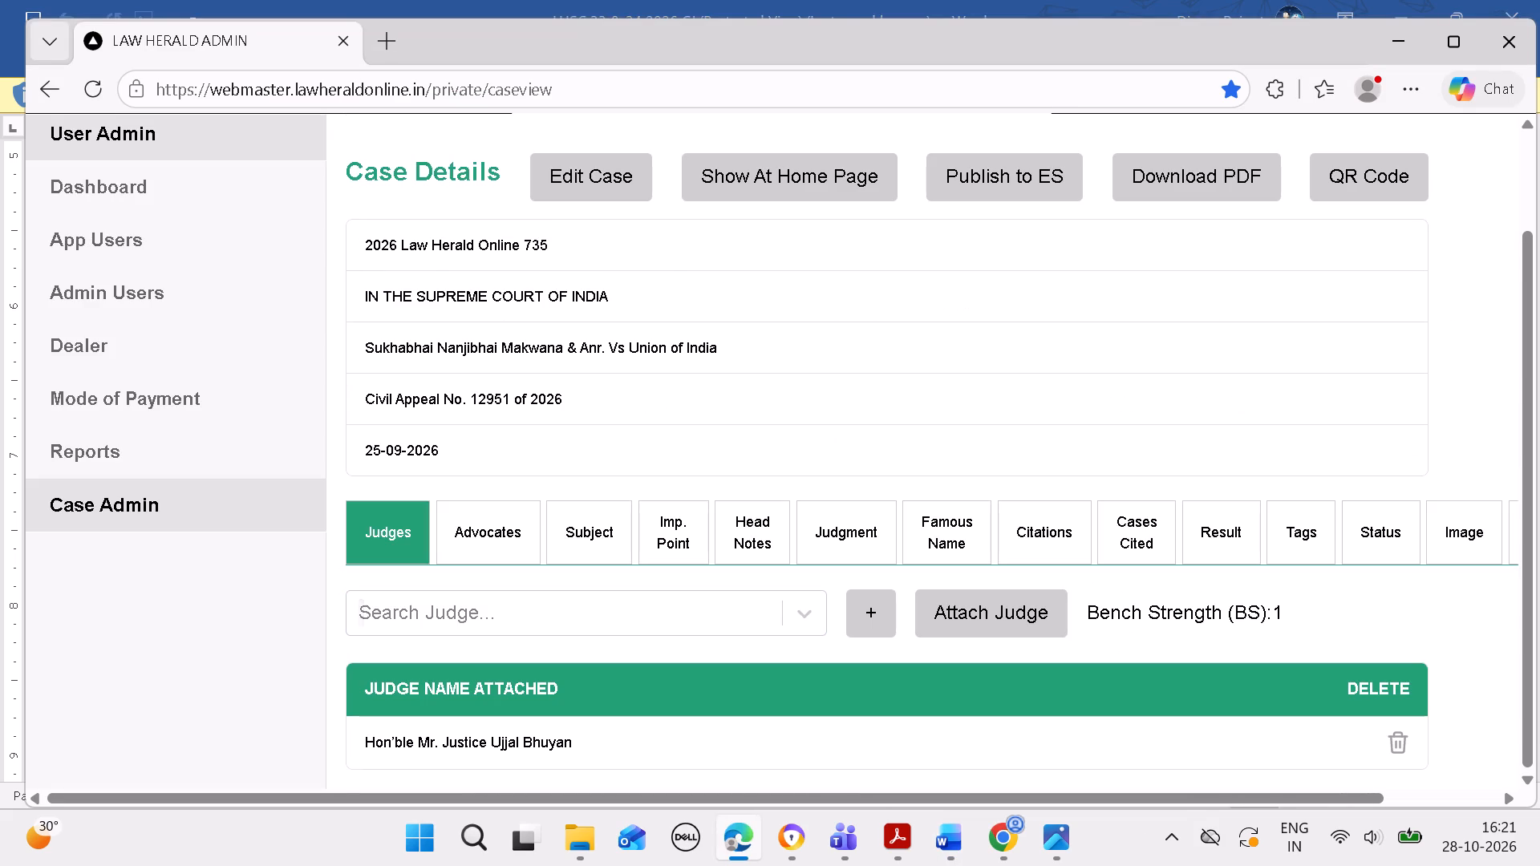
pyautogui.click(722, 617)
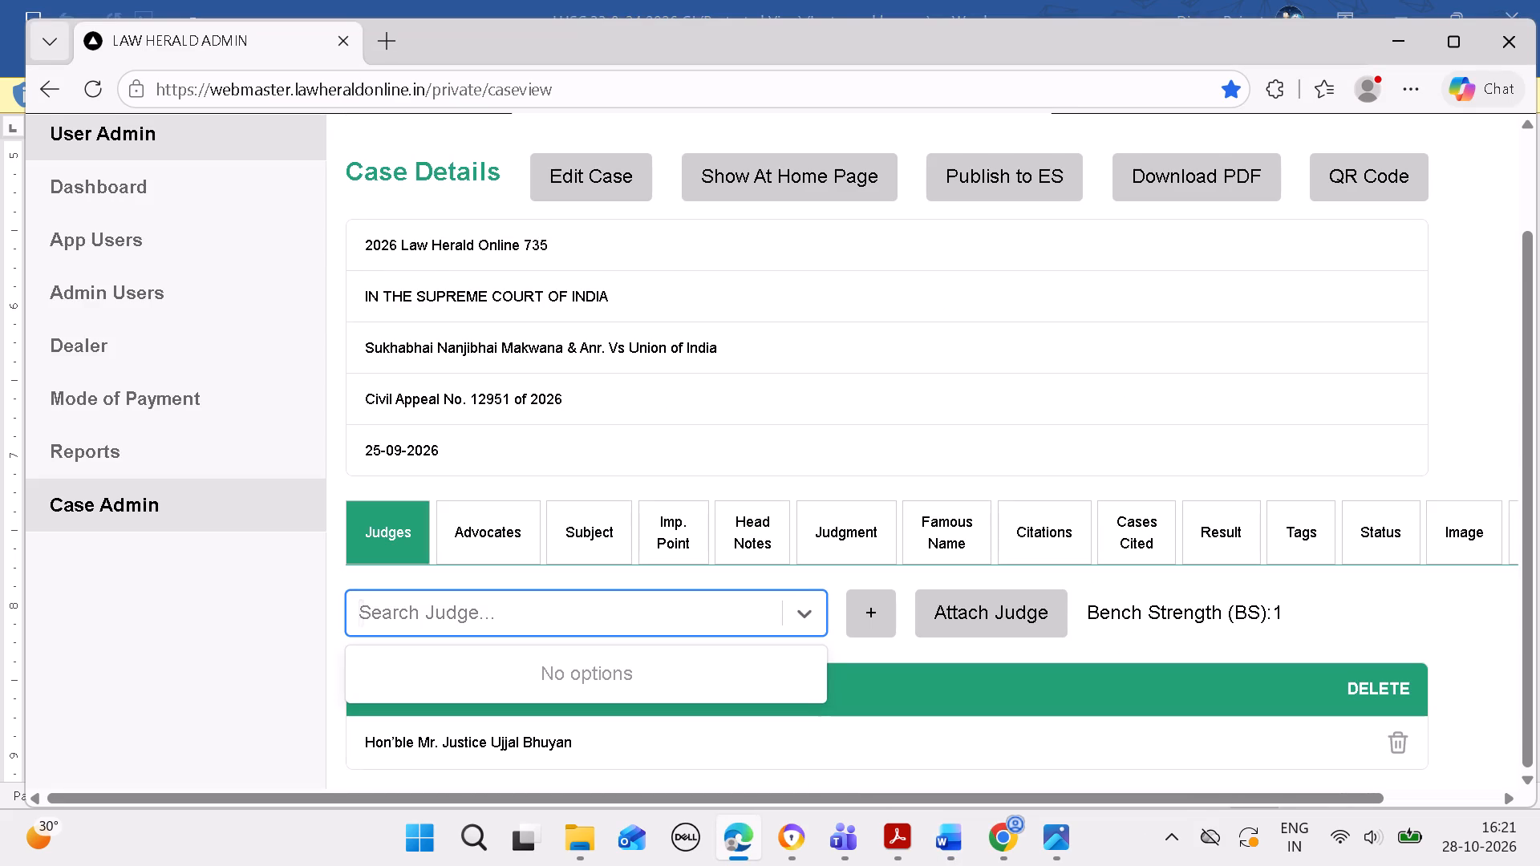
pyautogui.hotkey('ctrl', 'c')
pyautogui.hotkey('ctrl', 'v')
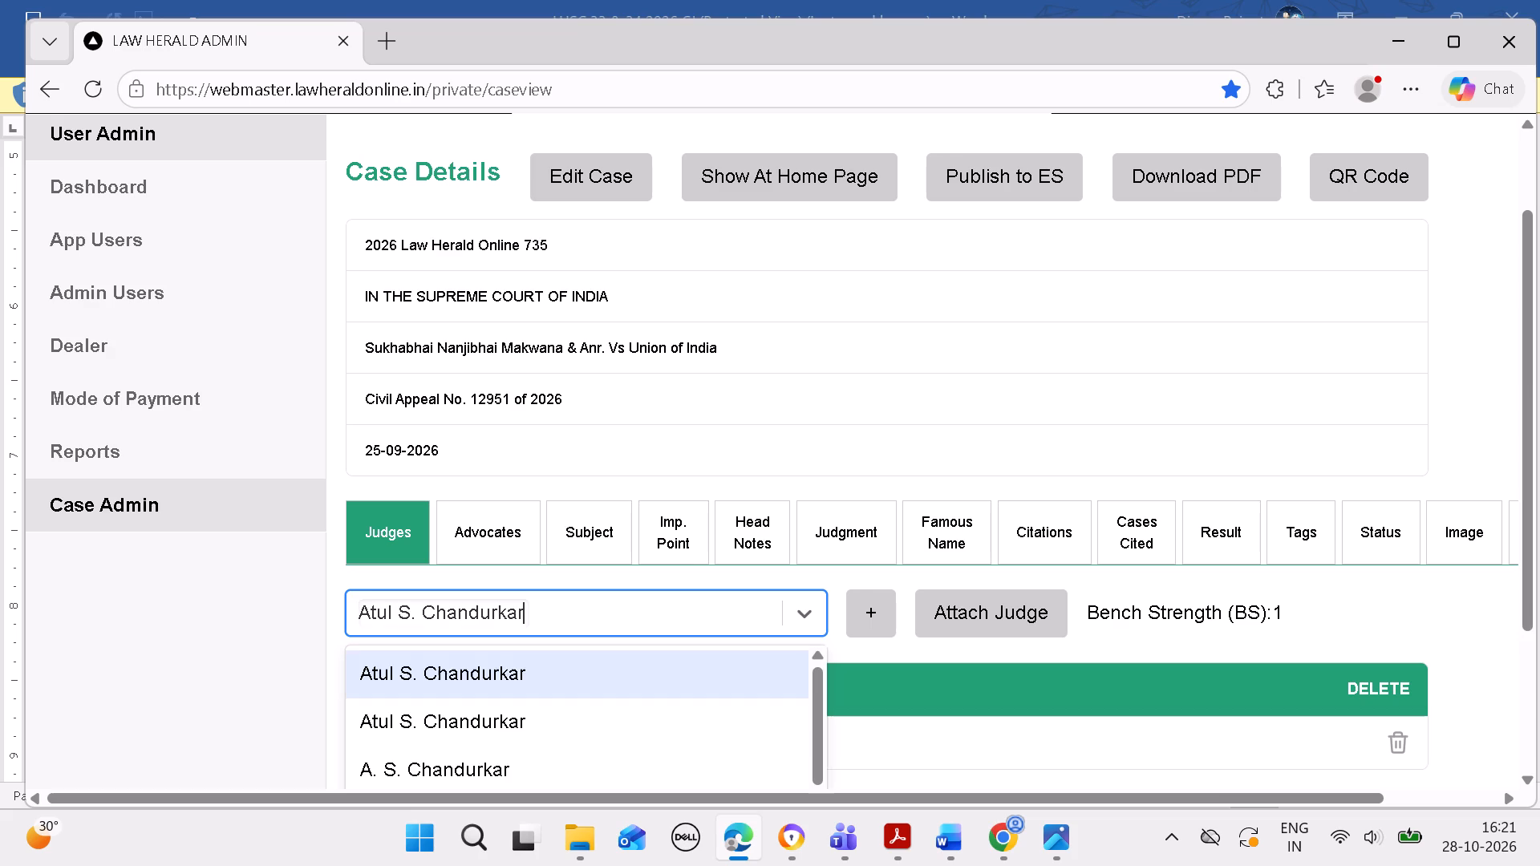
pyautogui.click(621, 674)
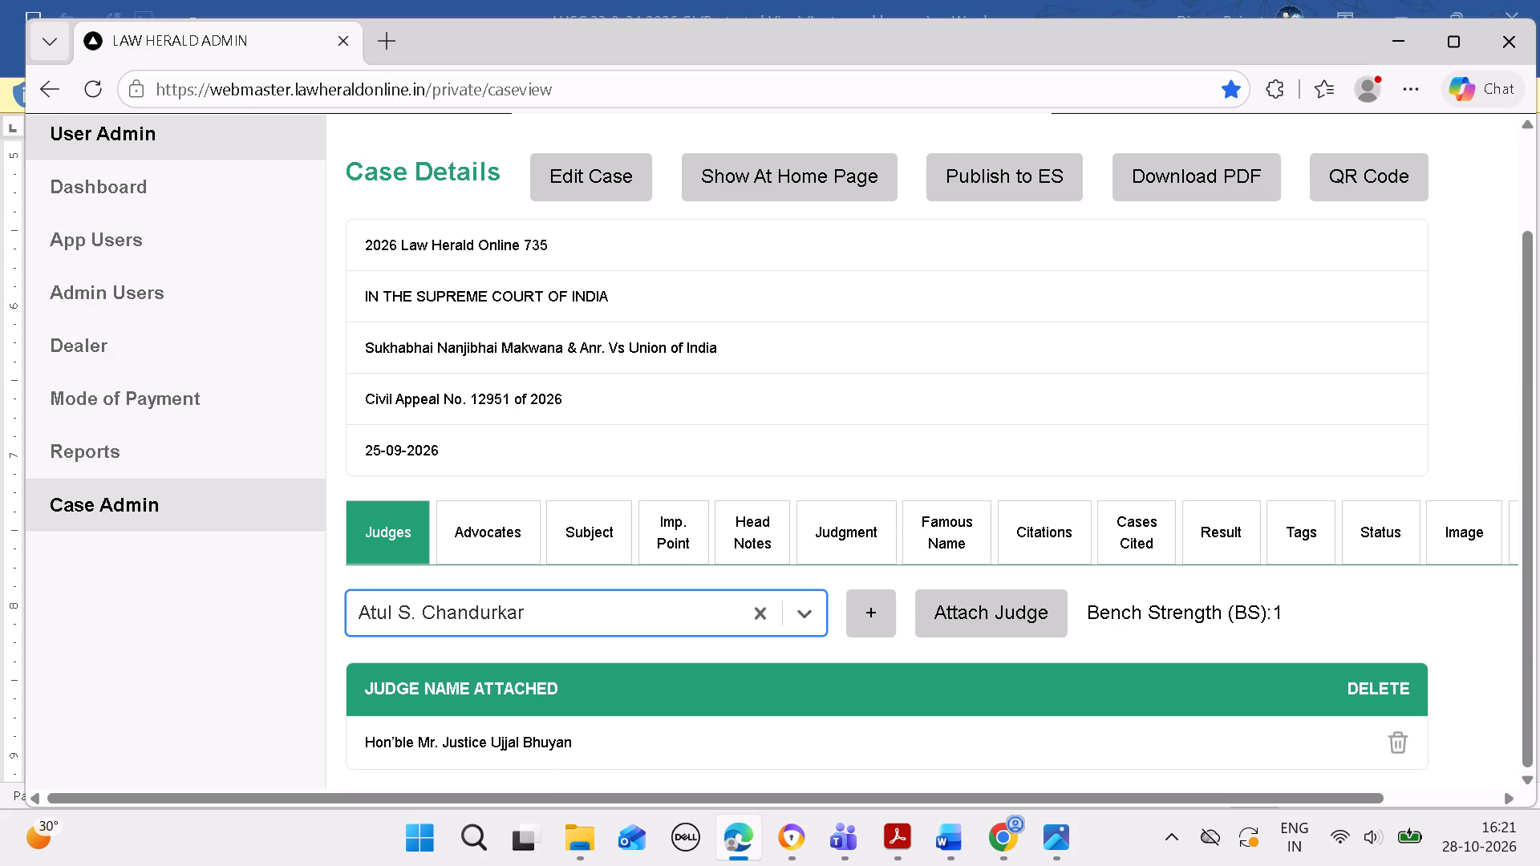
pyautogui.click(995, 605)
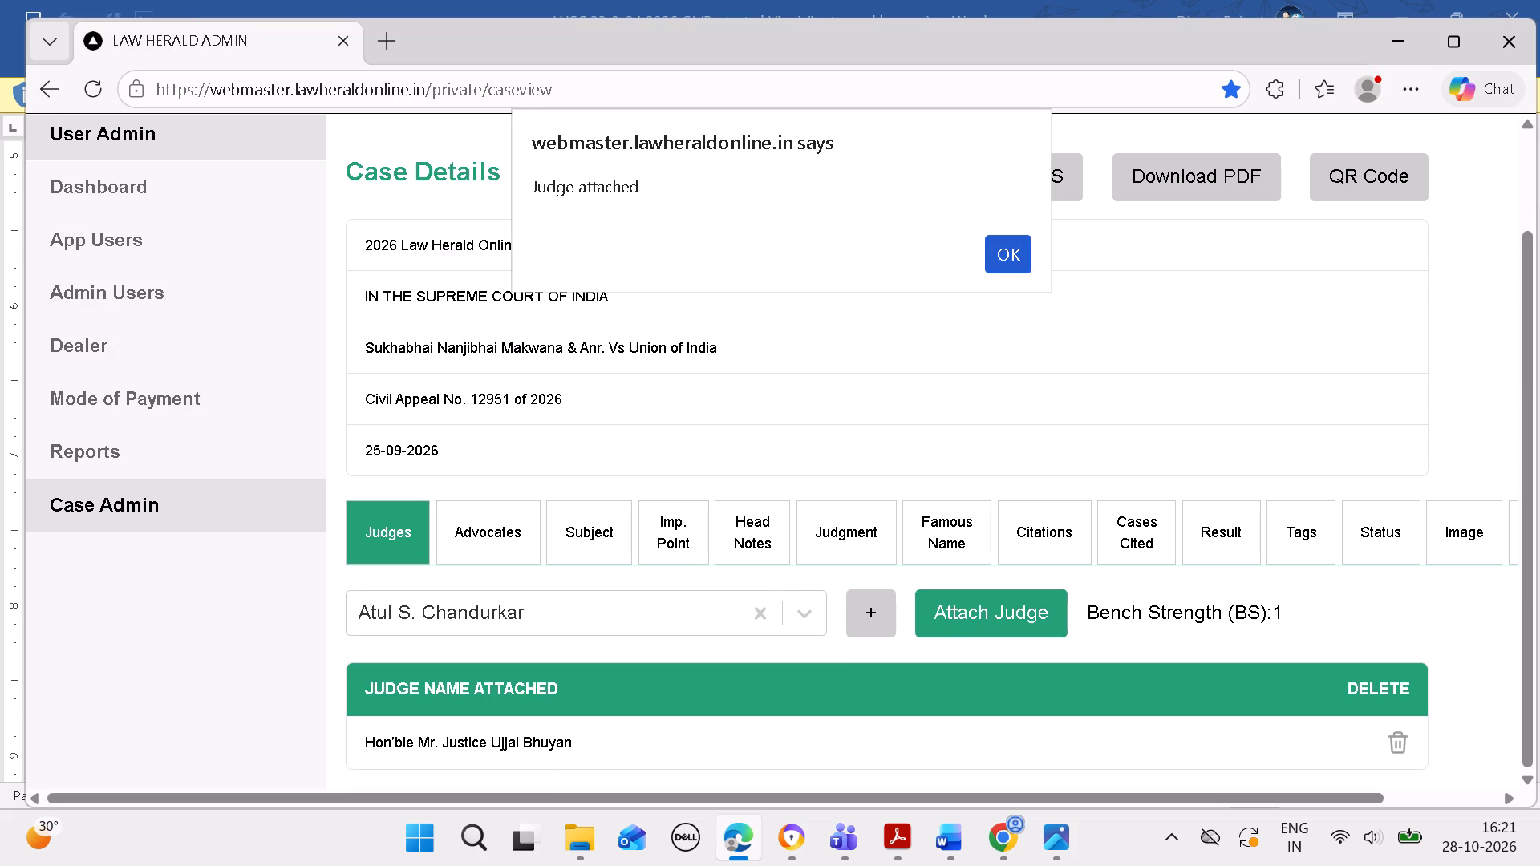
pyautogui.click(1007, 265)
pyautogui.scroll(-7, 996, 291)
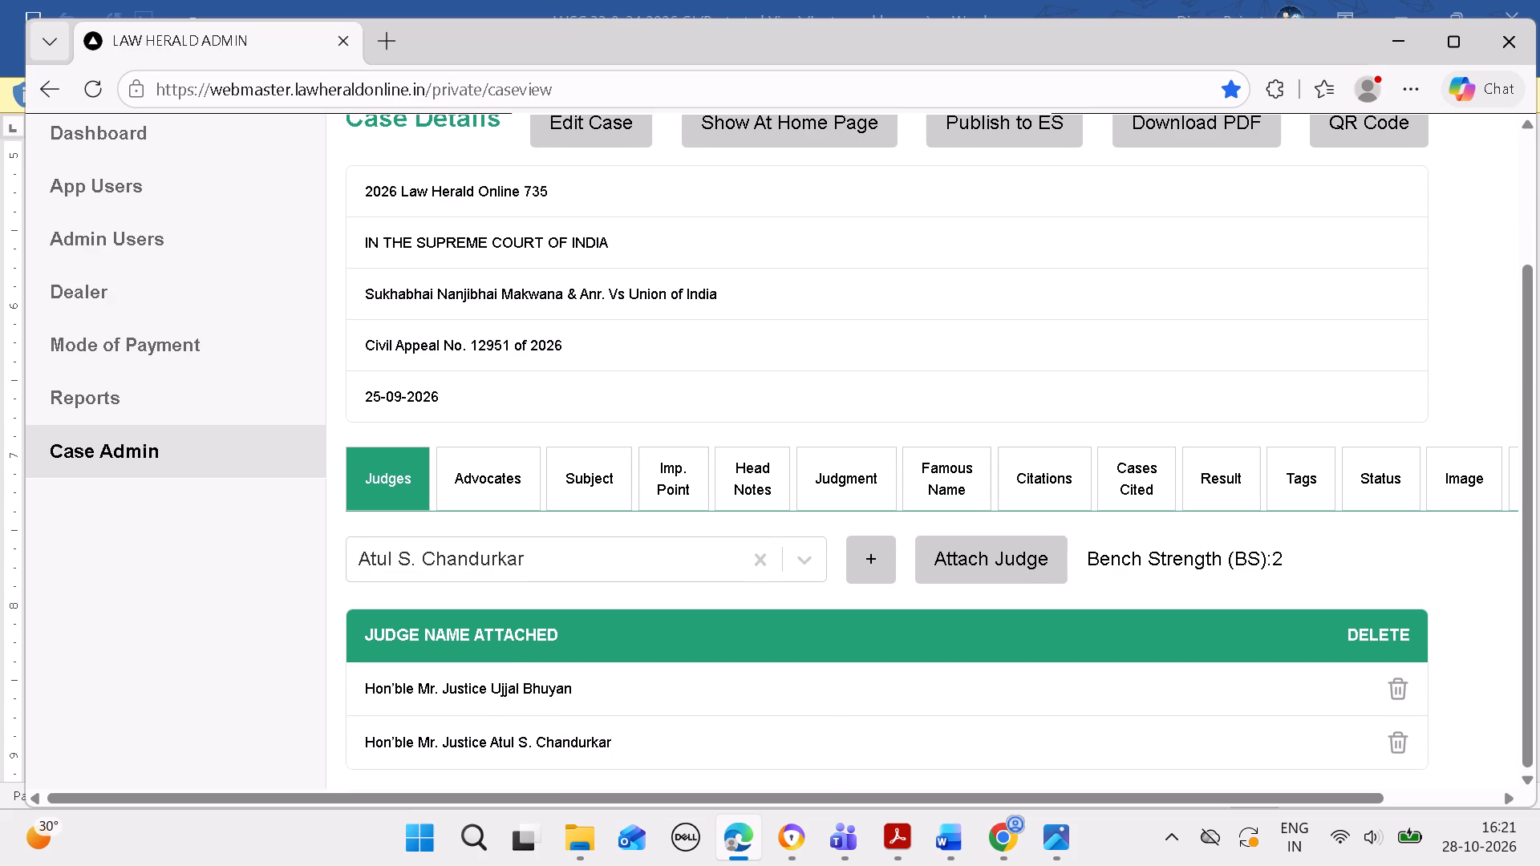
# Open the case's citations in Edge, and copy page number 2533 from the Law Herald (SC) citation in the Word heading.
pyautogui.click(464, 499)
pyautogui.scroll(-5, 472, 497)
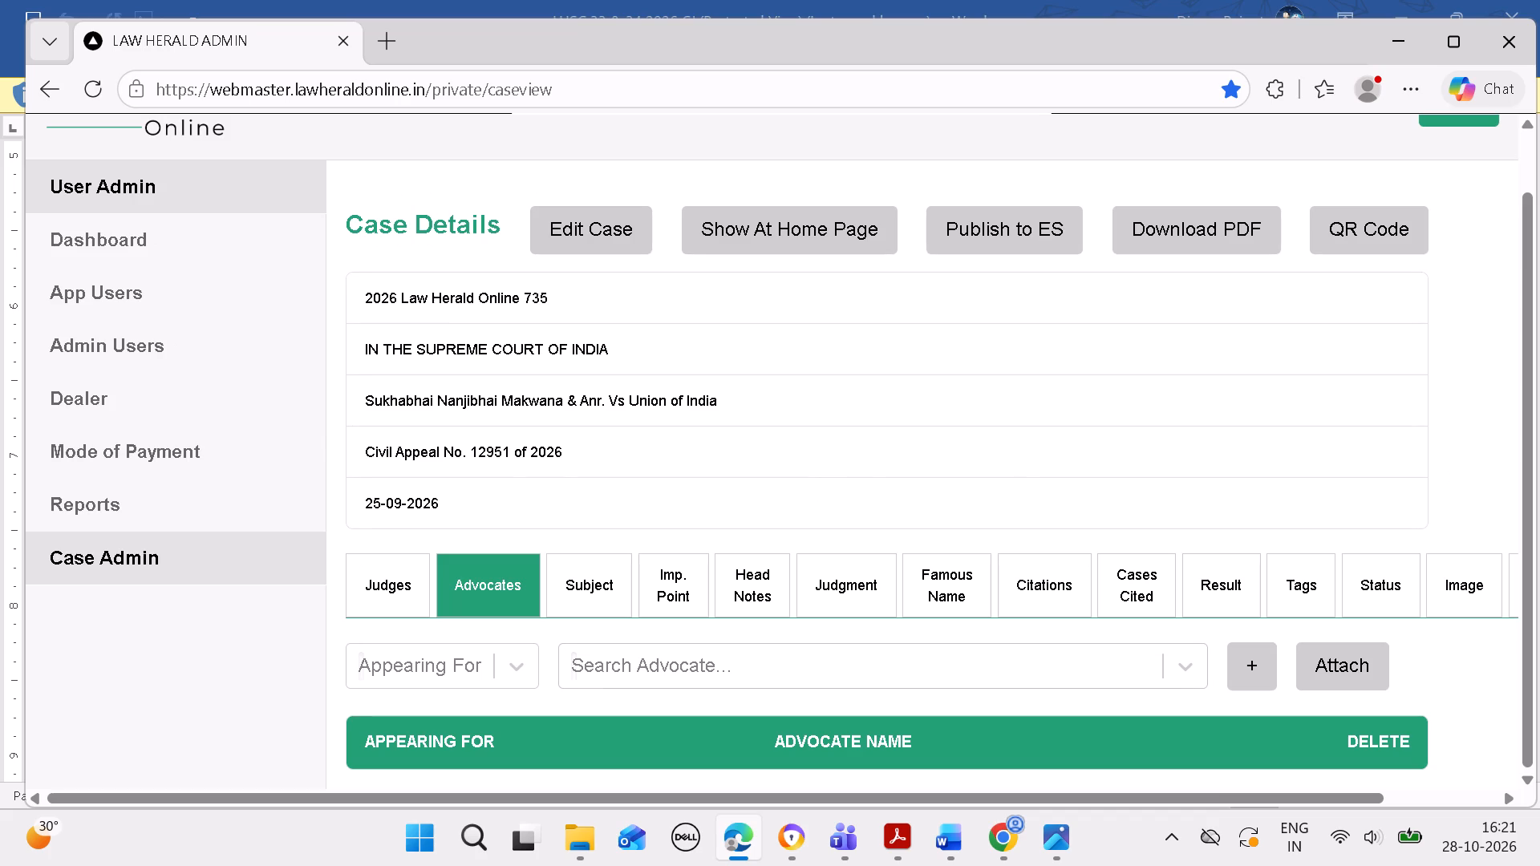
pyautogui.click(1053, 589)
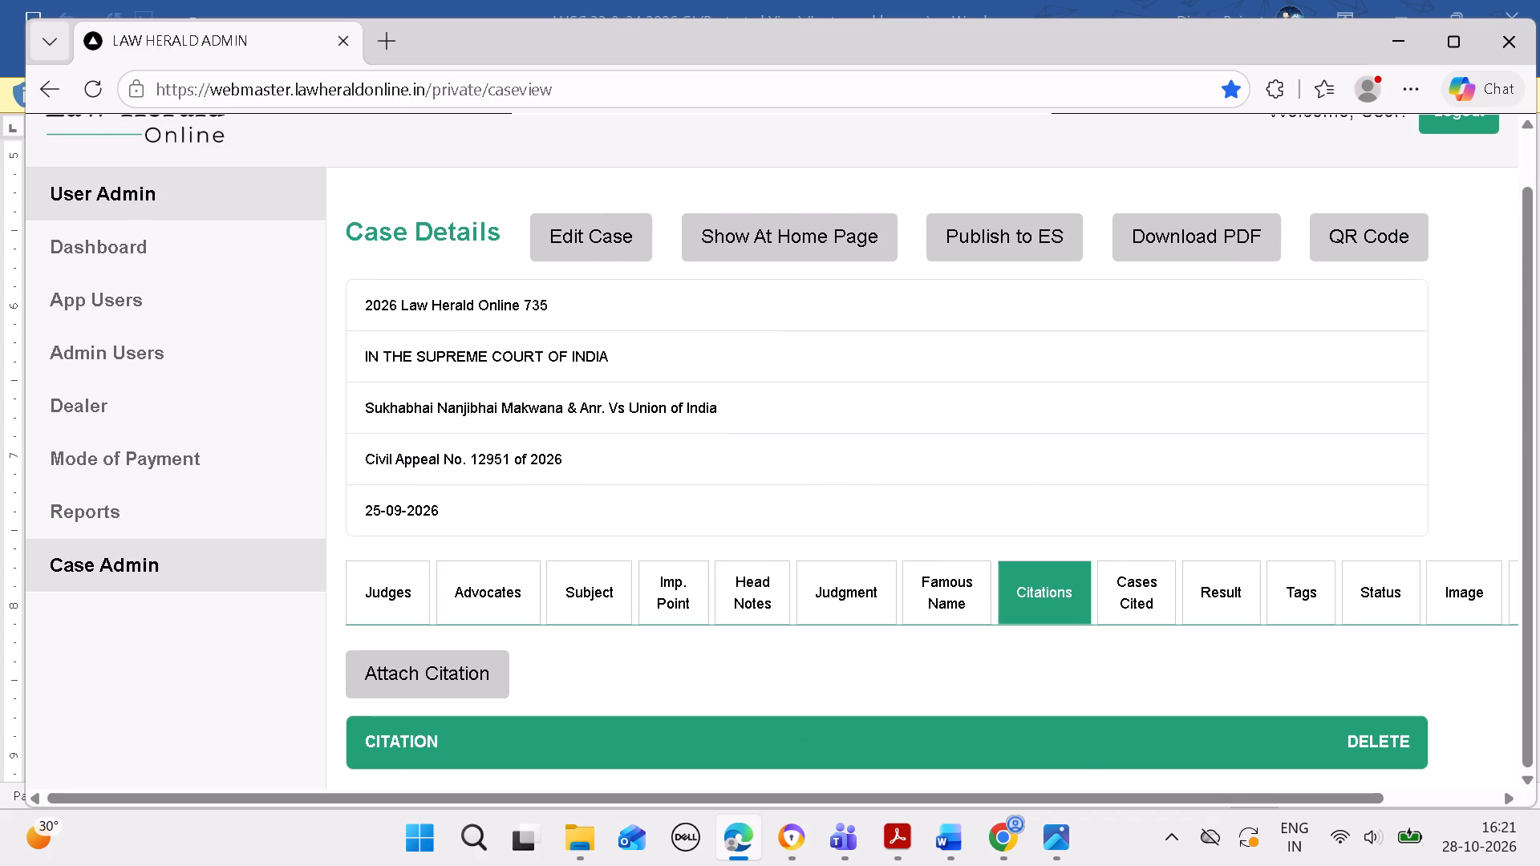
pyautogui.click(954, 840)
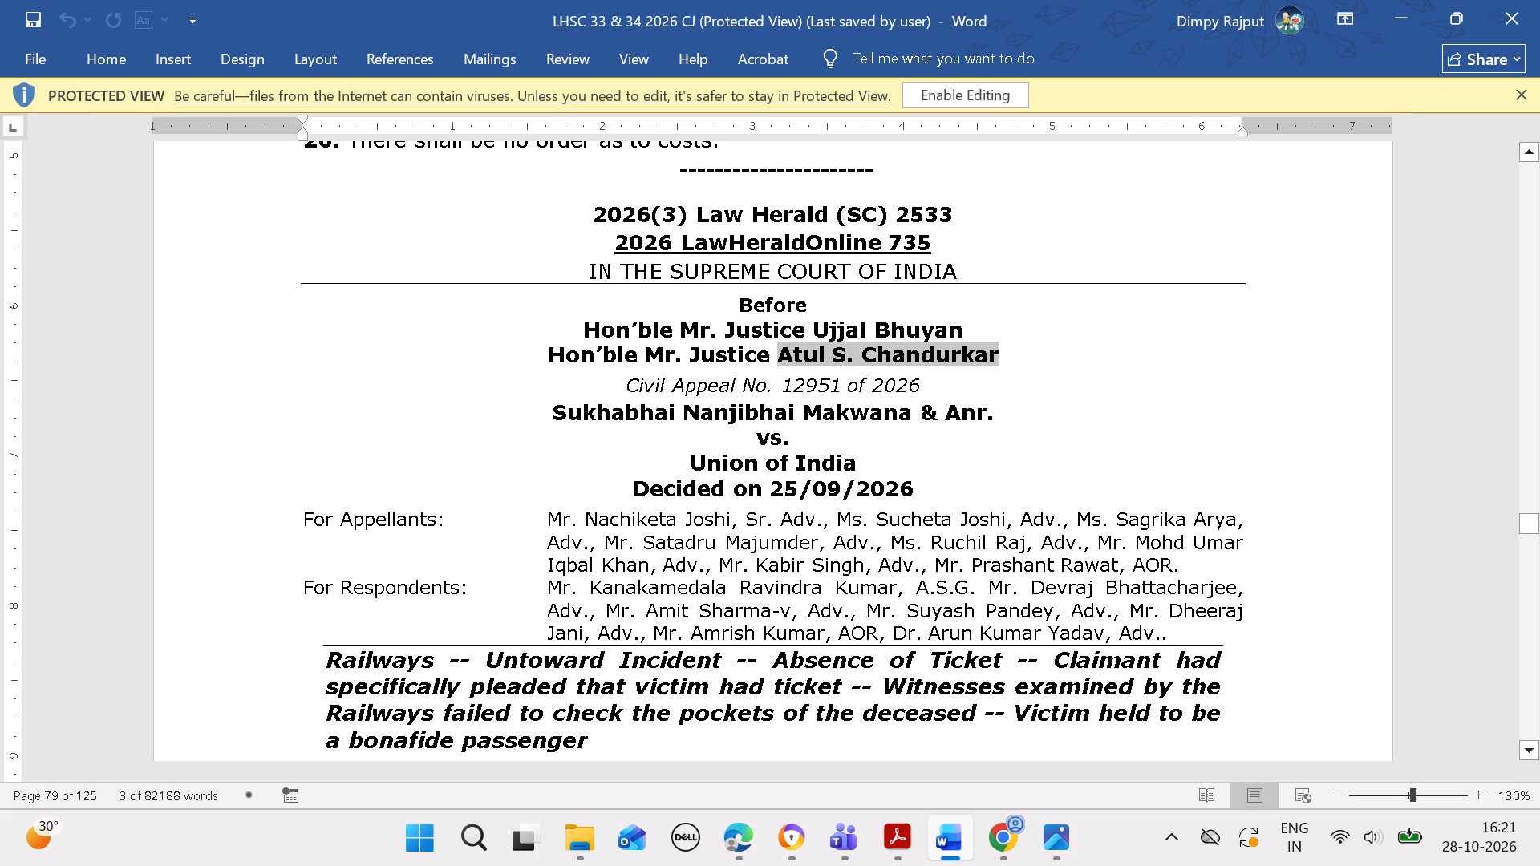
pyautogui.moveTo(894, 215); pyautogui.dragTo(952, 215)
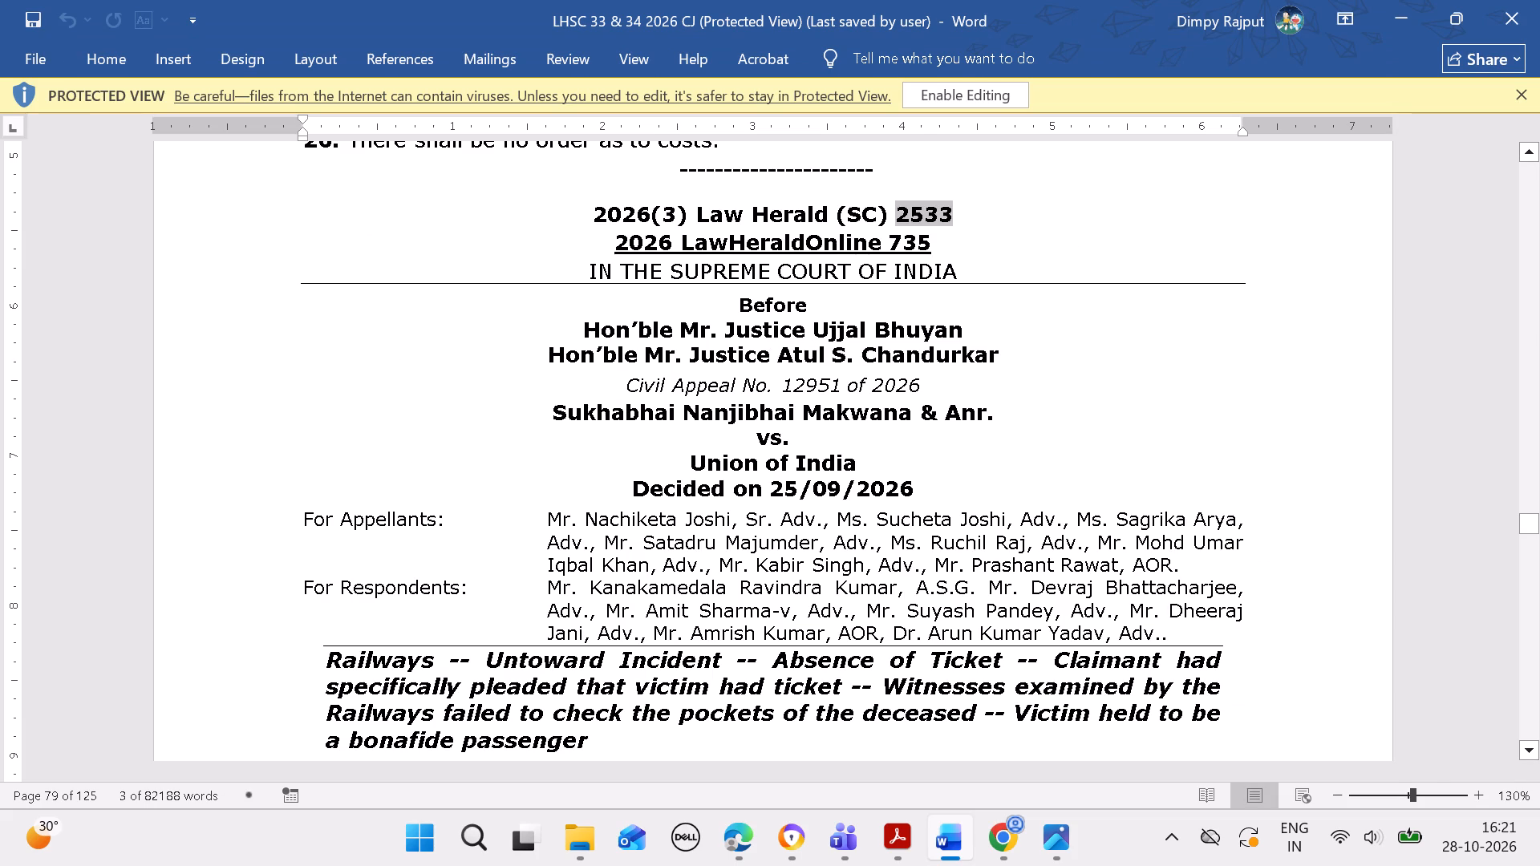
pyautogui.hotkey('ctrl', 'c')
# Start a new citation for the case in Edge with page 2533, volume 3 and year 2026.
pyautogui.keyDown('ctrl'); pyautogui.click(735, 844); pyautogui.keyUp('ctrl')
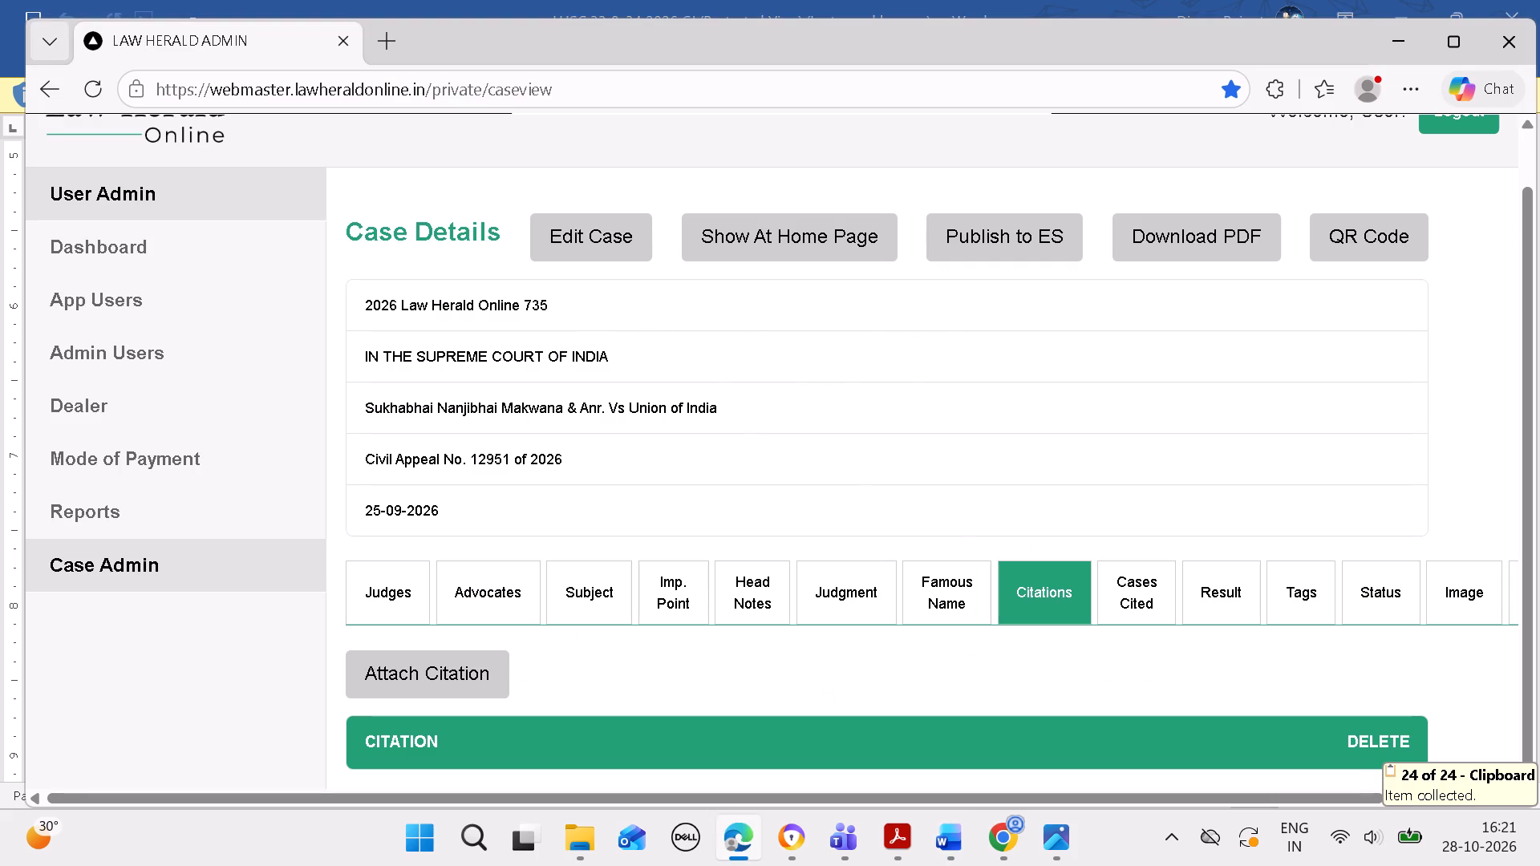
pyautogui.click(484, 673)
pyautogui.click(1002, 488)
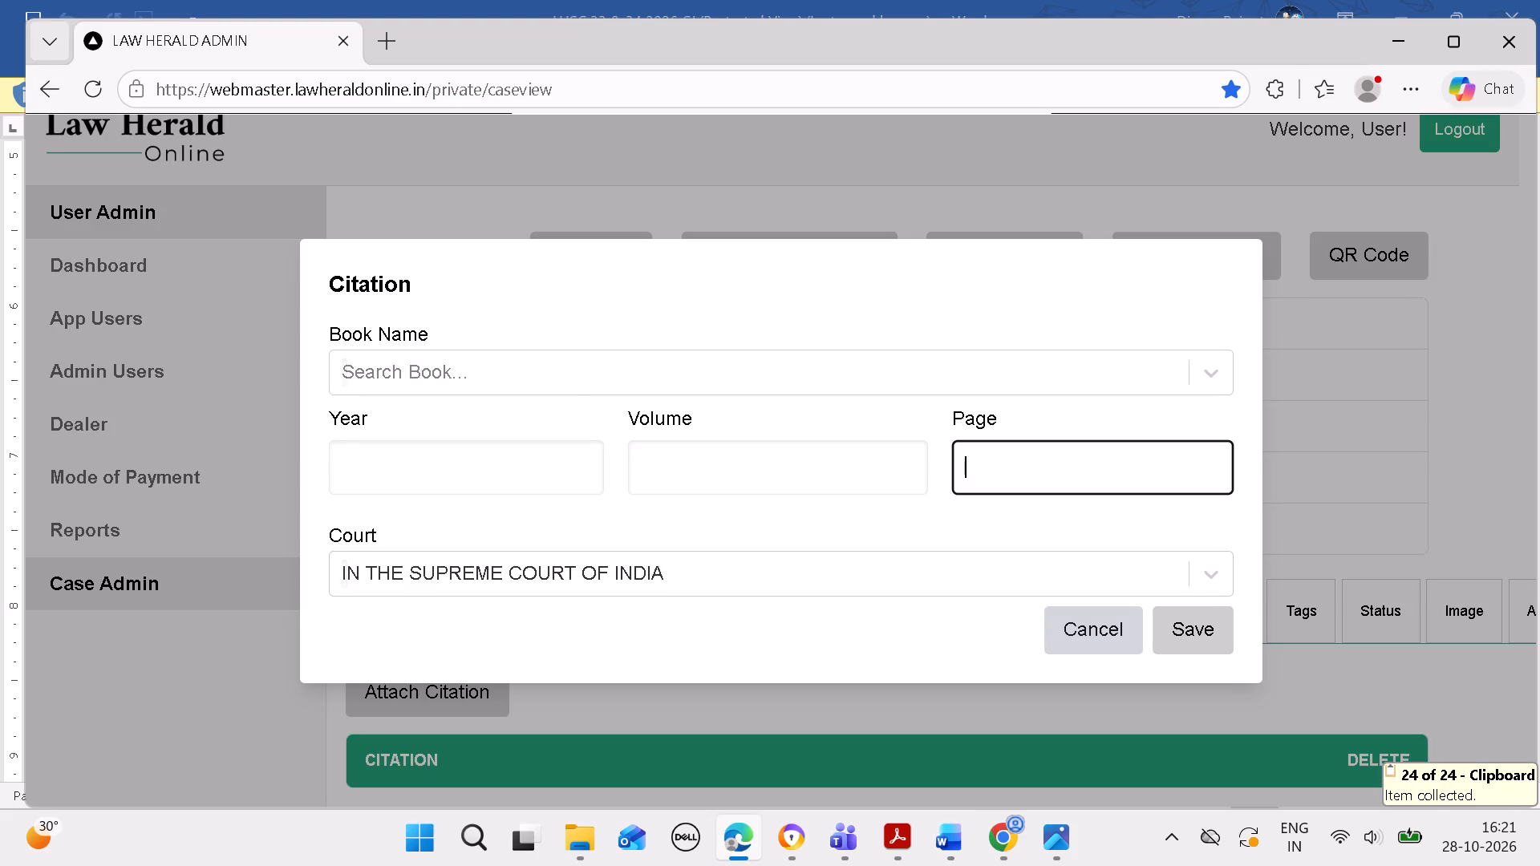
pyautogui.hotkey('ctrl', 'v')
pyautogui.click(793, 476)
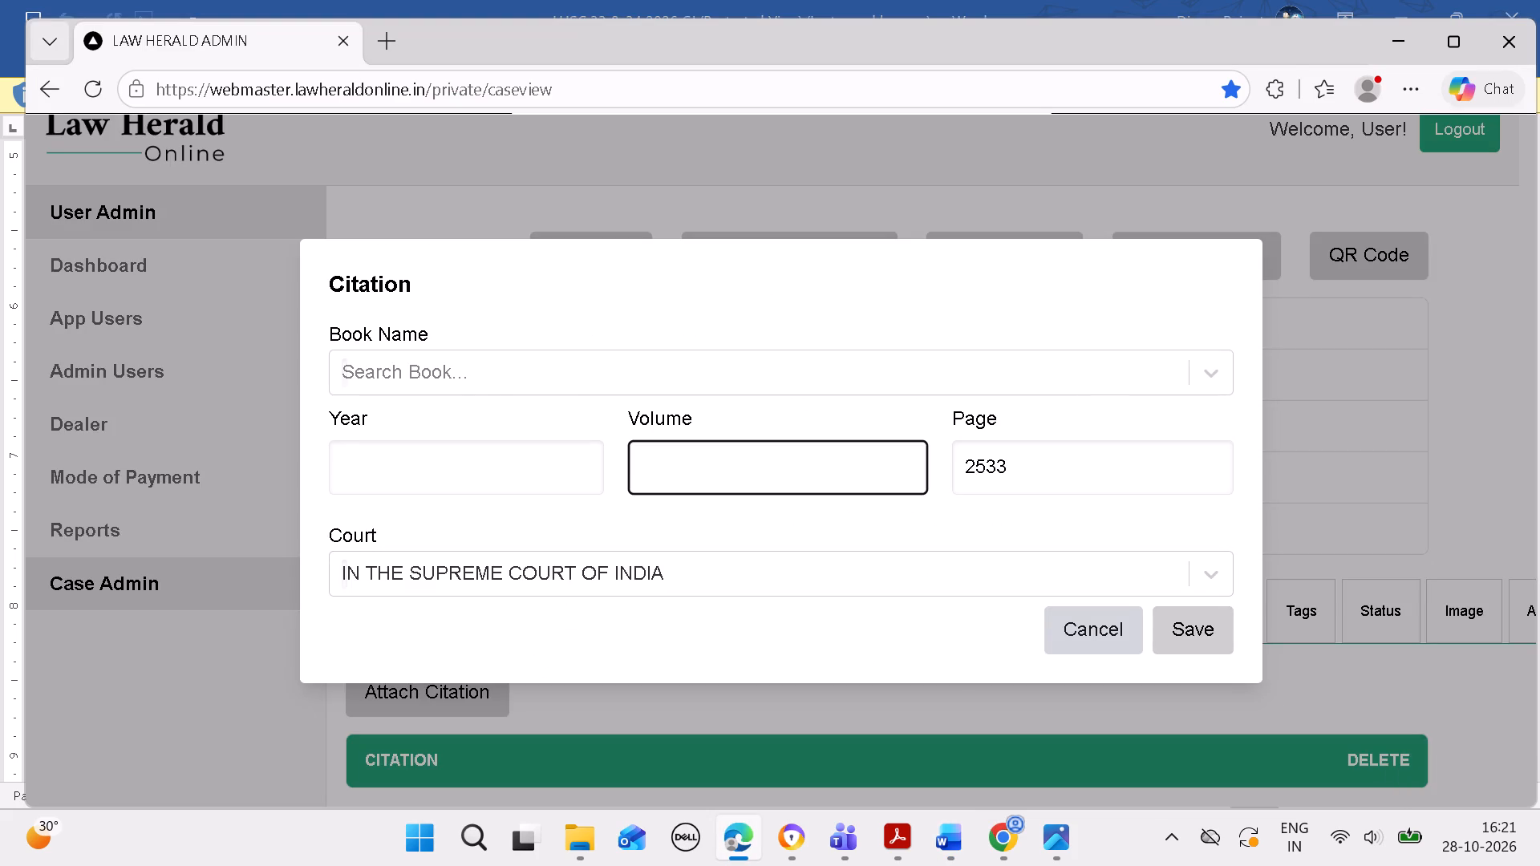
pyautogui.press('3')
pyautogui.click(582, 467)
pyautogui.press('2')
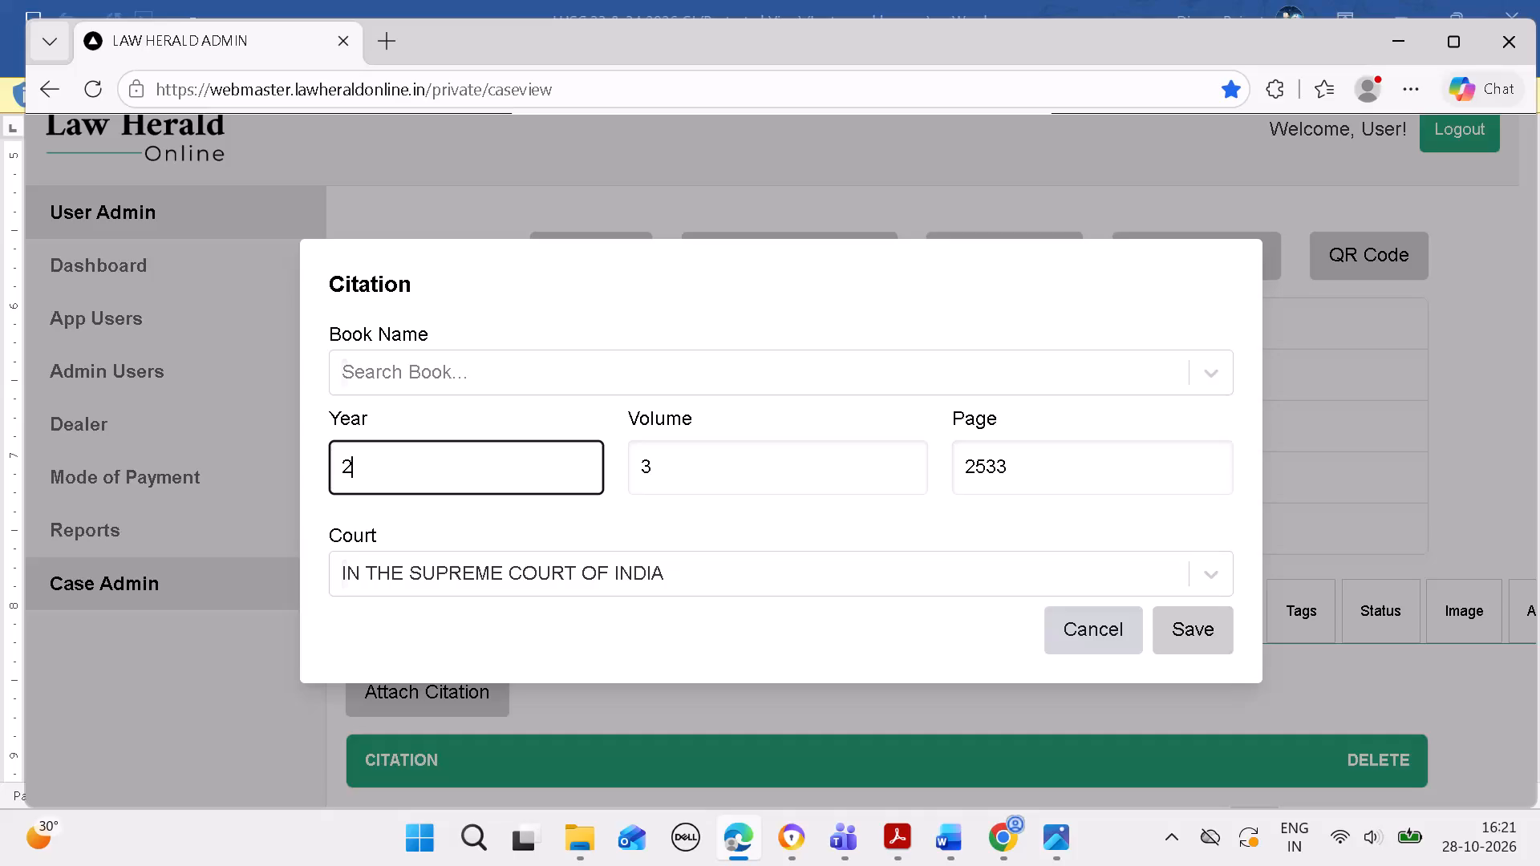
pyautogui.press('0')
pyautogui.press('2')
pyautogui.press('6')
# Set the citation's book to Law Herald (SC) and its court to ( ), and save the citation.
pyautogui.click(897, 347)
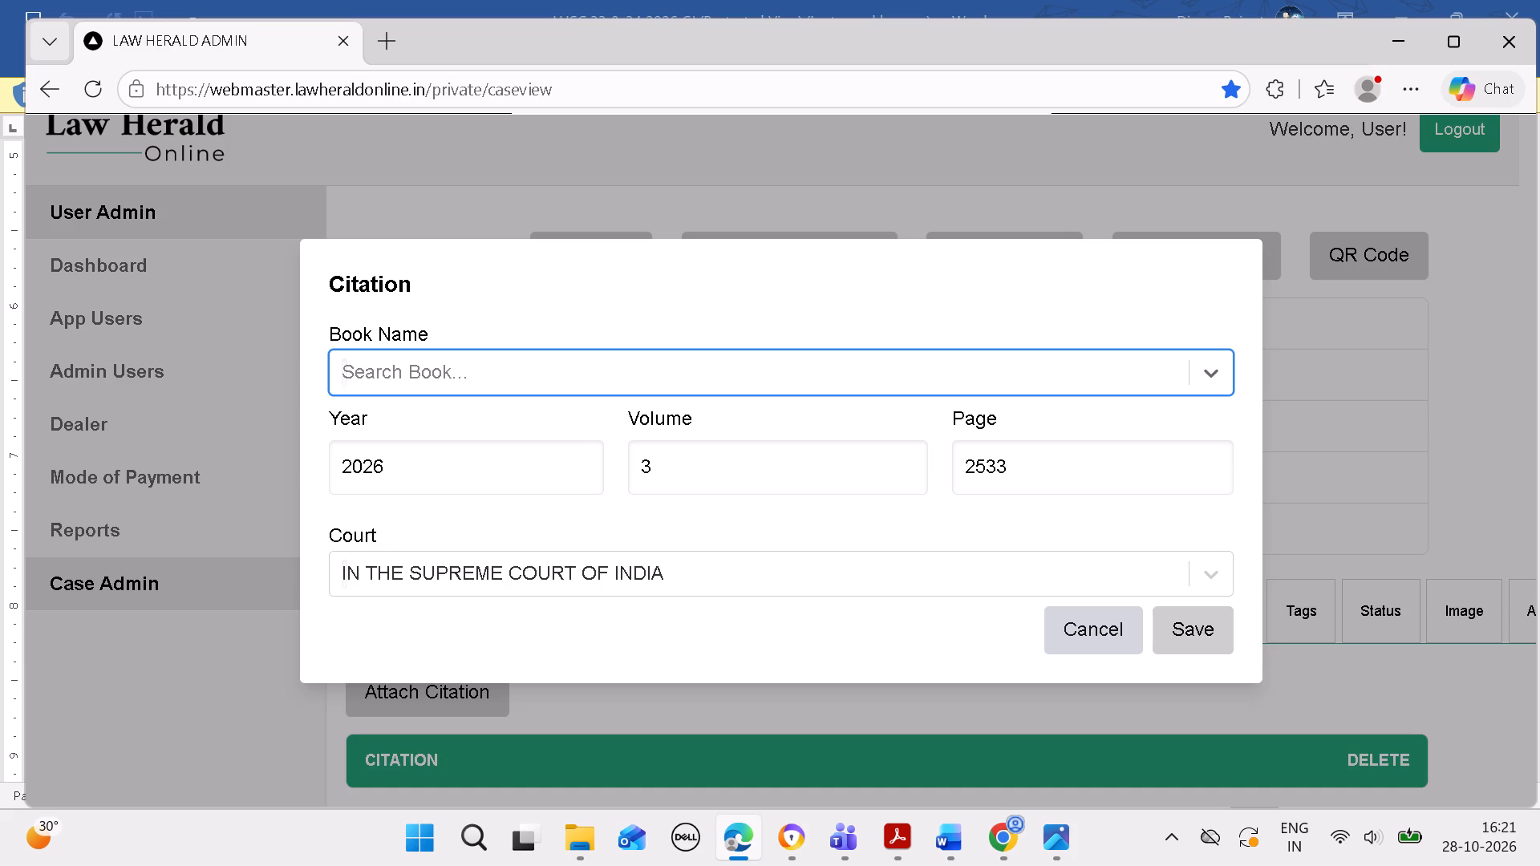
pyautogui.write('law her')
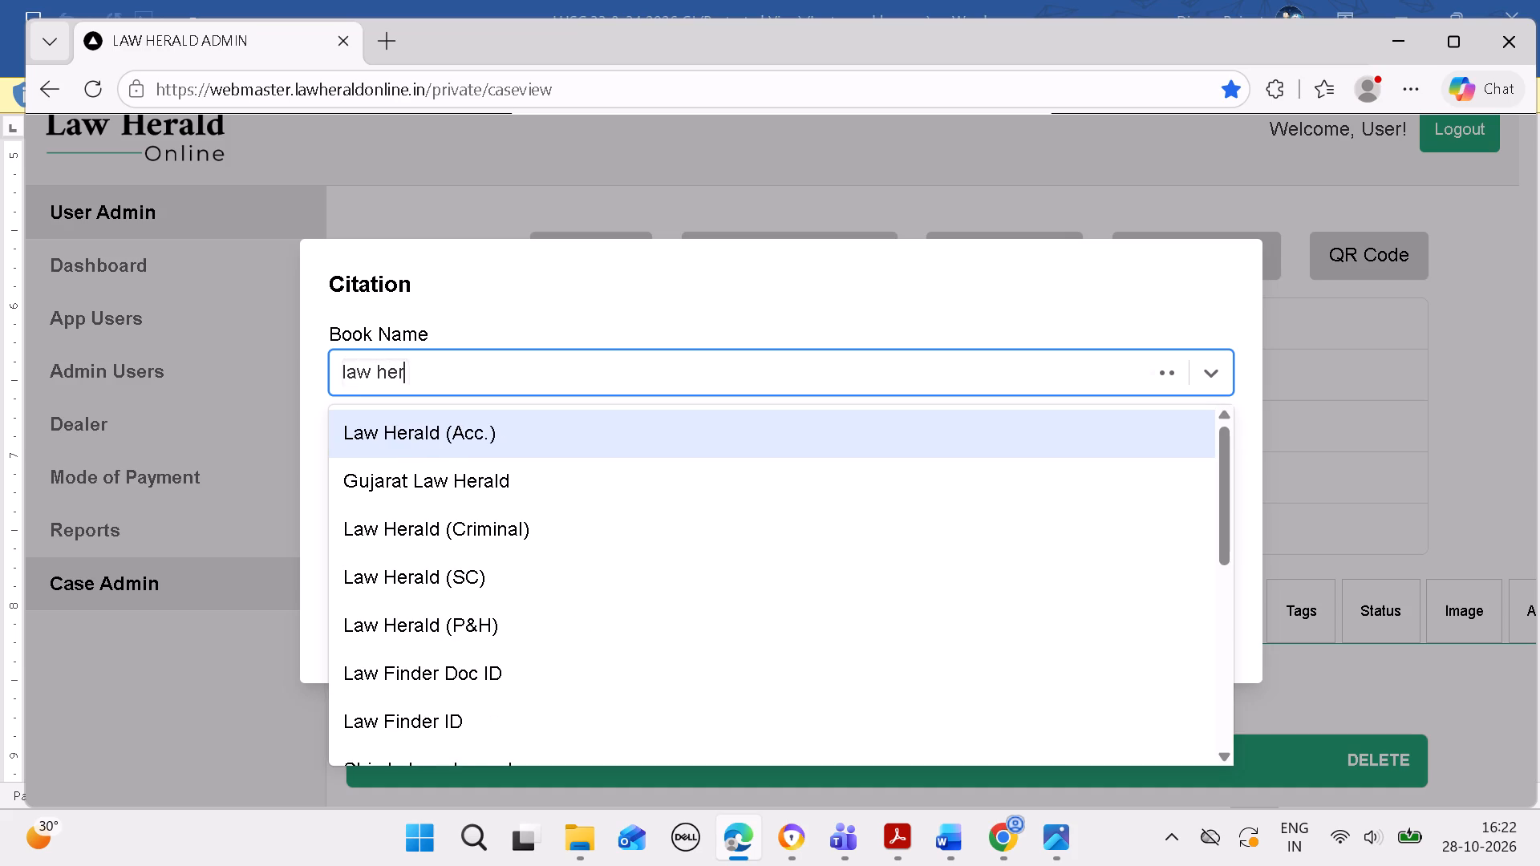
pyautogui.press('a')
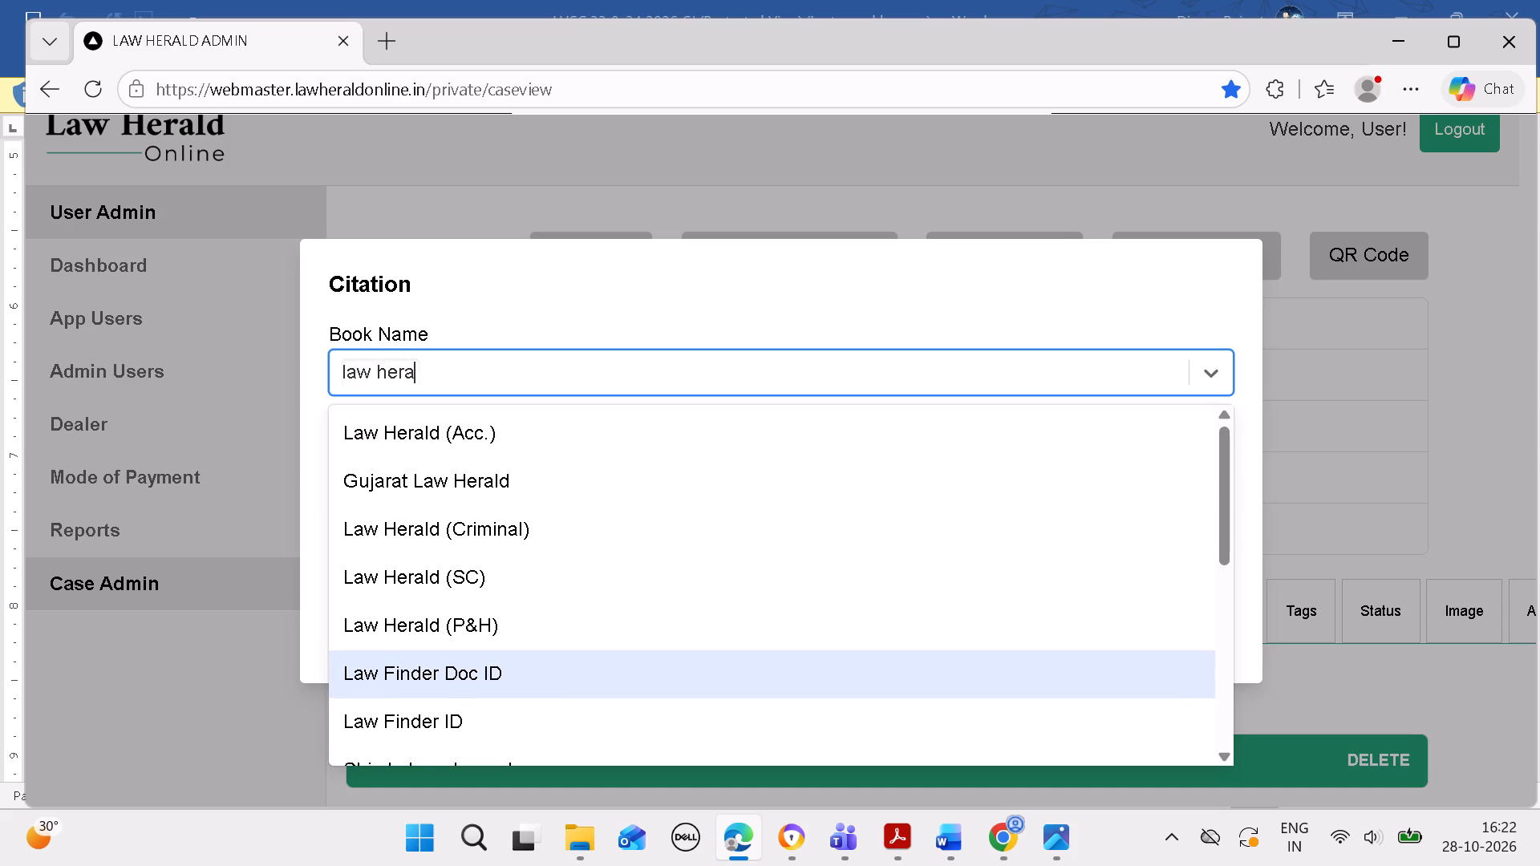
pyautogui.click(630, 580)
pyautogui.click(679, 565)
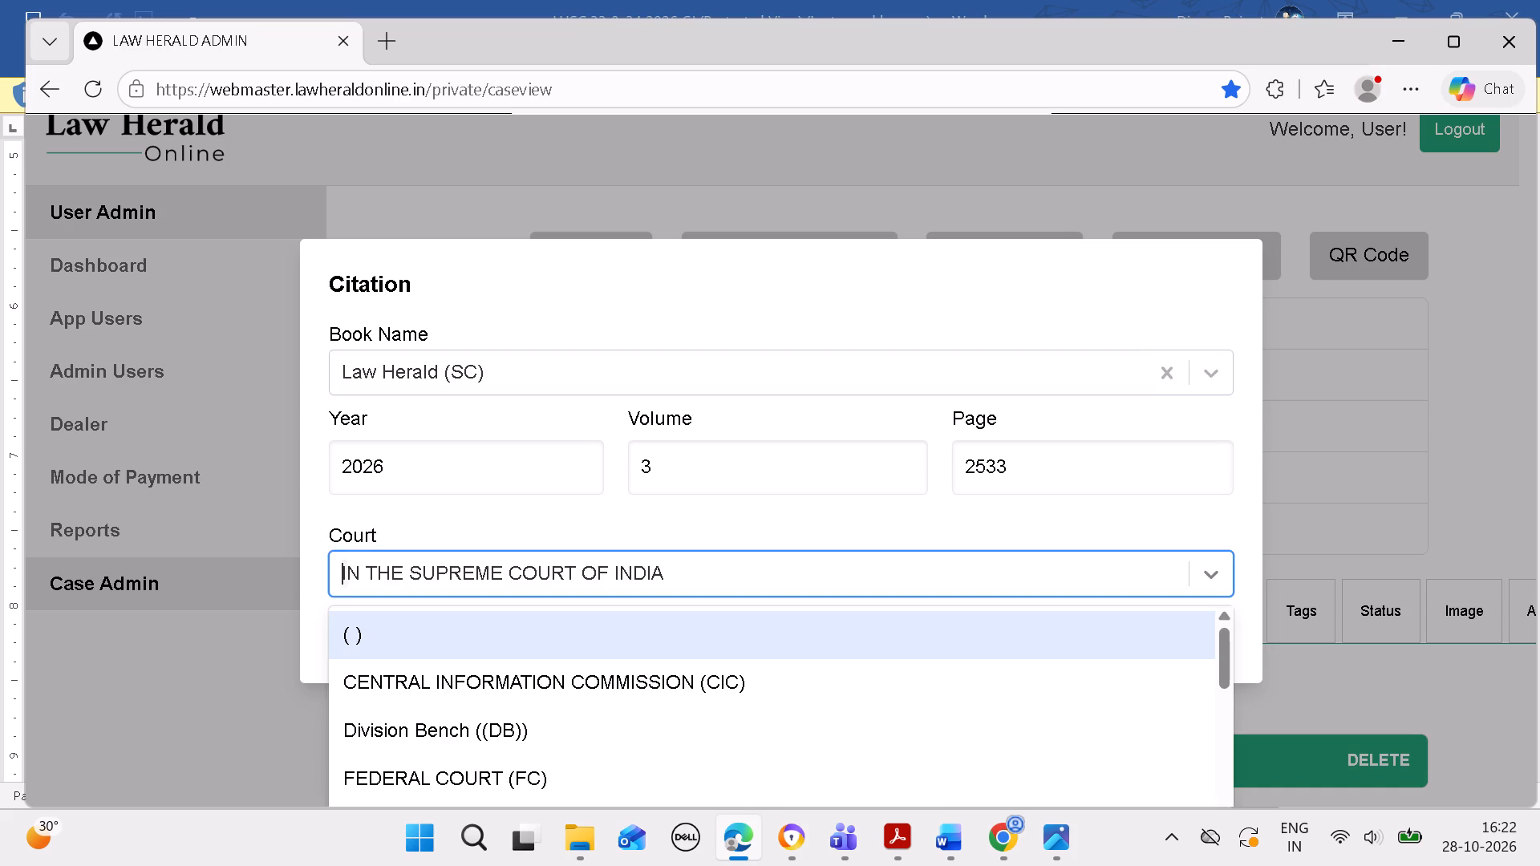
pyautogui.click(674, 617)
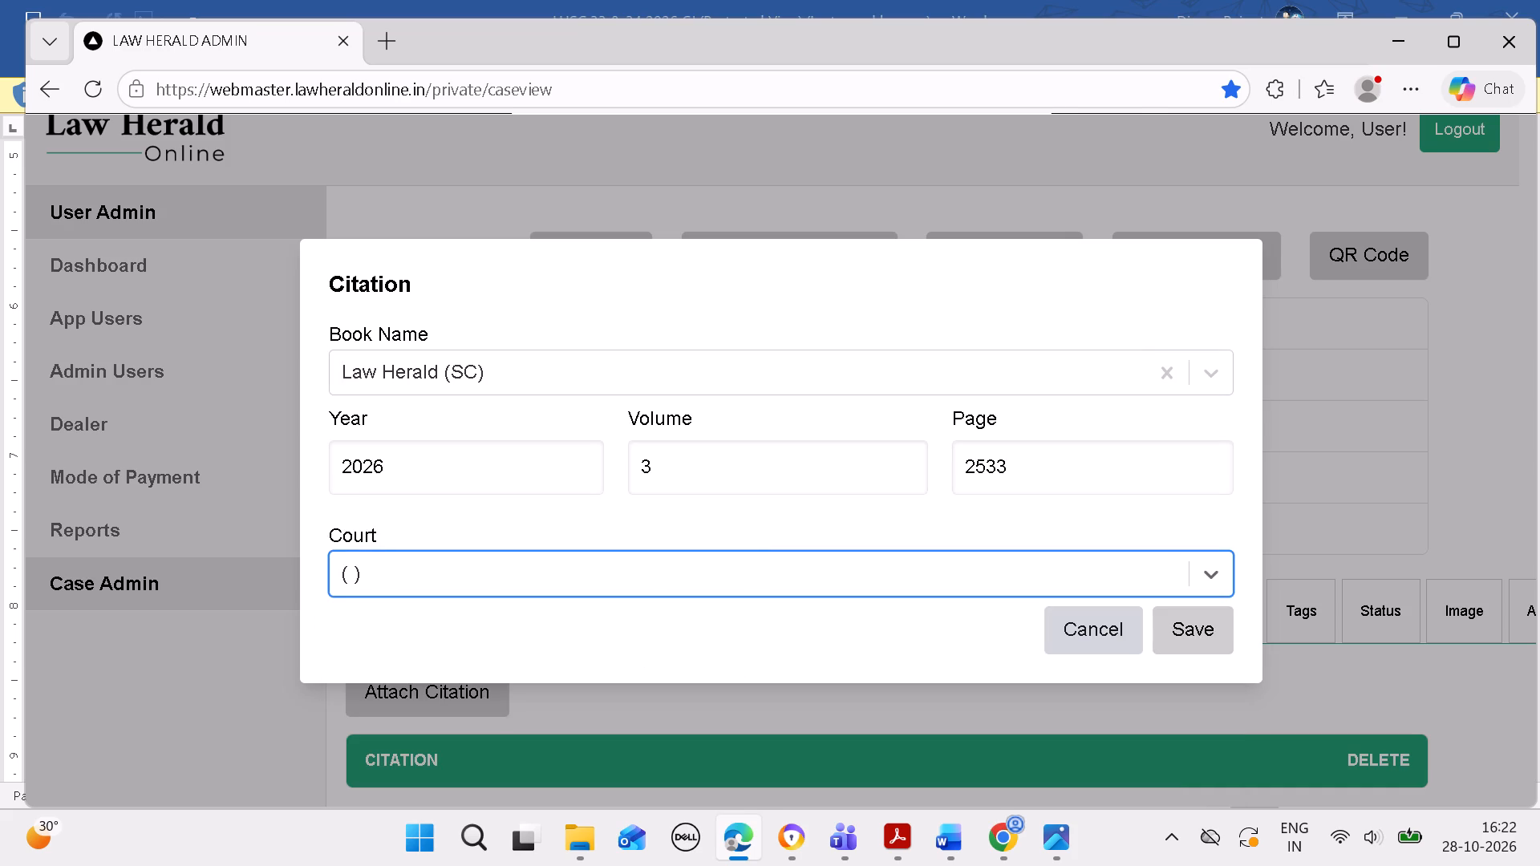
pyautogui.click(1227, 645)
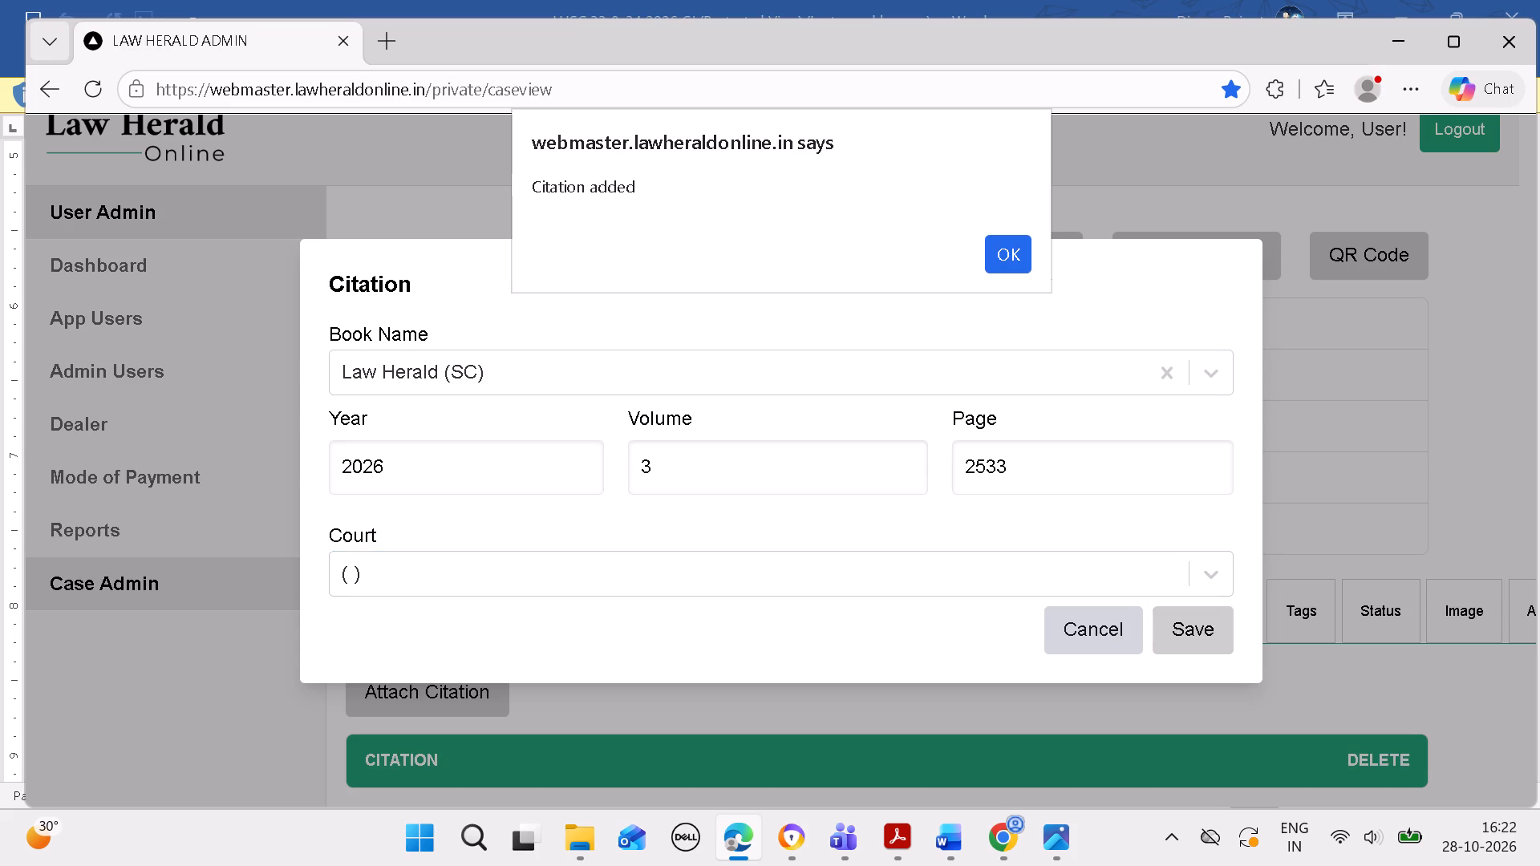
pyautogui.click(1018, 266)
# Open the case's advocates, and copy the first appellants' advocate's name, without prefix or designation, from the Word heading.
pyautogui.scroll(-5, 1023, 420)
pyautogui.scroll(-3, 904, 492)
pyautogui.click(468, 556)
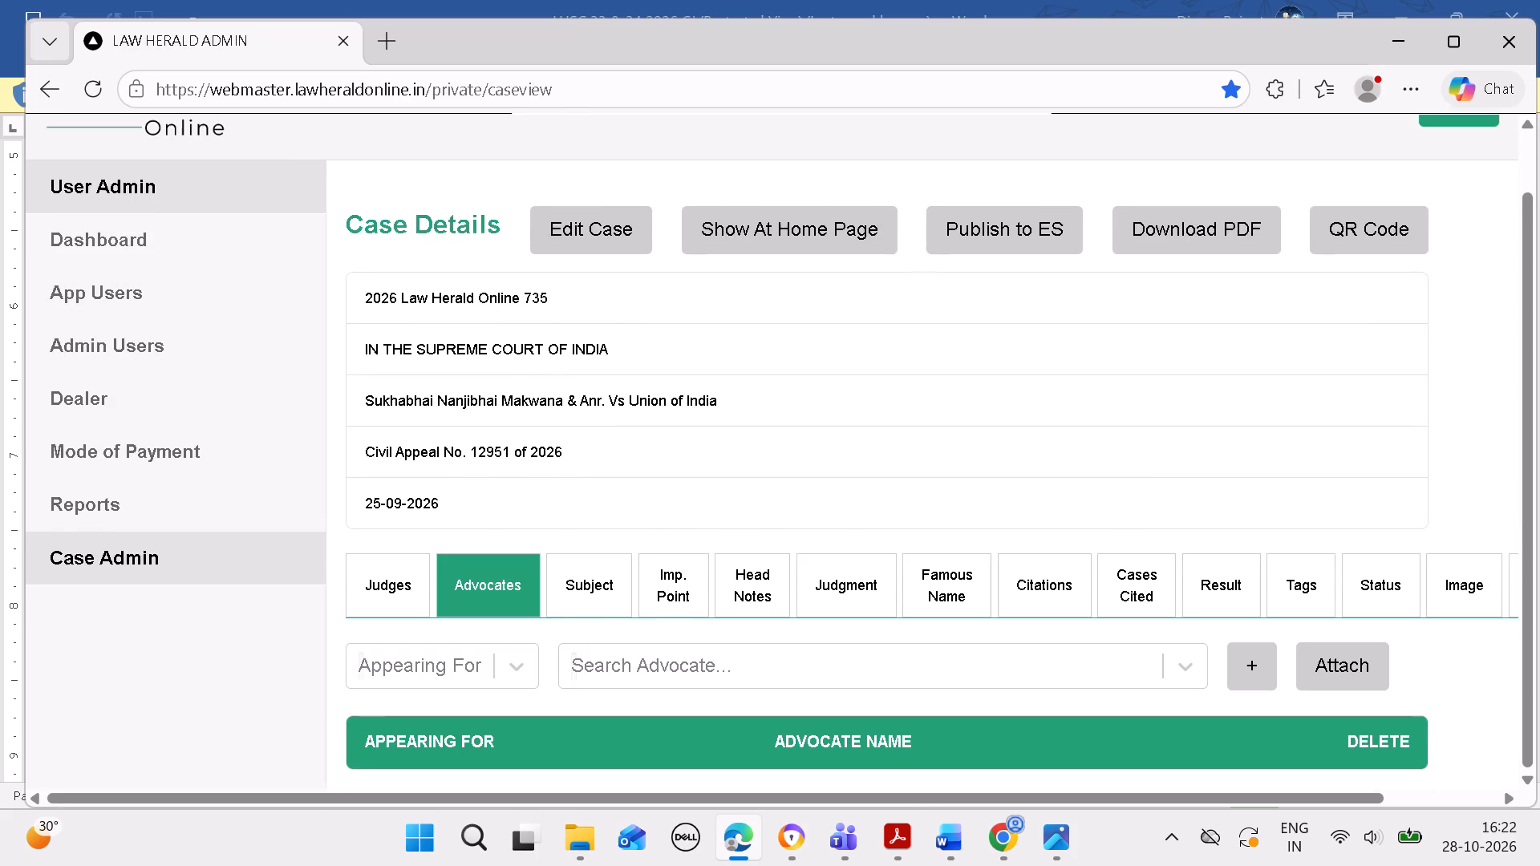
pyautogui.scroll(-6, 476, 556)
pyautogui.click(944, 842)
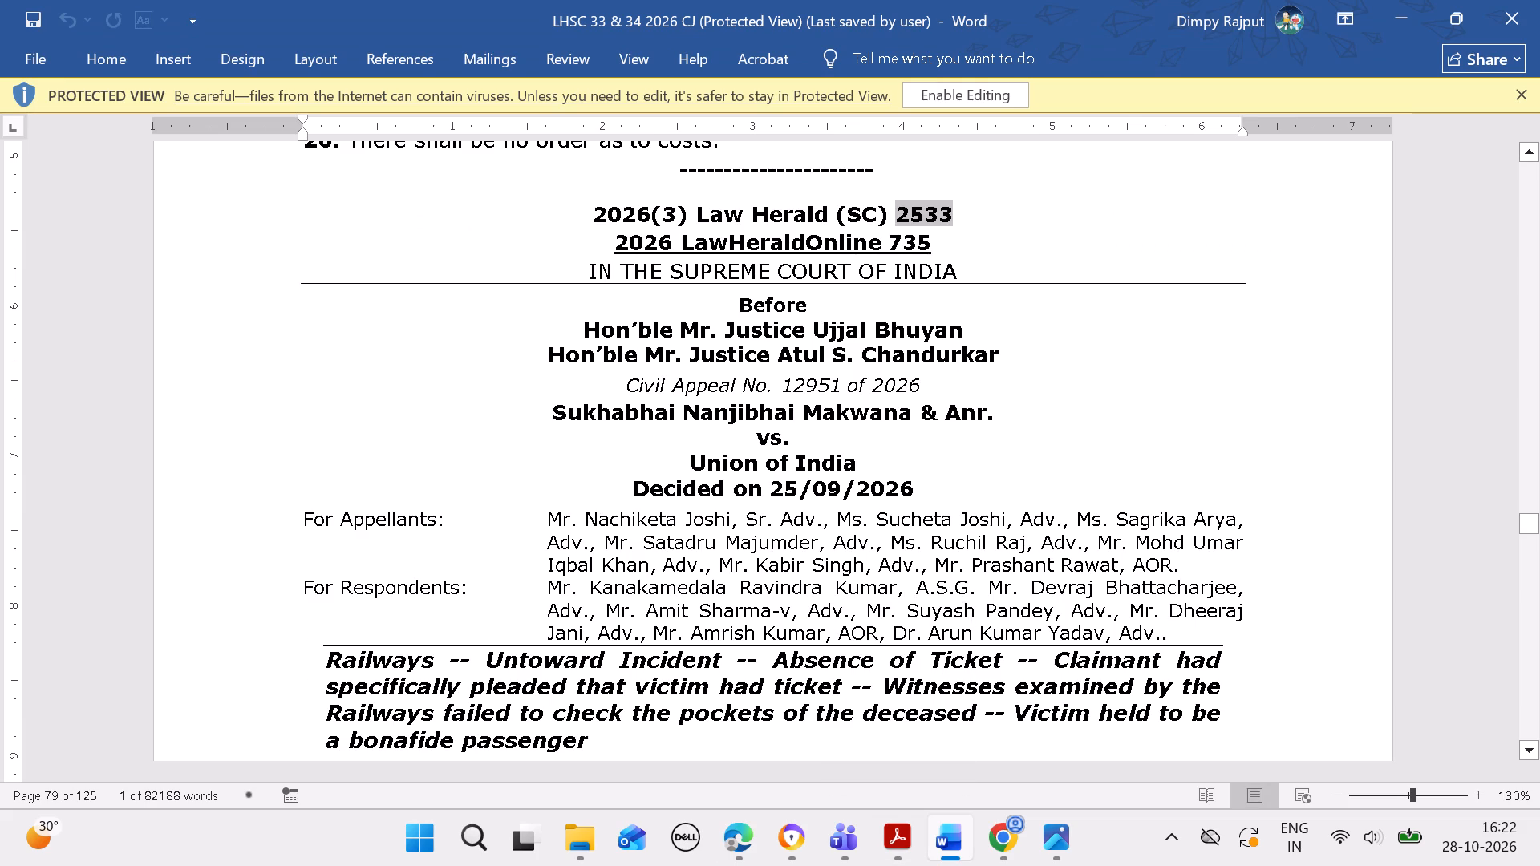
pyautogui.moveTo(588, 517); pyautogui.dragTo(715, 515)
pyautogui.hotkey('ctrl', 'c')
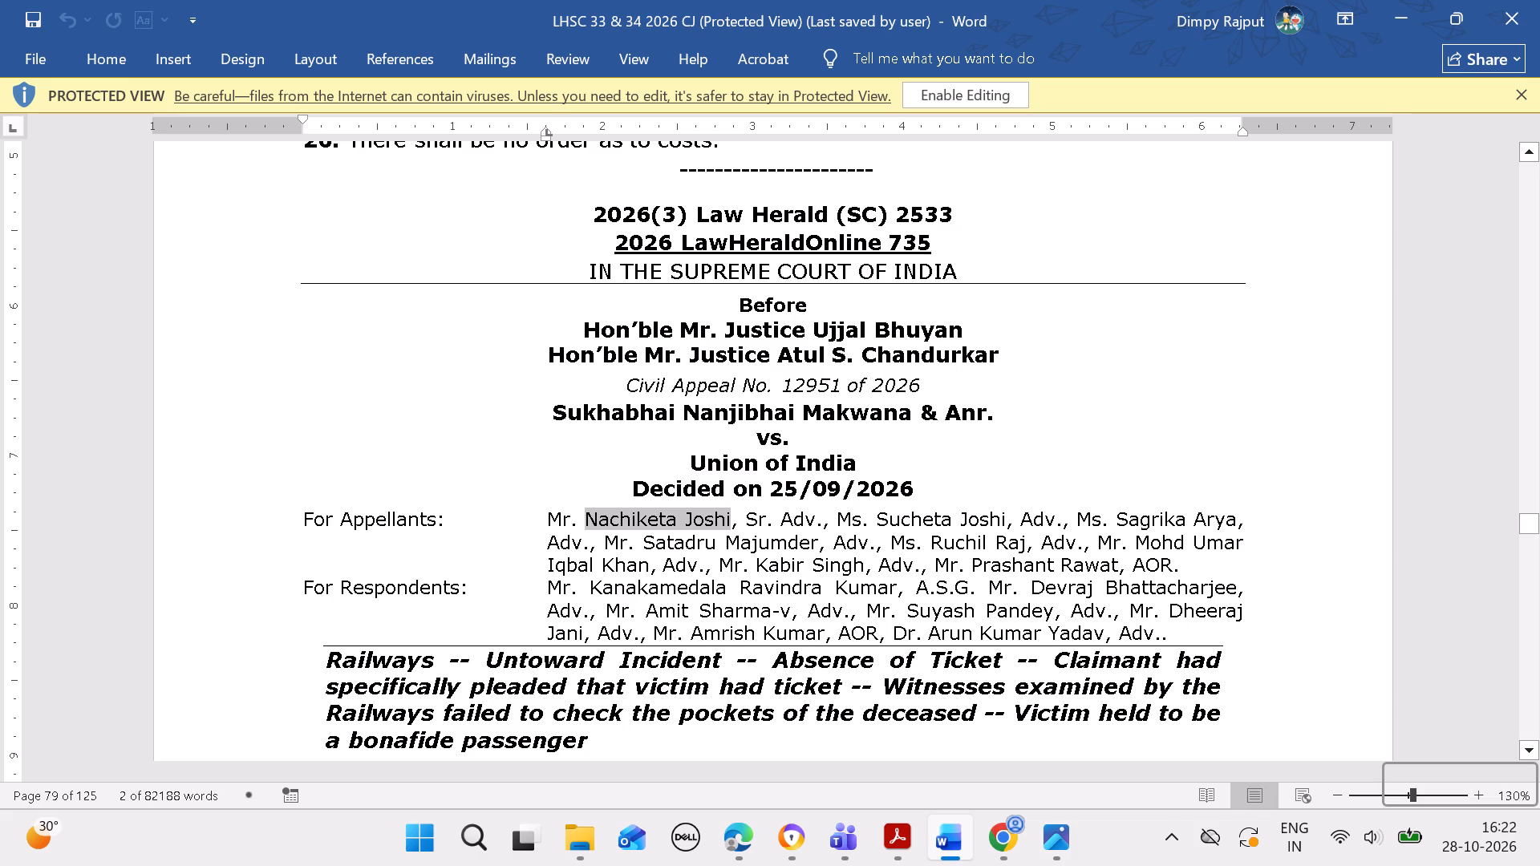
# In Edge, set the party the advocate appears for to For Appellants.
pyautogui.click(734, 828)
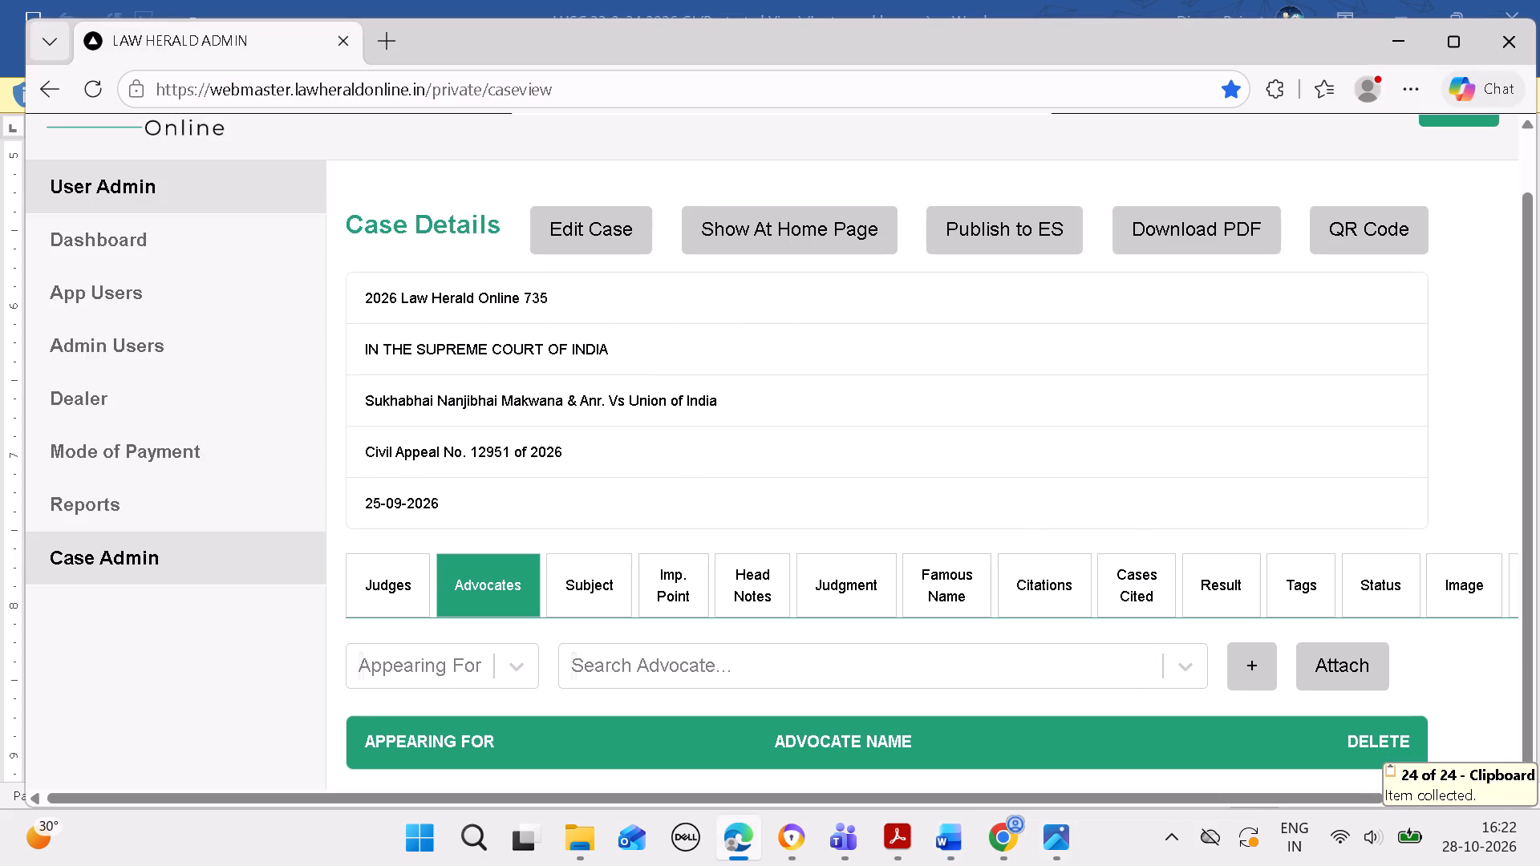
pyautogui.click(521, 665)
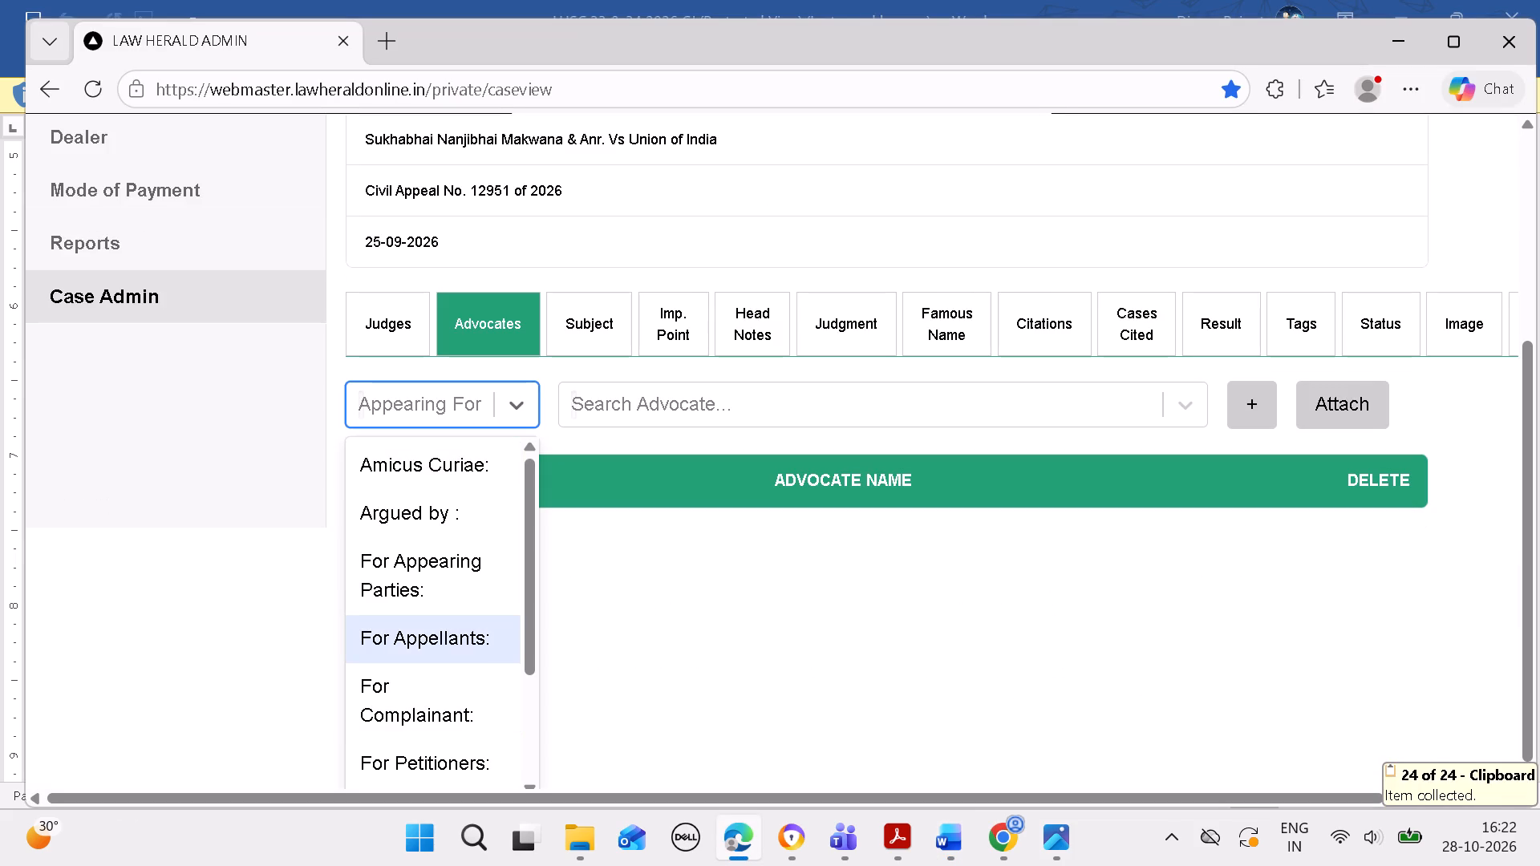
pyautogui.click(500, 744)
pyautogui.click(961, 832)
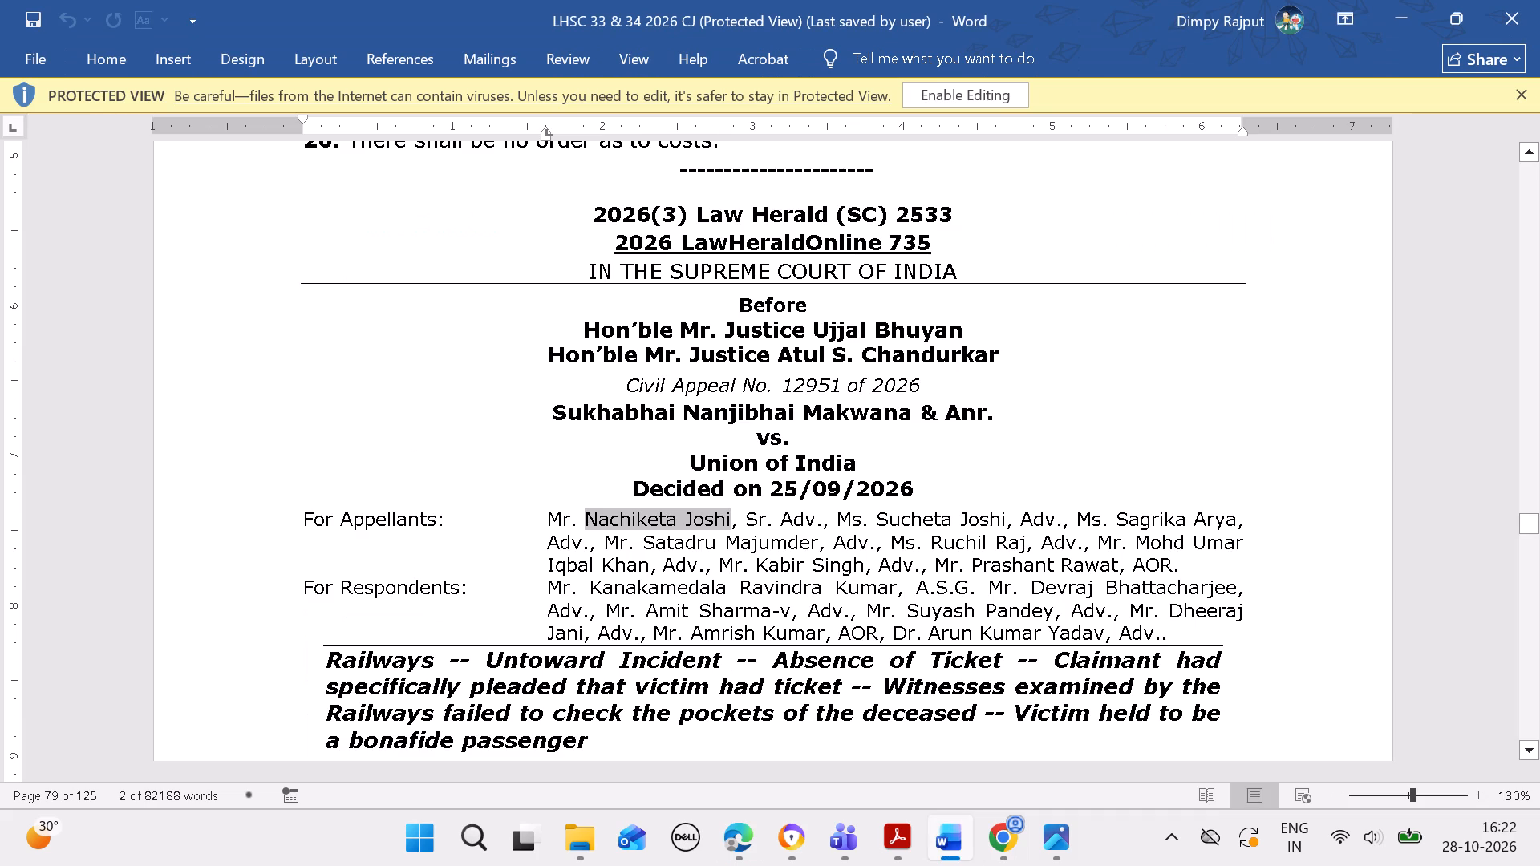
pyautogui.click(751, 832)
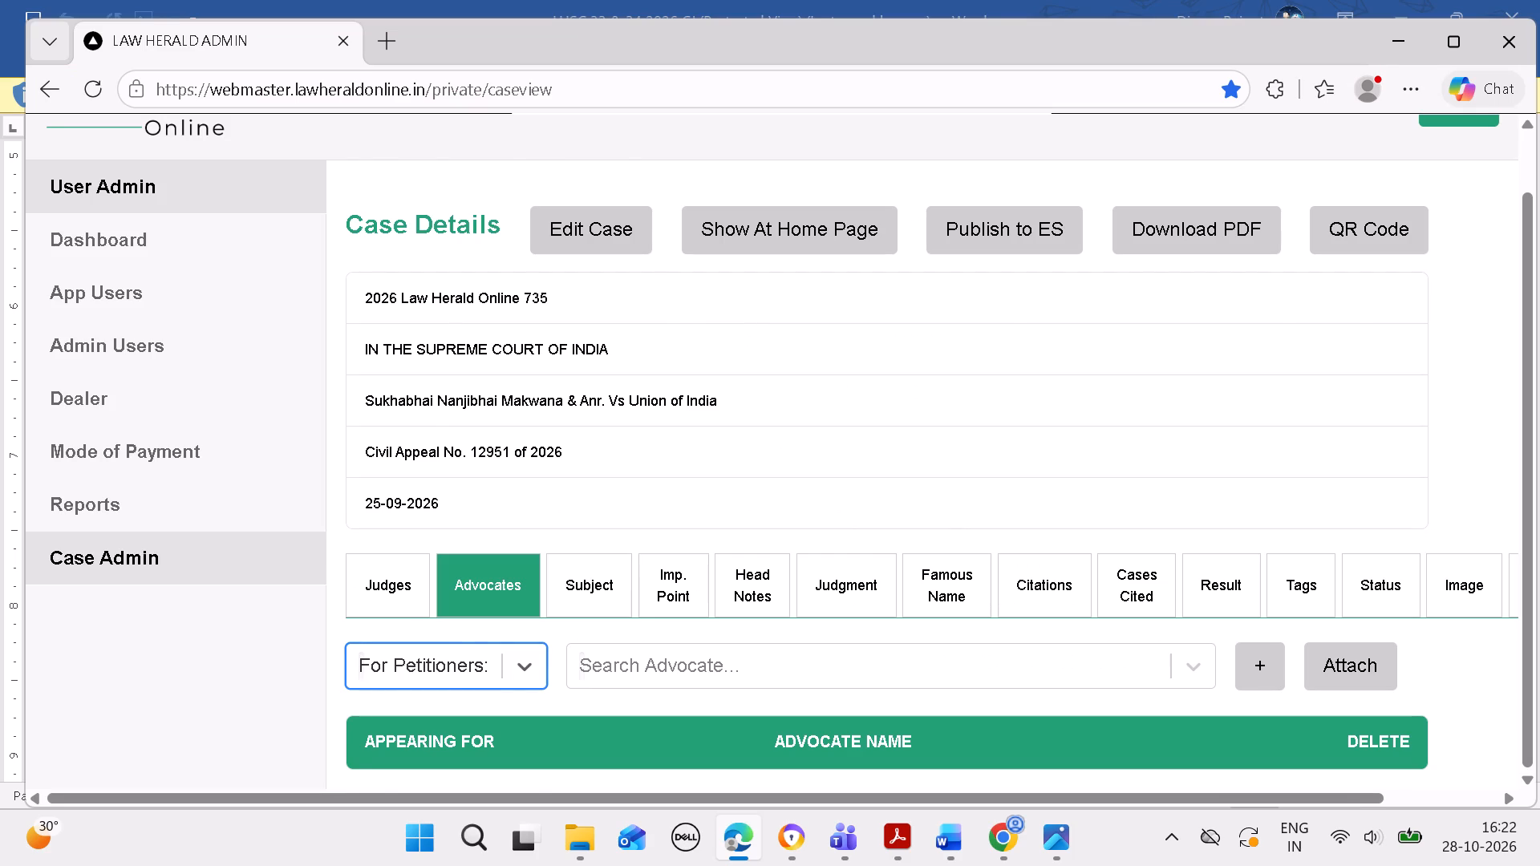
pyautogui.click(525, 674)
pyautogui.click(482, 645)
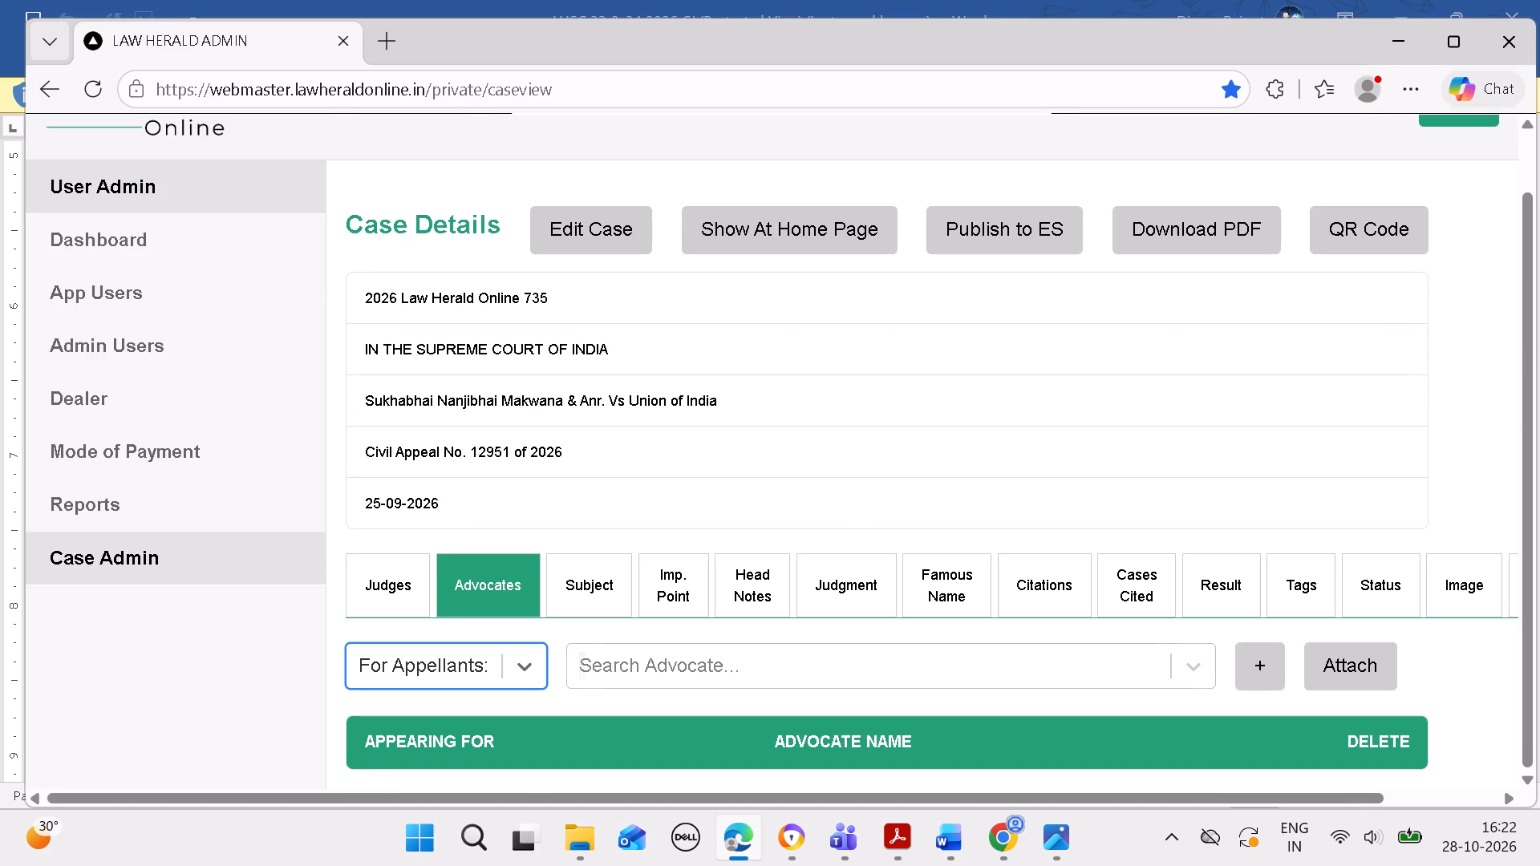
# Search the case's advocate options for the copied appellants' advocate's name, and examine the matching entries and their designations.
pyautogui.click(655, 666)
pyautogui.hotkey('ctrl', 'v')
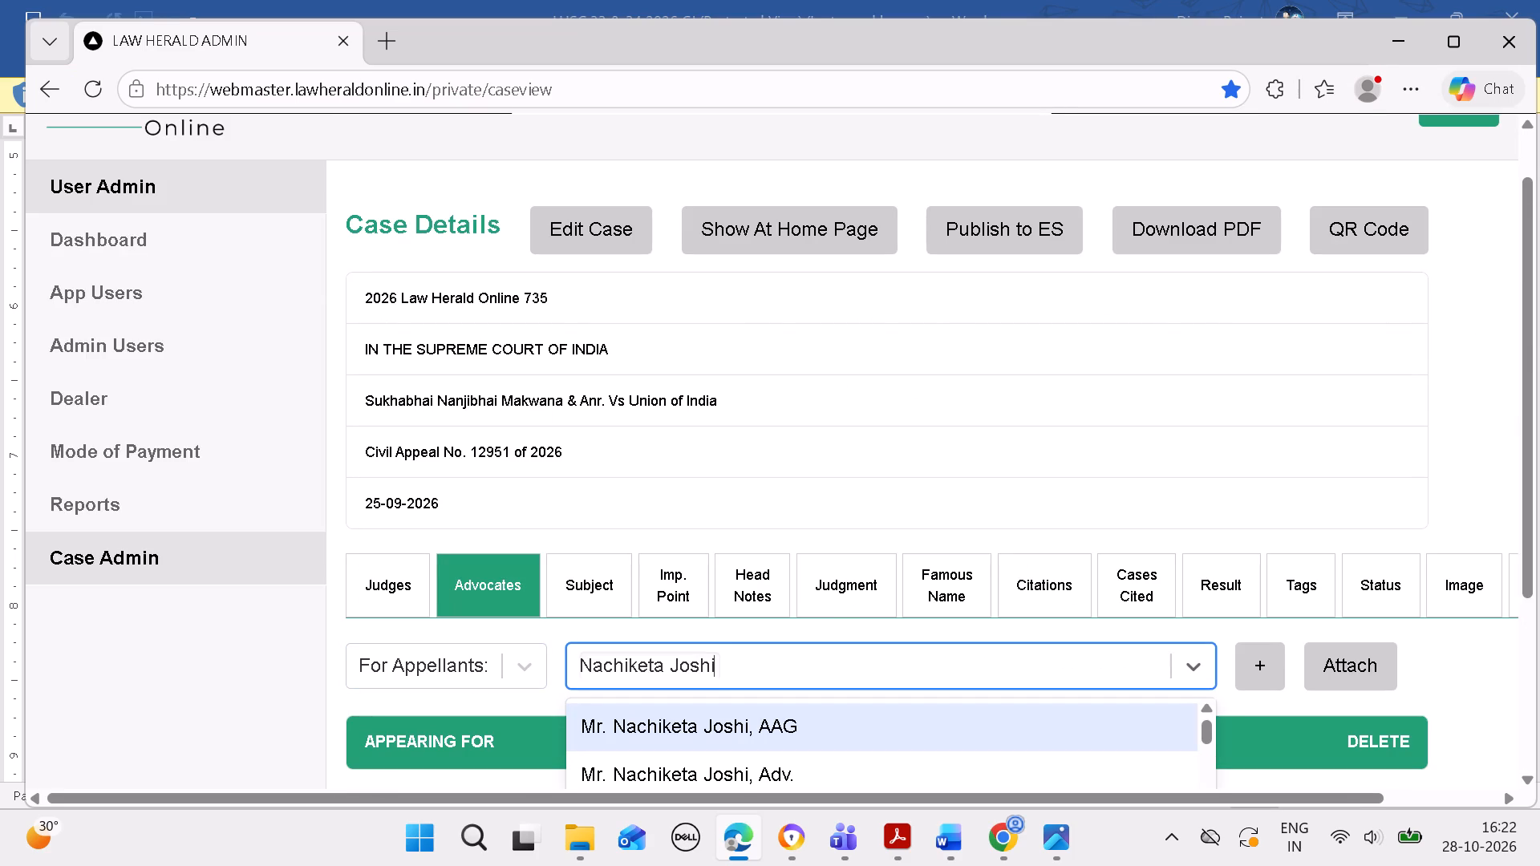
pyautogui.moveTo(1539, 561); pyautogui.dragTo(1539, 625)
pyautogui.moveTo(1530, 583); pyautogui.dragTo(1536, 650)
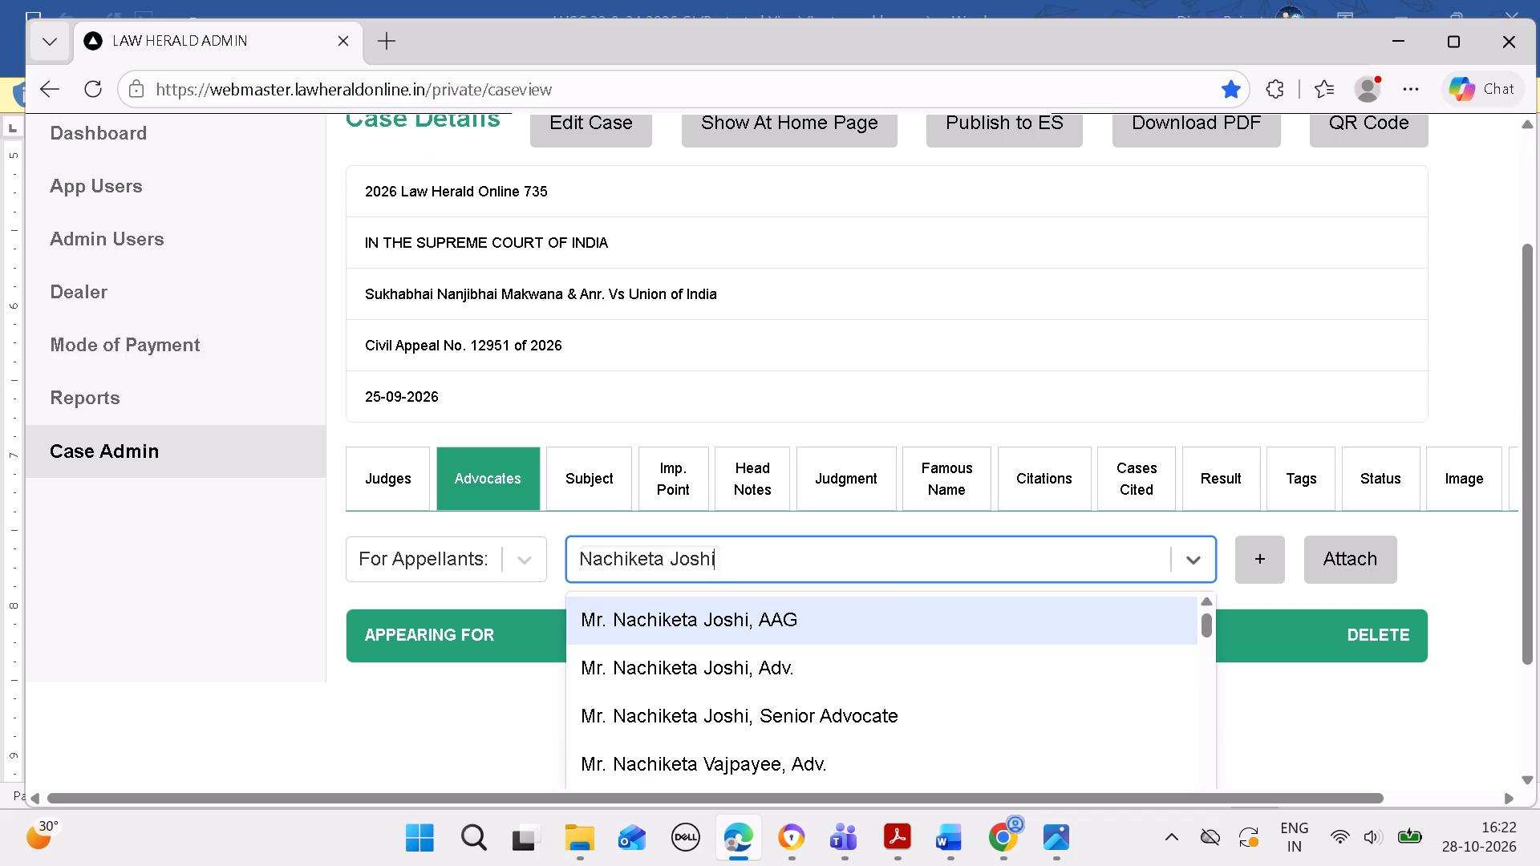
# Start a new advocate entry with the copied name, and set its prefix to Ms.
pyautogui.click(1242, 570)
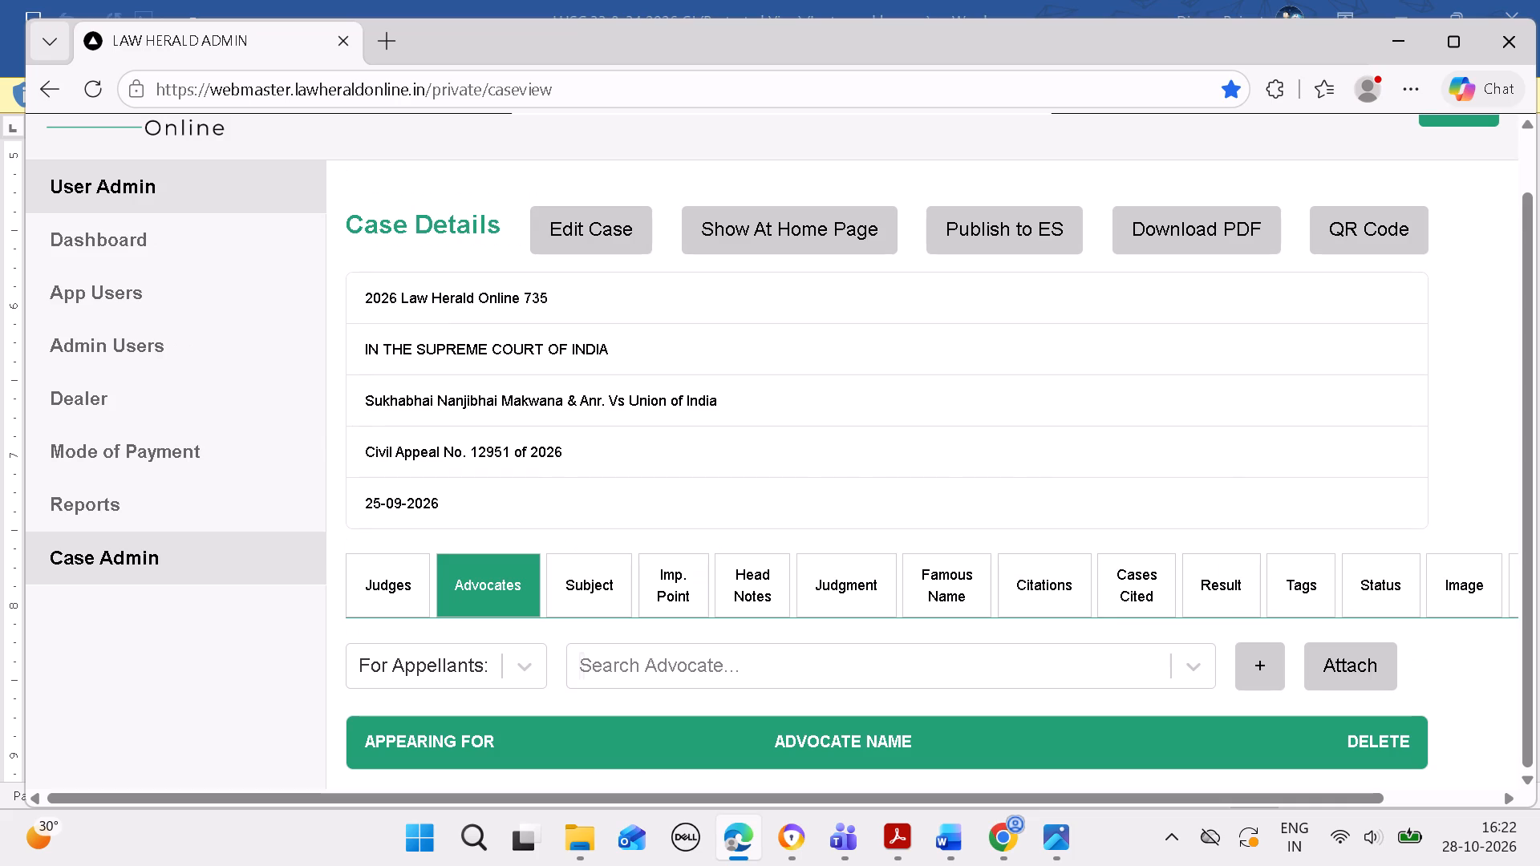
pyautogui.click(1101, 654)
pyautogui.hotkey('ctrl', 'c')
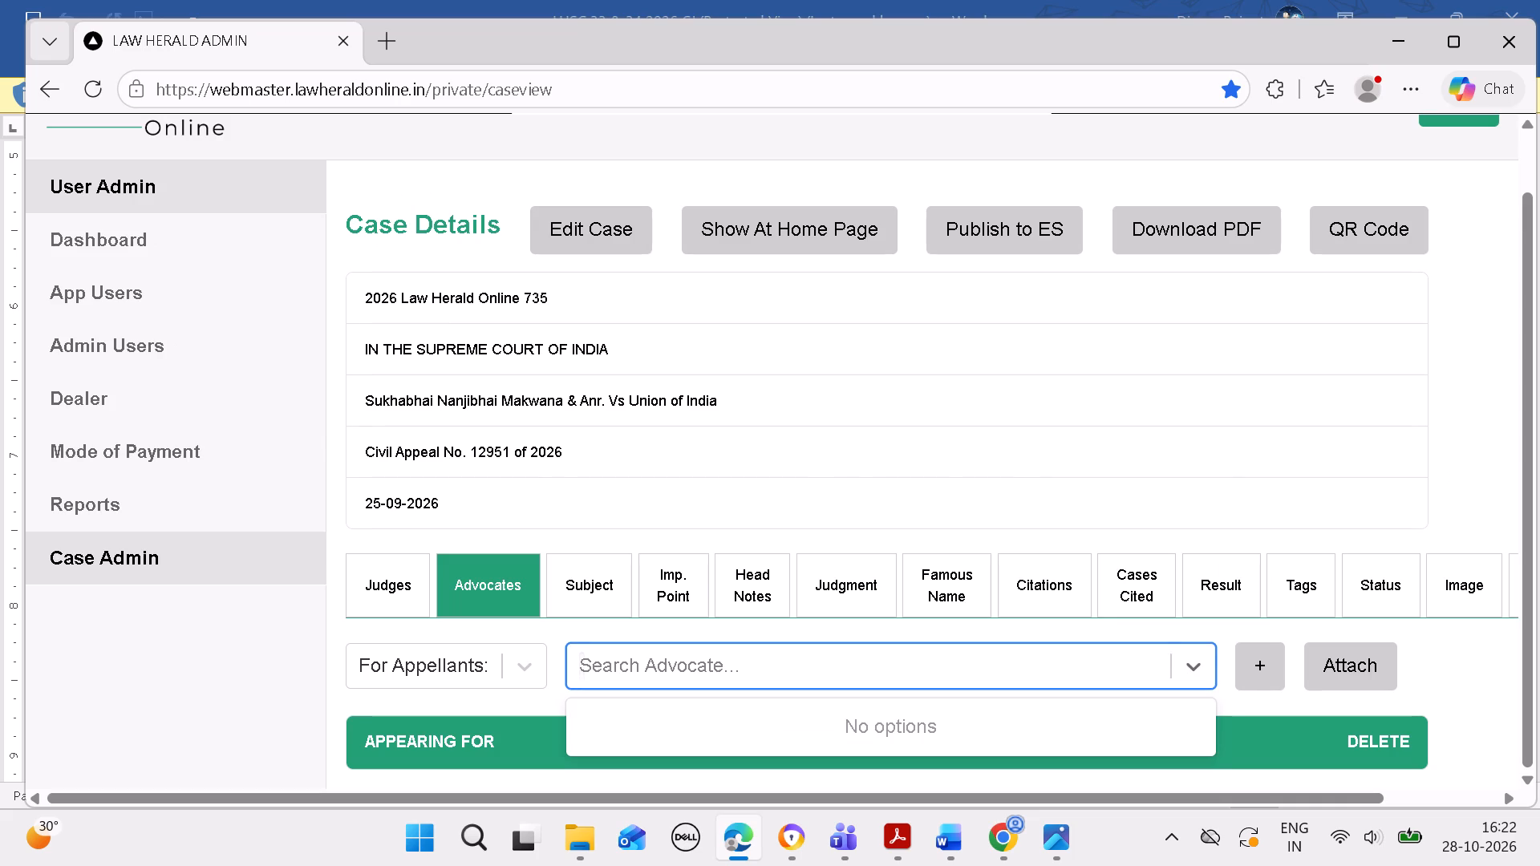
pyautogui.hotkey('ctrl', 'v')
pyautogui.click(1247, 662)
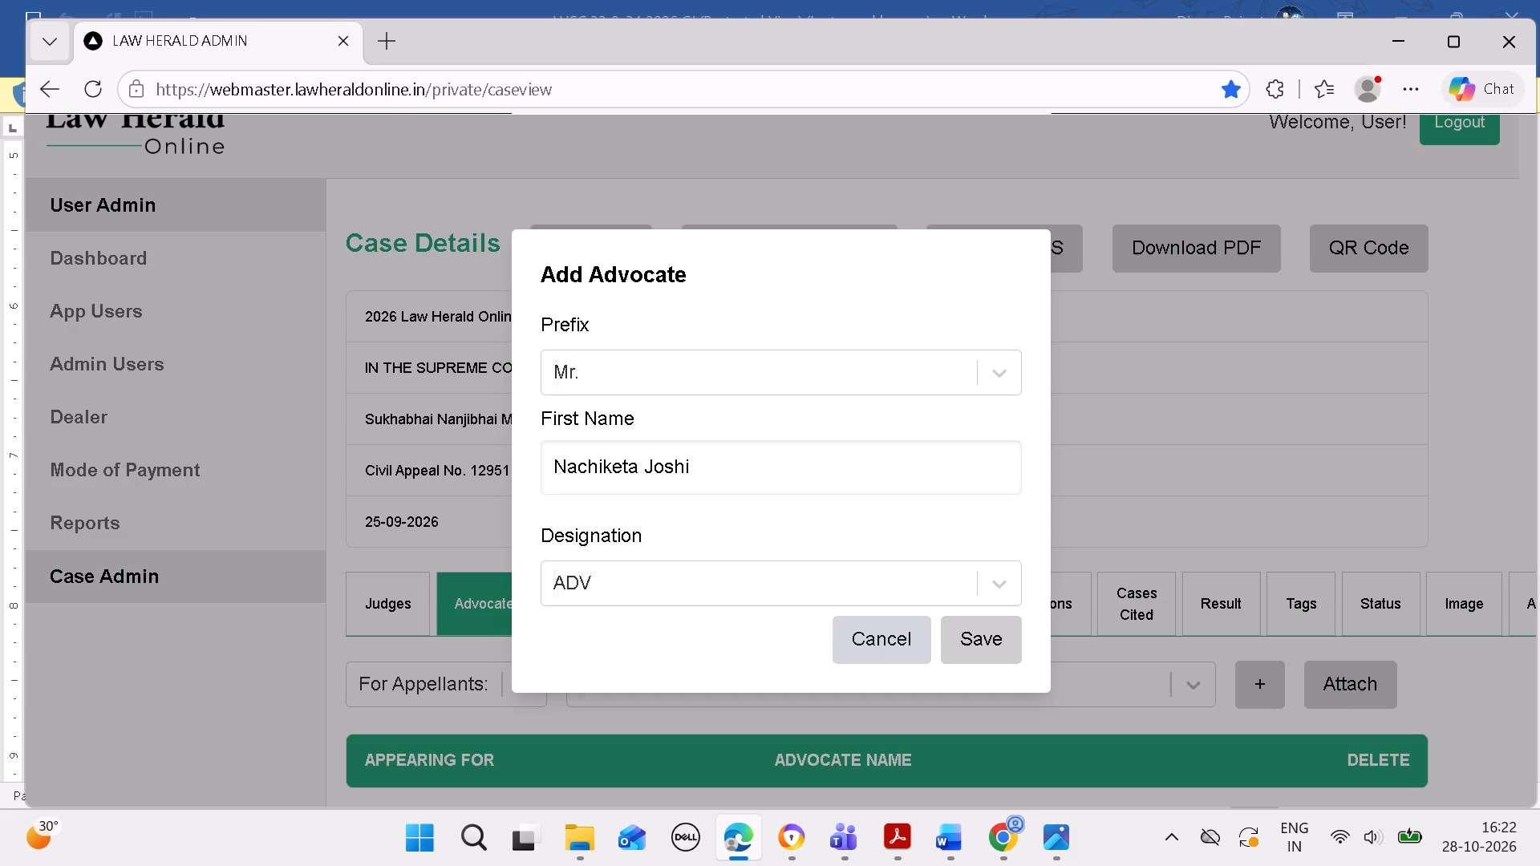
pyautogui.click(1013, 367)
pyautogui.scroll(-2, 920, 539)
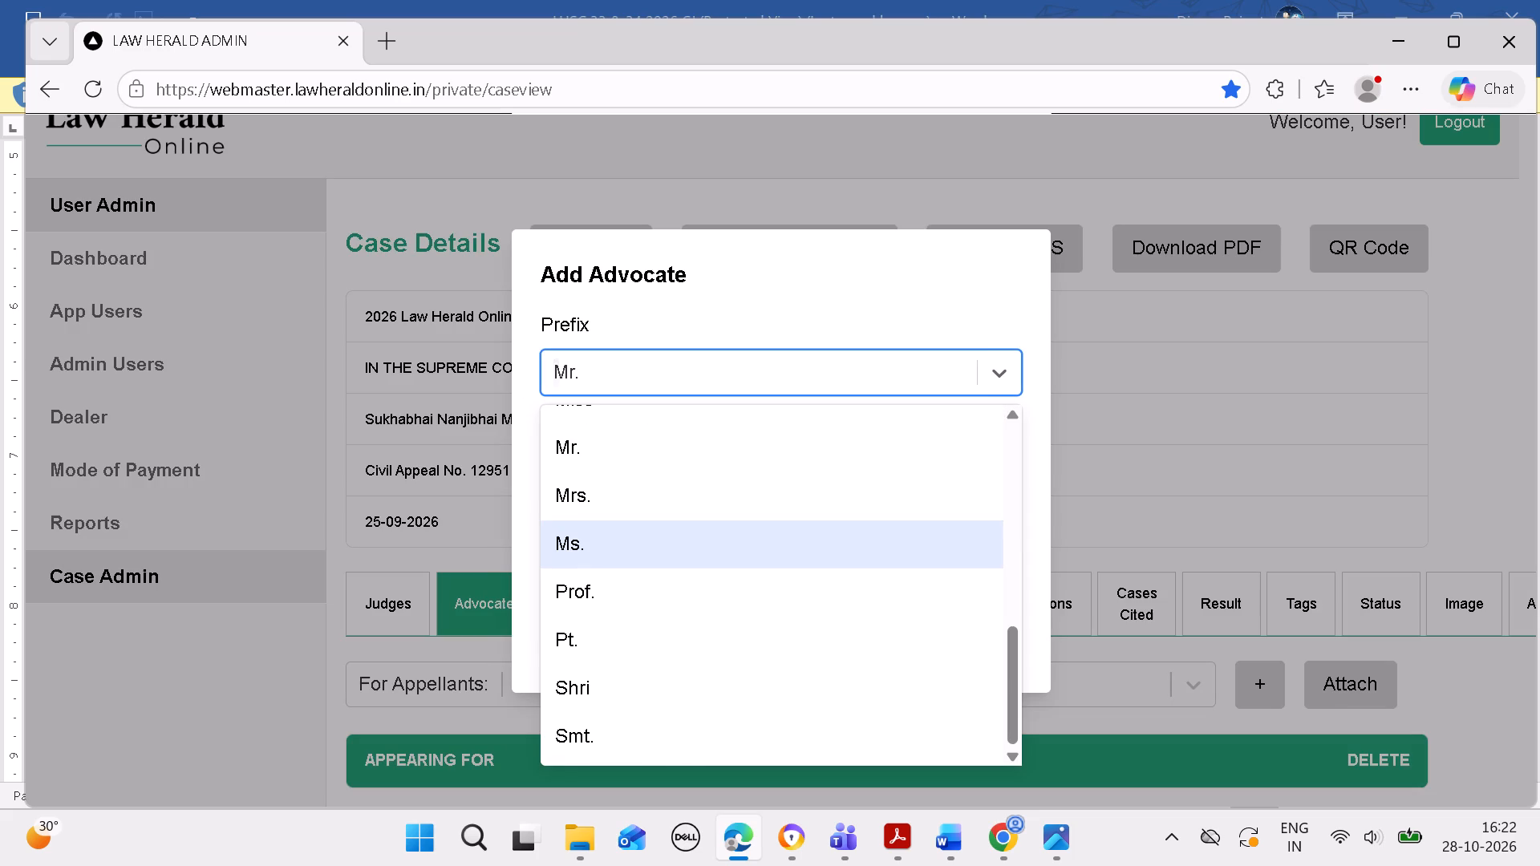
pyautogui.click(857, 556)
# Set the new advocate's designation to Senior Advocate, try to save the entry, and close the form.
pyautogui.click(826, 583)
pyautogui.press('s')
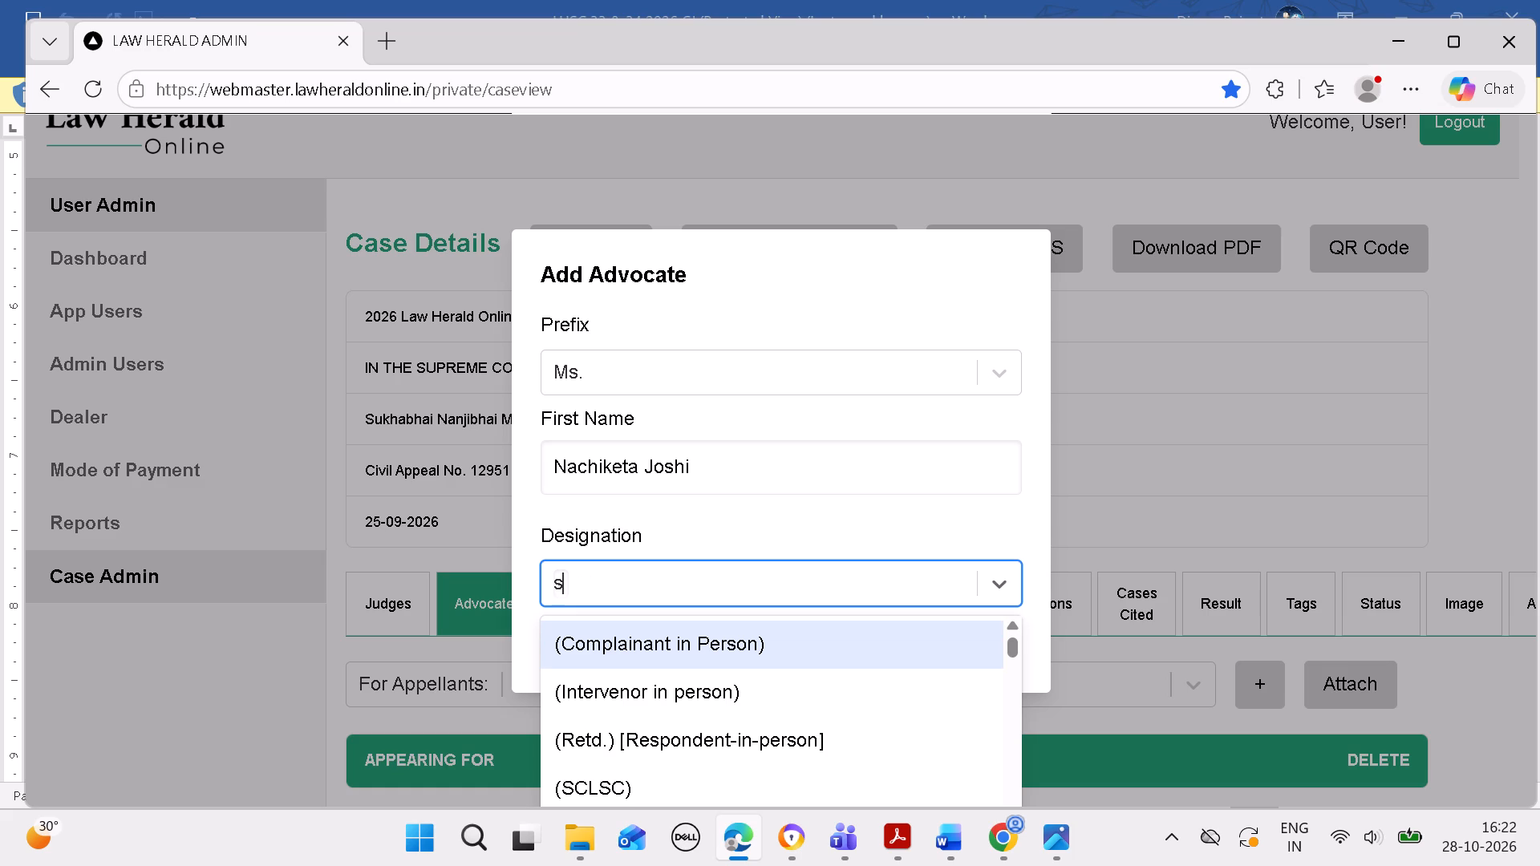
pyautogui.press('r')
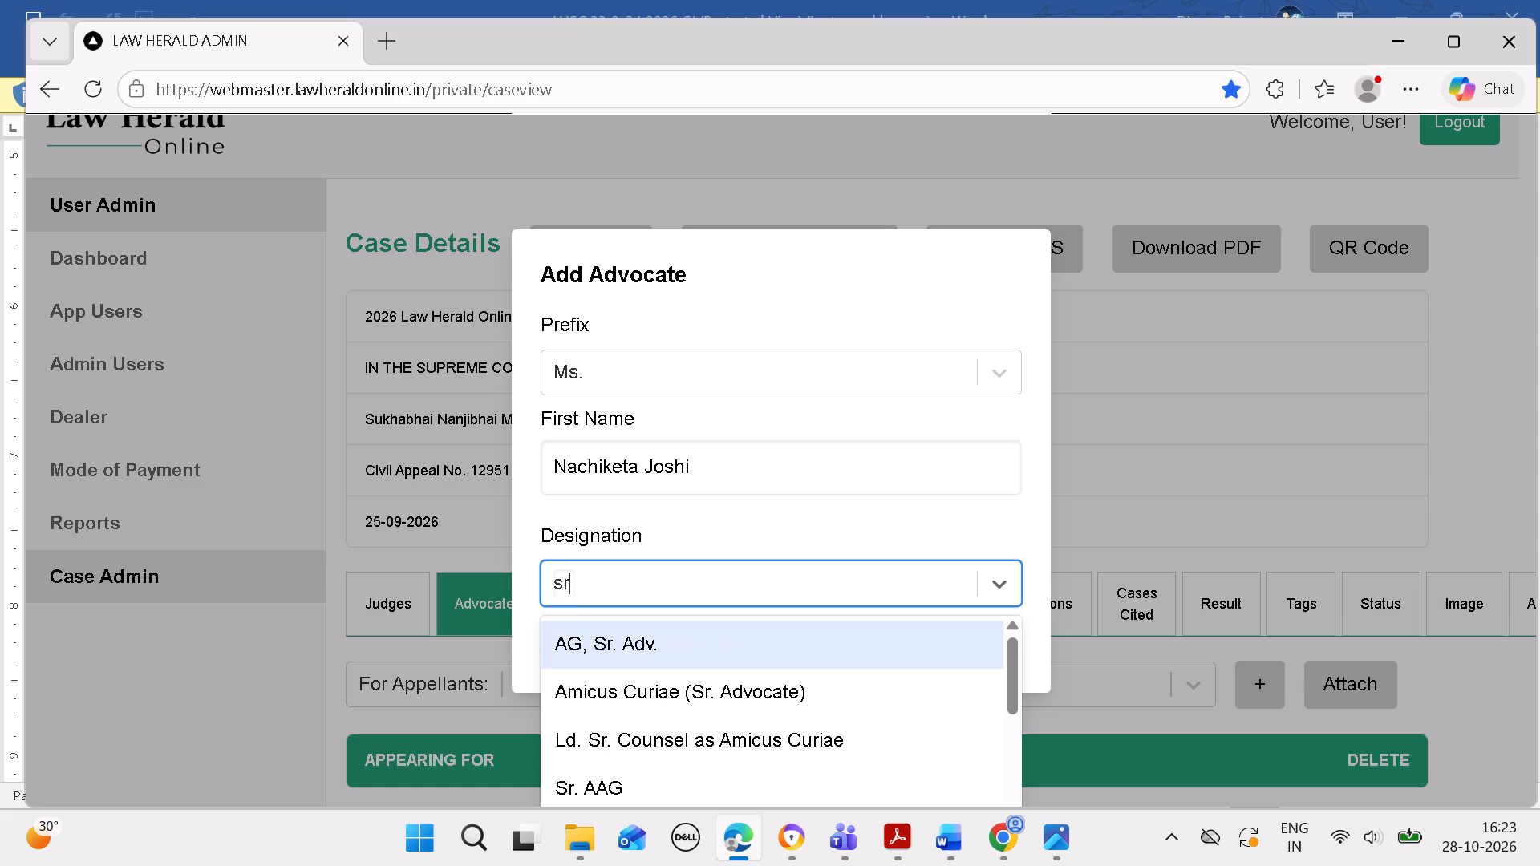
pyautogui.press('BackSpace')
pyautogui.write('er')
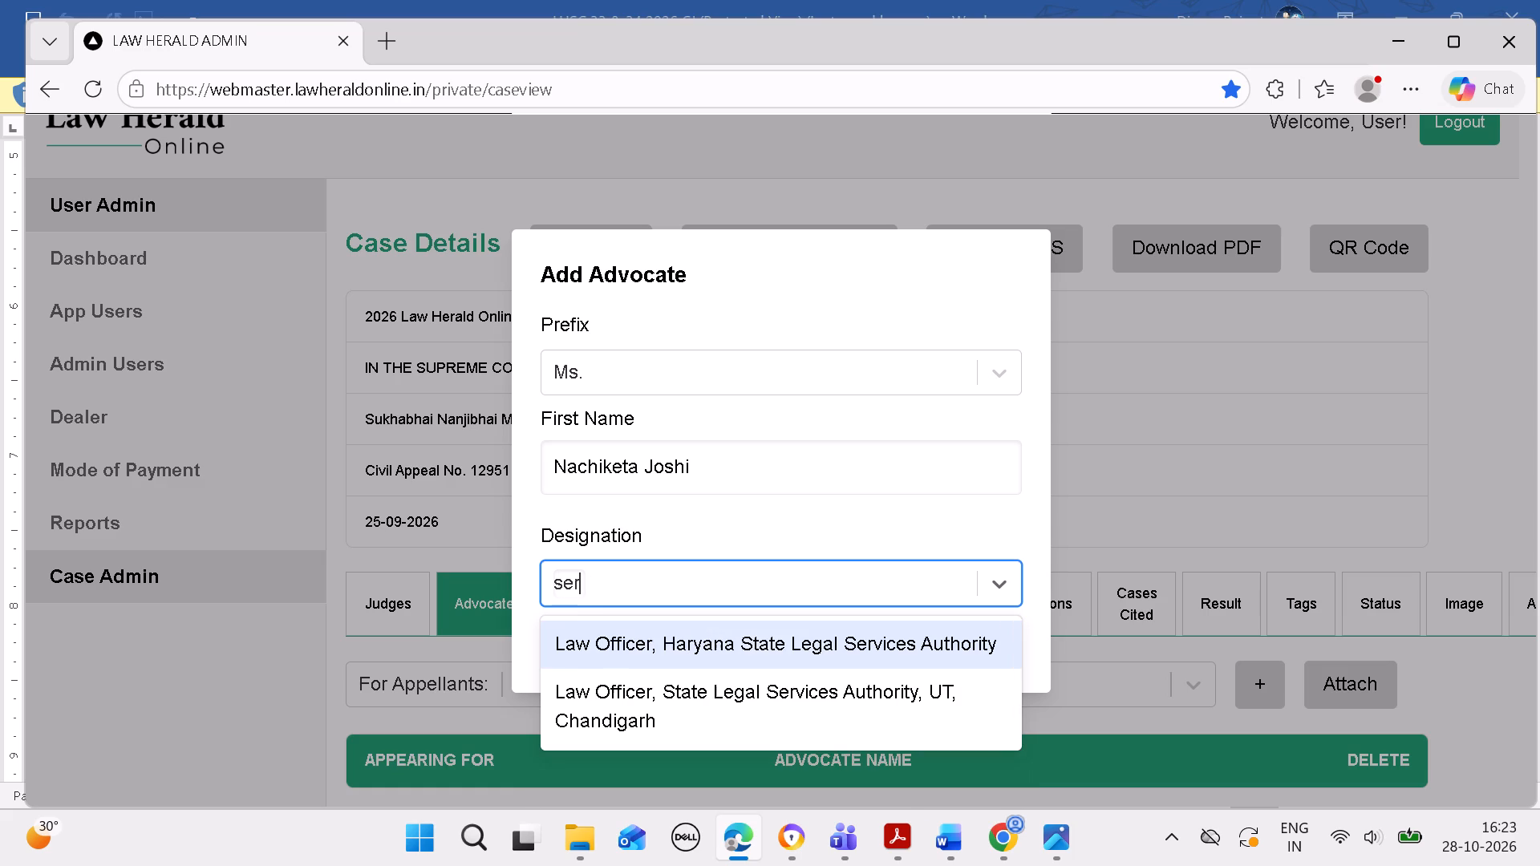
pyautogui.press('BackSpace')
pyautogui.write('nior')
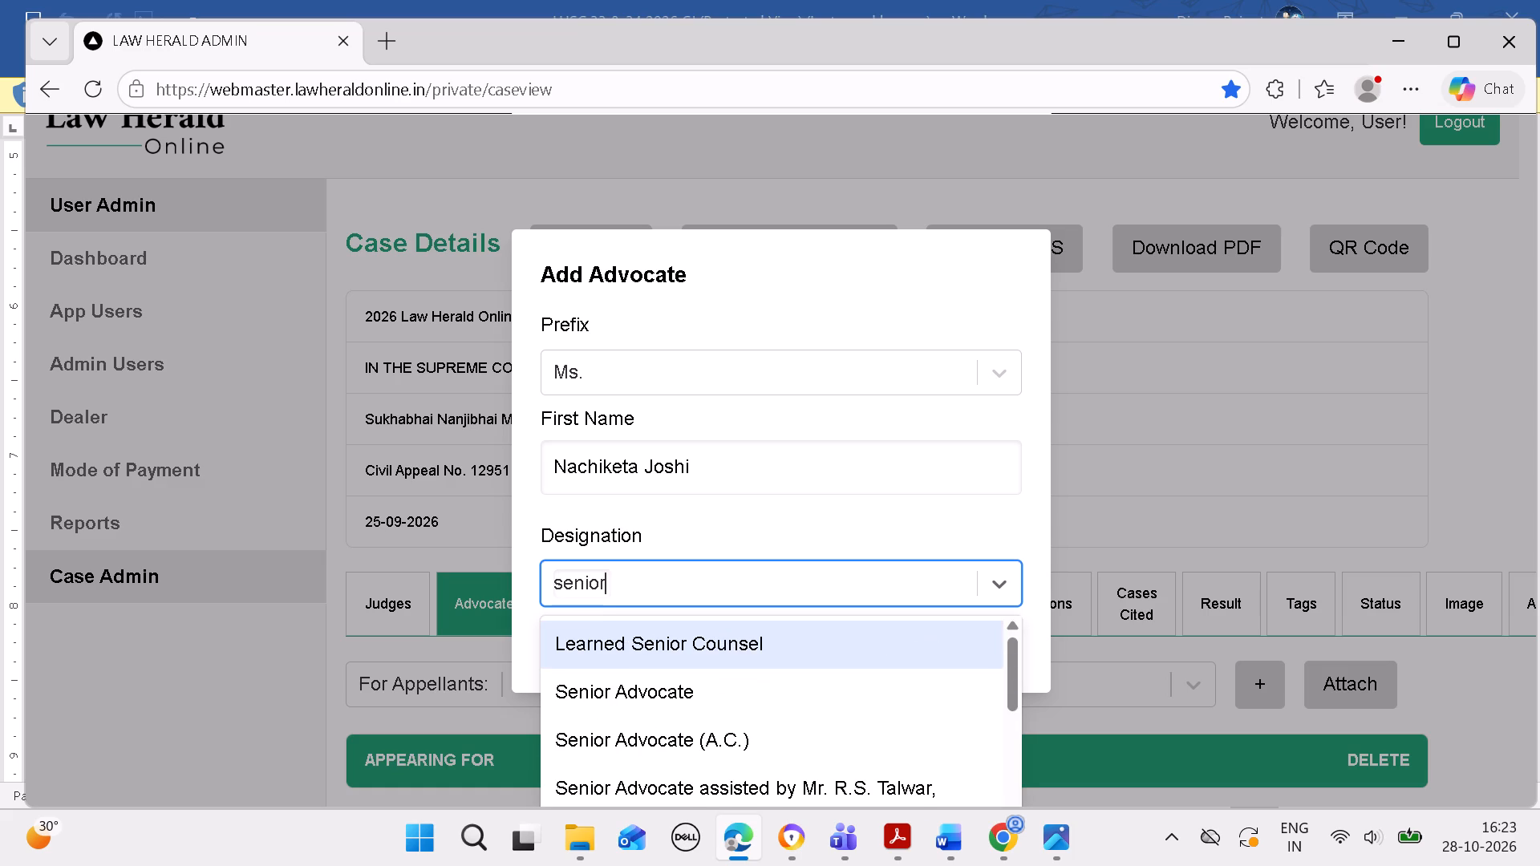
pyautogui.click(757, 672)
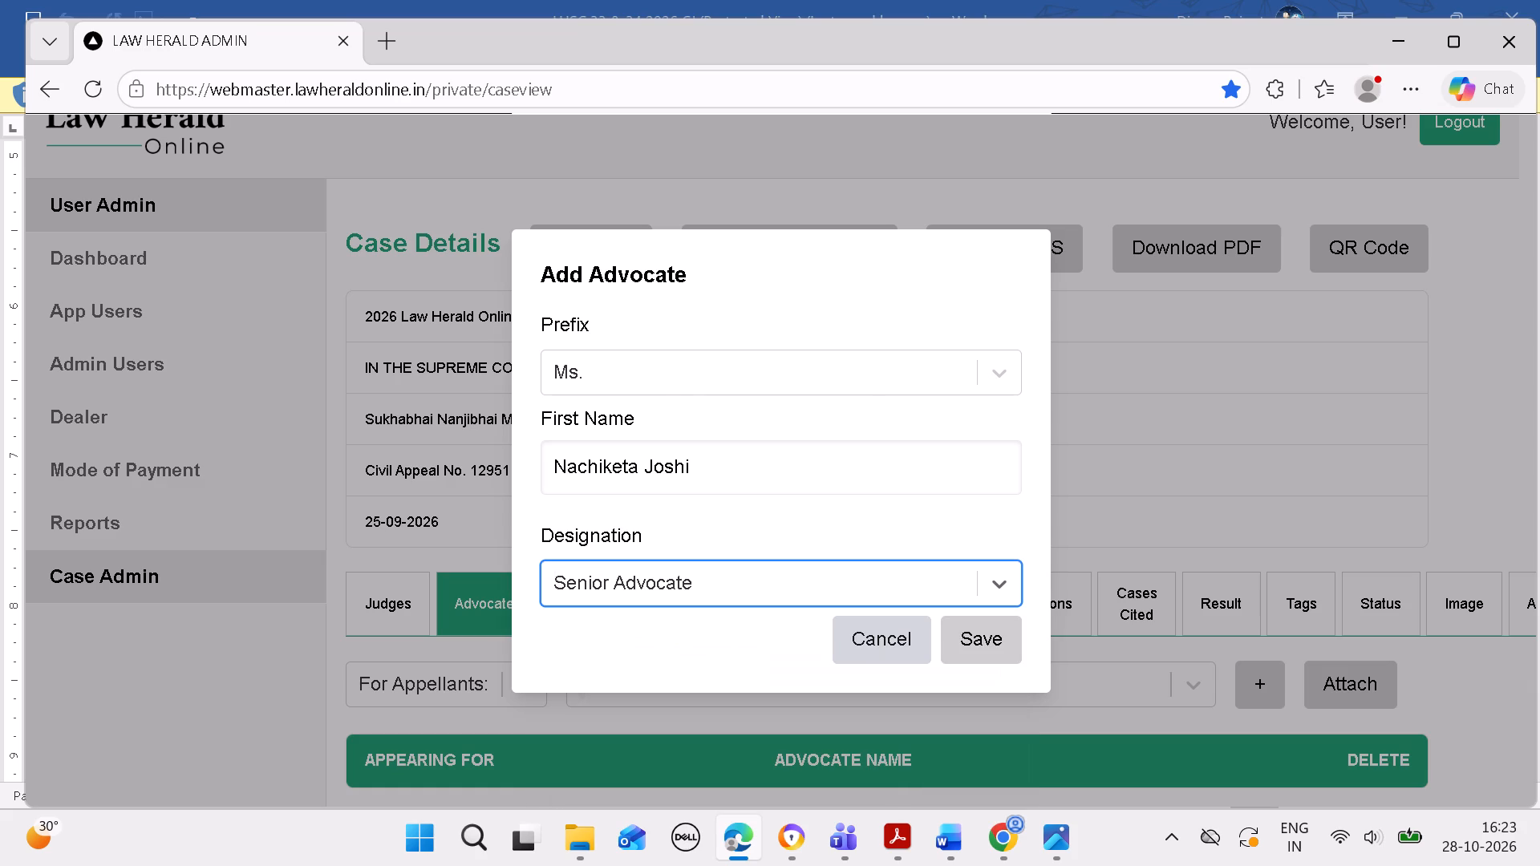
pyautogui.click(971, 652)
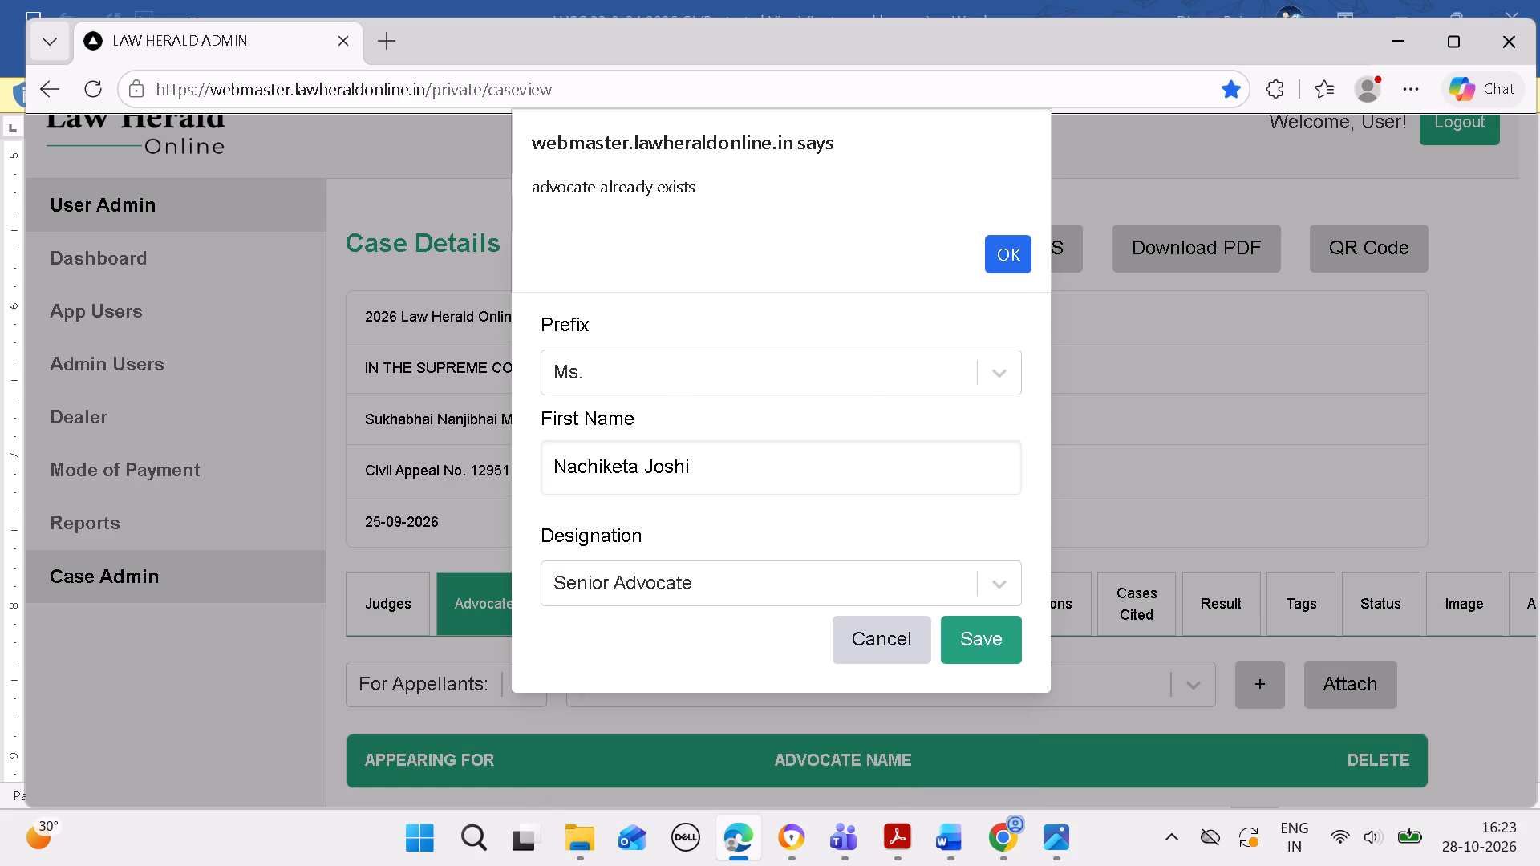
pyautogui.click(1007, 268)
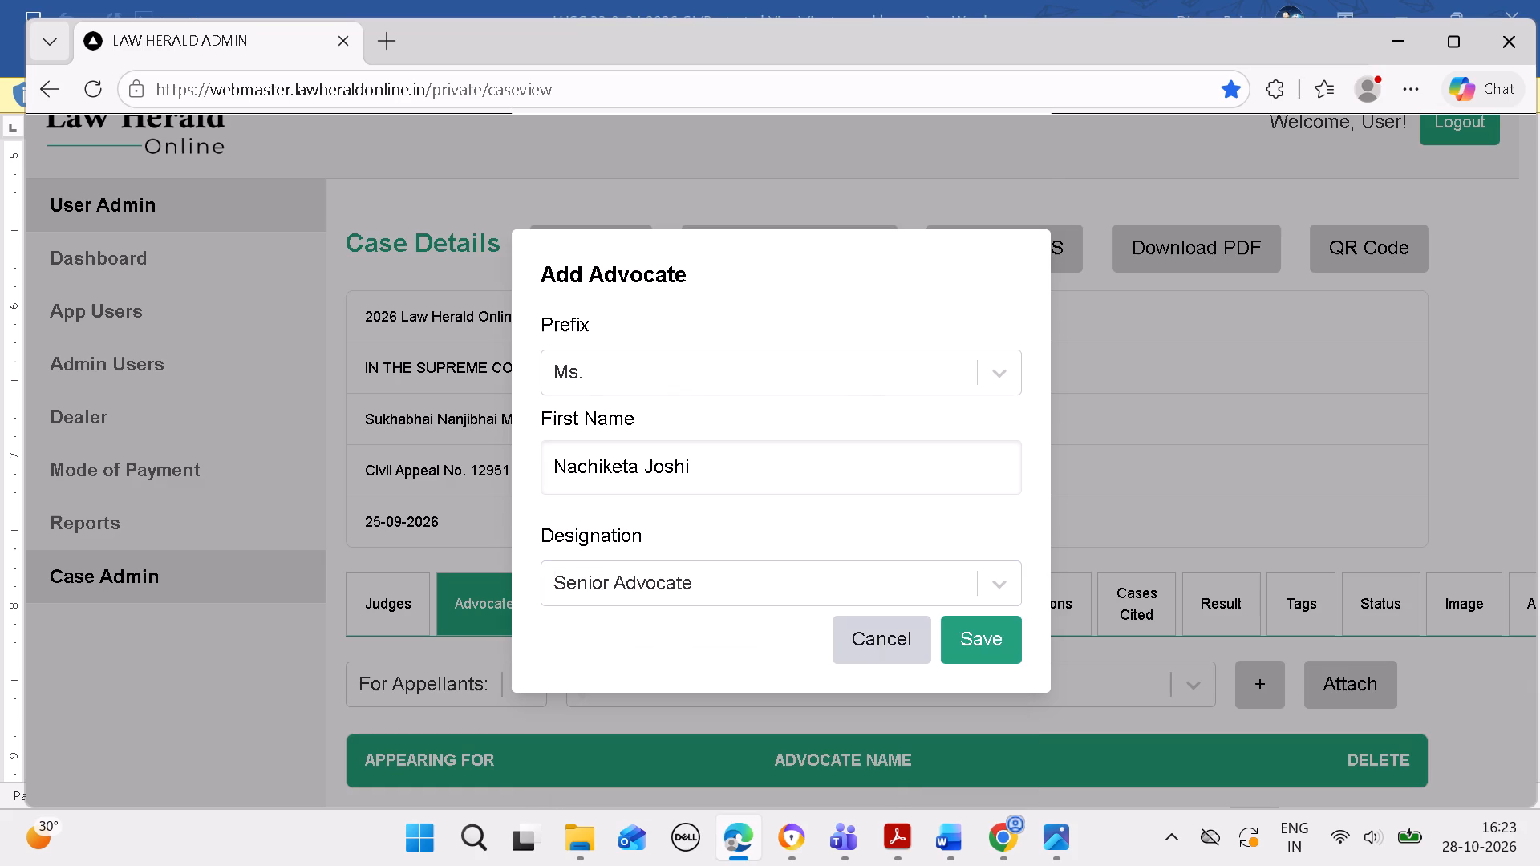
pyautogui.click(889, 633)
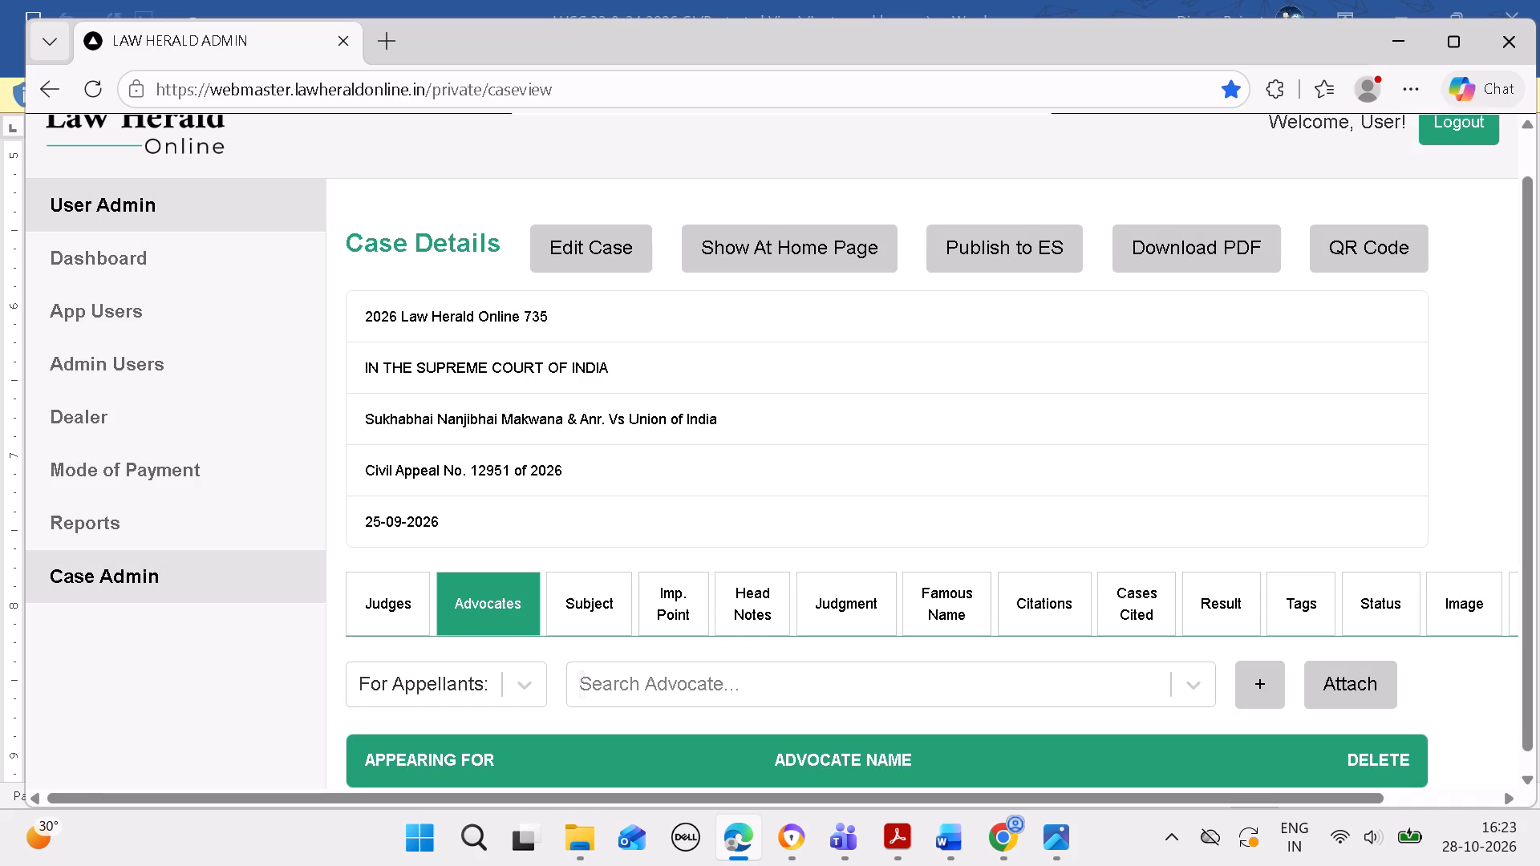
# Open the site's master list of advocates under Case Admin.
pyautogui.click(228, 564)
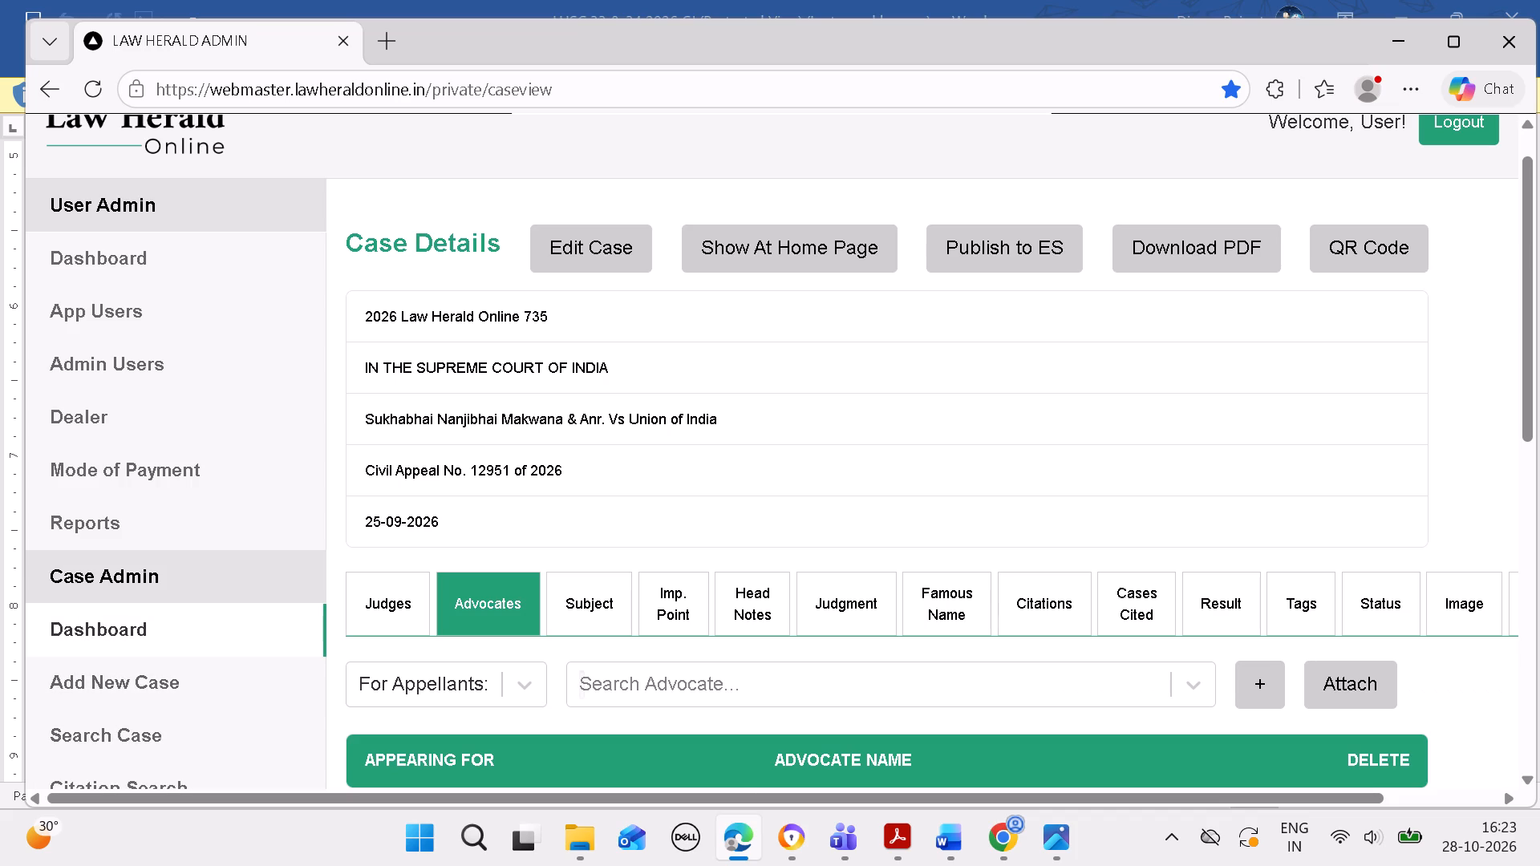
pyautogui.press('Down')
pyautogui.press('Down')
pyautogui.press('Down')
pyautogui.press('Down')
pyautogui.press('Down')
pyautogui.press('Down')
pyautogui.press('Down')
pyautogui.press('Down')
pyautogui.press('Down')
pyautogui.press('Down')
pyautogui.press('Down')
pyautogui.press('Down')
pyautogui.press('Down')
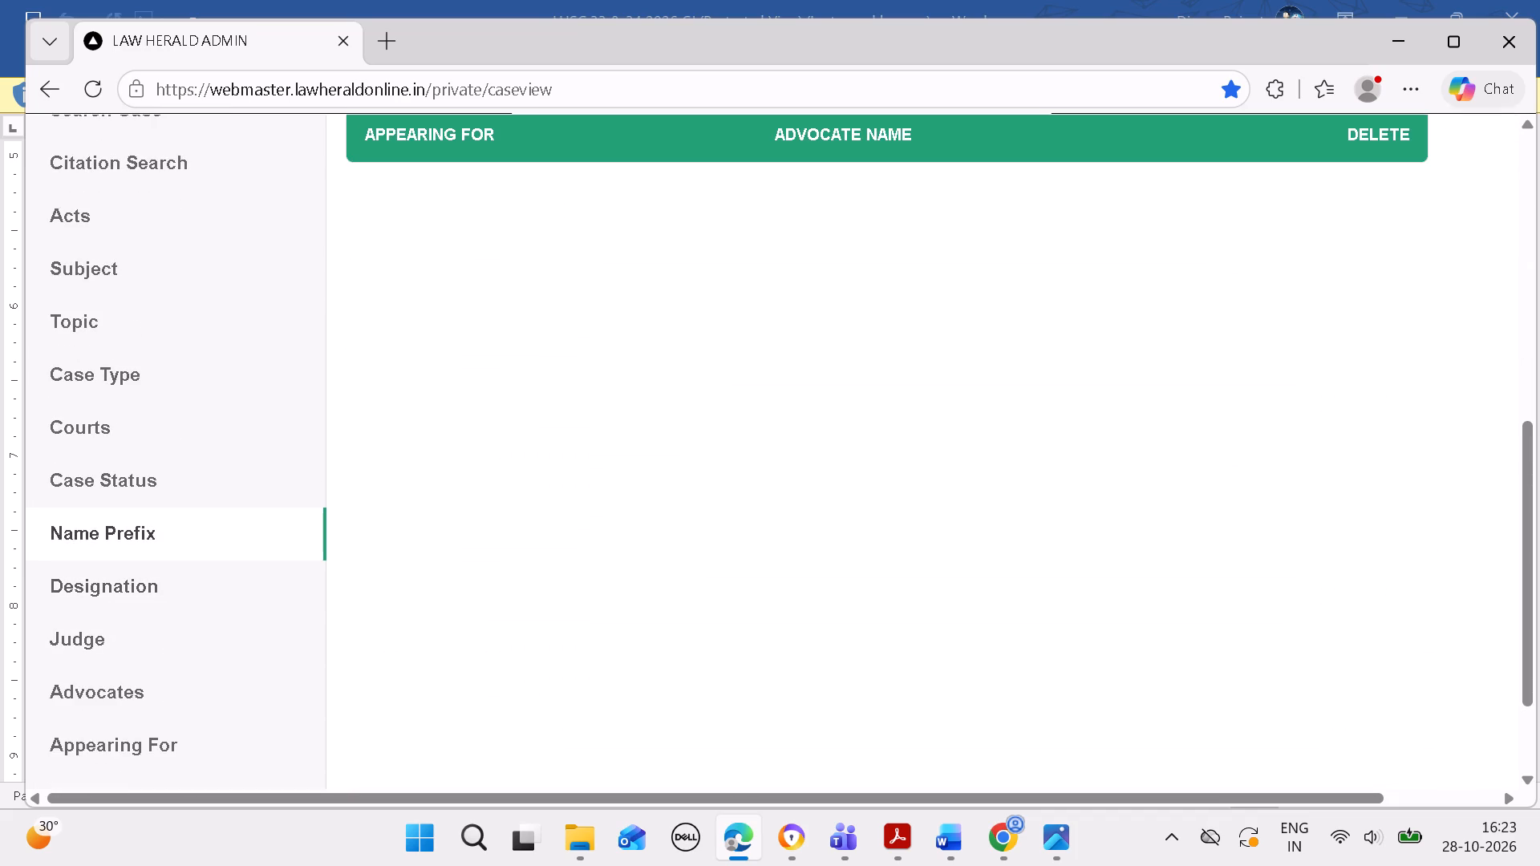
pyautogui.click(120, 686)
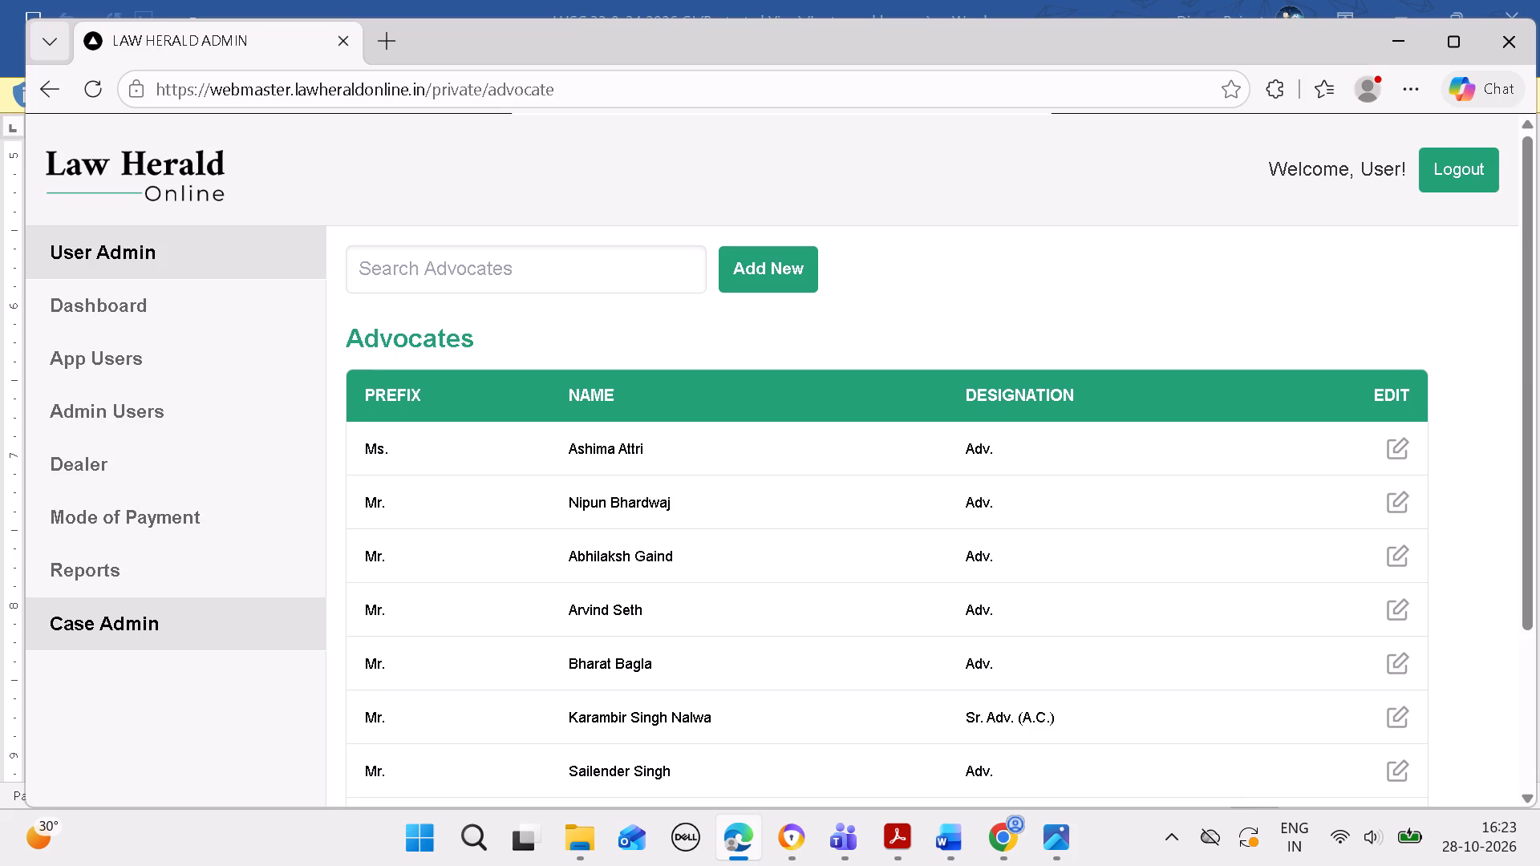
# Open the master list of designations under Case Admin, and search it for Sr. Adv.
pyautogui.click(164, 607)
pyautogui.scroll(-1, 166, 649)
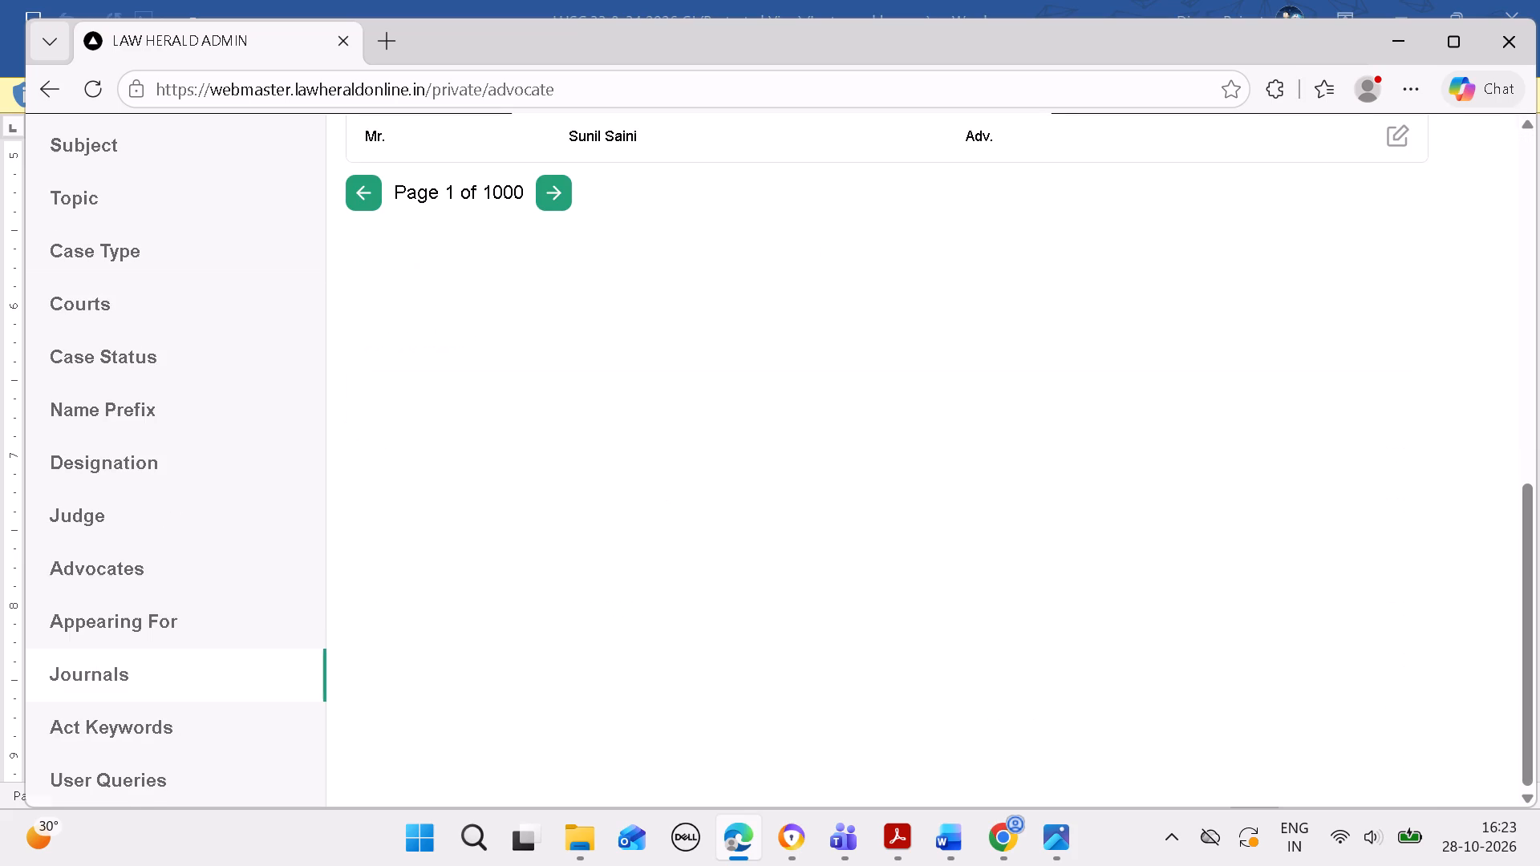
pyautogui.click(116, 463)
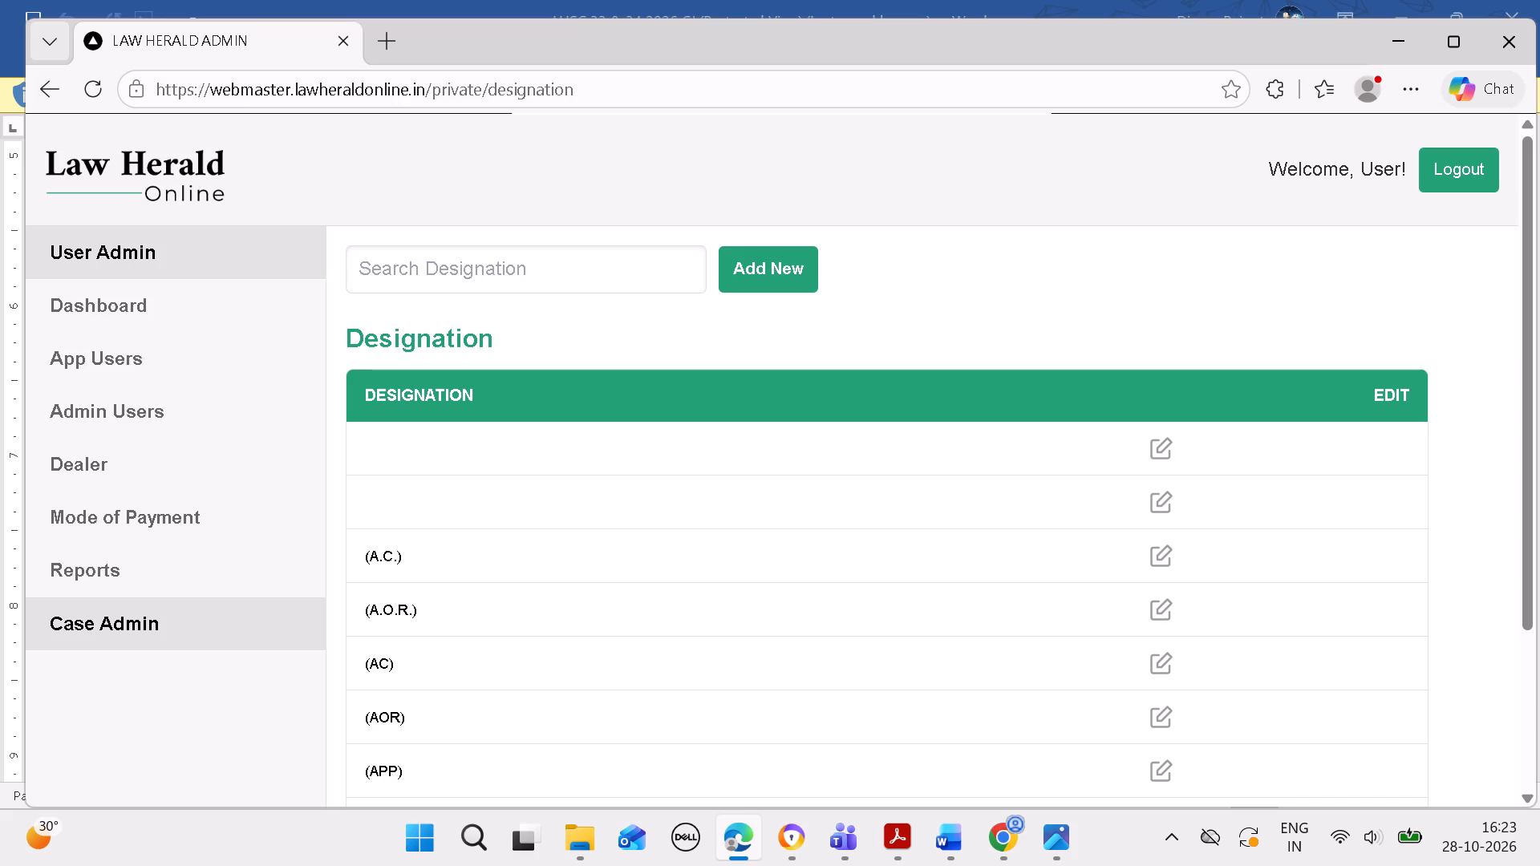
pyautogui.click(500, 280)
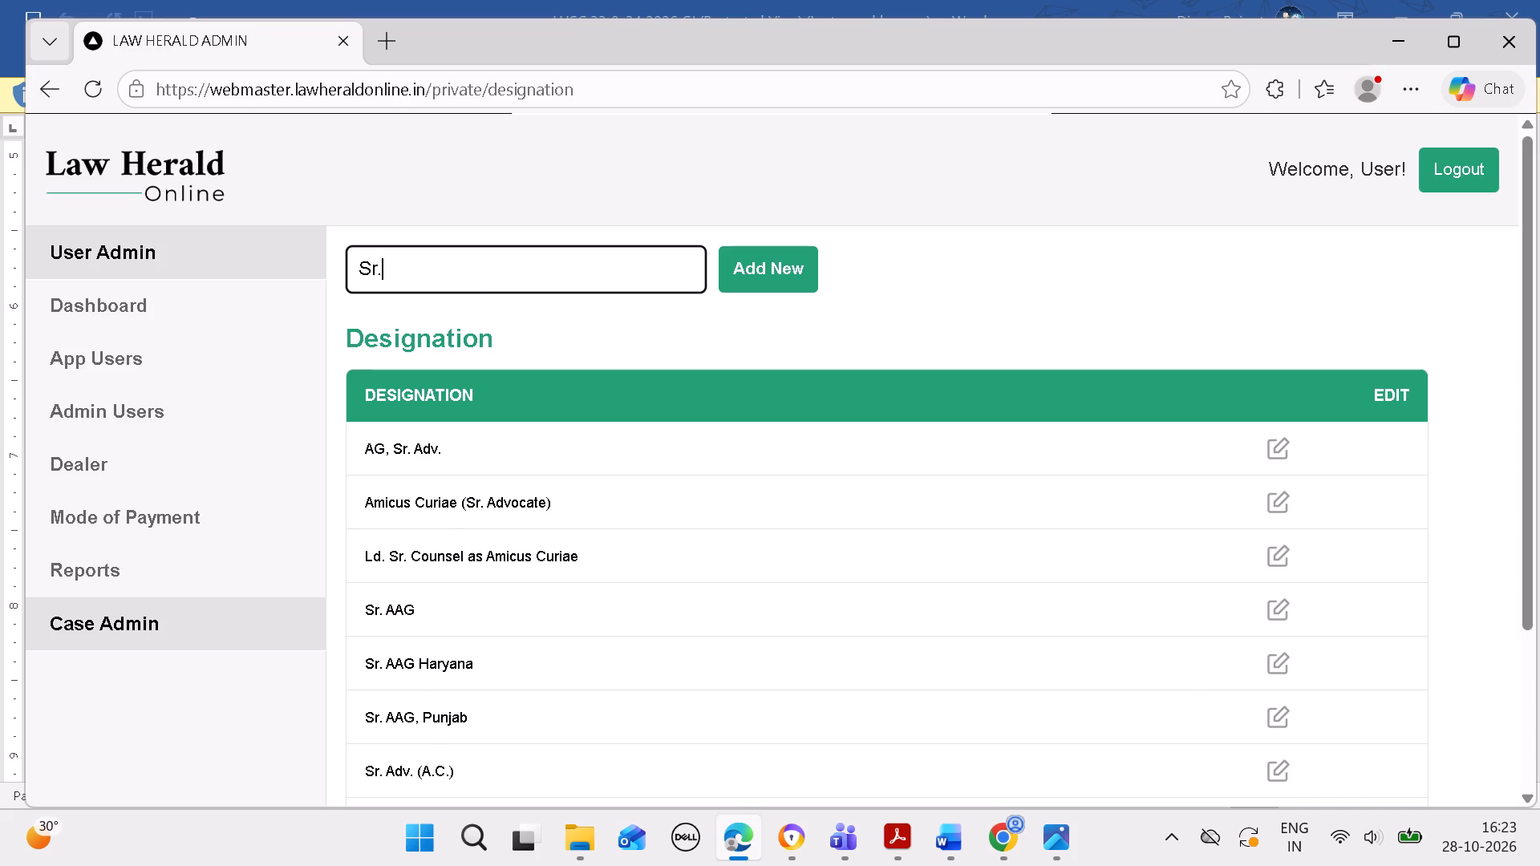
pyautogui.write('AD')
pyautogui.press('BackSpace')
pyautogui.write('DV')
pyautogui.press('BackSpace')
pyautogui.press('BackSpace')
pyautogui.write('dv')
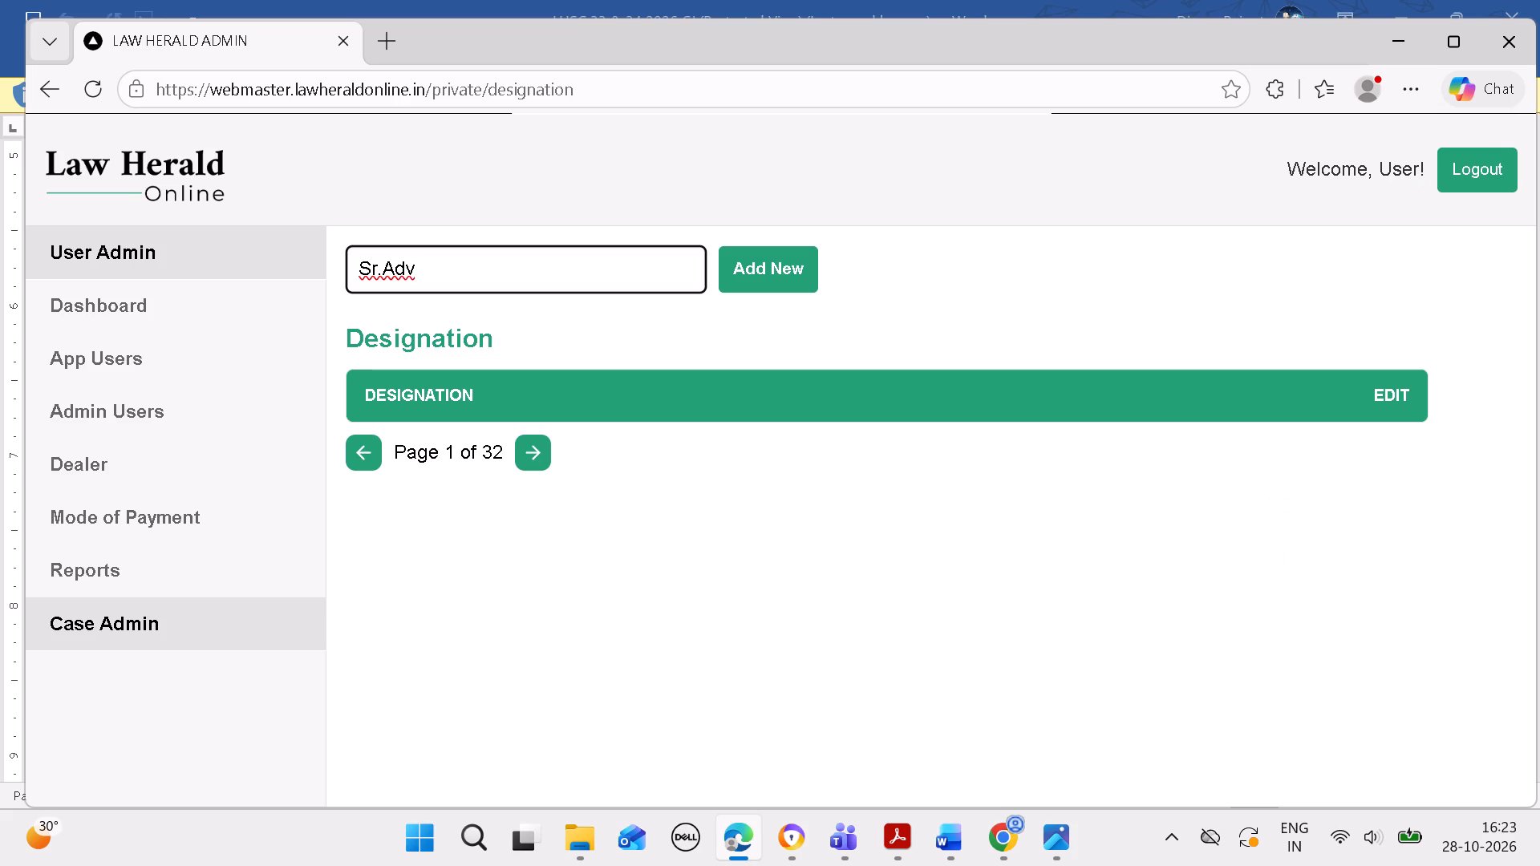
pyautogui.click(383, 269)
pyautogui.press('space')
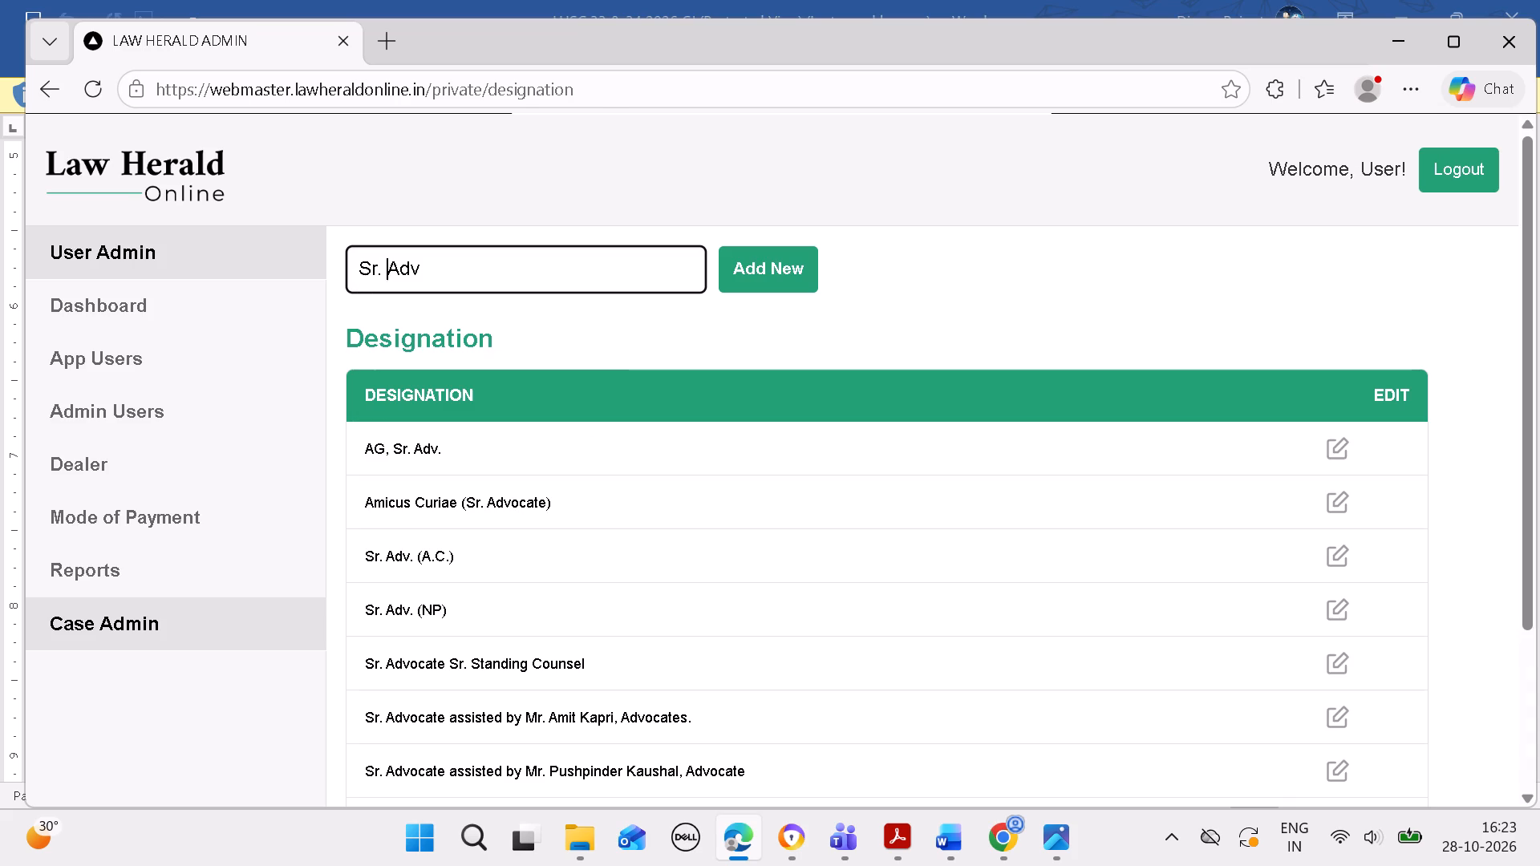
# Copy "Sr. Adv" from the search text, save it as a new designation and check it in the list.
pyautogui.click(769, 267)
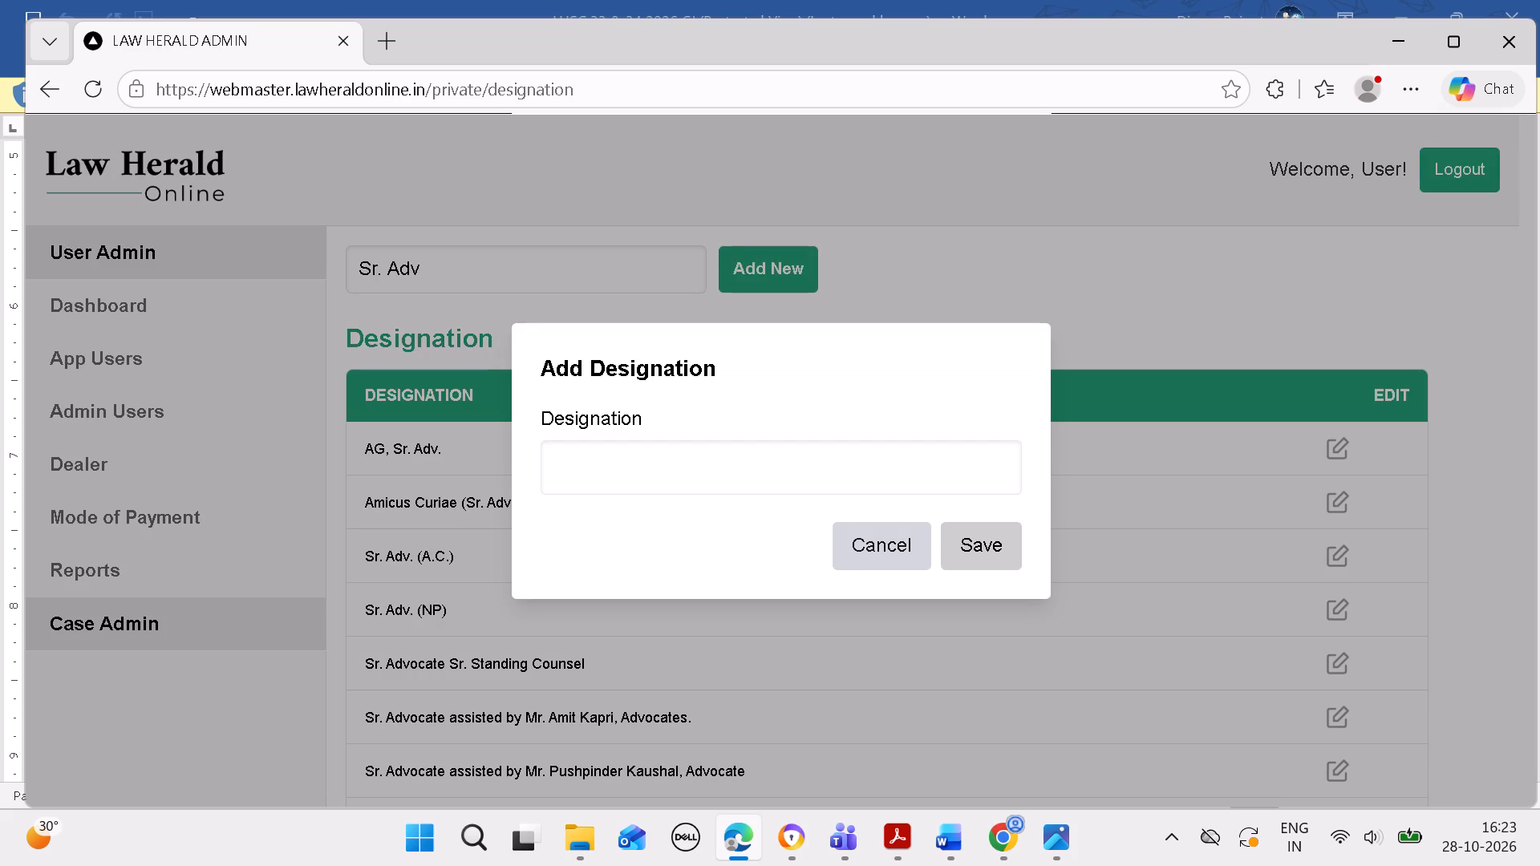
pyautogui.click(849, 540)
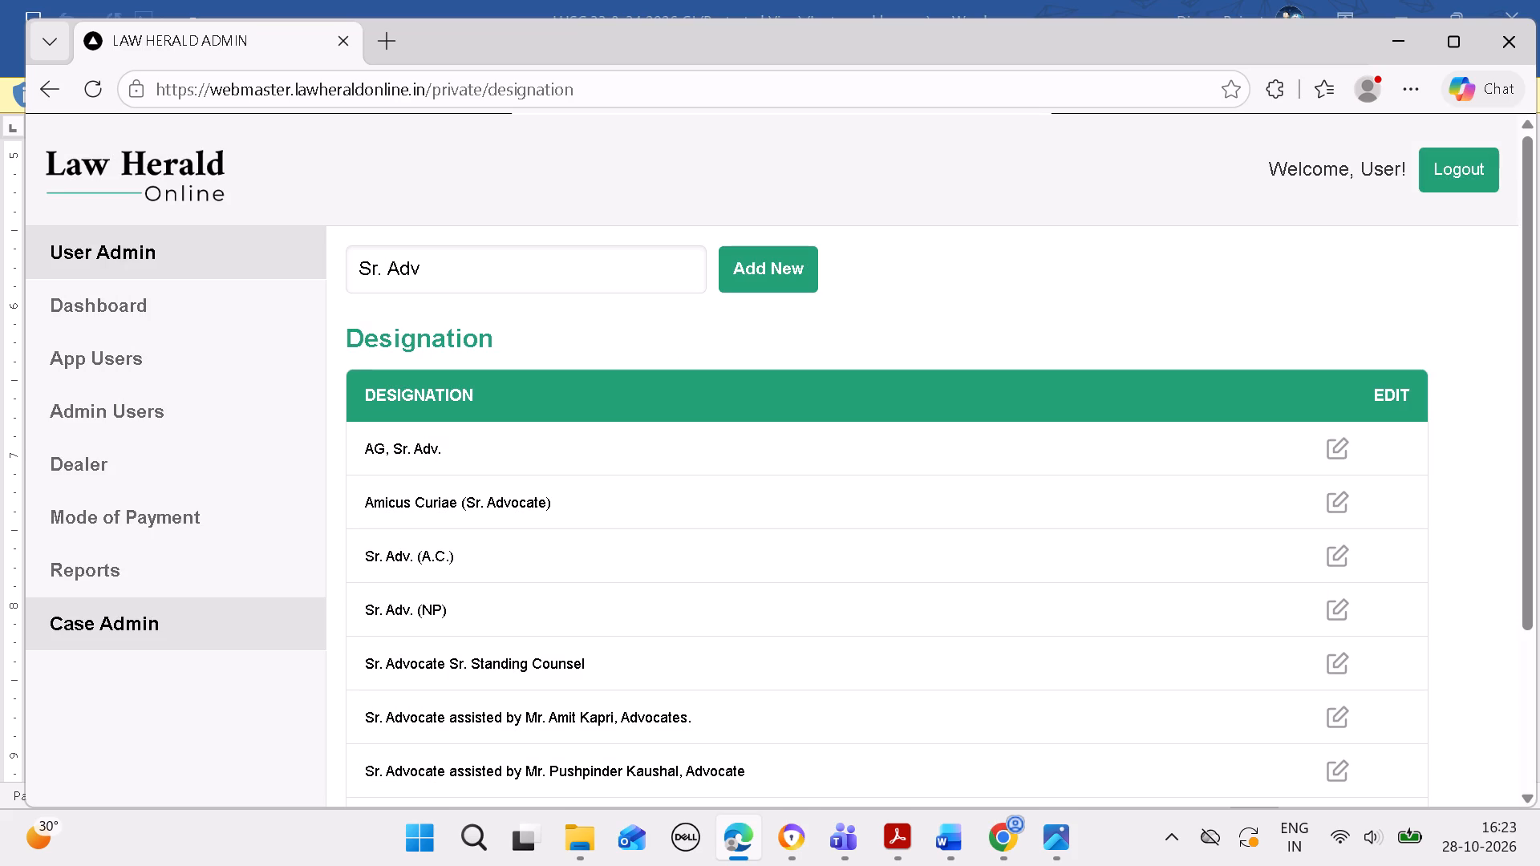
pyautogui.moveTo(435, 266); pyautogui.dragTo(378, 266)
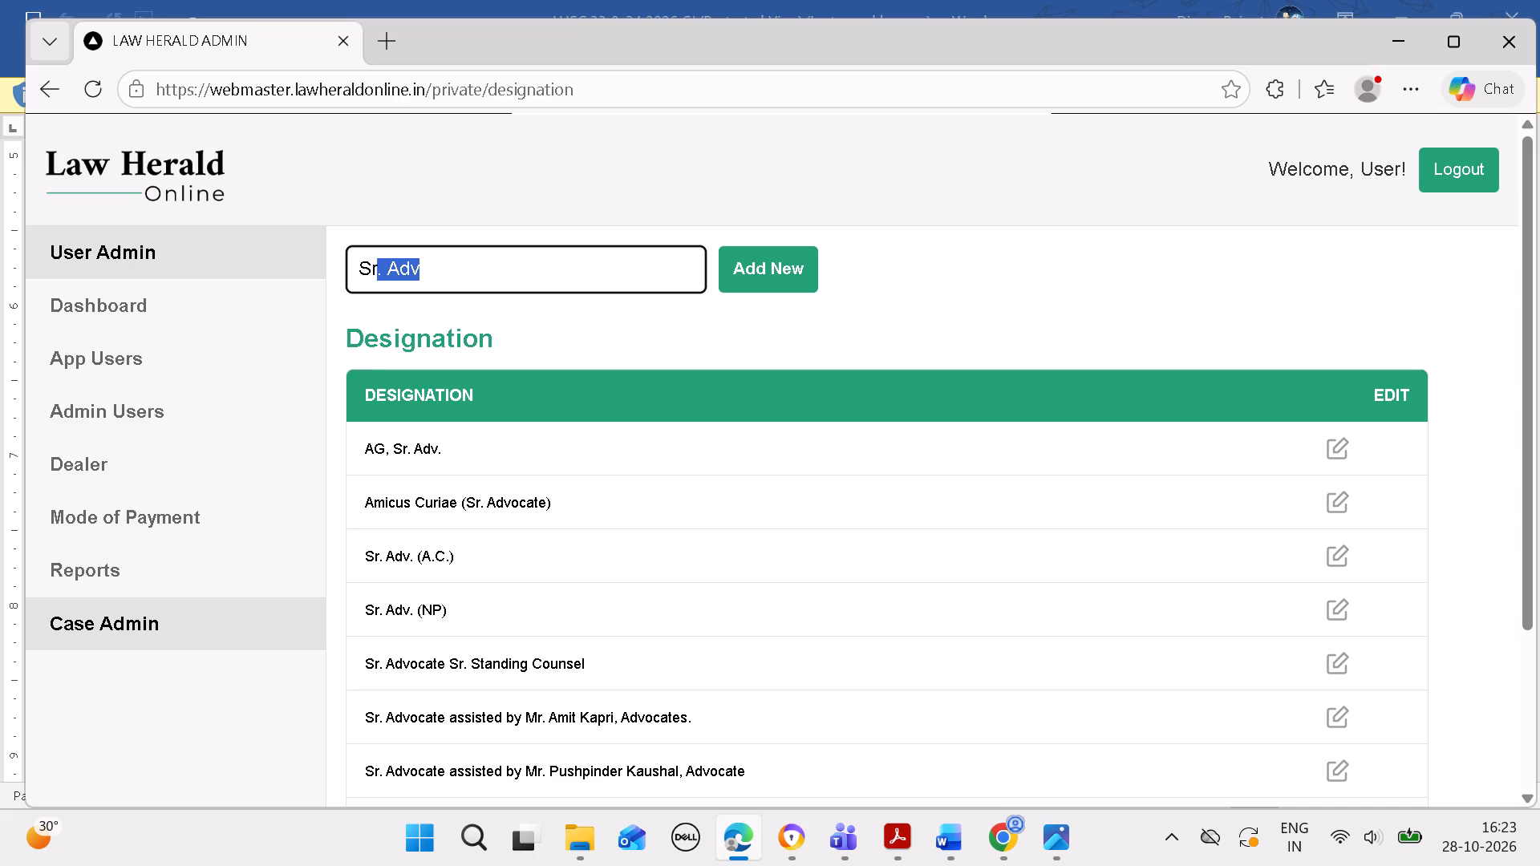
pyautogui.moveTo(378, 266); pyautogui.dragTo(356, 269)
pyautogui.hotkey('ctrl', 'c')
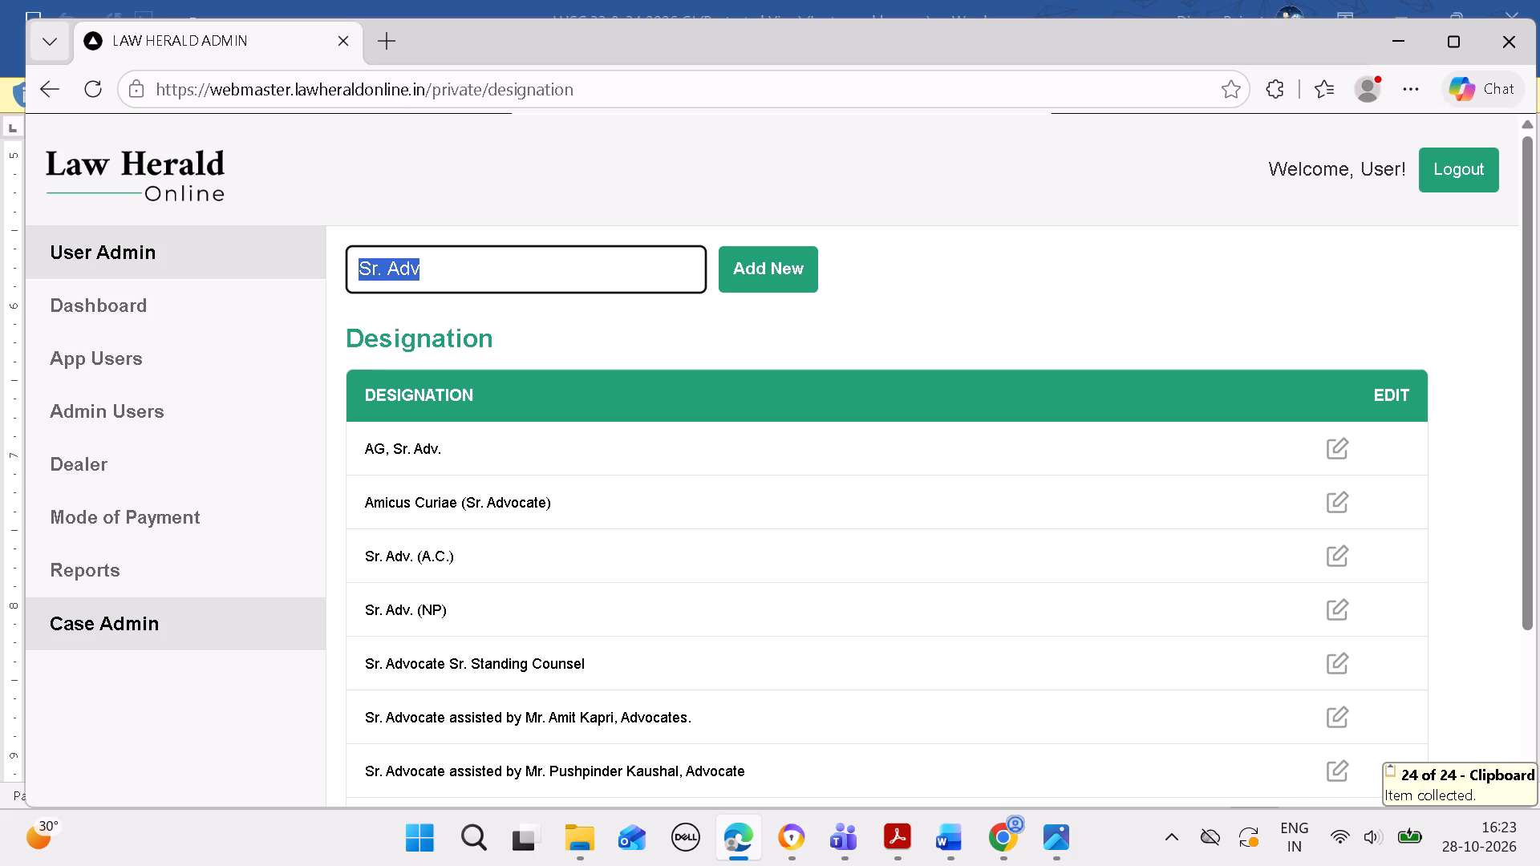
pyautogui.click(774, 268)
pyautogui.click(802, 466)
pyautogui.hotkey('ctrl', 'v')
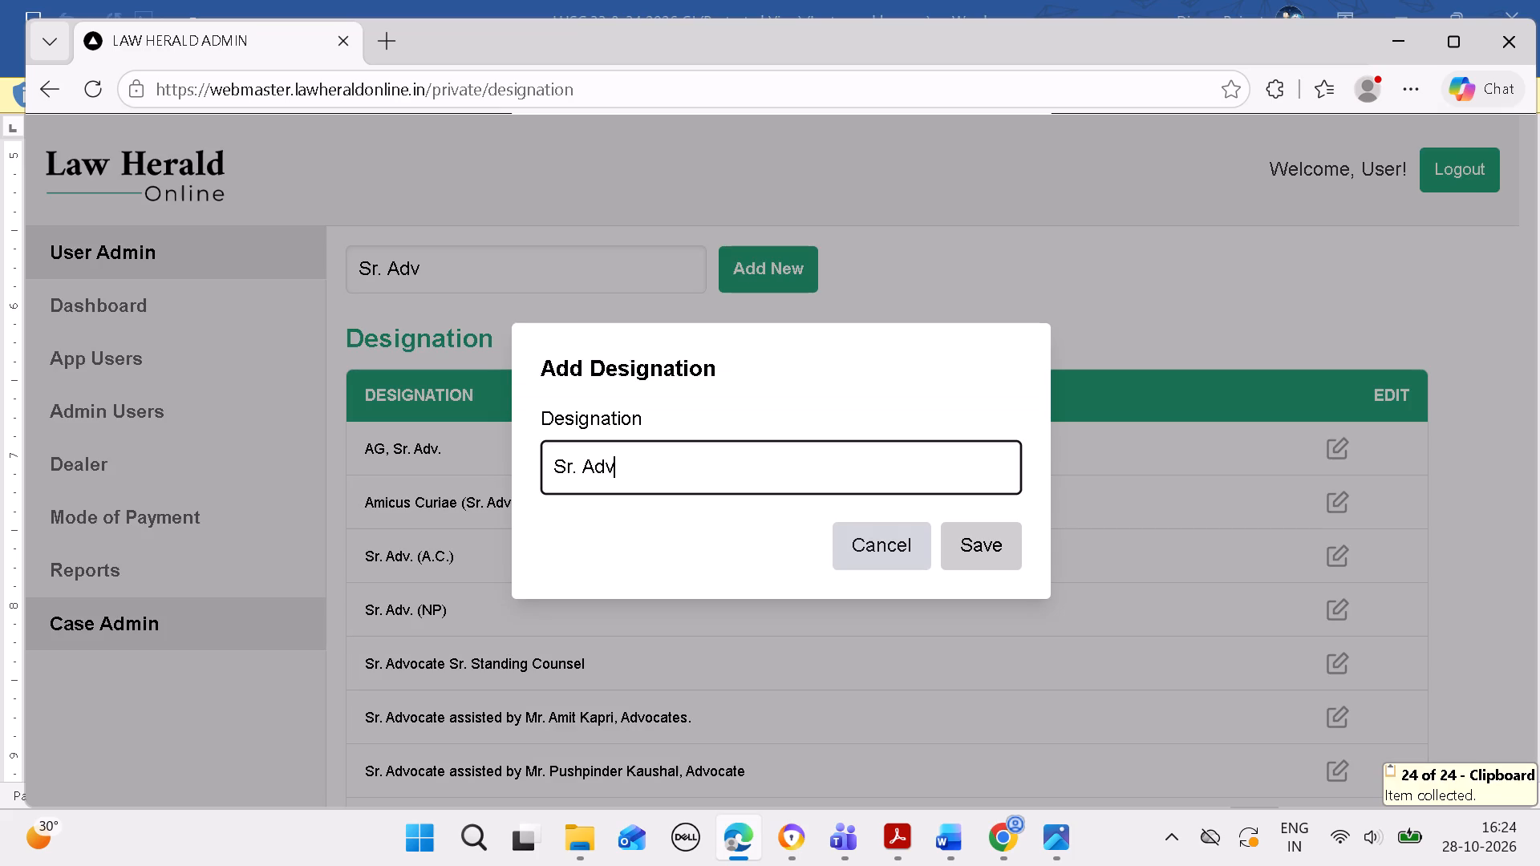
pyautogui.click(981, 550)
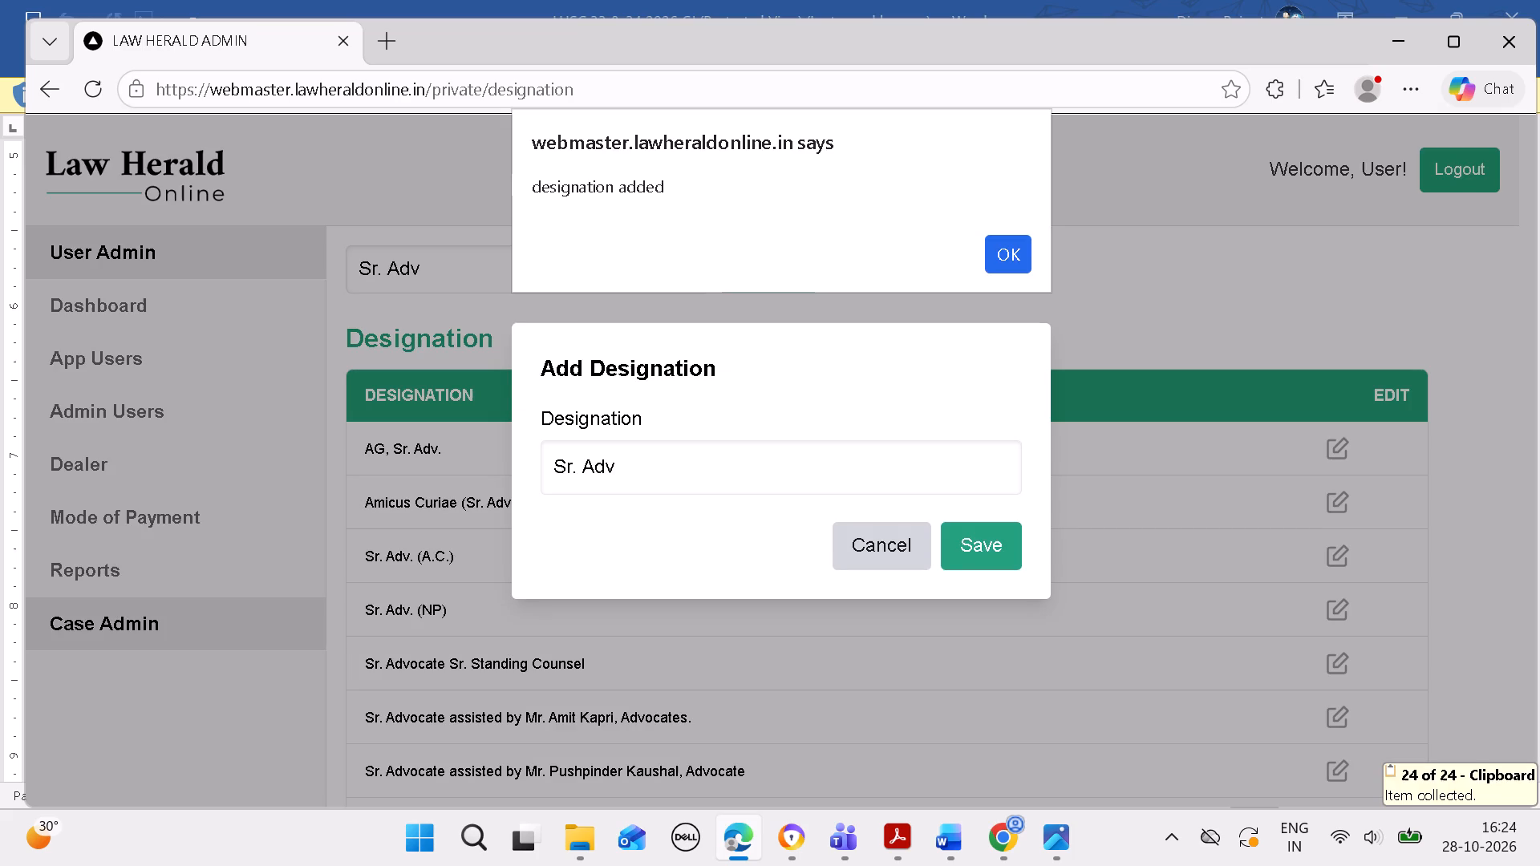
pyautogui.click(1007, 253)
pyautogui.scroll(-4, 1007, 292)
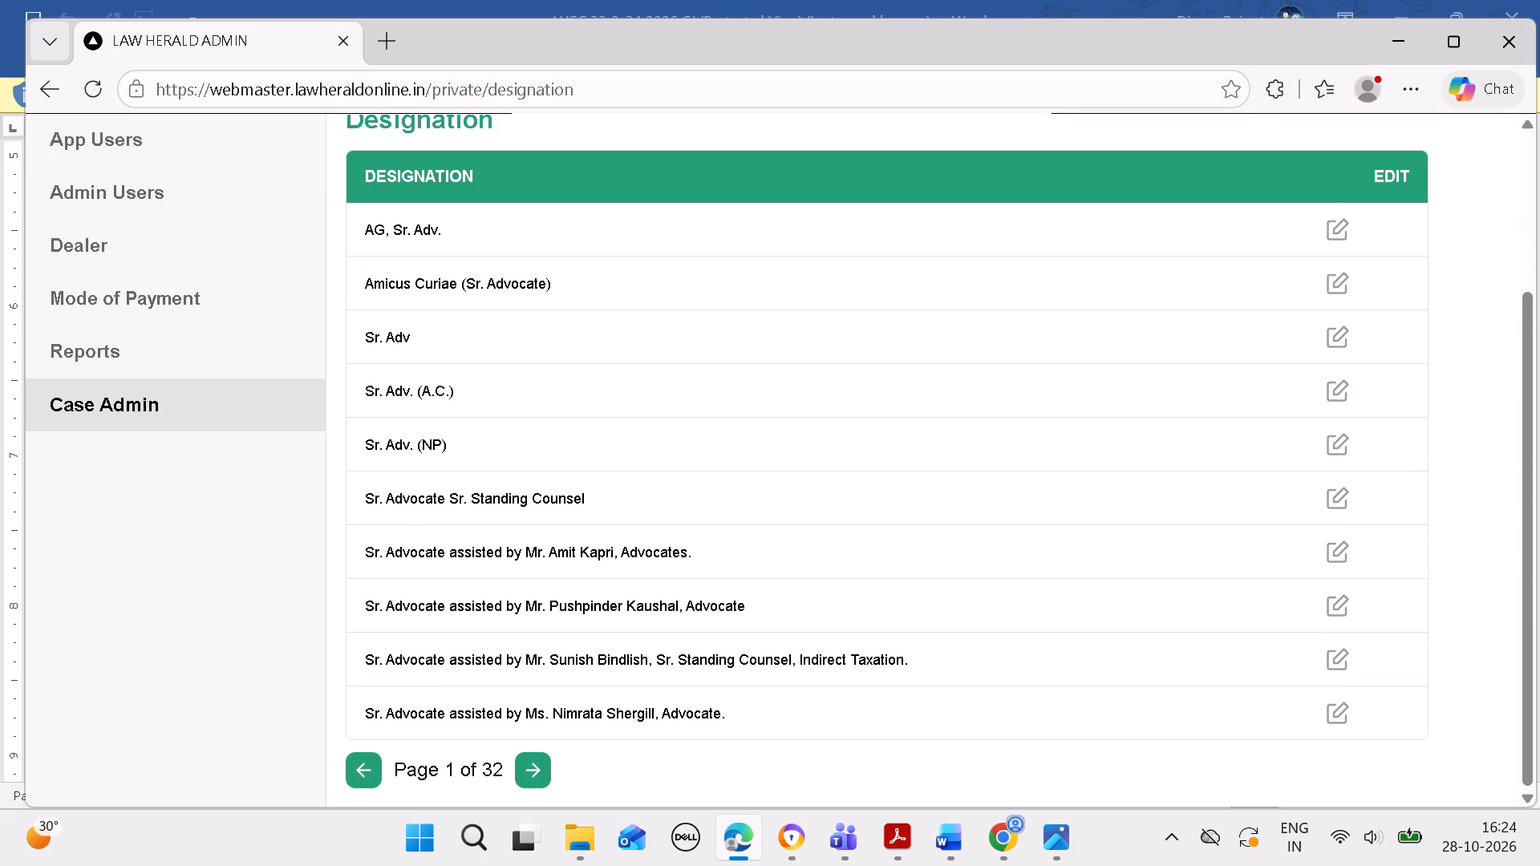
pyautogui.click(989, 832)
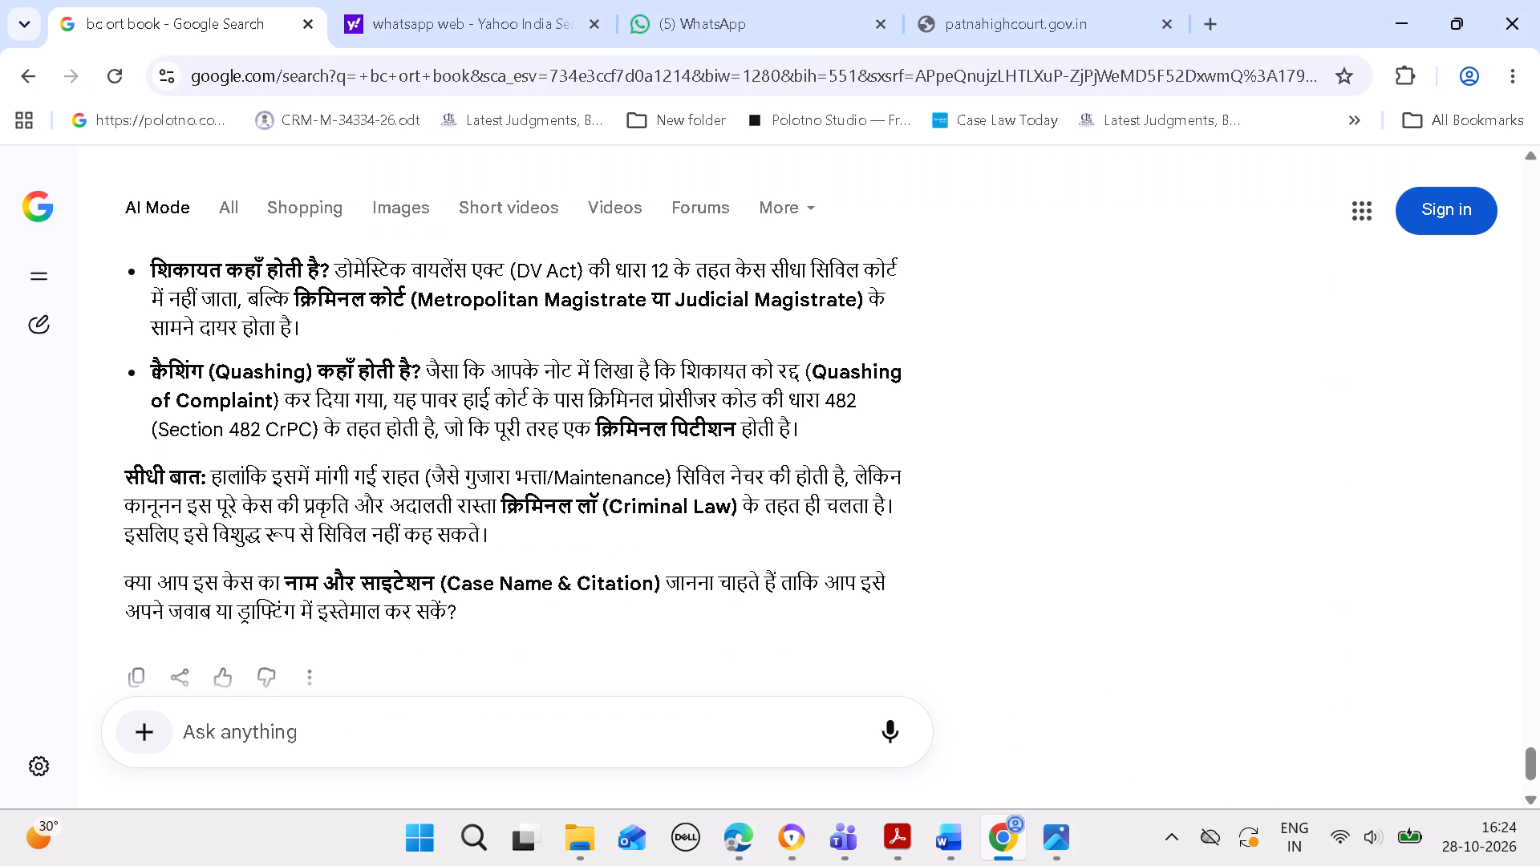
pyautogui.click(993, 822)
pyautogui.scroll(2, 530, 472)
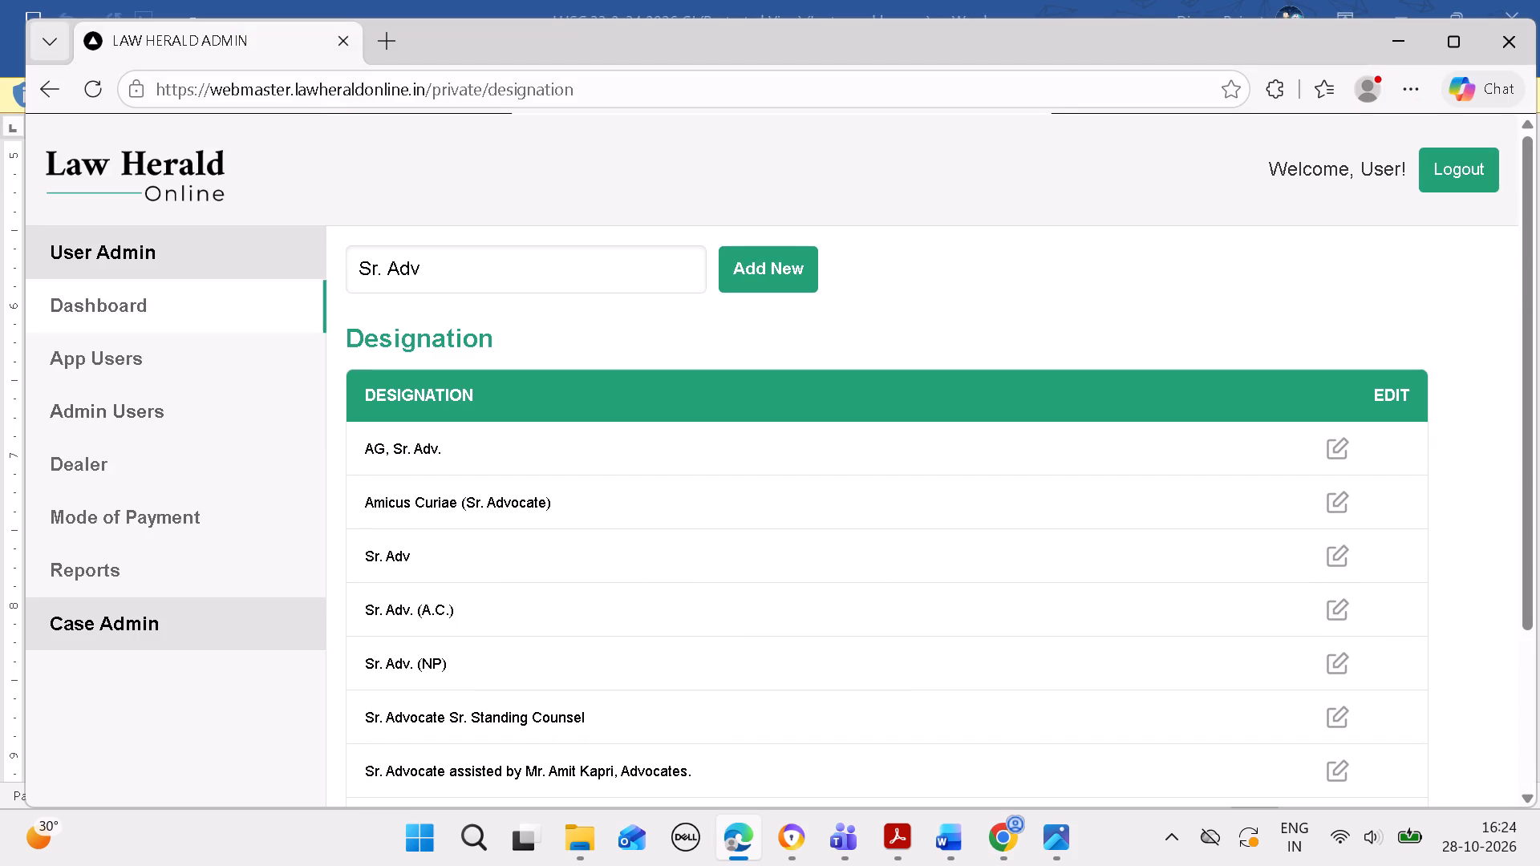
# Return to the 2026 Law Herald Online 735 case, open its advocates and set Appearing For to "For Appellants:".
pyautogui.click(47, 101)
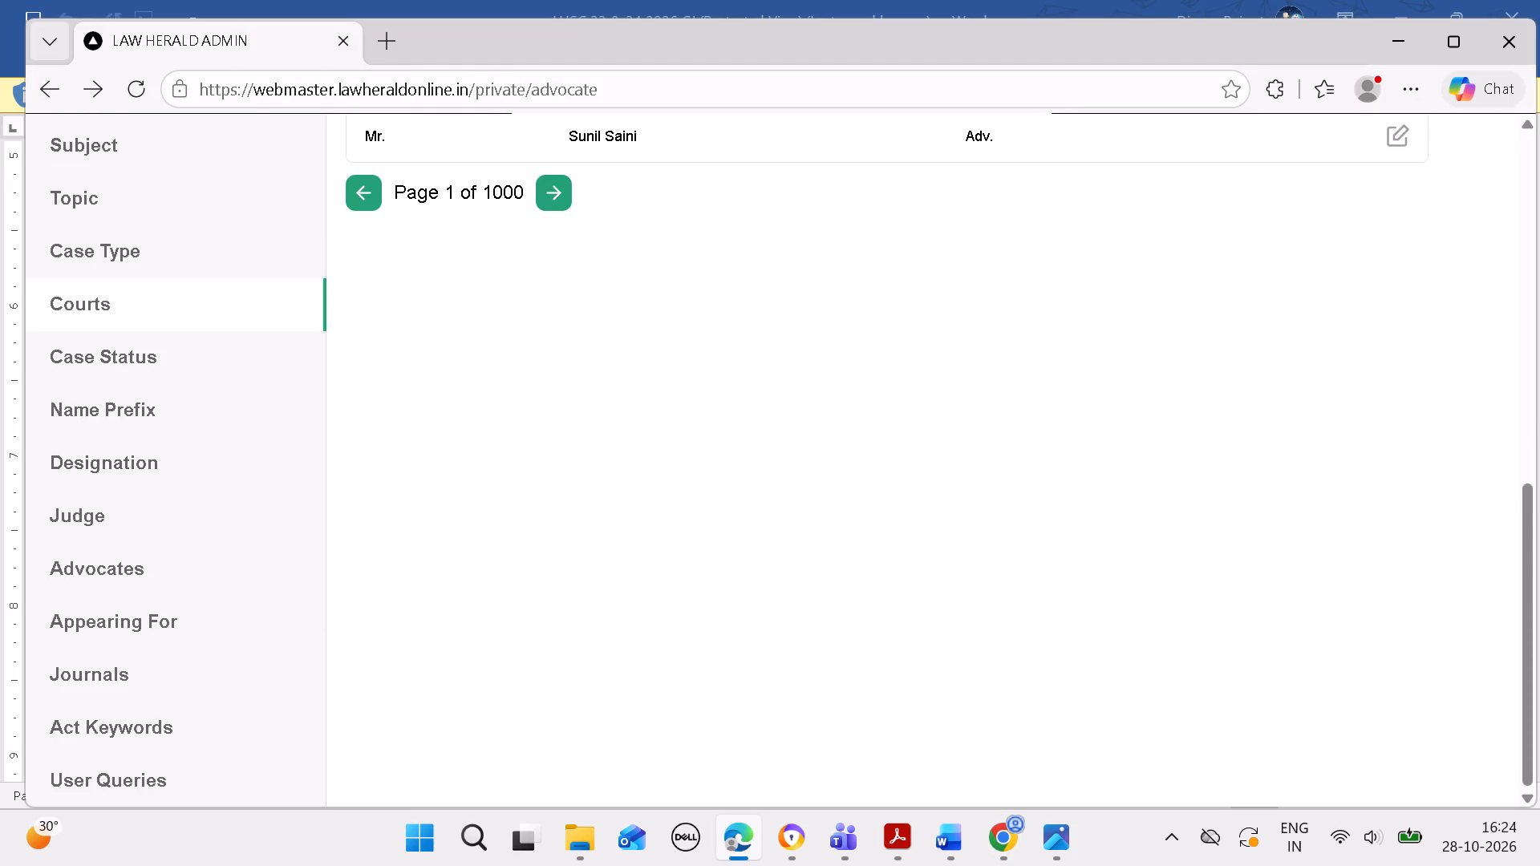
pyautogui.scroll(3, 300, 435)
pyautogui.scroll(3, 344, 510)
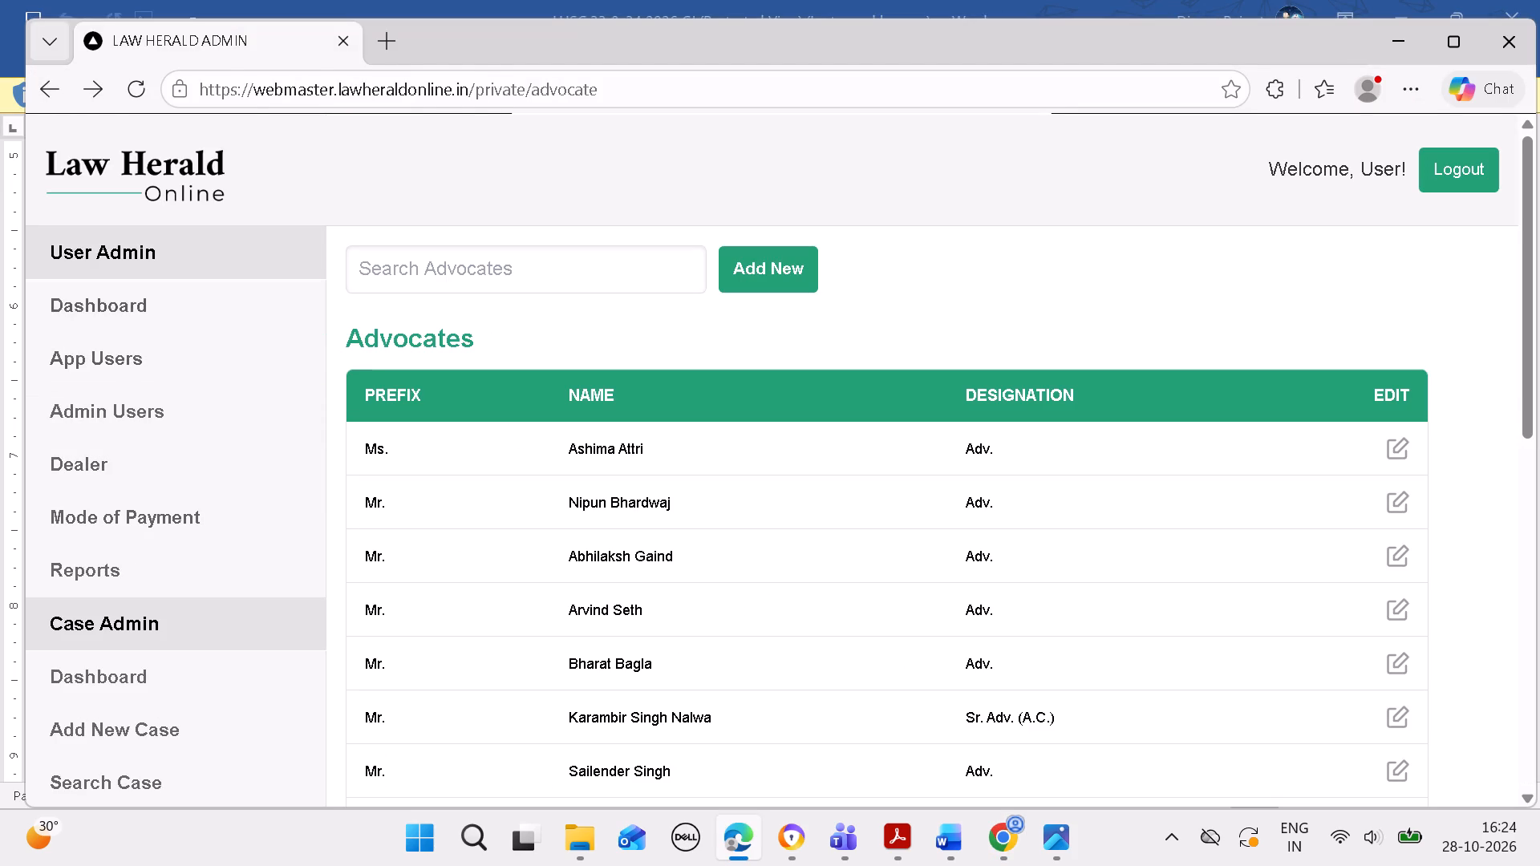
pyautogui.click(49, 95)
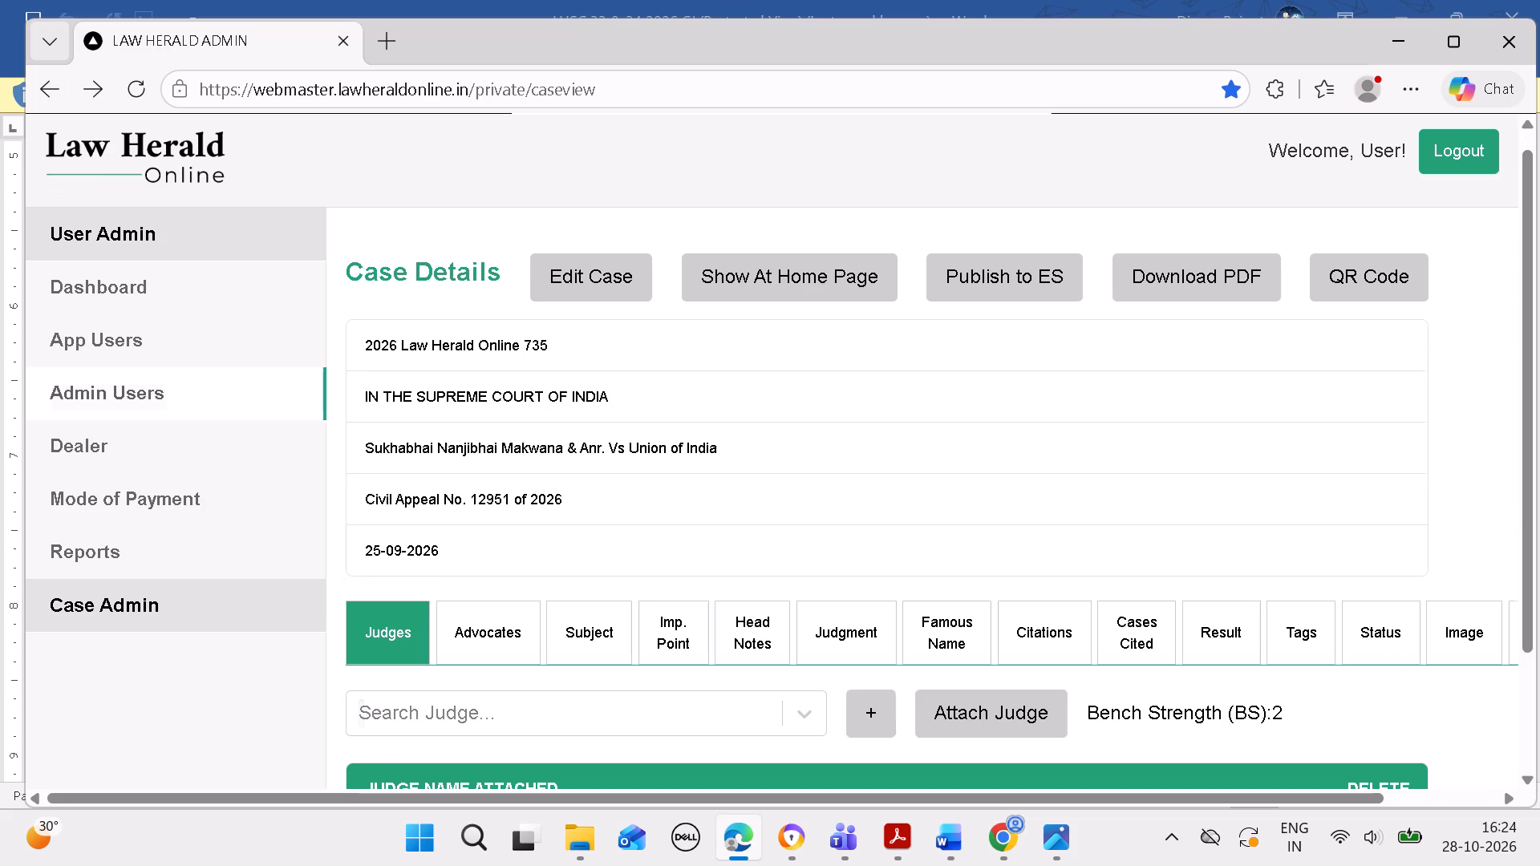
pyautogui.scroll(-3, 476, 518)
pyautogui.click(496, 496)
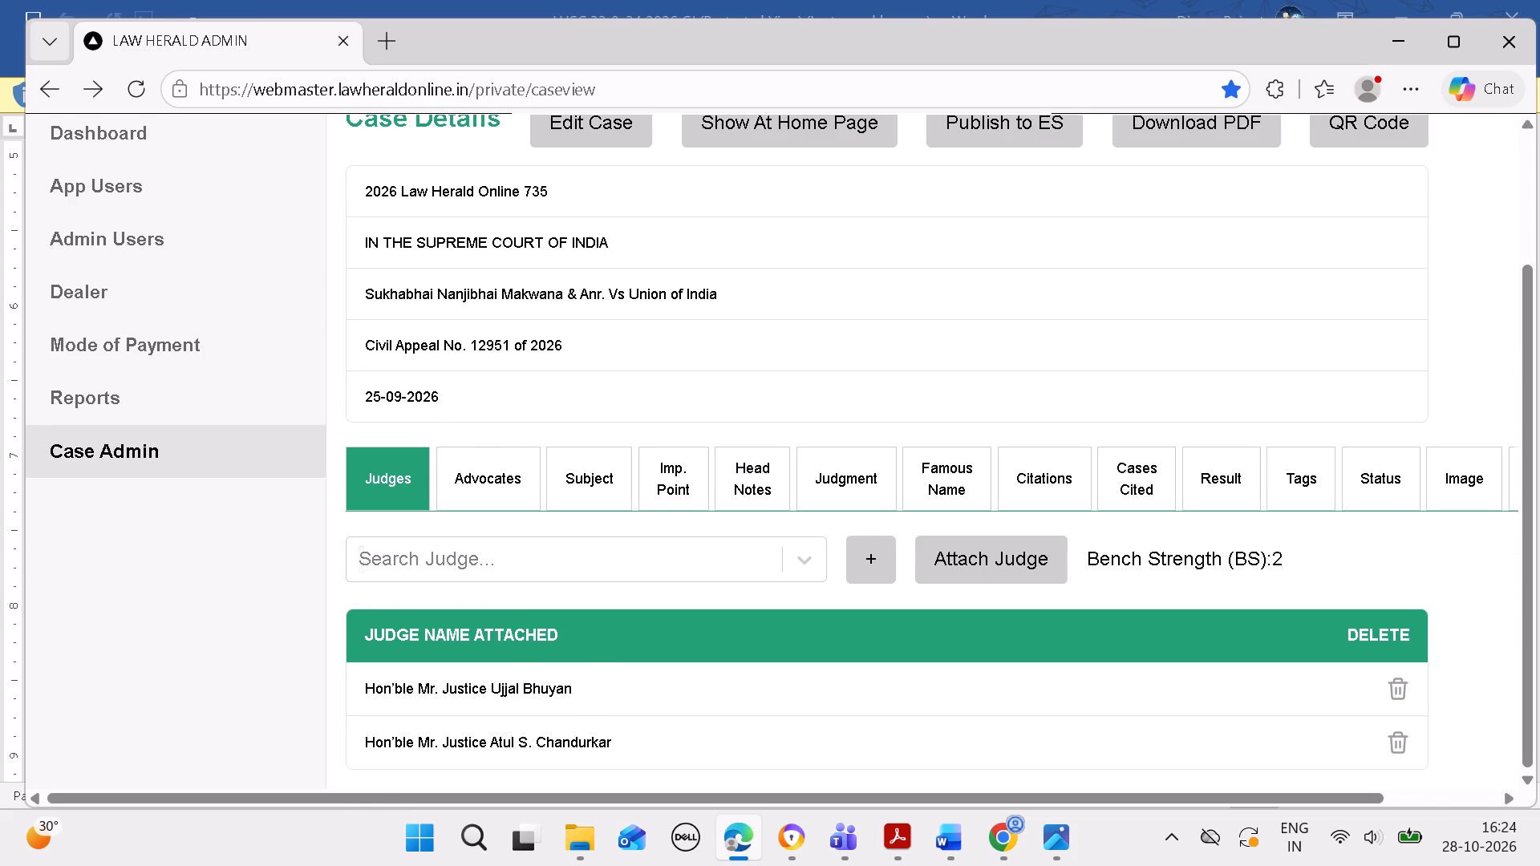
pyautogui.scroll(-4, 498, 497)
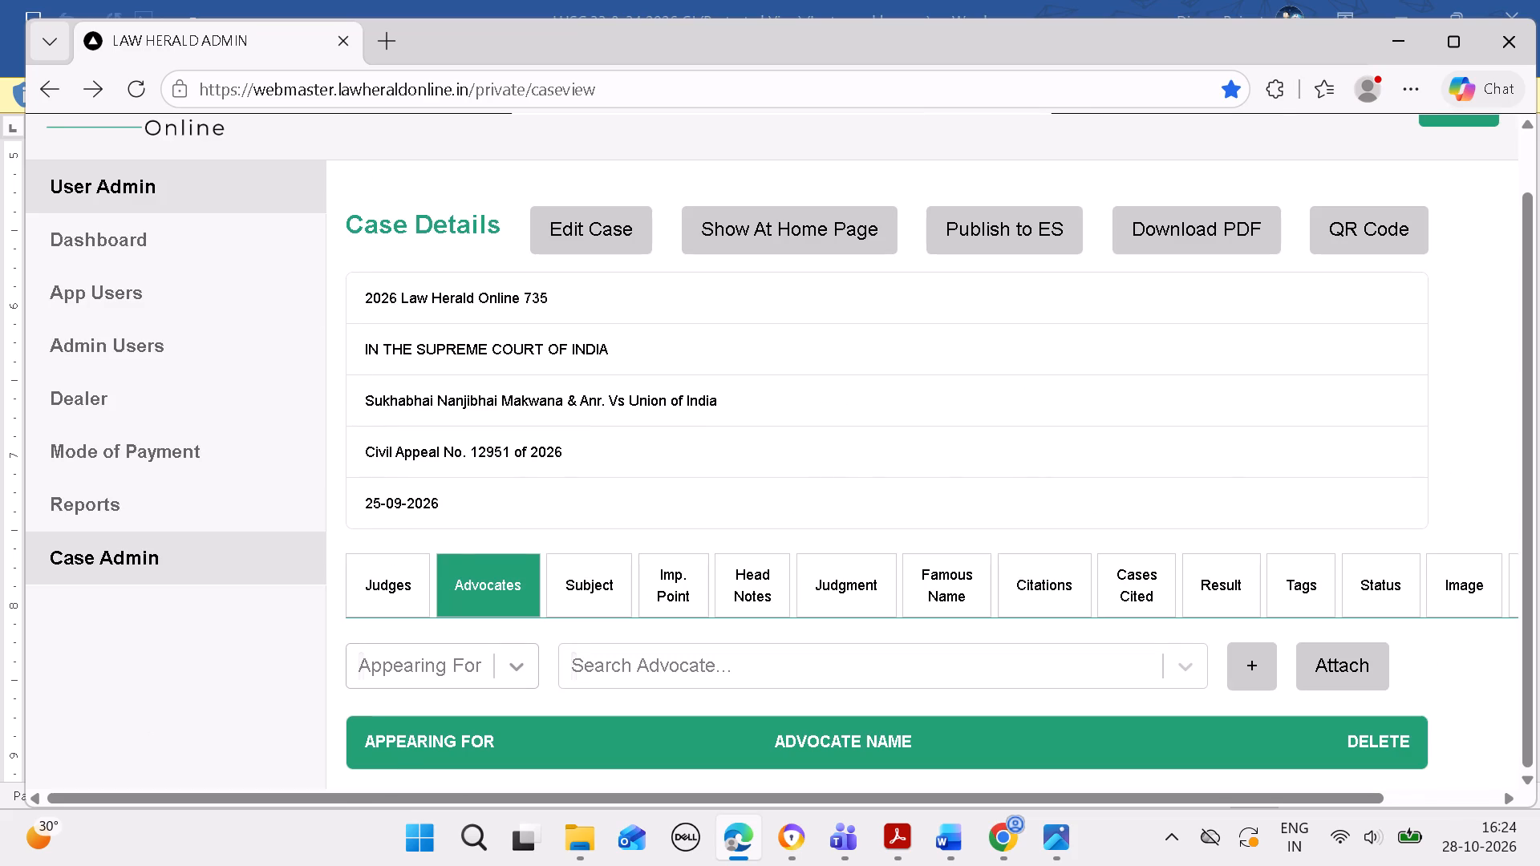
pyautogui.click(517, 662)
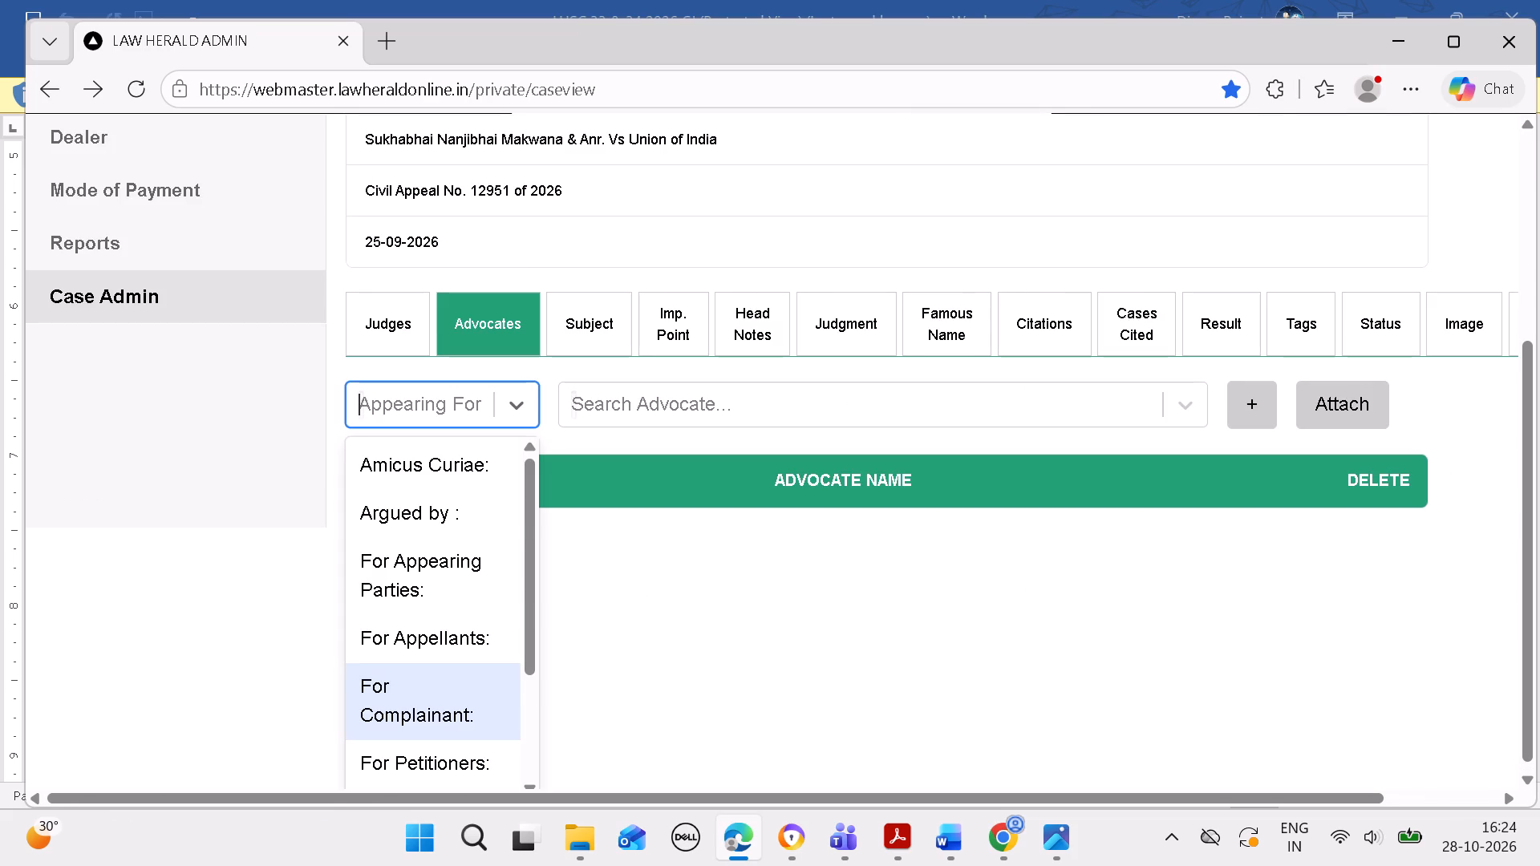
pyautogui.click(451, 645)
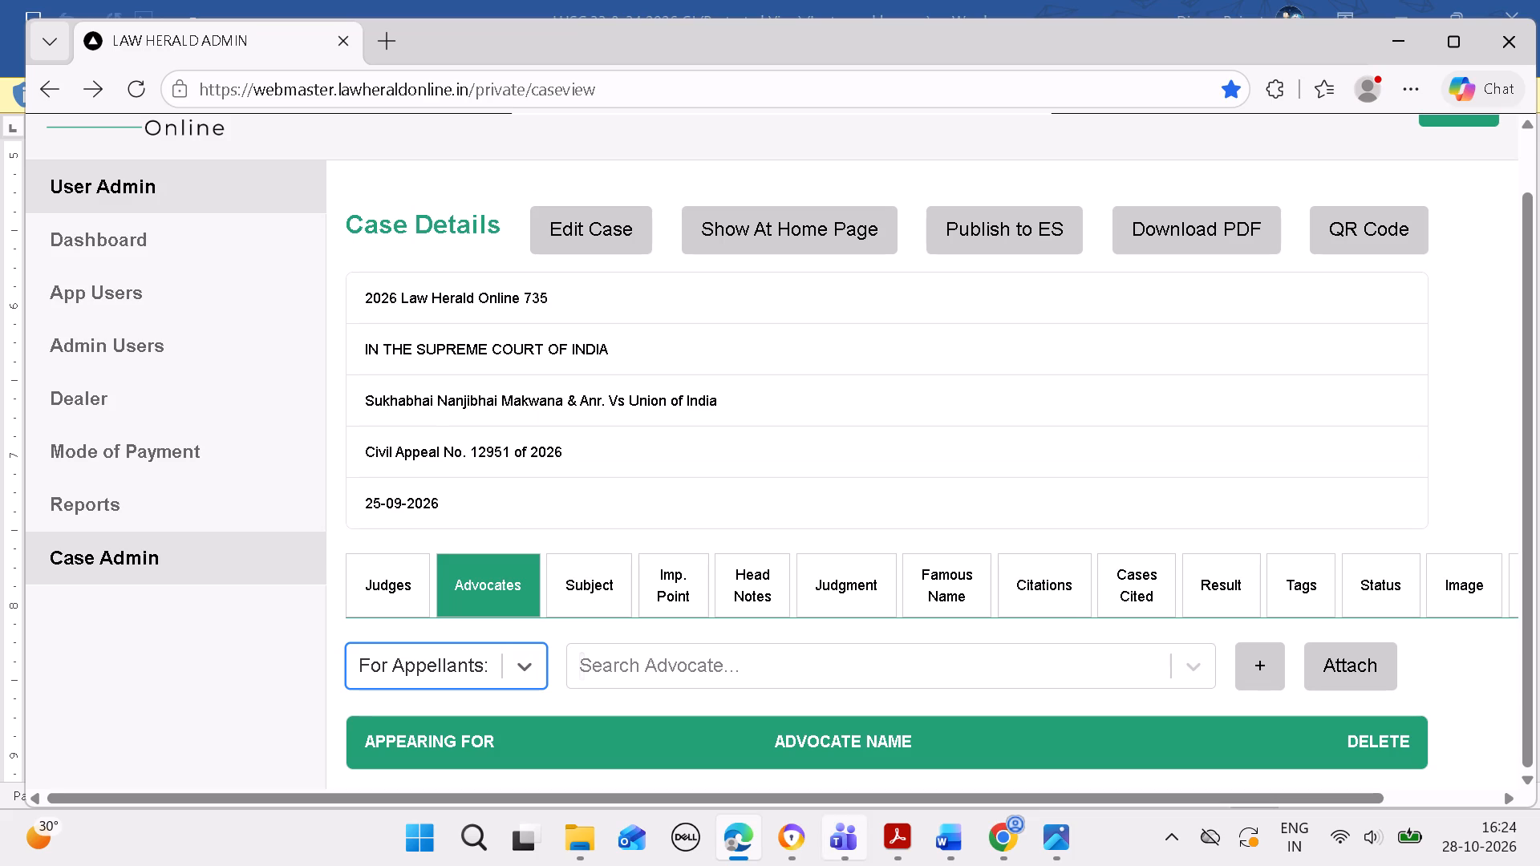
# Copy the first appellants' advocate's name from the Word heading, search the case's advocates for it, and start adding a new advocate under that name.
pyautogui.click(937, 843)
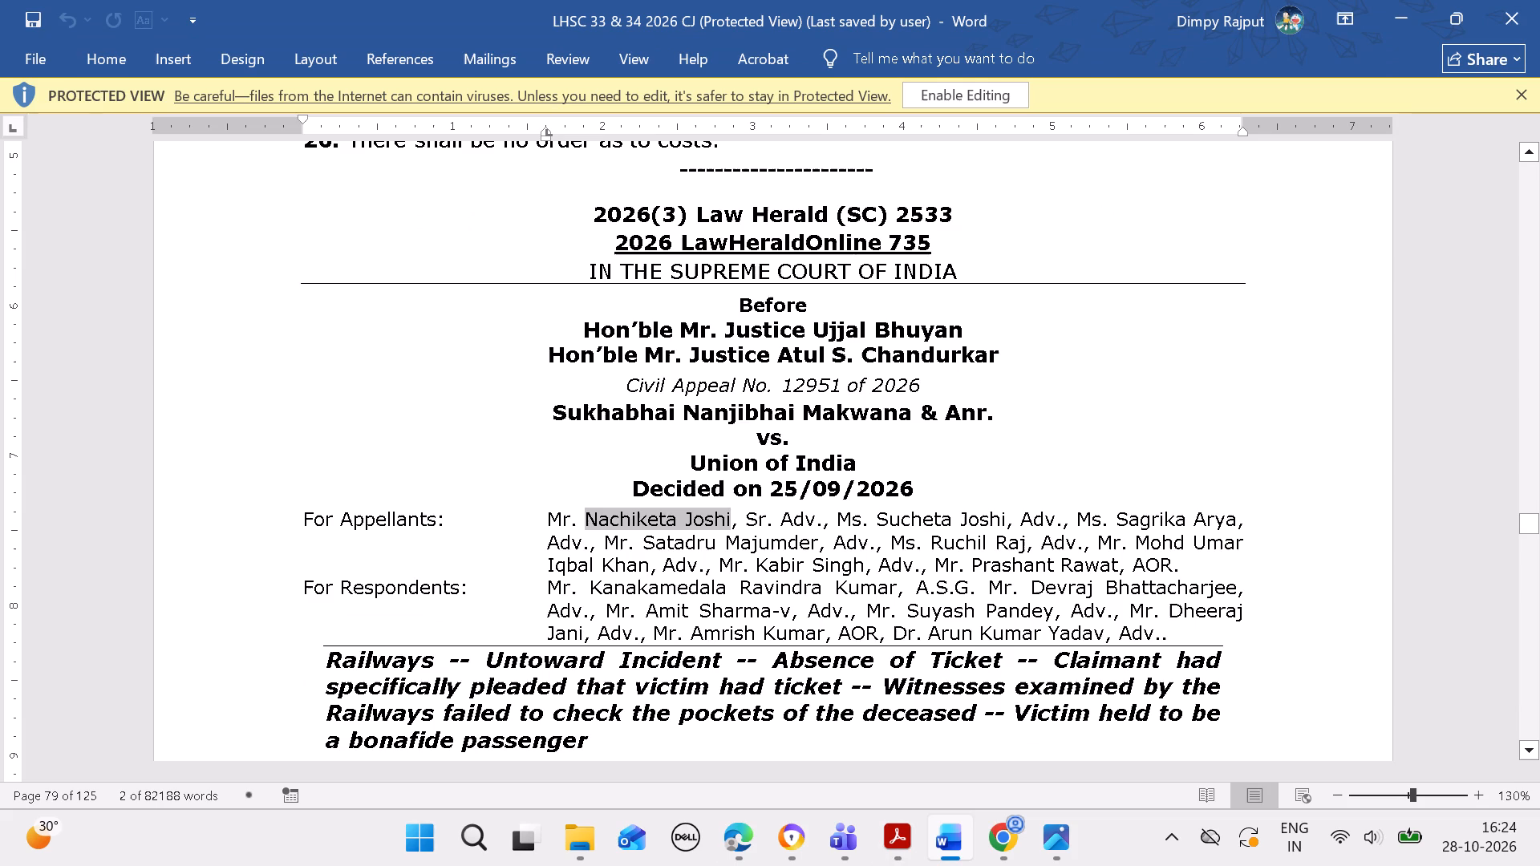
pyautogui.hotkey('ctrl', 'c')
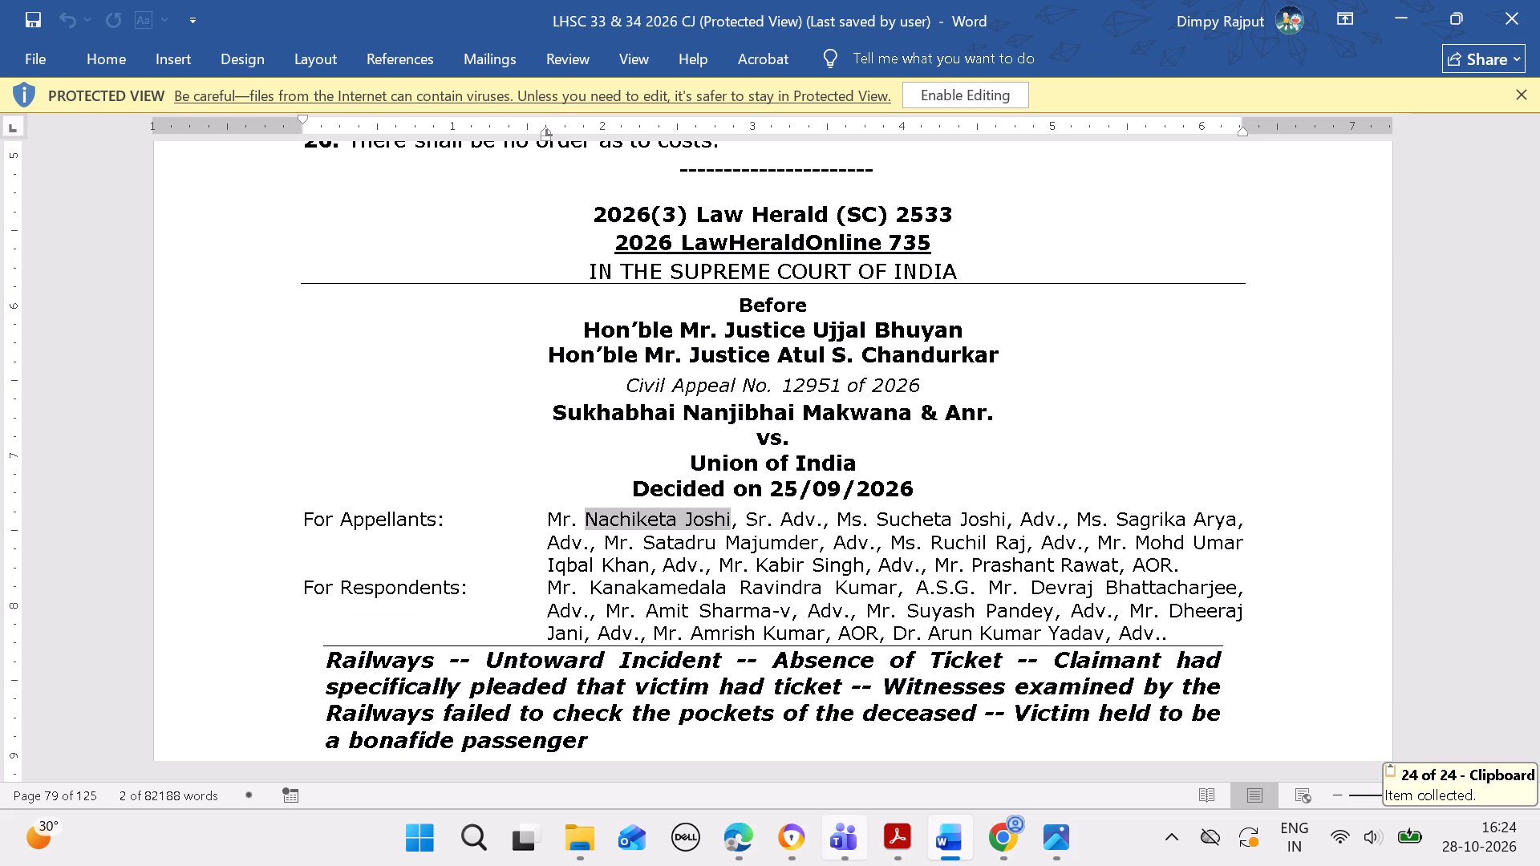
pyautogui.click(745, 834)
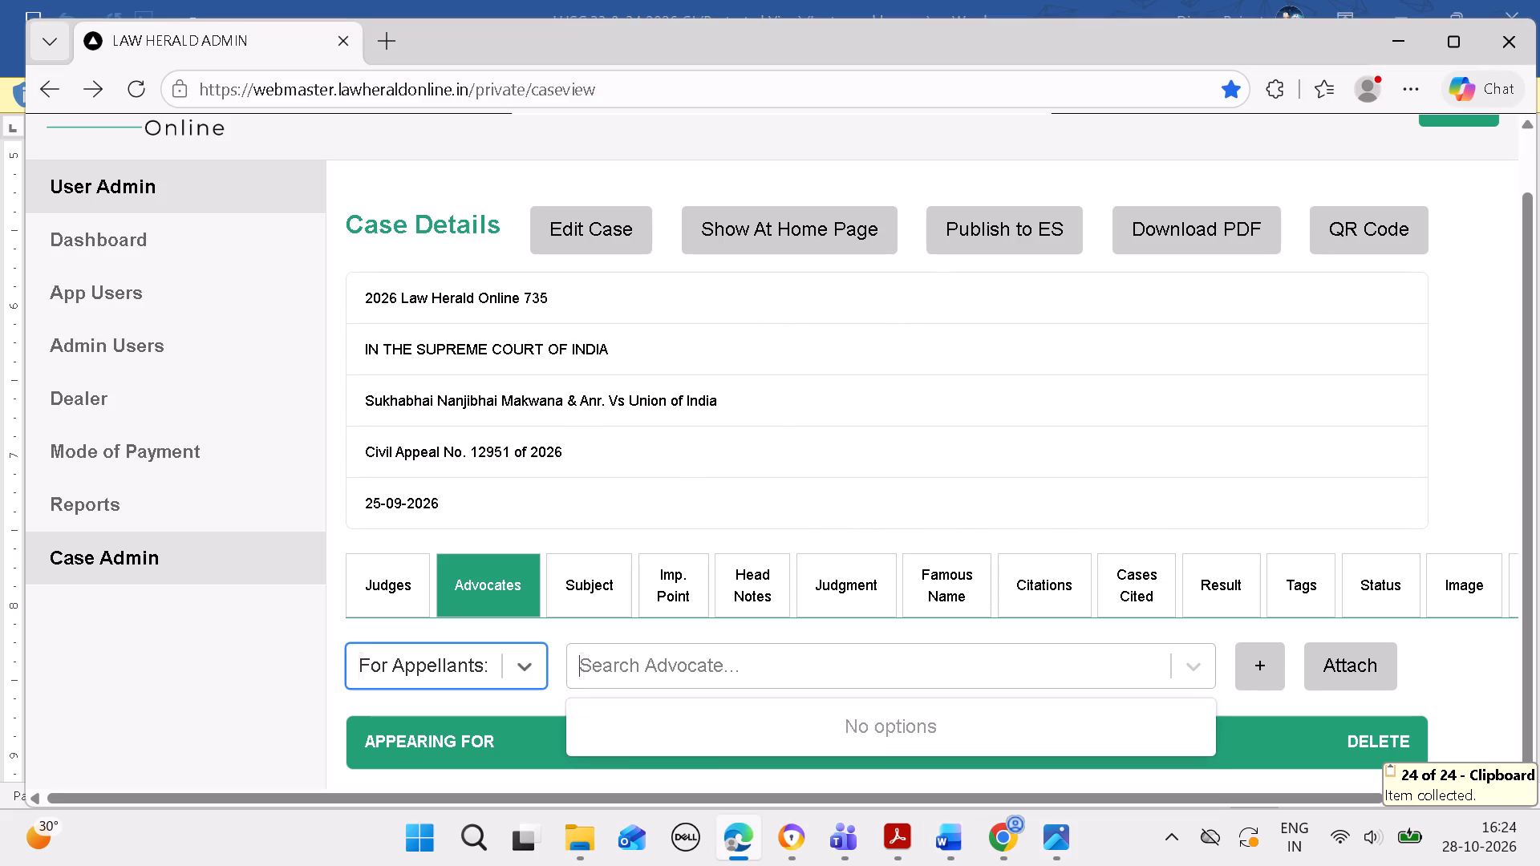
pyautogui.click(836, 662)
pyautogui.hotkey('ctrl', 'v')
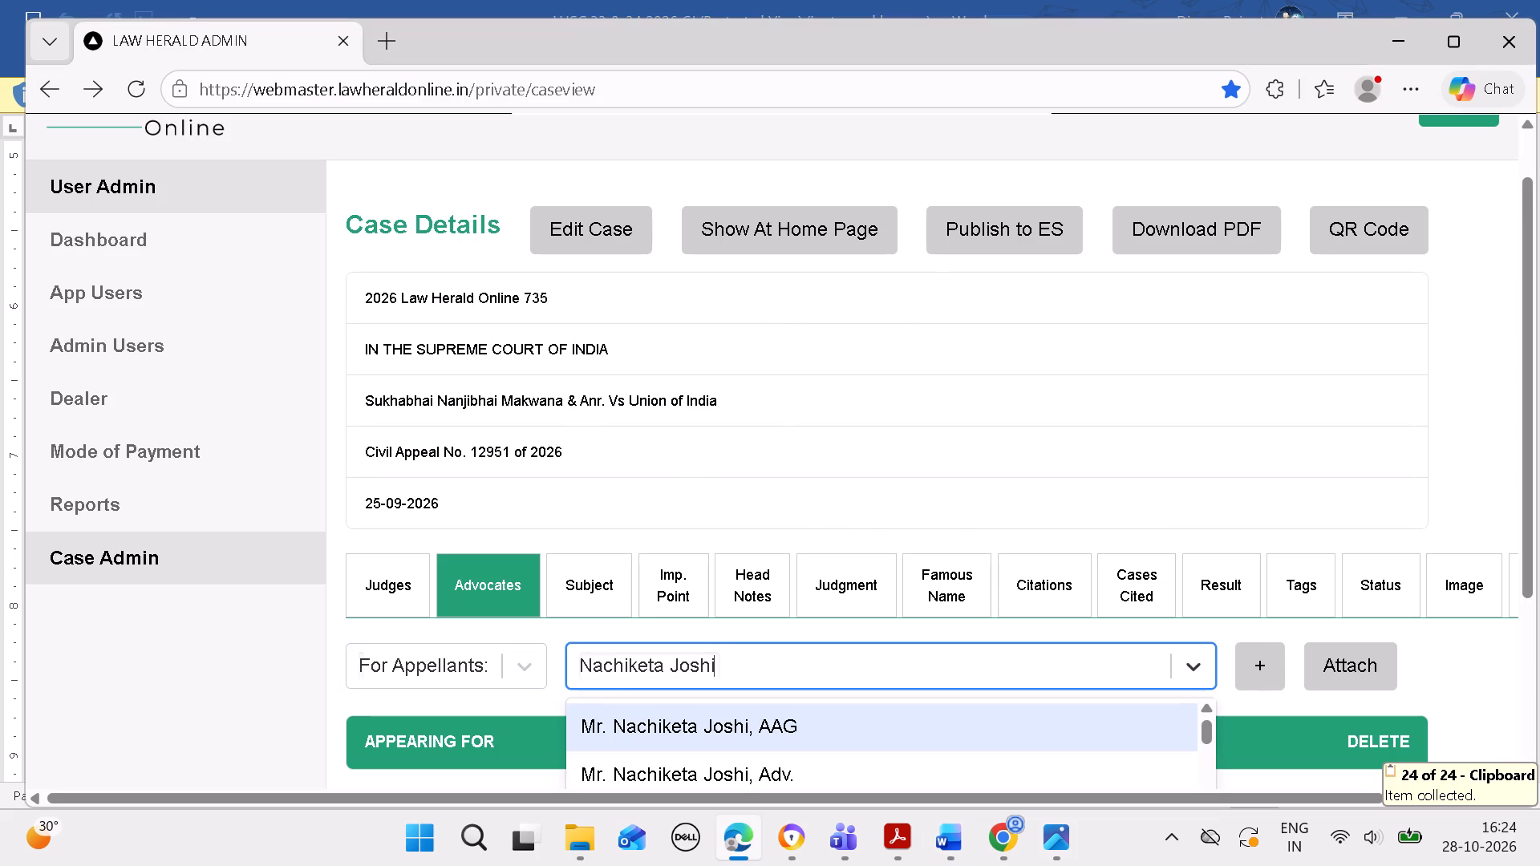
pyautogui.click(1266, 662)
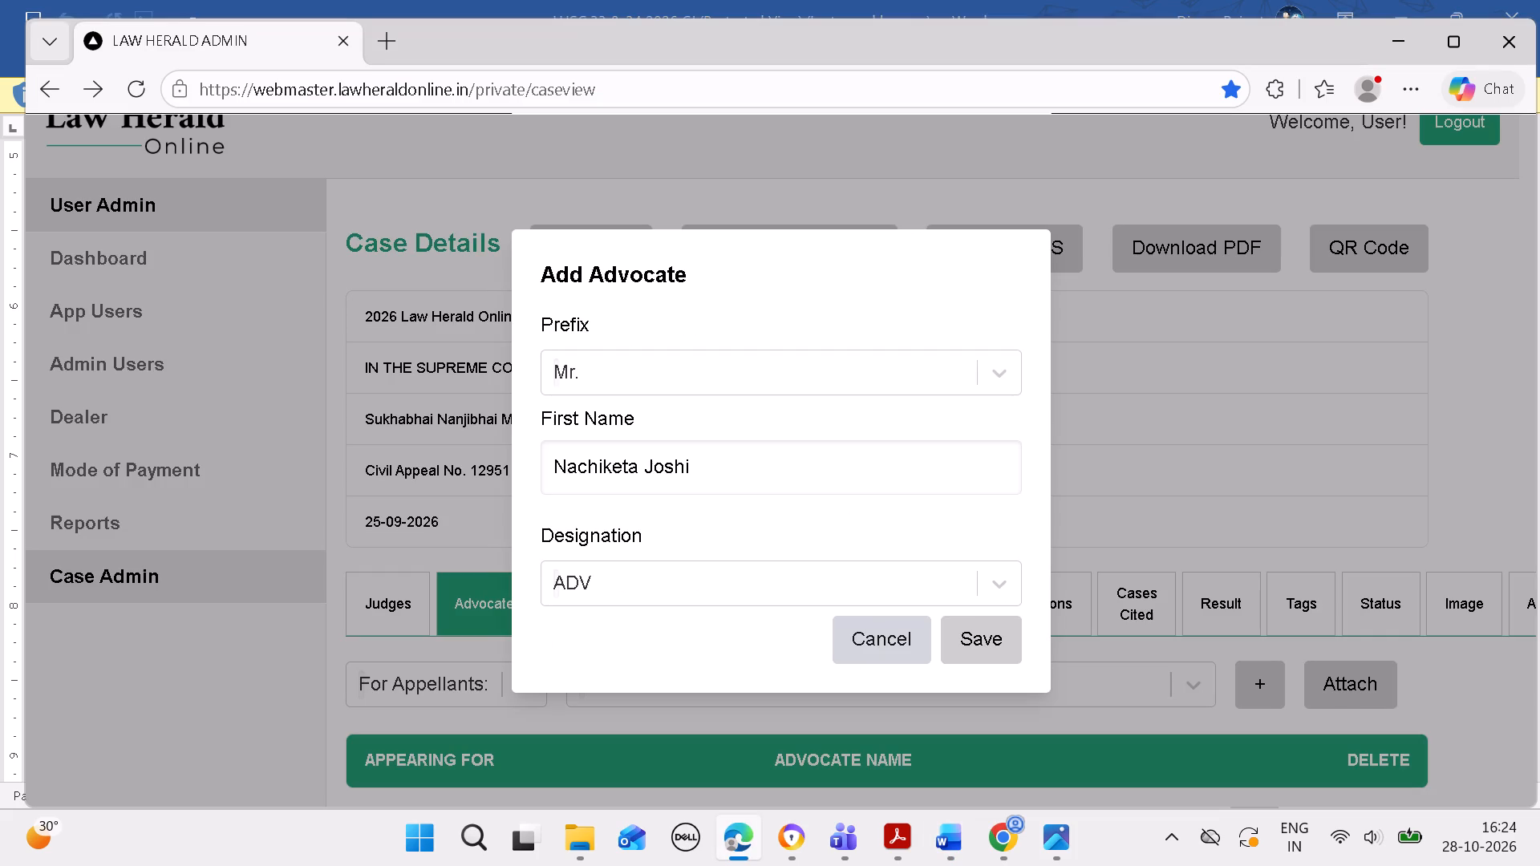
# Give the new appellants' advocate the prefix Ms. and designation Sr. Adv, and save them so they are attached to the case.
pyautogui.click(994, 378)
pyautogui.scroll(-2, 917, 510)
pyautogui.click(869, 525)
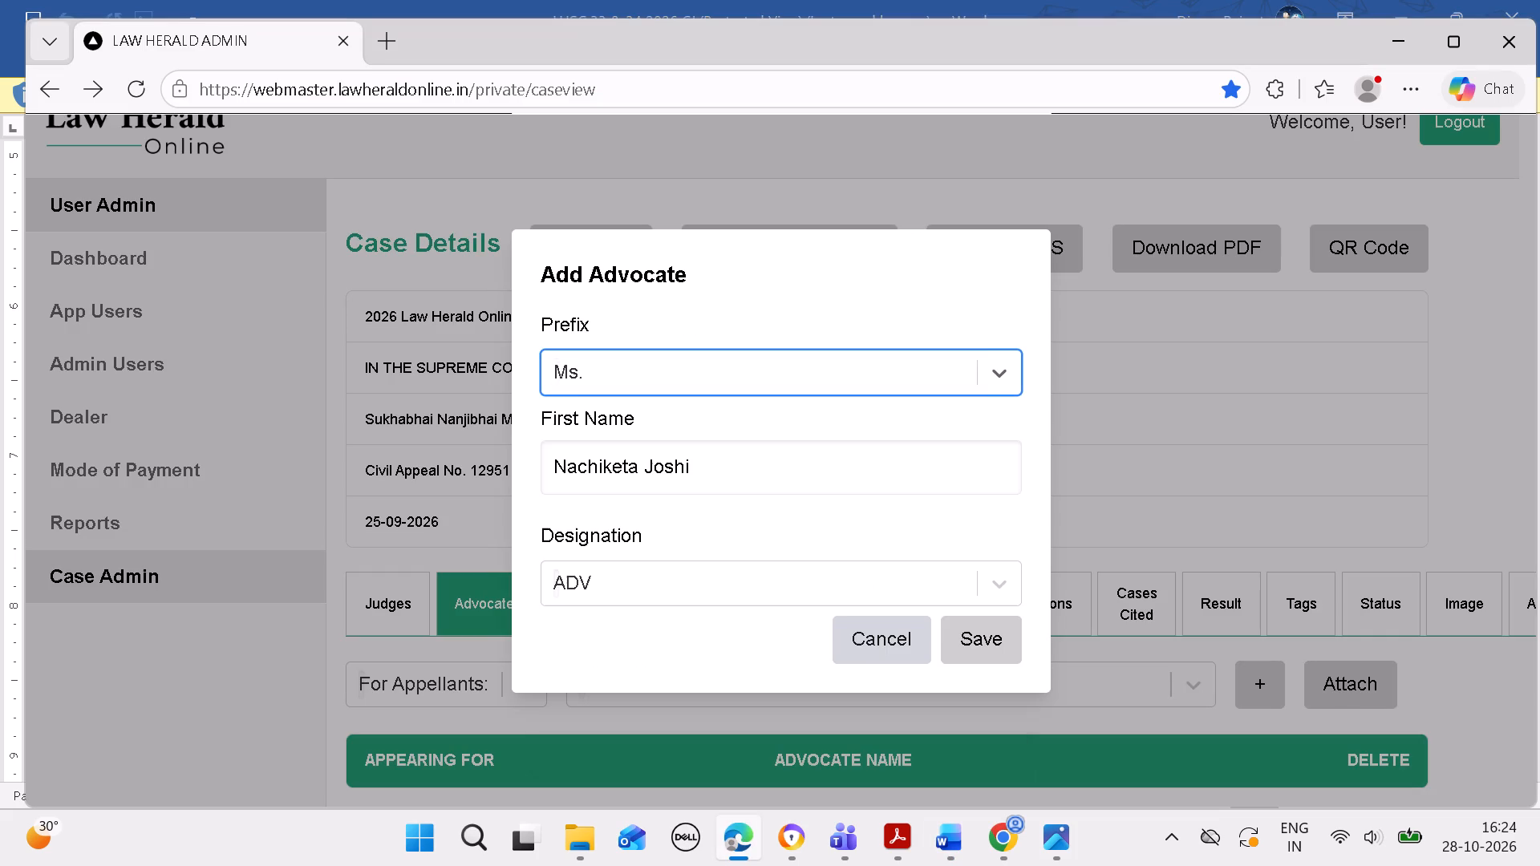
pyautogui.click(759, 573)
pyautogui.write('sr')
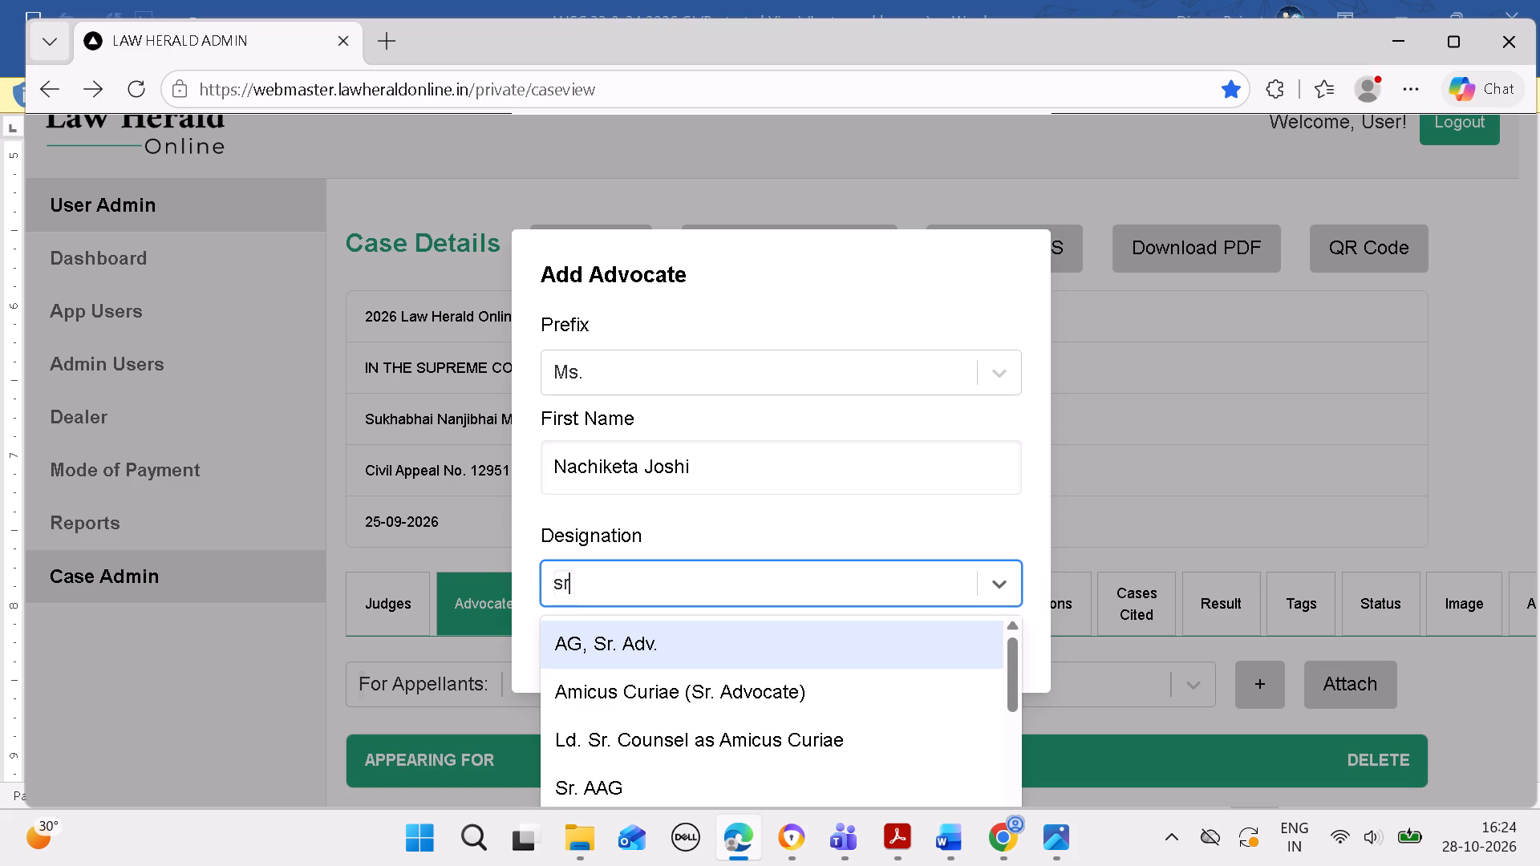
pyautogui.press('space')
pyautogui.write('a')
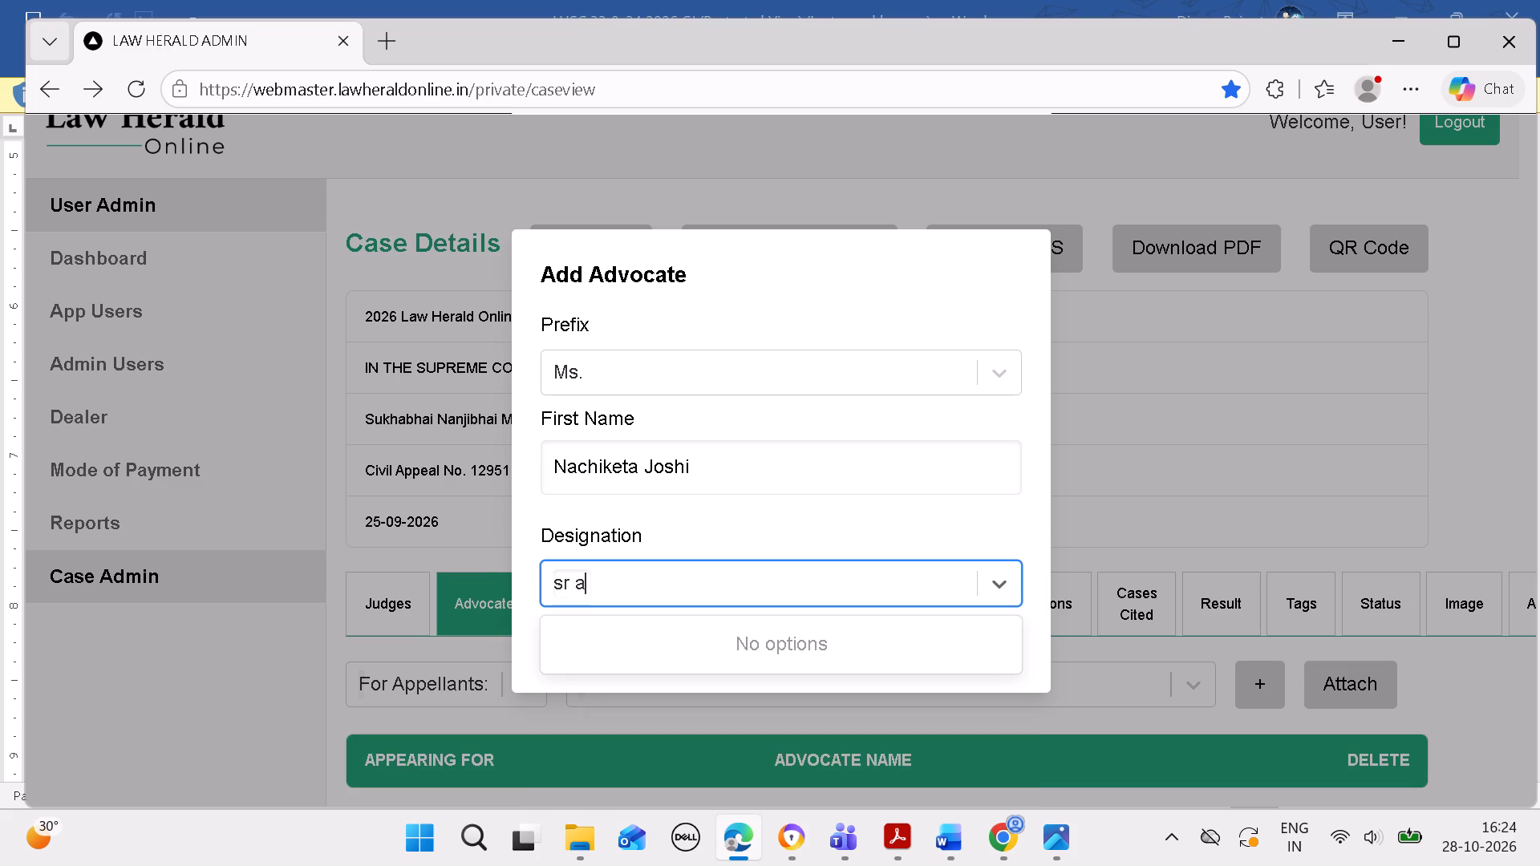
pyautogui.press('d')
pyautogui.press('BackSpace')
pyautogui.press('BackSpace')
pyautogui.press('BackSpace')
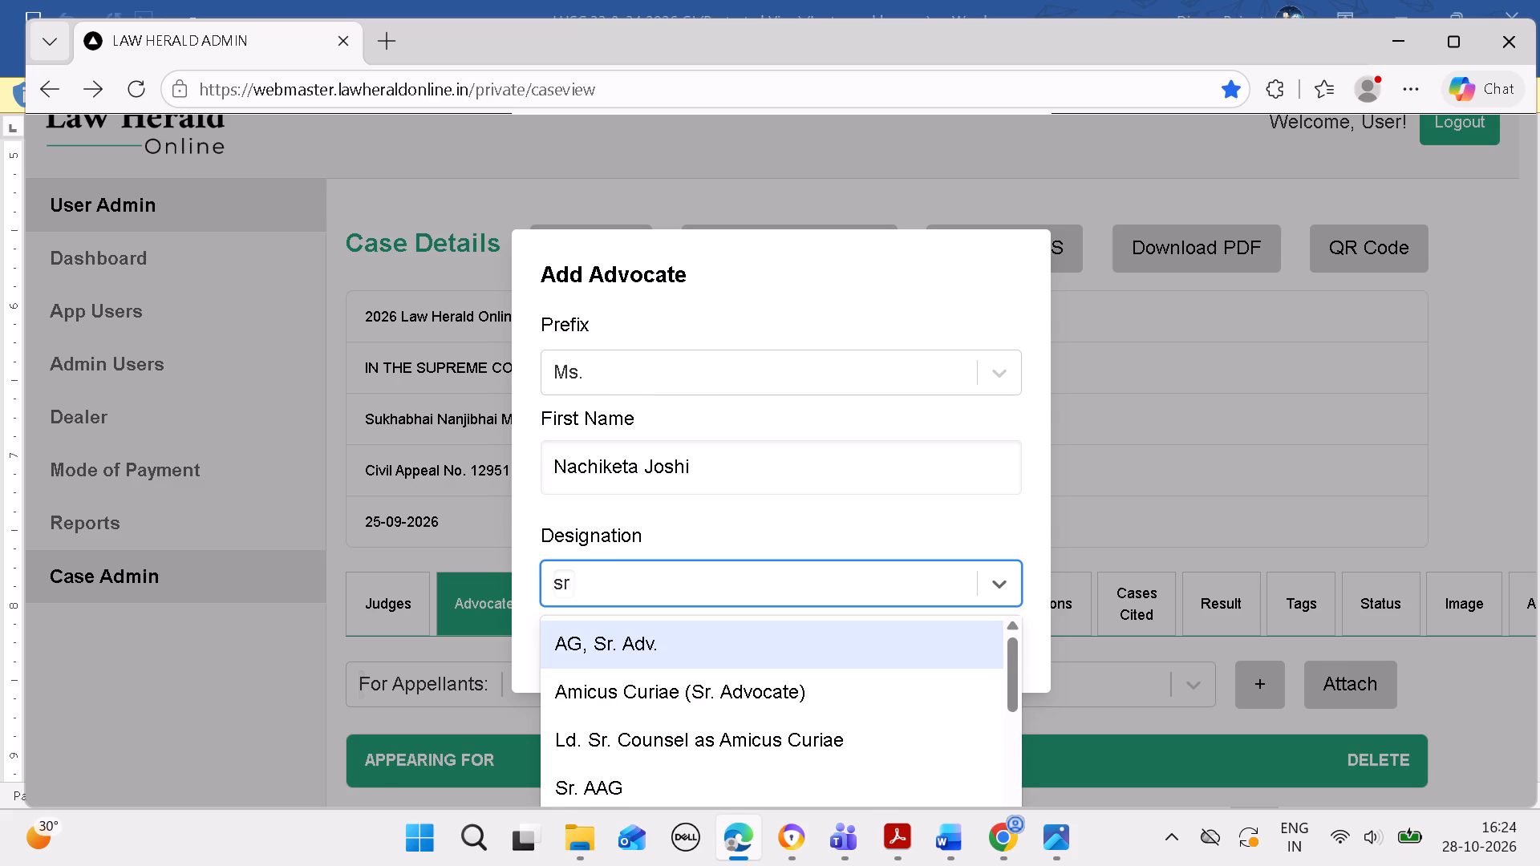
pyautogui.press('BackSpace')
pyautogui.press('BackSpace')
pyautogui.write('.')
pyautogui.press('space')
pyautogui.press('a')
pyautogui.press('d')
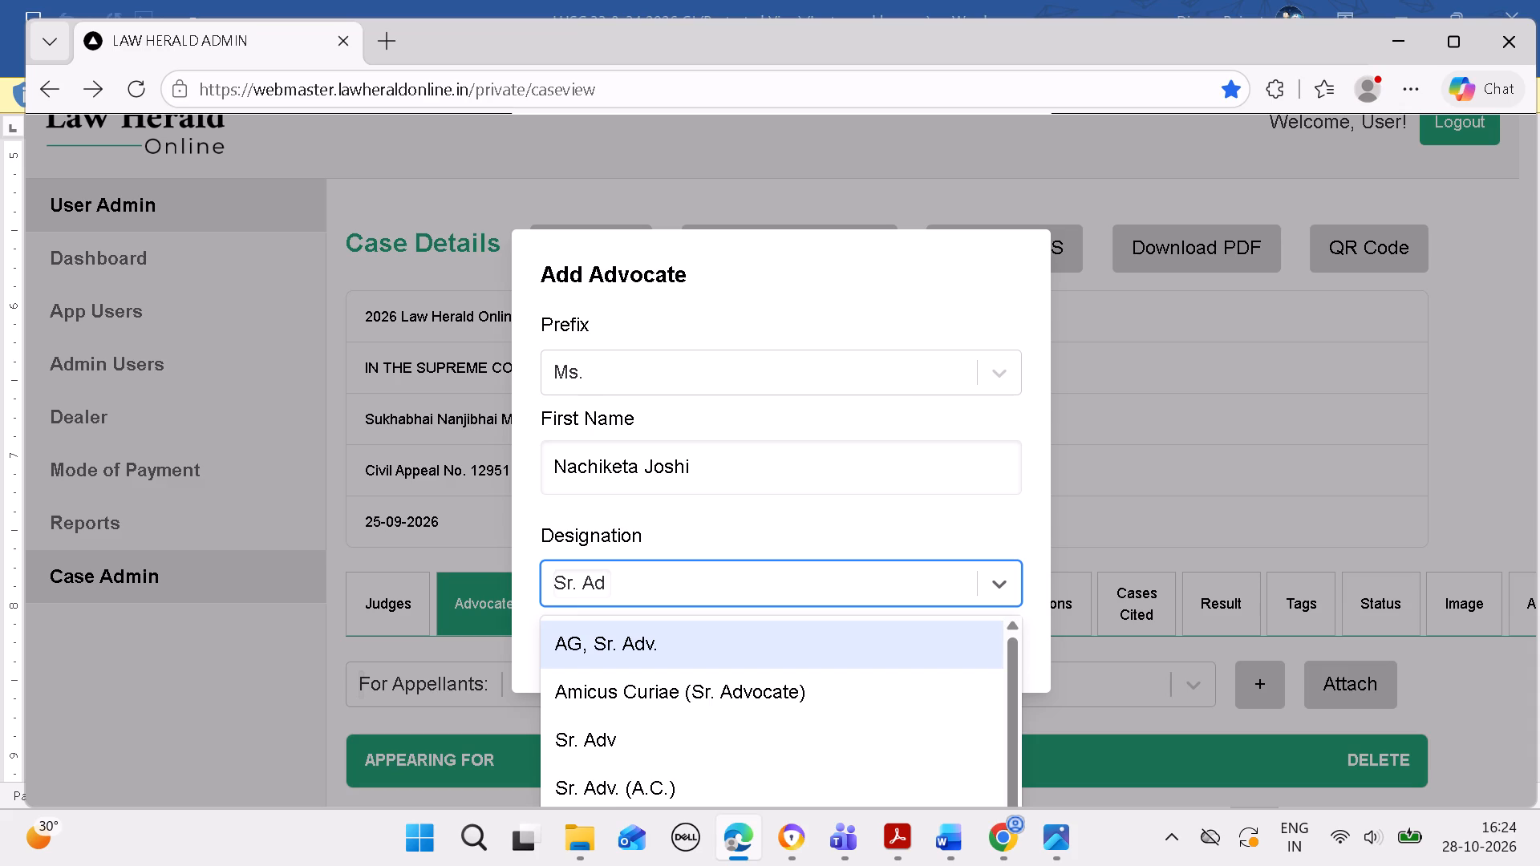
pyautogui.click(687, 738)
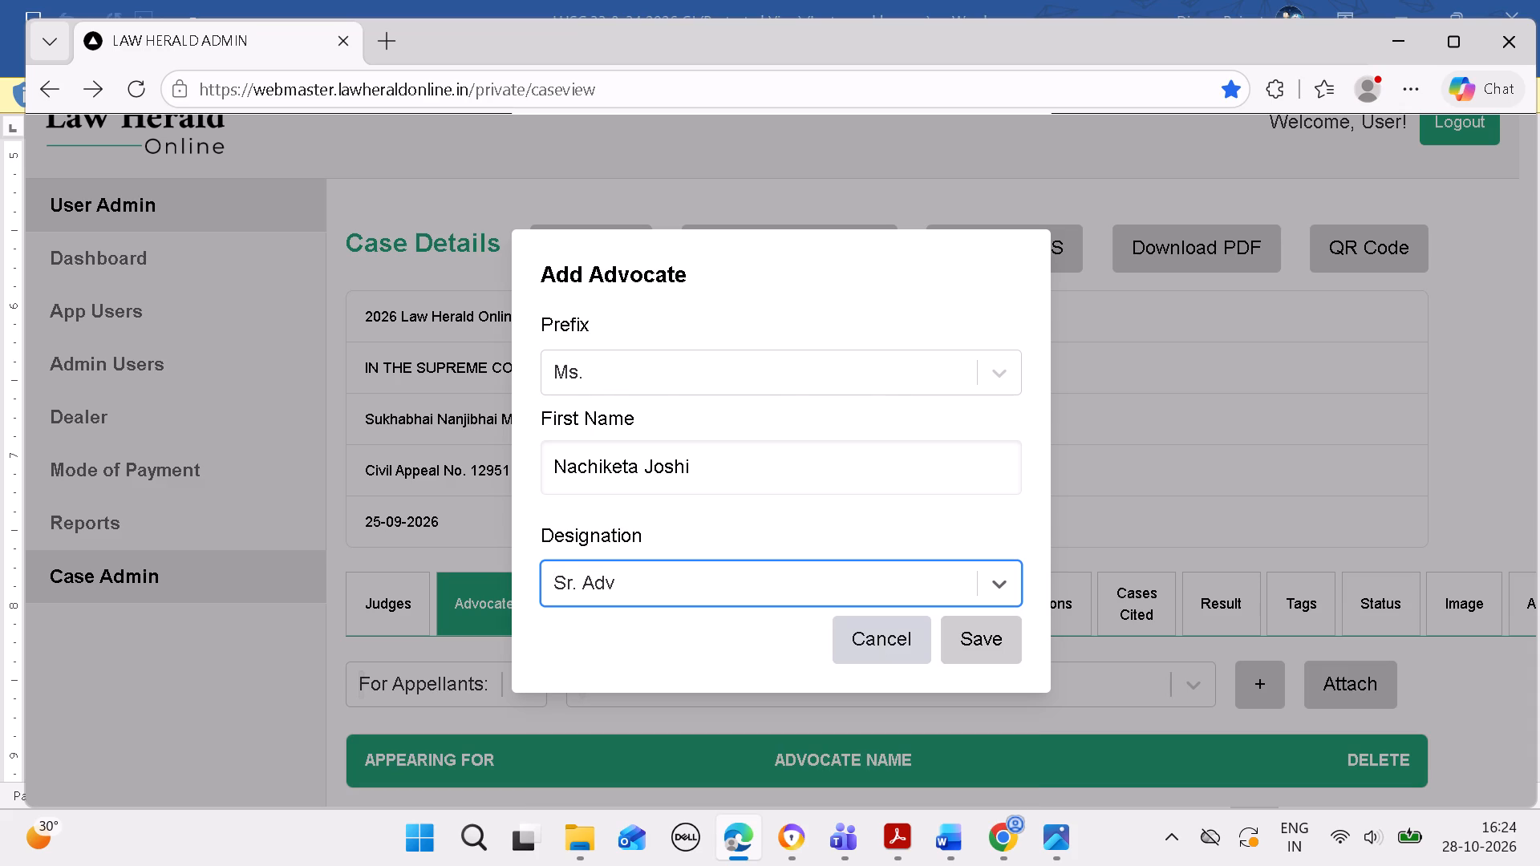
pyautogui.click(979, 648)
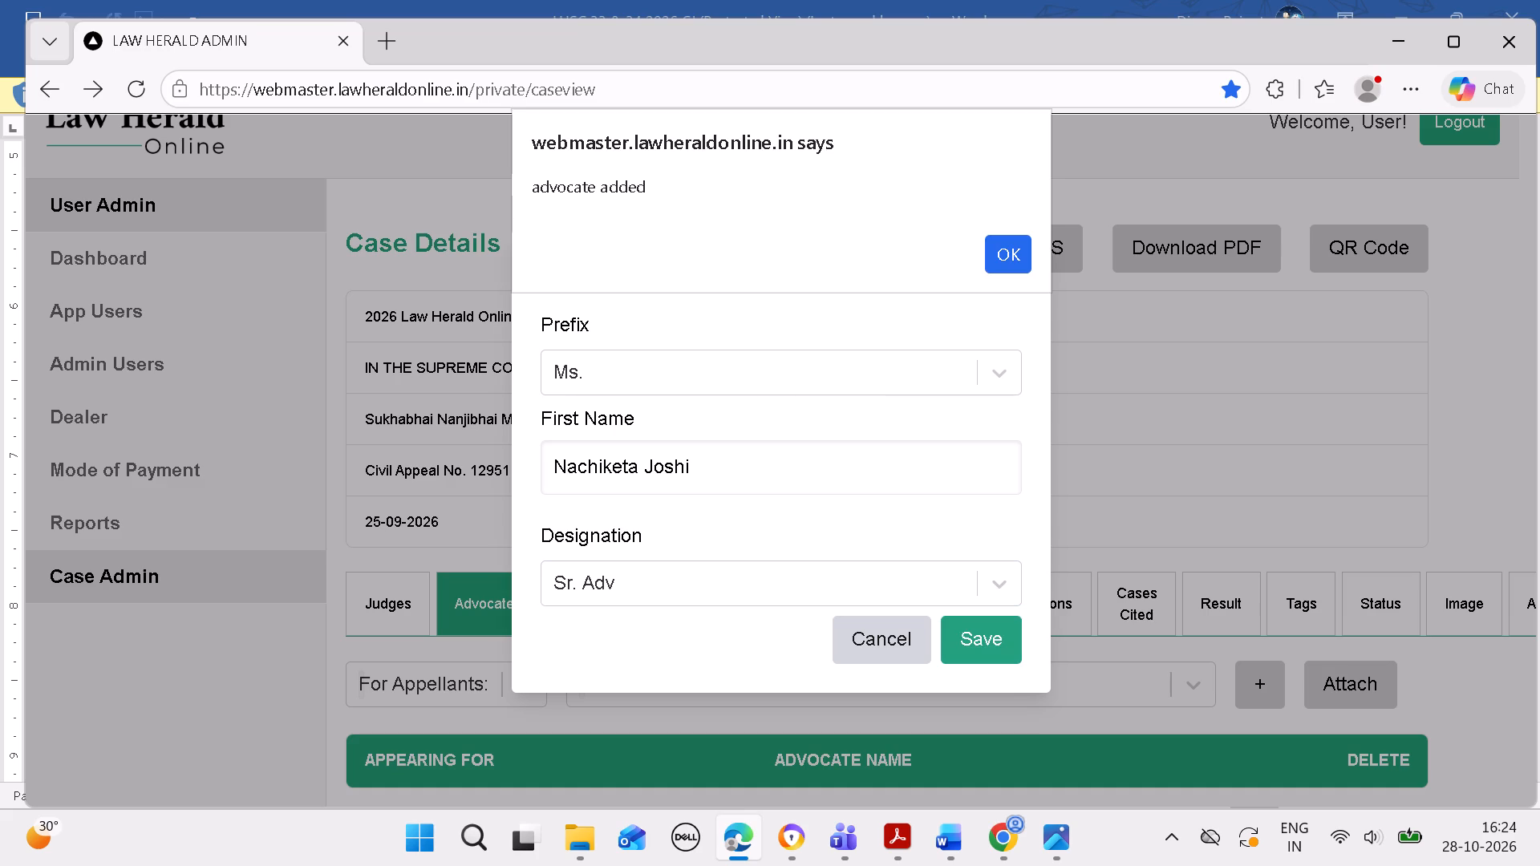
pyautogui.click(1006, 254)
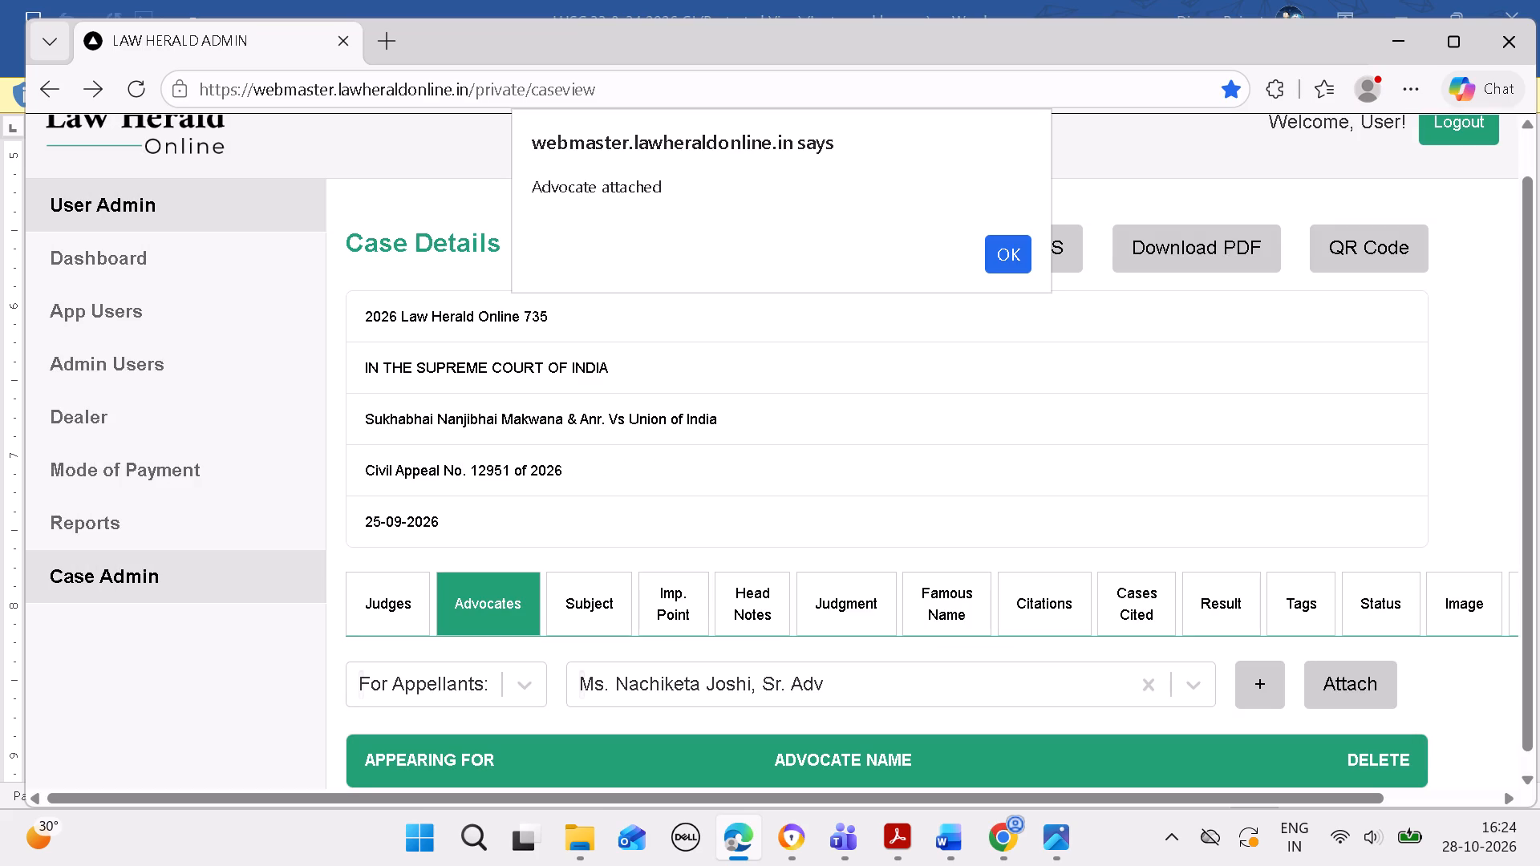
pyautogui.click(1006, 262)
pyautogui.scroll(-6, 930, 538)
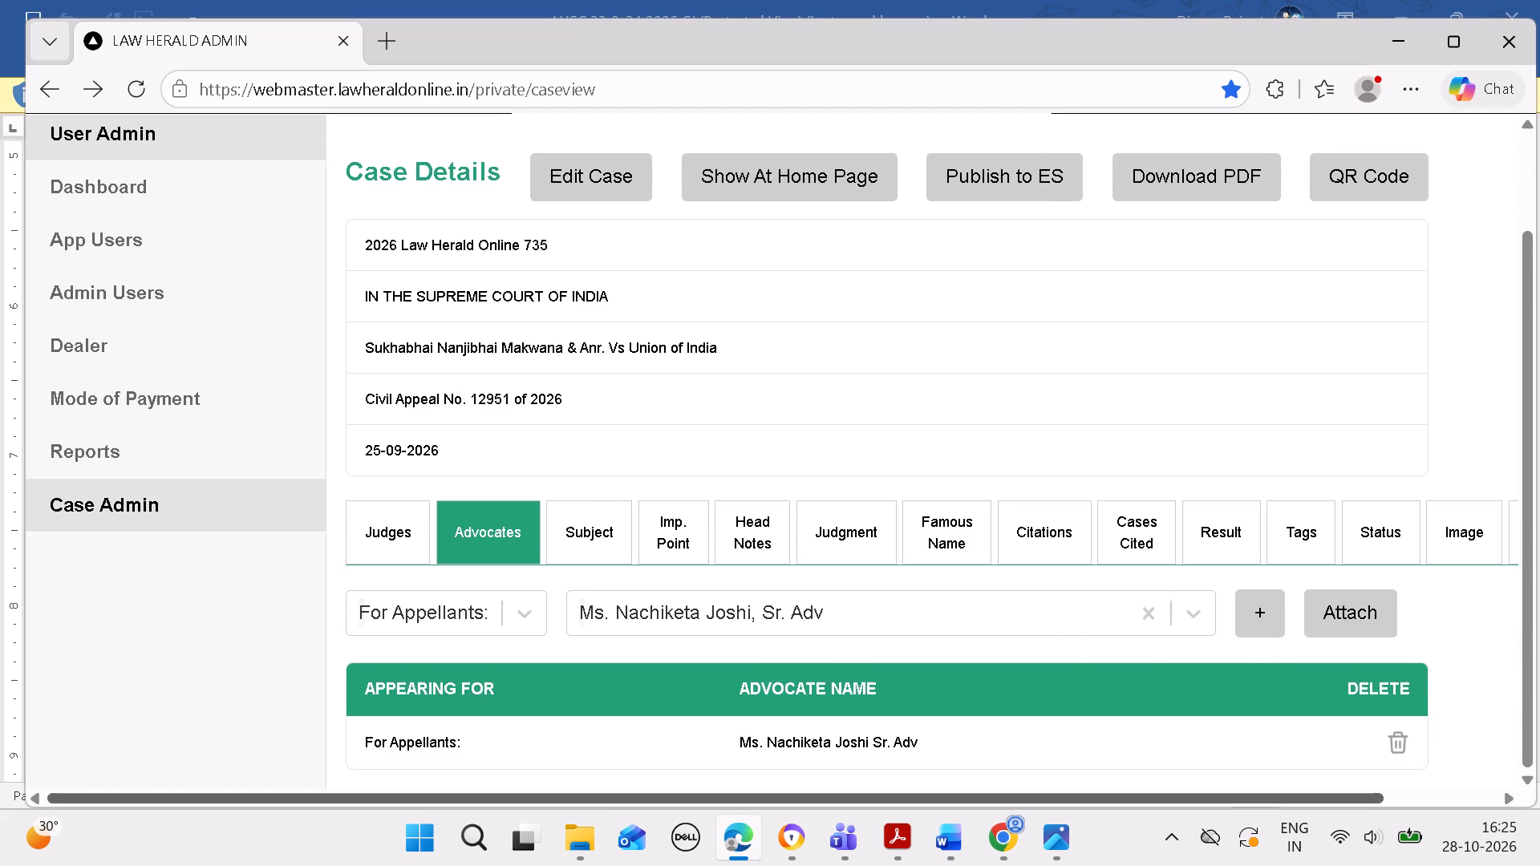
# Copy the second appellants' advocate's name from the Word heading, find the matching Ms./Adv. entry in the admin site, and attach it for the appellants.
pyautogui.click(963, 834)
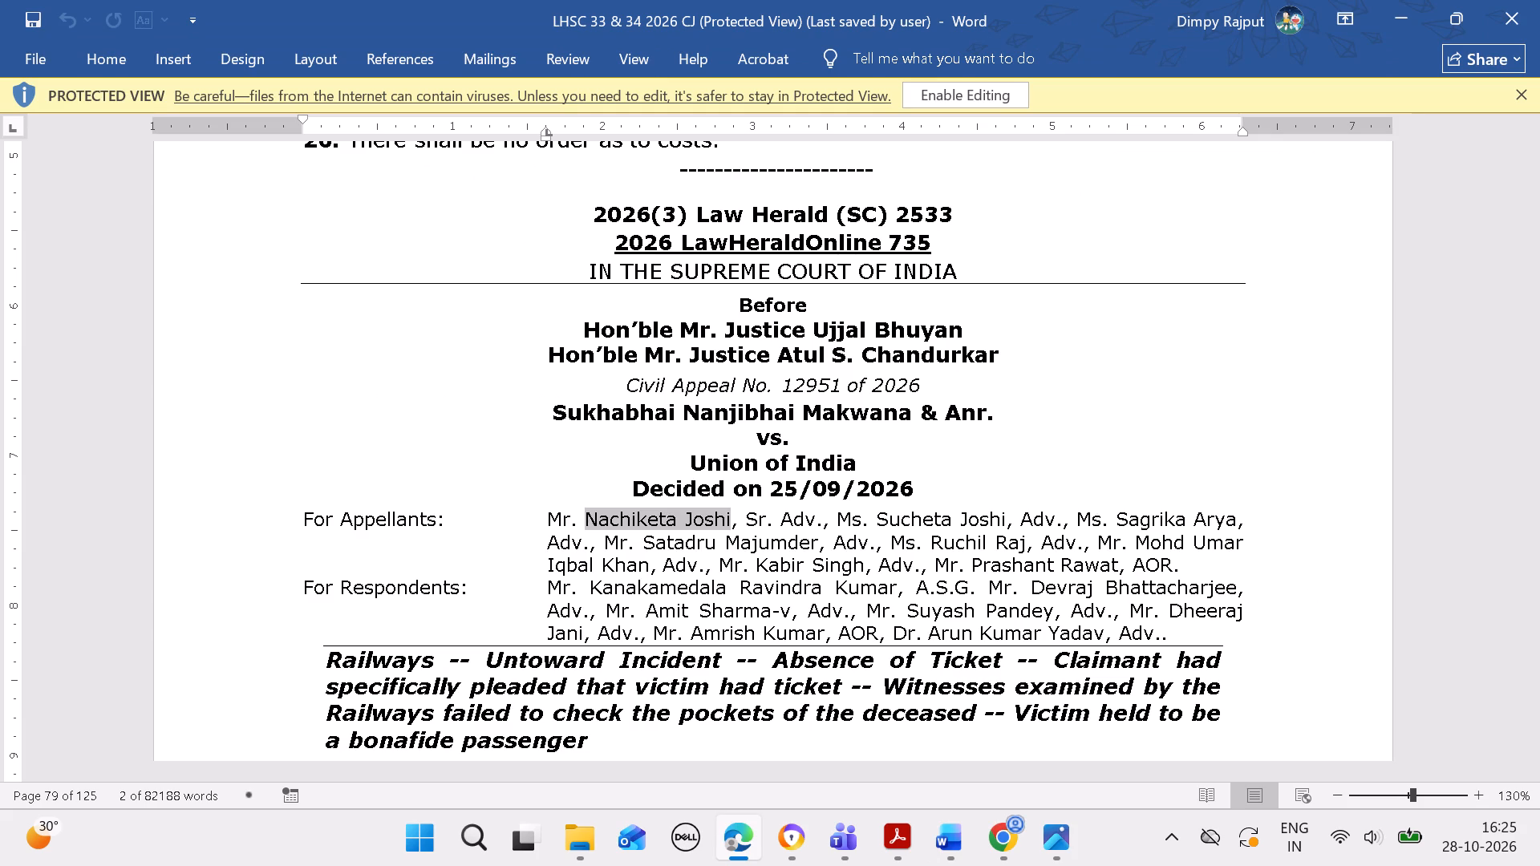
pyautogui.moveTo(880, 517); pyautogui.dragTo(923, 512)
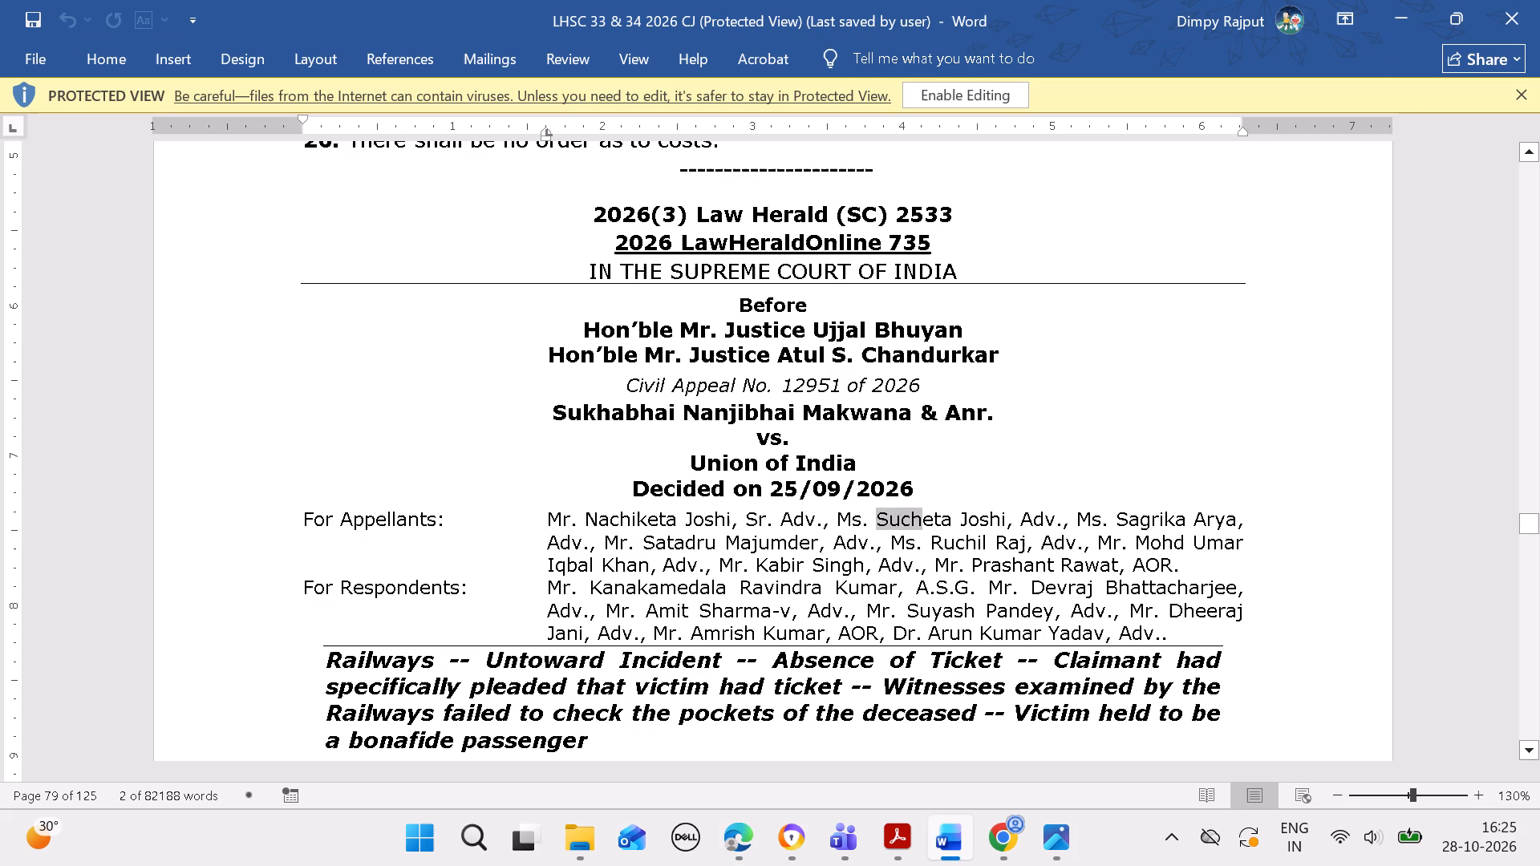
pyautogui.moveTo(923, 512); pyautogui.dragTo(983, 513)
pyautogui.hotkey('ctrl', 'c')
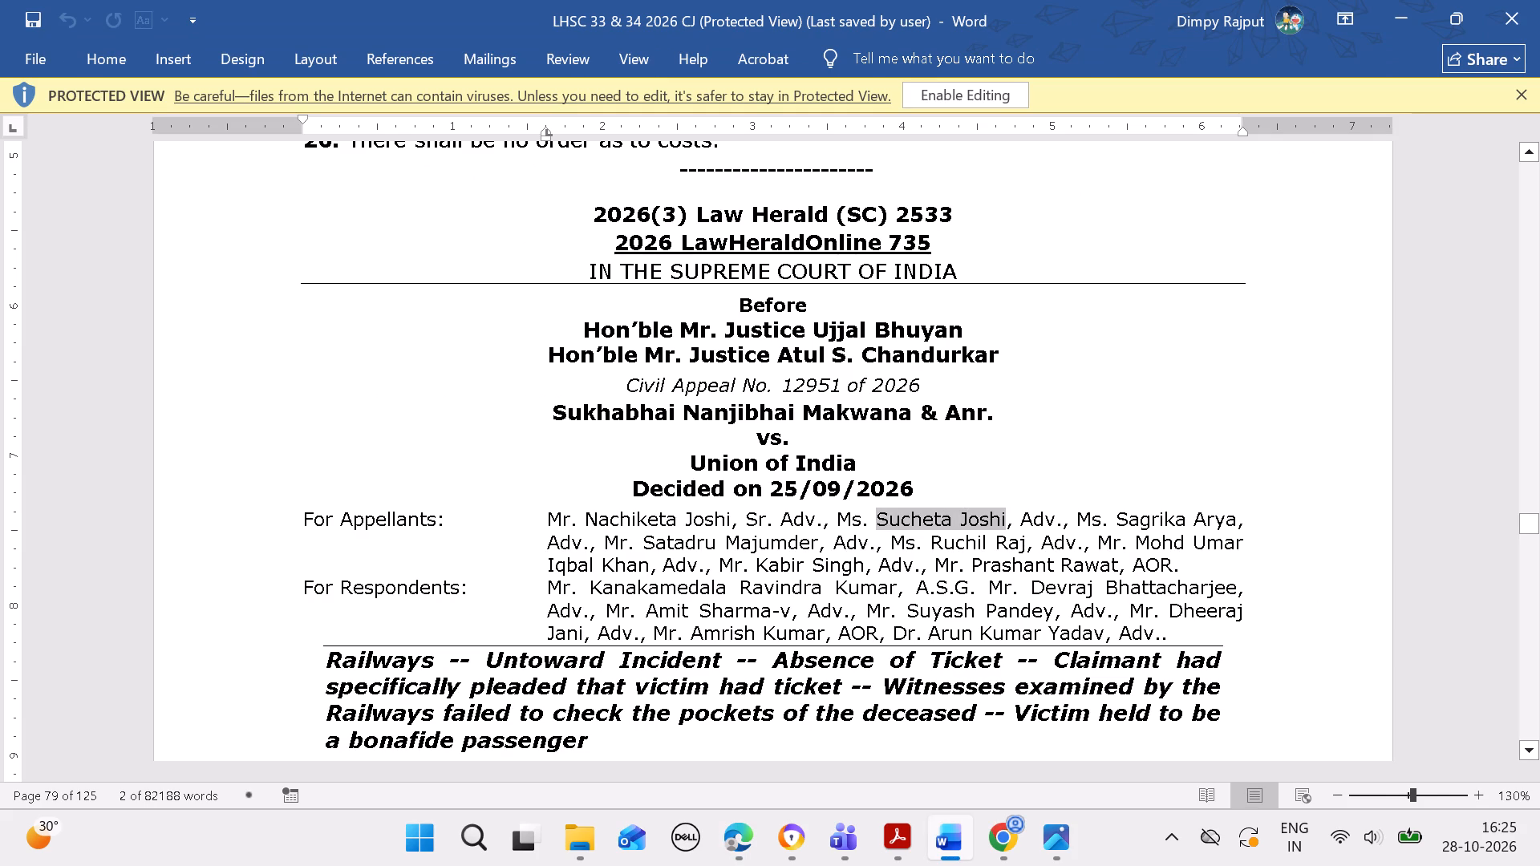
pyautogui.click(739, 840)
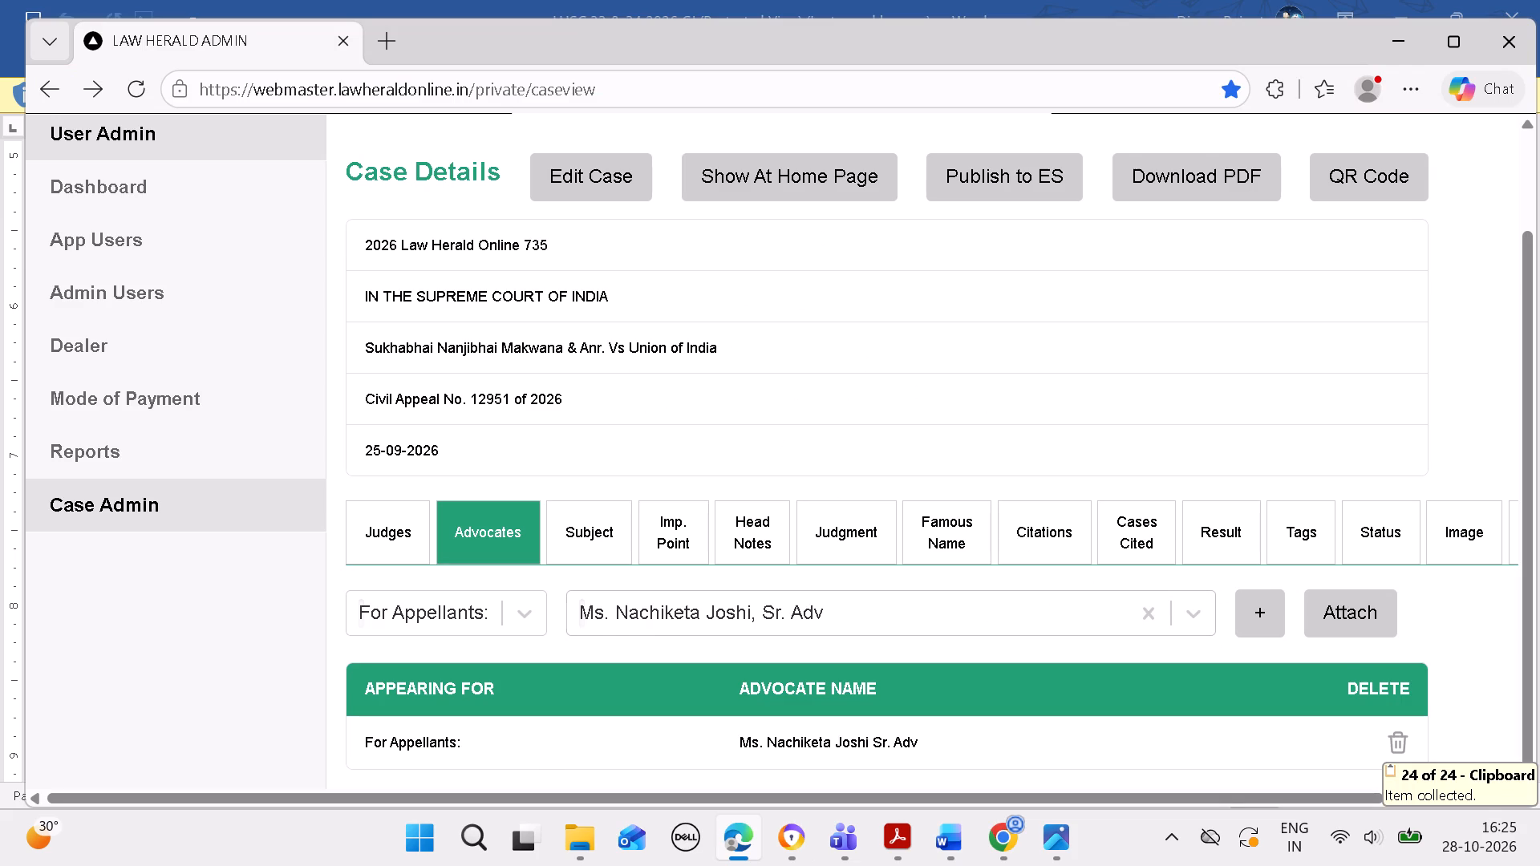
pyautogui.click(1133, 611)
pyautogui.hotkey('ctrl', 'v')
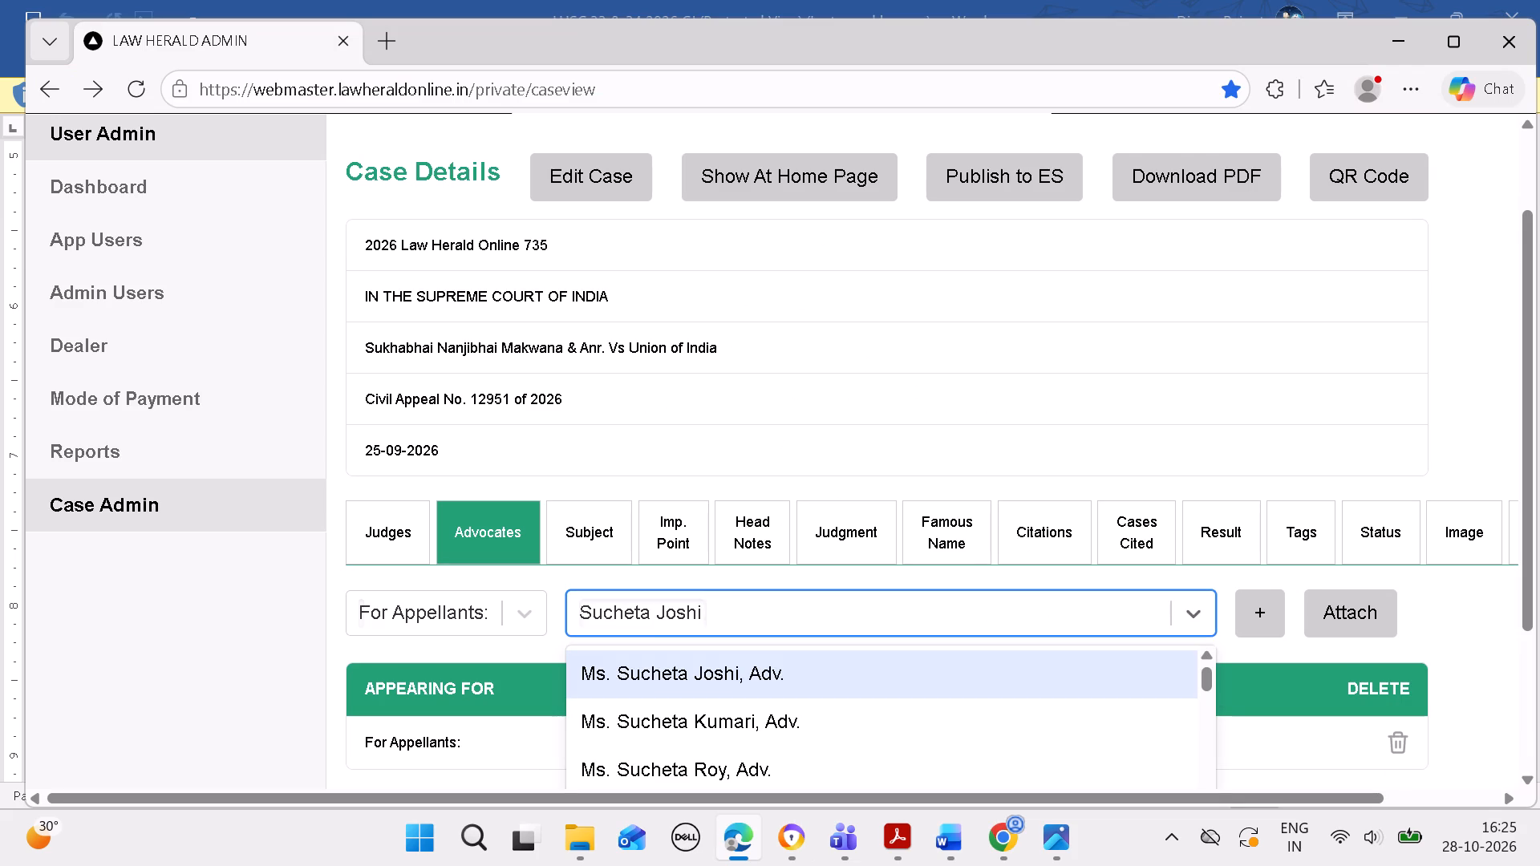
pyautogui.click(941, 677)
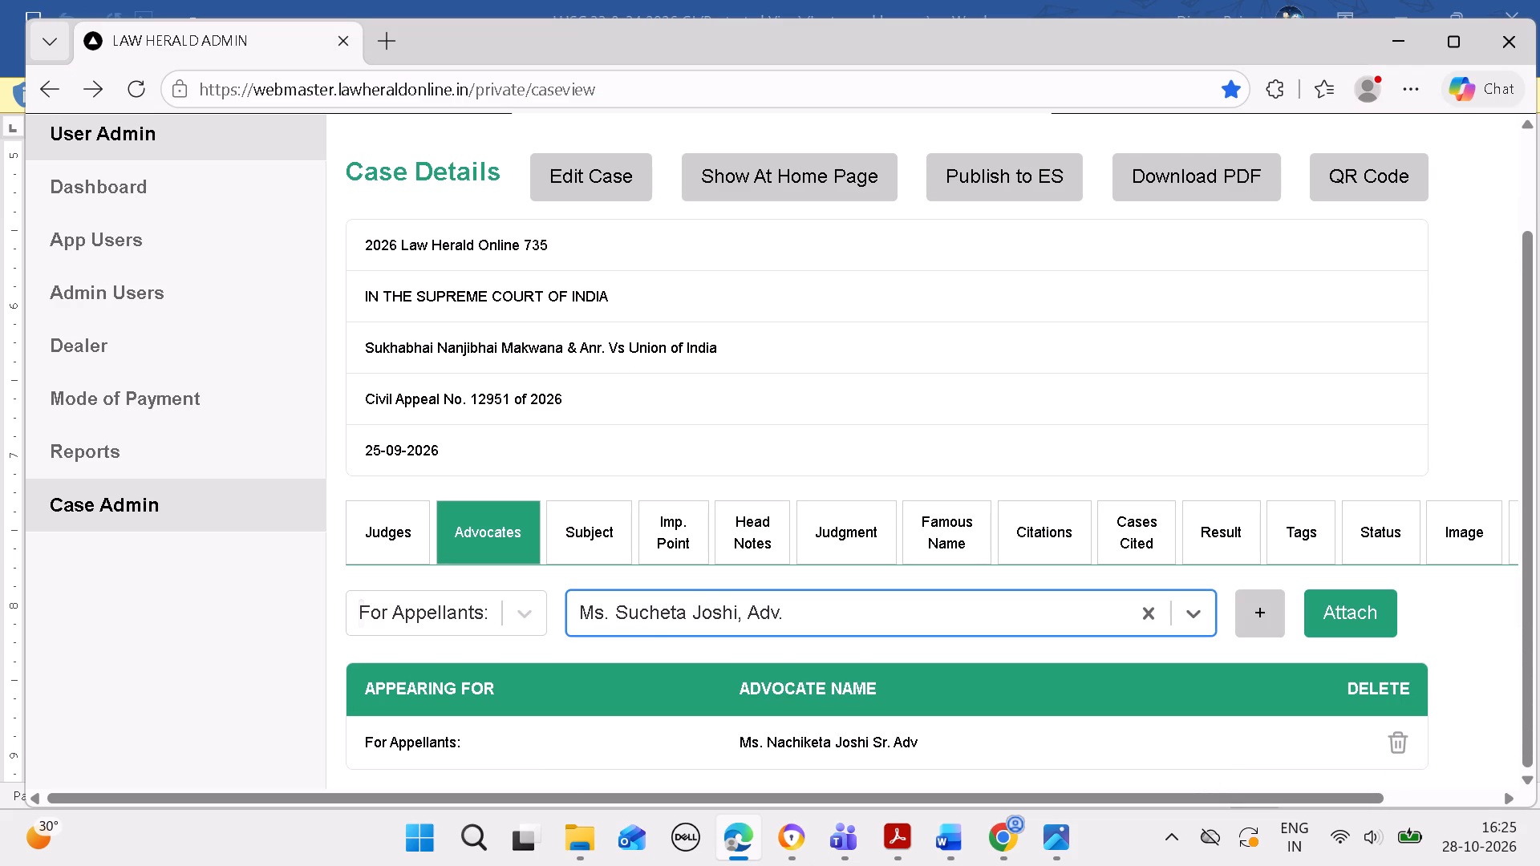
pyautogui.click(1338, 611)
pyautogui.click(1013, 259)
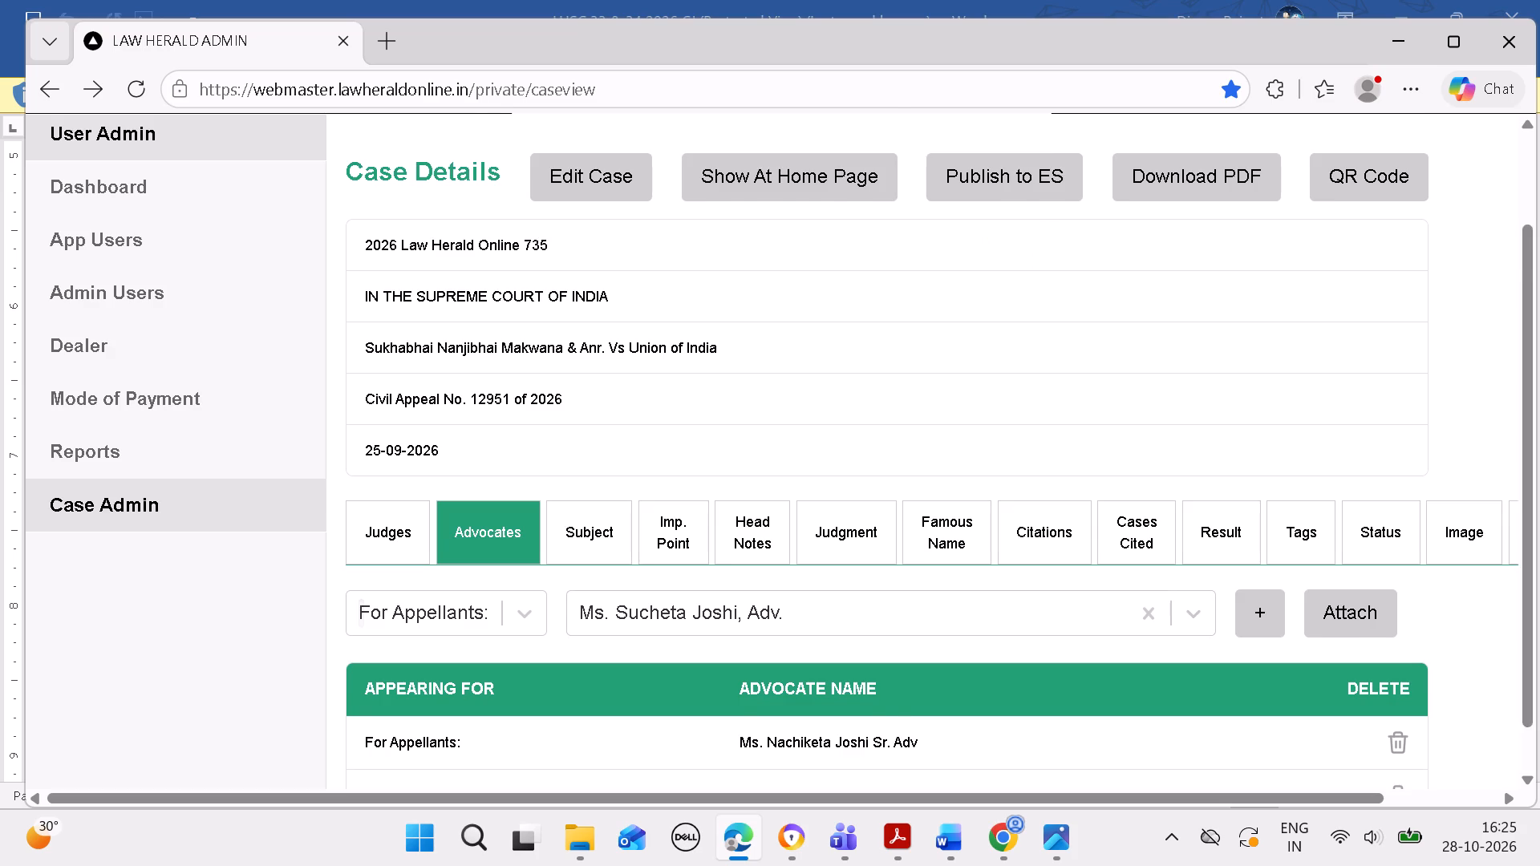
pyautogui.scroll(-9, 1038, 477)
# Compare the case's attached appellants' advocates with the names and prefixes in the Word heading.
pyautogui.click(948, 838)
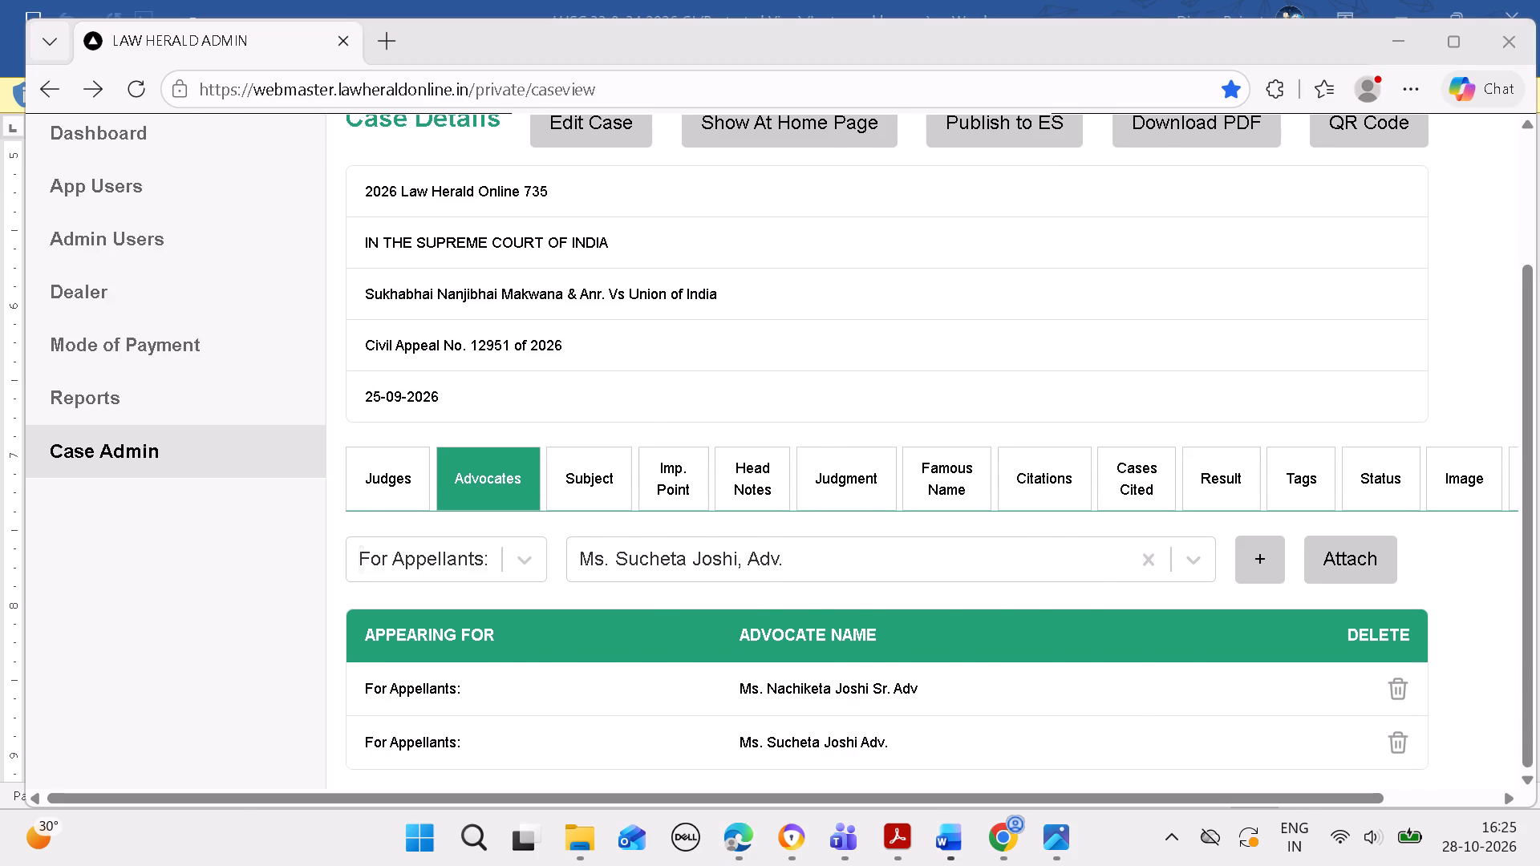
pyautogui.click(948, 835)
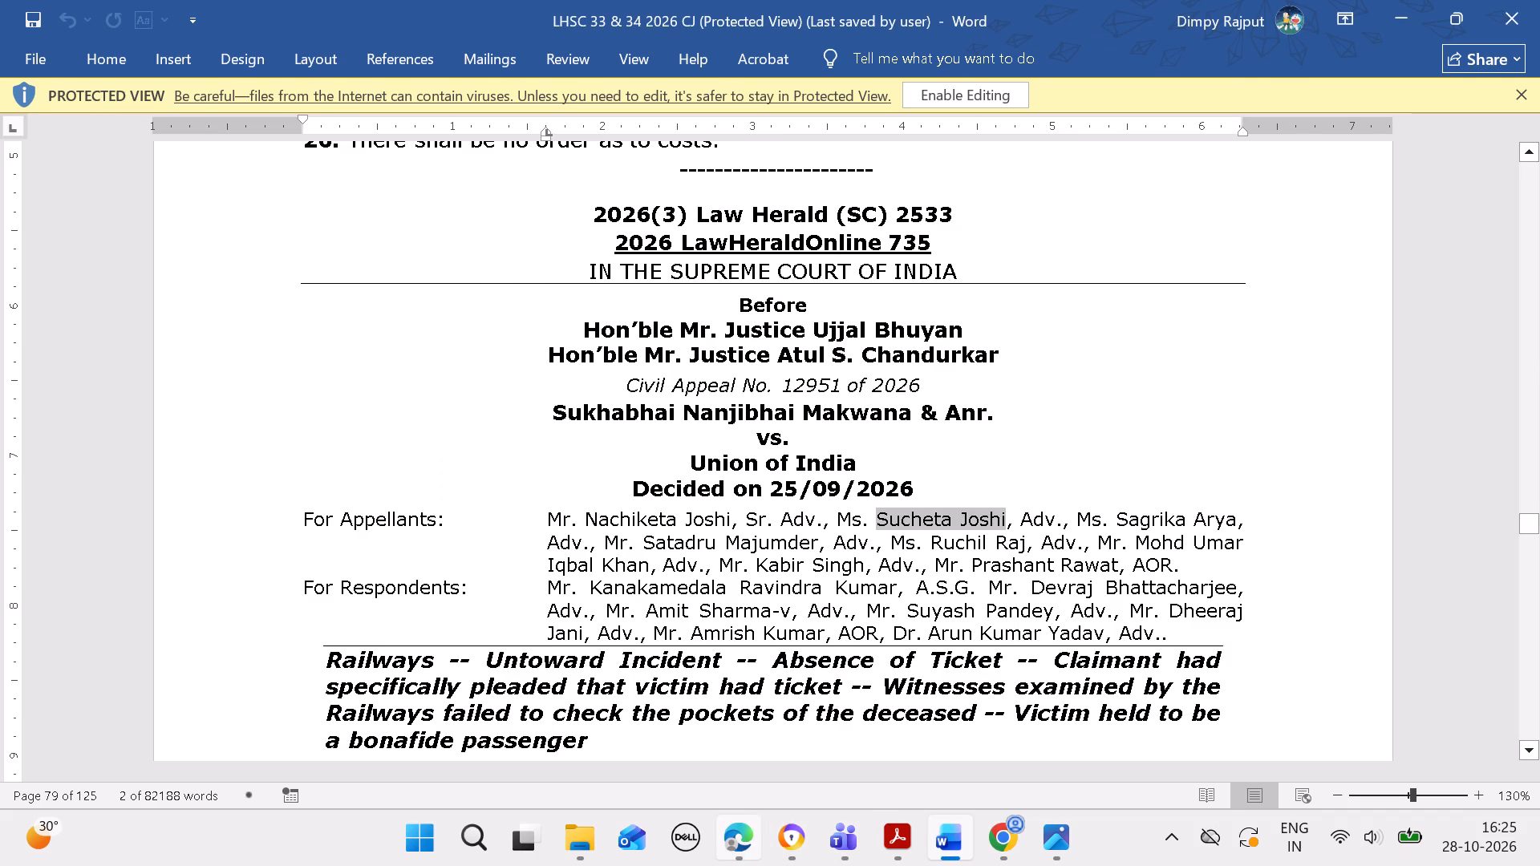
pyautogui.click(731, 844)
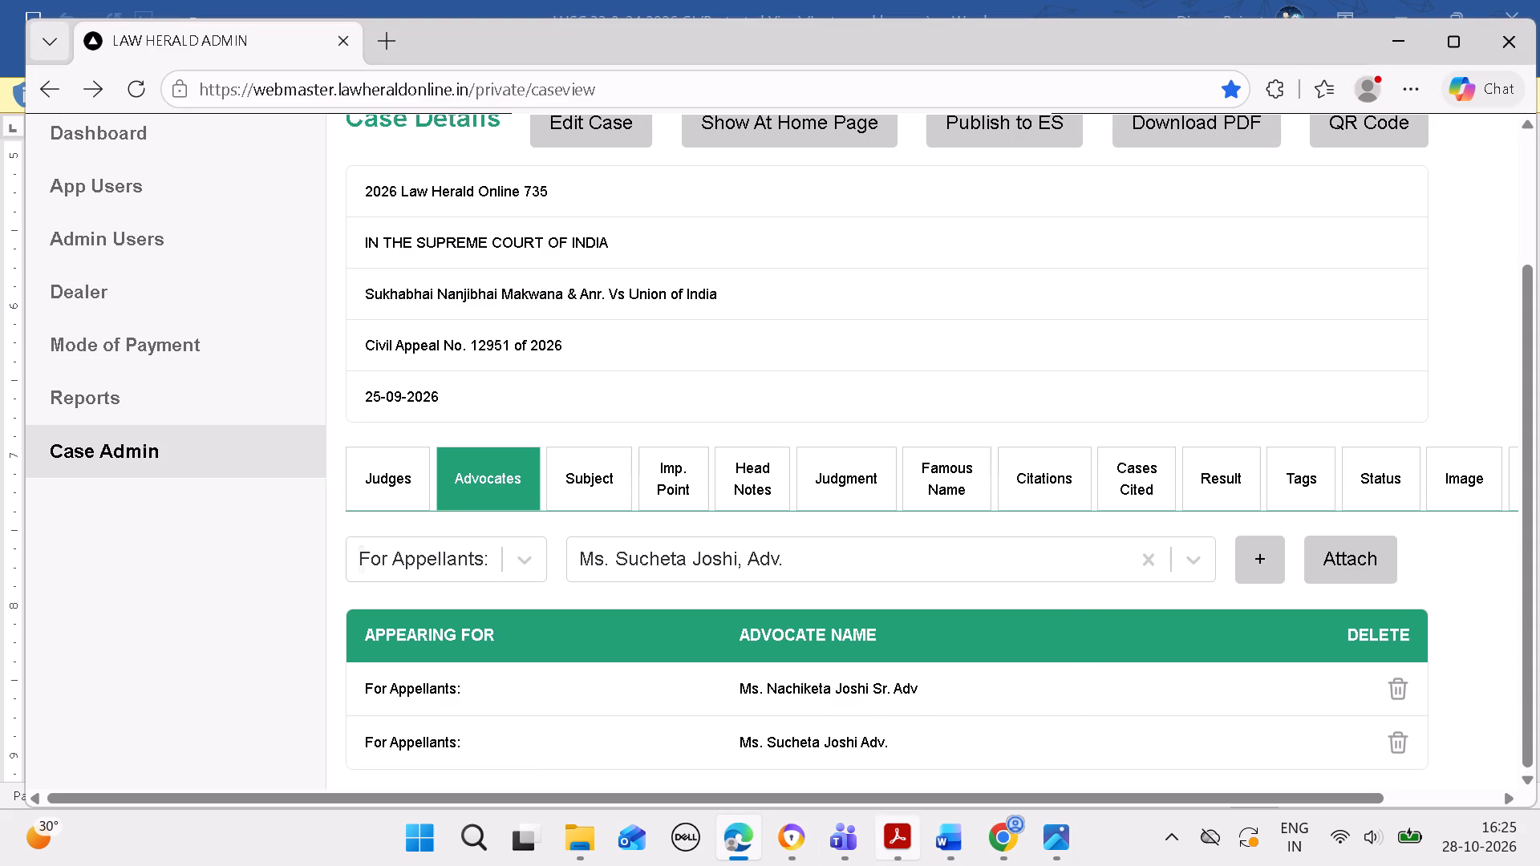
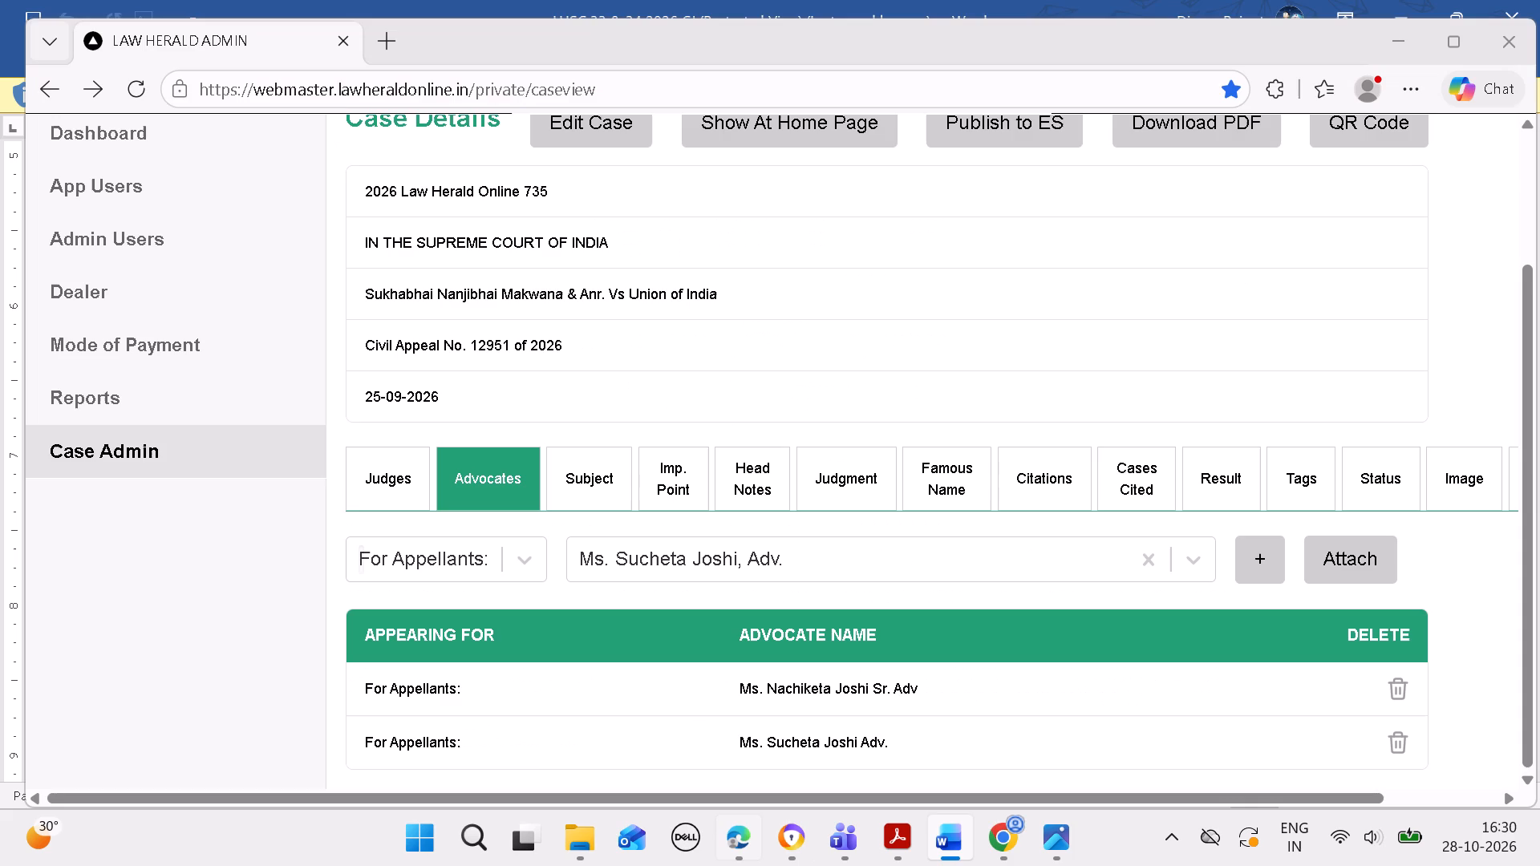
# Copy the third appellants' advocate's name from the Word heading and attach her existing "Ms.", "Adv." entry to the case under "For Appellants:".
pyautogui.click(938, 832)
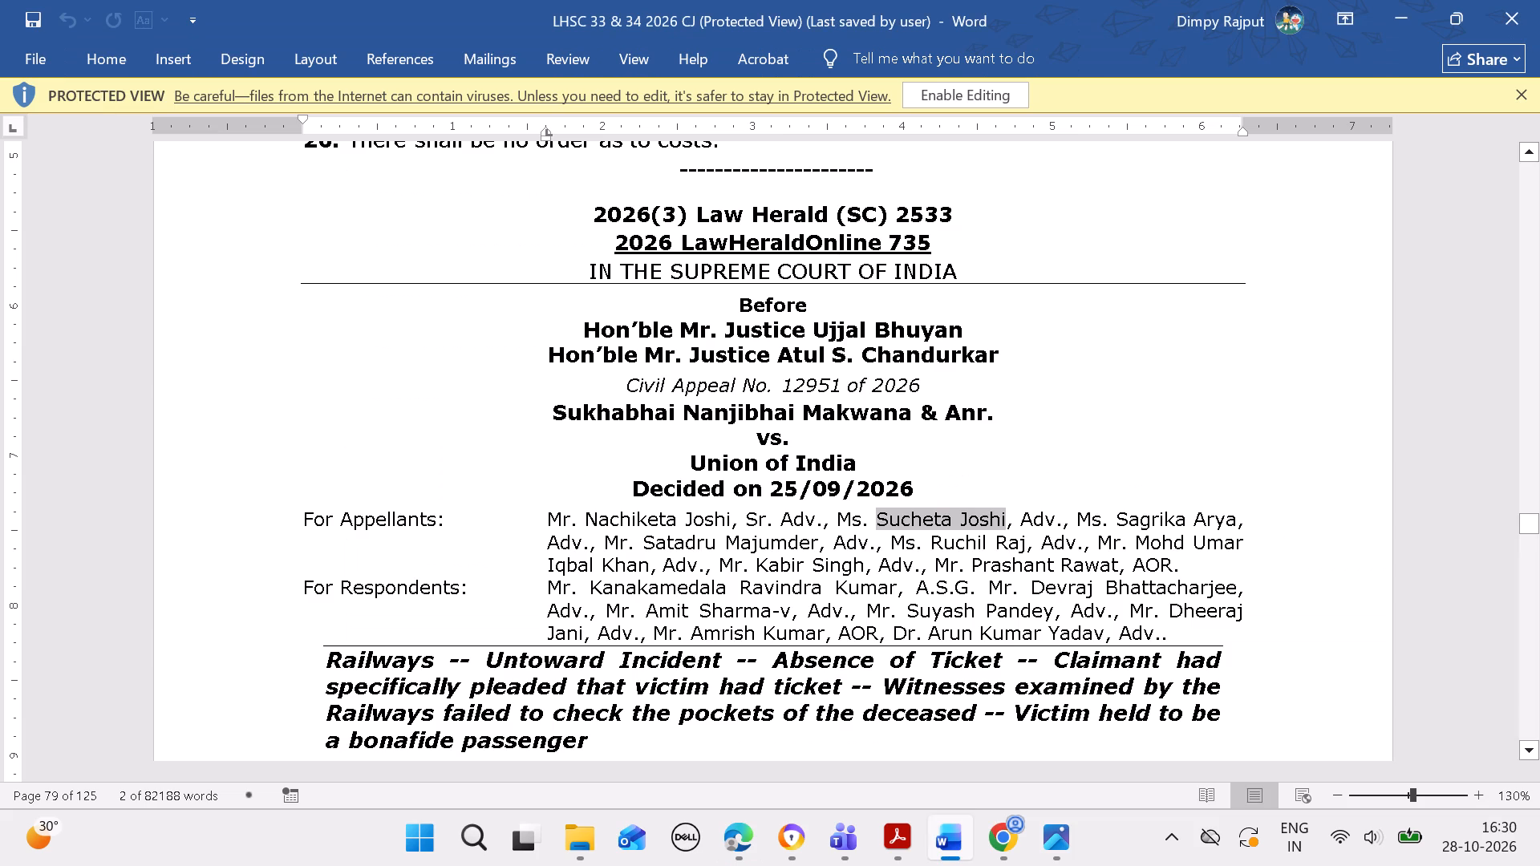
pyautogui.moveTo(1116, 516); pyautogui.dragTo(1213, 516)
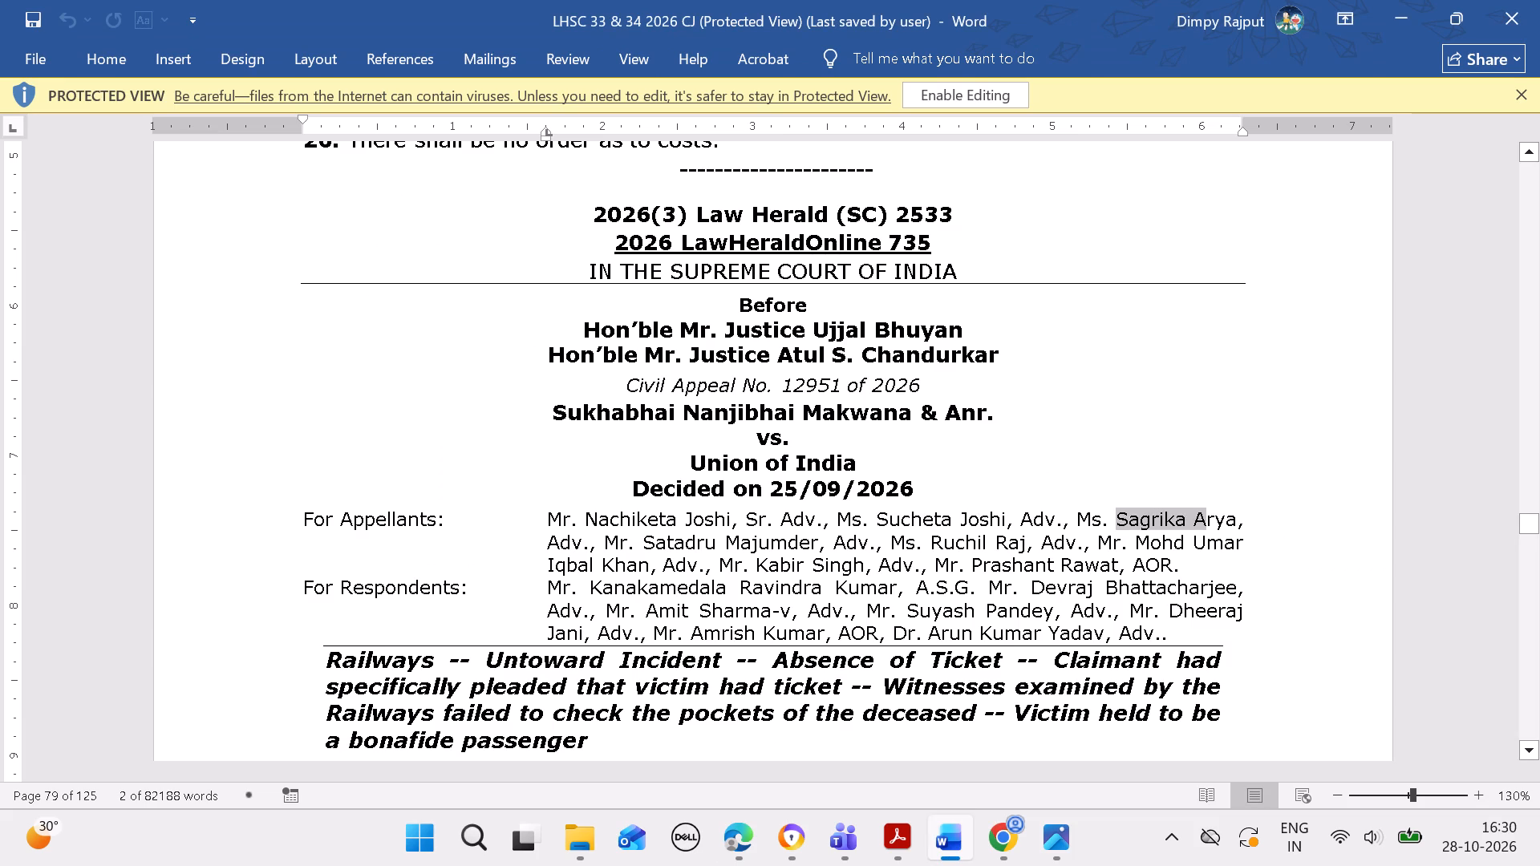
pyautogui.moveTo(1213, 516); pyautogui.dragTo(1220, 516)
pyautogui.hotkey('ctrl', 'c')
pyautogui.hotkey('ctrl', 'c')
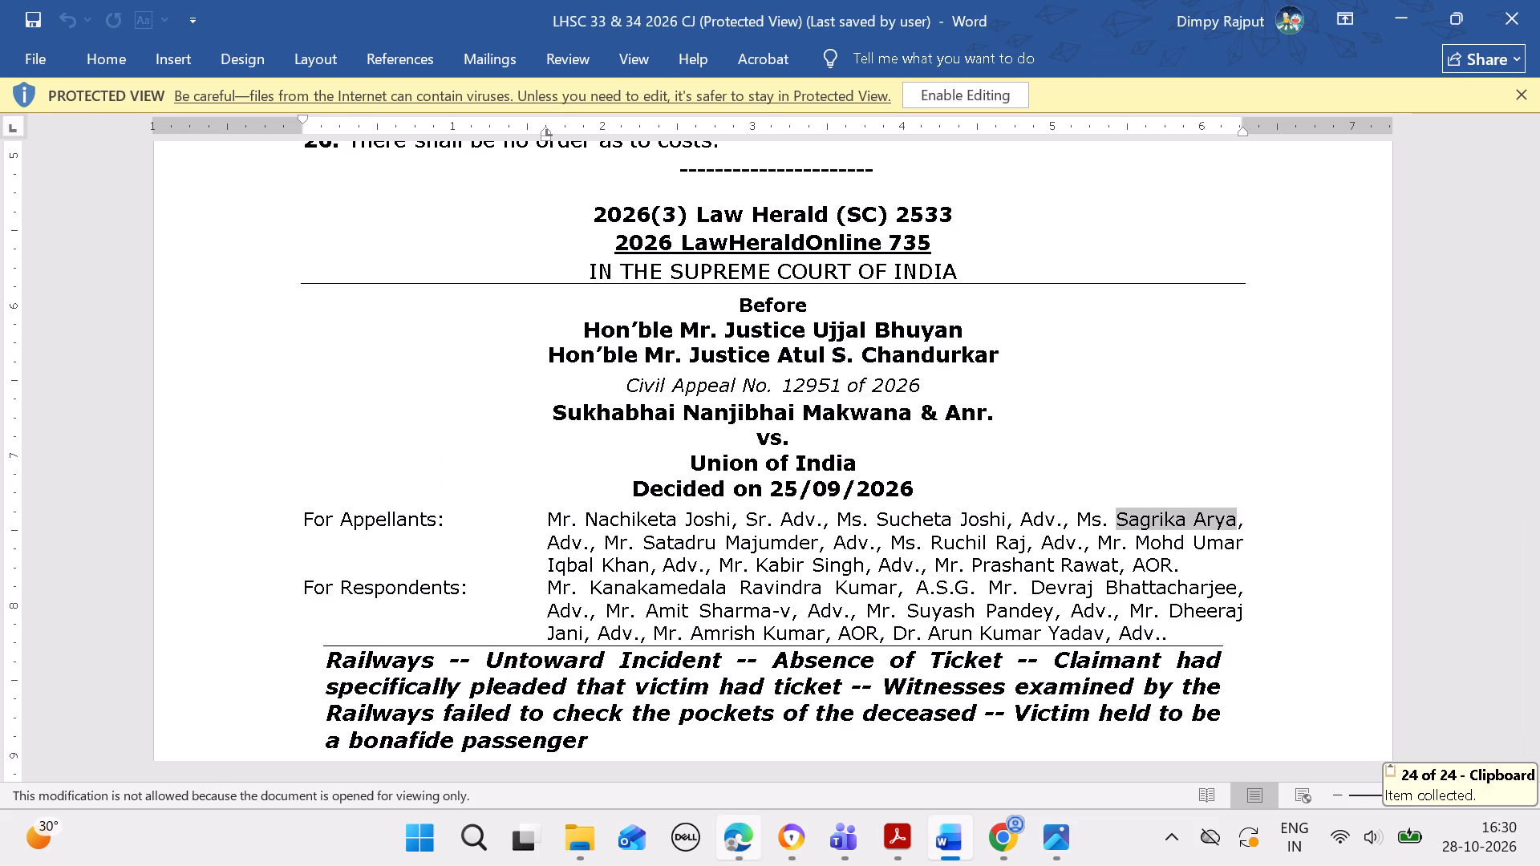
pyautogui.click(745, 832)
pyautogui.click(1145, 552)
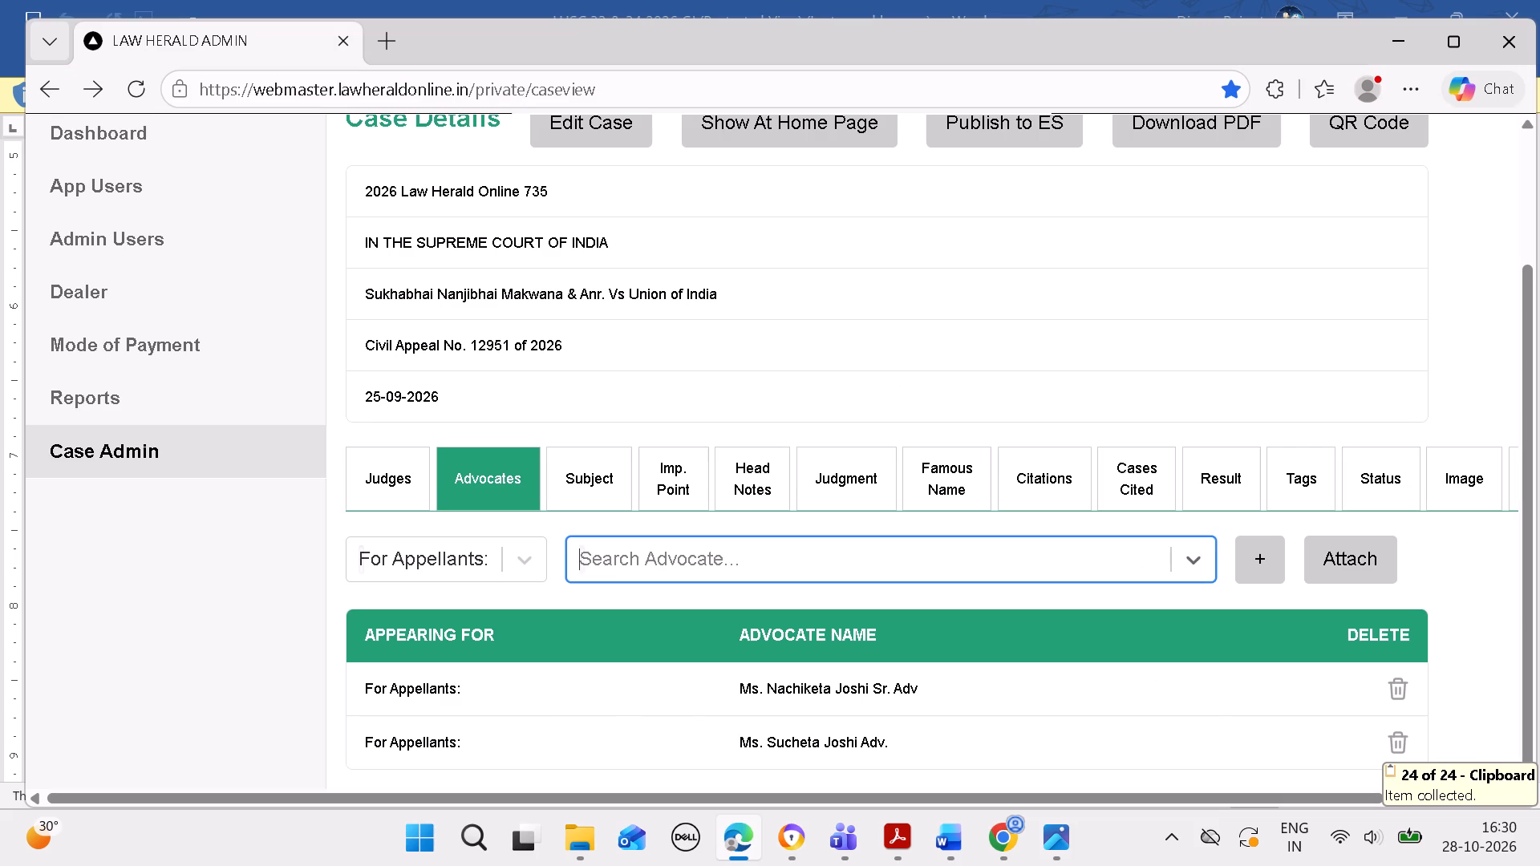
pyautogui.hotkey('ctrl', 'v')
pyautogui.click(929, 617)
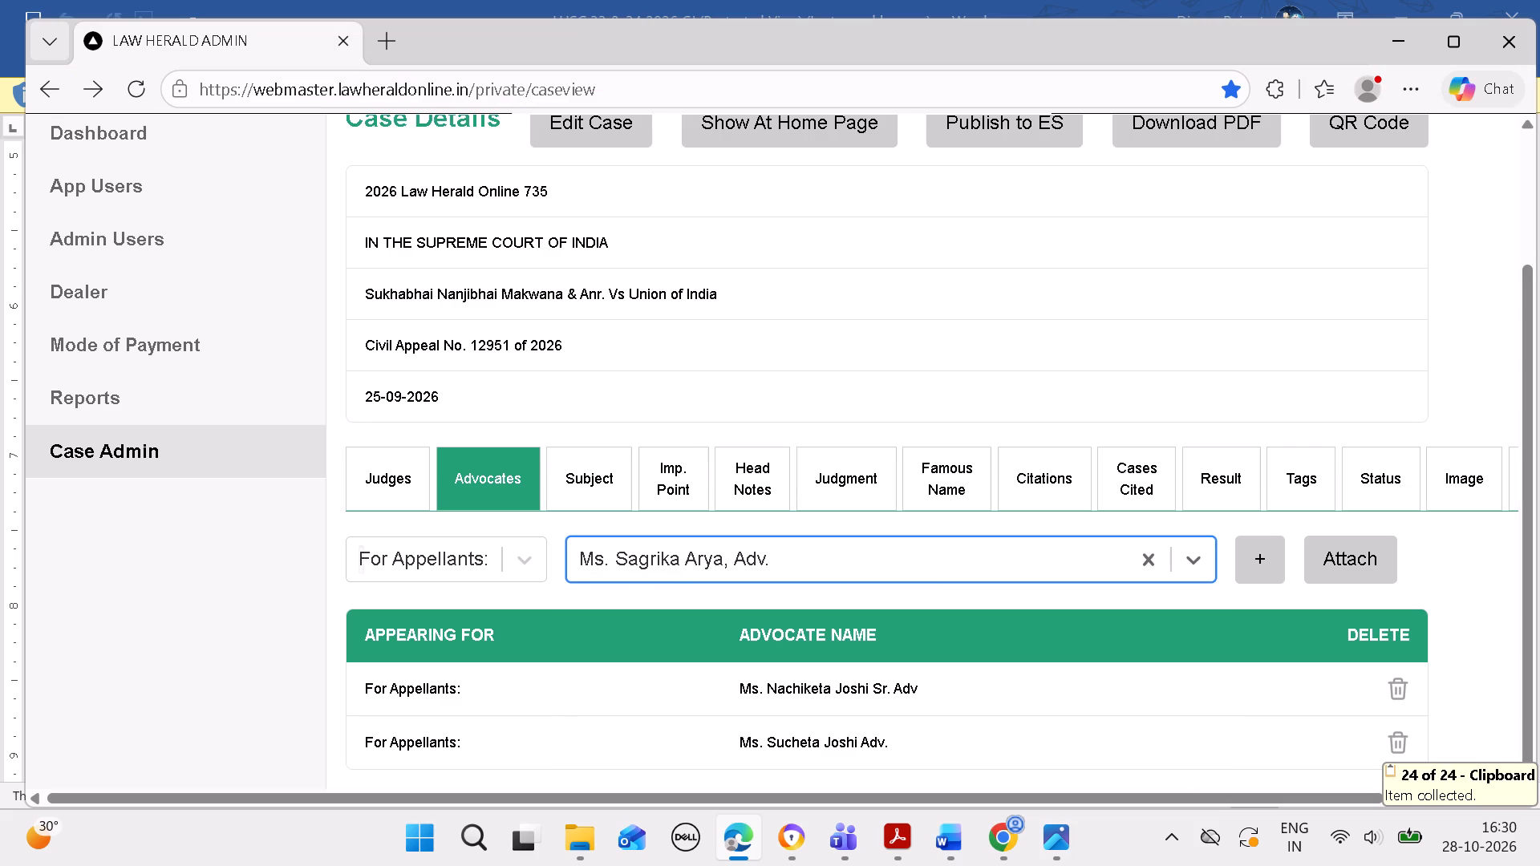
pyautogui.click(1338, 563)
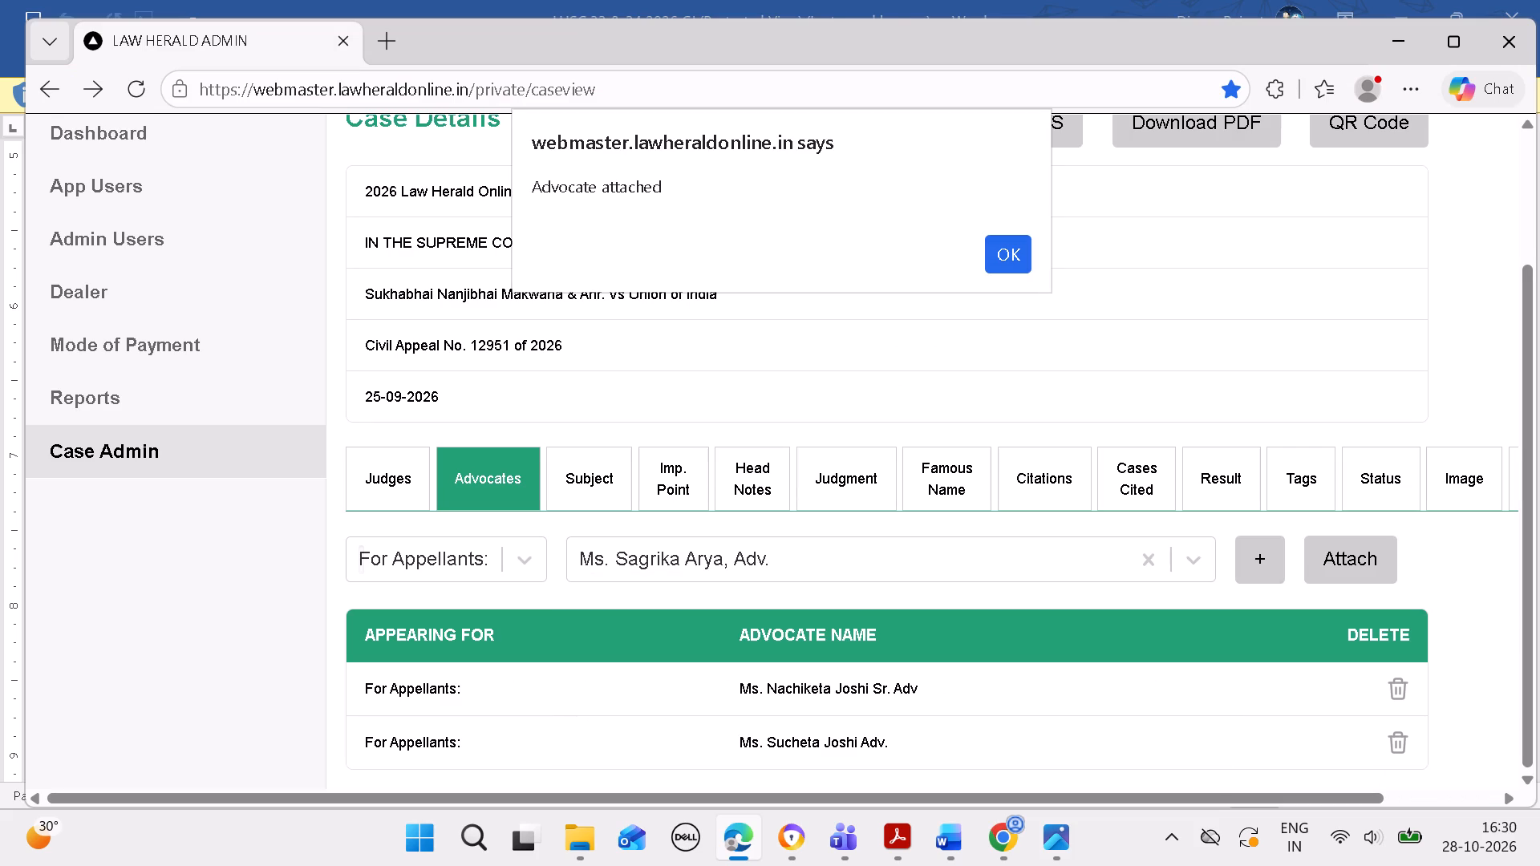
pyautogui.click(1031, 259)
pyautogui.click(1002, 250)
pyautogui.scroll(-5, 1024, 416)
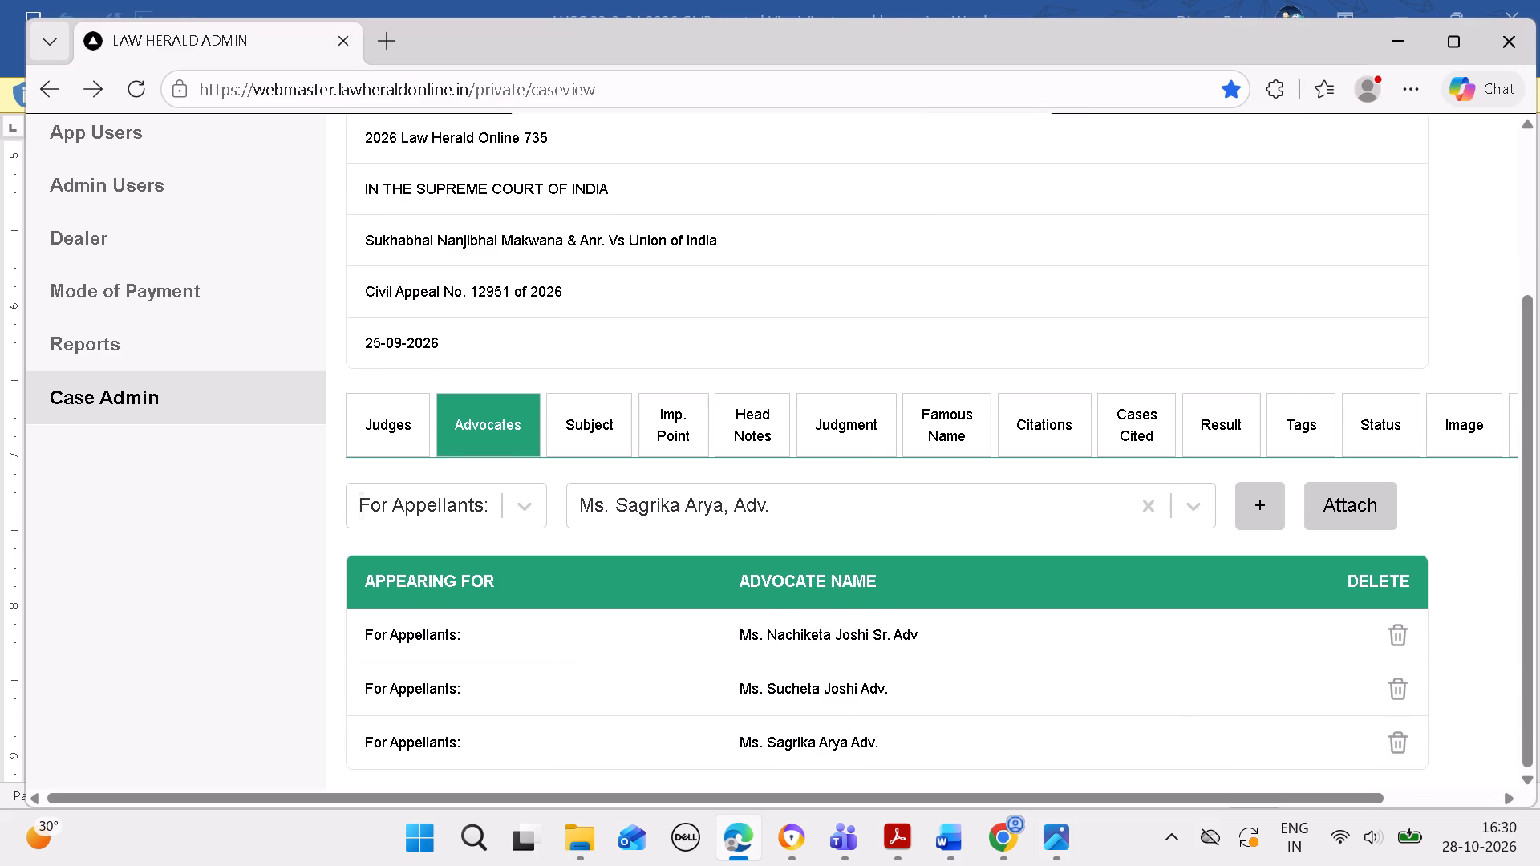
# Copy the fourth appellants' advocate's name from Word and add him to the case as a new advocate with prefix Mr. and designation ADV.
pyautogui.click(957, 834)
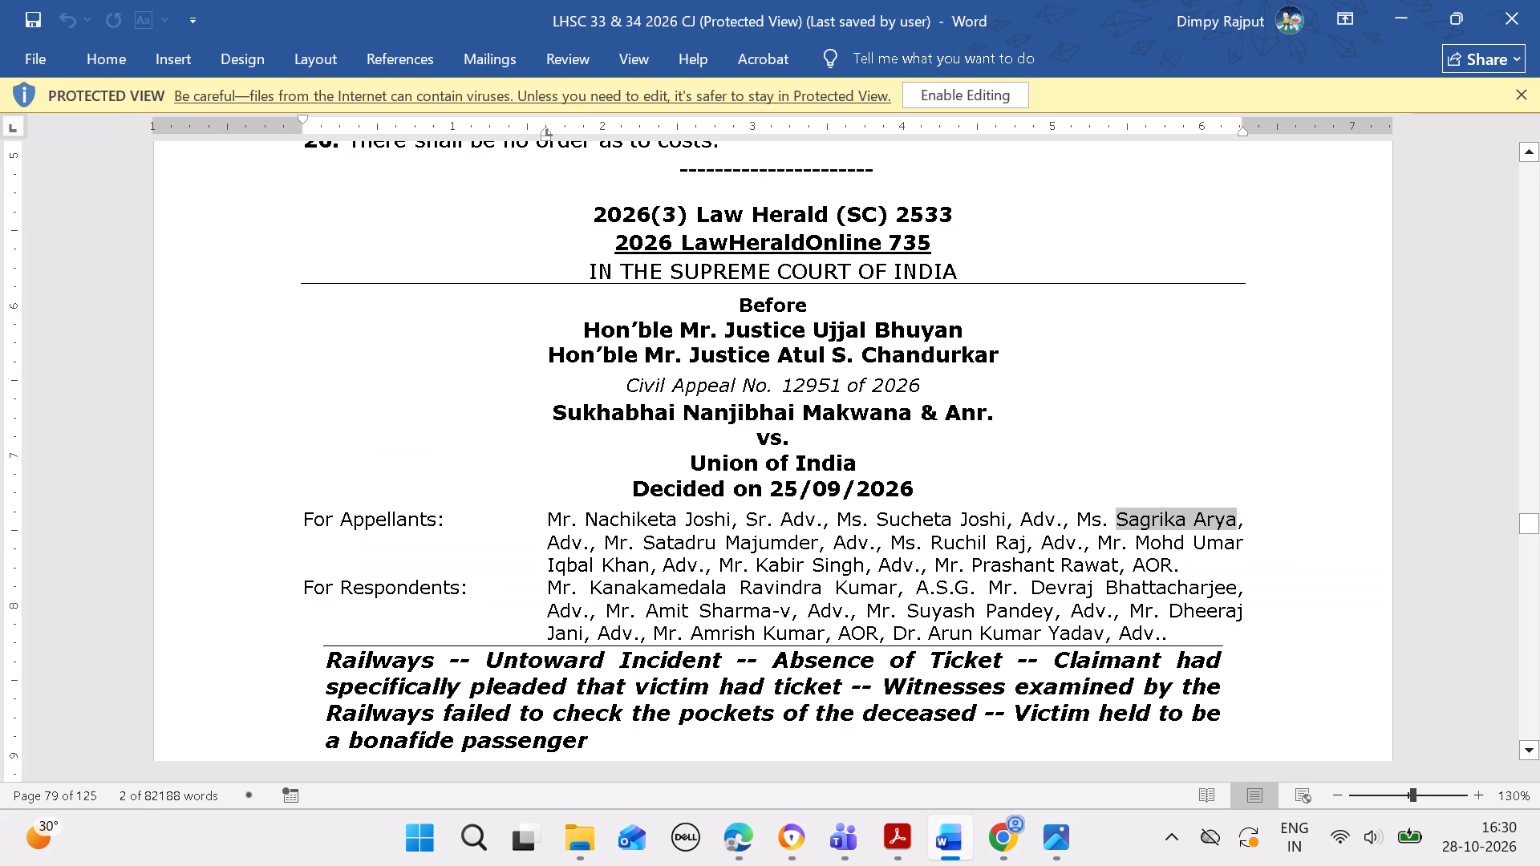
pyautogui.moveTo(643, 536); pyautogui.dragTo(752, 533)
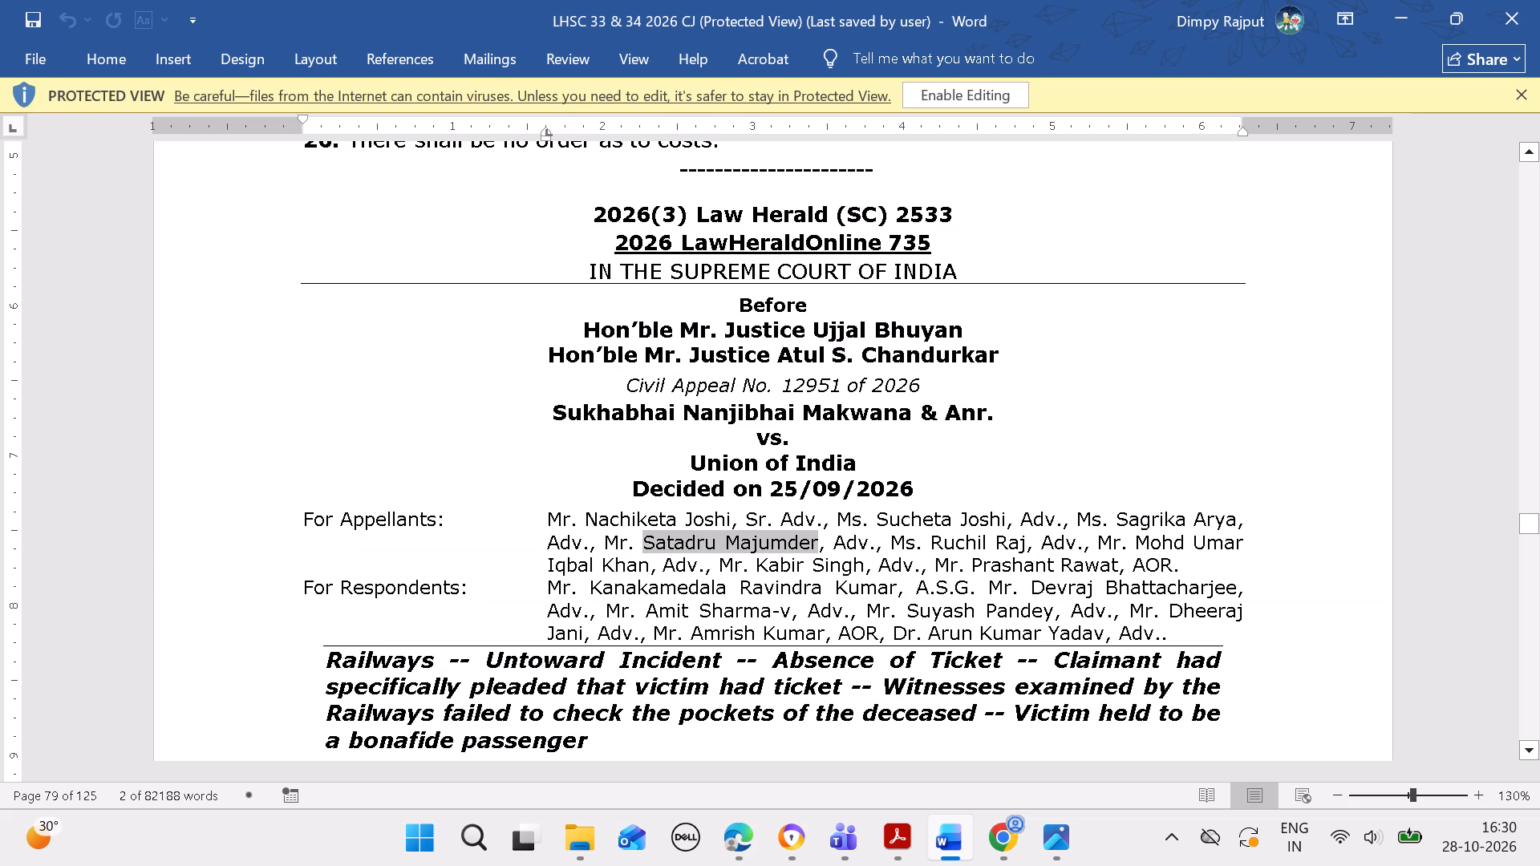
pyautogui.moveTo(752, 533); pyautogui.dragTo(760, 533)
pyautogui.hotkey('ctrl', 'c')
pyautogui.click(742, 836)
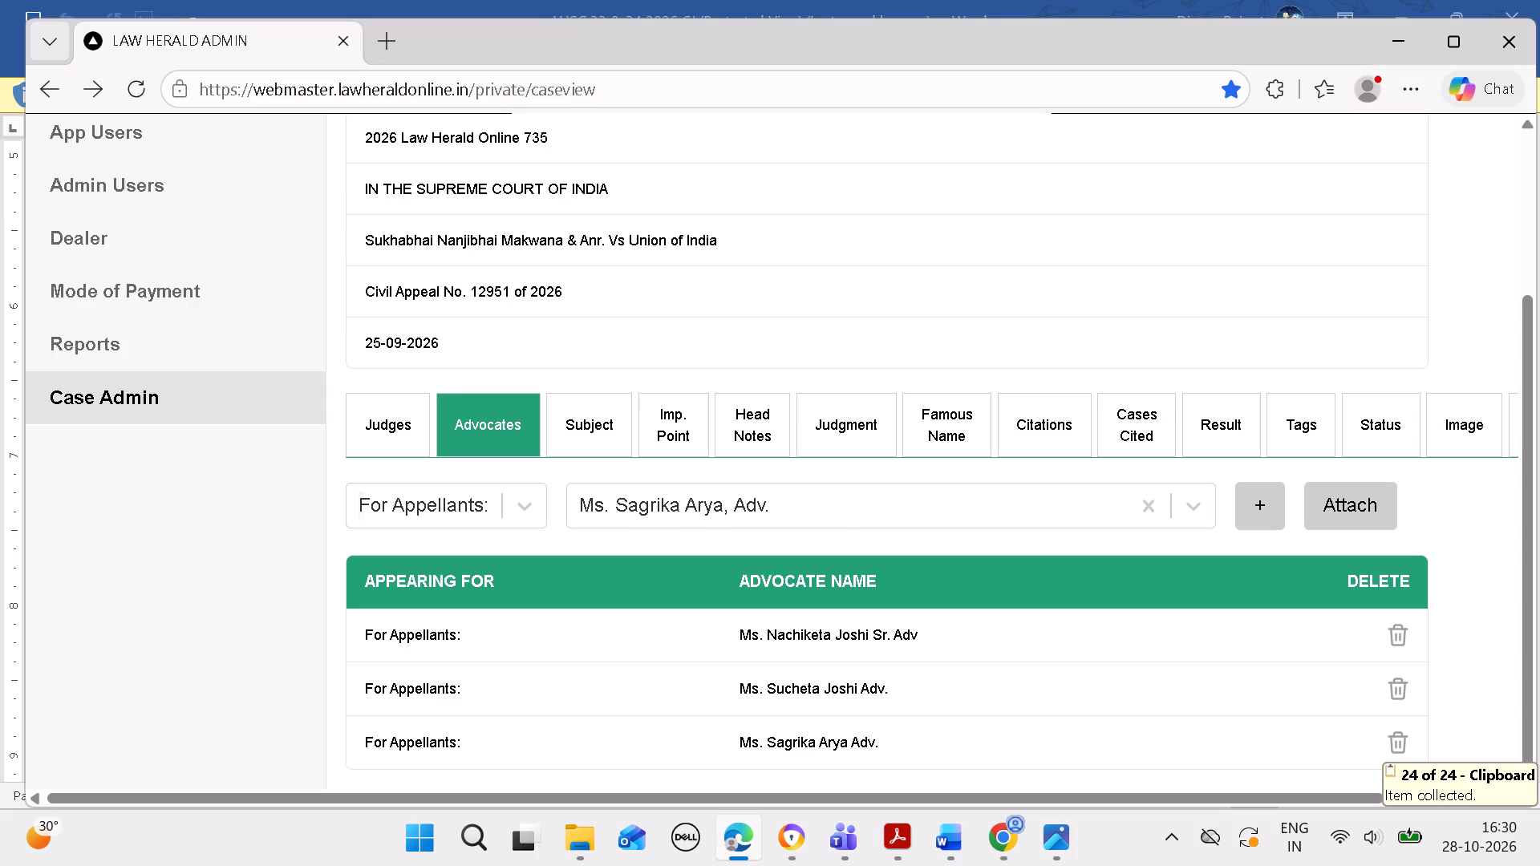
pyautogui.click(1153, 496)
pyautogui.hotkey('ctrl', 'v')
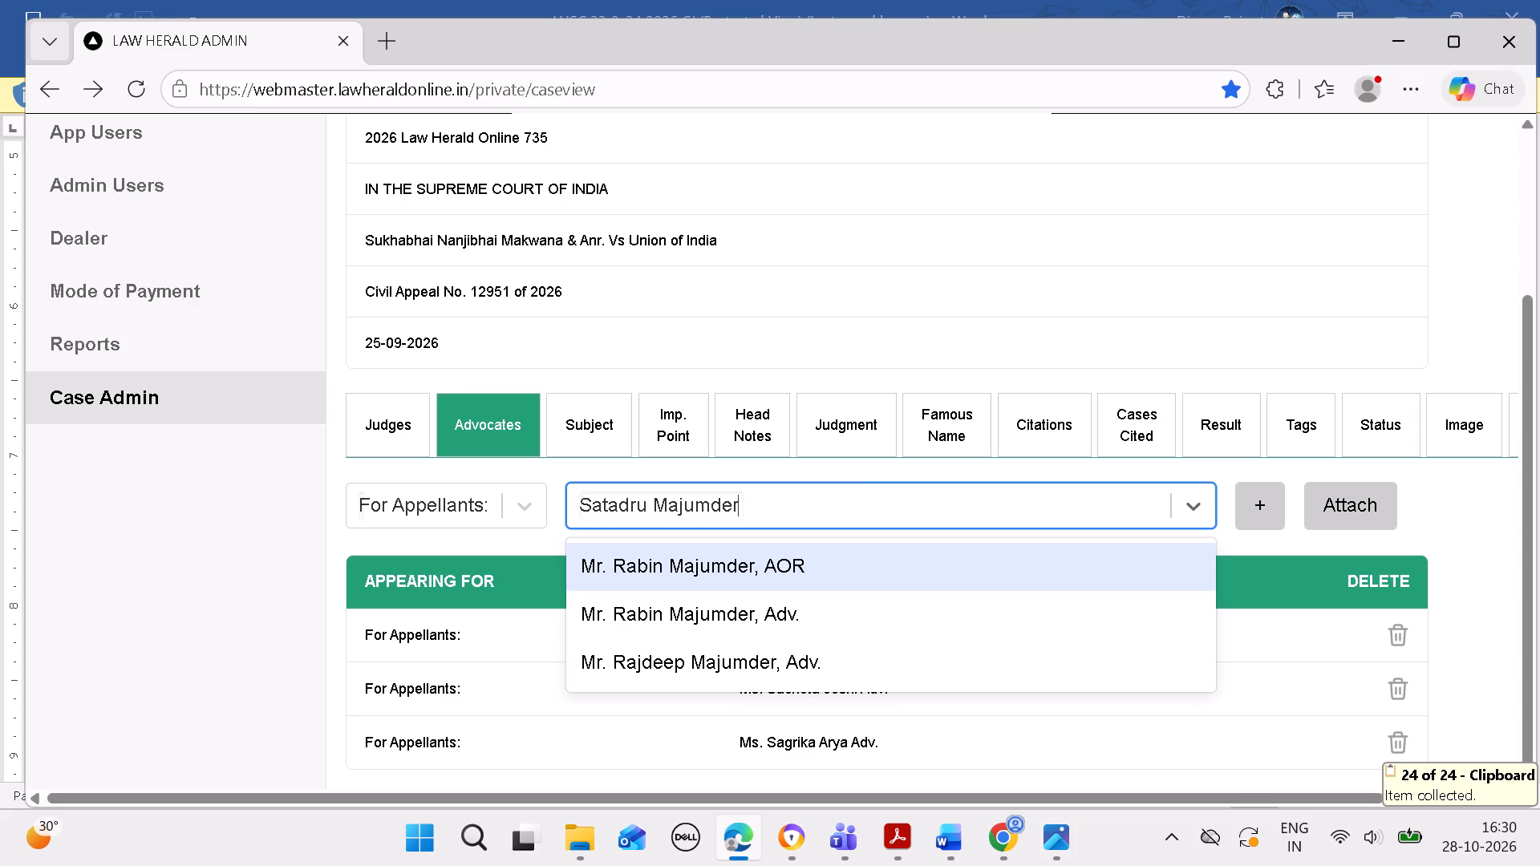
pyautogui.click(1256, 493)
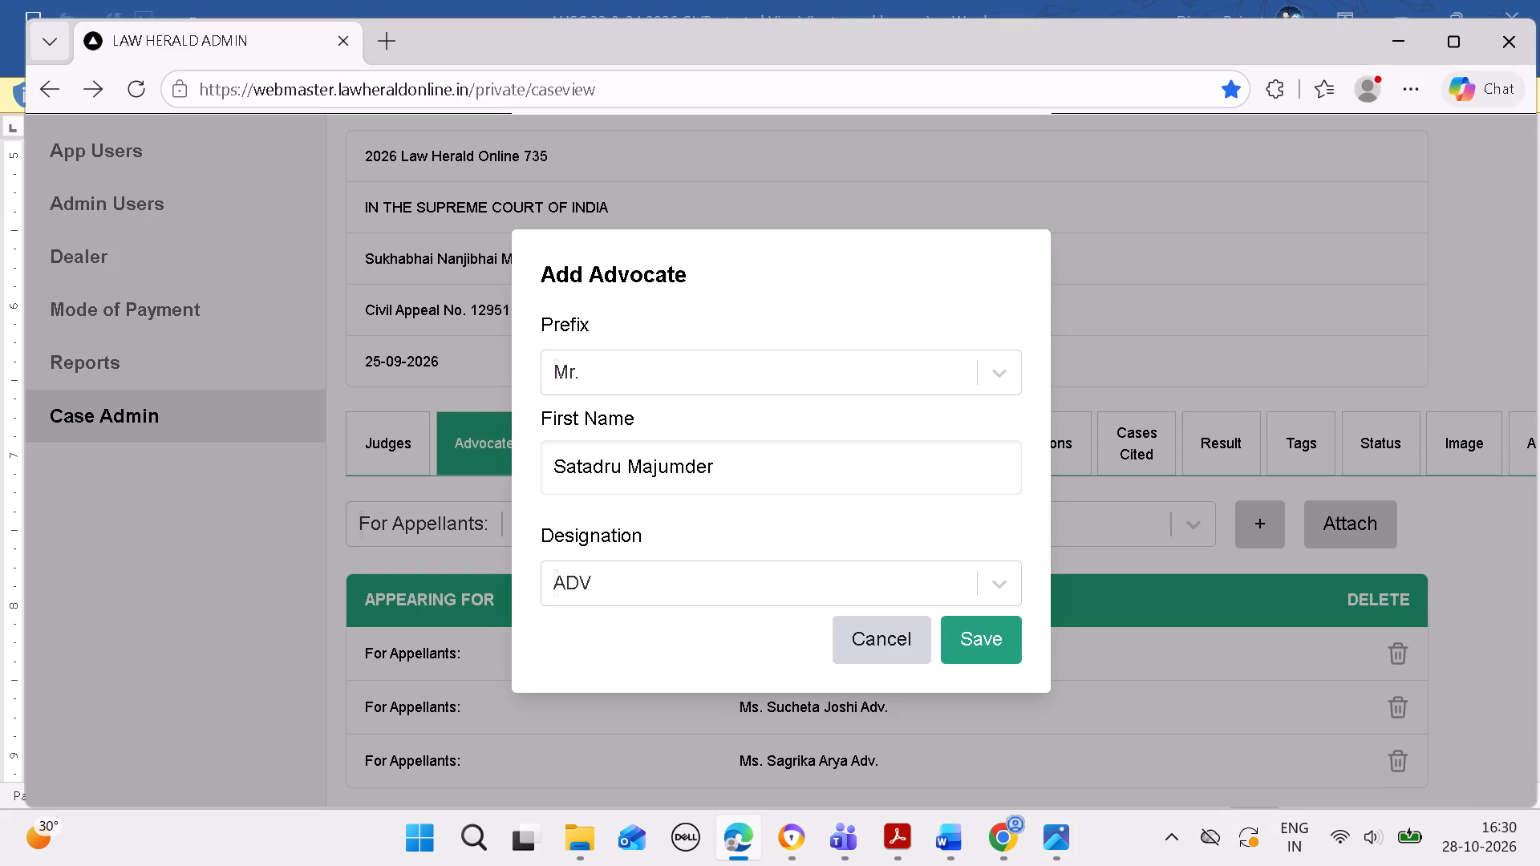
pyautogui.click(1003, 633)
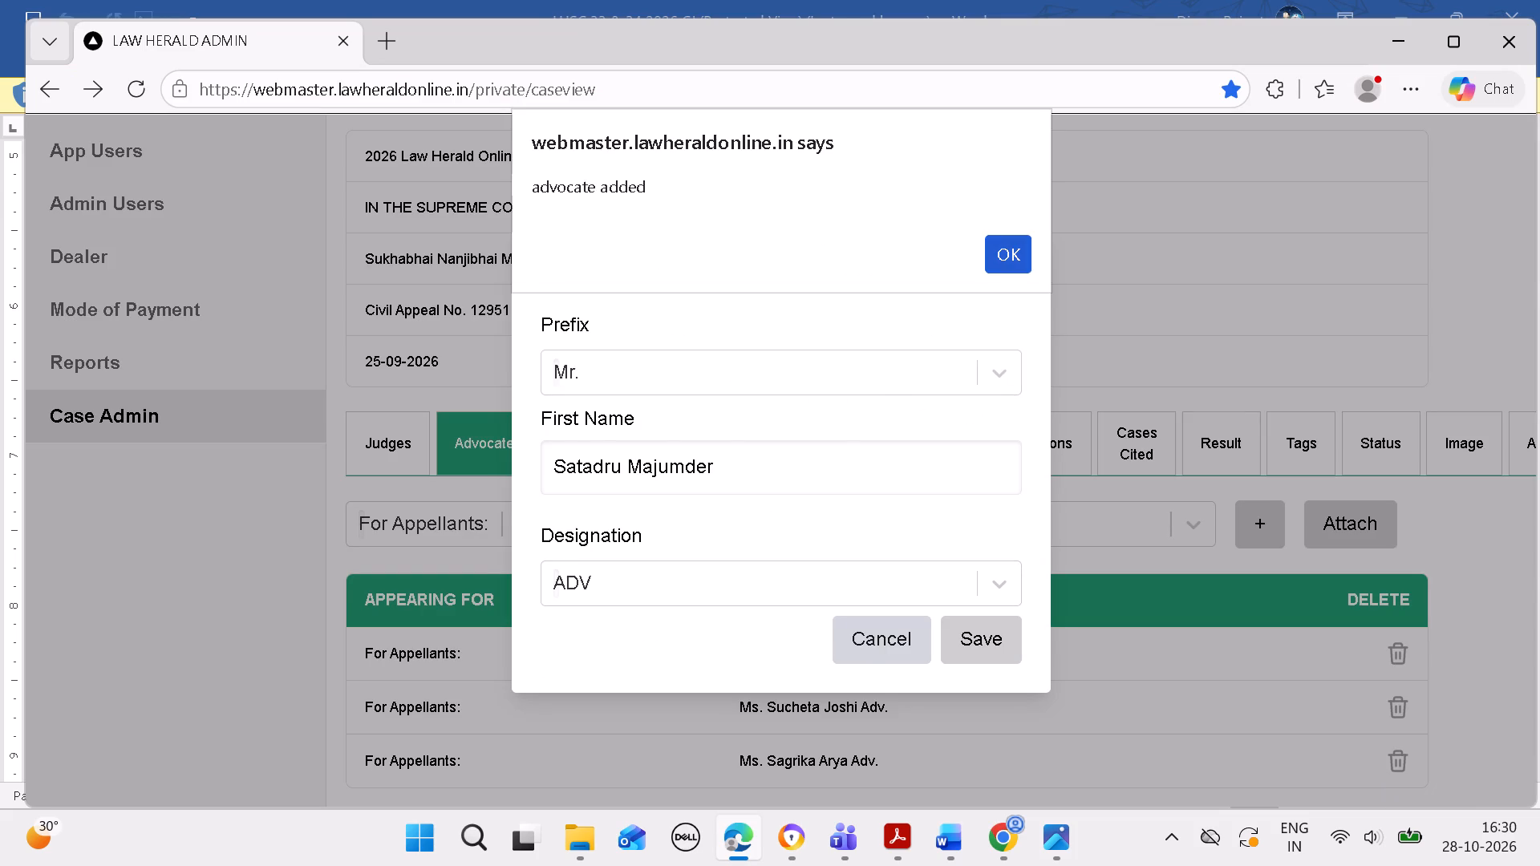
pyautogui.click(1015, 268)
pyautogui.click(1011, 261)
pyautogui.scroll(-5, 1002, 313)
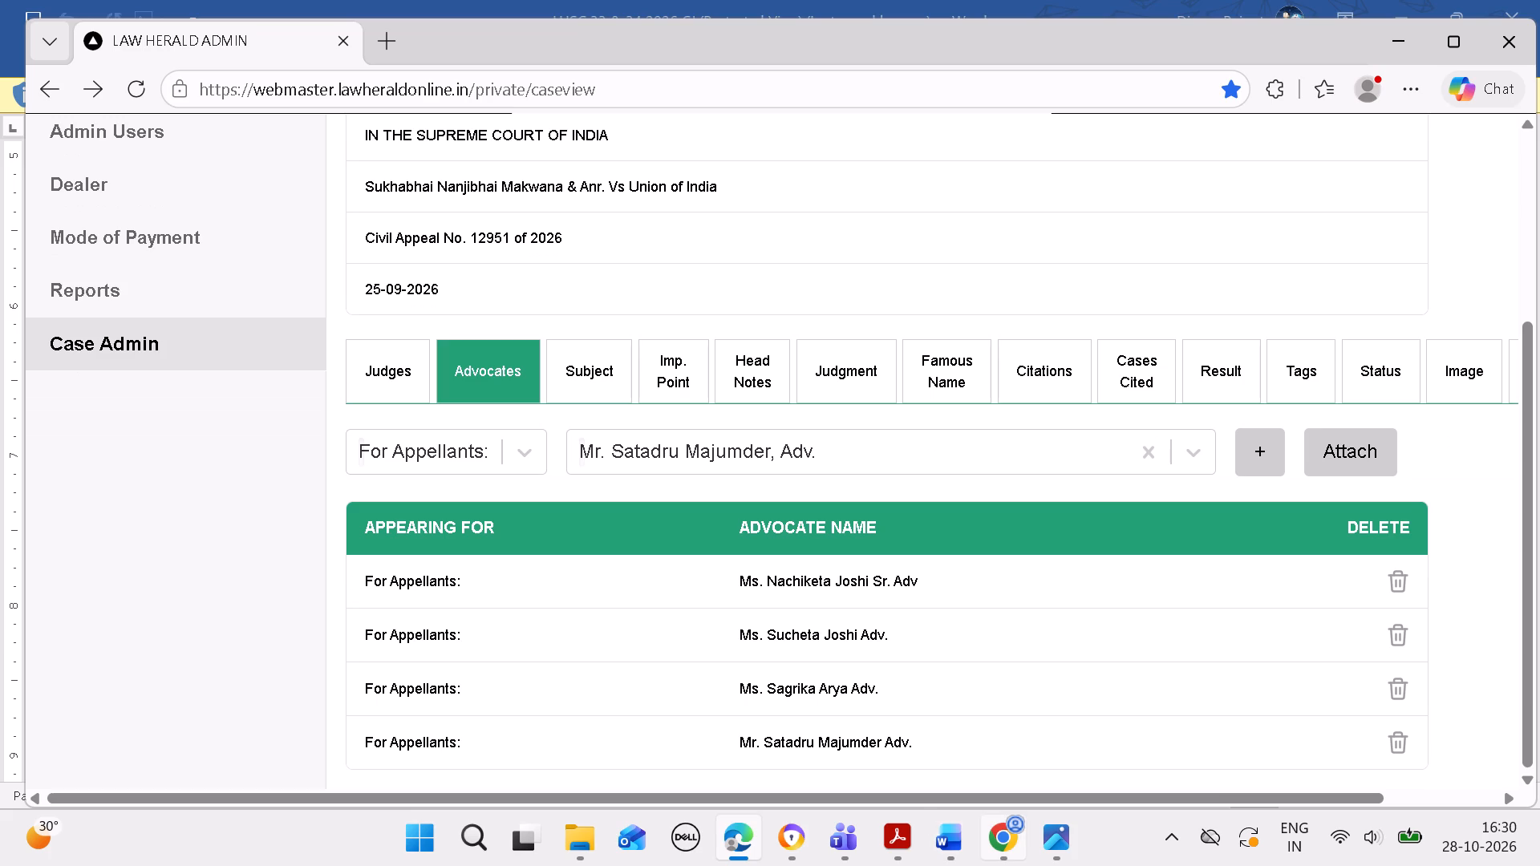
# Copy the fifth appellants' advocate's name from the Word heading and search the case's advocates for it.
pyautogui.click(968, 845)
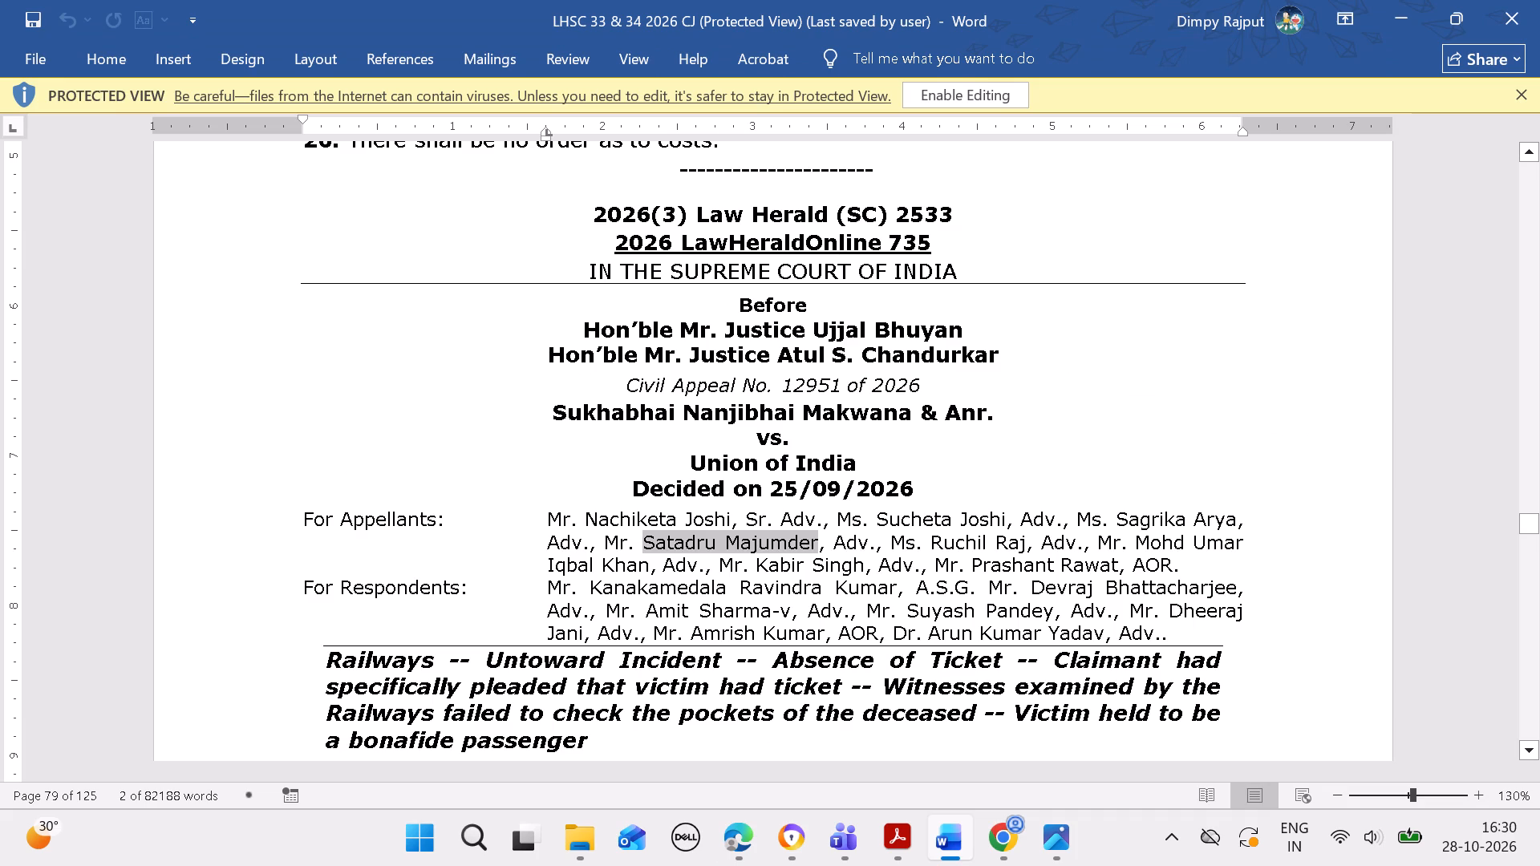
pyautogui.moveTo(934, 533); pyautogui.dragTo(1025, 551)
pyautogui.hotkey('ctrl', 'c')
pyautogui.click(752, 832)
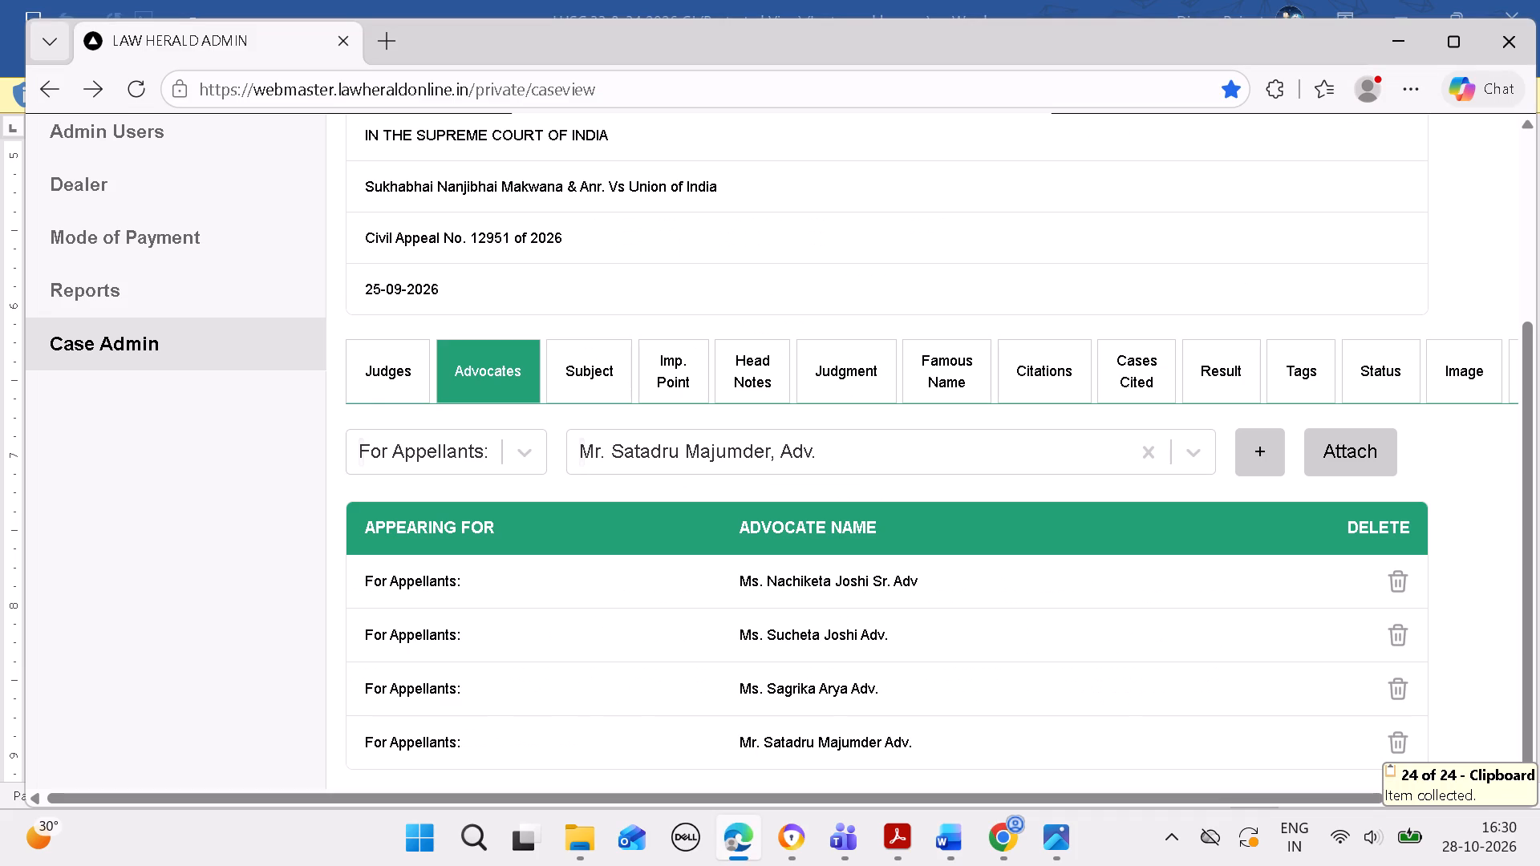
pyautogui.click(1140, 451)
pyautogui.hotkey('ctrl', 'v')
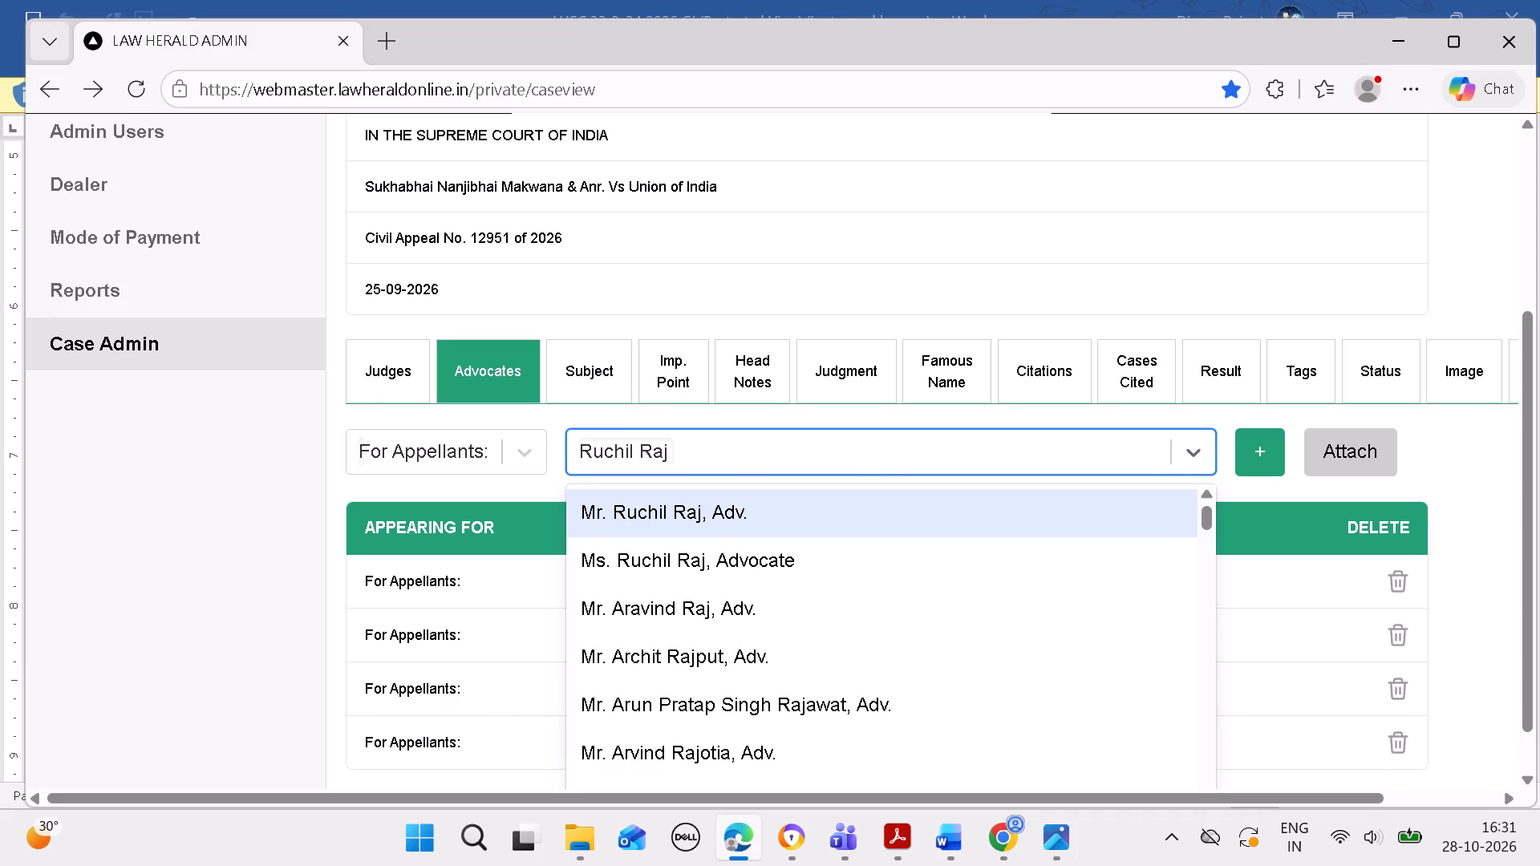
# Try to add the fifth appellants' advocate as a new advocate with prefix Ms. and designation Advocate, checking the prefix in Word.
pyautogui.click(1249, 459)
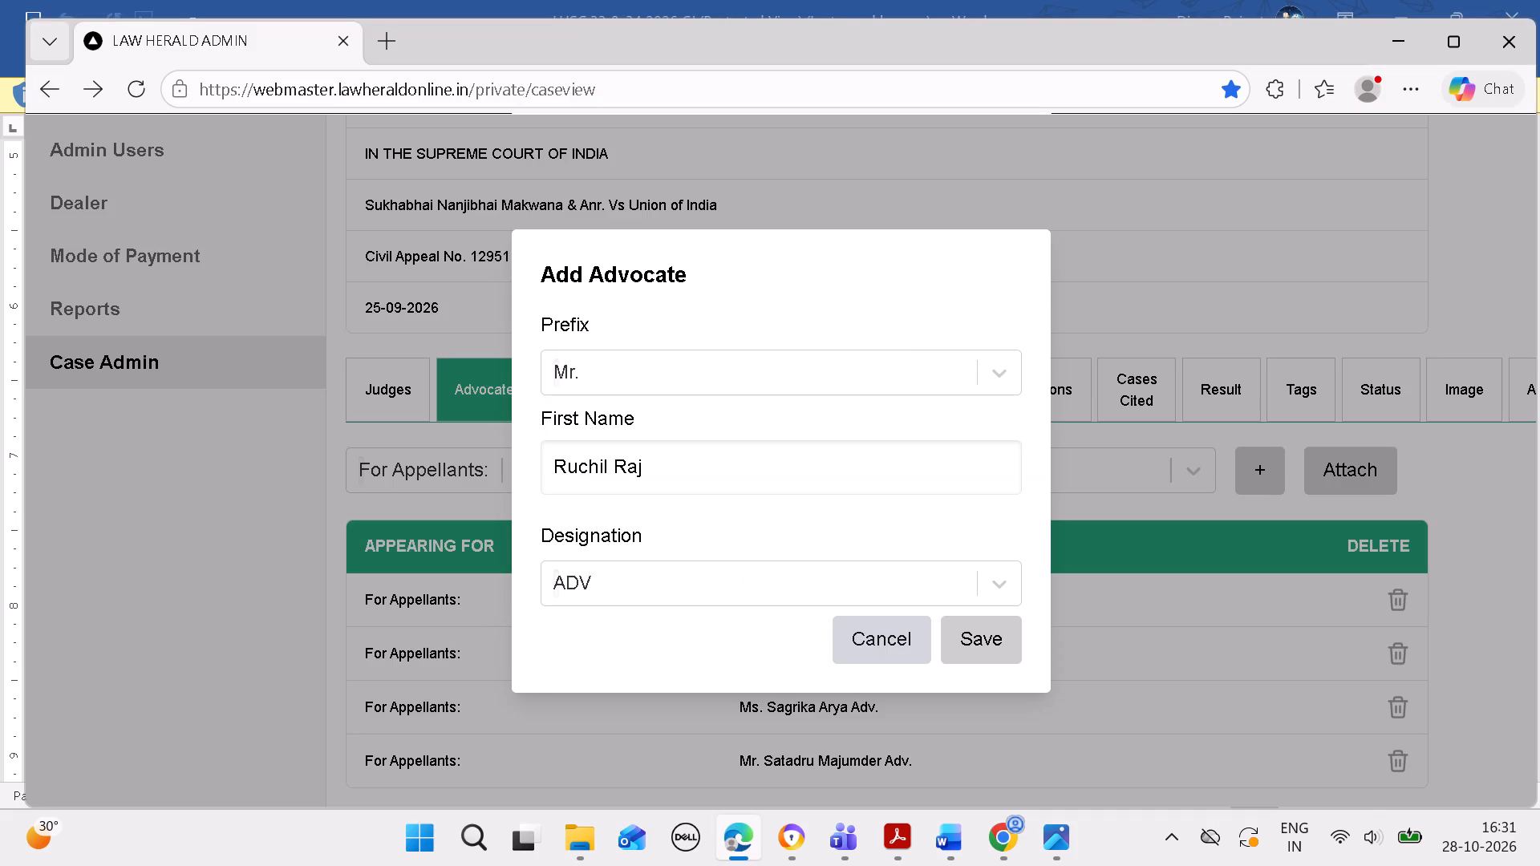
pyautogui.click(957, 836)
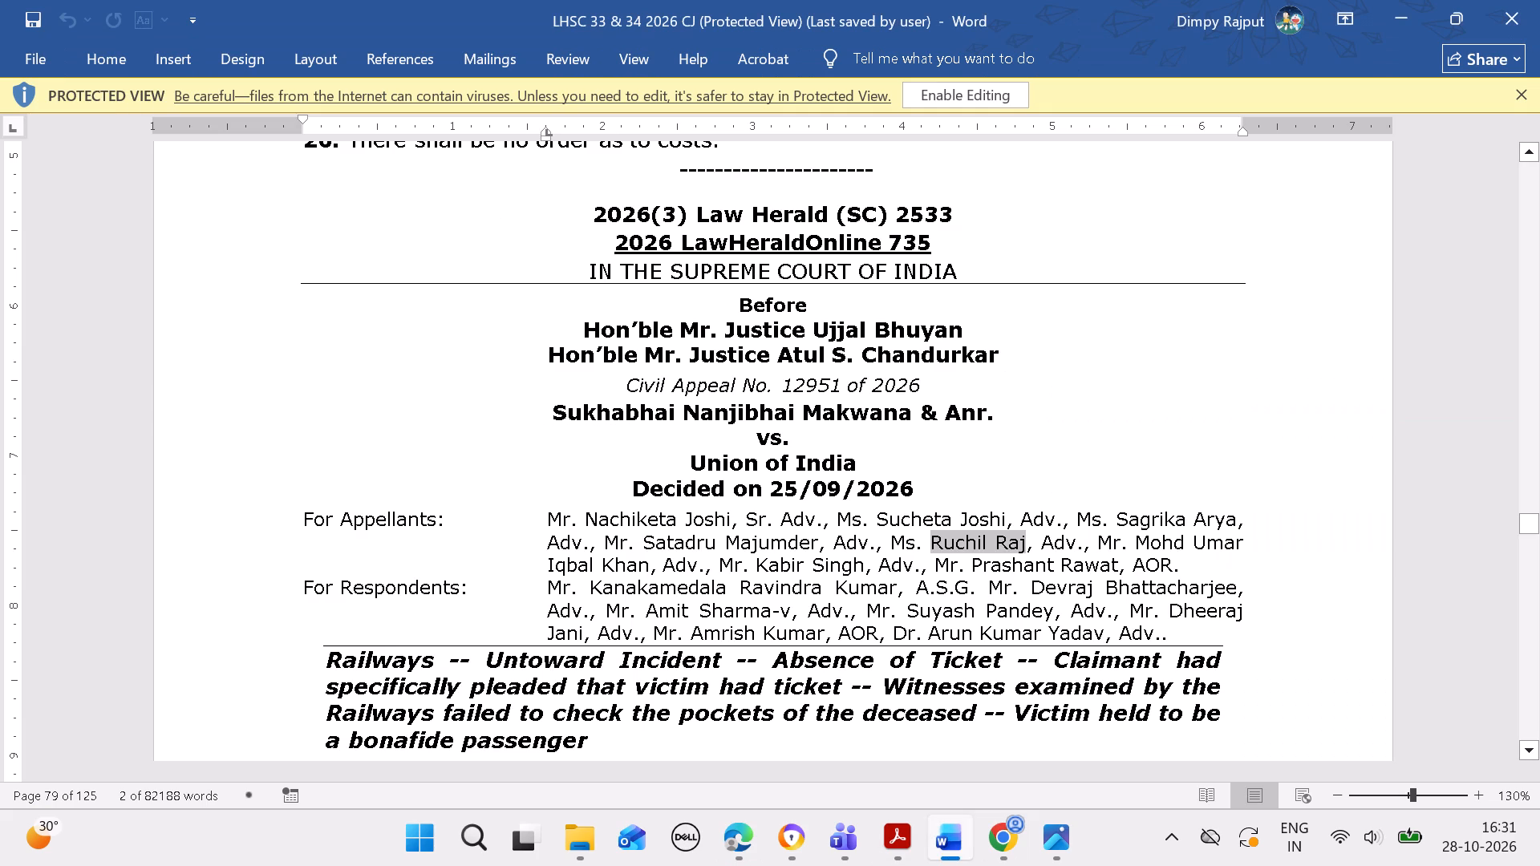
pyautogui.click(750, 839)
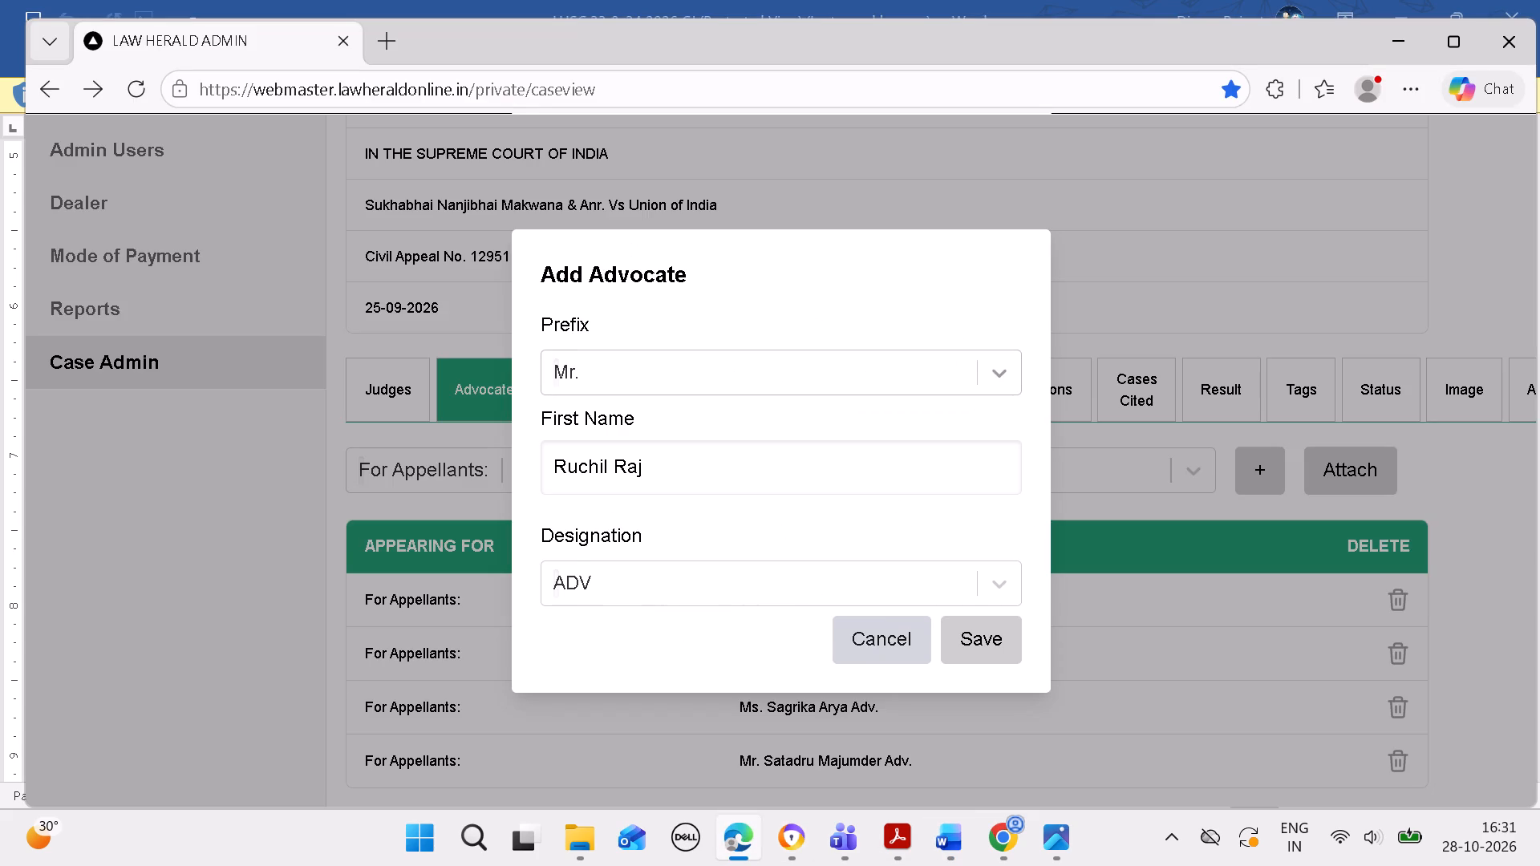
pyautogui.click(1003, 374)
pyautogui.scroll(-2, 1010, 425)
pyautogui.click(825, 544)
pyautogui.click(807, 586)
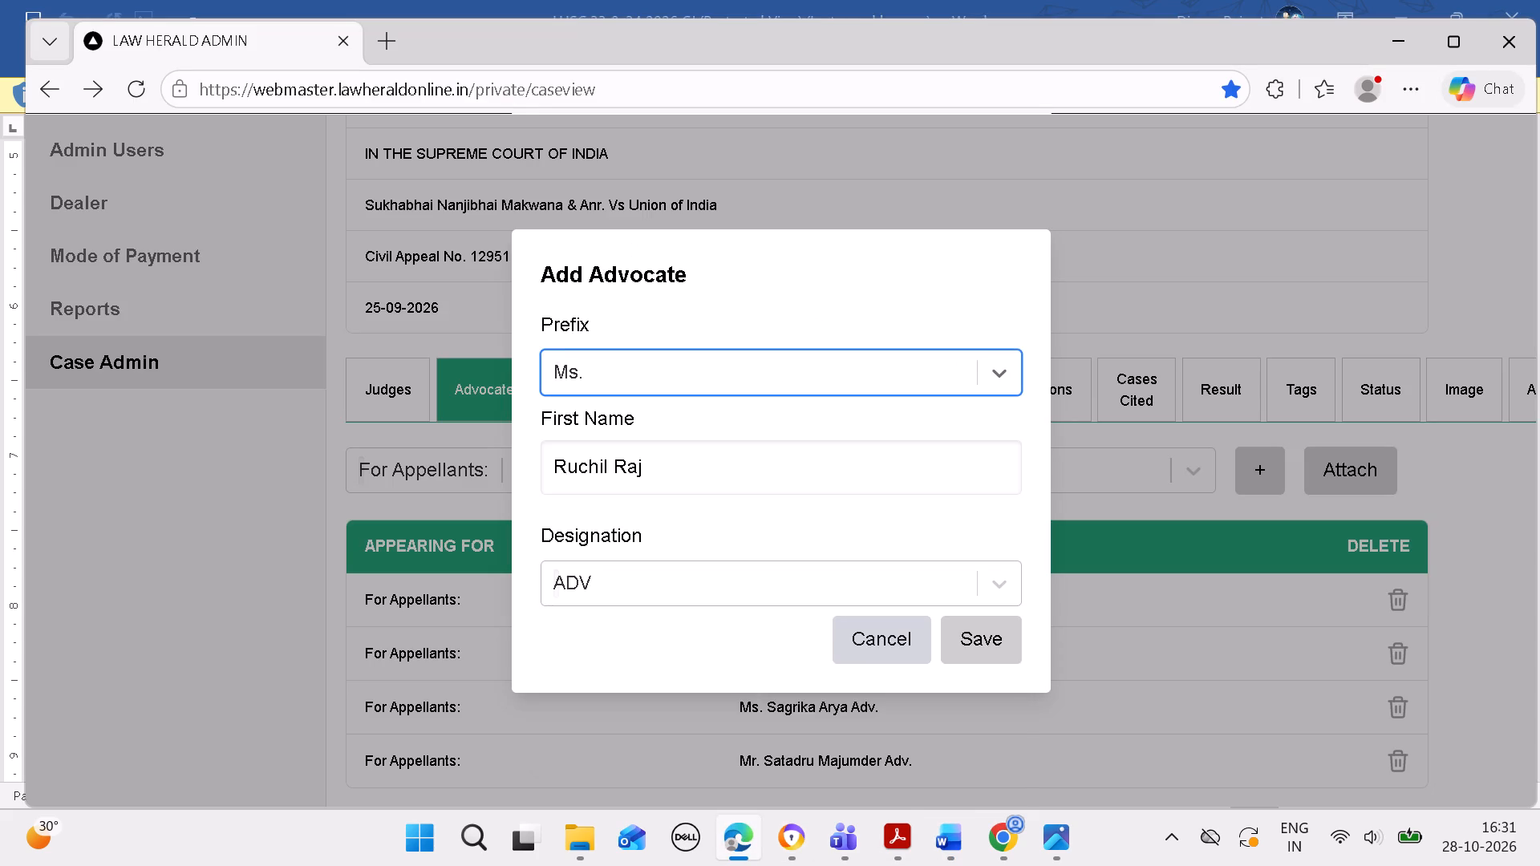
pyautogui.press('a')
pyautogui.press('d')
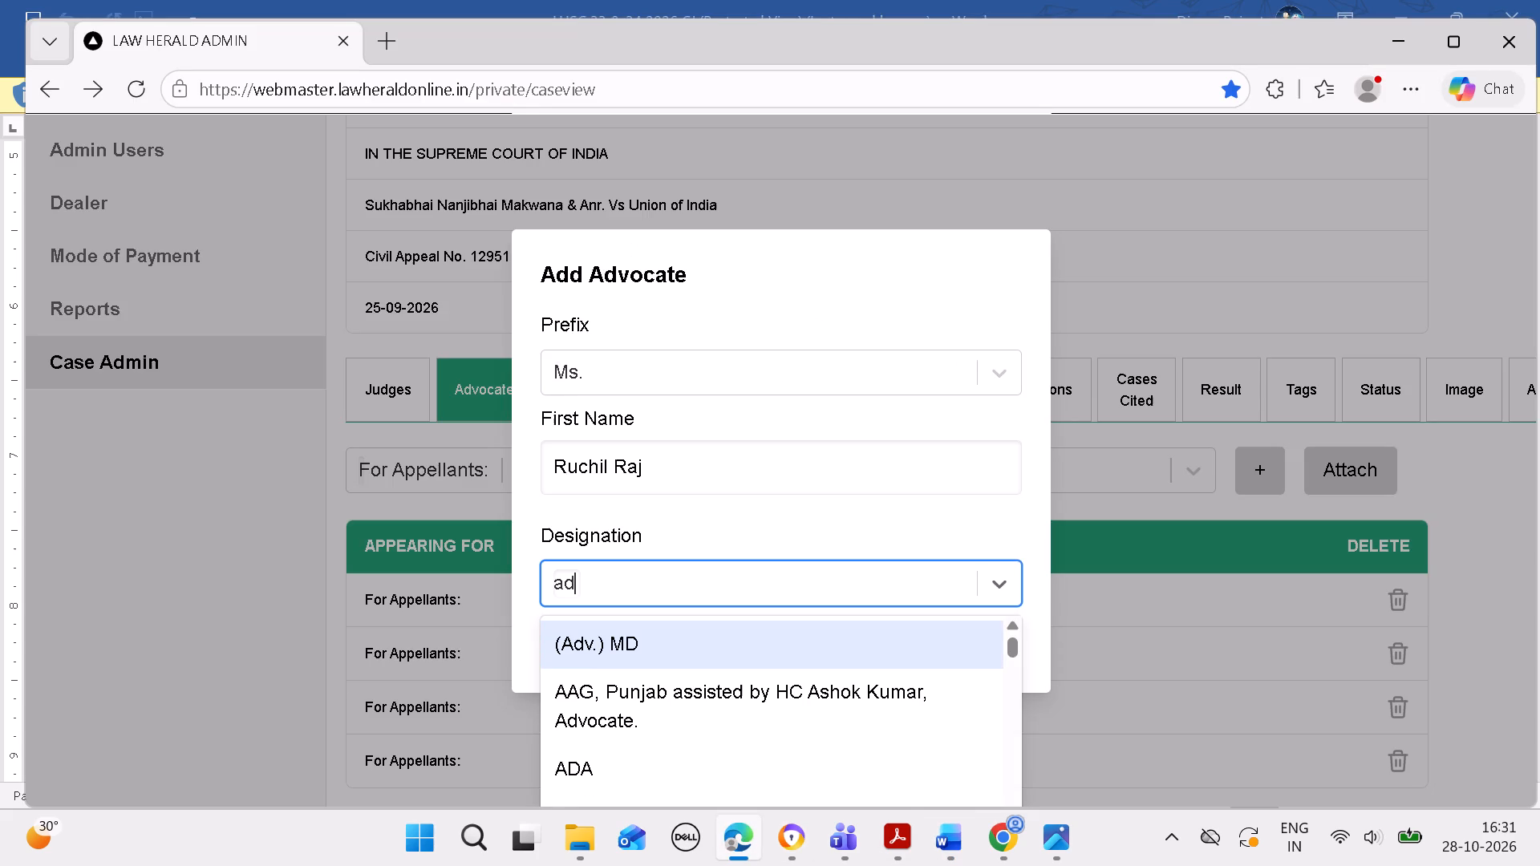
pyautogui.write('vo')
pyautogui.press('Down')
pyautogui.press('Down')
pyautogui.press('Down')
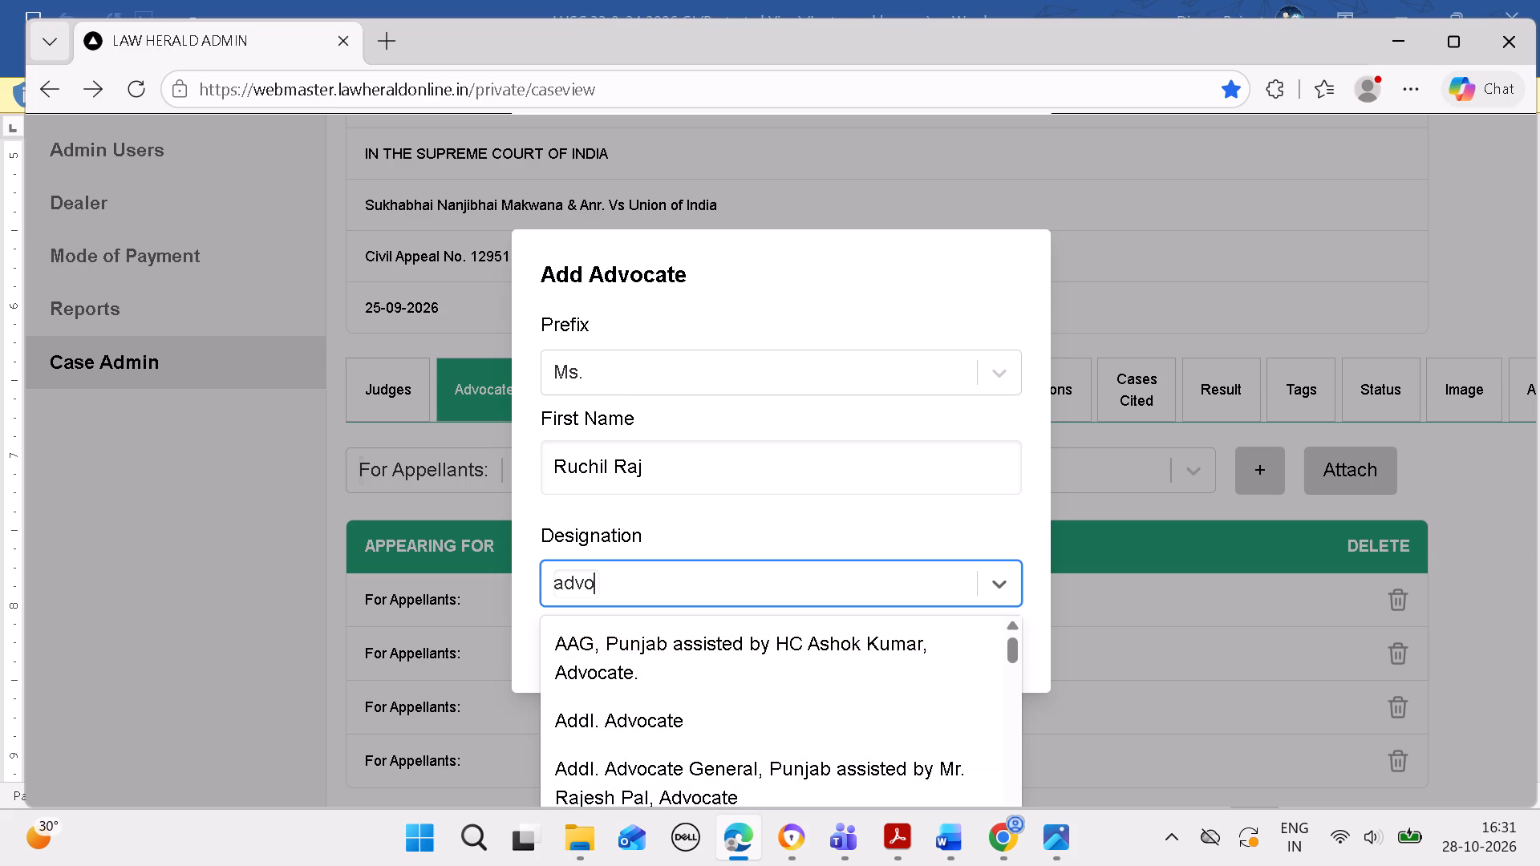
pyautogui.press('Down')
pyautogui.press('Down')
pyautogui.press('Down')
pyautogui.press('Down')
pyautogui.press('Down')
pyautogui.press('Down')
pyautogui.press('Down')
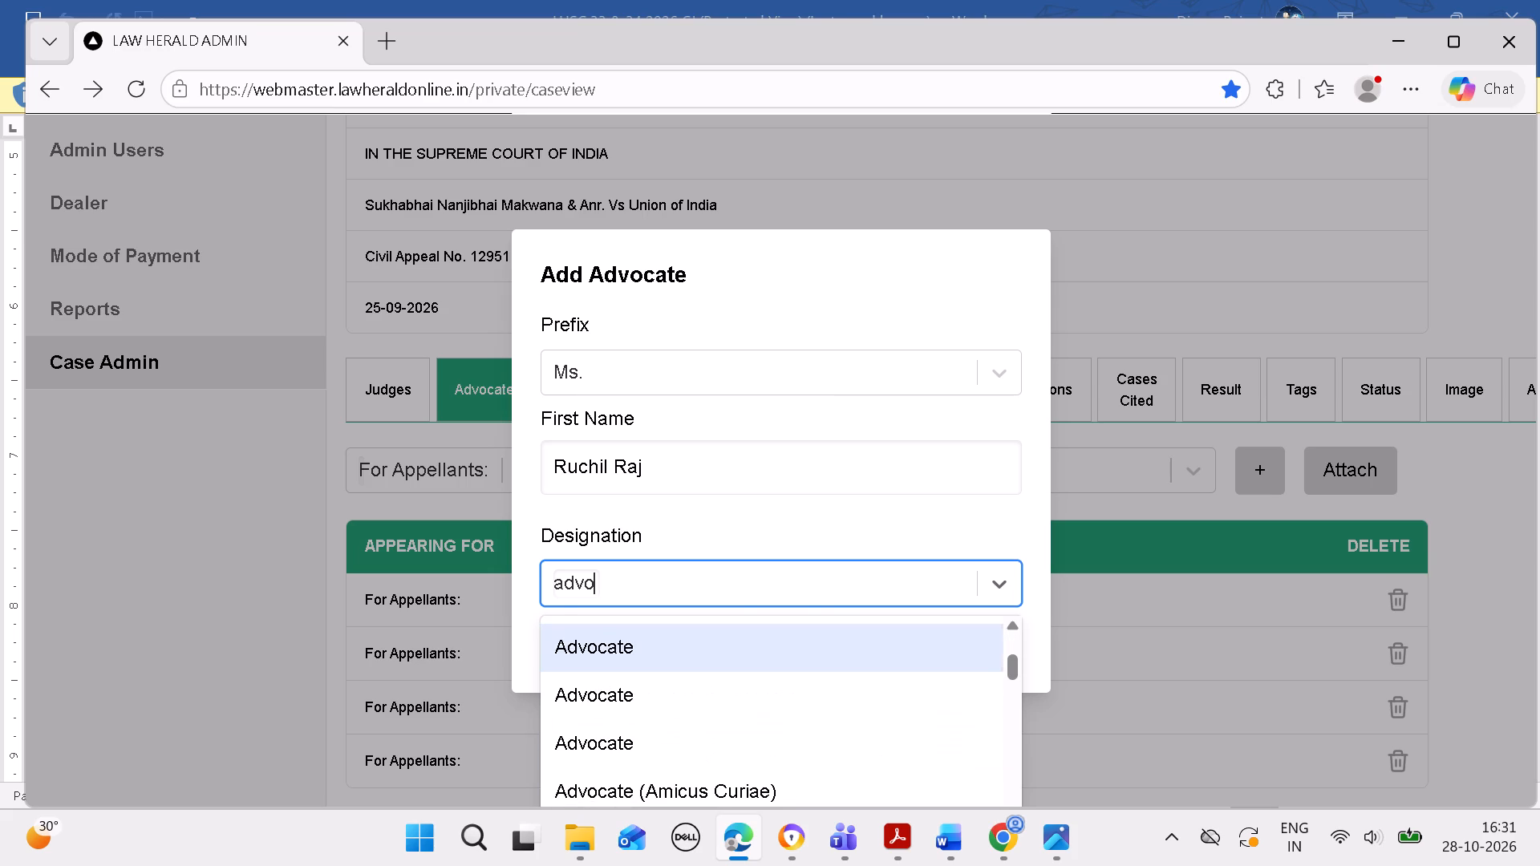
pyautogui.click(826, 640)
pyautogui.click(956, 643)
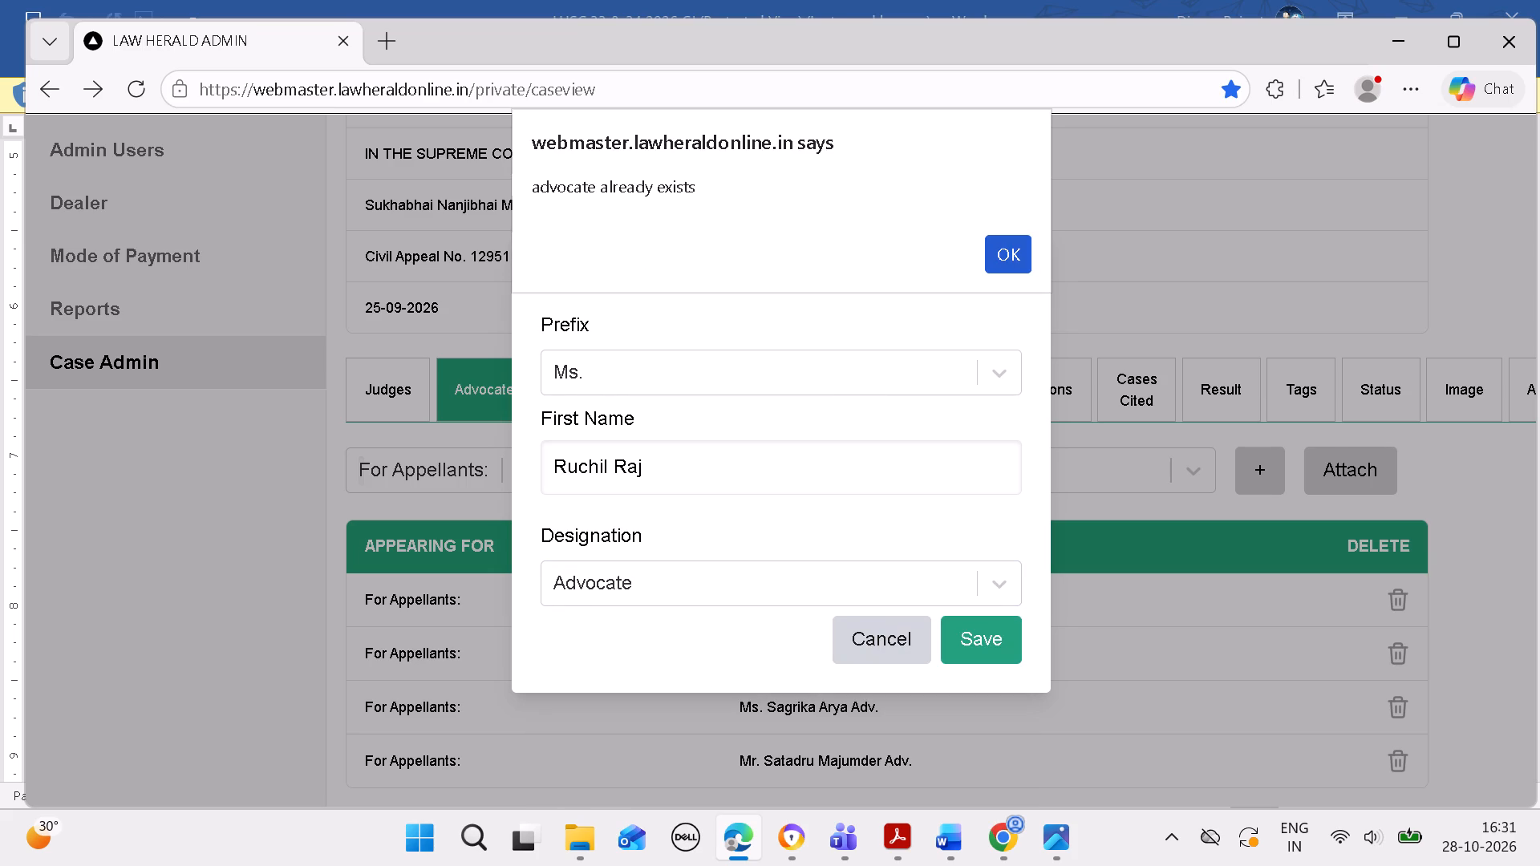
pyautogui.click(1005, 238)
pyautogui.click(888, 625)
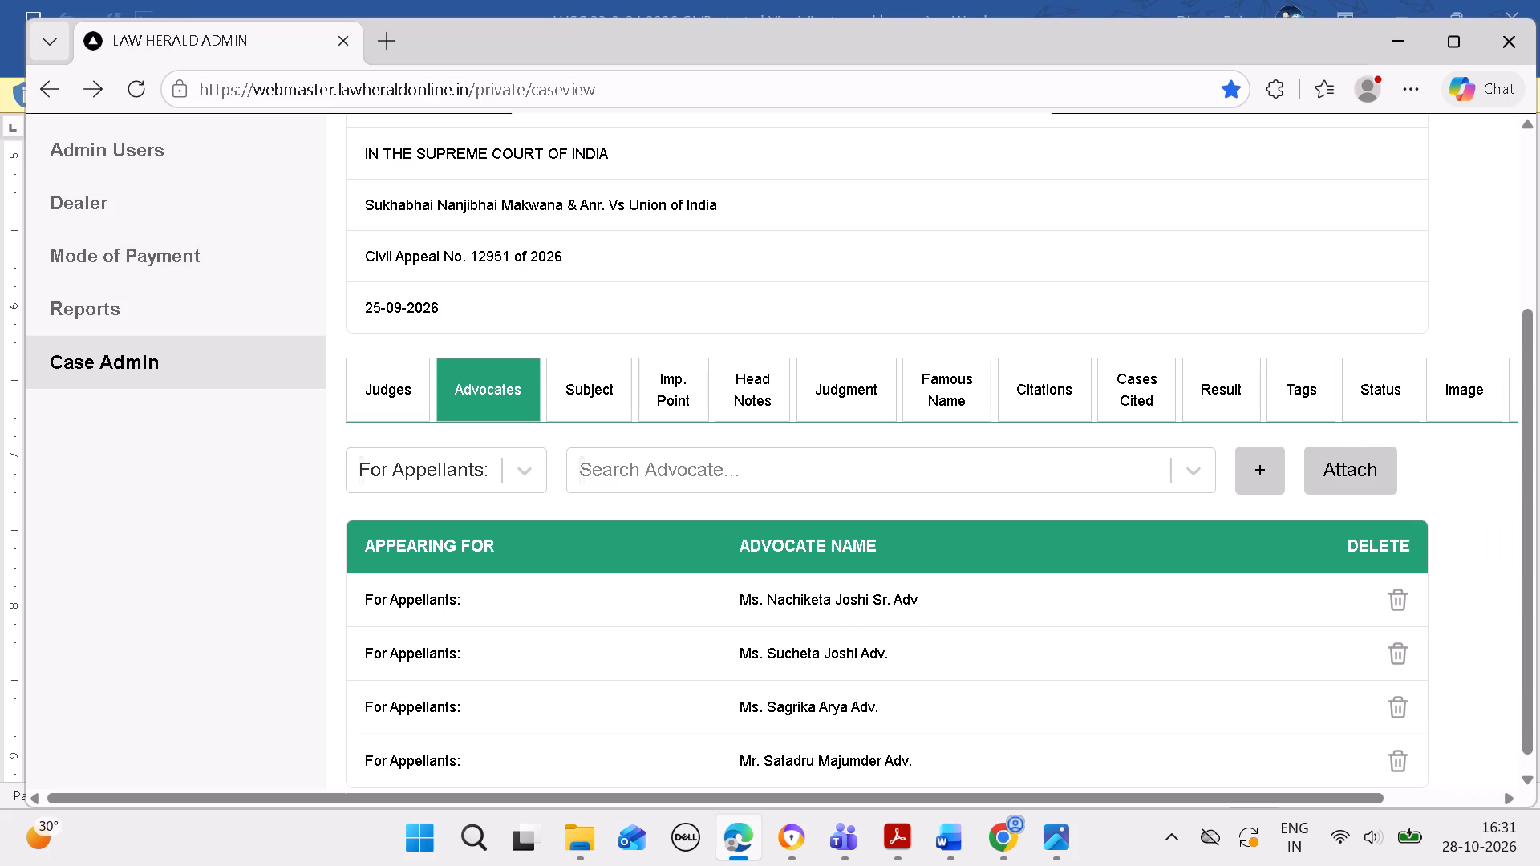
# Search the copied name again and attach the fifth advocate's existing "Ms." entry with designation Advocate under "For Appellants:".
pyautogui.click(898, 471)
pyautogui.hotkey('ctrl', 'v')
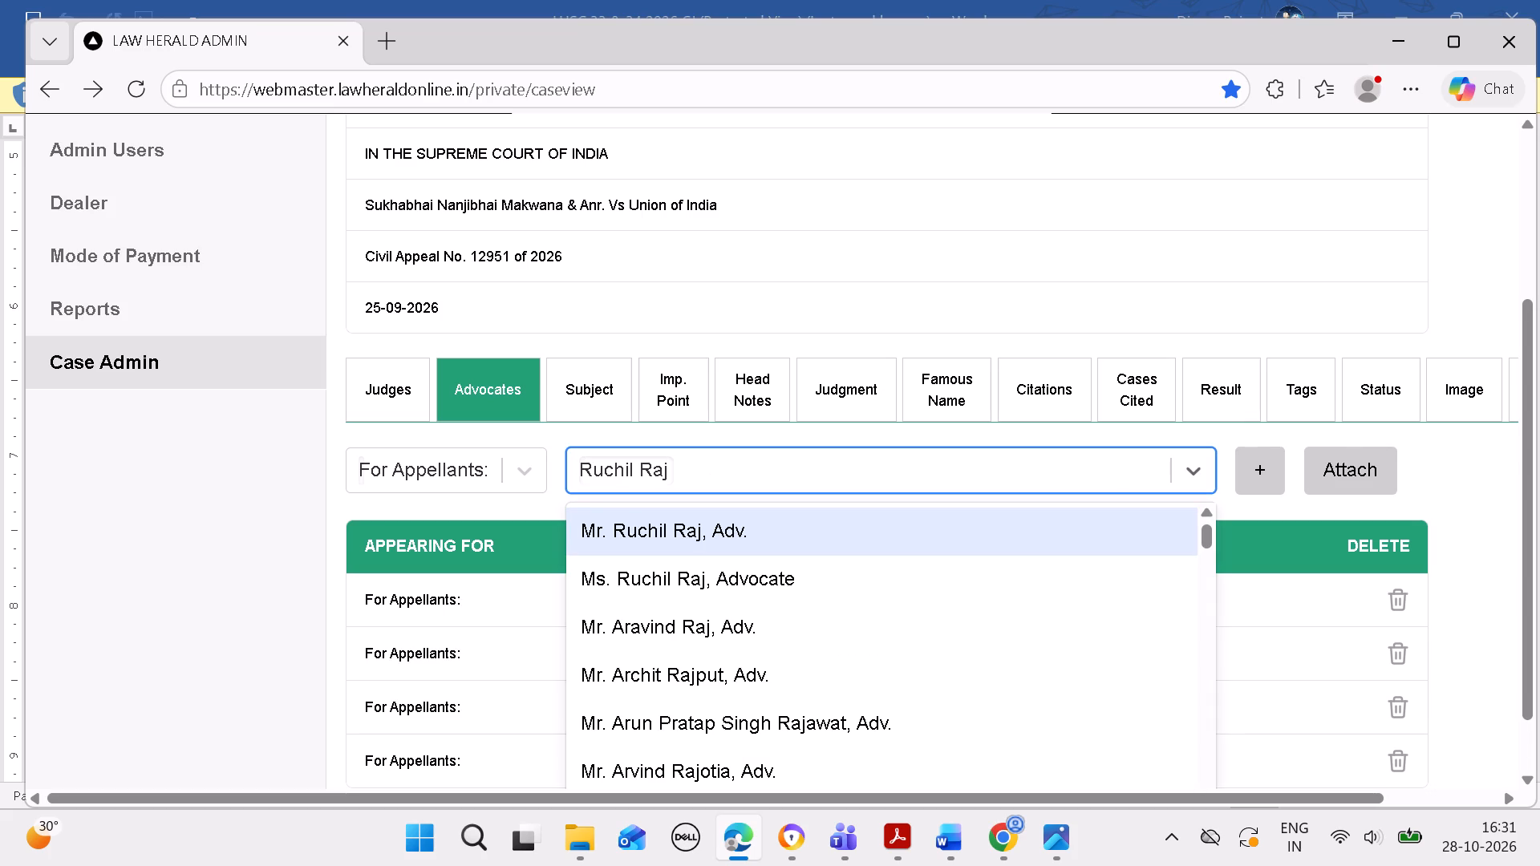
pyautogui.press('Down')
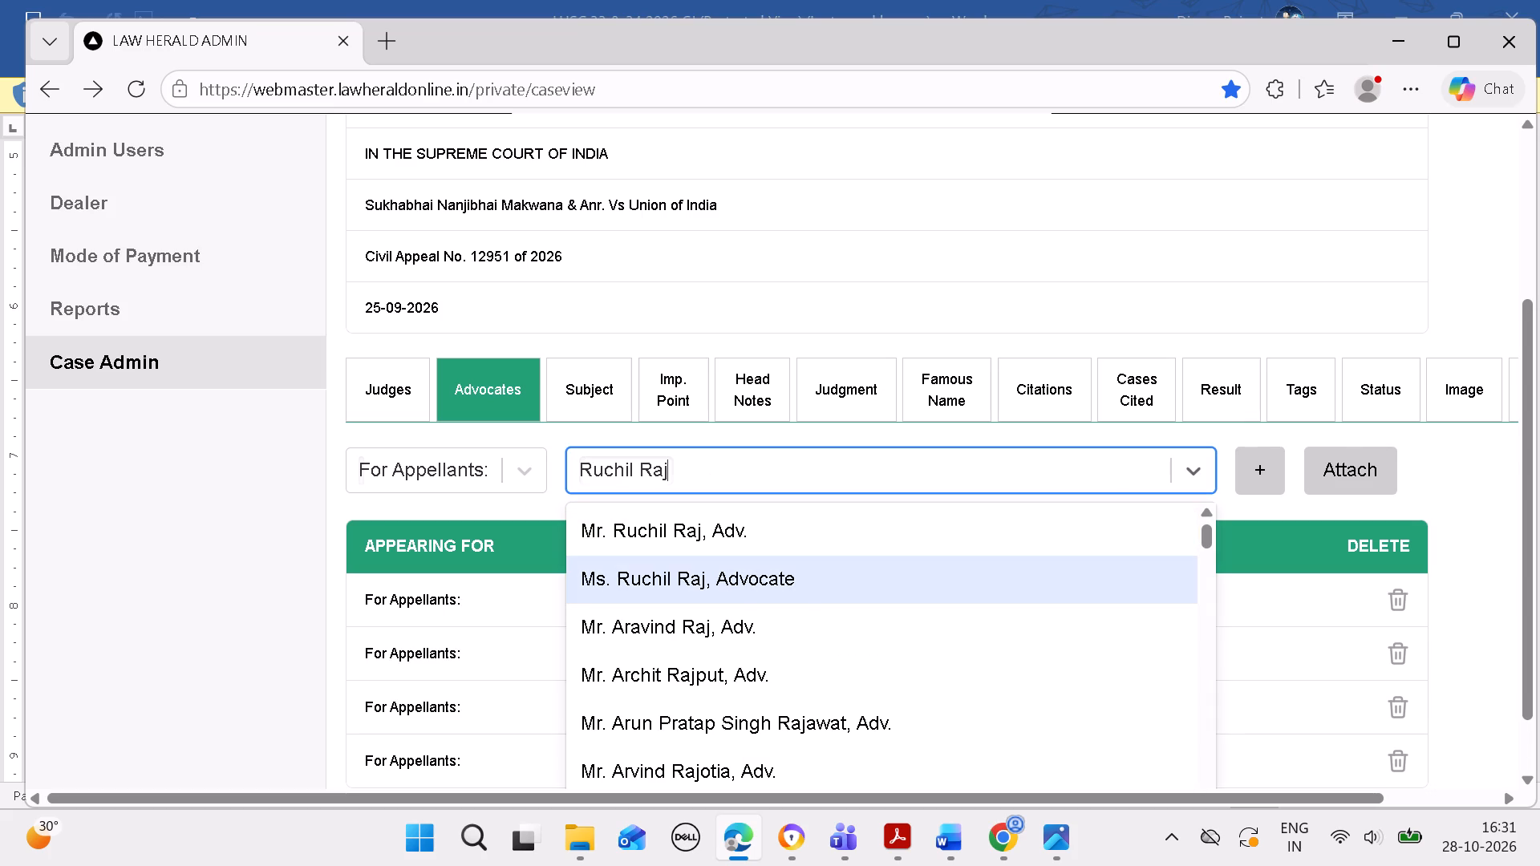
pyautogui.press('Return')
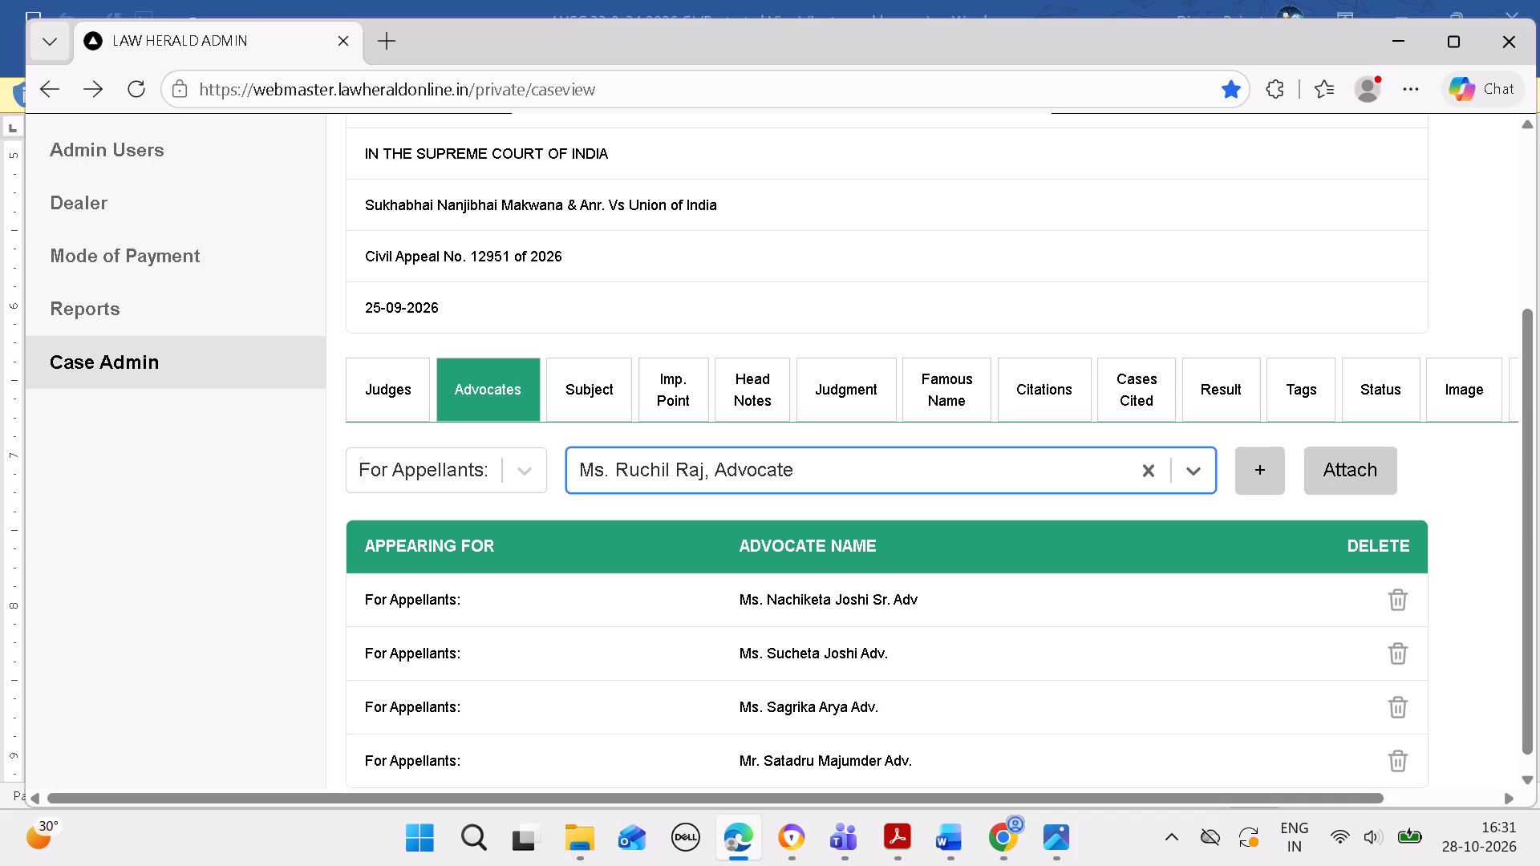
pyautogui.click(1334, 469)
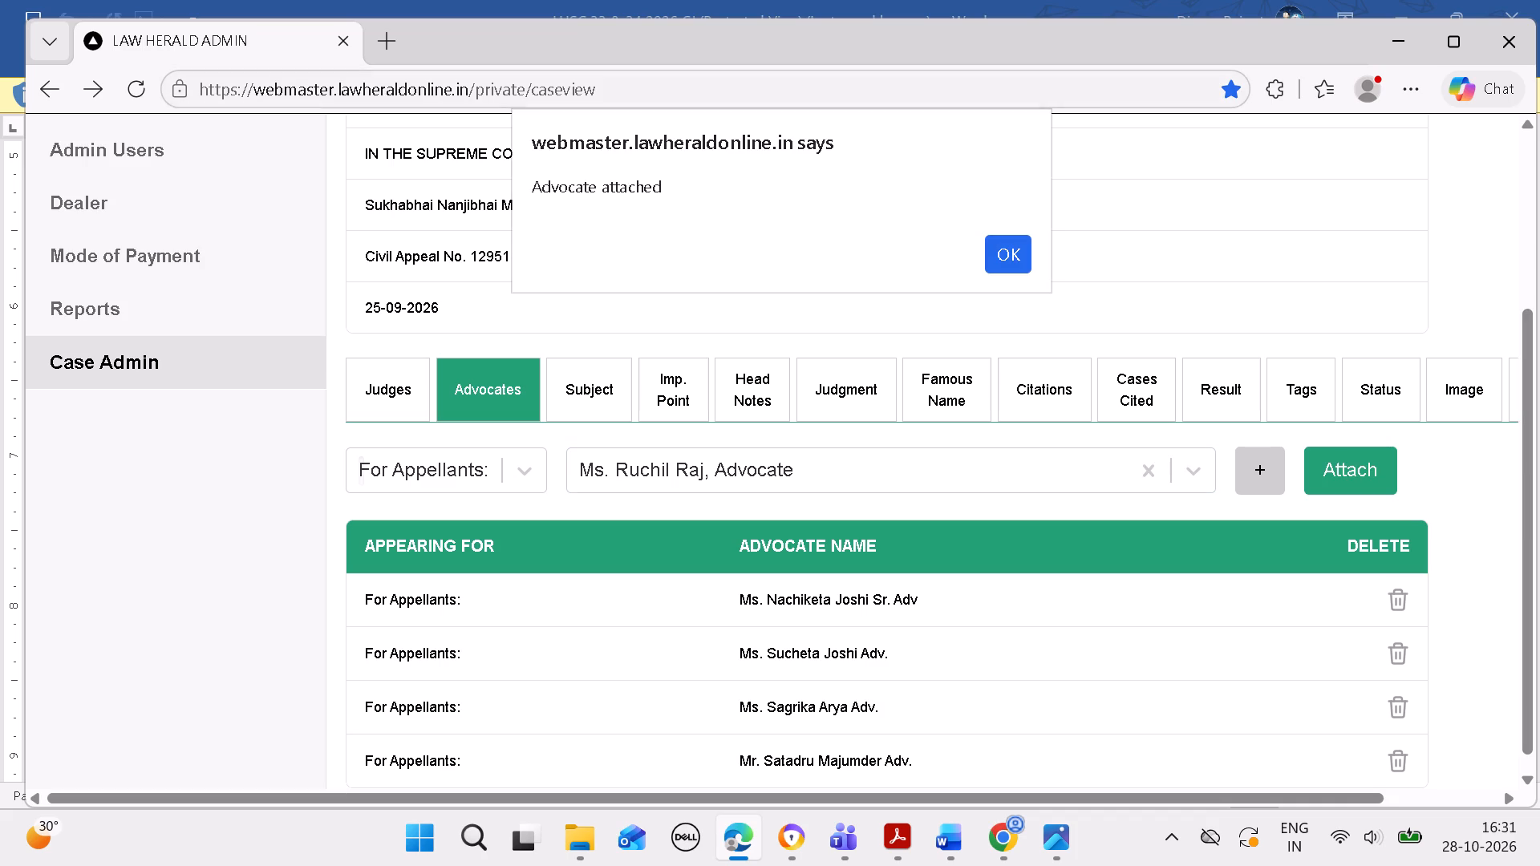
pyautogui.click(1008, 245)
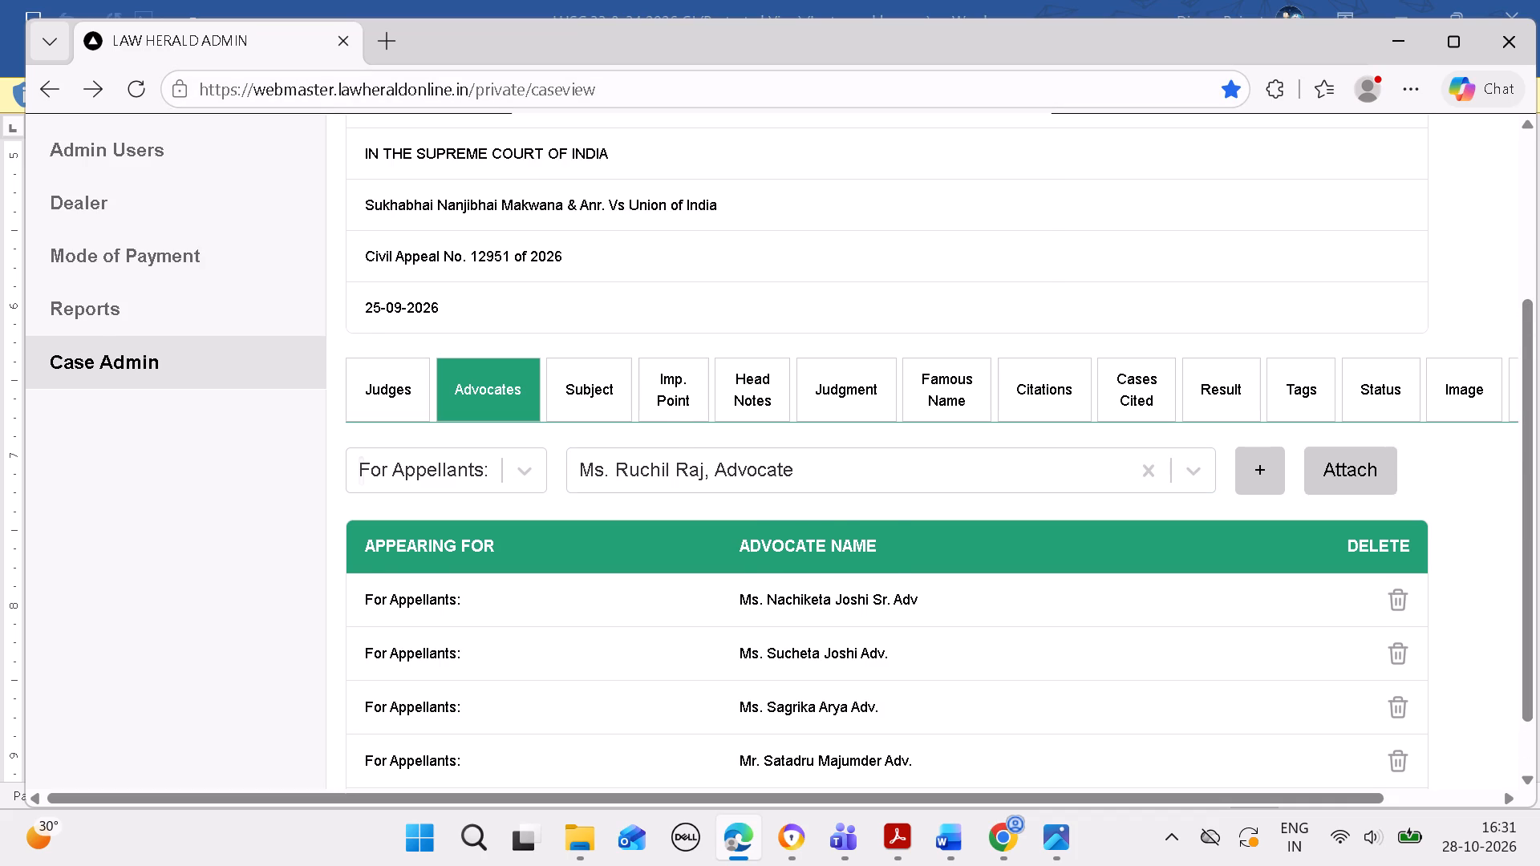
pyautogui.scroll(-6, 1027, 288)
# Copy the sixth appellants' advocate's name from the Word heading and search the case's advocates for it.
pyautogui.click(954, 824)
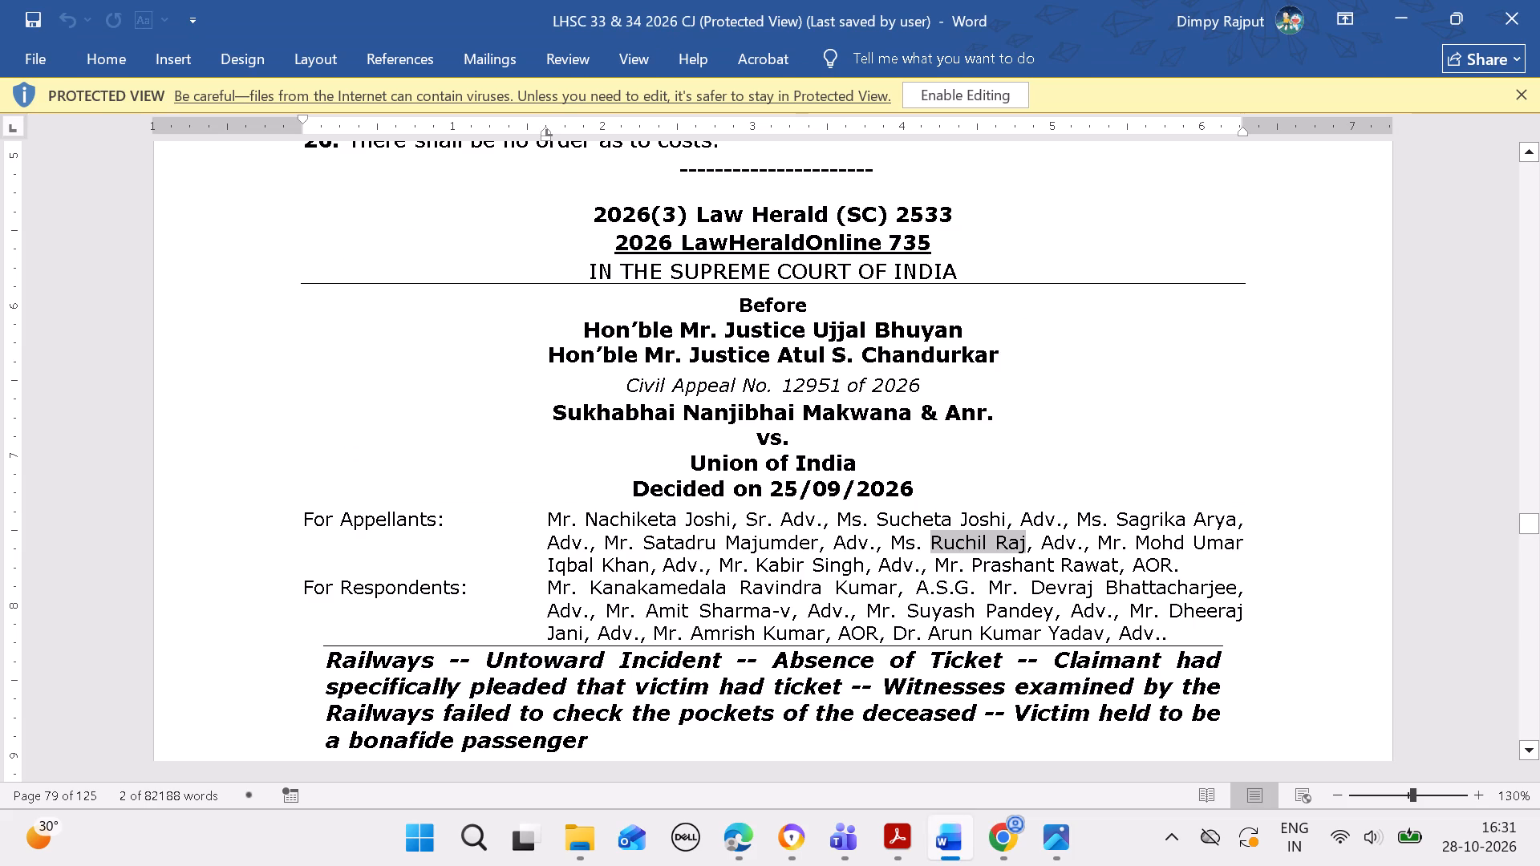
pyautogui.moveTo(1141, 545); pyautogui.dragTo(998, 556)
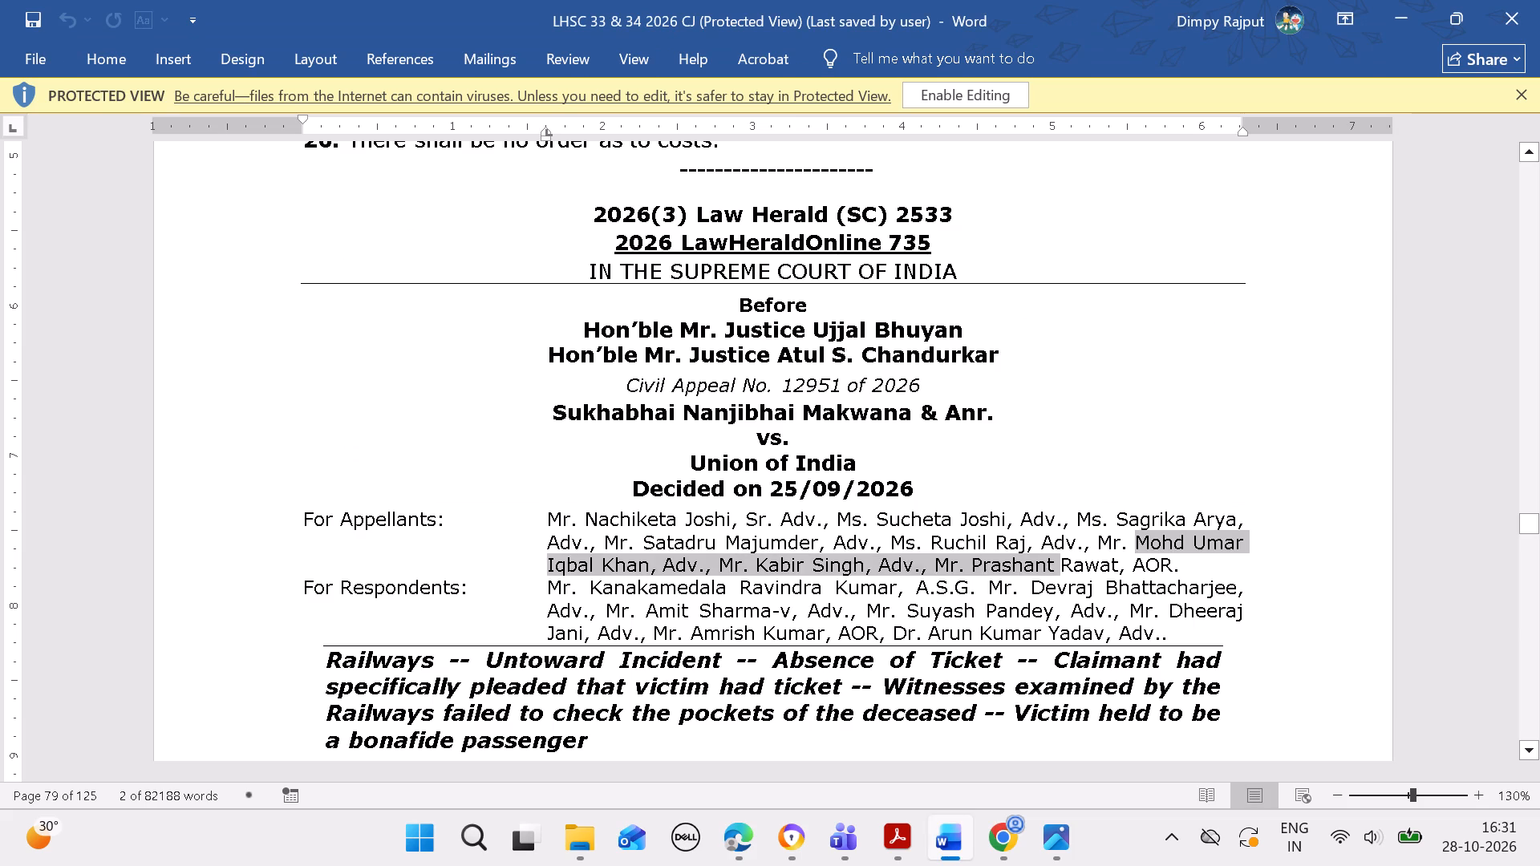
pyautogui.moveTo(998, 556); pyautogui.dragTo(680, 569)
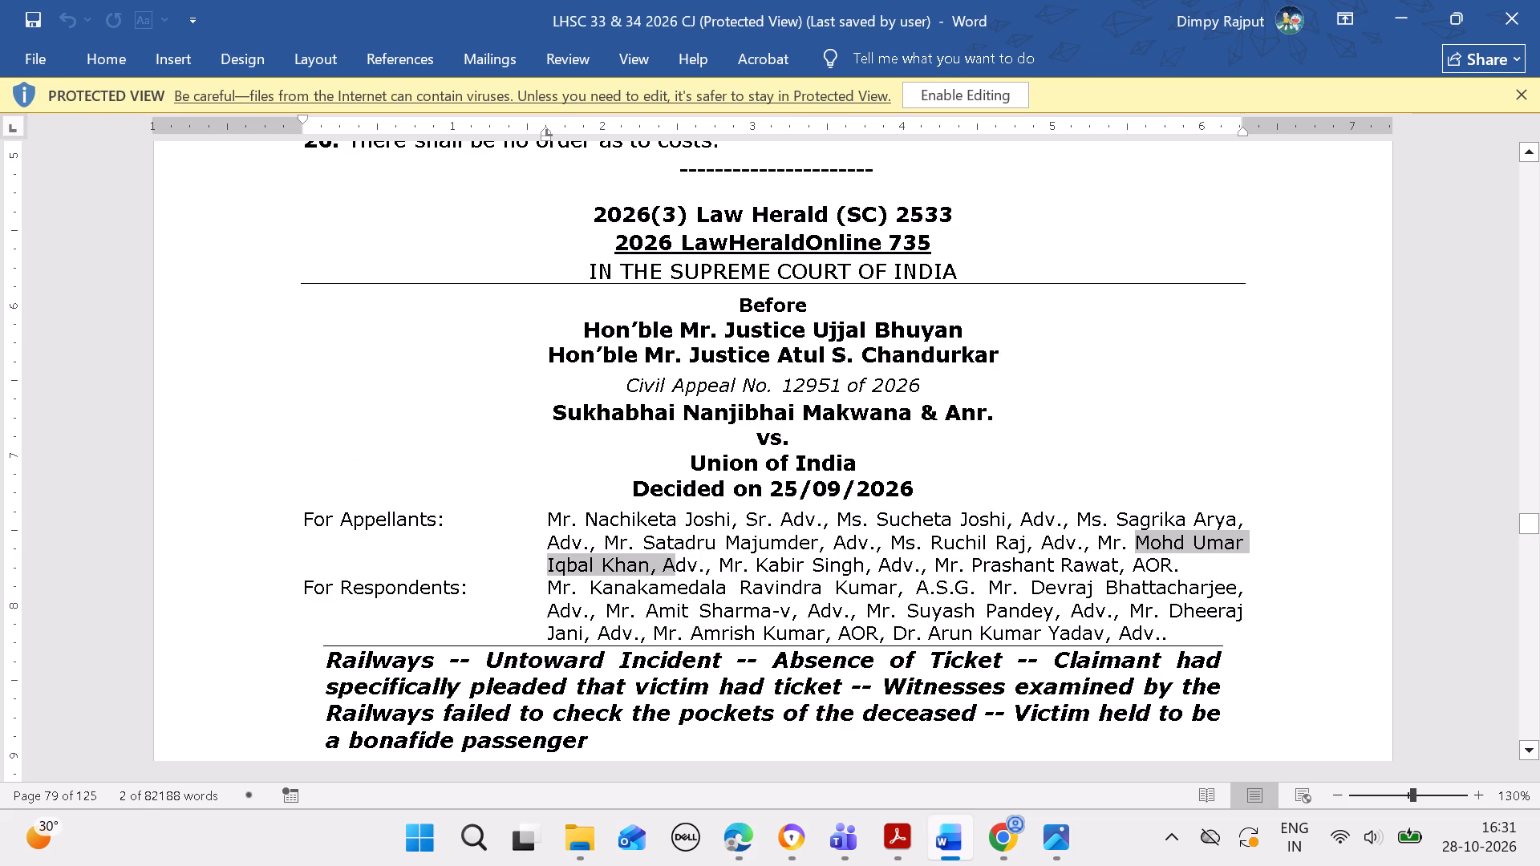
pyautogui.moveTo(680, 569); pyautogui.dragTo(652, 556)
pyautogui.hotkey('ctrl', 'c')
pyautogui.keyDown('ctrl'); pyautogui.click(710, 837); pyautogui.keyUp('ctrl')
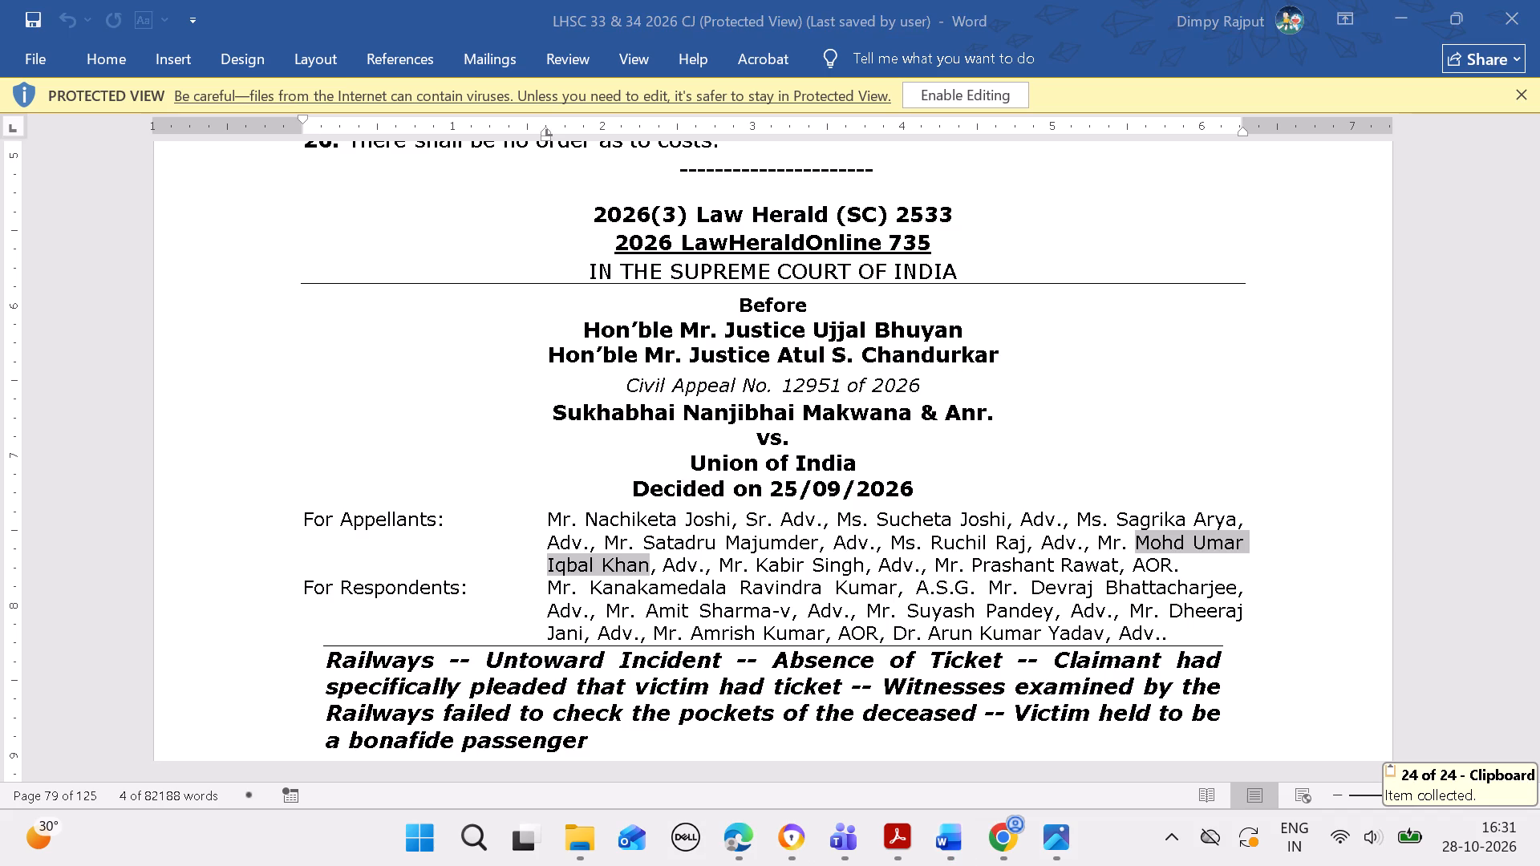
pyautogui.keyDown('ctrl'); pyautogui.click(743, 834); pyautogui.keyUp('ctrl')
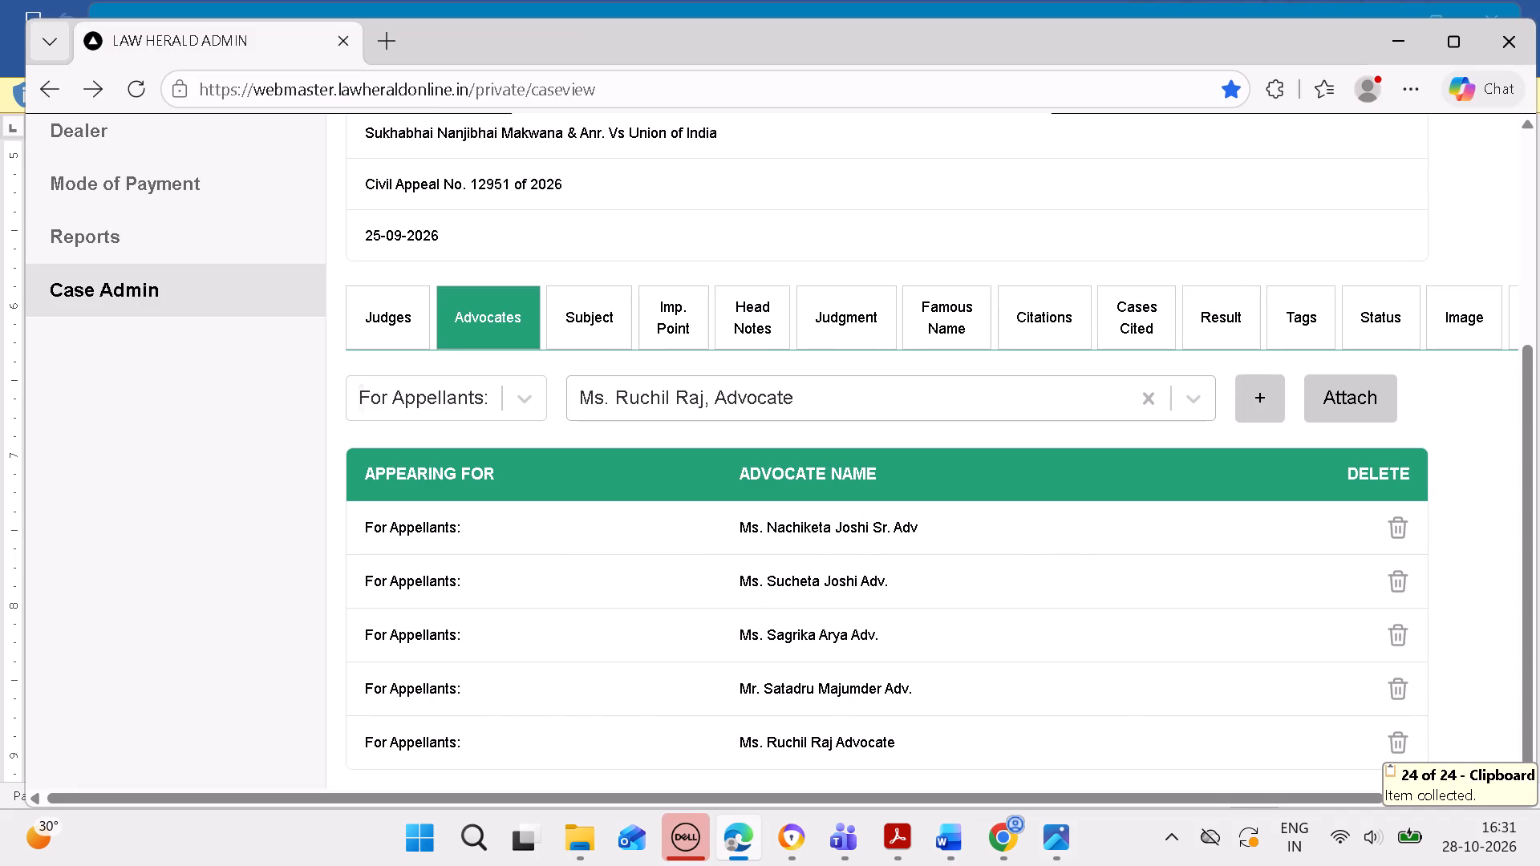
pyautogui.click(1143, 412)
pyautogui.hotkey('ctrl', 'v')
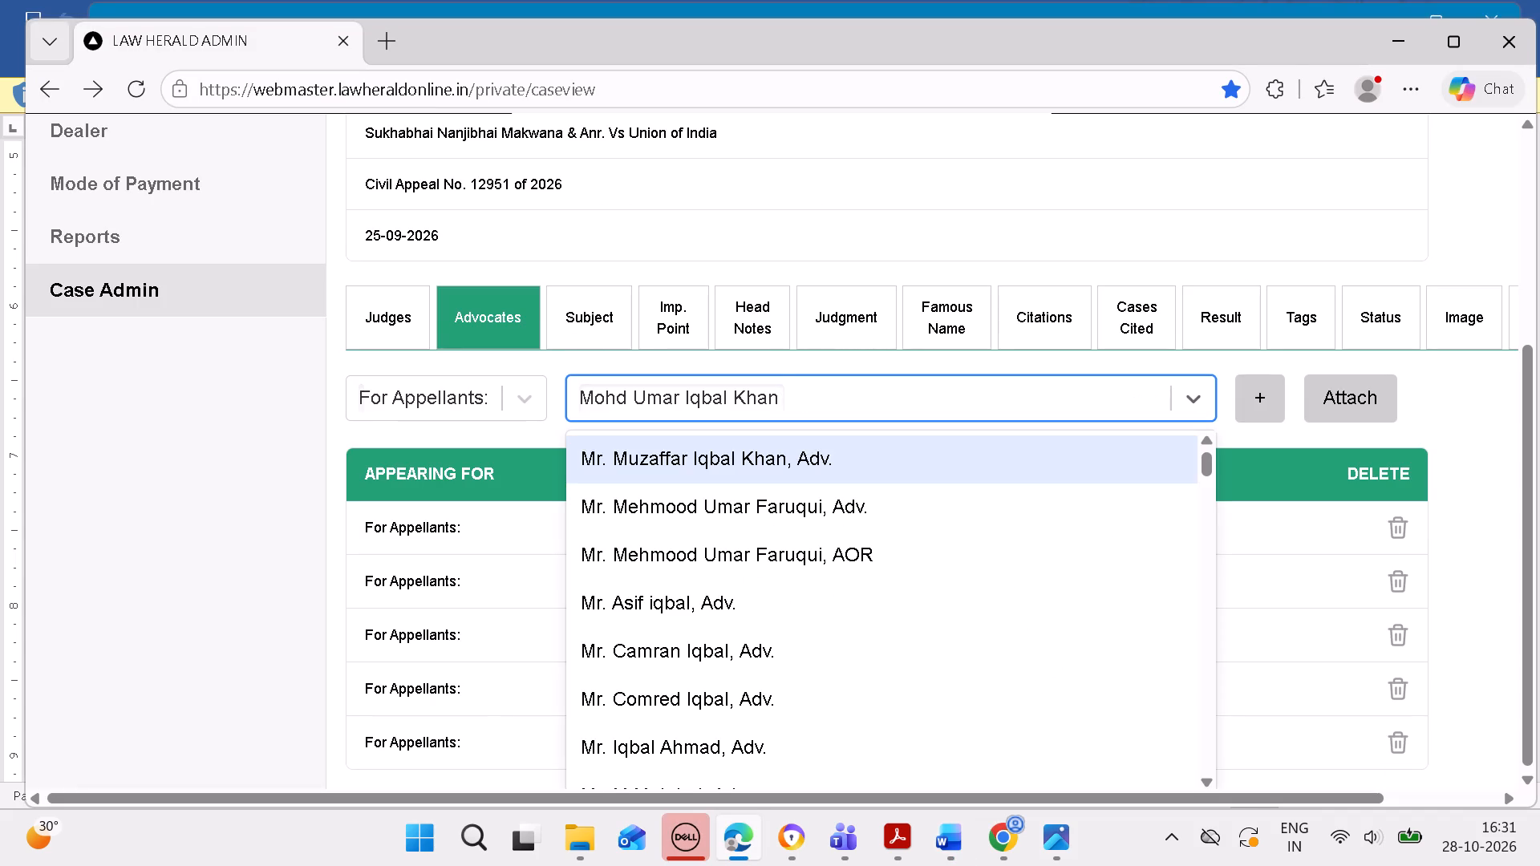
# Add the sixth appellants' advocate to the case as a new advocate with prefix Mr. and designation ADV.
pyautogui.click(1247, 401)
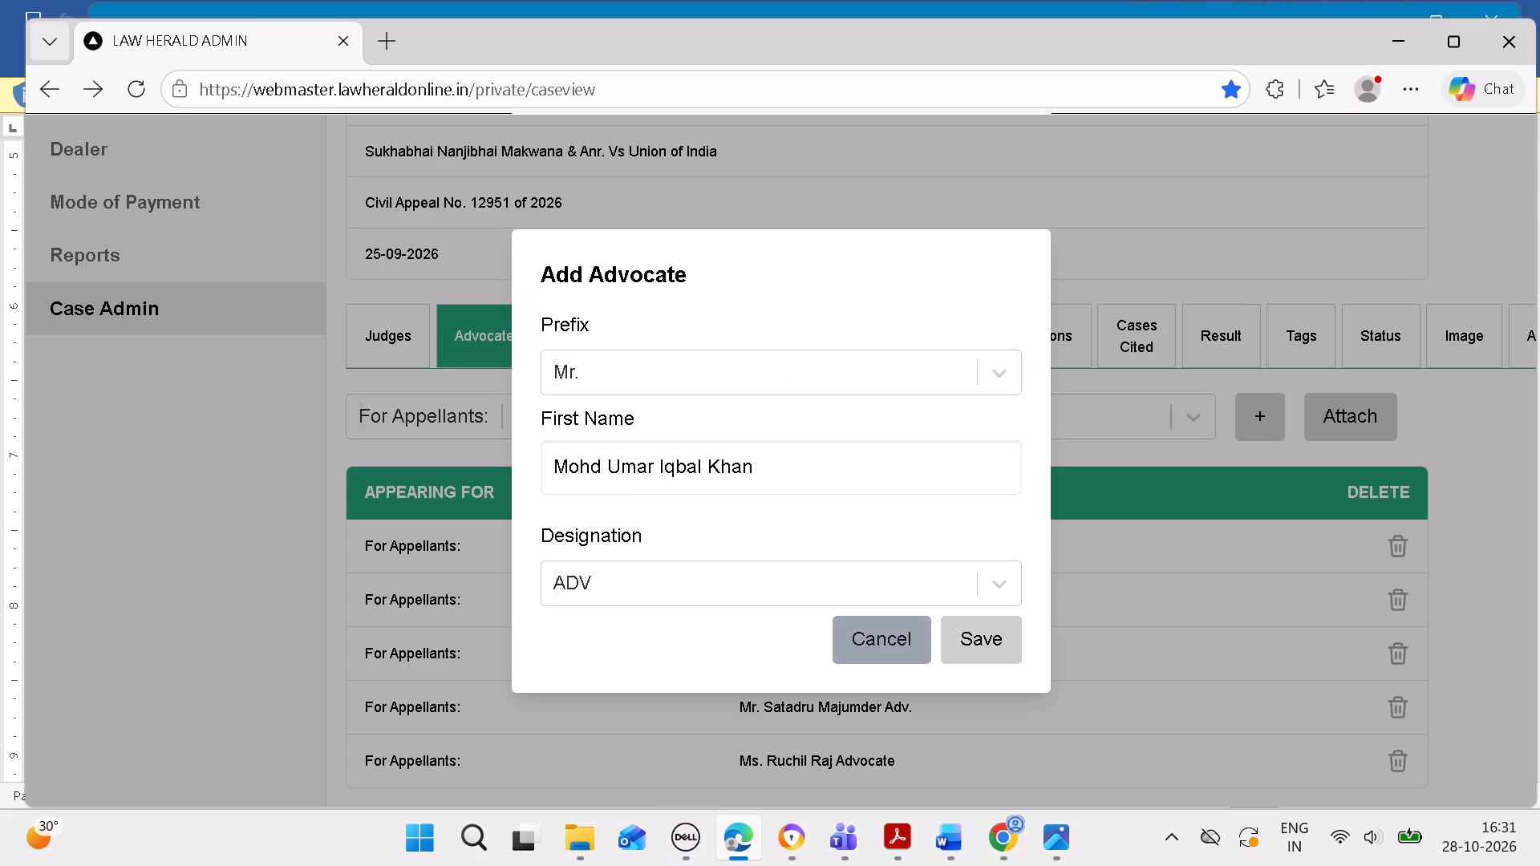
pyautogui.click(1004, 637)
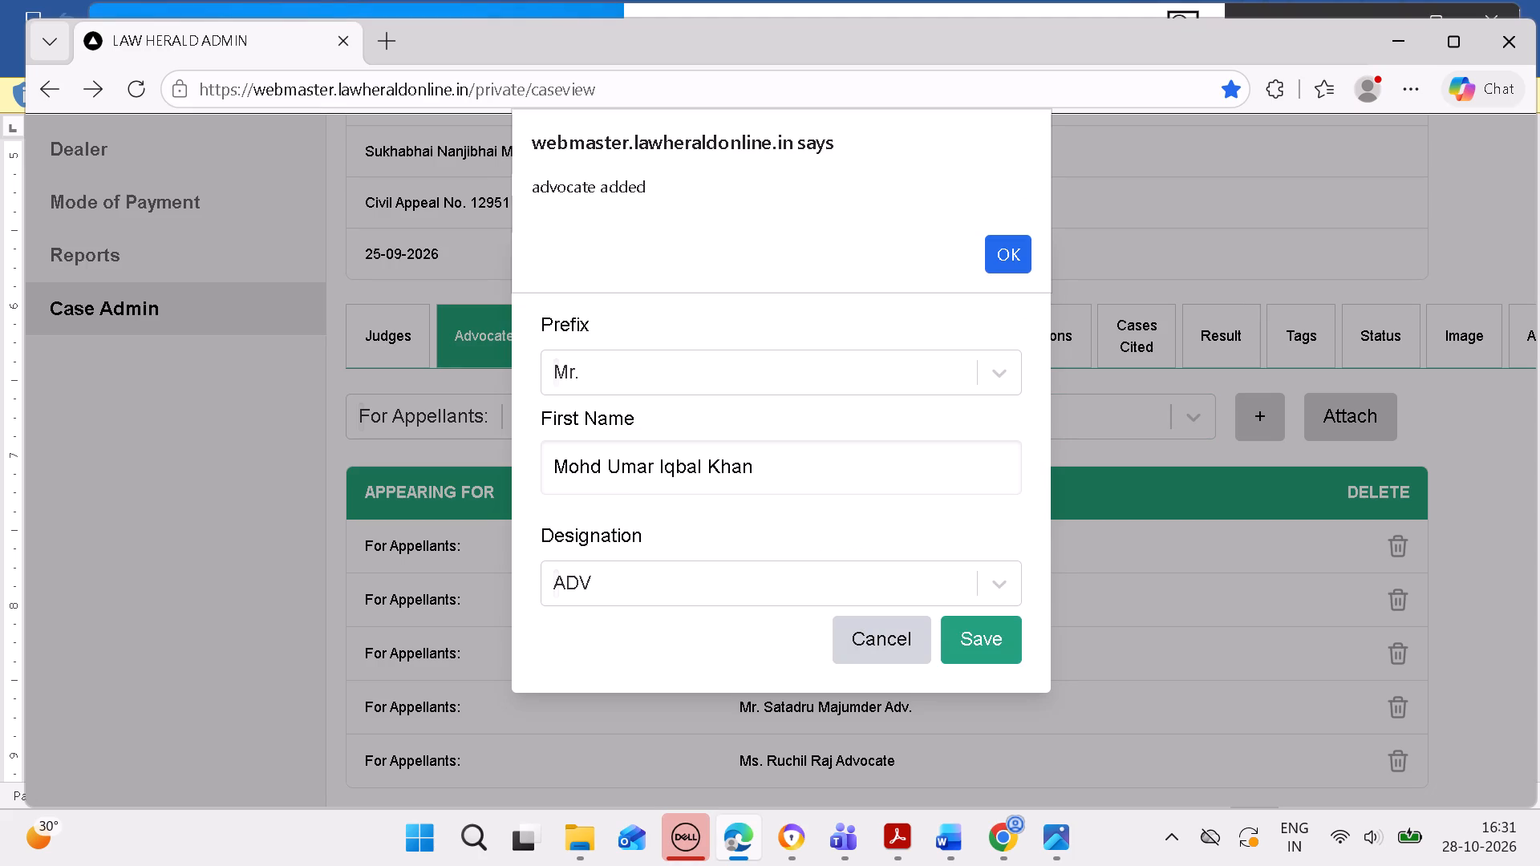
pyautogui.click(999, 261)
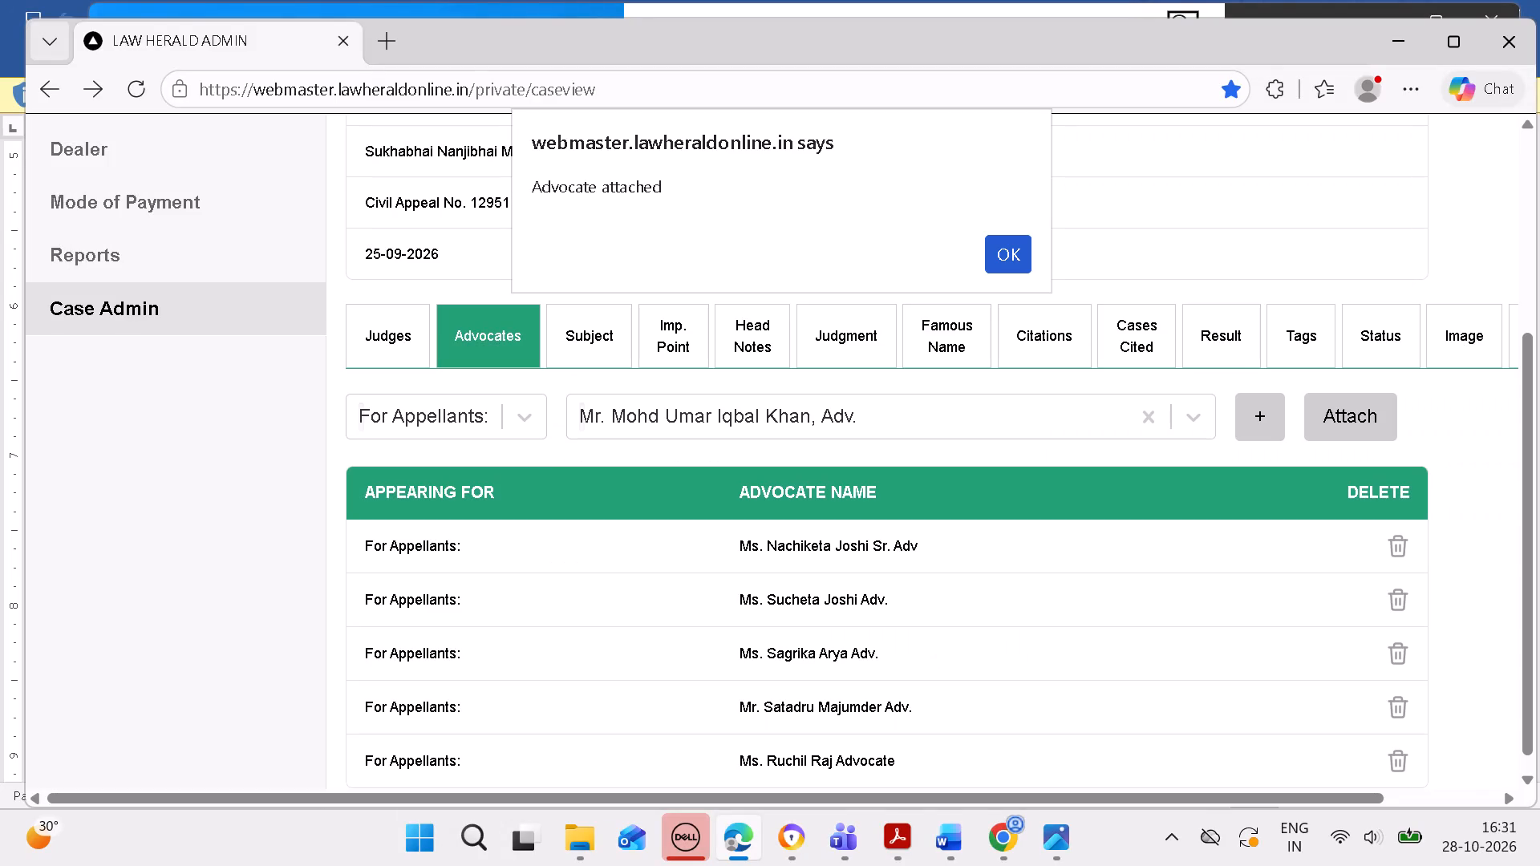
pyautogui.click(1012, 242)
pyautogui.scroll(-2, 1006, 294)
pyautogui.click(1002, 265)
pyautogui.scroll(-5, 980, 380)
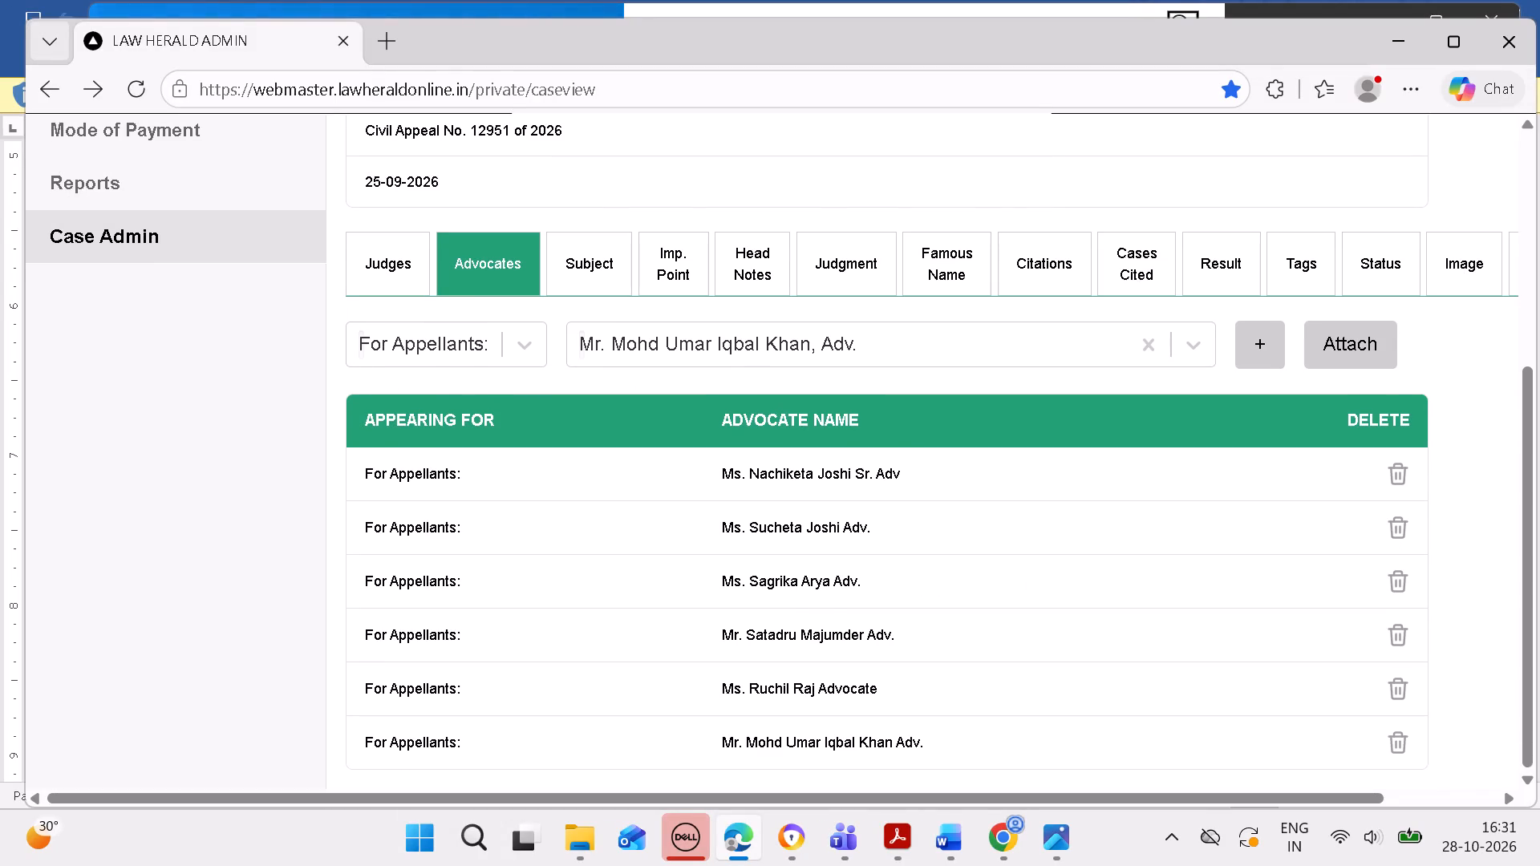
# Copy the seventh appellants' advocate's name from Word and add him to the case as a new advocate with prefix Mr. and designation ADV.
pyautogui.click(956, 831)
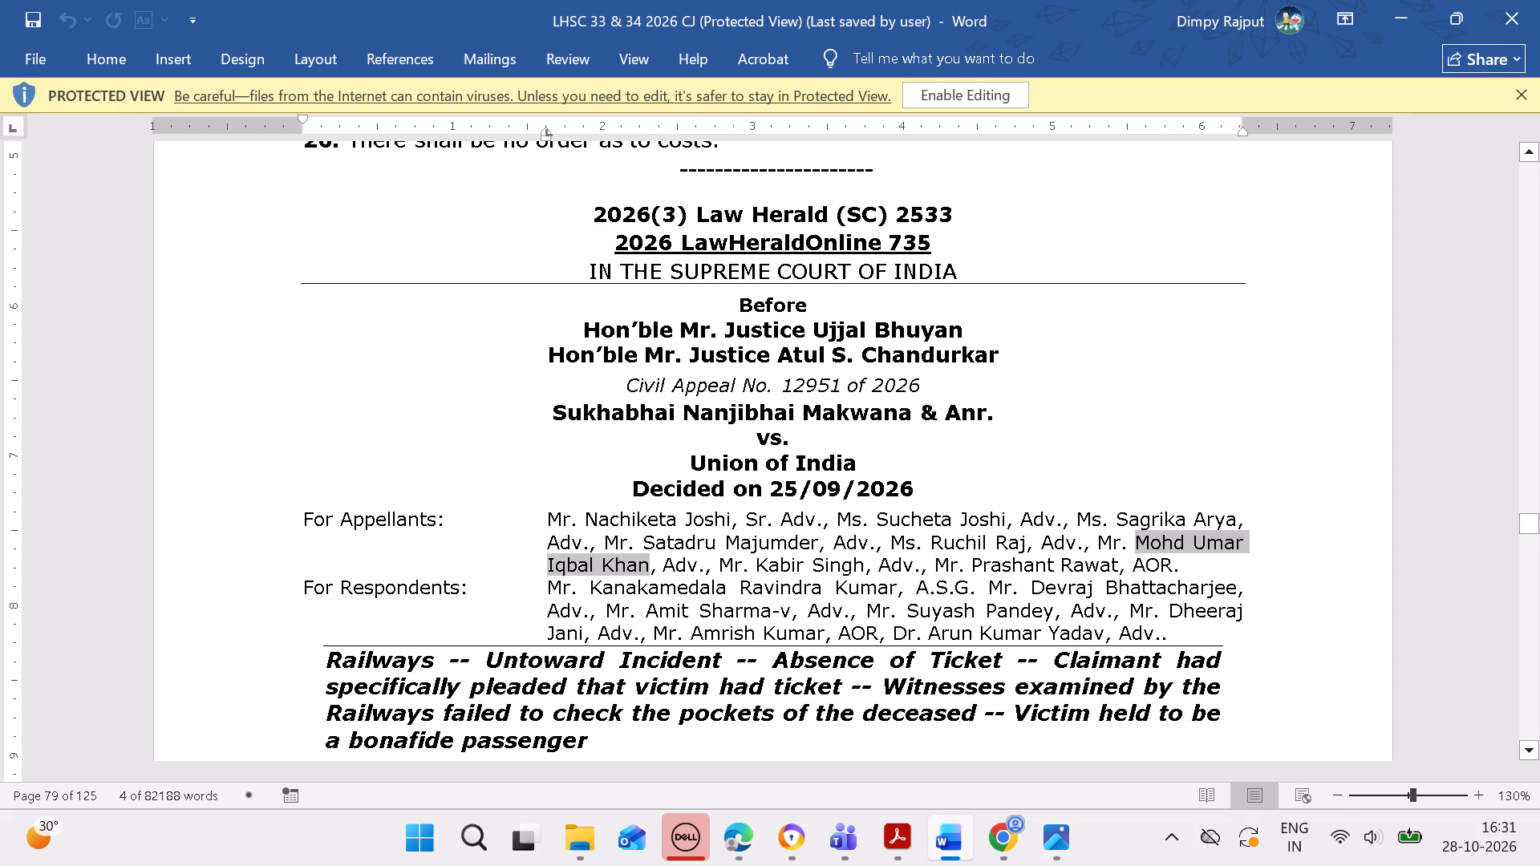
pyautogui.moveTo(755, 566); pyautogui.dragTo(888, 556)
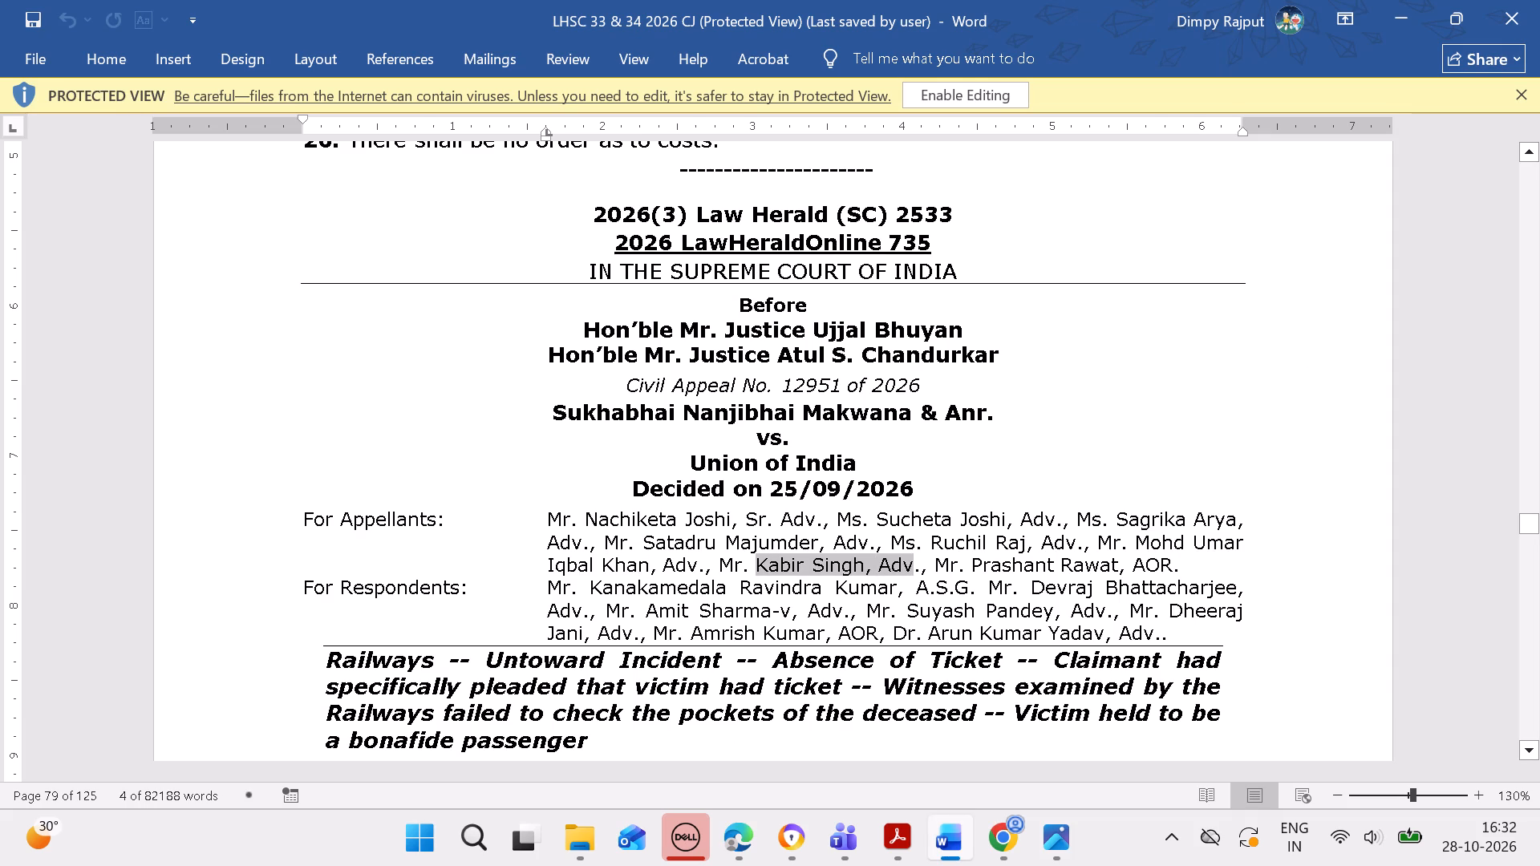
pyautogui.moveTo(888, 556); pyautogui.dragTo(869, 566)
pyautogui.hotkey('ctrl', 'c')
pyautogui.keyDown('ctrl'); pyautogui.click(758, 837); pyautogui.keyUp('ctrl')
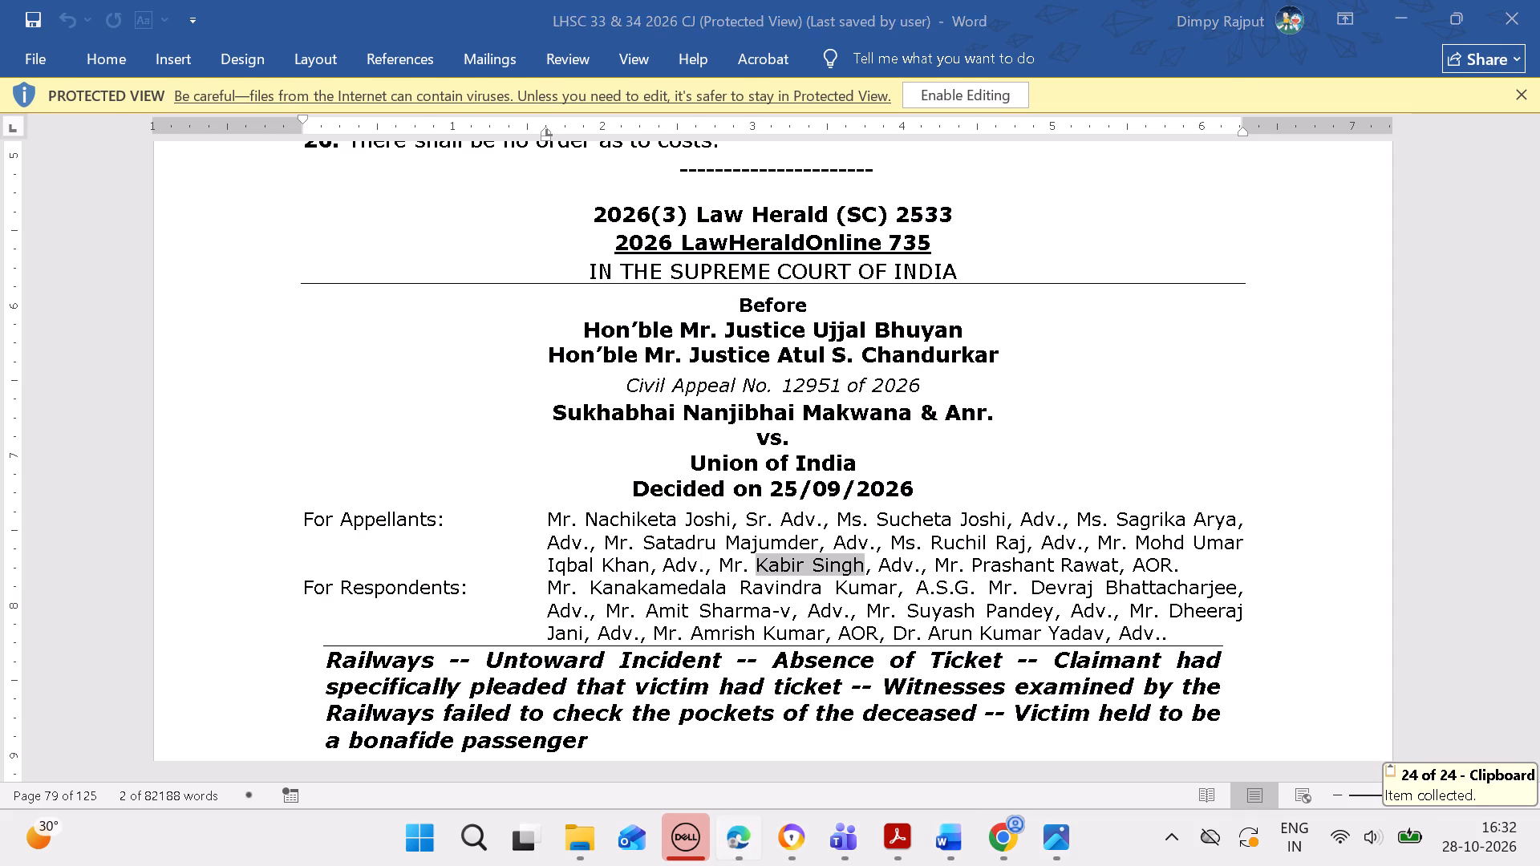
pyautogui.click(1151, 339)
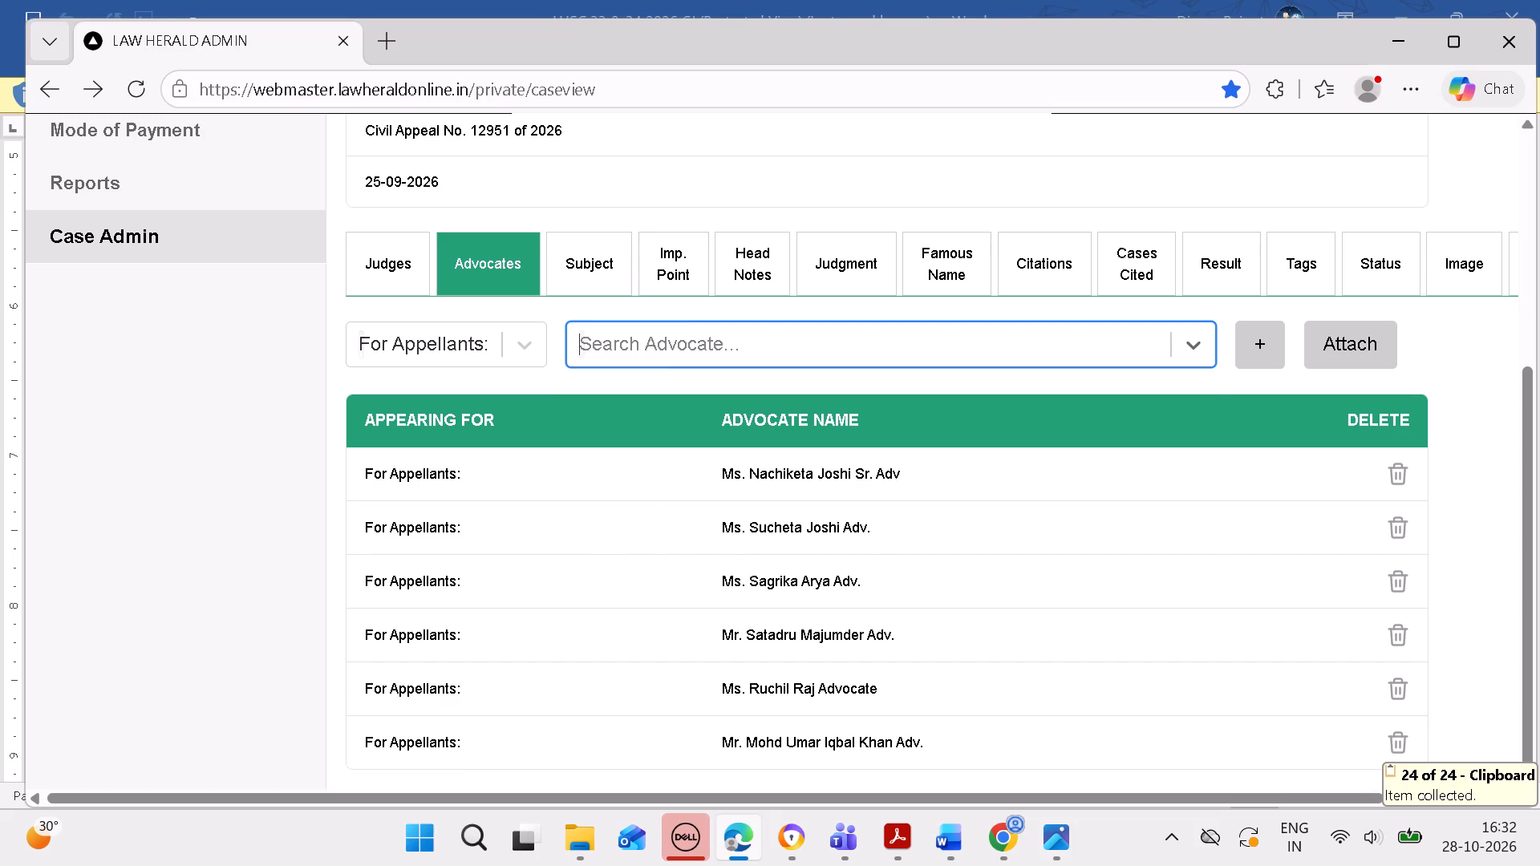
pyautogui.hotkey('ctrl', 'v')
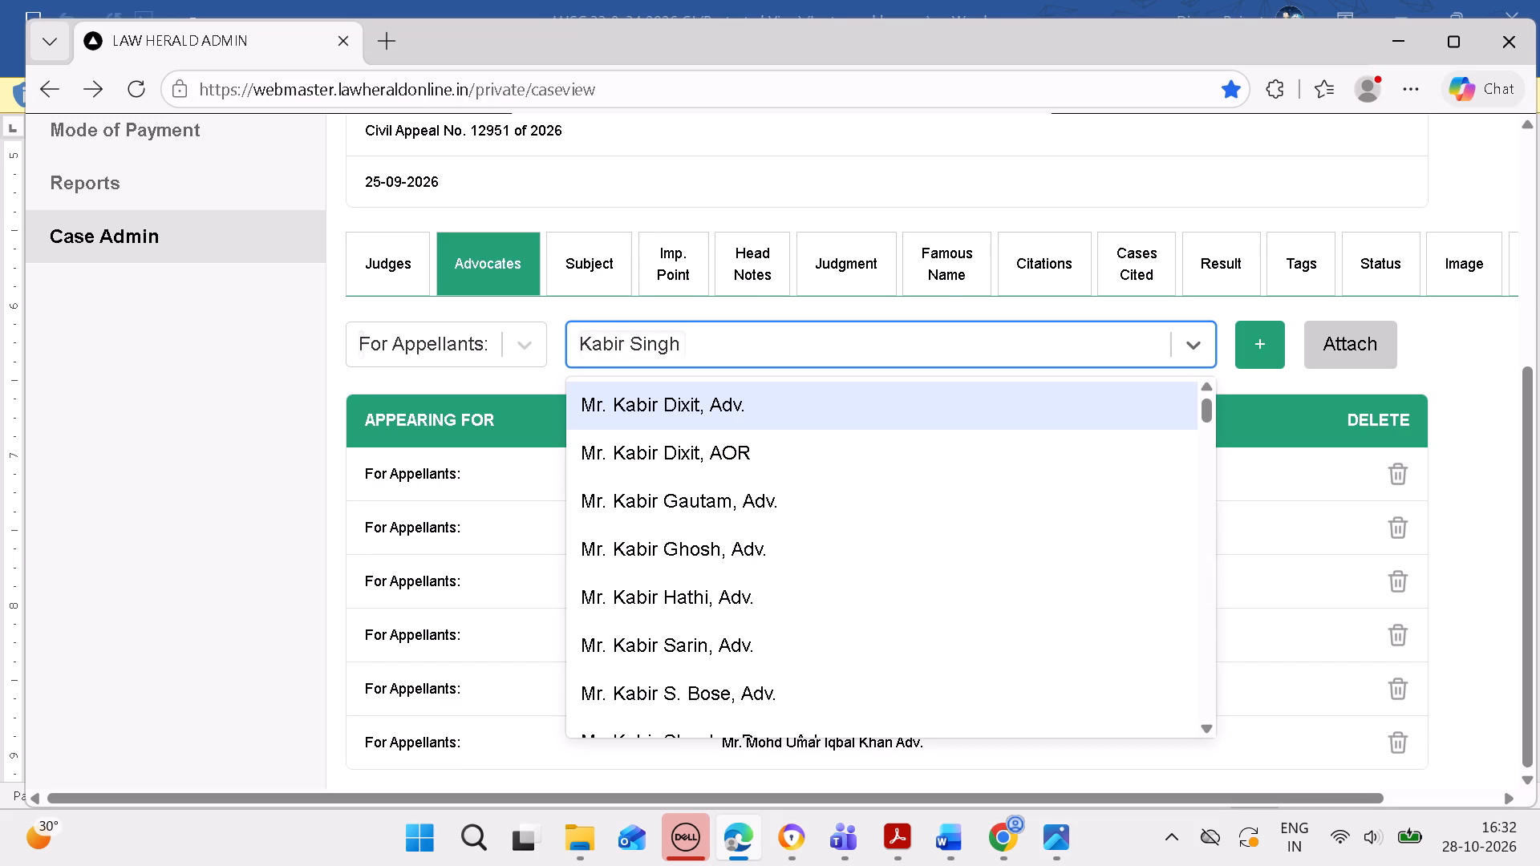
pyautogui.click(1245, 351)
pyautogui.click(1013, 638)
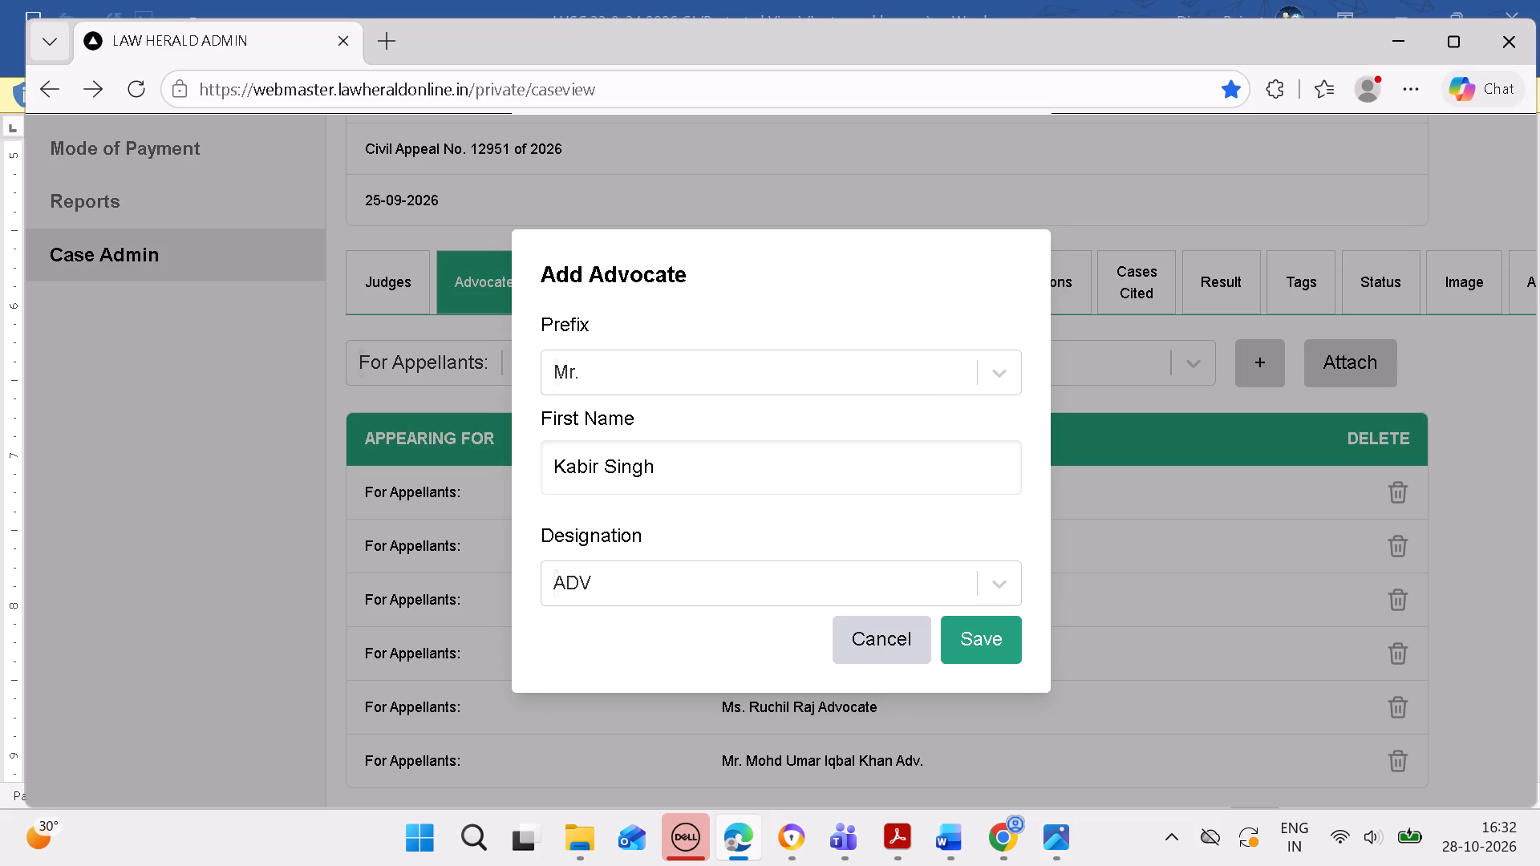
pyautogui.click(1011, 257)
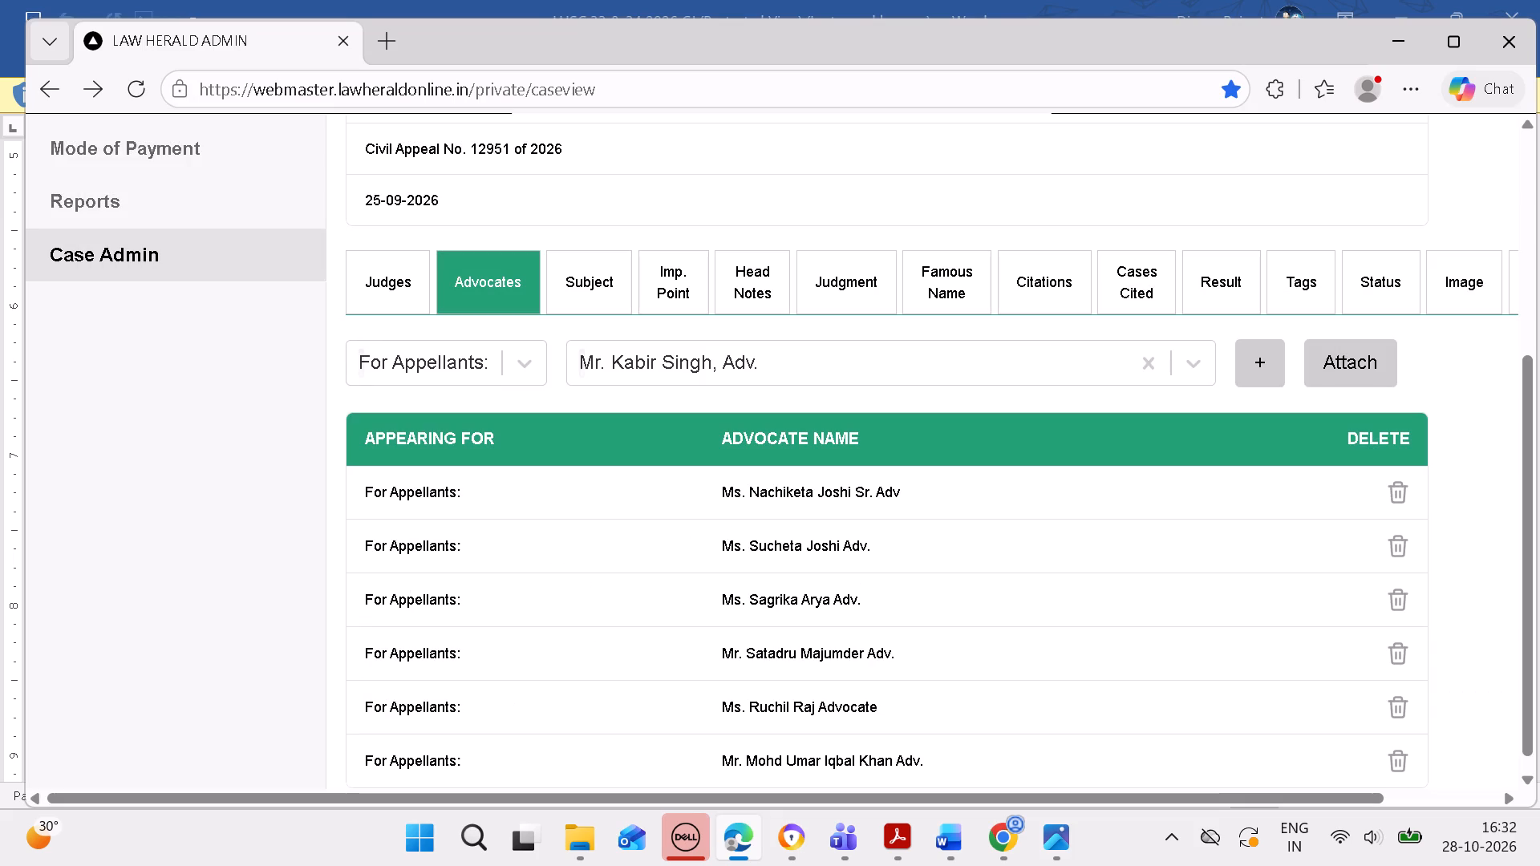
pyautogui.click(1006, 257)
pyautogui.scroll(-4, 1016, 371)
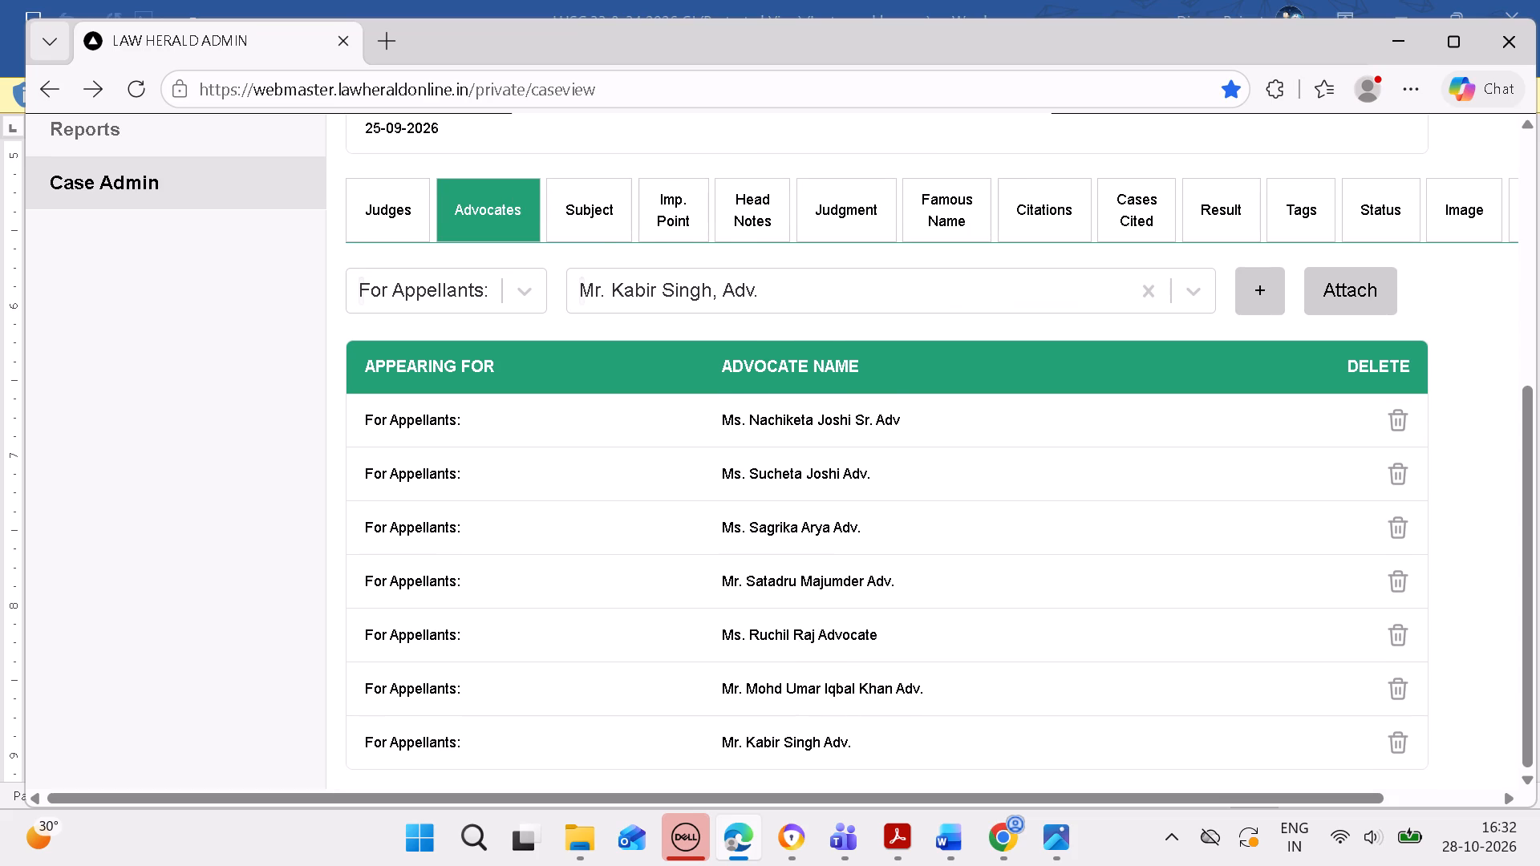
# Copy the eighth appellants' advocate's name from Word and search the case's advocates for it, entered only once.
pyautogui.click(948, 837)
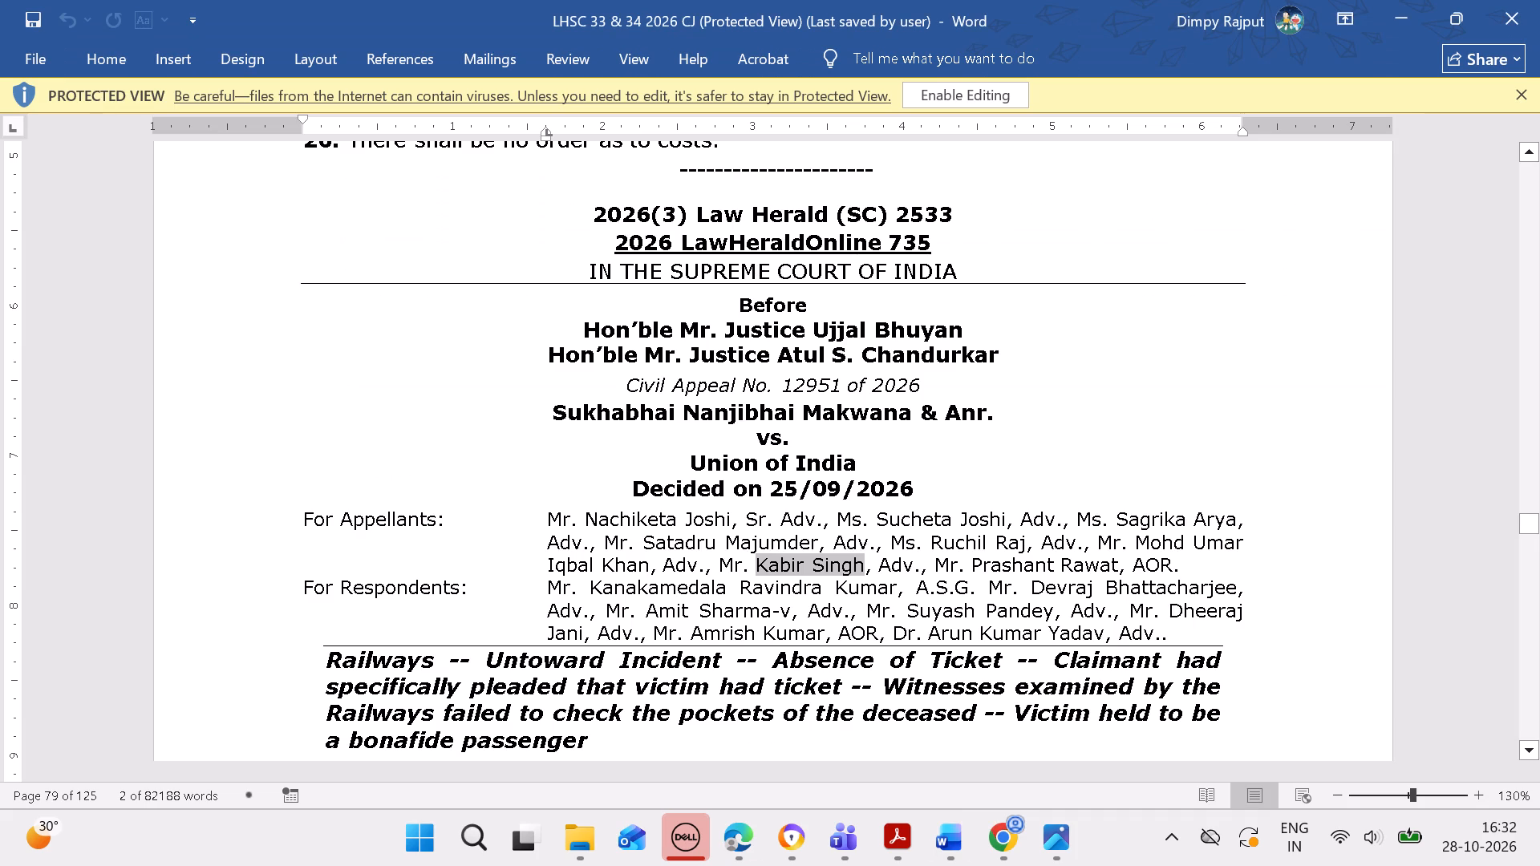
pyautogui.moveTo(975, 558); pyautogui.dragTo(1084, 566)
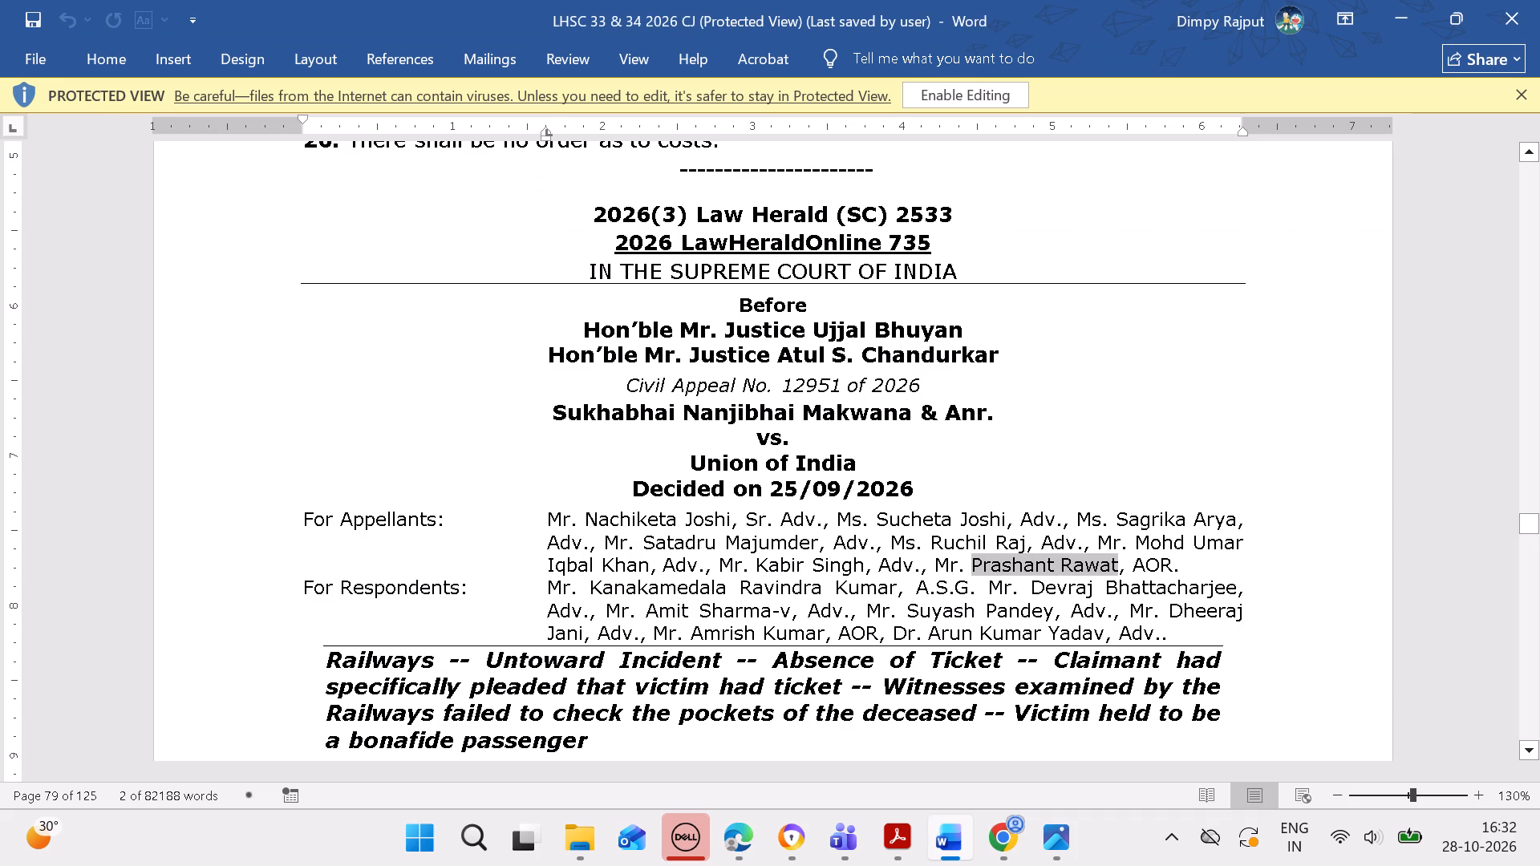
pyautogui.hotkey('ctrl', 'c')
pyautogui.click(752, 830)
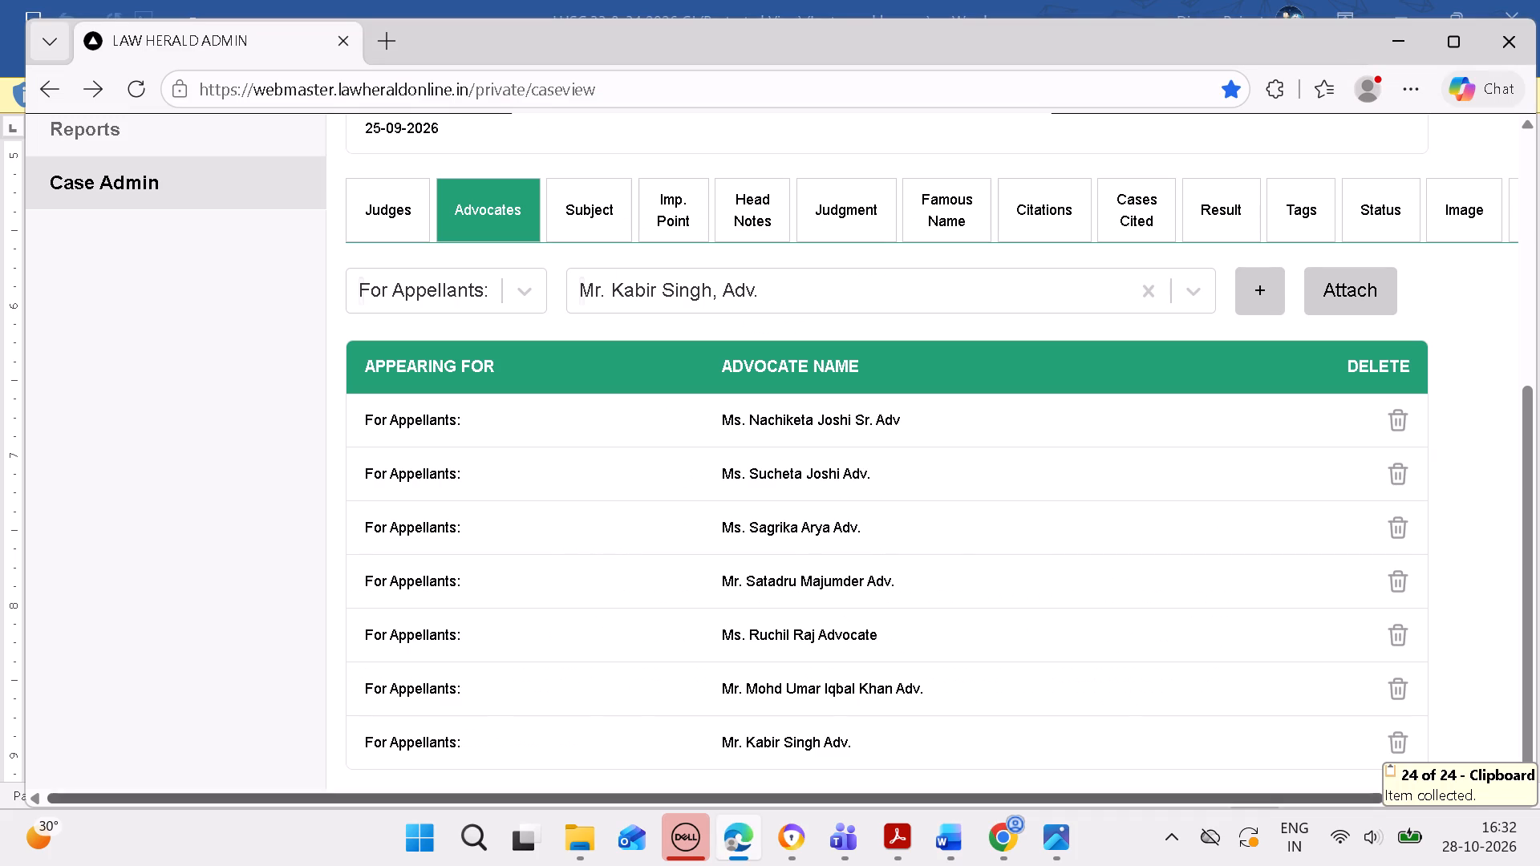
pyautogui.click(1139, 299)
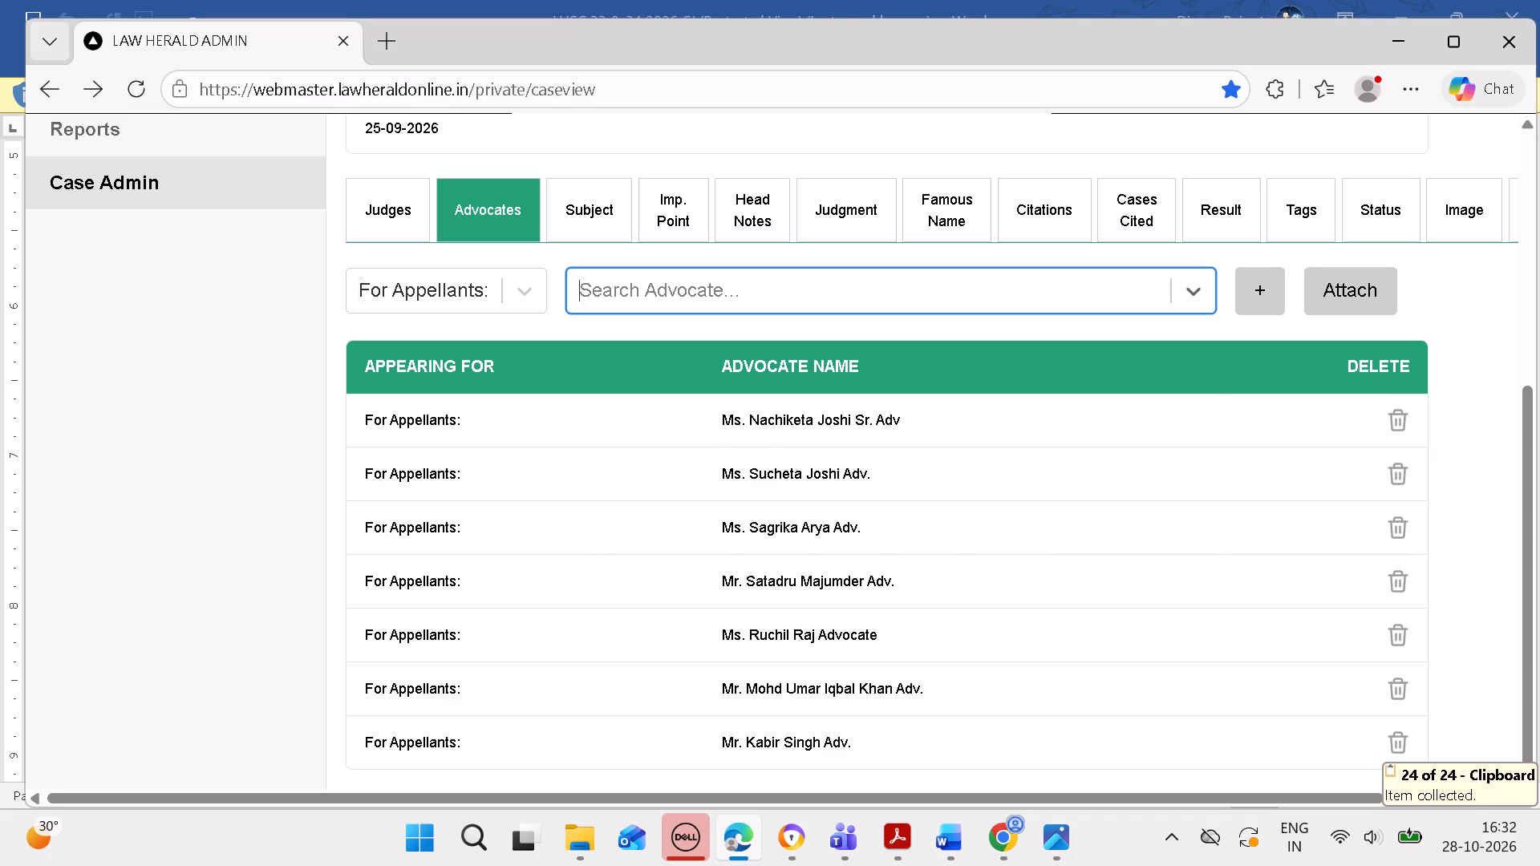
pyautogui.hotkey('ctrl', 'v')
pyautogui.hotkey('ctrl', 'v')
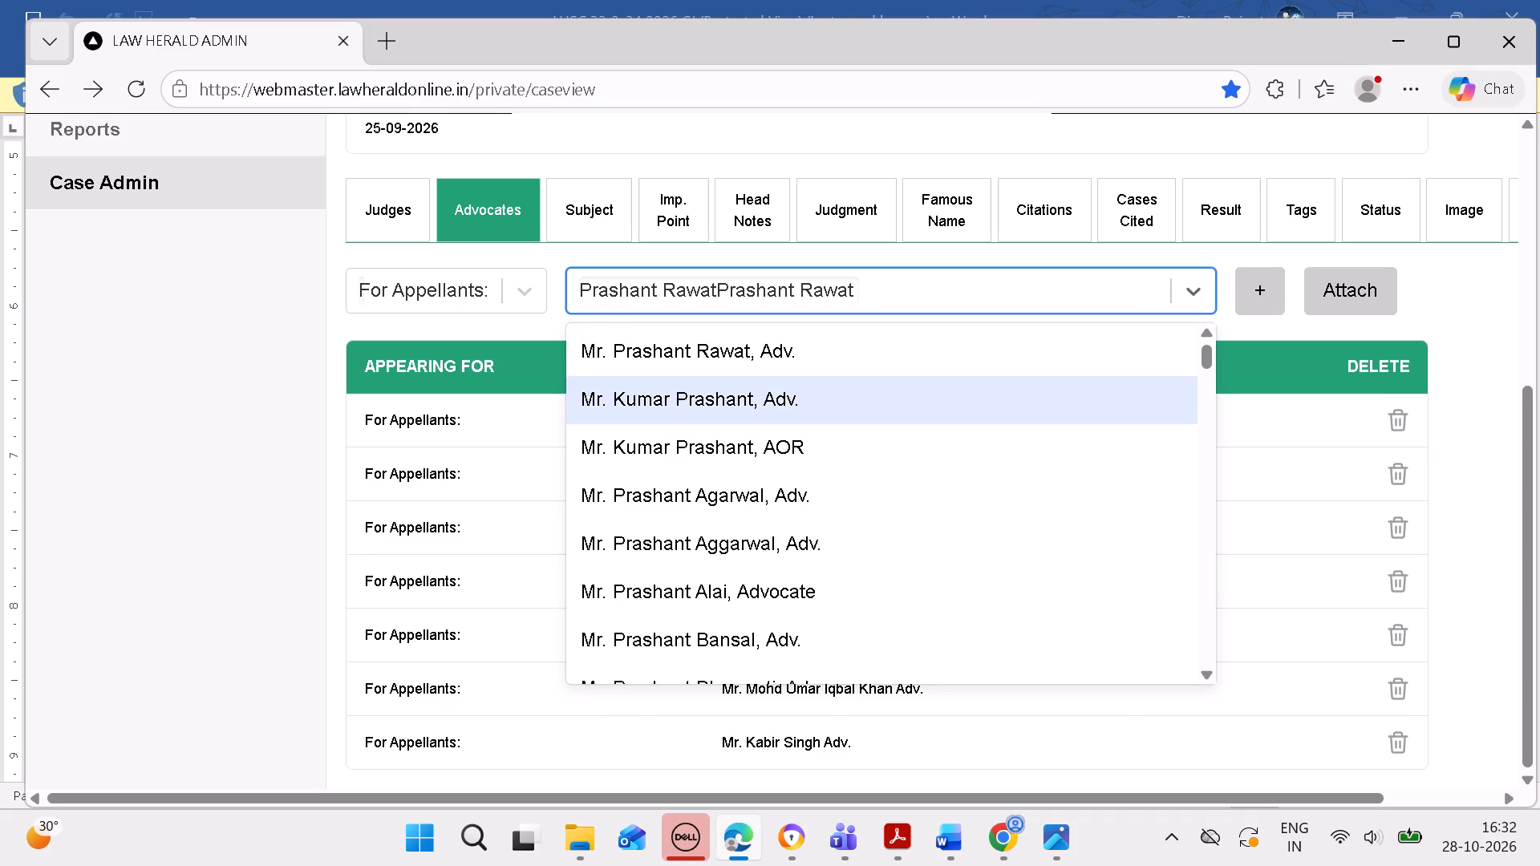
pyautogui.press('BackSpace')
pyautogui.press('BackSpace')
pyautogui.press('BackSpace')
pyautogui.press('BackSpace')
pyautogui.press('BackSpace')
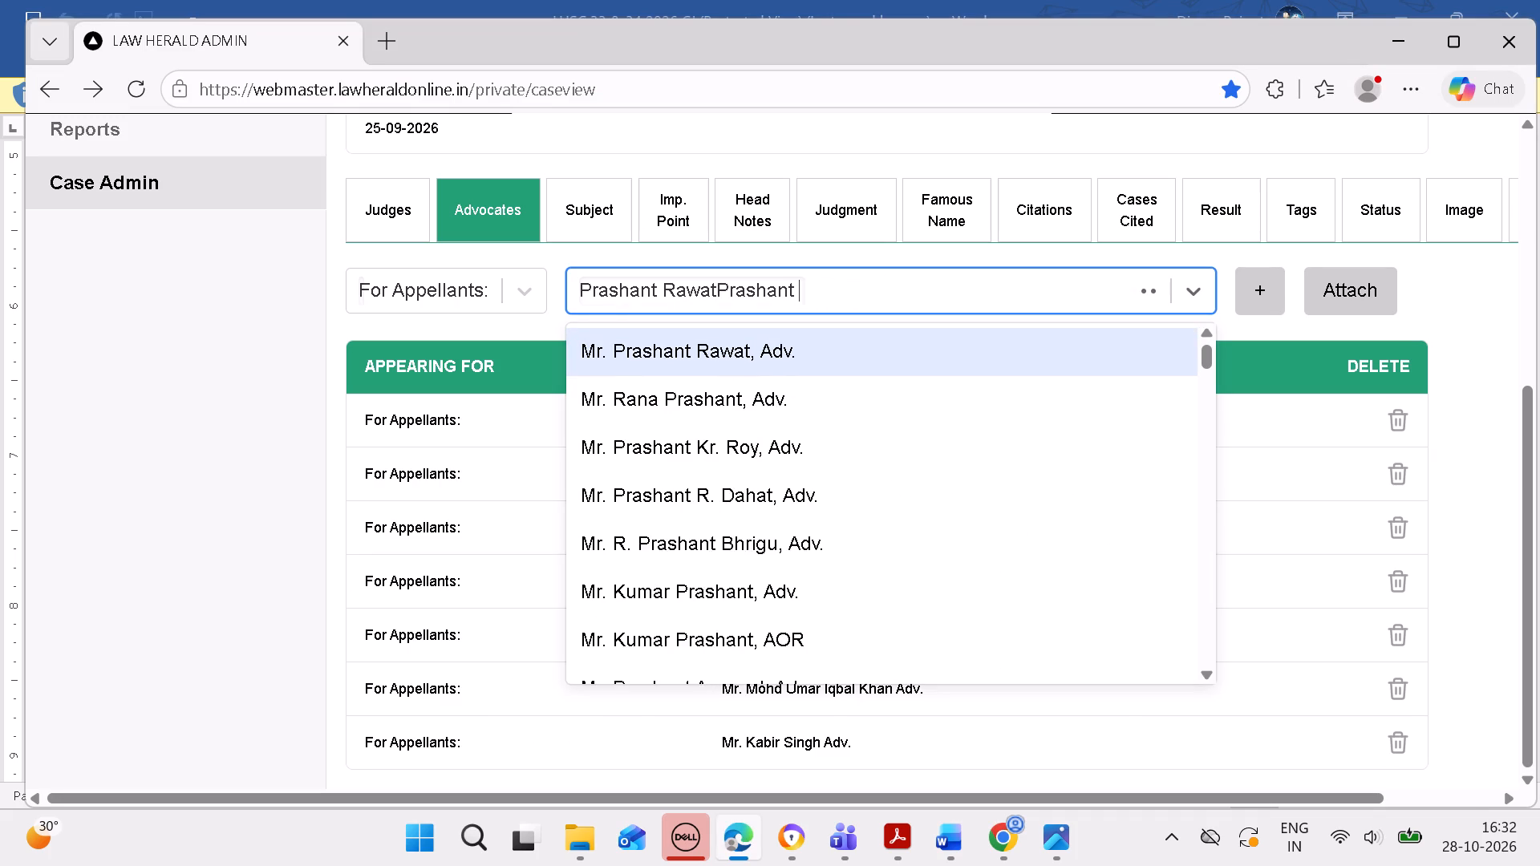
pyautogui.press('BackSpace')
pyautogui.press('BackSpace')
pyautogui.press('BackSpace')
pyautogui.press('BackSpace')
pyautogui.press('BackSpace')
pyautogui.press('BackSpace')
pyautogui.press('BackSpace')
pyautogui.press('BackSpace')
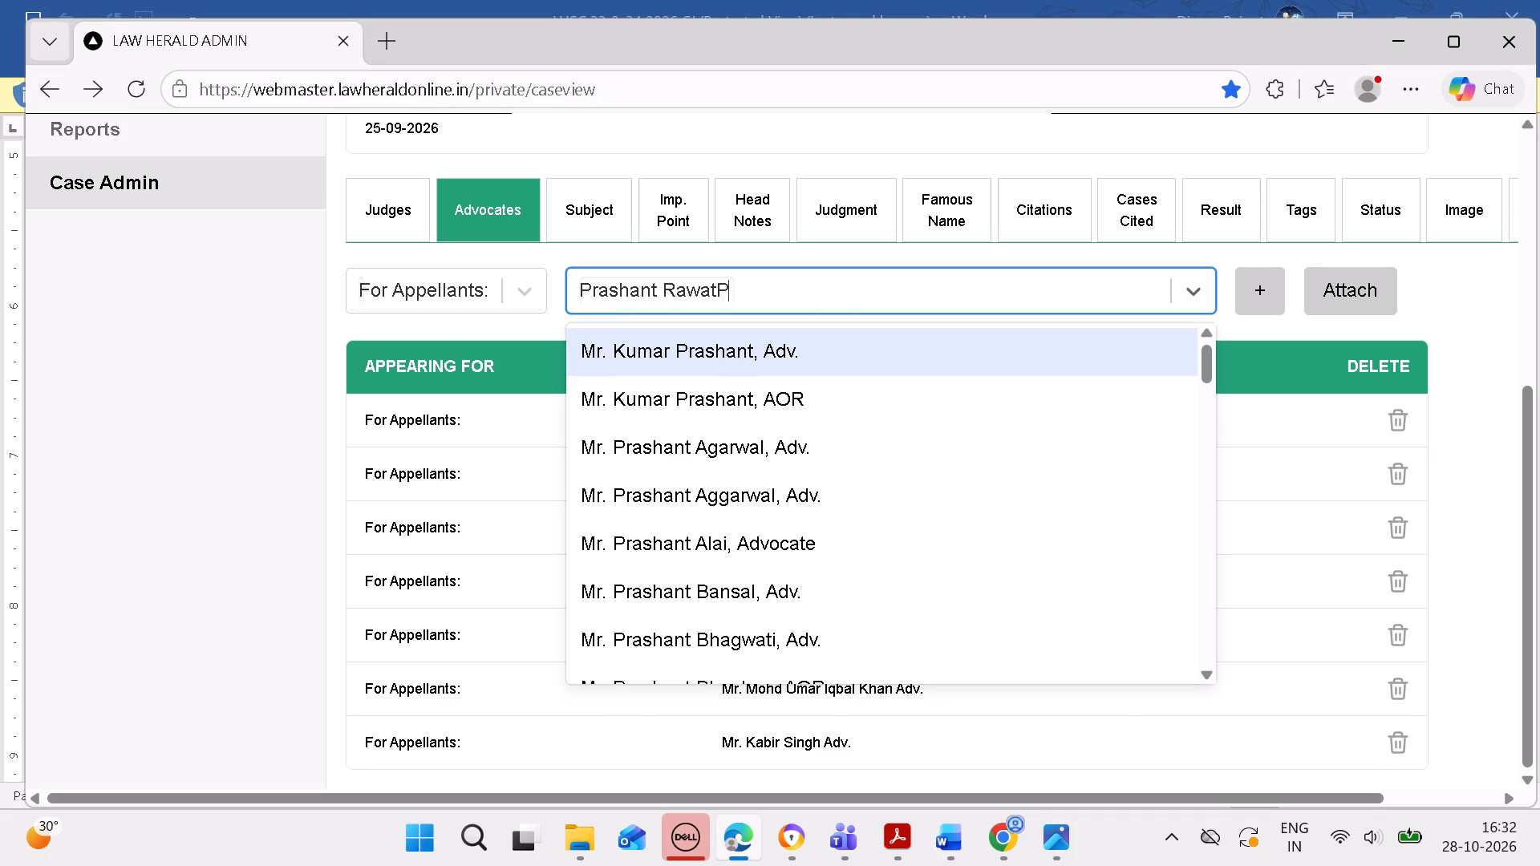
pyautogui.press('BackSpace')
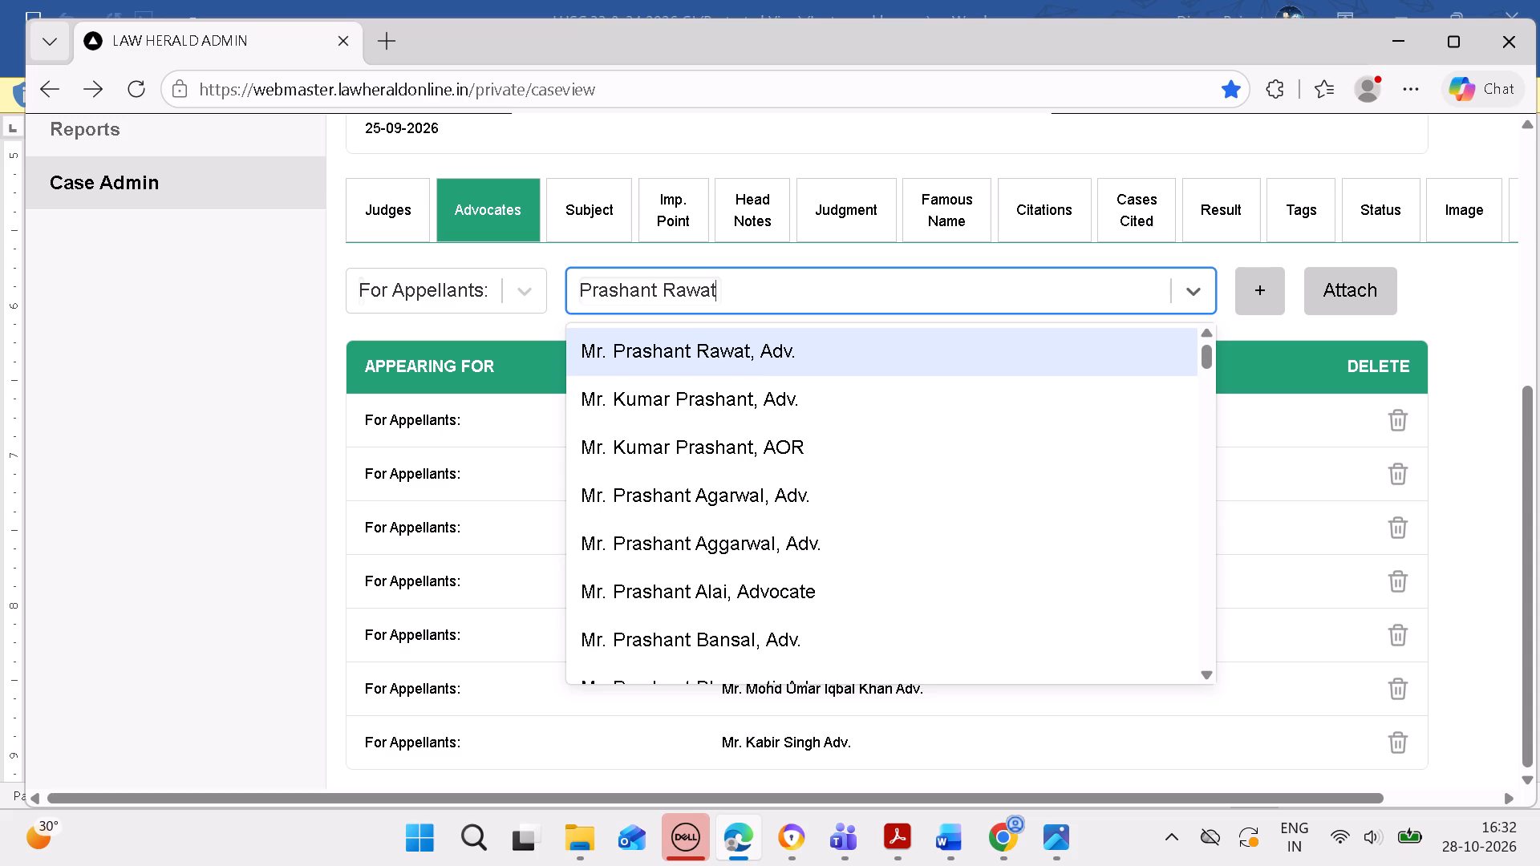
# Add the eighth appellants' advocate as a new advocate with prefix Mr. and designation AOR, removing the stray trailing letter from the name.
pyautogui.click(1254, 296)
pyautogui.click(841, 480)
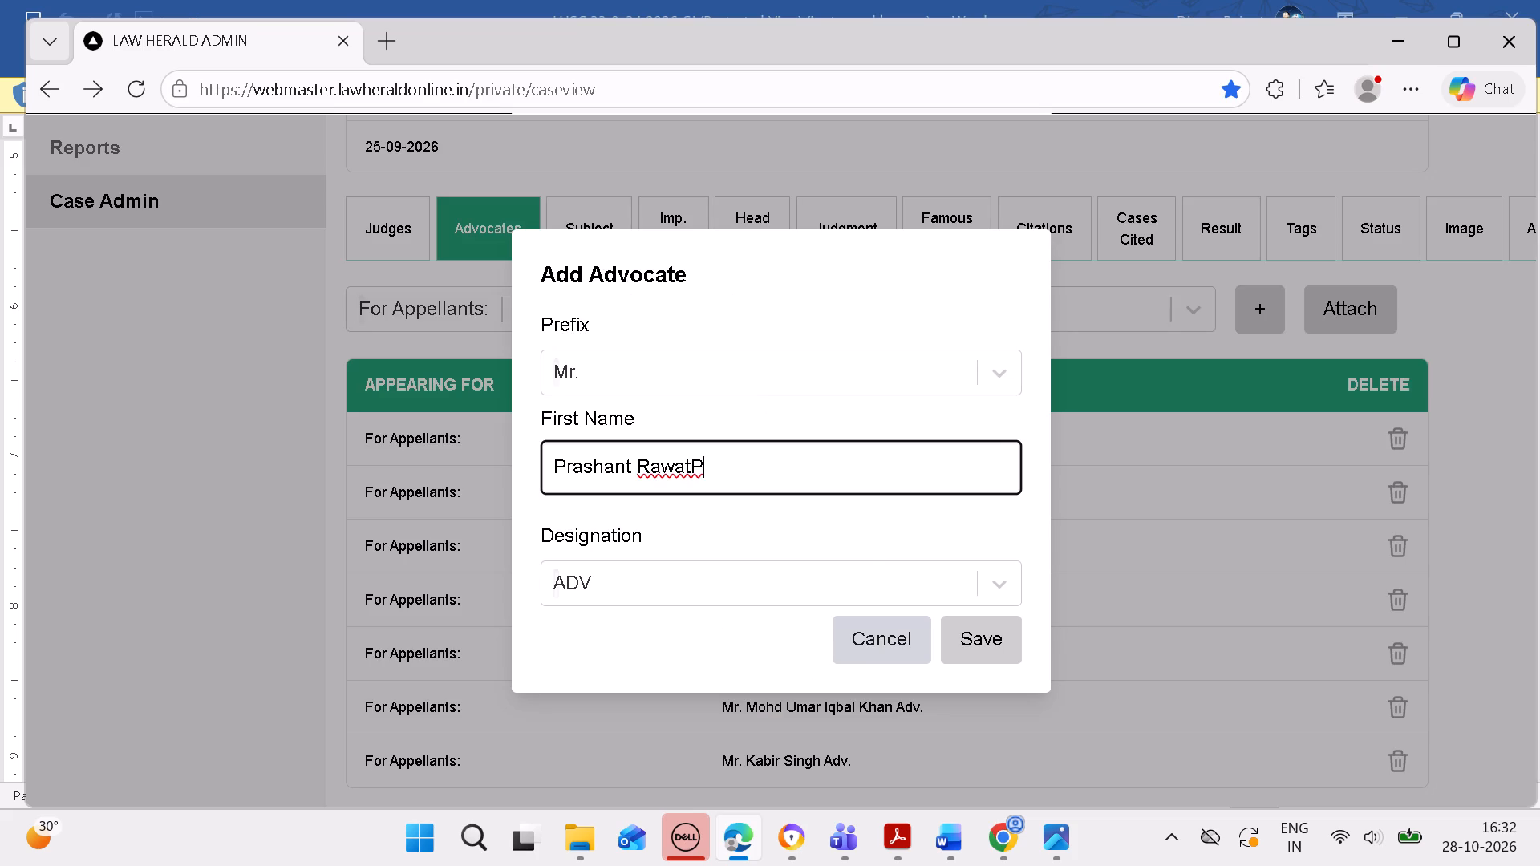
pyautogui.press('BackSpace')
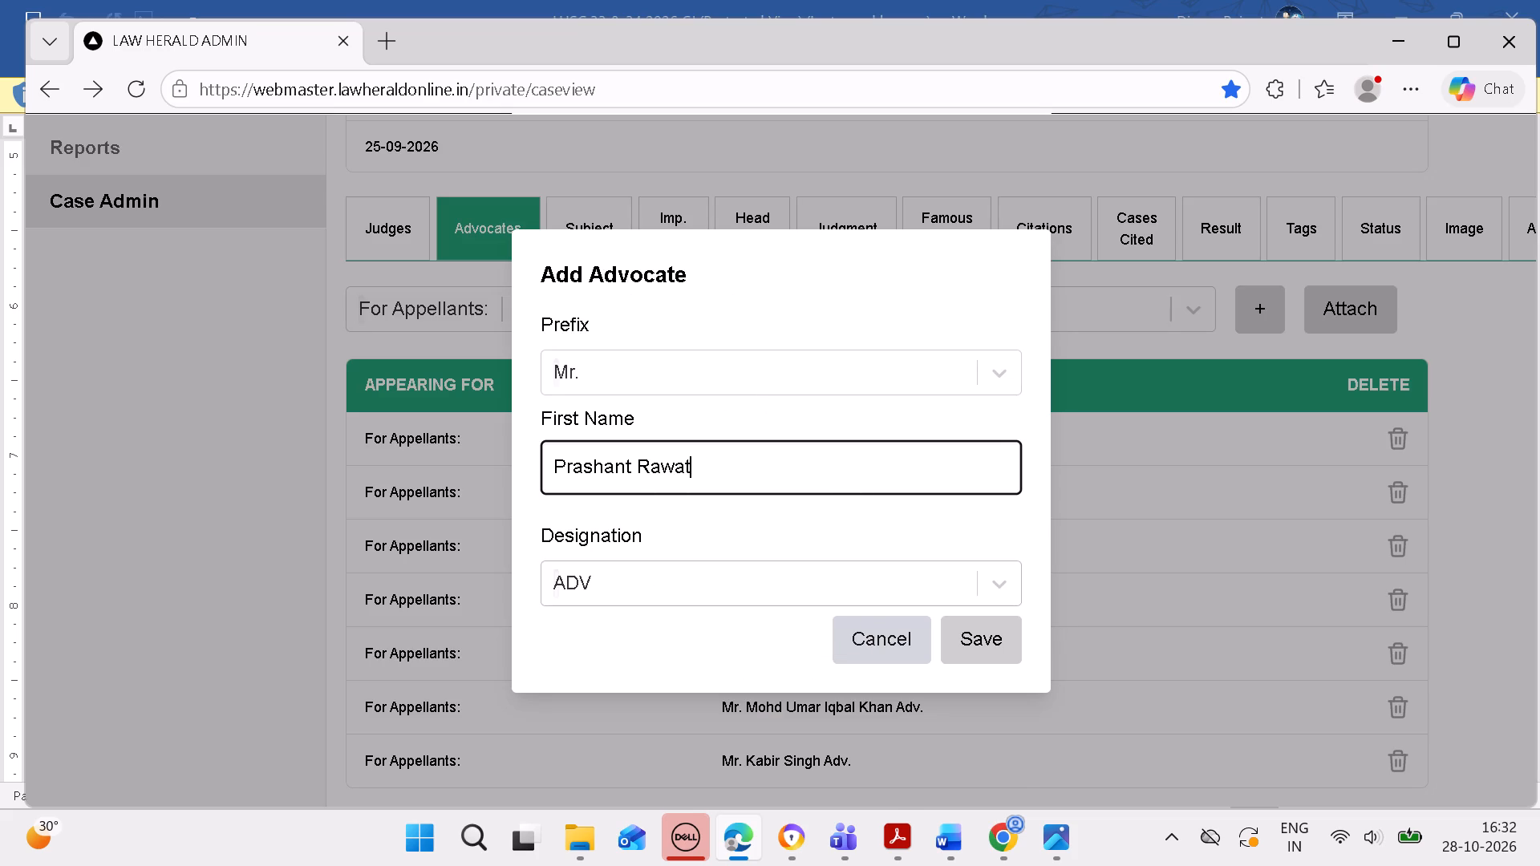
pyautogui.click(753, 566)
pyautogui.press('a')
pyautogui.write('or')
pyautogui.click(682, 720)
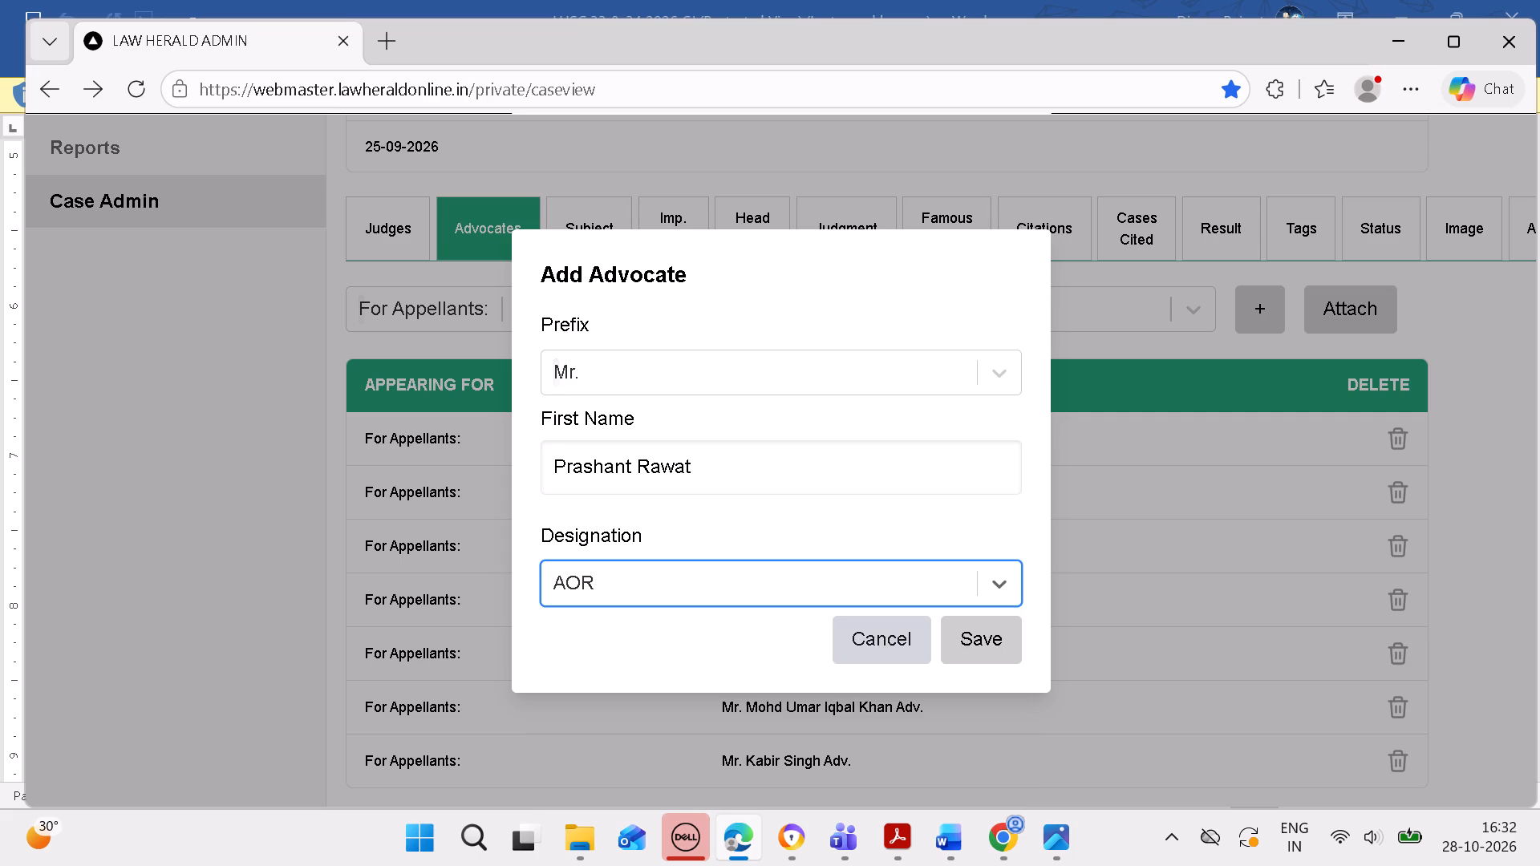
pyautogui.click(982, 625)
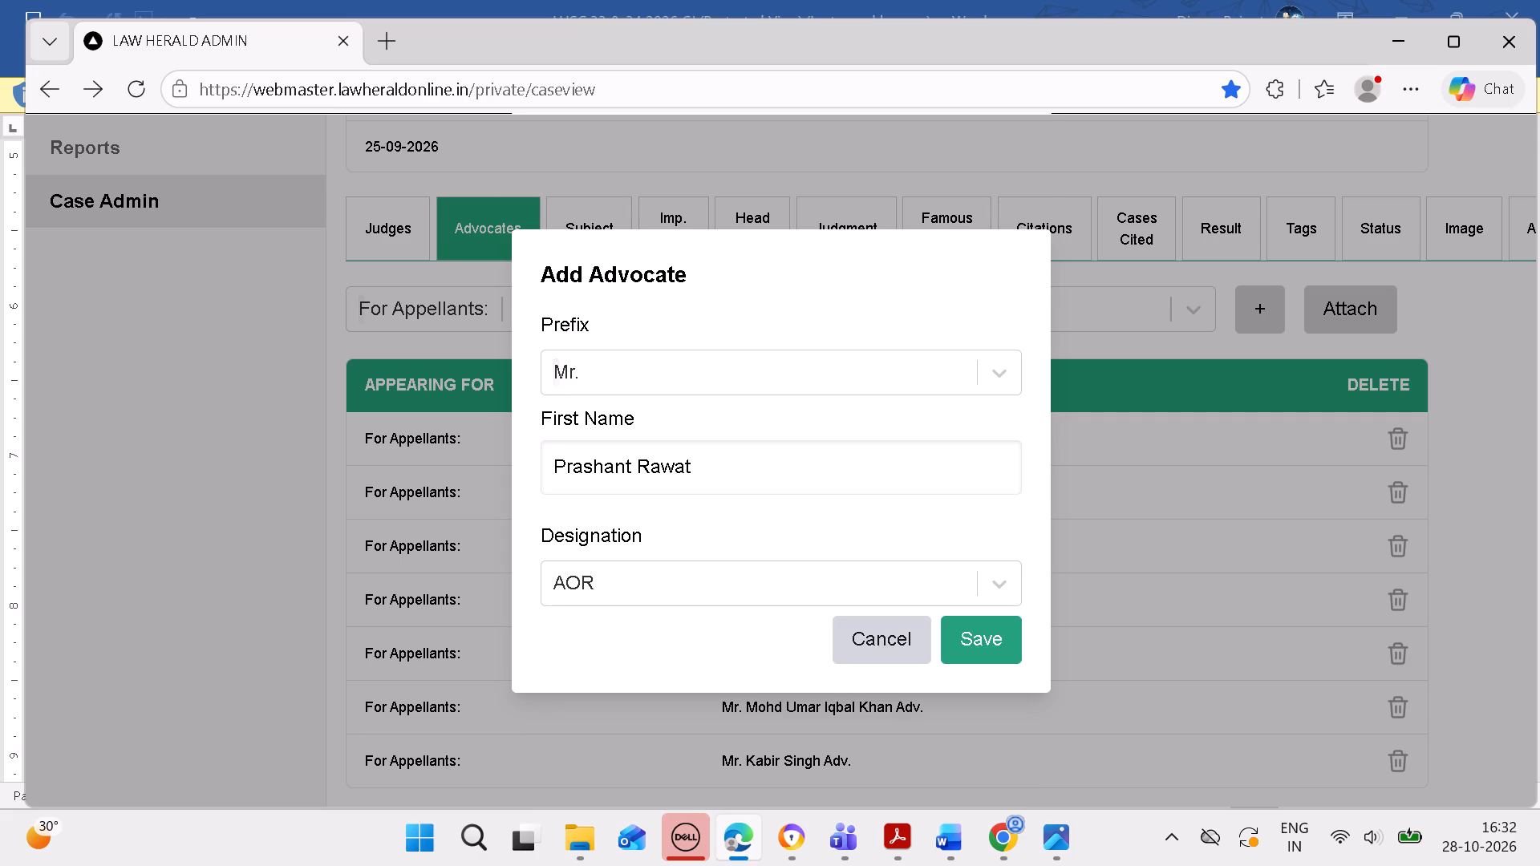
pyautogui.click(1014, 257)
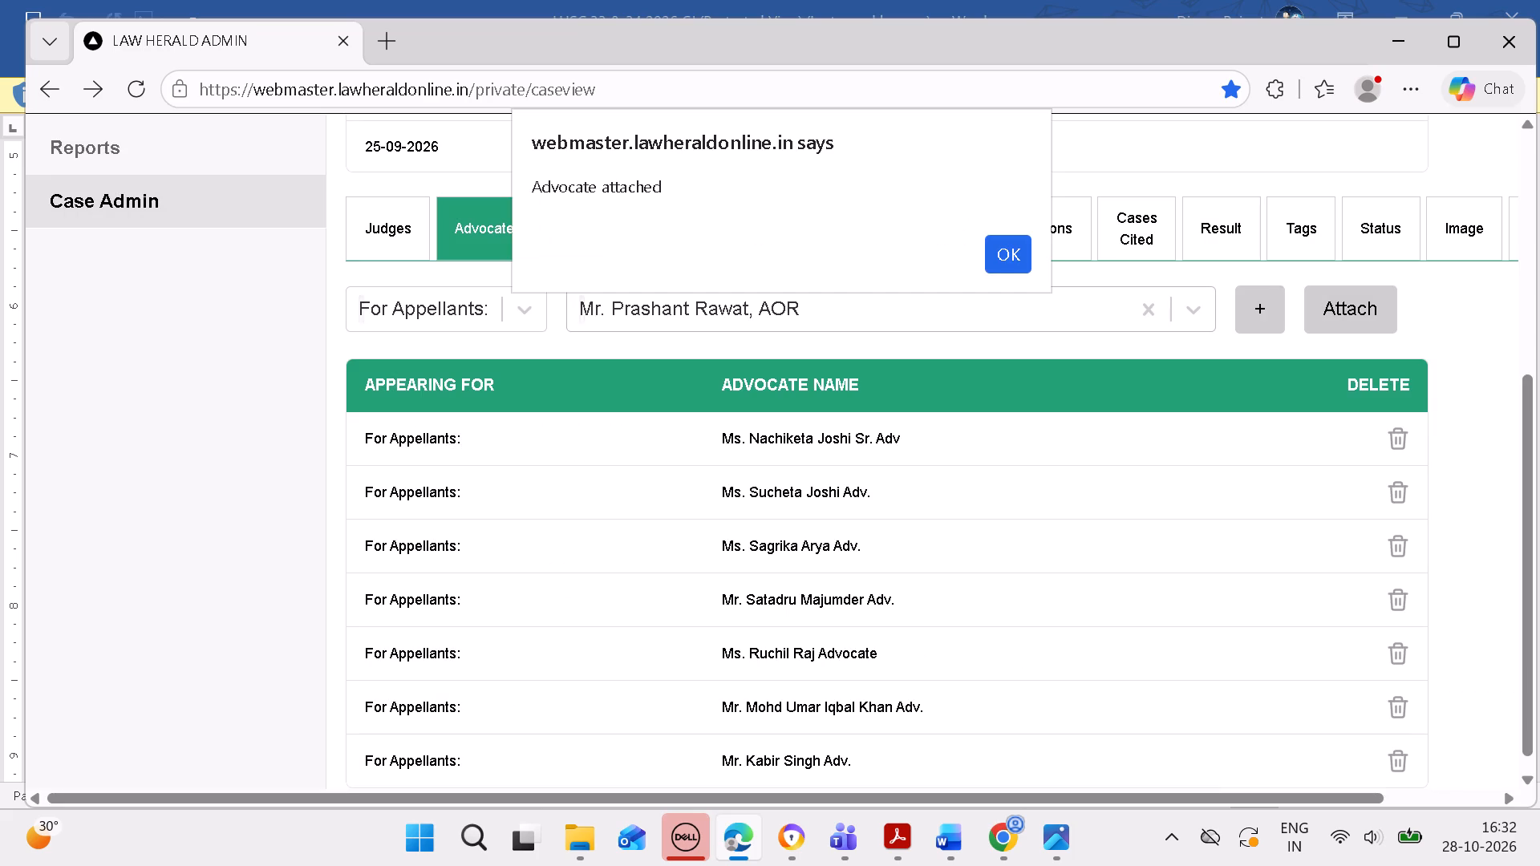
pyautogui.click(1022, 249)
pyautogui.scroll(-5, 1025, 455)
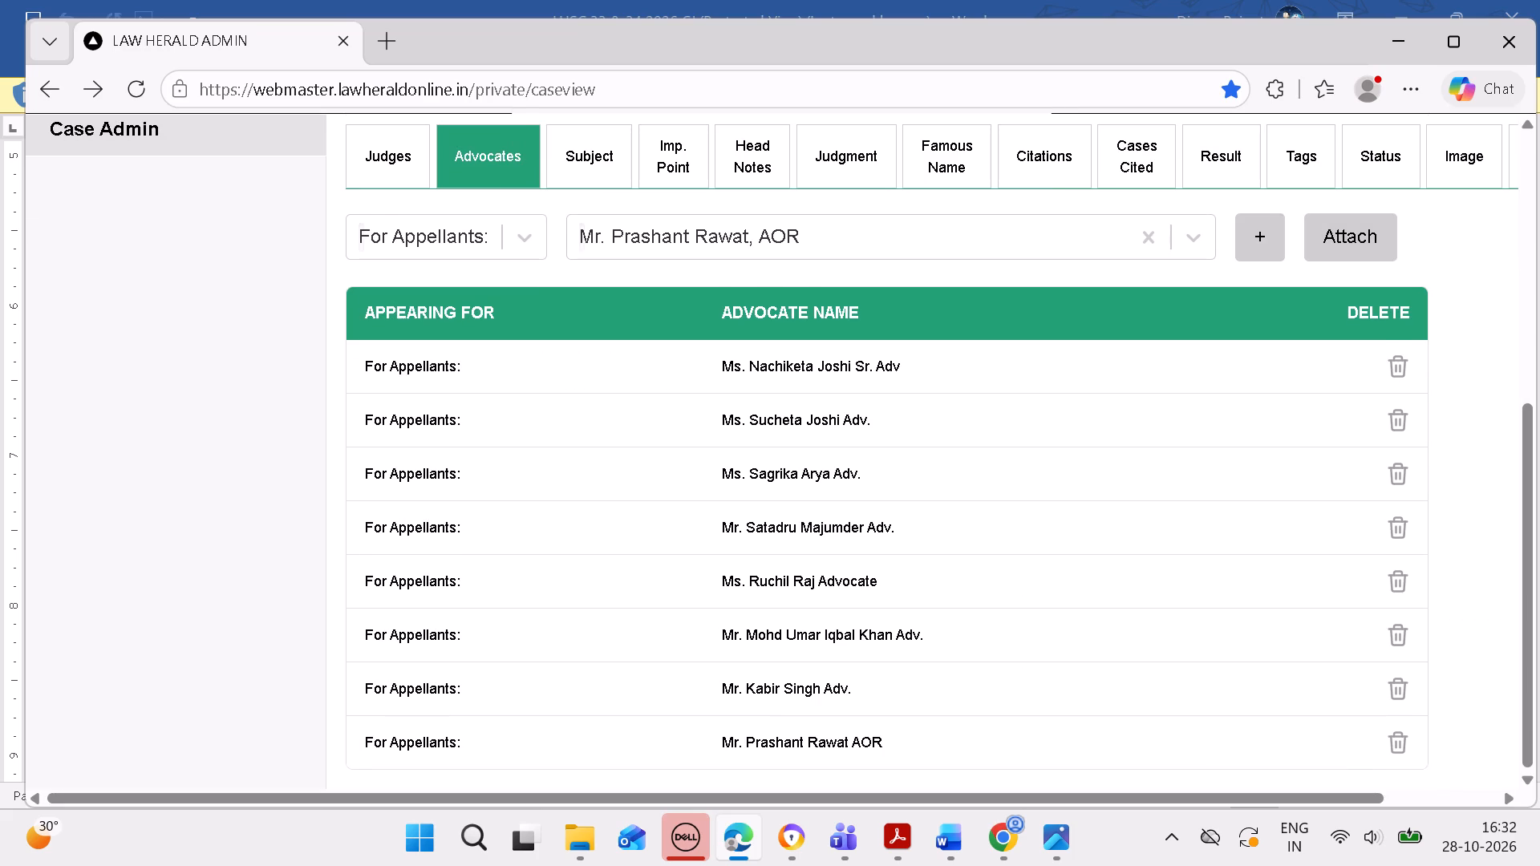
pyautogui.scroll(-2, 1053, 774)
# Copy the first respondents' advocate's name from Word and attach the matching existing ASG advocate to the case under For Respondents.
pyautogui.click(949, 839)
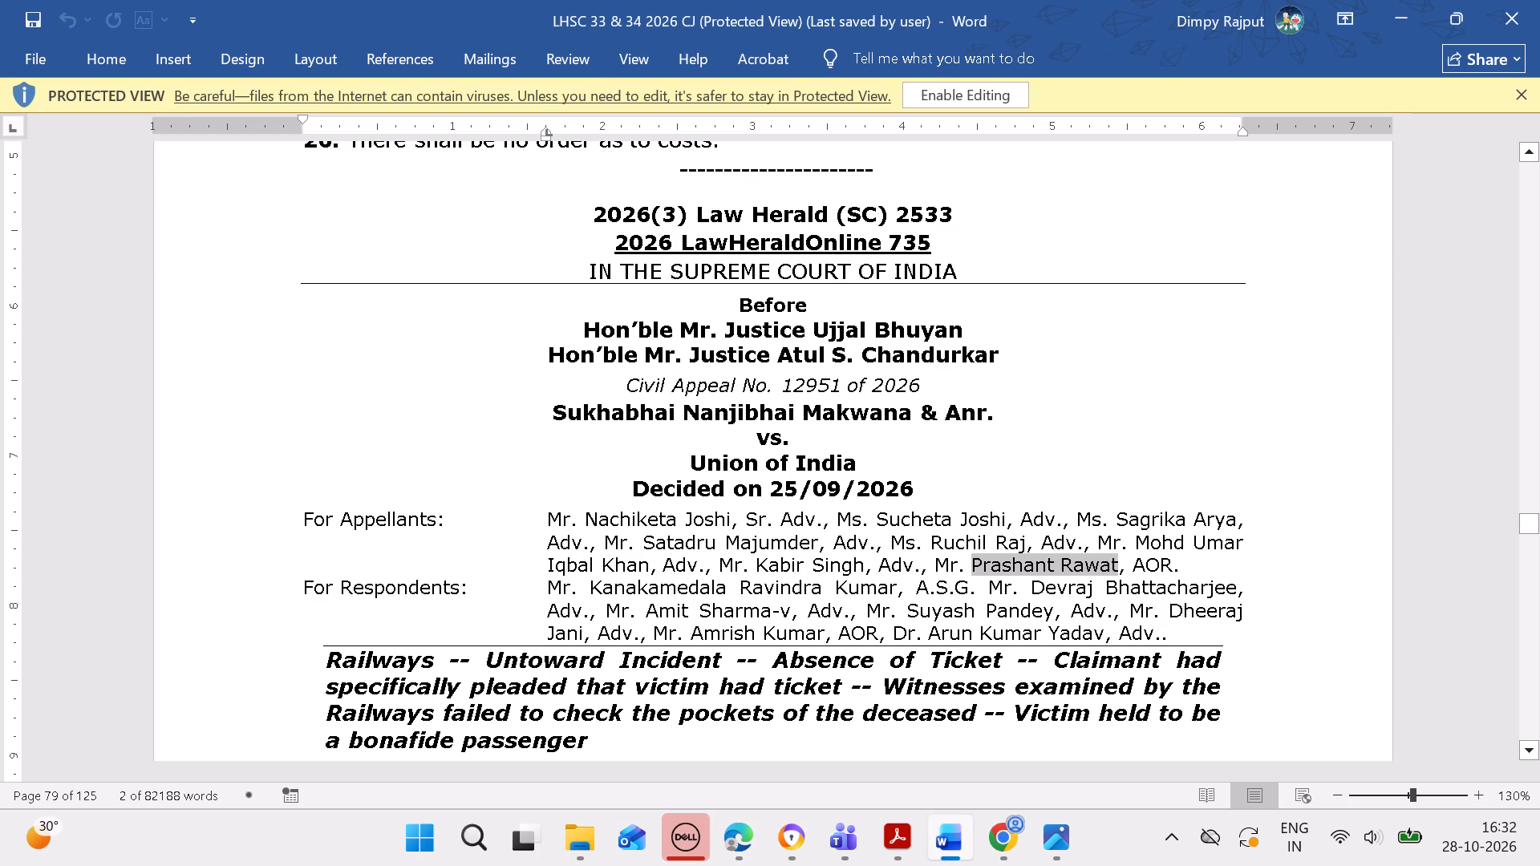
pyautogui.moveTo(594, 584); pyautogui.dragTo(846, 585)
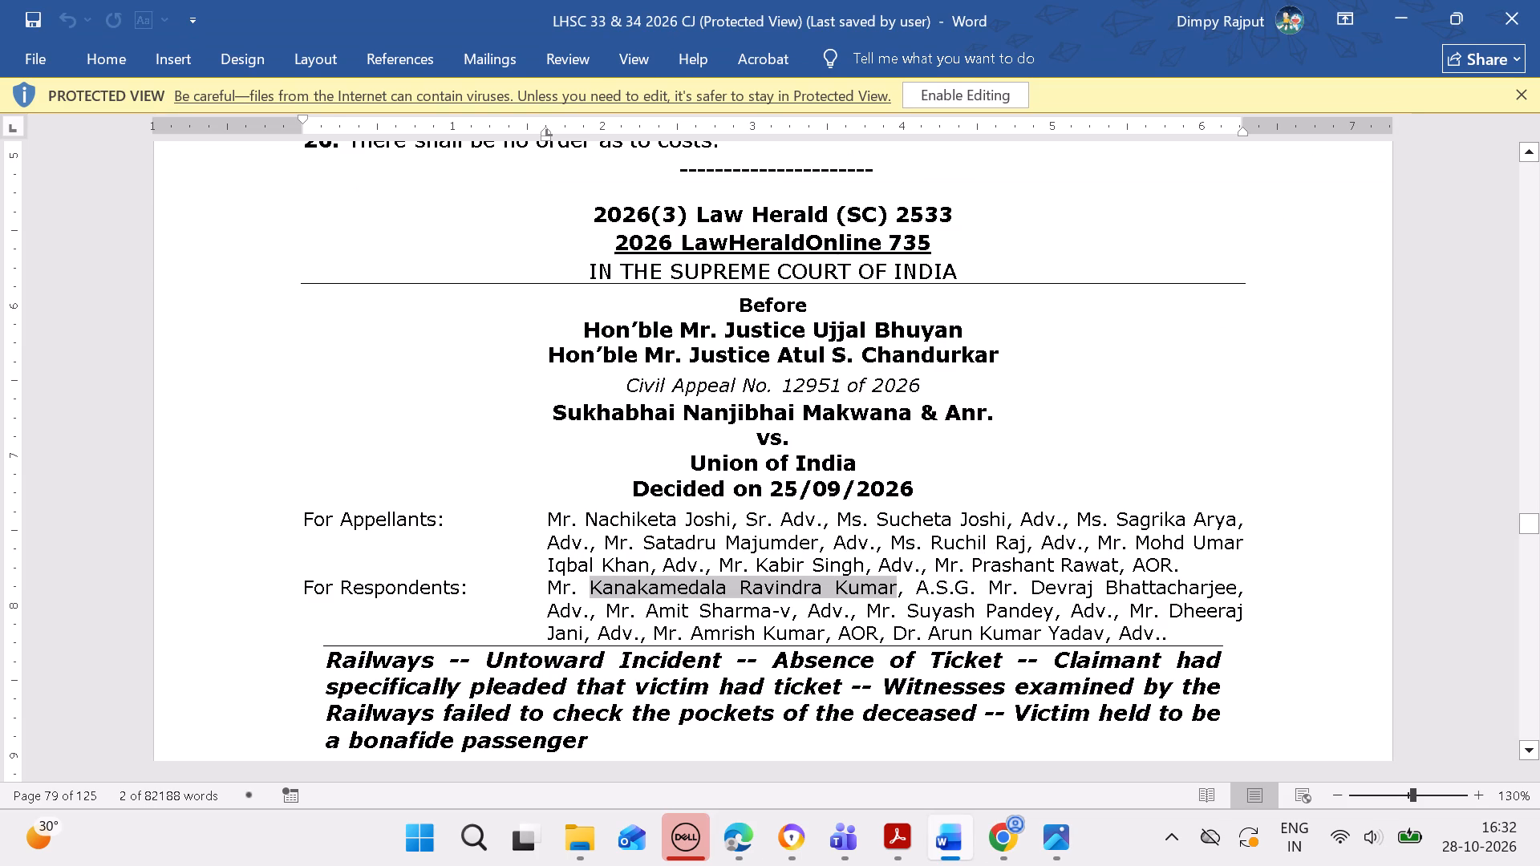
pyautogui.moveTo(846, 585); pyautogui.dragTo(848, 585)
pyautogui.hotkey('ctrl', 'c')
pyautogui.keyDown('ctrl'); pyautogui.click(739, 849); pyautogui.keyUp('ctrl')
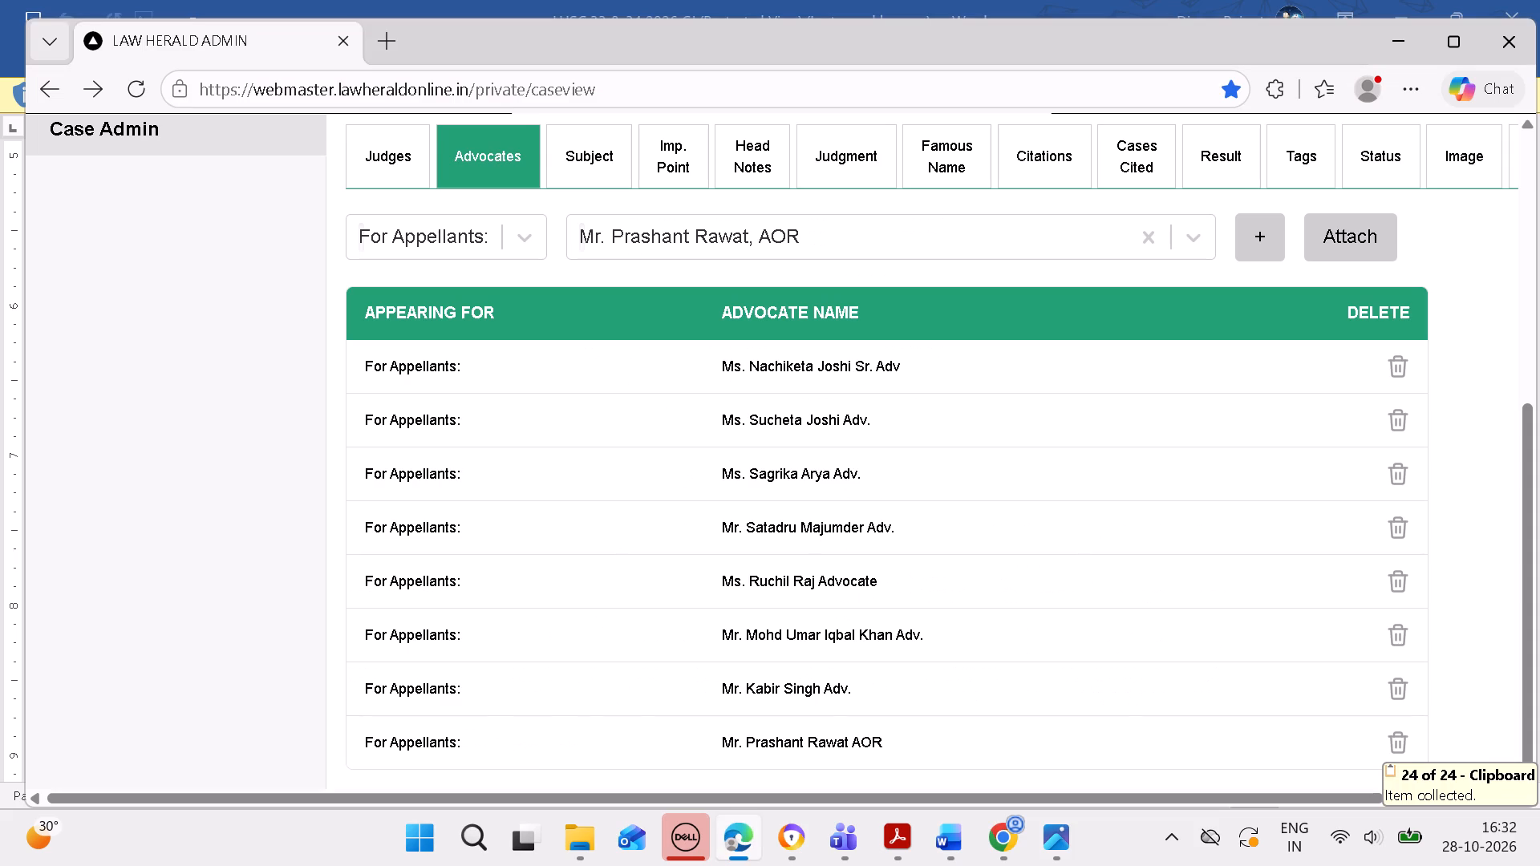
pyautogui.keyDown('ctrl'); pyautogui.click(527, 235); pyautogui.keyUp('ctrl')
pyautogui.keyDown('ctrl'); pyautogui.scroll(-1, 468, 411); pyautogui.keyUp('ctrl')
pyautogui.keyDown('ctrl'); pyautogui.click(458, 482); pyautogui.keyUp('ctrl')
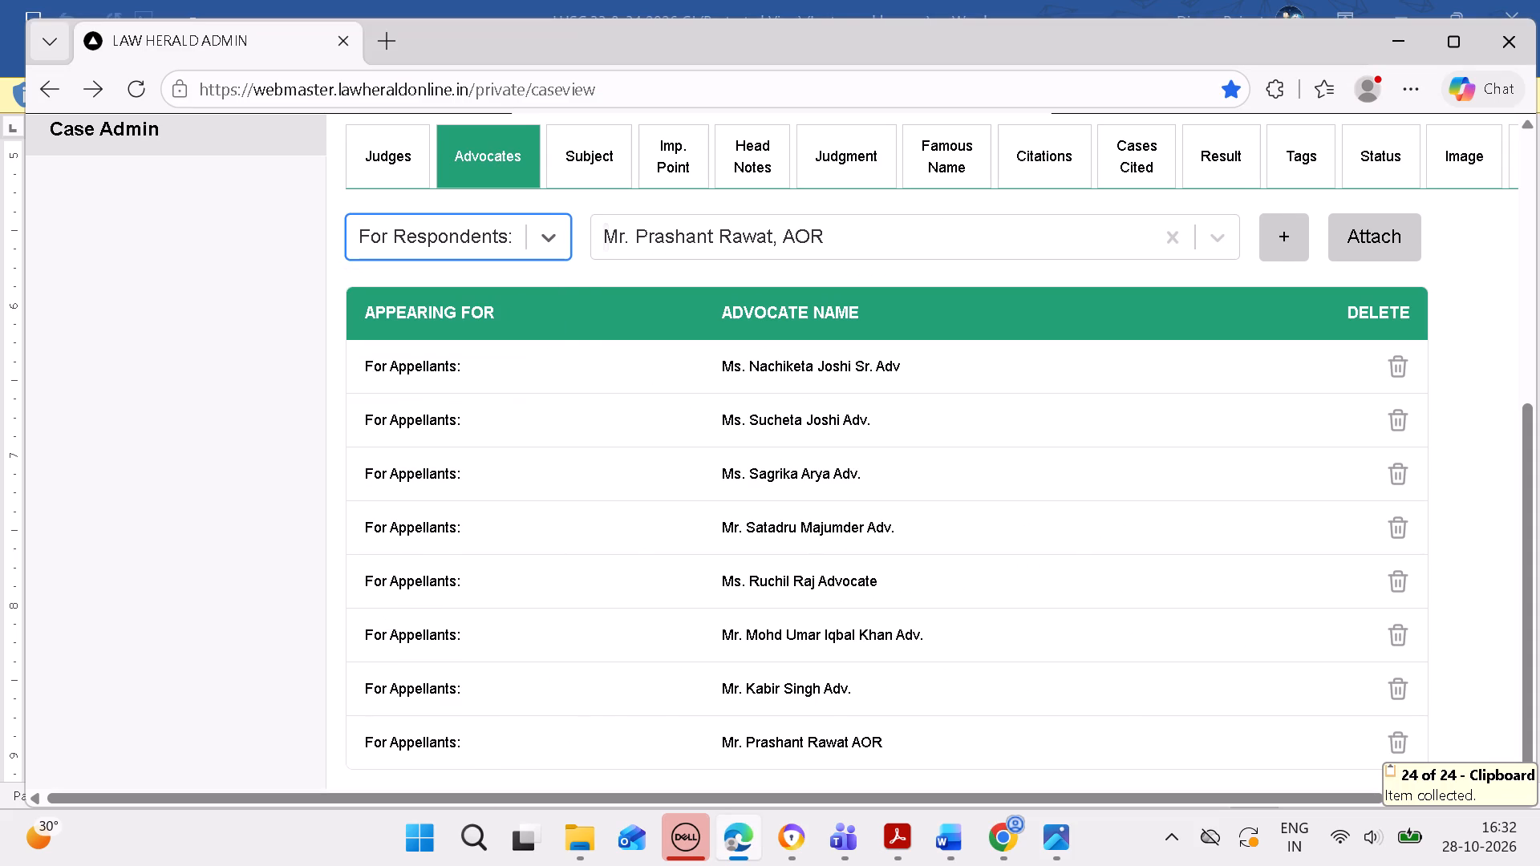
pyautogui.click(1173, 234)
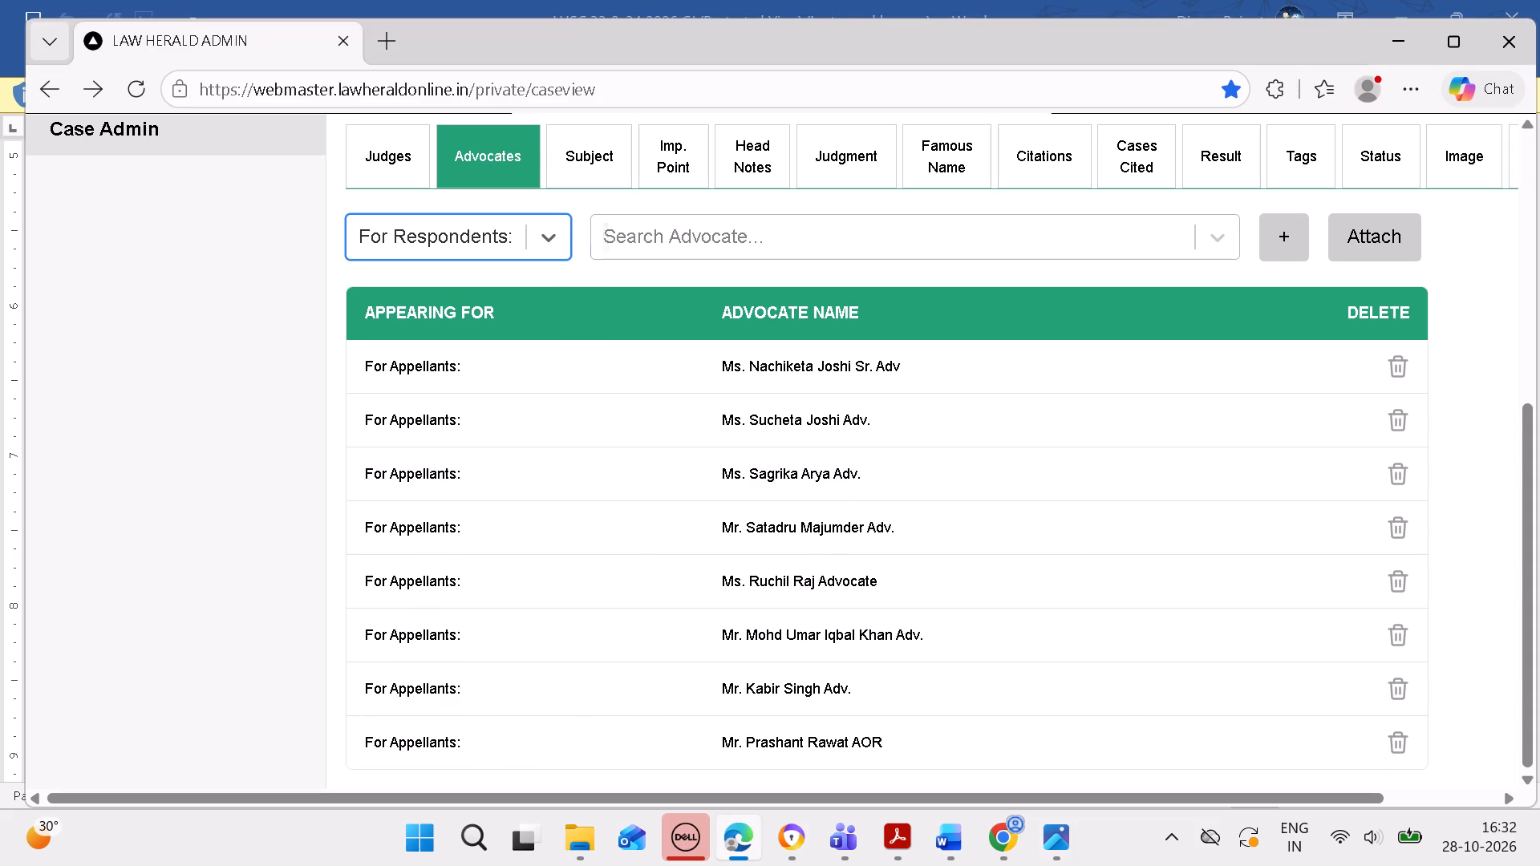
pyautogui.hotkey('ctrl', 'v')
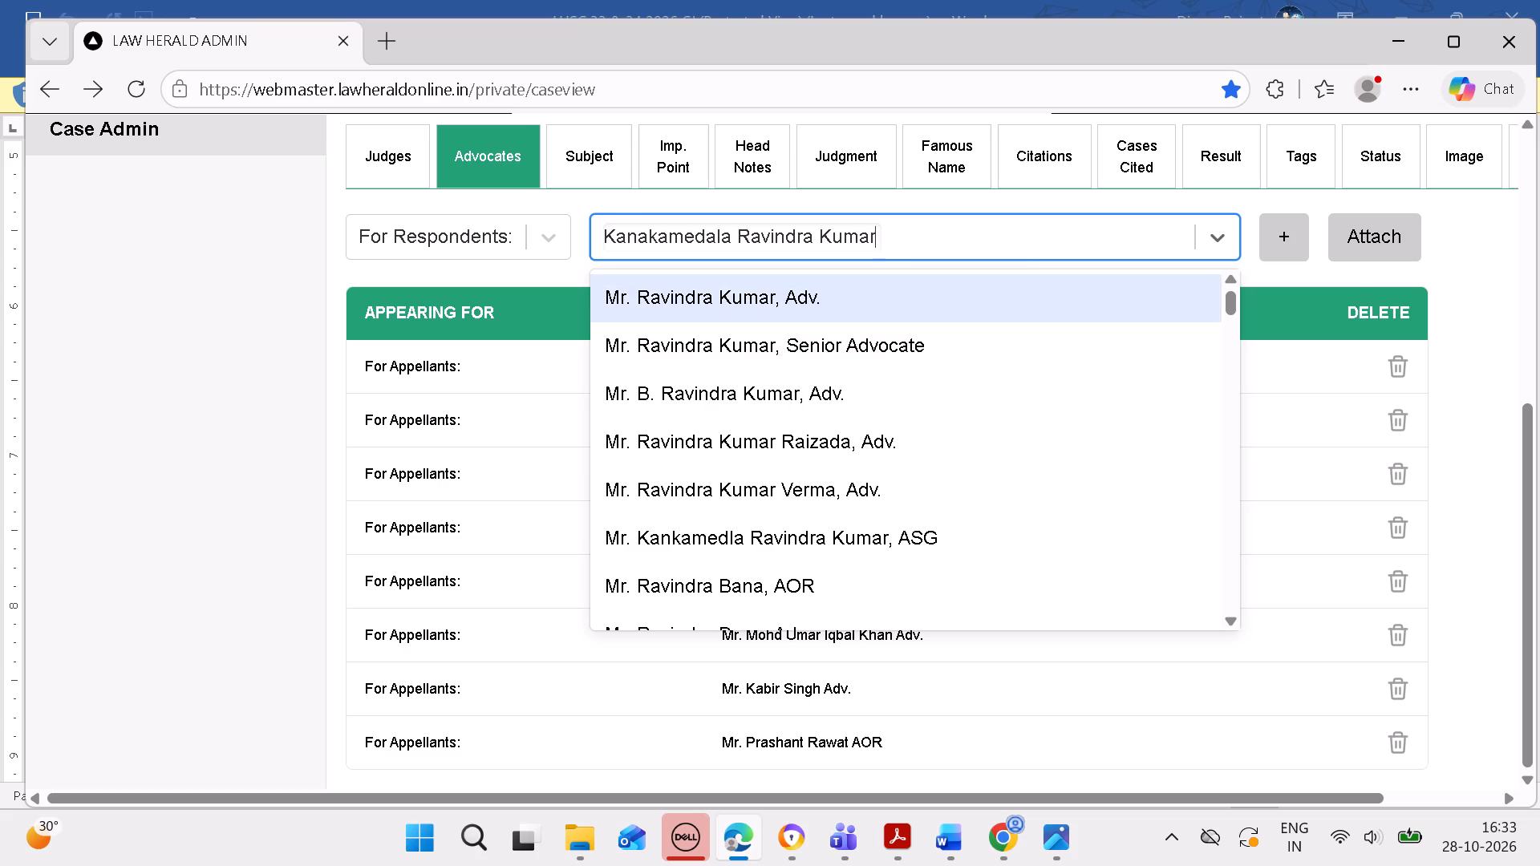
pyautogui.click(1022, 540)
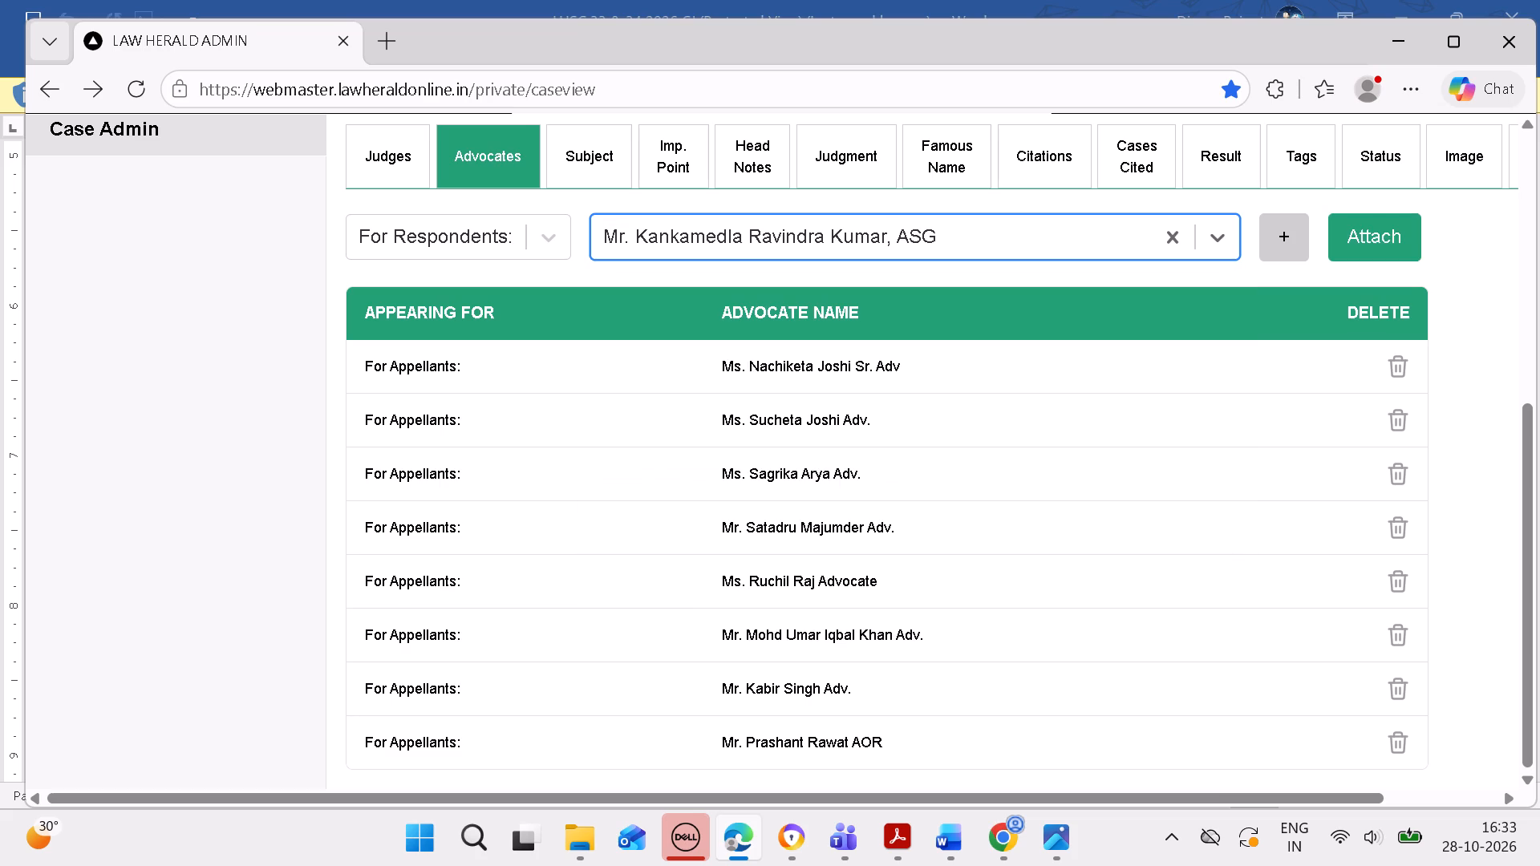
pyautogui.click(1340, 249)
pyautogui.click(1011, 250)
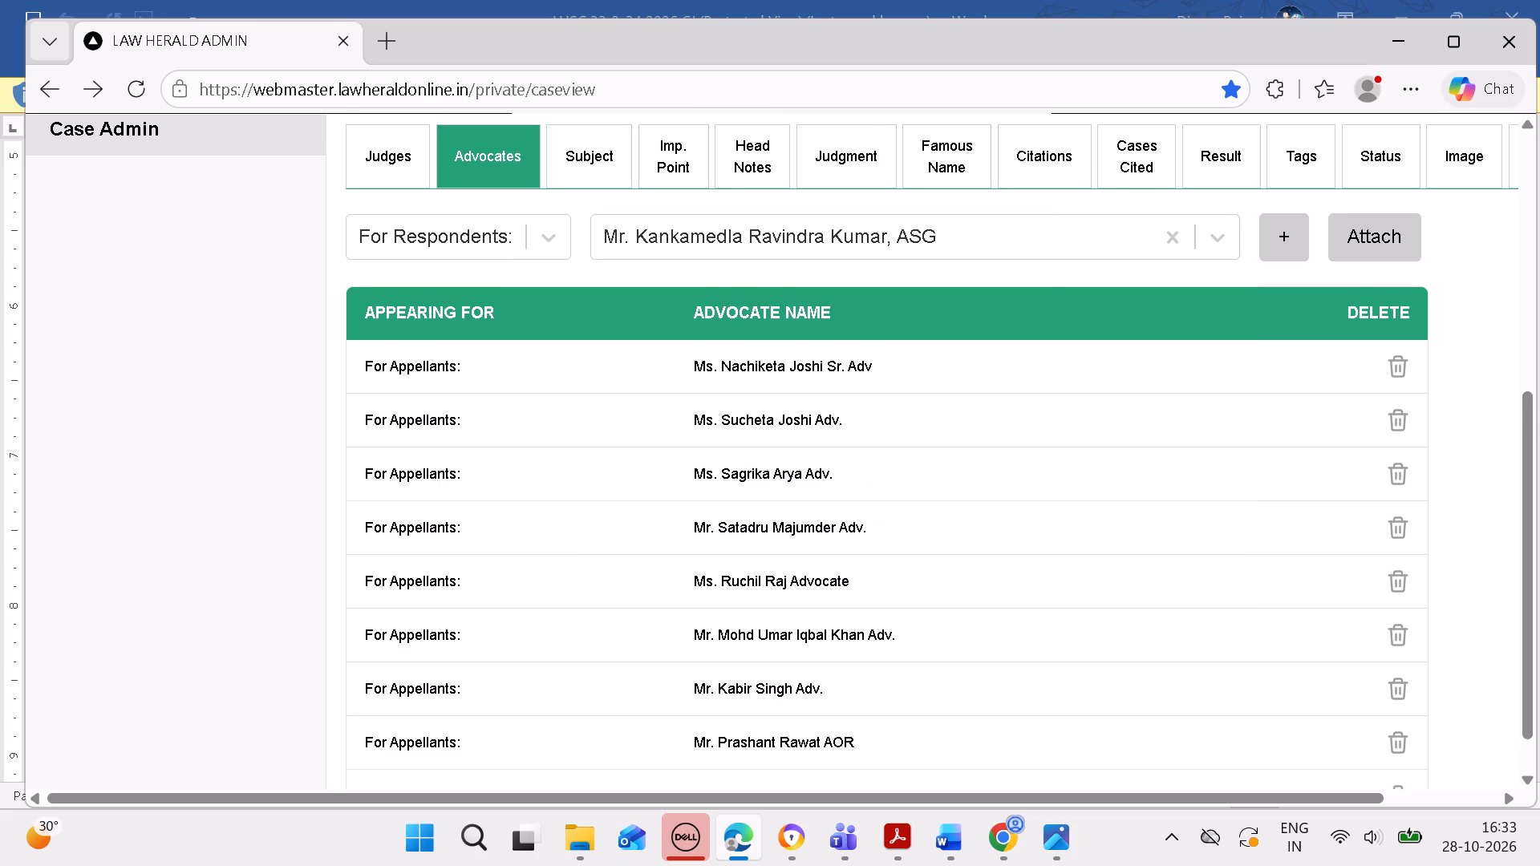
# Copy the second respondents' advocate's name from Word and attach the matching existing Adv. entry to the case under For Respondents.
pyautogui.scroll(-5, 947, 509)
pyautogui.click(946, 824)
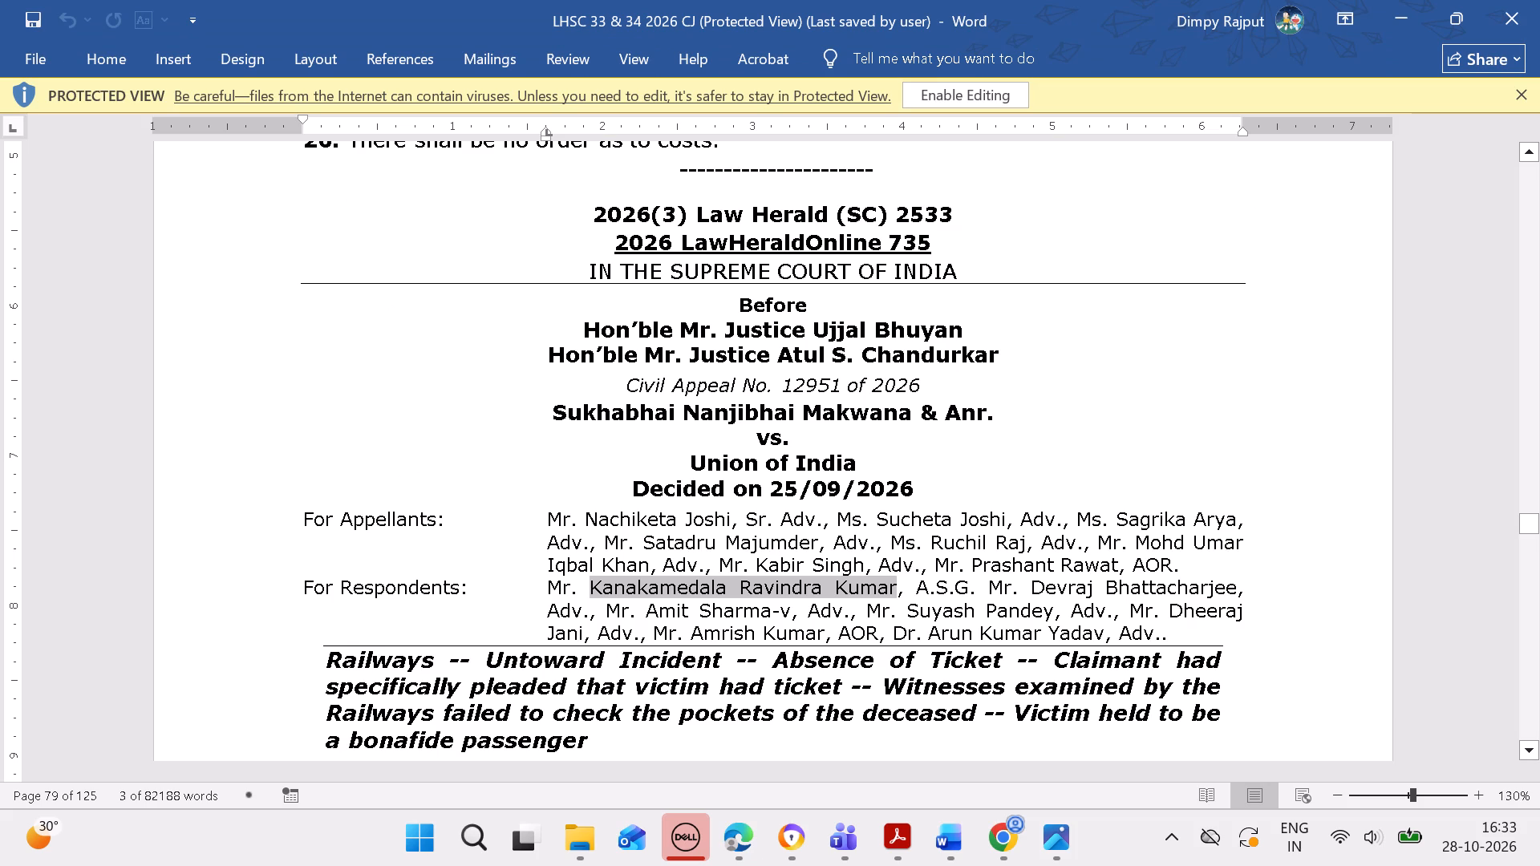
pyautogui.moveTo(1031, 586); pyautogui.dragTo(1151, 589)
pyautogui.hotkey('ctrl', 'c')
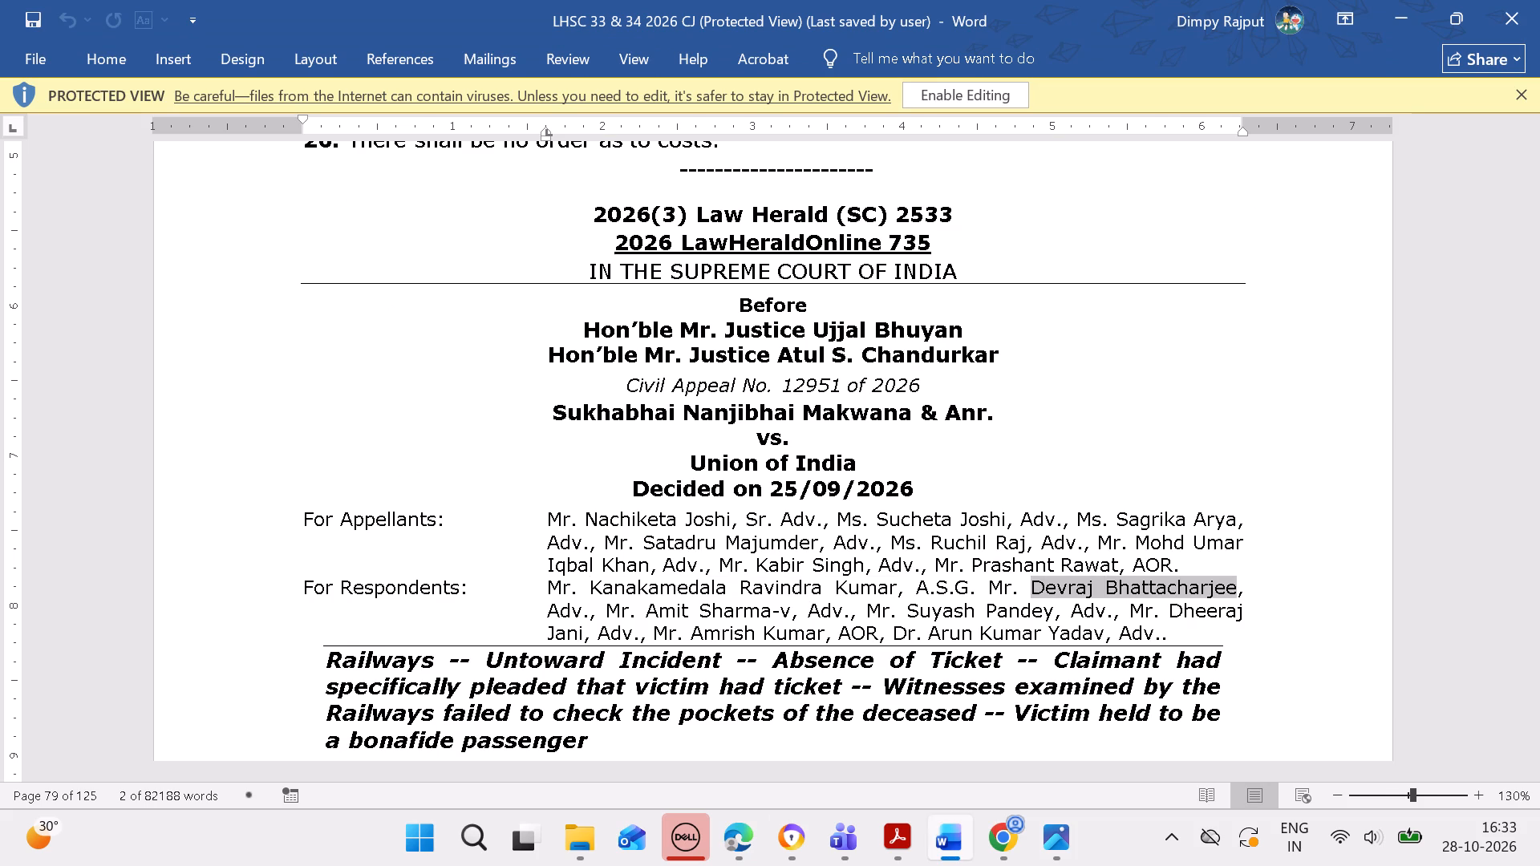
pyautogui.hotkey('ctrl', 'c')
pyautogui.click(743, 830)
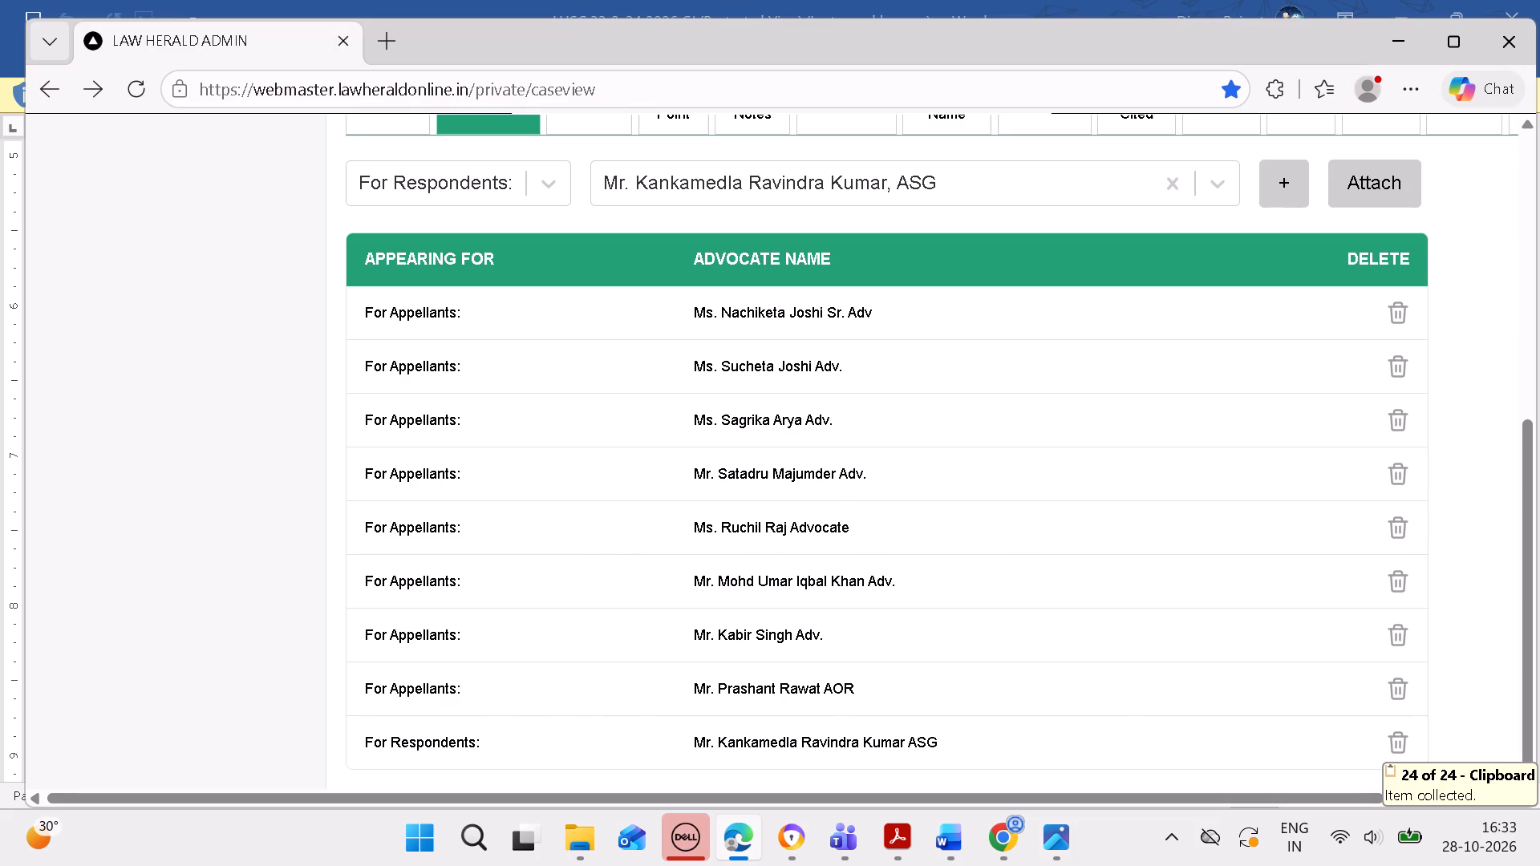
pyautogui.click(1162, 181)
pyautogui.hotkey('ctrl', 'v')
pyautogui.click(1084, 237)
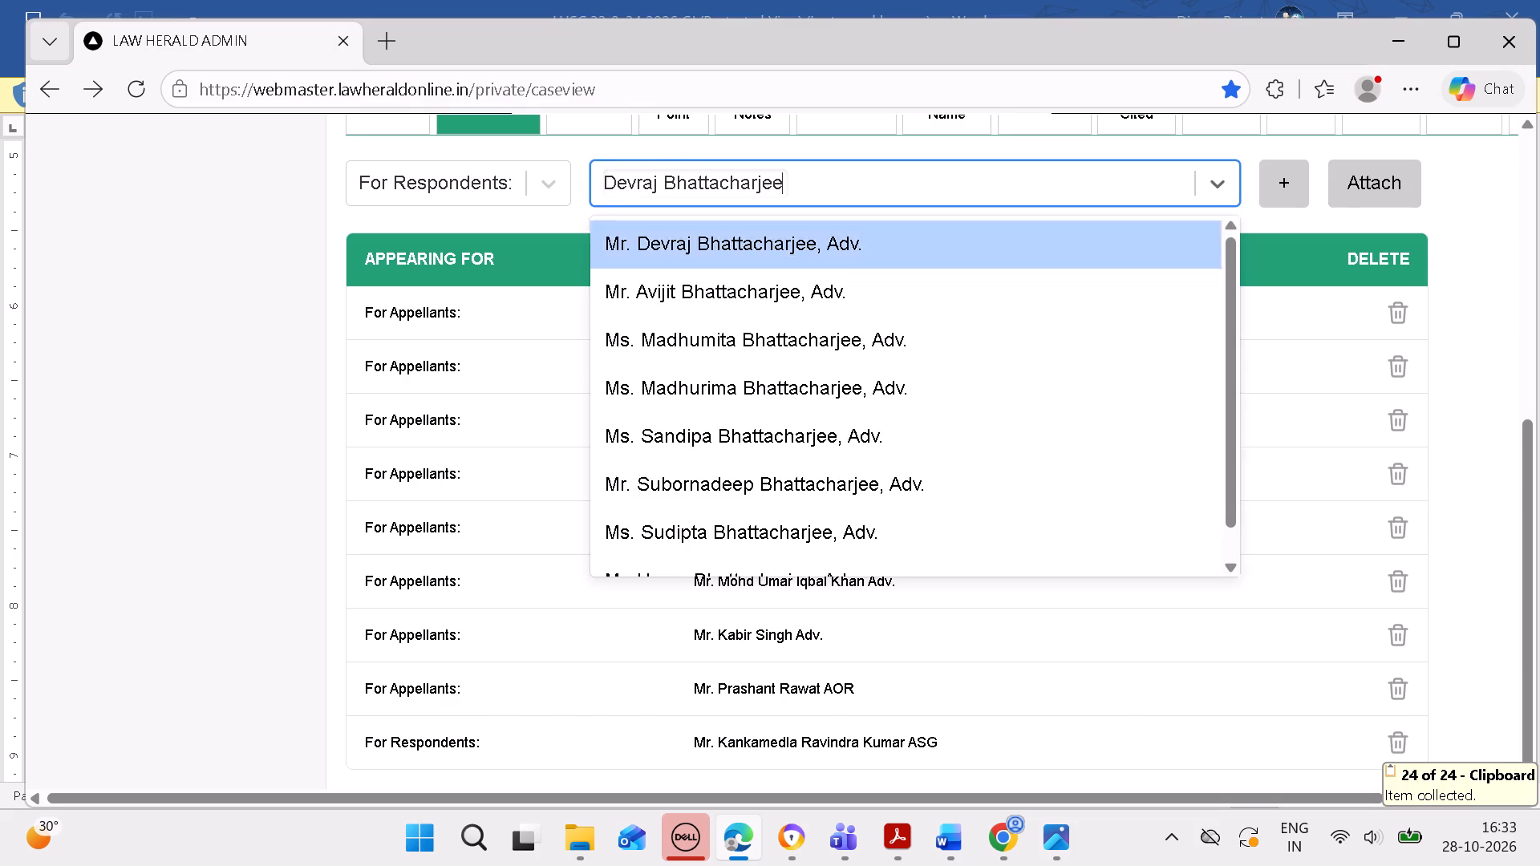
pyautogui.click(1340, 191)
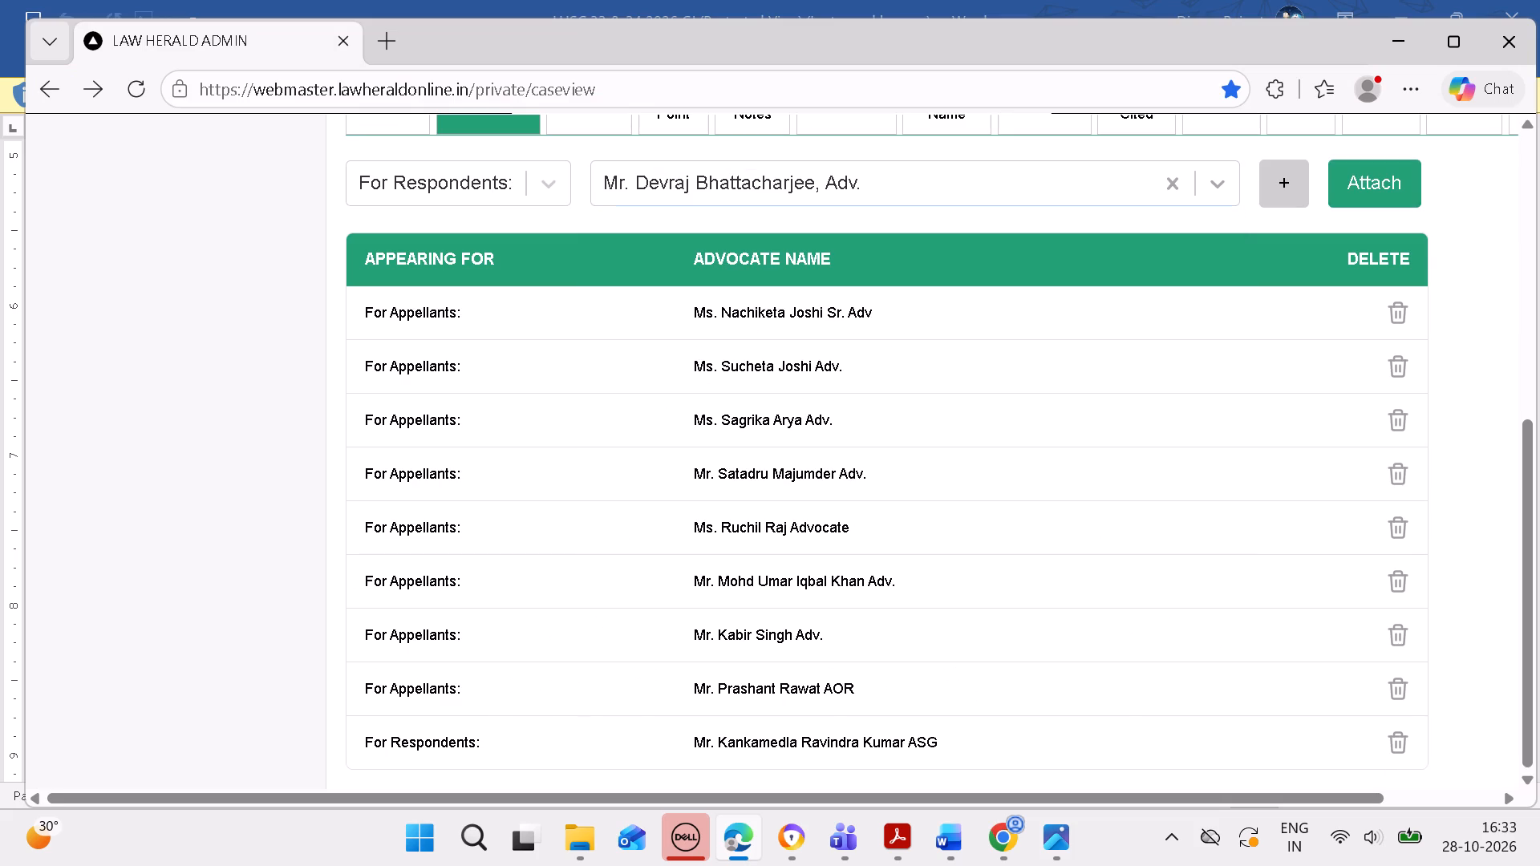
pyautogui.click(1019, 263)
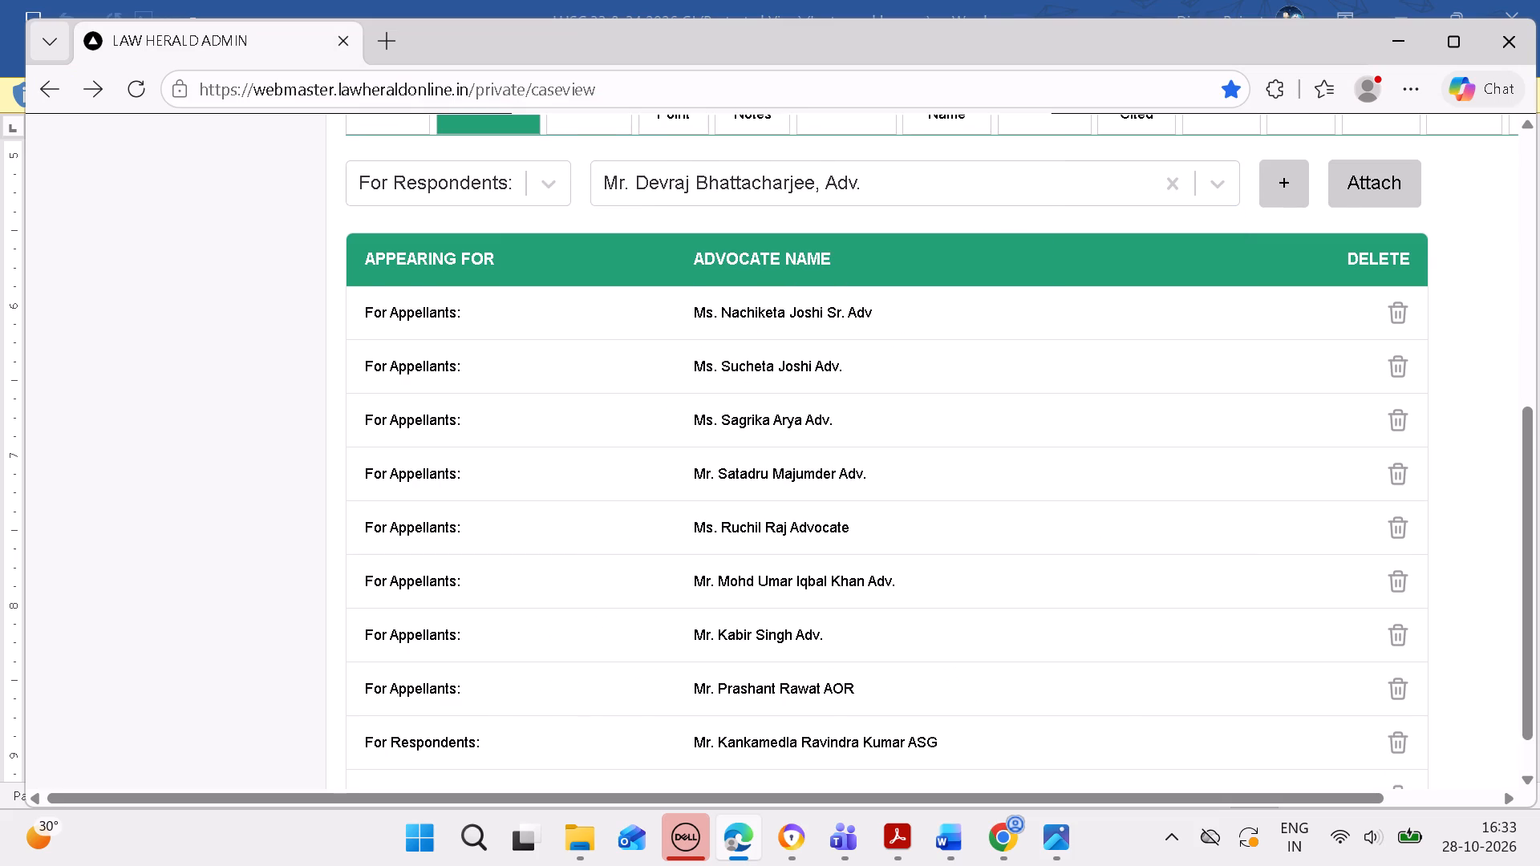
# Copy the third respondents' advocate's name from Word, including its "-v" suffix, and return to the case's advocates in Edge.
pyautogui.scroll(-4, 1004, 396)
pyautogui.click(956, 848)
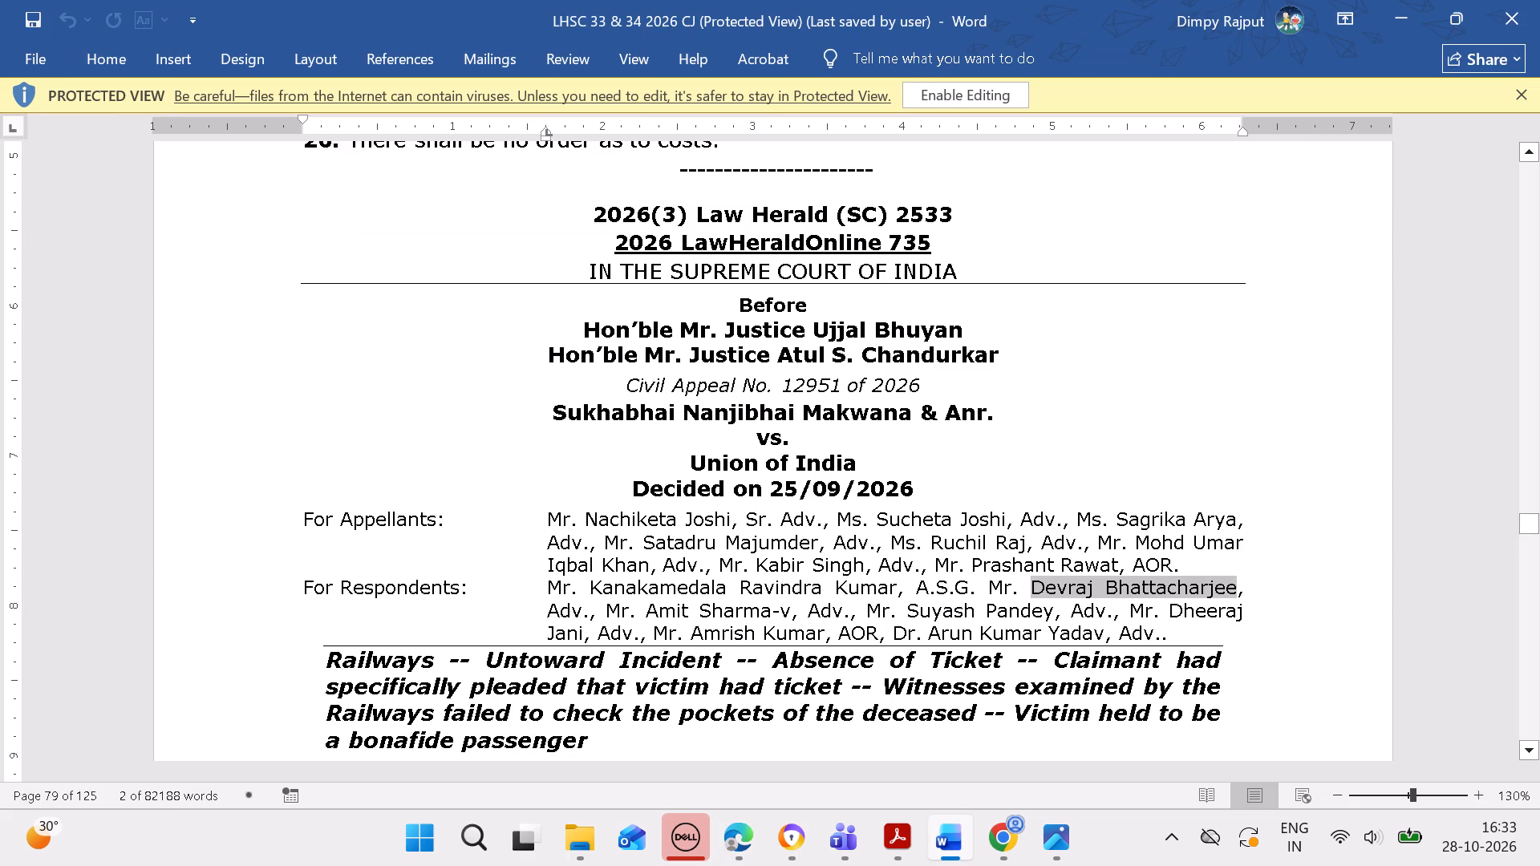
pyautogui.moveTo(643, 605); pyautogui.dragTo(667, 605)
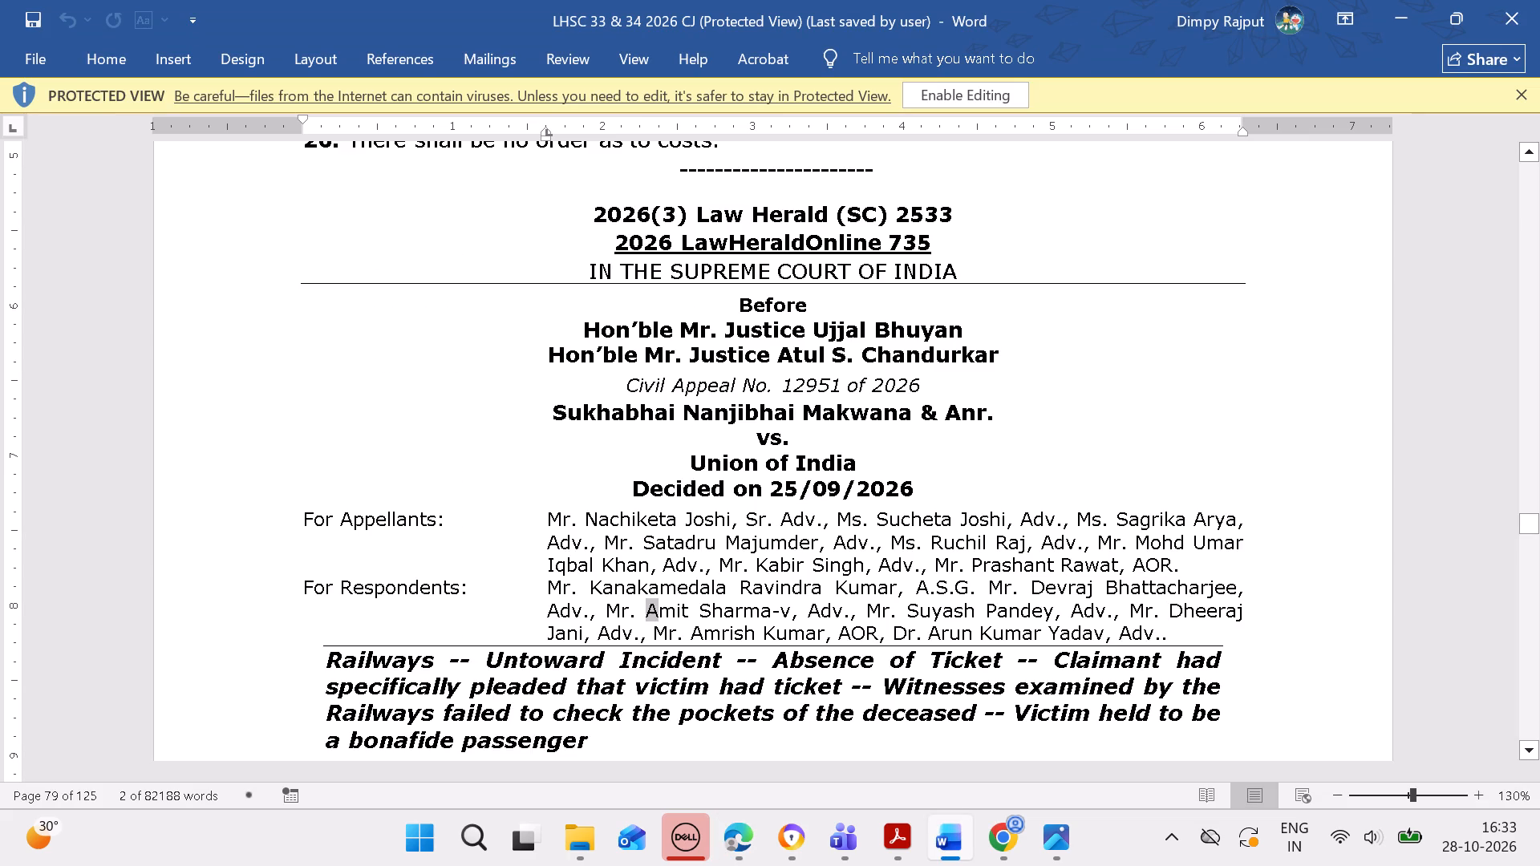
pyautogui.moveTo(667, 605); pyautogui.dragTo(784, 609)
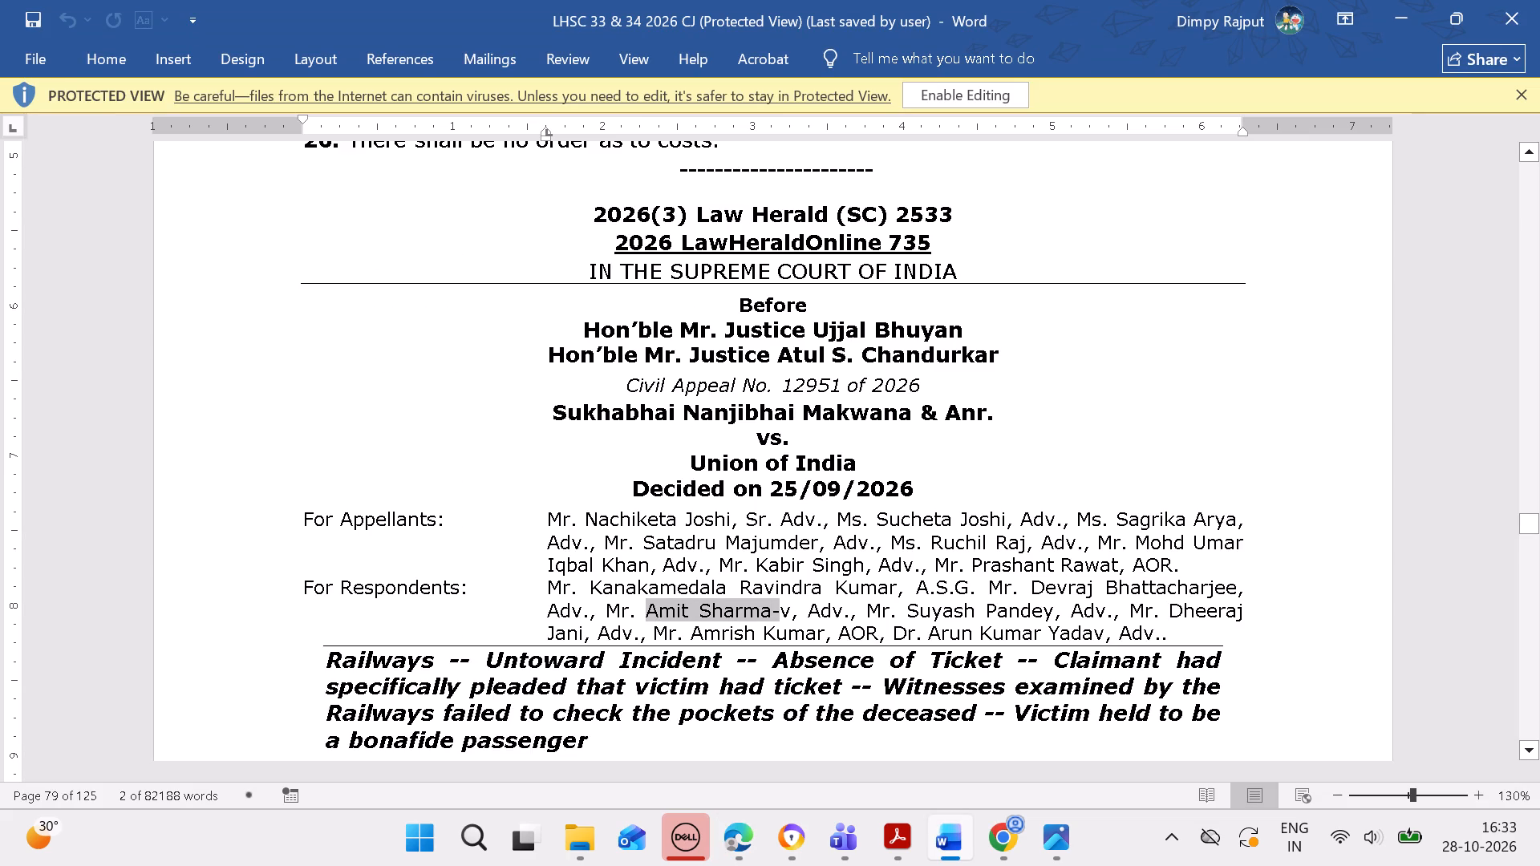
pyautogui.moveTo(784, 609); pyautogui.dragTo(788, 609)
pyautogui.hotkey('ctrl', 'c')
pyautogui.hotkey('ctrl', 'c')
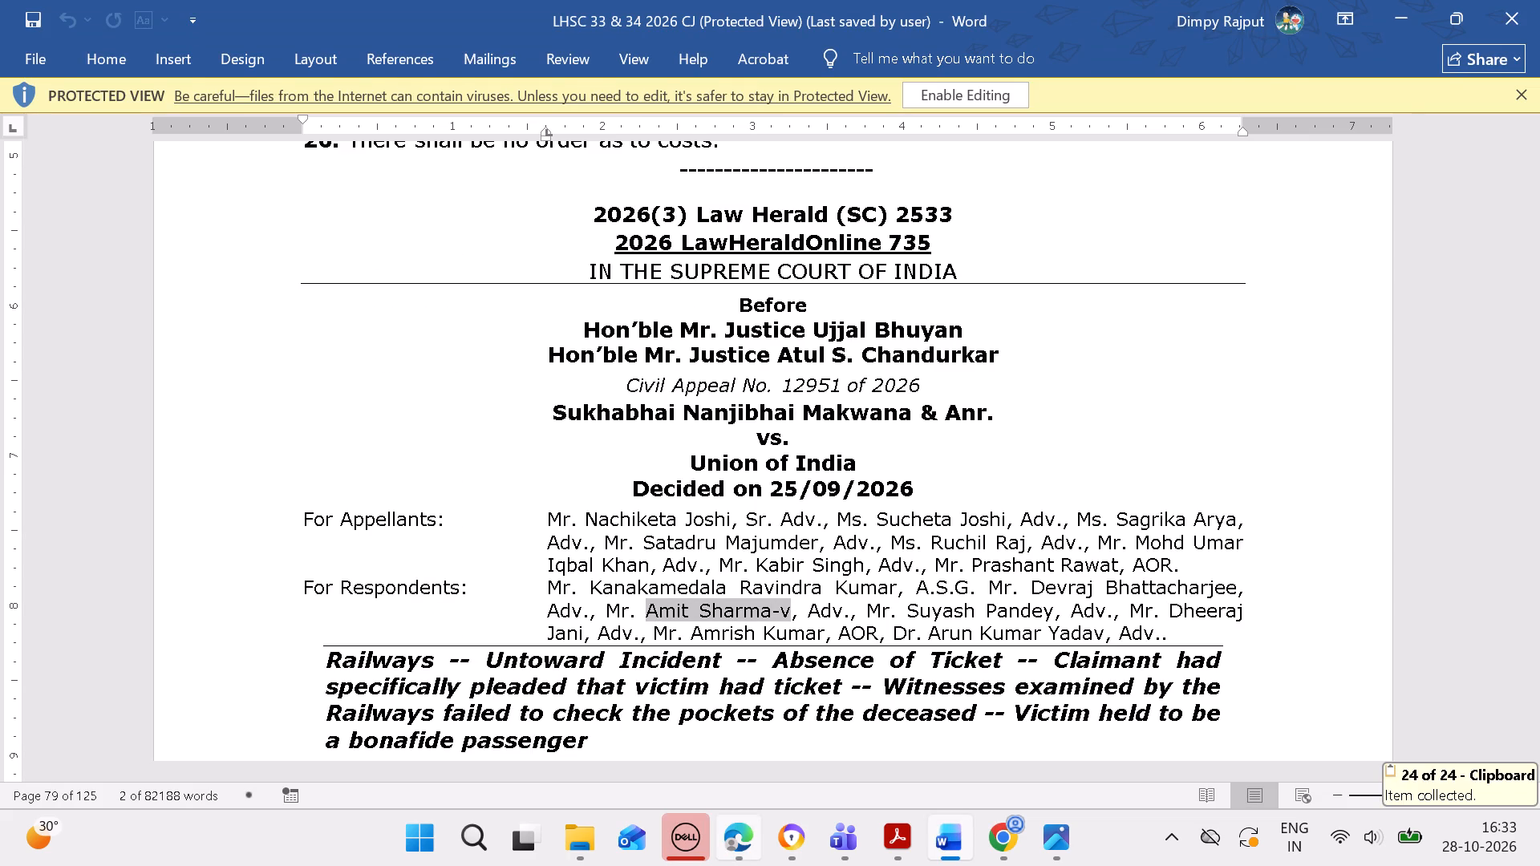
pyautogui.click(737, 836)
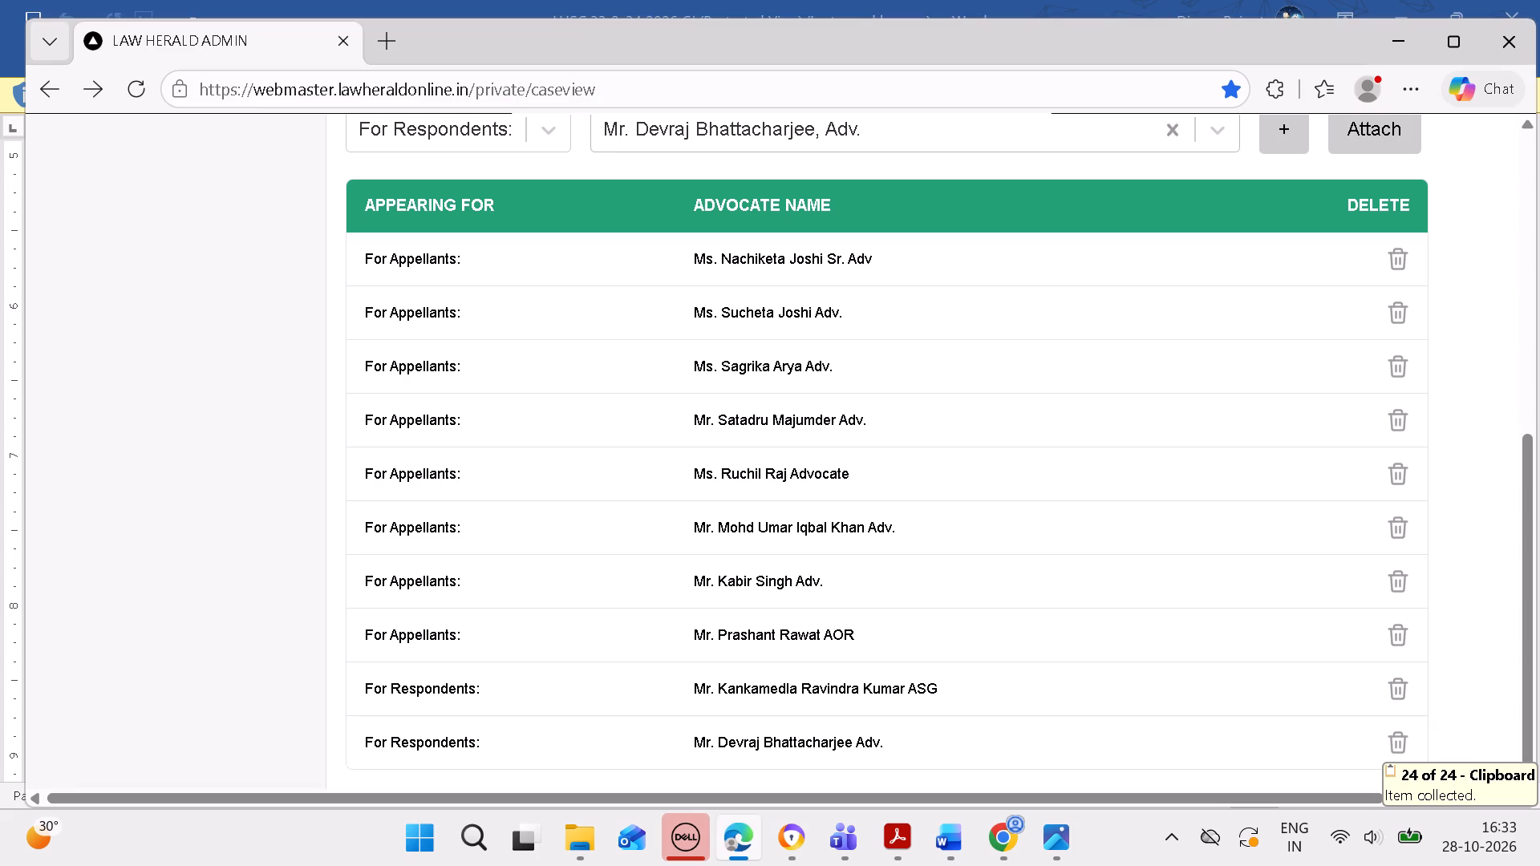
# Search for the third respondents' advocate and save the copied name as a new advocate for the respondents with prefix Mr. and designation ADV.
pyautogui.click(1160, 133)
pyautogui.hotkey('ctrl', 'v')
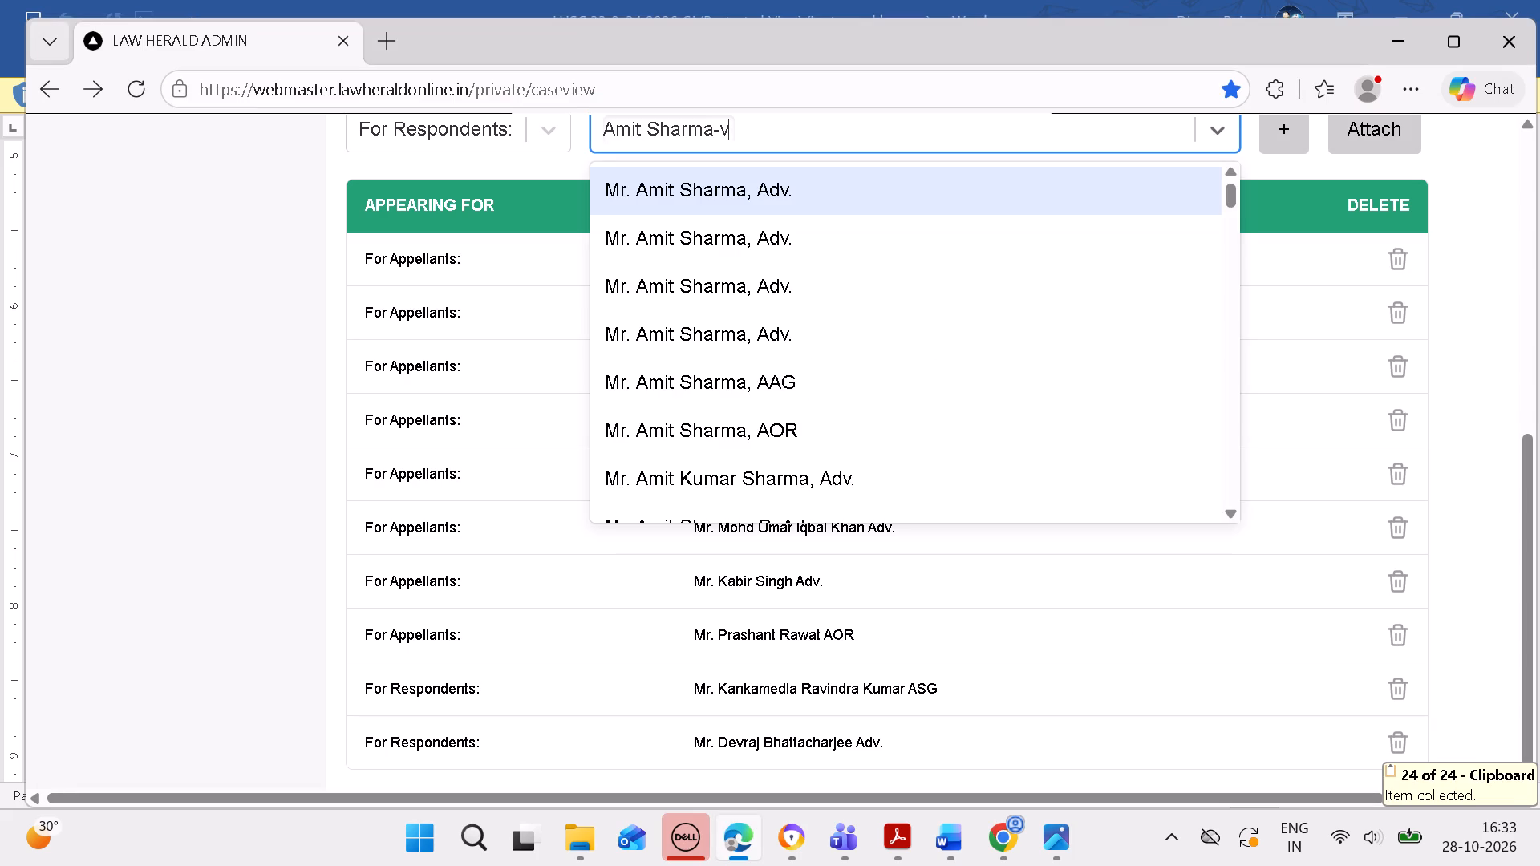
pyautogui.click(1269, 140)
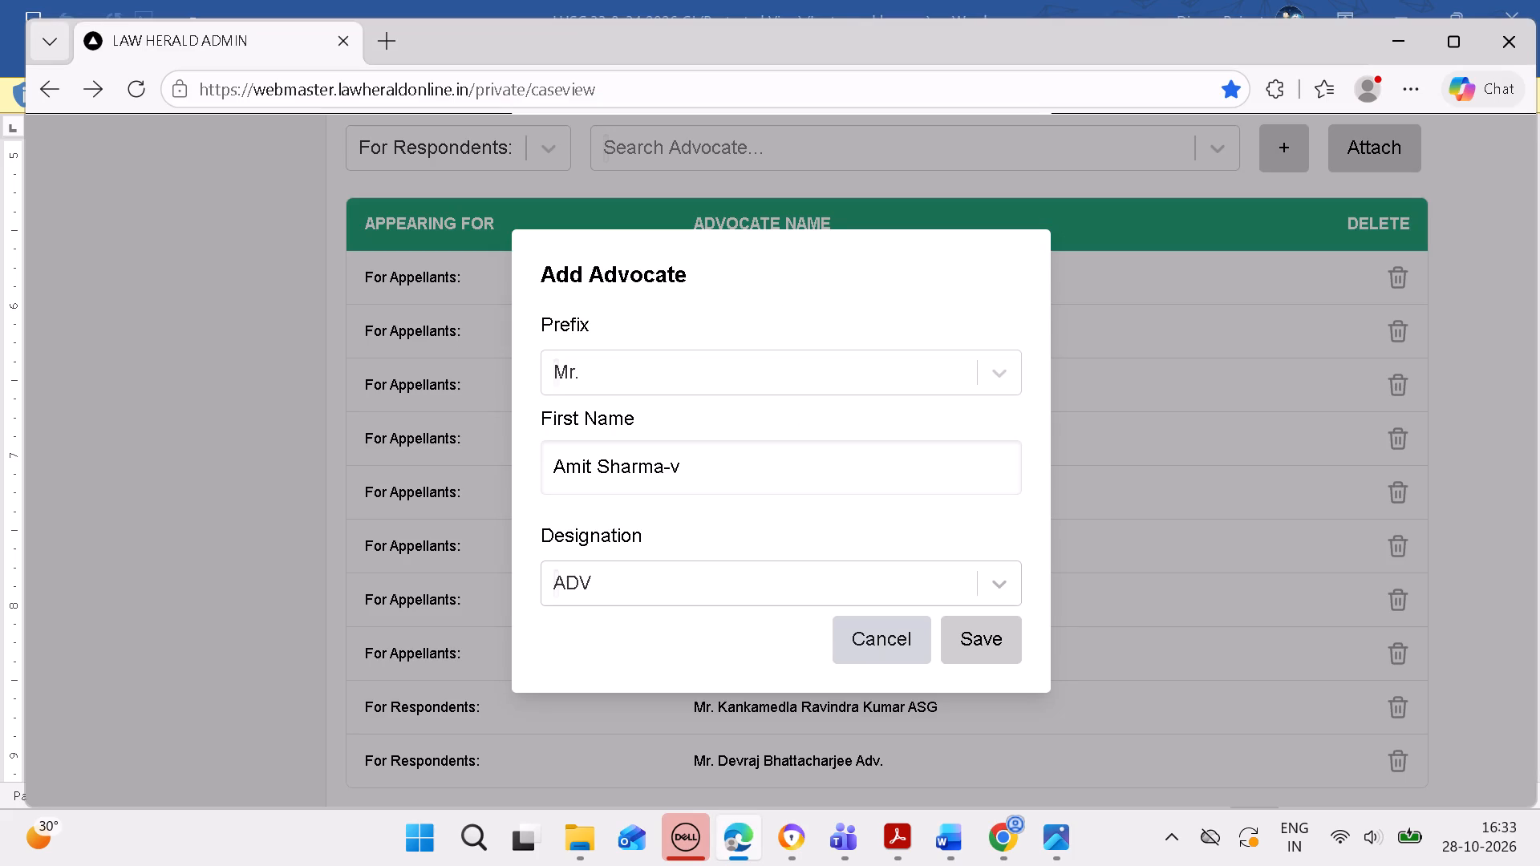
pyautogui.click(989, 646)
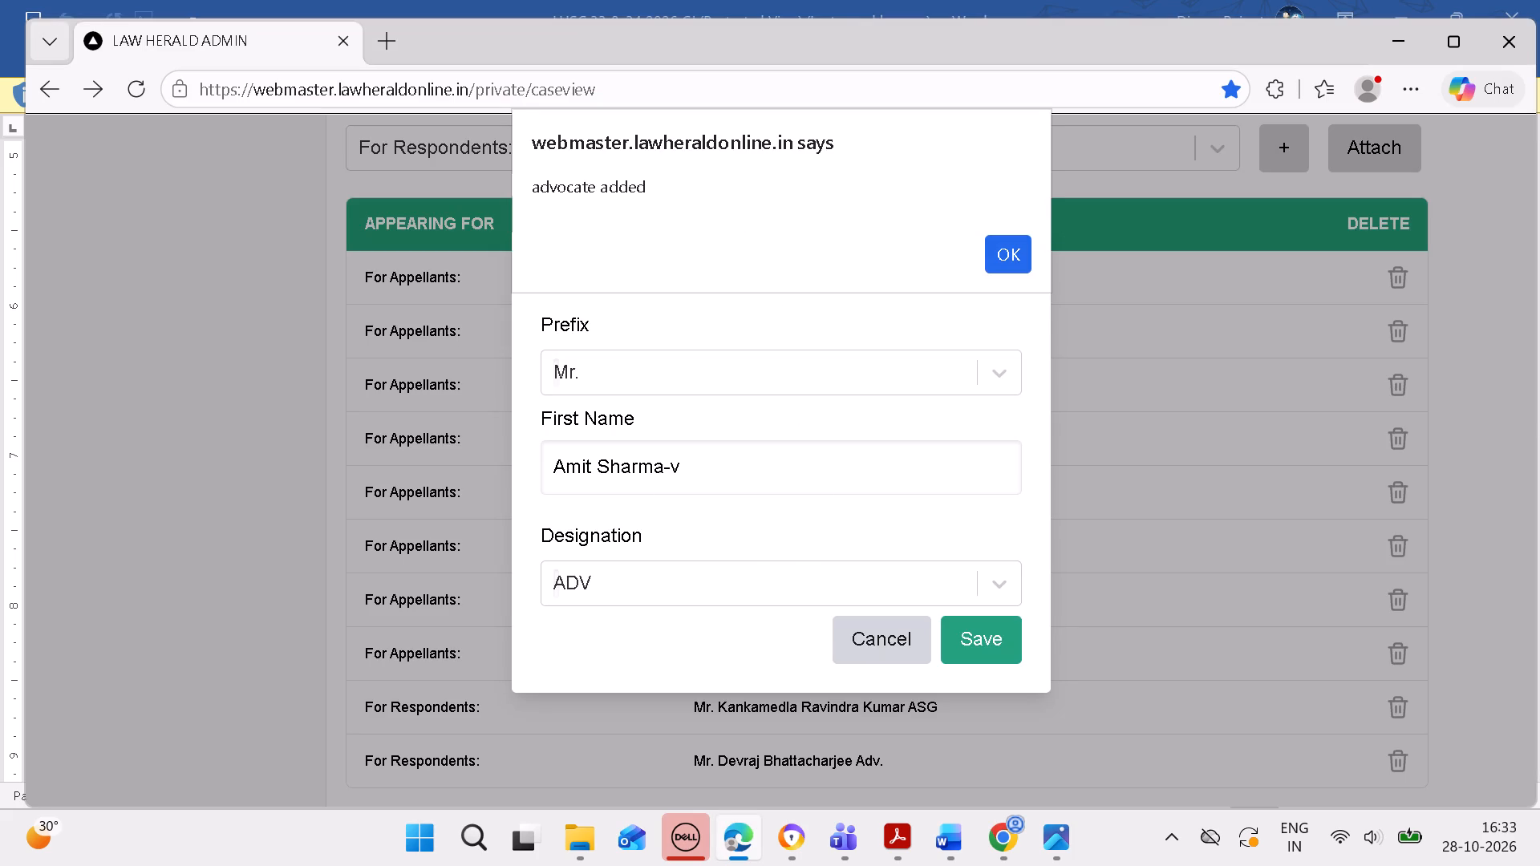
pyautogui.click(1007, 271)
pyautogui.click(1016, 270)
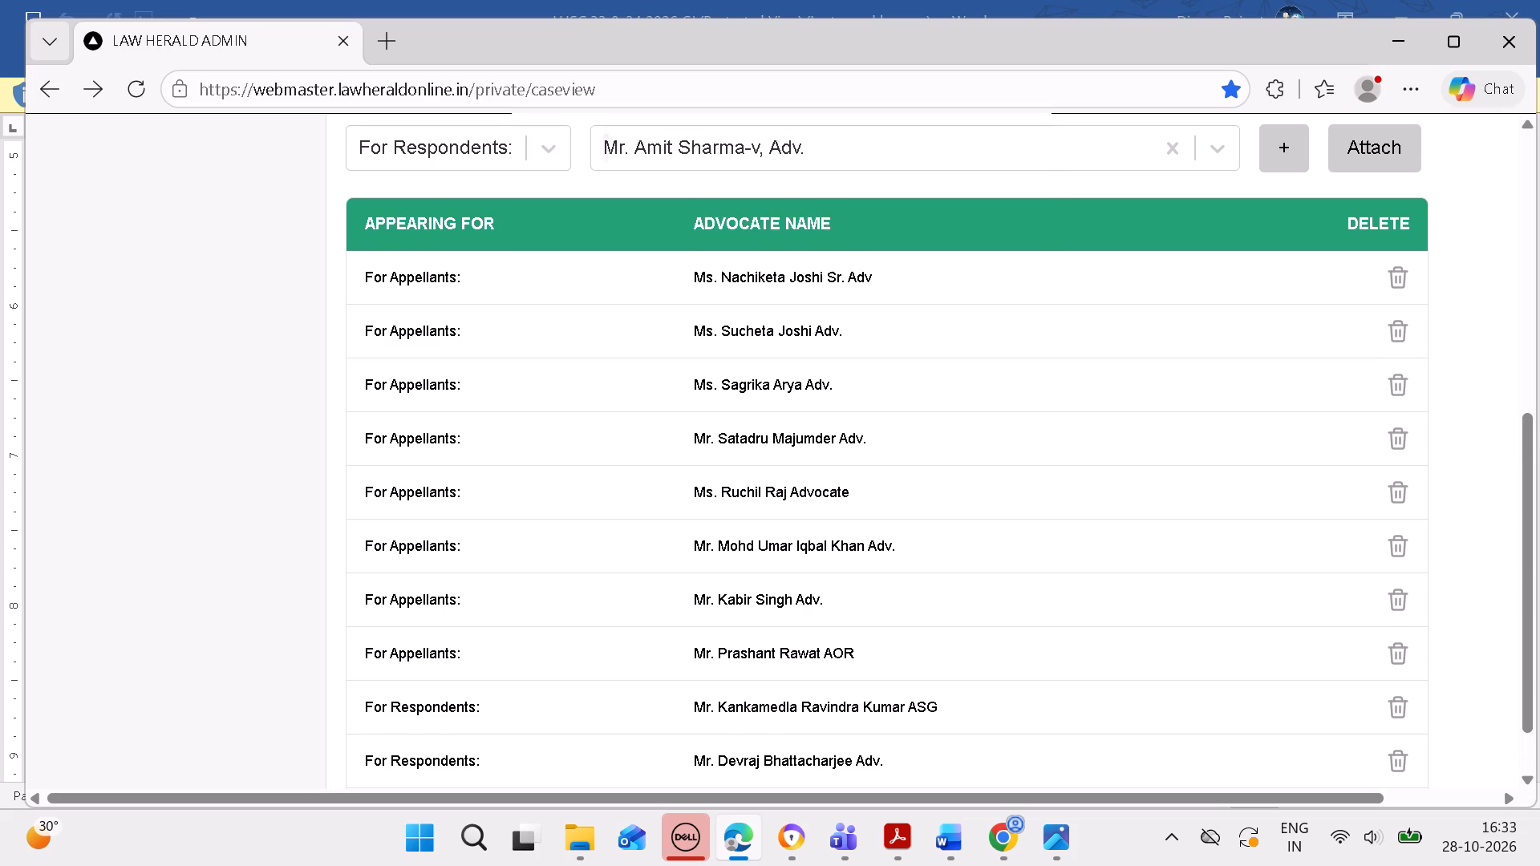
pyautogui.scroll(-4, 1015, 304)
# Copy the fourth respondents' advocate's name from the Word heading and attach the exactly matching Adv. entry to the case for the respondents.
pyautogui.click(936, 840)
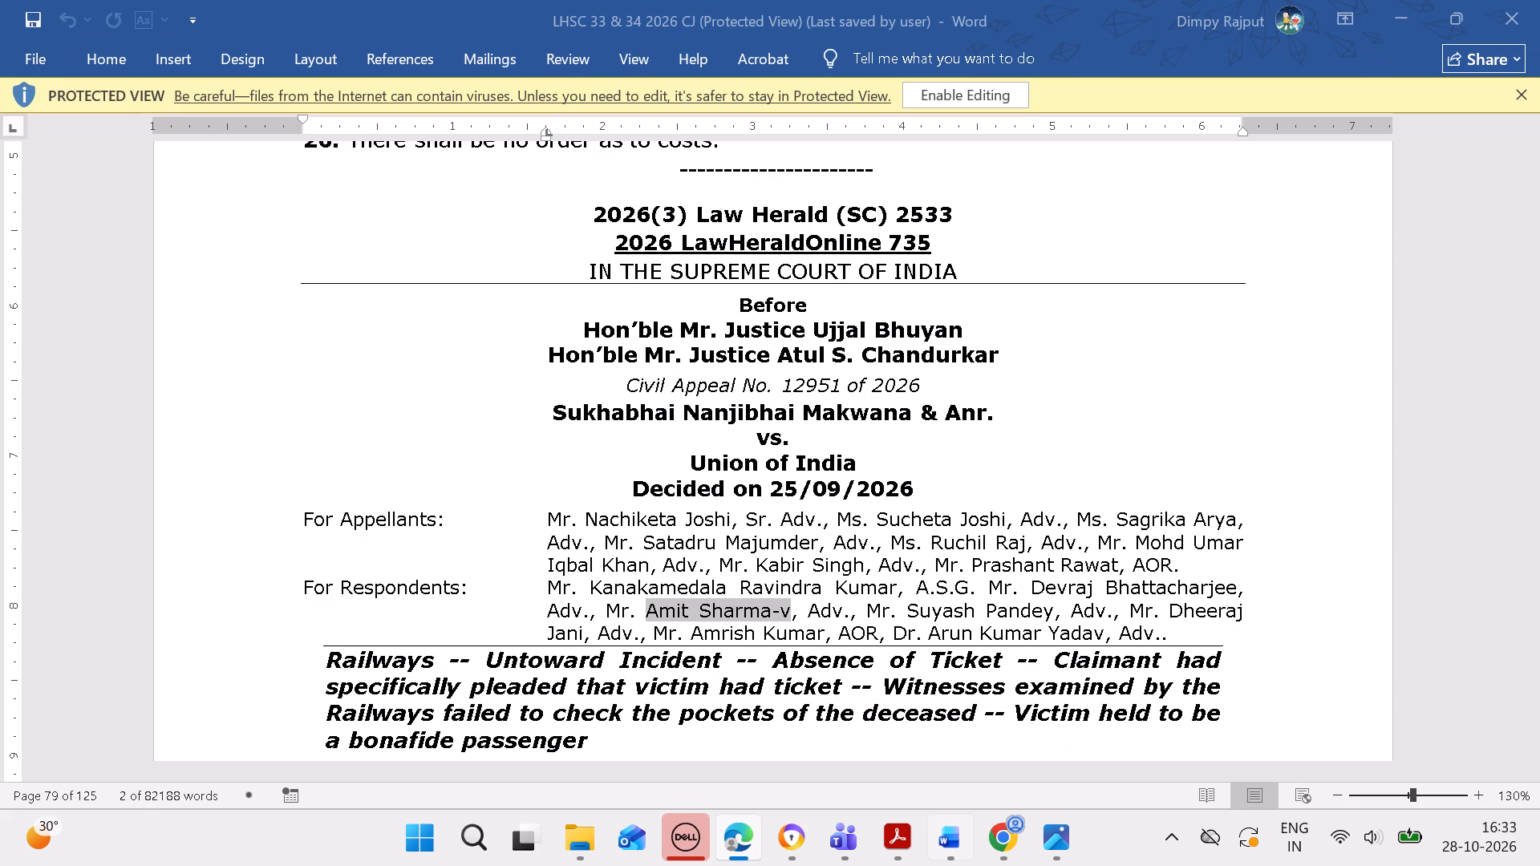
pyautogui.moveTo(907, 606); pyautogui.dragTo(1003, 606)
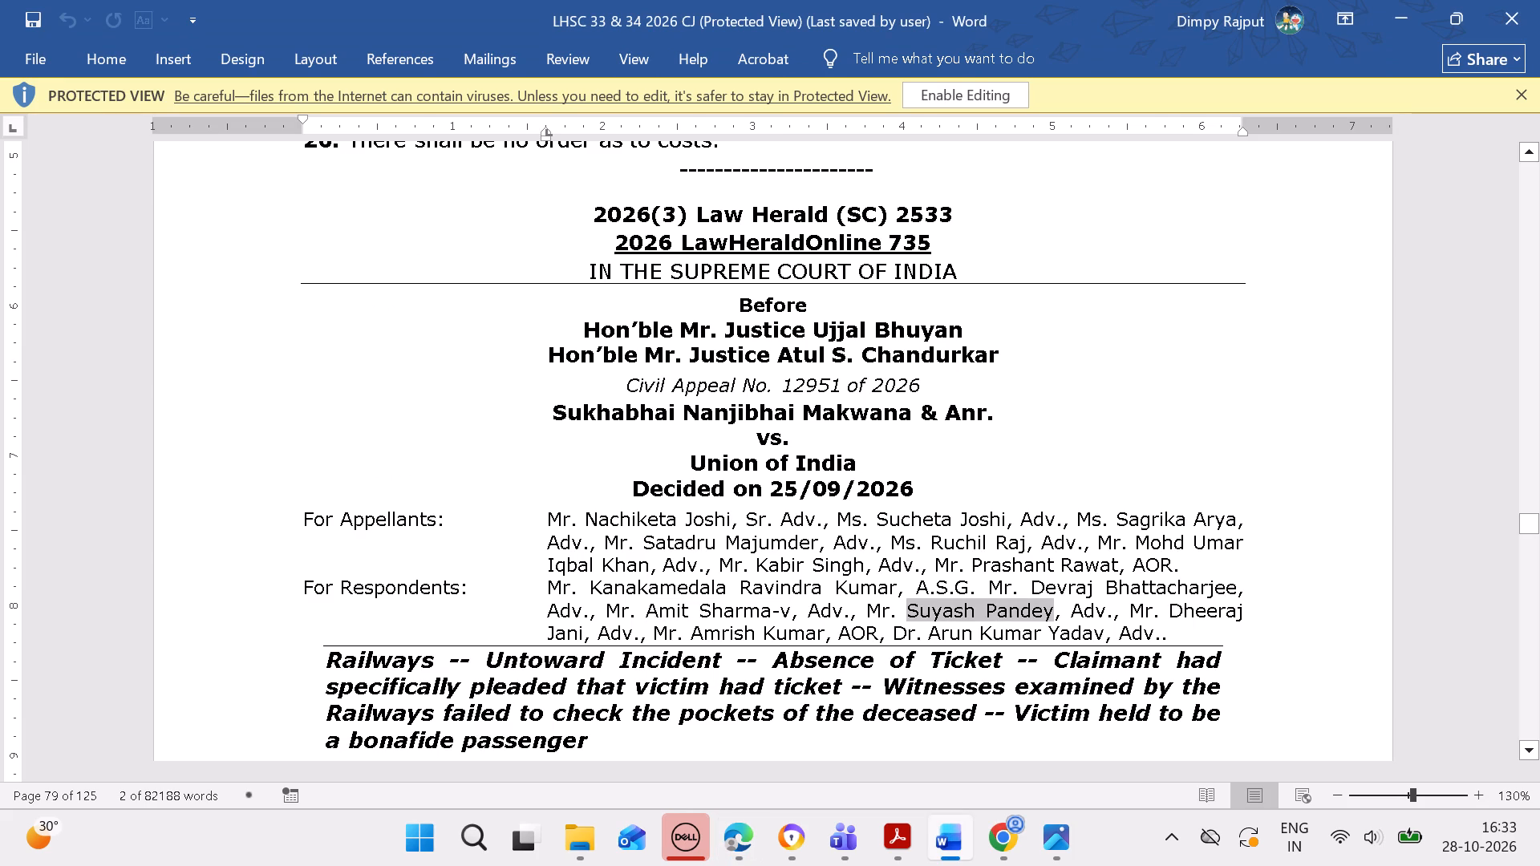
pyautogui.moveTo(1003, 606); pyautogui.dragTo(1005, 606)
pyautogui.hotkey('ctrl', 'c')
pyautogui.click(757, 830)
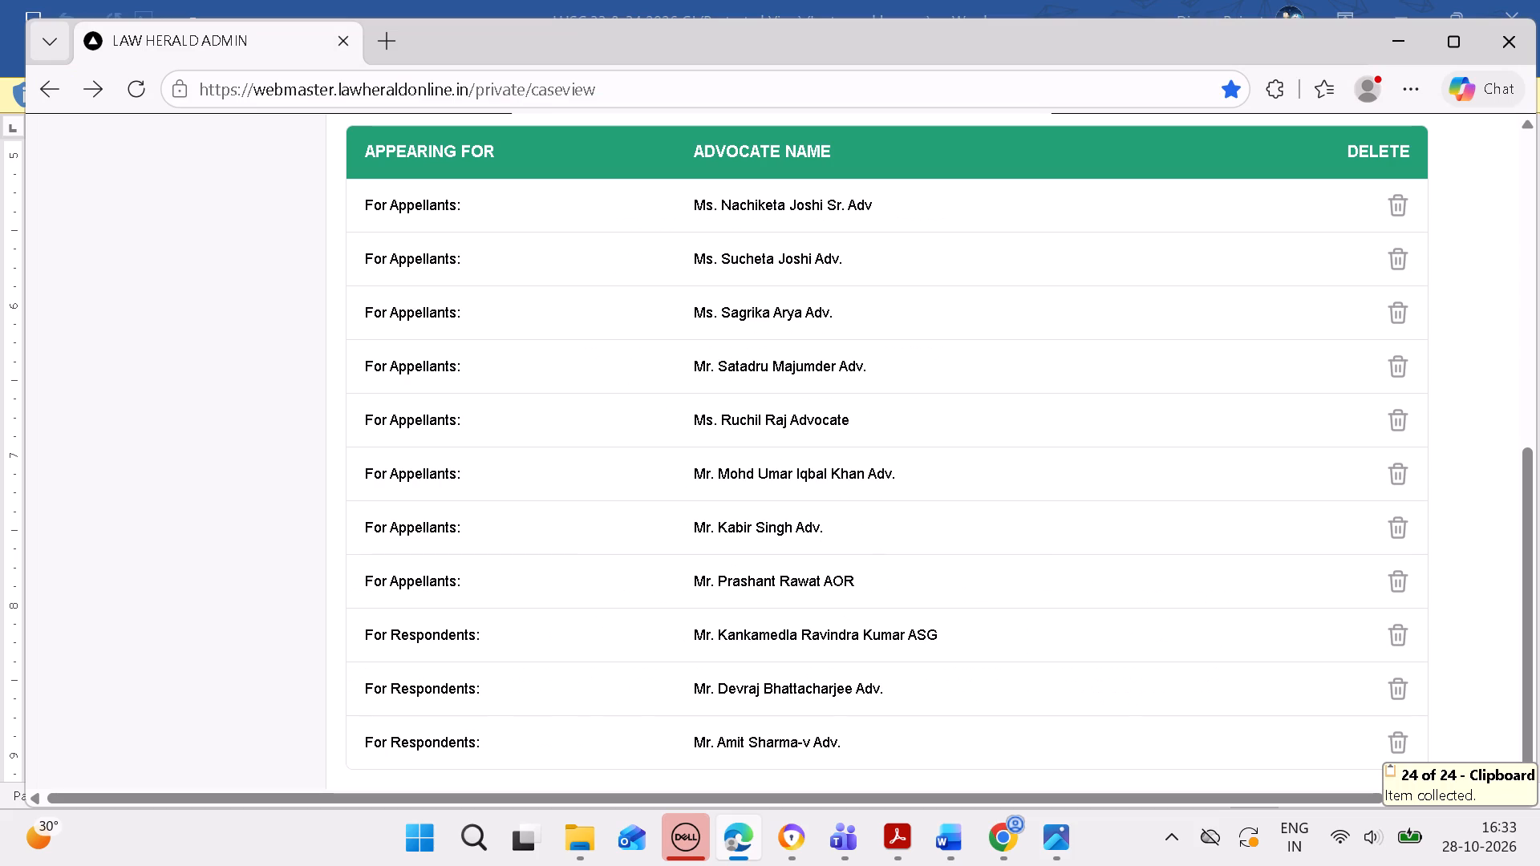
pyautogui.moveTo(1538, 631); pyautogui.dragTo(1529, 574)
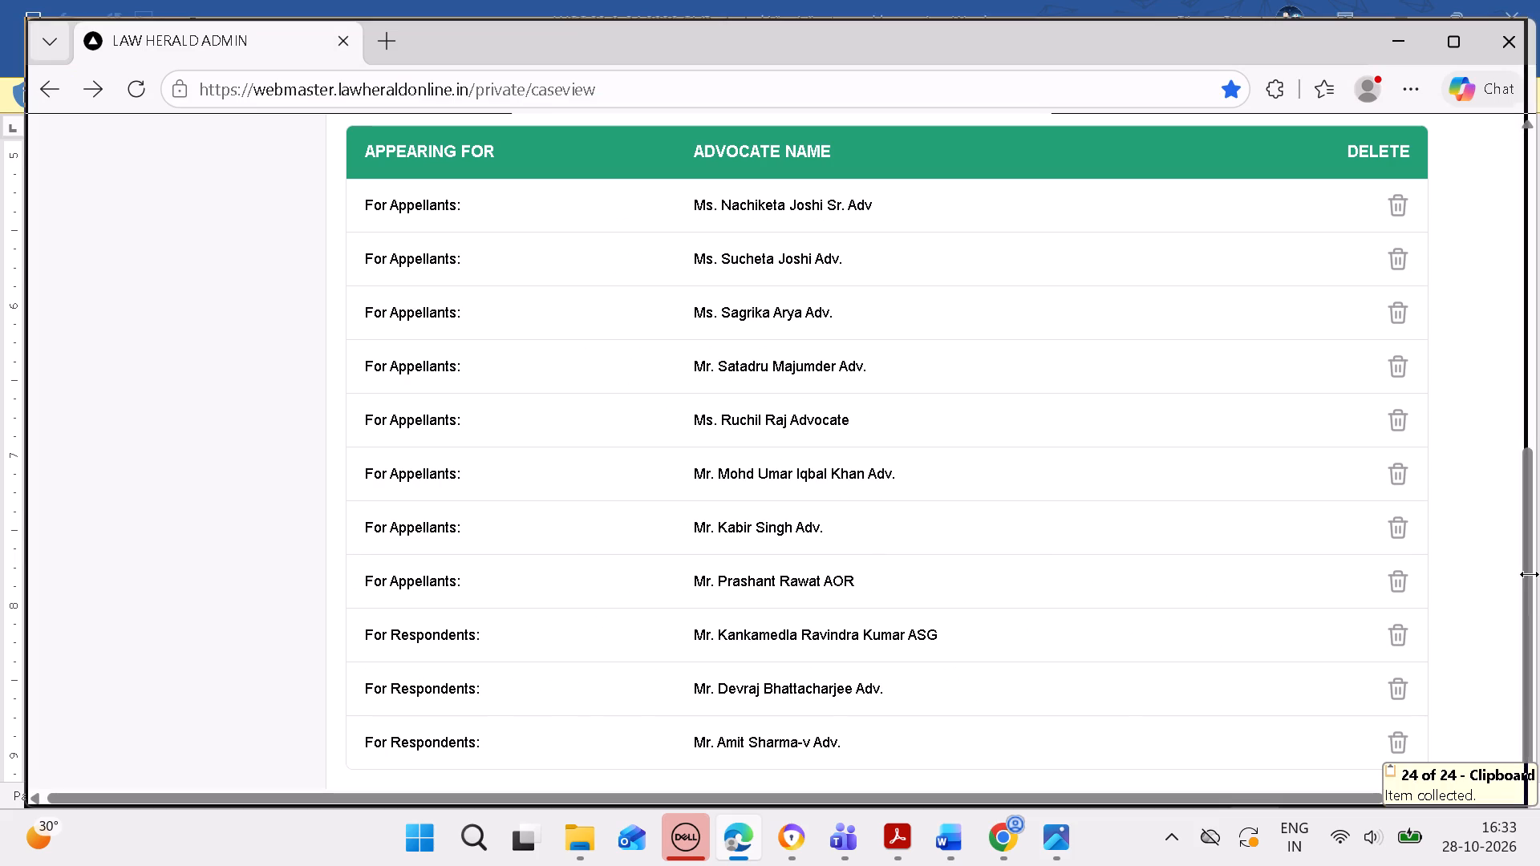
pyautogui.moveTo(1529, 574); pyautogui.dragTo(1528, 574)
pyautogui.moveTo(1513, 611); pyautogui.dragTo(1503, 519)
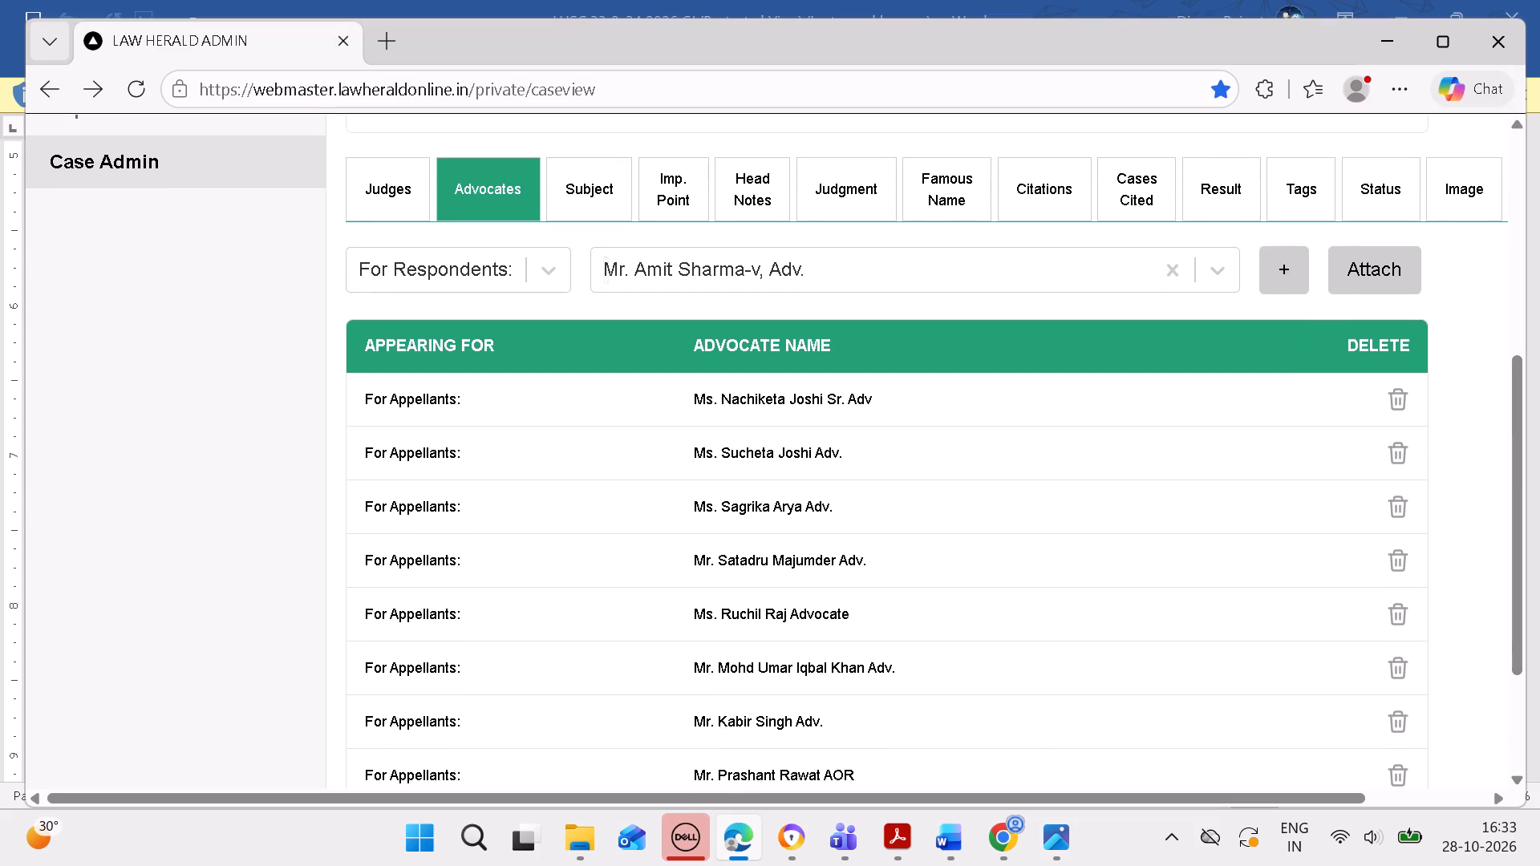
pyautogui.click(1168, 253)
pyautogui.hotkey('ctrl', 'v')
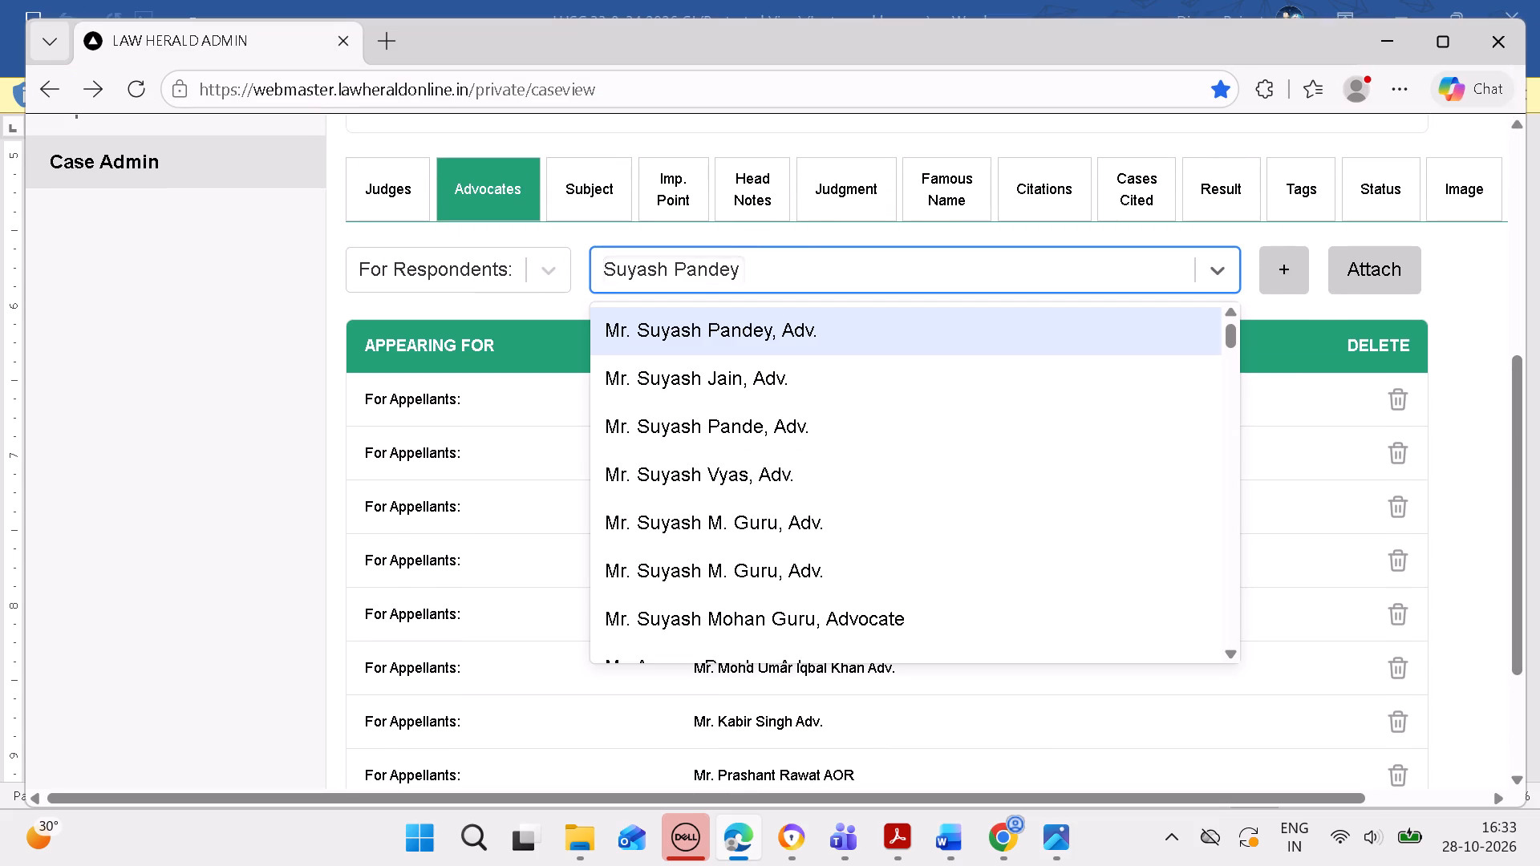
pyautogui.click(987, 334)
pyautogui.click(1353, 277)
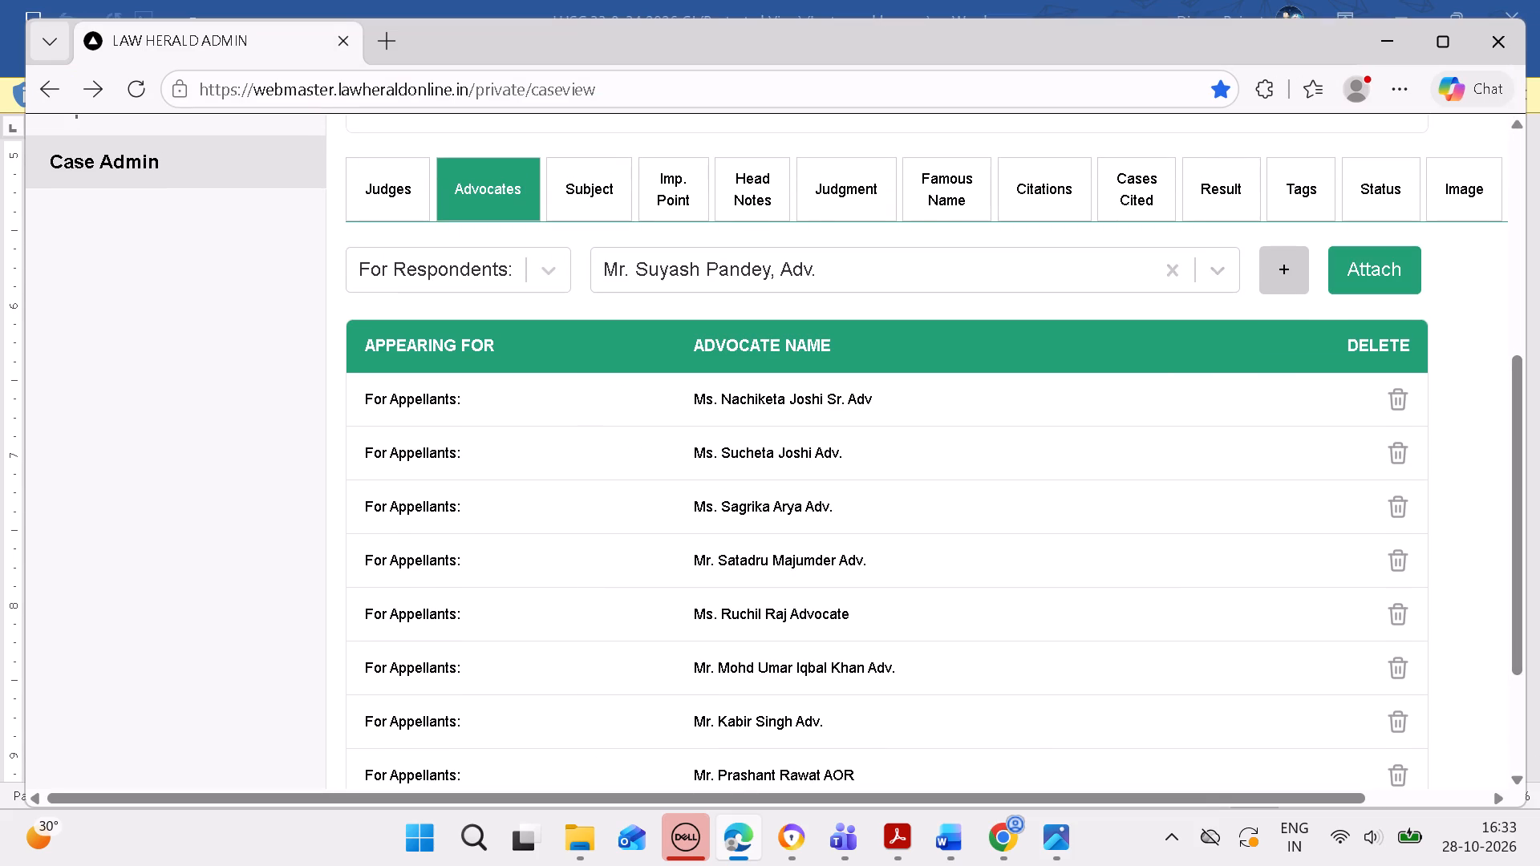
pyautogui.click(1010, 258)
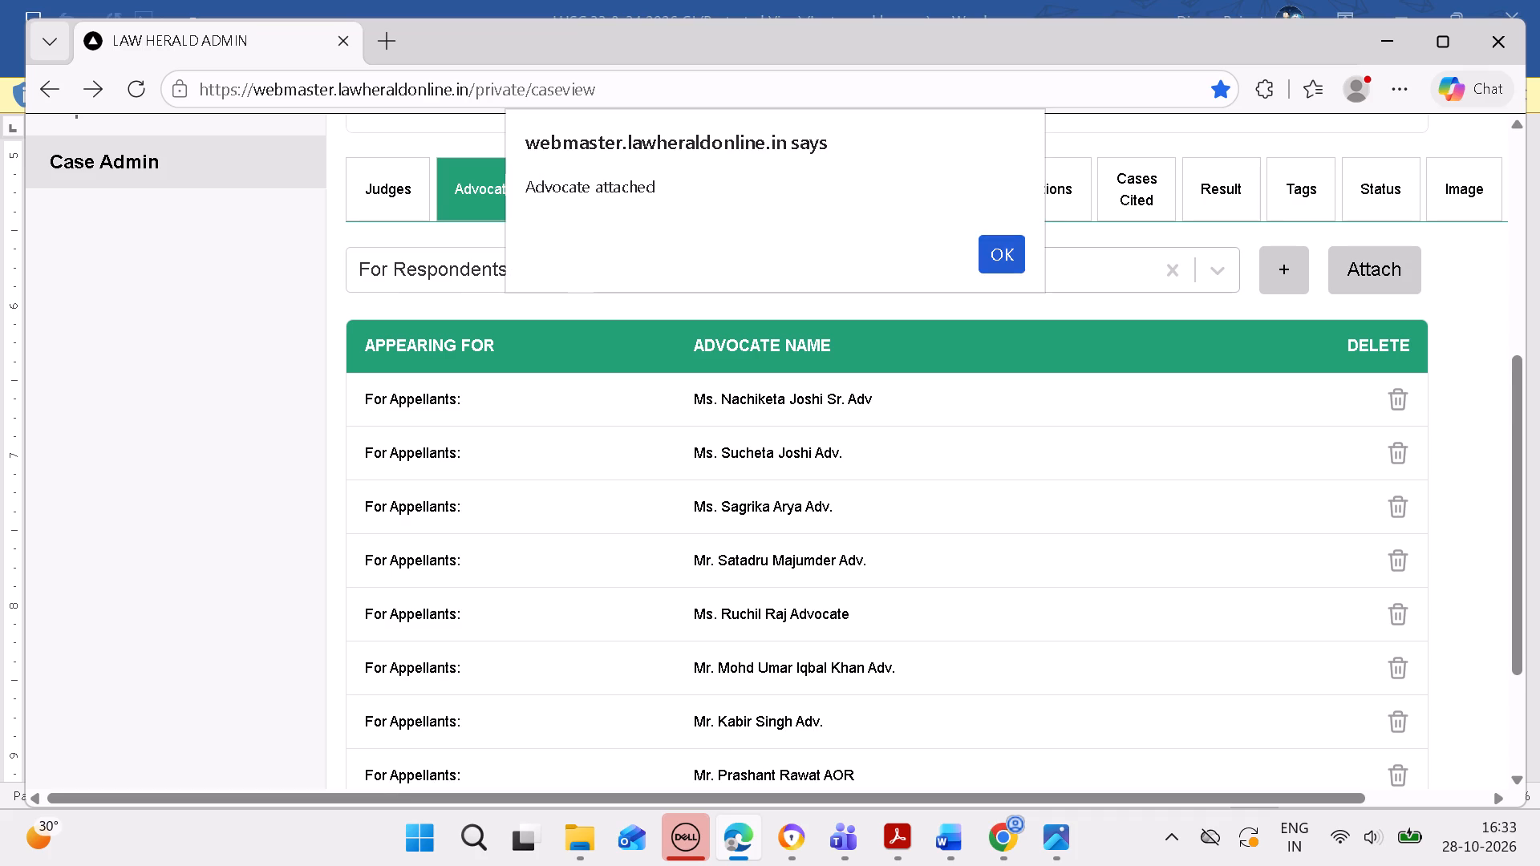
pyautogui.scroll(-5, 1018, 414)
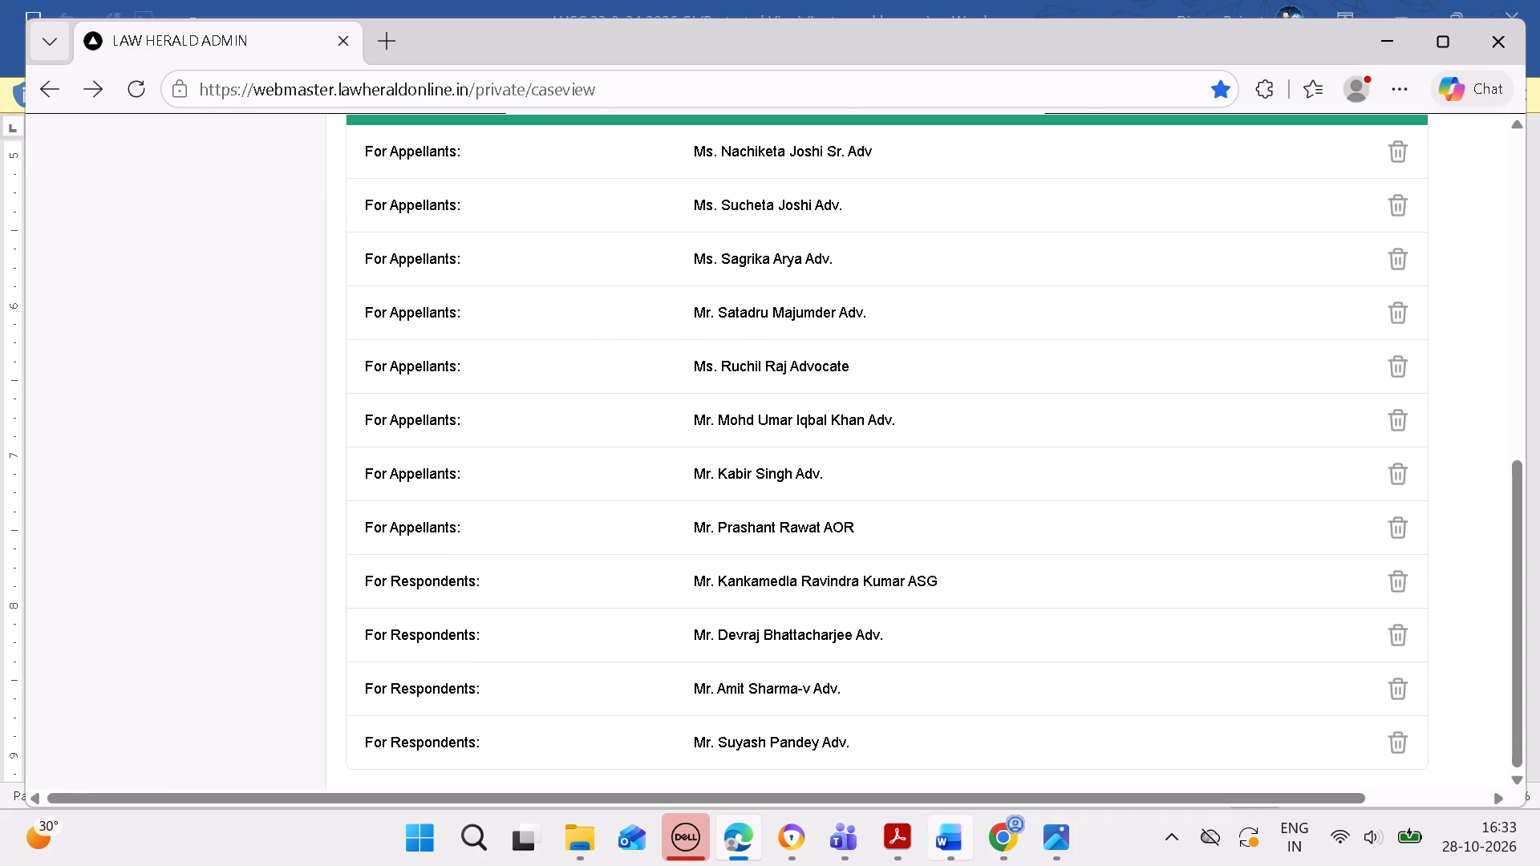
# Copy the fifth respondents' advocate's name from the Word heading and search the case's advocates for it in the Law Herald admin.
pyautogui.click(962, 832)
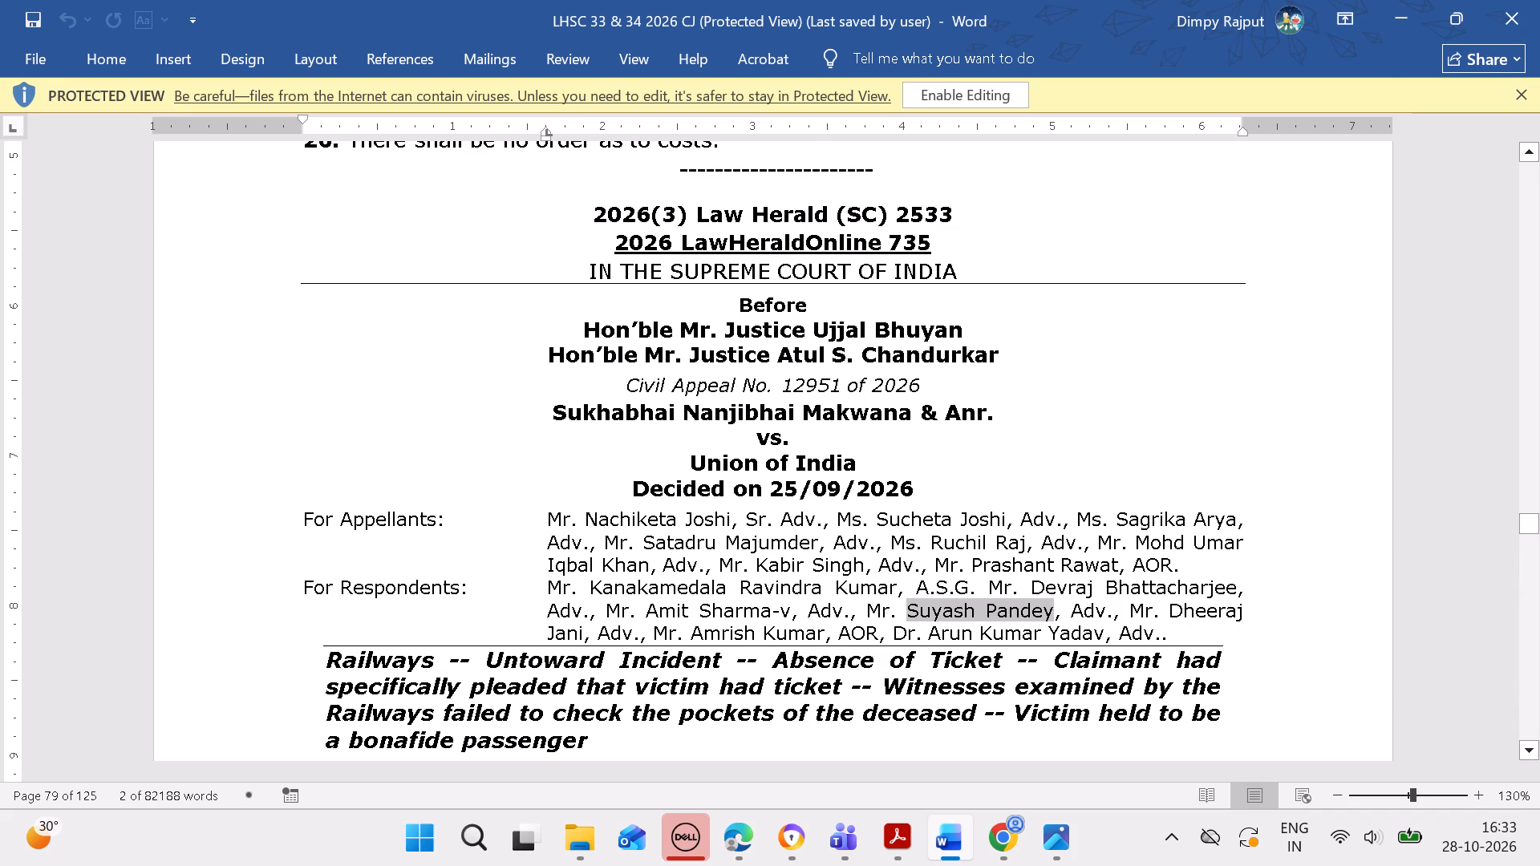
pyautogui.moveTo(1167, 607); pyautogui.dragTo(359, 632)
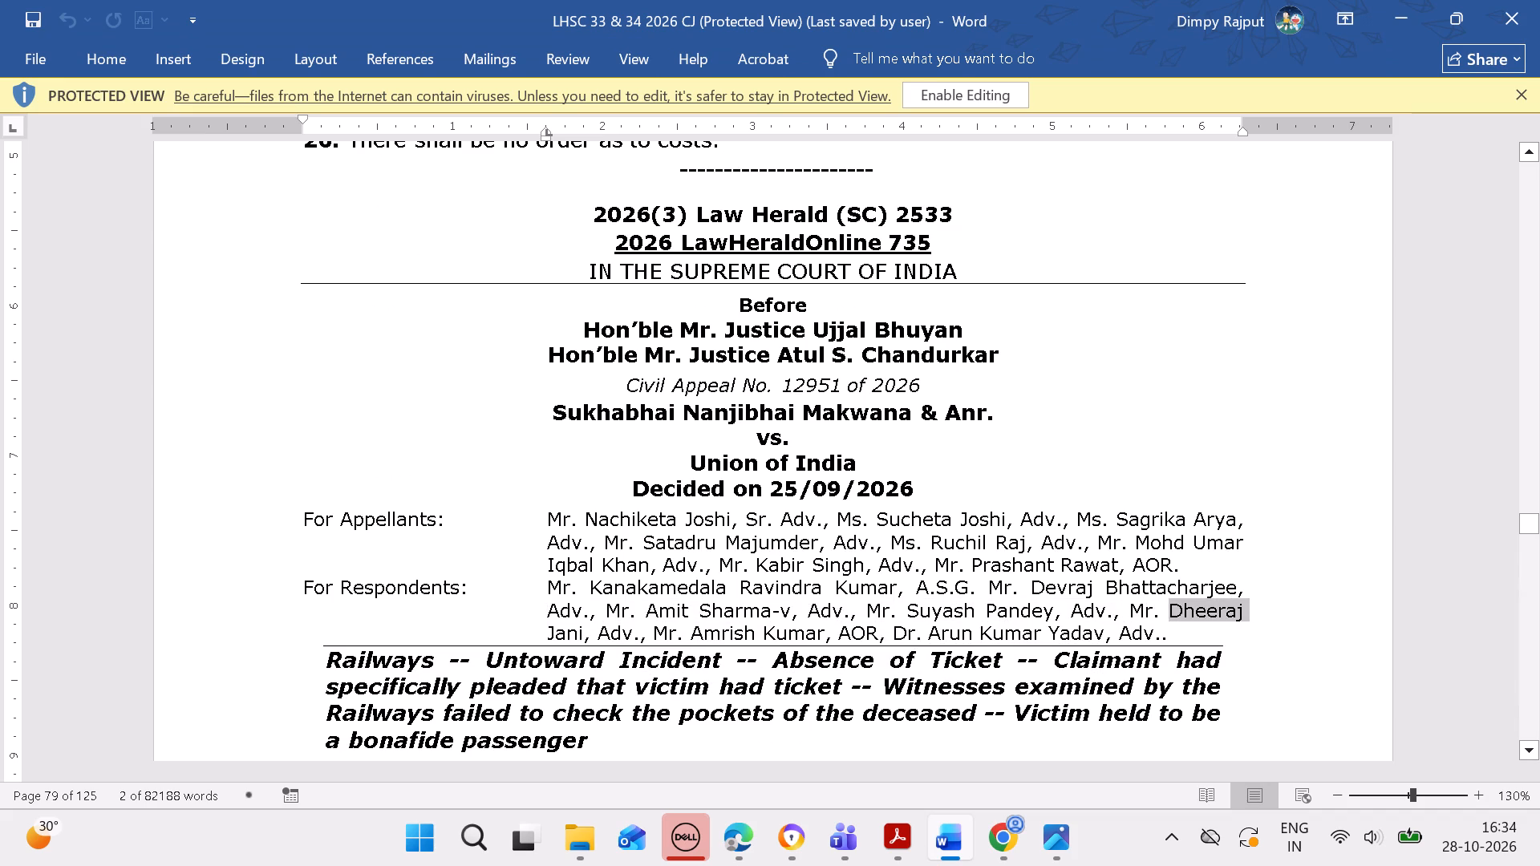
pyautogui.moveTo(359, 632); pyautogui.dragTo(586, 635)
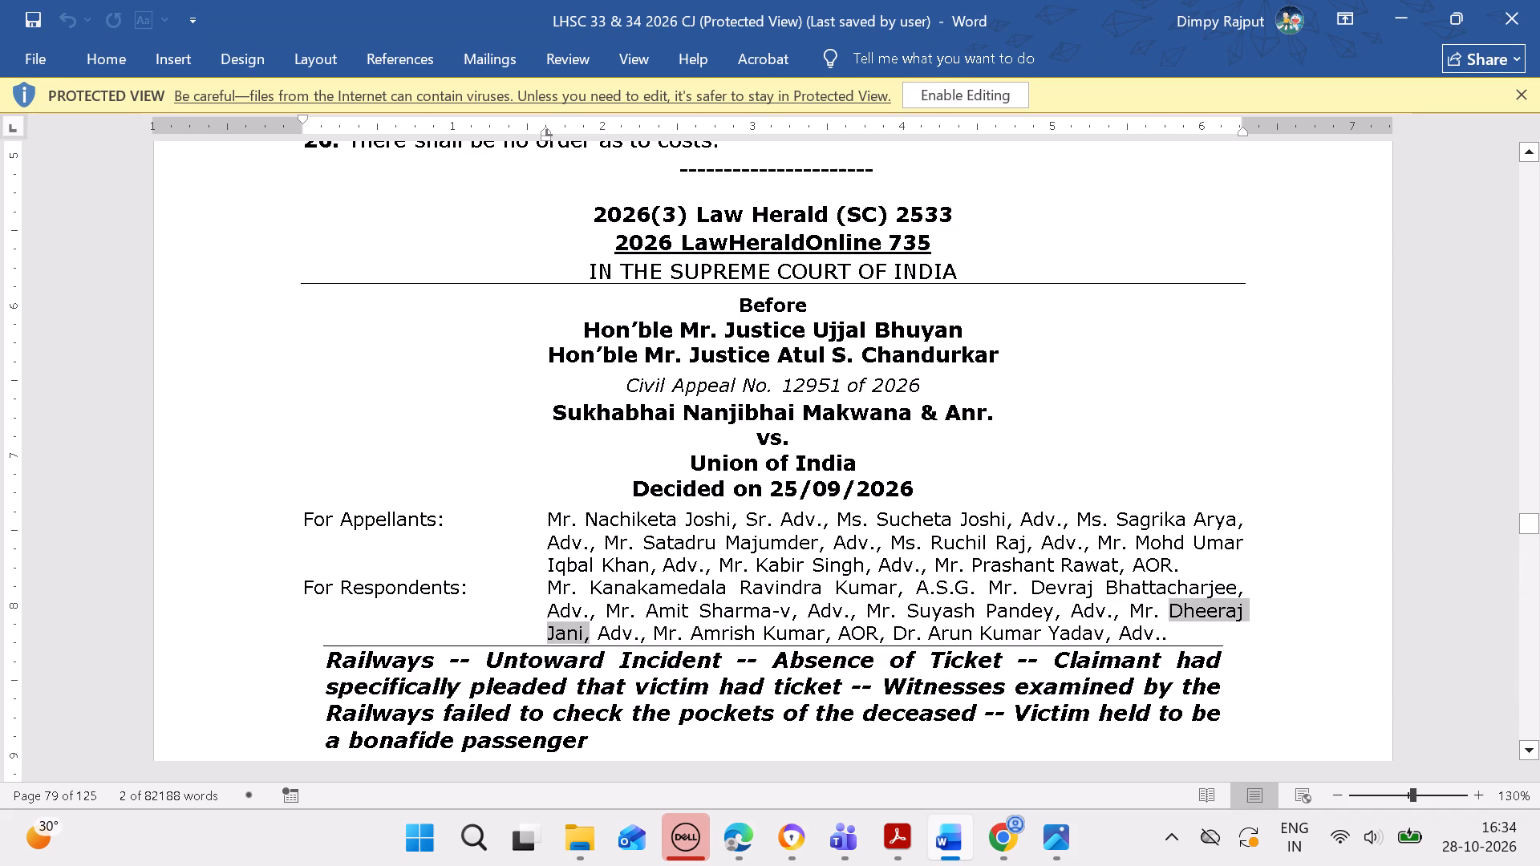
pyautogui.hotkey('ctrl', 'c')
pyautogui.keyDown('ctrl'); pyautogui.click(760, 834); pyautogui.keyUp('ctrl')
pyautogui.keyDown('ctrl'); pyautogui.scroll(2, 858, 657); pyautogui.keyUp('ctrl')
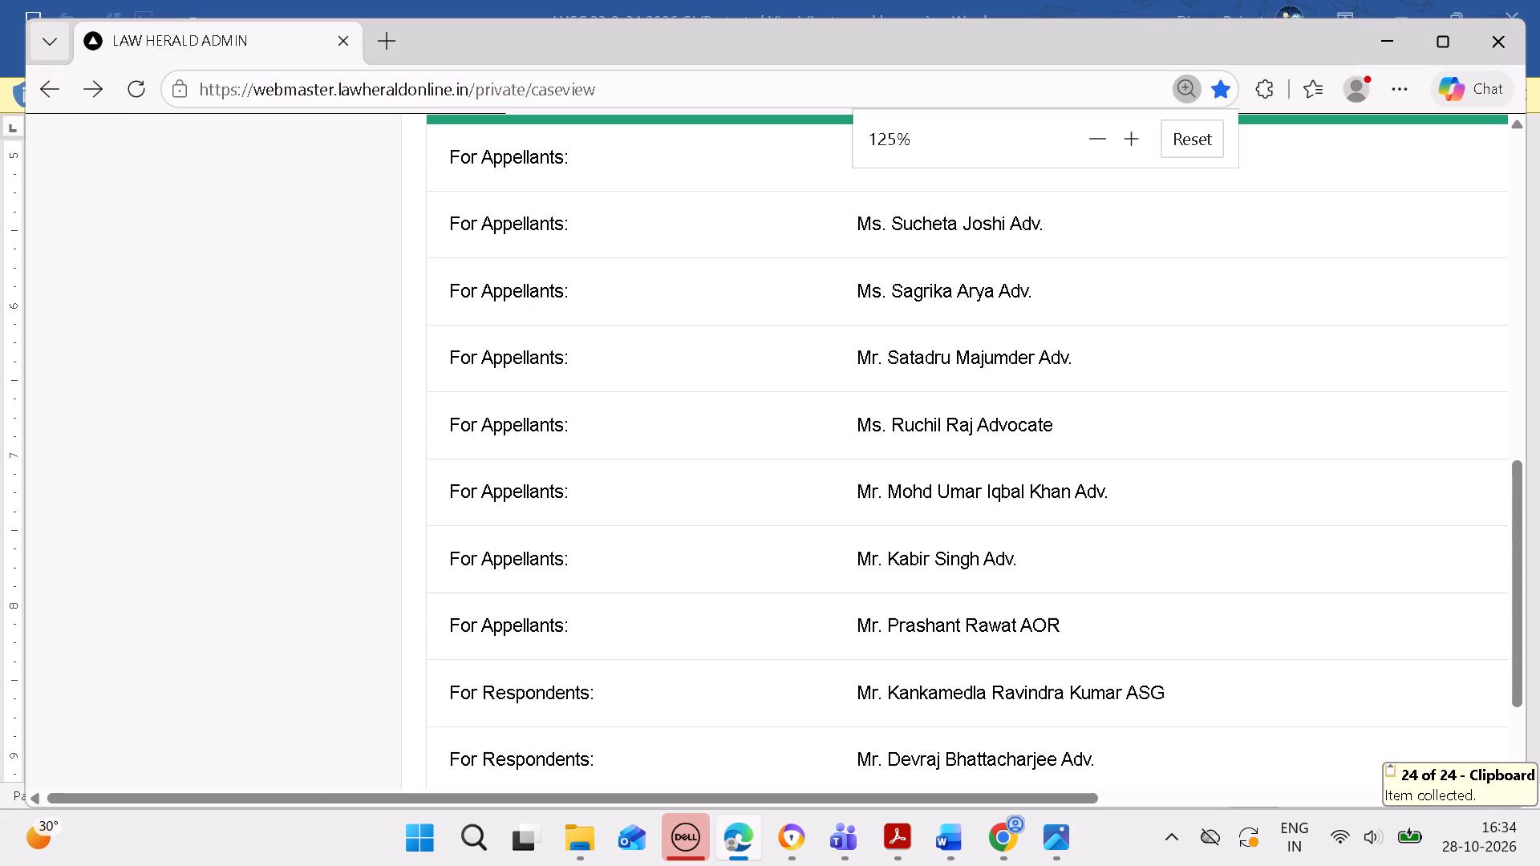
pyautogui.scroll(2, 979, 678)
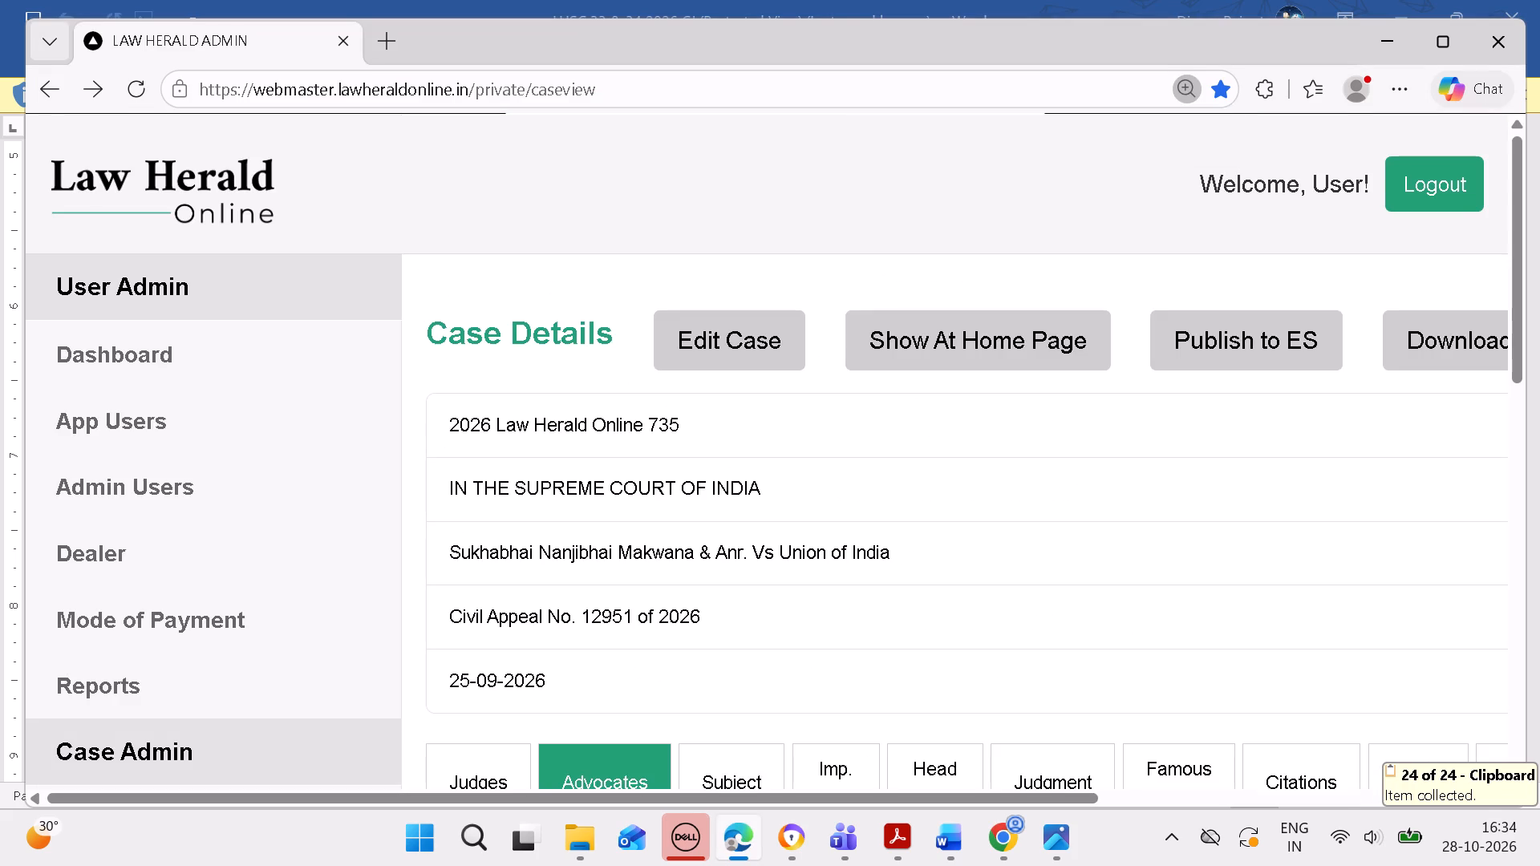
pyautogui.hotkey('ctrl', '-')
pyautogui.hotkey('ctrl', '-')
pyautogui.hotkey('ctrl', '-')
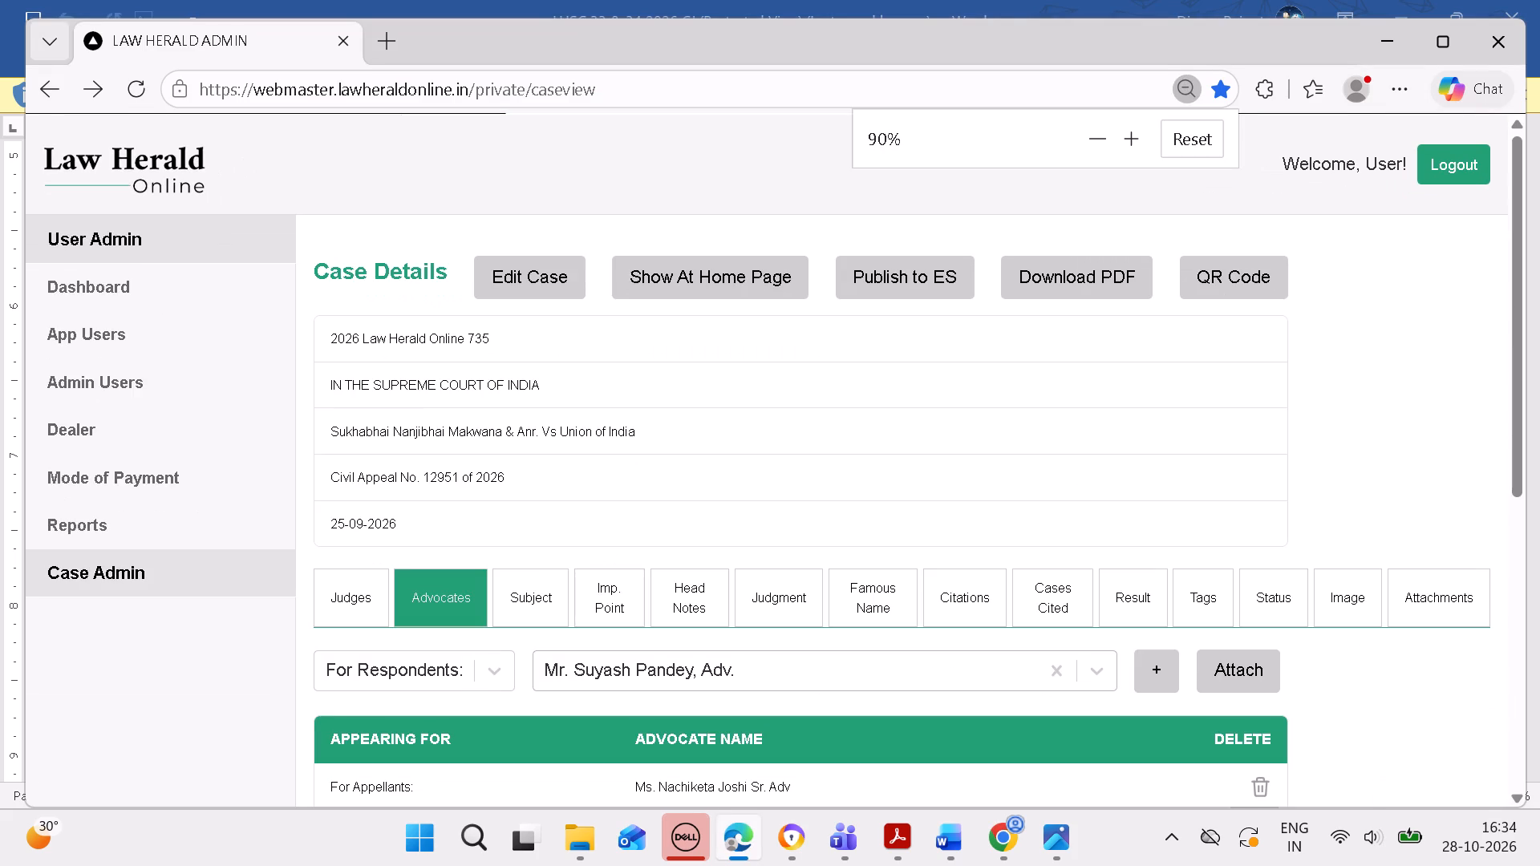
pyautogui.hotkey('ctrl', '=')
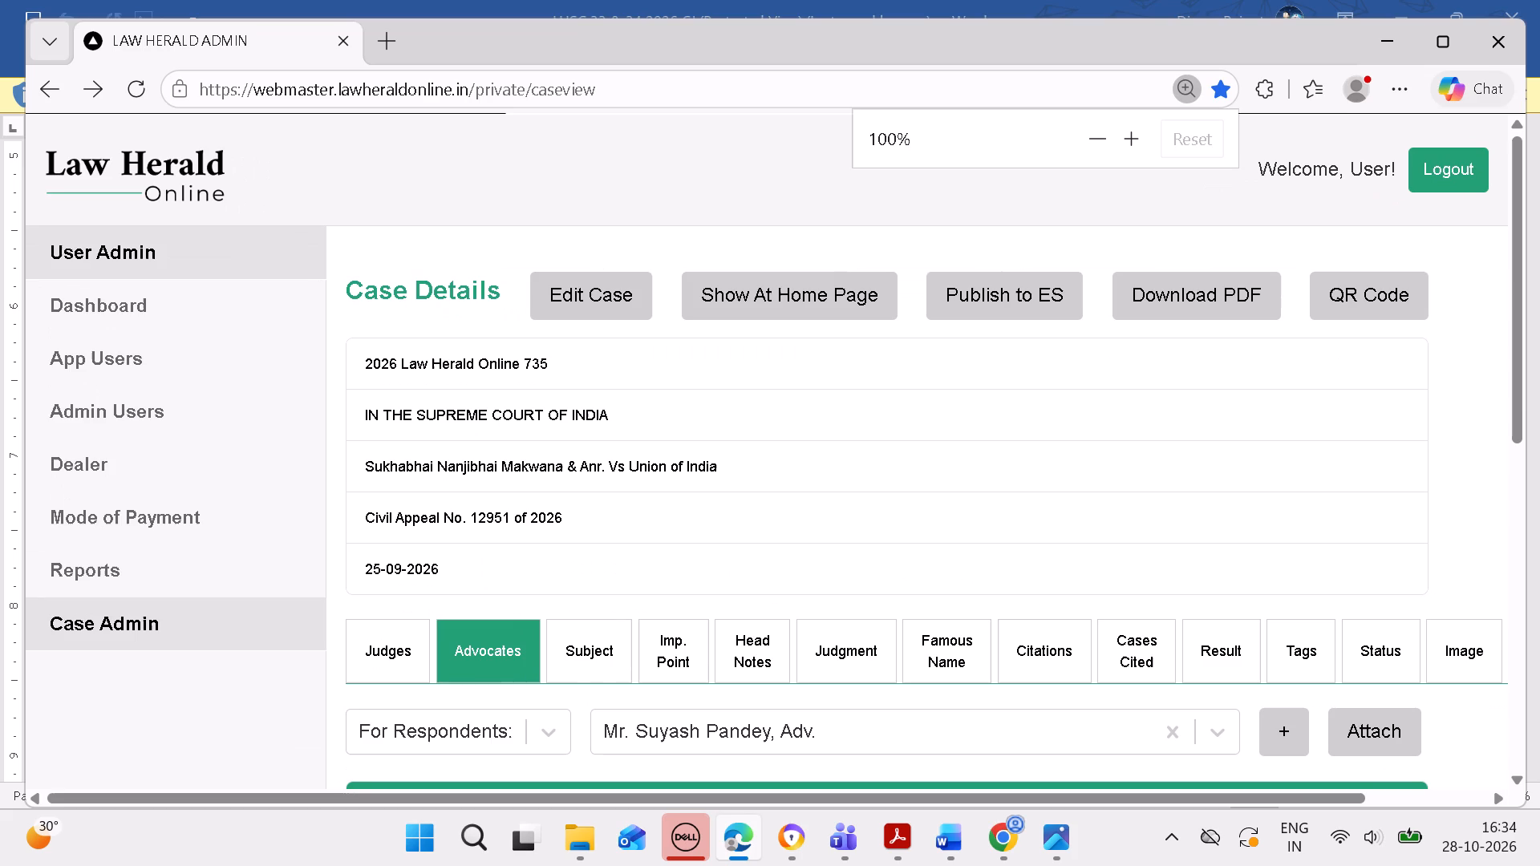
pyautogui.click(1162, 727)
pyautogui.hotkey('ctrl', 'v')
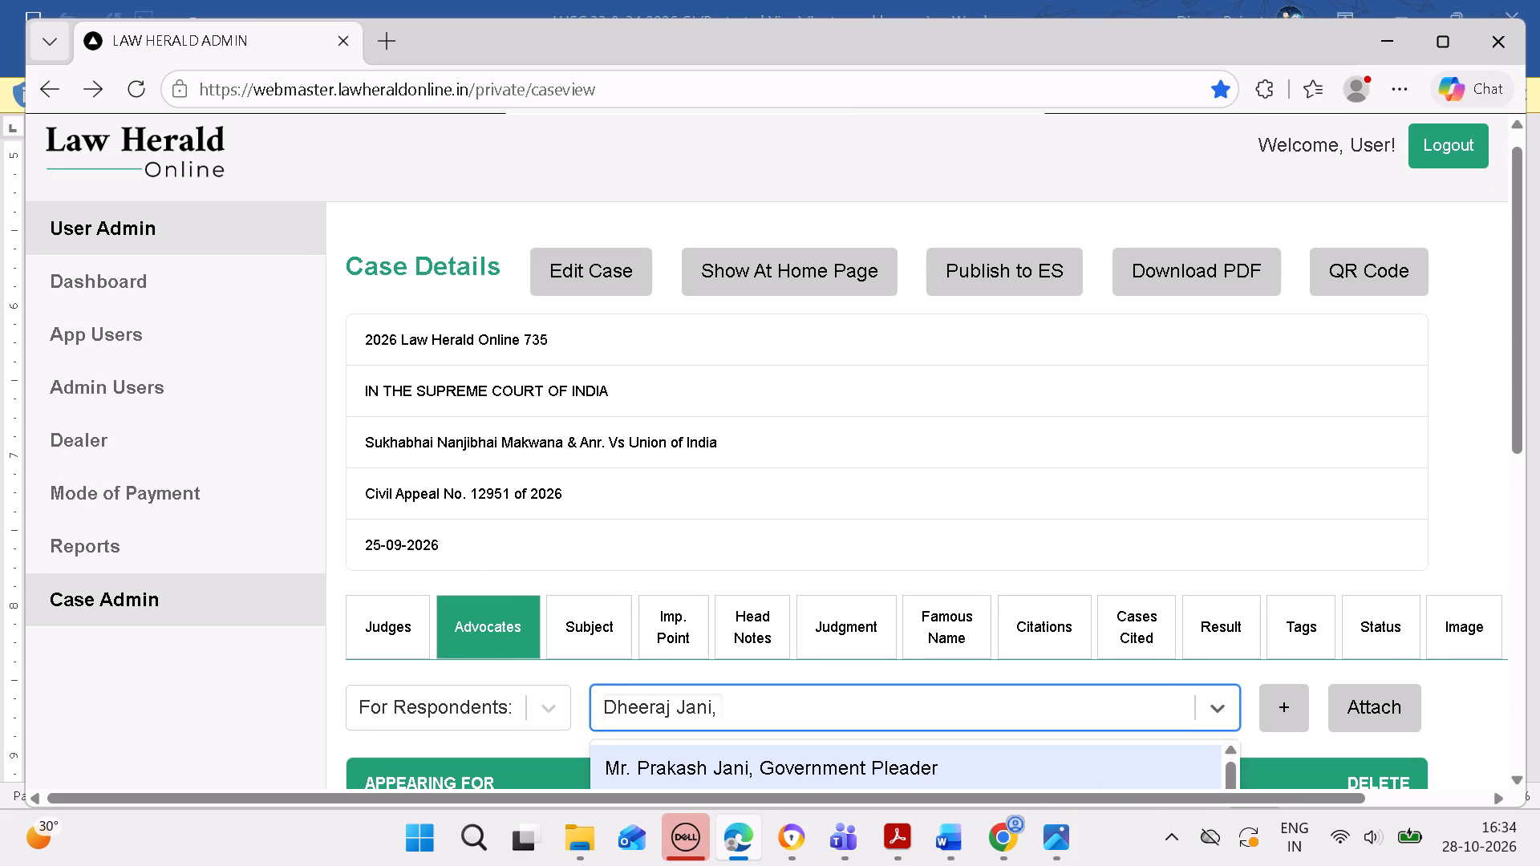
# Recheck the Word heading and save the copied name, without its trailing comma, as a new respondents' advocate with prefix Mr. and designation ADV.
pyautogui.click(962, 845)
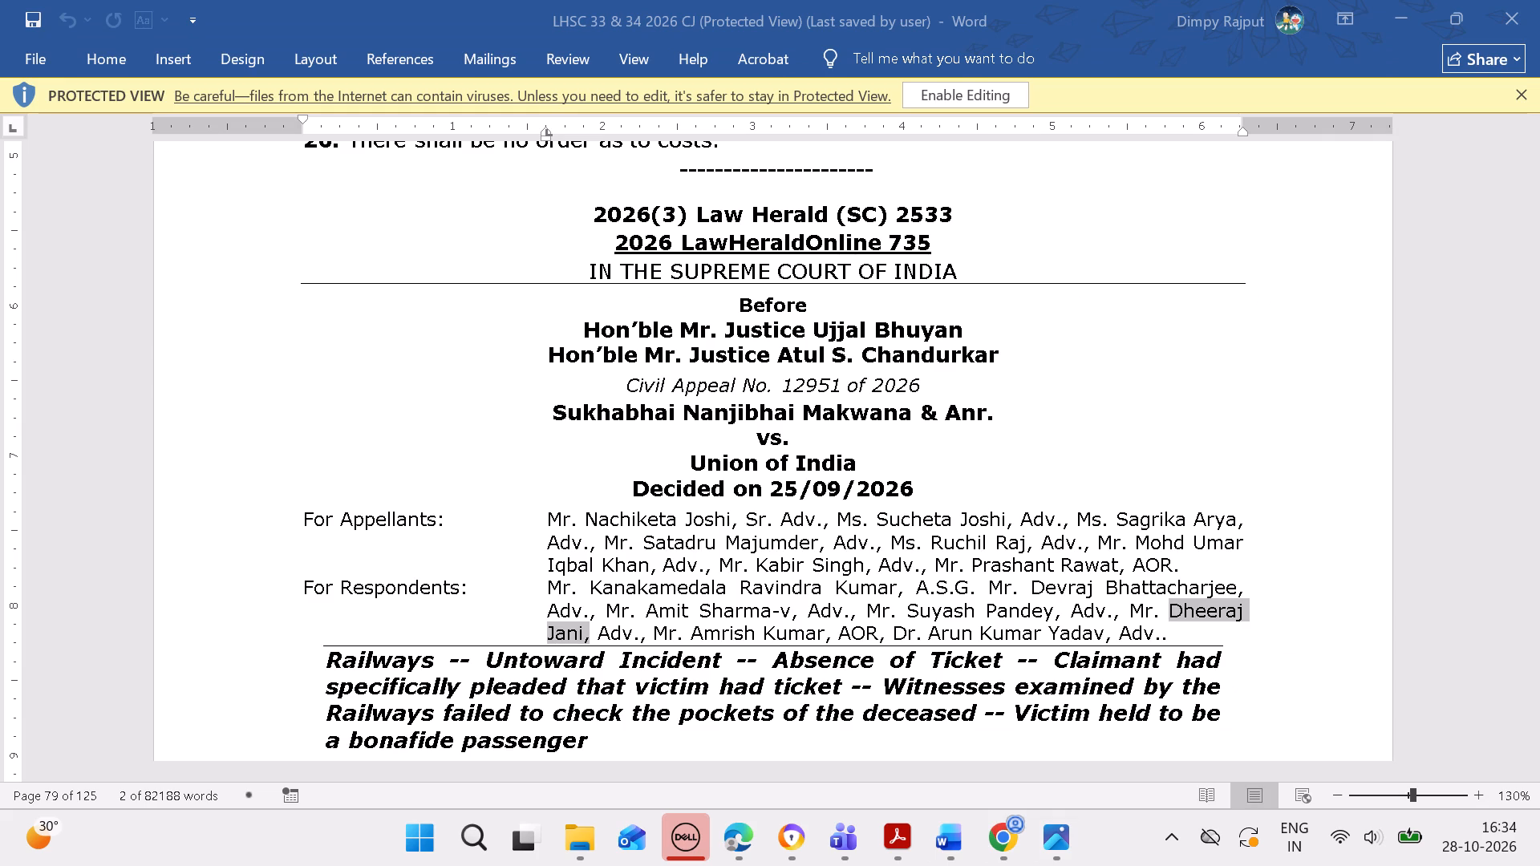
pyautogui.click(720, 828)
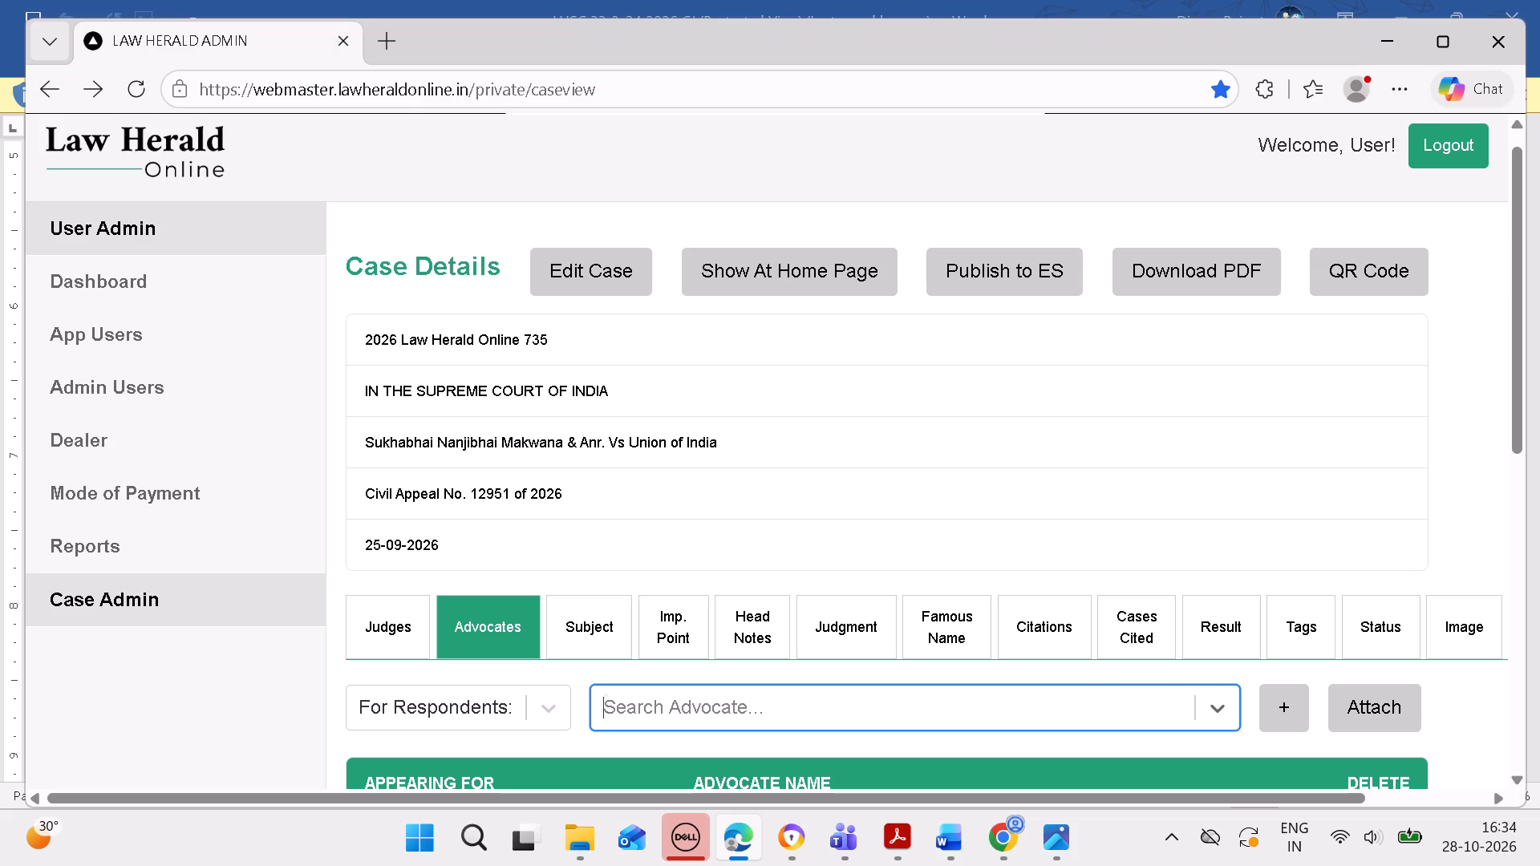
pyautogui.click(1282, 696)
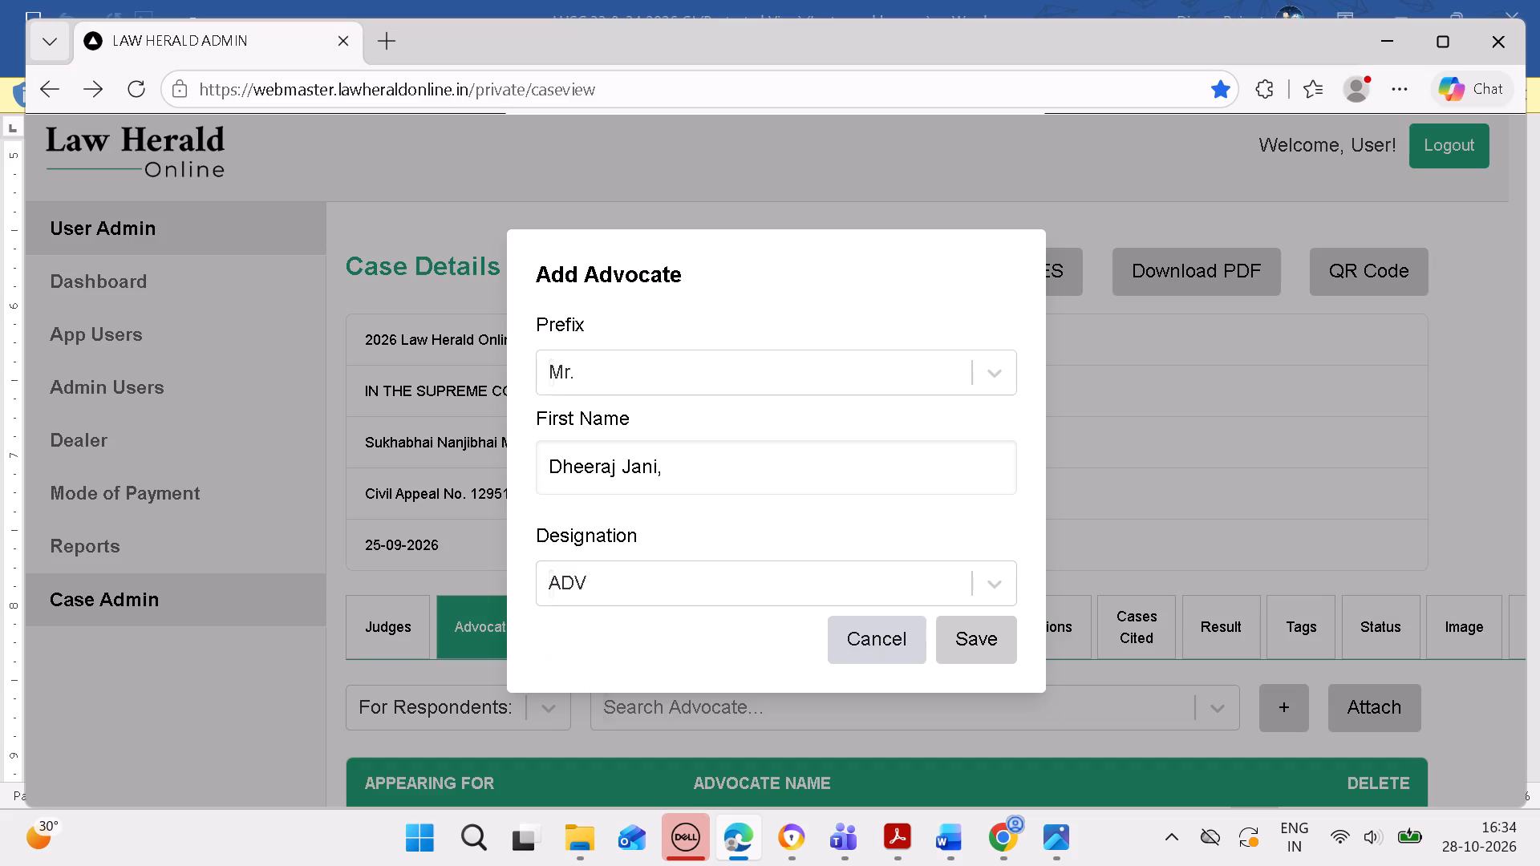
pyautogui.click(712, 486)
pyautogui.press('BackSpace')
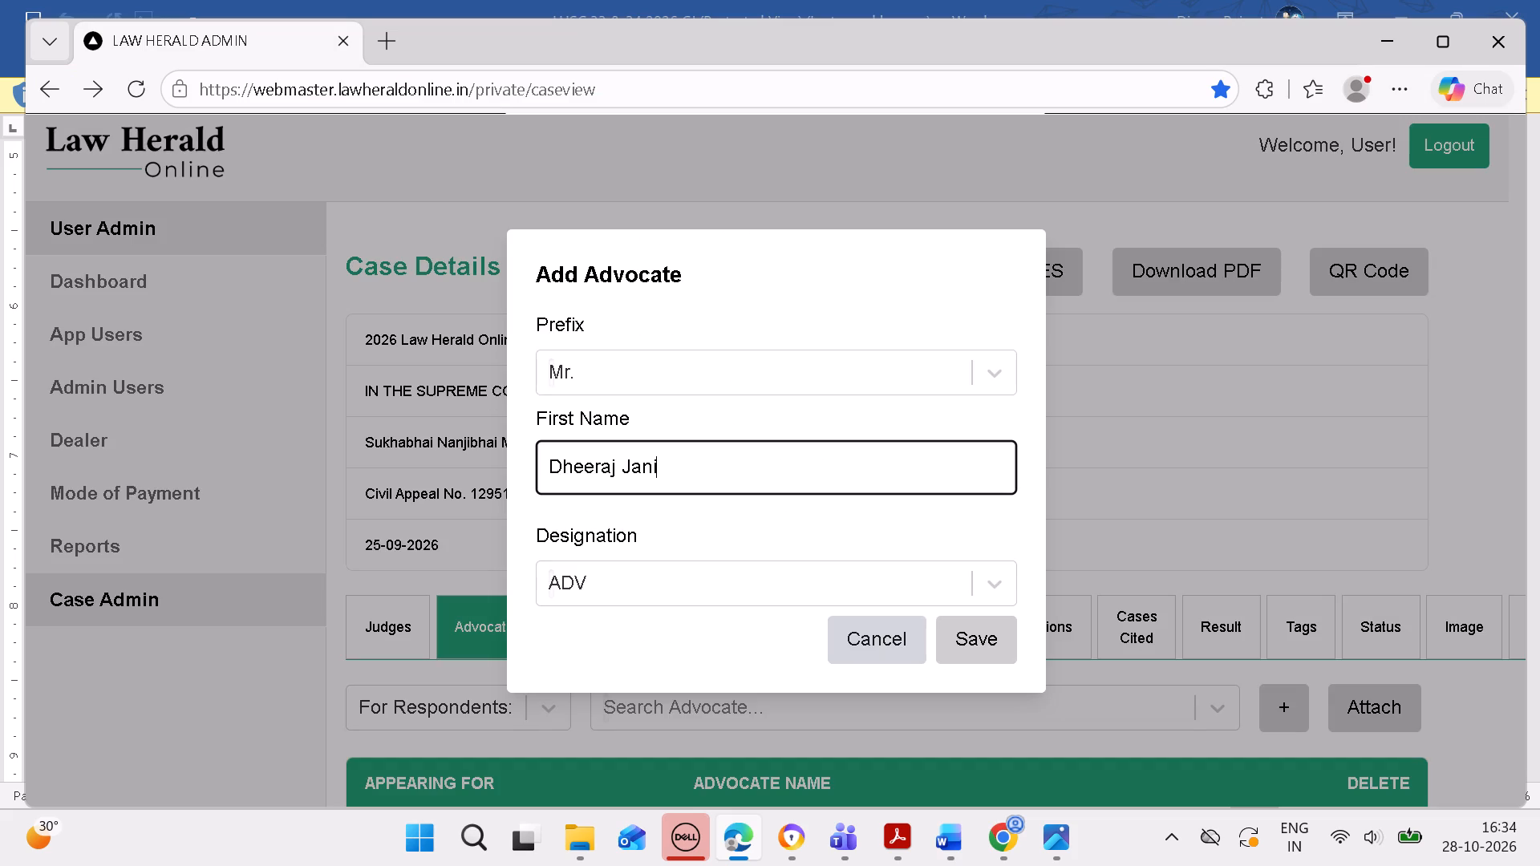
pyautogui.press('Return')
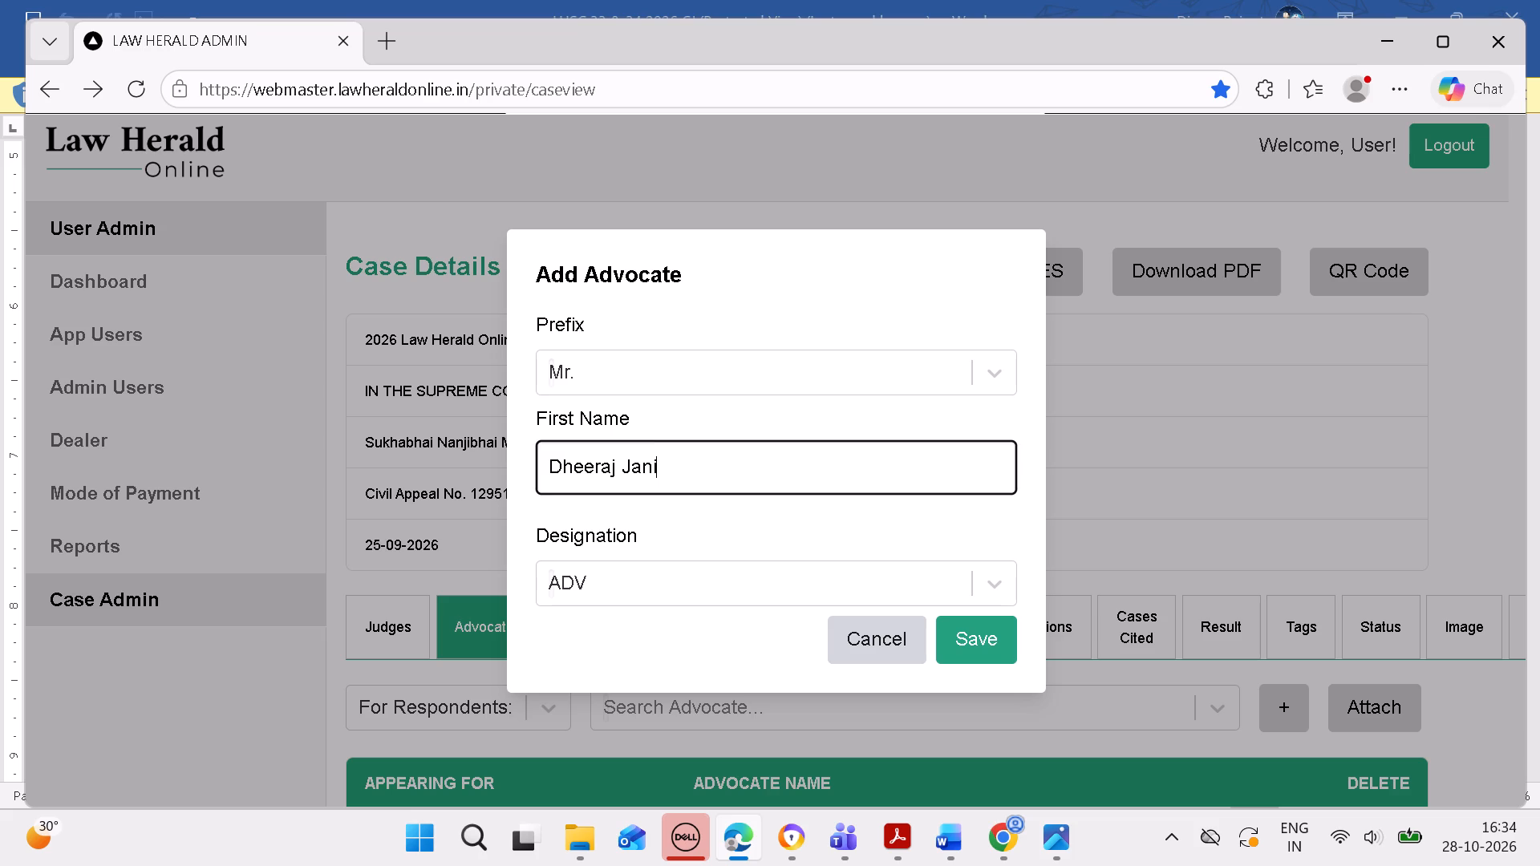
pyautogui.click(980, 651)
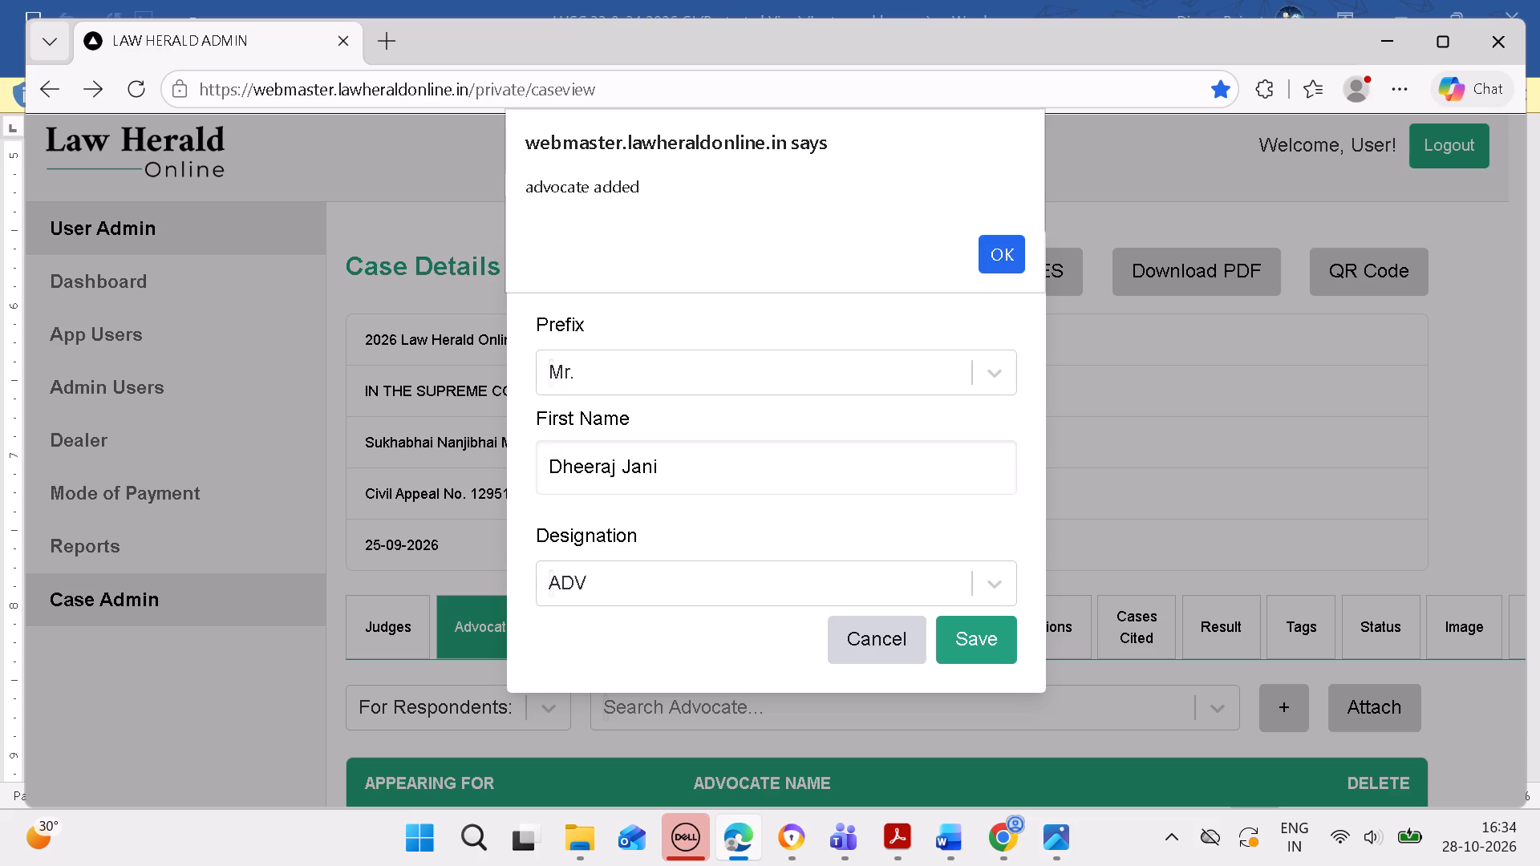
pyautogui.click(1007, 257)
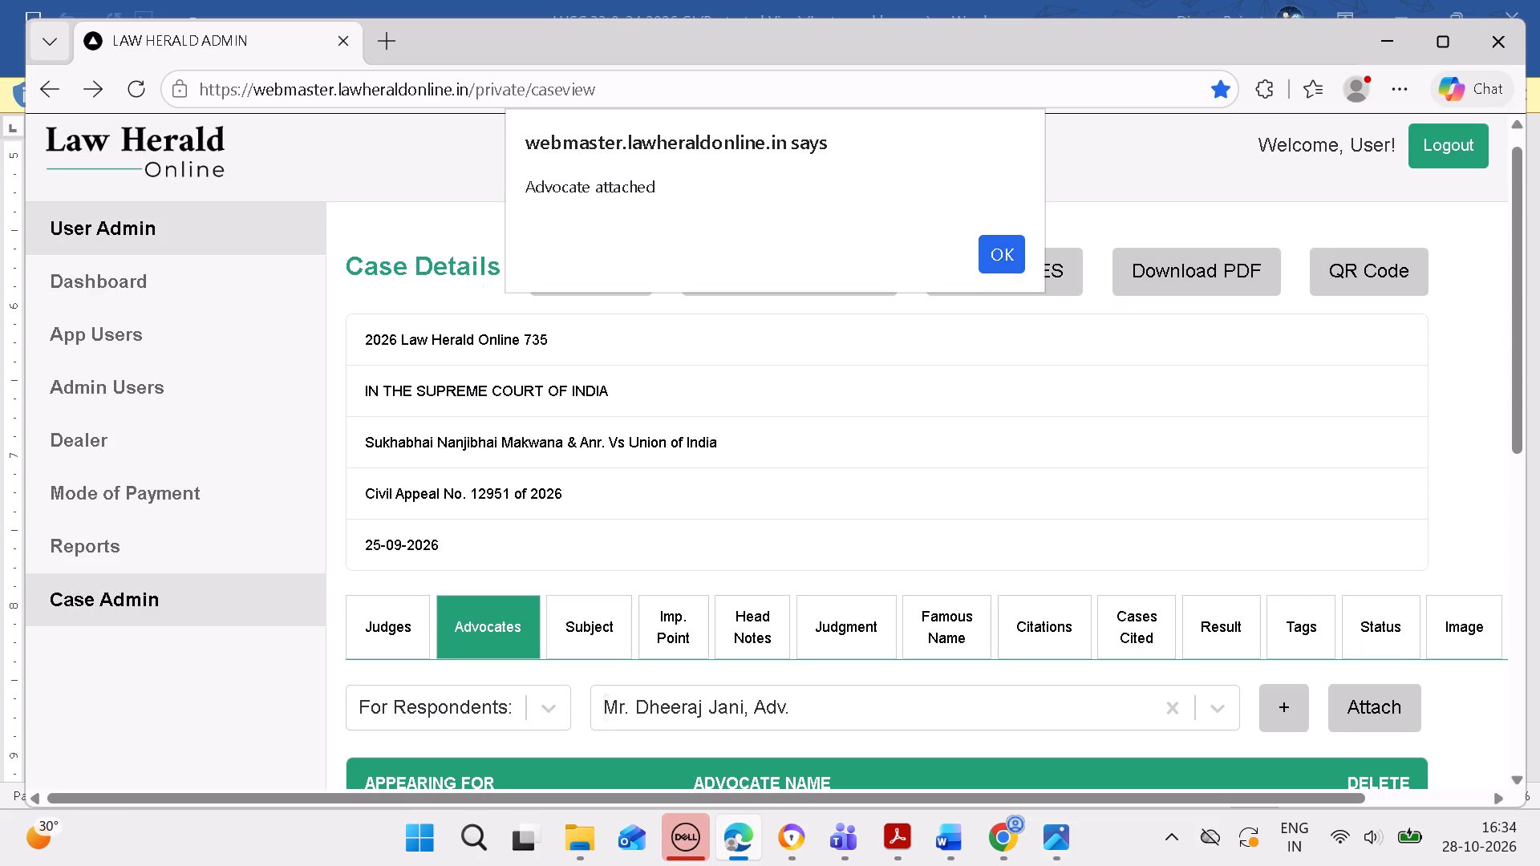
pyautogui.click(1015, 228)
pyautogui.click(1013, 242)
pyautogui.scroll(-7, 957, 517)
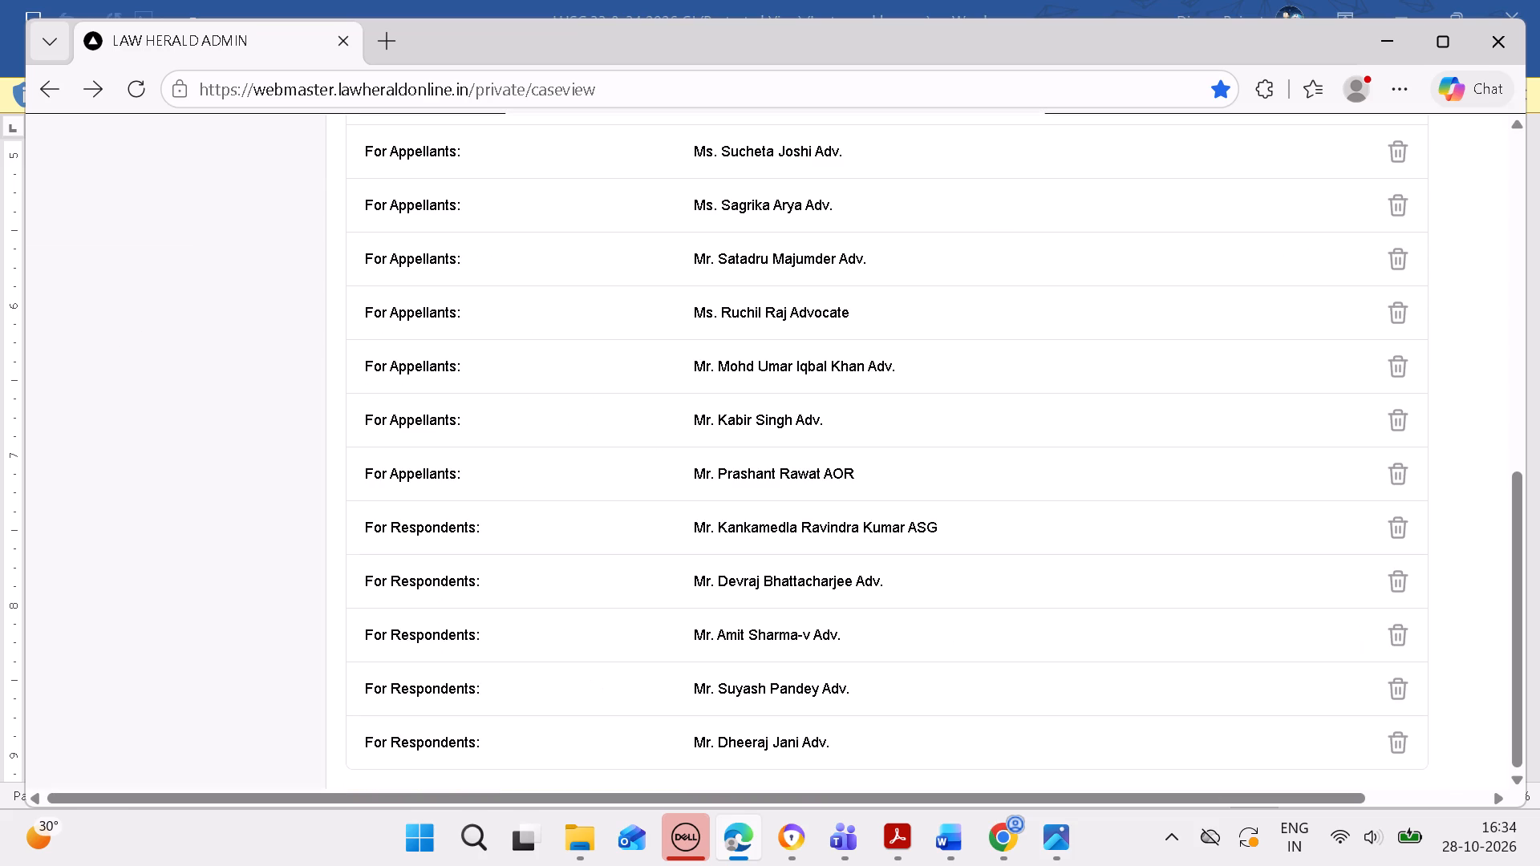
# Copy the sixth respondents' advocate's name from the Word heading and attach the matching Mr. entry with designation AOR to the case for the respondents.
pyautogui.click(953, 821)
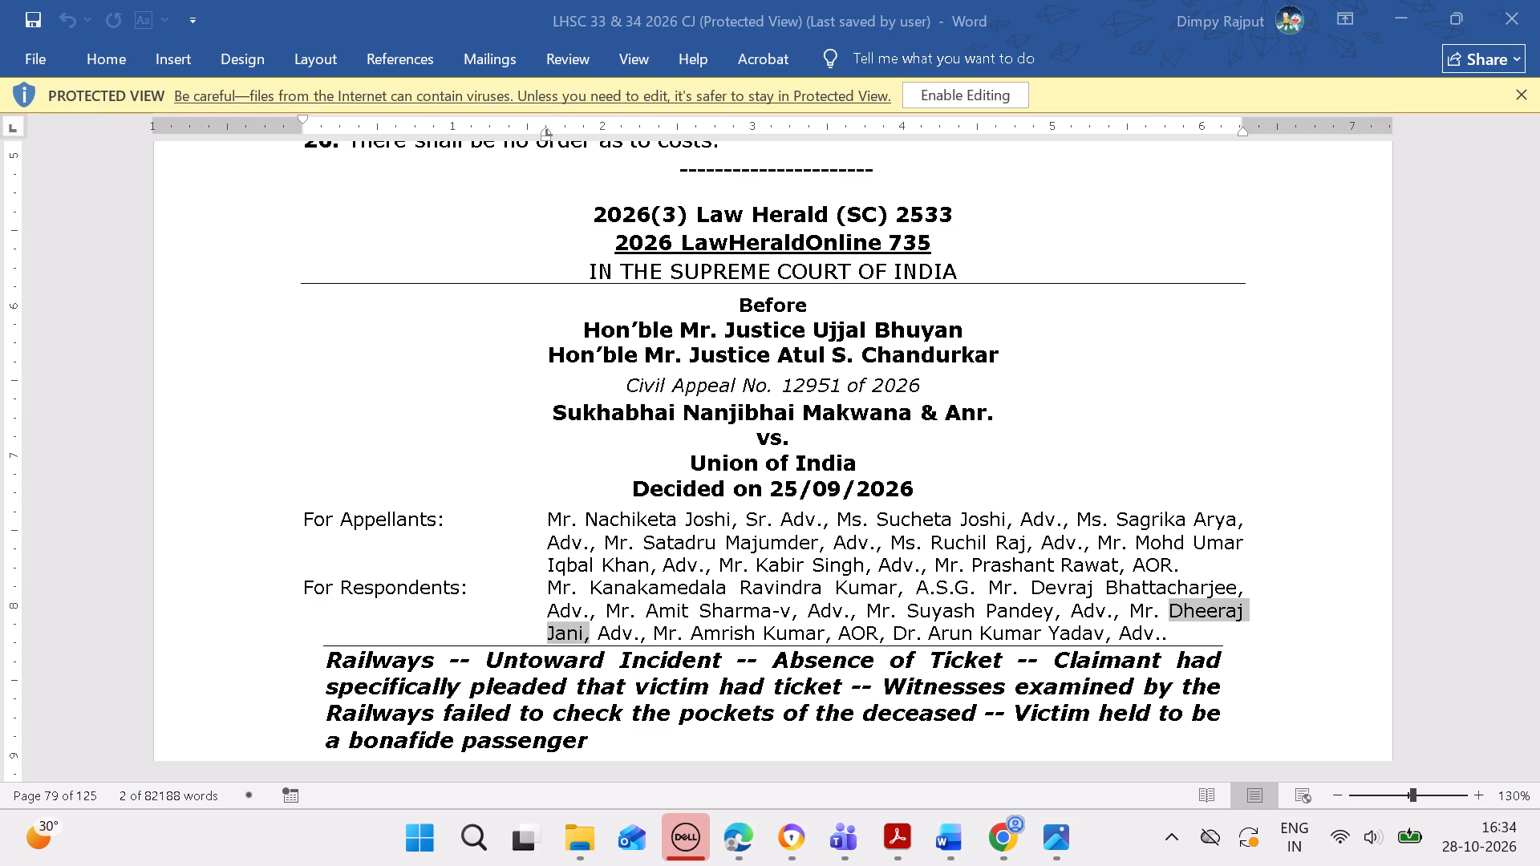
pyautogui.moveTo(692, 634); pyautogui.dragTo(736, 634)
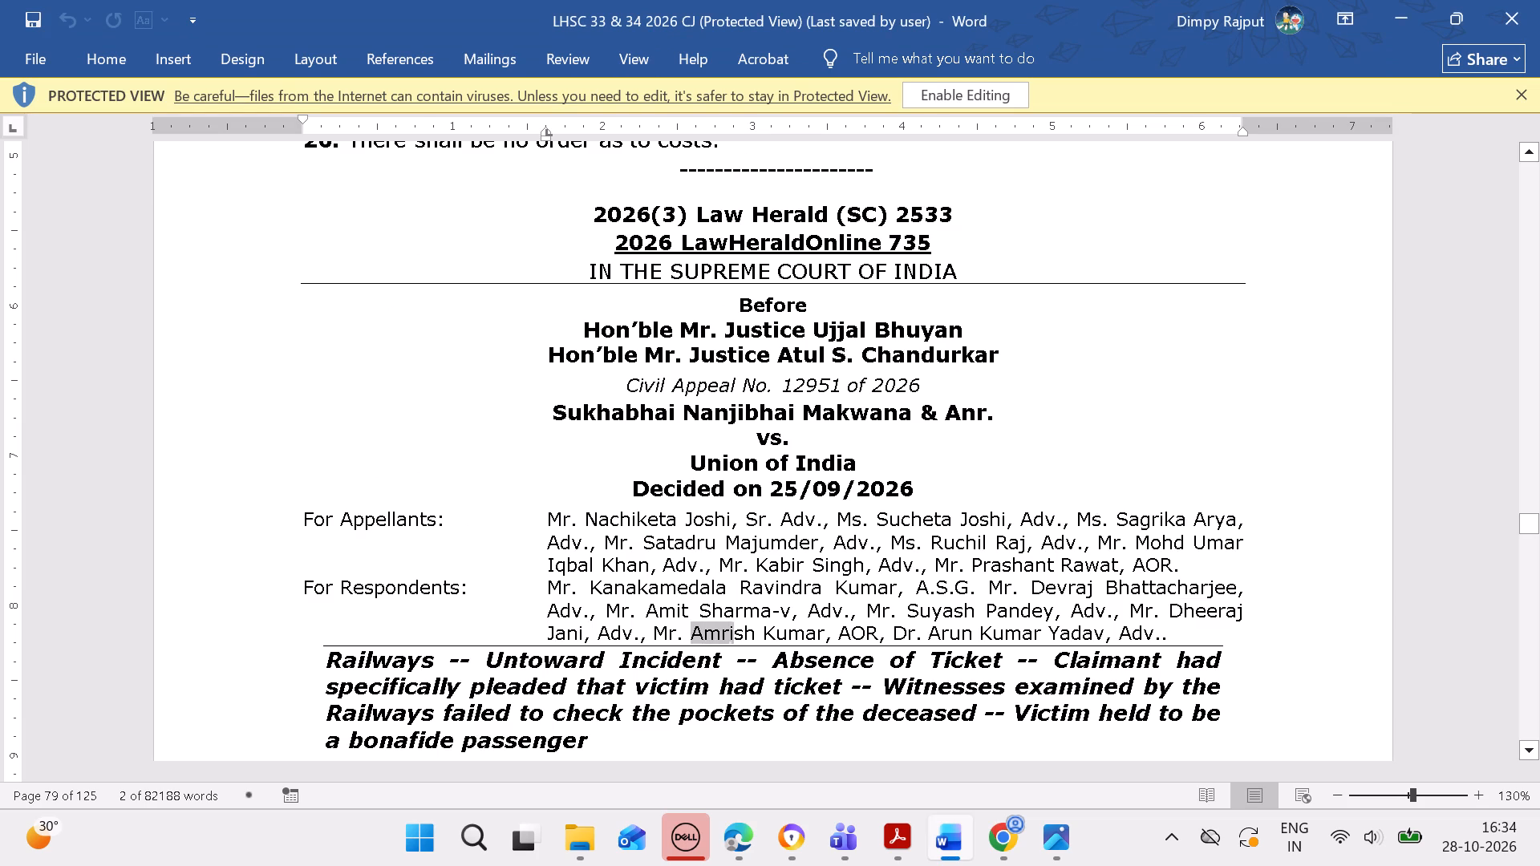
pyautogui.moveTo(736, 634); pyautogui.dragTo(791, 634)
pyautogui.hotkey('ctrl', 'c')
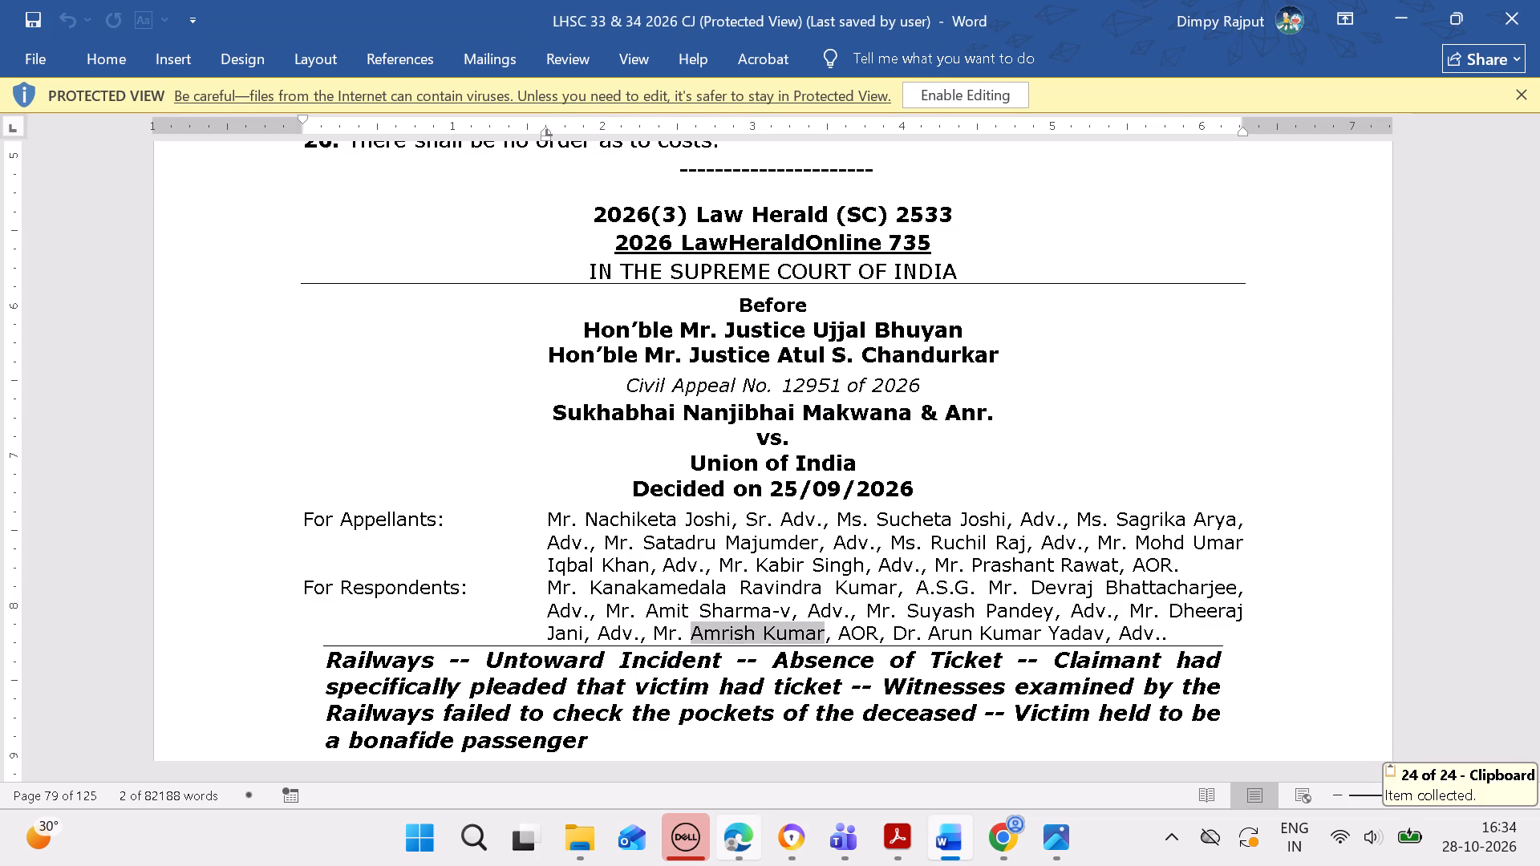
pyautogui.click(741, 824)
pyautogui.scroll(1, 854, 692)
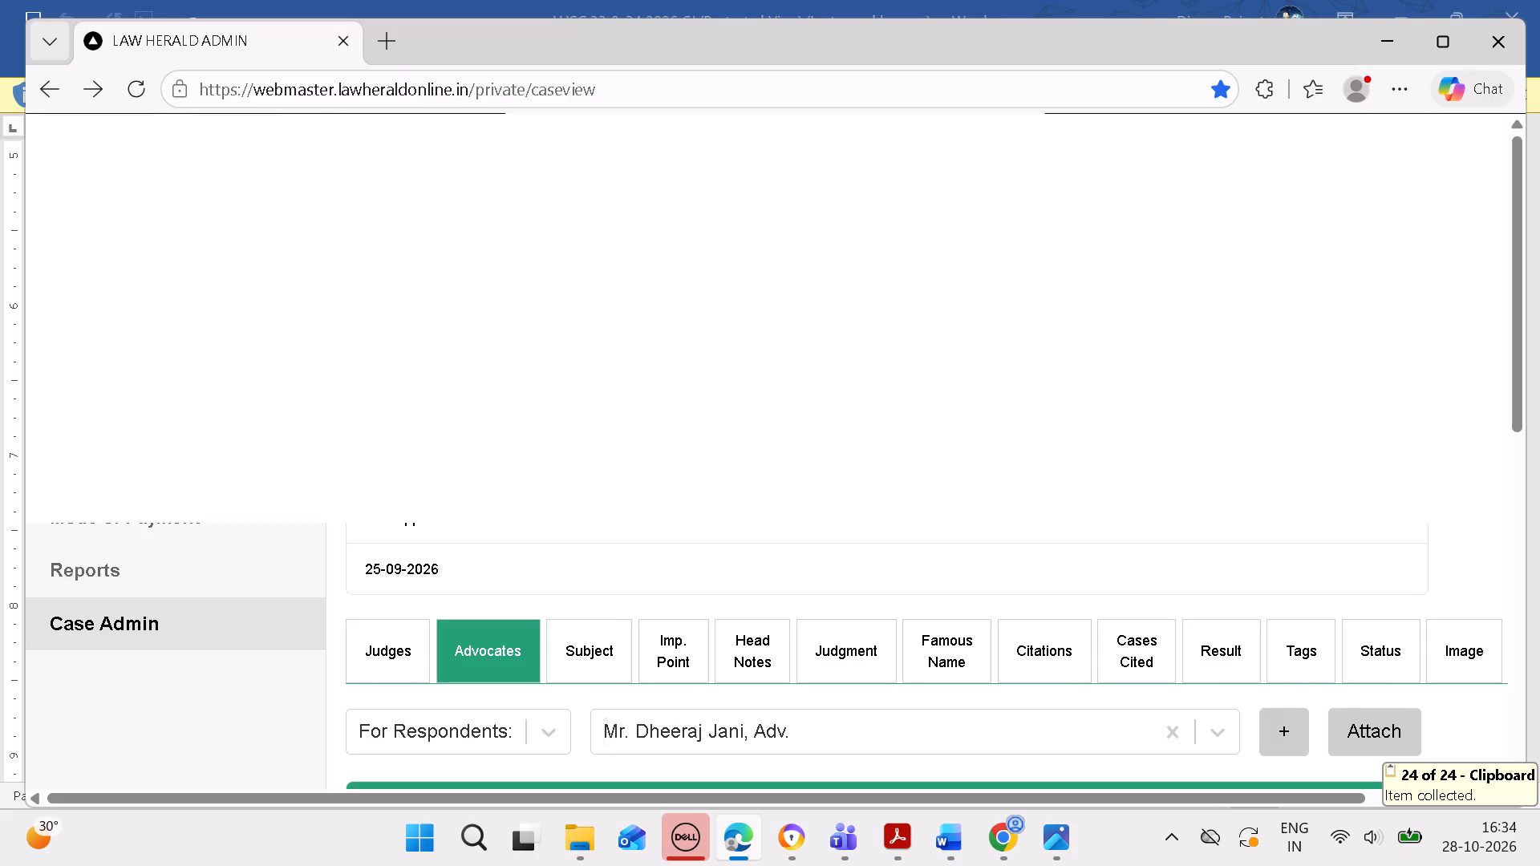
pyautogui.click(1170, 728)
pyautogui.hotkey('ctrl', 'v')
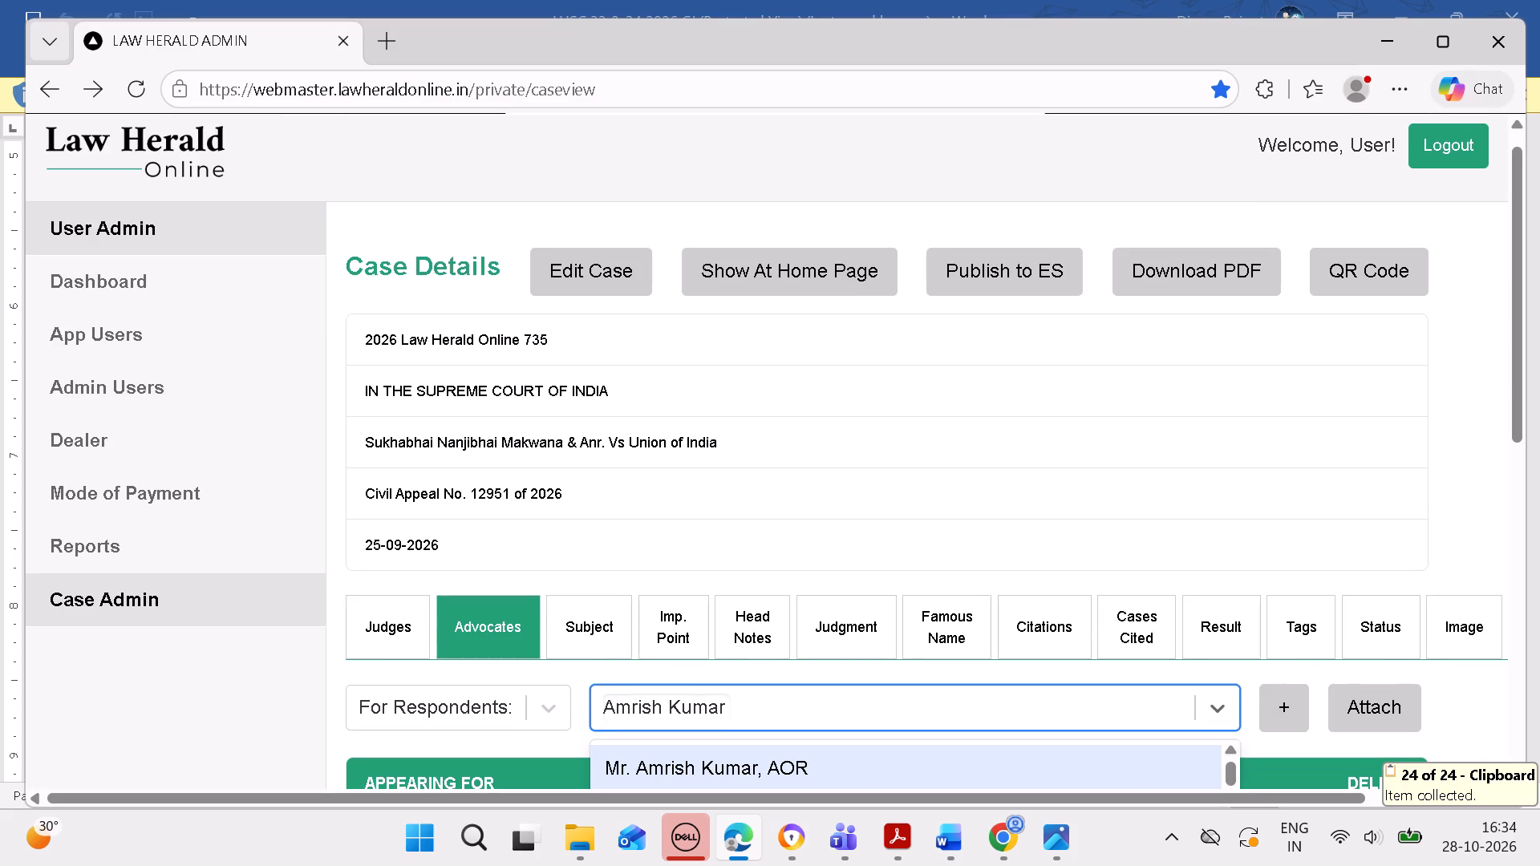
pyautogui.click(989, 758)
pyautogui.click(1379, 702)
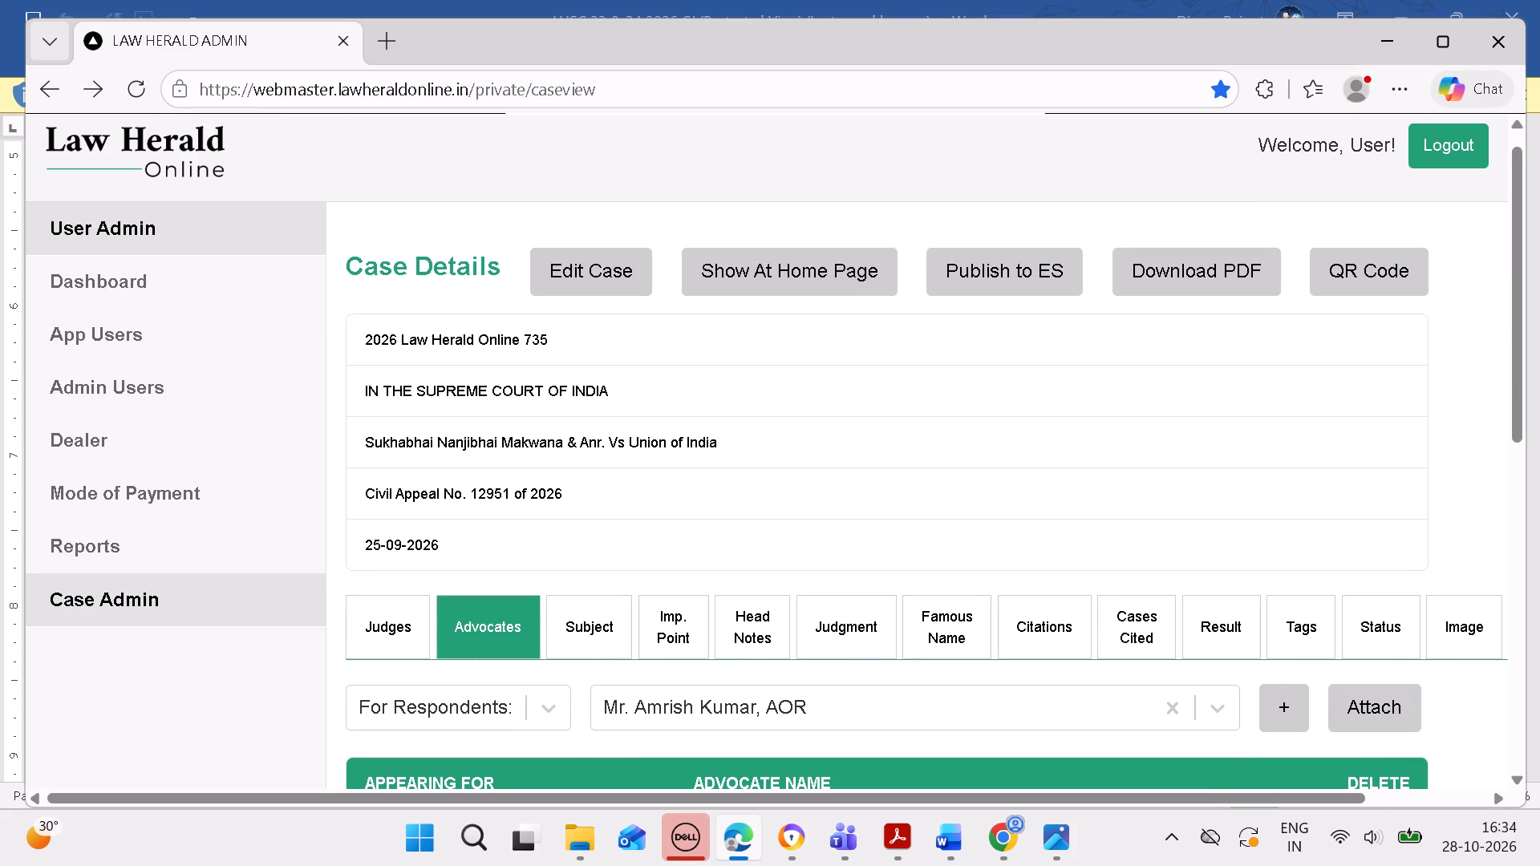
pyautogui.click(1009, 255)
pyautogui.scroll(-3, 991, 470)
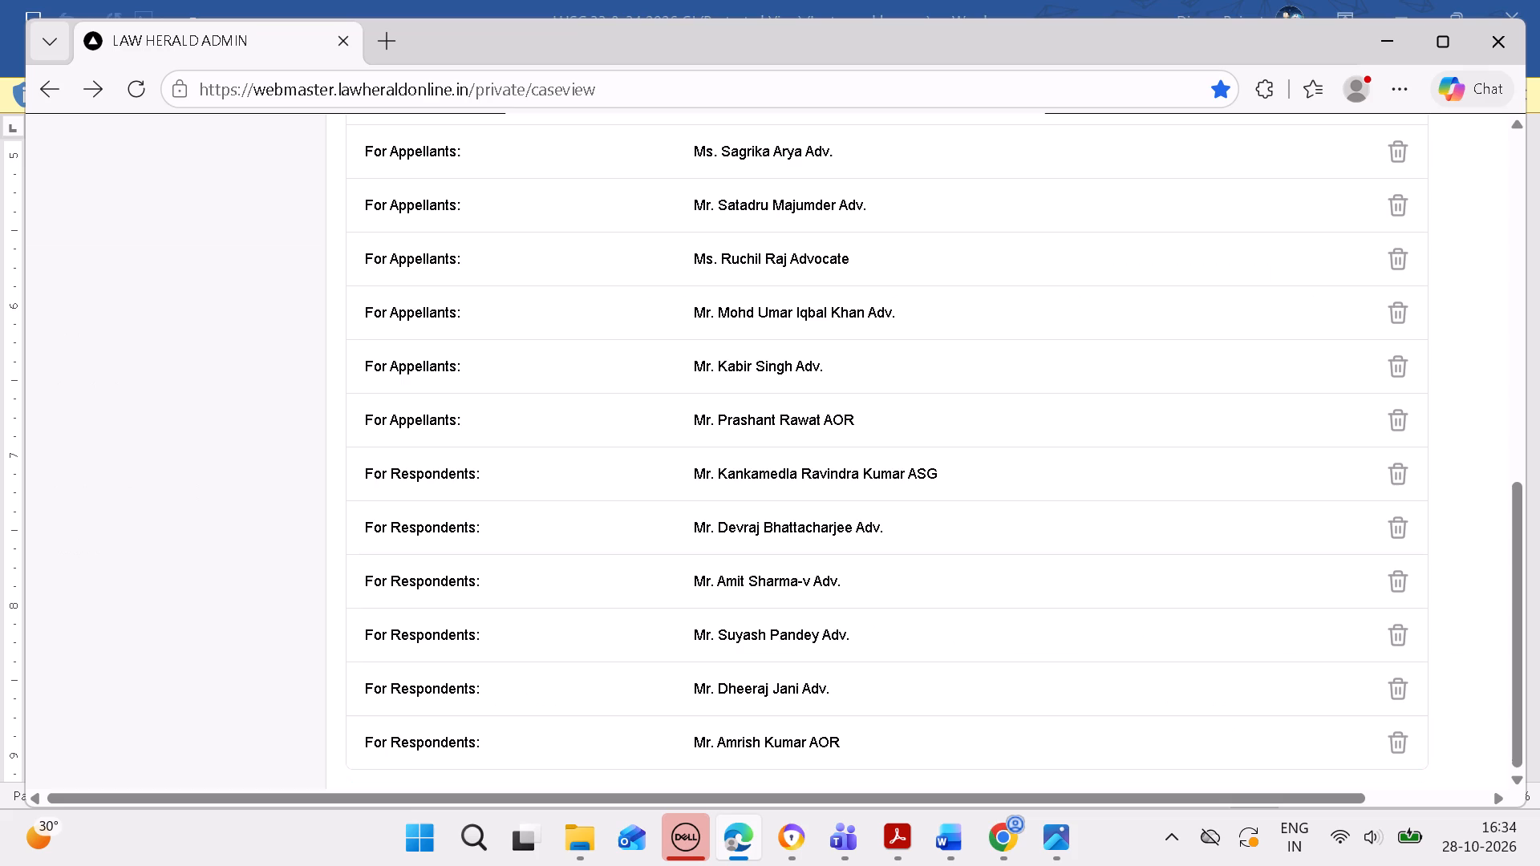
pyautogui.scroll(-2, 998, 487)
# Copy the seventh respondents' advocate's name from the Word heading and search the case's advocates for it.
pyautogui.click(959, 732)
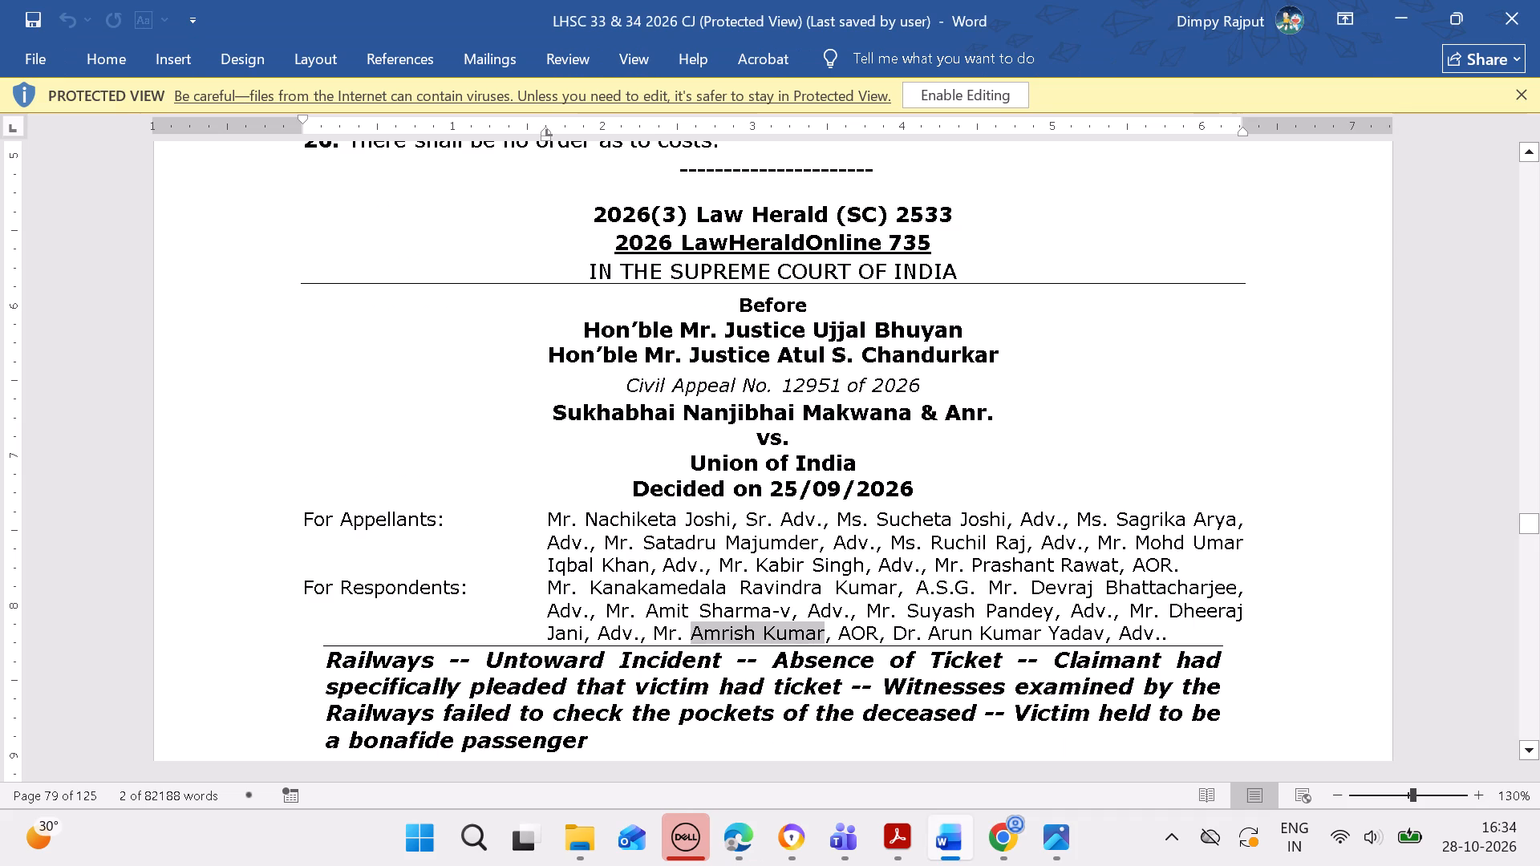
pyautogui.moveTo(934, 633); pyautogui.dragTo(1064, 633)
pyautogui.hotkey('ctrl', 'c')
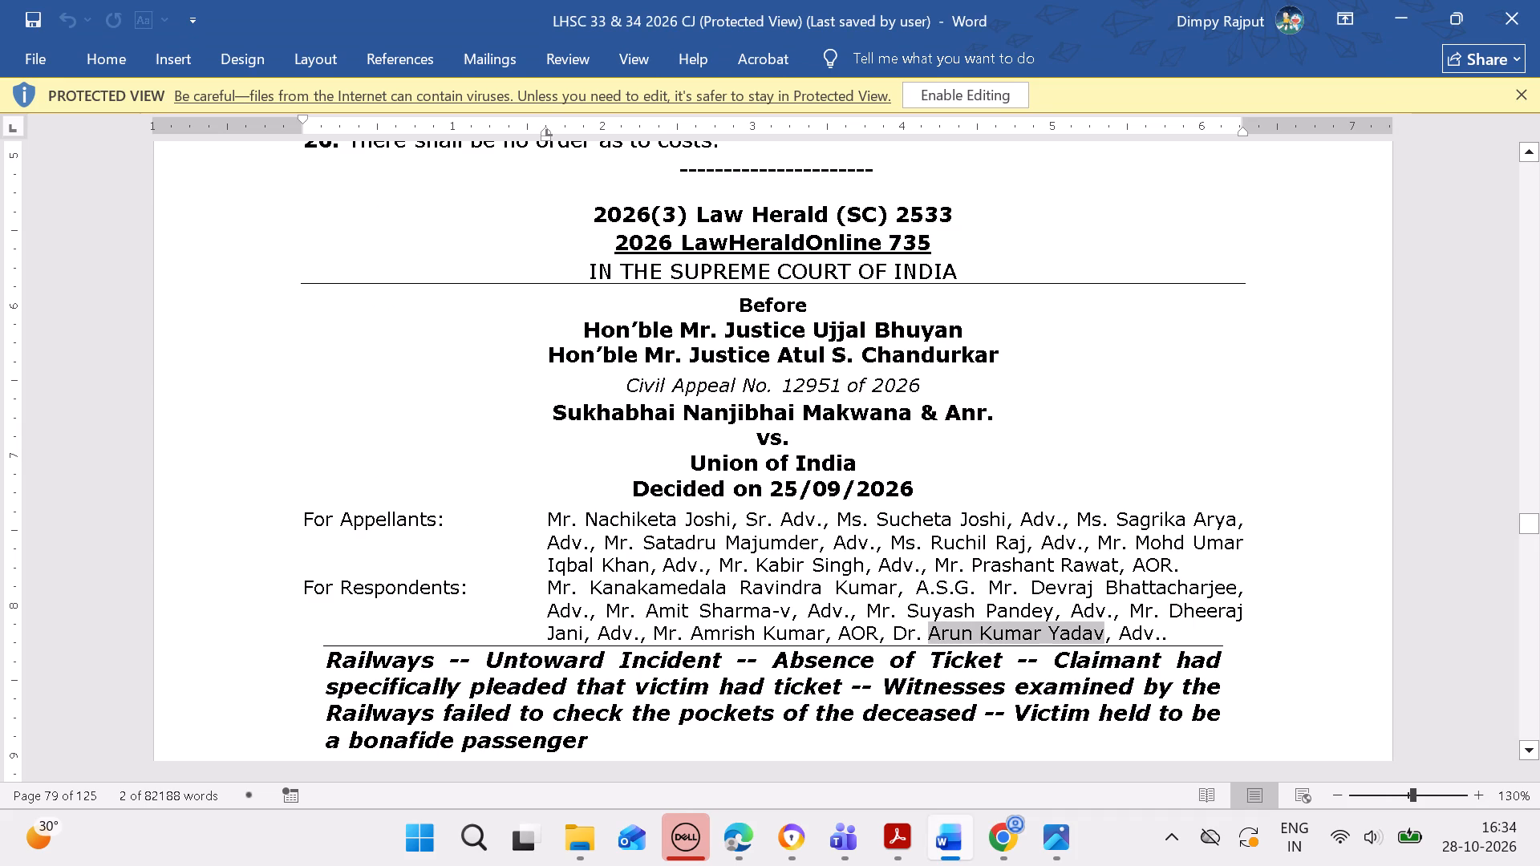
pyautogui.click(745, 847)
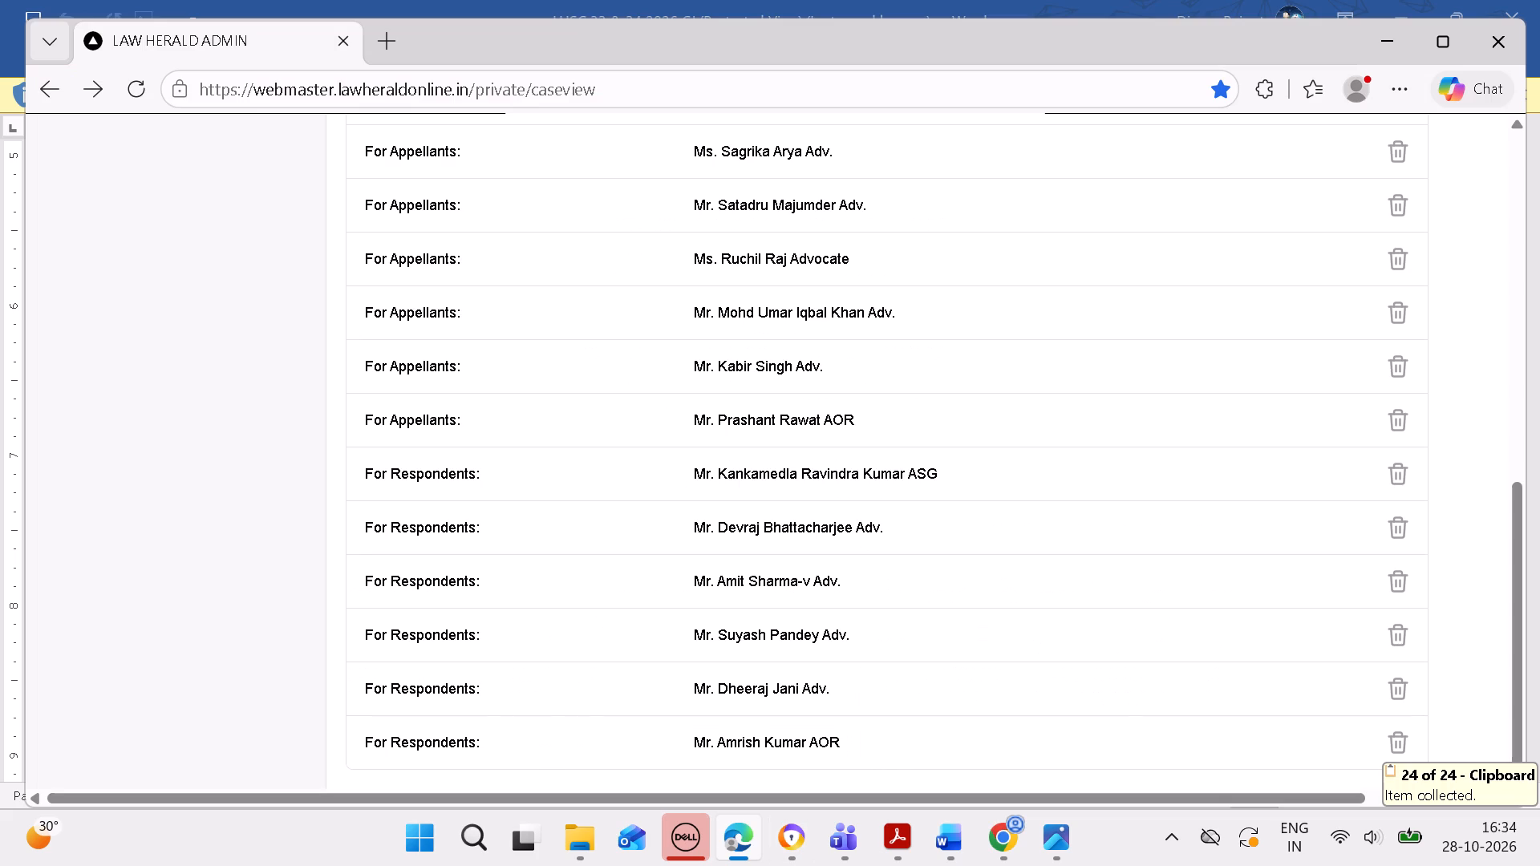
pyautogui.scroll(-2, 1004, 725)
pyautogui.scroll(2, 1003, 721)
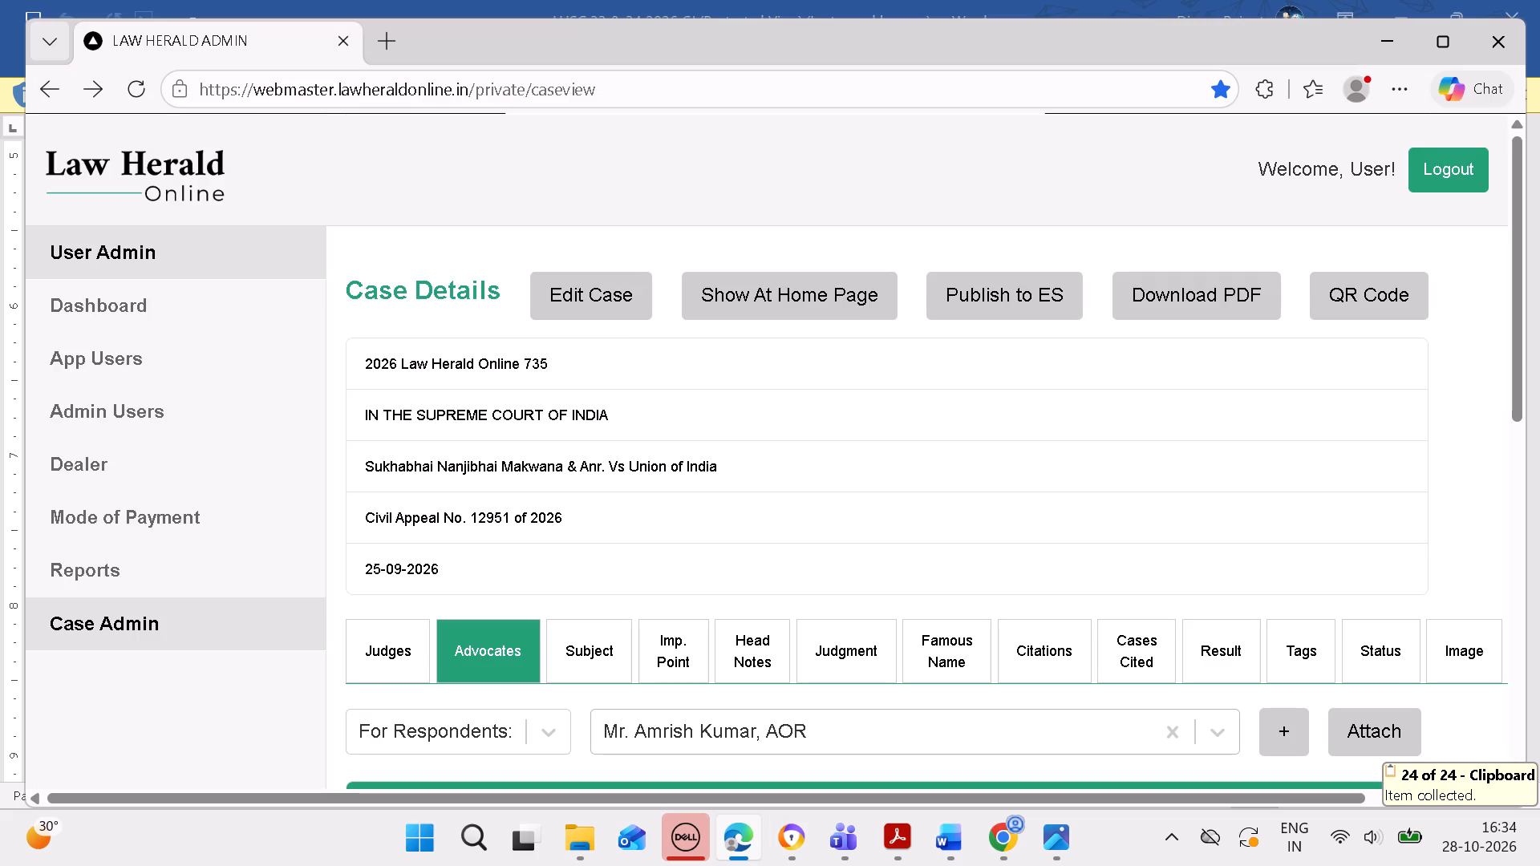
pyautogui.click(1171, 718)
pyautogui.hotkey('ctrl', 'v')
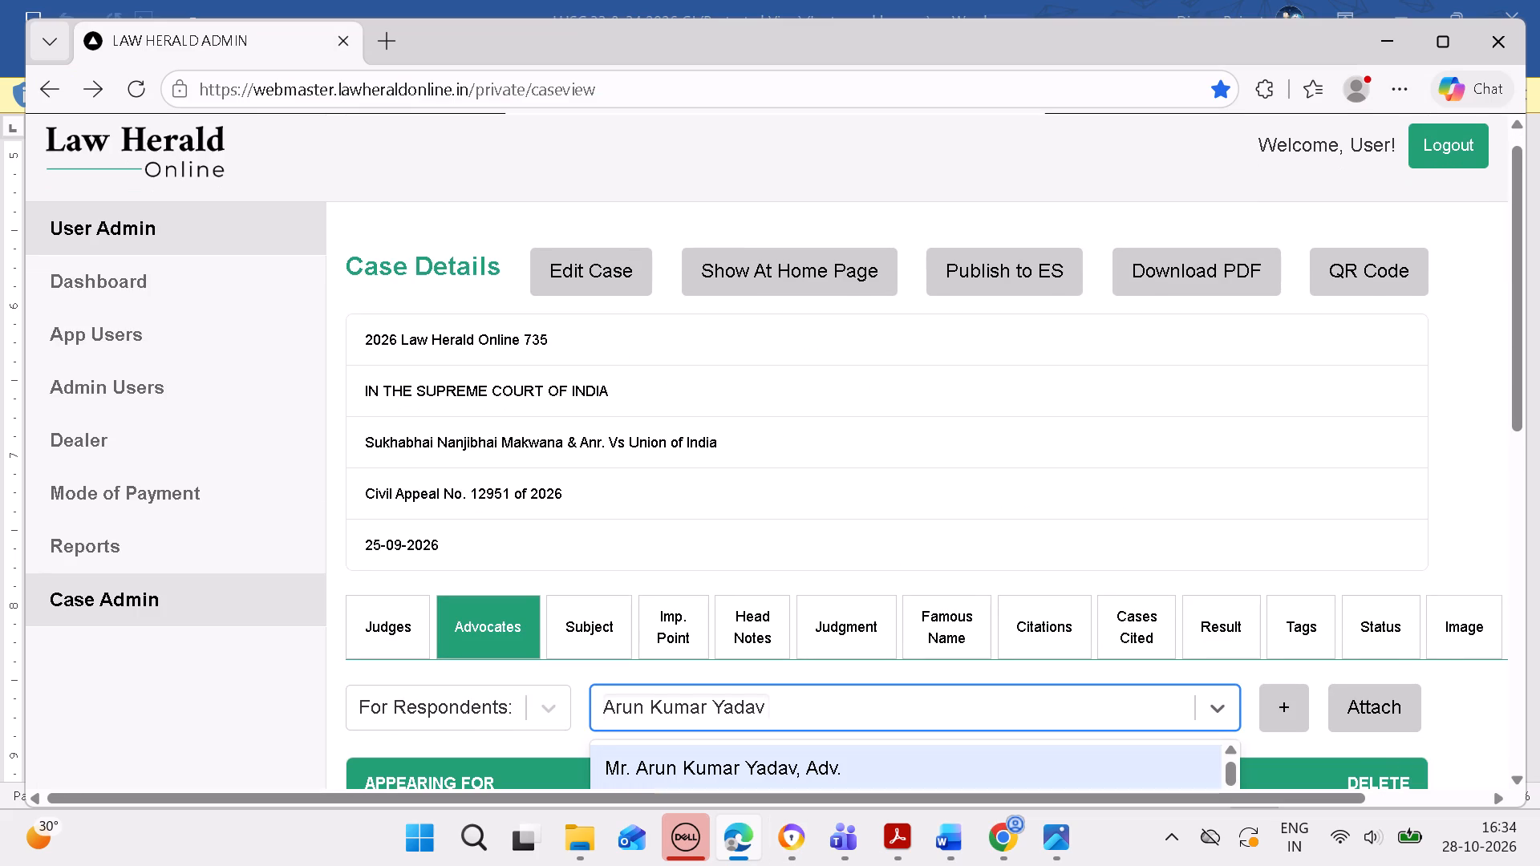
pyautogui.click(960, 839)
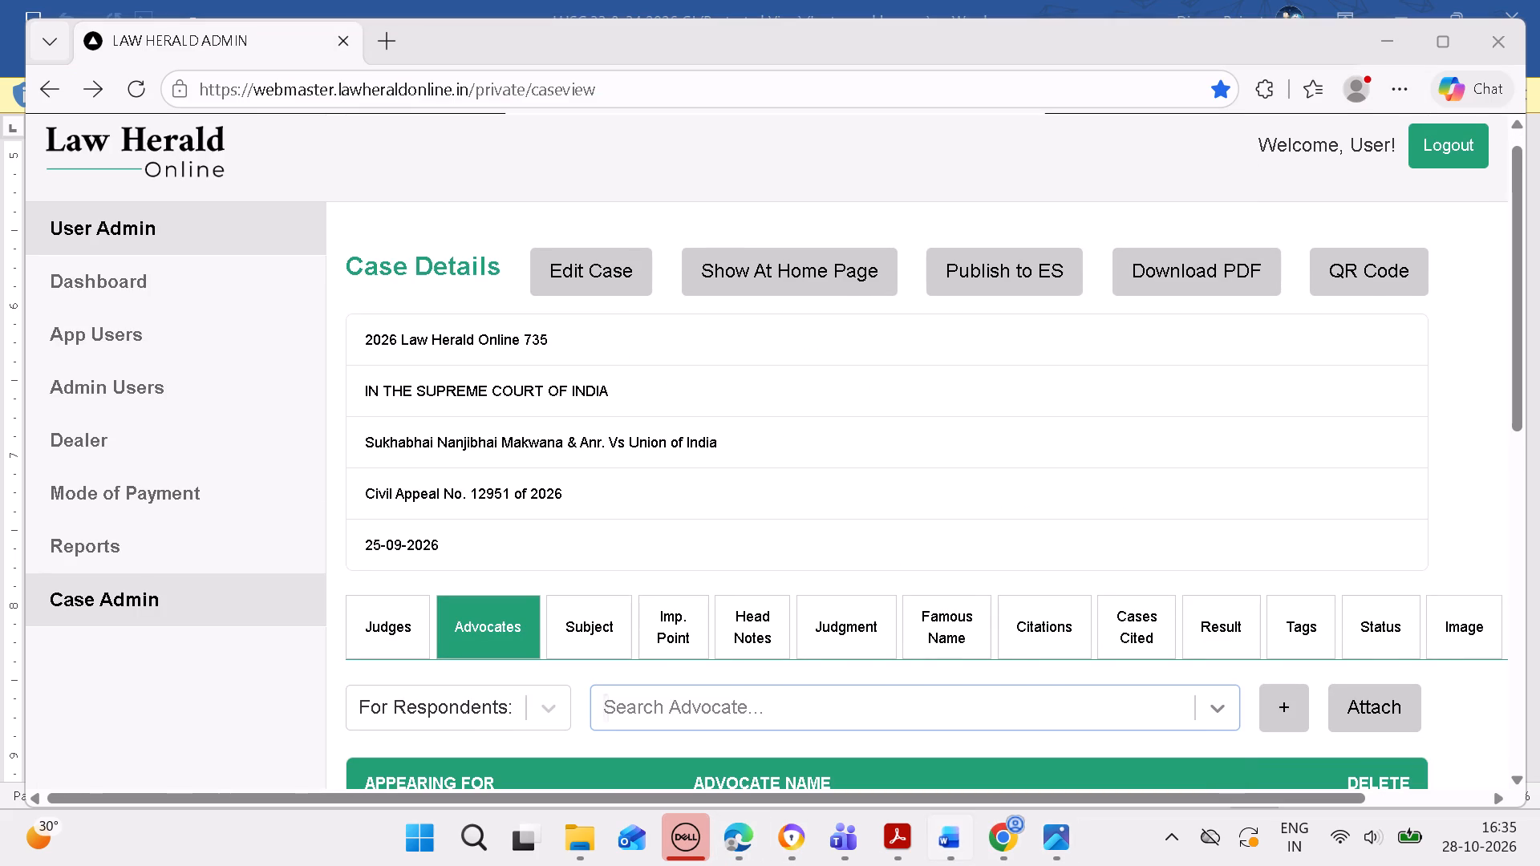
pyautogui.click(715, 838)
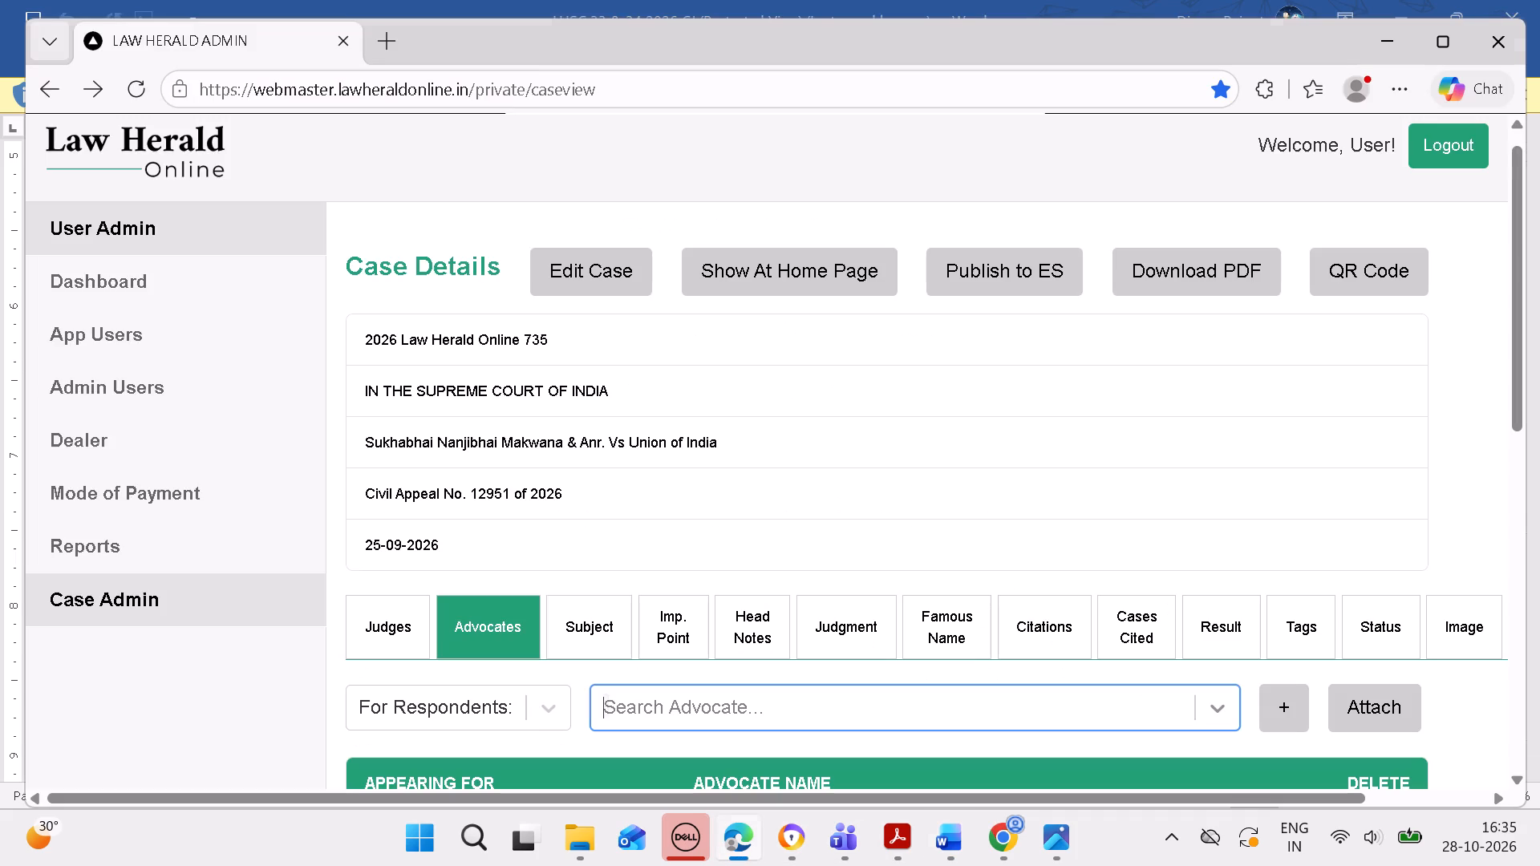
pyautogui.click(1023, 676)
pyautogui.click(1023, 690)
pyautogui.hotkey('ctrl', 'v')
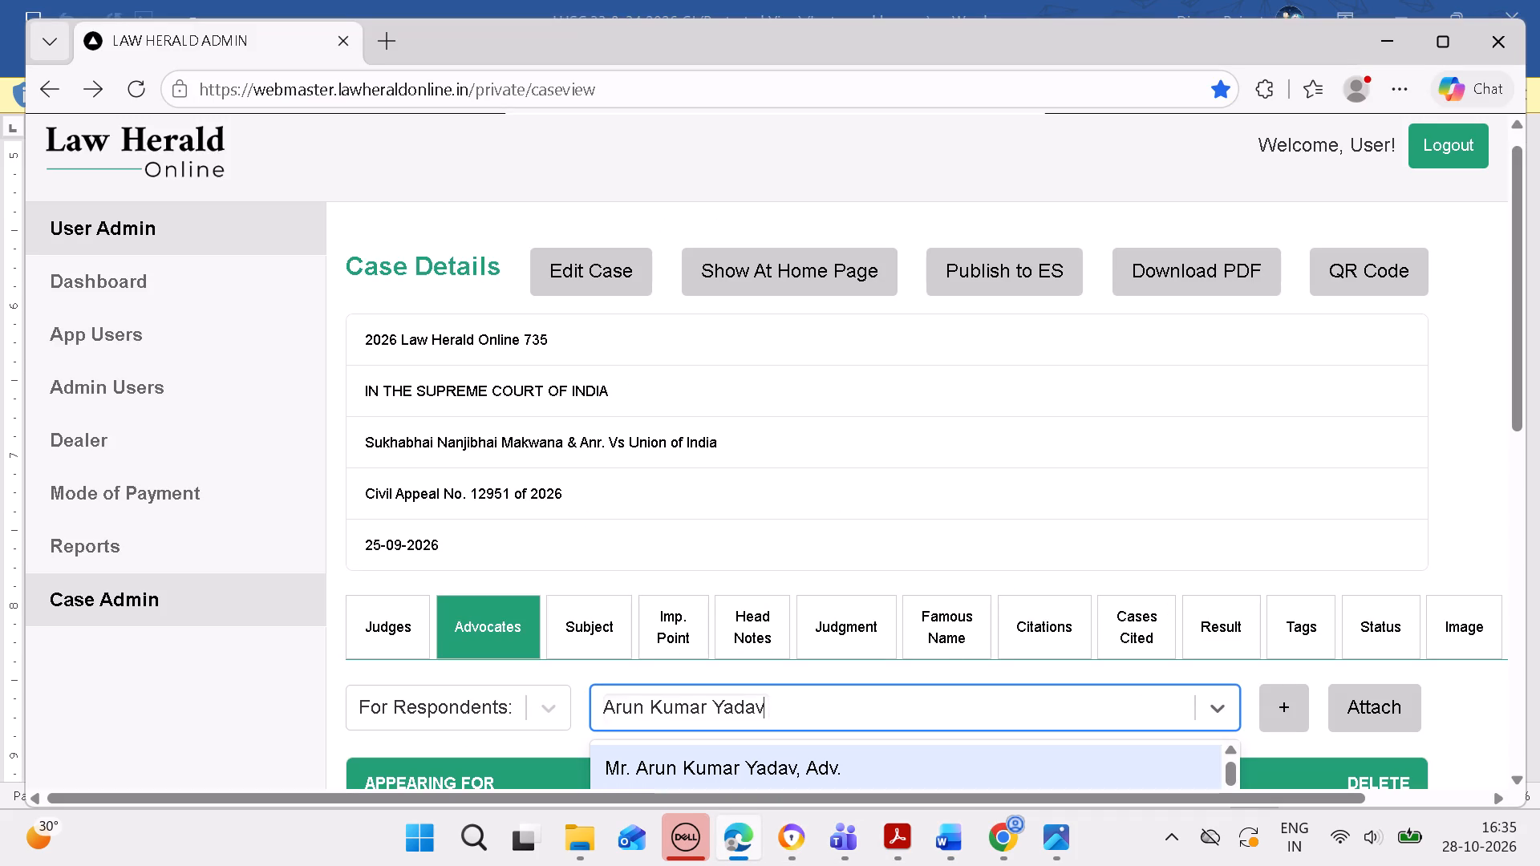
# Recheck the heading in Word and try to save the copied name as a new respondents' advocate with prefix Dr. and designation ADV.
pyautogui.click(1273, 709)
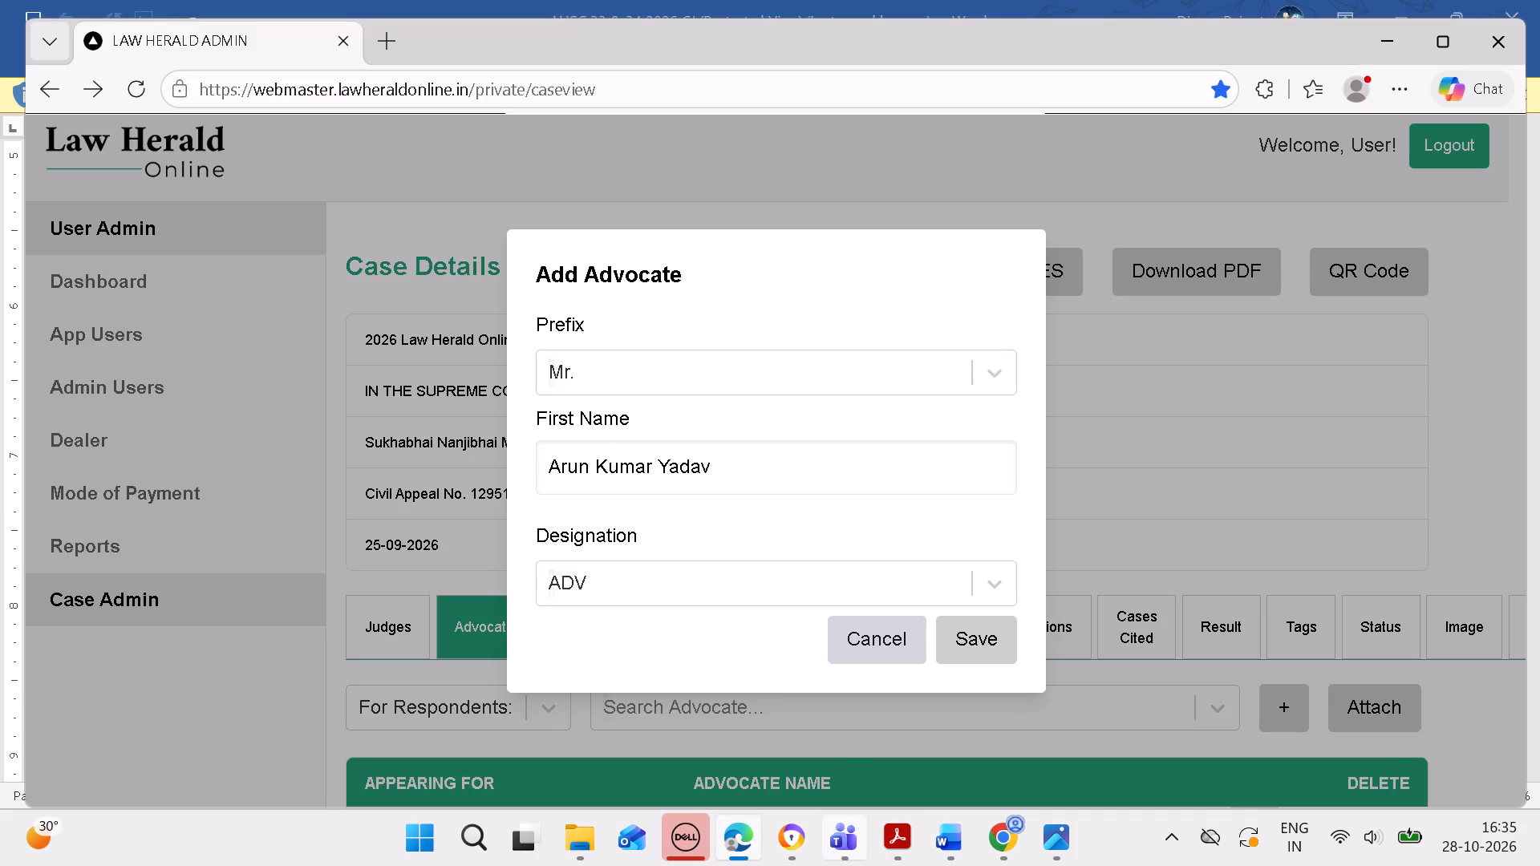
pyautogui.click(932, 836)
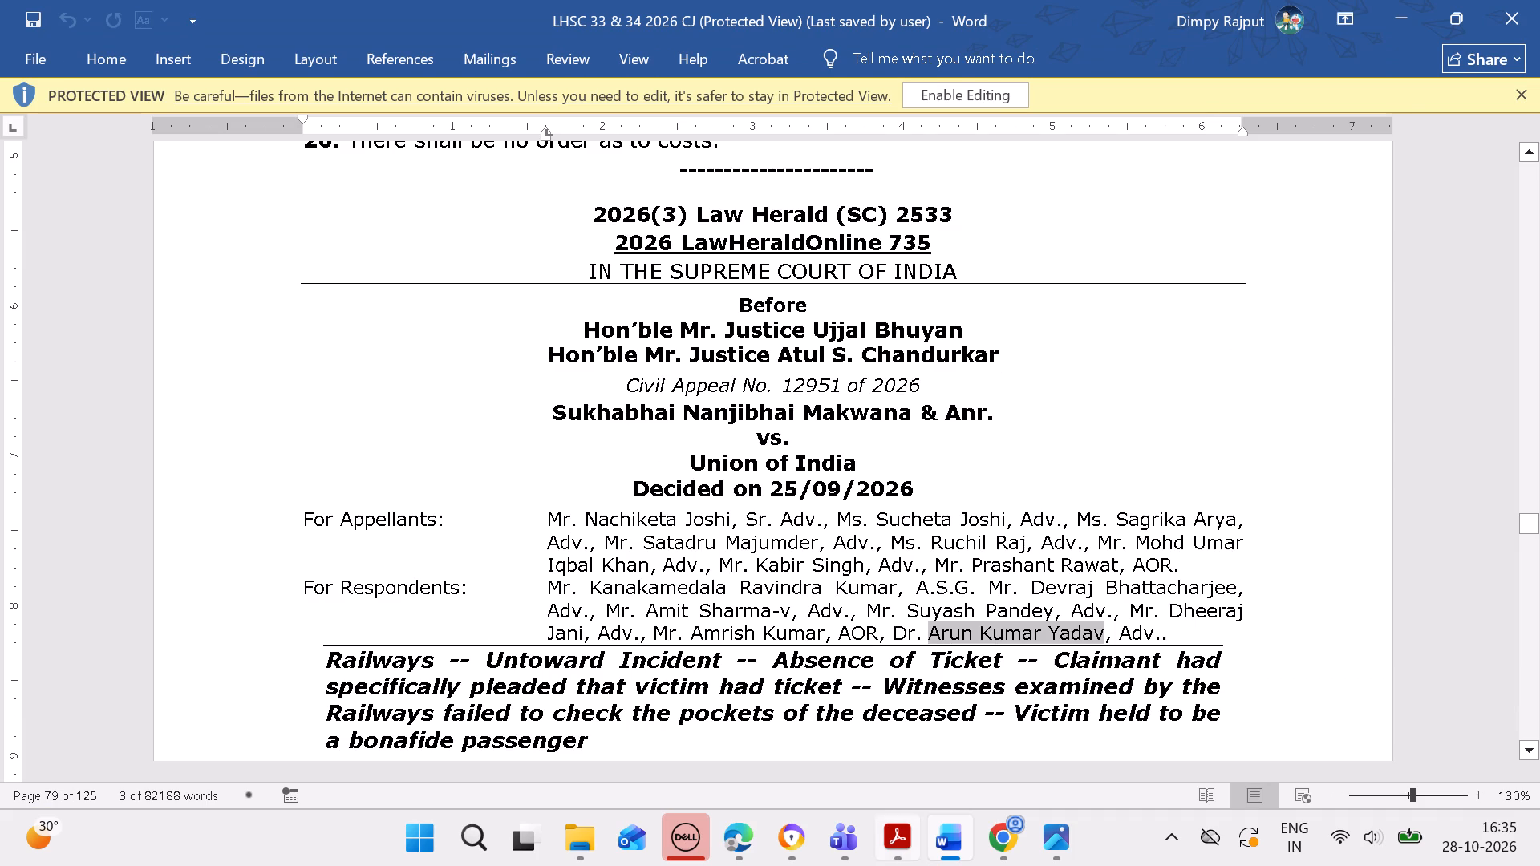
pyautogui.click(752, 840)
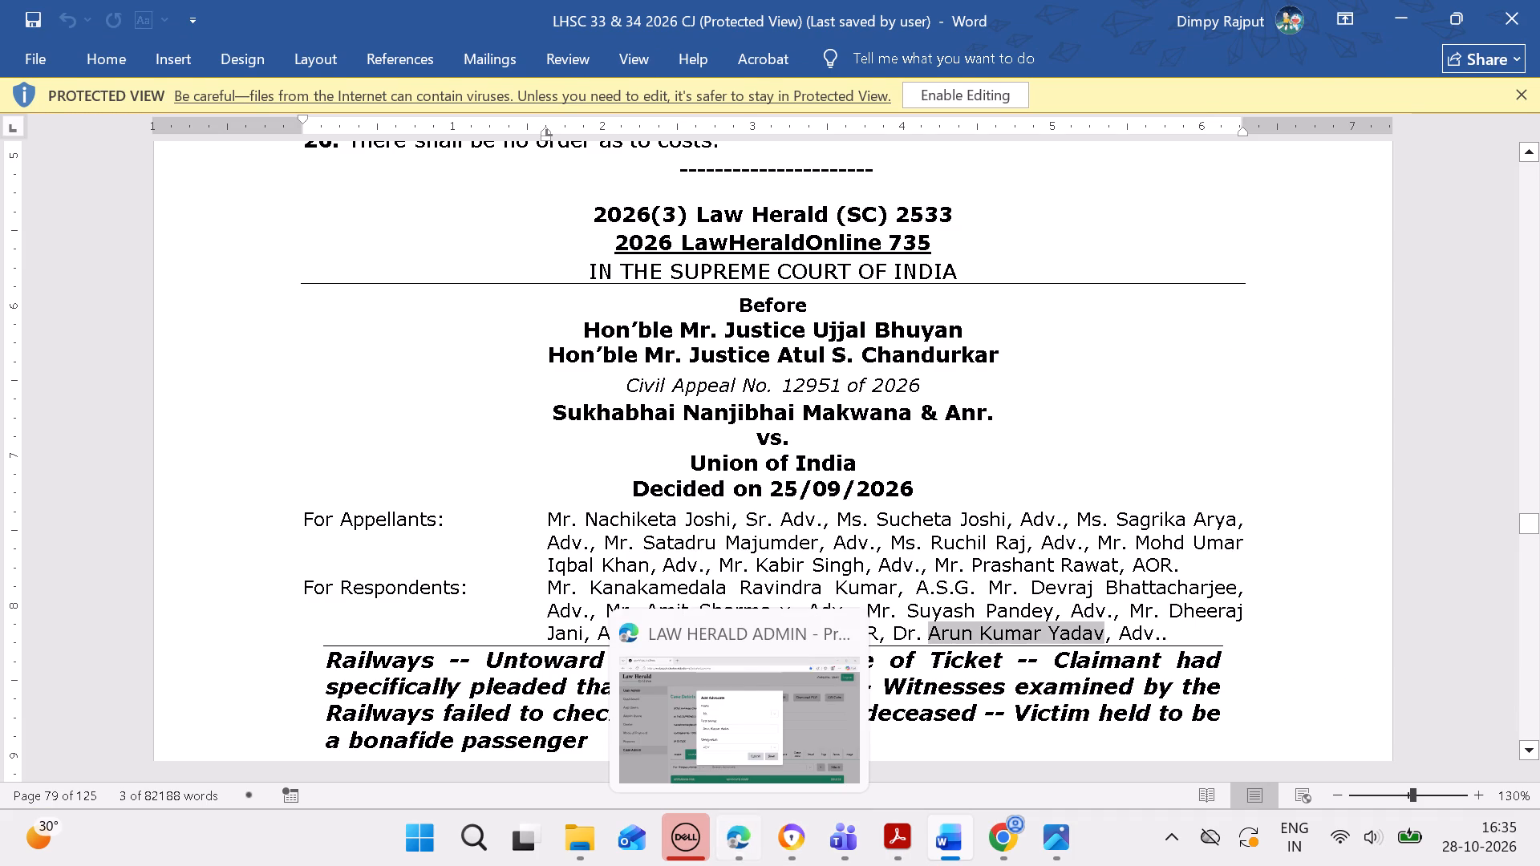
pyautogui.click(801, 407)
pyautogui.click(809, 382)
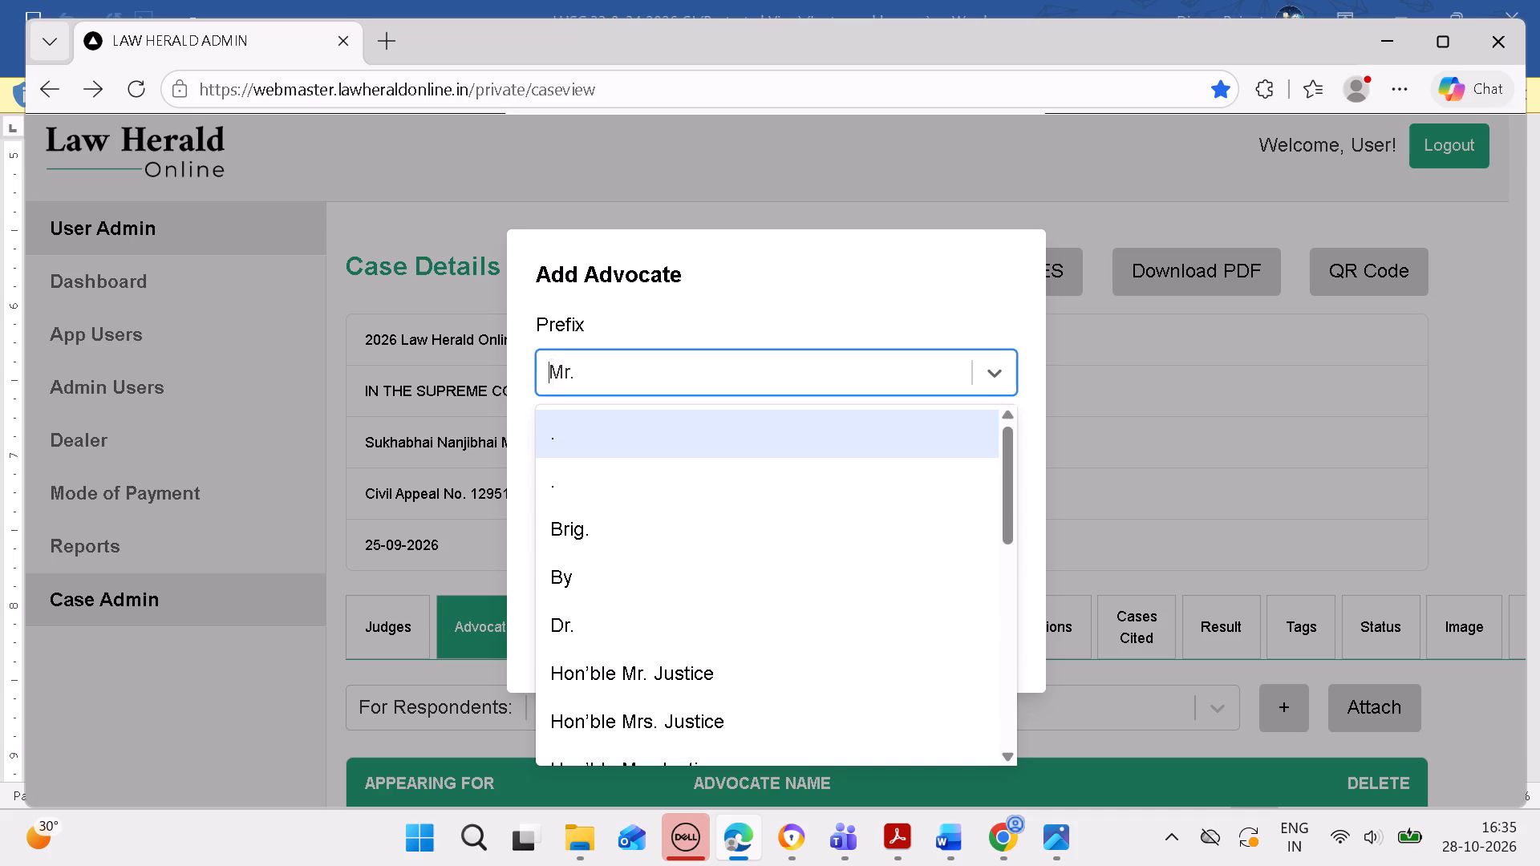
pyautogui.click(716, 604)
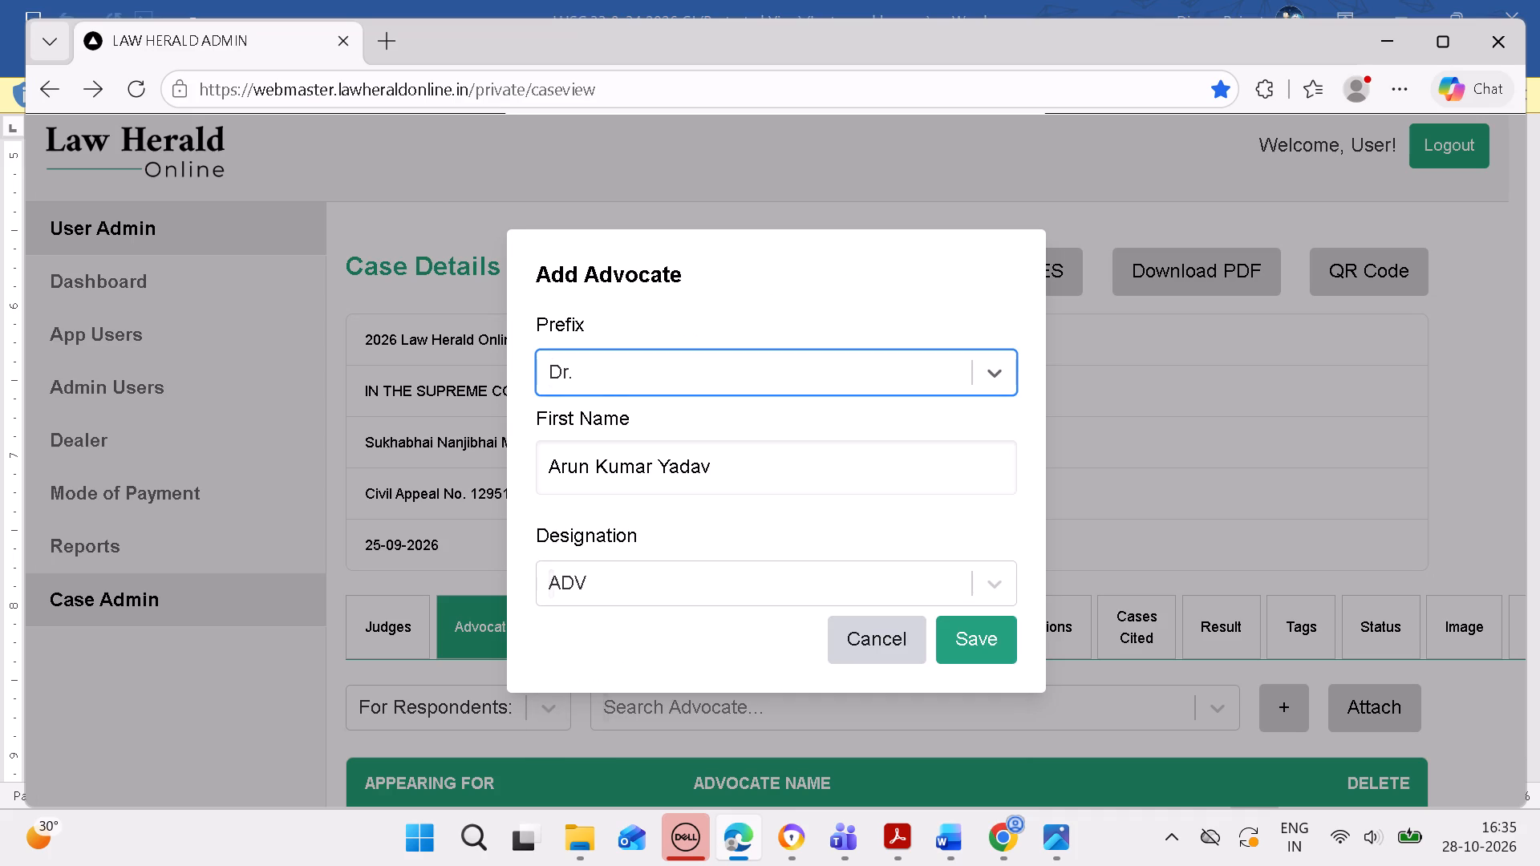
pyautogui.click(958, 641)
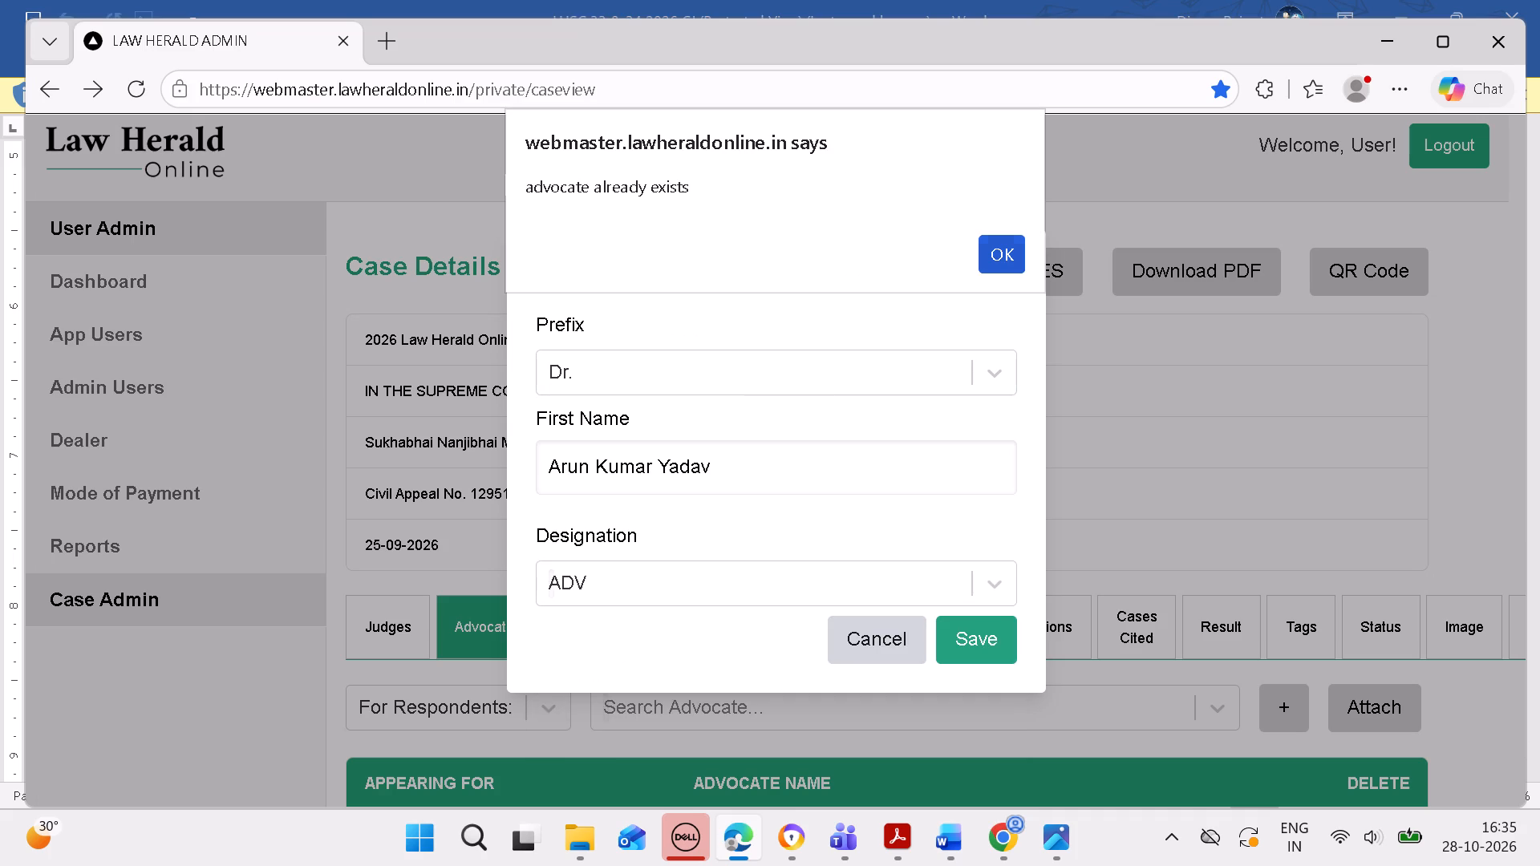
pyautogui.click(1001, 256)
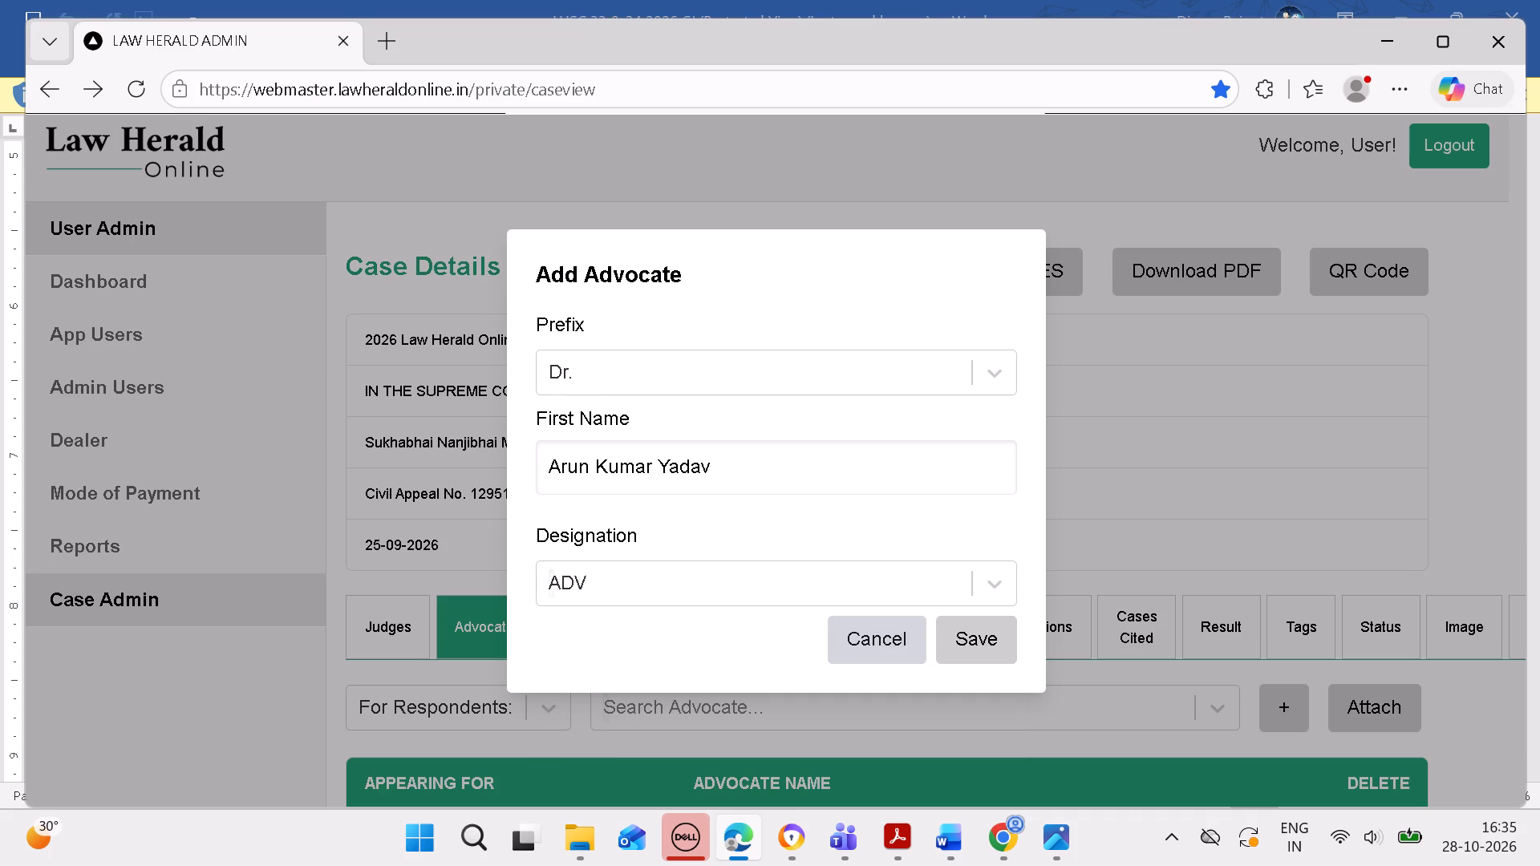
# Set the new advocate's designation to Advocate and save the entry for the respondents.
pyautogui.click(800, 578)
pyautogui.press('a')
pyautogui.write('dvoa')
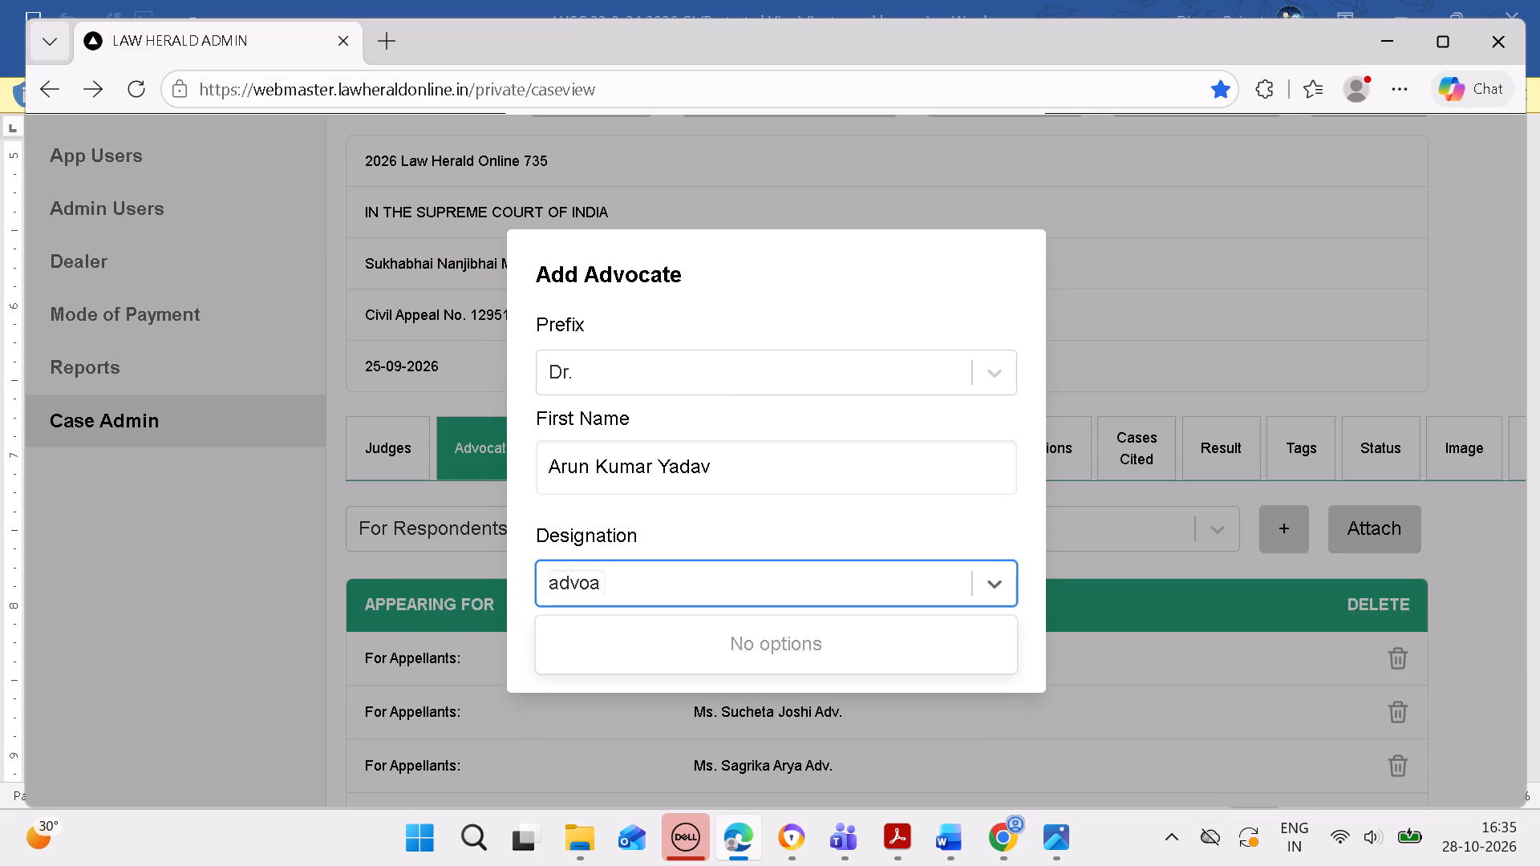
pyautogui.press('BackSpace')
pyautogui.press('Down')
pyautogui.press('Down')
pyautogui.press('Down')
pyautogui.press('Down')
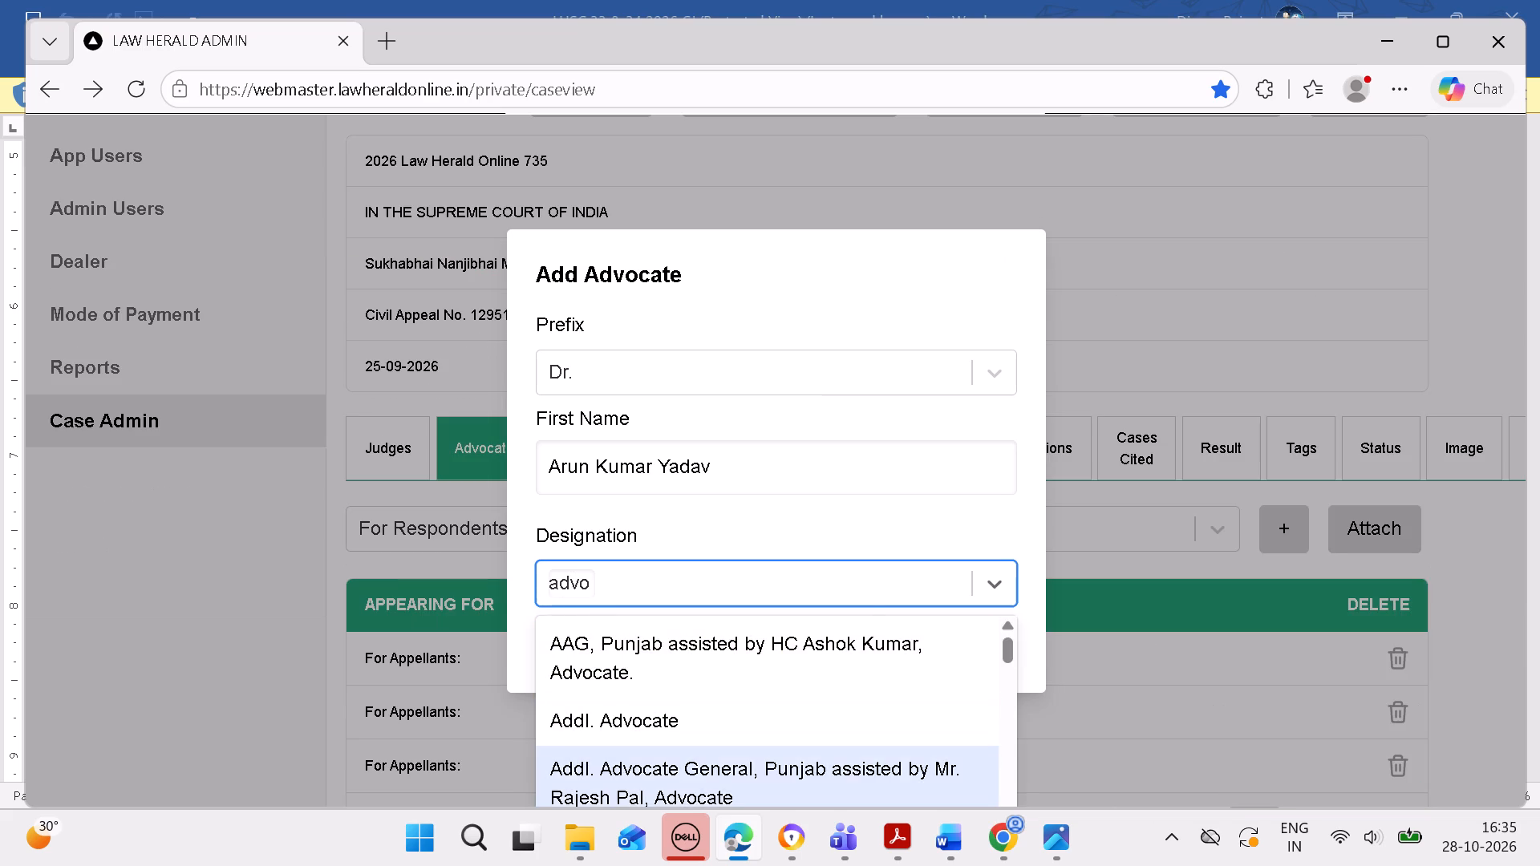
pyautogui.press('Down')
pyautogui.press('Down')
pyautogui.press('Down')
pyautogui.press('Down')
pyautogui.press('Down')
pyautogui.press('Down')
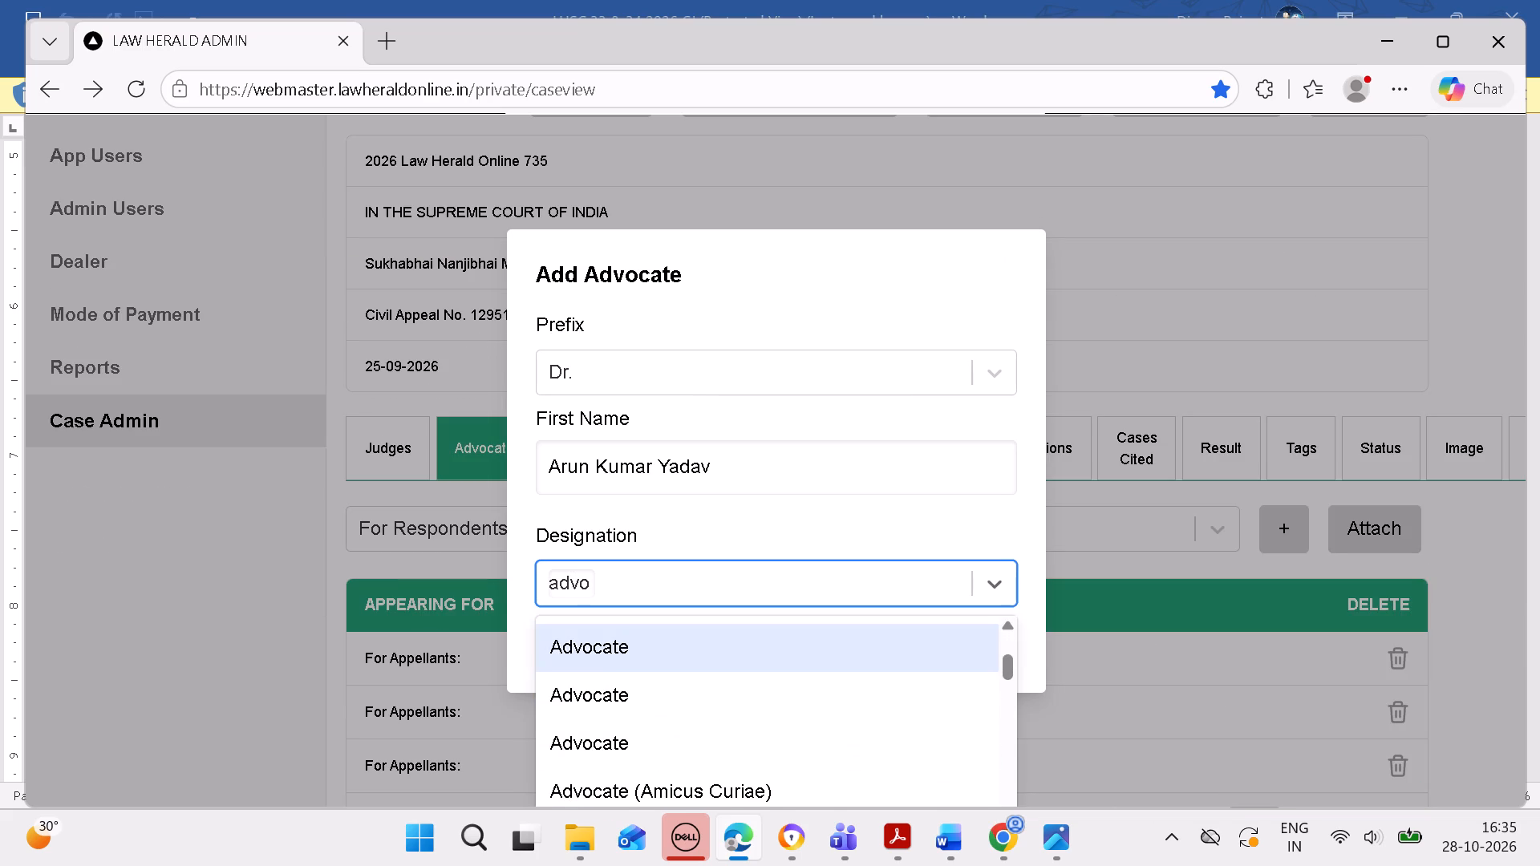
pyautogui.click(721, 674)
pyautogui.click(950, 650)
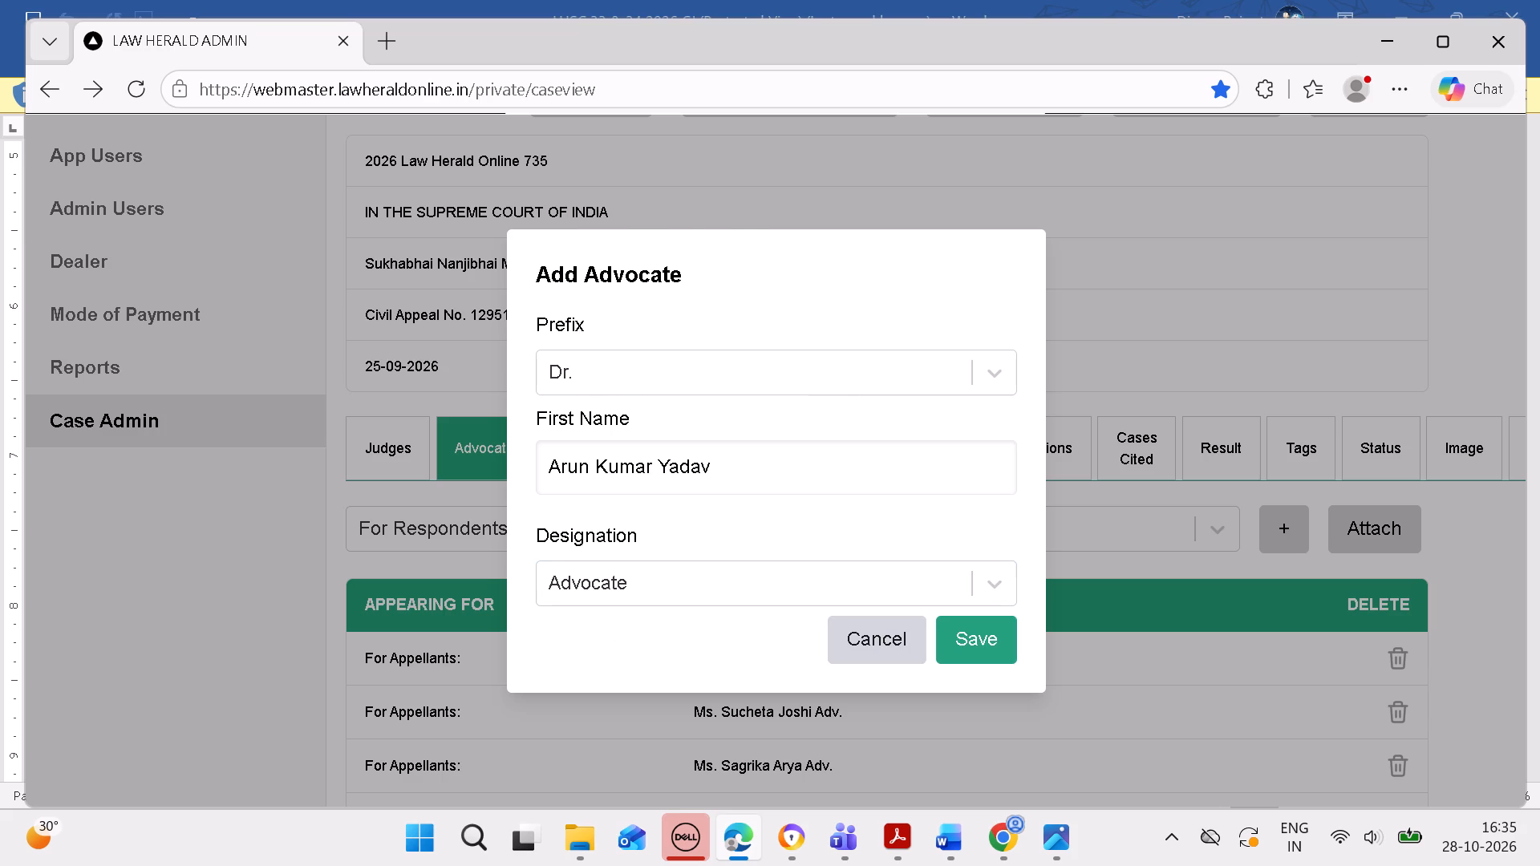
pyautogui.click(1005, 233)
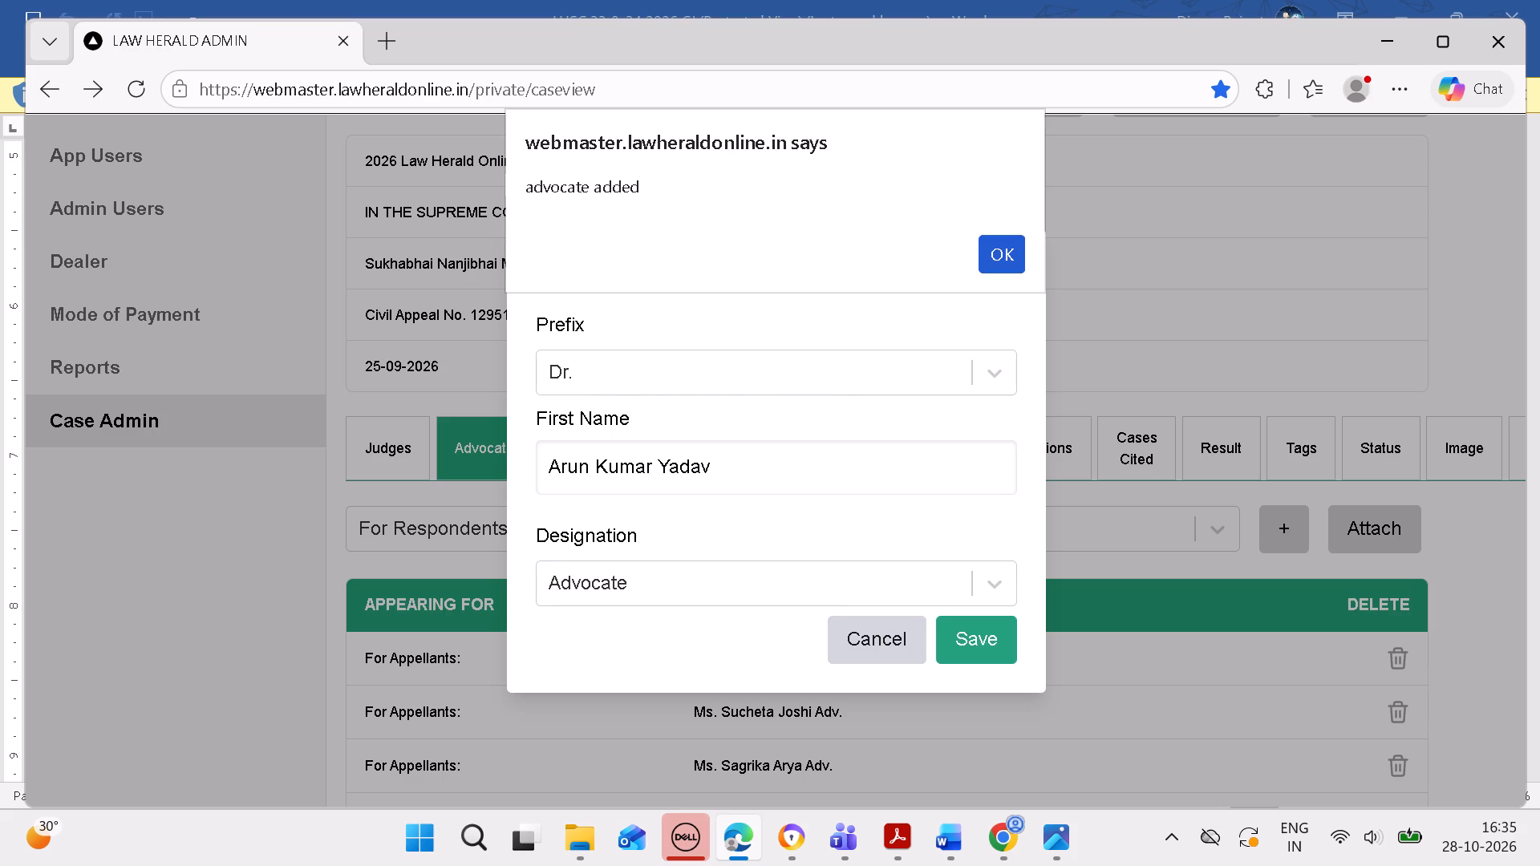
pyautogui.click(1021, 276)
pyautogui.click(1015, 267)
pyautogui.click(1003, 255)
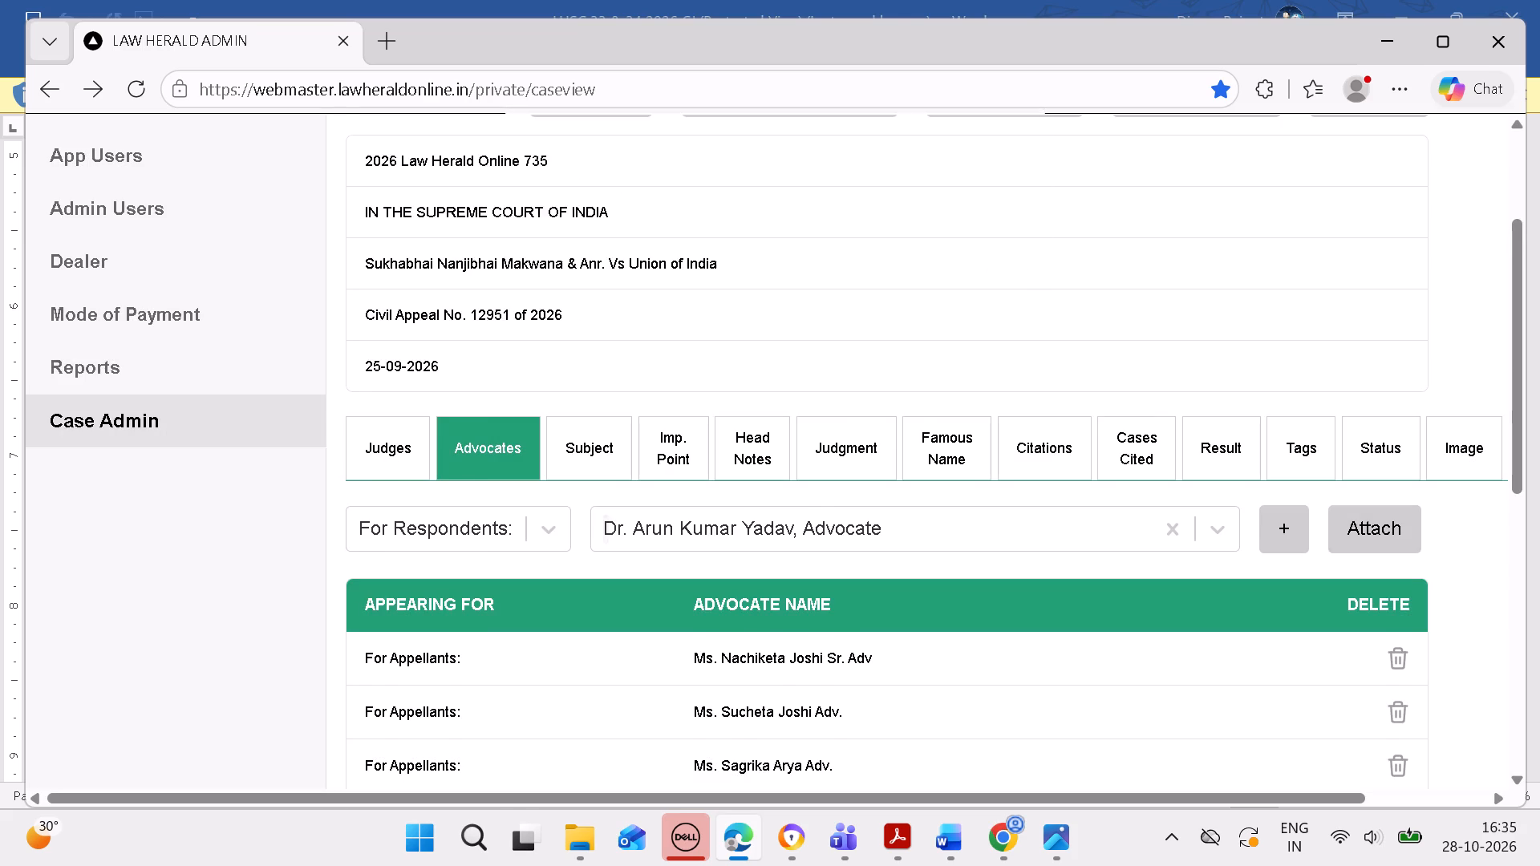
# Attach the subject Civil Law to case 735.
pyautogui.scroll(-6, 1003, 255)
pyautogui.scroll(2, 821, 530)
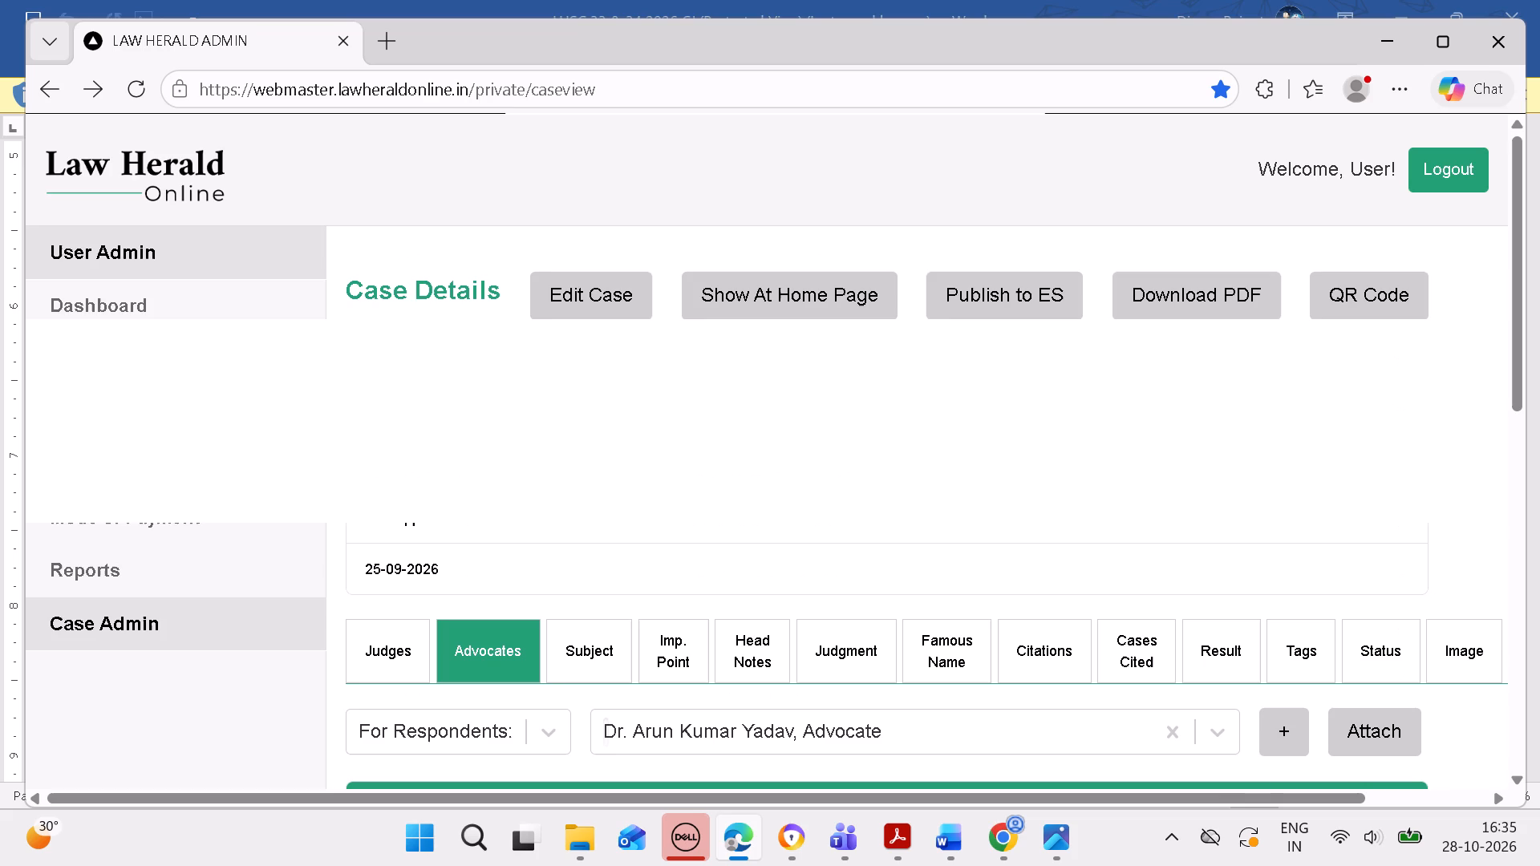
pyautogui.scroll(1, 821, 530)
pyautogui.click(580, 660)
pyautogui.scroll(-1, 581, 678)
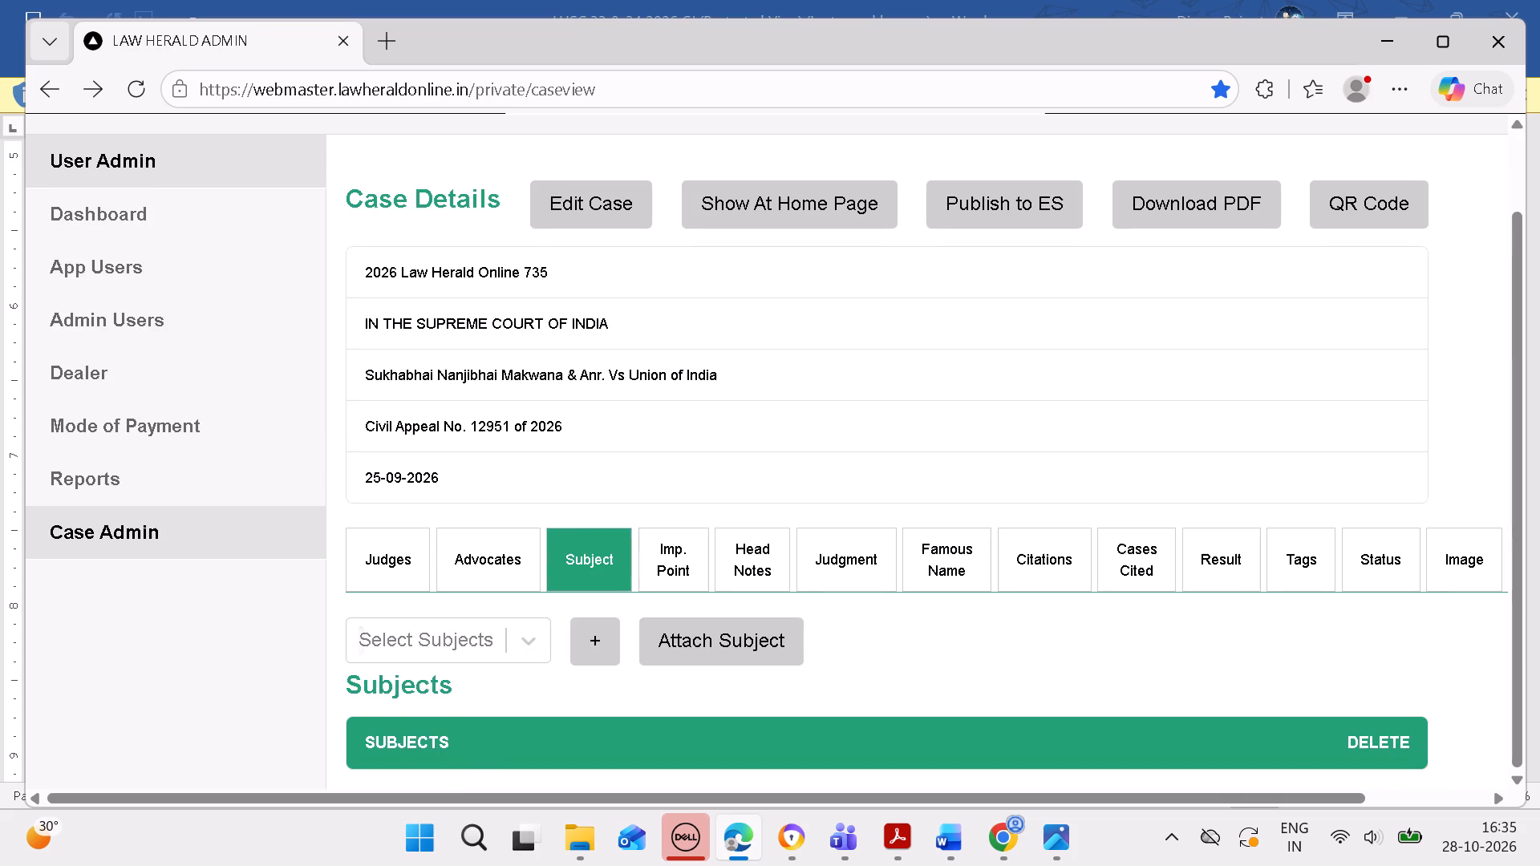
pyautogui.click(528, 633)
pyautogui.click(476, 537)
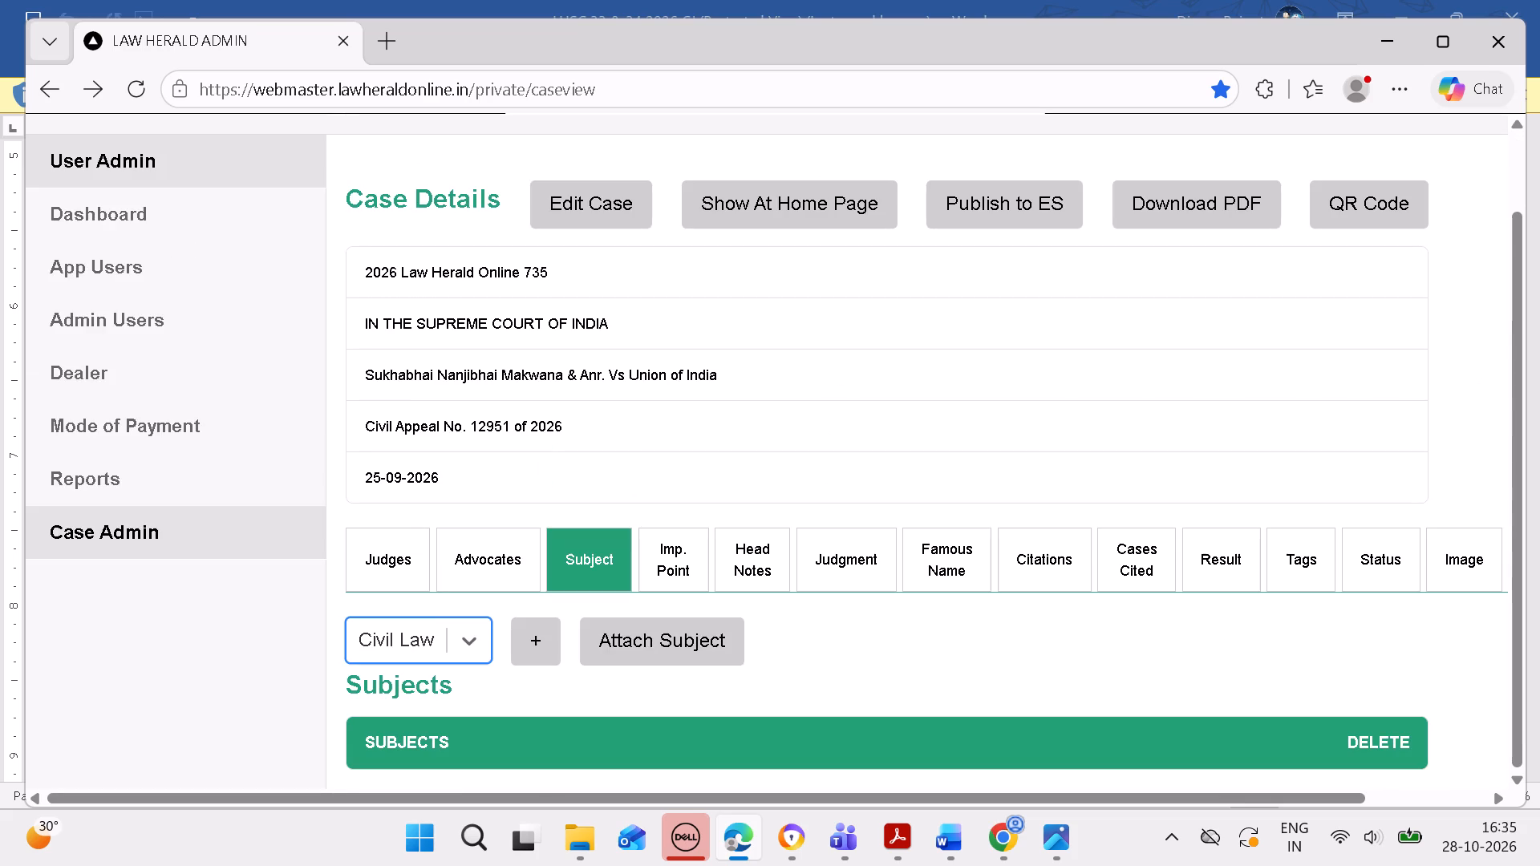
pyautogui.click(634, 634)
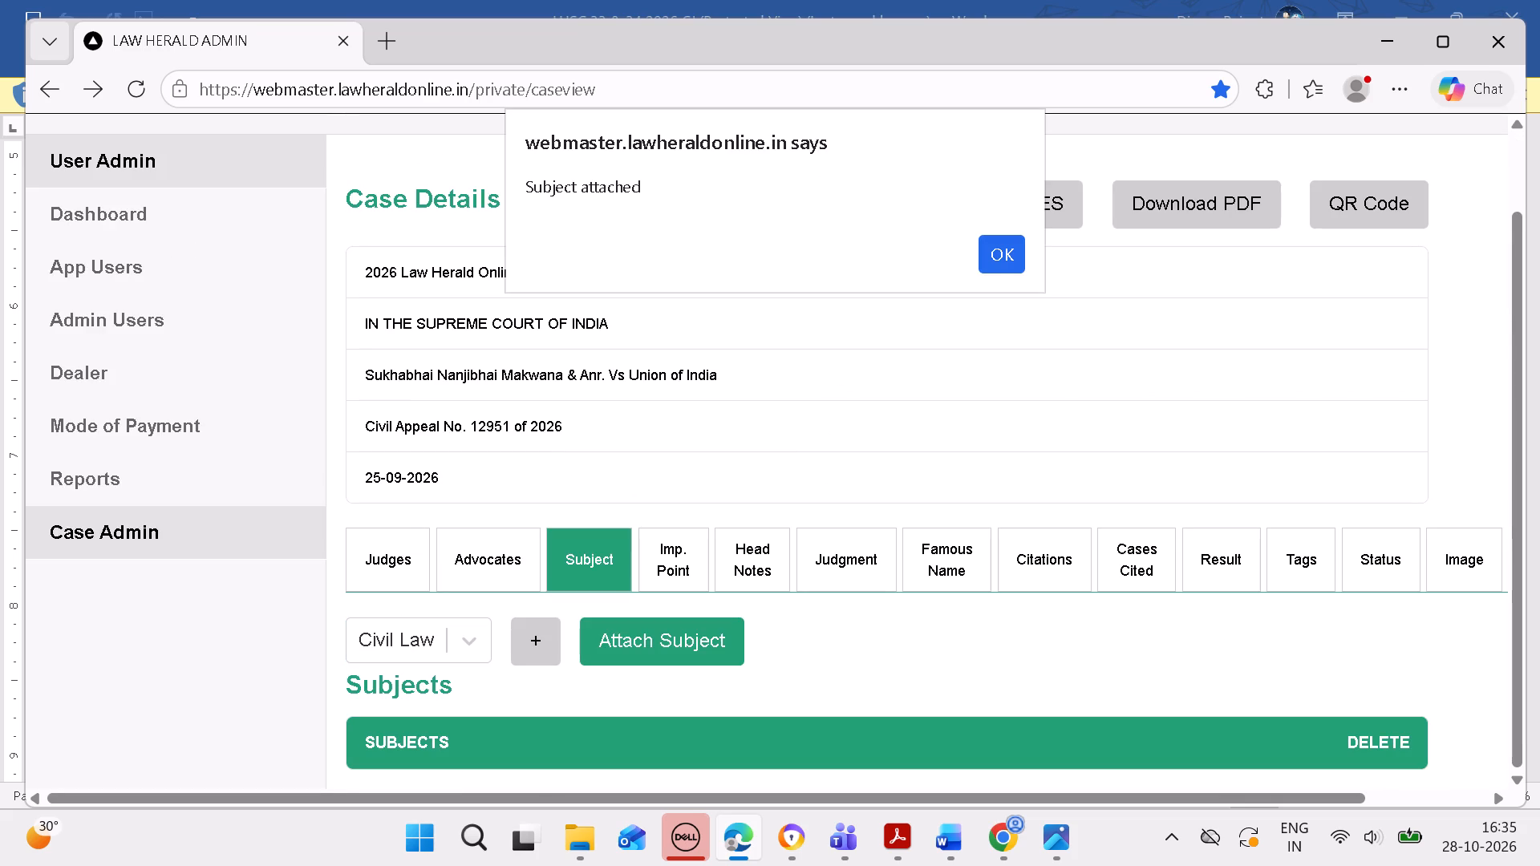
pyautogui.click(997, 253)
pyautogui.scroll(-6, 948, 375)
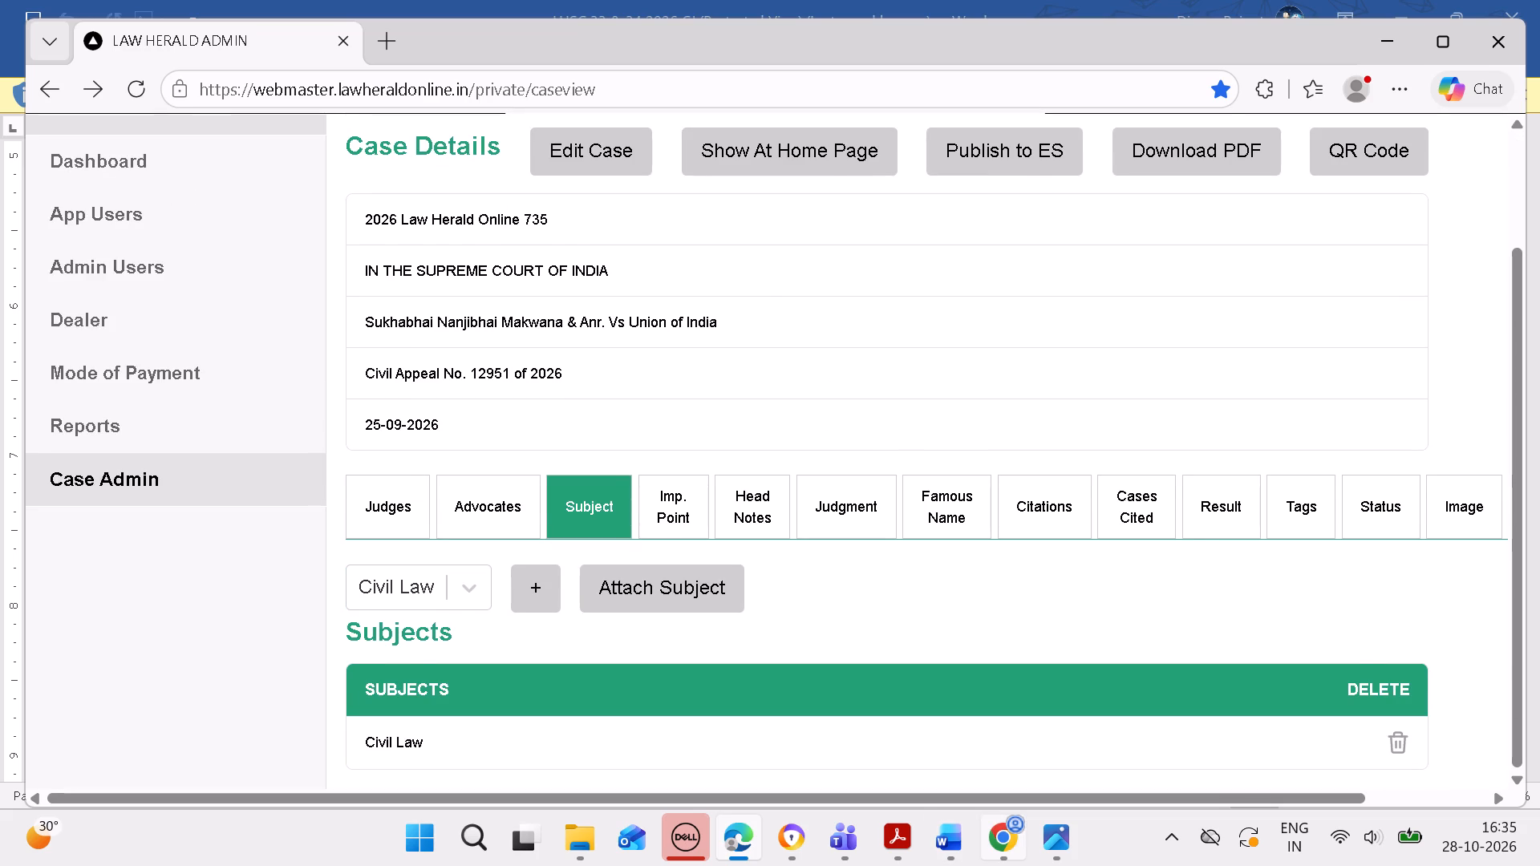
# Copy "Railways -- Untoward Incident" from the Word headnote and start a new important point for the case.
pyautogui.click(955, 832)
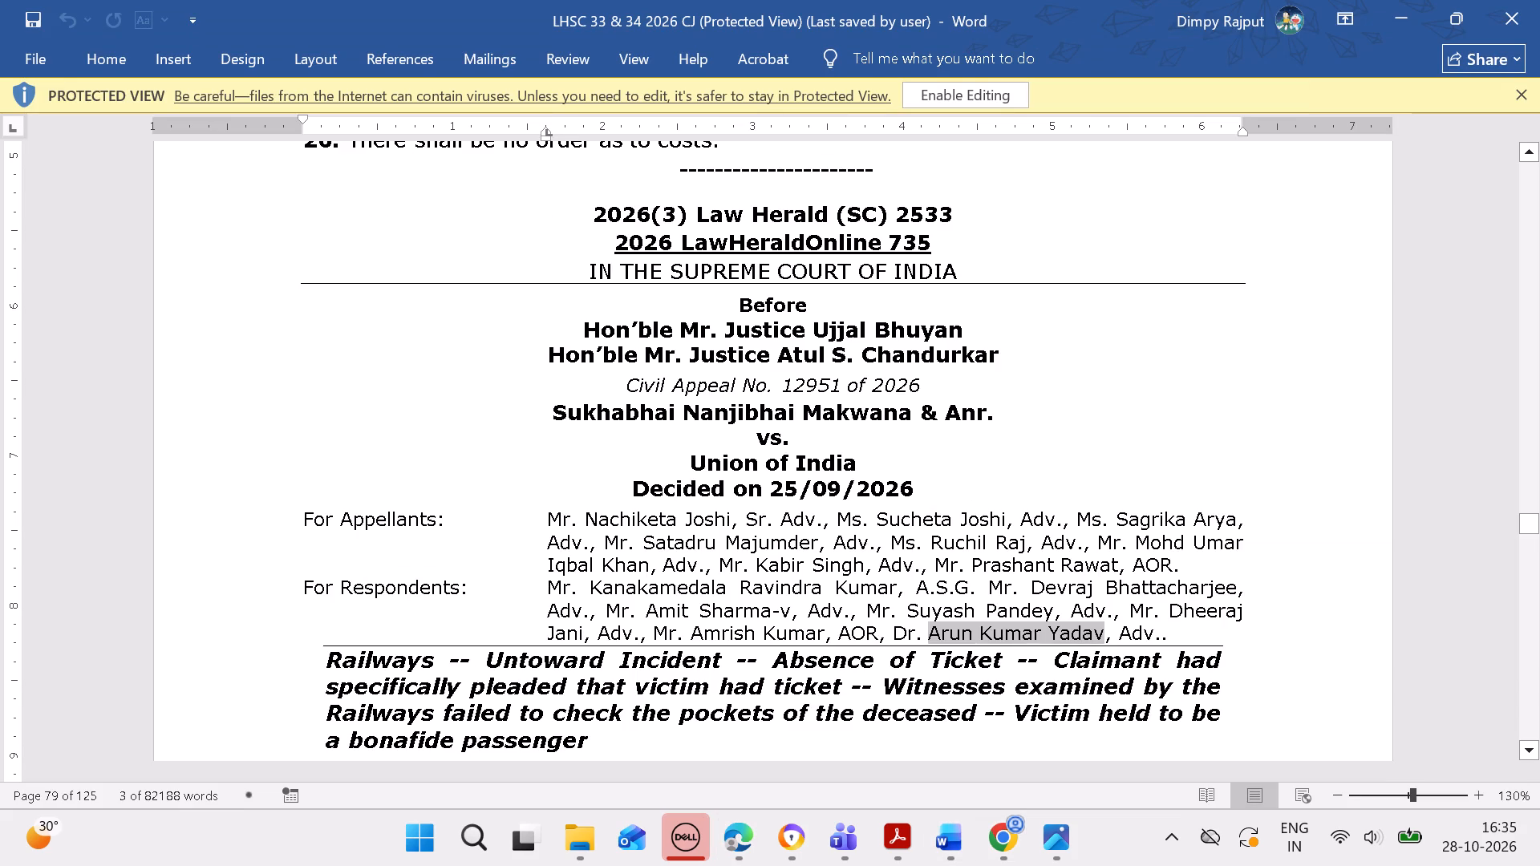
pyautogui.moveTo(320, 653); pyautogui.dragTo(605, 645)
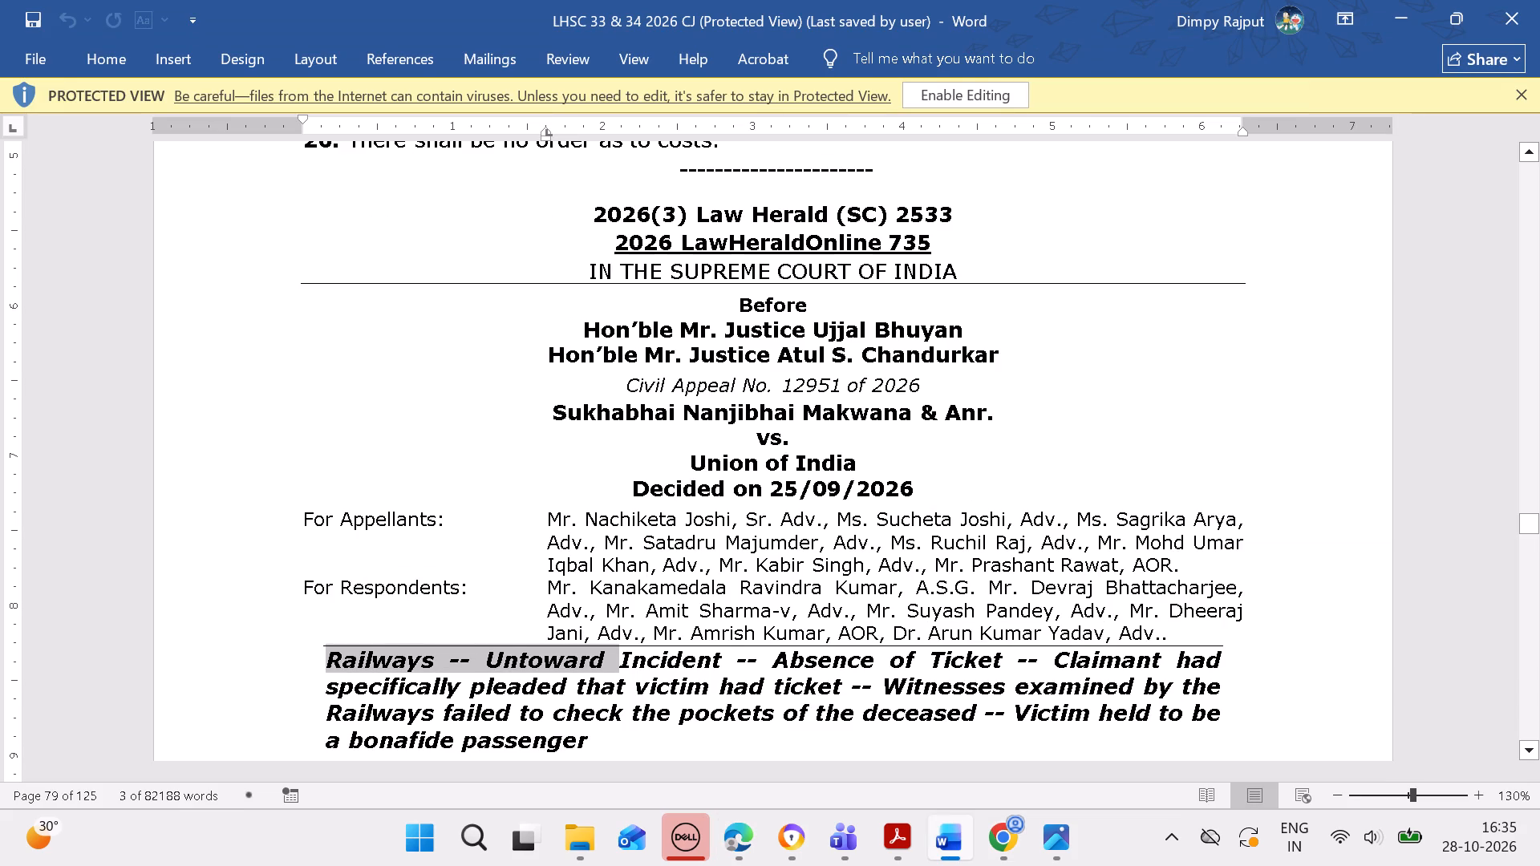
pyautogui.moveTo(605, 645); pyautogui.dragTo(641, 645)
pyautogui.hotkey('ctrl', 'c')
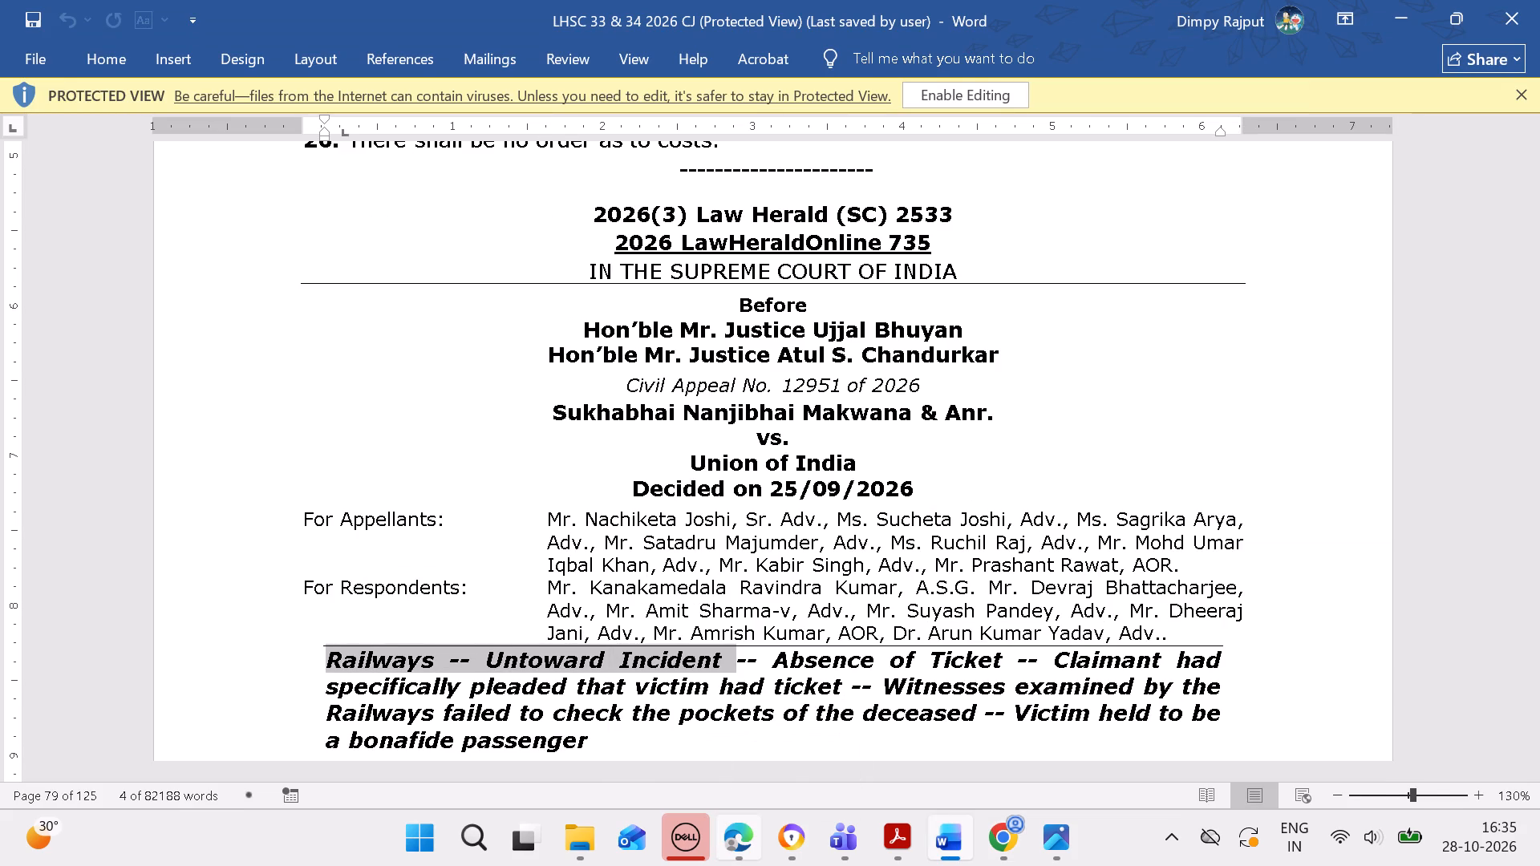
pyautogui.click(732, 833)
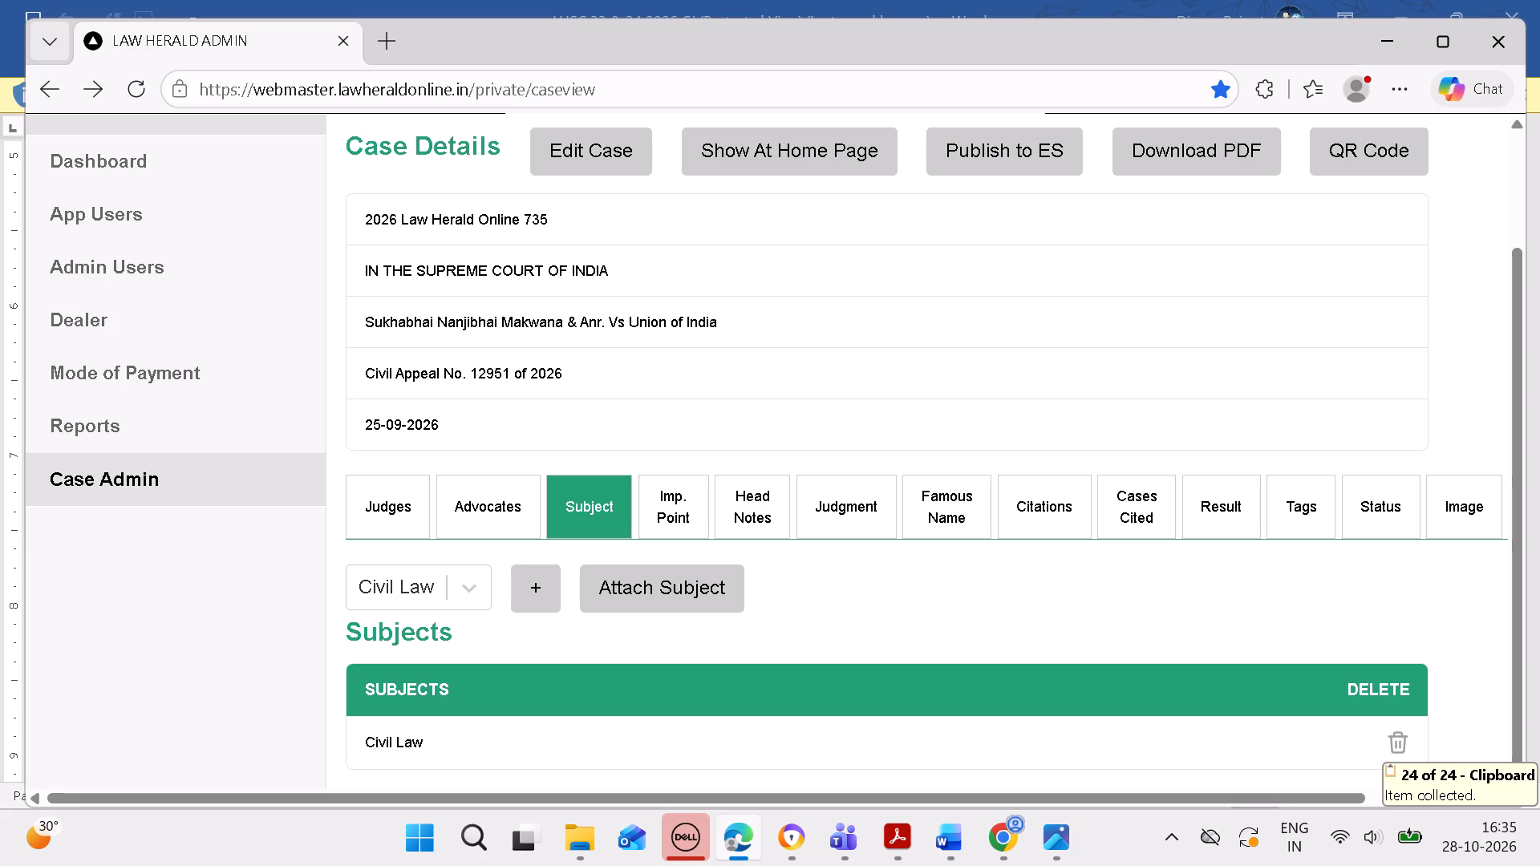
pyautogui.click(697, 517)
pyautogui.scroll(-4, 740, 545)
pyautogui.click(1321, 696)
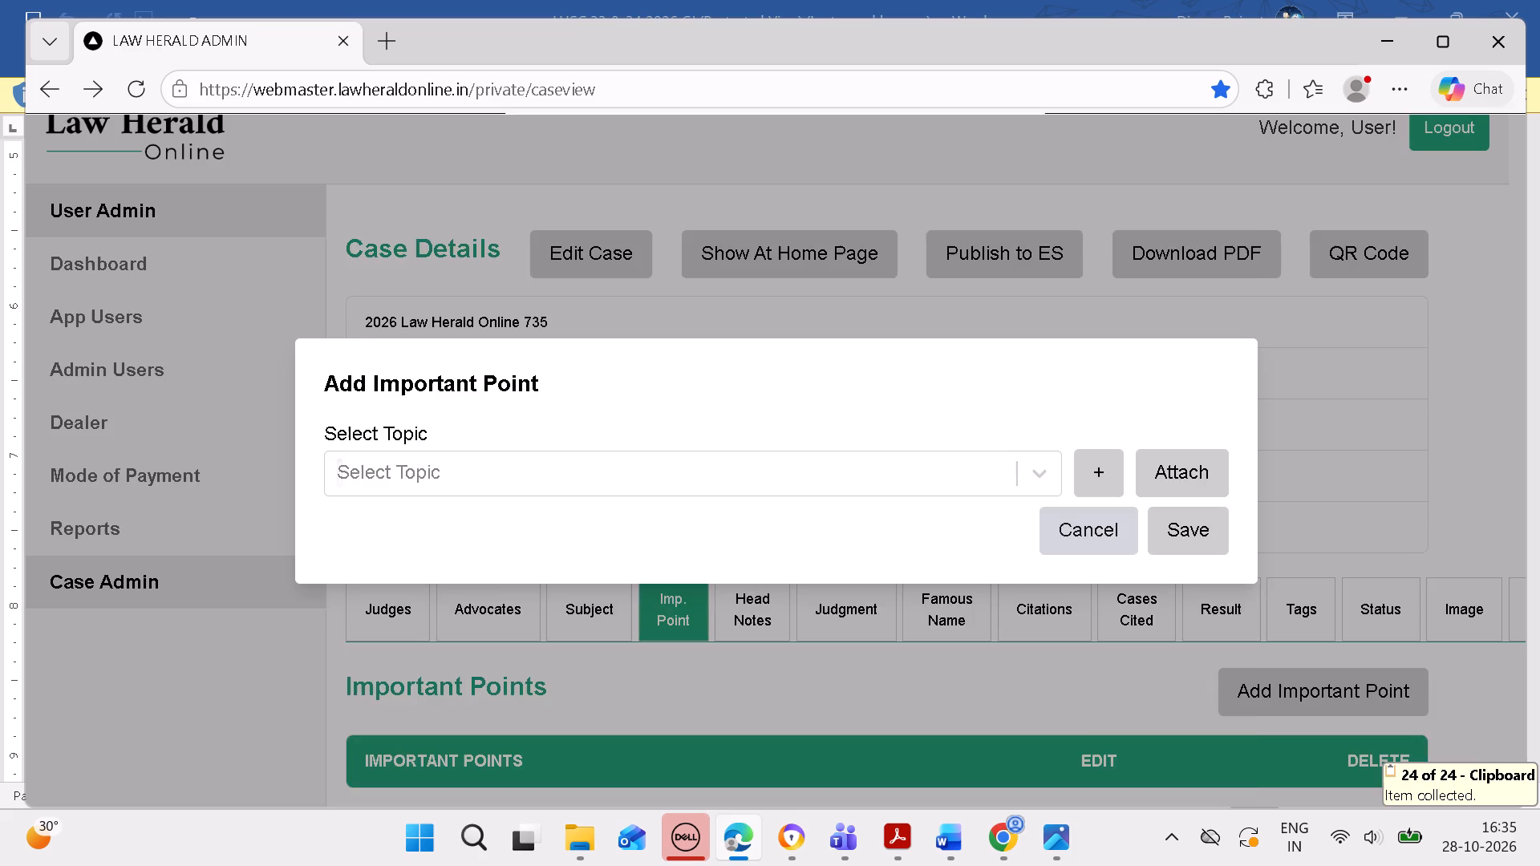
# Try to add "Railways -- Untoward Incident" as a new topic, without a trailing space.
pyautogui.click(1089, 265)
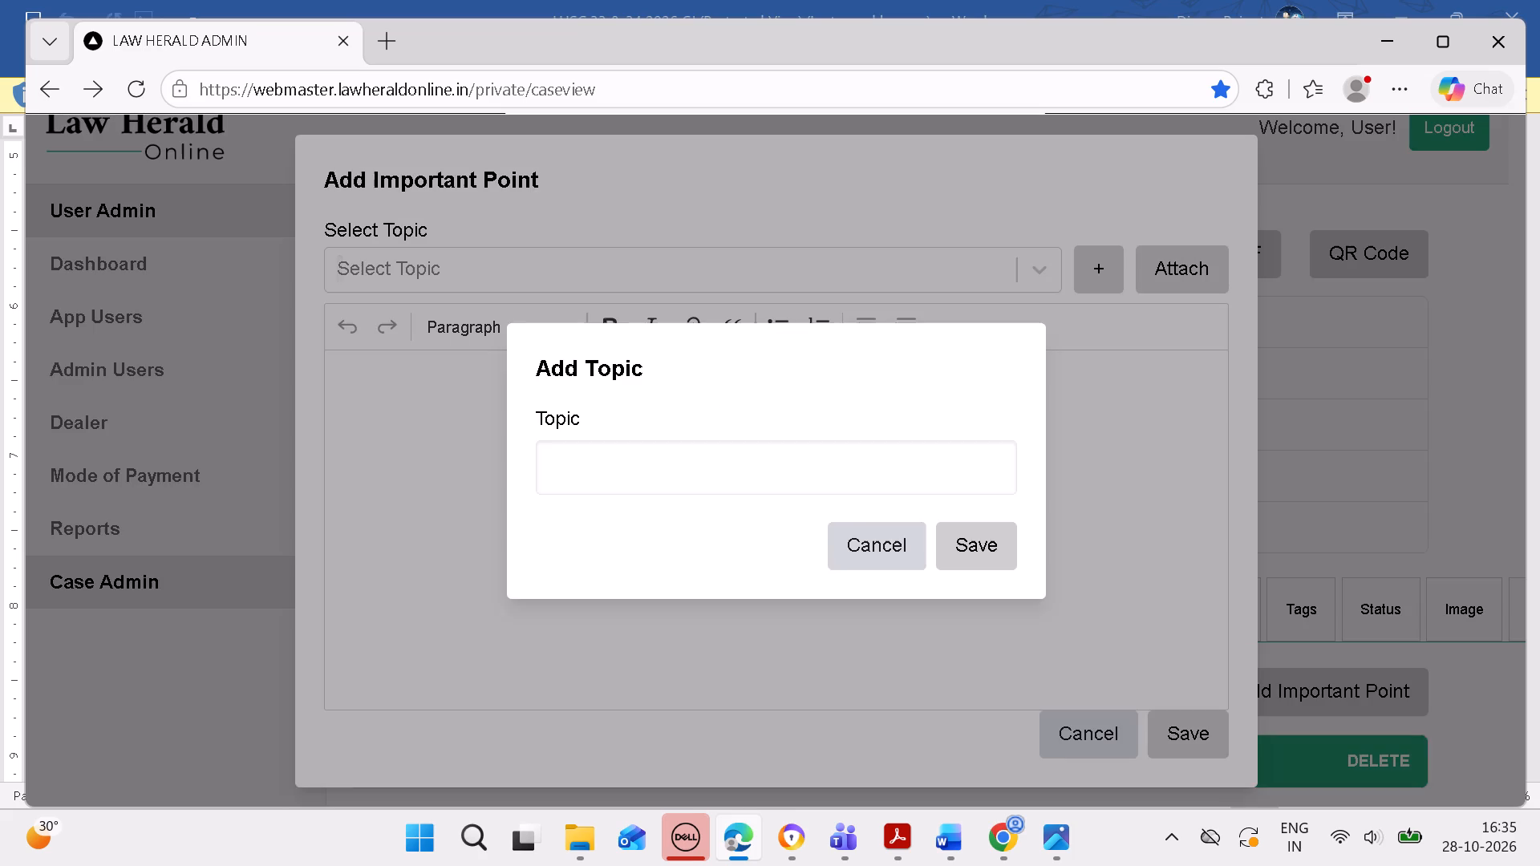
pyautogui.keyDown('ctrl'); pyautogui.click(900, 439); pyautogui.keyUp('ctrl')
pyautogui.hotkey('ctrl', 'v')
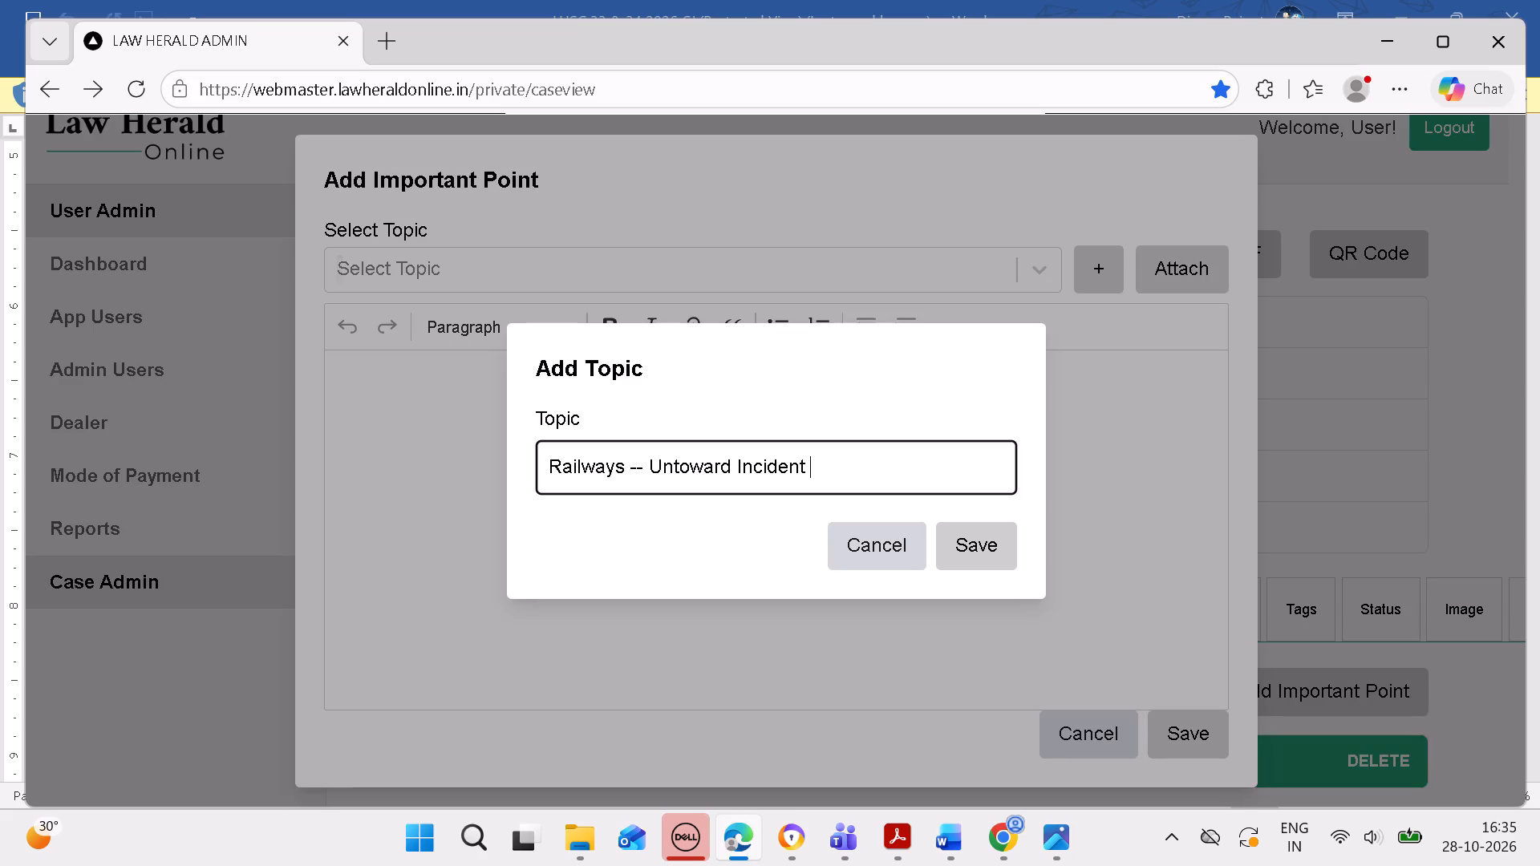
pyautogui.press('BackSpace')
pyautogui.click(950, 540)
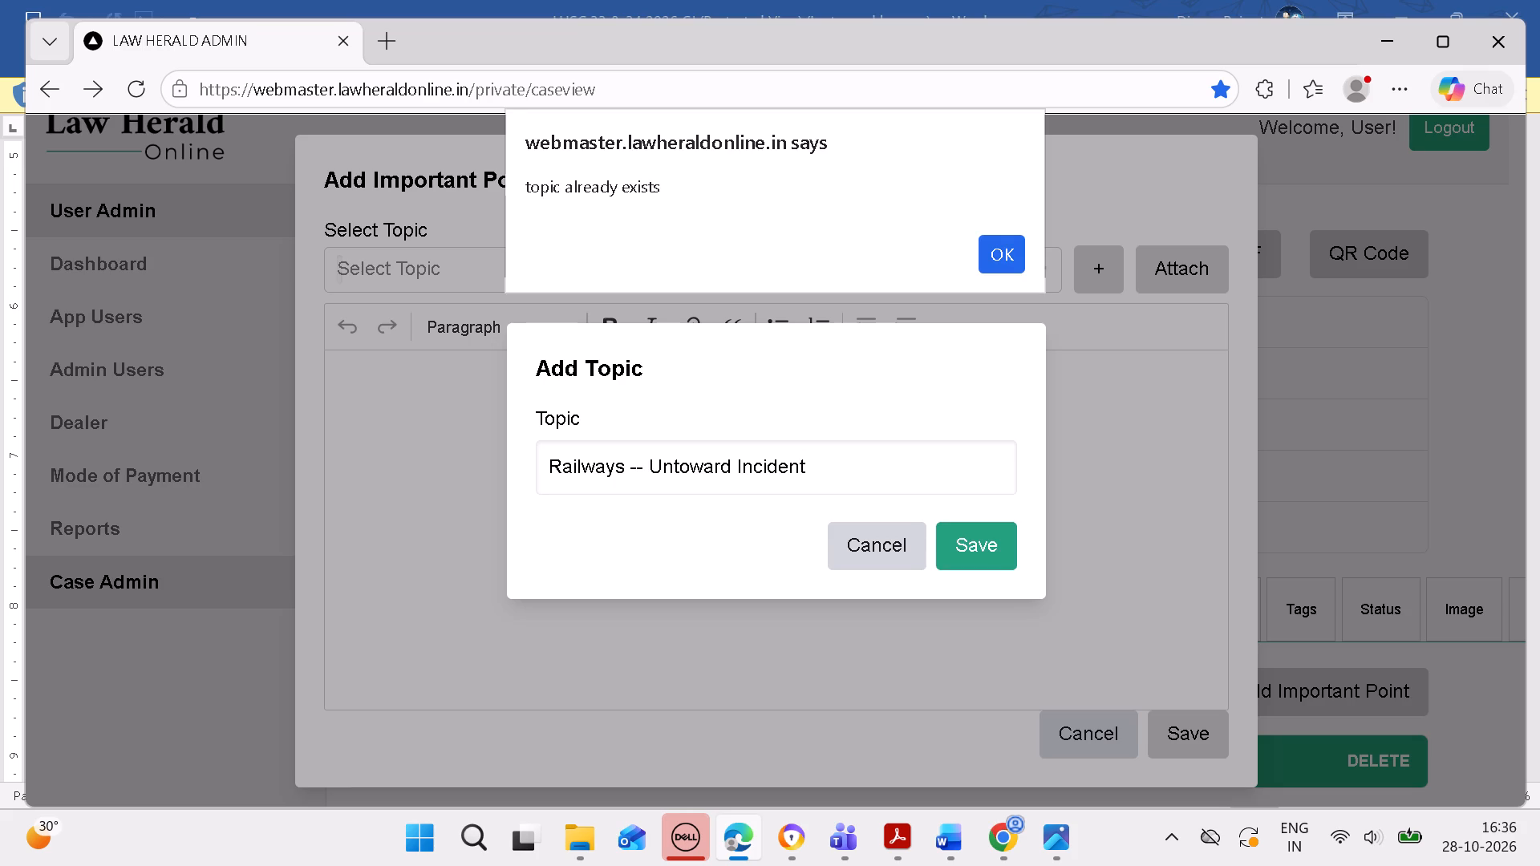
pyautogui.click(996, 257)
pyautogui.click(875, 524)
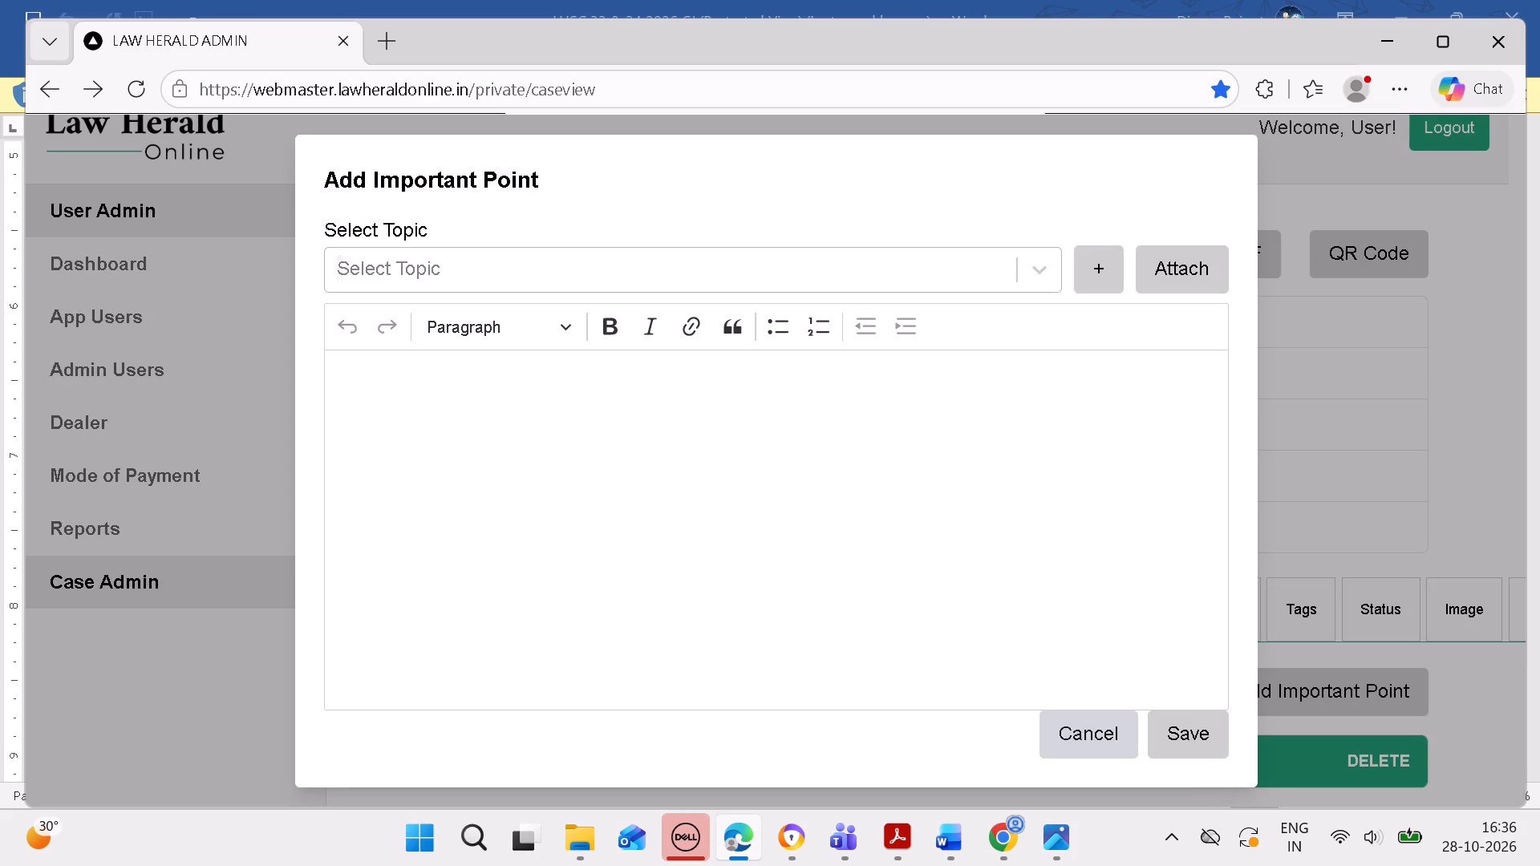
# Attach the existing topic "Railways -- Untoward Incident" to the important point and append a "--" separator after it in the text.
pyautogui.click(883, 264)
pyautogui.hotkey('ctrl', 'v')
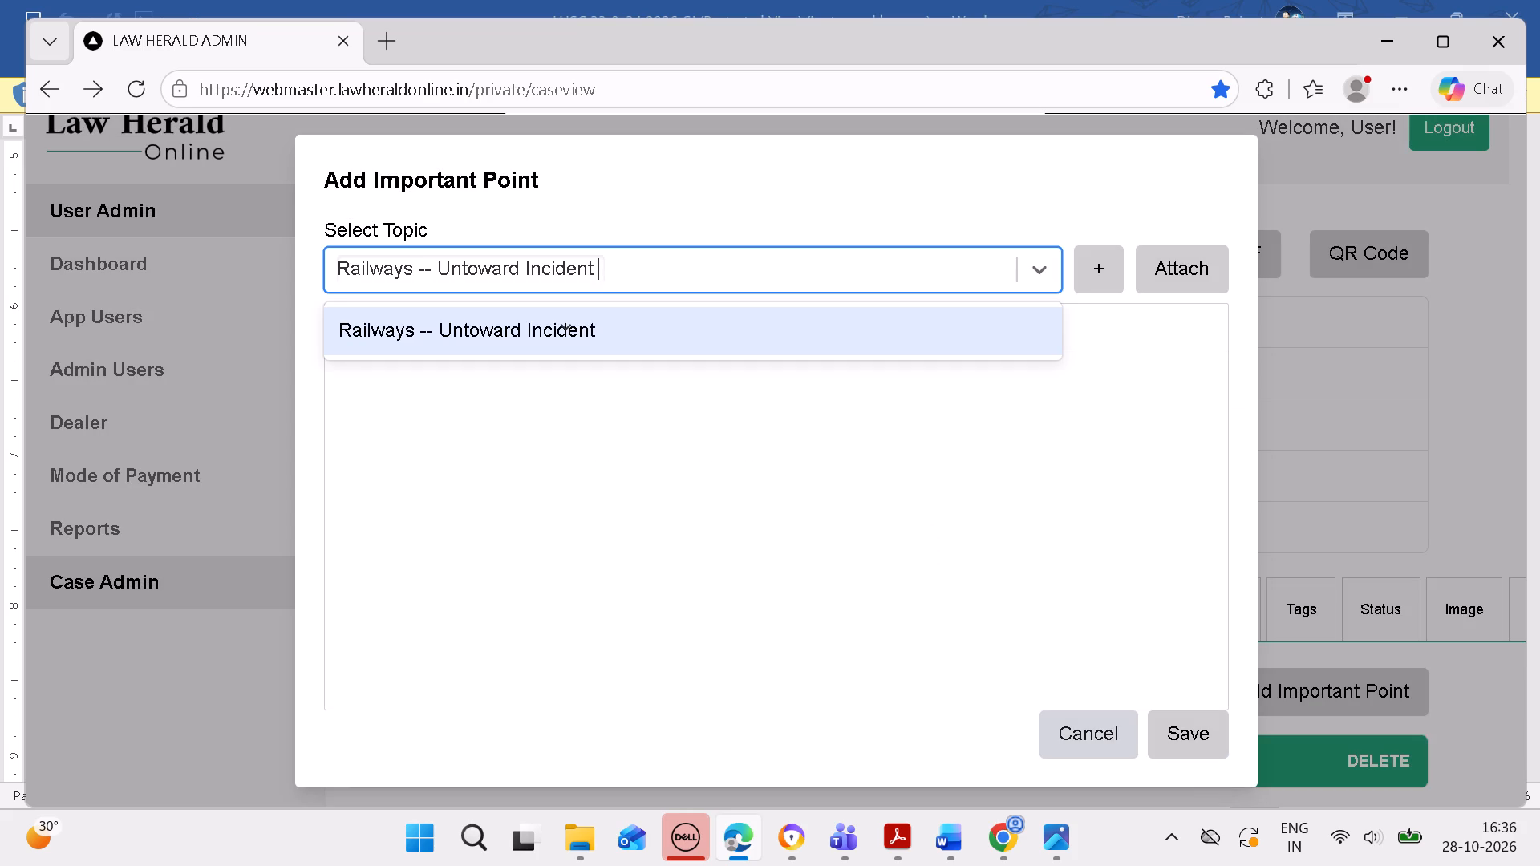
pyautogui.click(865, 324)
pyautogui.click(1153, 269)
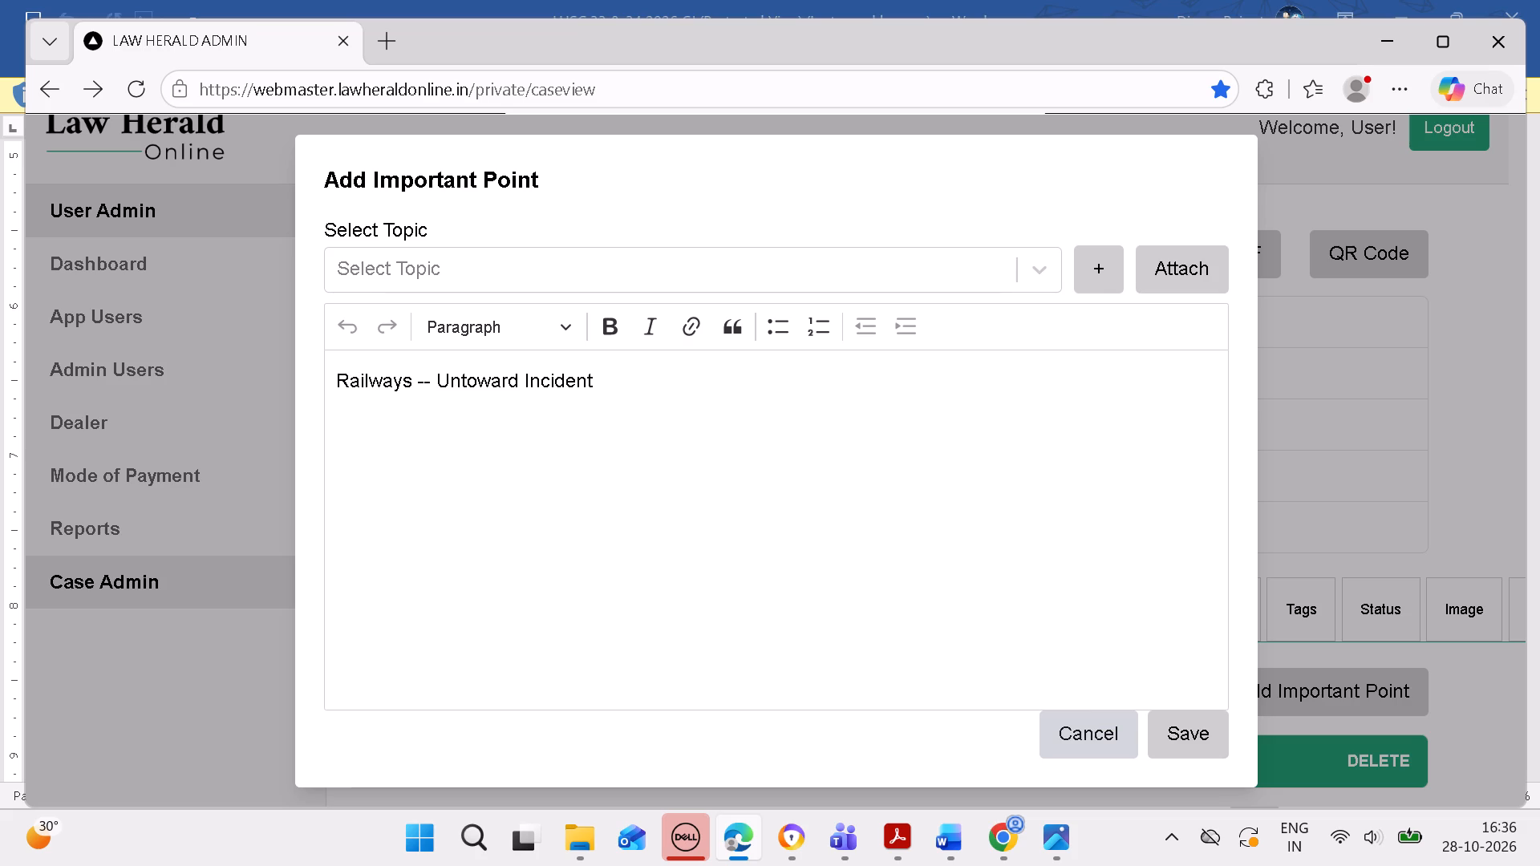
pyautogui.click(908, 417)
pyautogui.press('space')
pyautogui.write('--')
pyautogui.press('space')
pyautogui.press('BackSpace')
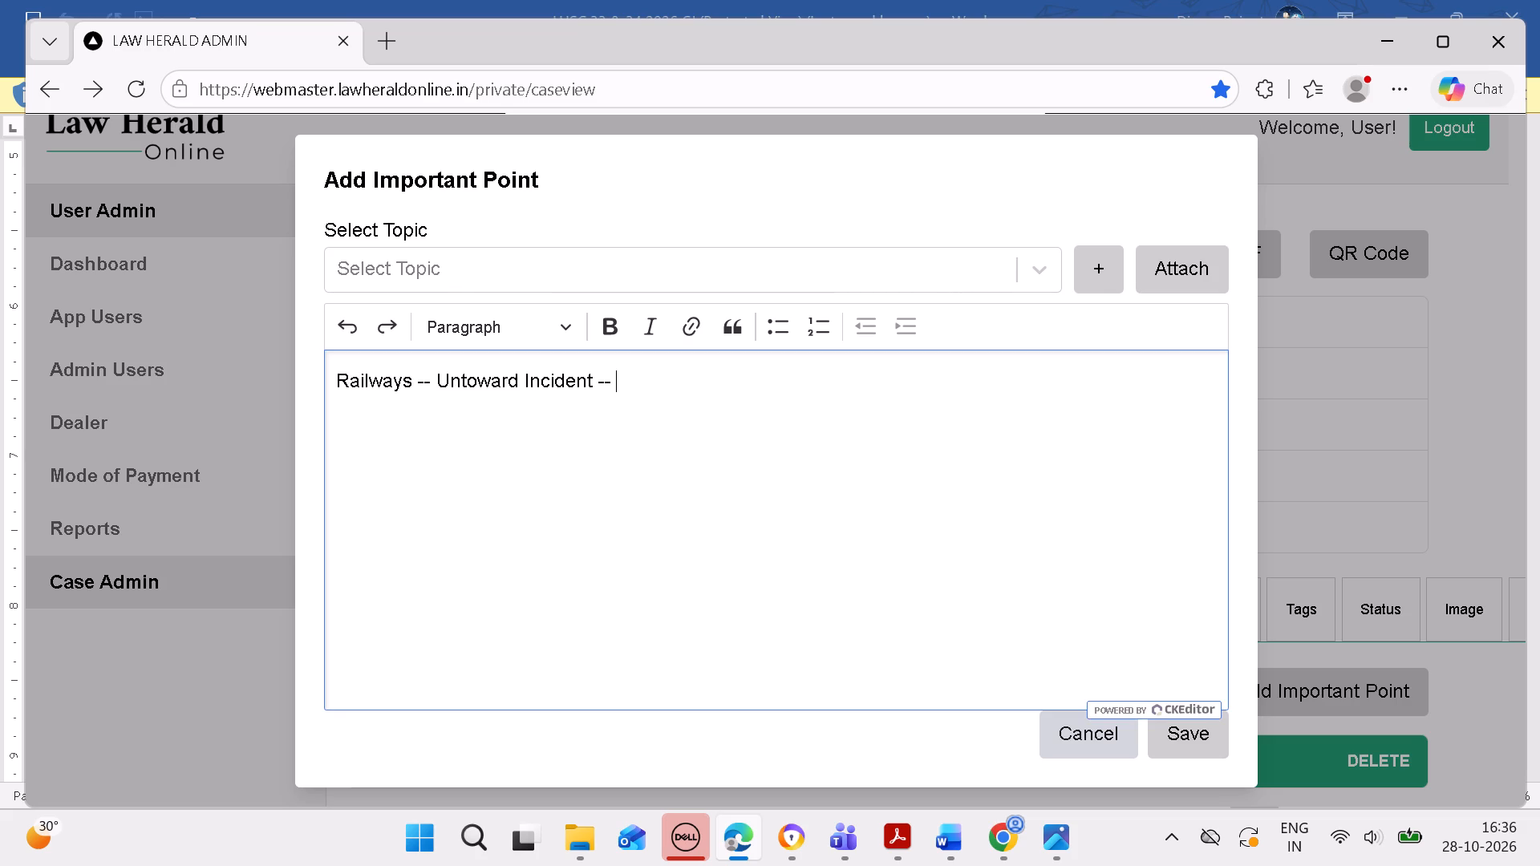
# Switch to the Word headnote of case 735 for the rest of the important point's text.
pyautogui.click(955, 835)
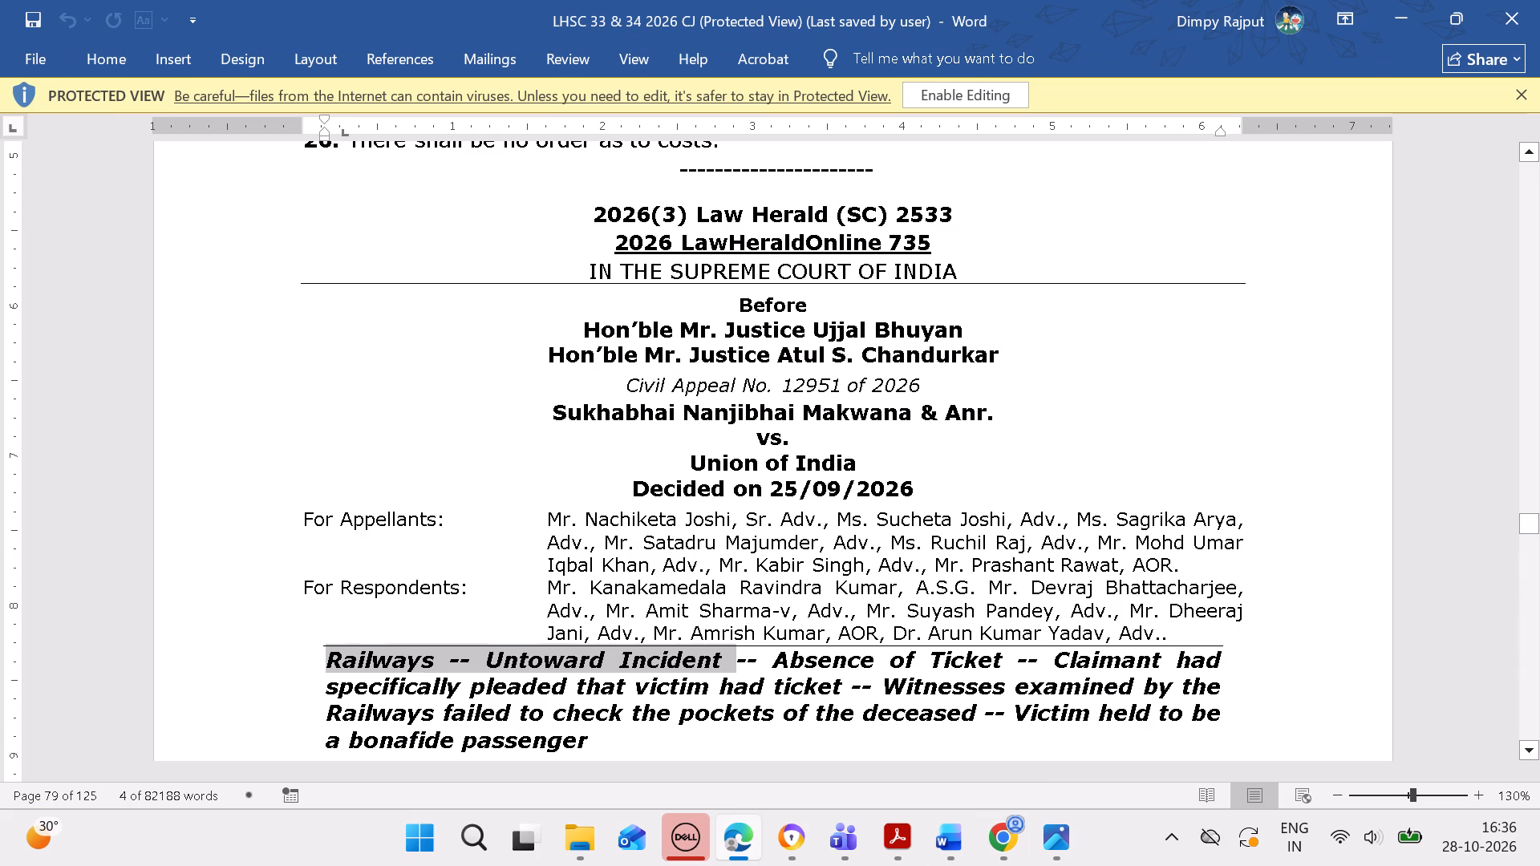
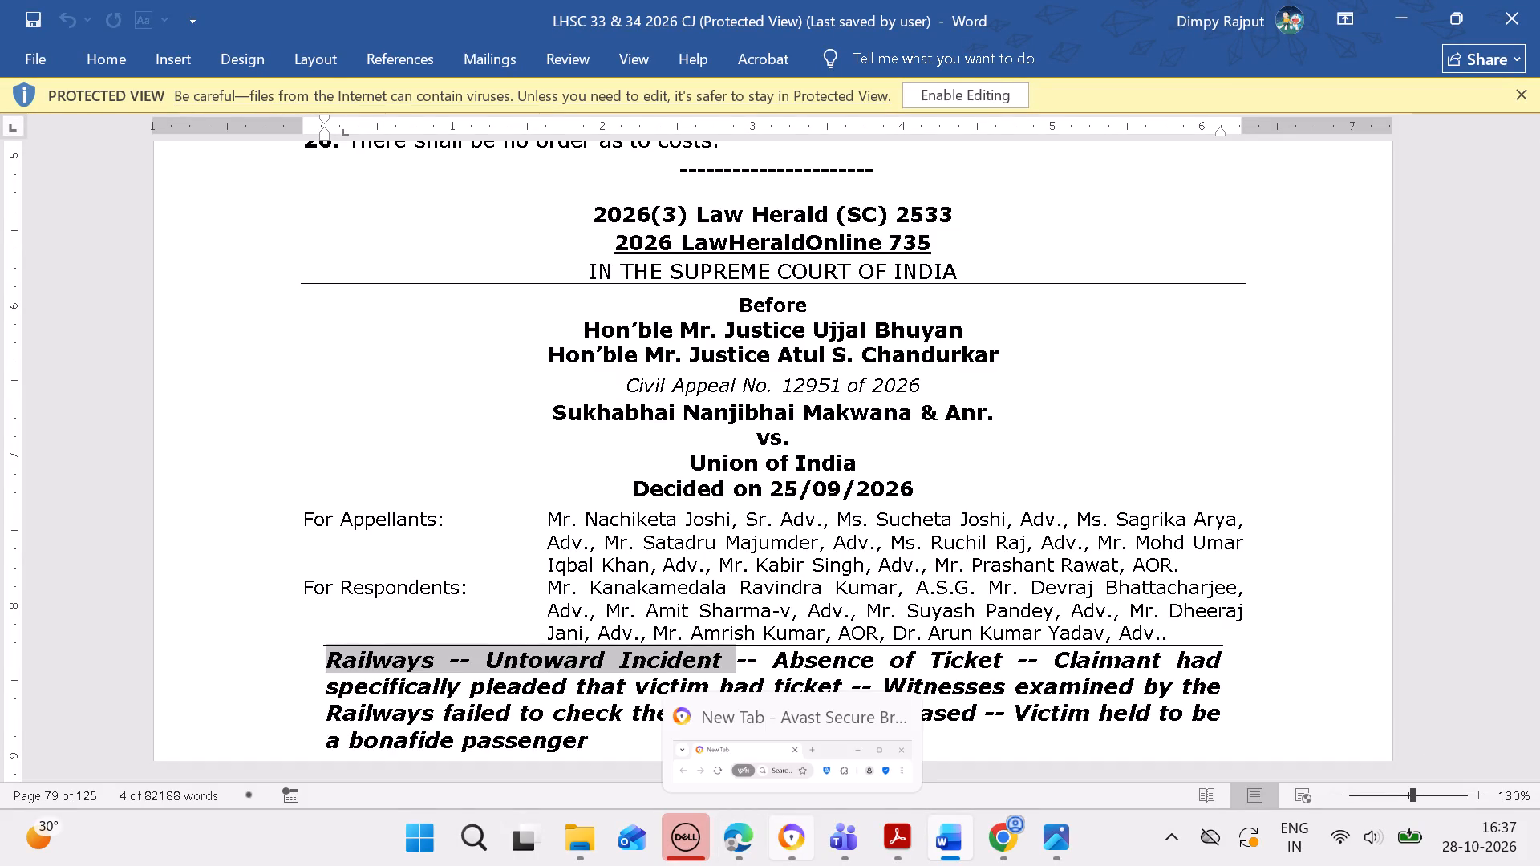
# Copy "Absence of Ticket" from the Word headnote of case 735 and add it as a new topic, without a trailing space.
pyautogui.click(727, 843)
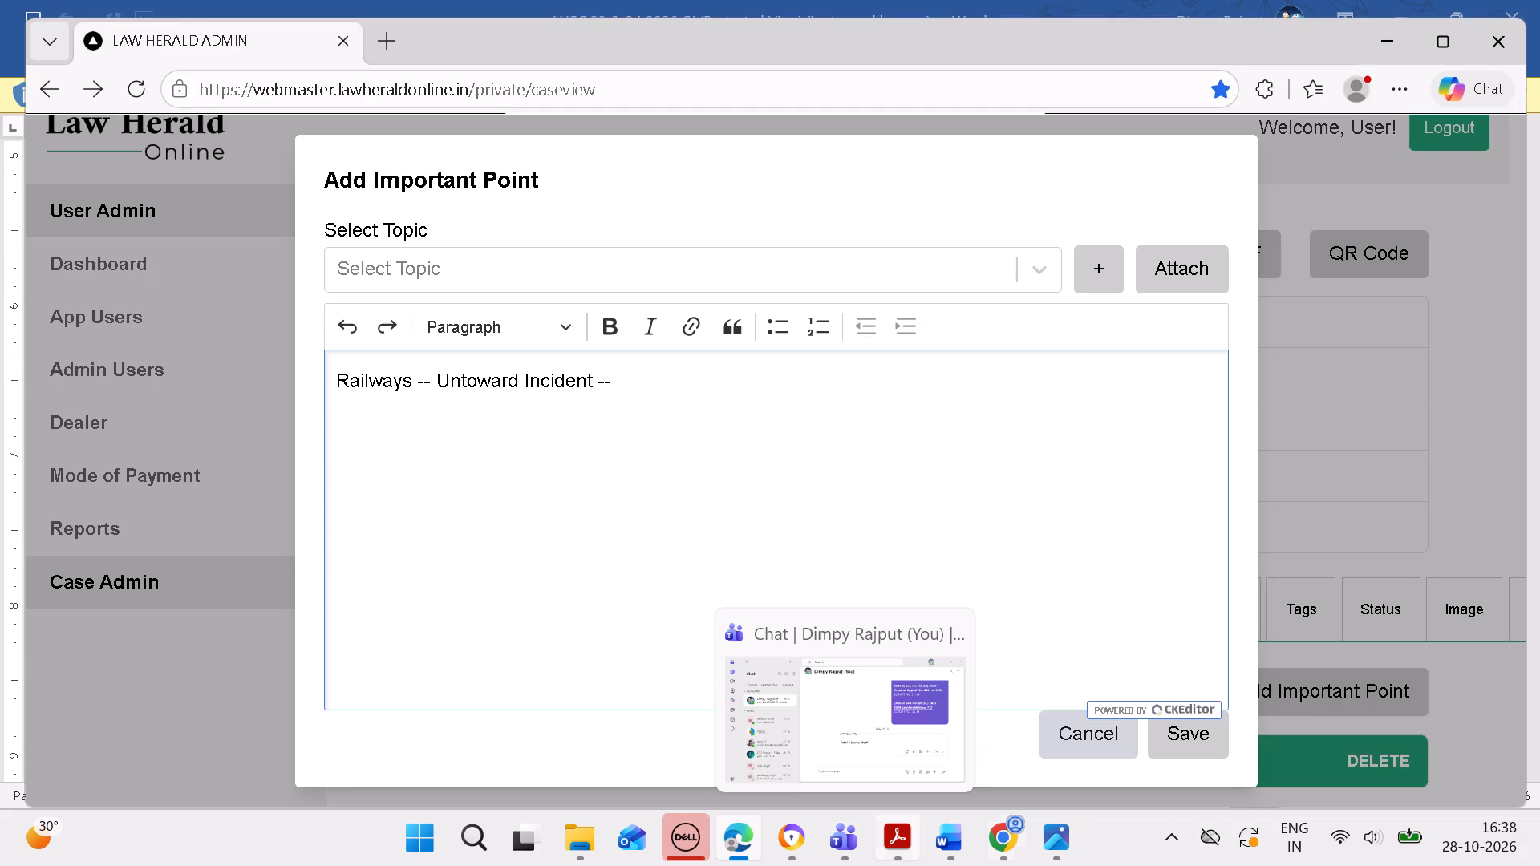
pyautogui.click(938, 837)
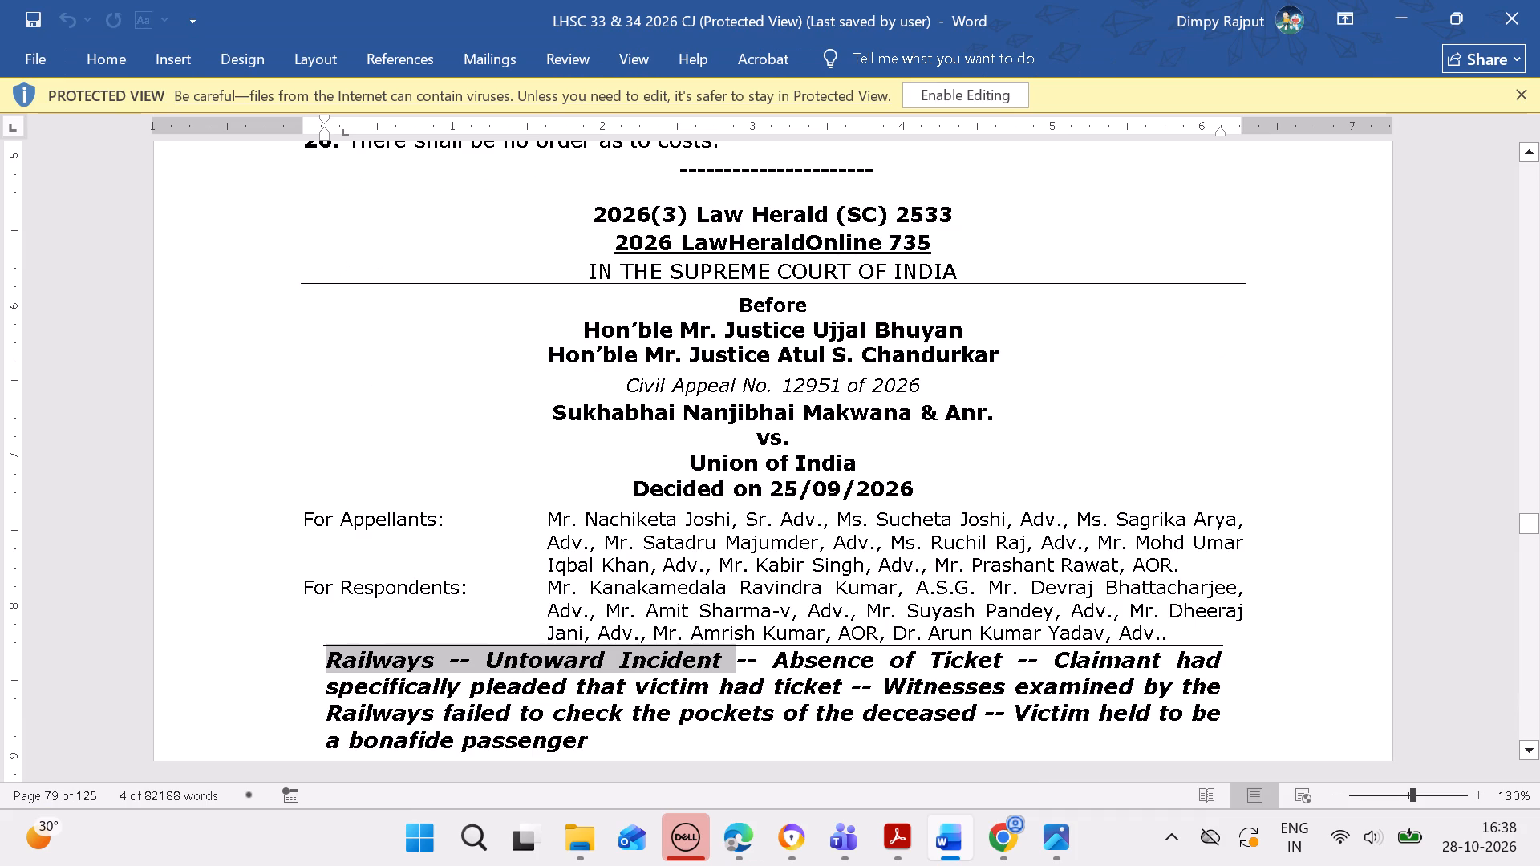
pyautogui.moveTo(774, 662); pyautogui.dragTo(908, 666)
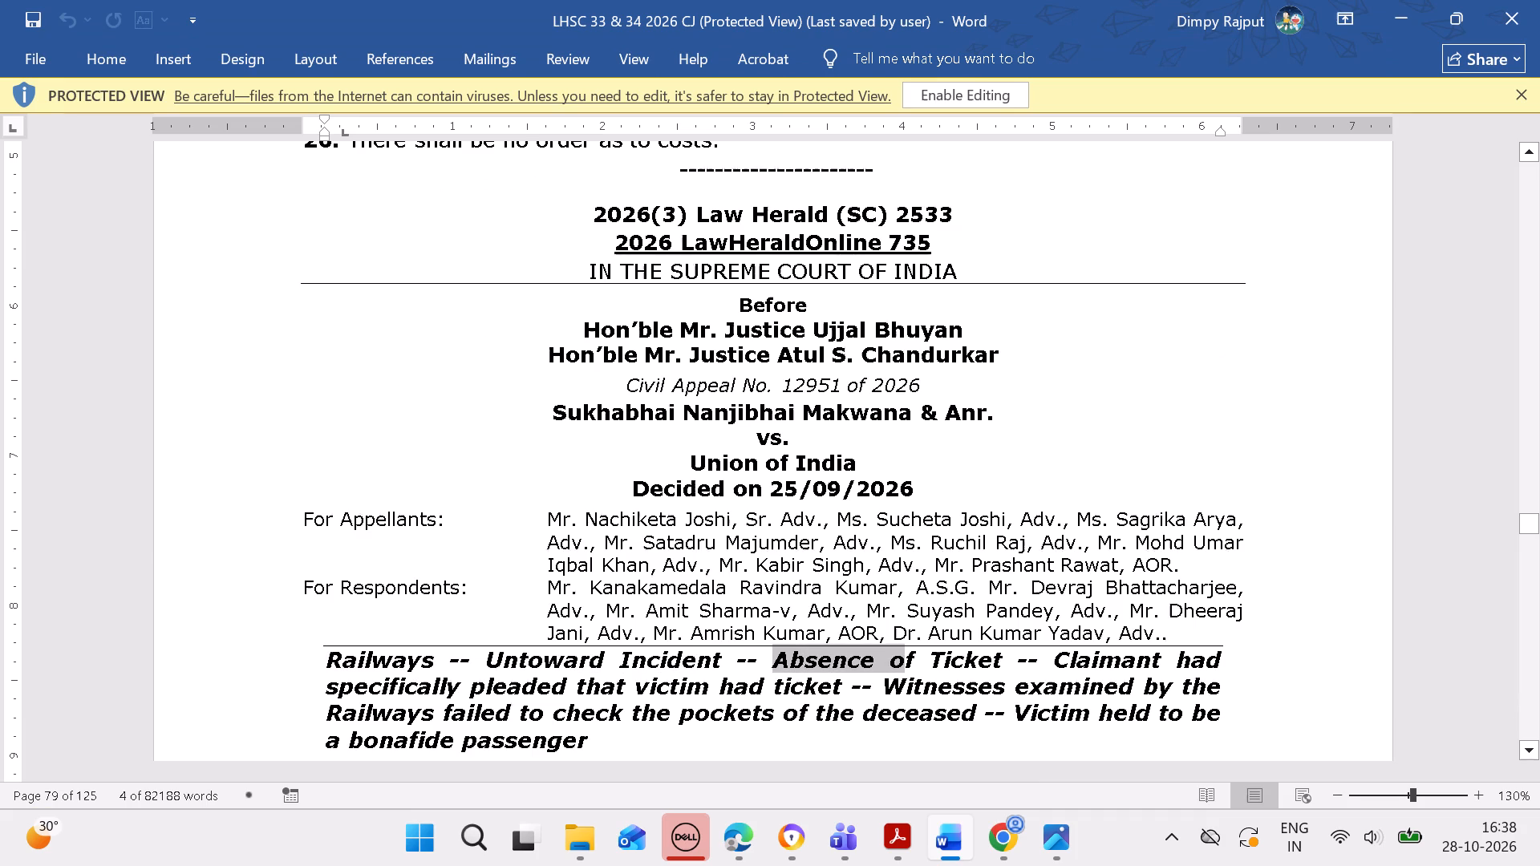
pyautogui.moveTo(908, 666); pyautogui.dragTo(975, 667)
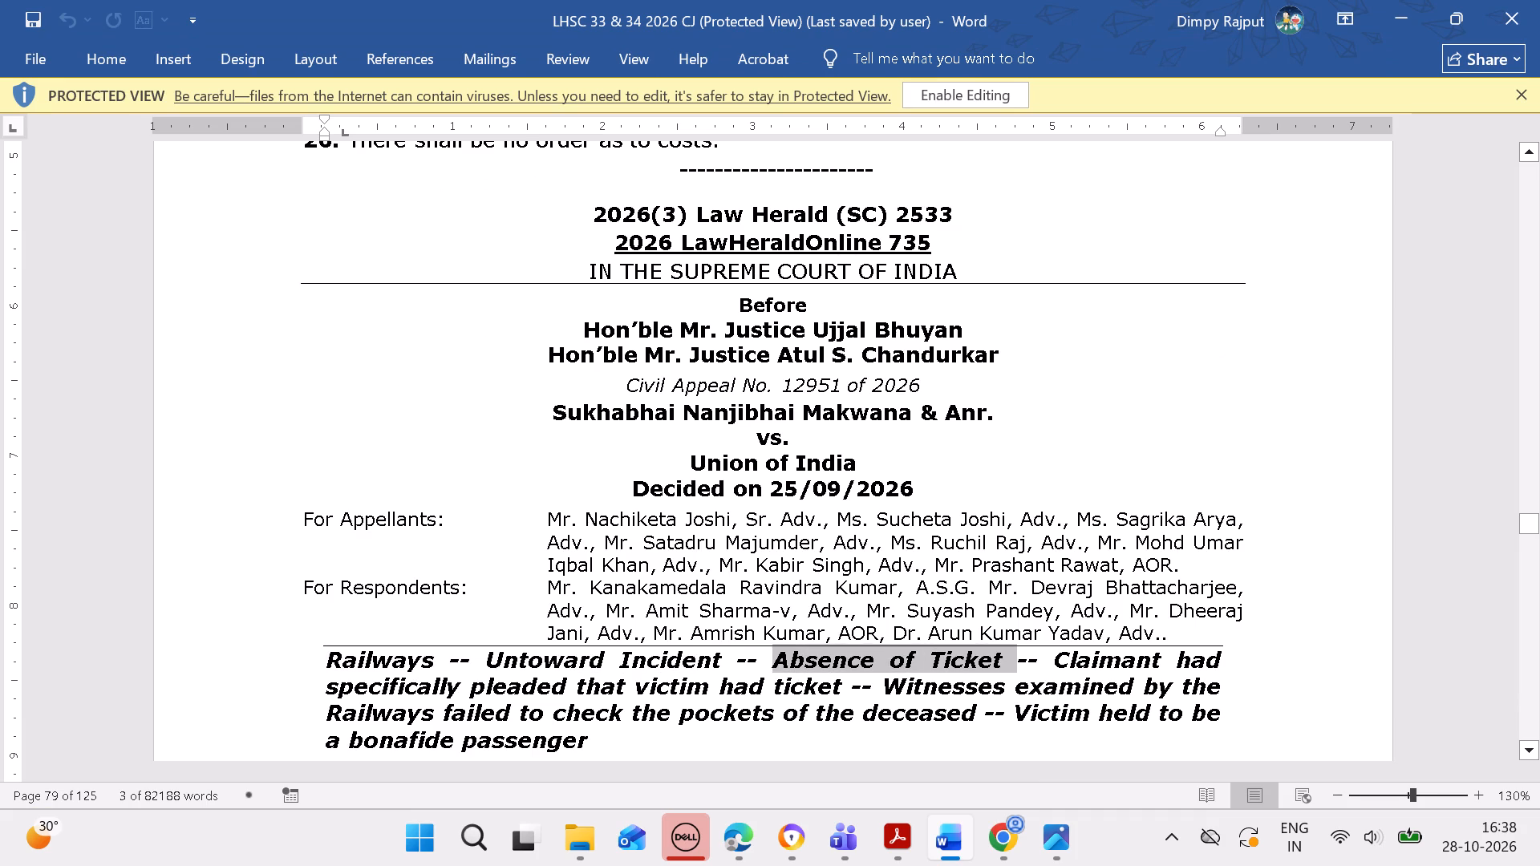
pyautogui.hotkey('ctrl', 'c')
pyautogui.click(744, 839)
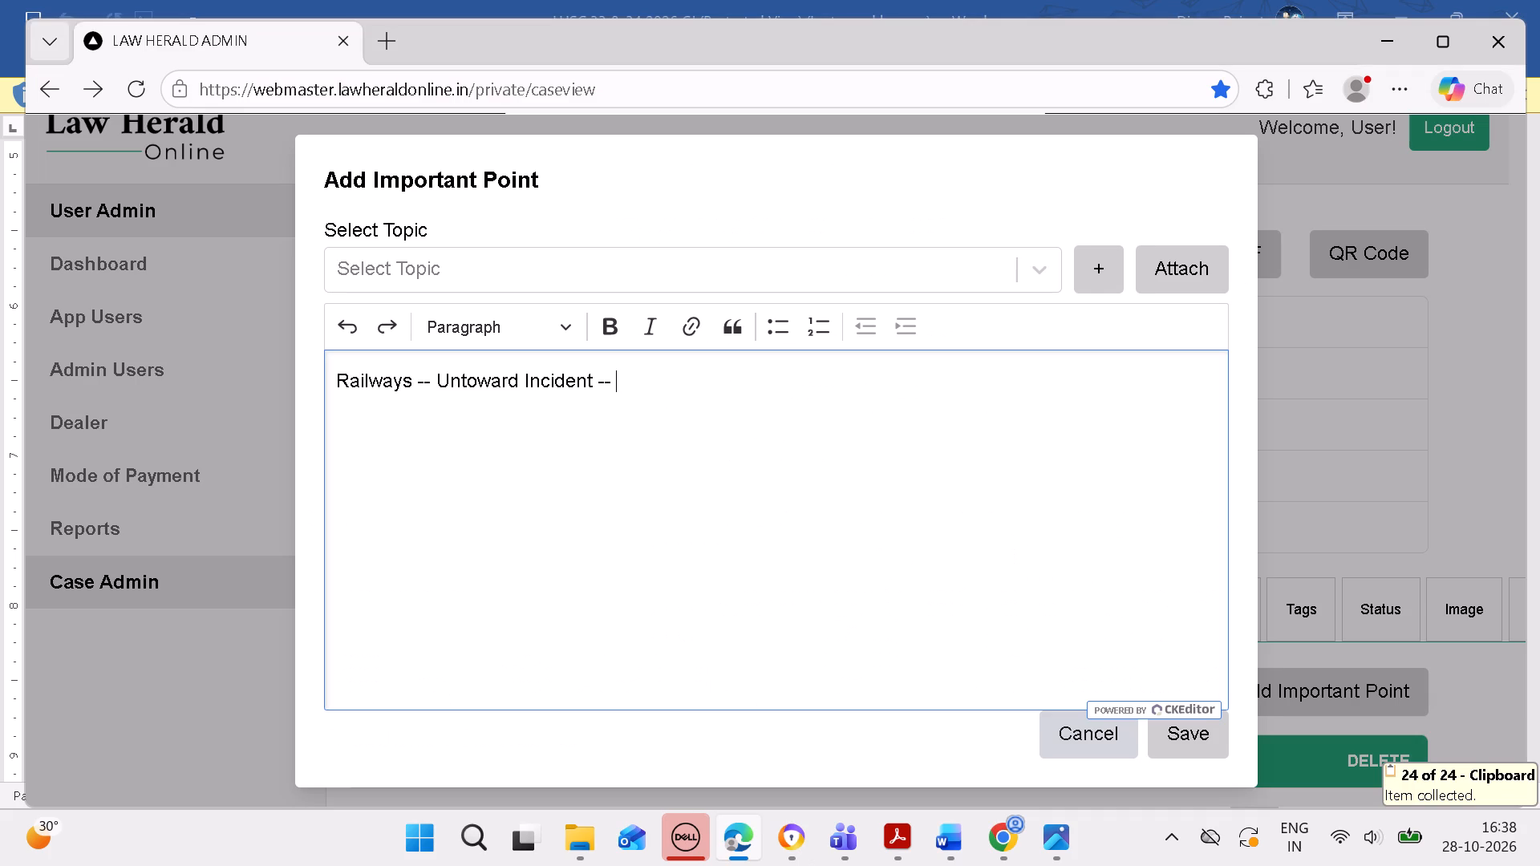
pyautogui.click(1090, 277)
pyautogui.moveTo(926, 459); pyautogui.dragTo(876, 453)
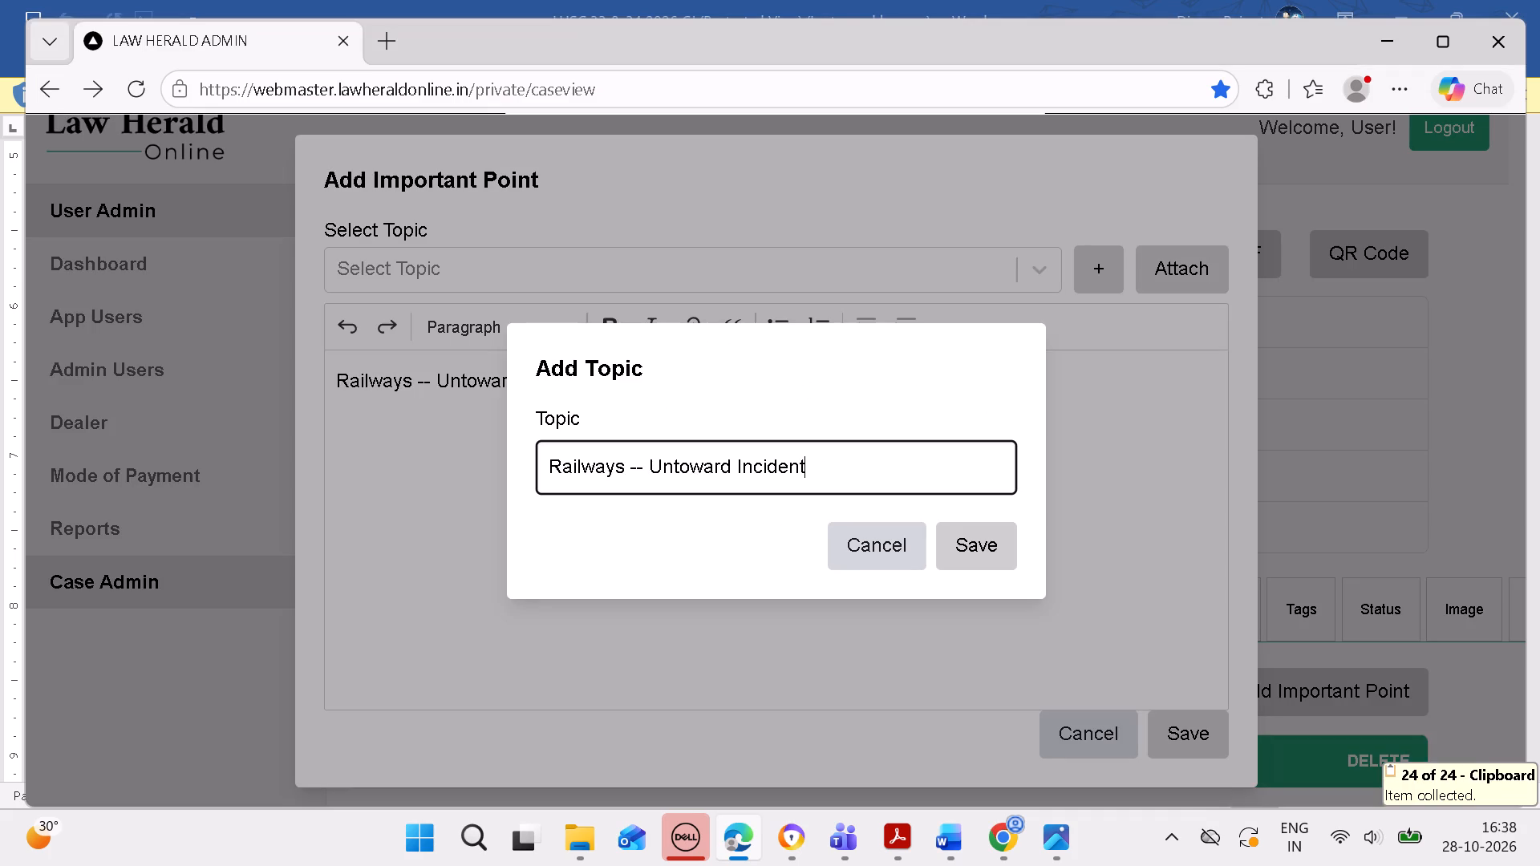
pyautogui.moveTo(876, 453); pyautogui.dragTo(419, 490)
pyautogui.press('BackSpace')
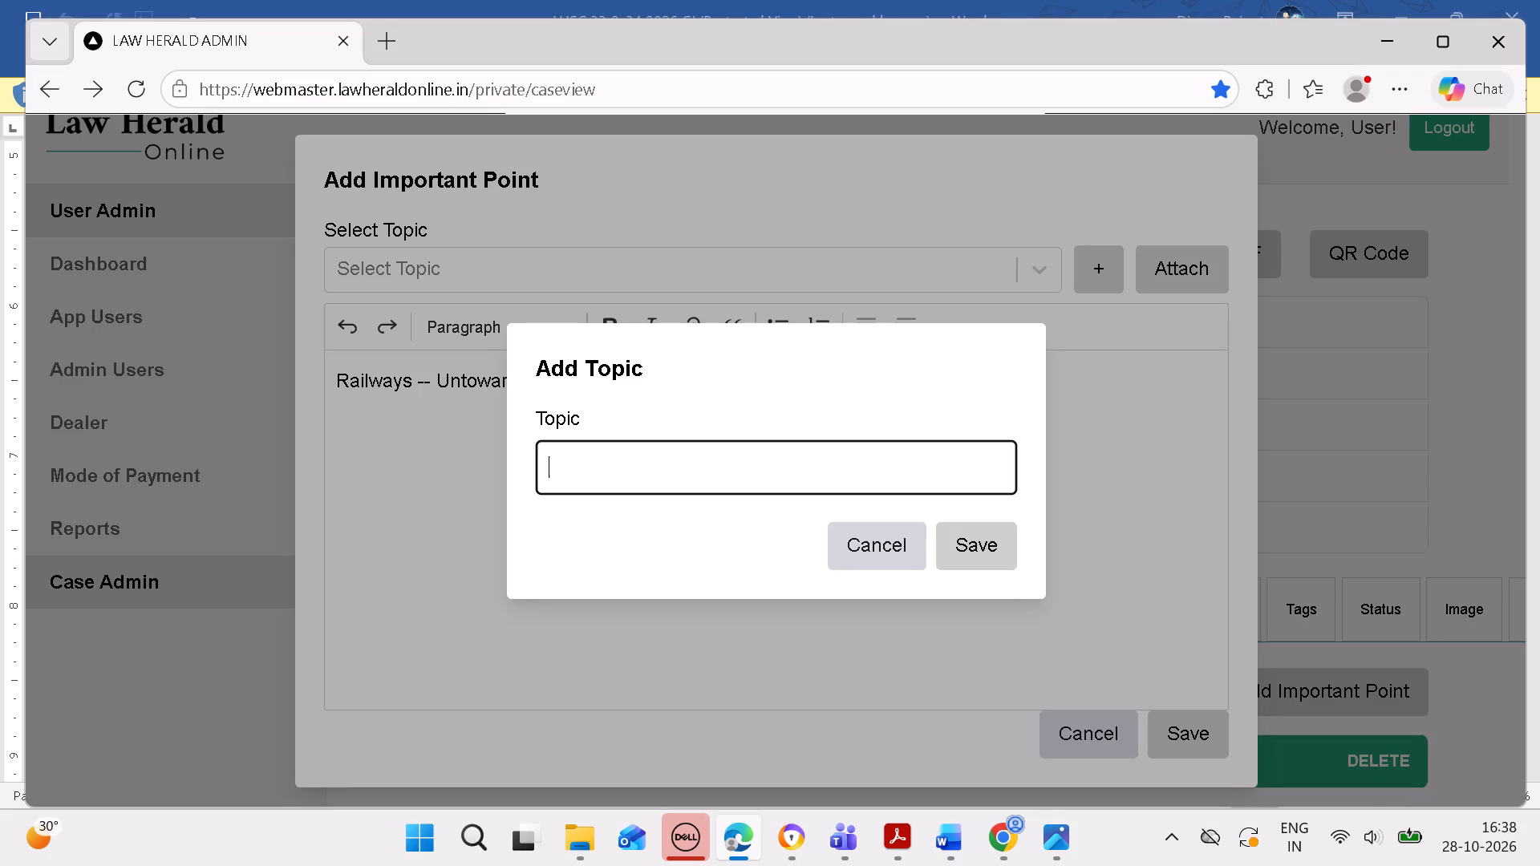
pyautogui.hotkey('ctrl', 'v')
pyautogui.press('BackSpace')
pyautogui.click(996, 552)
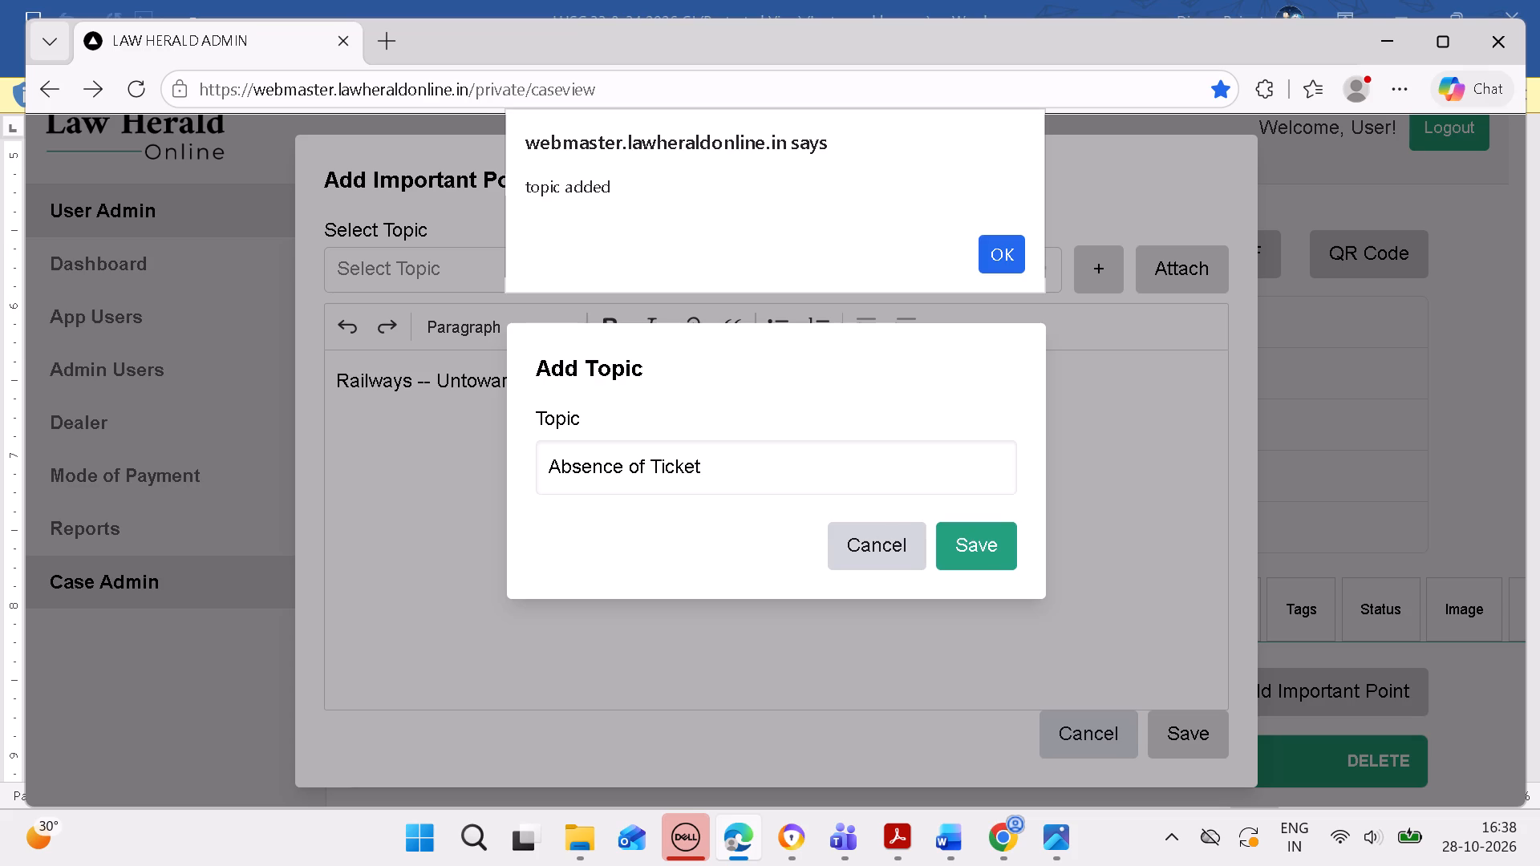
pyautogui.click(1006, 262)
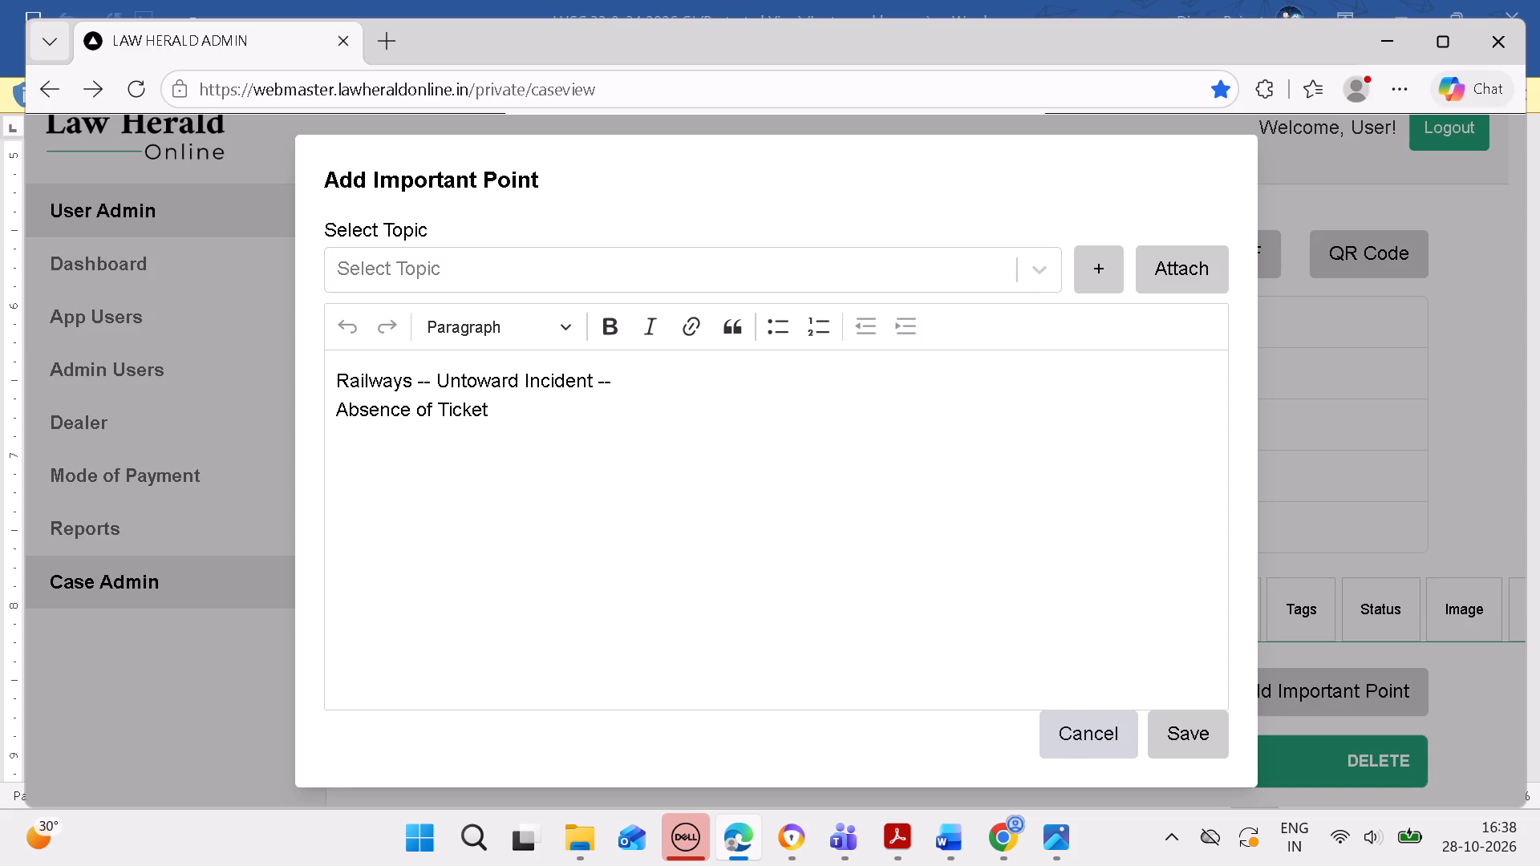
# Join "Absence of Ticket" onto the "Railways -- Untoward Incident --" line and append a "--" separator after it.
pyautogui.click(331, 447)
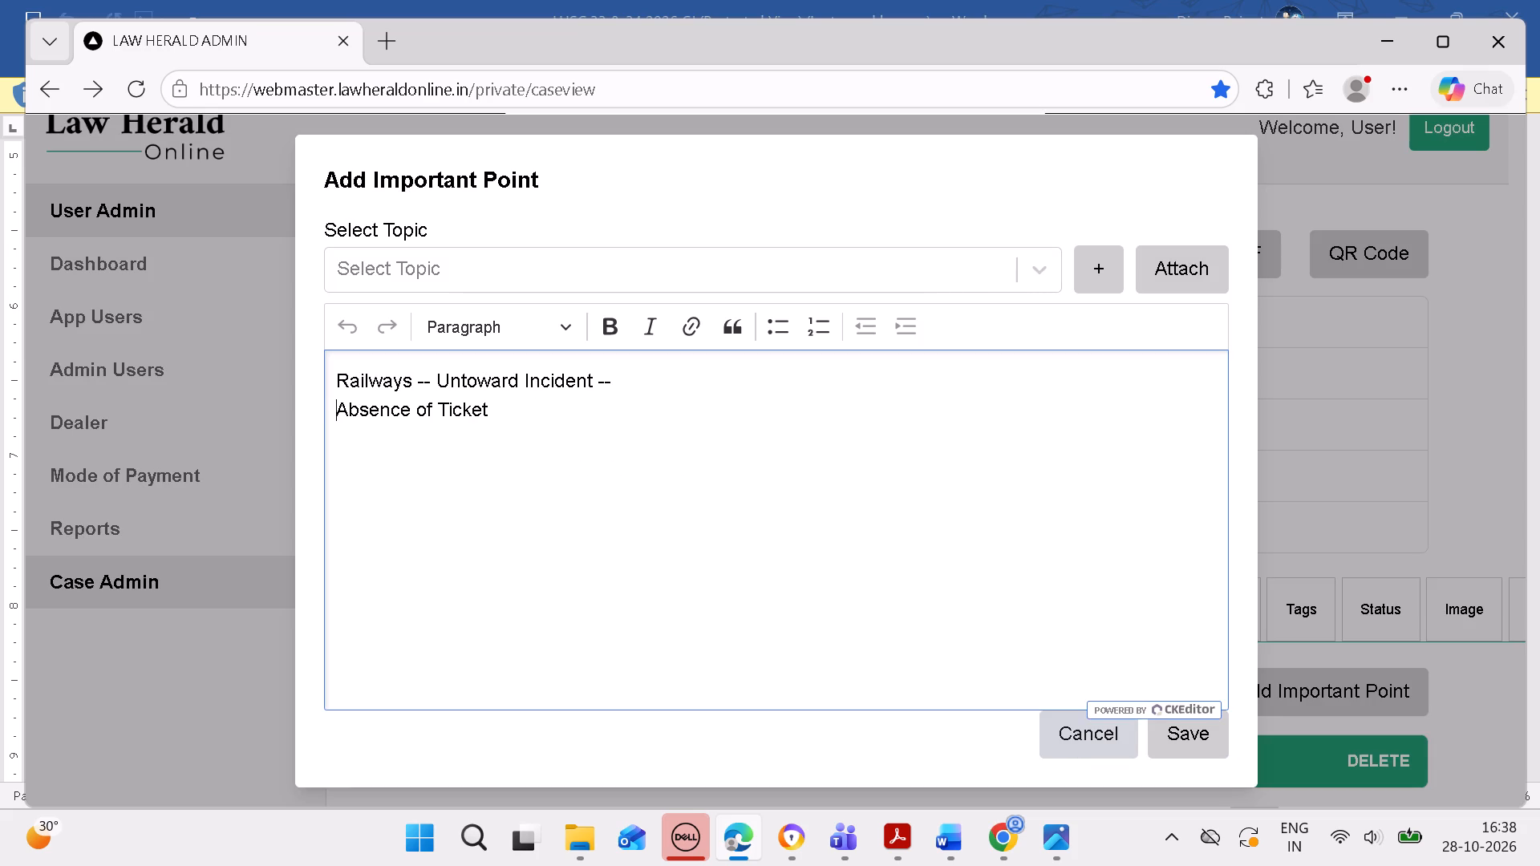
pyautogui.press('BackSpace')
pyautogui.press('BackSpace')
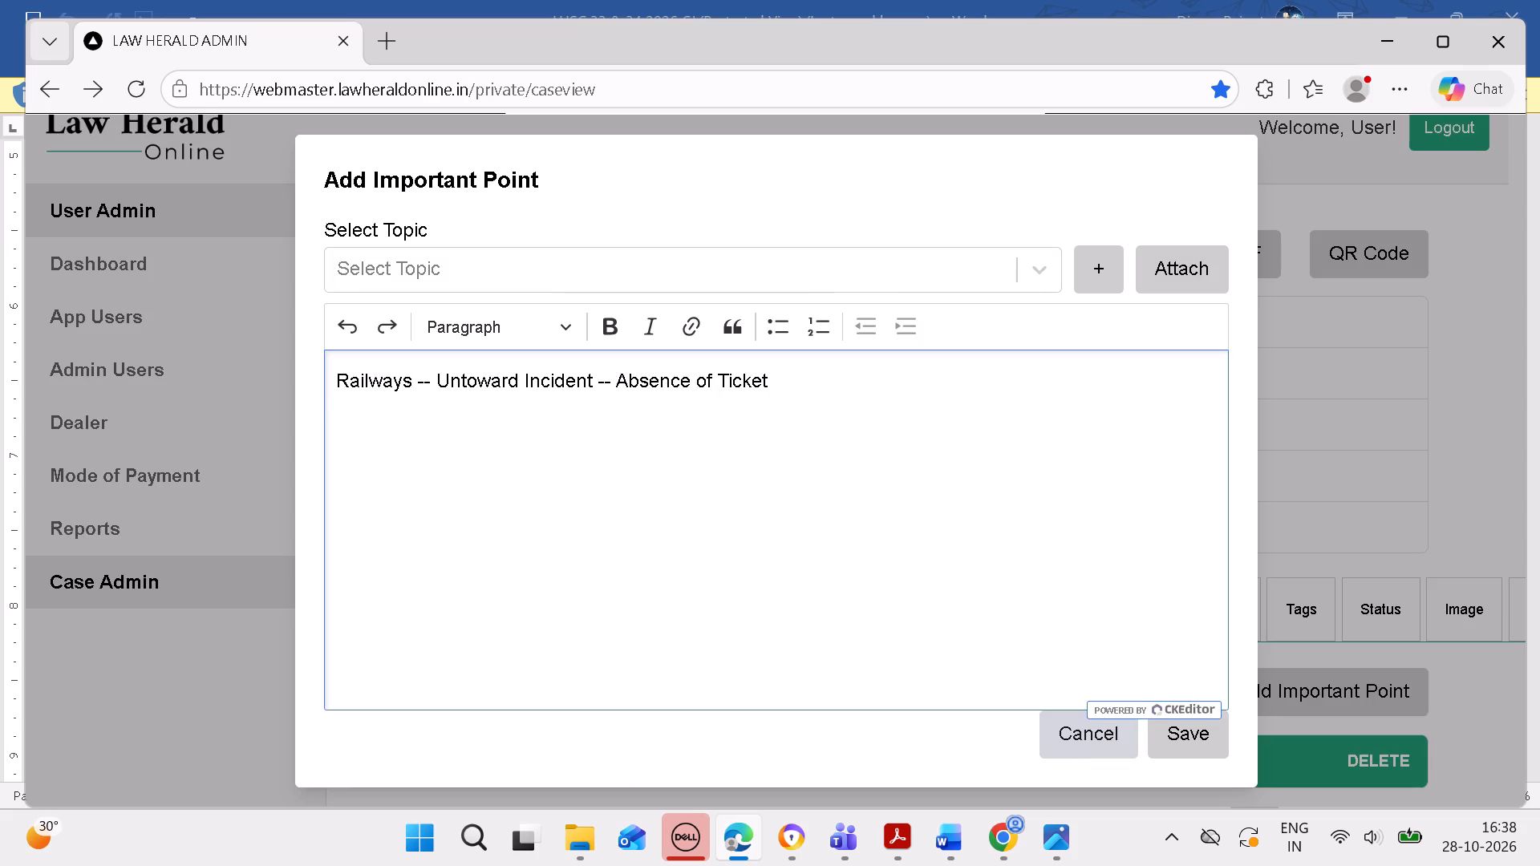
pyautogui.click(872, 393)
pyautogui.press('space')
pyautogui.write('--')
pyautogui.press('space')
pyautogui.press('BackSpace')
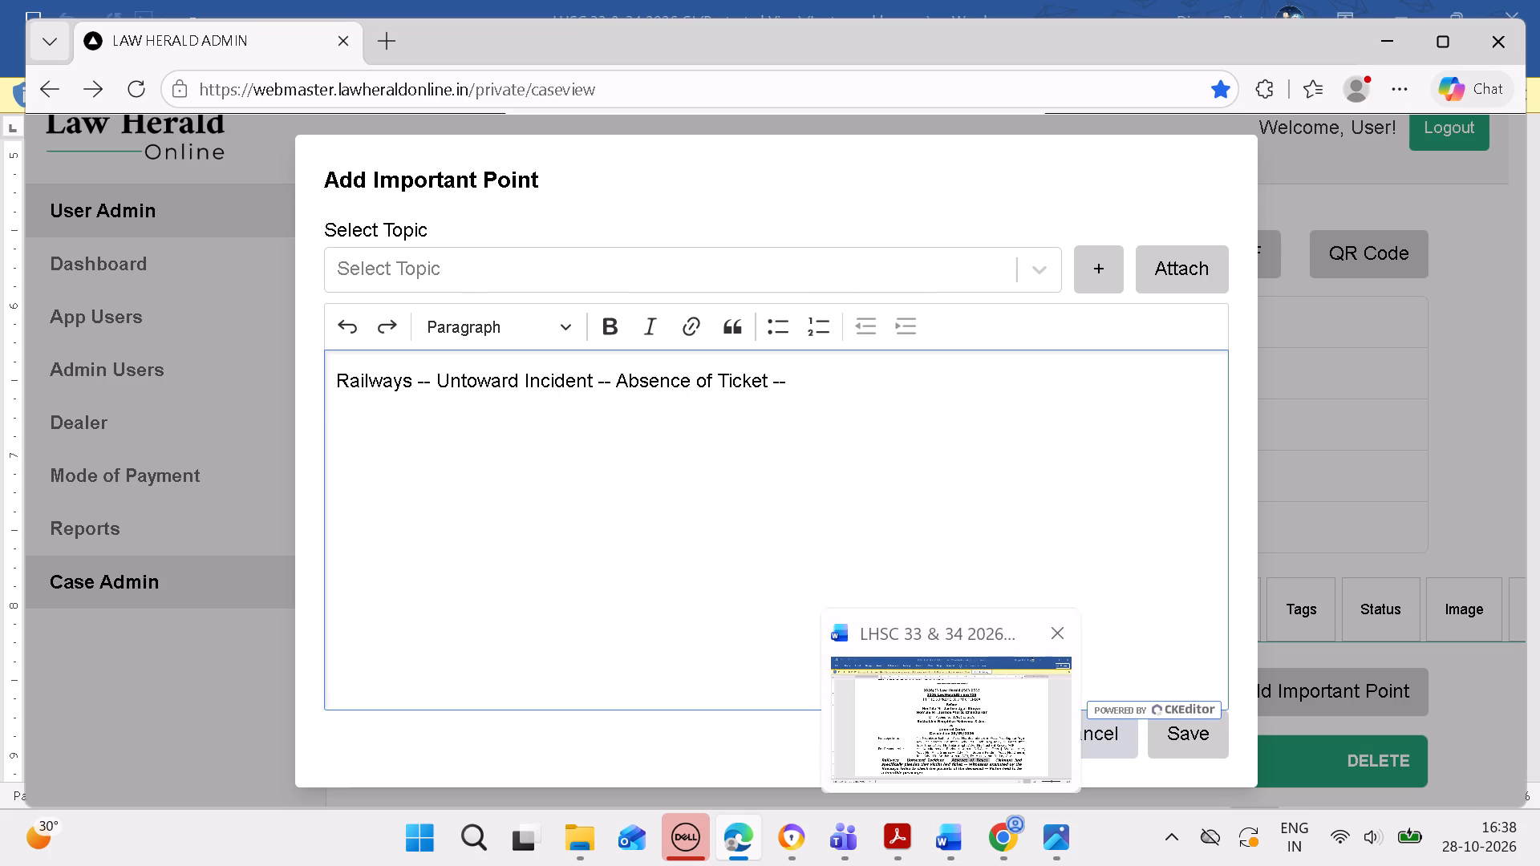
# Copy the headnote text from "Claimant had specifically pleaded" through "bonafide passenger" in Word and paste it at the end of the important point.
pyautogui.click(897, 717)
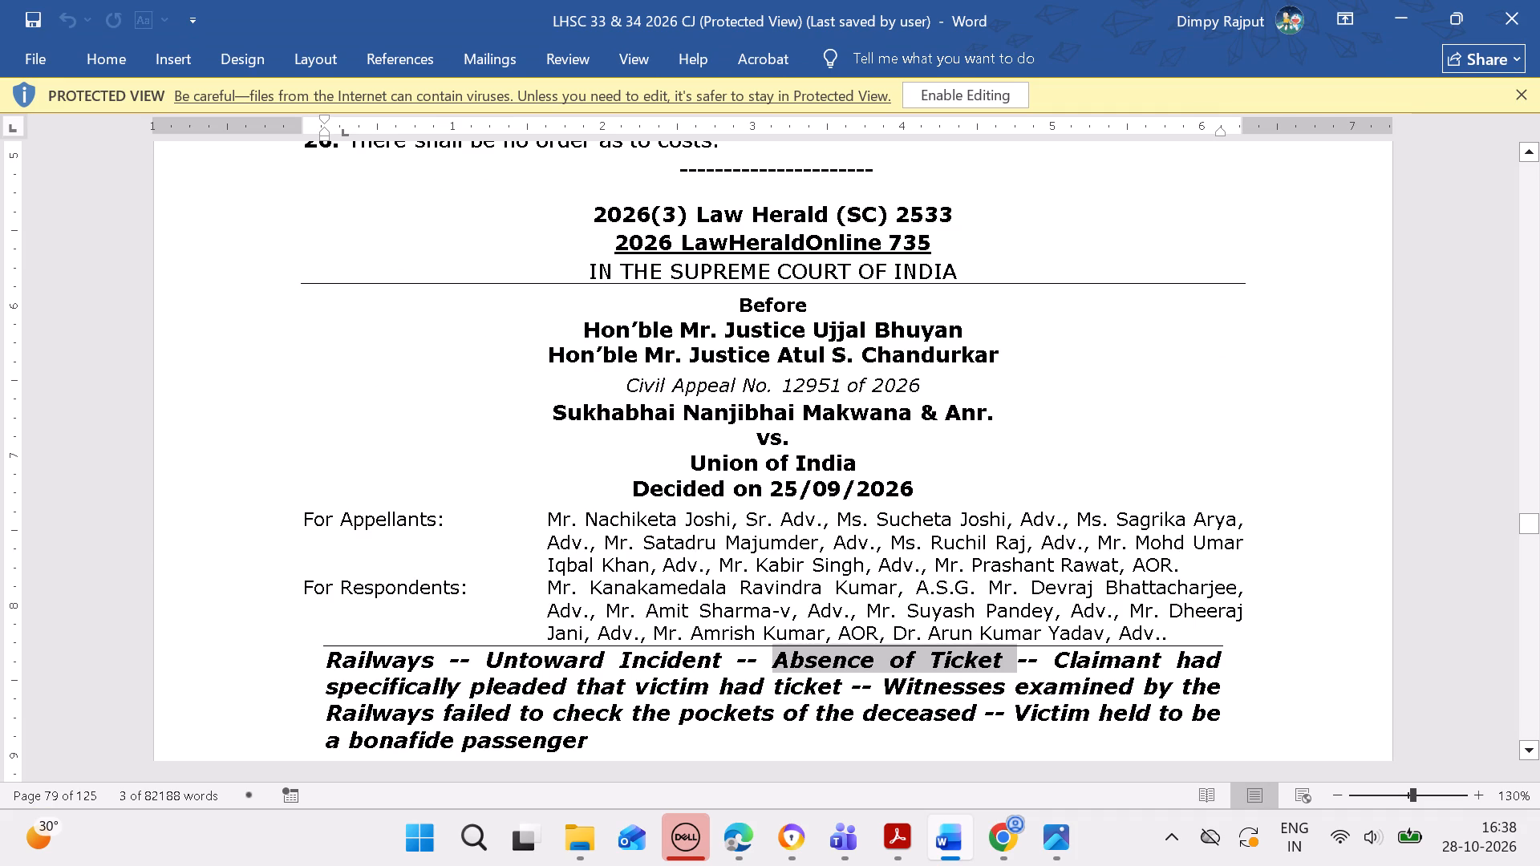
pyautogui.moveTo(1060, 648); pyautogui.dragTo(1125, 747)
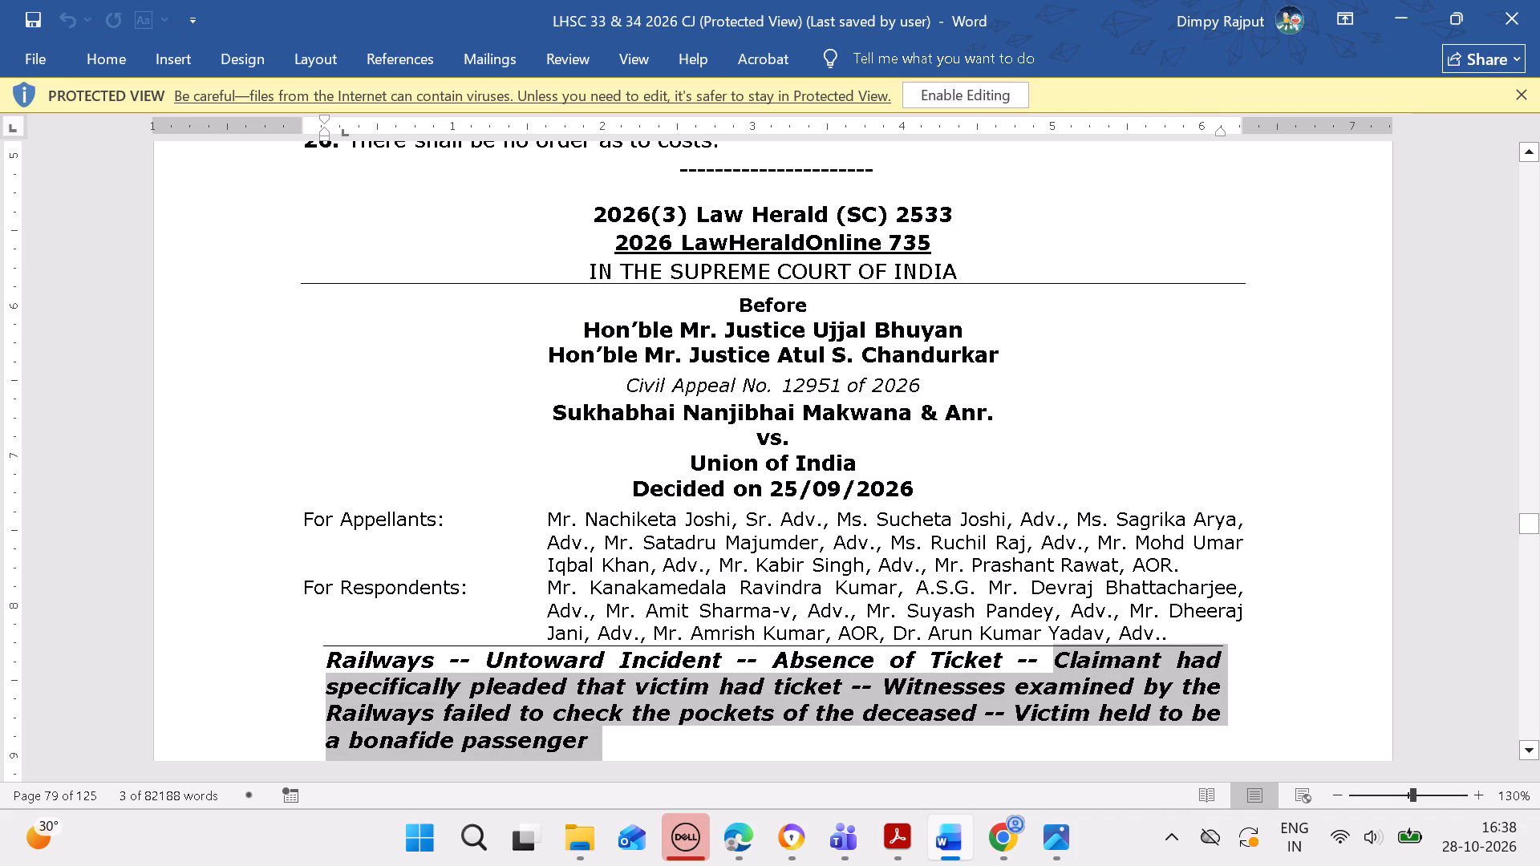
pyautogui.hotkey('ctrl', 'c')
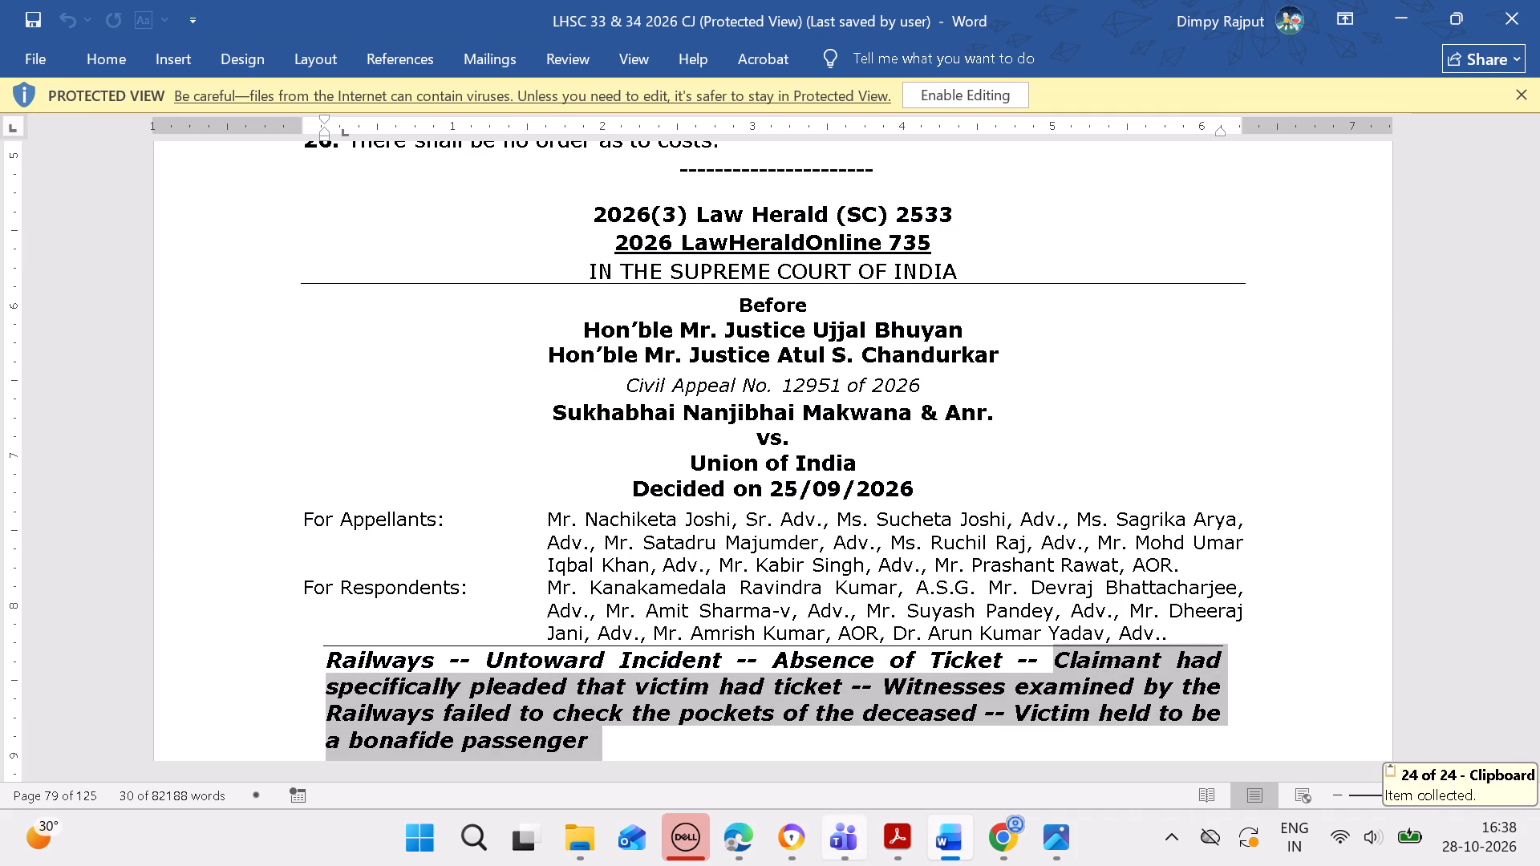
pyautogui.click(751, 838)
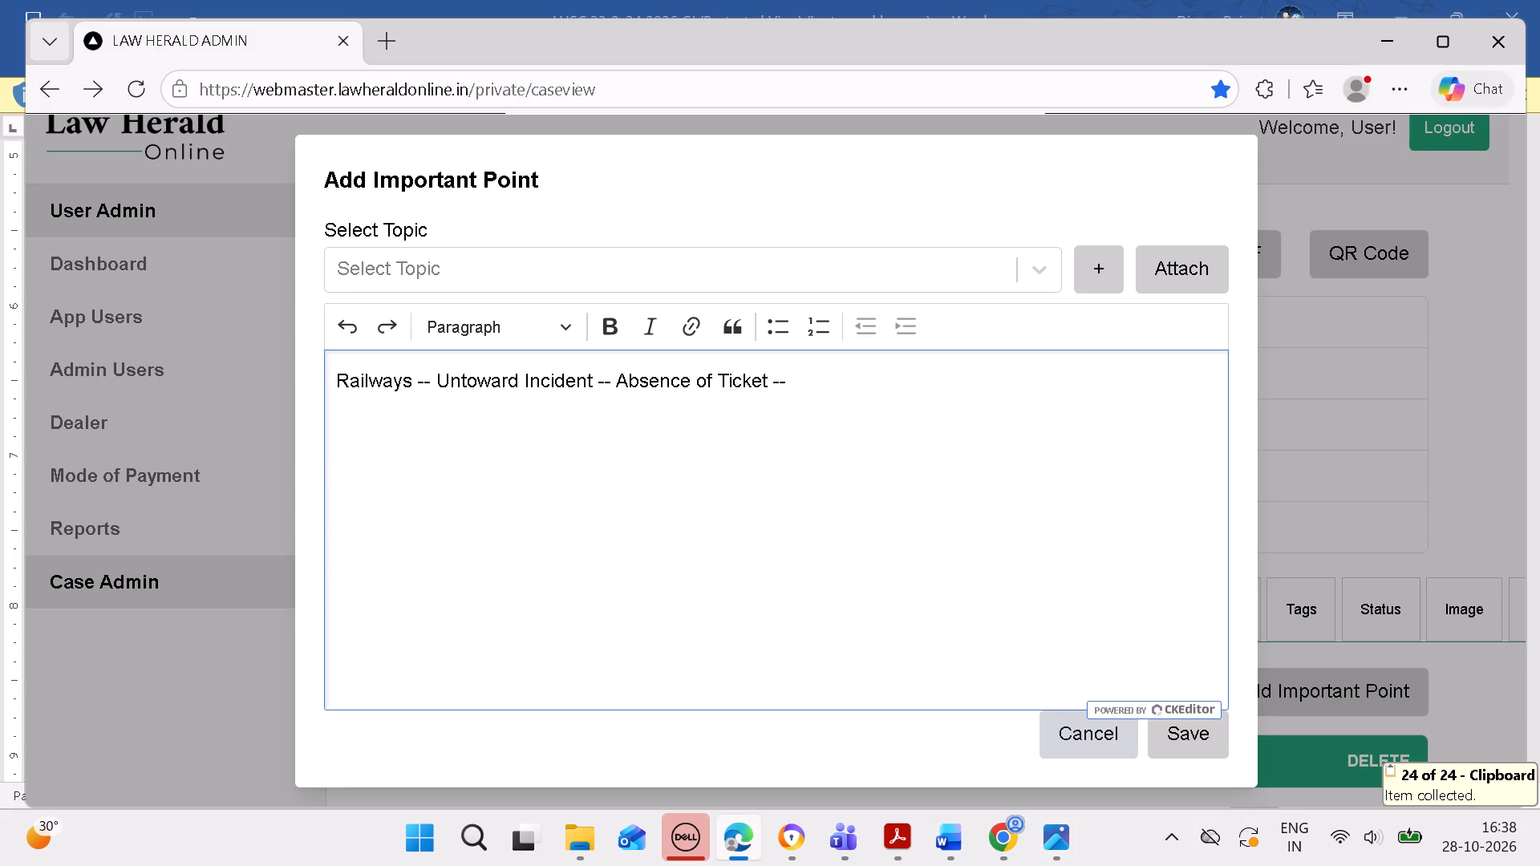
pyautogui.click(1054, 378)
pyautogui.hotkey('ctrl', 'v')
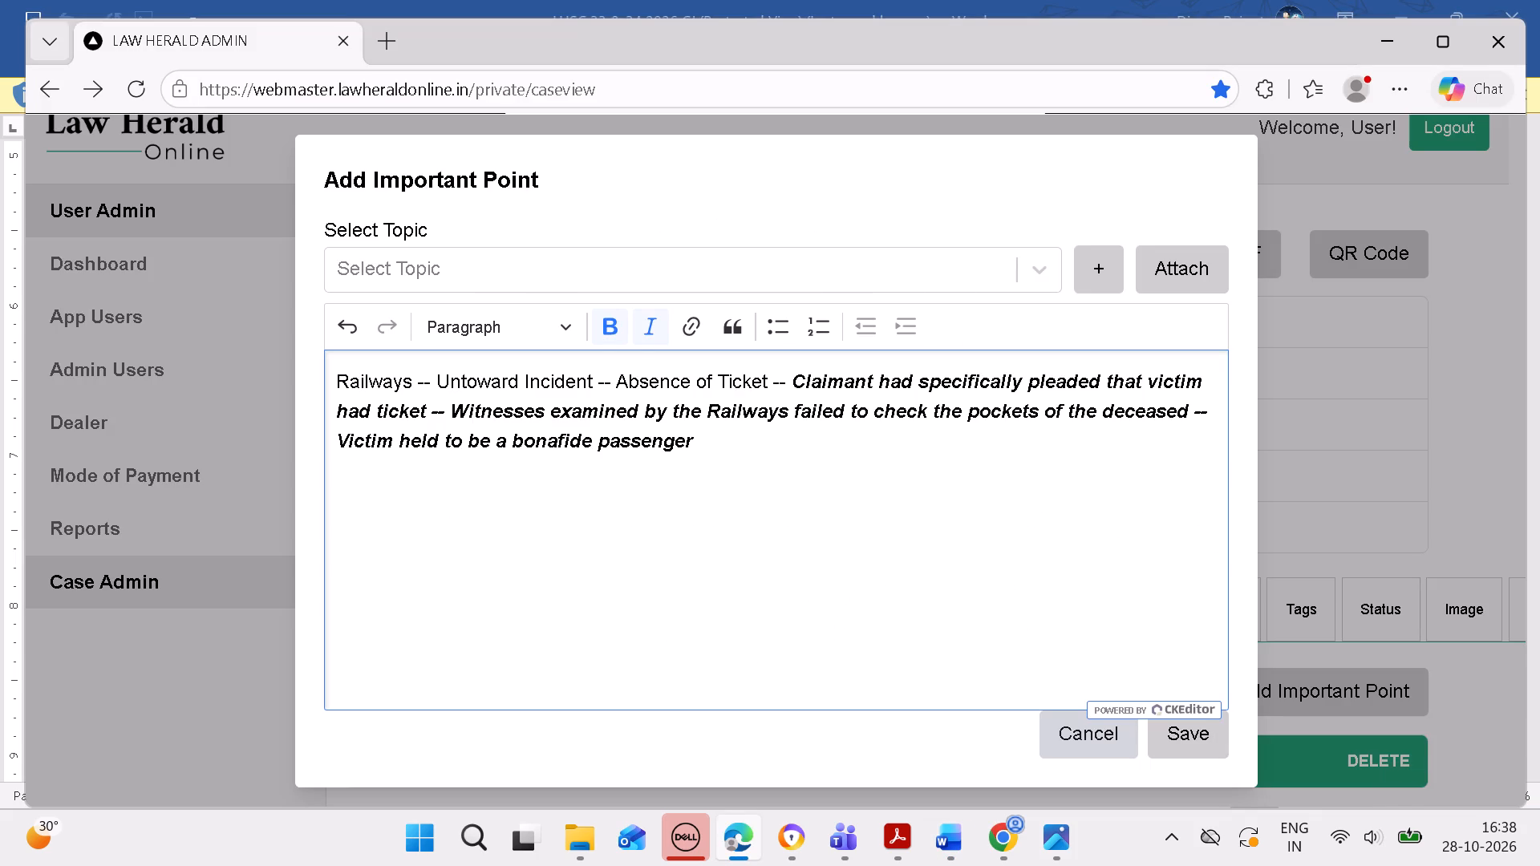
# Remove the italic and bold formatting from the pasted text and save the important point.
pyautogui.moveTo(792, 378); pyautogui.dragTo(846, 490)
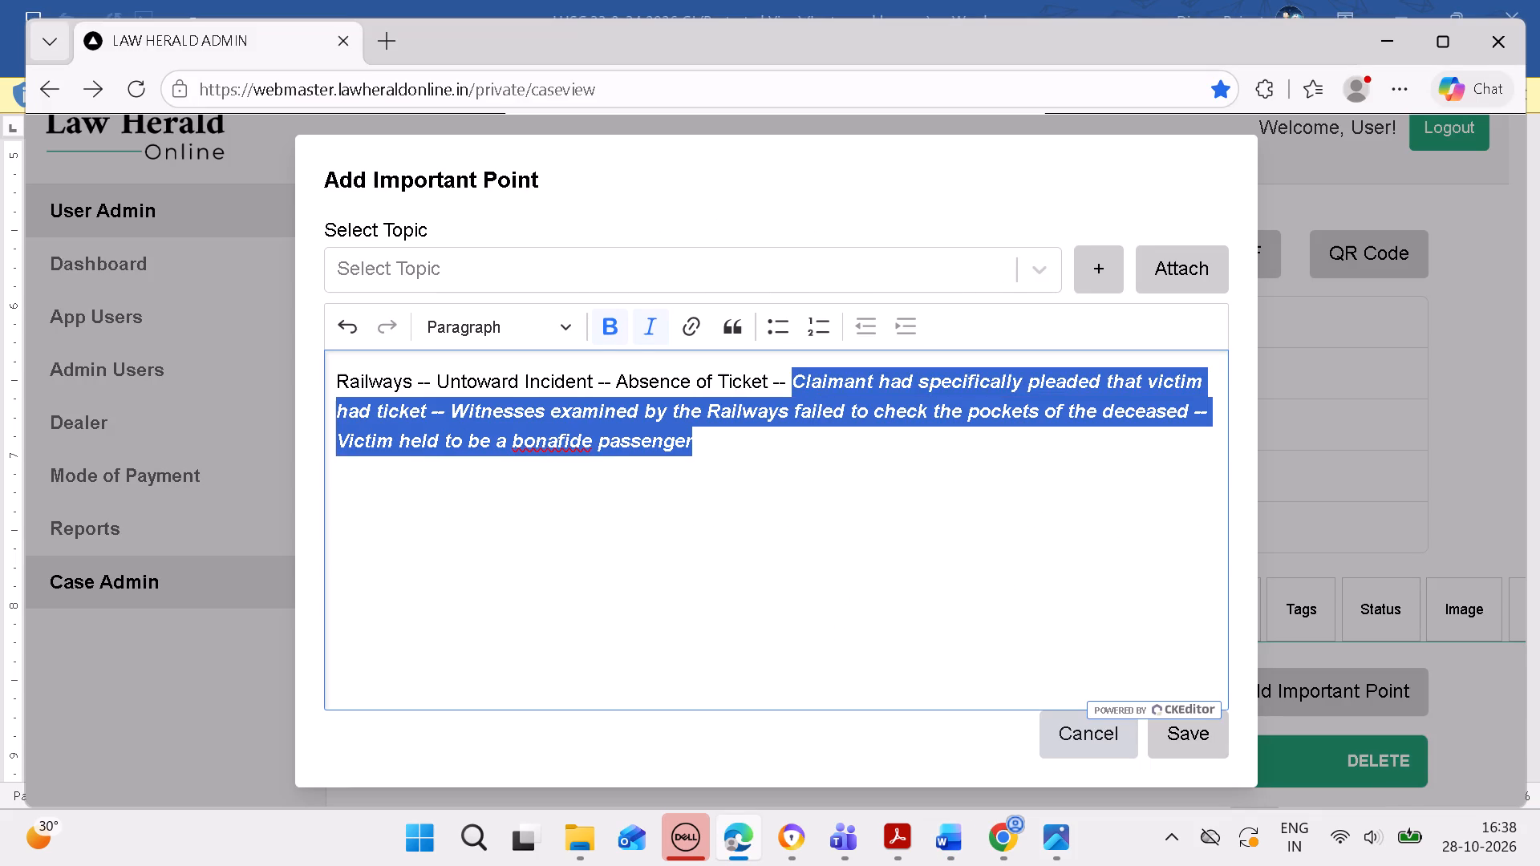
pyautogui.click(658, 330)
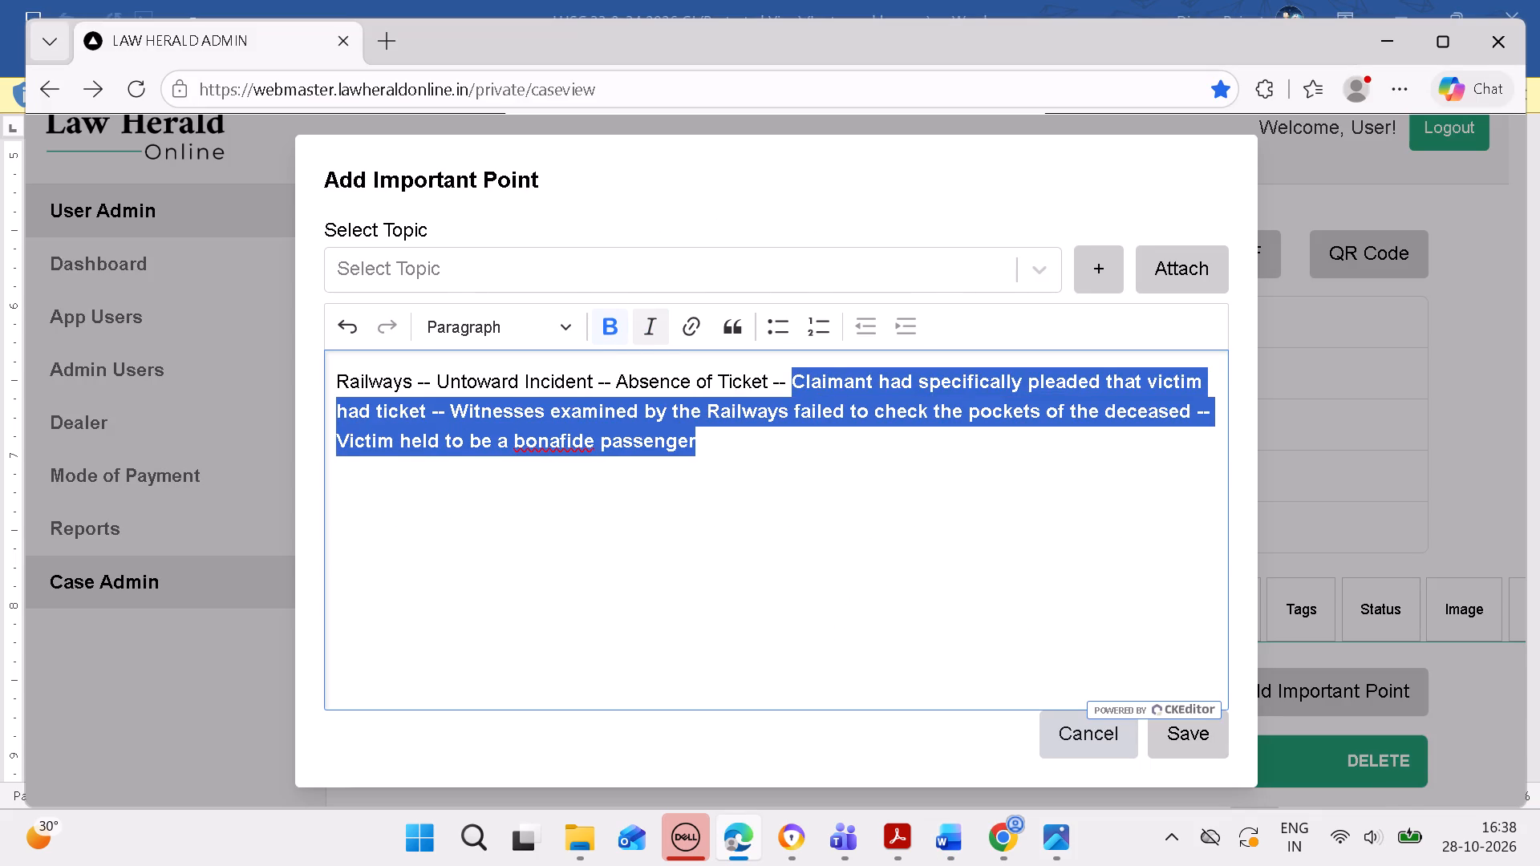
pyautogui.click(606, 318)
pyautogui.click(743, 463)
pyautogui.doubleClick(747, 475)
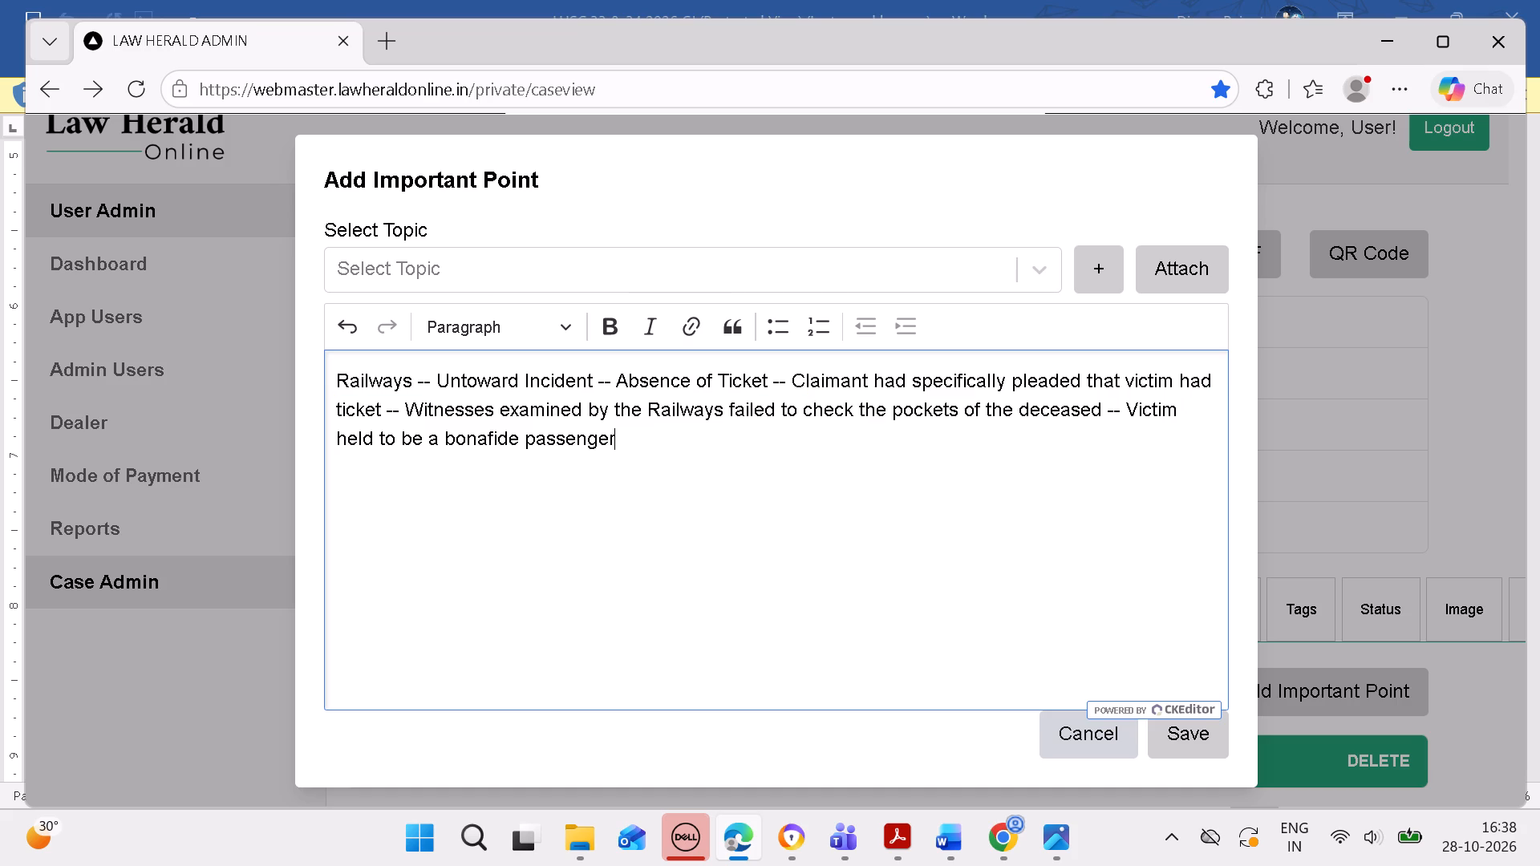
pyautogui.click(1168, 723)
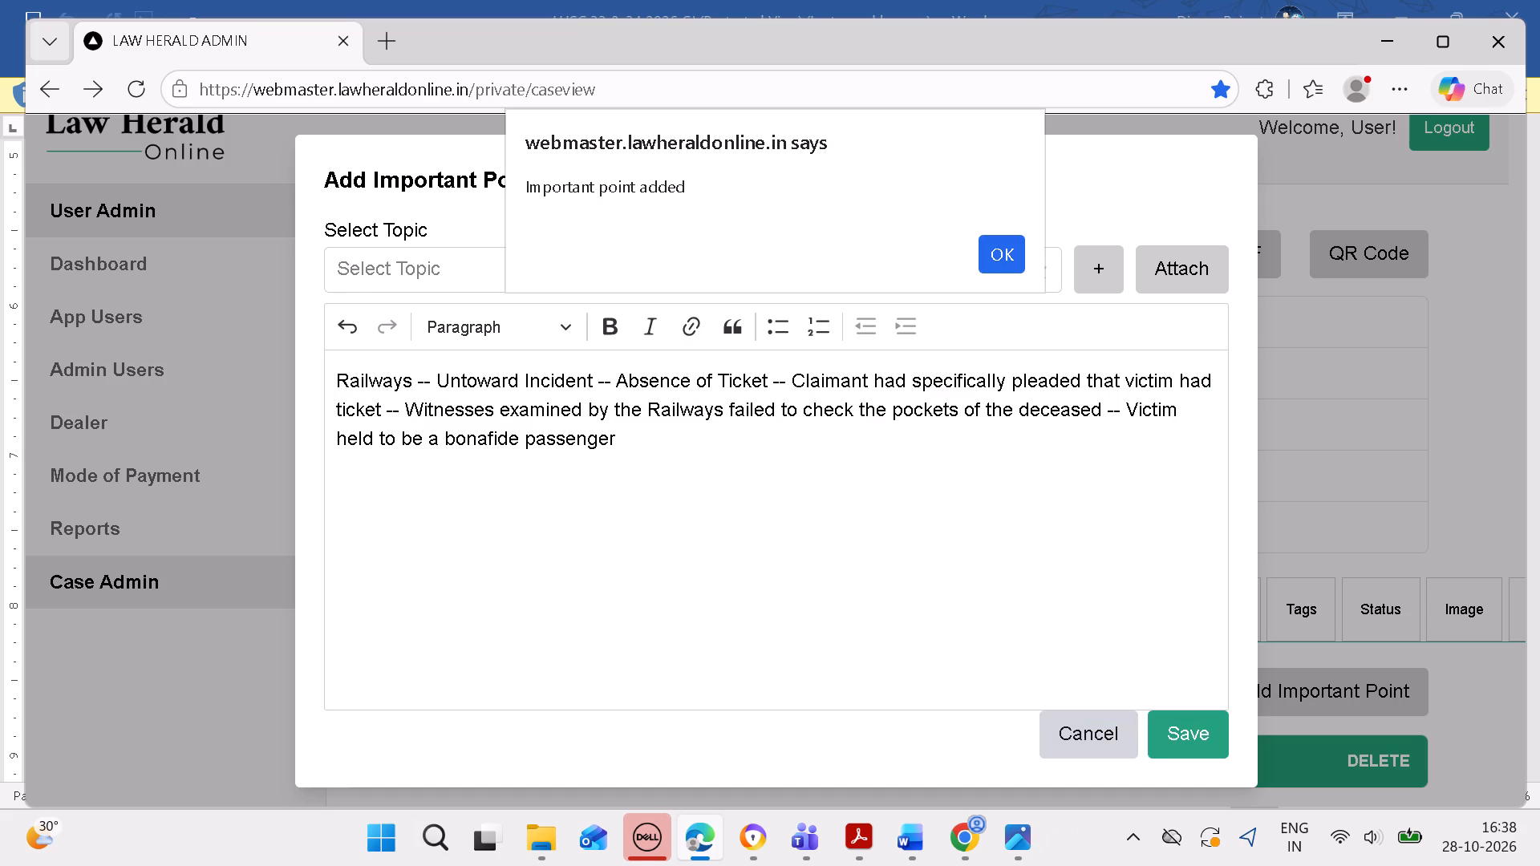
pyautogui.click(997, 257)
# Copy "Railways -- Untoward Incident" from the second italic headnote of case 735 in the Word document.
pyautogui.scroll(-6, 974, 463)
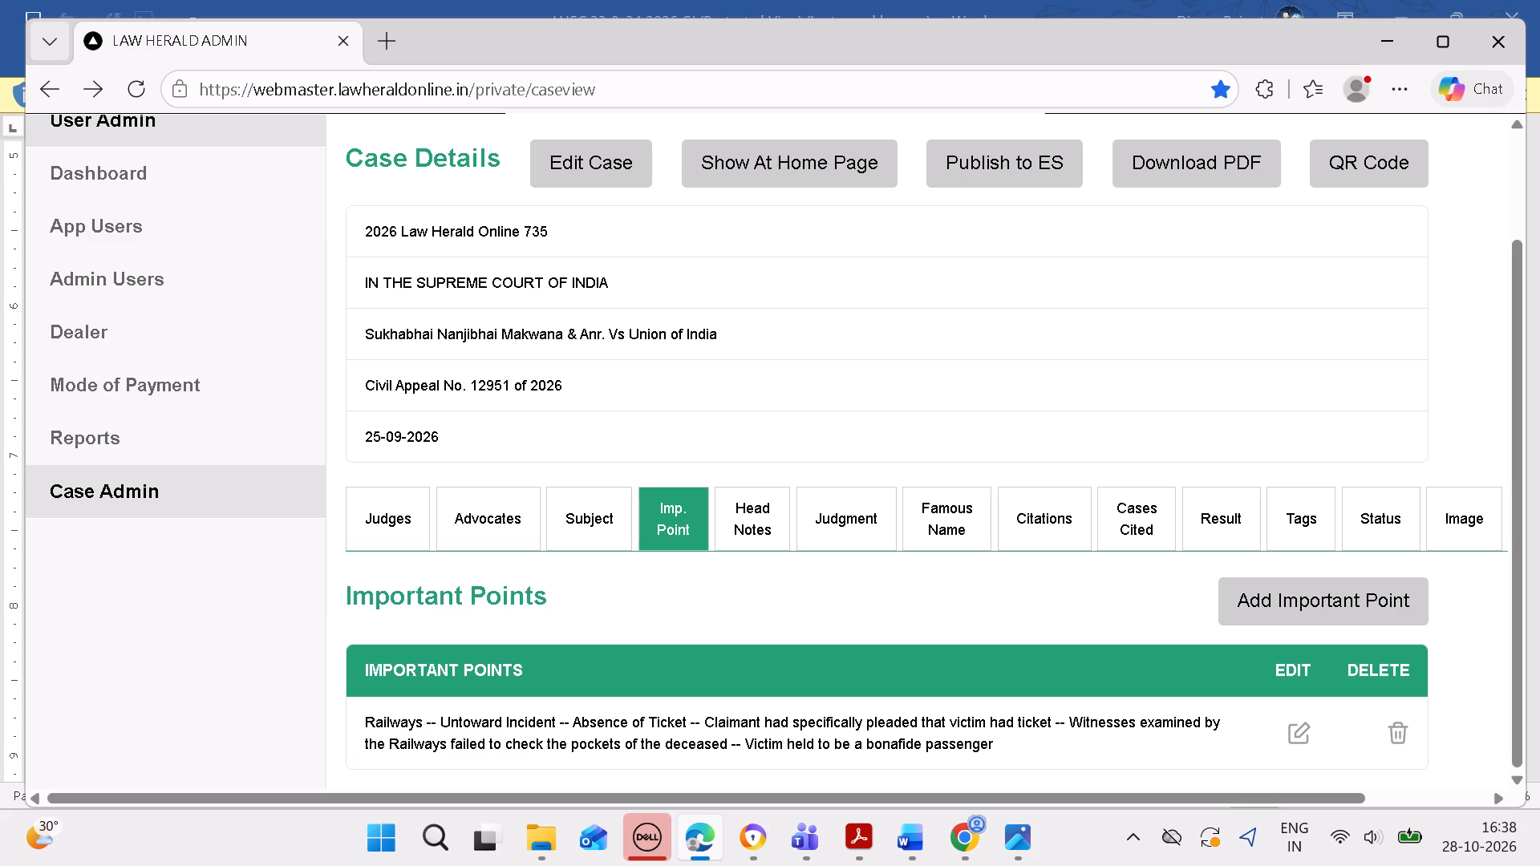
pyautogui.click(944, 841)
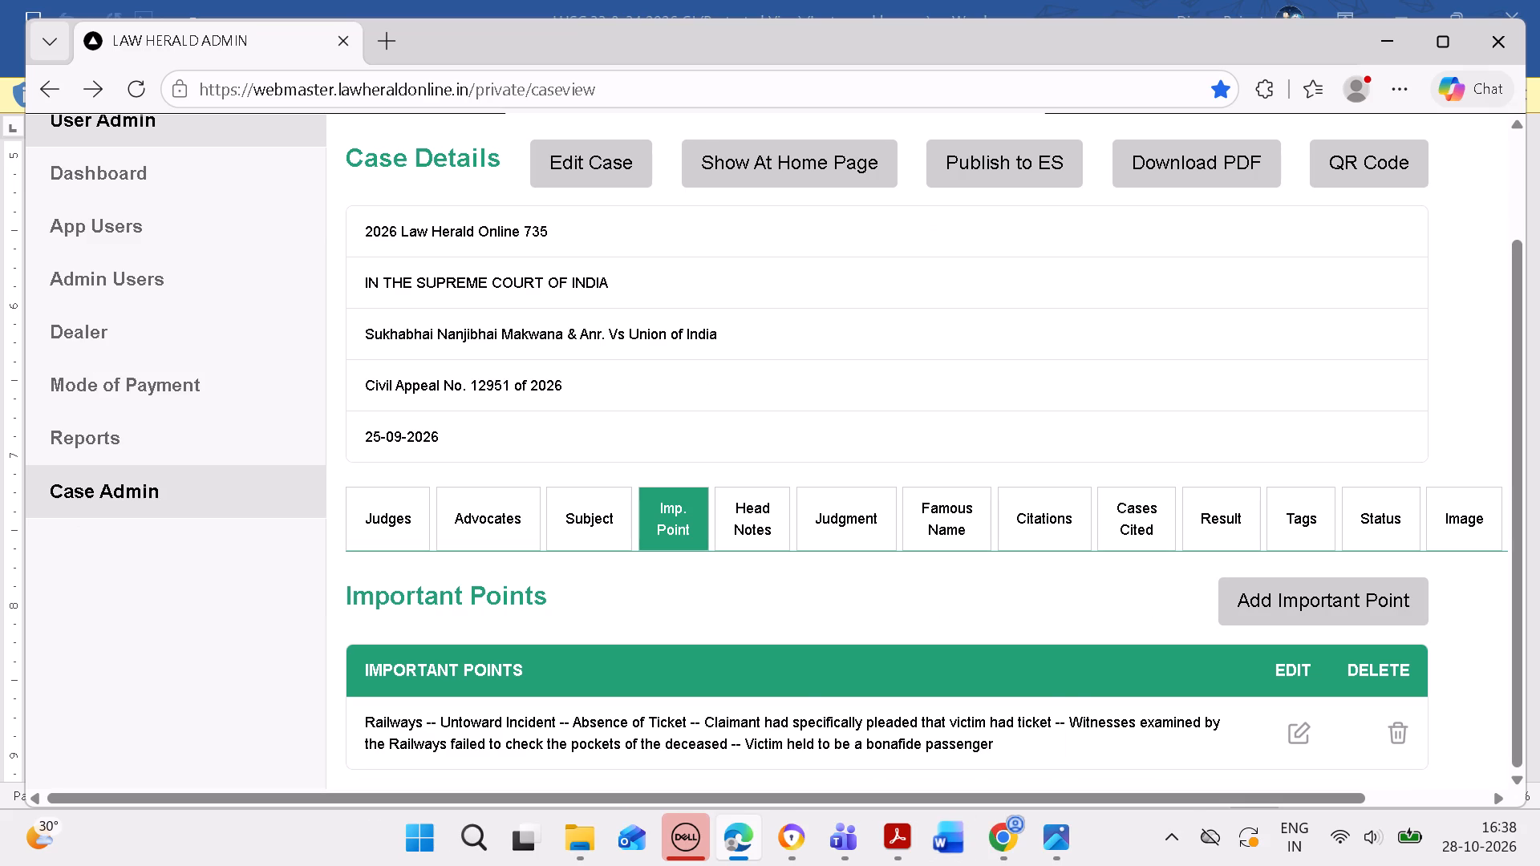
pyautogui.click(950, 834)
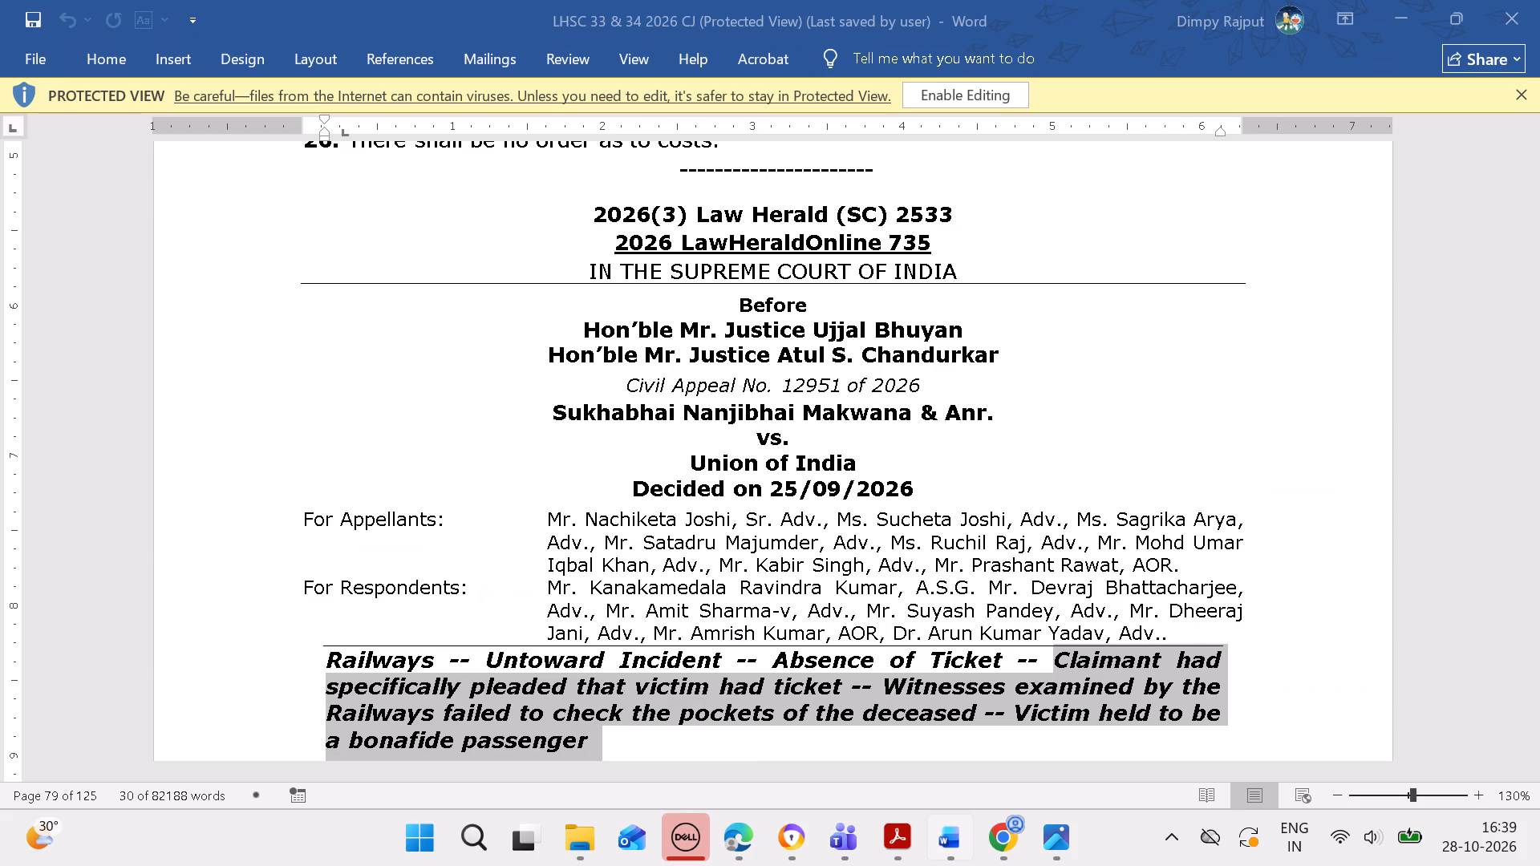
pyautogui.press('Down')
pyautogui.press('Down')
pyautogui.press('Down')
pyautogui.press('Down')
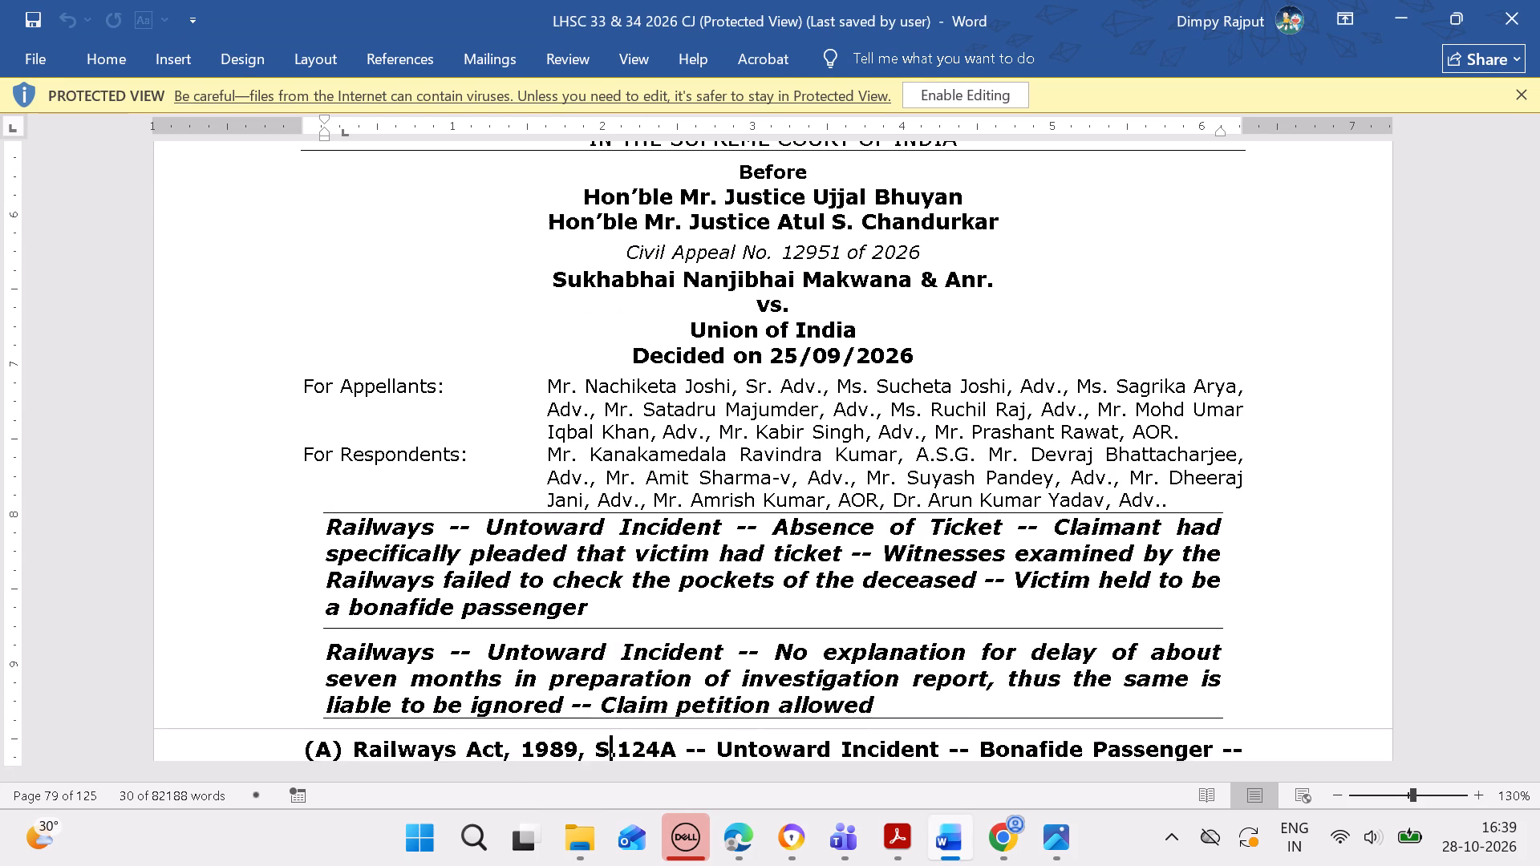
pyautogui.press('Down')
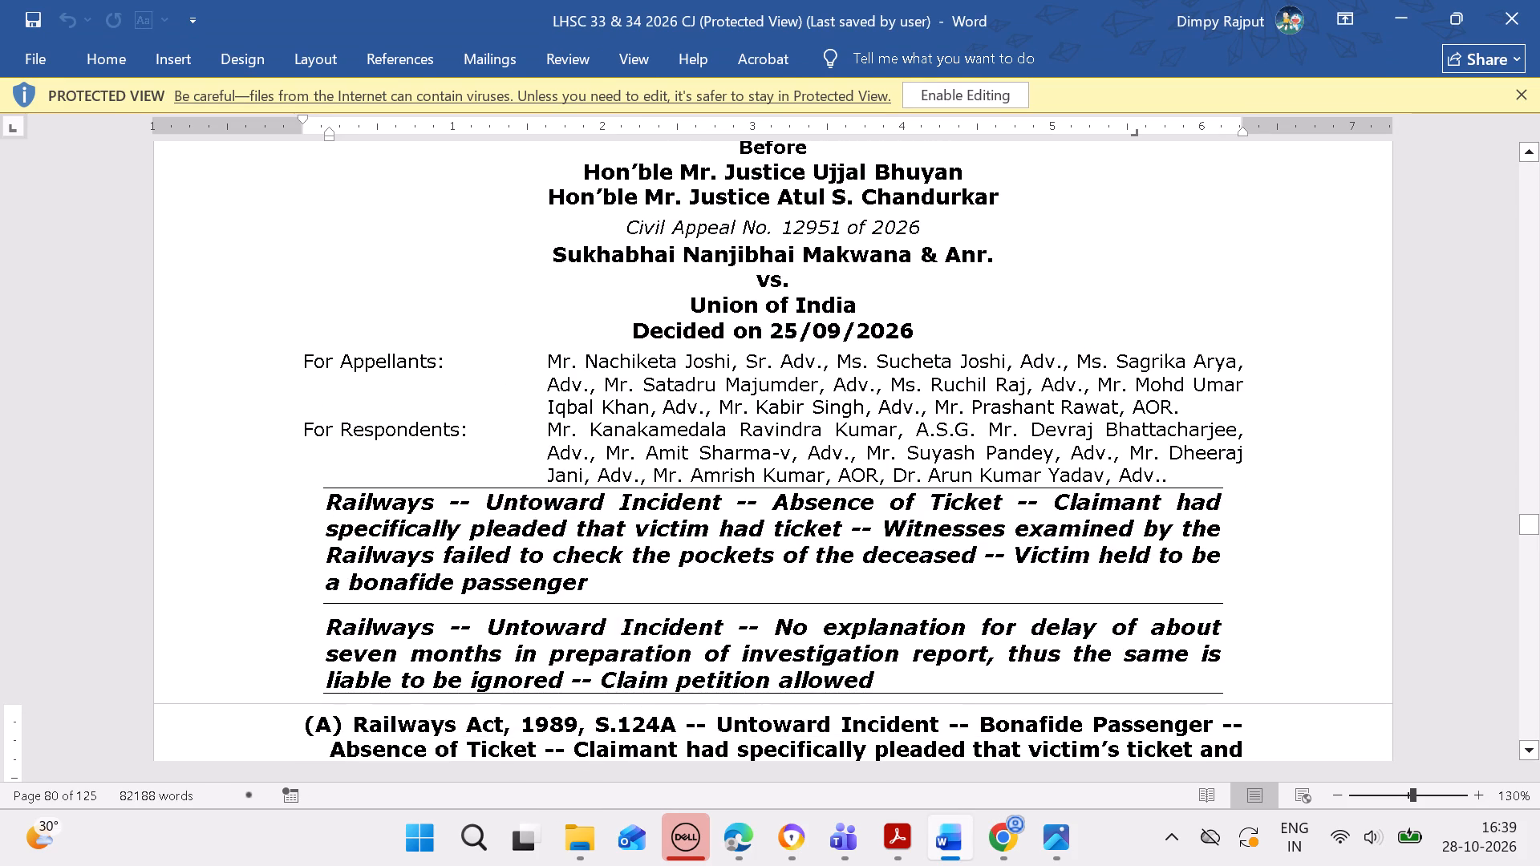
pyautogui.moveTo(330, 625); pyautogui.dragTo(338, 625)
pyautogui.moveTo(338, 625); pyautogui.dragTo(723, 637)
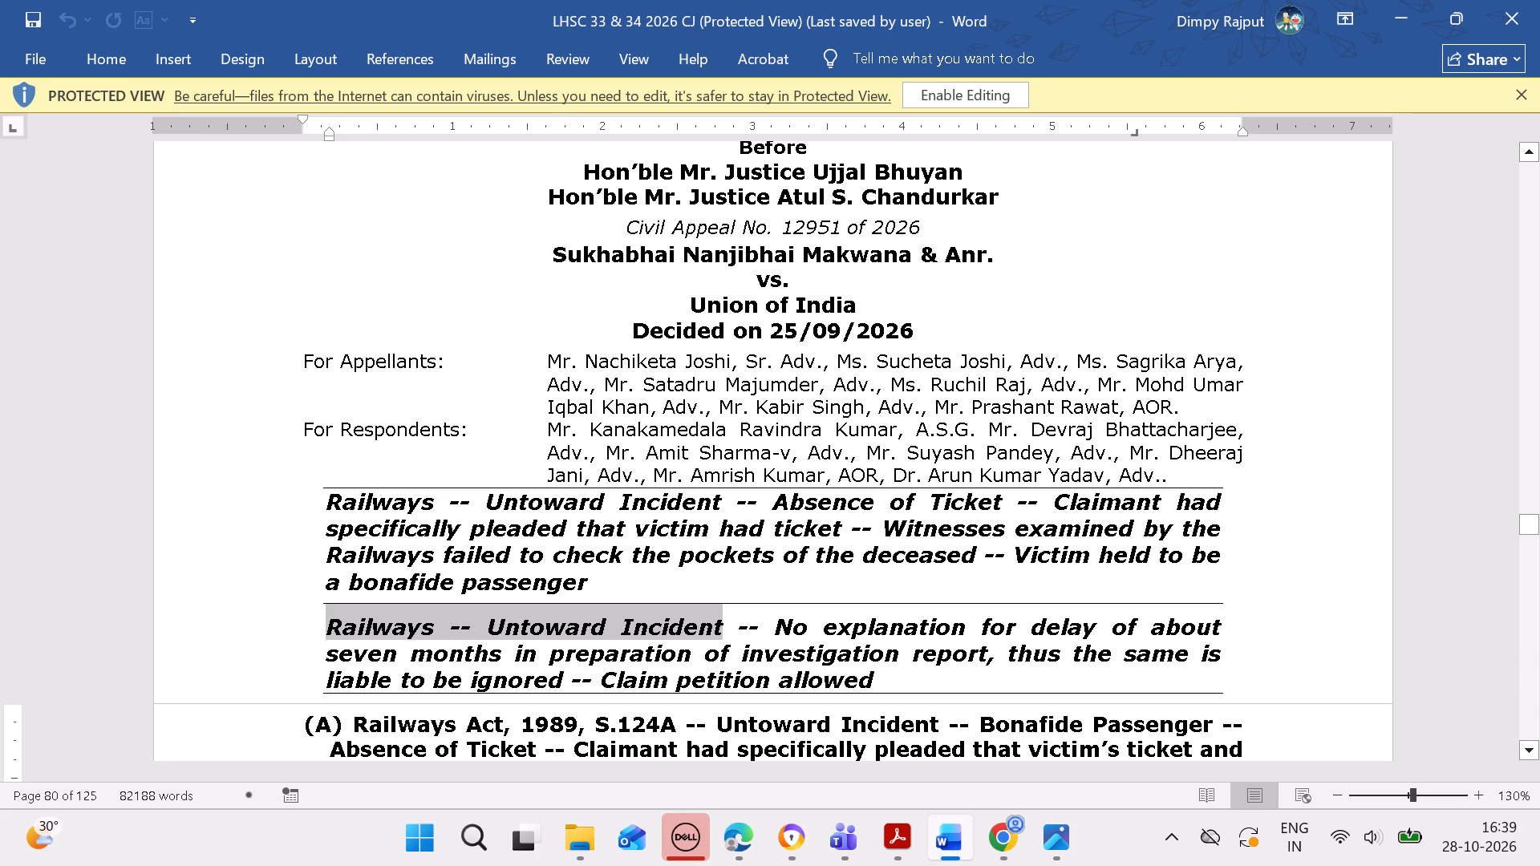
pyautogui.moveTo(723, 637); pyautogui.dragTo(723, 639)
pyautogui.hotkey('ctrl', 'c')
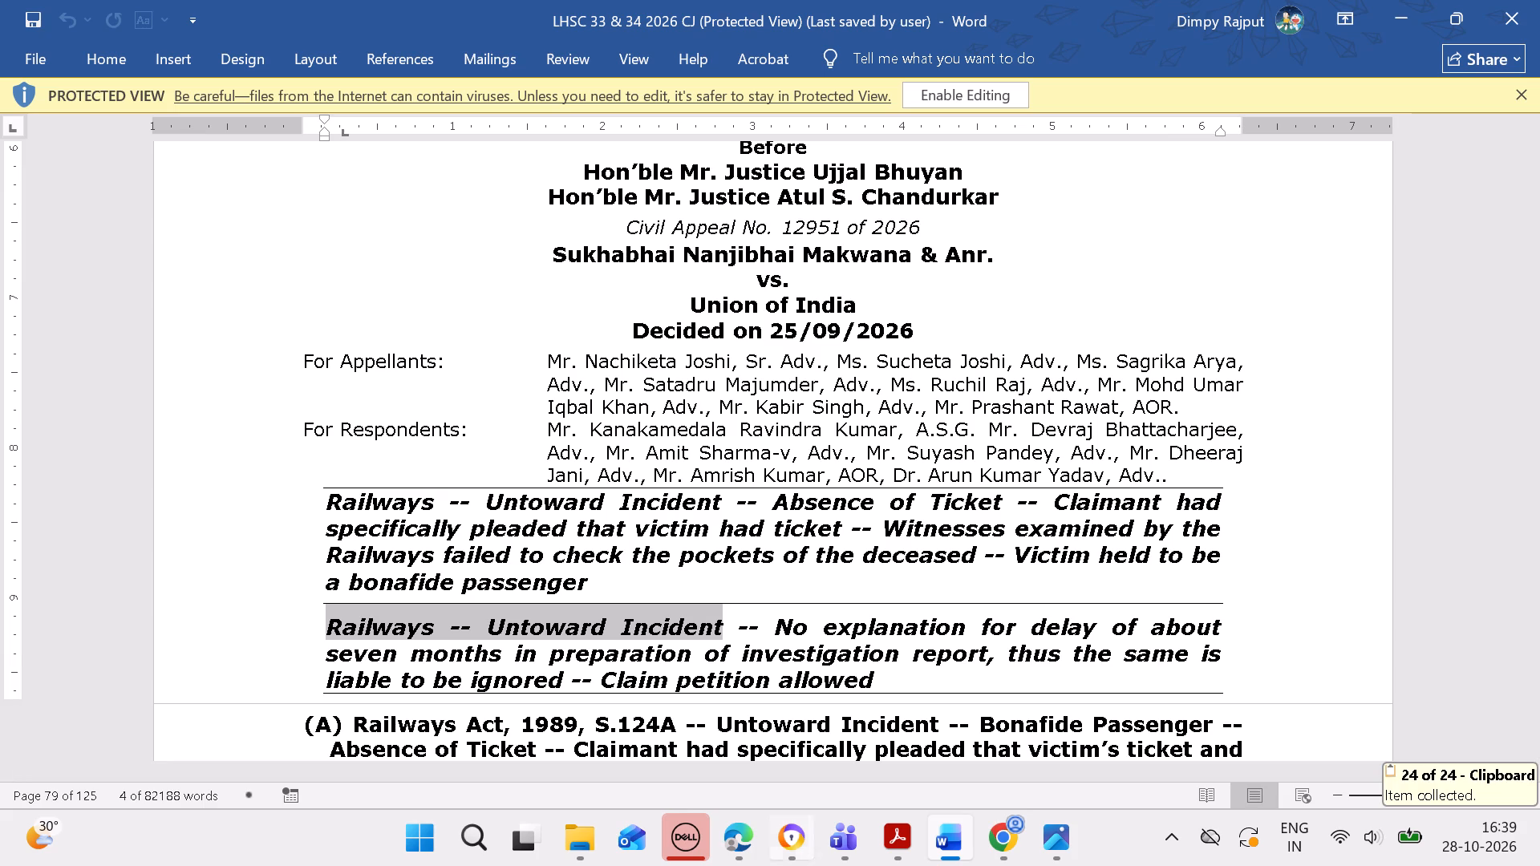
# In the Law Herald admin page, add a new important point, attach the topic "Railways -- Untoward Incident", and append a "--" separator.
pyautogui.click(733, 841)
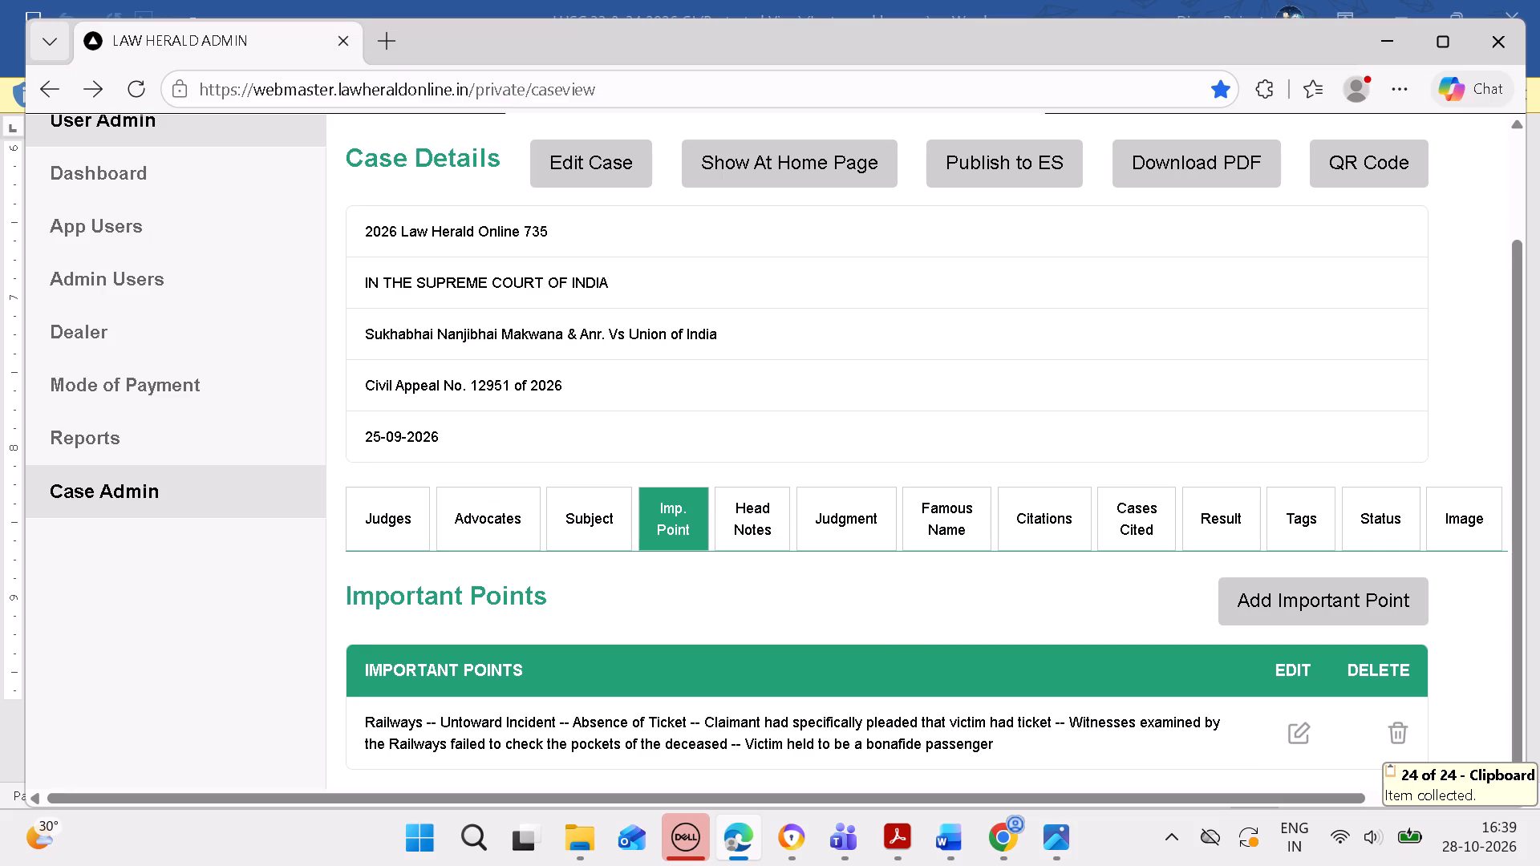
pyautogui.click(1268, 608)
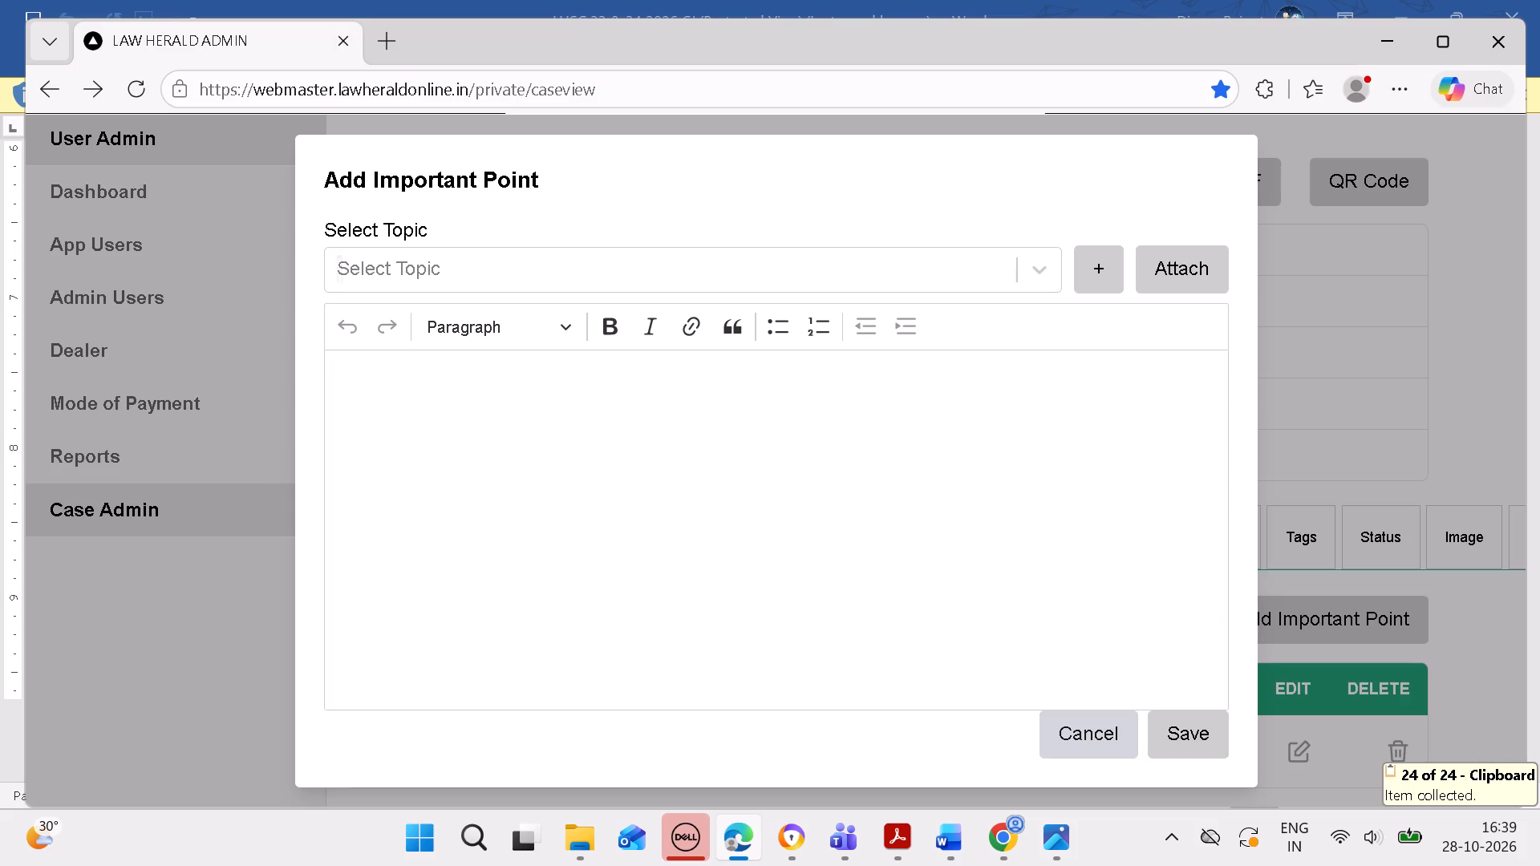
pyautogui.click(898, 237)
pyautogui.hotkey('ctrl', 'v')
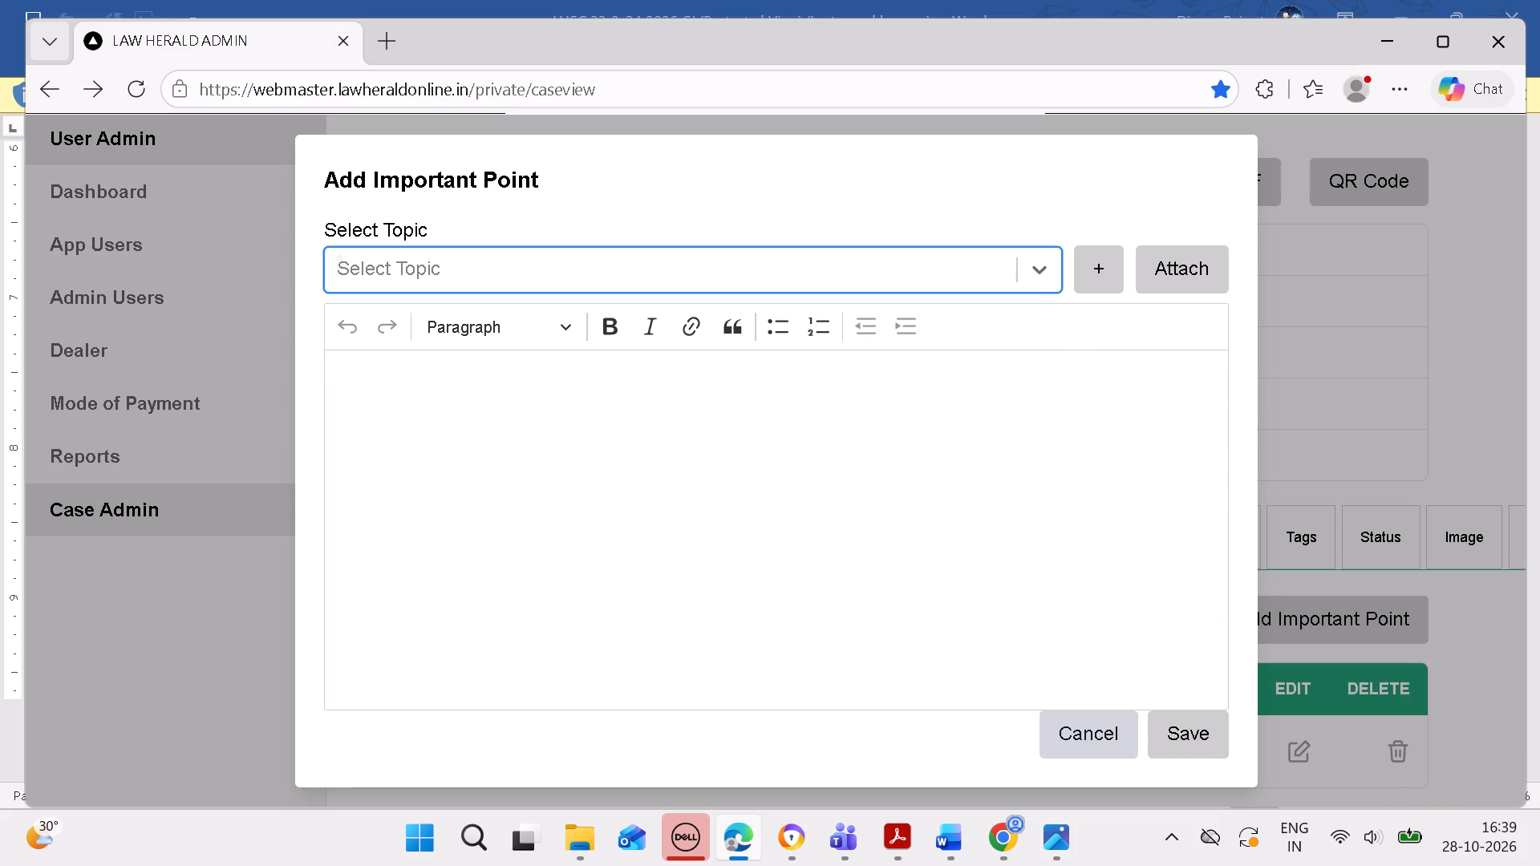
pyautogui.click(830, 330)
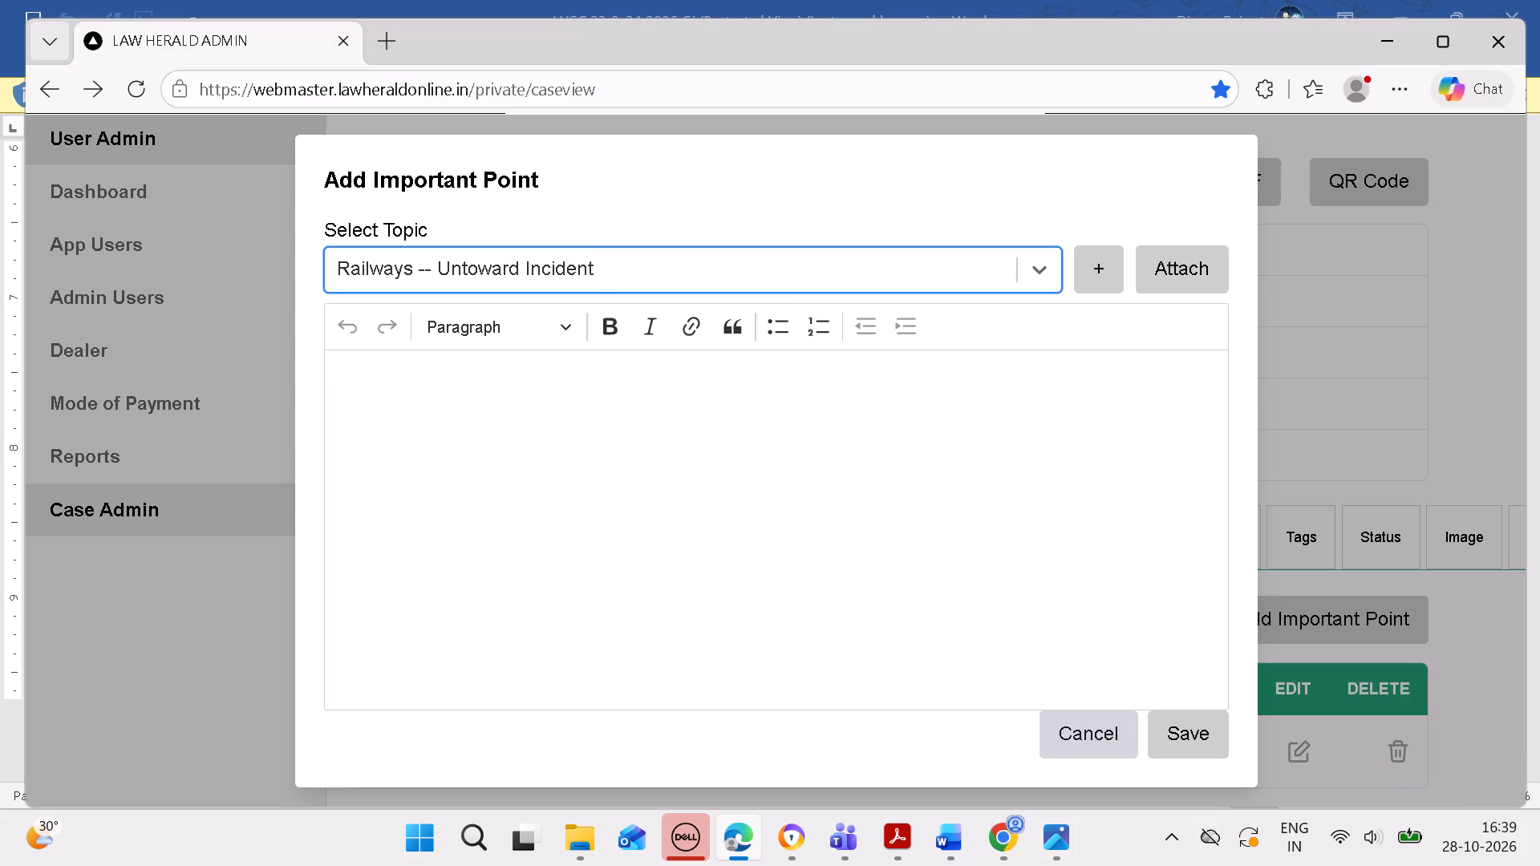
pyautogui.click(1157, 281)
pyautogui.click(1015, 452)
pyautogui.press('space')
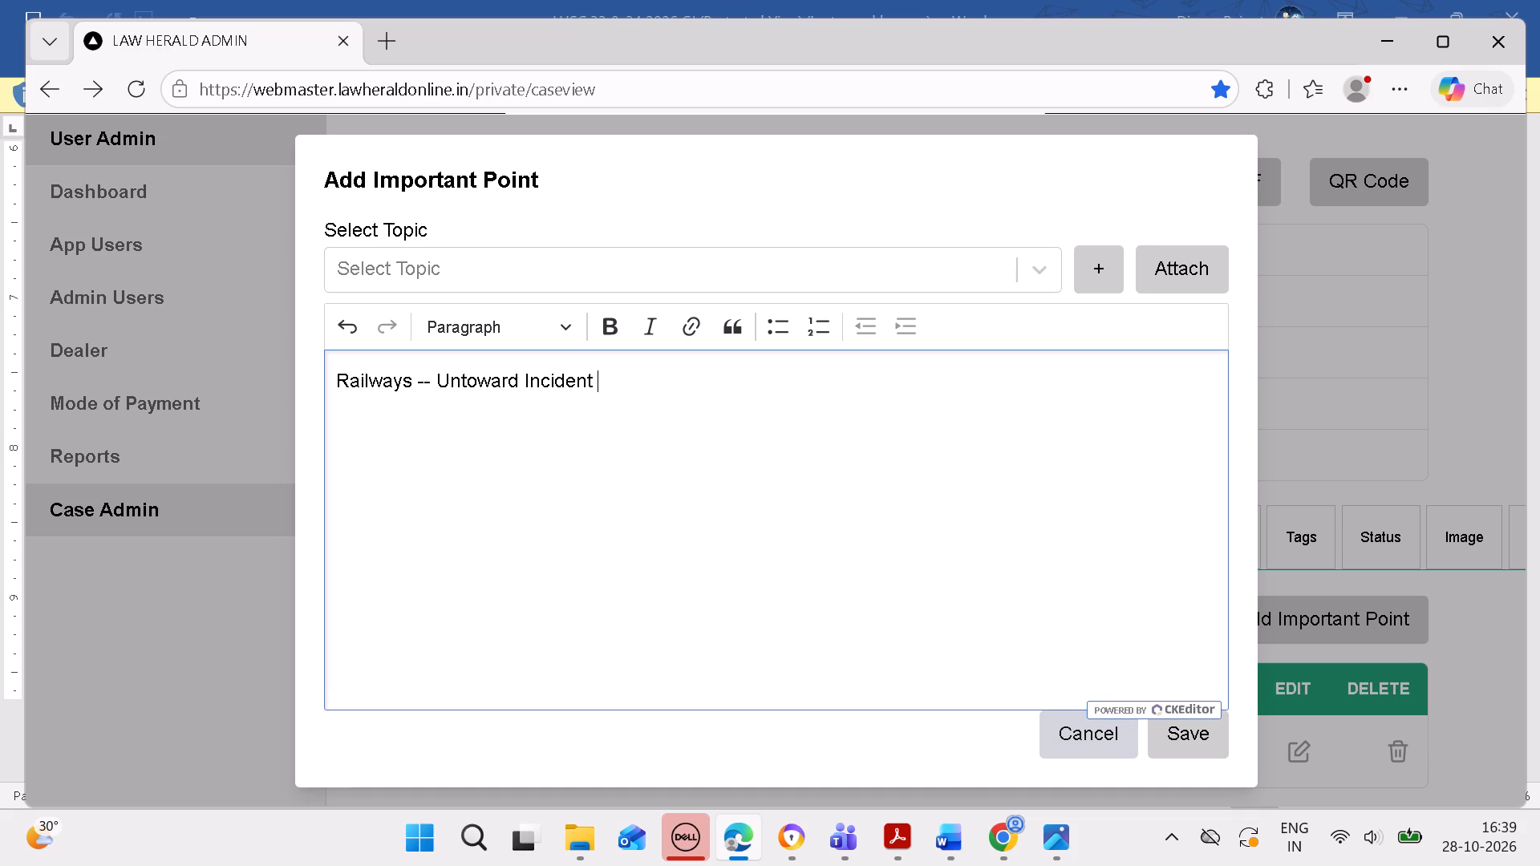
pyautogui.write('--')
pyautogui.press('space')
pyautogui.press('BackSpace')
# Copy the second headnote's text from "No explanation for delay" through "Claim petition allowed" in Word and paste it after the separator.
pyautogui.click(962, 836)
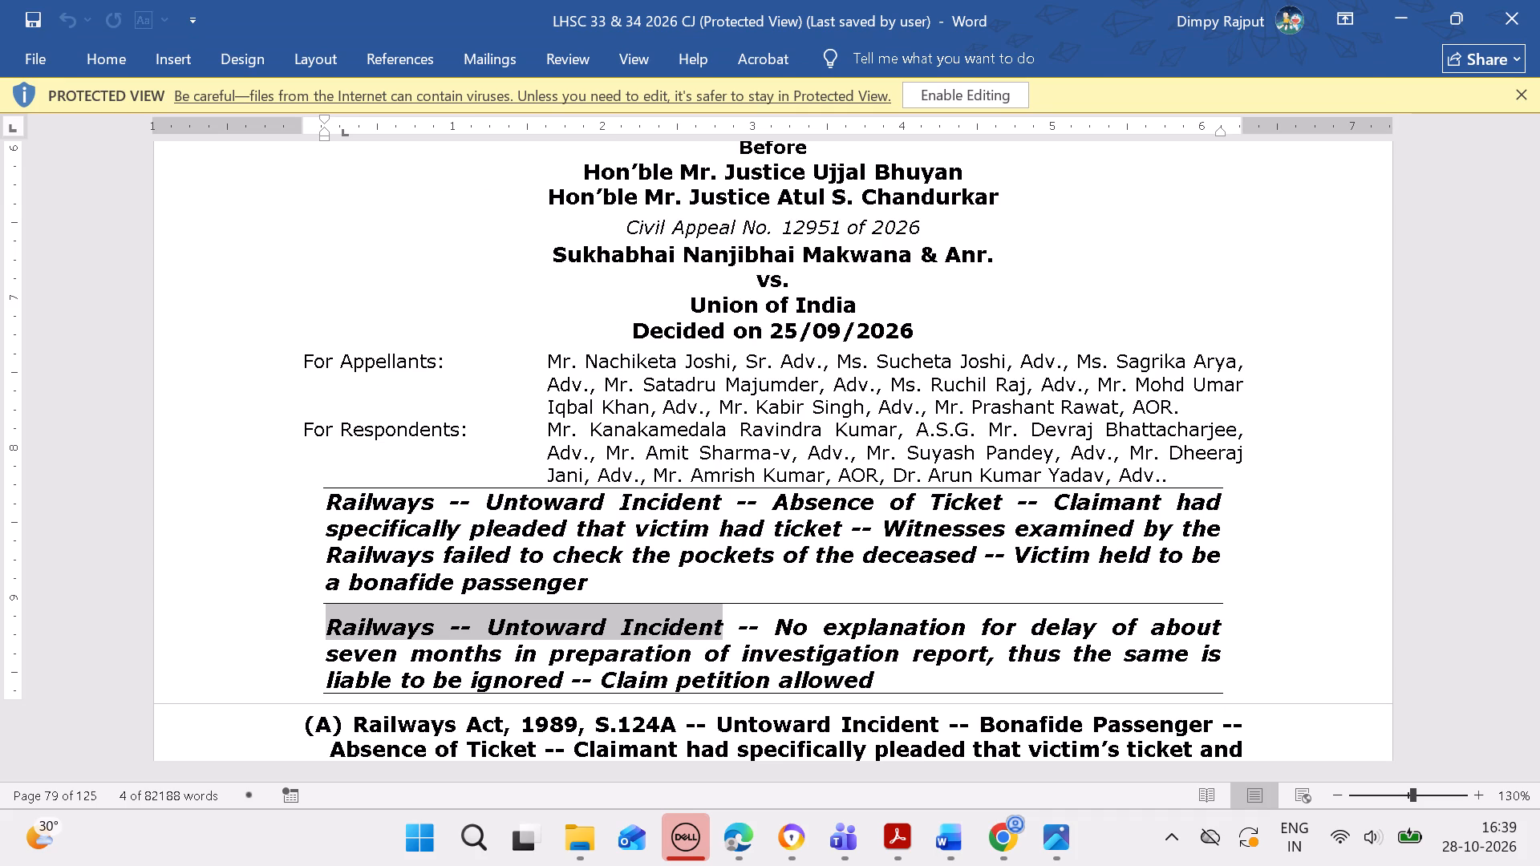
pyautogui.moveTo(776, 619); pyautogui.dragTo(873, 672)
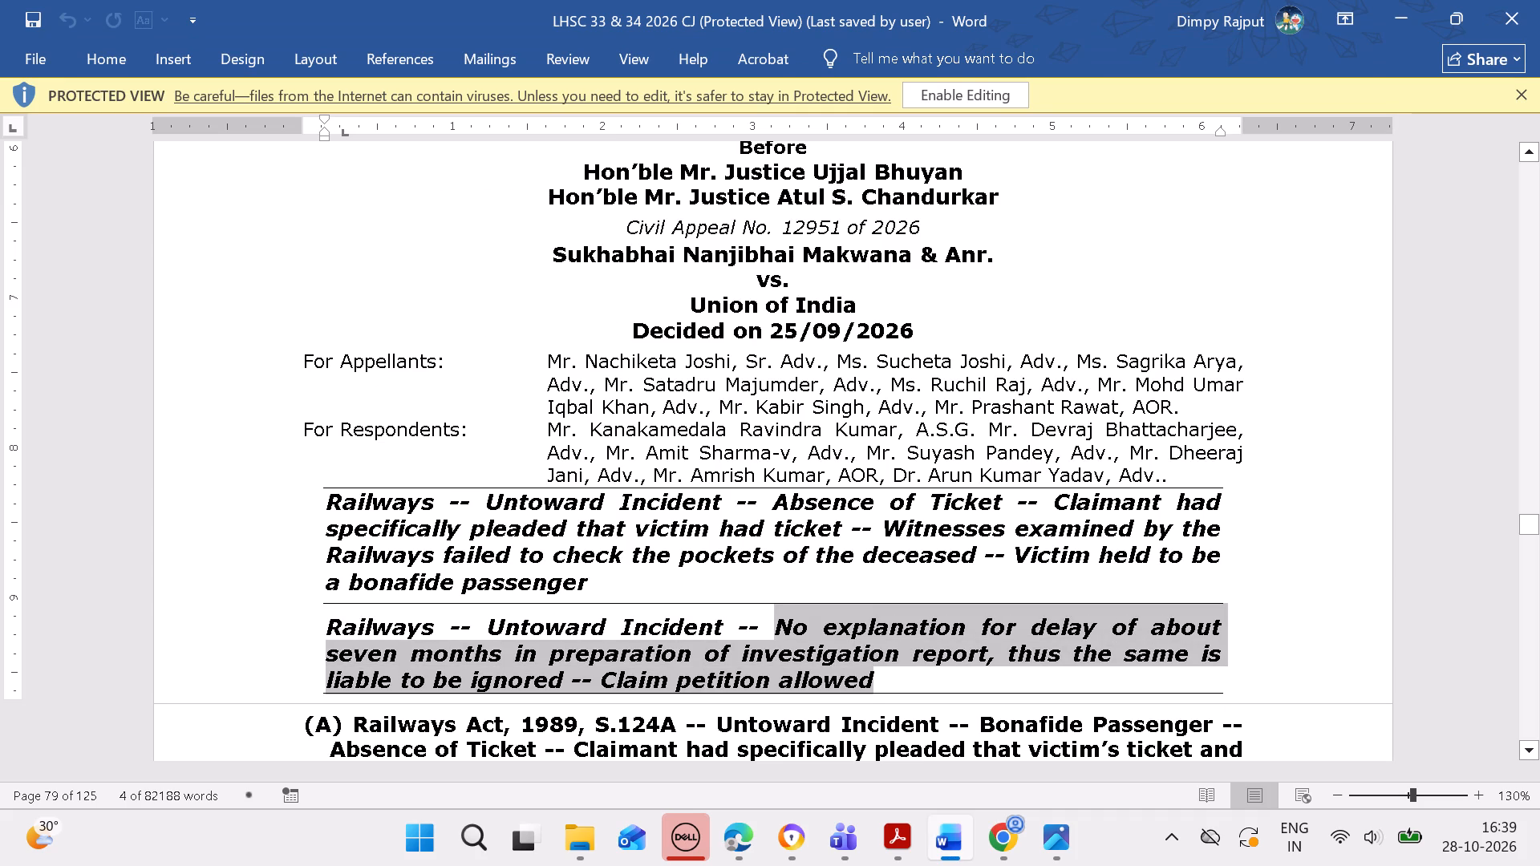
pyautogui.moveTo(873, 672); pyautogui.dragTo(878, 674)
pyautogui.hotkey('ctrl', 'c')
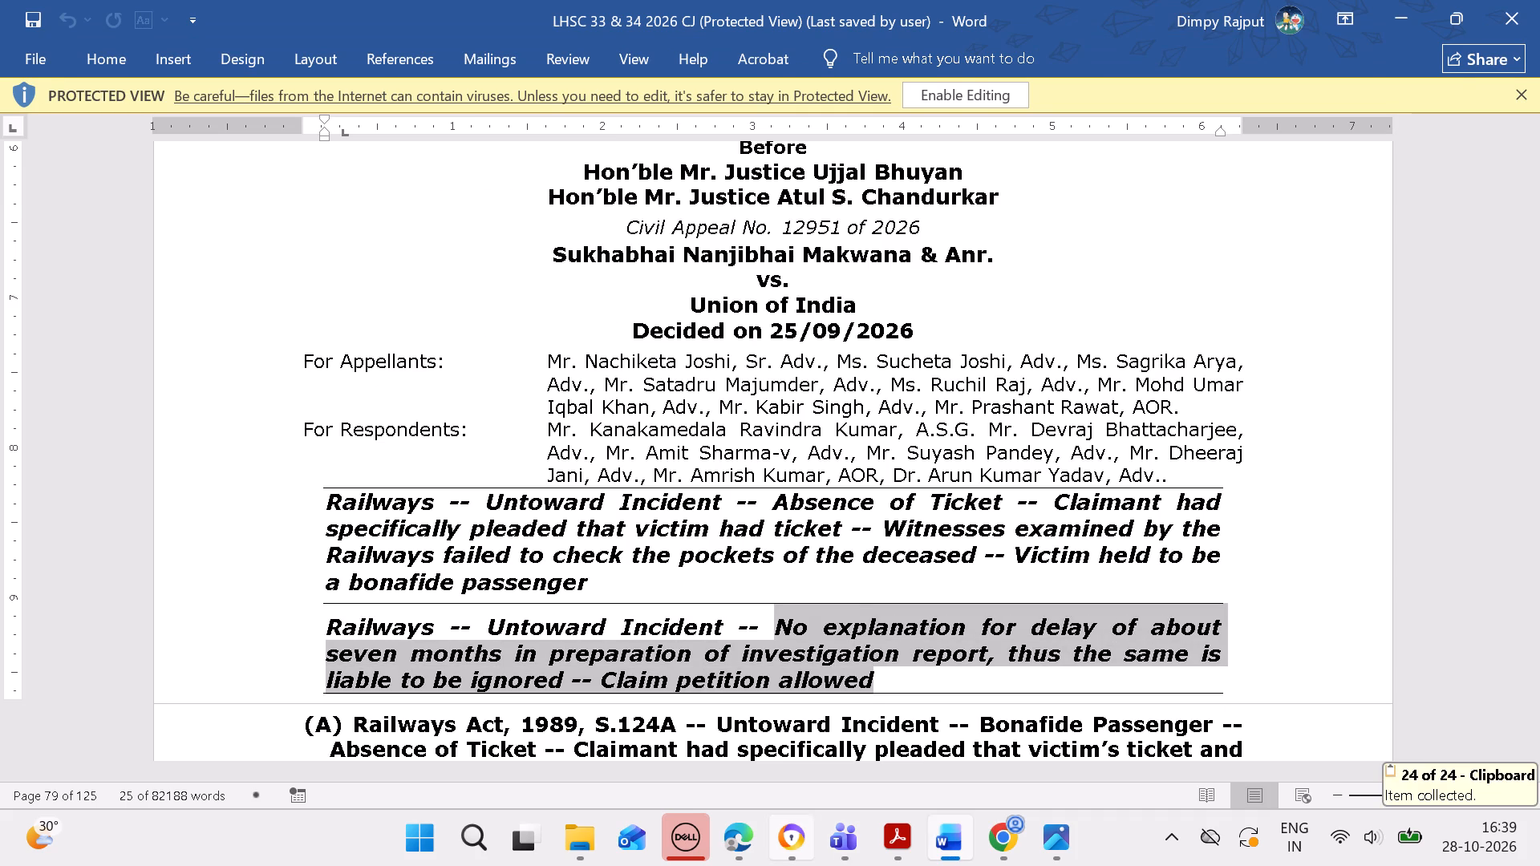
pyautogui.click(748, 844)
pyautogui.click(800, 565)
pyautogui.hotkey('ctrl', 'v')
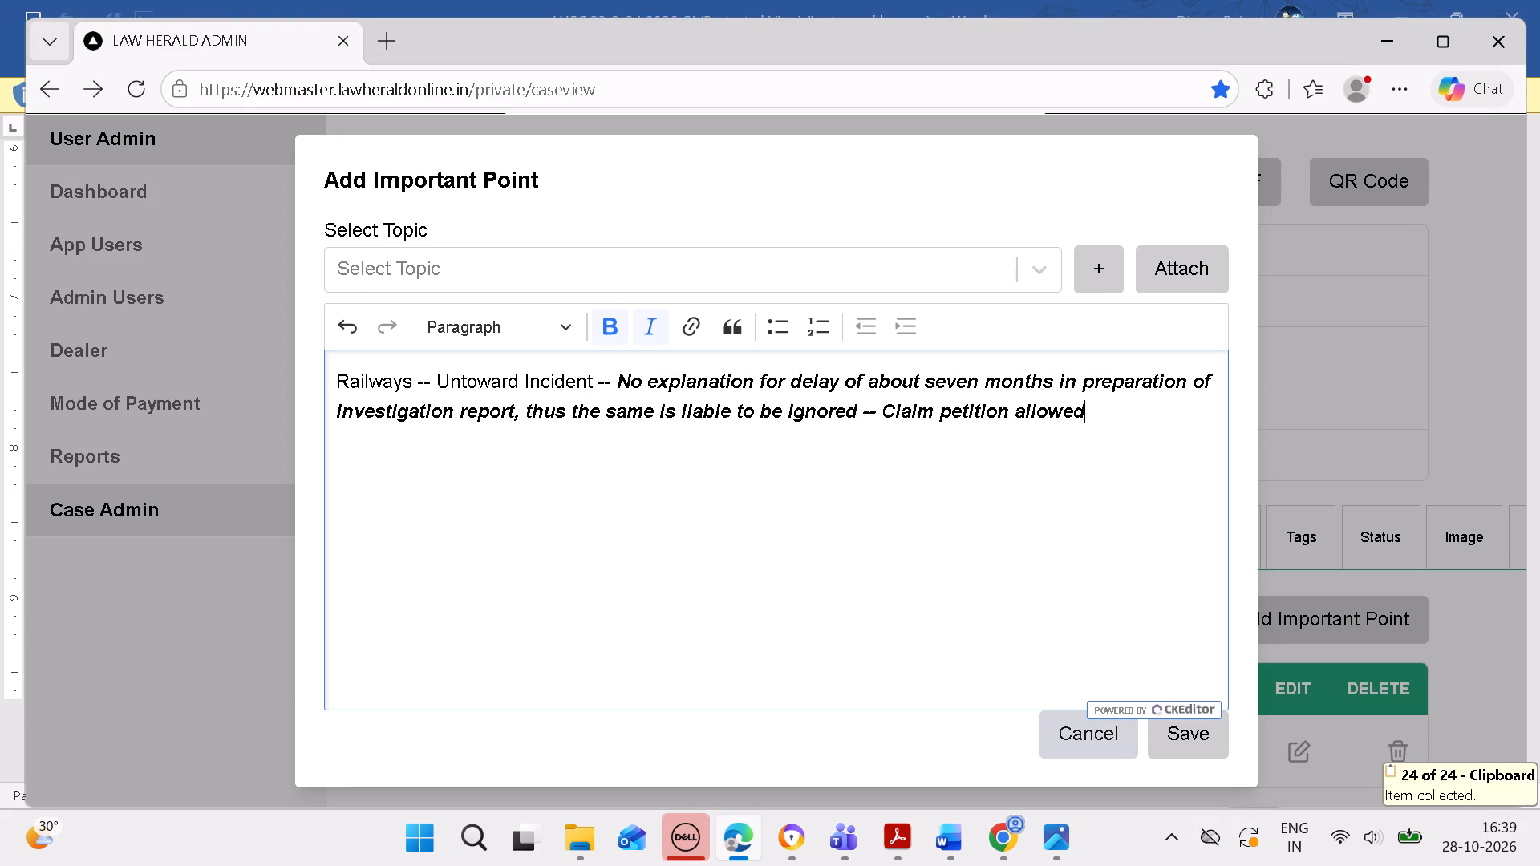
# Remove the italic and bold formatting from the pasted text and save the important point.
pyautogui.moveTo(619, 382); pyautogui.dragTo(1197, 492)
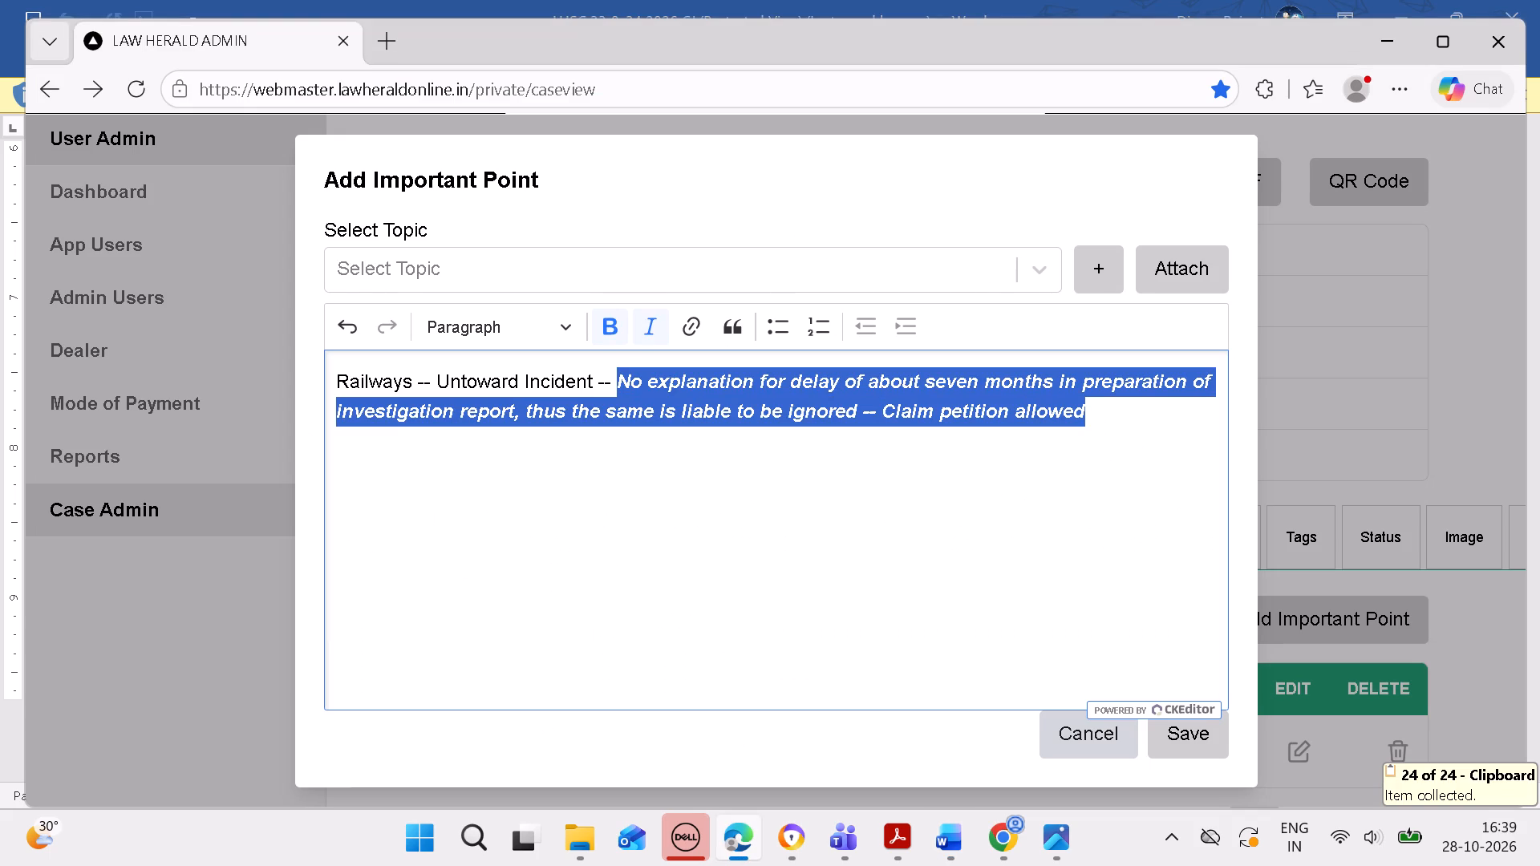
pyautogui.moveTo(1197, 492); pyautogui.dragTo(1117, 471)
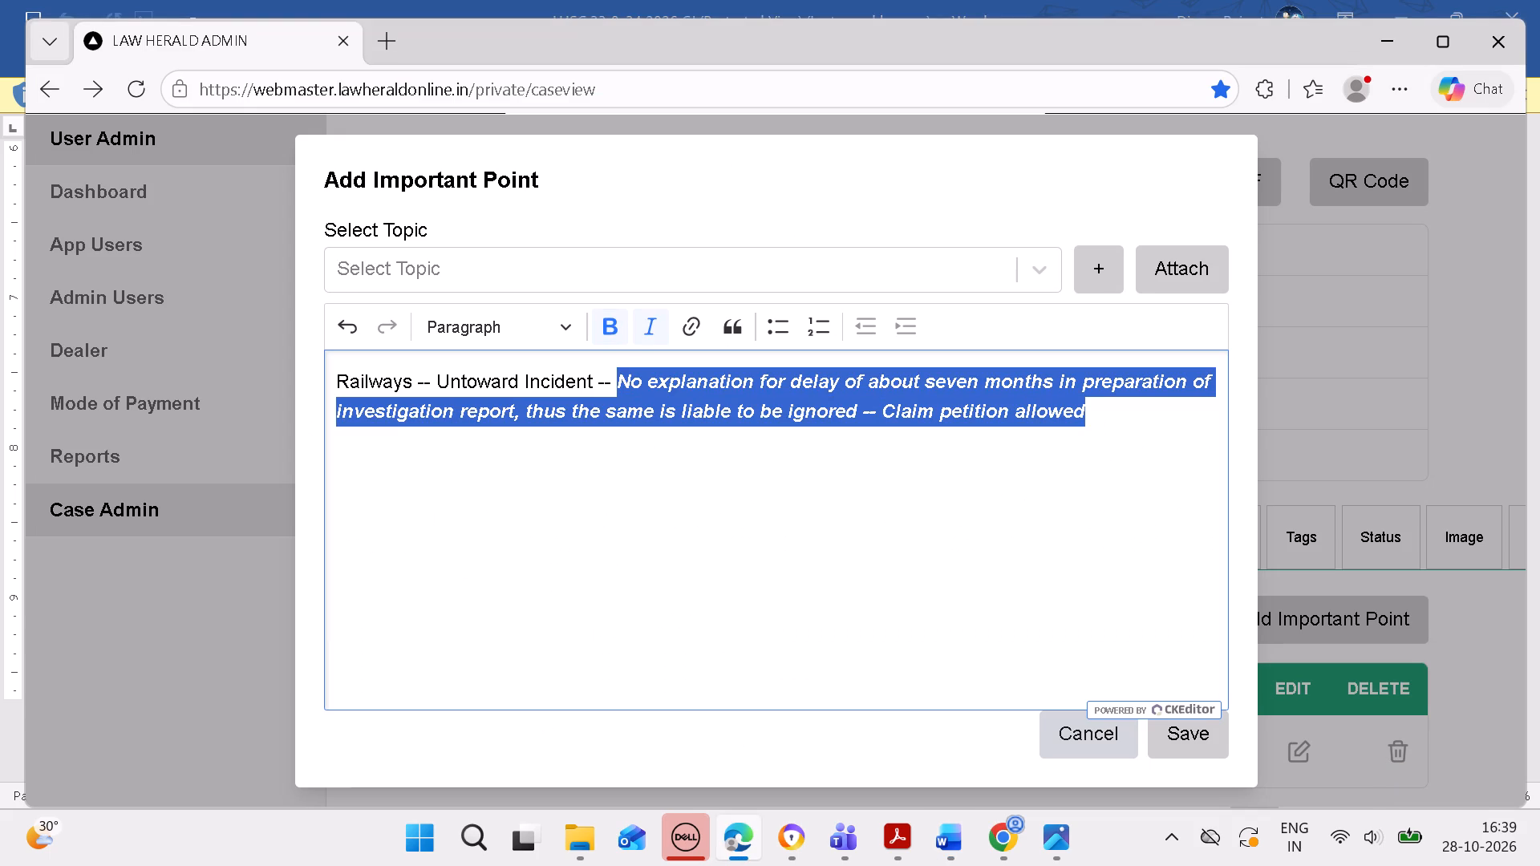
pyautogui.click(650, 334)
pyautogui.click(621, 336)
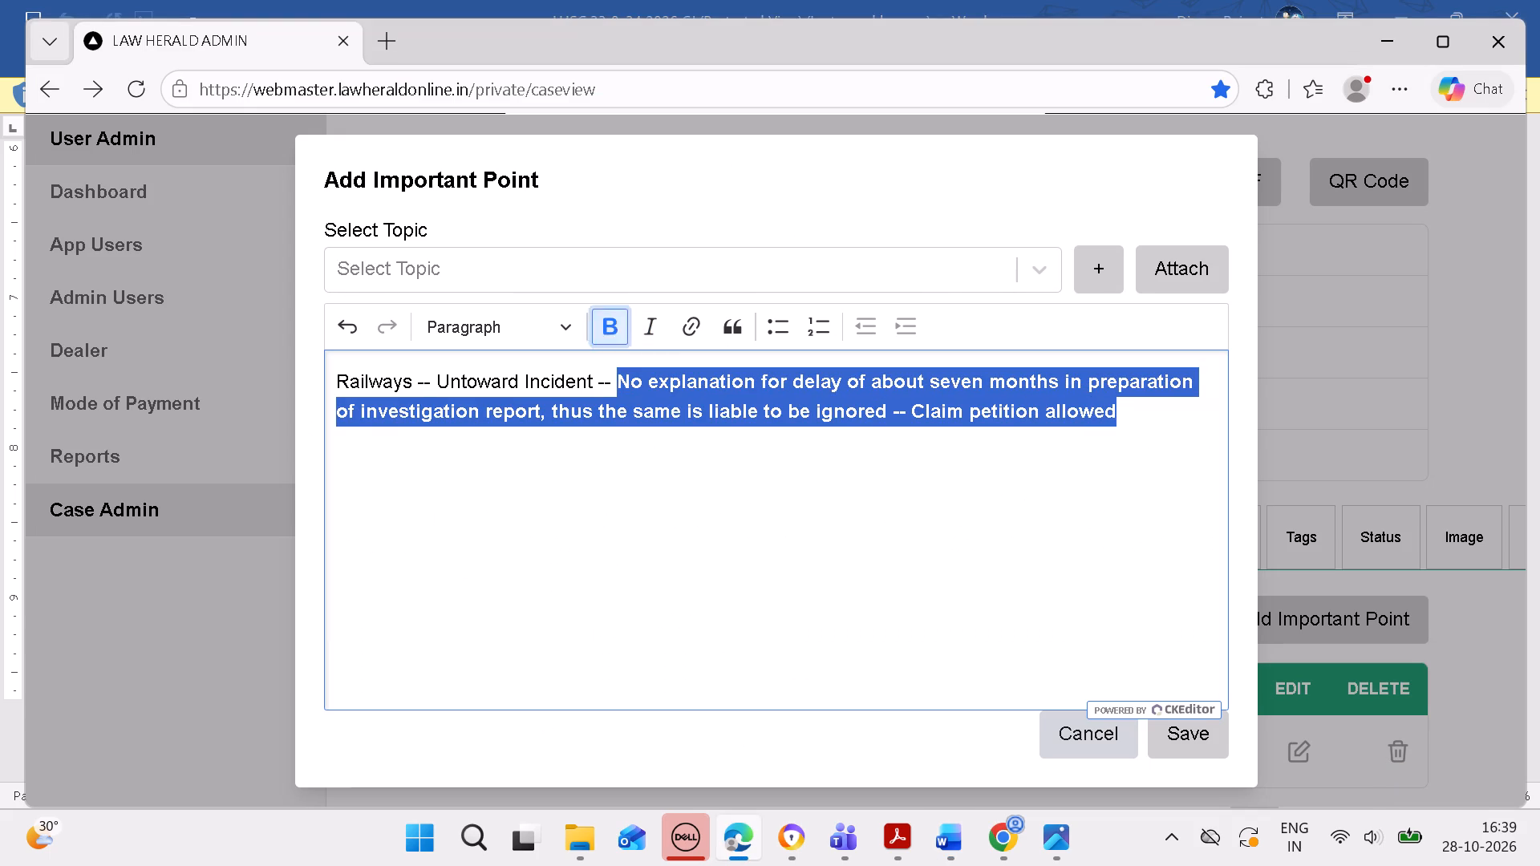
pyautogui.click(1069, 449)
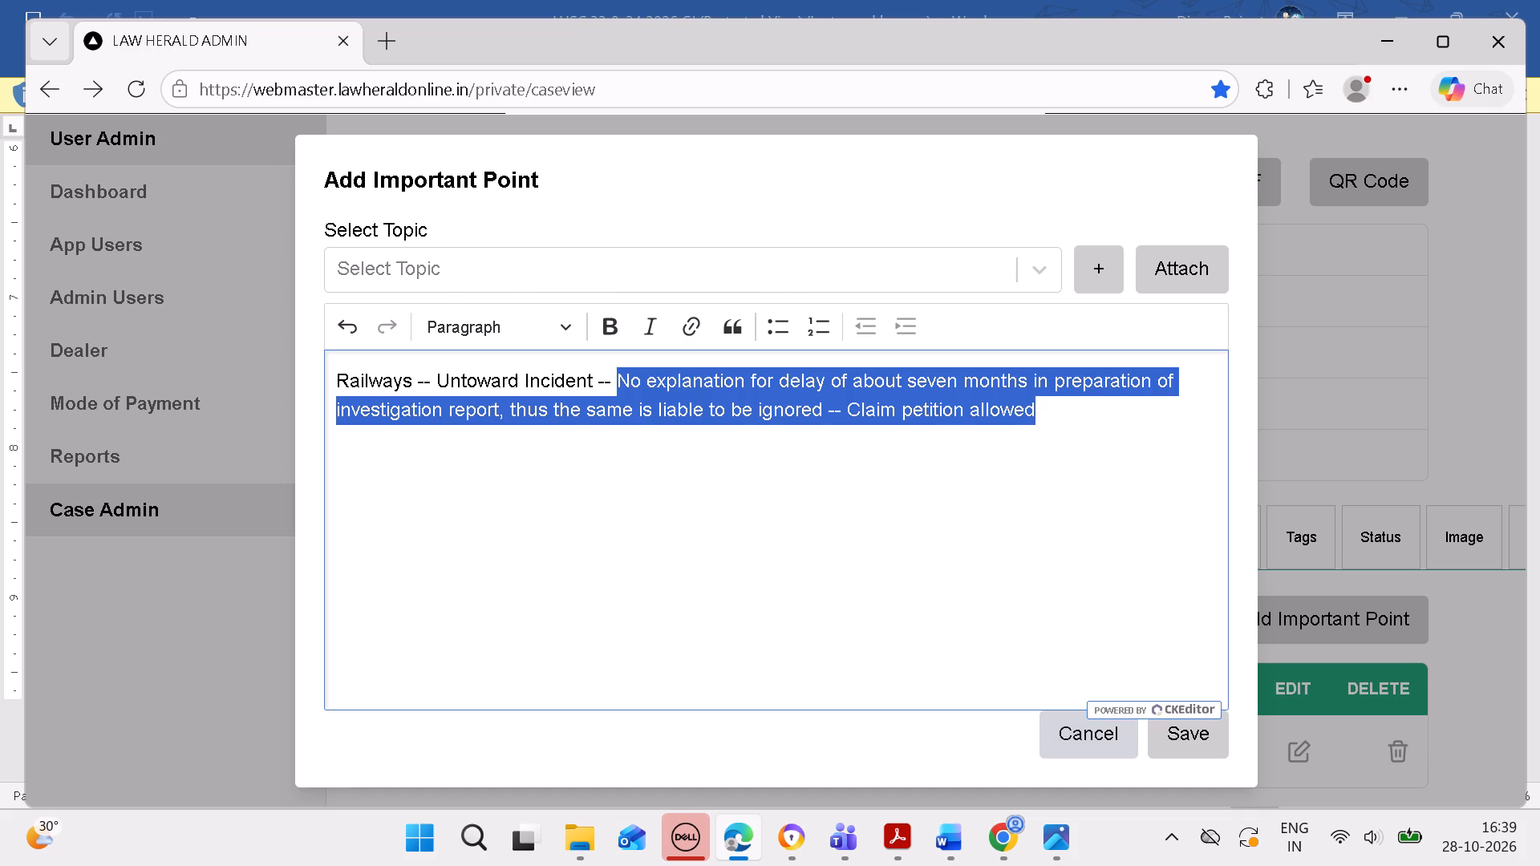
pyautogui.click(1198, 750)
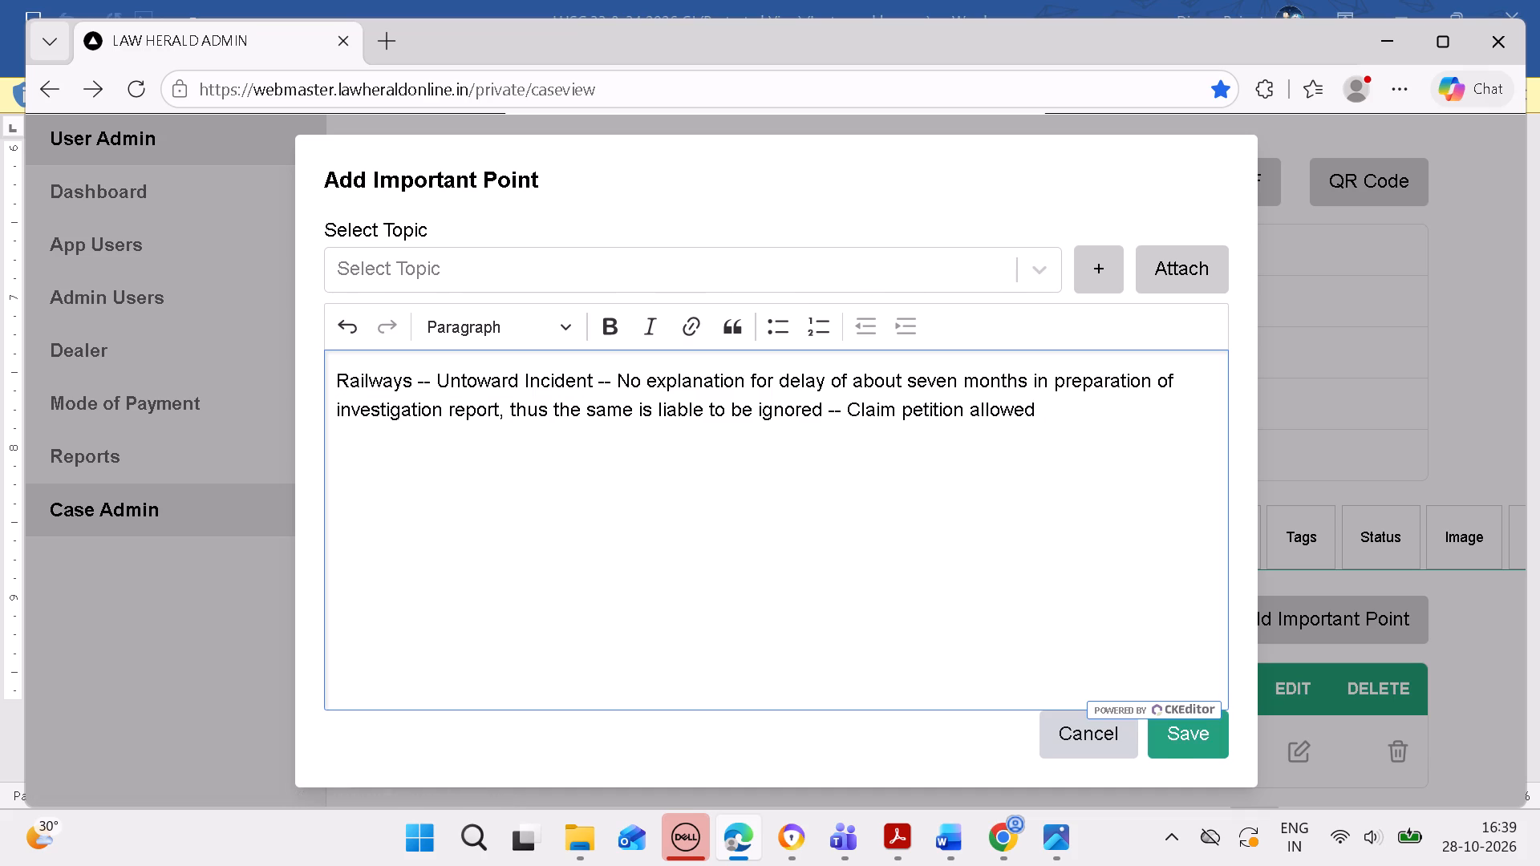
pyautogui.click(1010, 267)
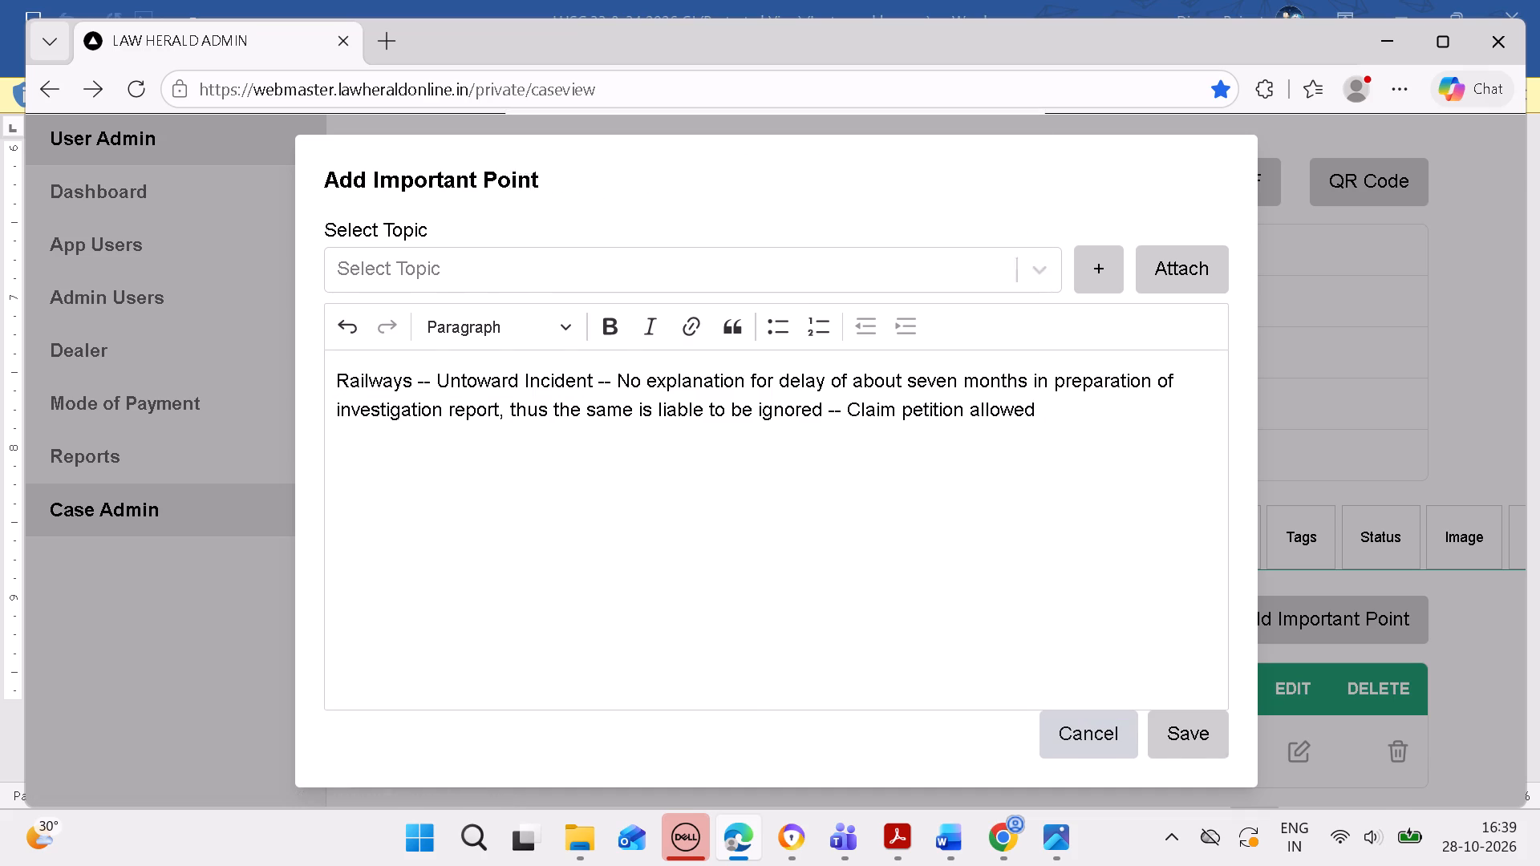
pyautogui.scroll(-5, 977, 519)
# Look through case 735's headnotes (A) and (B) and its cited cases in the Word document, down to the start of the judgment.
pyautogui.click(950, 865)
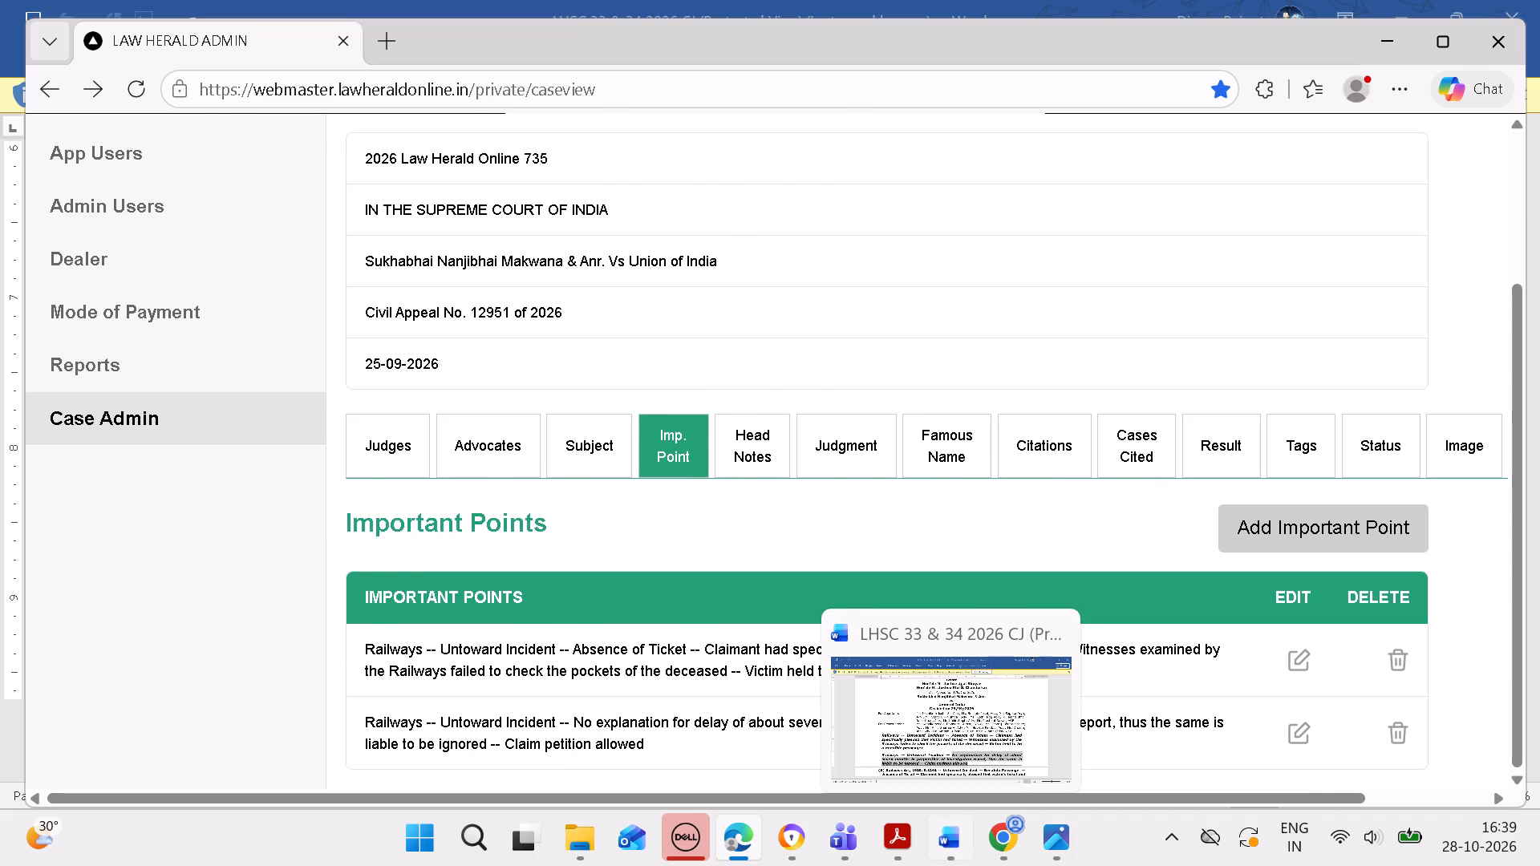
pyautogui.press('Down')
pyautogui.press('Down')
pyautogui.press('Down')
pyautogui.press('Down')
pyautogui.press('Down')
pyautogui.press('Down')
pyautogui.press('Down')
pyautogui.press('Down')
pyautogui.press('Down')
pyautogui.press('Down')
pyautogui.press('Down')
pyautogui.press('Down')
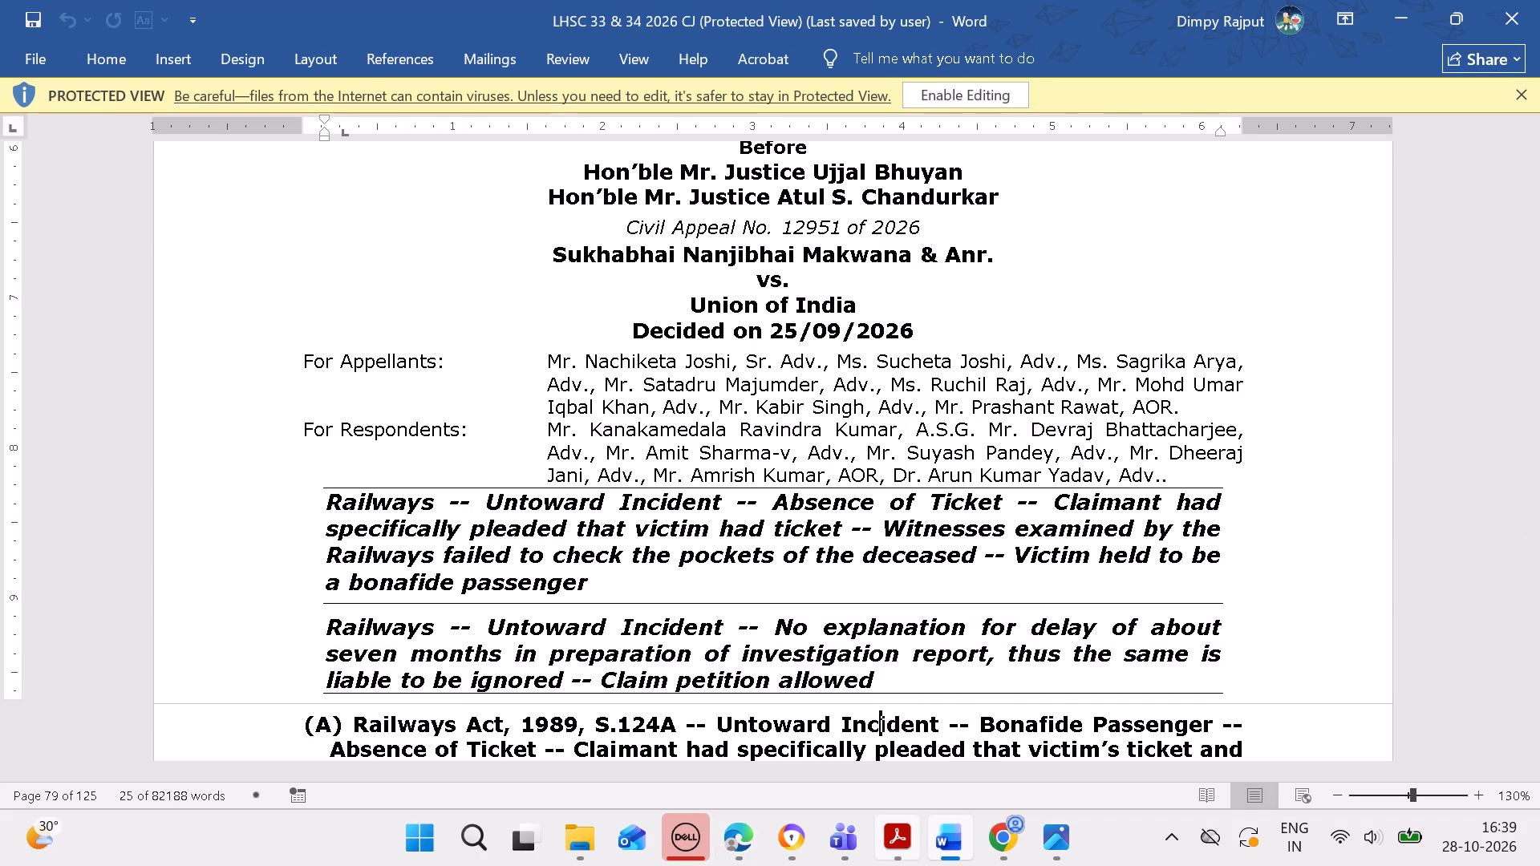
pyautogui.press('Down')
pyautogui.press('Down')
pyautogui.press('Down')
pyautogui.press('Down')
pyautogui.press('Down')
pyautogui.press('Down')
pyautogui.press('Down')
pyautogui.press('Down')
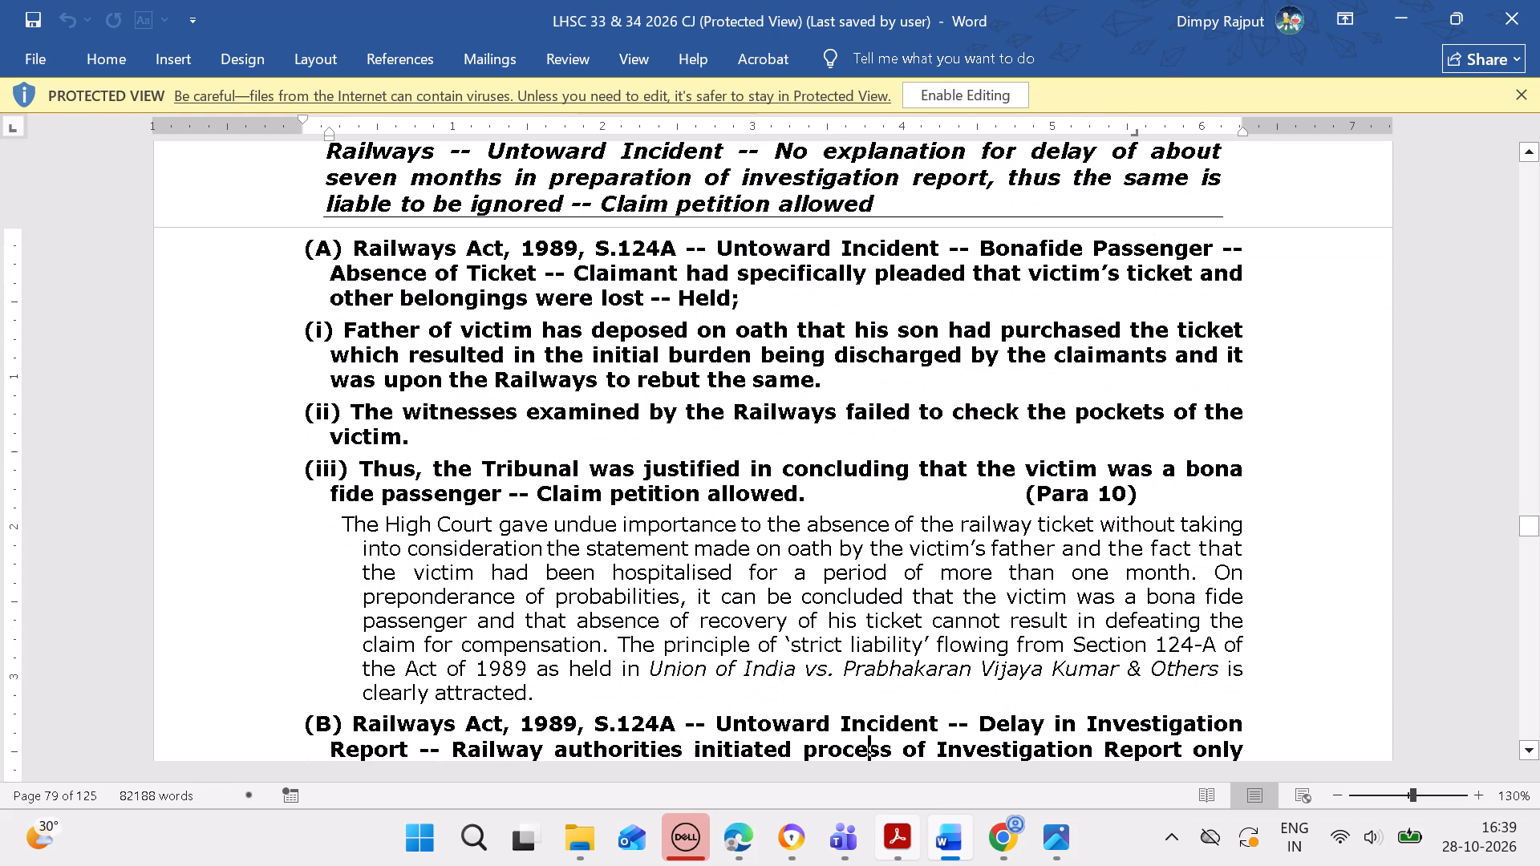
pyautogui.press('Down')
pyautogui.press('Down')
pyautogui.press('Down')
pyautogui.press('Down')
pyautogui.press('Down')
pyautogui.press('Down')
pyautogui.press('Down')
pyautogui.press('Down')
pyautogui.press('Down')
pyautogui.press('Down')
pyautogui.press('Down')
pyautogui.press('Down')
pyautogui.press('Down')
pyautogui.press('Down')
pyautogui.press('Down')
pyautogui.press('Down')
pyautogui.press('Down')
pyautogui.press('Down')
pyautogui.press('Down')
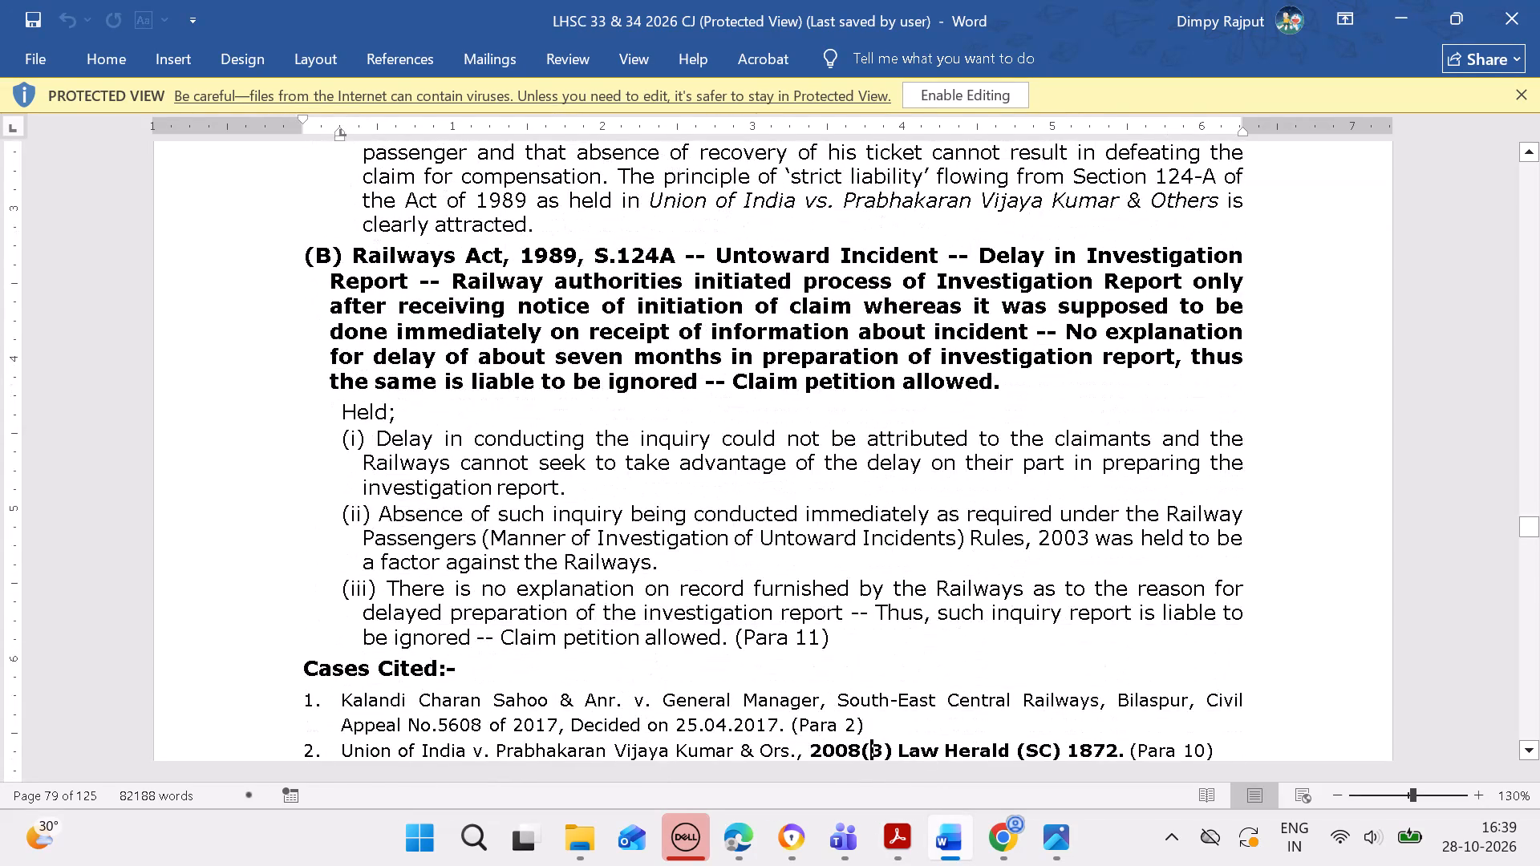
pyautogui.press('Down')
pyautogui.press('Down')
pyautogui.press('Down')
pyautogui.press('Down')
pyautogui.press('Down')
pyautogui.press('Down')
pyautogui.press('Down')
pyautogui.press('Down')
pyautogui.press('Down')
pyautogui.press('Down')
pyautogui.press('Down')
pyautogui.press('Down')
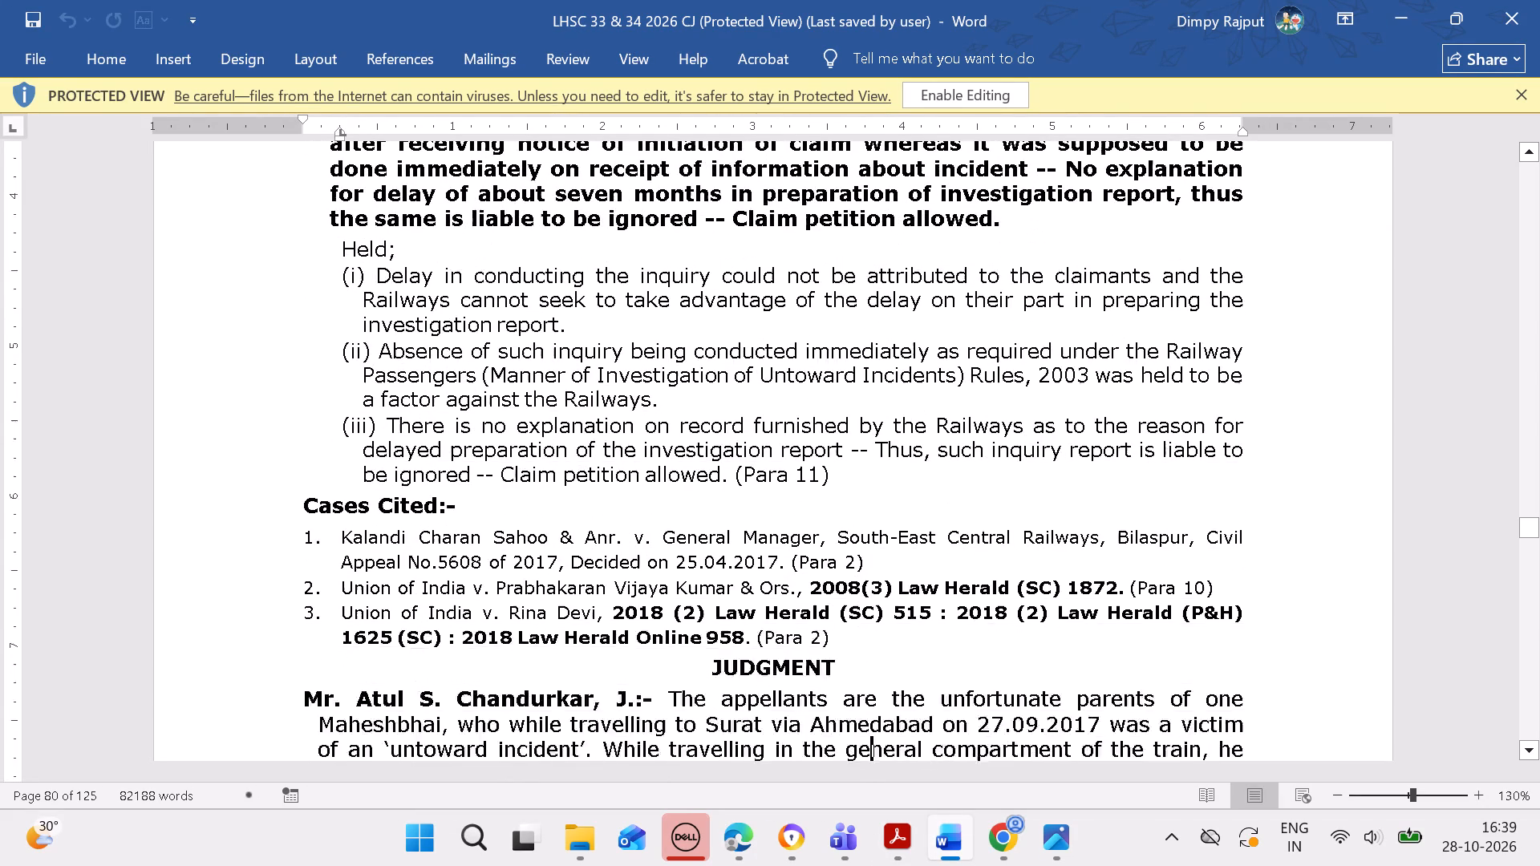
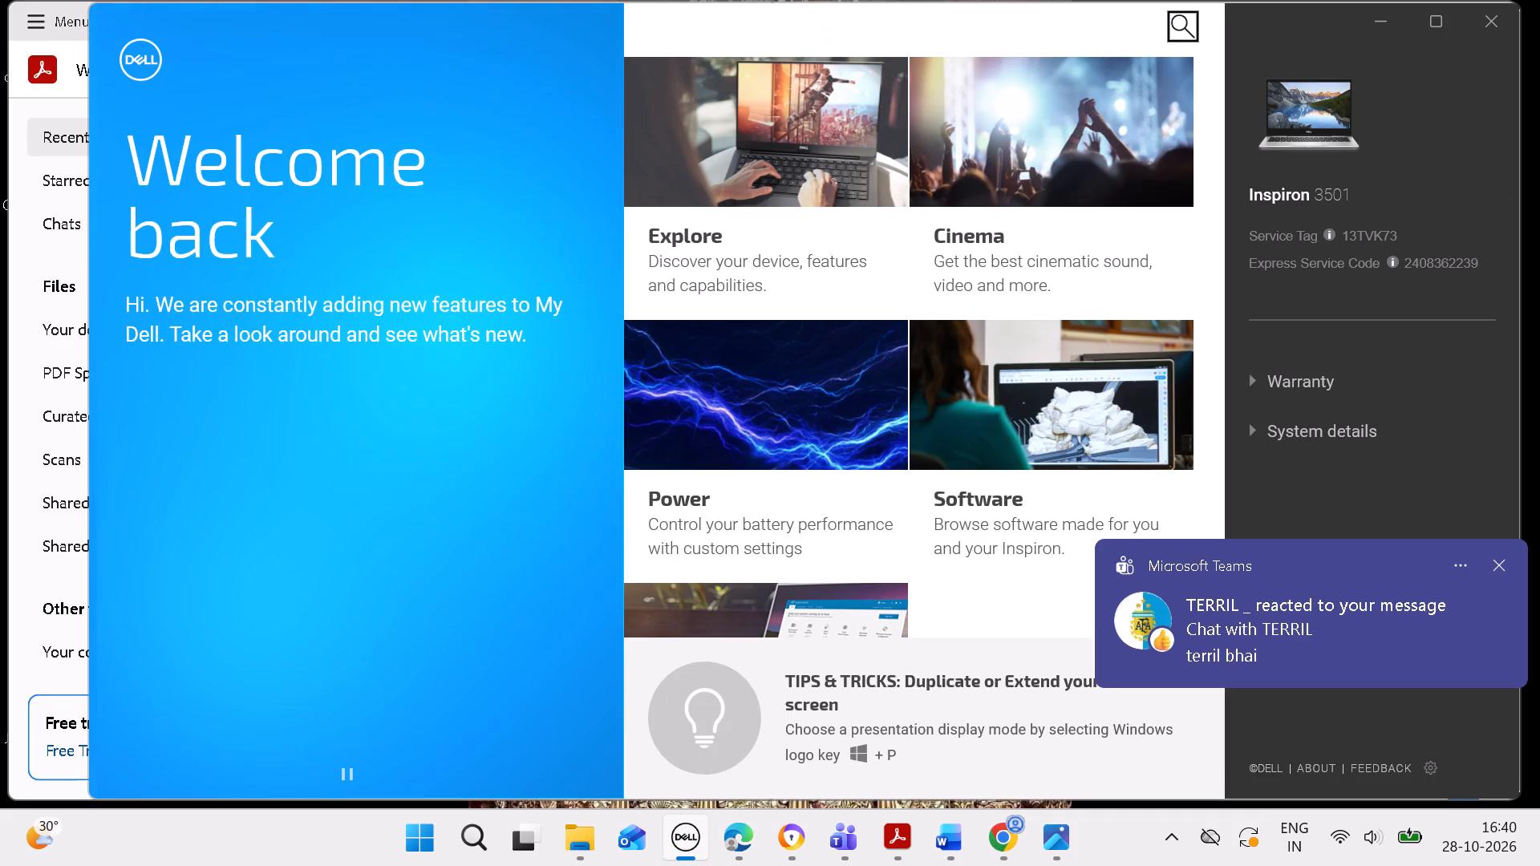
# Clear the desktop by minimizing the My Dell and folder windows and closing Acrobat Reader and the empty Avast browser window.
pyautogui.click(1384, 26)
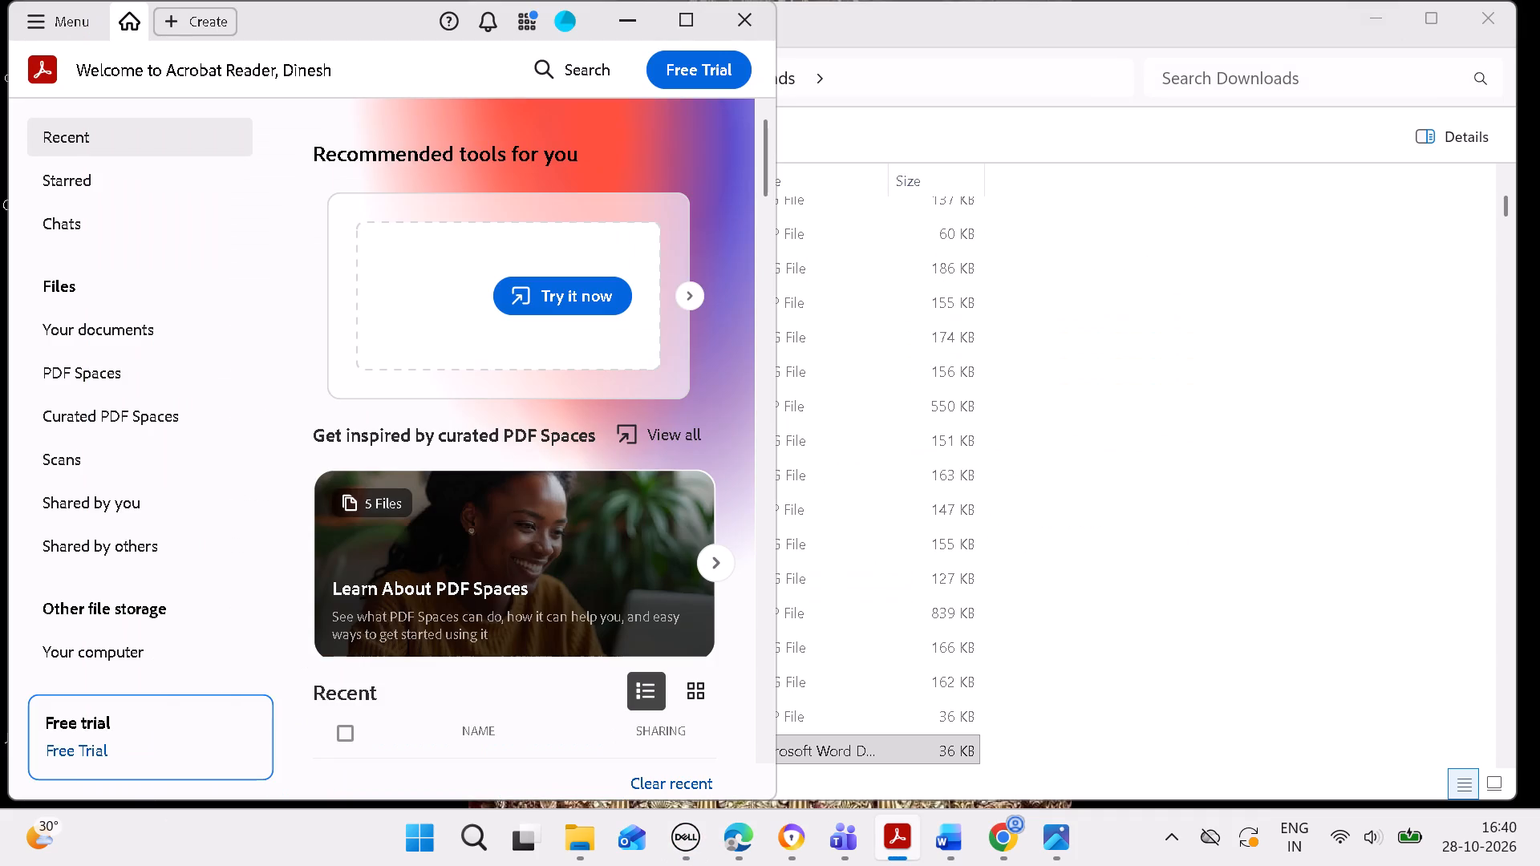
pyautogui.click(755, 17)
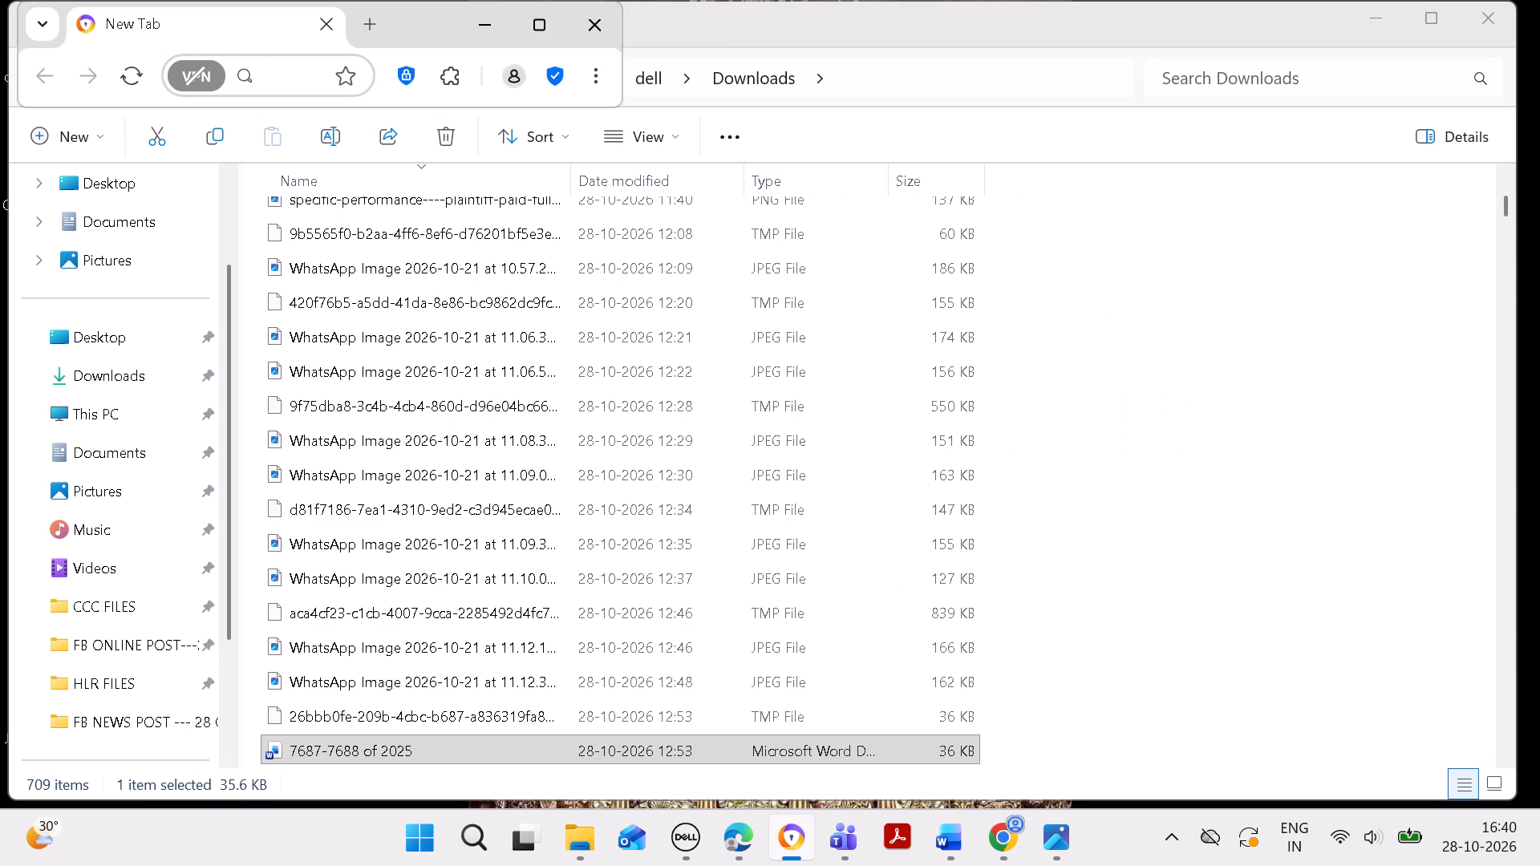
pyautogui.click(1360, 21)
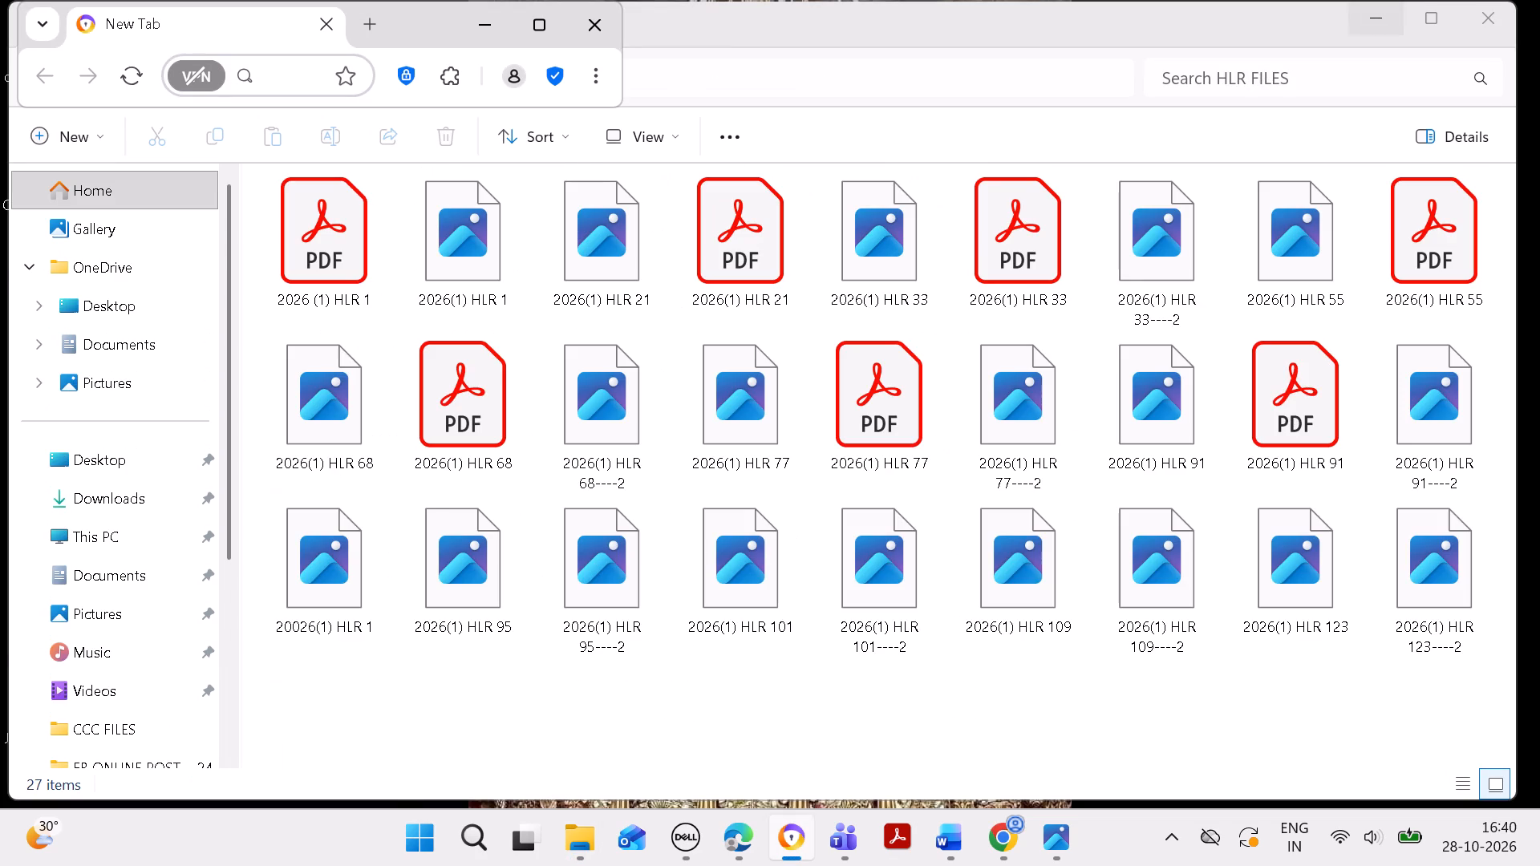
pyautogui.click(1358, 14)
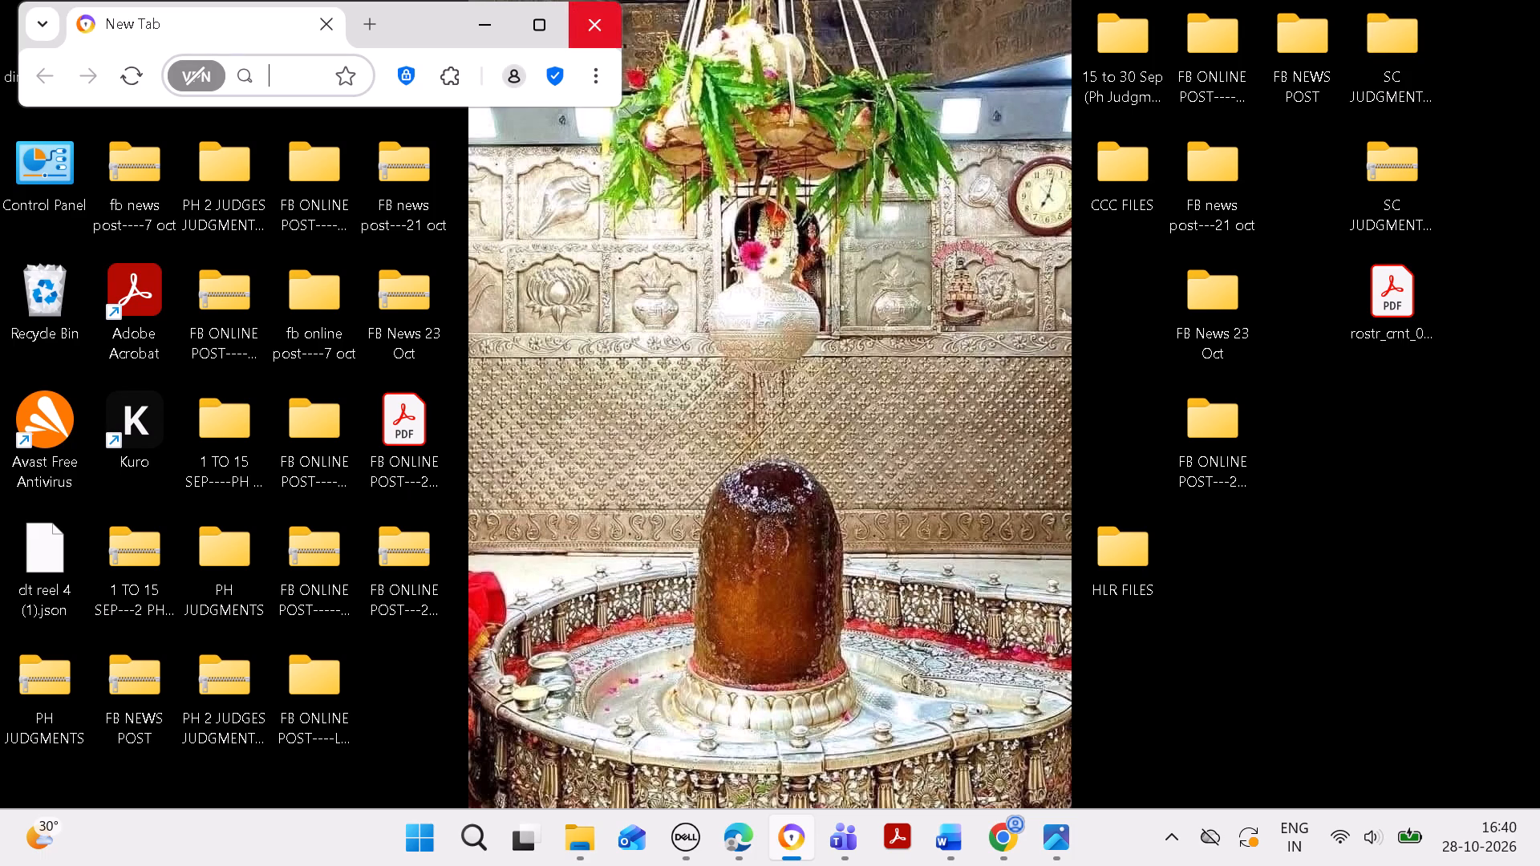
pyautogui.click(578, 20)
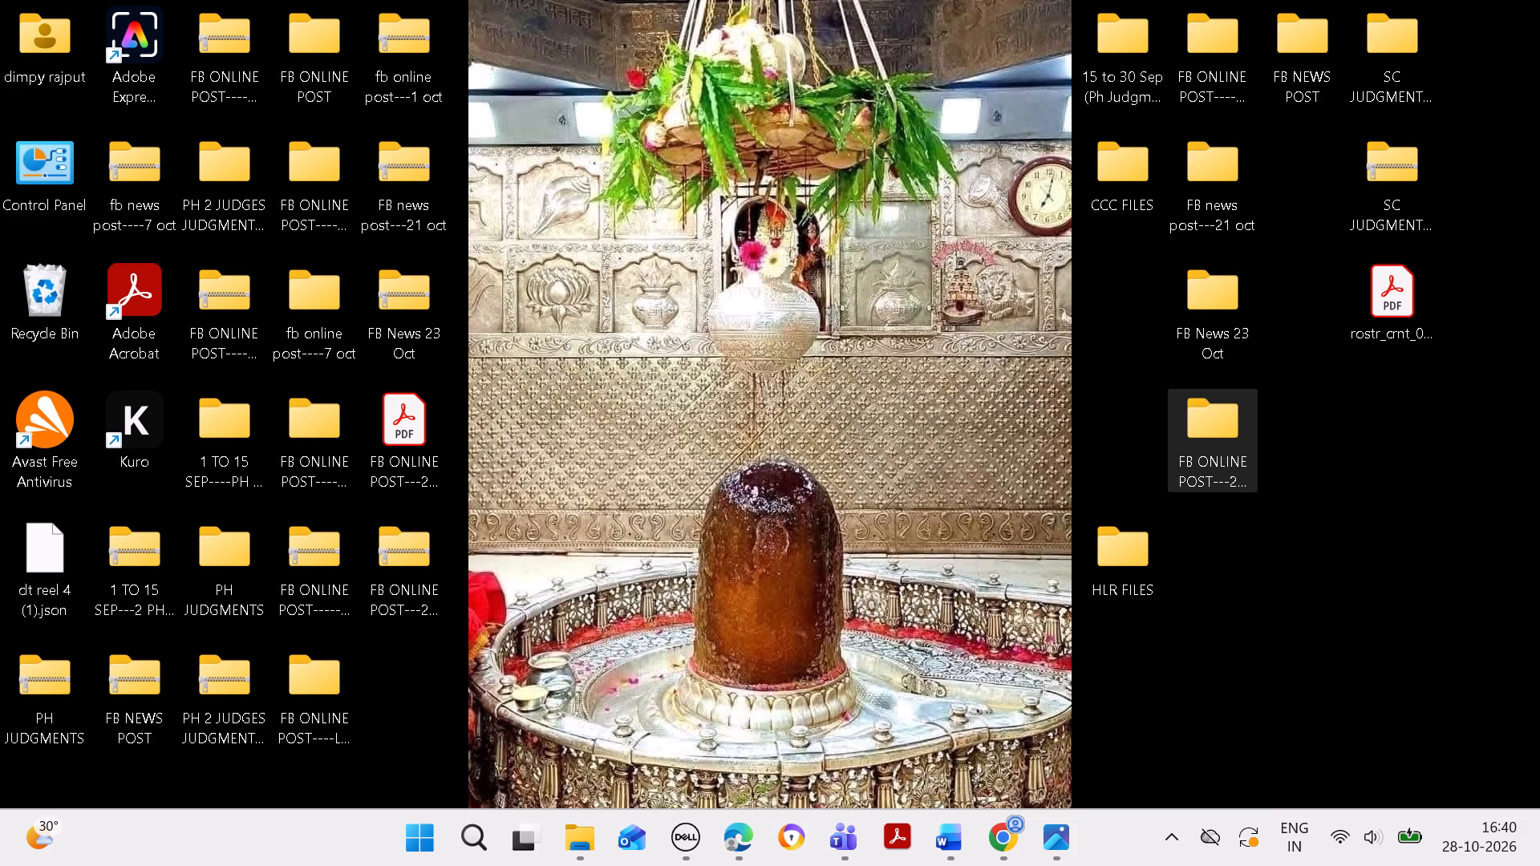
# In the desktop folder "FB News 23 Oct", compress the subfolder "FB NEWS POST --- 28 OCT" into a ZIP archive of the same name.
pyautogui.doubleClick(1202, 305)
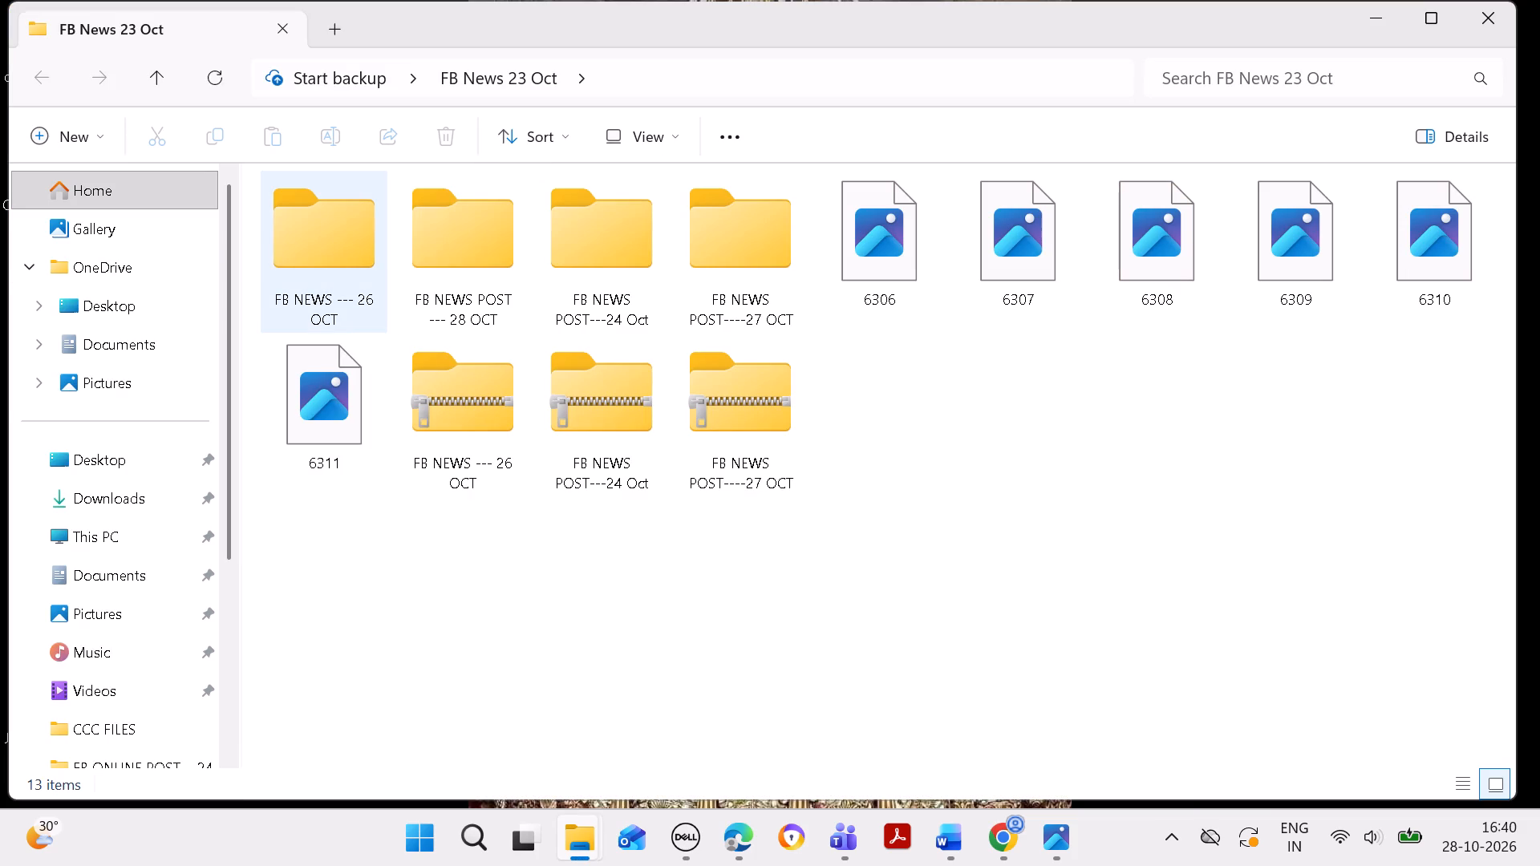
pyautogui.rightClick(438, 265)
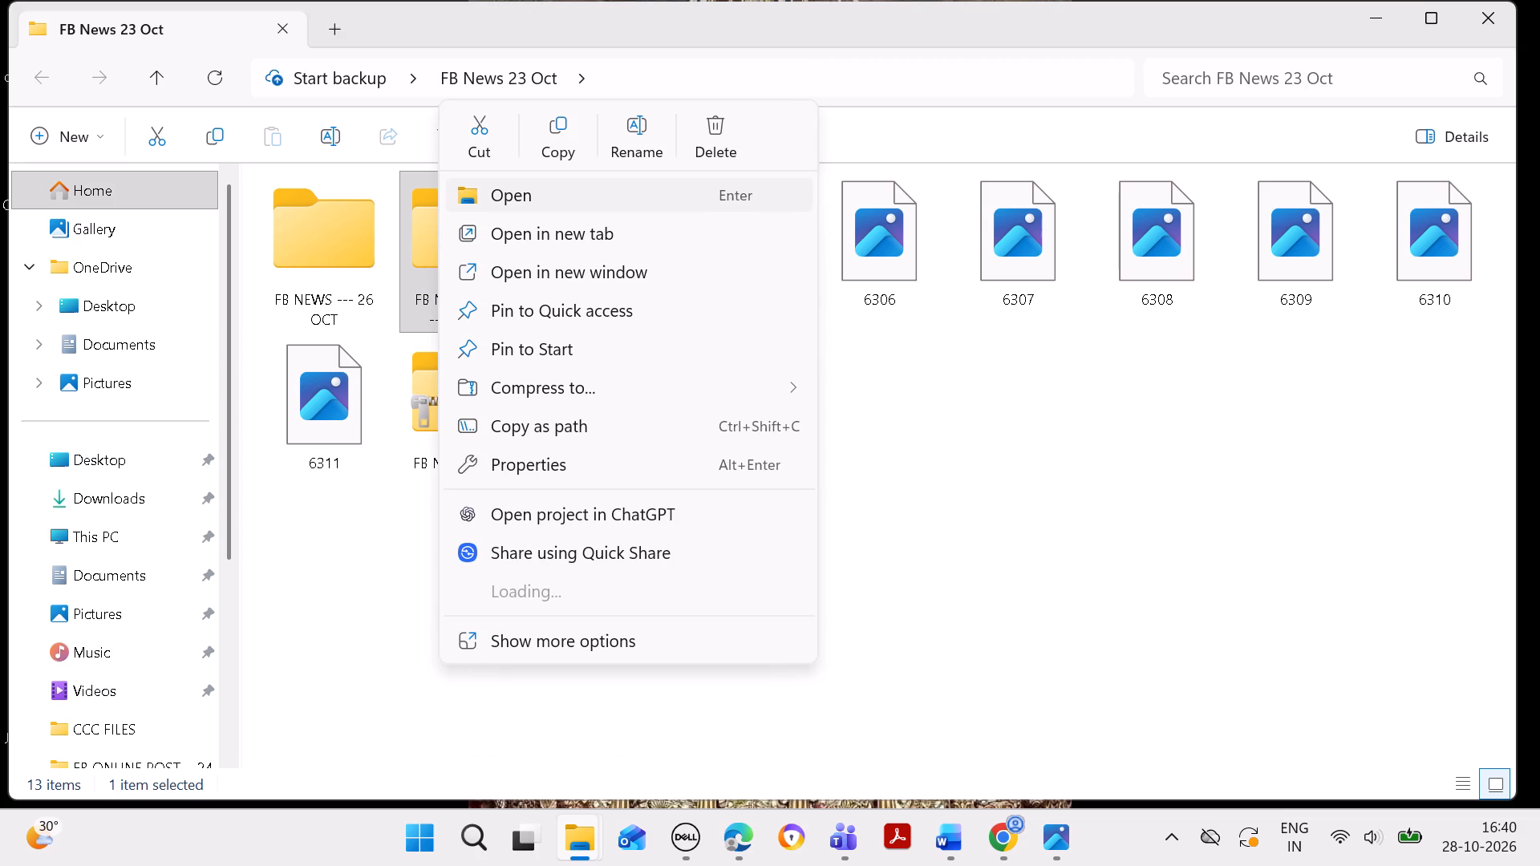
pyautogui.click(614, 640)
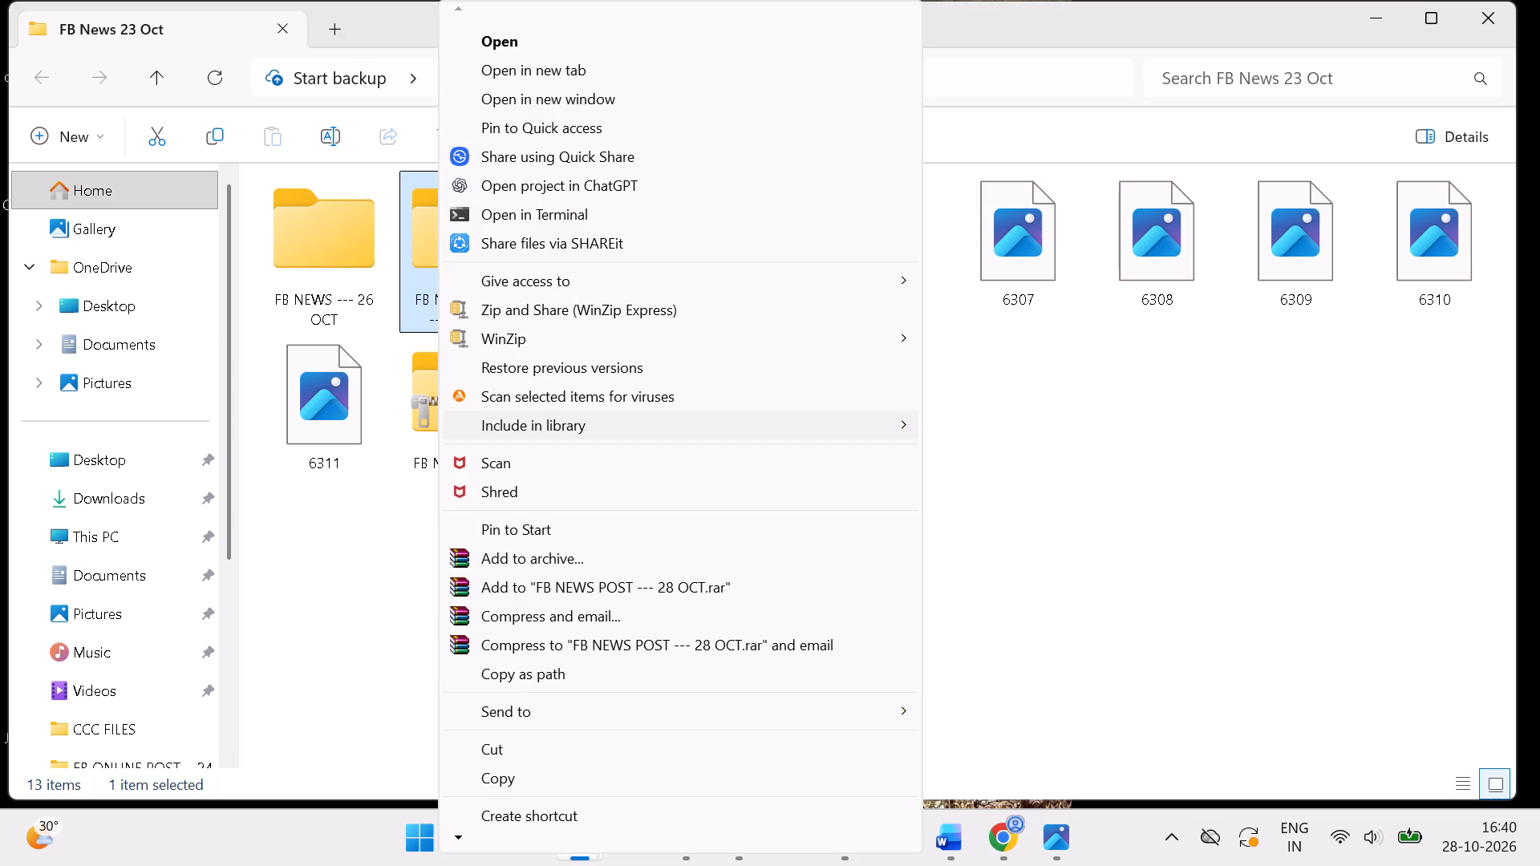
pyautogui.click(539, 554)
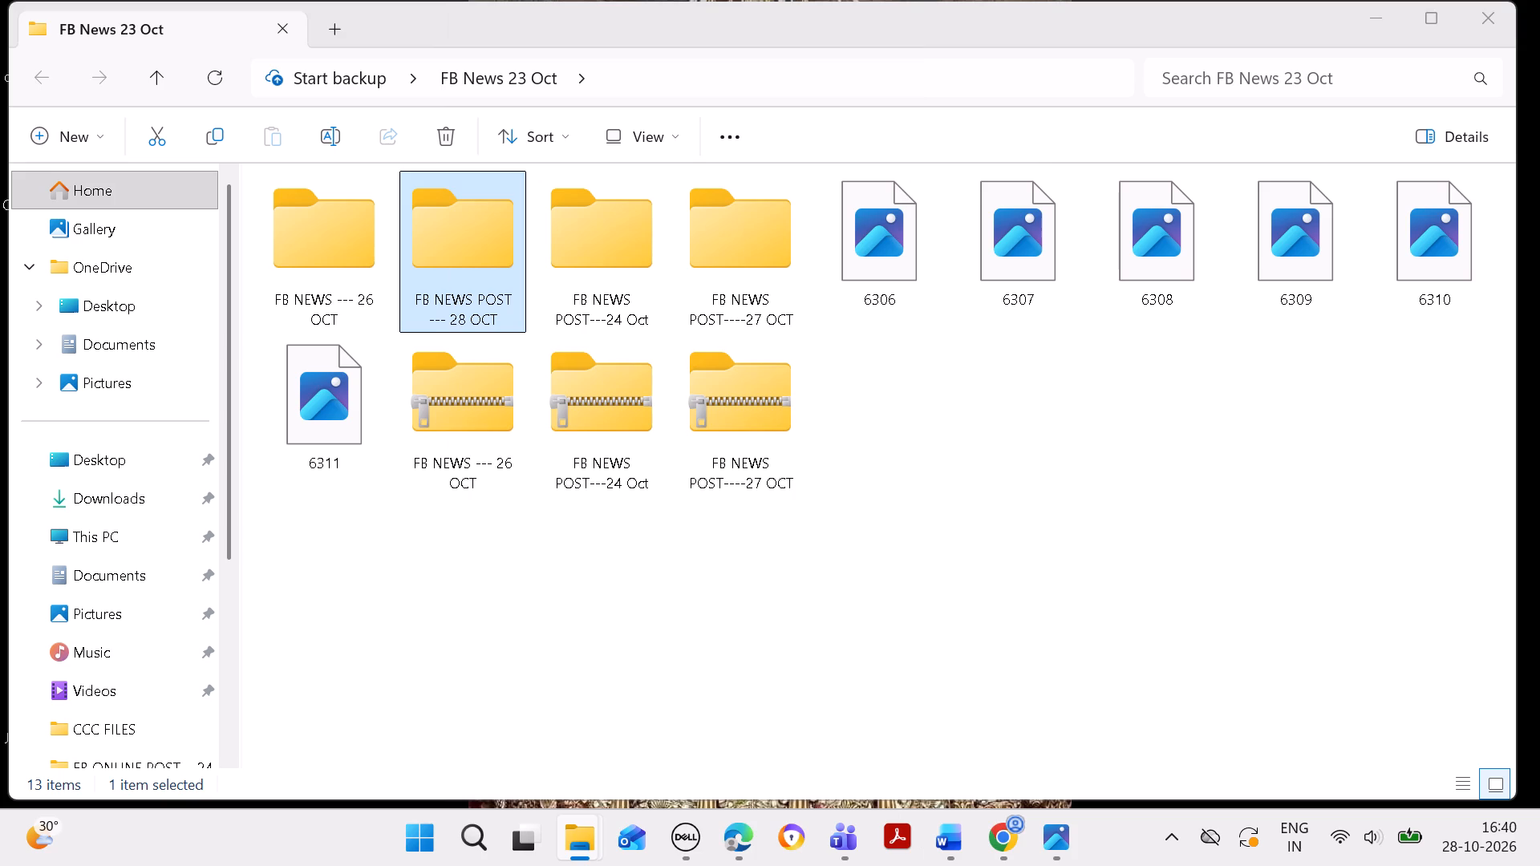
pyautogui.click(678, 385)
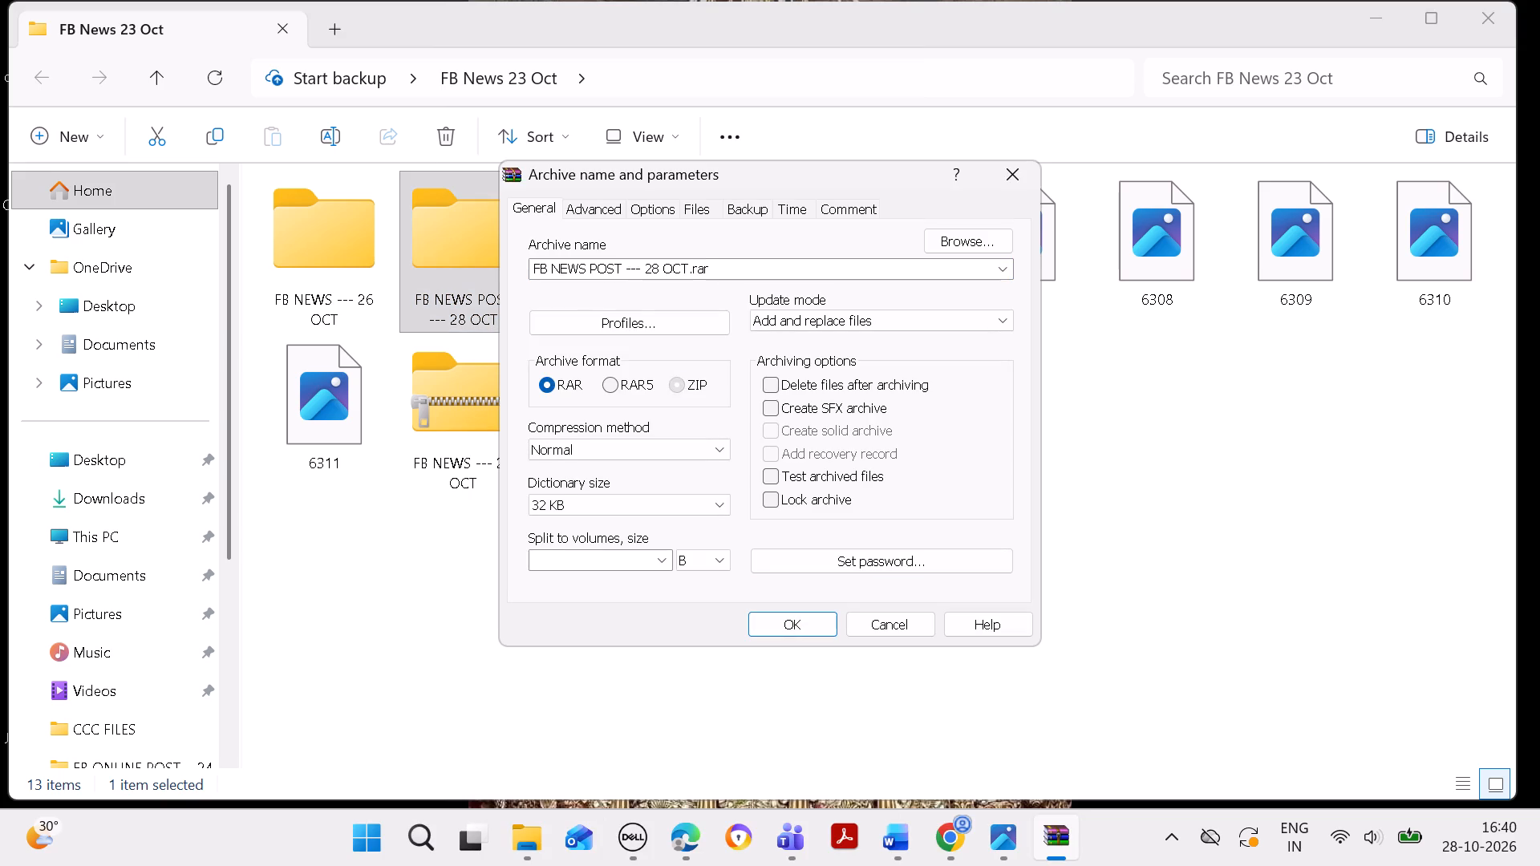
pyautogui.click(781, 607)
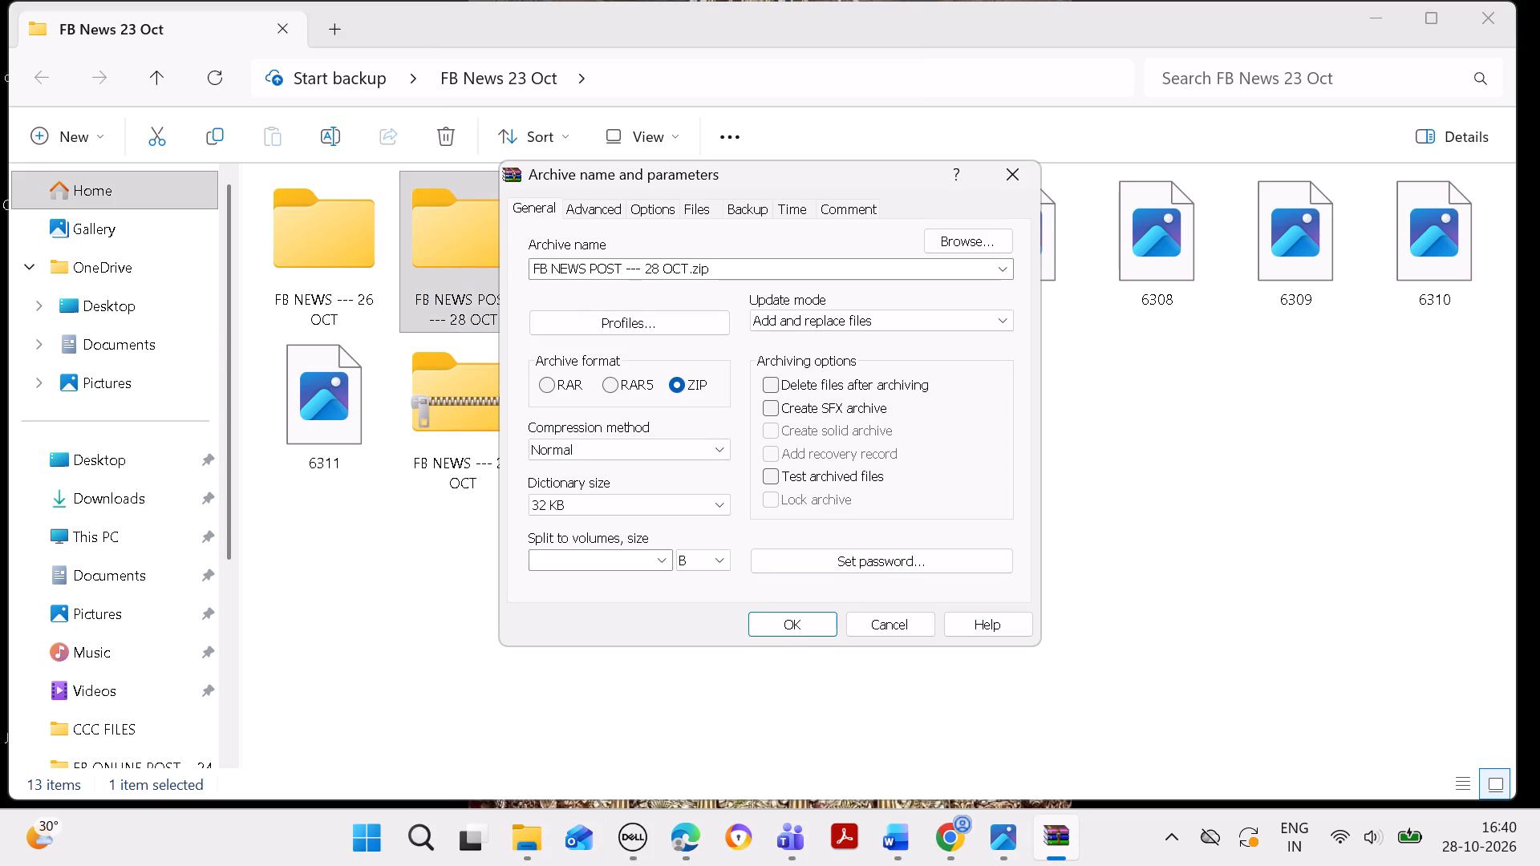
pyautogui.click(786, 614)
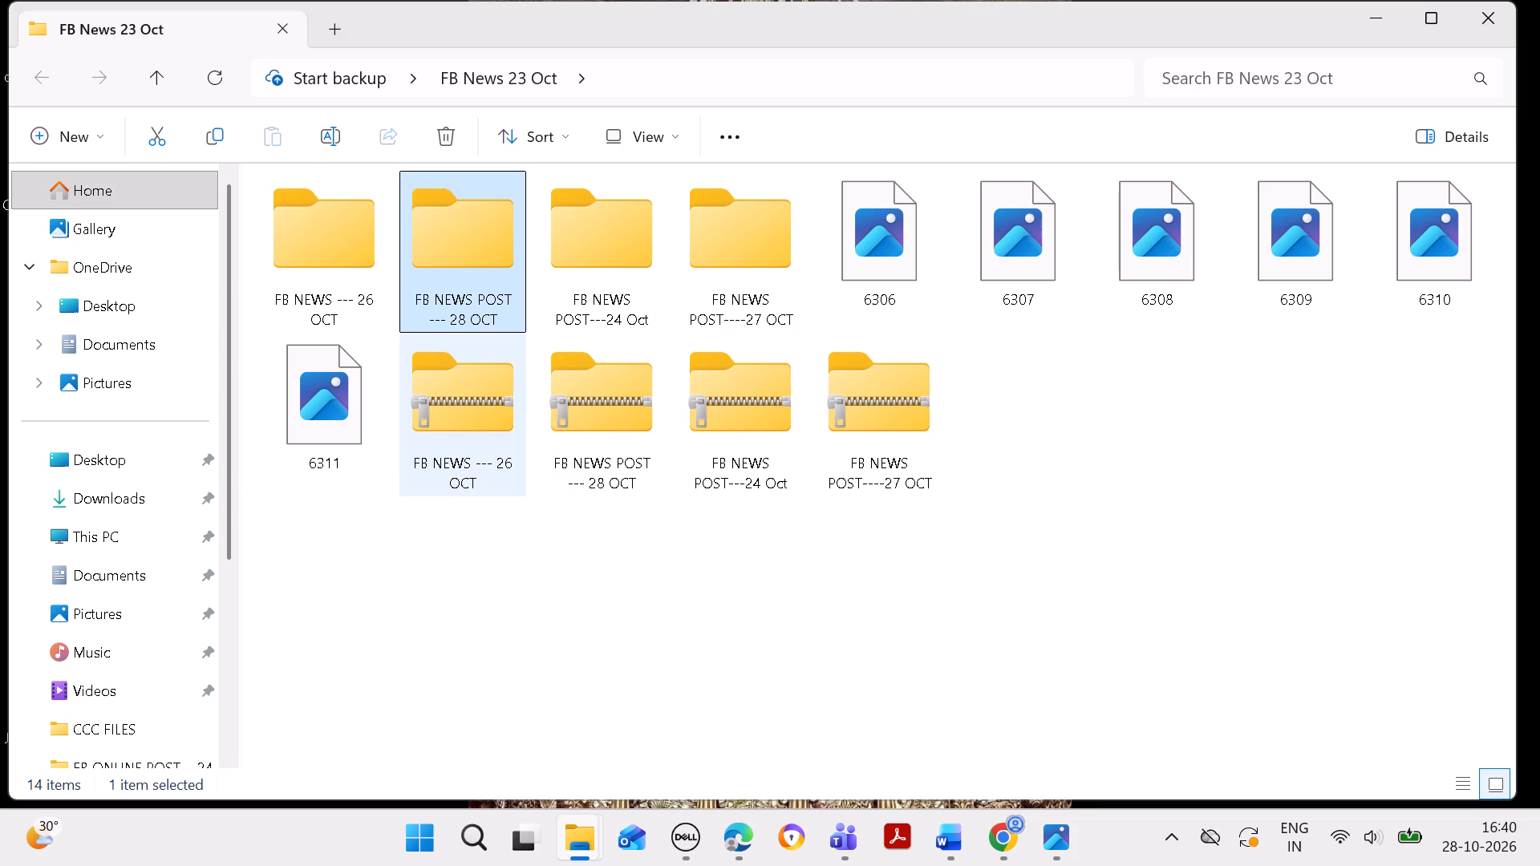
# Bring the "FB NEWS POST --- 28 OCT" ZIP archive into the Microsoft Teams chat as an attachment.
pyautogui.moveTo(583, 403); pyautogui.dragTo(820, 770)
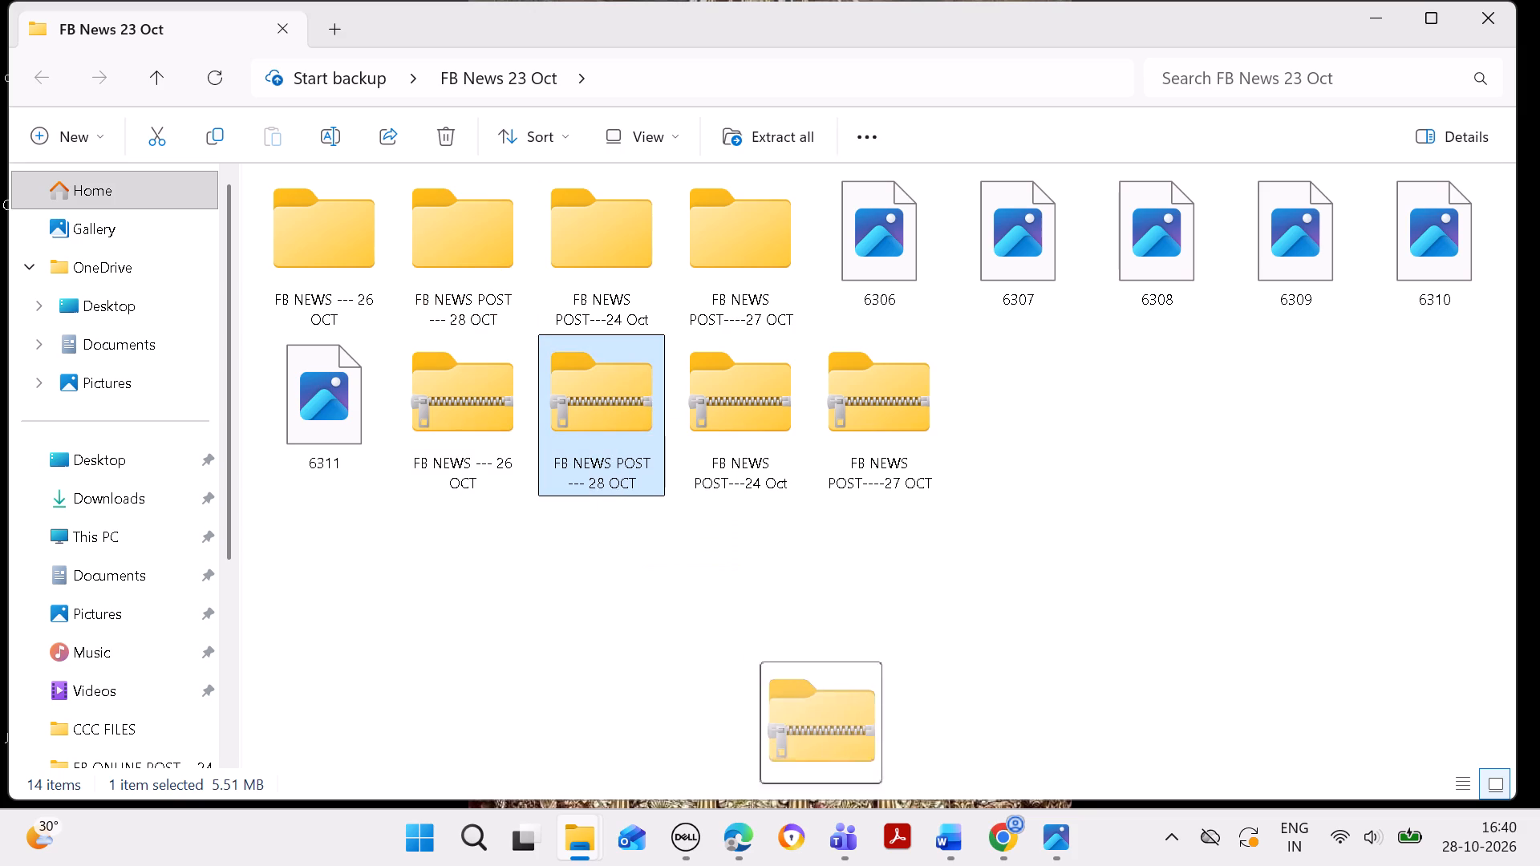
pyautogui.moveTo(820, 770); pyautogui.dragTo(853, 864)
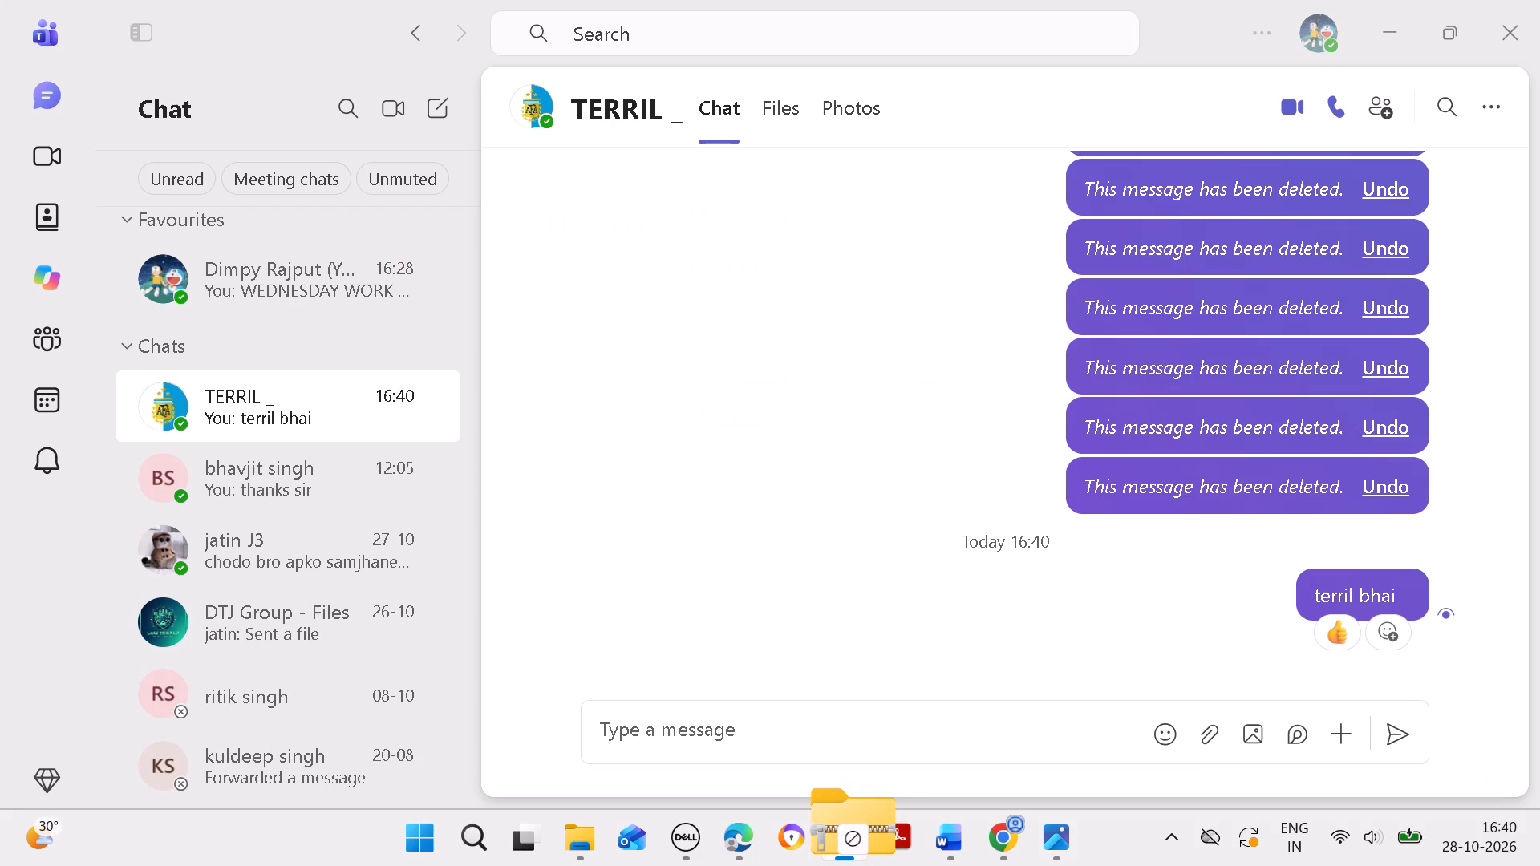
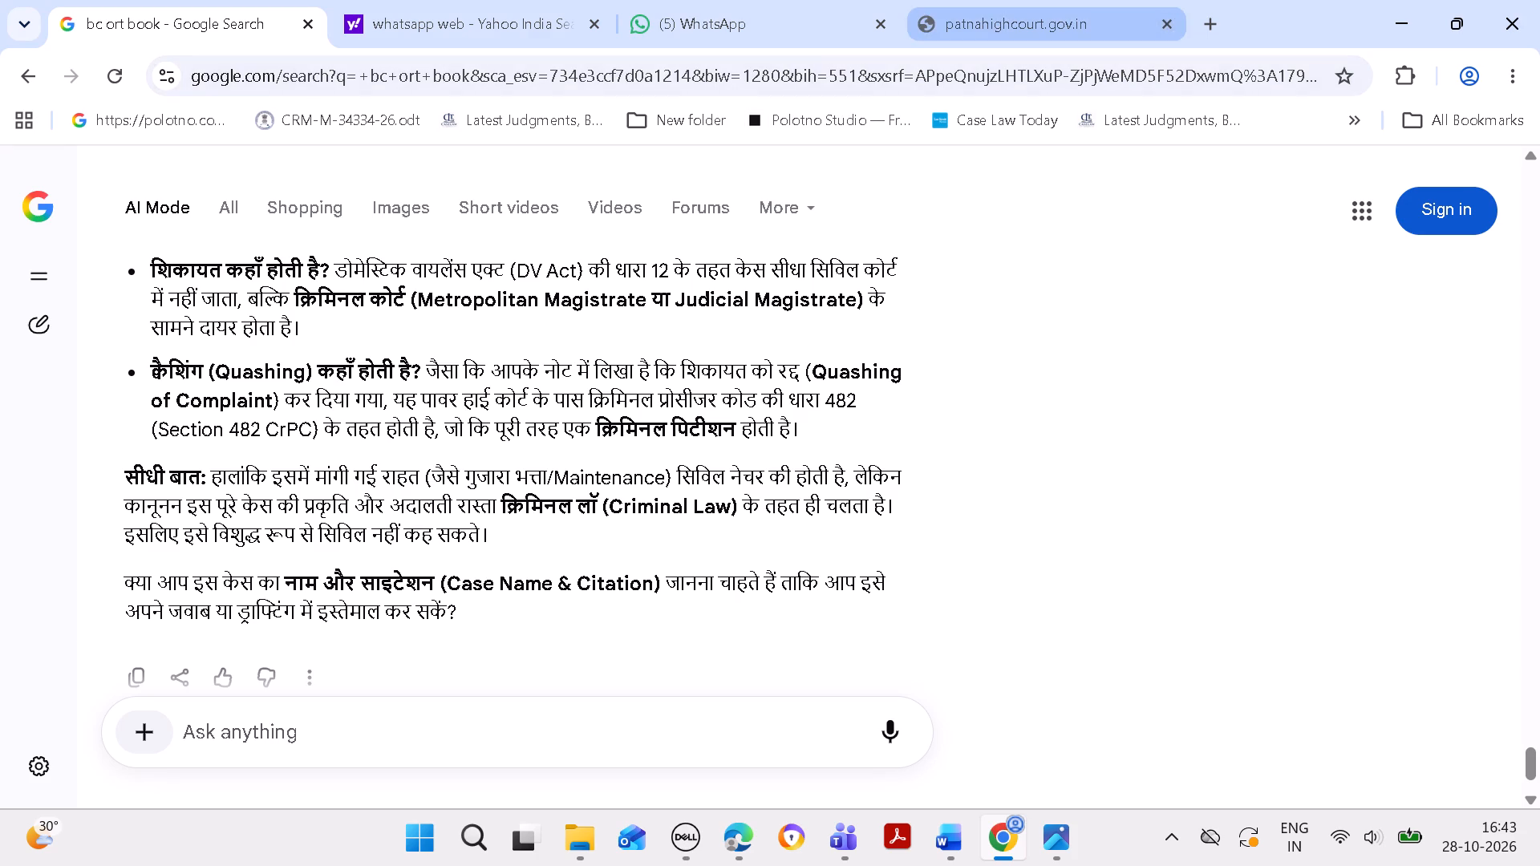
# In Chrome, open the Law Herald Online citation dashboard shortcut in a new tab and dismiss the site's alert.
pyautogui.click(1202, 30)
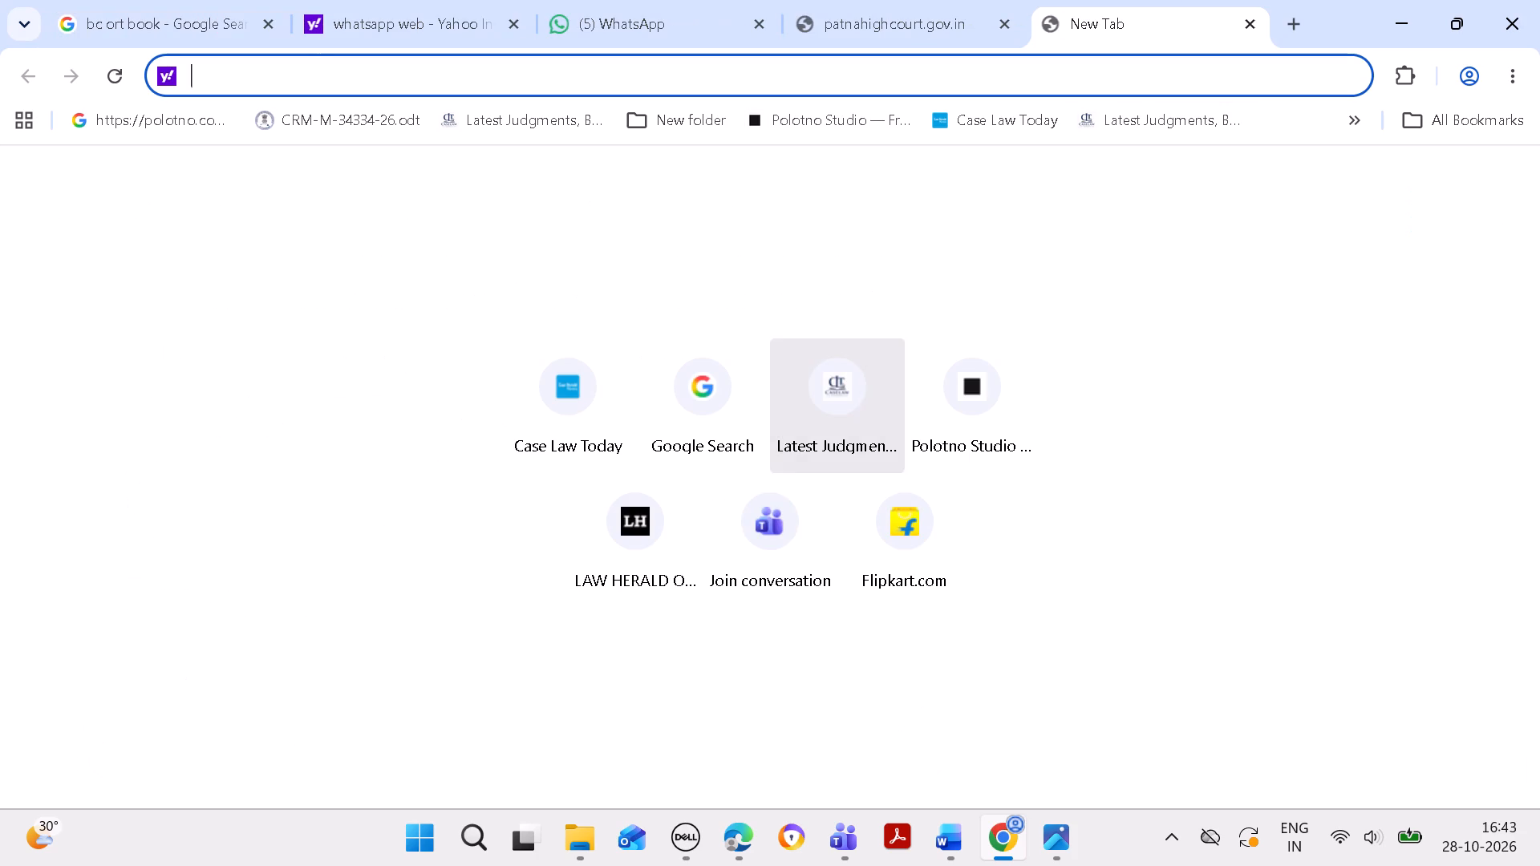
pyautogui.click(628, 515)
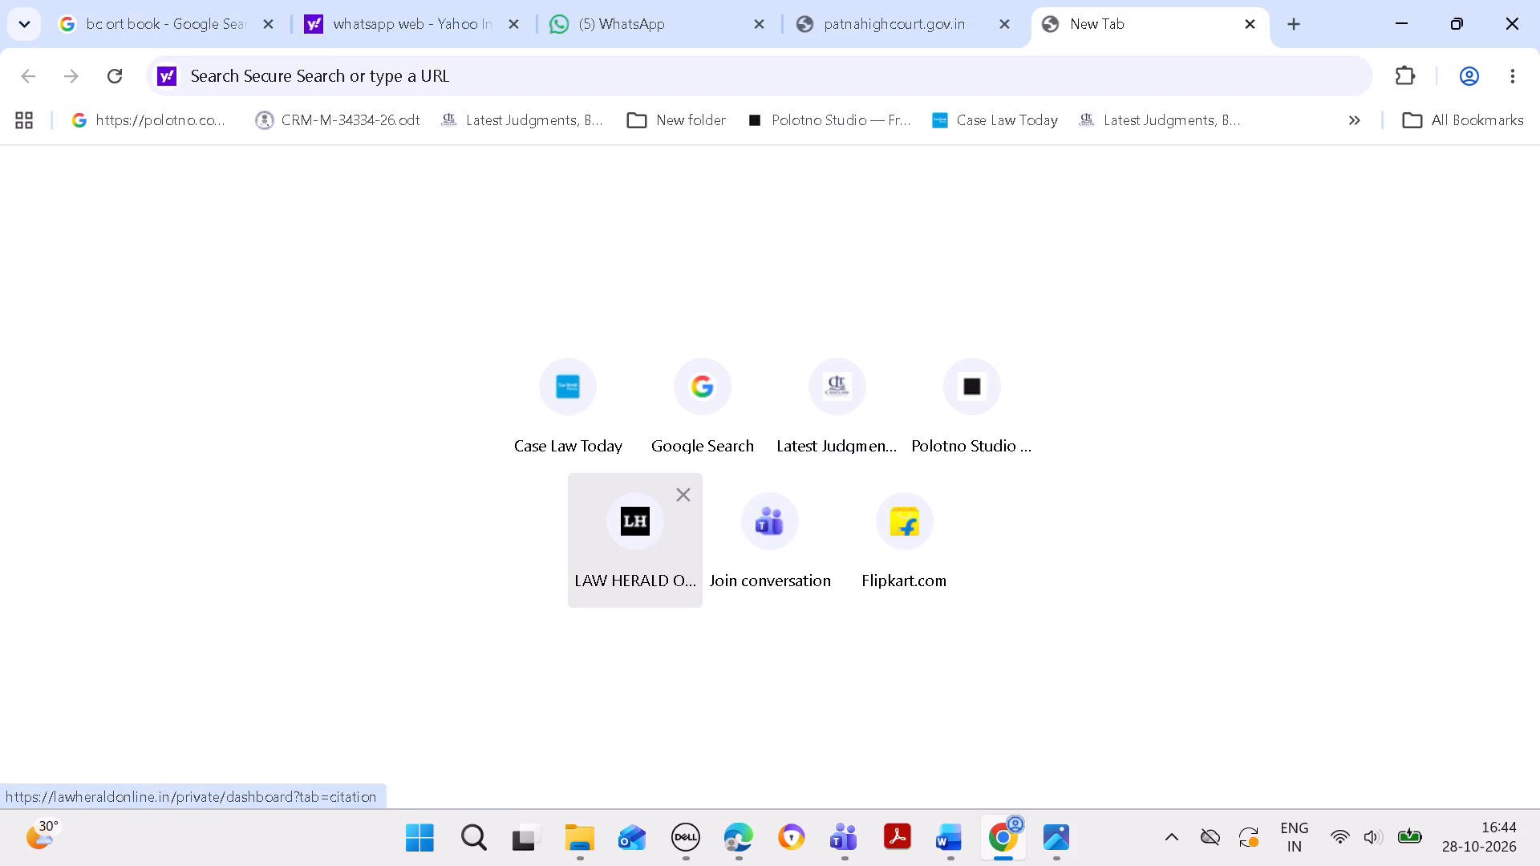
pyautogui.click(634, 512)
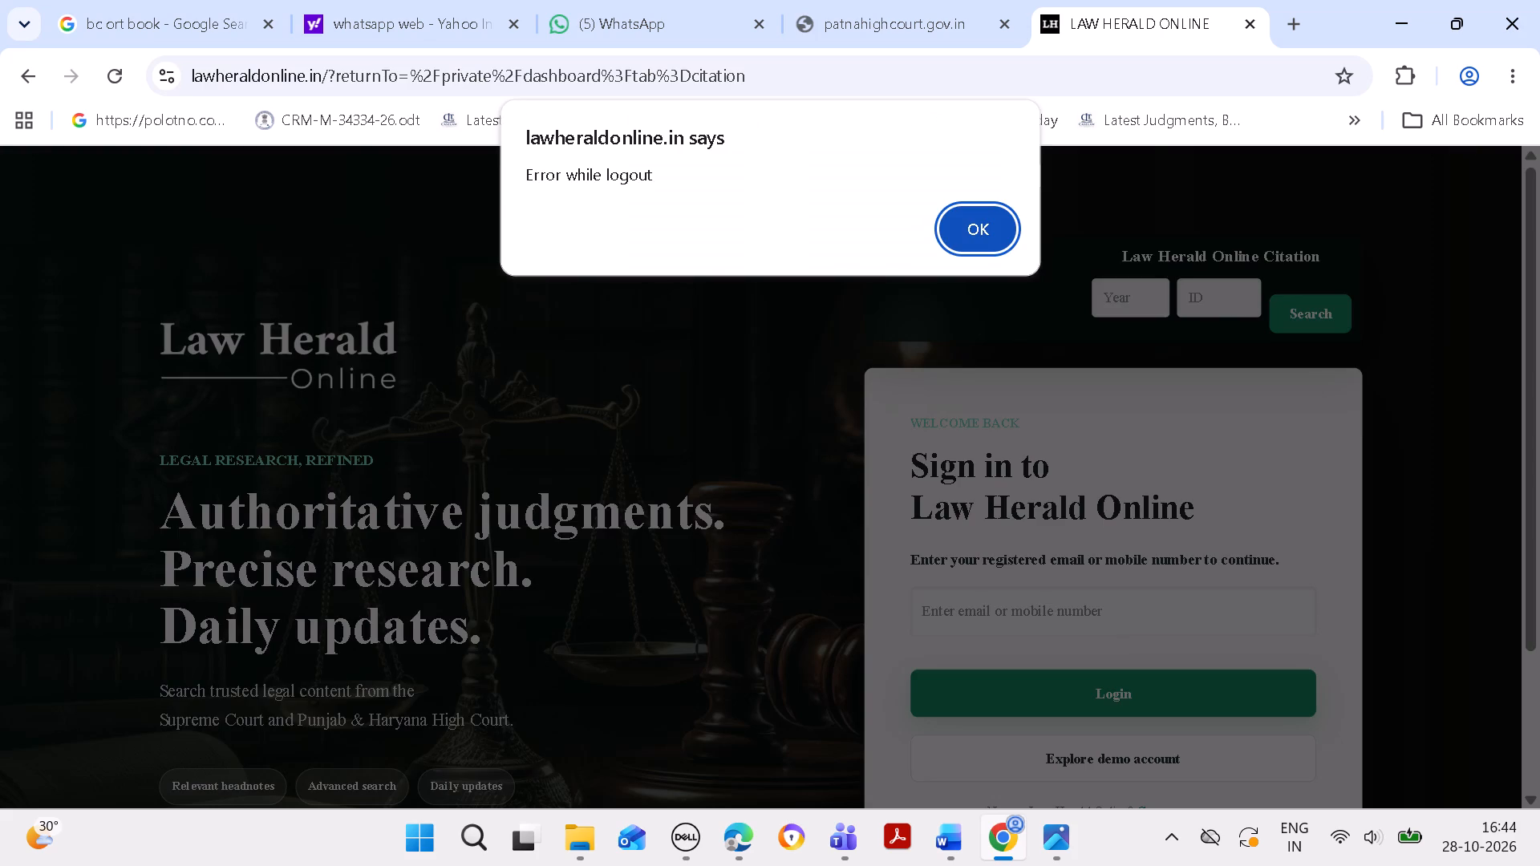
pyautogui.click(1002, 237)
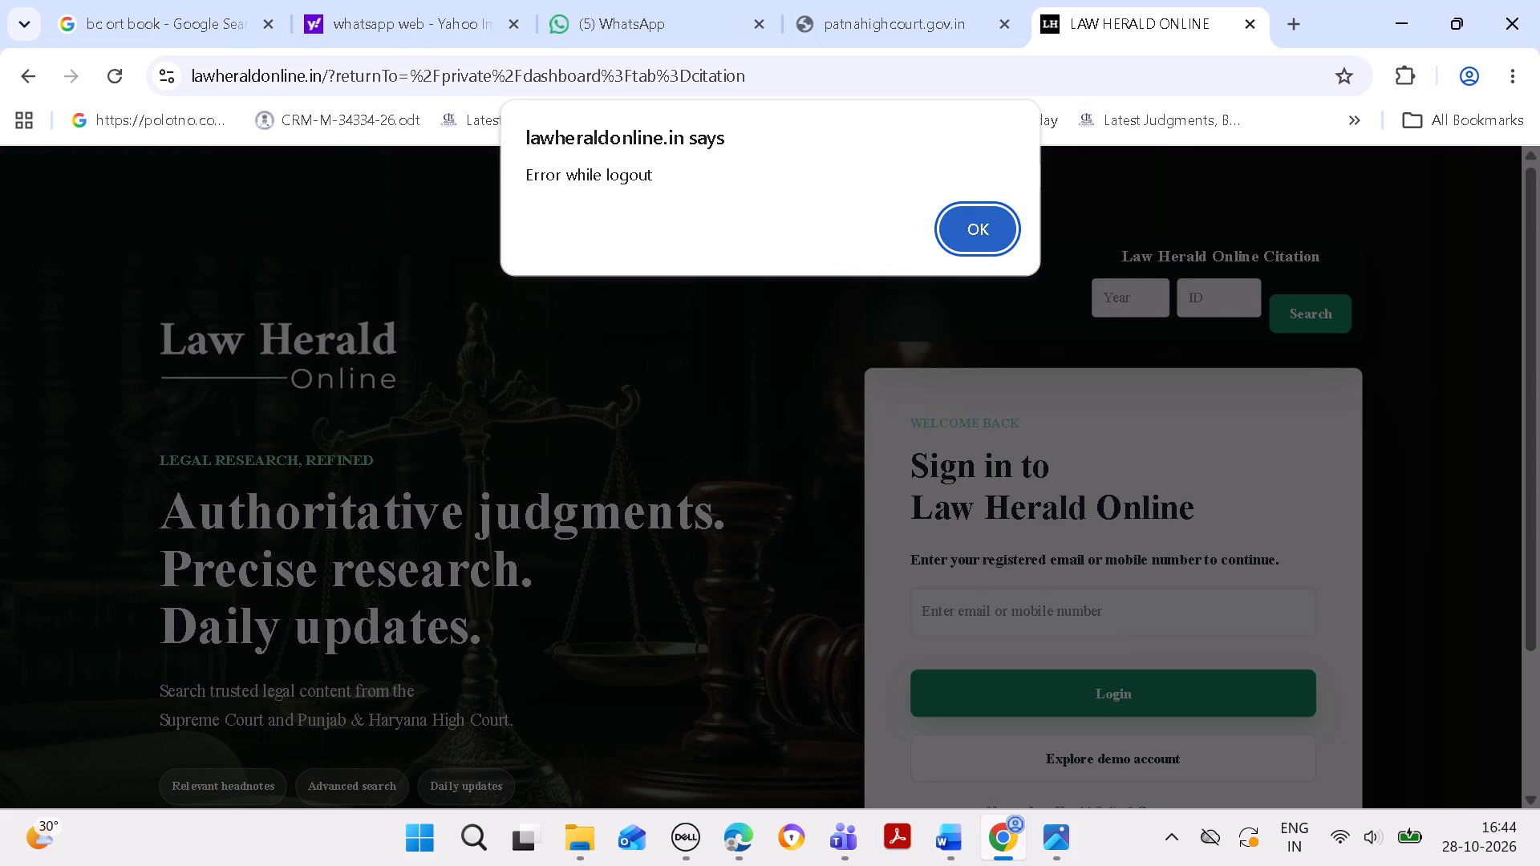
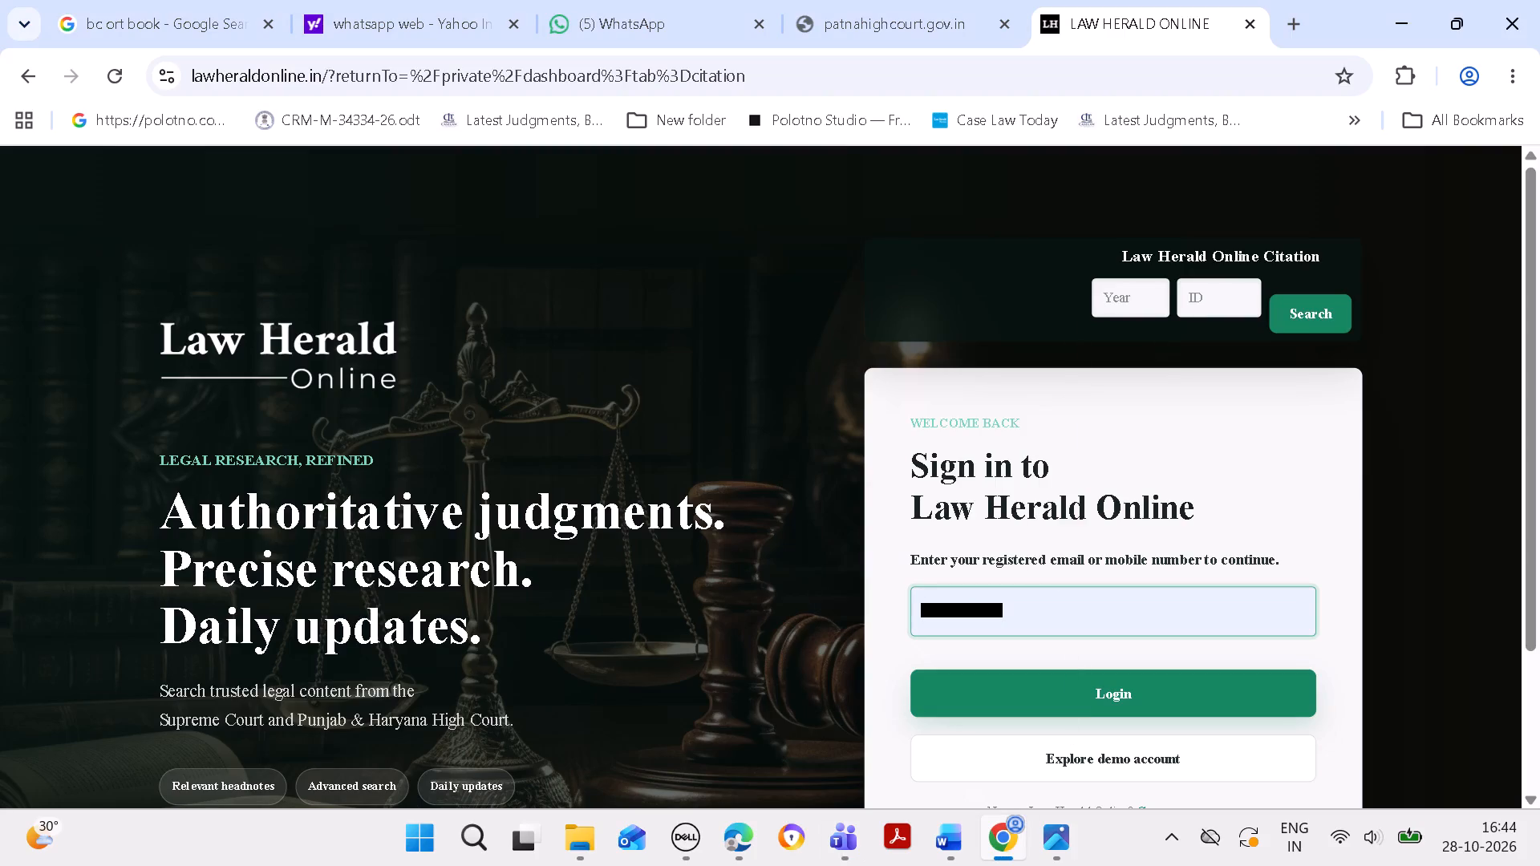
# Submit the Law Herald Online sign-in with the prefilled registered login to request a one-time password.
pyautogui.click(1088, 681)
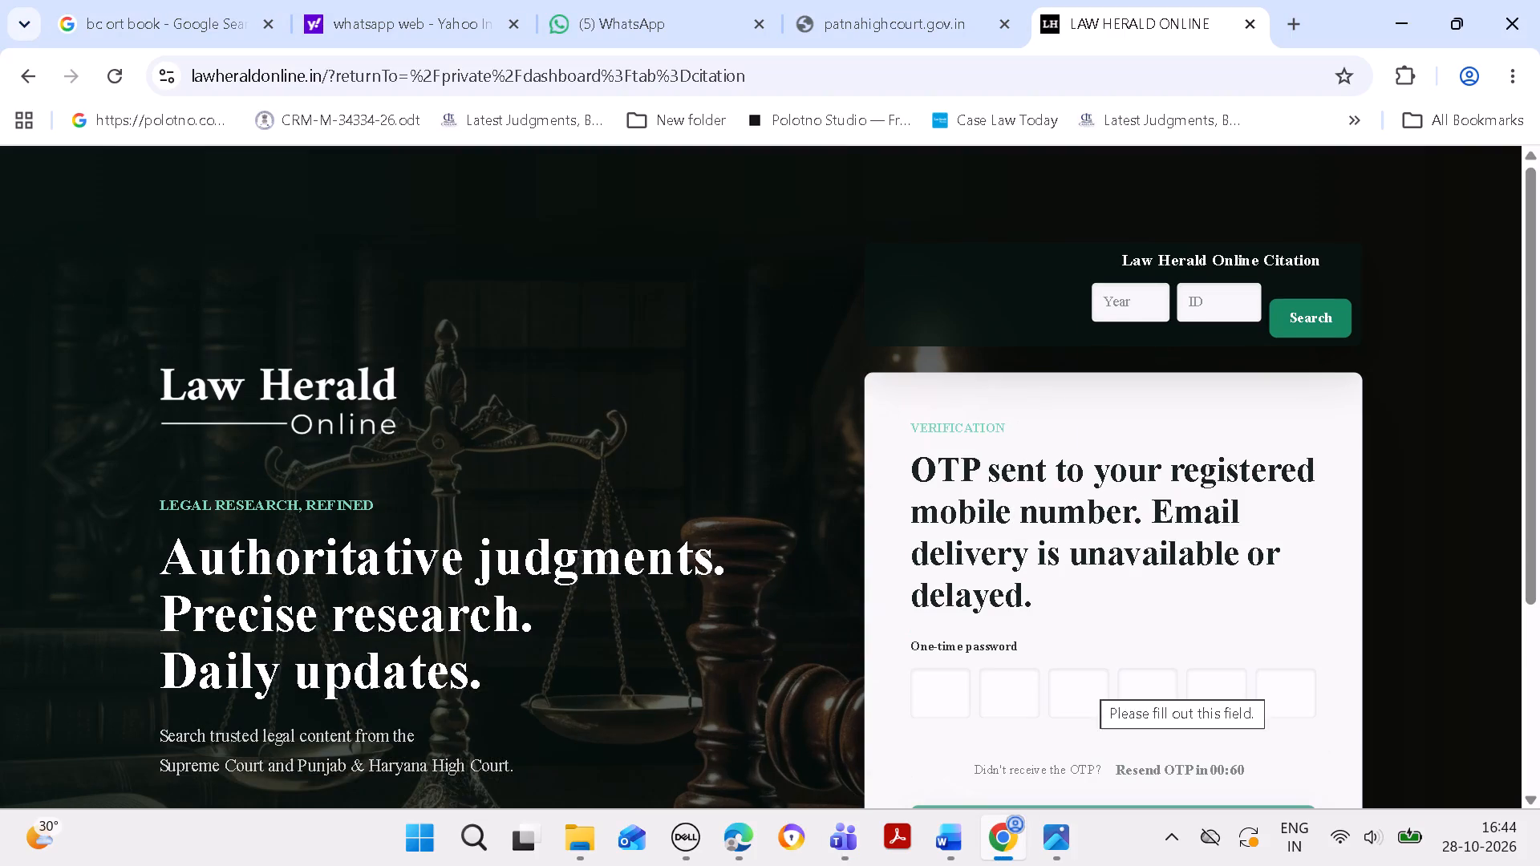
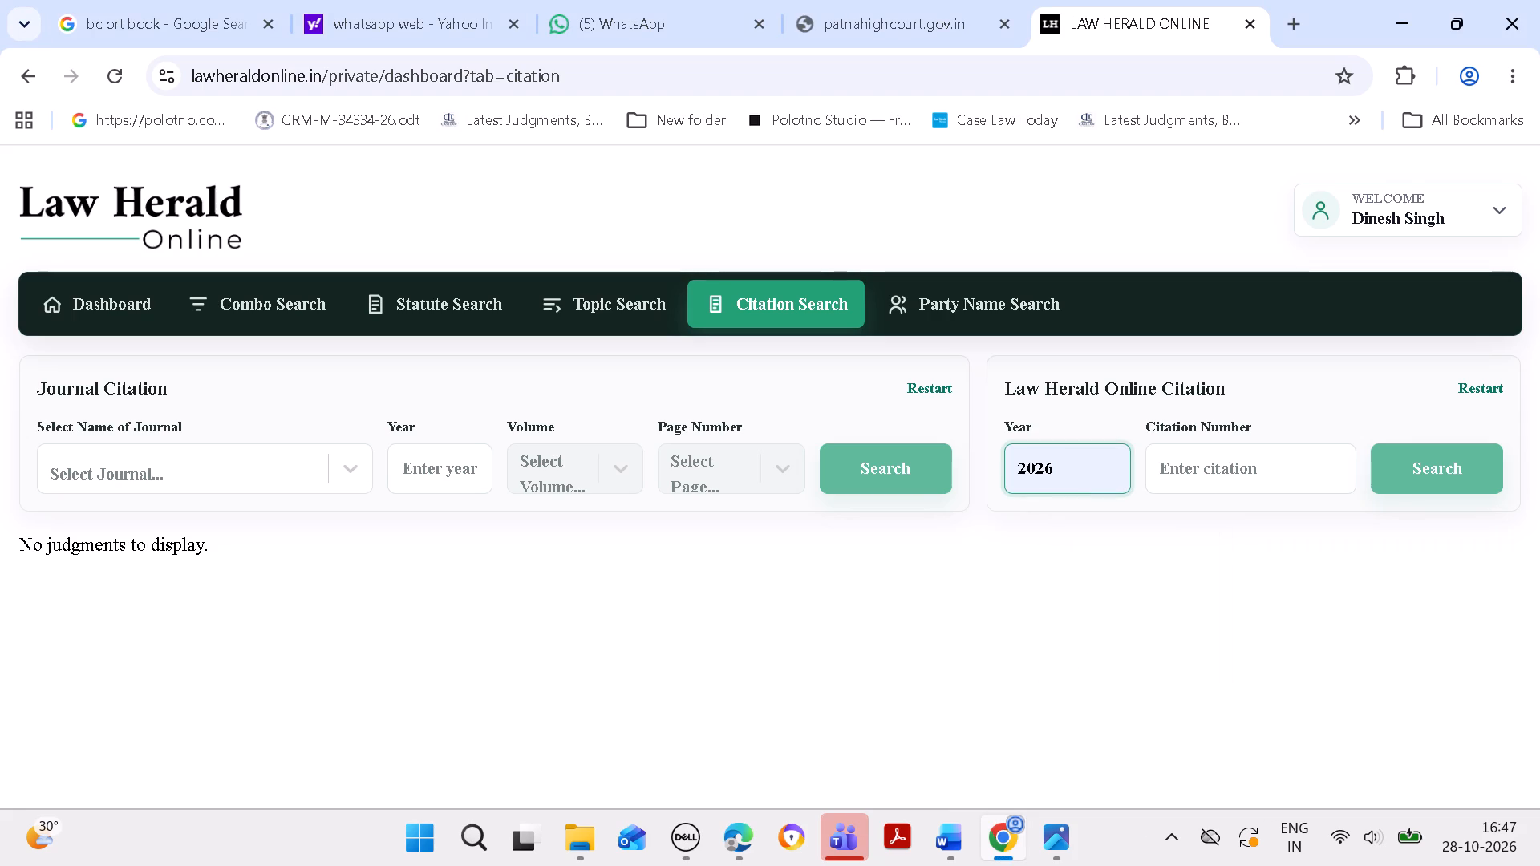
# Activate the citation number entry for the 2026 Law Herald Online citation search.
pyautogui.click(1251, 480)
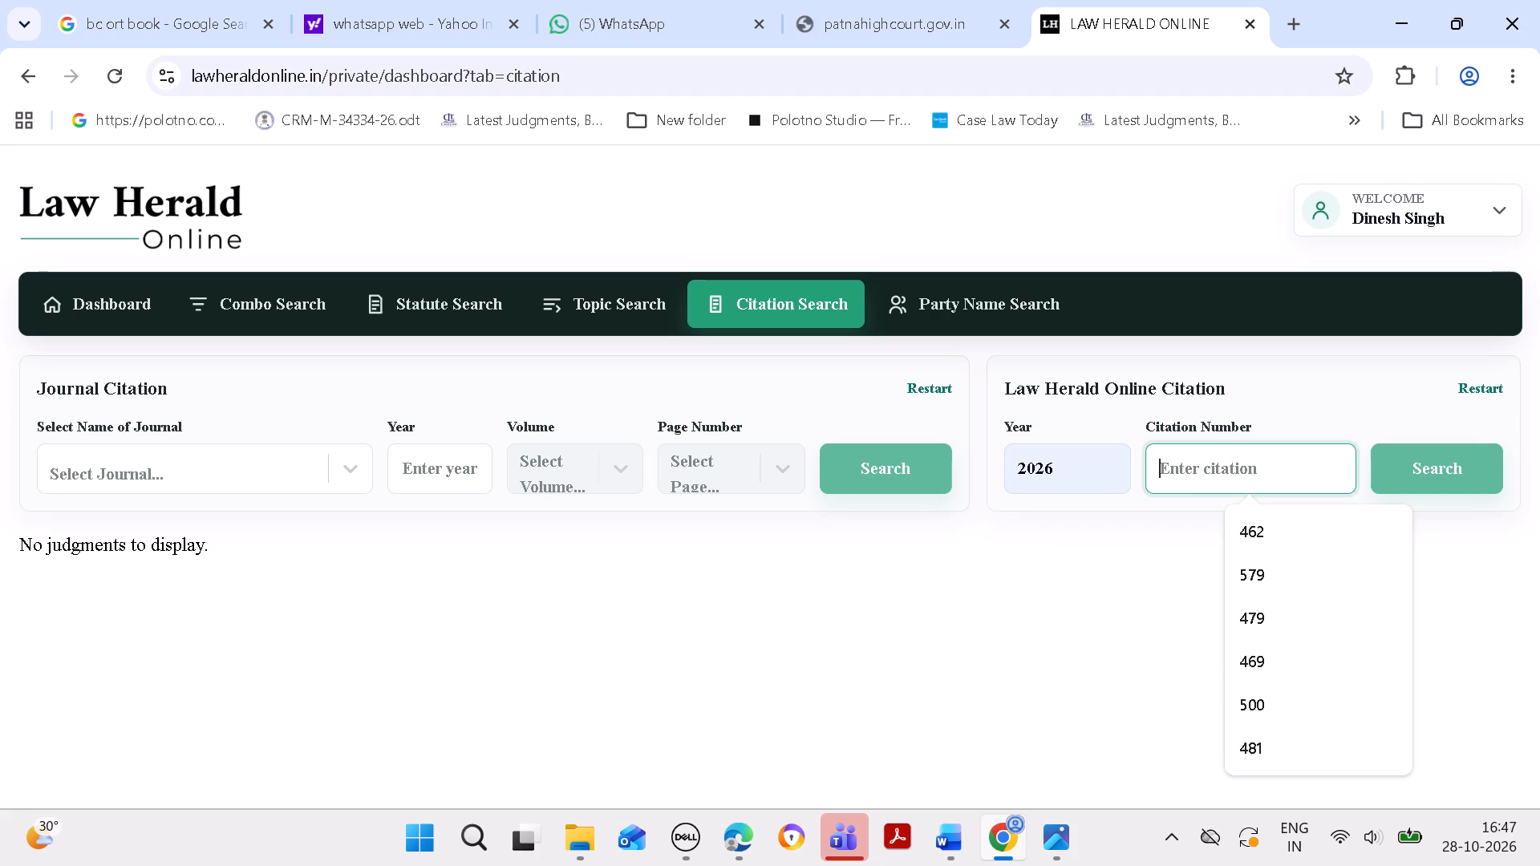